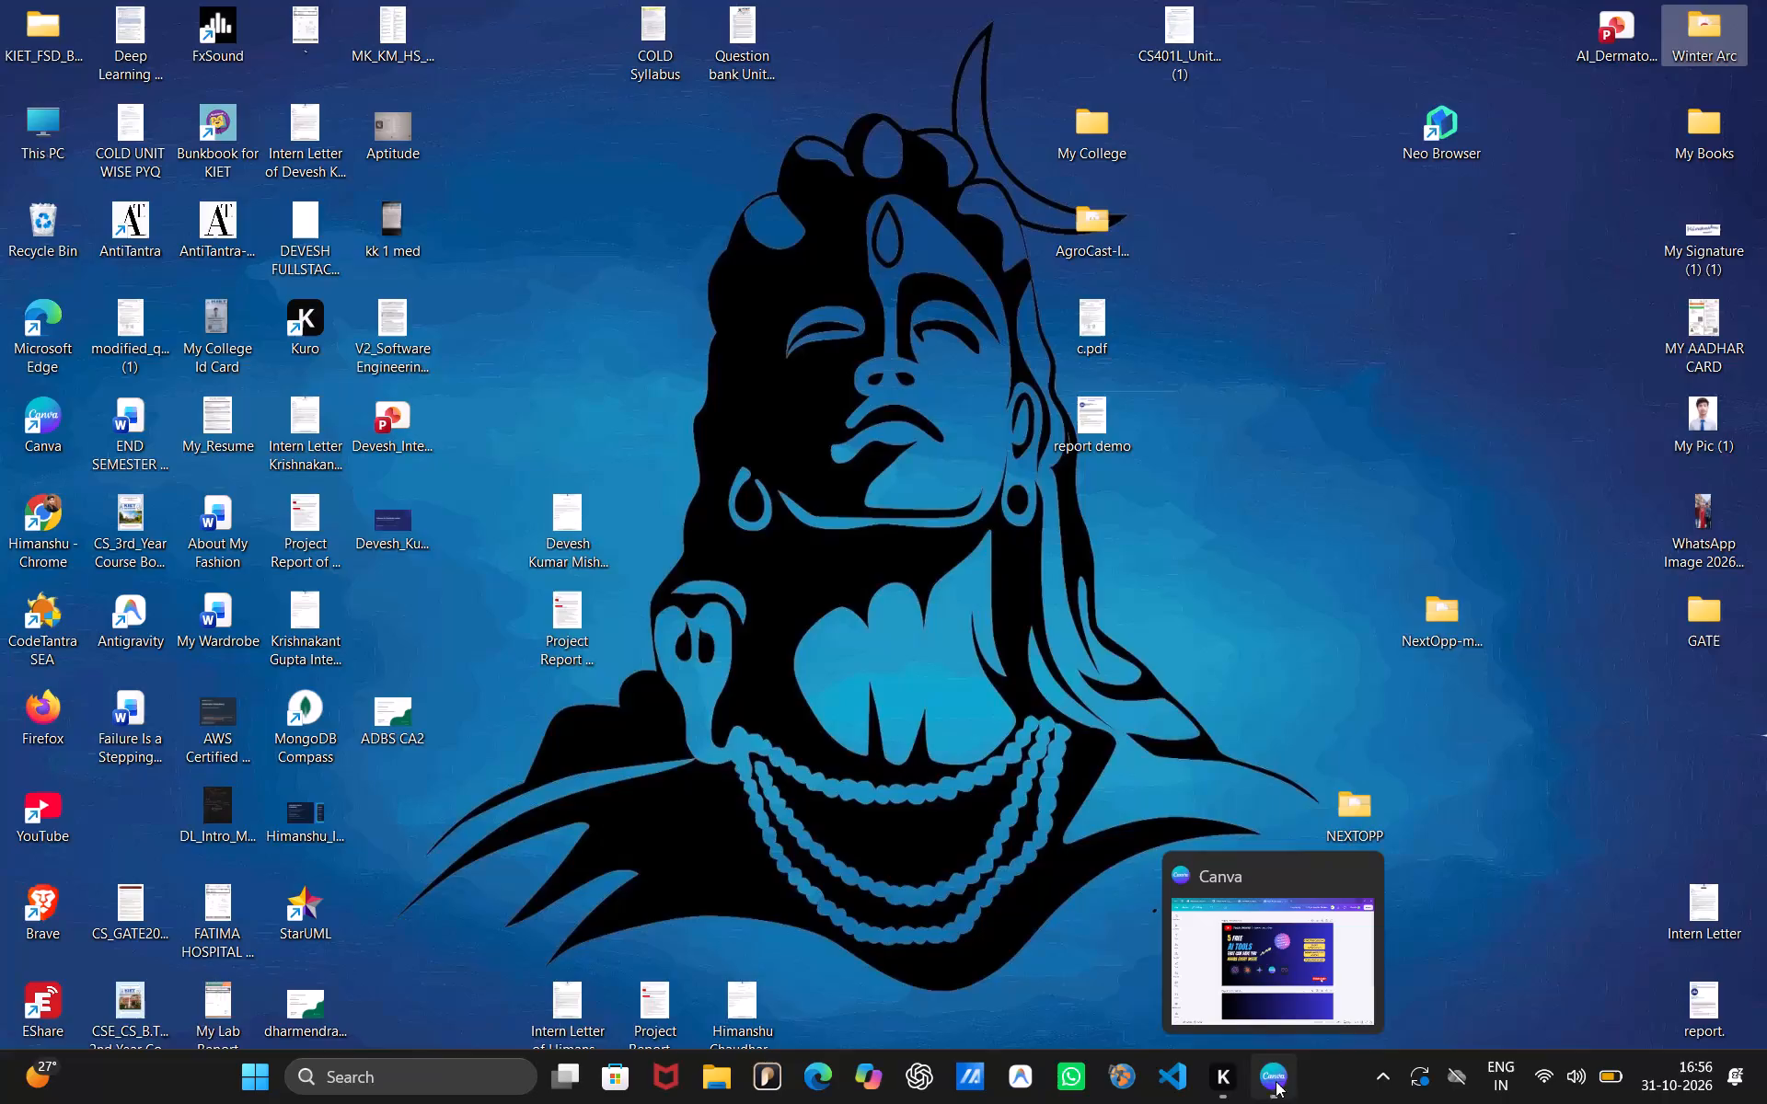
Switch to the open Canva window.
{"action": "left_click", "coordinate": [1258, 1001]}
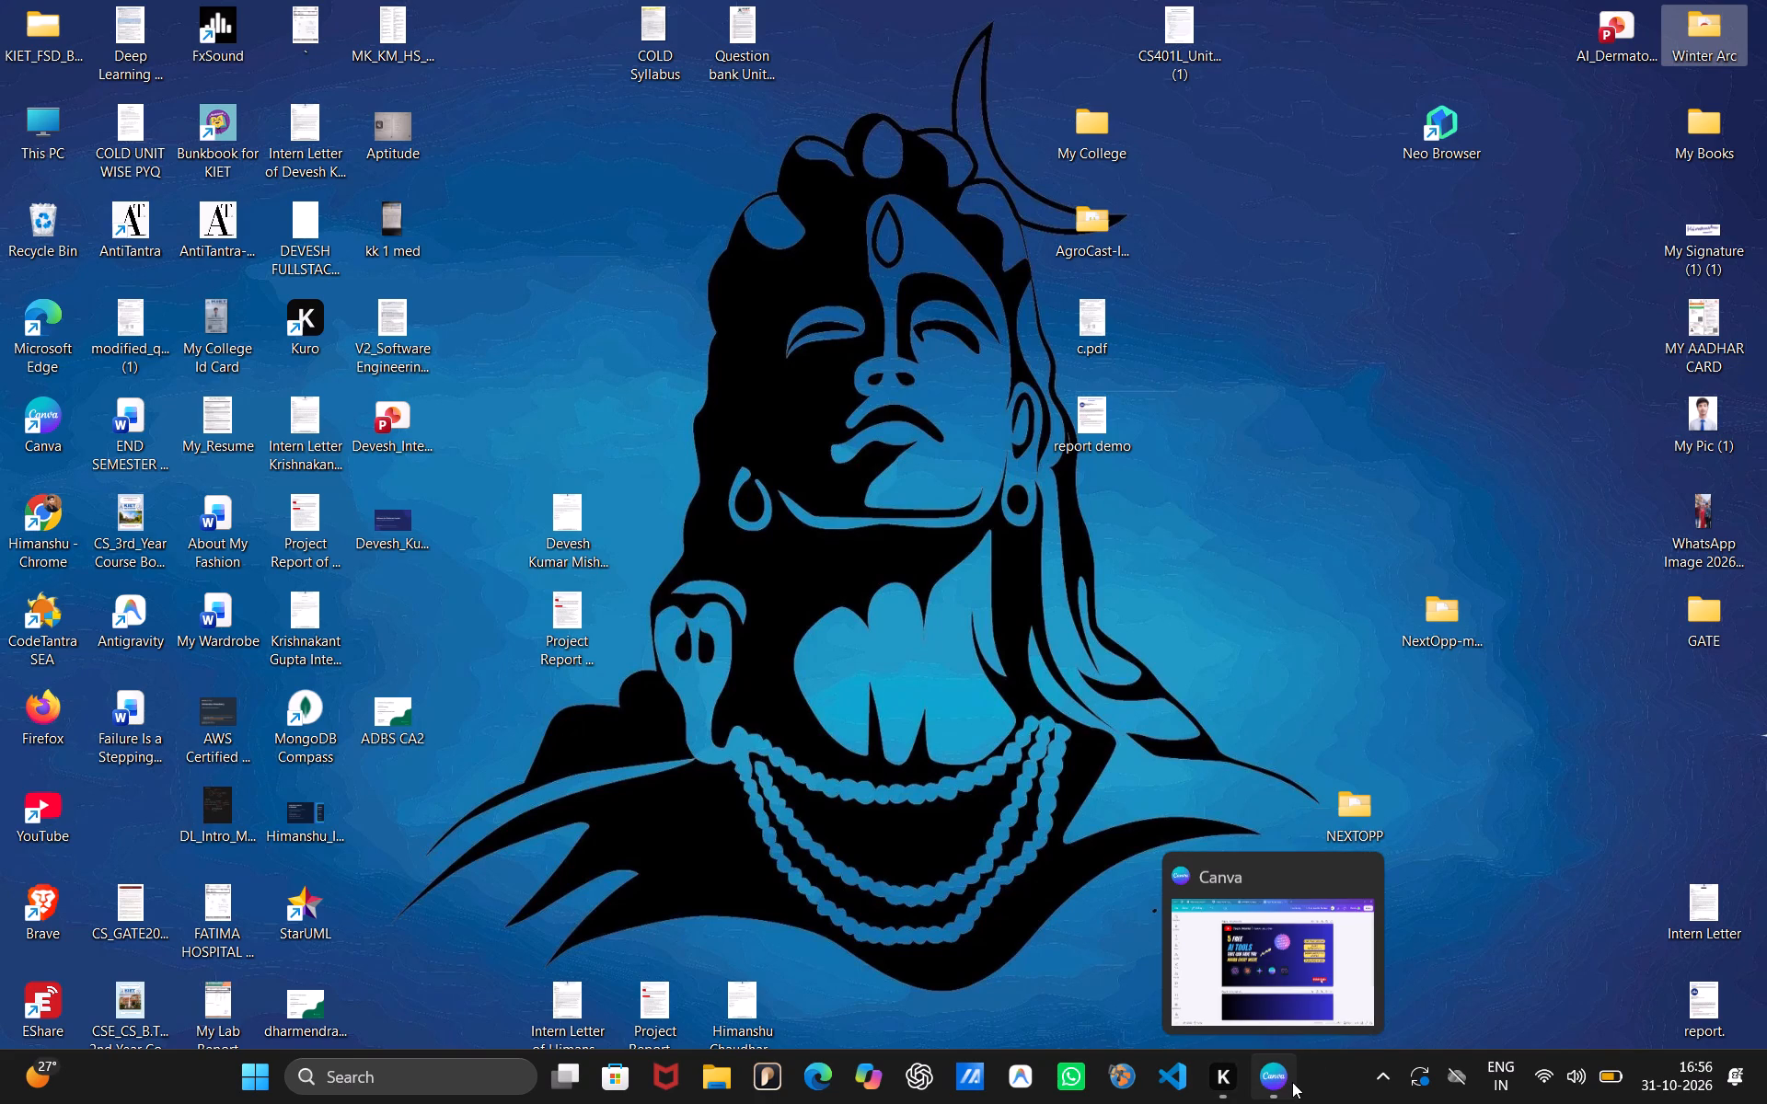
{"action": "left_click", "coordinate": [1270, 1007]}
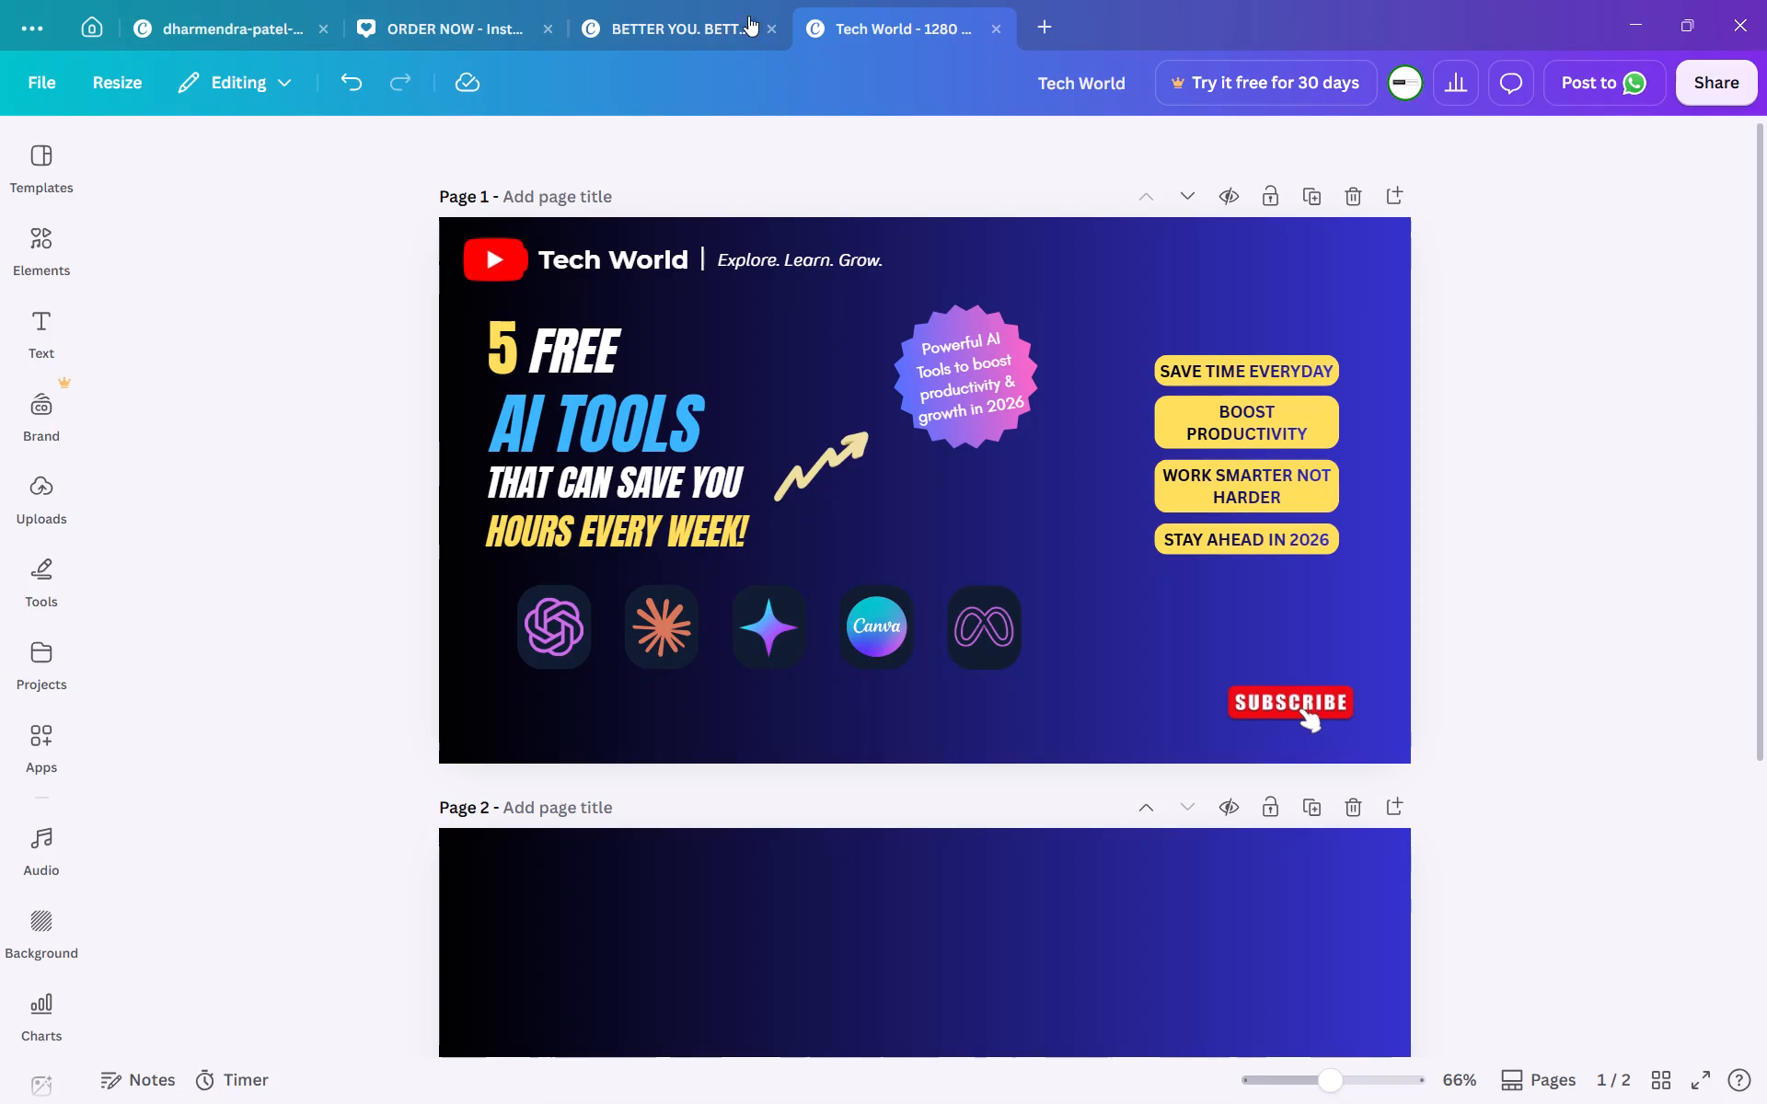
Close the BETTER YOU, Tech World and ORDER NOW designs, keeping only the Brew & Bliss coffee shop design open.
{"action": "left_click", "coordinate": [771, 29]}
{"action": "left_click", "coordinate": [771, 29]}
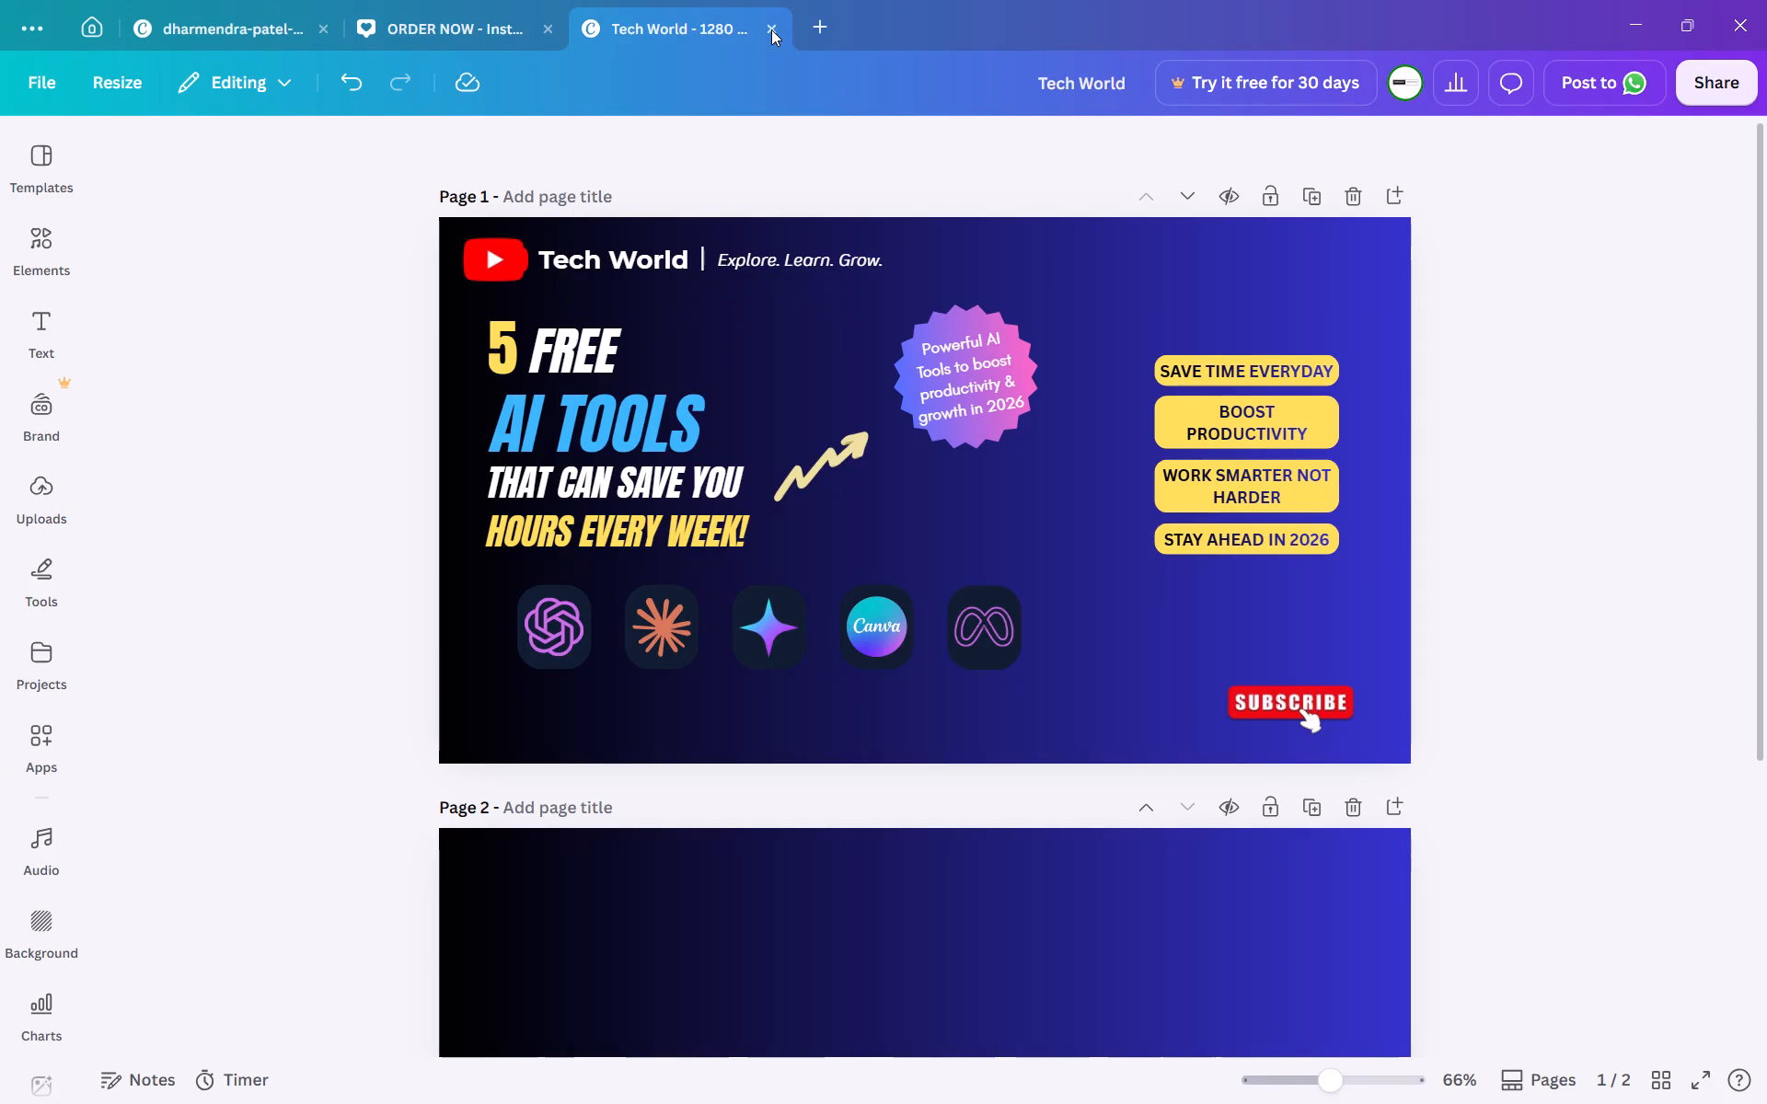
{"action": "left_click", "coordinate": [554, 30]}
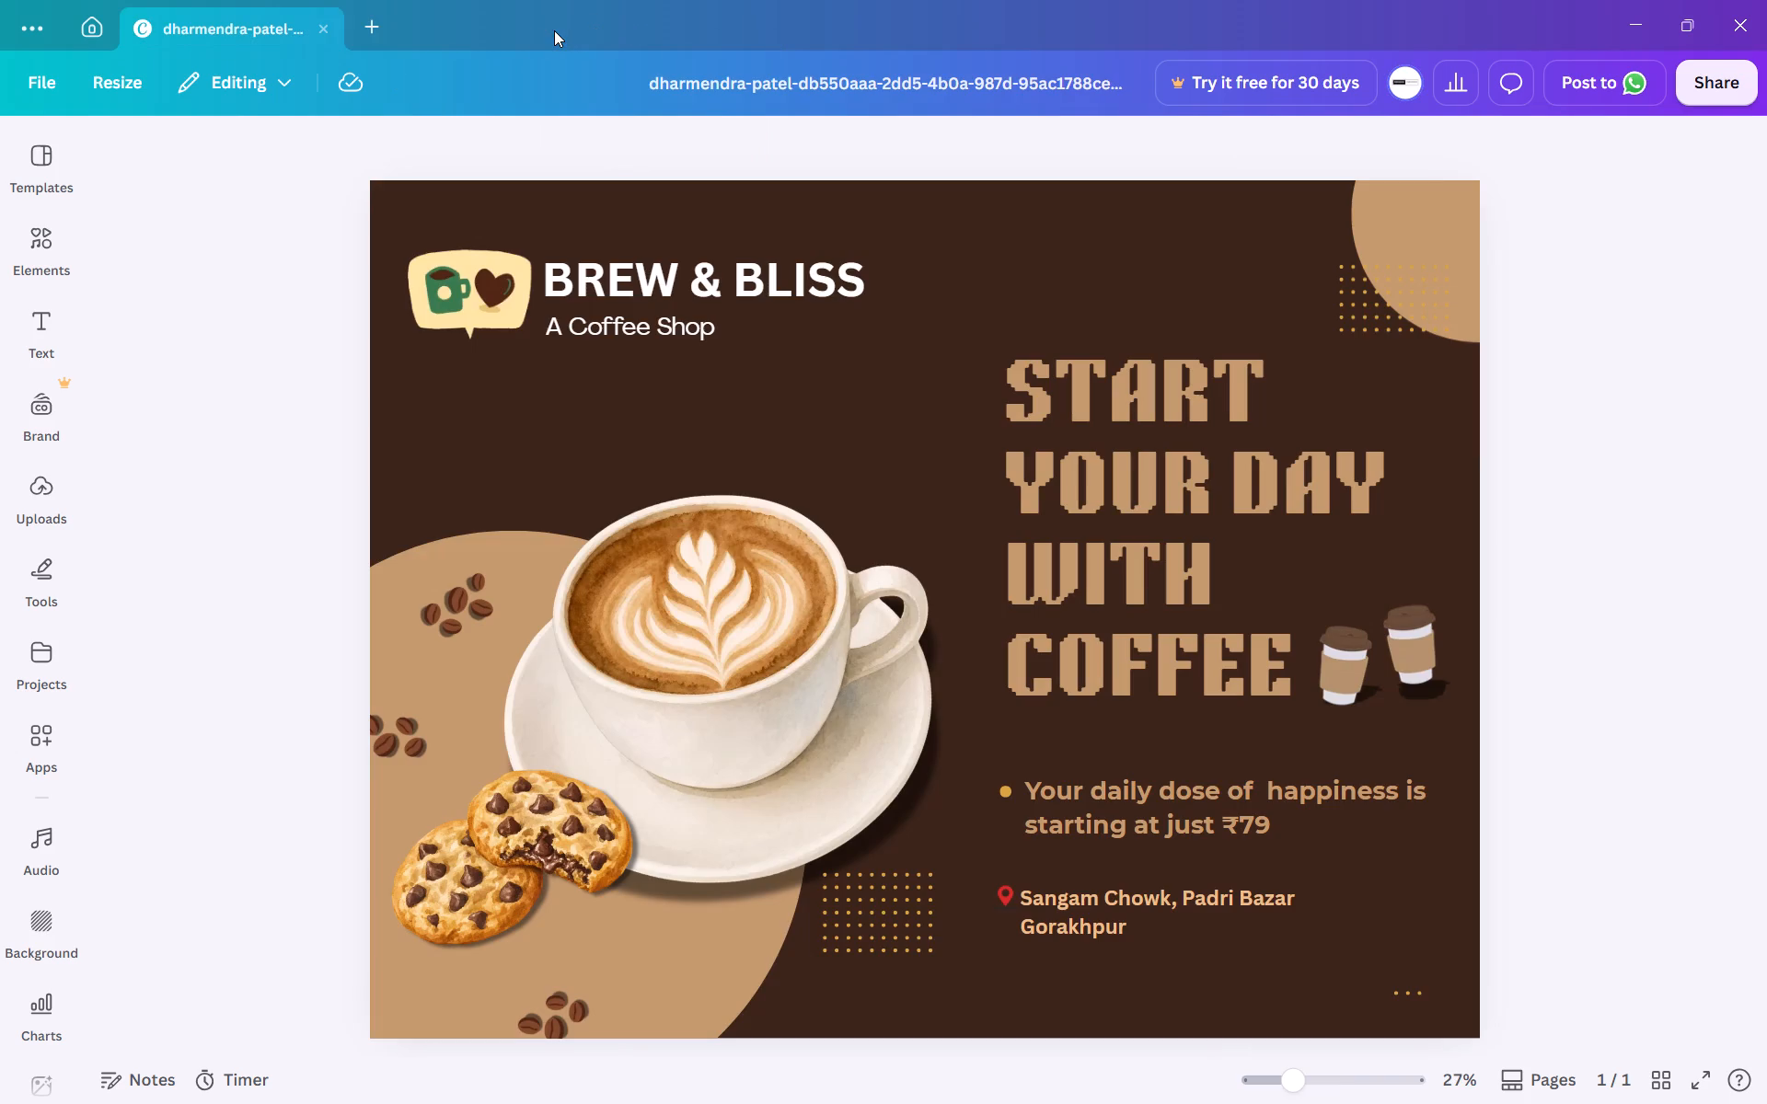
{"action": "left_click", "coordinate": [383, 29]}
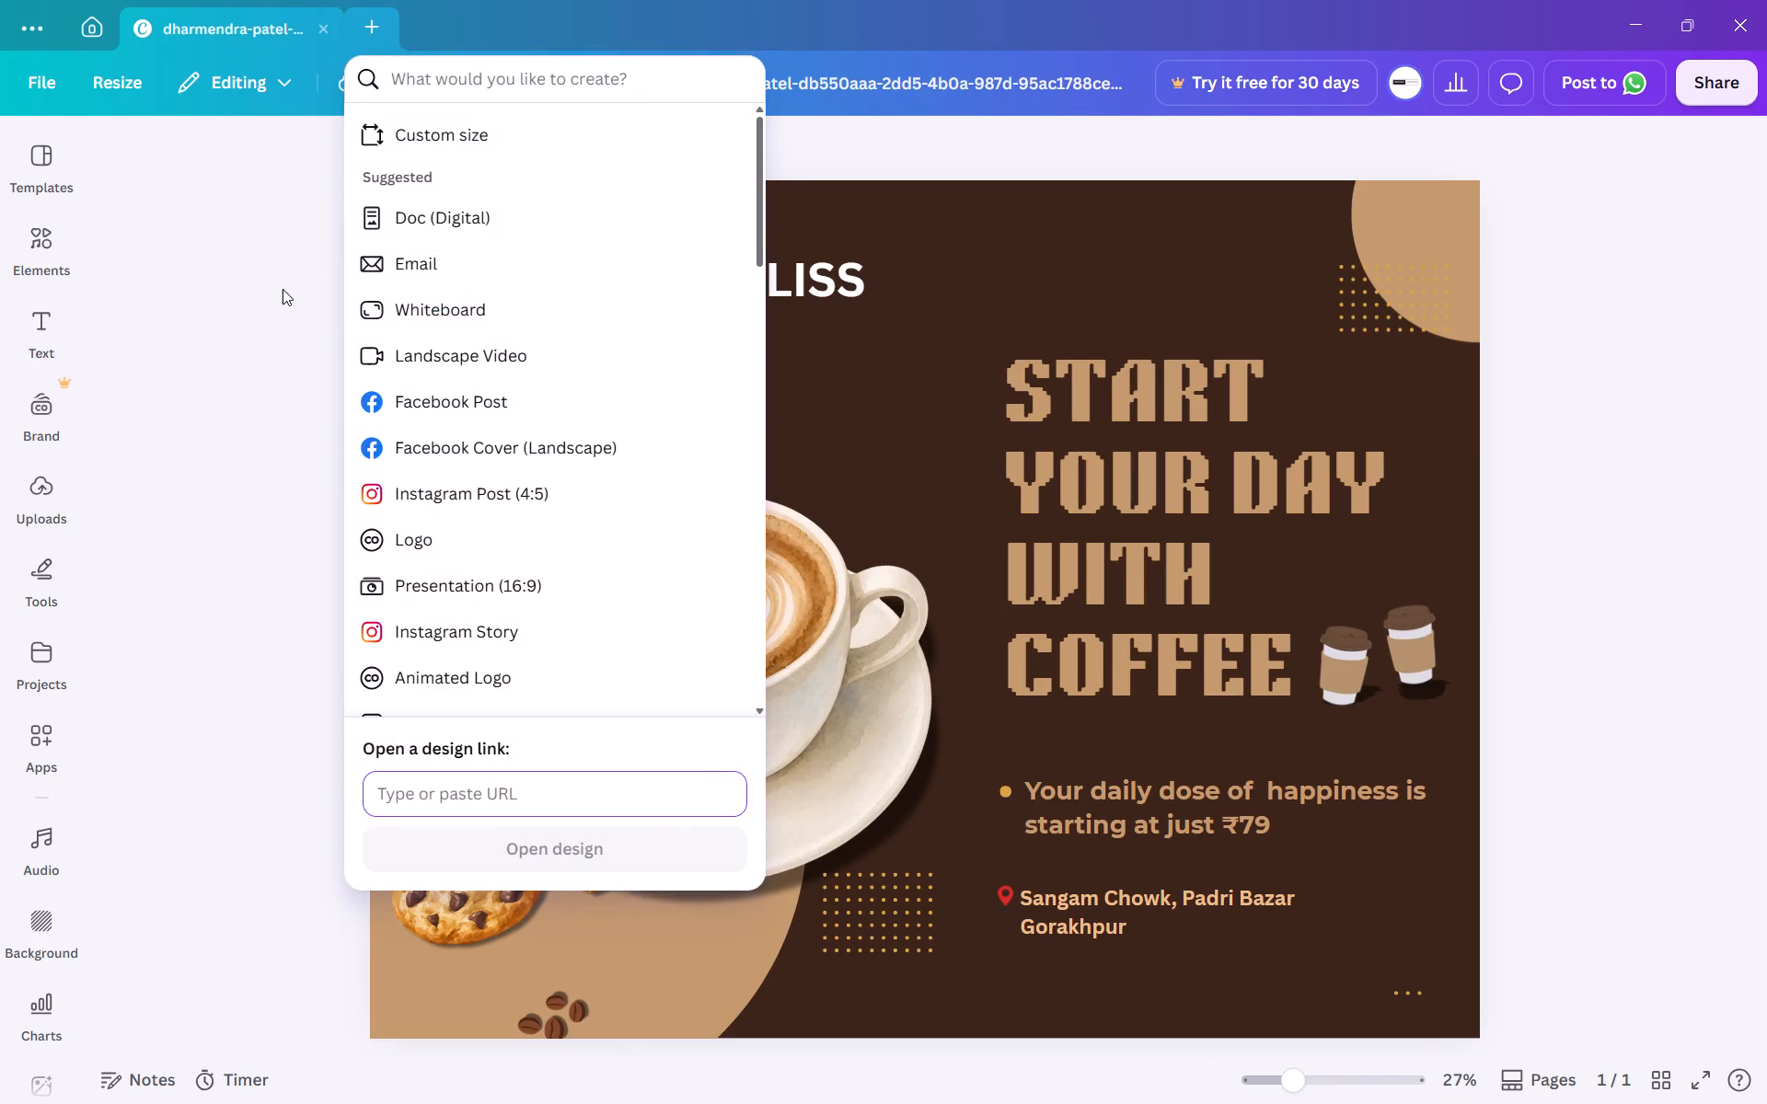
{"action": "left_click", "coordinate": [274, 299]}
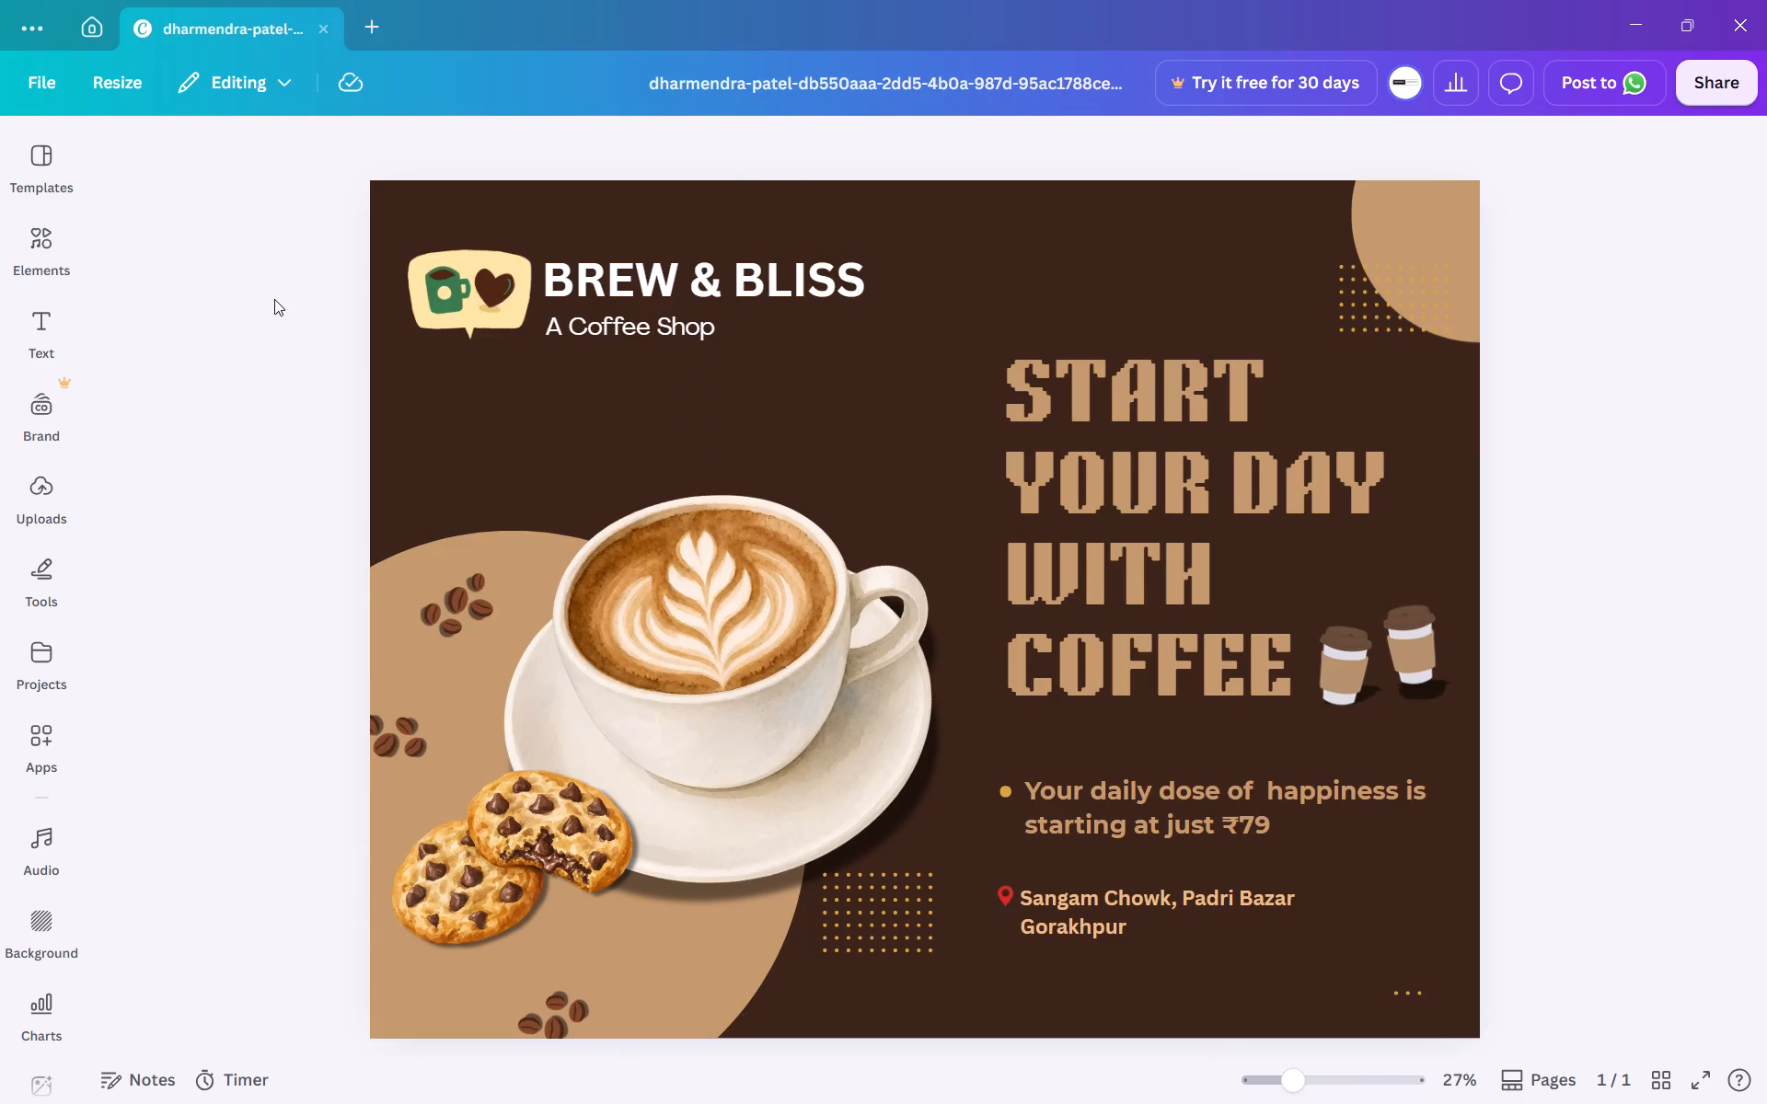
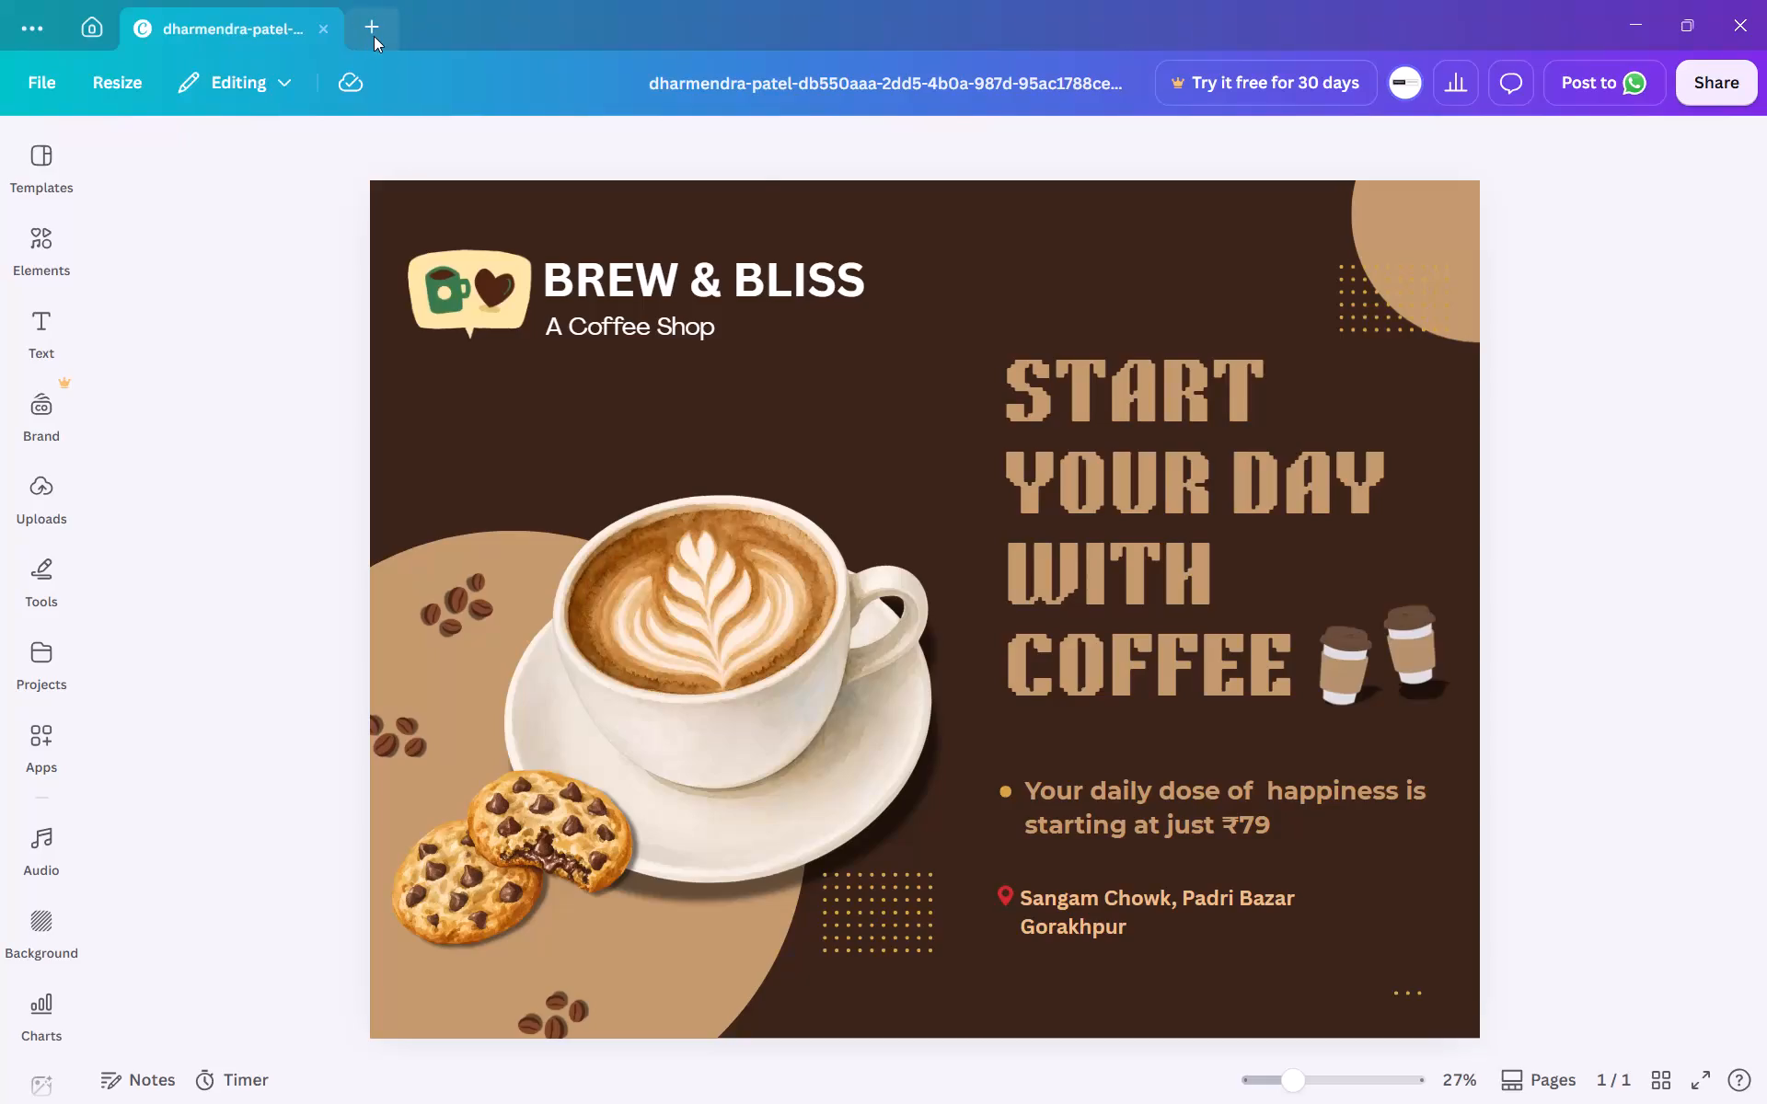
Start a new design and search the design types for "menu card".
{"action": "left_click", "coordinate": [374, 36]}
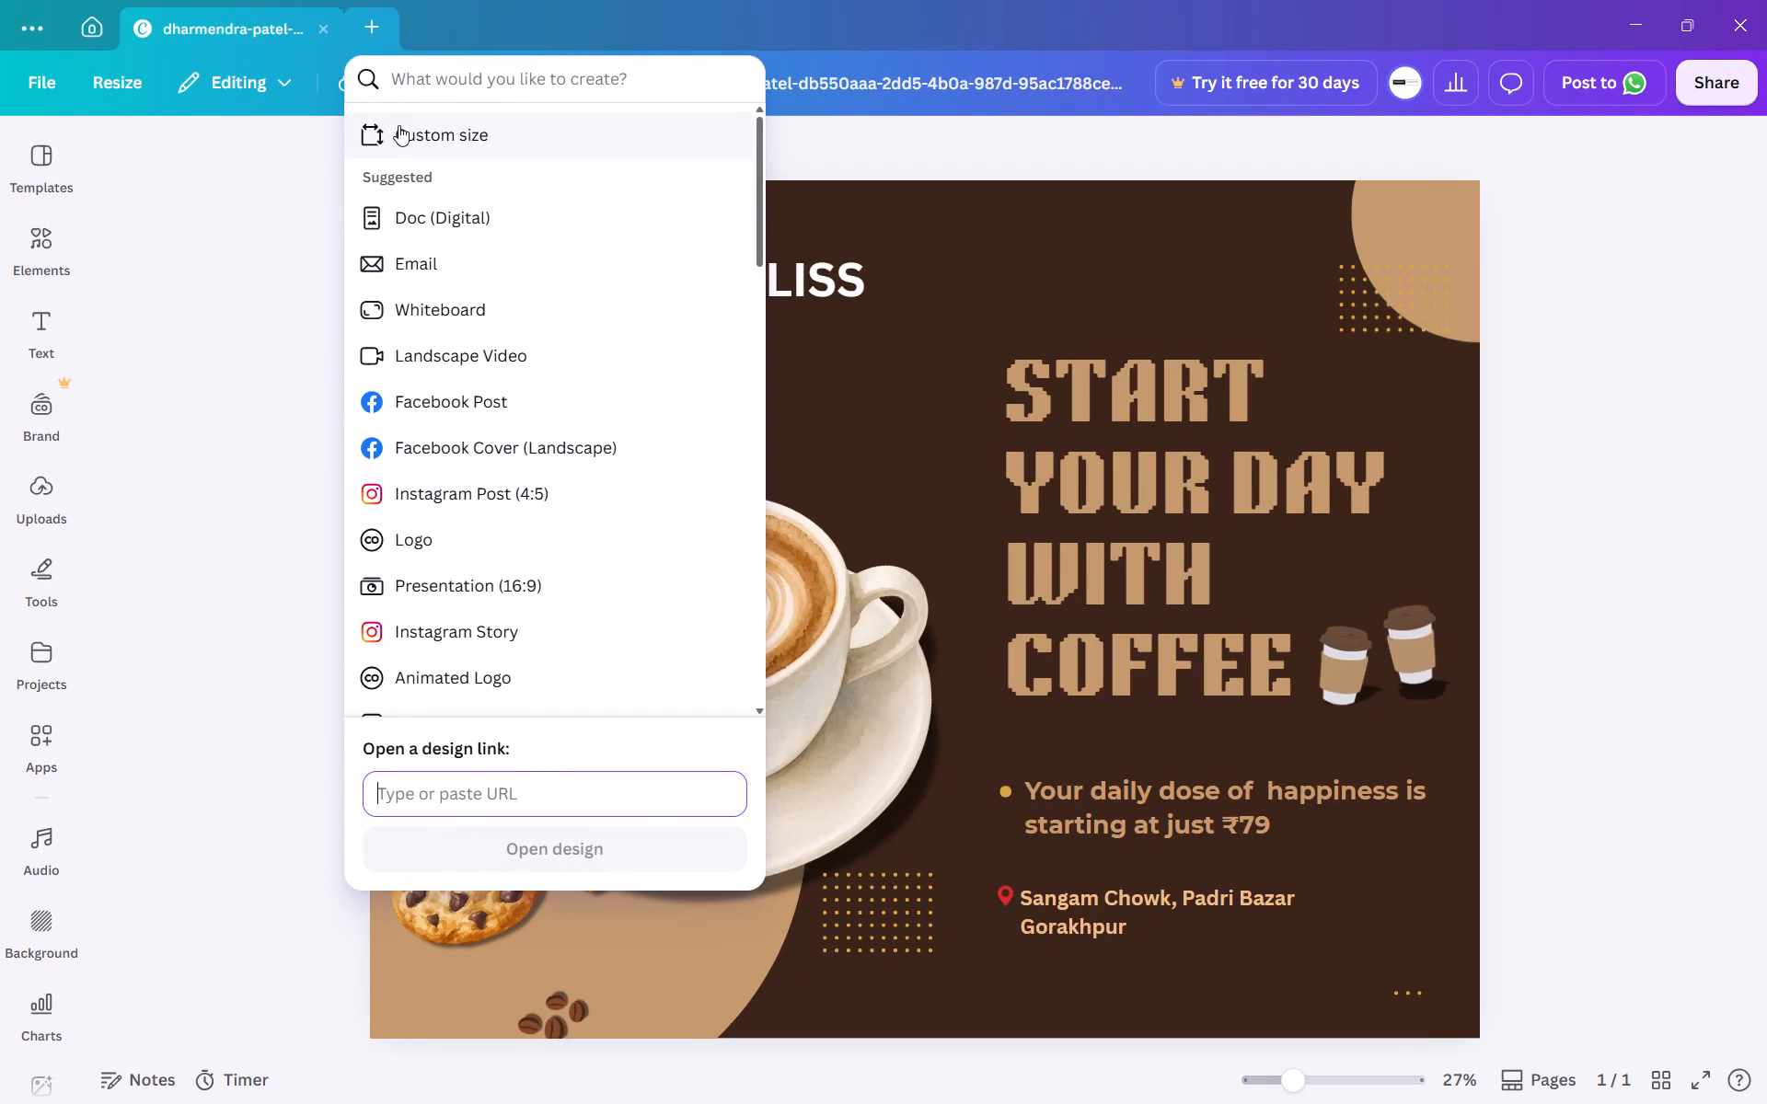
{"action": "scroll", "coordinate": [445, 358], "scroll_direction": "down", "scroll_amount": 3}
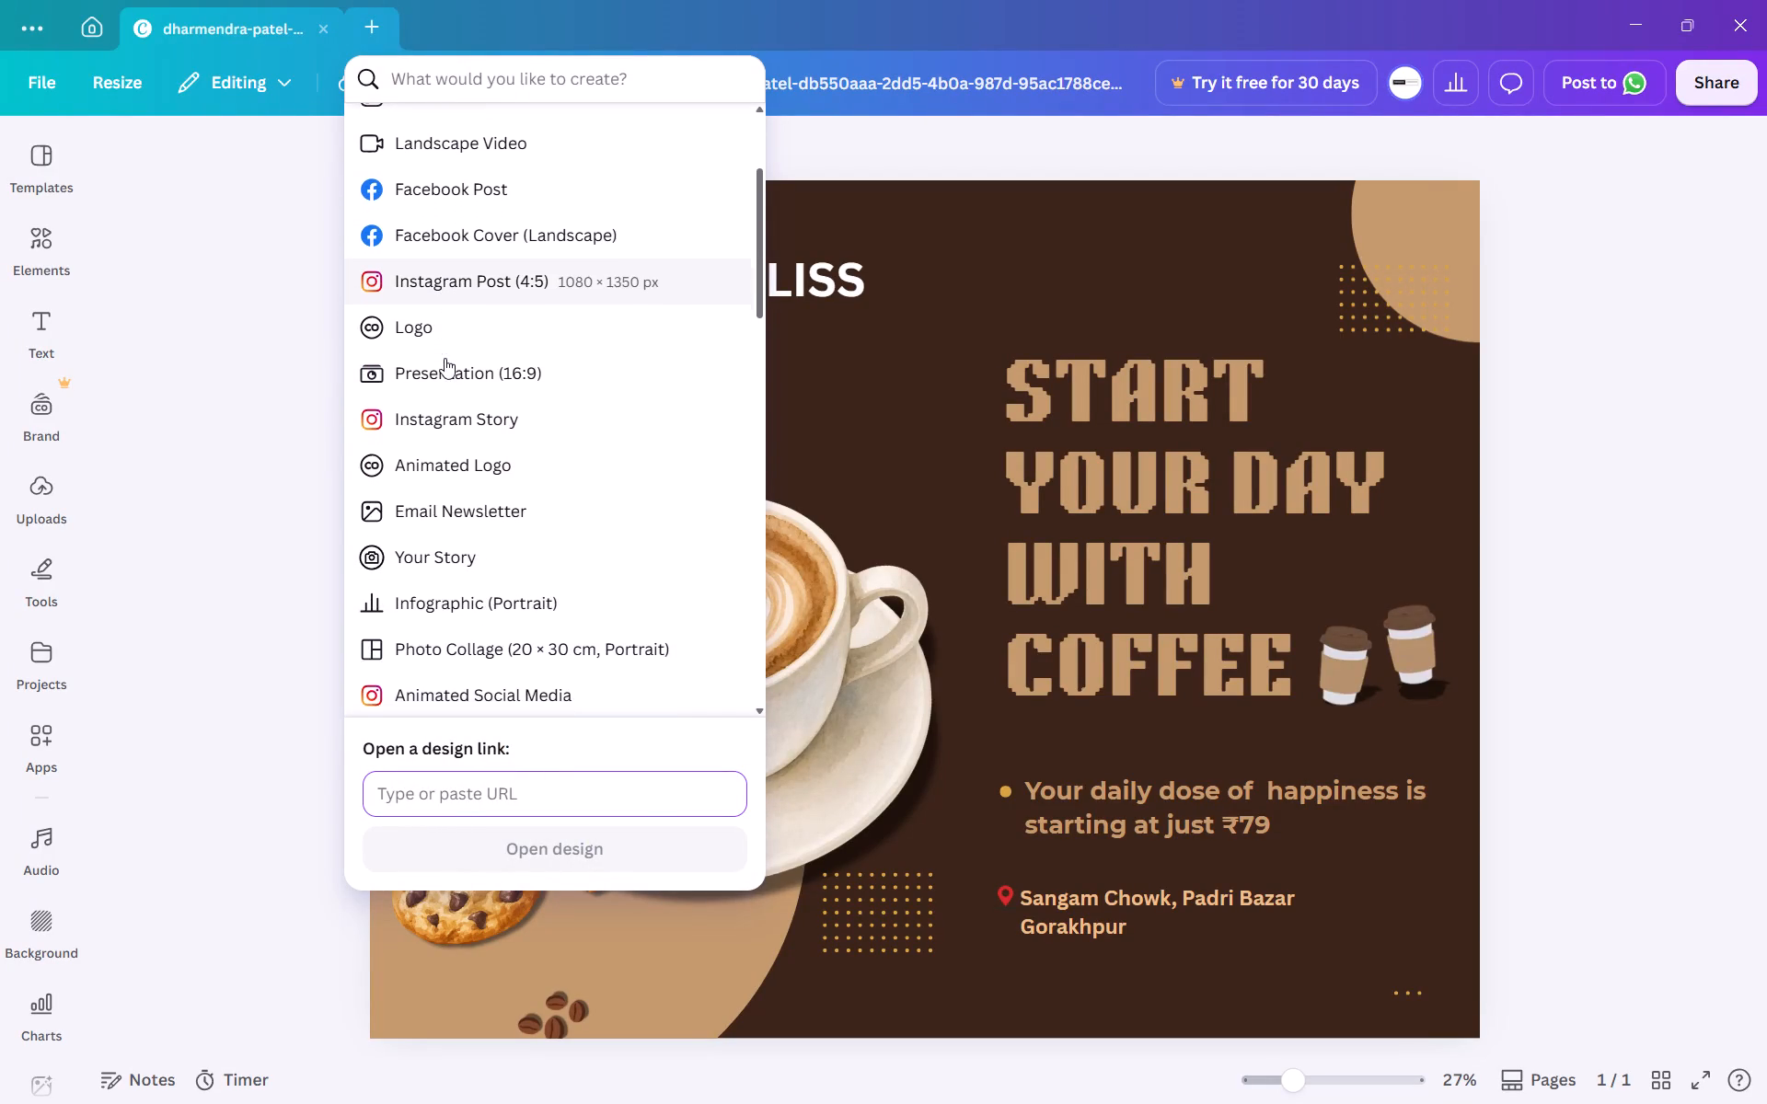
{"action": "scroll", "coordinate": [455, 524], "scroll_direction": "down", "scroll_amount": 5}
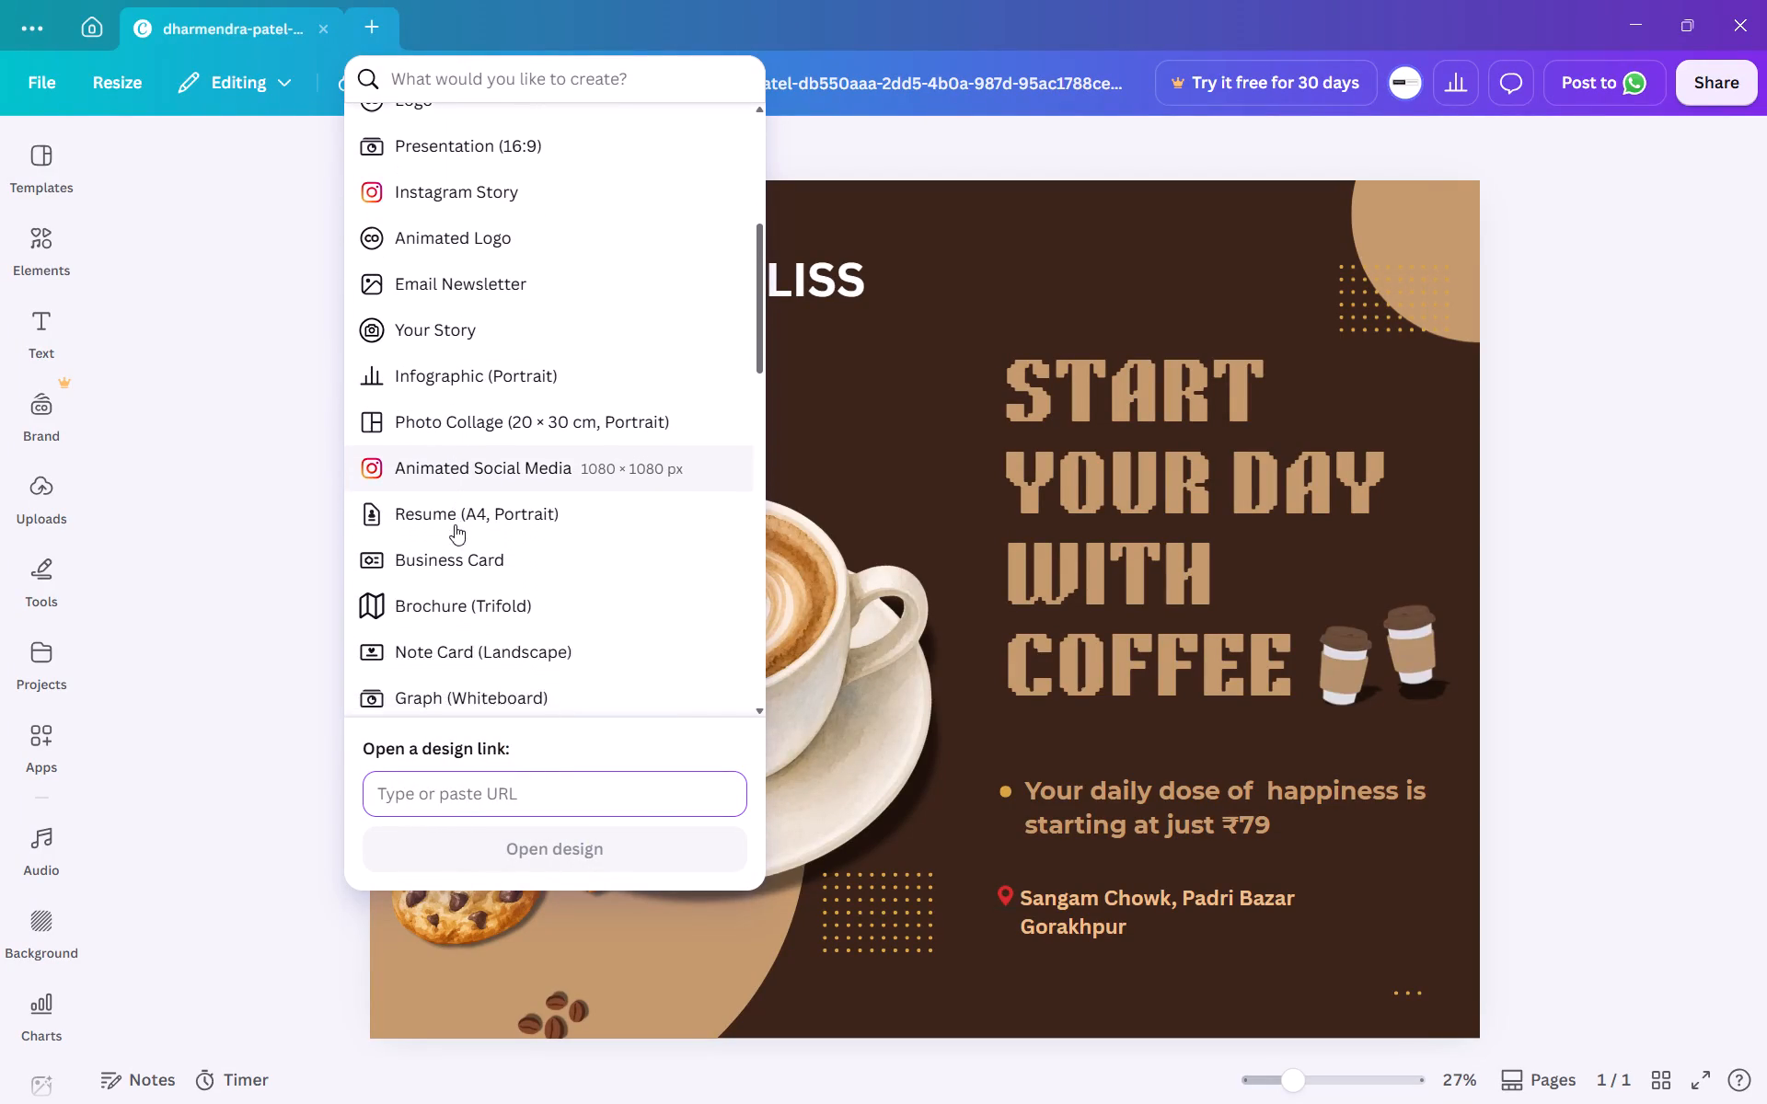
{"action": "scroll", "coordinate": [455, 524], "scroll_direction": "down", "scroll_amount": 4}
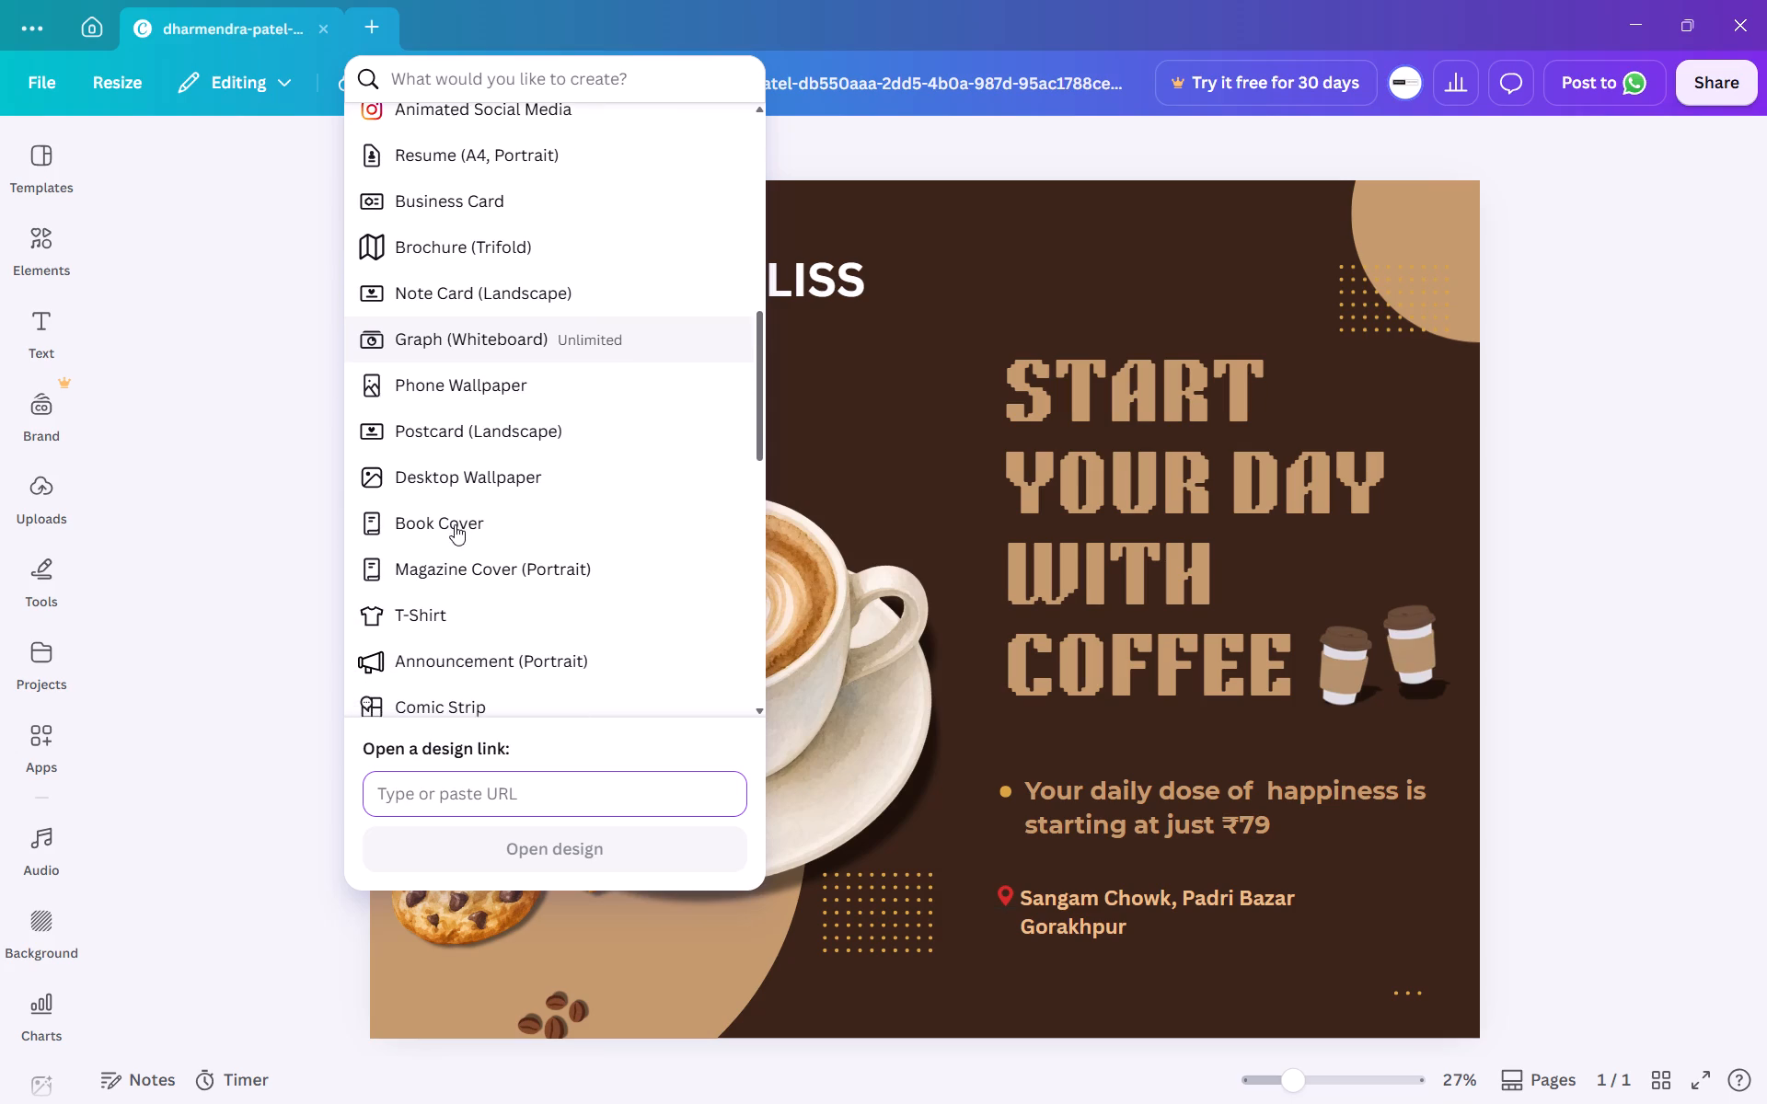
{"action": "scroll", "coordinate": [455, 524], "scroll_direction": "down", "scroll_amount": 3}
{"action": "scroll", "coordinate": [455, 524], "scroll_direction": "up", "scroll_amount": 10}
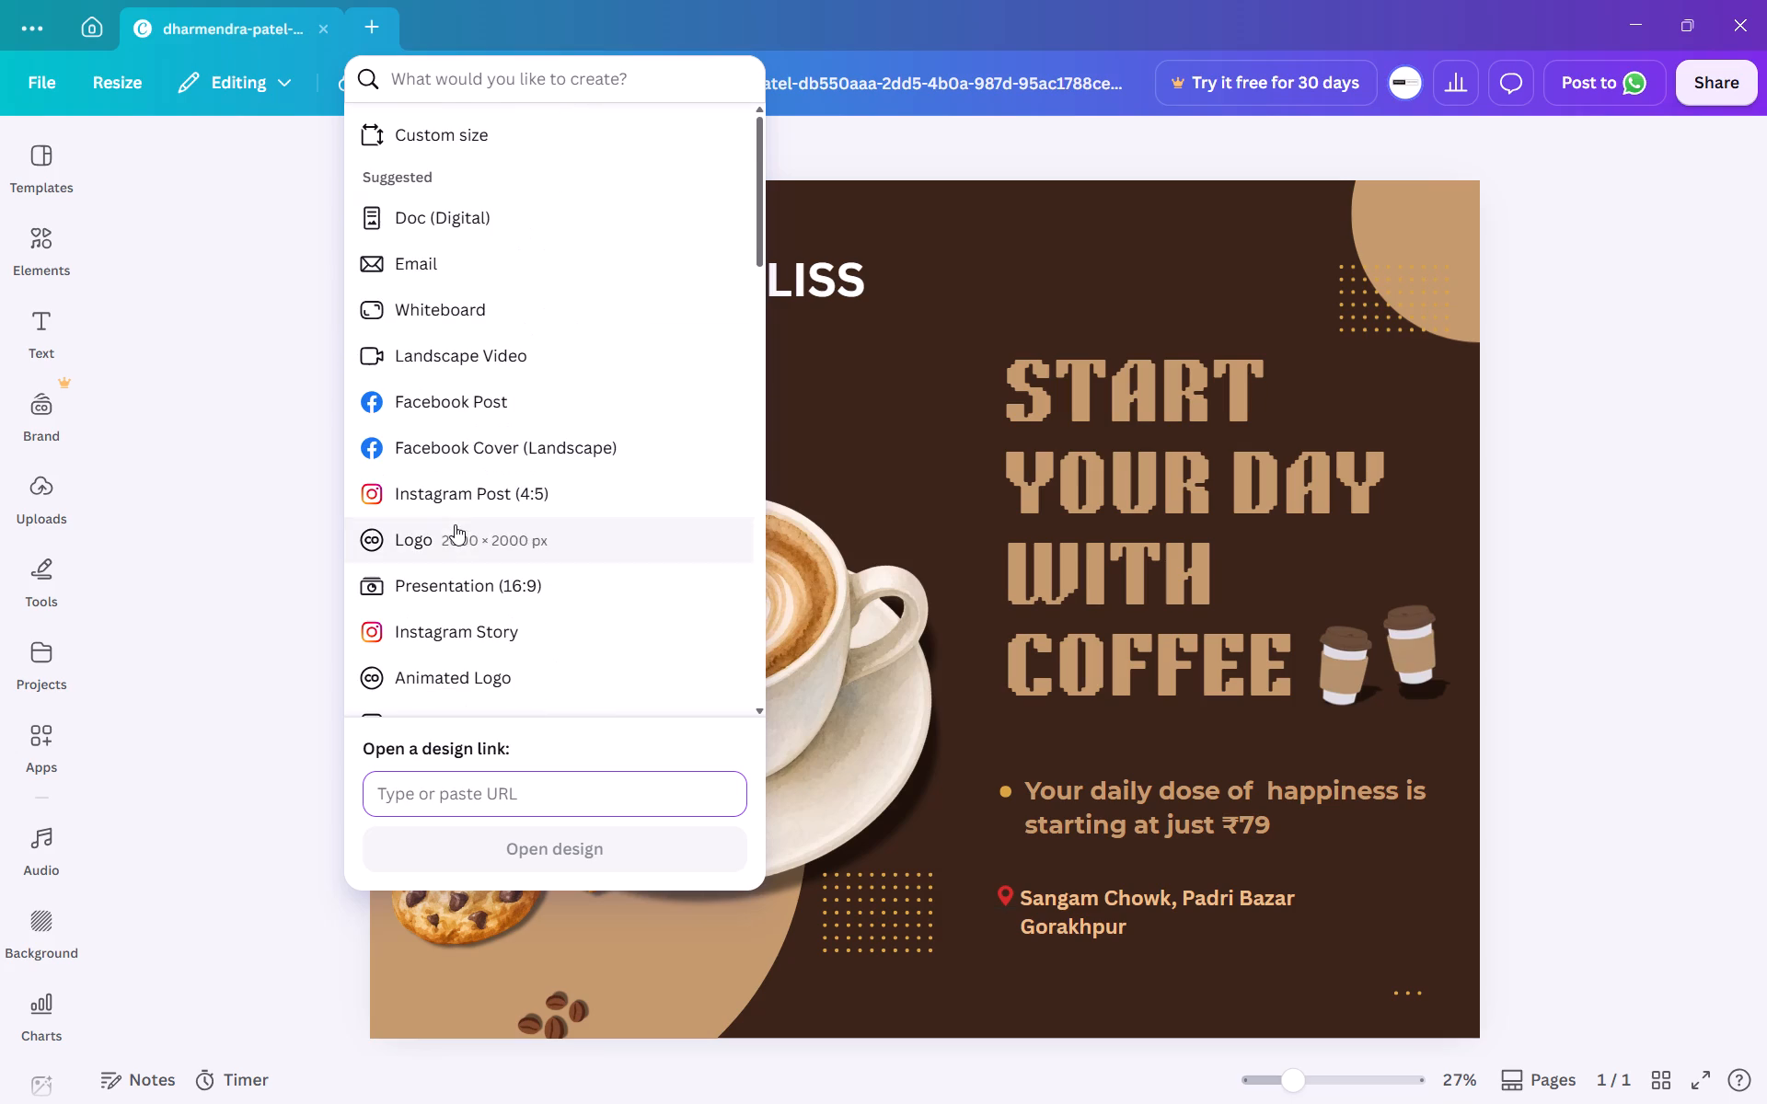
{"action": "left_click", "coordinate": [541, 92]}
{"action": "type", "text": "menu card"}
{"action": "key", "text": "Return"}
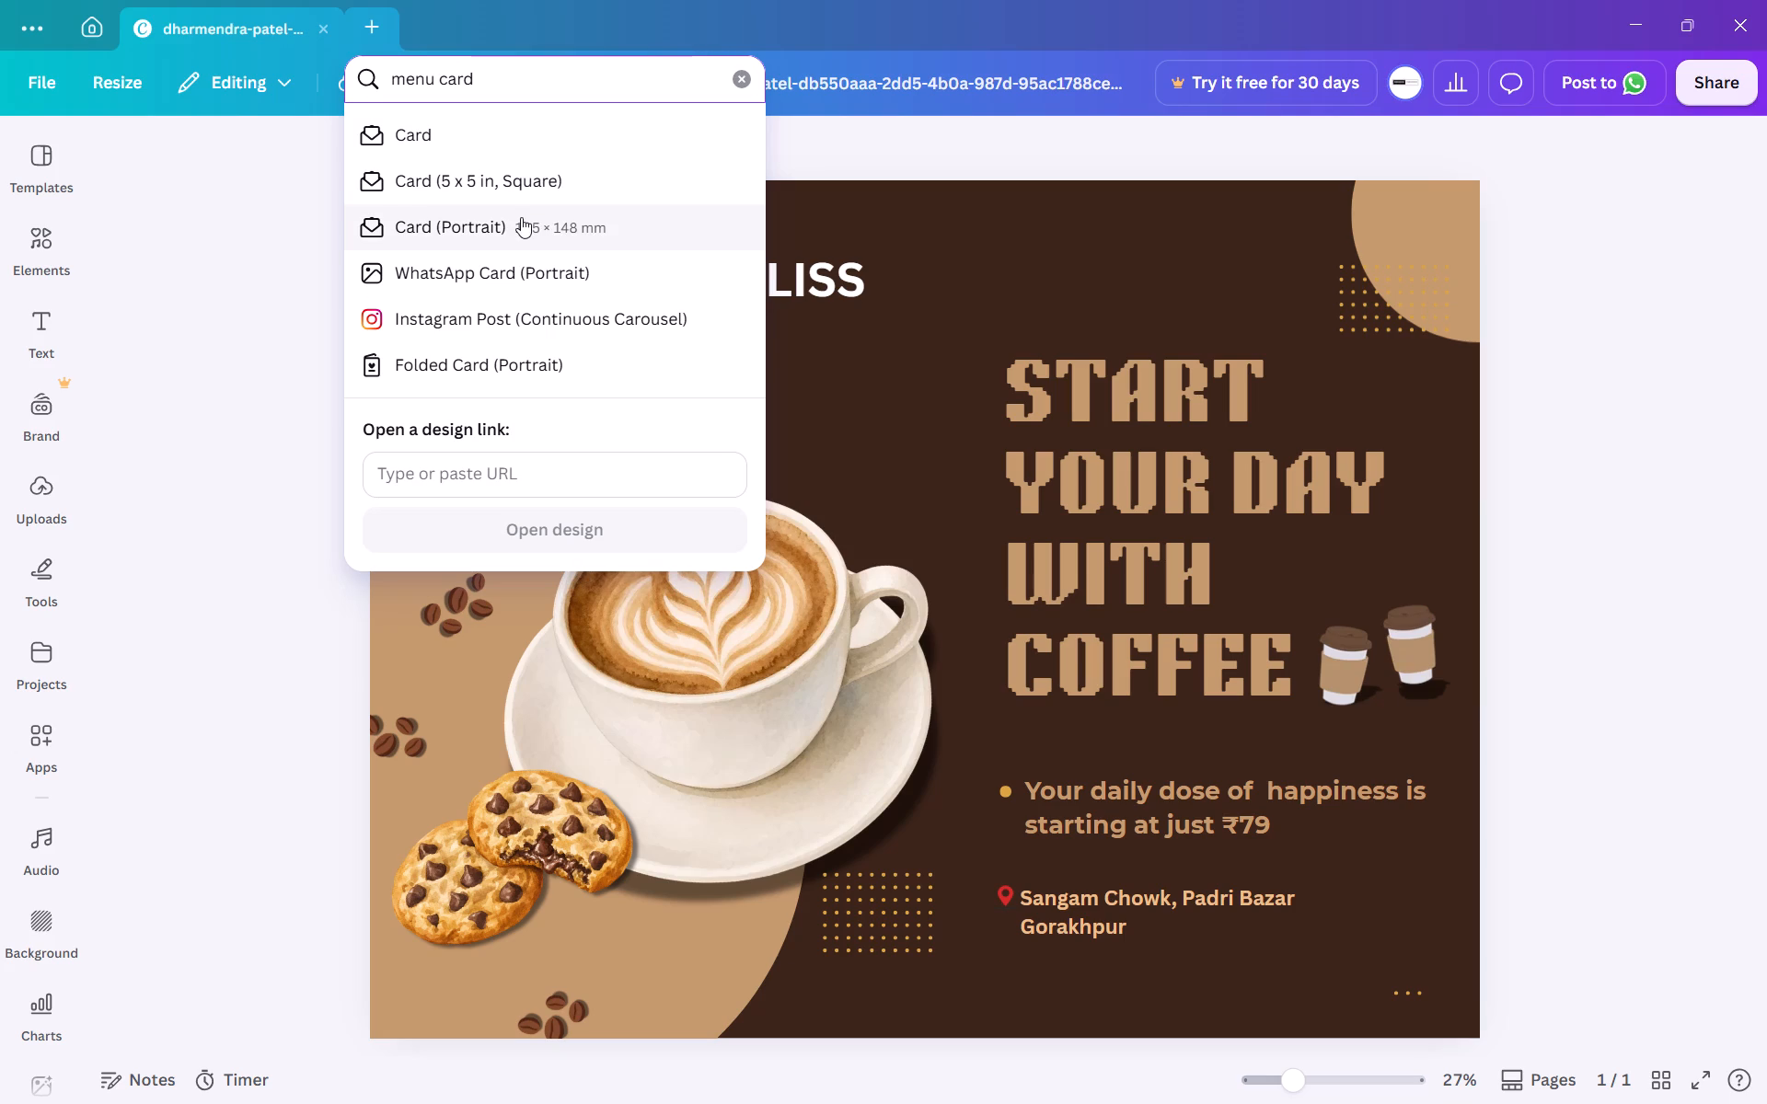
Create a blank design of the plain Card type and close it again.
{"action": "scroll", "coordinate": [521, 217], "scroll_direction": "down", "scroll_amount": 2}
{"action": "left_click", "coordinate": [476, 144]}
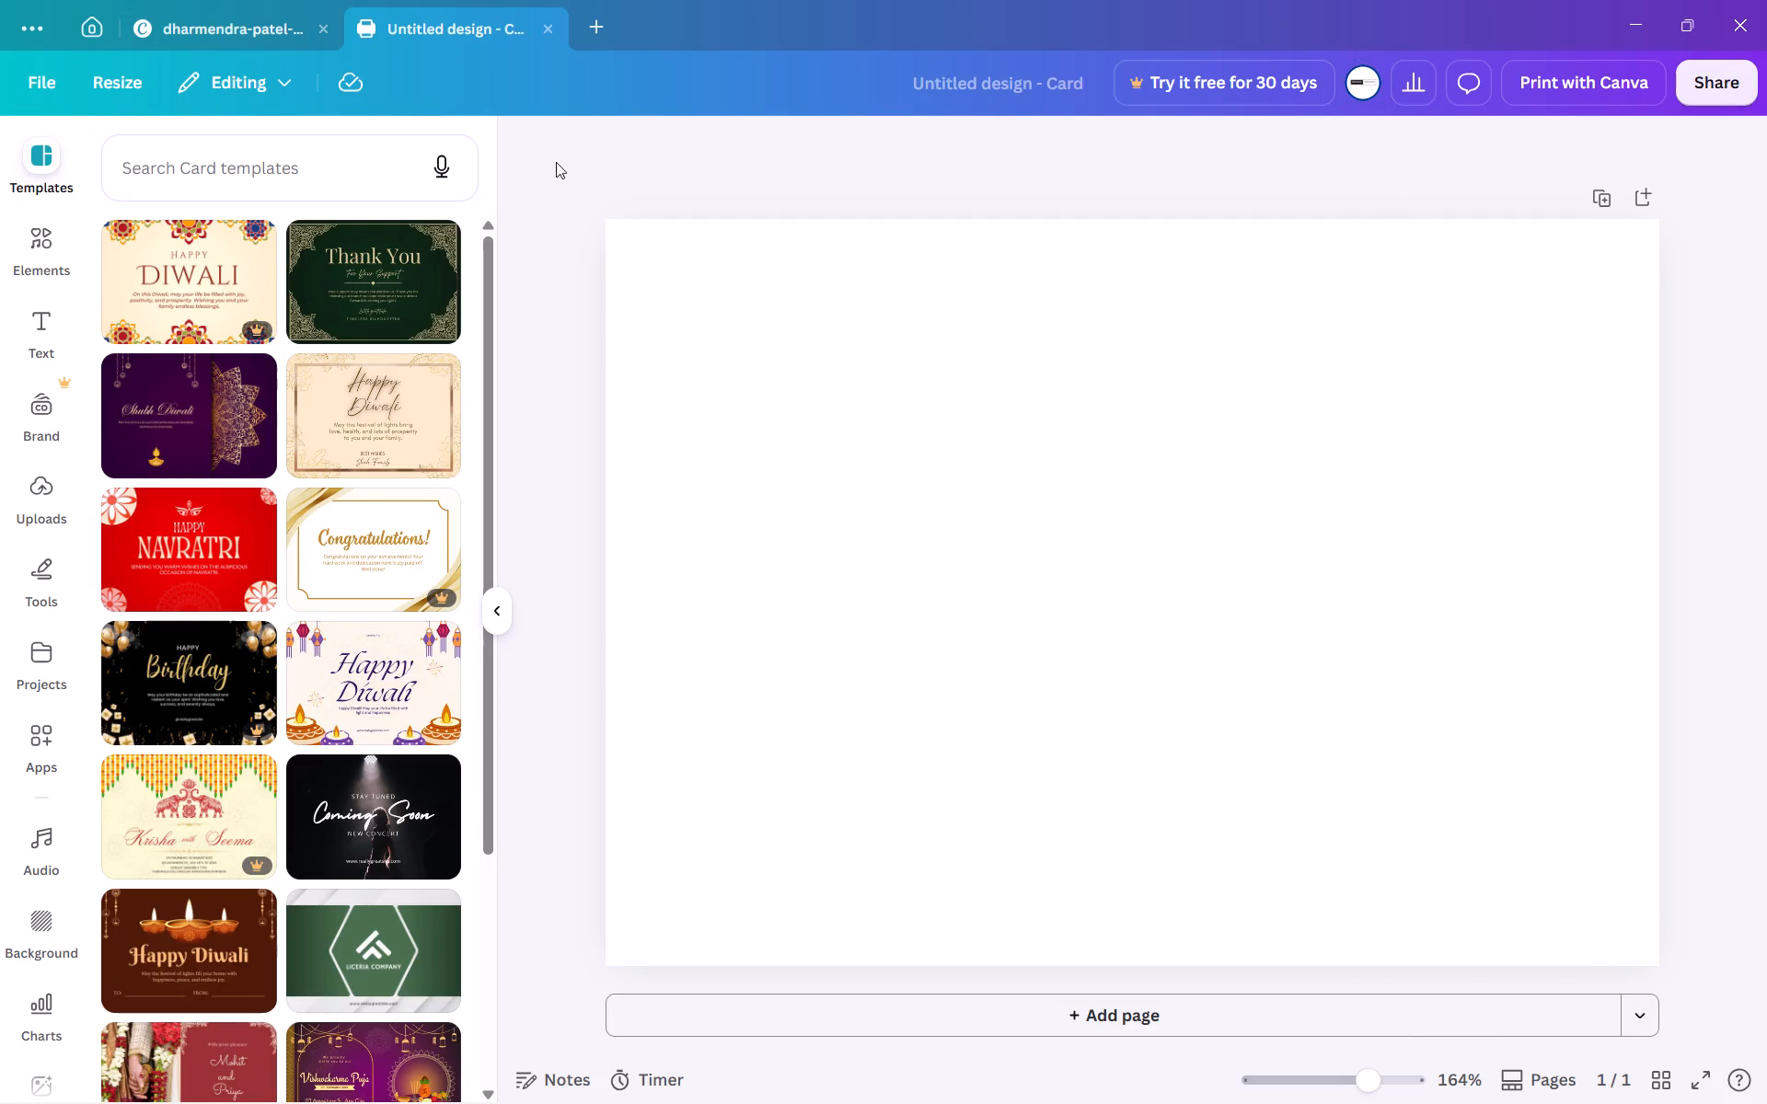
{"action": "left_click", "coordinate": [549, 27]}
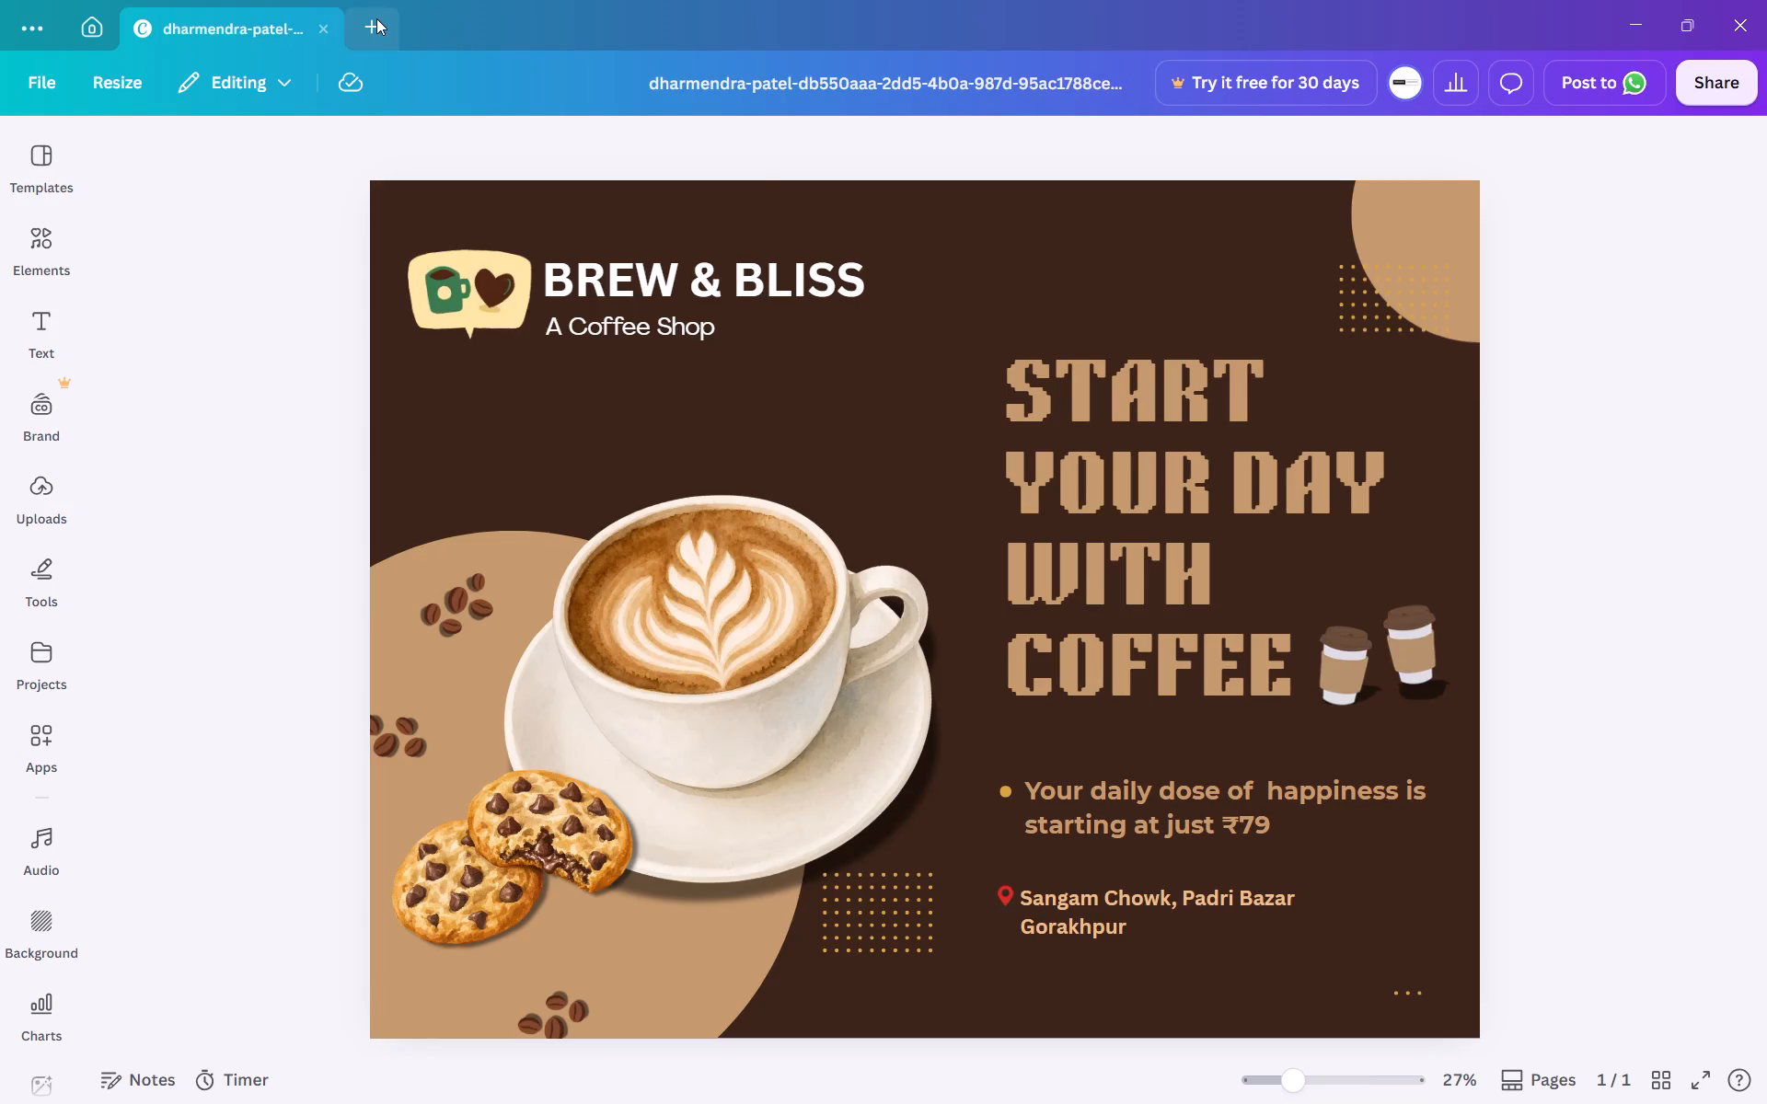
Create a blank Card (Portrait) design, 105 × 148 mm, from the "menu card" design types.
{"action": "left_click", "coordinate": [376, 18]}
{"action": "scroll", "coordinate": [463, 202], "scroll_direction": "down", "scroll_amount": 1}
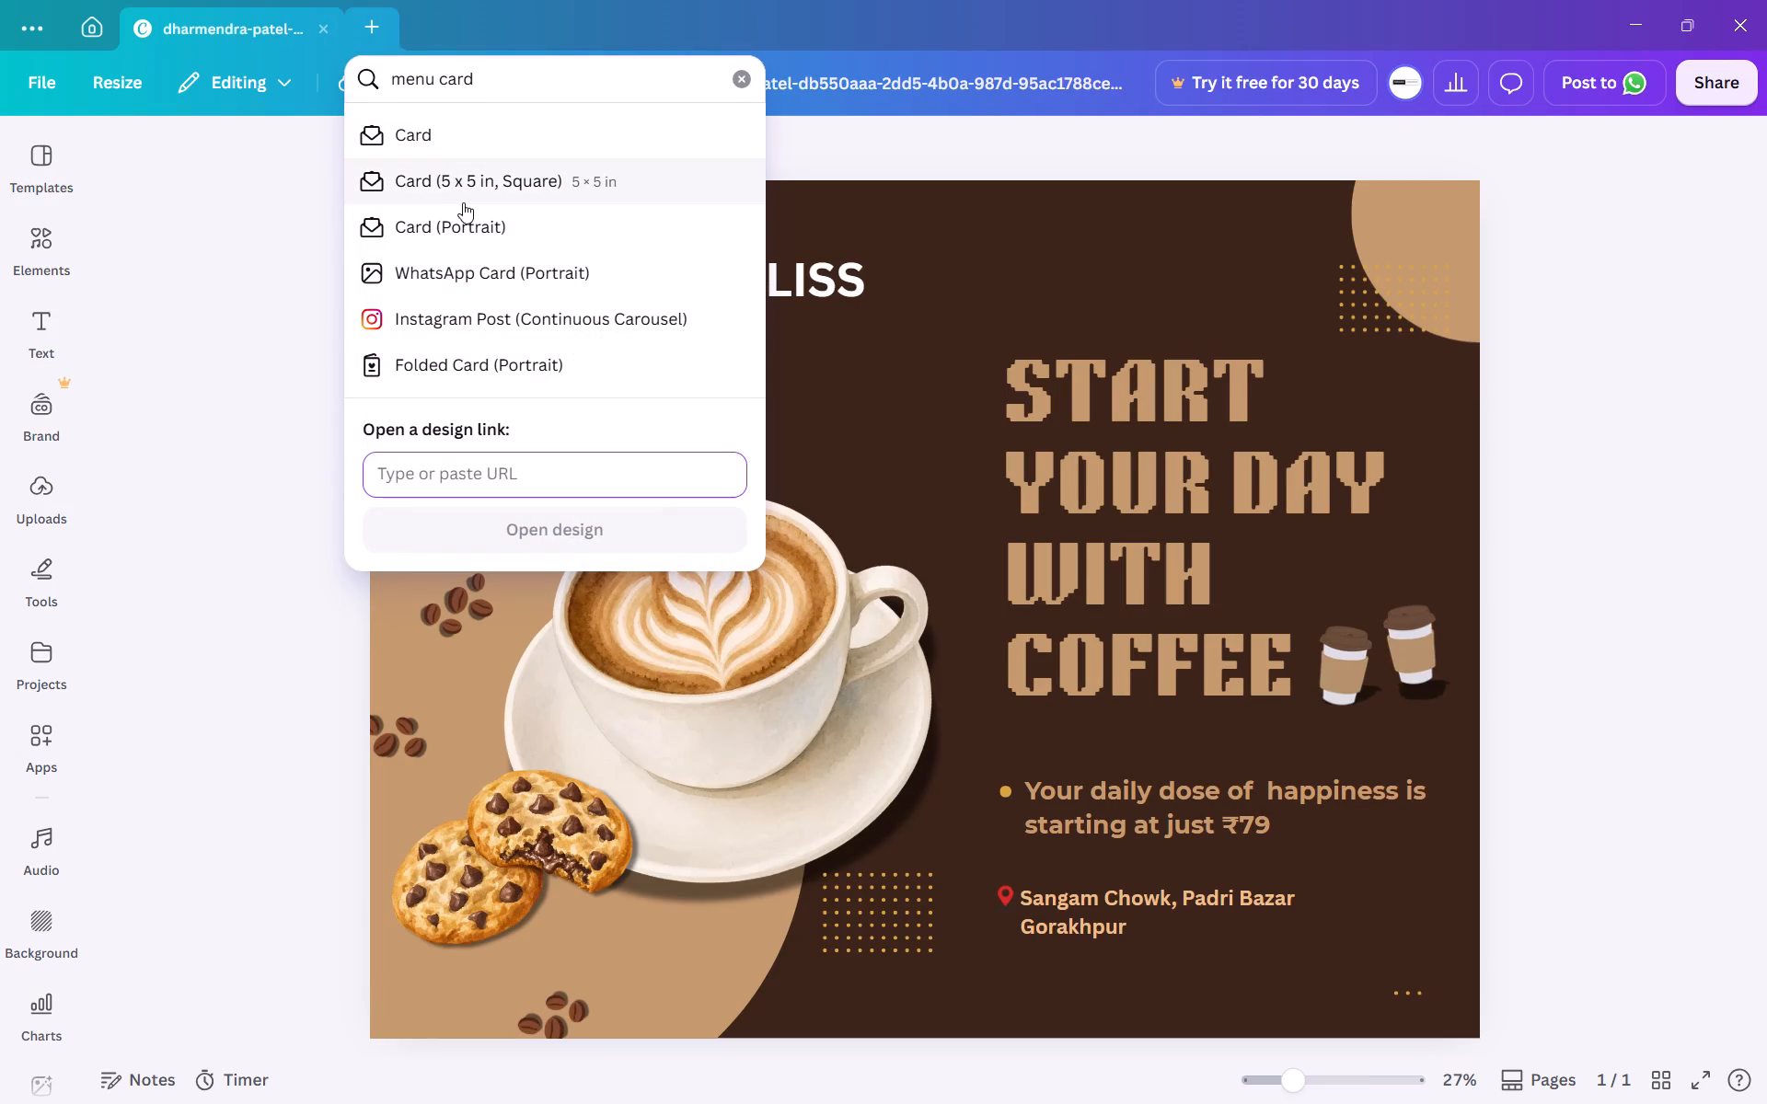
{"action": "left_click", "coordinate": [457, 226]}
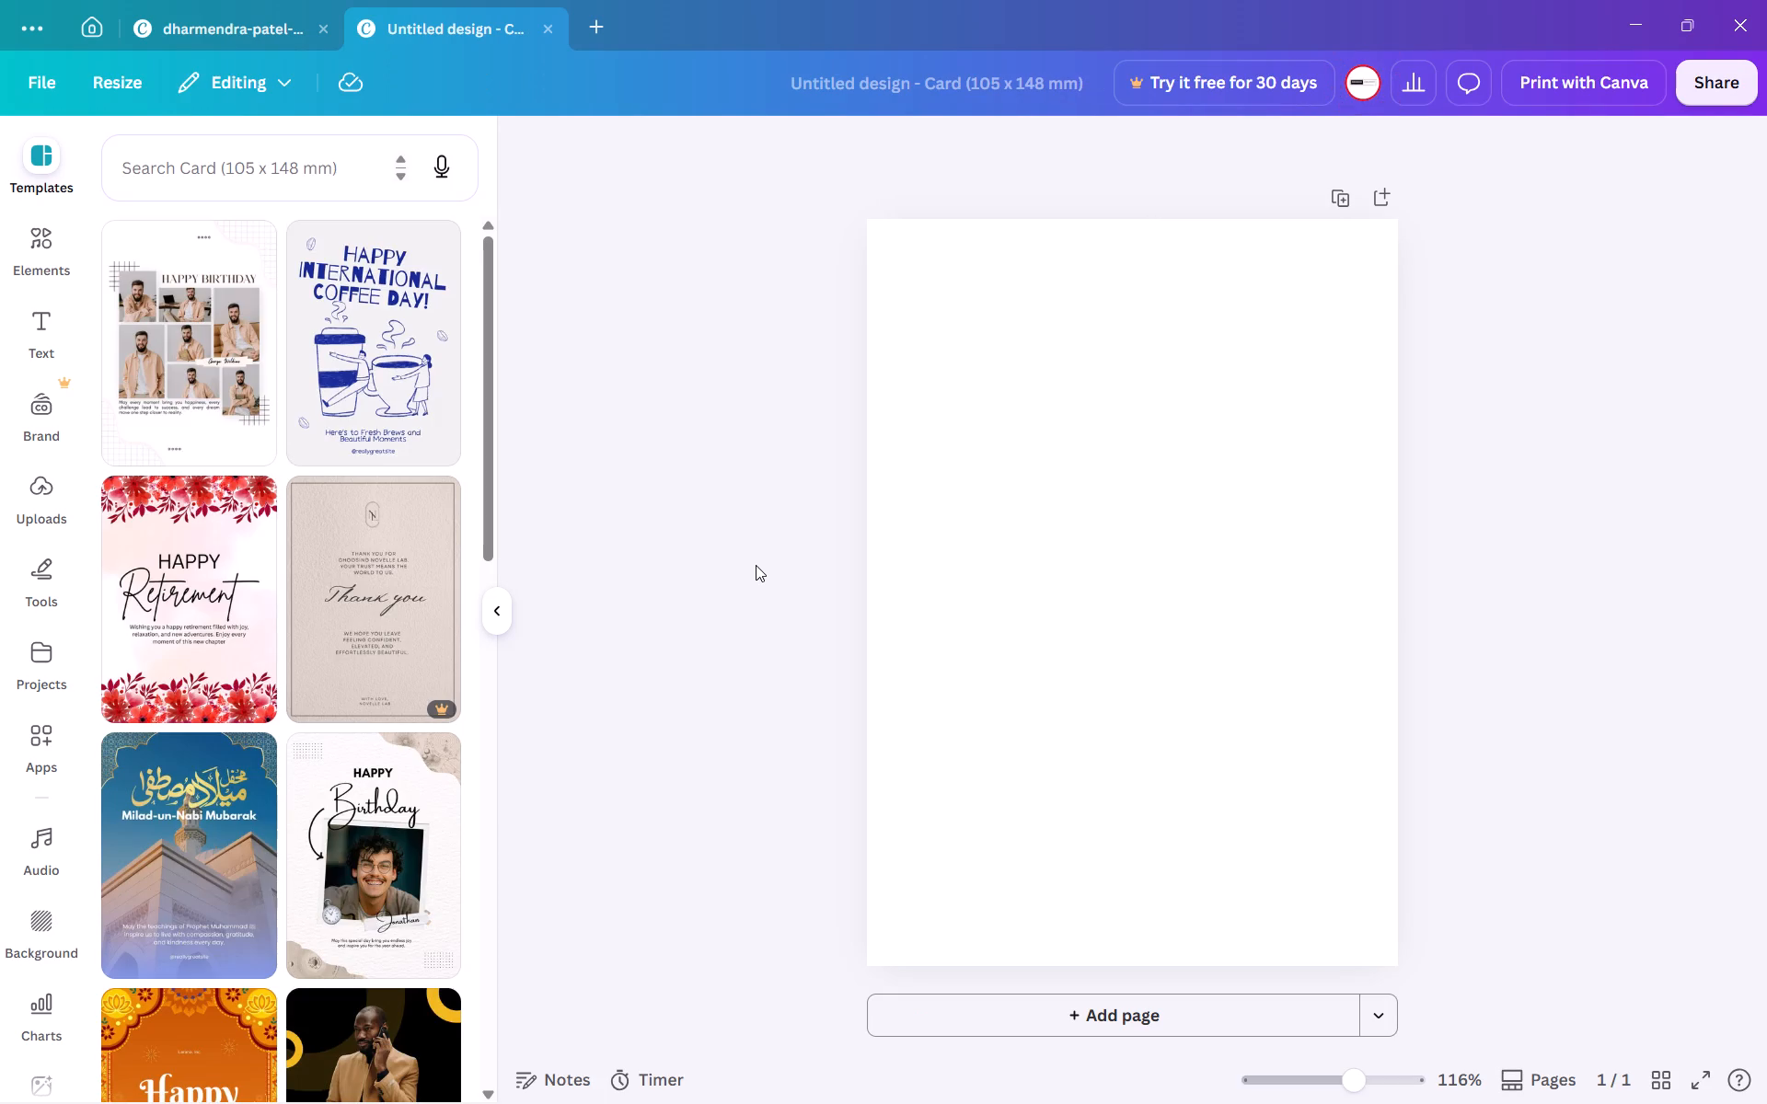
Set the blank card page's background color to #E65757.
{"action": "left_click", "coordinate": [1110, 417]}
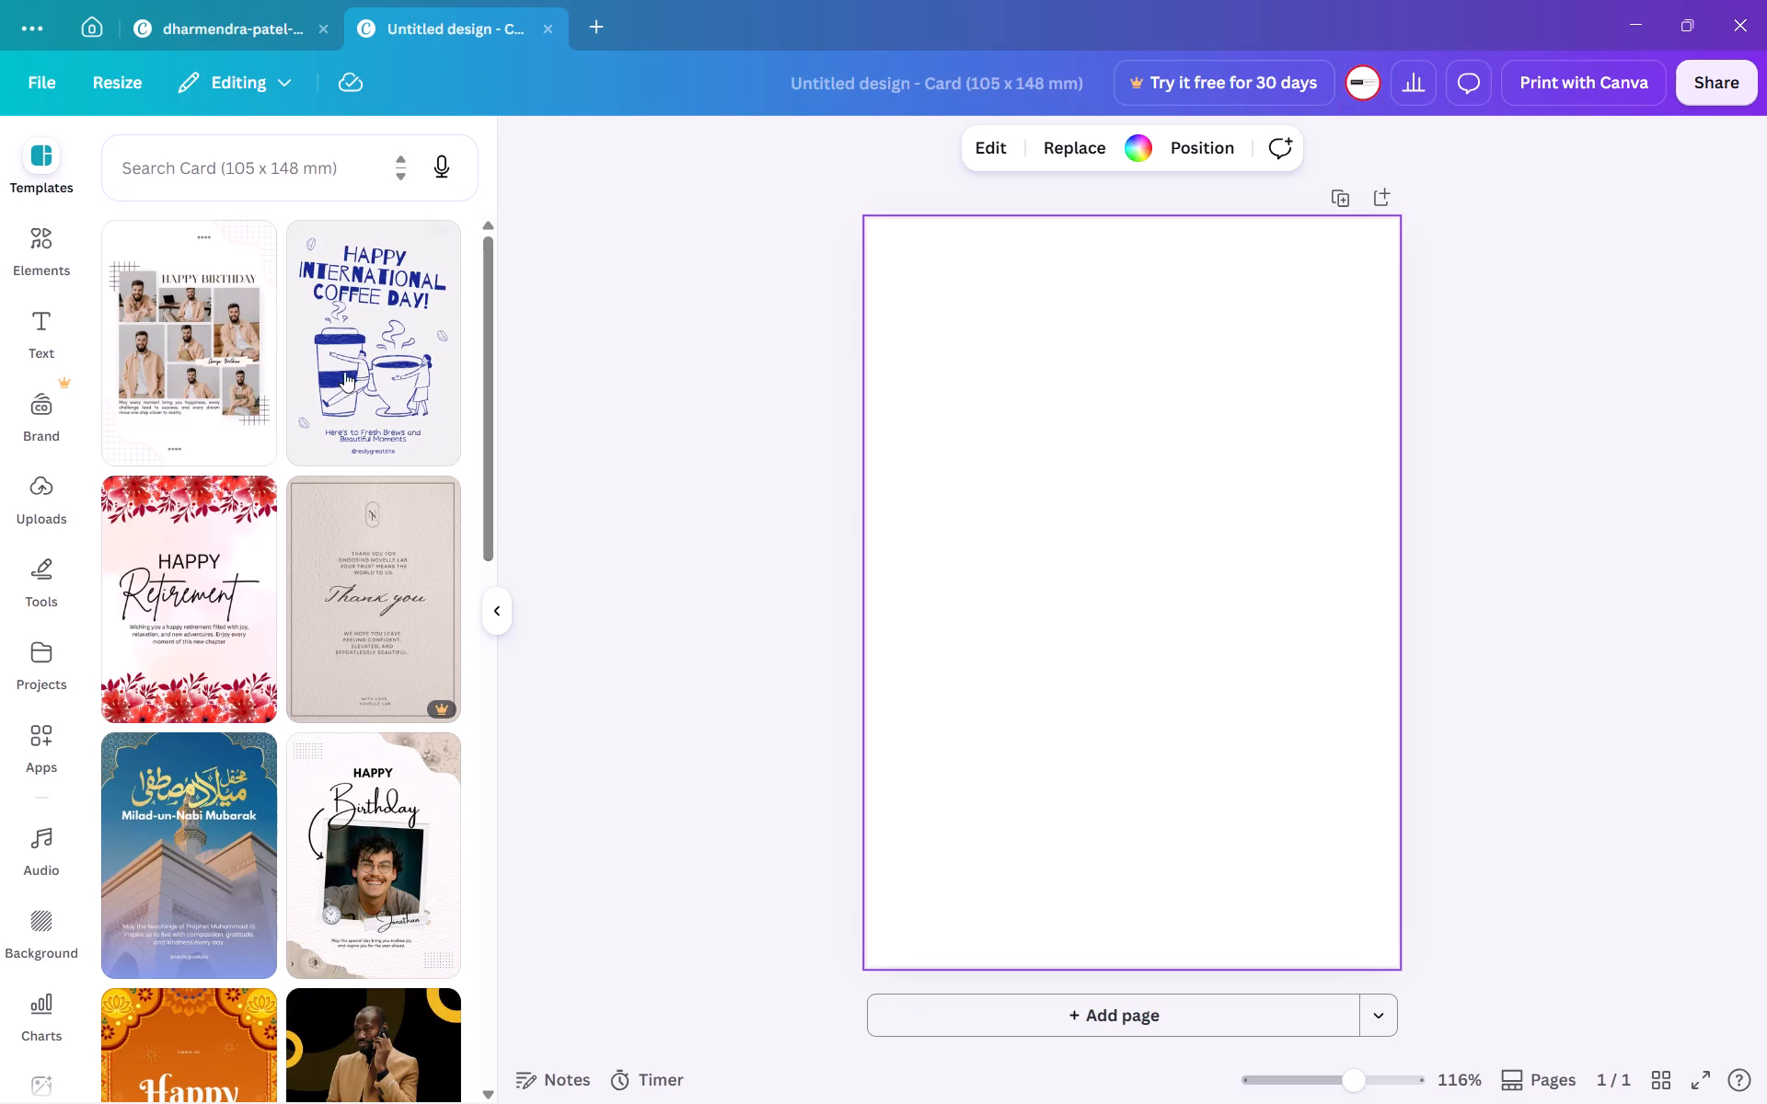
{"action": "left_click", "coordinate": [1131, 155]}
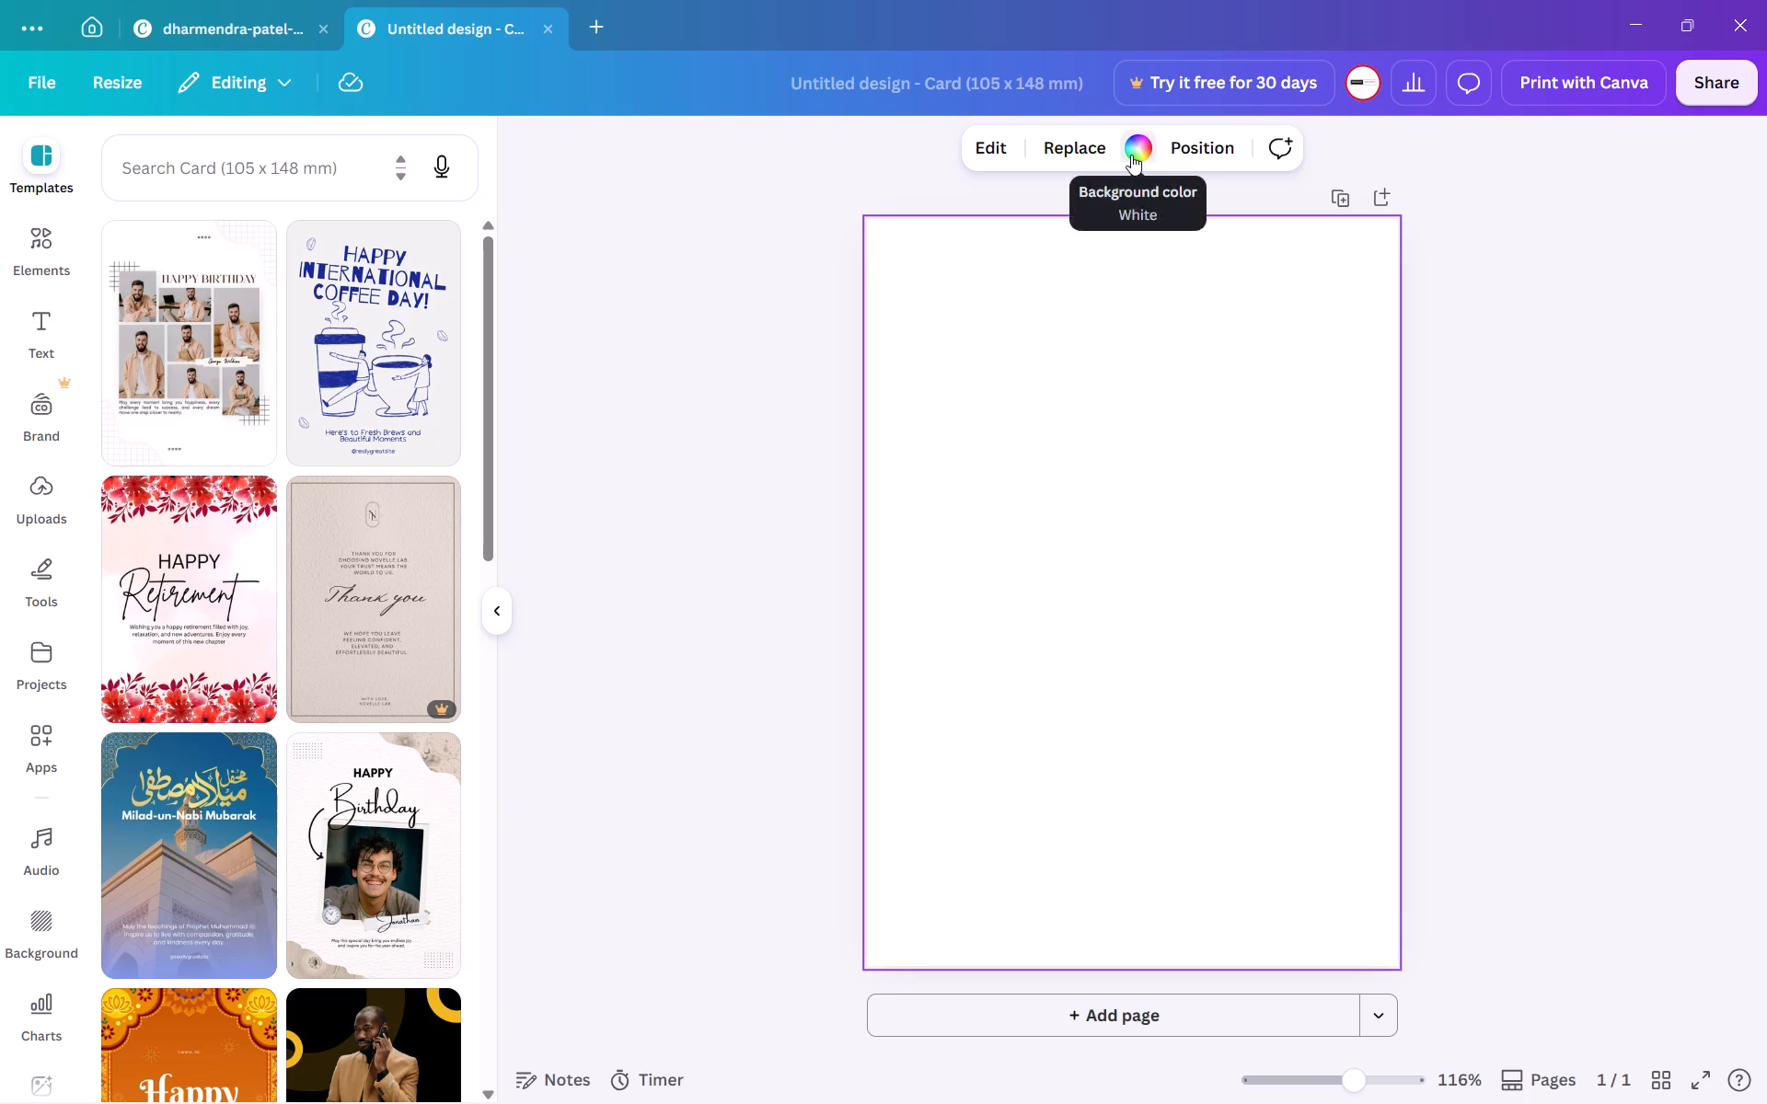
{"action": "left_click", "coordinate": [259, 208]}
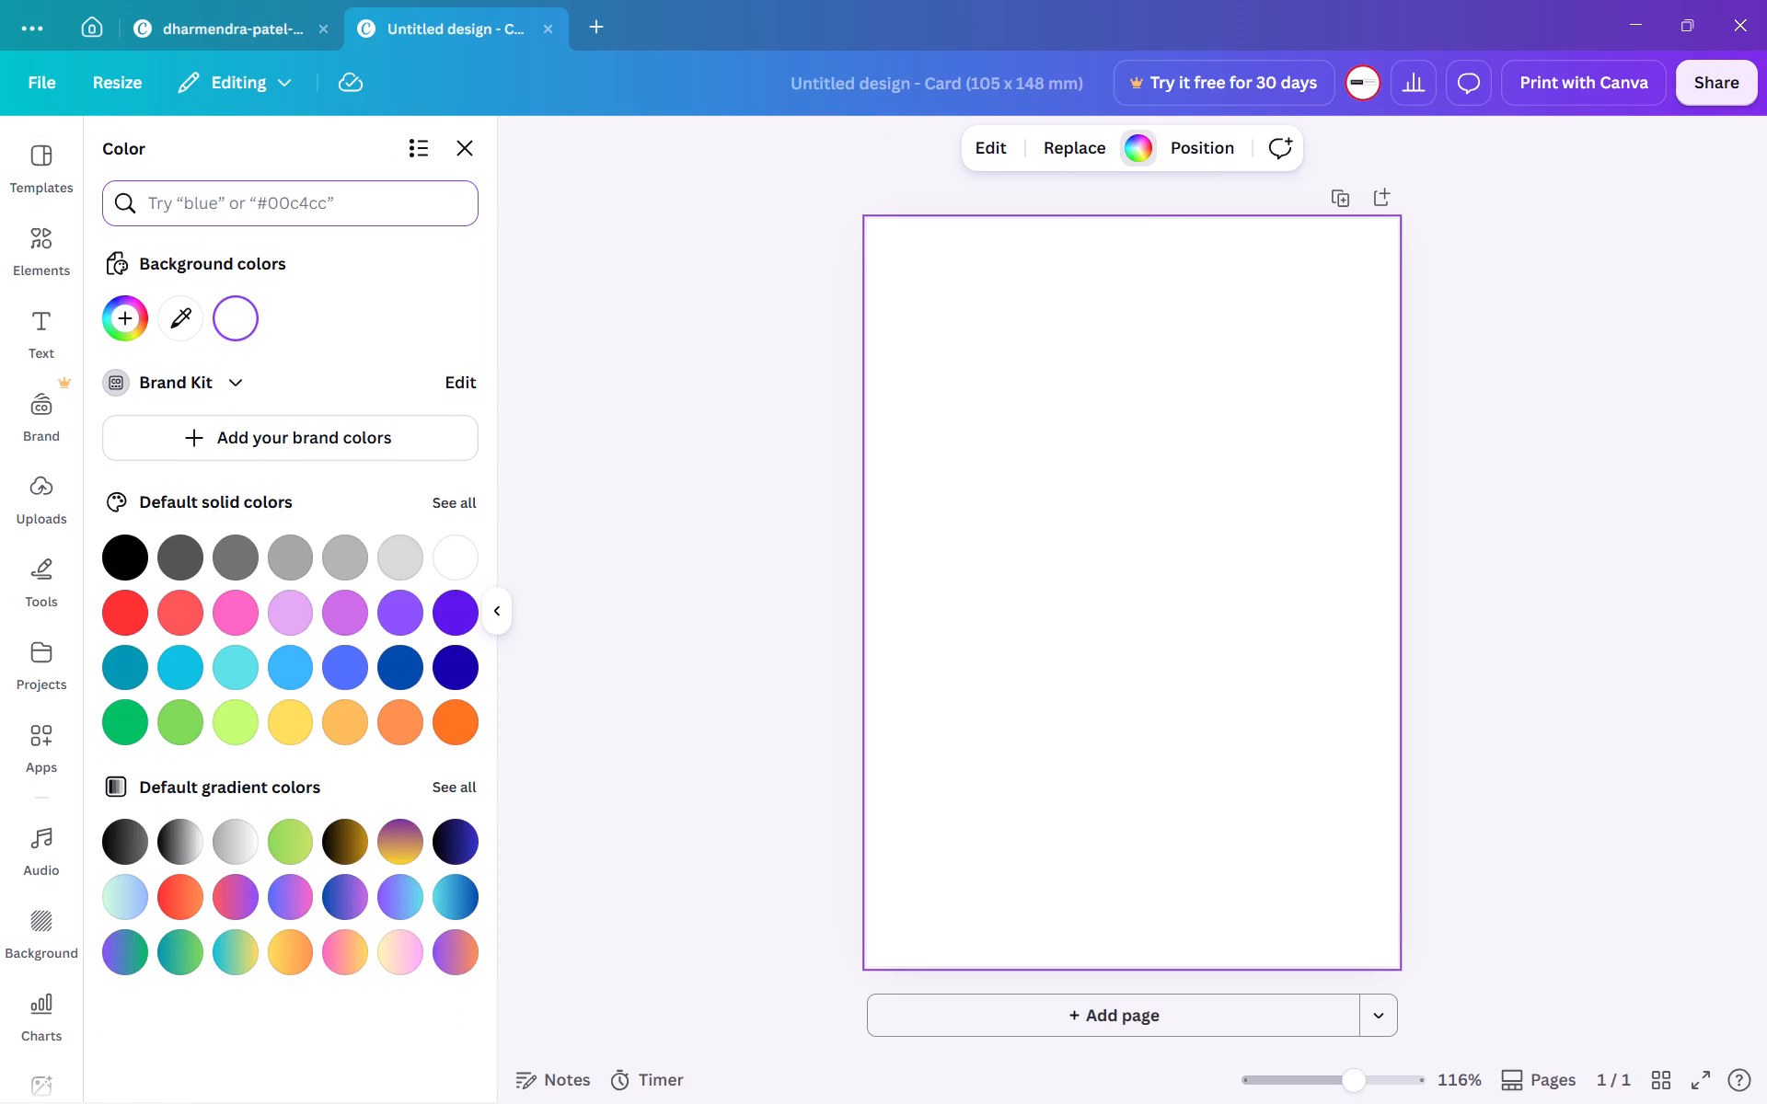
{"action": "key", "text": "shift+numbersign"}
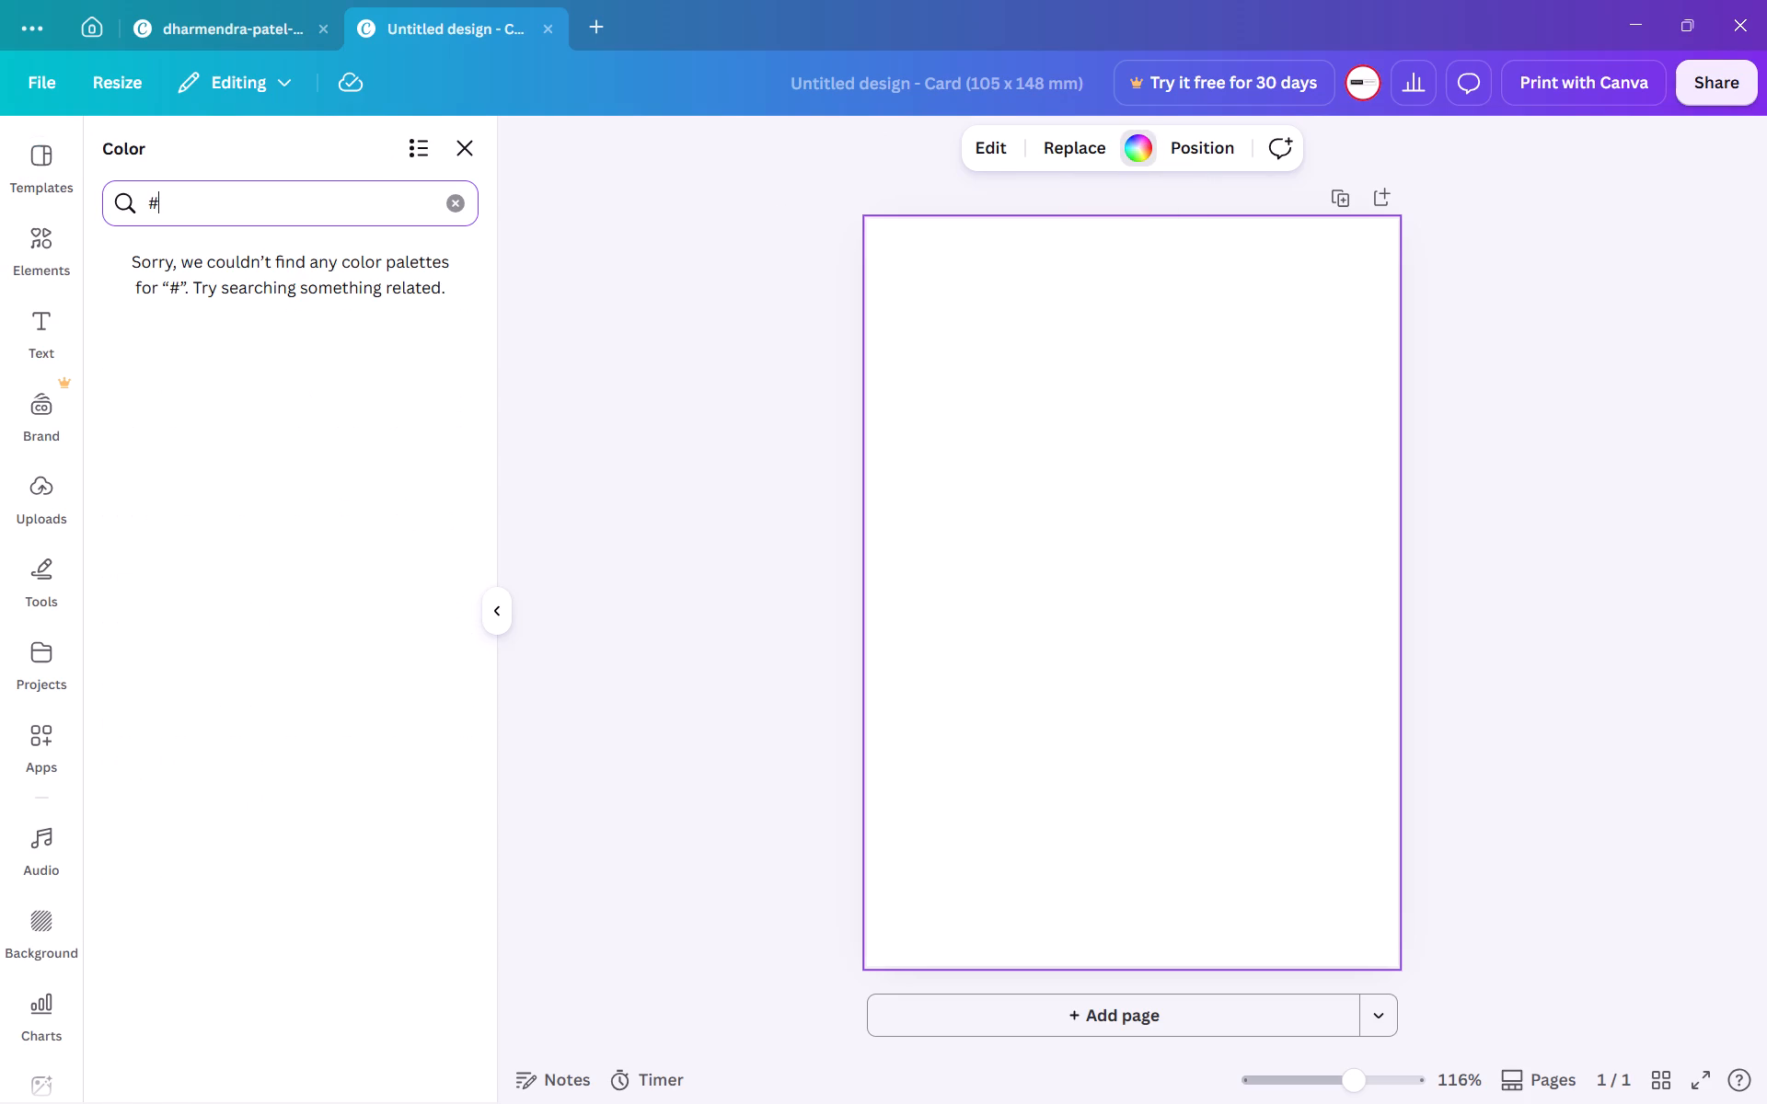
{"action": "key", "text": "e"}
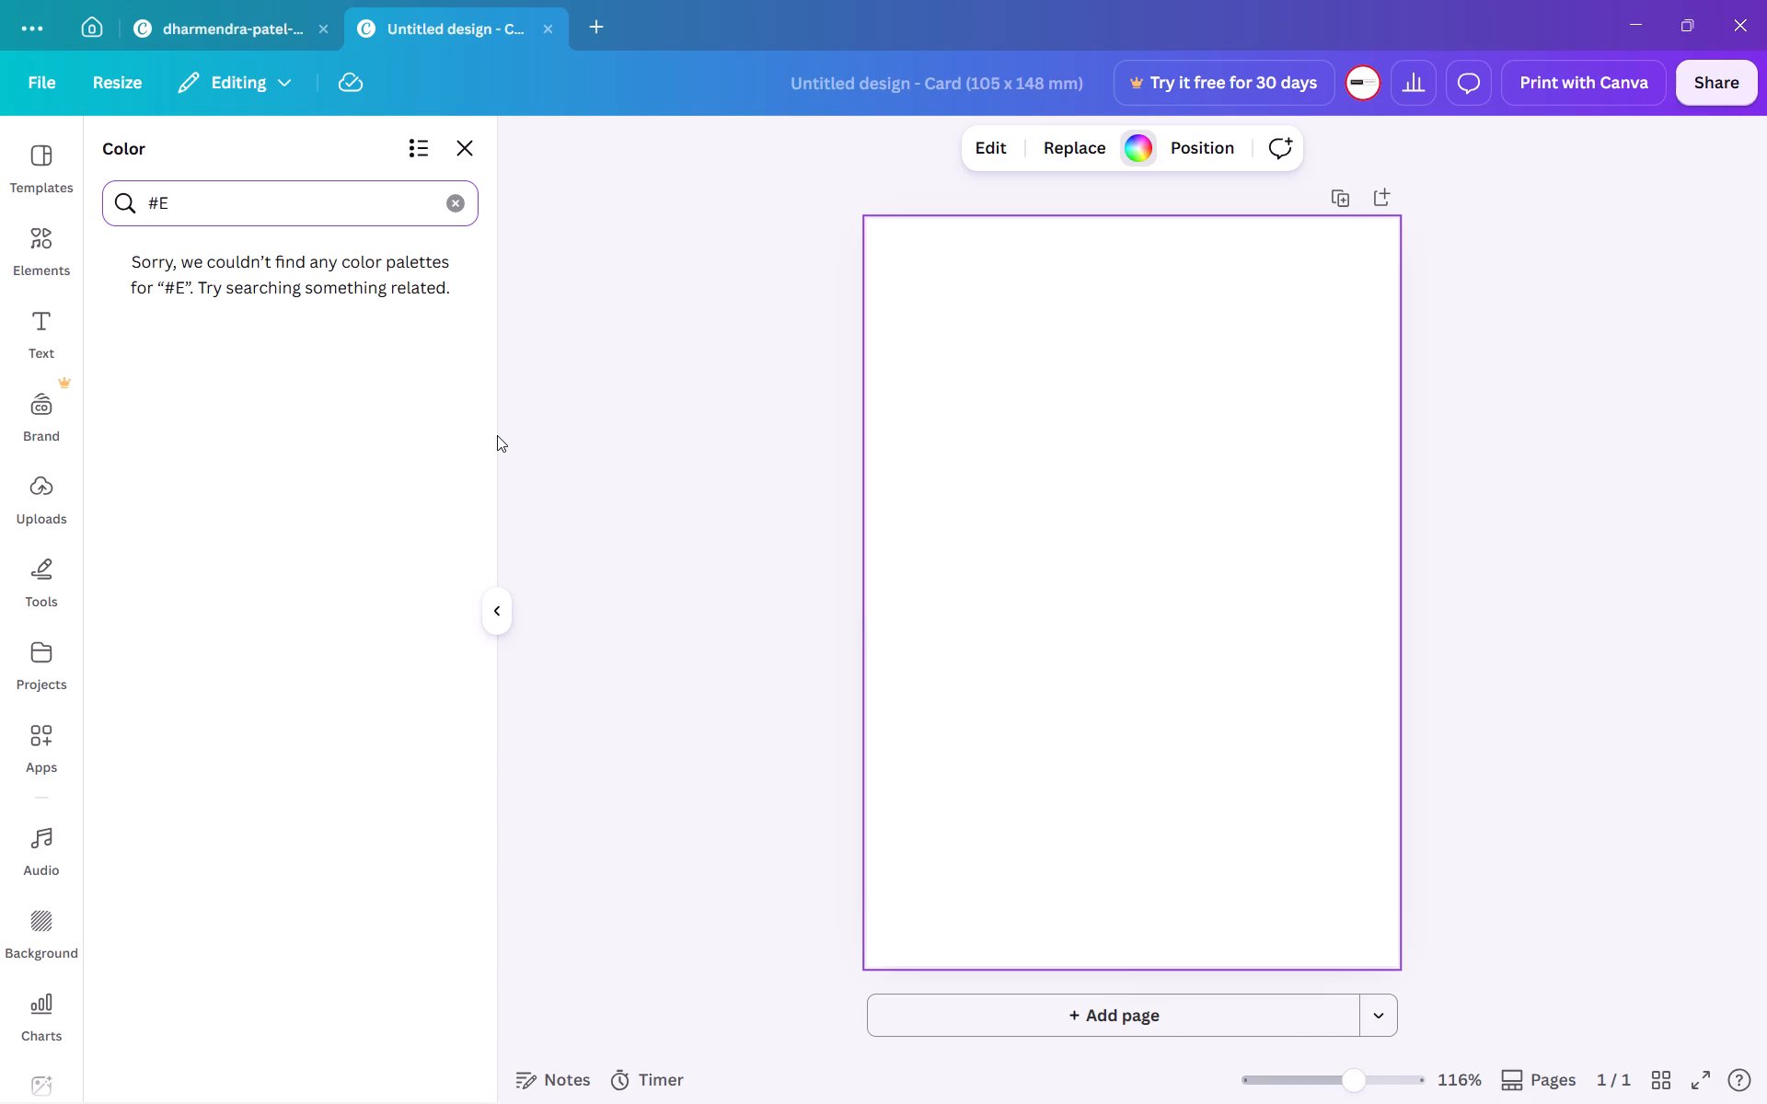
{"action": "type", "text": "65"}
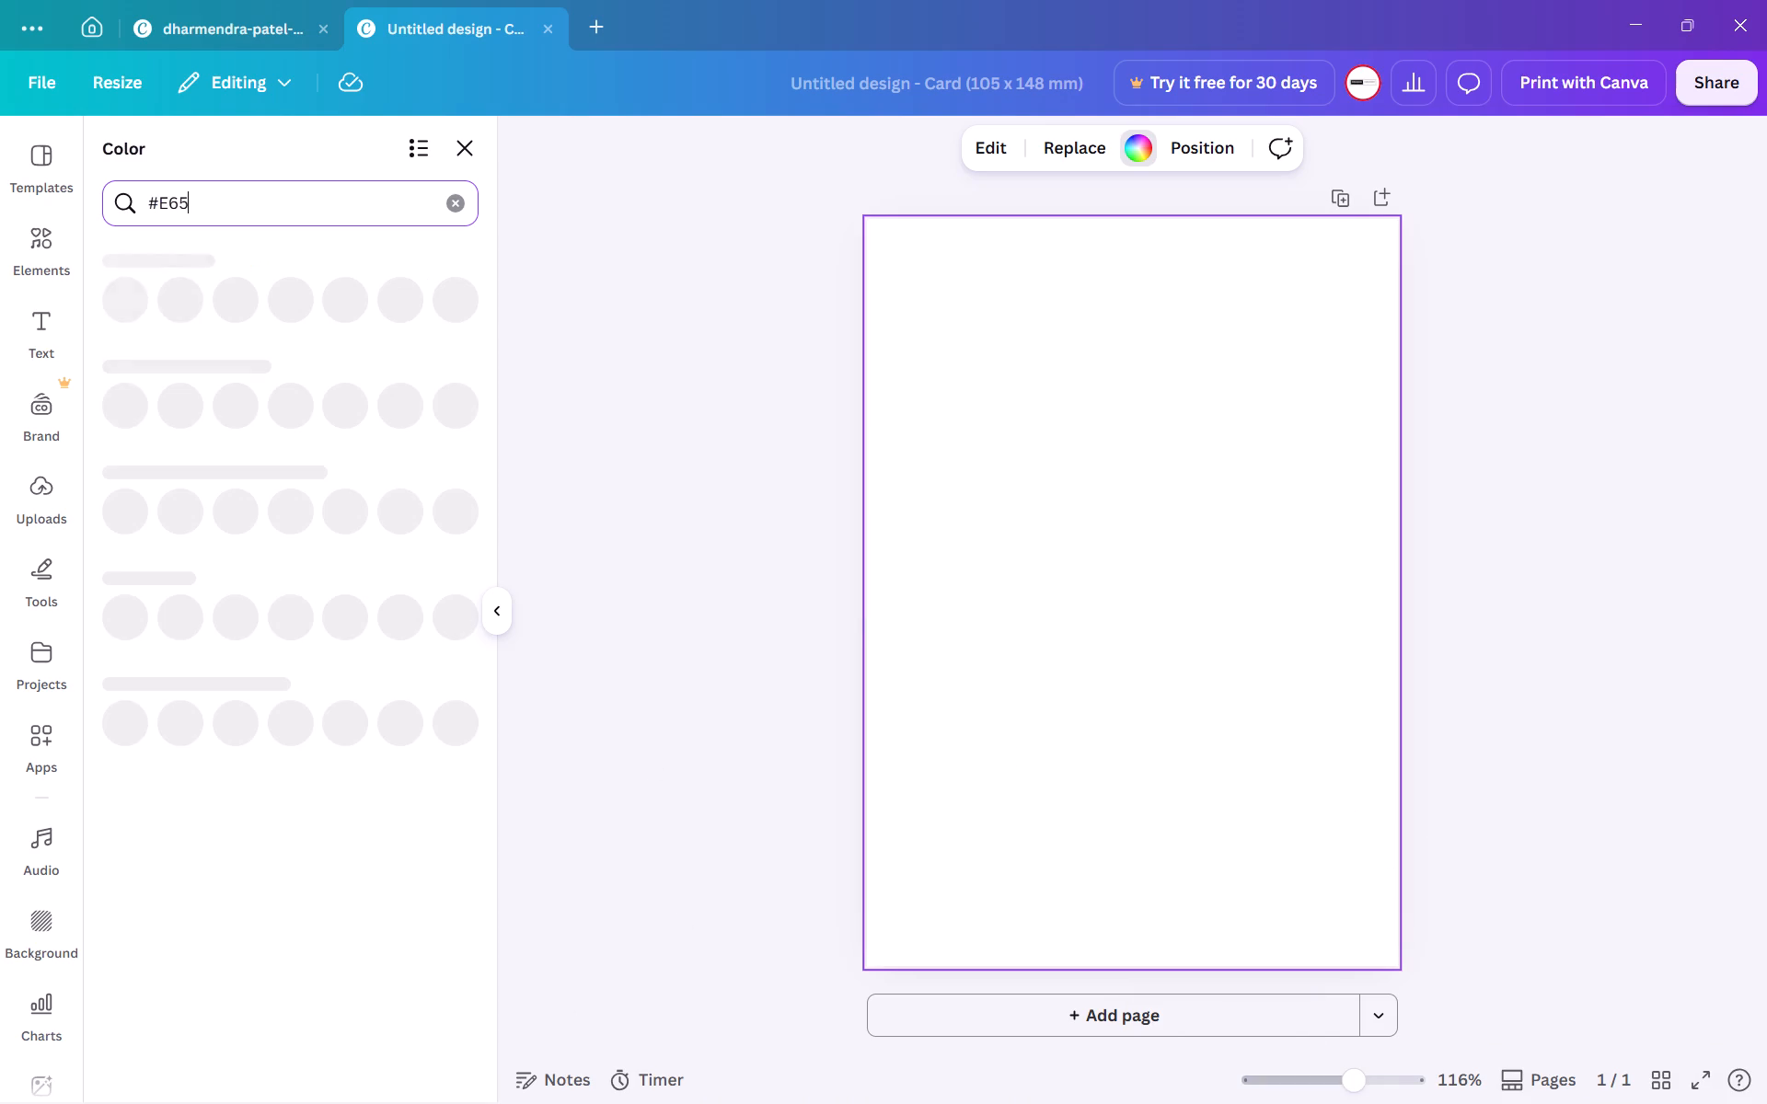
{"action": "type", "text": "757"}
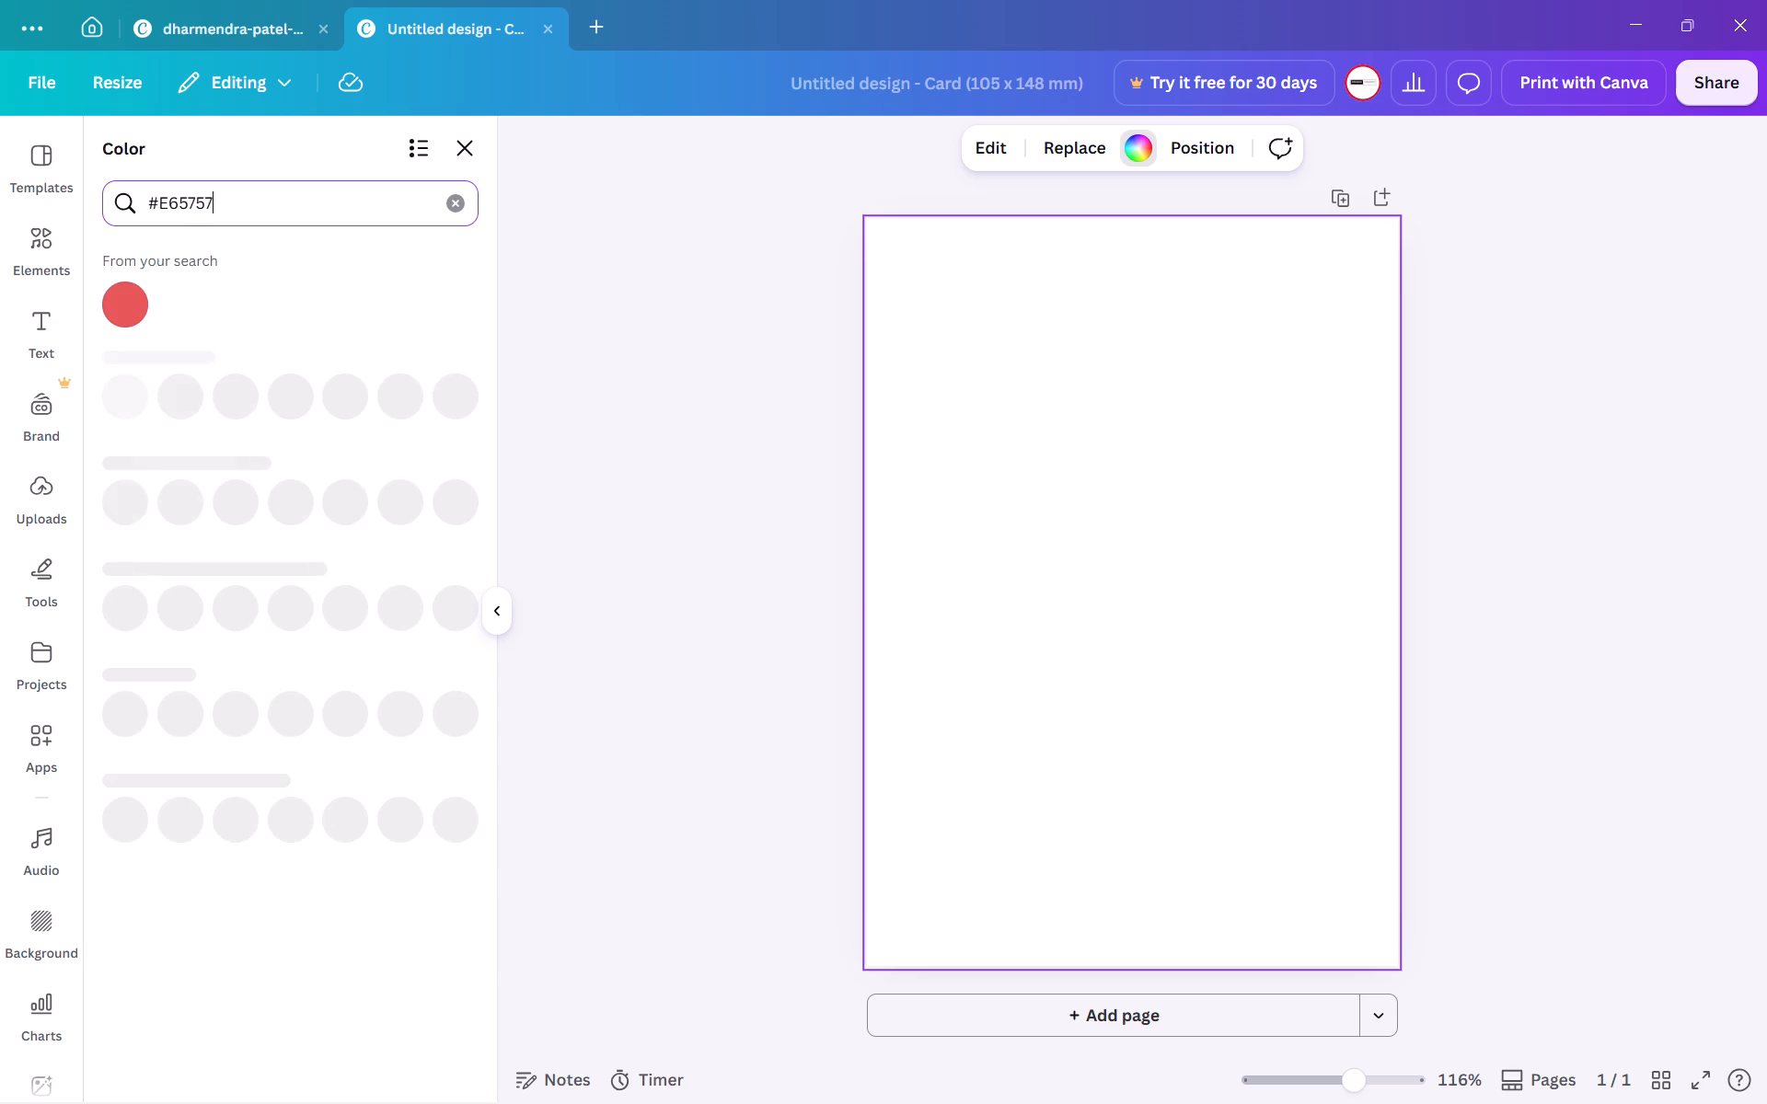
{"action": "left_click", "coordinate": [133, 300]}
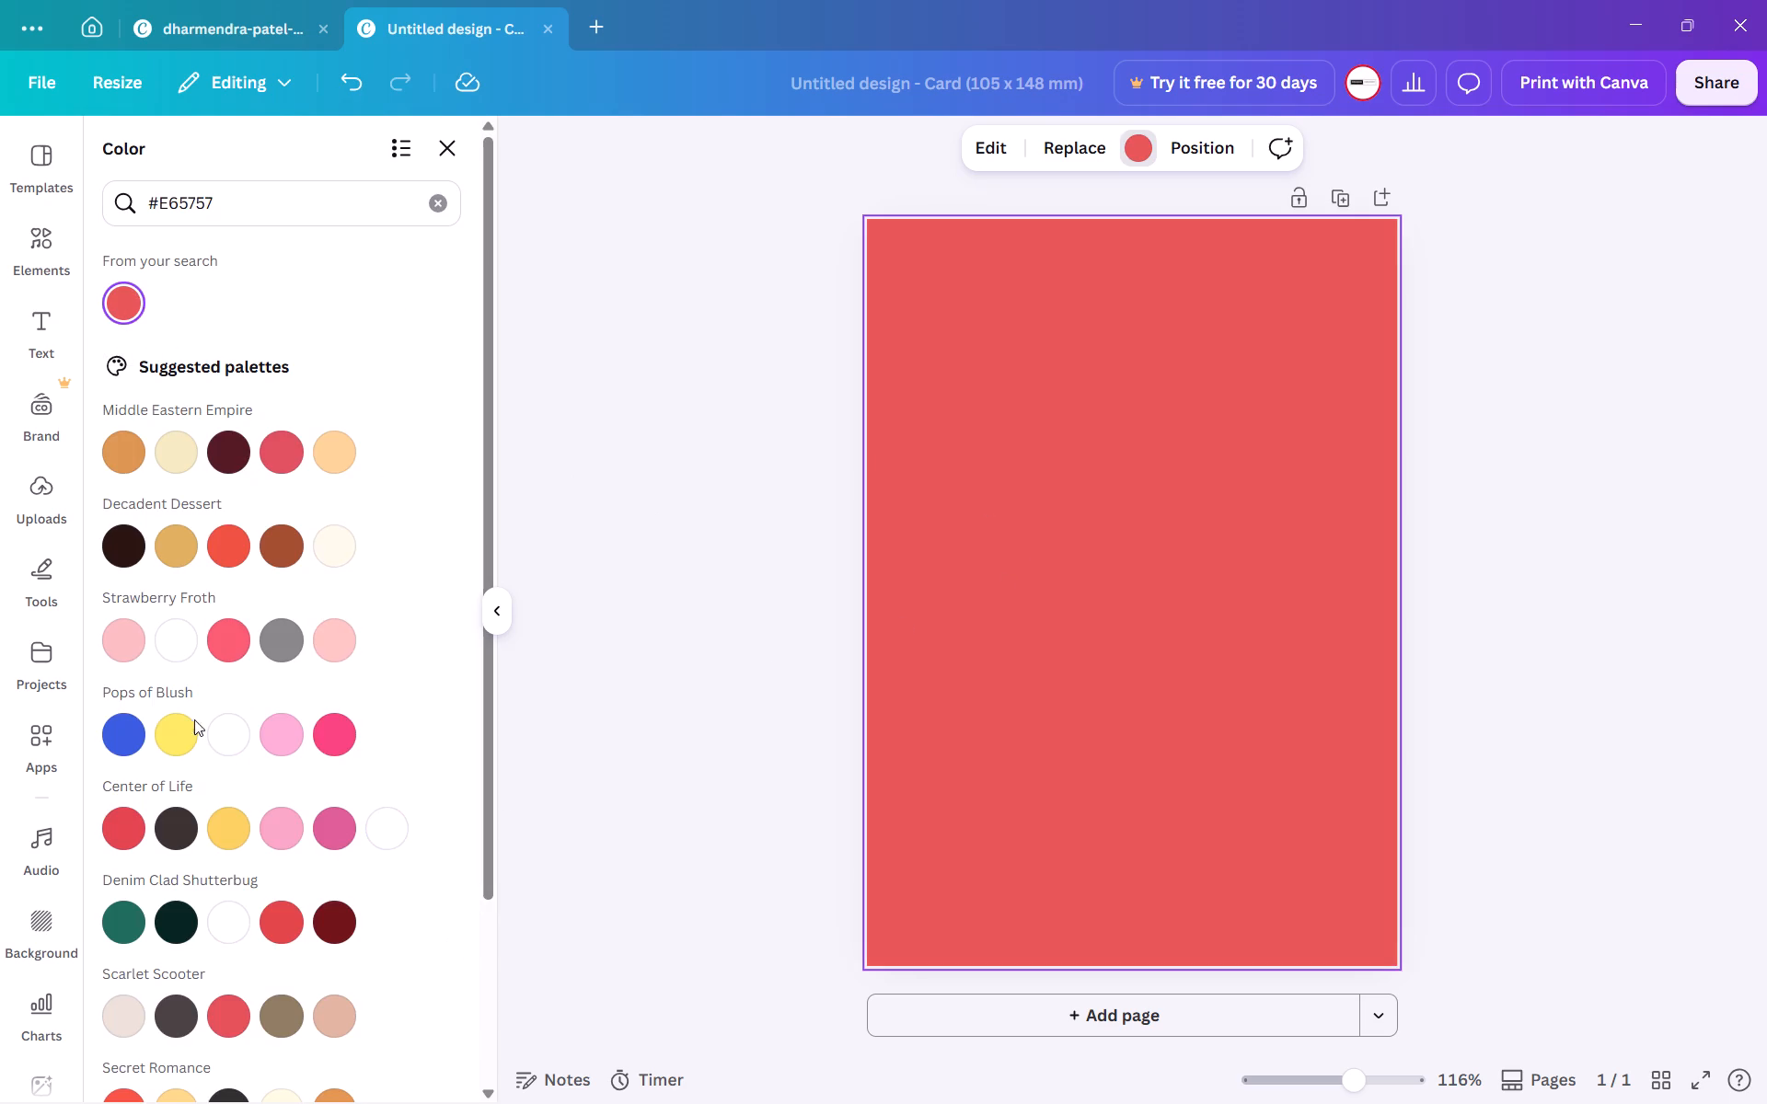
{"action": "left_click", "coordinate": [121, 304]}
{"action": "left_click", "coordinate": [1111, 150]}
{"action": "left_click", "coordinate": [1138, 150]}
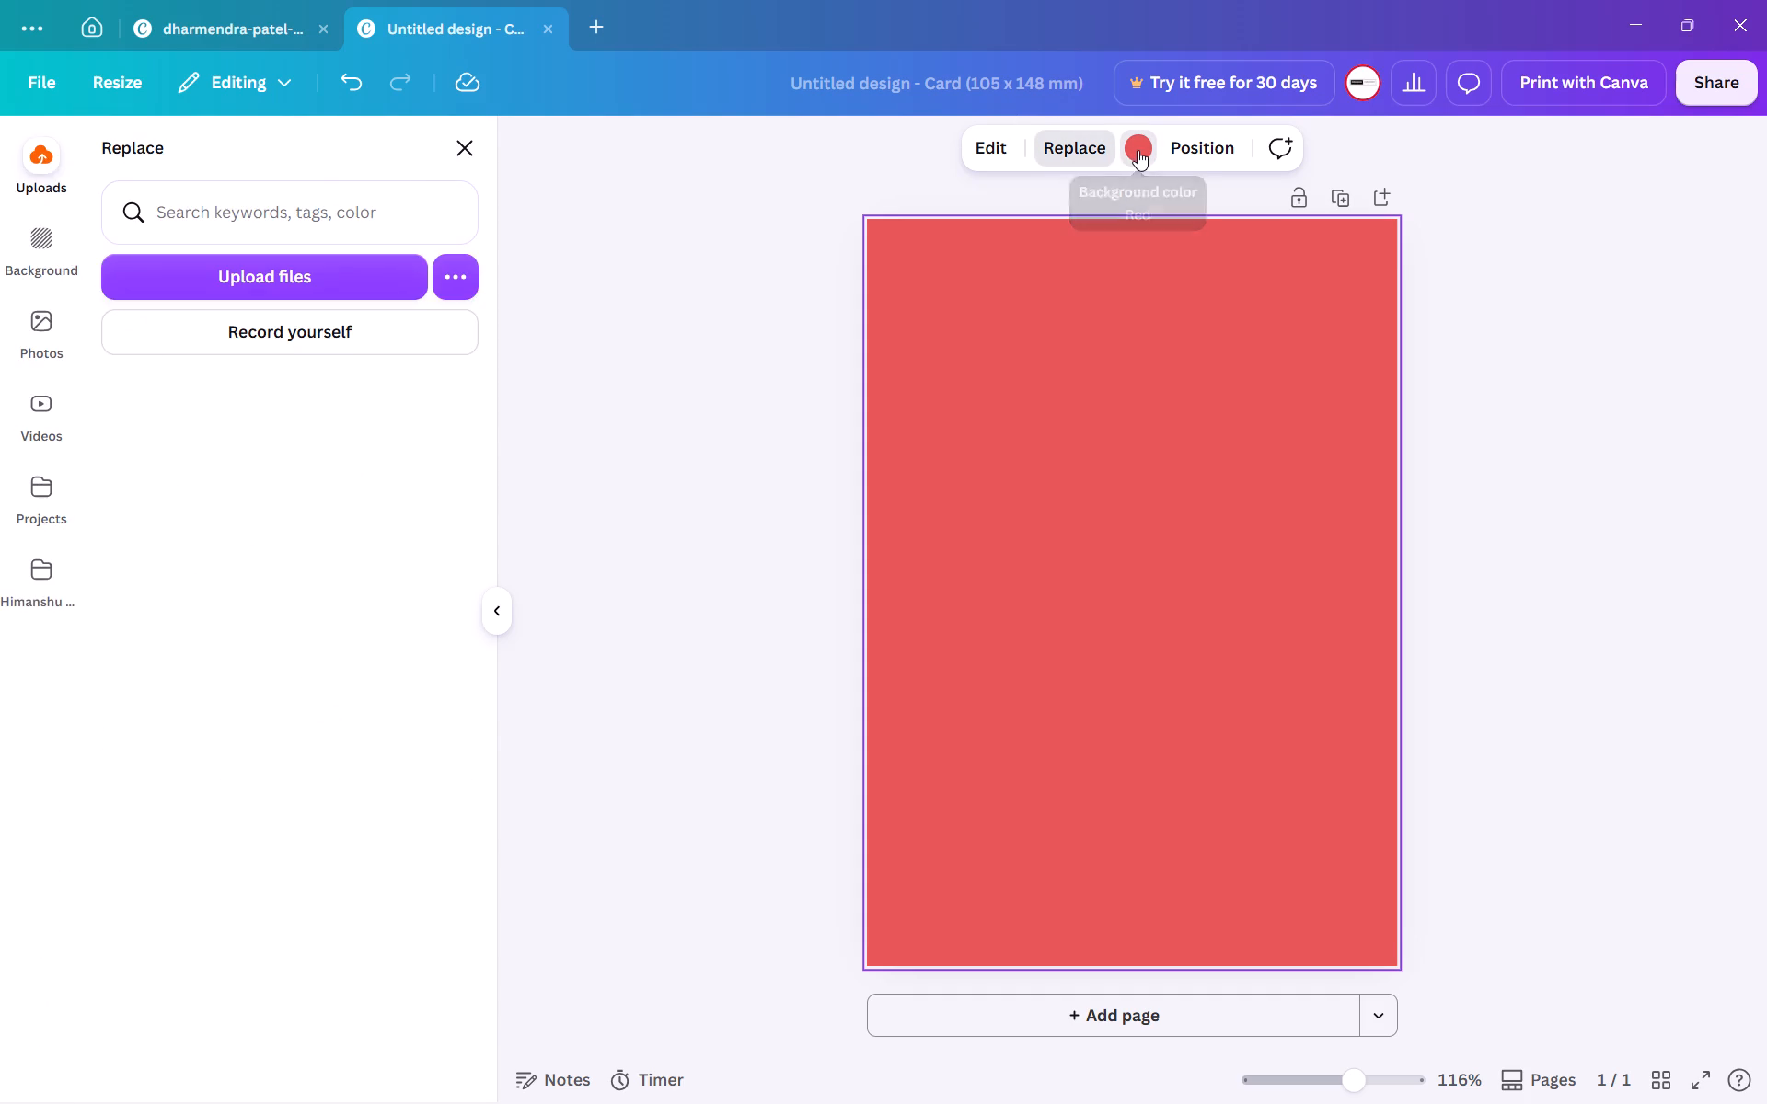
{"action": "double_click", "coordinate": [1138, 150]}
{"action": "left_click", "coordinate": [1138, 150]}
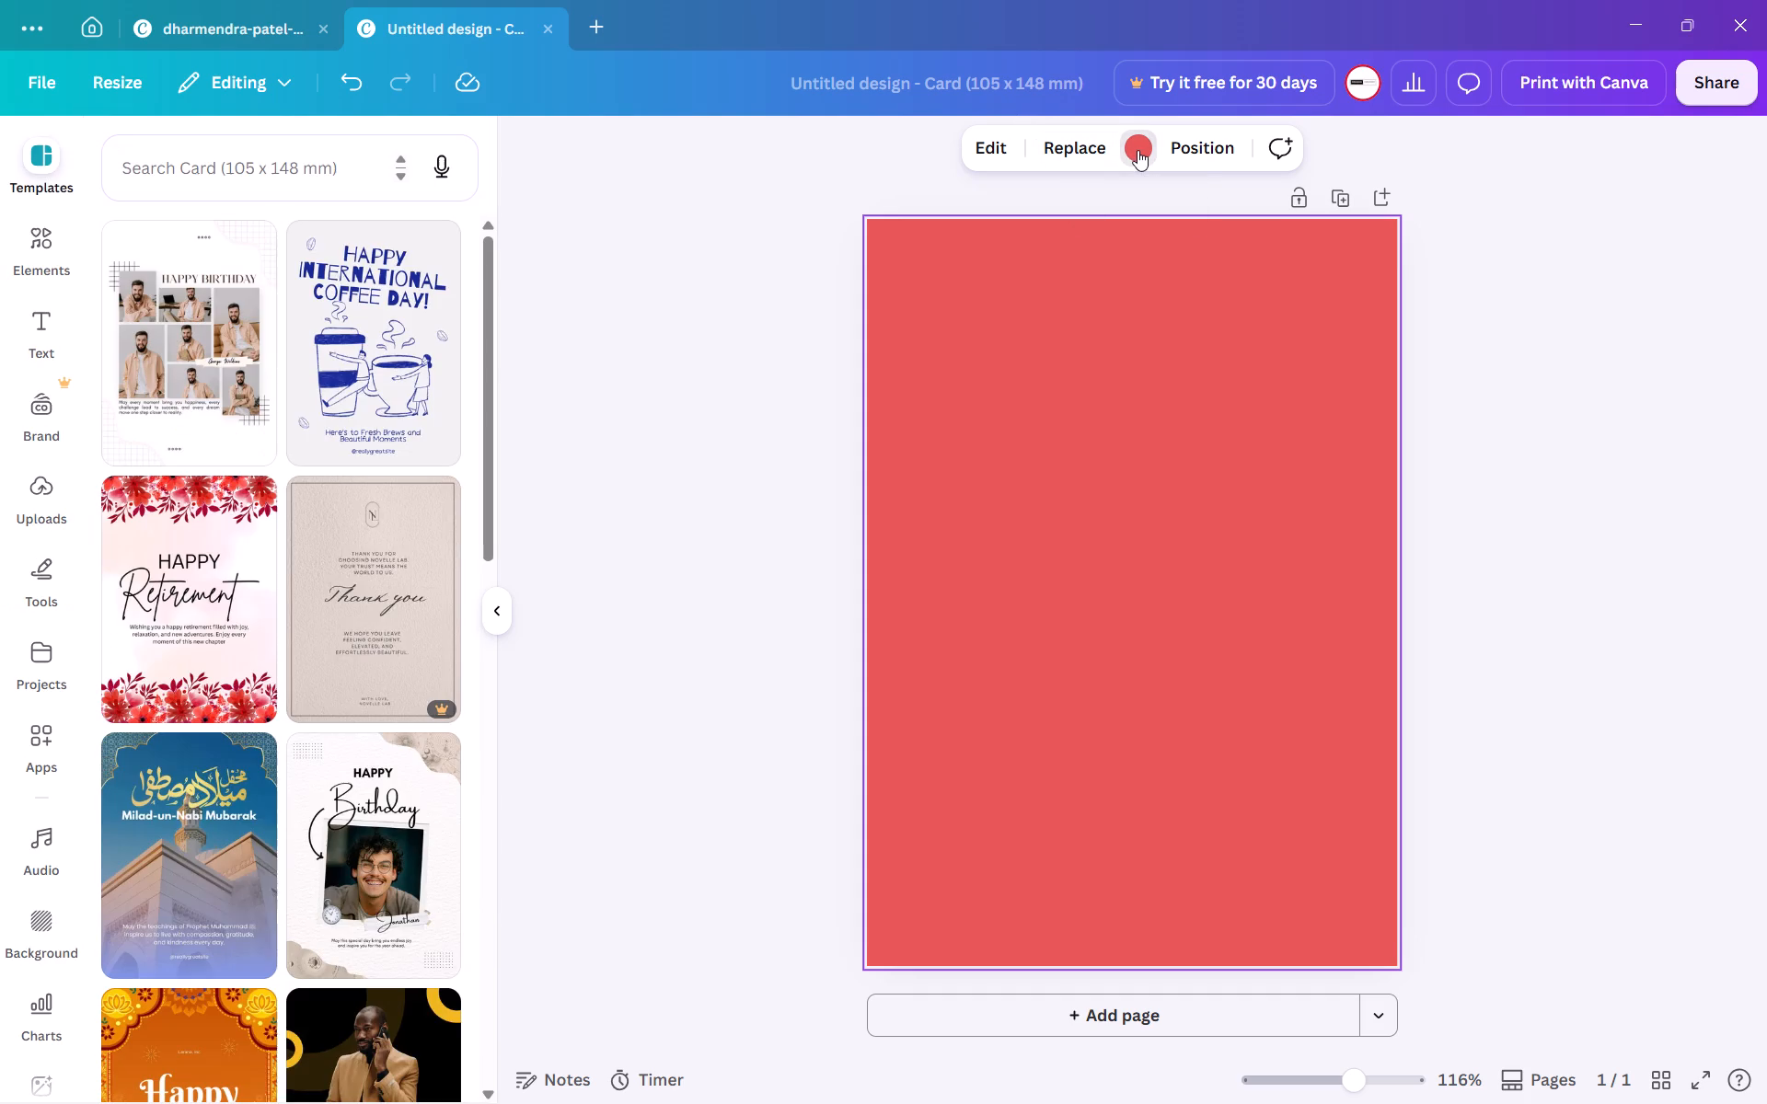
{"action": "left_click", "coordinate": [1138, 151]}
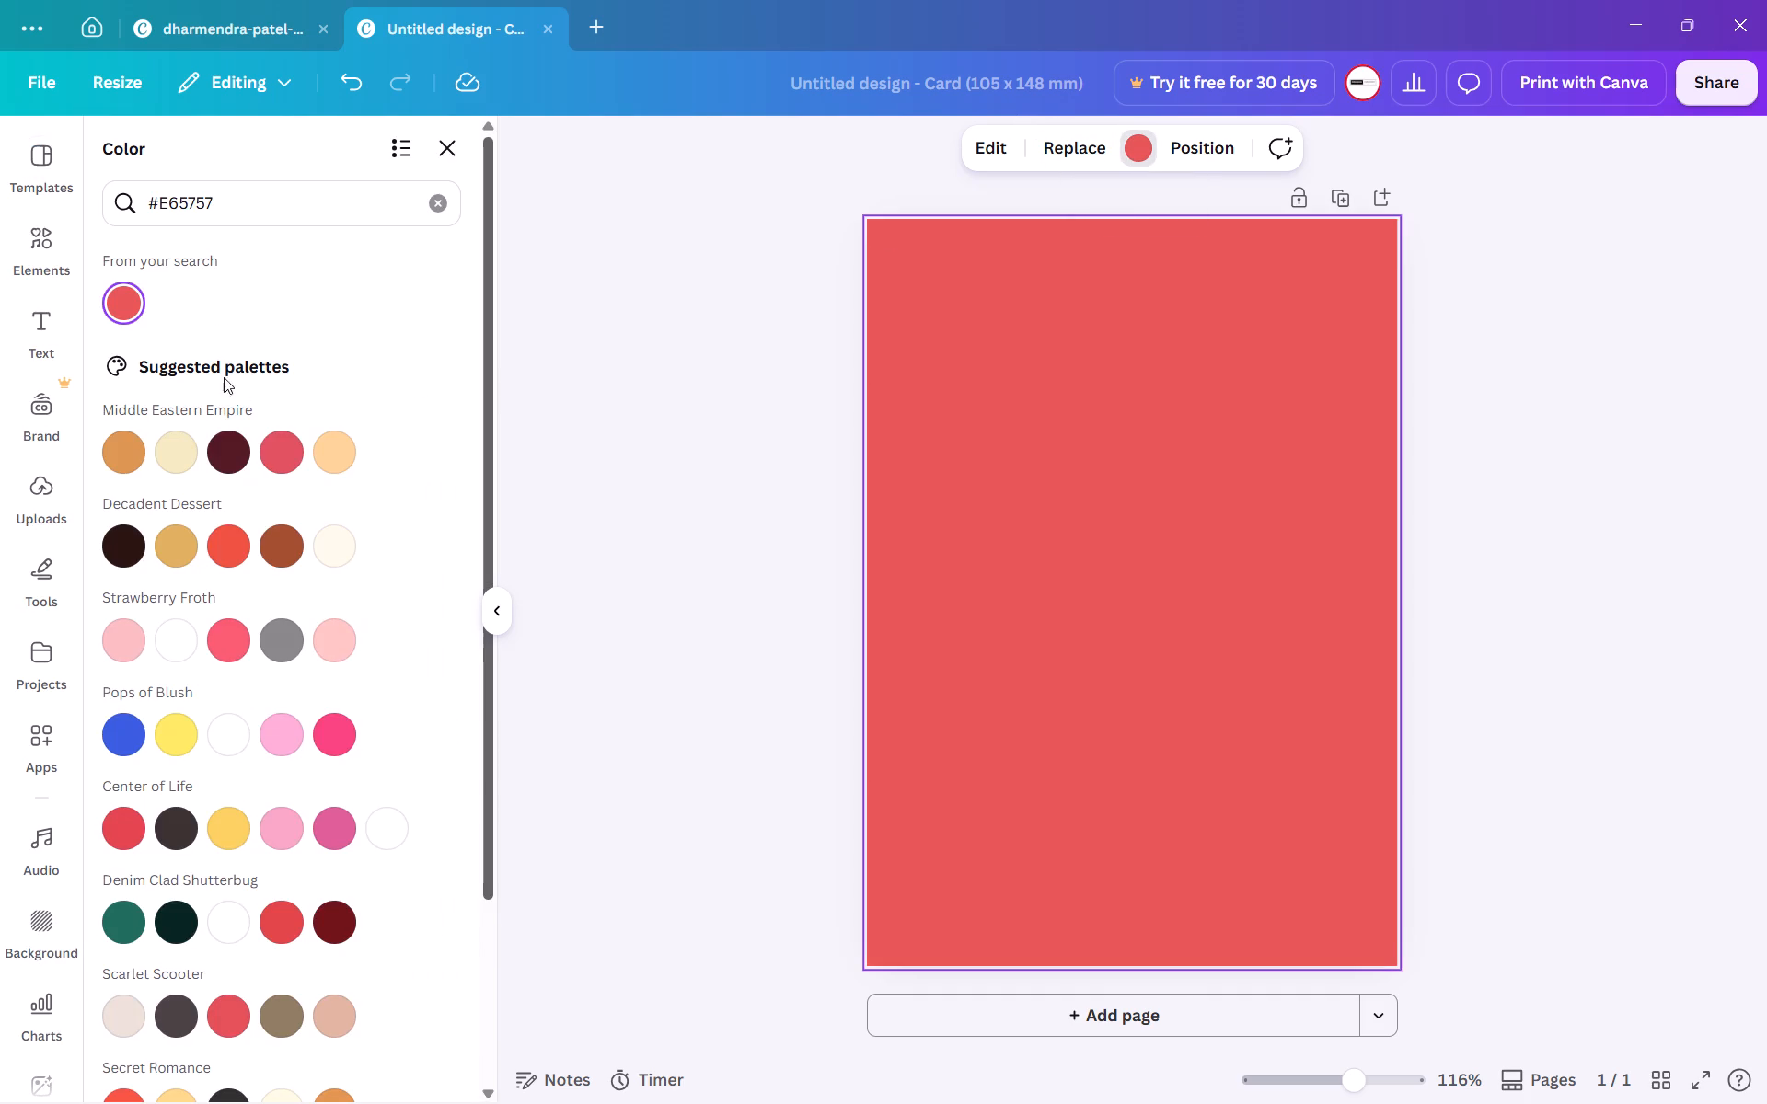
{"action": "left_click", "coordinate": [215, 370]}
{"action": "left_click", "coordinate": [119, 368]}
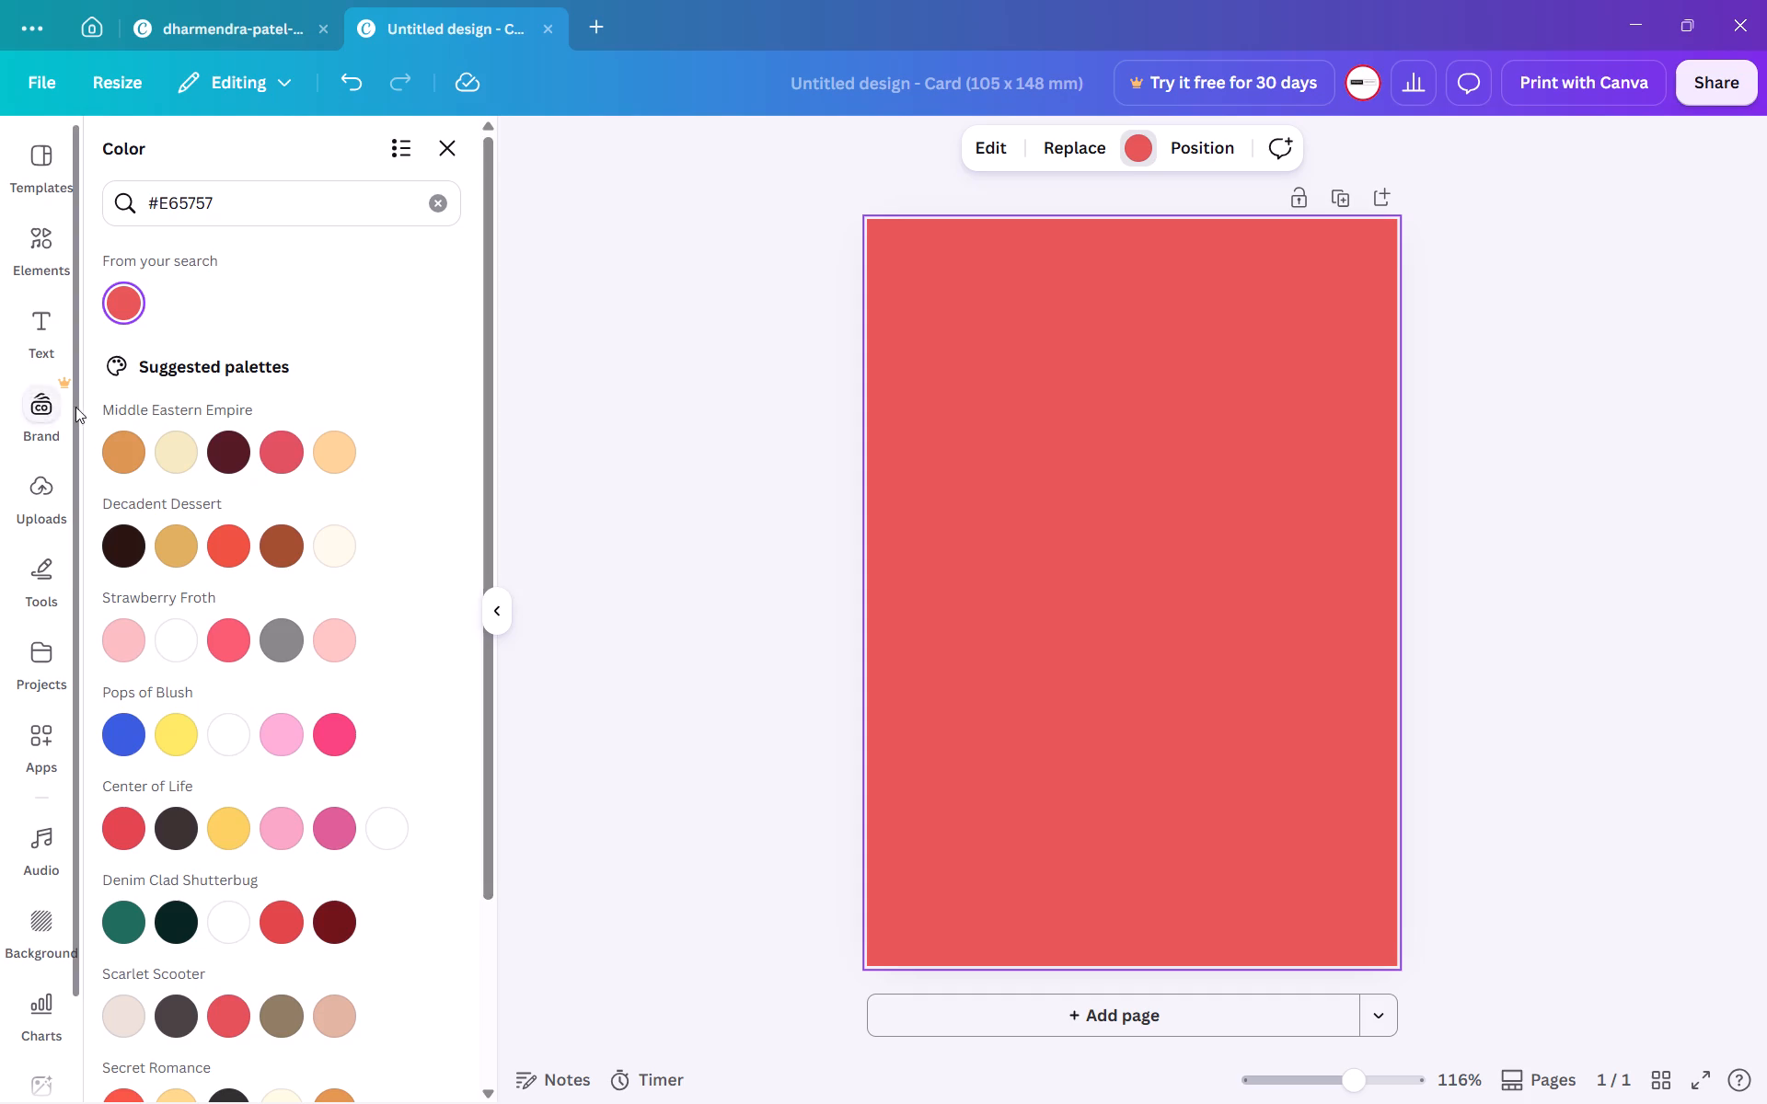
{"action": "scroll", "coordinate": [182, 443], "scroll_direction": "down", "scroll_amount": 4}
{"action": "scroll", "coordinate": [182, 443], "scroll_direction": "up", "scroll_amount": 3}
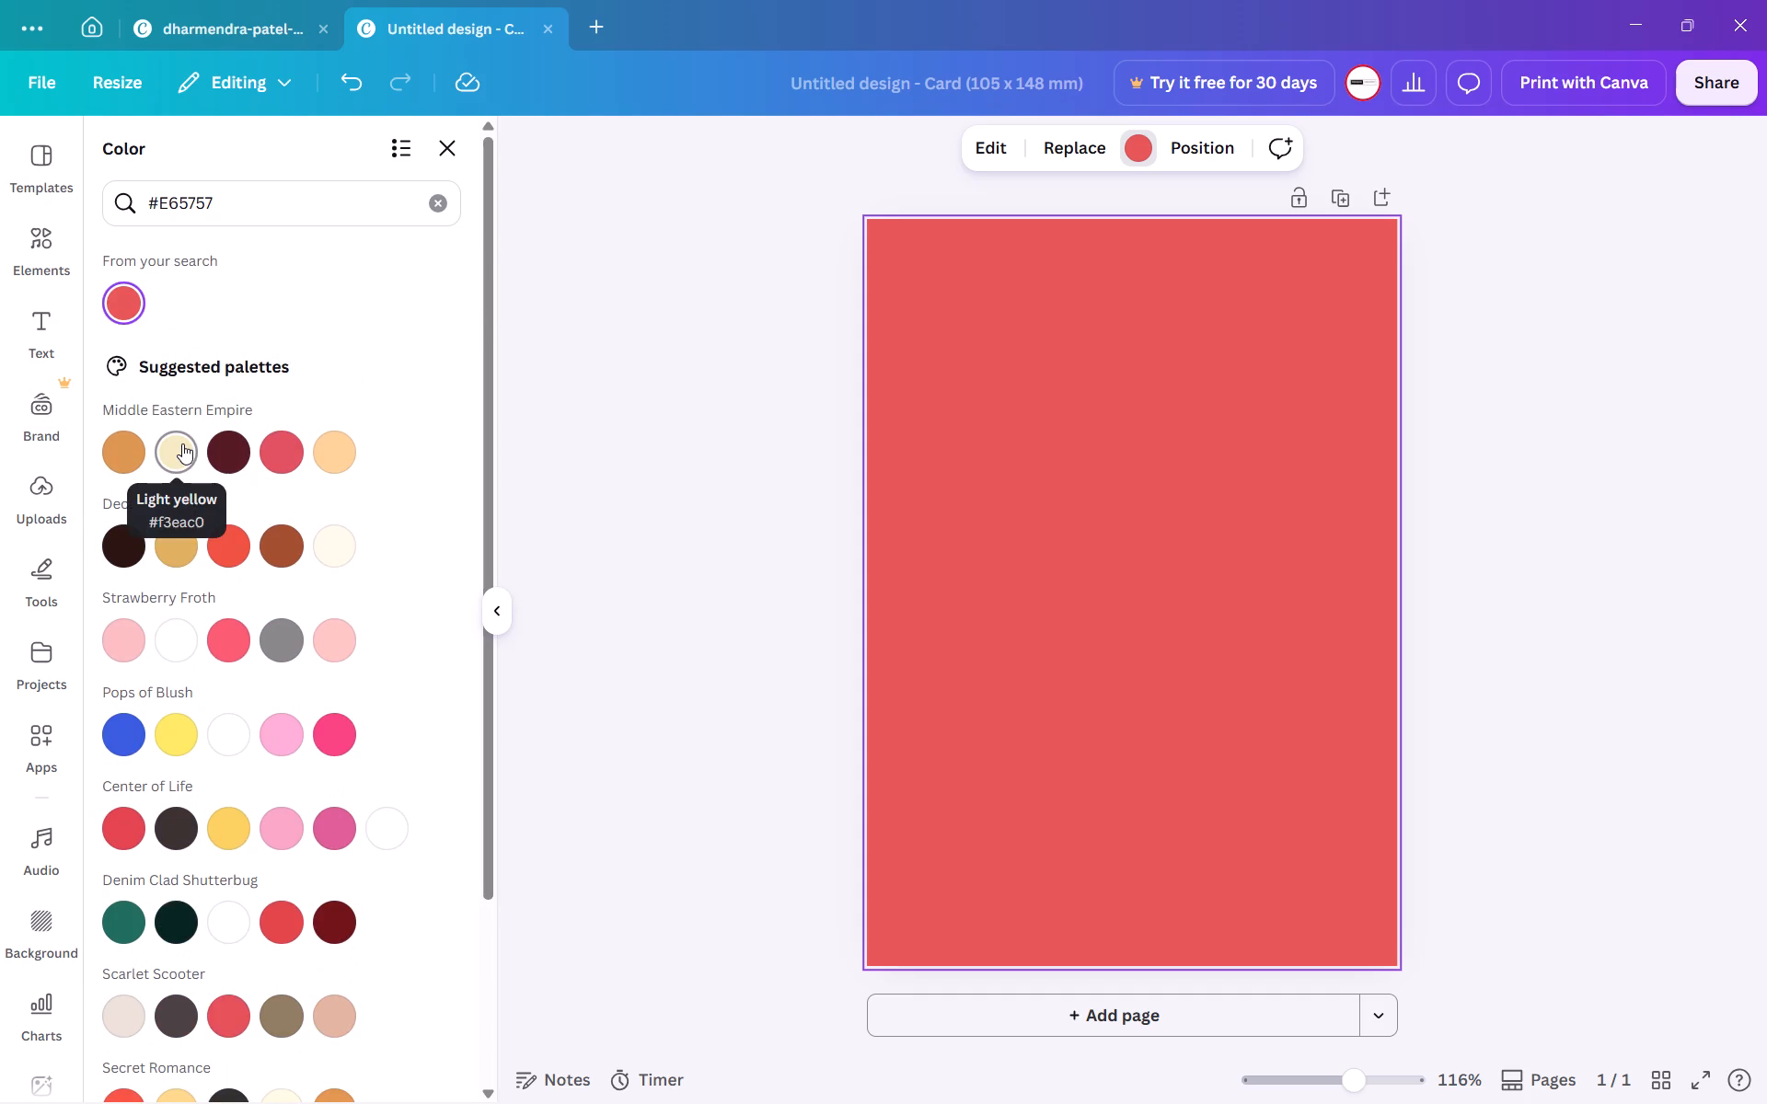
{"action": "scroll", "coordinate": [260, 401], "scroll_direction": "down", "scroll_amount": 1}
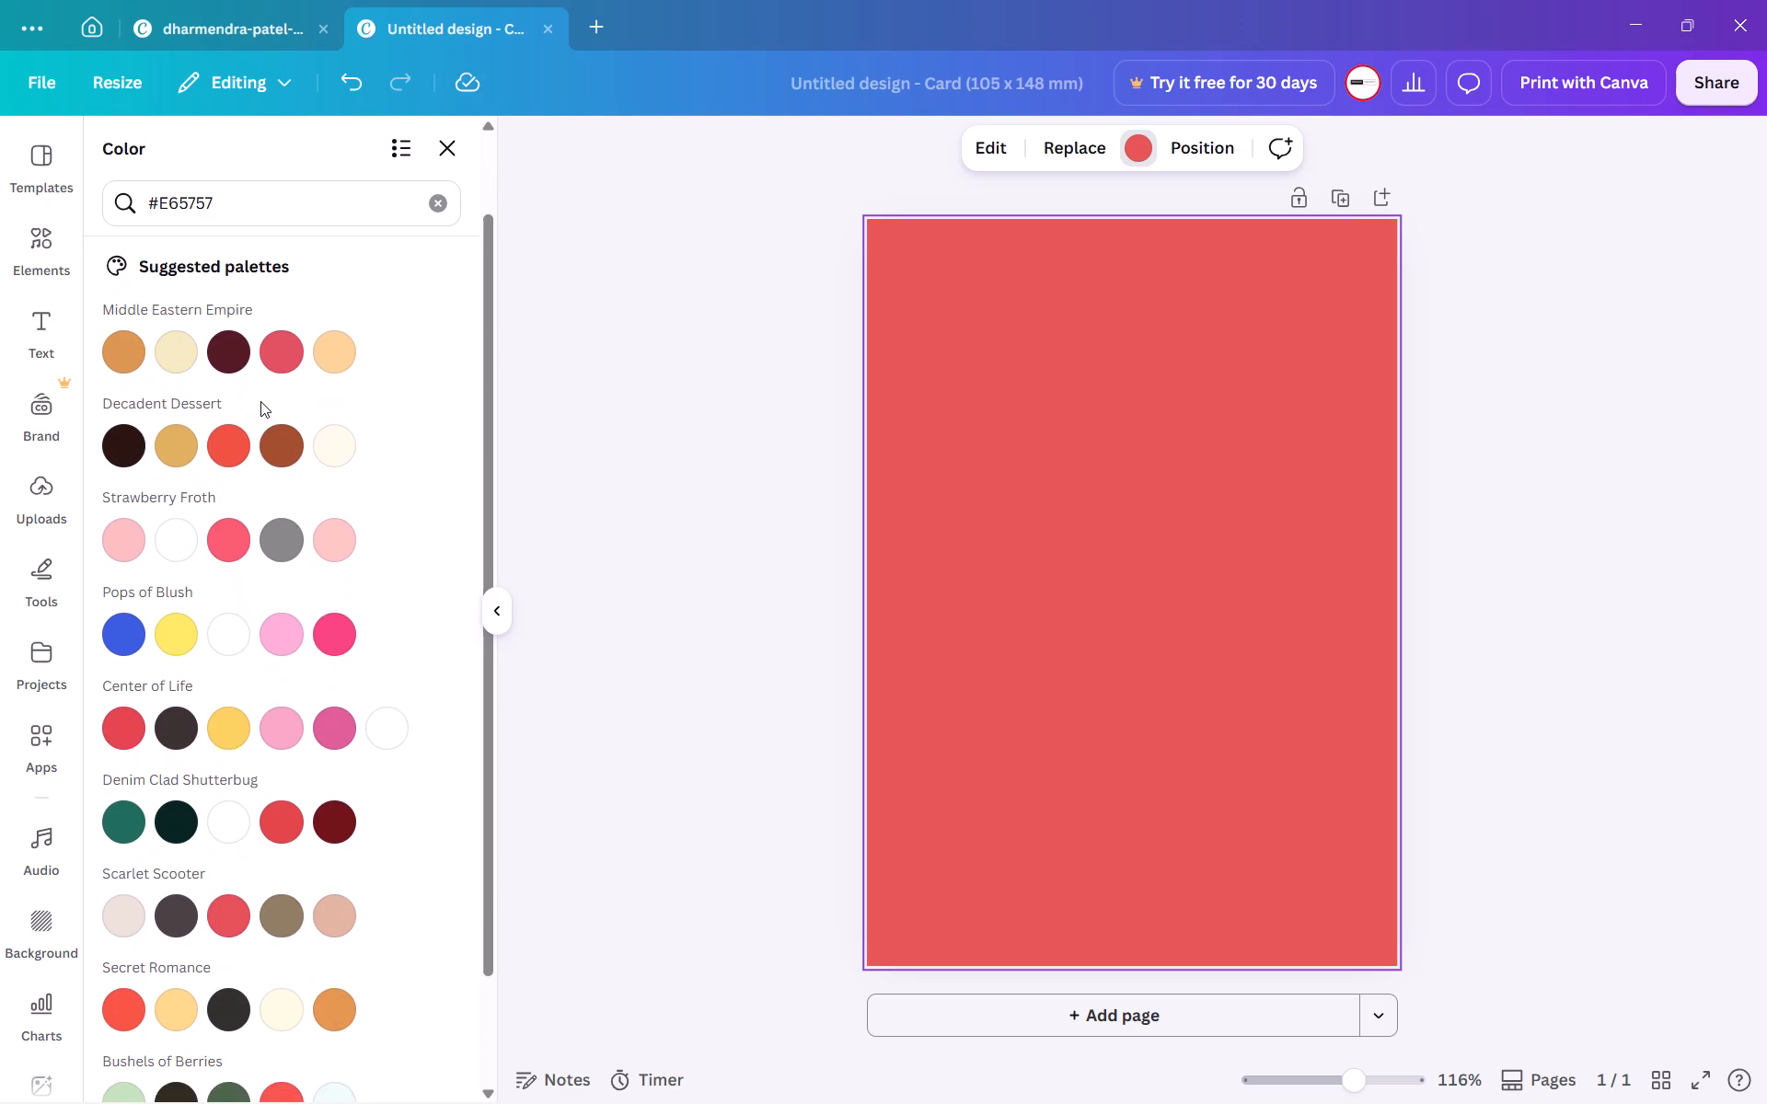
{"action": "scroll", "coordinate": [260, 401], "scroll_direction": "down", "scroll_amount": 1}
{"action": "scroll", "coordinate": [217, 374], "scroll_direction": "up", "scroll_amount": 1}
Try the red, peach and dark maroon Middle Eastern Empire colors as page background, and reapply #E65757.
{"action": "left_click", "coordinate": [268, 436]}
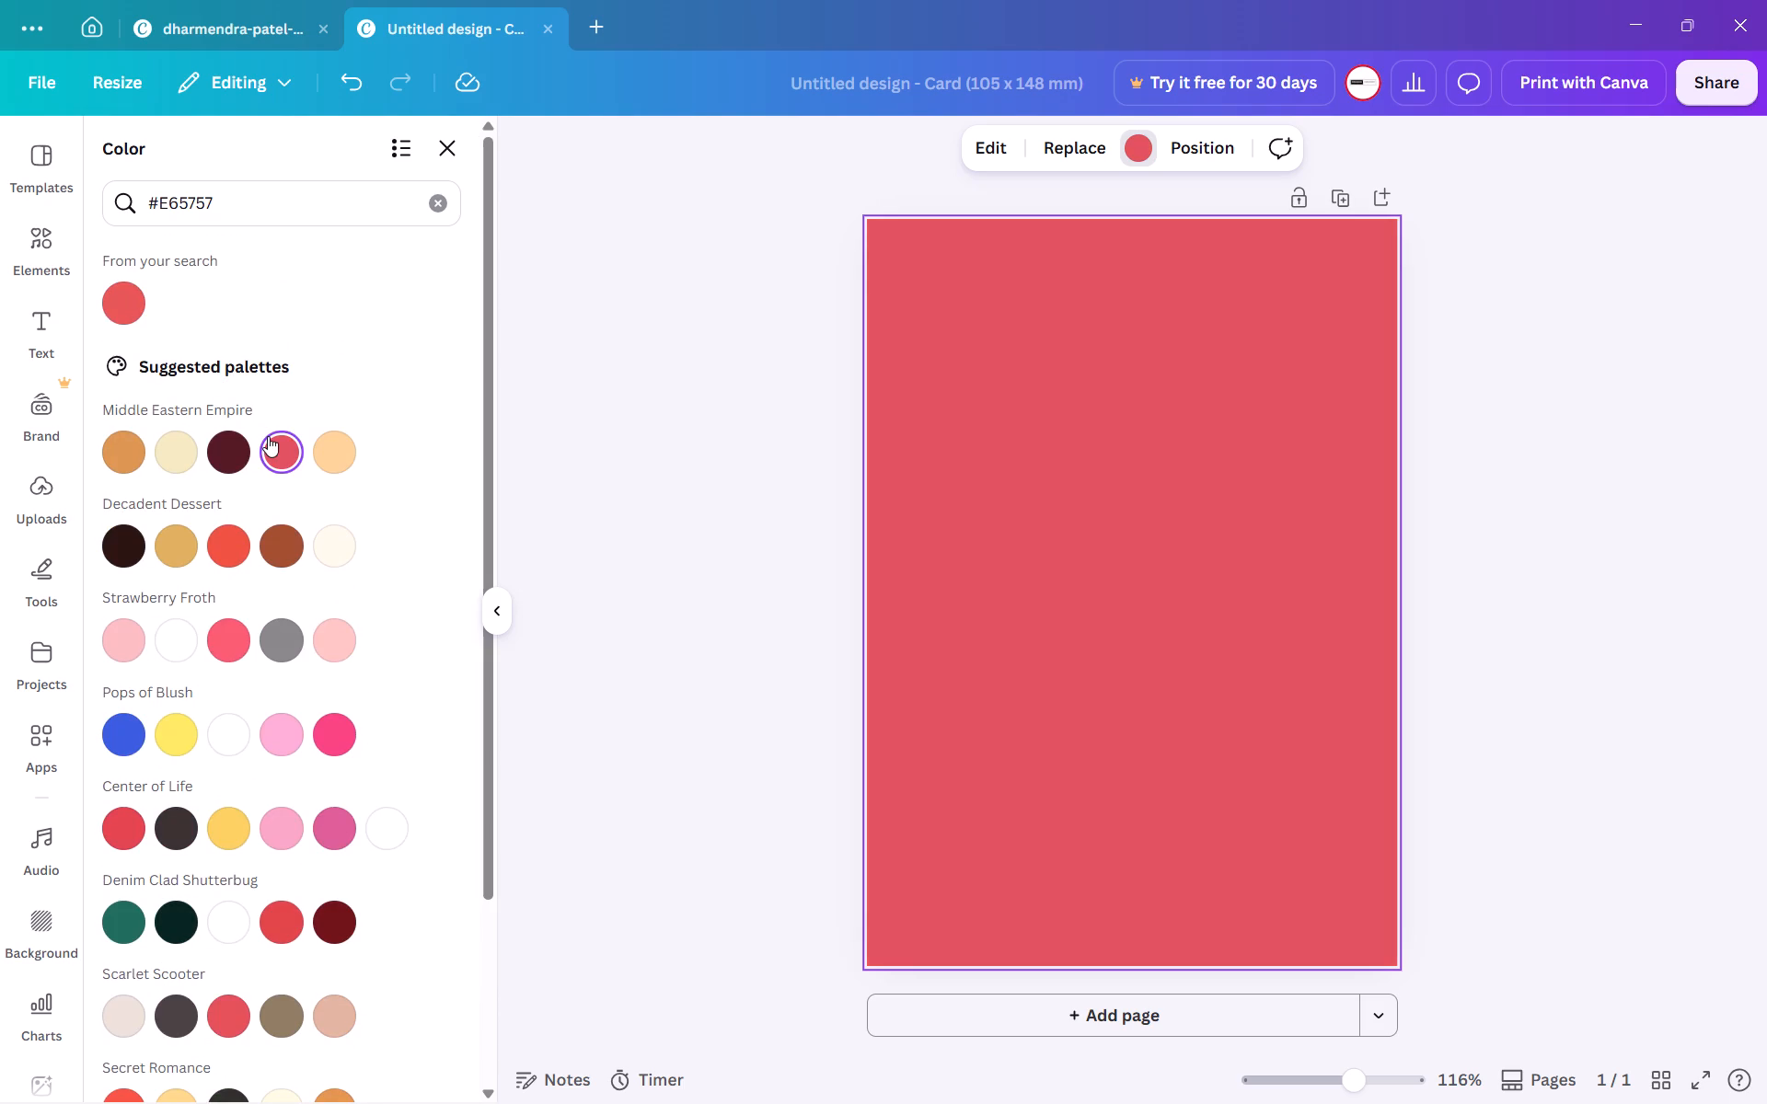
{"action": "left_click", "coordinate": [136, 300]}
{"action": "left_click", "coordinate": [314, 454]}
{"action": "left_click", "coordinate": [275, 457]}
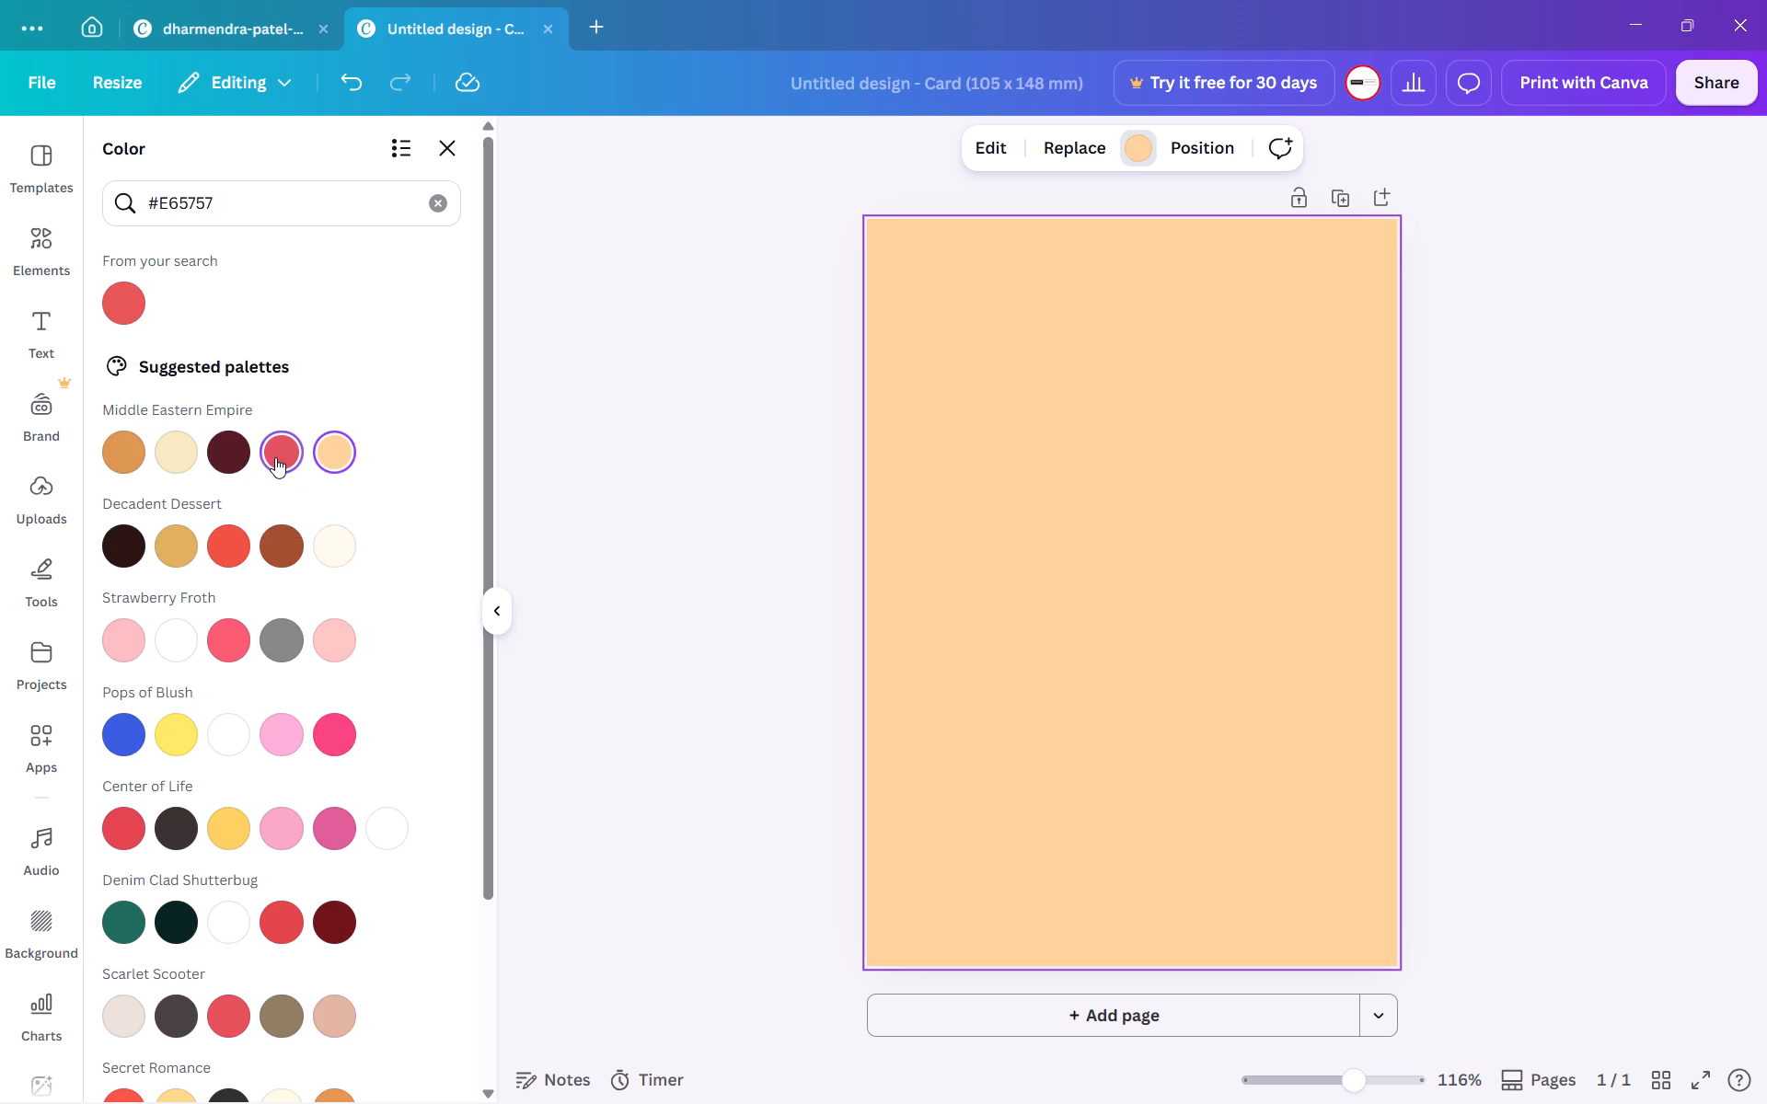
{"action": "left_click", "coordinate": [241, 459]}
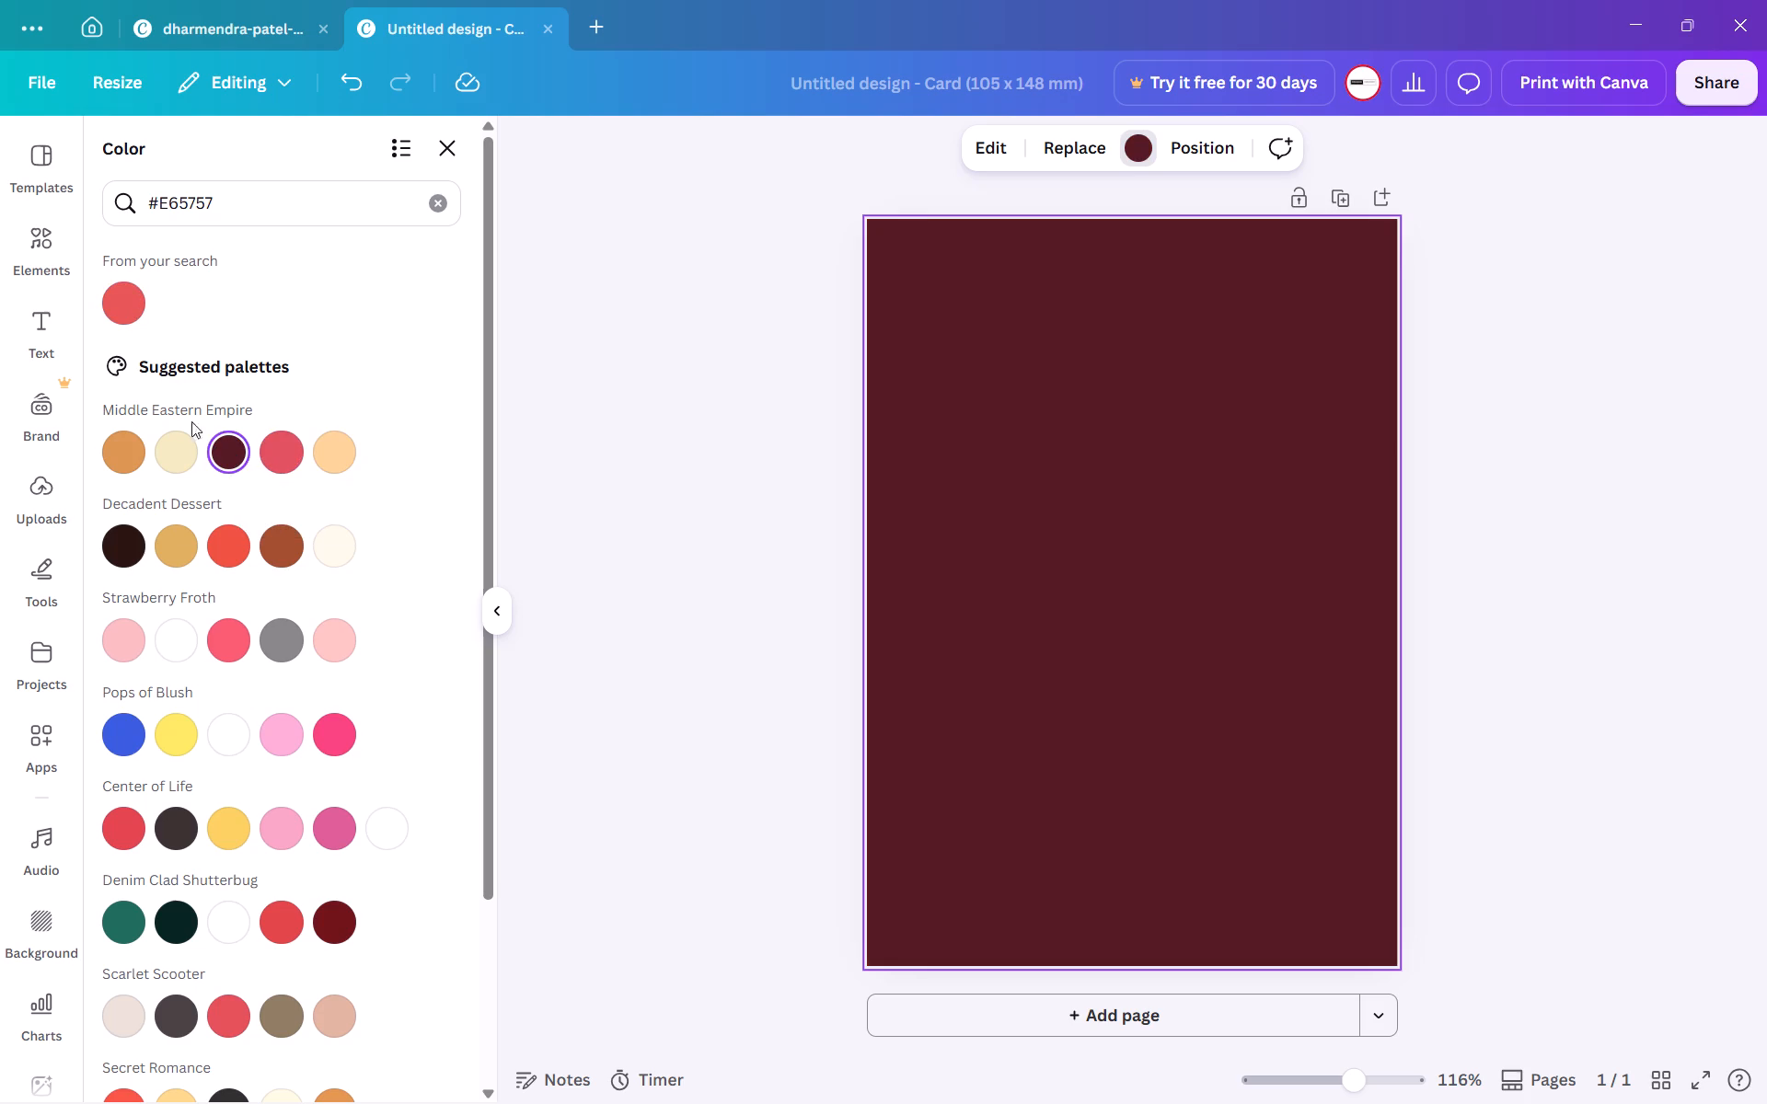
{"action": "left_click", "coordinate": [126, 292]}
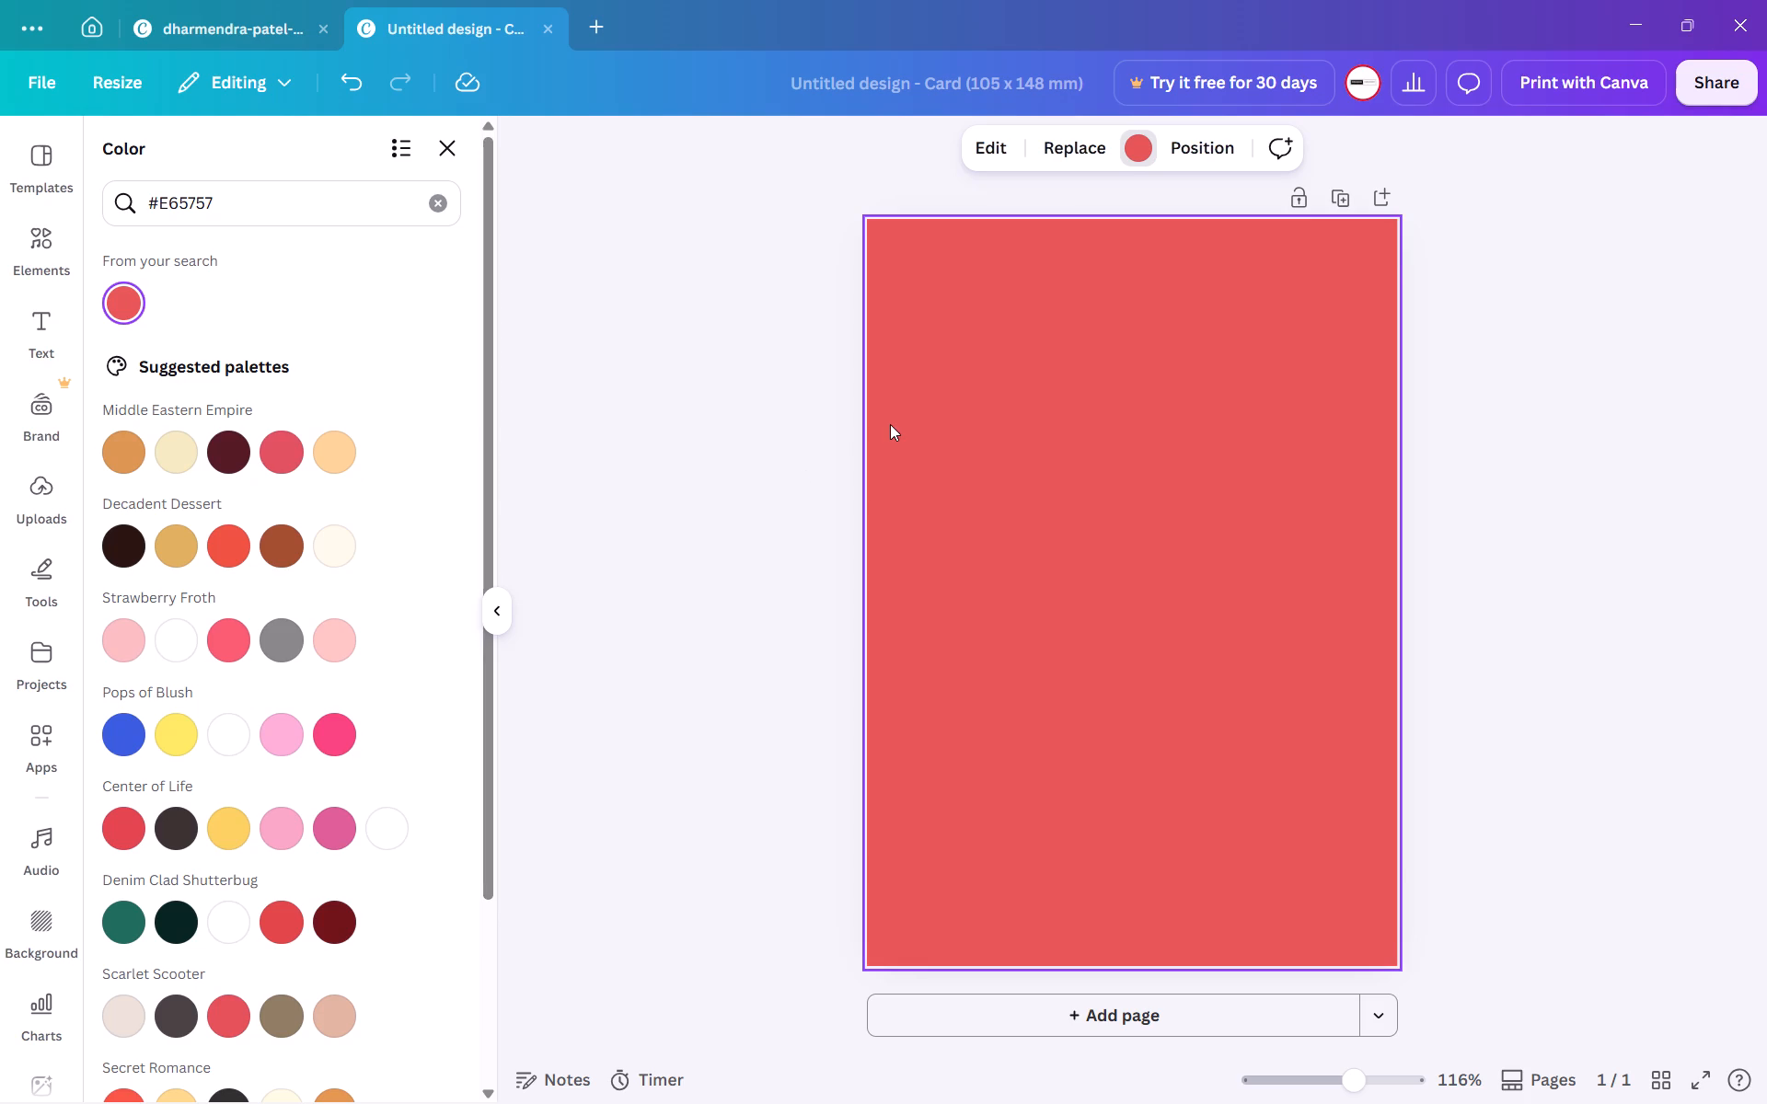
Darken the card page's background to the custom solid maroon color #5B1717.
{"action": "left_click", "coordinate": [1163, 441]}
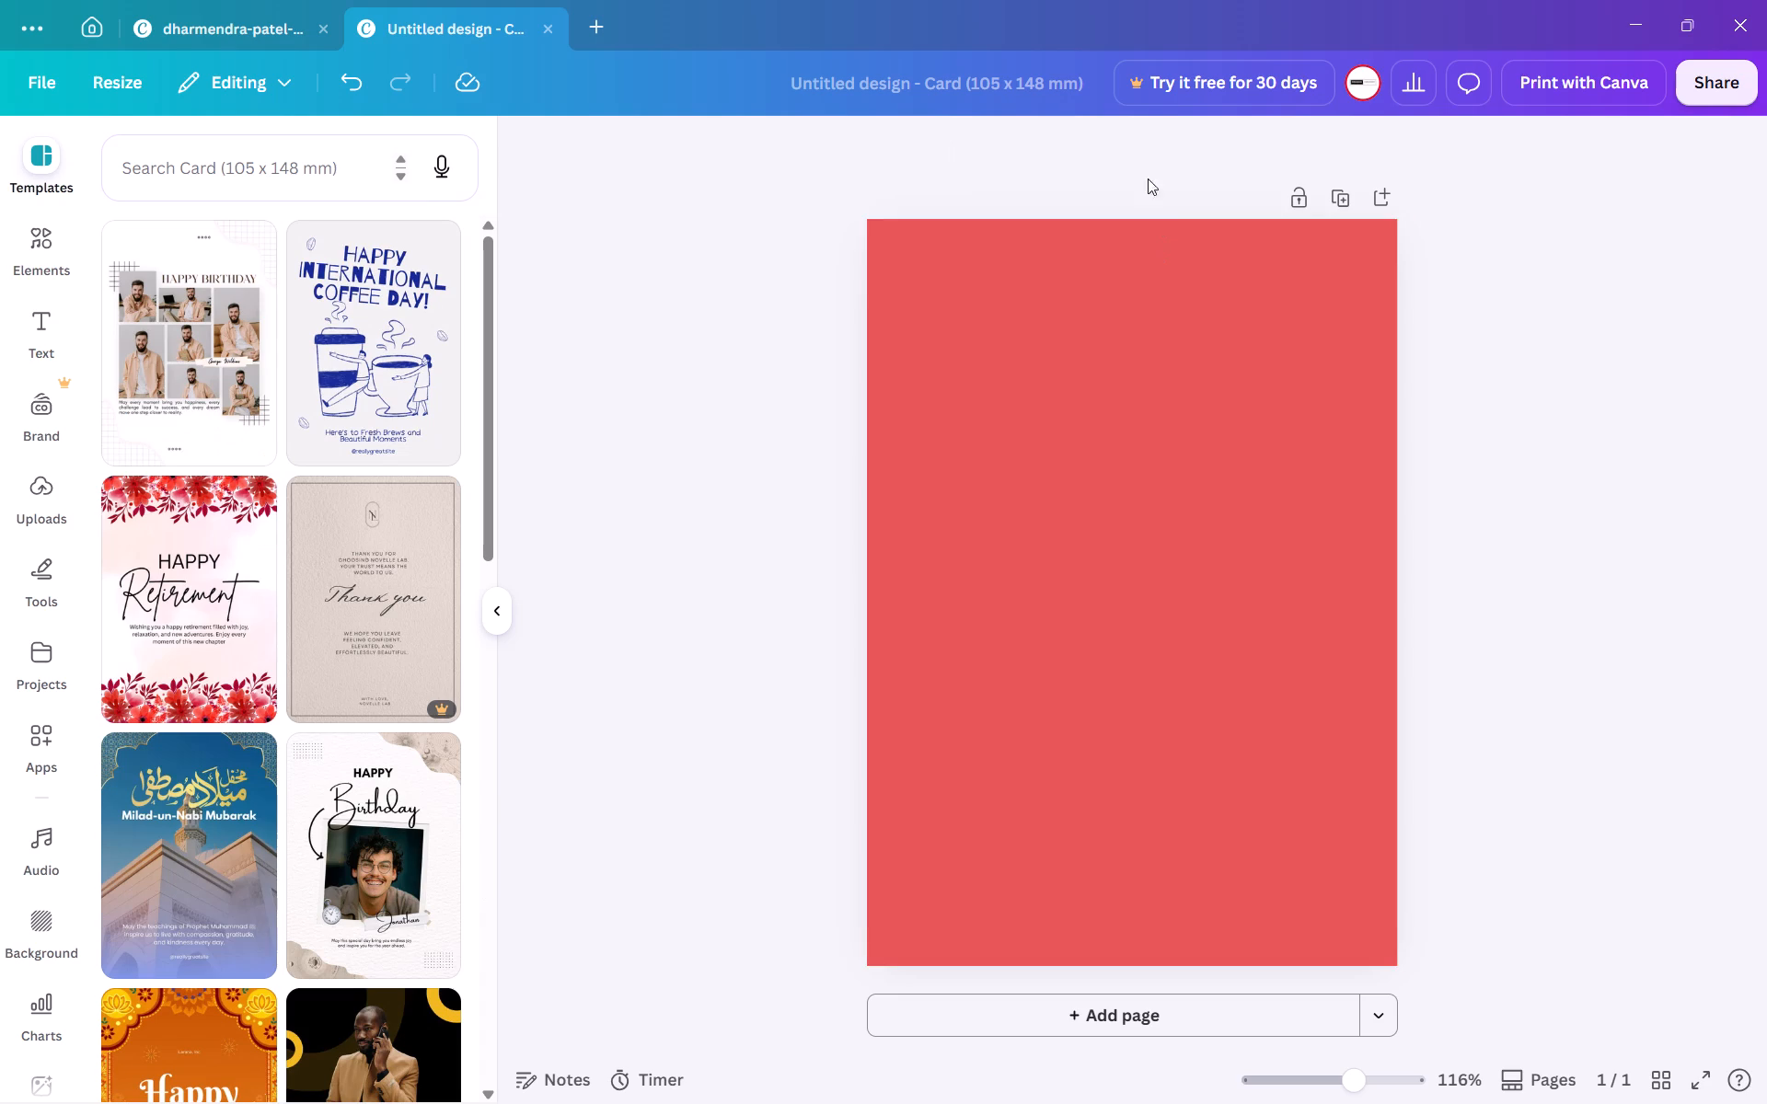
{"action": "left_click", "coordinate": [1126, 390]}
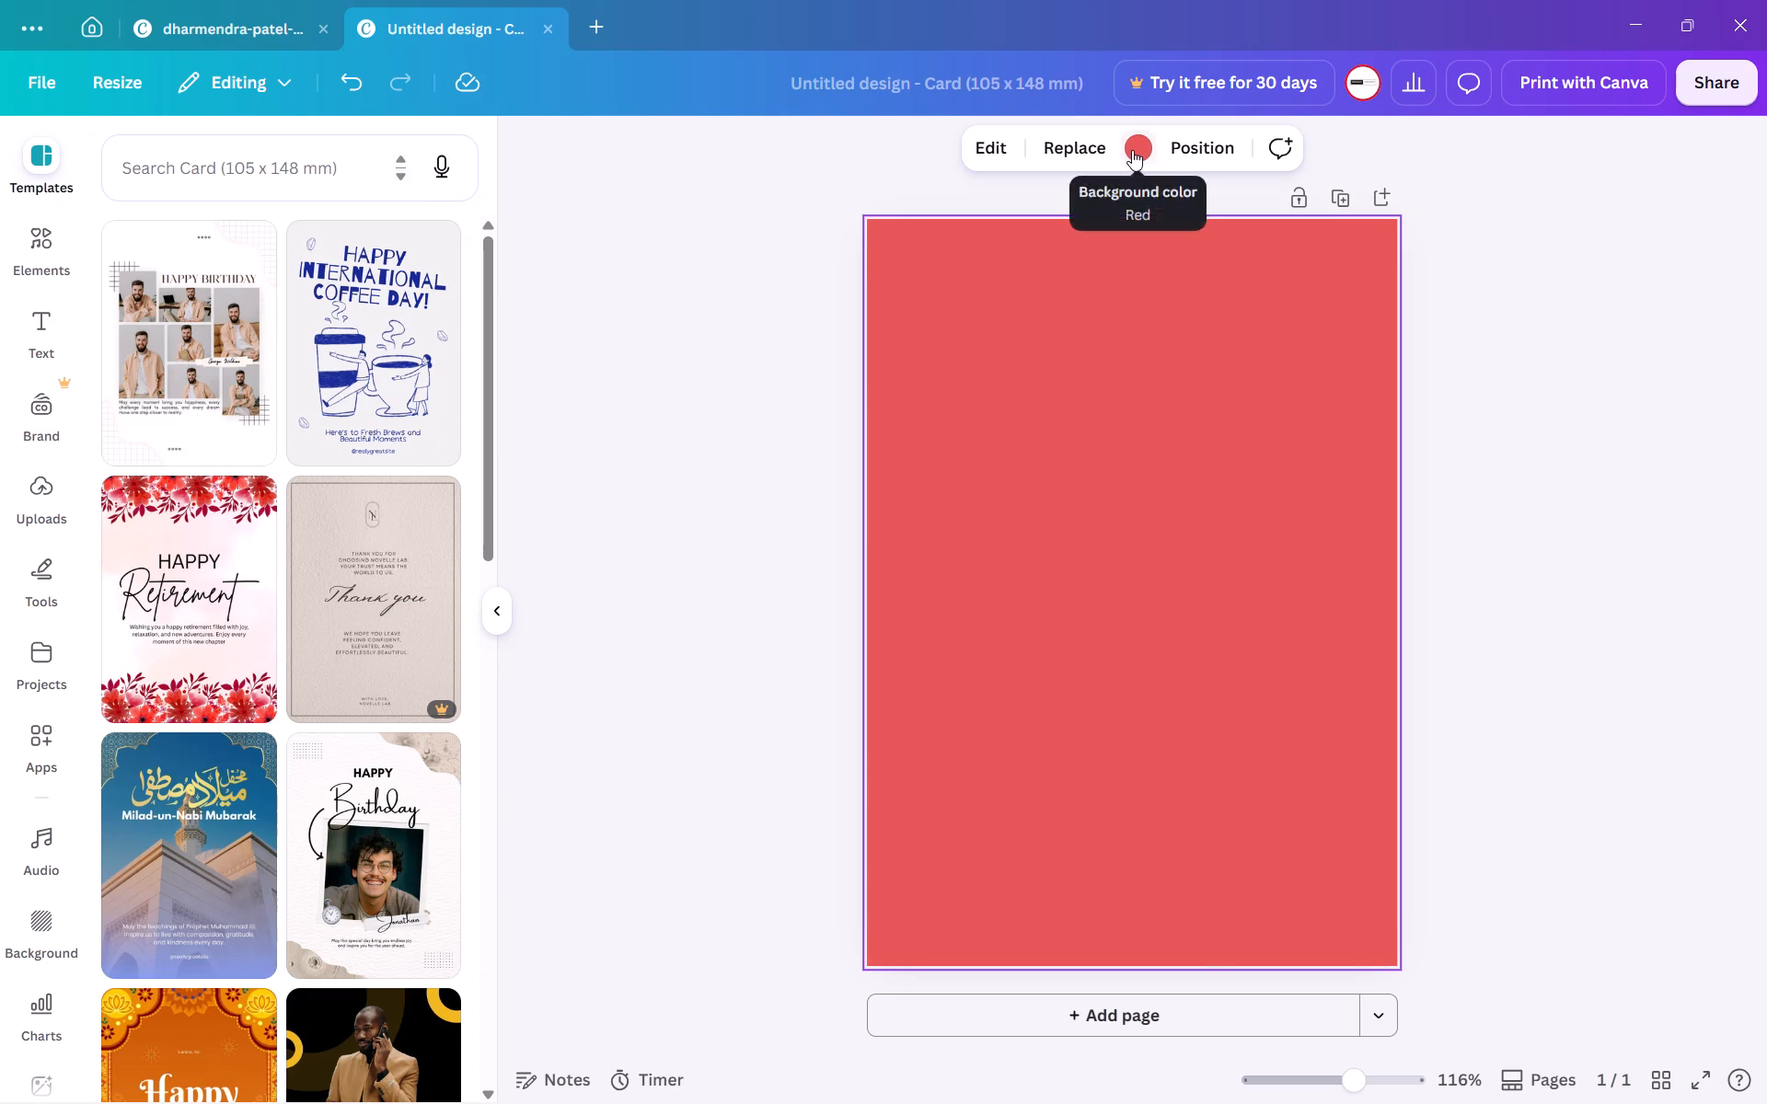
{"action": "left_click", "coordinate": [1132, 150]}
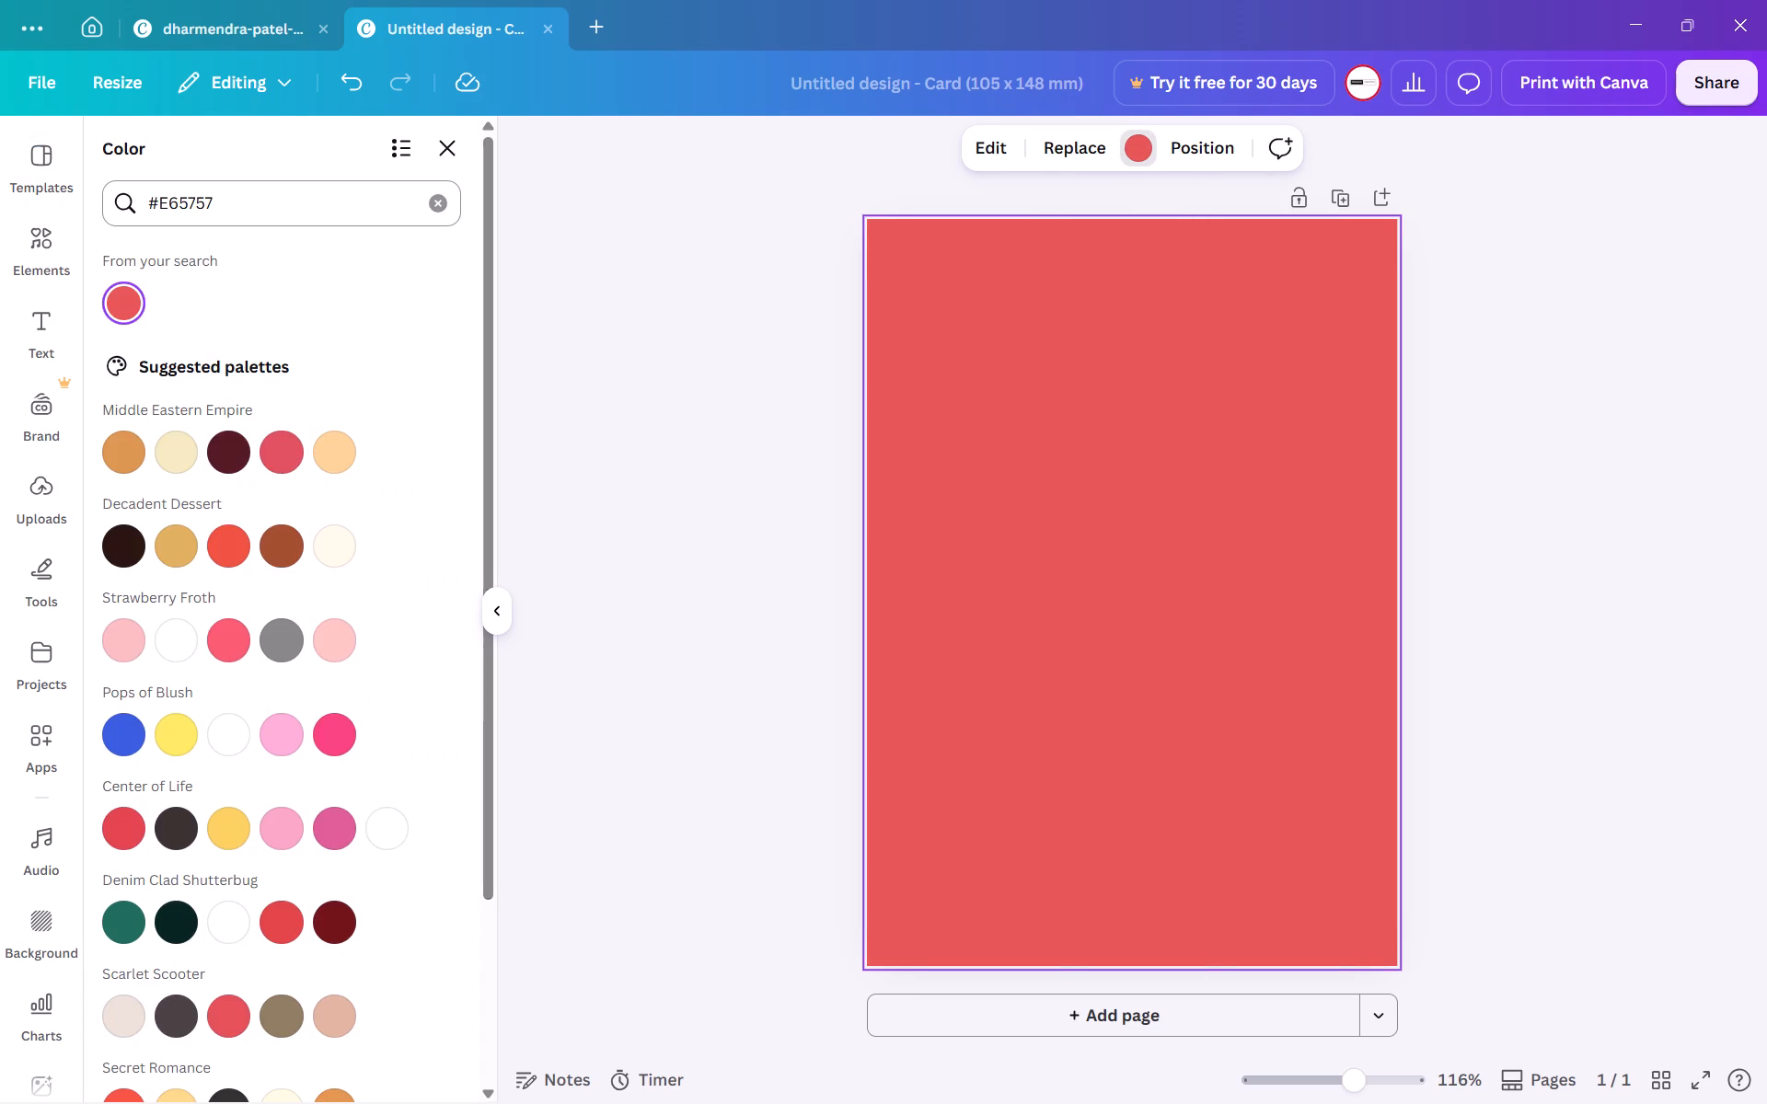
{"action": "left_click", "coordinate": [445, 196]}
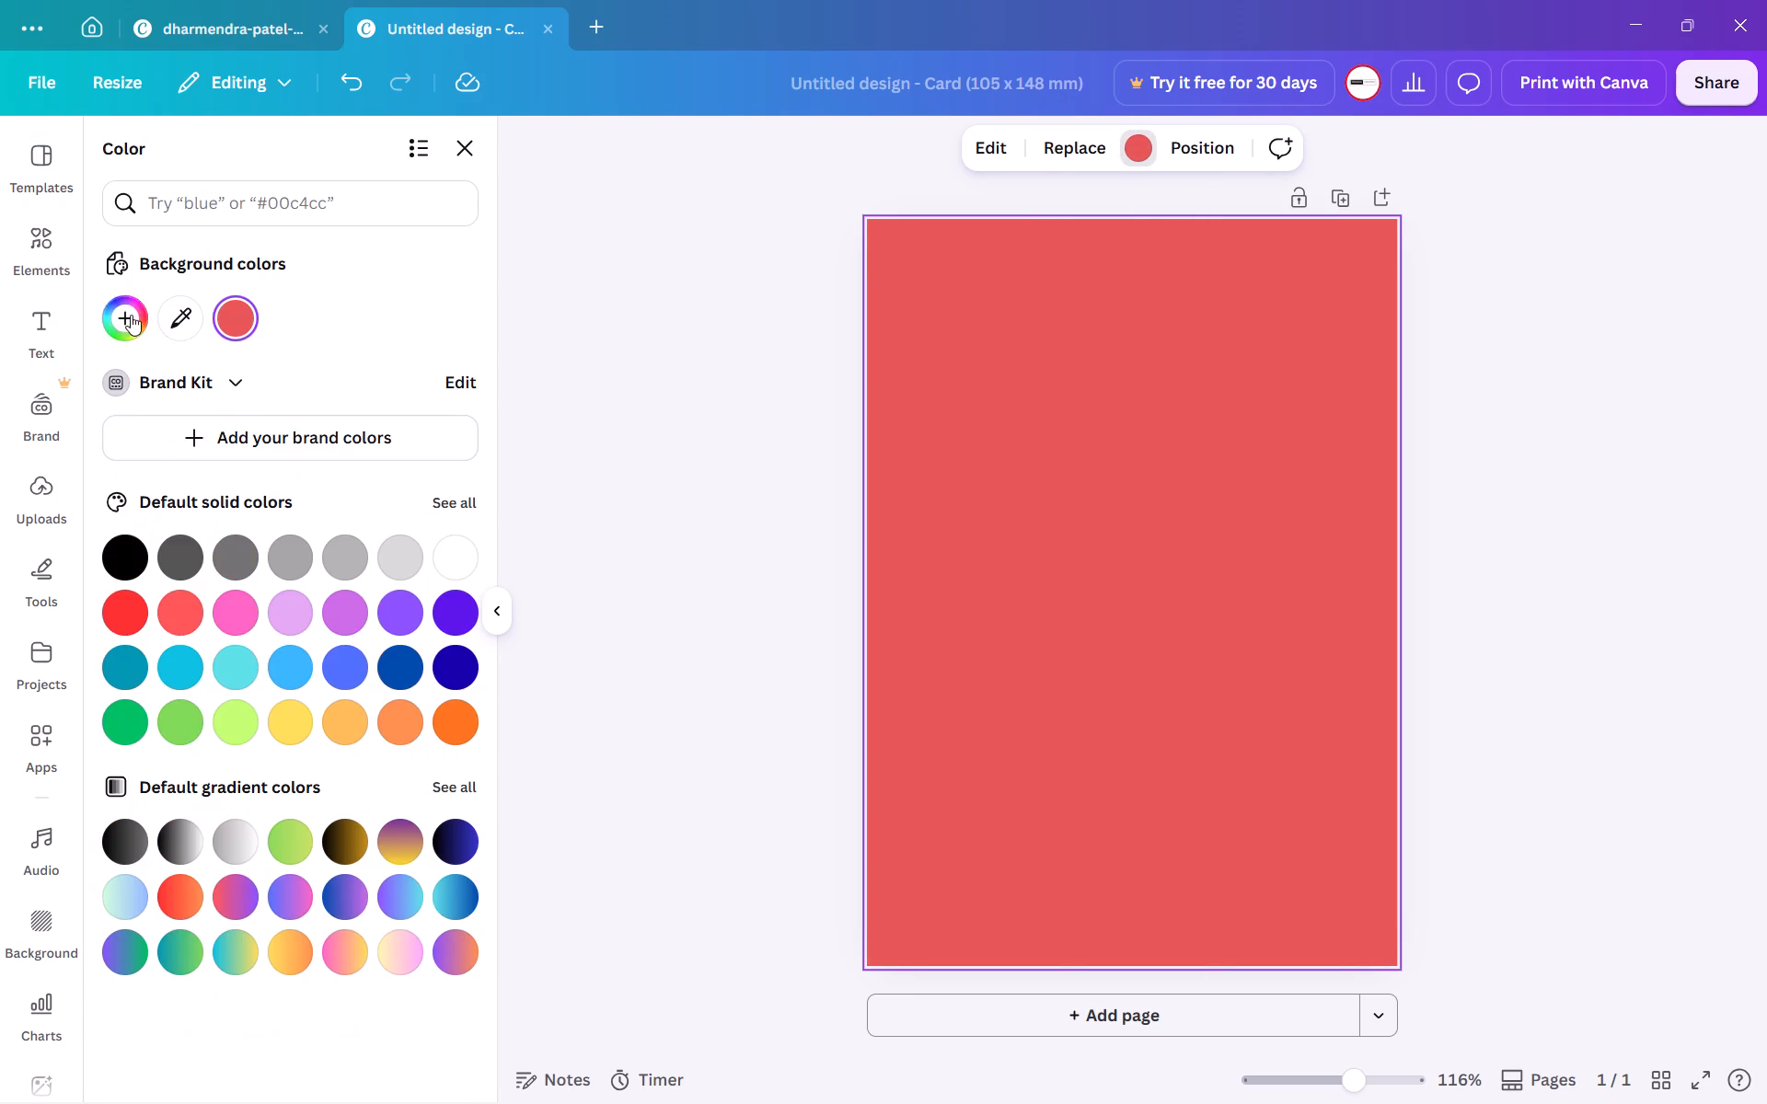
{"action": "left_click", "coordinate": [125, 312]}
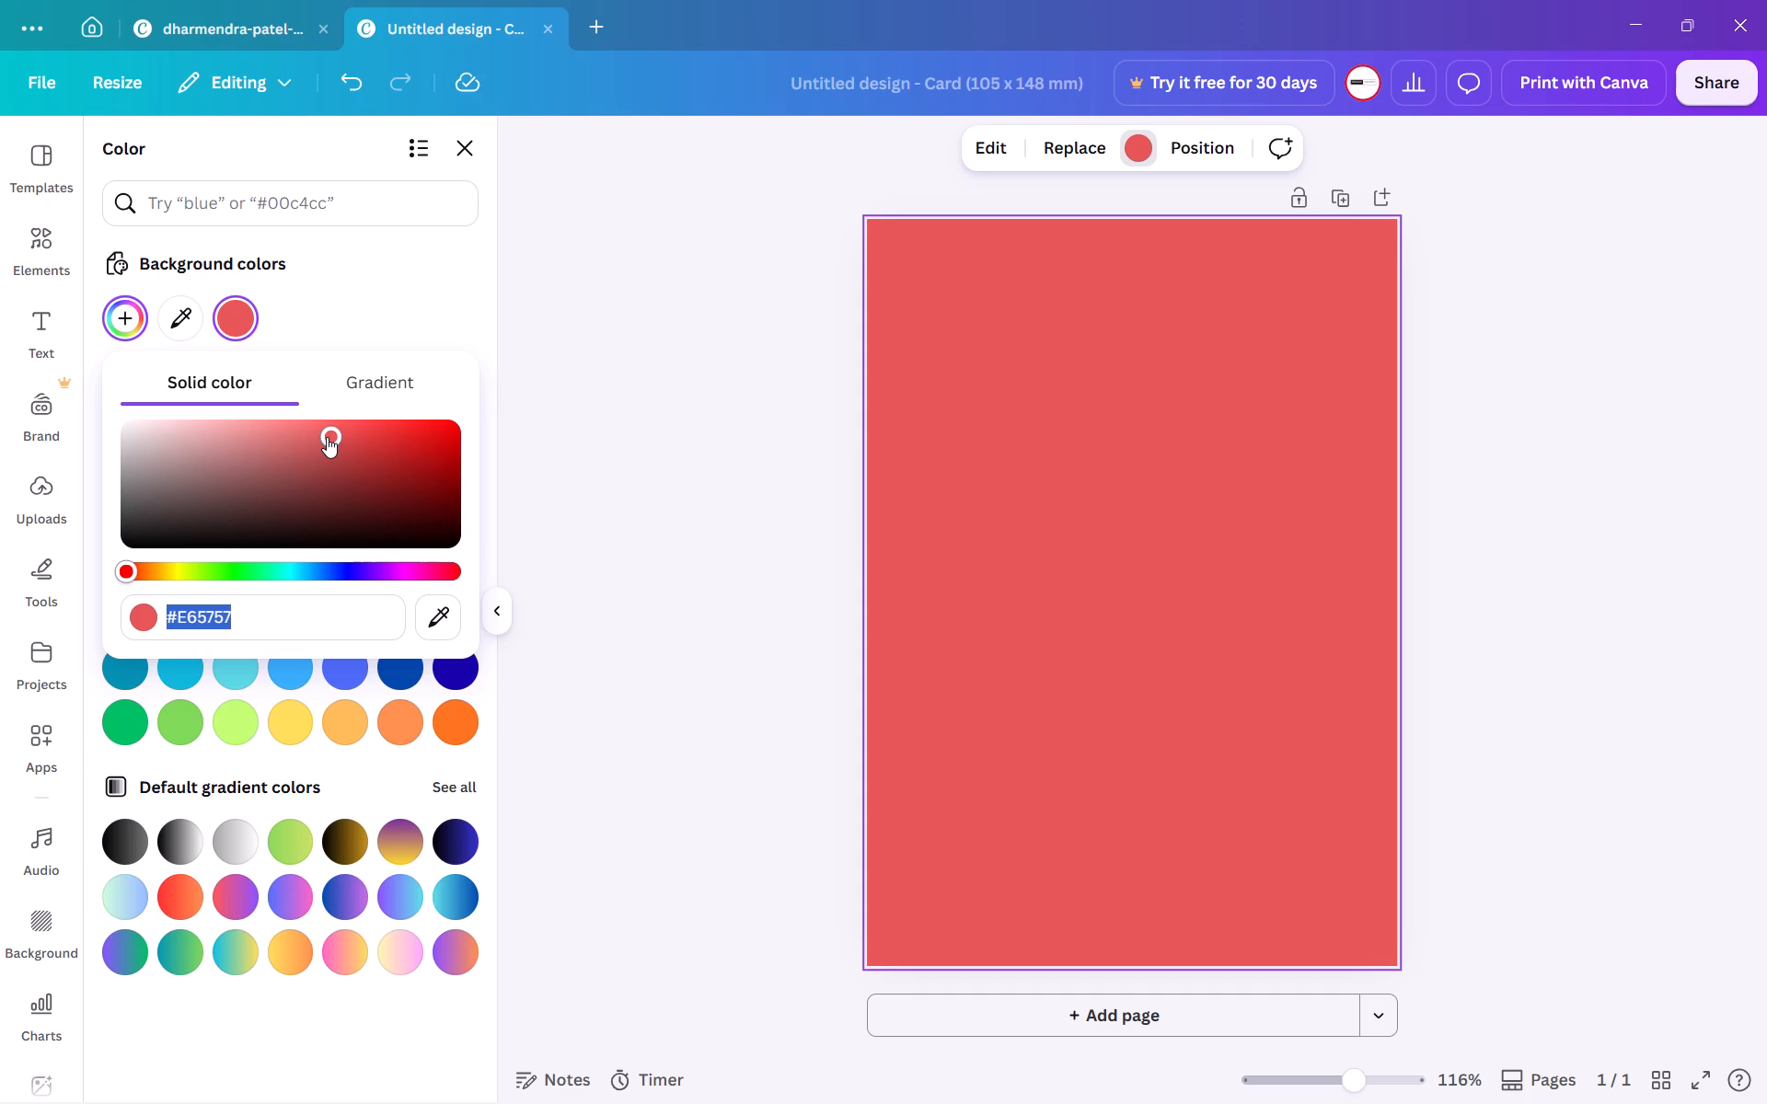
{"action": "left_click_drag", "start_coordinate": [327, 437], "coordinate": [330, 471]}
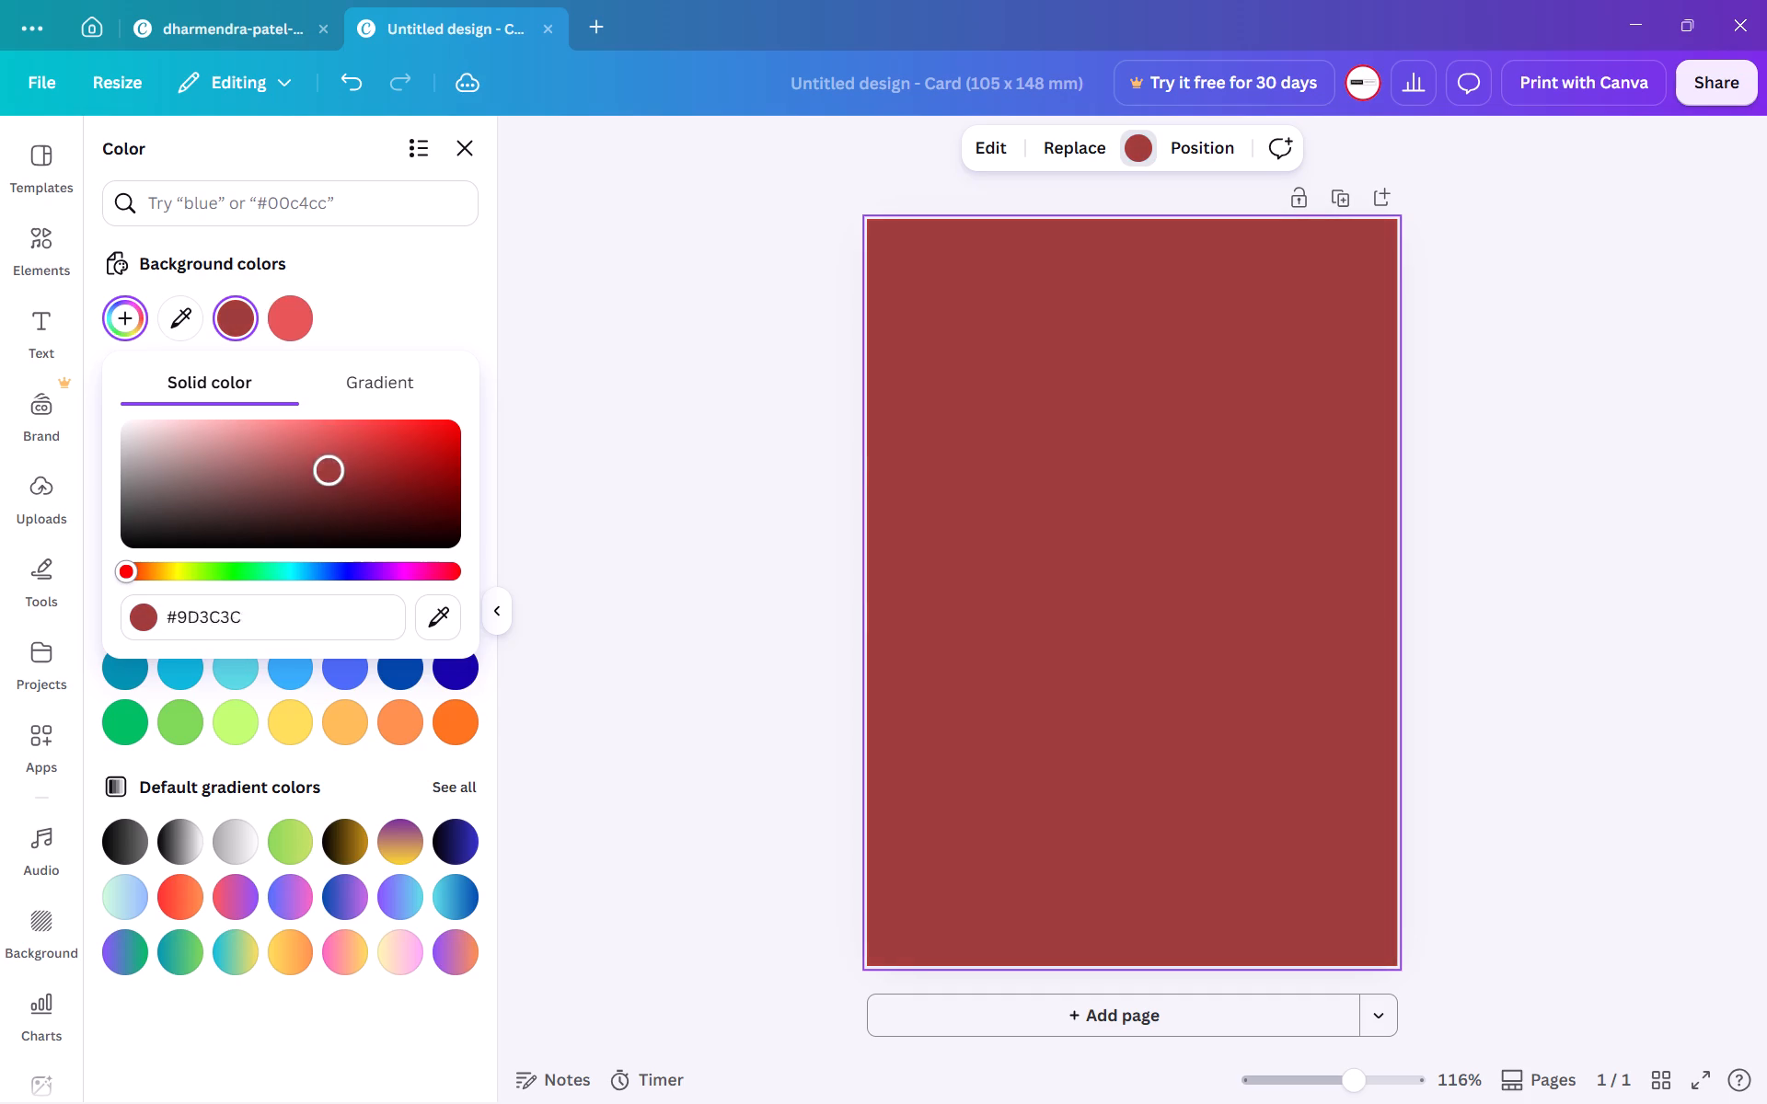
{"action": "left_click_drag", "start_coordinate": [330, 471], "coordinate": [367, 509]}
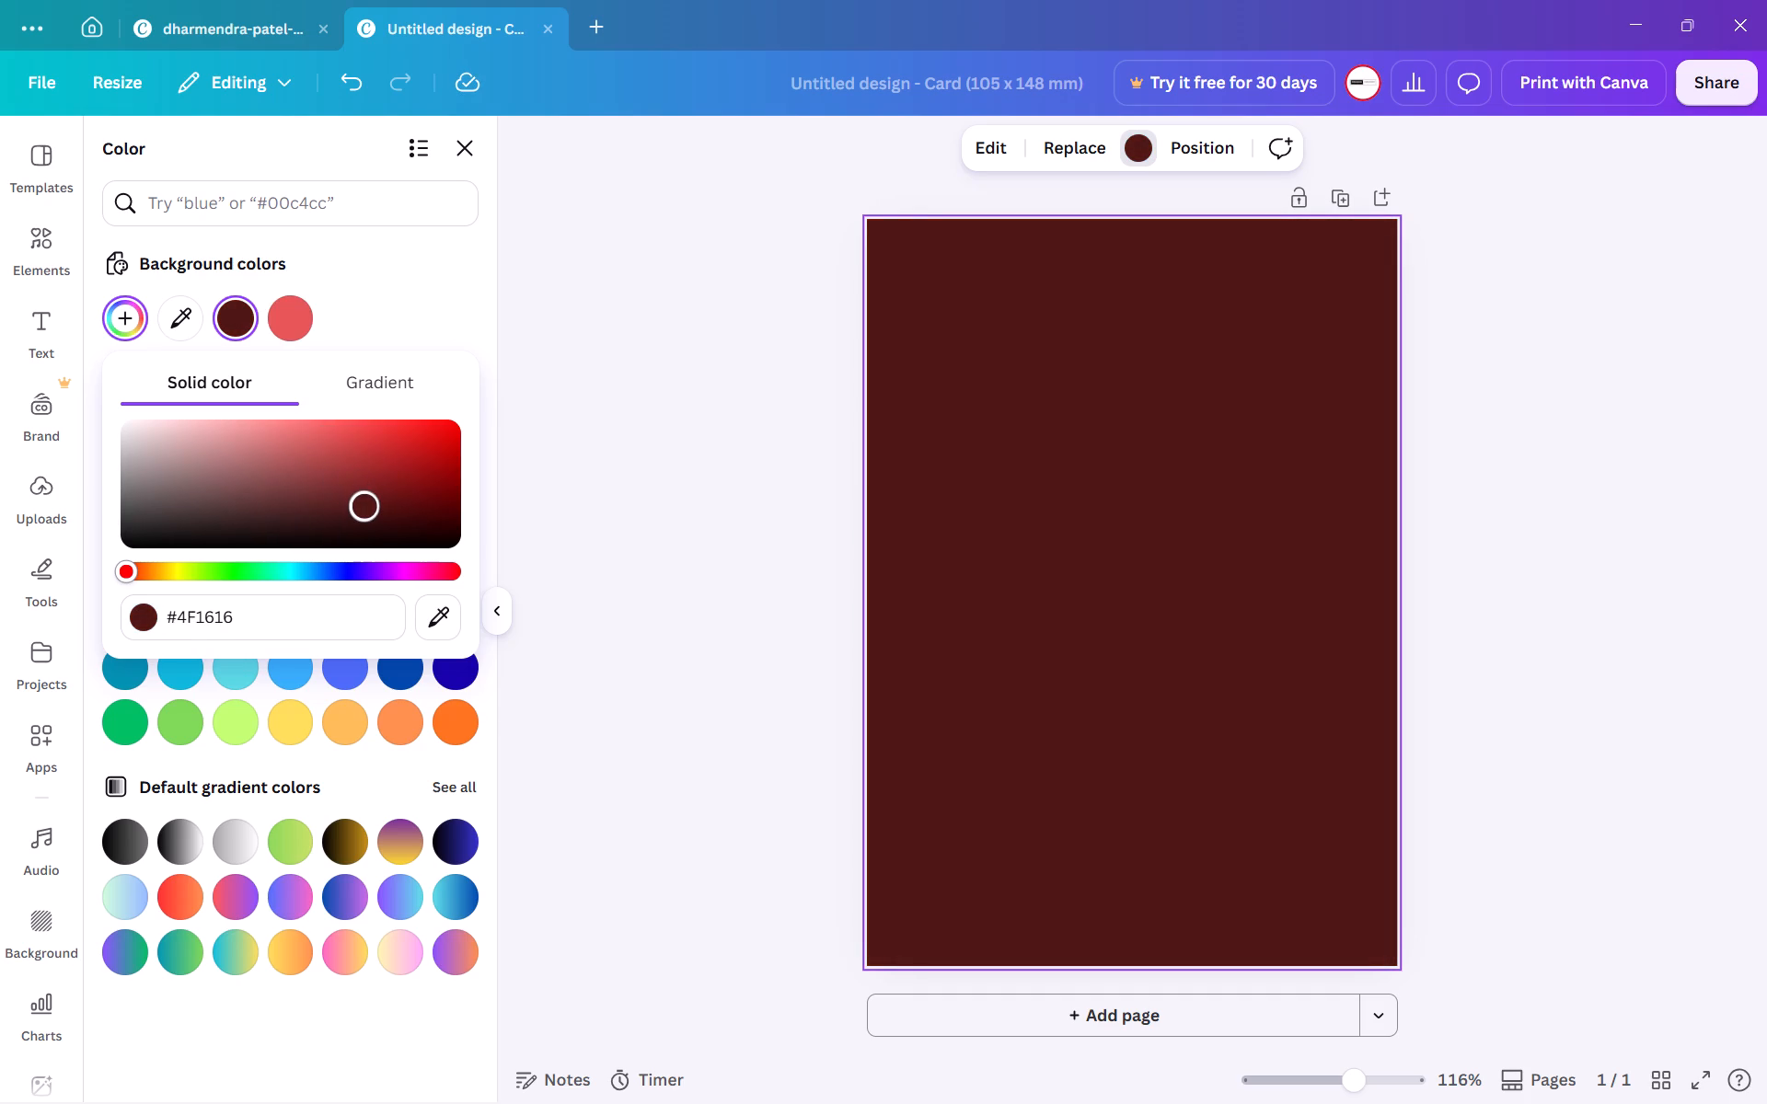
{"action": "left_click_drag", "start_coordinate": [367, 509], "coordinate": [377, 509]}
{"action": "left_click_drag", "start_coordinate": [377, 509], "coordinate": [373, 504]}
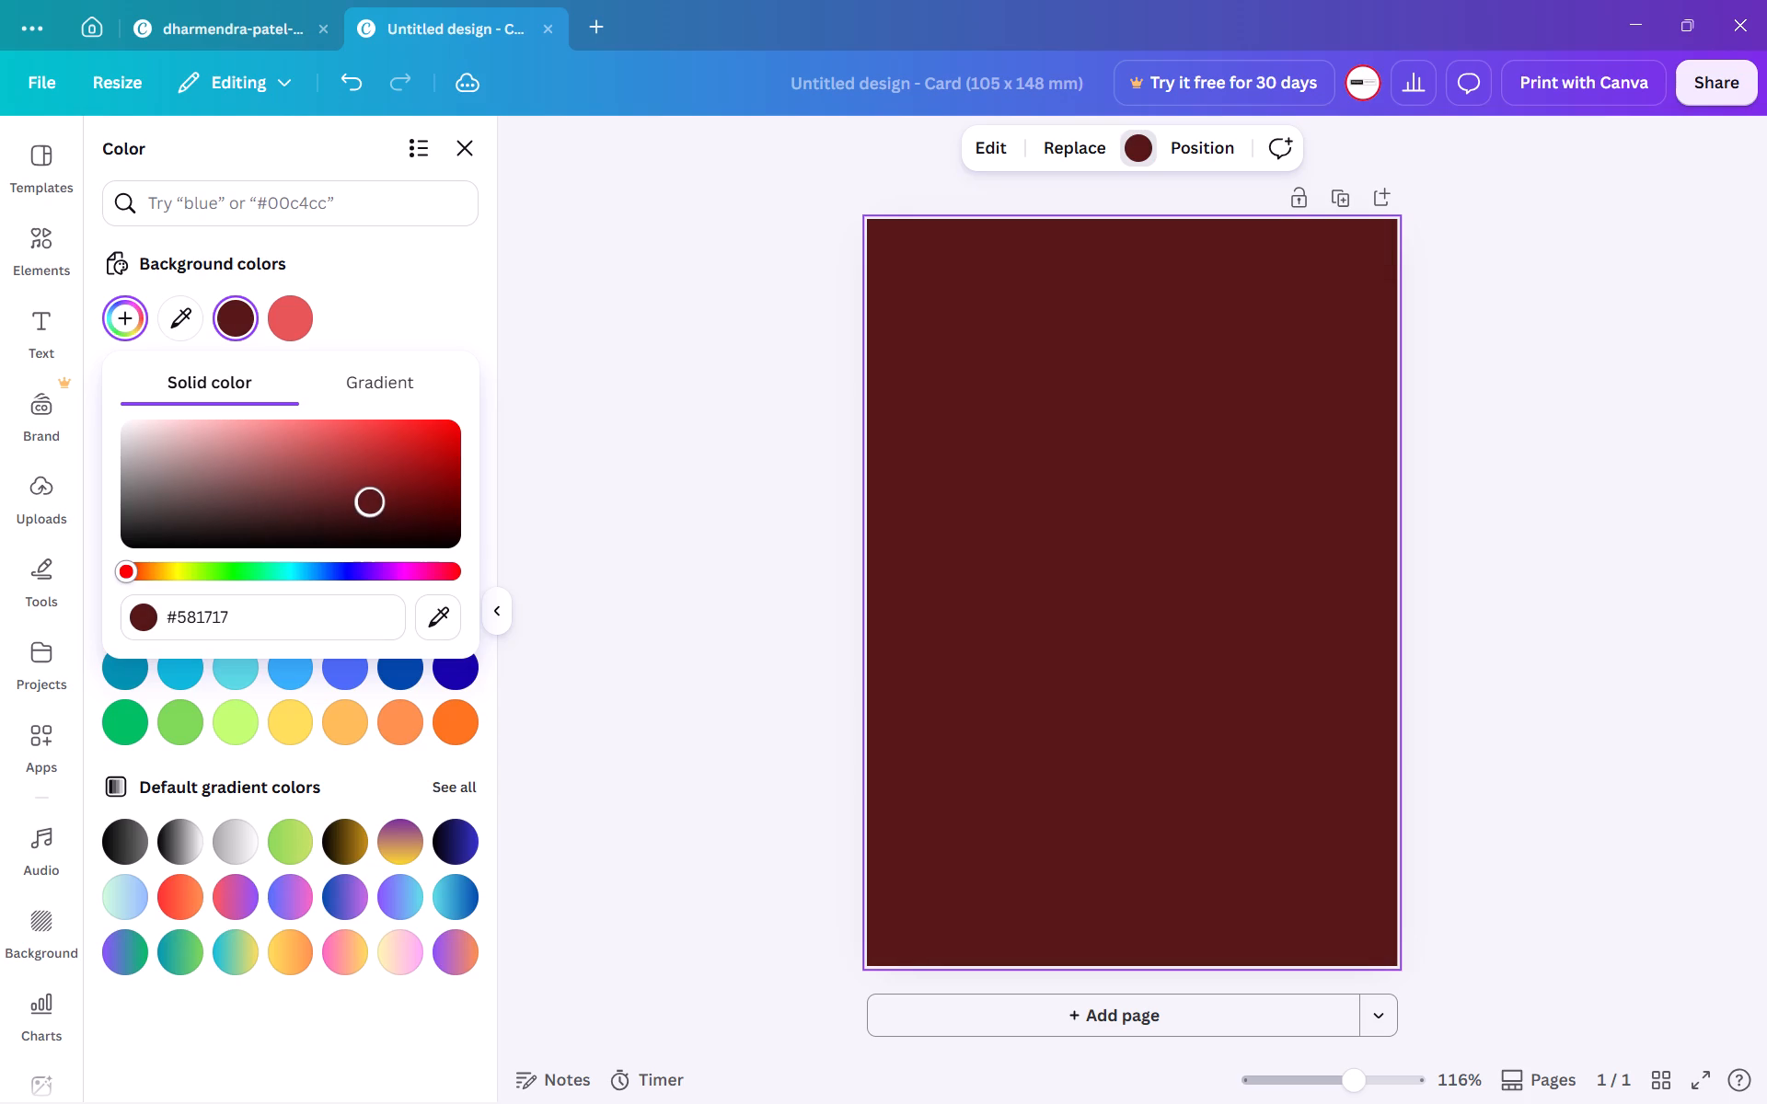
{"action": "left_click_drag", "start_coordinate": [373, 504], "coordinate": [375, 503]}
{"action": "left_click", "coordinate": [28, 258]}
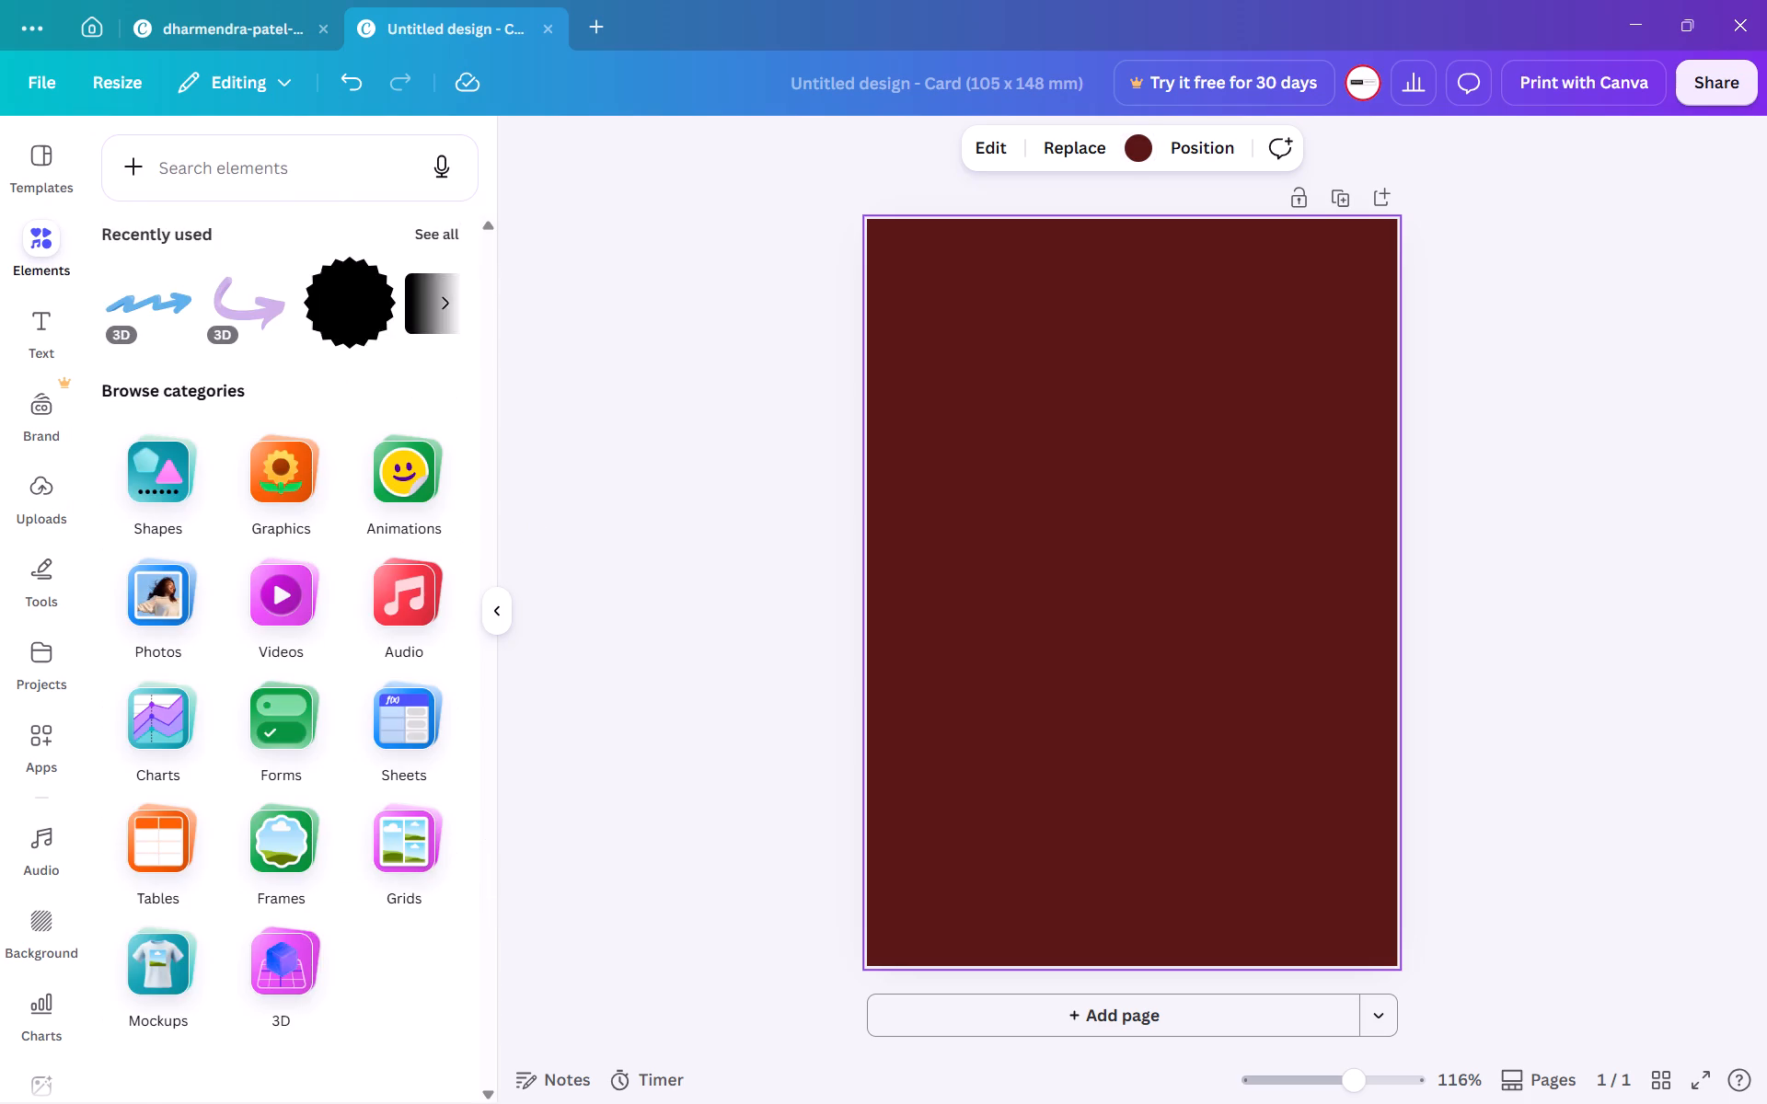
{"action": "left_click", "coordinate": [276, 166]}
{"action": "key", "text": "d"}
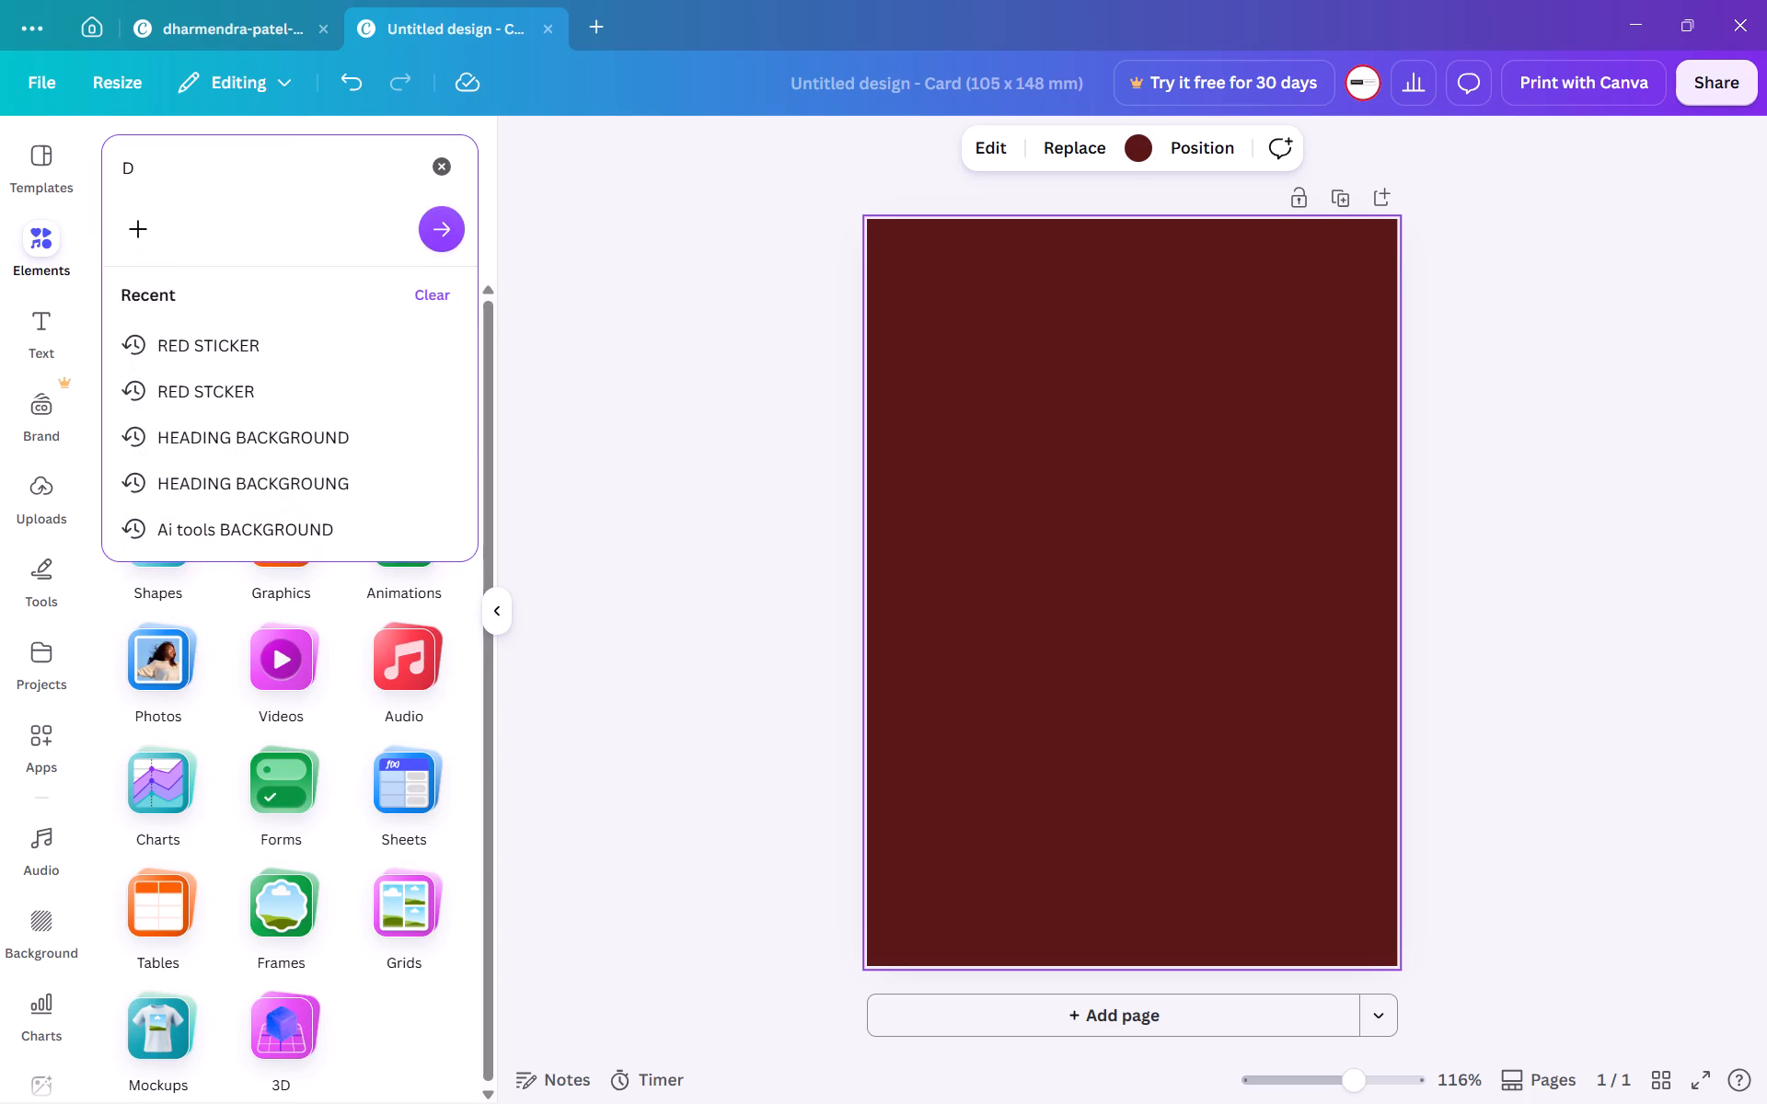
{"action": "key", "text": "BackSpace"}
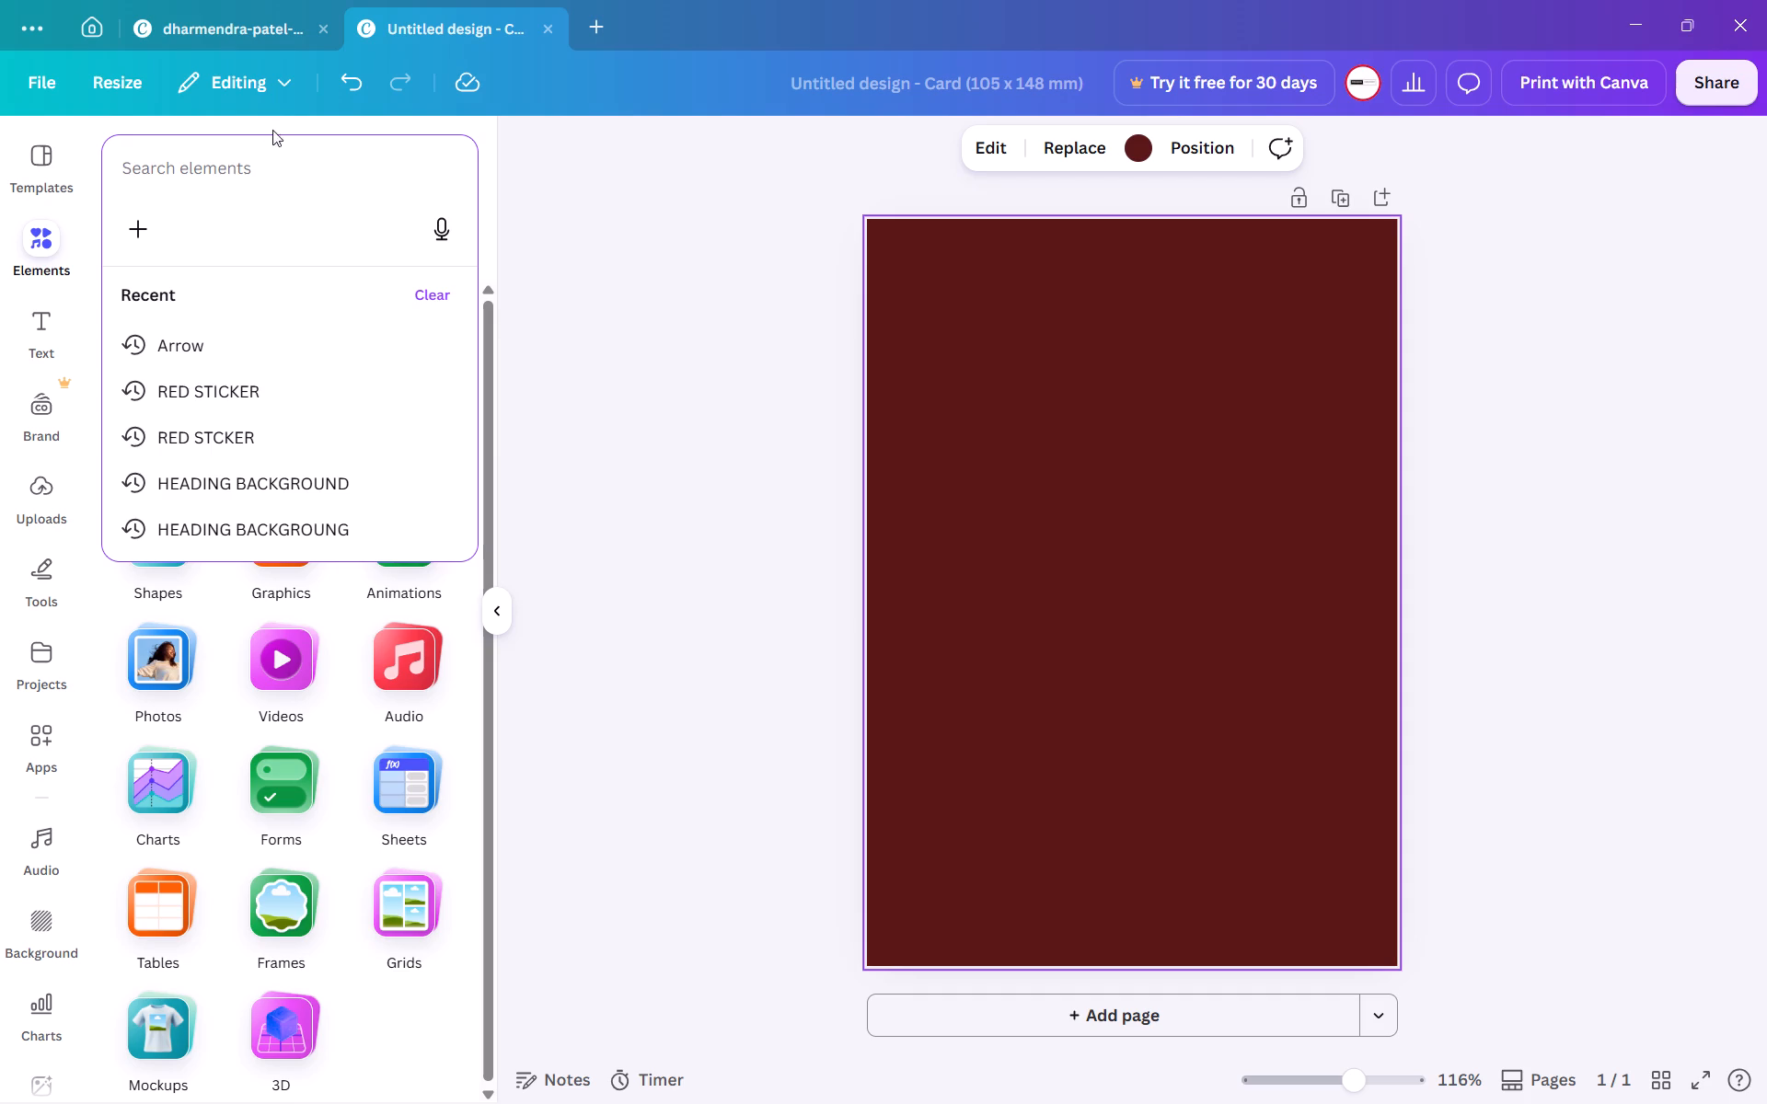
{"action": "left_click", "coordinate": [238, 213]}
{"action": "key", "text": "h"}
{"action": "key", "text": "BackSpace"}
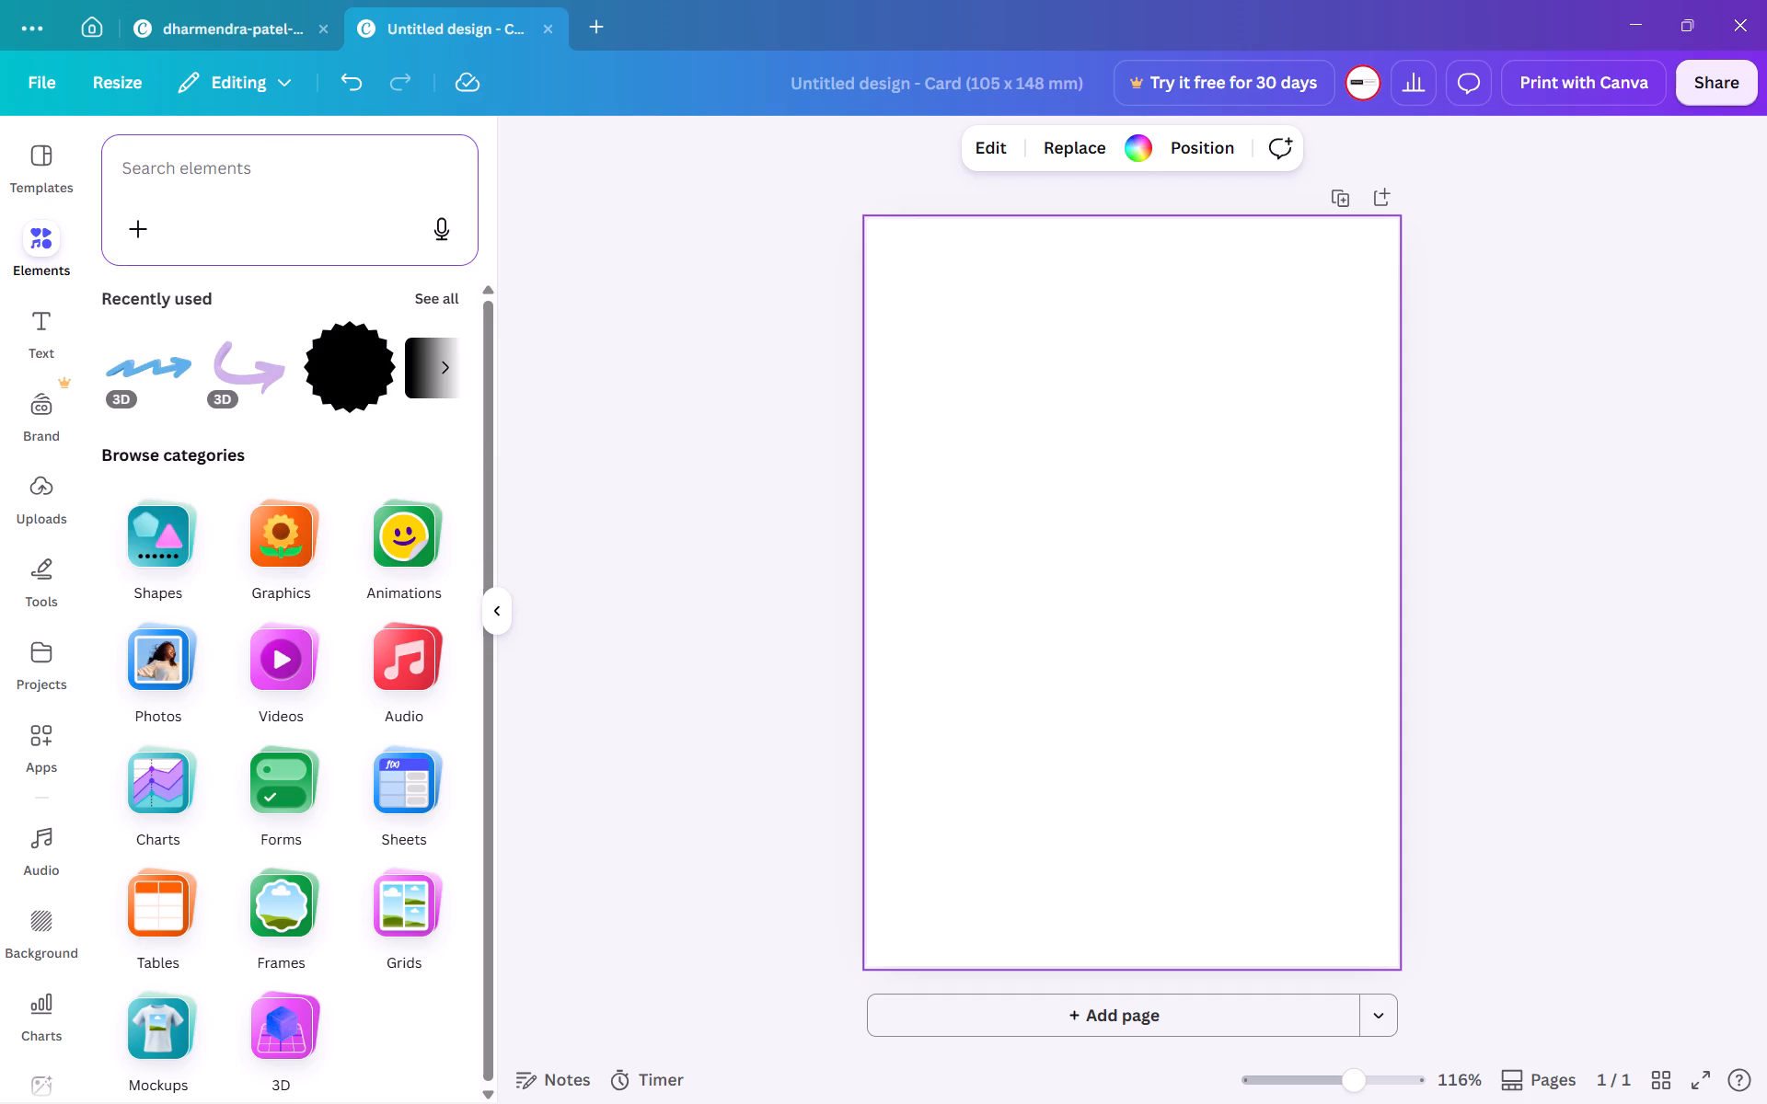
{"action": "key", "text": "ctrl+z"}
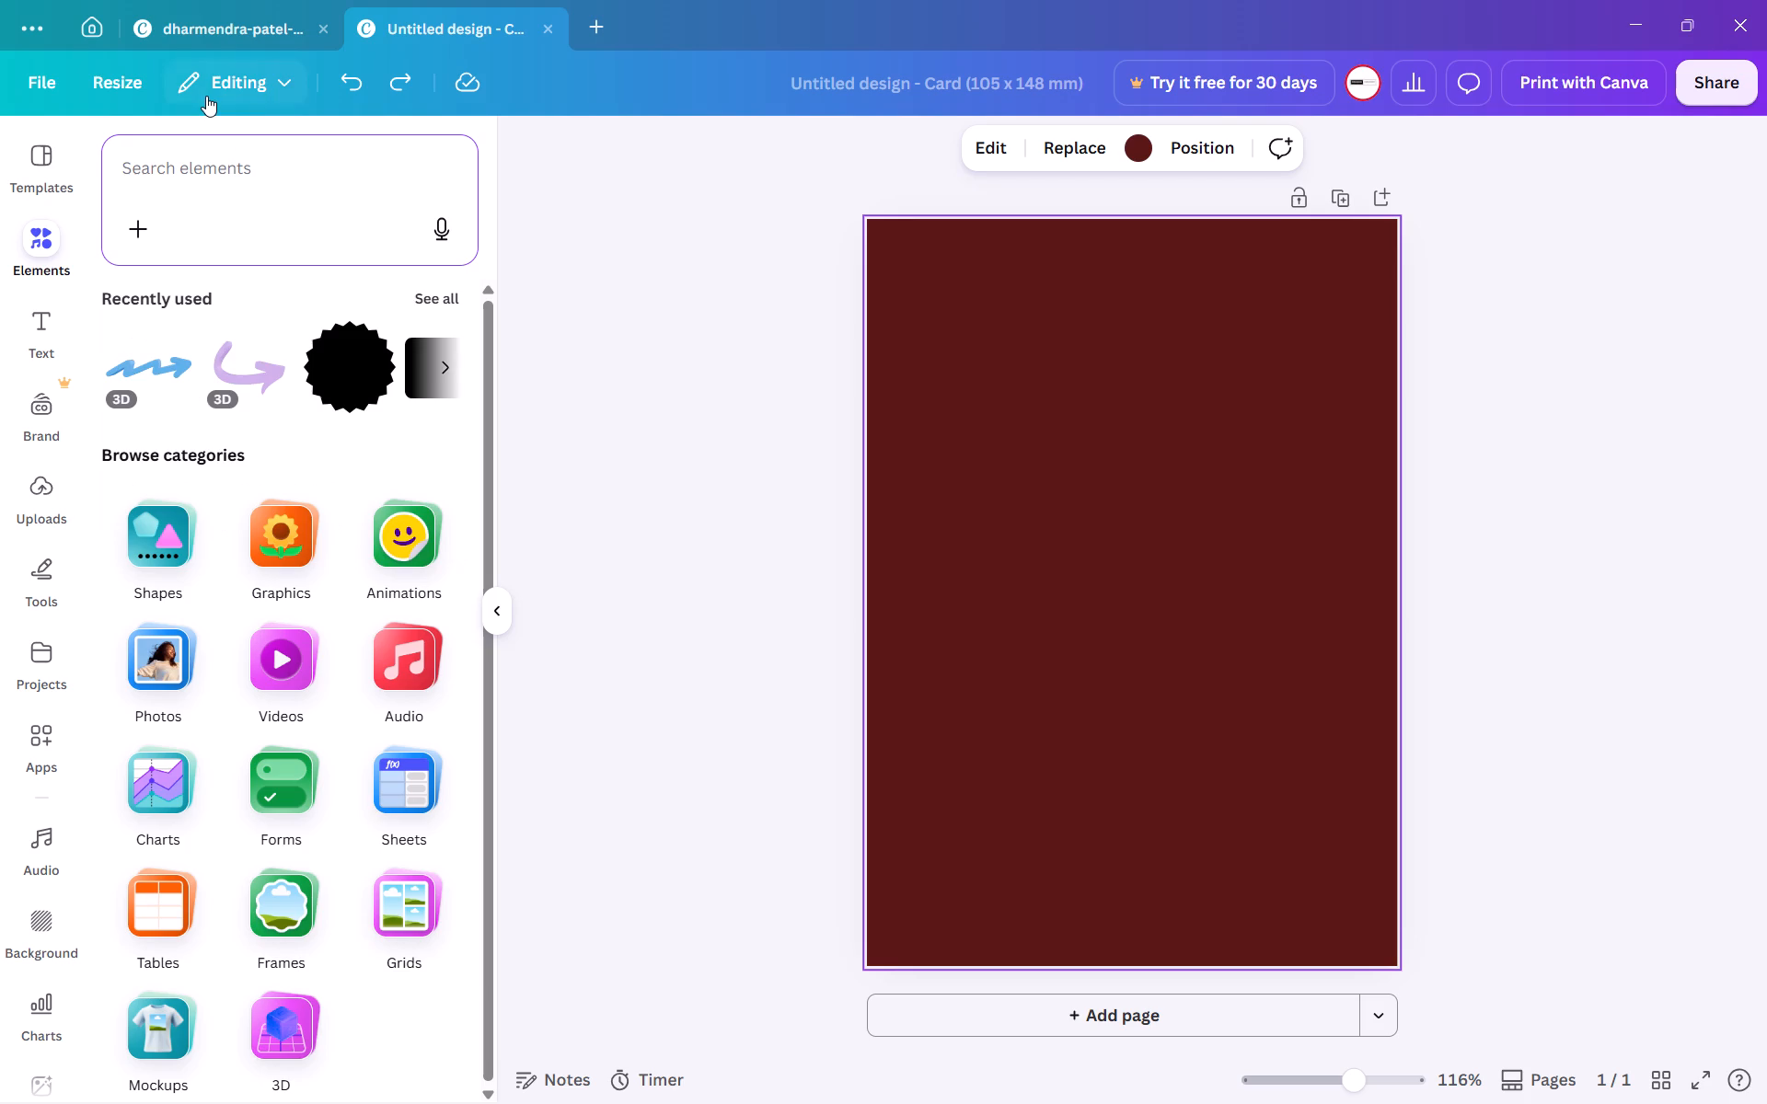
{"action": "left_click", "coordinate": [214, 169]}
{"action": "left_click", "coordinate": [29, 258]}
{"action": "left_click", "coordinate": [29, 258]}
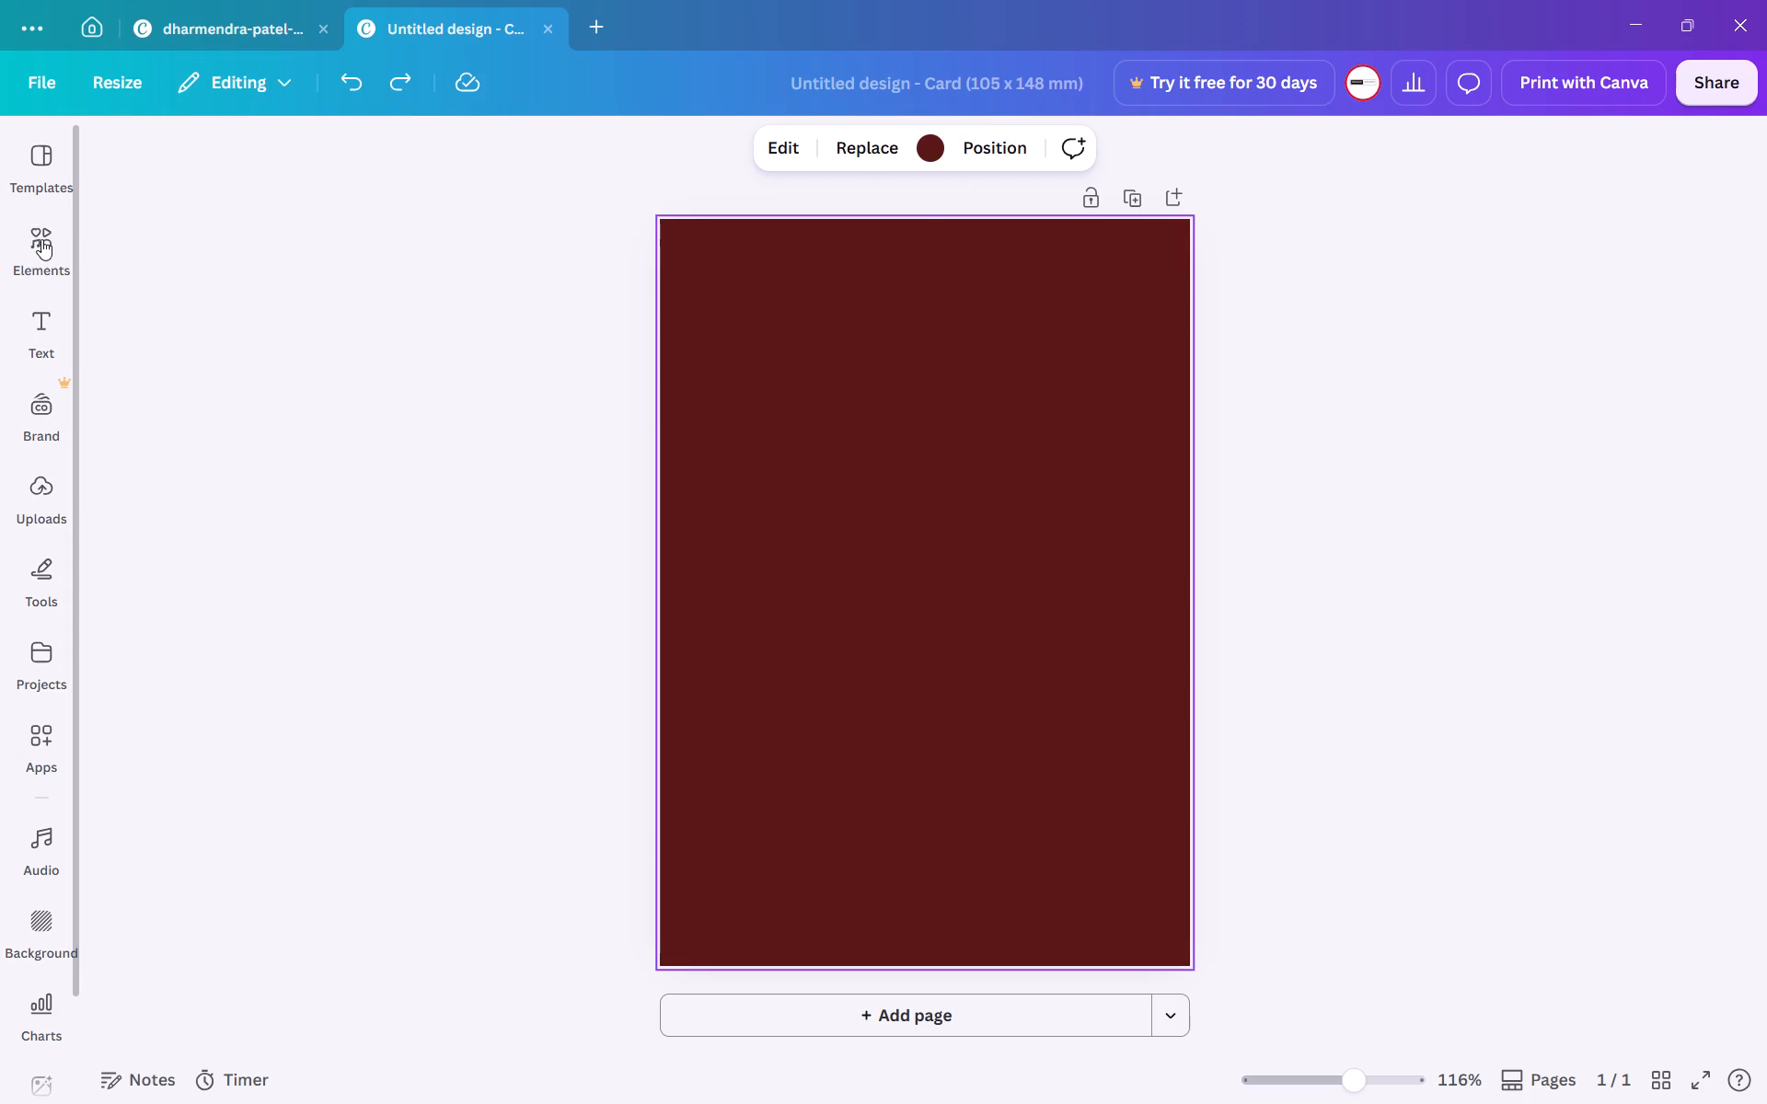
Browse the Shapes category of the elements library for lines and shapes to use on the card.
{"action": "left_click", "coordinate": [41, 239]}
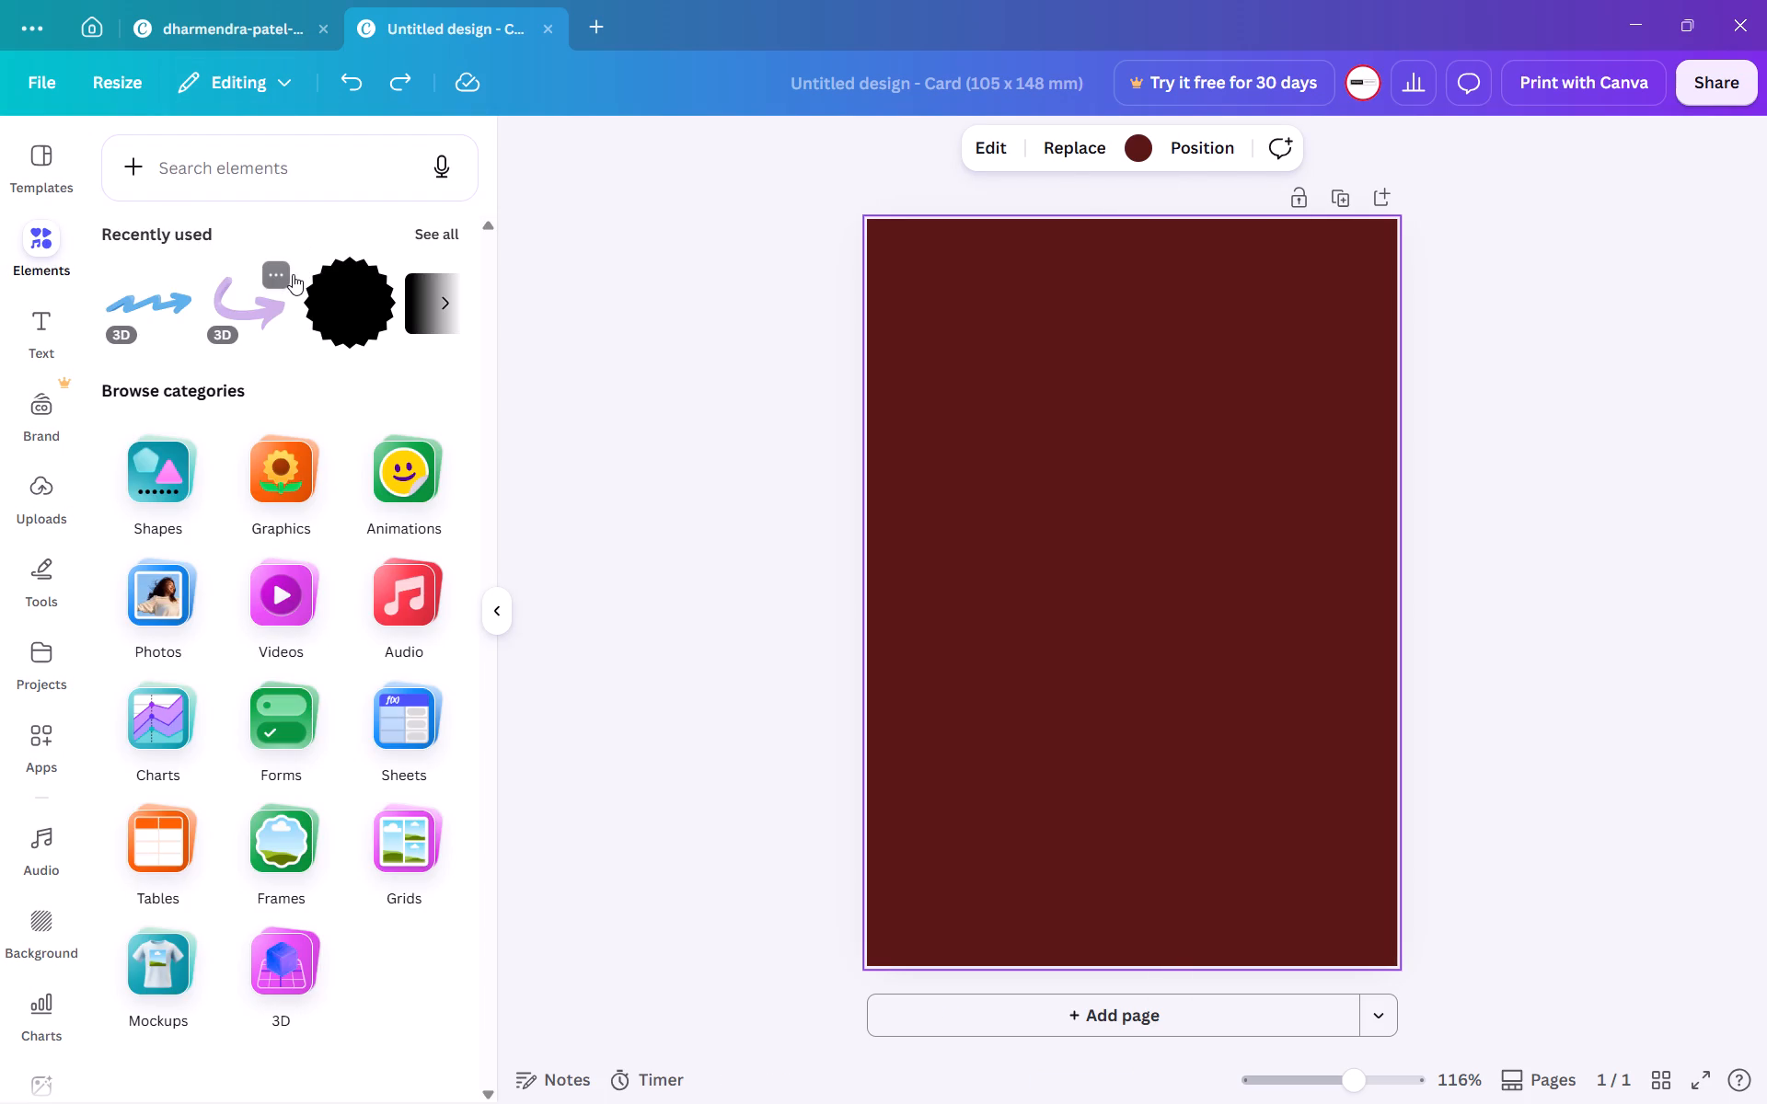
{"action": "scroll", "coordinate": [222, 343], "scroll_direction": "up", "scroll_amount": 7}
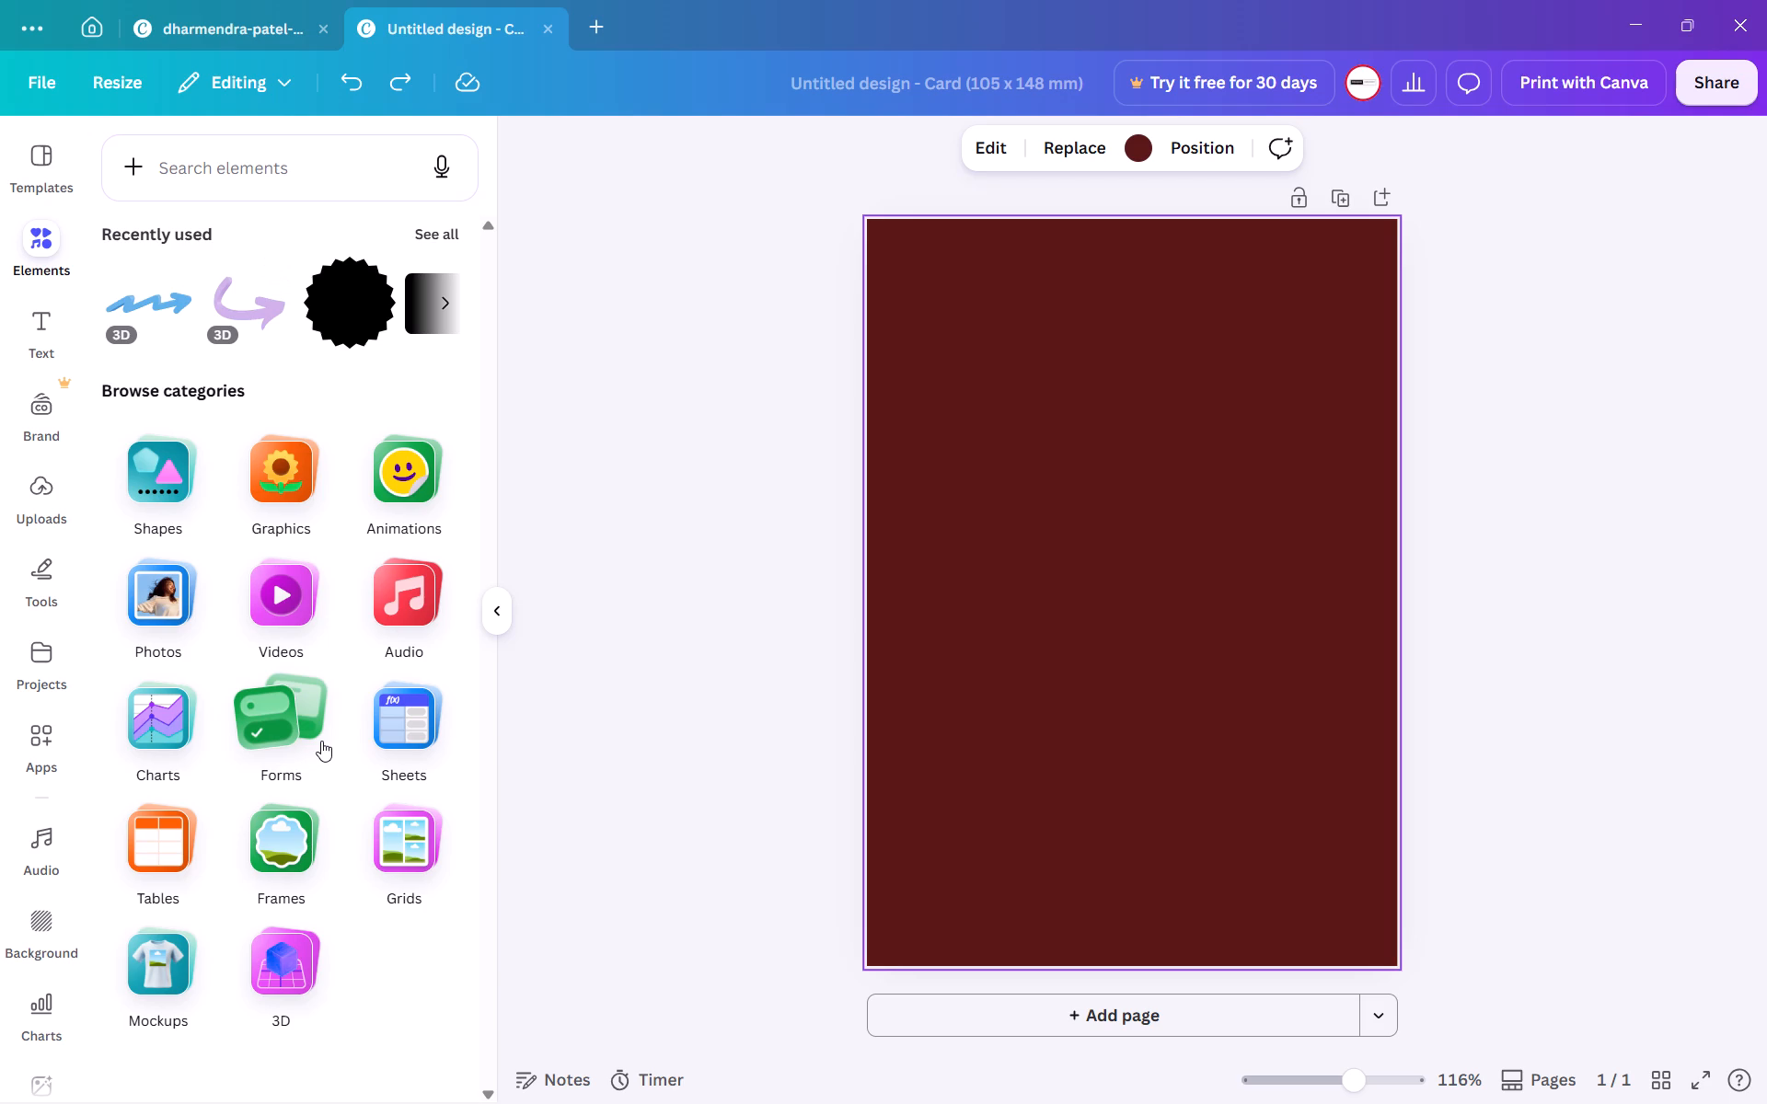
{"action": "left_click", "coordinate": [152, 444]}
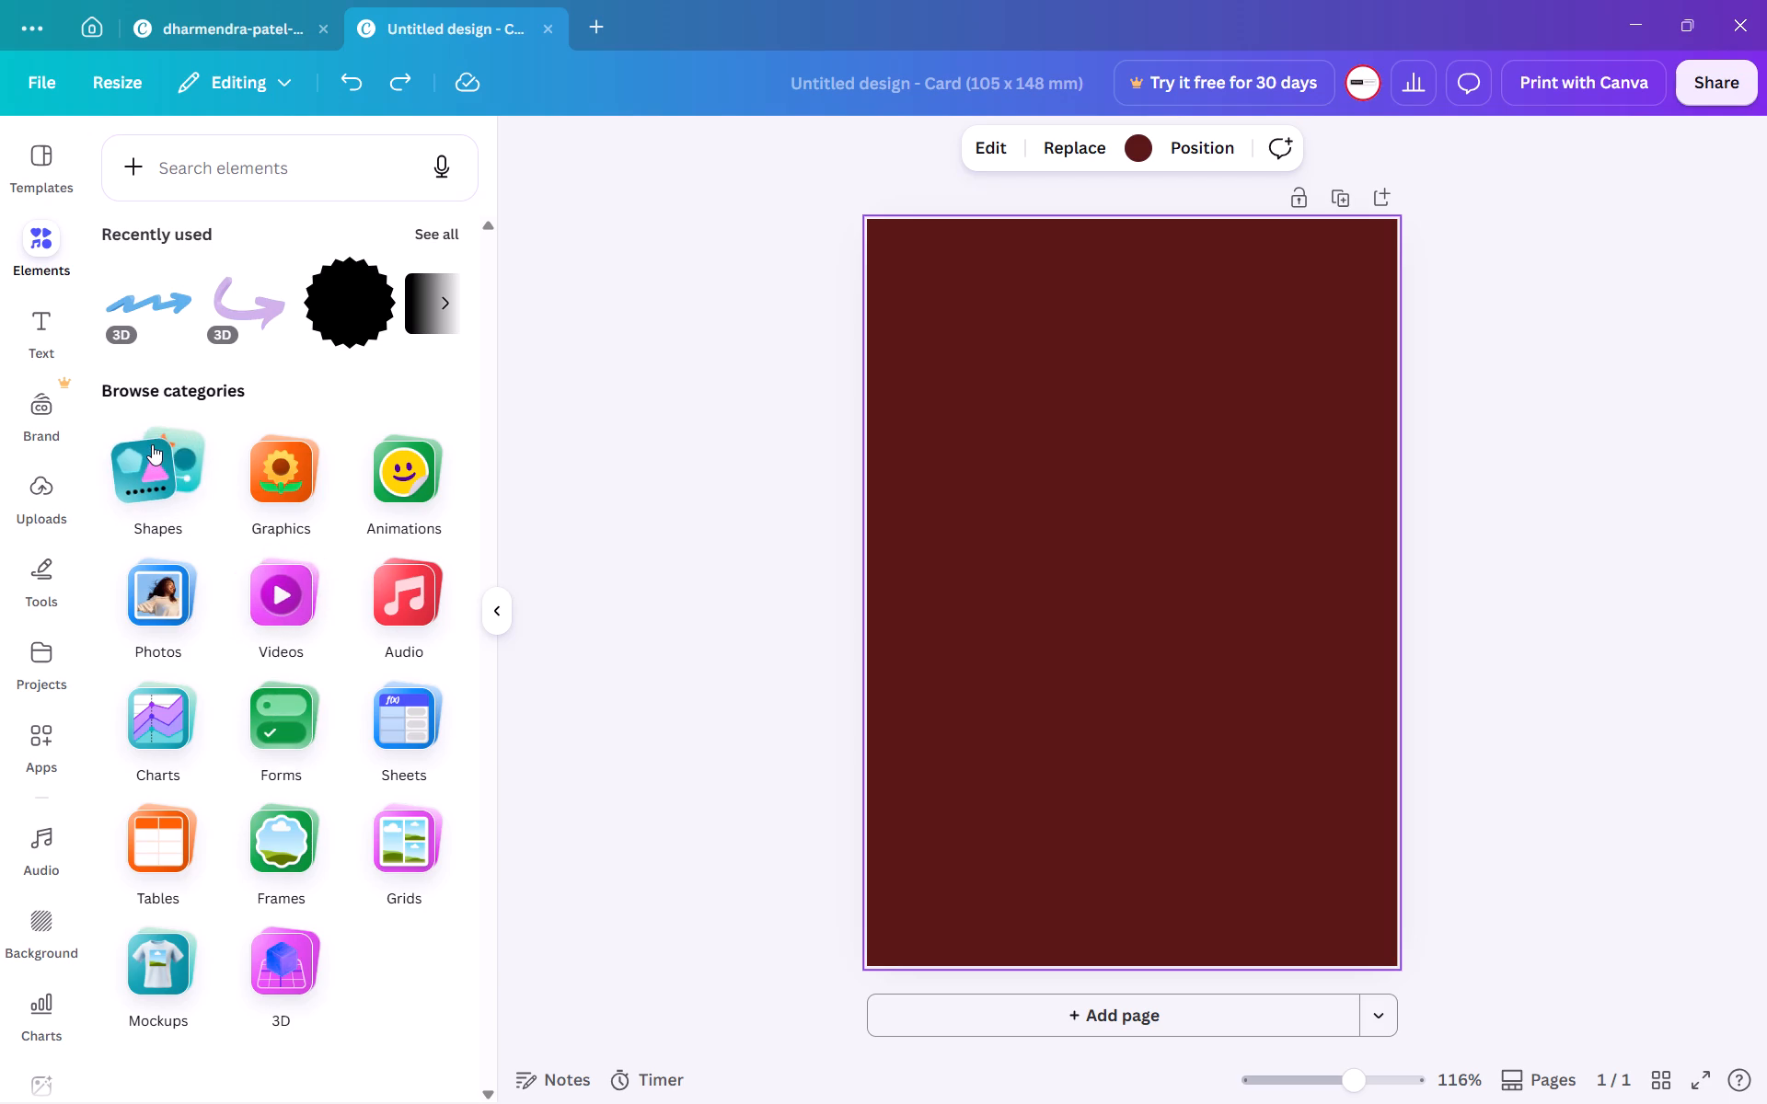
{"action": "scroll", "coordinate": [290, 519], "scroll_direction": "down", "scroll_amount": 5}
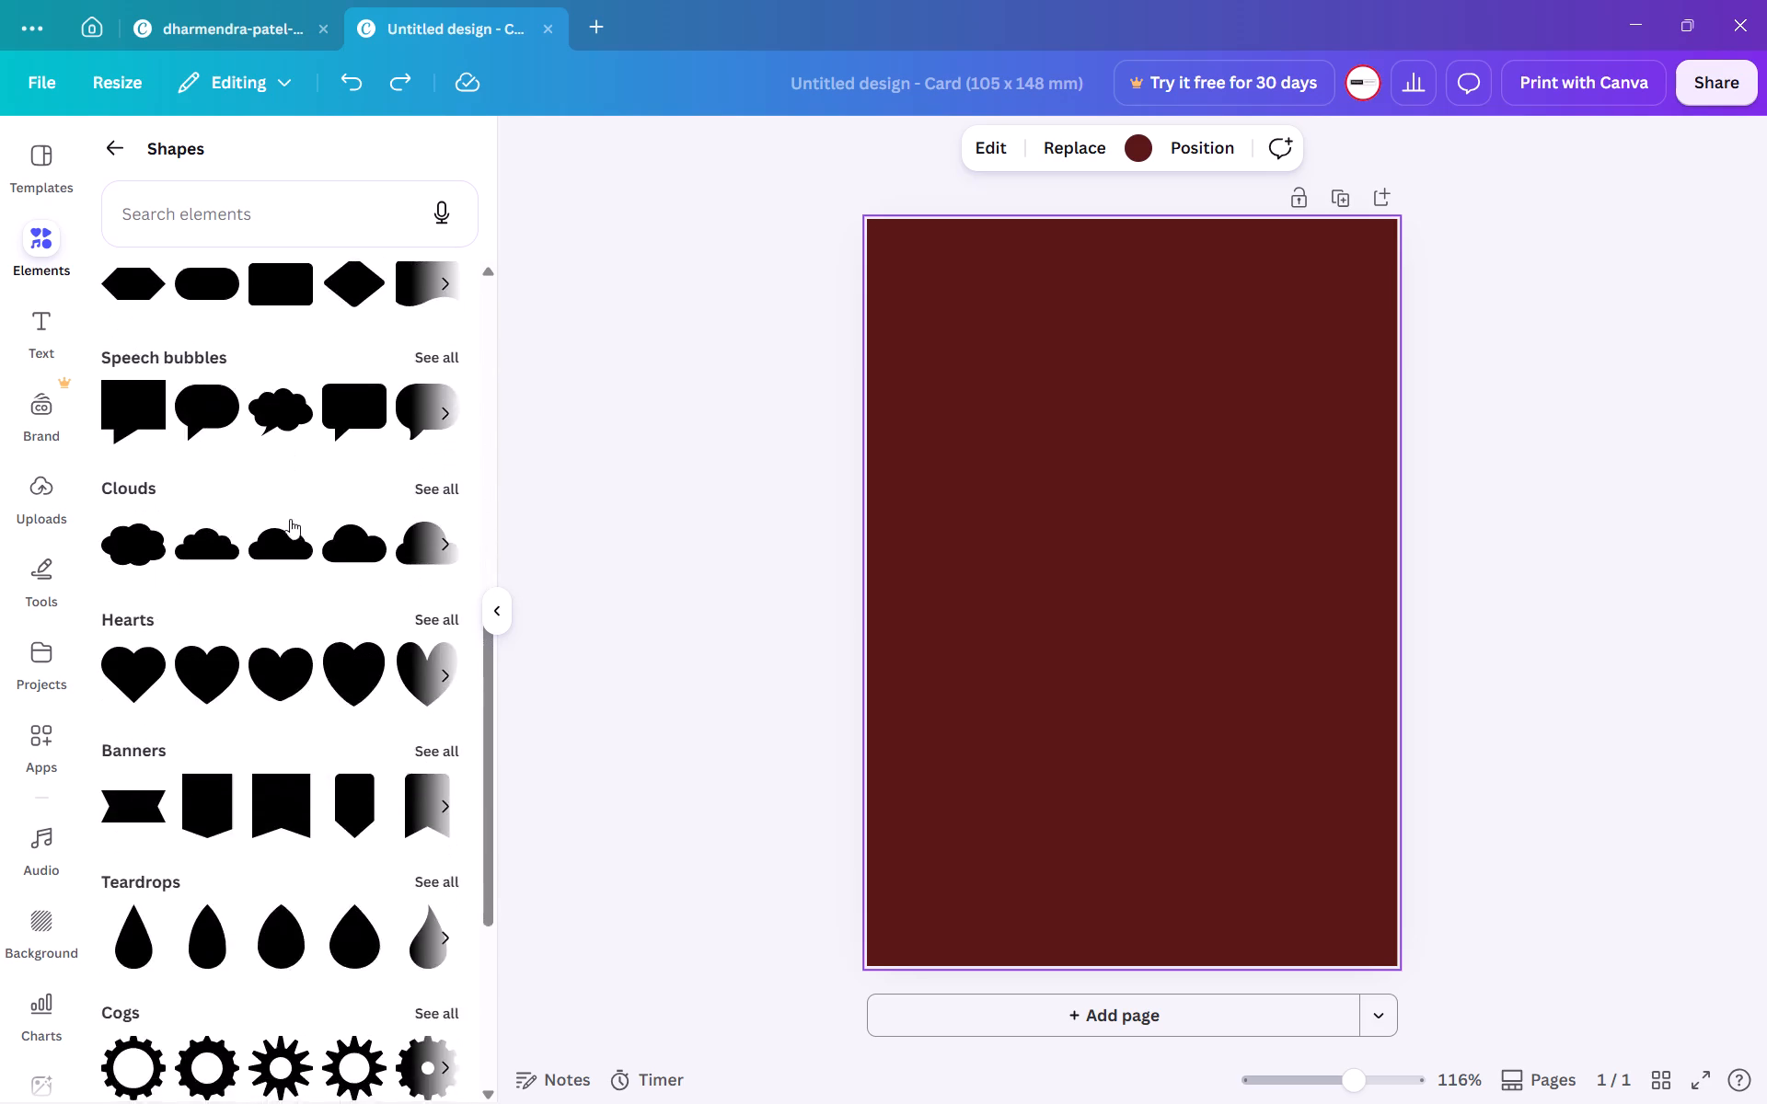
{"action": "scroll", "coordinate": [290, 519], "scroll_direction": "down", "scroll_amount": 5}
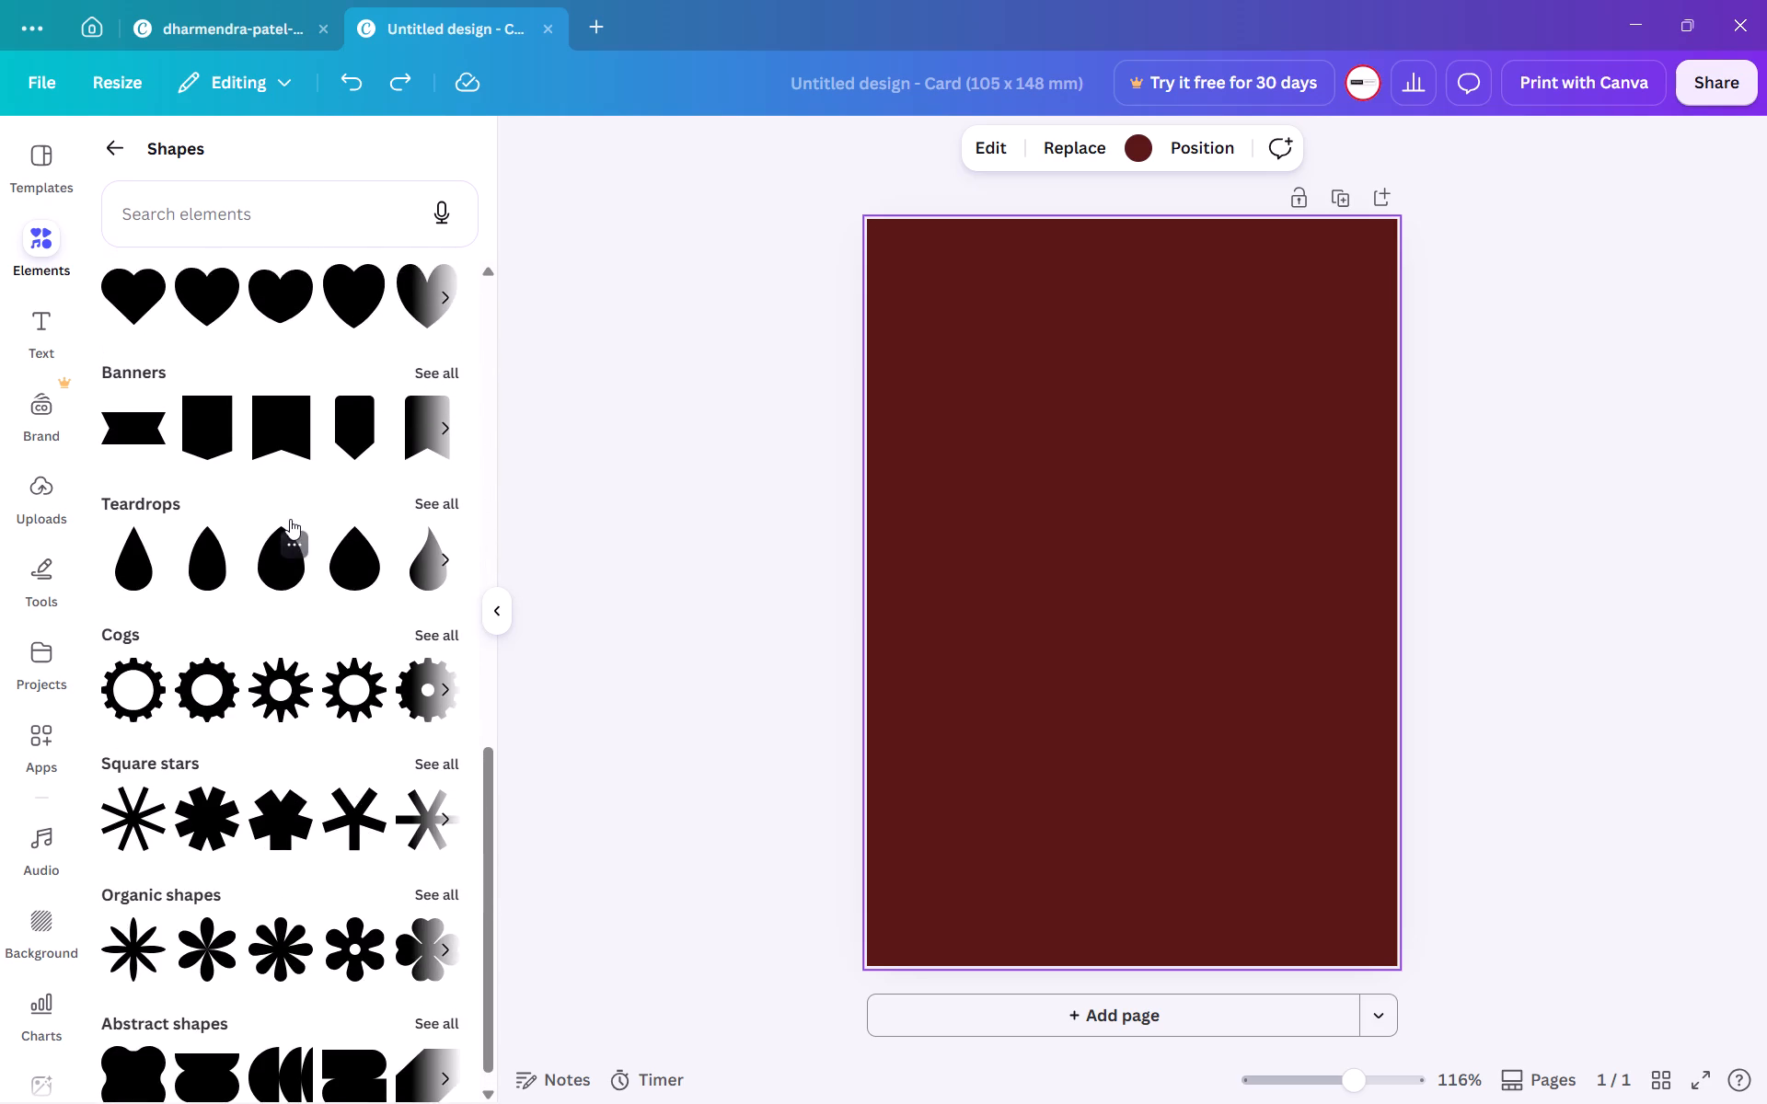
{"action": "scroll", "coordinate": [290, 519], "scroll_direction": "down", "scroll_amount": 1}
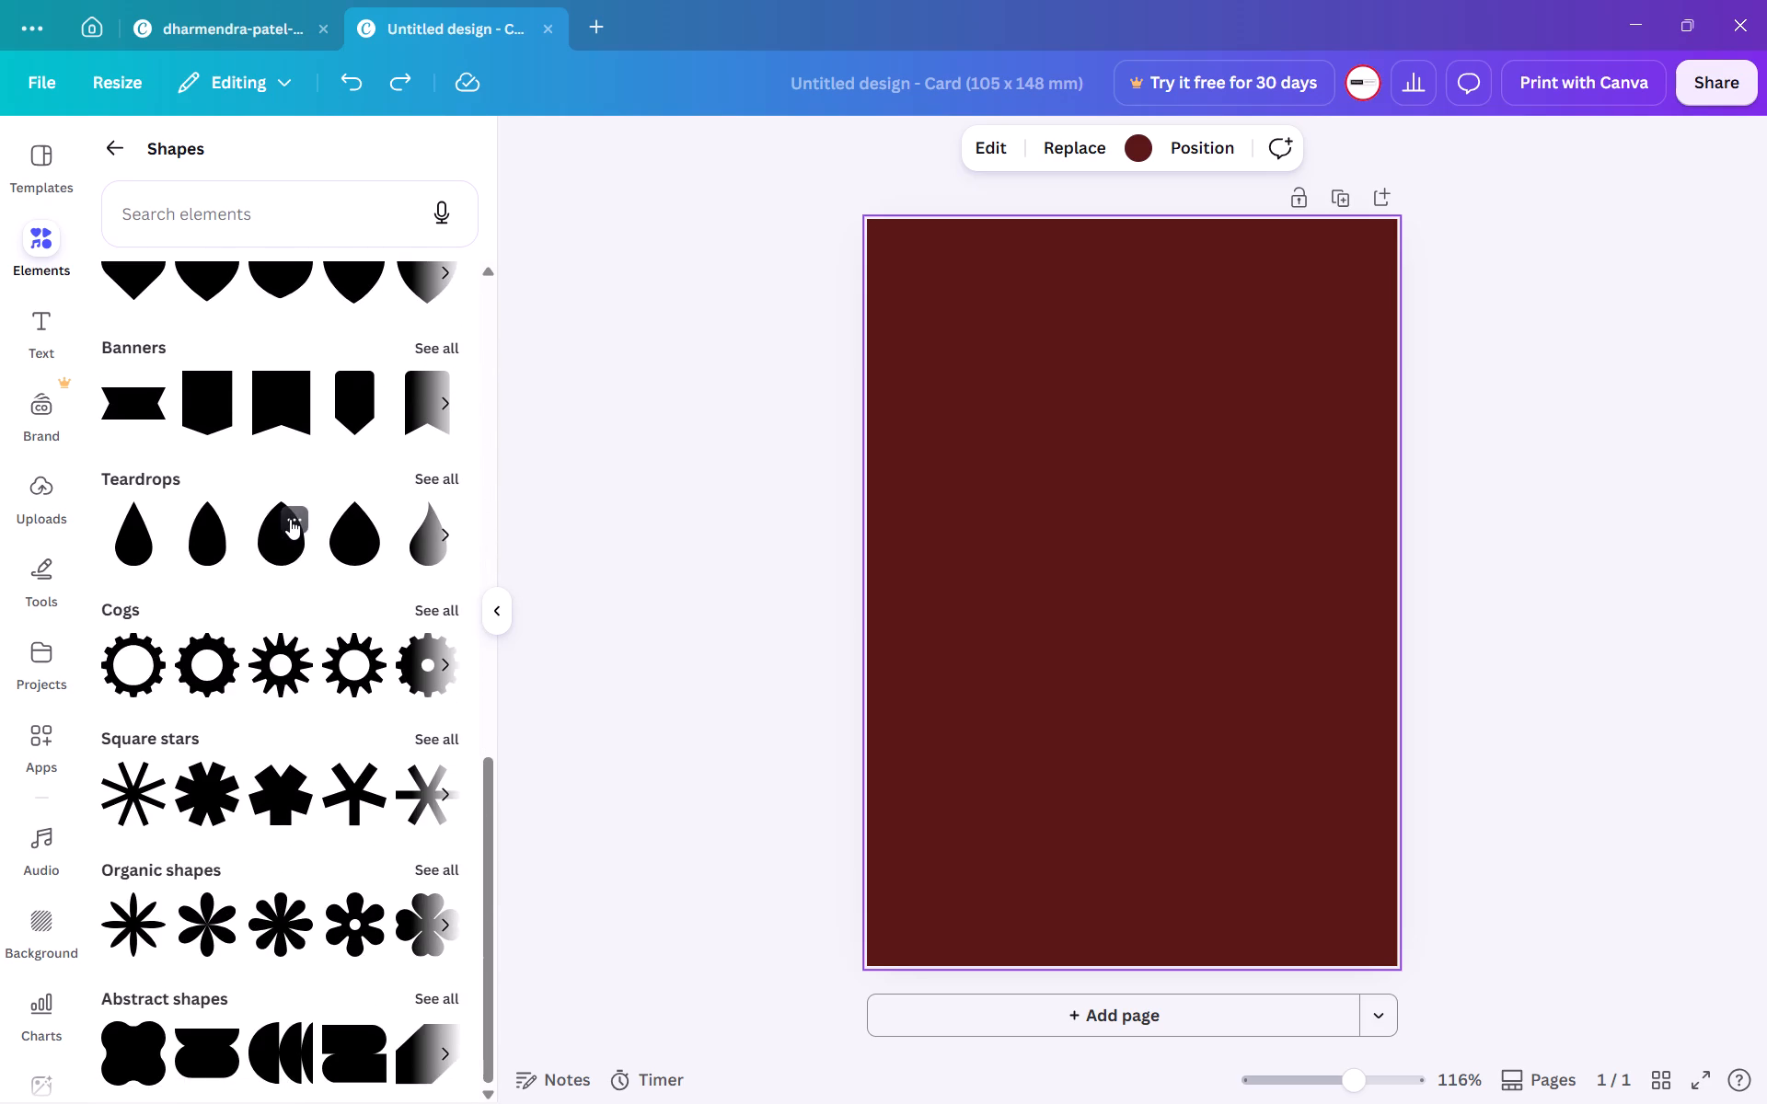
{"action": "scroll", "coordinate": [290, 519], "scroll_direction": "up", "scroll_amount": 12}
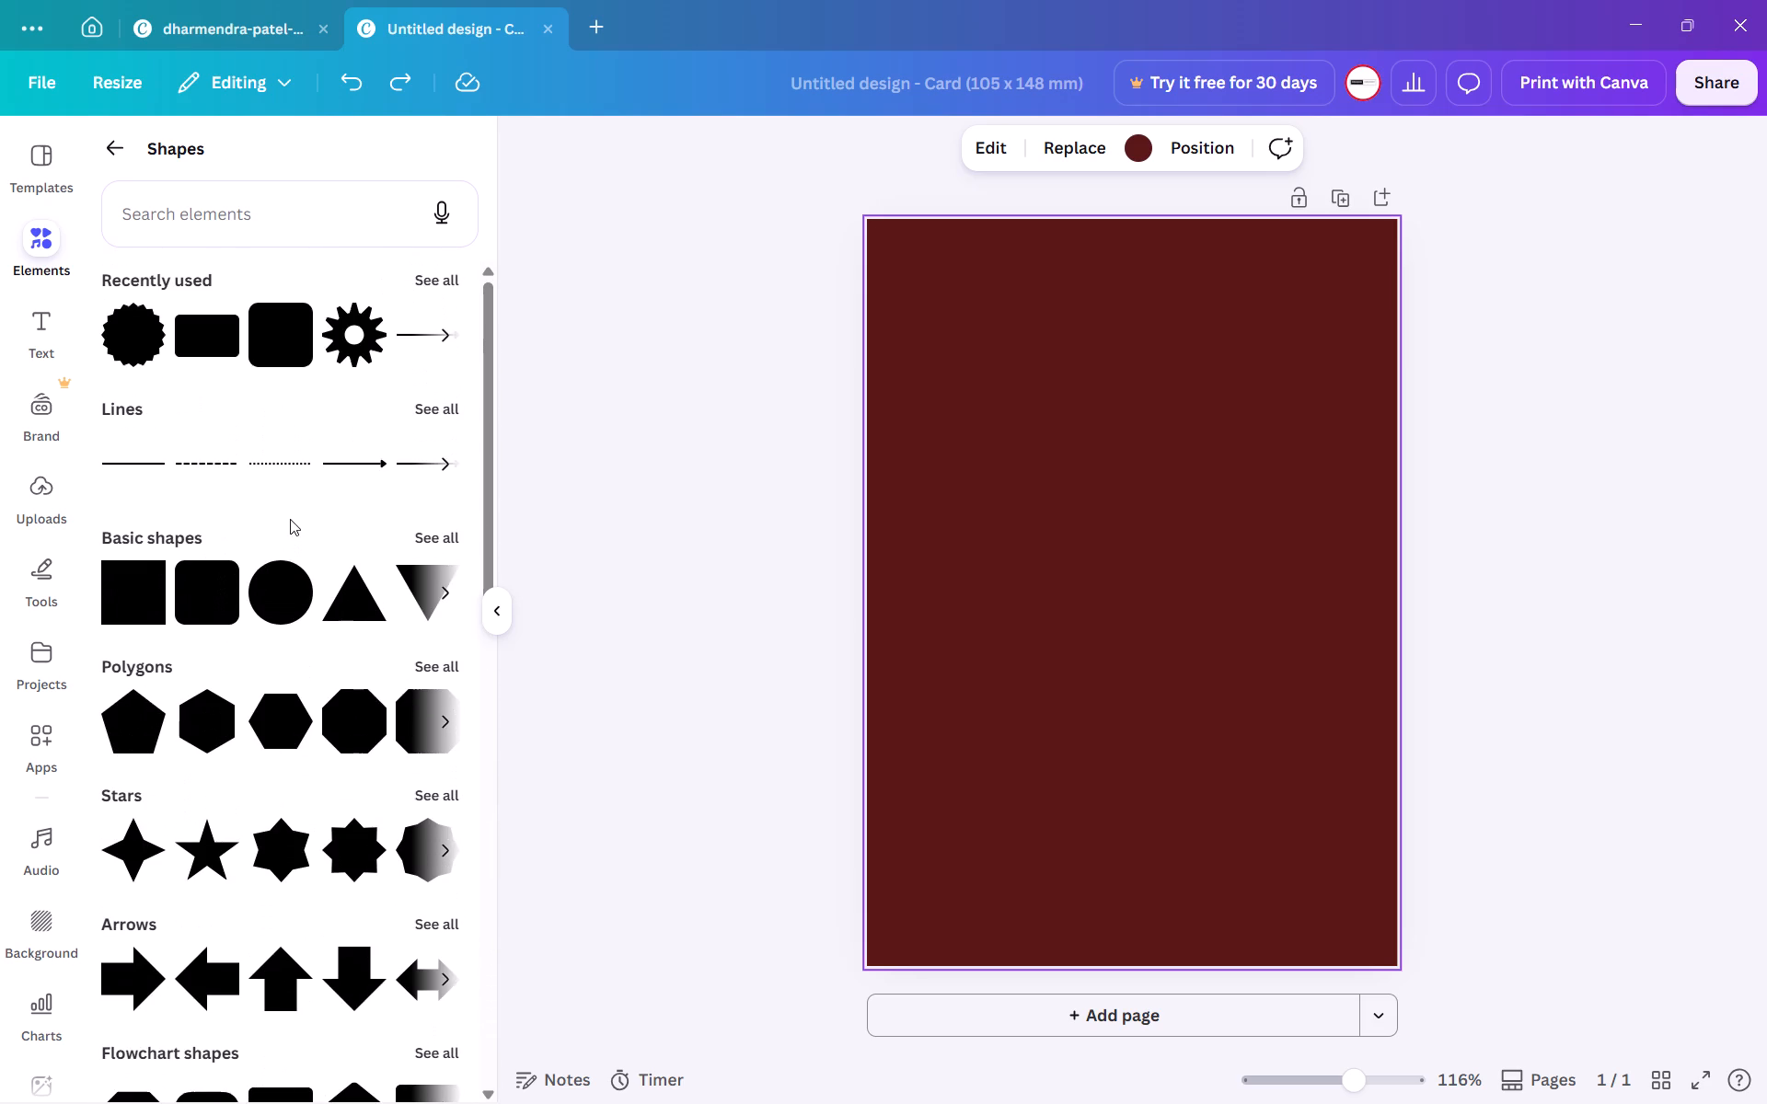
{"action": "scroll", "coordinate": [286, 563], "scroll_direction": "up", "scroll_amount": 1}
{"action": "scroll", "coordinate": [208, 224], "scroll_direction": "down", "scroll_amount": 1}
{"action": "scroll", "coordinate": [262, 502], "scroll_direction": "down", "scroll_amount": 2}
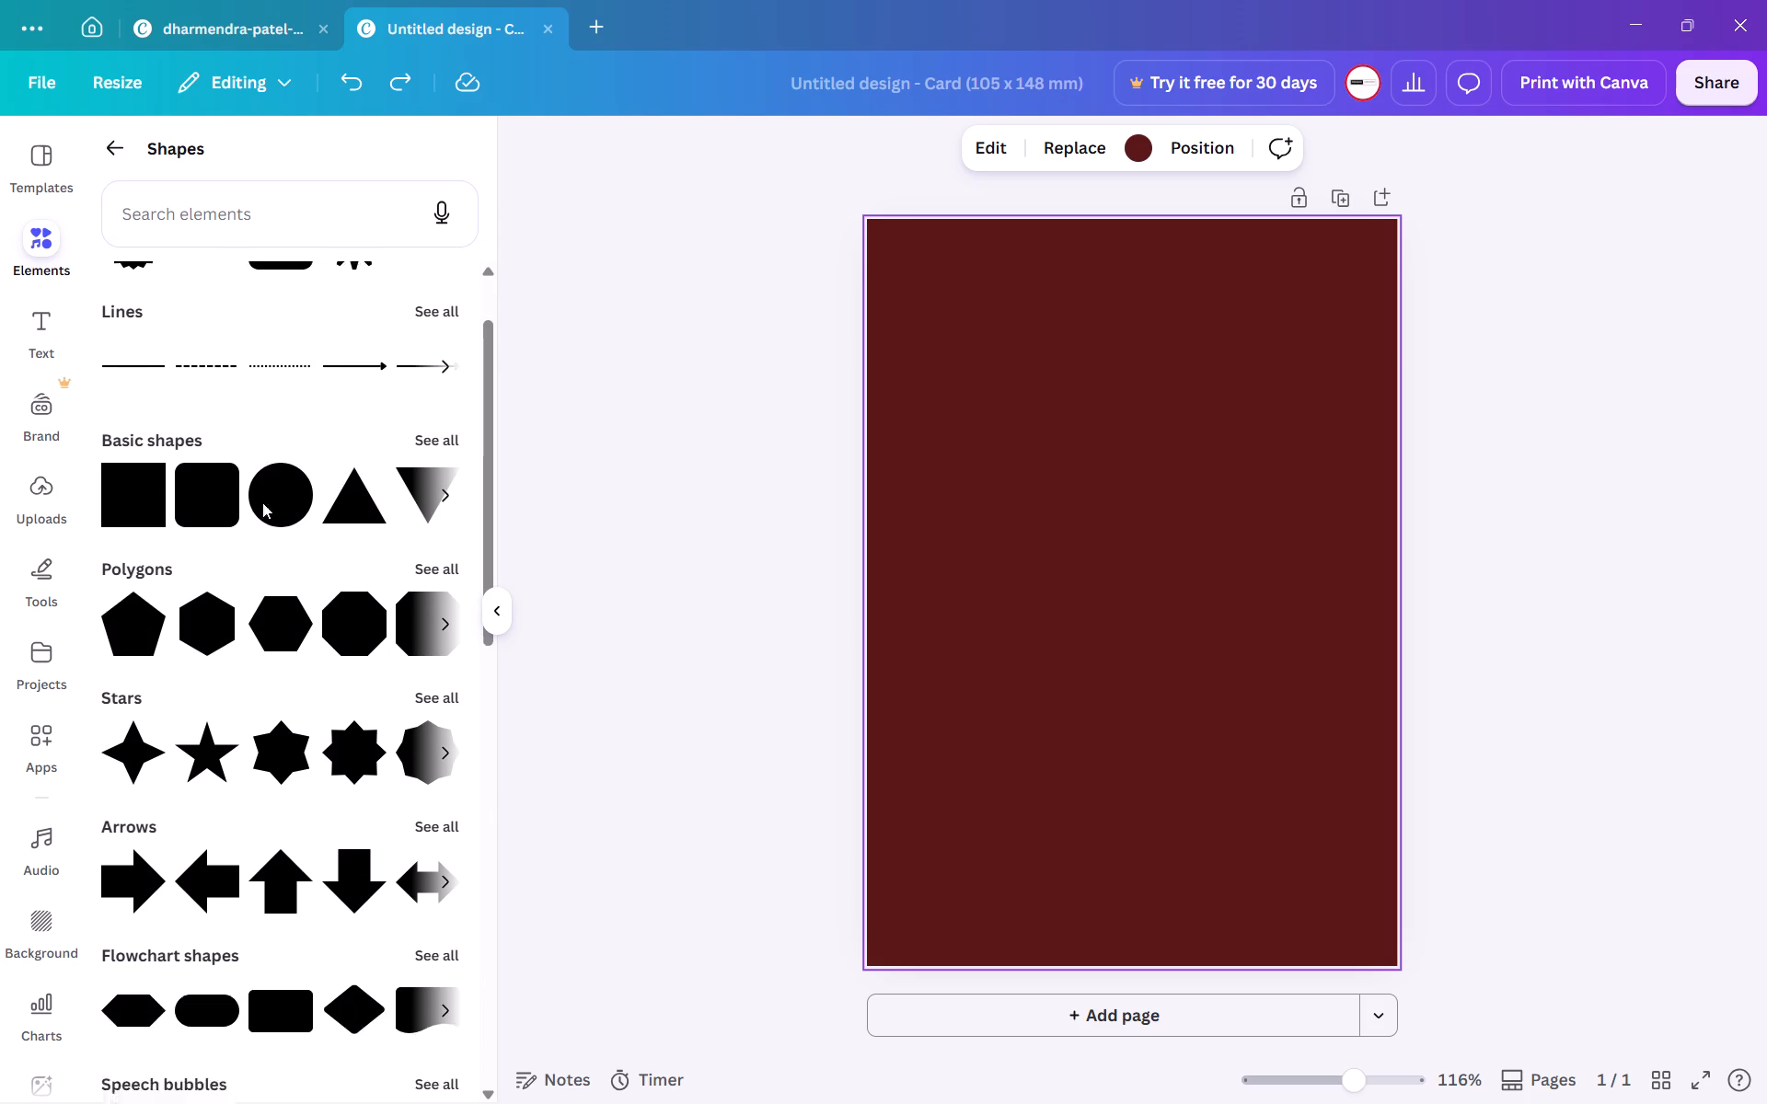
{"action": "scroll", "coordinate": [262, 502], "scroll_direction": "down", "scroll_amount": 3}
{"action": "scroll", "coordinate": [262, 502], "scroll_direction": "up", "scroll_amount": 2}
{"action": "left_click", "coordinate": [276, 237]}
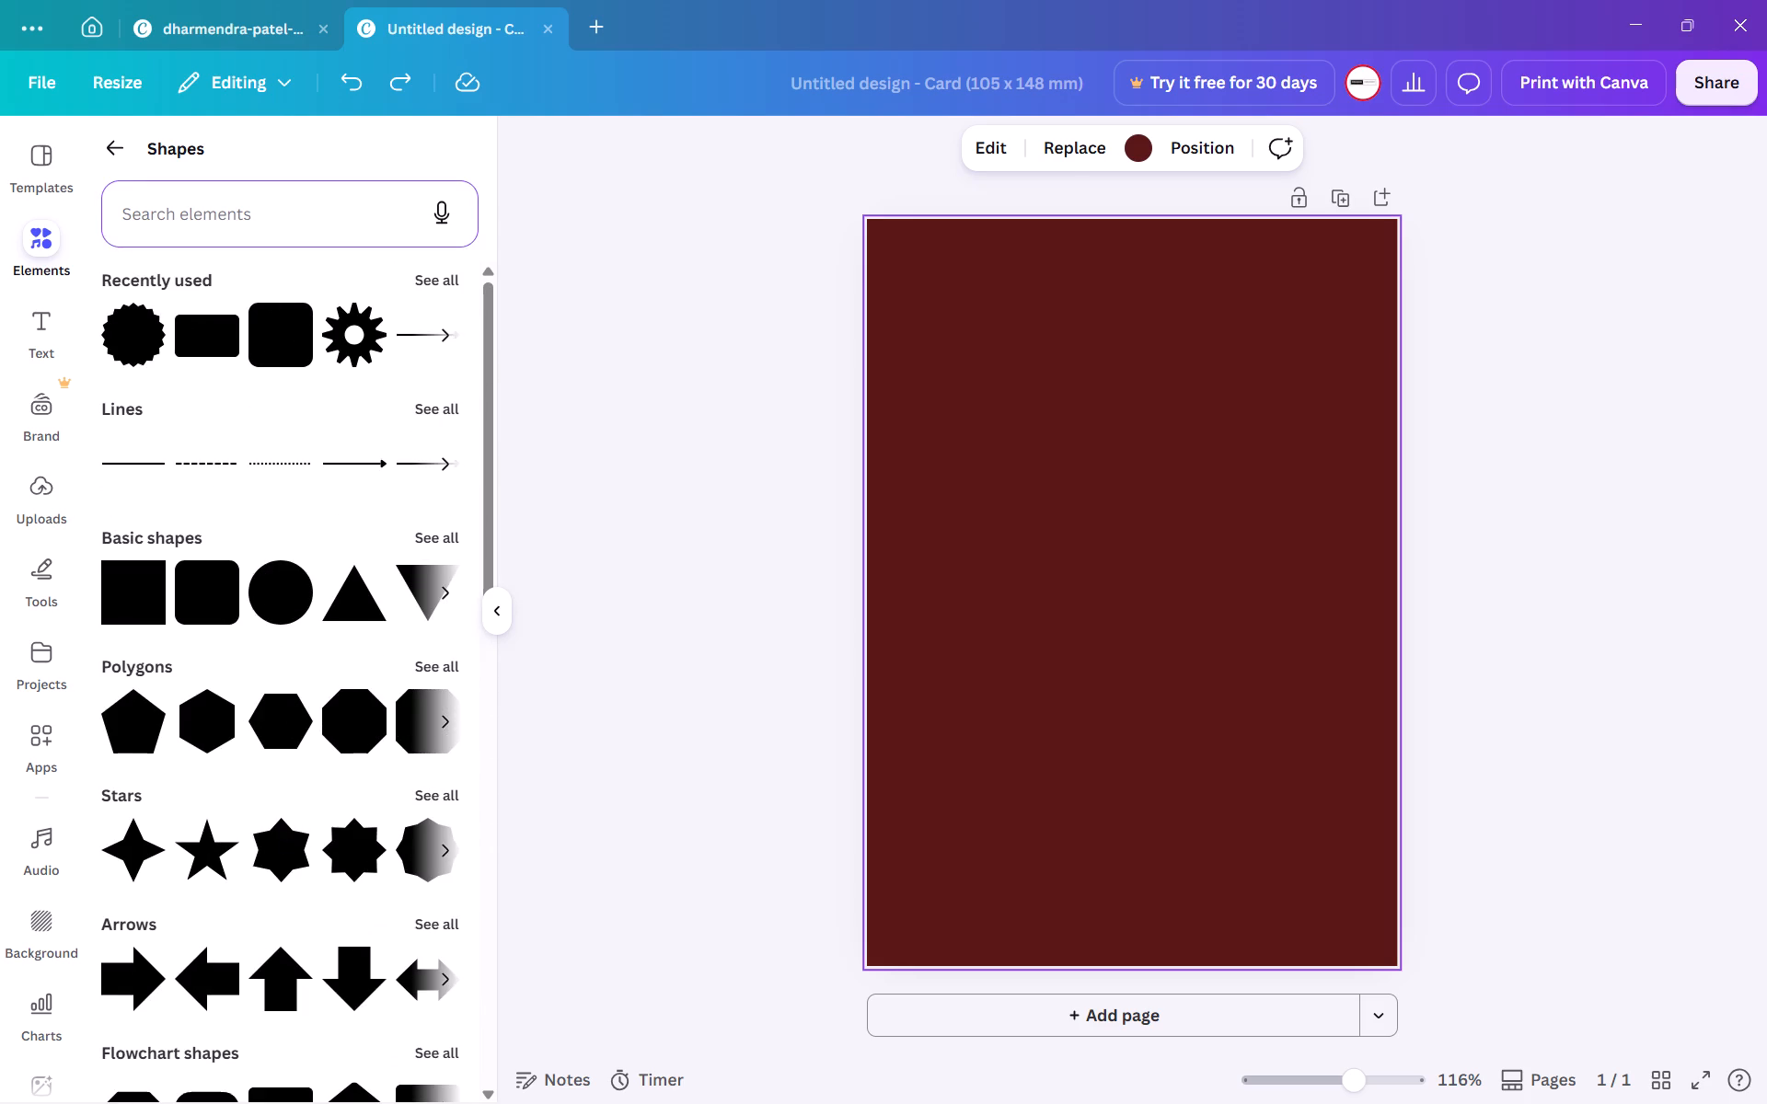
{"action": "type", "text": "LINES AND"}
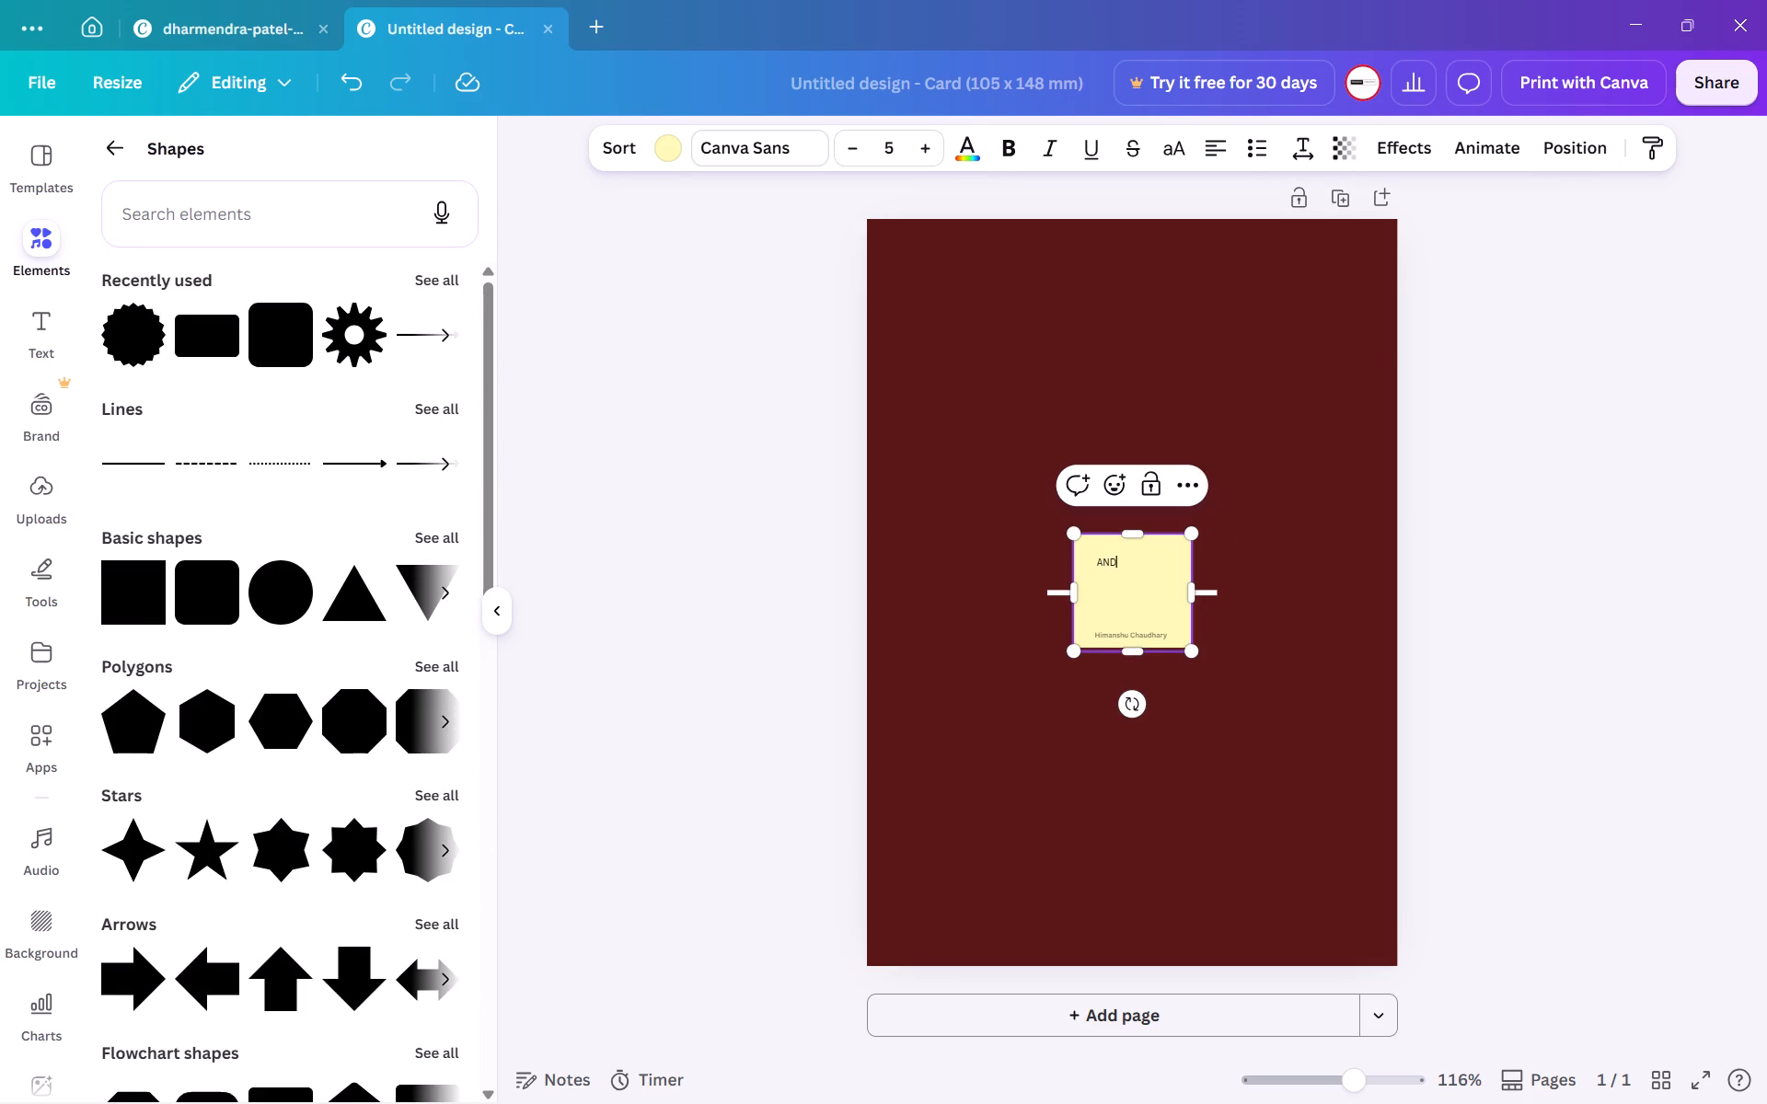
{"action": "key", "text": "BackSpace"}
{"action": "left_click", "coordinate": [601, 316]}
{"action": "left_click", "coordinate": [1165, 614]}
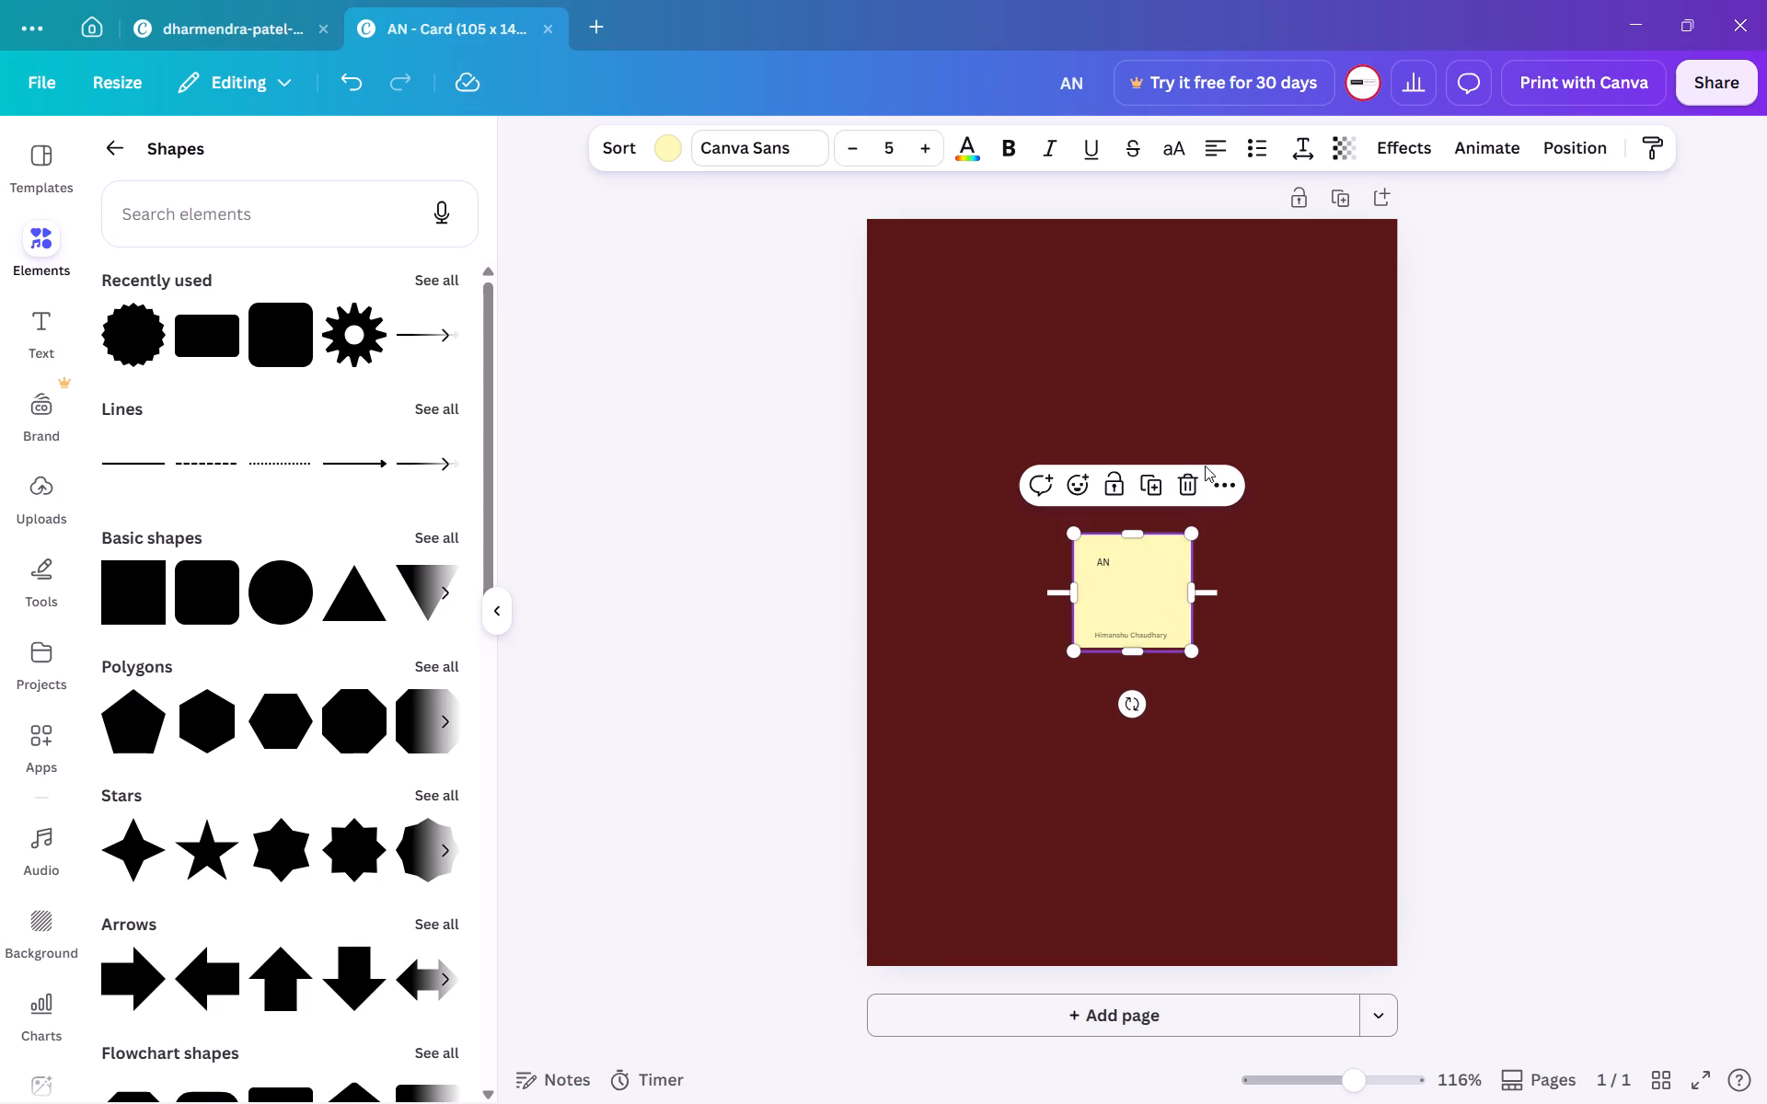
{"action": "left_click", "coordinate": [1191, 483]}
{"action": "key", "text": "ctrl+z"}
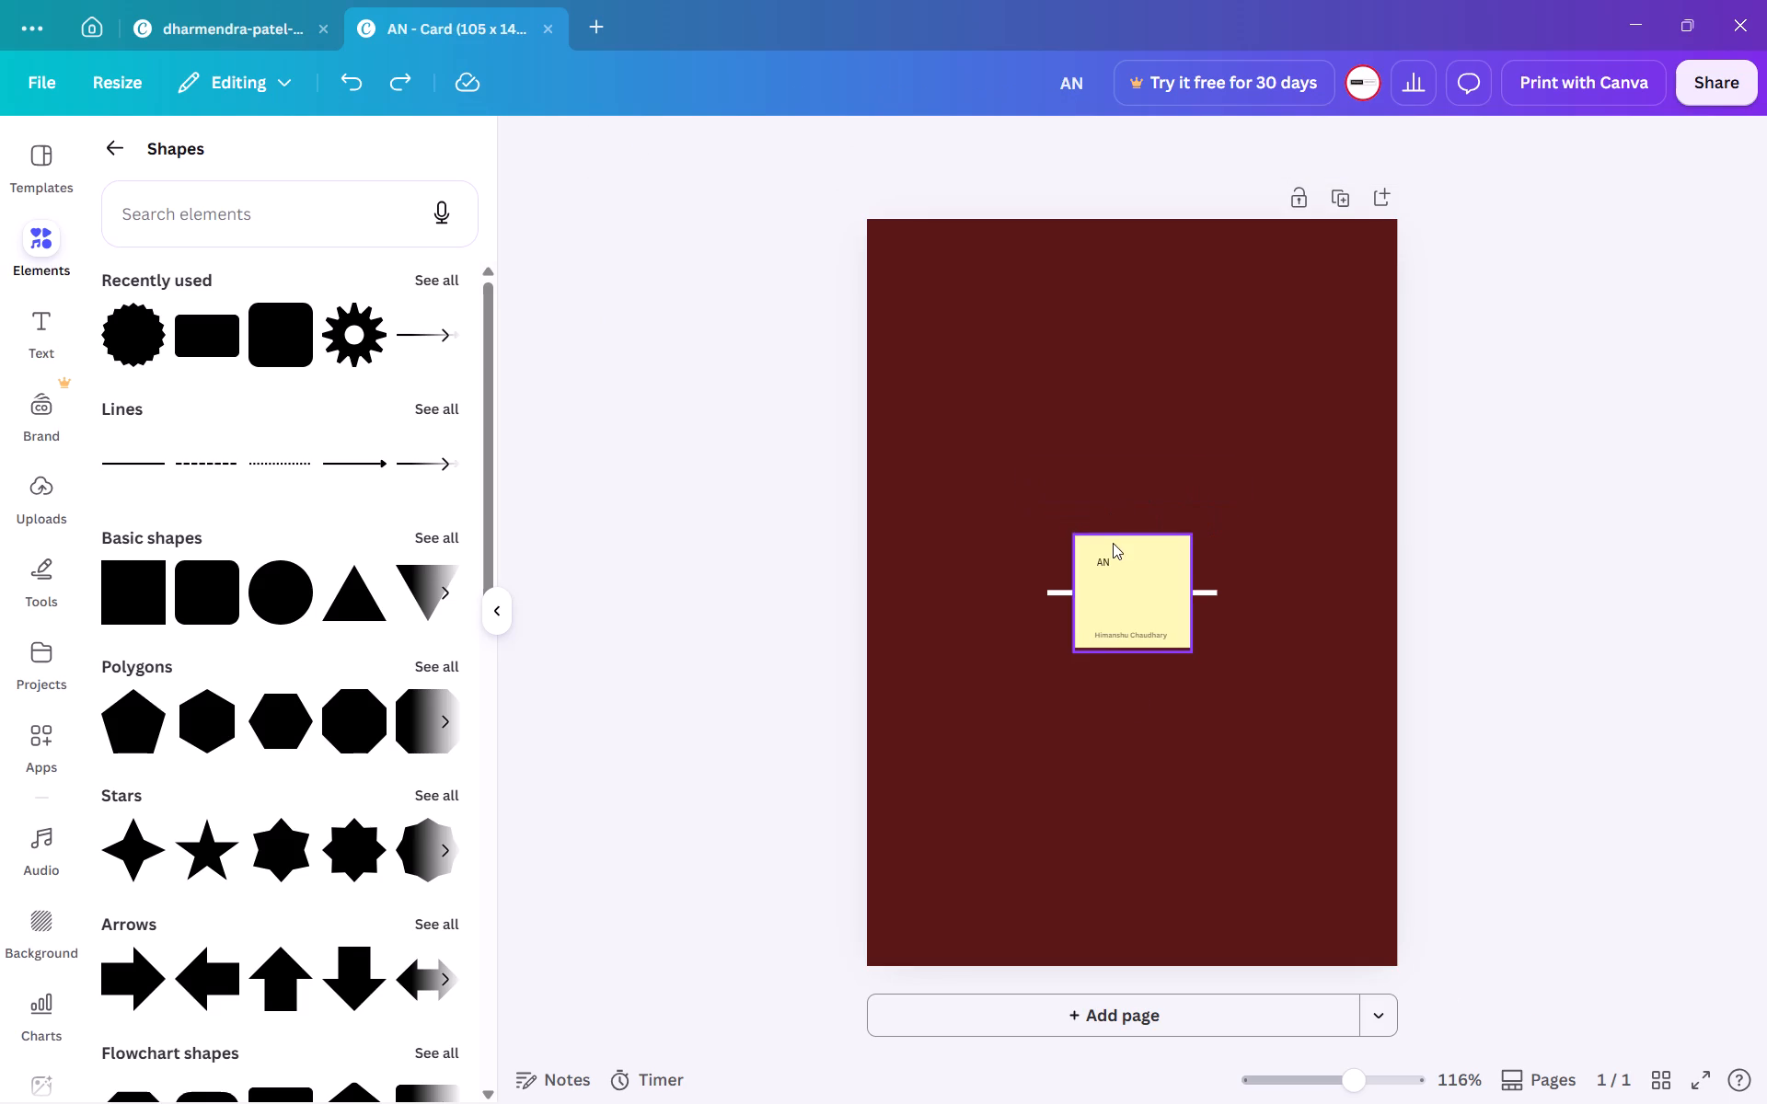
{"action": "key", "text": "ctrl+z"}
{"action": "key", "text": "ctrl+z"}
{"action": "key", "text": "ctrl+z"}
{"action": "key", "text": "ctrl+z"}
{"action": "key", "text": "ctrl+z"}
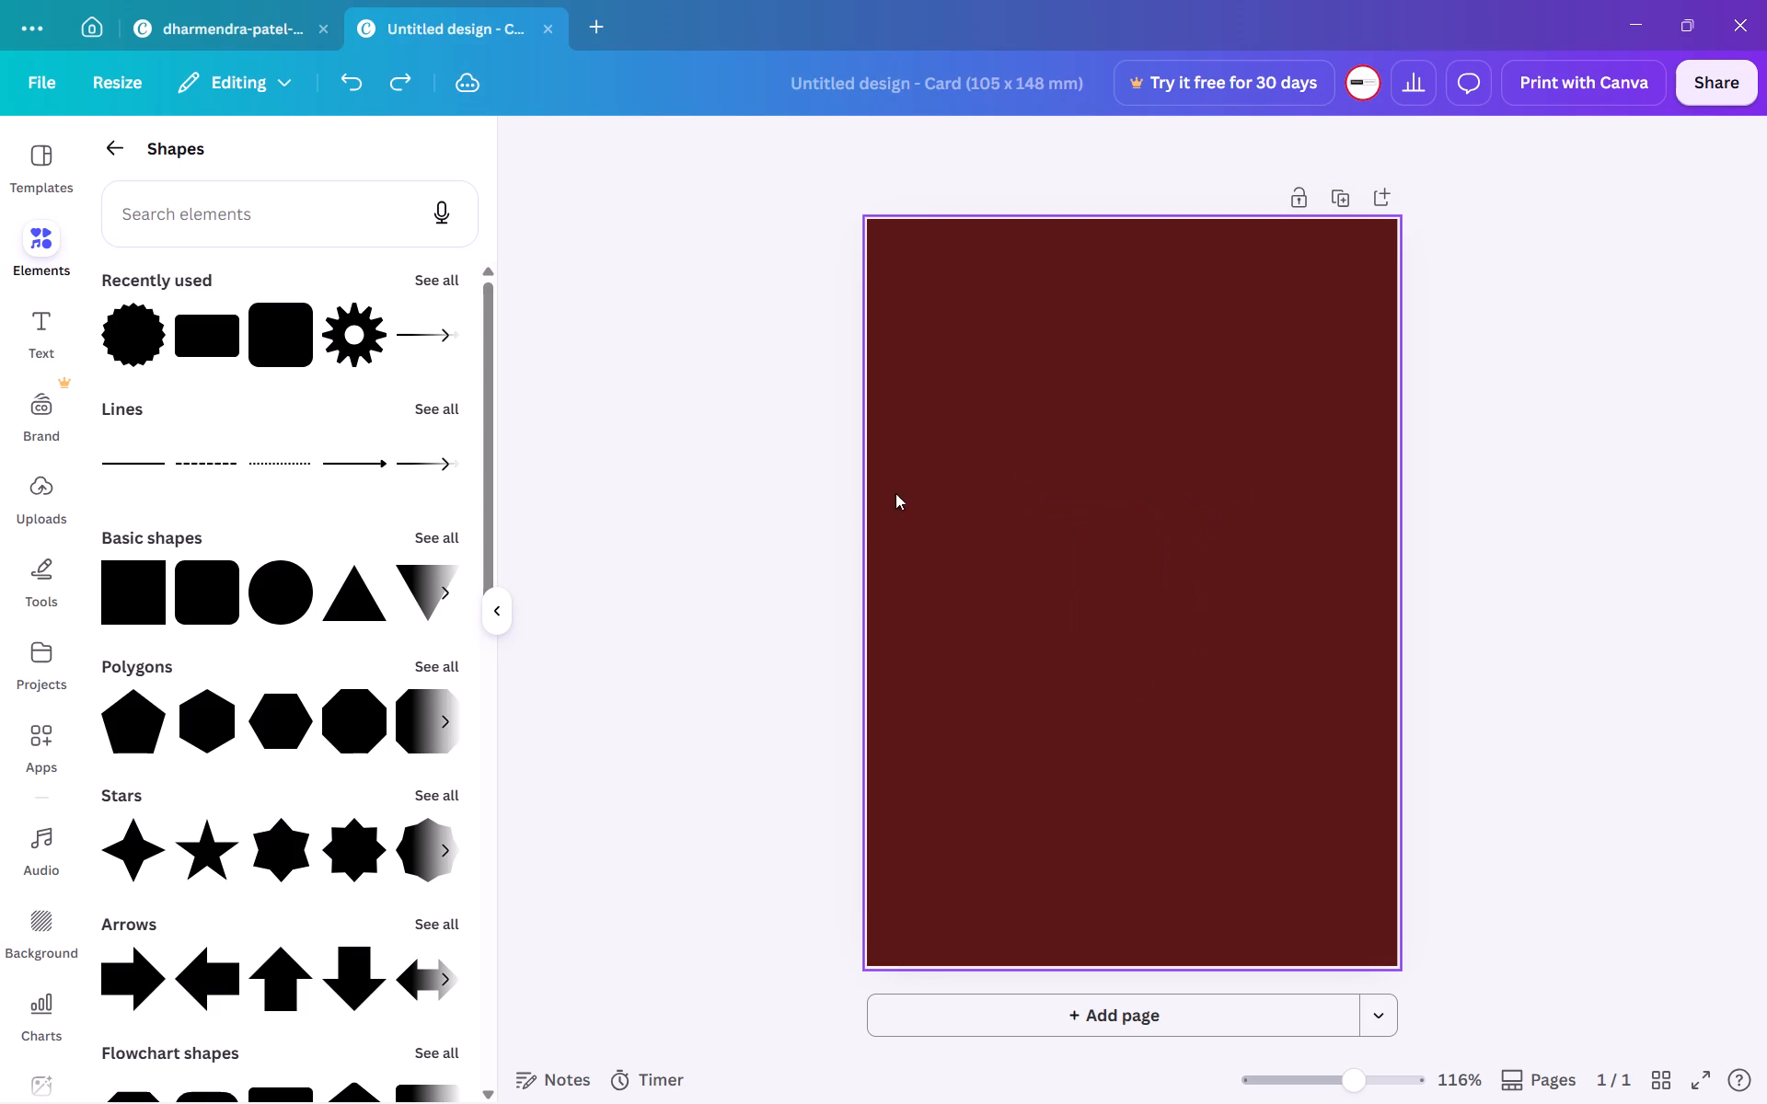
Search the shapes for "LINES & SHAPES" and look through the results.
{"action": "left_click", "coordinate": [300, 222]}
{"action": "type", "text": "LINES"}
{"action": "key", "text": "space"}
{"action": "type", "text": "& SHAPES"}
{"action": "key", "text": "Return"}
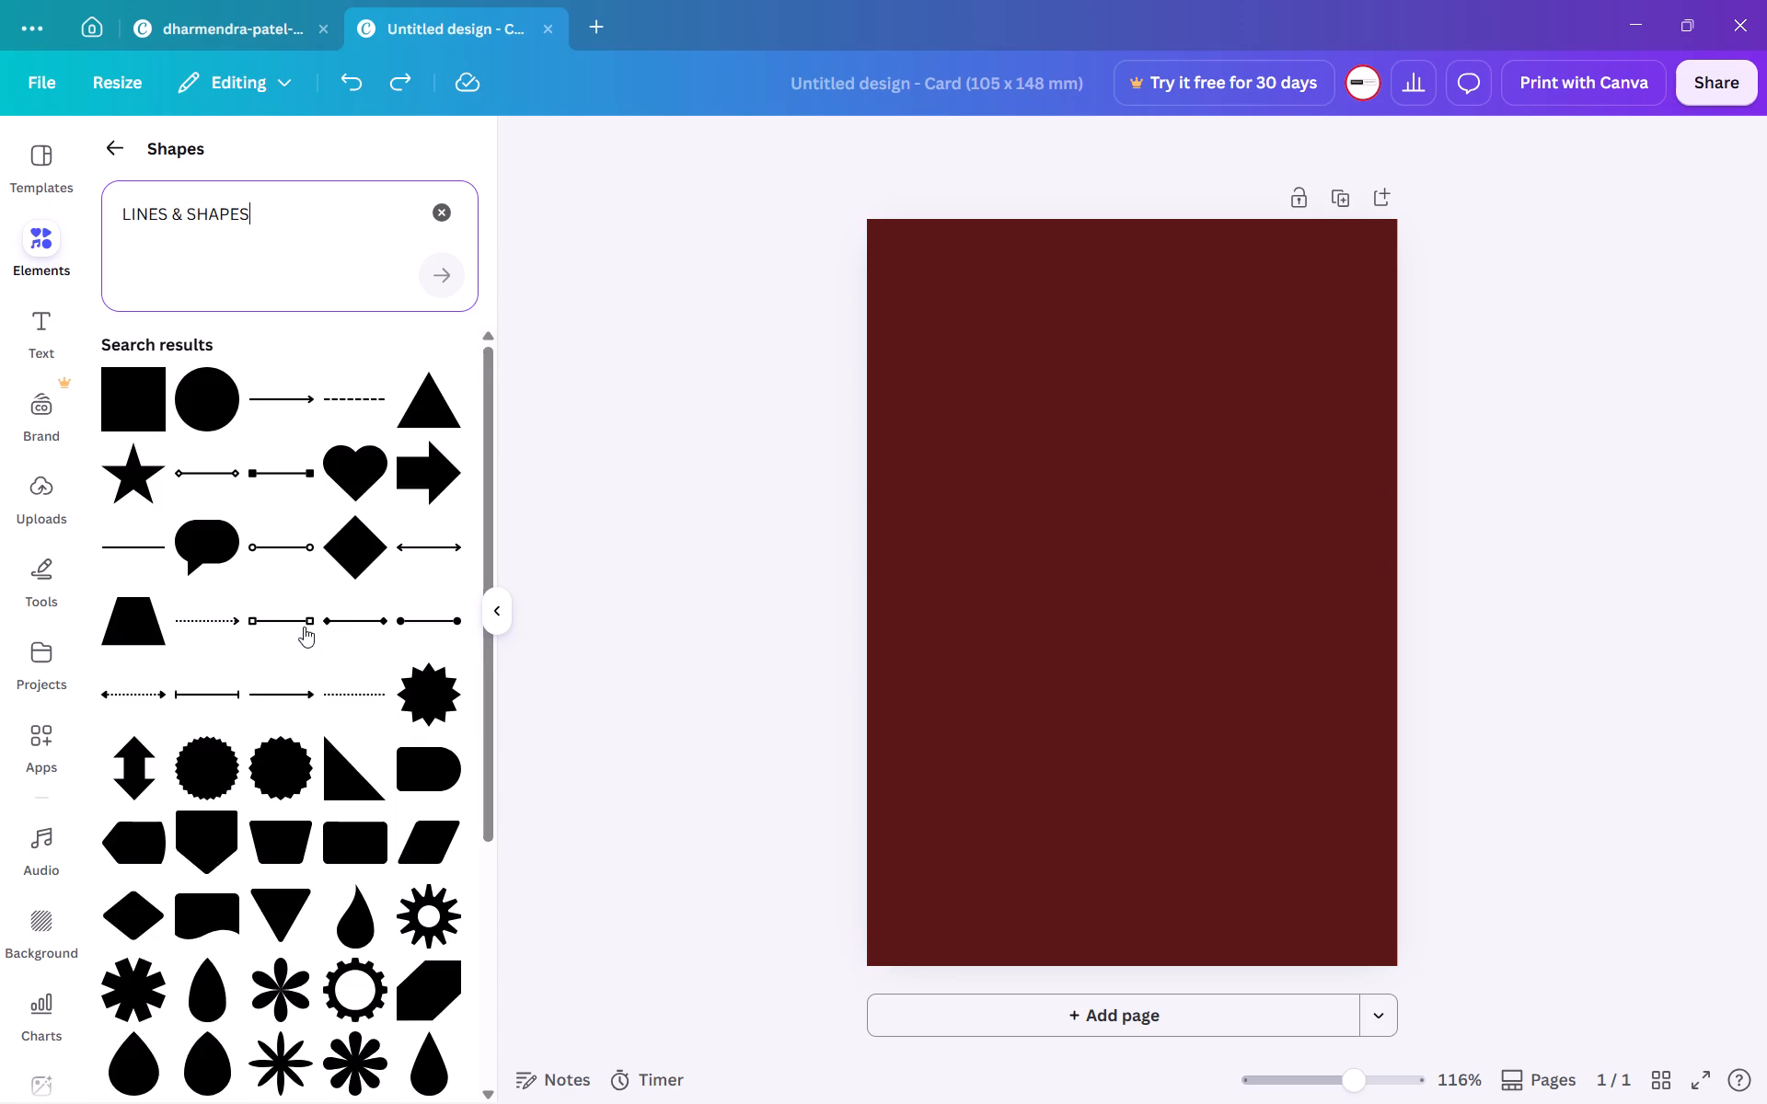
{"action": "scroll", "coordinate": [304, 627], "scroll_direction": "down", "scroll_amount": 7}
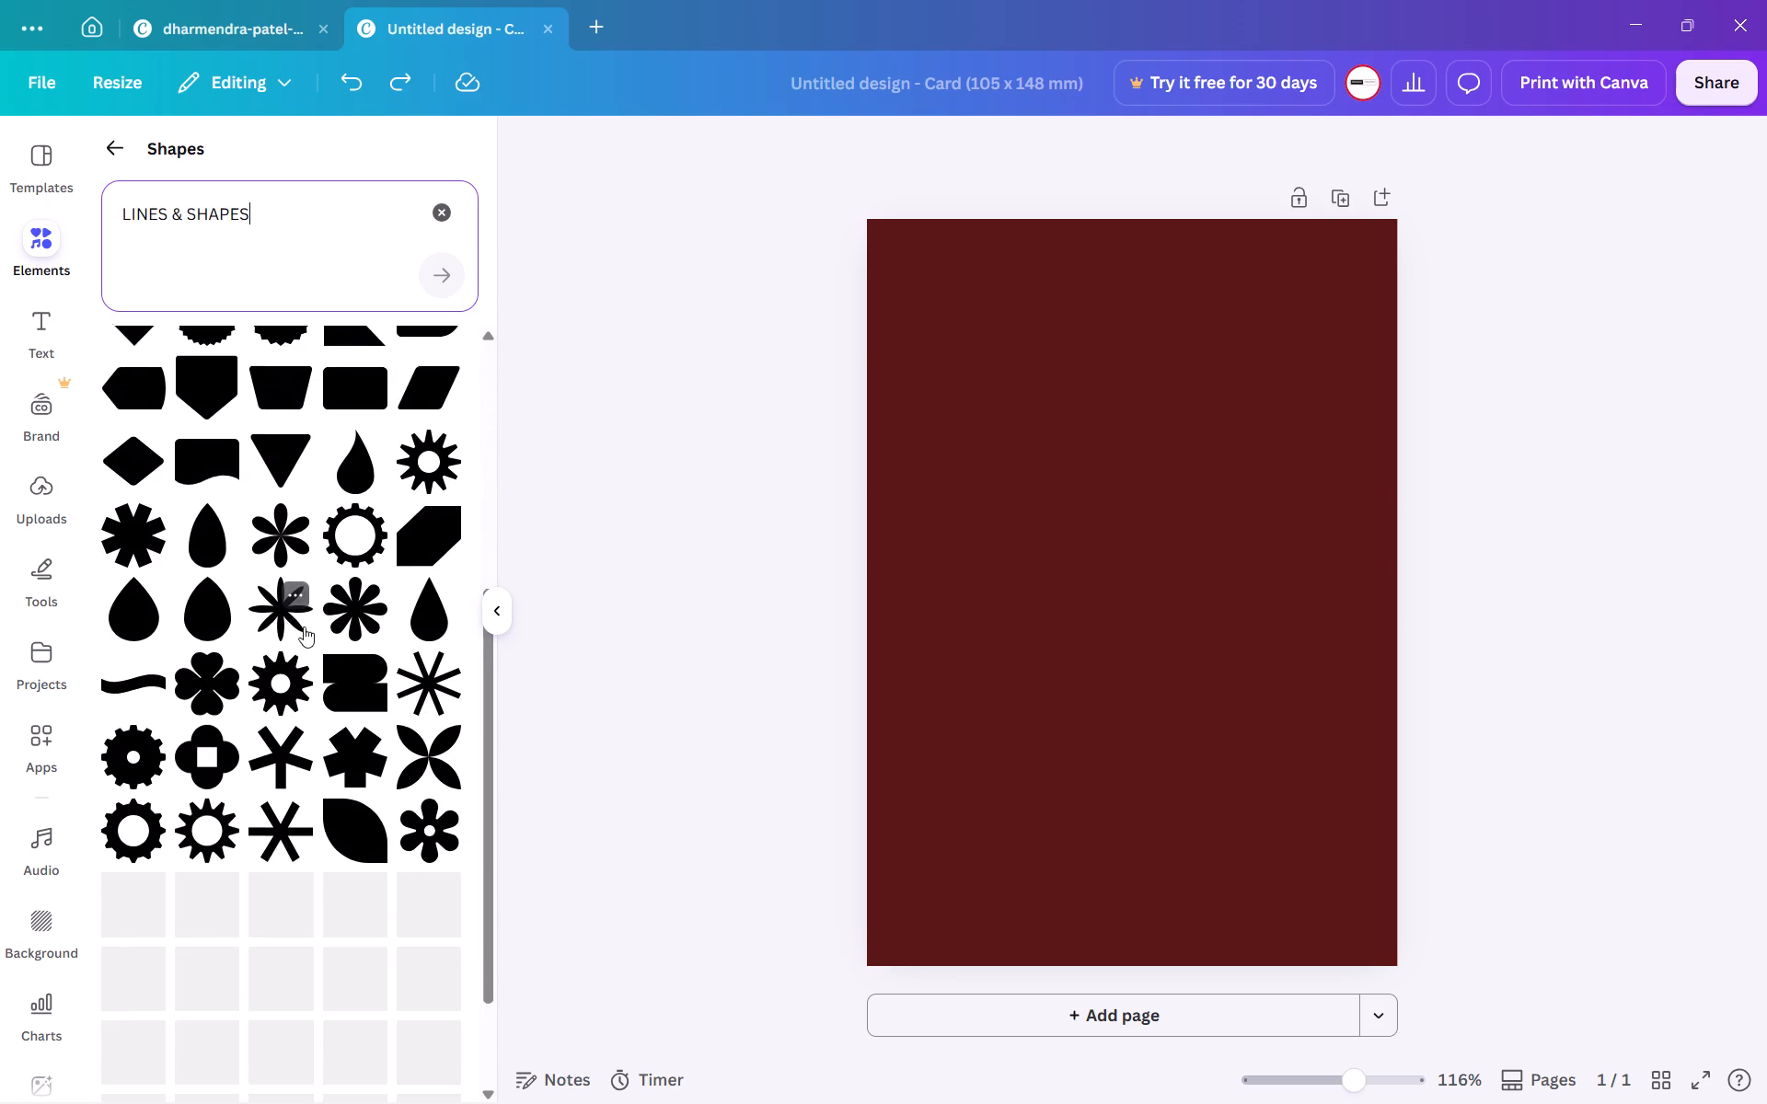
{"action": "scroll", "coordinate": [304, 627], "scroll_direction": "down", "scroll_amount": 1}
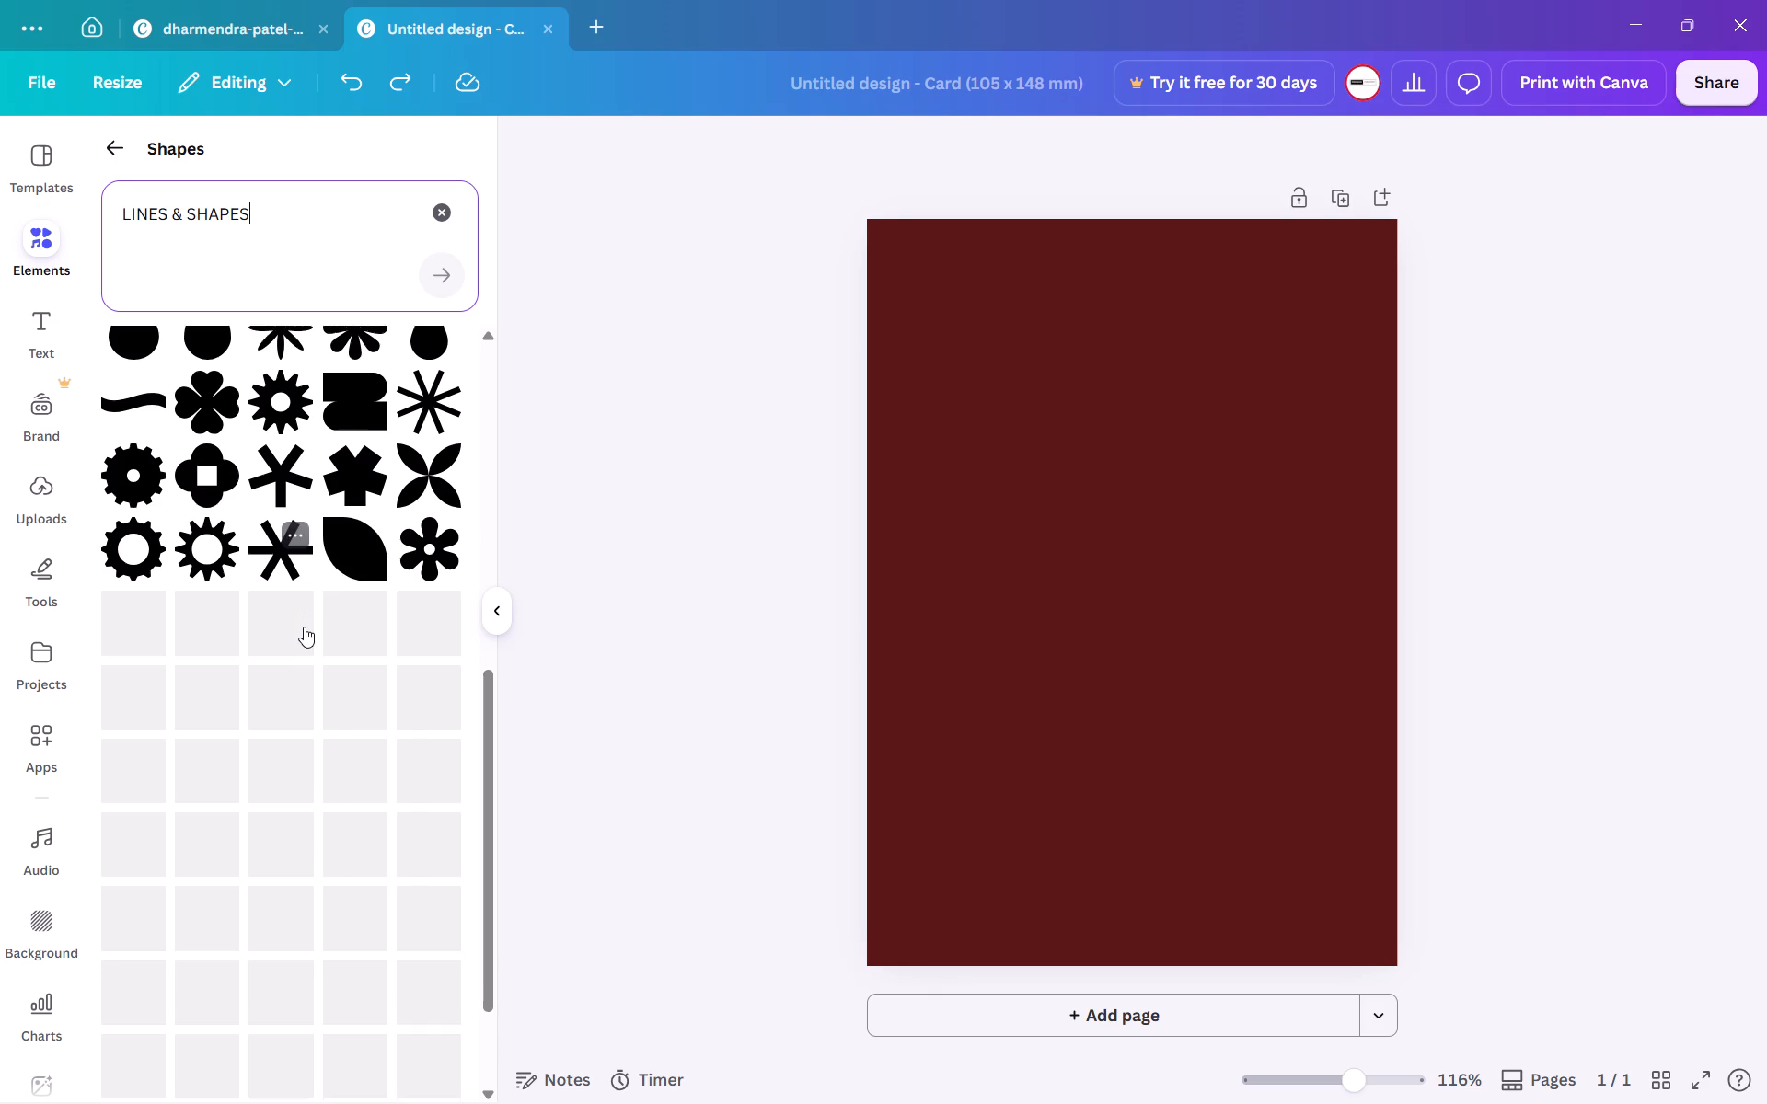
{"action": "scroll", "coordinate": [304, 627], "scroll_direction": "down", "scroll_amount": 4}
{"action": "scroll", "coordinate": [304, 627], "scroll_direction": "up", "scroll_amount": 3}
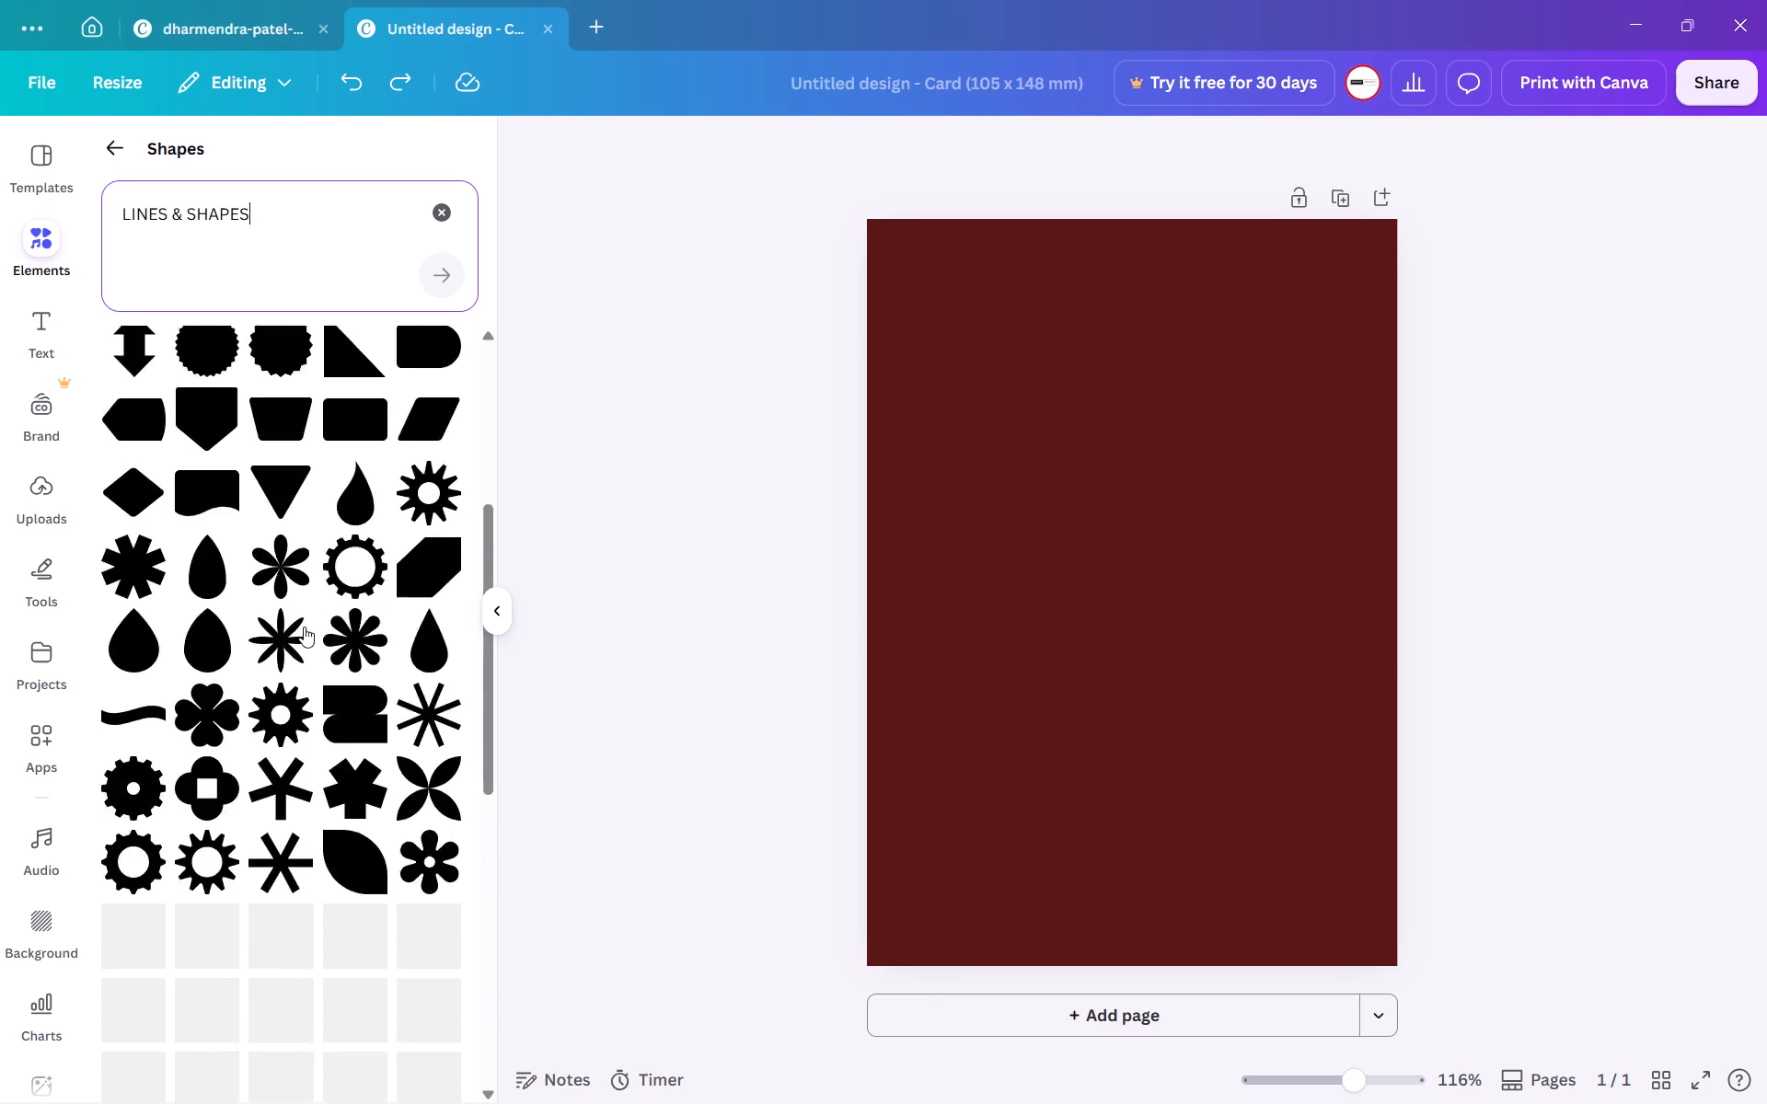
Look through the "LINES & SHAPES" search results for a shape to use on the card.
{"action": "scroll", "coordinate": [304, 627], "scroll_direction": "up", "scroll_amount": 6}
{"action": "scroll", "coordinate": [304, 627], "scroll_direction": "down", "scroll_amount": 11}
{"action": "scroll", "coordinate": [304, 627], "scroll_direction": "up", "scroll_amount": 5}
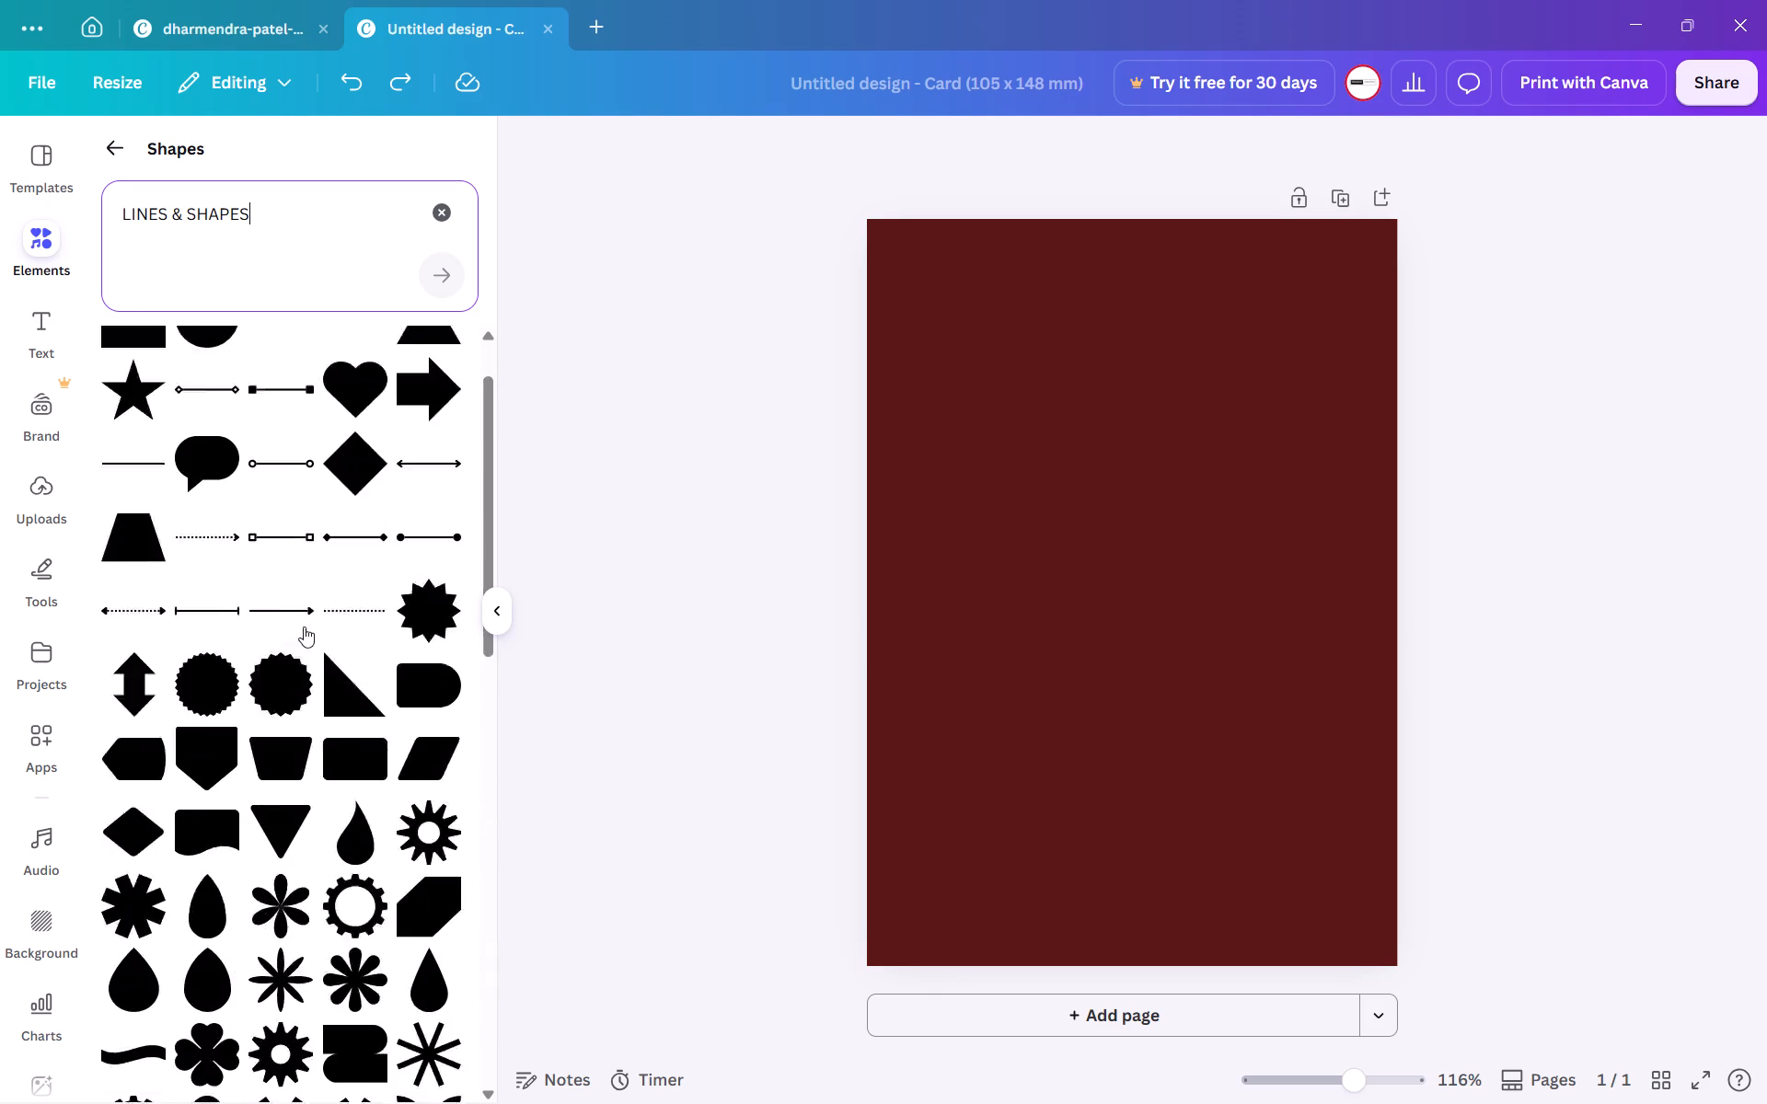
{"action": "scroll", "coordinate": [304, 627], "scroll_direction": "up", "scroll_amount": 2}
{"action": "scroll", "coordinate": [304, 627], "scroll_direction": "down", "scroll_amount": 2}
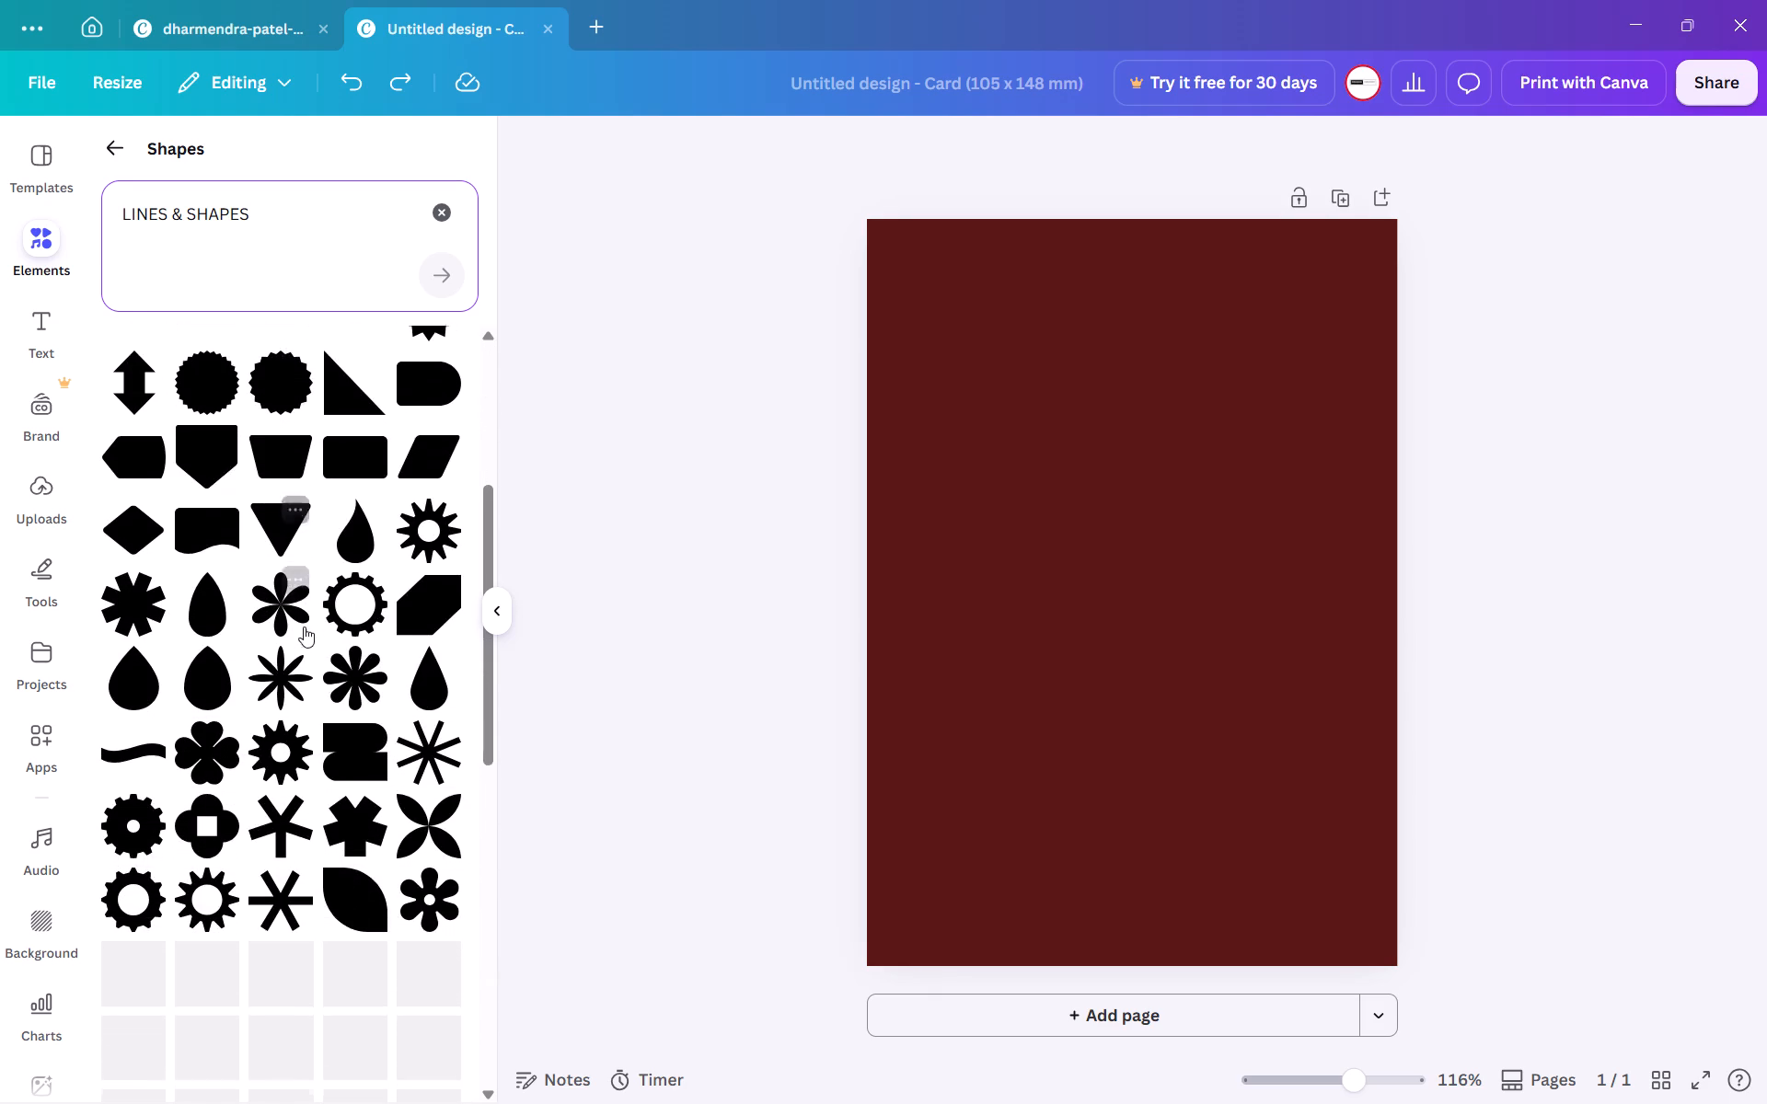
{"action": "scroll", "coordinate": [304, 627], "scroll_direction": "down", "scroll_amount": 2}
{"action": "scroll", "coordinate": [304, 627], "scroll_direction": "up", "scroll_amount": 1}
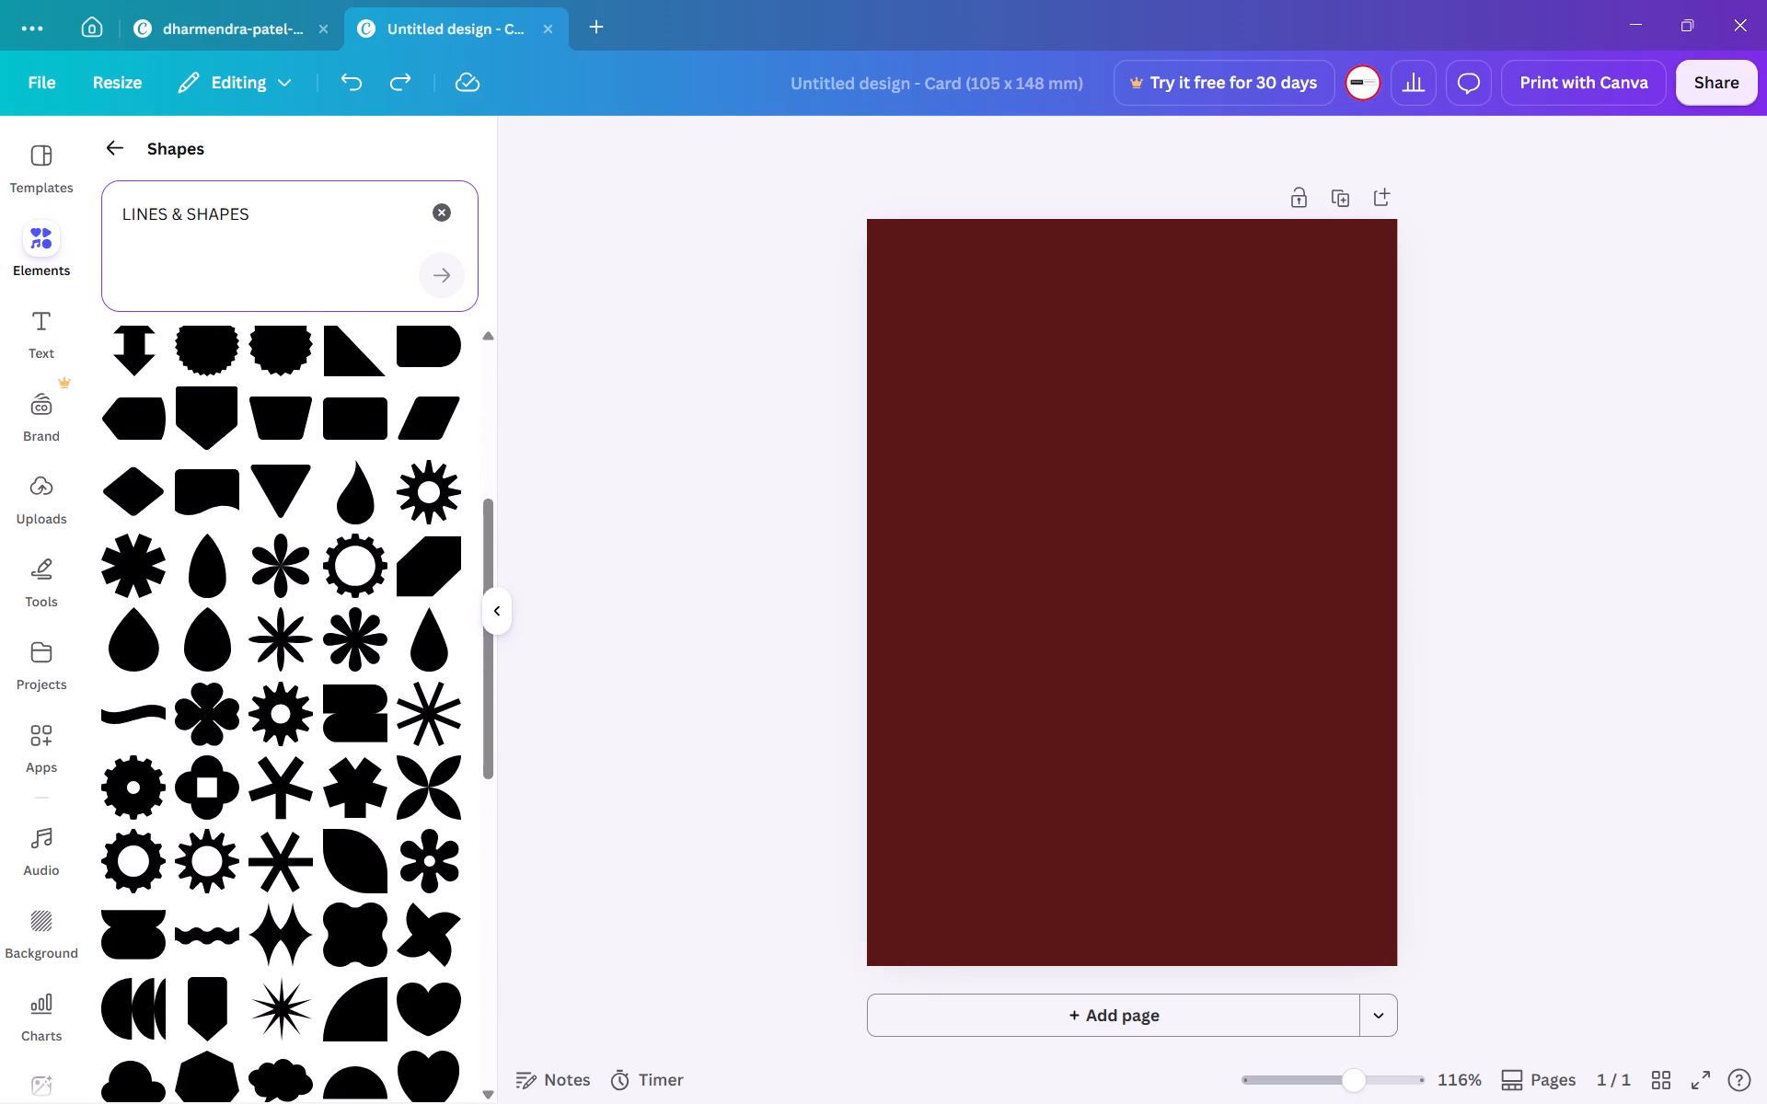
{"action": "scroll", "coordinate": [353, 541], "scroll_direction": "down", "scroll_amount": 4}
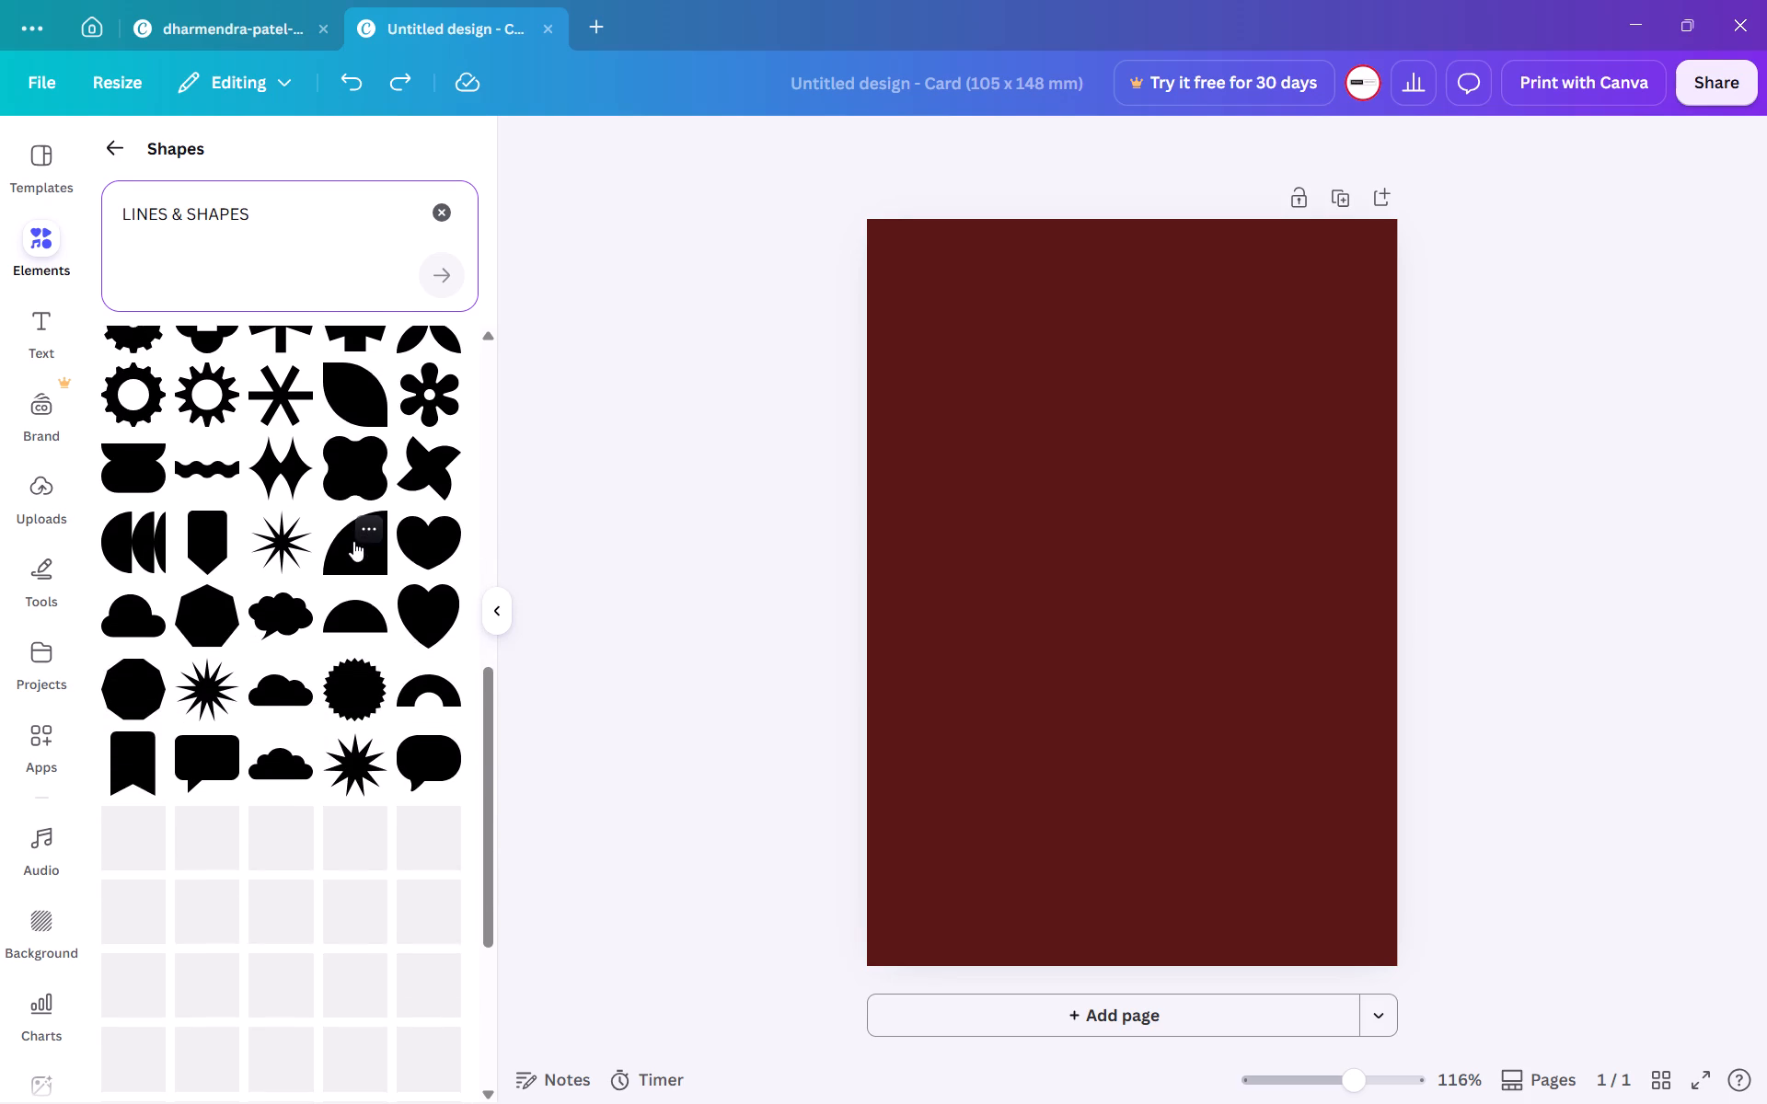
{"action": "scroll", "coordinate": [353, 541], "scroll_direction": "down", "scroll_amount": 3}
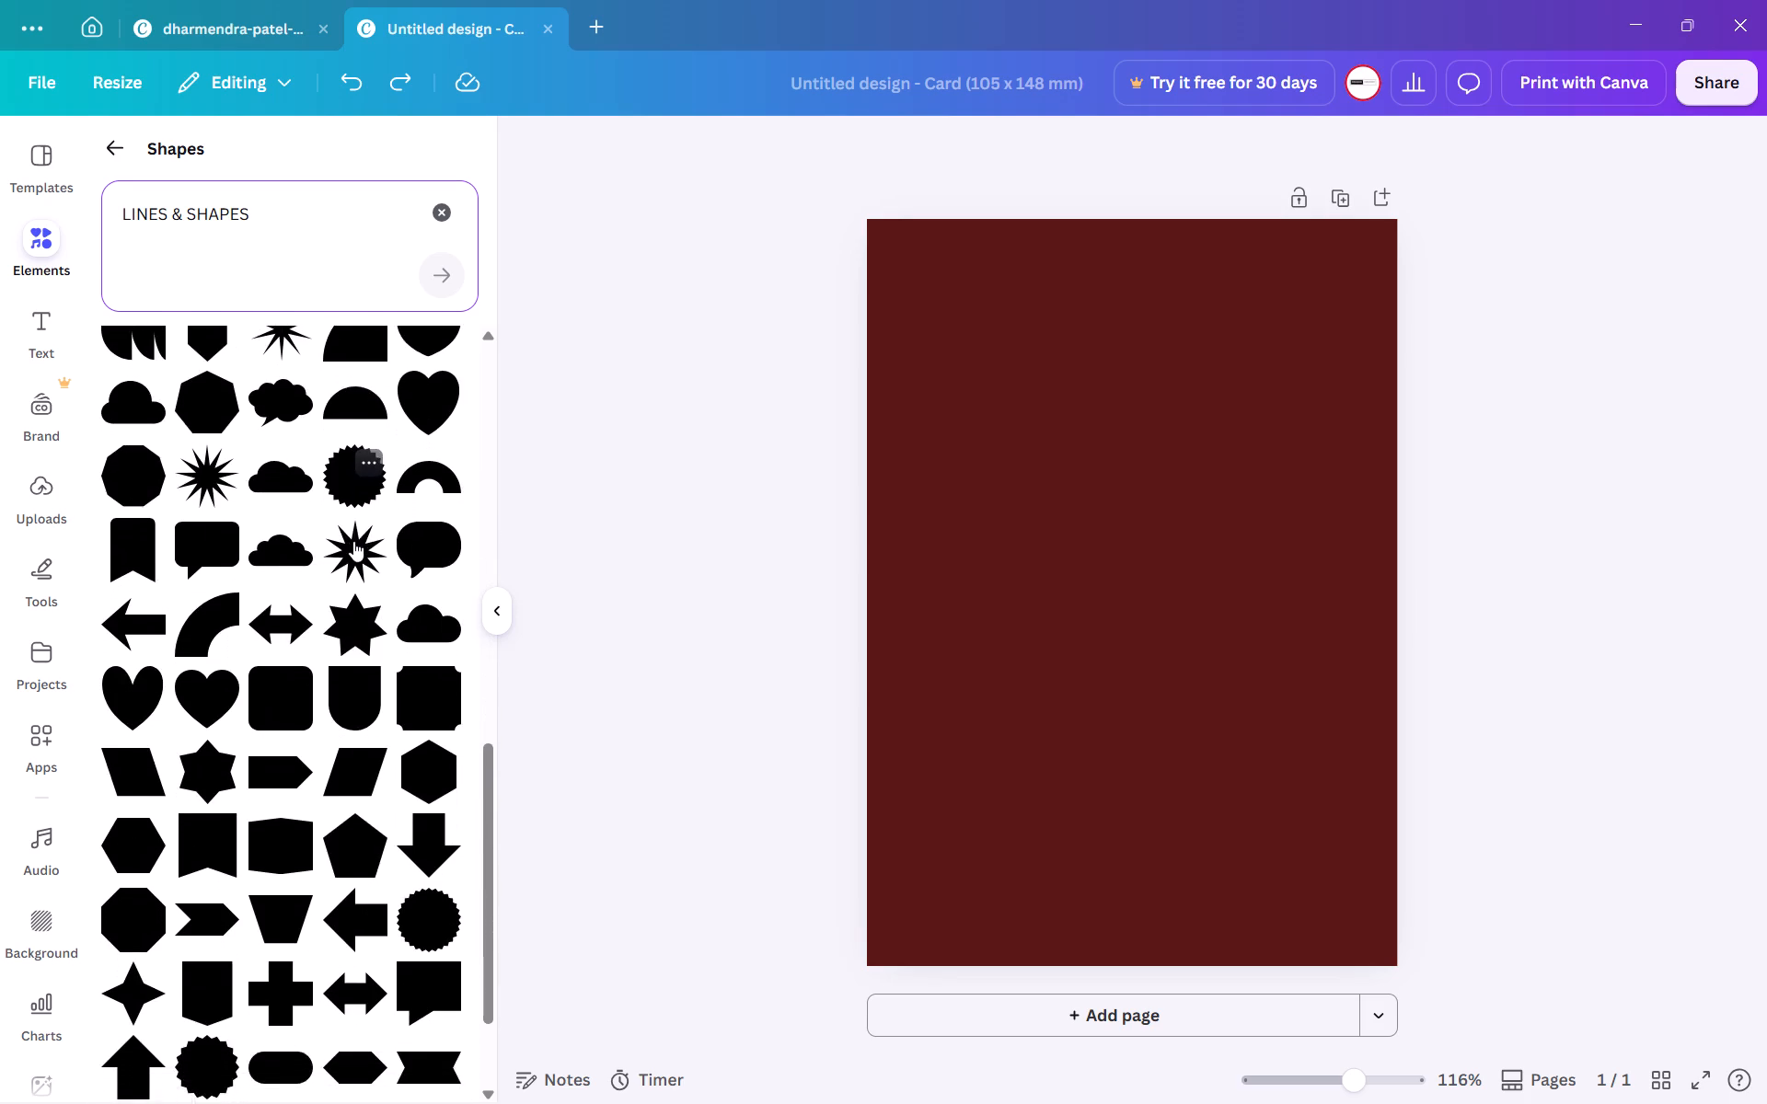
{"action": "scroll", "coordinate": [353, 541], "scroll_direction": "down", "scroll_amount": 4}
{"action": "scroll", "coordinate": [353, 541], "scroll_direction": "up", "scroll_amount": 5}
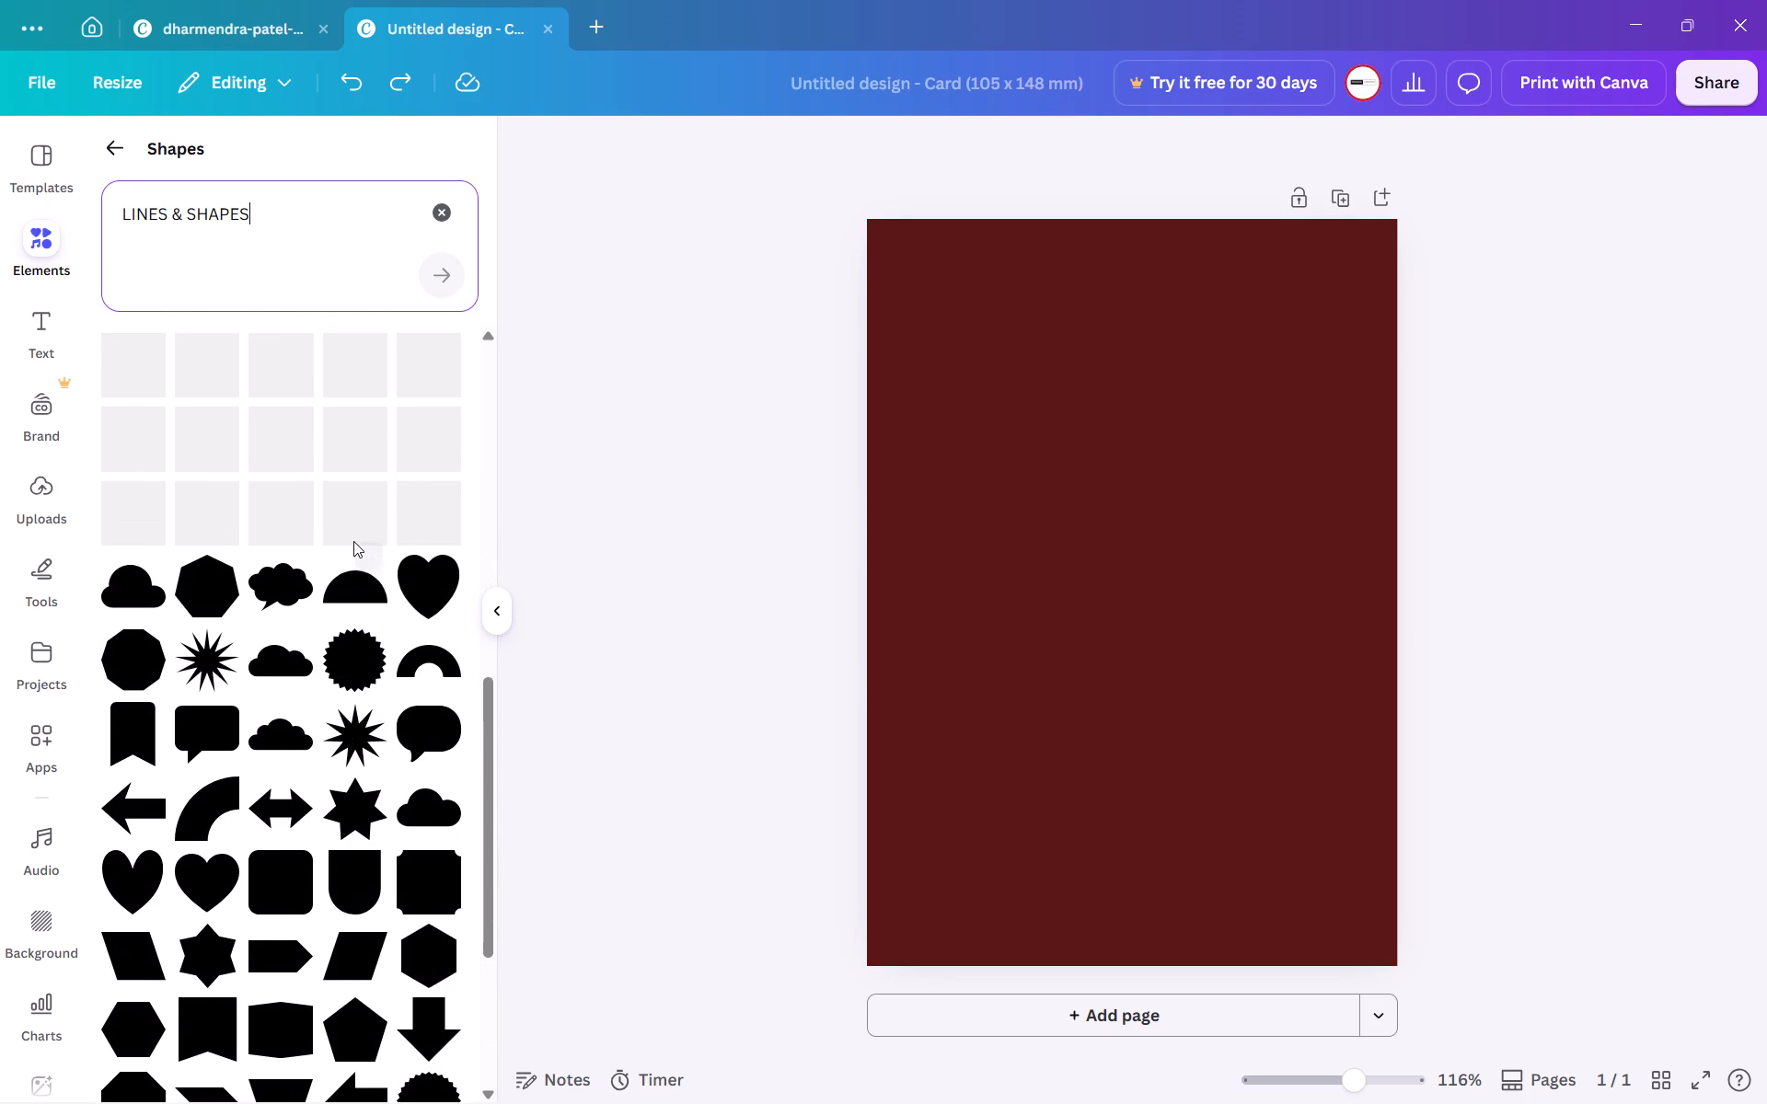
{"action": "scroll", "coordinate": [353, 541], "scroll_direction": "up", "scroll_amount": 5}
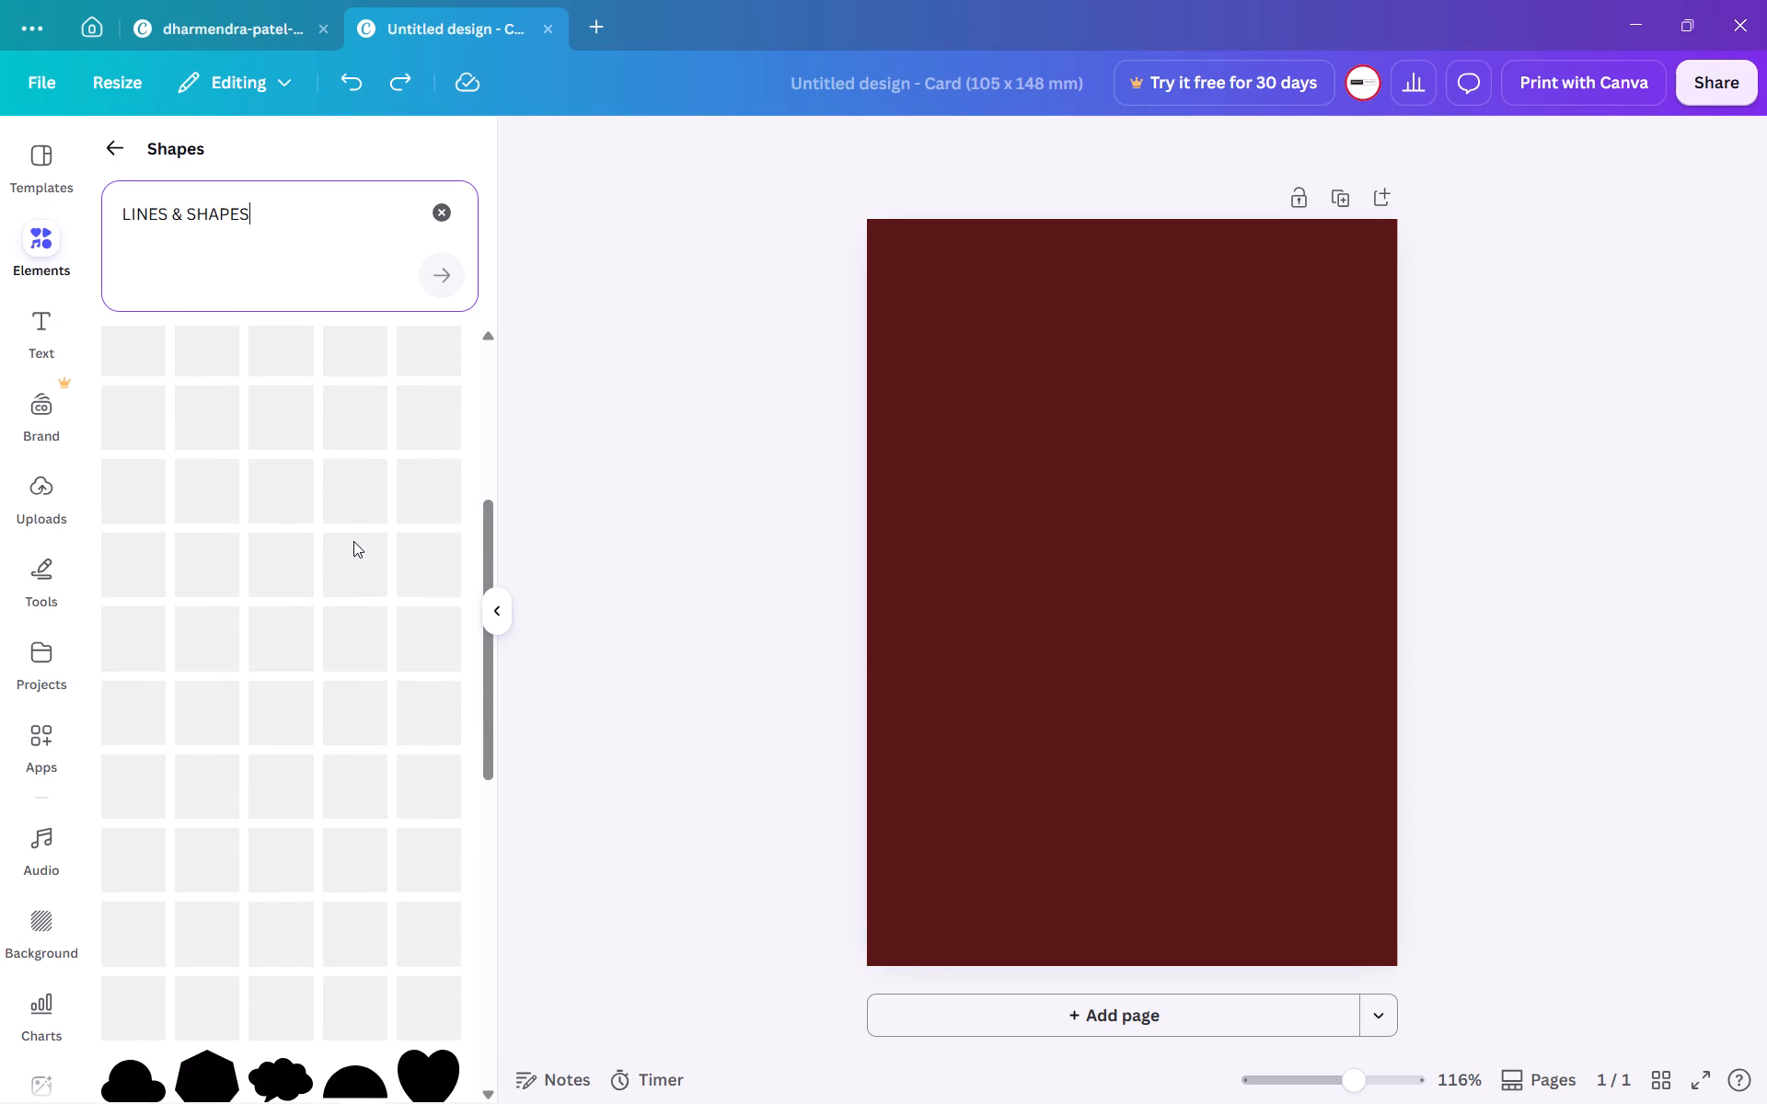
{"action": "scroll", "coordinate": [353, 541], "scroll_direction": "up", "scroll_amount": 6}
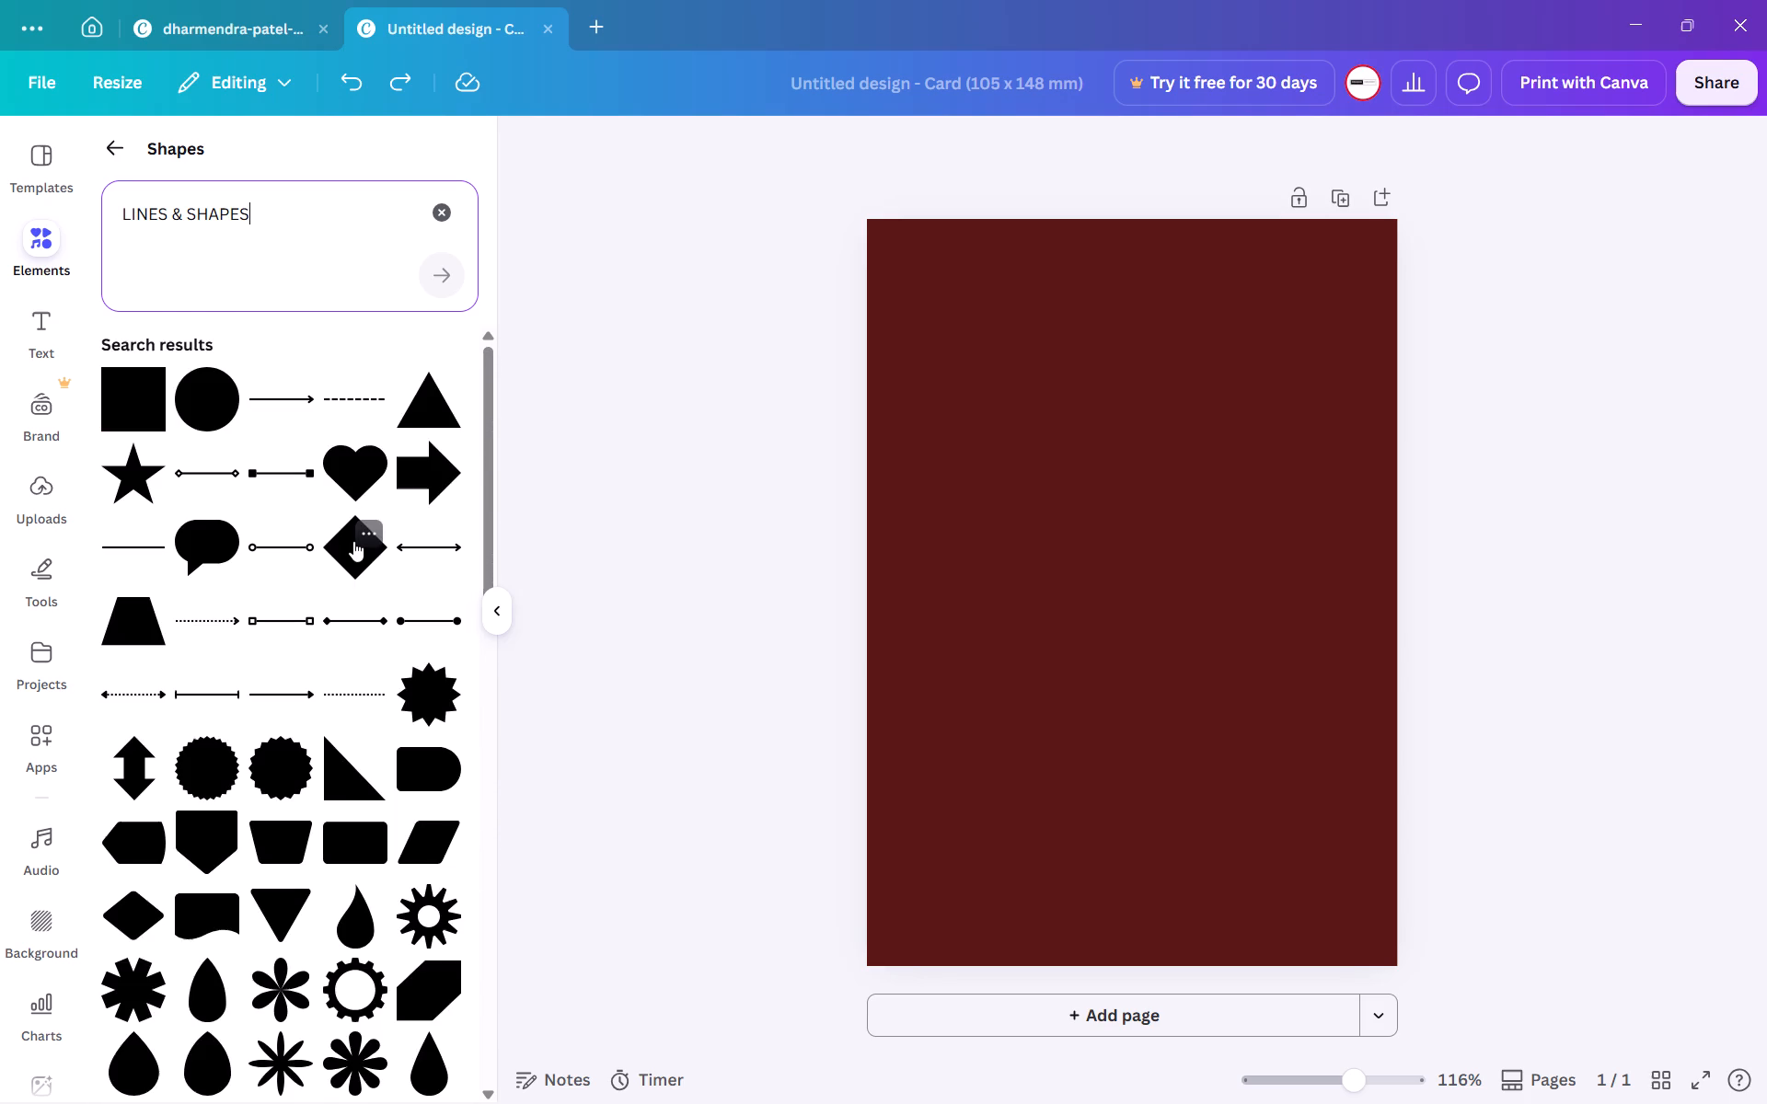
{"action": "scroll", "coordinate": [353, 541], "scroll_direction": "up", "scroll_amount": 2}
Add the Flowchart Document shape with the wavy edge to the card and move it slightly above the page's centre.
{"action": "scroll", "coordinate": [353, 541], "scroll_direction": "down", "scroll_amount": 1}
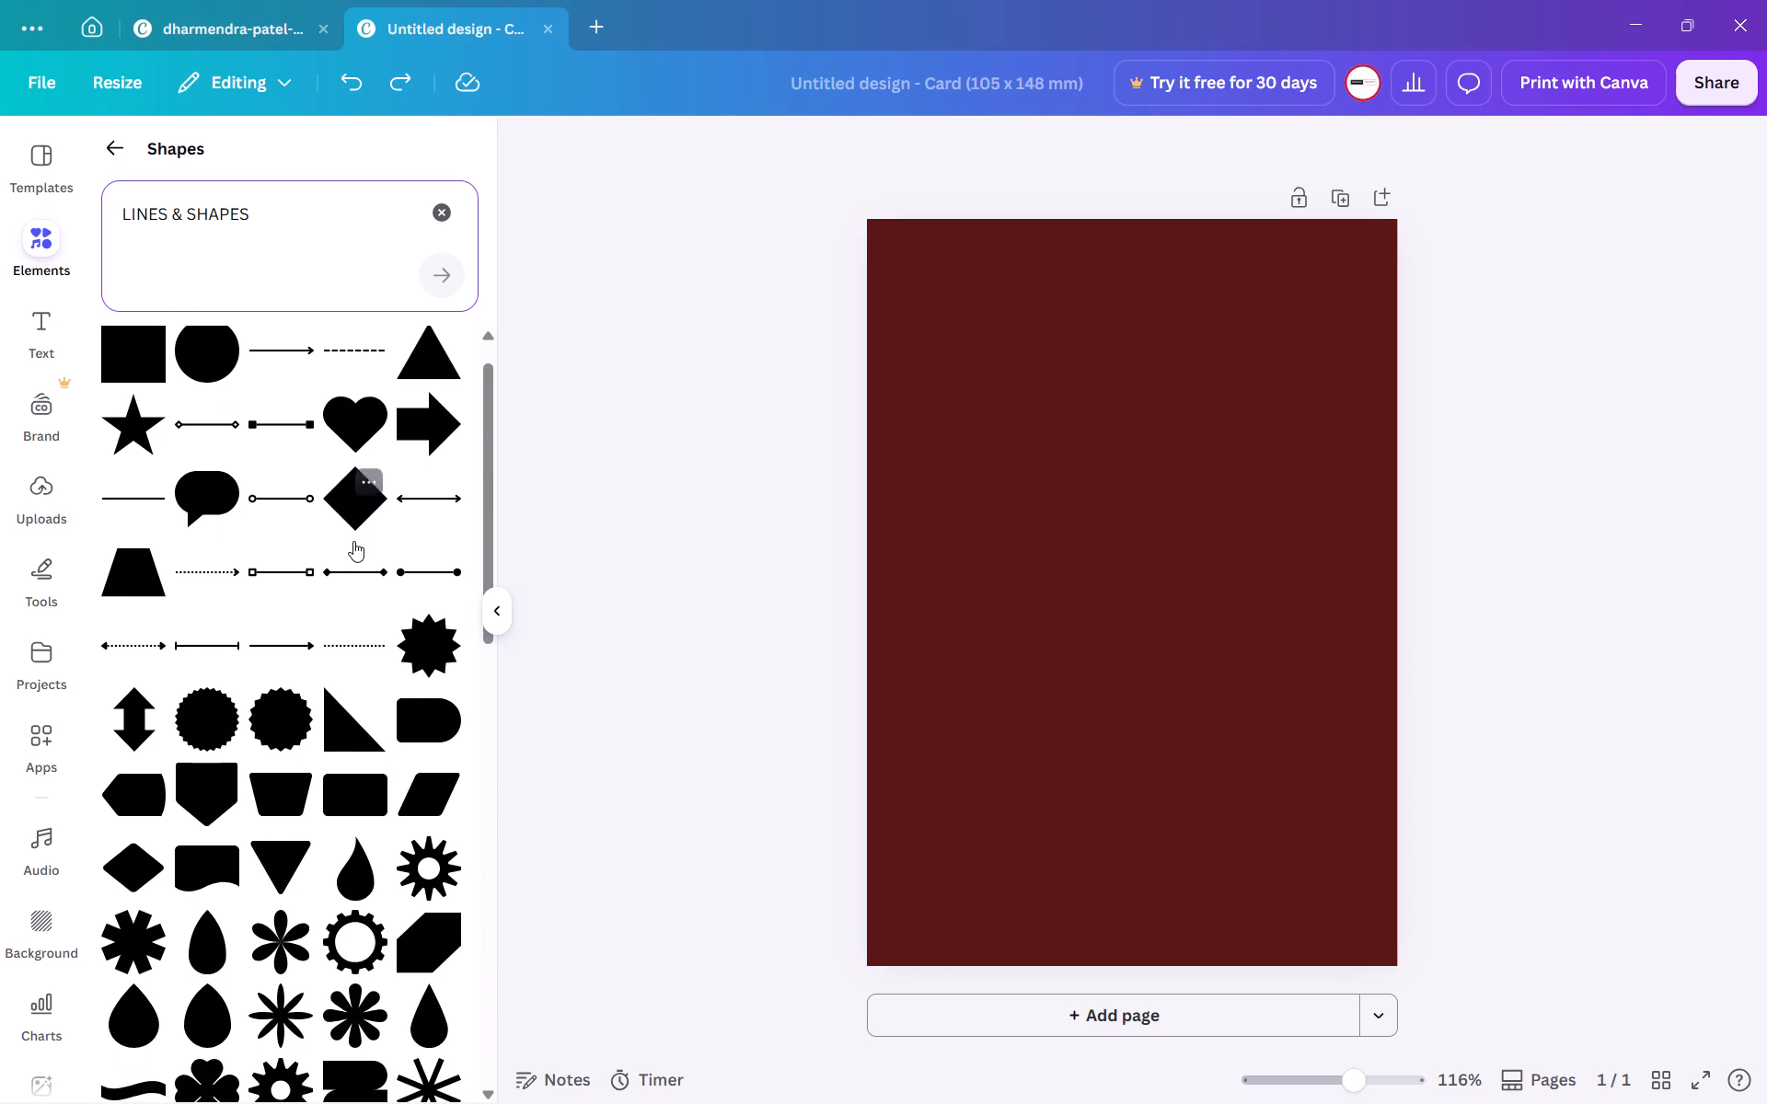
{"action": "scroll", "coordinate": [353, 541], "scroll_direction": "down", "scroll_amount": 3}
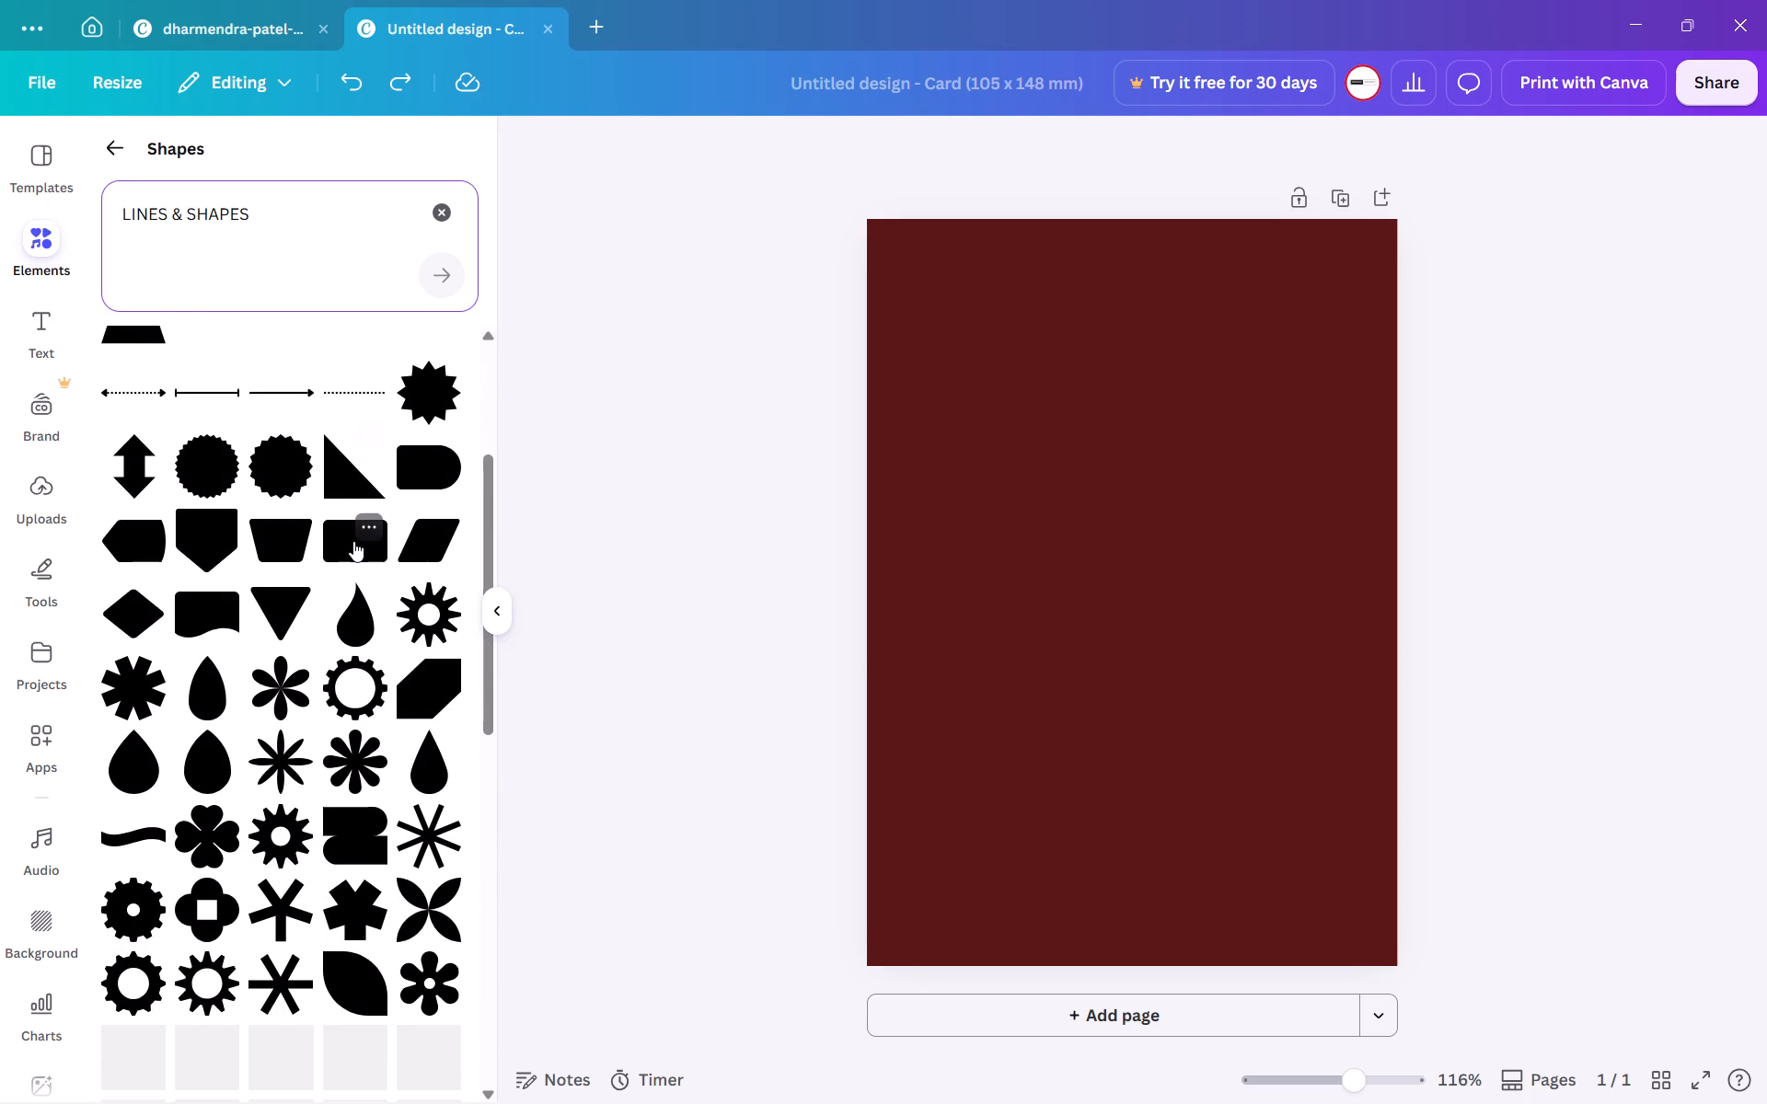
{"action": "scroll", "coordinate": [353, 541], "scroll_direction": "down", "scroll_amount": 2}
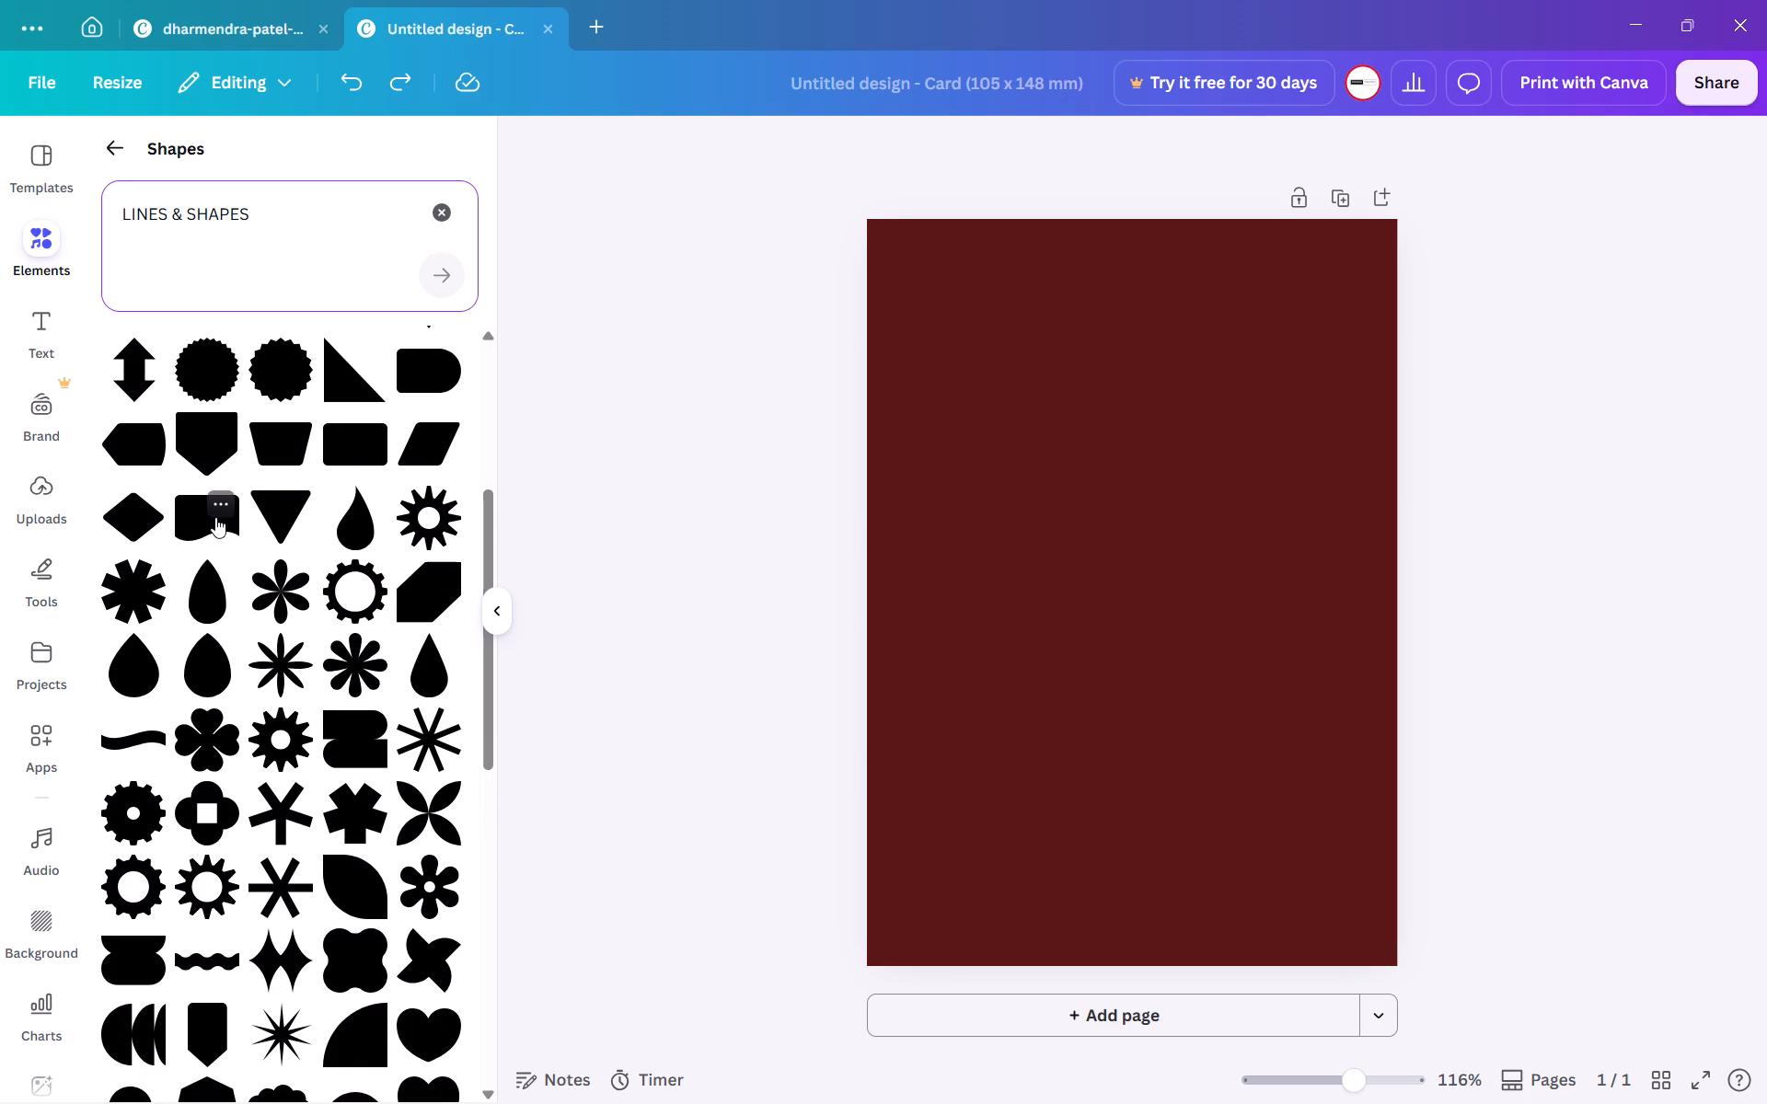
{"action": "left_click", "coordinate": [215, 517]}
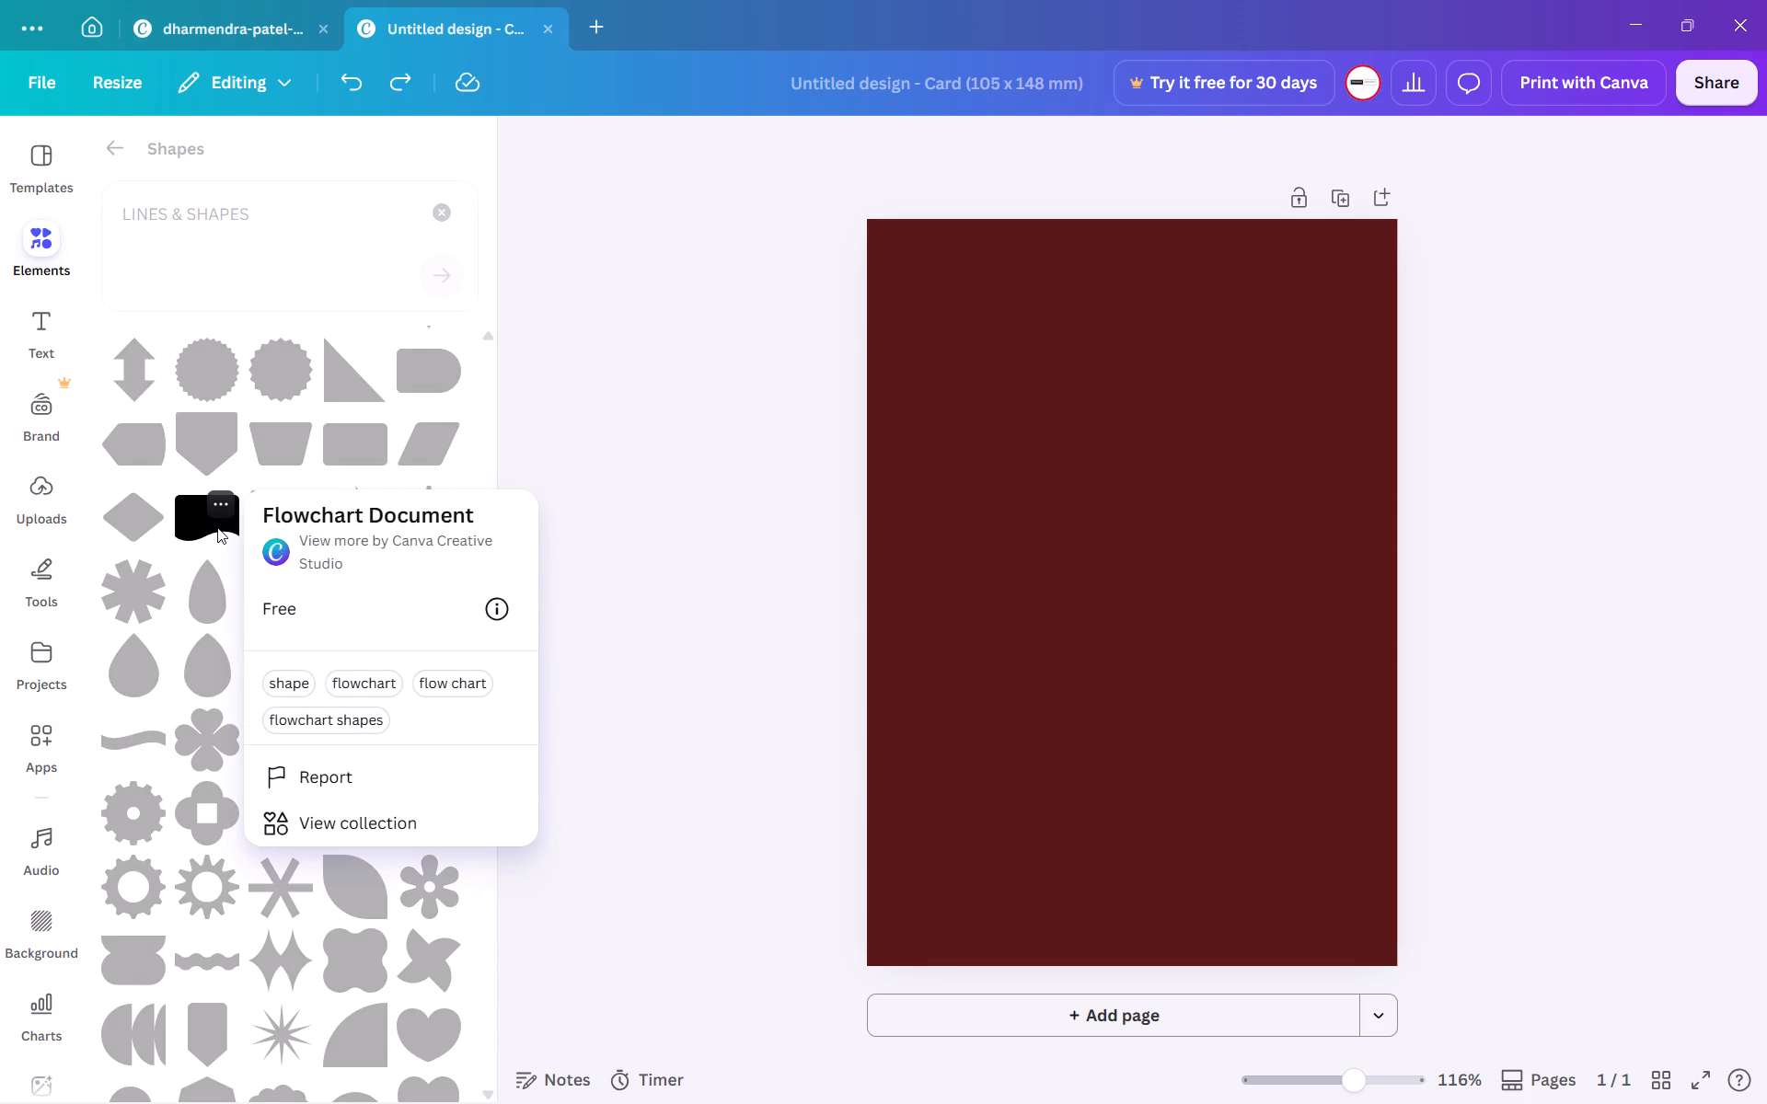
{"action": "left_click", "coordinate": [217, 527]}
{"action": "left_click", "coordinate": [214, 523]}
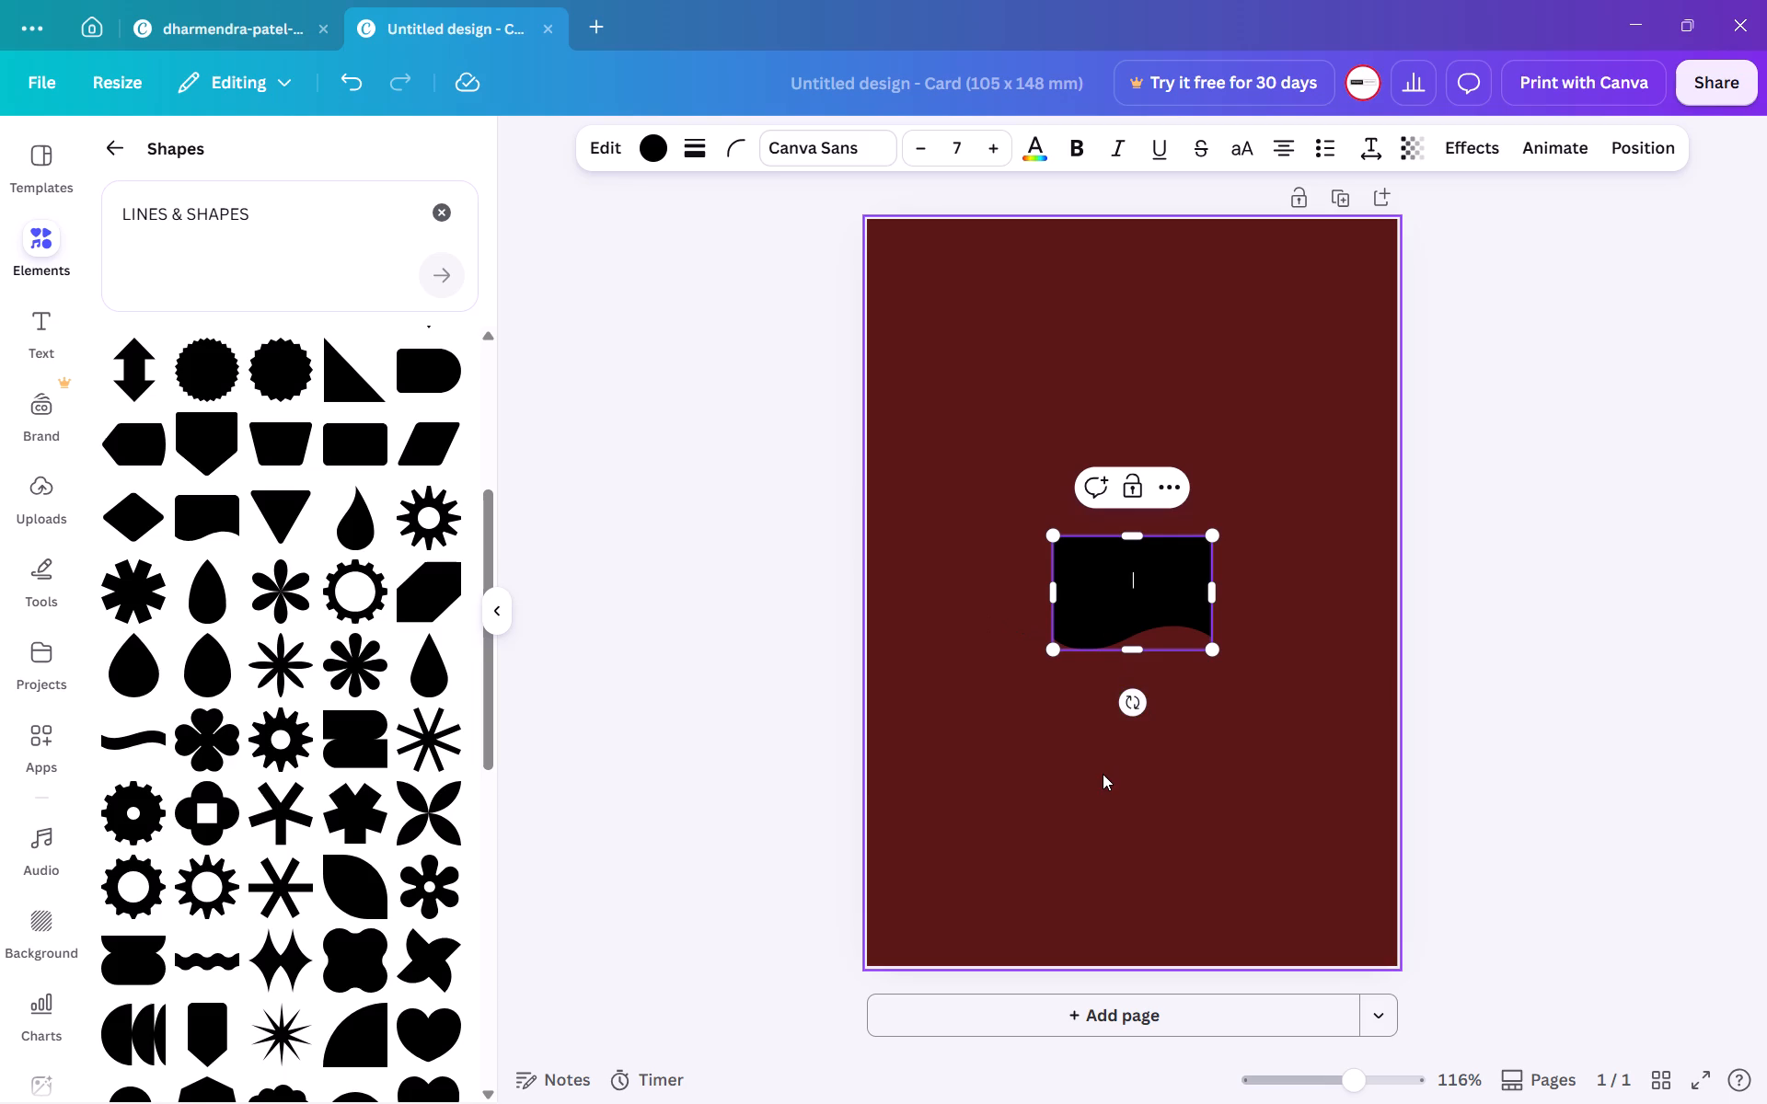
{"action": "left_click", "coordinate": [1167, 629]}
{"action": "left_click_drag", "start_coordinate": [1167, 629], "coordinate": [1175, 571]}
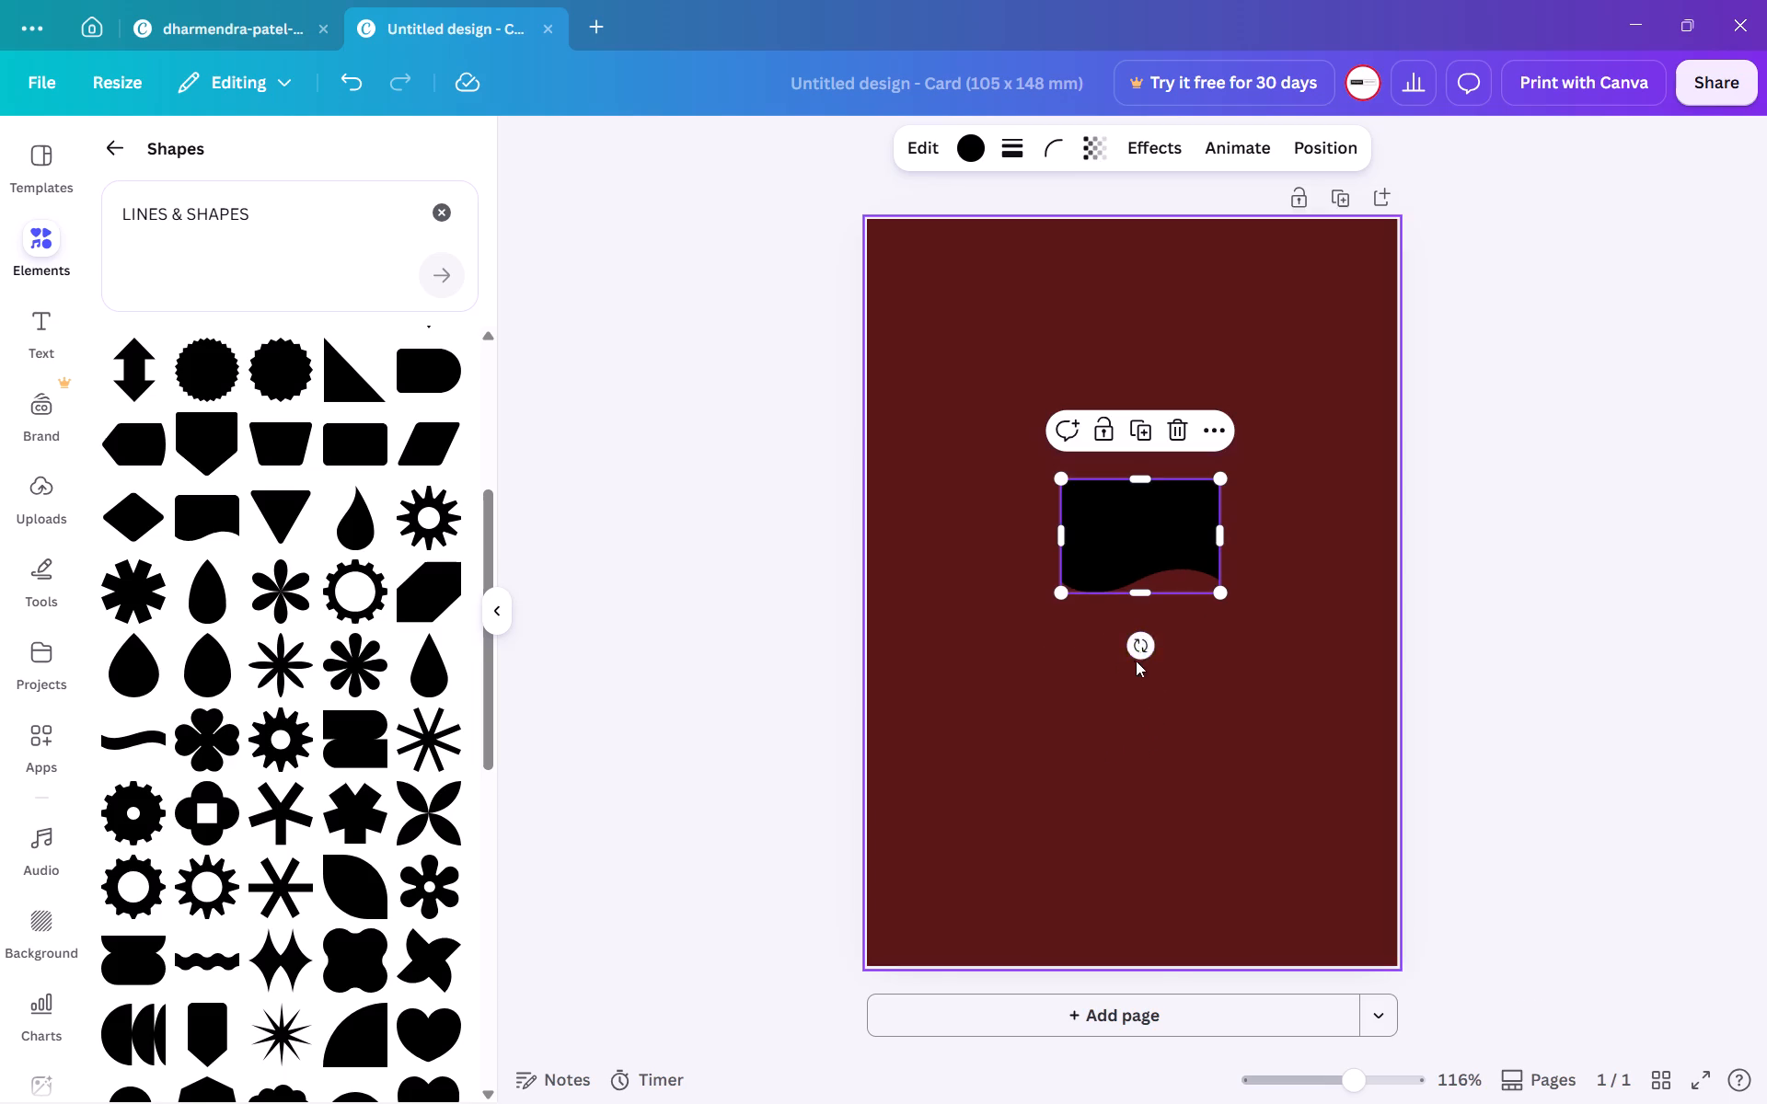
Rotate the Flowchart Document shape to 90° so its wavy edge stands vertical.
{"action": "left_click_drag", "start_coordinate": [1143, 654], "coordinate": [946, 586]}
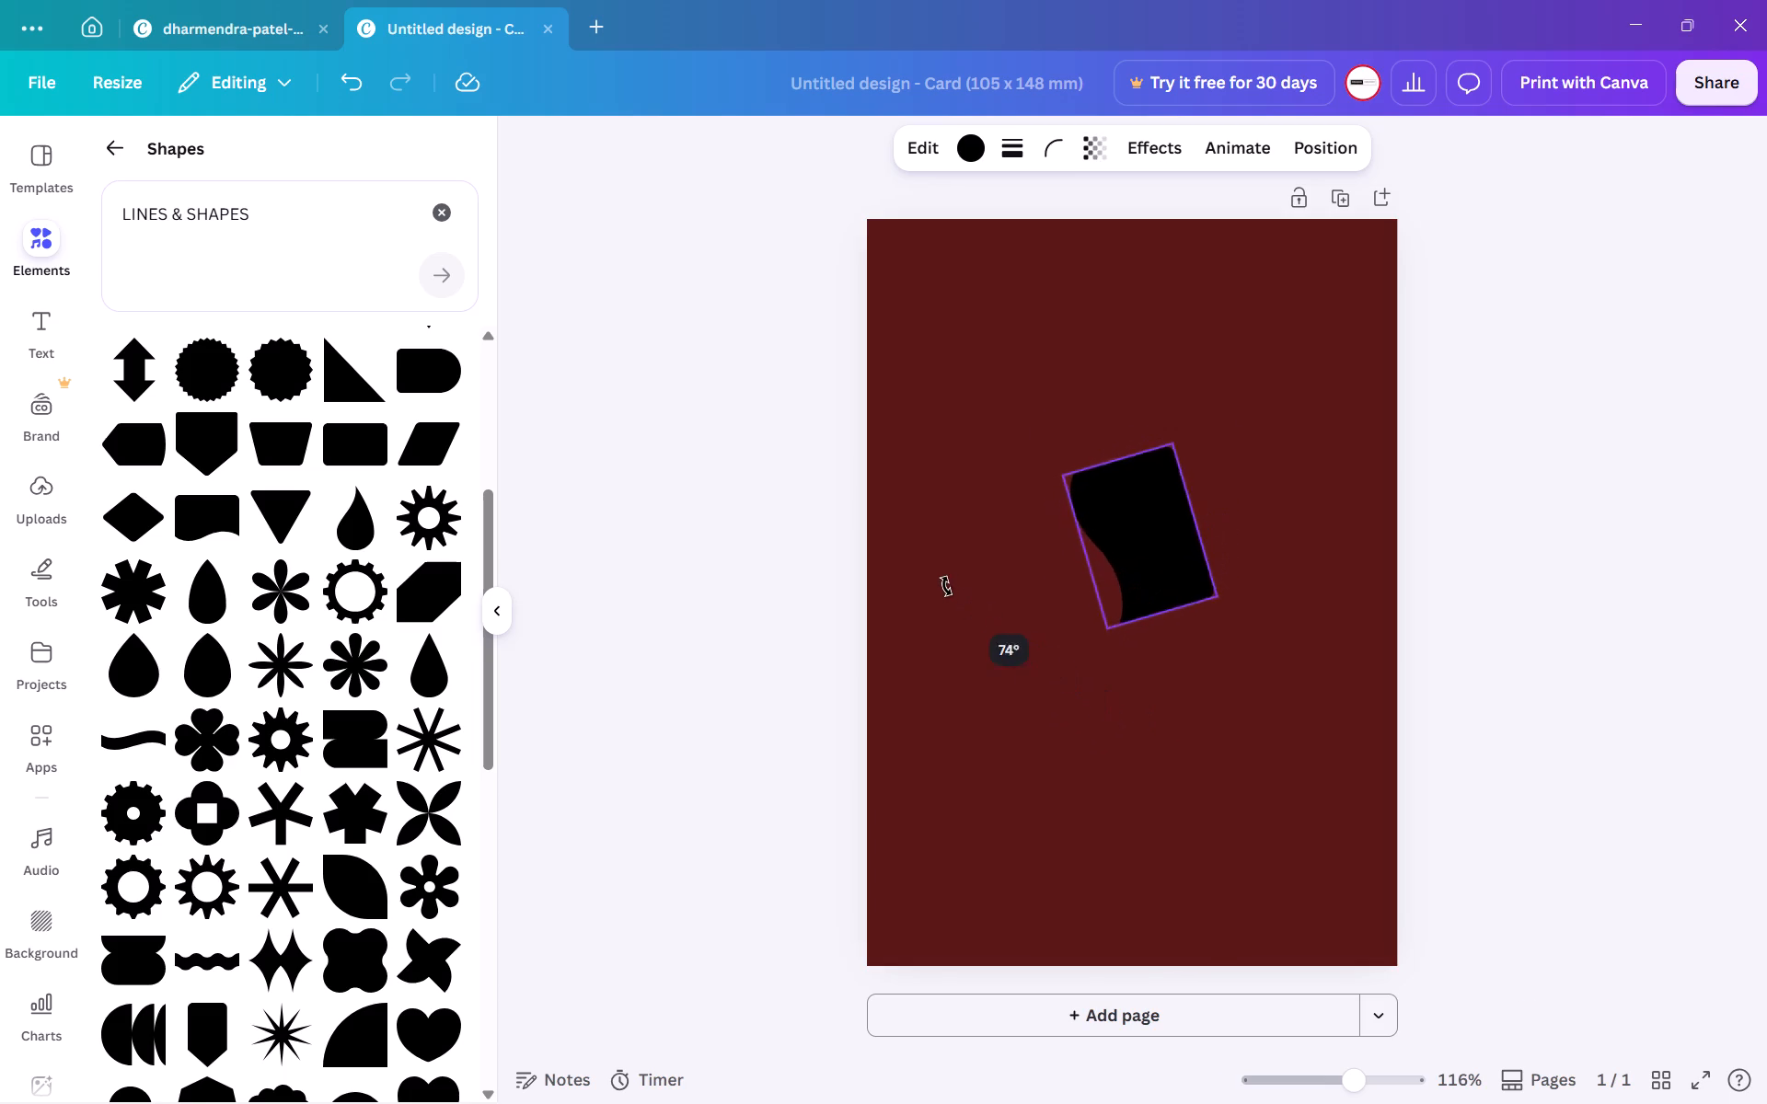
{"action": "left_click_drag", "start_coordinate": [946, 586], "coordinate": [901, 551]}
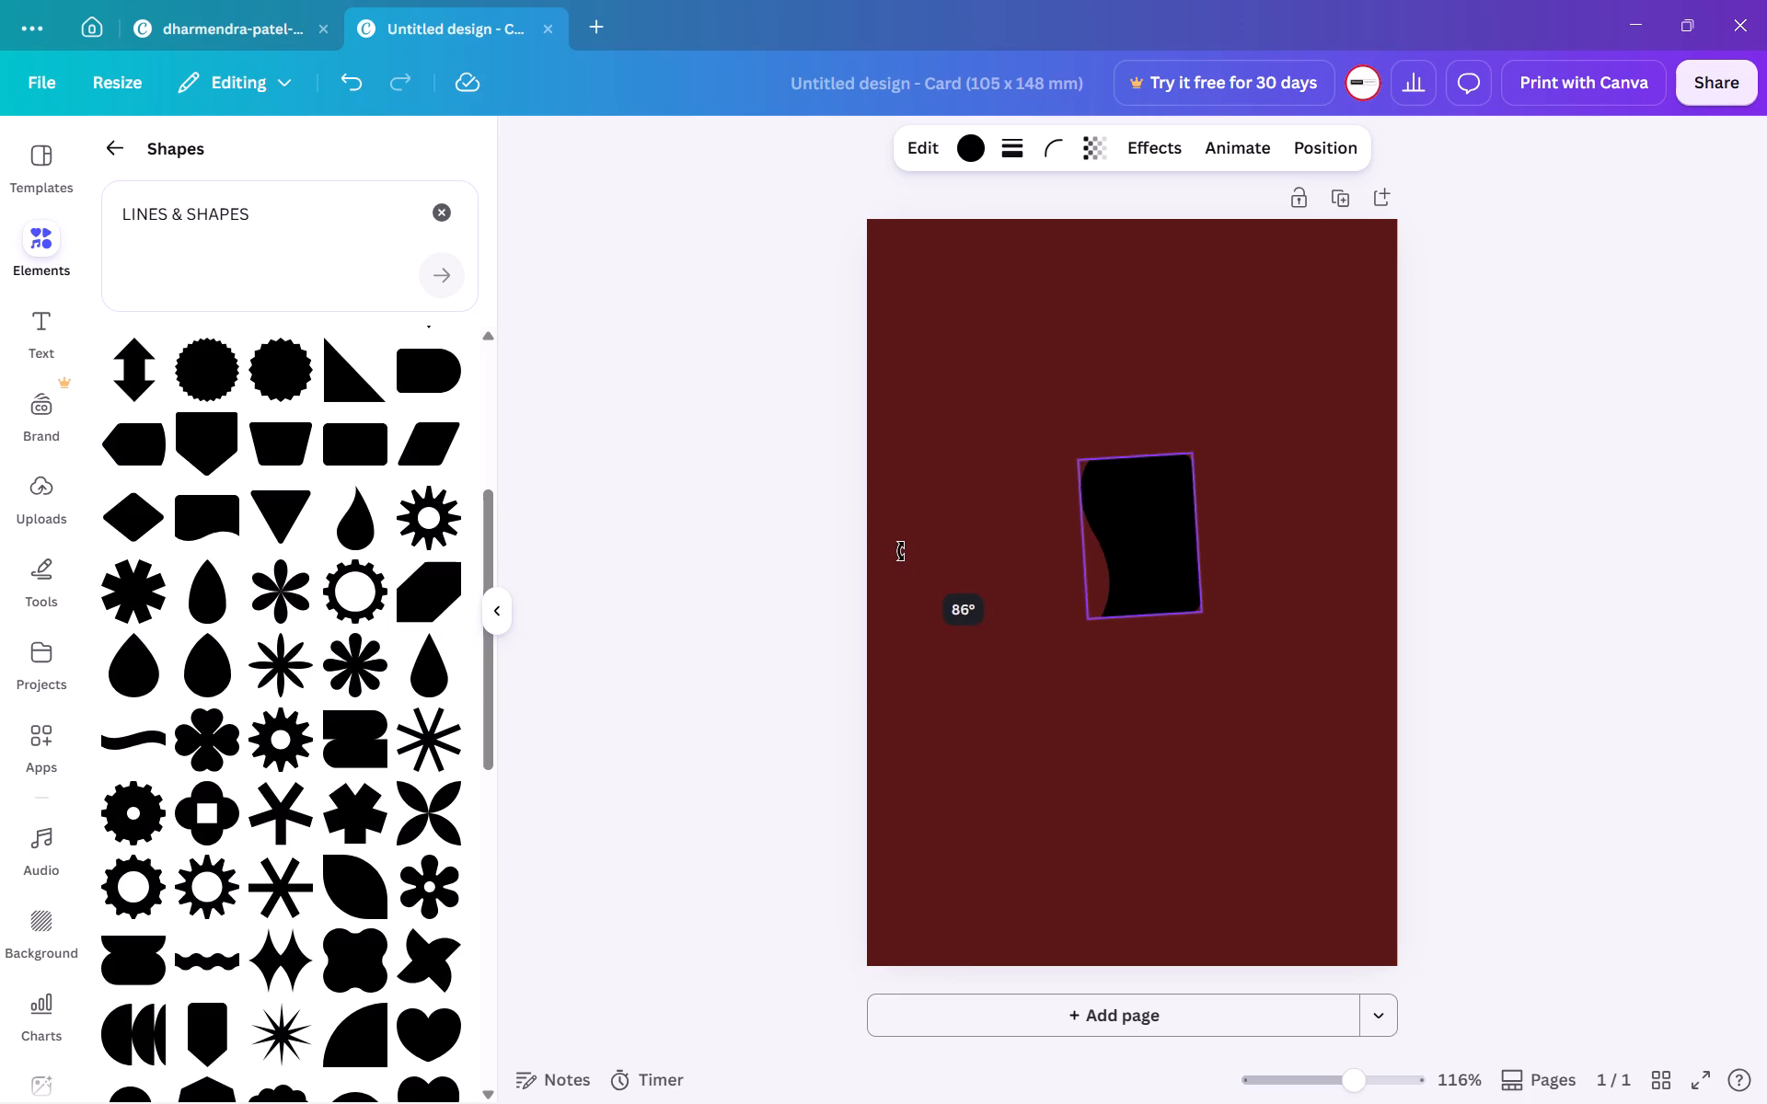
{"action": "left_click_drag", "start_coordinate": [901, 551], "coordinate": [892, 542]}
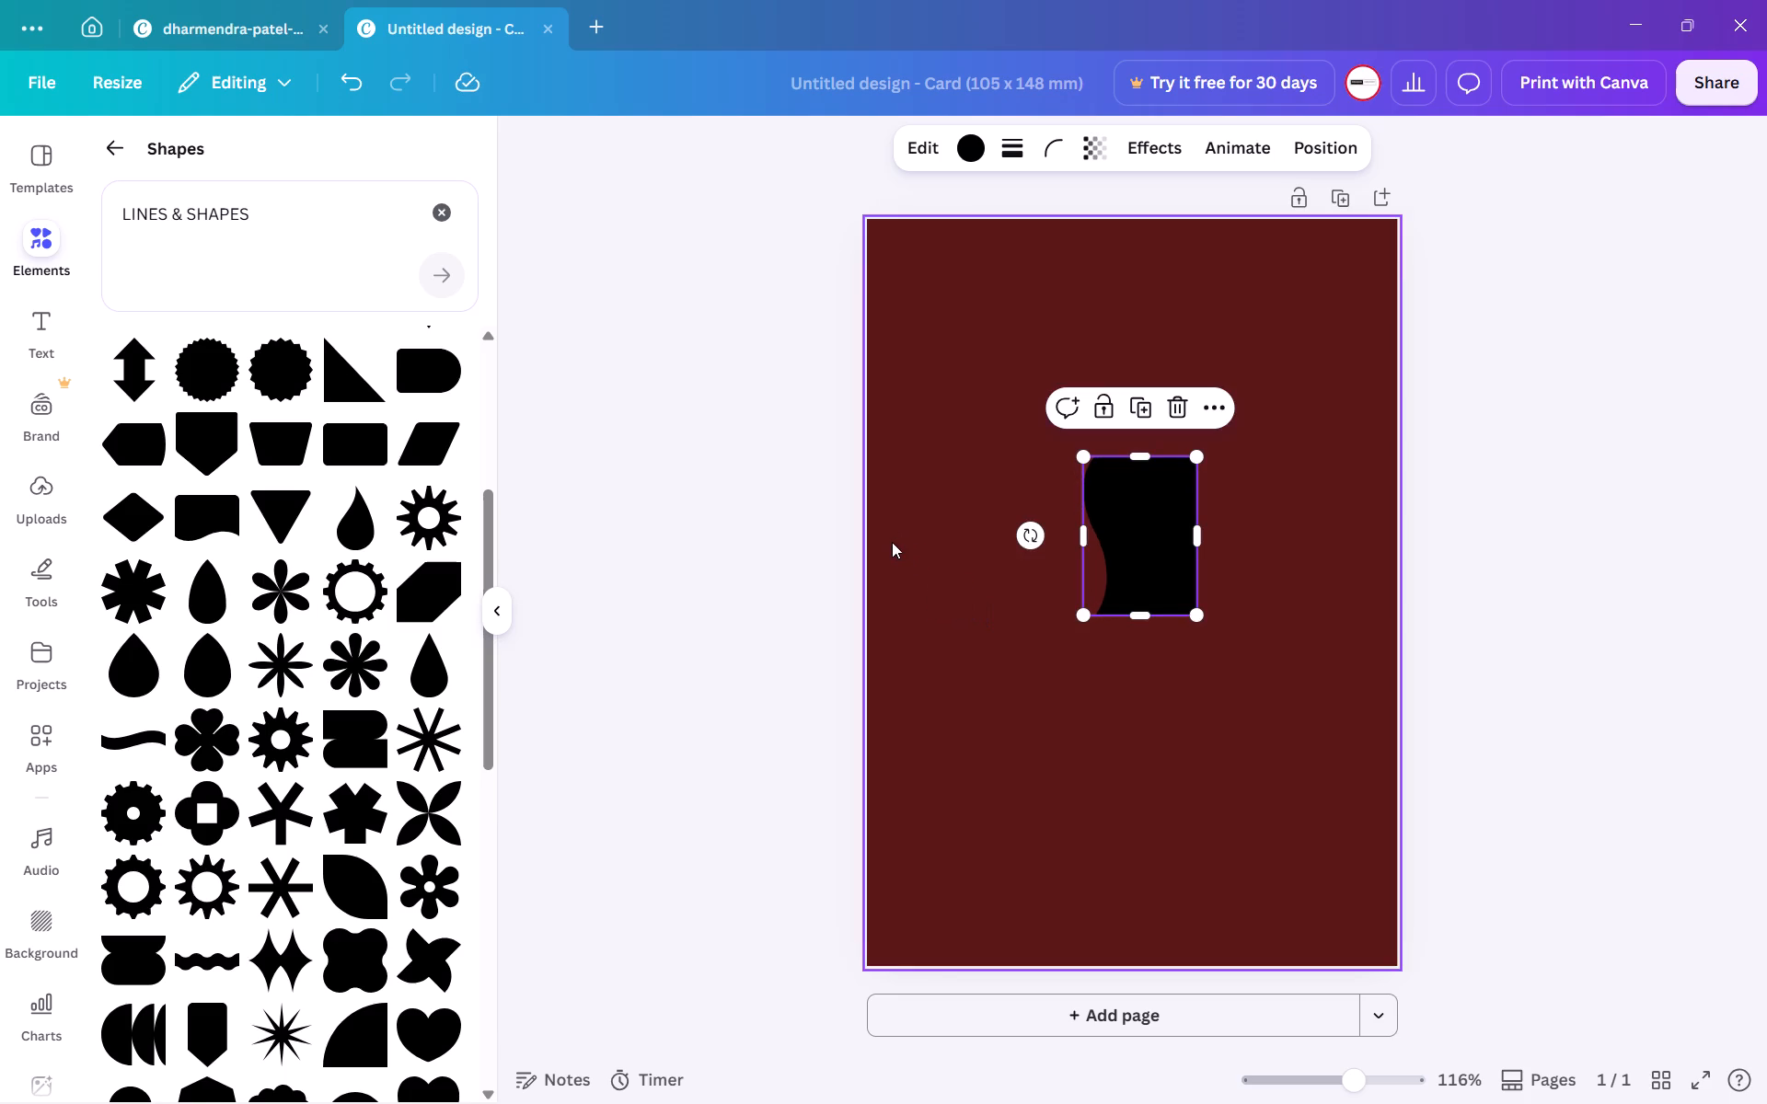
Examine the effects, animation, position and further editing options available for the black wavy-edged shape.
{"action": "left_click", "coordinate": [1203, 407]}
{"action": "left_click", "coordinate": [1107, 466]}
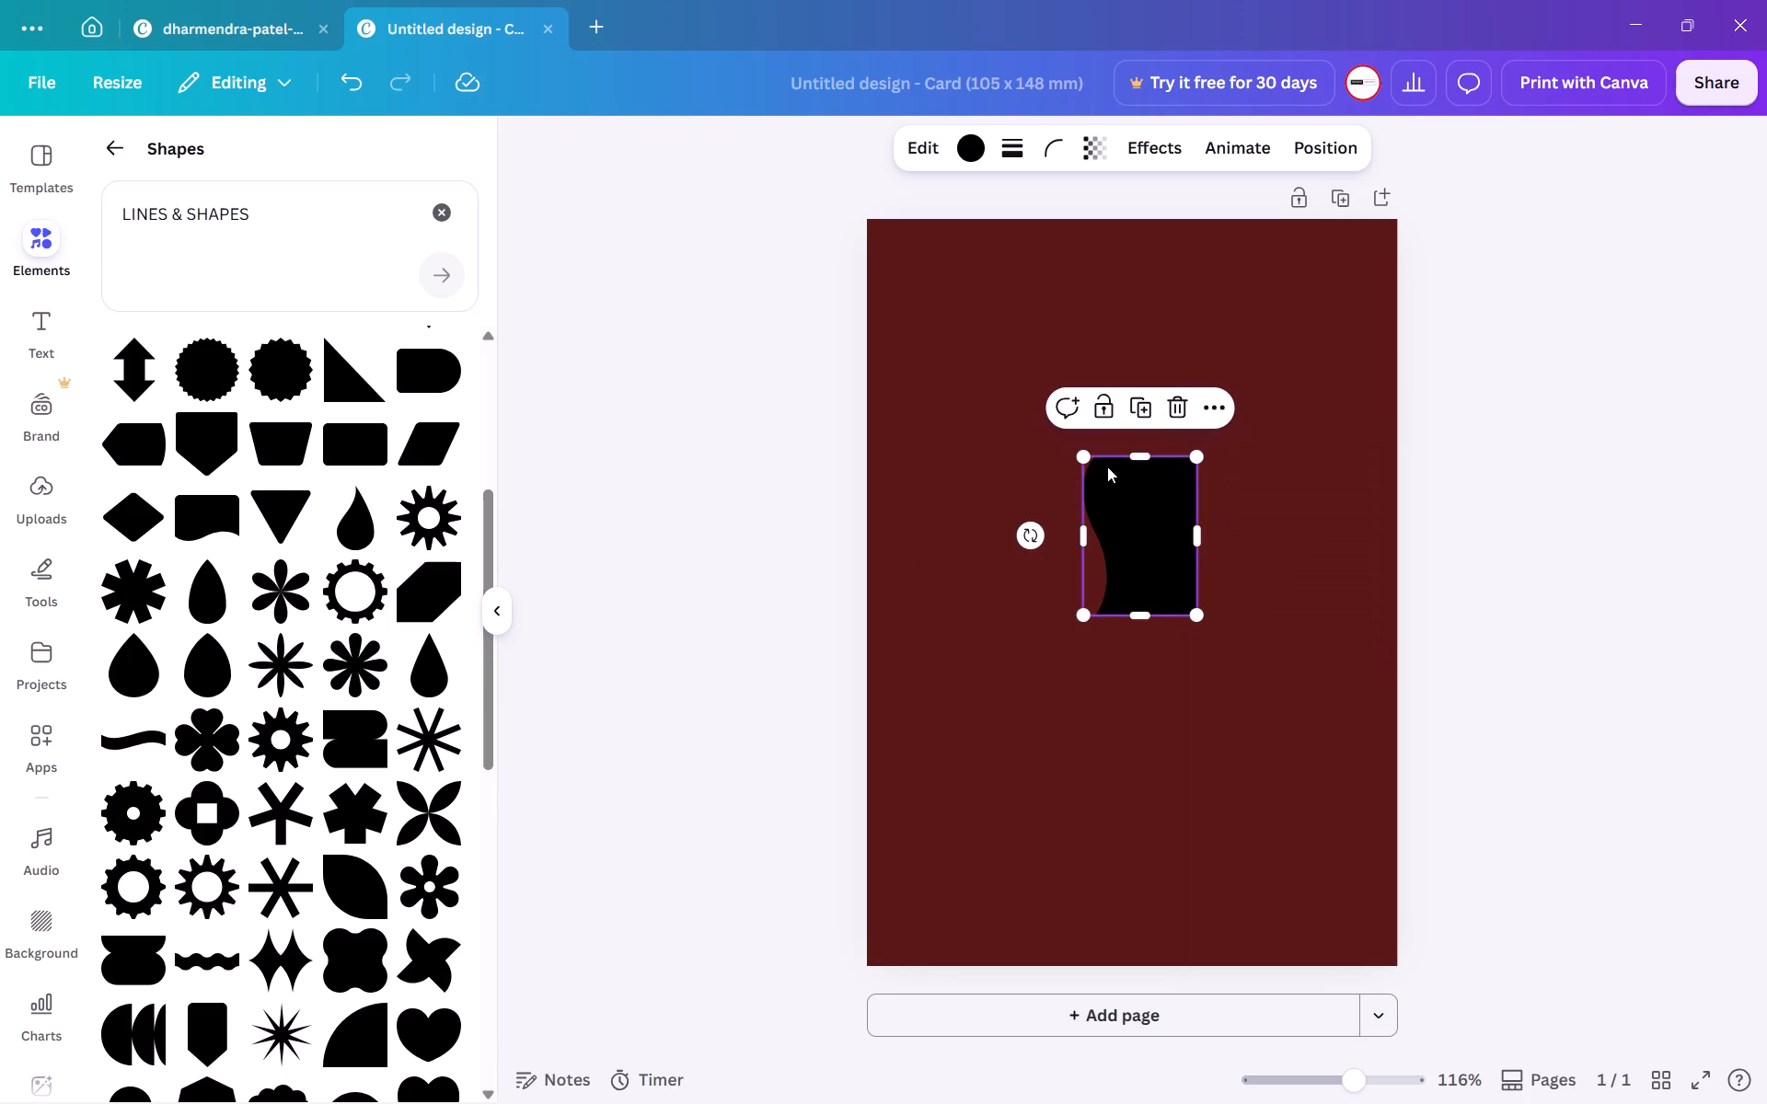
{"action": "left_click", "coordinate": [1146, 470]}
{"action": "left_click", "coordinate": [1138, 522]}
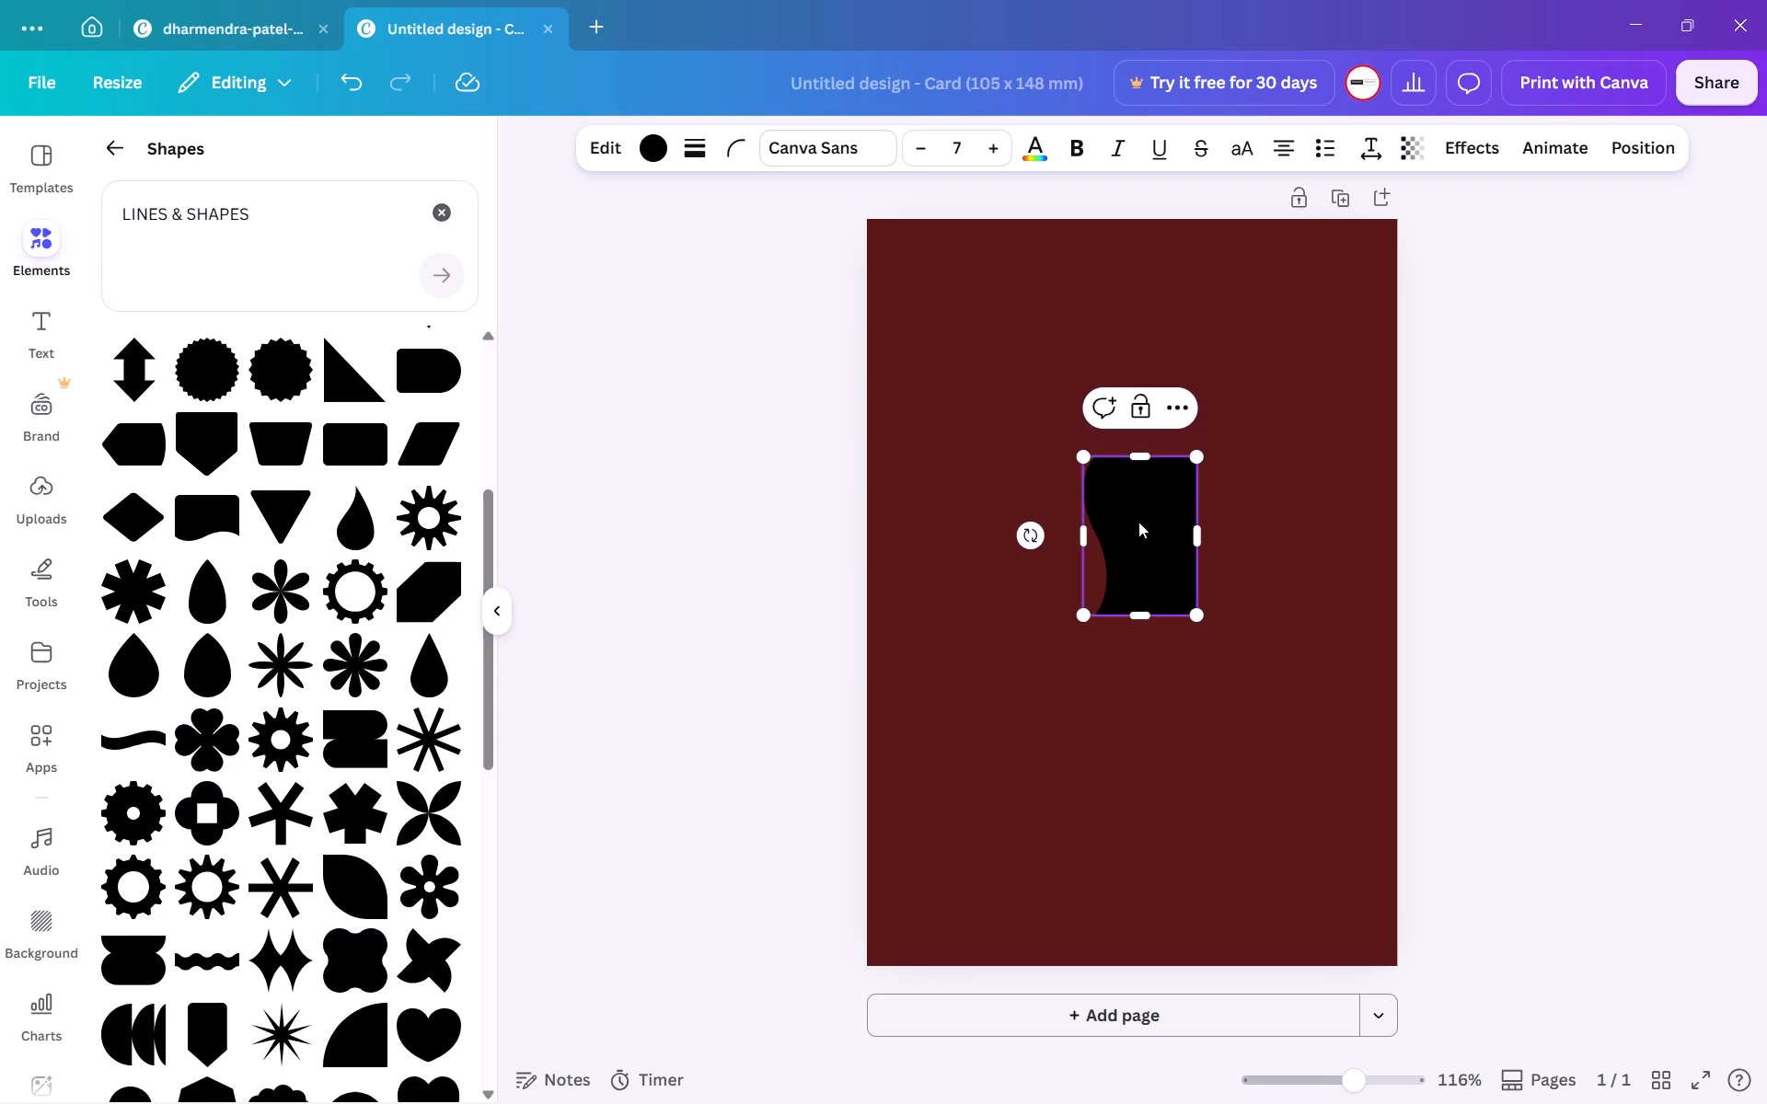
{"action": "left_click", "coordinate": [1150, 545]}
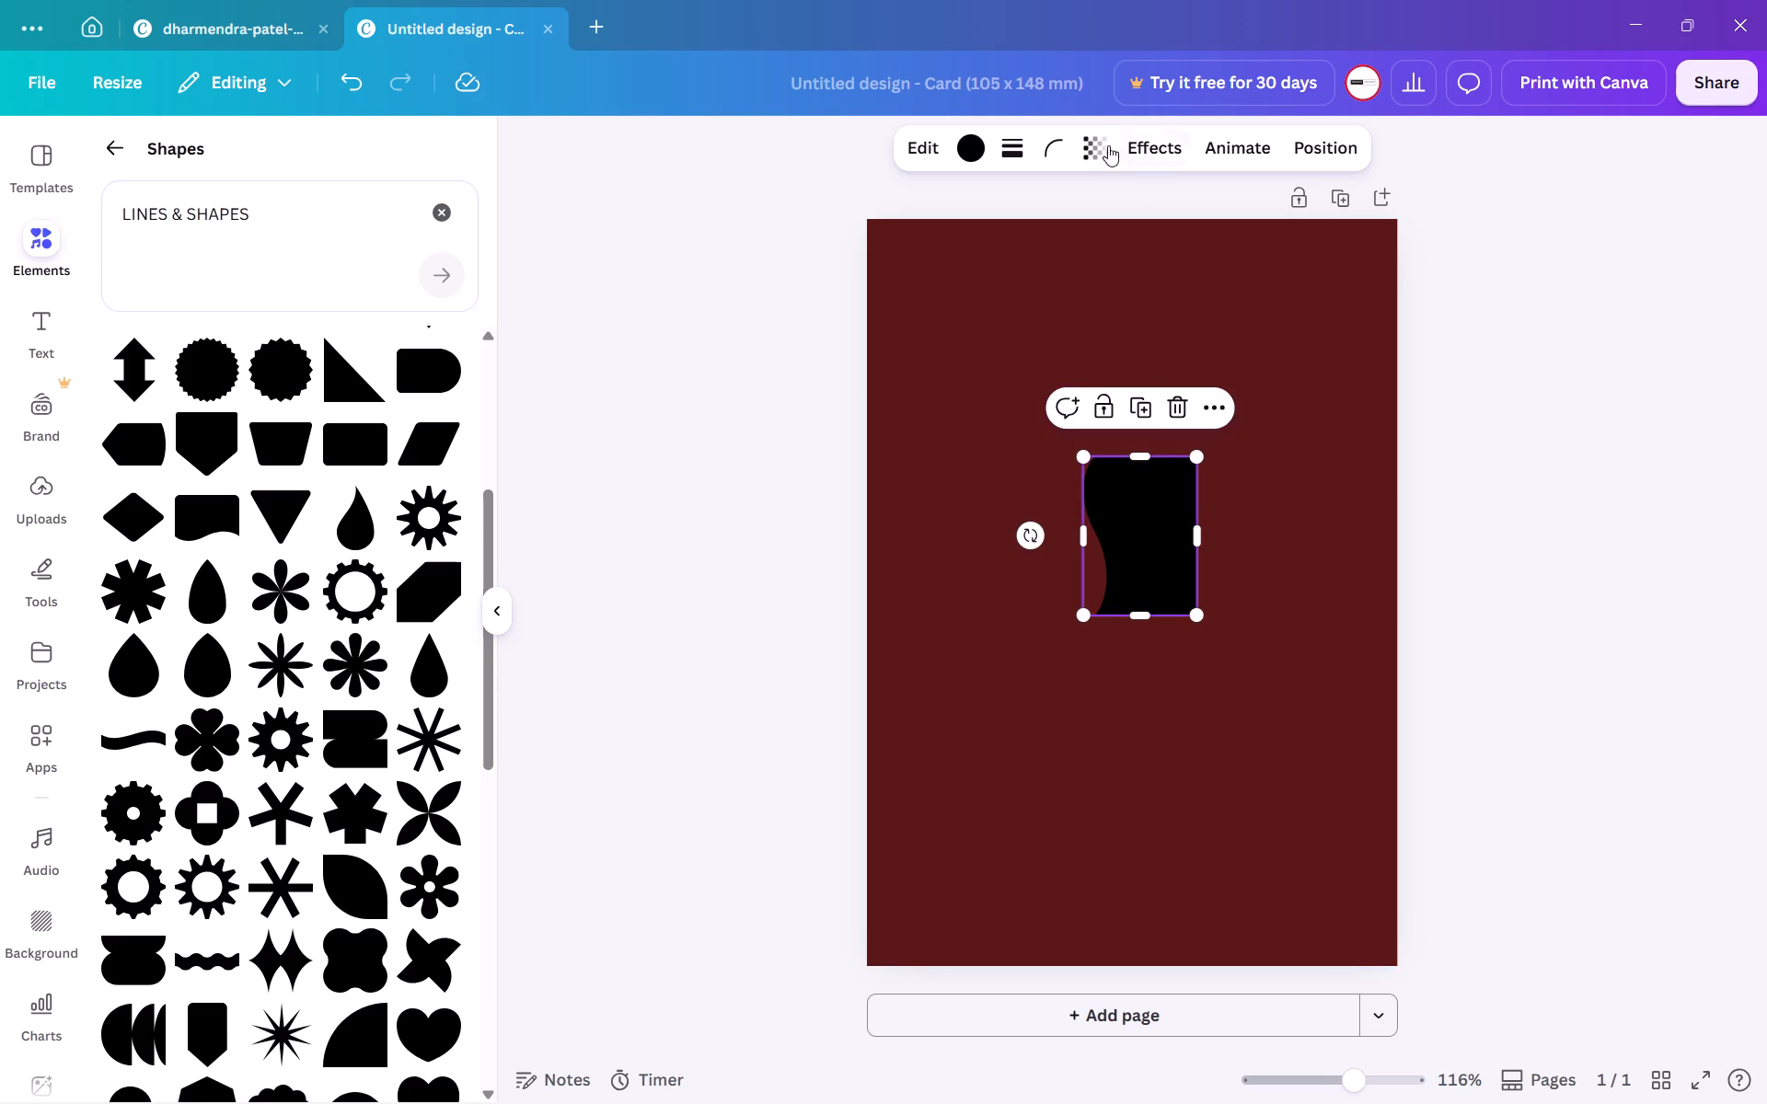
{"action": "left_click", "coordinate": [1173, 144]}
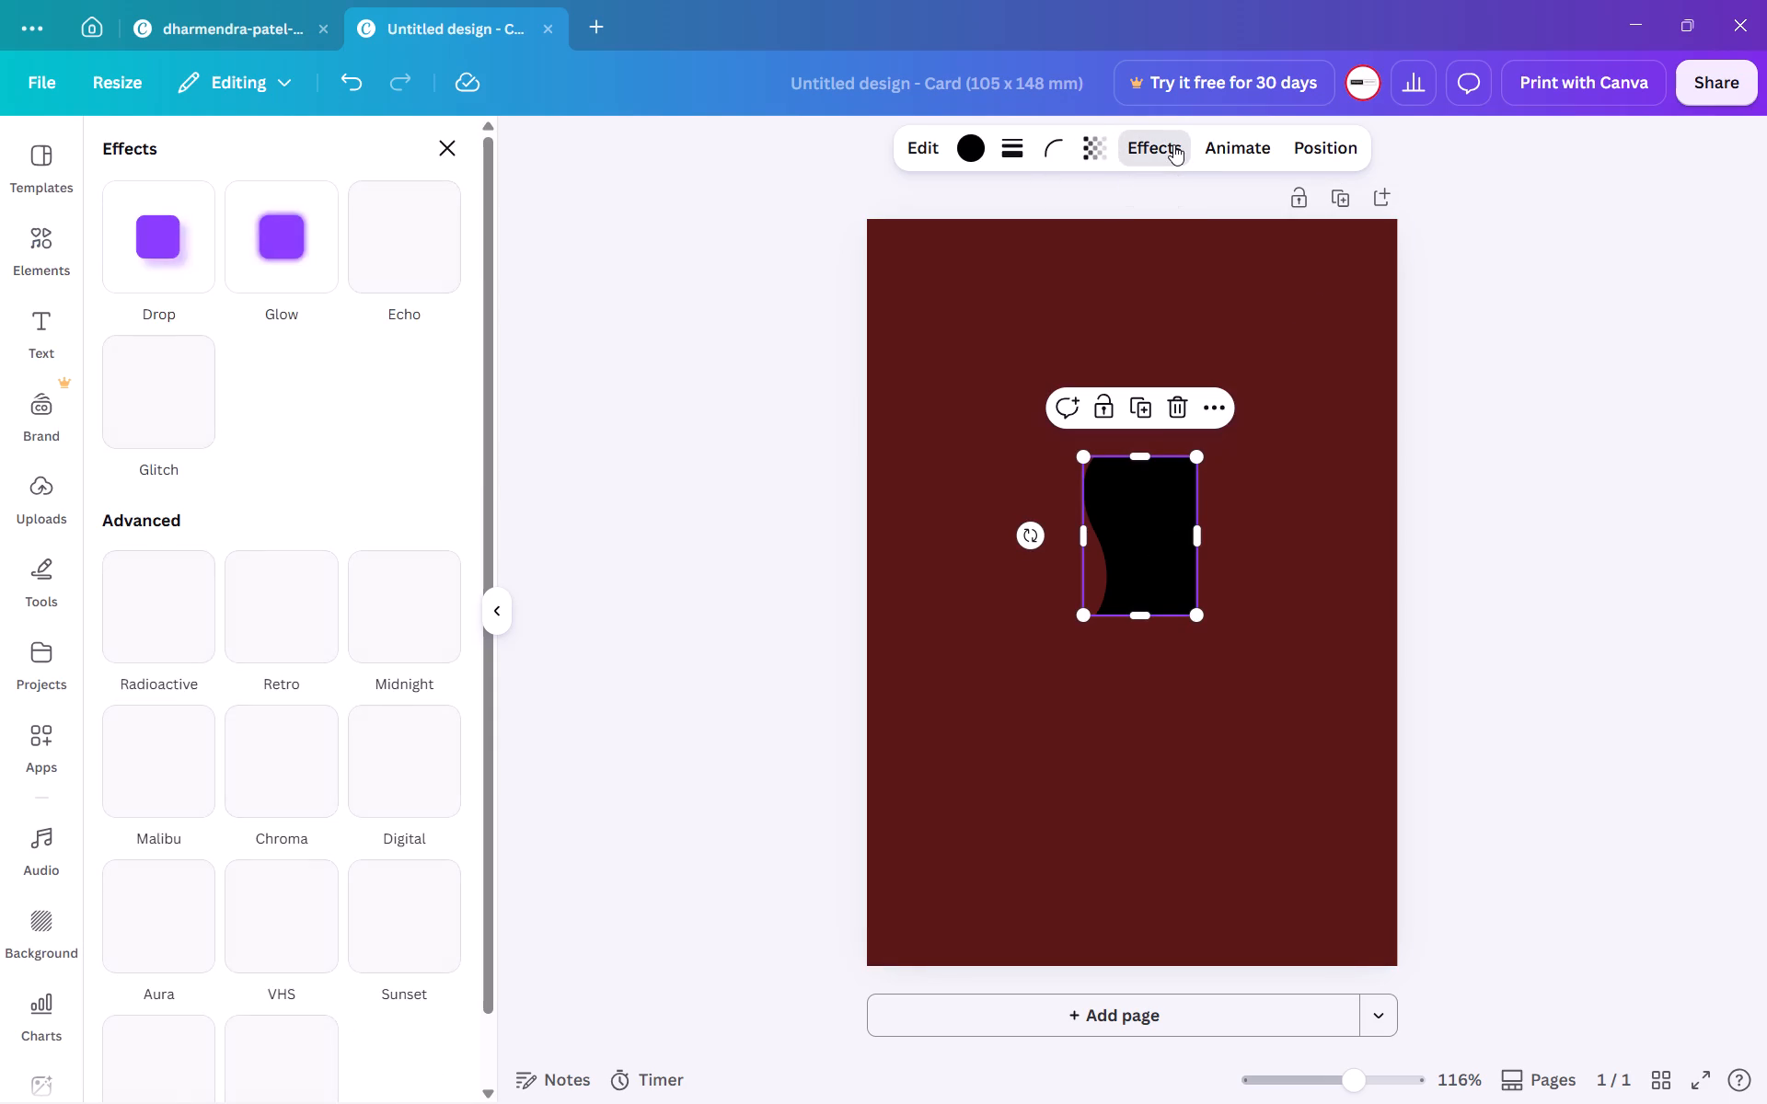
{"action": "left_click", "coordinate": [1173, 144]}
{"action": "left_click", "coordinate": [1231, 143]}
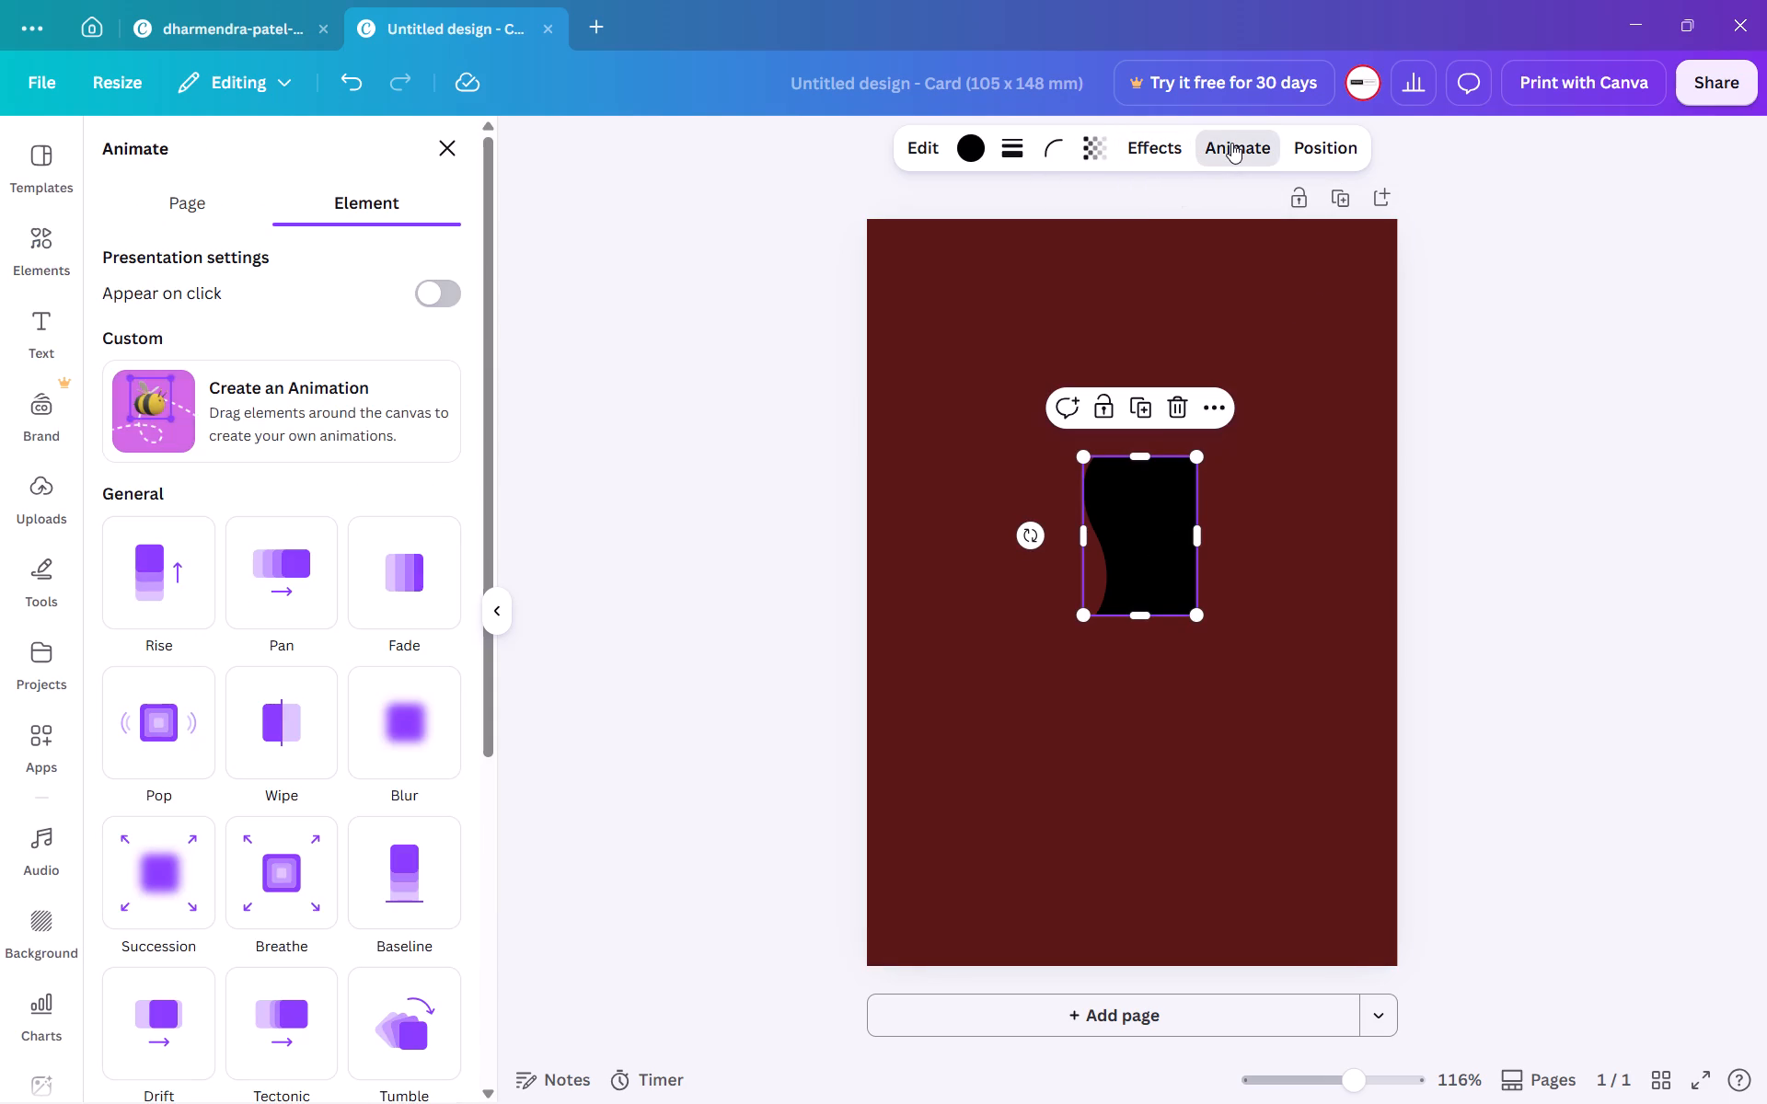
{"action": "left_click", "coordinate": [1231, 143]}
{"action": "left_click", "coordinate": [1303, 134]}
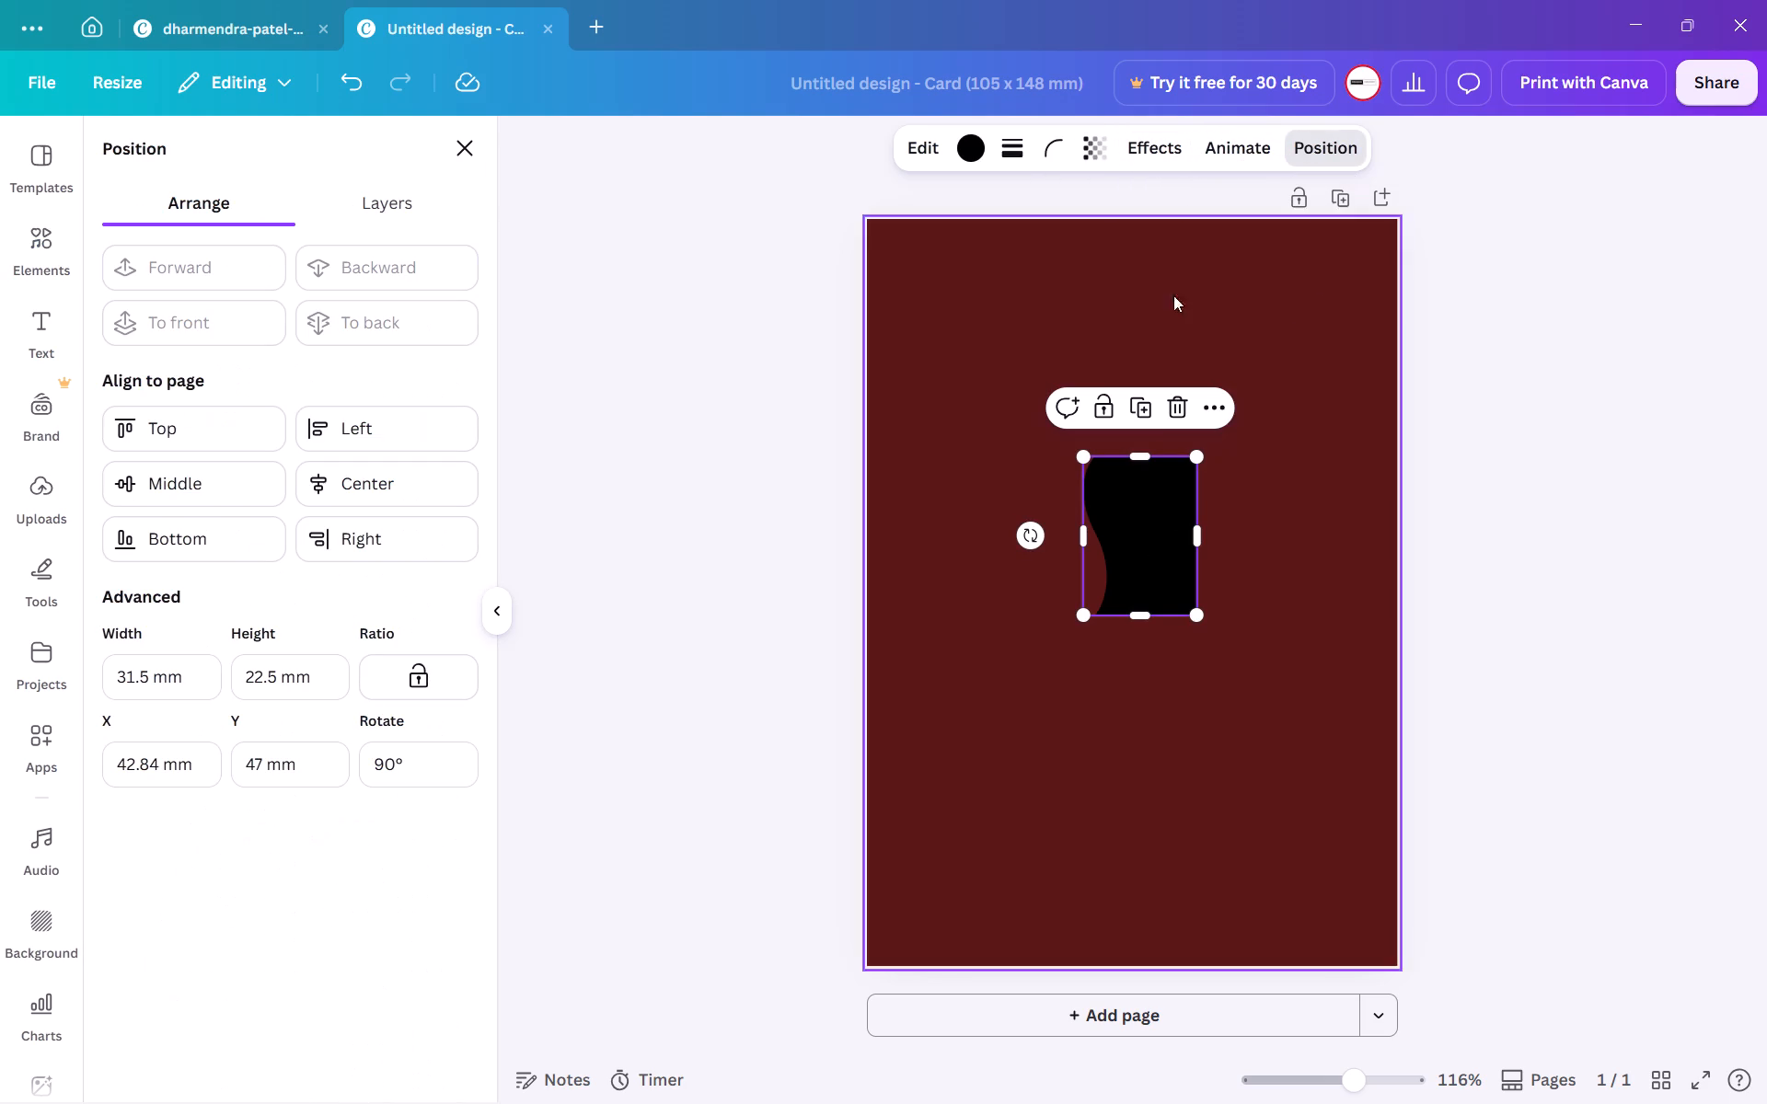
{"action": "left_click", "coordinate": [1138, 471]}
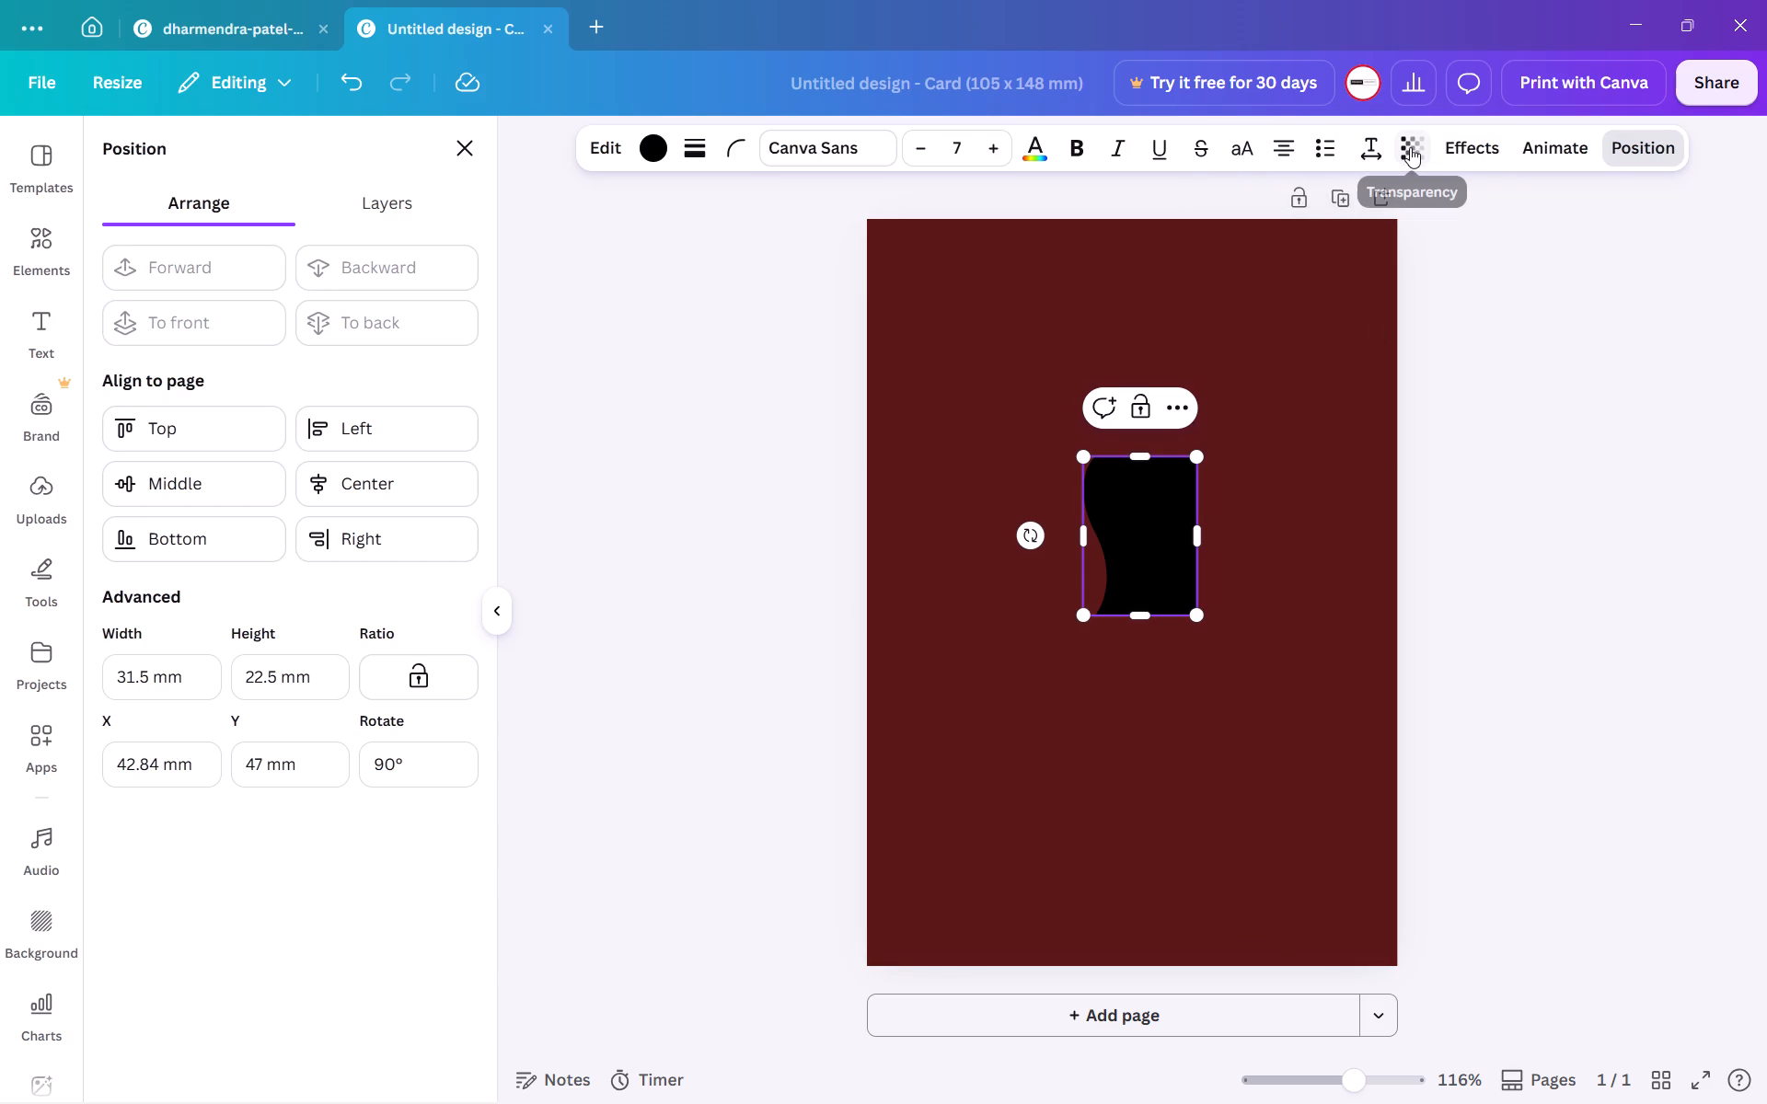
{"action": "left_click", "coordinate": [1539, 140]}
{"action": "left_click", "coordinate": [1489, 141]}
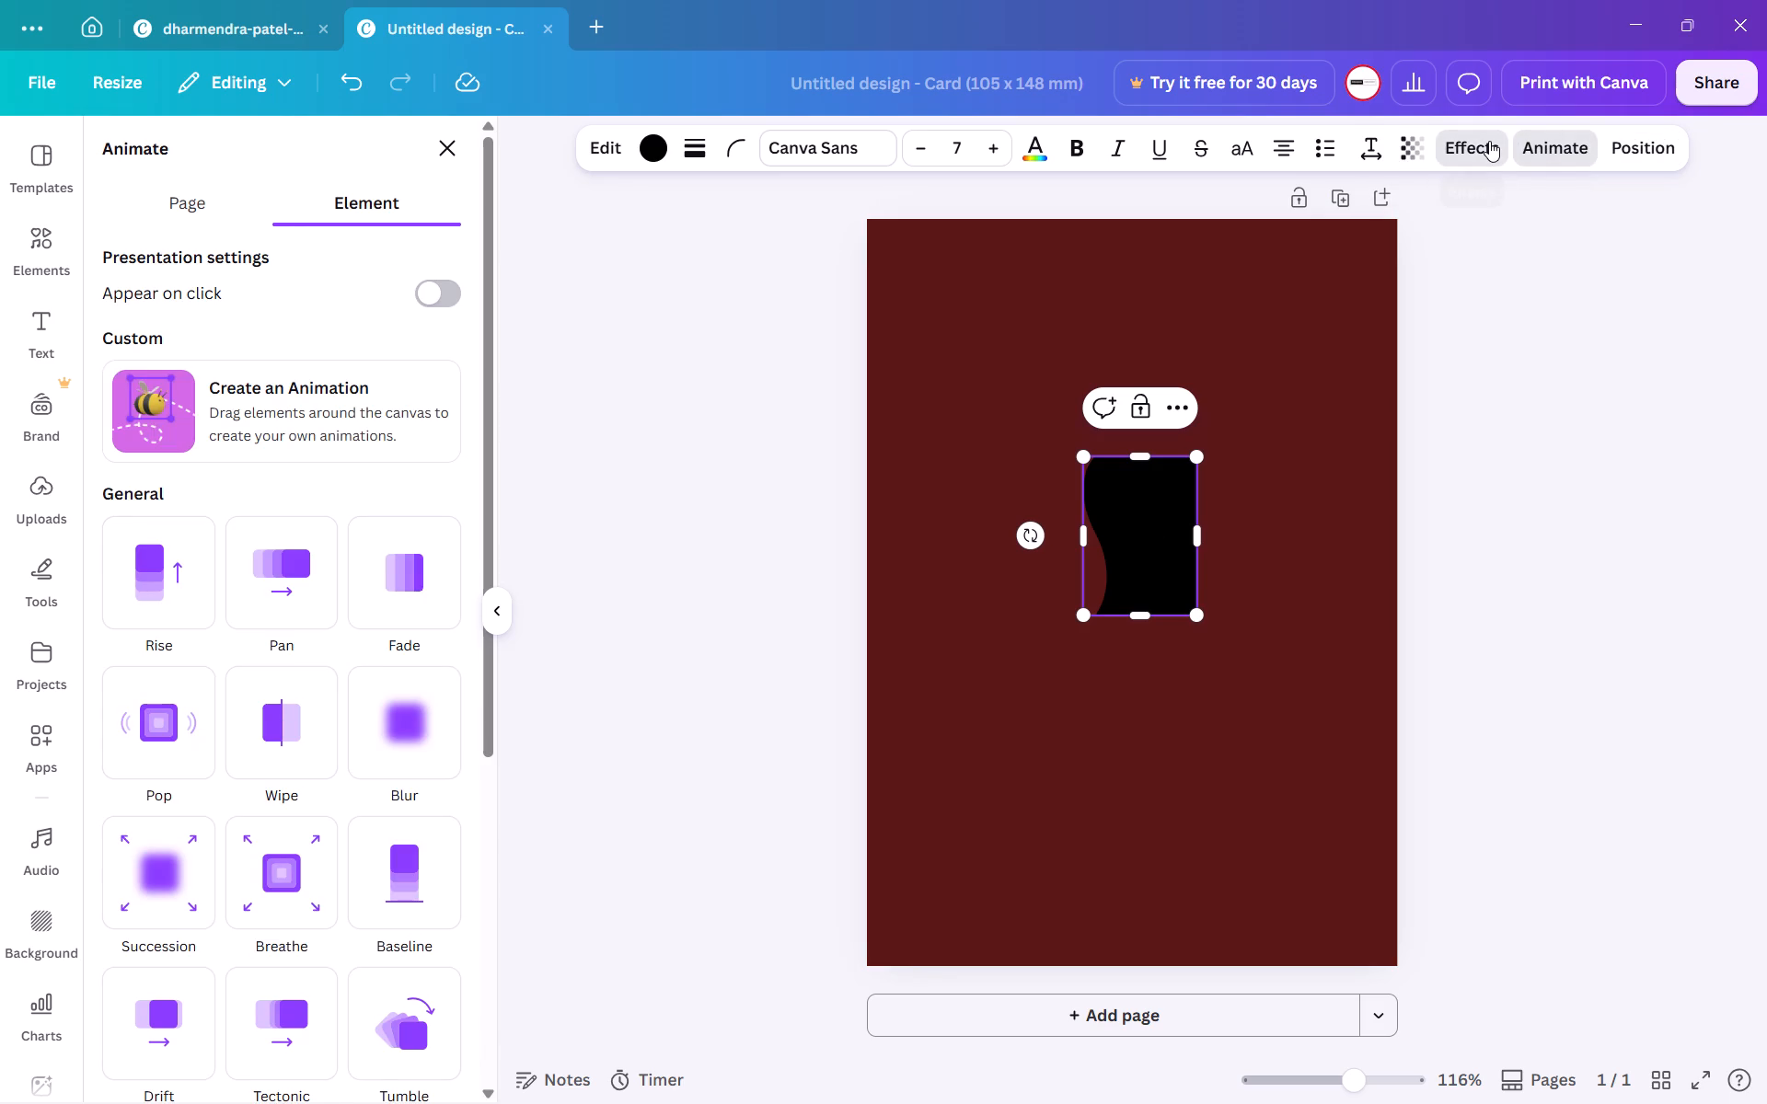
{"action": "left_click", "coordinate": [1193, 397]}
{"action": "left_click", "coordinate": [1126, 555]}
{"action": "right_click", "coordinate": [1126, 555]}
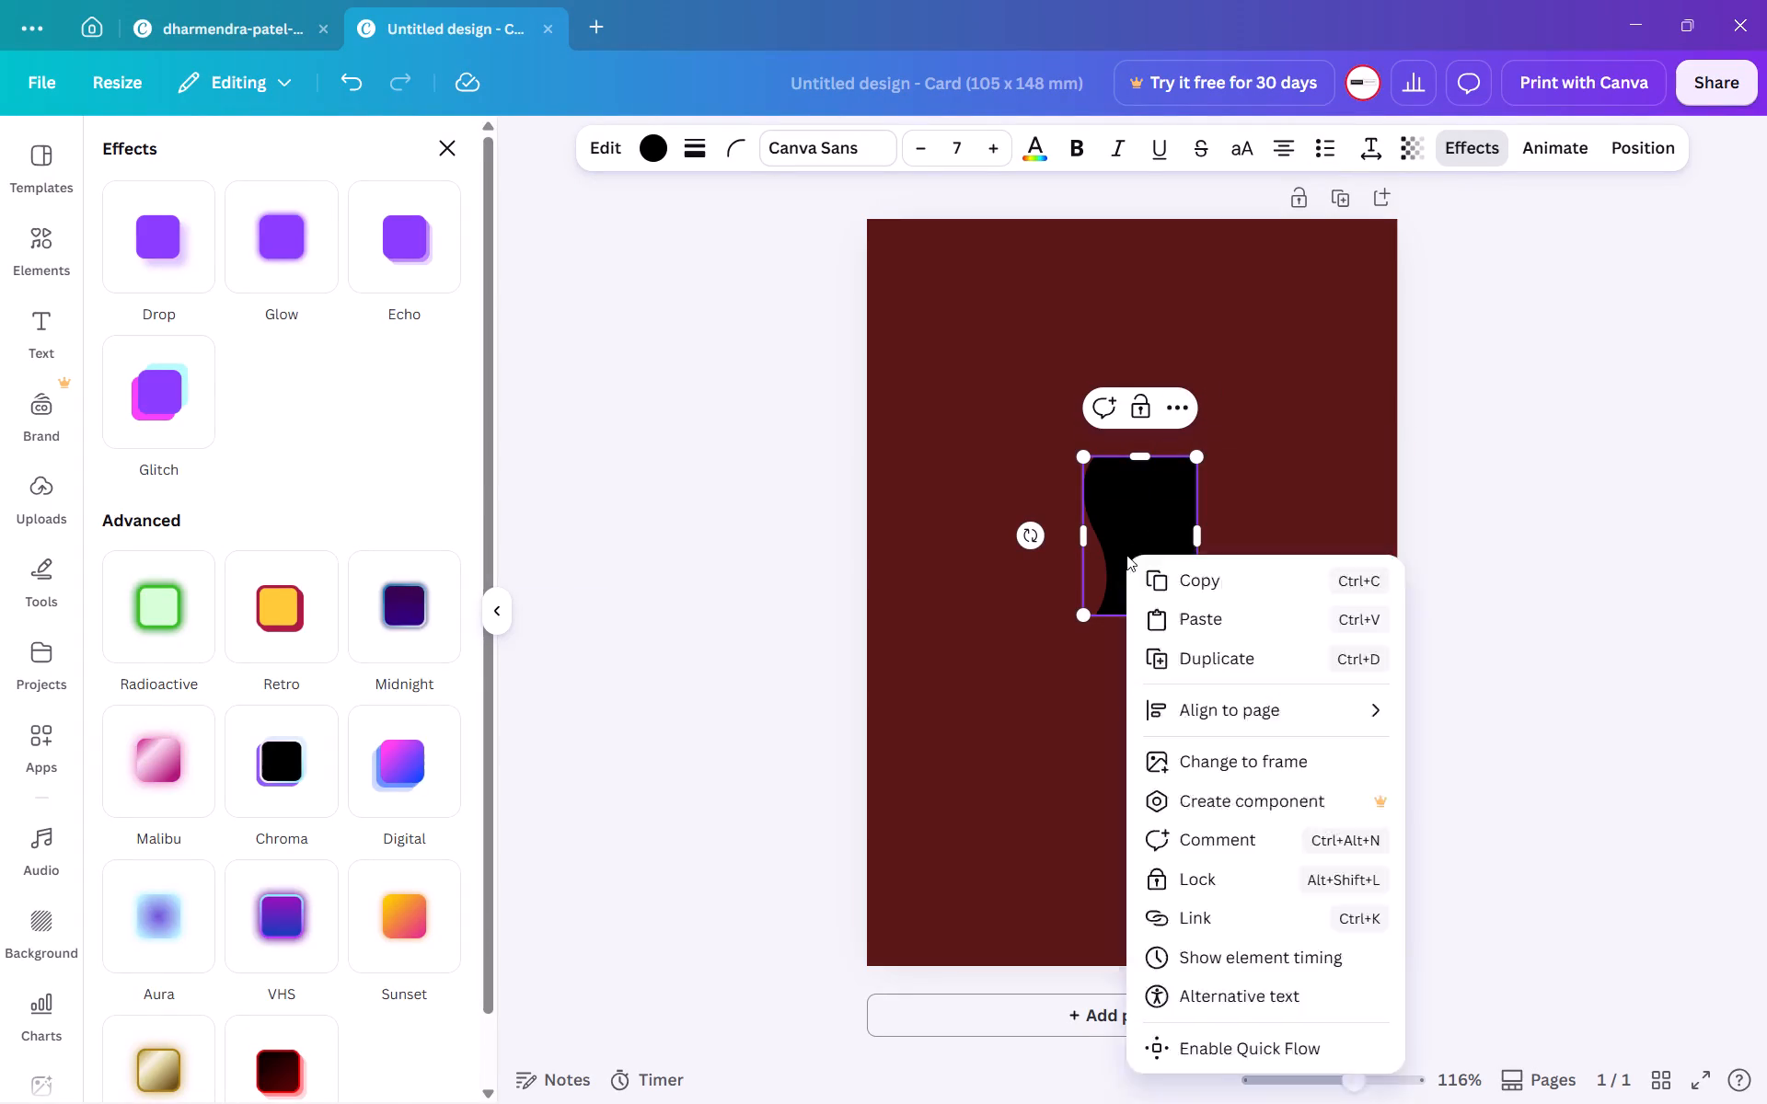
{"action": "right_click", "coordinate": [1126, 555]}
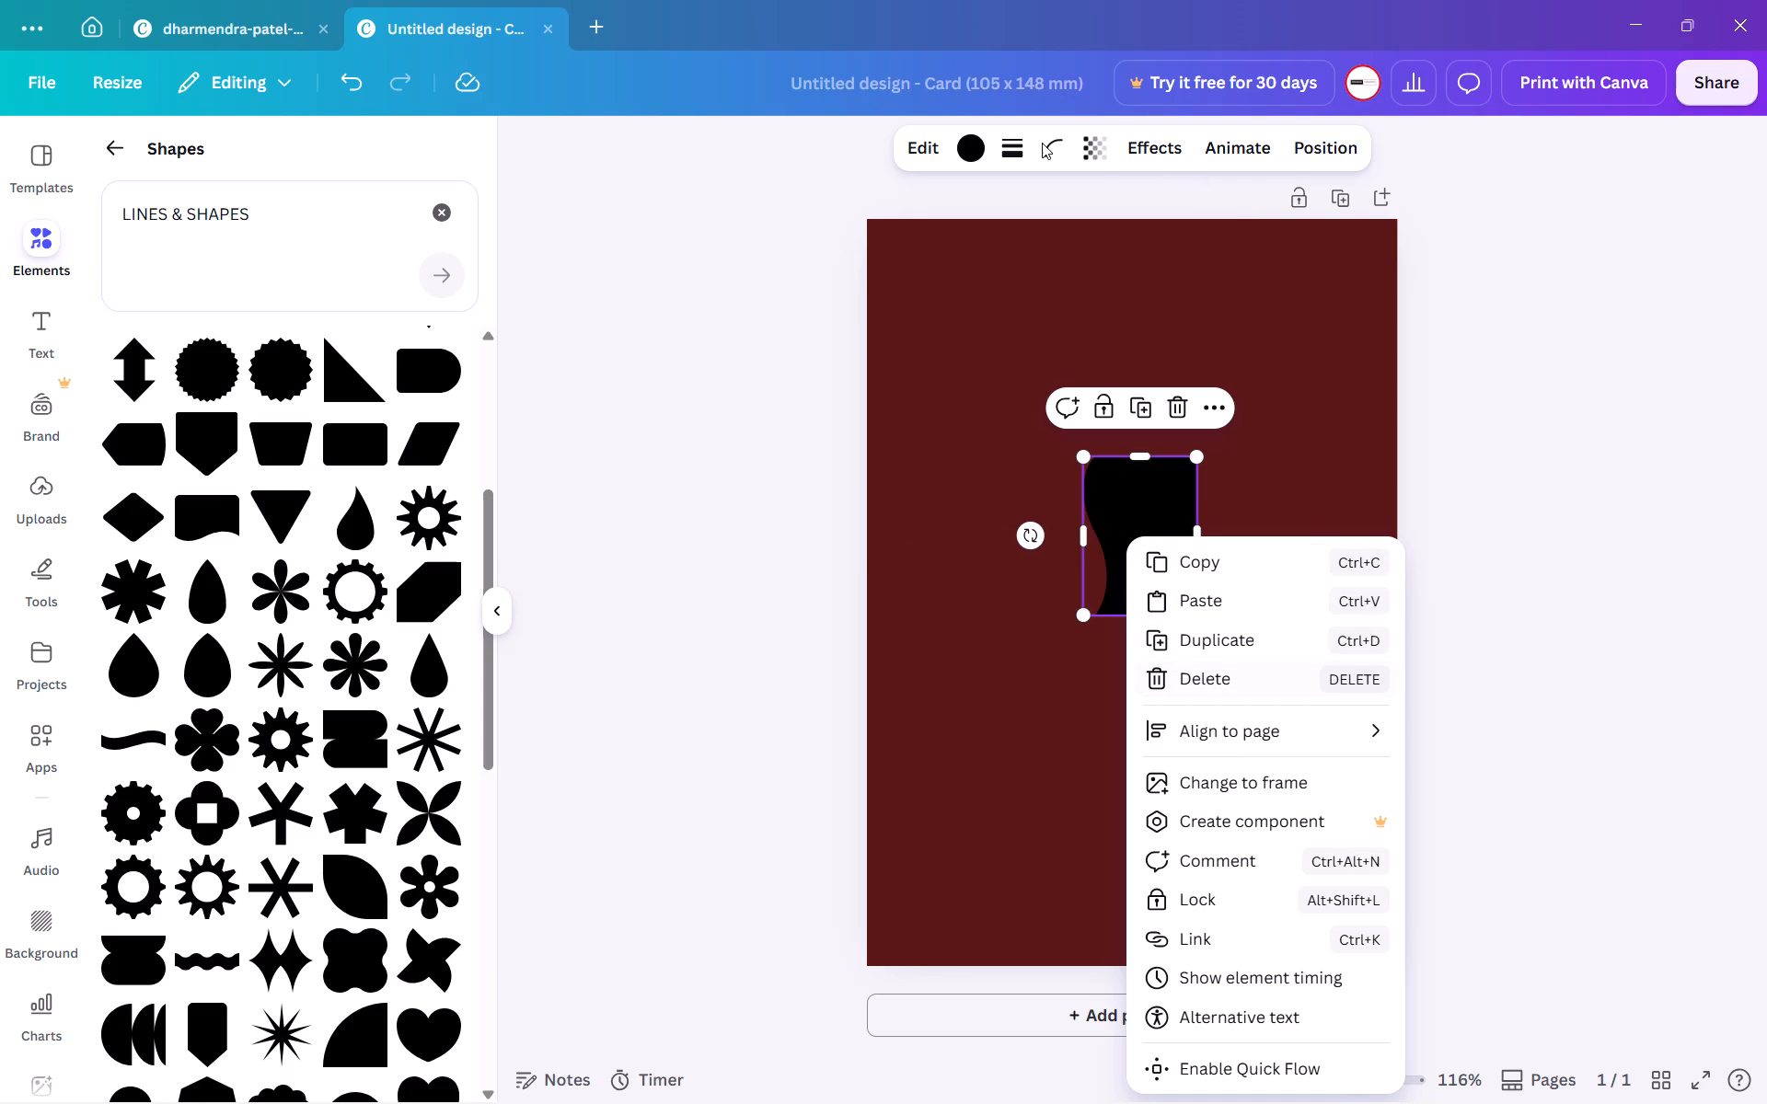
{"action": "left_click", "coordinate": [1207, 407]}
{"action": "left_click", "coordinate": [1207, 407]}
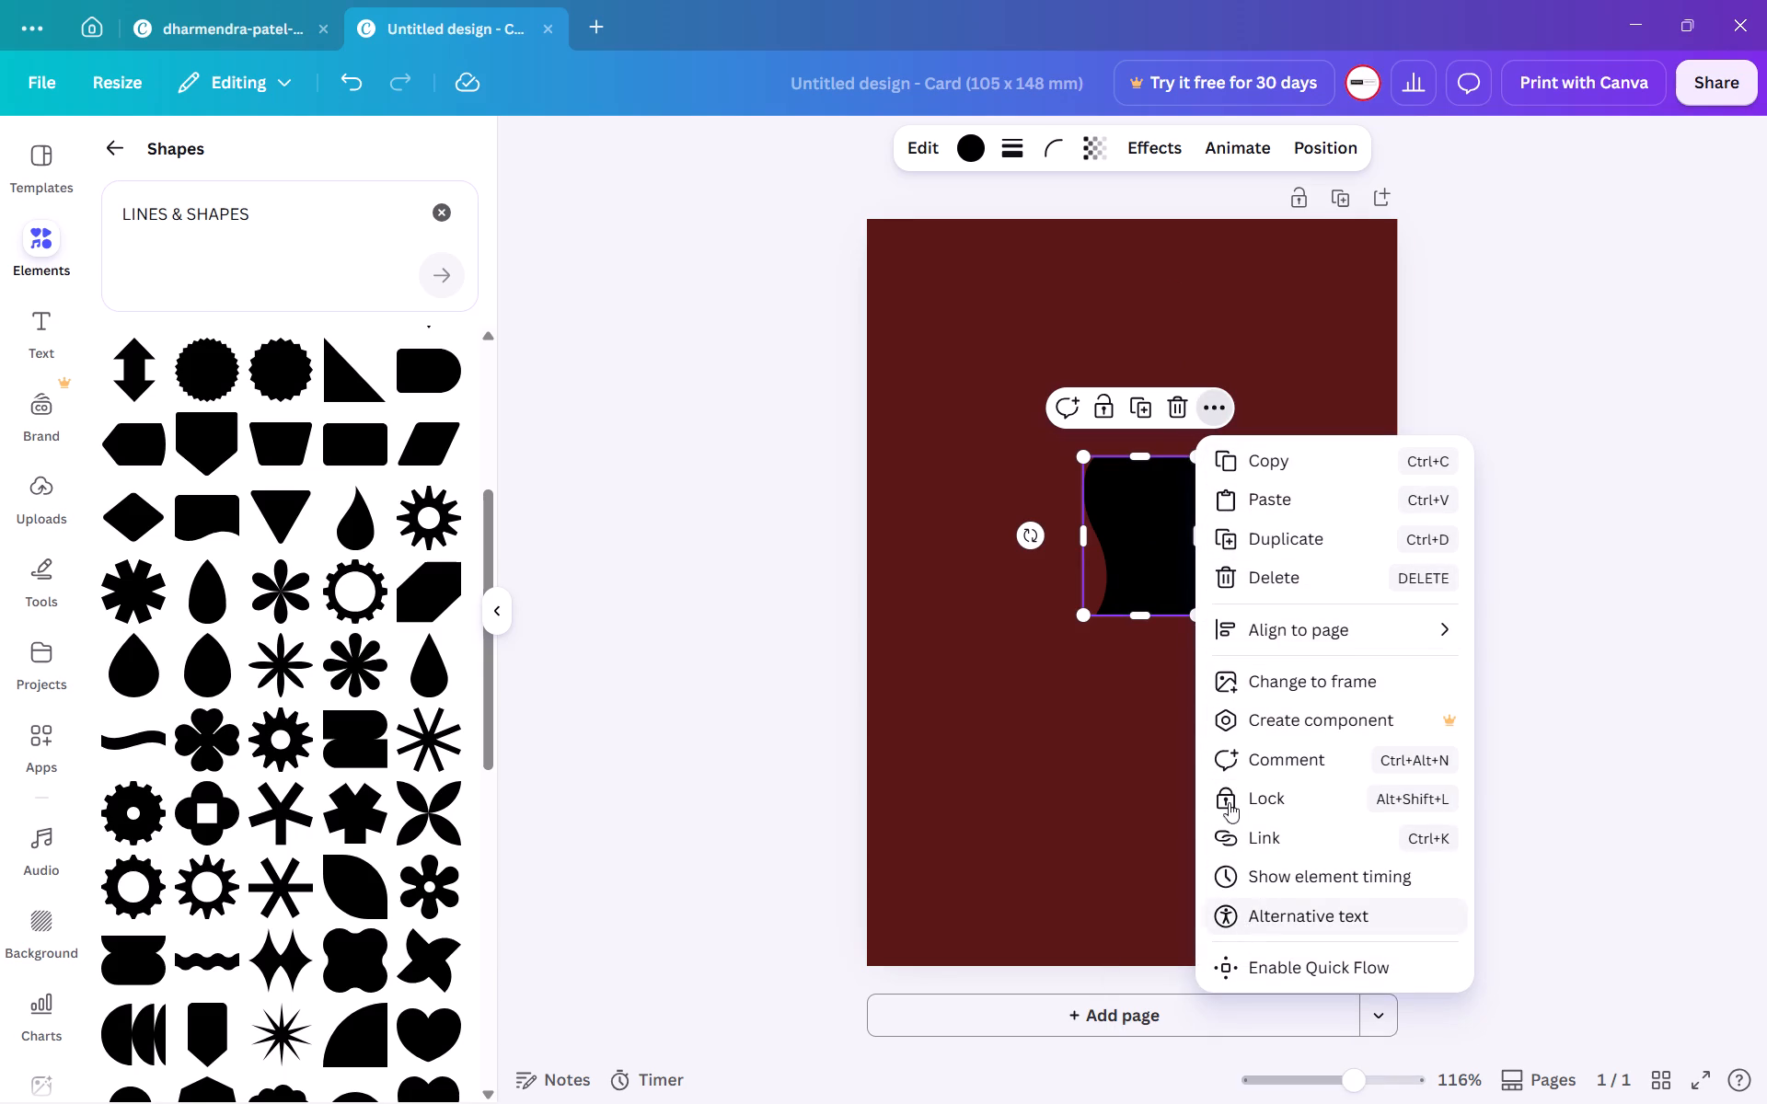
{"action": "left_click", "coordinate": [1151, 558]}
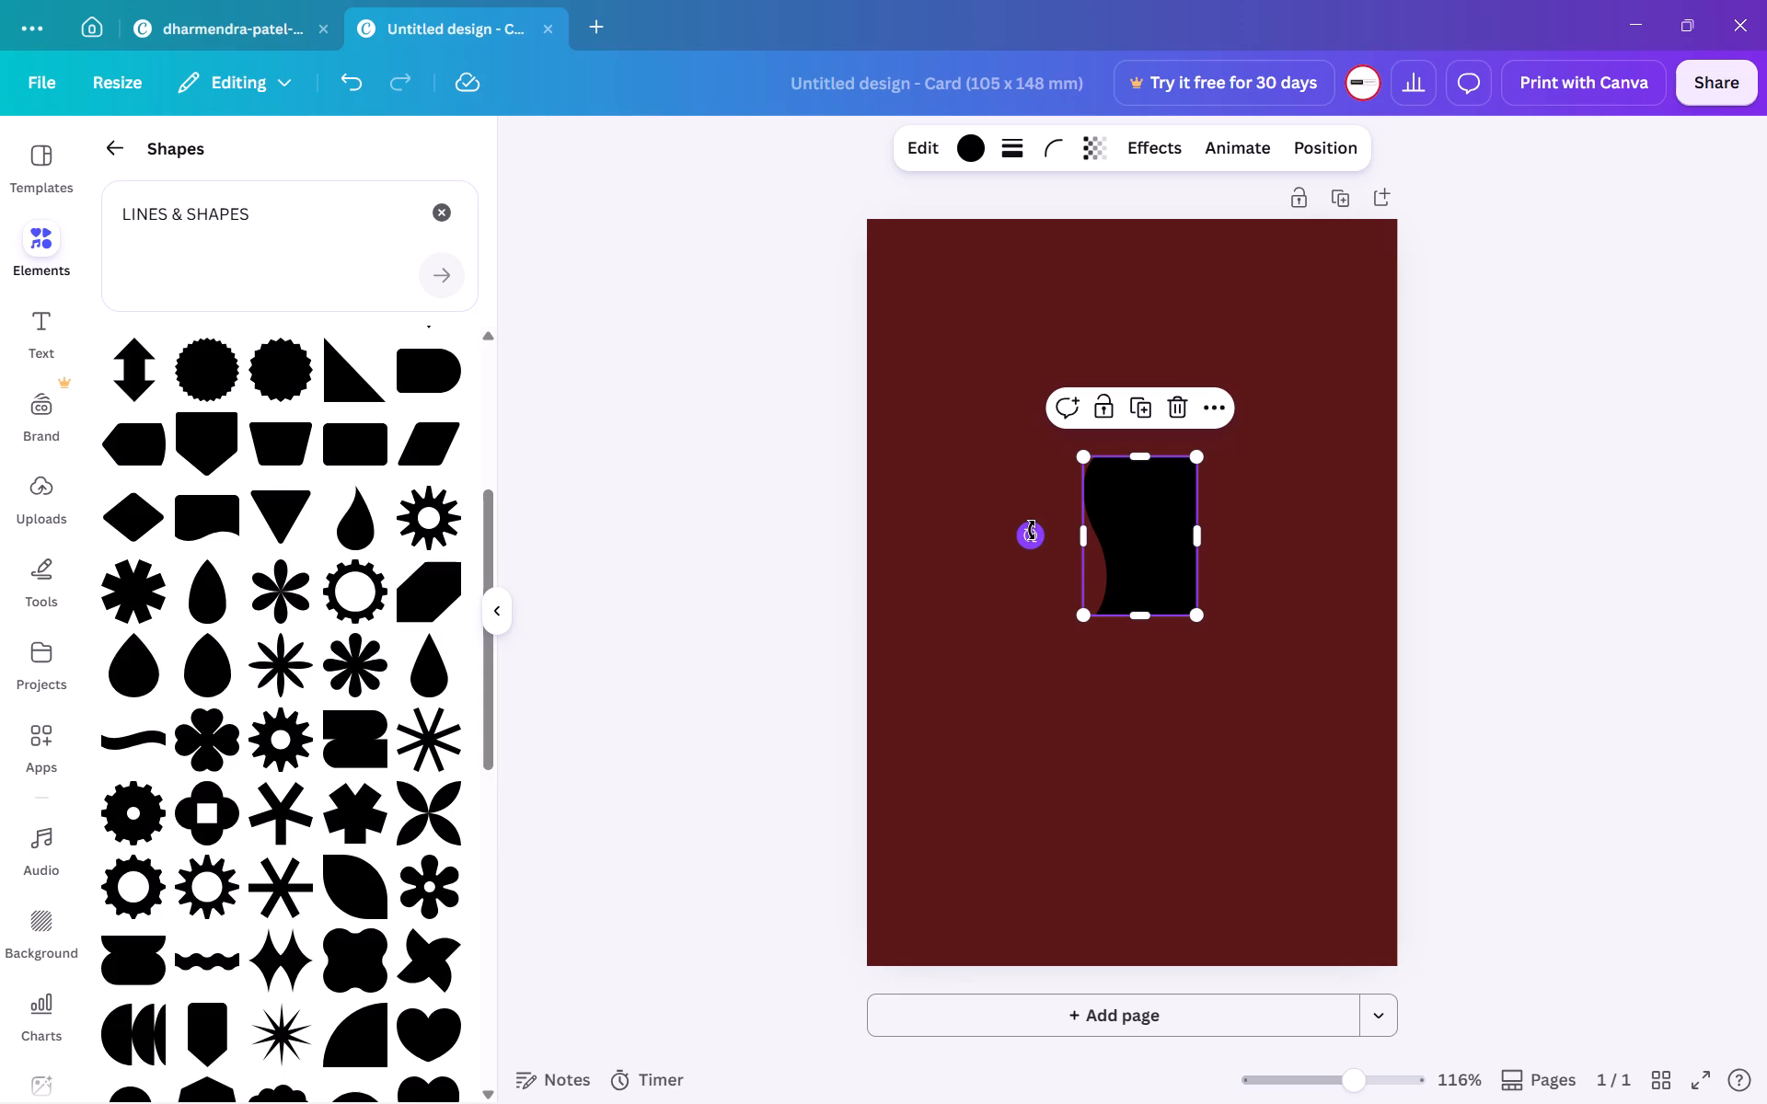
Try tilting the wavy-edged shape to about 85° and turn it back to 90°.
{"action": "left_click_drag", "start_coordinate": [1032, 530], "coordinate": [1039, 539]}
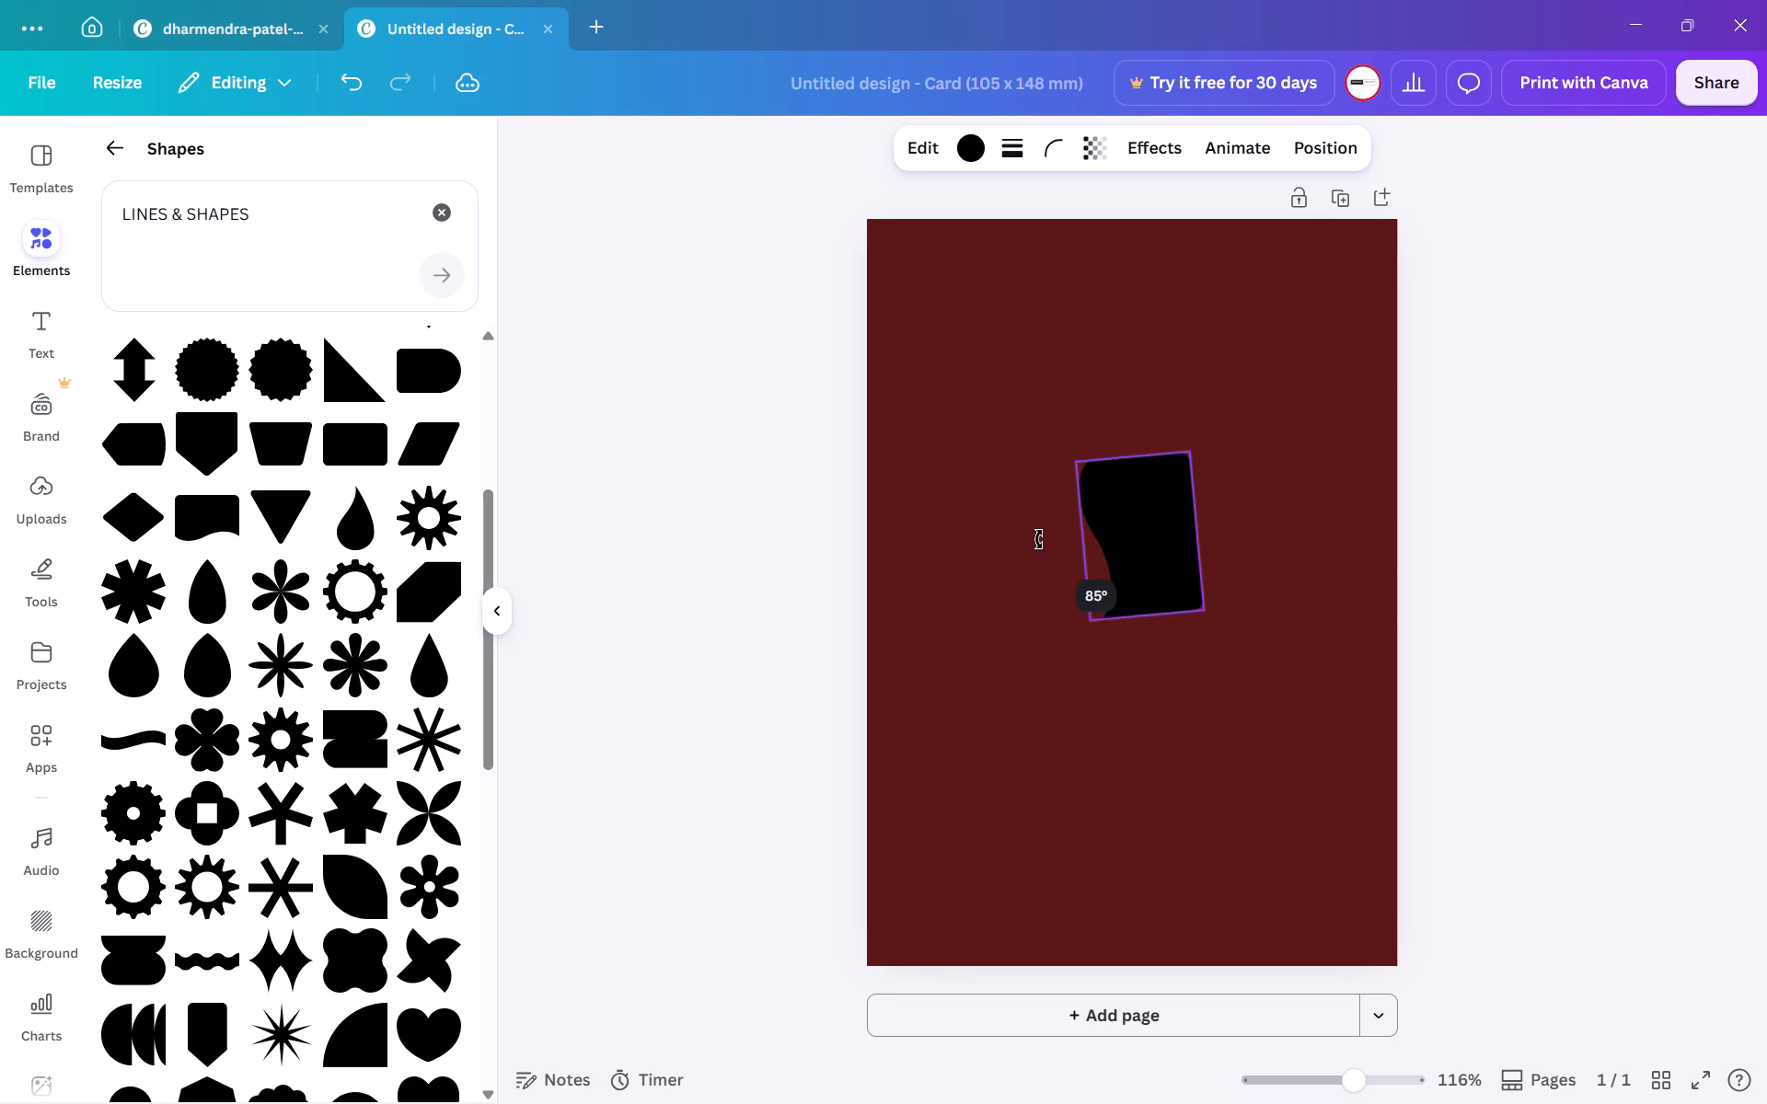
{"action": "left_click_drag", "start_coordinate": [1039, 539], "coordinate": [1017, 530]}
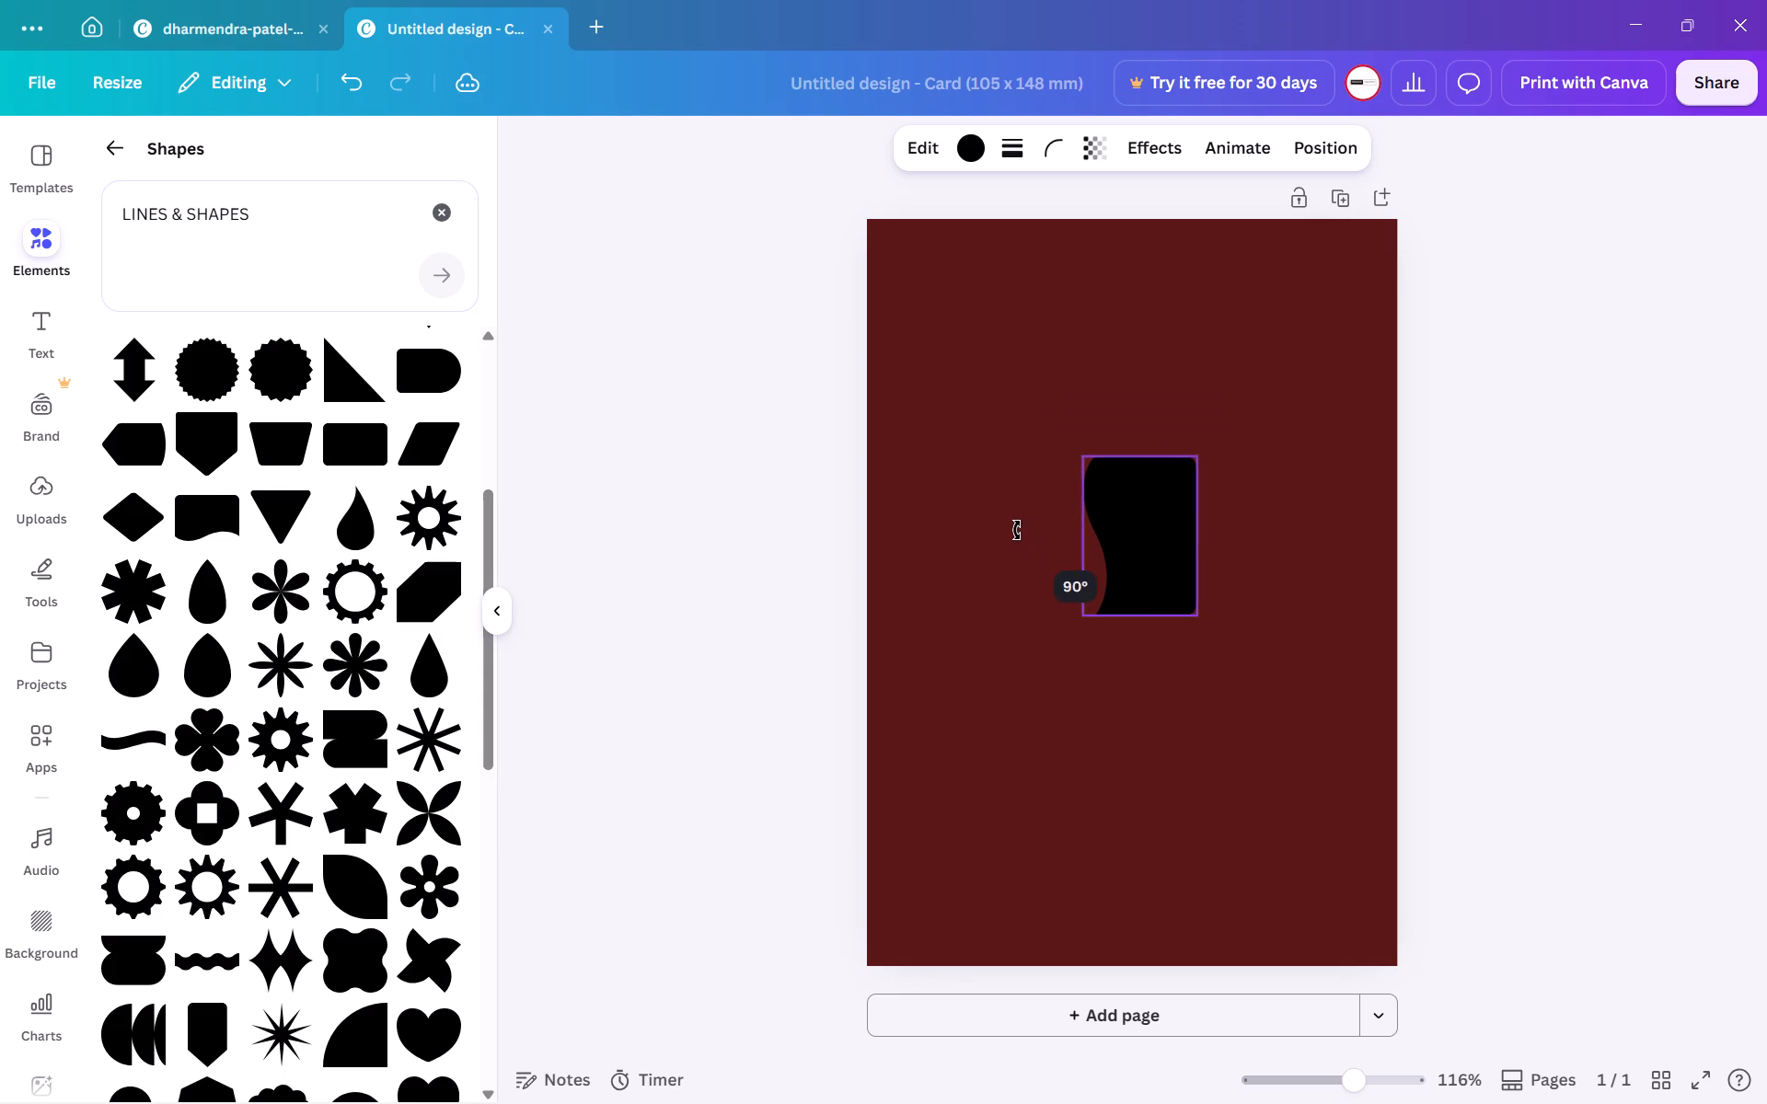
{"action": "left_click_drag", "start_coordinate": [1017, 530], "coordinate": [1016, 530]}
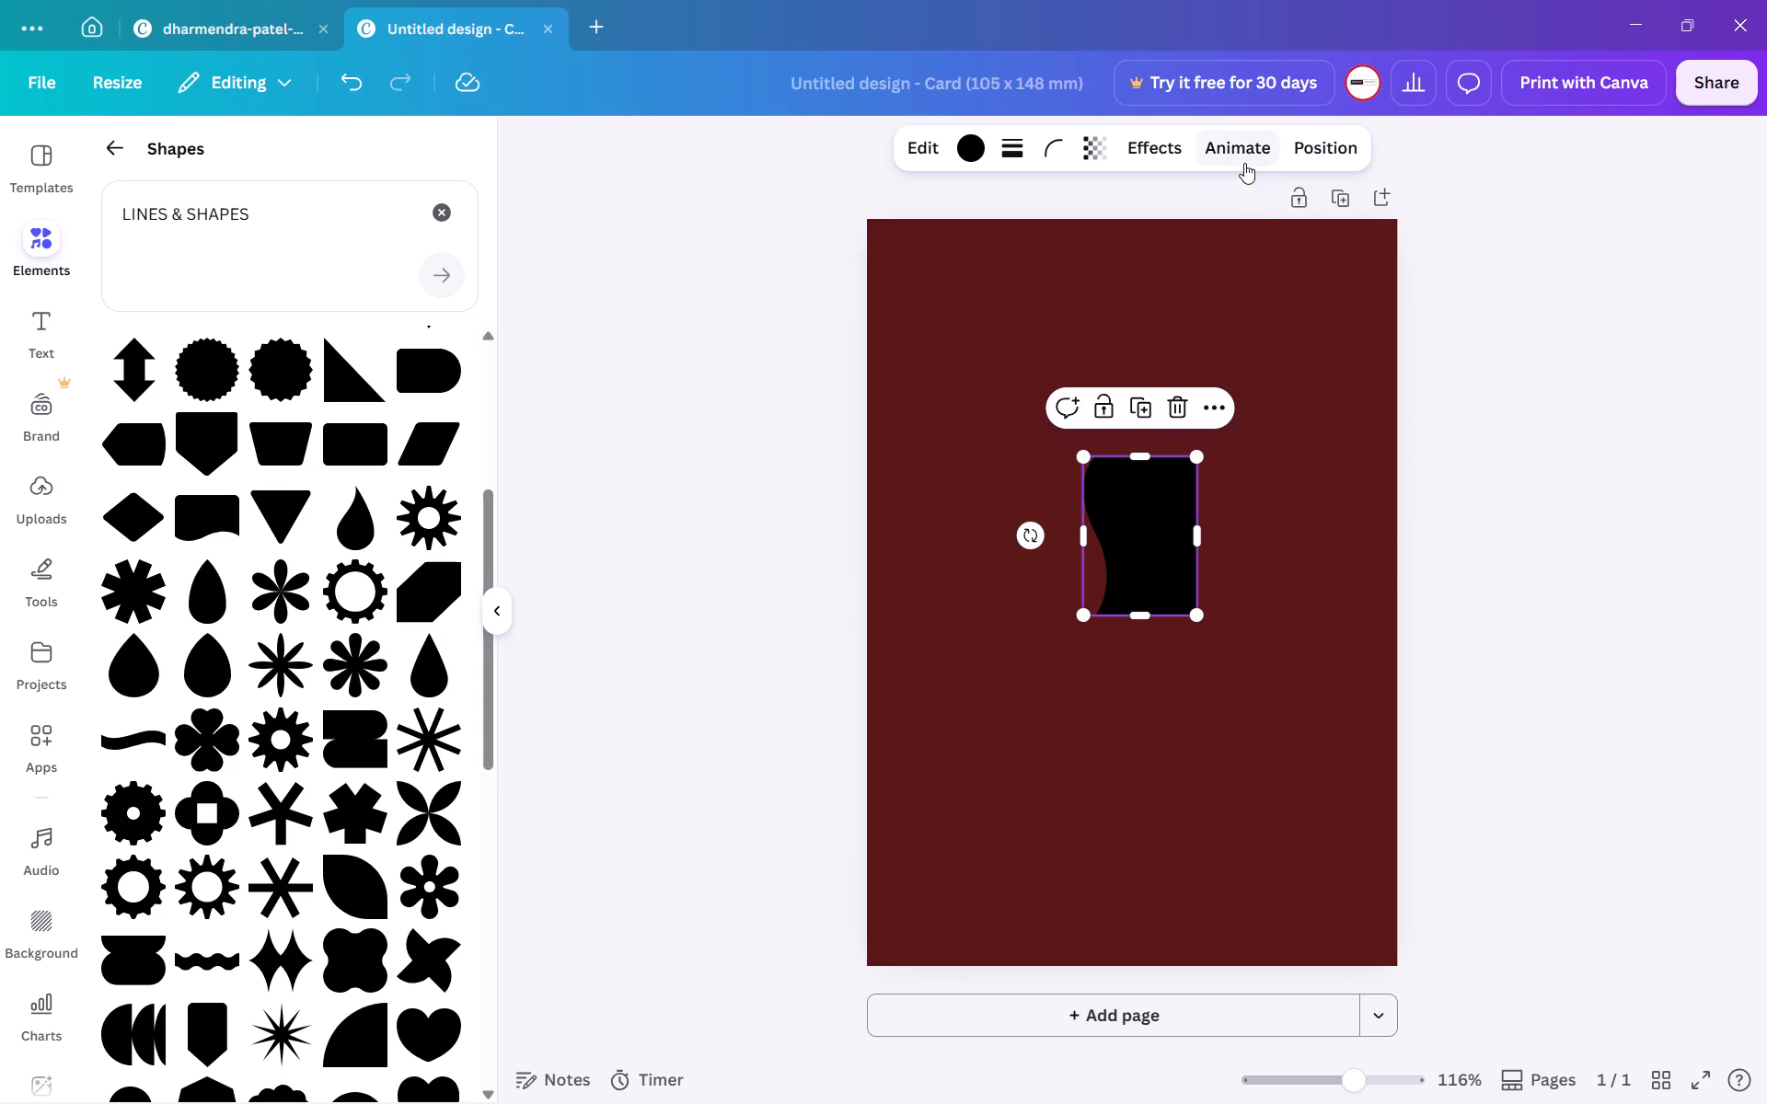
Examine the effects, transparency, corner rounding, animation and position options available for the black wavy-edged shape.
{"action": "left_click", "coordinate": [1135, 565]}
{"action": "left_click", "coordinate": [1238, 681]}
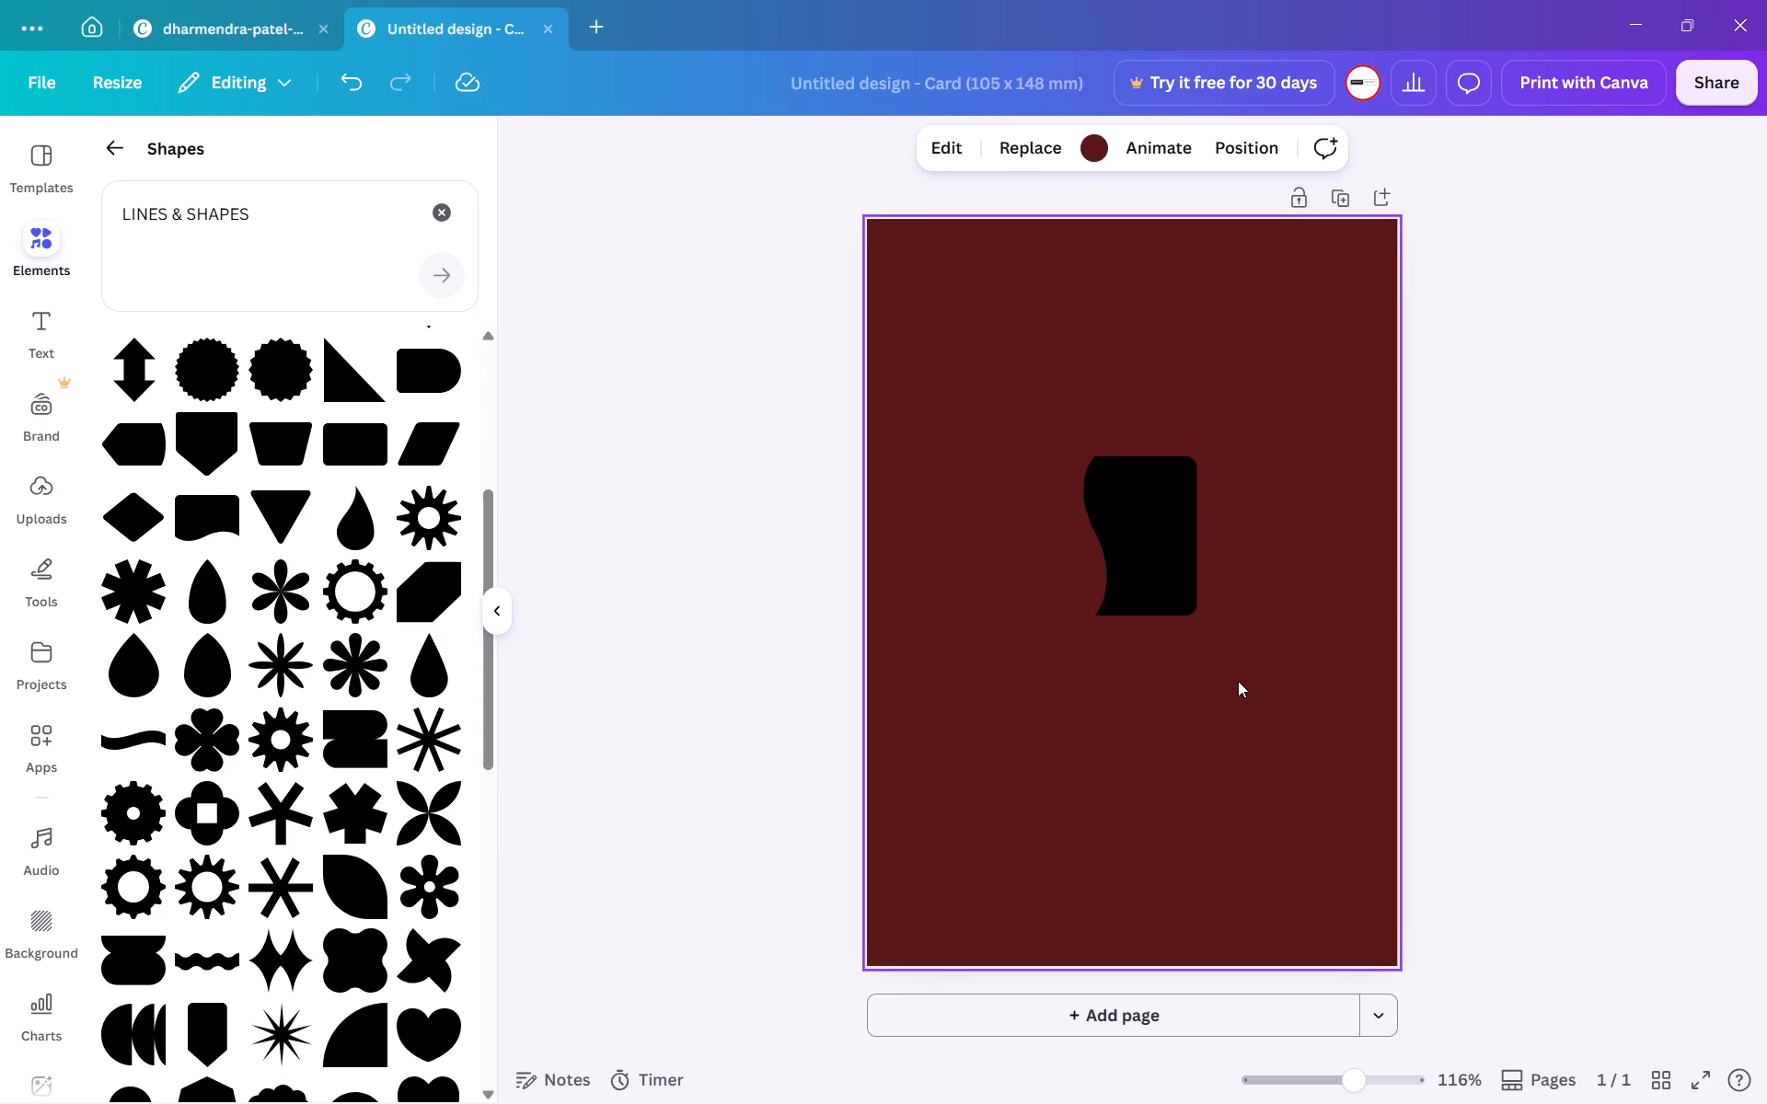
{"action": "left_click", "coordinate": [1146, 534]}
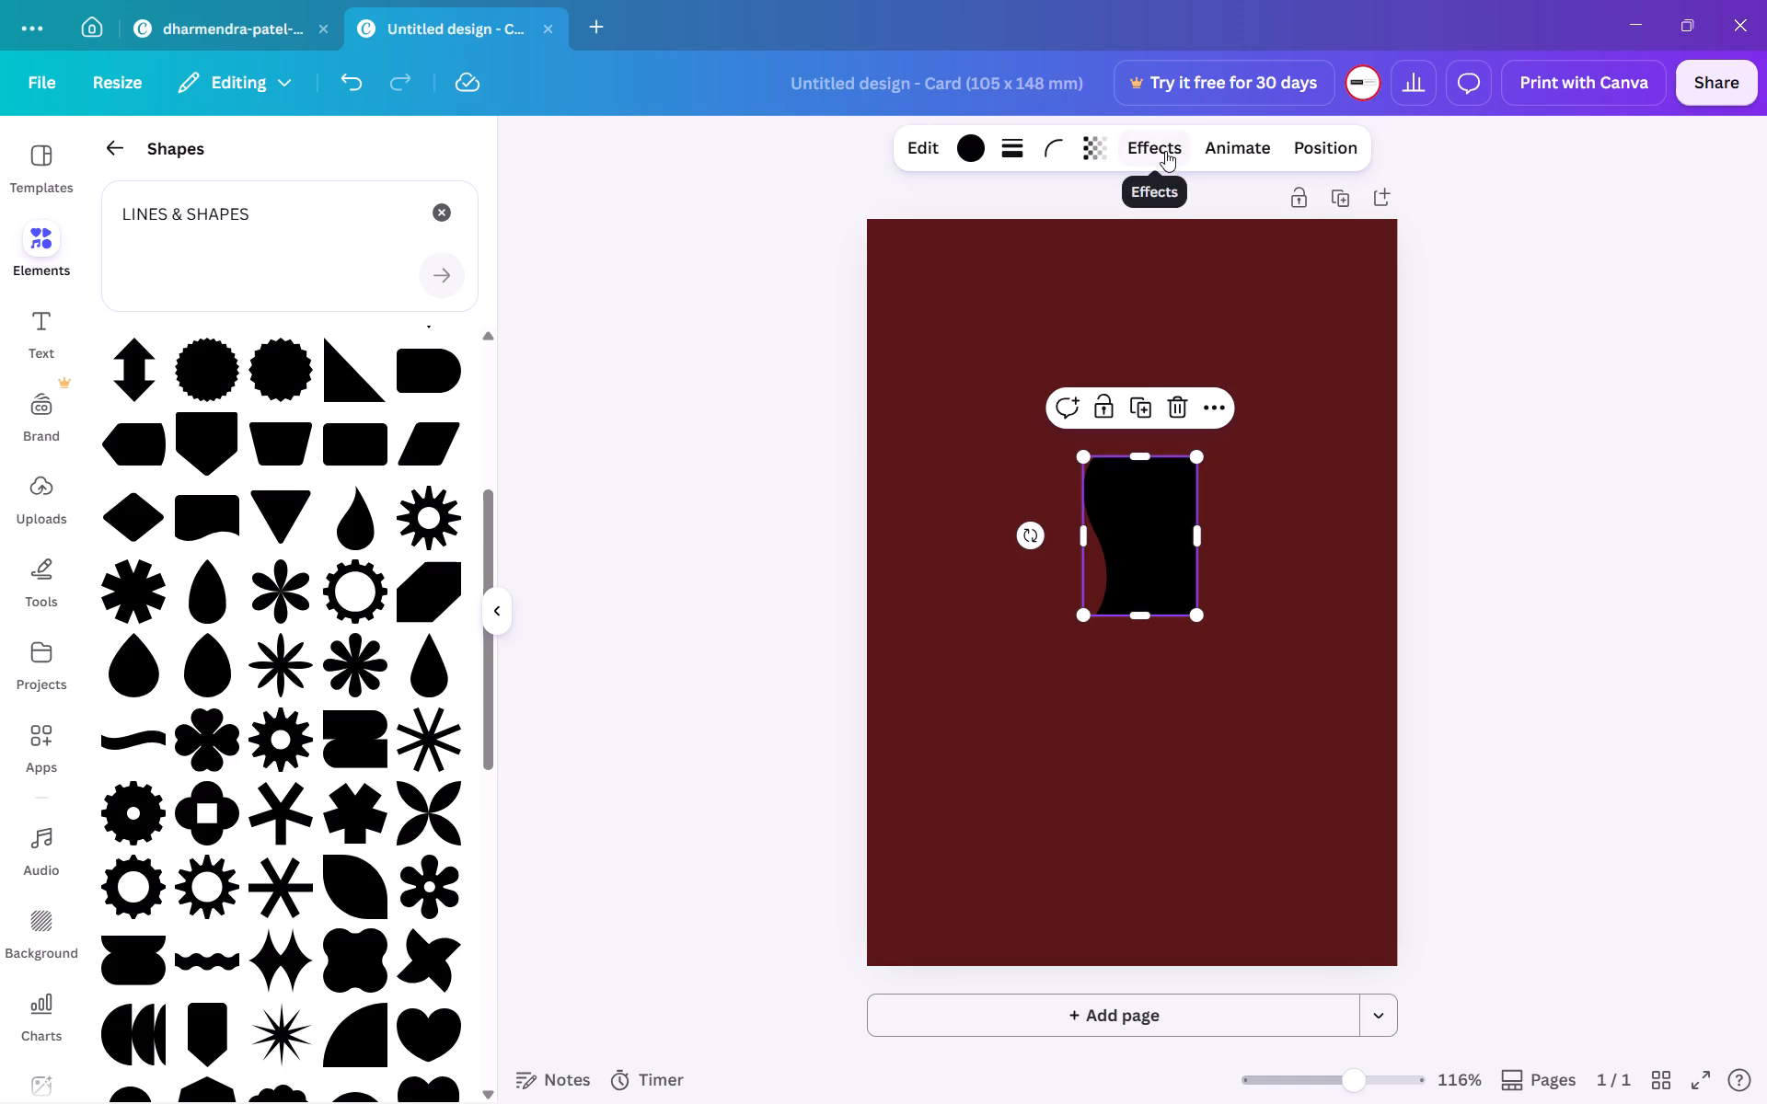
{"action": "left_click", "coordinate": [1165, 151]}
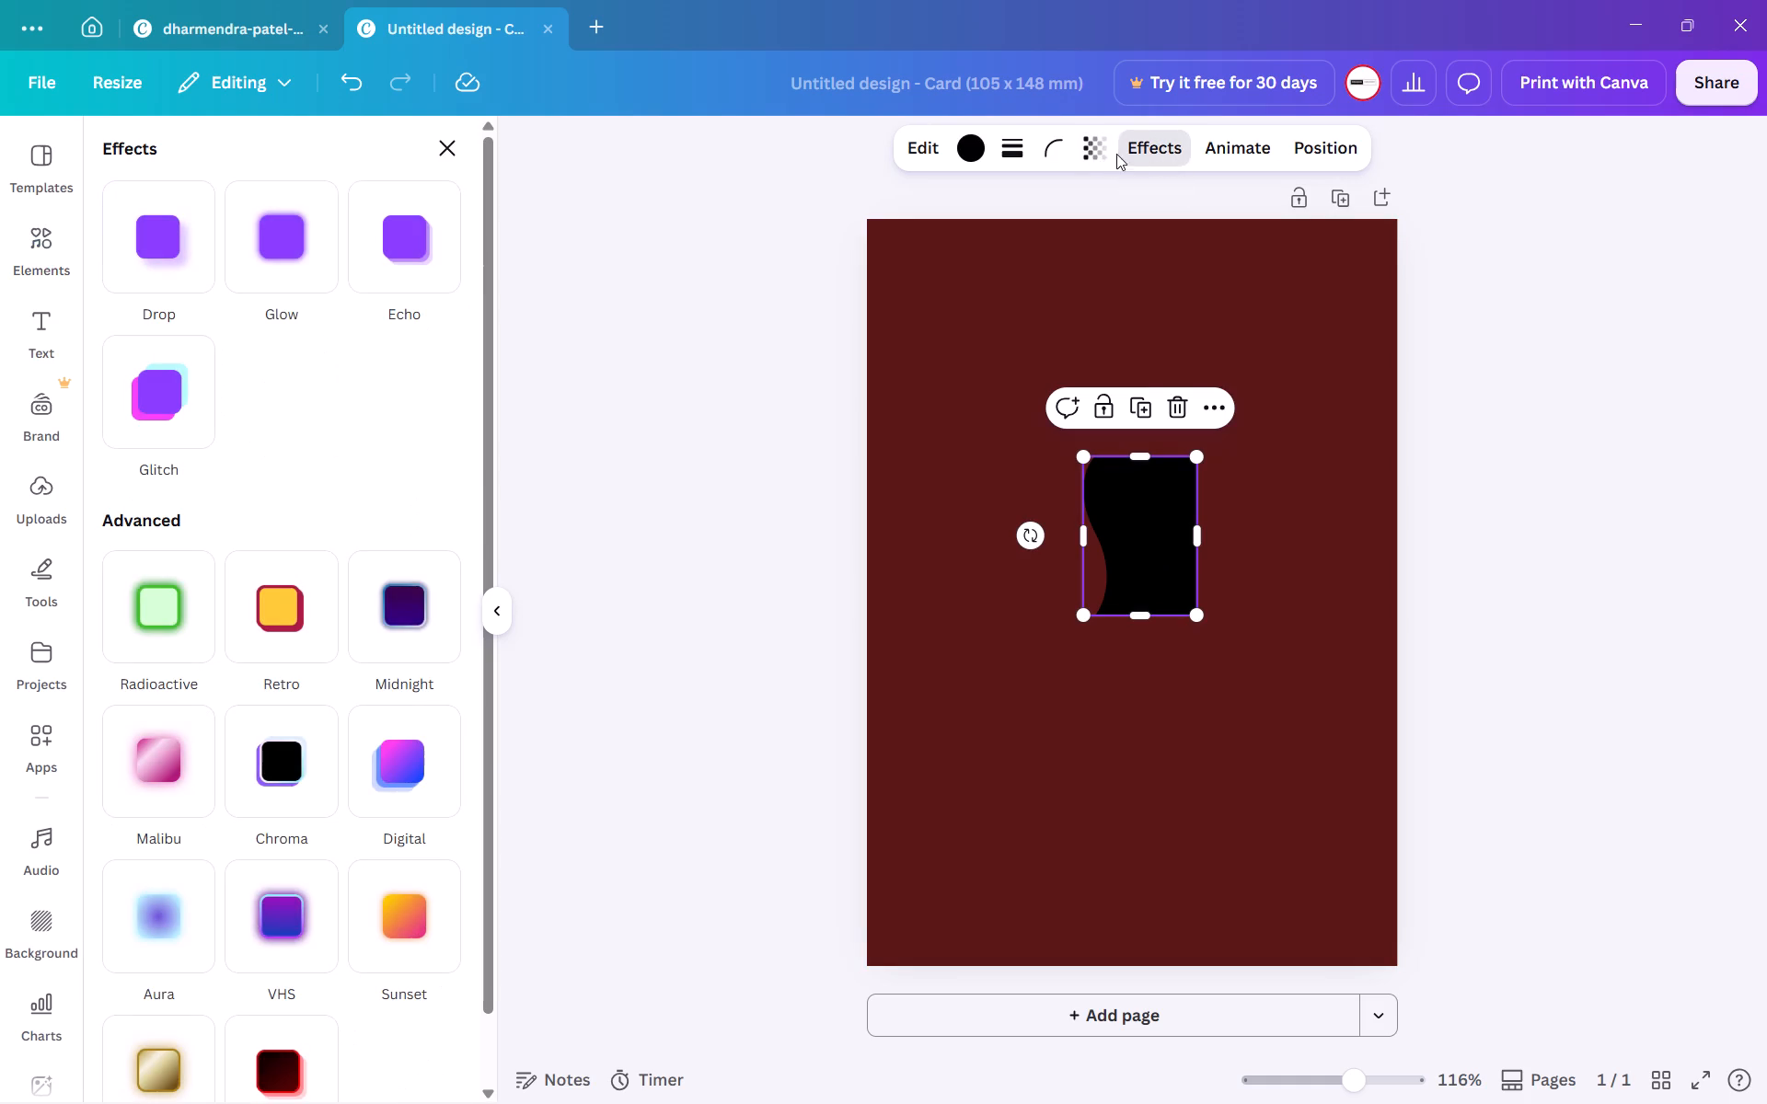
{"action": "left_click", "coordinate": [1090, 152]}
{"action": "left_click", "coordinate": [1044, 148]}
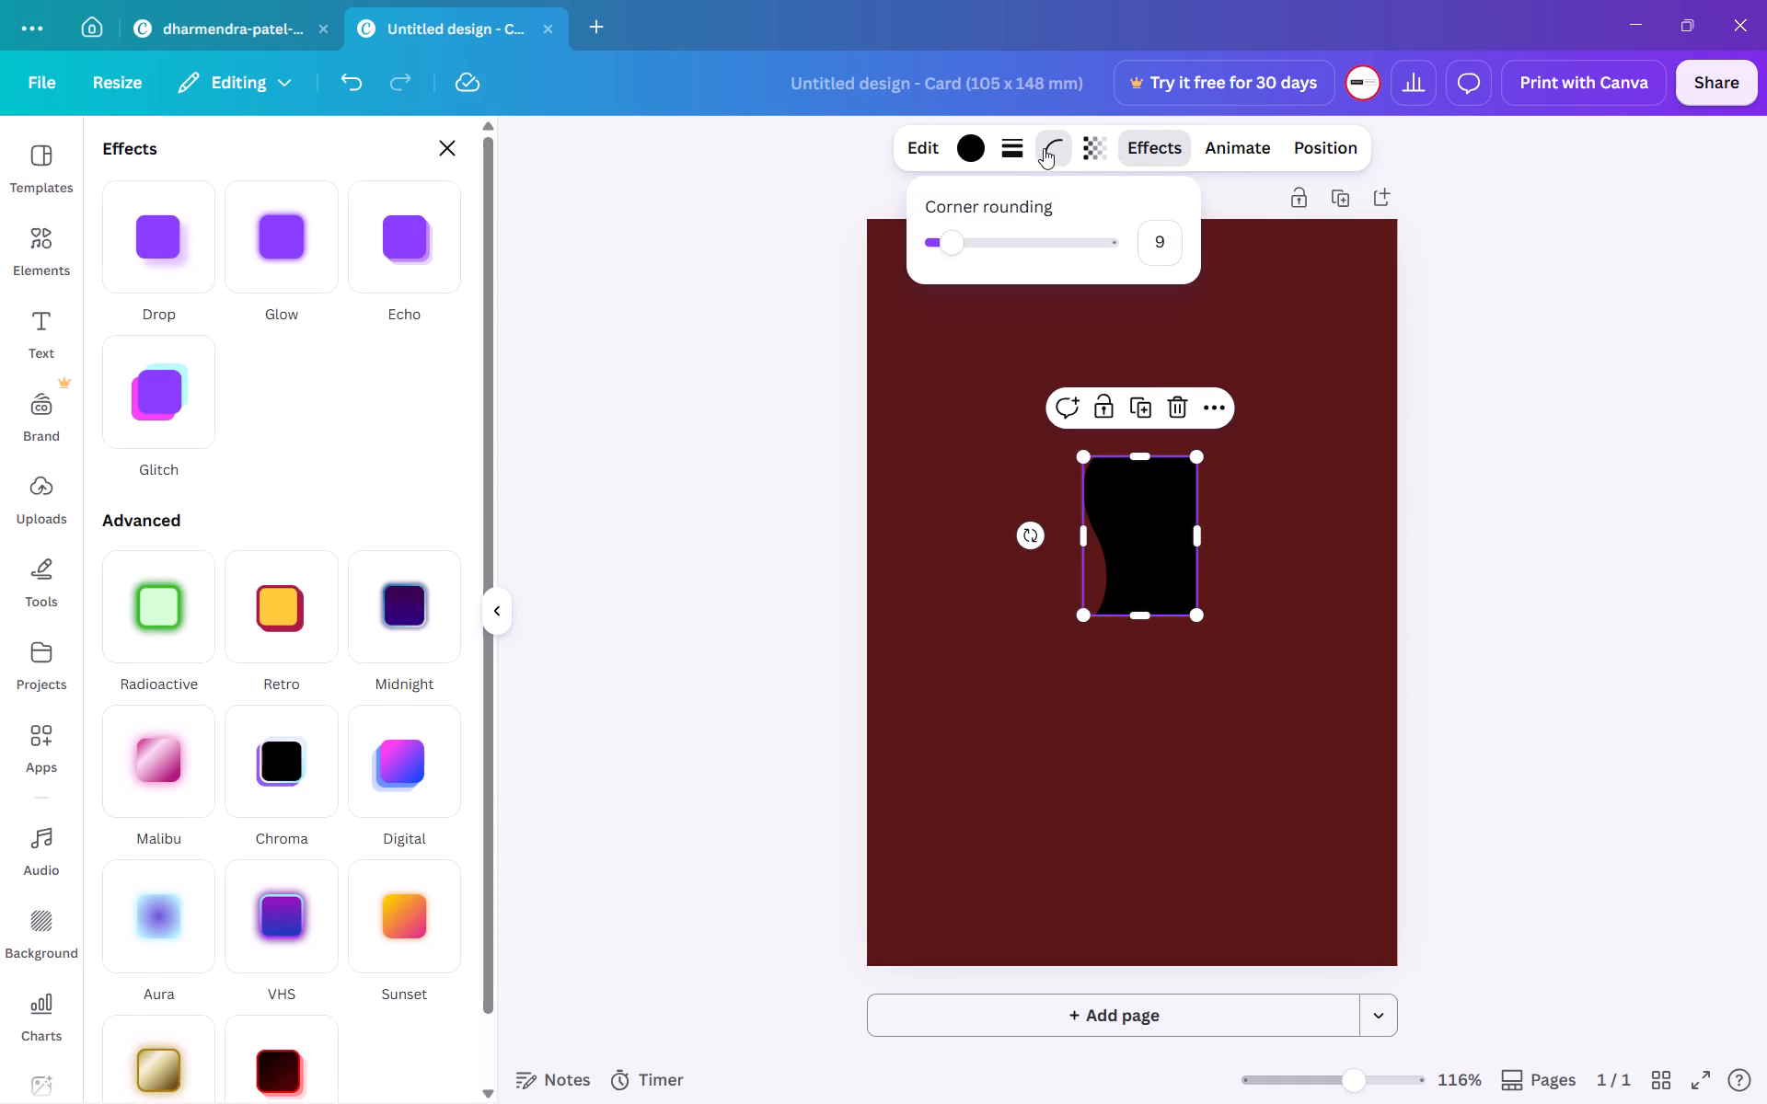
{"action": "left_click", "coordinate": [1227, 146]}
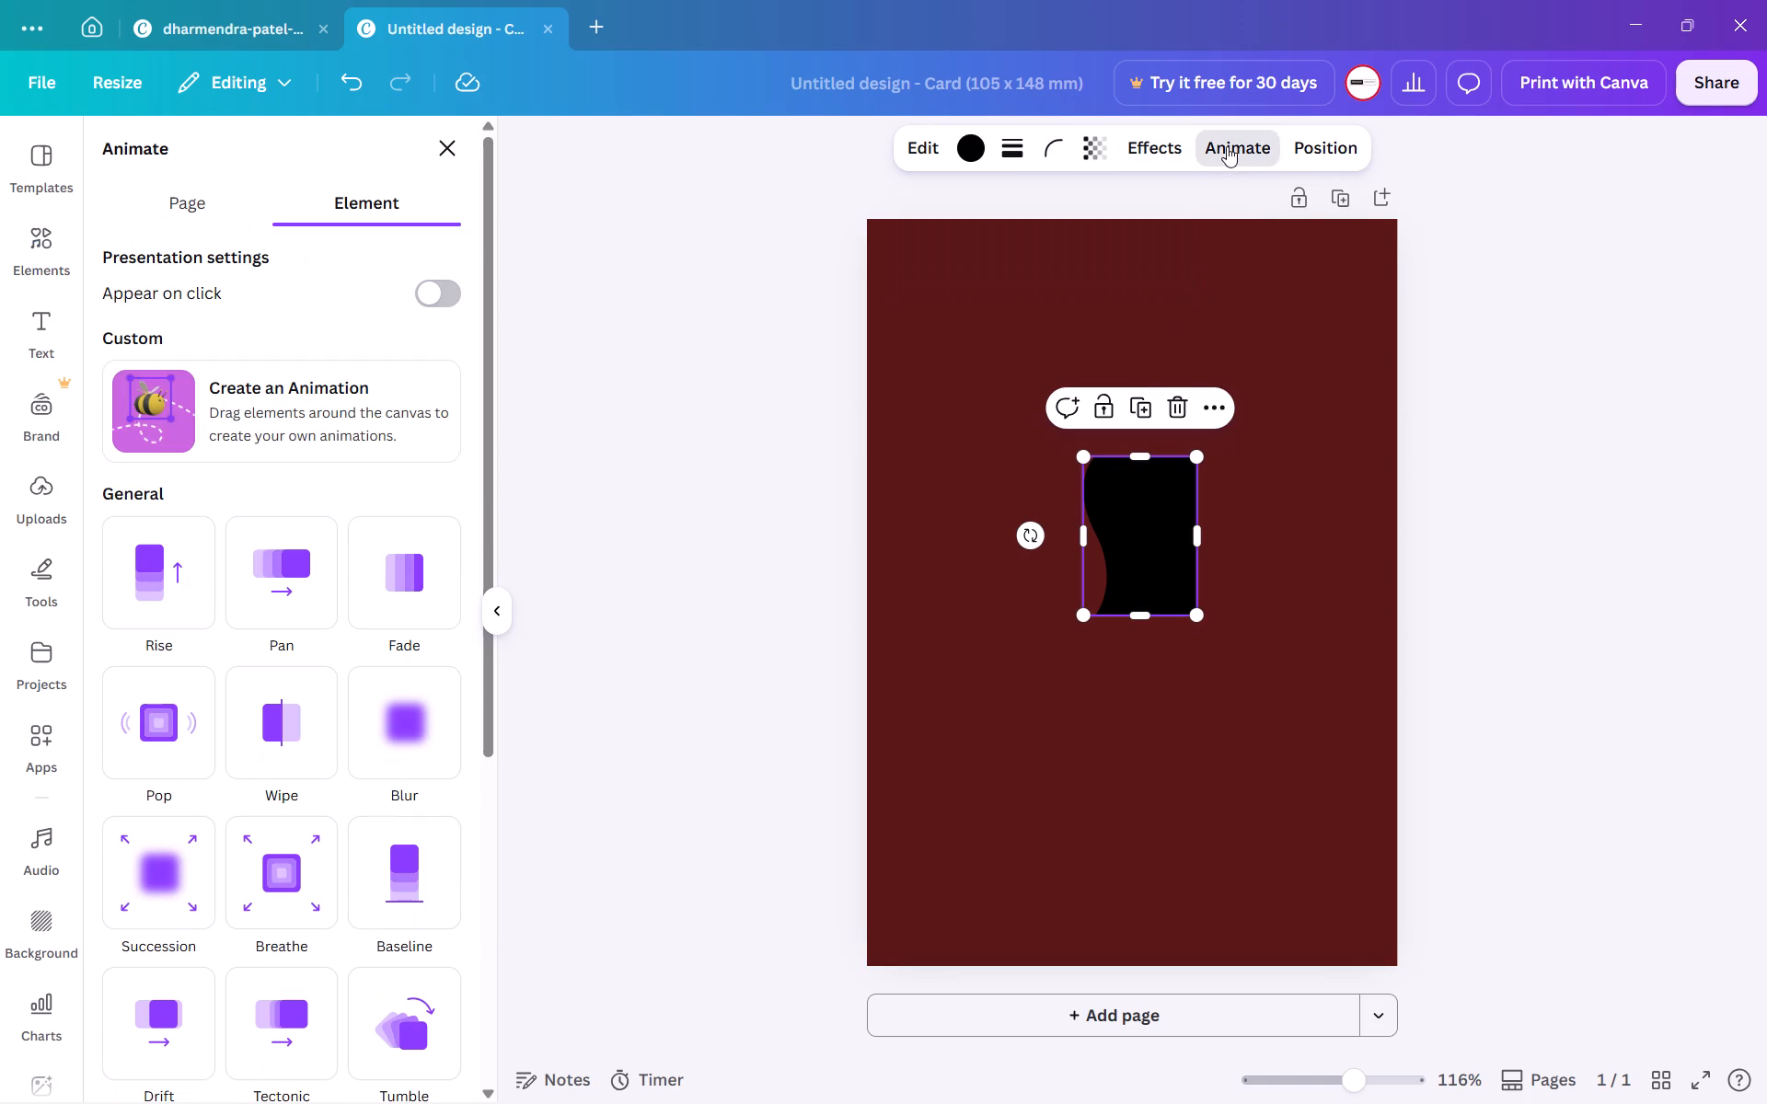
{"action": "left_click", "coordinate": [1345, 141]}
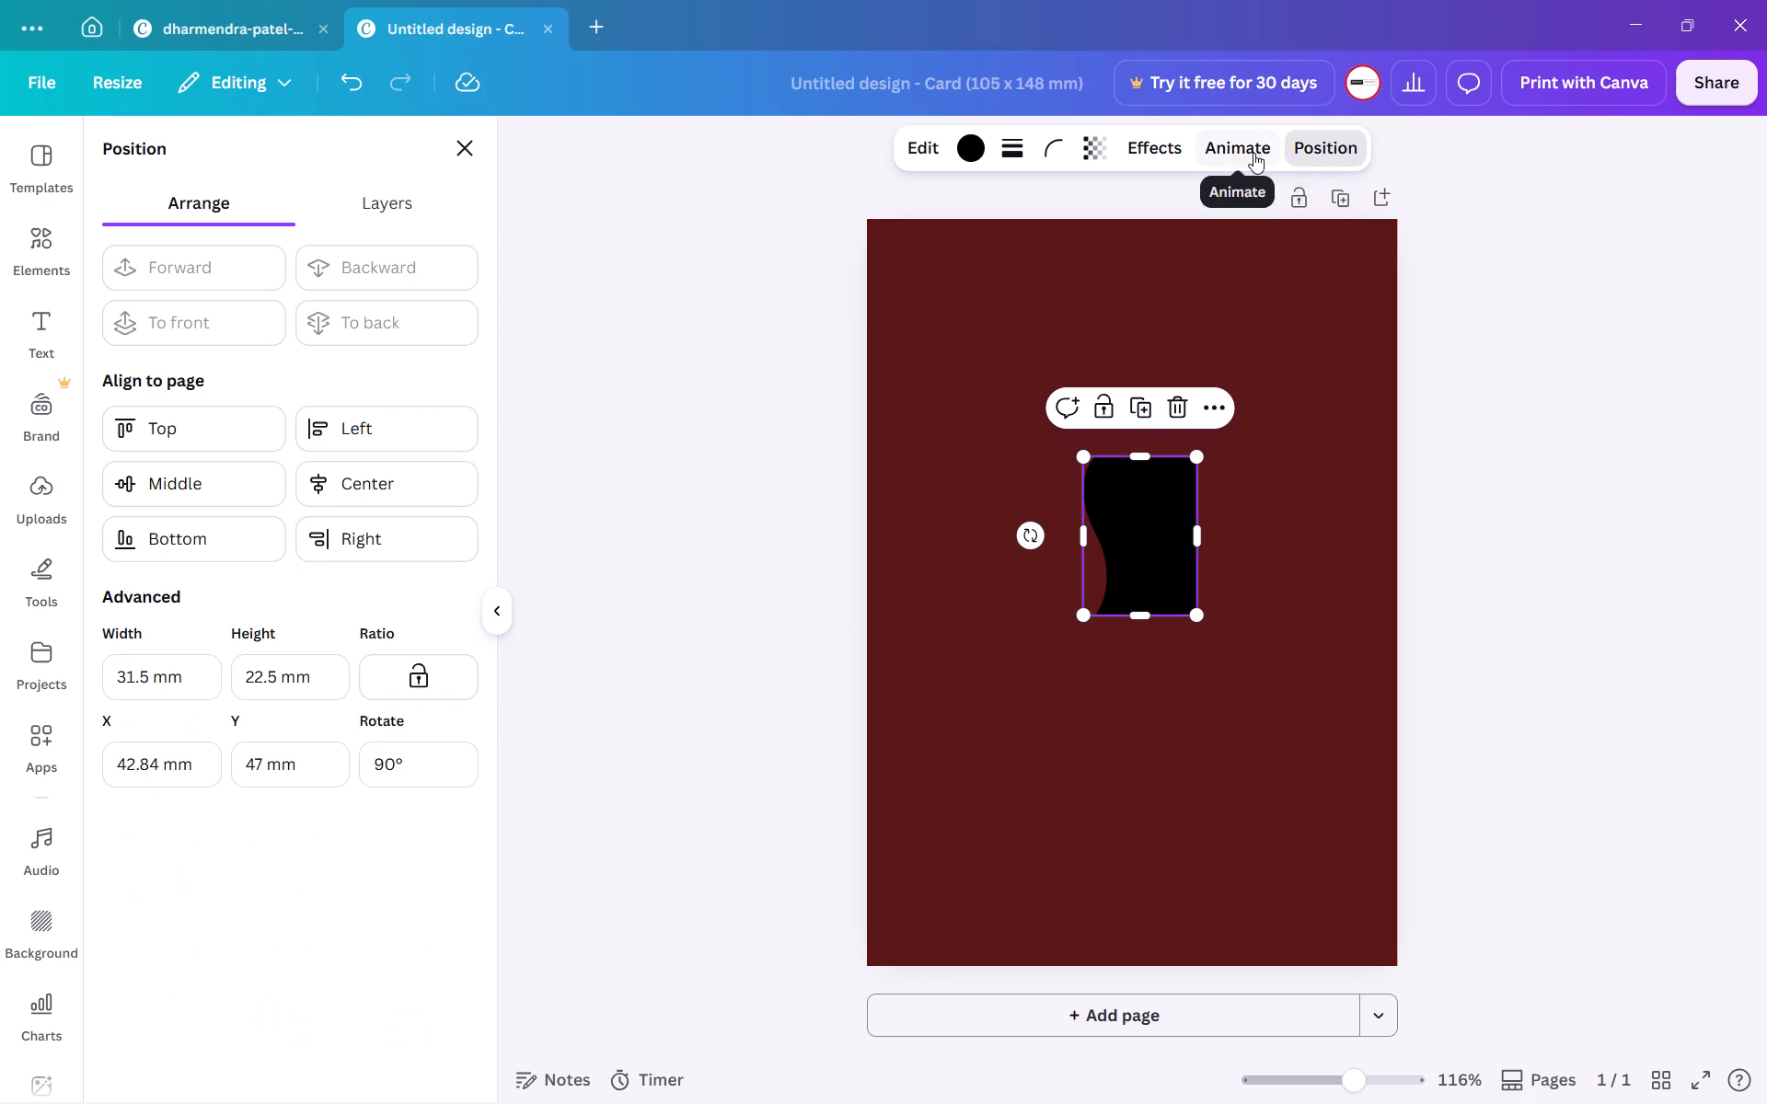
{"action": "left_click", "coordinate": [1167, 485]}
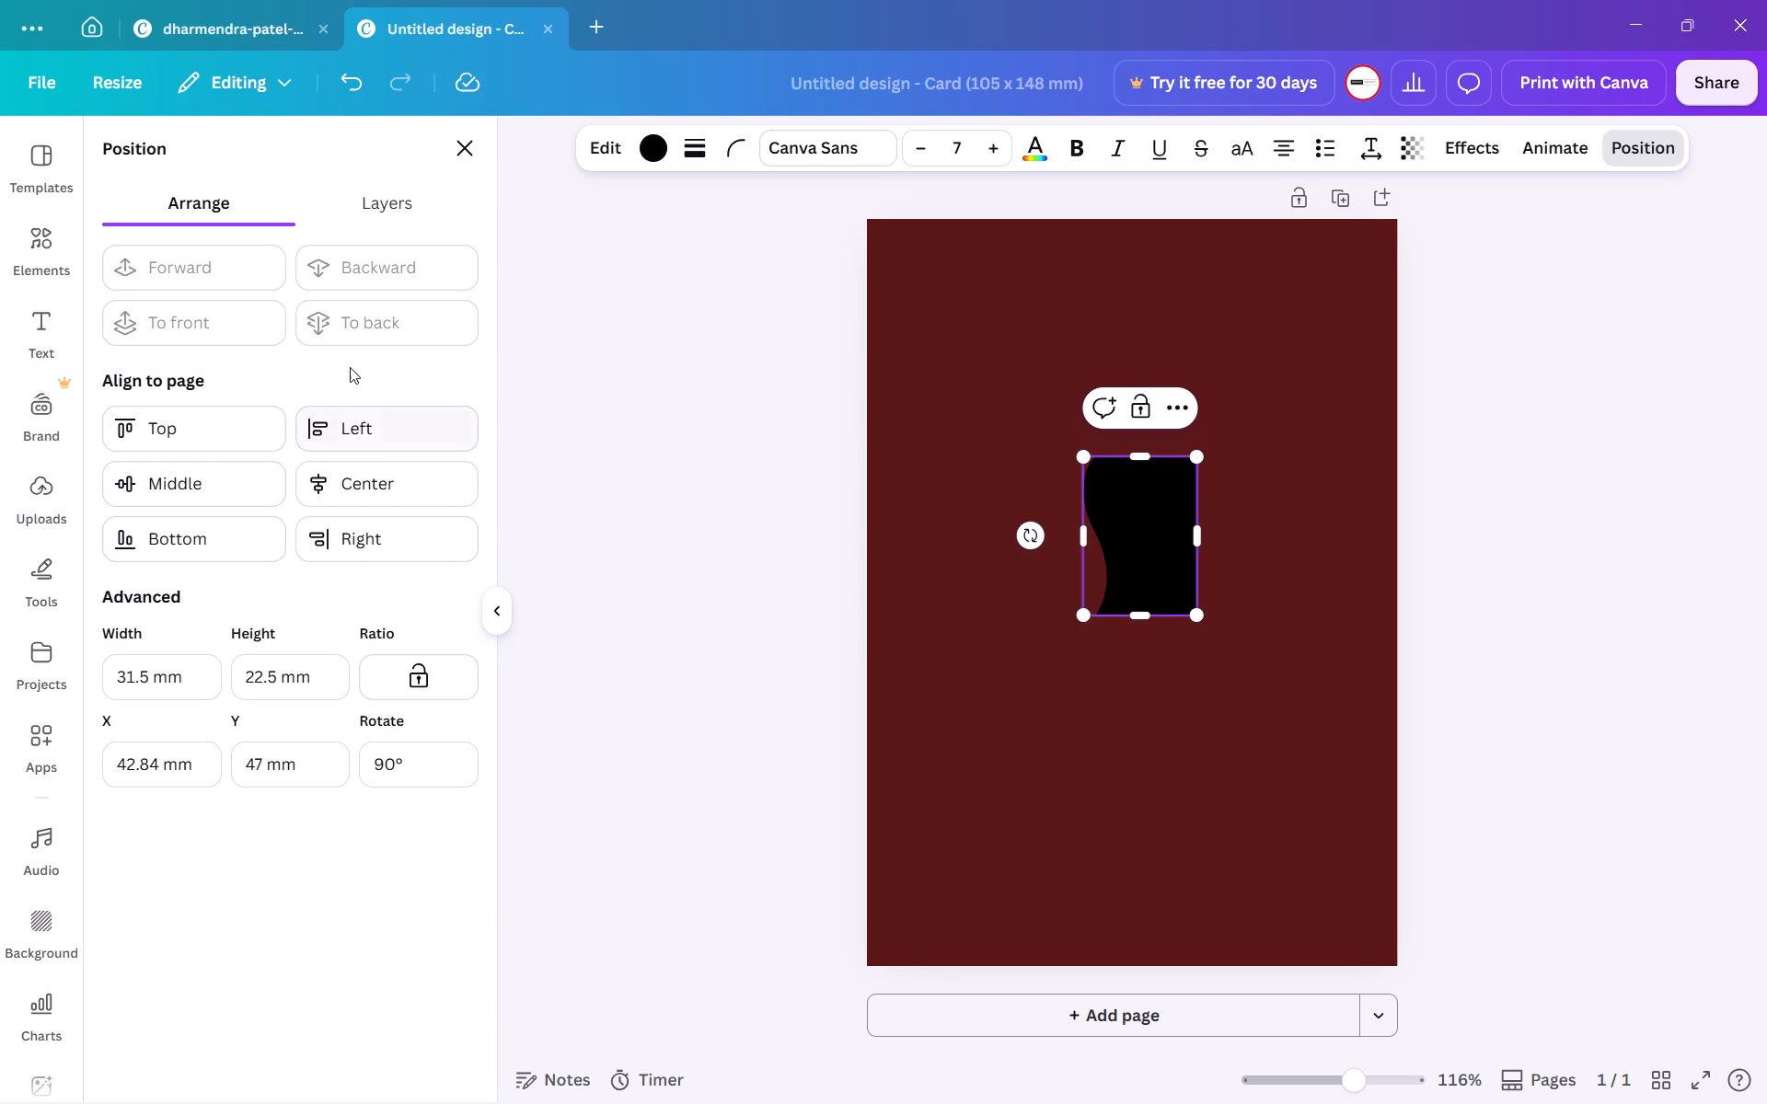
{"action": "scroll", "coordinate": [280, 489], "scroll_direction": "down", "scroll_amount": 3}
{"action": "left_click", "coordinate": [464, 161]}
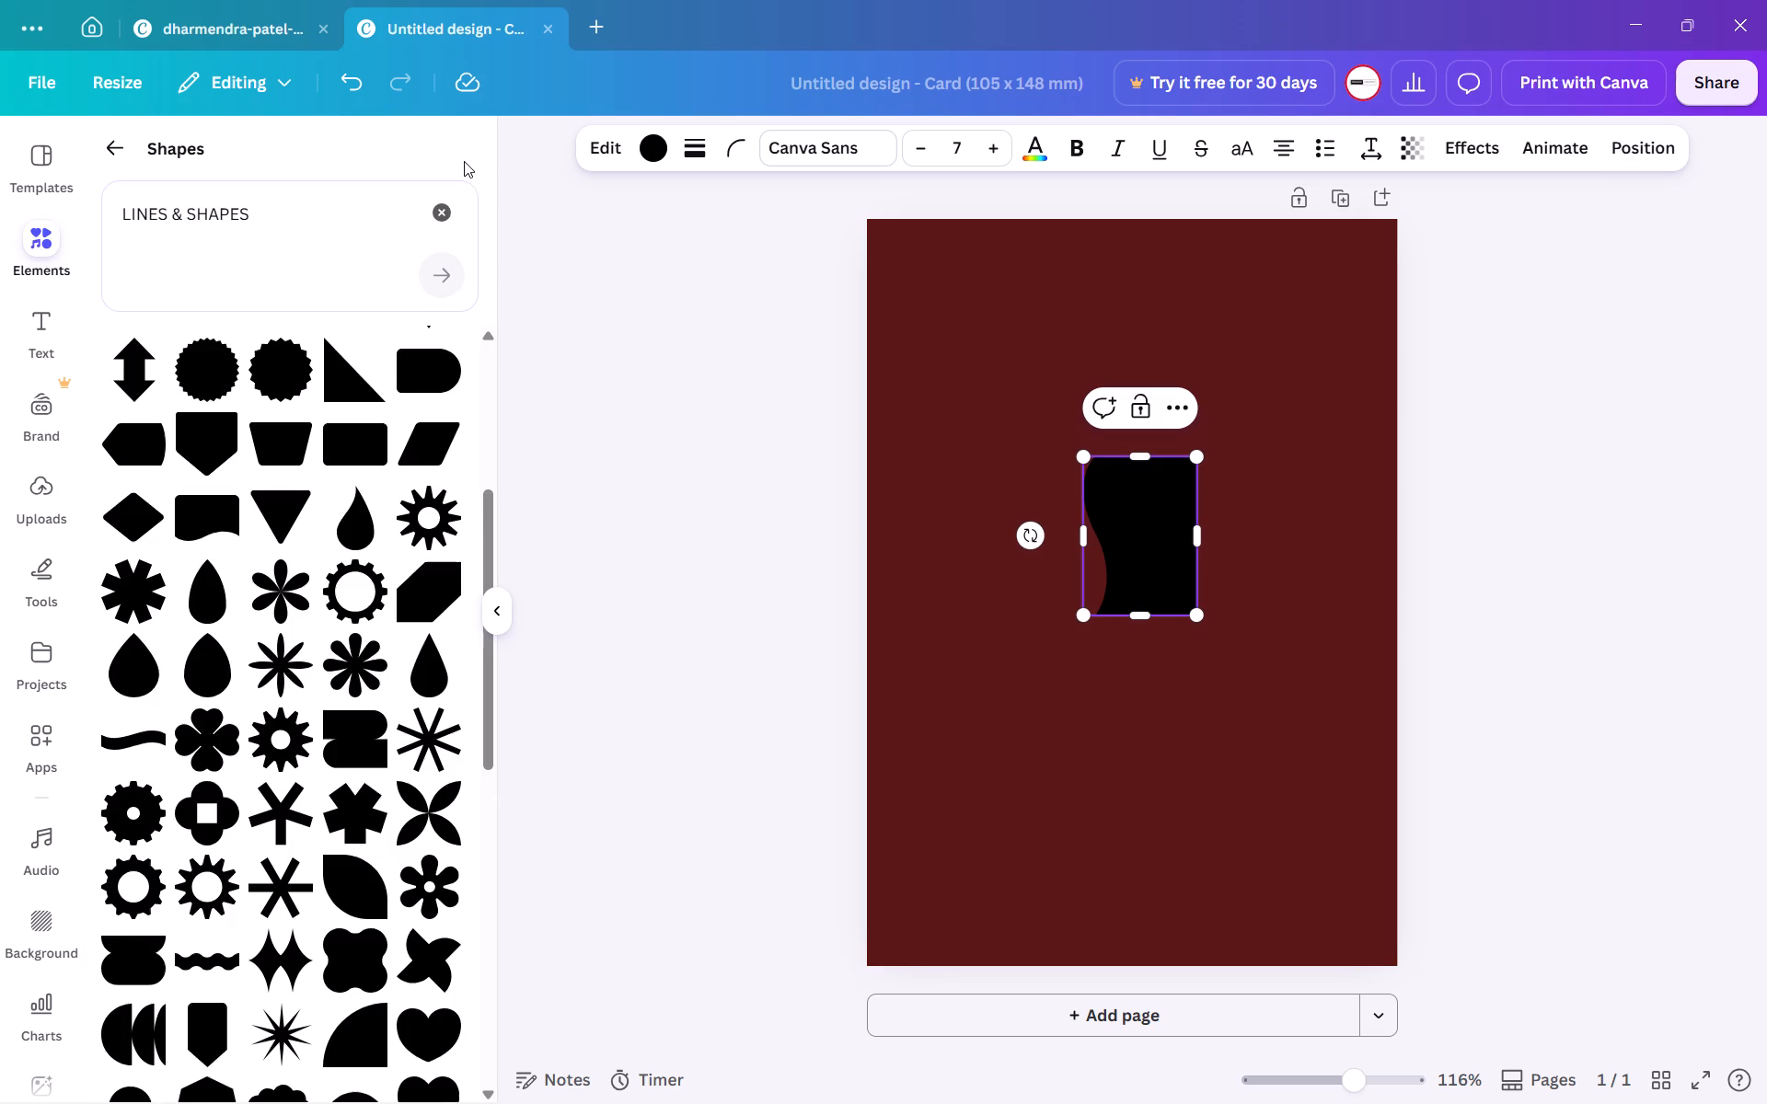
{"action": "scroll", "coordinate": [402, 382], "scroll_direction": "down", "scroll_amount": 1}
{"action": "left_click", "coordinate": [1126, 522]}
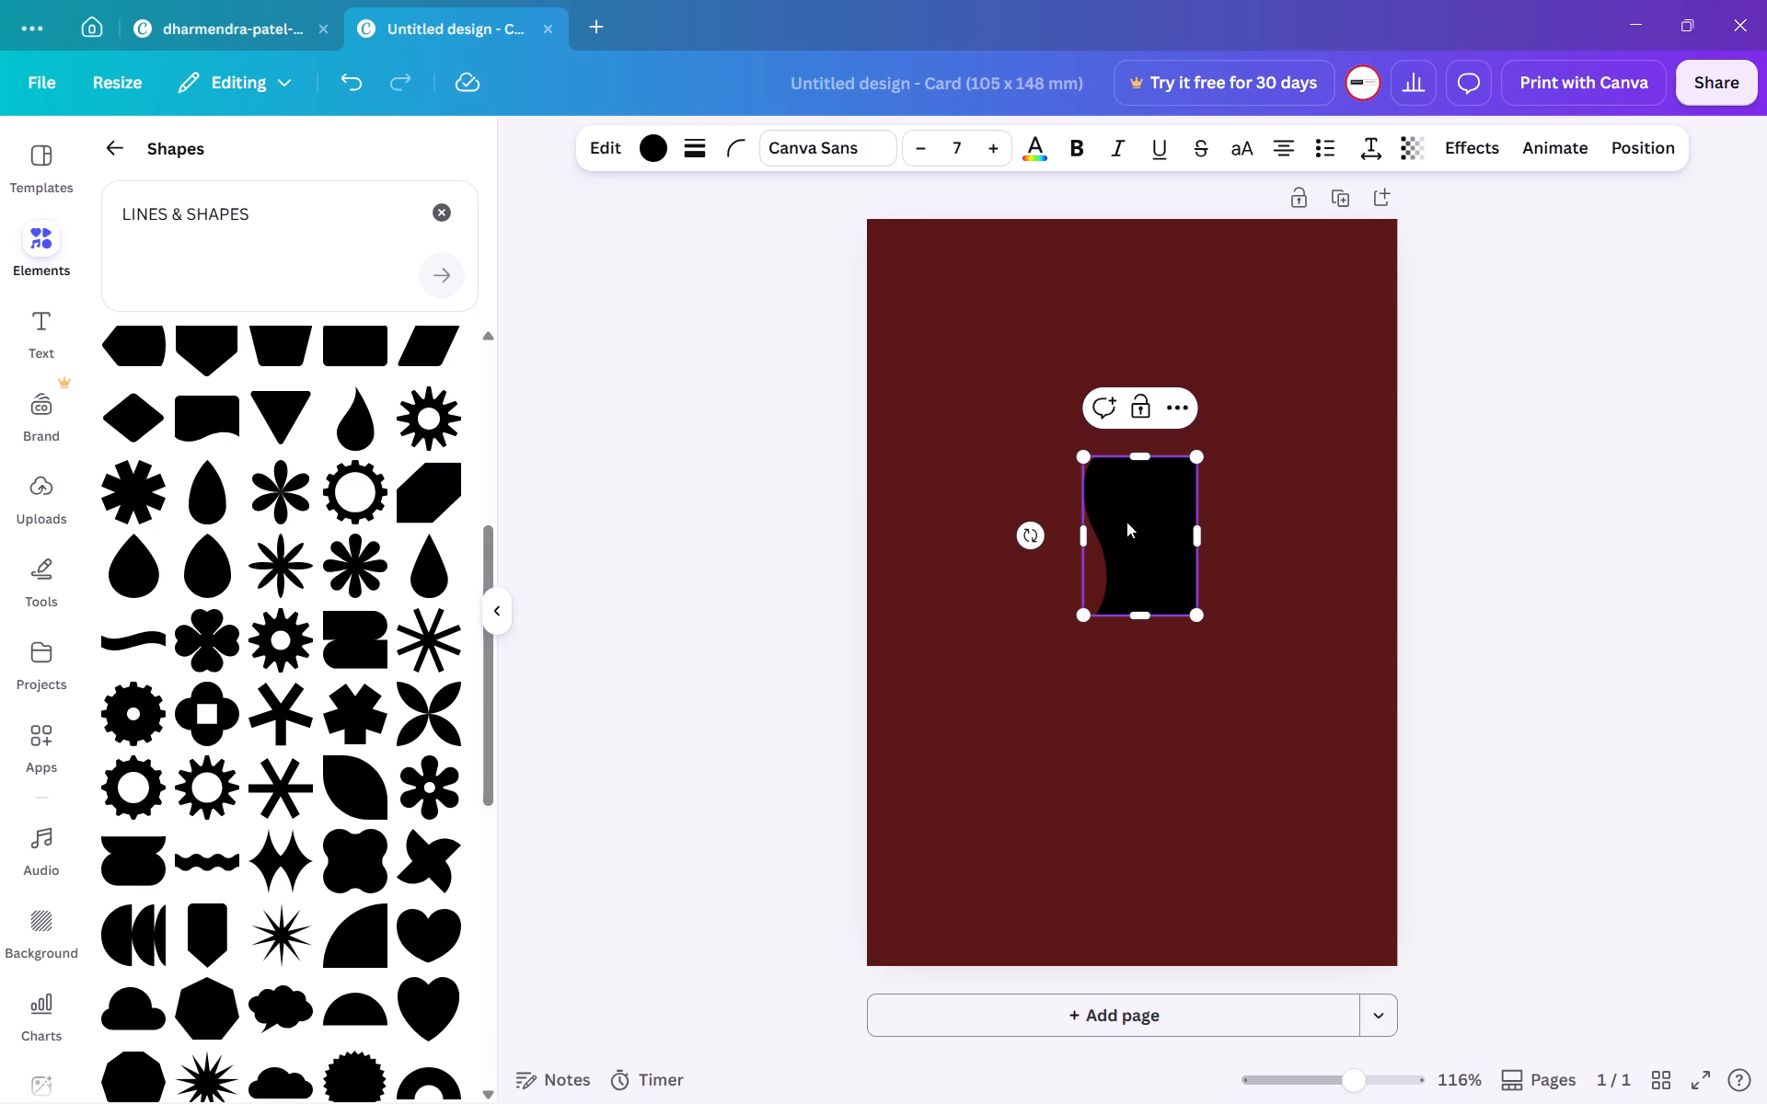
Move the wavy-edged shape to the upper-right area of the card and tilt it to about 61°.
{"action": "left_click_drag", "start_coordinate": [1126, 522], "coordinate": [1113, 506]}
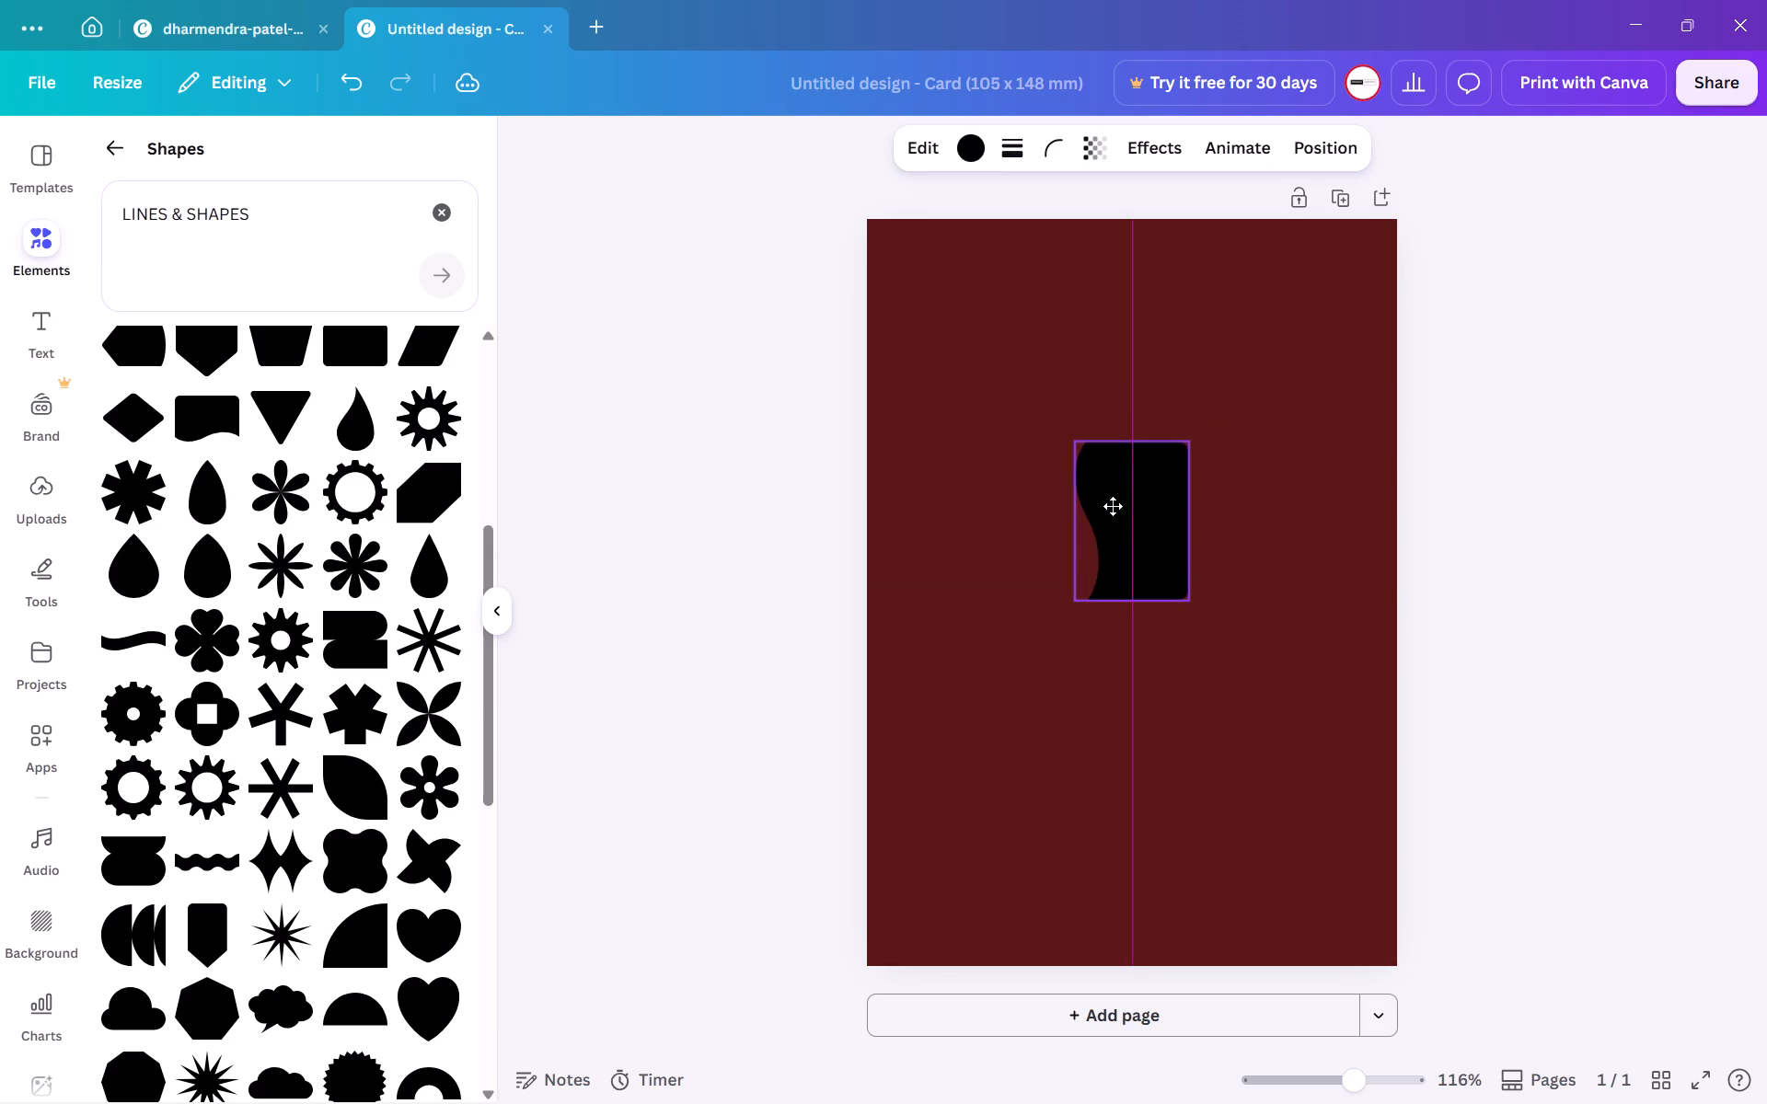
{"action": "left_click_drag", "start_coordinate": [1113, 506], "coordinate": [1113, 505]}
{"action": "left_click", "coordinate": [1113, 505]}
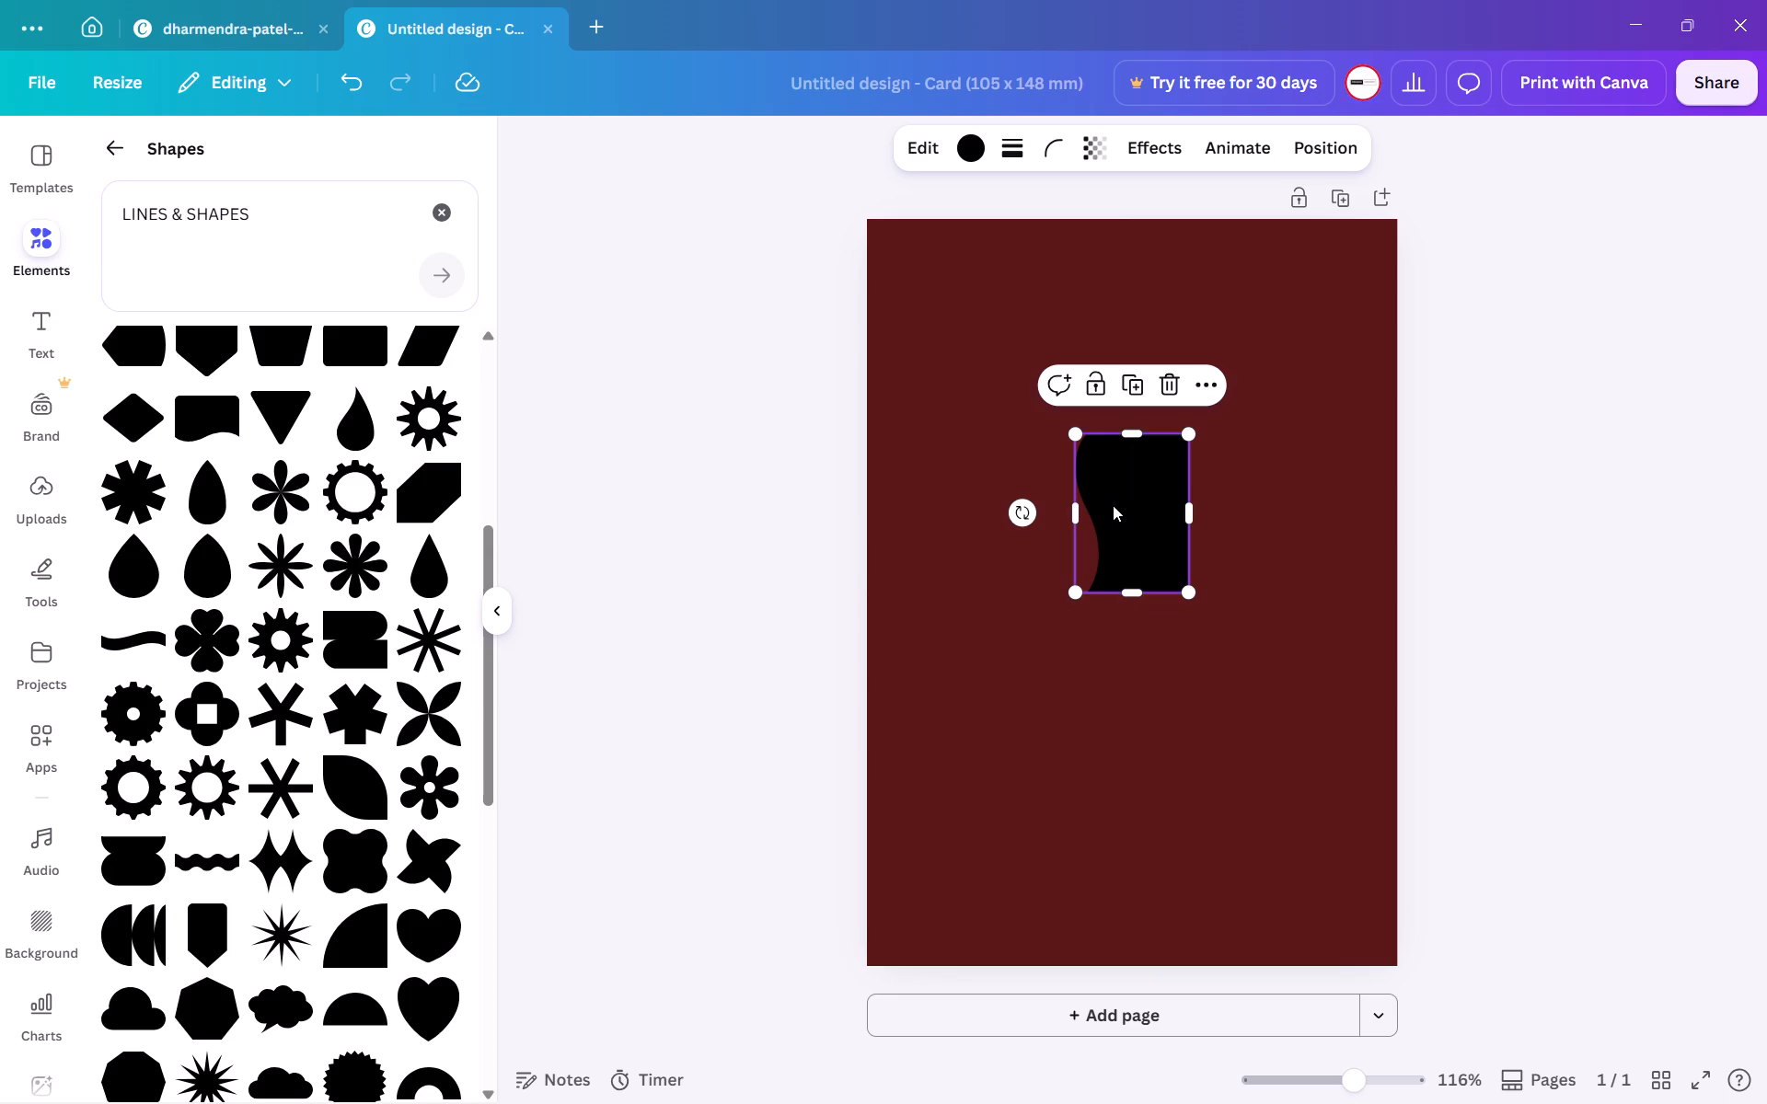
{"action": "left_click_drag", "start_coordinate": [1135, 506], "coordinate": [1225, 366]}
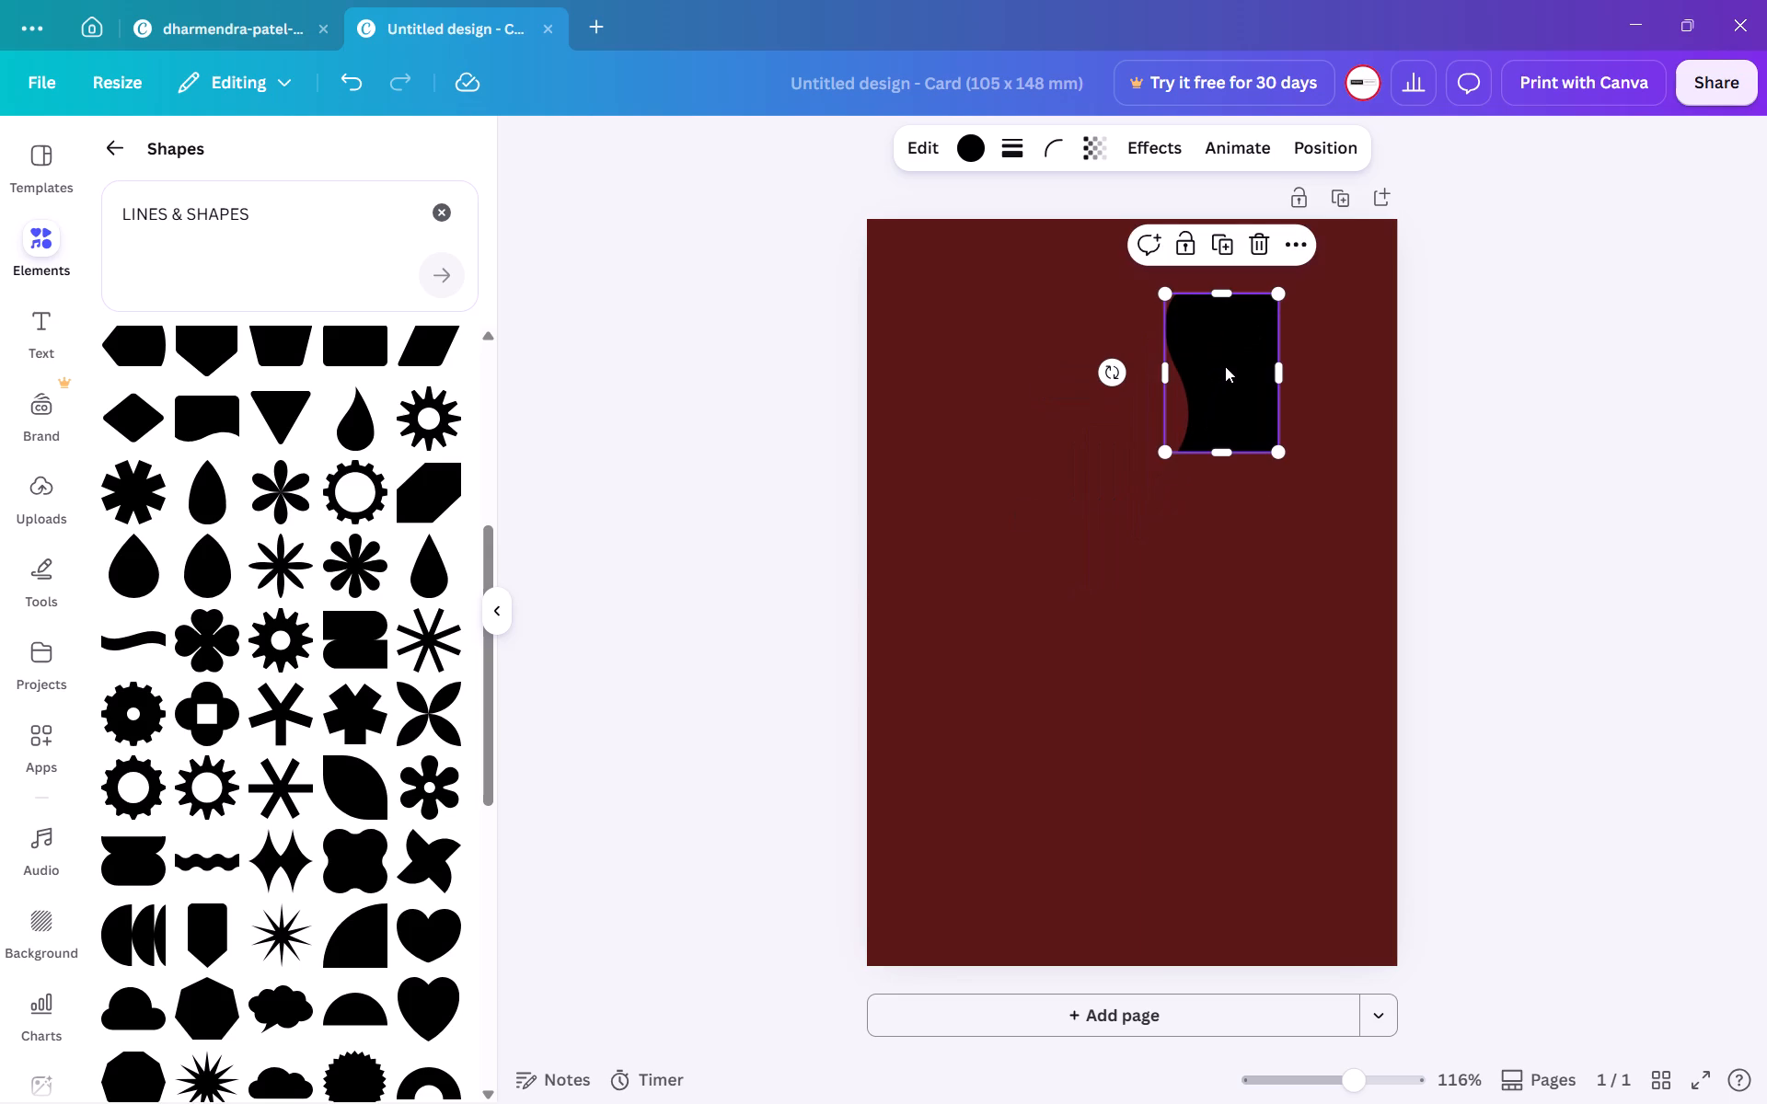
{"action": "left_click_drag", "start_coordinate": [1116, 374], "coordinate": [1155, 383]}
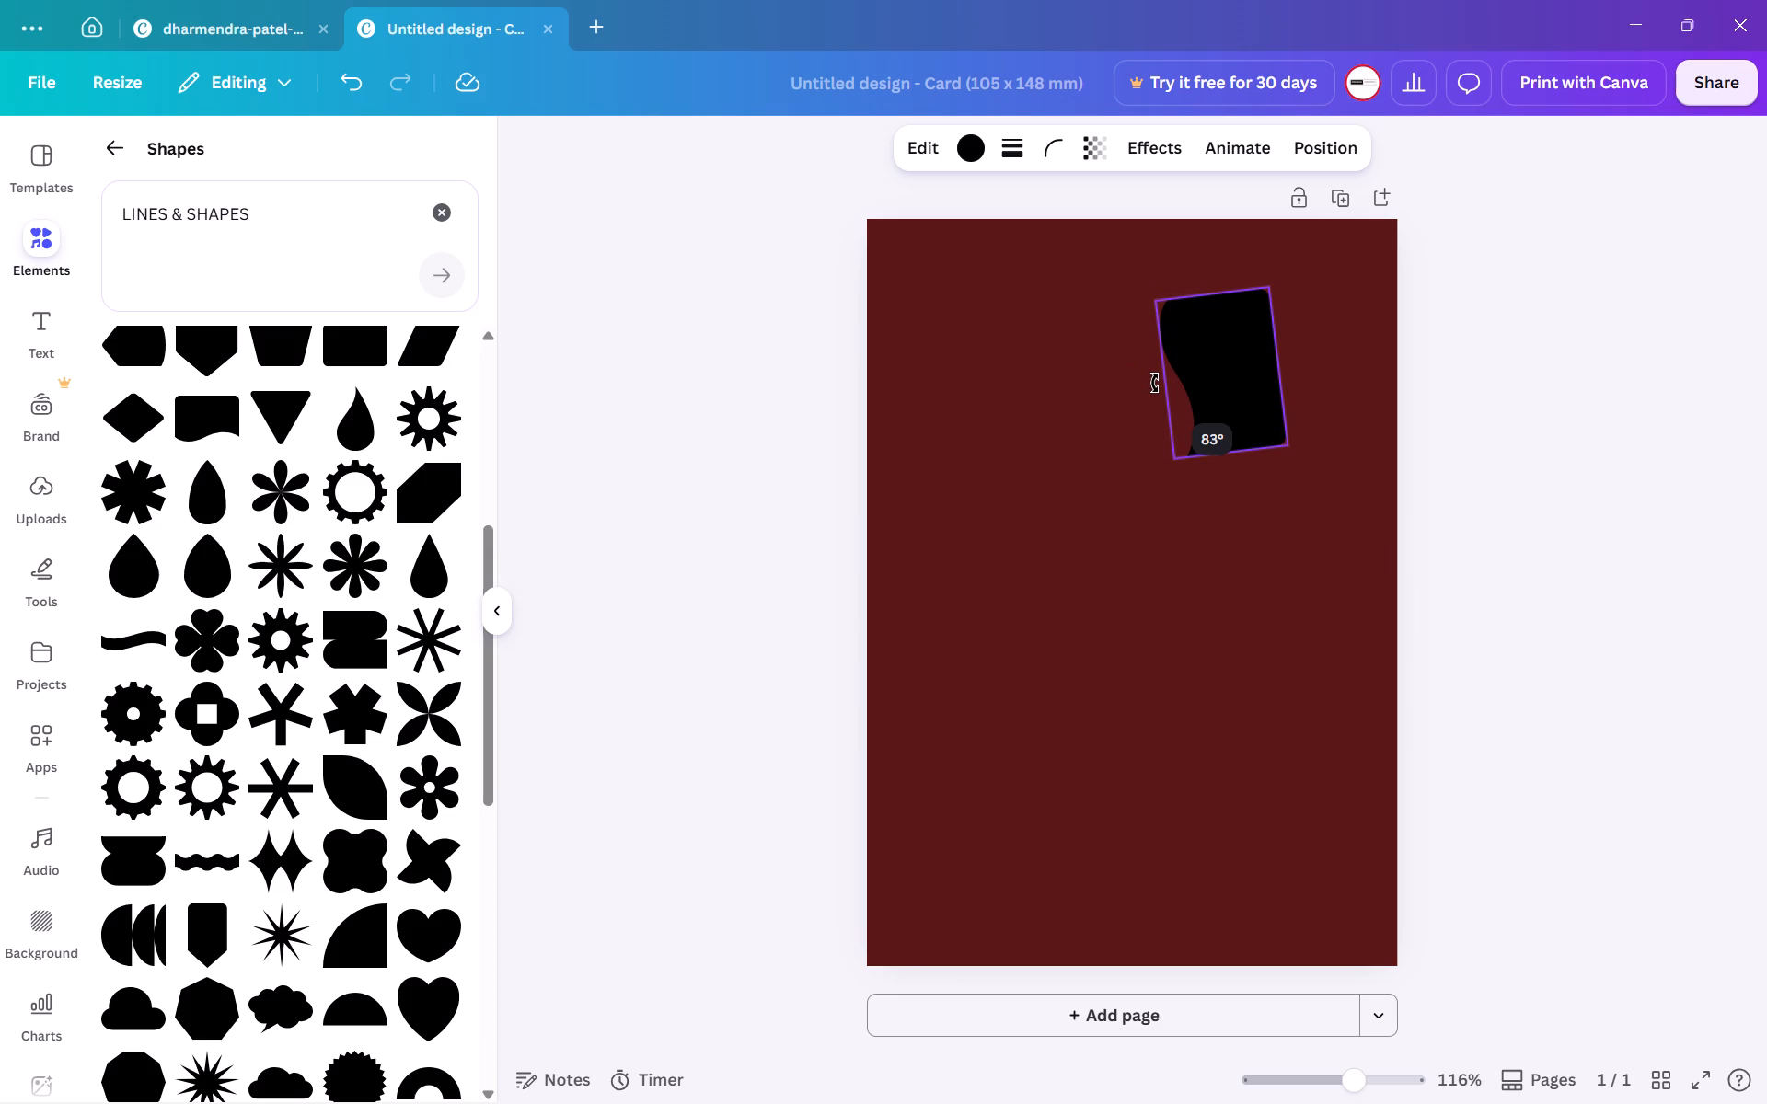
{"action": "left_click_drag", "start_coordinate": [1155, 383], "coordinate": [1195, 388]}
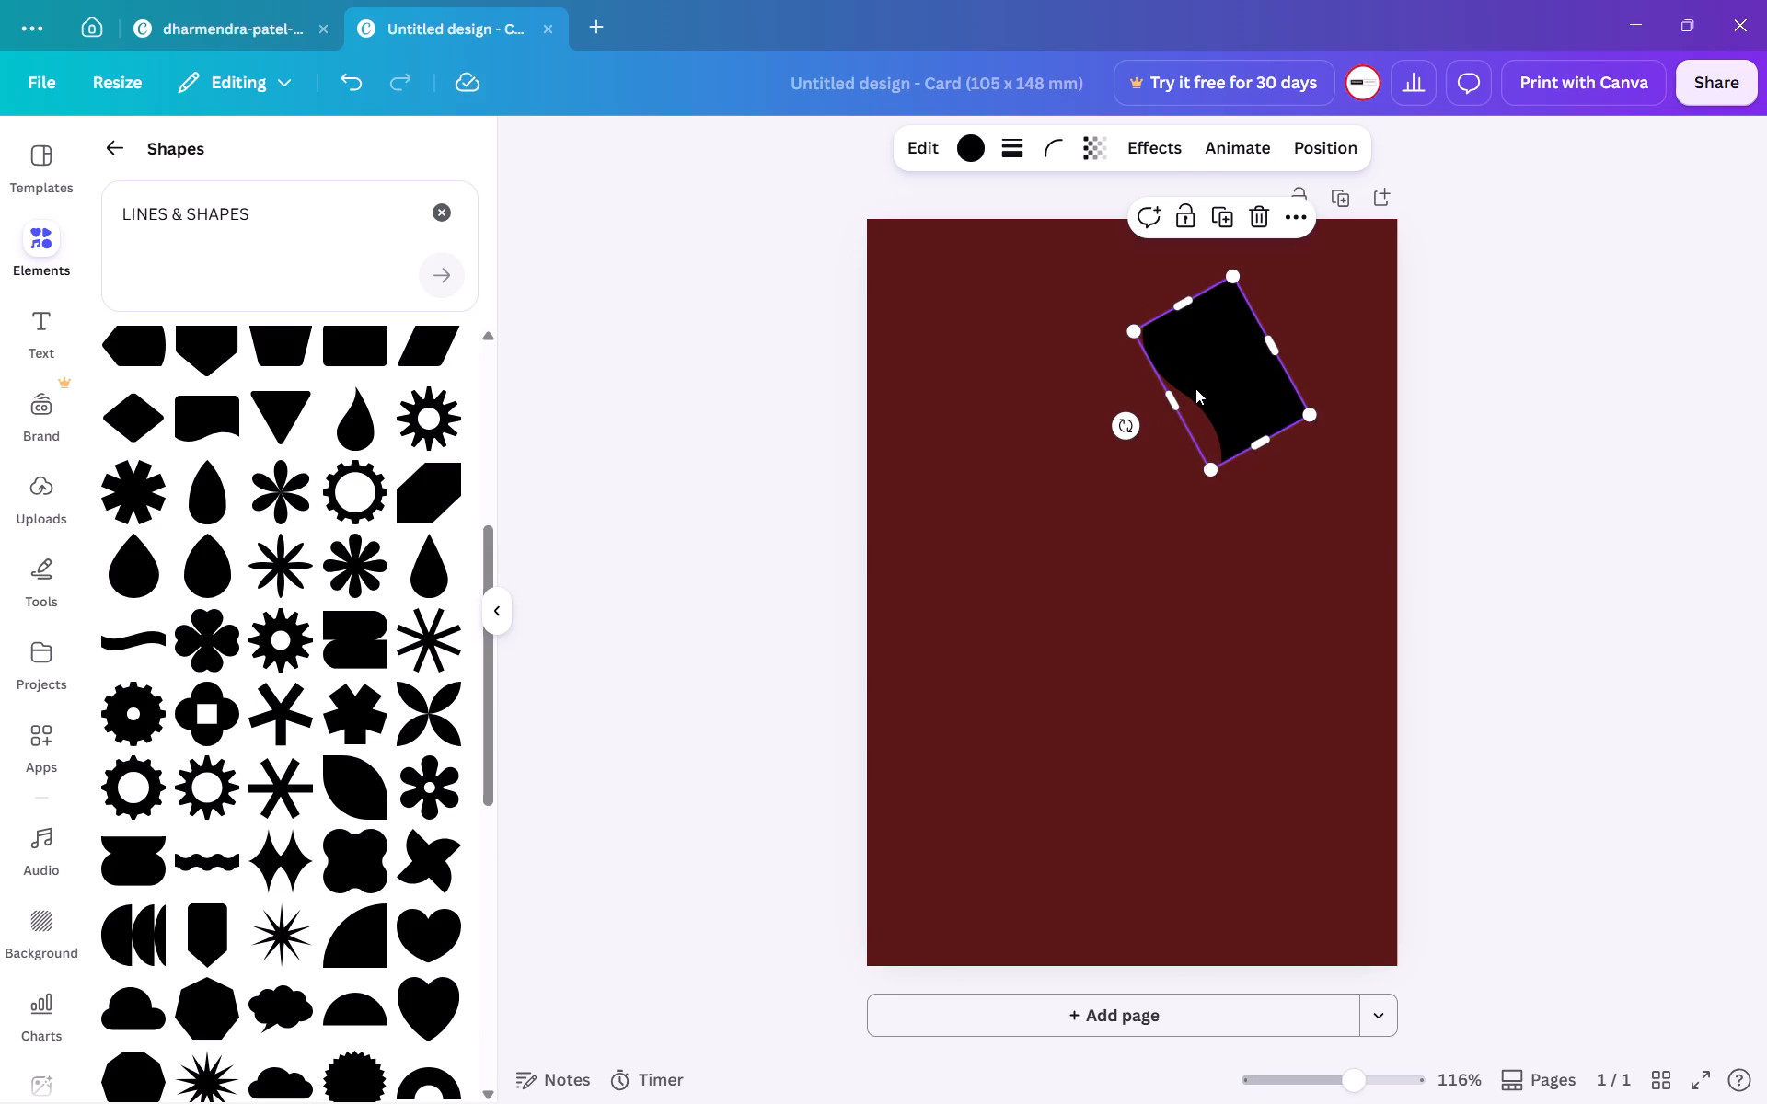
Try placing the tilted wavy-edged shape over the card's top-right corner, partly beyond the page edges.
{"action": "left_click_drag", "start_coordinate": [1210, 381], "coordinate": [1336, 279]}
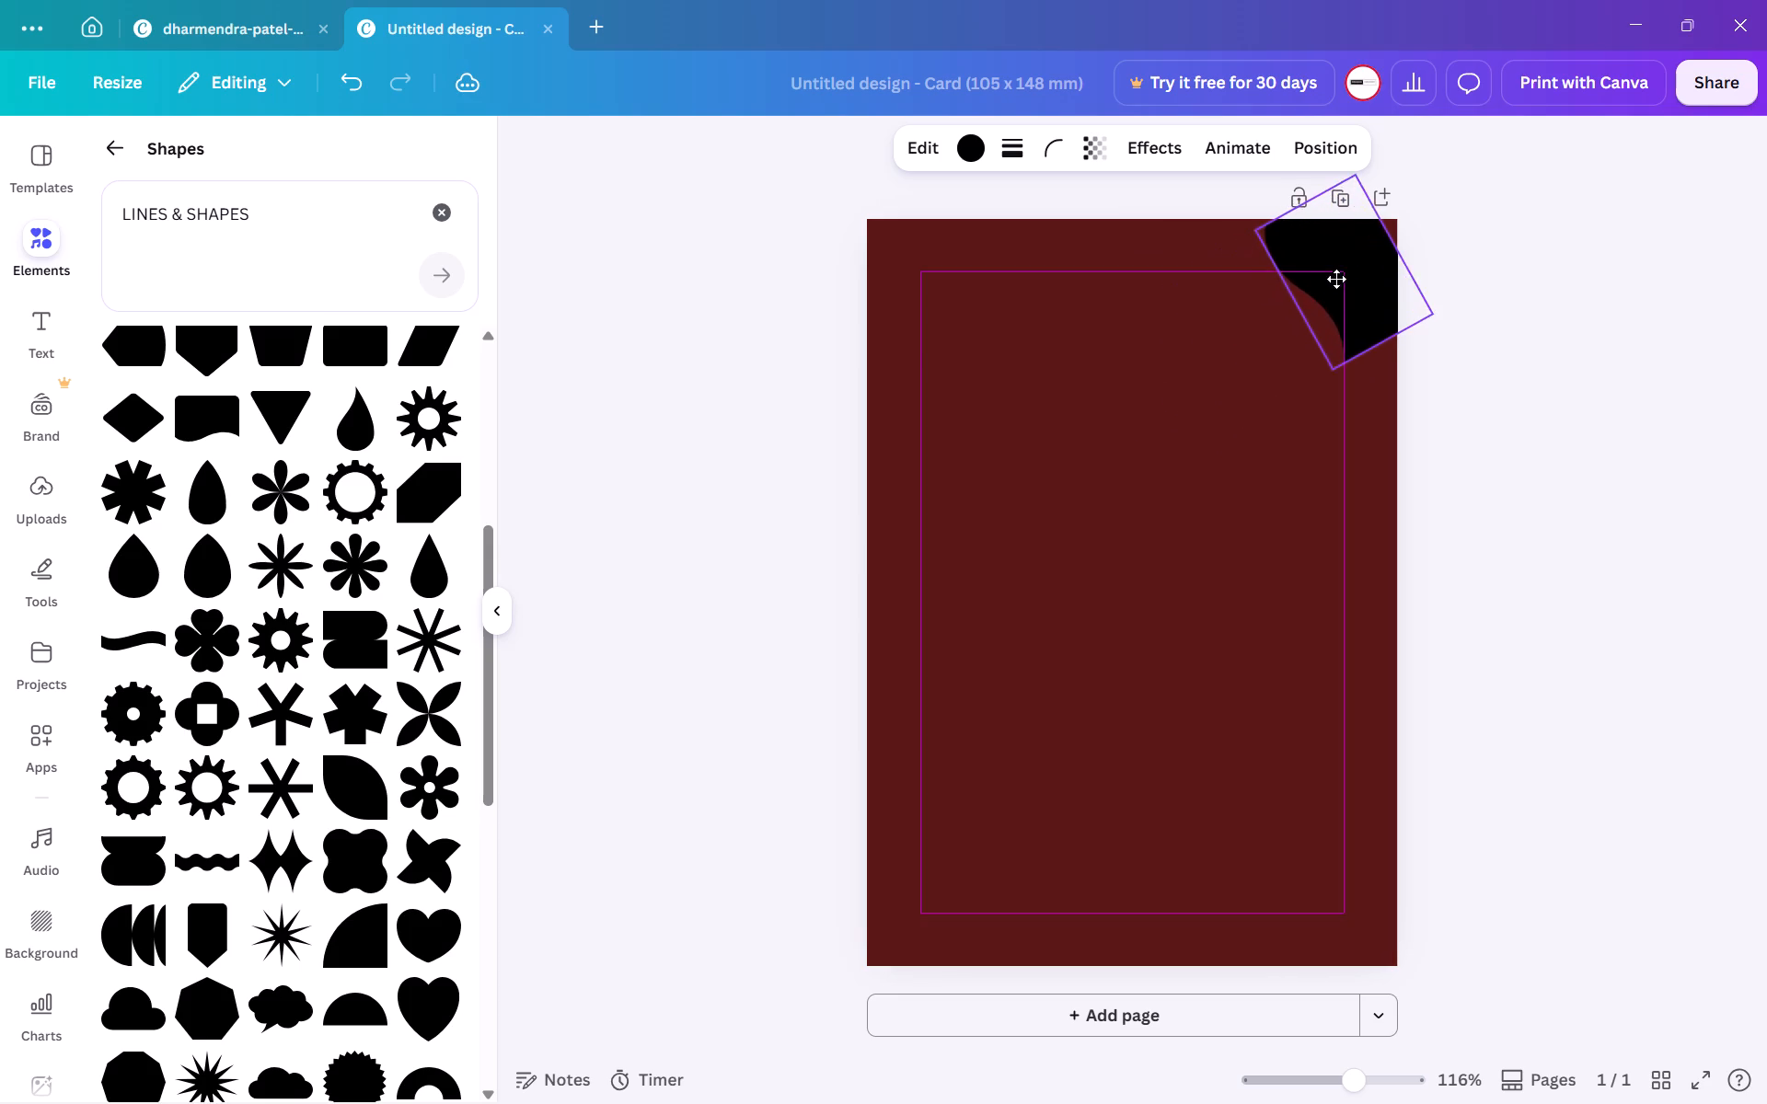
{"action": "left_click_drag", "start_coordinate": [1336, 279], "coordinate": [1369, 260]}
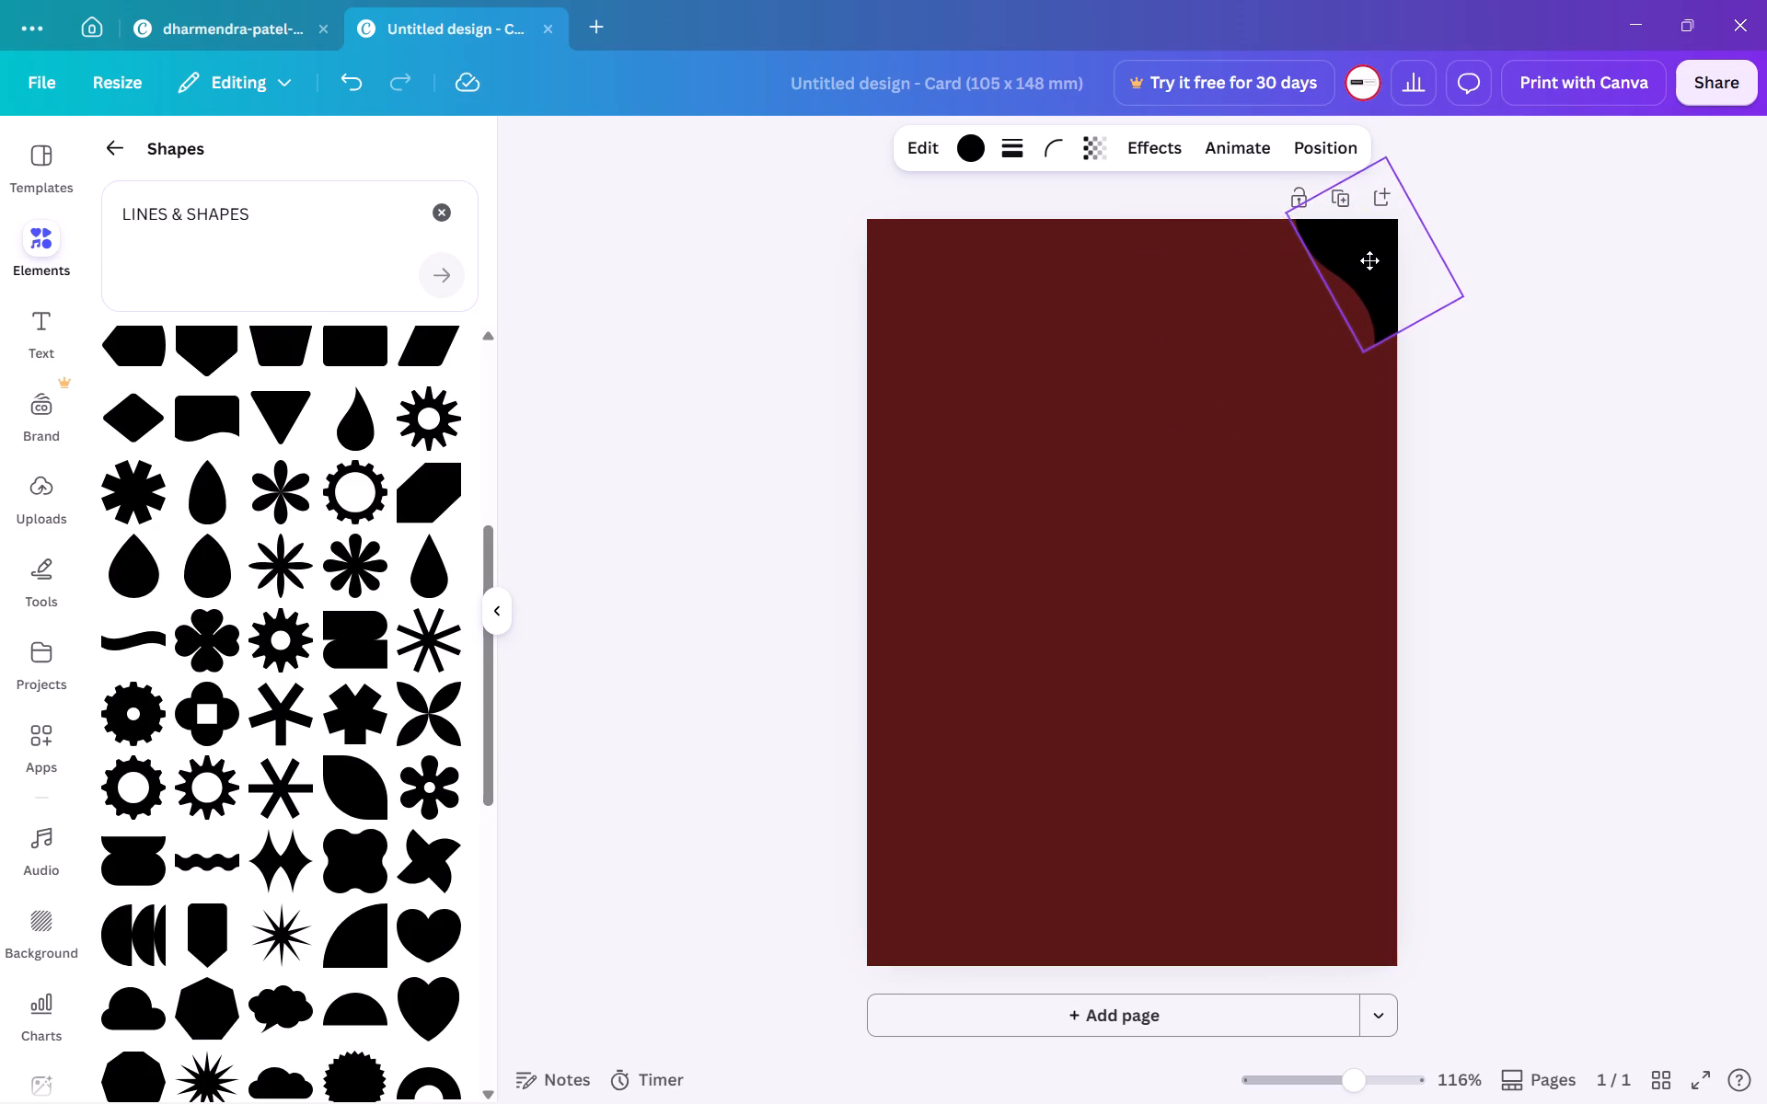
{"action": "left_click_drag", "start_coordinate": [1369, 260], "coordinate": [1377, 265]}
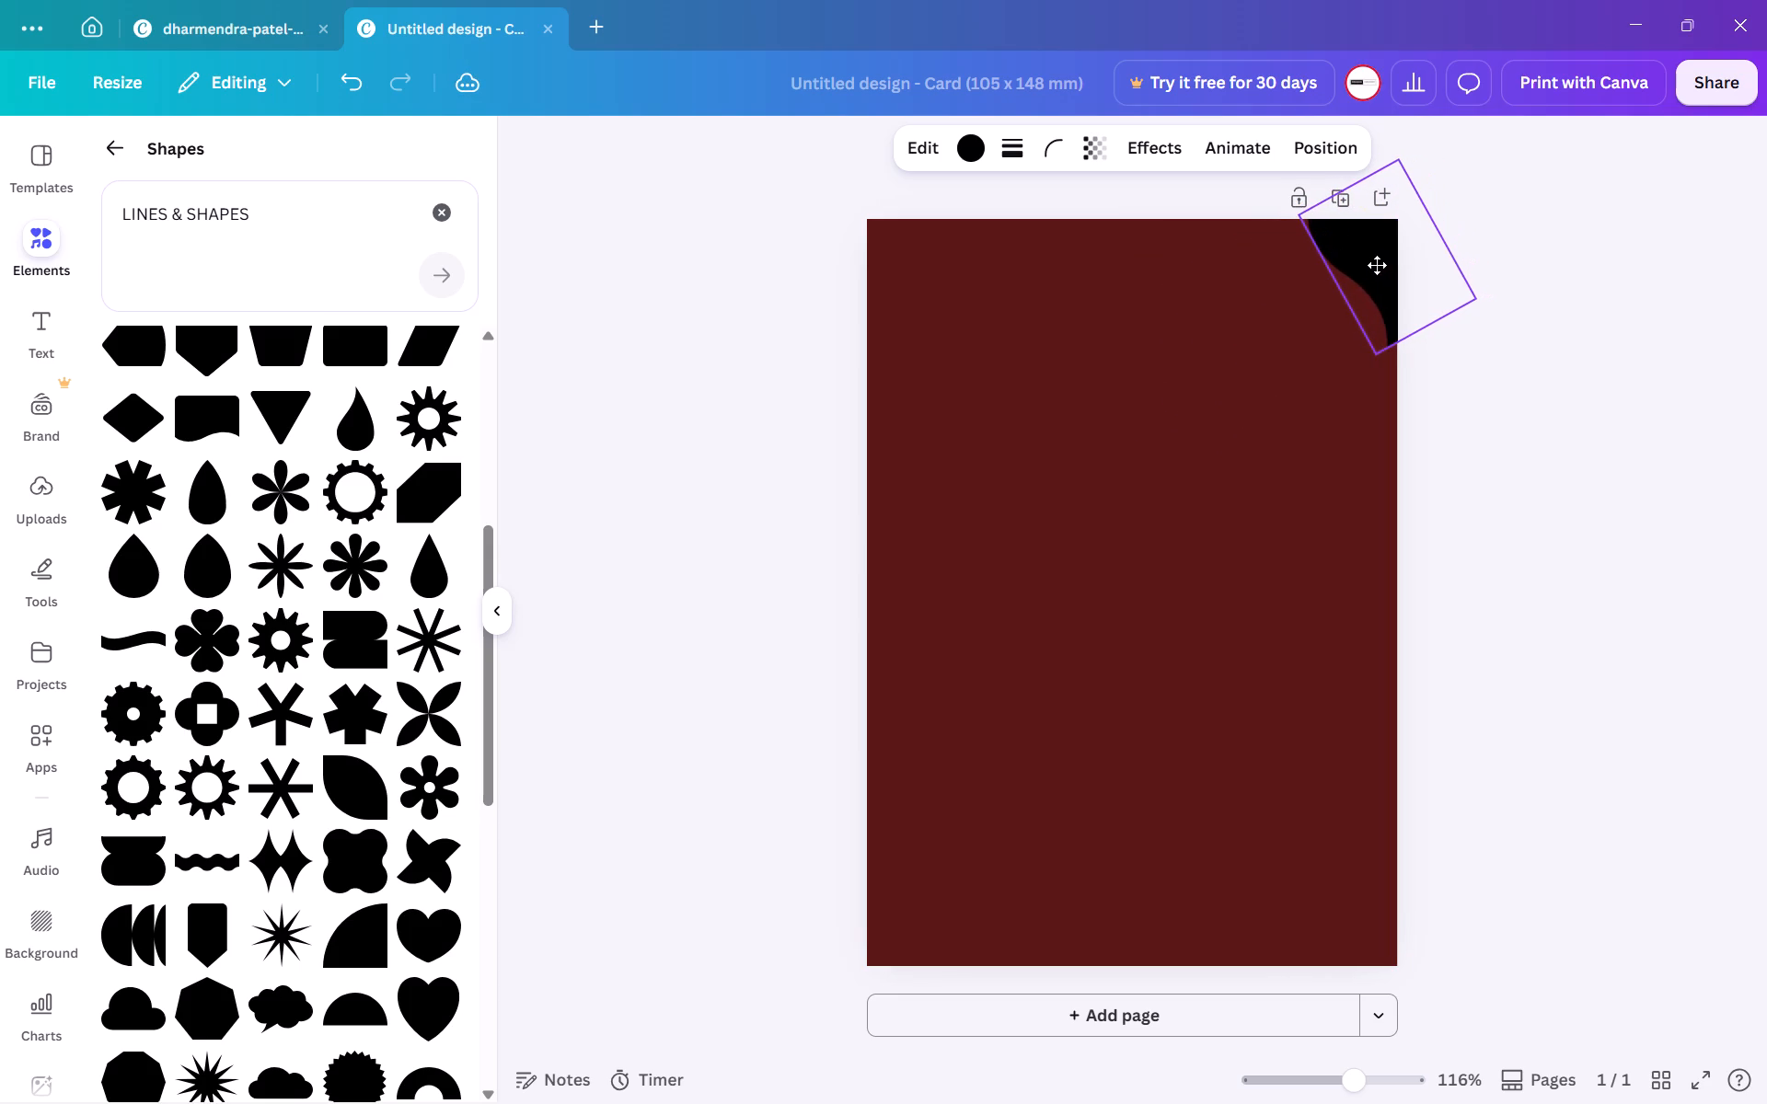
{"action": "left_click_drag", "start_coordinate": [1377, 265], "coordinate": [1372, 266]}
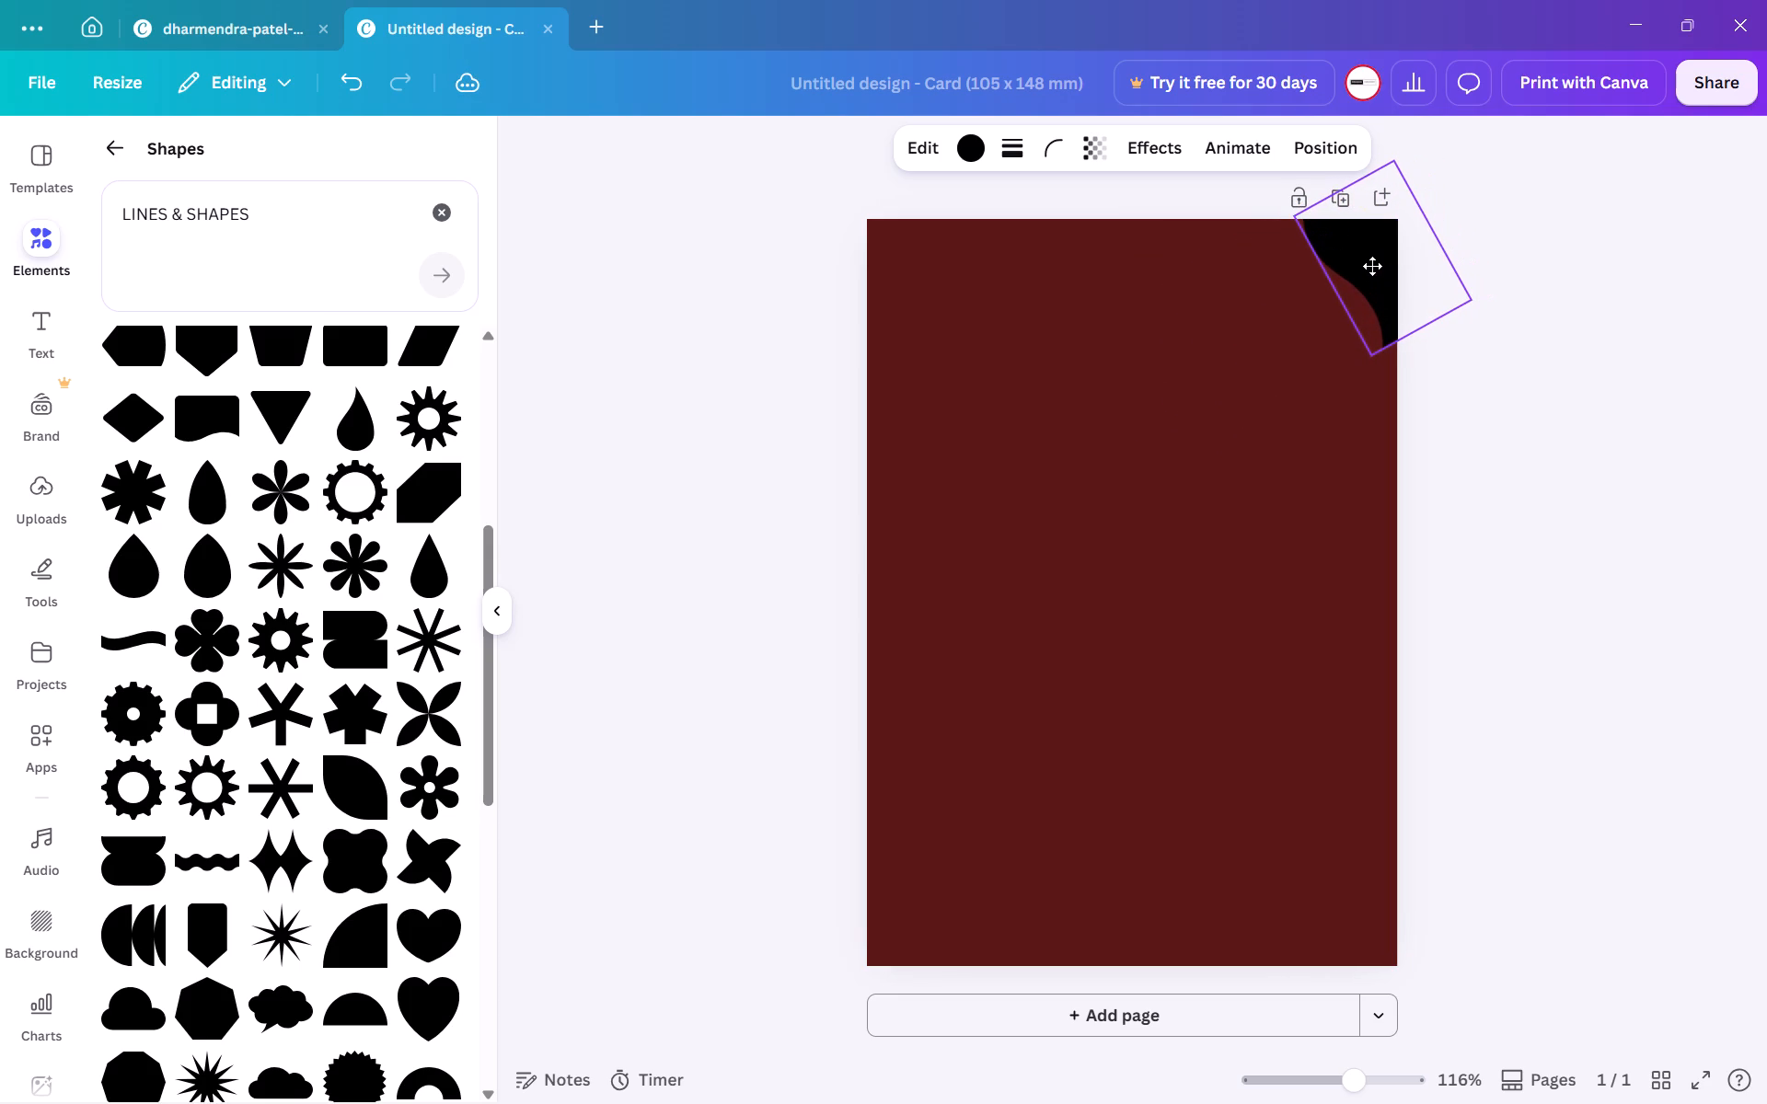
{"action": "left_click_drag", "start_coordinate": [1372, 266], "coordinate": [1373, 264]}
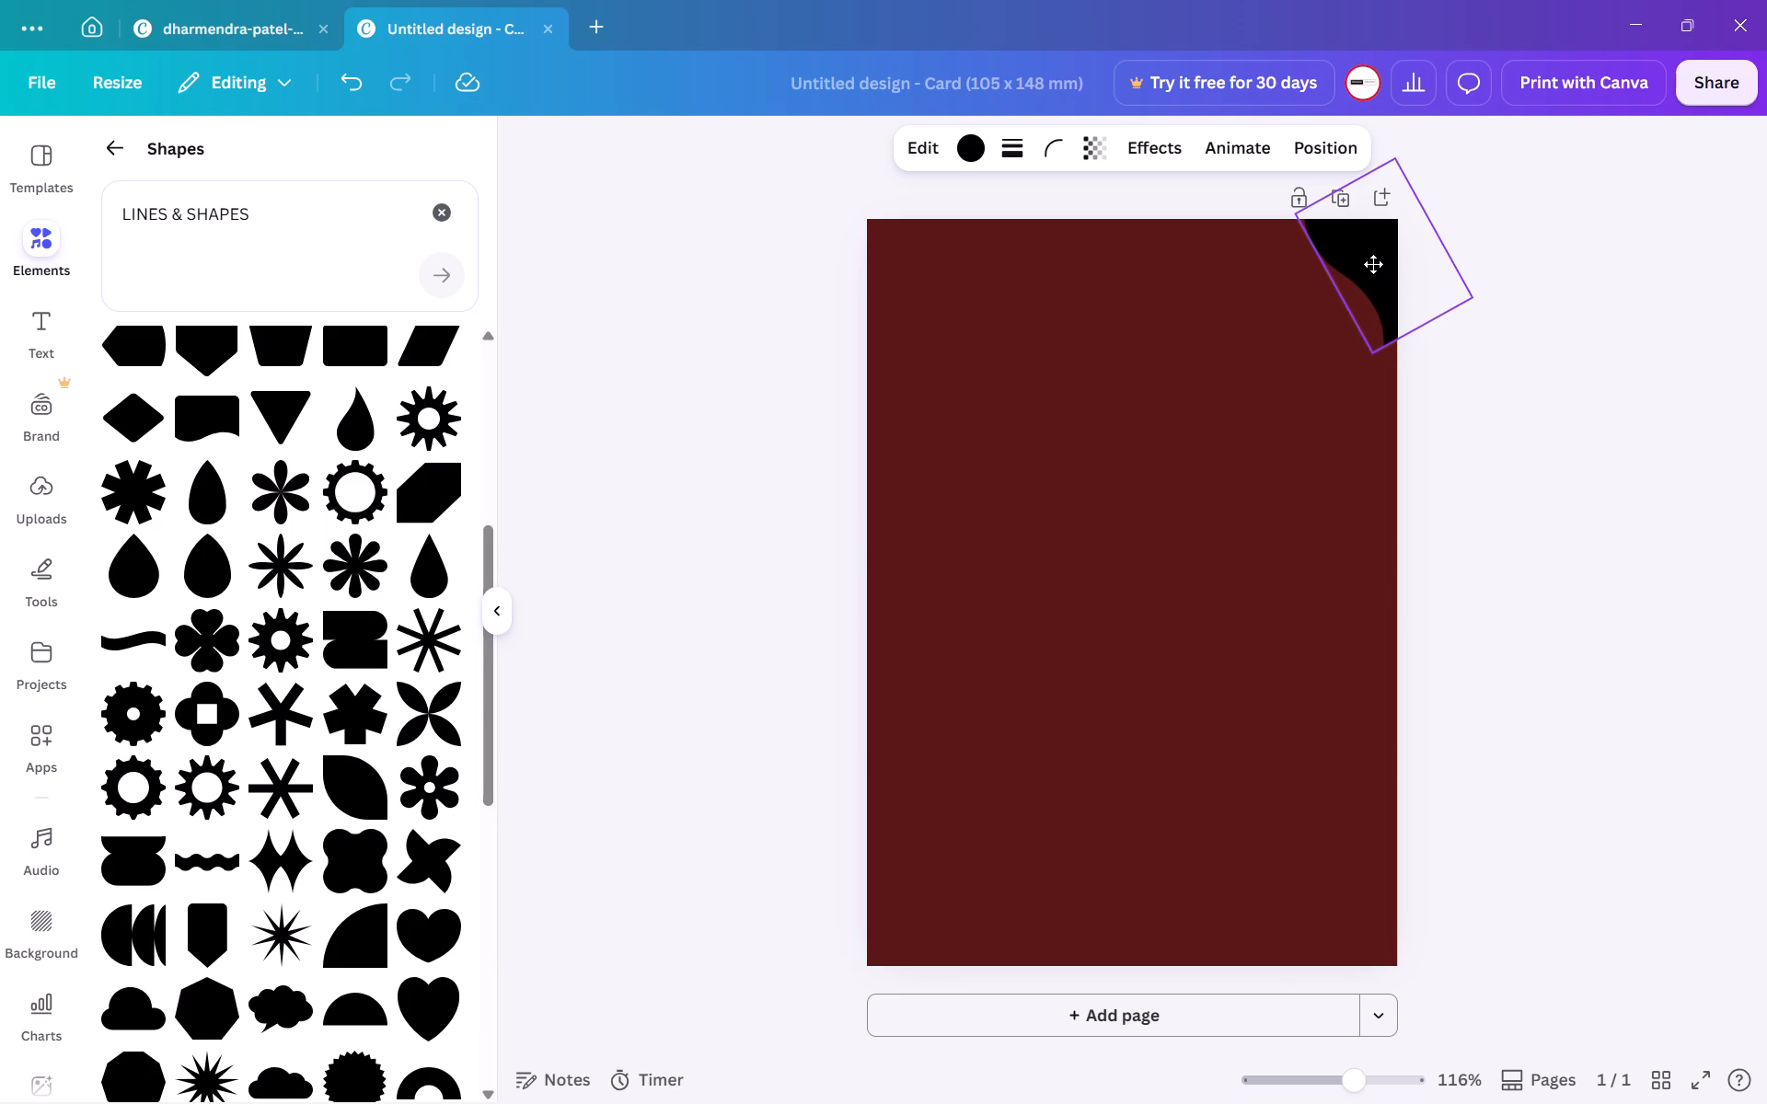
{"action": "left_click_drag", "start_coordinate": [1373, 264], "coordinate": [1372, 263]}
Pull the wavy-edged shape back inside the card and rotate it to about 45°.
{"action": "left_click_drag", "start_coordinate": [1372, 263], "coordinate": [1203, 334]}
{"action": "left_click_drag", "start_coordinate": [1120, 373], "coordinate": [1117, 374]}
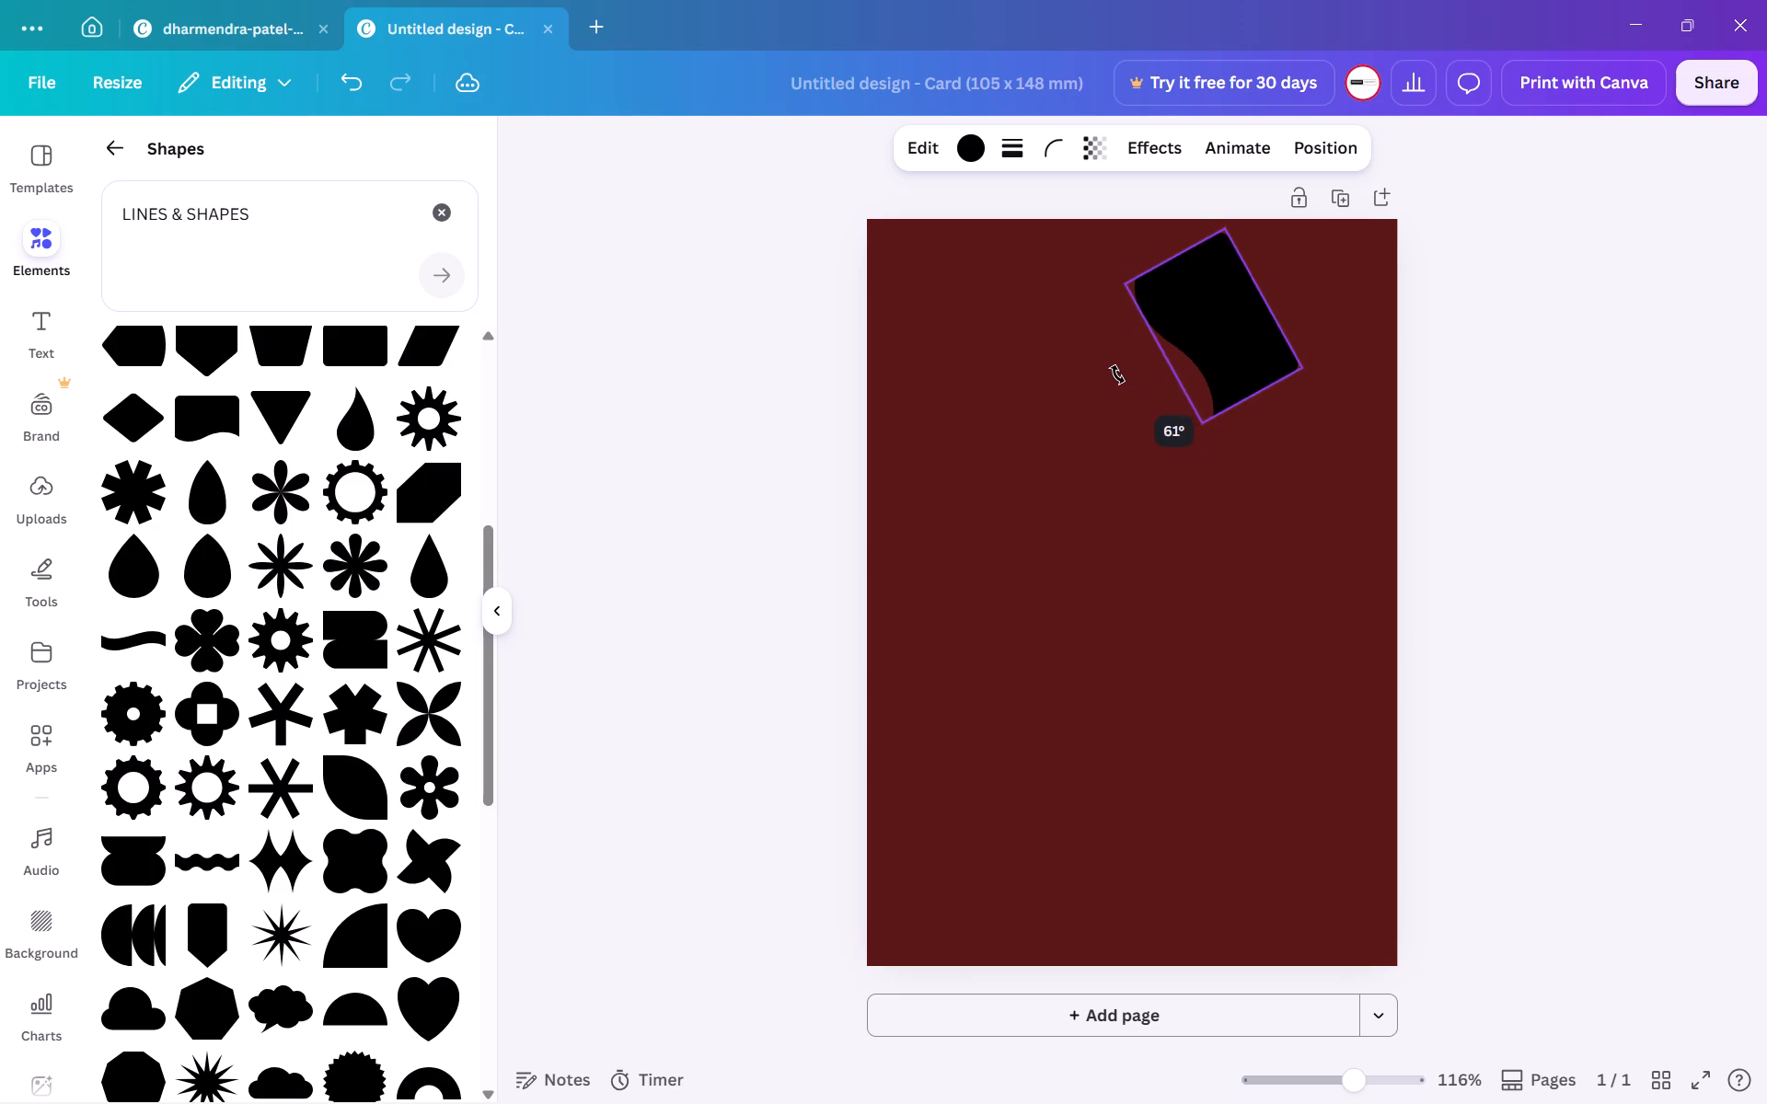
{"action": "left_click_drag", "start_coordinate": [1117, 374], "coordinate": [1145, 381]}
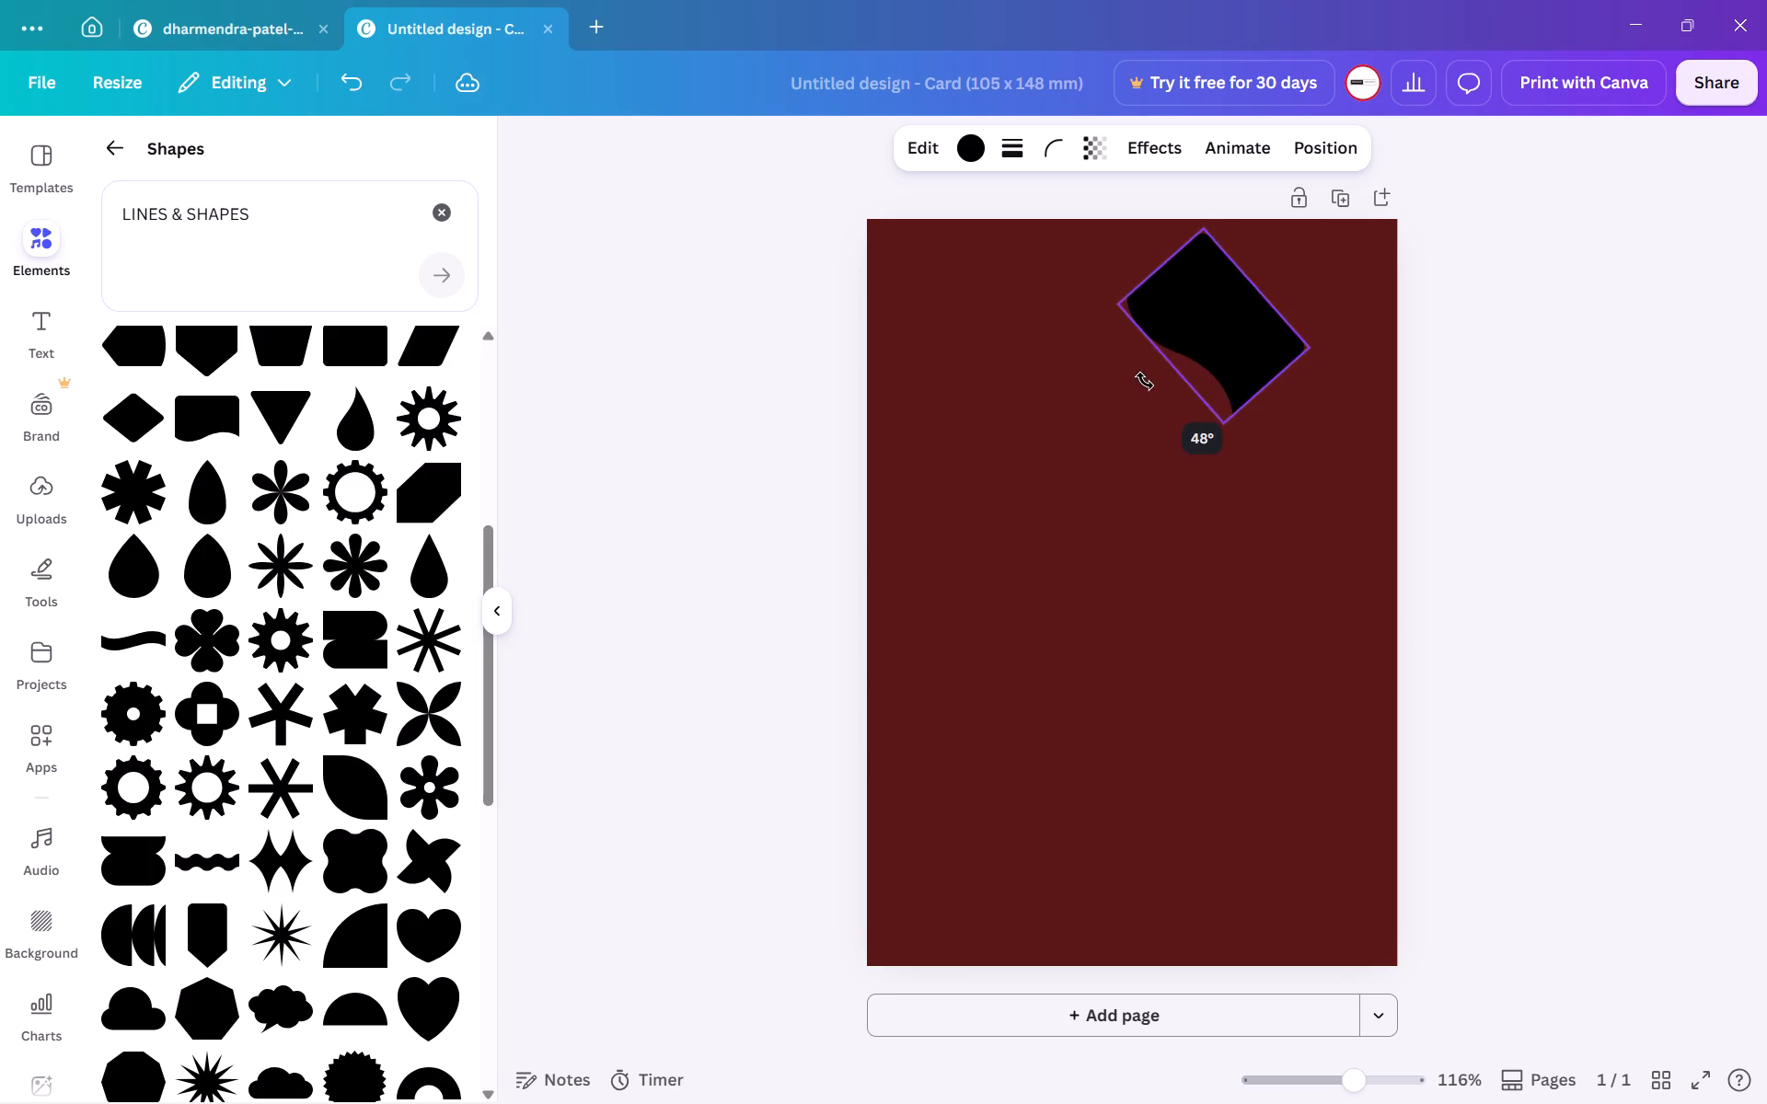
{"action": "left_click_drag", "start_coordinate": [1145, 381], "coordinate": [1164, 382]}
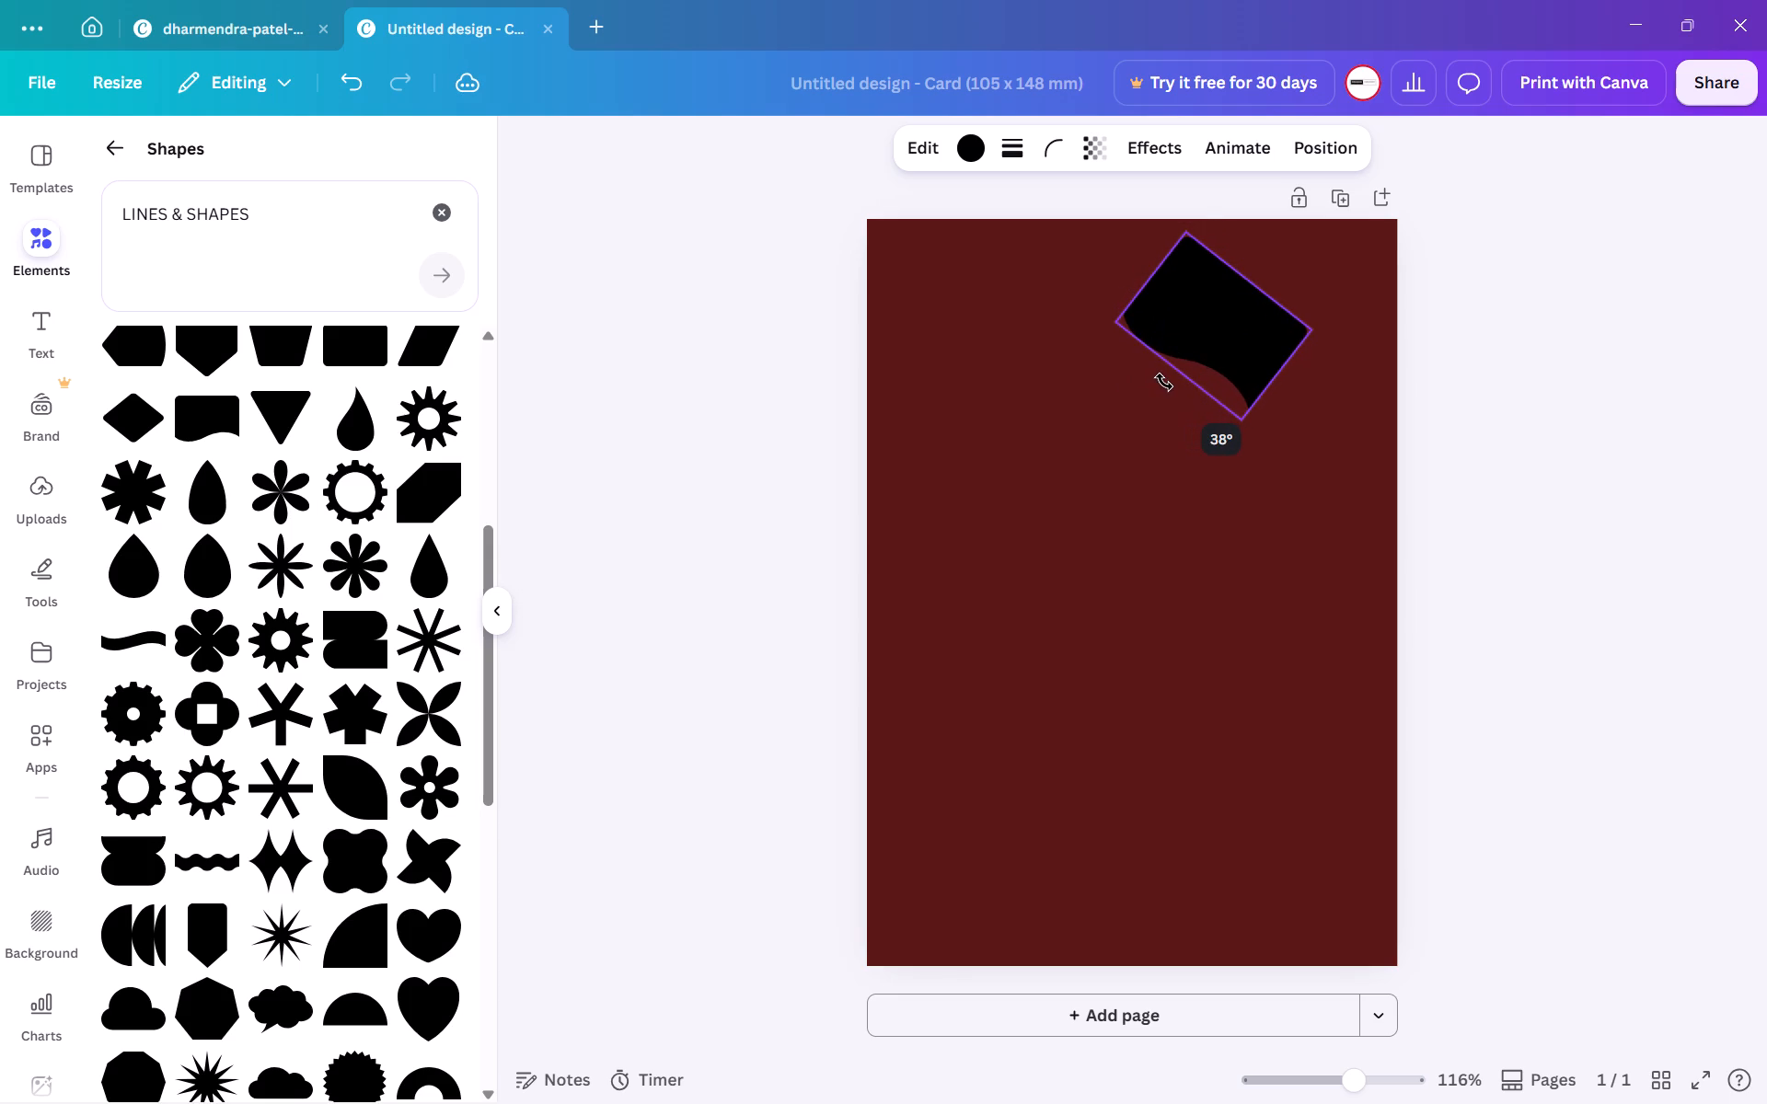
{"action": "left_click_drag", "start_coordinate": [1164, 382], "coordinate": [1154, 383]}
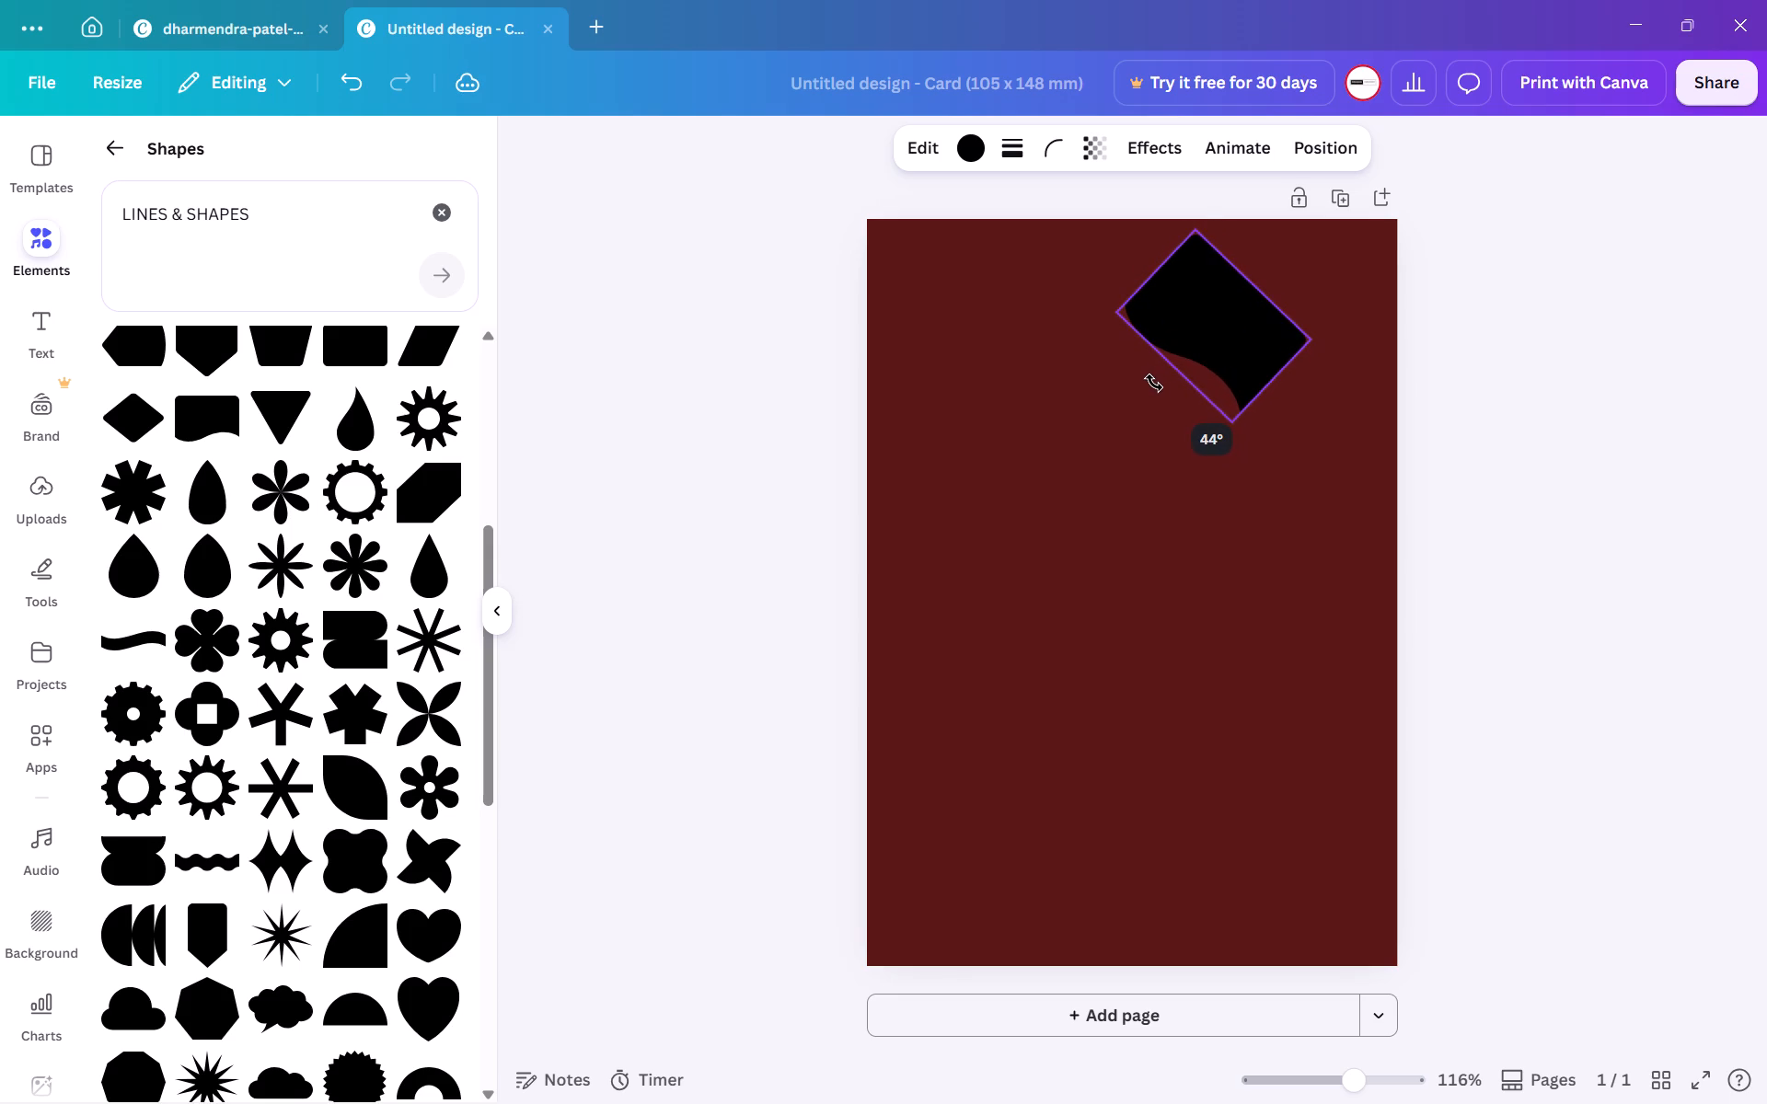
{"action": "left_click_drag", "start_coordinate": [1154, 383], "coordinate": [1156, 383]}
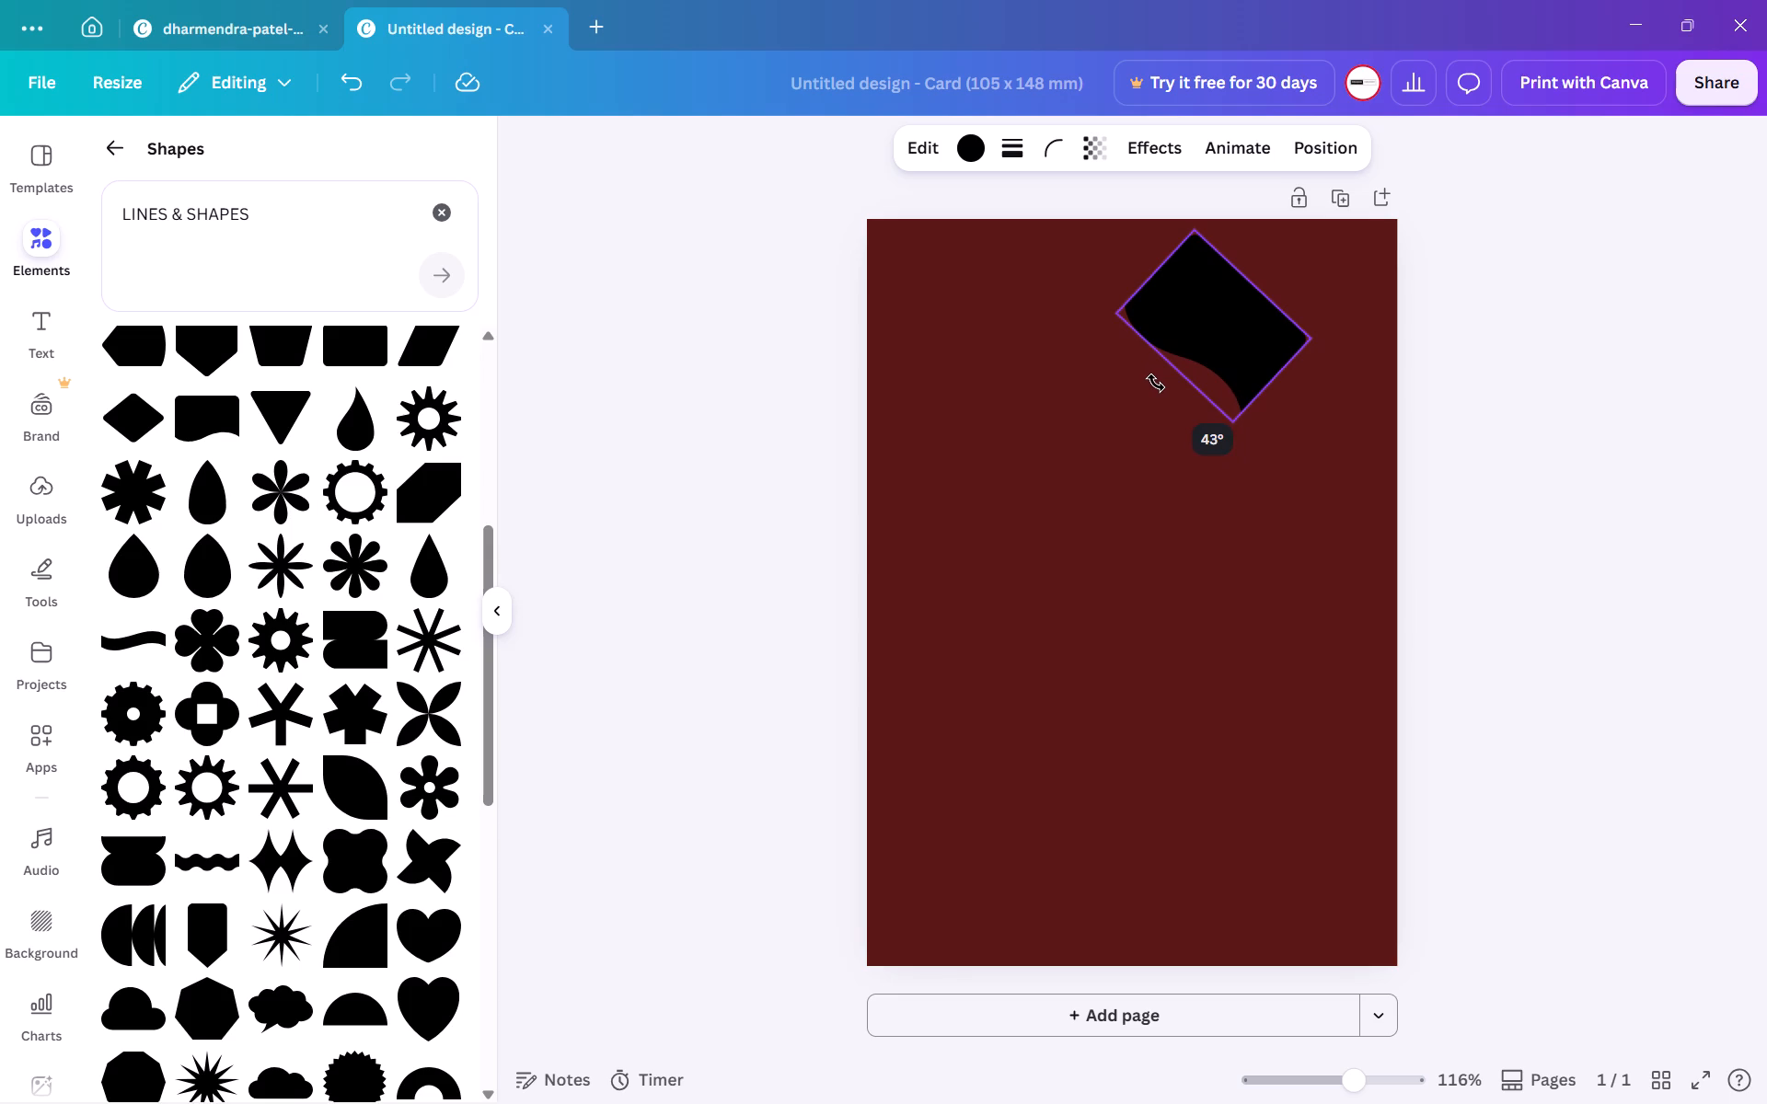
{"action": "left_click_drag", "start_coordinate": [1156, 383], "coordinate": [1151, 381]}
Position the wavy-edged shape over the card's top-right corner so its wavy edge cuts diagonally across the corner.
{"action": "left_click_drag", "start_coordinate": [1233, 332], "coordinate": [1349, 267]}
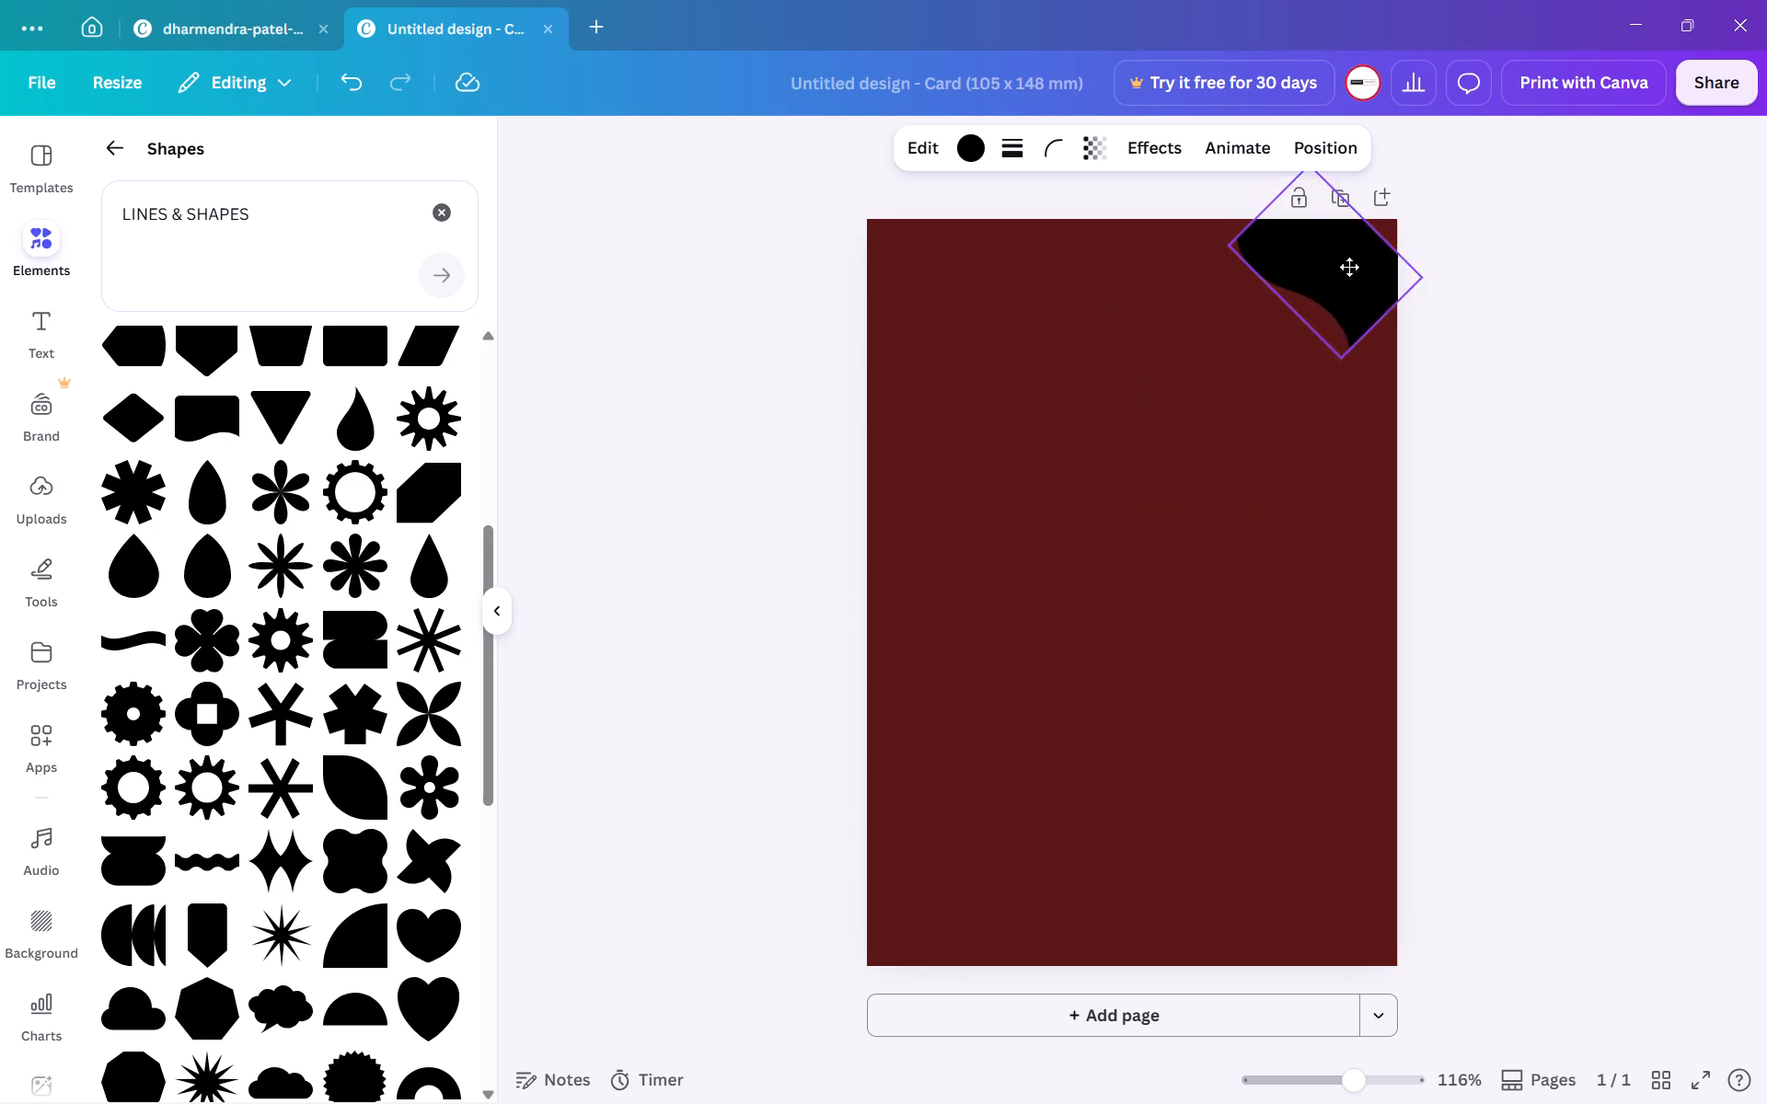
{"action": "left_click_drag", "start_coordinate": [1349, 267], "coordinate": [1380, 274]}
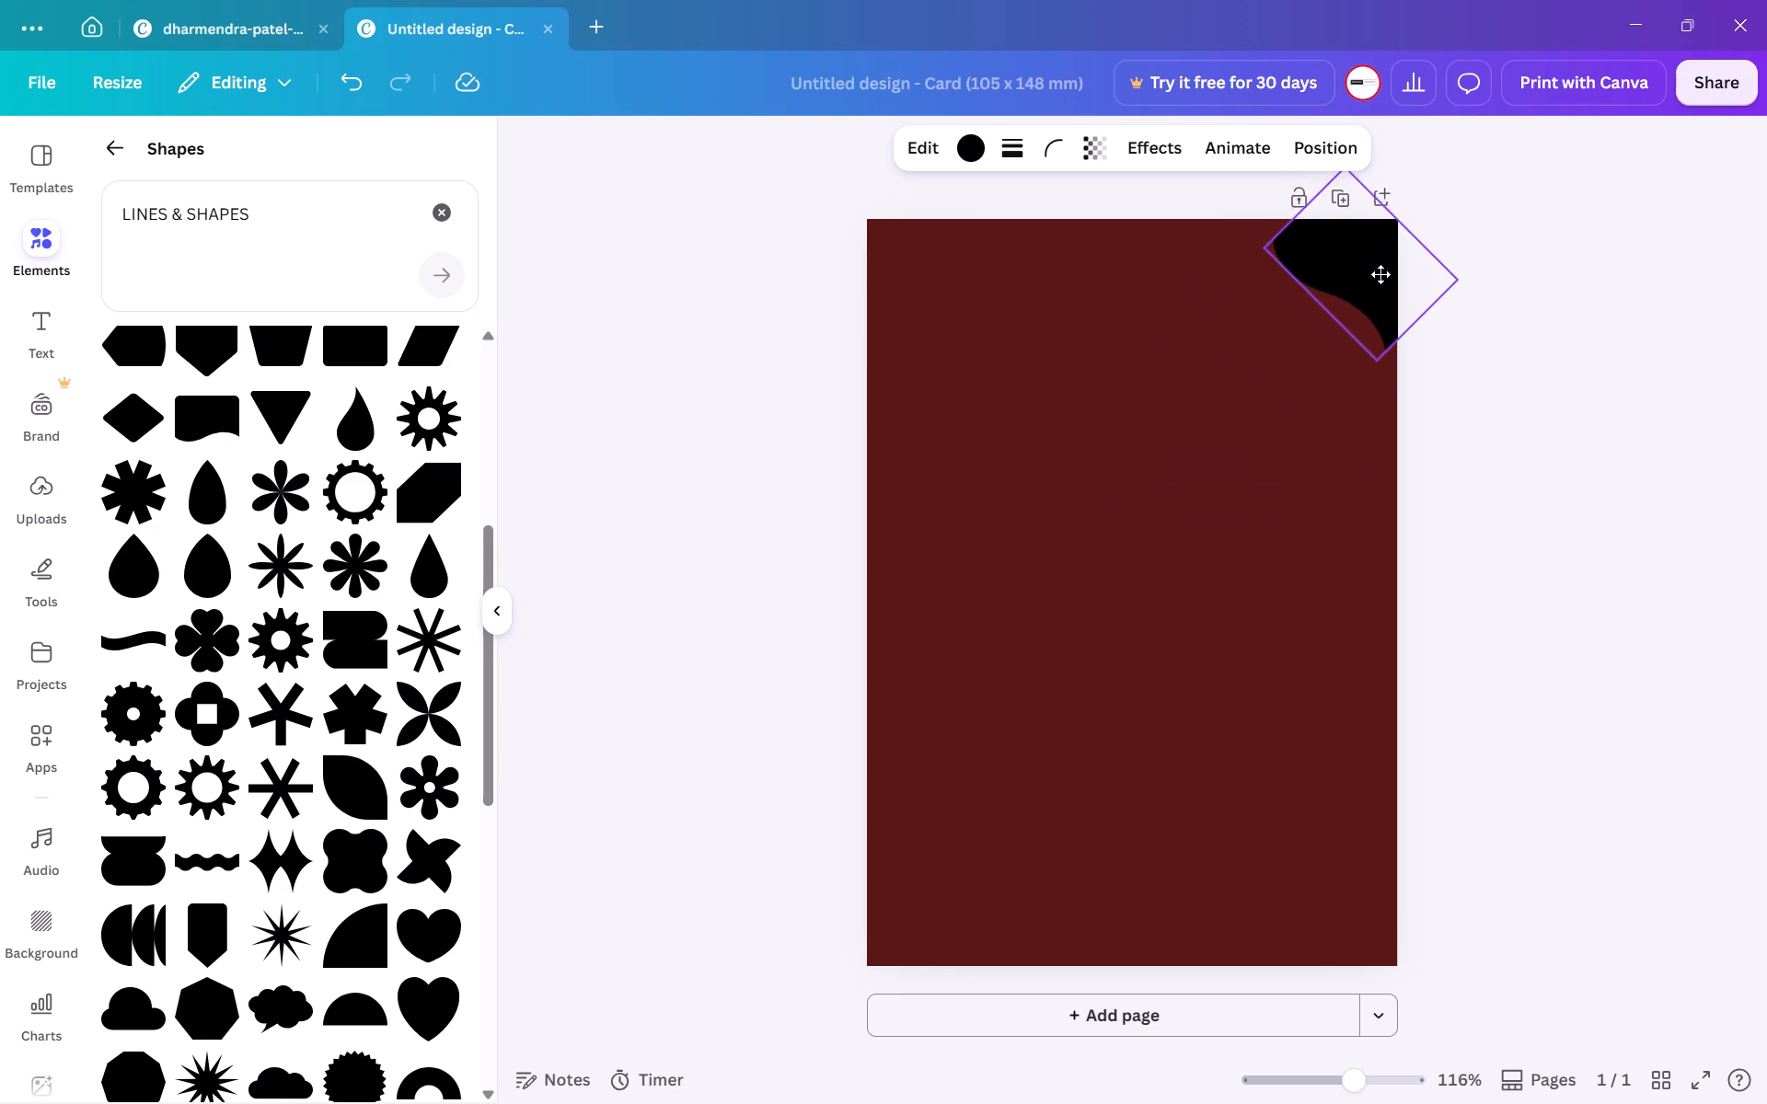
{"action": "left_click_drag", "start_coordinate": [1380, 274], "coordinate": [1380, 266]}
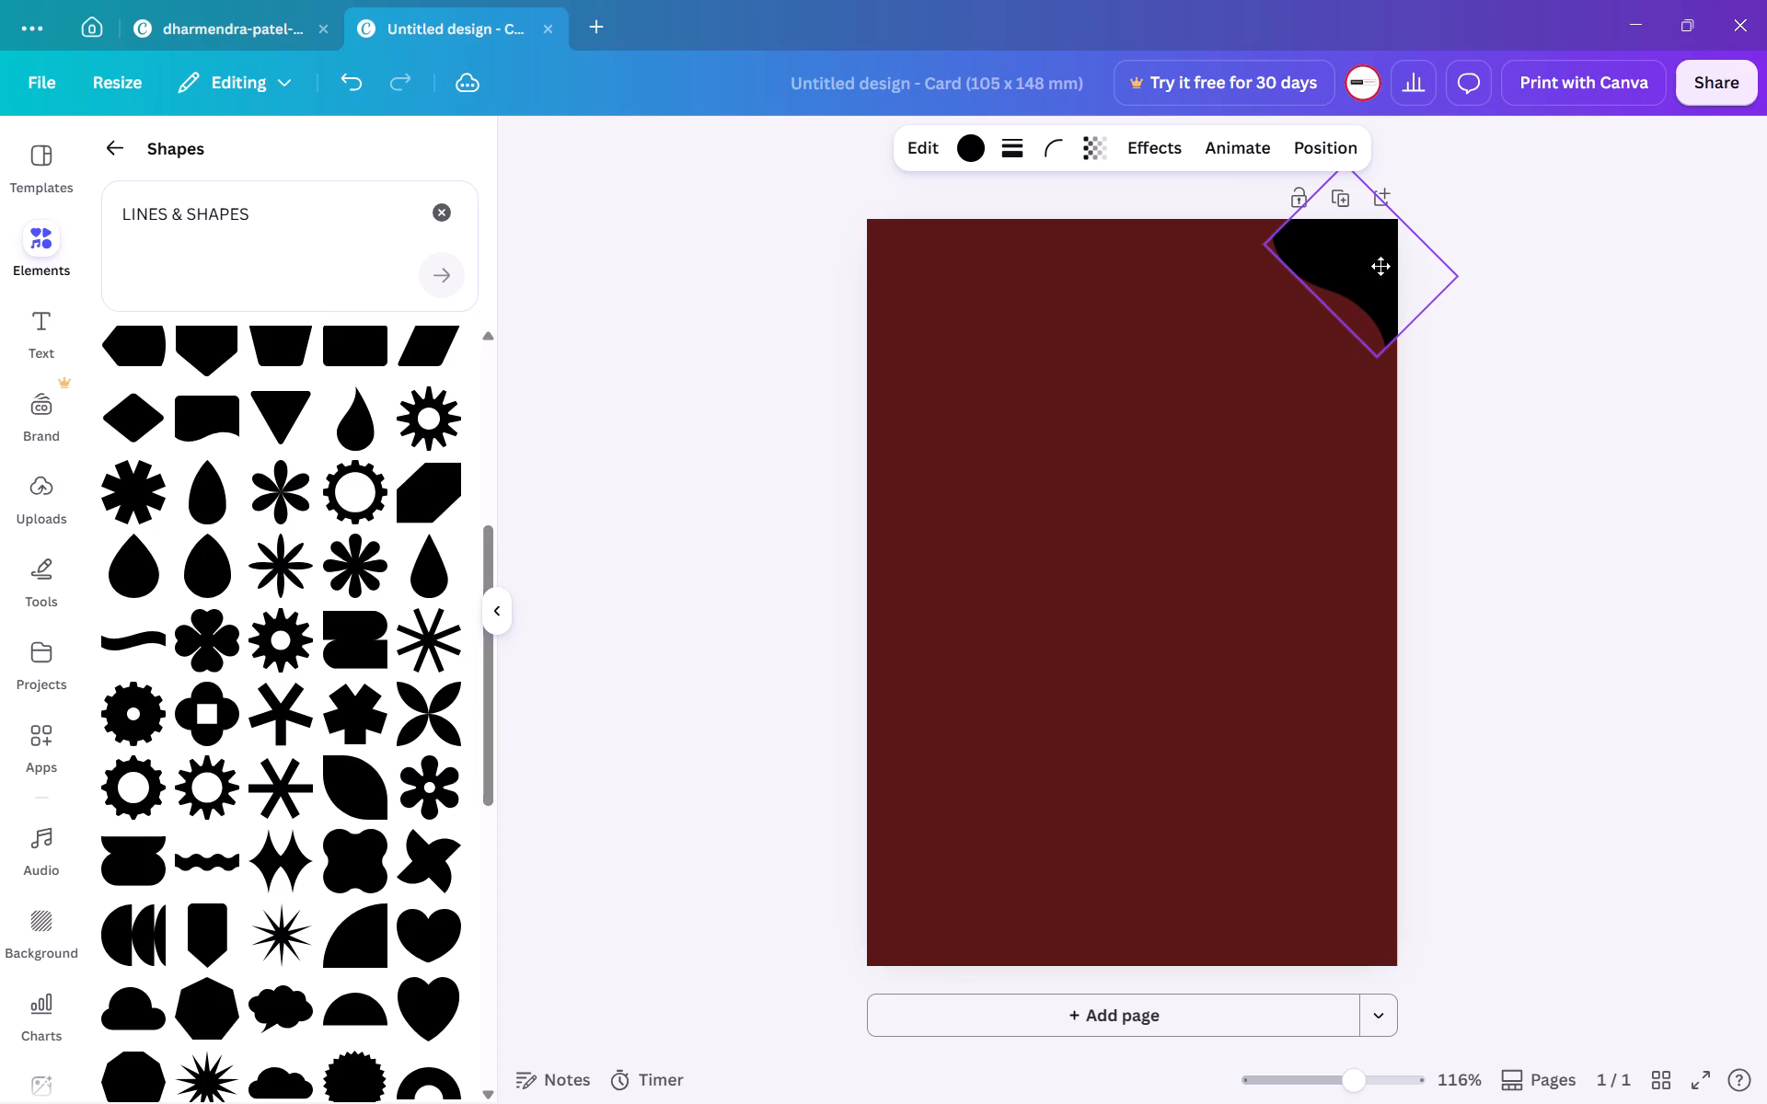
{"action": "left_click_drag", "start_coordinate": [1380, 266], "coordinate": [1392, 271]}
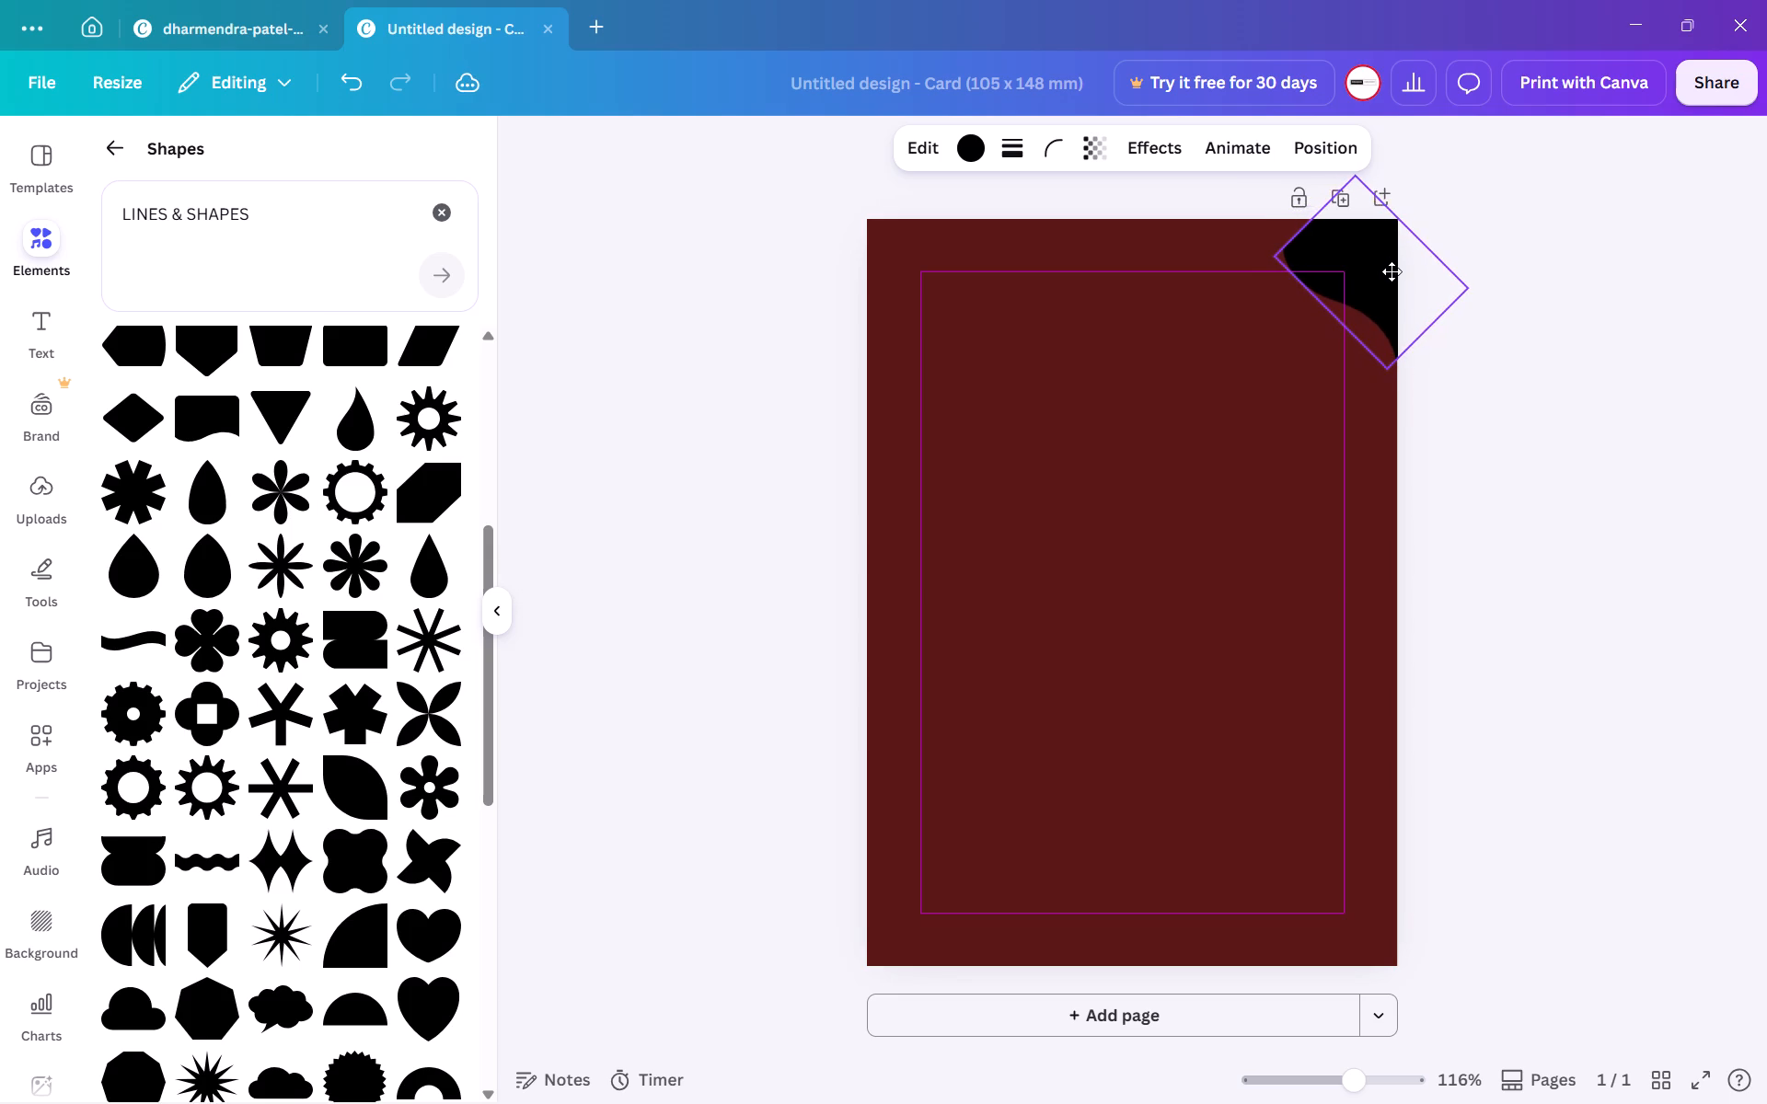
{"action": "left_click_drag", "start_coordinate": [1392, 271], "coordinate": [1394, 268]}
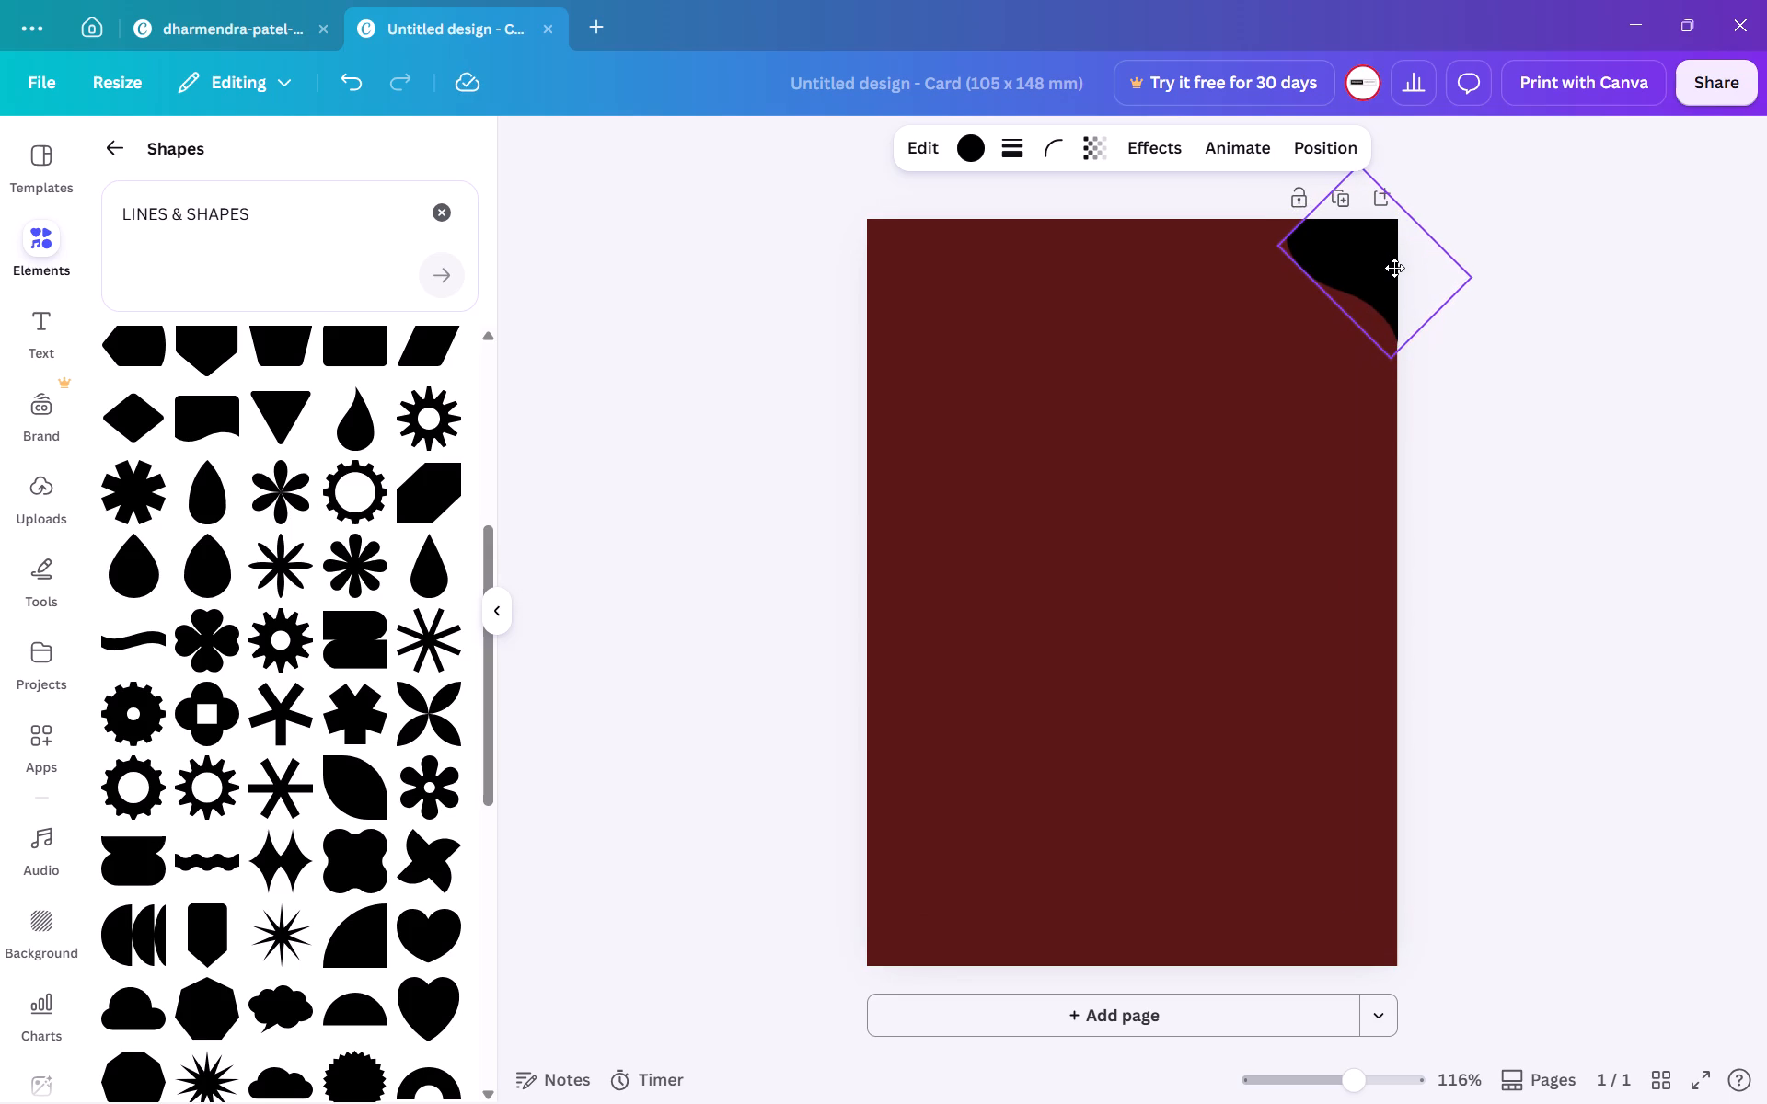
{"action": "left_click_drag", "start_coordinate": [1394, 268], "coordinate": [1395, 270]}
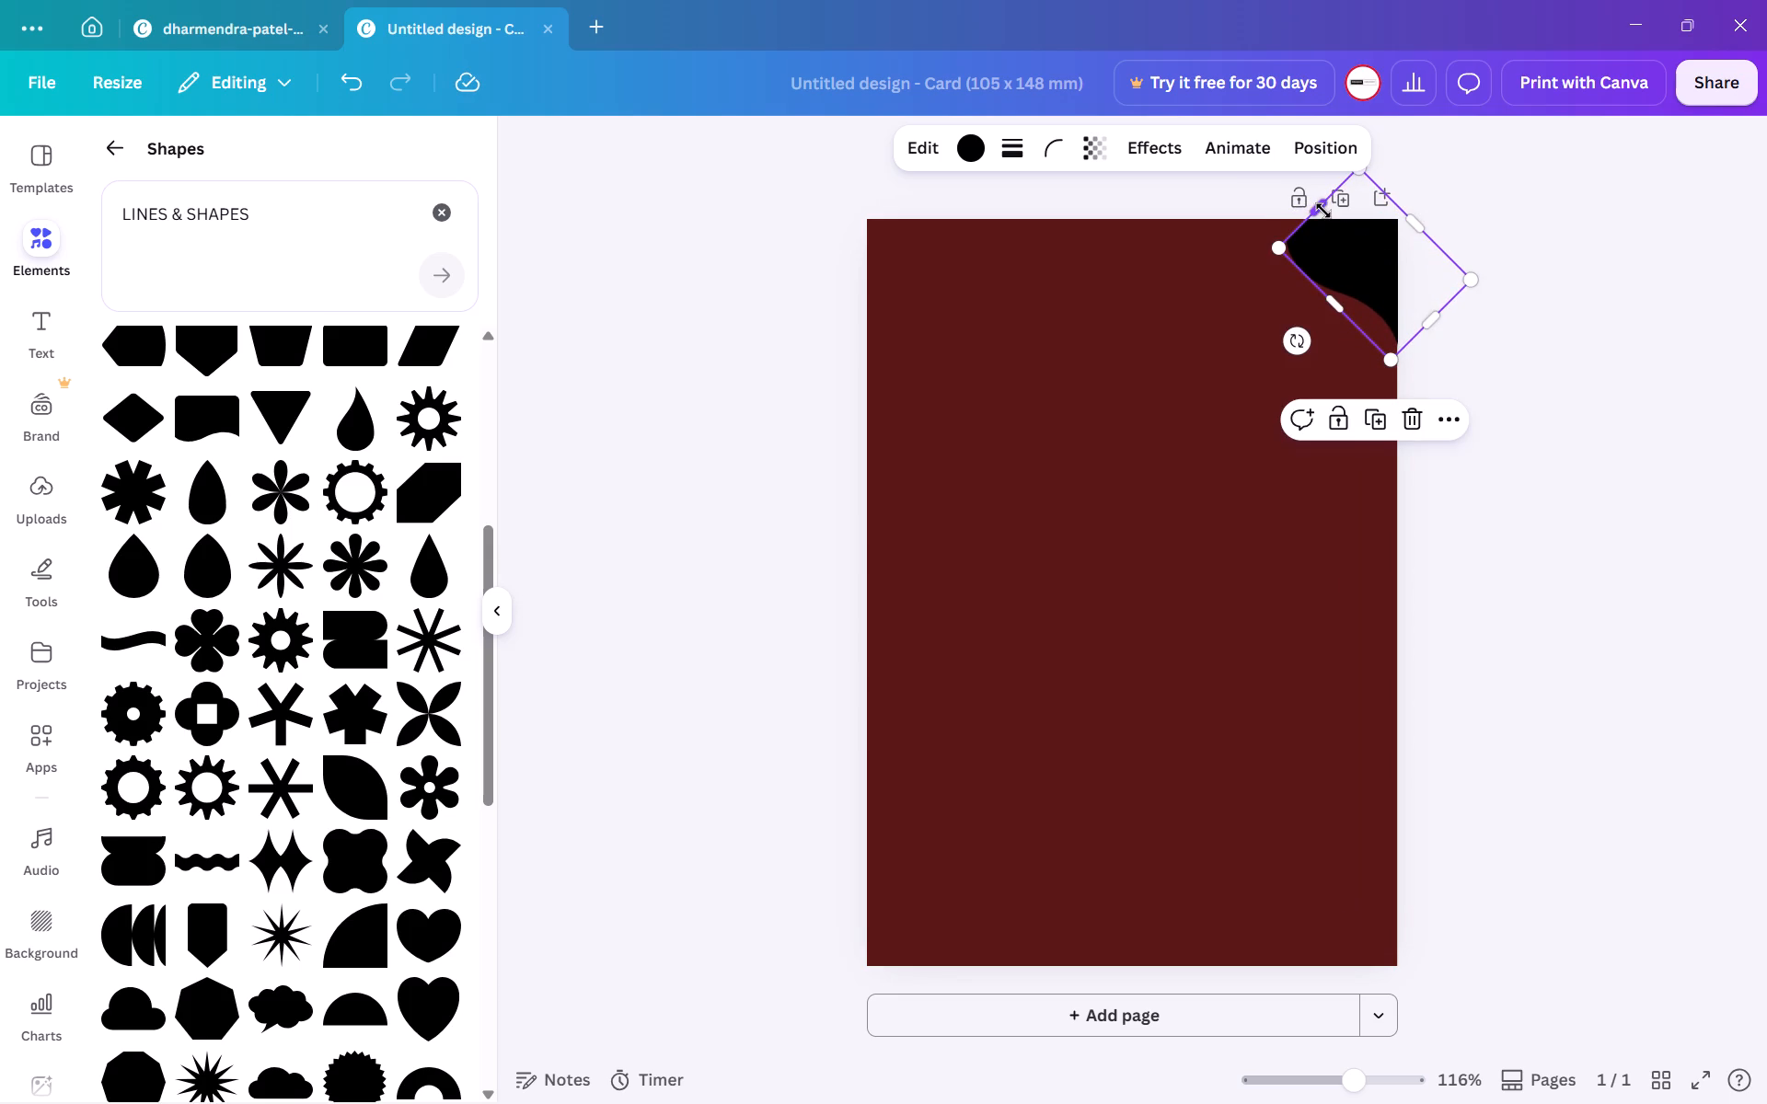
Lengthen the corner shape along its wavy edge so it reaches further across the card's top edge.
{"action": "left_click_drag", "start_coordinate": [1323, 211], "coordinate": [1293, 194]}
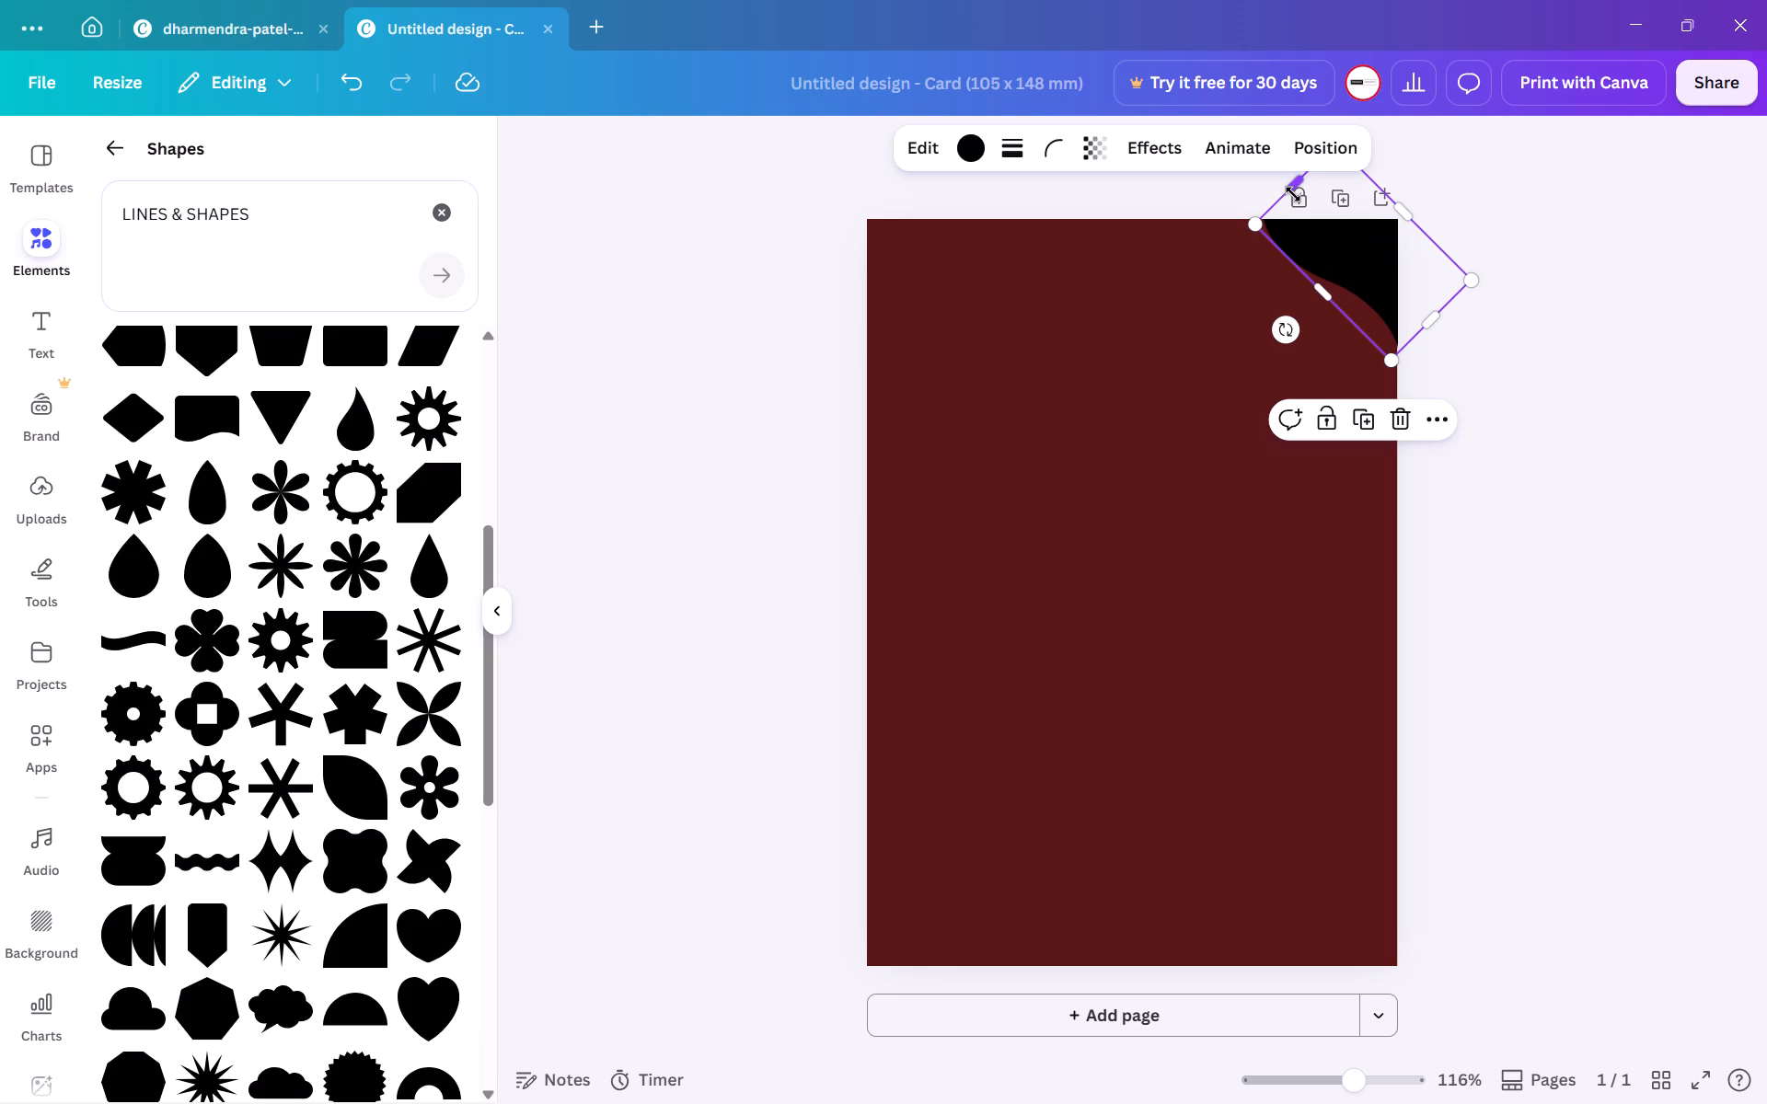
{"action": "left_click", "coordinate": [1154, 381]}
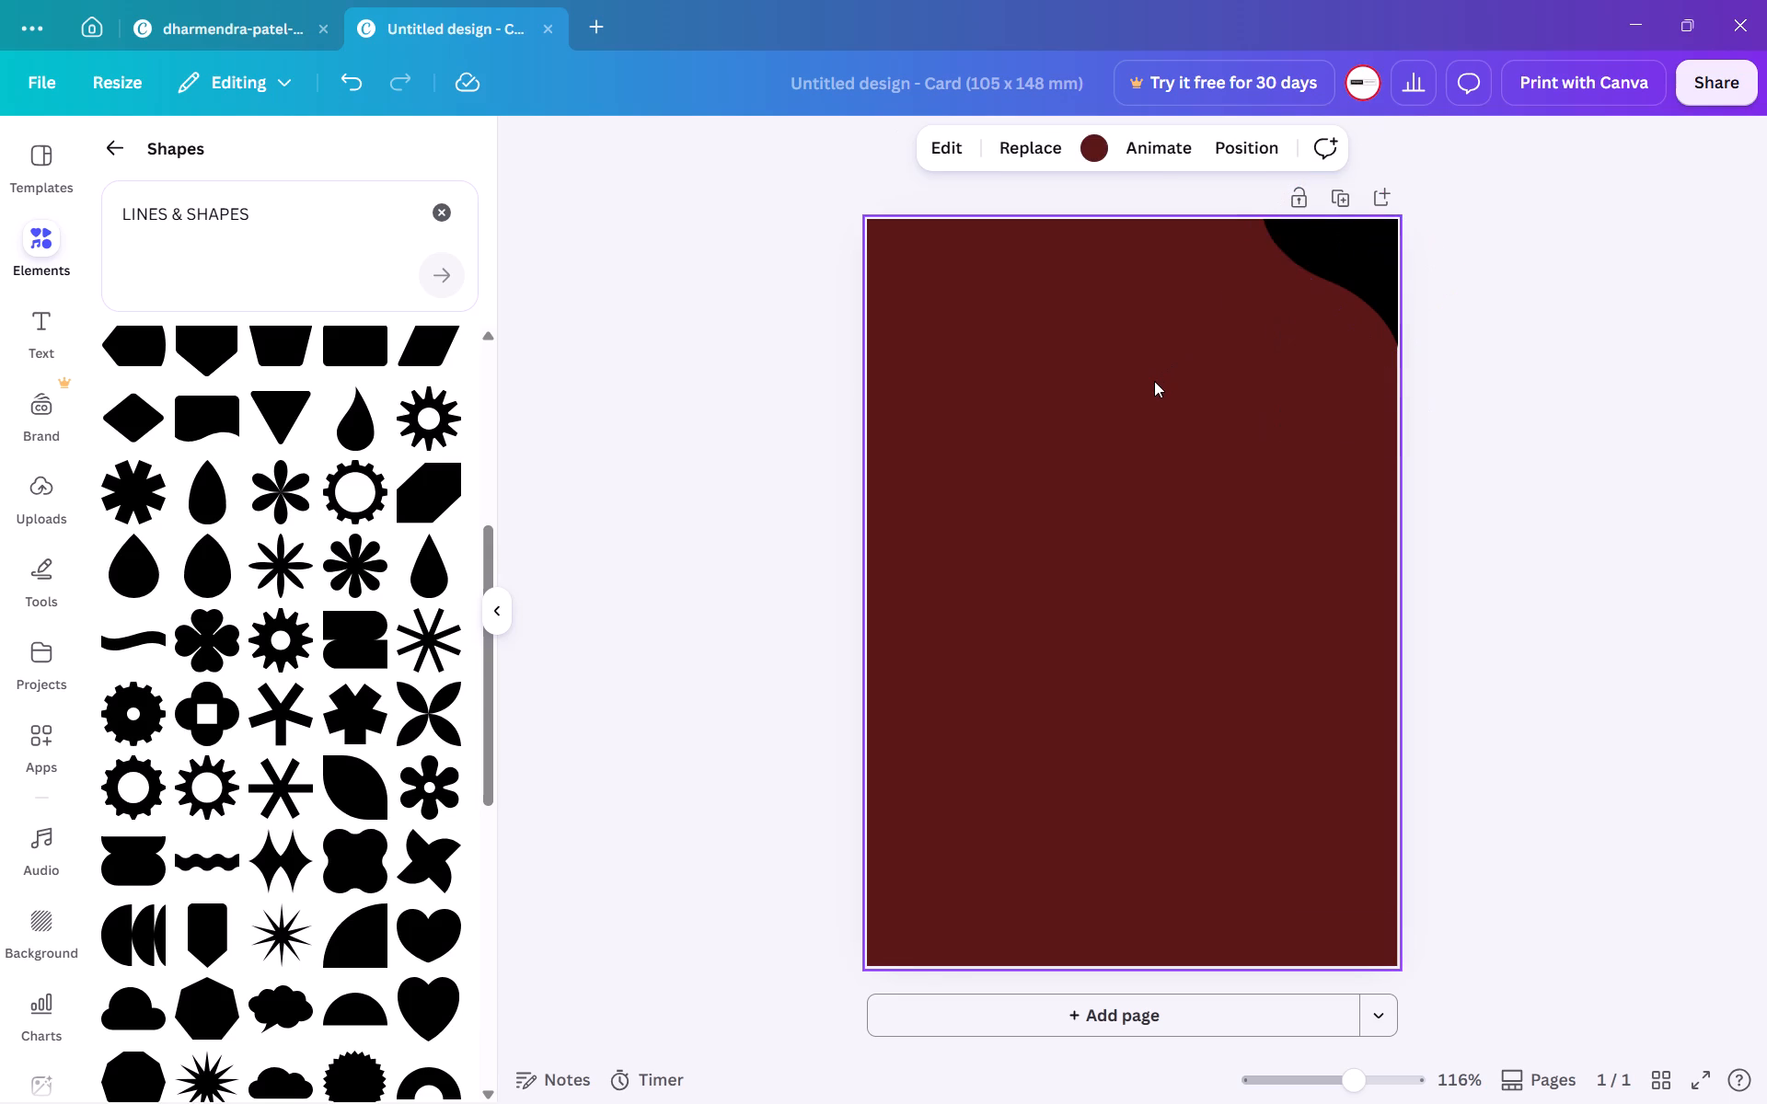
Duplicate the black wavy-edged shape in the card's top-right corner.
{"action": "left_click", "coordinate": [1369, 267]}
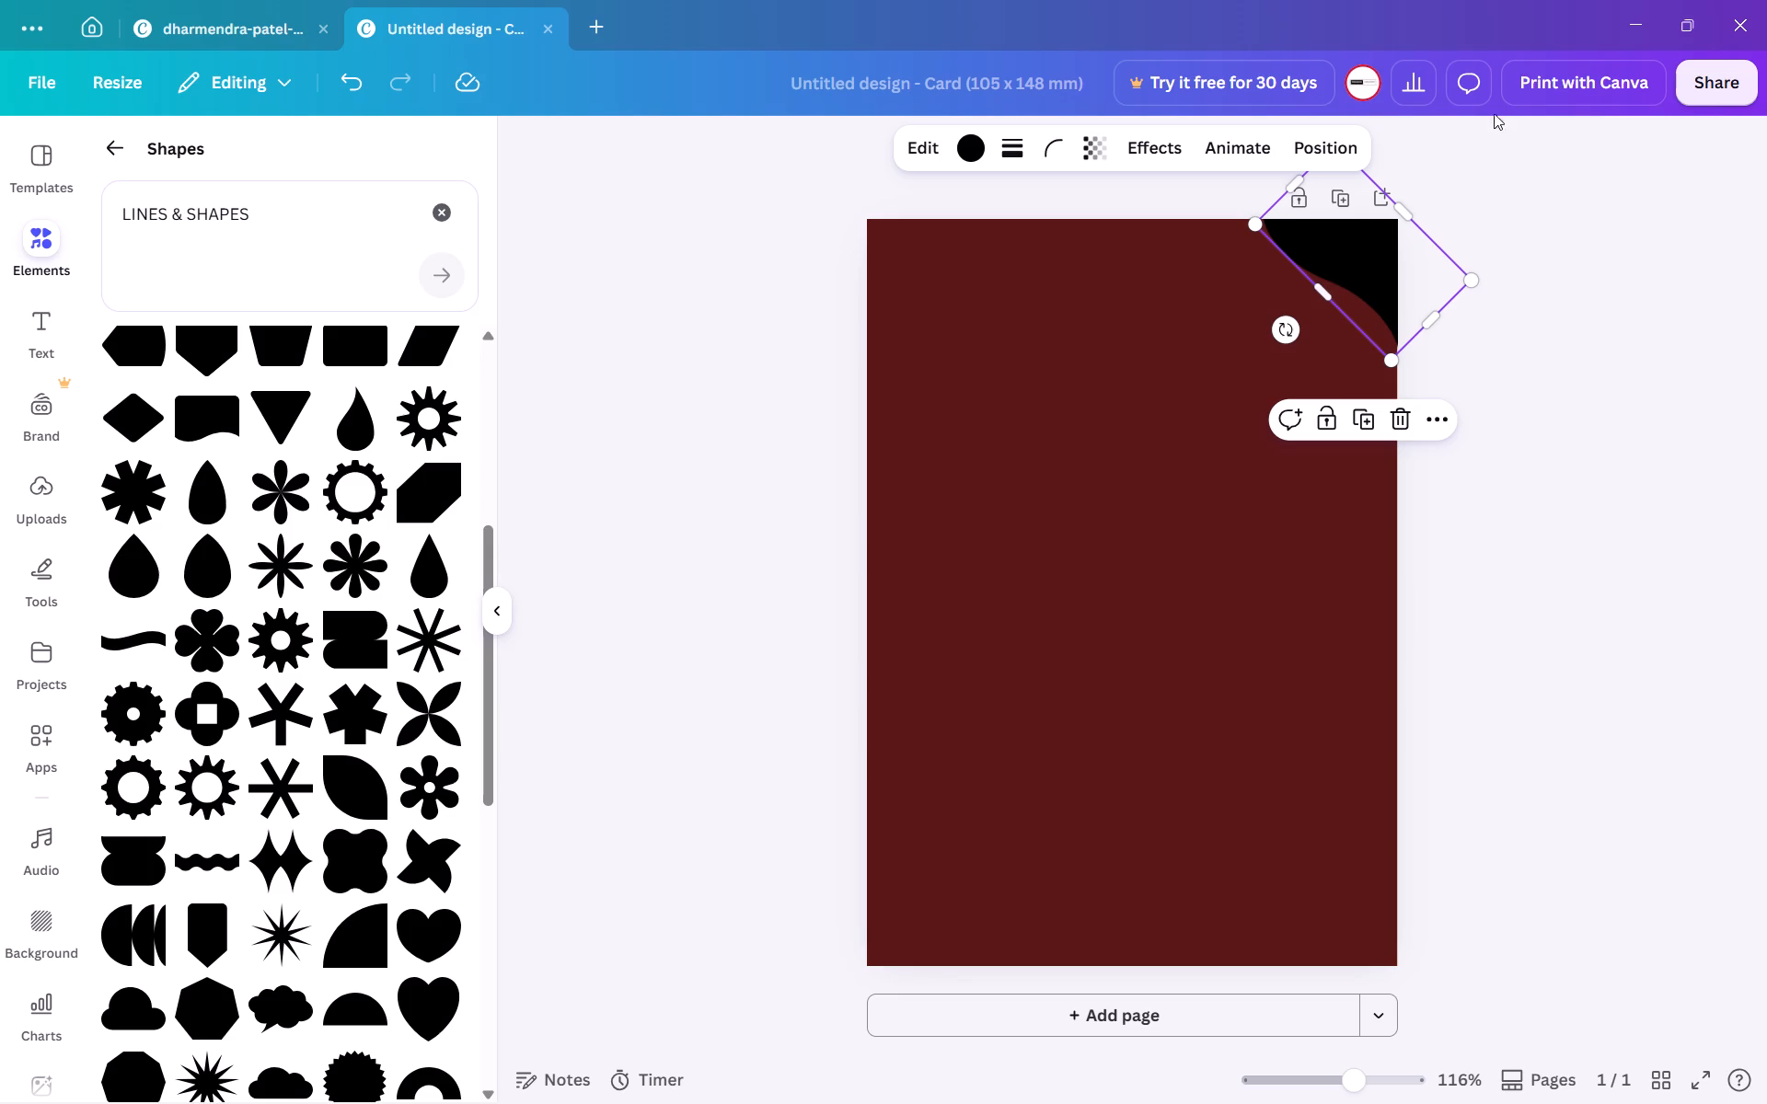
{"action": "left_click", "coordinate": [1367, 411]}
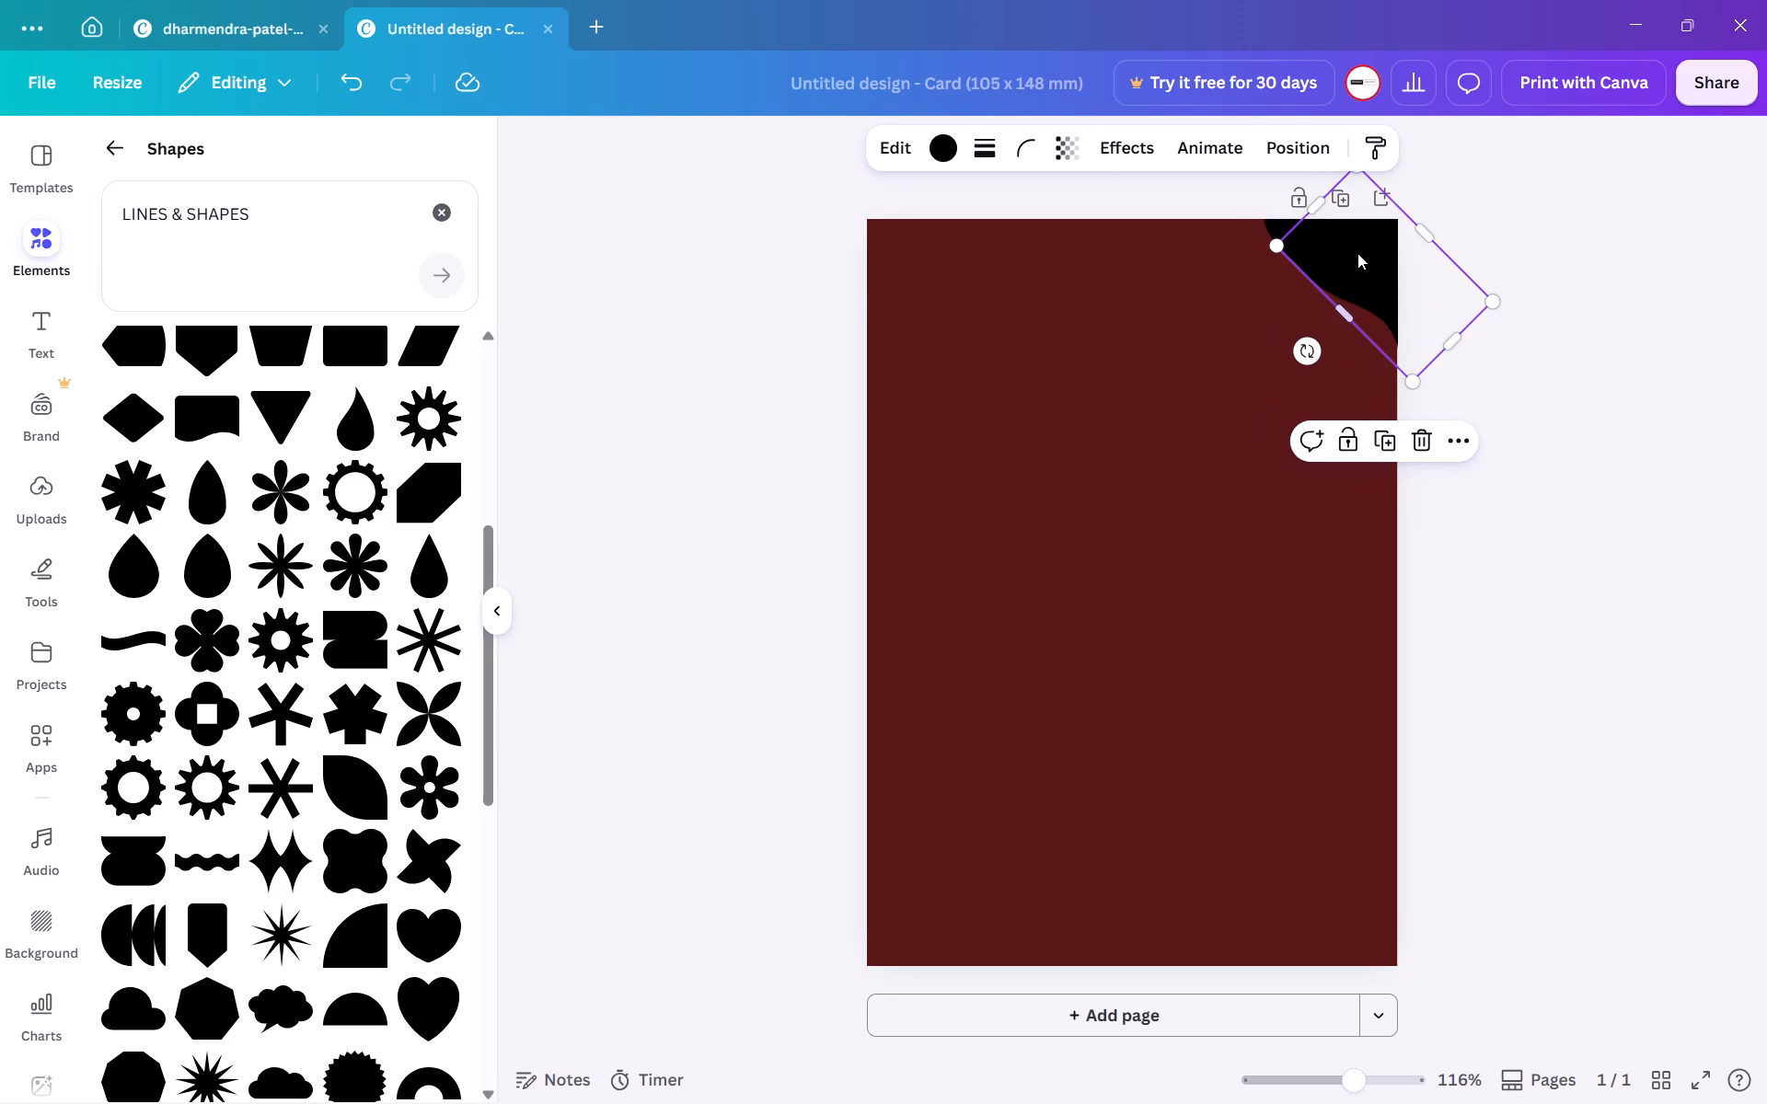
Turn the duplicated wavy-edged shape to about -140° so its wavy edge faces upward, and move it to the card's lower-left area.
{"action": "left_click_drag", "start_coordinate": [1357, 253], "coordinate": [1191, 460]}
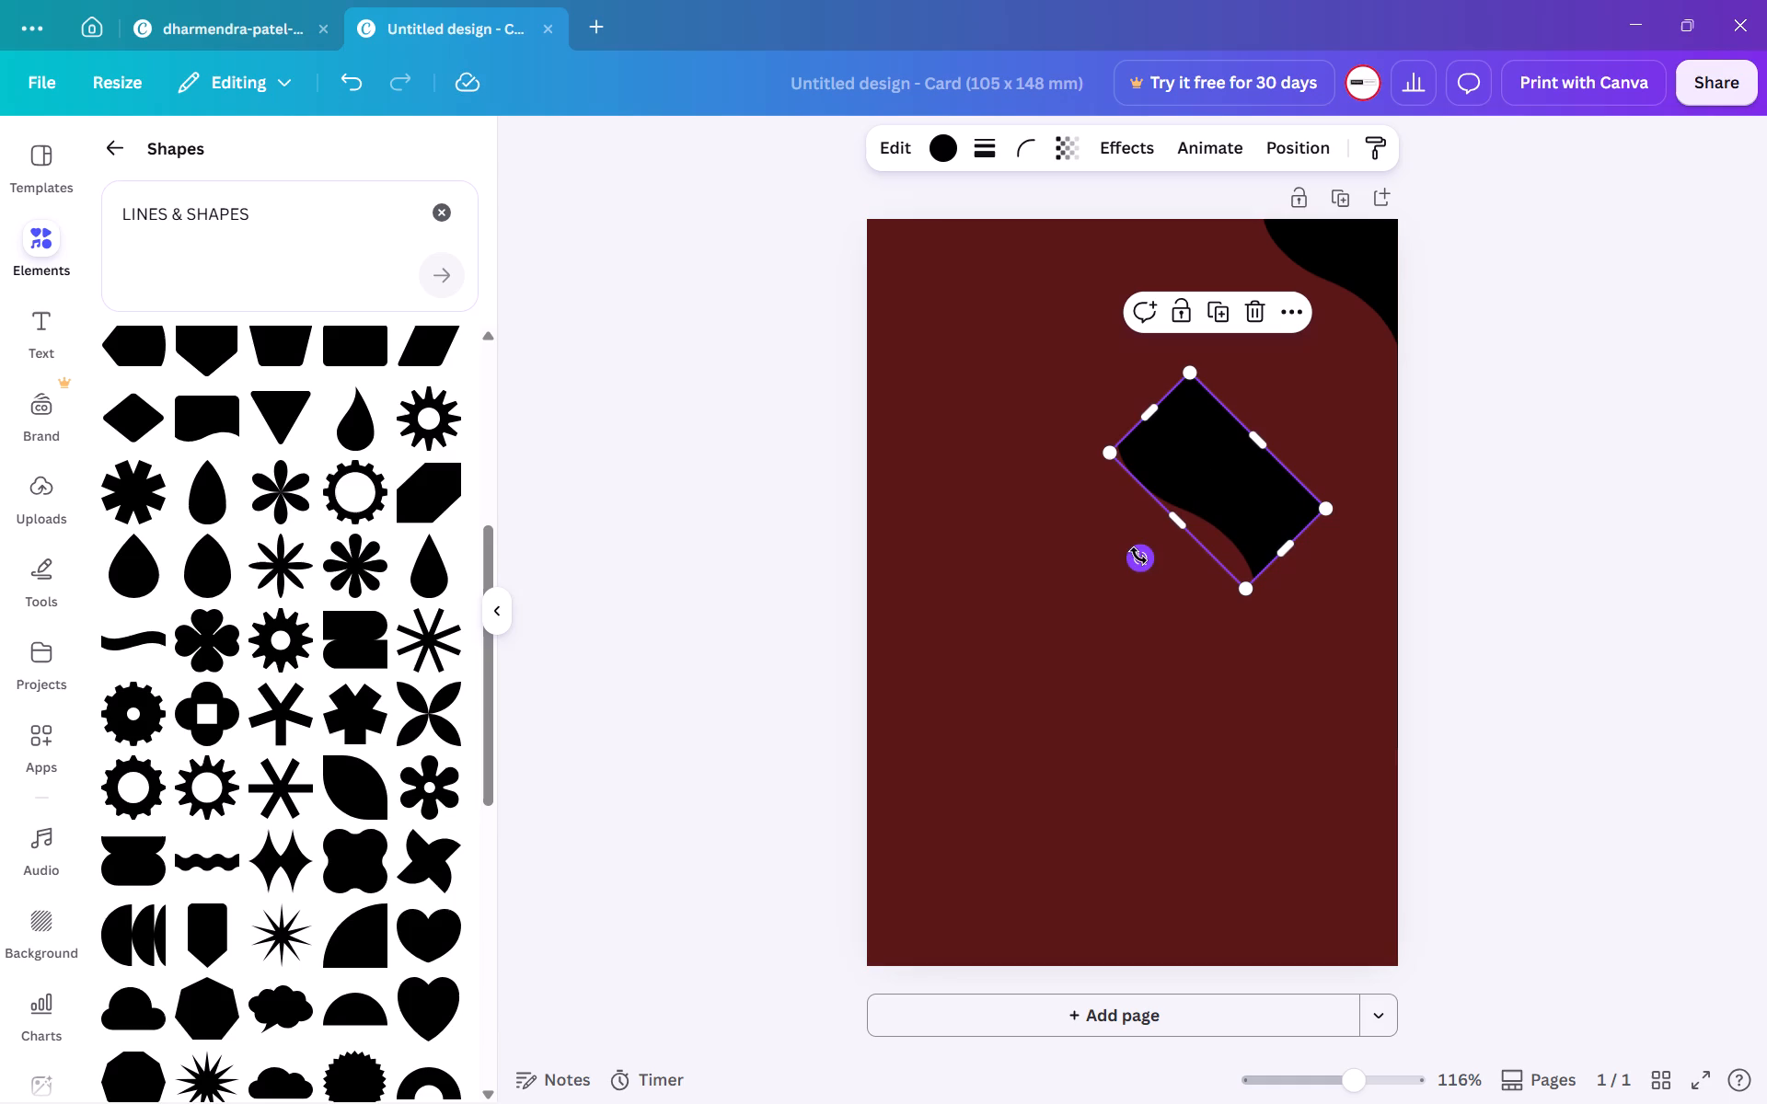
{"action": "left_click_drag", "start_coordinate": [1138, 556], "coordinate": [1330, 331]}
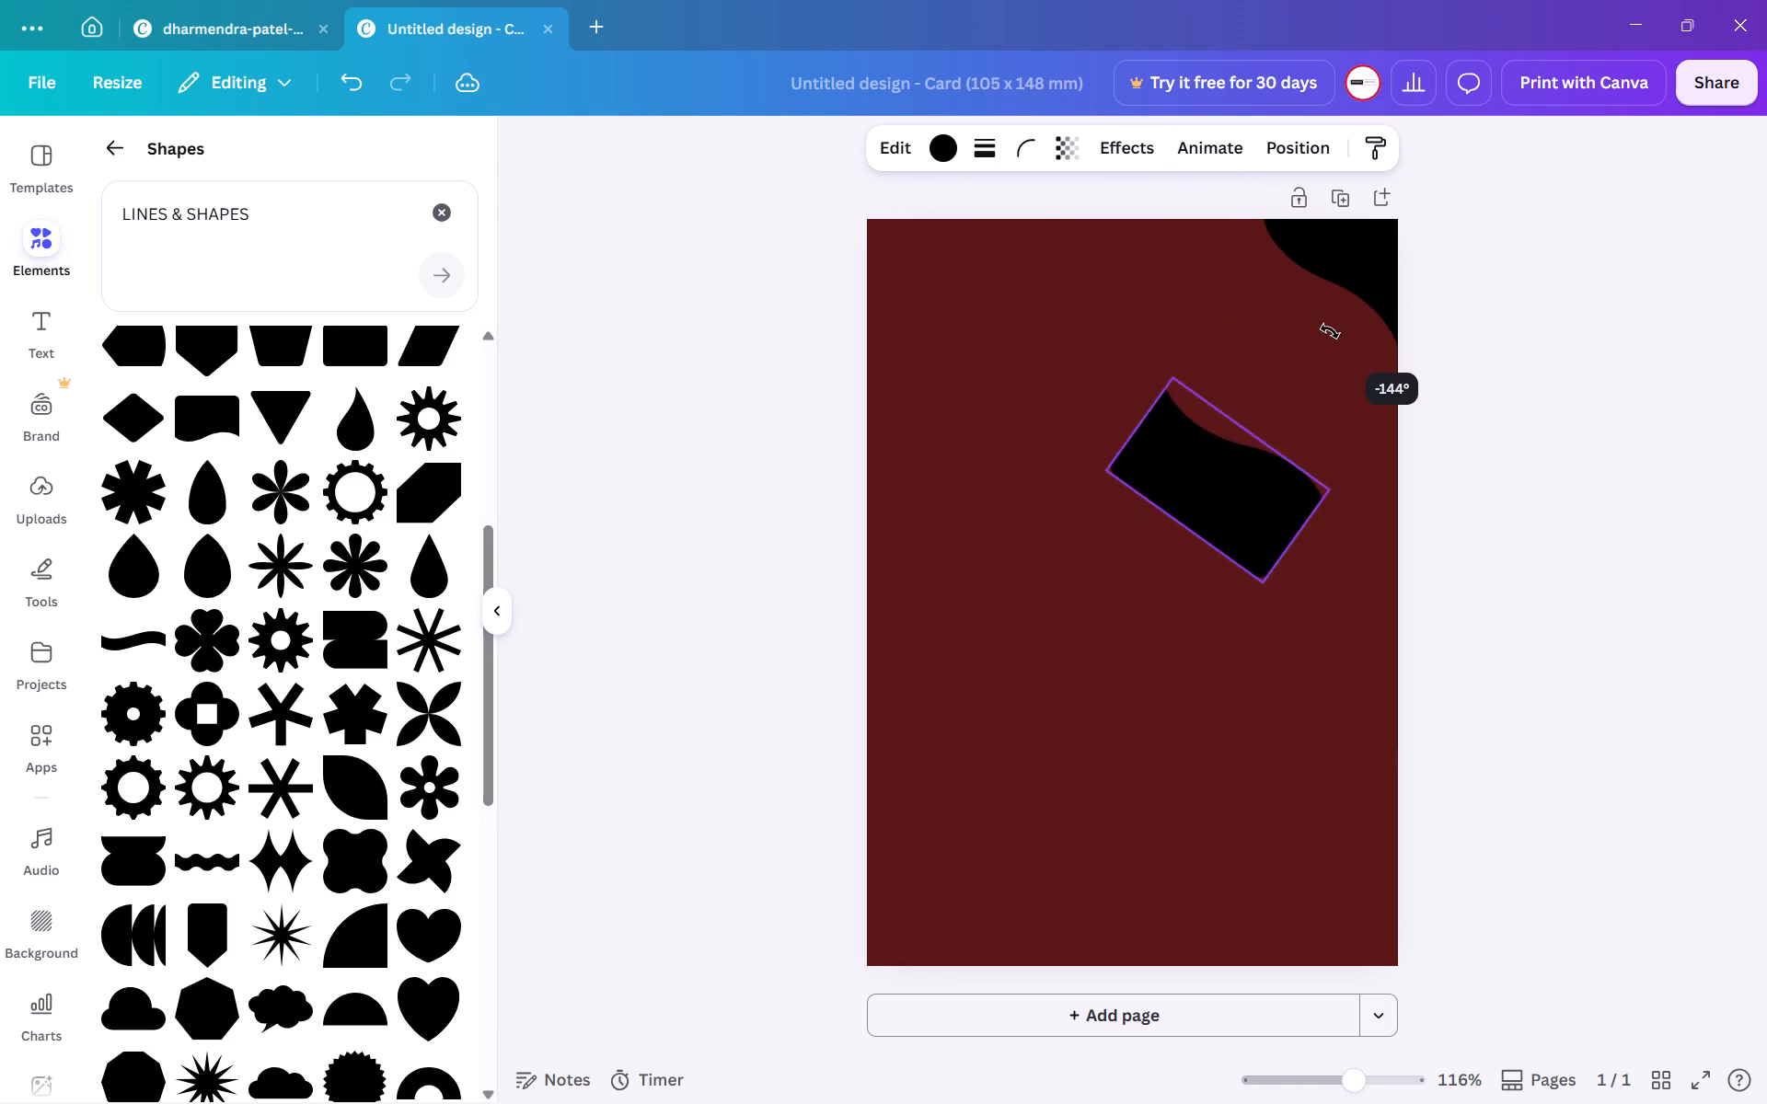
{"action": "left_click_drag", "start_coordinate": [1330, 331], "coordinate": [1322, 355]}
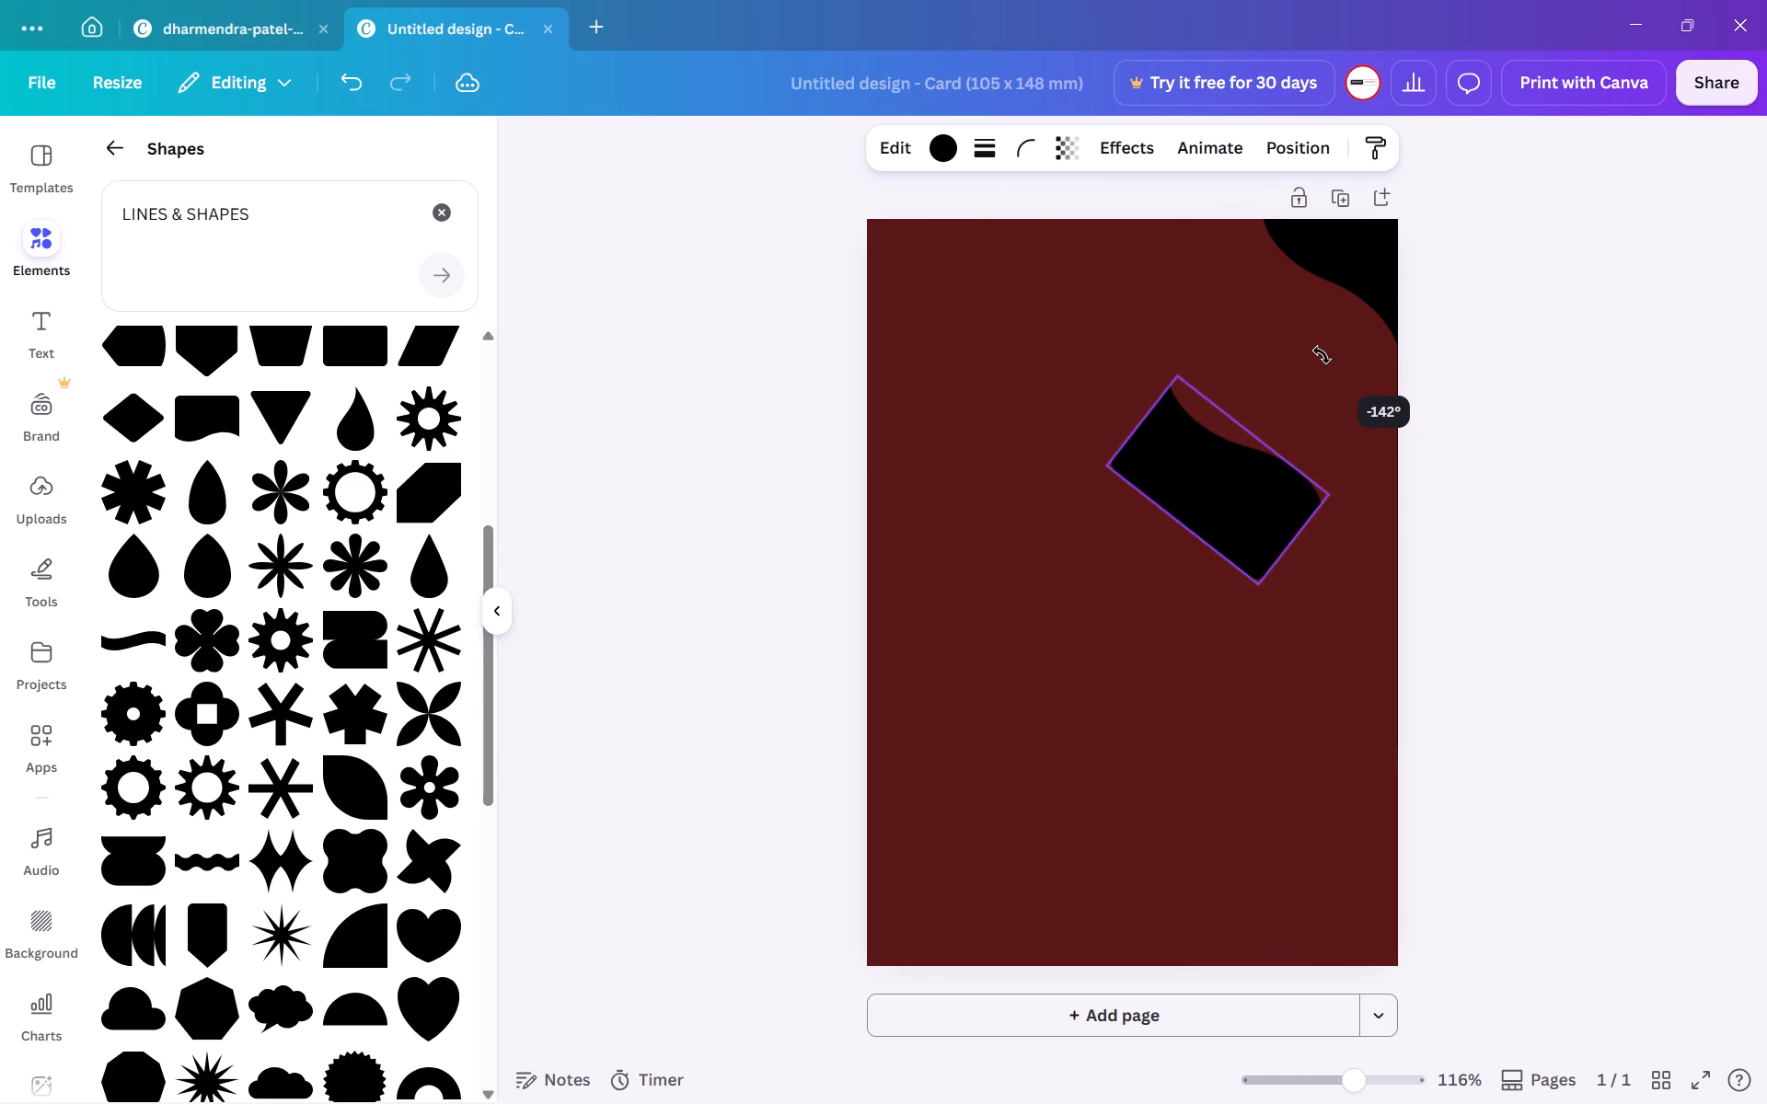
{"action": "left_click_drag", "start_coordinate": [1322, 355], "coordinate": [1330, 356]}
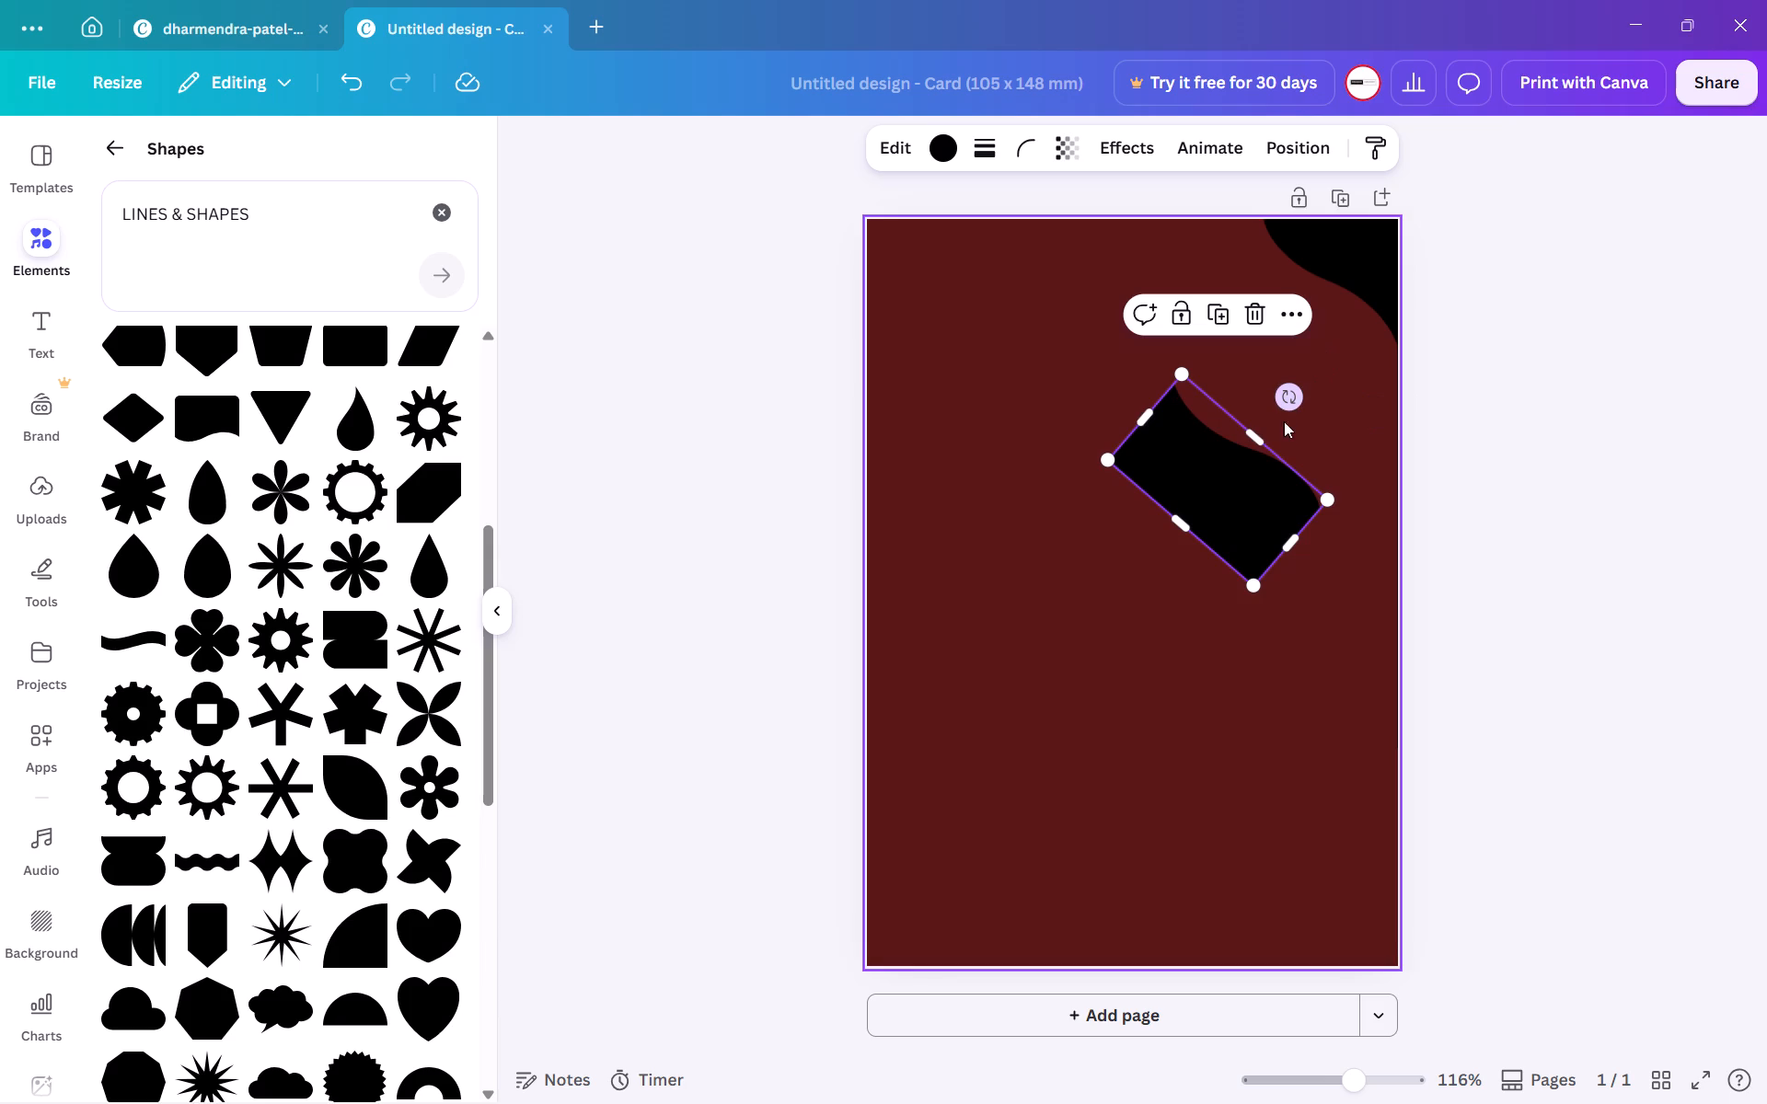
{"action": "double_click", "coordinate": [1250, 473]}
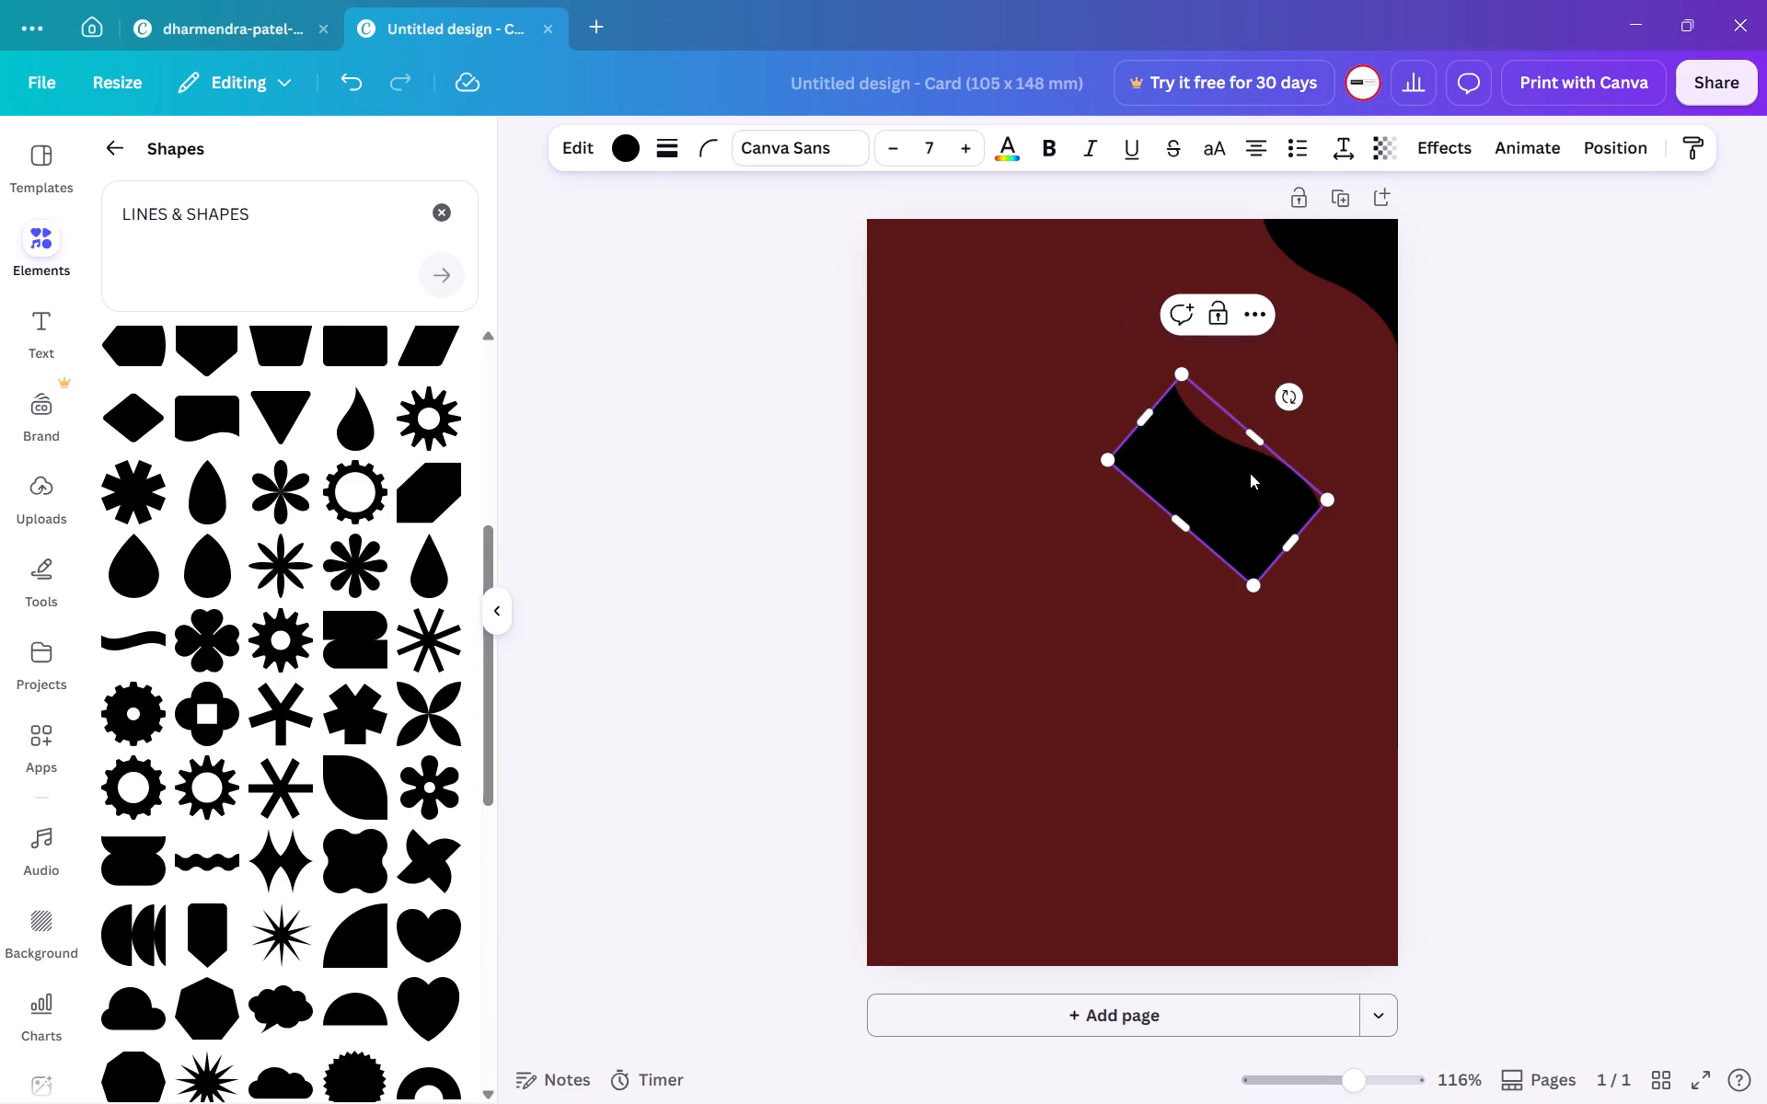
{"action": "left_click", "coordinate": [1188, 787]}
{"action": "left_click_drag", "start_coordinate": [1231, 539], "coordinate": [993, 920]}
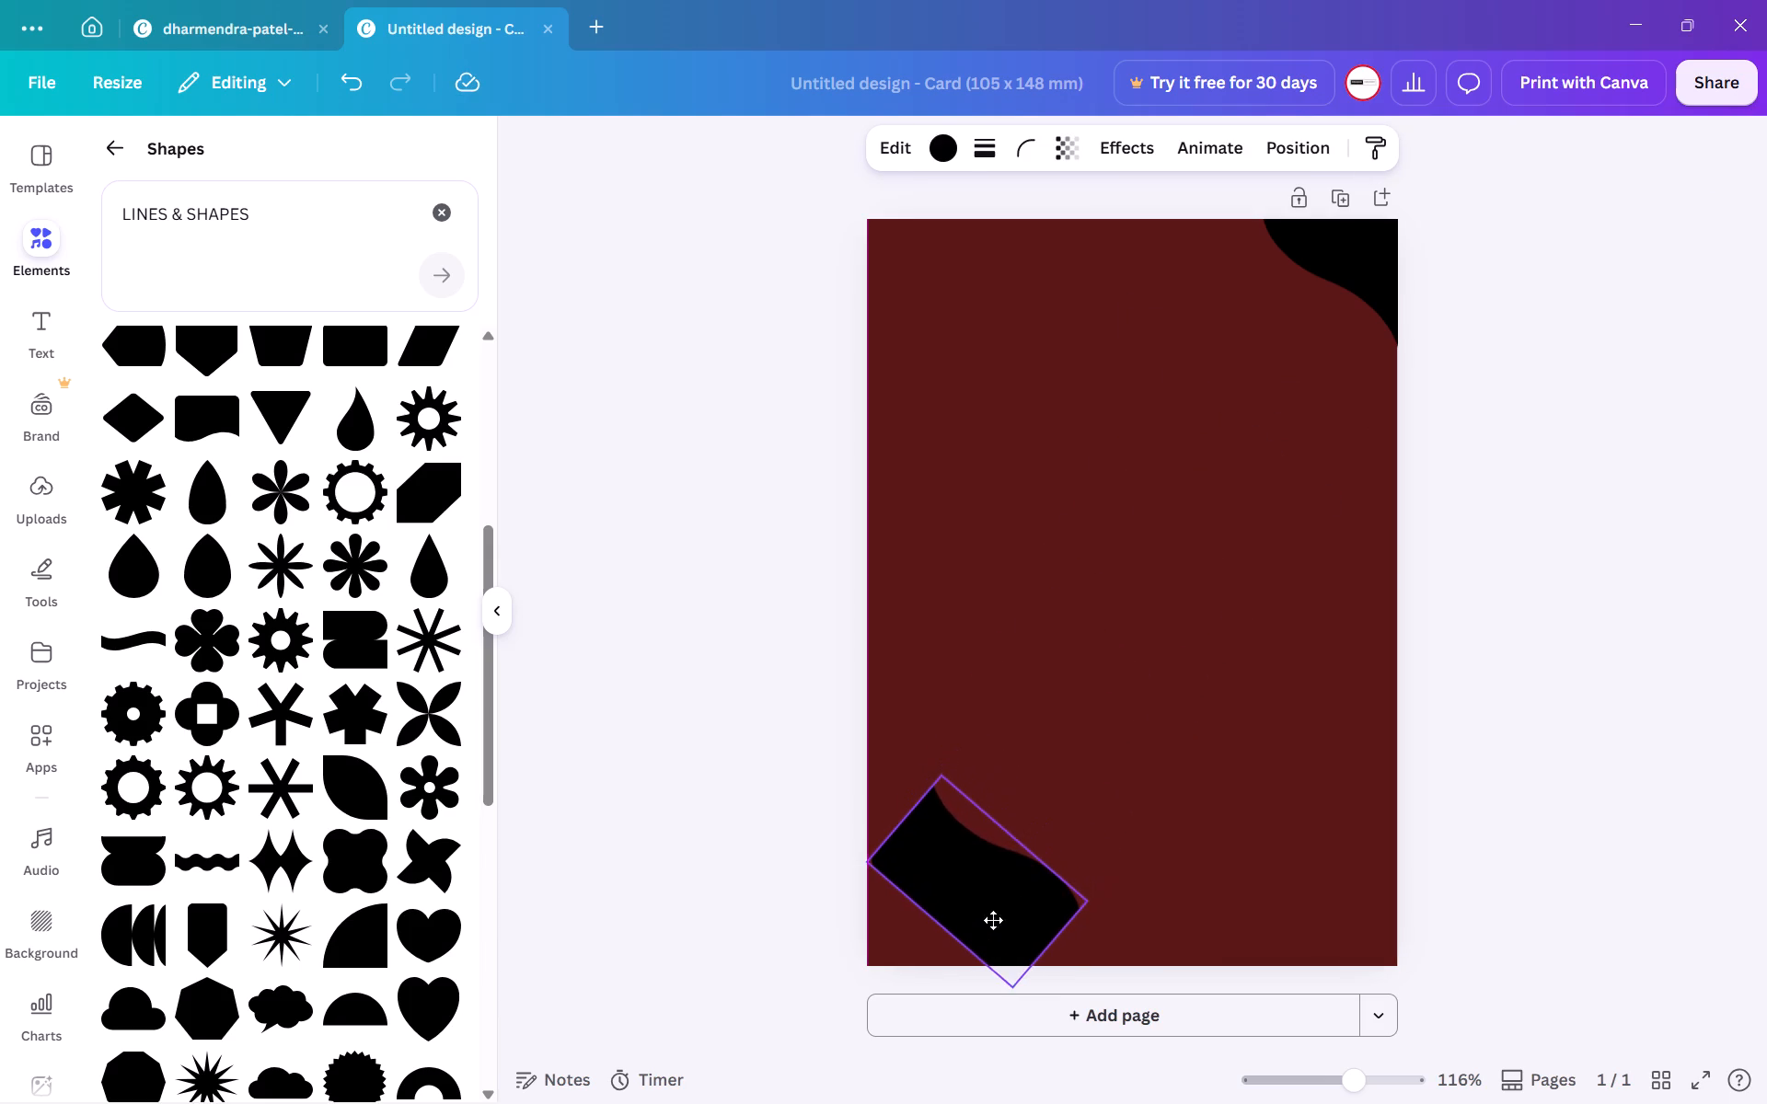
{"action": "left_click_drag", "start_coordinate": [993, 920], "coordinate": [1032, 847]}
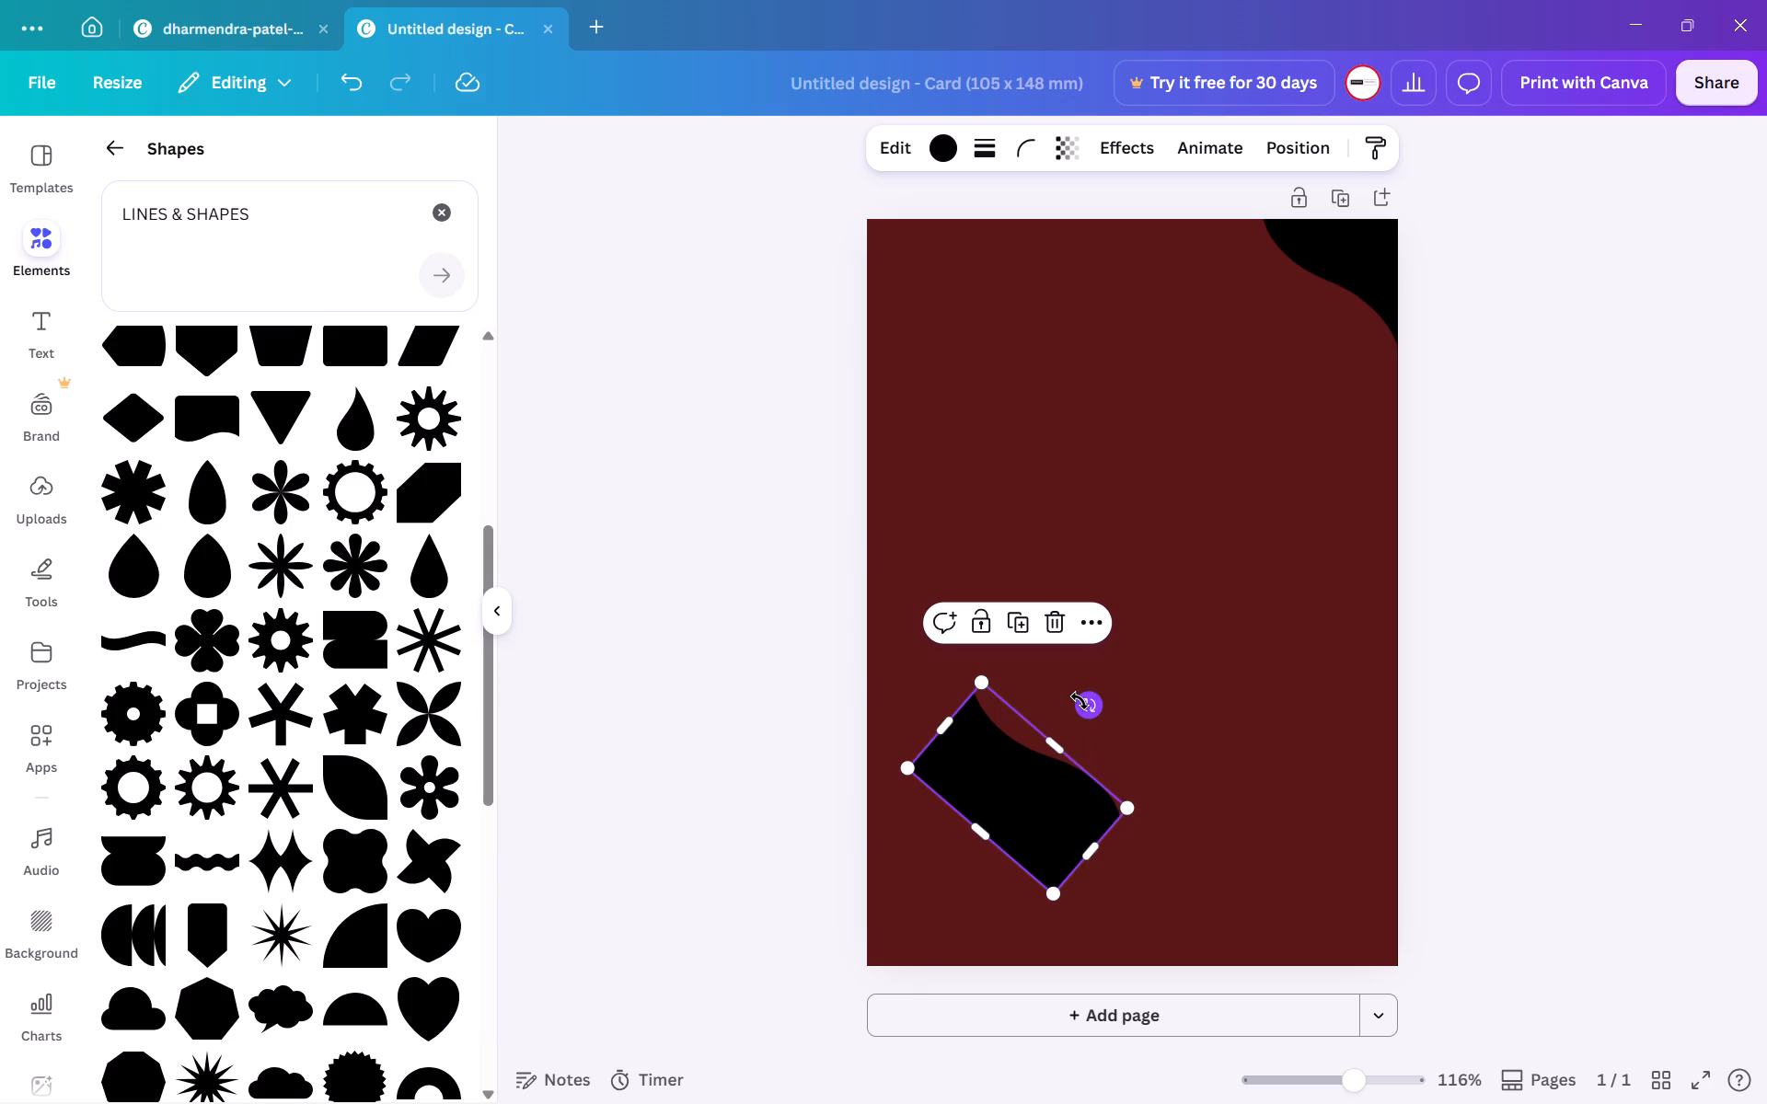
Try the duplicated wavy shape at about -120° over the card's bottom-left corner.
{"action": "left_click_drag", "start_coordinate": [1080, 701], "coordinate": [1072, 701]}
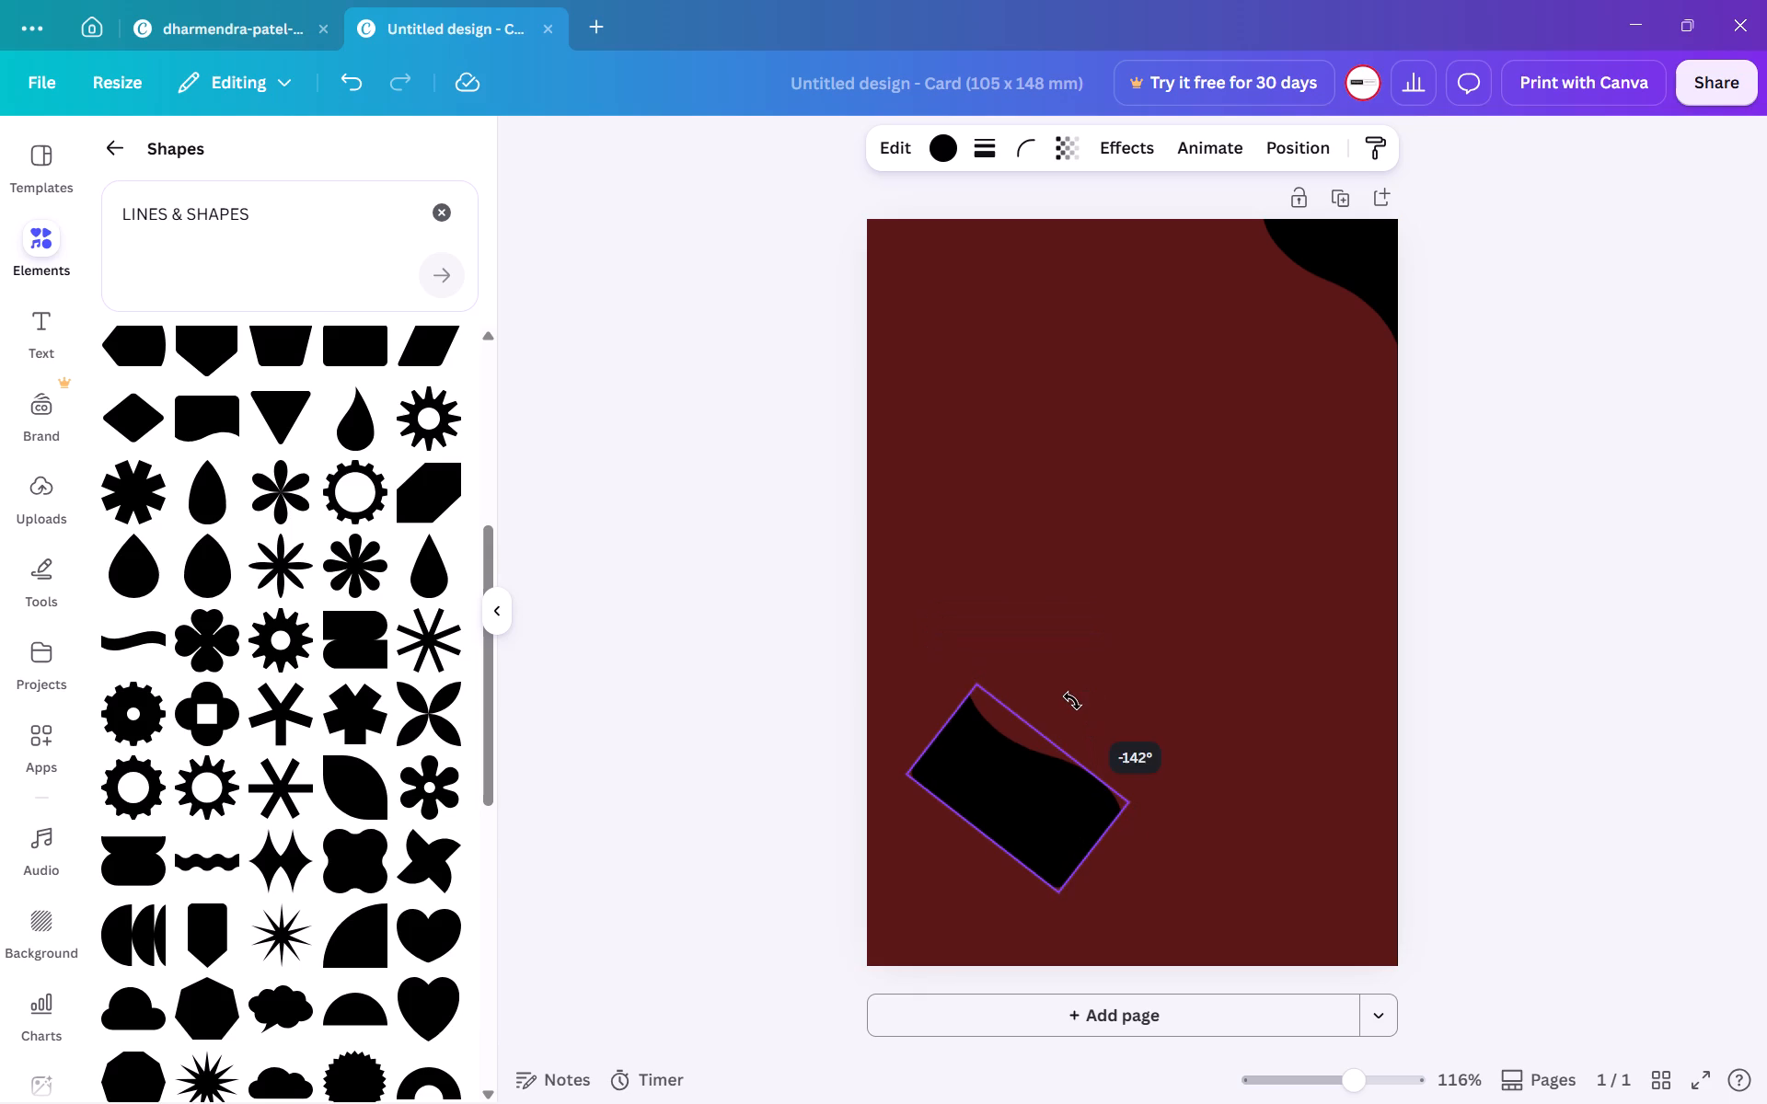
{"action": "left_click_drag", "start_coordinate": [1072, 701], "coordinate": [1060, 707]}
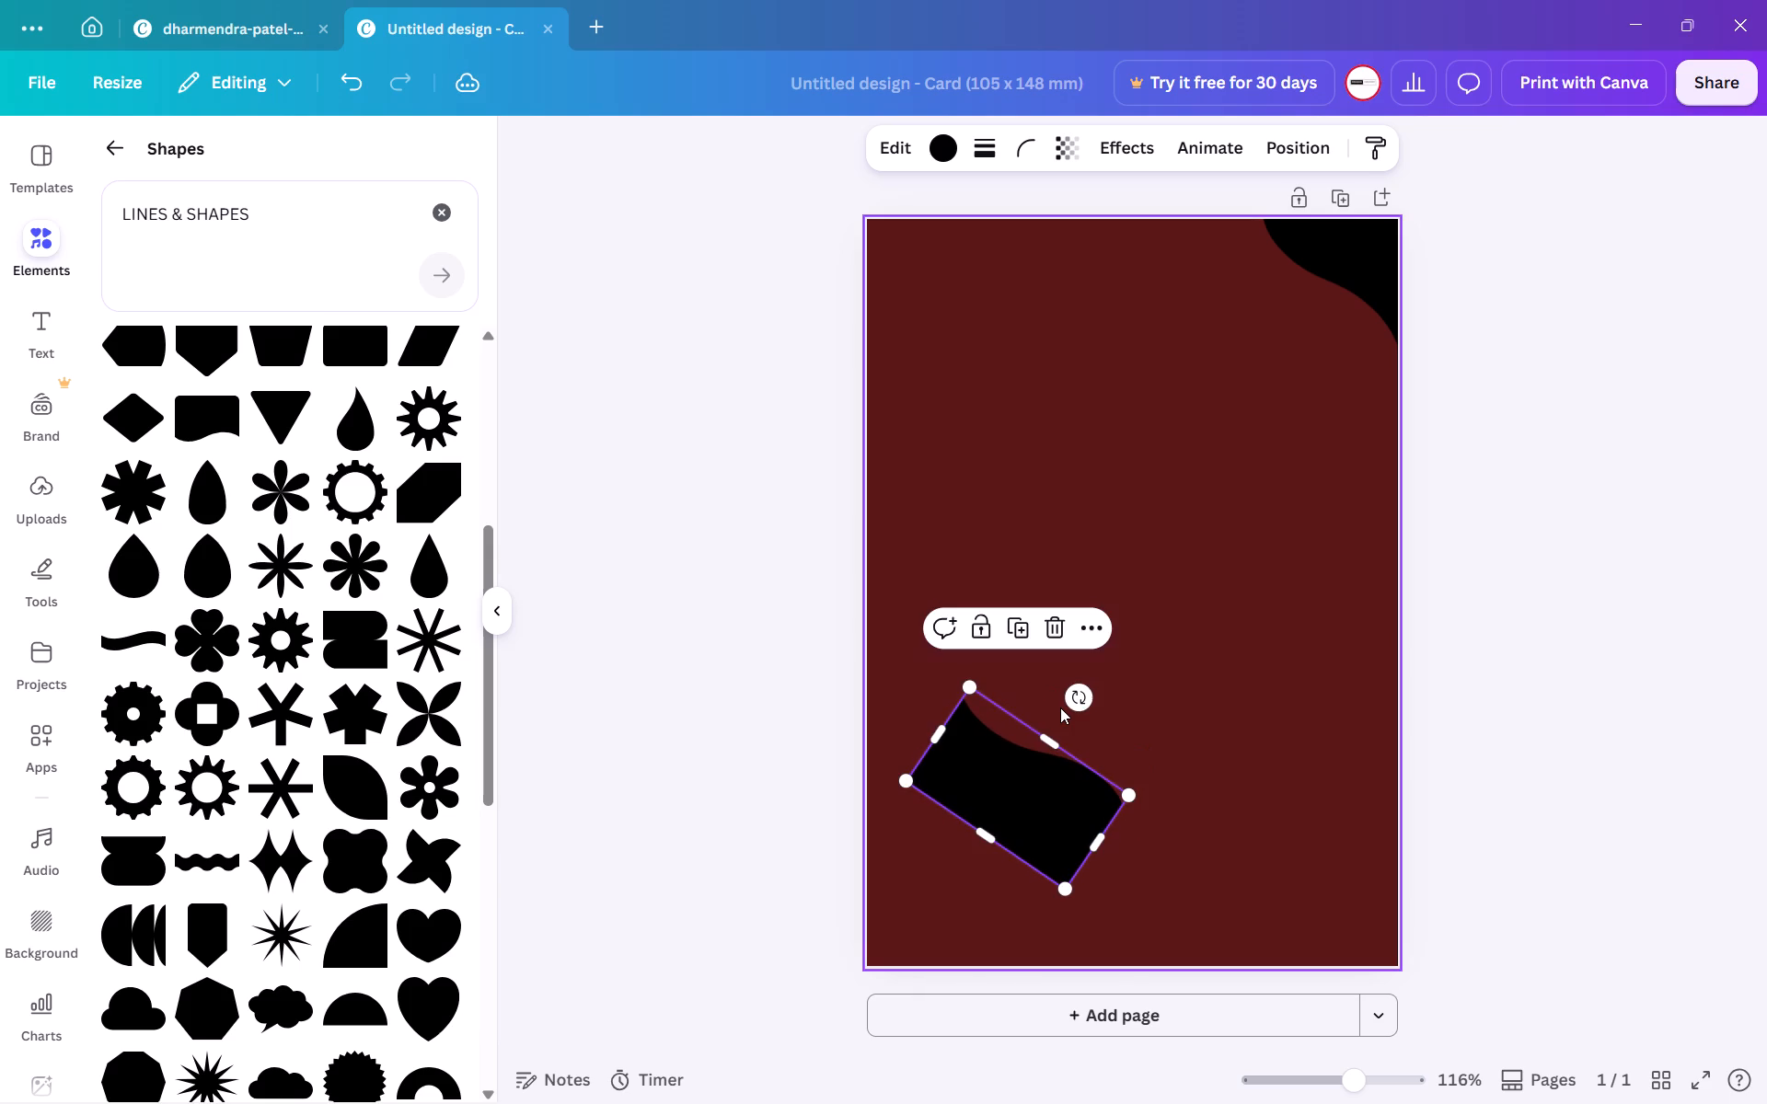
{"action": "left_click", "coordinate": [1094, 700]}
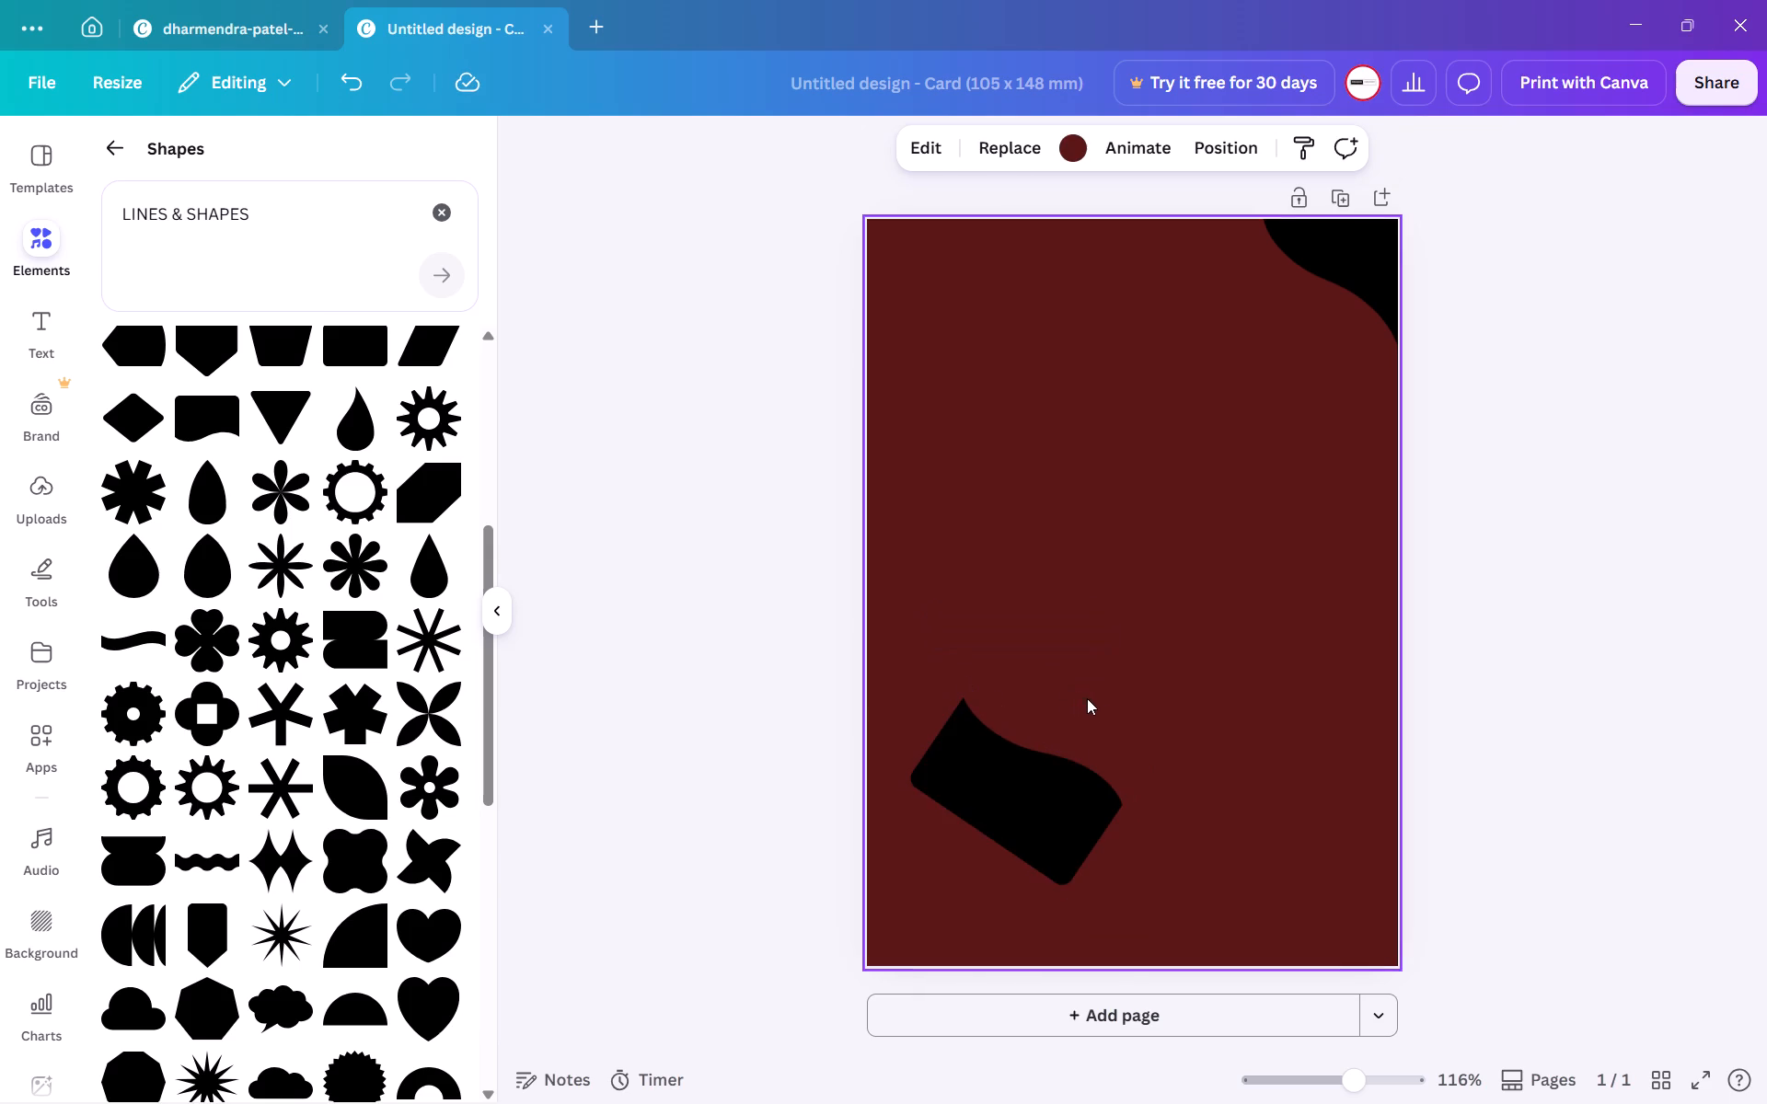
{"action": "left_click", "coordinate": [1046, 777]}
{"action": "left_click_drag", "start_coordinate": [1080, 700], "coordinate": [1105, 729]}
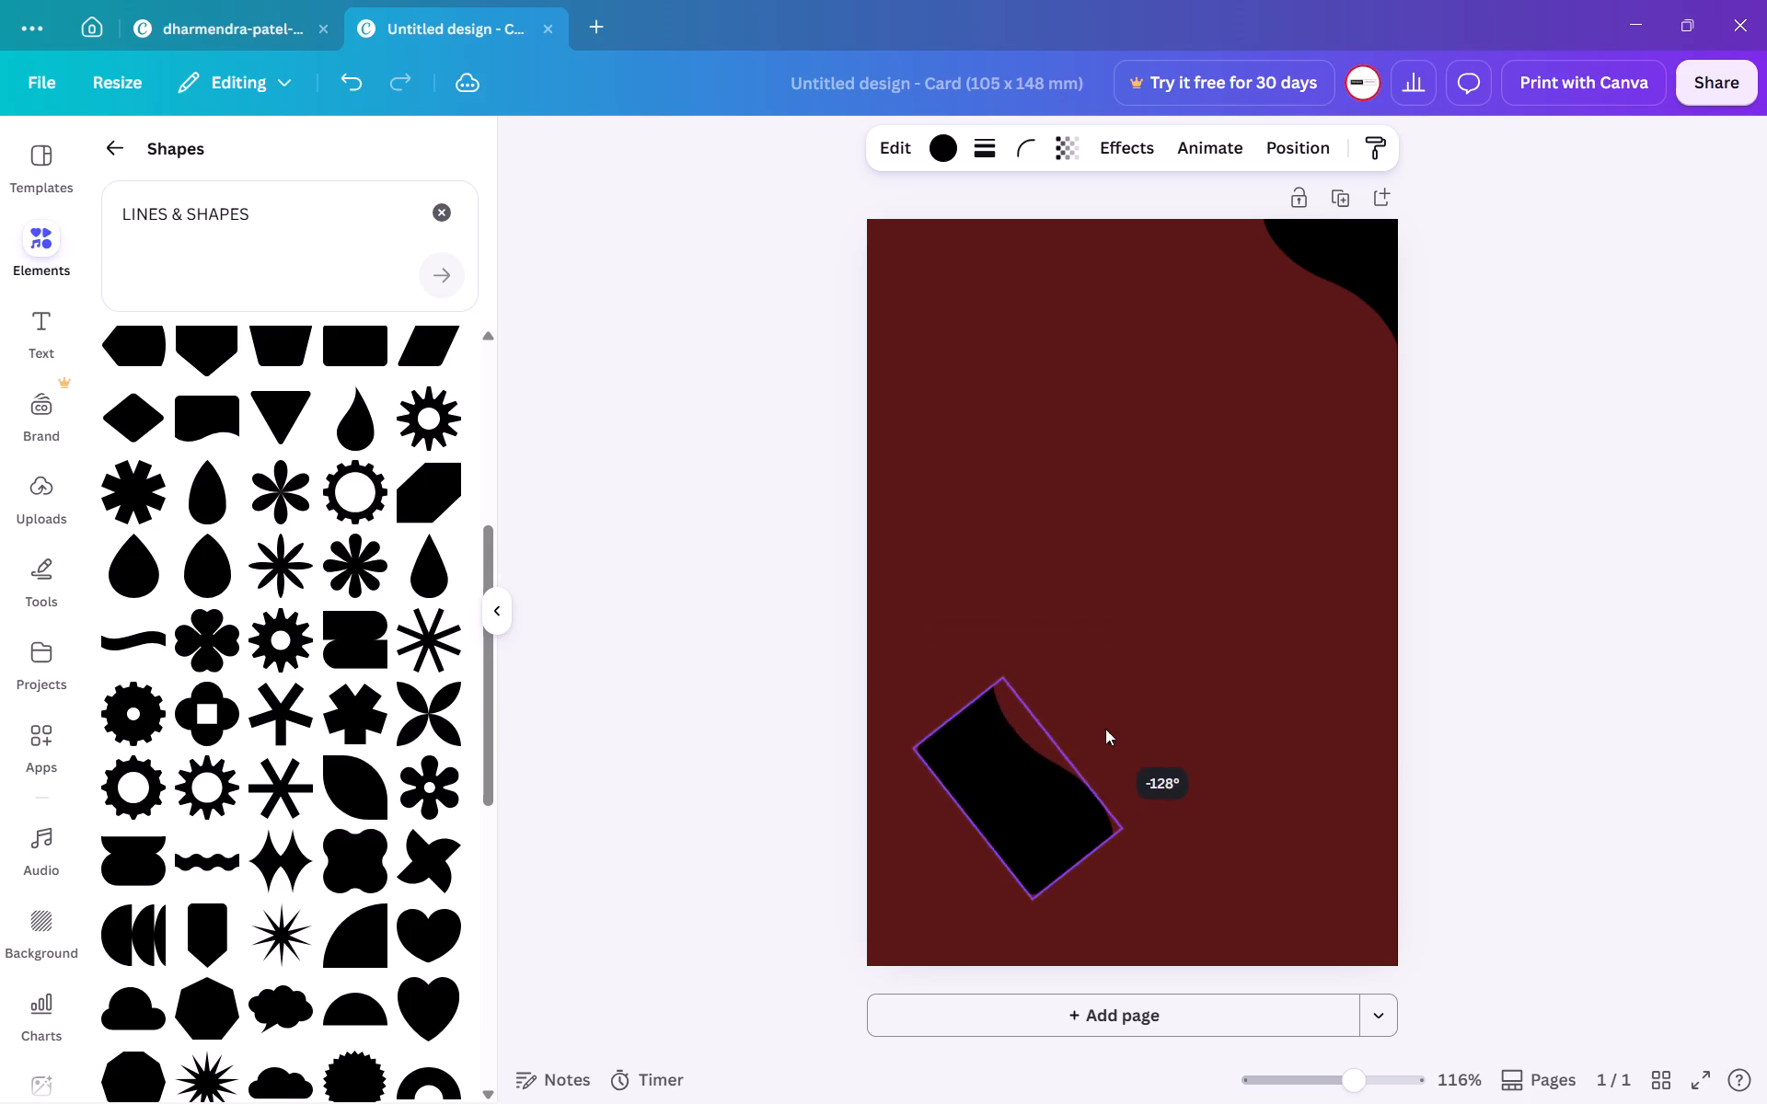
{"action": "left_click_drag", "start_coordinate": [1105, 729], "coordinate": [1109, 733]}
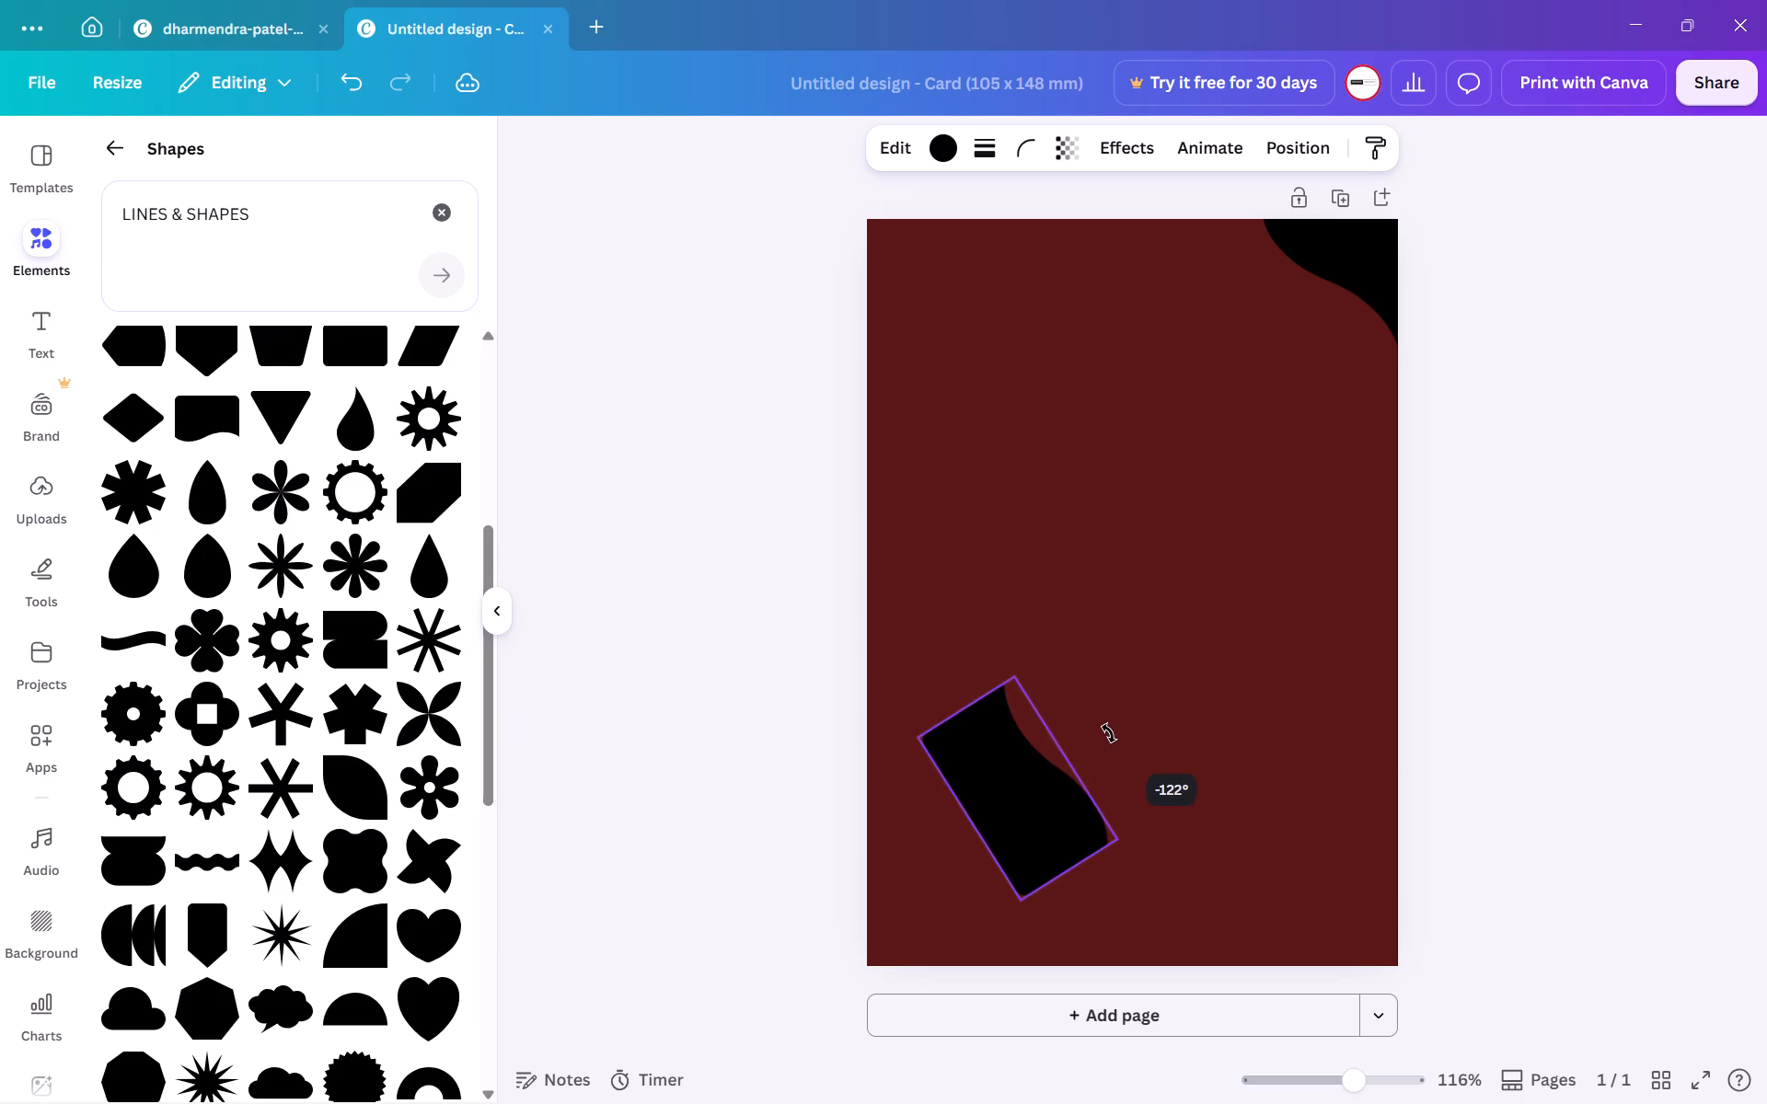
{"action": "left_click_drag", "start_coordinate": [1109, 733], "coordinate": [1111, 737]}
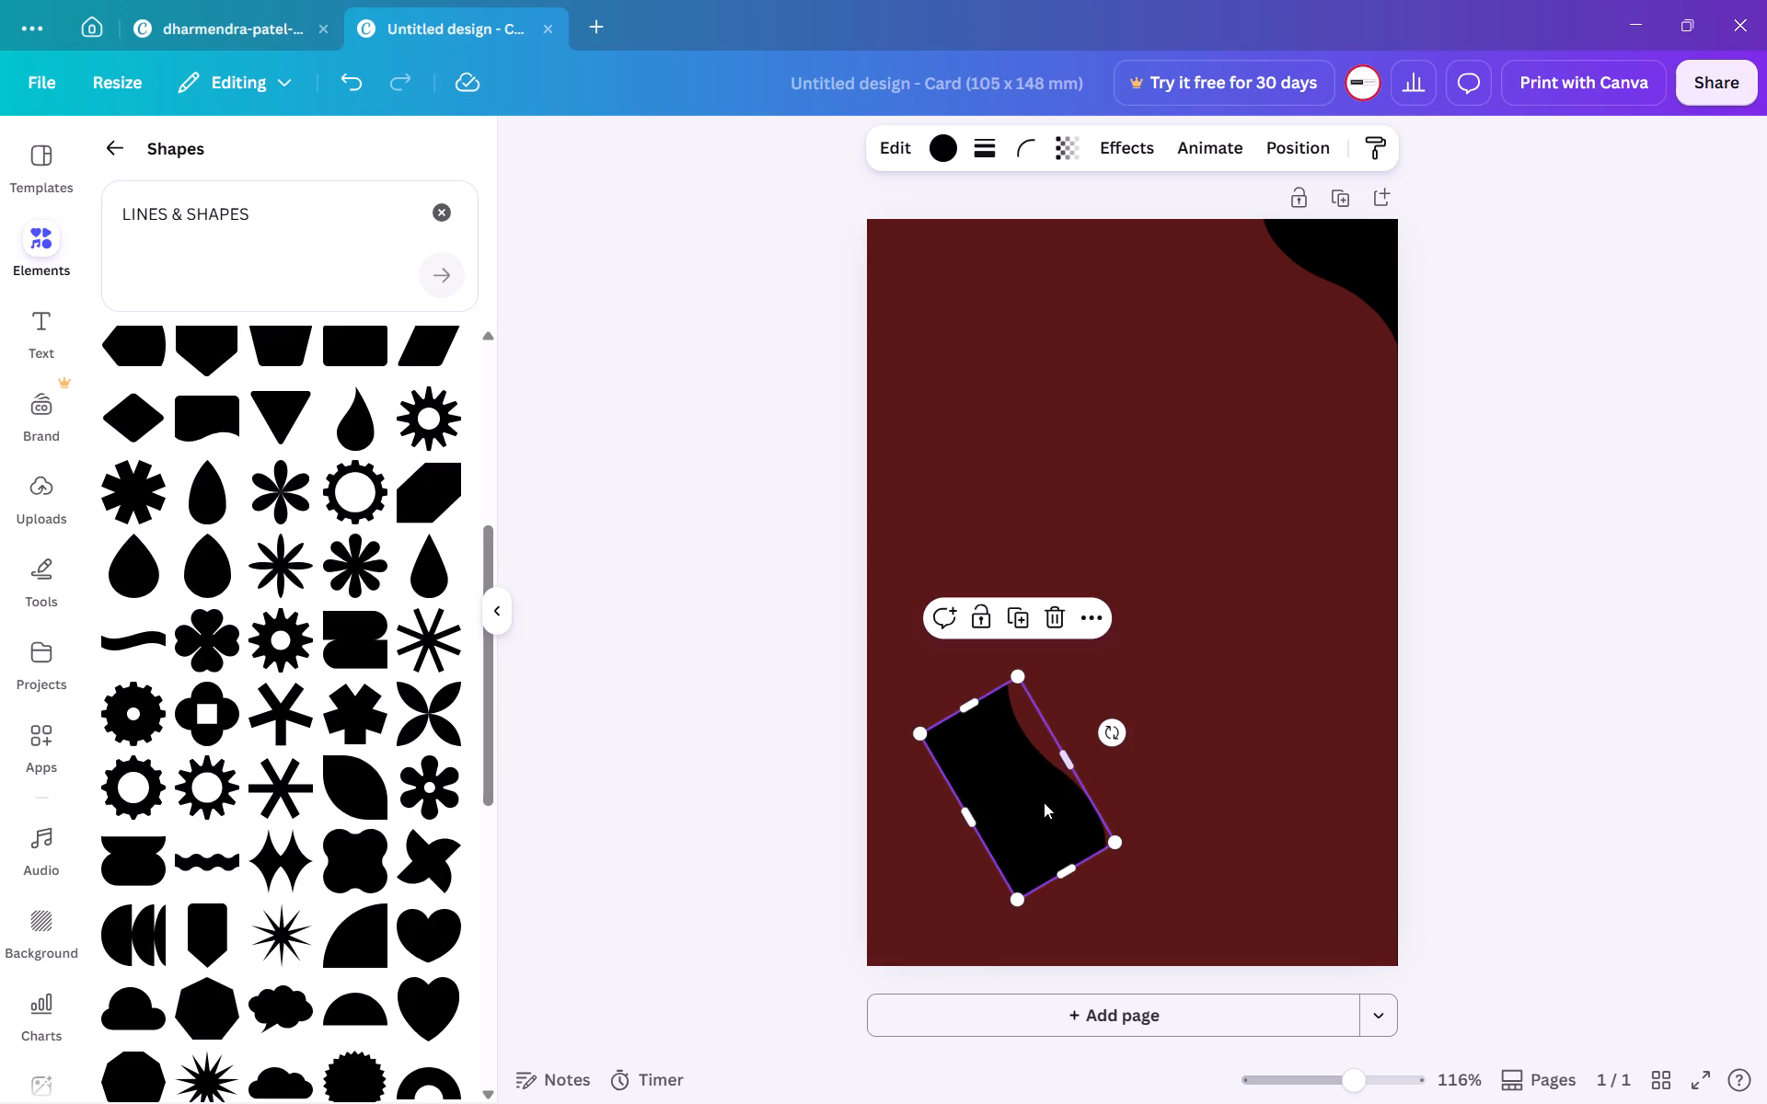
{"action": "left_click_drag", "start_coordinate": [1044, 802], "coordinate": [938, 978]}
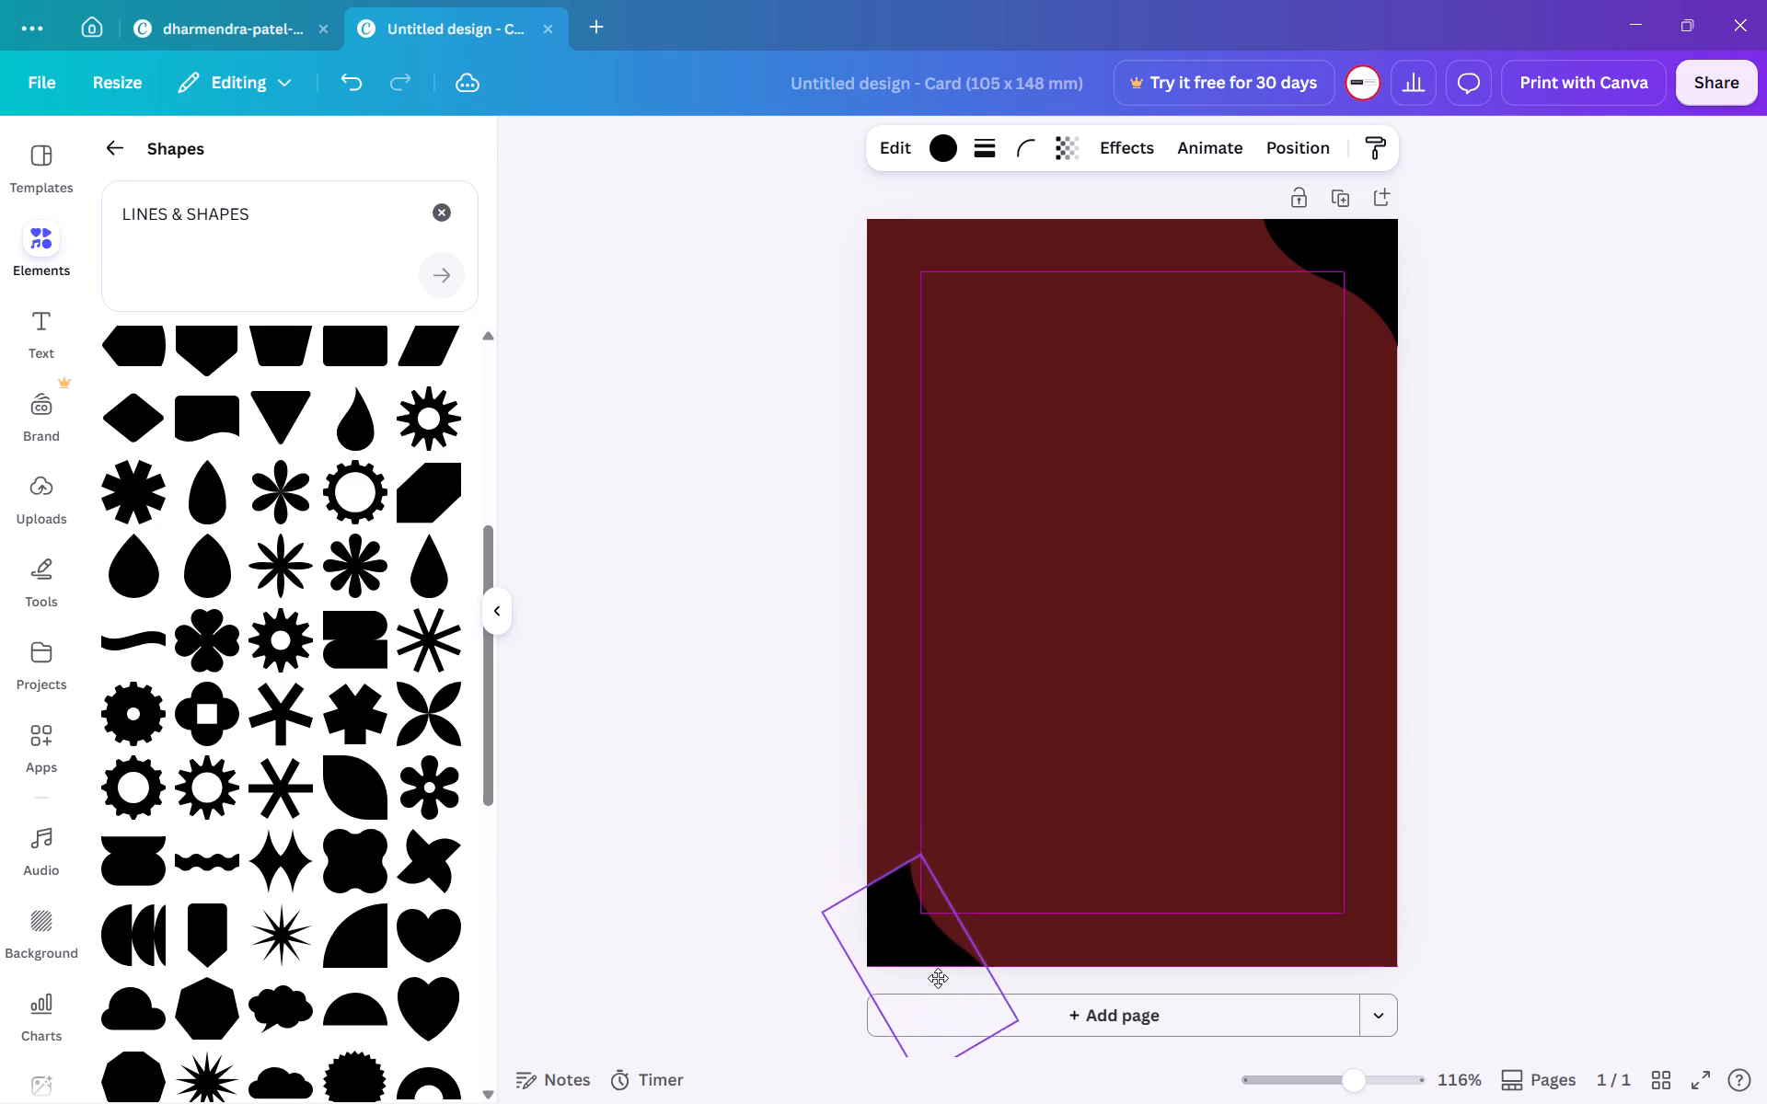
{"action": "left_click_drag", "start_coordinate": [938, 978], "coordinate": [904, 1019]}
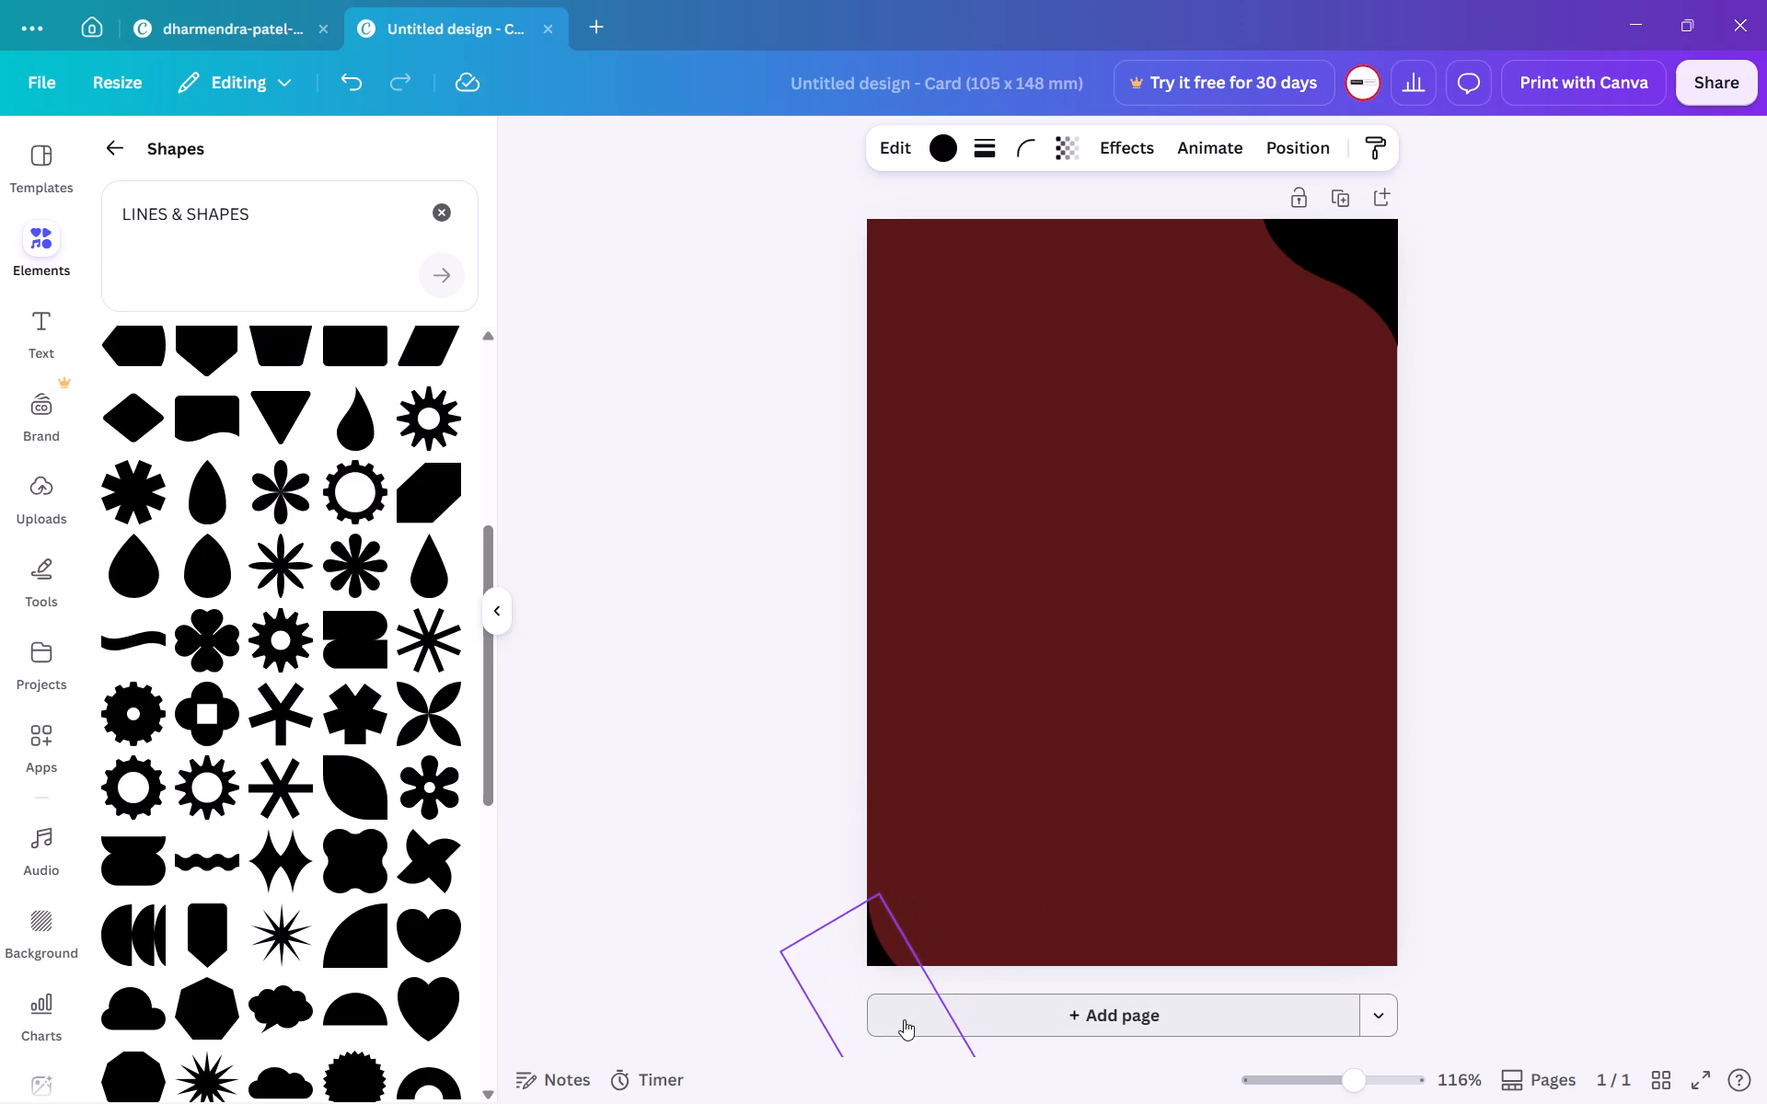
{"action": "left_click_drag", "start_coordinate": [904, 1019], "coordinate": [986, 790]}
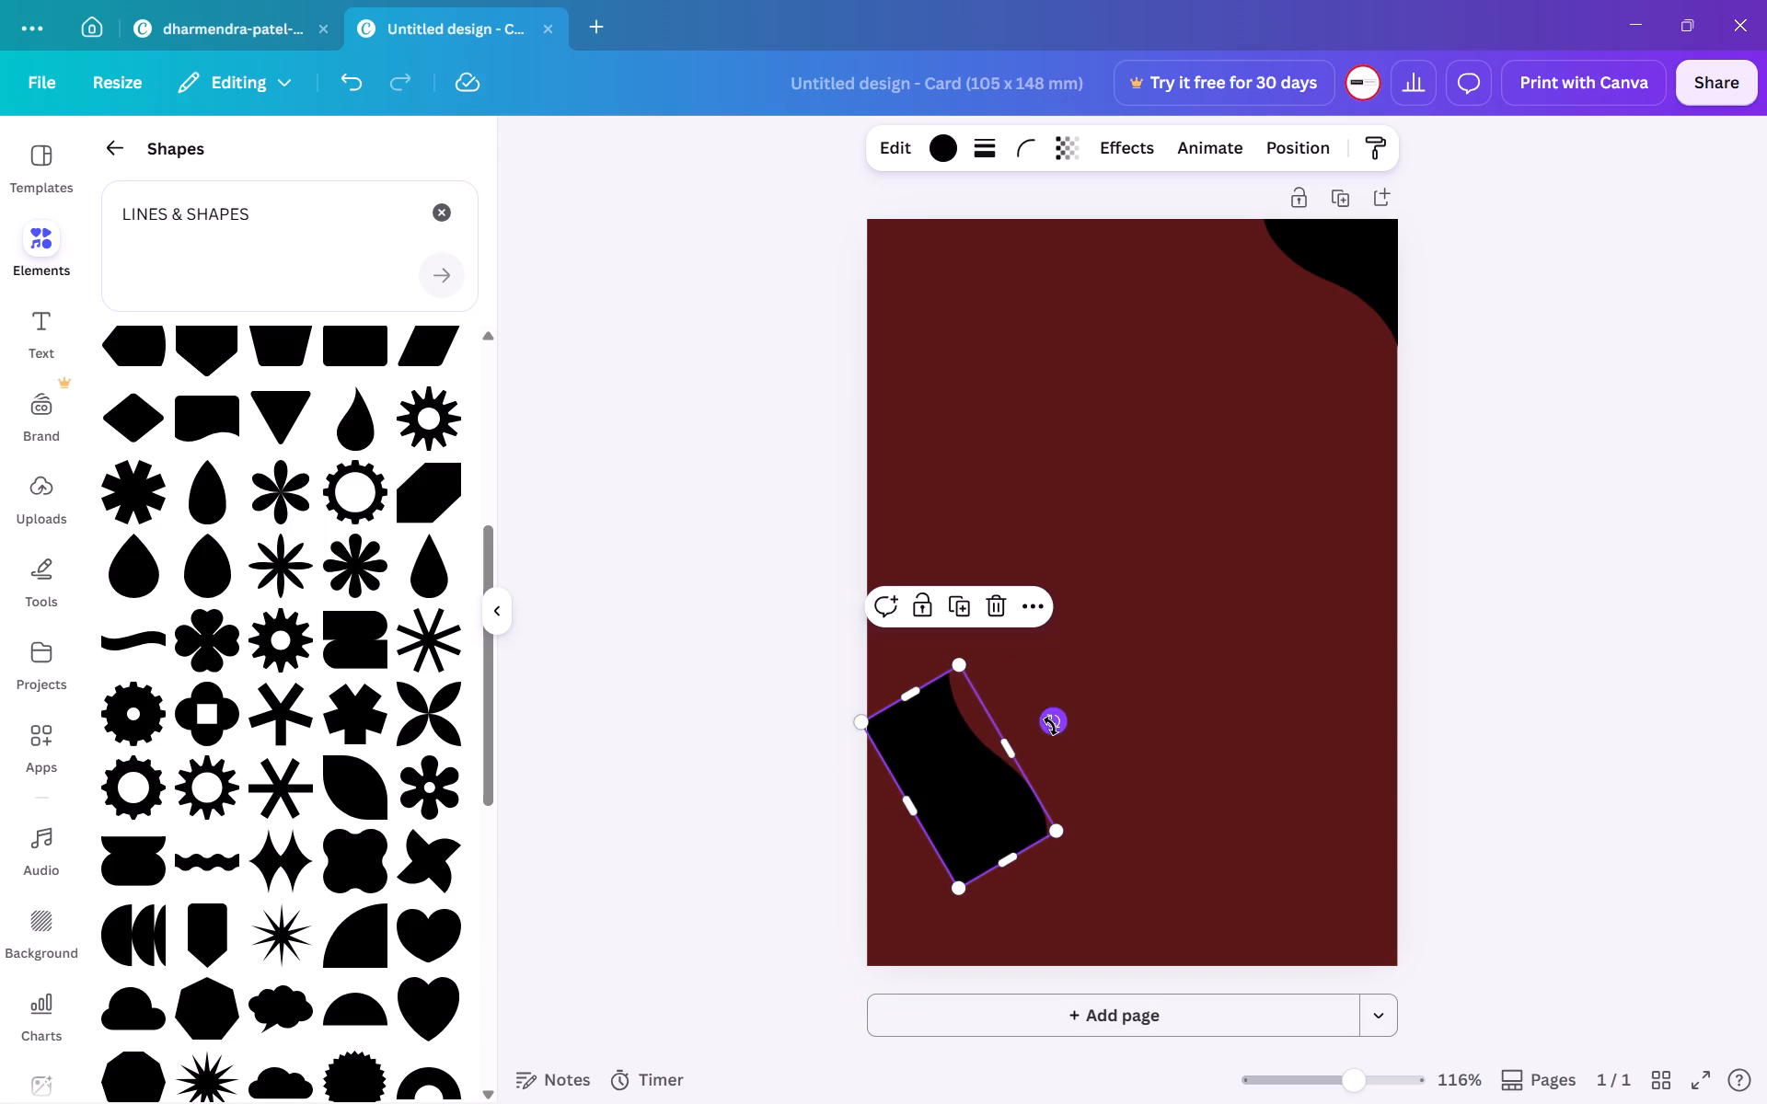
Rotate the duplicated wavy shape to about -137° and place it so its wavy edge cuts diagonally across the card's bottom-left corner.
{"action": "left_click_drag", "start_coordinate": [1052, 725], "coordinate": [1019, 717]}
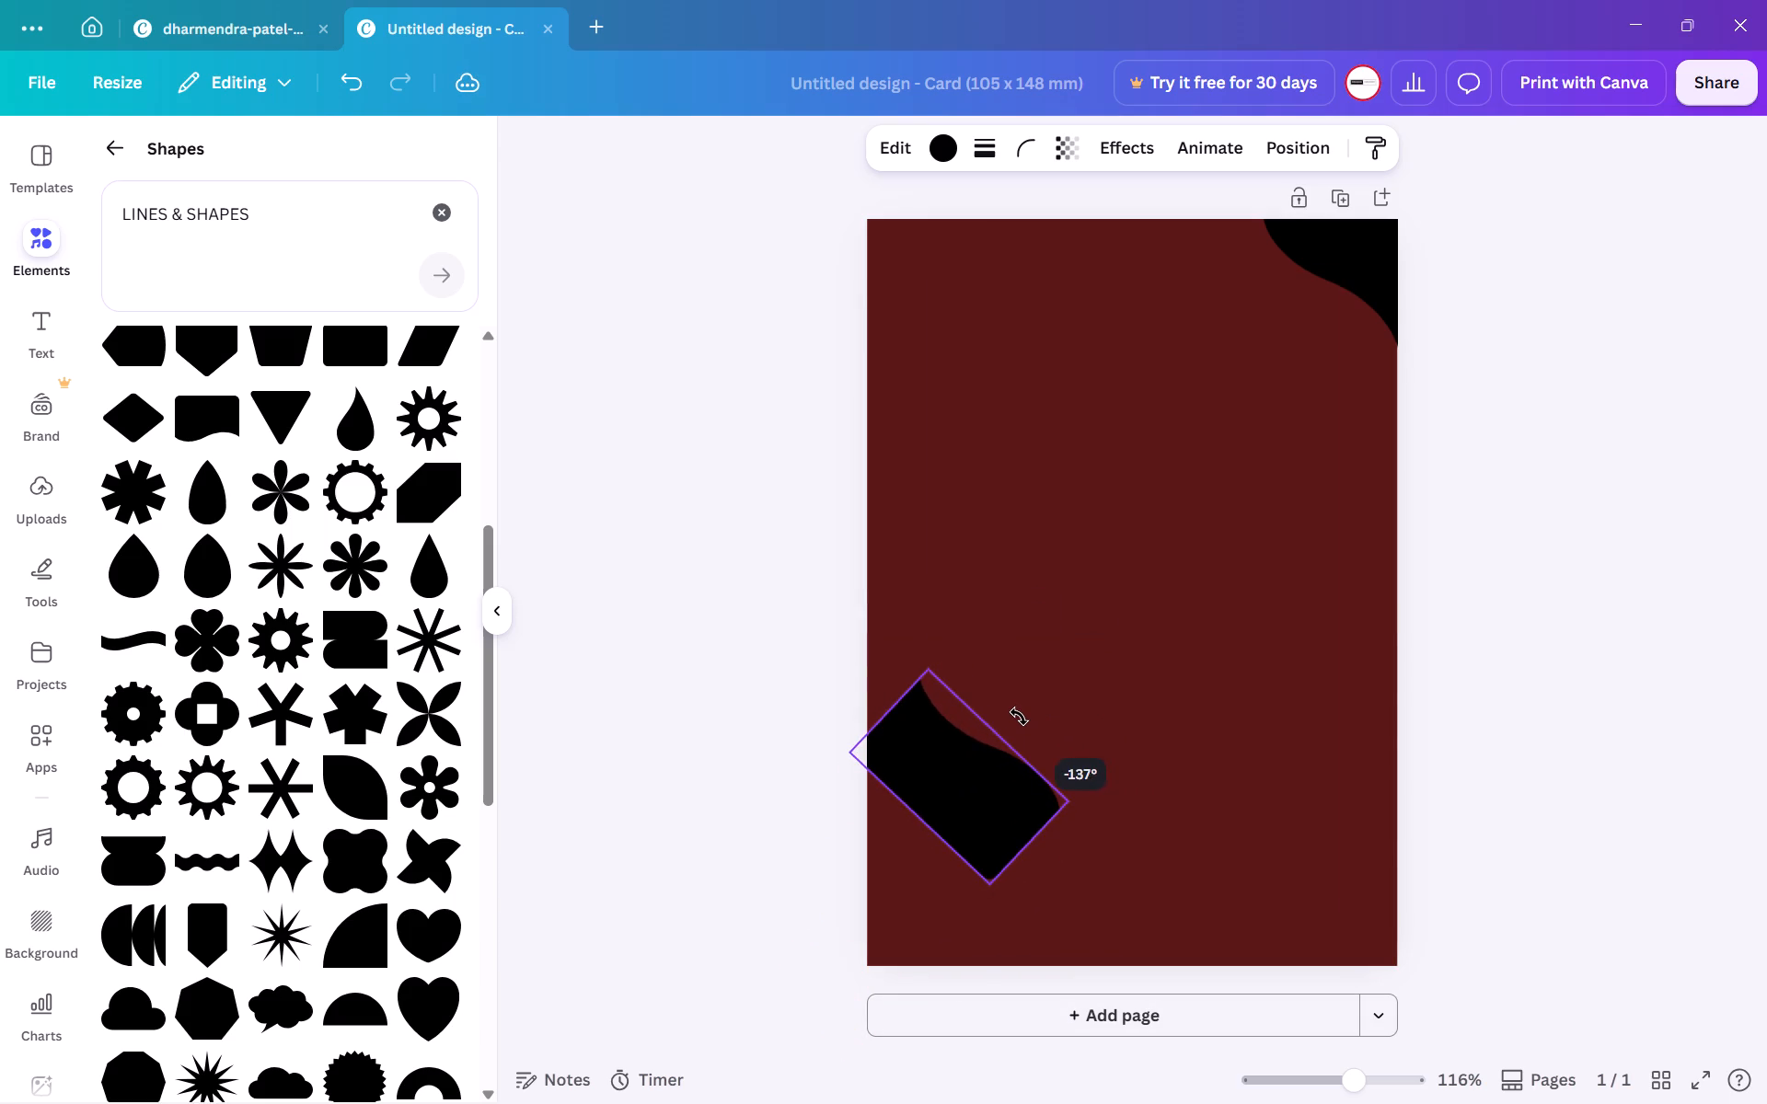
{"action": "left_click_drag", "start_coordinate": [1019, 717], "coordinate": [1019, 716]}
{"action": "left_click_drag", "start_coordinate": [977, 799], "coordinate": [939, 920]}
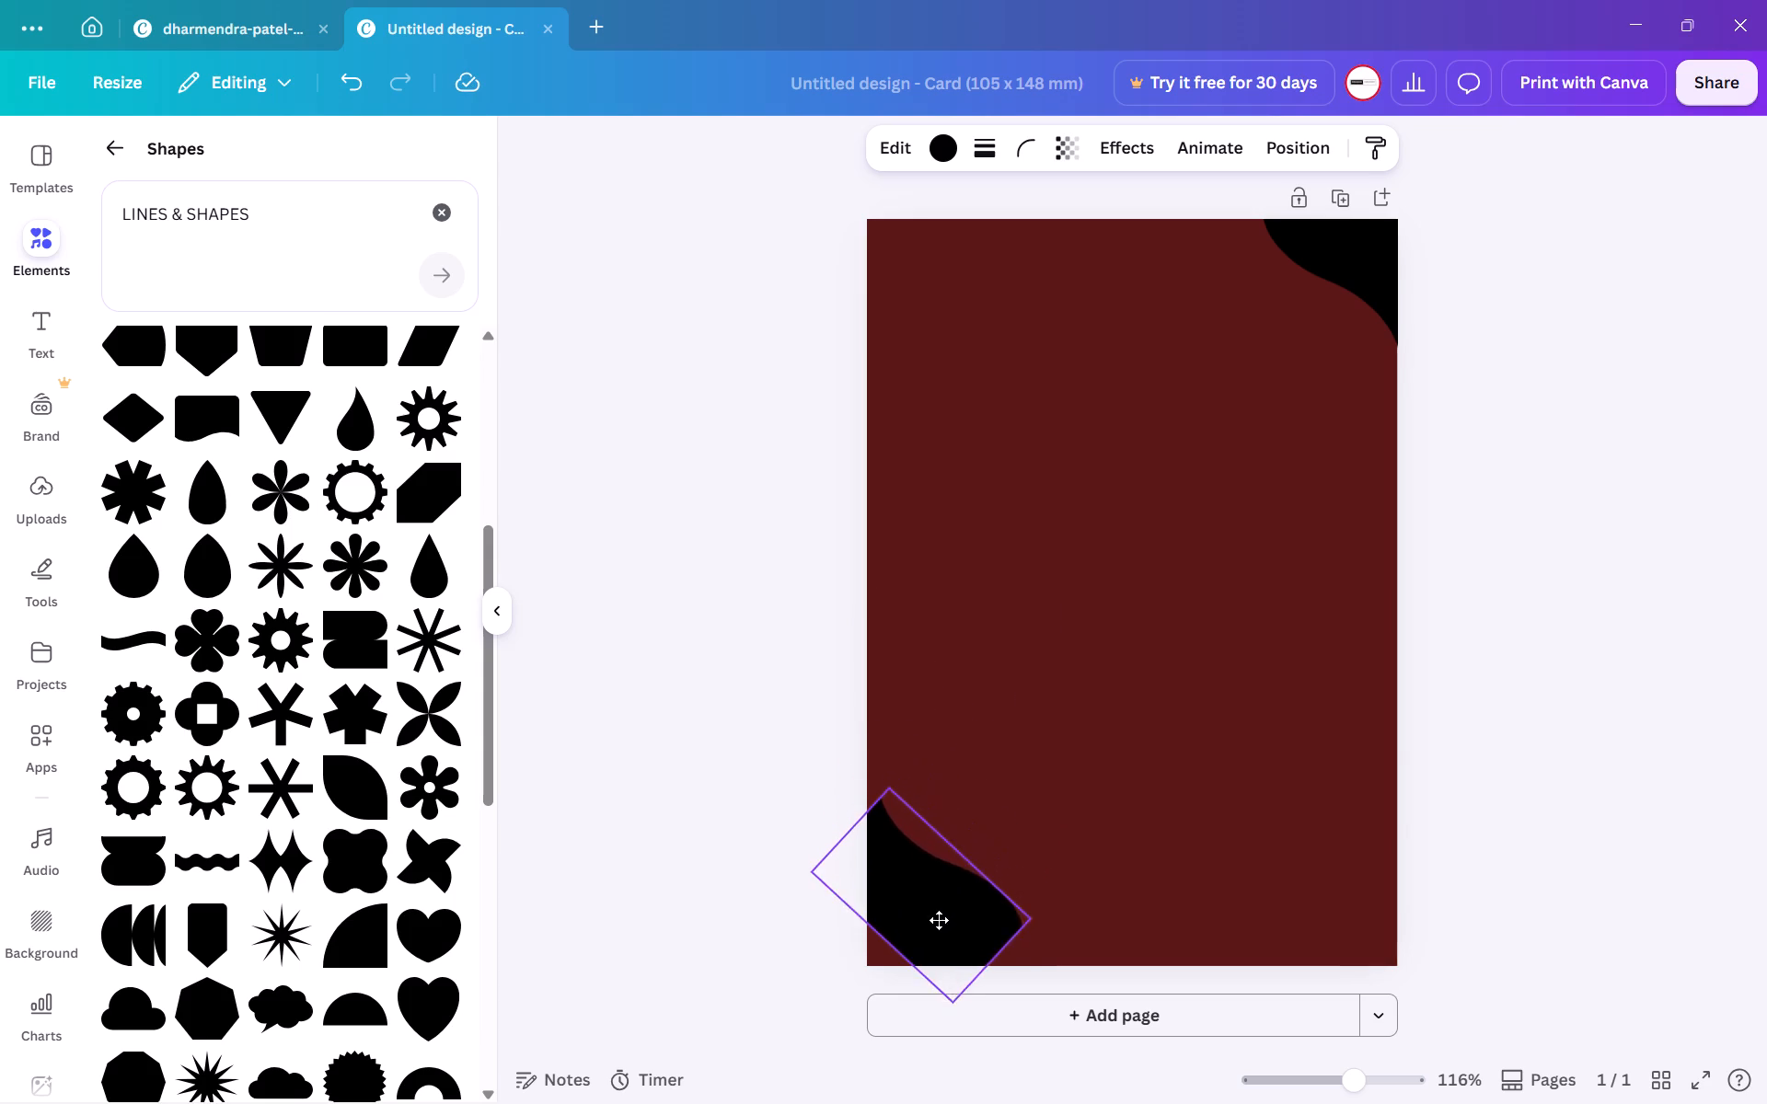
{"action": "left_click_drag", "start_coordinate": [939, 920], "coordinate": [924, 963]}
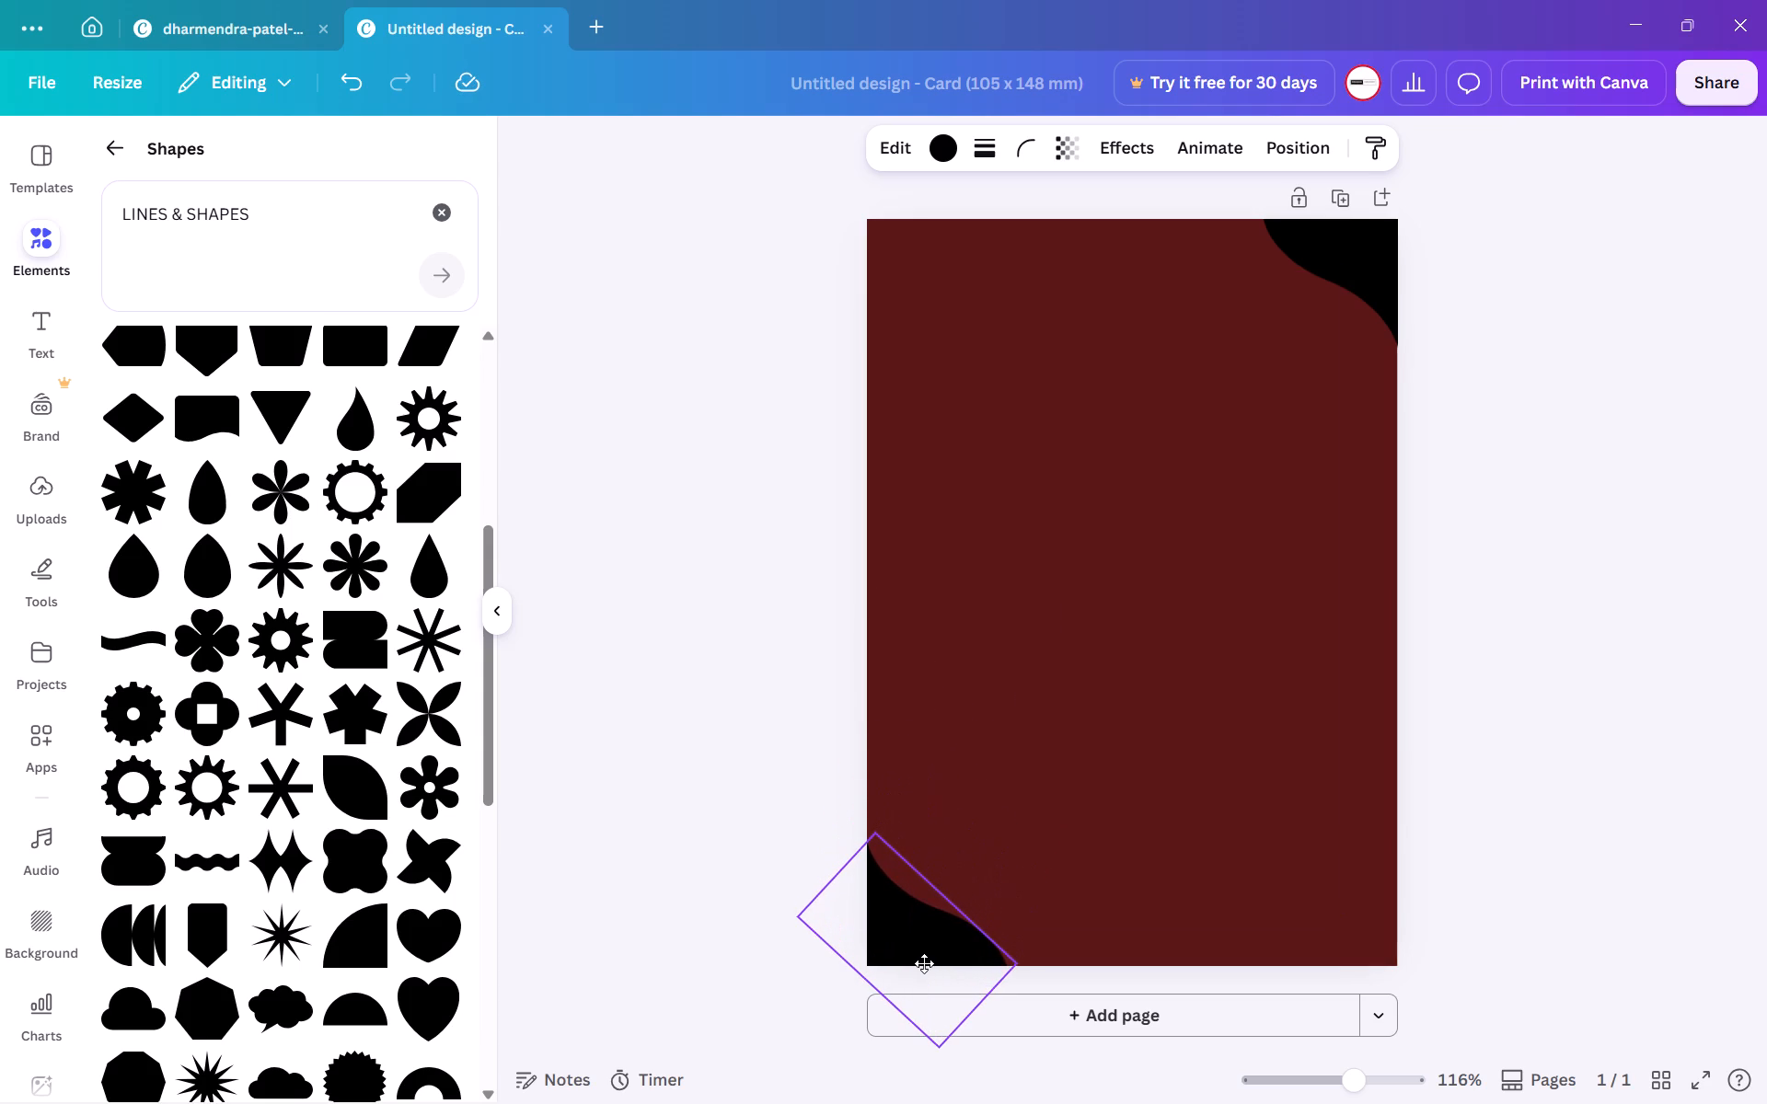
{"action": "left_click_drag", "start_coordinate": [924, 963], "coordinate": [923, 960]}
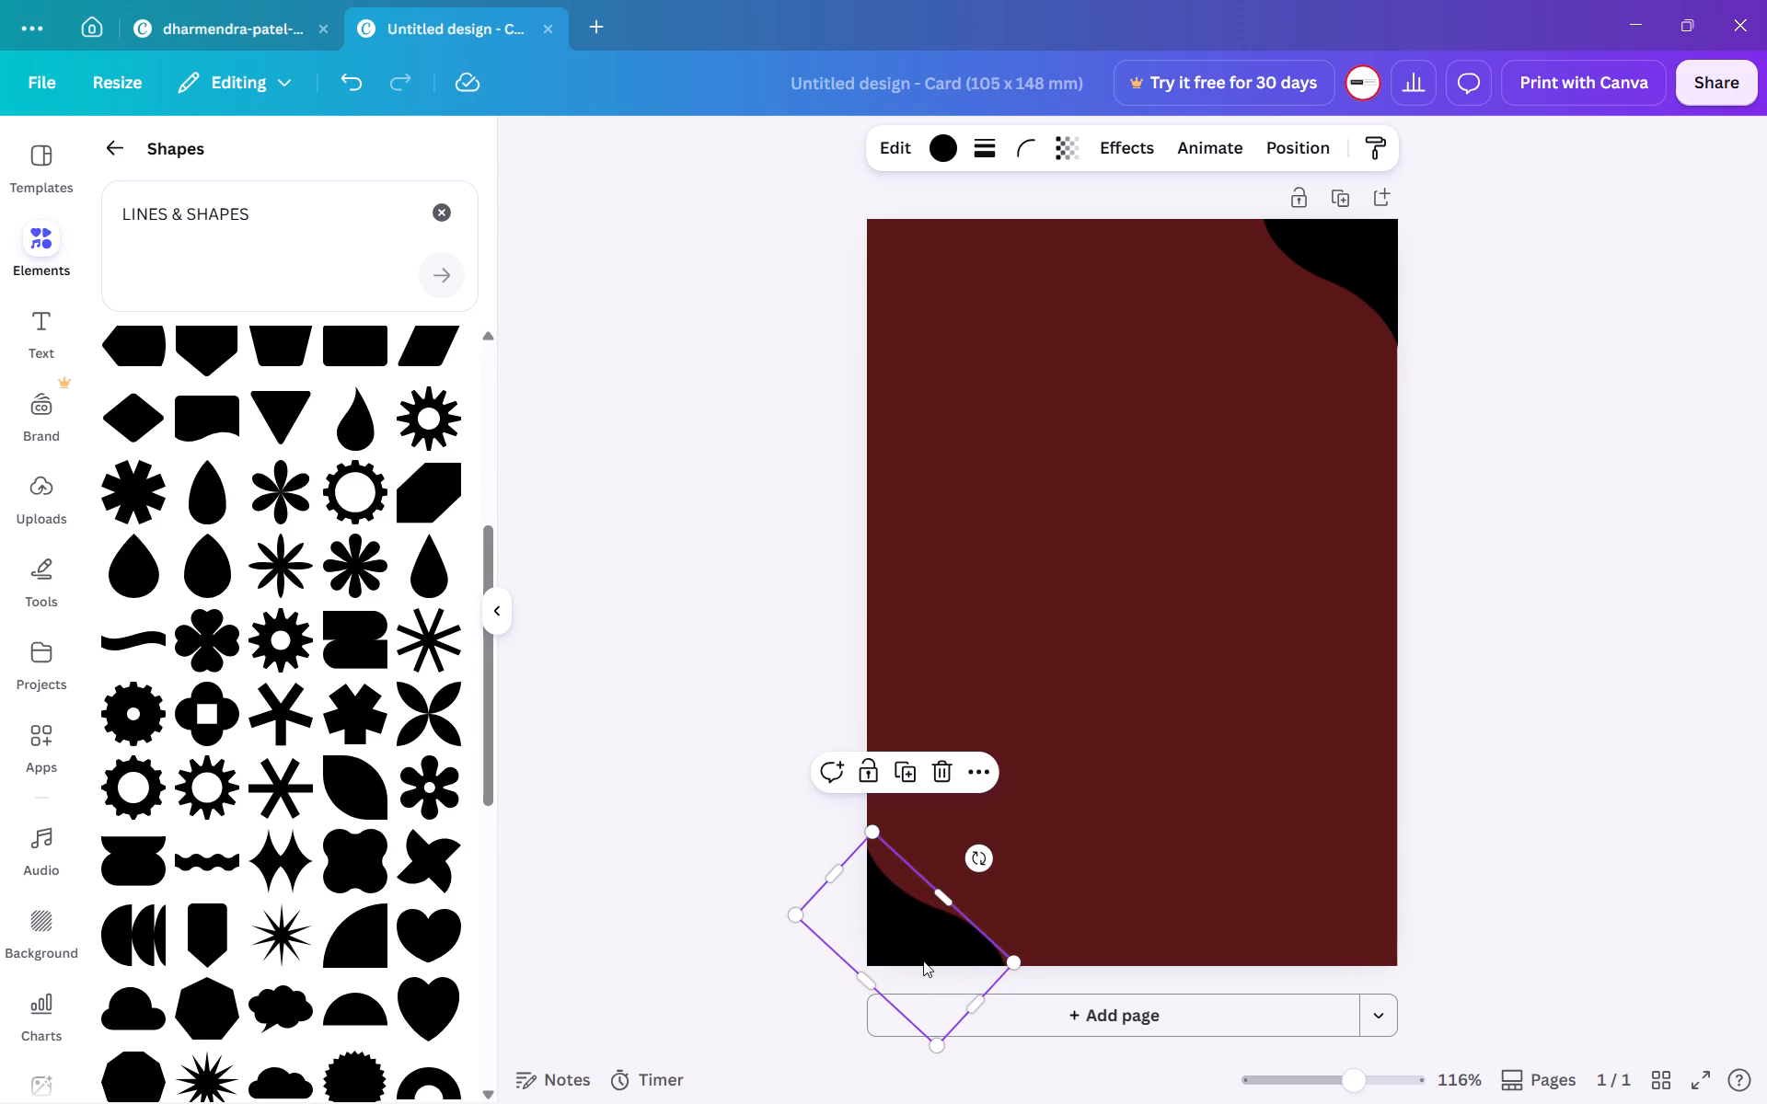
{"action": "left_click", "coordinate": [801, 621]}
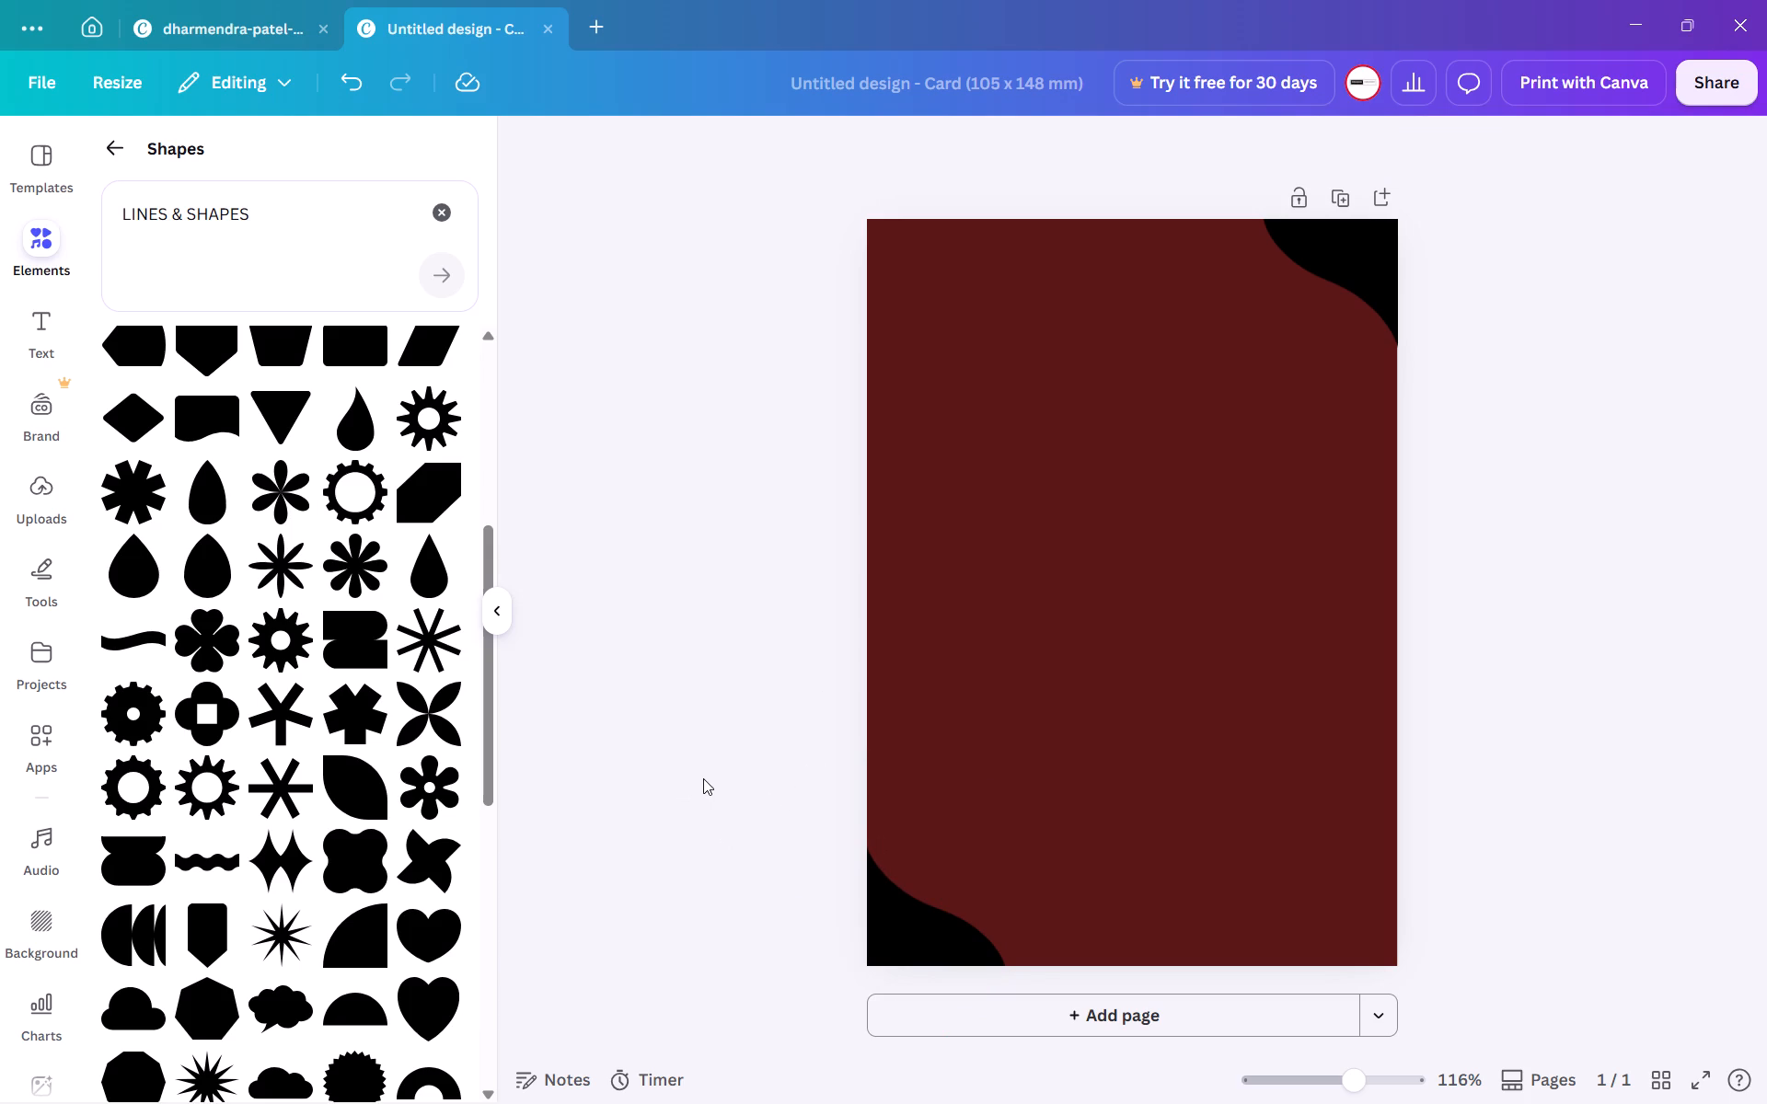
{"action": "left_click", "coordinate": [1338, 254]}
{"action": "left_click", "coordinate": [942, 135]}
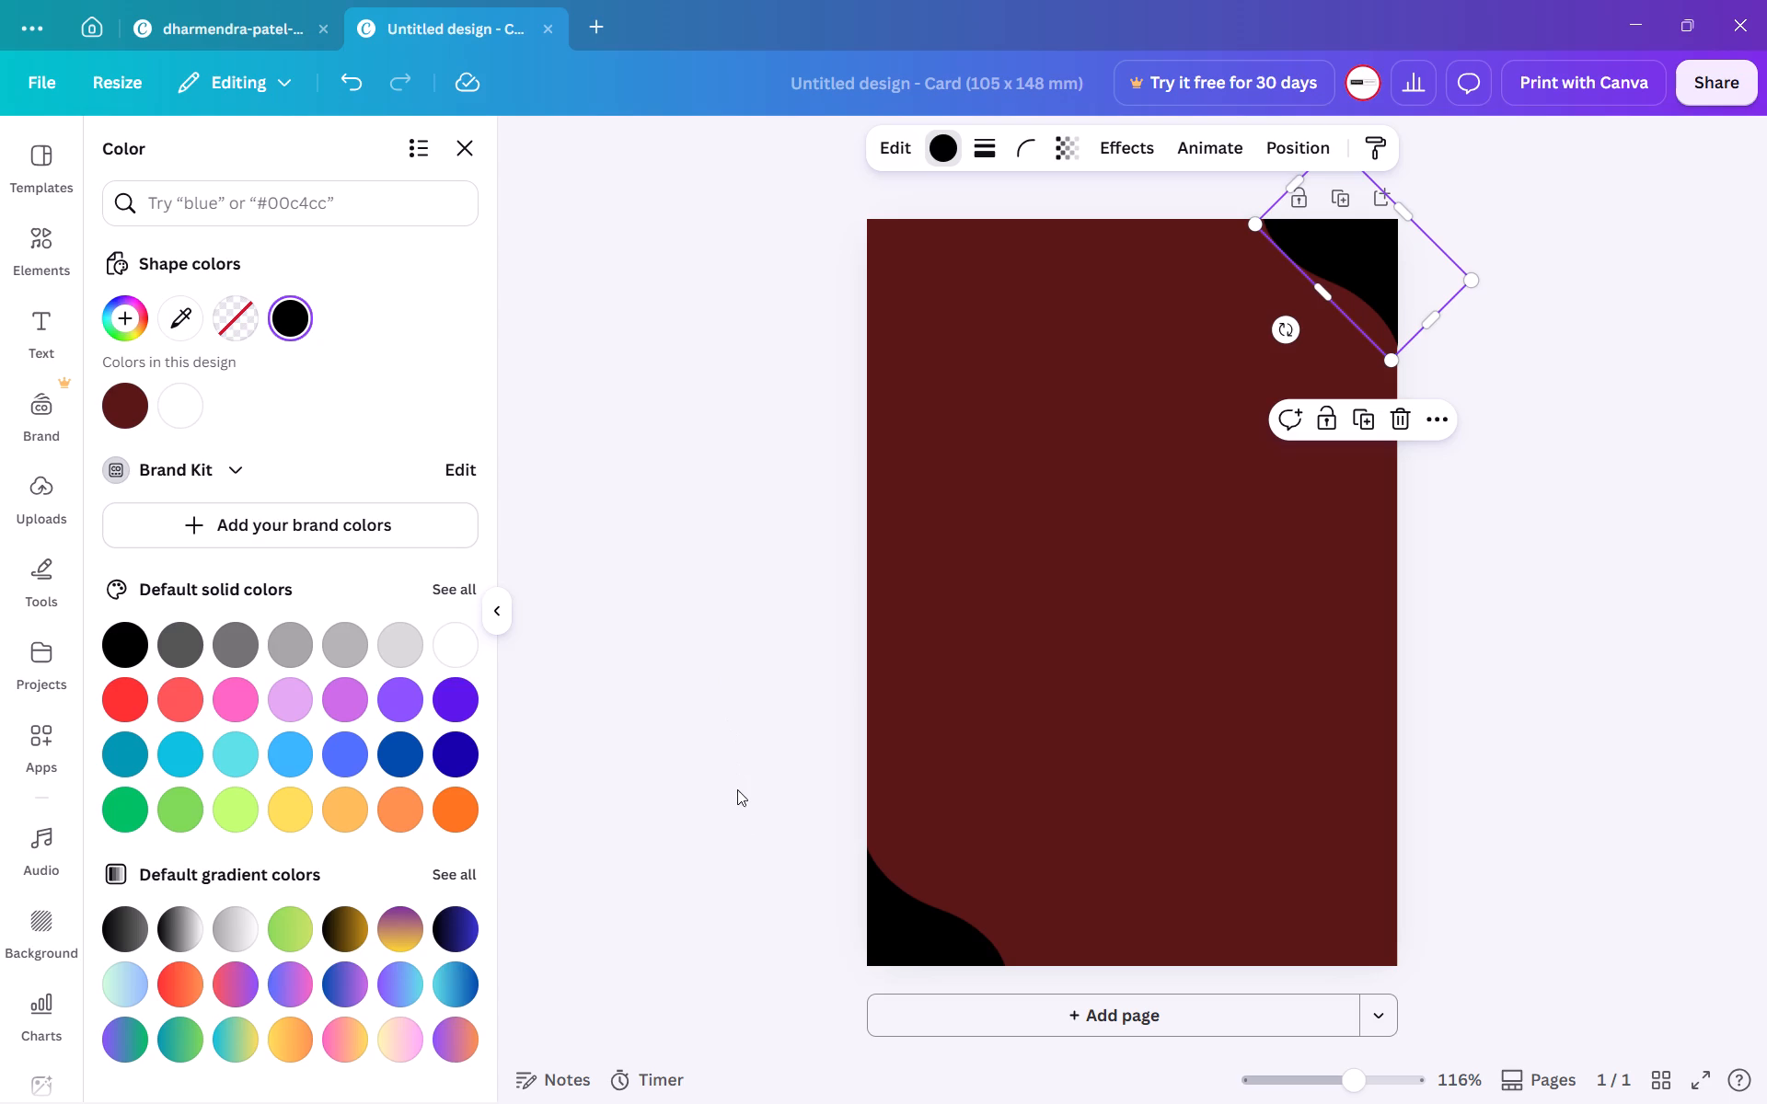
Shift the bottom-left corner shape slightly inward and lengthen it along its wavy edge to about 43 mm, reaching the card's left edge.
{"action": "left_click_drag", "start_coordinate": [912, 945], "coordinate": [922, 936]}
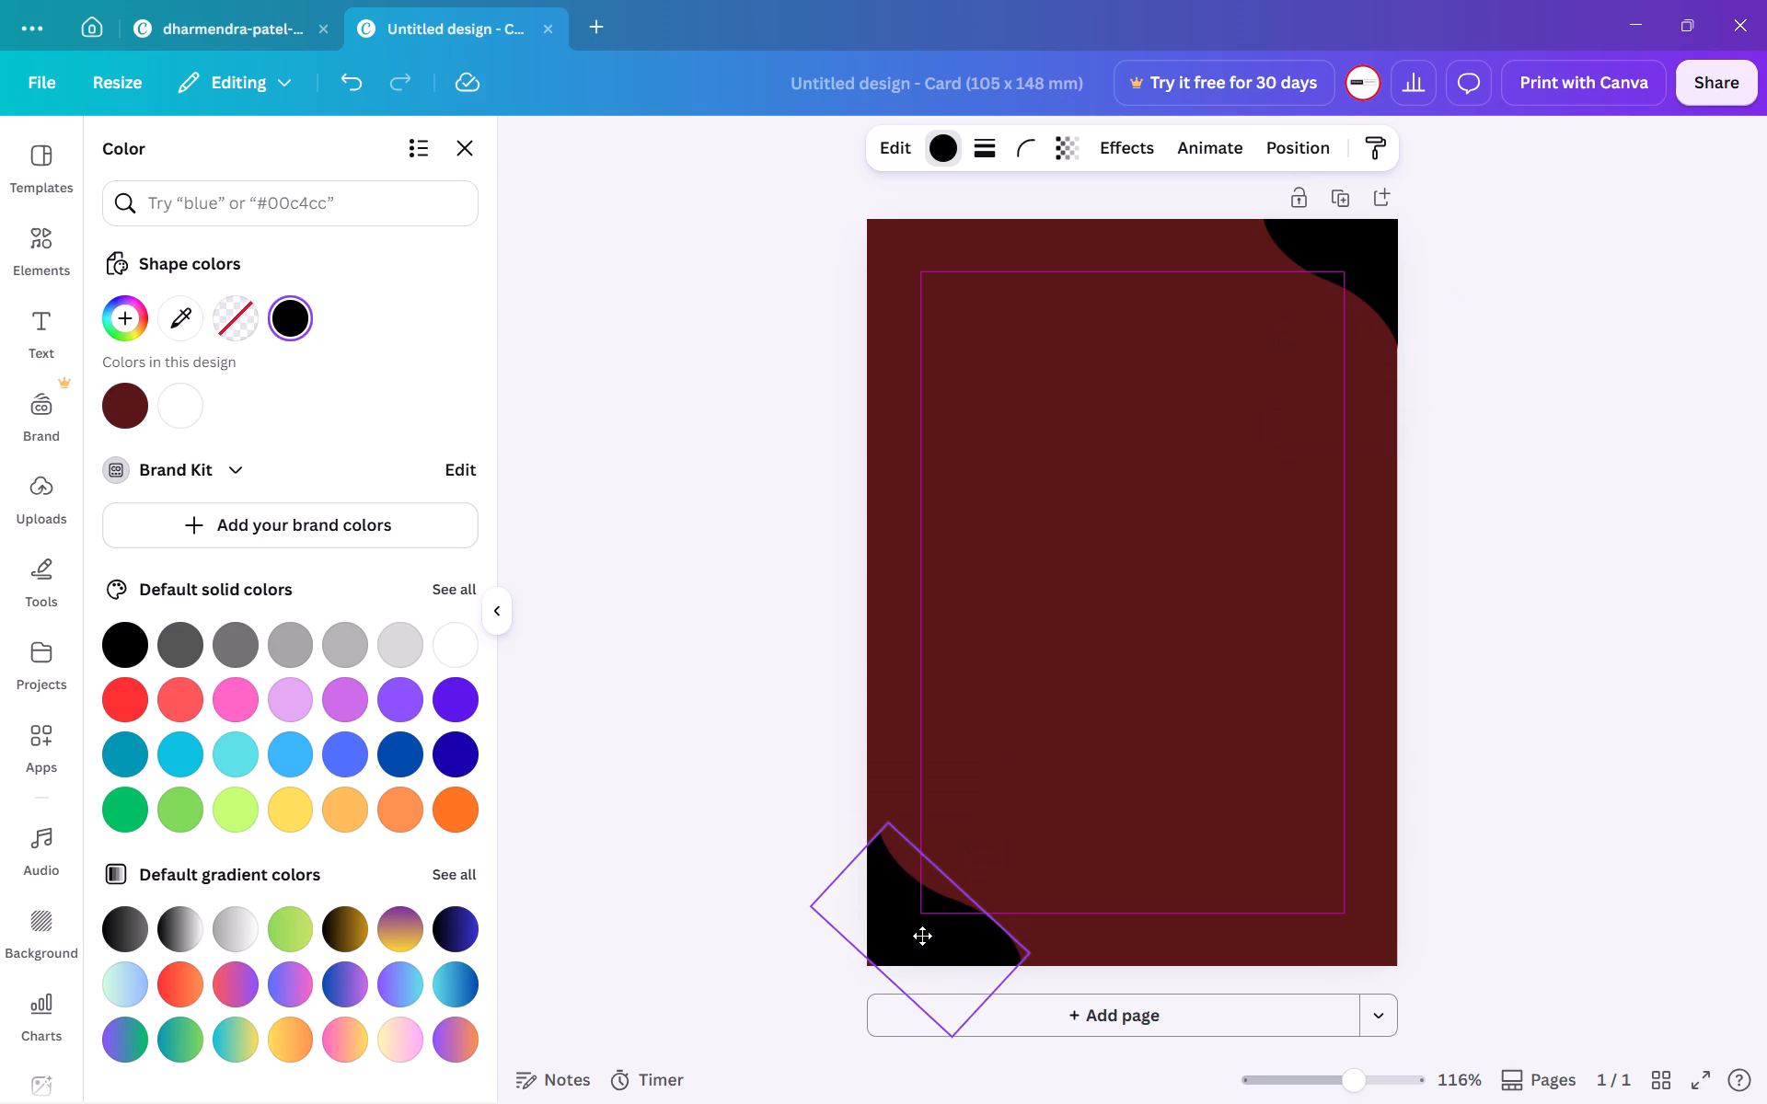
{"action": "left_click_drag", "start_coordinate": [922, 936], "coordinate": [924, 934]}
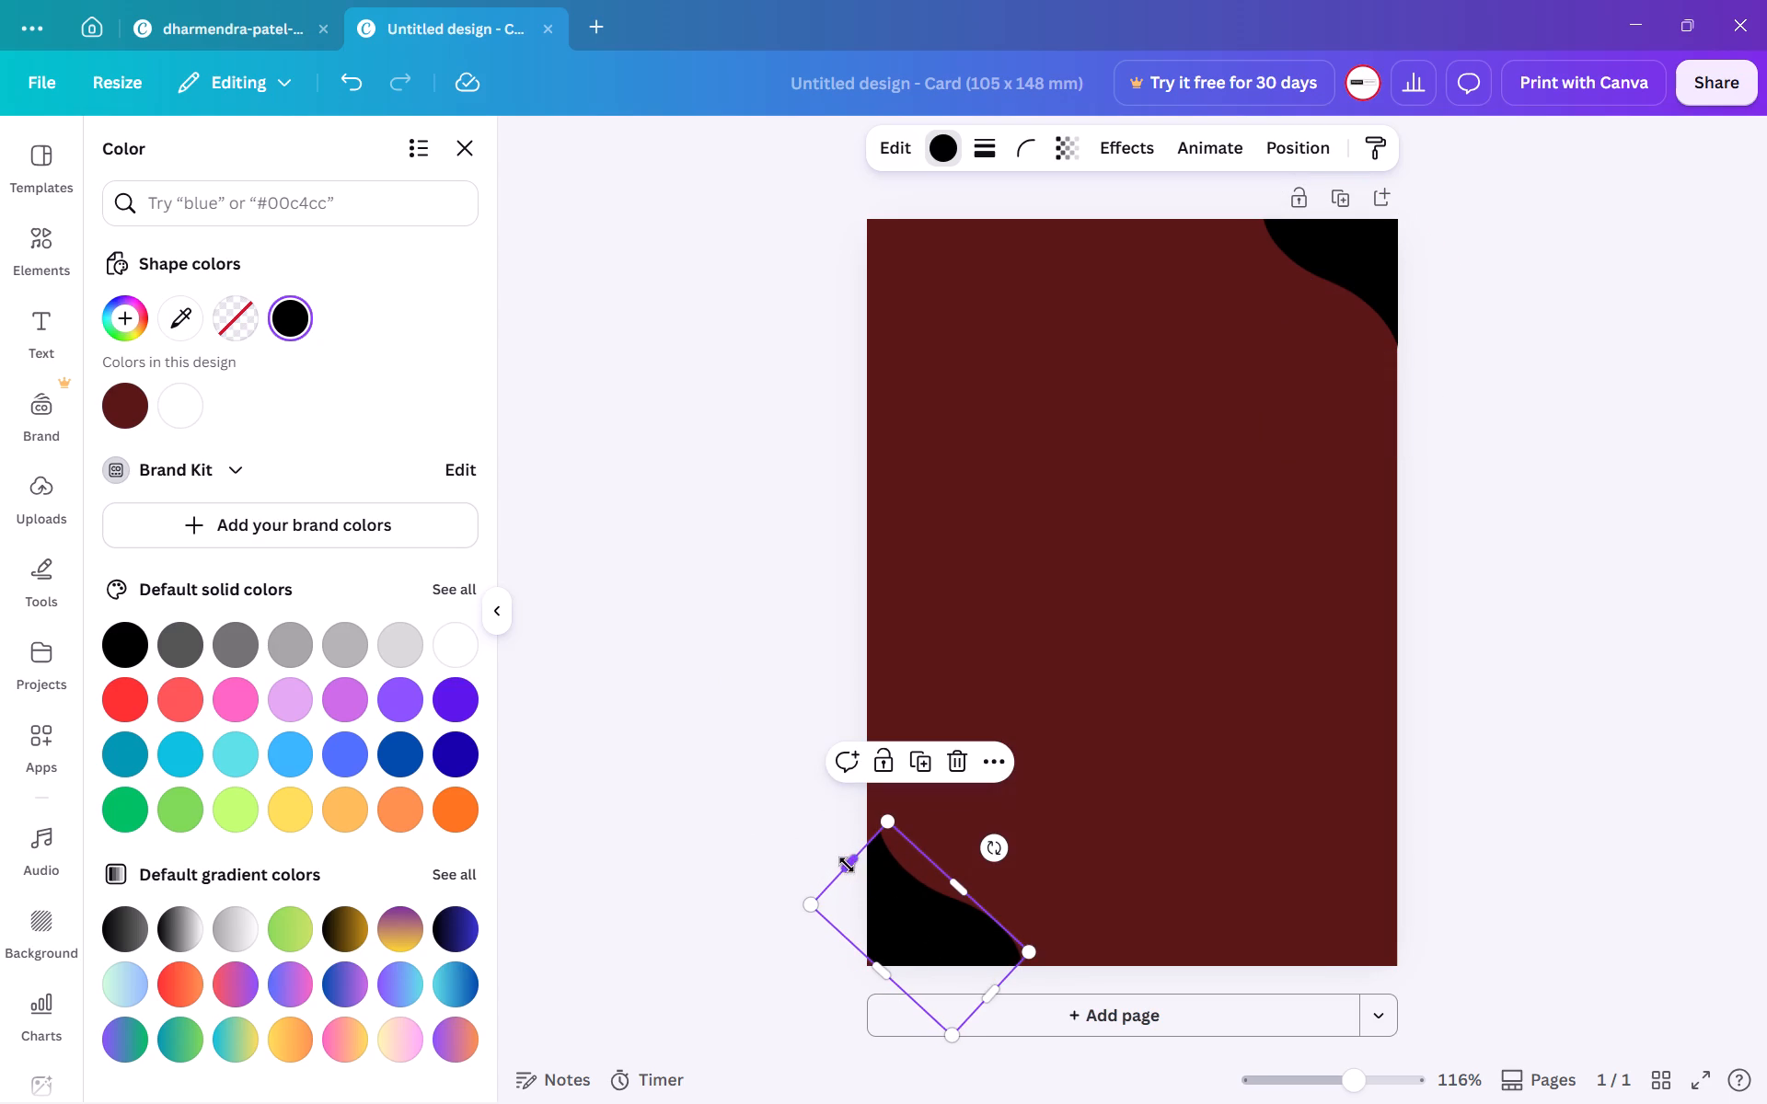
{"action": "left_click_drag", "start_coordinate": [848, 863], "coordinate": [837, 838]}
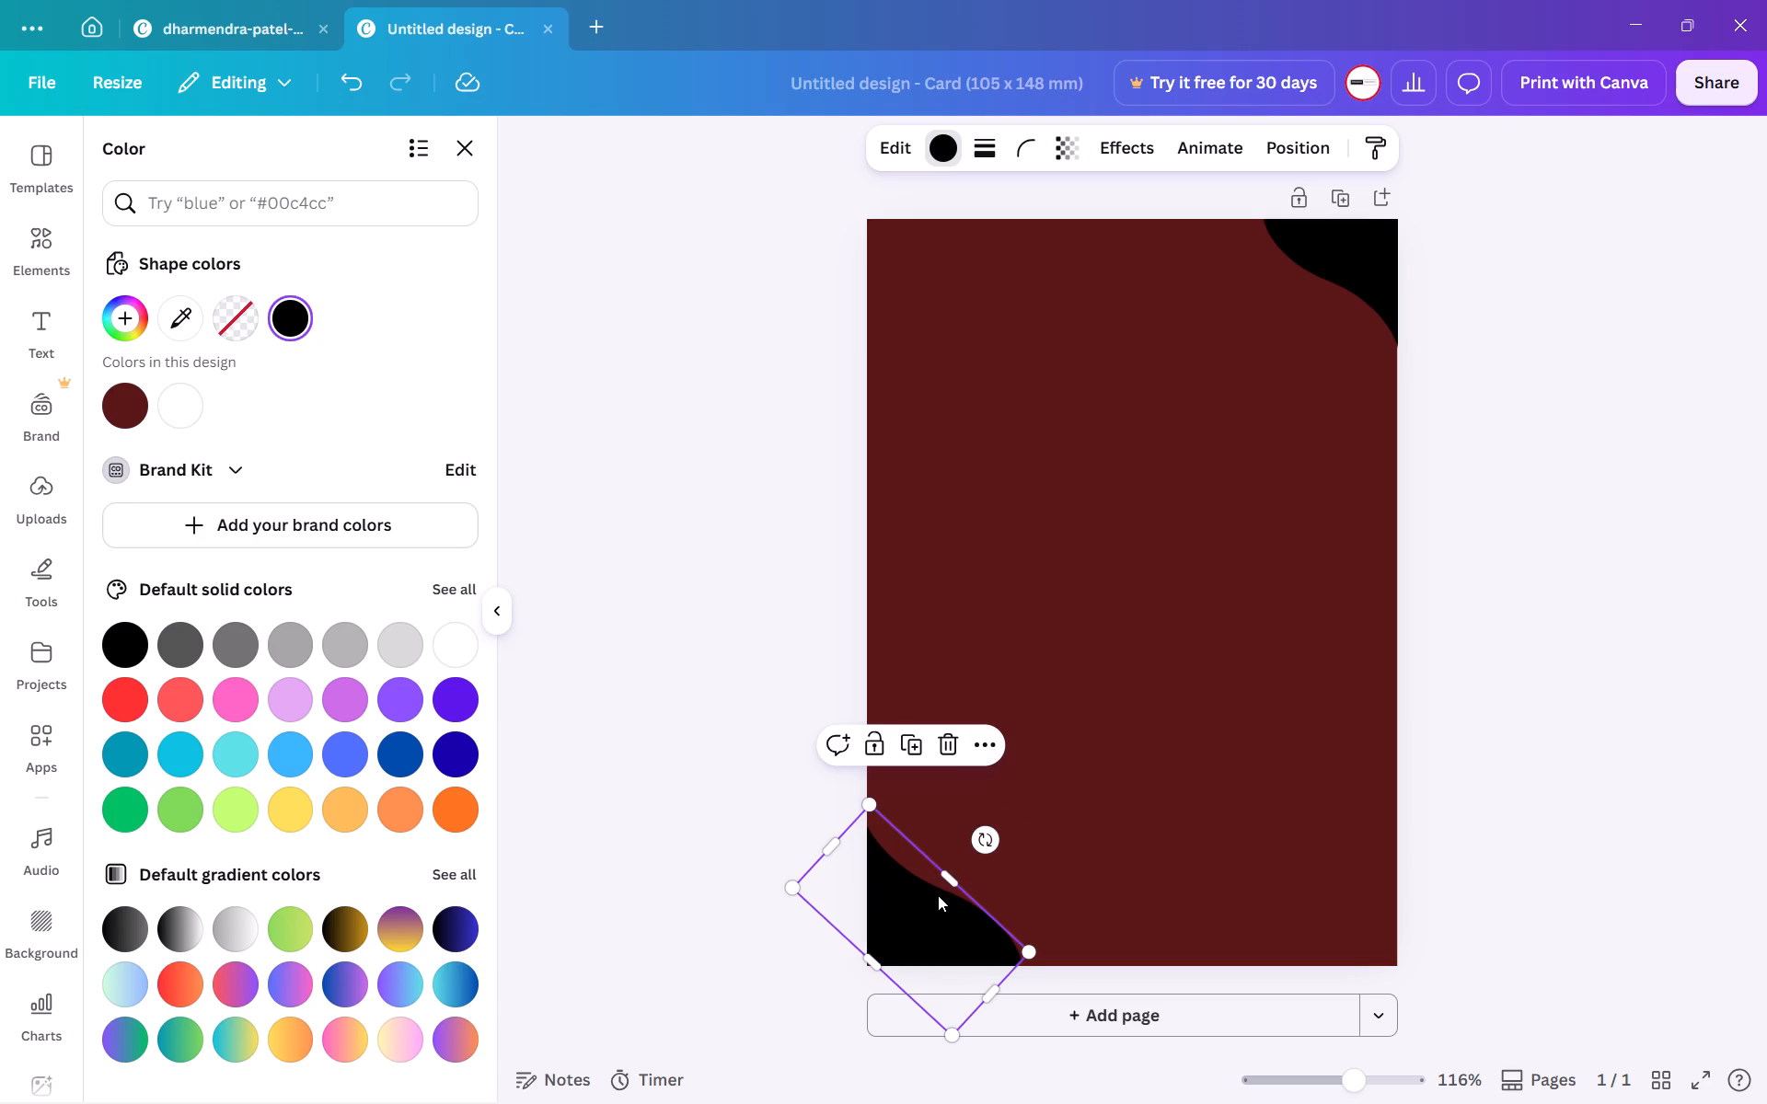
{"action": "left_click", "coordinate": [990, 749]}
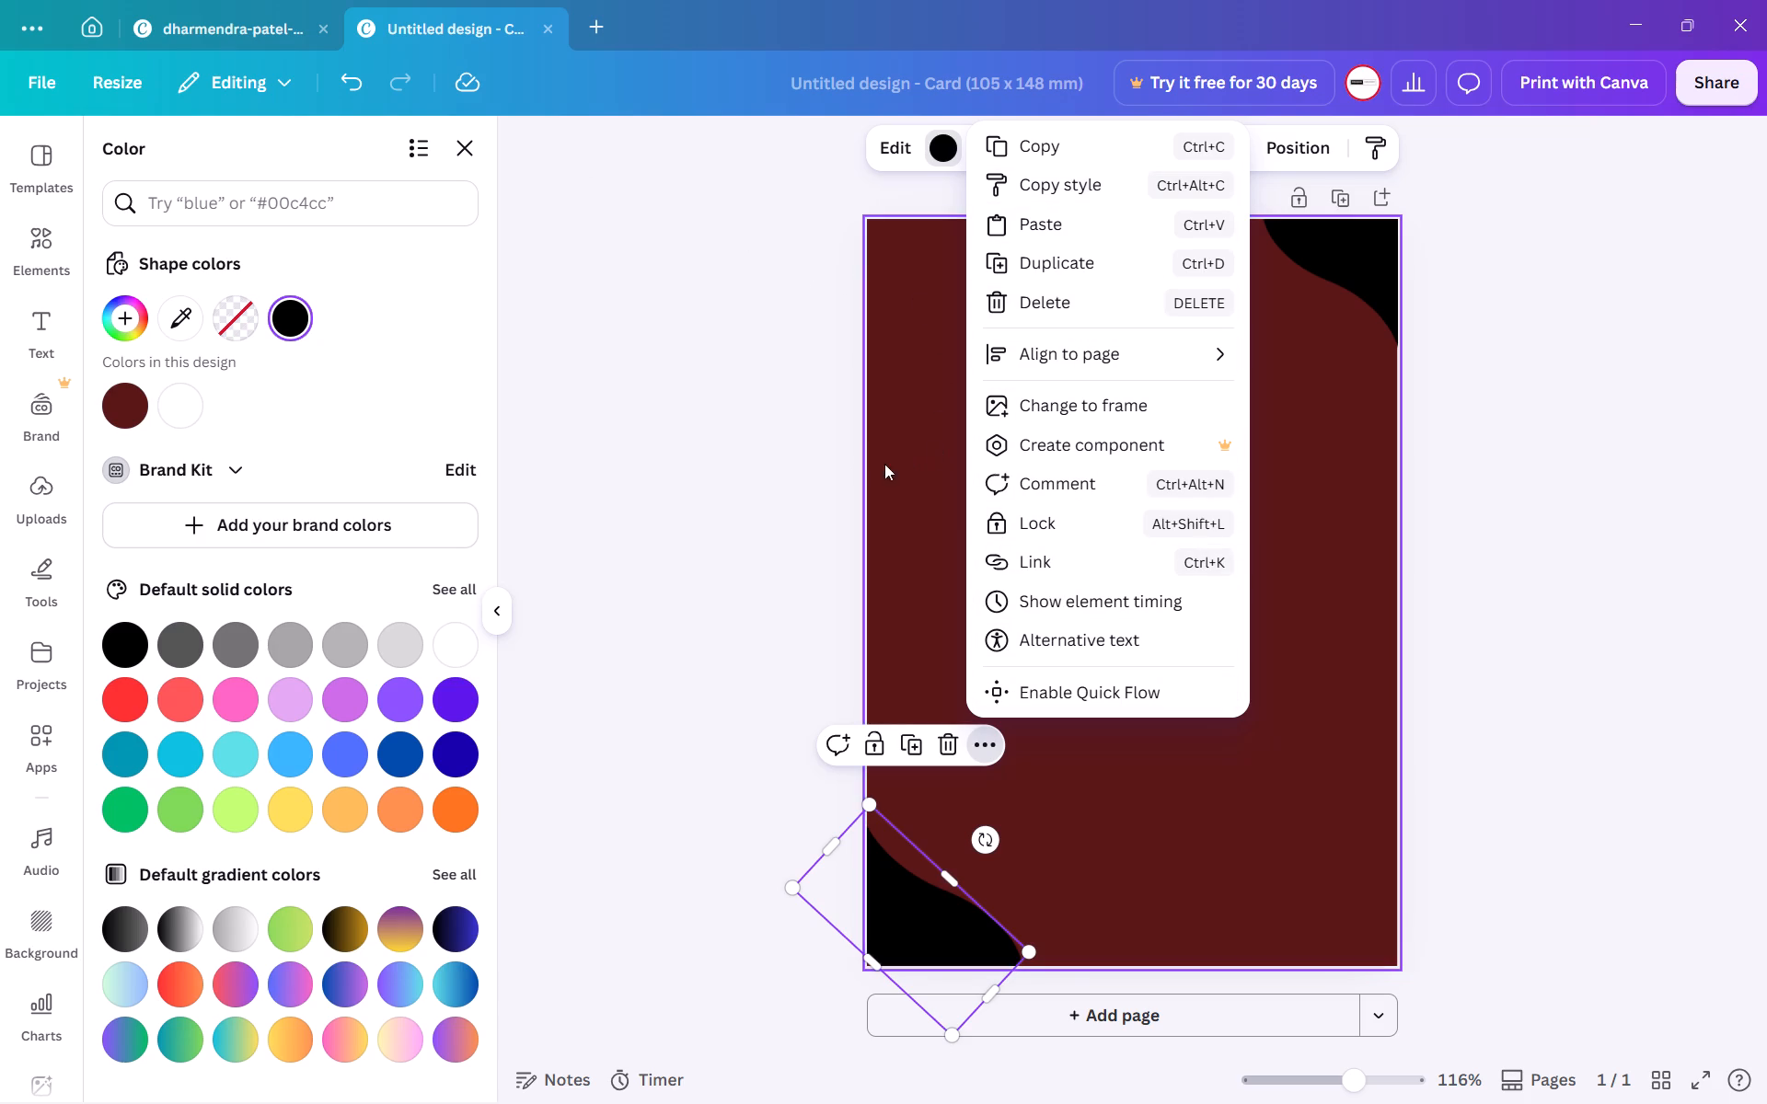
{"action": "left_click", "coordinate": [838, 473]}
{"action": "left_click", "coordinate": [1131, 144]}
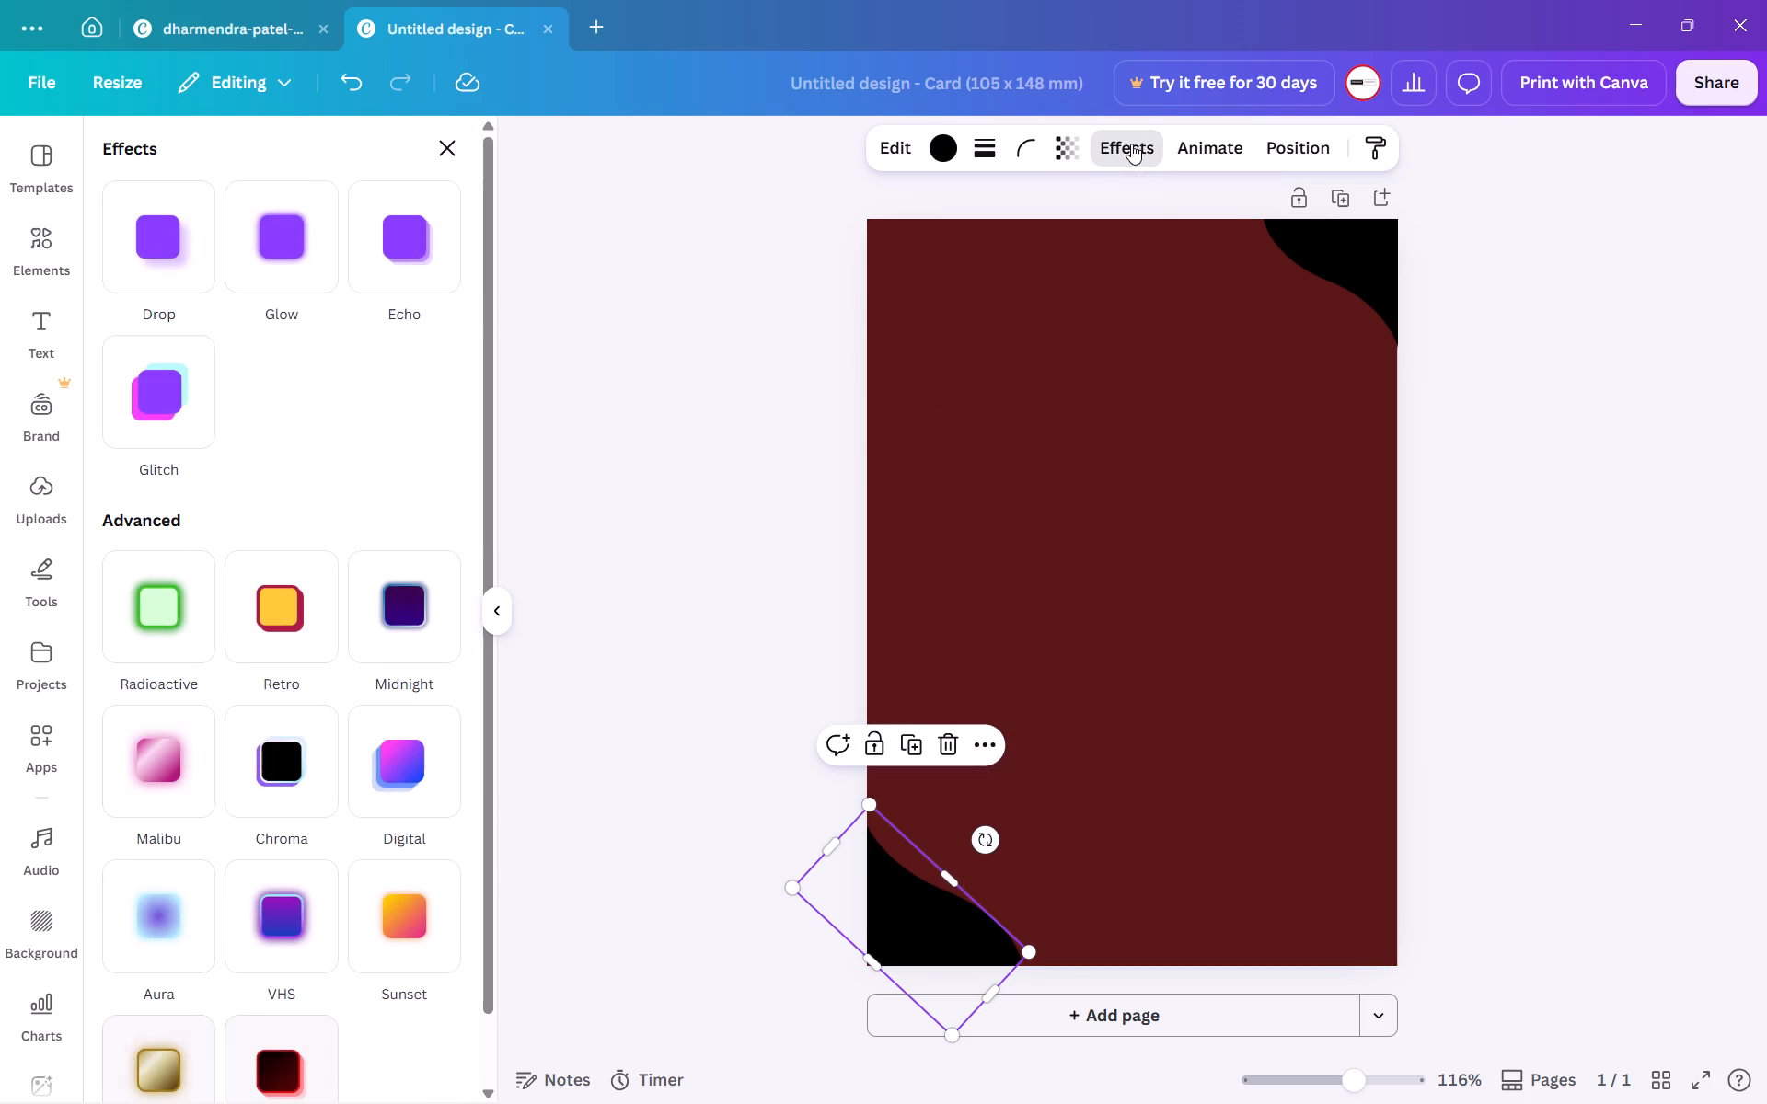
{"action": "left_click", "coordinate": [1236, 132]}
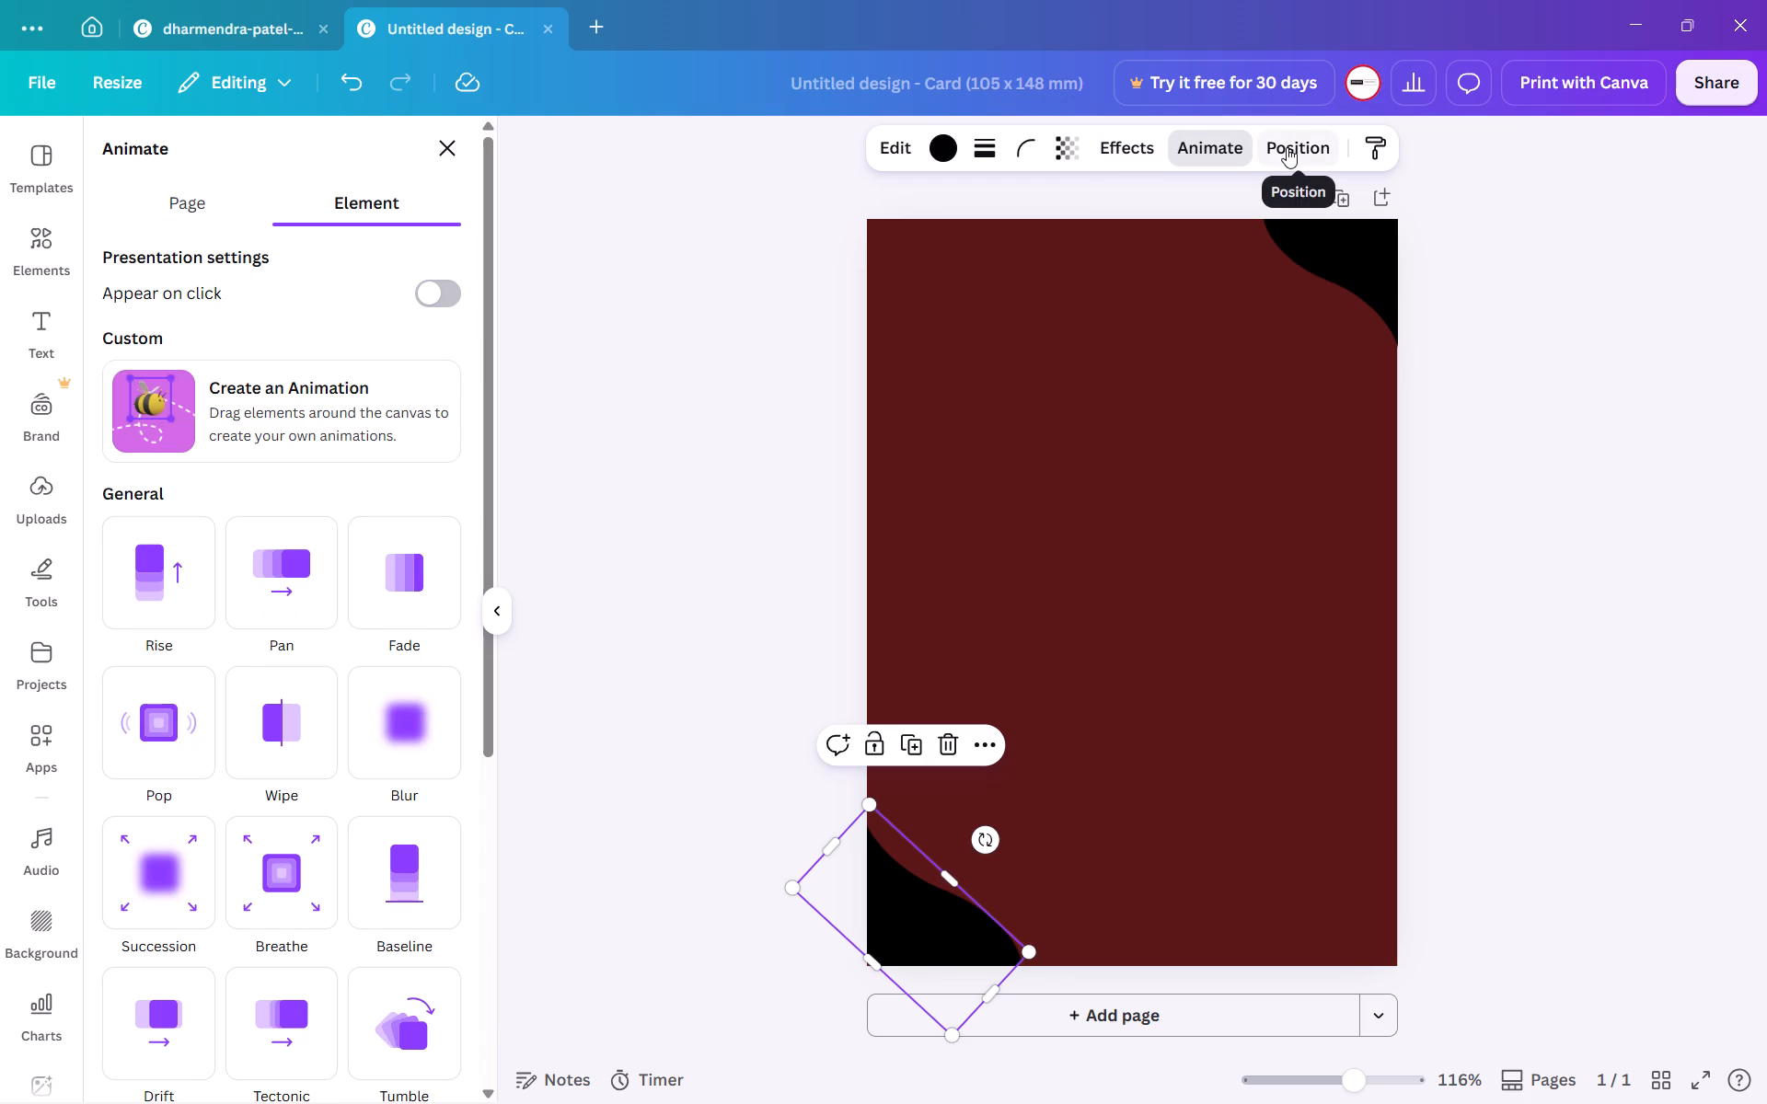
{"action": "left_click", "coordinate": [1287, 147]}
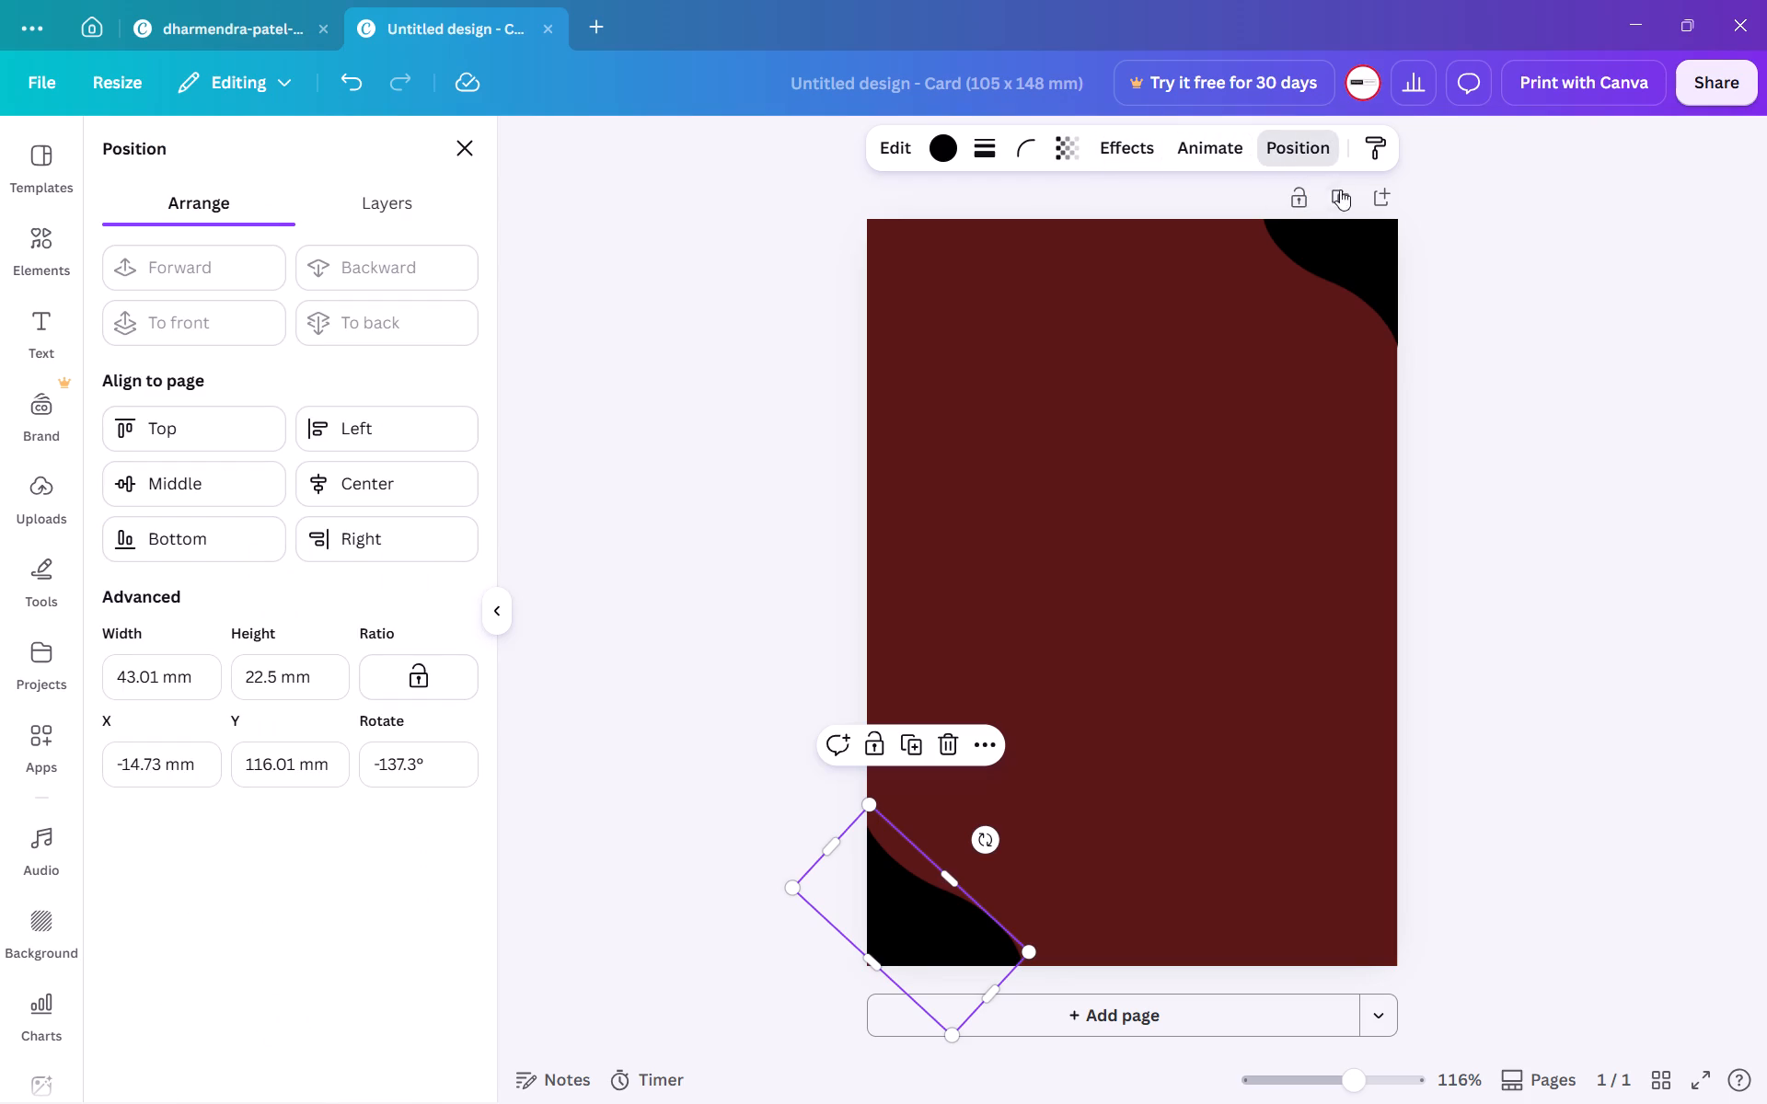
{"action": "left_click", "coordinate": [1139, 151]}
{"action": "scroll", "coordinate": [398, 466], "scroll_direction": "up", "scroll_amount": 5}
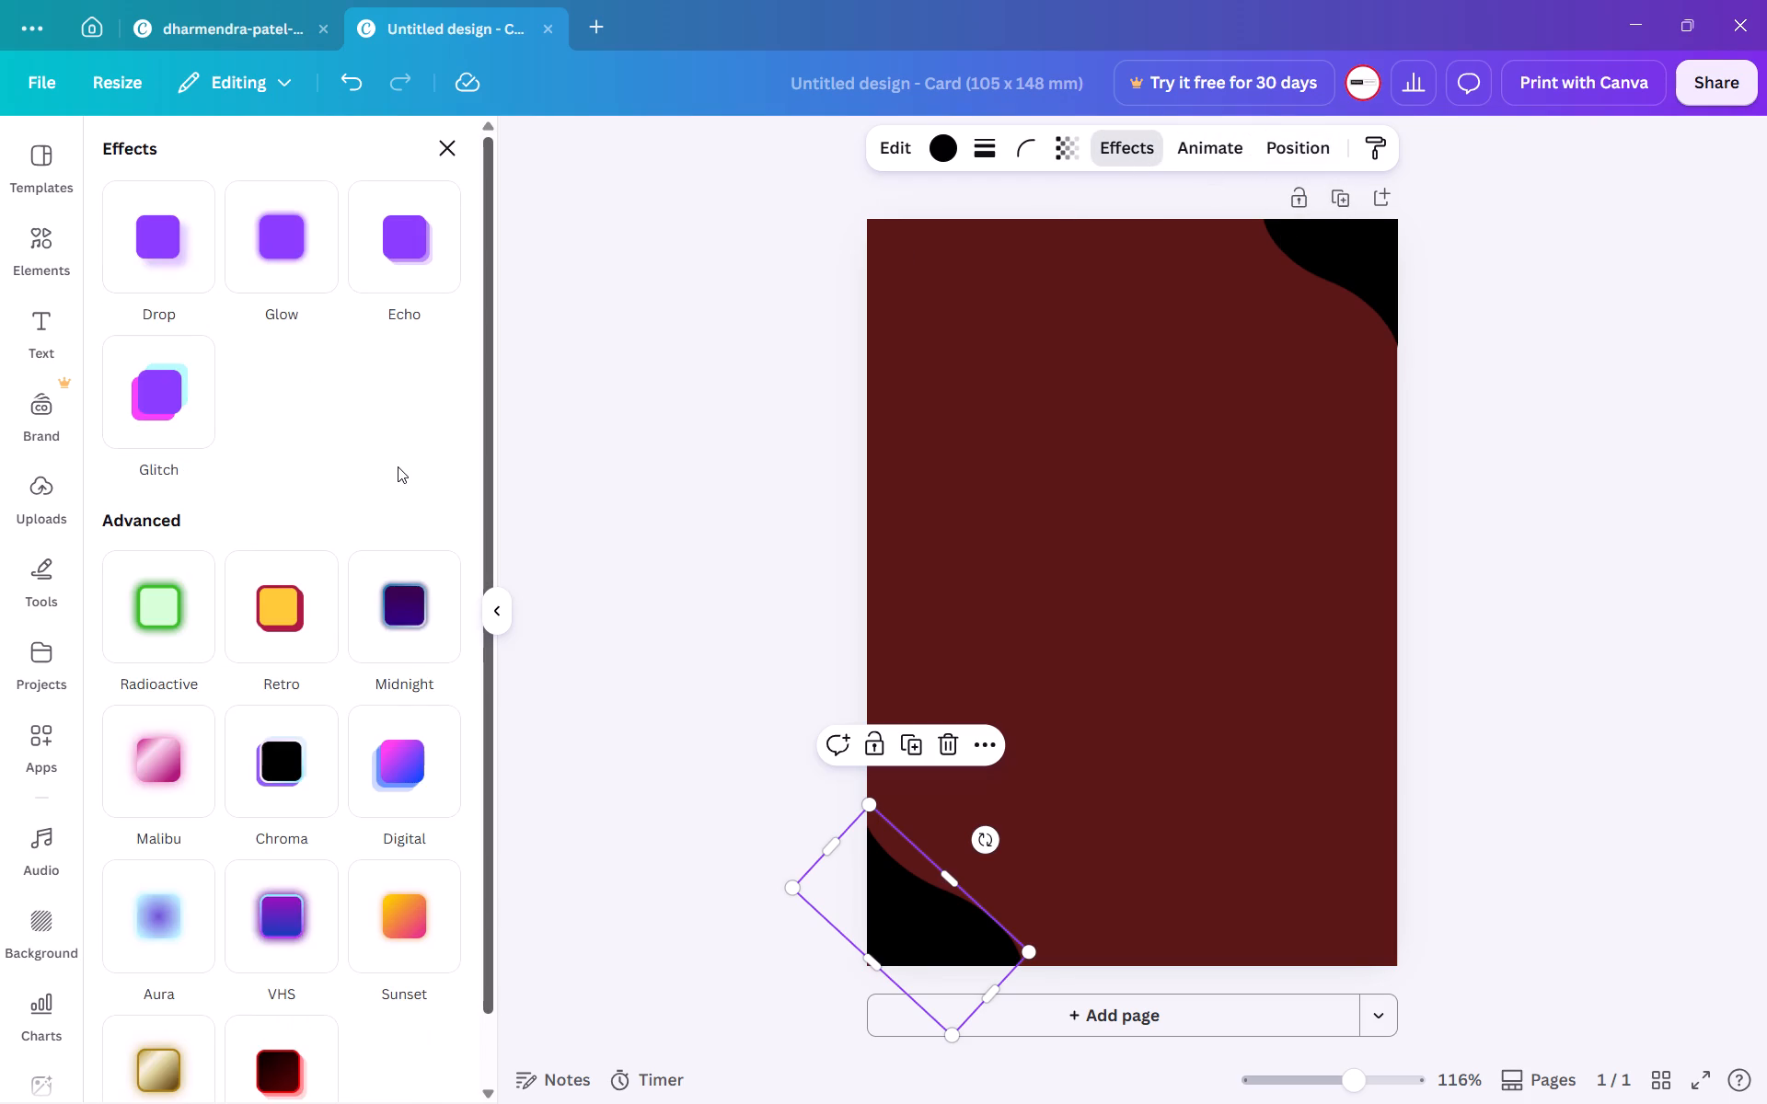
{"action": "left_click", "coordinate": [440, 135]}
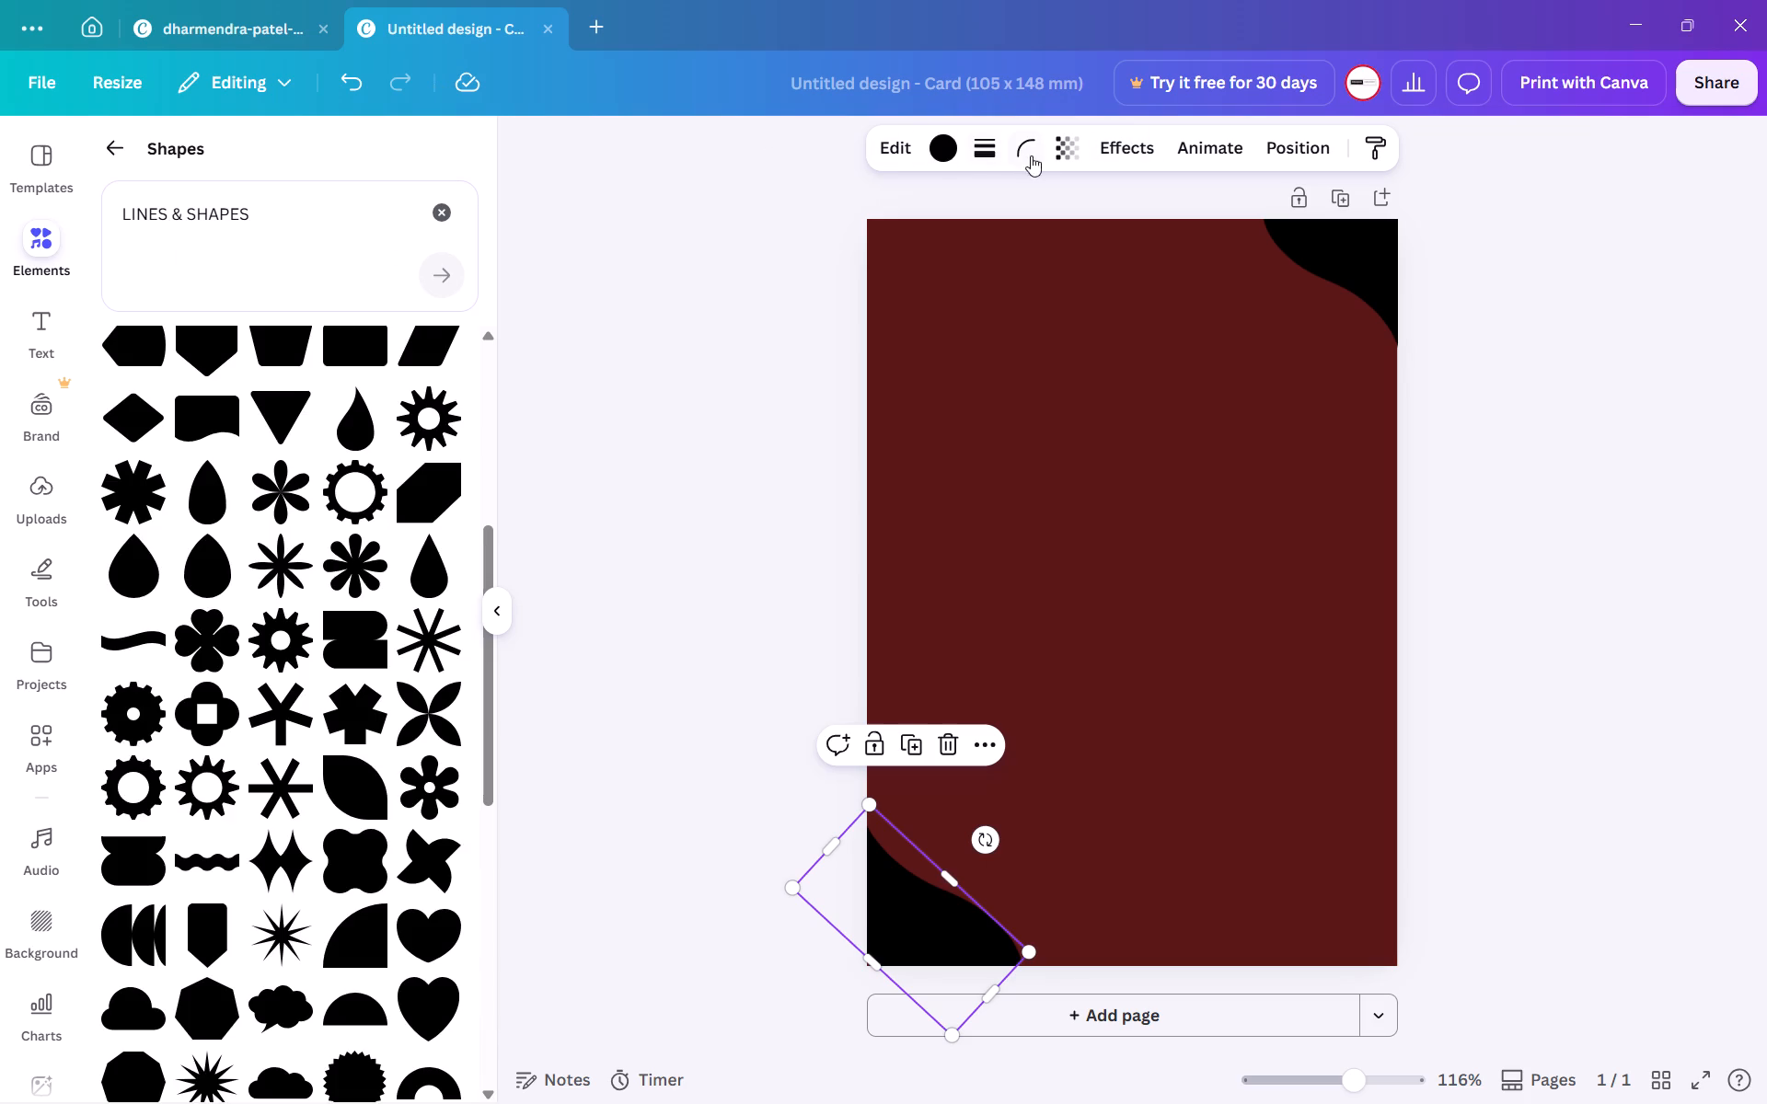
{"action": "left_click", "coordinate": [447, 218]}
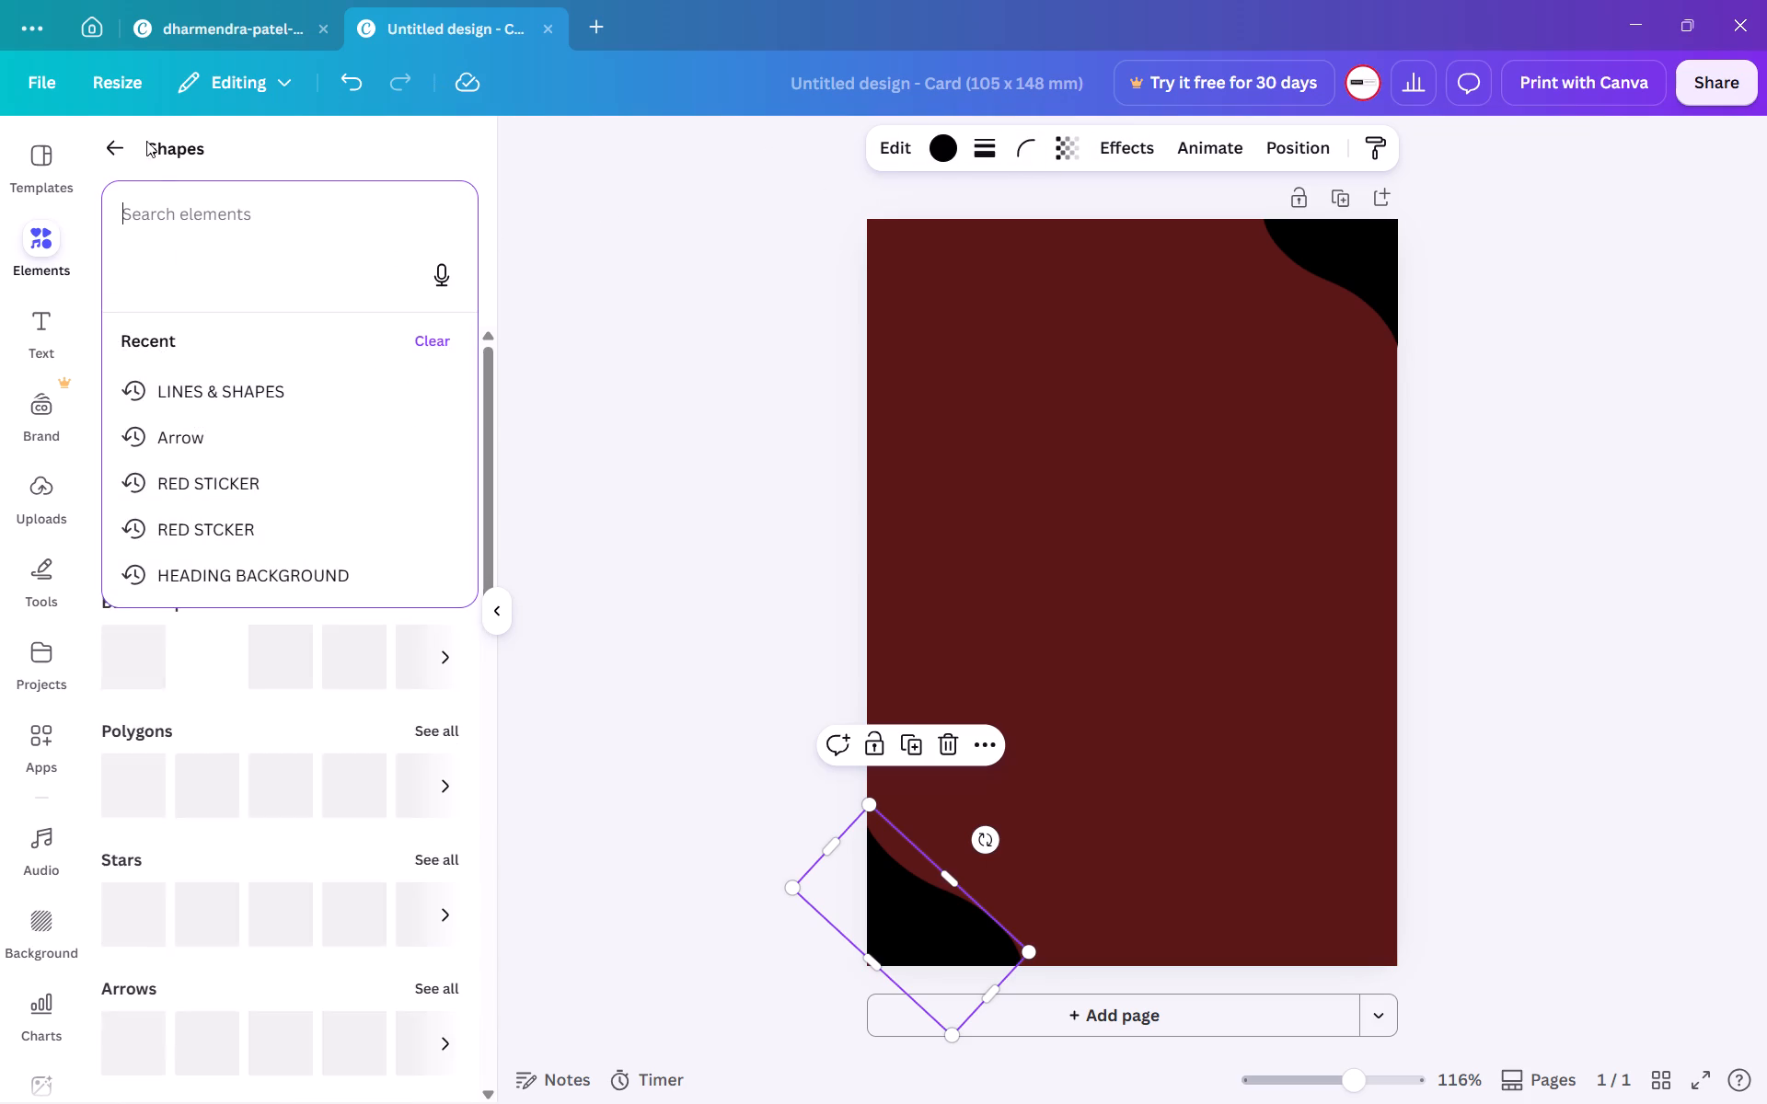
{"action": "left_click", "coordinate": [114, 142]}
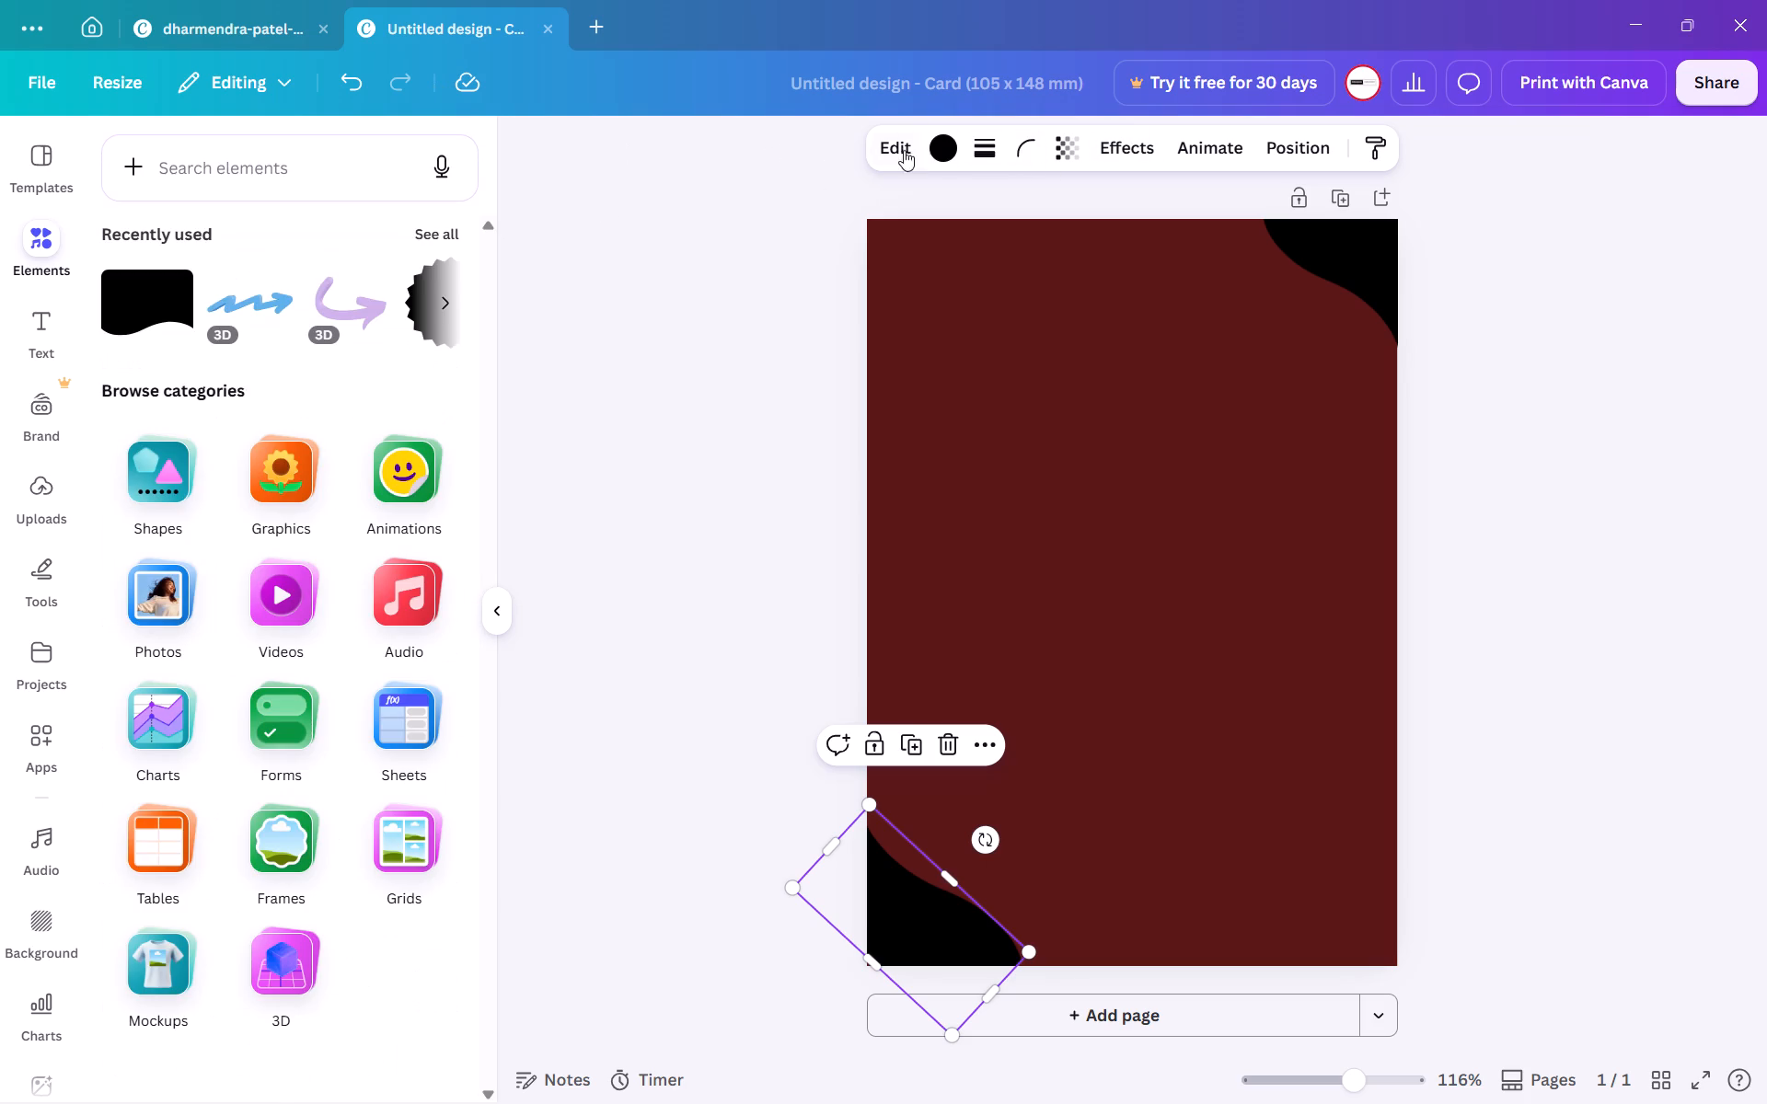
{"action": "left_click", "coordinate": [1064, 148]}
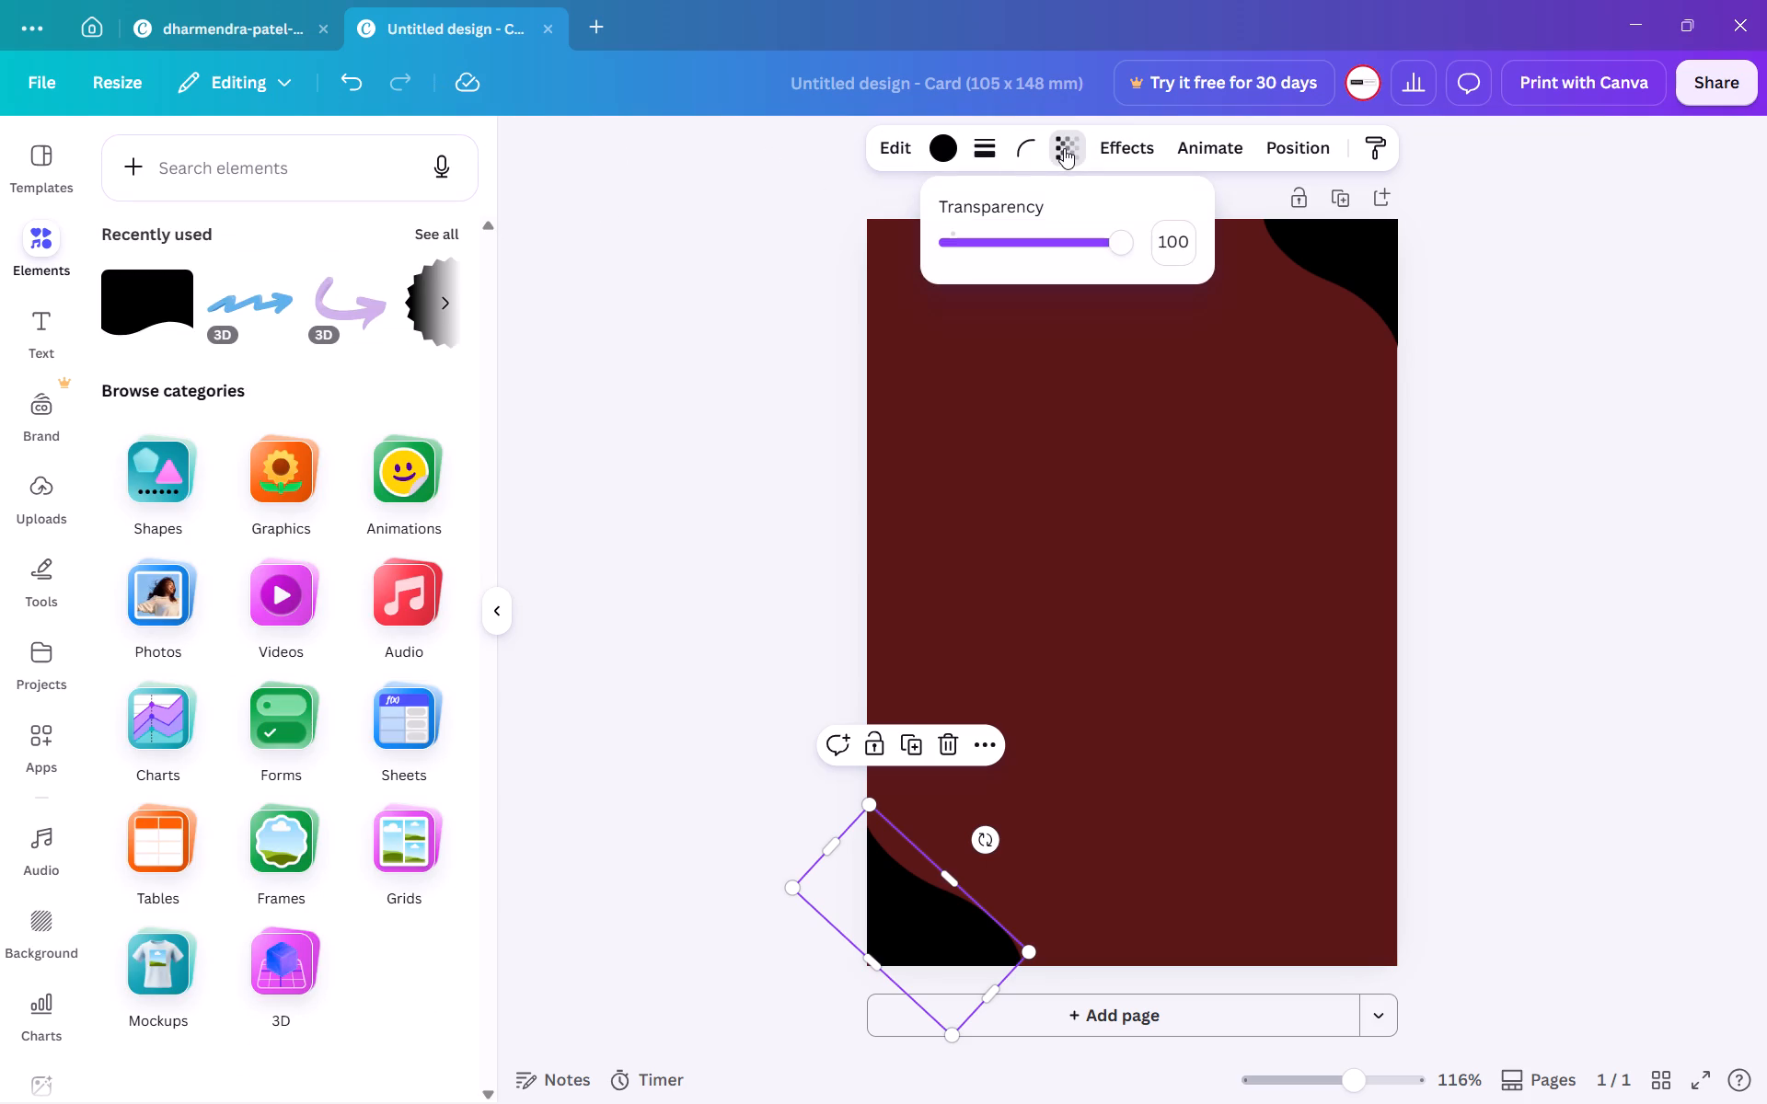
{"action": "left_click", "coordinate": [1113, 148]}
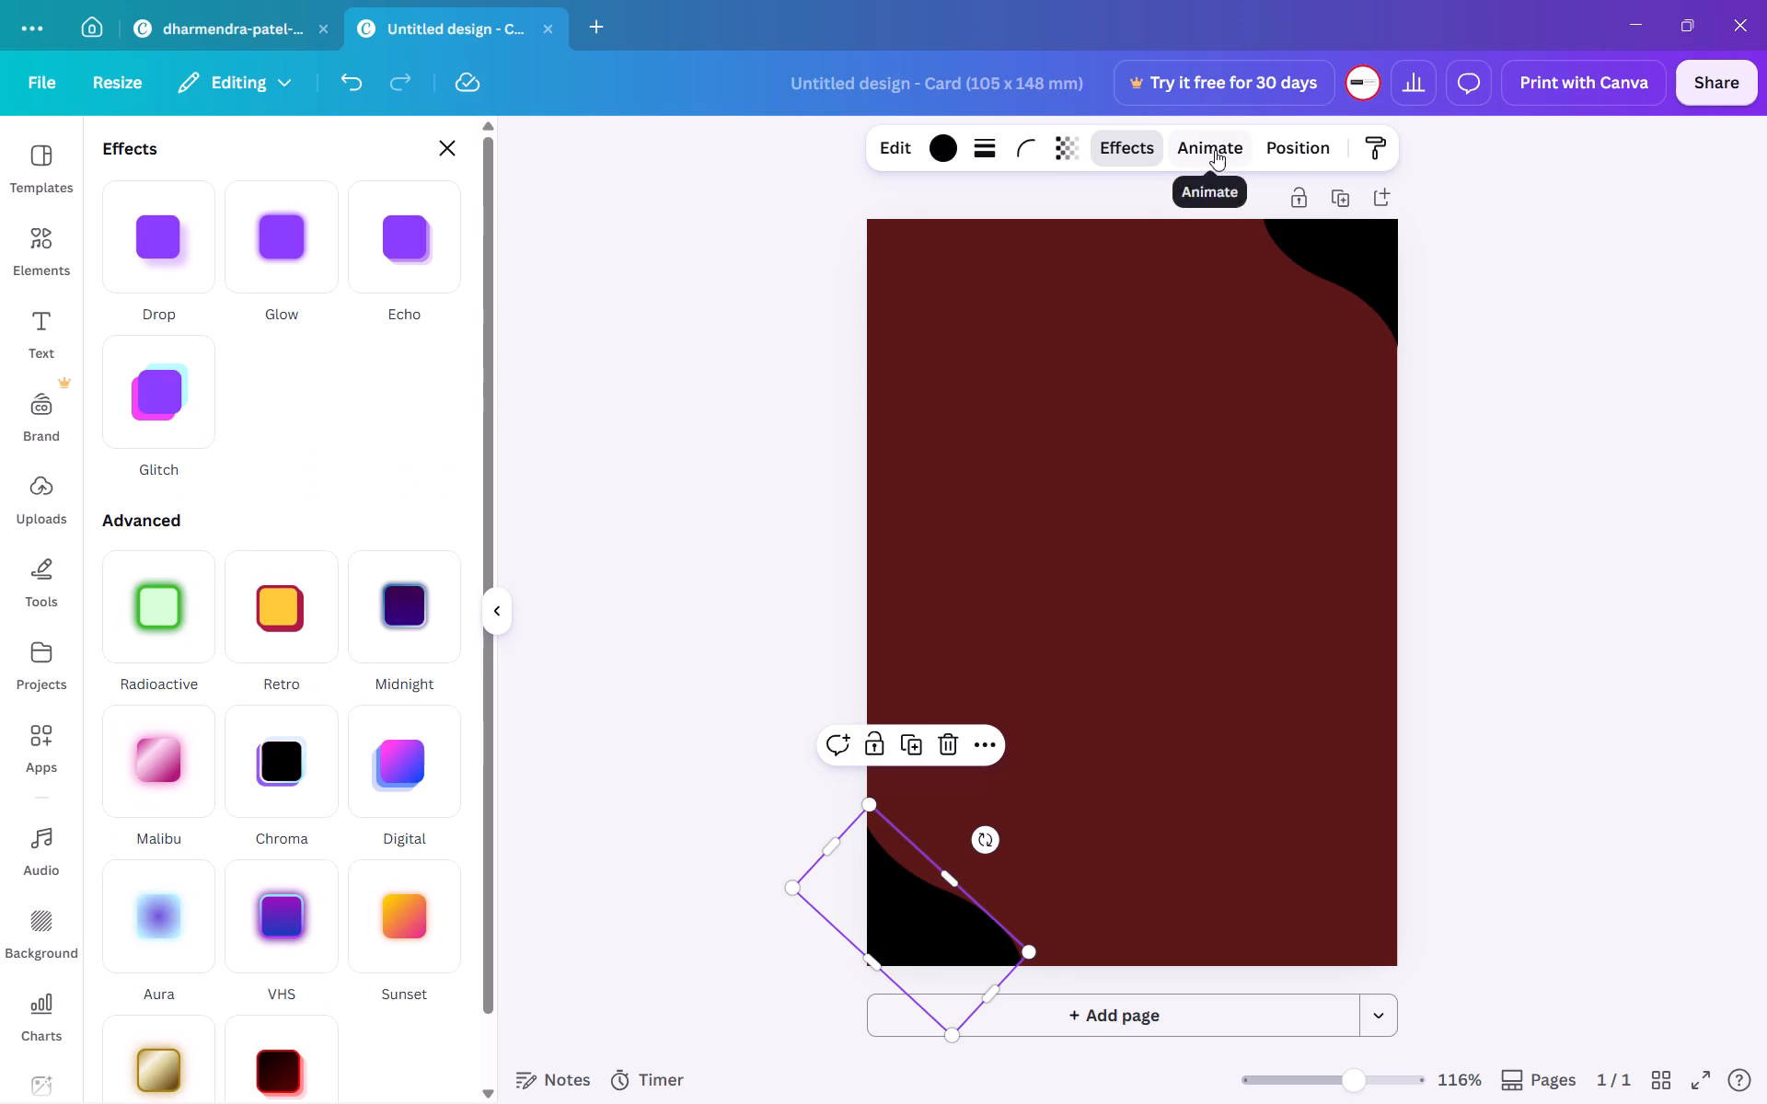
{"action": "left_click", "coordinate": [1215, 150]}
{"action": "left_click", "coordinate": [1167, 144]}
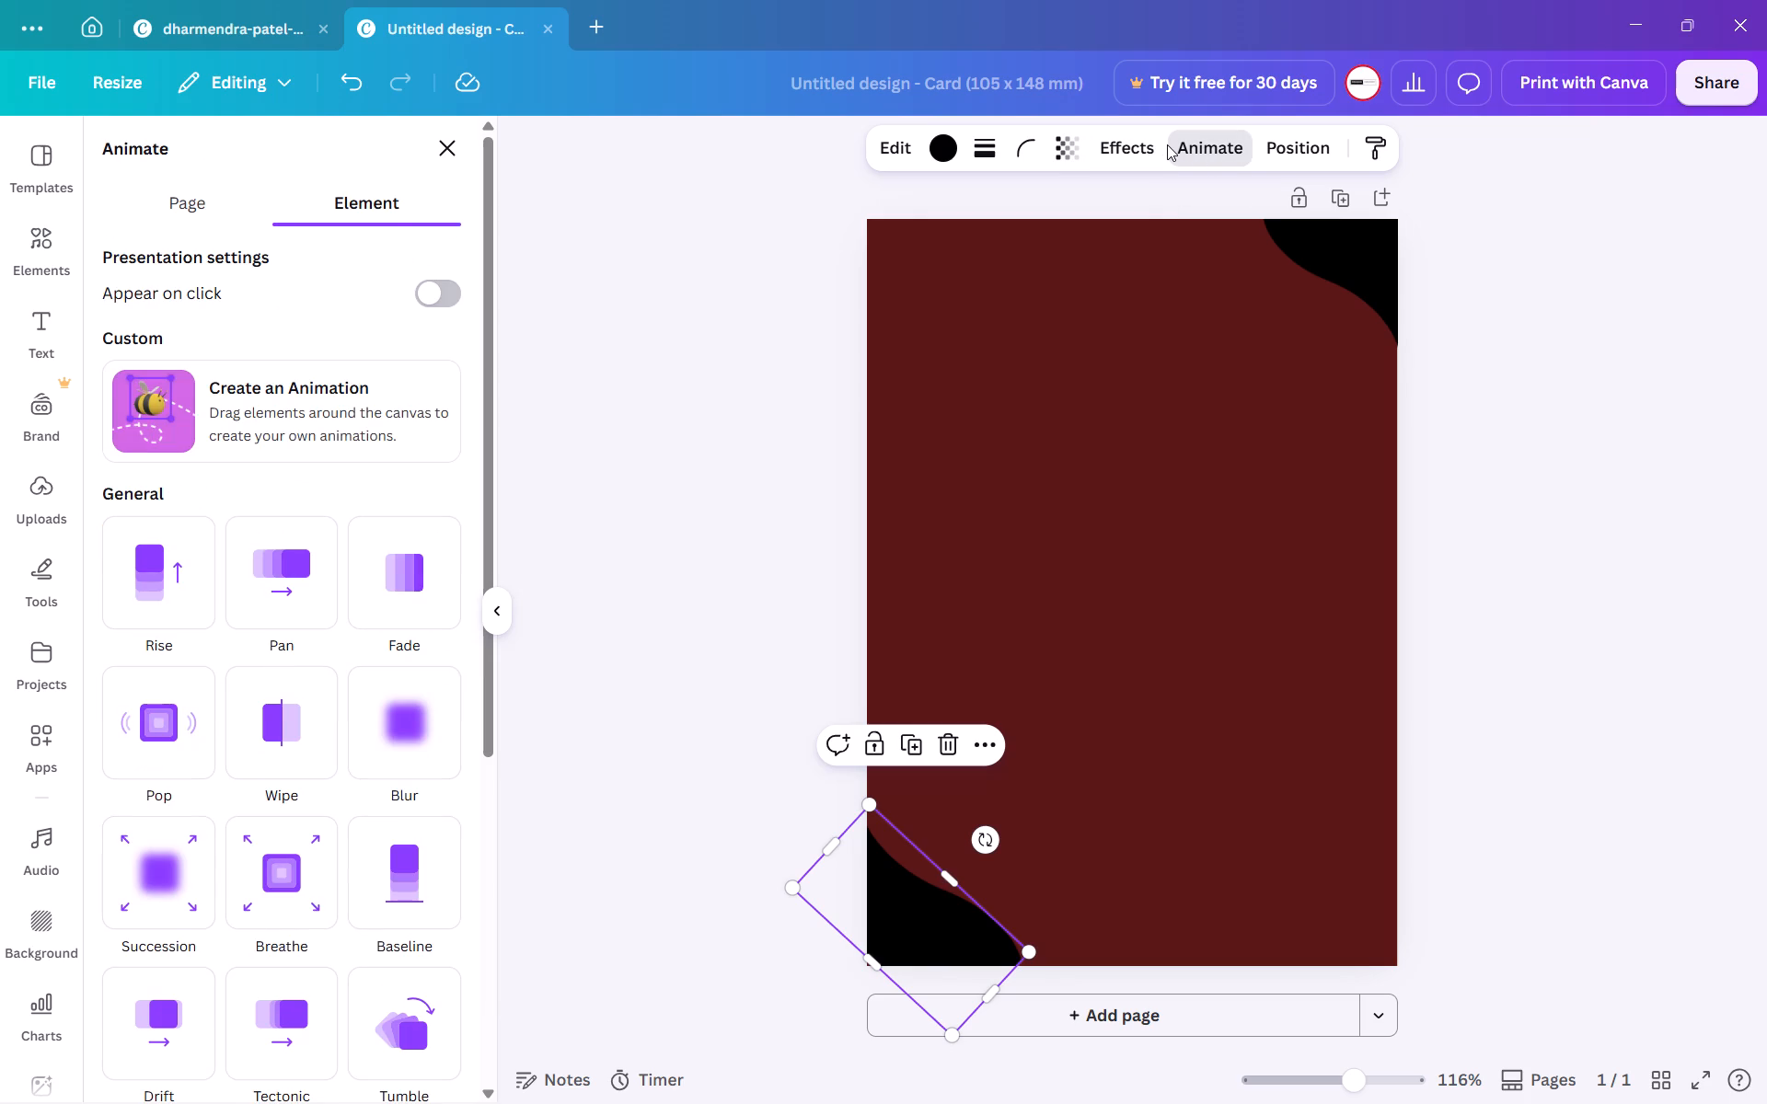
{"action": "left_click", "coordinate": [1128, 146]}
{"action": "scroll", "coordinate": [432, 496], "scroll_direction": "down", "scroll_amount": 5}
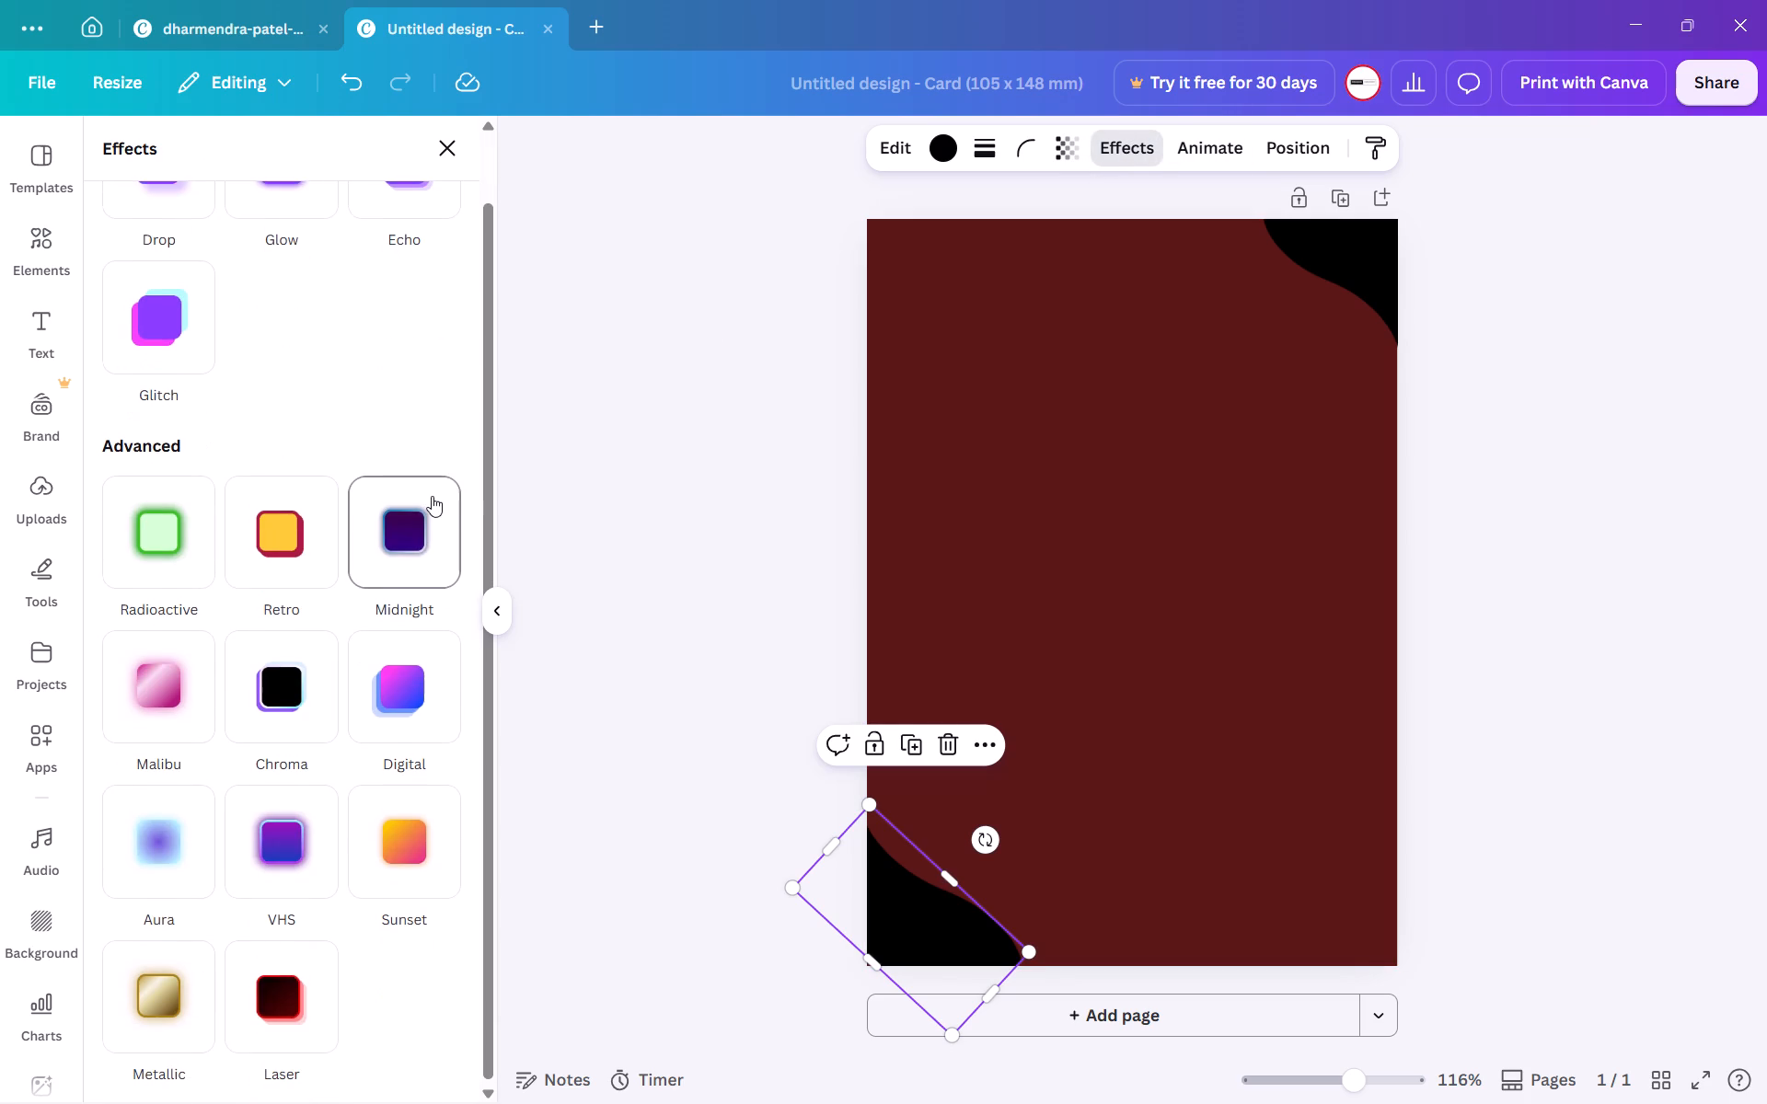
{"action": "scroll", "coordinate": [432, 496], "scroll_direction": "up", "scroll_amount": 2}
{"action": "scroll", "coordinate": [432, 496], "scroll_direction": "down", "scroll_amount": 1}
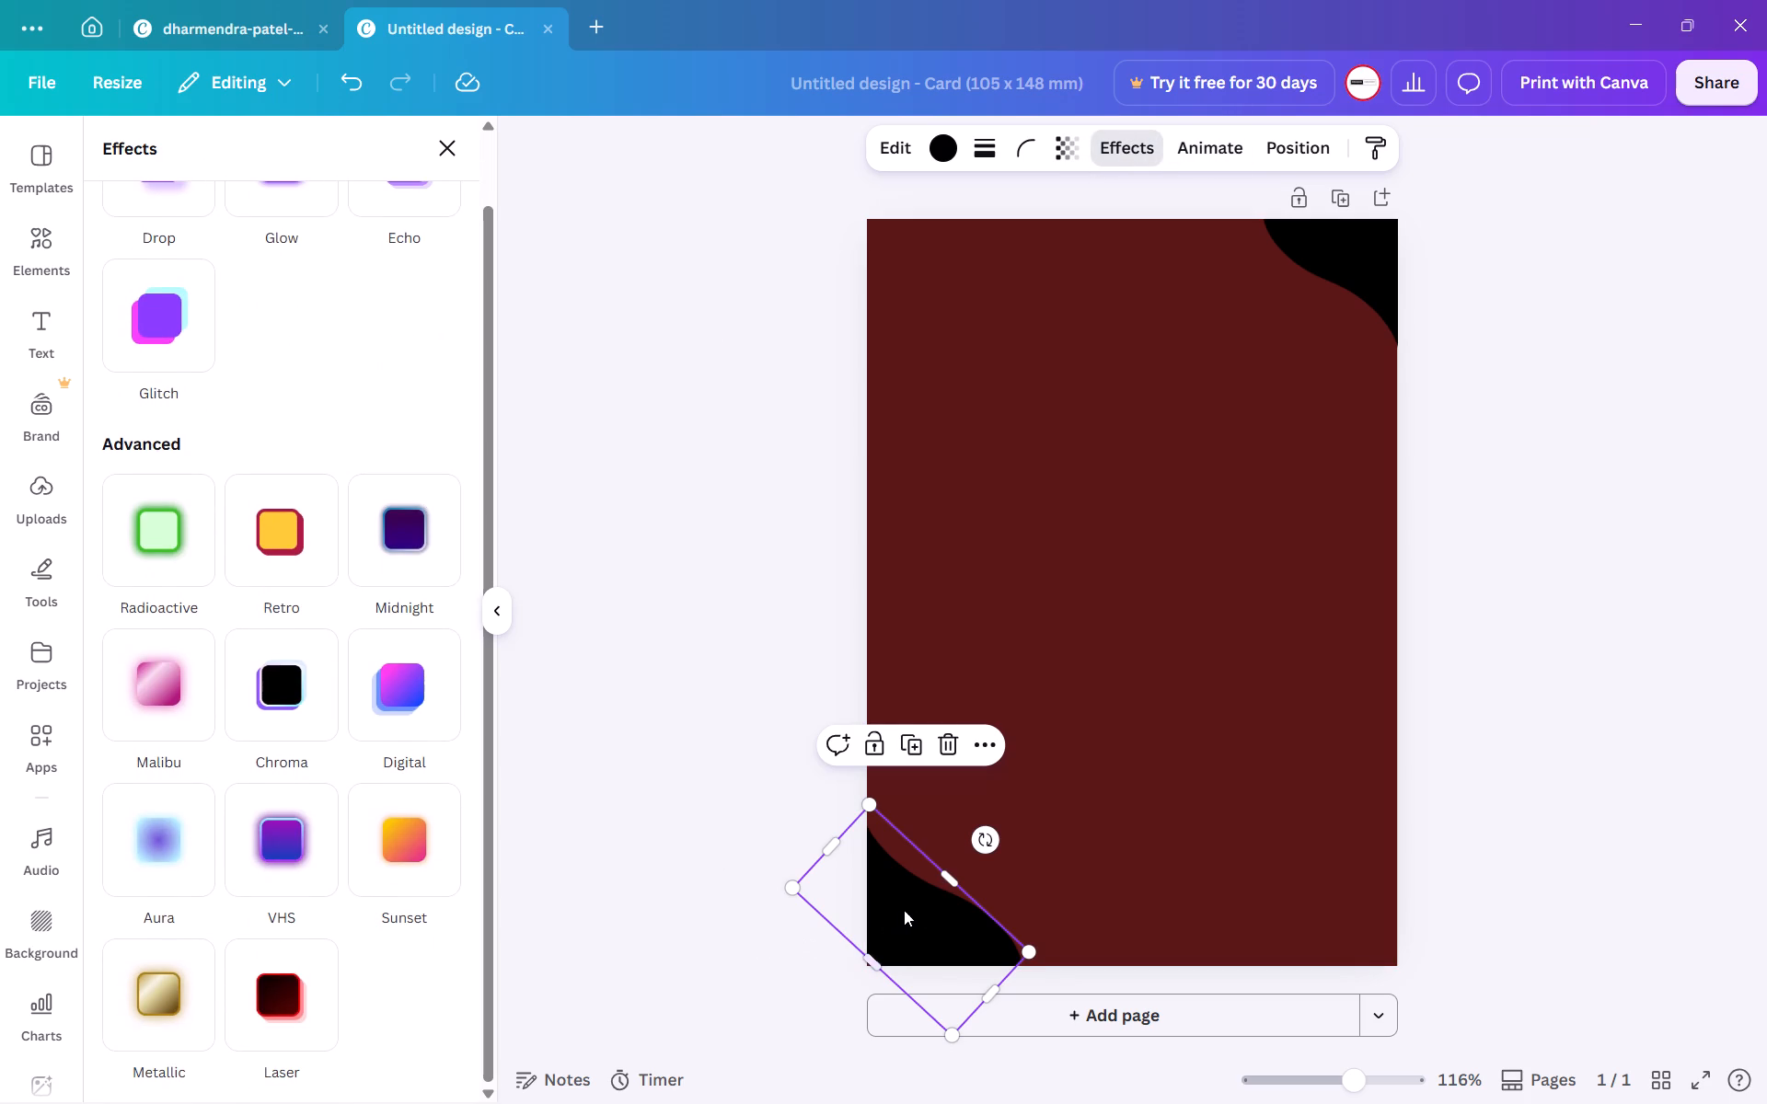
Shift the bottom-left corner shape slightly up and inward, deepen it to about 28 mm, and lengthen it along the card's bottom edge.
{"action": "left_click_drag", "start_coordinate": [910, 909], "coordinate": [924, 891]}
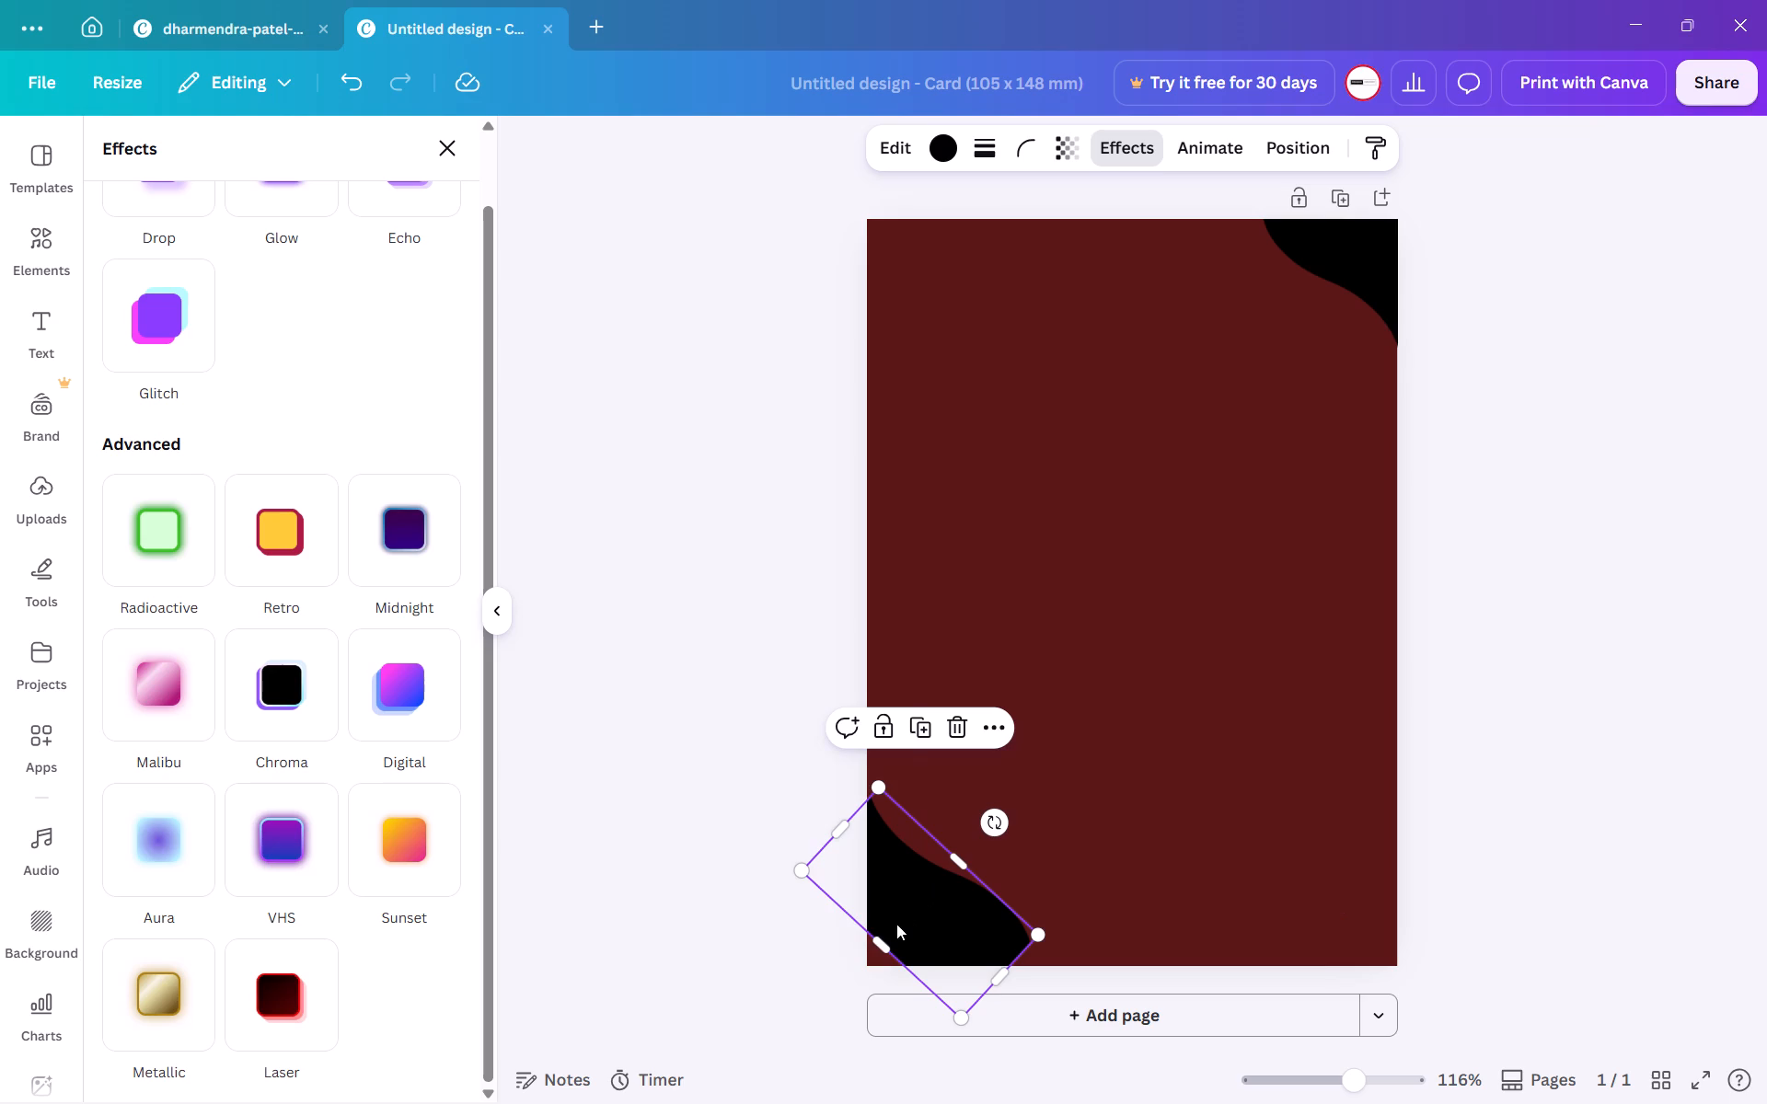
{"action": "left_click_drag", "start_coordinate": [878, 947], "coordinate": [859, 964]}
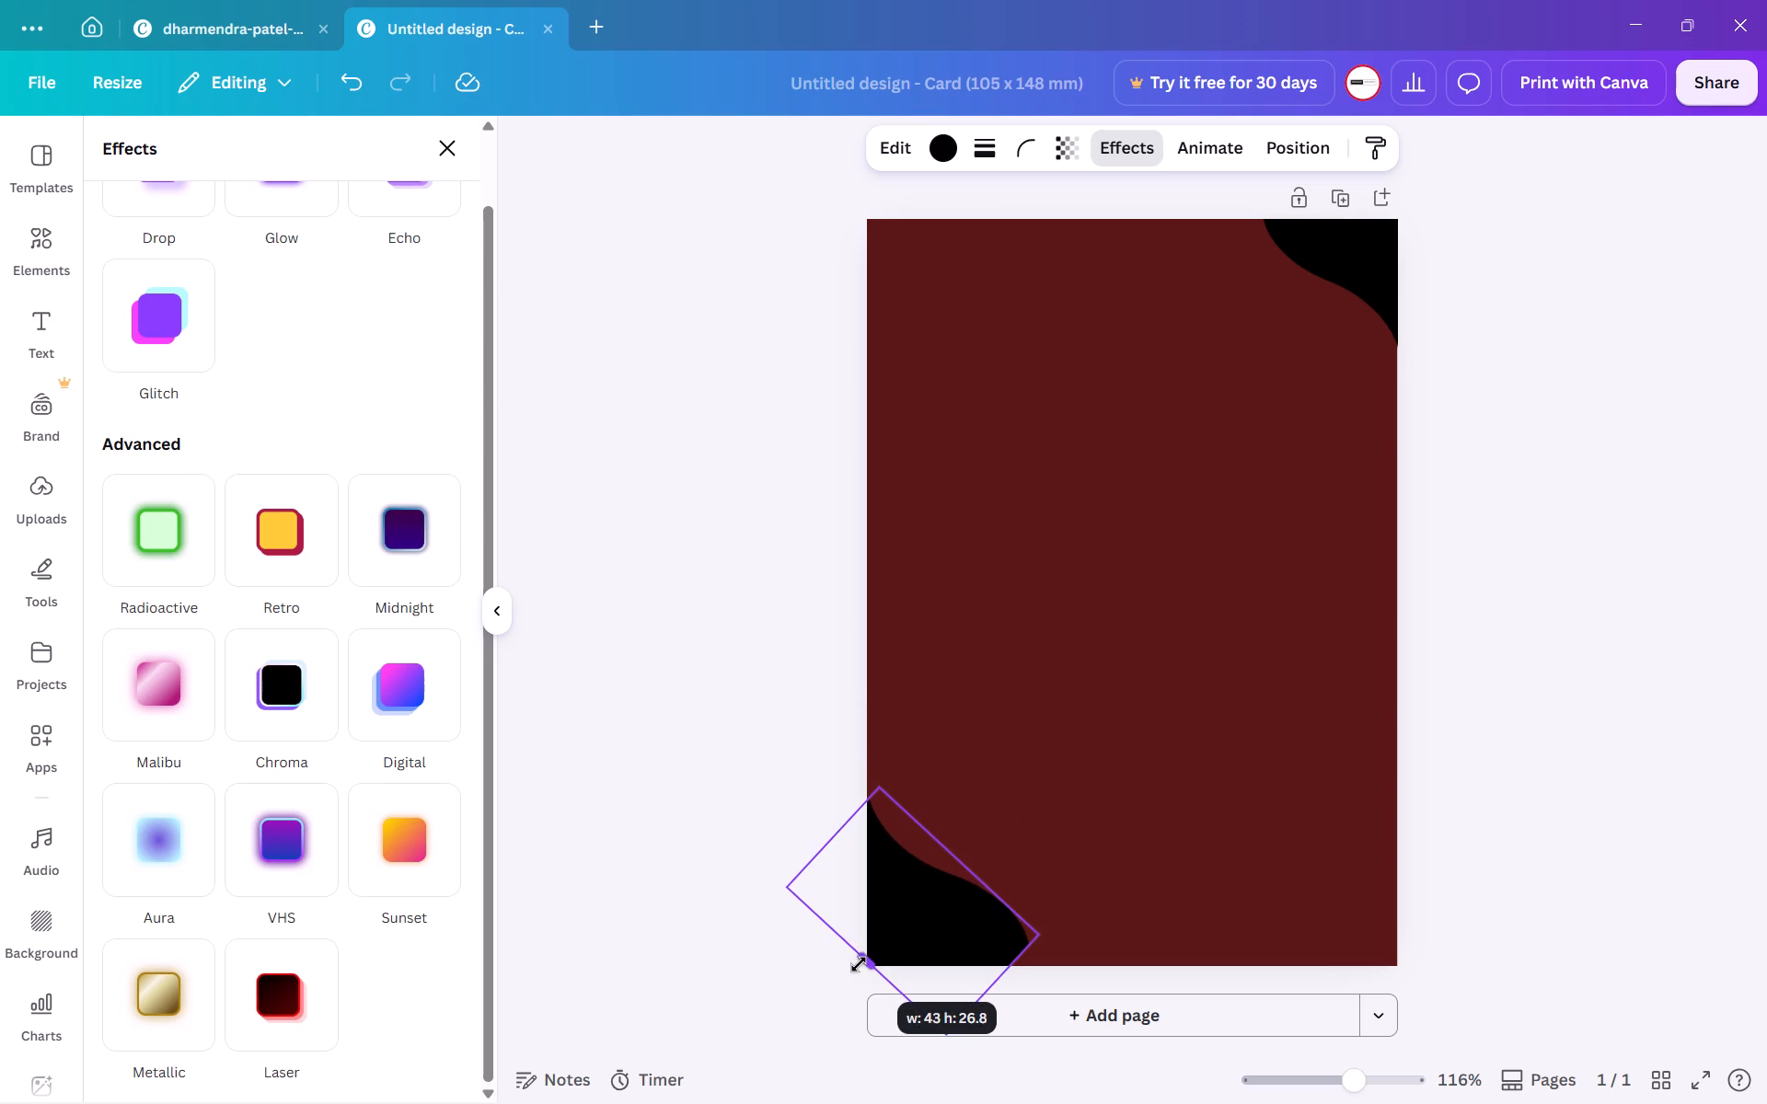
{"action": "left_click_drag", "start_coordinate": [859, 964], "coordinate": [859, 966]}
{"action": "left_click_drag", "start_coordinate": [992, 984], "coordinate": [1019, 989]}
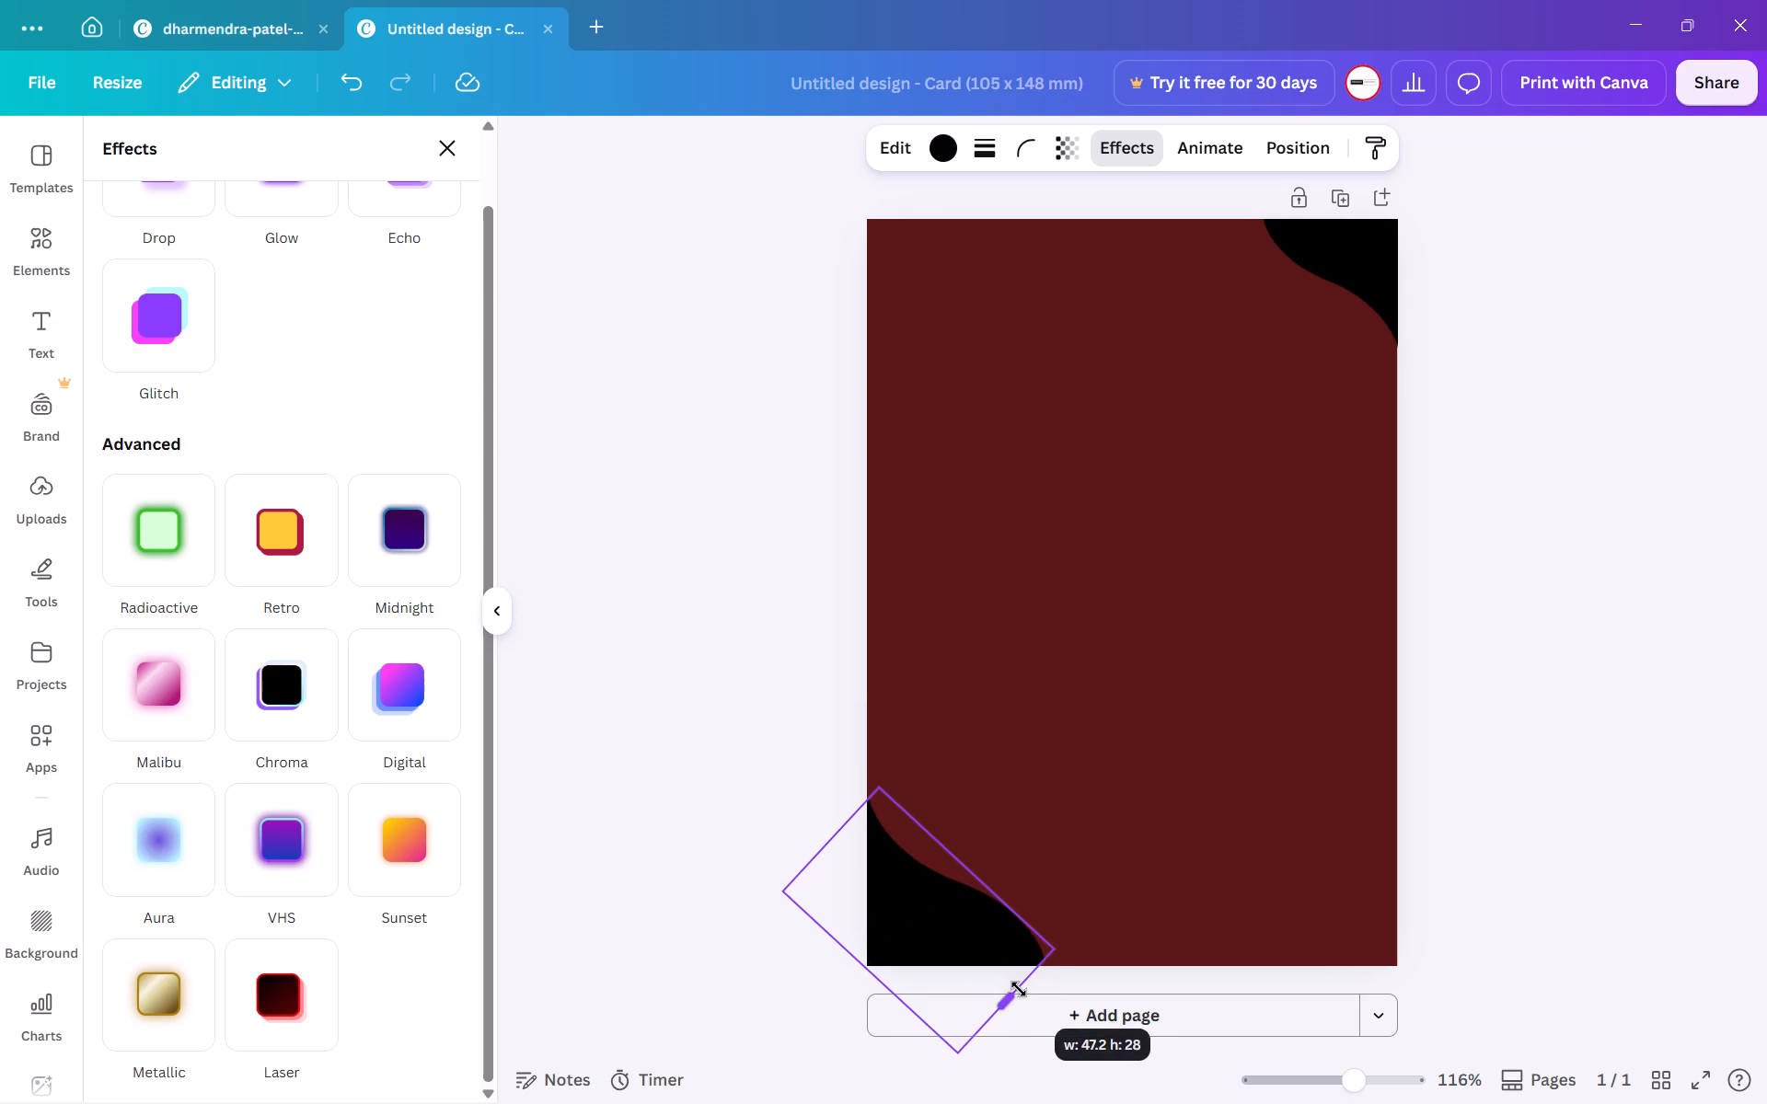
{"action": "left_click_drag", "start_coordinate": [1019, 989], "coordinate": [1026, 994]}
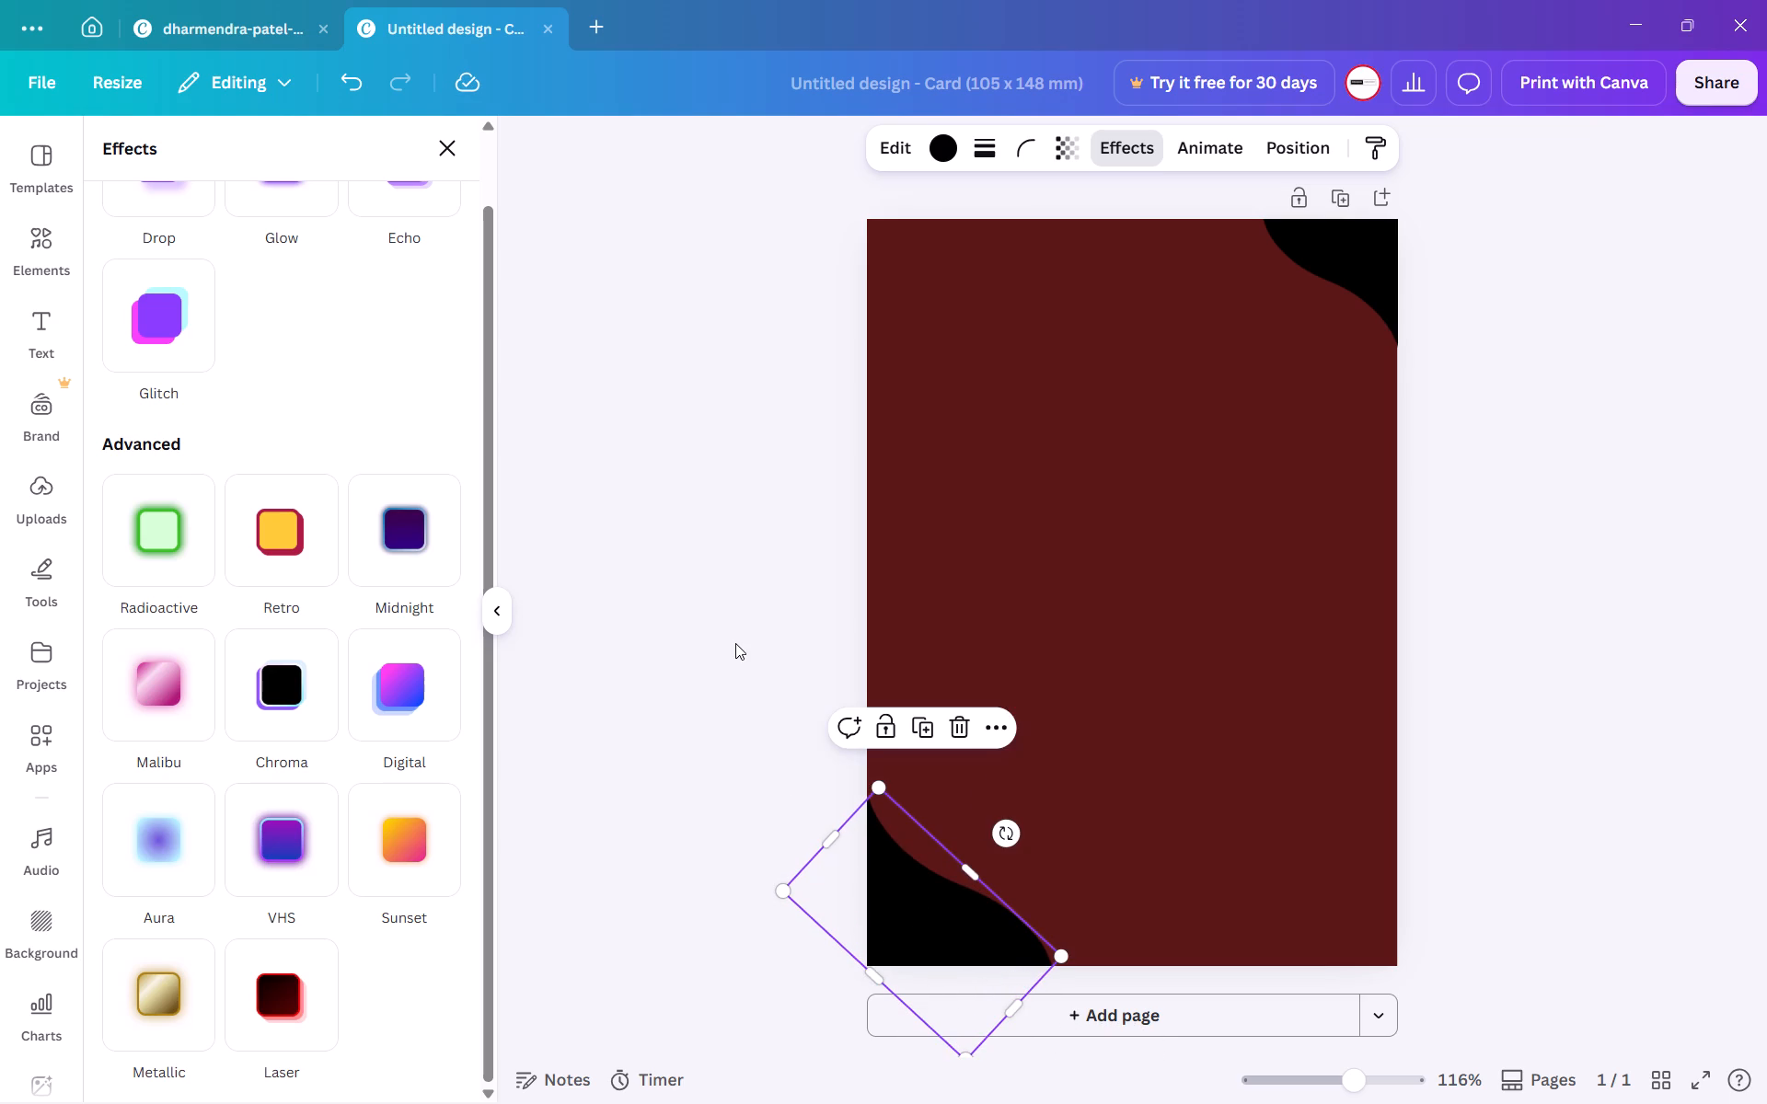
{"action": "left_click", "coordinate": [777, 581]}
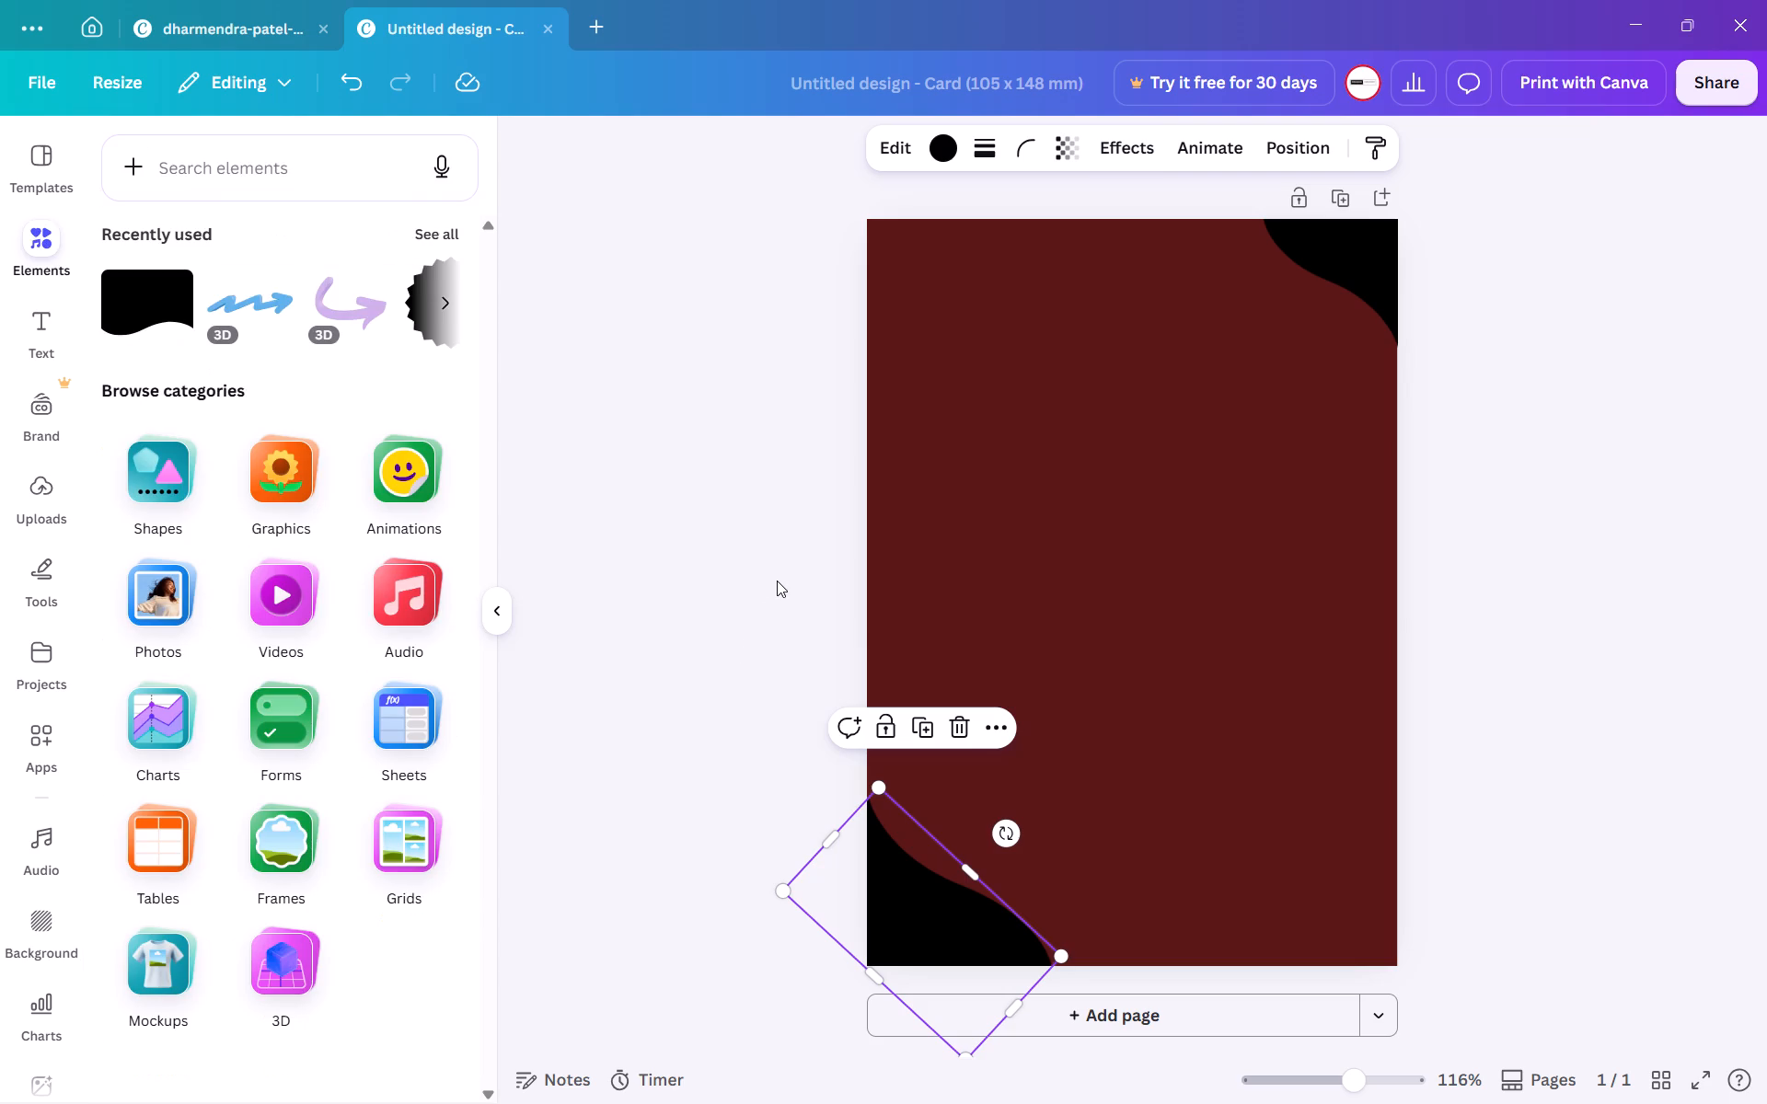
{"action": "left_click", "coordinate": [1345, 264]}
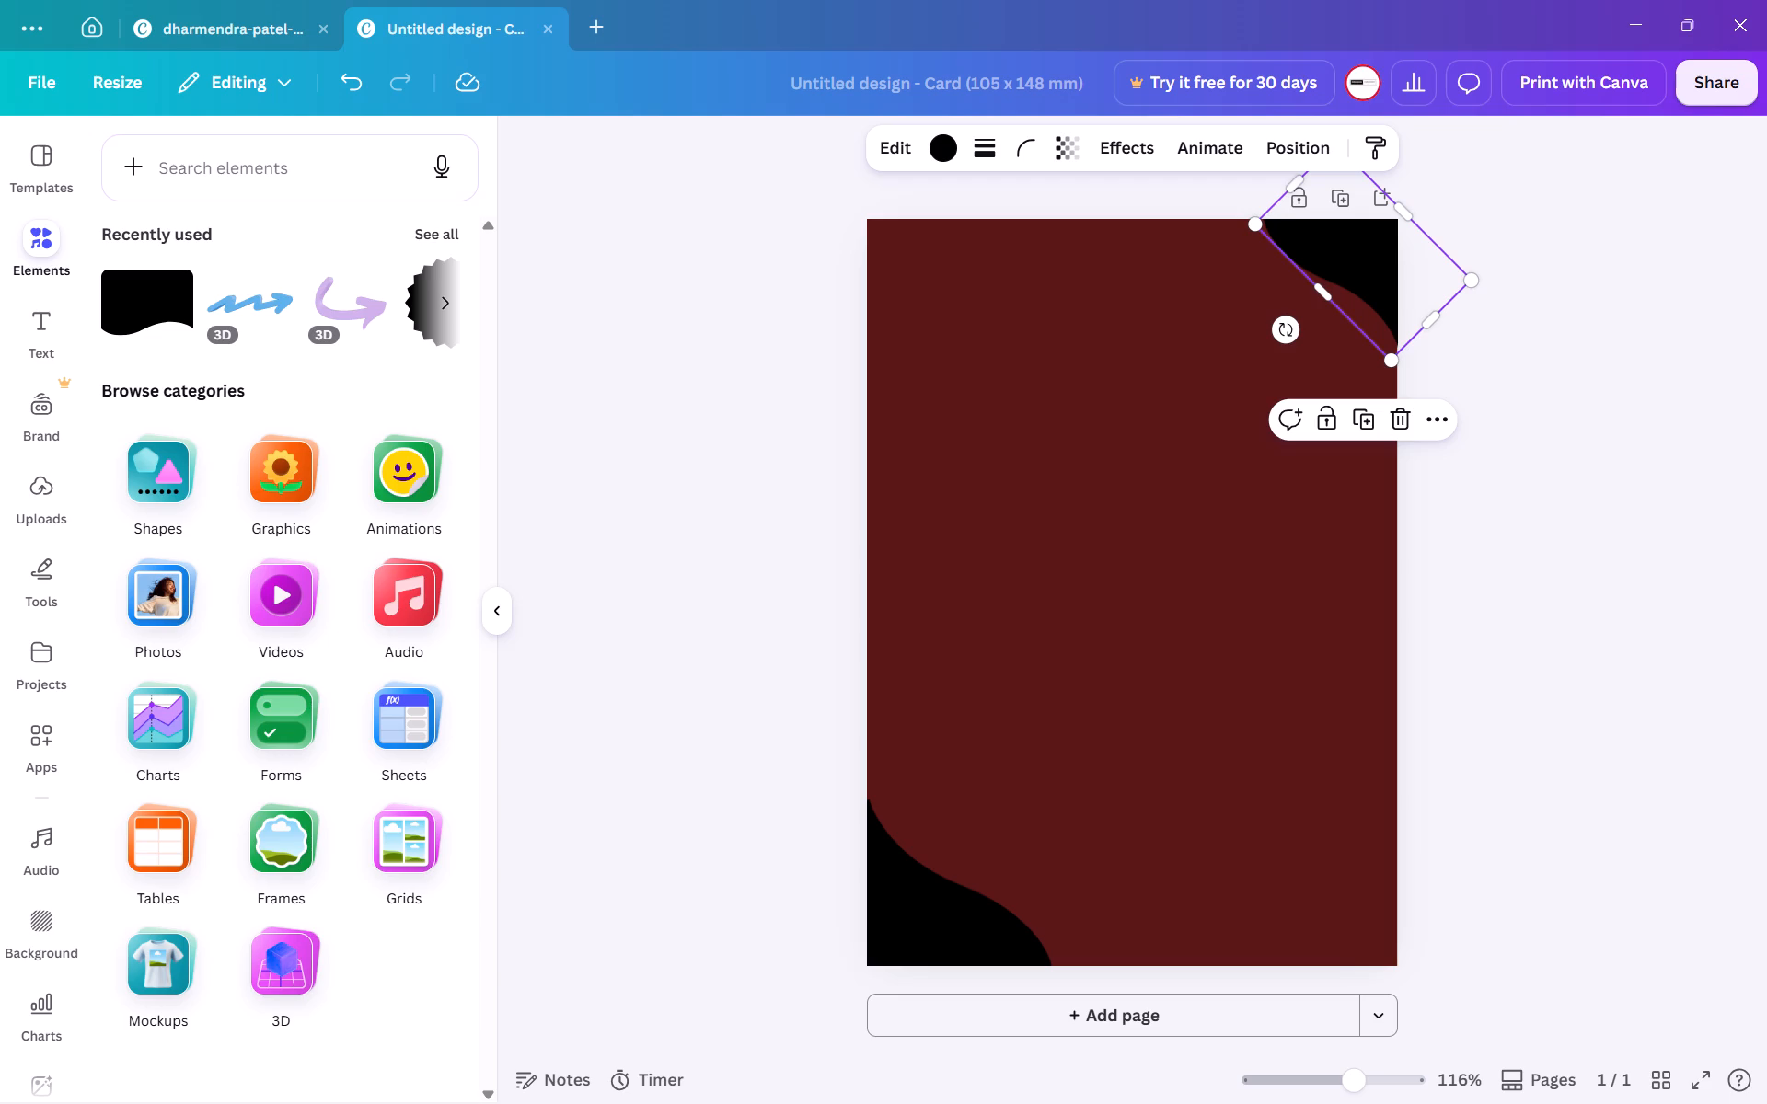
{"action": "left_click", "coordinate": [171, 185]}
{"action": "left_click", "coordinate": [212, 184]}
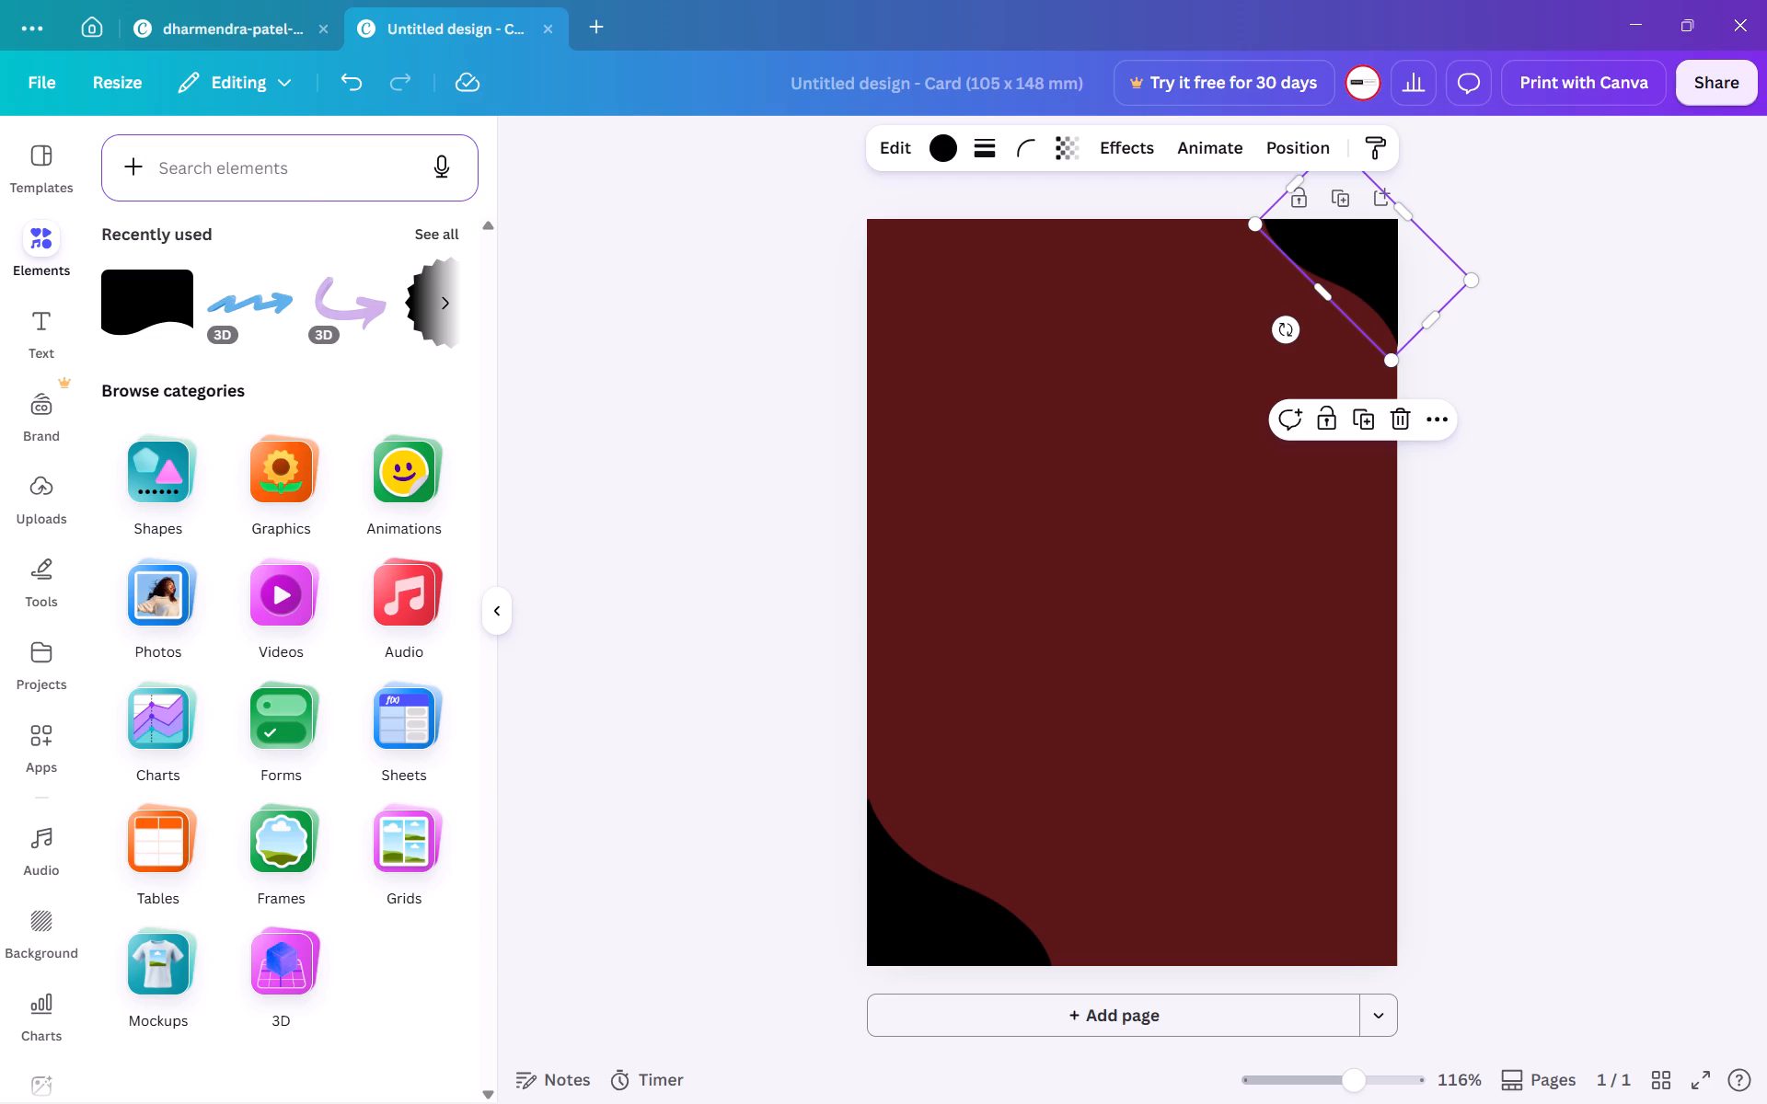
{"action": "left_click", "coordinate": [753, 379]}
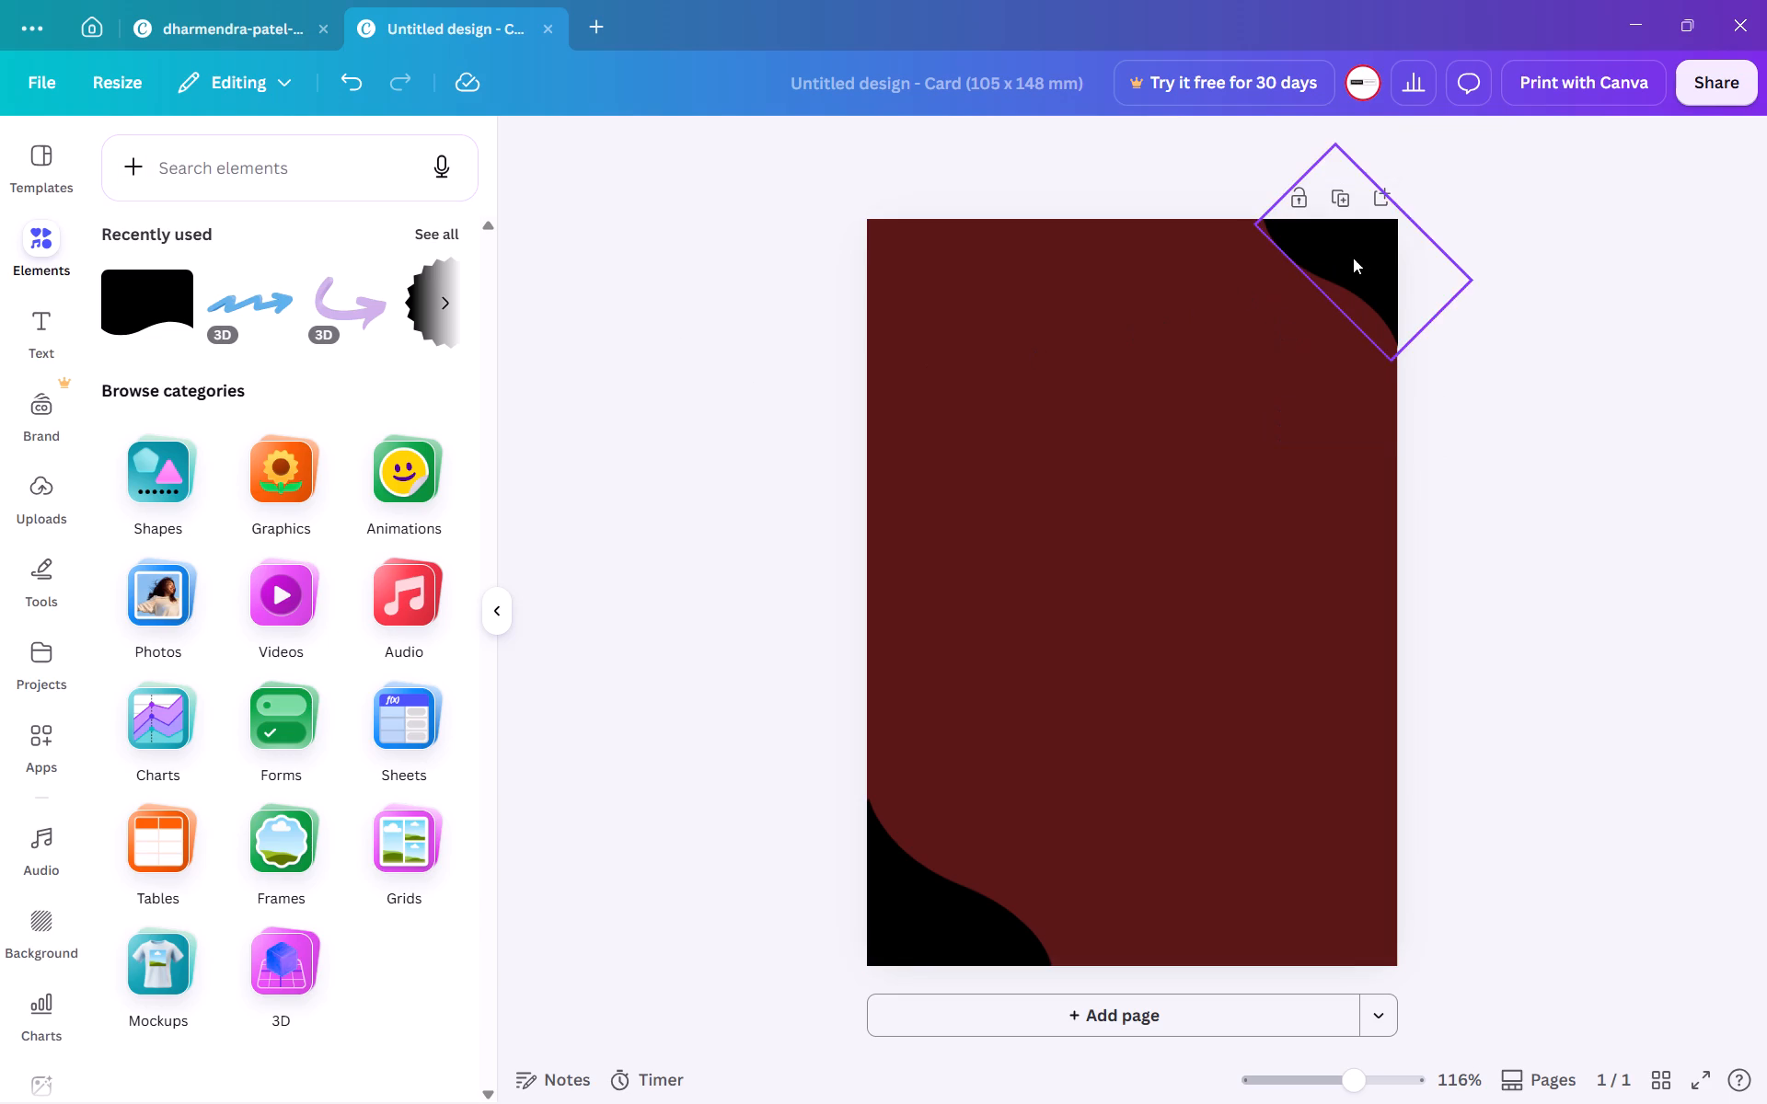
Recolour the wavy shape in the card's top-right corner to the default grey #a6a6a6.
{"action": "left_click", "coordinate": [1356, 256]}
{"action": "left_click", "coordinate": [951, 136]}
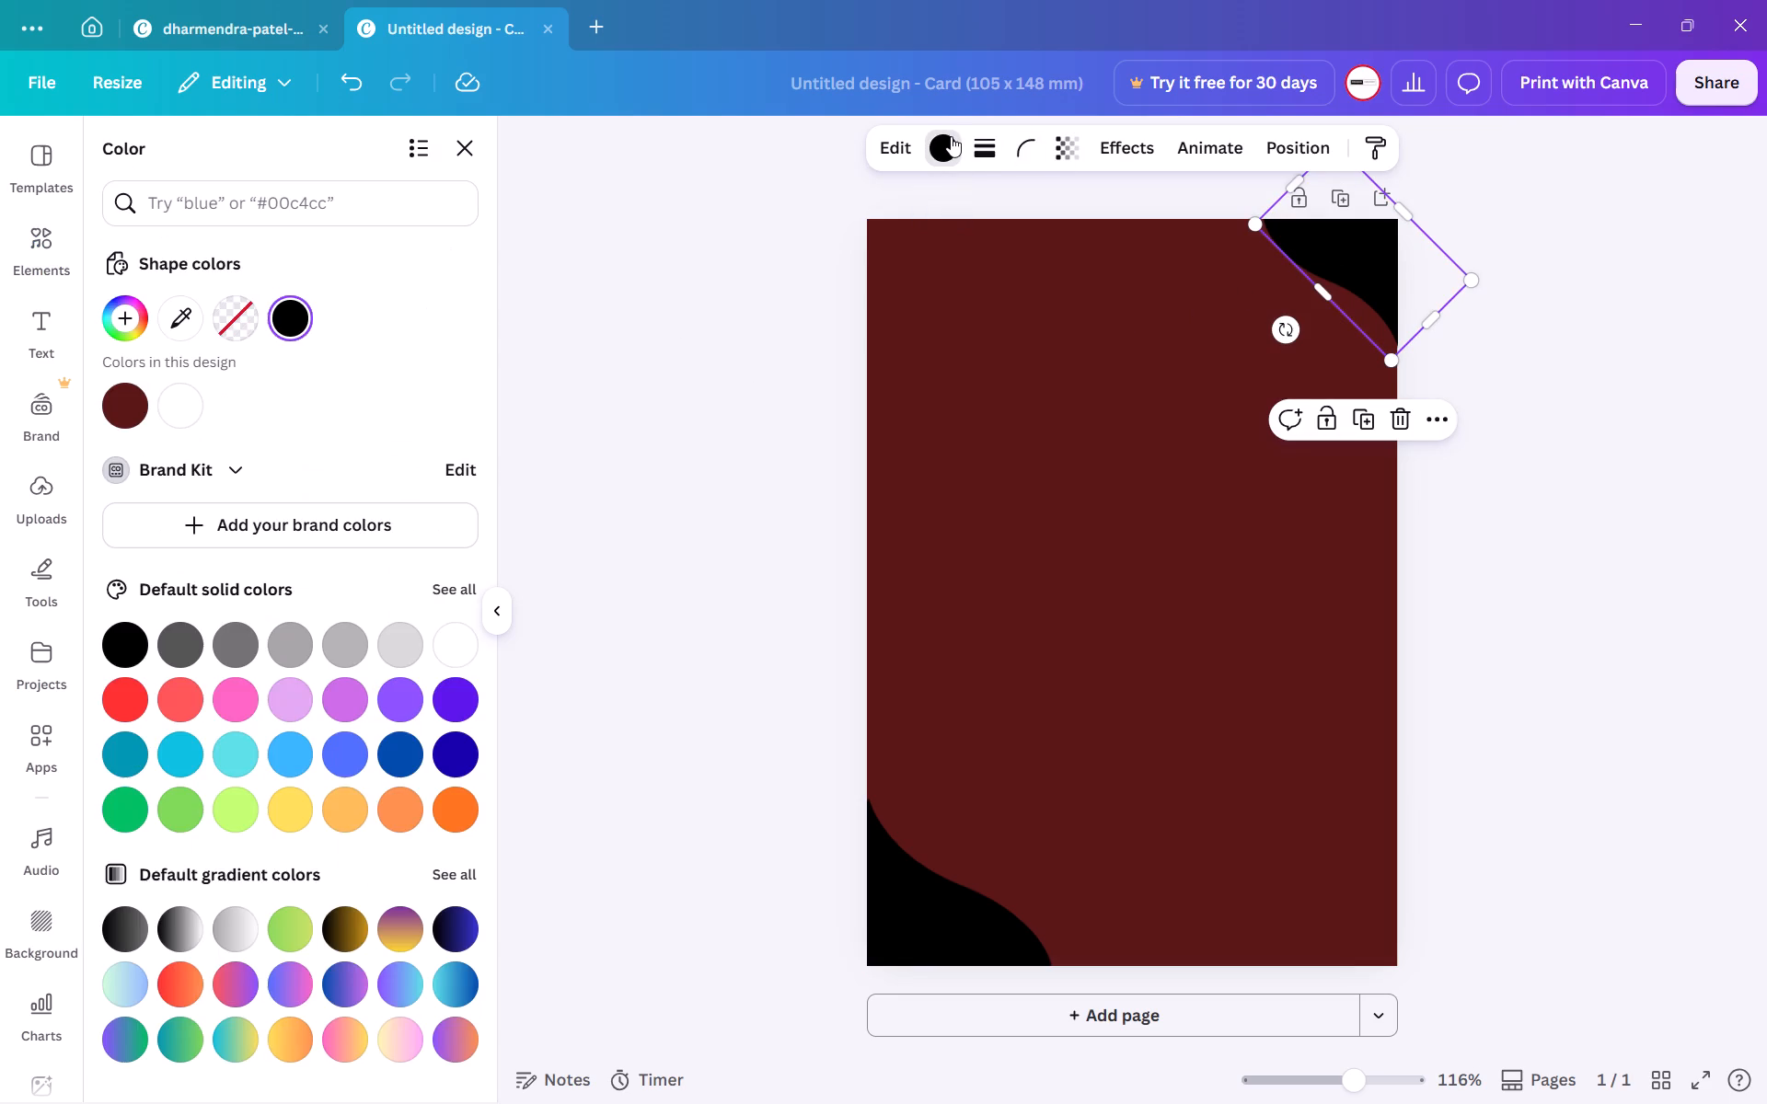
{"action": "left_click", "coordinate": [404, 638]}
{"action": "left_click", "coordinate": [348, 636]}
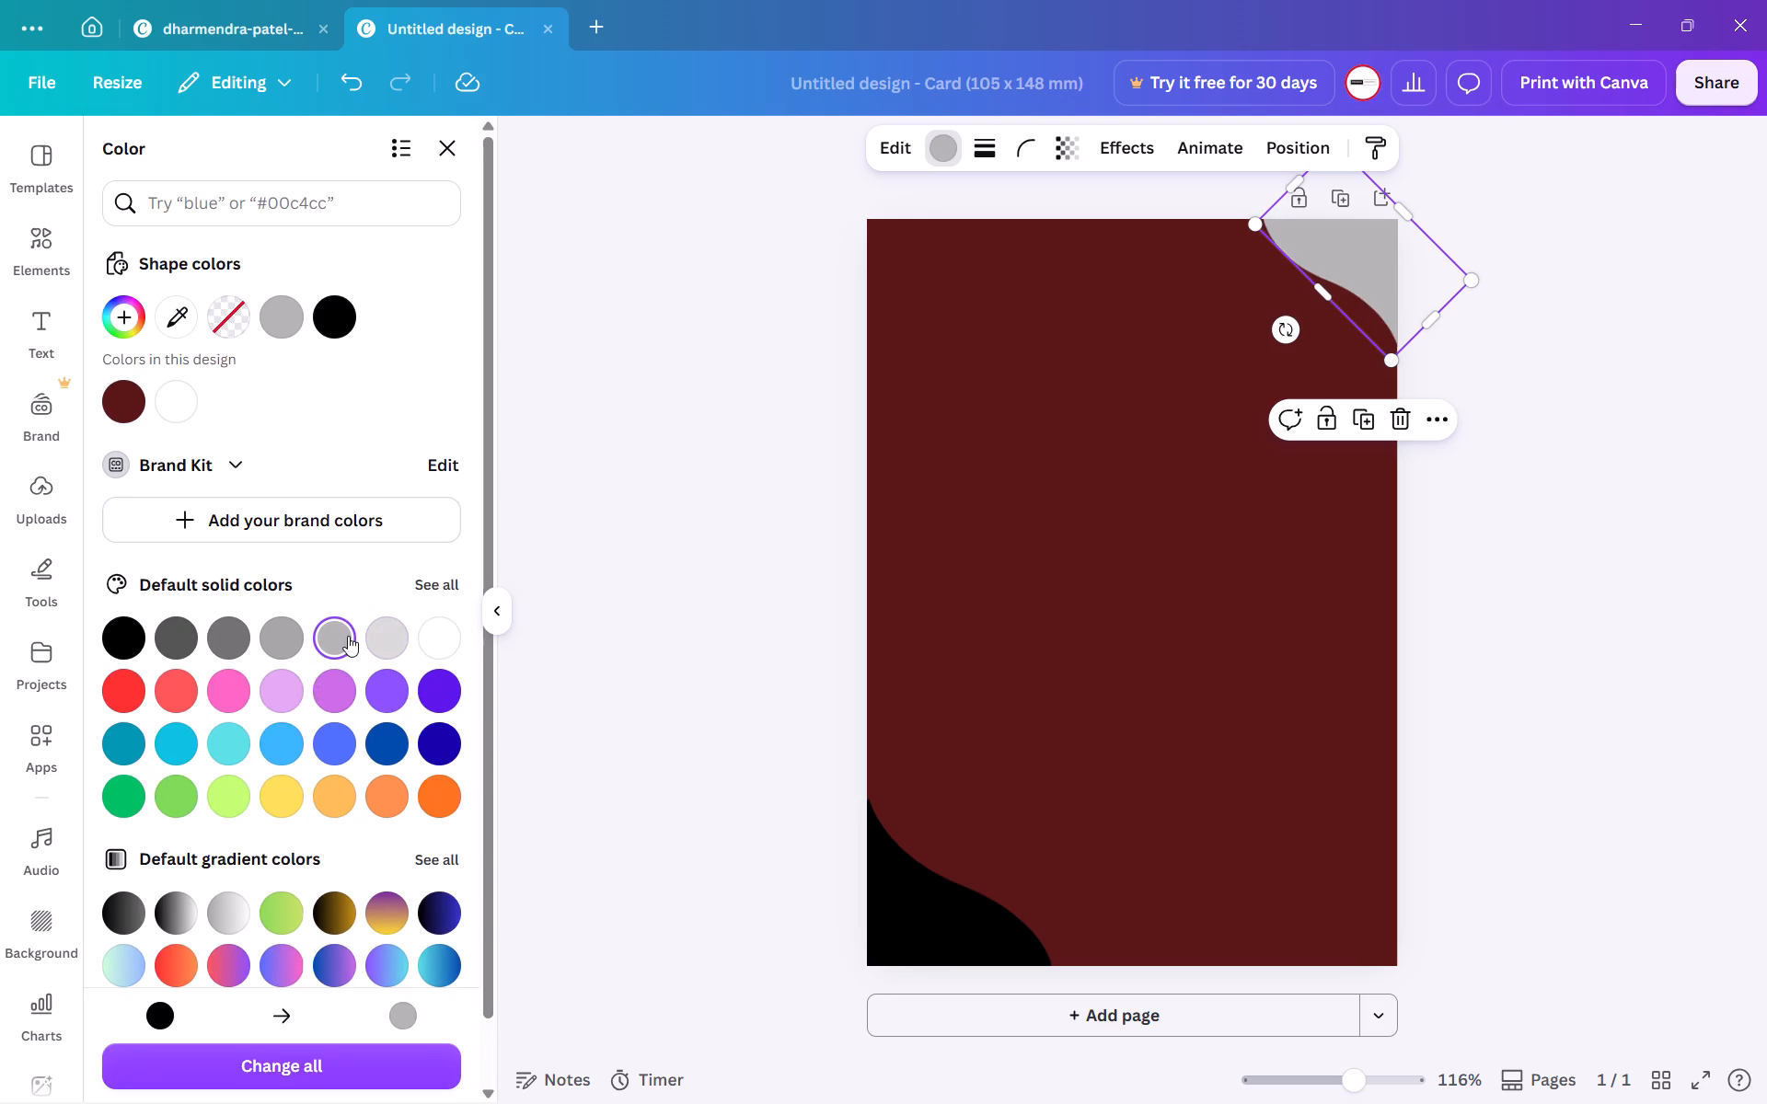
{"action": "left_click", "coordinate": [292, 631]}
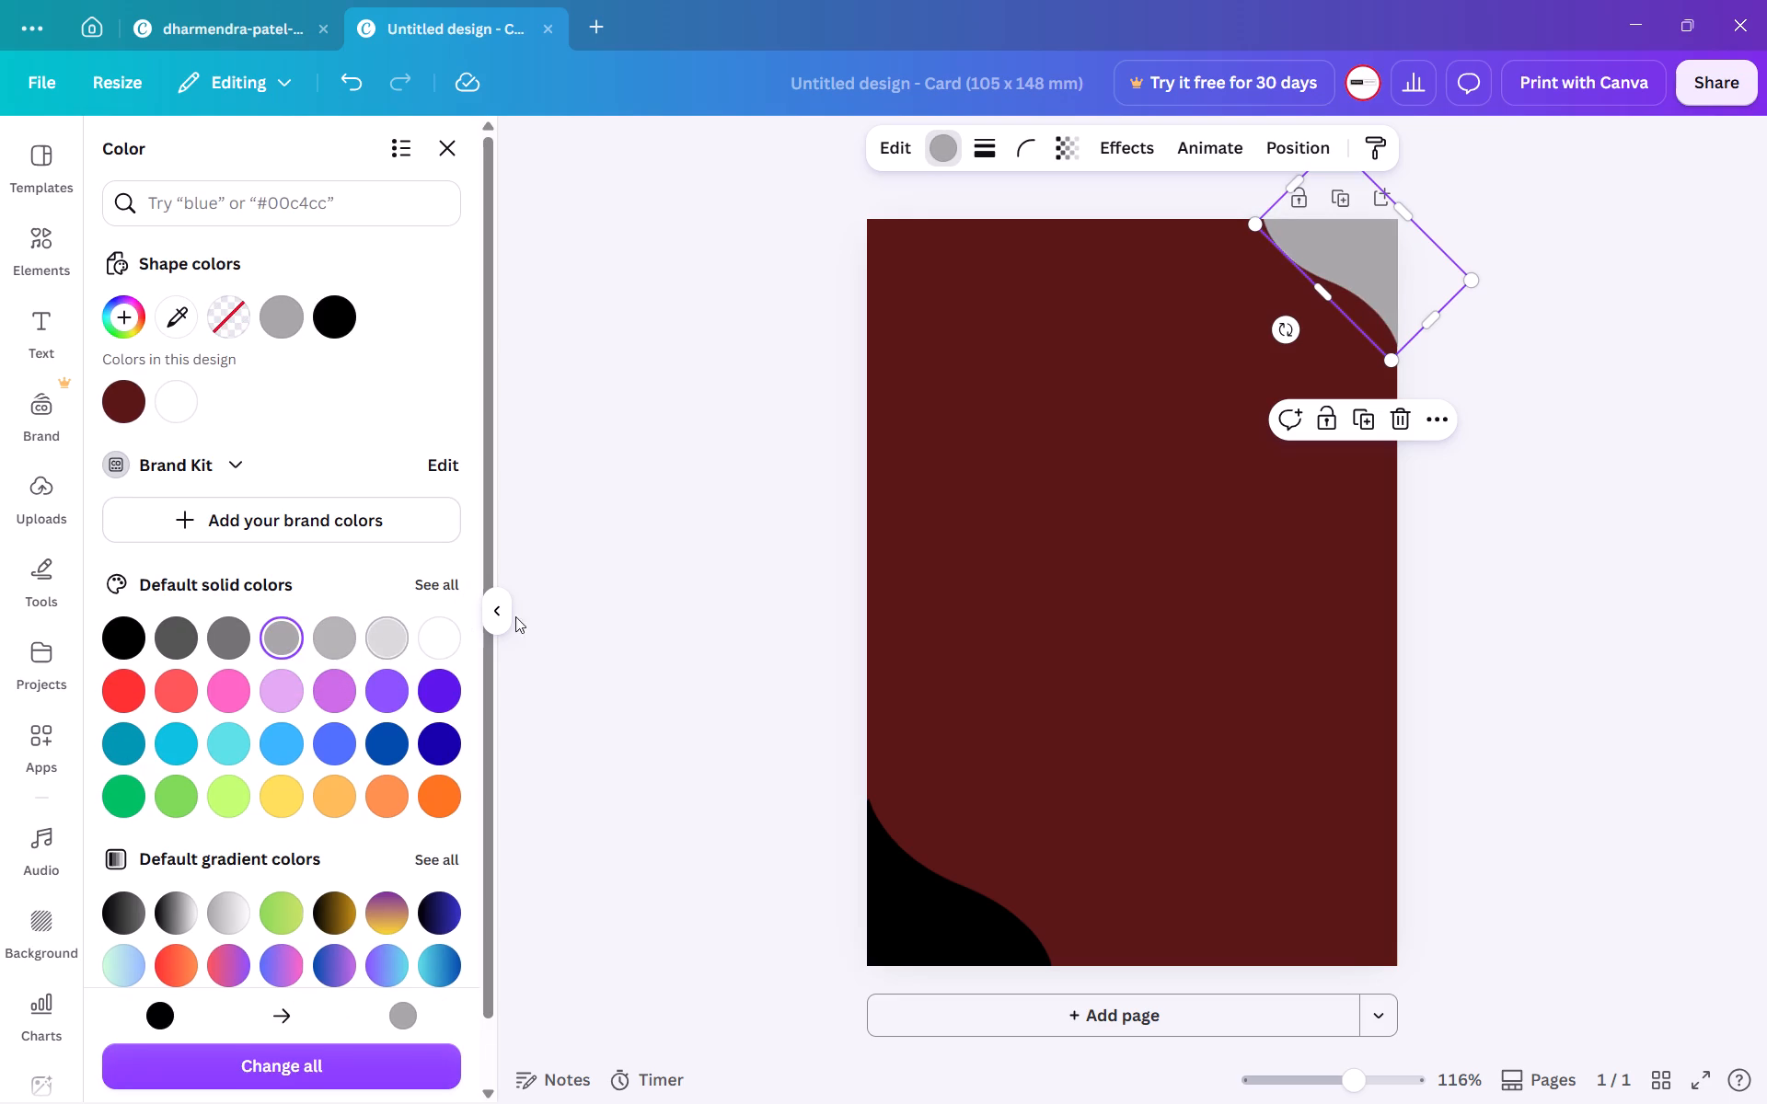
{"action": "left_click", "coordinate": [665, 557]}
{"action": "left_click", "coordinate": [665, 557]}
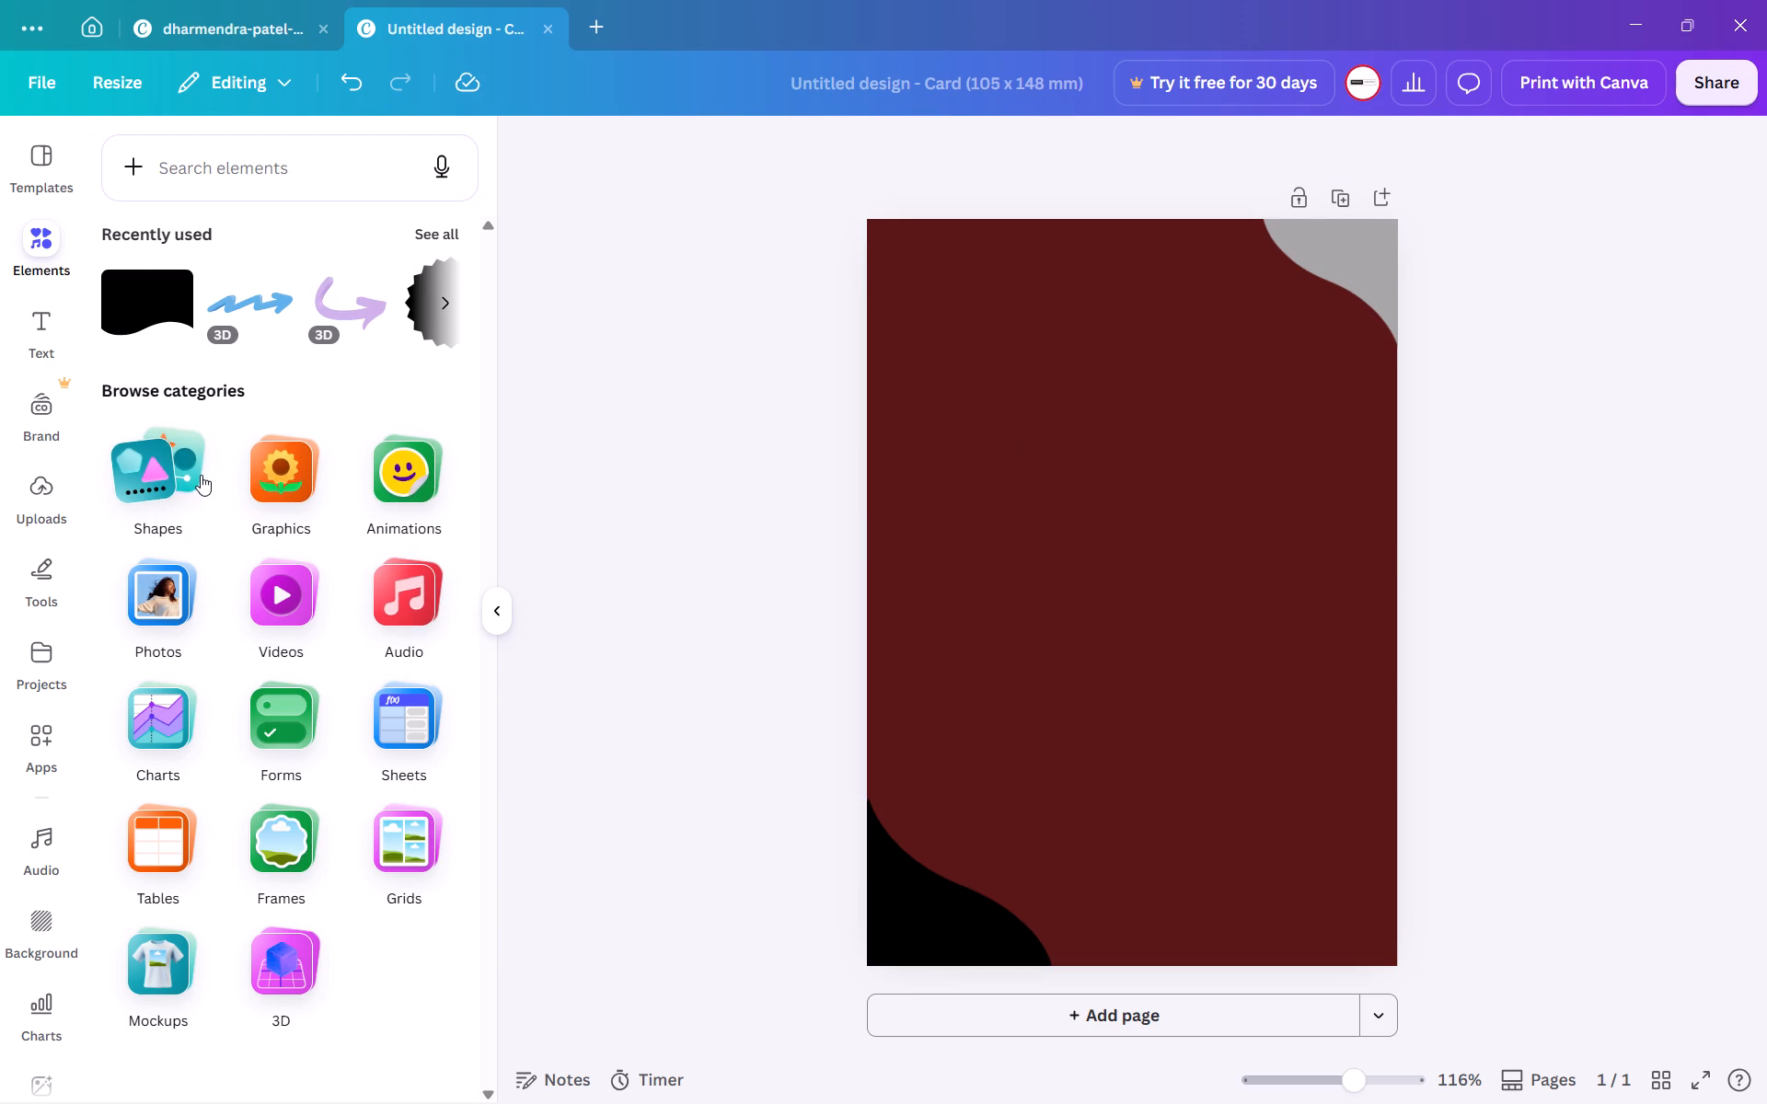
{"action": "left_click", "coordinate": [621, 644]}
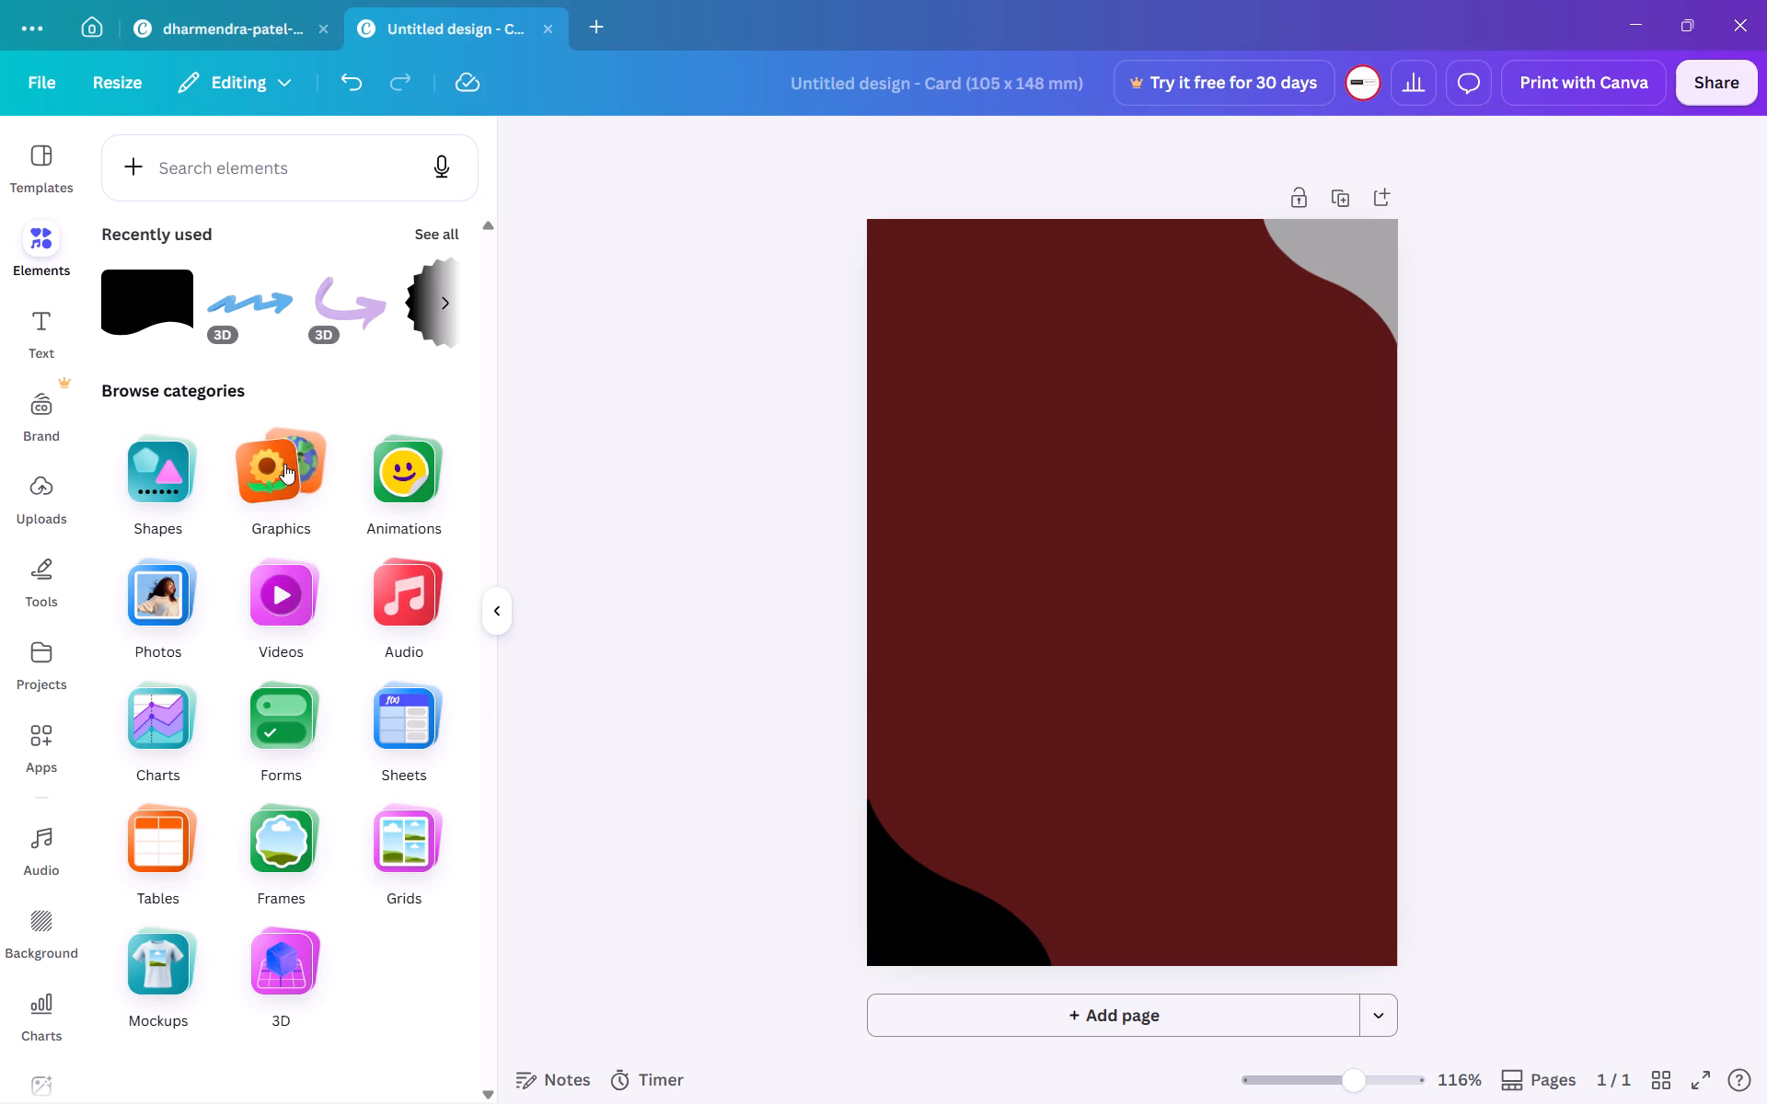
Search the elements library for FOOD and look through the suggested graphics, photos and other media.
{"action": "left_click", "coordinate": [265, 177]}
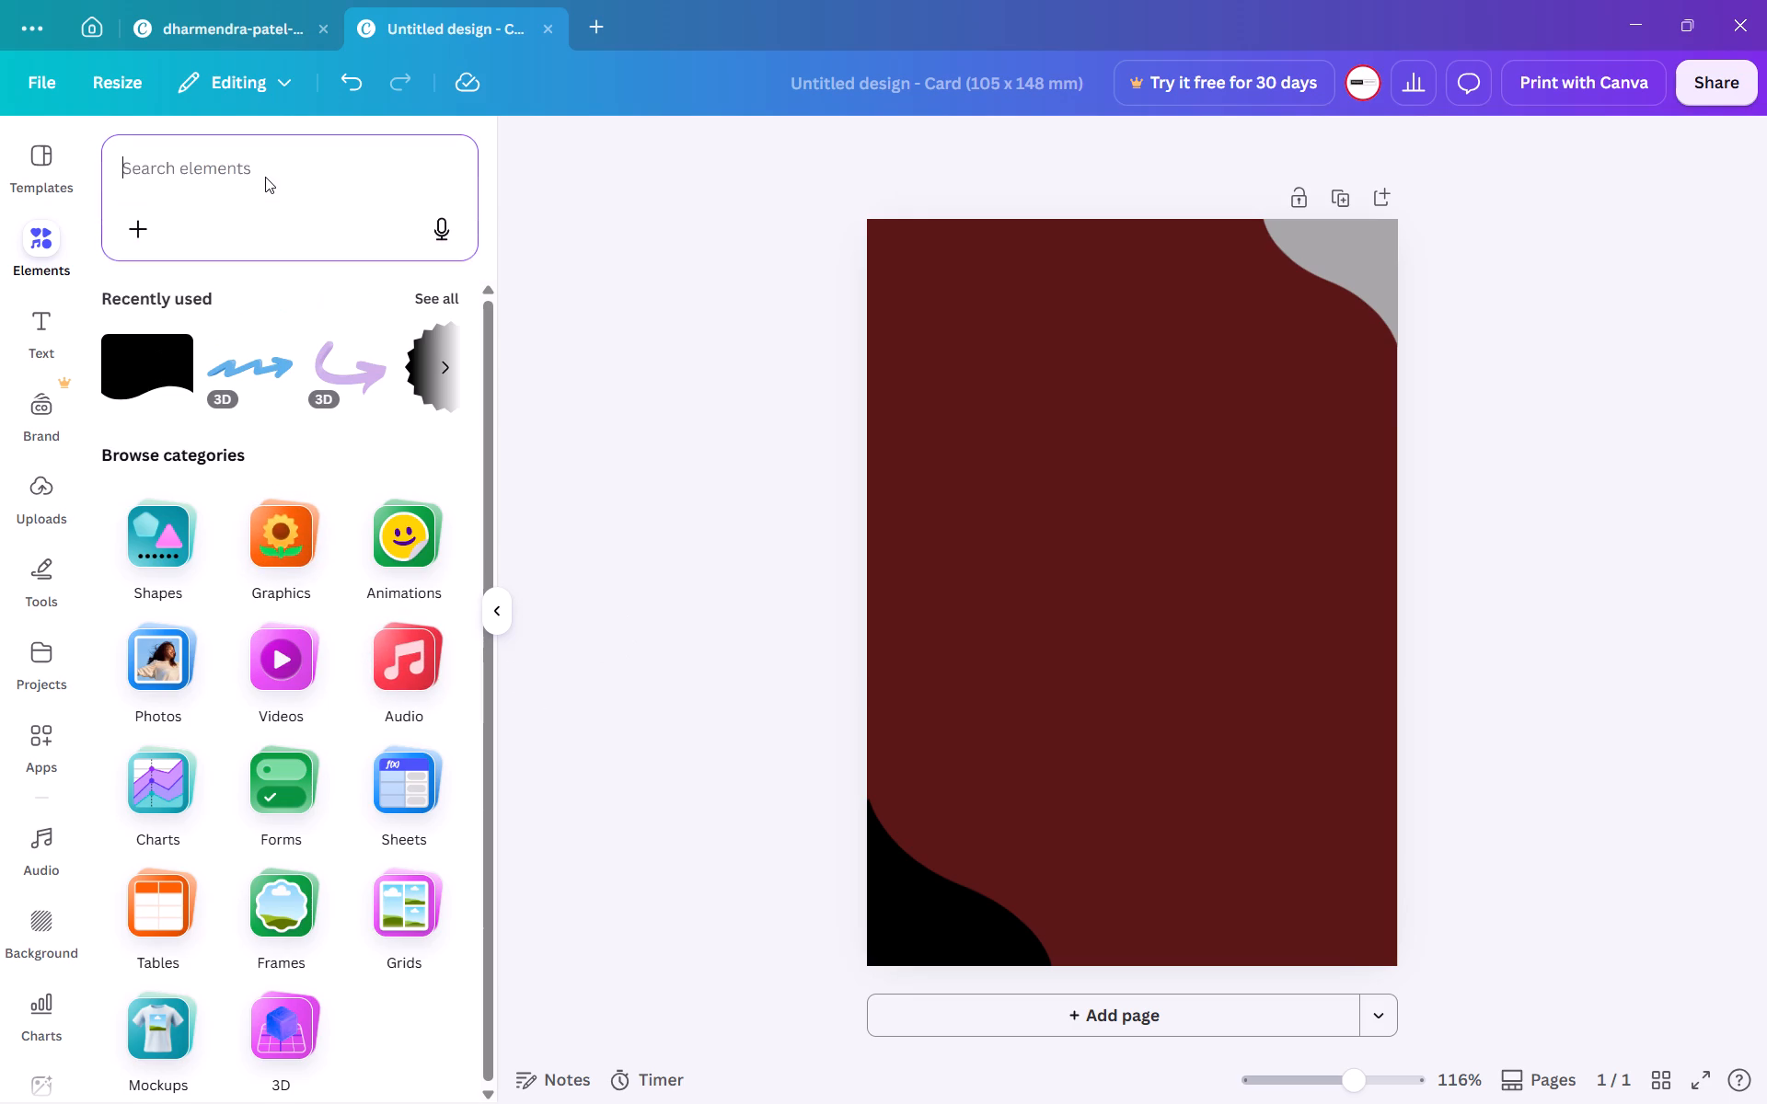
{"action": "type", "text": "FOOD"}
{"action": "key", "text": "Return"}
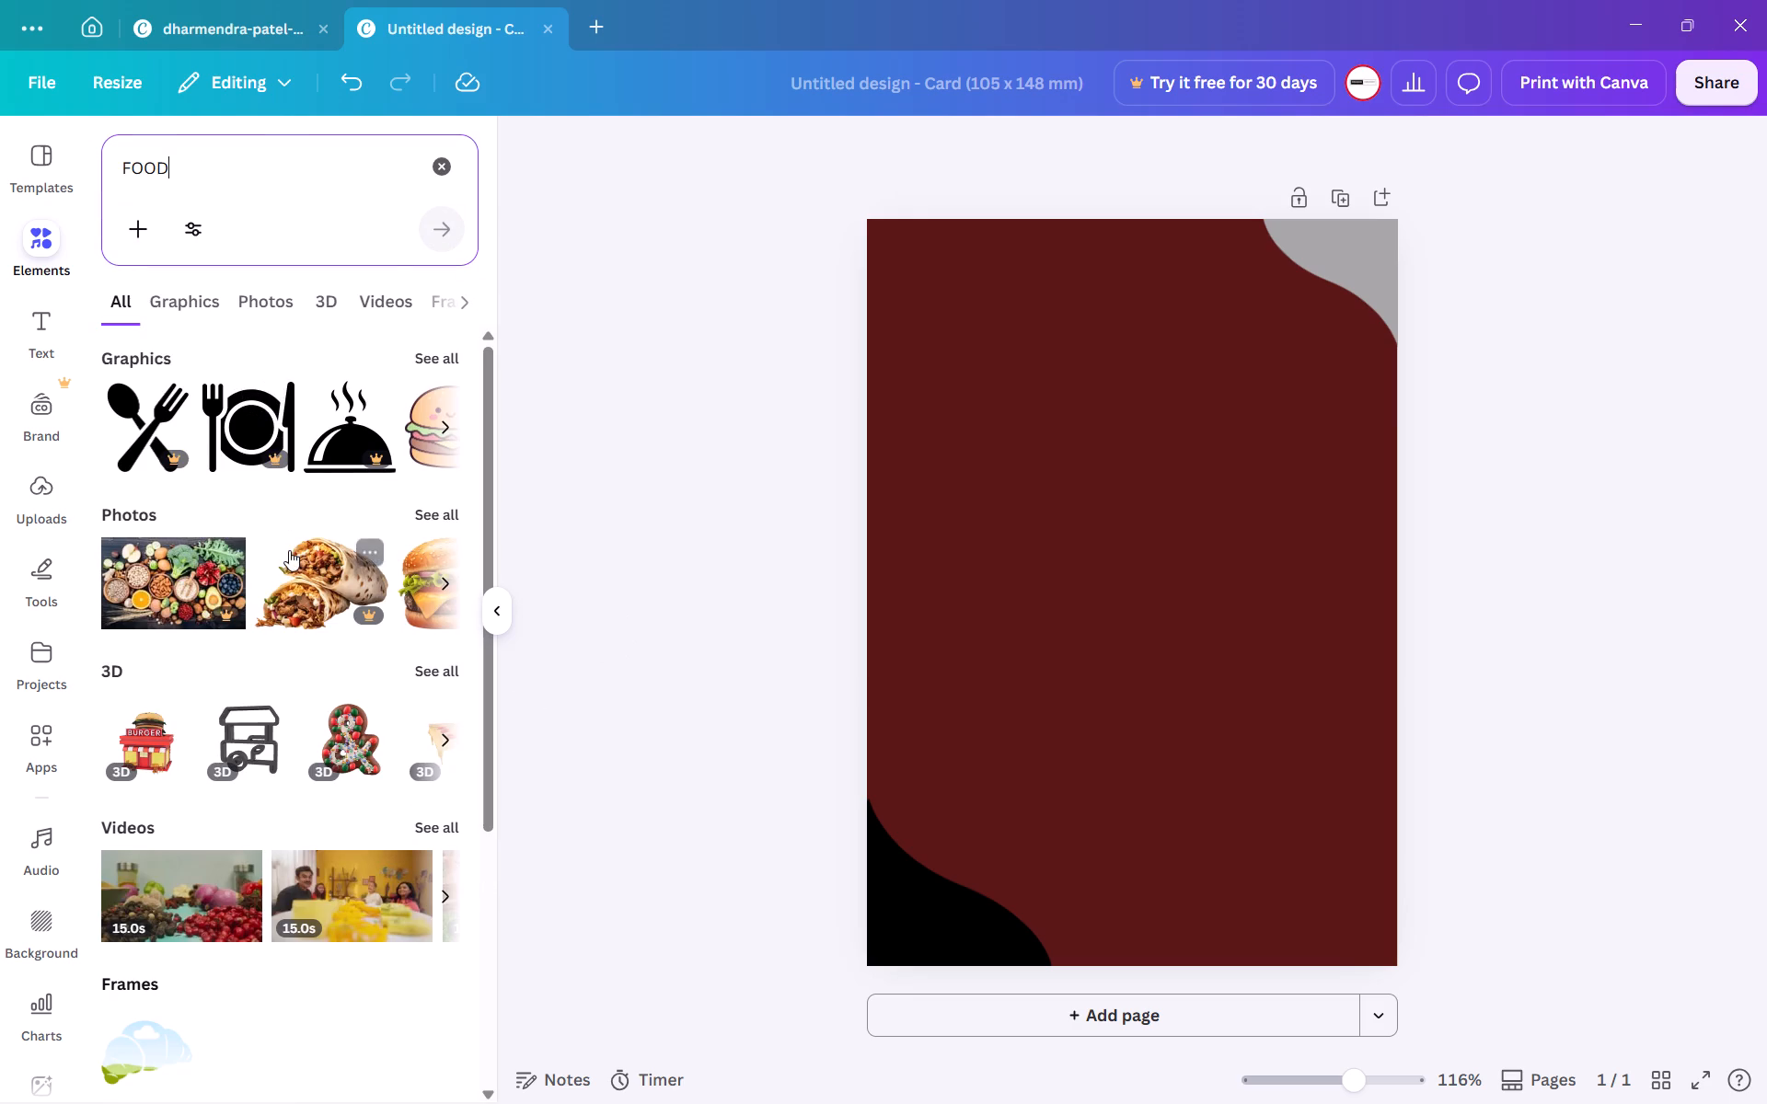
{"action": "scroll", "coordinate": [289, 550], "scroll_direction": "down", "scroll_amount": 7}
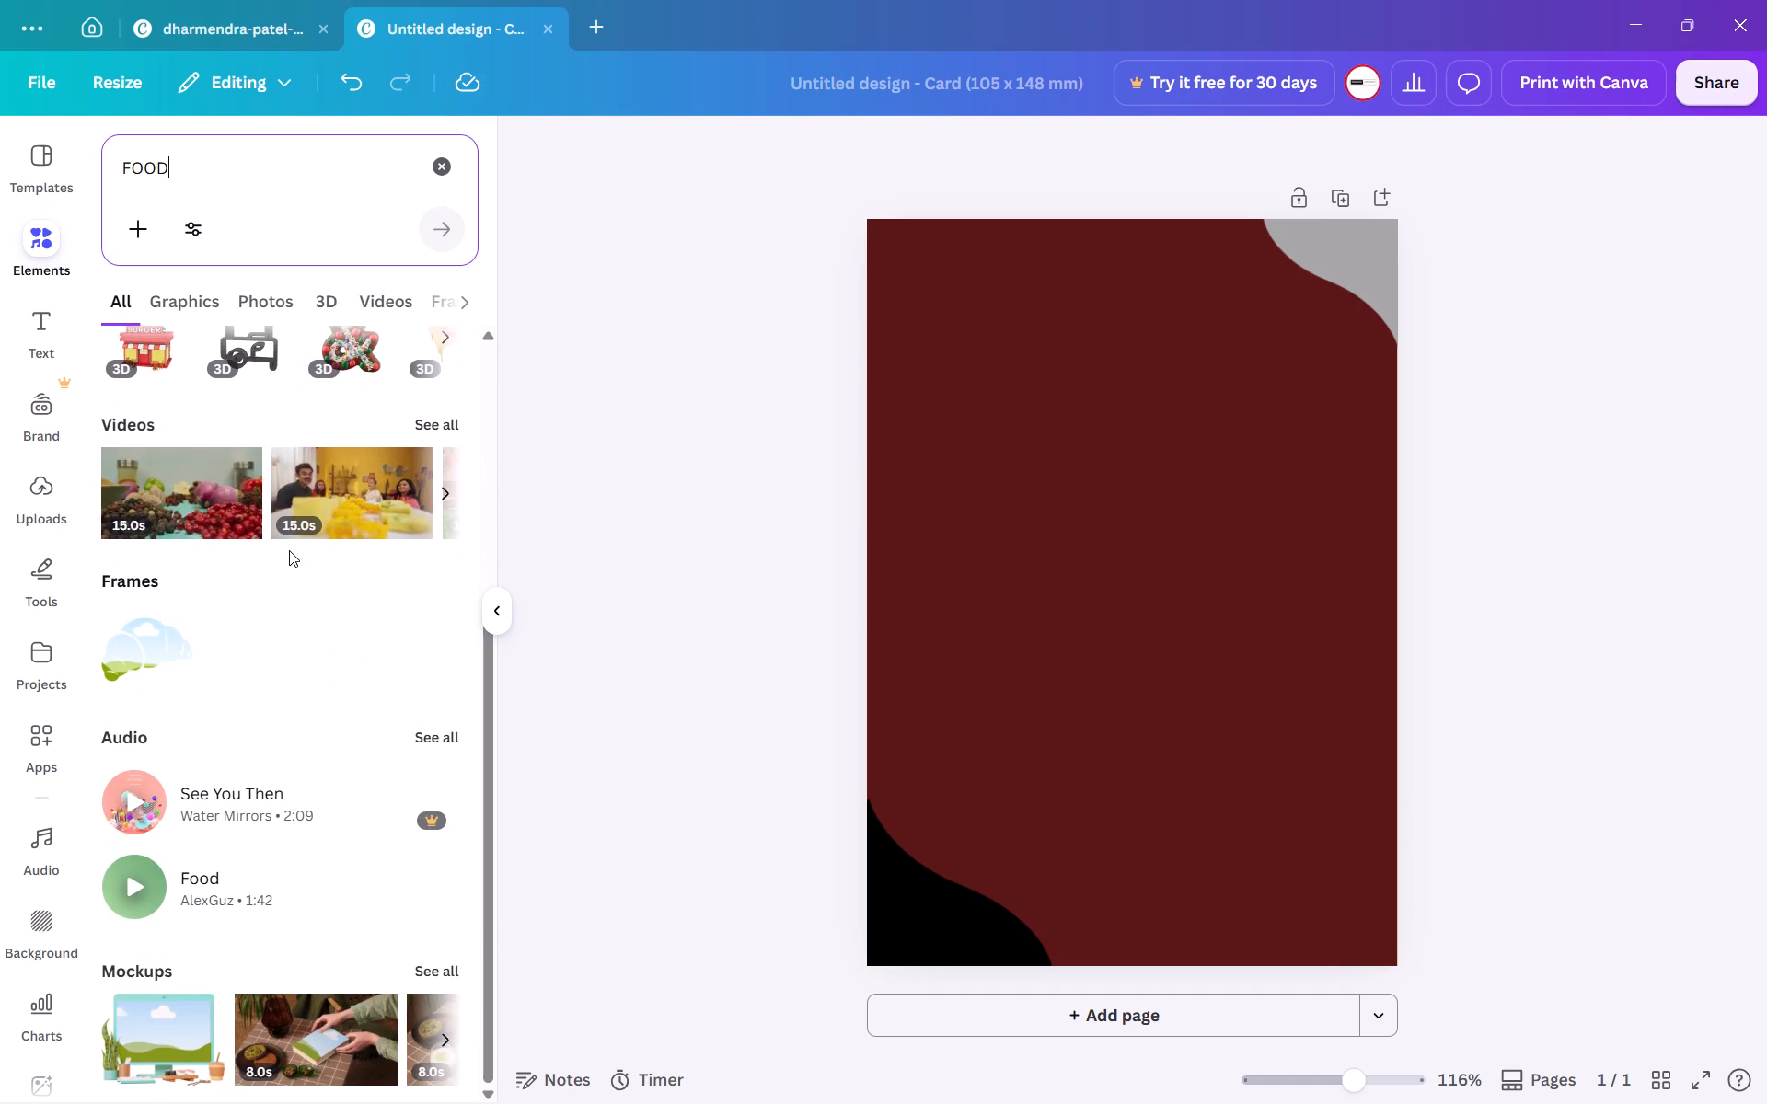
{"action": "scroll", "coordinate": [289, 550], "scroll_direction": "down", "scroll_amount": 2}
Search the elements library for RESTAURANT FOOD and look through the mixed graphics, photo, video and 3D suggestions.
{"action": "left_click_drag", "start_coordinate": [191, 172], "coordinate": [149, 168]}
{"action": "left_click_drag", "start_coordinate": [149, 168], "coordinate": [83, 162]}
{"action": "type", "text": "RESTAURANT"}
{"action": "key", "text": "space"}
{"action": "key", "text": "space"}
{"action": "type", "text": "FOOD"}
{"action": "key", "text": "Return"}
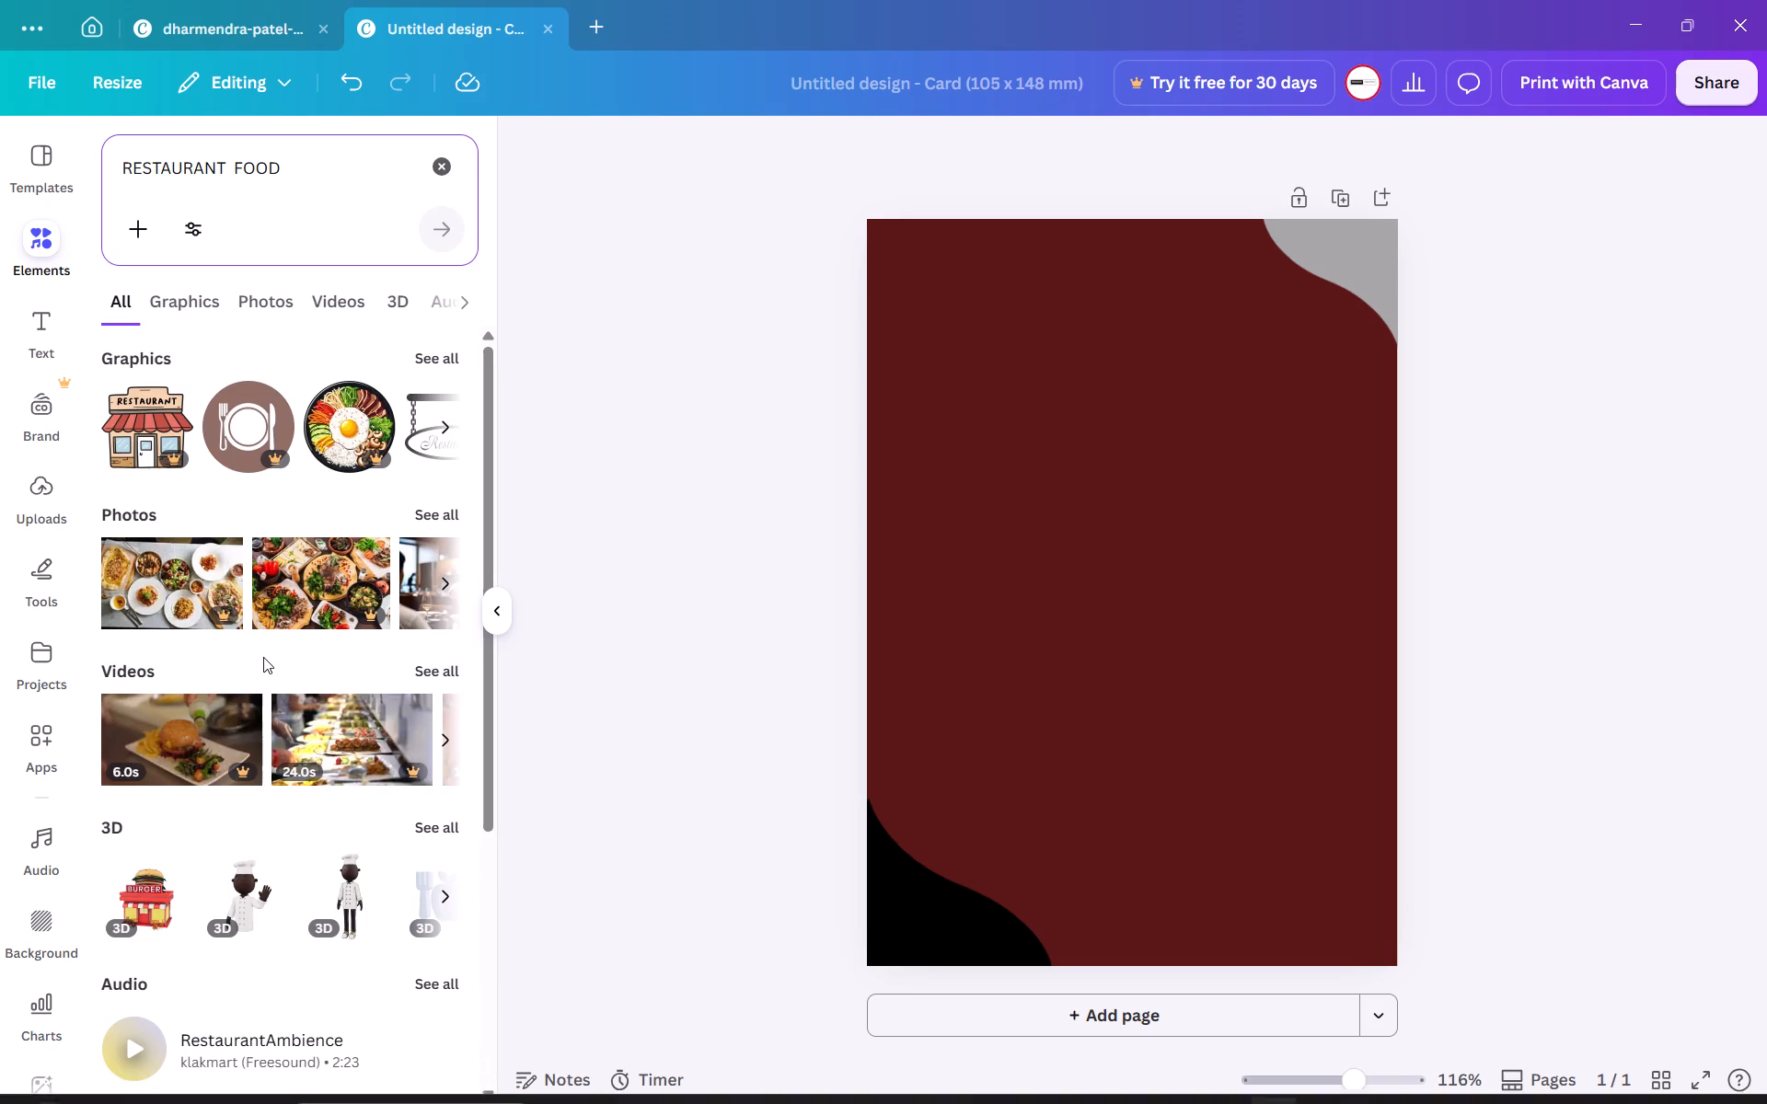
{"action": "scroll", "coordinate": [327, 440], "scroll_direction": "left", "scroll_amount": 3}
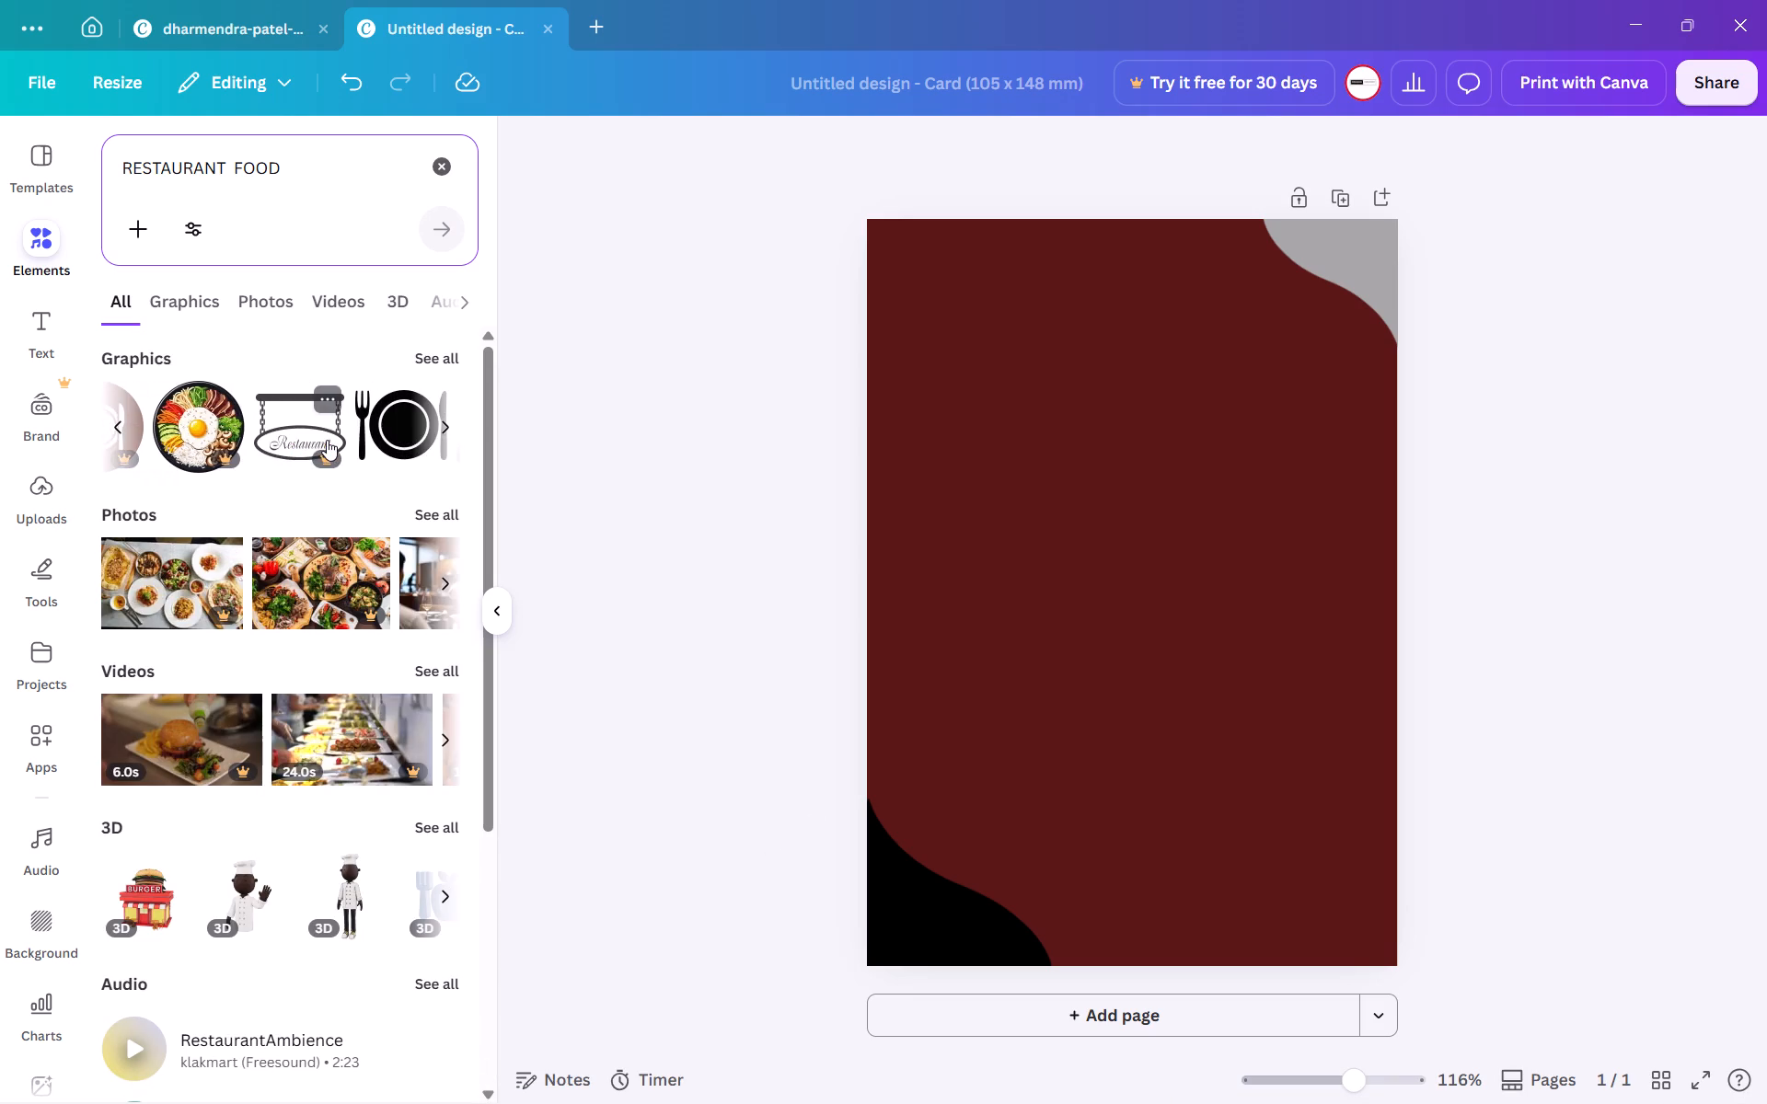
{"action": "scroll", "coordinate": [327, 440], "scroll_direction": "down", "scroll_amount": 1}
{"action": "scroll", "coordinate": [309, 628], "scroll_direction": "down", "scroll_amount": 2}
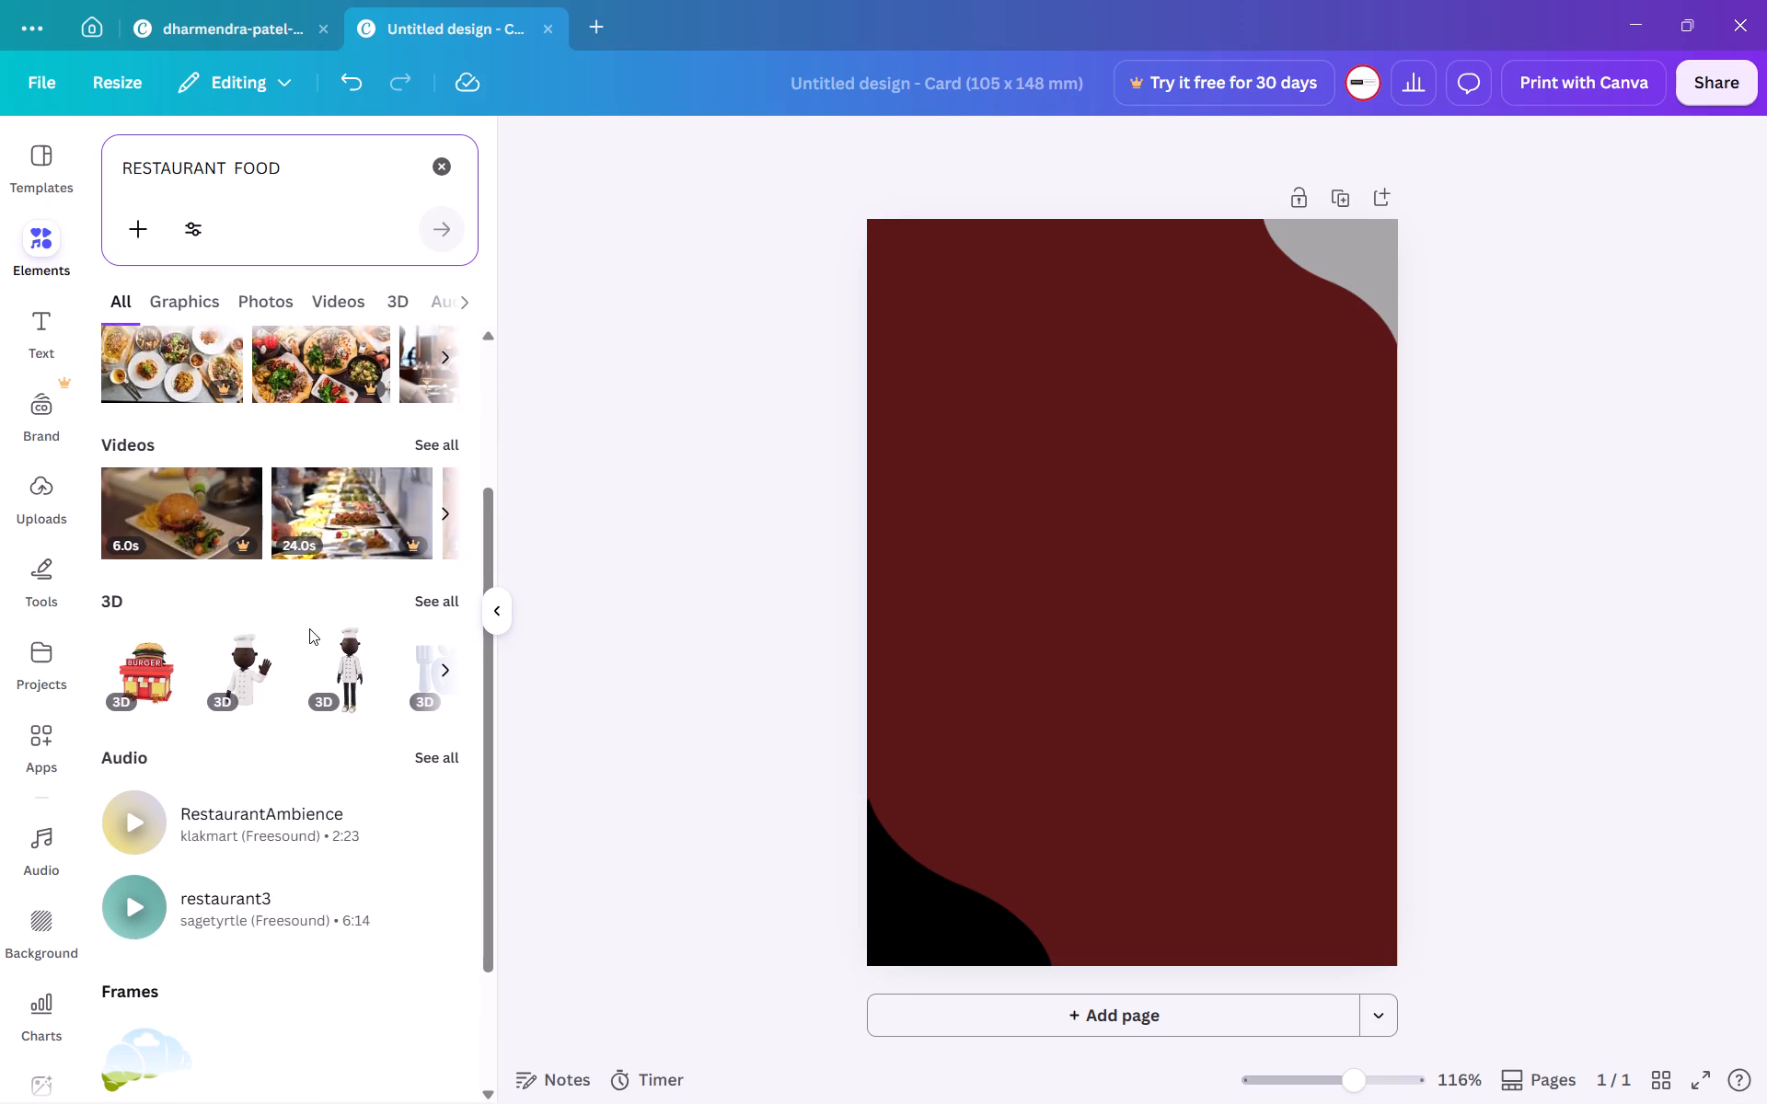
{"action": "scroll", "coordinate": [309, 628], "scroll_direction": "down", "scroll_amount": 1}
{"action": "scroll", "coordinate": [352, 504], "scroll_direction": "left", "scroll_amount": 1}
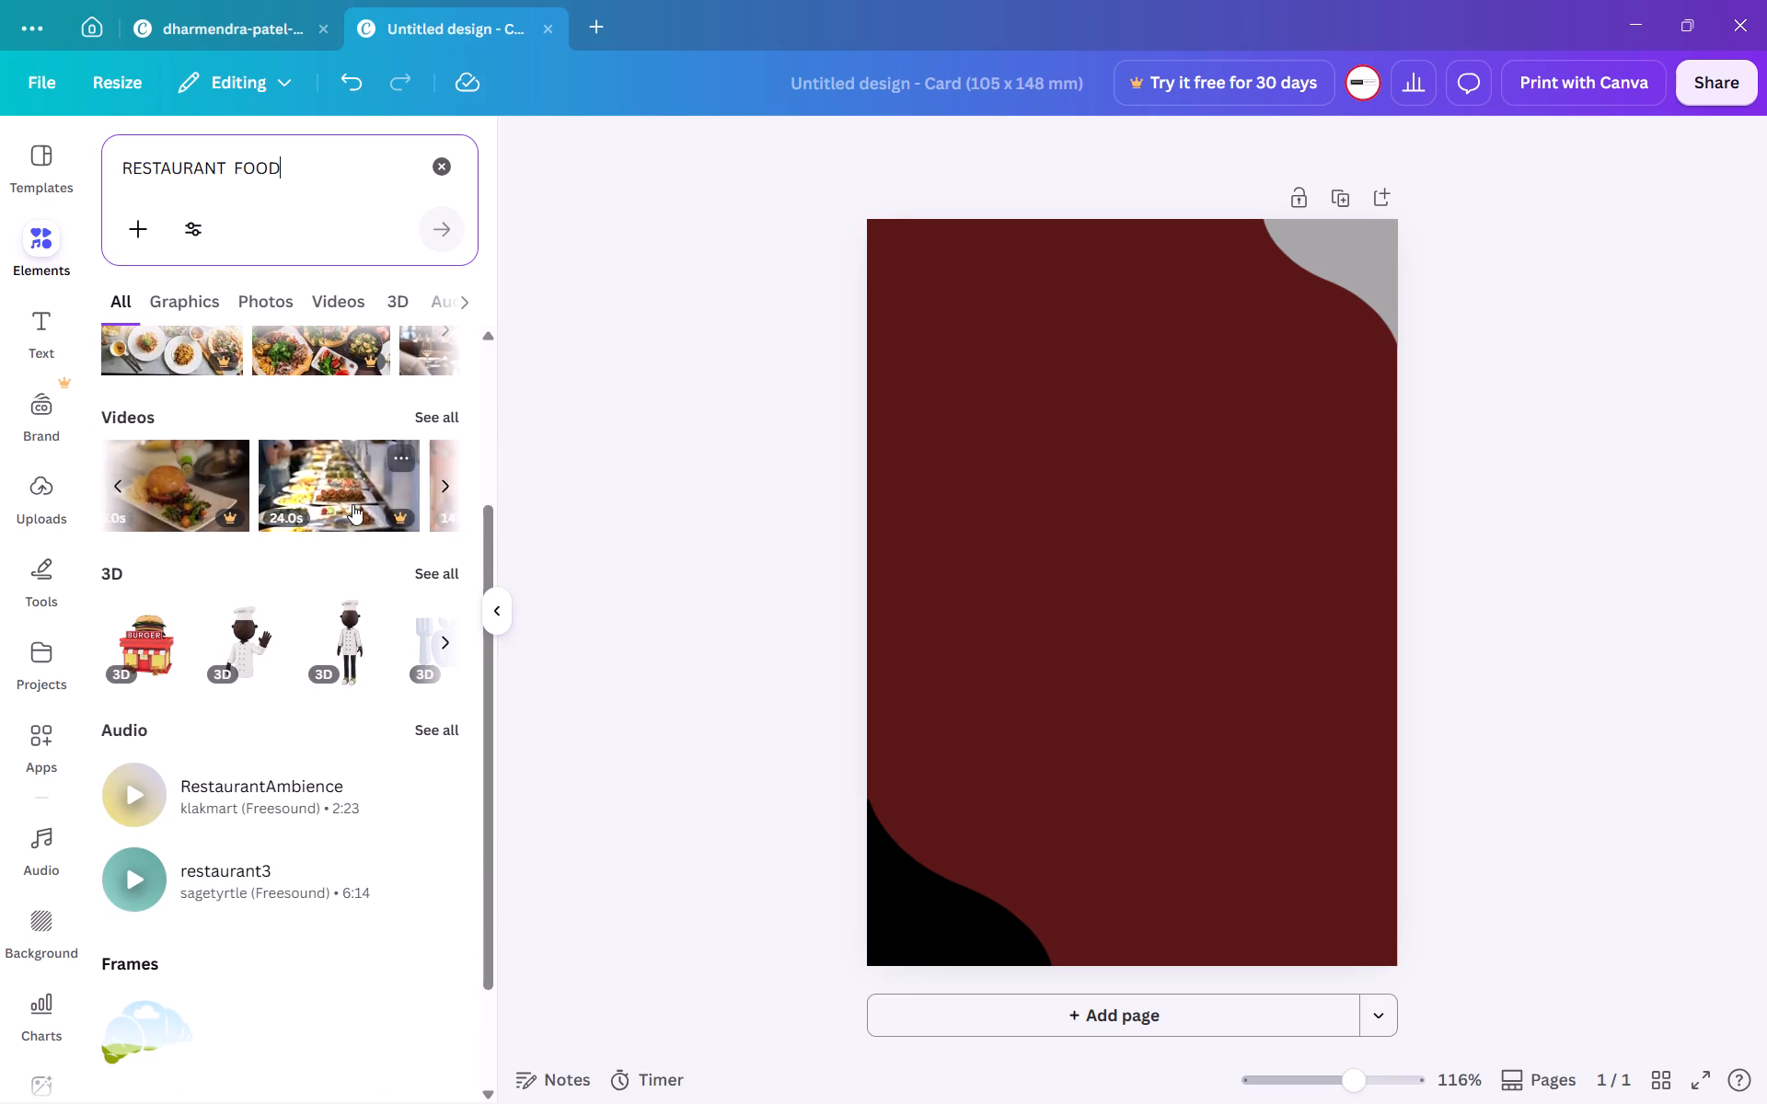
{"action": "scroll", "coordinate": [352, 504], "scroll_direction": "left", "scroll_amount": 1}
{"action": "scroll", "coordinate": [352, 504], "scroll_direction": "up", "scroll_amount": 1}
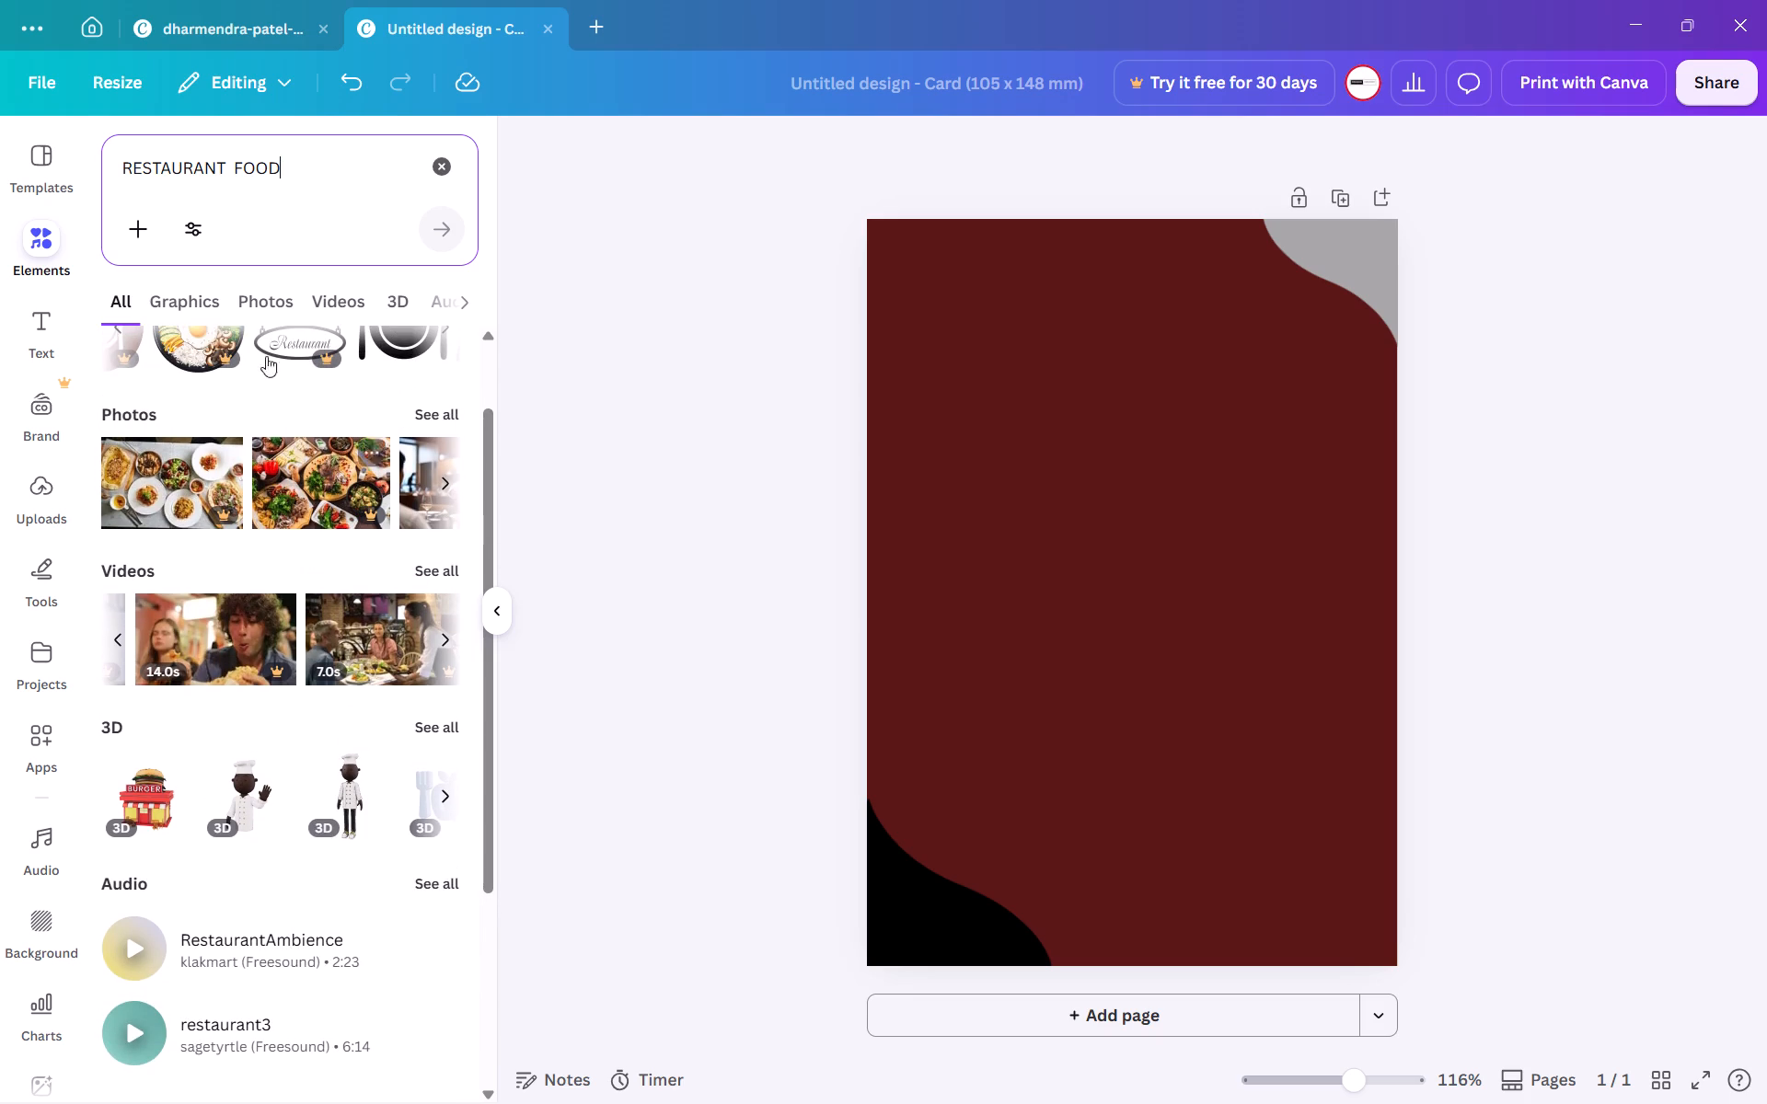
Look through only the graphics results for RESTAURANT FOOD for suitable food artwork.
{"action": "left_click", "coordinate": [198, 302]}
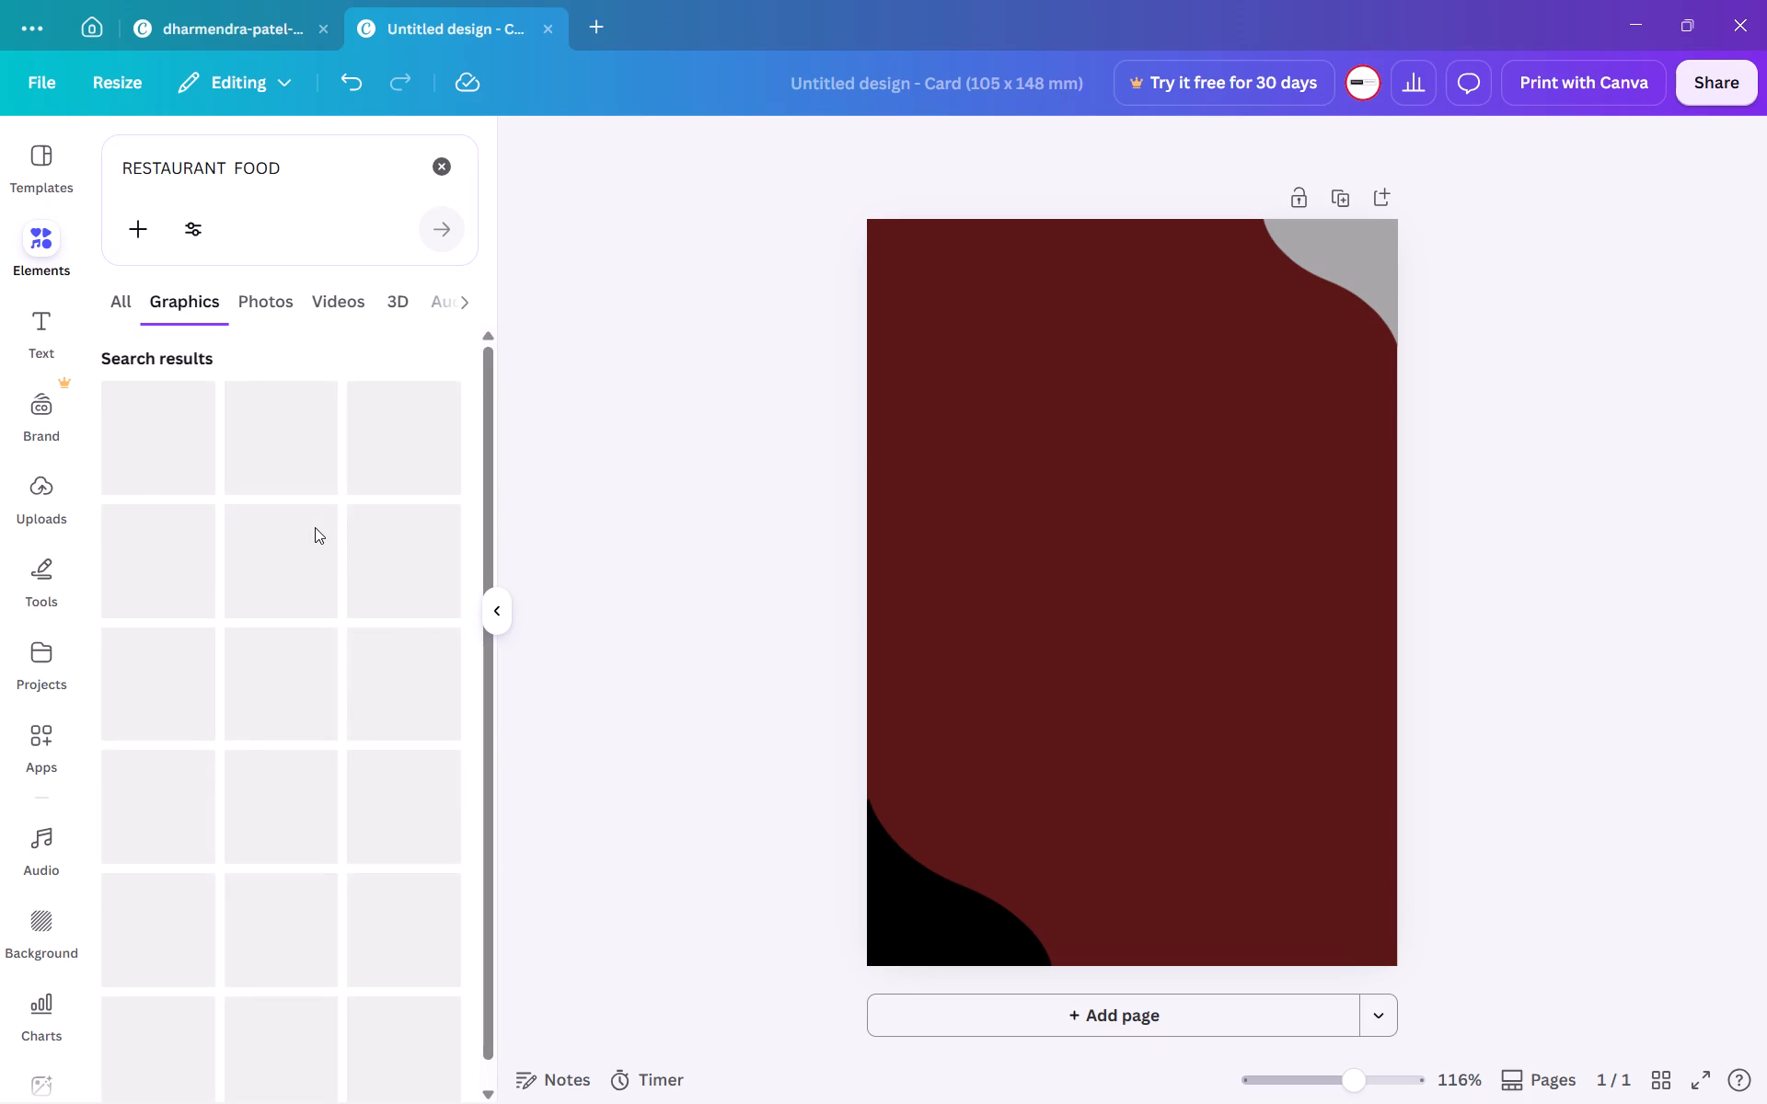
{"action": "scroll", "coordinate": [315, 527], "scroll_direction": "down", "scroll_amount": 4}
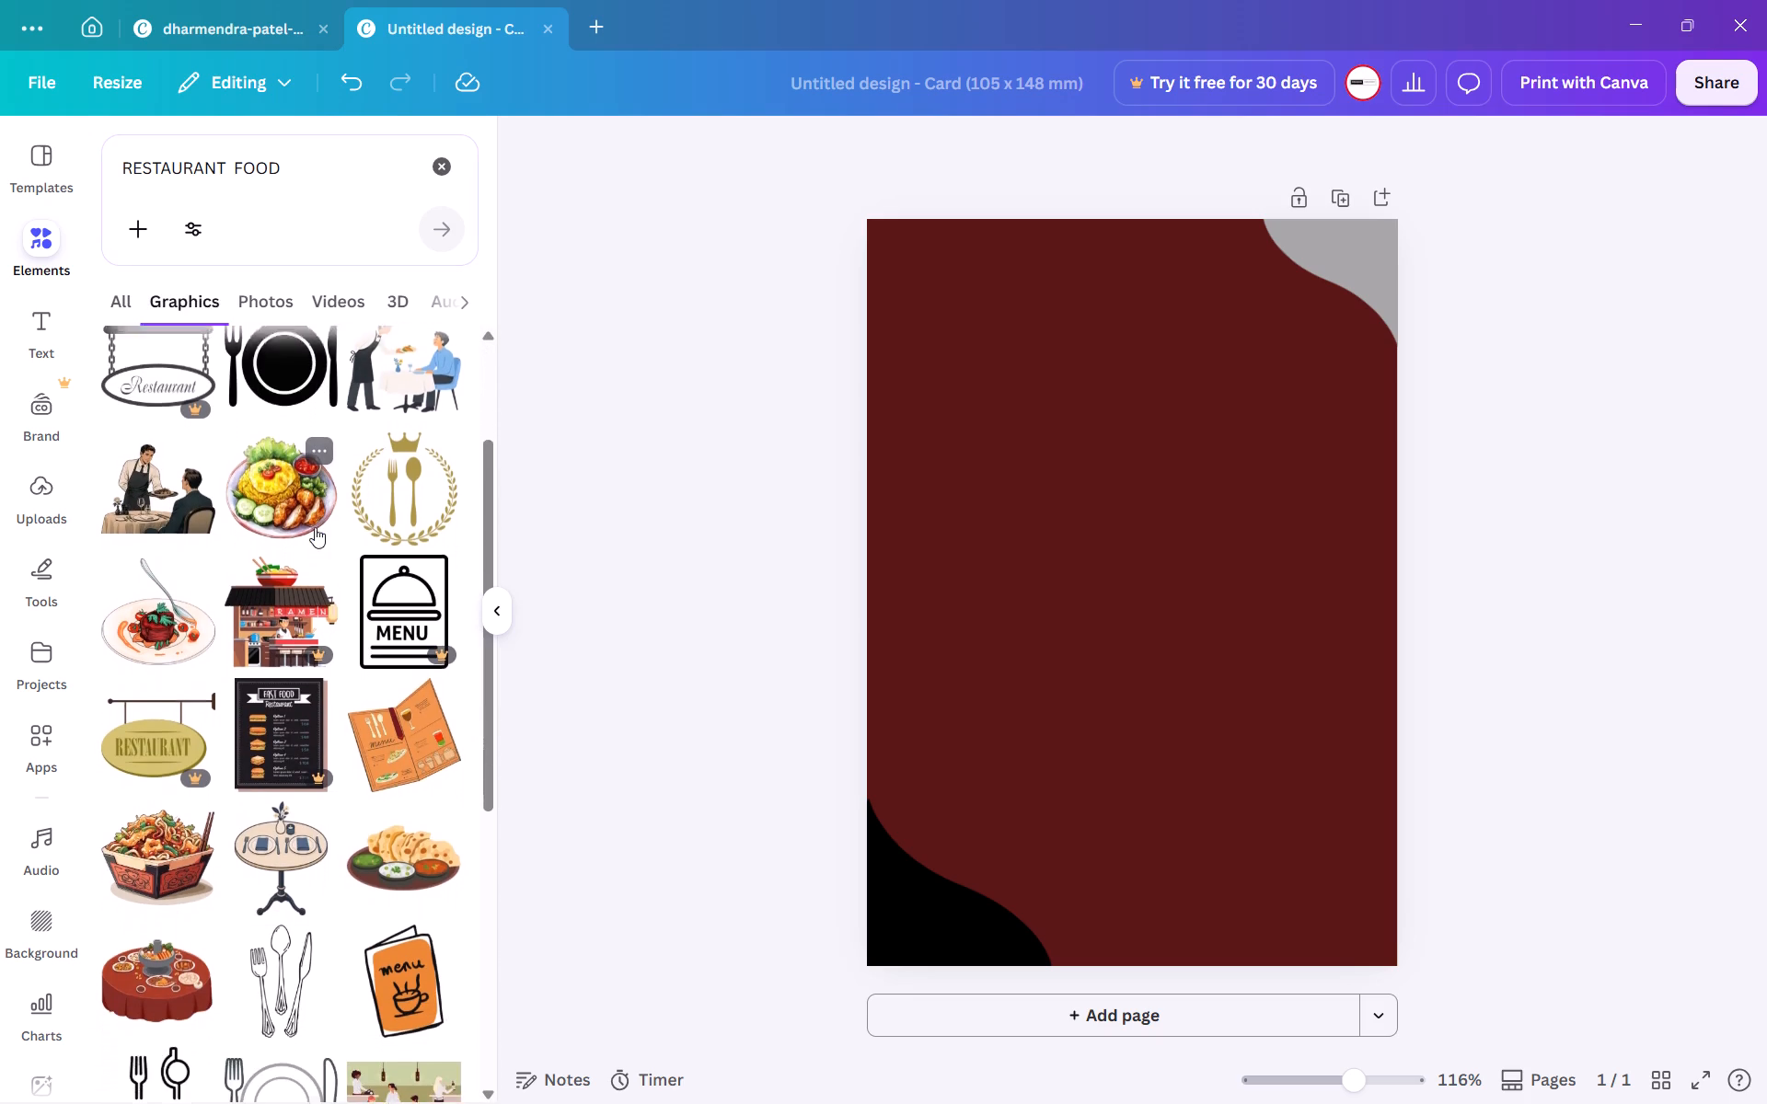
{"action": "scroll", "coordinate": [315, 527], "scroll_direction": "down", "scroll_amount": 2}
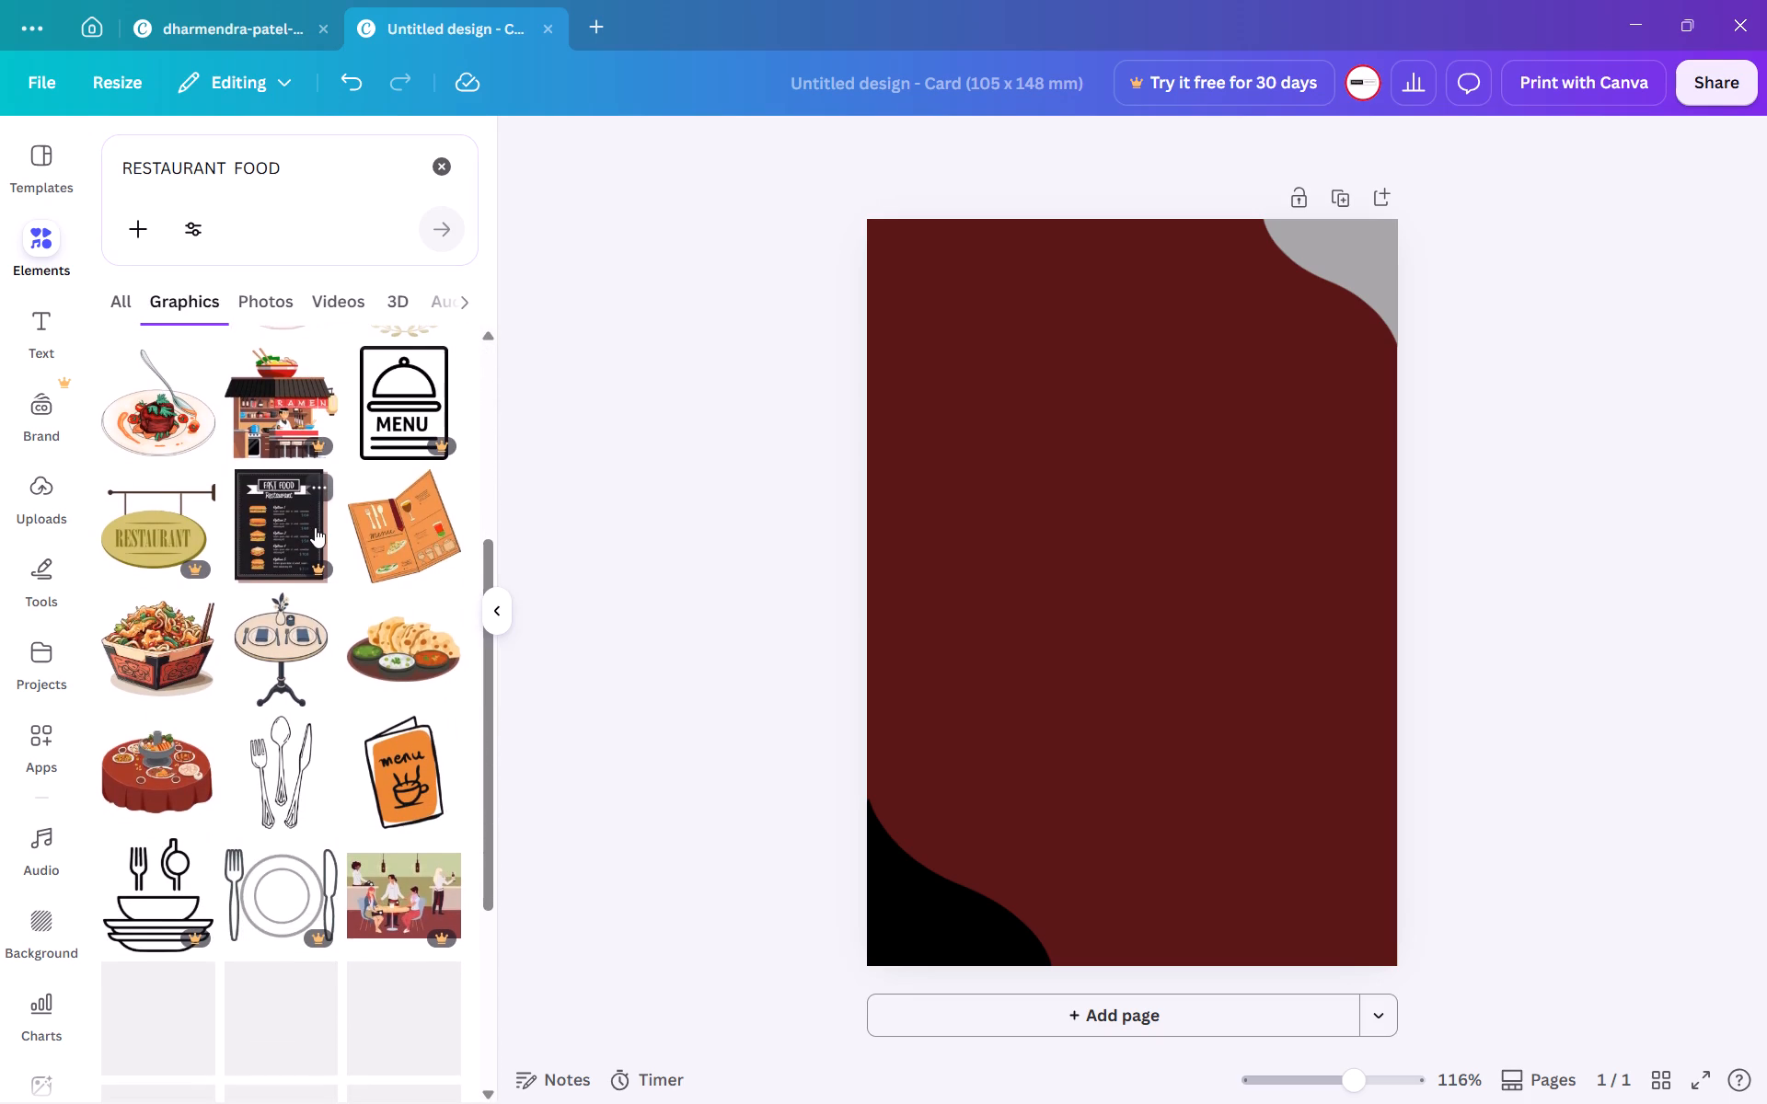
{"action": "scroll", "coordinate": [315, 527], "scroll_direction": "down", "scroll_amount": 4}
Compare the photo and 3D results for RESTAURANT FOOD as possible card imagery.
{"action": "left_click", "coordinate": [258, 287]}
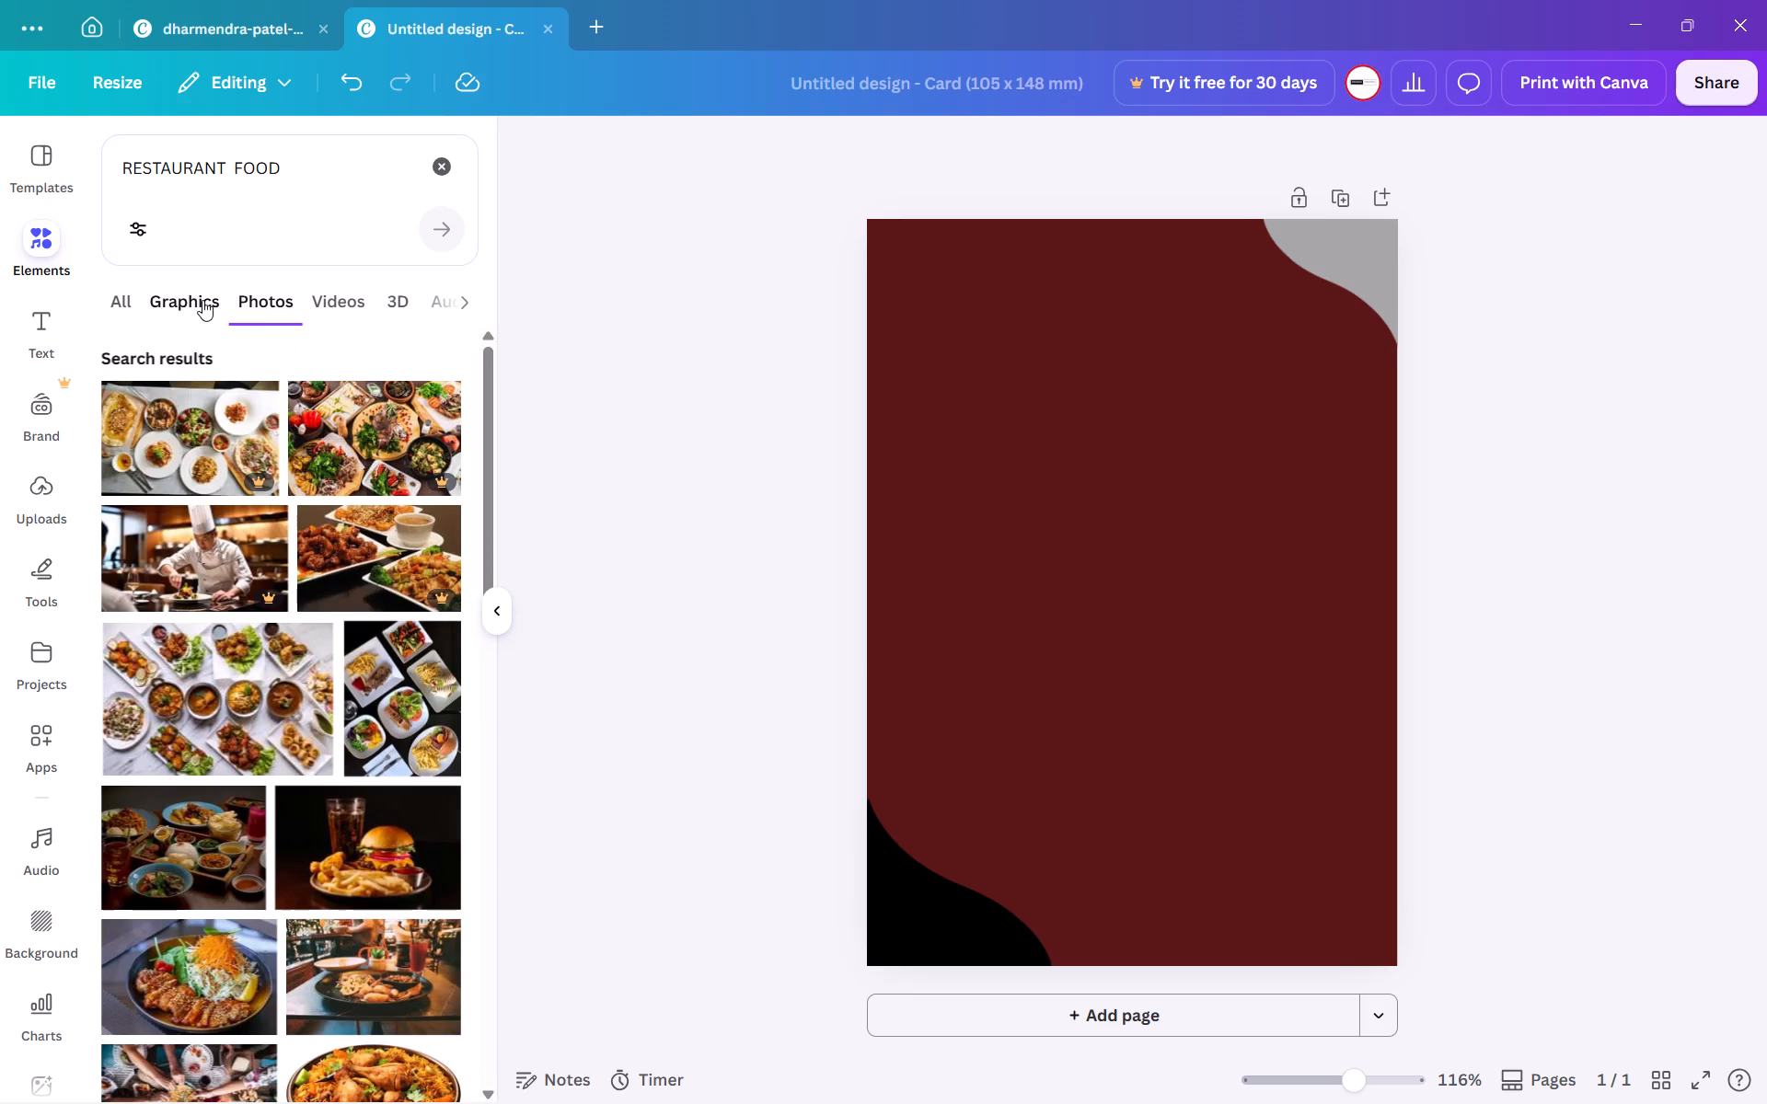
{"action": "left_click", "coordinate": [202, 300]}
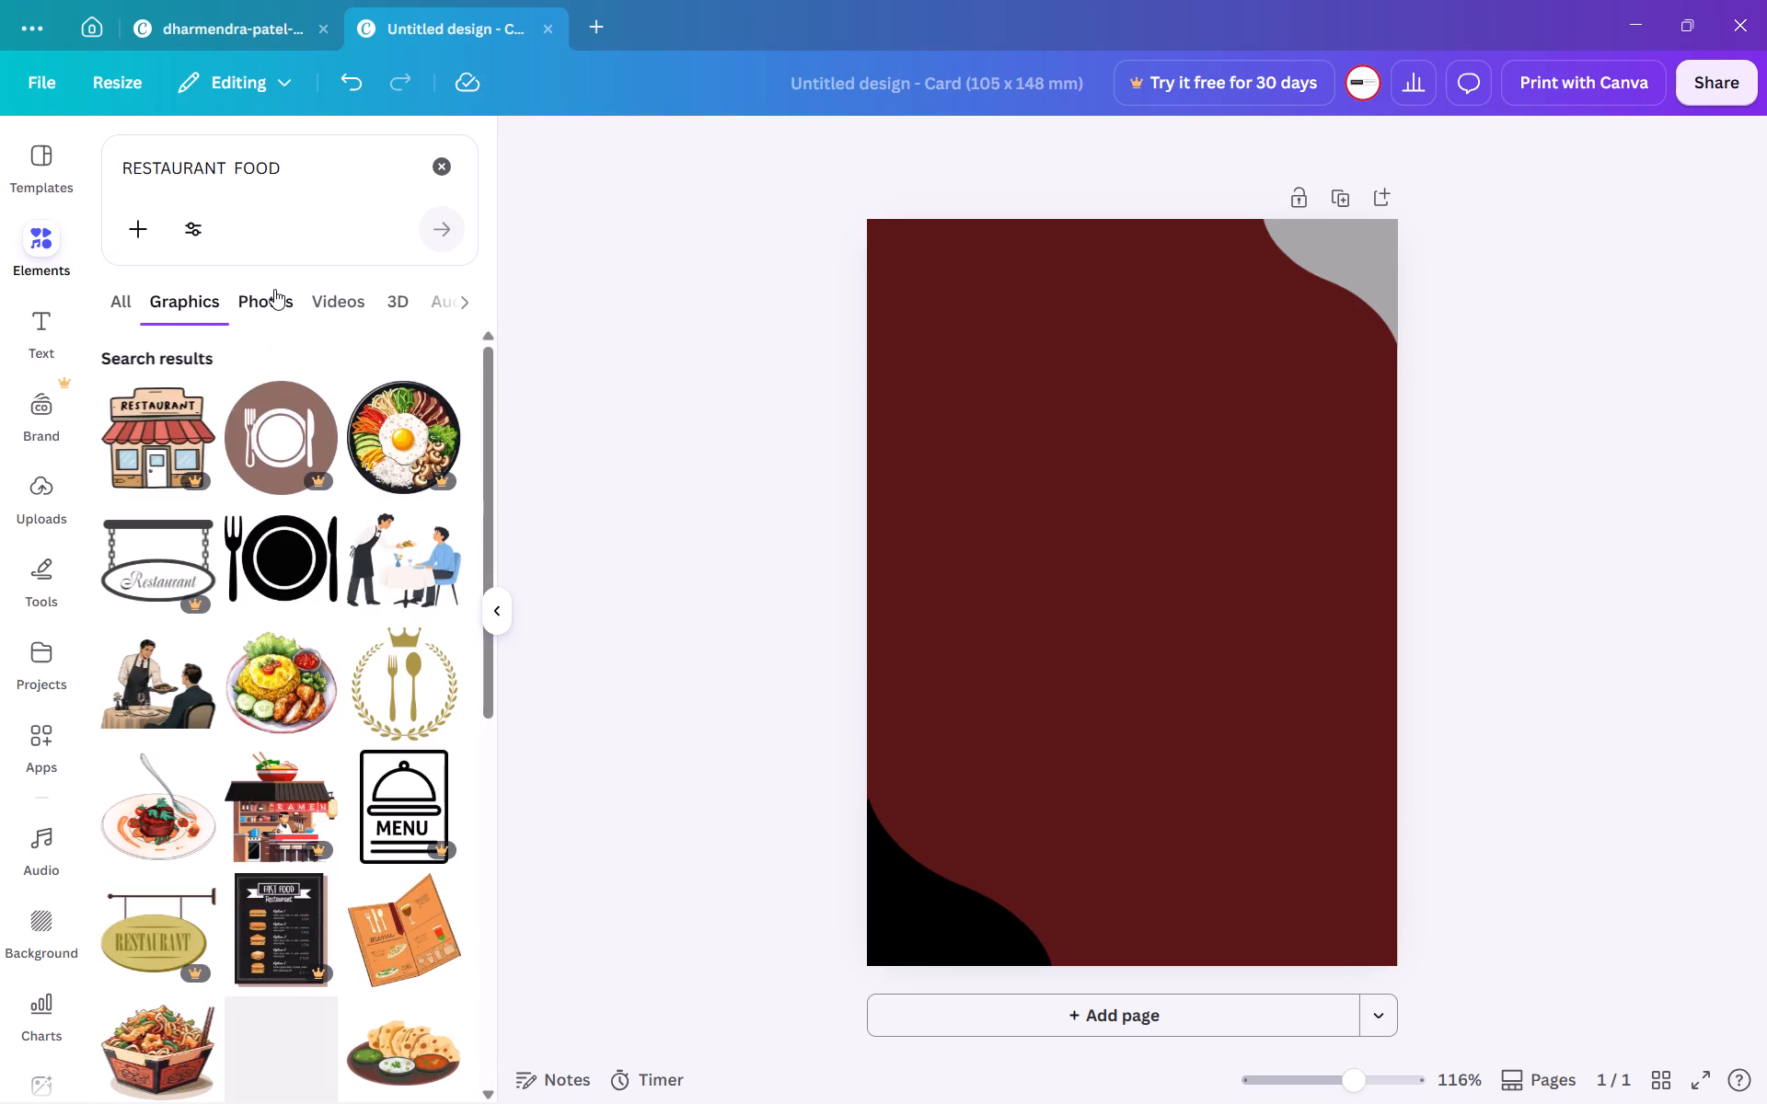
{"action": "left_click", "coordinate": [274, 289]}
{"action": "scroll", "coordinate": [296, 454], "scroll_direction": "down", "scroll_amount": 1}
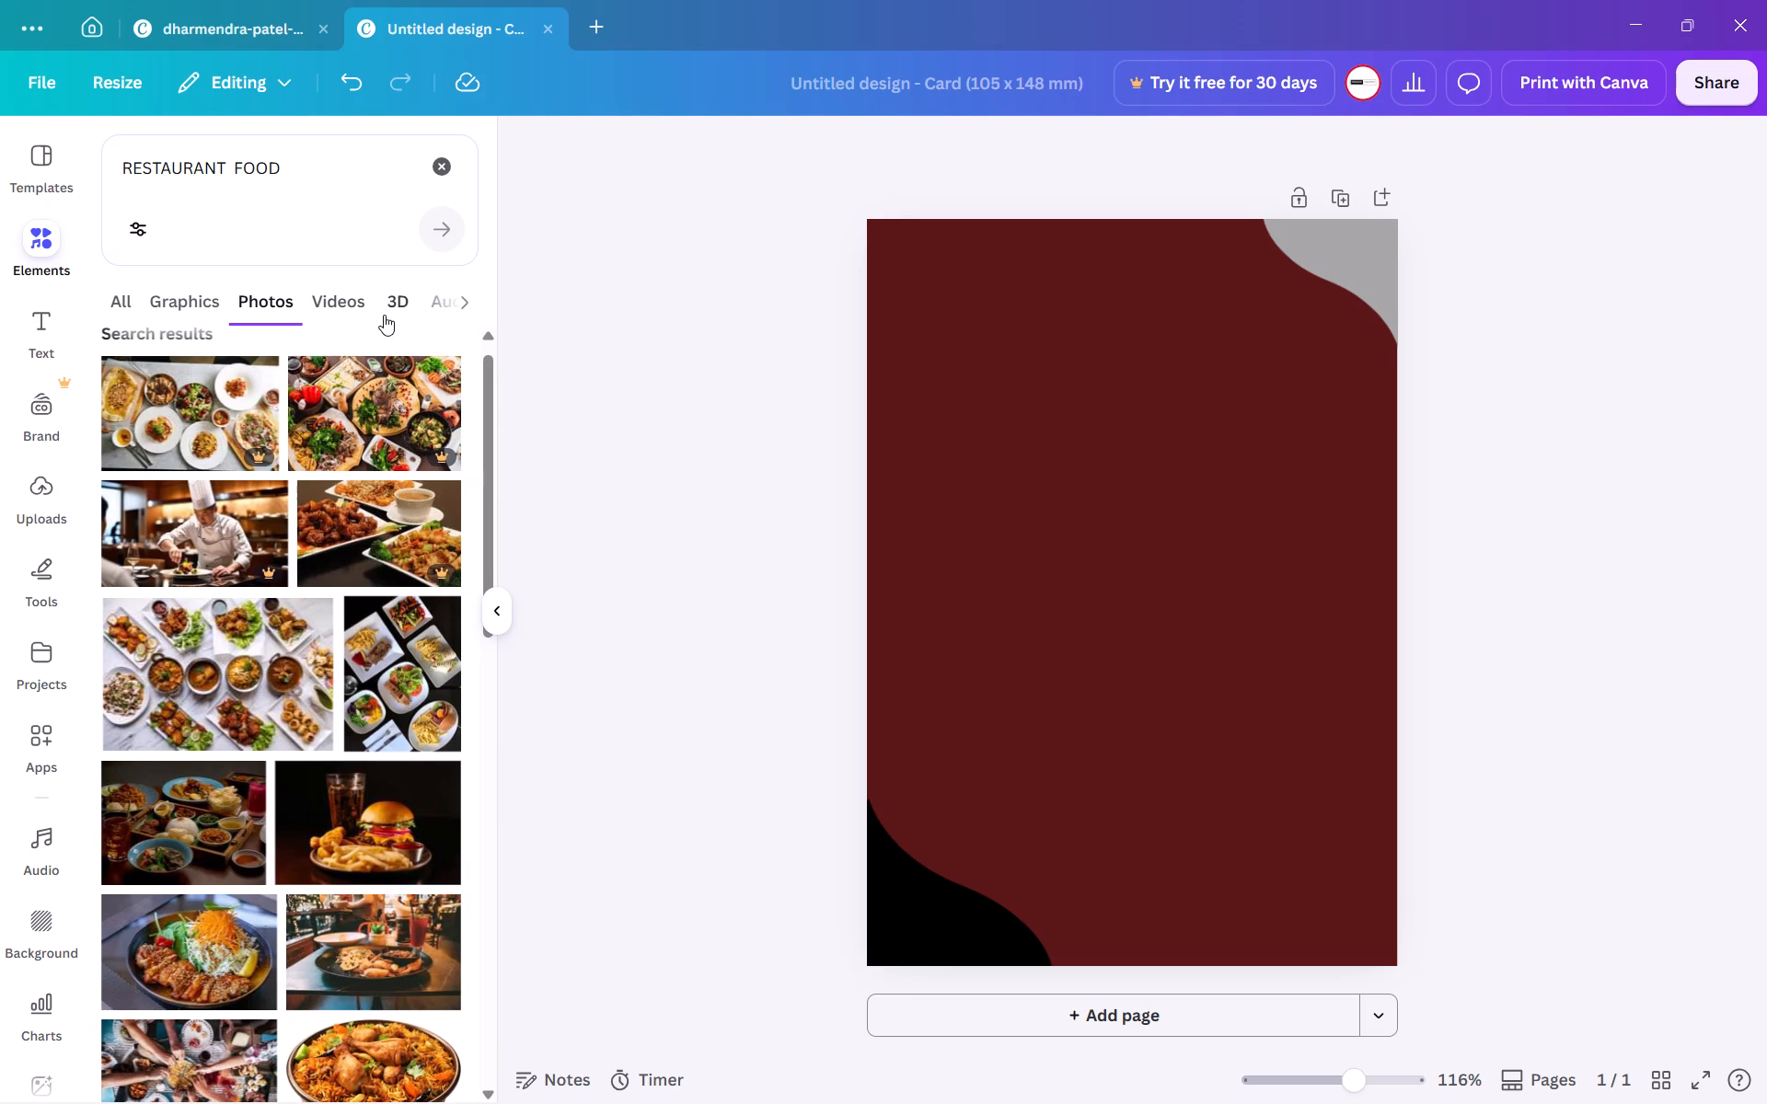
{"action": "left_click", "coordinate": [384, 315]}
{"action": "scroll", "coordinate": [357, 439], "scroll_direction": "down", "scroll_amount": 3}
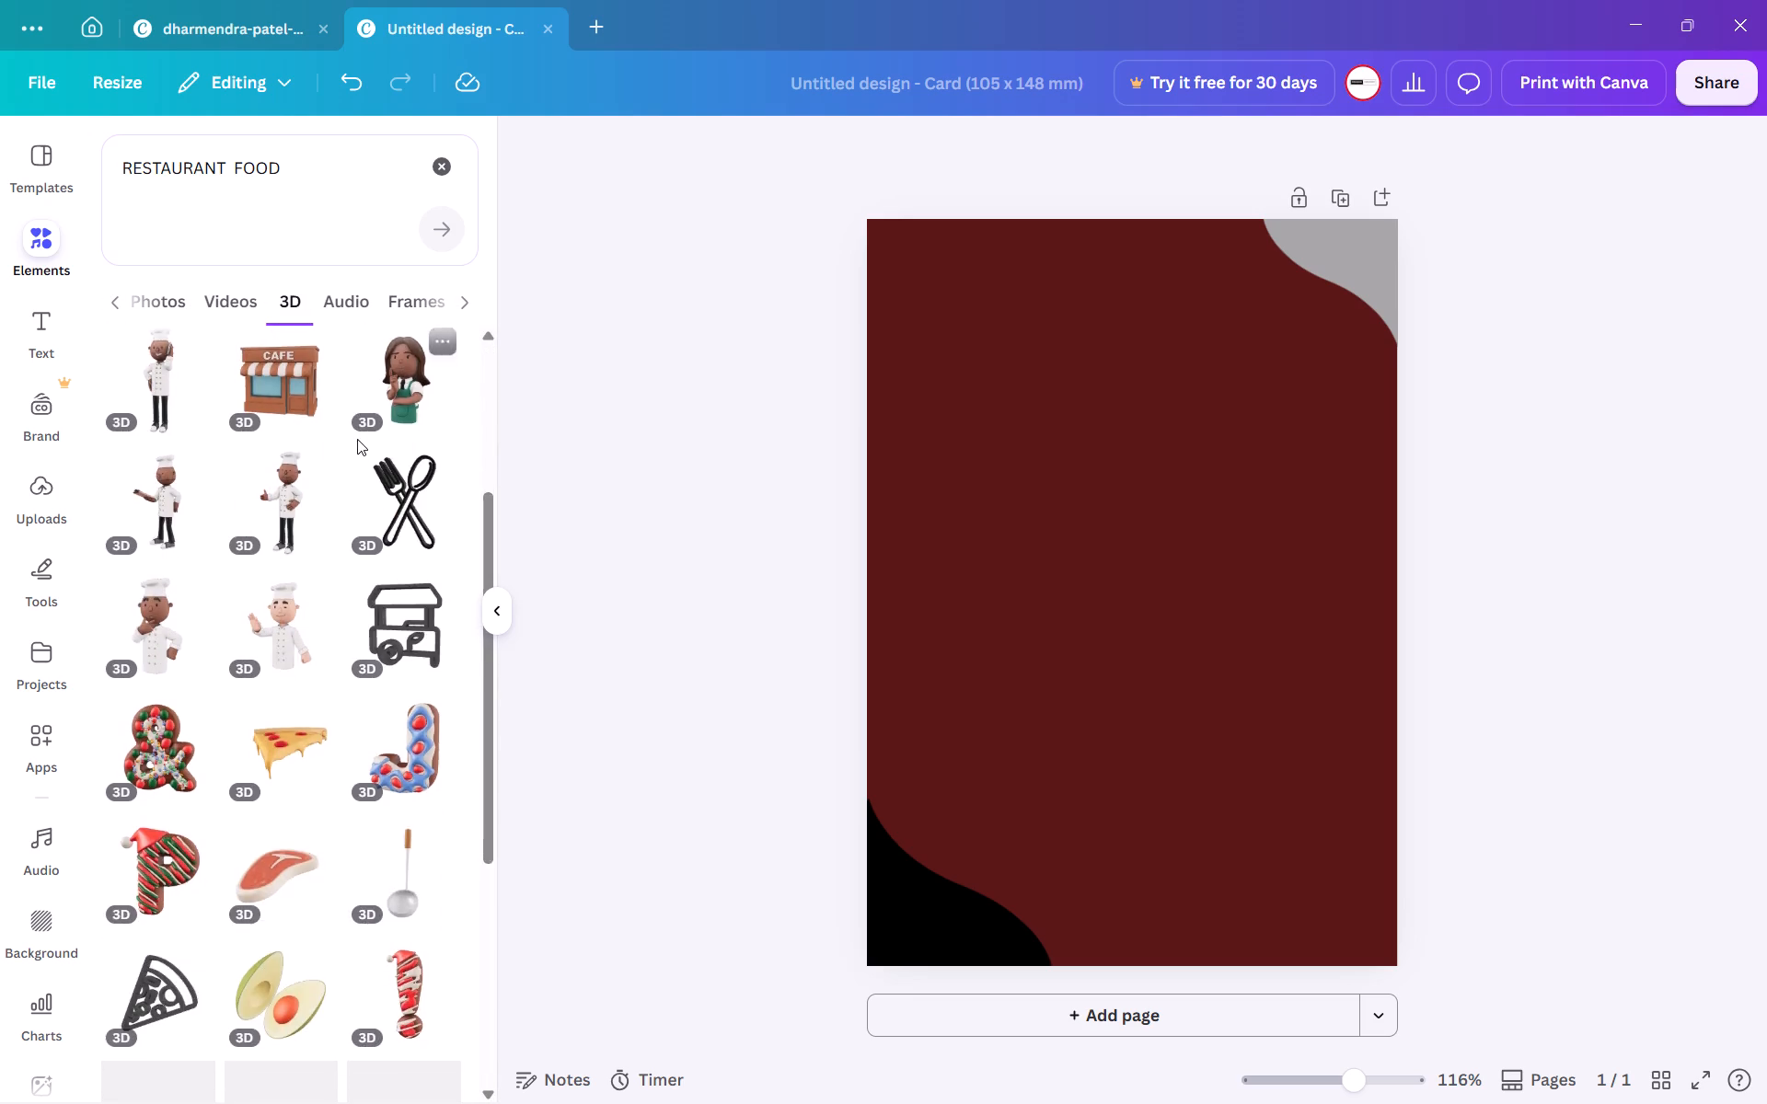
{"action": "scroll", "coordinate": [357, 439], "scroll_direction": "down", "scroll_amount": 3}
{"action": "scroll", "coordinate": [357, 439], "scroll_direction": "up", "scroll_amount": 1}
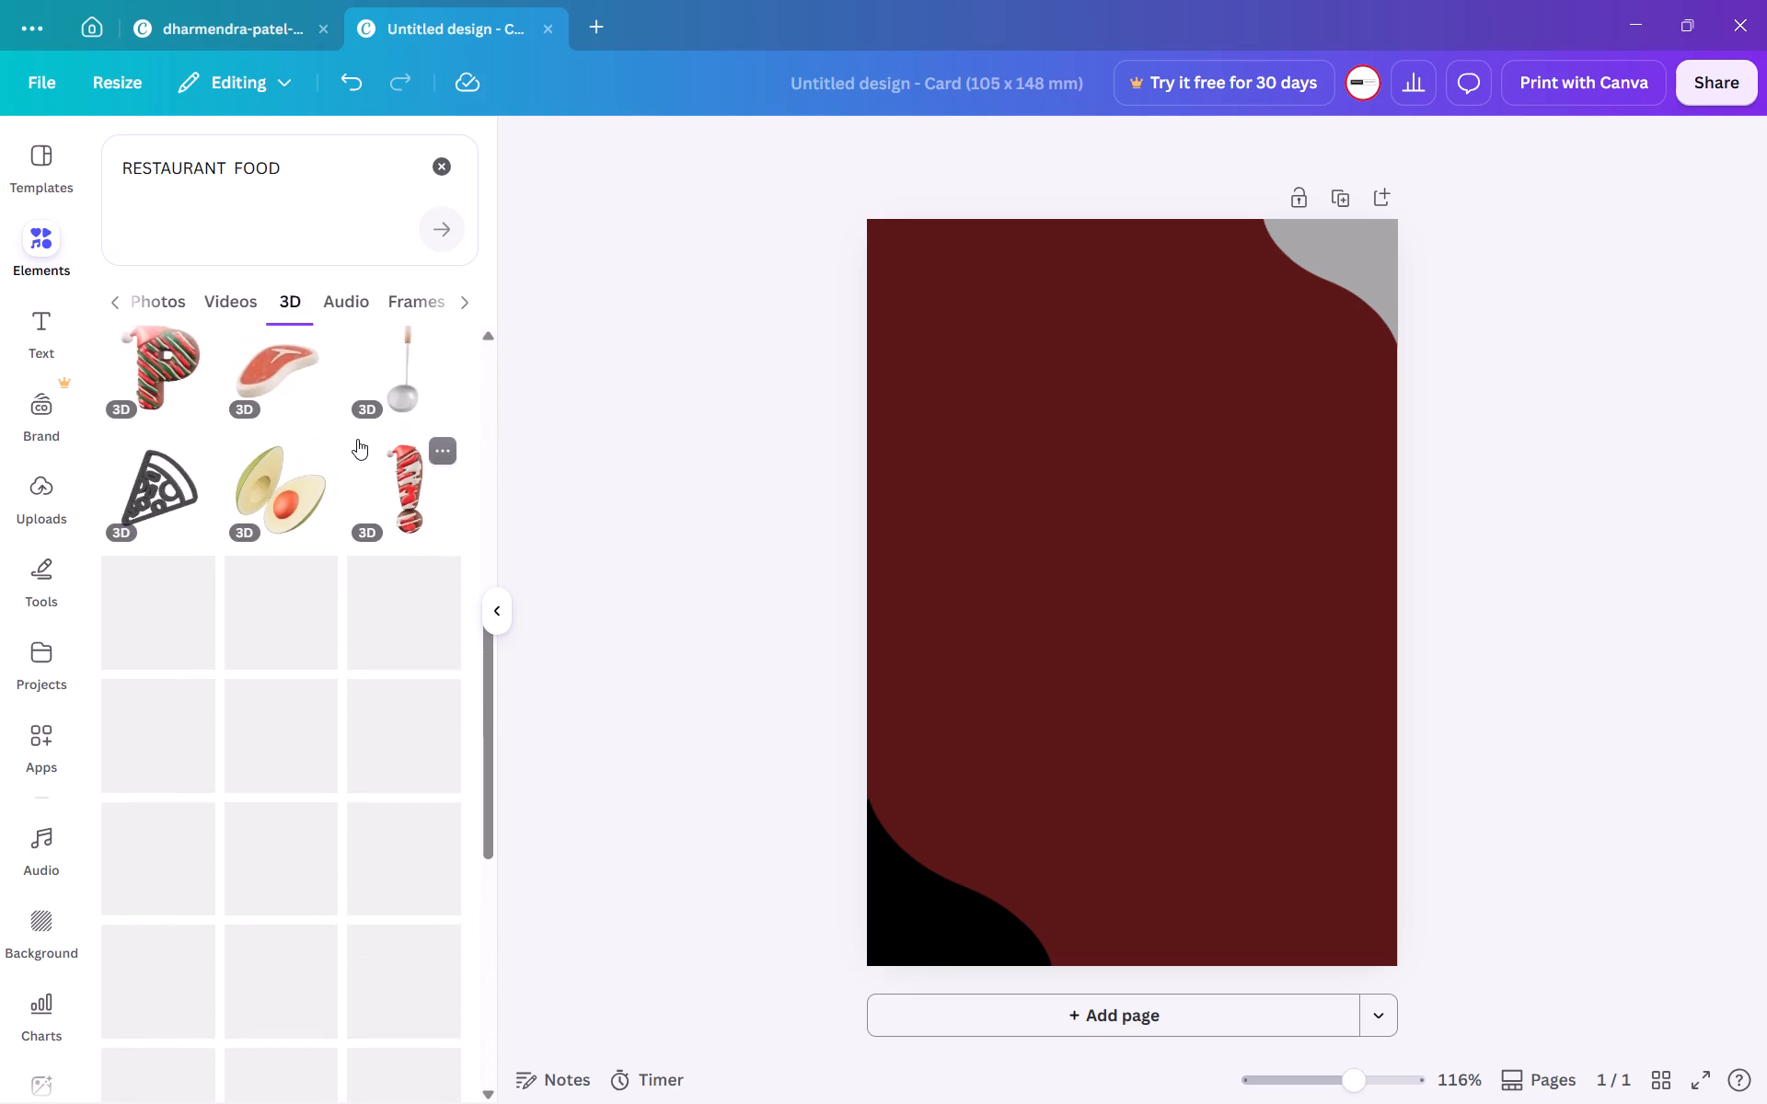
{"action": "scroll", "coordinate": [357, 439], "scroll_direction": "up", "scroll_amount": 1}
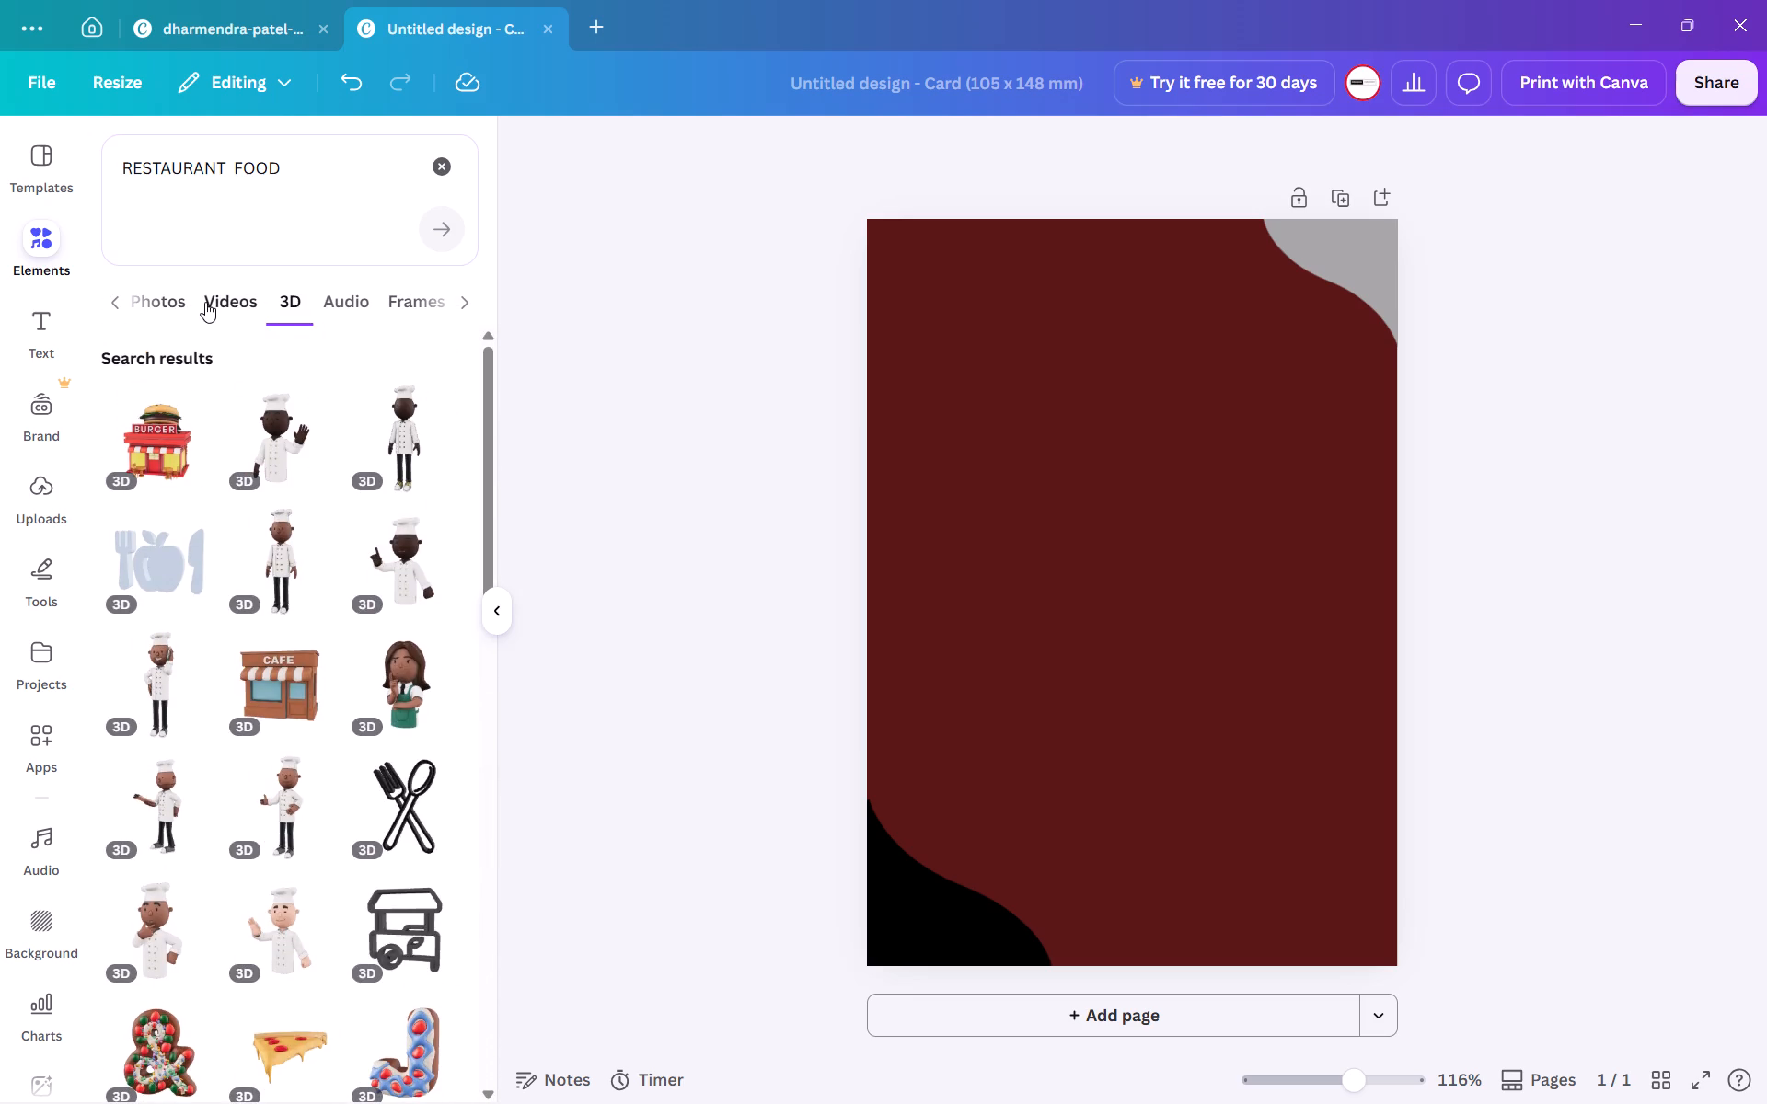
Return to the graphics results for RESTAURANT FOOD and examine them at length, including those beyond the premium offer.
{"action": "scroll", "coordinate": [205, 302], "scroll_direction": "right", "scroll_amount": 1}
{"action": "left_click", "coordinate": [205, 302]}
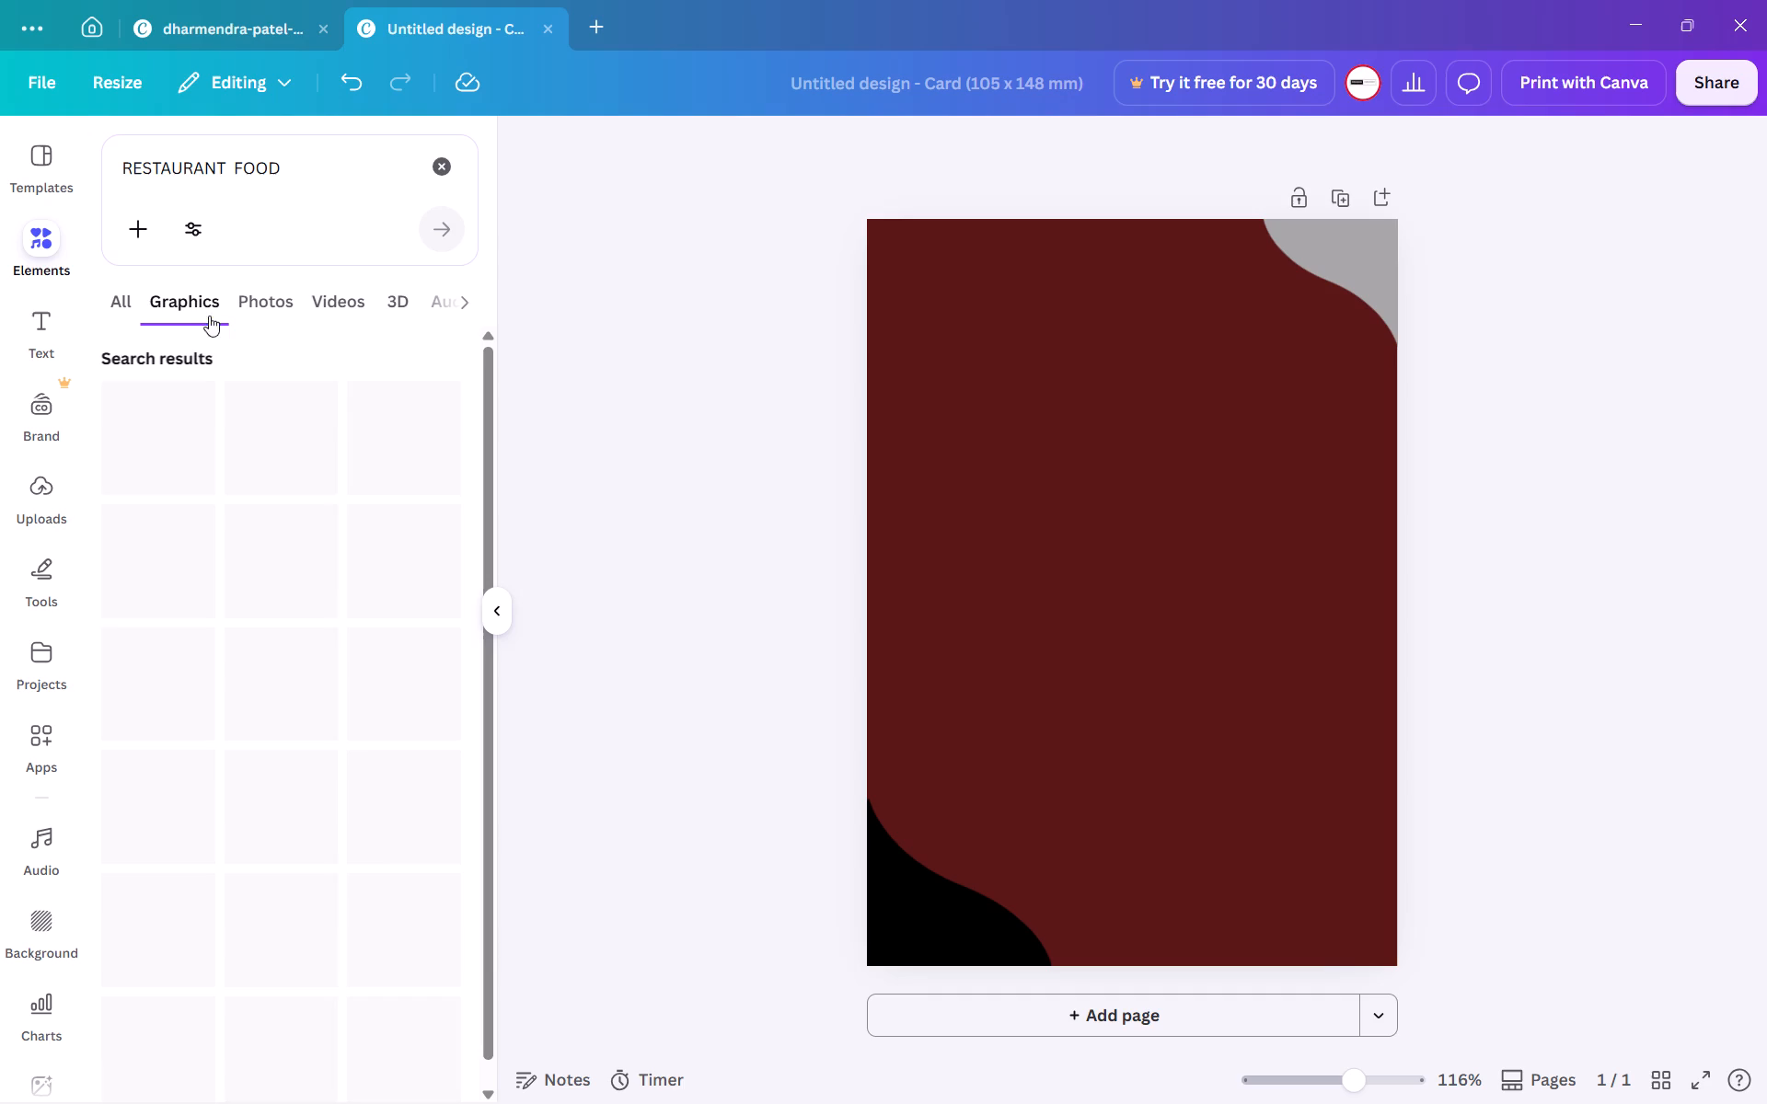
{"action": "scroll", "coordinate": [304, 550], "scroll_direction": "down", "scroll_amount": 3}
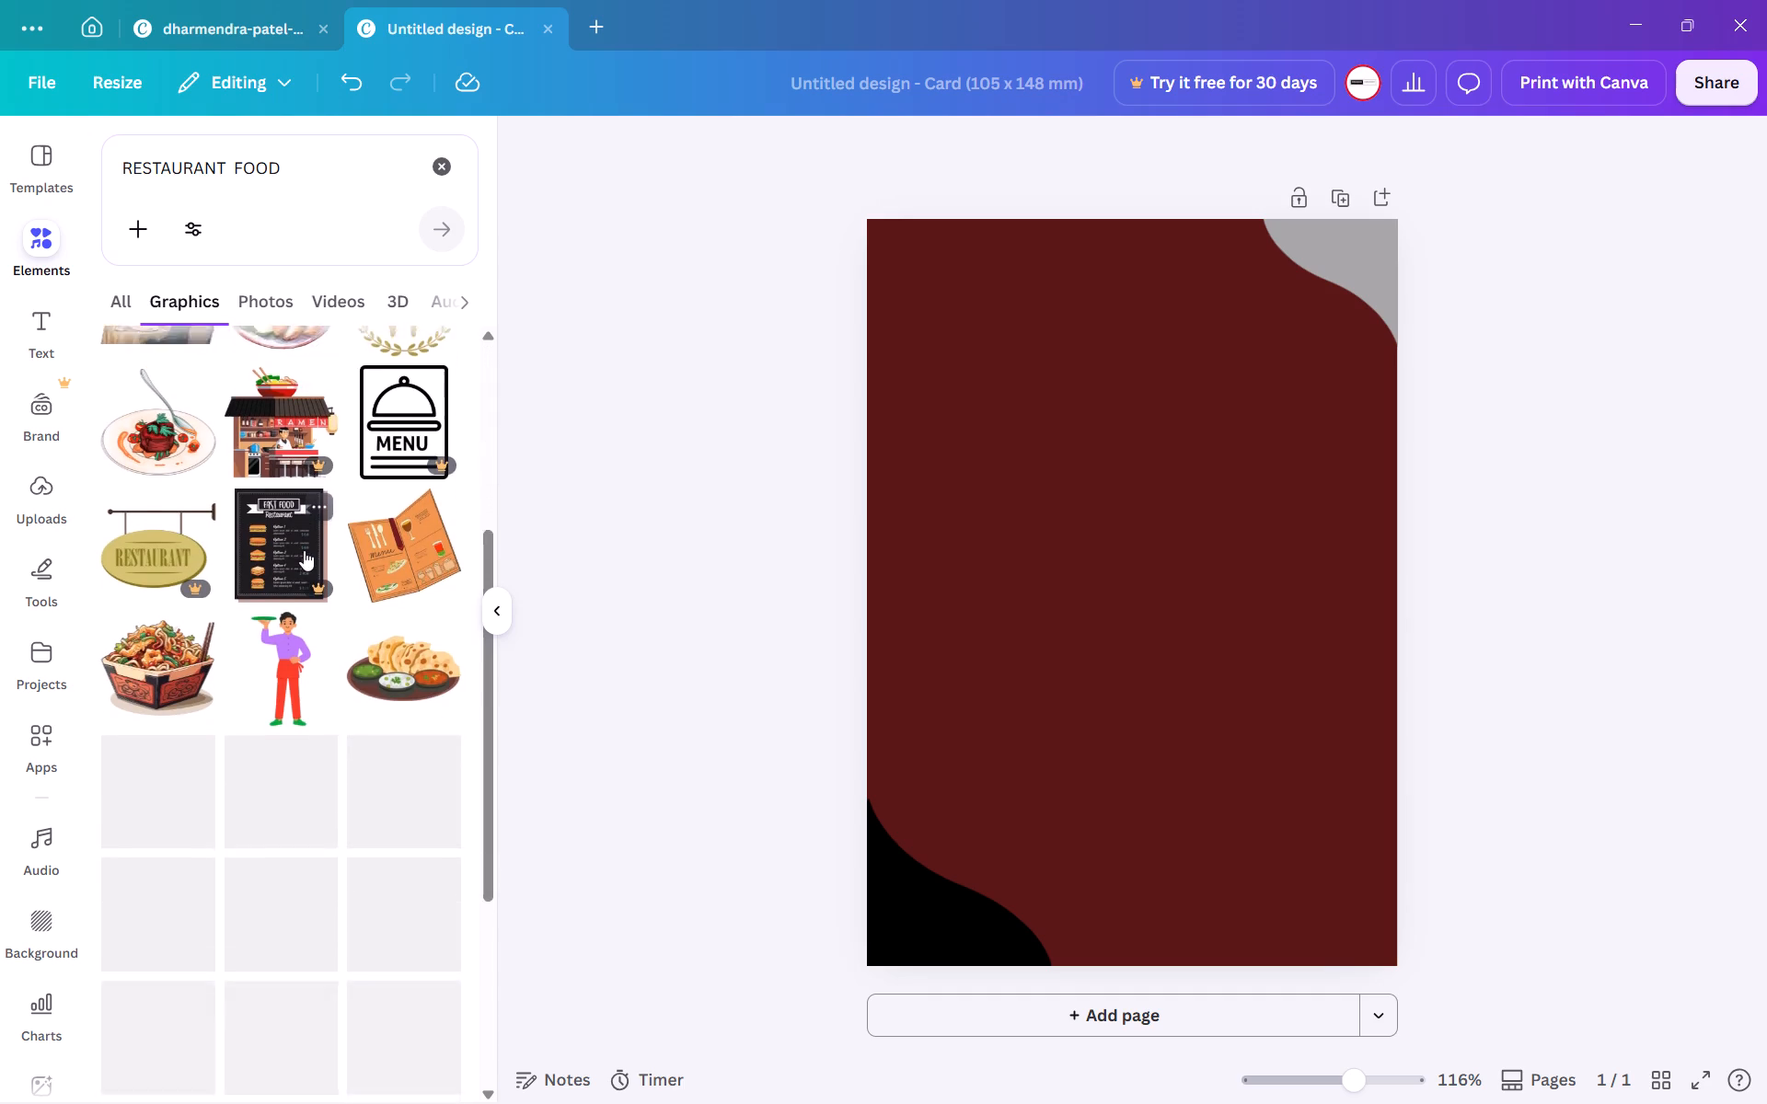
{"action": "scroll", "coordinate": [304, 550], "scroll_direction": "down", "scroll_amount": 4}
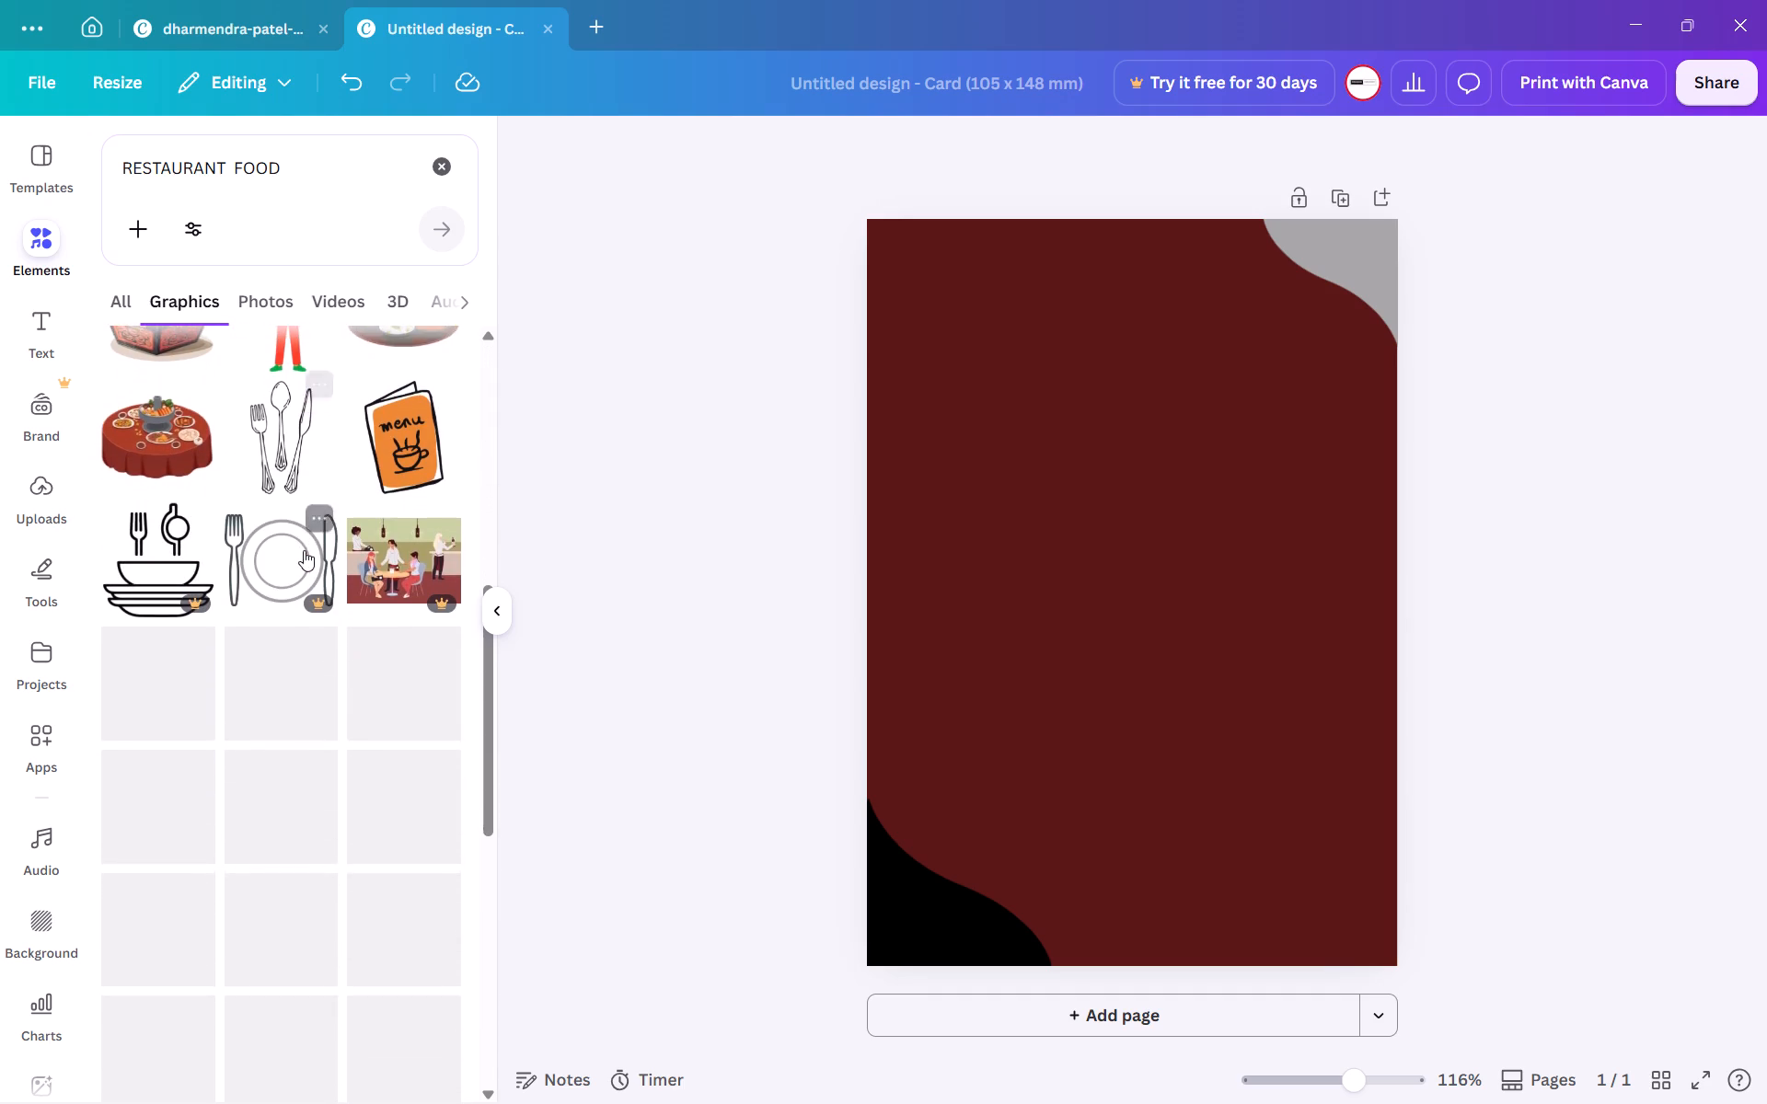
{"action": "scroll", "coordinate": [304, 550], "scroll_direction": "down", "scroll_amount": 4}
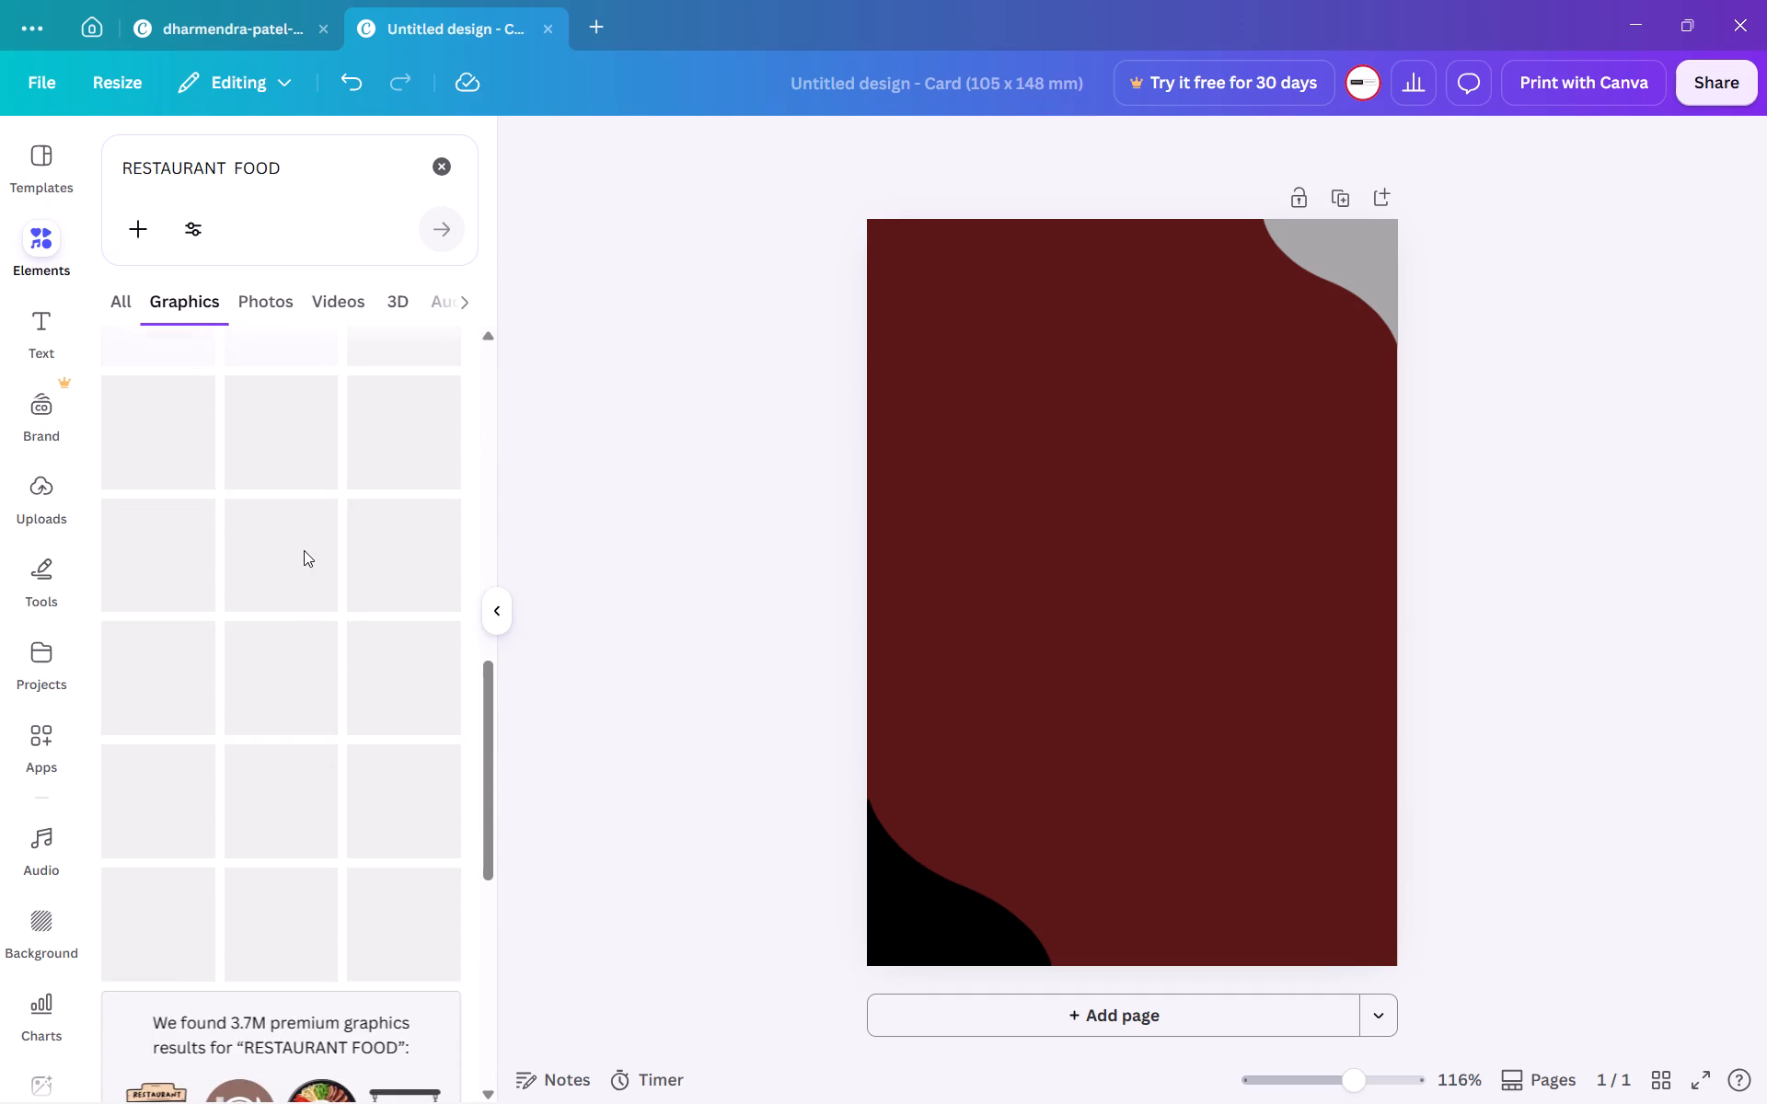
{"action": "scroll", "coordinate": [304, 550], "scroll_direction": "up", "scroll_amount": 9}
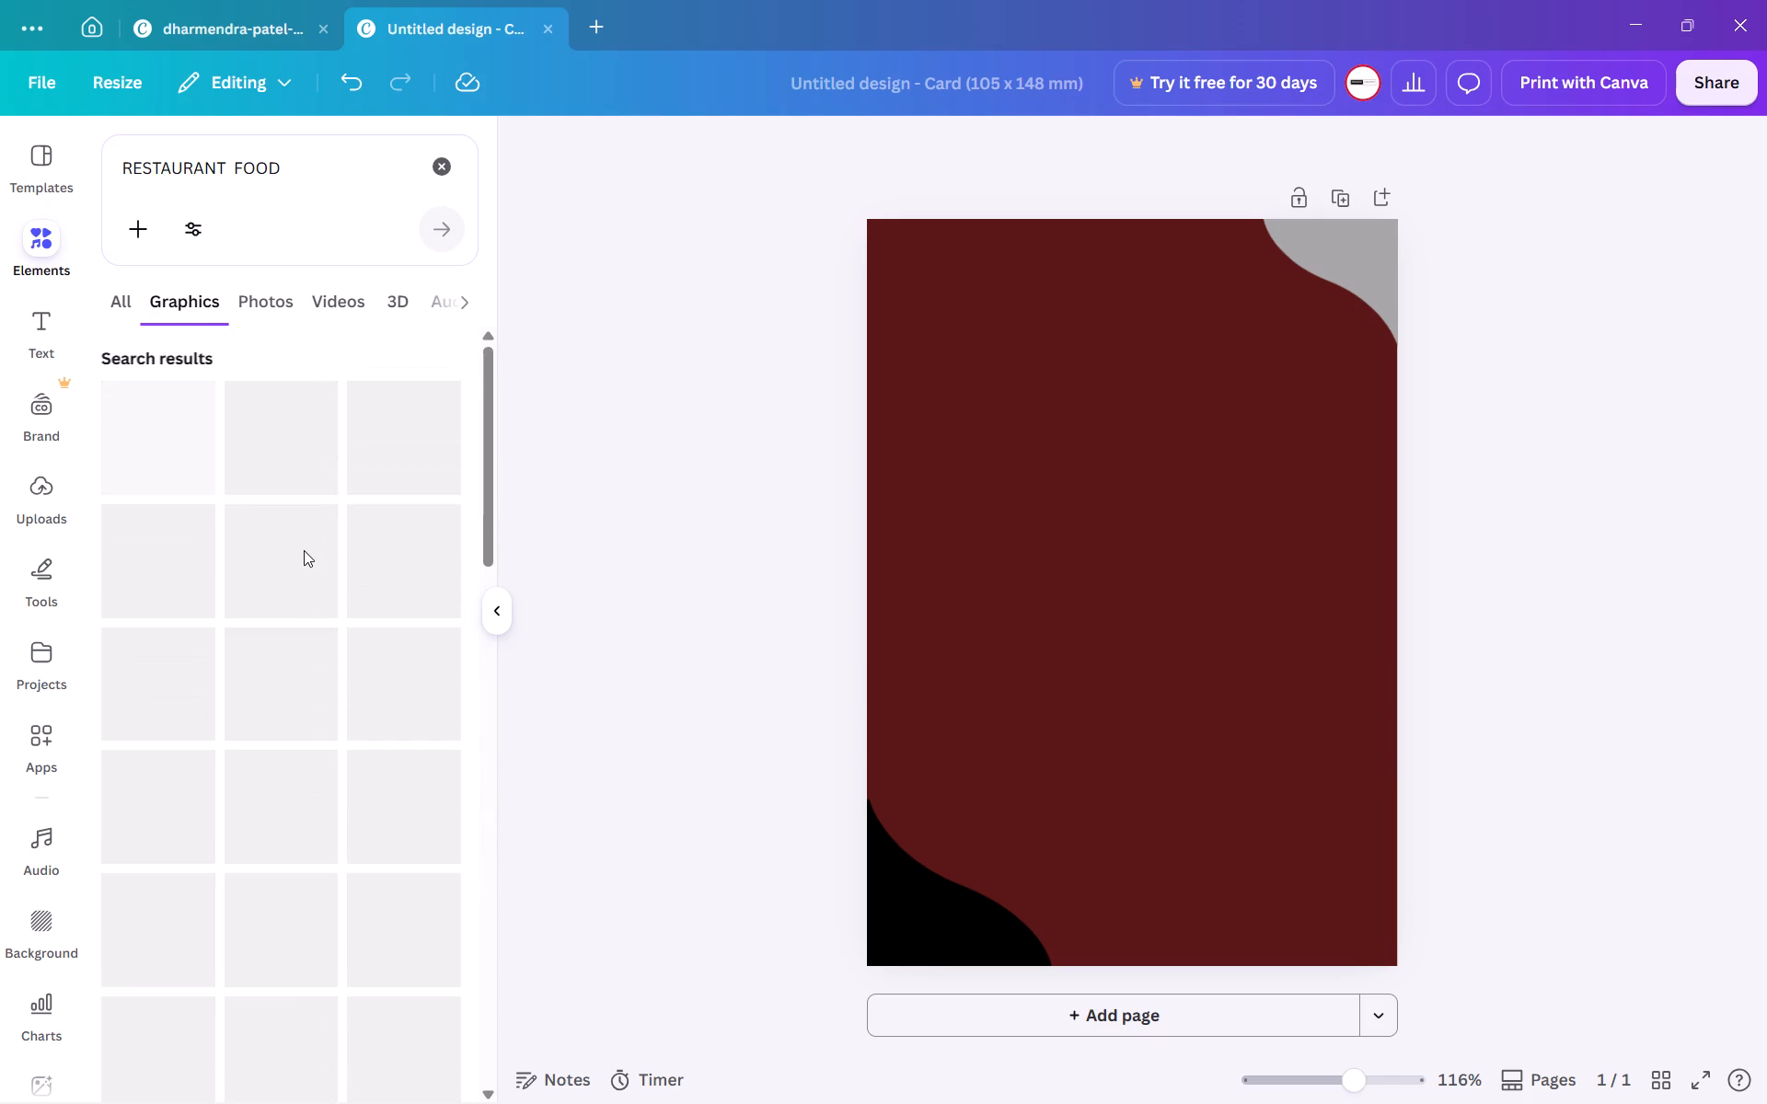
{"action": "scroll", "coordinate": [304, 550], "scroll_direction": "up", "scroll_amount": 2}
{"action": "scroll", "coordinate": [304, 550], "scroll_direction": "down", "scroll_amount": 1}
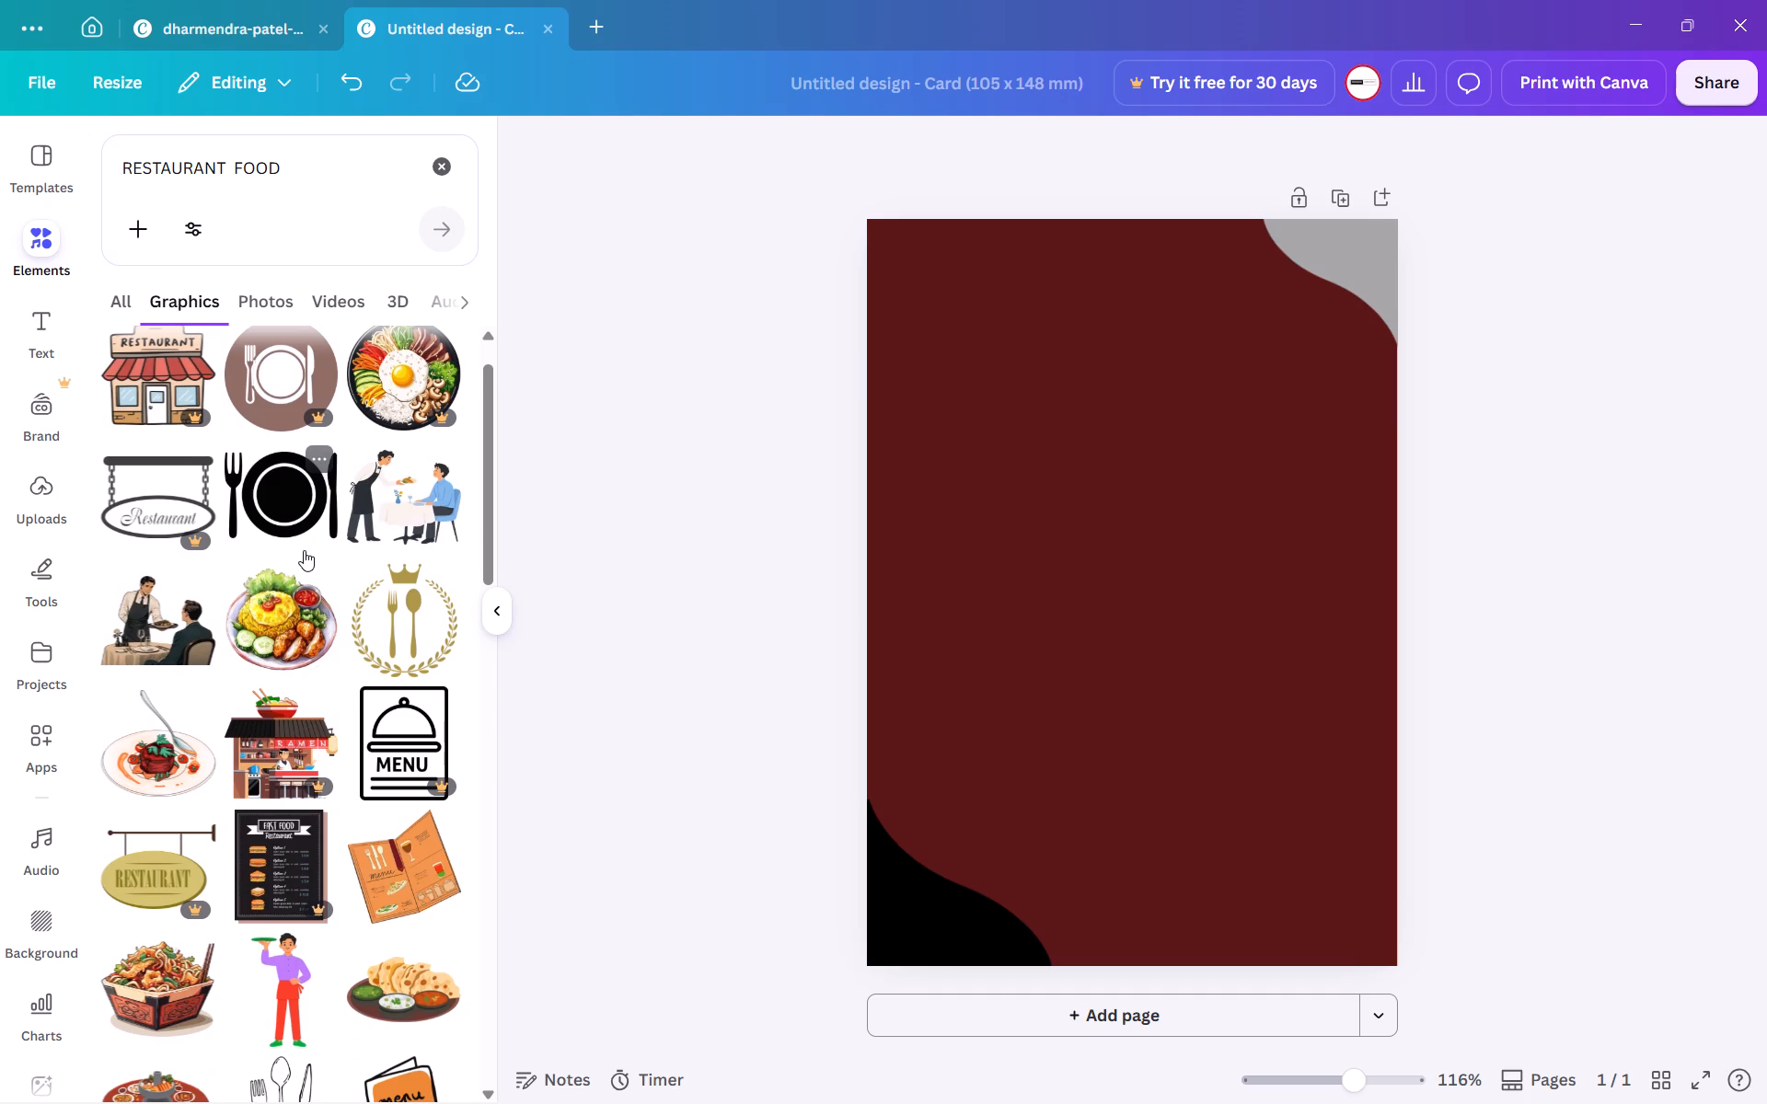
{"action": "scroll", "coordinate": [304, 550], "scroll_direction": "down", "scroll_amount": 1}
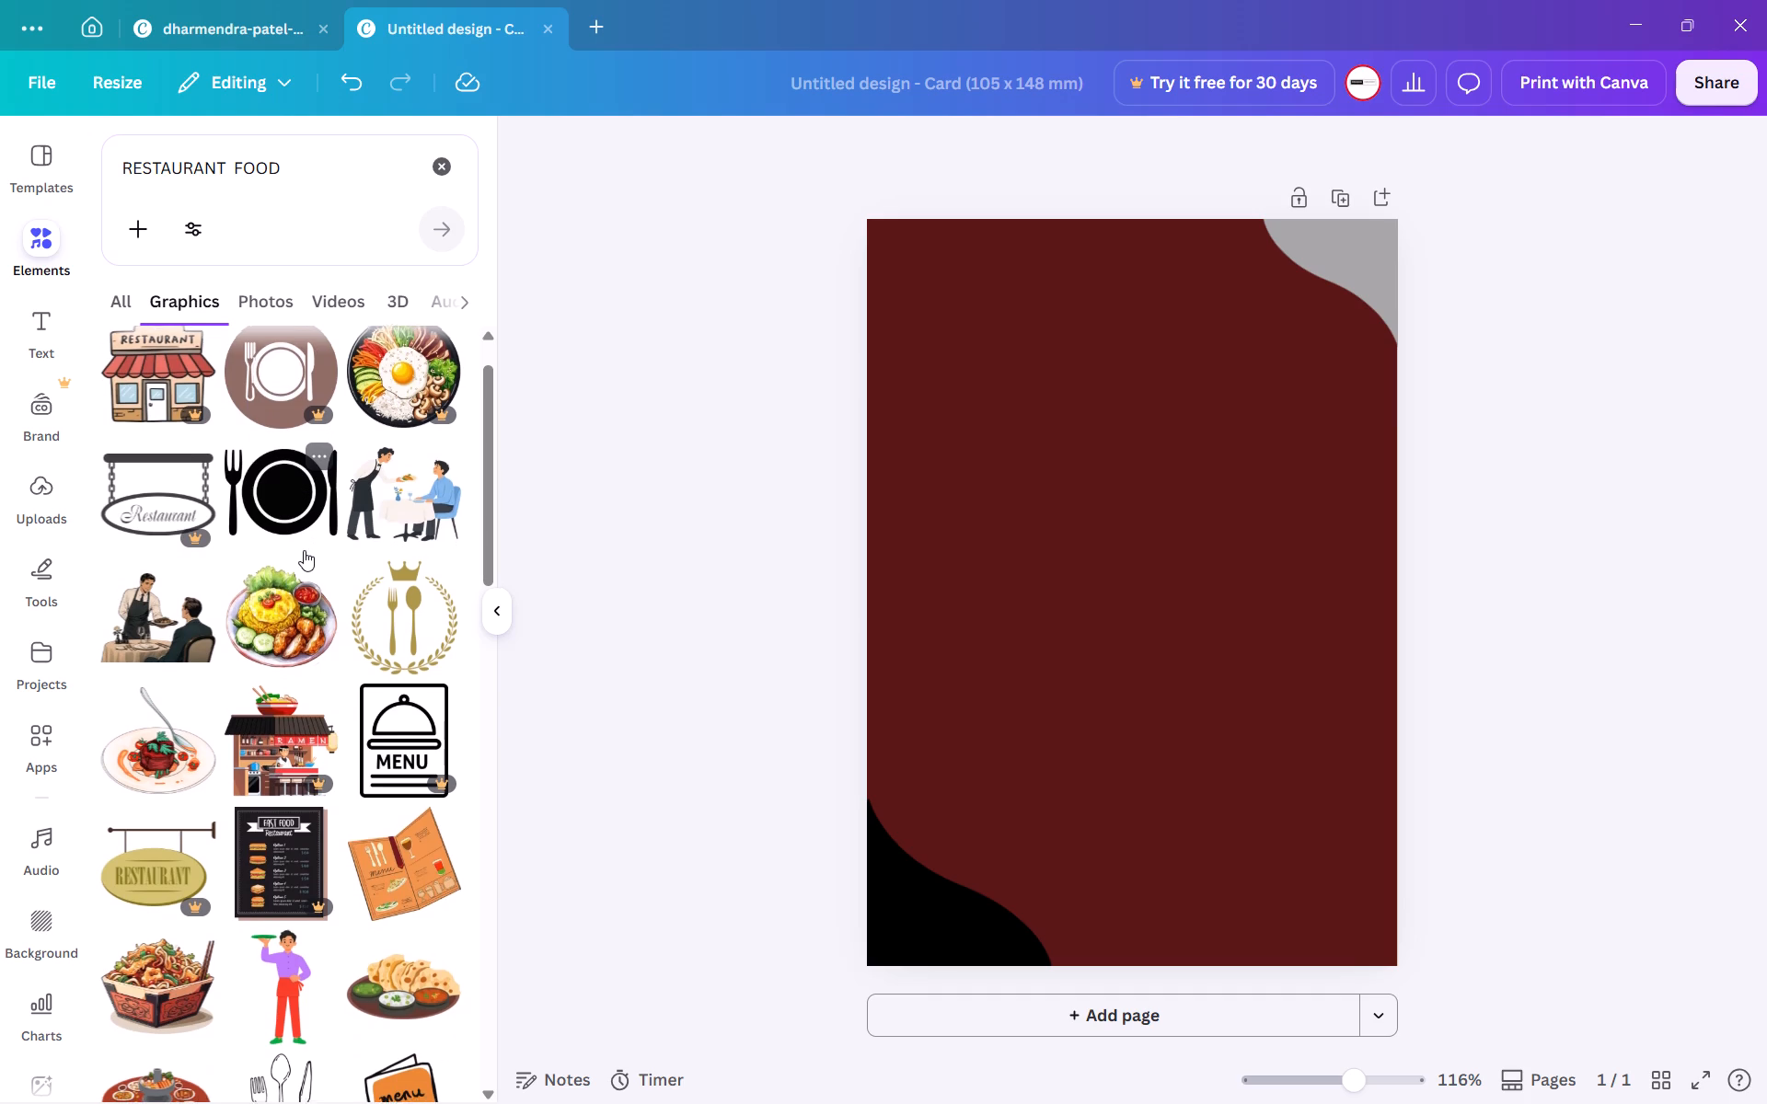
{"action": "scroll", "coordinate": [304, 550], "scroll_direction": "down", "scroll_amount": 2}
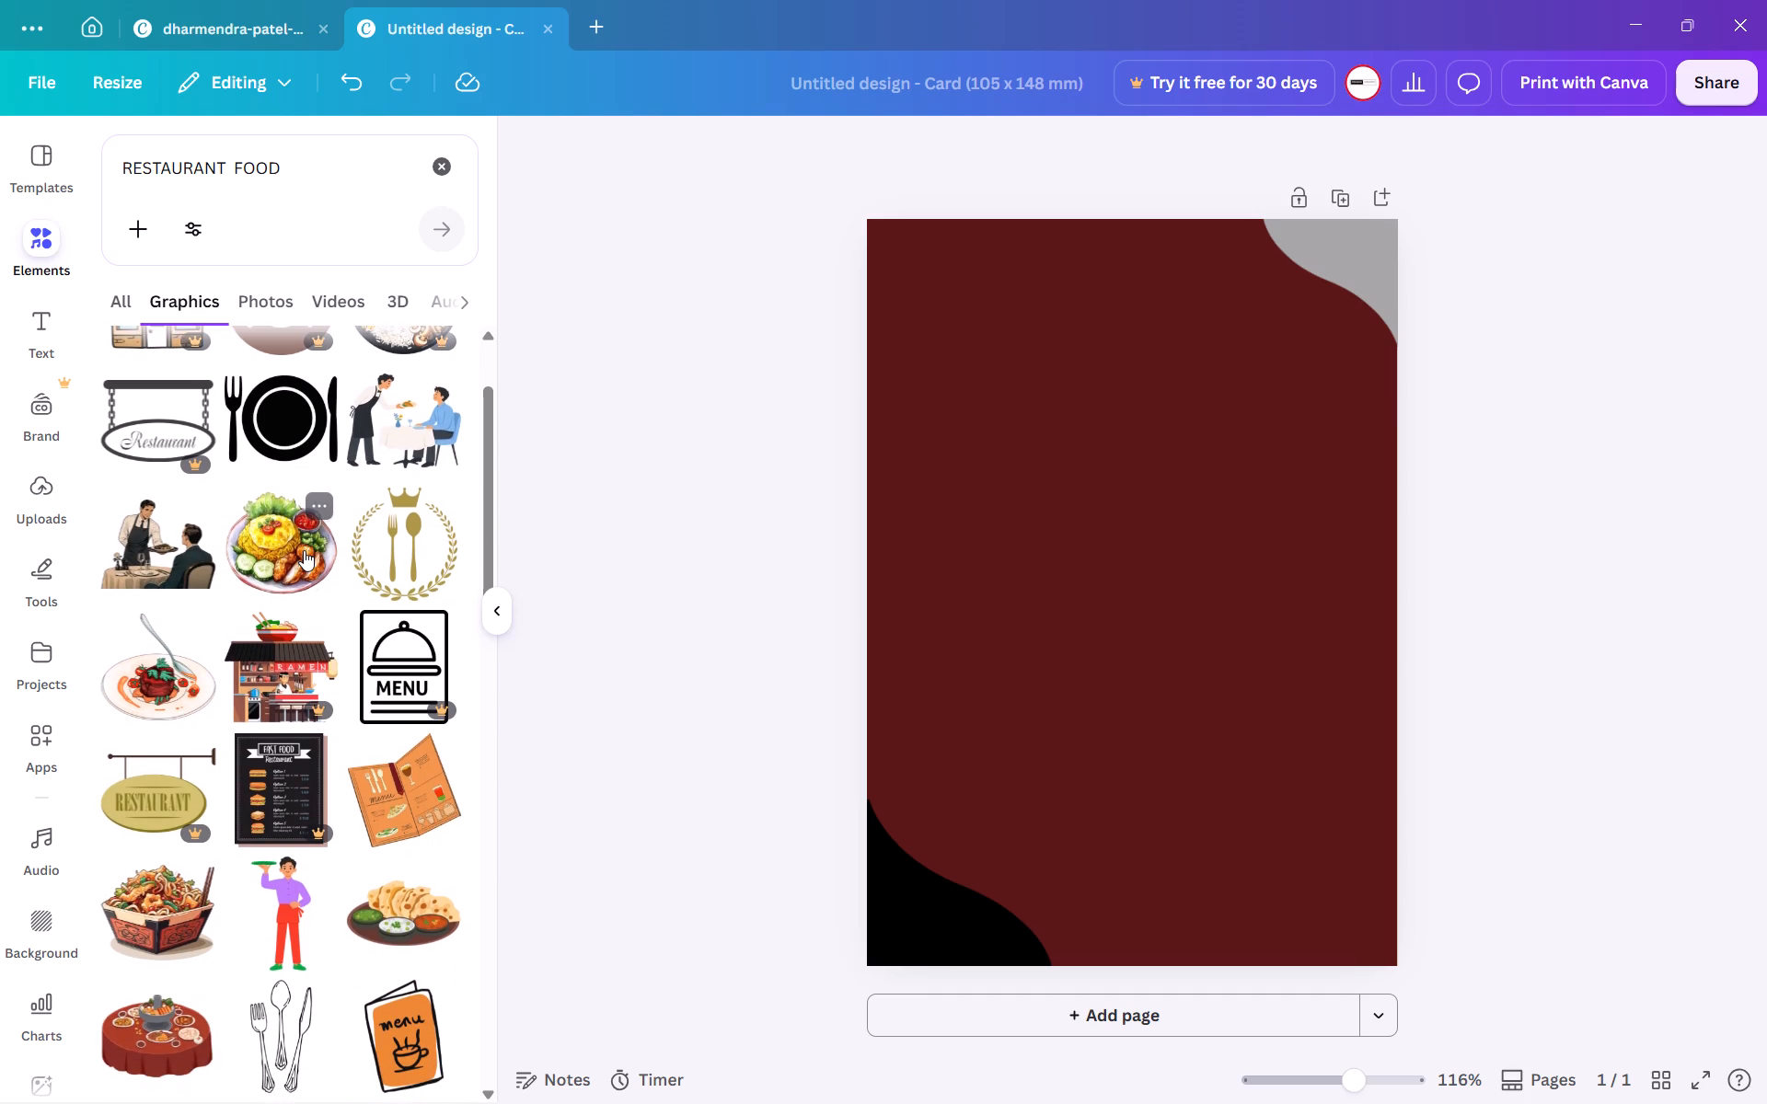
{"action": "scroll", "coordinate": [304, 550], "scroll_direction": "down", "scroll_amount": 1}
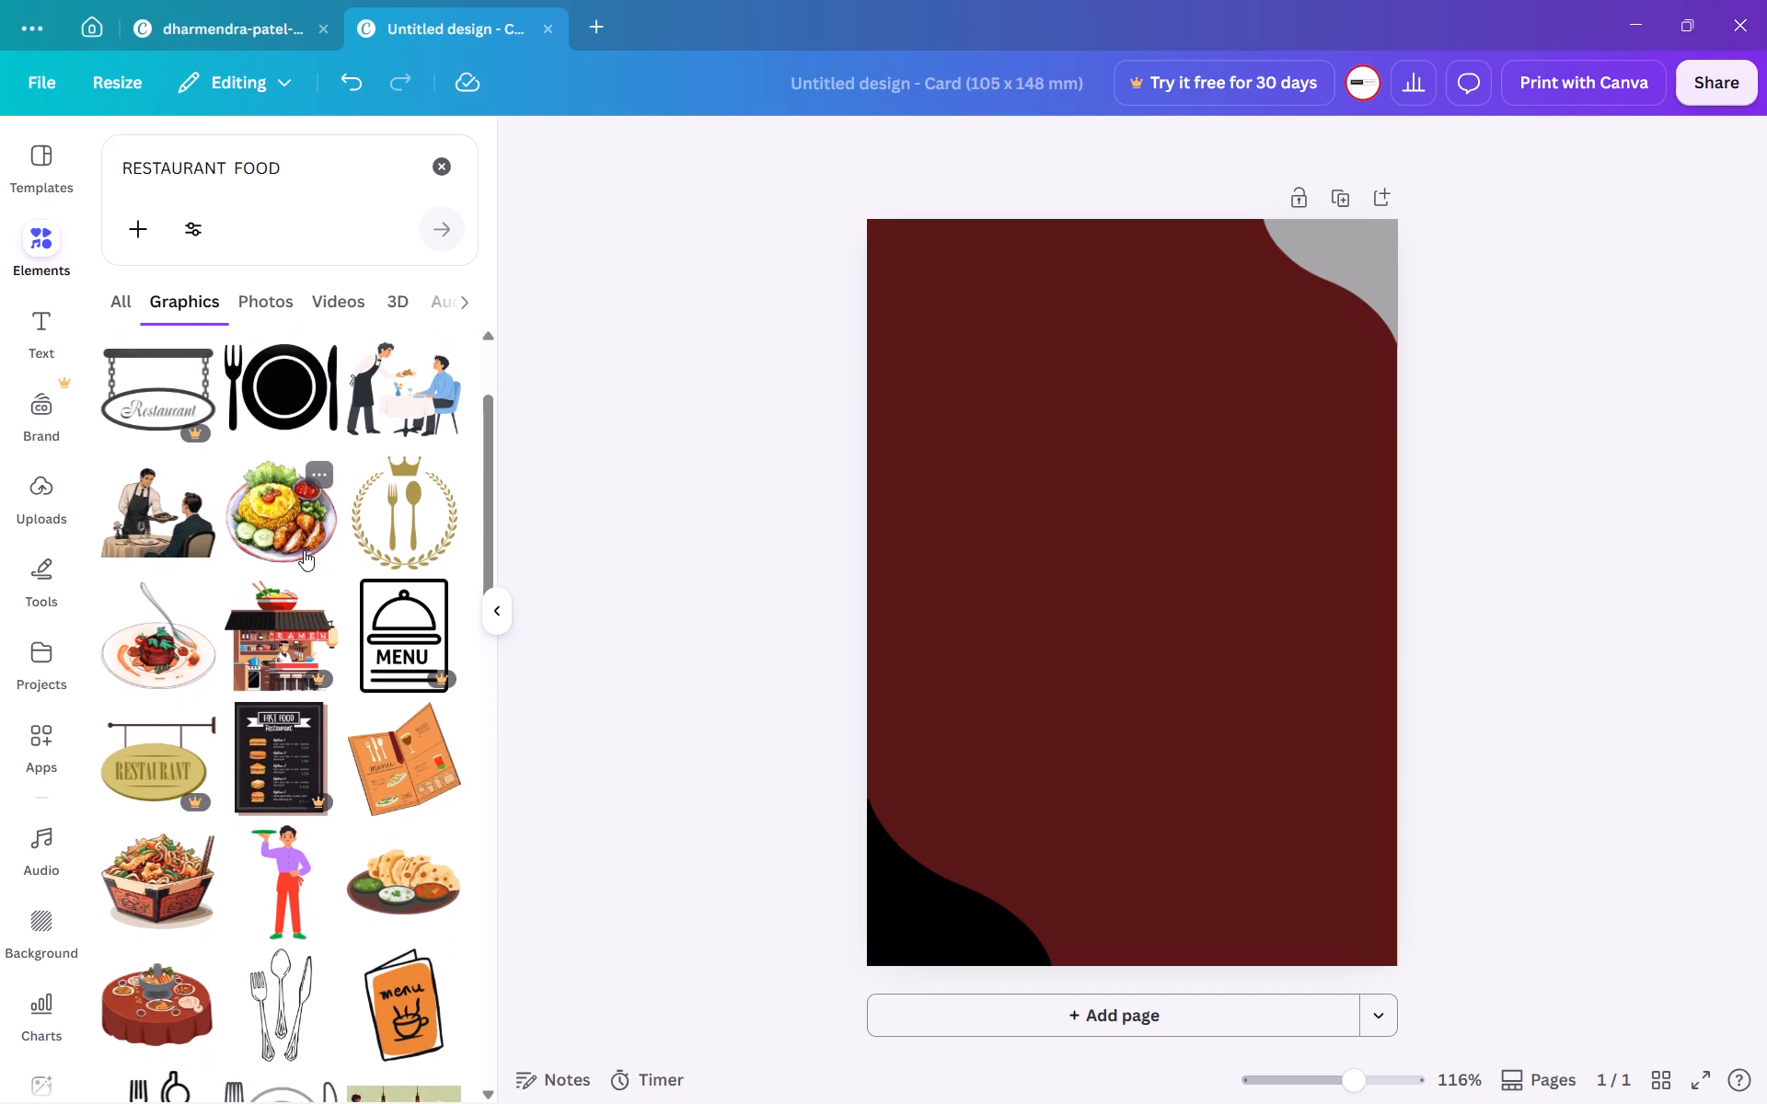
{"action": "scroll", "coordinate": [304, 550], "scroll_direction": "down", "scroll_amount": 3}
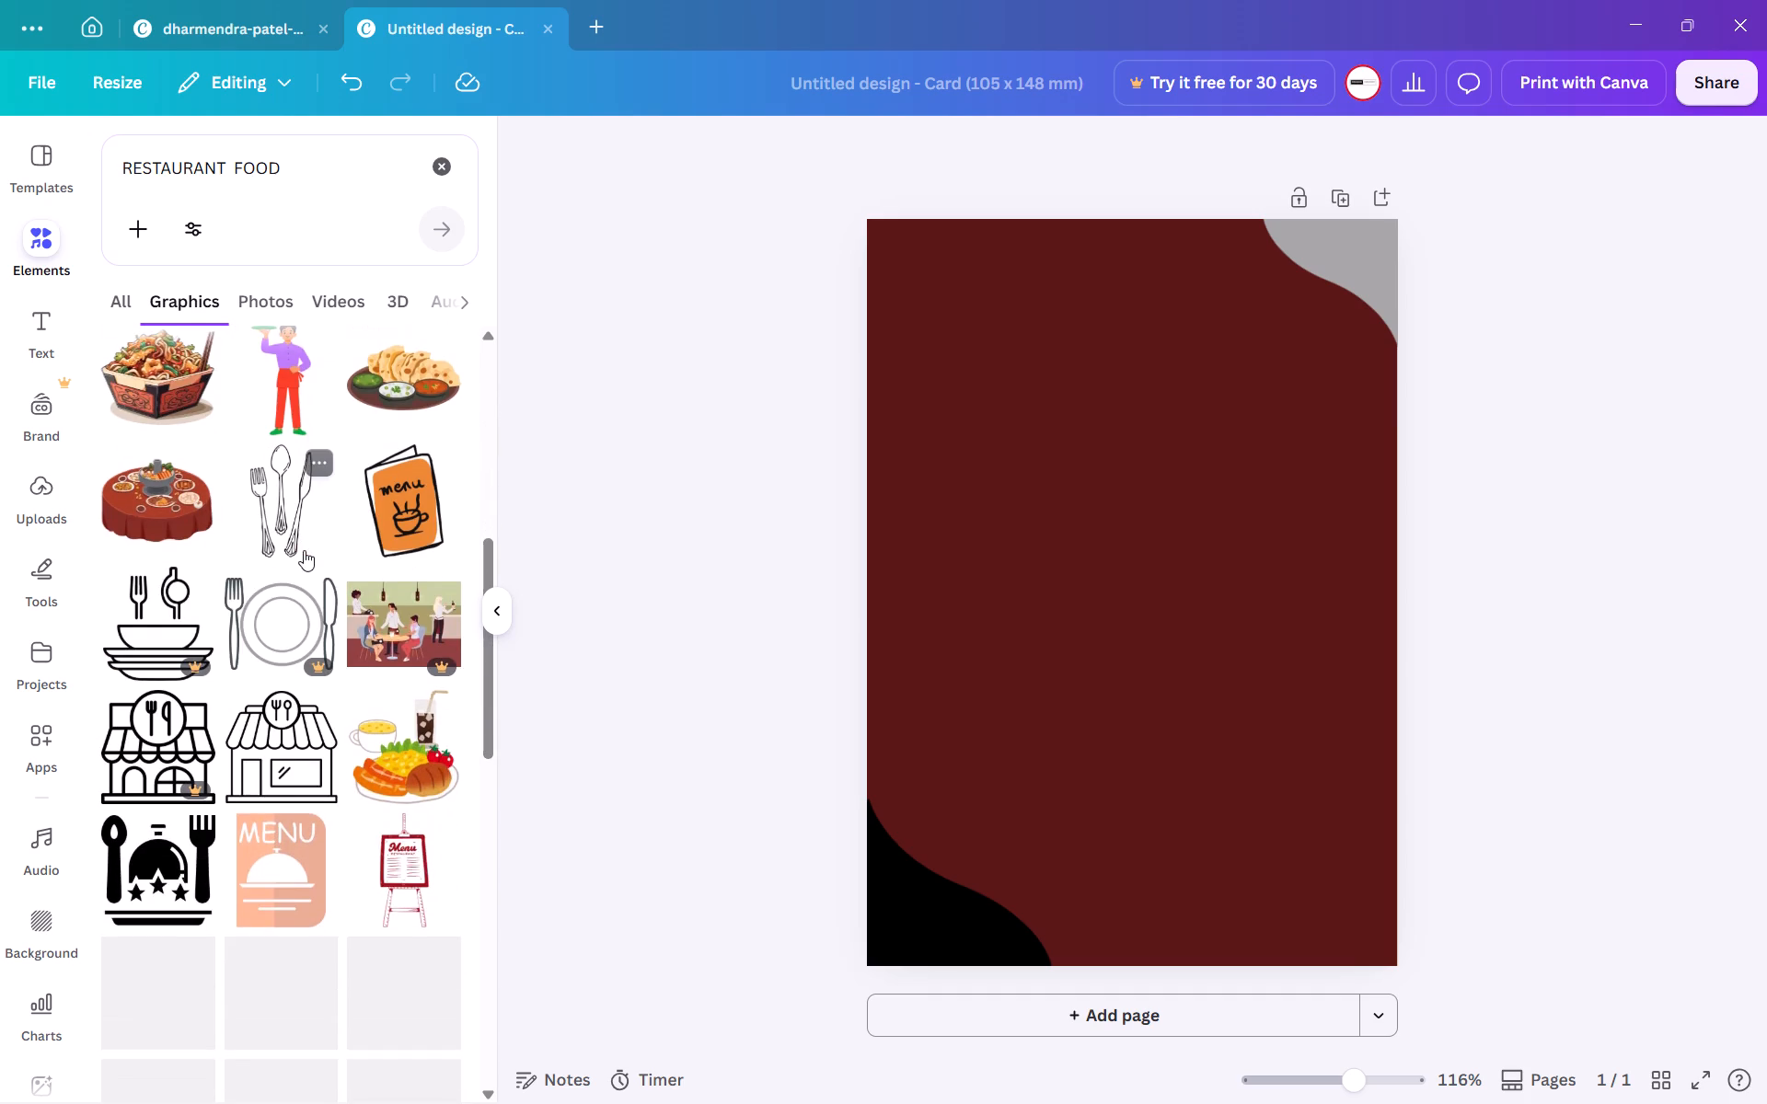
{"action": "scroll", "coordinate": [304, 550], "scroll_direction": "up", "scroll_amount": 9}
{"action": "scroll", "coordinate": [304, 550], "scroll_direction": "down", "scroll_amount": 3}
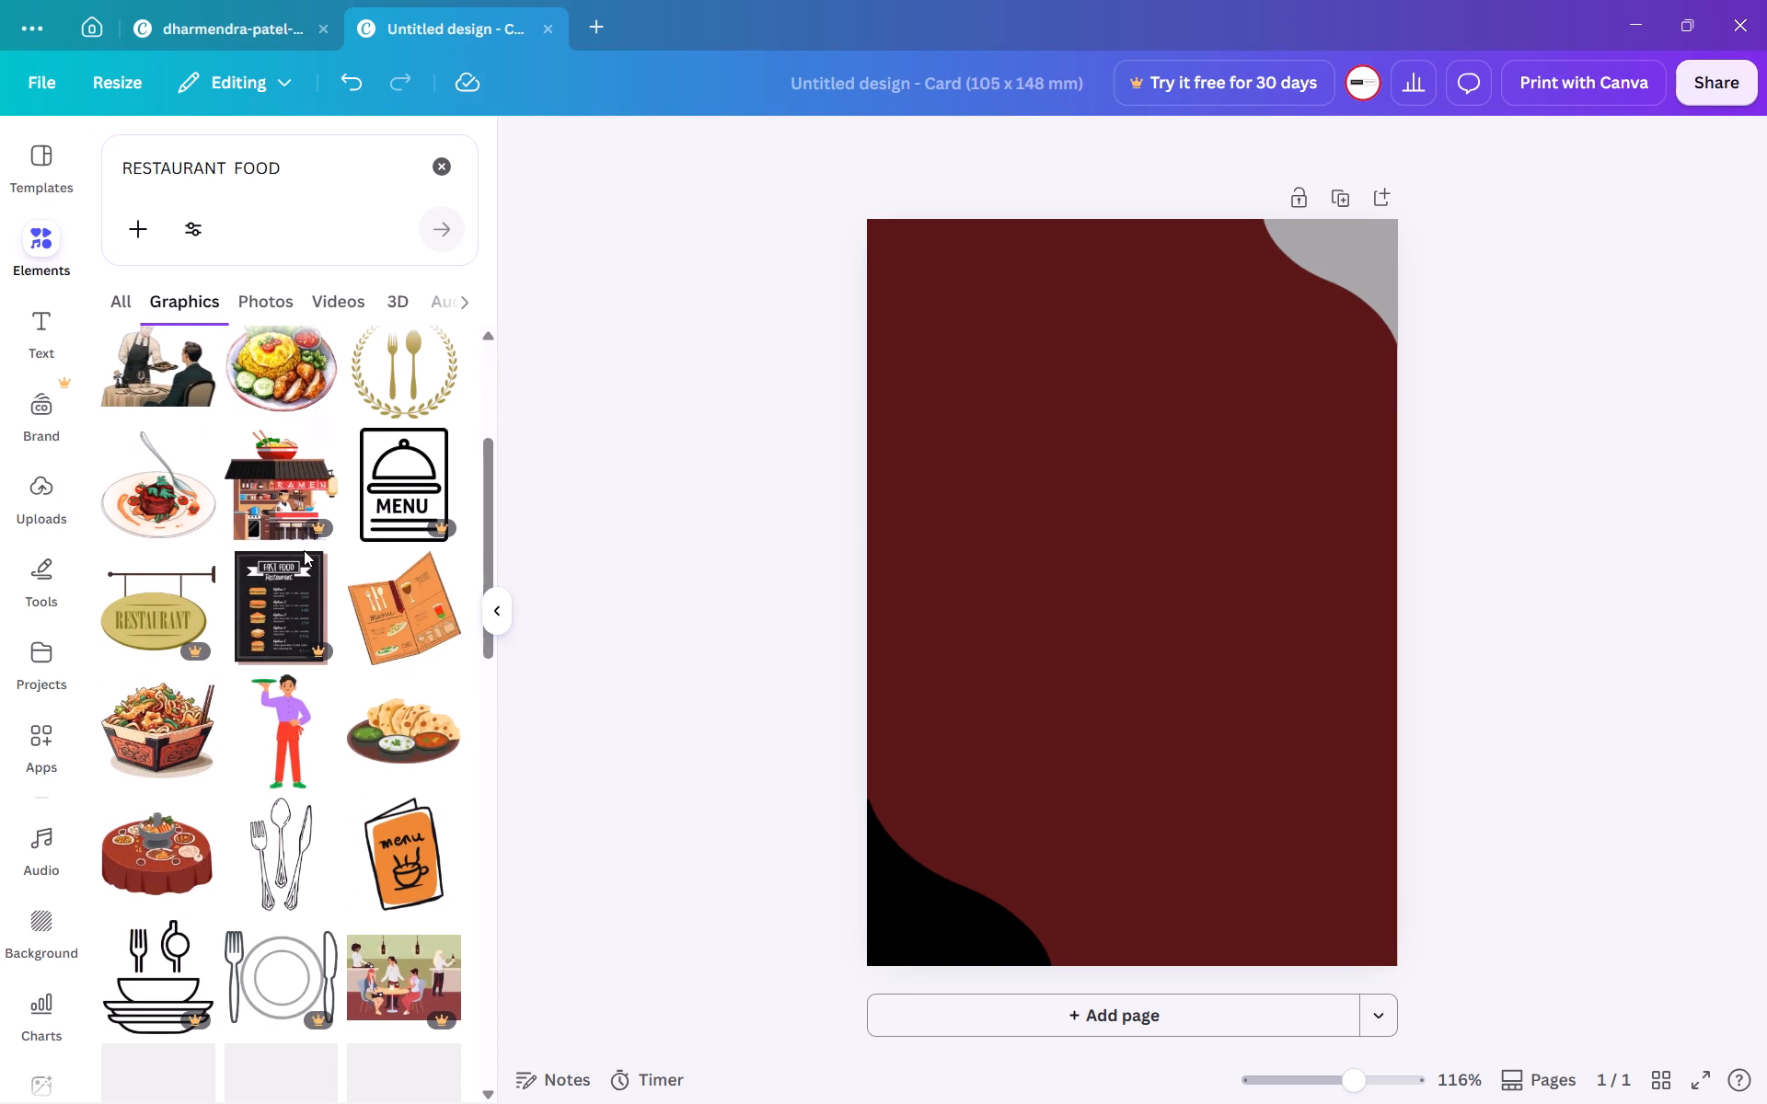
{"action": "scroll", "coordinate": [304, 550], "scroll_direction": "down", "scroll_amount": 2}
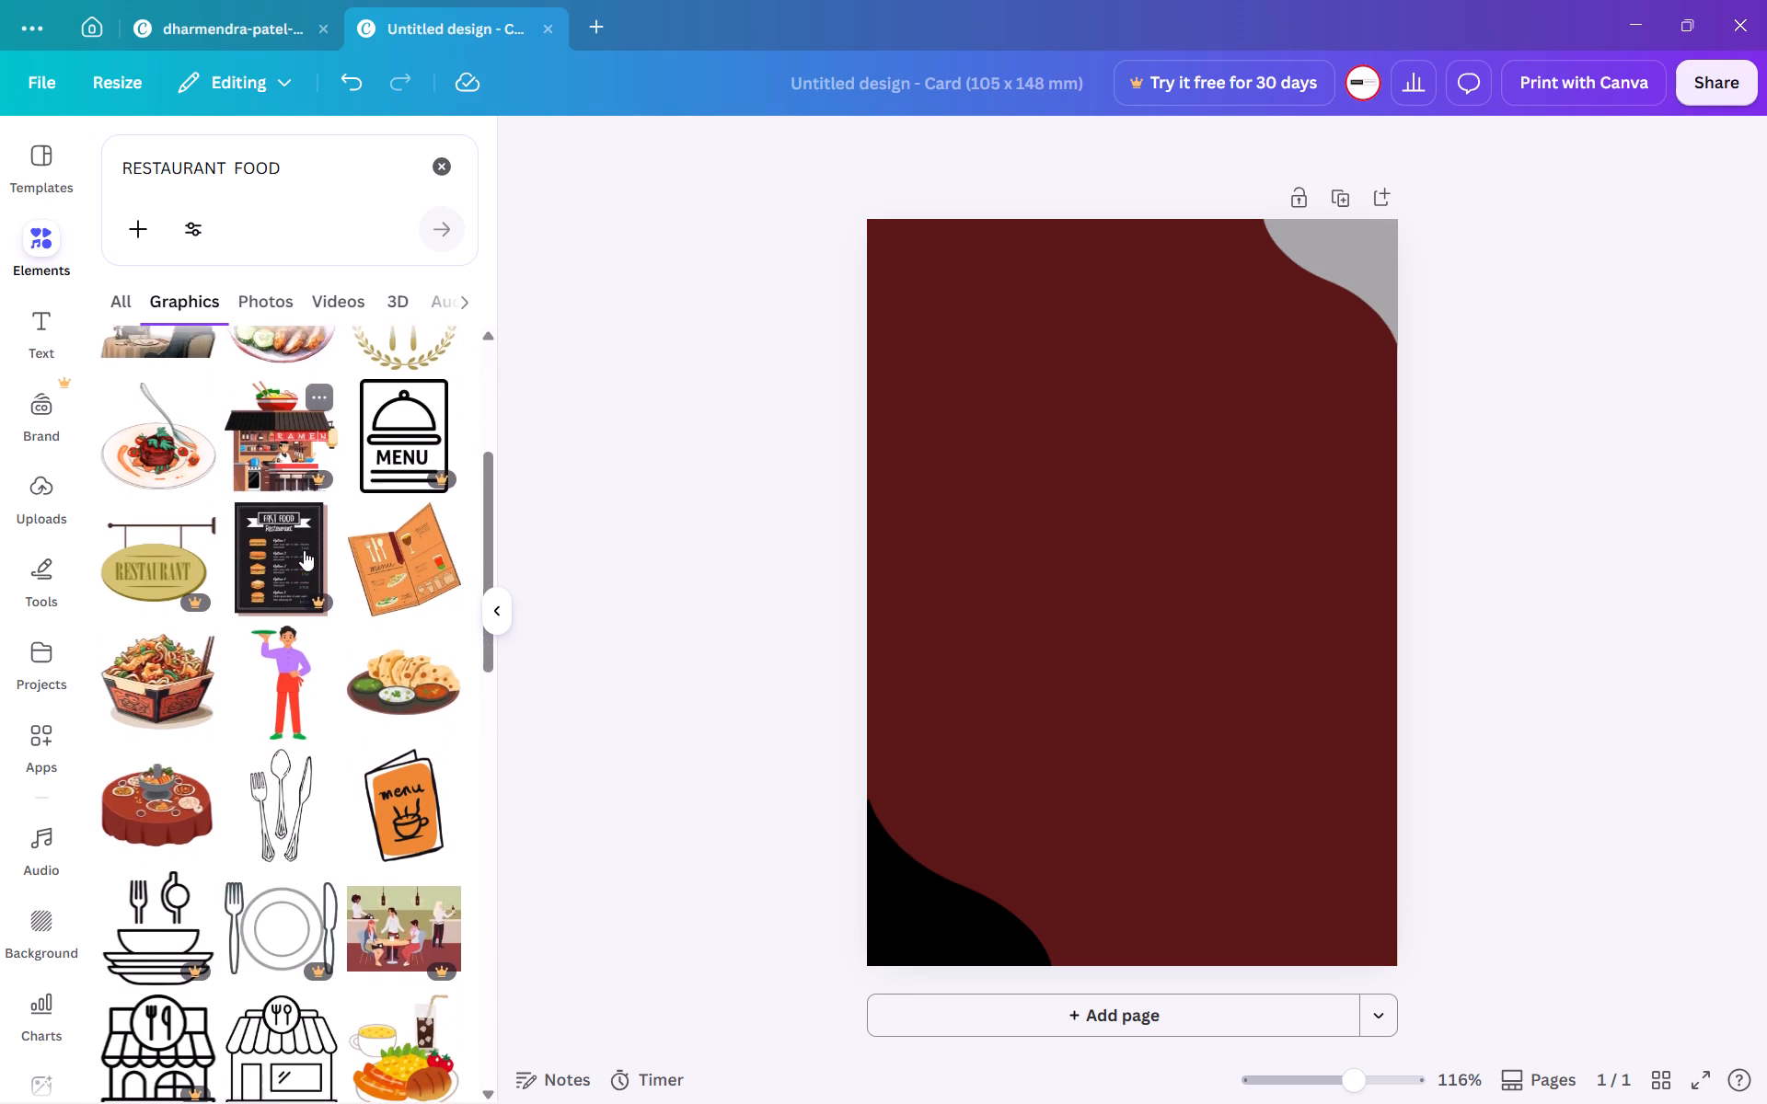
{"action": "scroll", "coordinate": [304, 550], "scroll_direction": "down", "scroll_amount": 3}
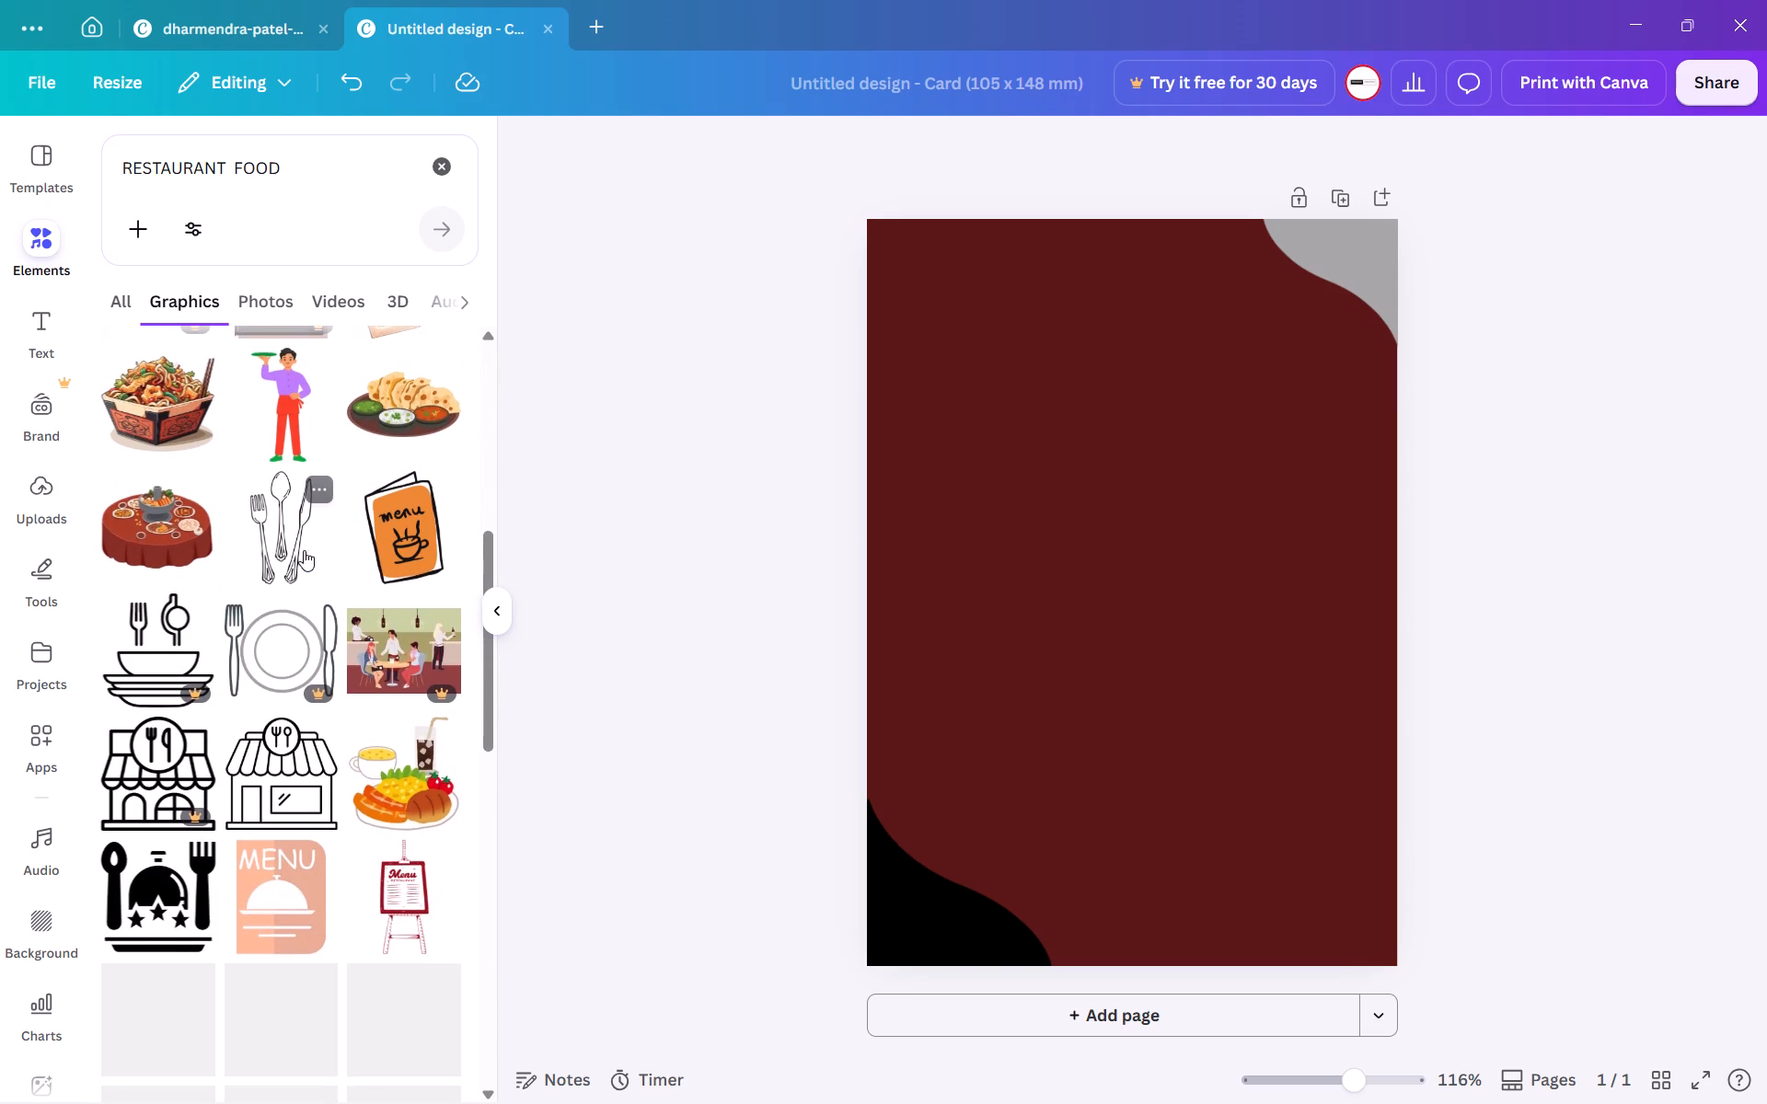
{"action": "scroll", "coordinate": [304, 550], "scroll_direction": "down", "scroll_amount": 3}
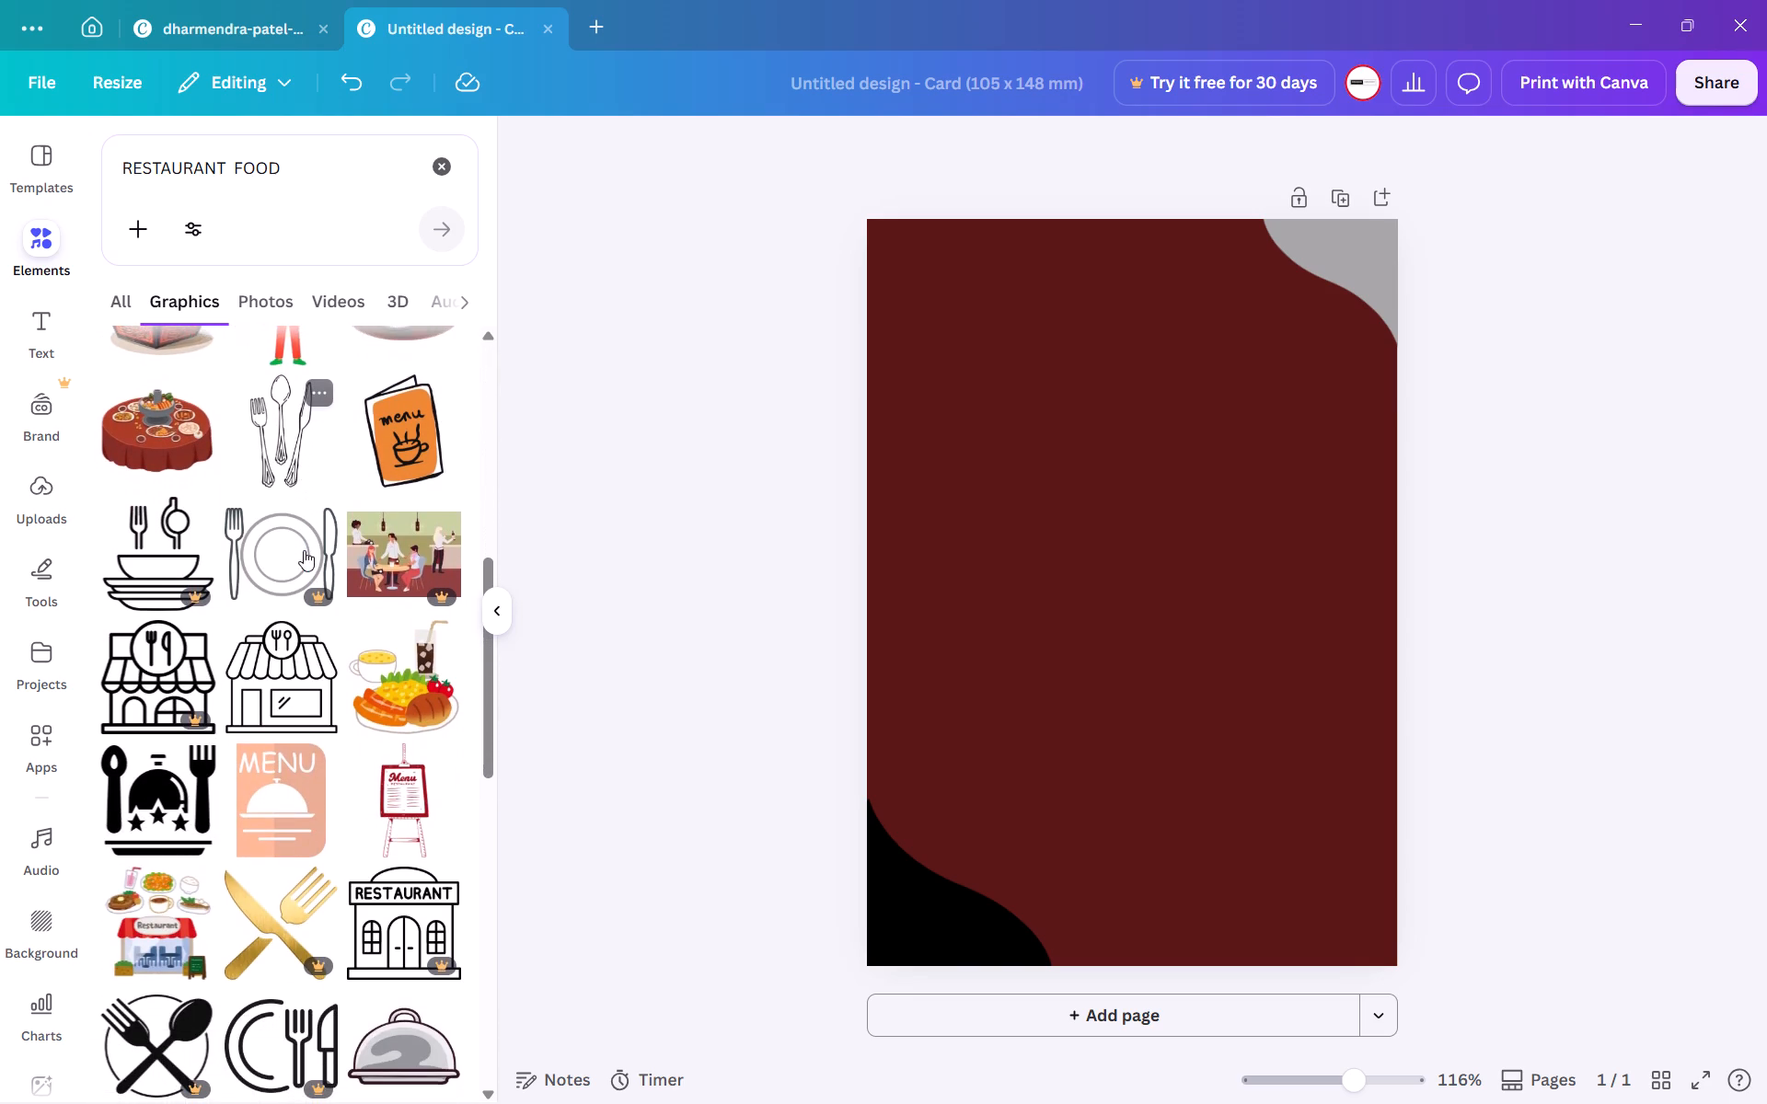
{"action": "scroll", "coordinate": [304, 550], "scroll_direction": "down", "scroll_amount": 6}
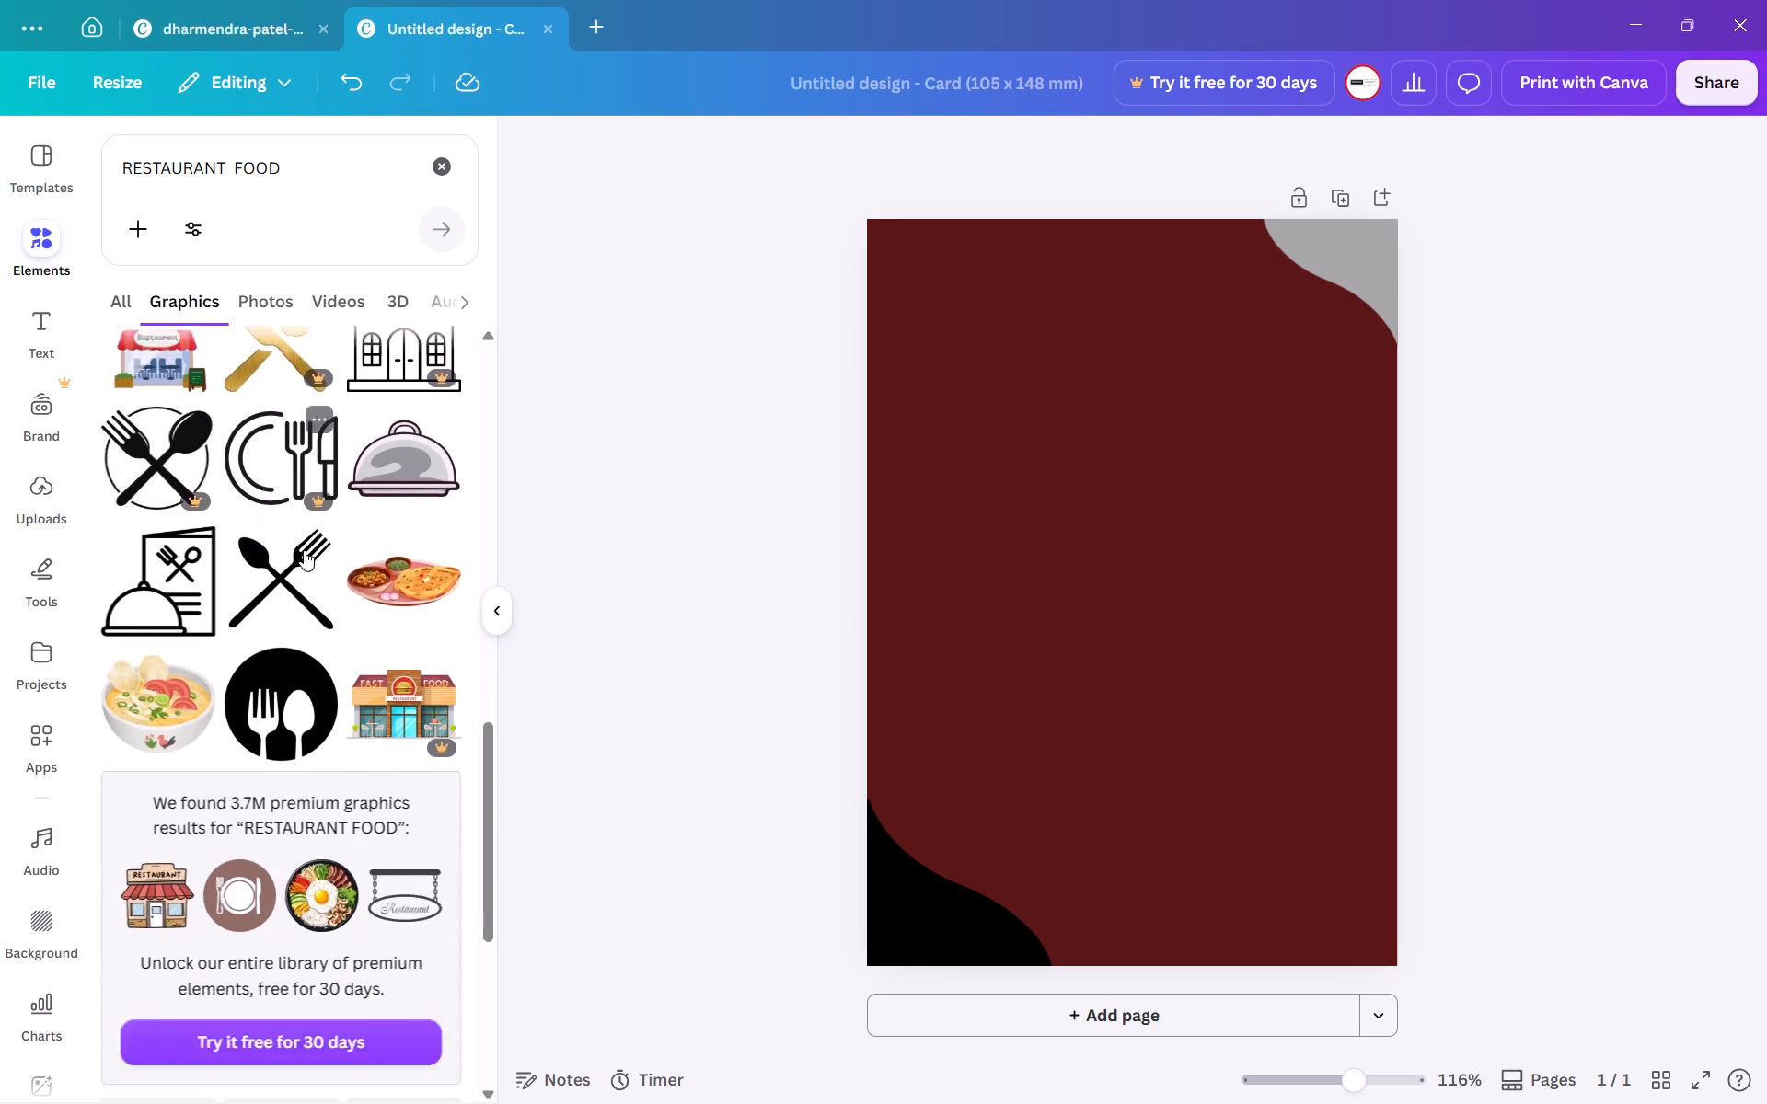
{"action": "scroll", "coordinate": [304, 550], "scroll_direction": "down", "scroll_amount": 4}
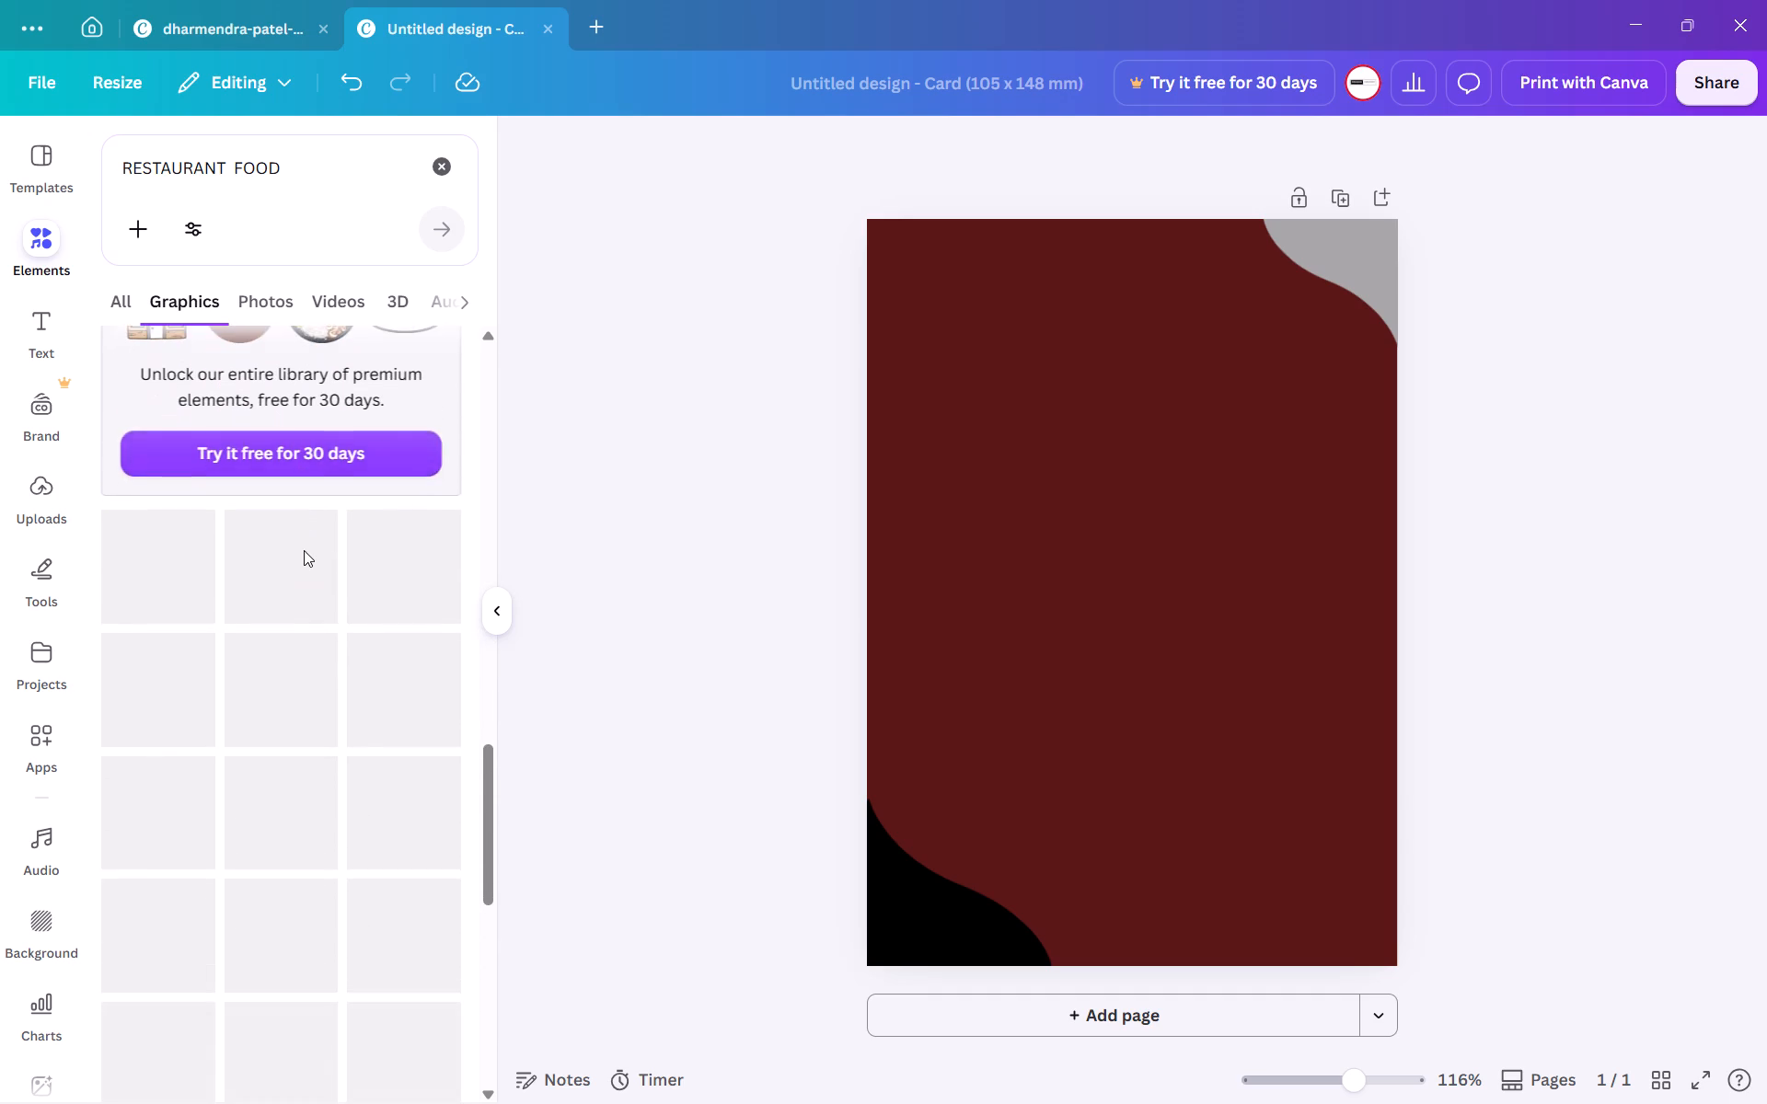
{"action": "scroll", "coordinate": [304, 550], "scroll_direction": "down", "scroll_amount": 1}
{"action": "scroll", "coordinate": [304, 550], "scroll_direction": "up", "scroll_amount": 1}
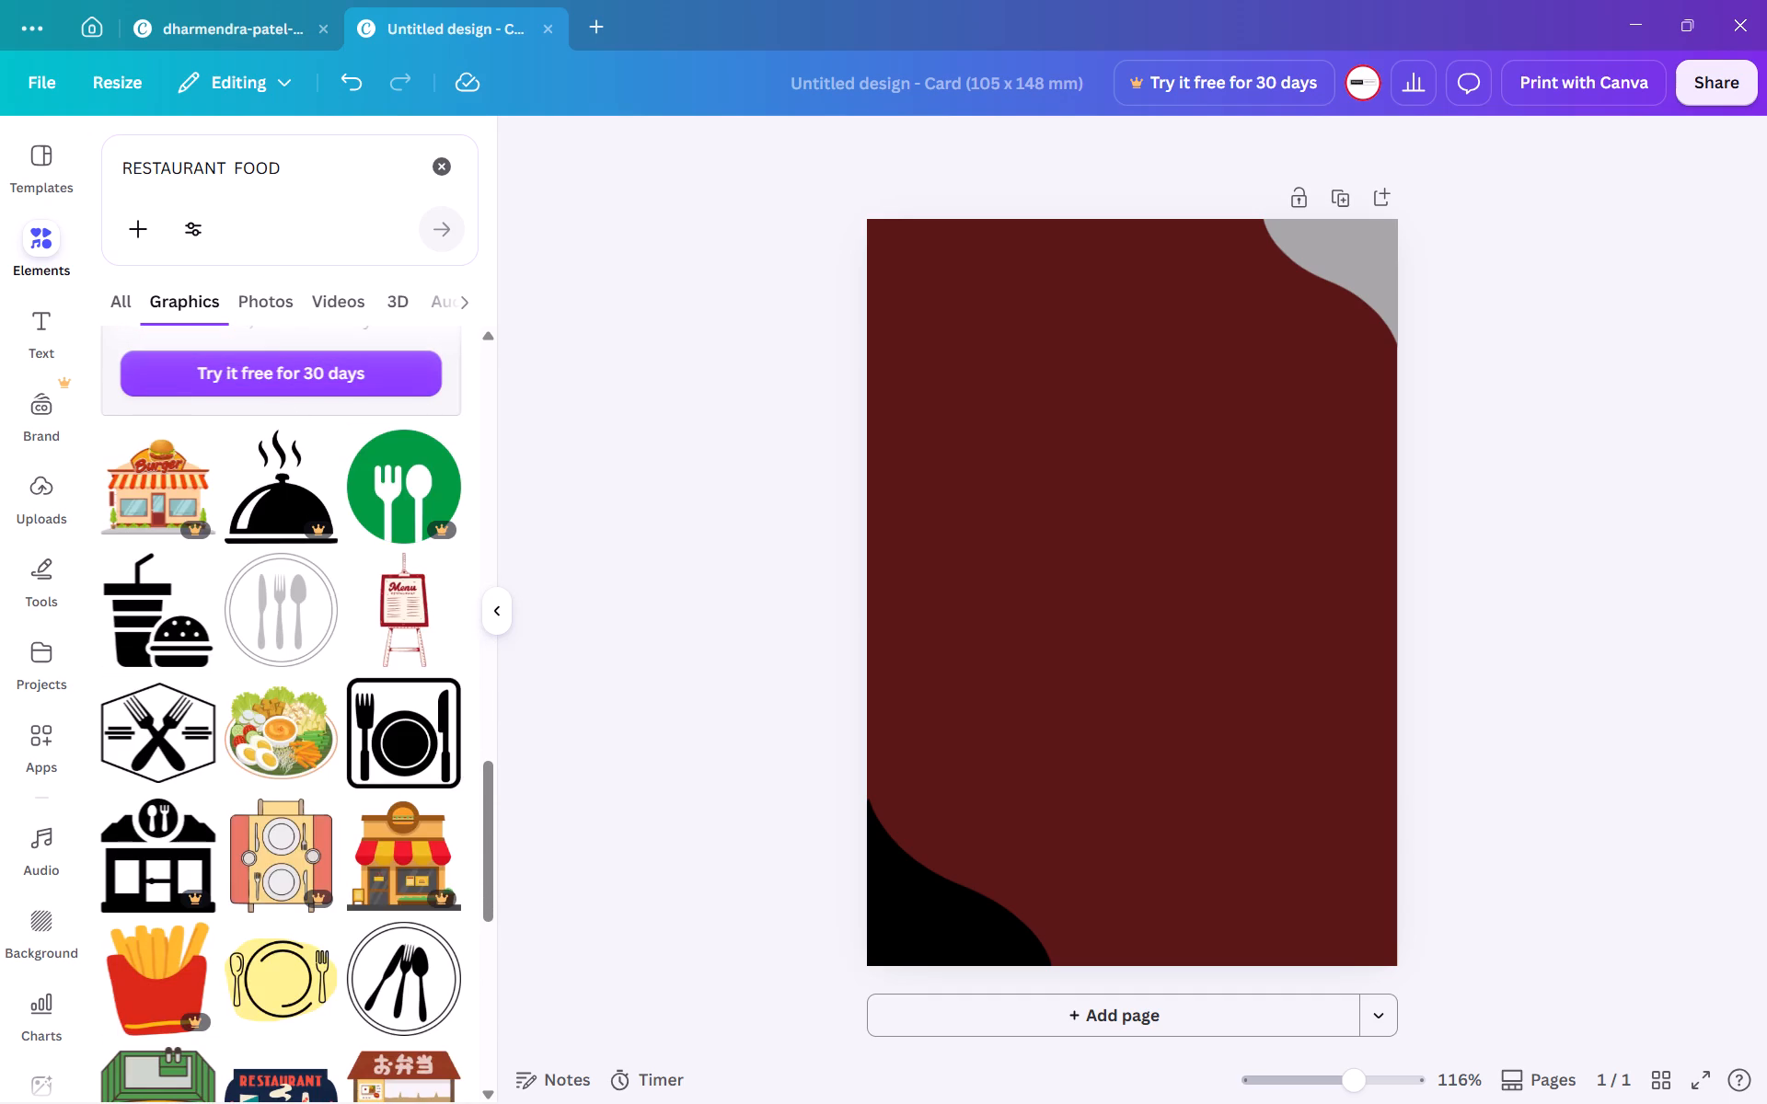
Refine the graphics search to RESTAURANT REAL FOOD and look over the first results.
{"action": "left_click", "coordinate": [237, 167]}
{"action": "type", "text": "REAL"}
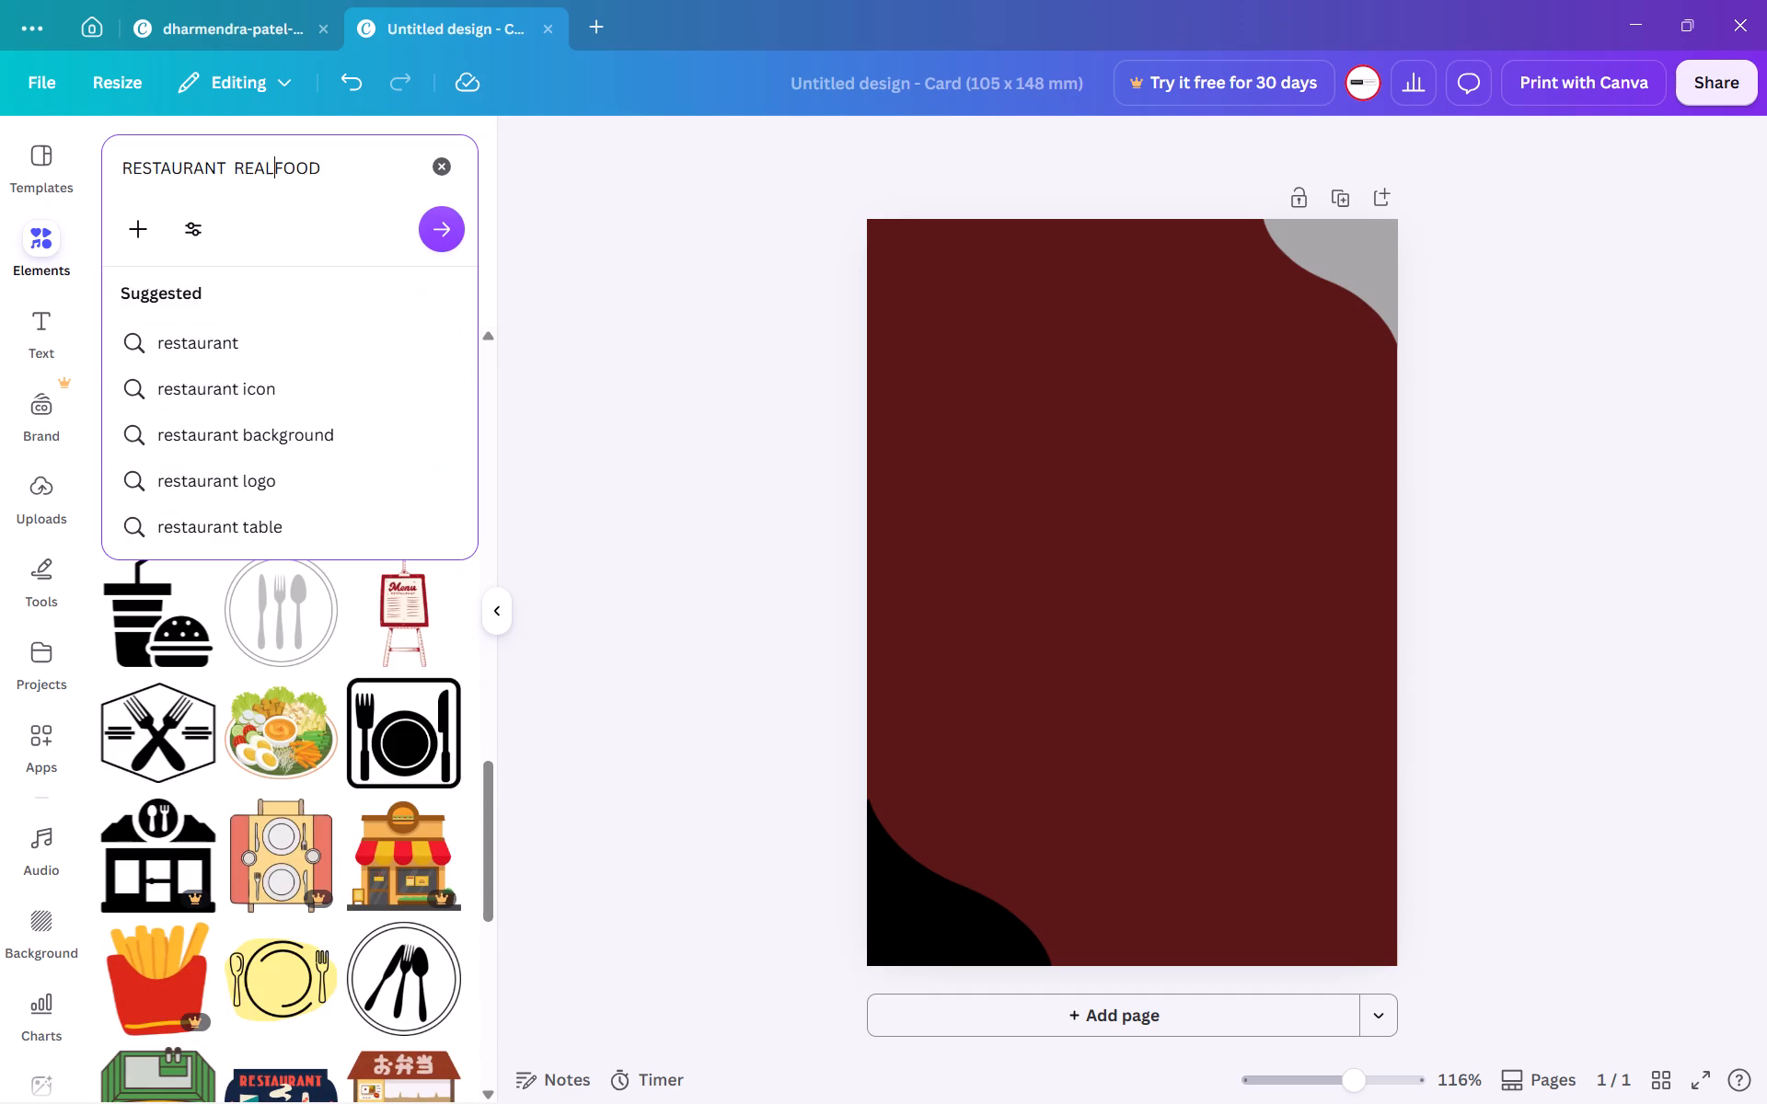
{"action": "key", "text": "space"}
{"action": "key", "text": "Return"}
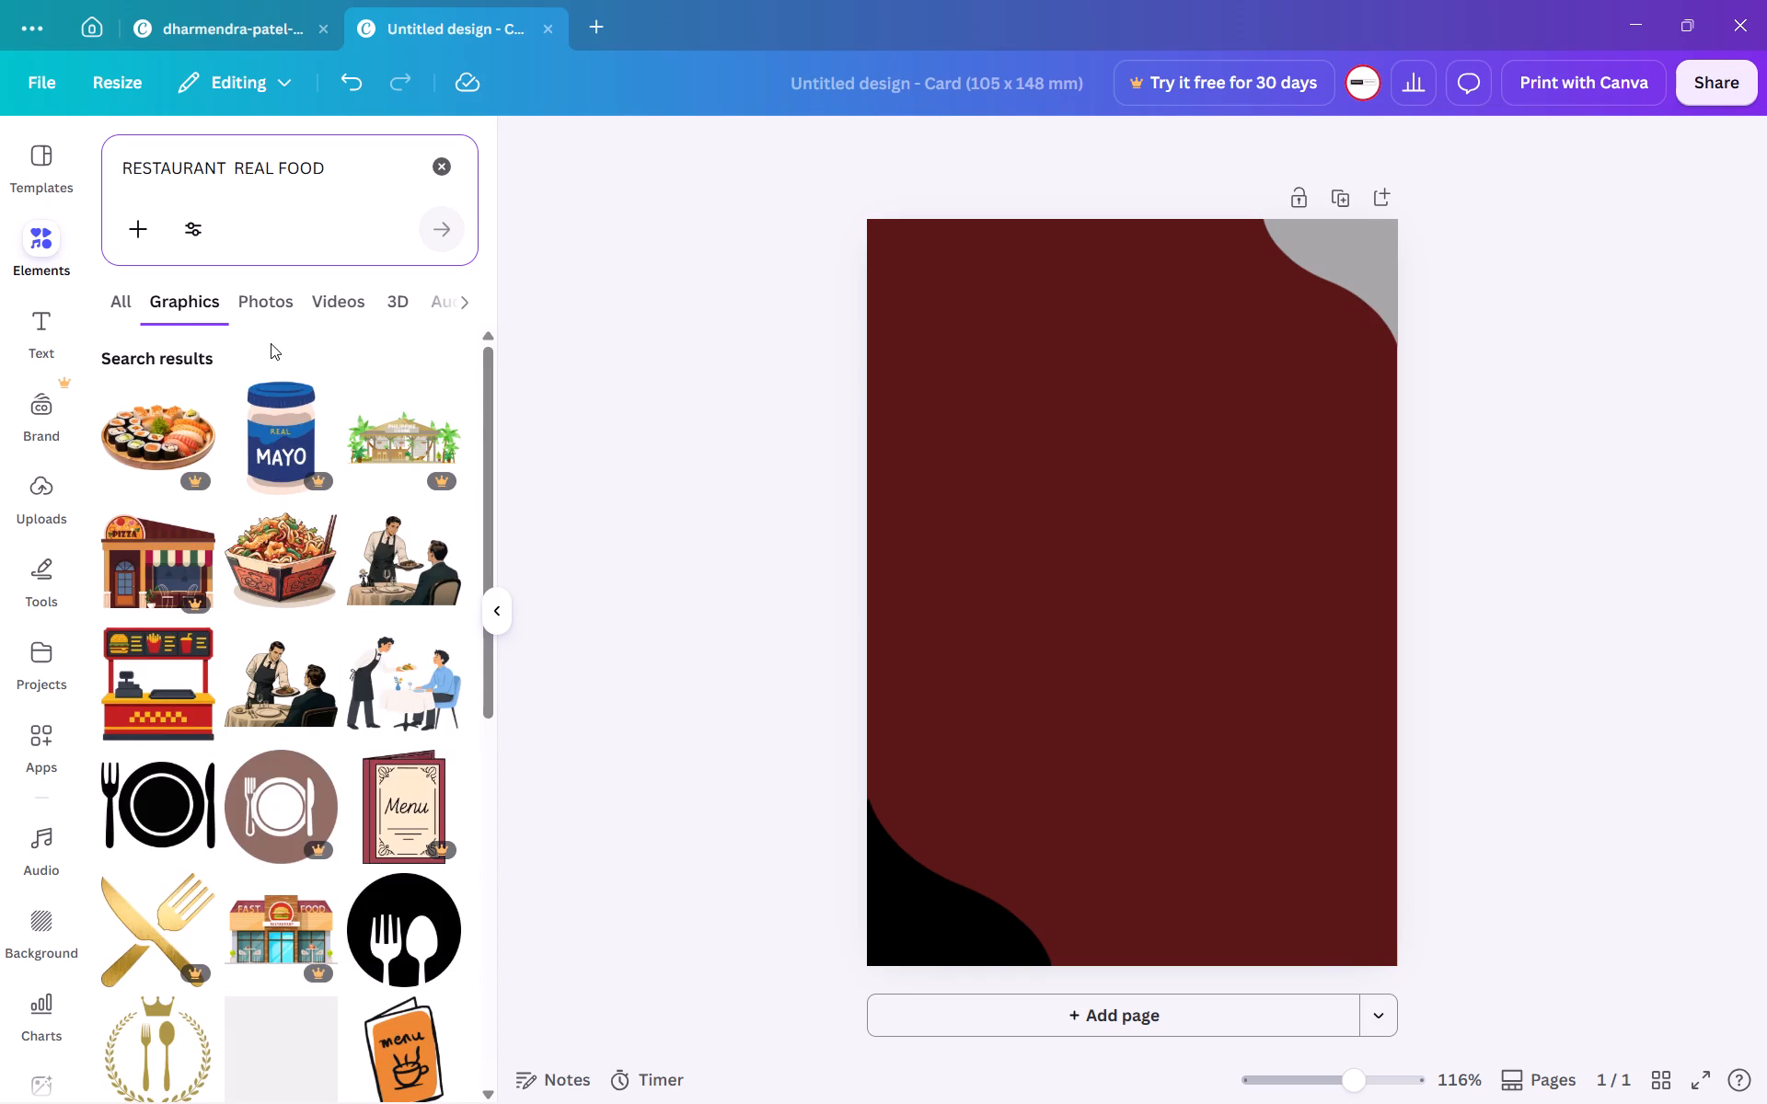
{"action": "scroll", "coordinate": [271, 343], "scroll_direction": "down", "scroll_amount": 2}
{"action": "scroll", "coordinate": [271, 343], "scroll_direction": "up", "scroll_amount": 1}
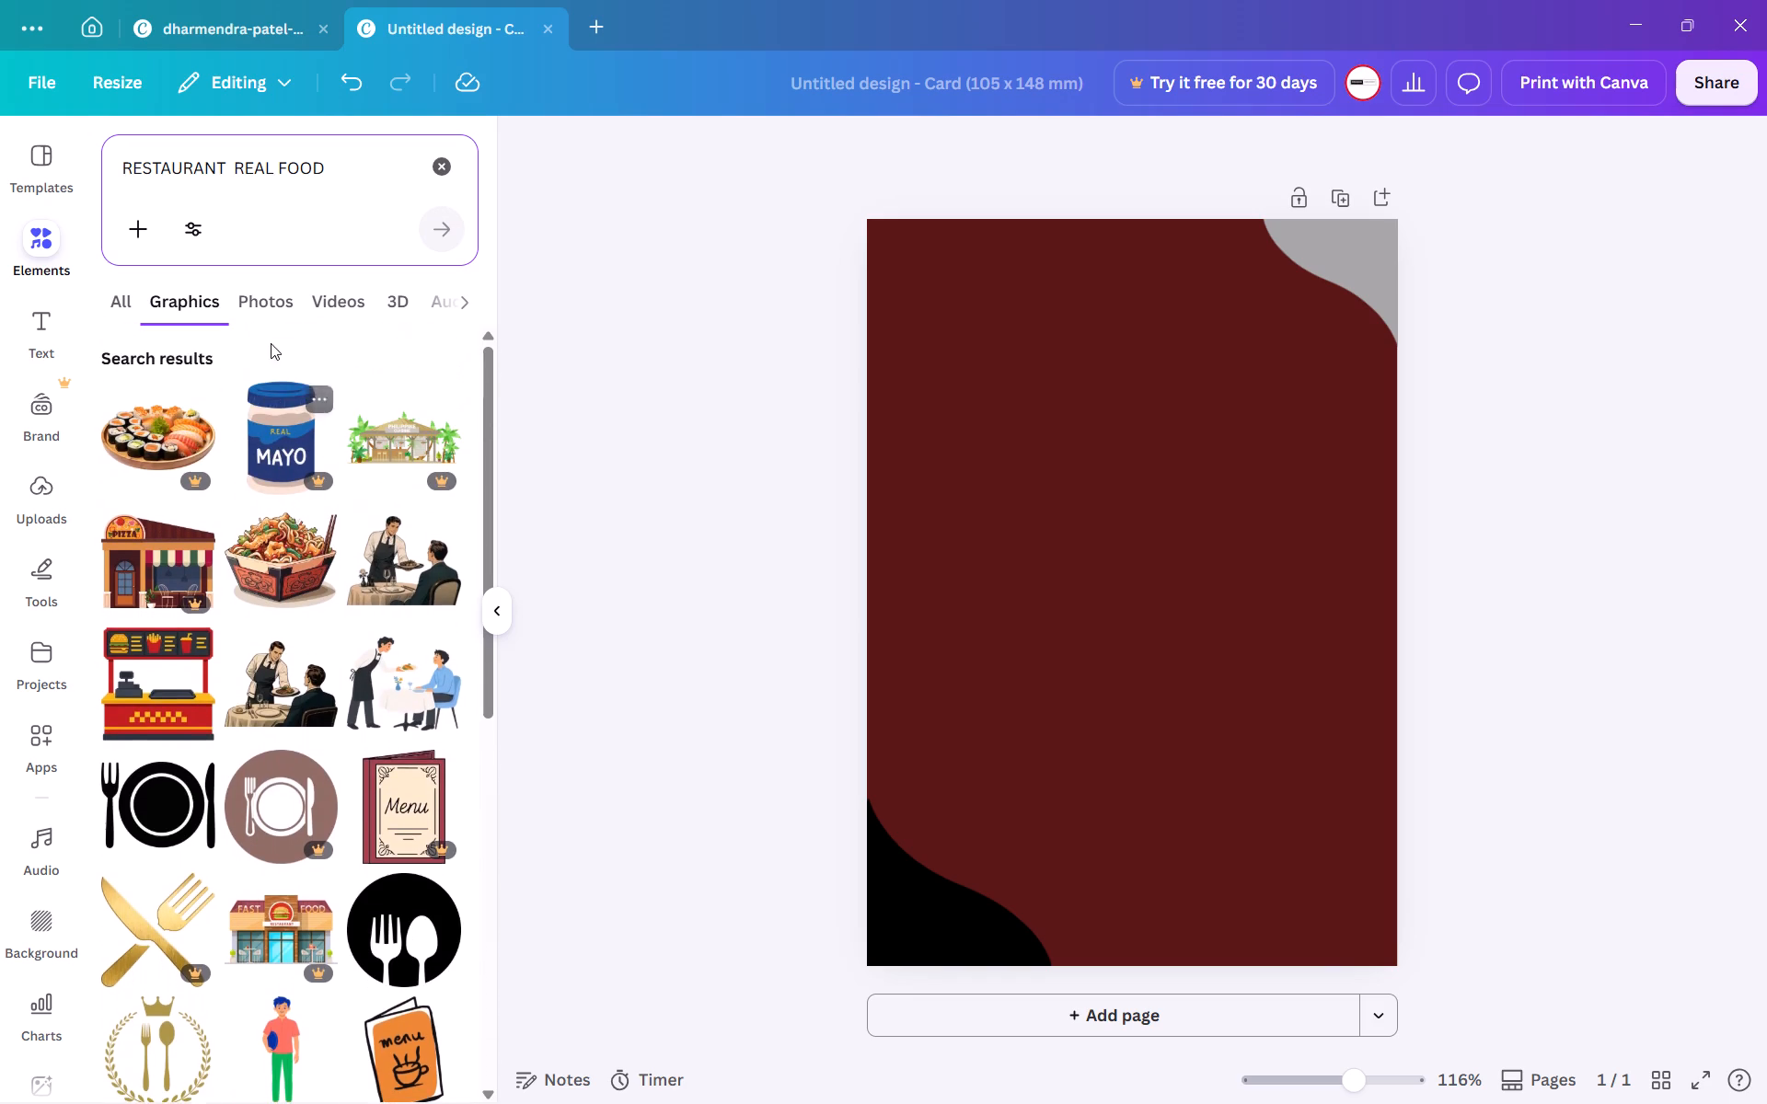
Change the graphics search to RESTAURANT INDIAN FOOD.
{"action": "double_click", "coordinate": [262, 167]}
{"action": "type", "text": "INDIAN"}
{"action": "key", "text": "v"}
{"action": "key", "text": "Return"}
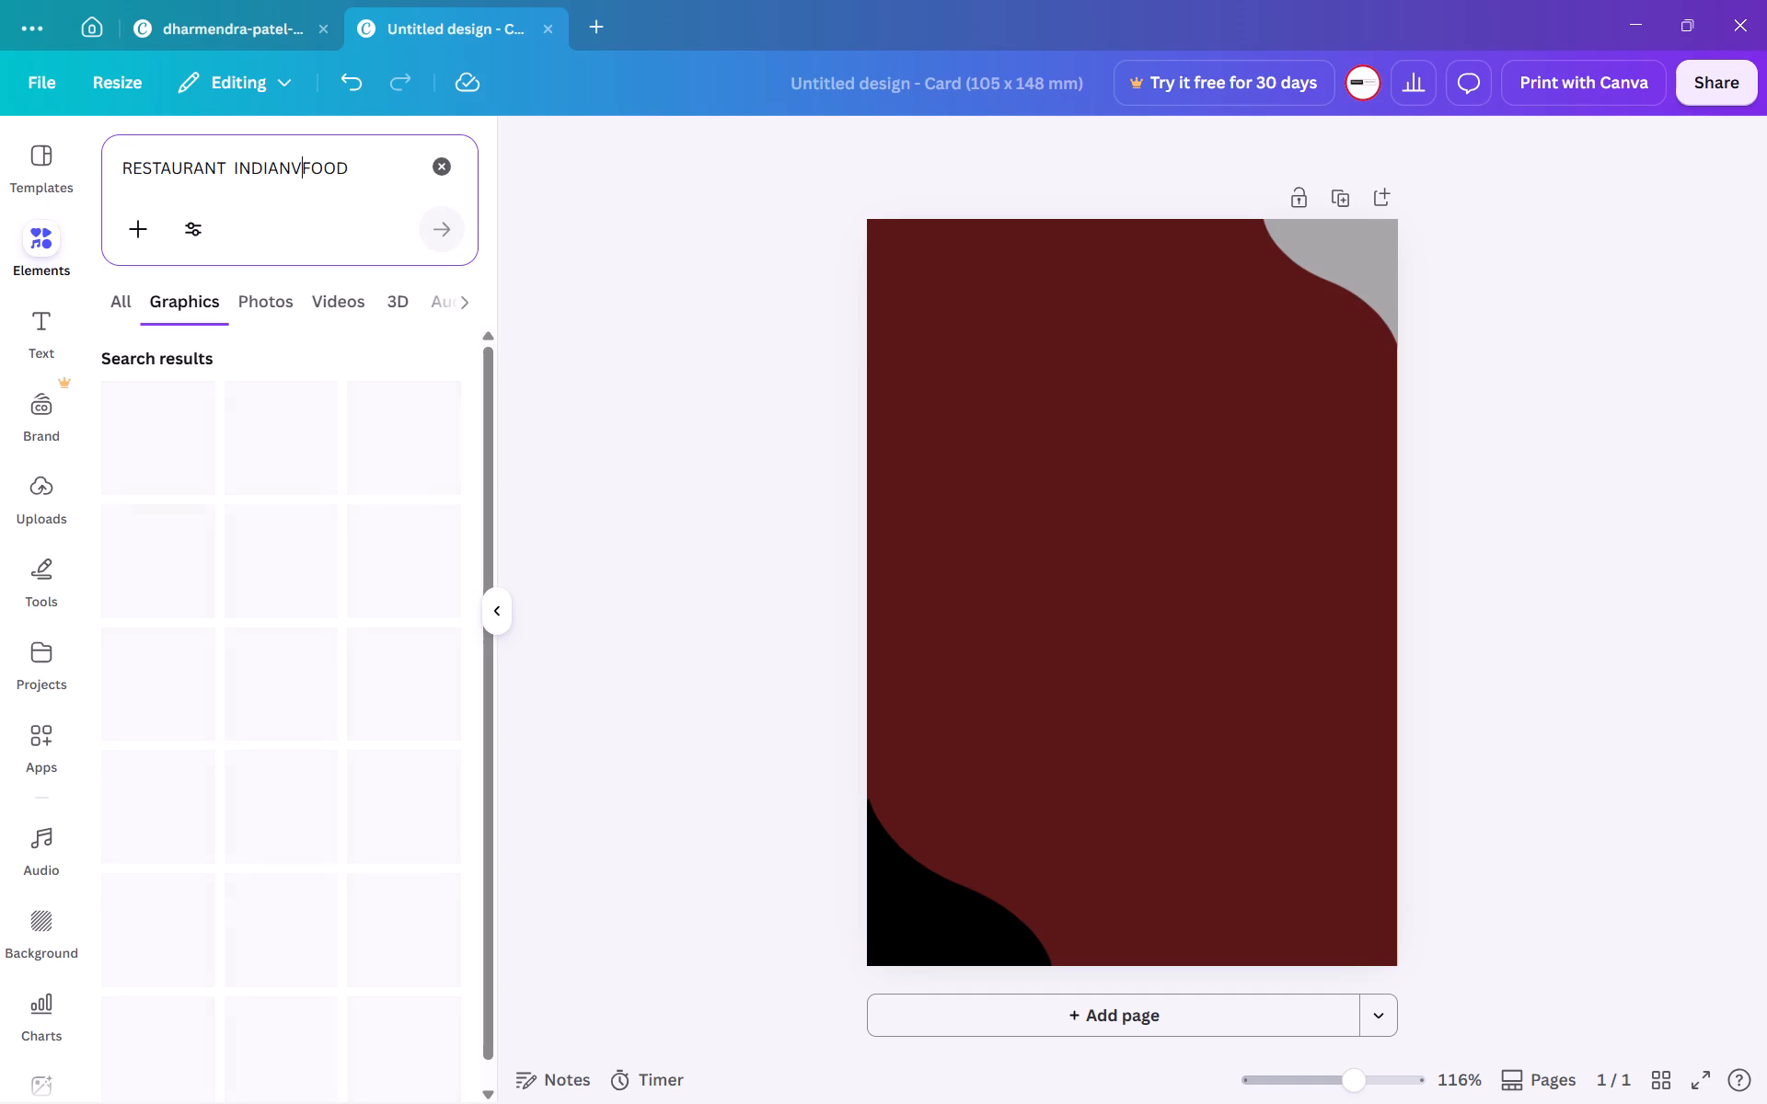
{"action": "key", "text": "BackSpace"}
{"action": "key", "text": "space"}
{"action": "key", "text": "Return"}
Look through the Indian food graphics for suitable artwork for the card.
{"action": "scroll", "coordinate": [288, 428], "scroll_direction": "down", "scroll_amount": 1}
{"action": "scroll", "coordinate": [288, 428], "scroll_direction": "up", "scroll_amount": 1}
{"action": "scroll", "coordinate": [288, 428], "scroll_direction": "down", "scroll_amount": 2}
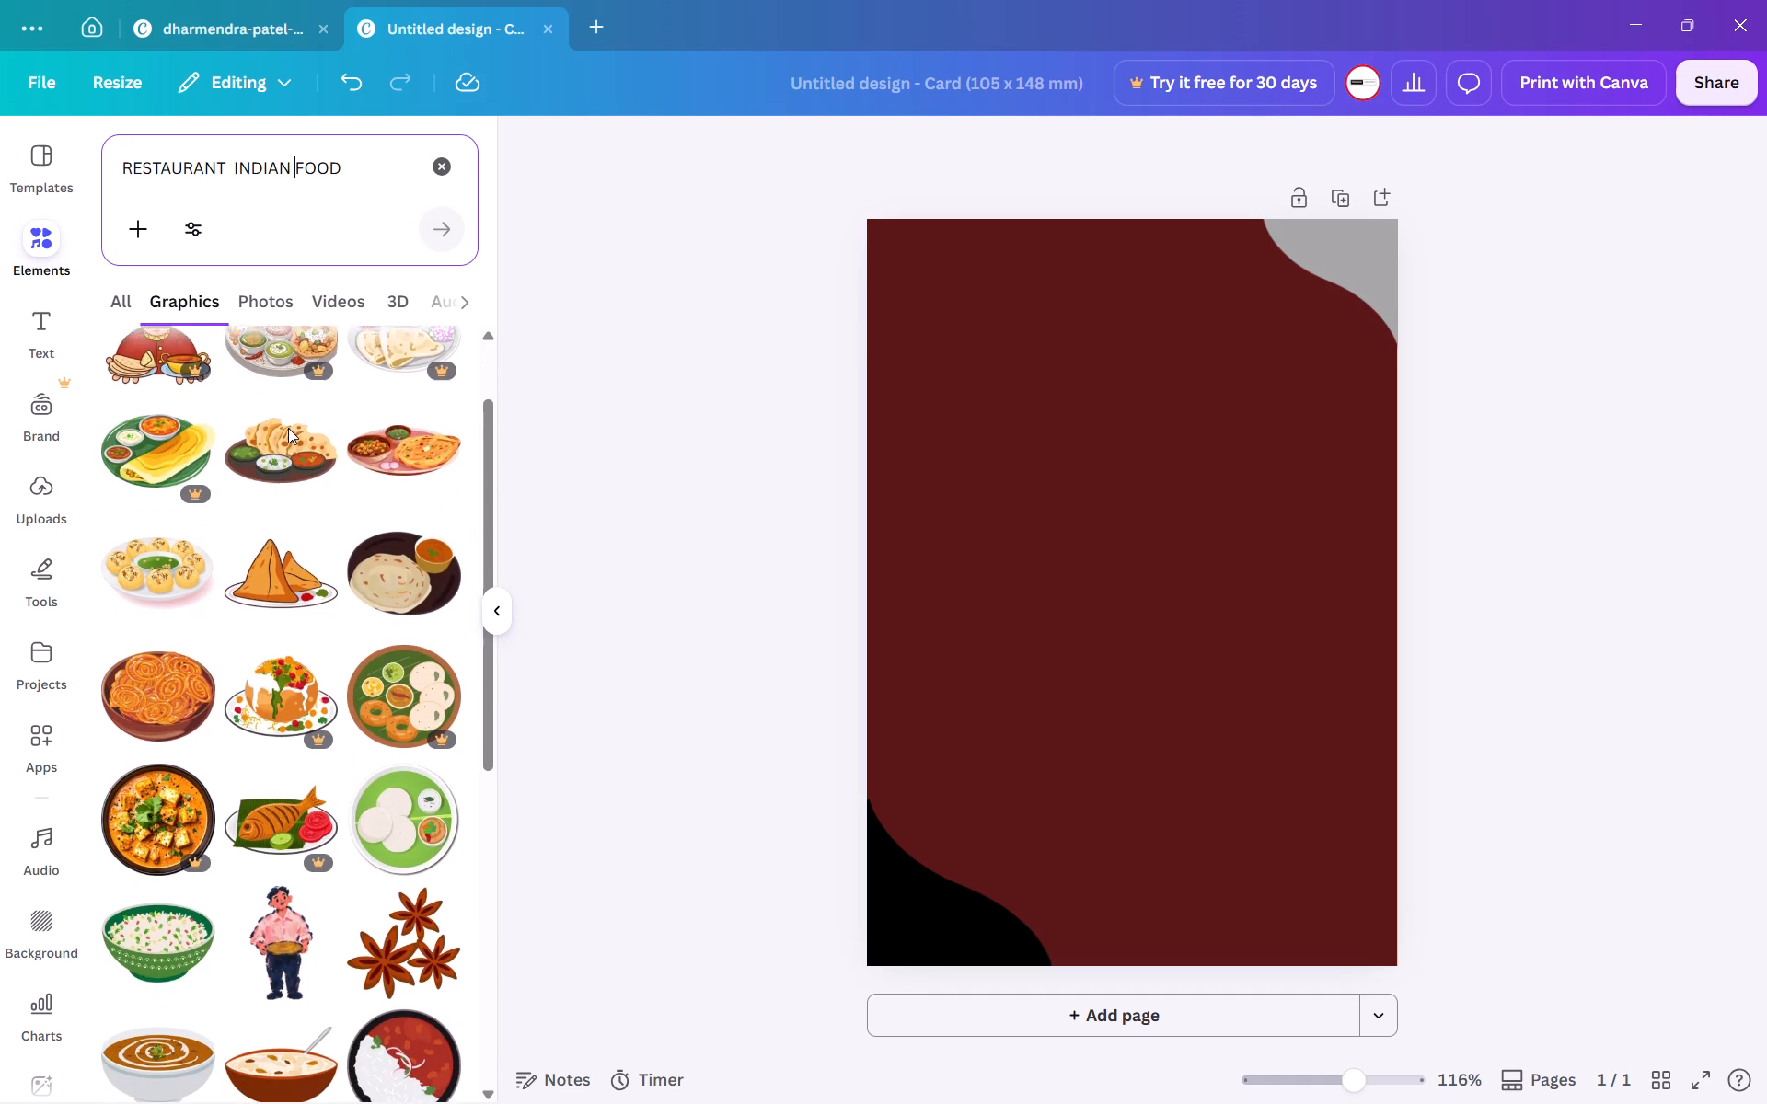
{"action": "scroll", "coordinate": [288, 428], "scroll_direction": "down", "scroll_amount": 3}
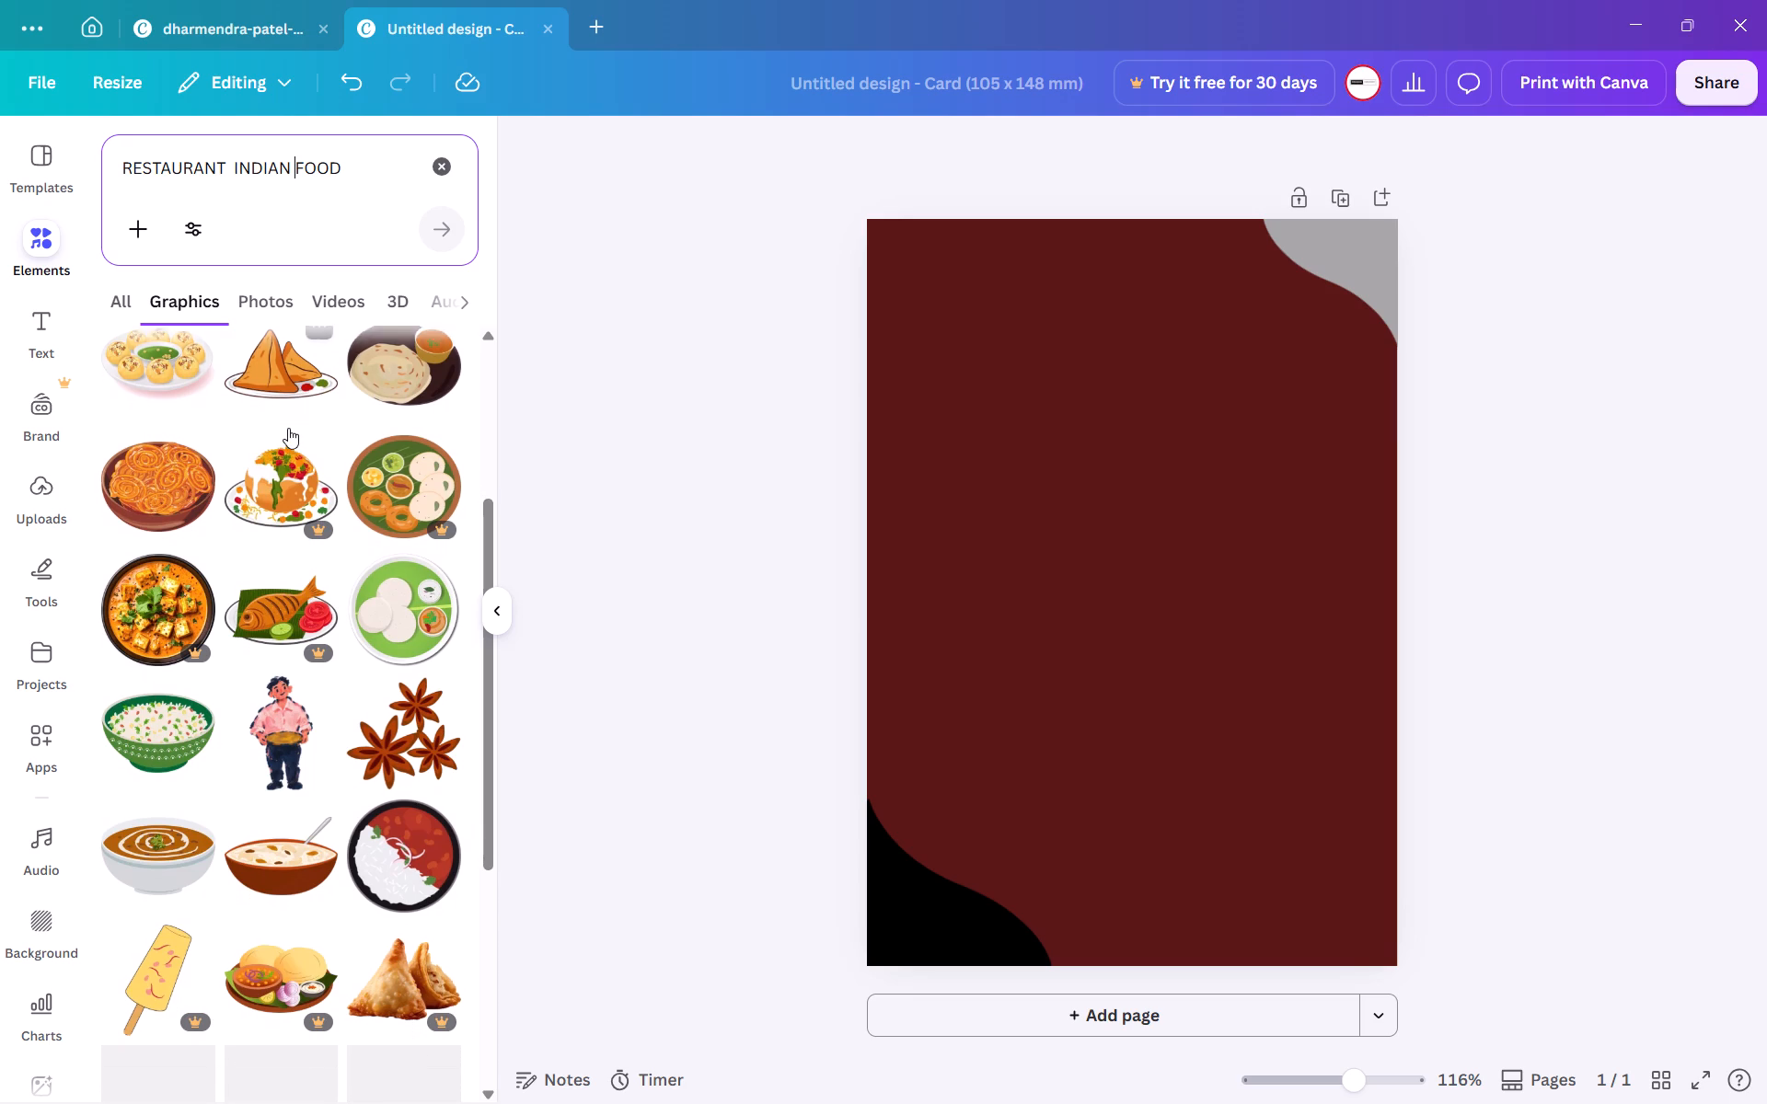
{"action": "scroll", "coordinate": [288, 428], "scroll_direction": "down", "scroll_amount": 2}
{"action": "scroll", "coordinate": [288, 428], "scroll_direction": "up", "scroll_amount": 1}
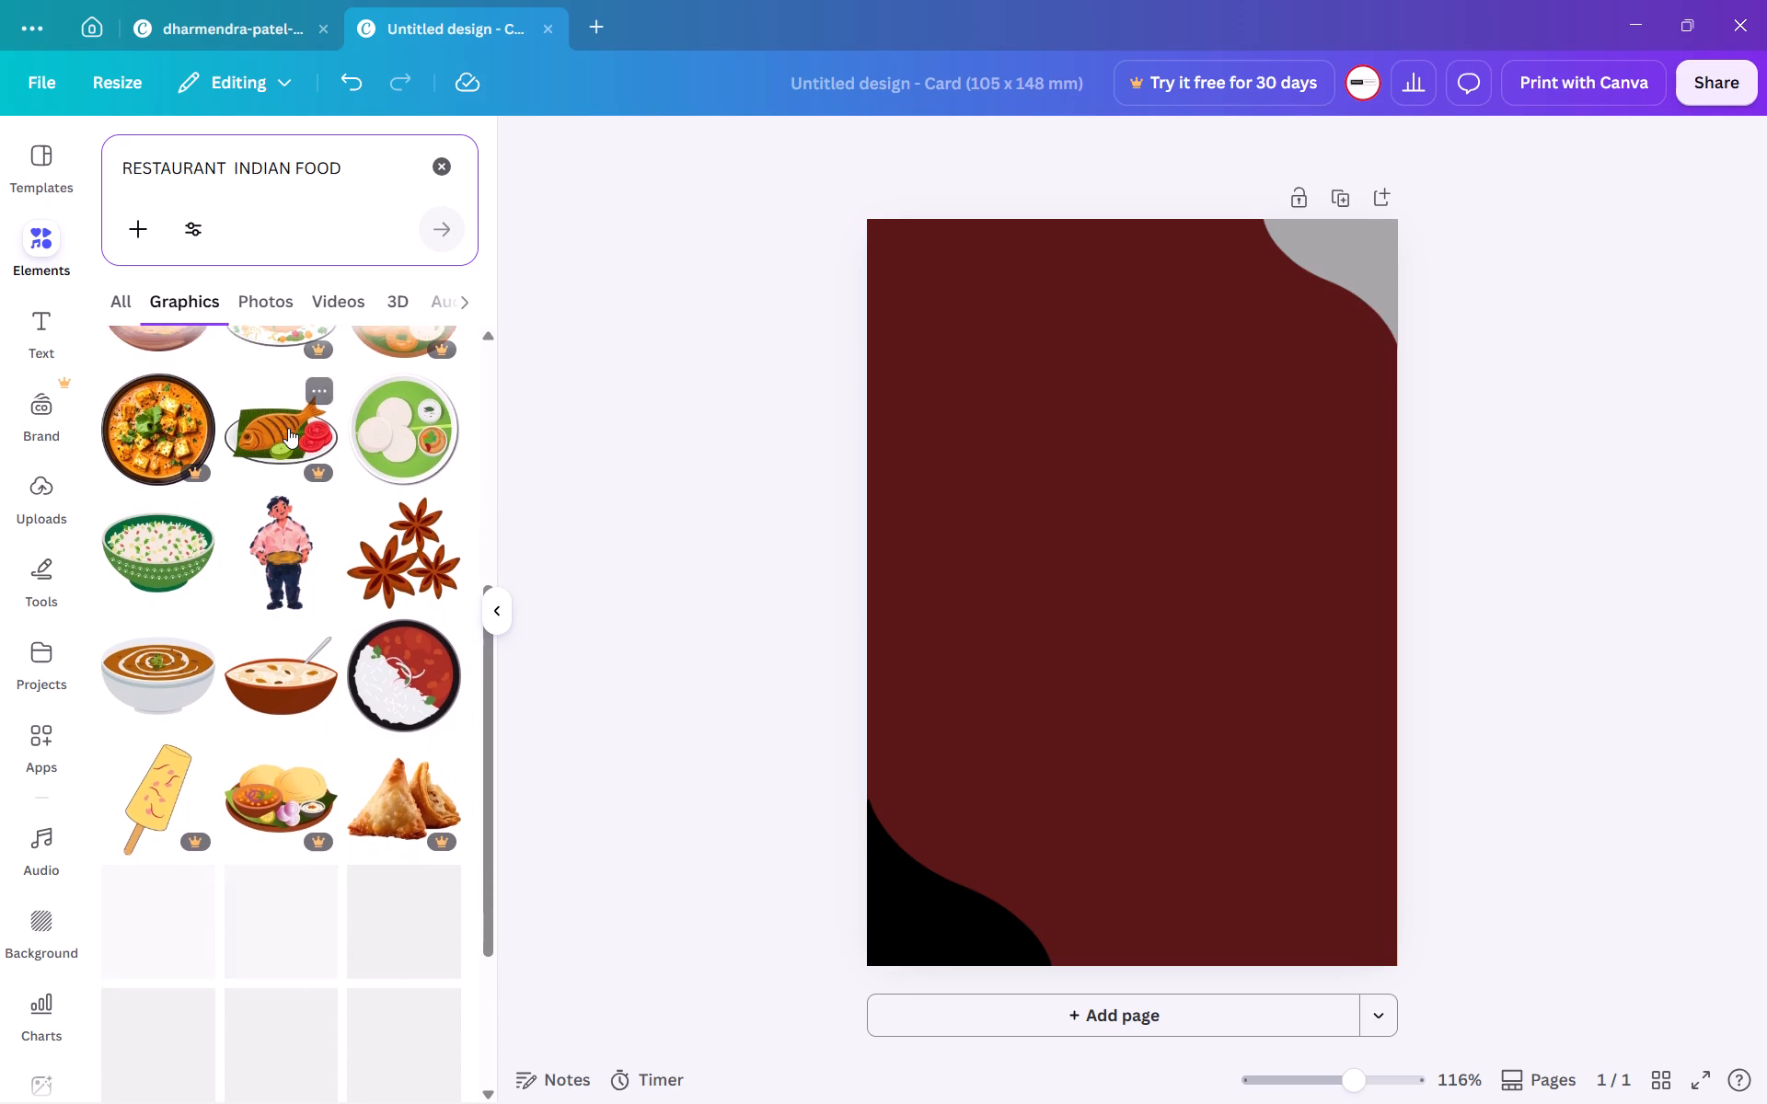
{"action": "scroll", "coordinate": [288, 428], "scroll_direction": "up", "scroll_amount": 3}
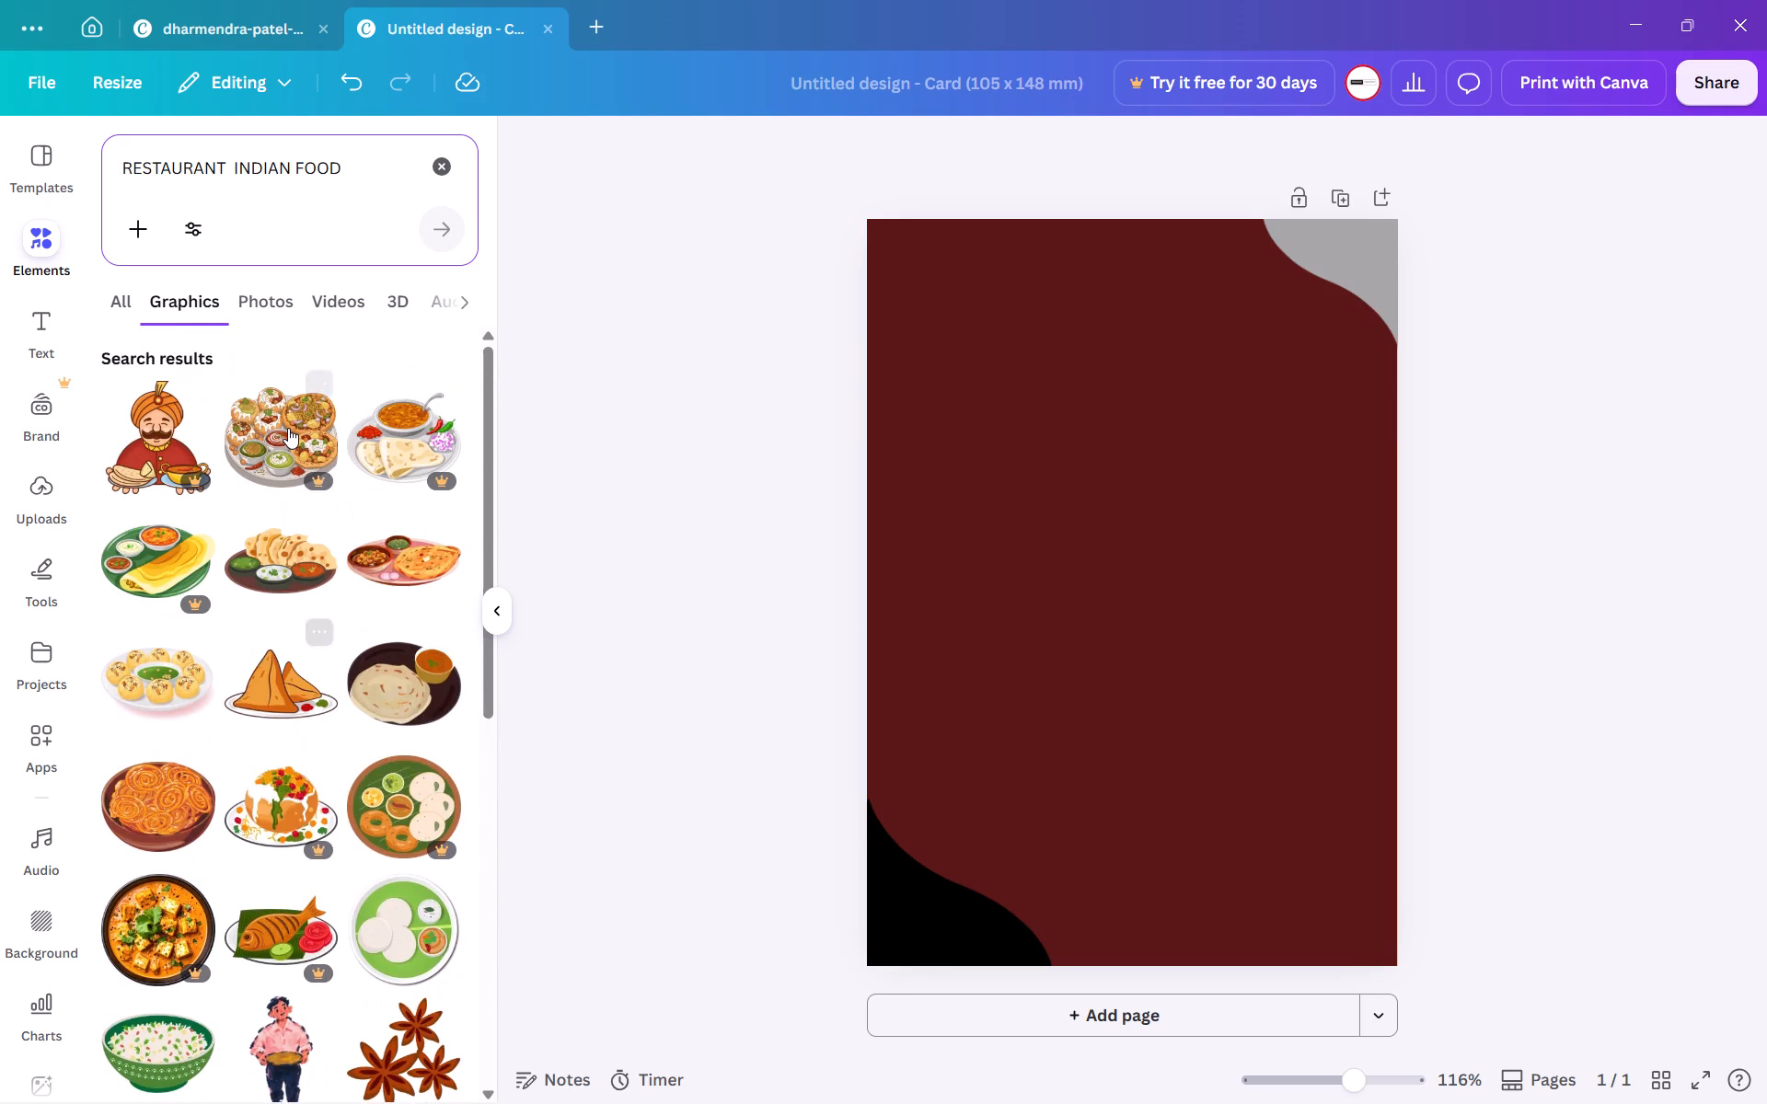
Add the large platter of assorted Indian snacks and chutneys, centred horizontally about 16 mm below the card's top edge.
{"action": "scroll", "coordinate": [288, 428], "scroll_direction": "down", "scroll_amount": 1}
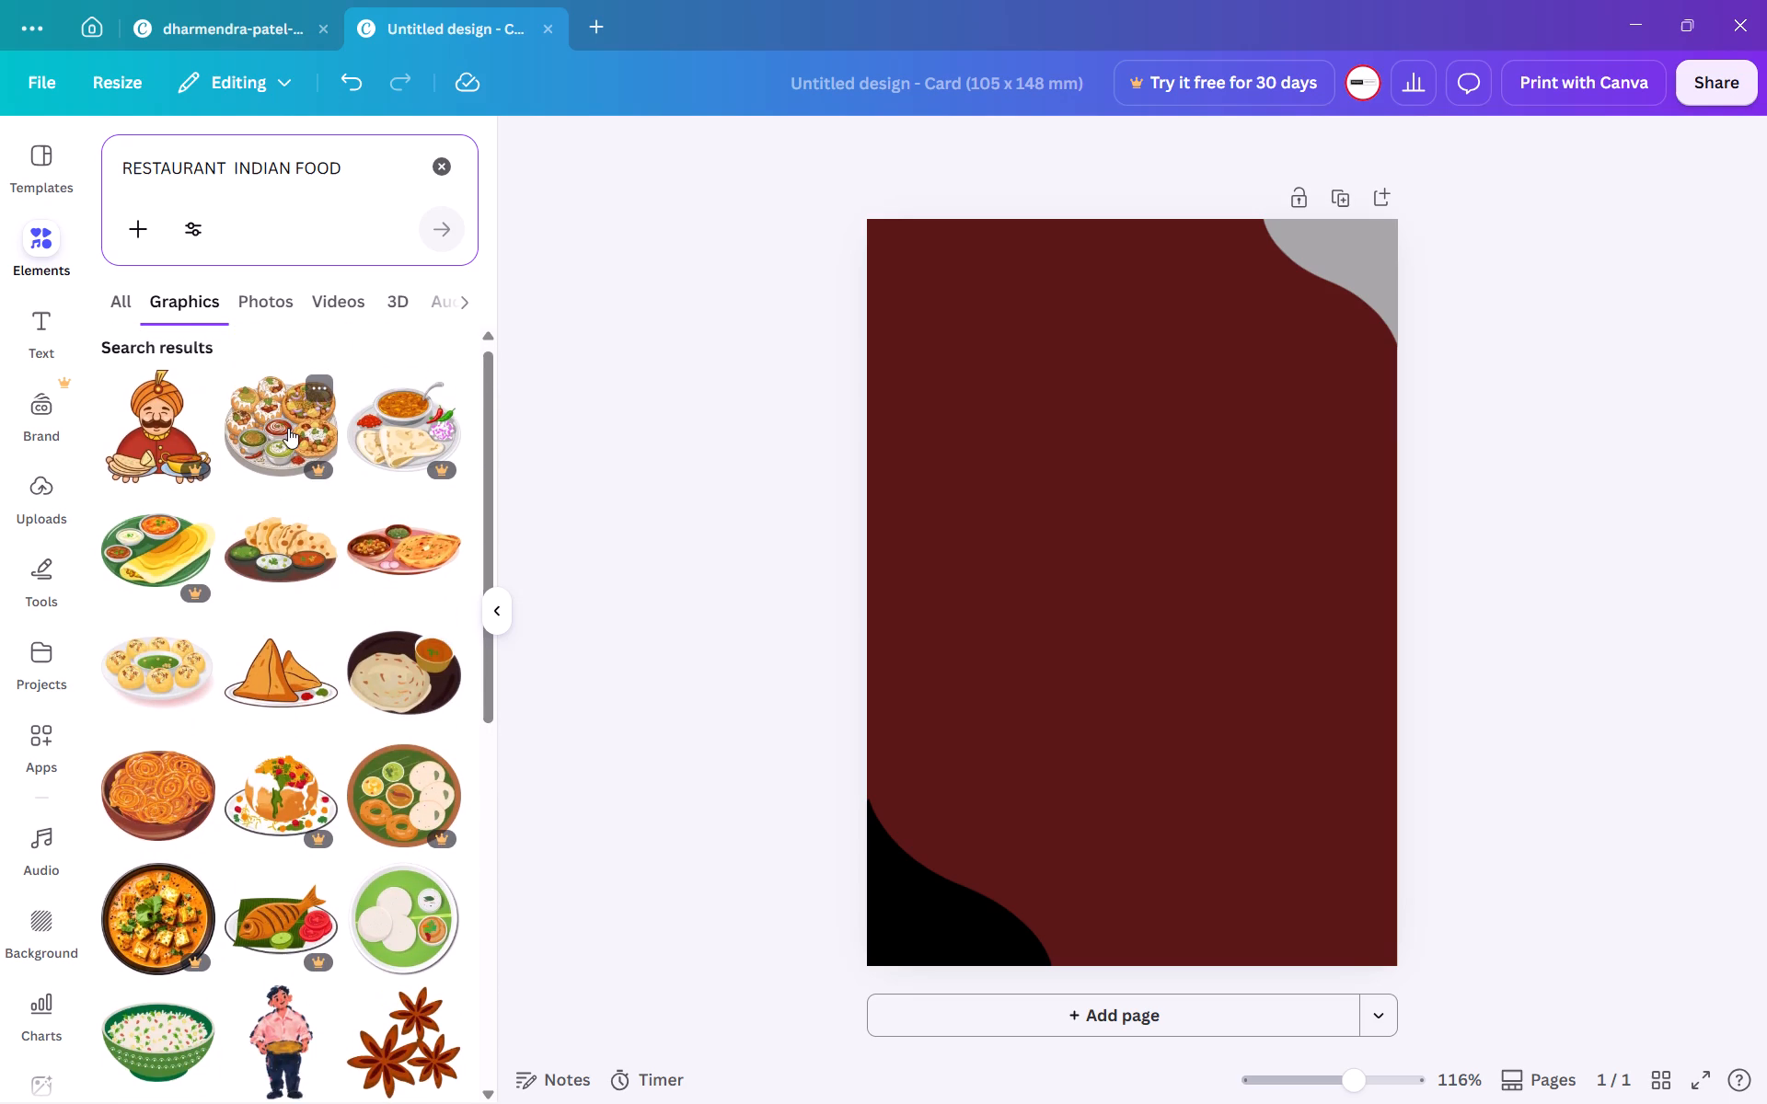
{"action": "scroll", "coordinate": [288, 428], "scroll_direction": "down", "scroll_amount": 1}
{"action": "left_click", "coordinate": [288, 428]}
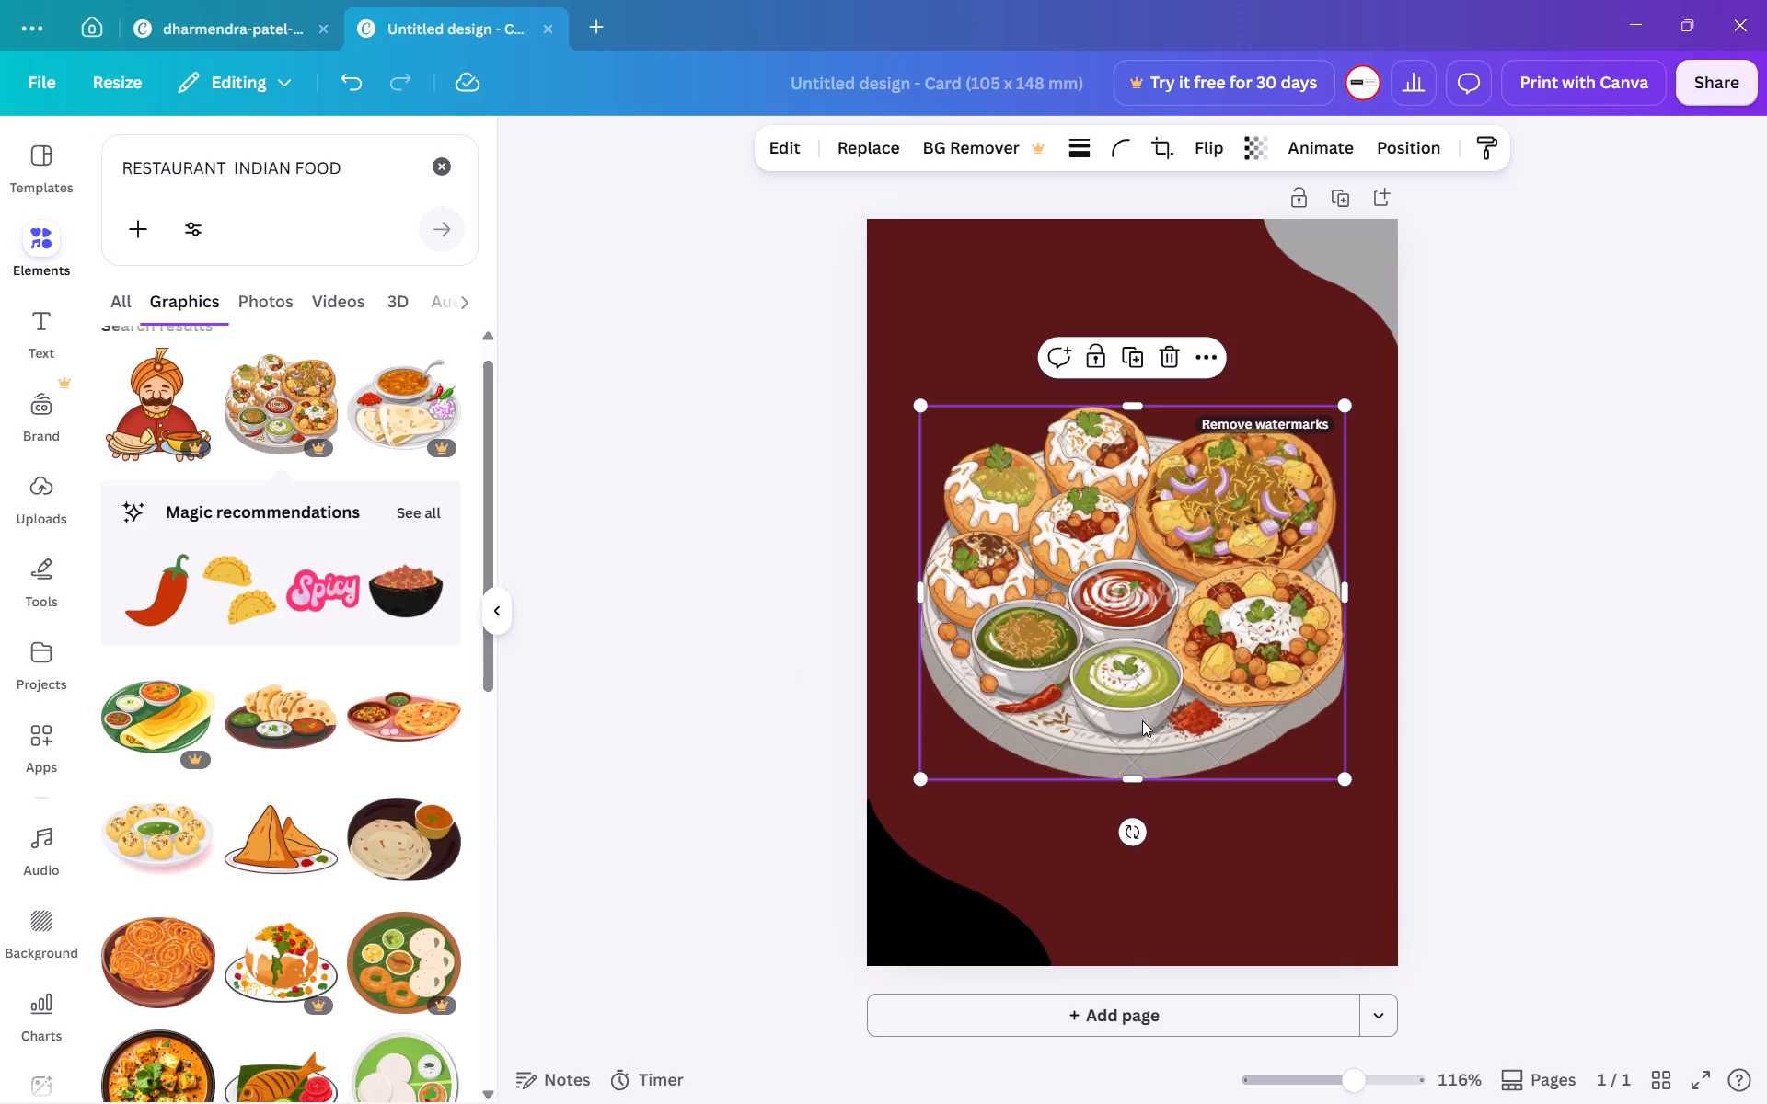
{"action": "left_click_drag", "start_coordinate": [1142, 720], "coordinate": [1142, 686]}
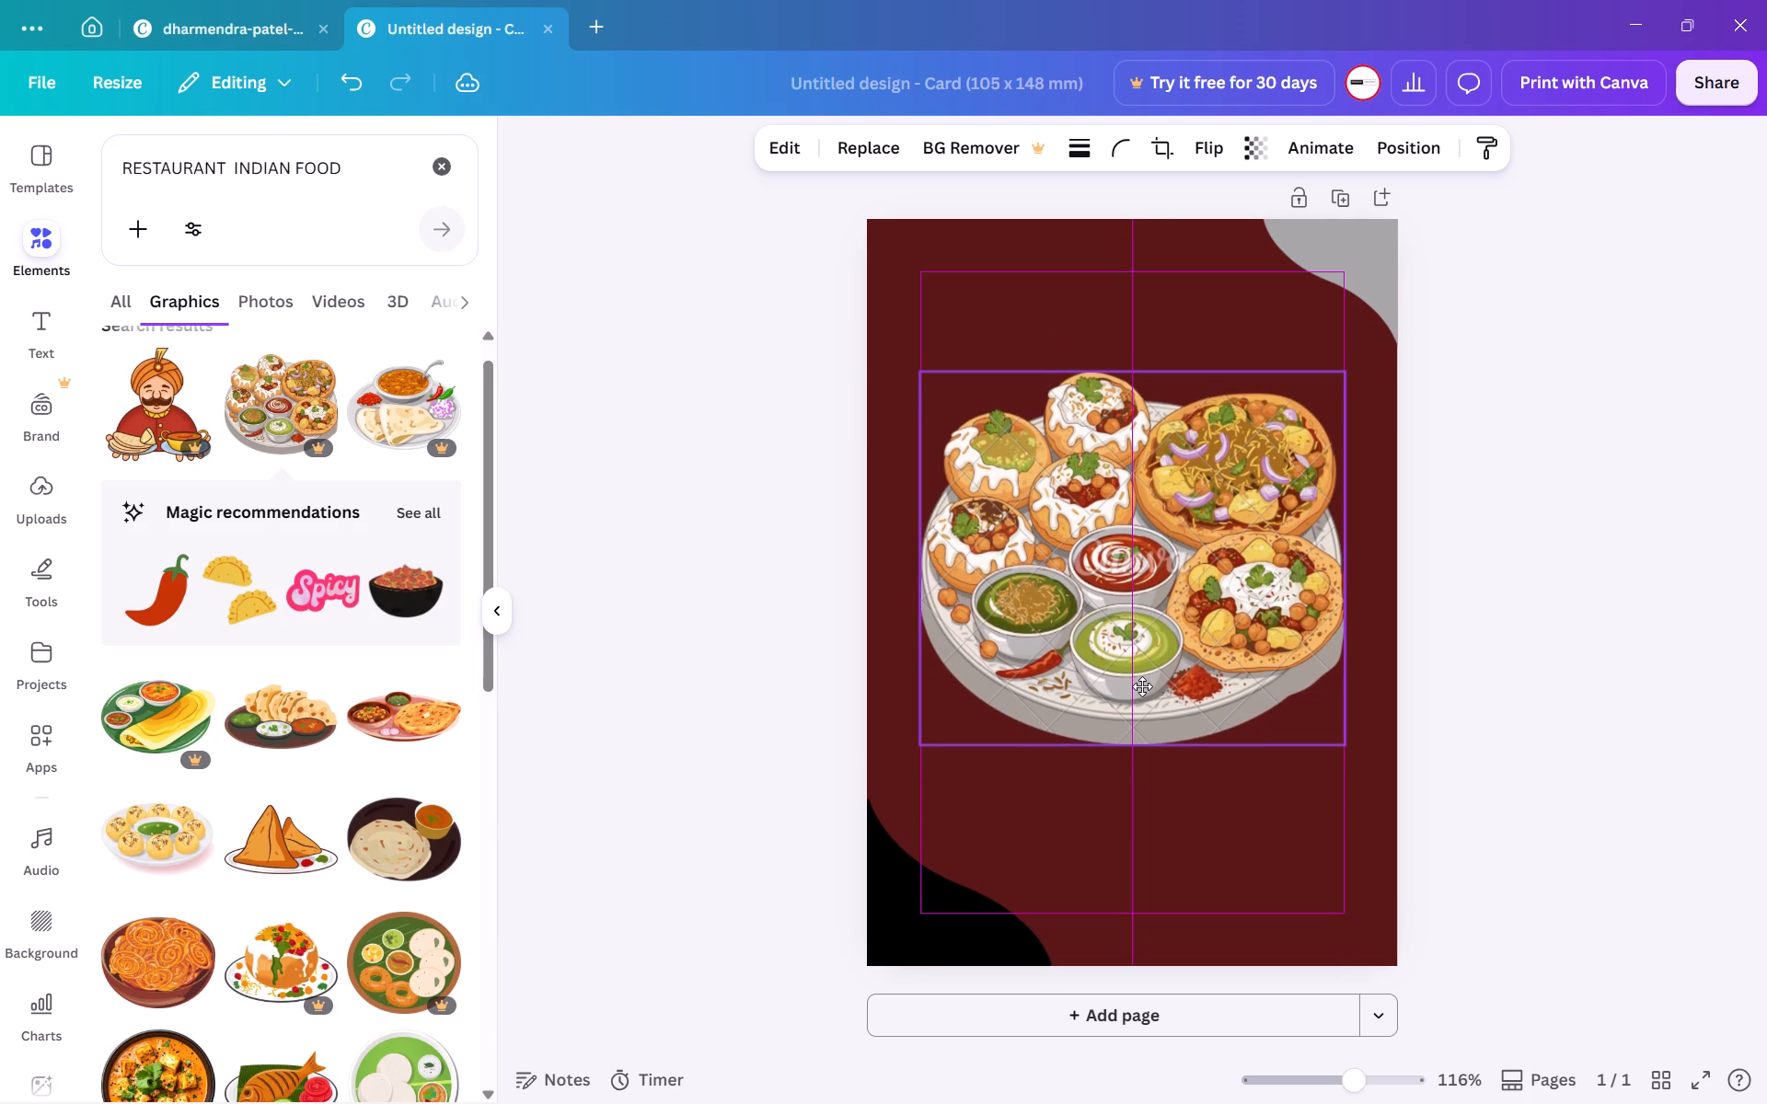
{"action": "left_click_drag", "start_coordinate": [1142, 686], "coordinate": [1136, 628]}
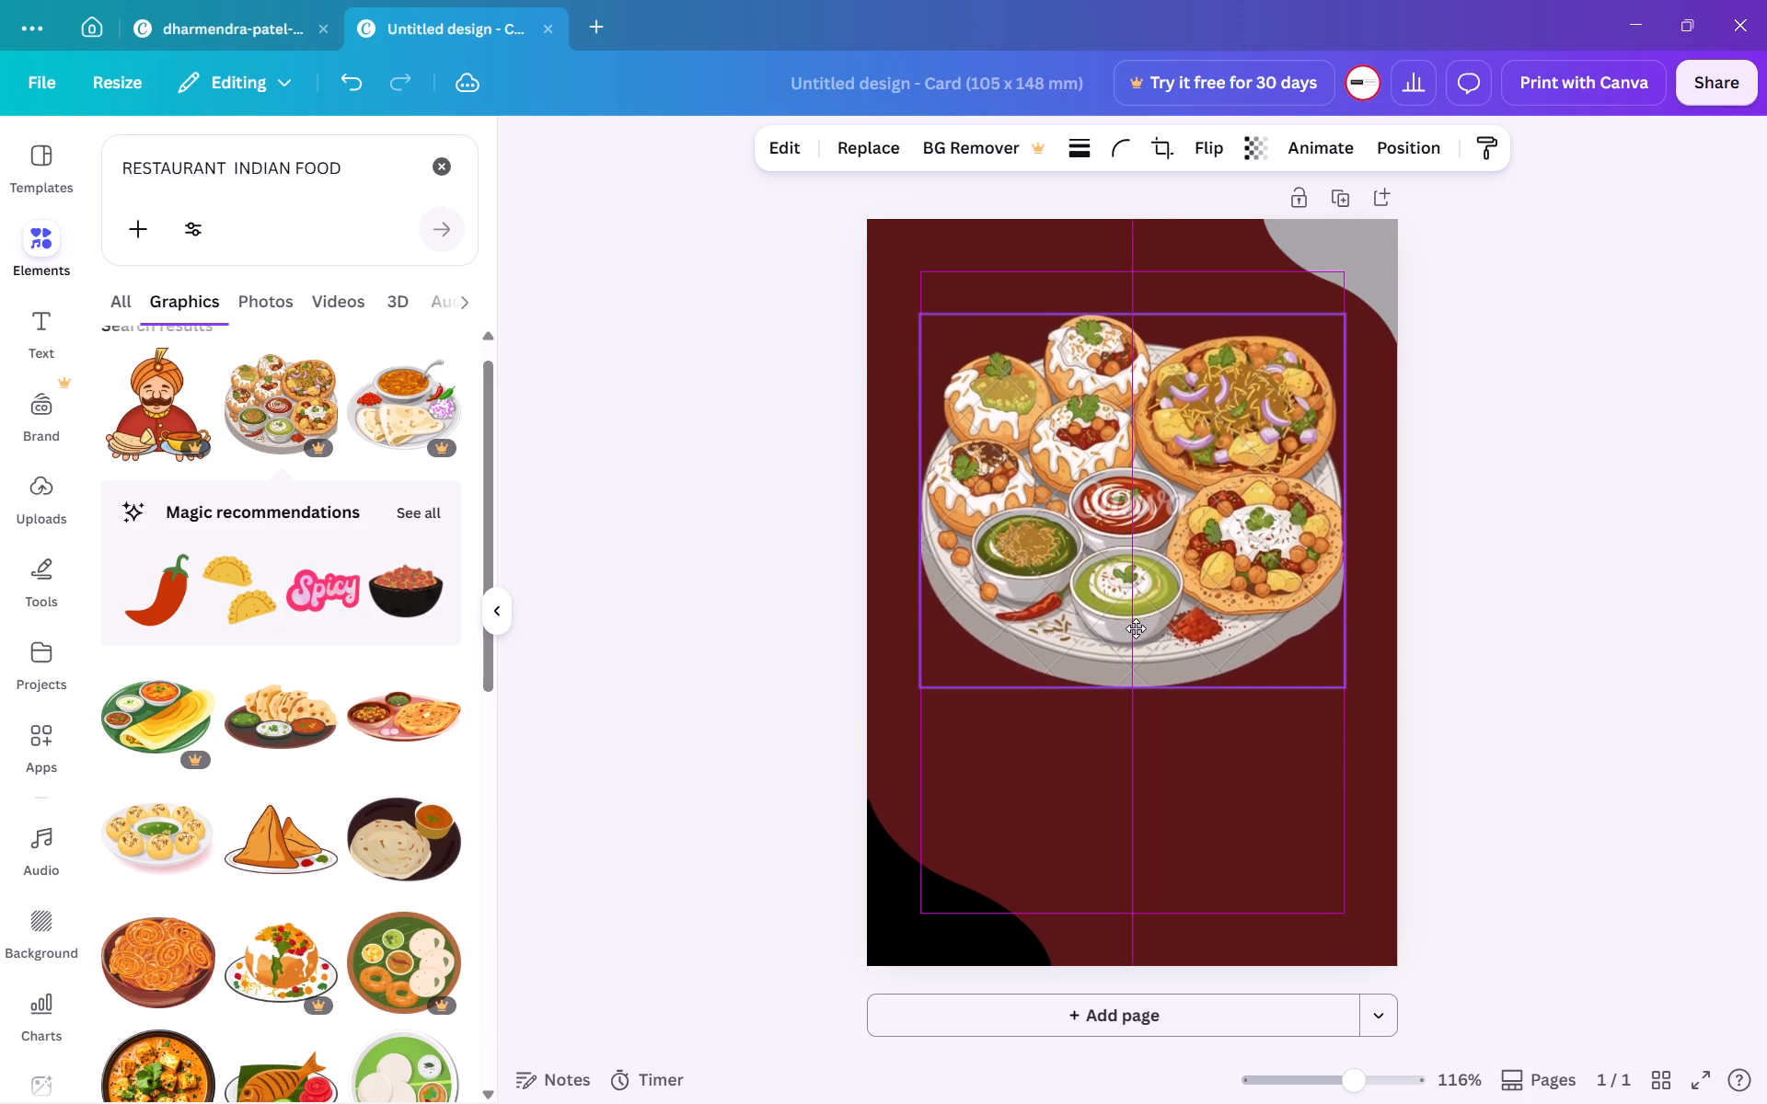
{"action": "left_click_drag", "start_coordinate": [1136, 628], "coordinate": [1136, 613]}
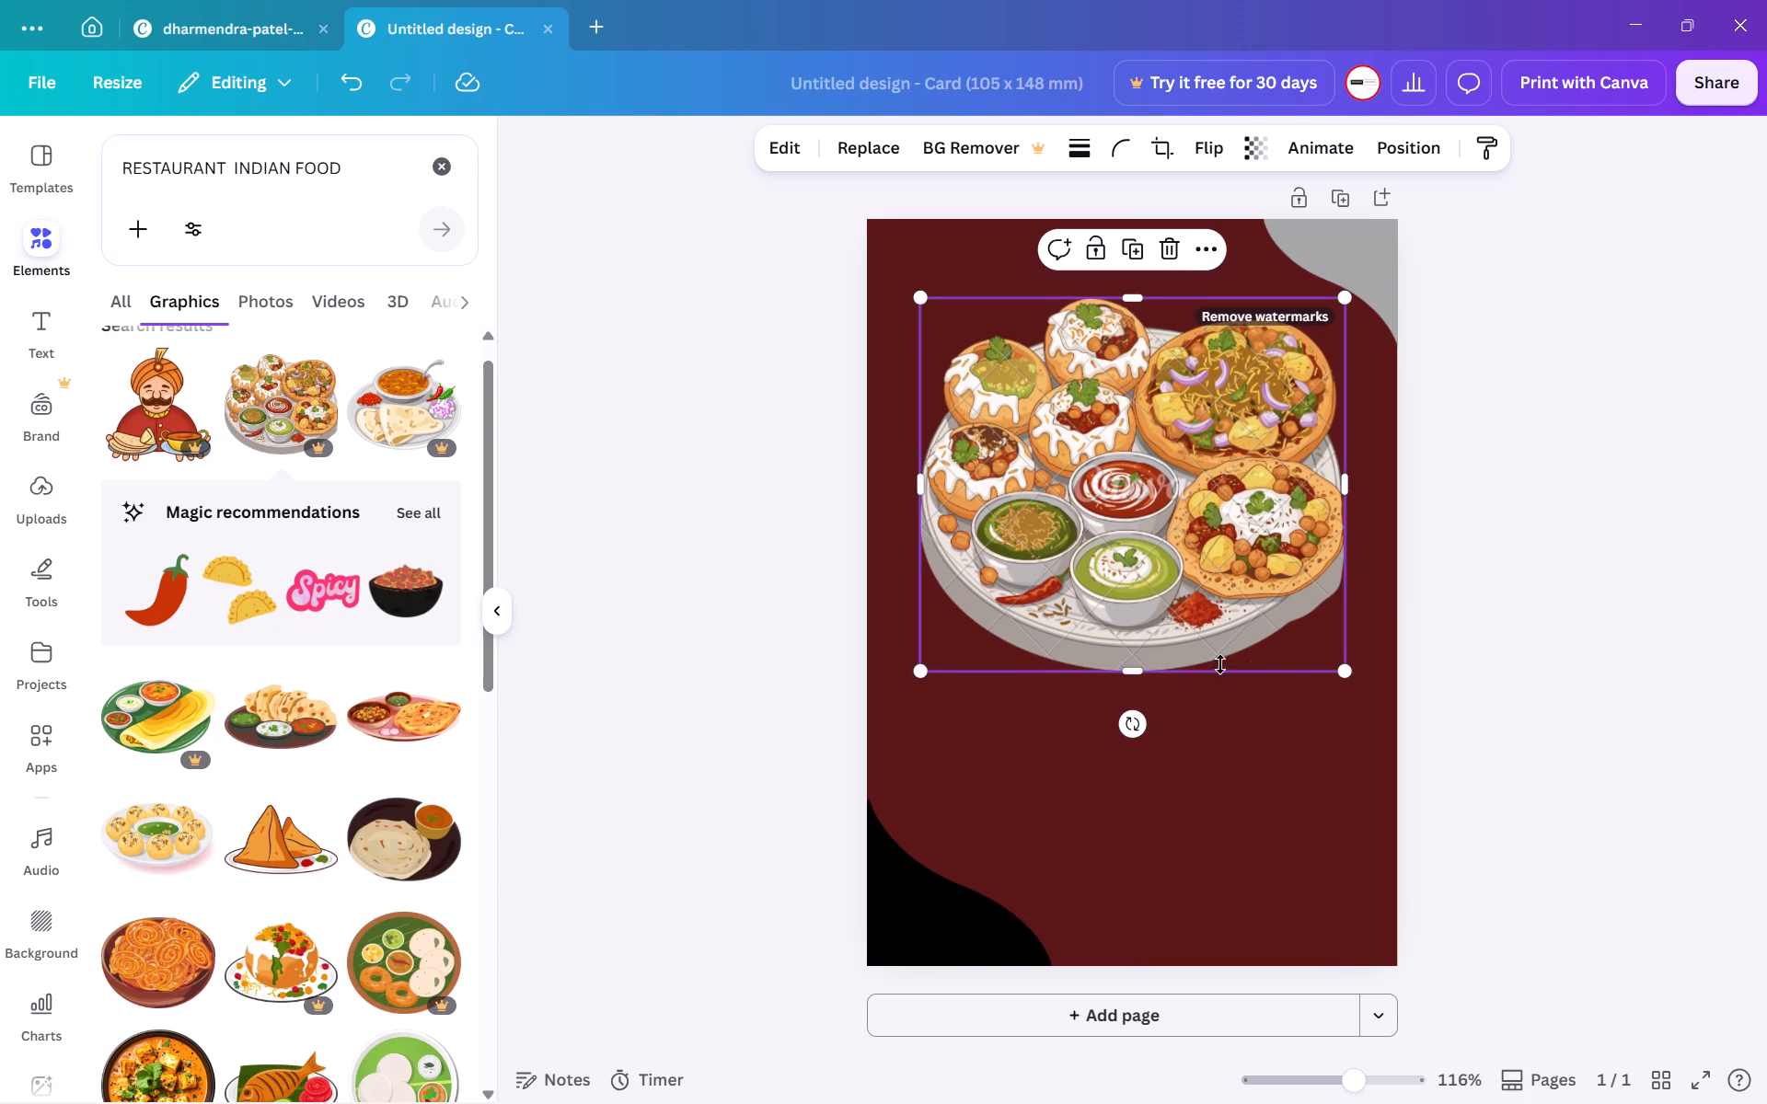
{"action": "left_click", "coordinate": [890, 669]}
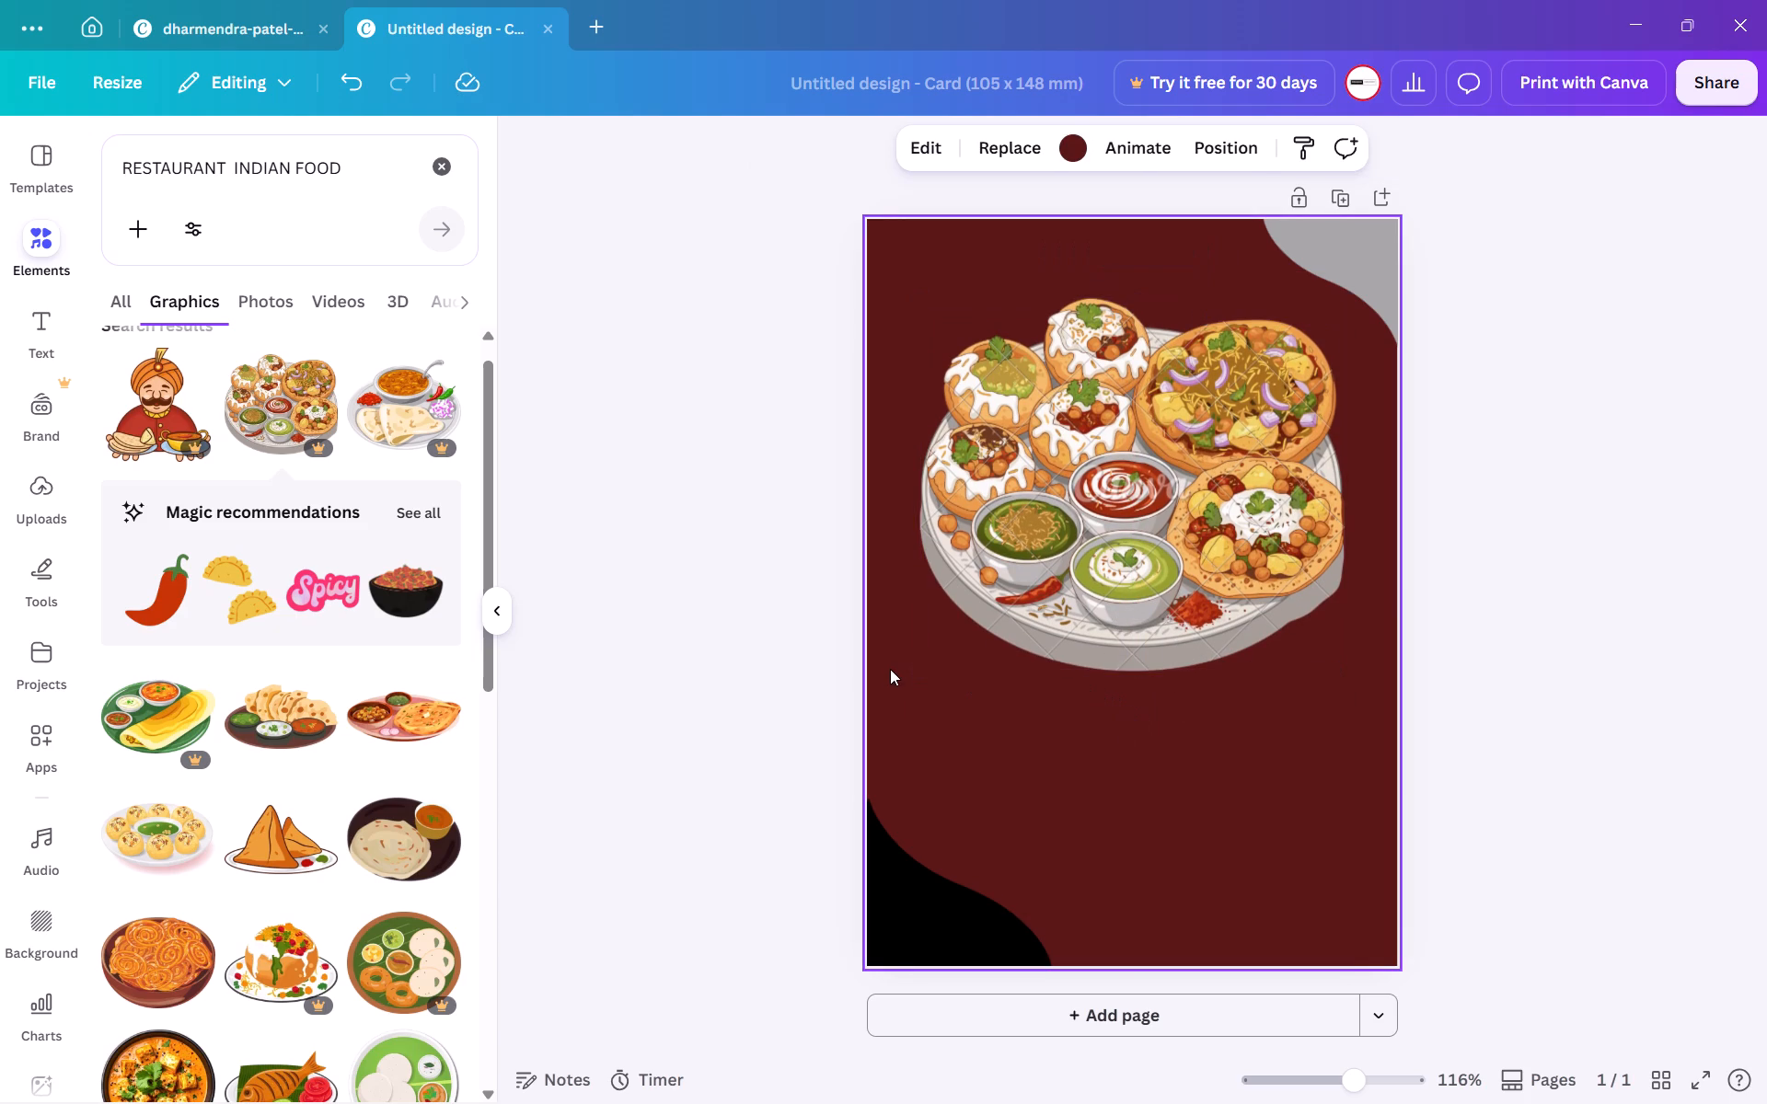
Clear the RESTAURANT INDIAN FOOD element search.
{"action": "left_click", "coordinate": [441, 161]}
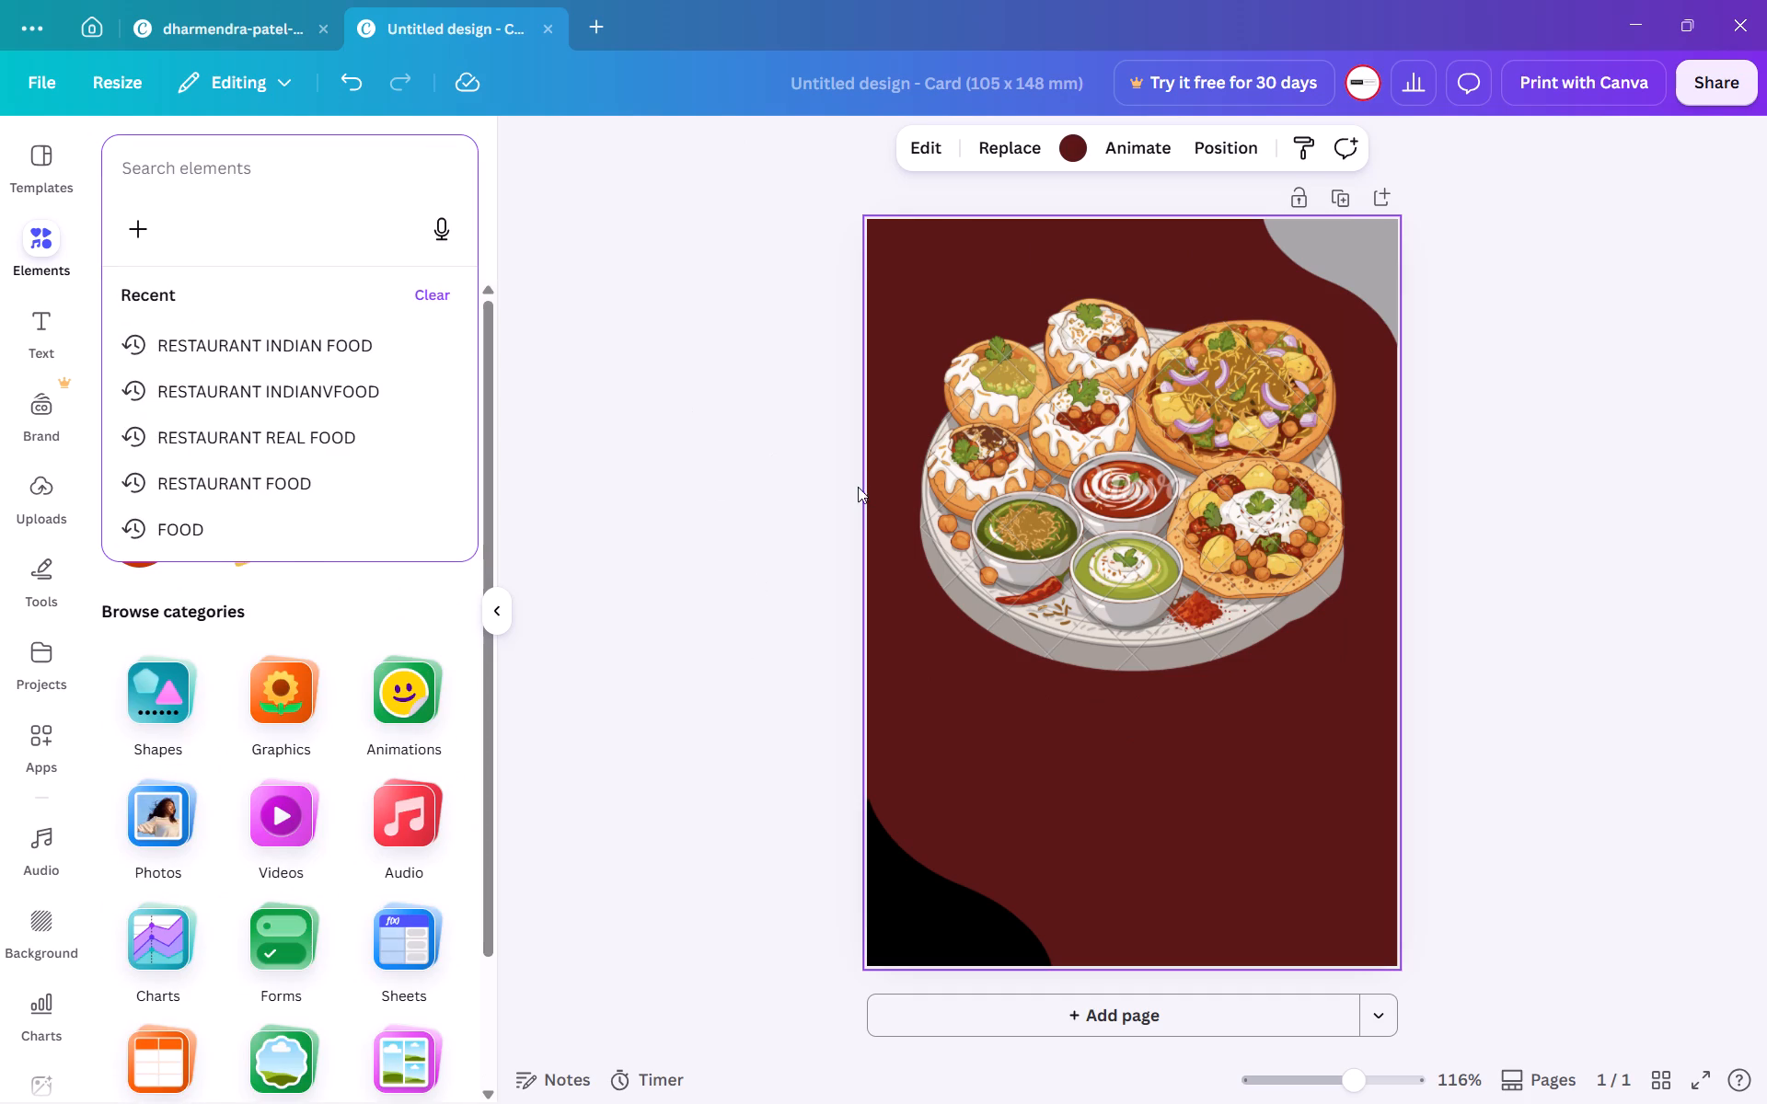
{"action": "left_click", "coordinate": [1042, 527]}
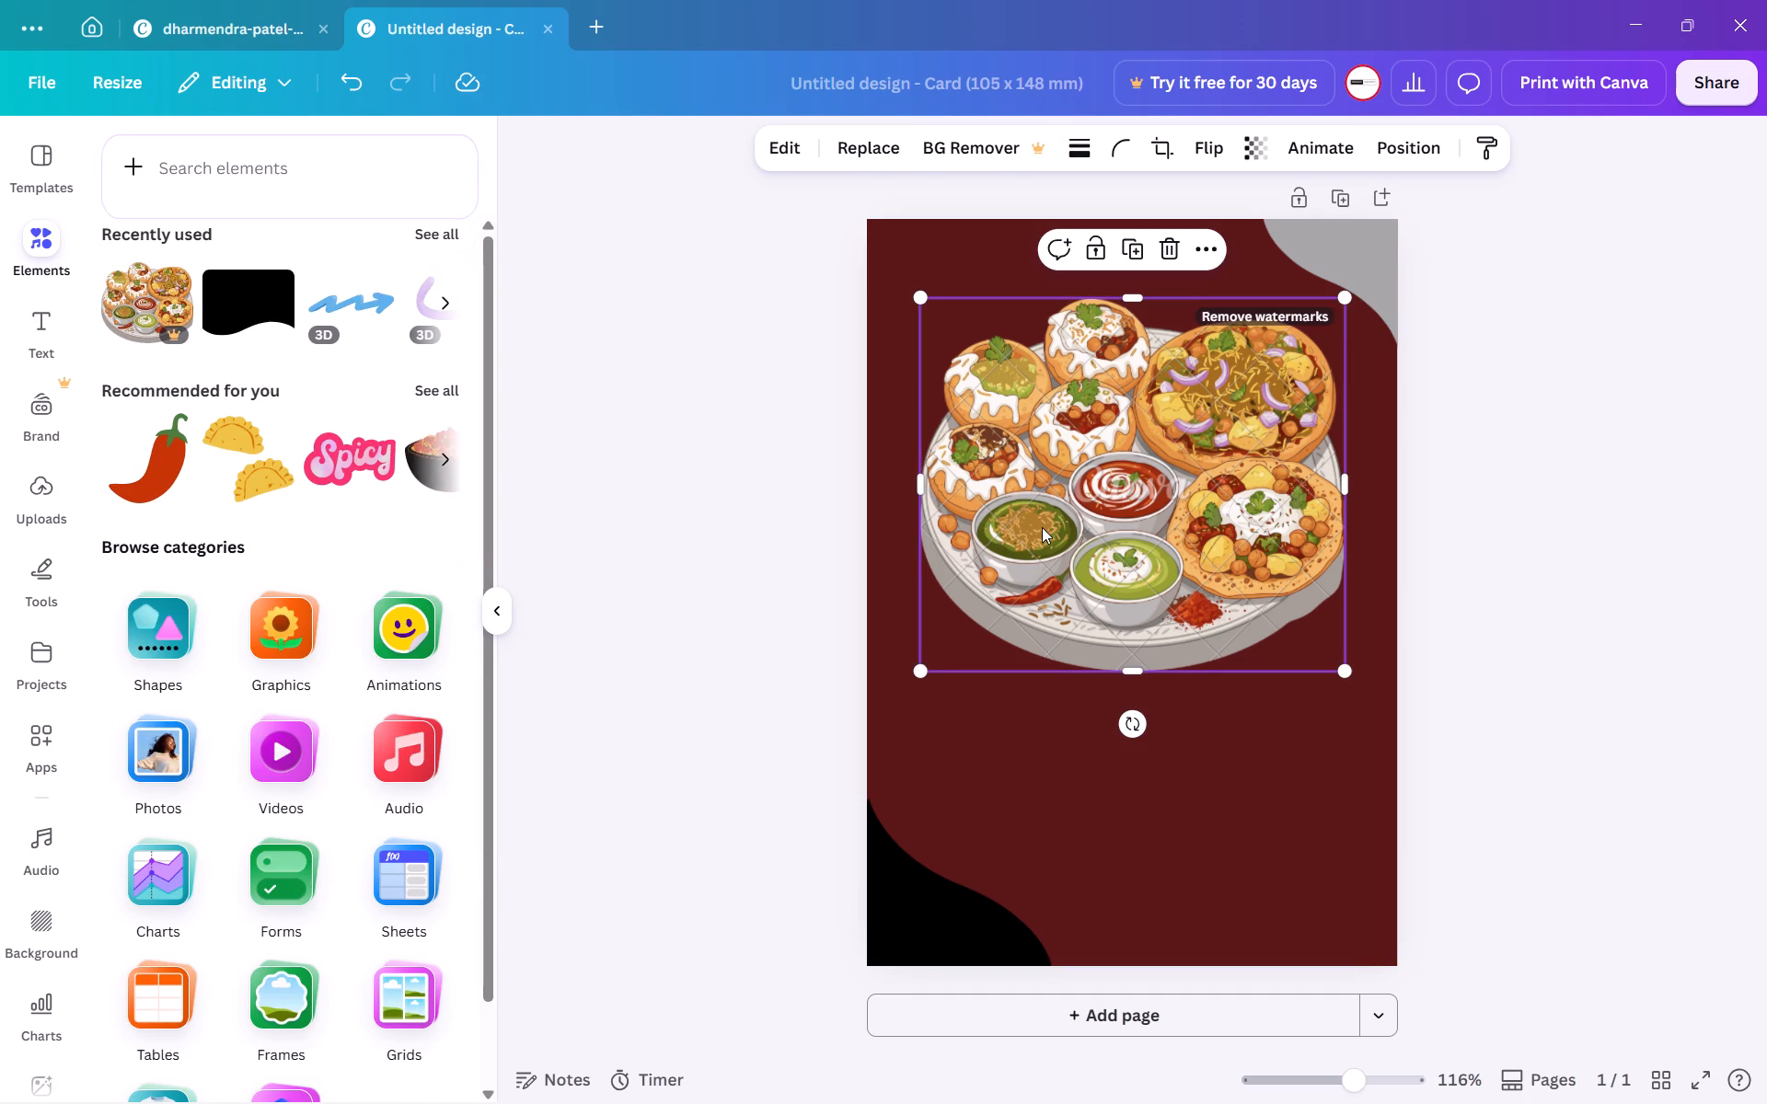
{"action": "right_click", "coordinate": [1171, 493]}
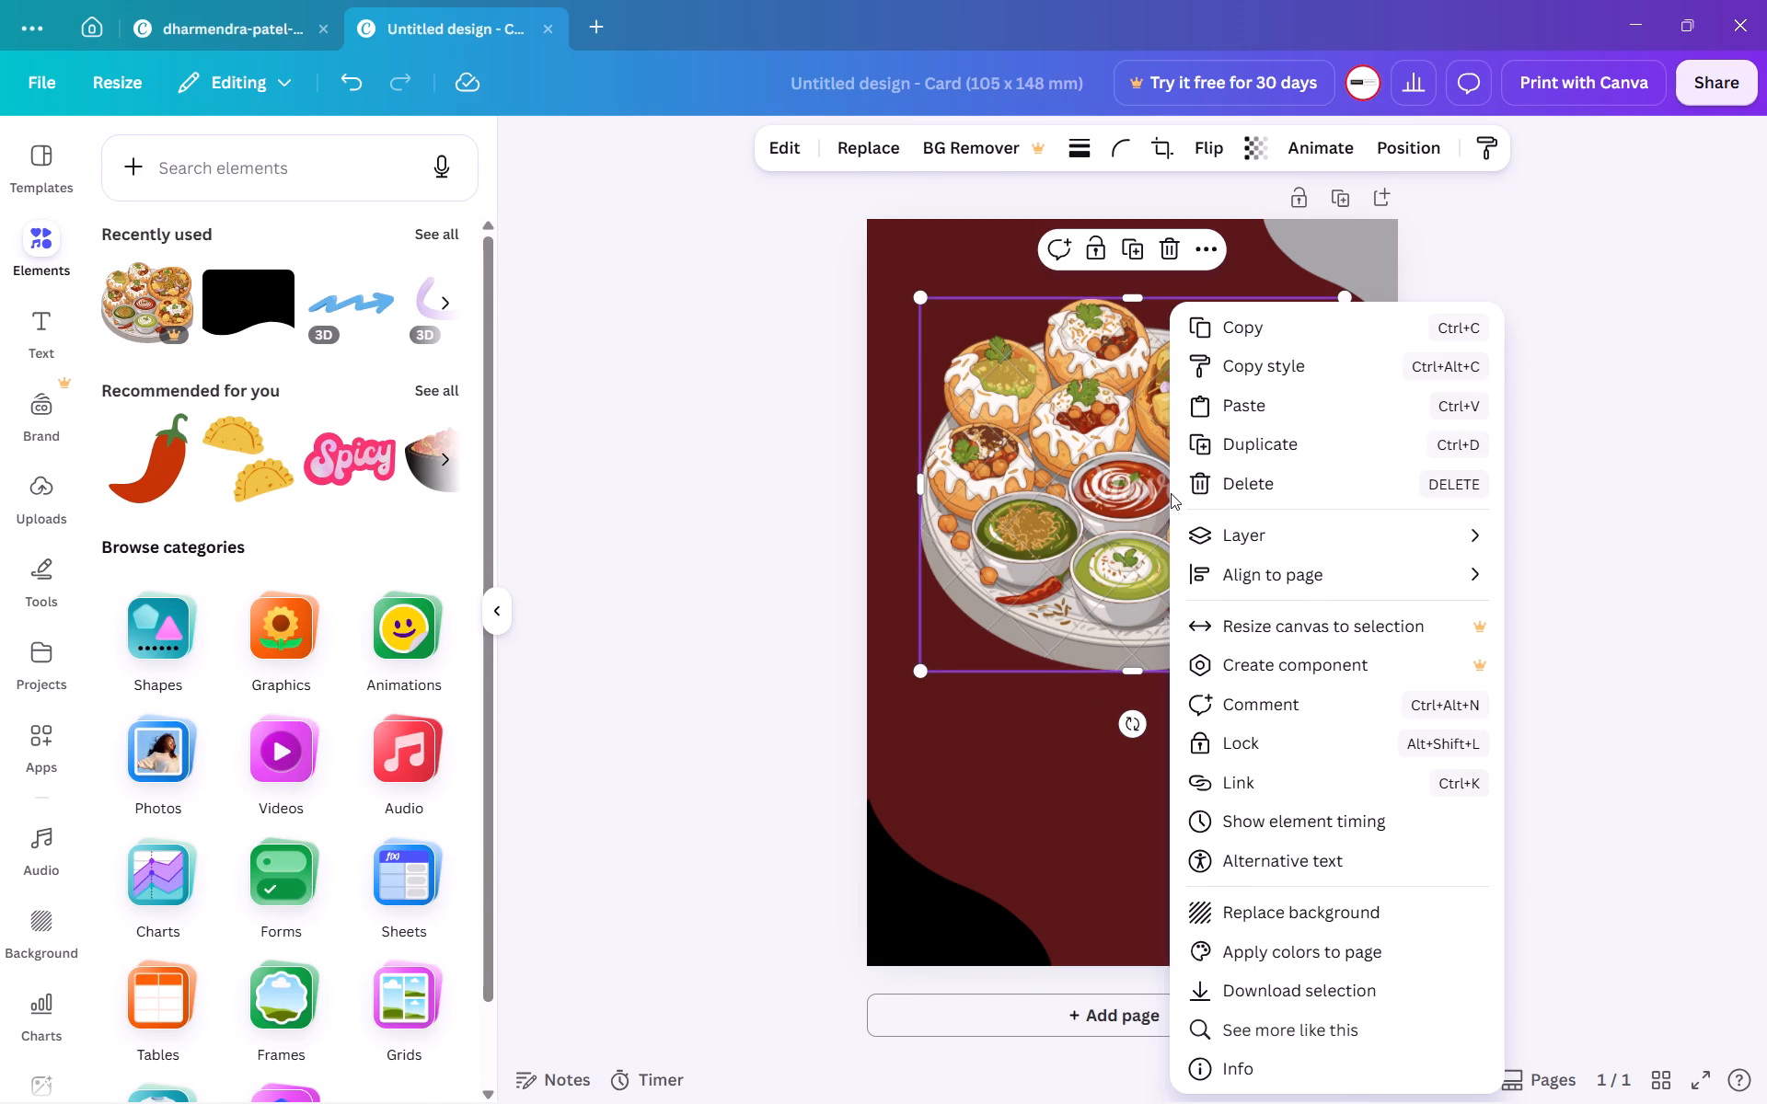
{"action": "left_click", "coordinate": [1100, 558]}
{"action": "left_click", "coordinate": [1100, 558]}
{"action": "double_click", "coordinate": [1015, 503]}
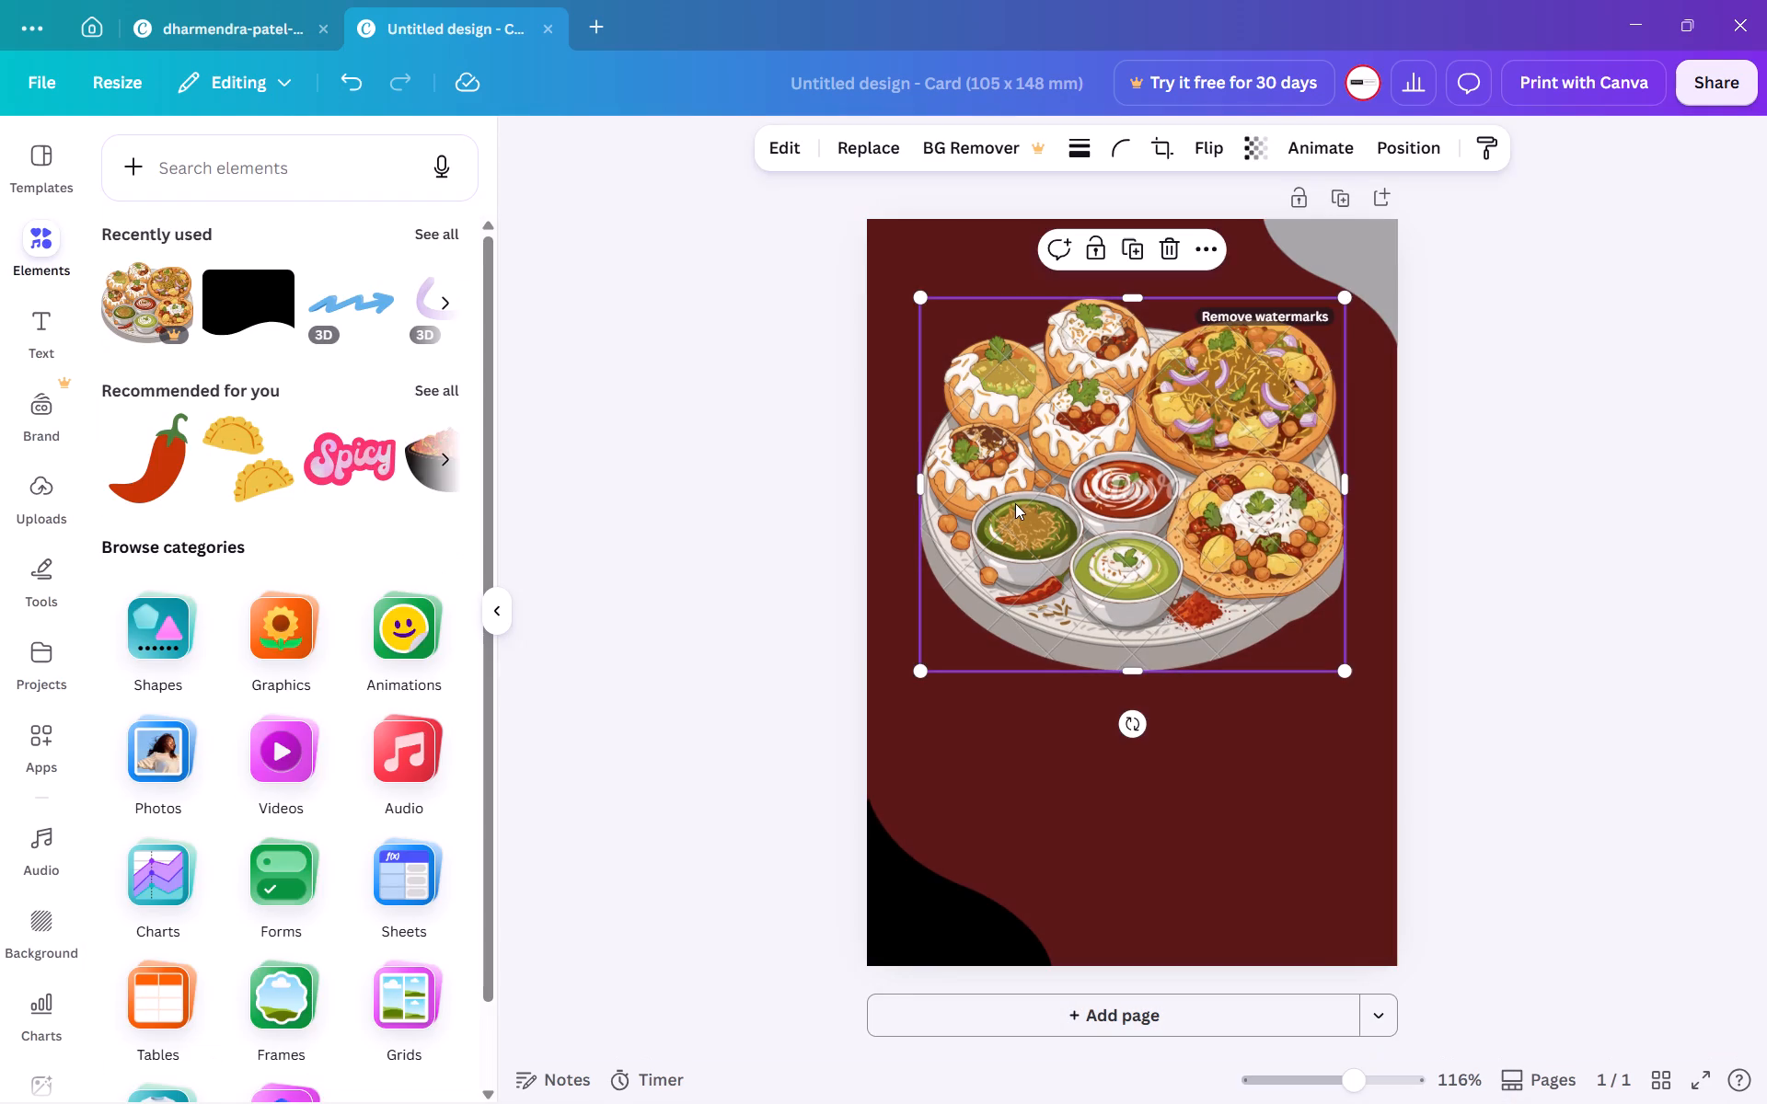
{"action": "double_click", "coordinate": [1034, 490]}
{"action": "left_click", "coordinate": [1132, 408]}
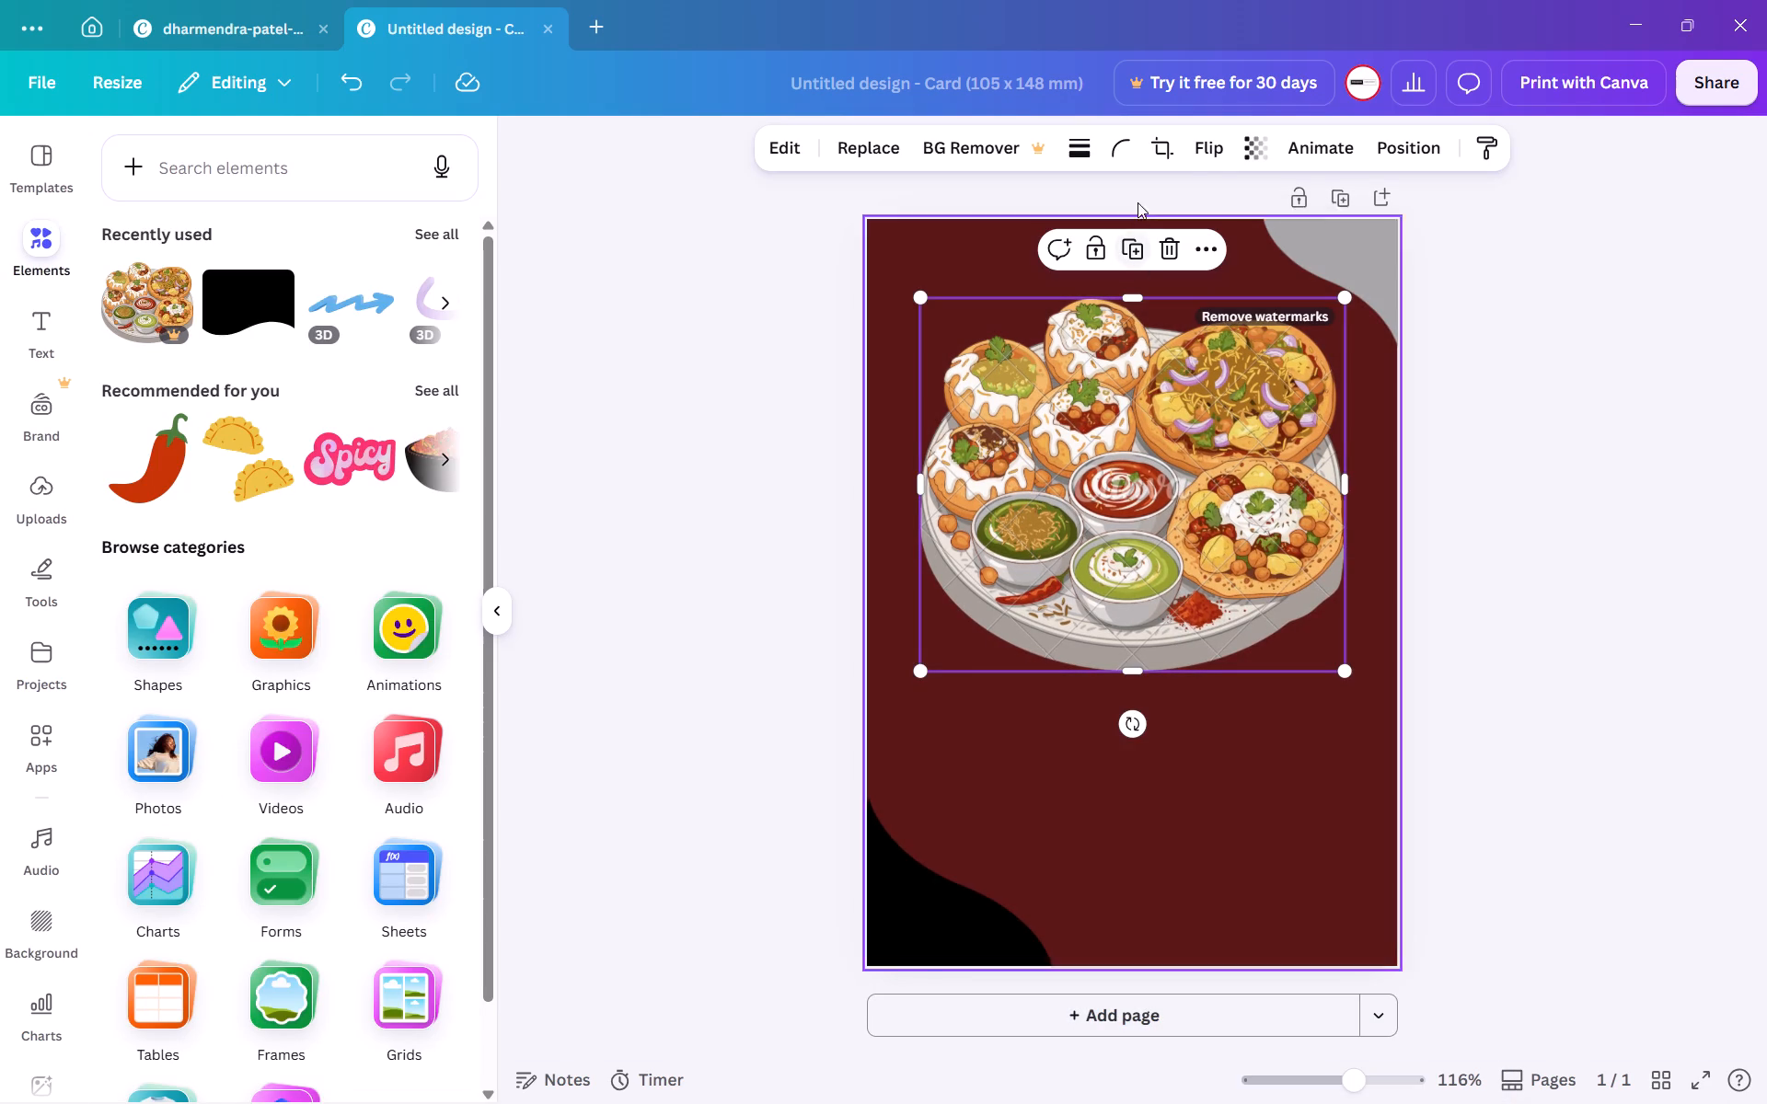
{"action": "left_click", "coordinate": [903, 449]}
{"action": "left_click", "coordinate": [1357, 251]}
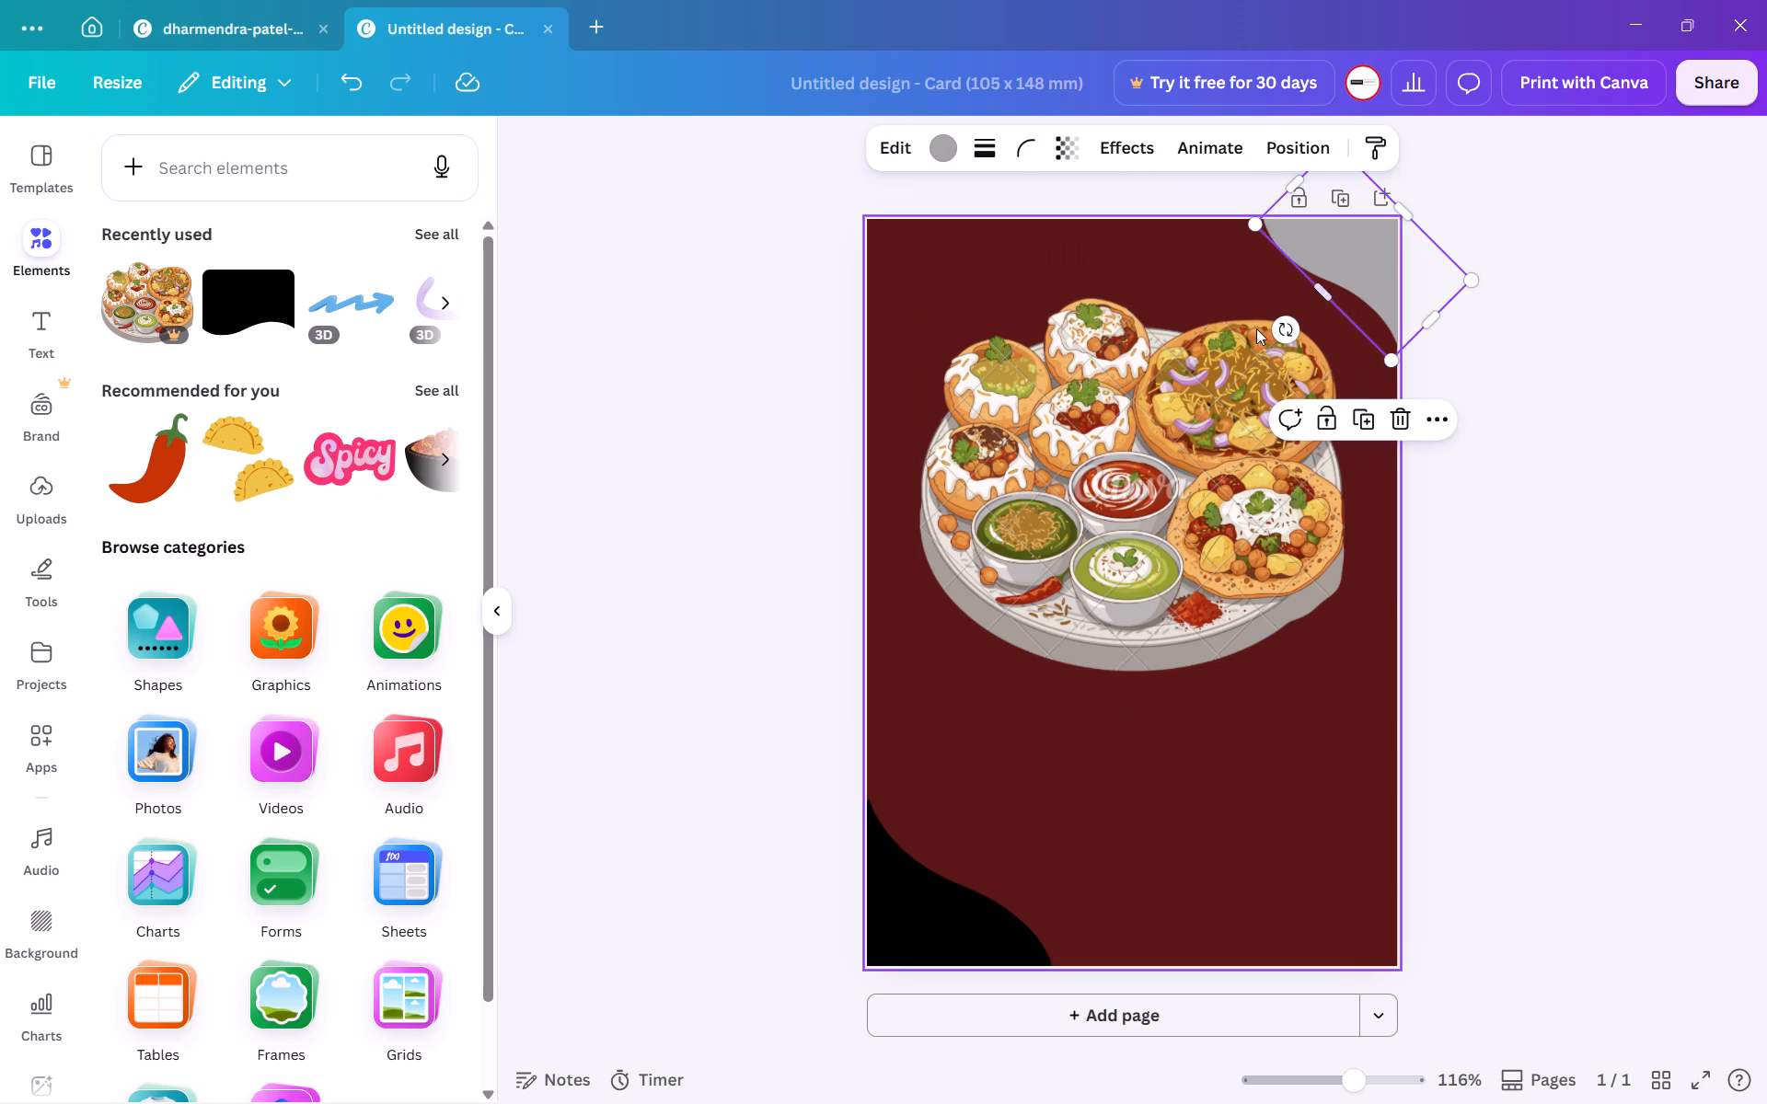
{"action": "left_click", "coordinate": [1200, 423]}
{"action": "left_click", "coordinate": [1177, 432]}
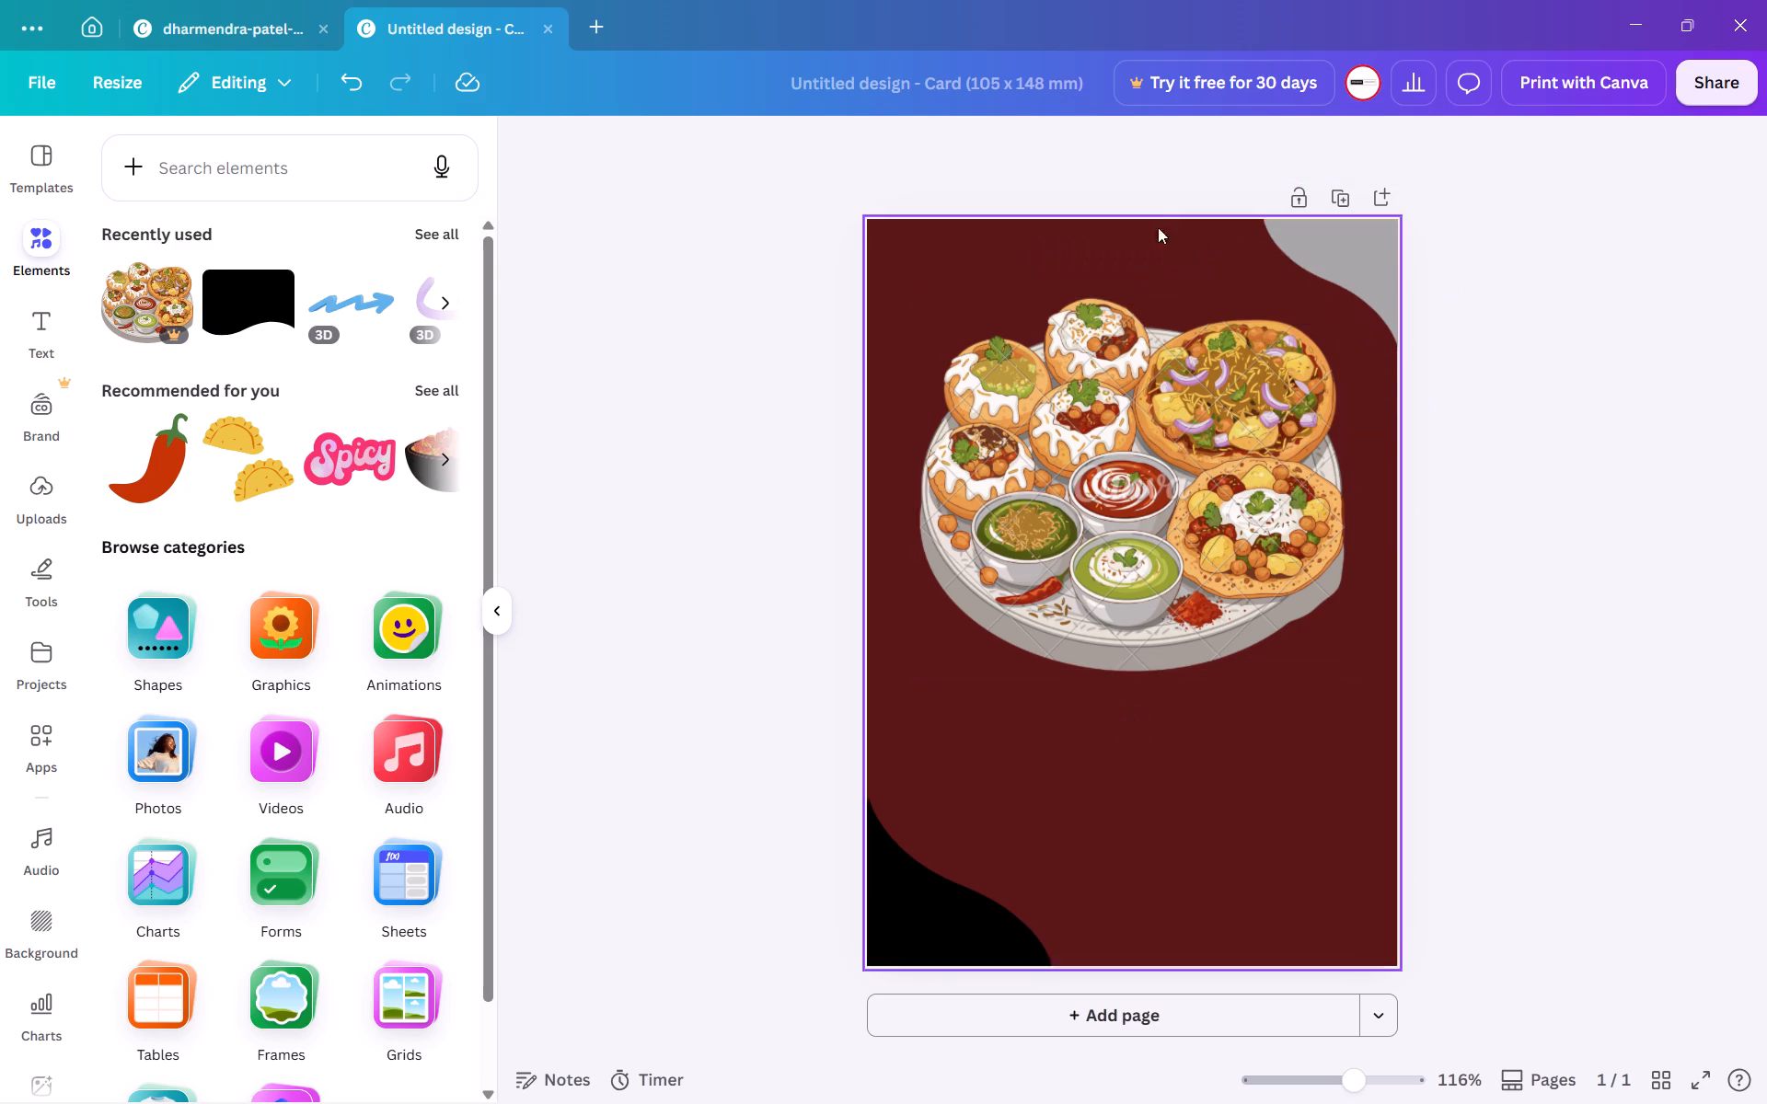
Look through the animation effects offered for the food platter graphic without applying one.
{"action": "left_click", "coordinate": [1169, 448]}
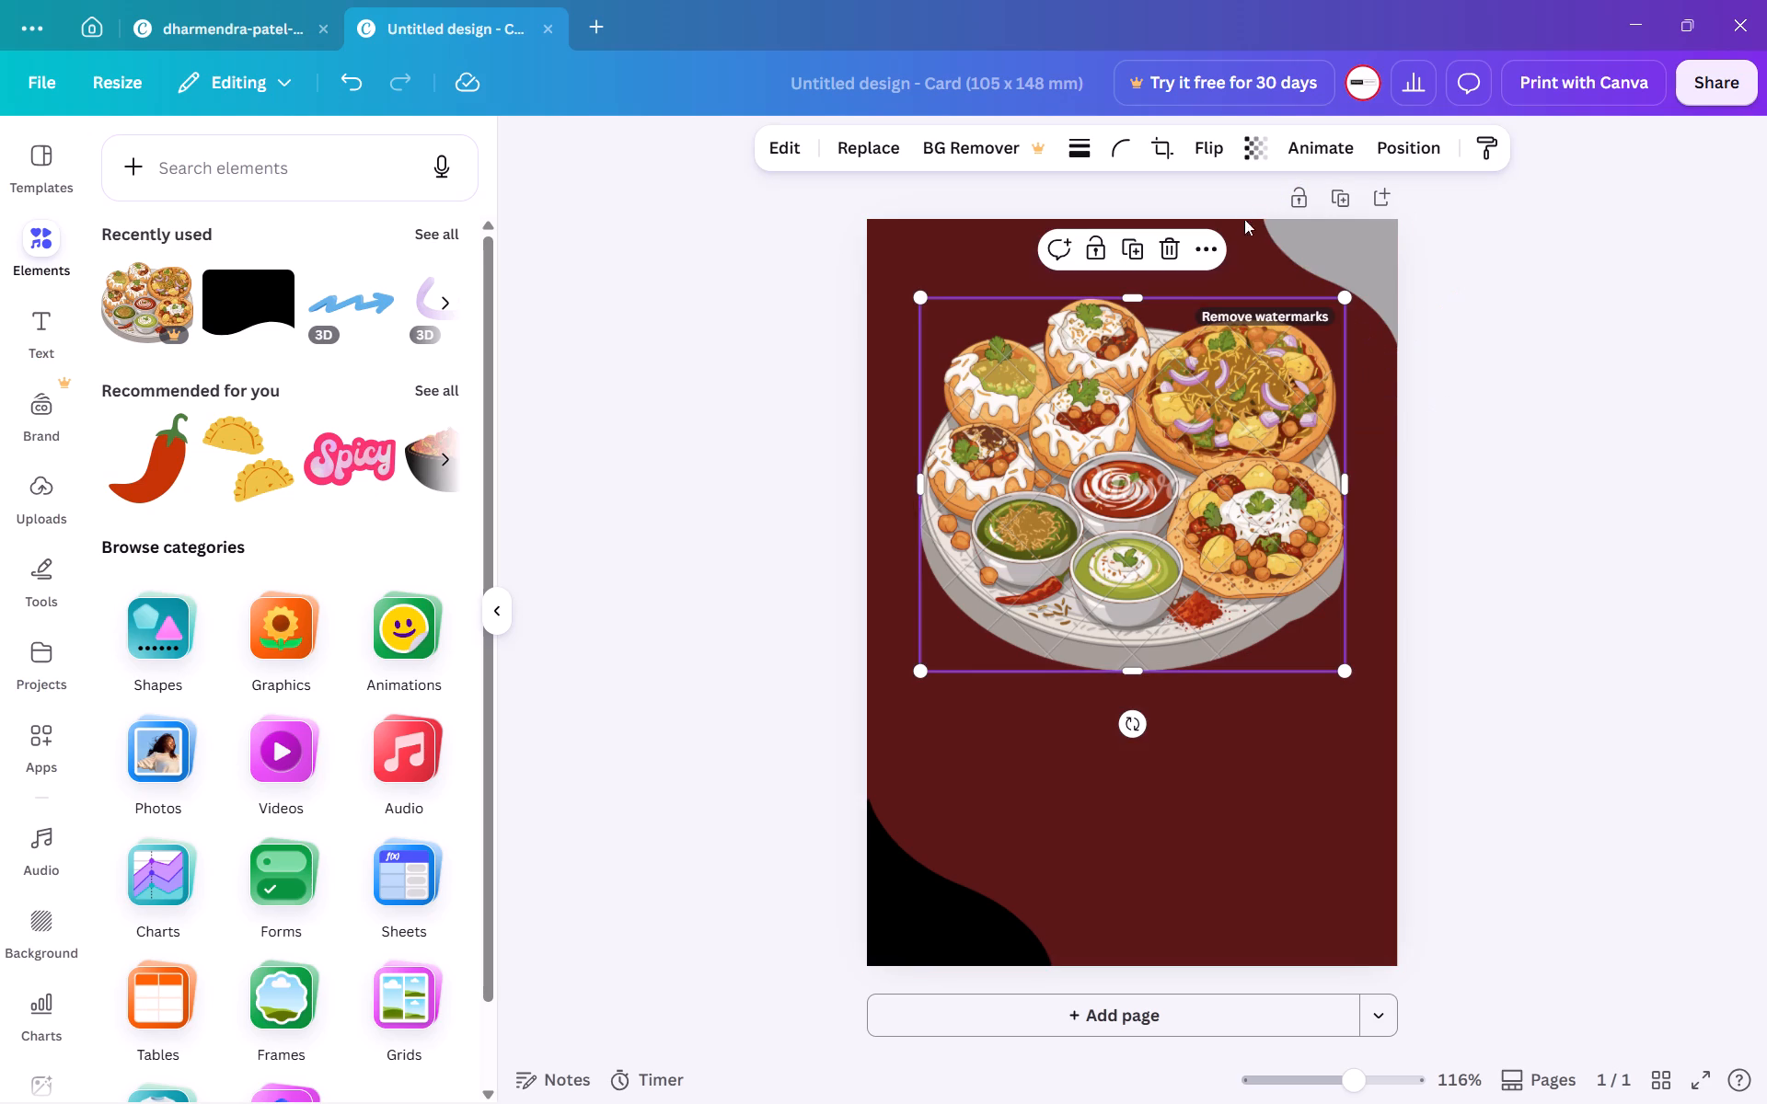
{"action": "left_click", "coordinate": [1331, 147]}
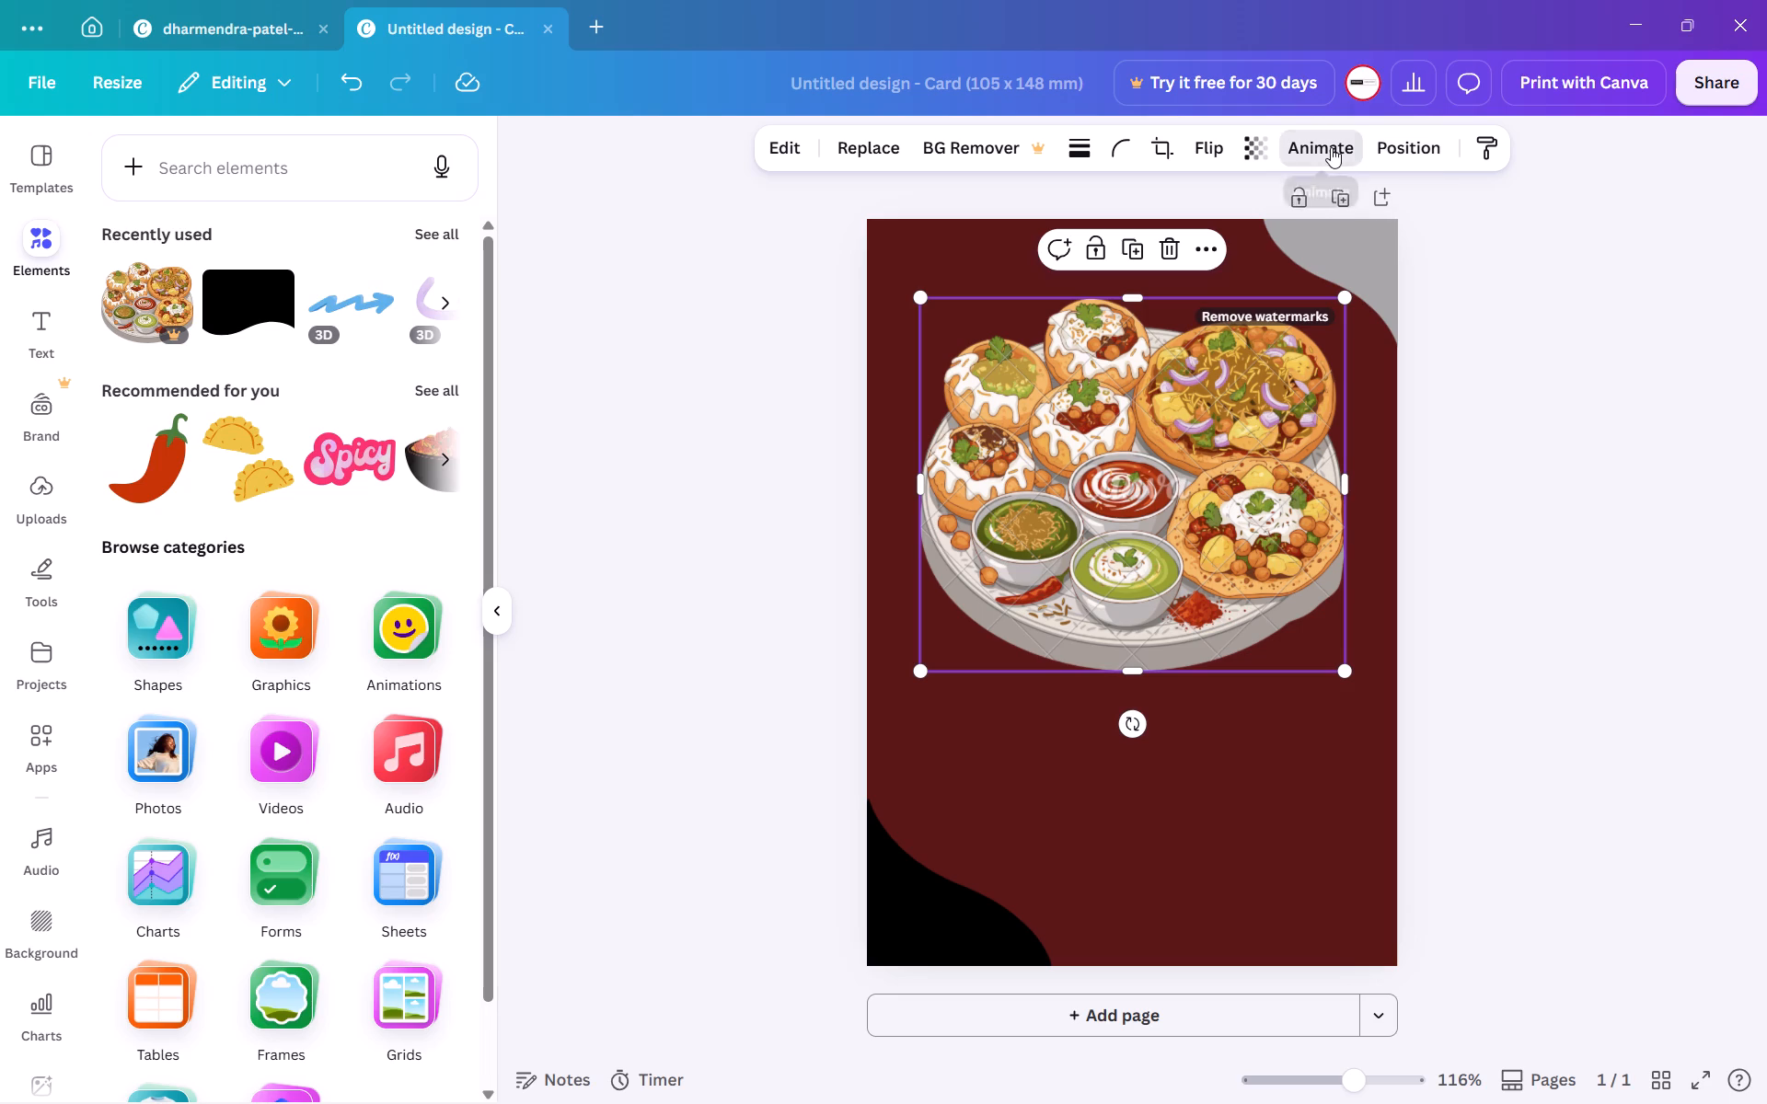
{"action": "scroll", "coordinate": [363, 739], "scroll_direction": "down", "scroll_amount": 5}
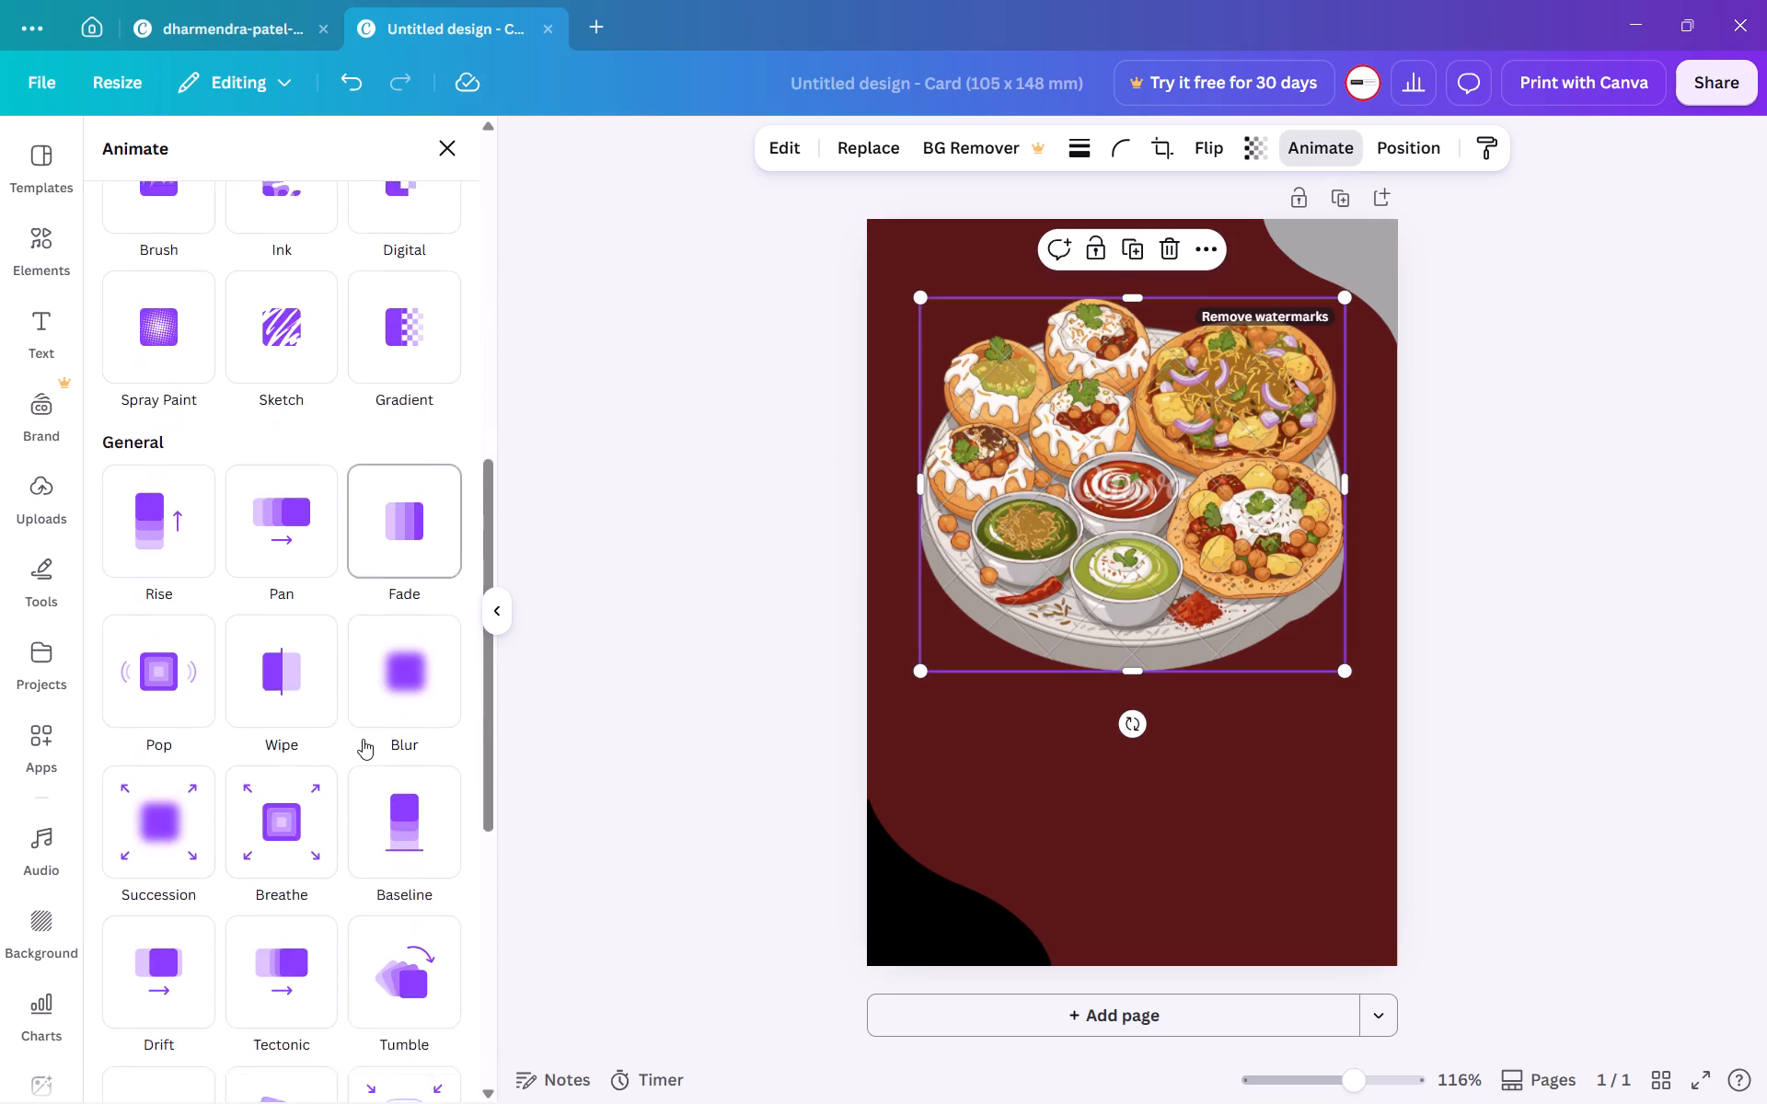
{"action": "scroll", "coordinate": [363, 739], "scroll_direction": "down", "scroll_amount": 3}
{"action": "scroll", "coordinate": [363, 739], "scroll_direction": "up", "scroll_amount": 7}
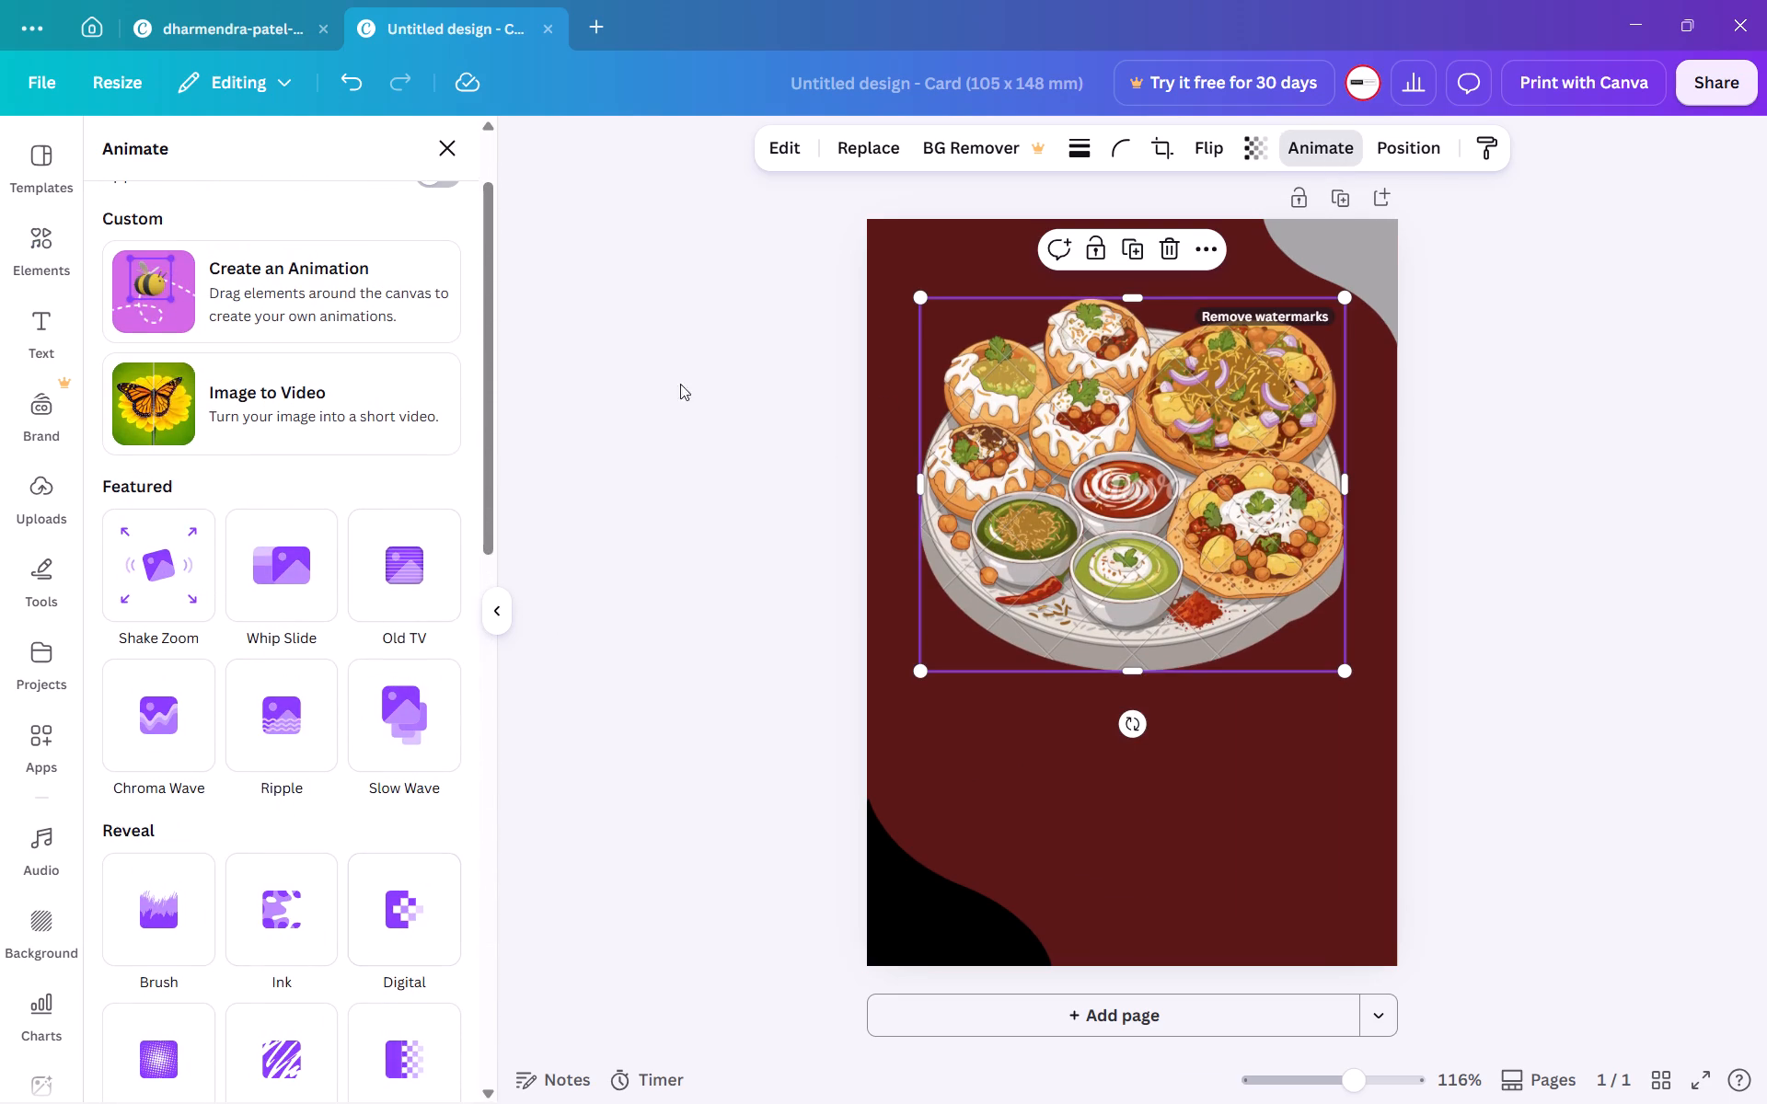
{"action": "left_click", "coordinate": [450, 147]}
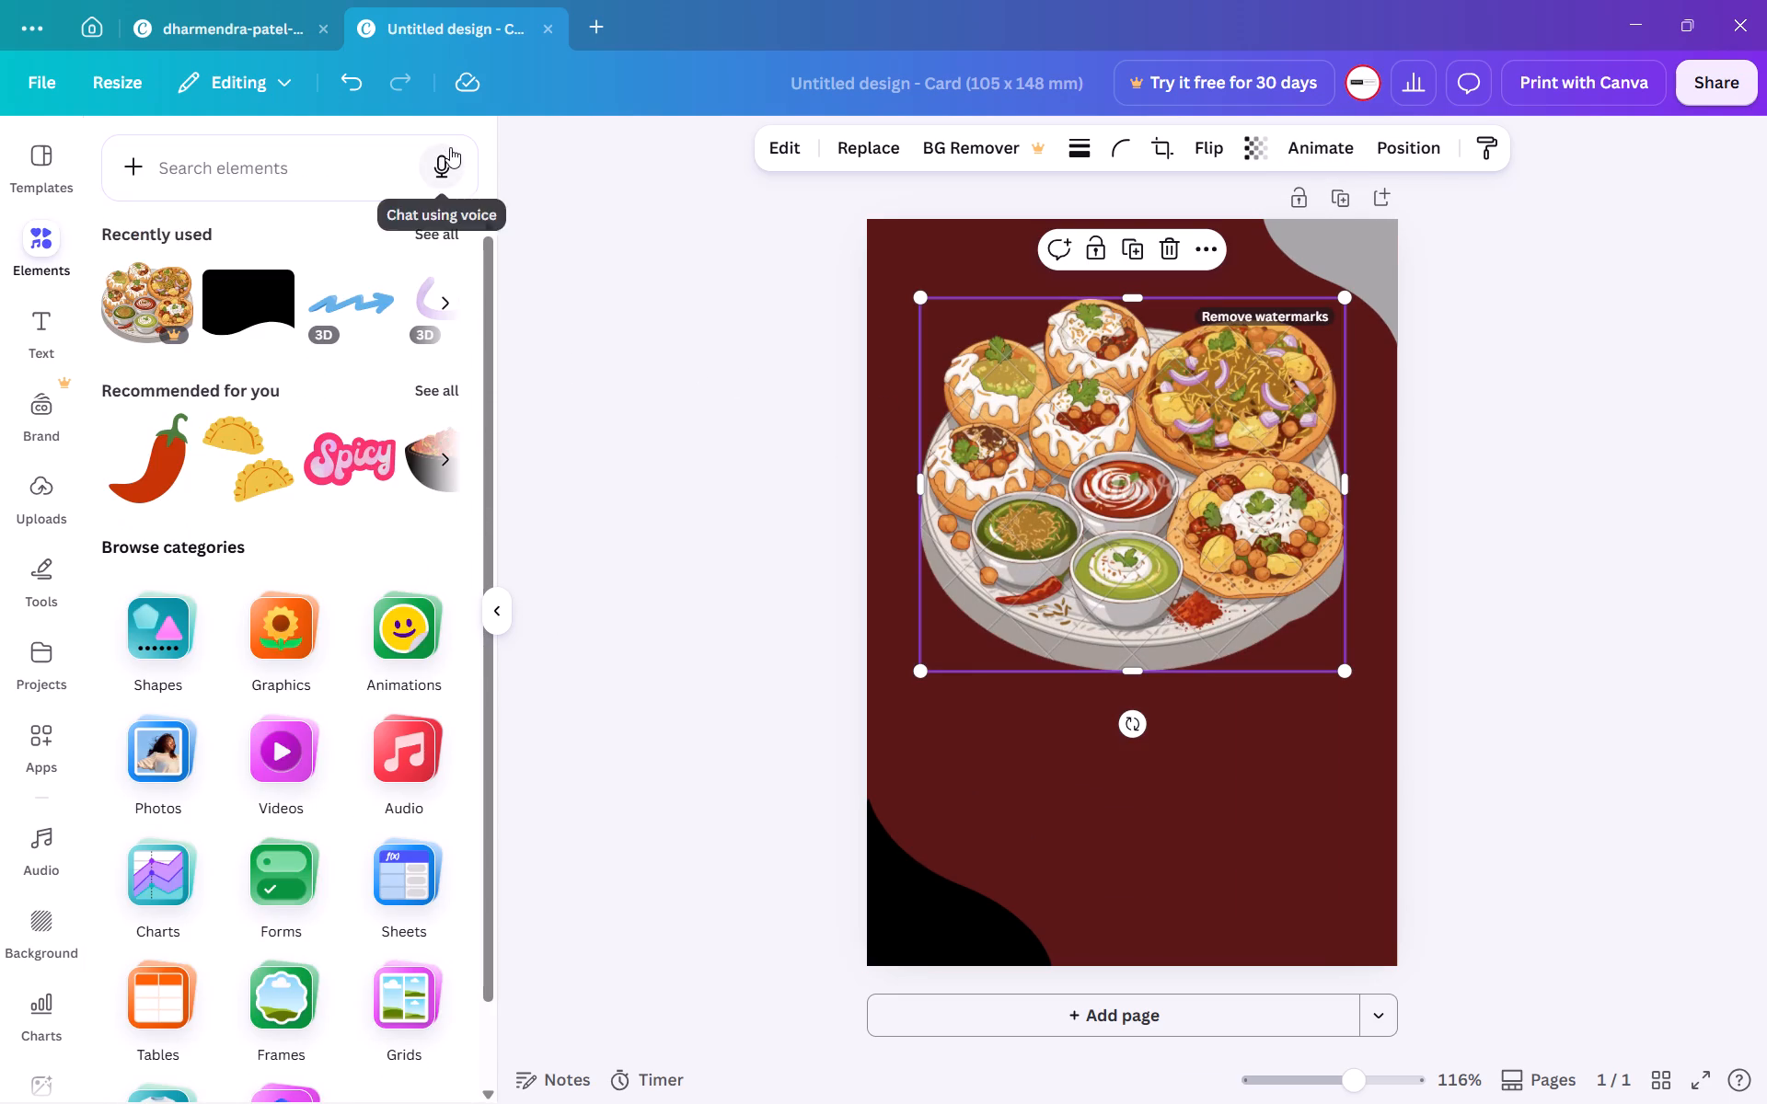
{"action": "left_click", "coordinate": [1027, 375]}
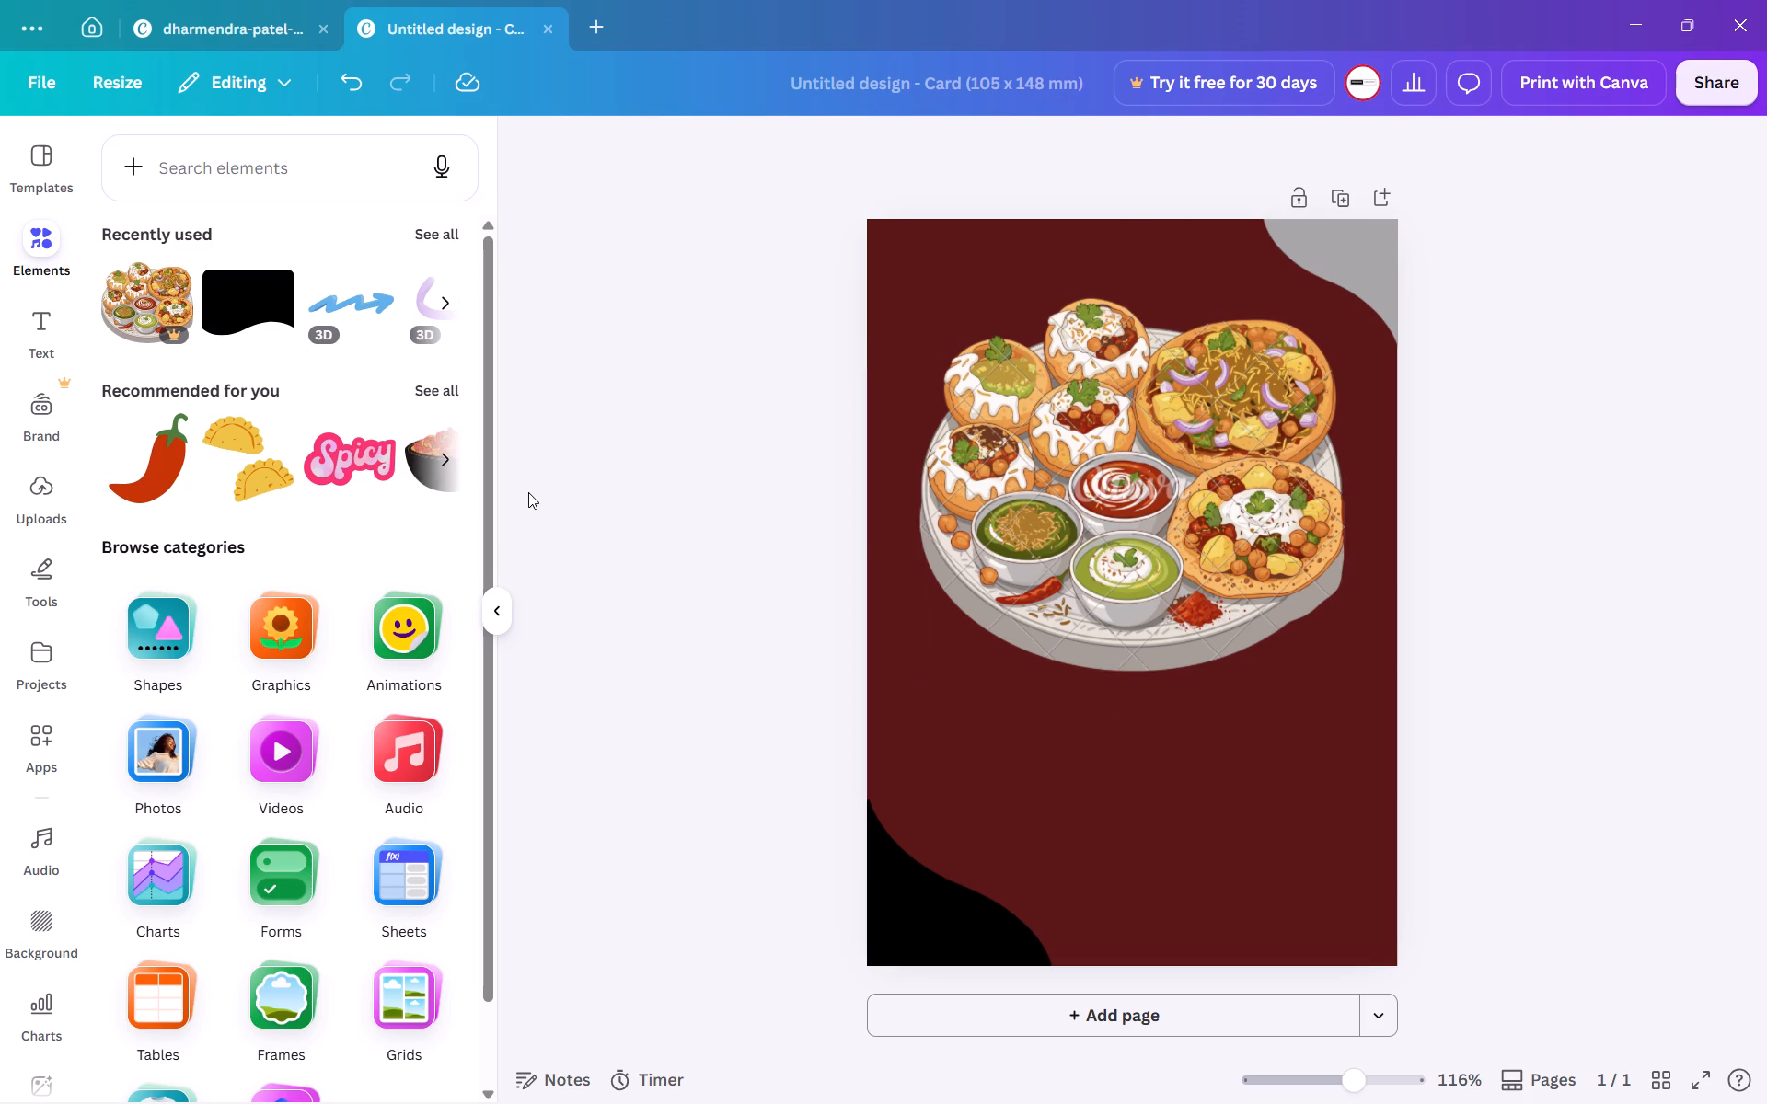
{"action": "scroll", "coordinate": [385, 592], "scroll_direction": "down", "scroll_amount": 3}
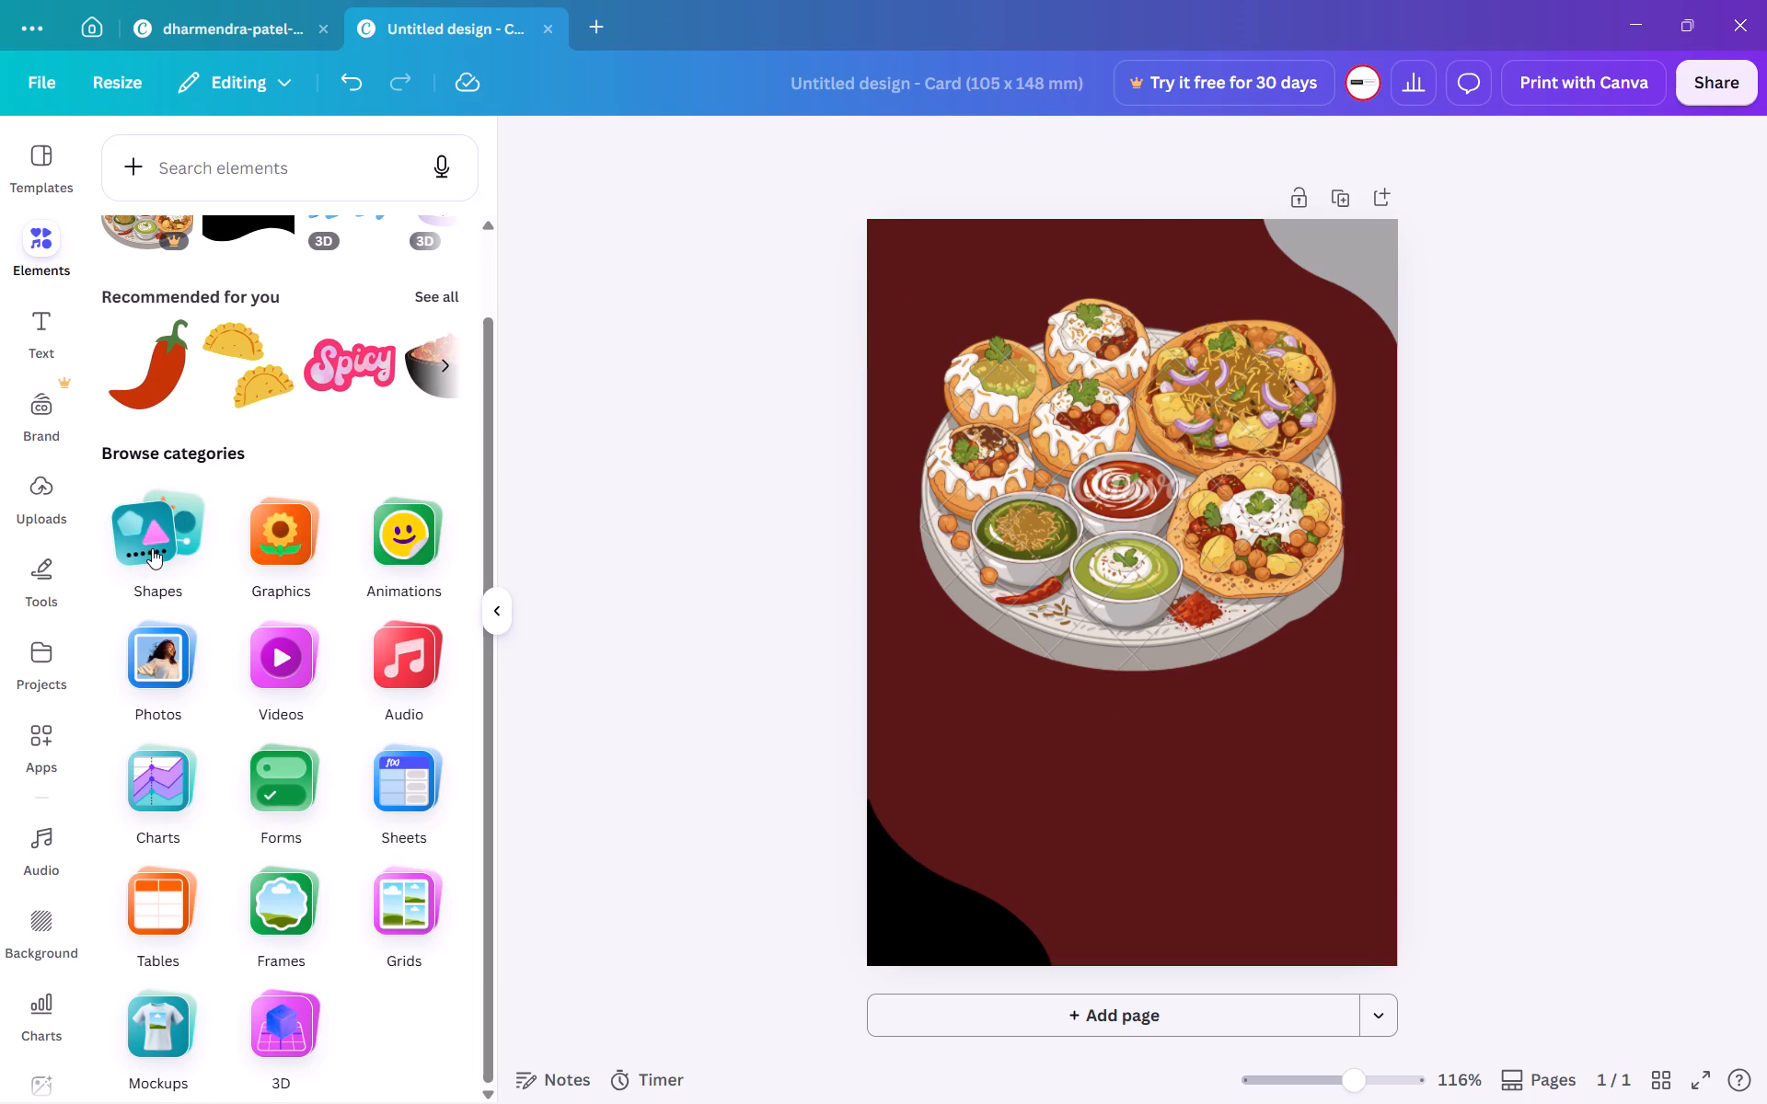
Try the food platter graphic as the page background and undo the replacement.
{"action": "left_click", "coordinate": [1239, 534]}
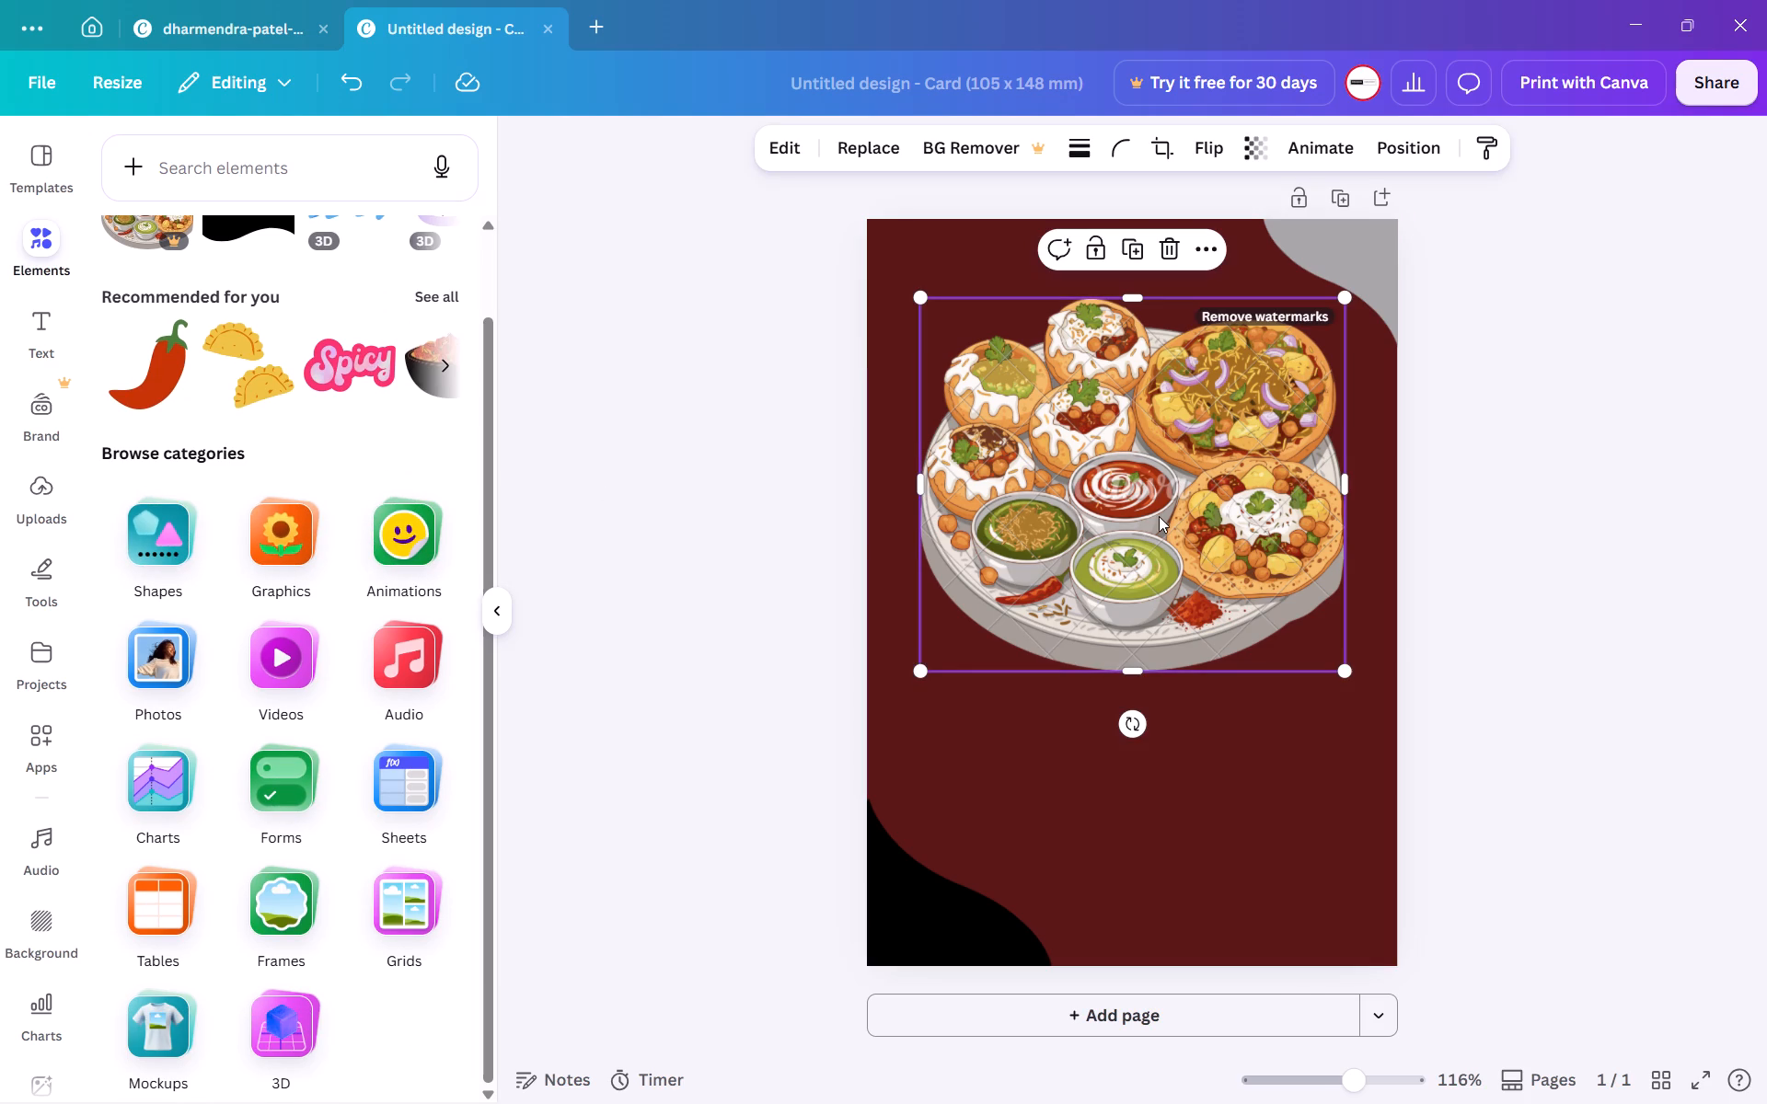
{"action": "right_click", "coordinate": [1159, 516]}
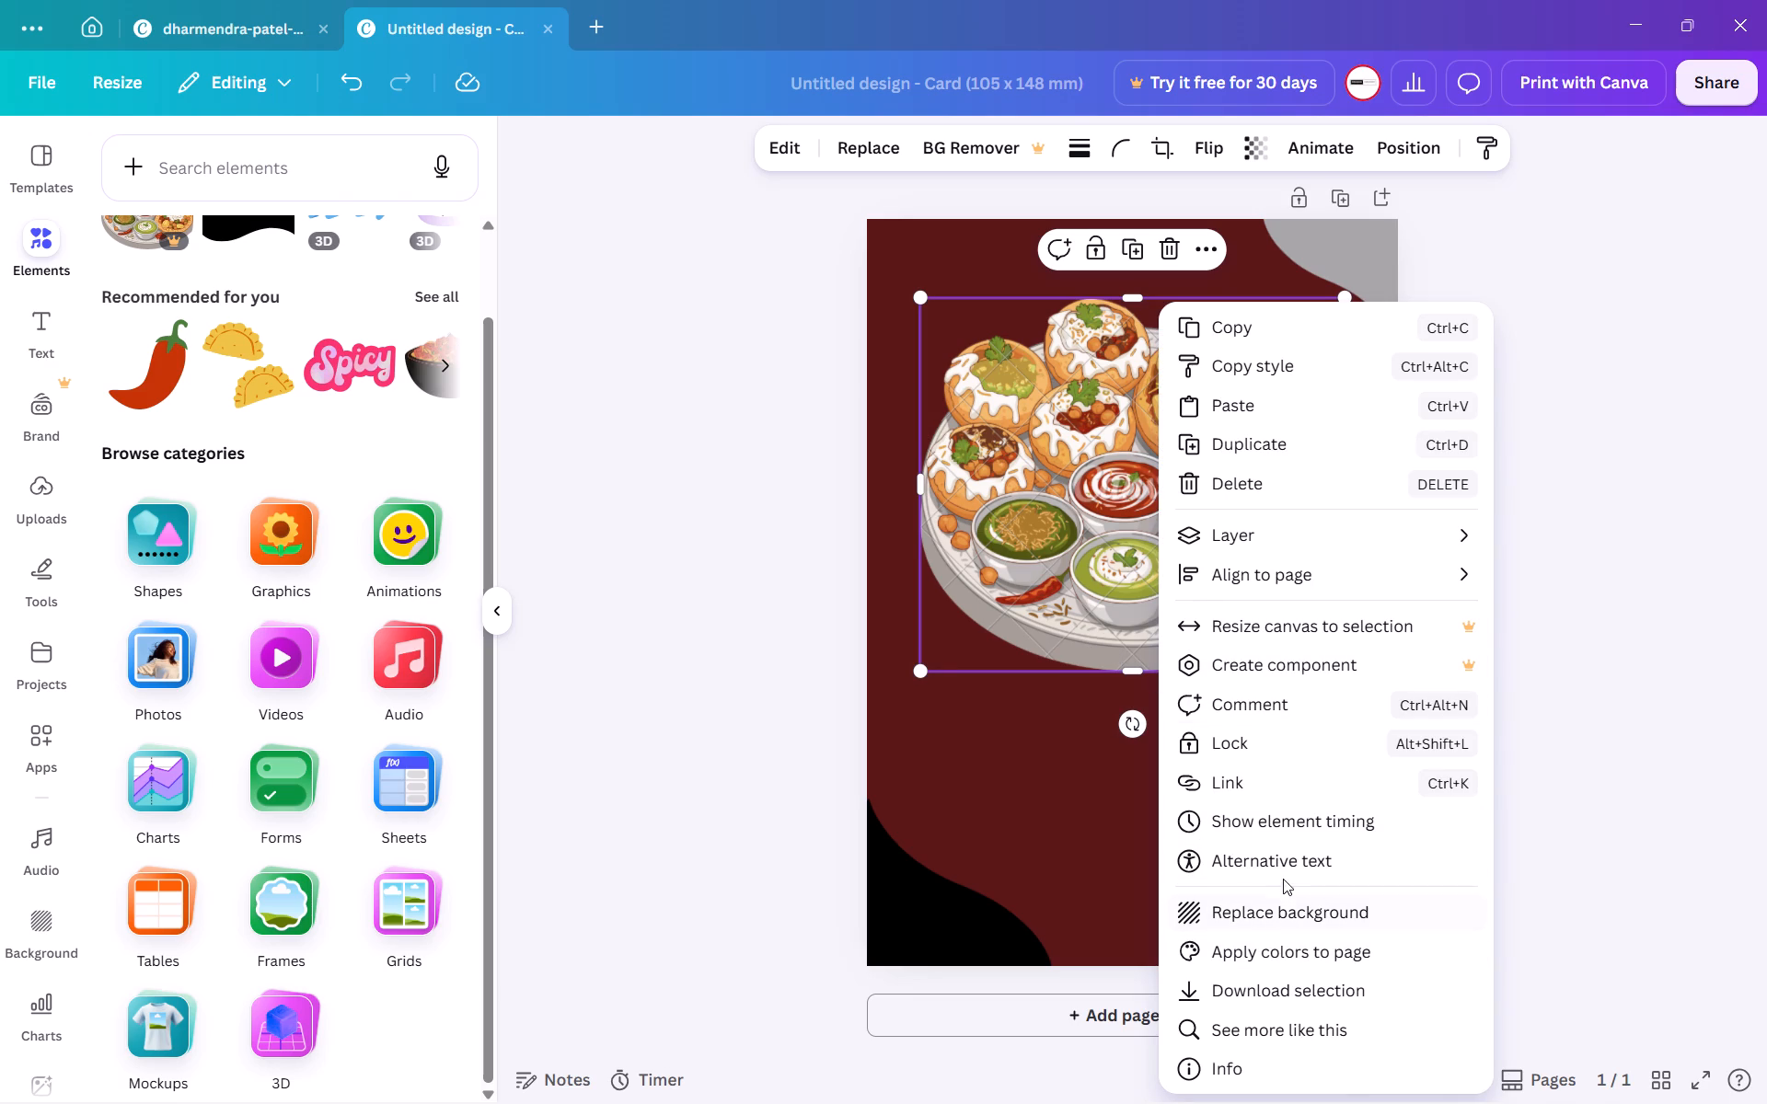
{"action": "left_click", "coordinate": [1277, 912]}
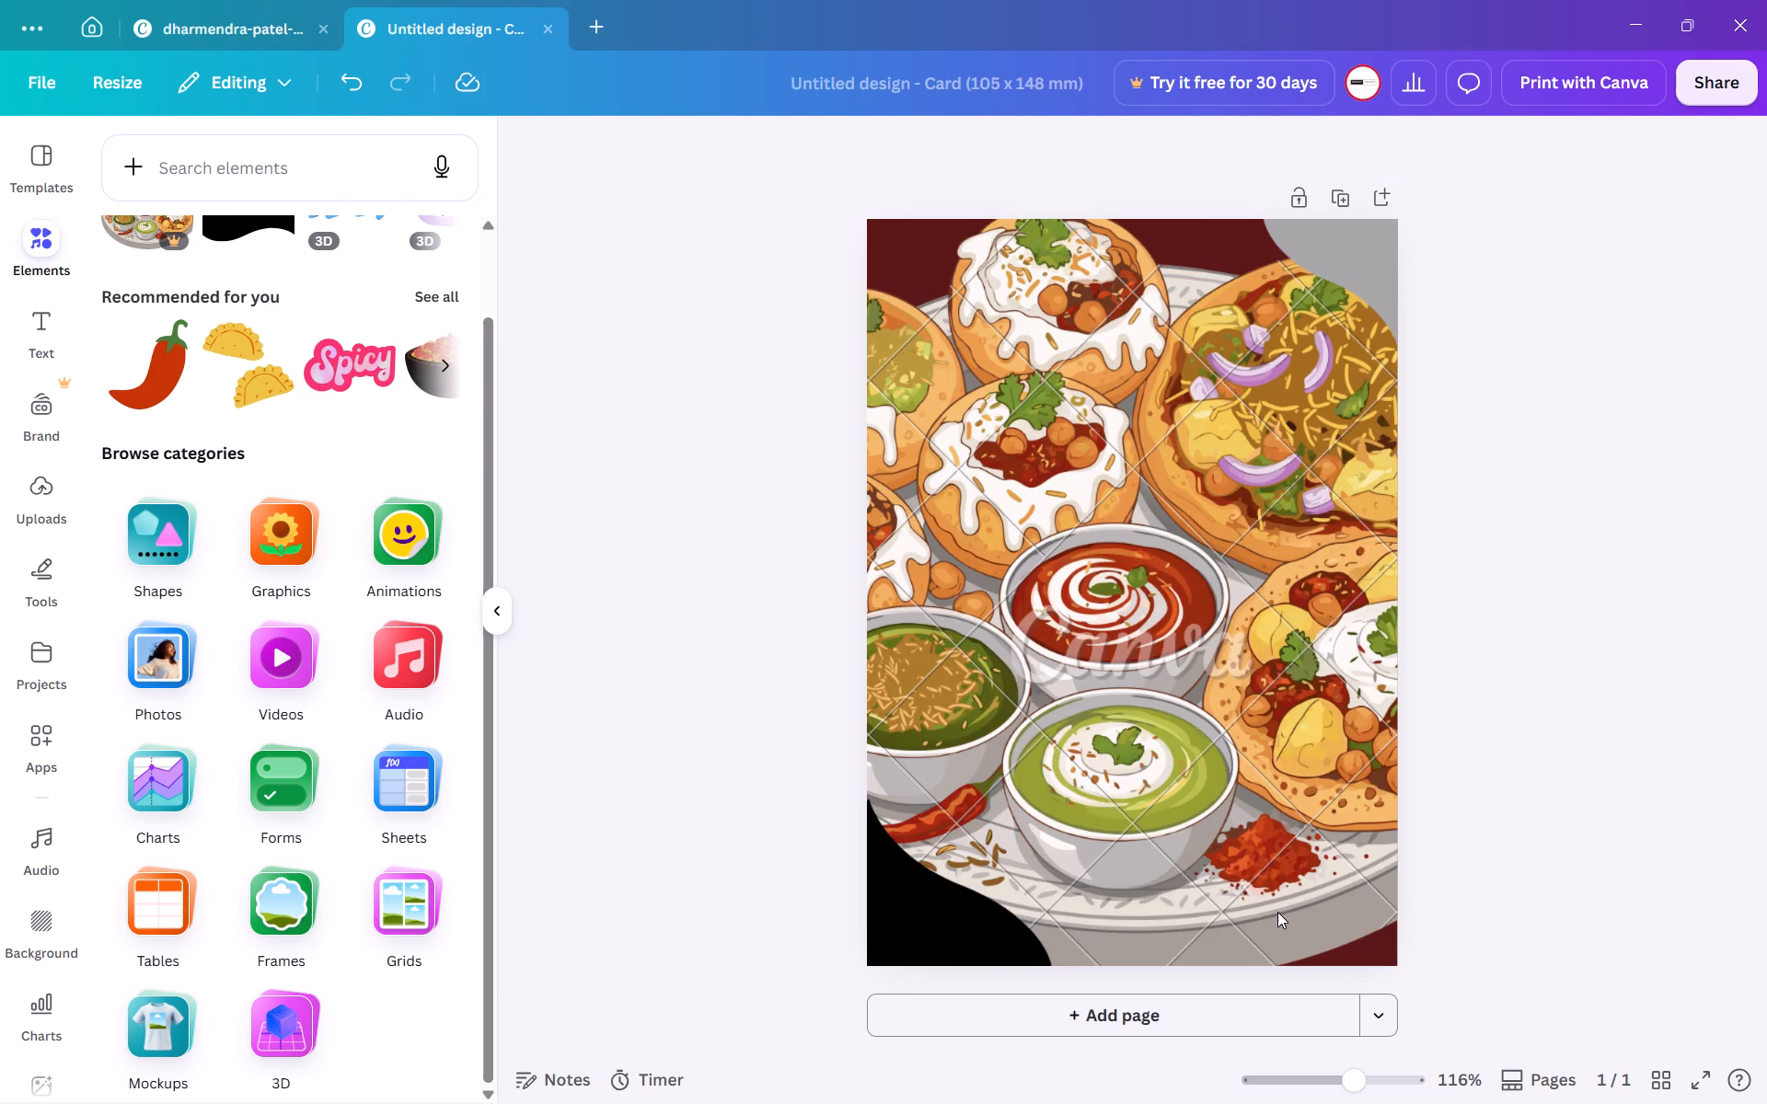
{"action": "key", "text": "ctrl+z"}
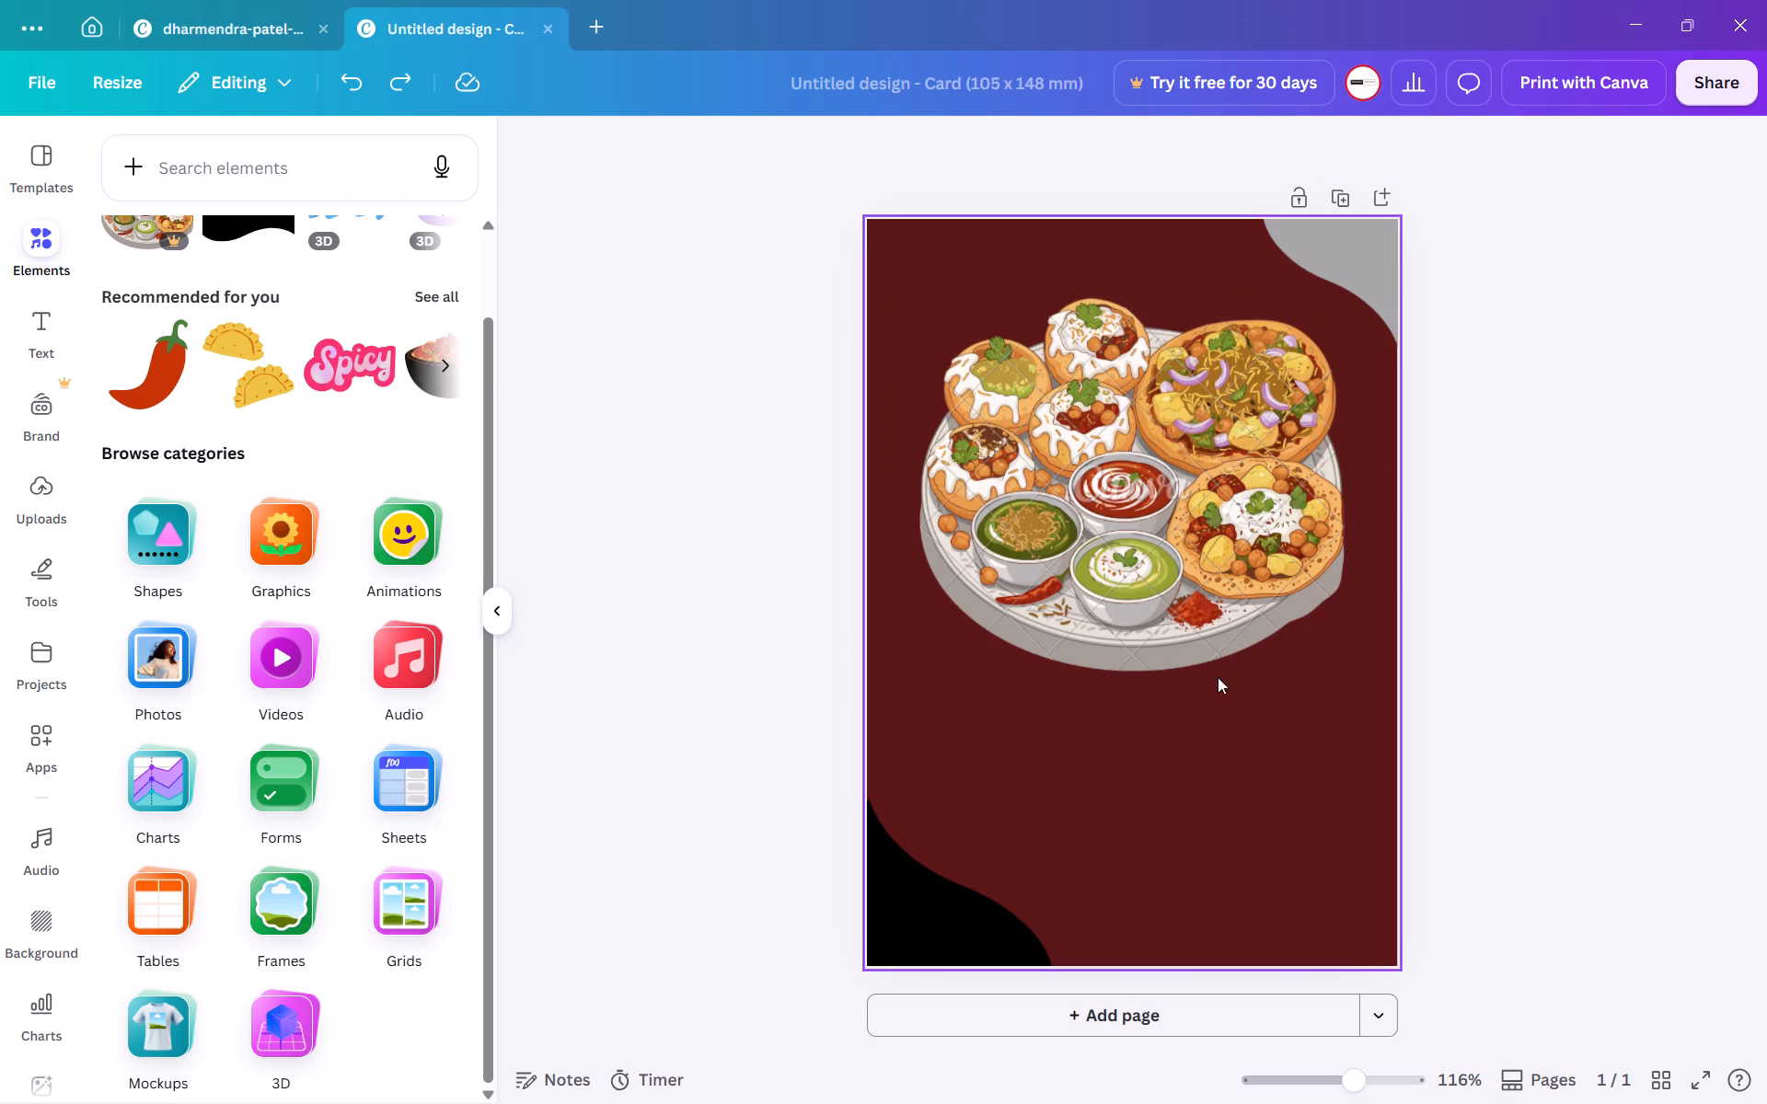
Open the position and arrangement settings of the food platter graphic.
{"action": "left_click", "coordinate": [1202, 546]}
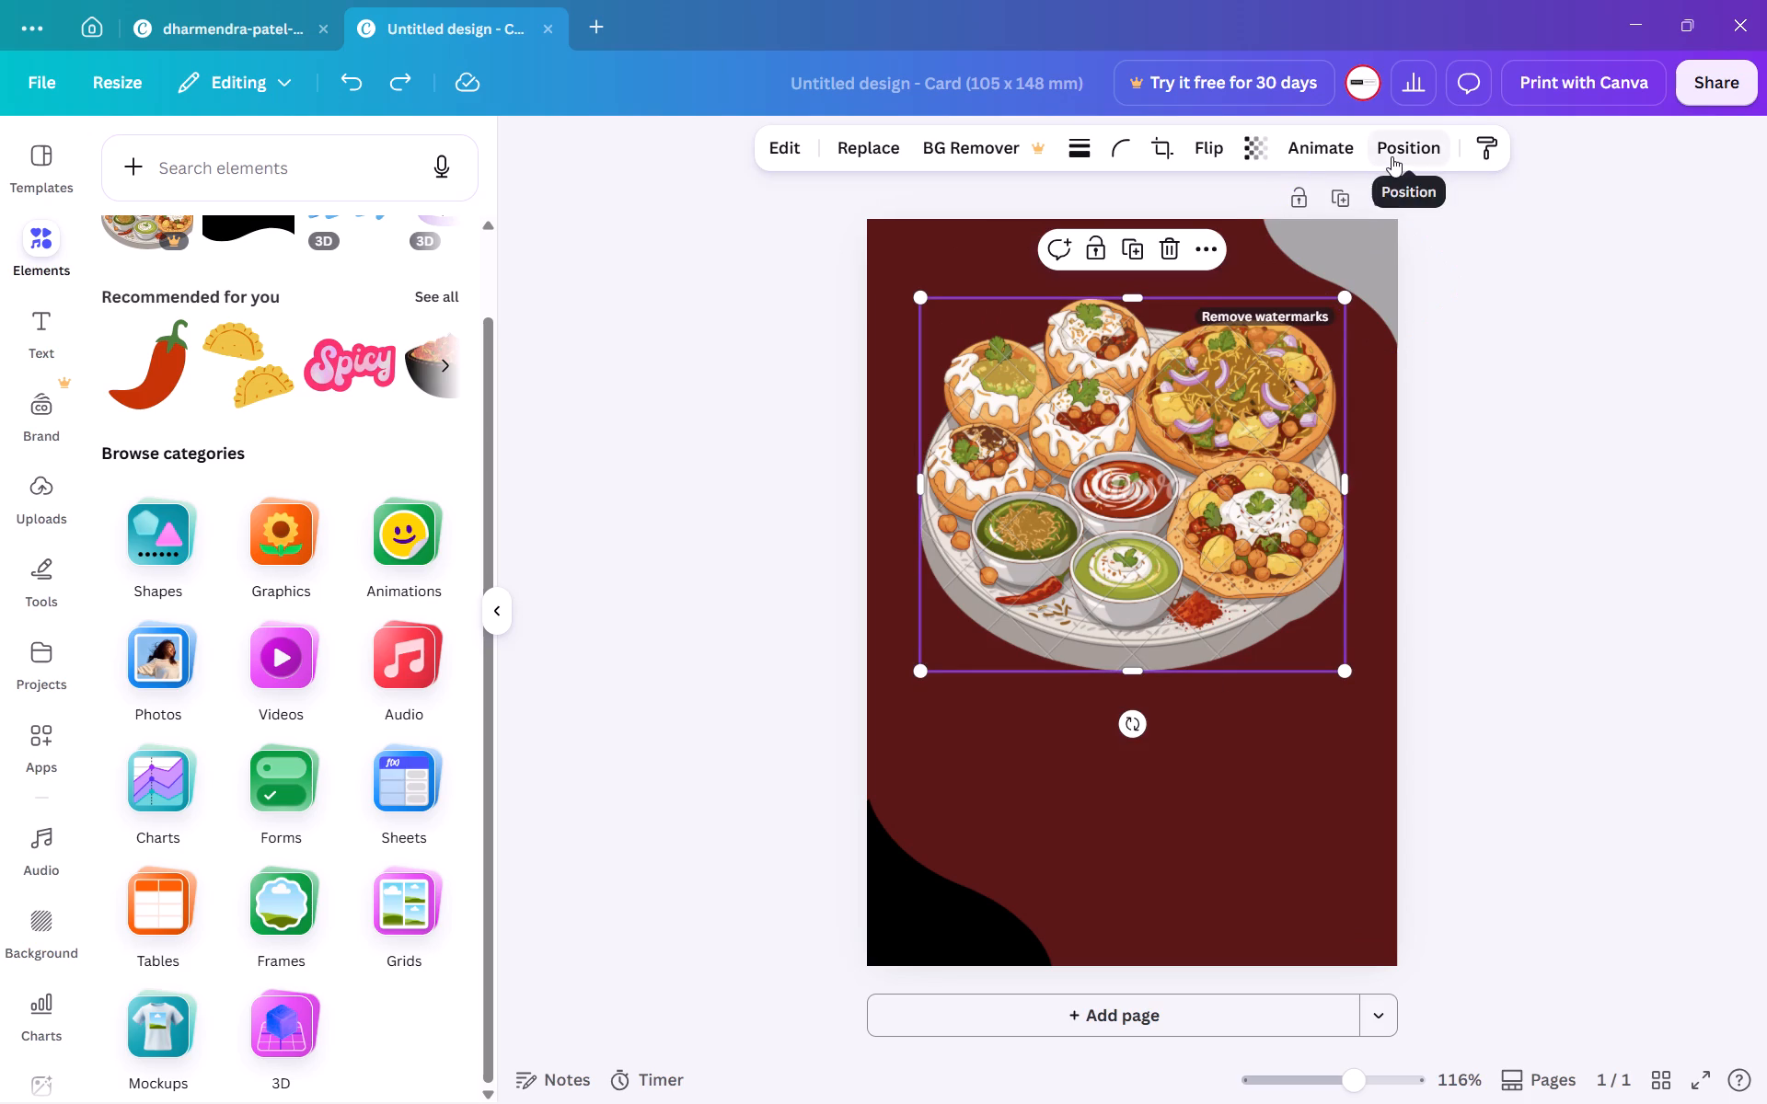
{"action": "left_click", "coordinate": [1392, 156]}
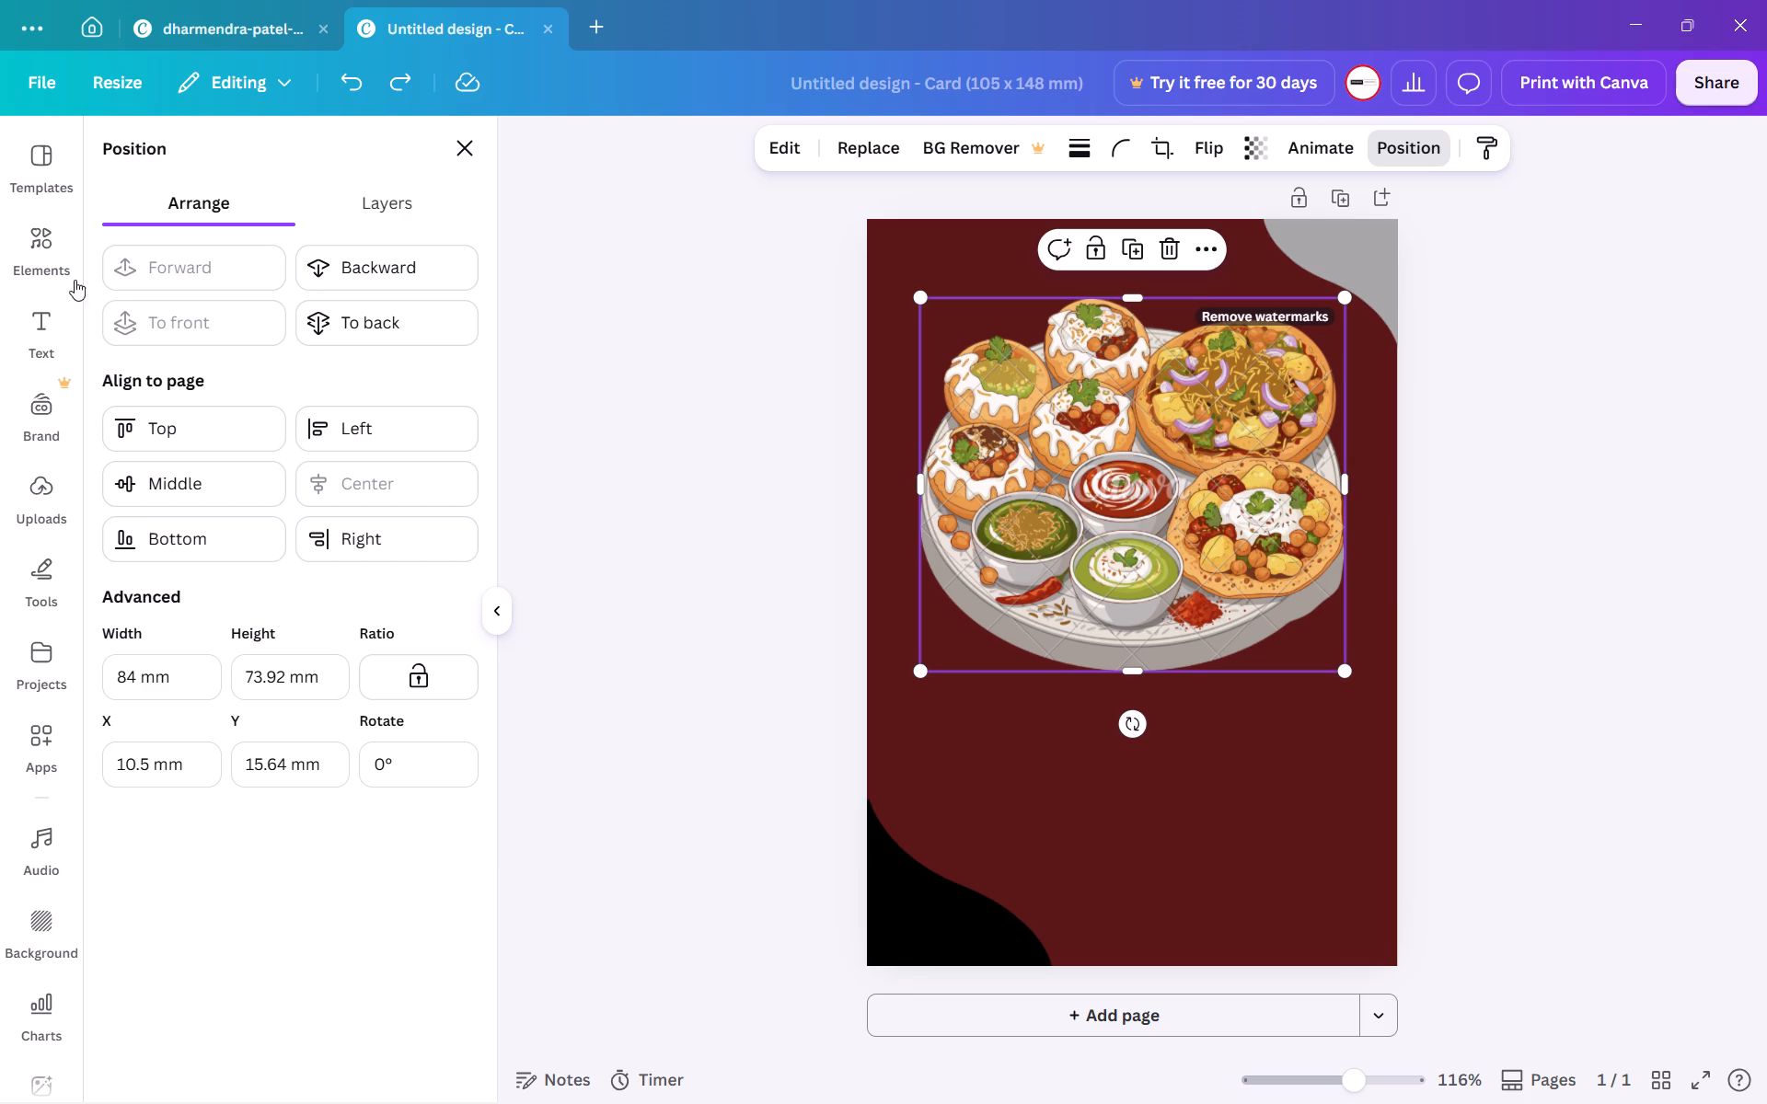
Add a default heading text box to the card.
{"action": "left_click", "coordinate": [51, 305]}
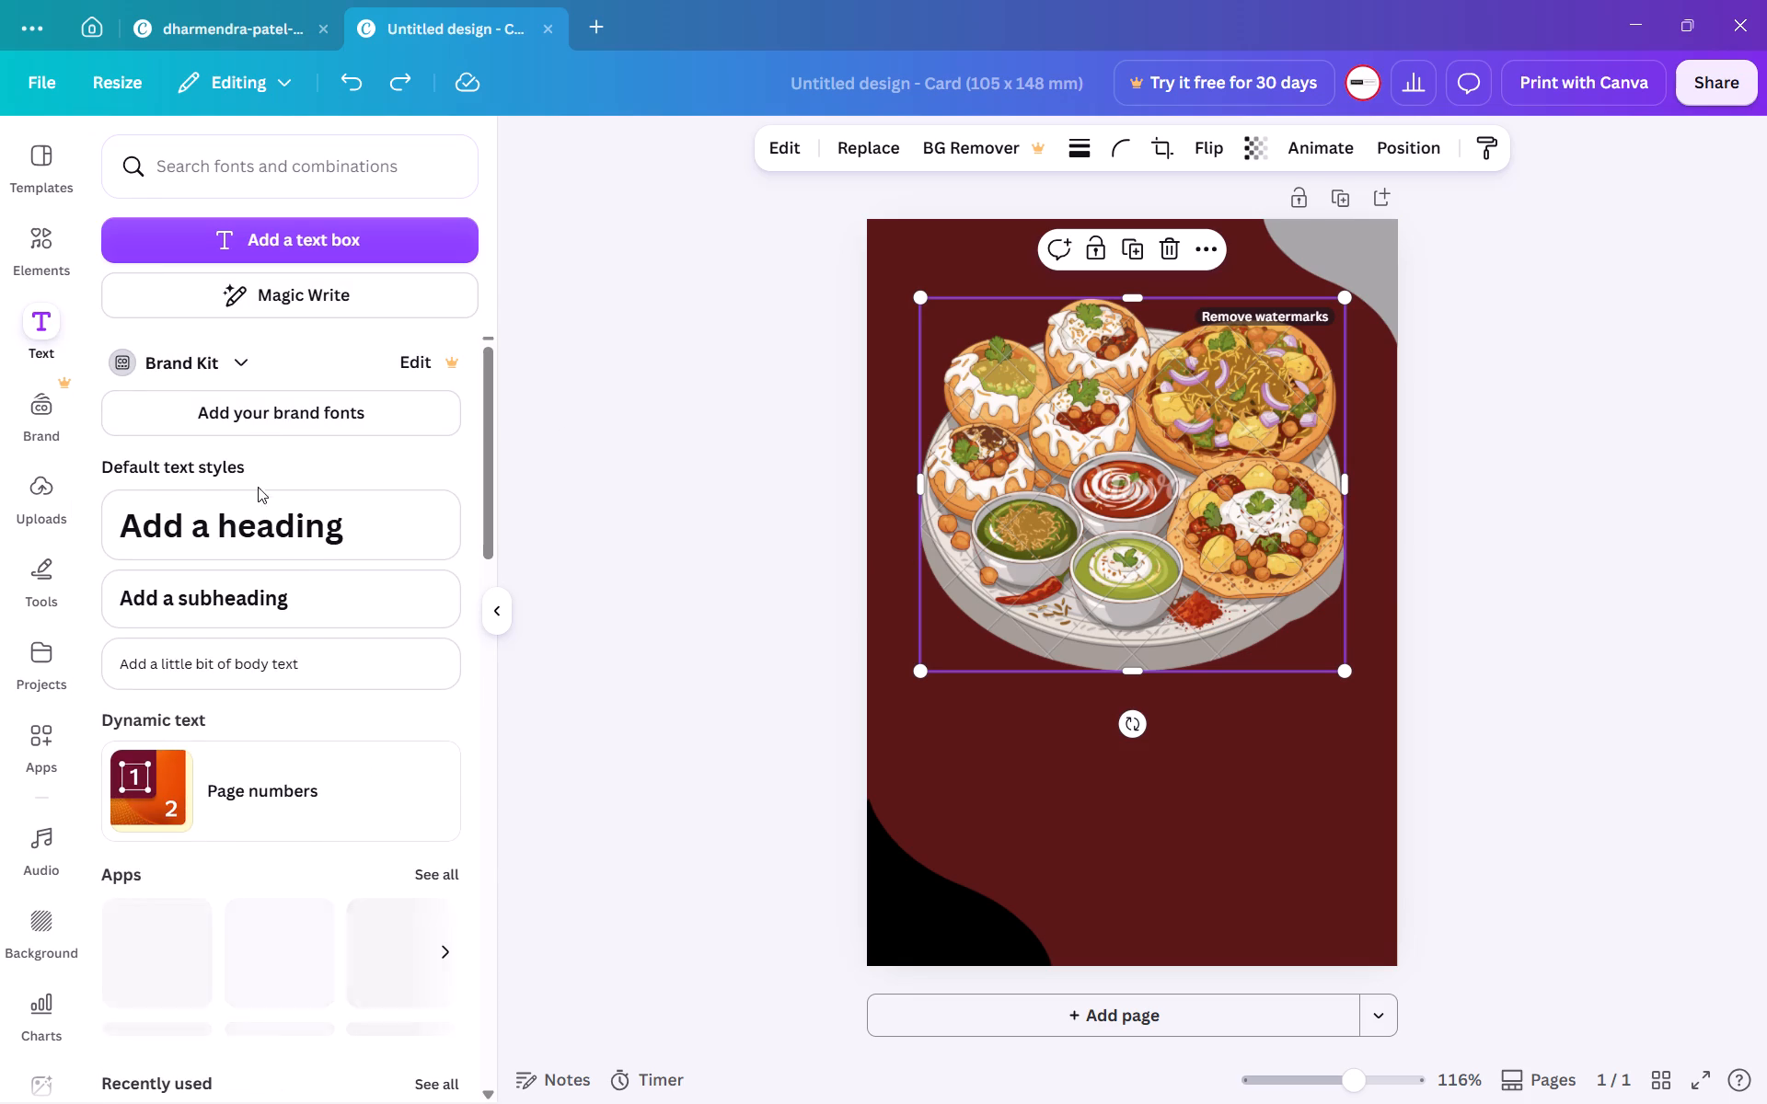
{"action": "left_click", "coordinate": [260, 523]}
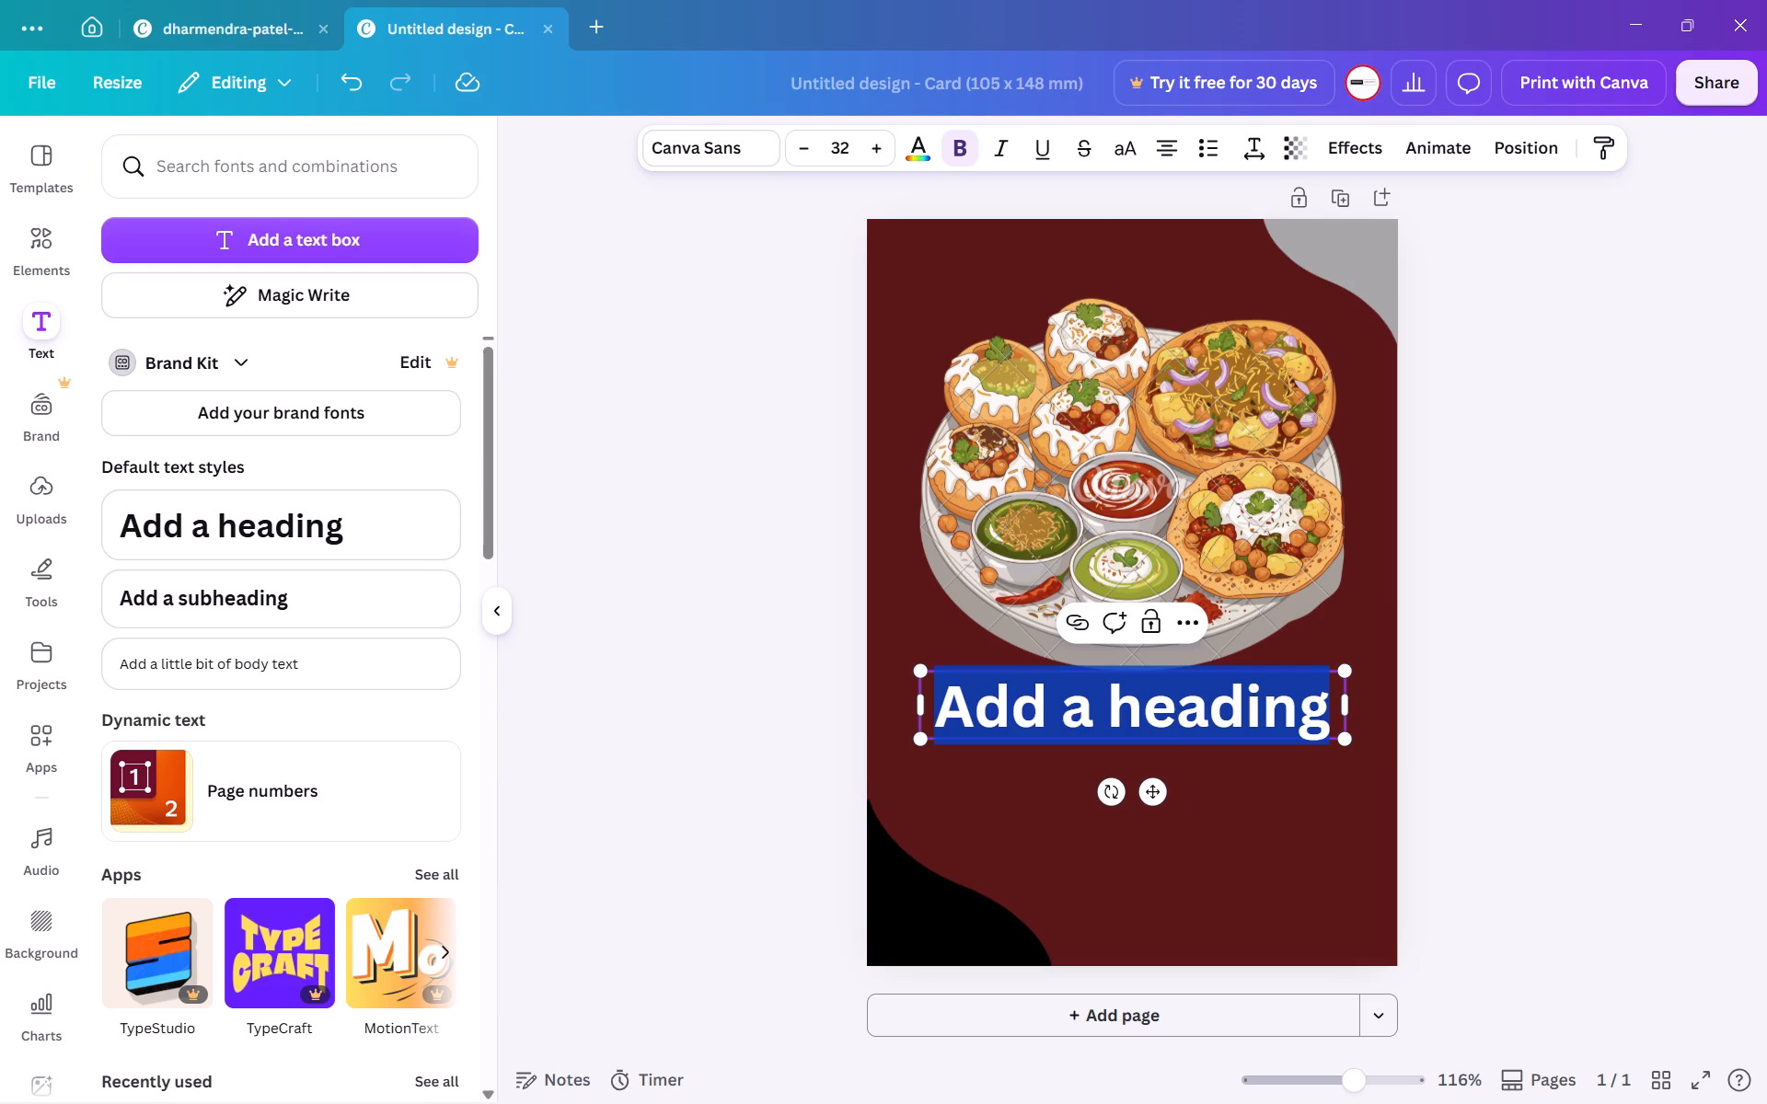
Search the fonts for OPEN SANS EXTRA and apply Open Sans SemiCondensed to the heading.
{"action": "left_click", "coordinate": [721, 152]}
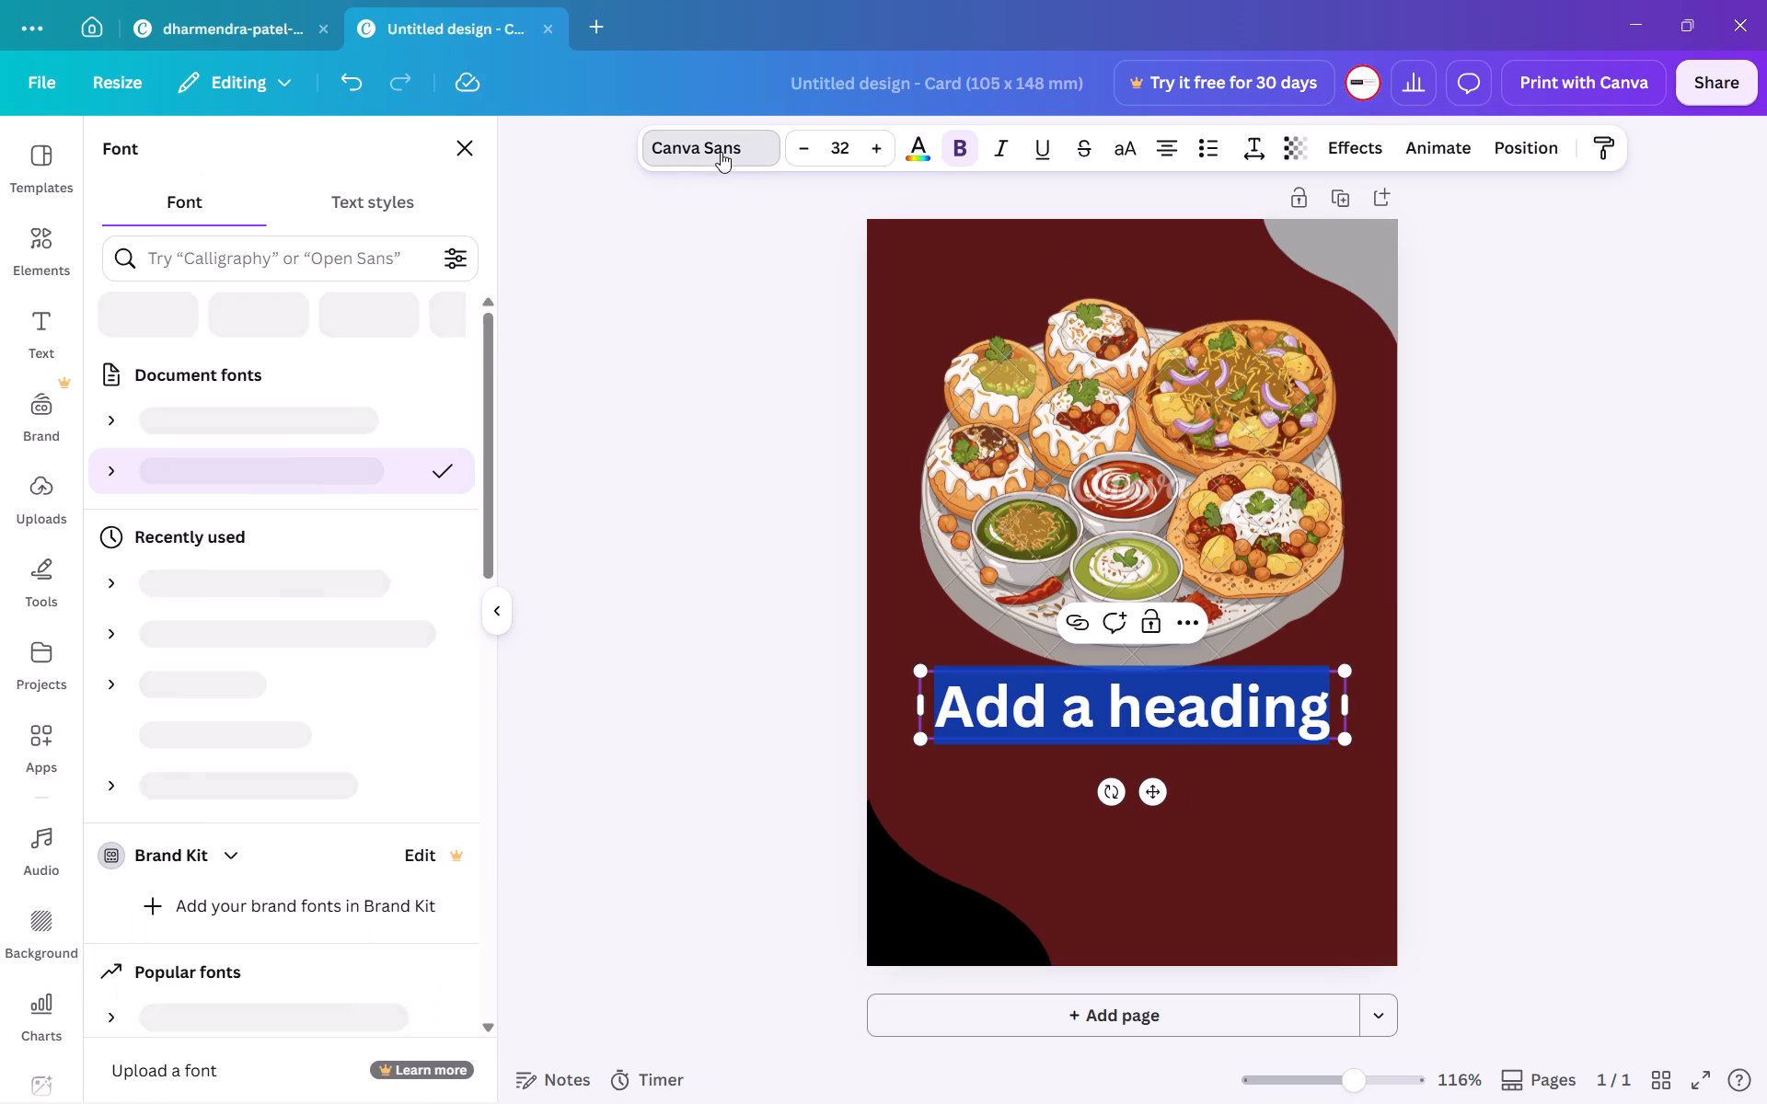
{"action": "double_click", "coordinate": [721, 152]}
{"action": "left_click", "coordinate": [721, 152]}
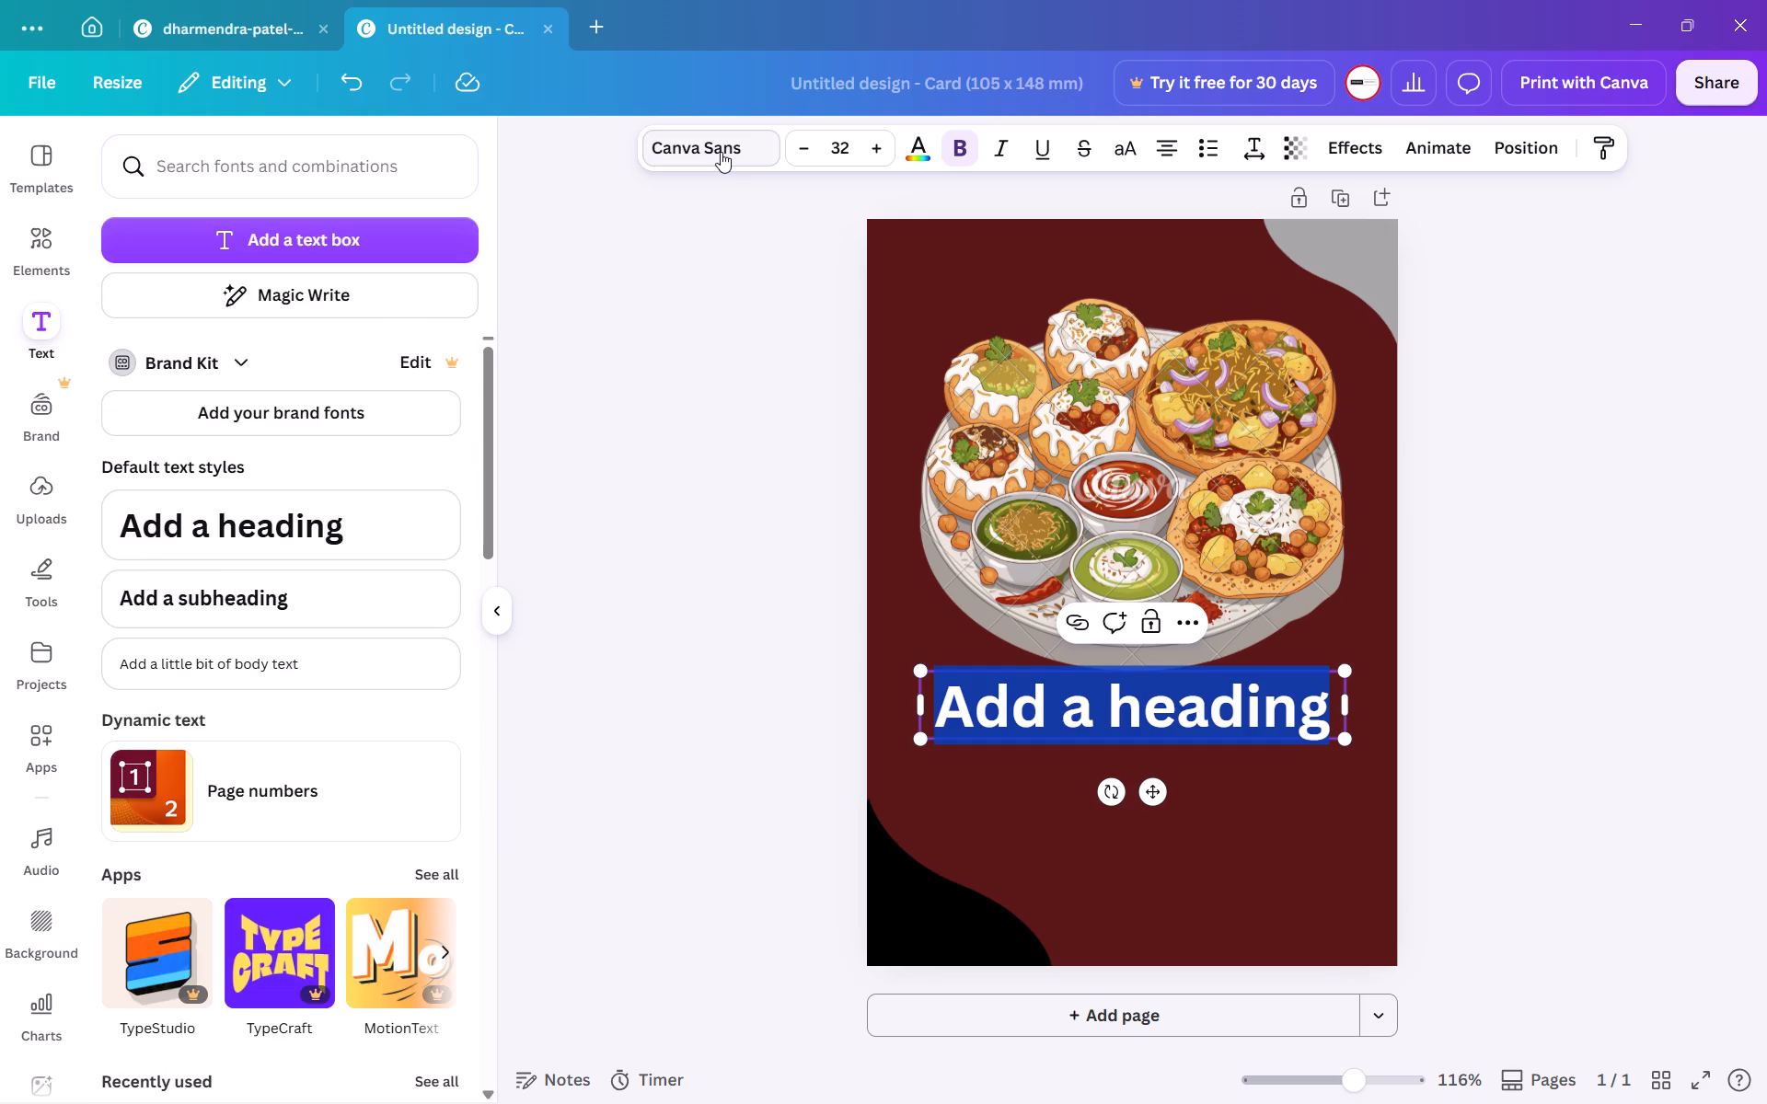
{"action": "left_click", "coordinate": [721, 152]}
{"action": "left_click", "coordinate": [267, 255]}
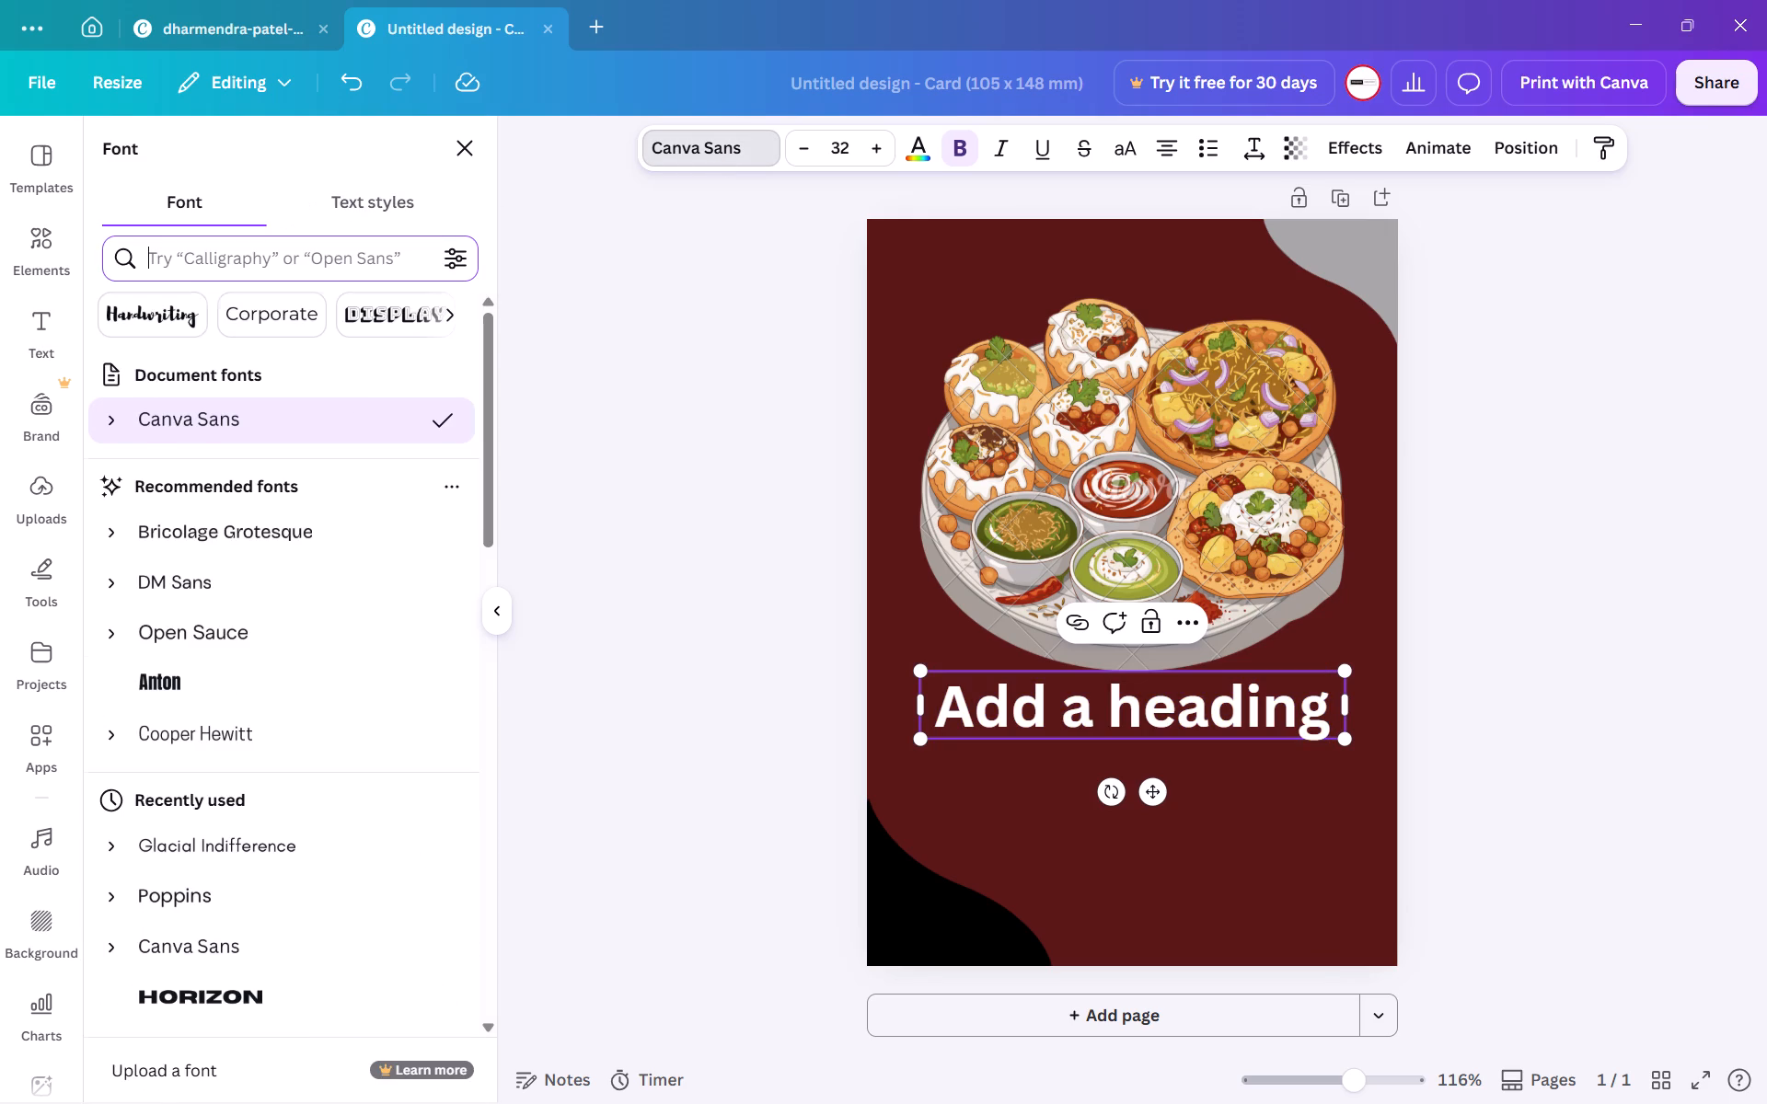
{"action": "type", "text": "OPEN"}
{"action": "key", "text": "space"}
{"action": "type", "text": "SANS"}
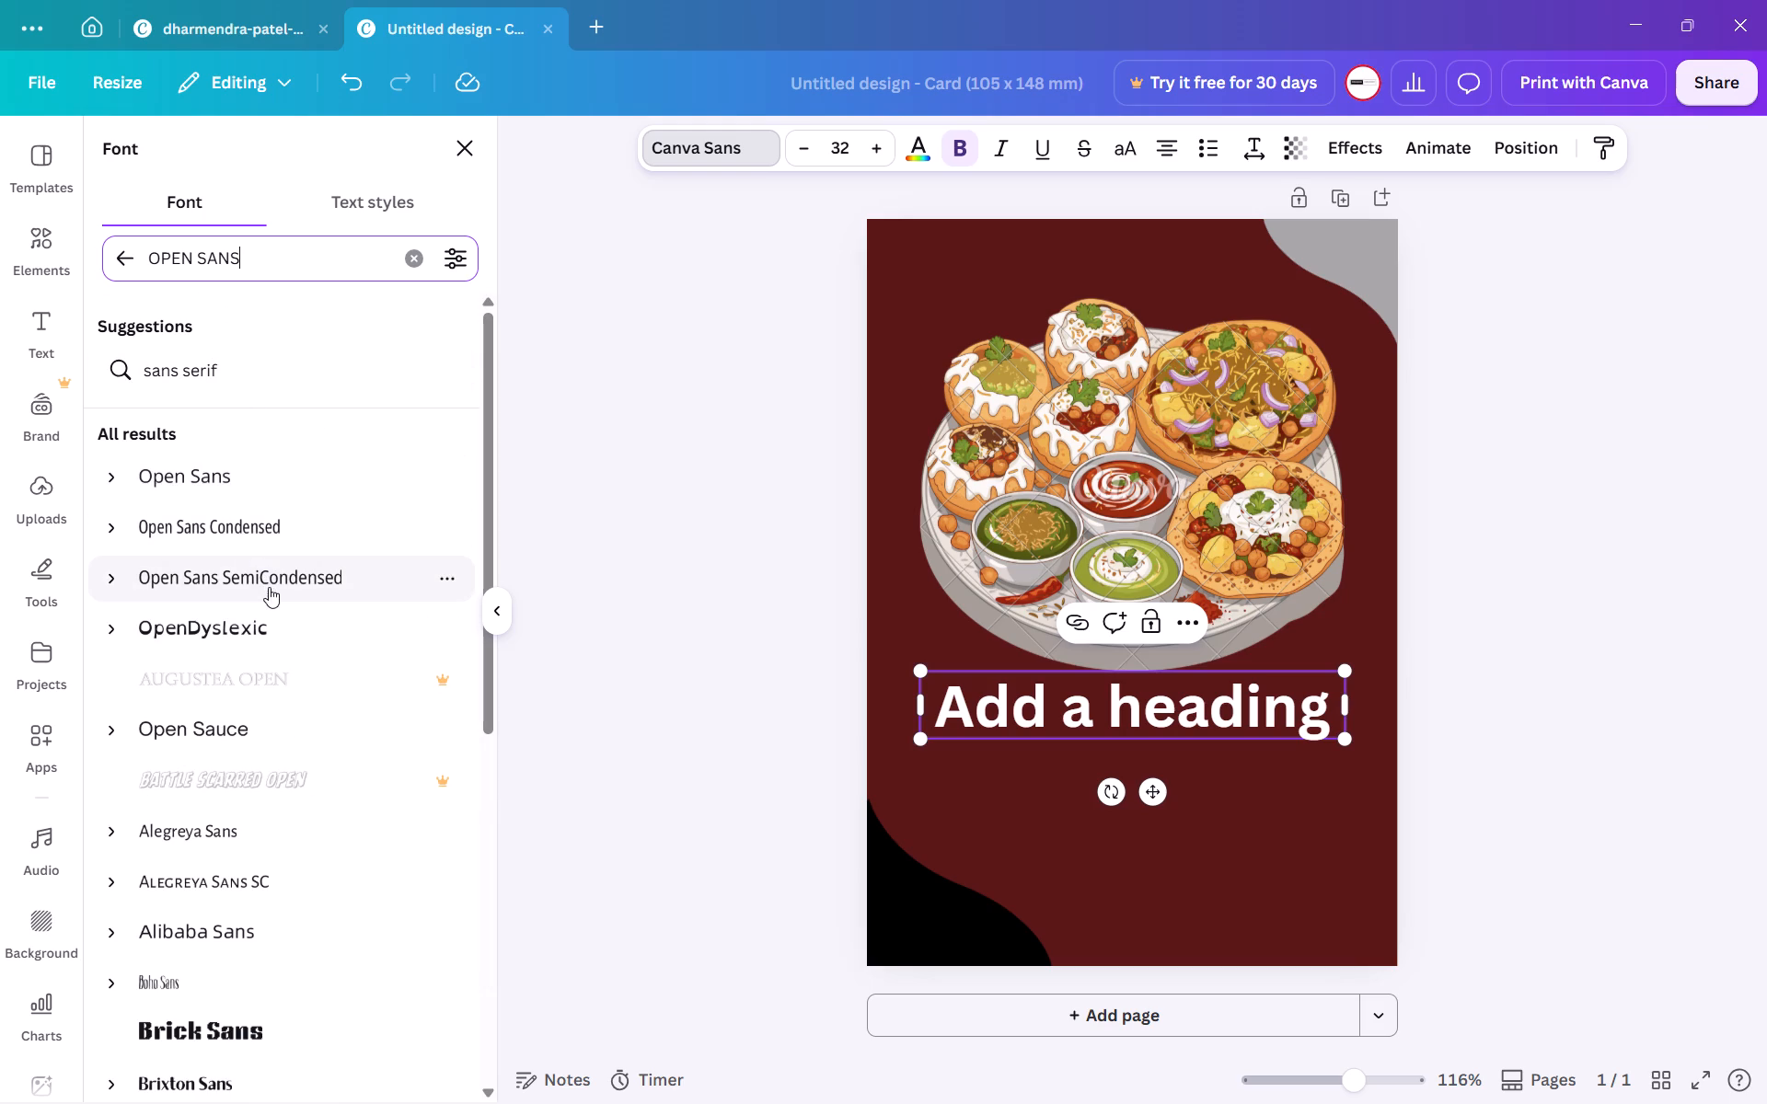
{"action": "type", "text": "EXTR"}
{"action": "key", "text": "BackSpace"}
{"action": "key", "text": "BackSpace"}
{"action": "key", "text": "BackSpace"}
{"action": "key", "text": "BackSpace"}
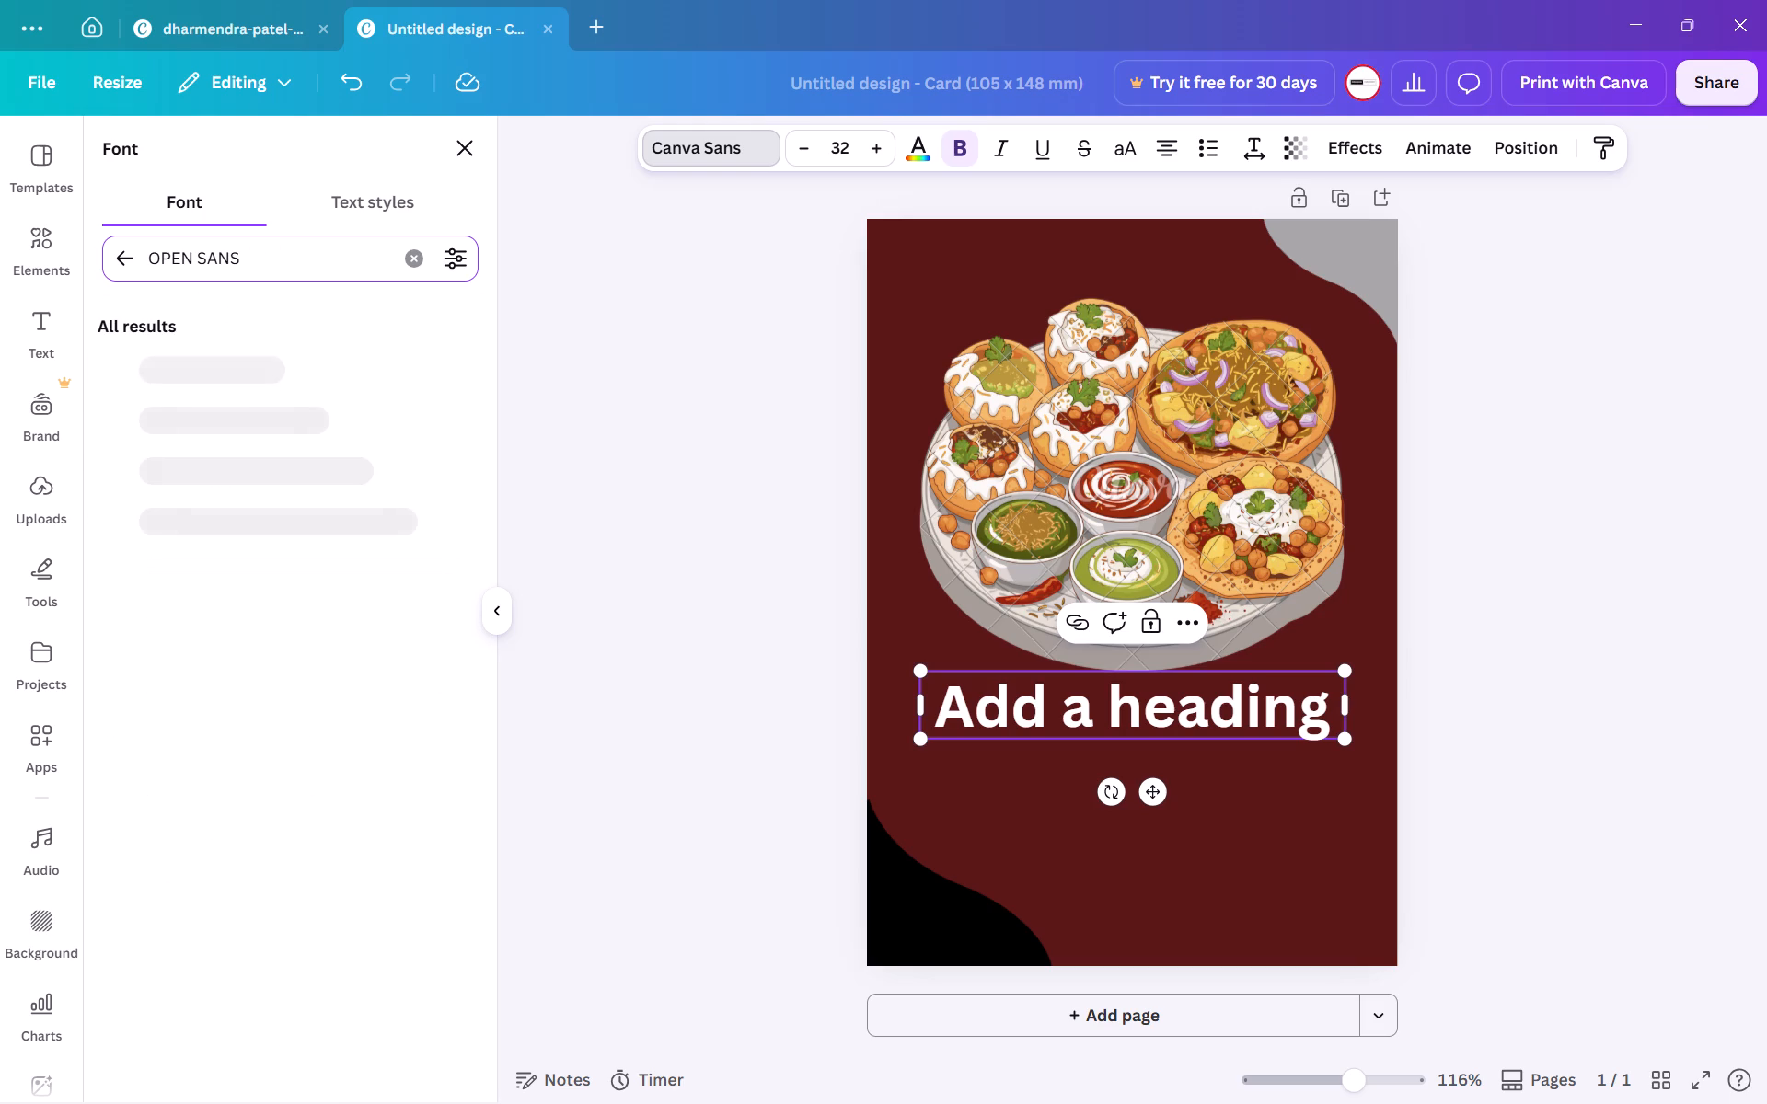
{"action": "key", "text": "space"}
{"action": "type", "text": "EXTRA"}
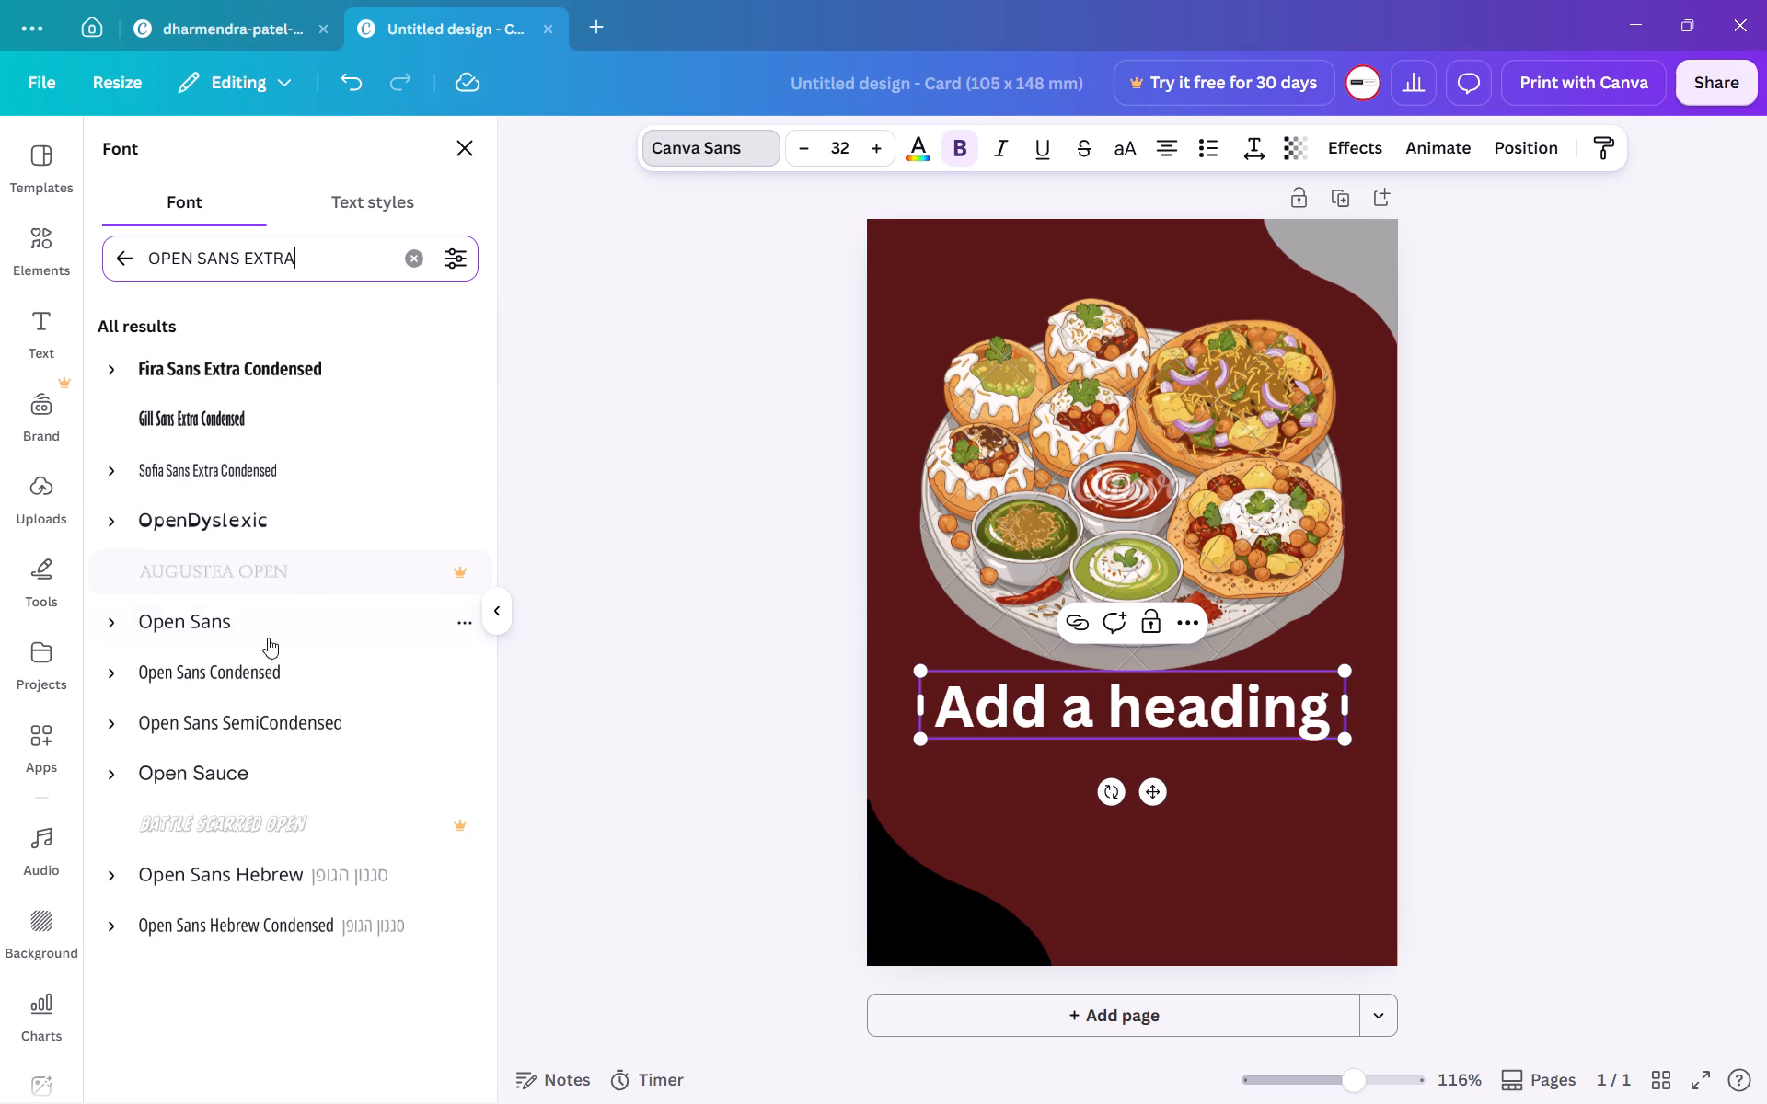
{"action": "left_click", "coordinate": [282, 736]}
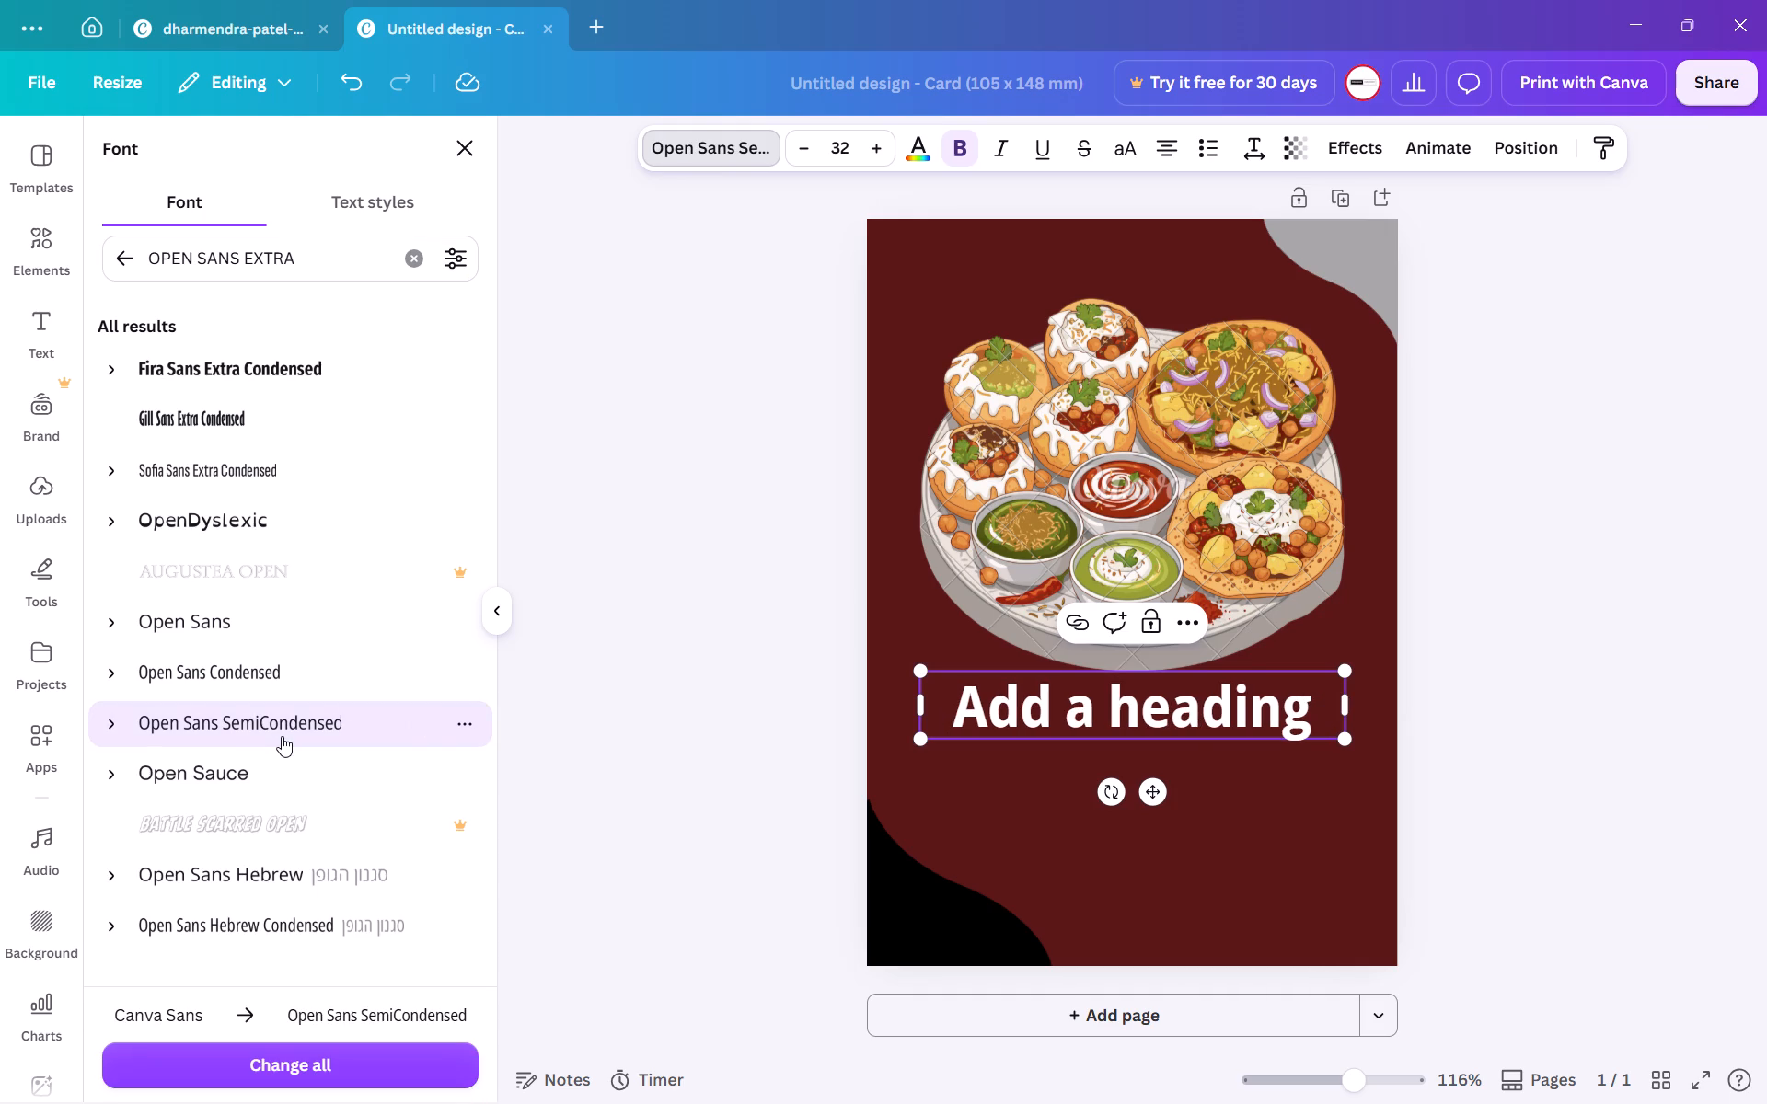
Replace the heading's placeholder text with Restaurant.
{"action": "triple_click", "coordinate": [1128, 721]}
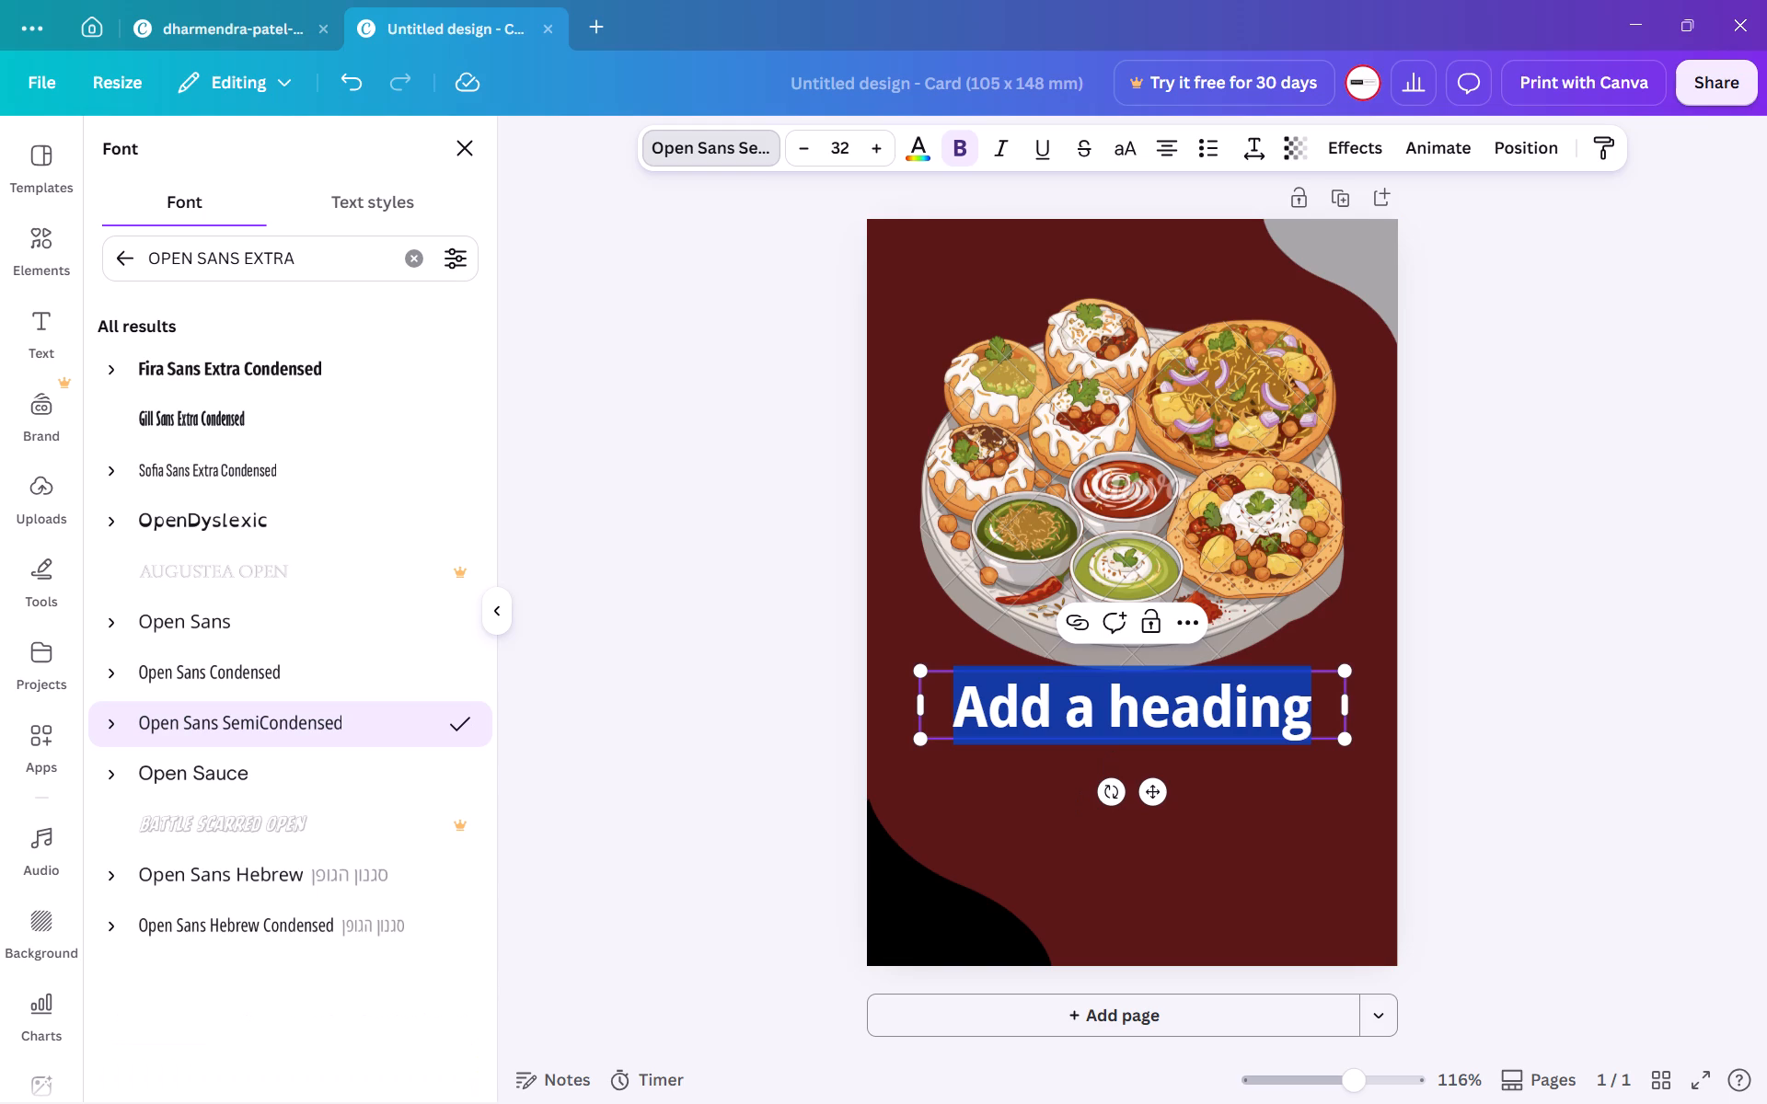
{"action": "type", "text": "rE"}
{"action": "key", "text": "BackSpace"}
{"action": "key", "text": "BackSpace"}
{"action": "type", "text": "RARS"}
{"action": "key", "text": "BackSpace"}
{"action": "key", "text": "BackSpace"}
{"action": "key", "text": "plus"}
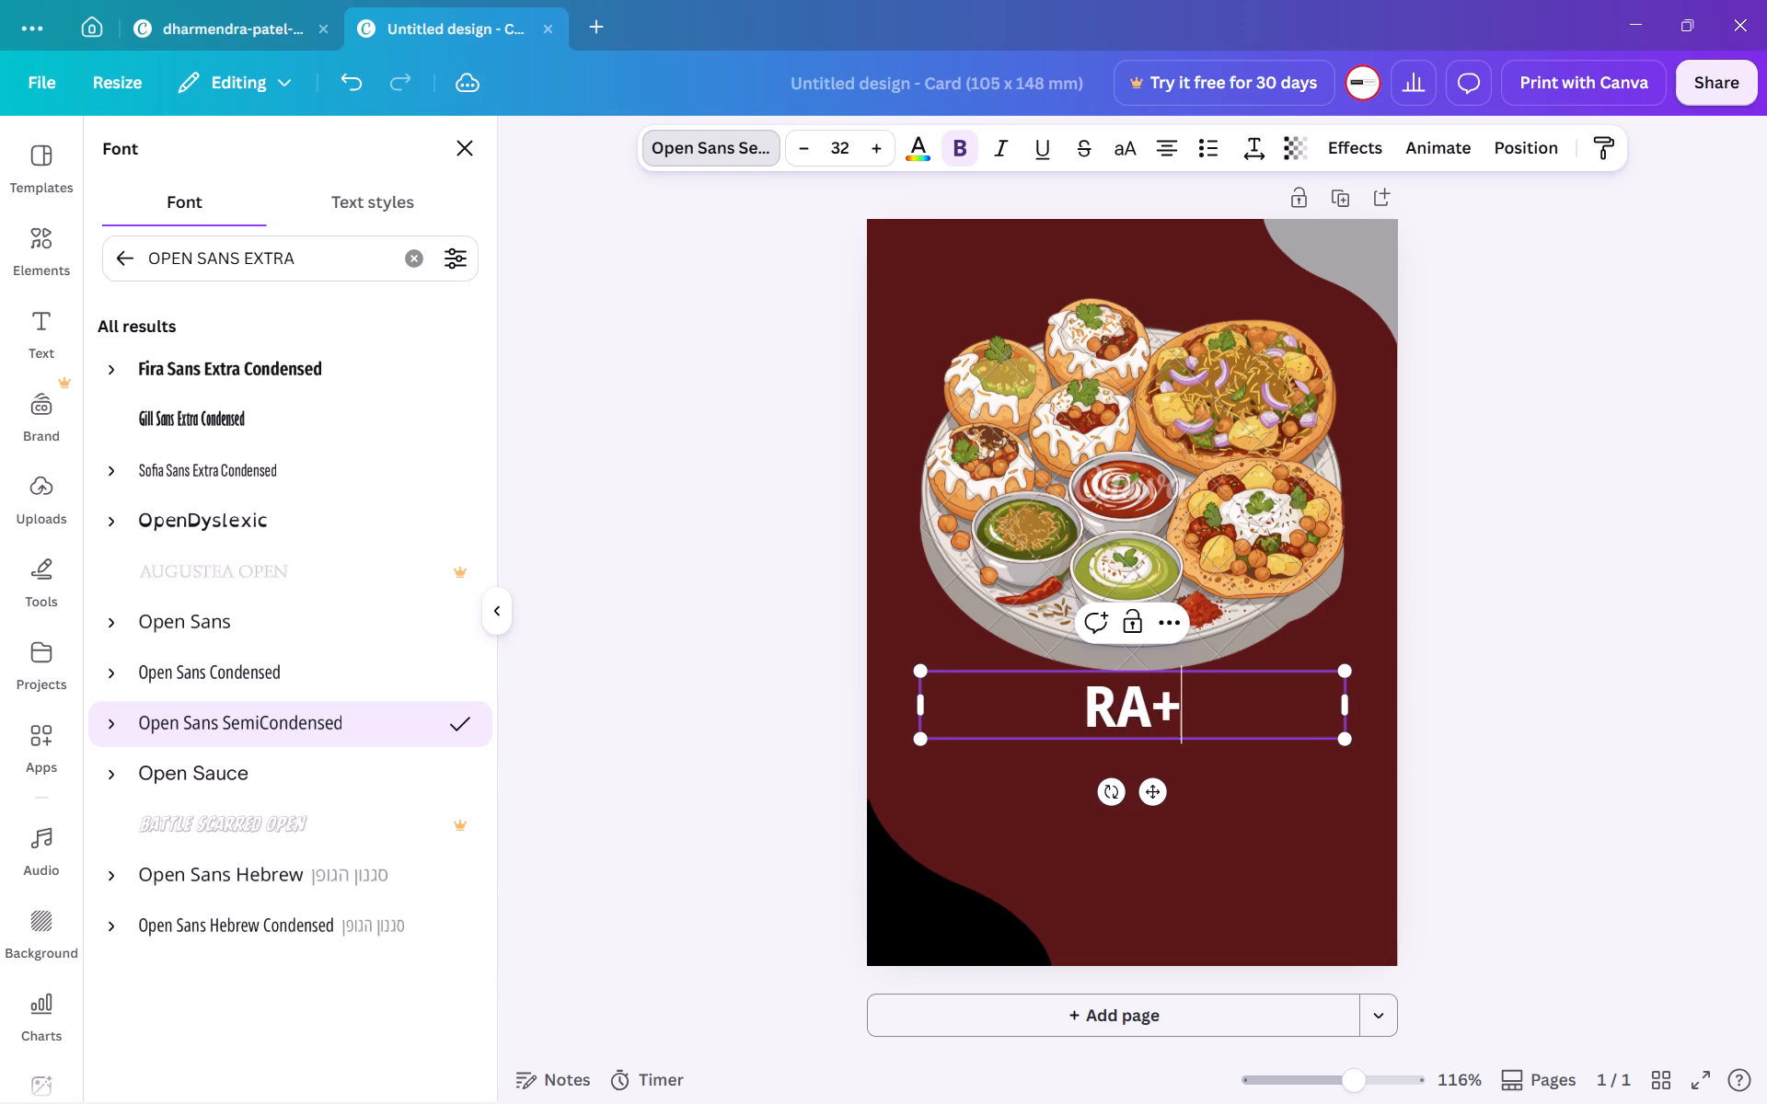
{"action": "key", "text": "BackSpace"}
{"action": "key", "text": "BackSpace"}
{"action": "type", "text": "EES"}
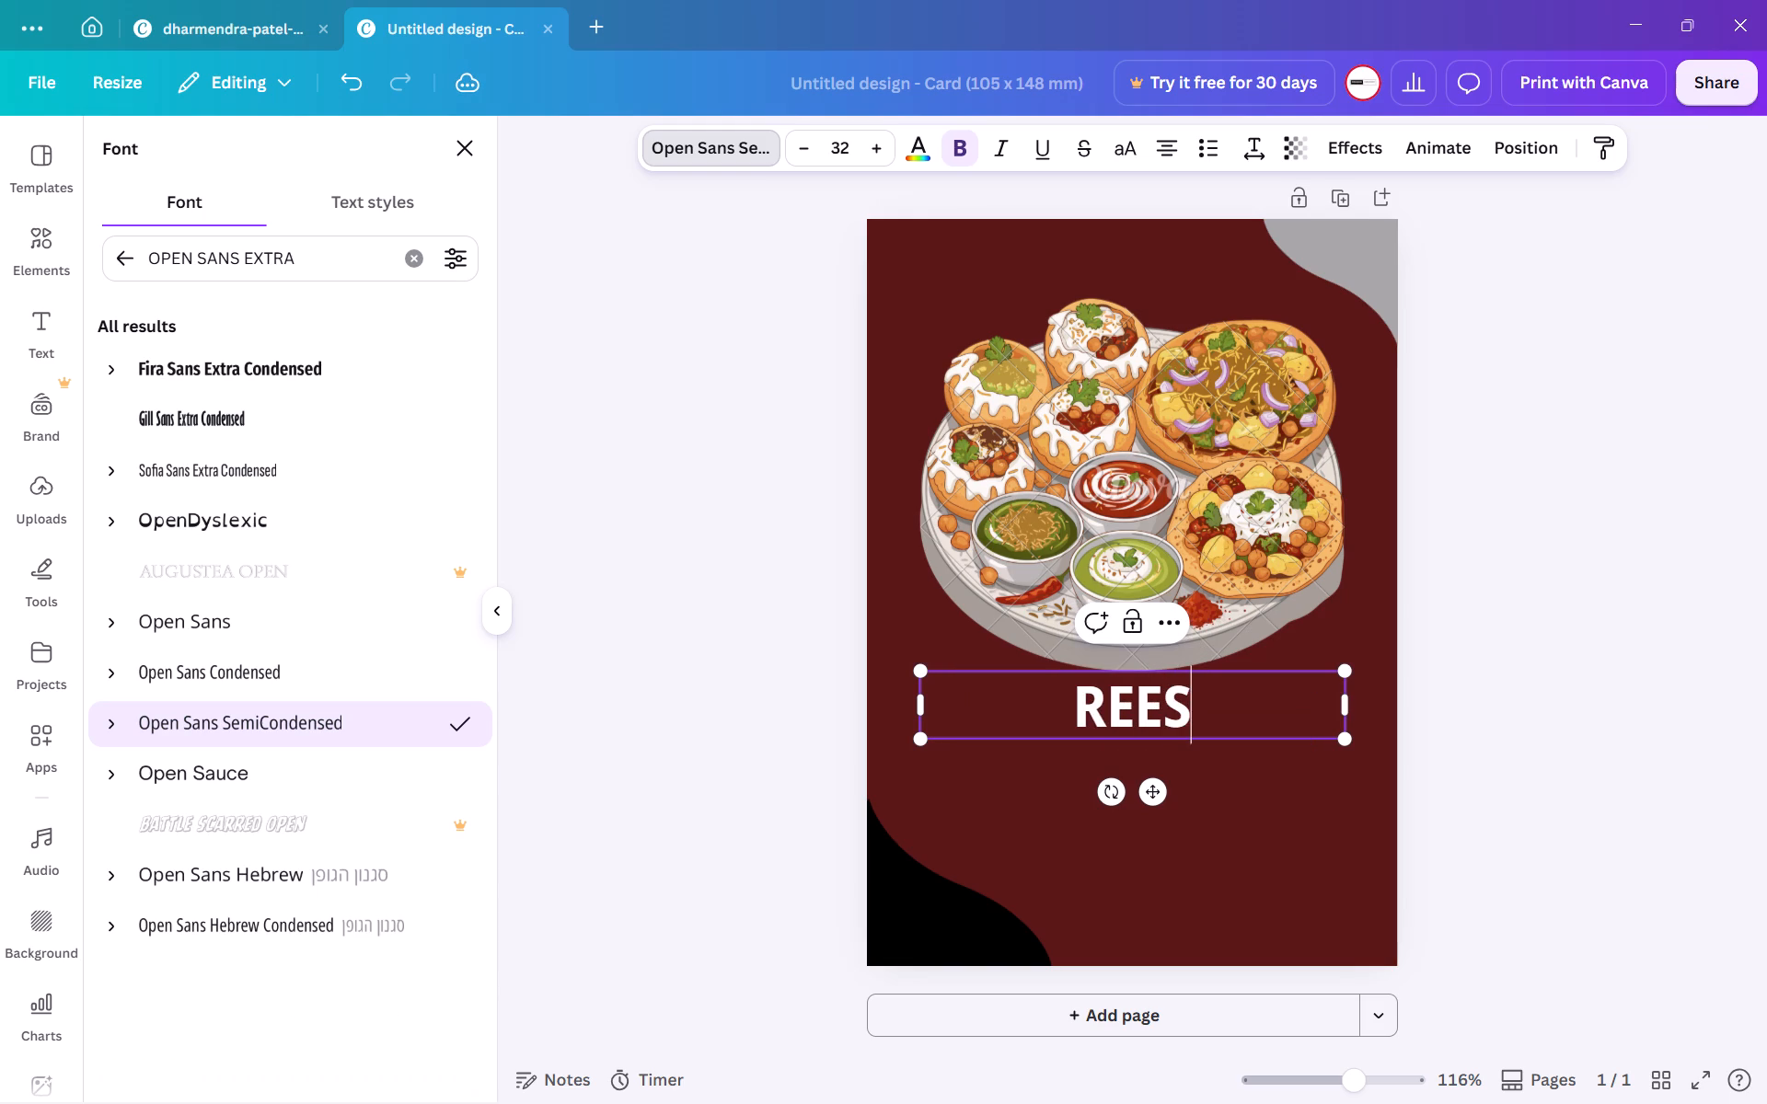
{"action": "key", "text": "BackSpace"}
{"action": "key", "text": "BackSpace"}
{"action": "key", "text": "BackSpace"}
{"action": "type", "text": "est"}
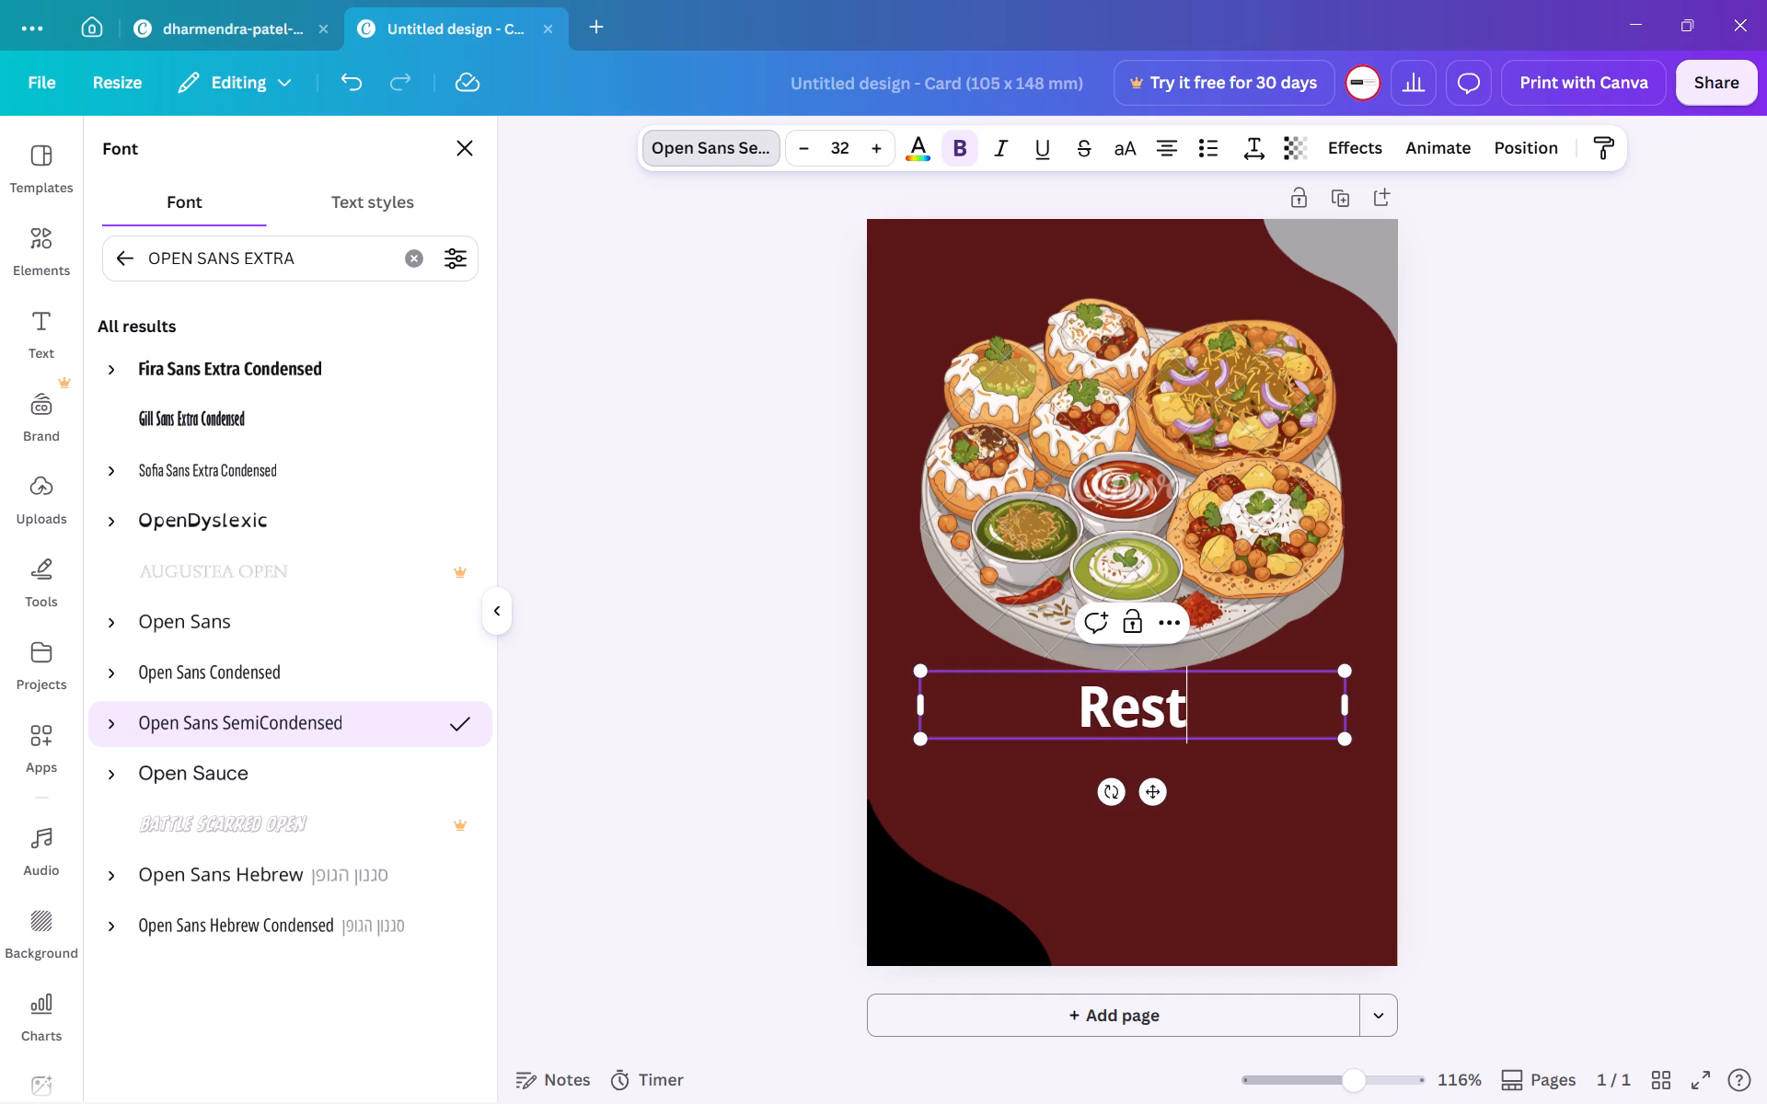
{"action": "type", "text": "ai"}
{"action": "key", "text": "BackSpace"}
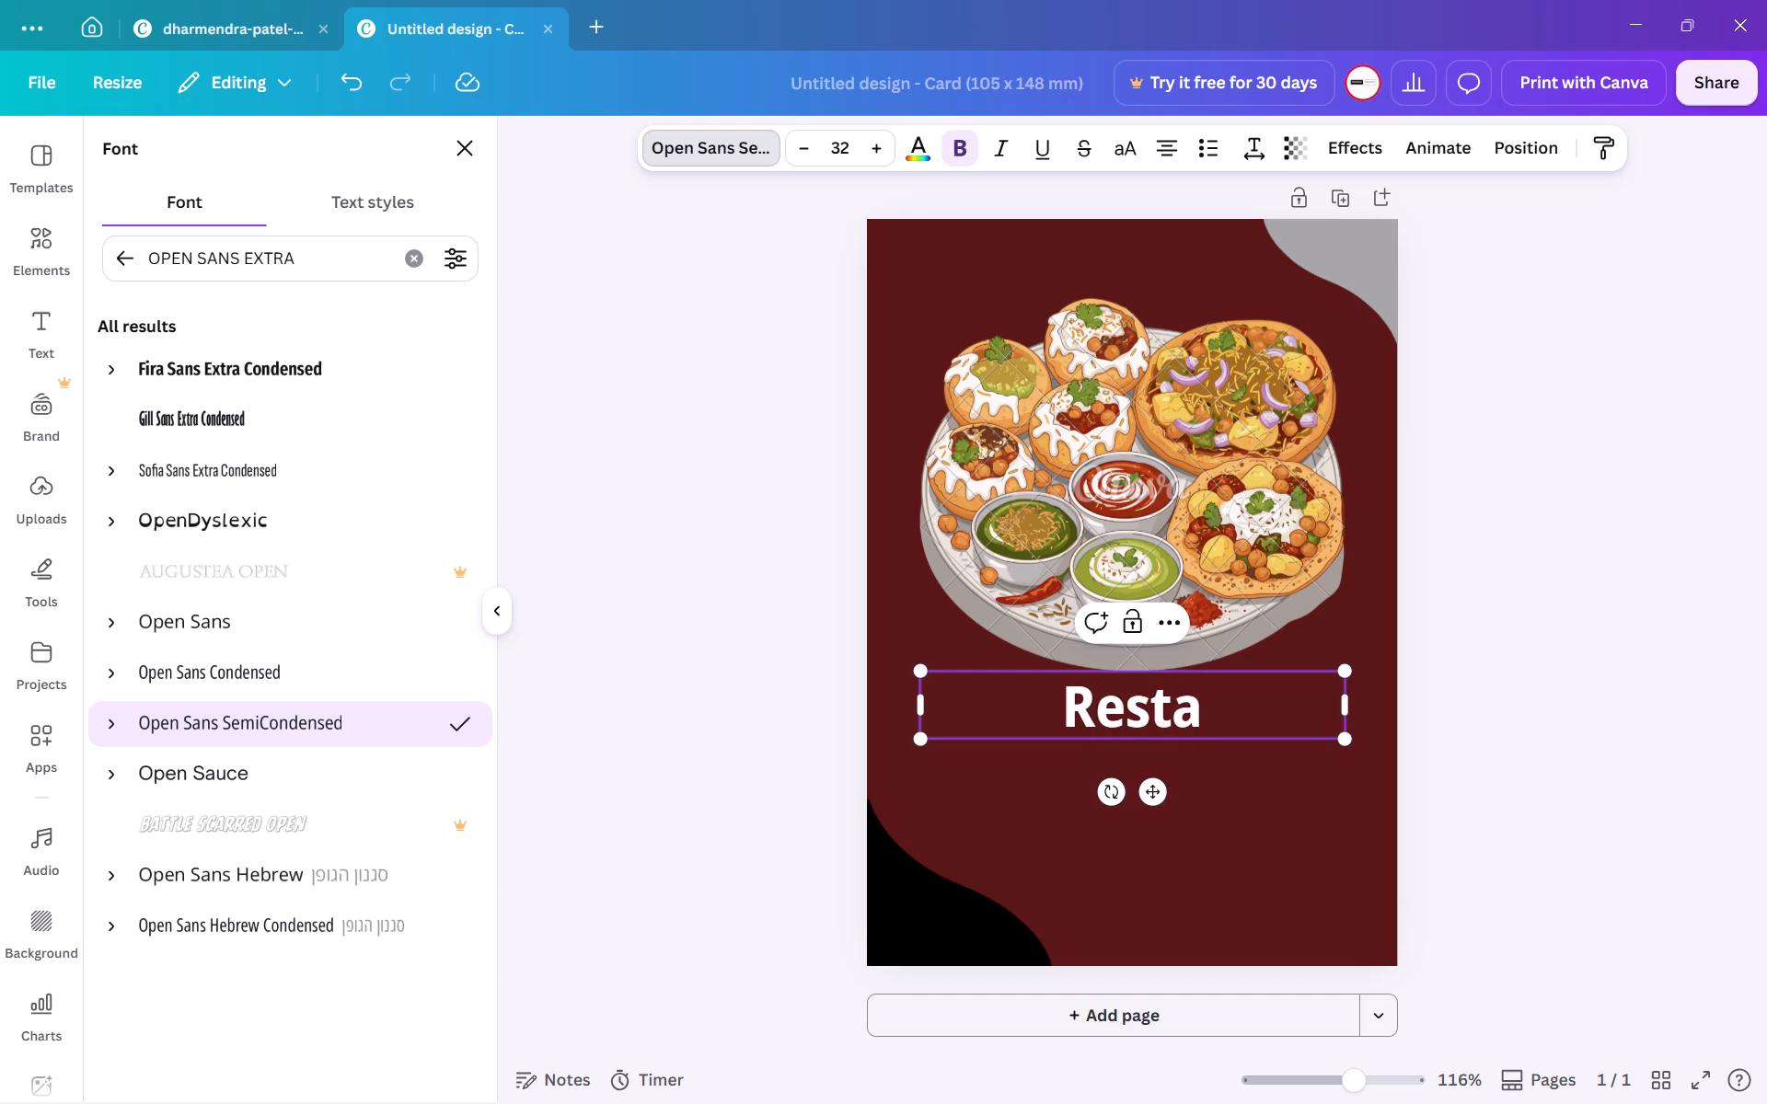
{"action": "type", "text": "urant"}
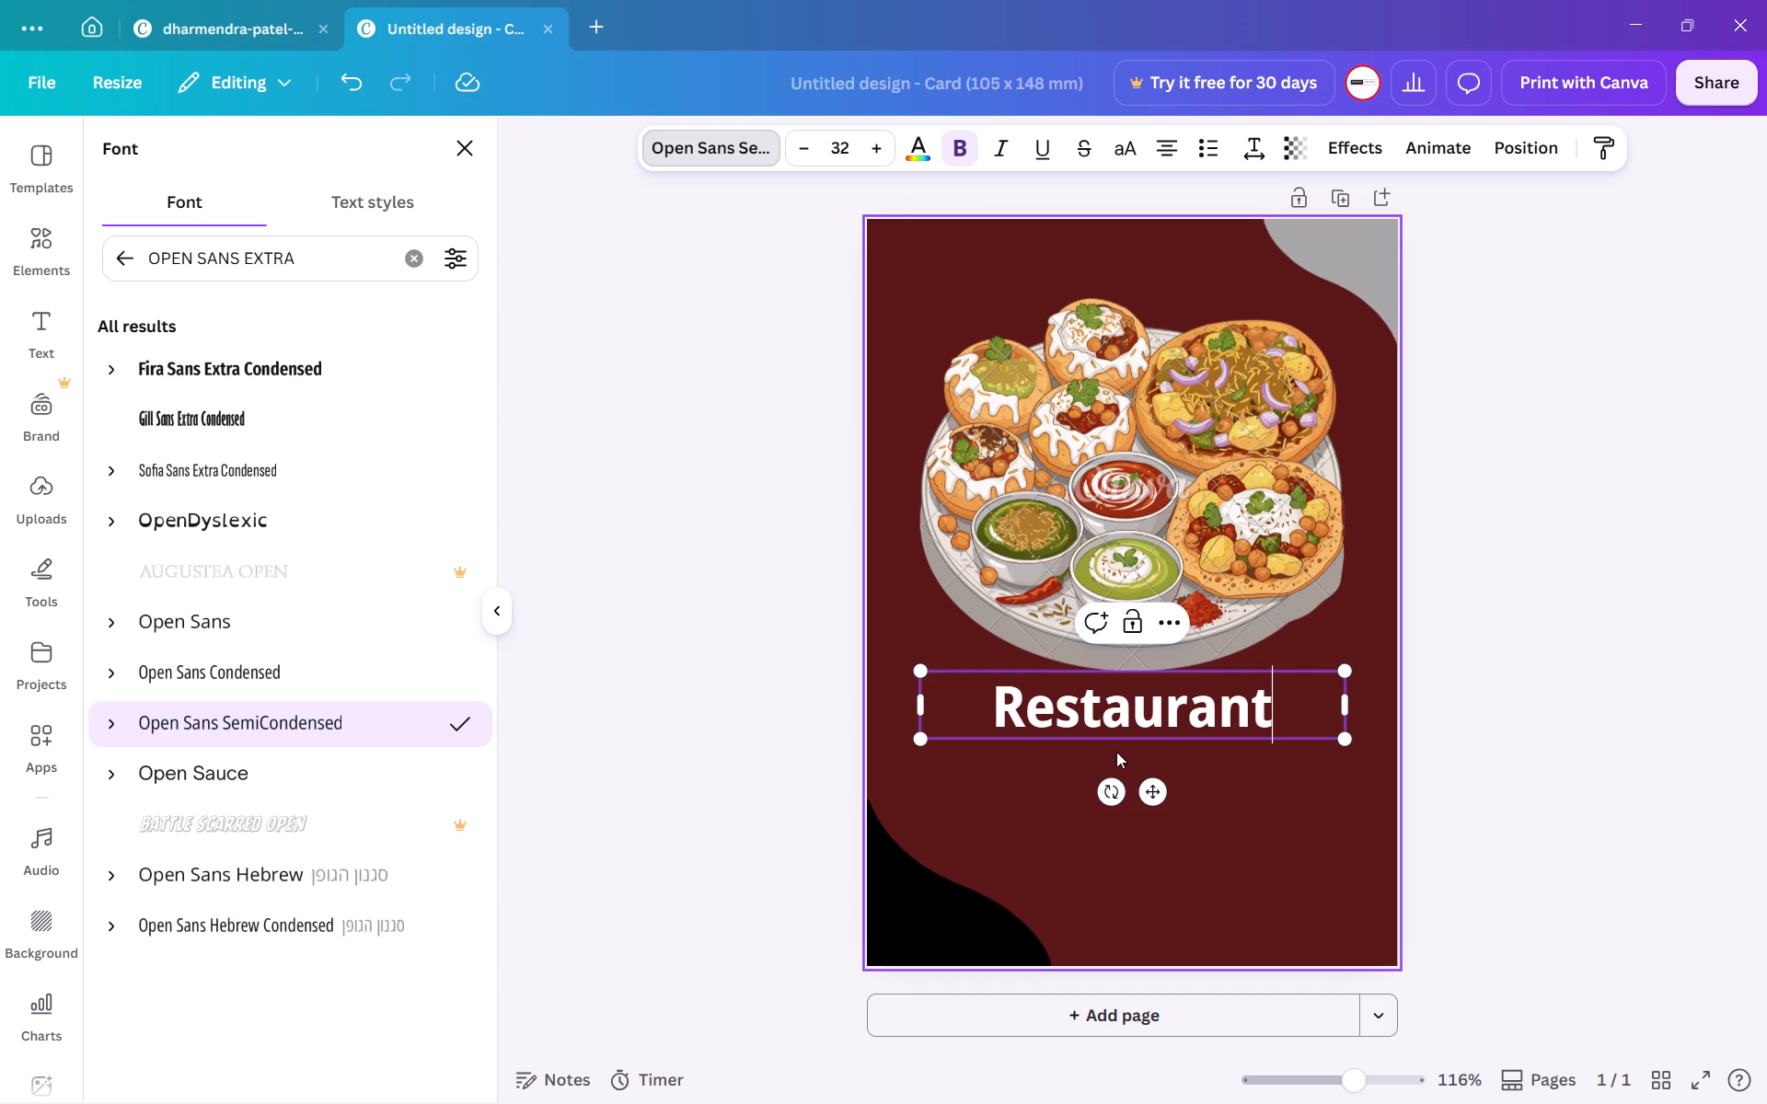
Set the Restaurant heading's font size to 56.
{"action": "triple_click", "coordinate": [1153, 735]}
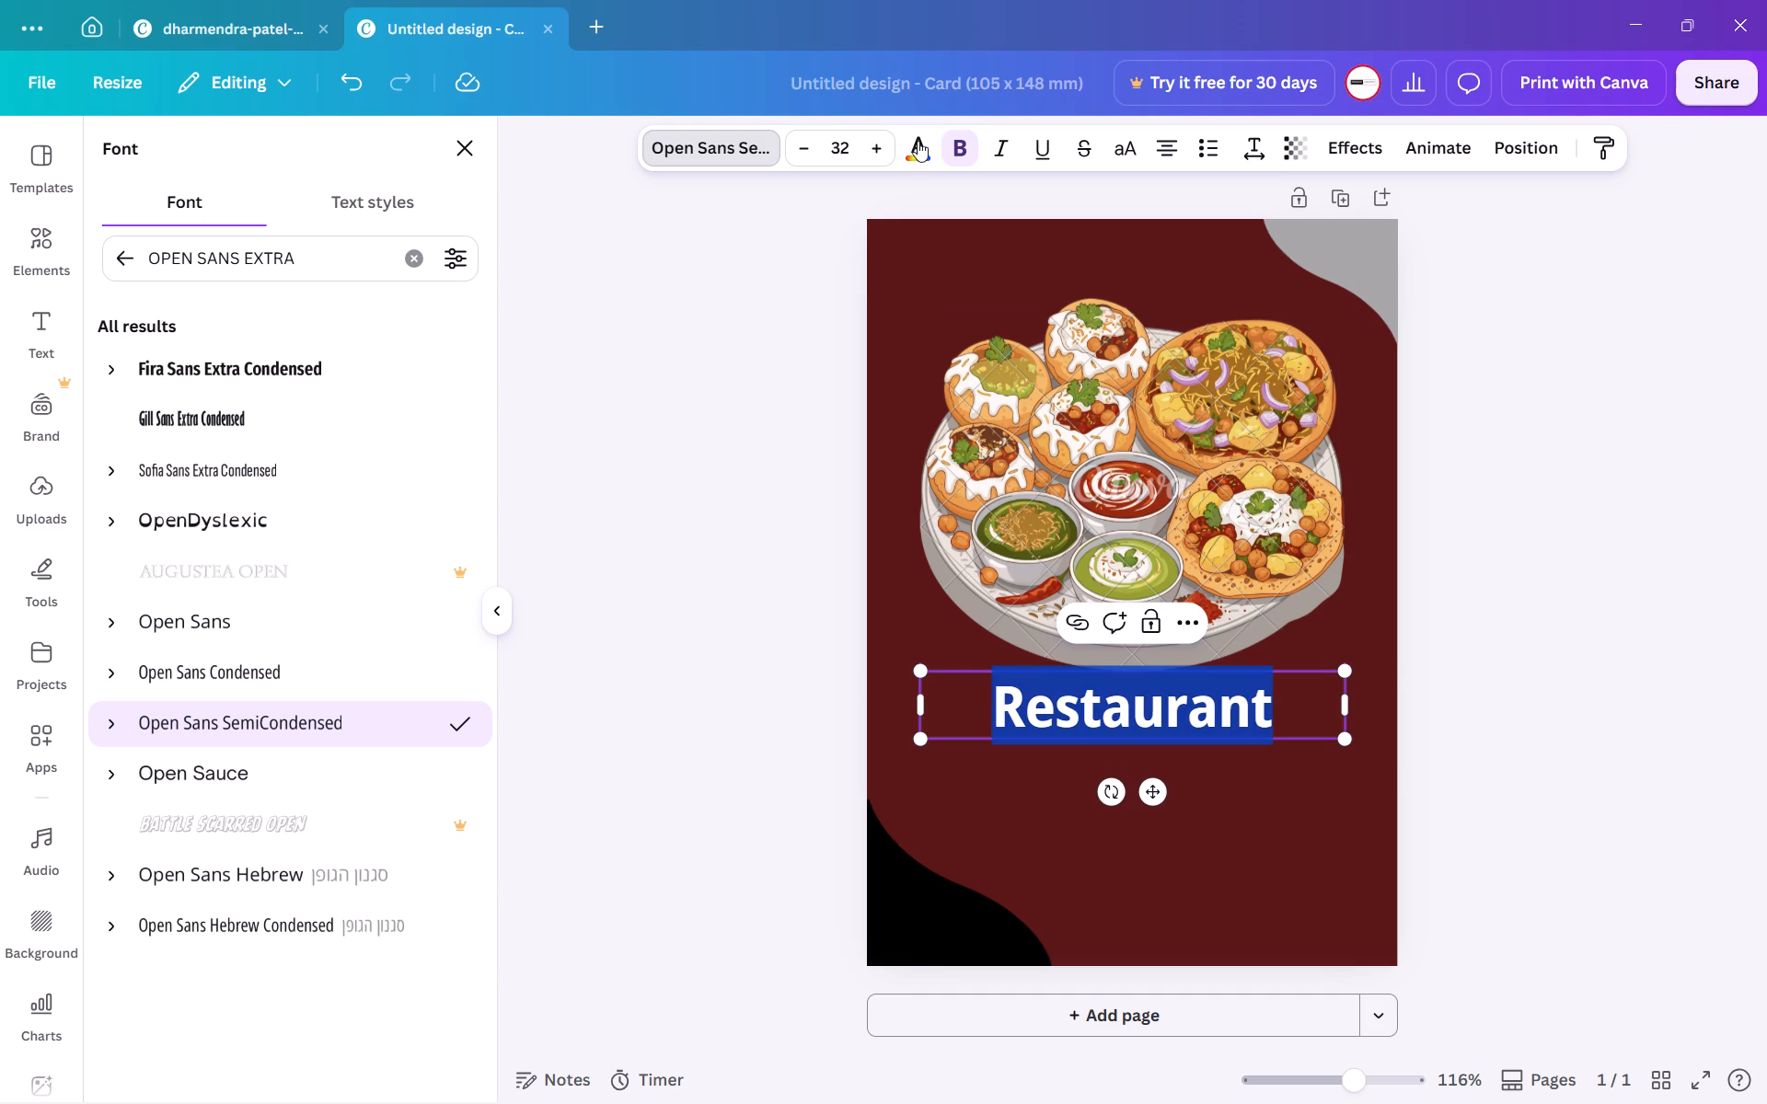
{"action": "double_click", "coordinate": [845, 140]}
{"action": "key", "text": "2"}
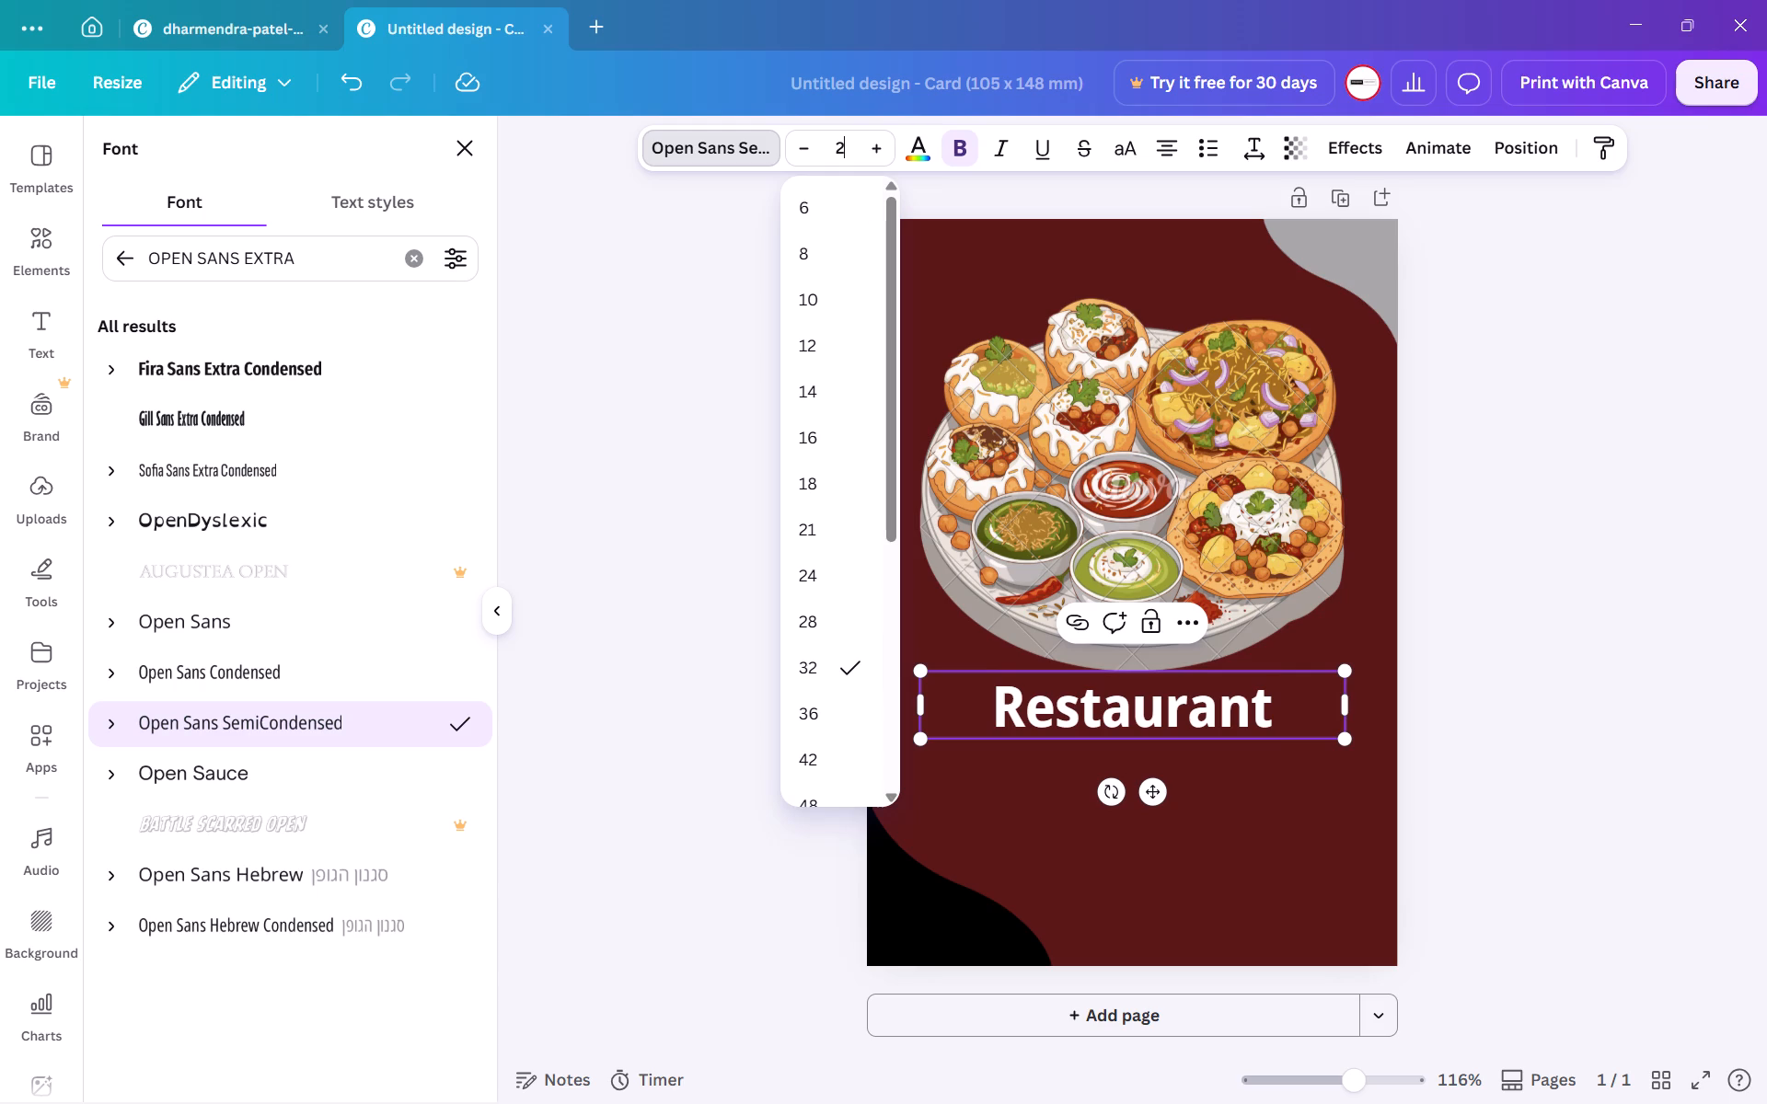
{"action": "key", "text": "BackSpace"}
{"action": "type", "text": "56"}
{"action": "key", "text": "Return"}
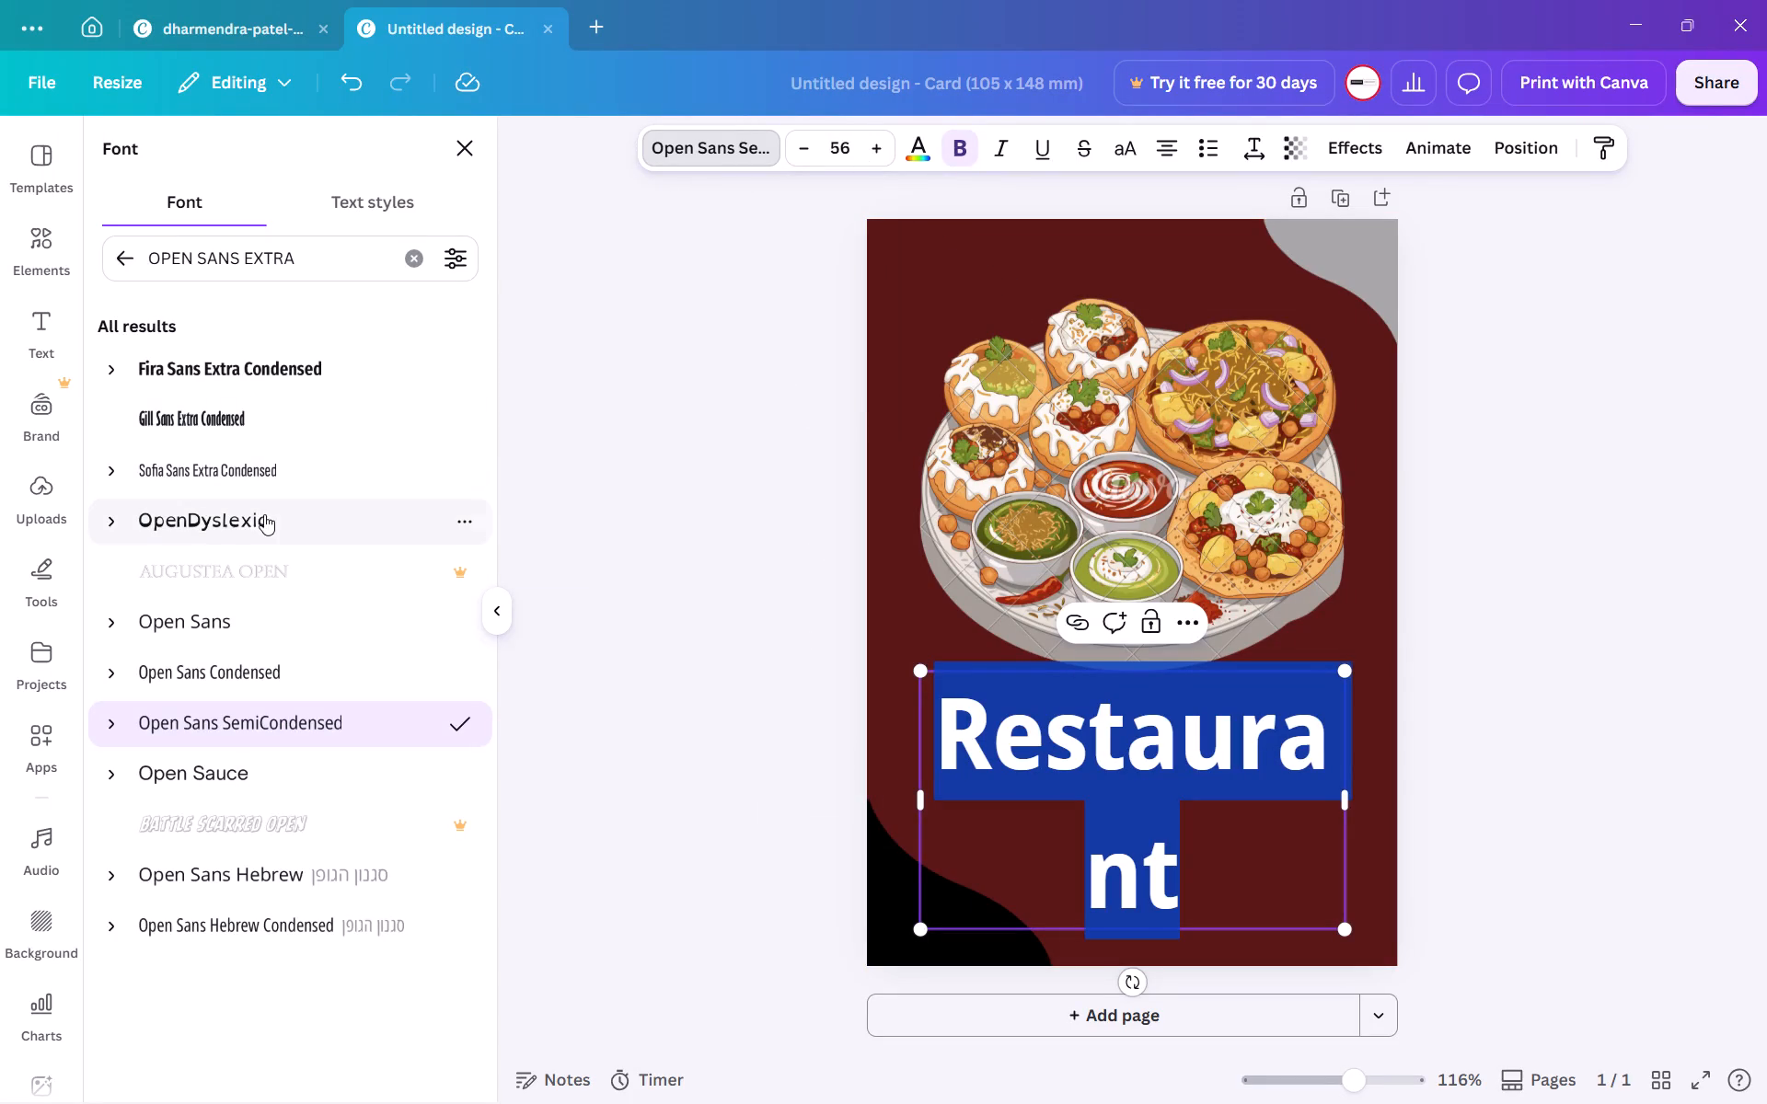
Change the Restaurant heading's font to Open Sans.
{"action": "left_click", "coordinate": [223, 623]}
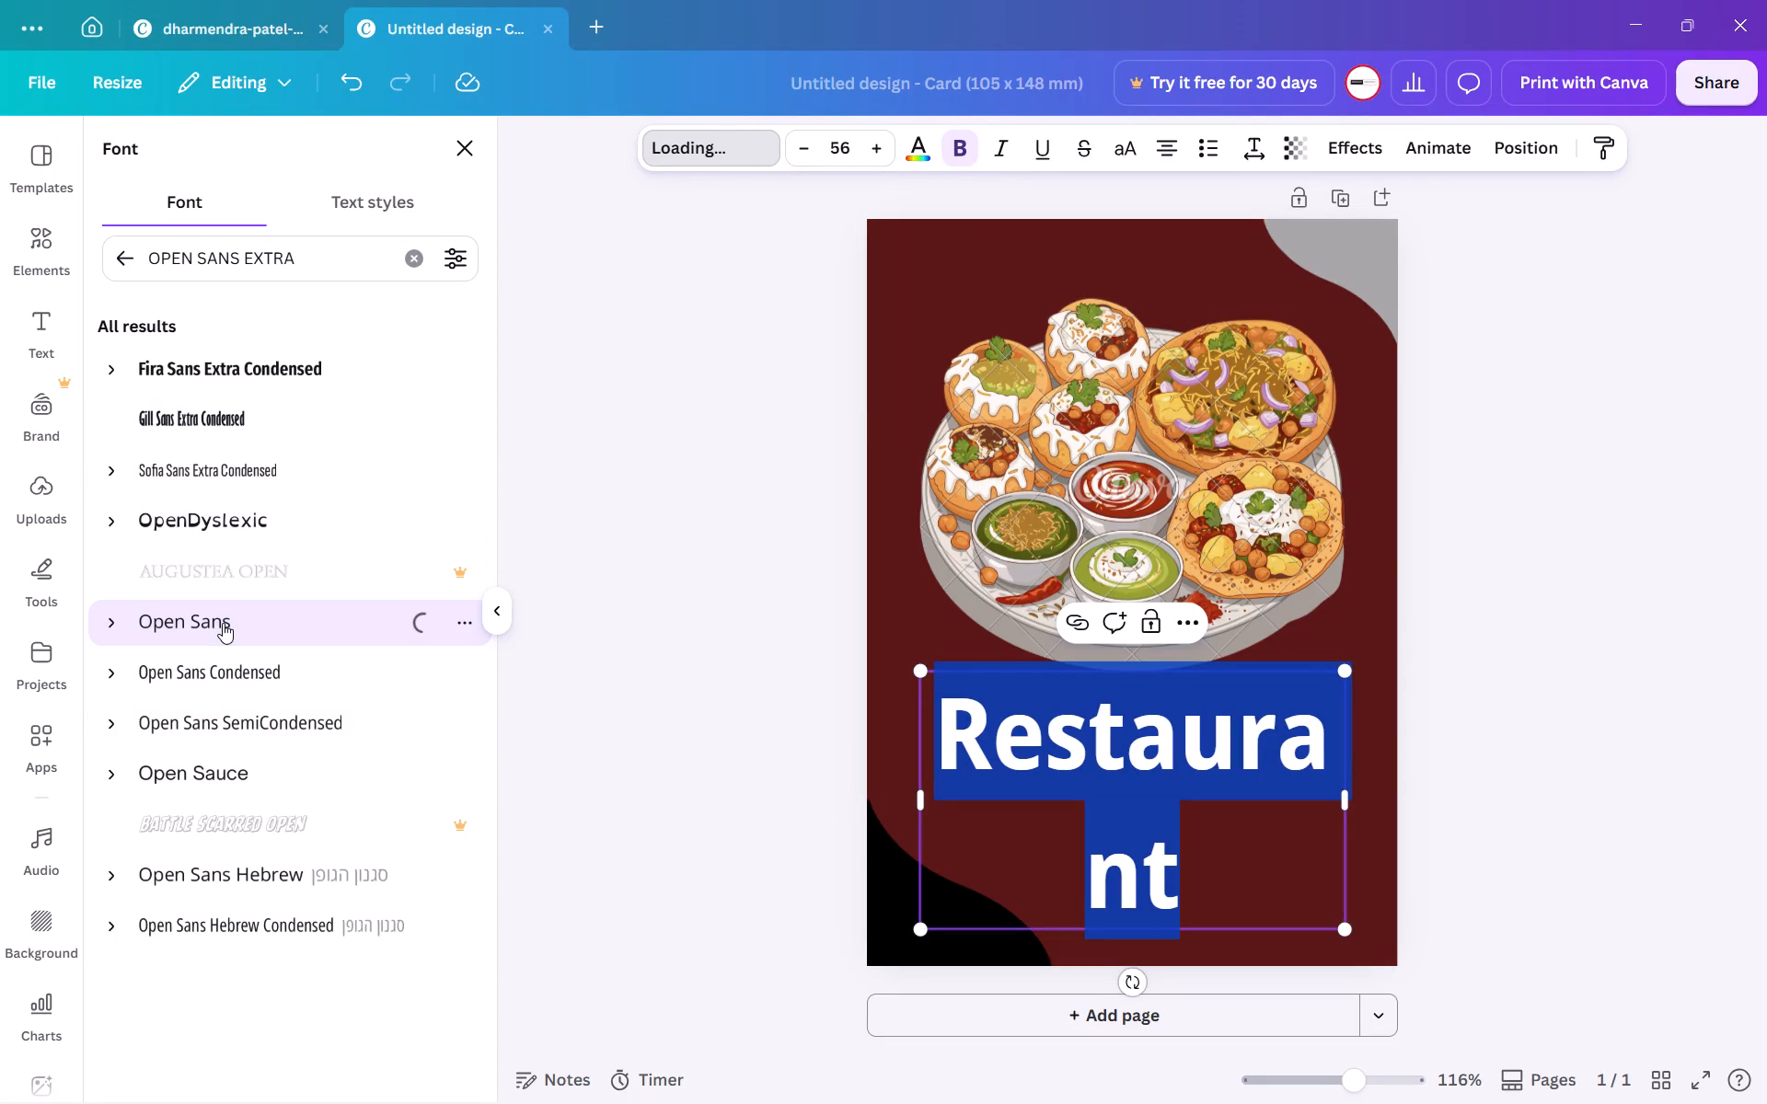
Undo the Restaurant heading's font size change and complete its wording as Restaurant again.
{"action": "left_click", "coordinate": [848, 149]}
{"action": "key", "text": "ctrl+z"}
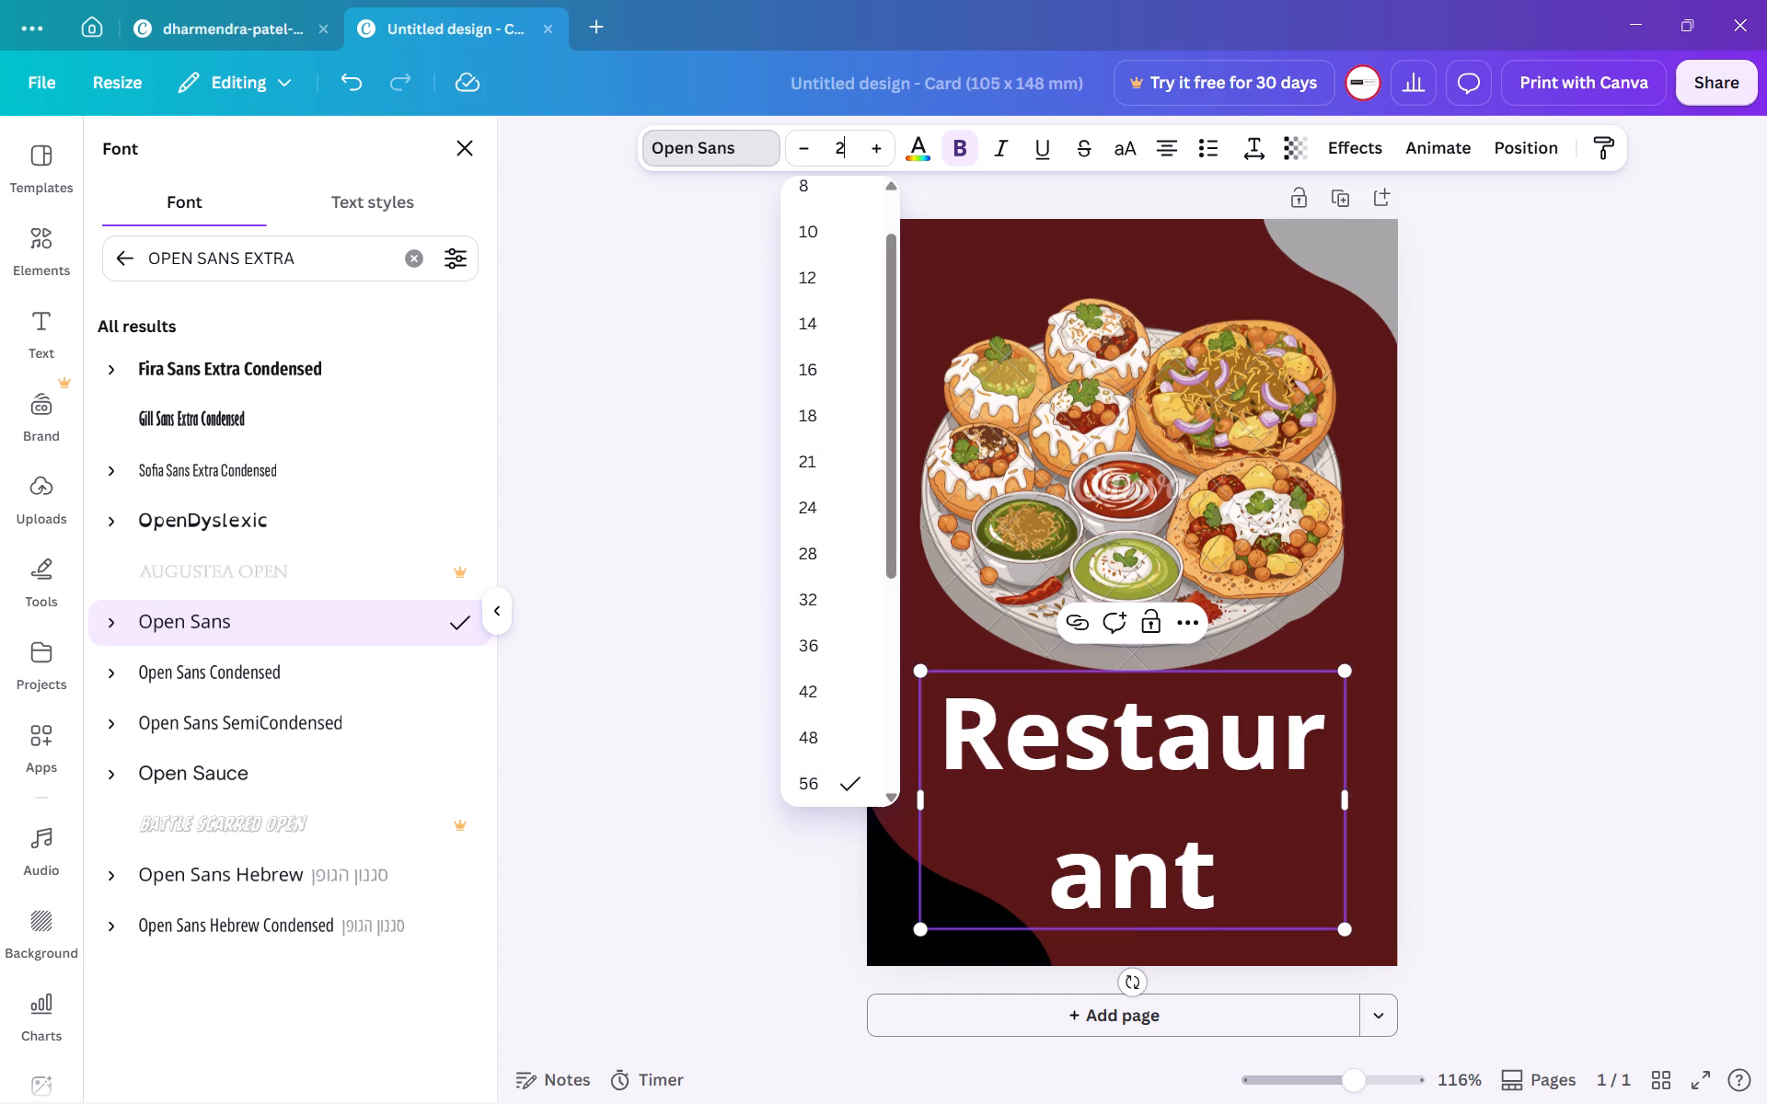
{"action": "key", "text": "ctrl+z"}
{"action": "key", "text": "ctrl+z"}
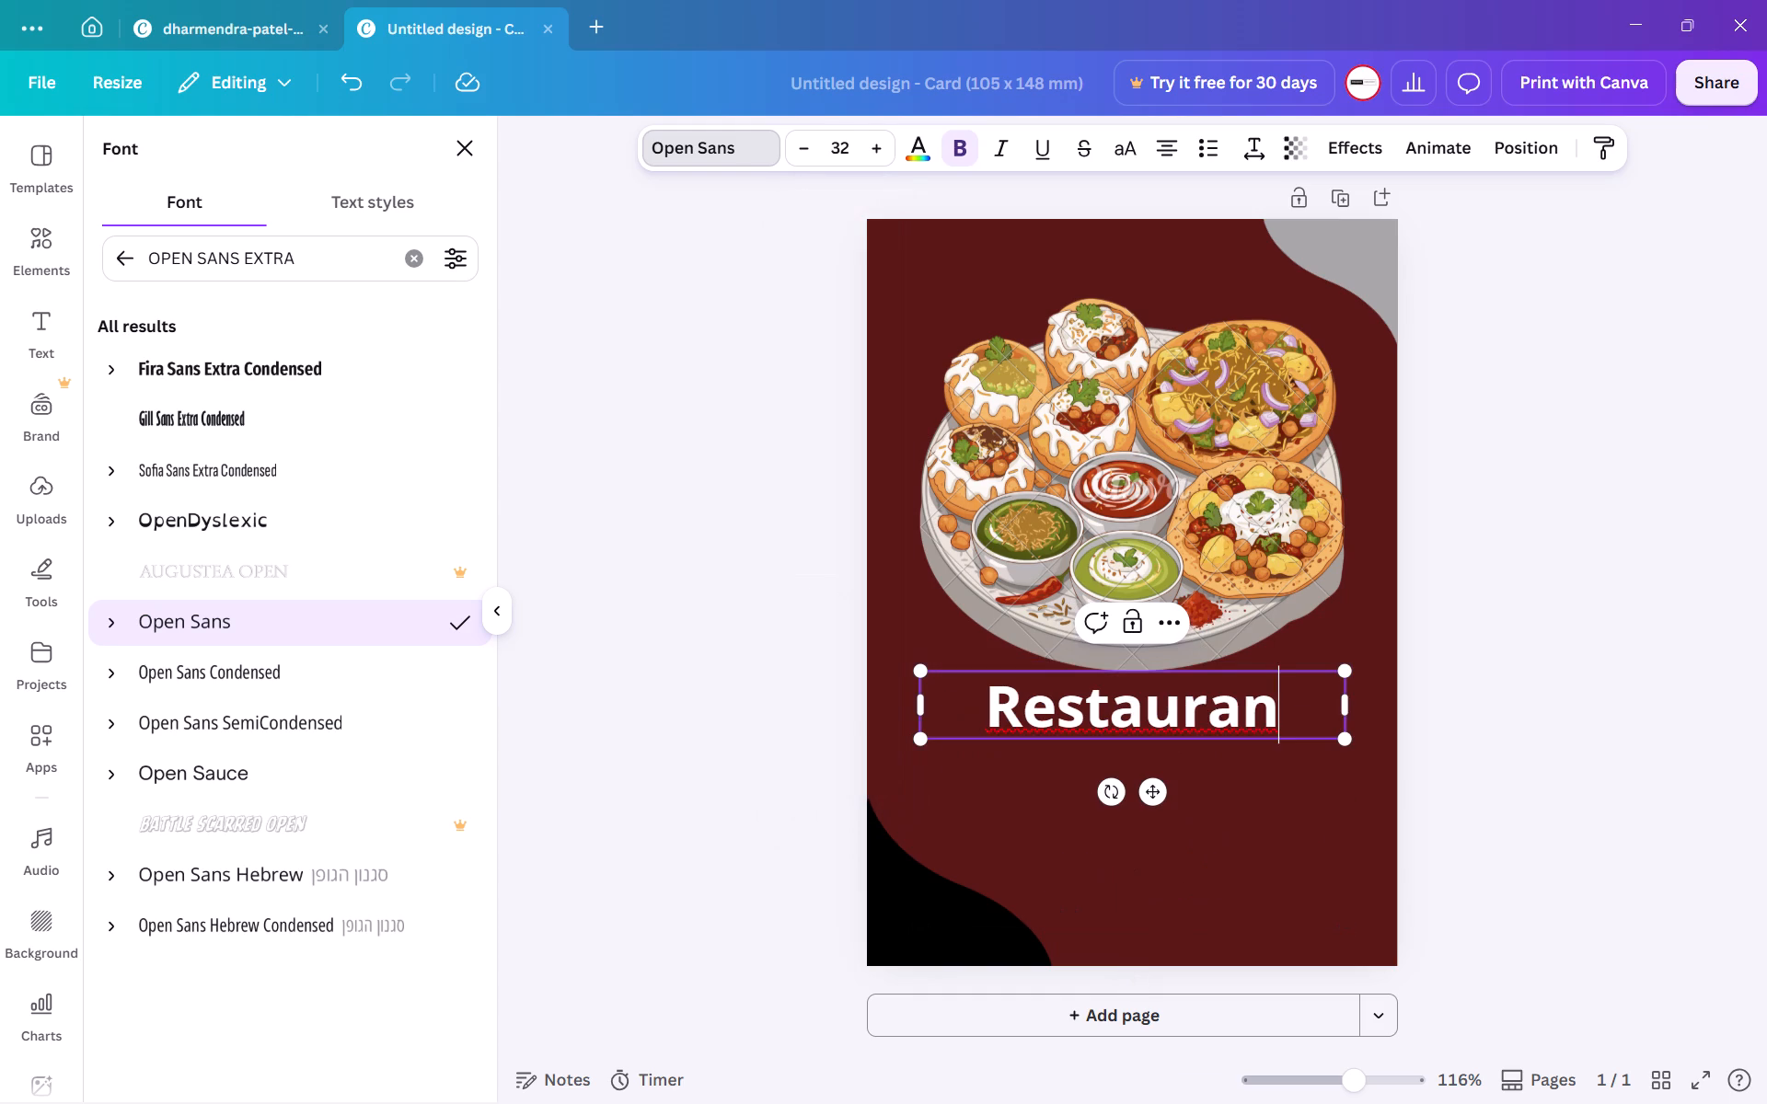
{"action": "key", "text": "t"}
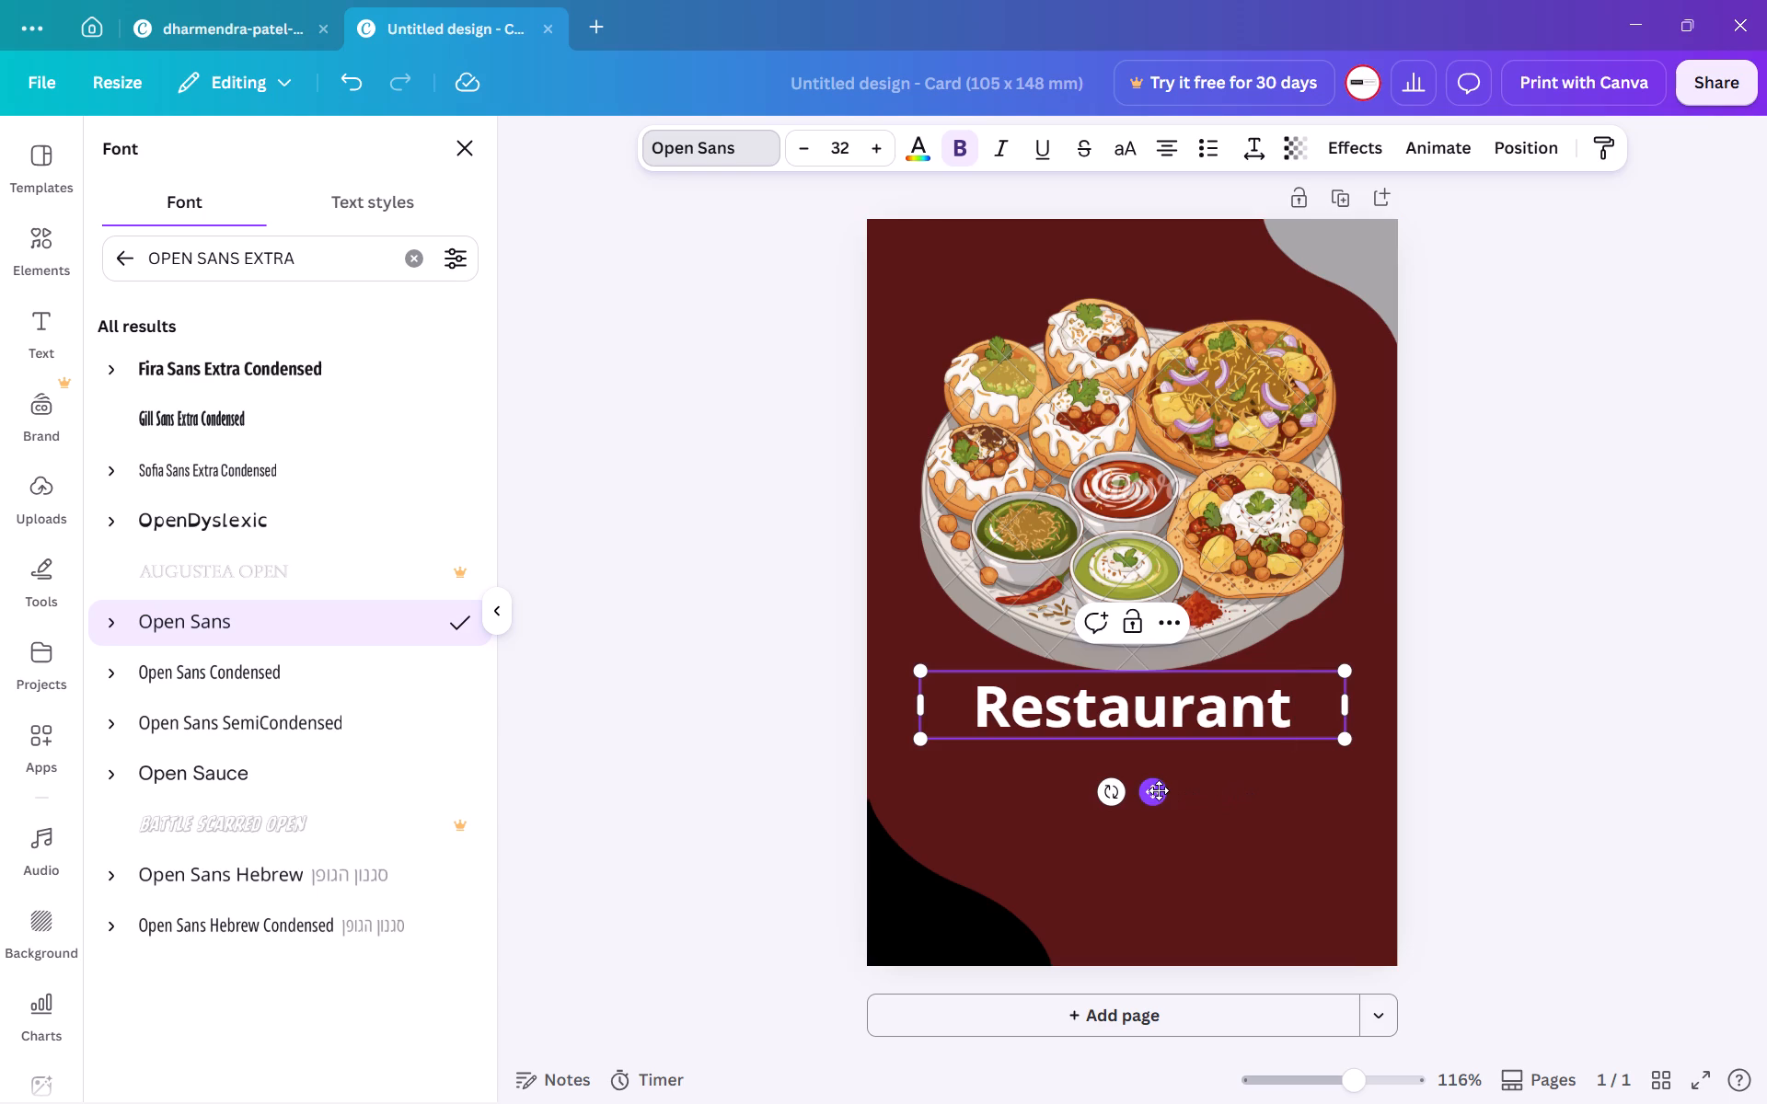
Move the Restaurant heading to the card's top edge, above the food platter and towards the left side.
{"action": "left_click_drag", "start_coordinate": [1148, 794], "coordinate": [1143, 757]}
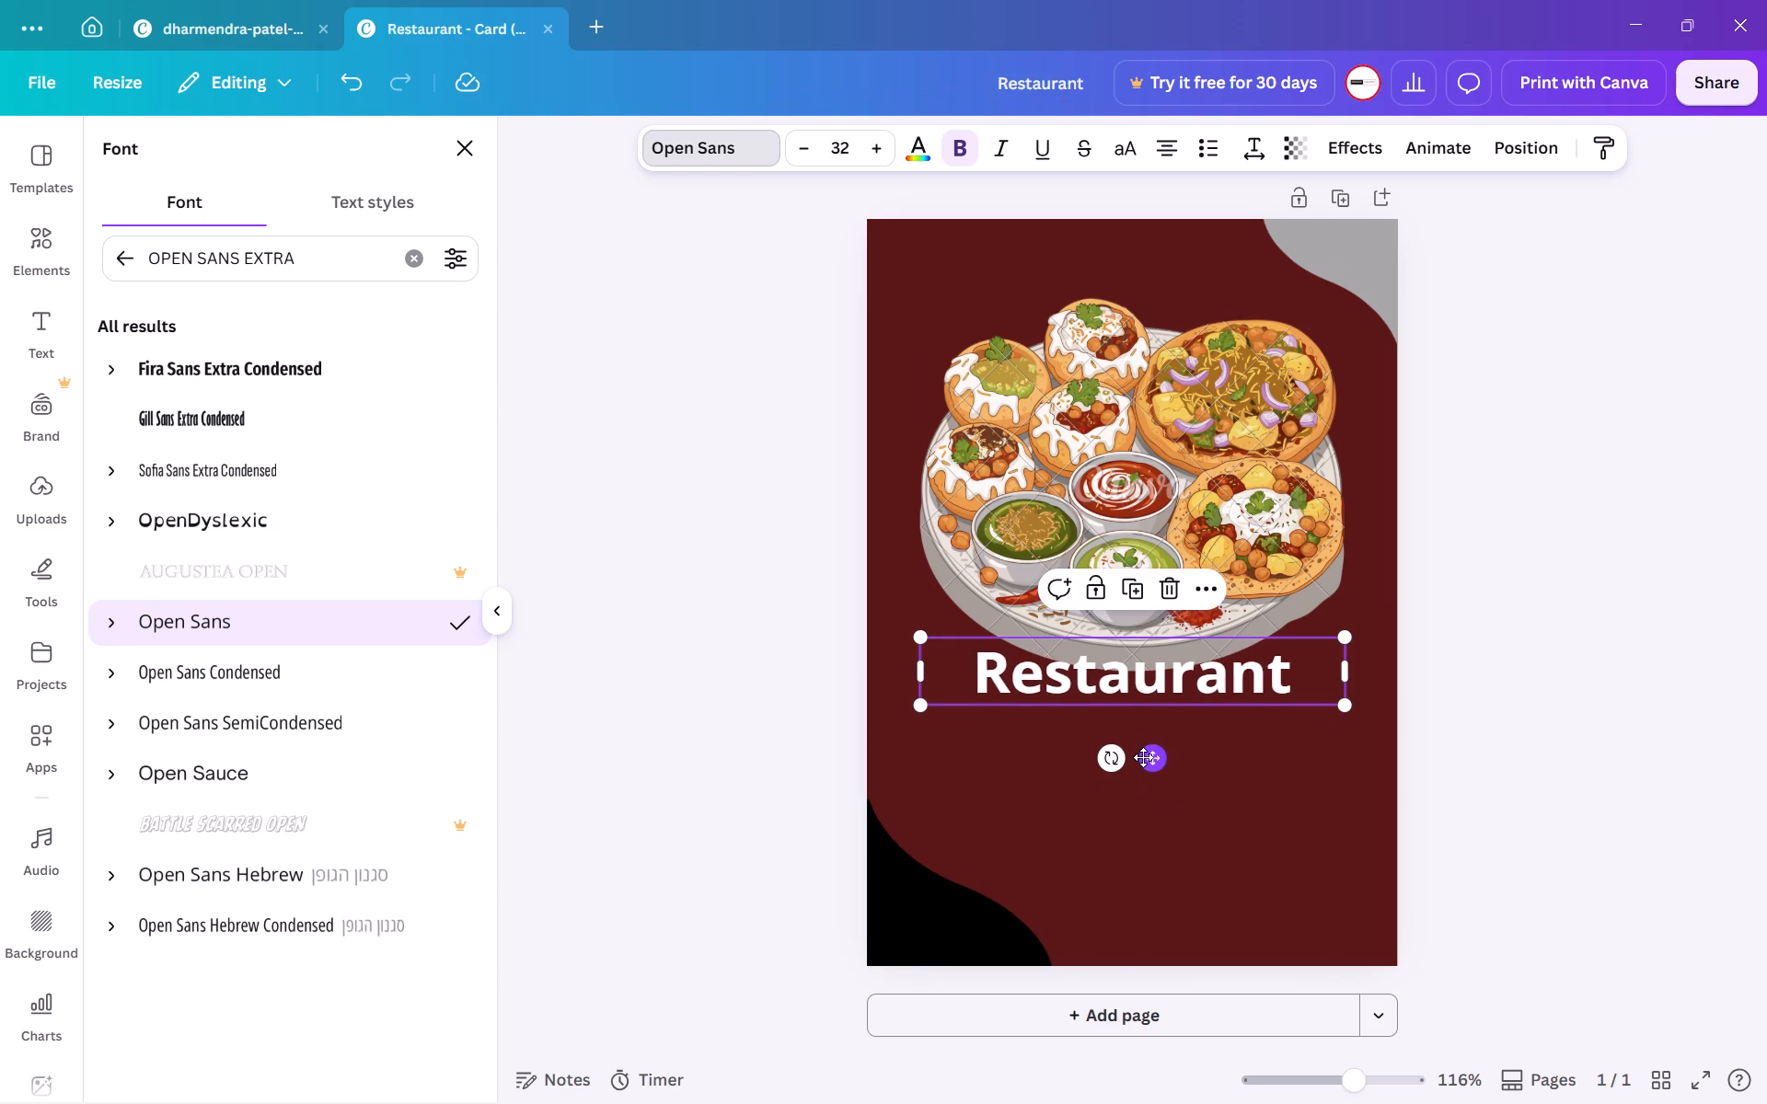
{"action": "left_click_drag", "start_coordinate": [1145, 757], "coordinate": [1088, 448]}
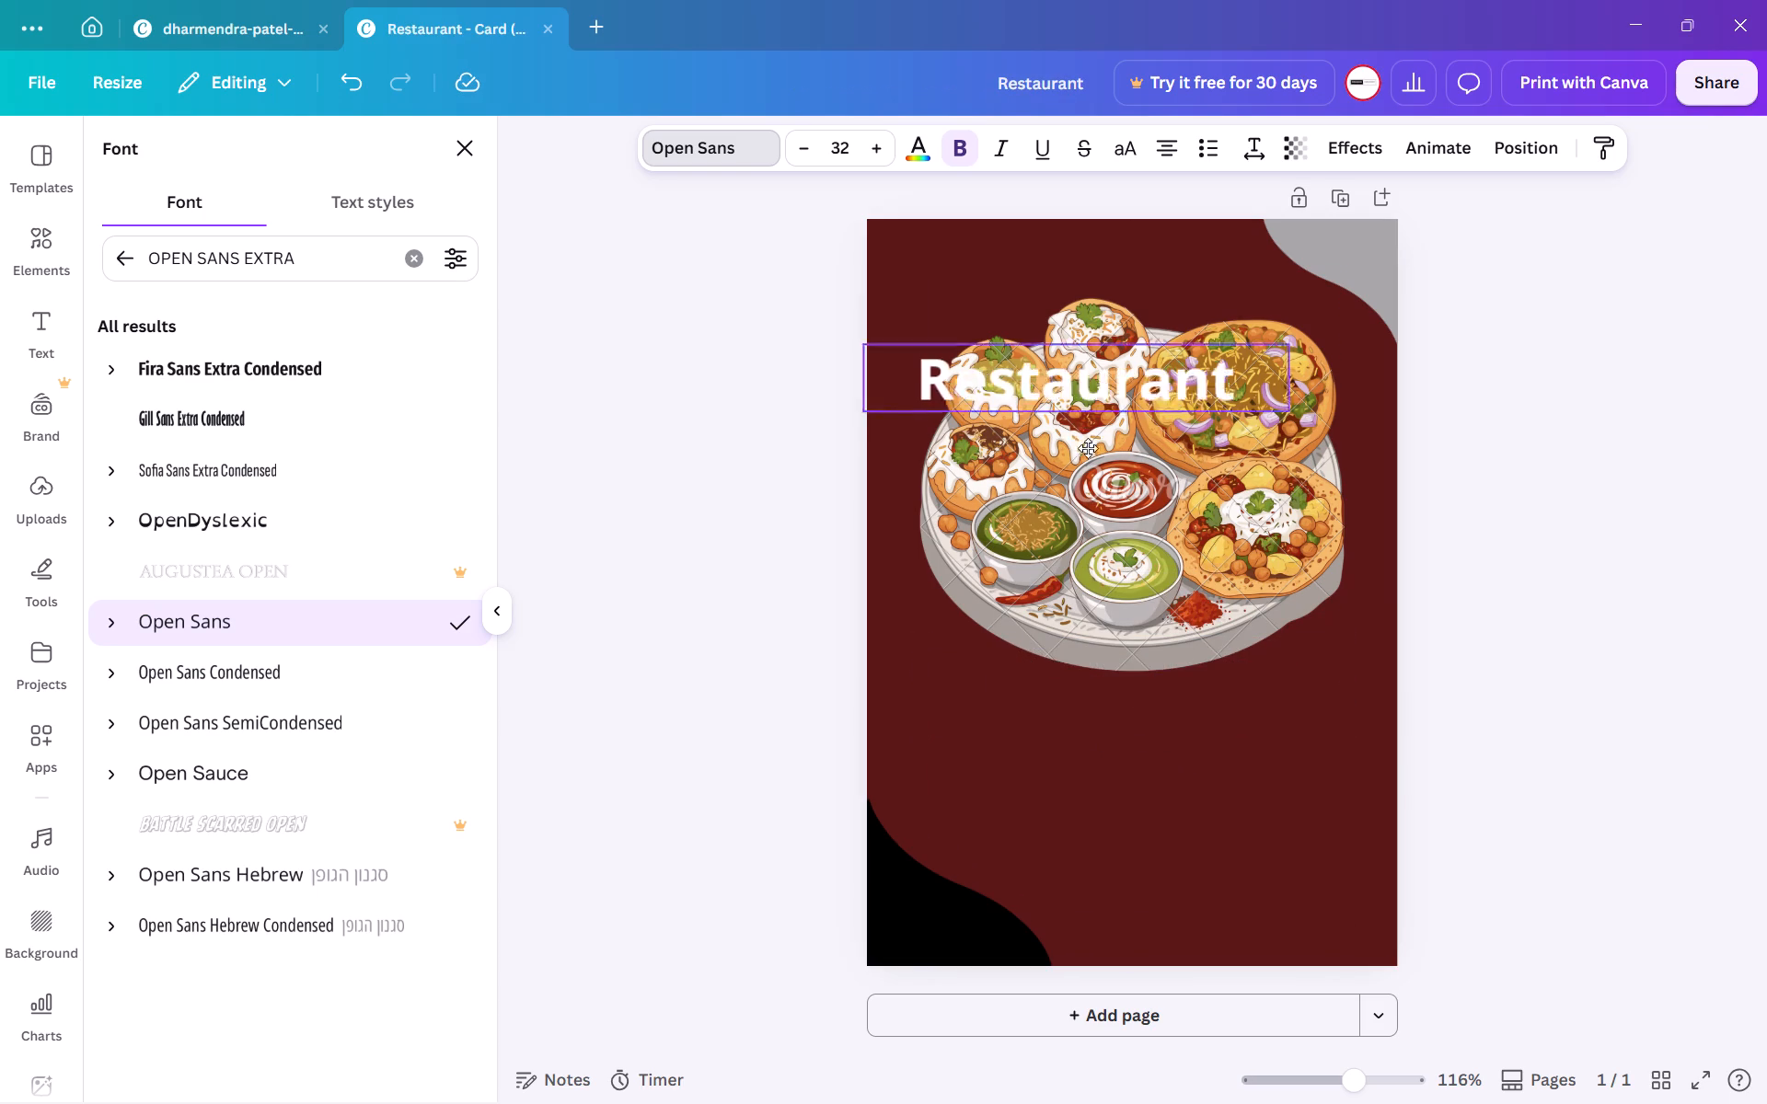
{"action": "left_click_drag", "start_coordinate": [1088, 448], "coordinate": [1049, 328]}
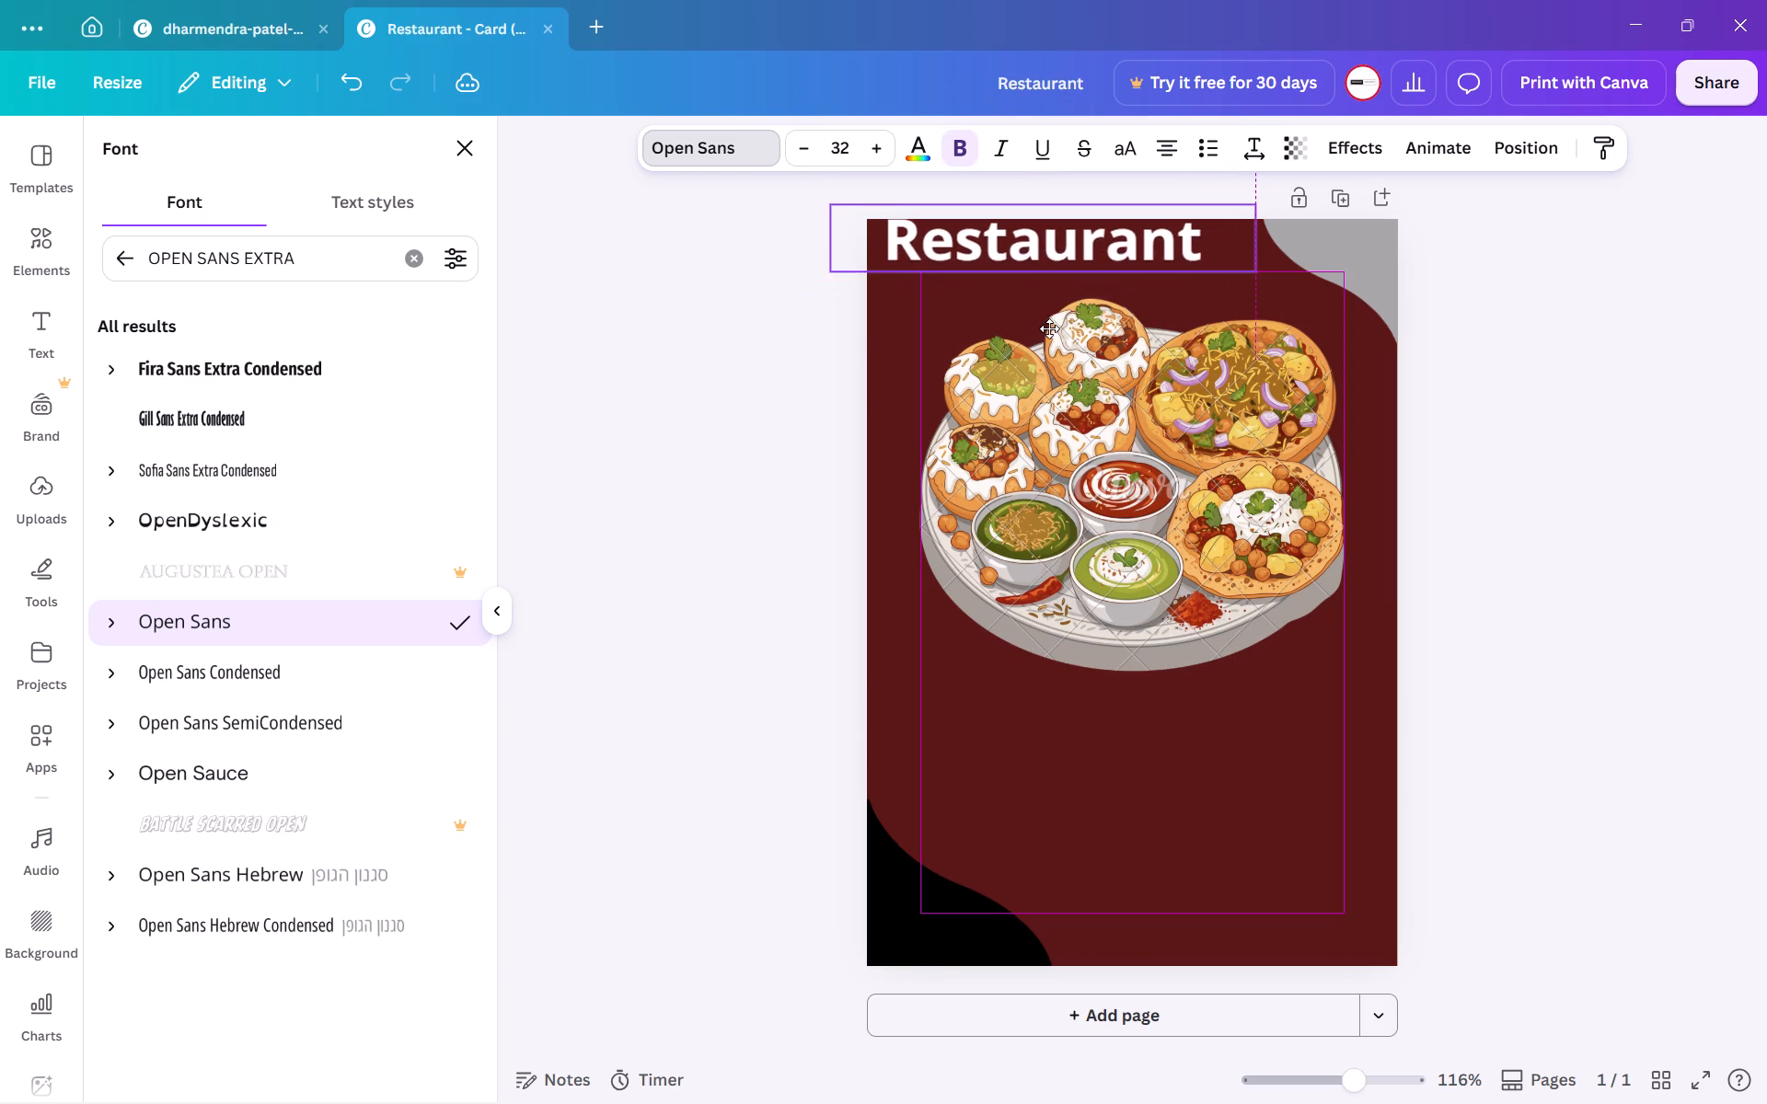
{"action": "left_click_drag", "start_coordinate": [1049, 328], "coordinate": [1049, 338]}
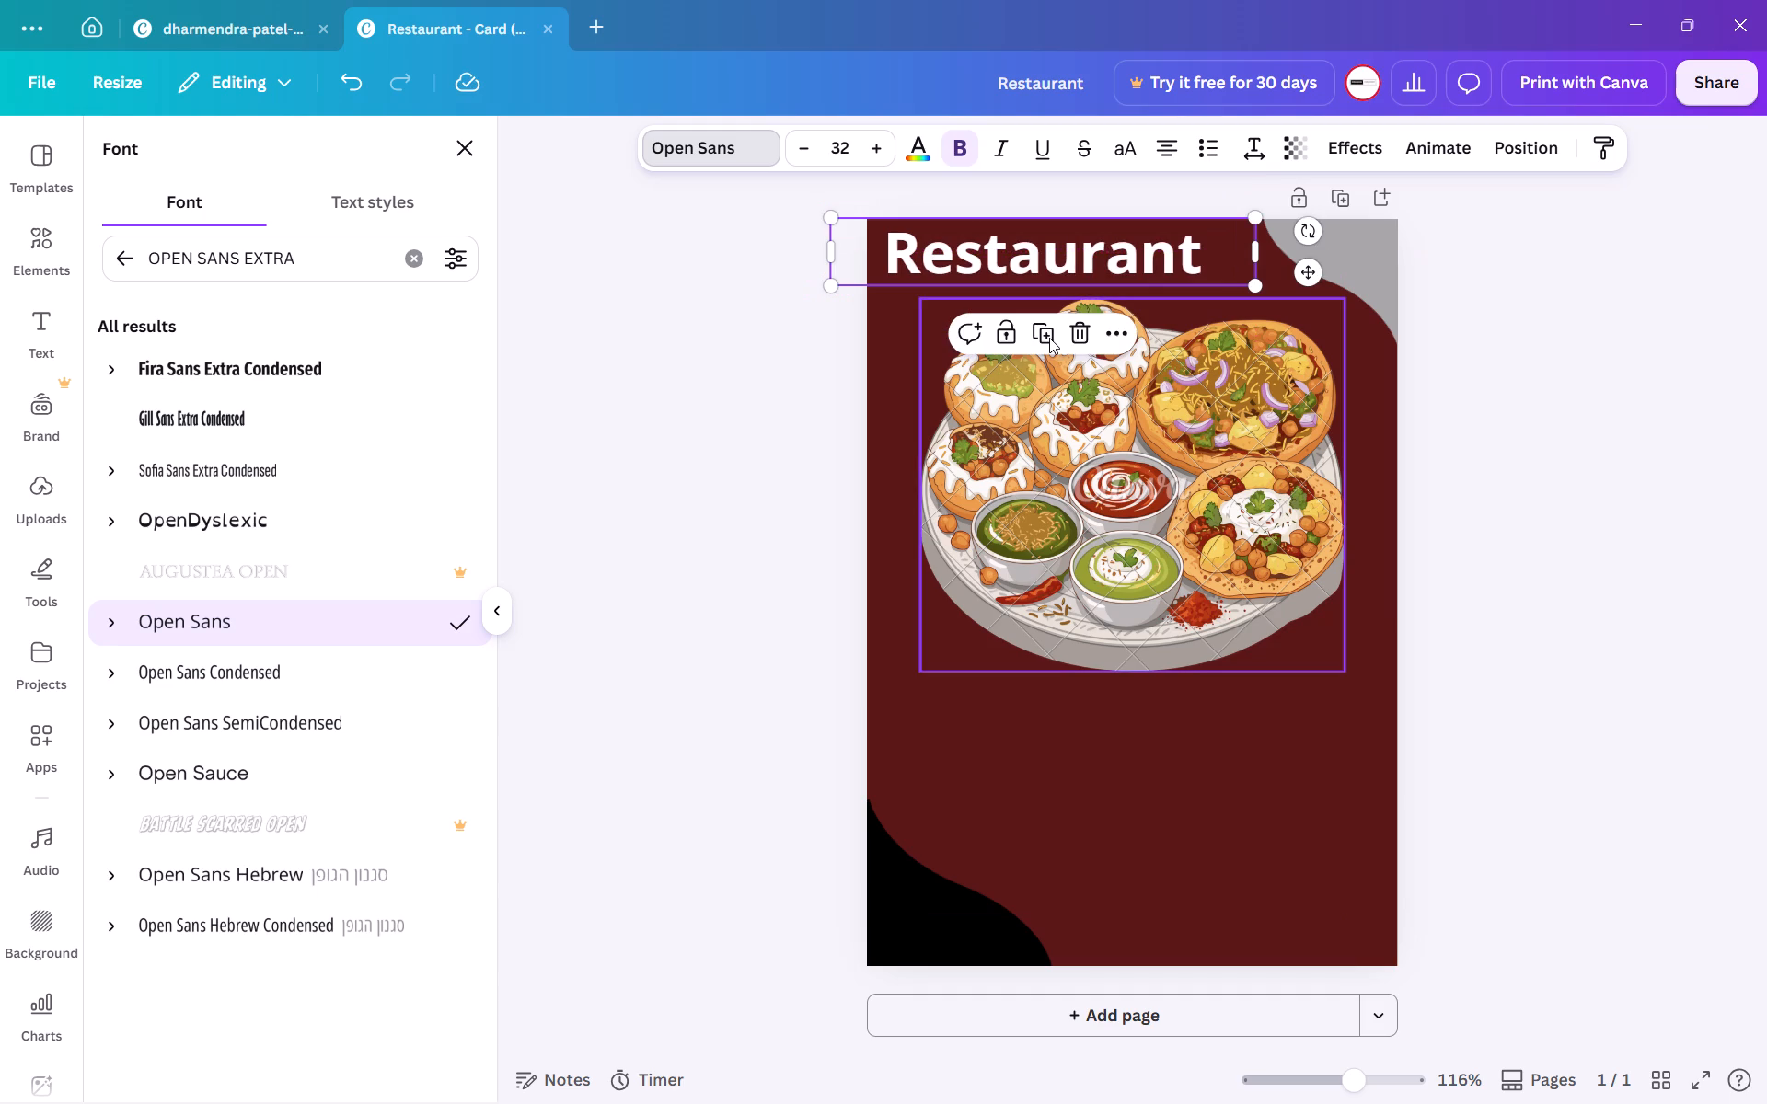
{"action": "left_click", "coordinate": [761, 361]}
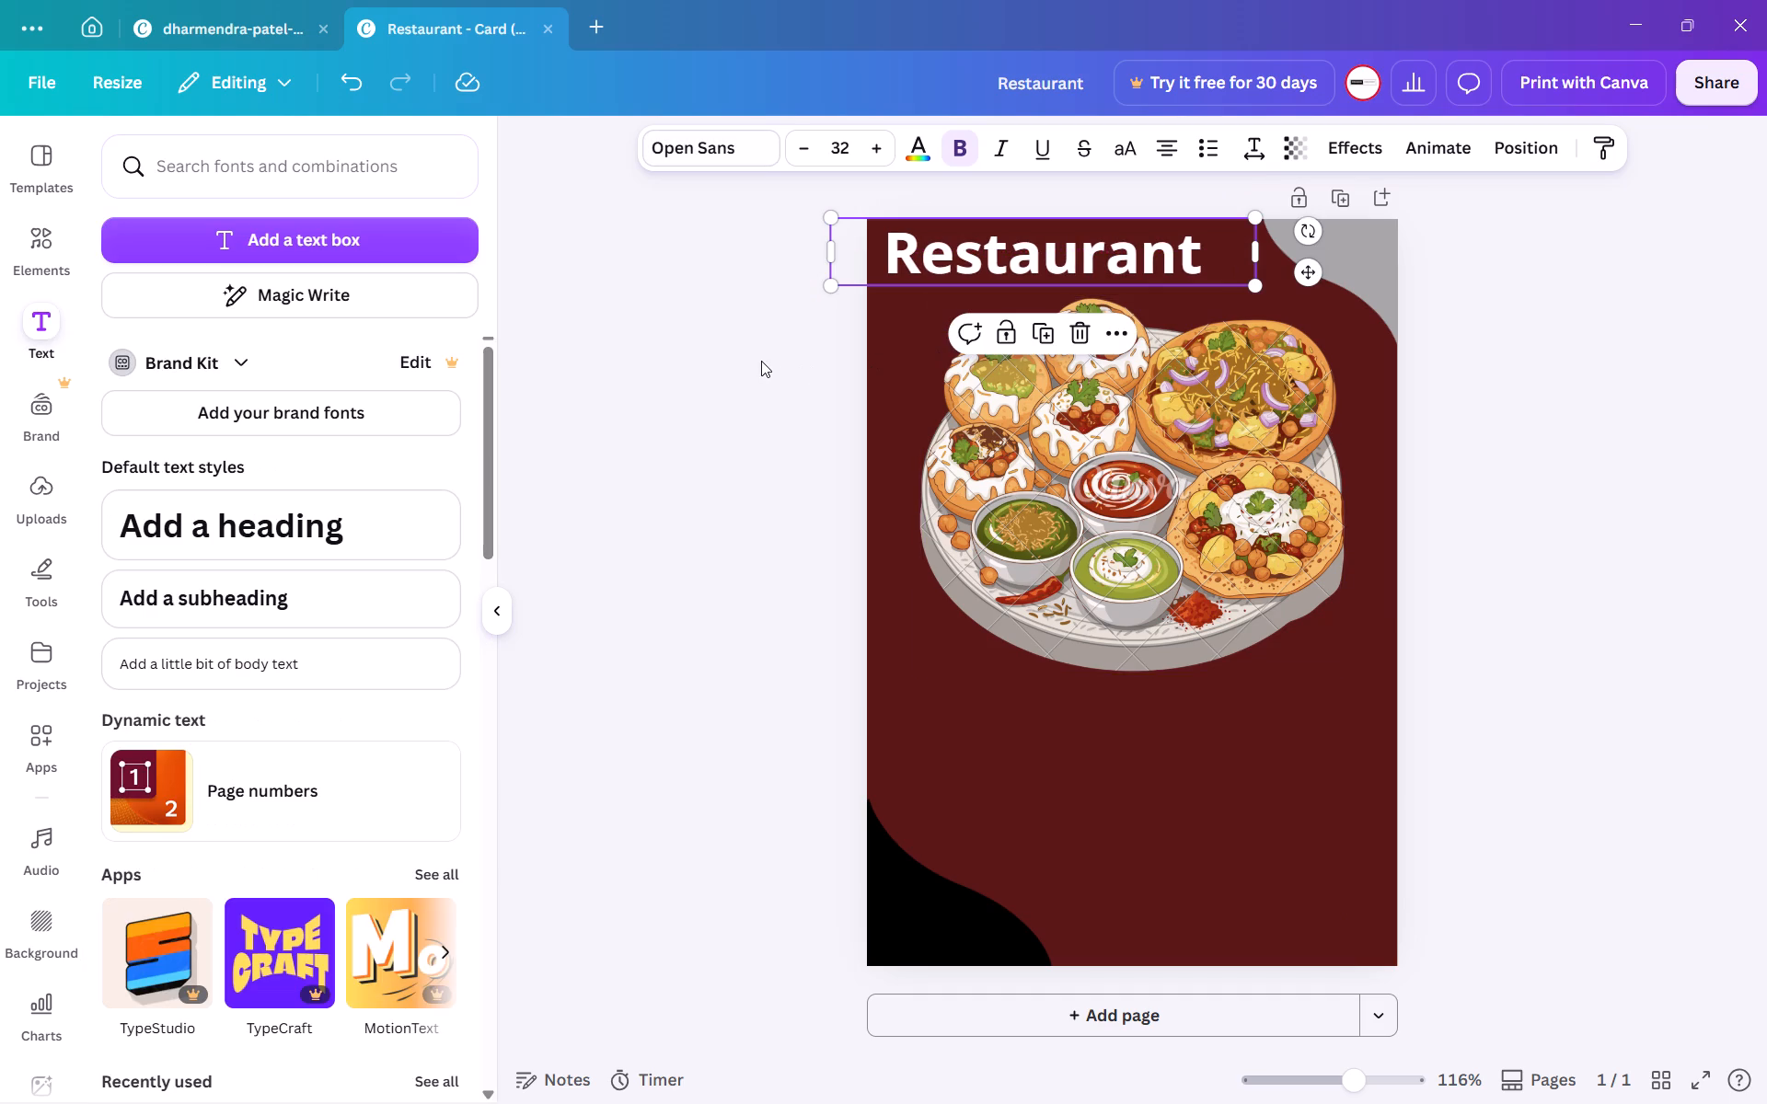
Move the food platter graphic lower on the card, keeping it horizontally centred, to leave space beneath the Restaurant heading.
{"action": "left_click_drag", "start_coordinate": [1099, 539], "coordinate": [1099, 570]}
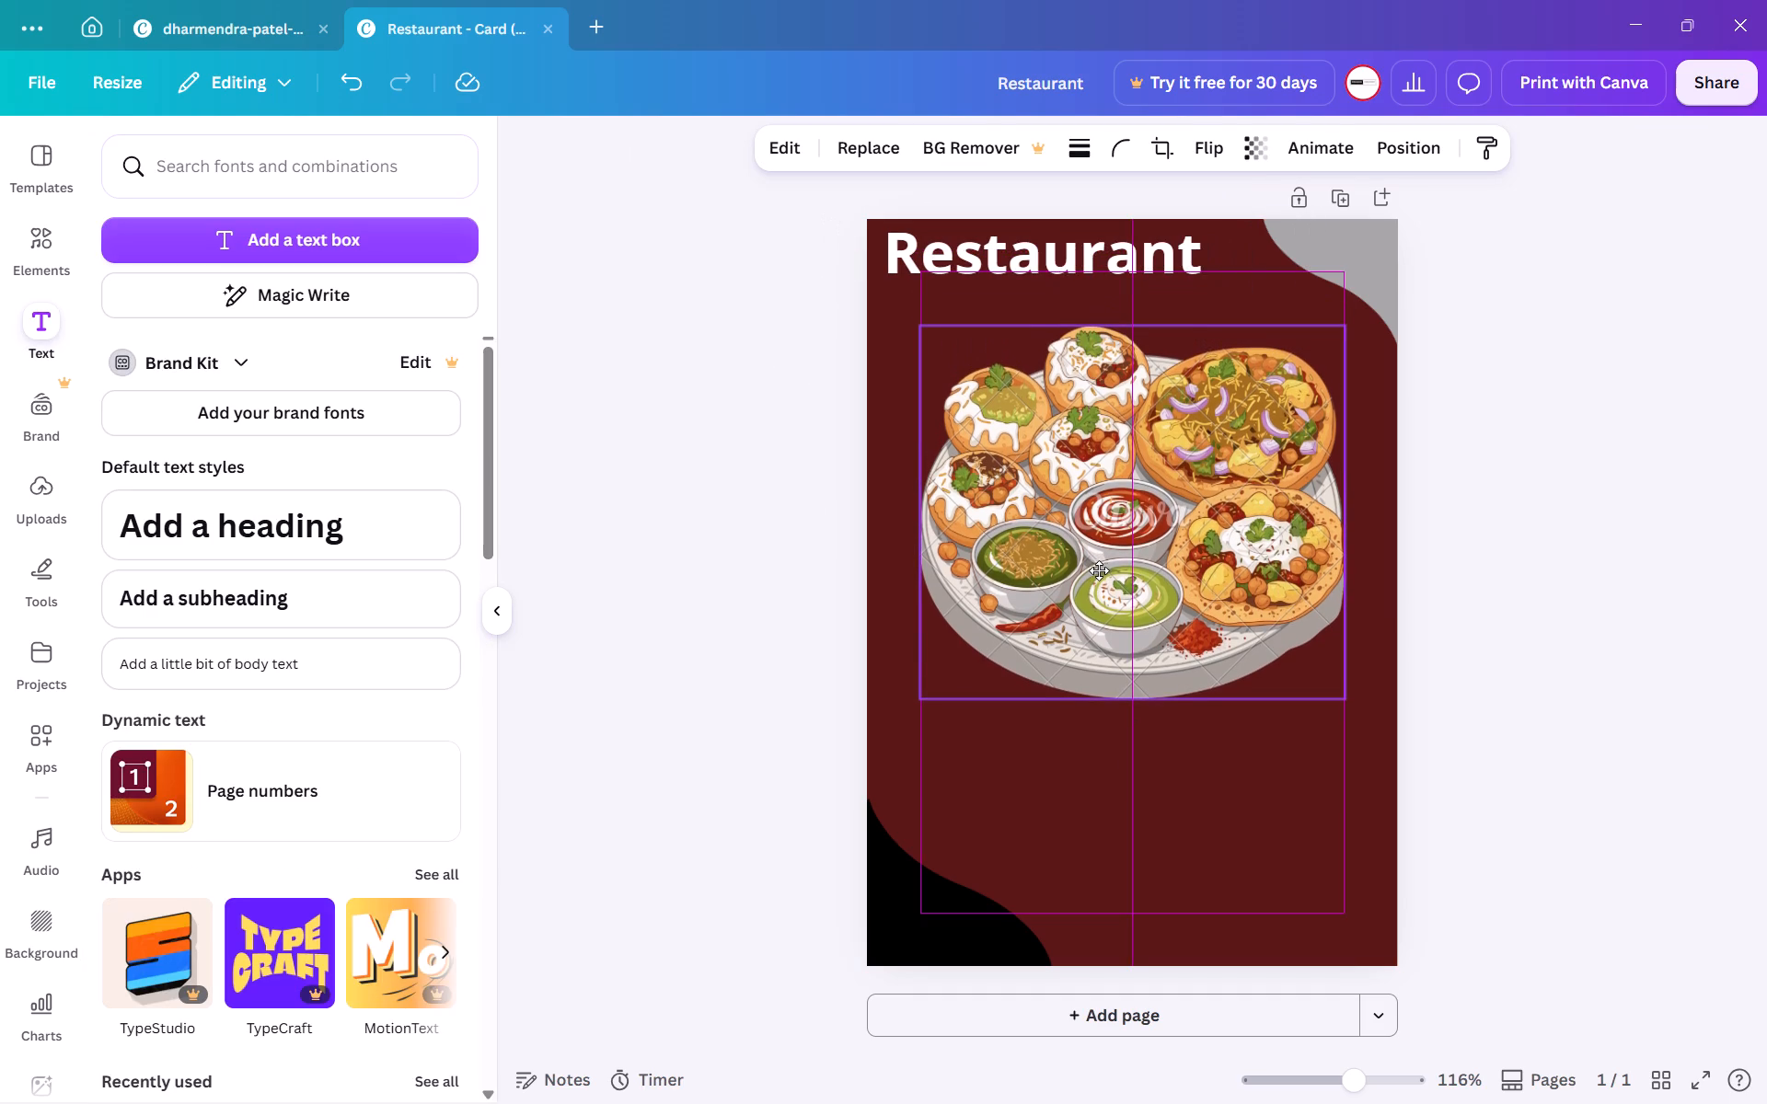
{"action": "left_click_drag", "start_coordinate": [1099, 570], "coordinate": [1099, 593]}
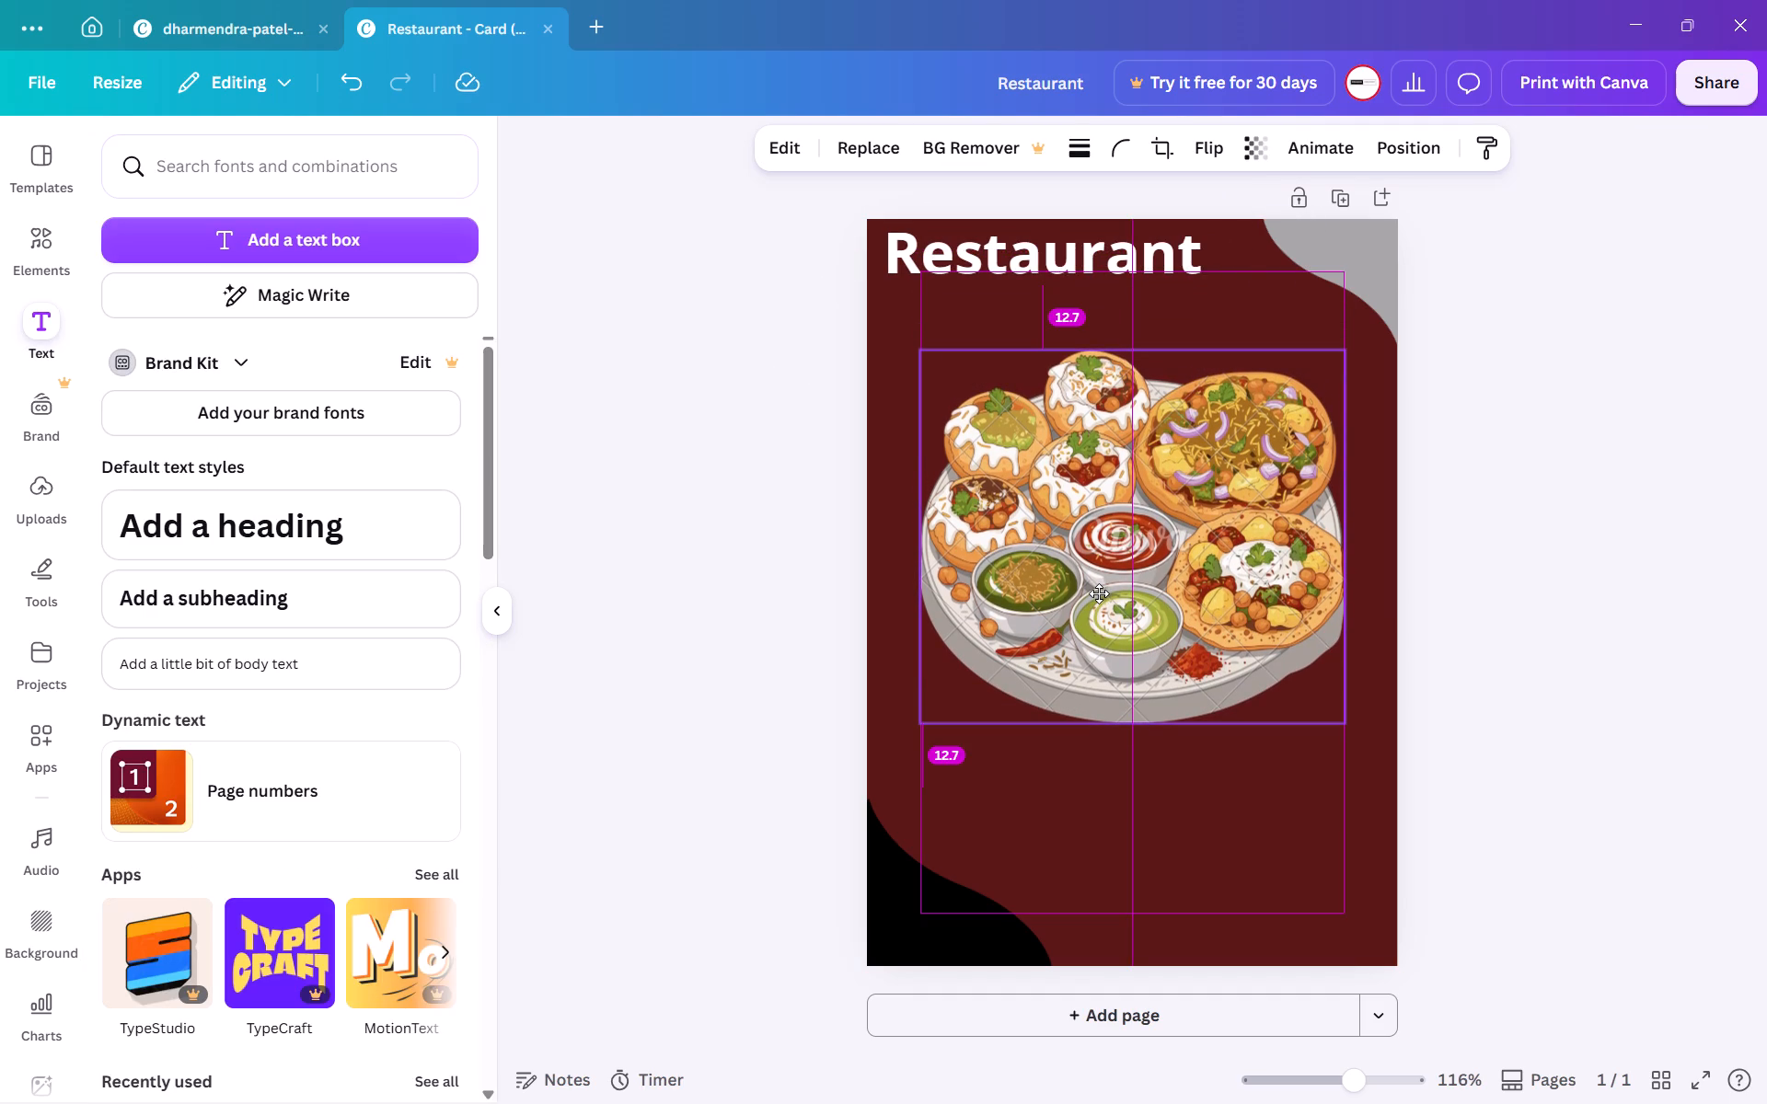
{"action": "left_click_drag", "start_coordinate": [1099, 593], "coordinate": [1099, 630]}
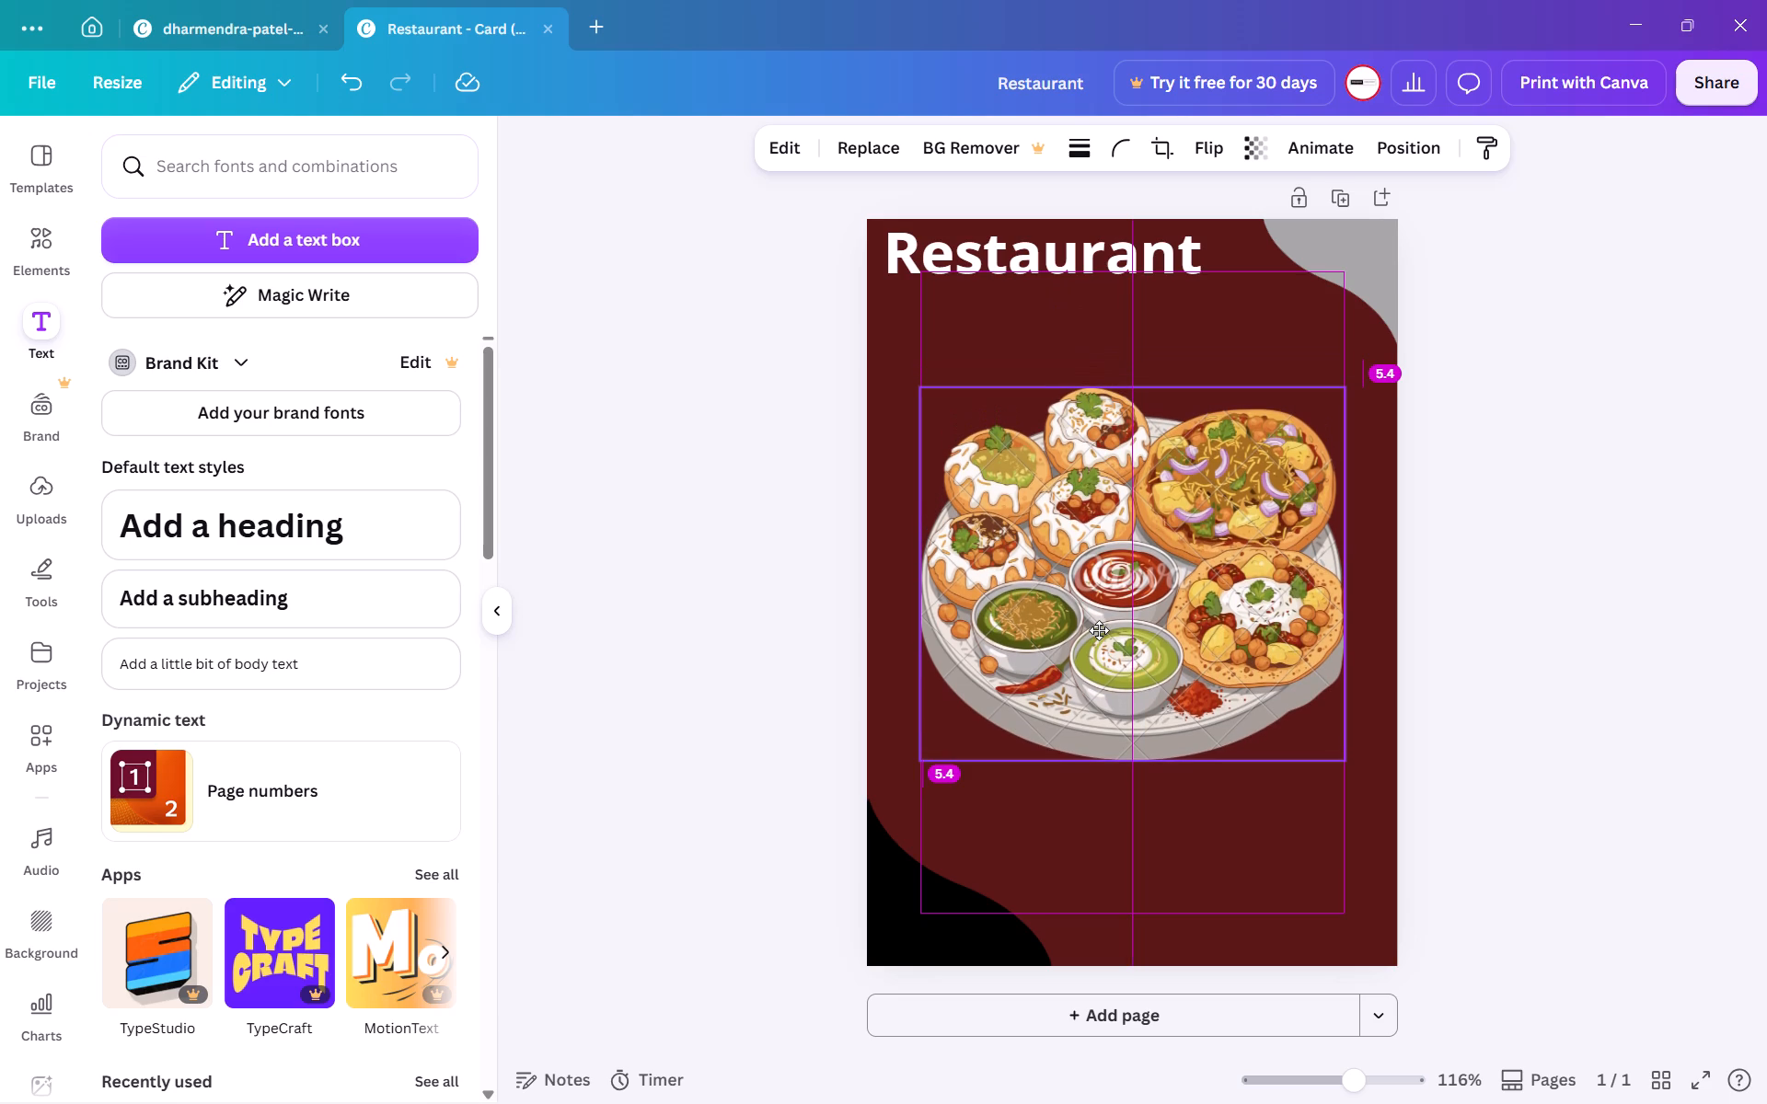
{"action": "left_click_drag", "start_coordinate": [1099, 630], "coordinate": [1095, 603]}
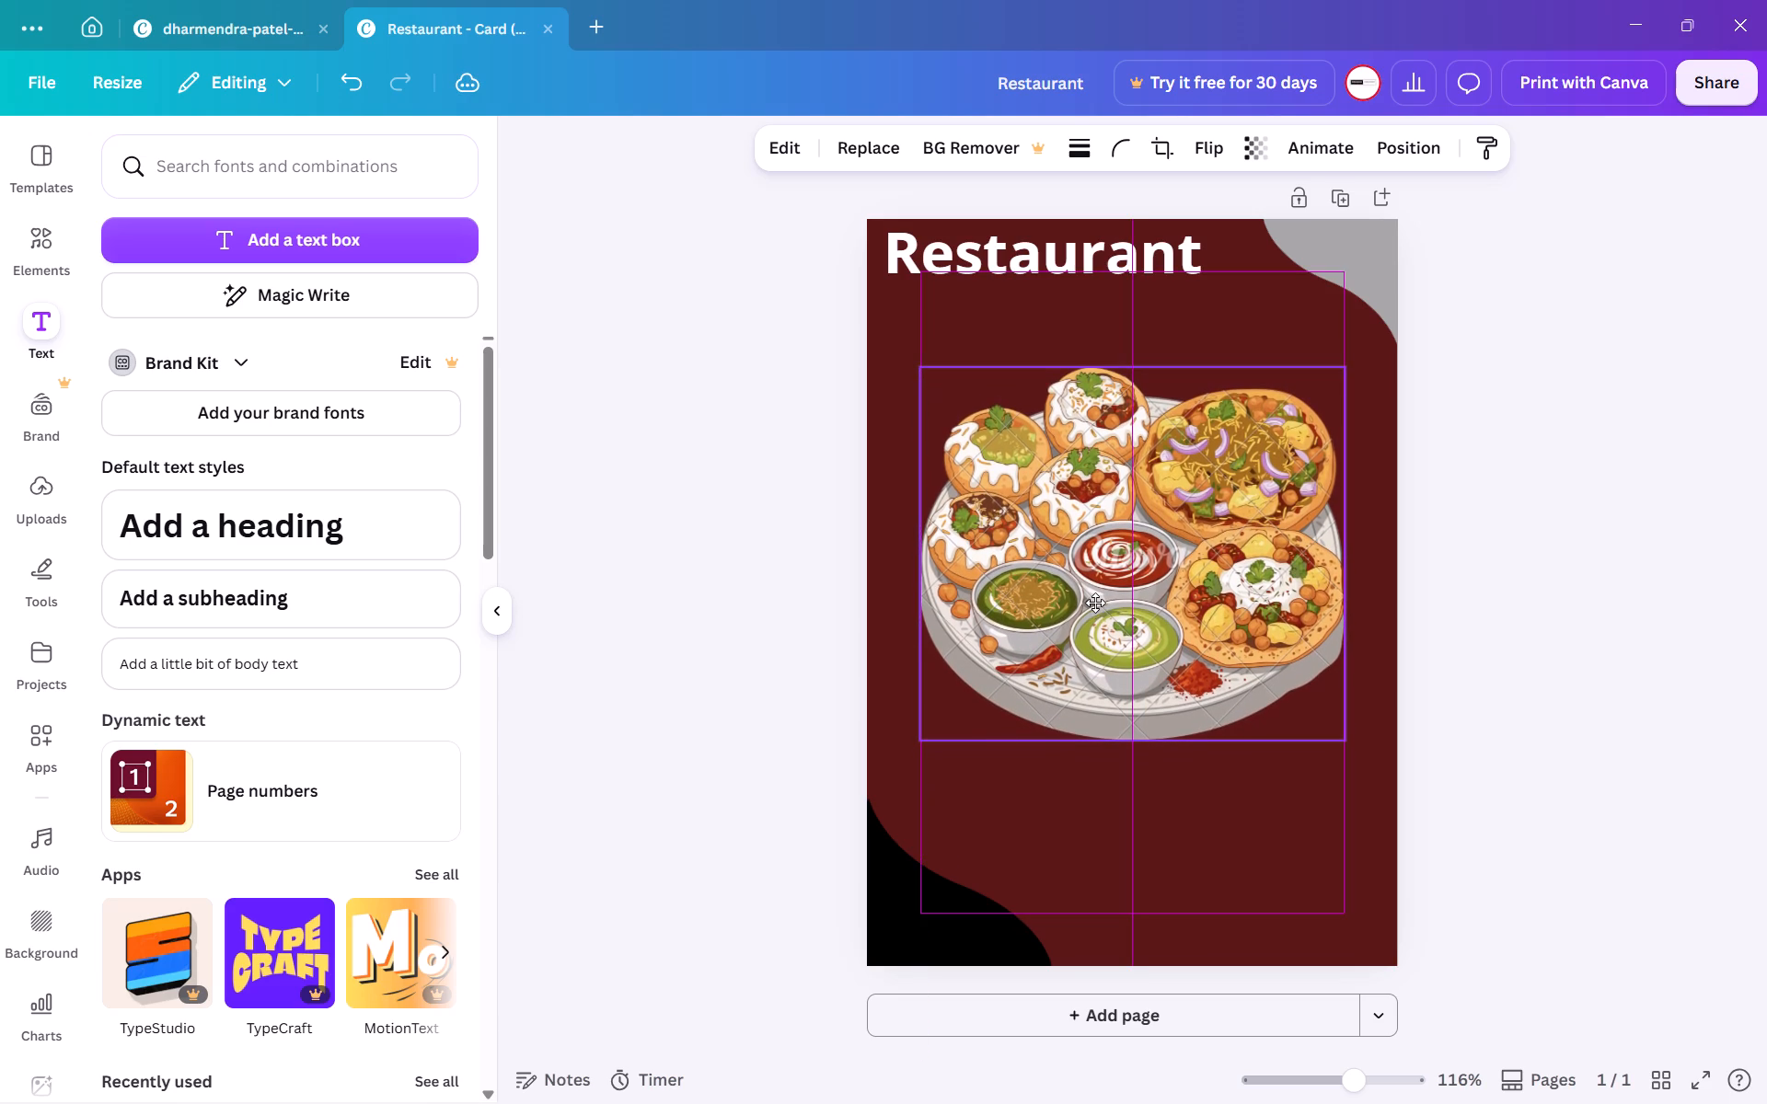
{"action": "left_click_drag", "start_coordinate": [1095, 603], "coordinate": [1095, 602]}
{"action": "left_click", "coordinate": [732, 551]}
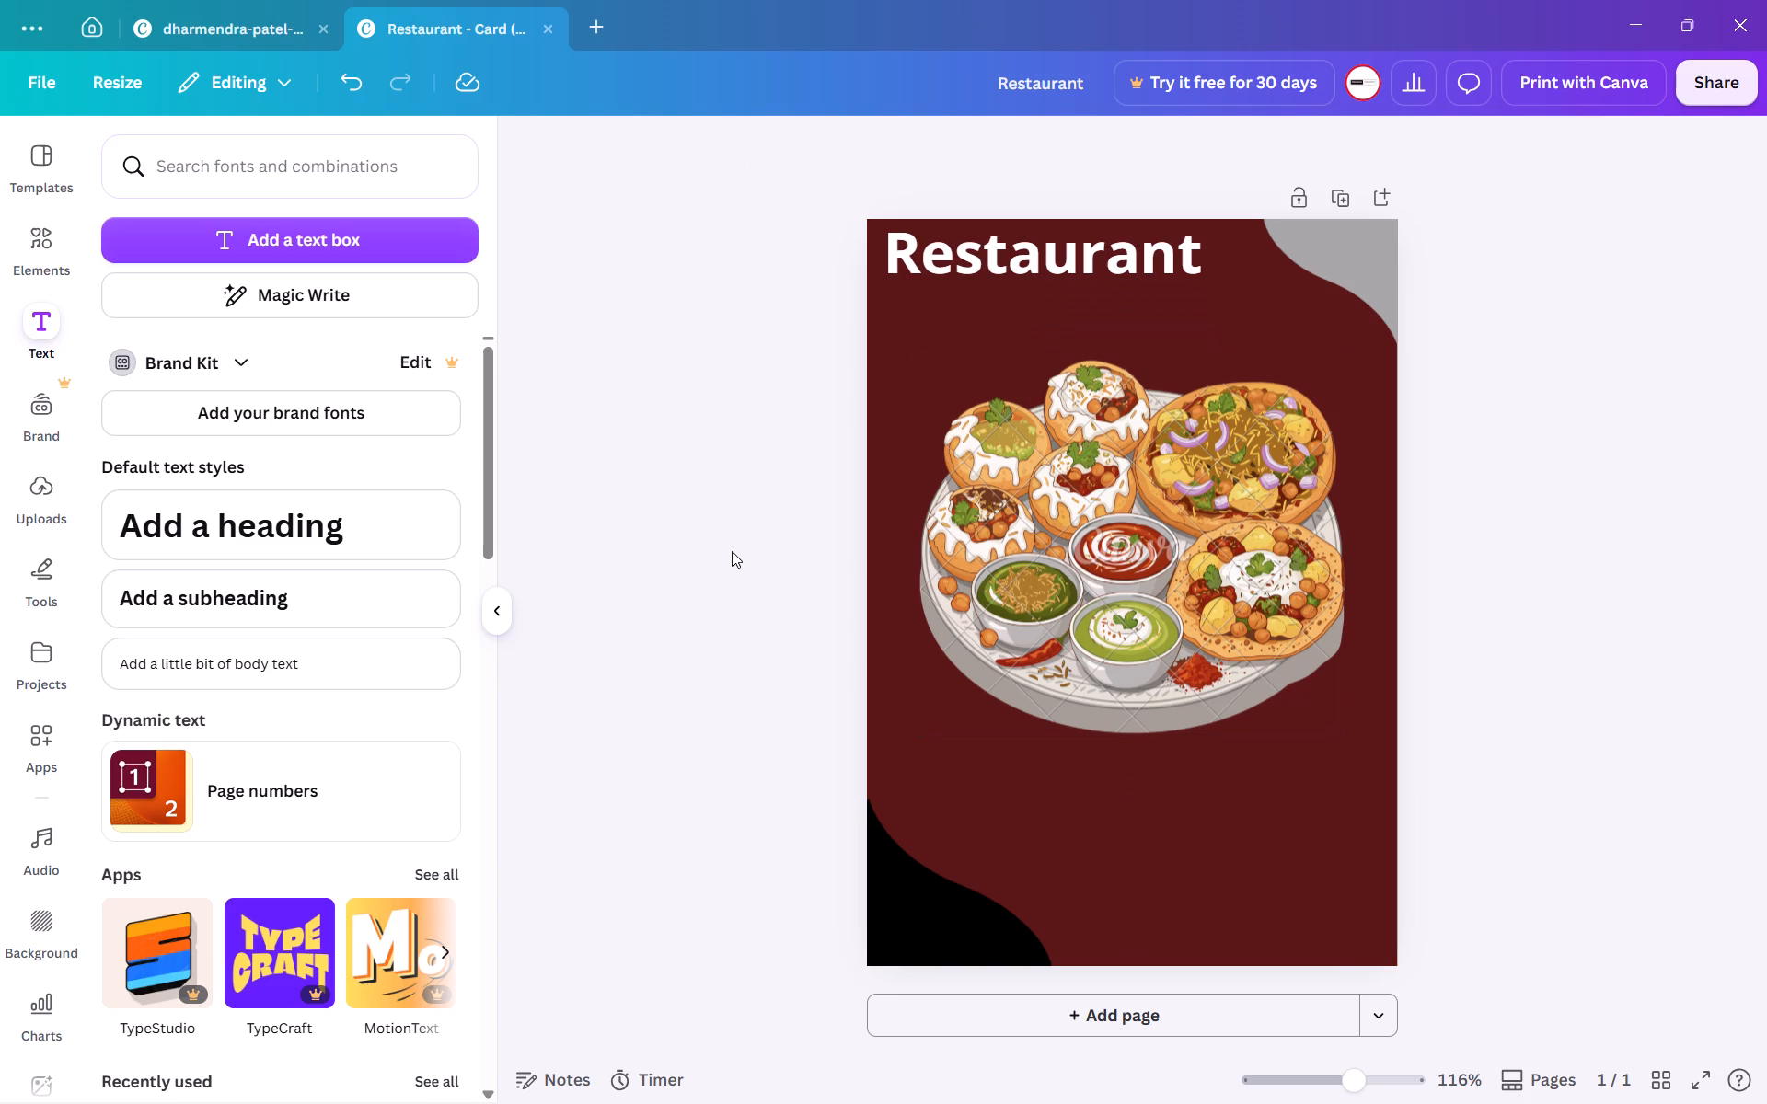
Add a new default heading to the card with the wording Food.
{"action": "left_click", "coordinate": [236, 521]}
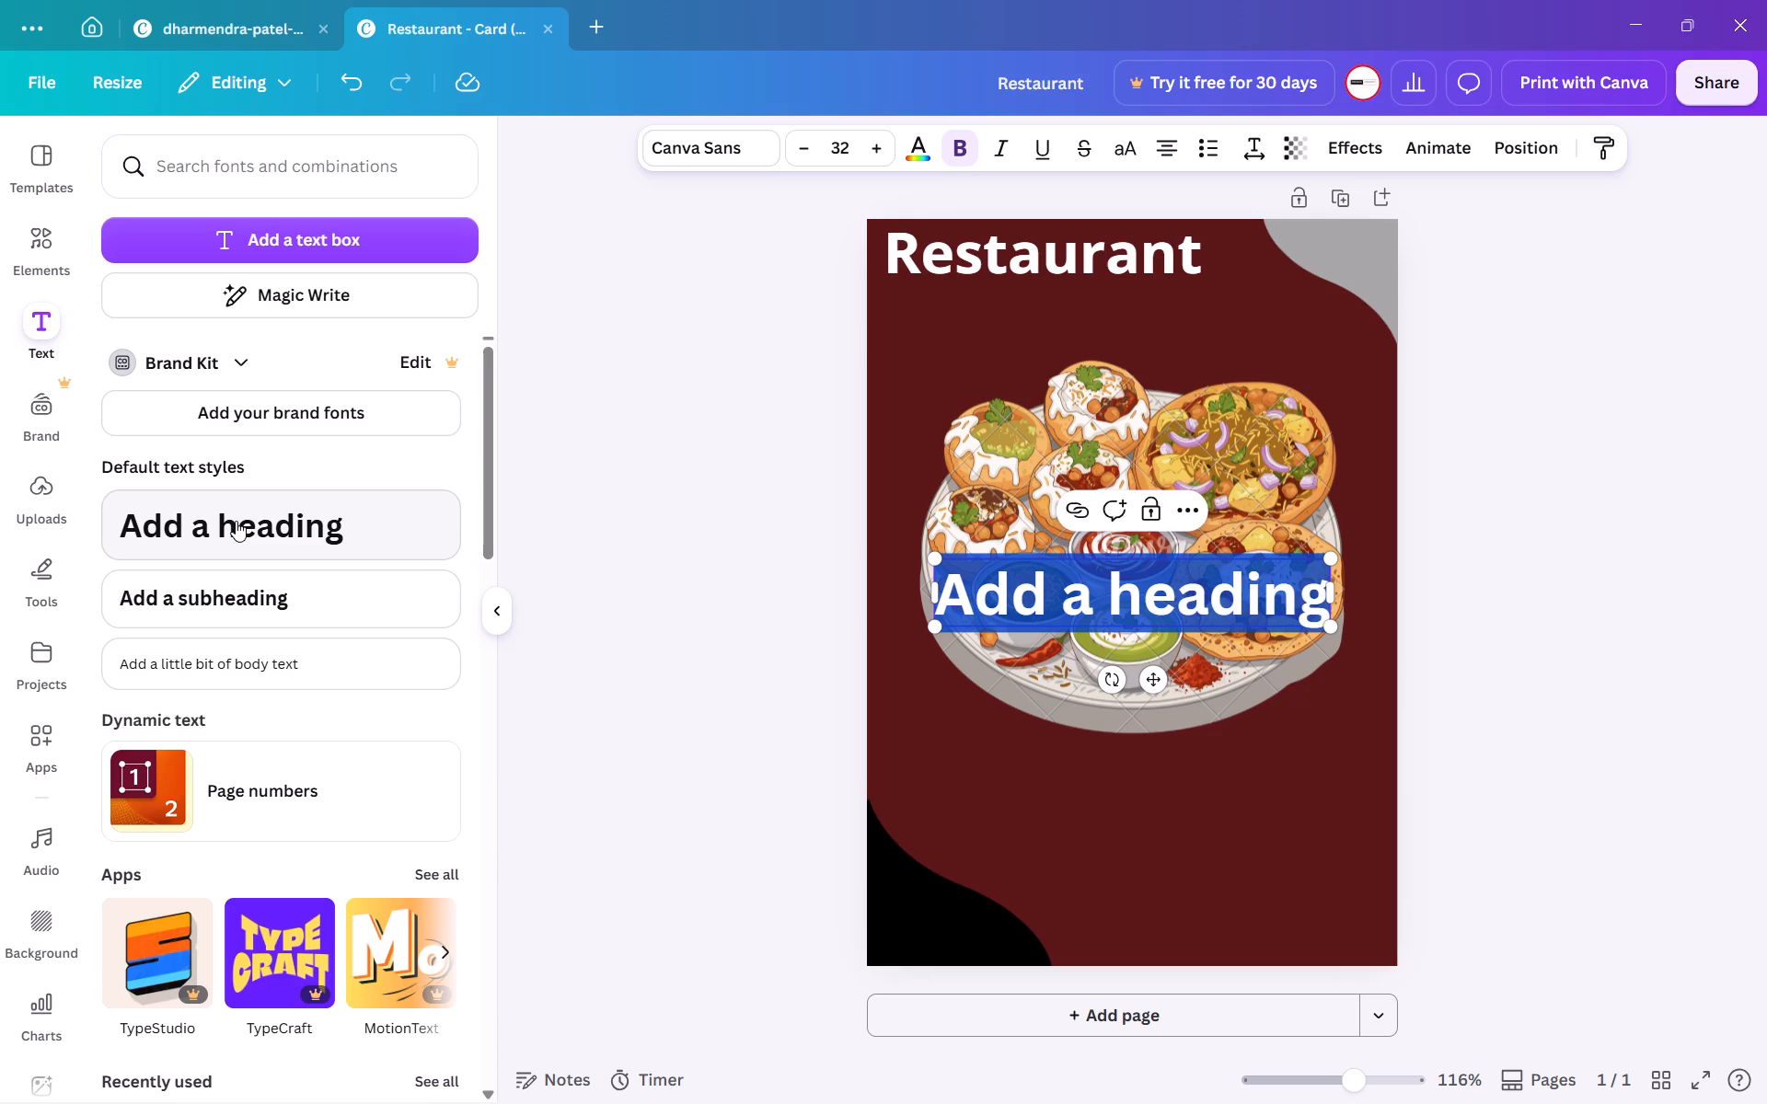
{"action": "key", "text": "shift+r"}
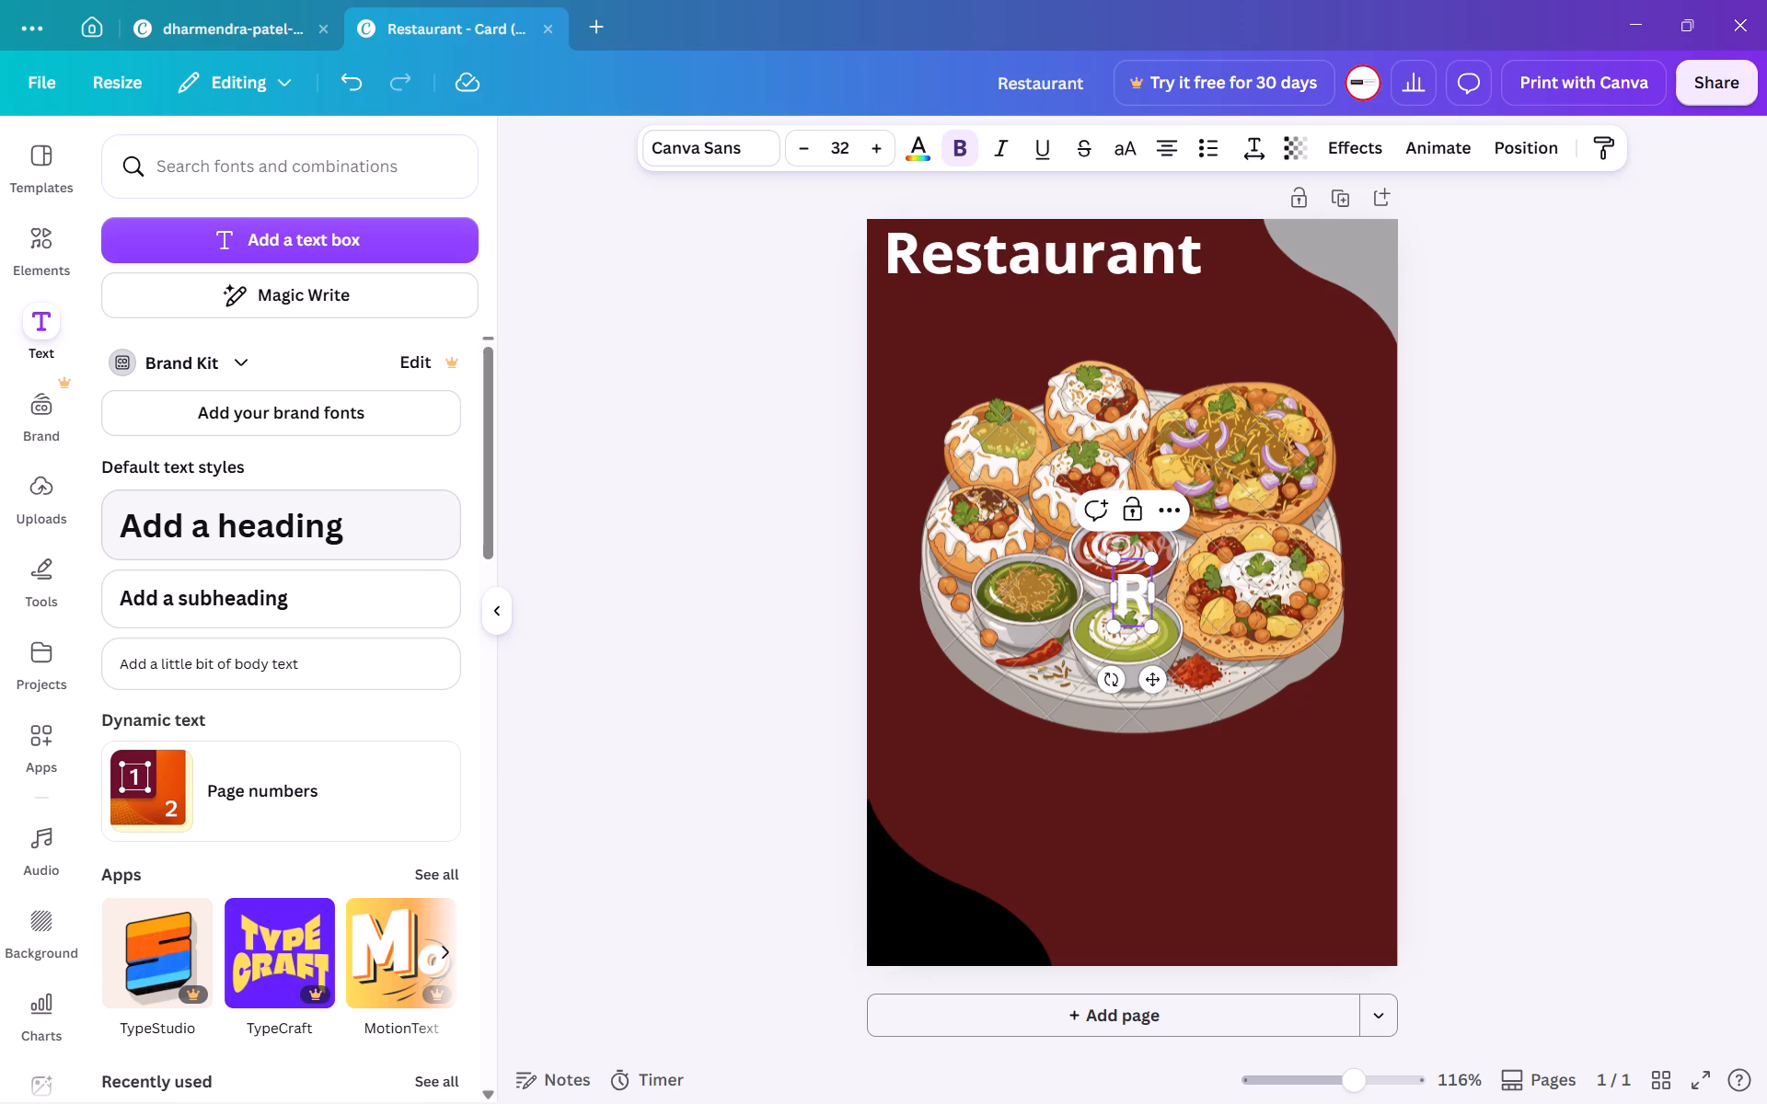
{"action": "key", "text": "BackSpace"}
{"action": "key", "text": "shift+f"}
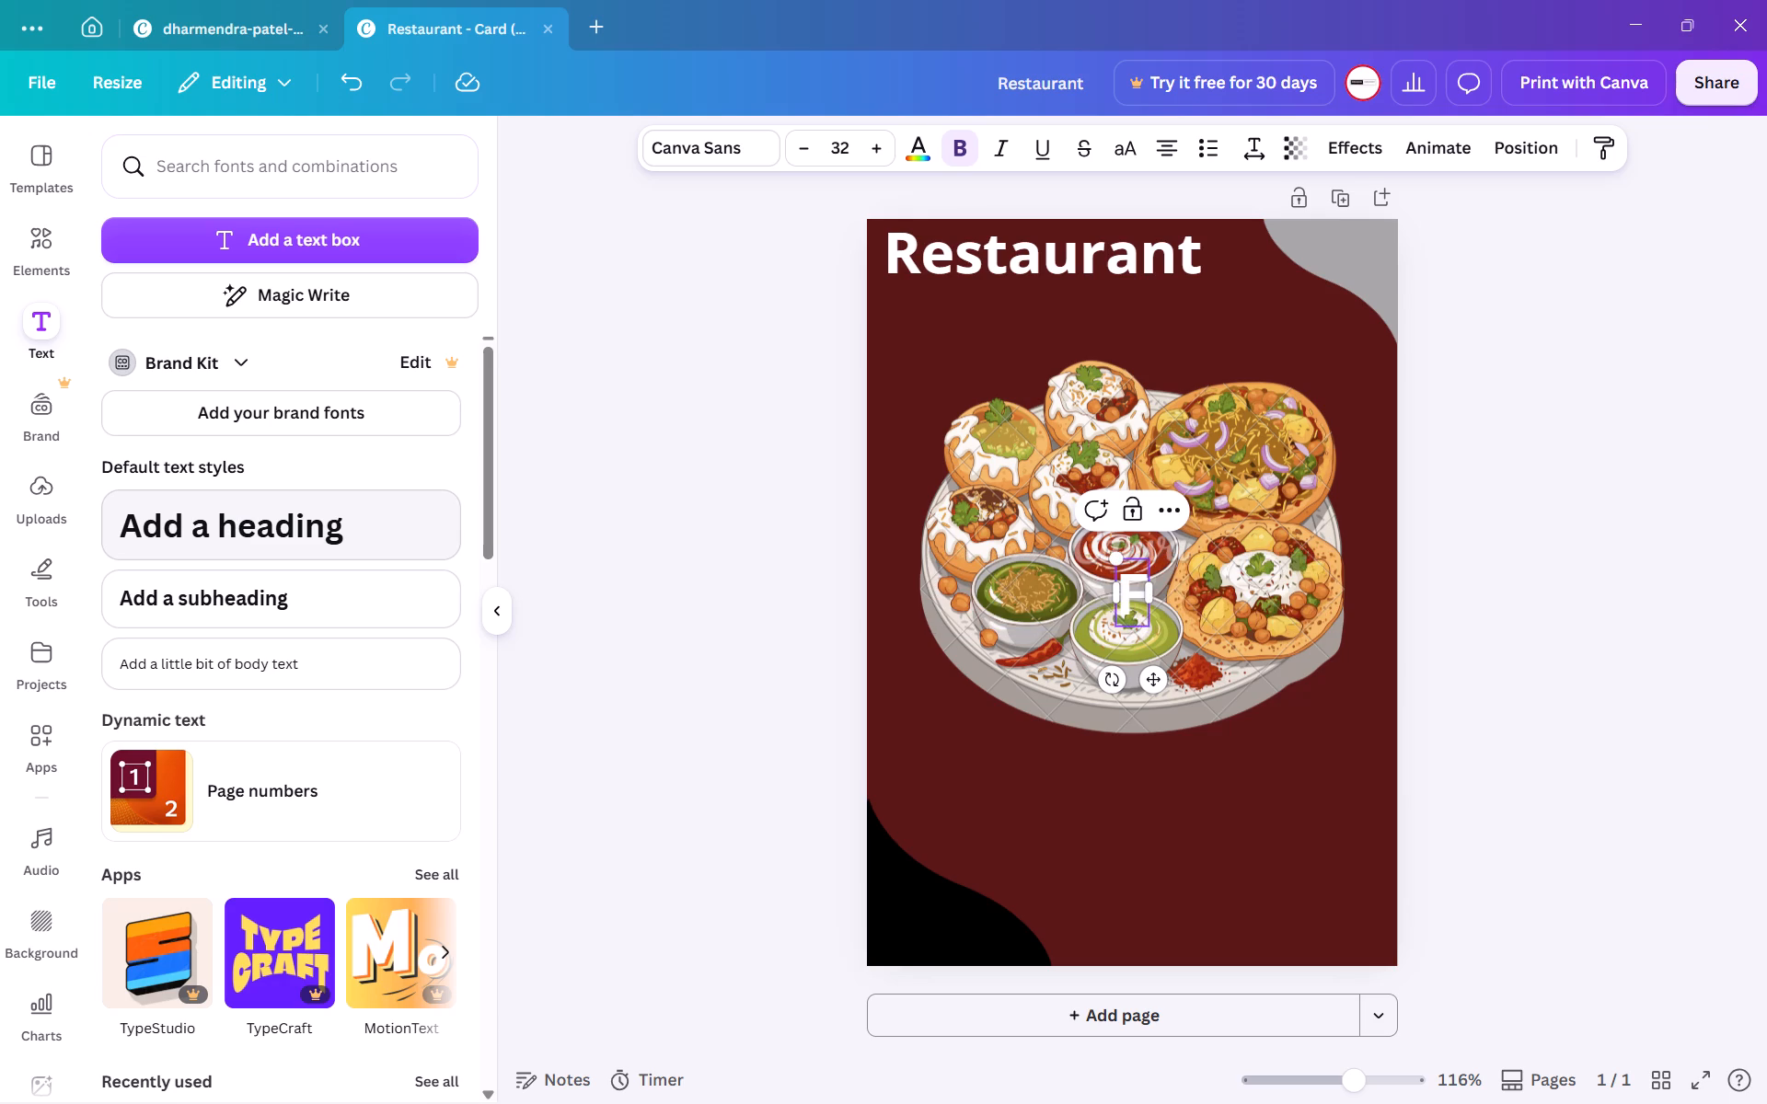
{"action": "type", "text": "oo"}
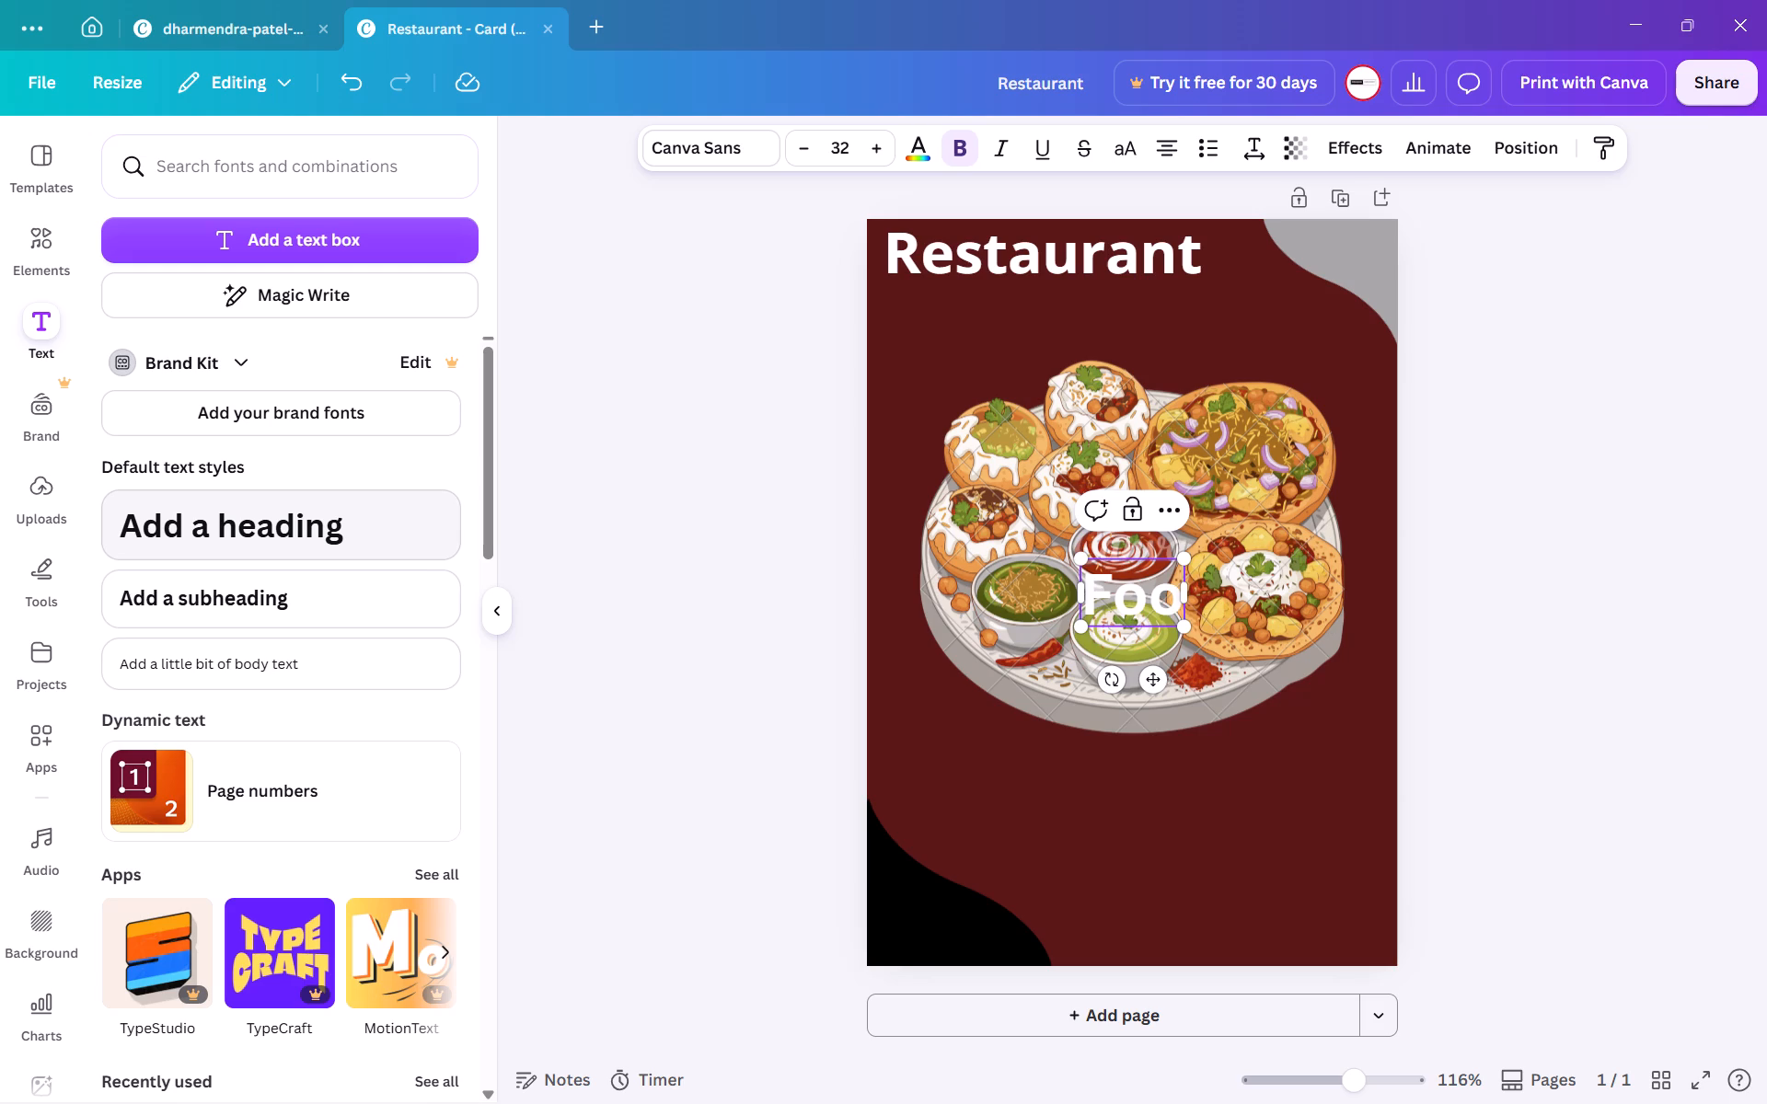
{"action": "key", "text": "d"}
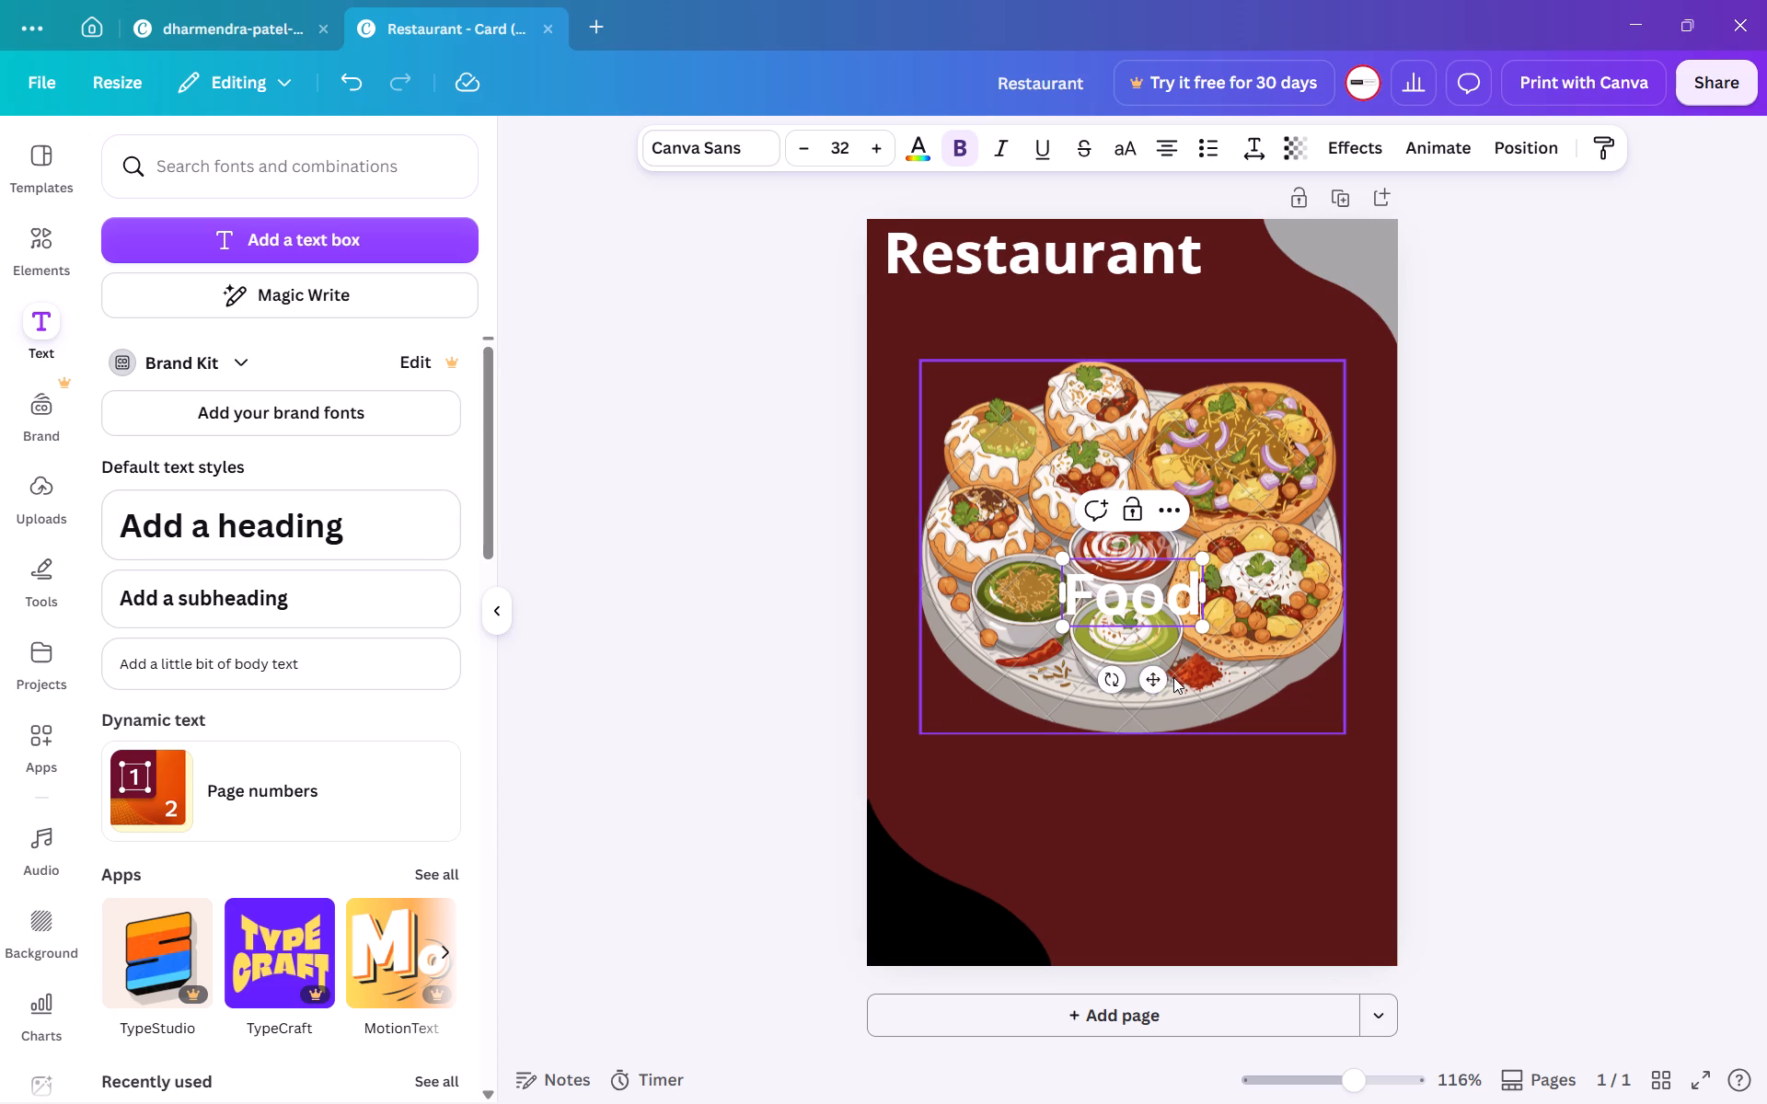
Move the Food heading directly beneath the Restaurant heading, near the card's left edge and above the food platter.
{"action": "left_click_drag", "start_coordinate": [1160, 681], "coordinate": [990, 397]}
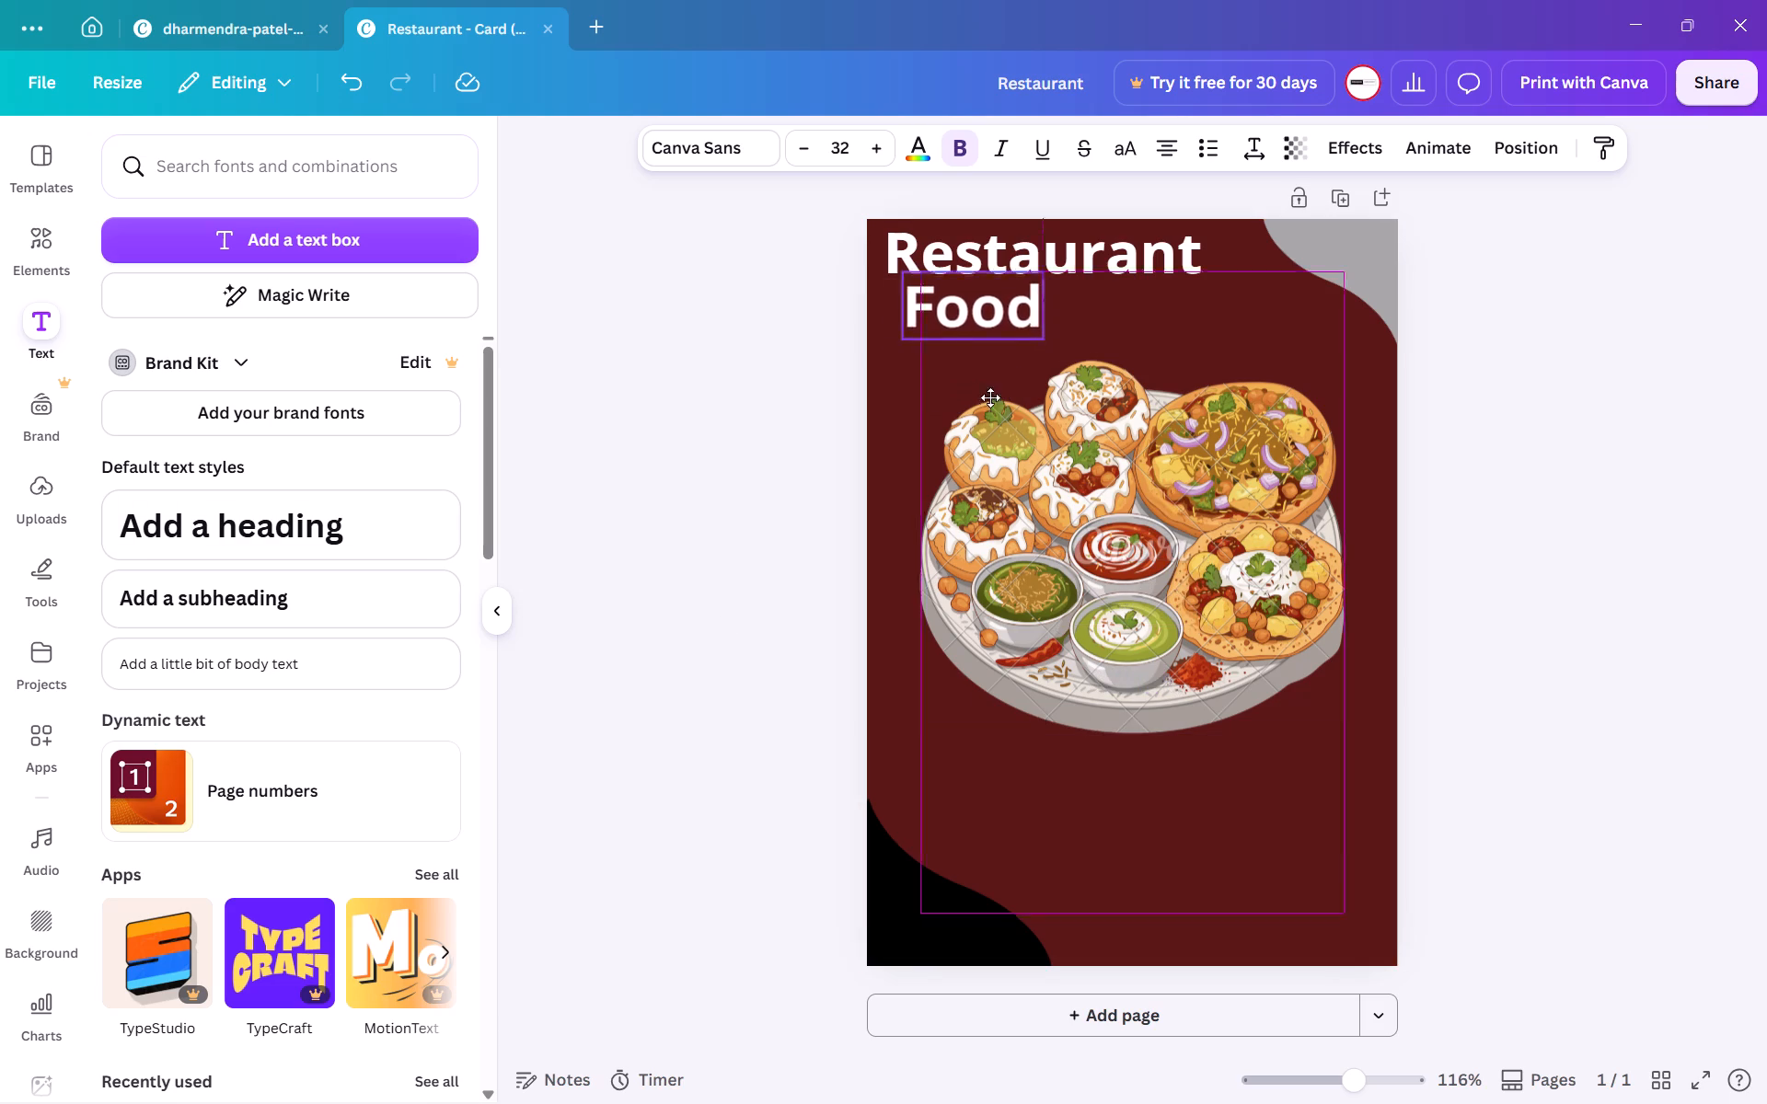
{"action": "left_click_drag", "start_coordinate": [990, 397], "coordinate": [990, 406]}
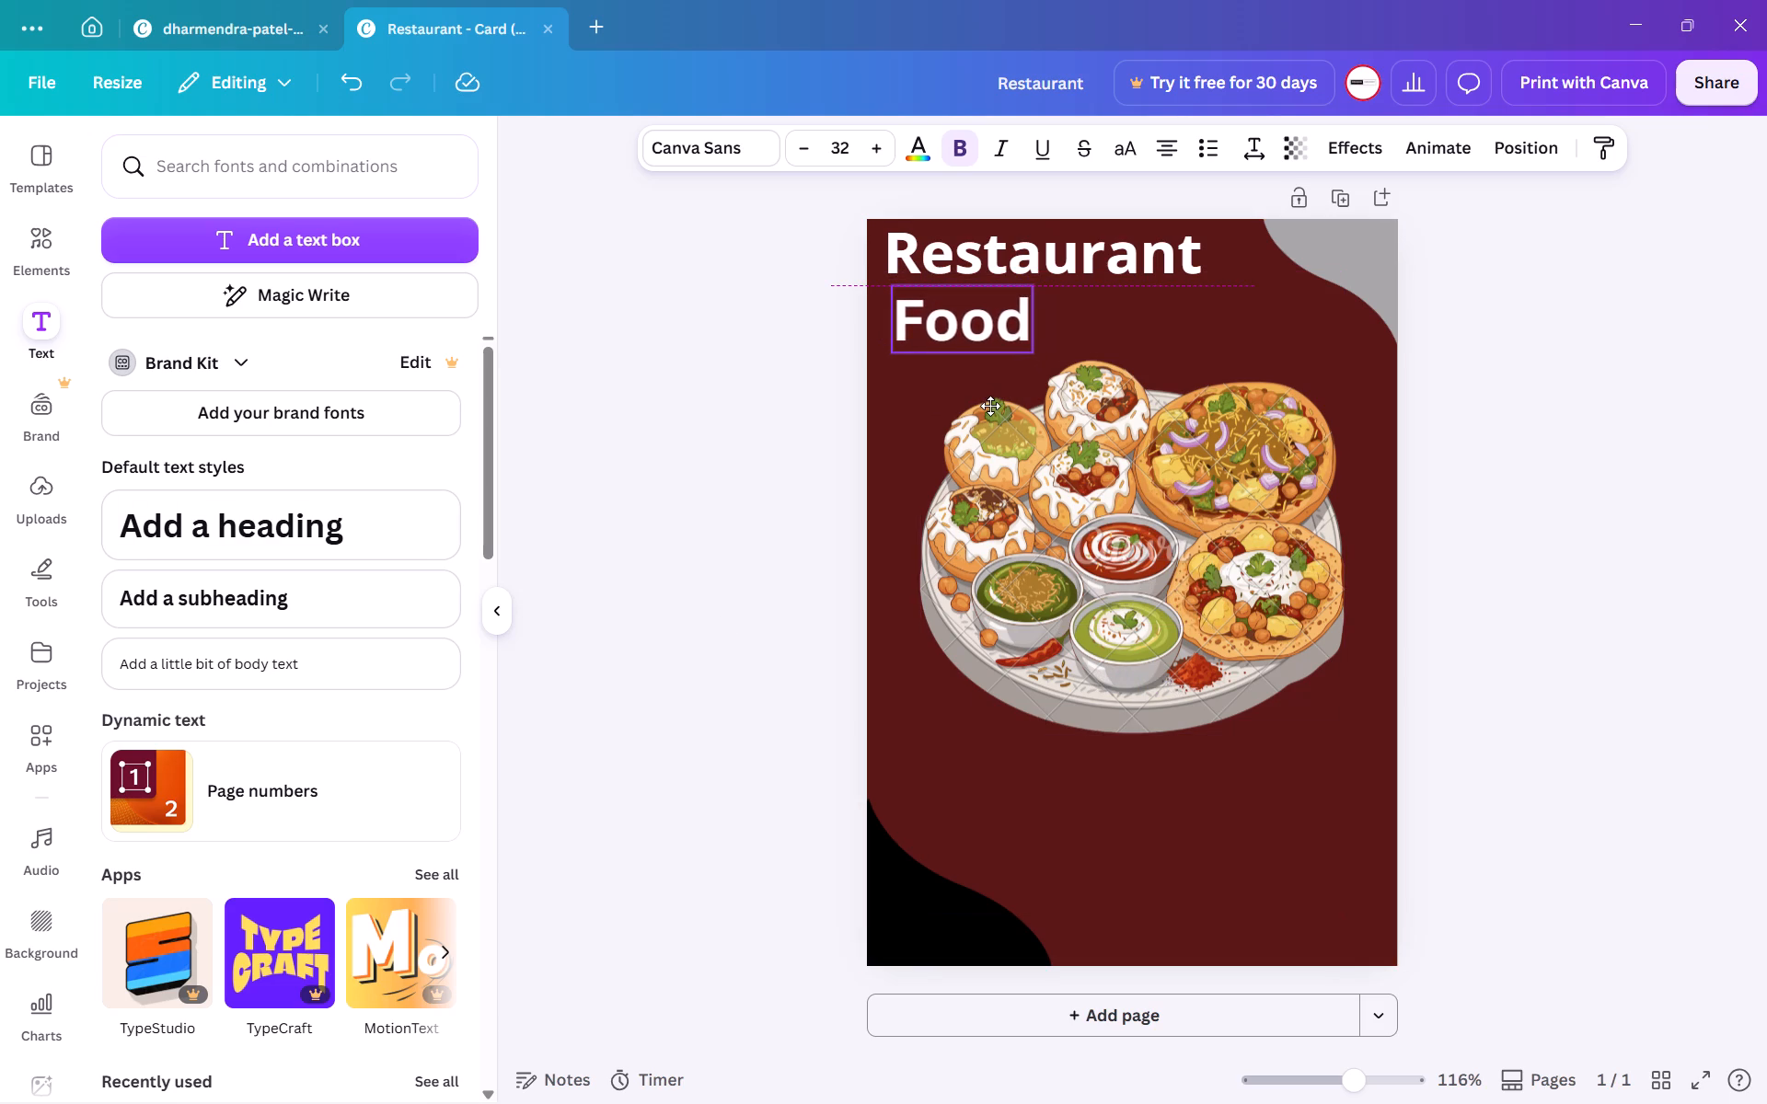
{"action": "left_click_drag", "start_coordinate": [990, 406], "coordinate": [992, 403]}
{"action": "left_click_drag", "start_coordinate": [992, 403], "coordinate": [990, 404]}
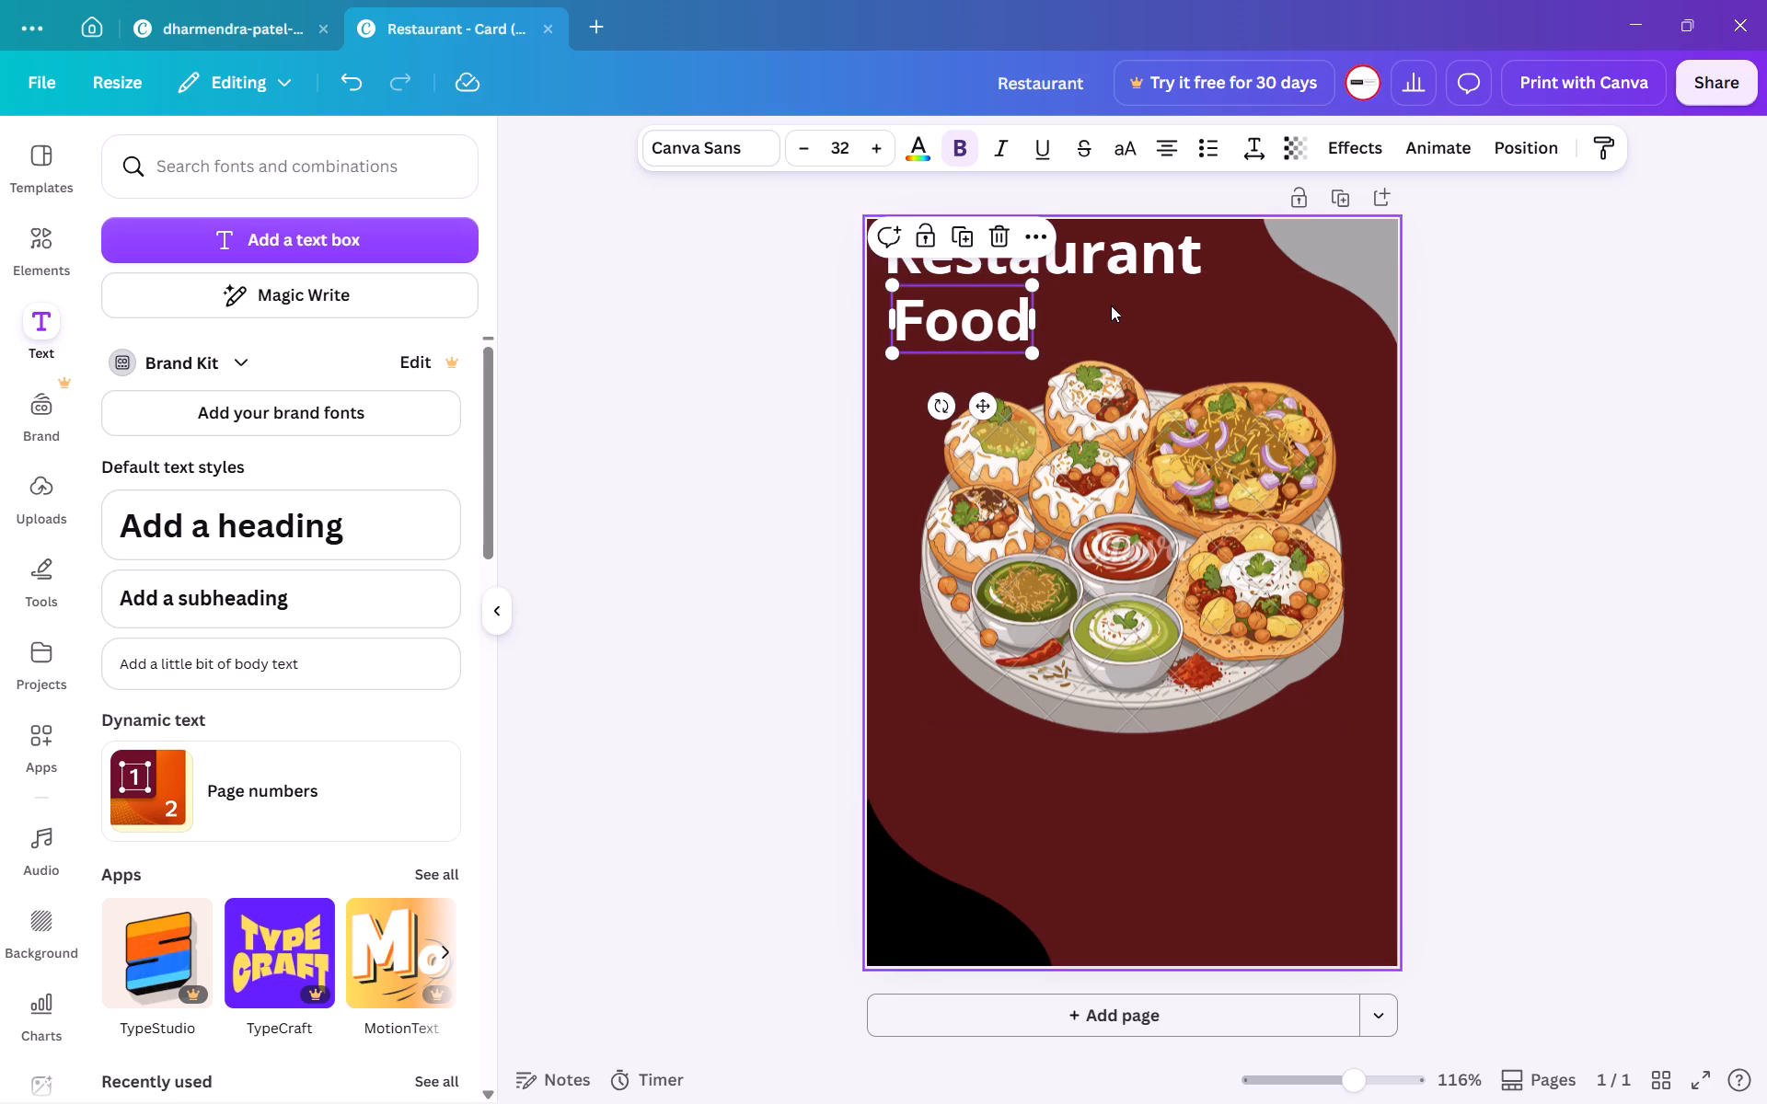
Left-align the Restaurant heading's text and narrow its text box to fit the word on one line.
{"action": "triple_click", "coordinate": [1140, 260]}
{"action": "left_click", "coordinate": [1168, 161]}
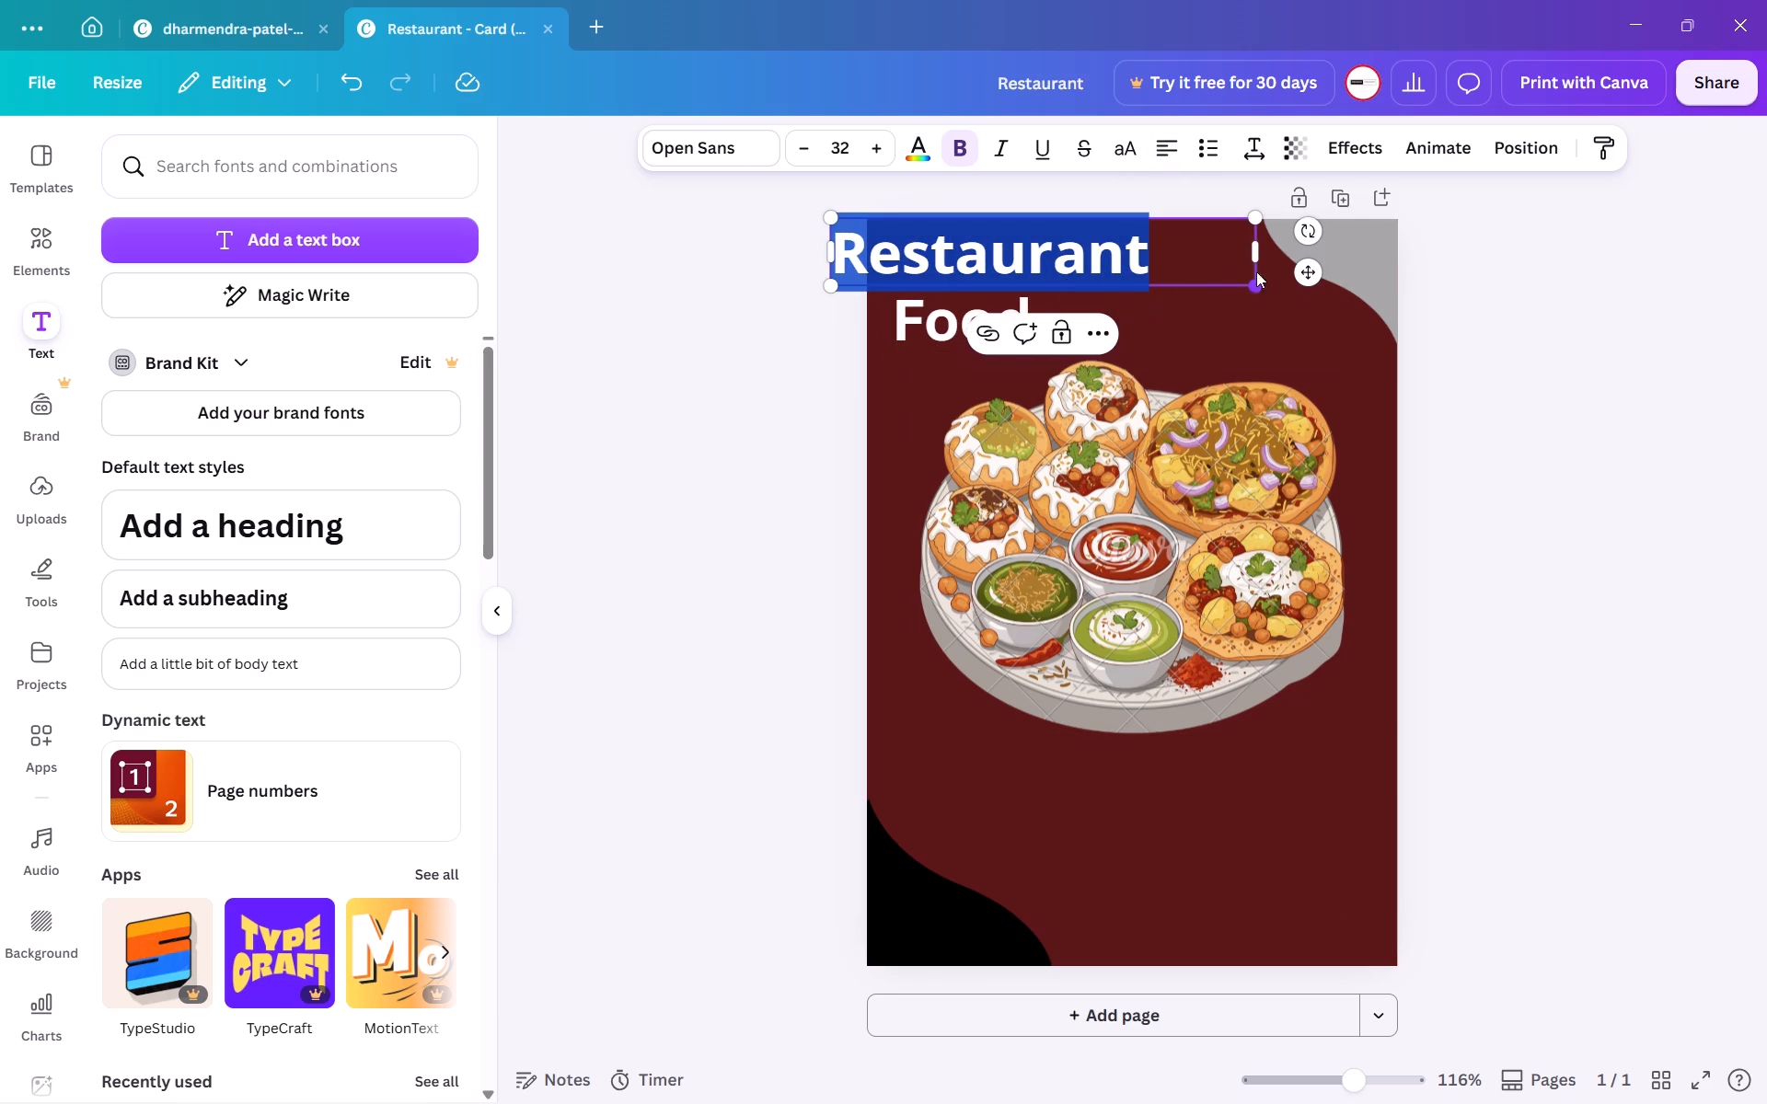
{"action": "left_click_drag", "start_coordinate": [1259, 262], "coordinate": [1151, 278]}
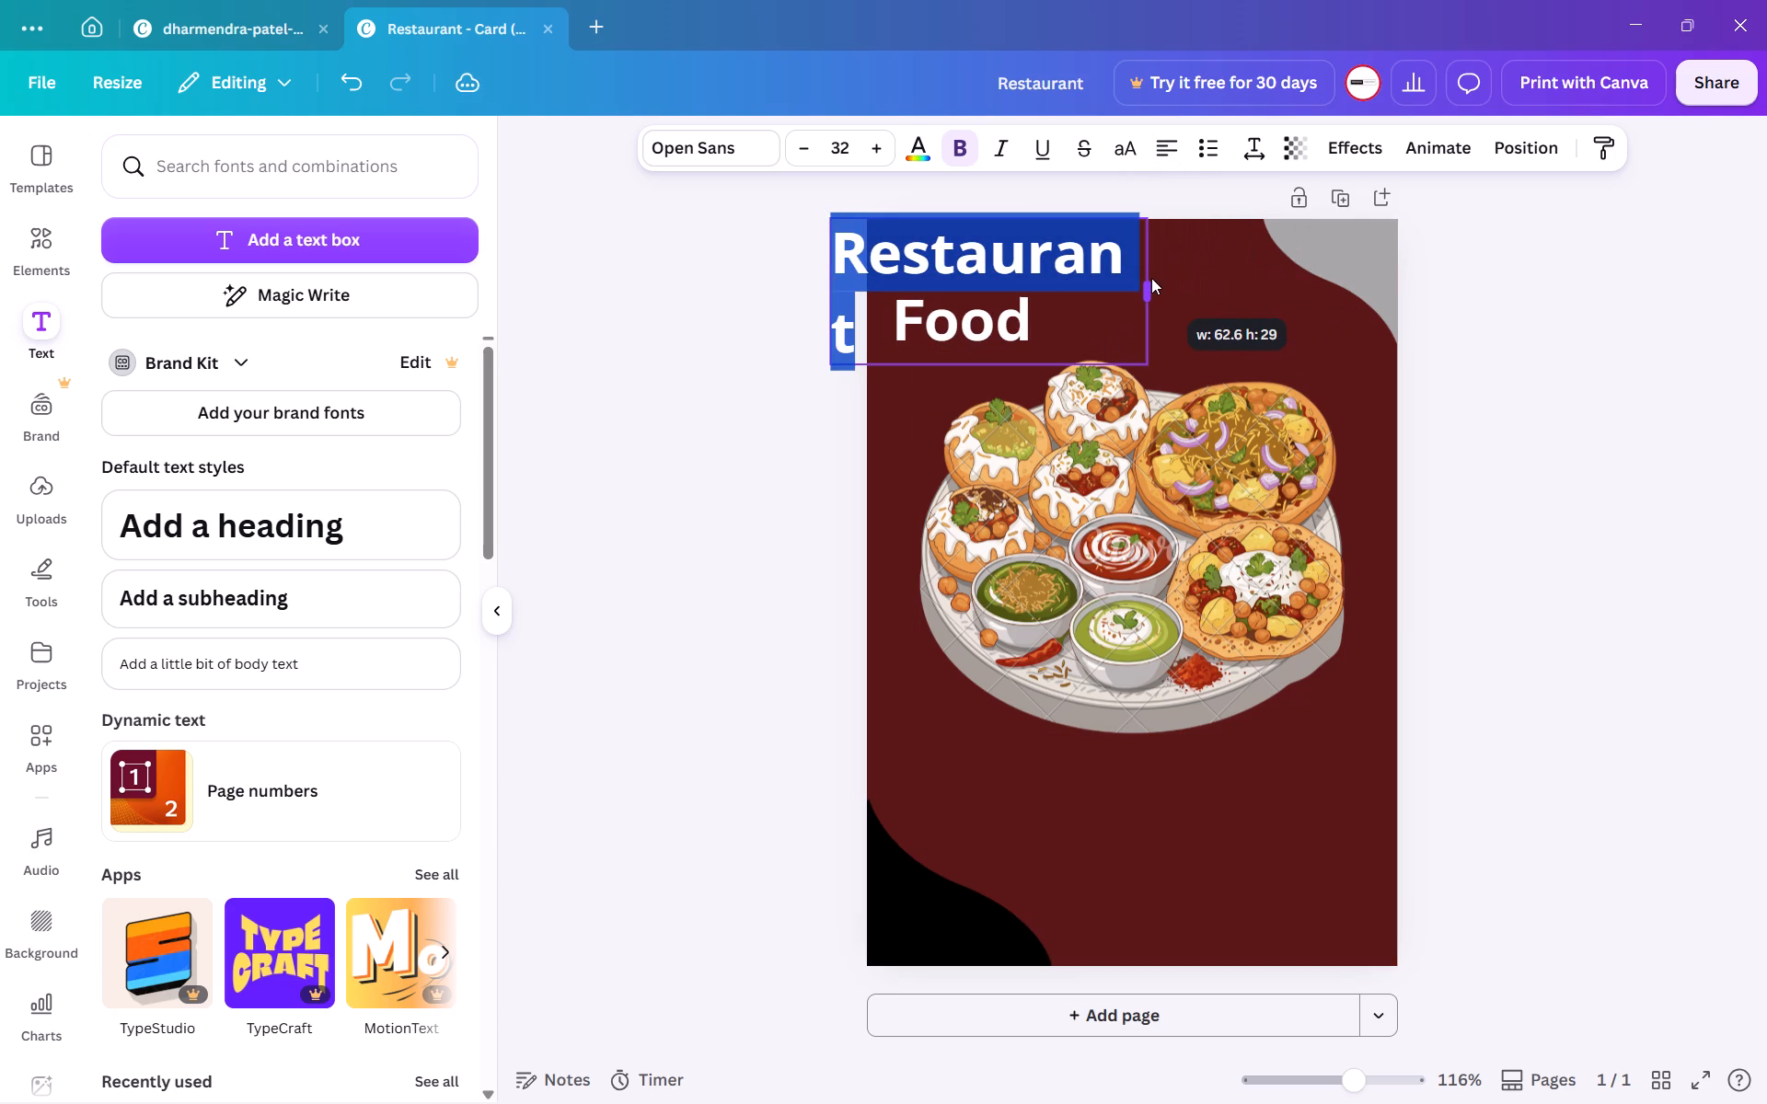
{"action": "left_click_drag", "start_coordinate": [1151, 278], "coordinate": [1157, 278]}
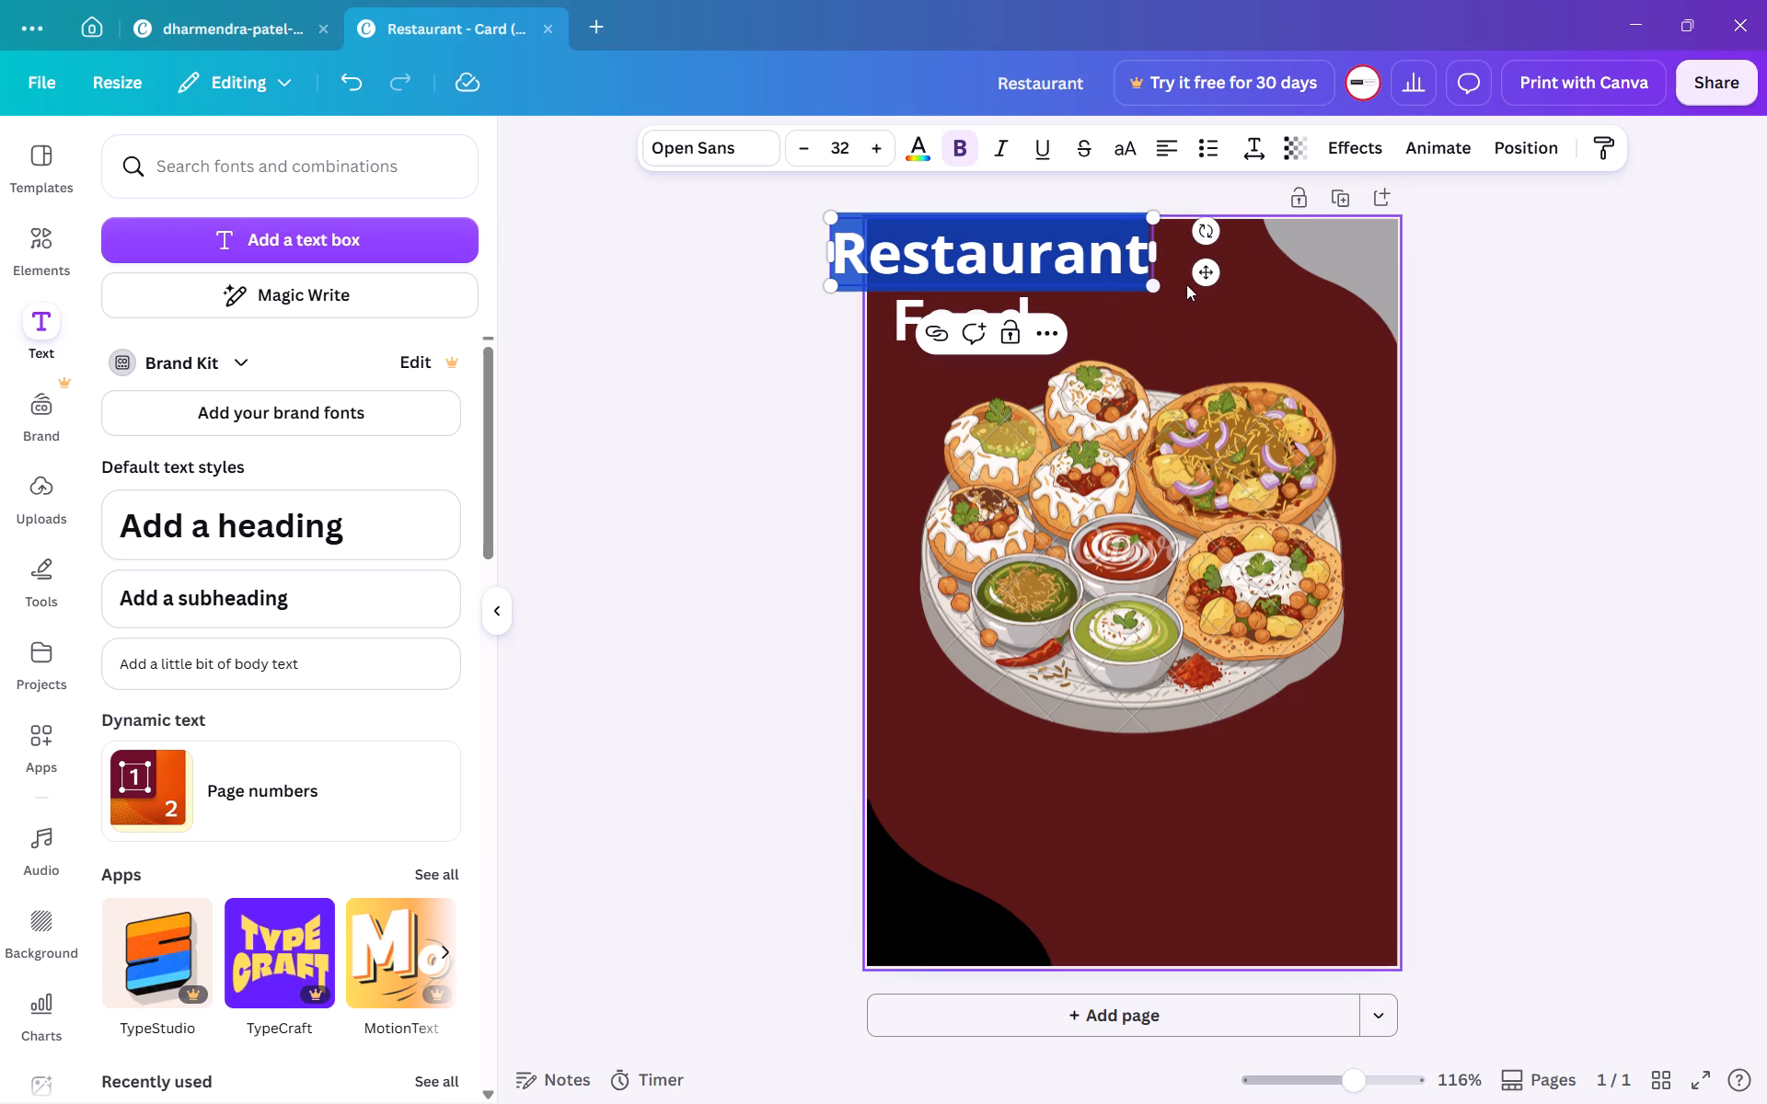
Move the Restaurant heading just above Food, lining up their left edges and leaving a small gap below the card's top edge.
{"action": "left_click_drag", "start_coordinate": [1211, 280], "coordinate": [1269, 311]}
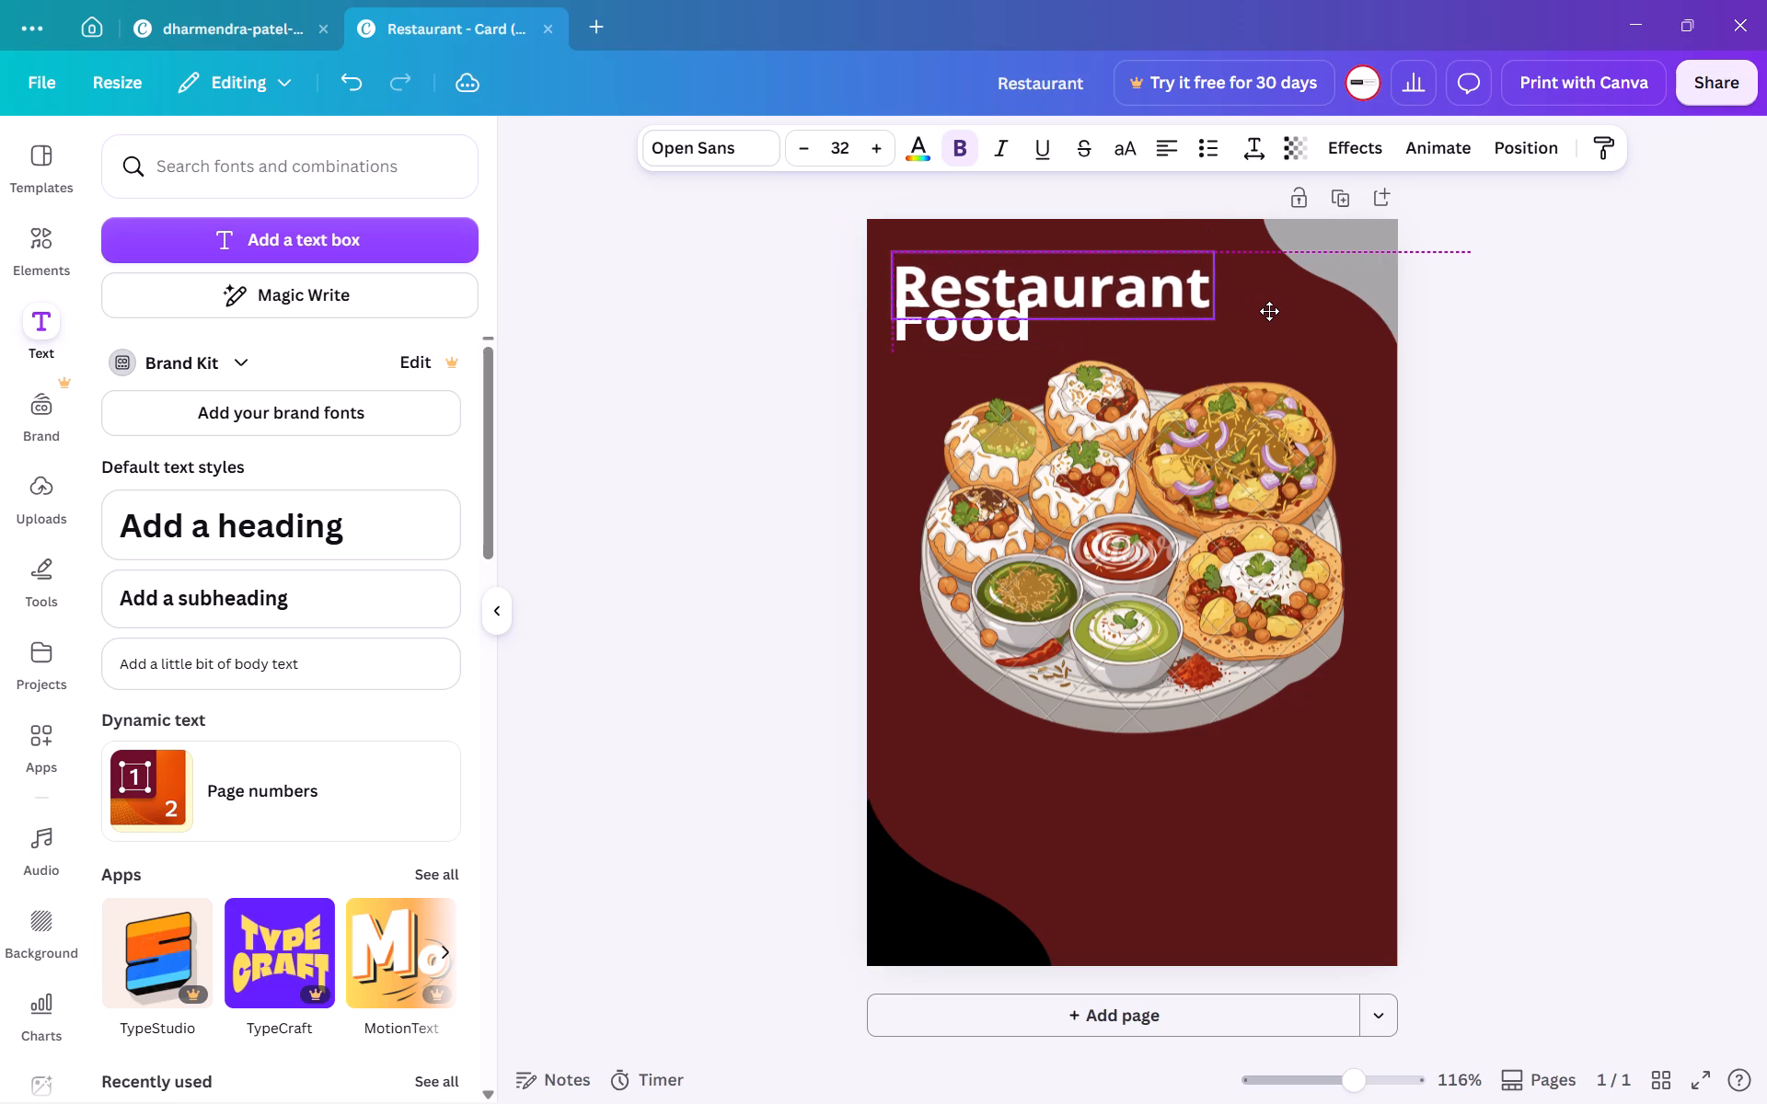
{"action": "left_click_drag", "start_coordinate": [1269, 311], "coordinate": [1269, 309]}
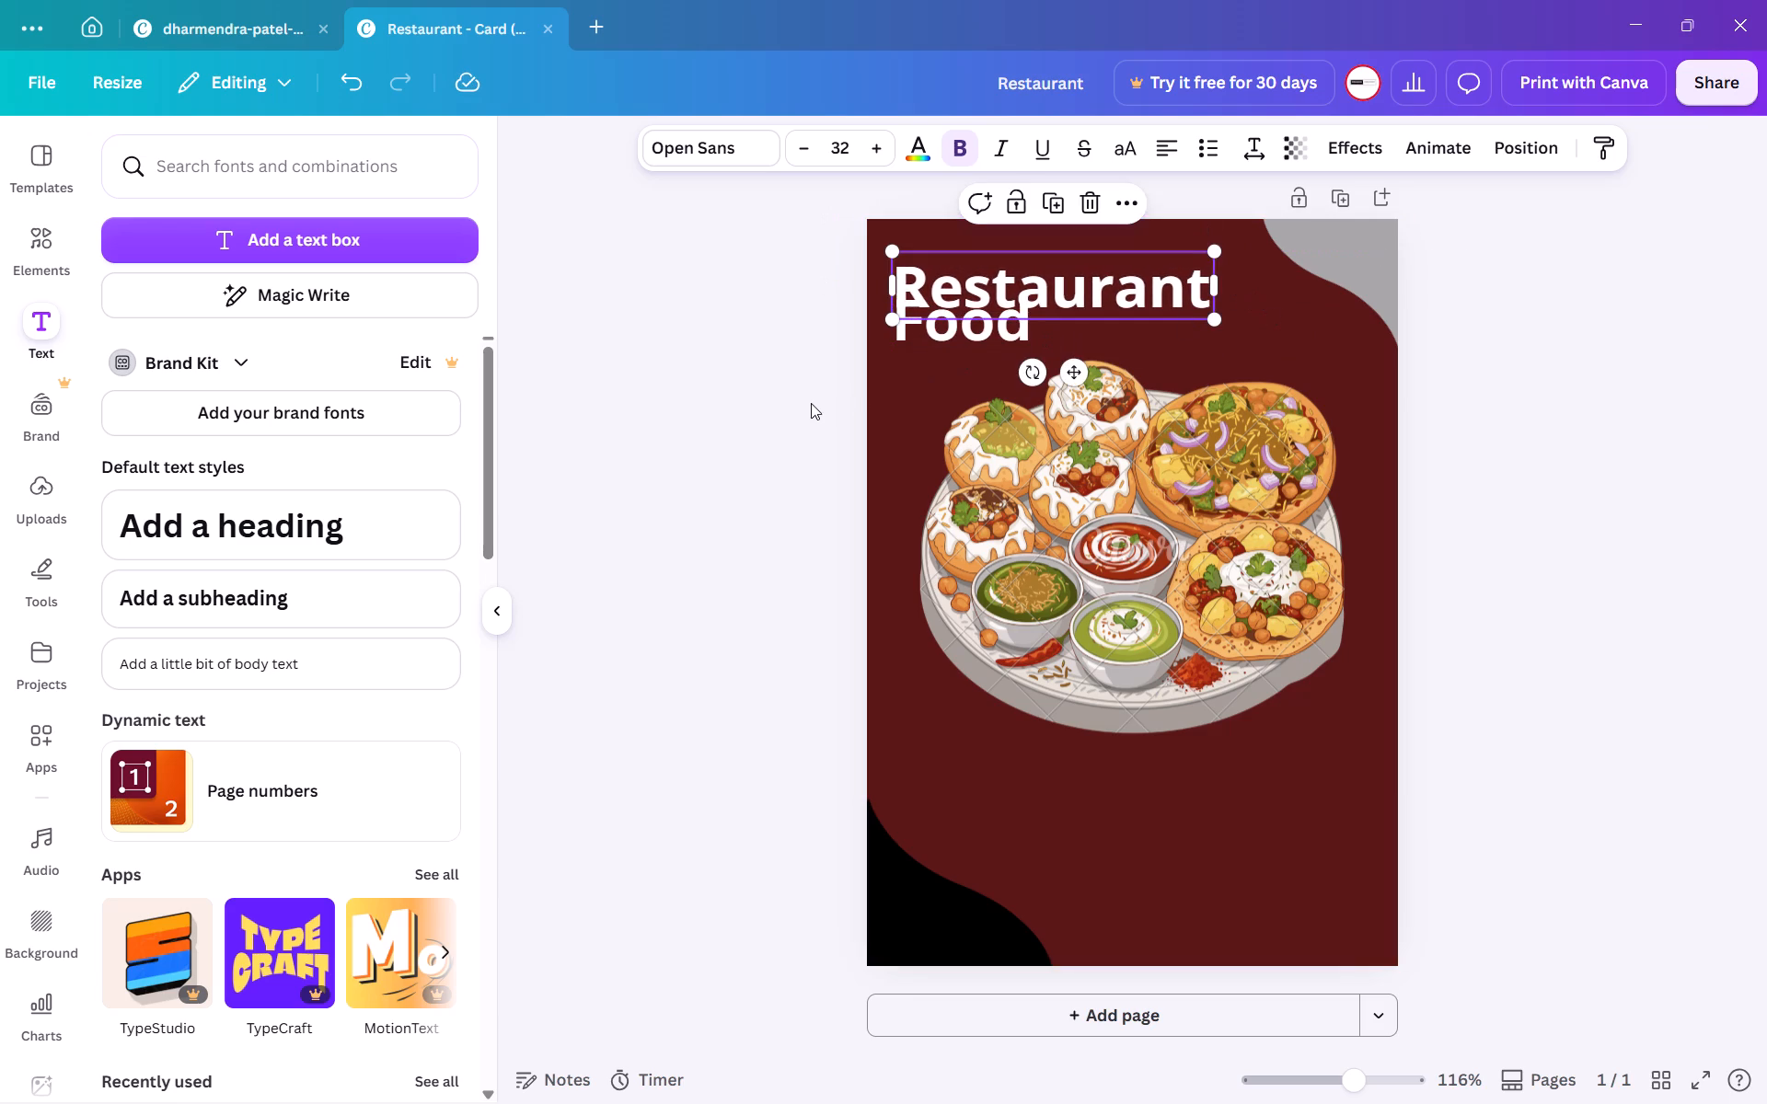
{"action": "left_click", "coordinate": [811, 403]}
{"action": "left_click_drag", "start_coordinate": [1034, 284], "coordinate": [1034, 256]}
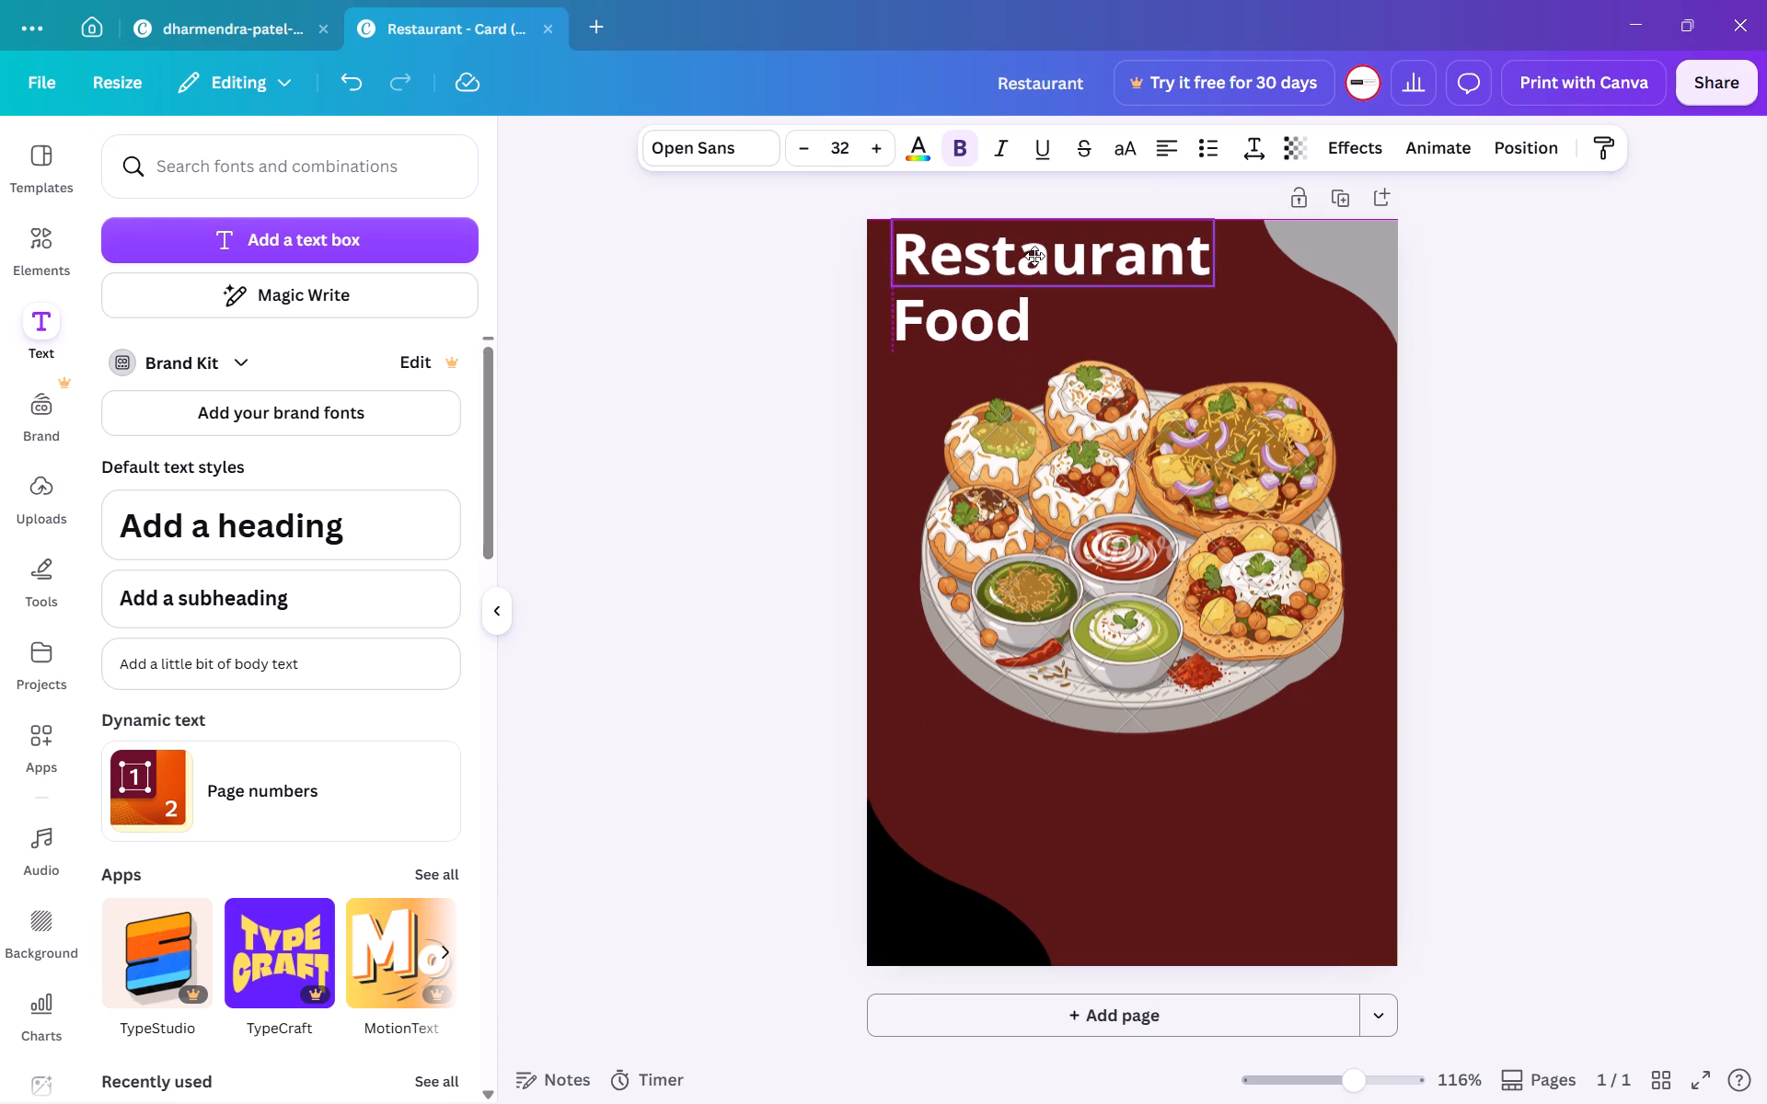
{"action": "left_click_drag", "start_coordinate": [1034, 256], "coordinate": [1031, 267]}
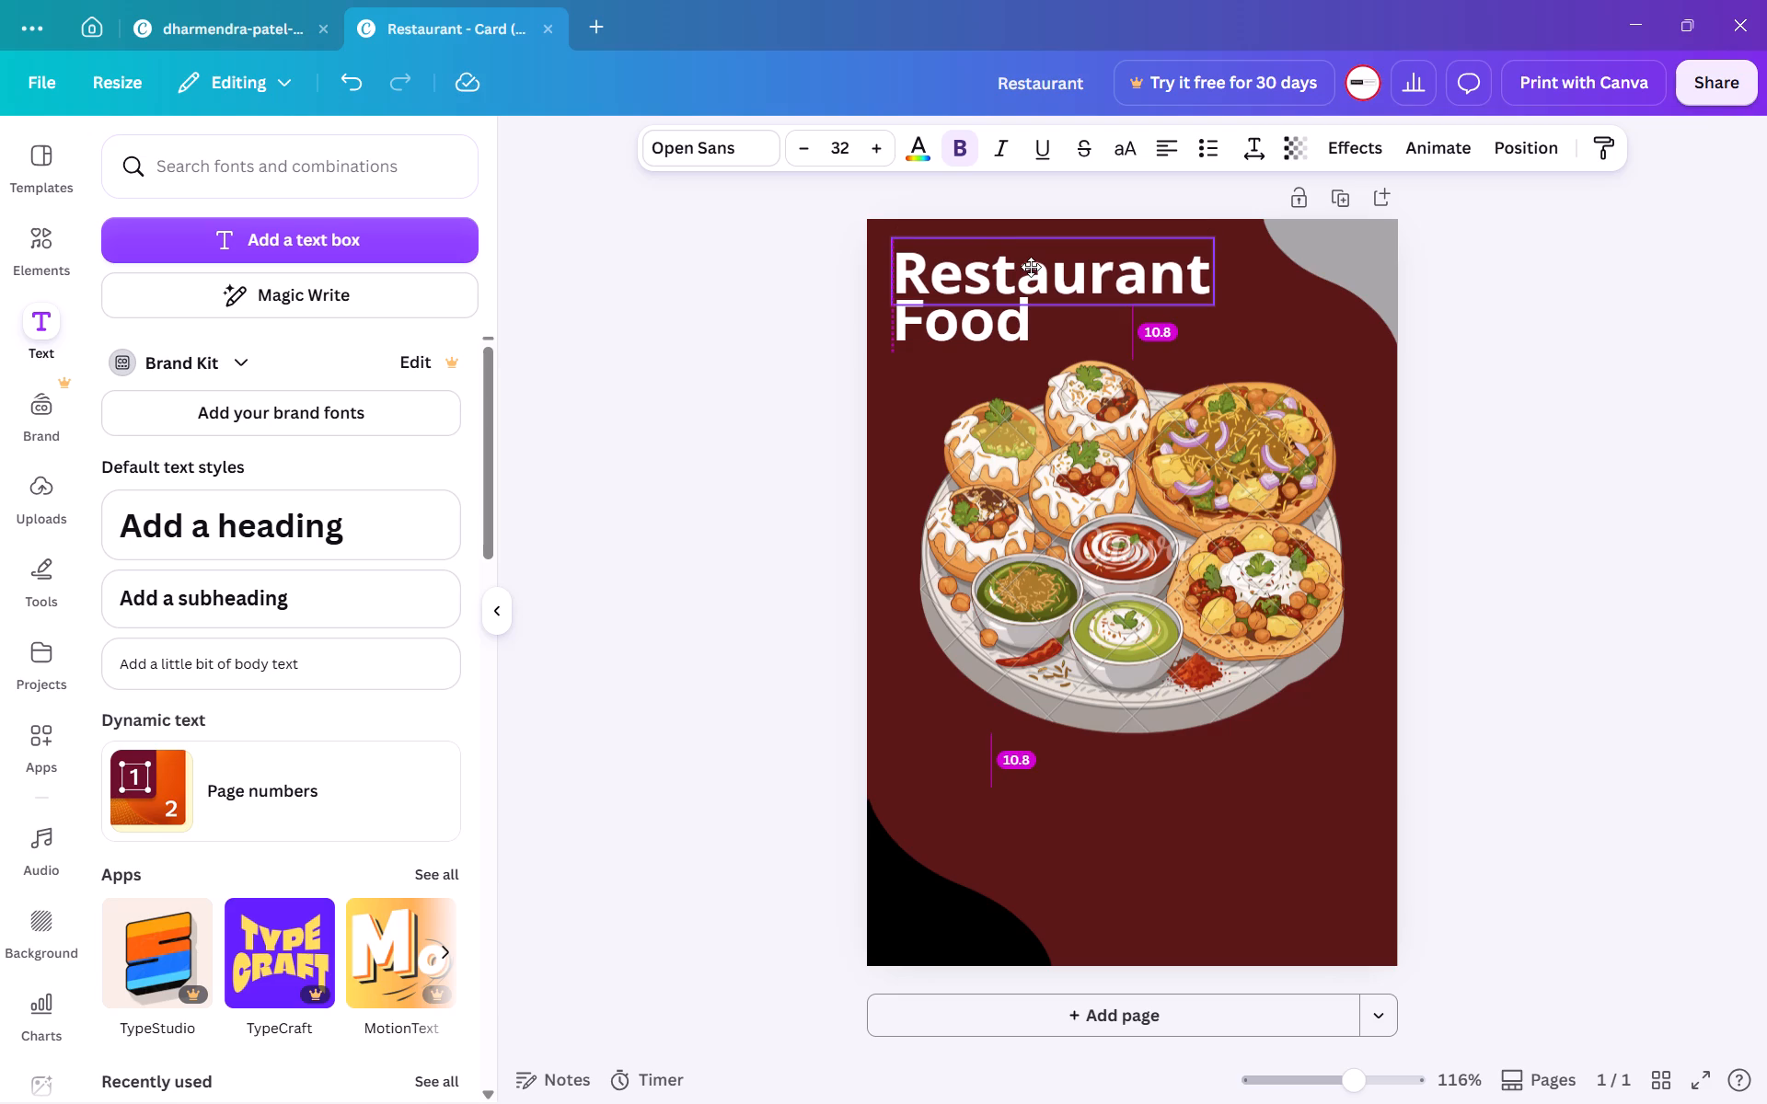
{"action": "left_click_drag", "start_coordinate": [1031, 267], "coordinate": [1031, 266]}
{"action": "left_click", "coordinate": [845, 319]}
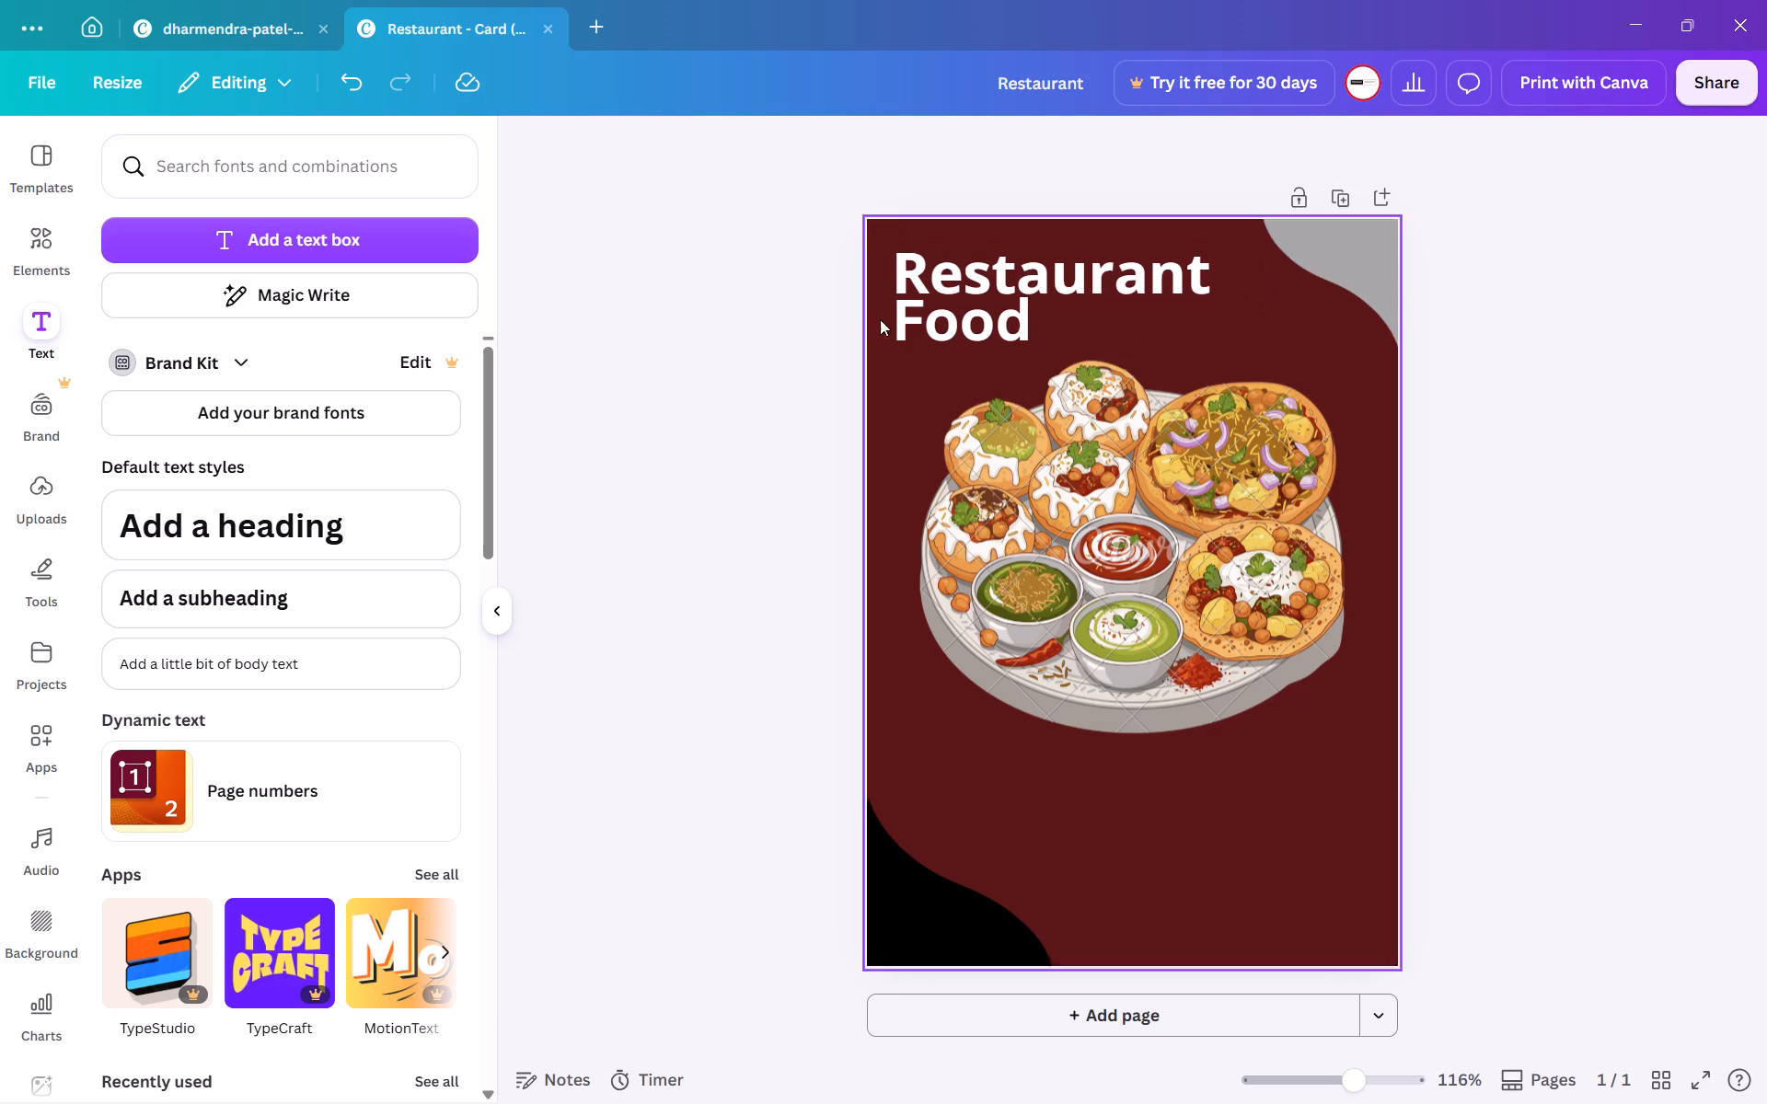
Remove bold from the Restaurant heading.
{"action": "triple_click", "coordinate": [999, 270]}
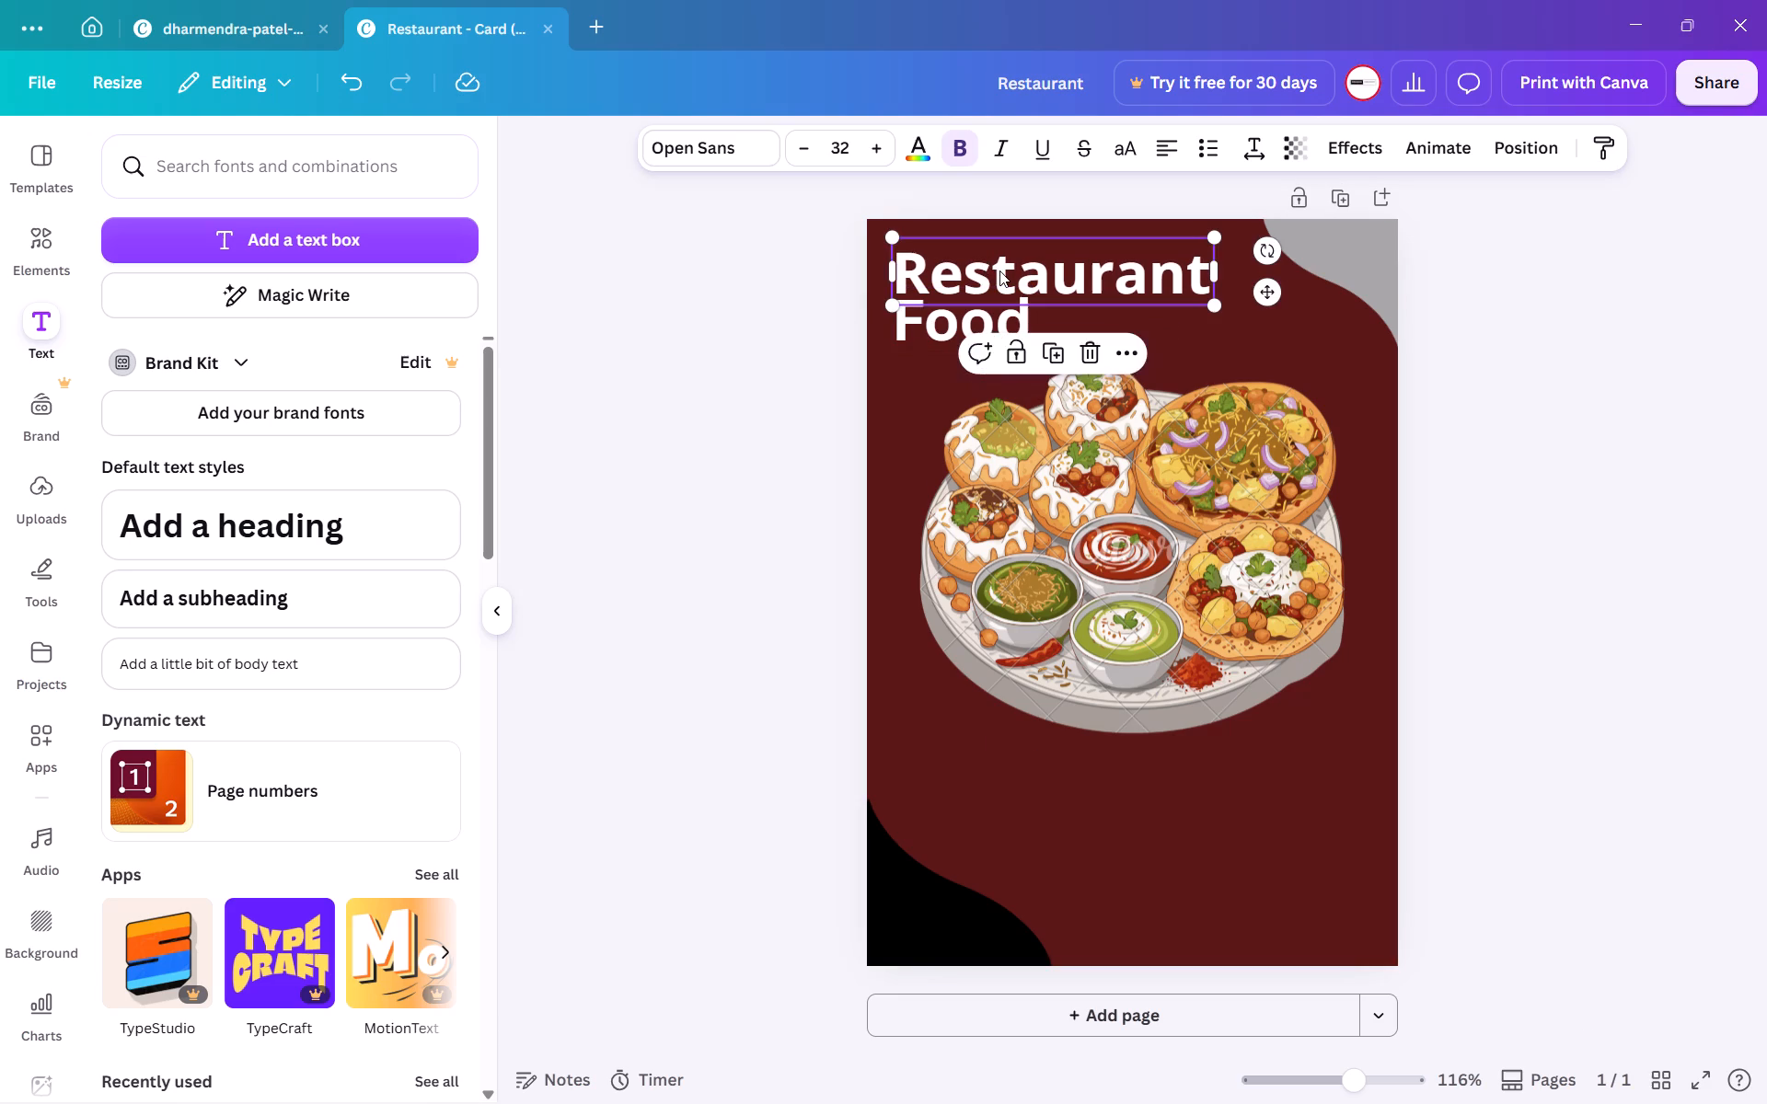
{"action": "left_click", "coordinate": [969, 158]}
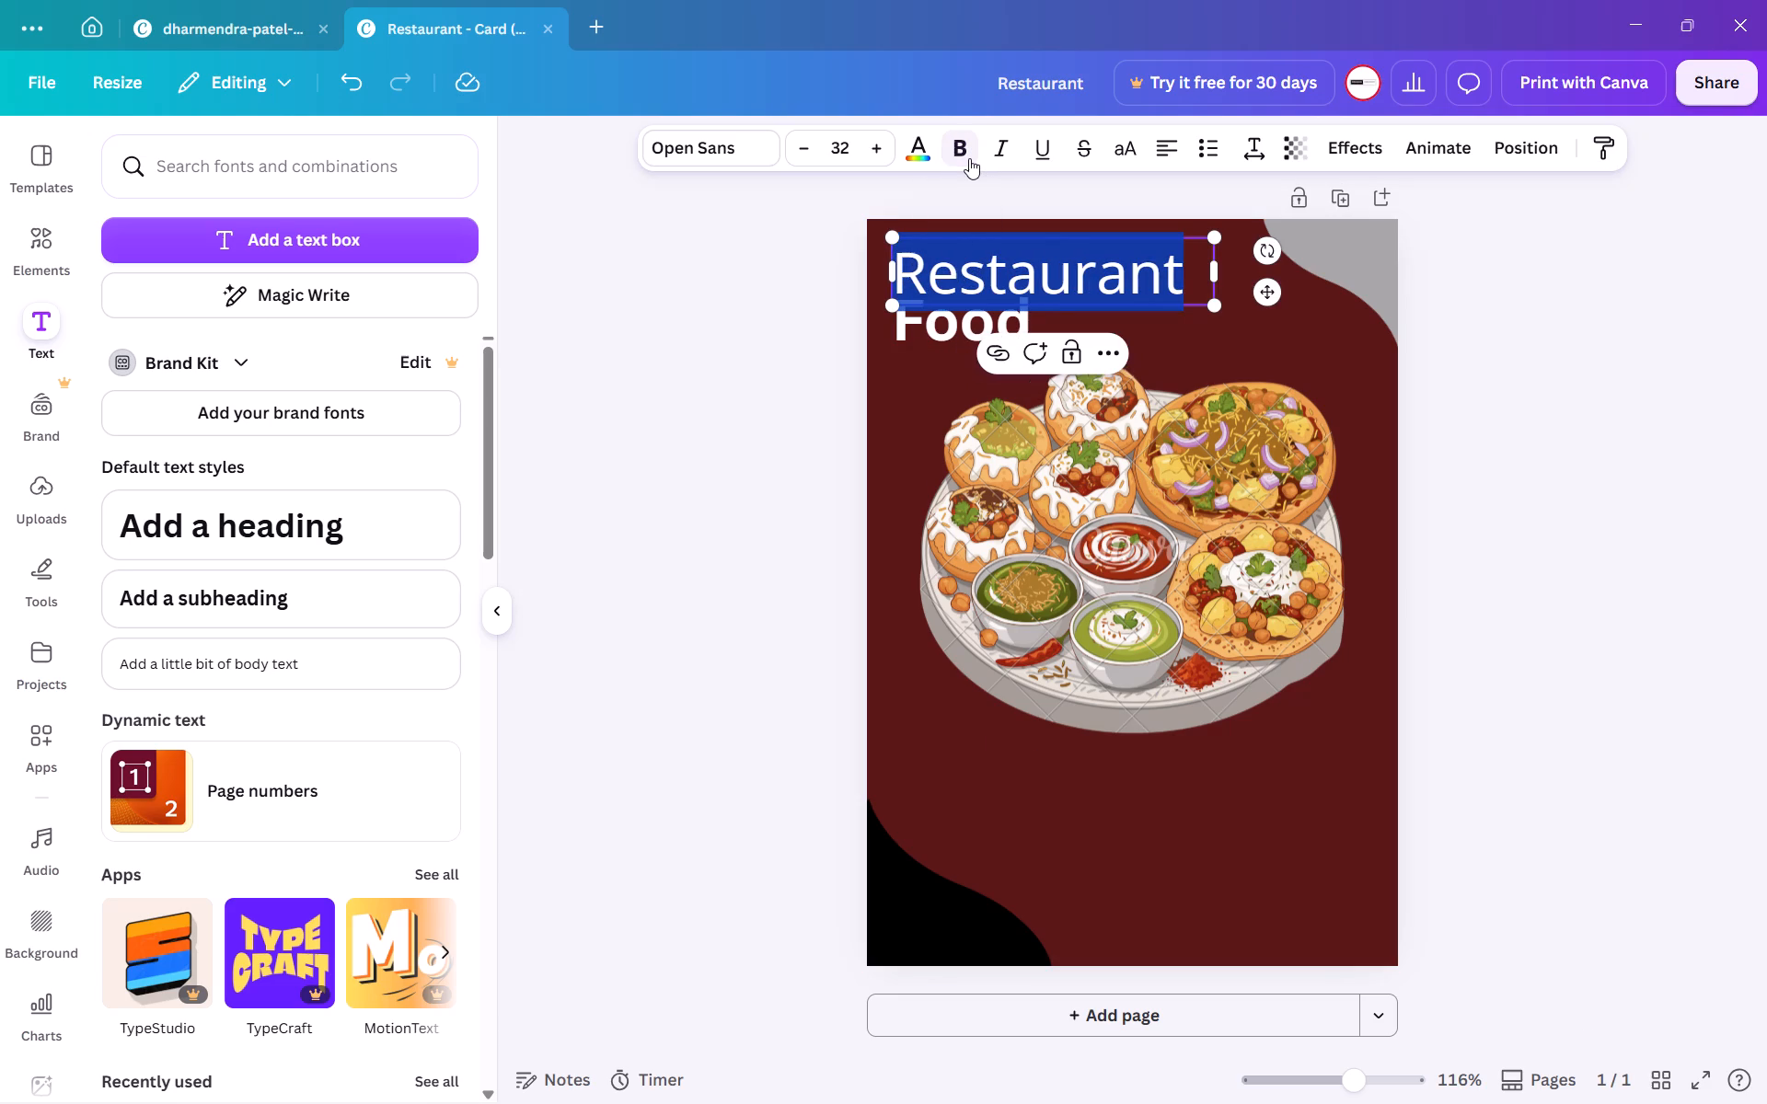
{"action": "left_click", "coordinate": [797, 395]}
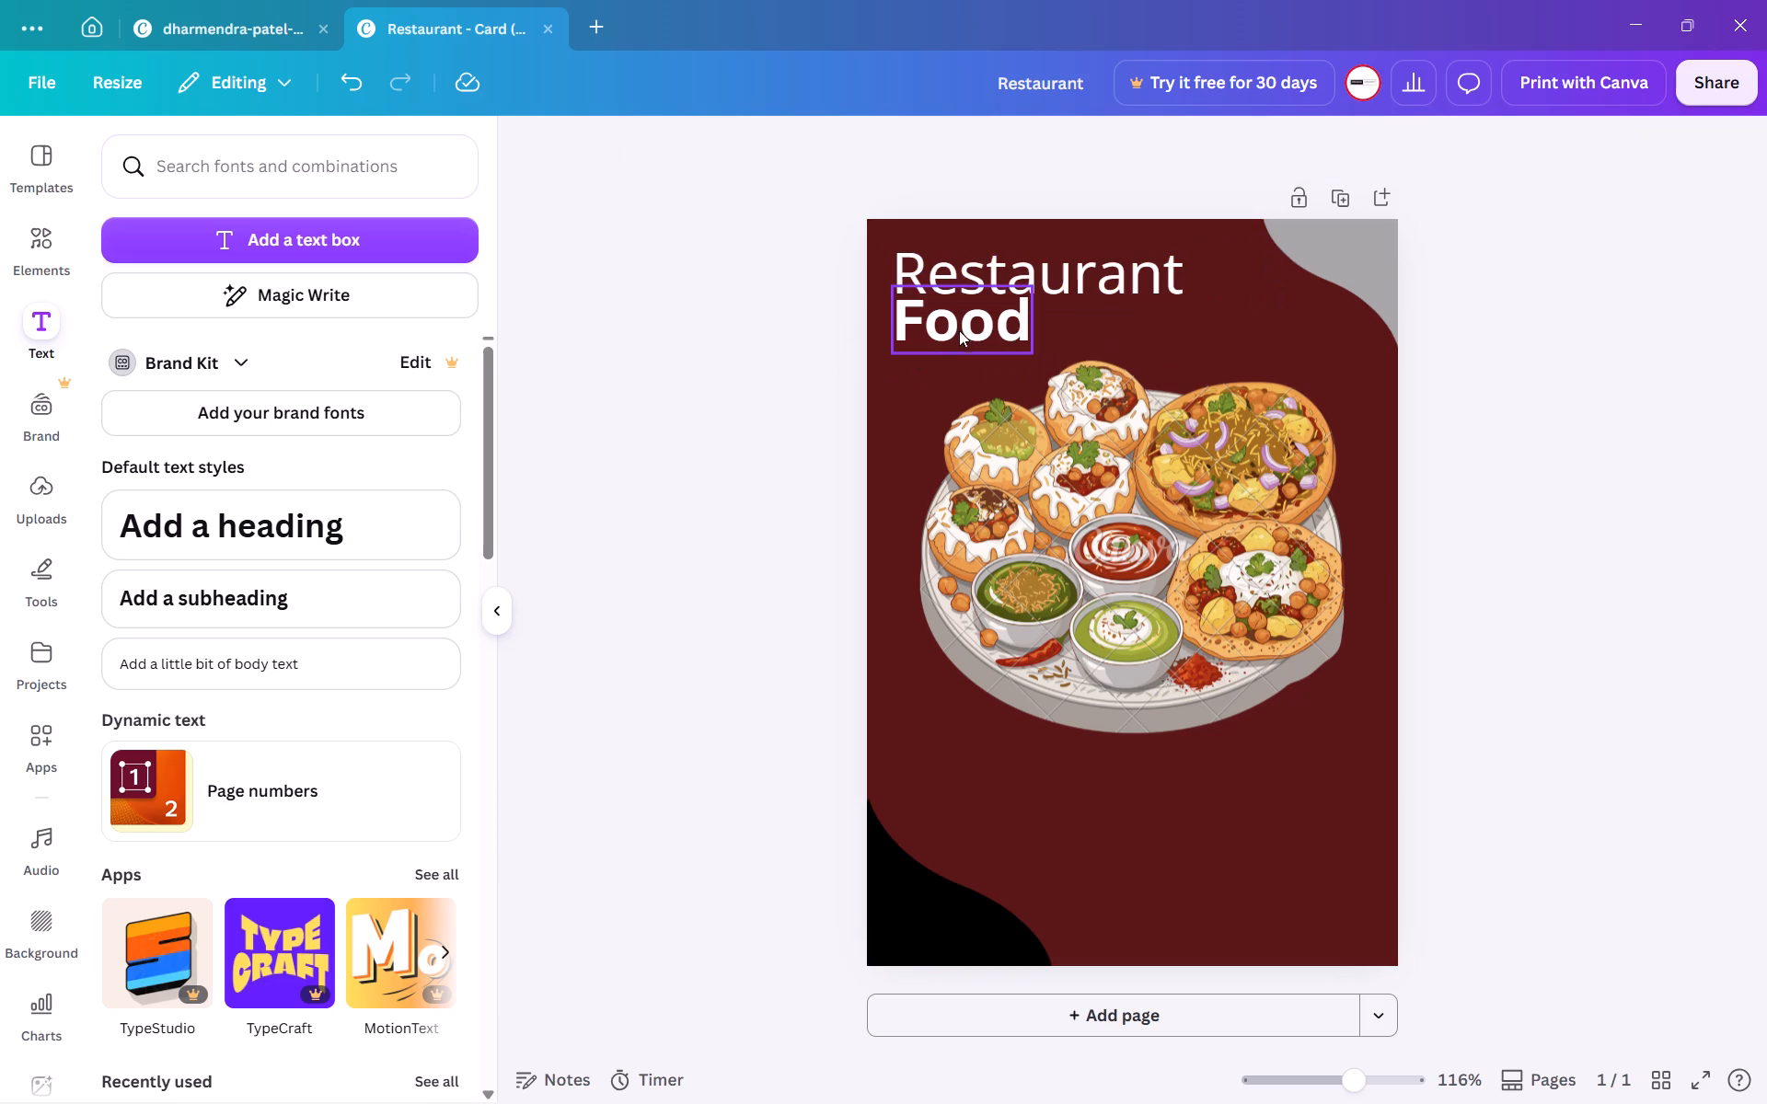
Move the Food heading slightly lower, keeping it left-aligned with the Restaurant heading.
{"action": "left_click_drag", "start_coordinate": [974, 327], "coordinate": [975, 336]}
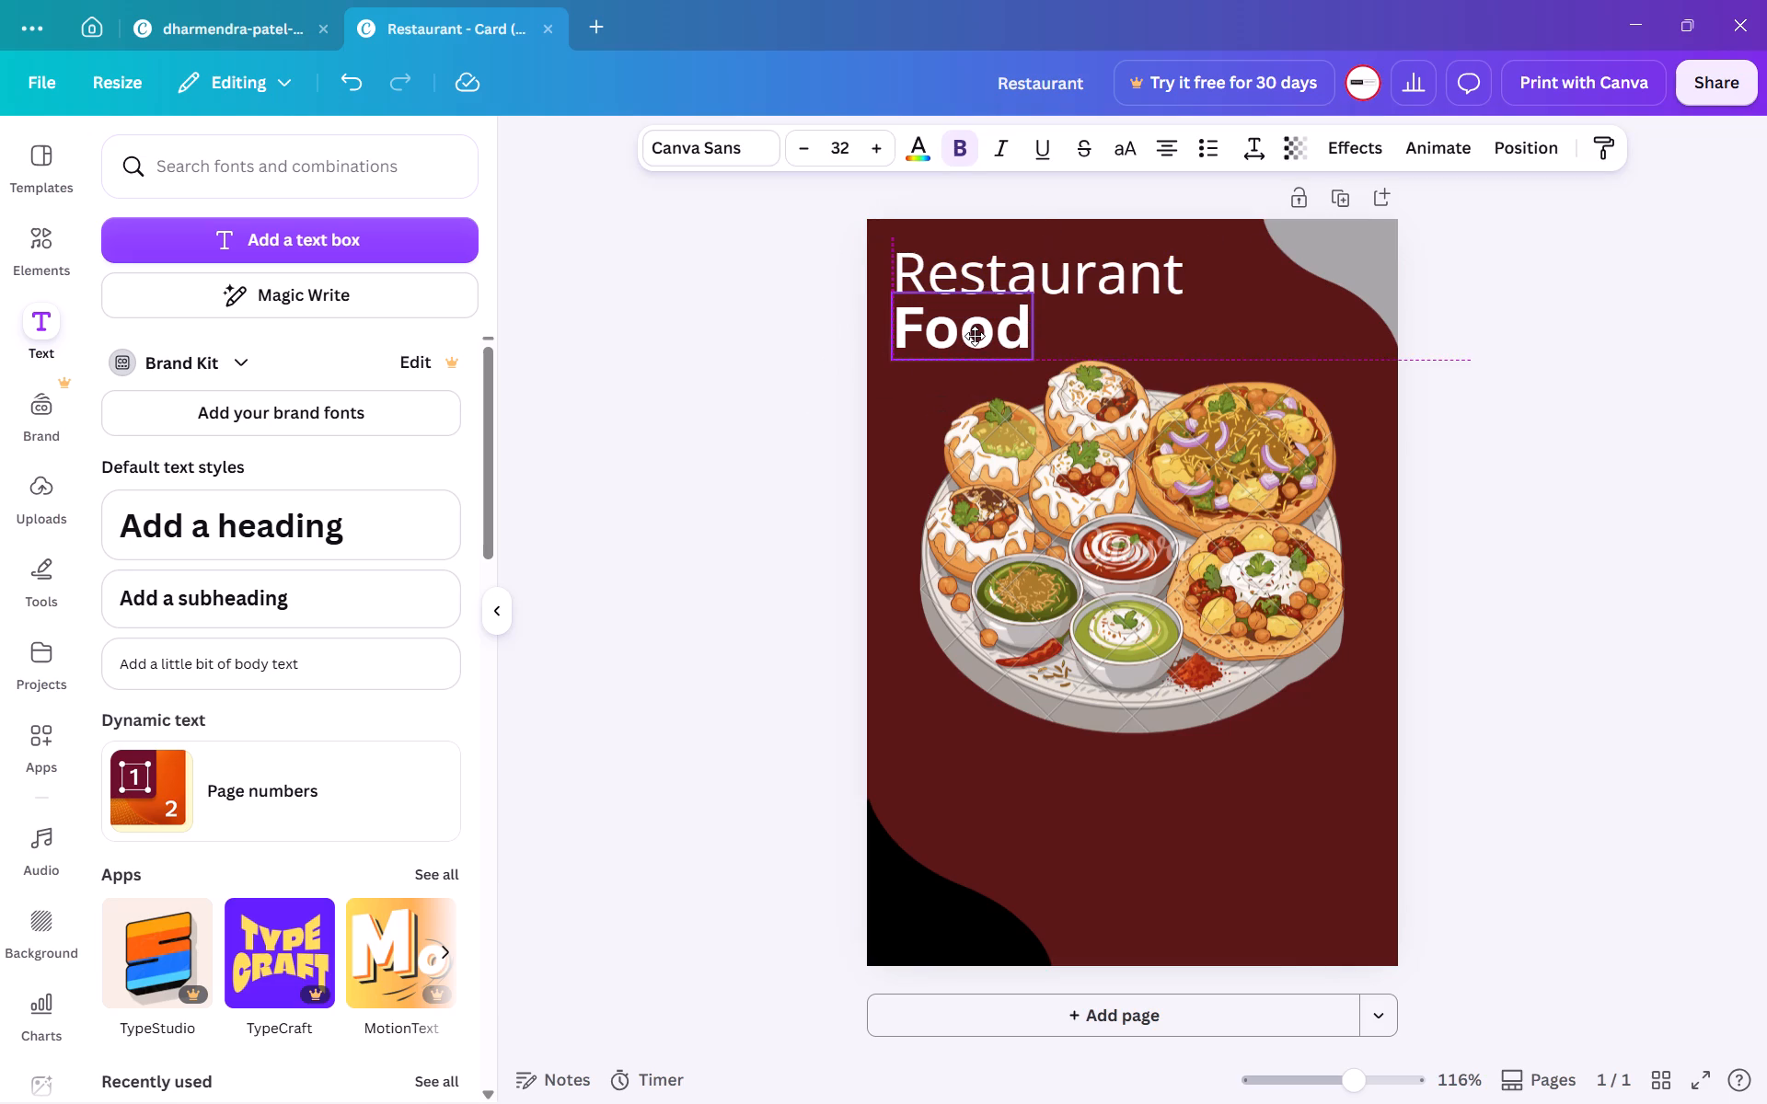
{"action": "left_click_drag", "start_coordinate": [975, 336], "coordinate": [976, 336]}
Reduce the Restaurant heading's font size to 28.
{"action": "triple_click", "coordinate": [976, 336]}
{"action": "left_click", "coordinate": [976, 336]}
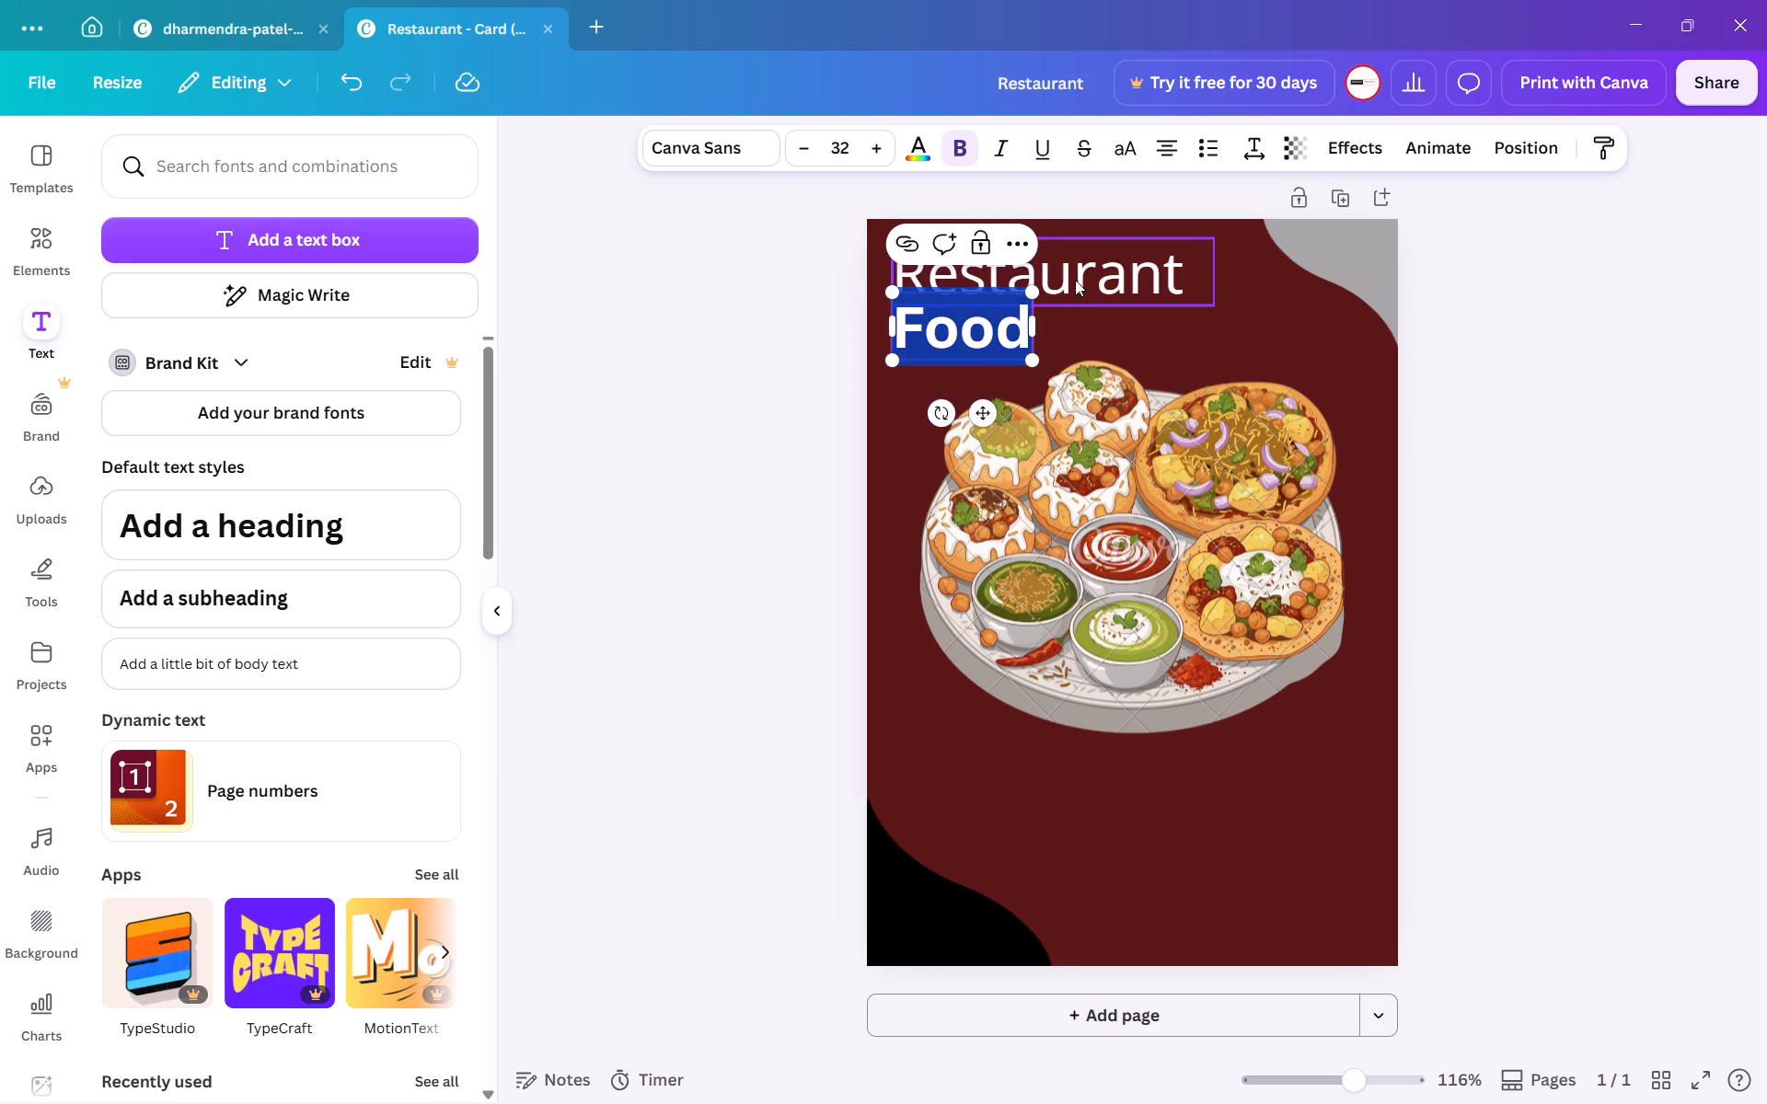
{"action": "double_click", "coordinate": [1081, 280]}
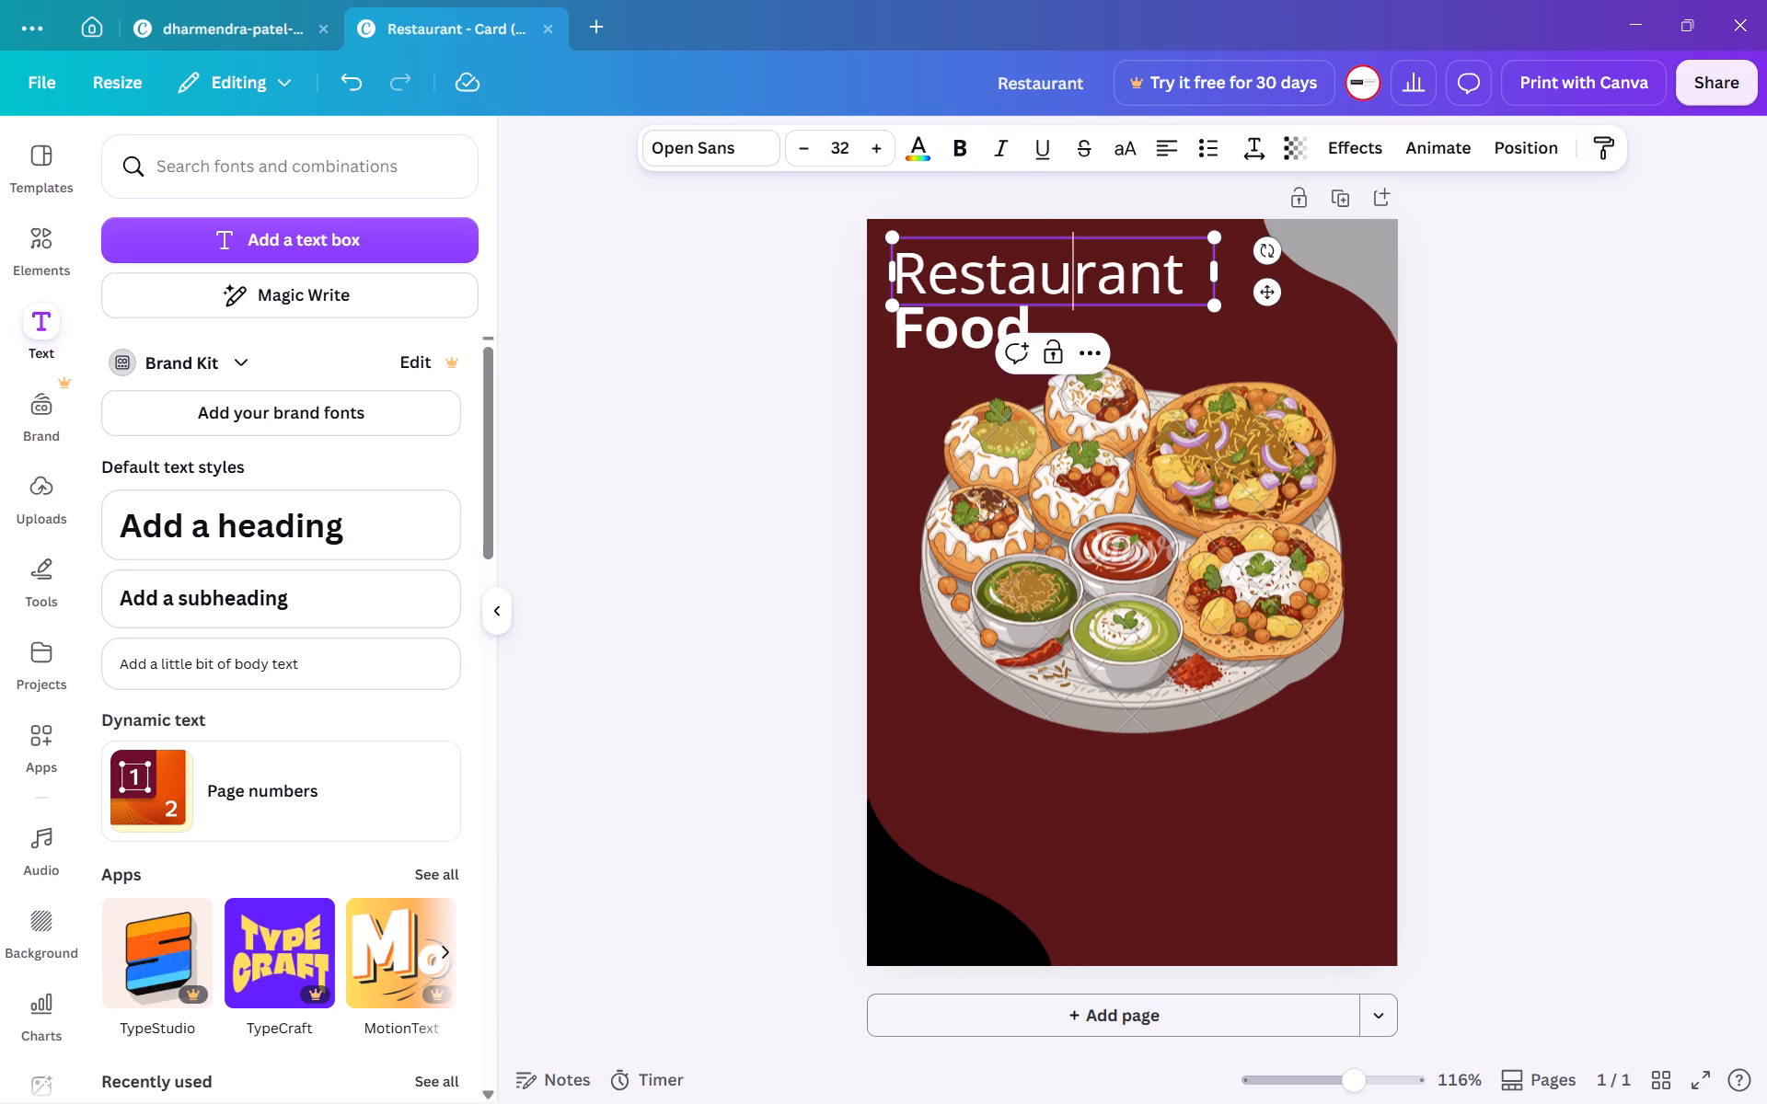
{"action": "double_click", "coordinate": [978, 330]}
{"action": "triple_click", "coordinate": [1099, 295]}
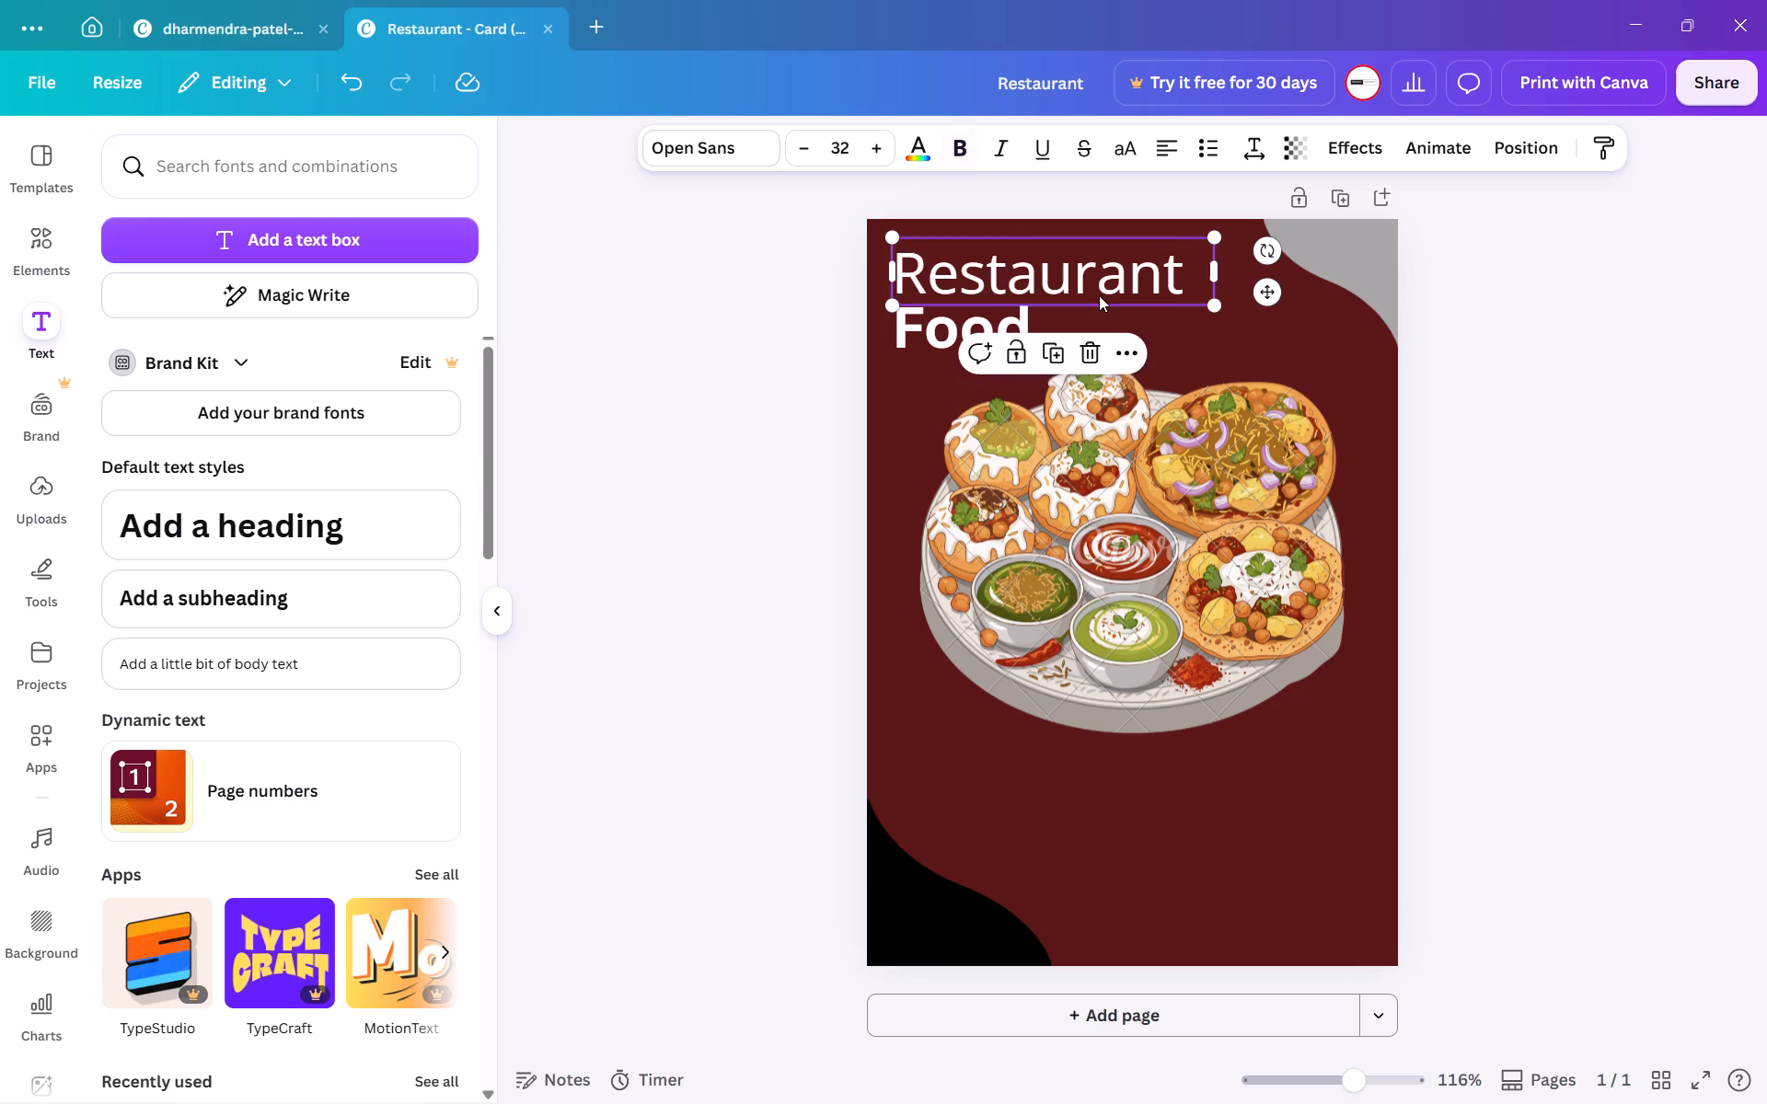
{"action": "triple_click", "coordinate": [806, 138]}
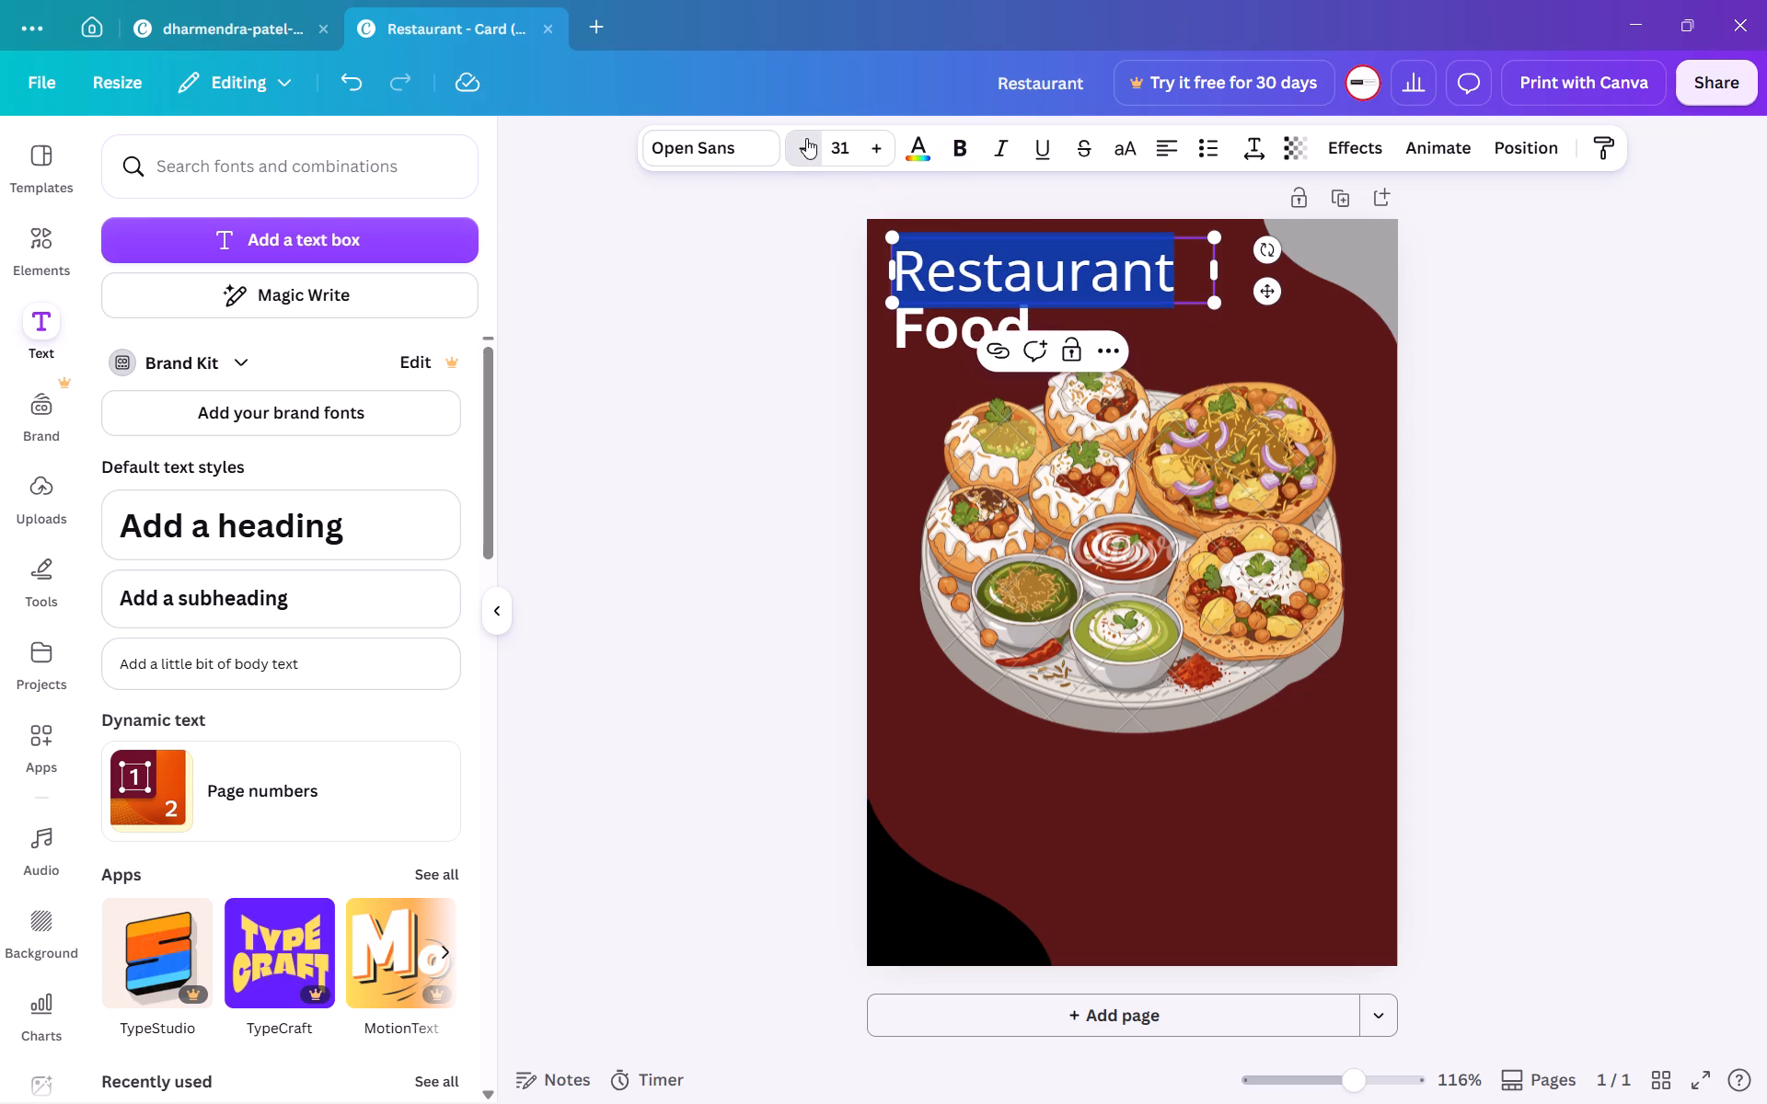
{"action": "left_click", "coordinate": [806, 138]}
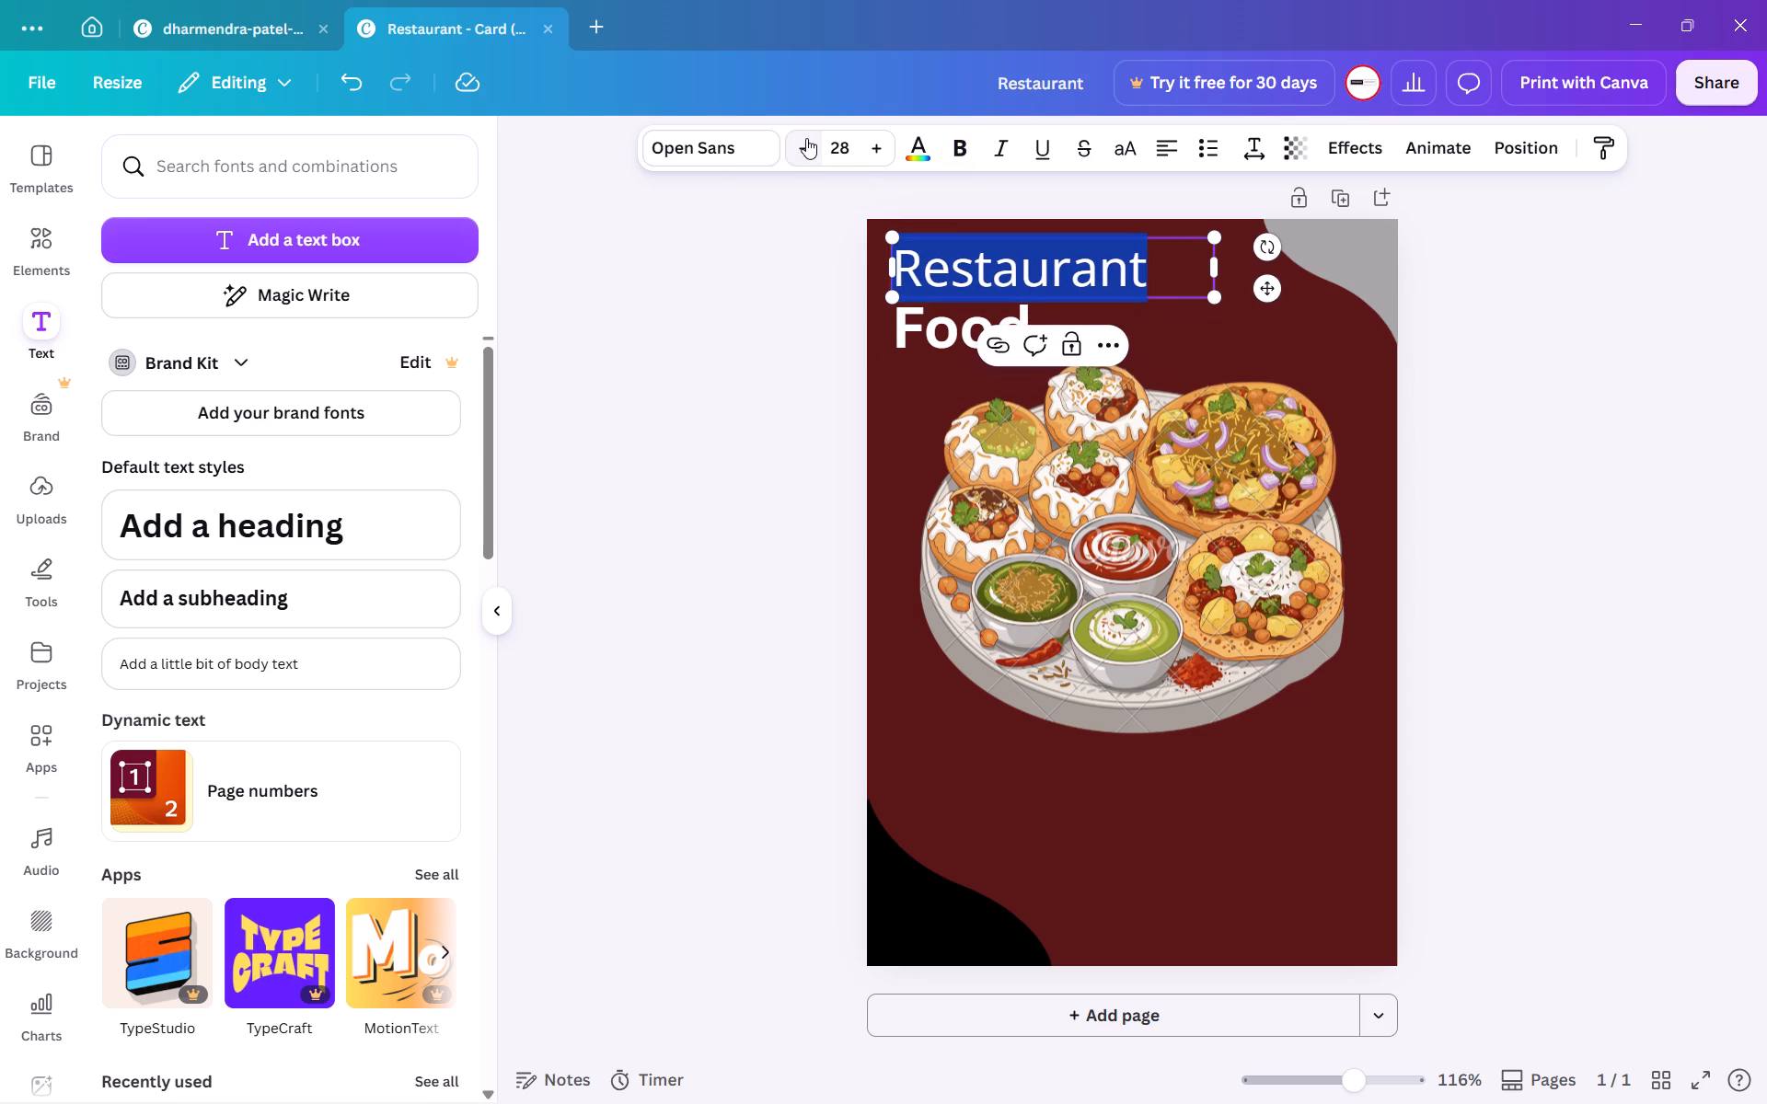
Increase the Food heading's font size to 35.
{"action": "double_click", "coordinate": [941, 338]}
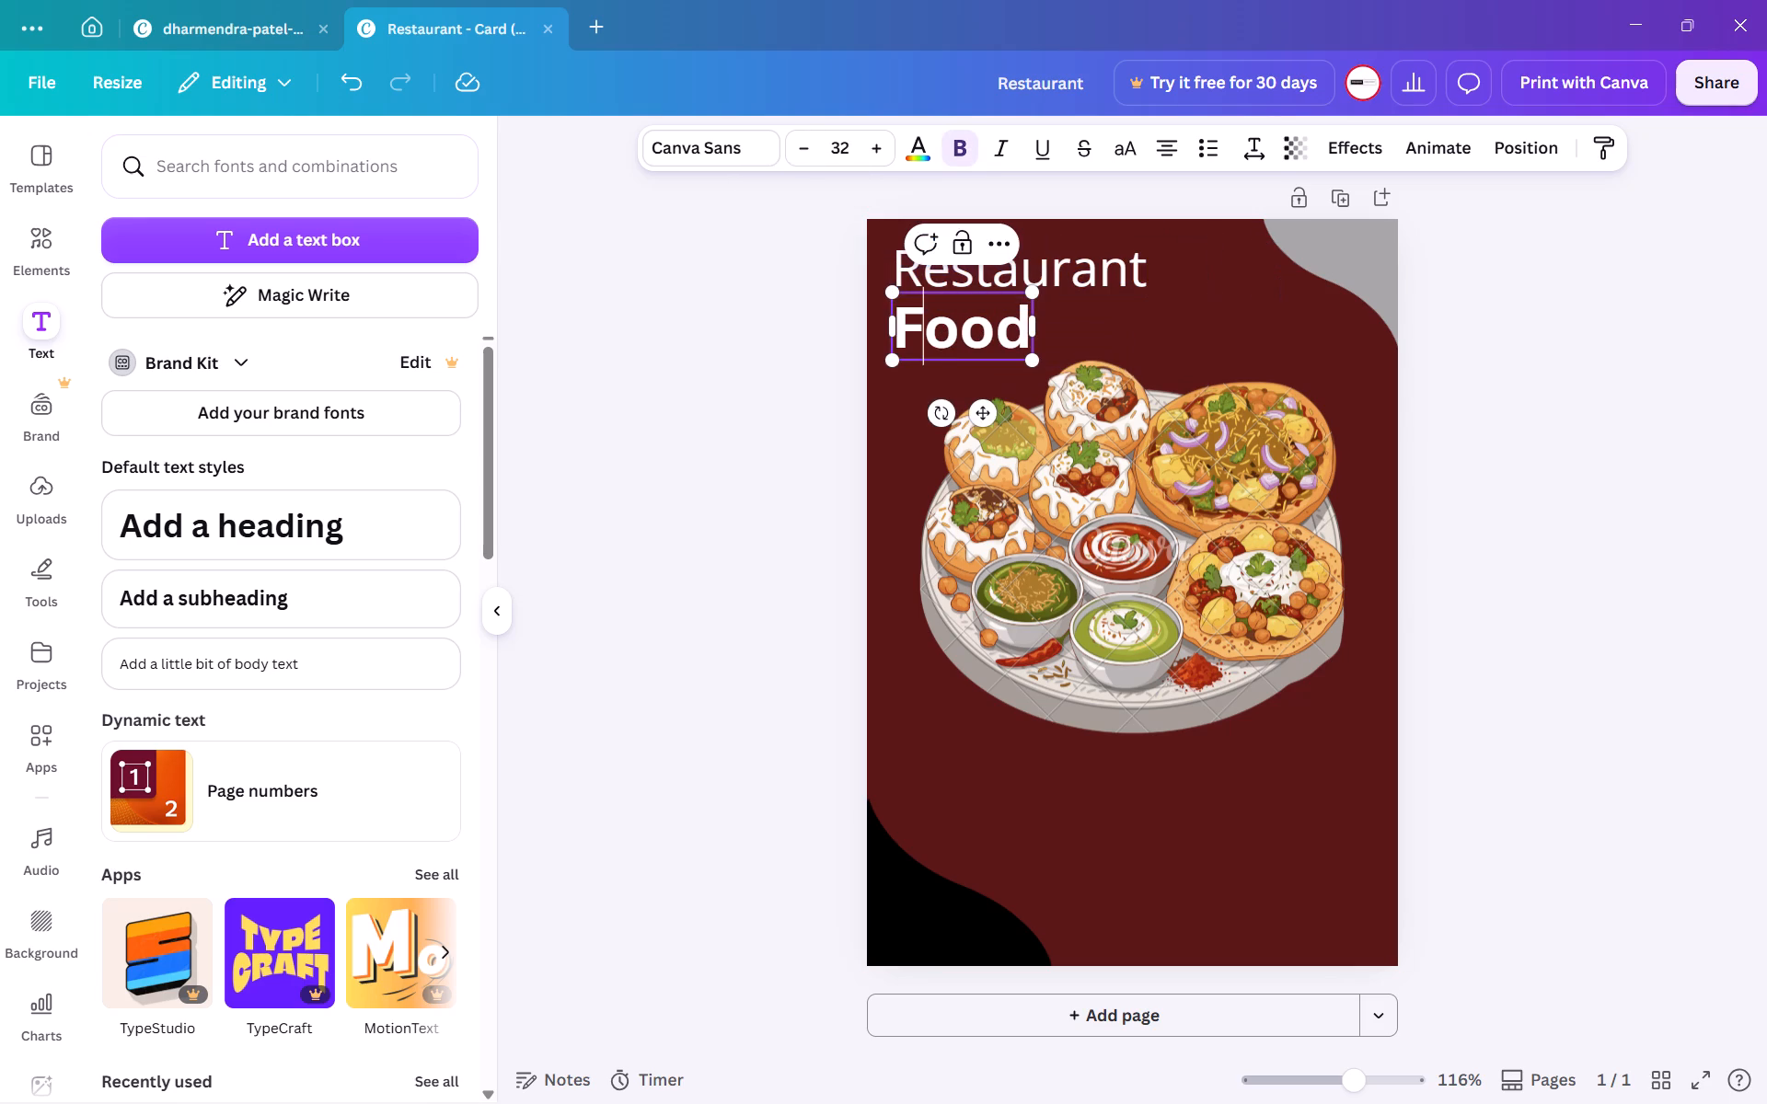
{"action": "triple_click", "coordinate": [941, 328]}
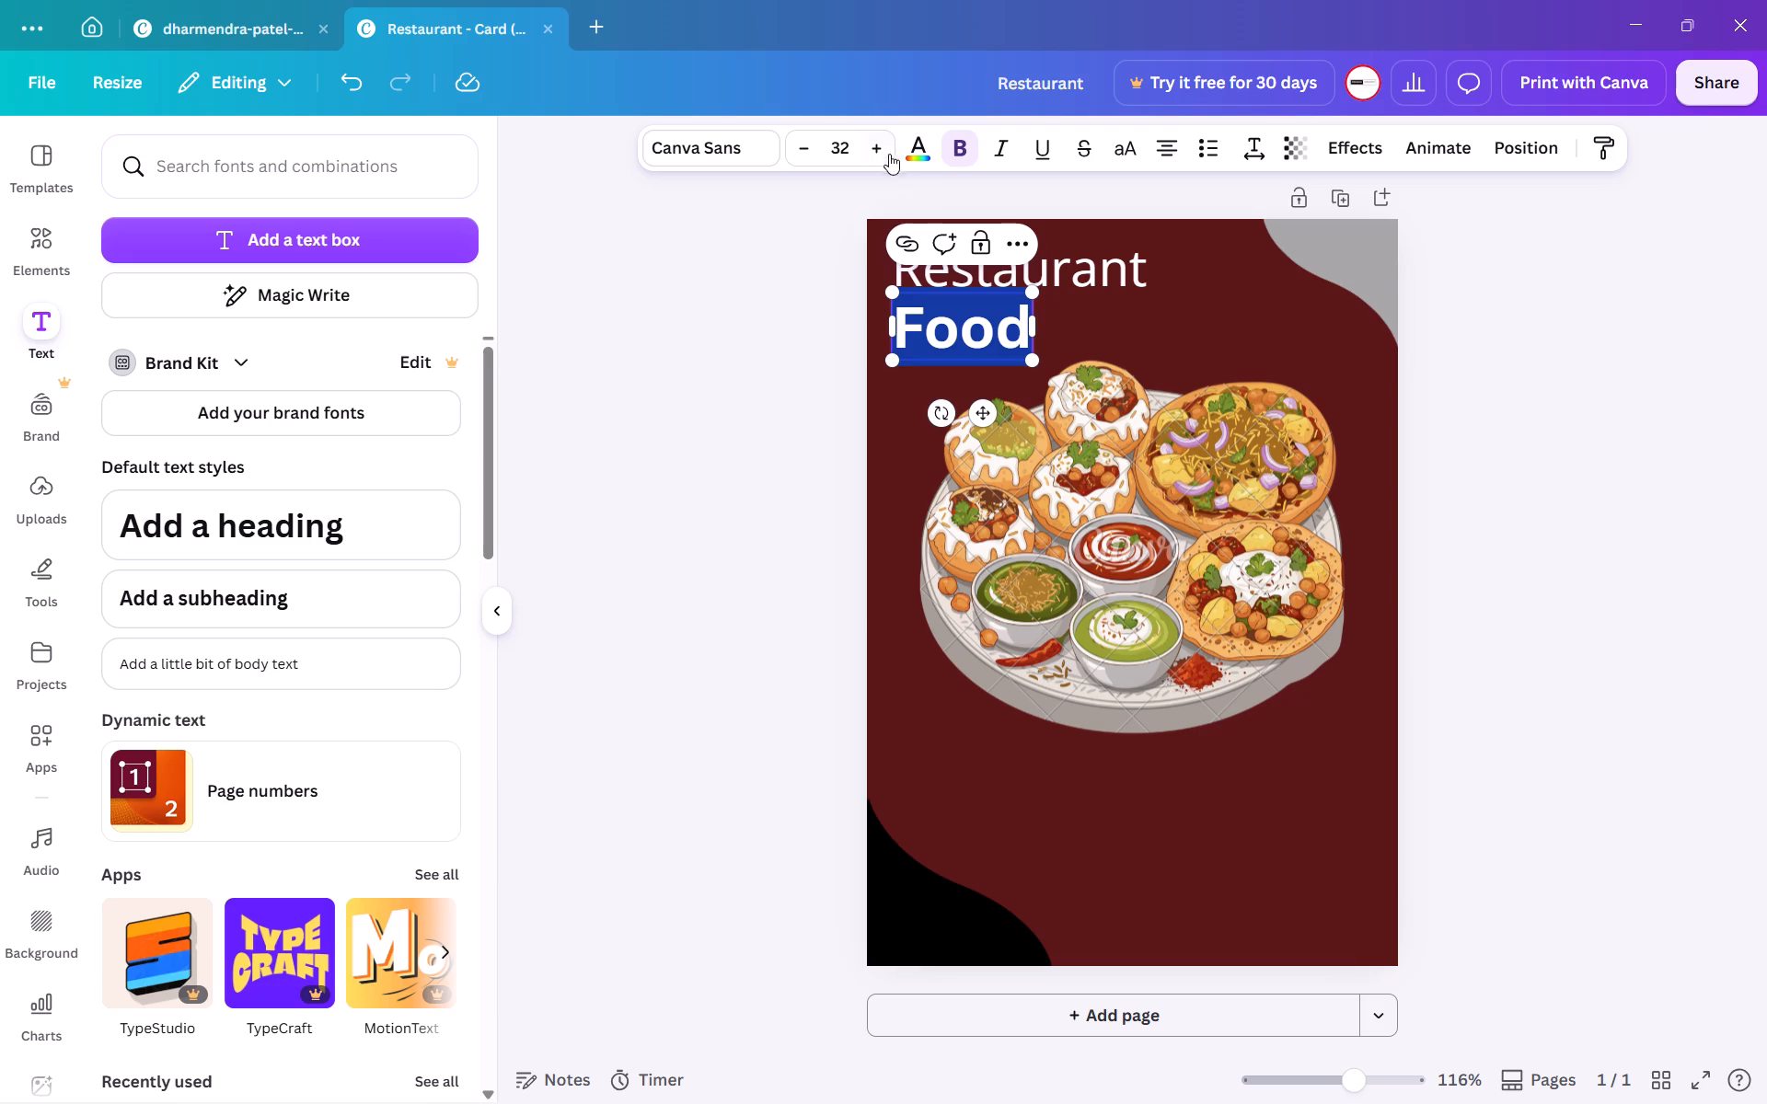
{"action": "triple_click", "coordinate": [880, 150]}
{"action": "left_click", "coordinate": [739, 316]}
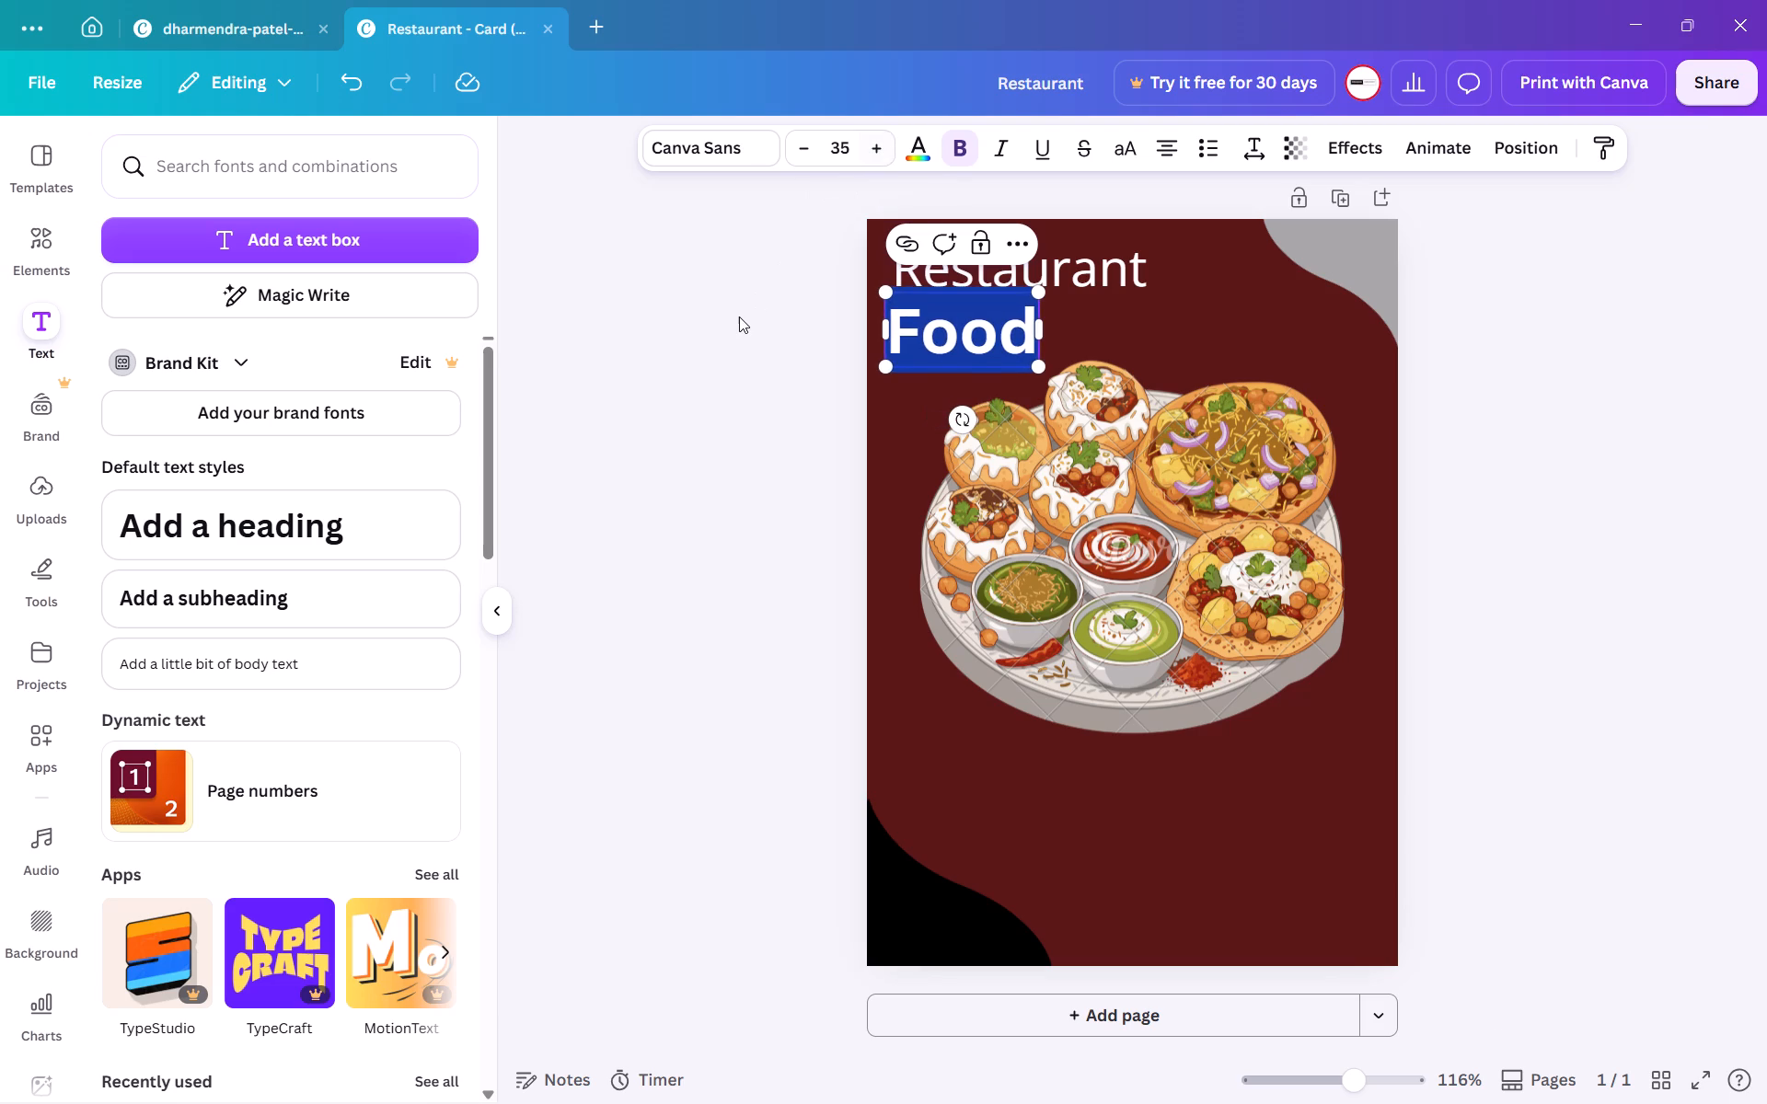
Reposition the enlarged Food heading close beneath Restaurant, with their left edges aligned and its bottom just above the platter.
{"action": "left_click_drag", "start_coordinate": [967, 339], "coordinate": [974, 339]}
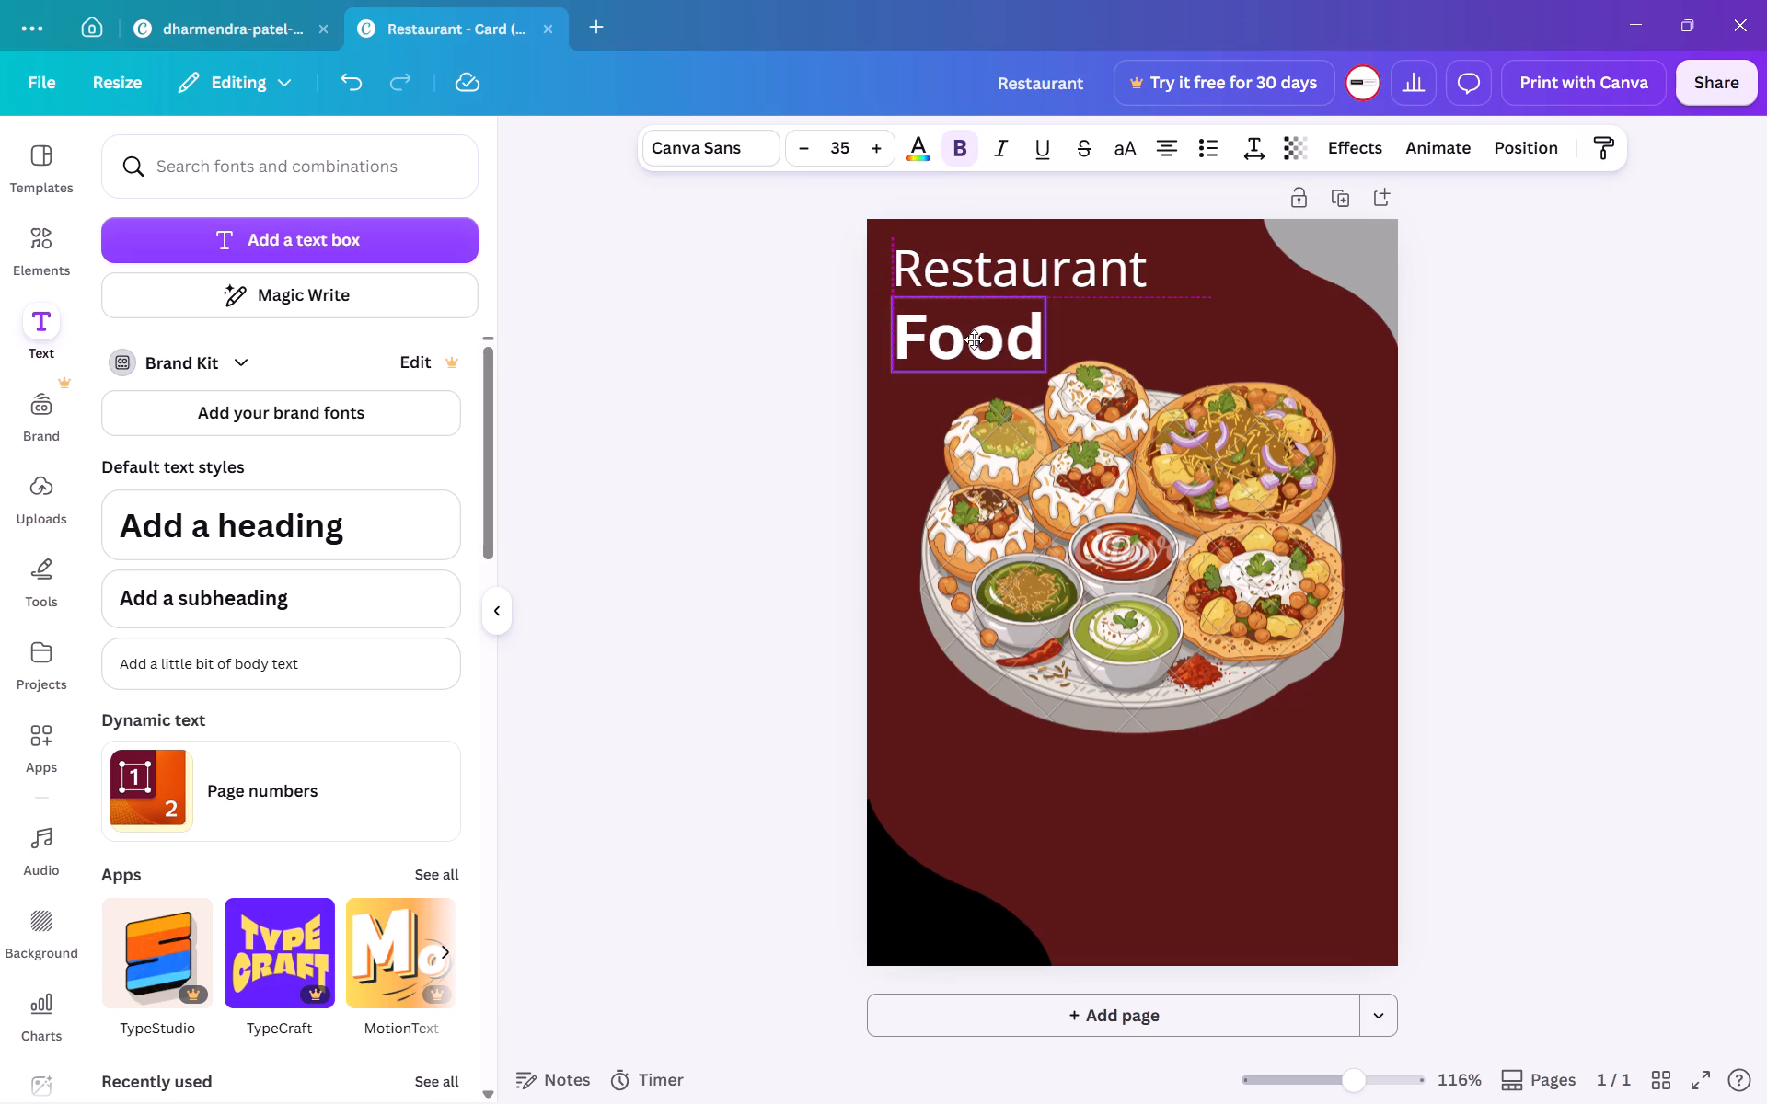
{"action": "left_click_drag", "start_coordinate": [974, 339], "coordinate": [976, 337]}
{"action": "left_click", "coordinate": [806, 343]}
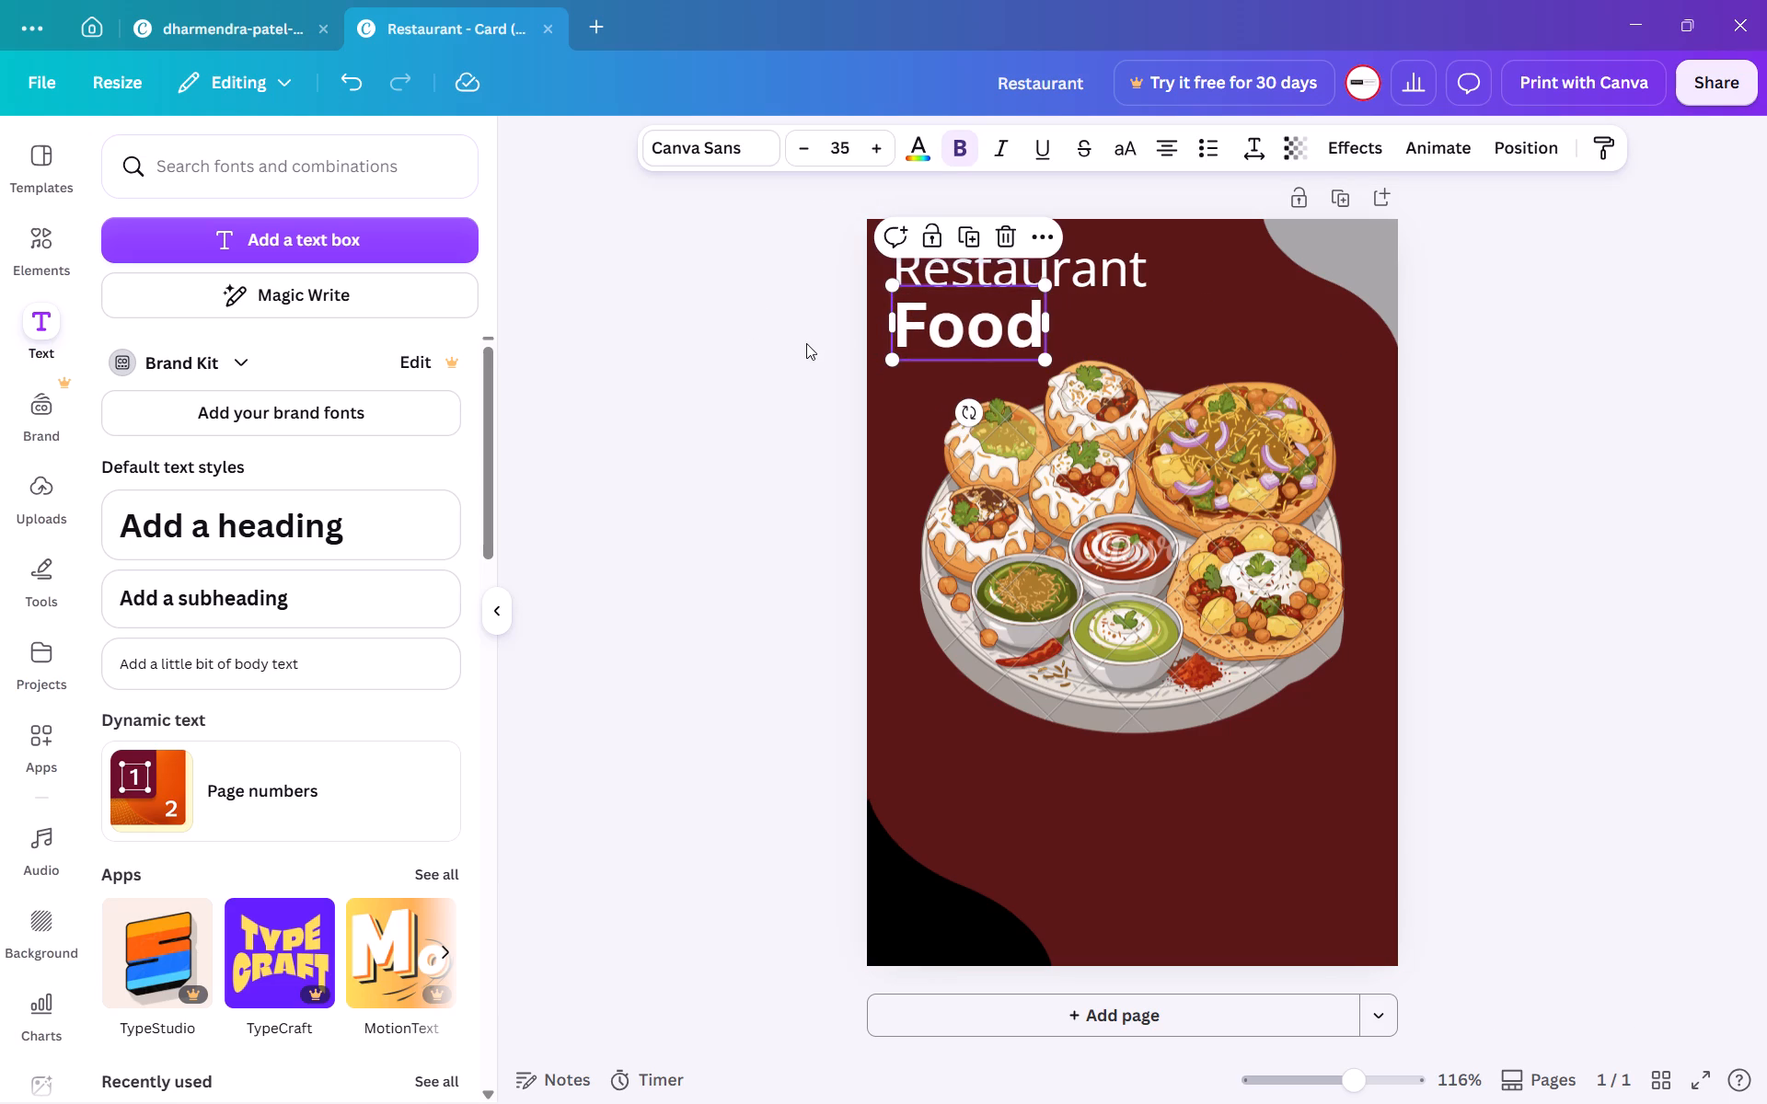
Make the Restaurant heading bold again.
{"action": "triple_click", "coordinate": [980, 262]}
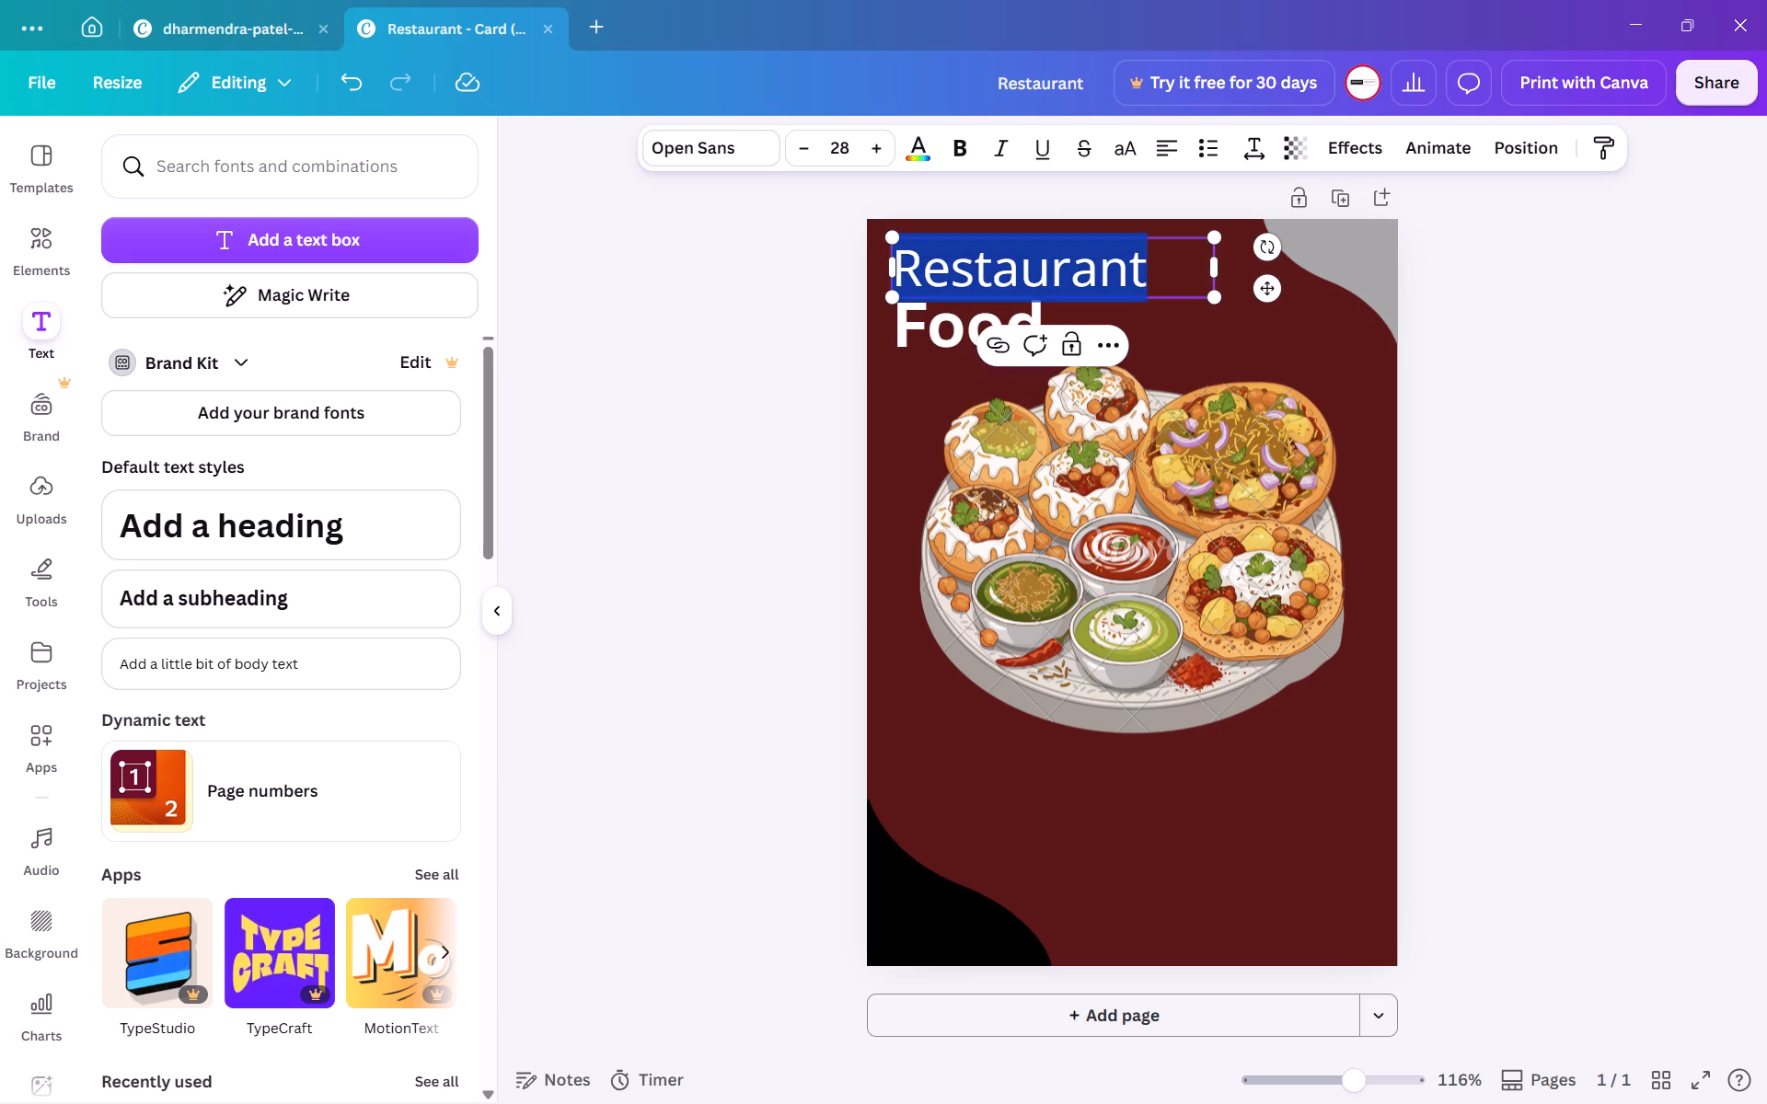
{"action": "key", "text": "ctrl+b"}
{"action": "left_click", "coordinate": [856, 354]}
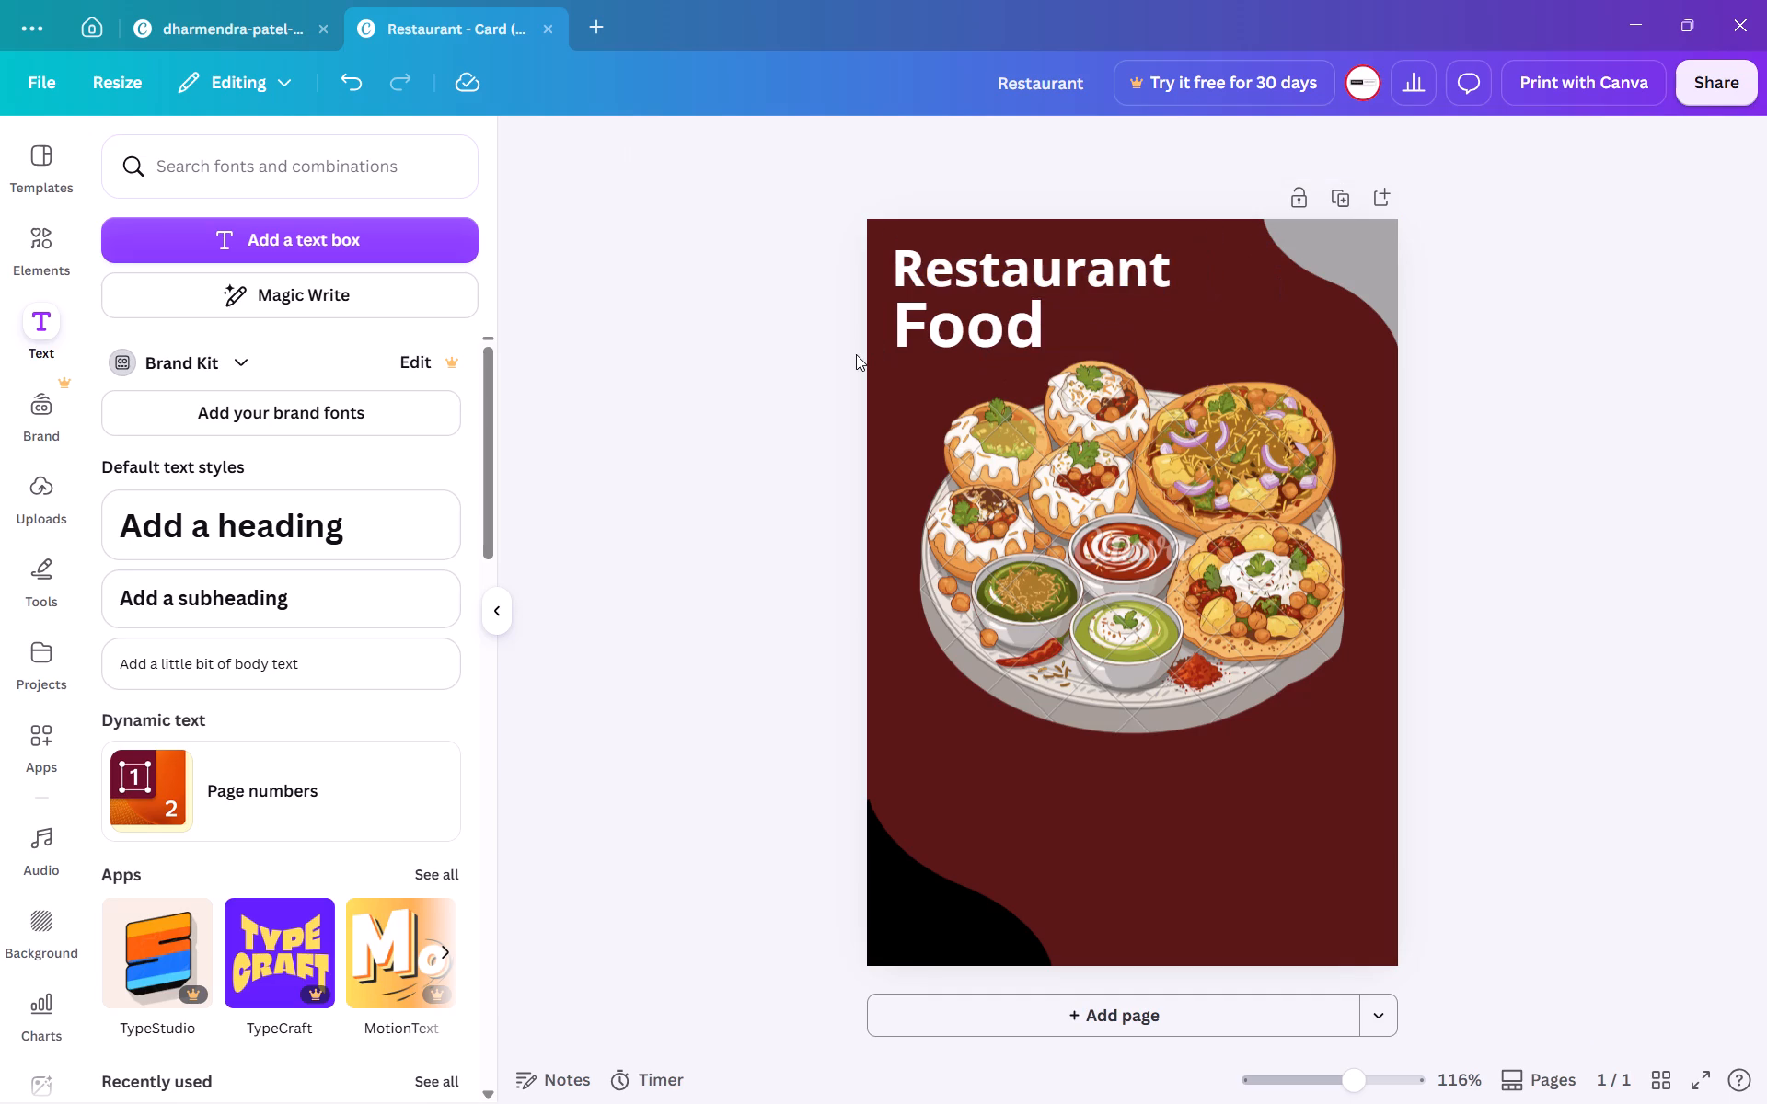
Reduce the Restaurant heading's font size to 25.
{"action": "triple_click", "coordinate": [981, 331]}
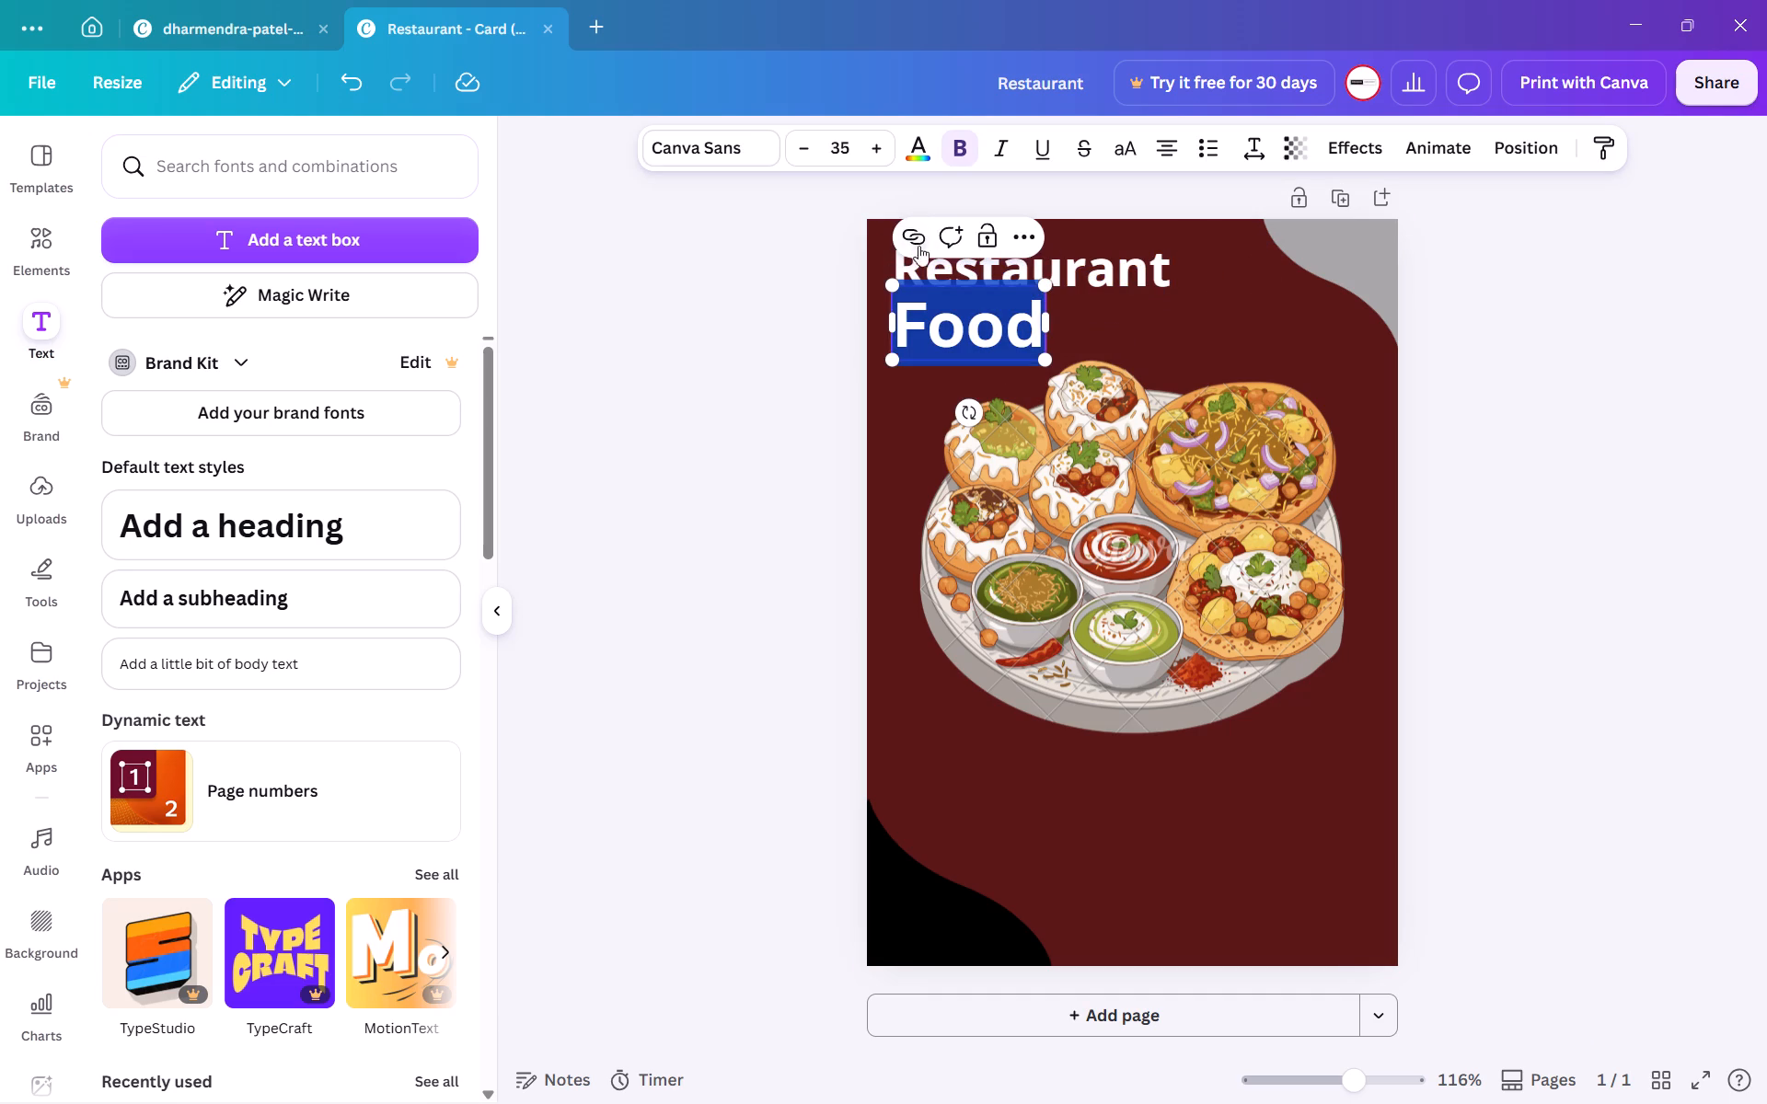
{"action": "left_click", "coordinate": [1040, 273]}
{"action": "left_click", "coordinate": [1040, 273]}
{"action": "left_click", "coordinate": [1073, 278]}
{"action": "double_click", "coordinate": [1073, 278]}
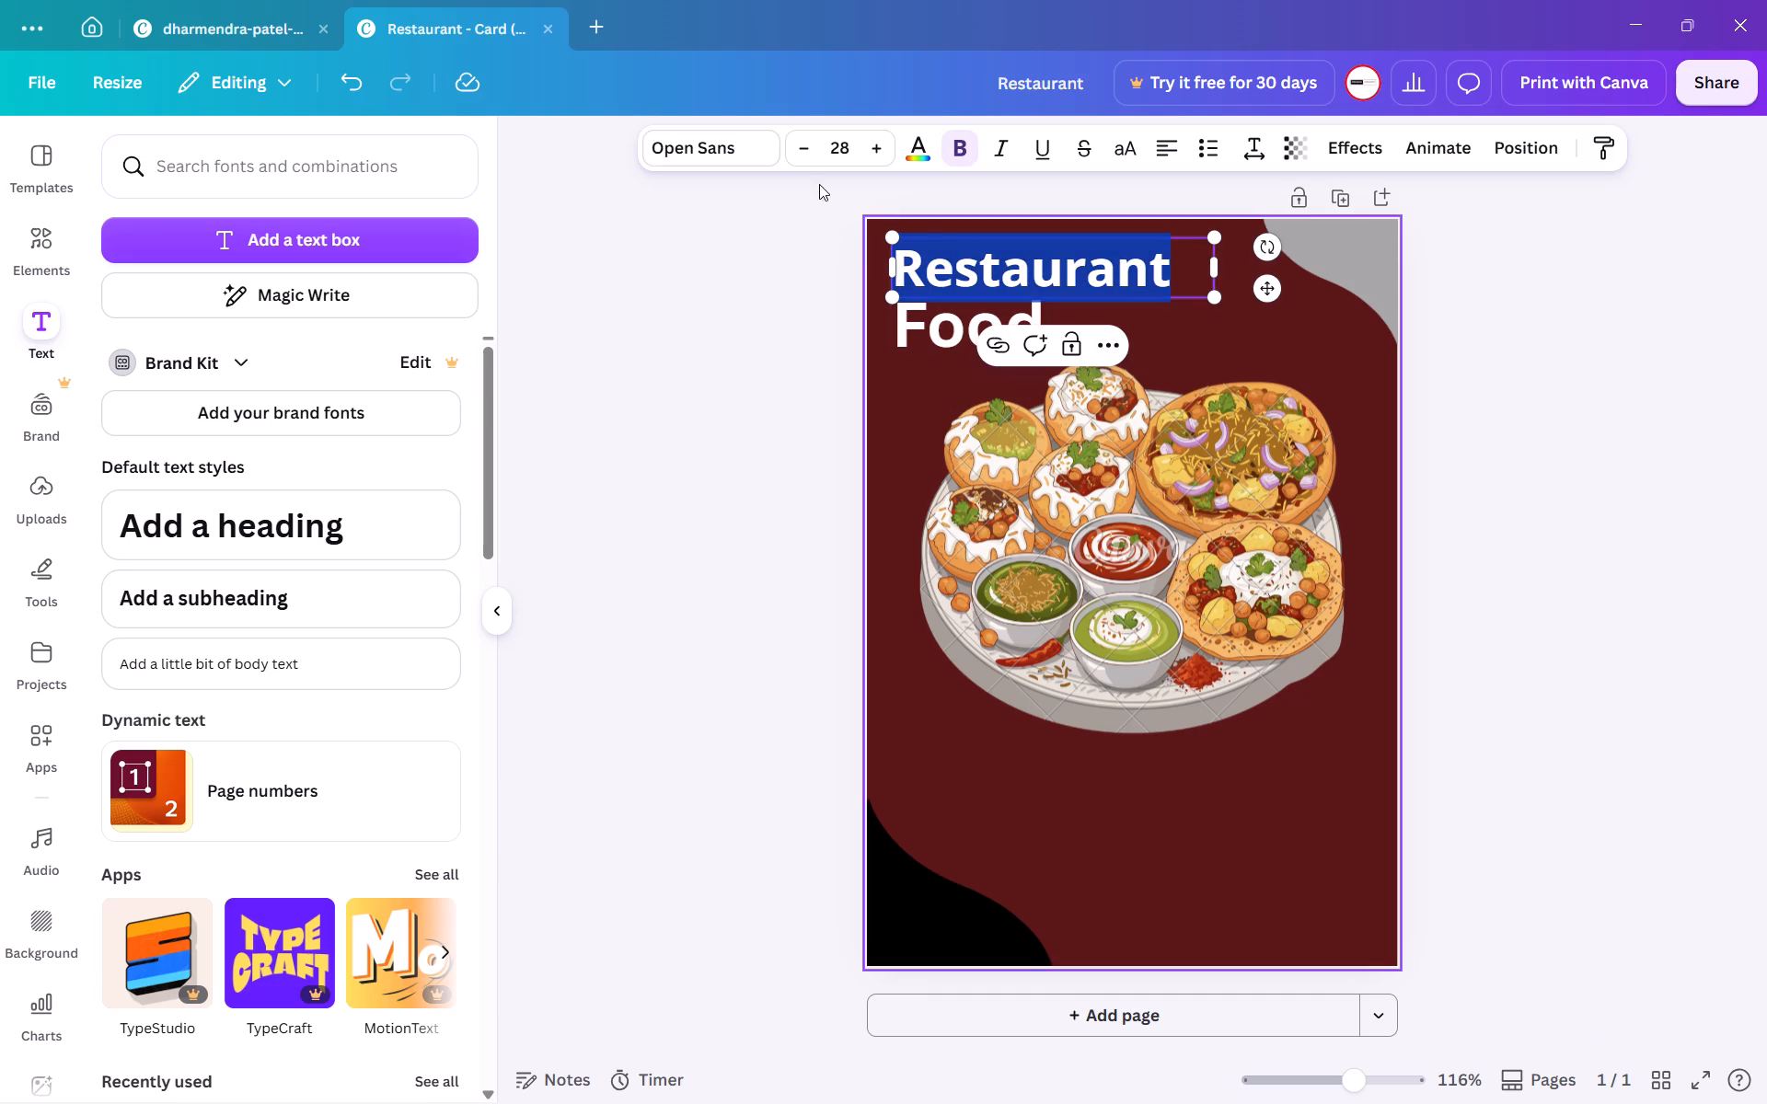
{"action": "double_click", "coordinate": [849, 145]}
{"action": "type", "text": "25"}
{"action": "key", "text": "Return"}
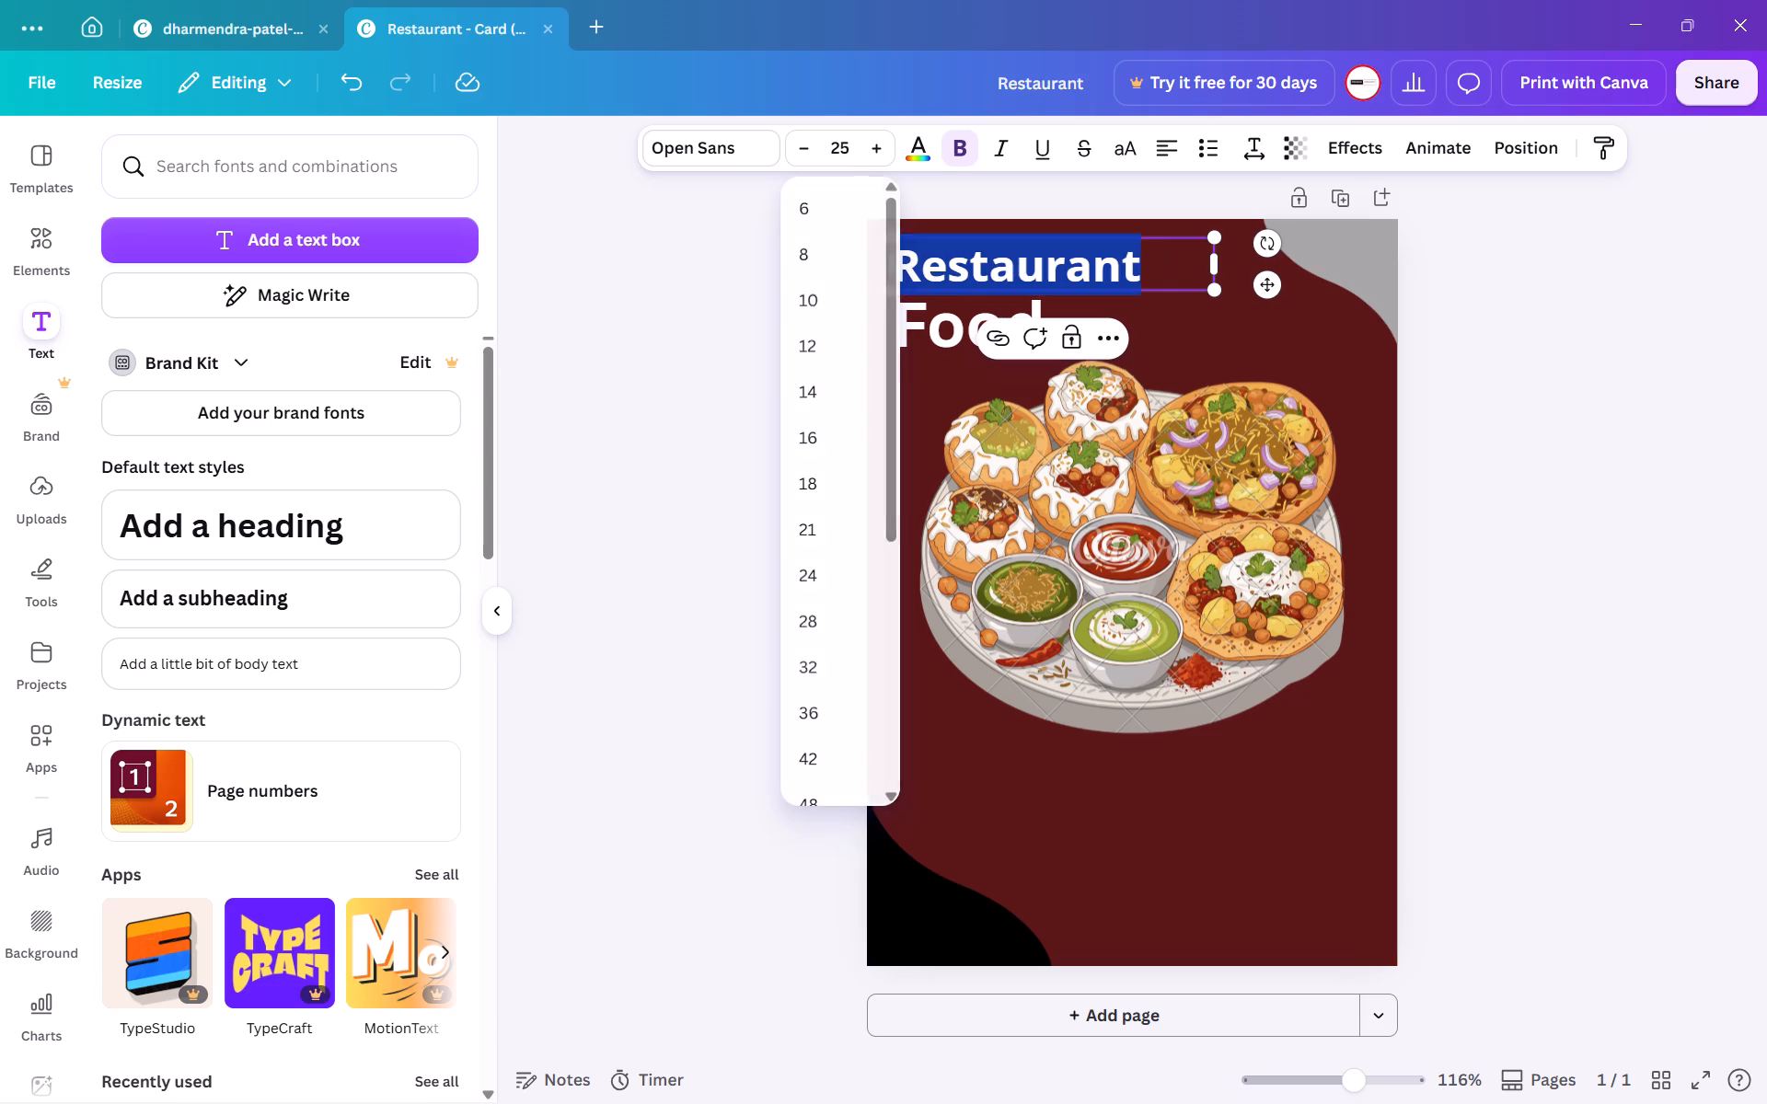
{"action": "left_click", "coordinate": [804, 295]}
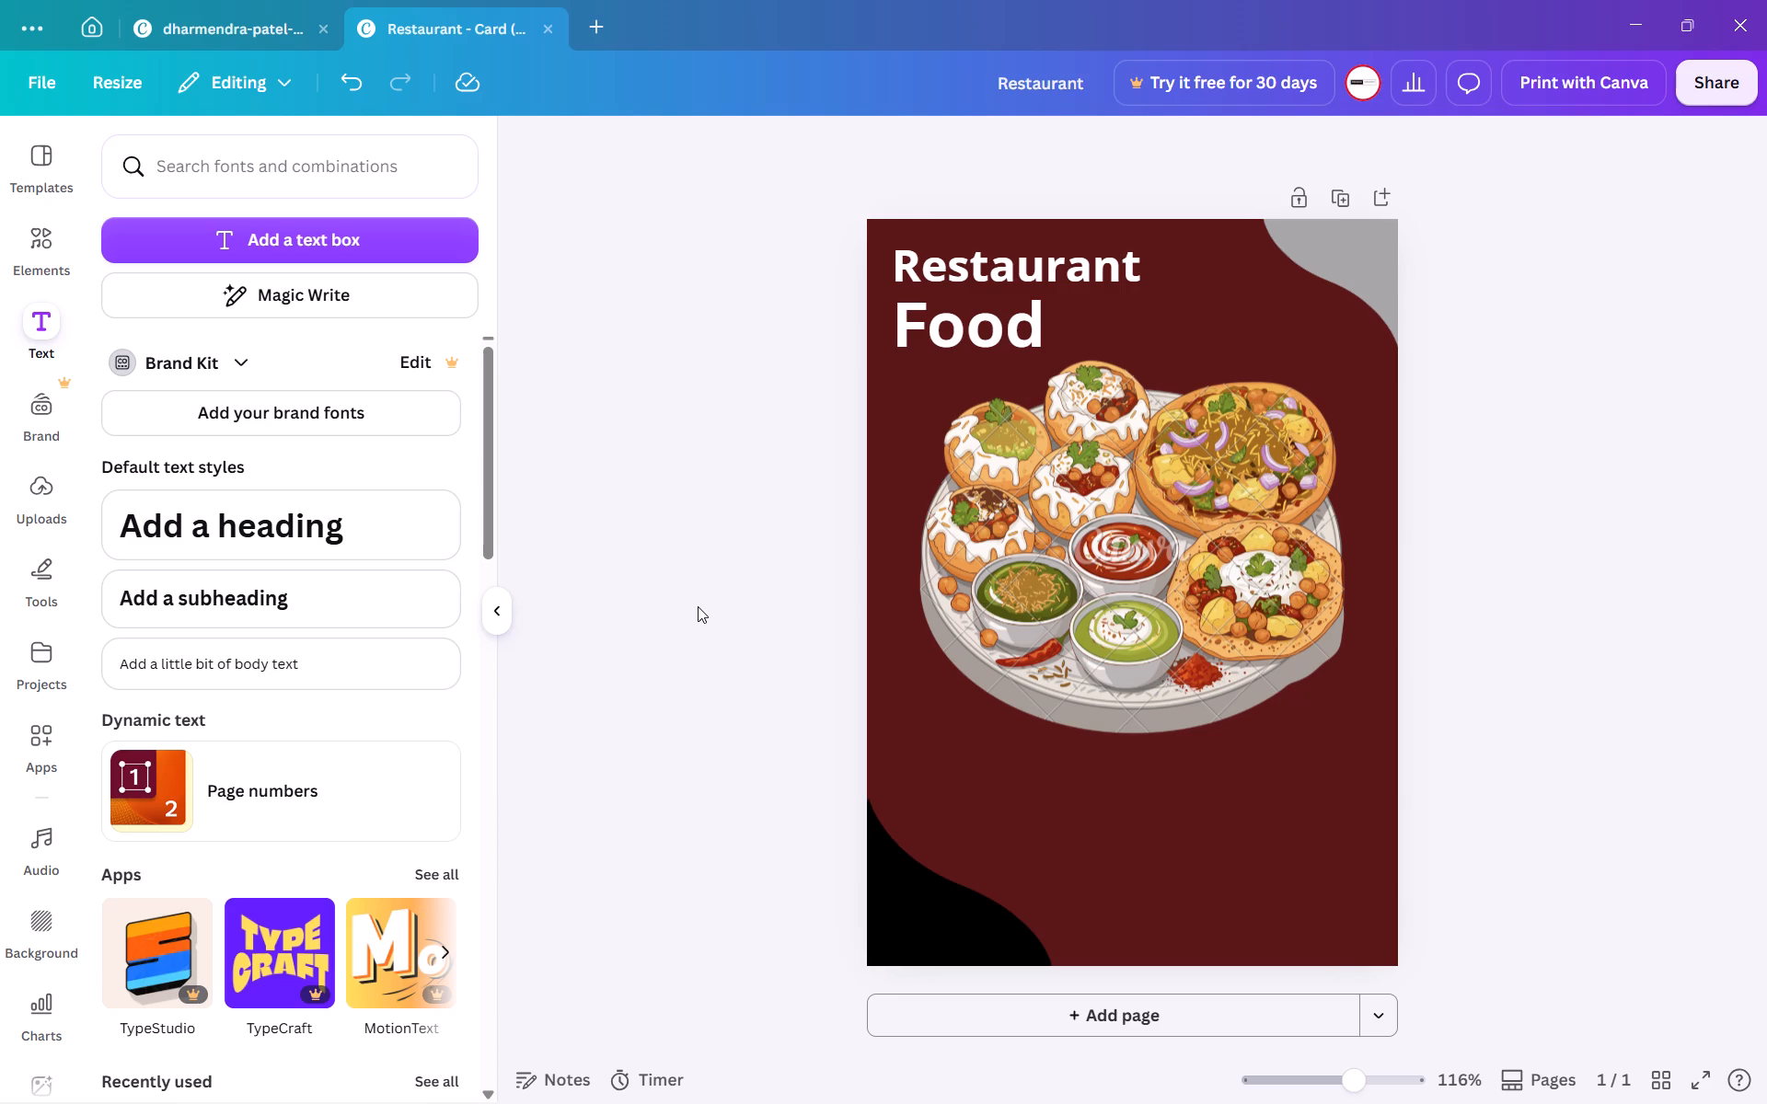
Increase the Food heading's font size to 45 and left-align its text.
{"action": "triple_click", "coordinate": [950, 348]}
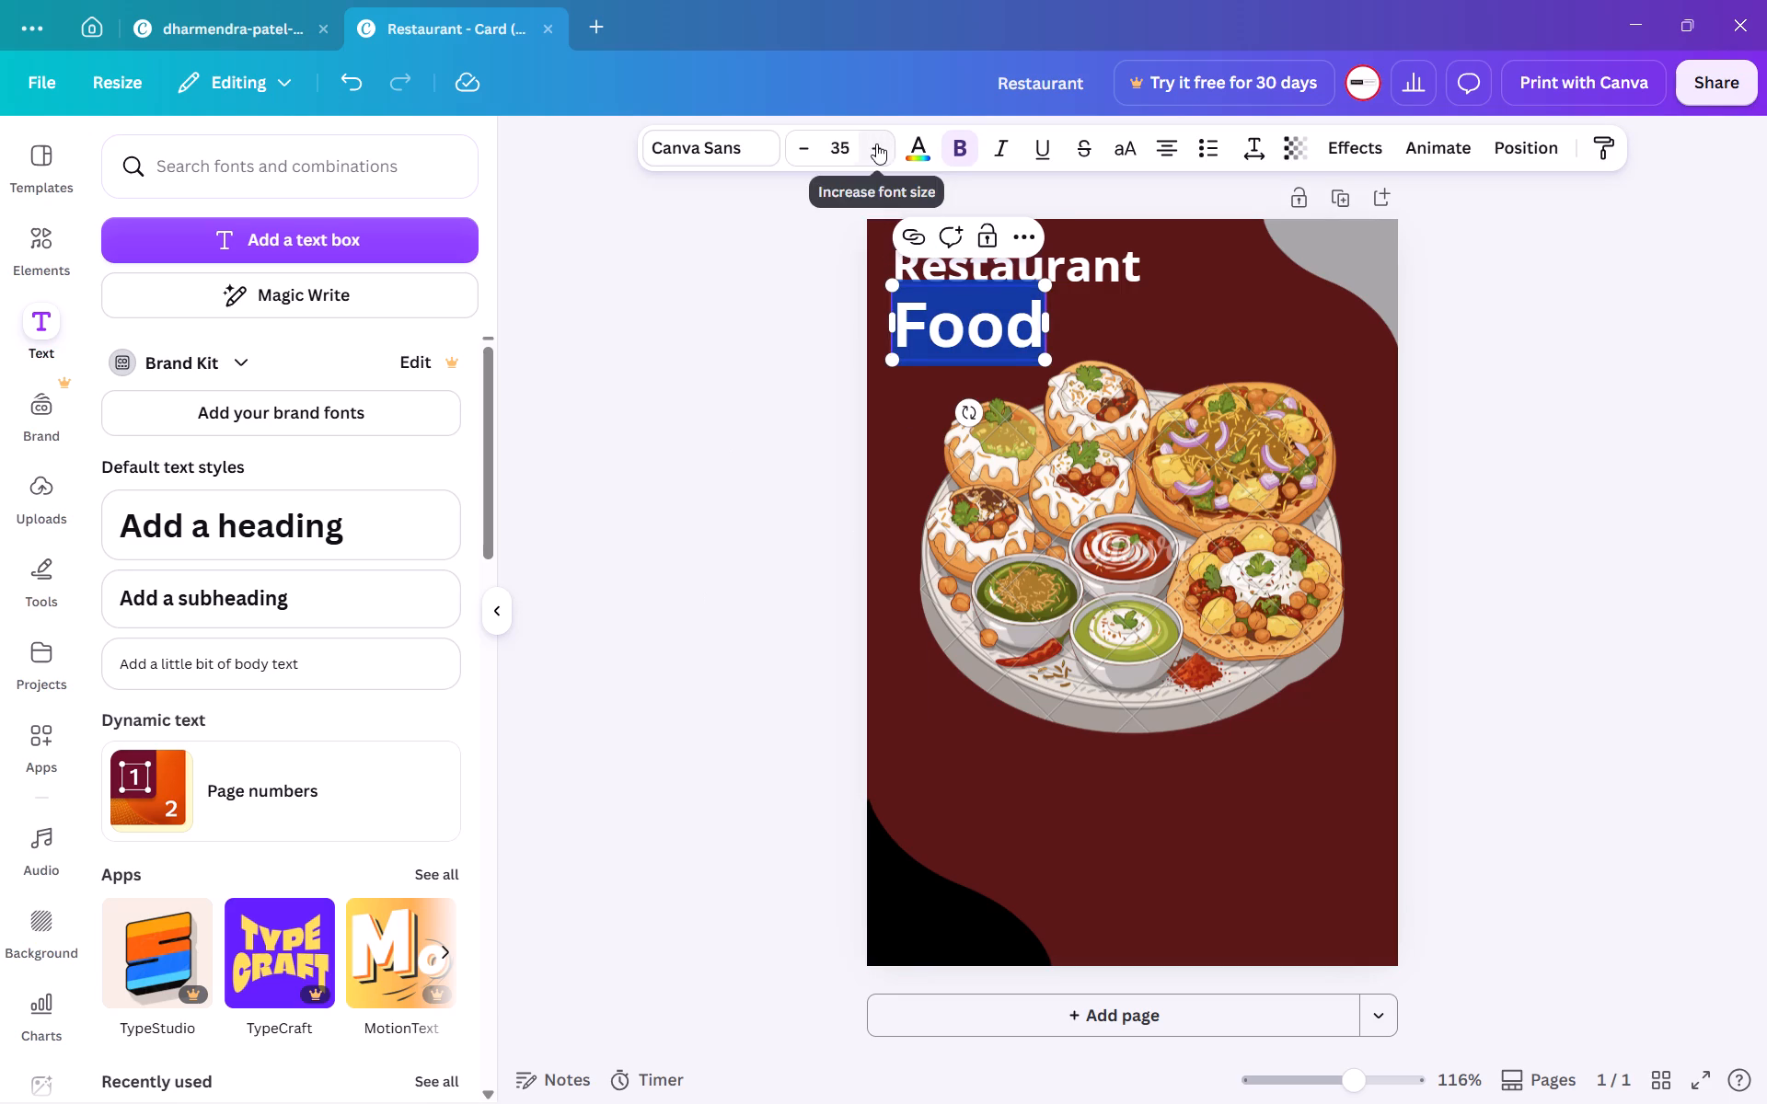
{"action": "triple_click", "coordinate": [876, 150]}
{"action": "triple_click", "coordinate": [876, 150]}
{"action": "triple_click", "coordinate": [876, 150]}
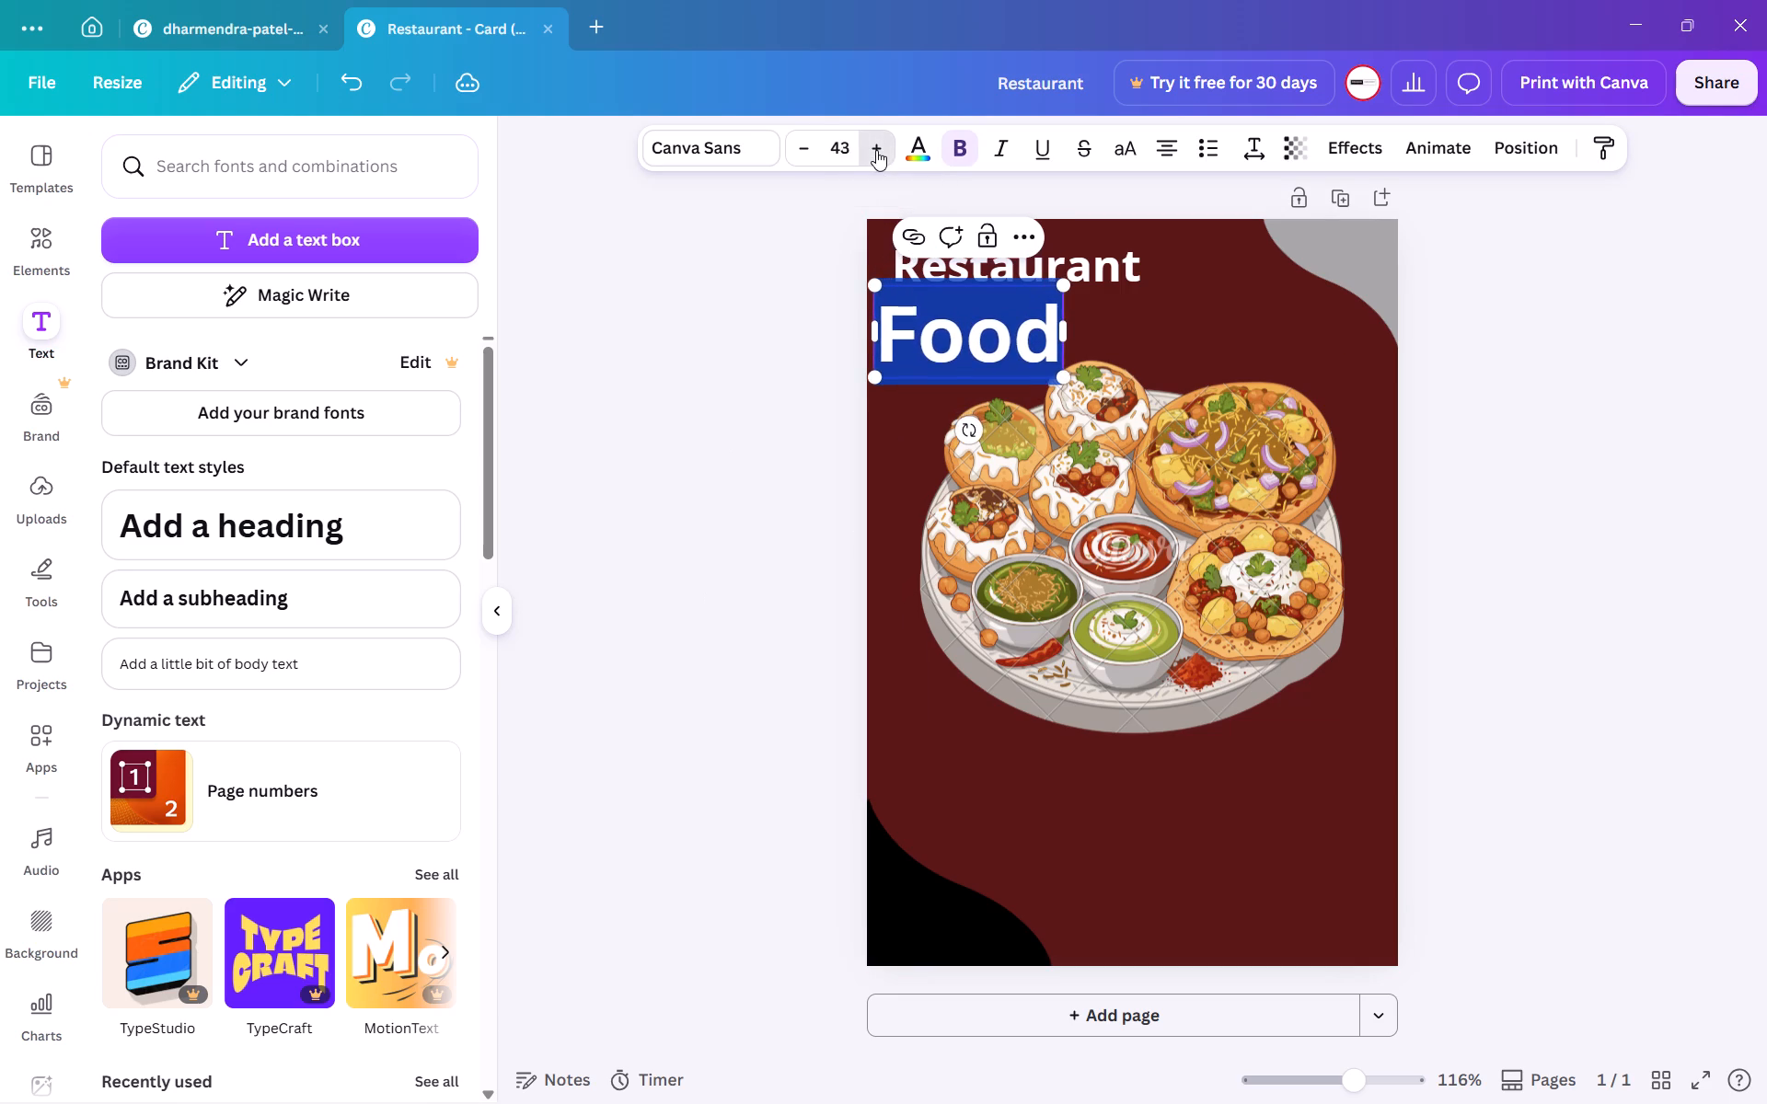
{"action": "left_click", "coordinate": [876, 150]}
{"action": "left_click", "coordinate": [1171, 153]}
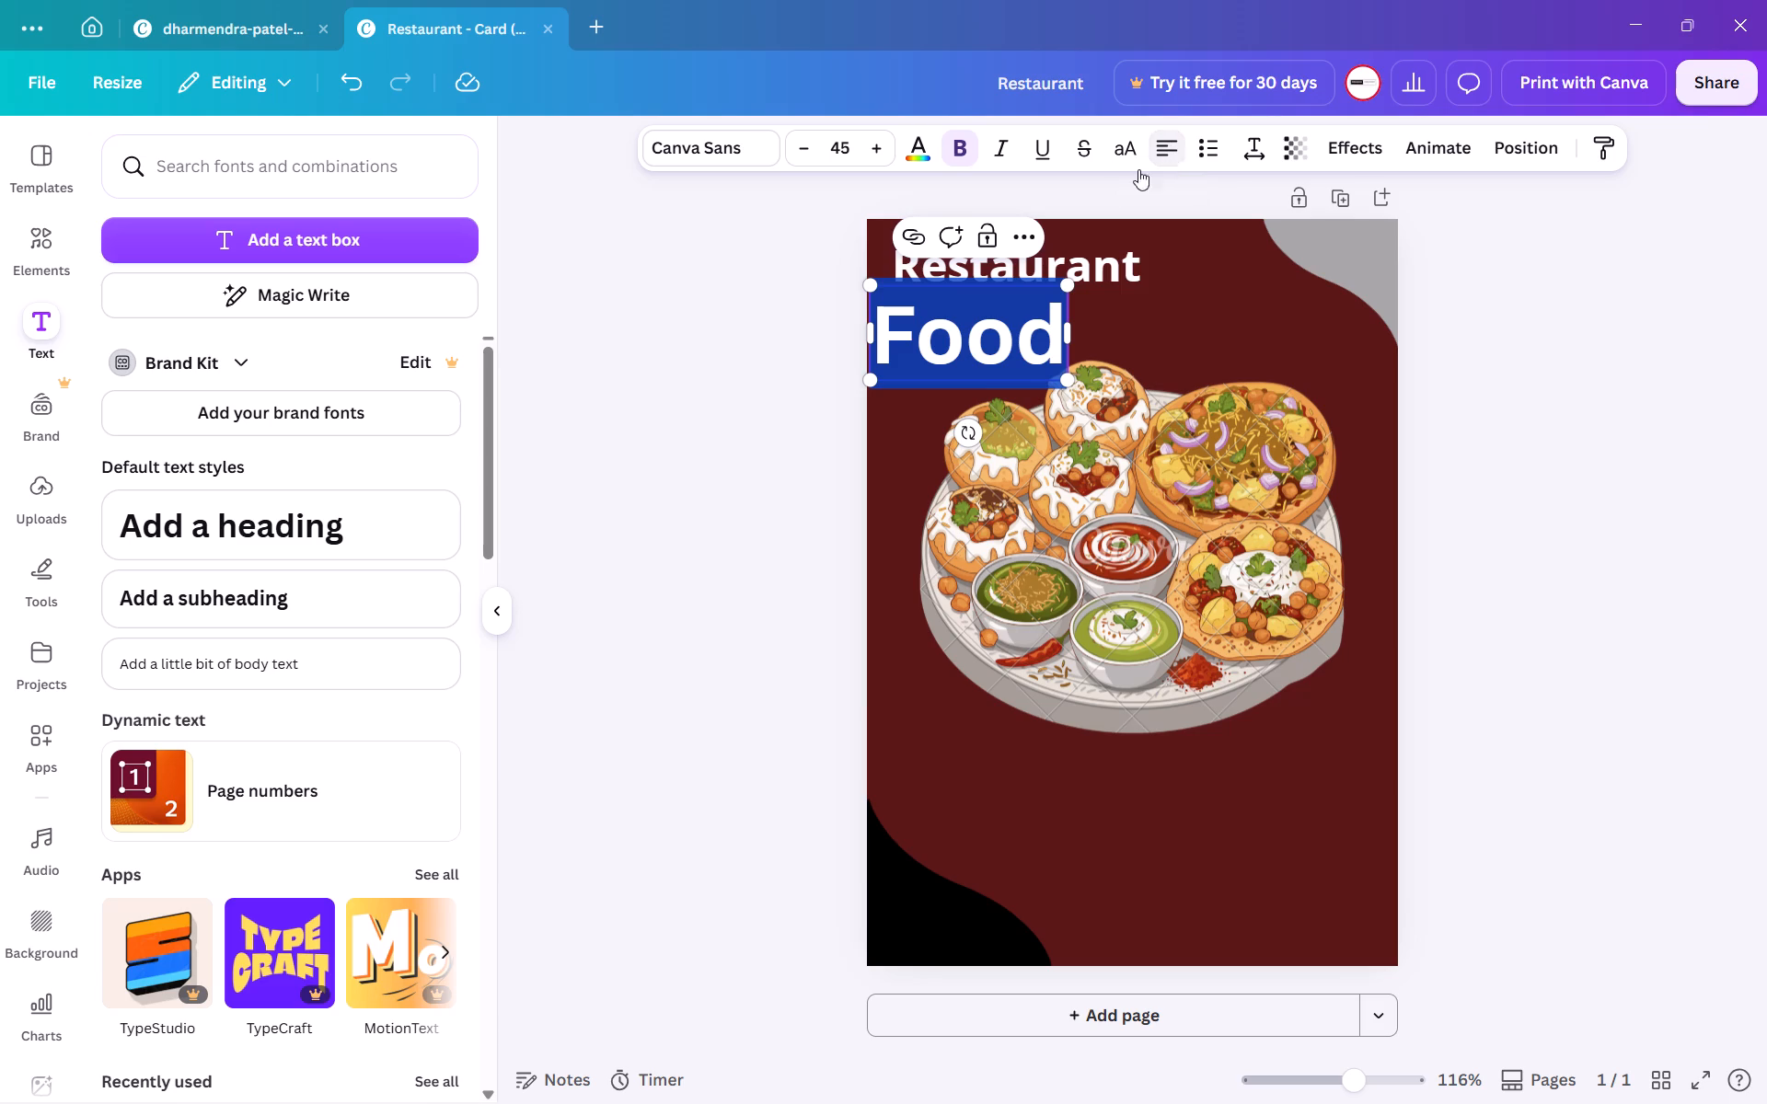
{"action": "double_click", "coordinate": [938, 350]}
{"action": "left_click", "coordinate": [811, 396]}
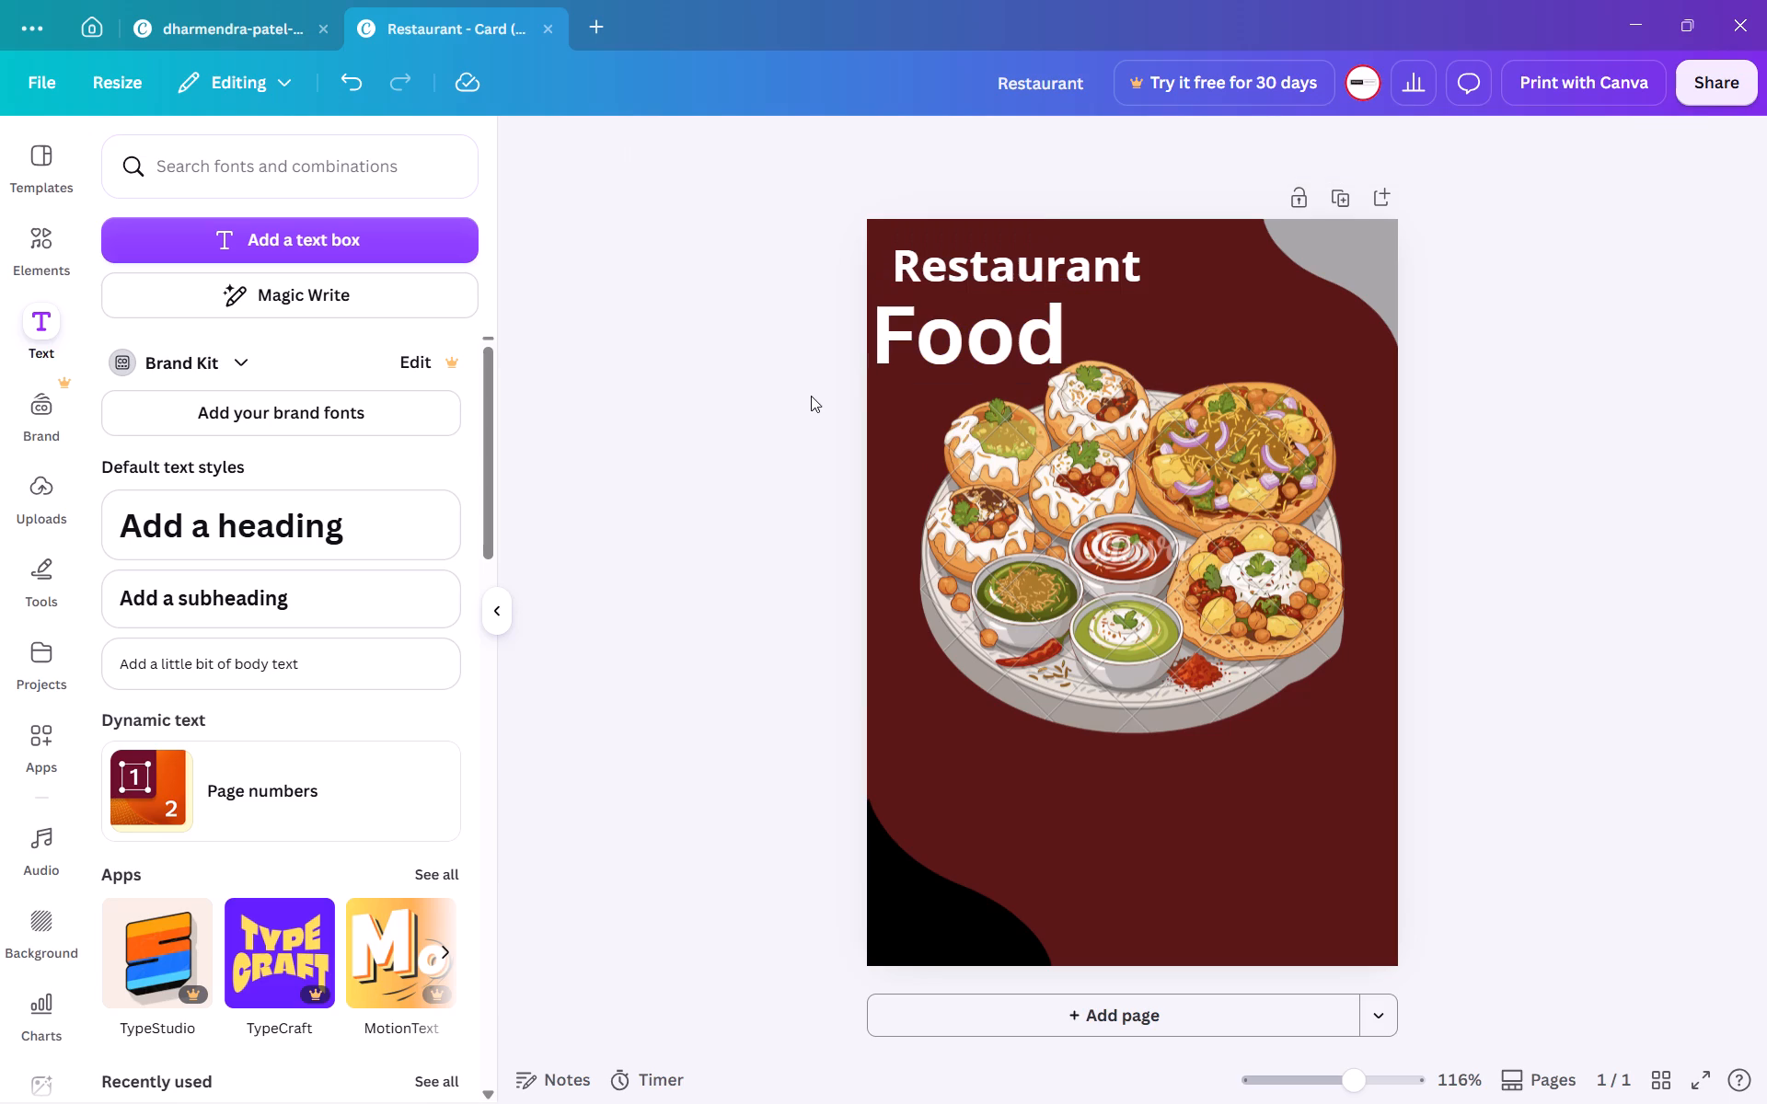
Move the enlarged Food heading so its left edge lines up with the Restaurant heading above it.
{"action": "left_click_drag", "start_coordinate": [934, 356], "coordinate": [953, 353]}
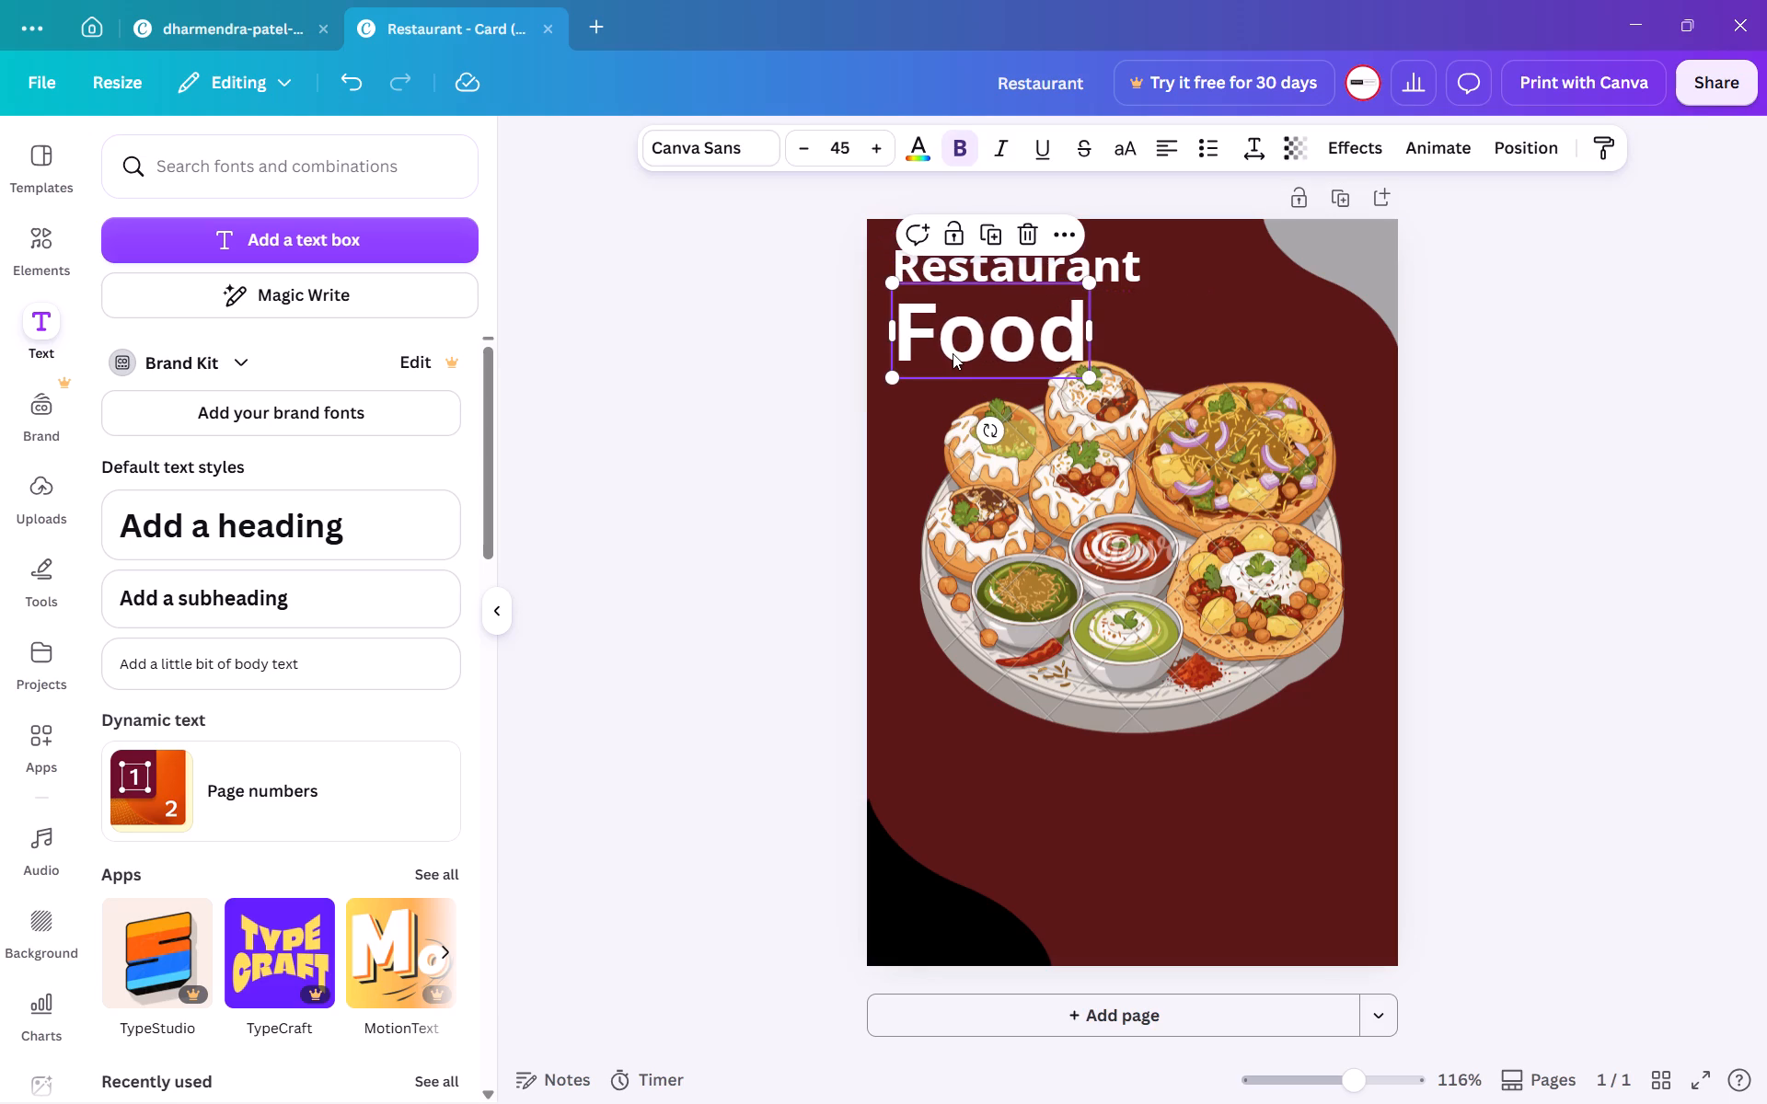
{"action": "left_click", "coordinate": [959, 347]}
{"action": "left_click_drag", "start_coordinate": [959, 347], "coordinate": [959, 351]}
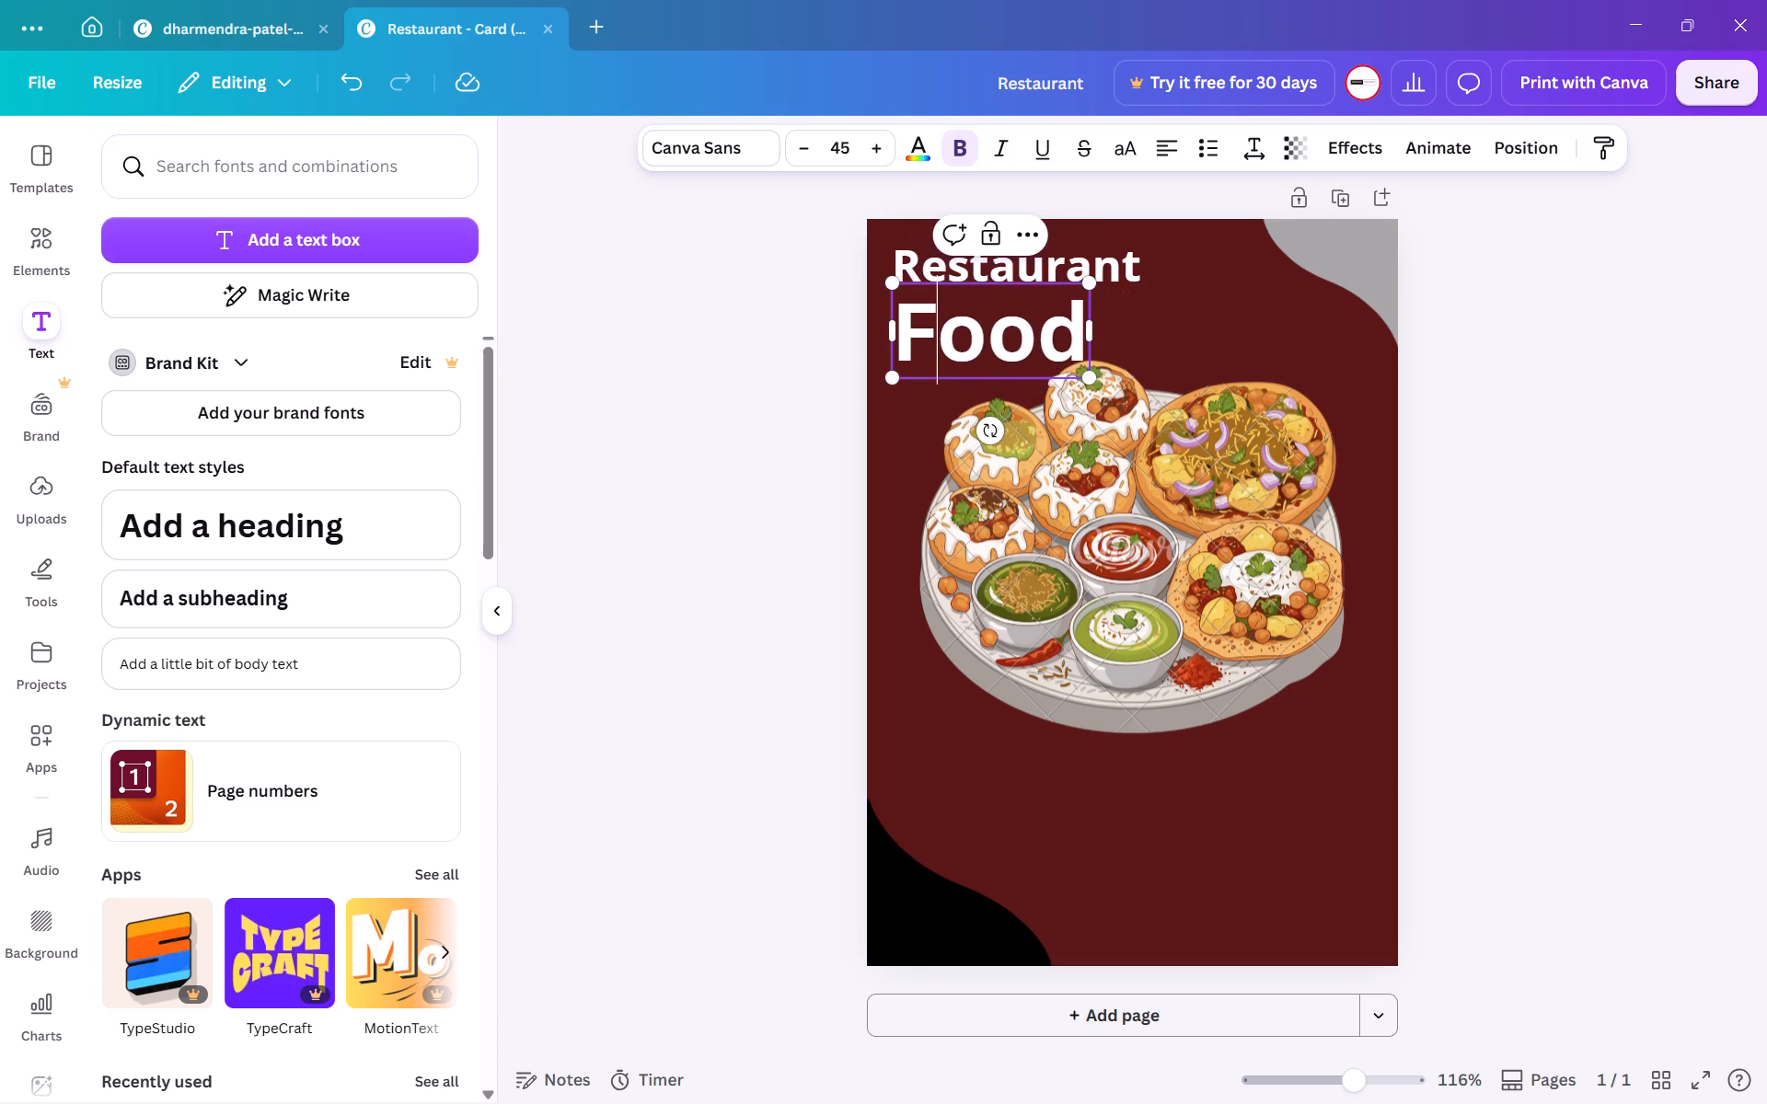
{"action": "left_click_drag", "start_coordinate": [959, 351], "coordinate": [959, 357]}
{"action": "left_click", "coordinate": [818, 388]}
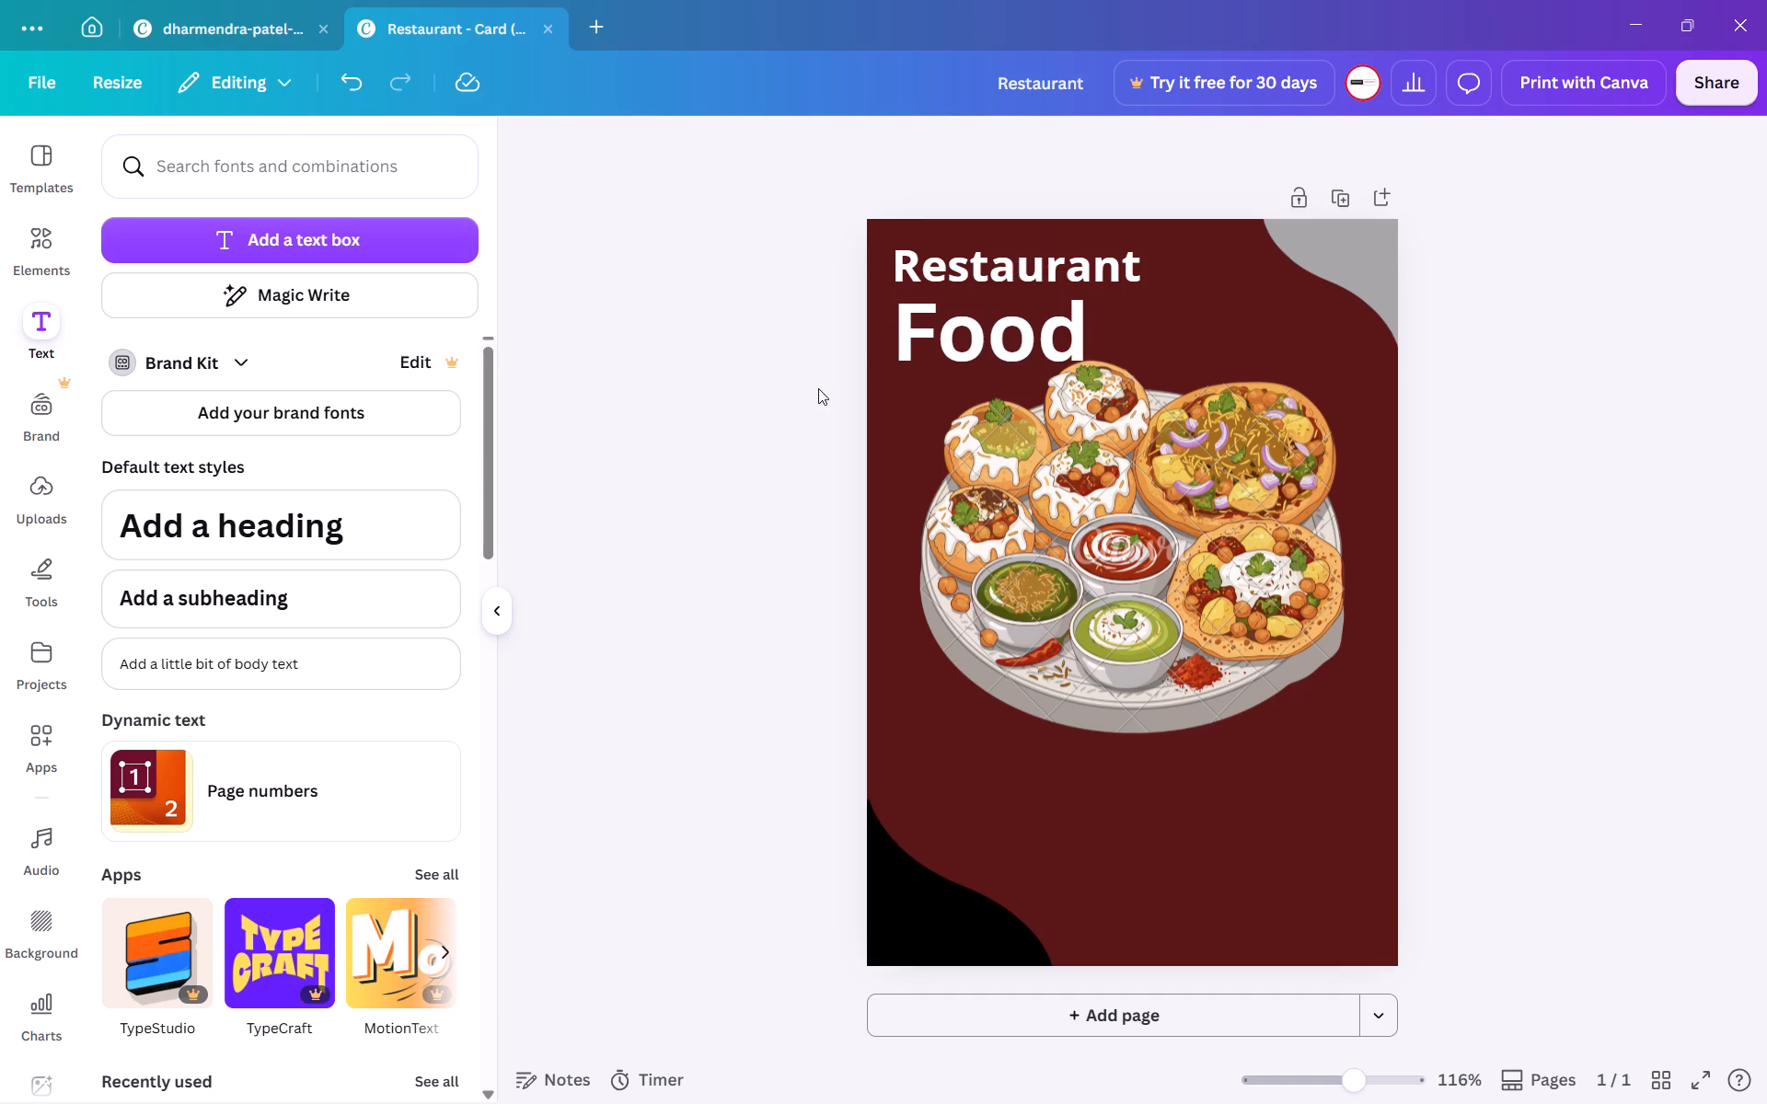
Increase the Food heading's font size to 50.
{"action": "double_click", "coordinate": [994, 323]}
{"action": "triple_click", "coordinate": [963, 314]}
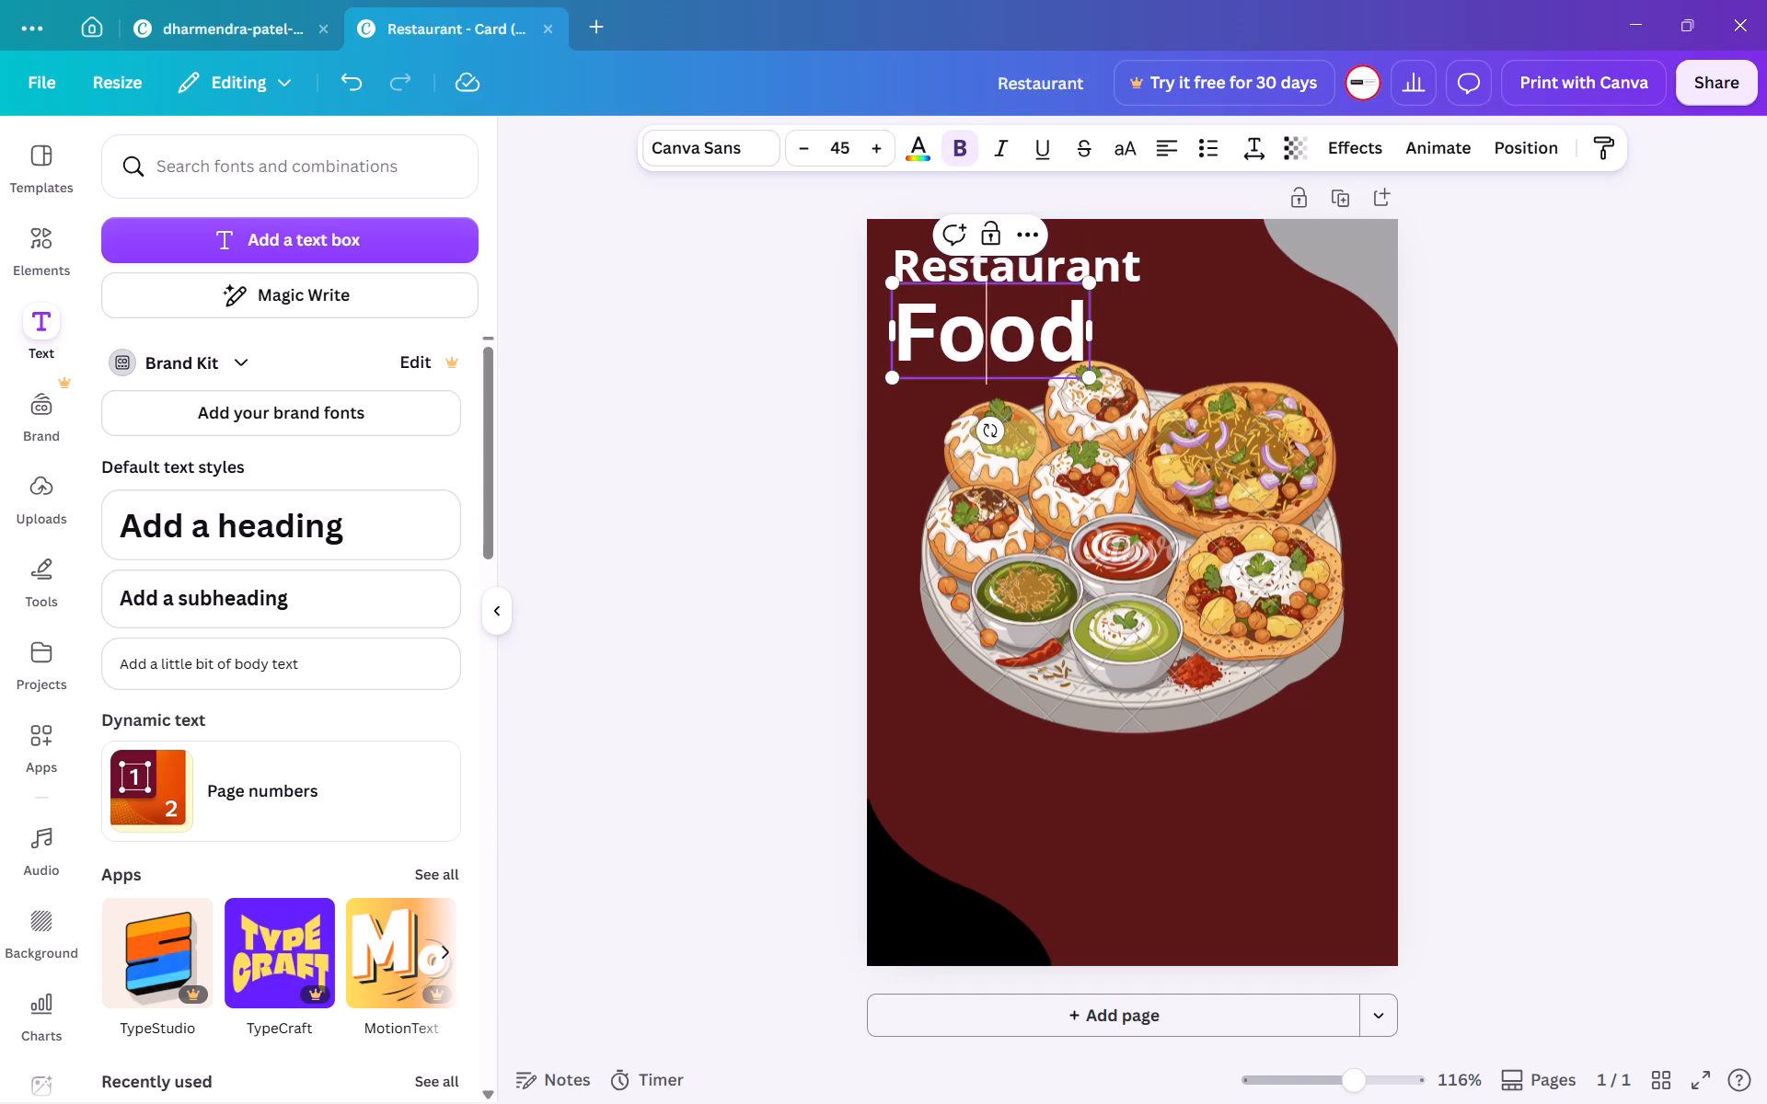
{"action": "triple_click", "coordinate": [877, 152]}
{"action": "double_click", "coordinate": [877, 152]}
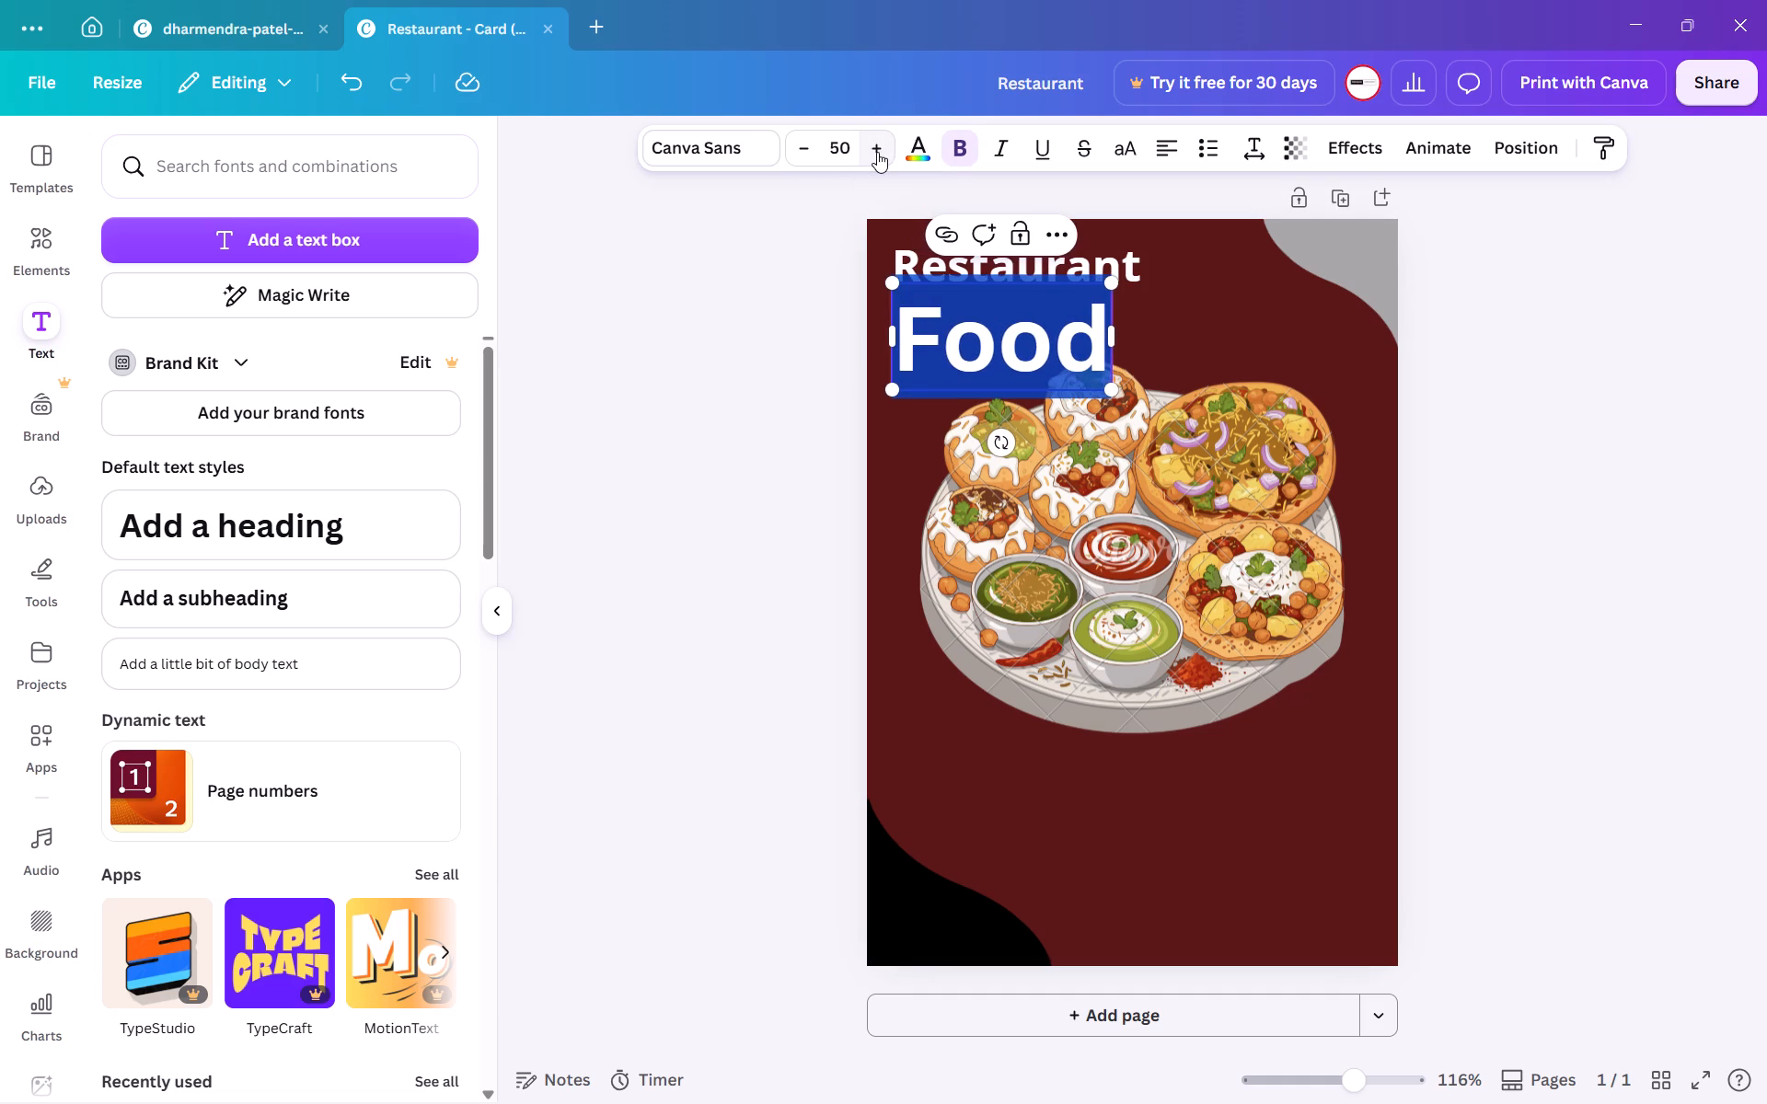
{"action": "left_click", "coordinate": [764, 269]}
Increase the Restaurant heading's font size to 30.
{"action": "triple_click", "coordinate": [1028, 268]}
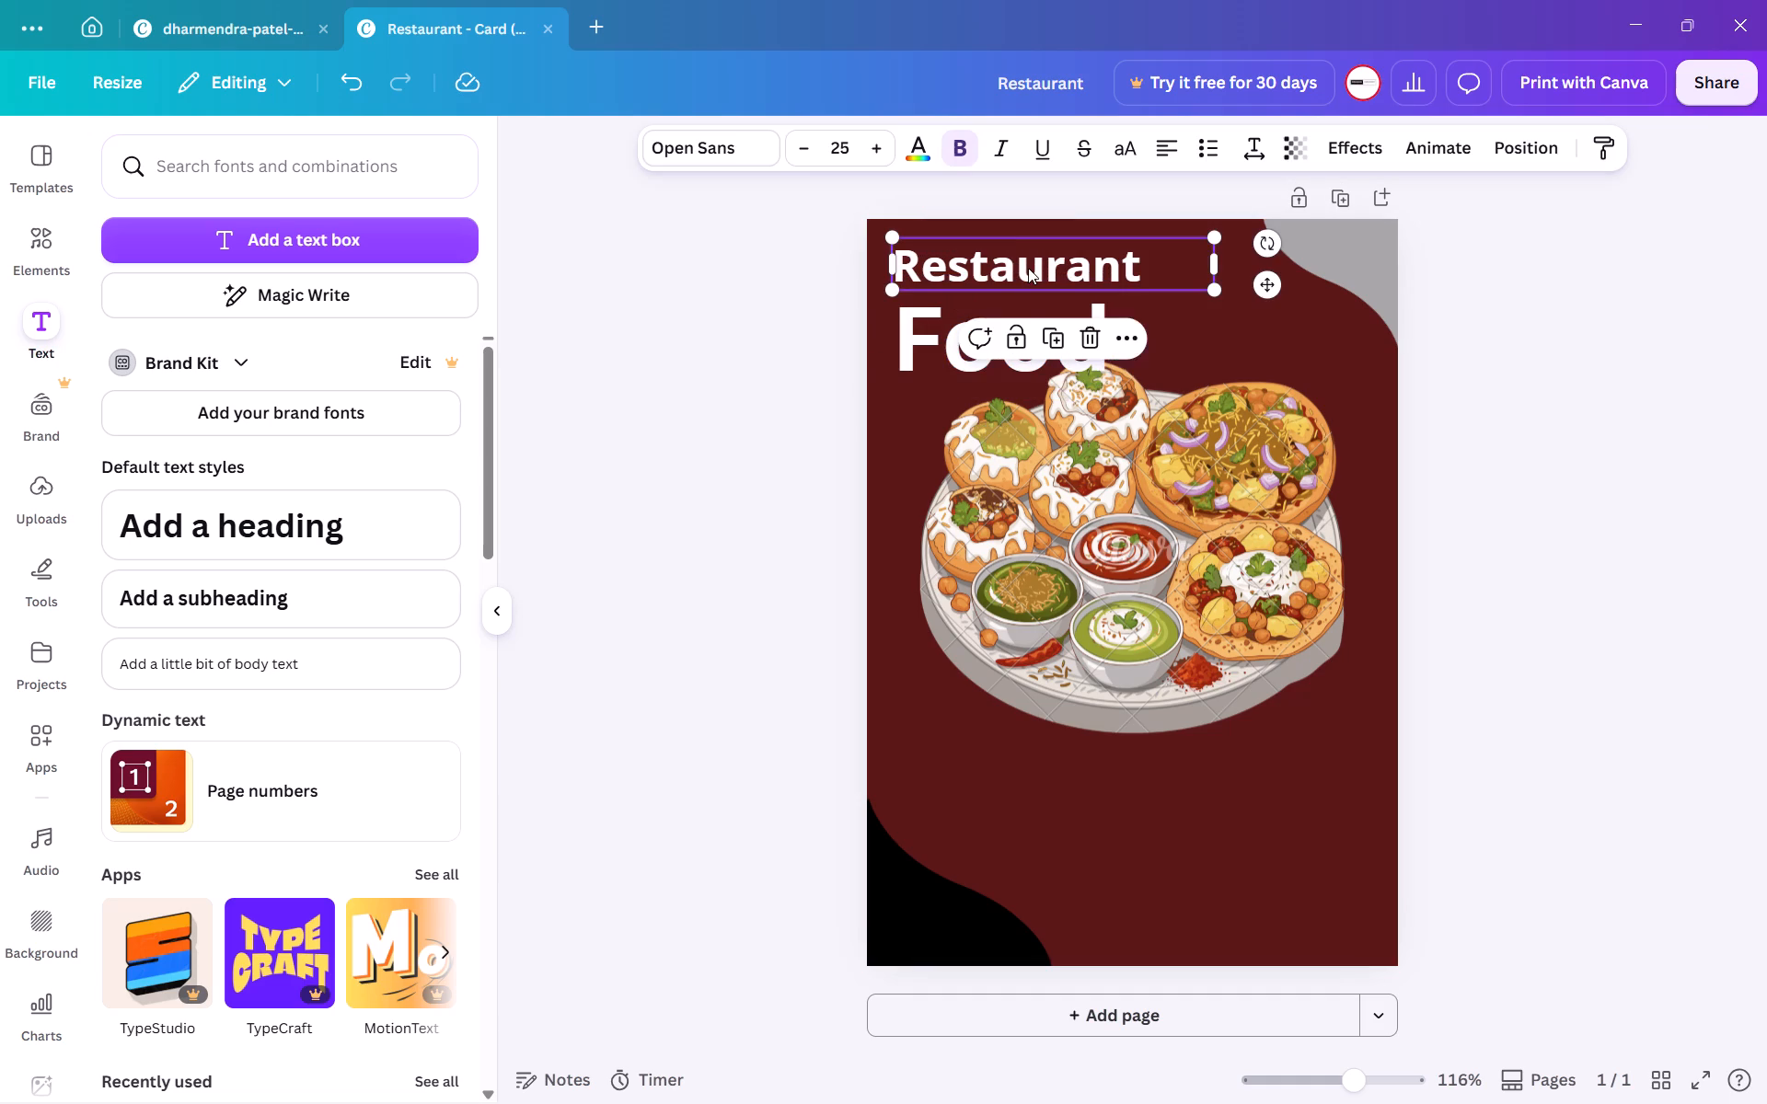
{"action": "triple_click", "coordinate": [877, 158]}
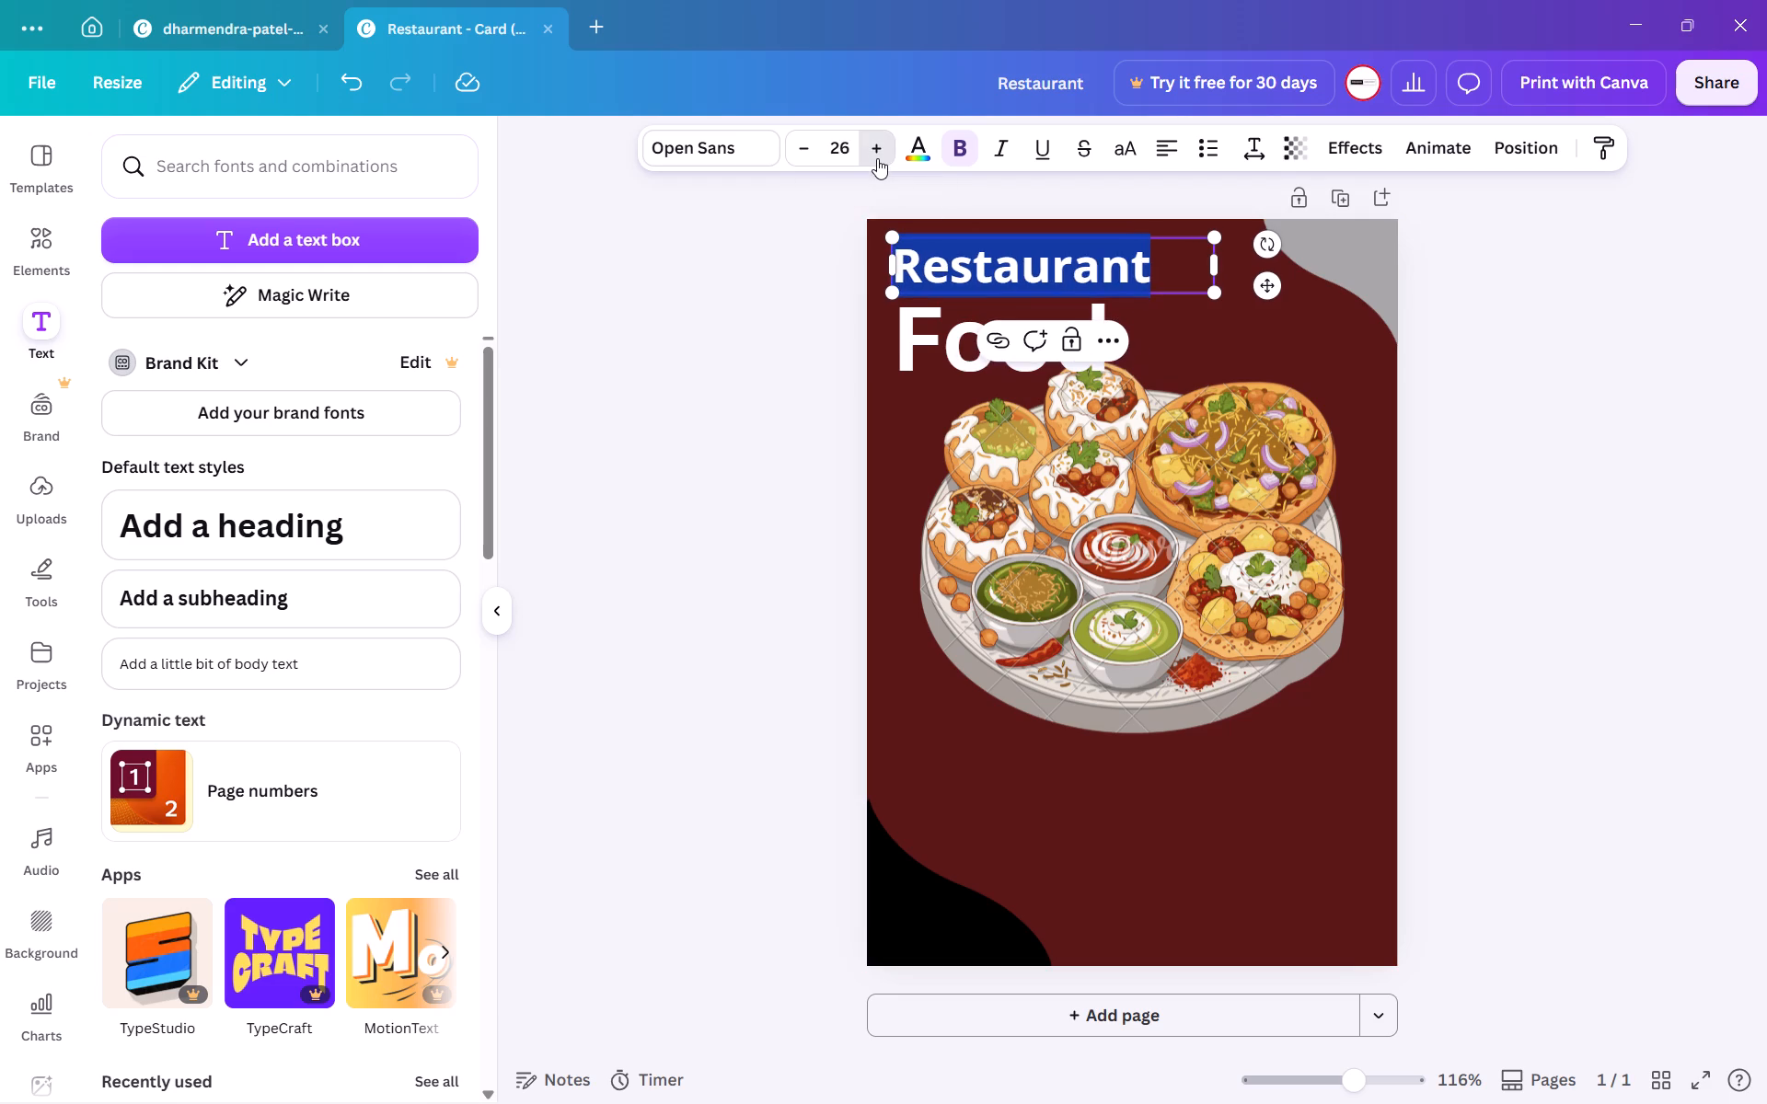
{"action": "left_click", "coordinate": [877, 158]}
{"action": "left_click", "coordinate": [877, 158]}
{"action": "left_click", "coordinate": [778, 265]}
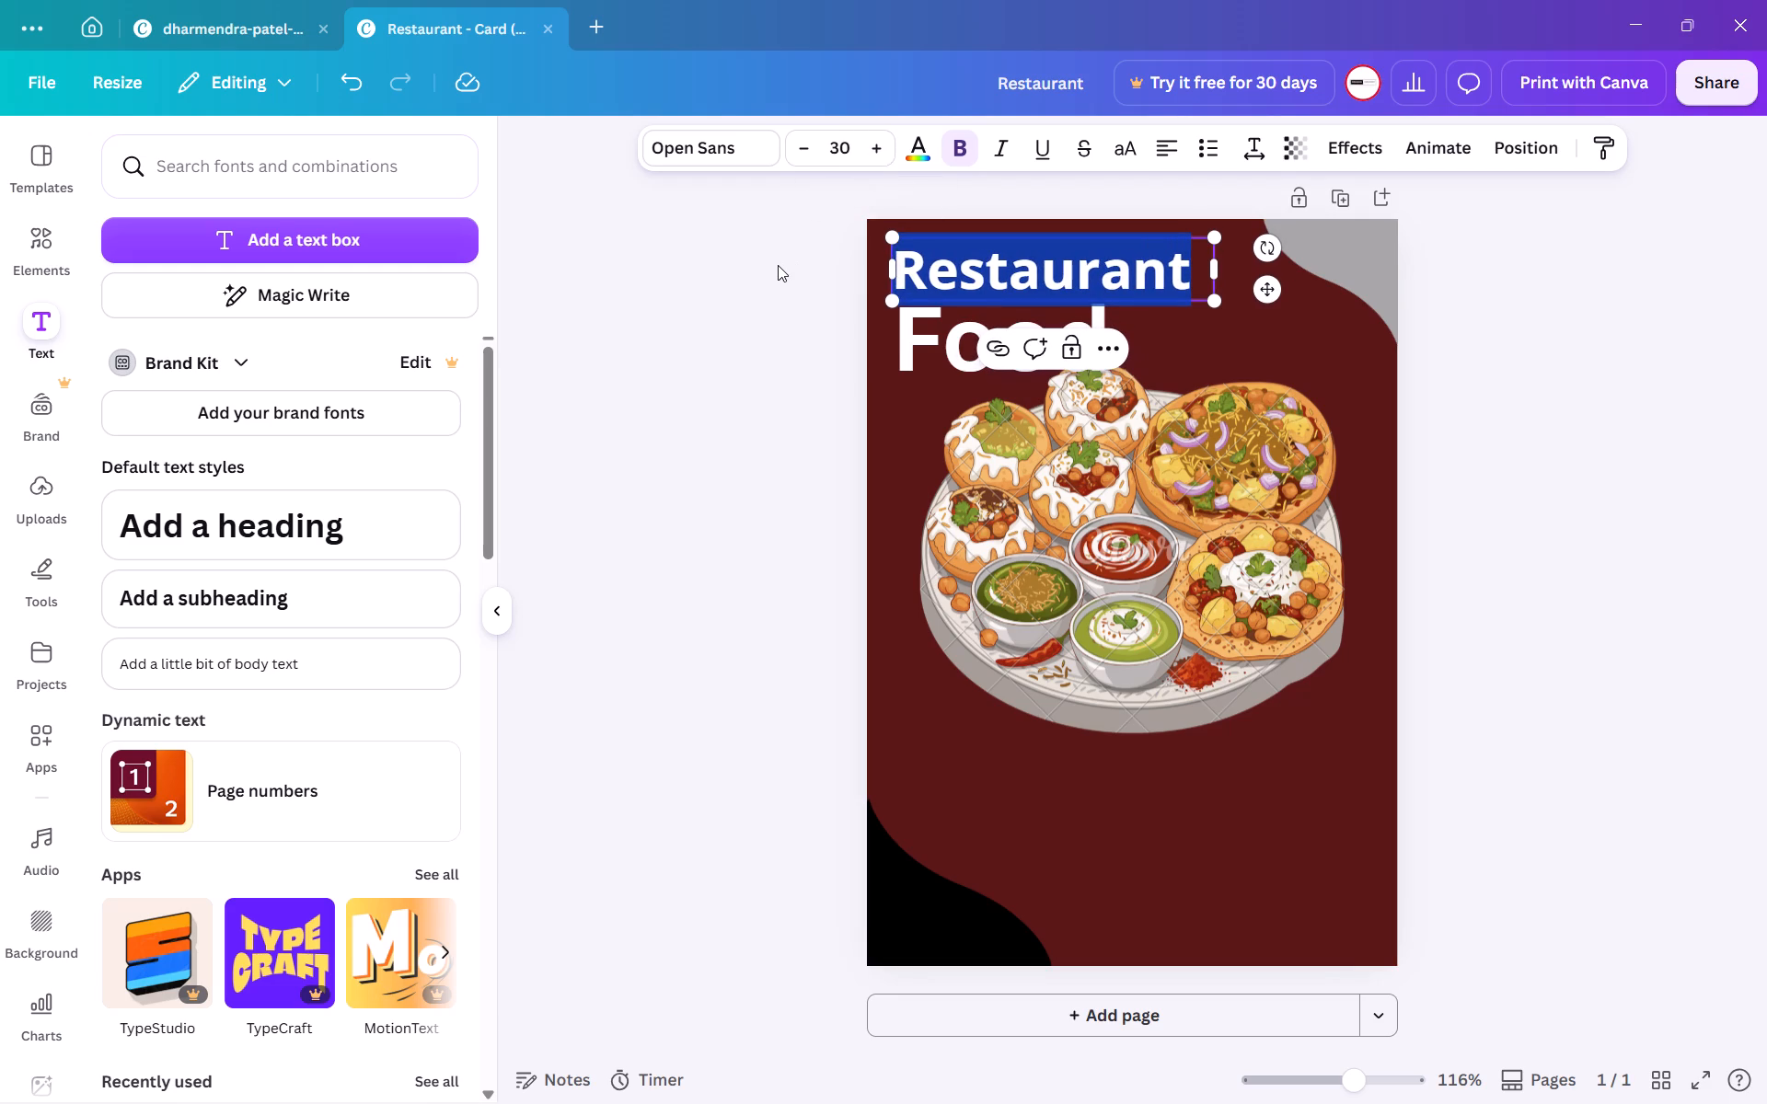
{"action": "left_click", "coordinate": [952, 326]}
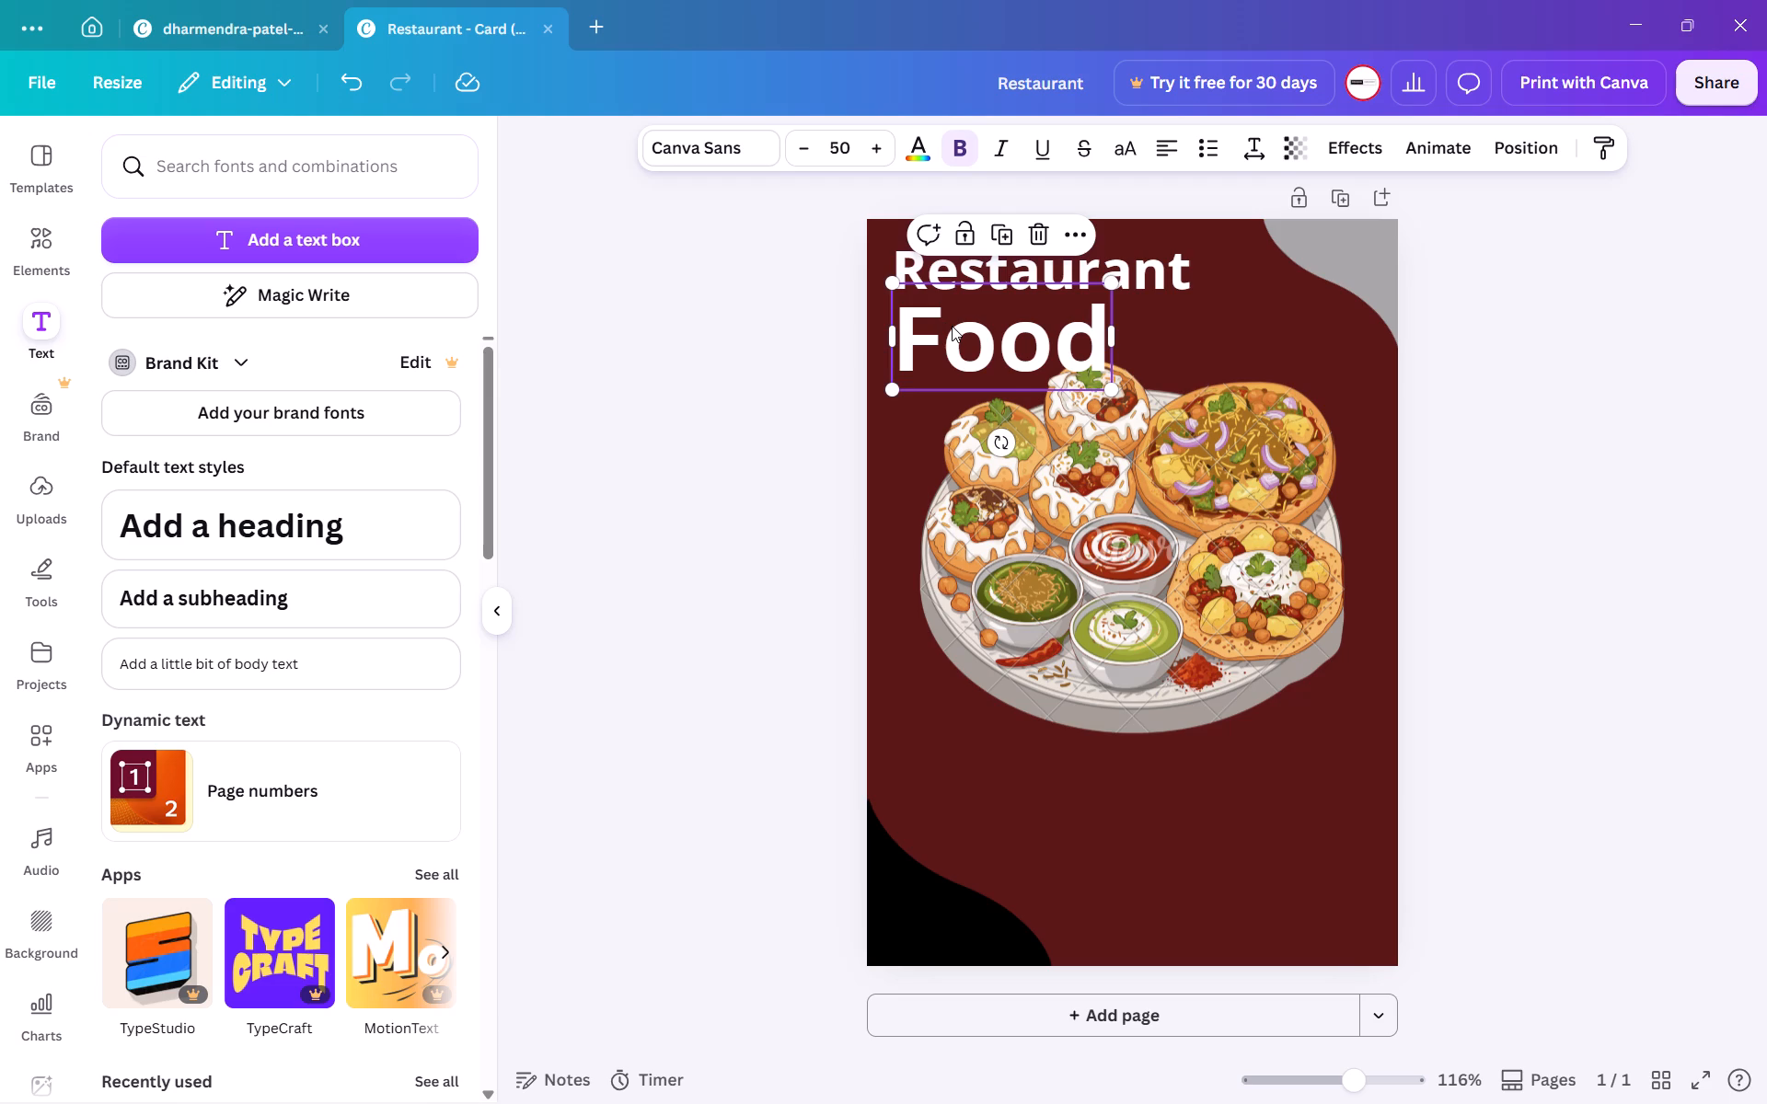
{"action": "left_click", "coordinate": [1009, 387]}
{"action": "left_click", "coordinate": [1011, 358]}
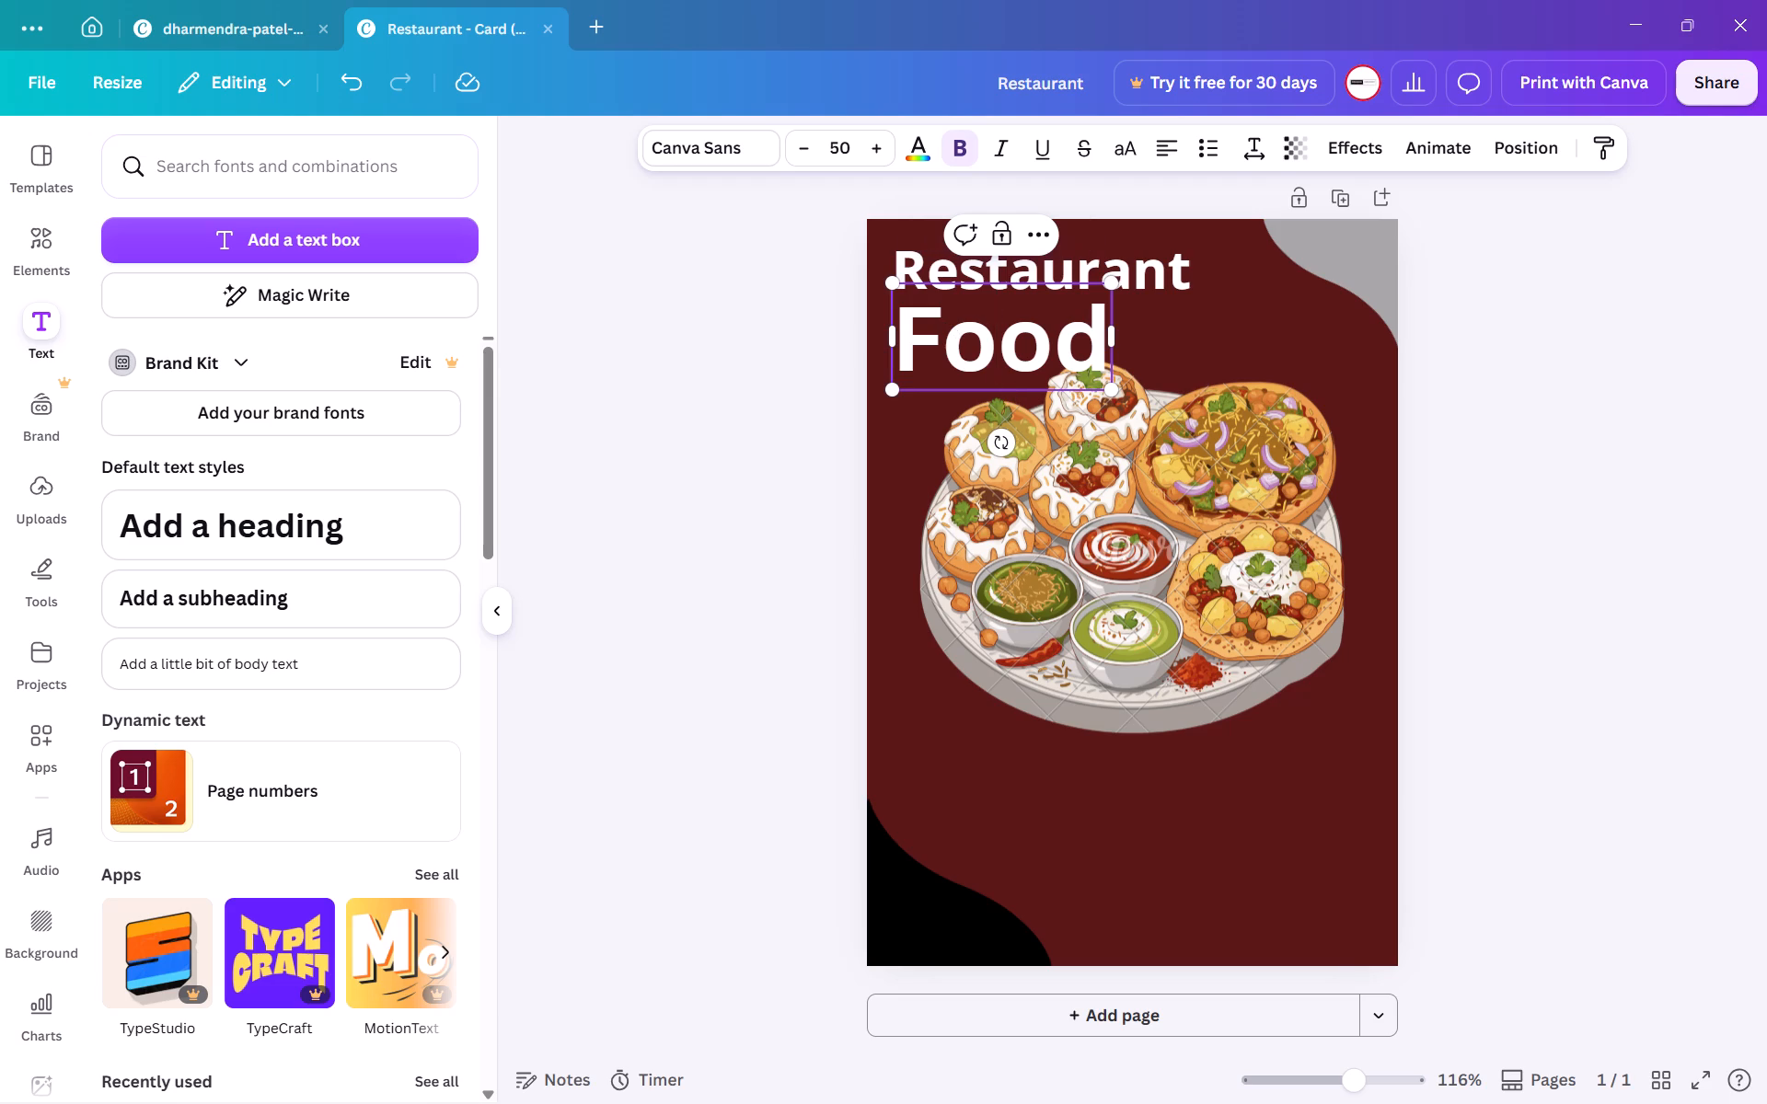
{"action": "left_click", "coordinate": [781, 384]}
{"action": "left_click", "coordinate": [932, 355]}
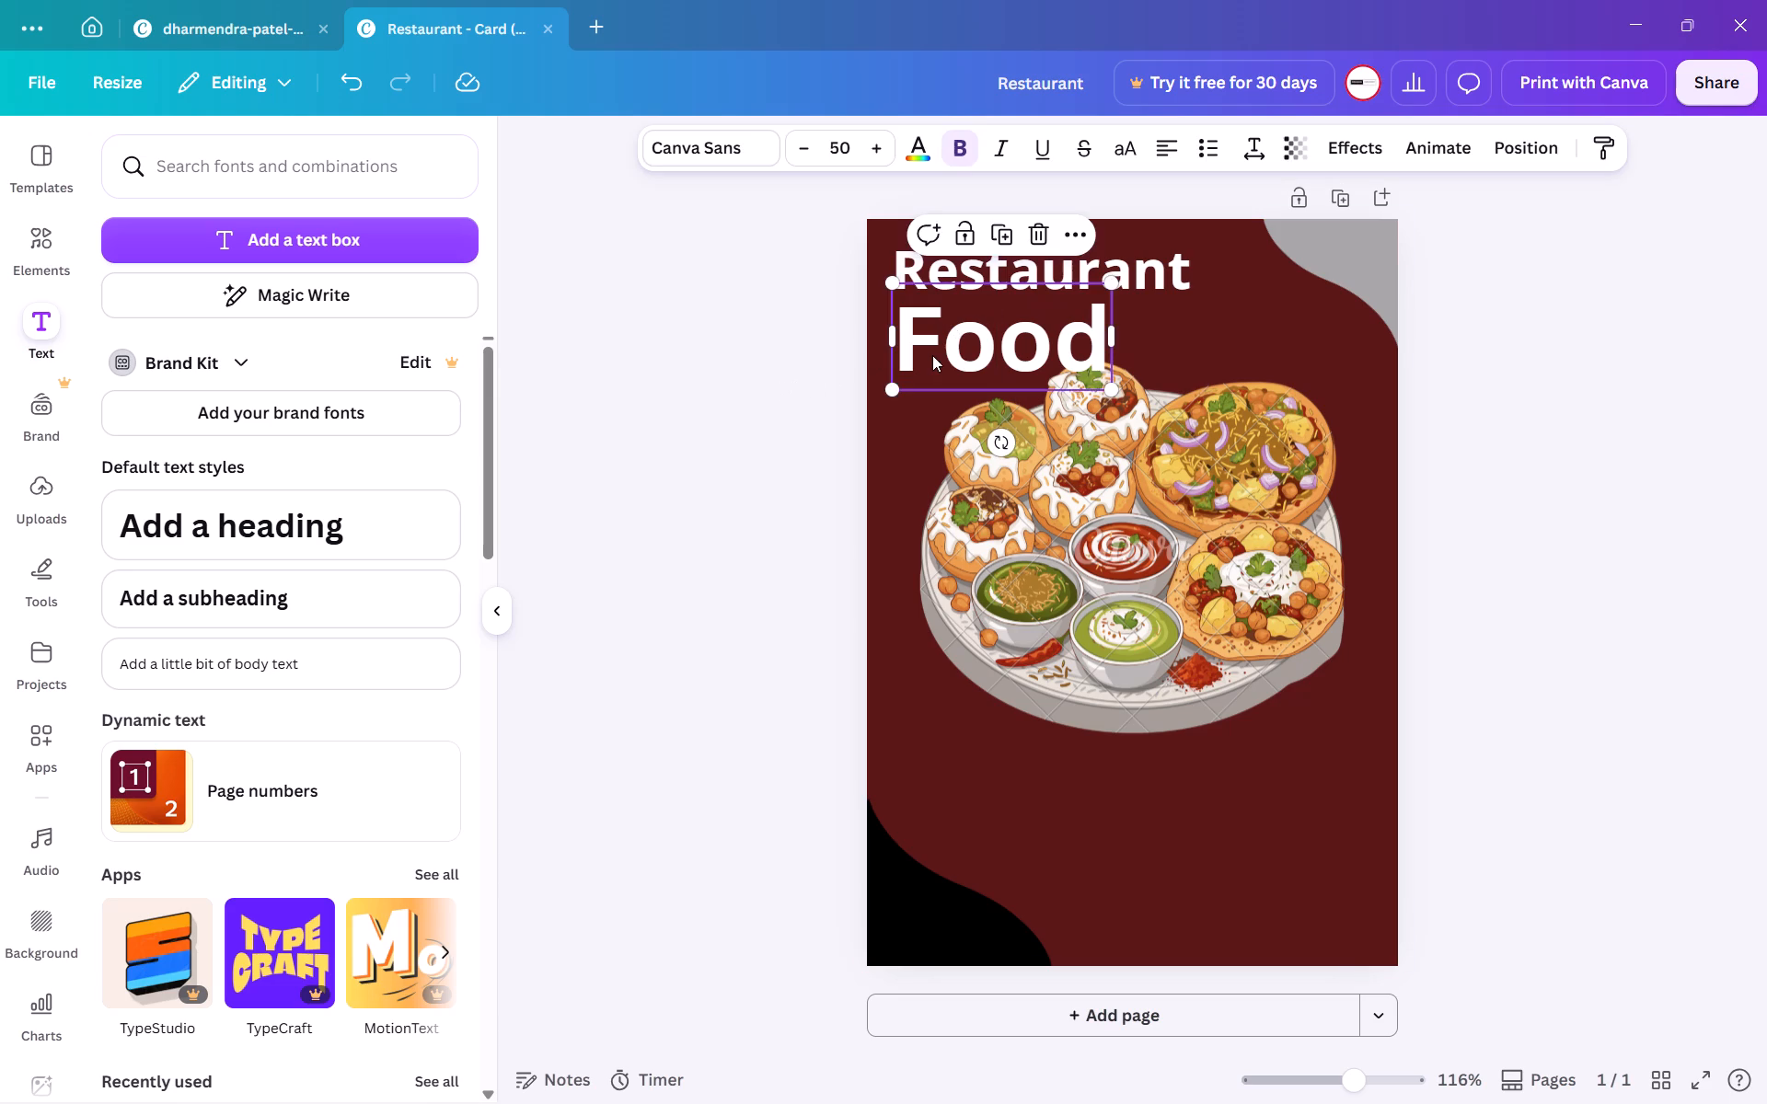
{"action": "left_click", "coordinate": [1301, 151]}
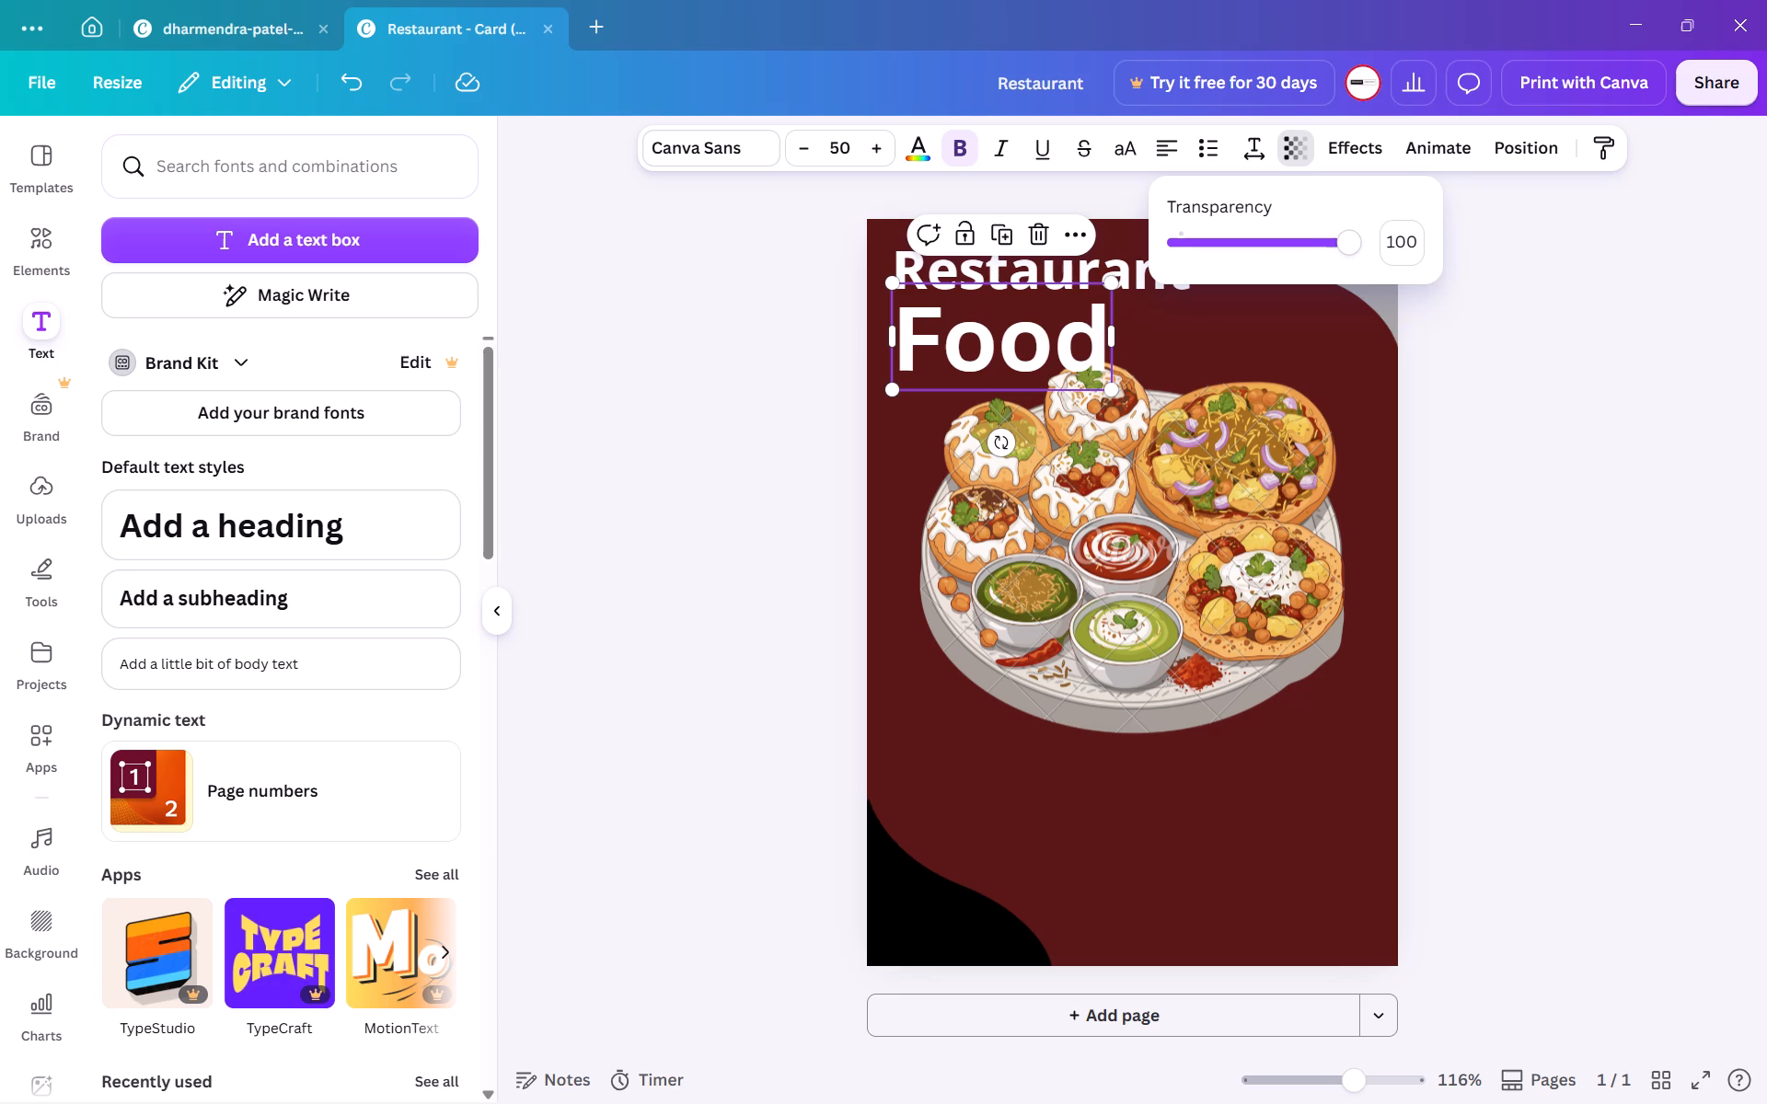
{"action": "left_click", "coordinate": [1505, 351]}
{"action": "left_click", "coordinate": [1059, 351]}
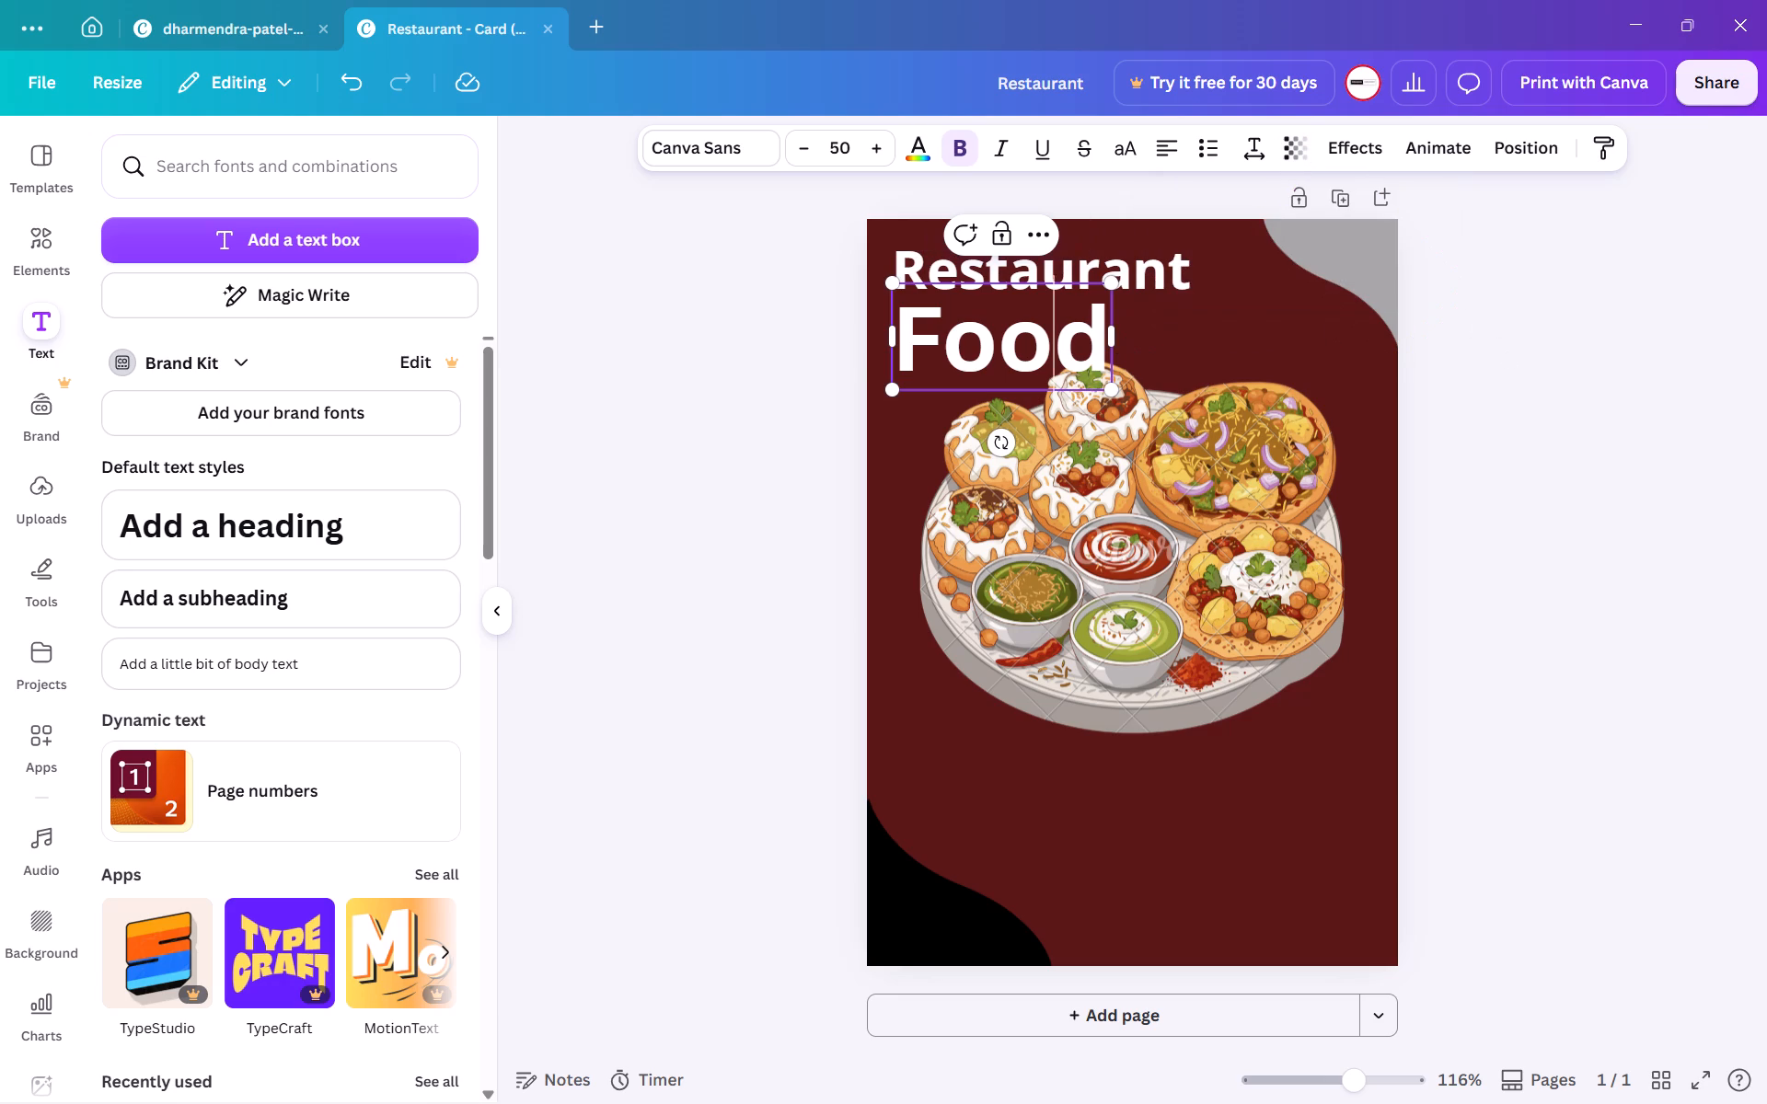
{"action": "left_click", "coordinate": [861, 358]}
Send the Food heading to the back of the layer order, behind the platter image.
{"action": "left_click", "coordinate": [911, 341]}
{"action": "right_click", "coordinate": [911, 341]}
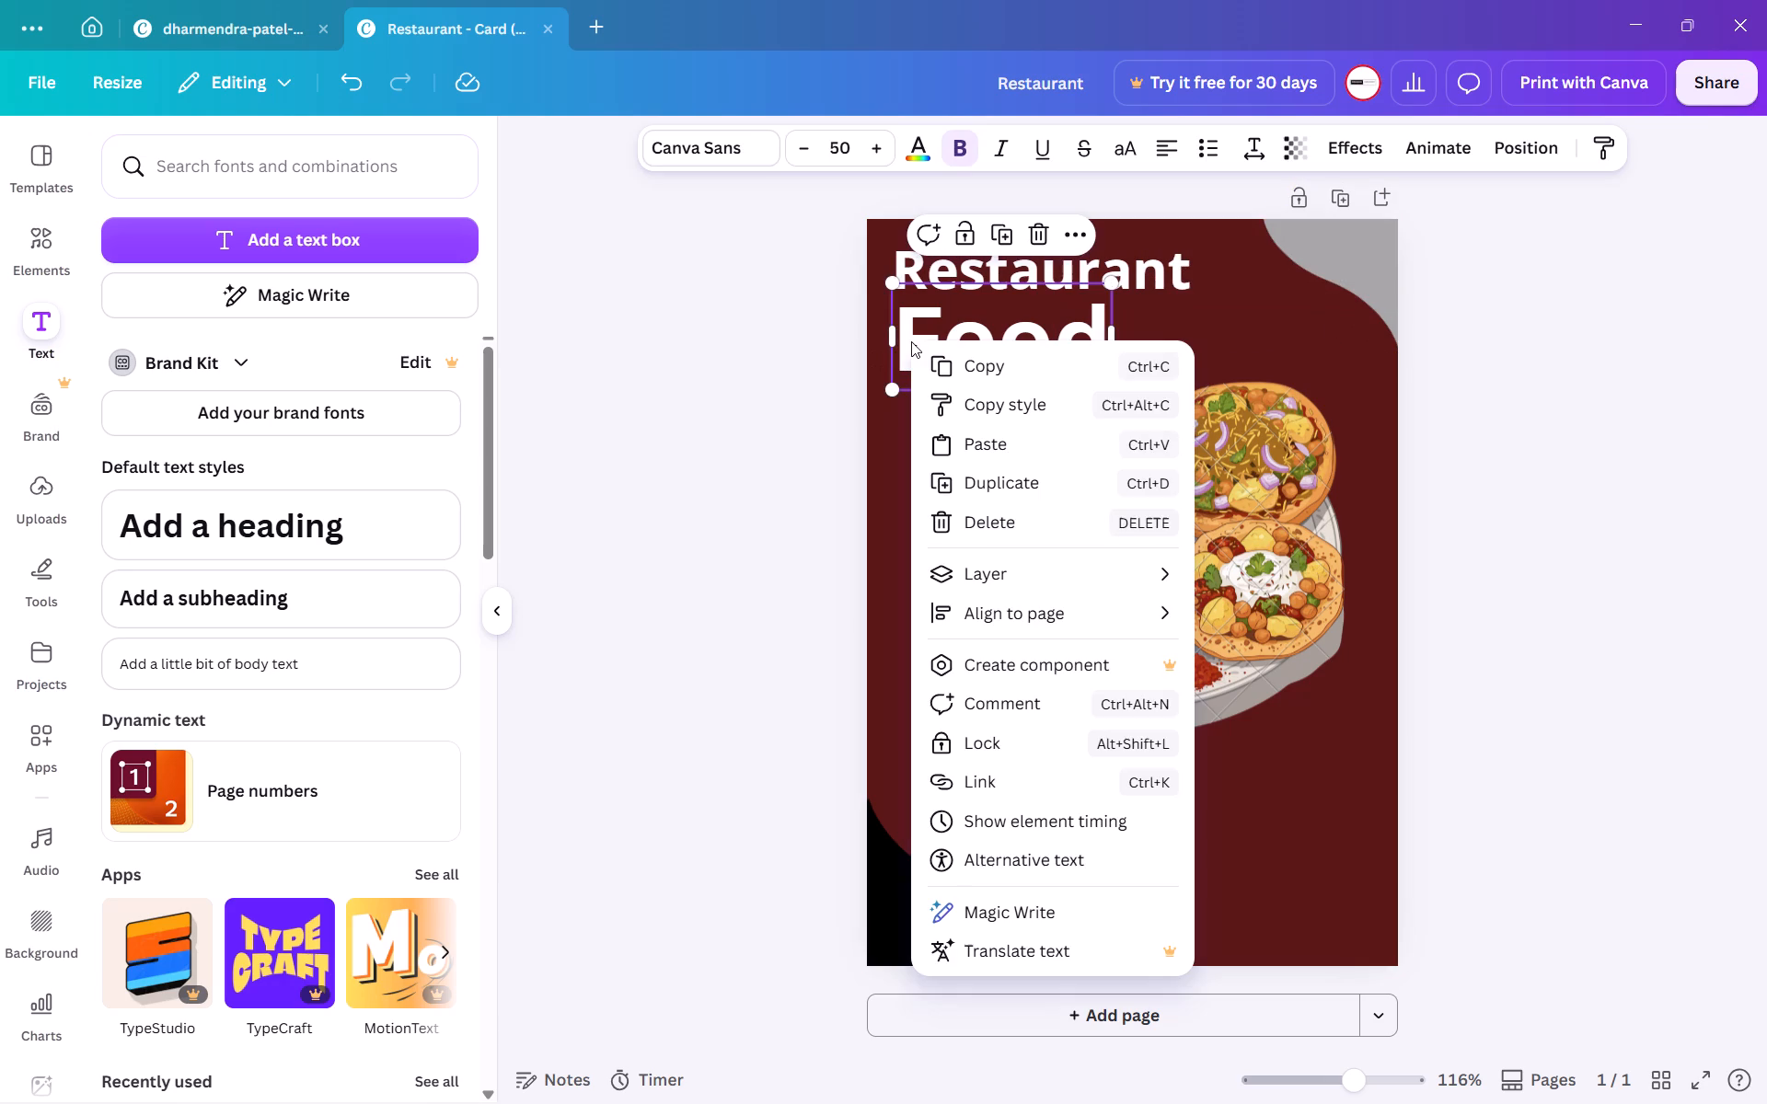
{"action": "left_click", "coordinate": [999, 569]}
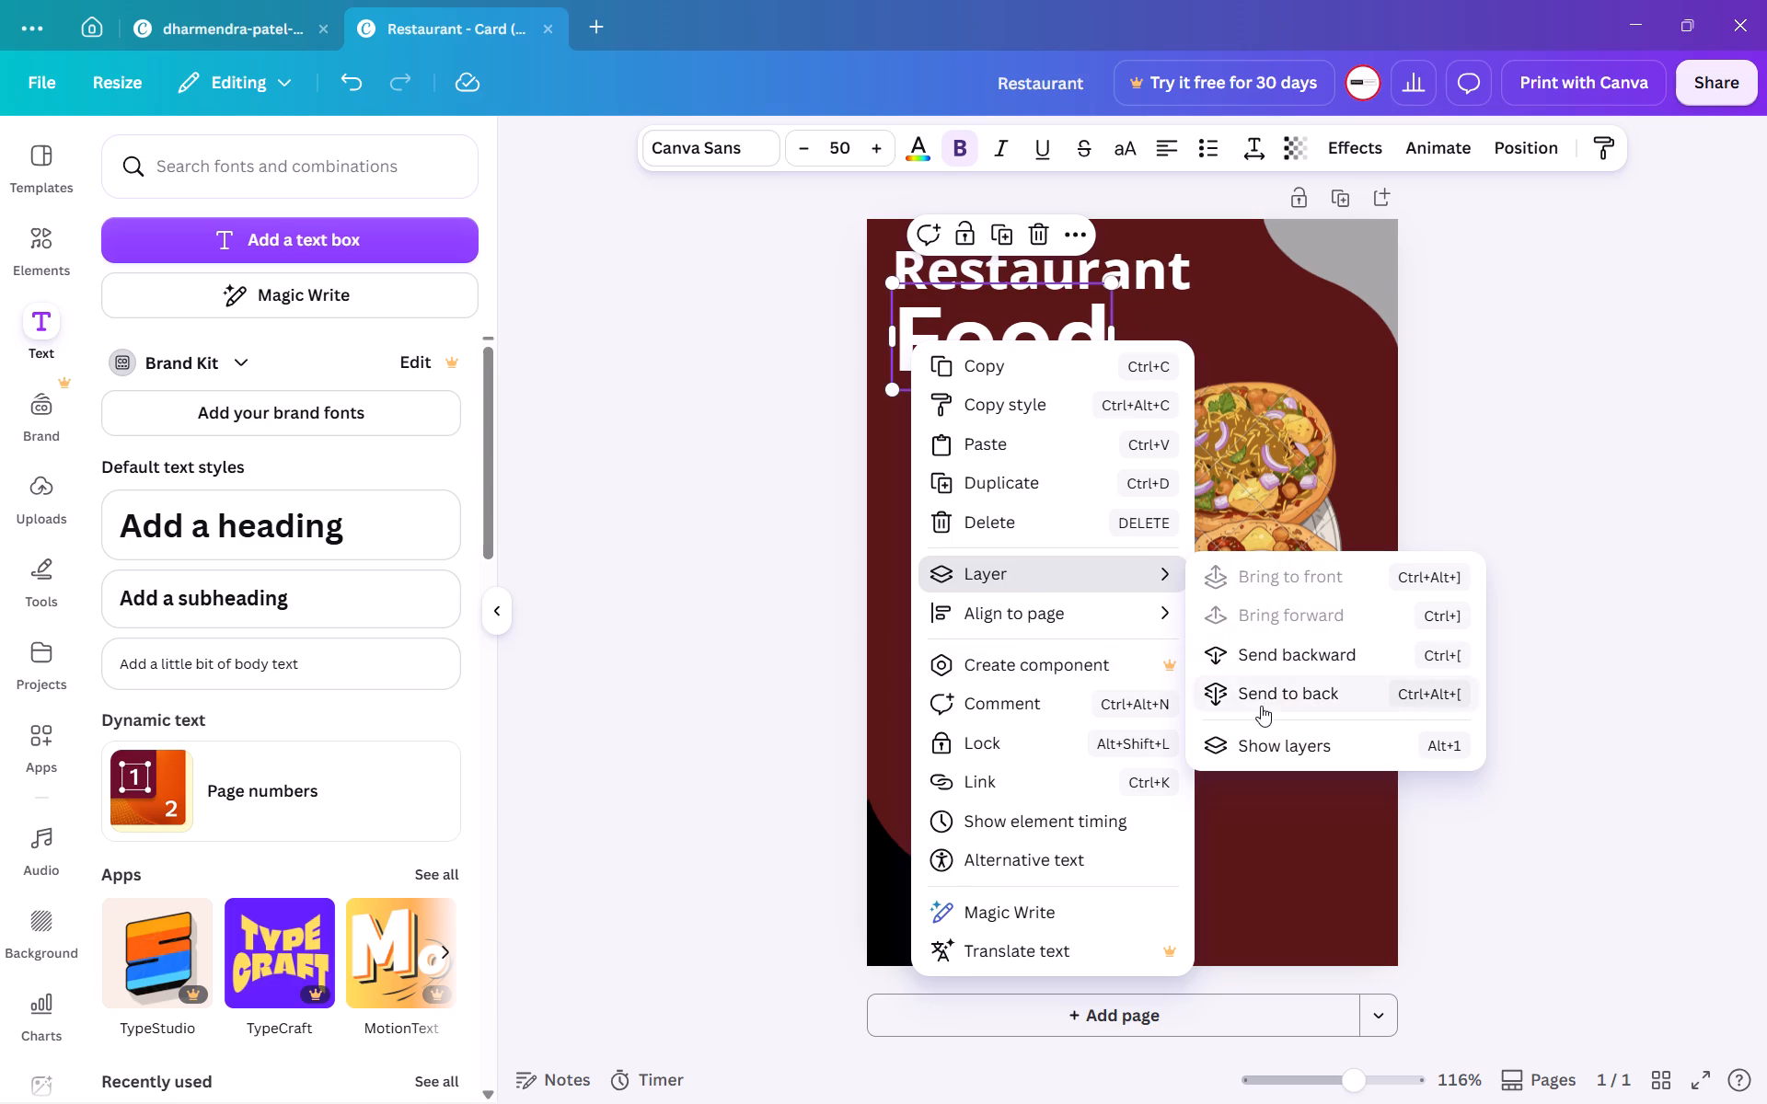
{"action": "left_click", "coordinate": [1285, 696]}
{"action": "left_click", "coordinate": [841, 696]}
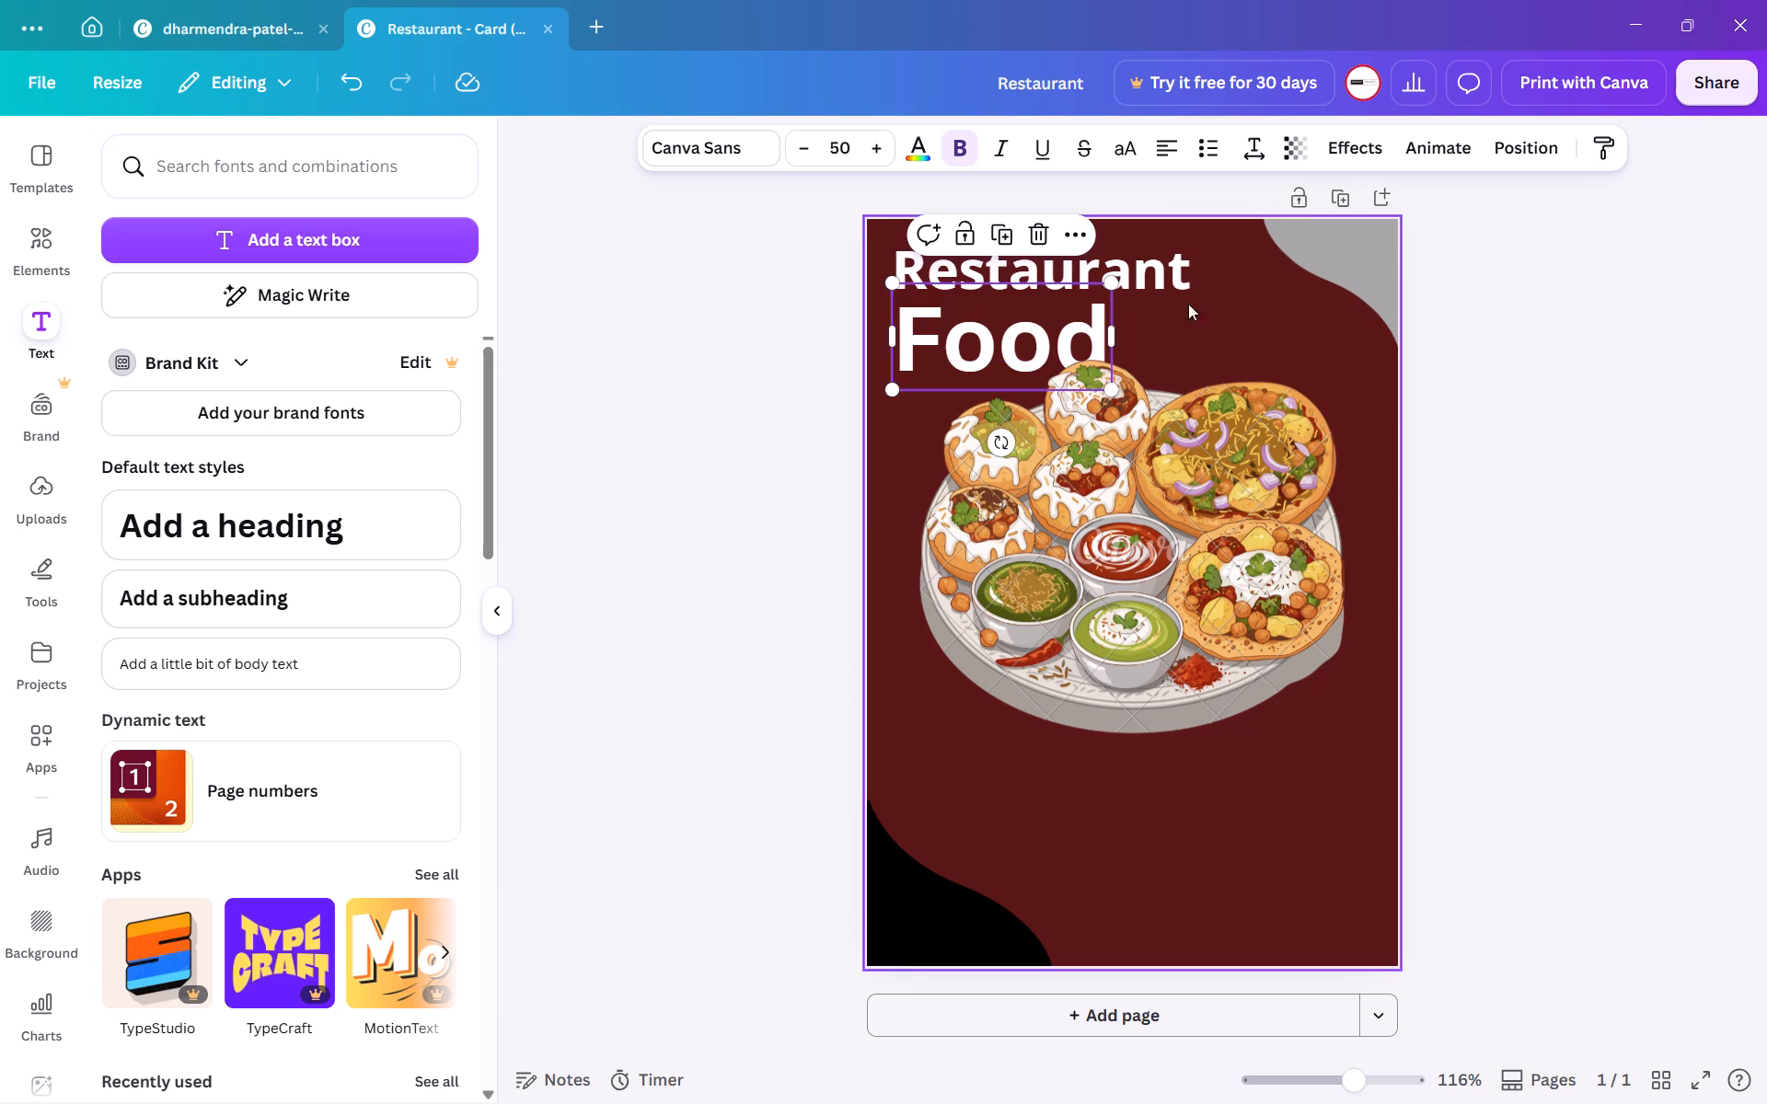
Search the fonts for Open Sauce and apply it to the Restaurant heading.
{"action": "left_click", "coordinate": [1159, 255]}
{"action": "double_click", "coordinate": [1159, 255]}
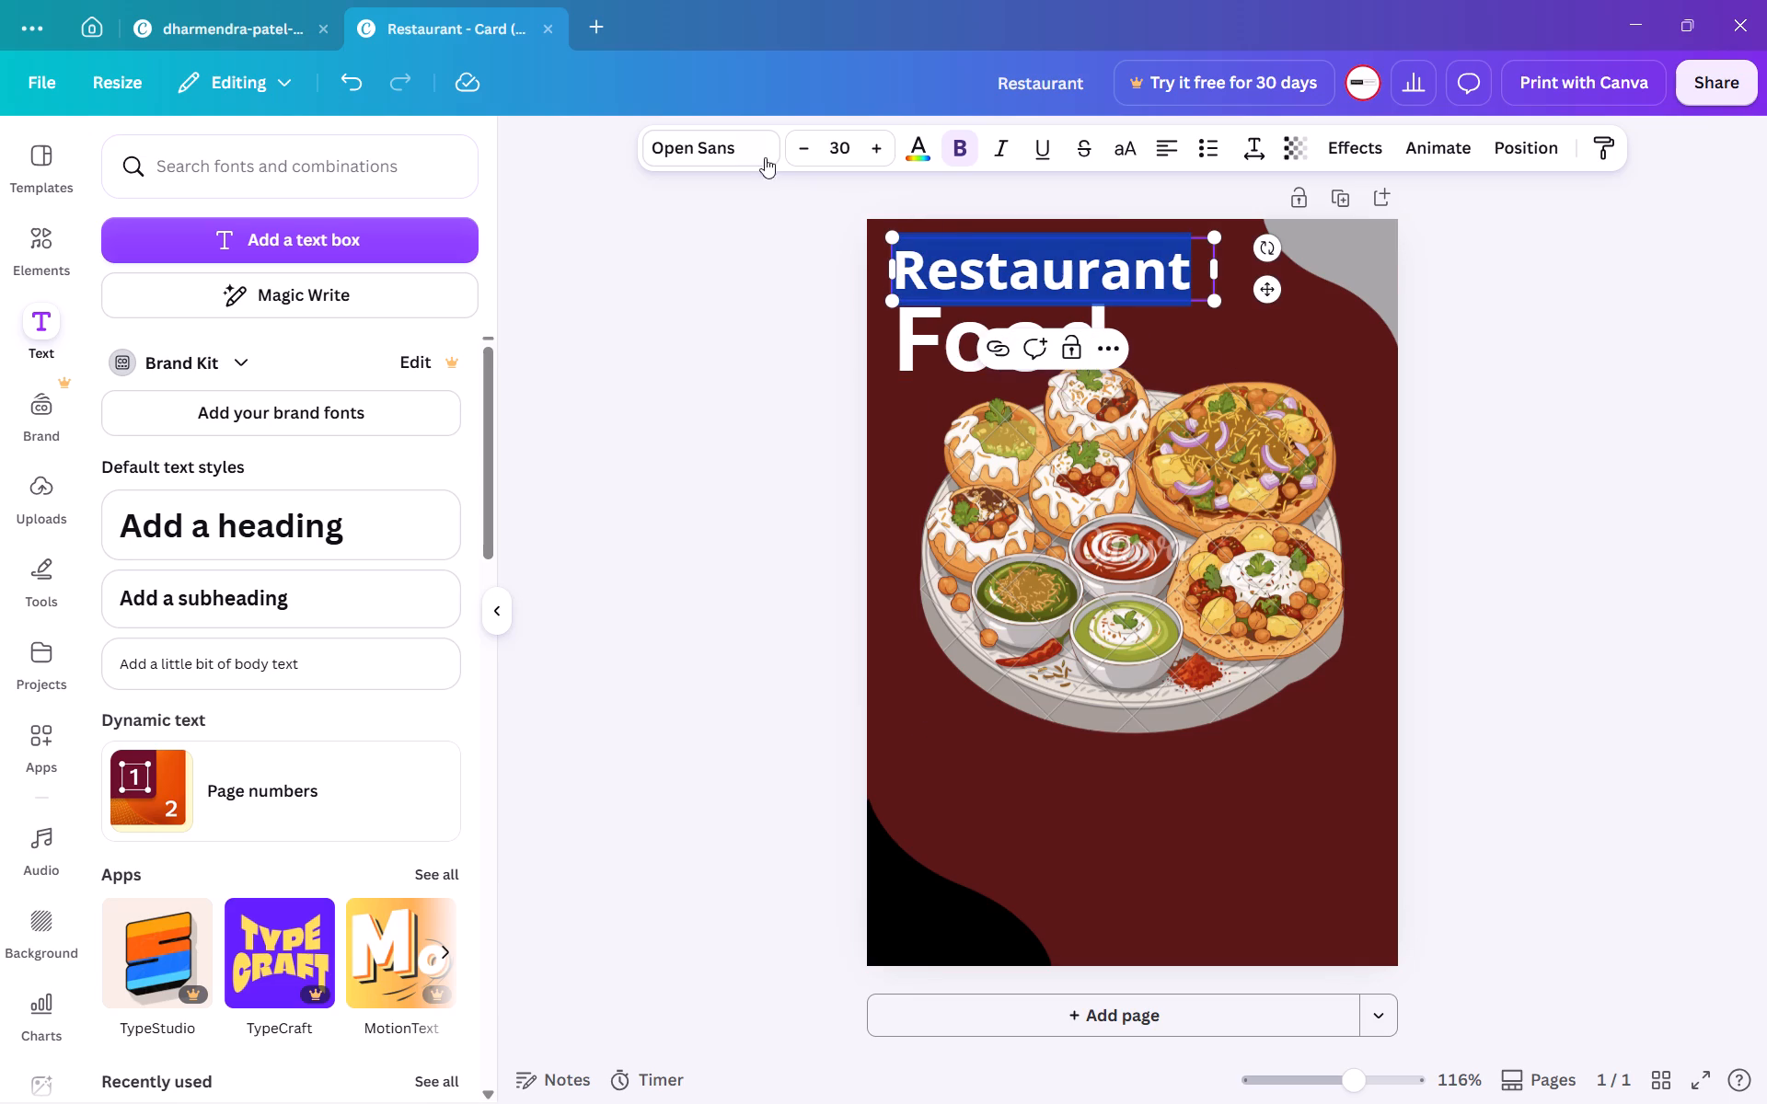
{"action": "left_click", "coordinate": [701, 139]}
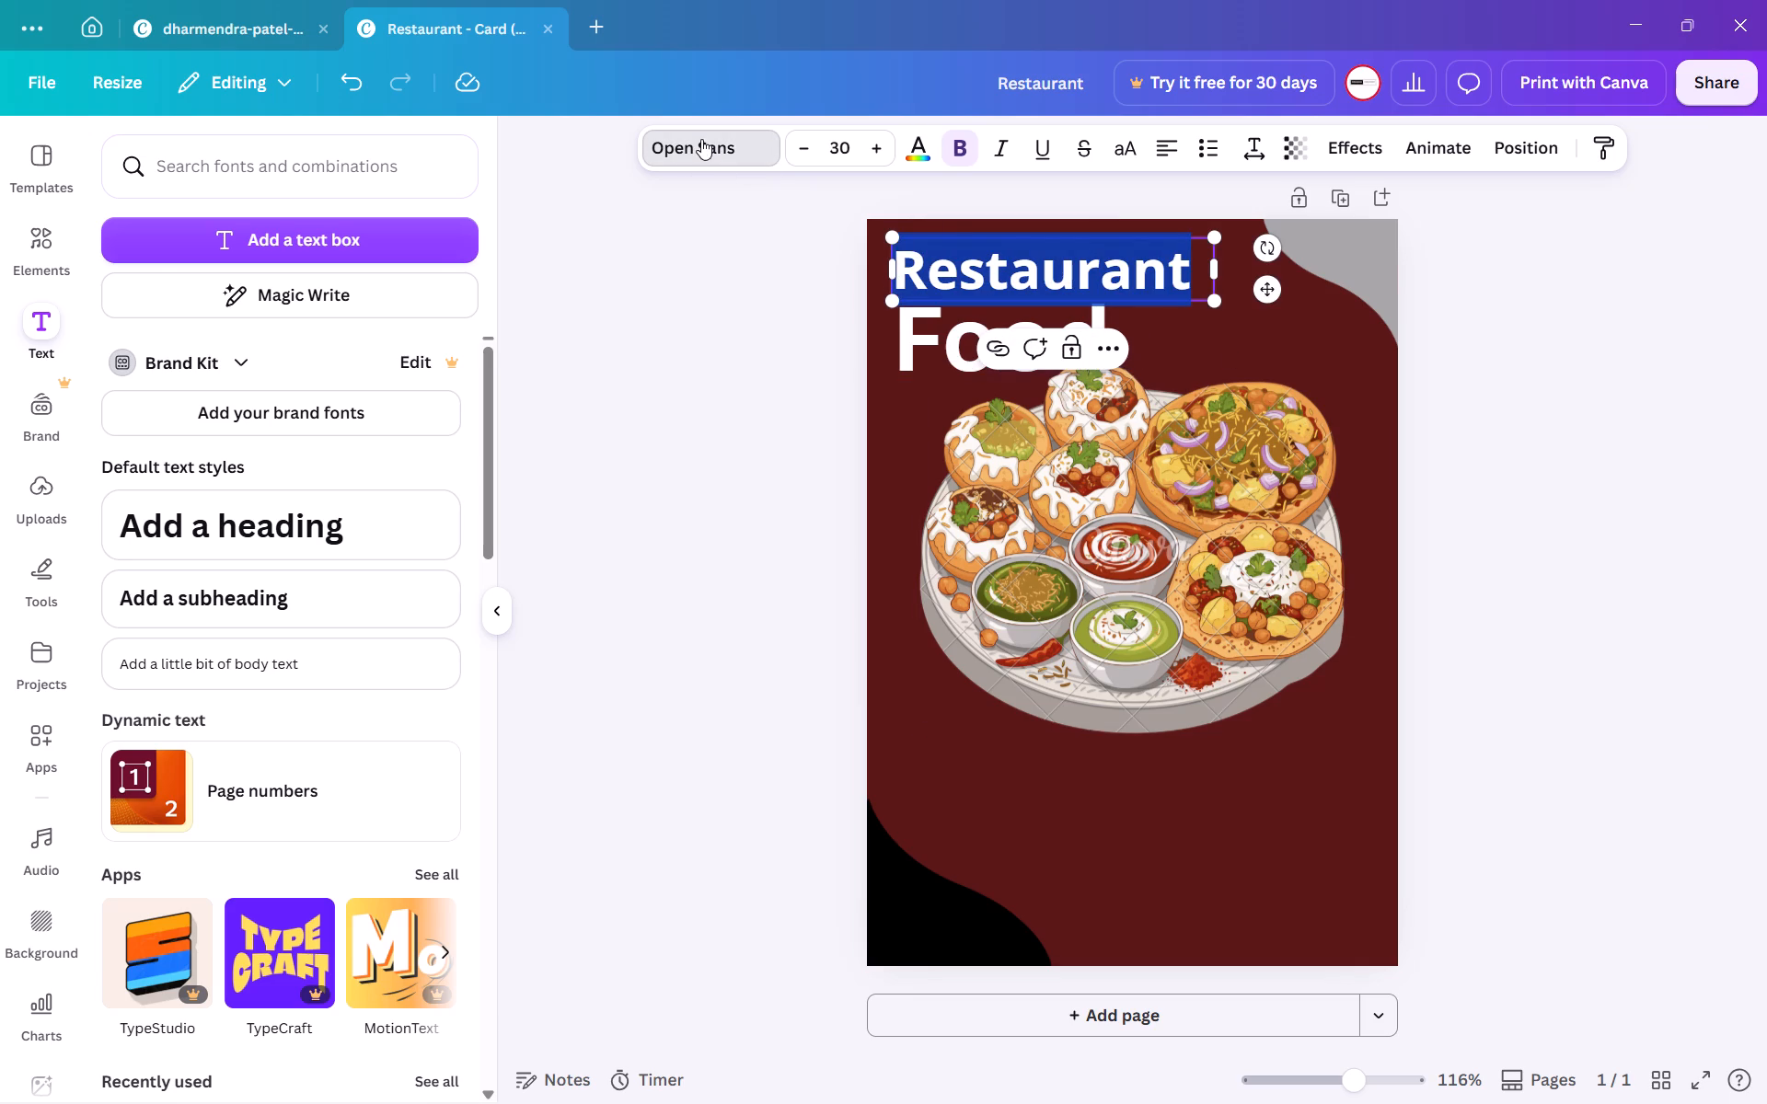
{"action": "left_click_drag", "start_coordinate": [300, 266], "coordinate": [223, 270]}
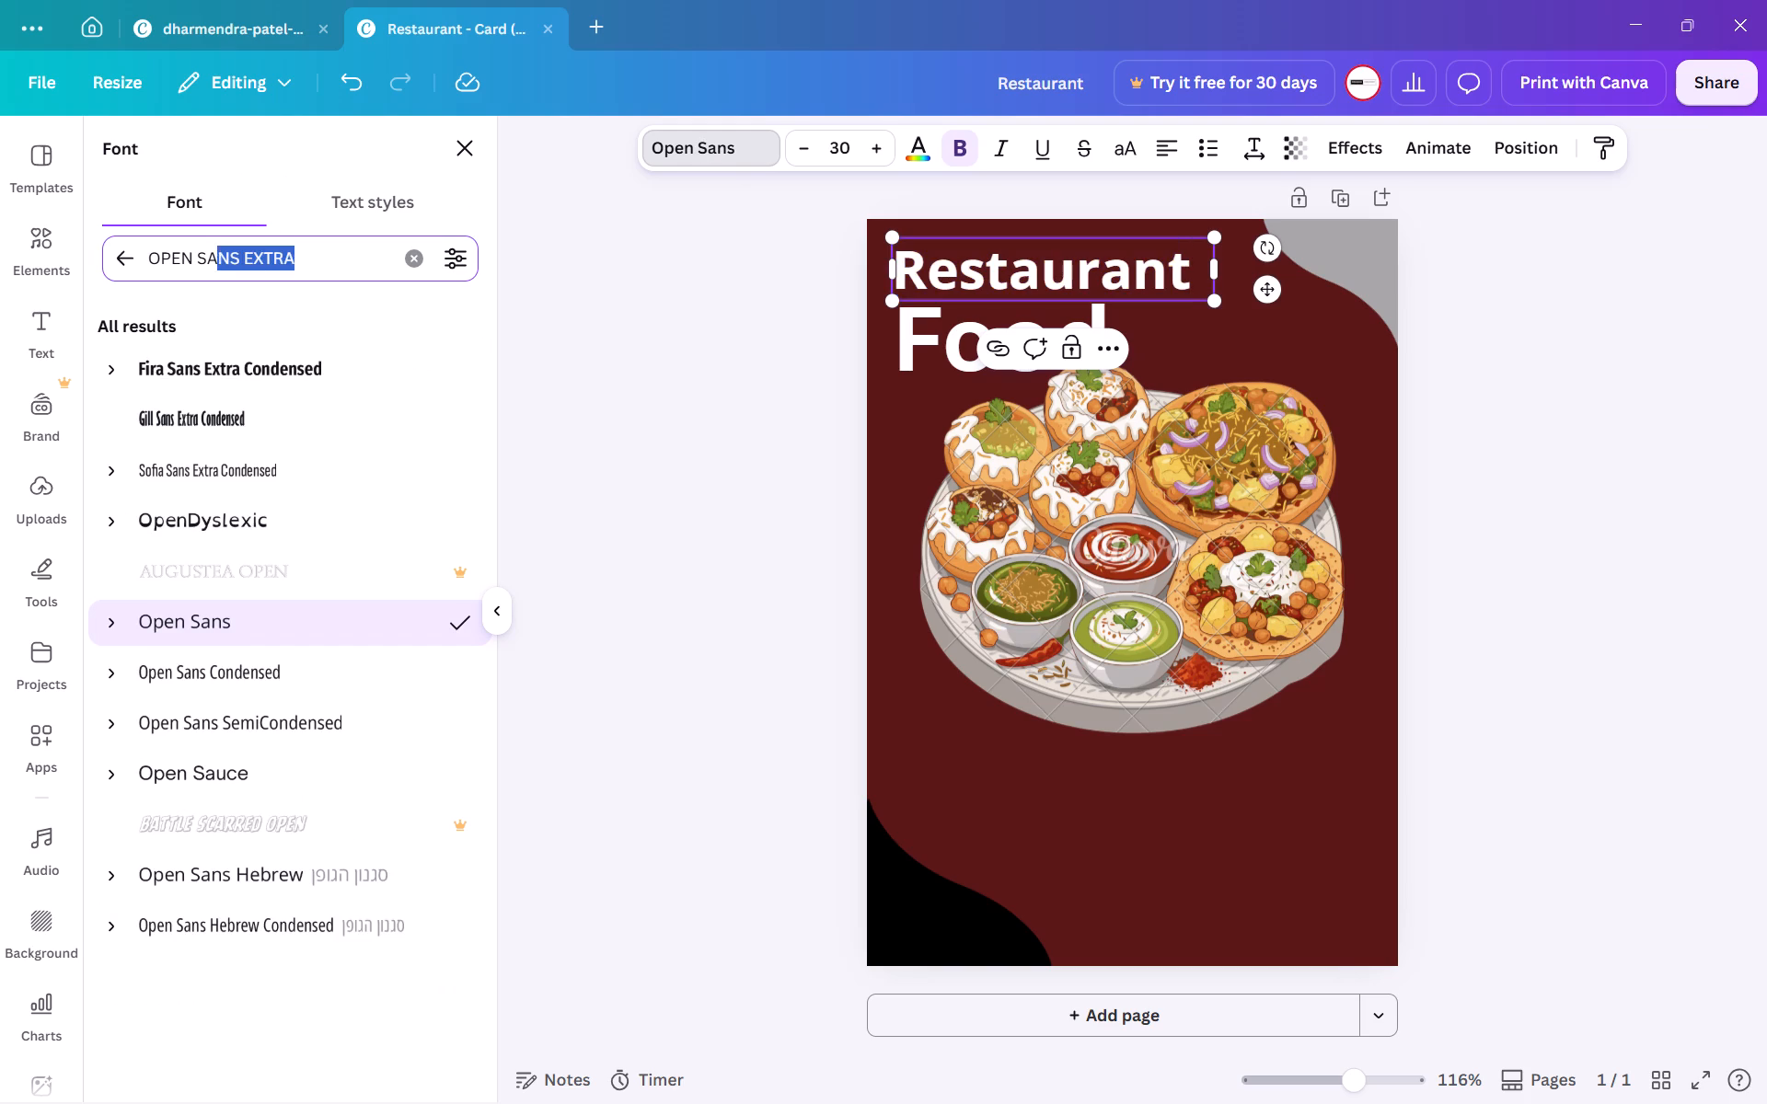
{"action": "left_click_drag", "start_coordinate": [223, 270], "coordinate": [209, 270]}
{"action": "type", "text": "auce"}
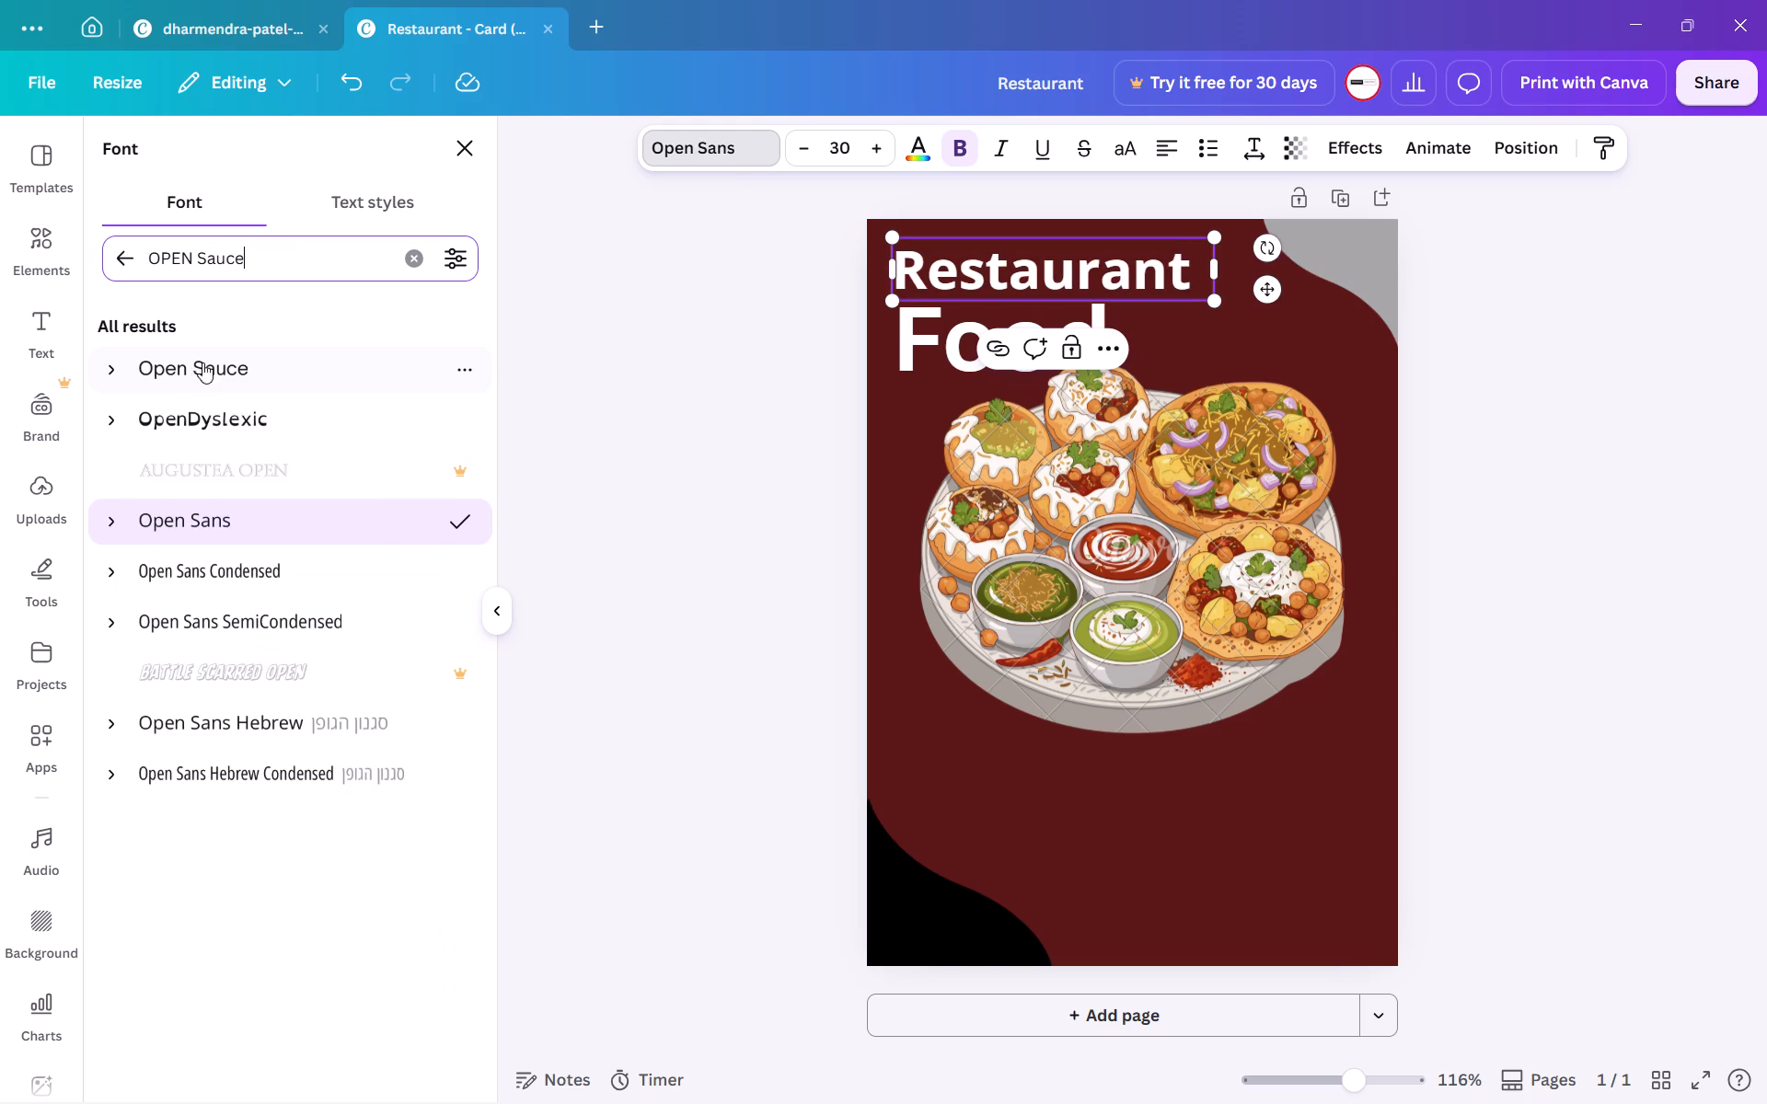
{"action": "left_click", "coordinate": [208, 369]}
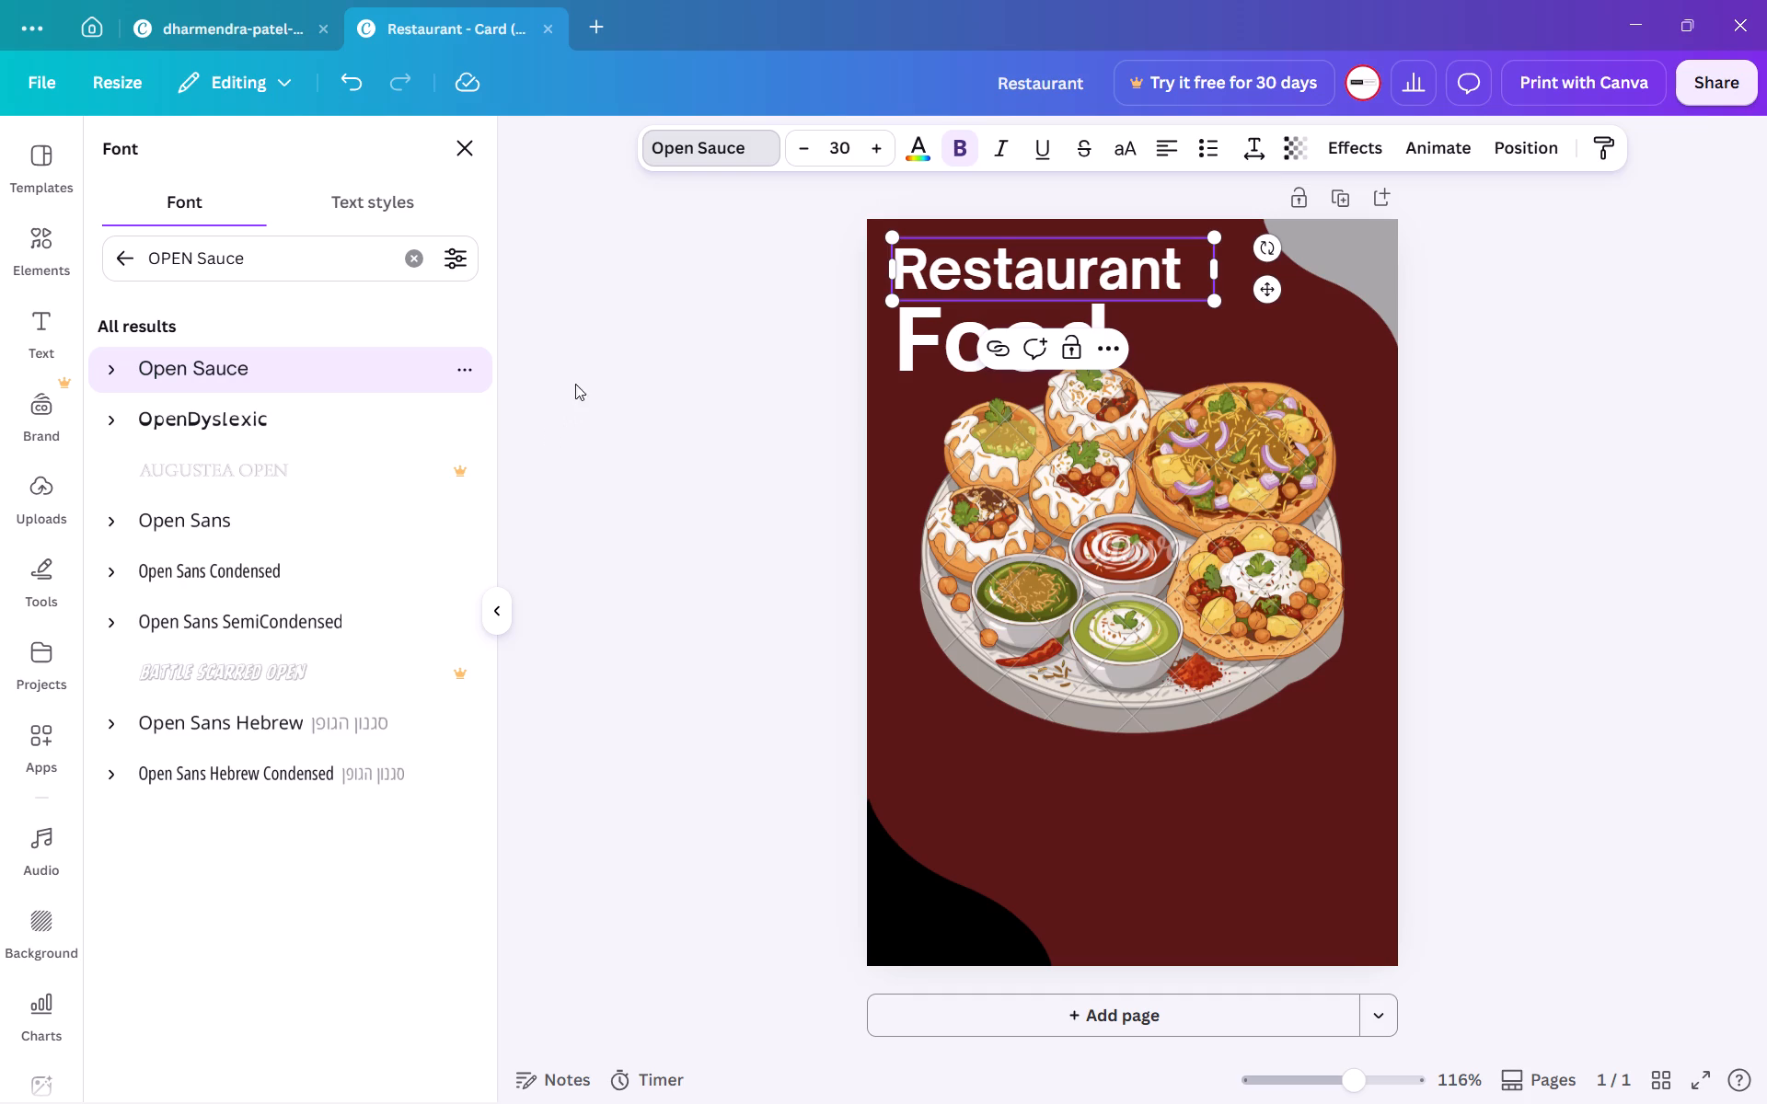
Set the Food heading's font size to 140.
{"action": "left_click", "coordinate": [932, 344]}
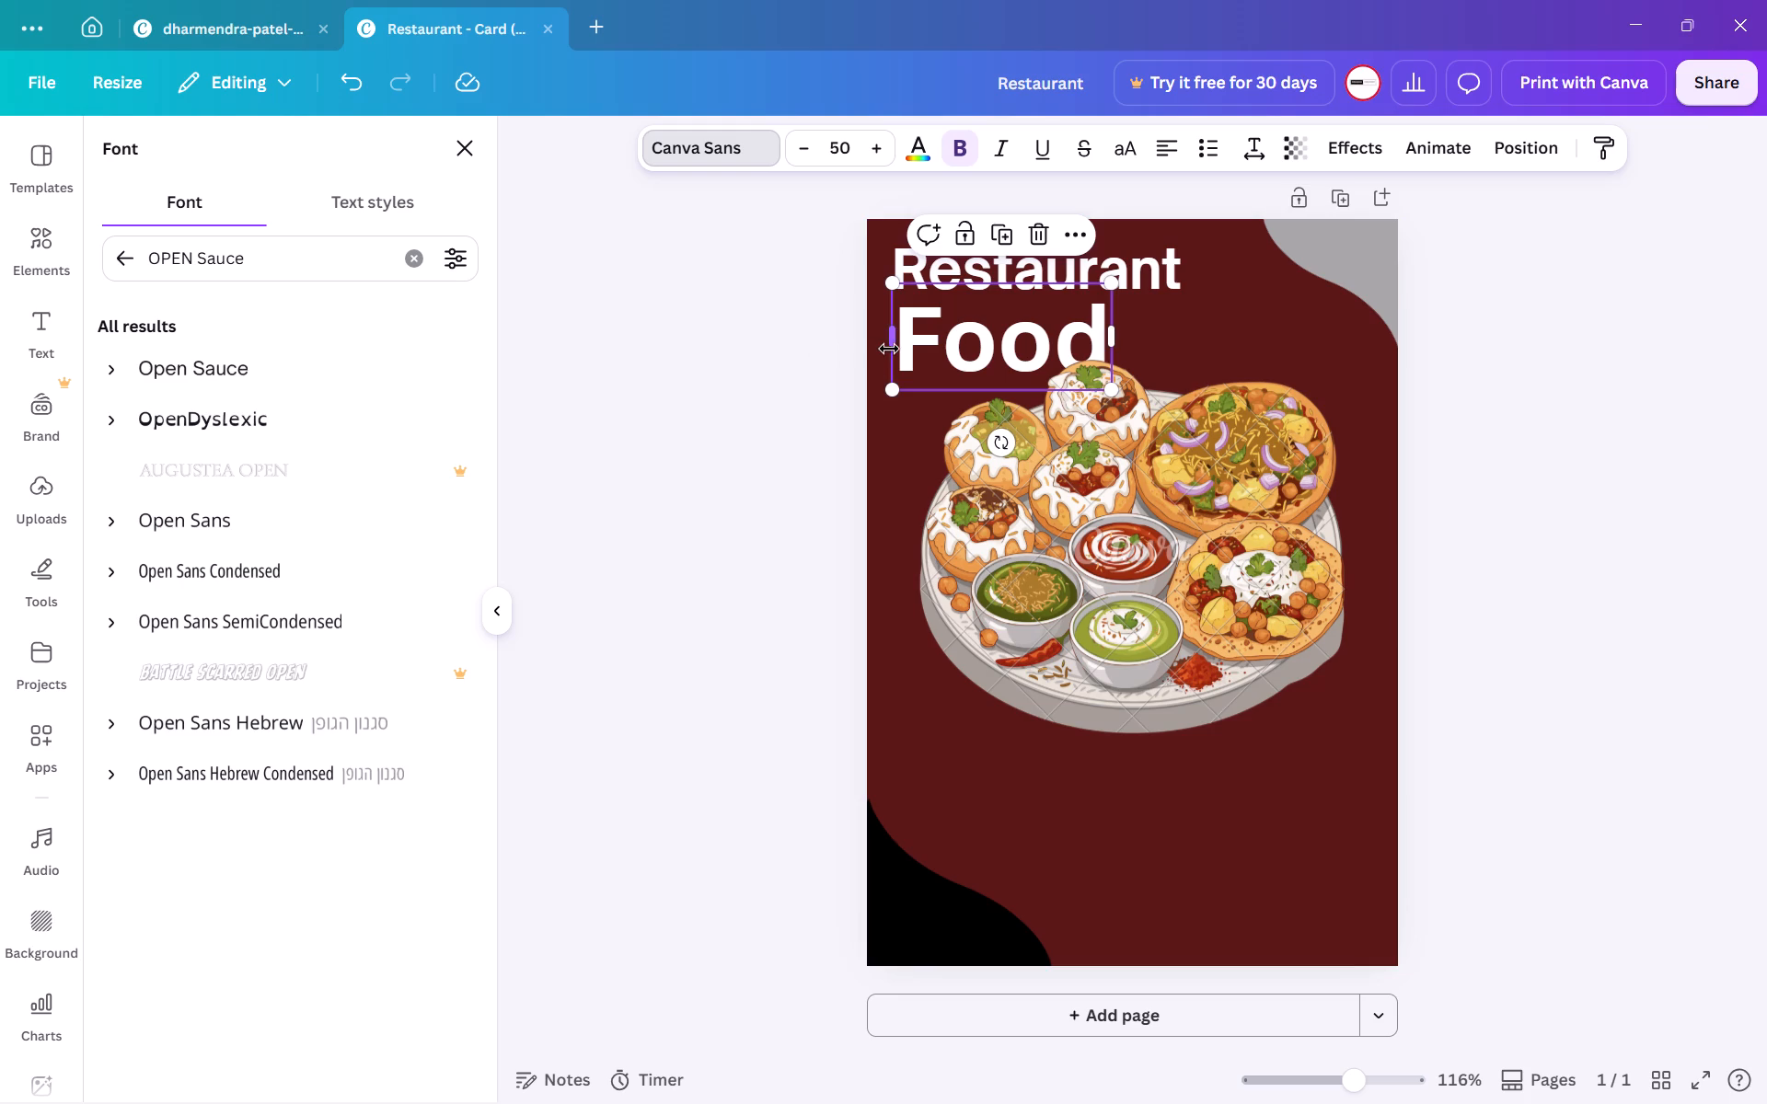
{"action": "left_click", "coordinate": [761, 368]}
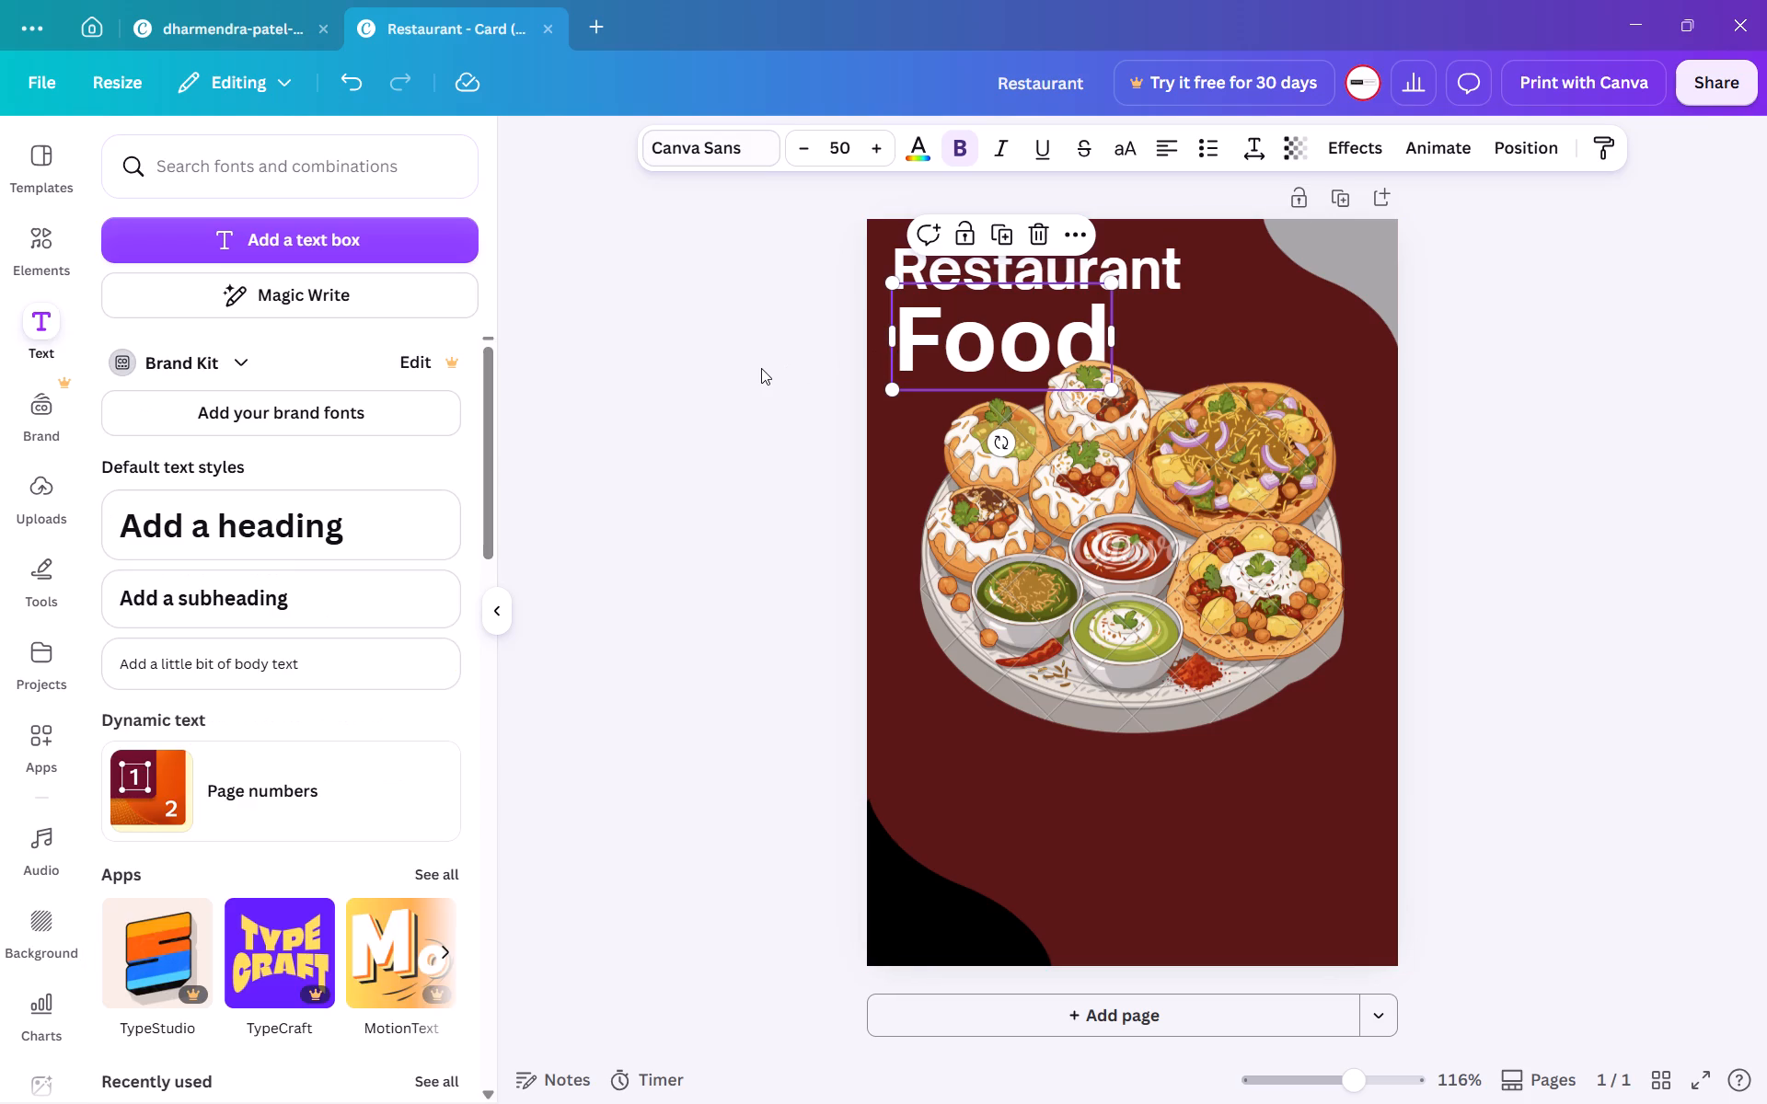
{"action": "triple_click", "coordinate": [932, 345]}
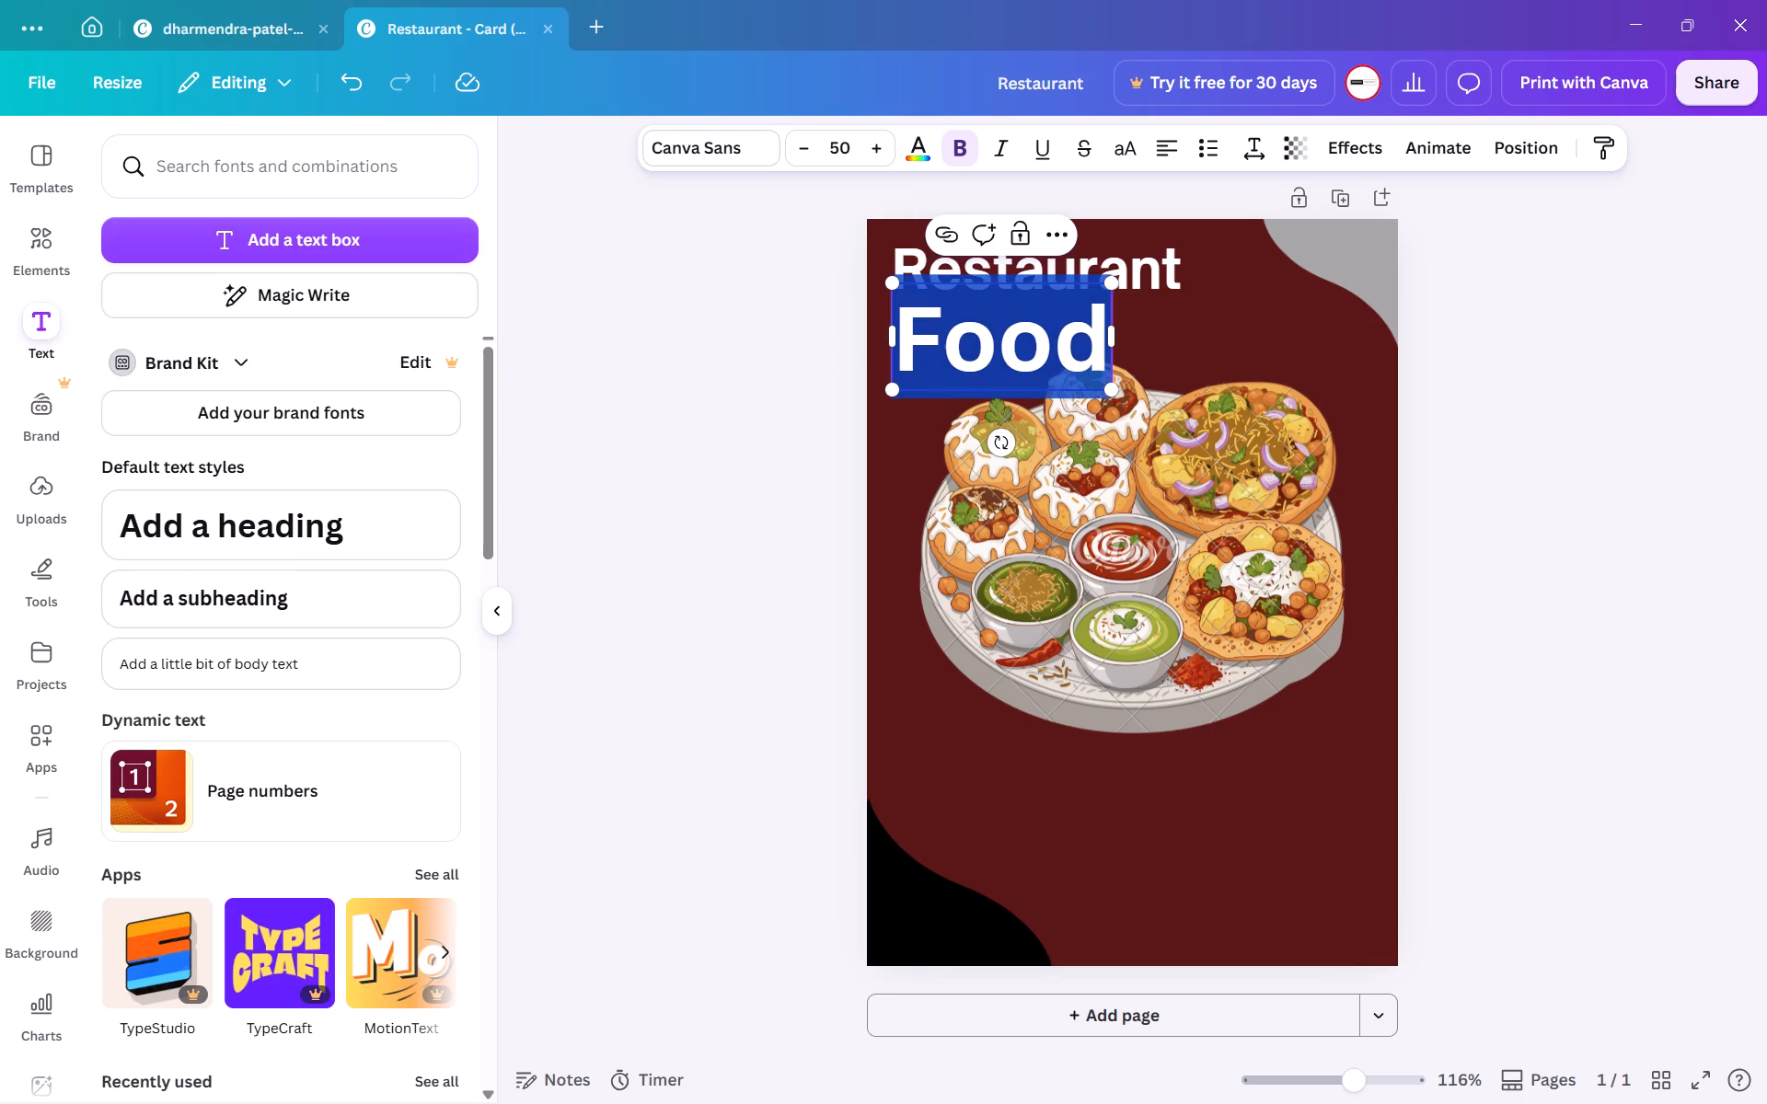
{"action": "double_click", "coordinate": [841, 156]}
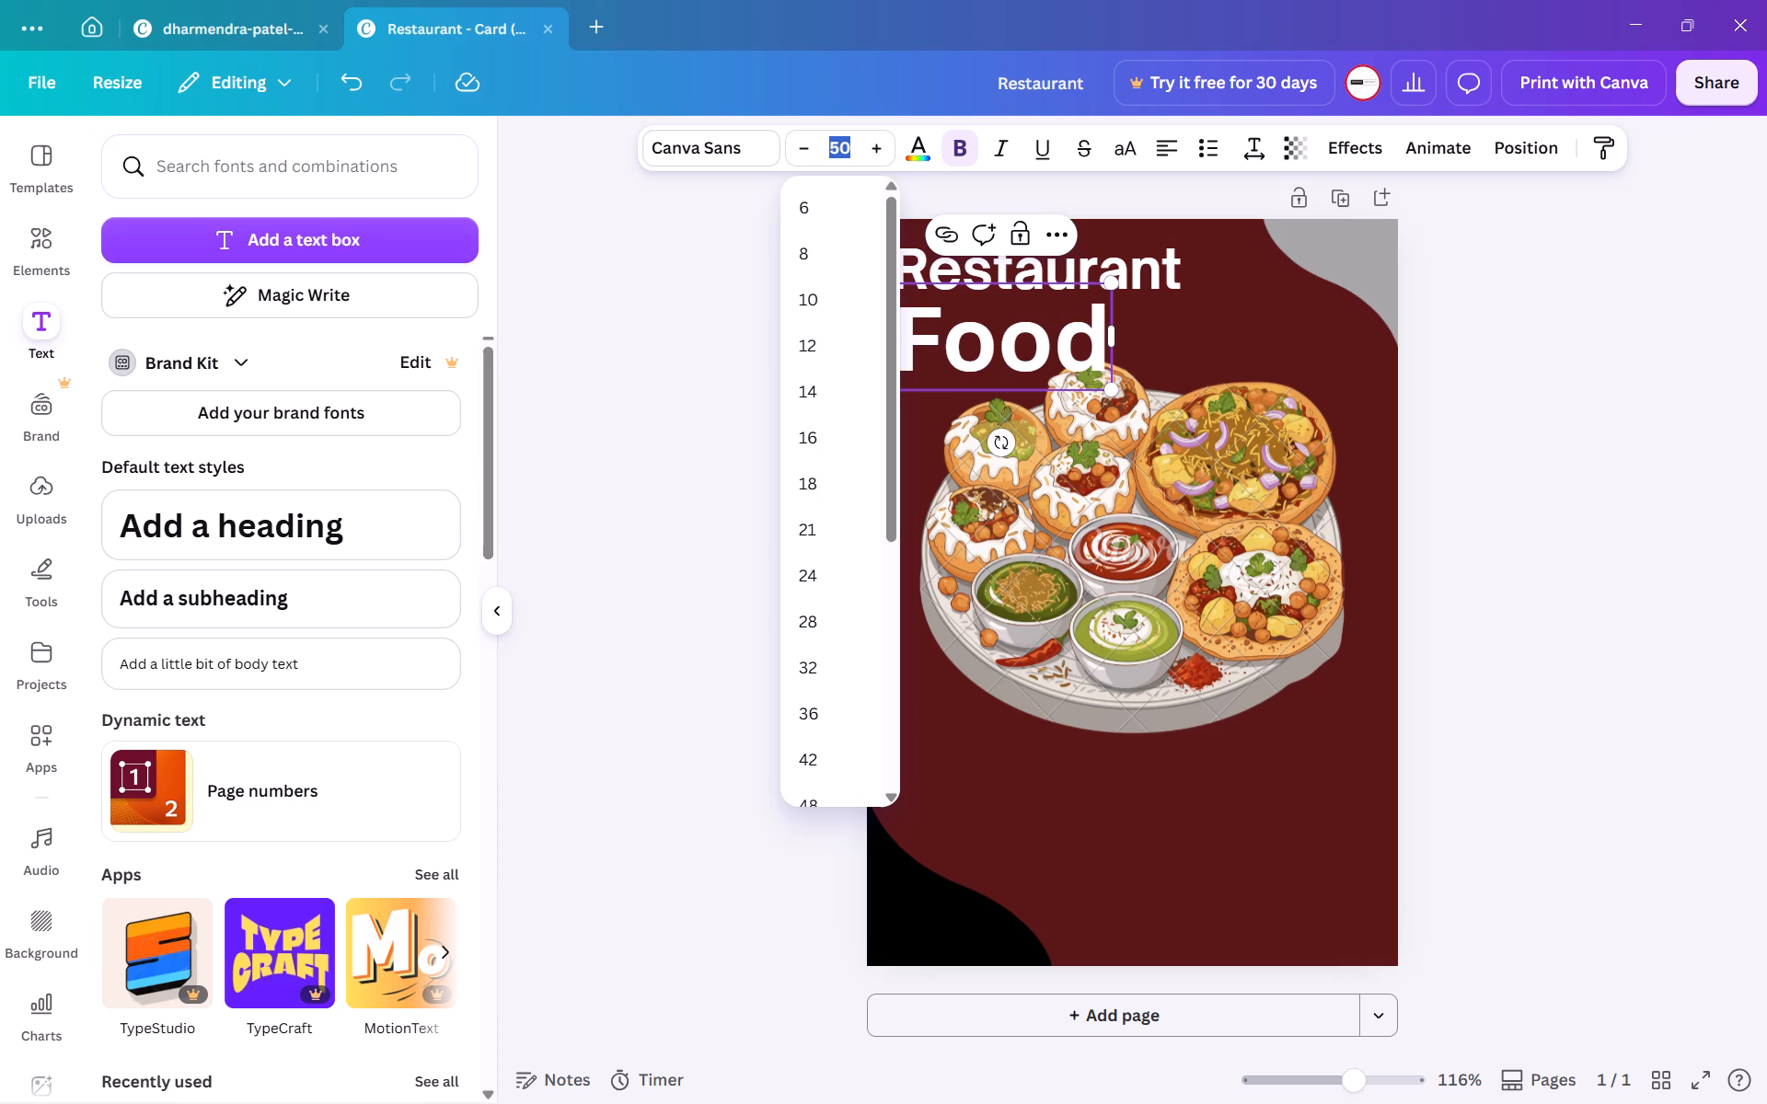
{"action": "type", "text": "140"}
{"action": "key", "text": "Return"}
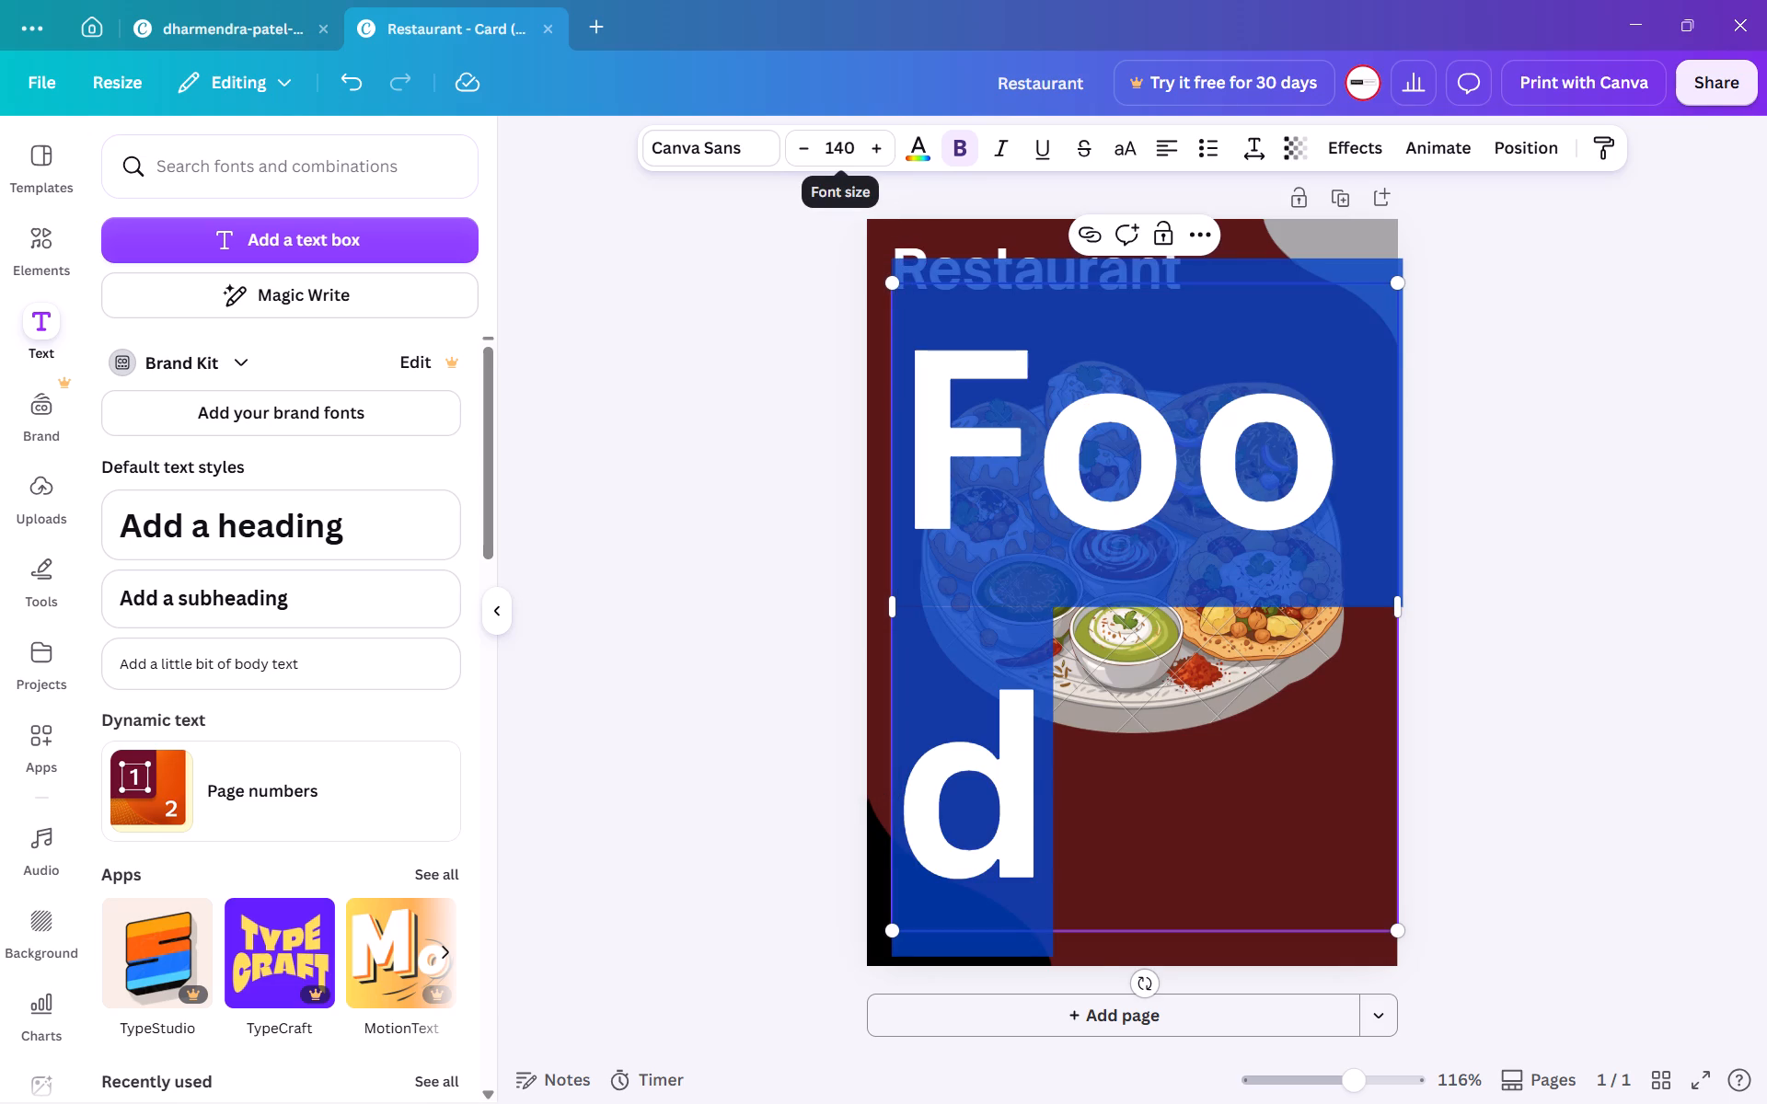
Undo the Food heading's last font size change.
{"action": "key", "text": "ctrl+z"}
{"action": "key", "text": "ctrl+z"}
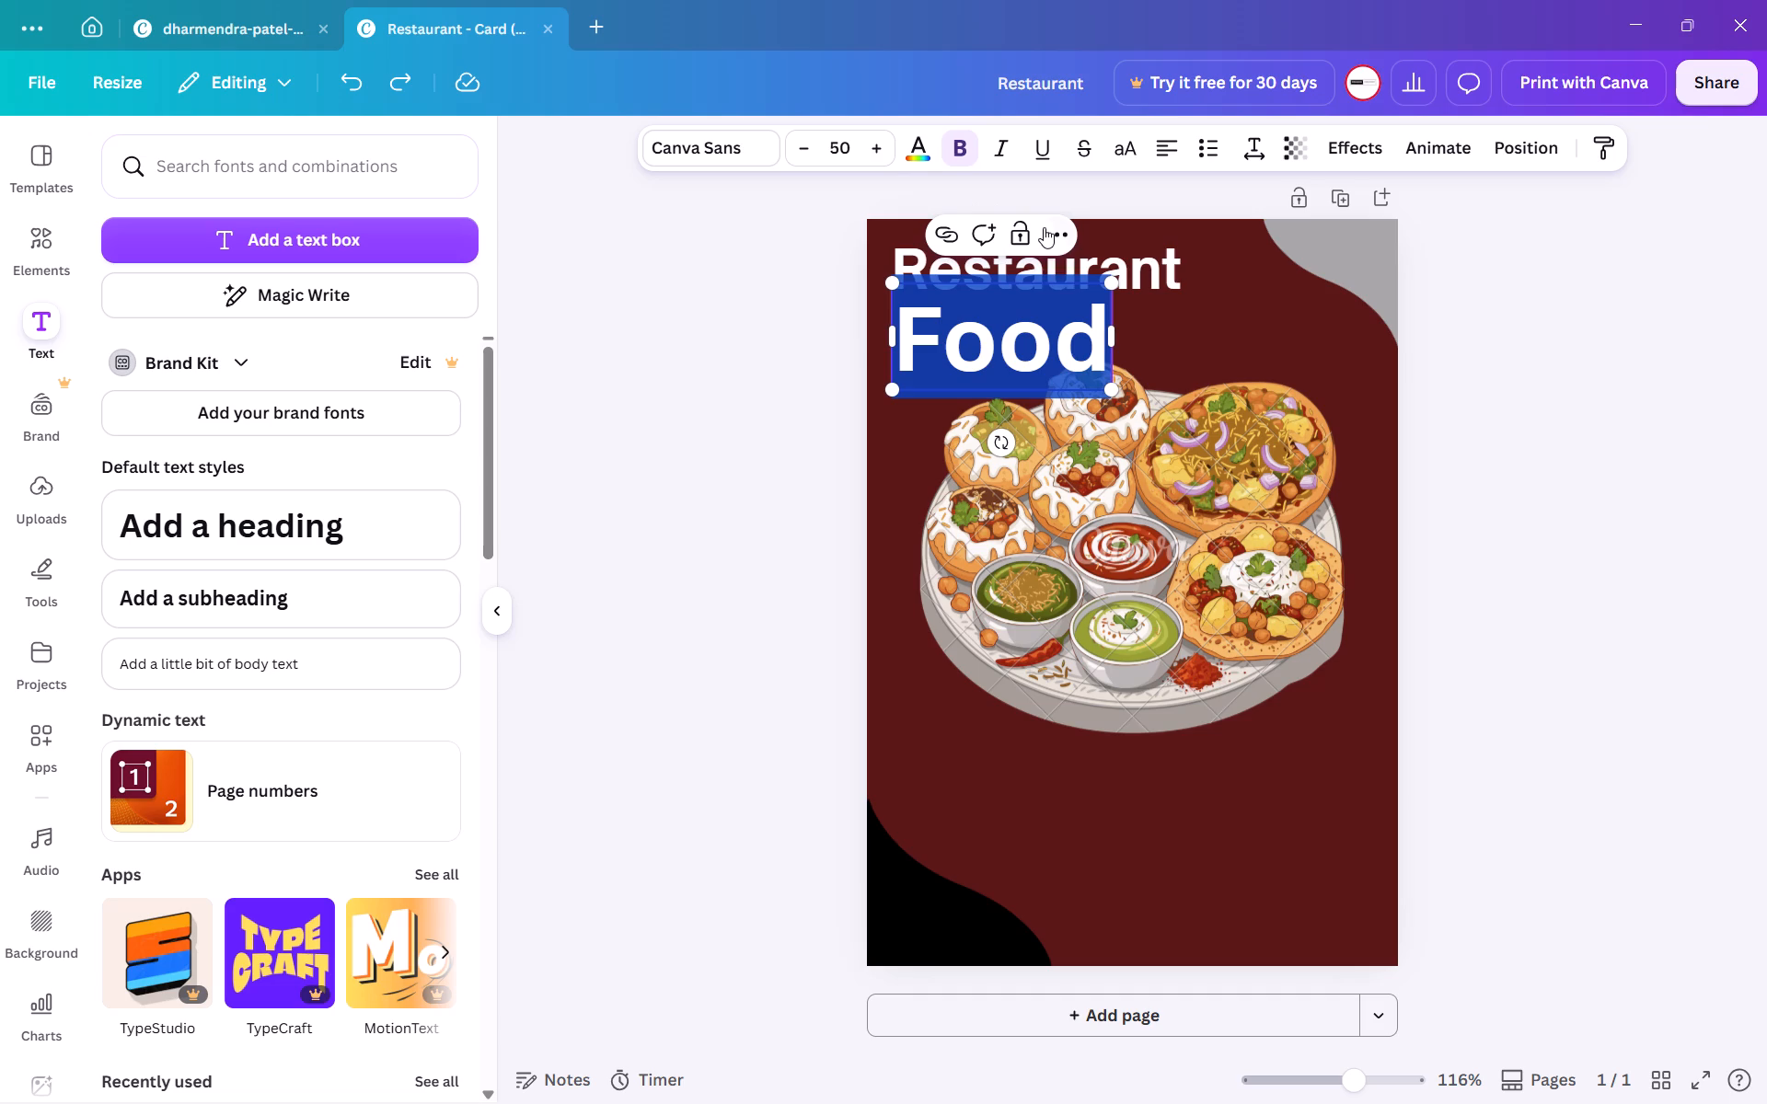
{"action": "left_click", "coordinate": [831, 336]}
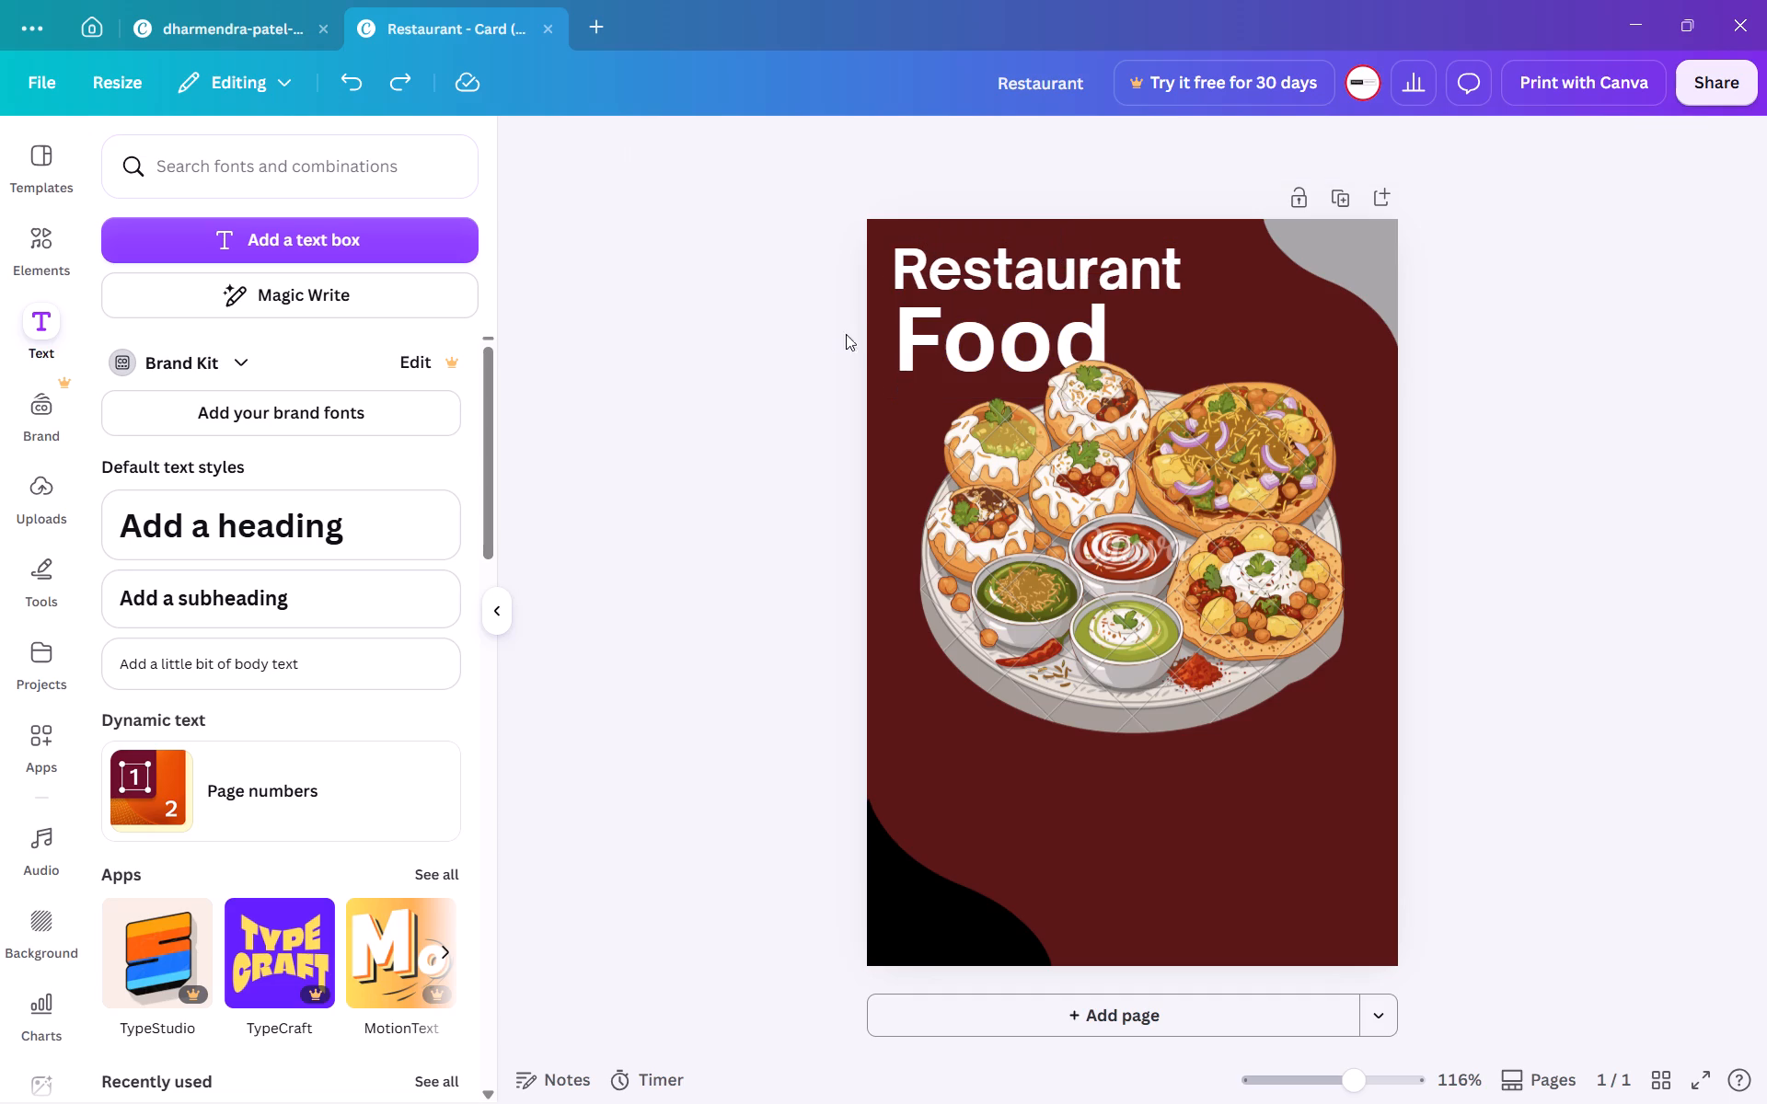
Shift the grey wavy shape inward at the card's top-right corner and enlarge it beyond the page edges.
{"action": "left_click_drag", "start_coordinate": [1346, 278], "coordinate": [1336, 281]}
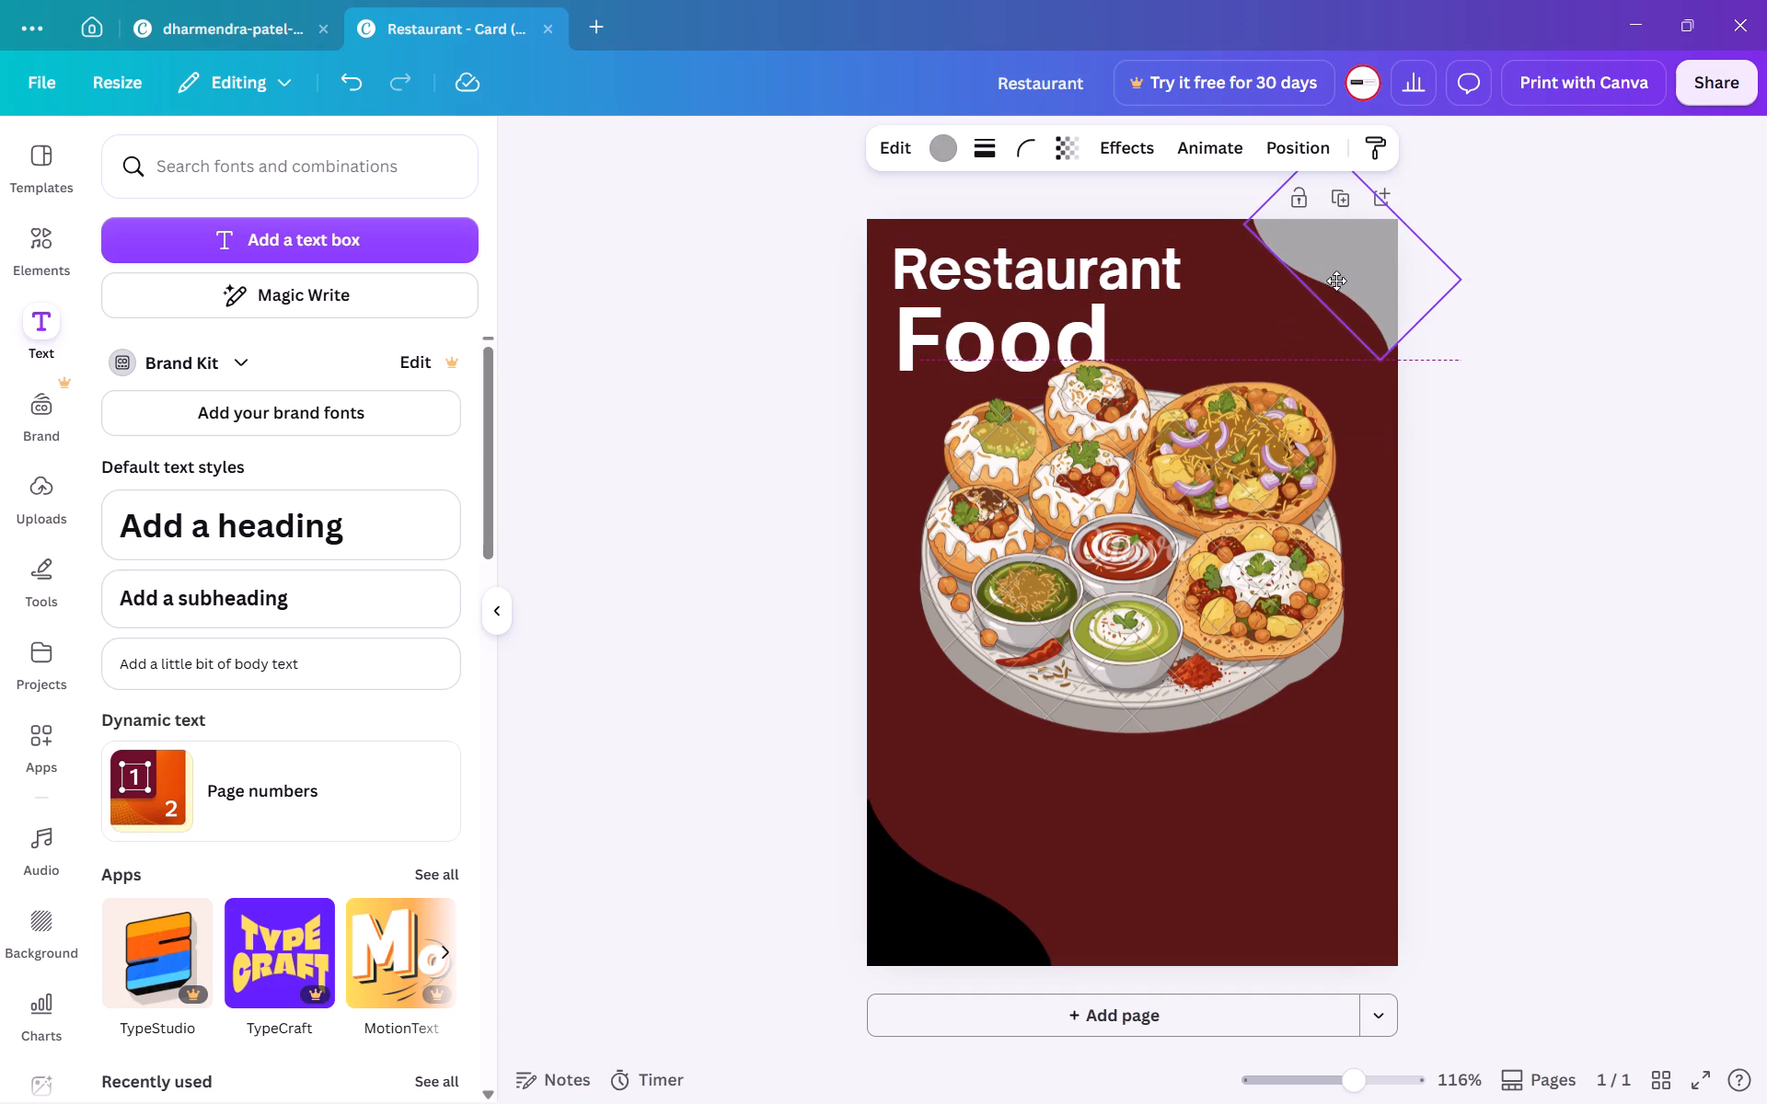
{"action": "left_click_drag", "start_coordinate": [1336, 281], "coordinate": [1322, 285]}
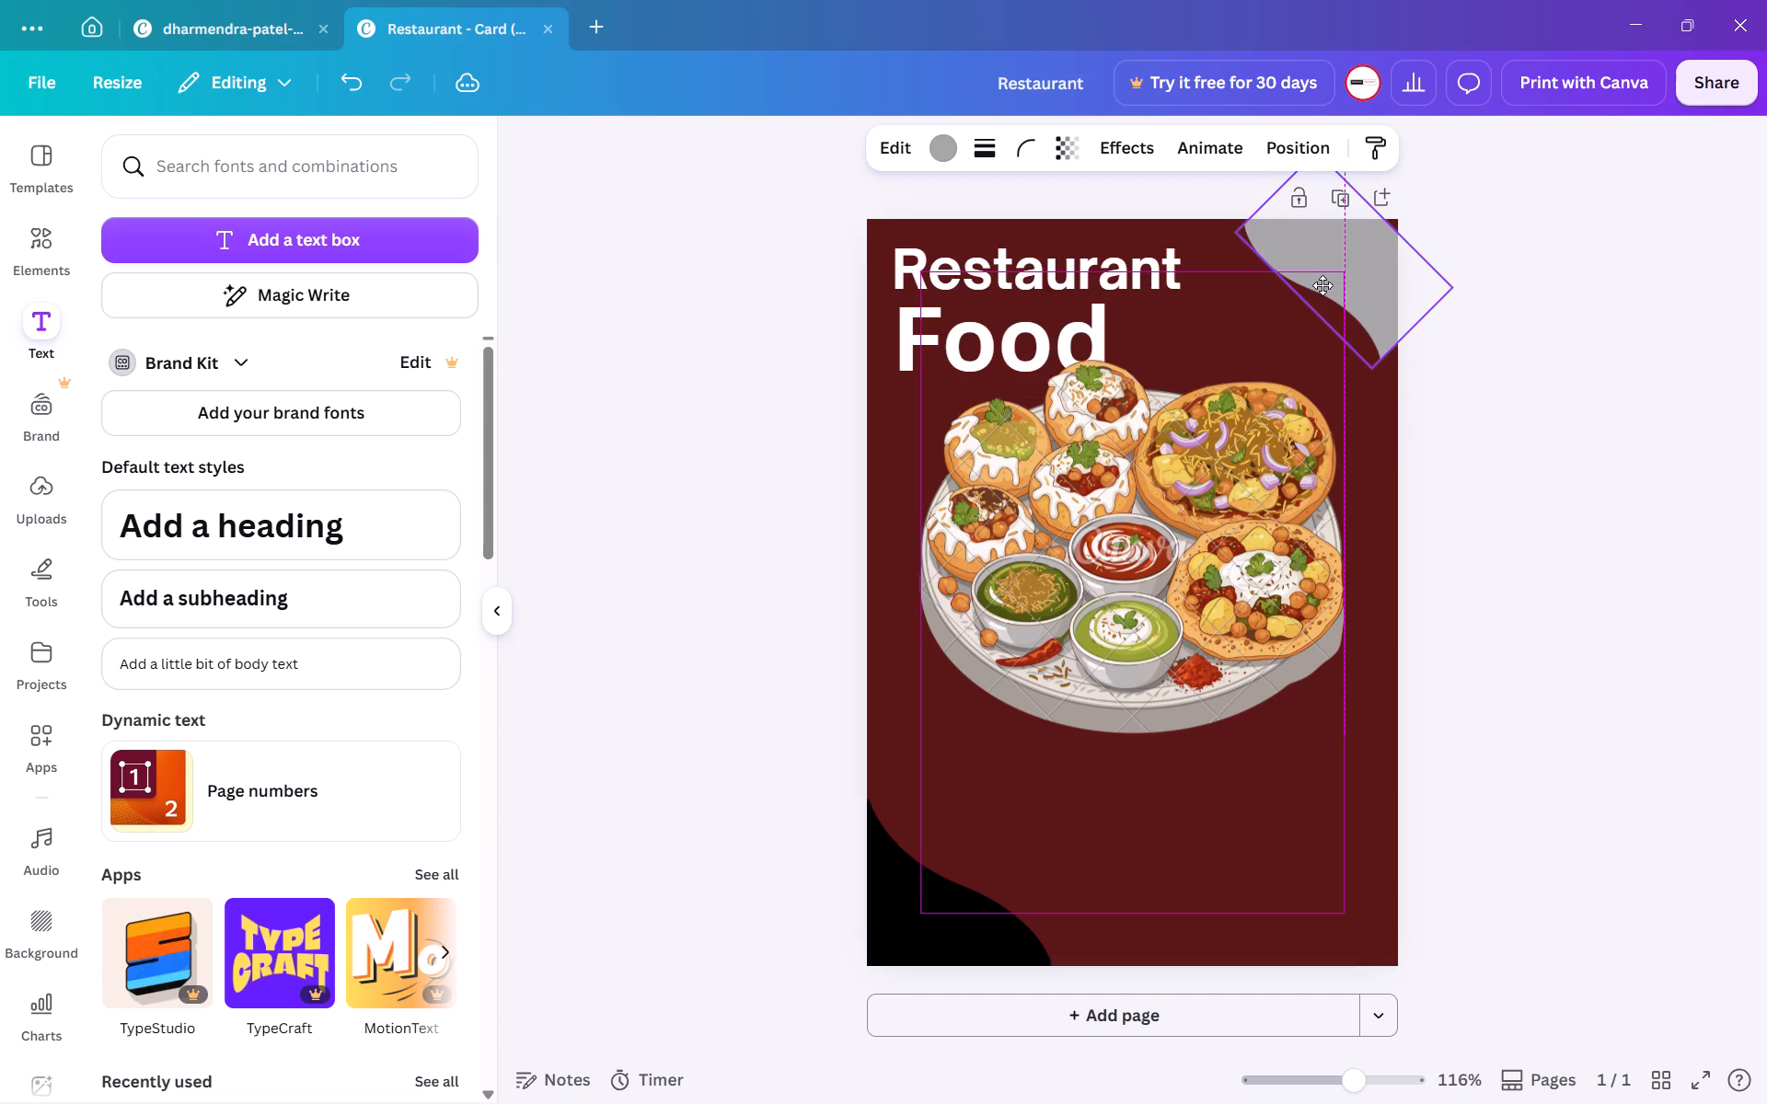
{"action": "left_click_drag", "start_coordinate": [1322, 285], "coordinate": [1321, 284]}
{"action": "left_click_drag", "start_coordinate": [1380, 211], "coordinate": [1391, 191]}
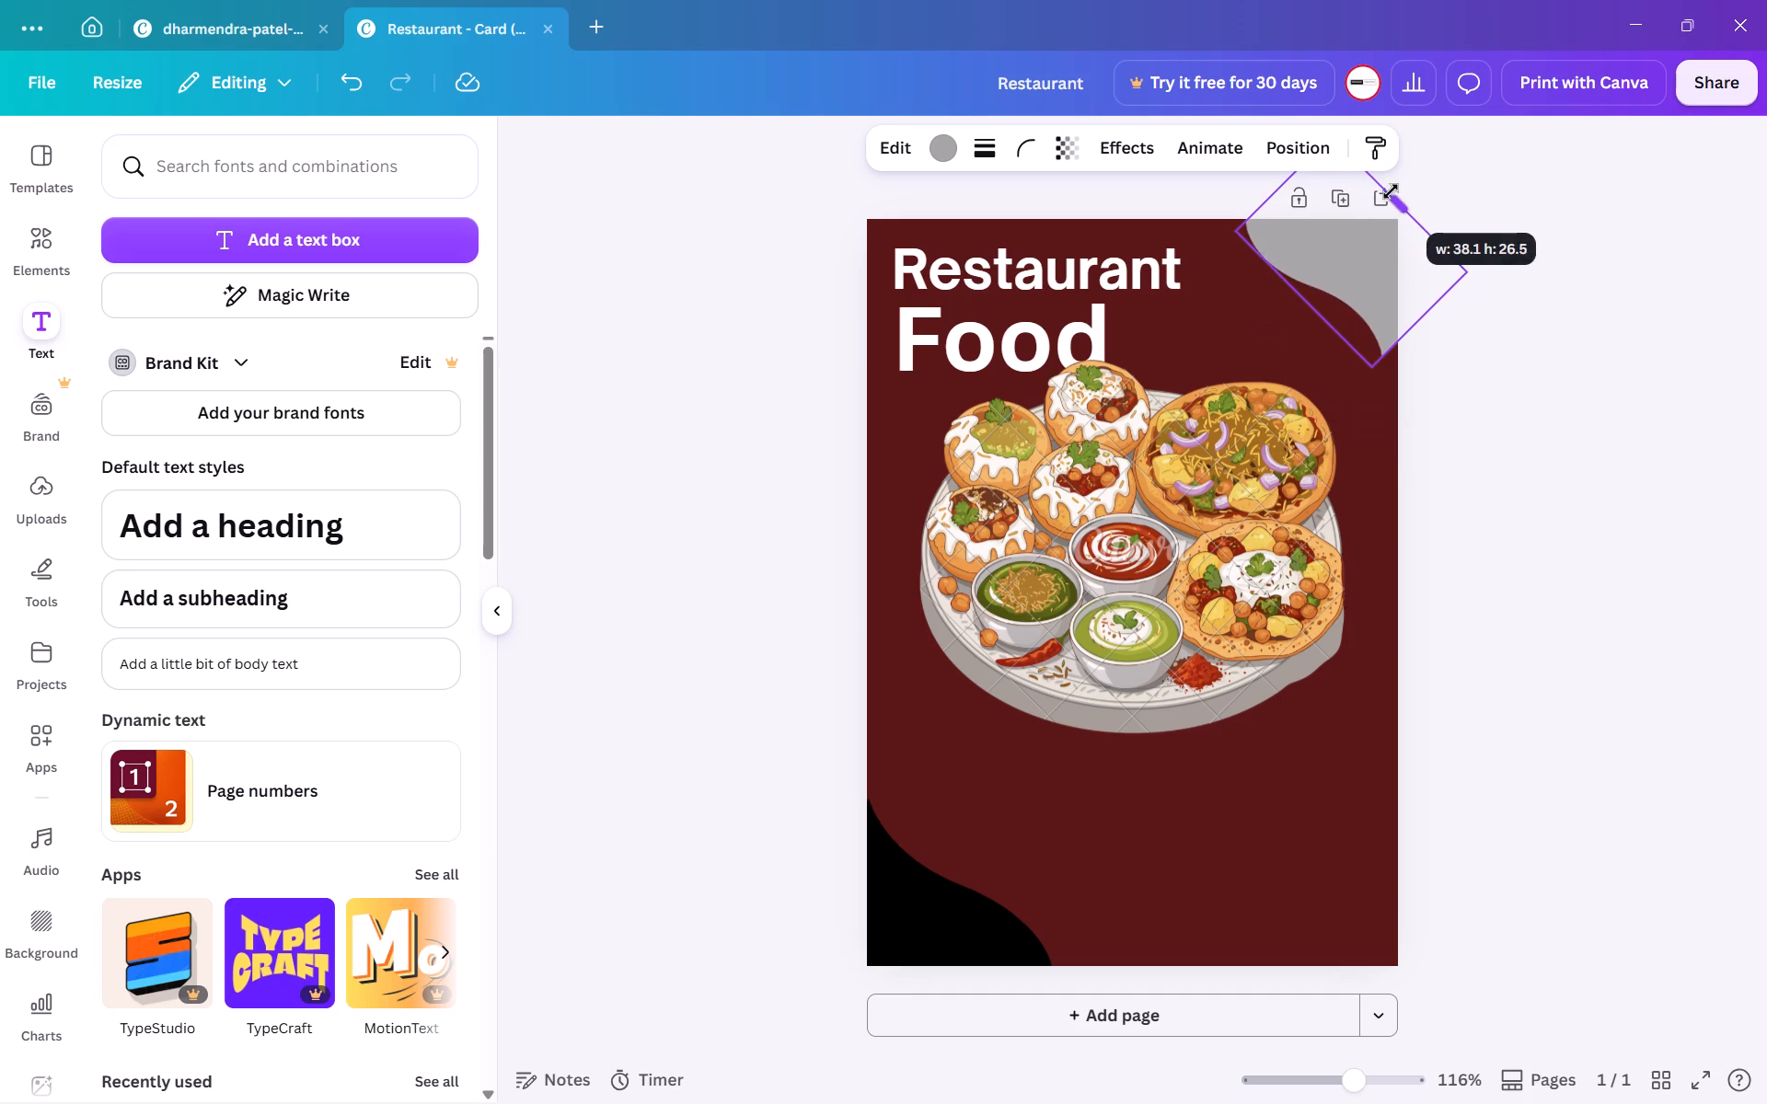
{"action": "left_click_drag", "start_coordinate": [1391, 191], "coordinate": [1400, 172]}
{"action": "left_click_drag", "start_coordinate": [1431, 313], "coordinate": [1472, 327]}
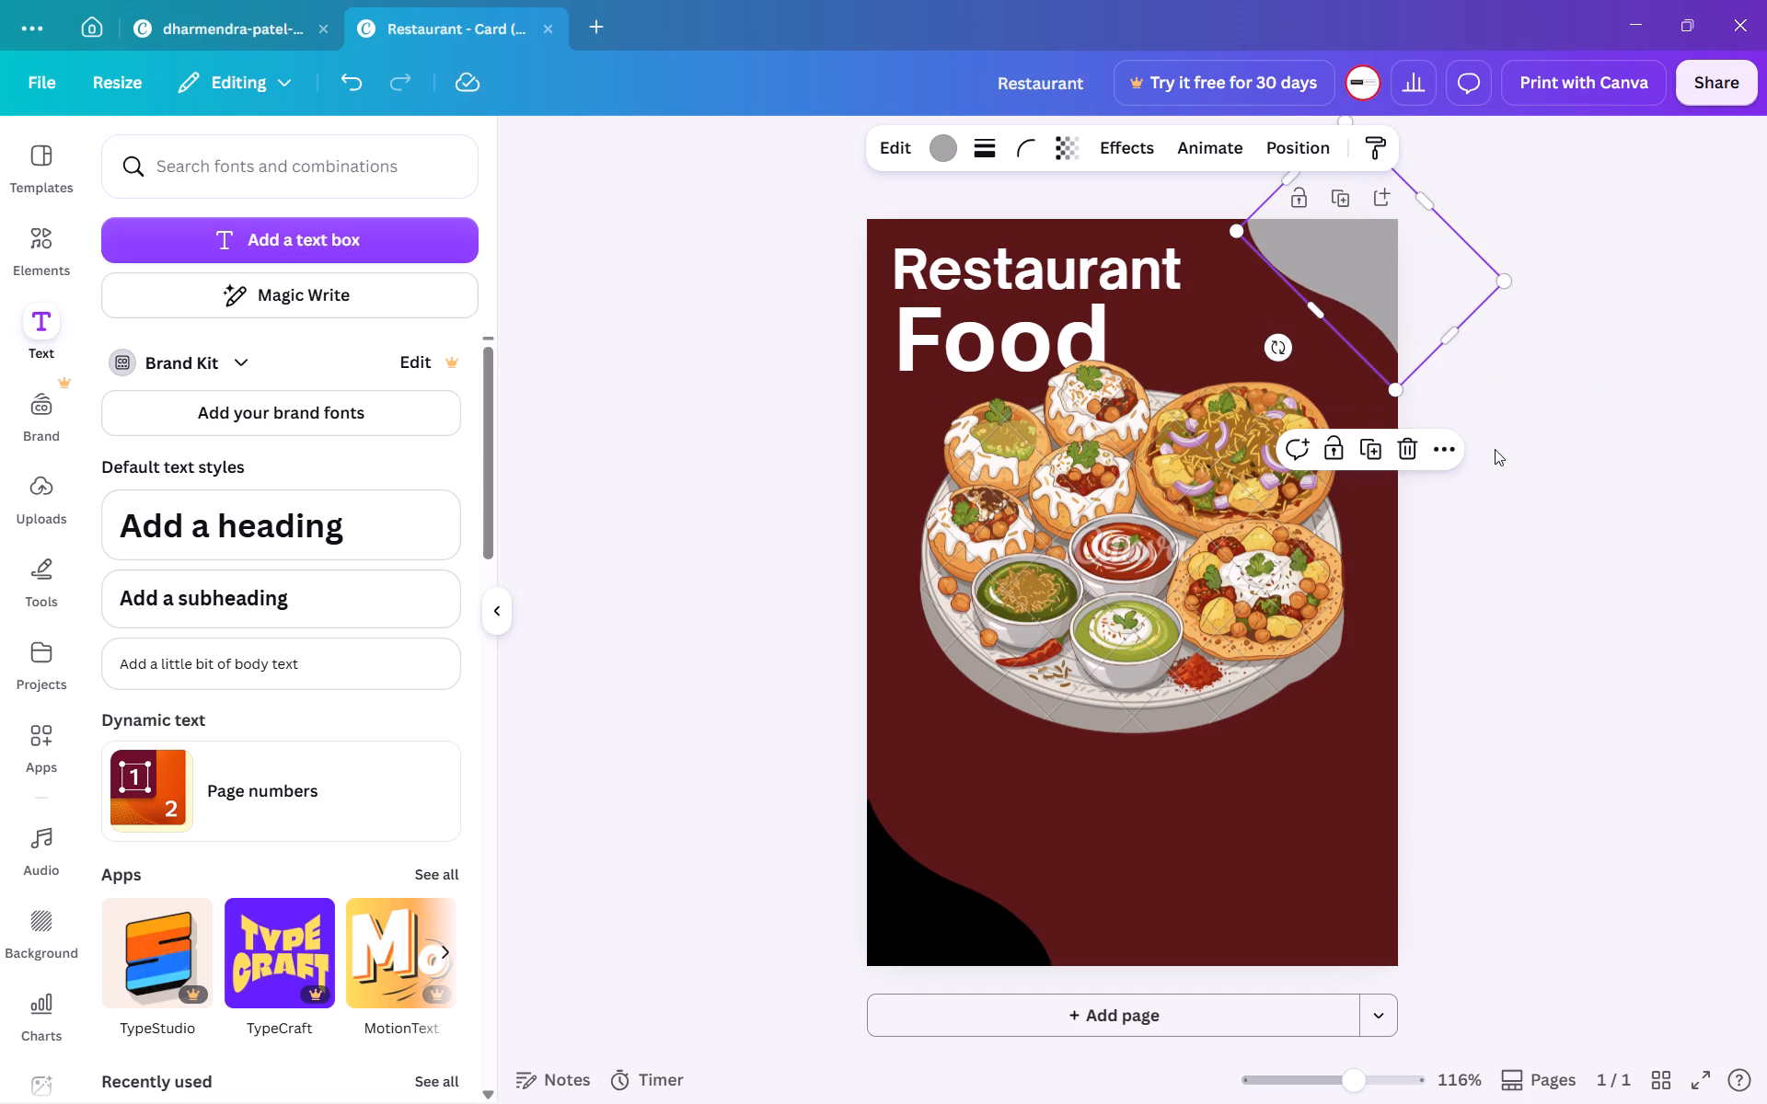
{"action": "left_click", "coordinate": [1532, 577]}
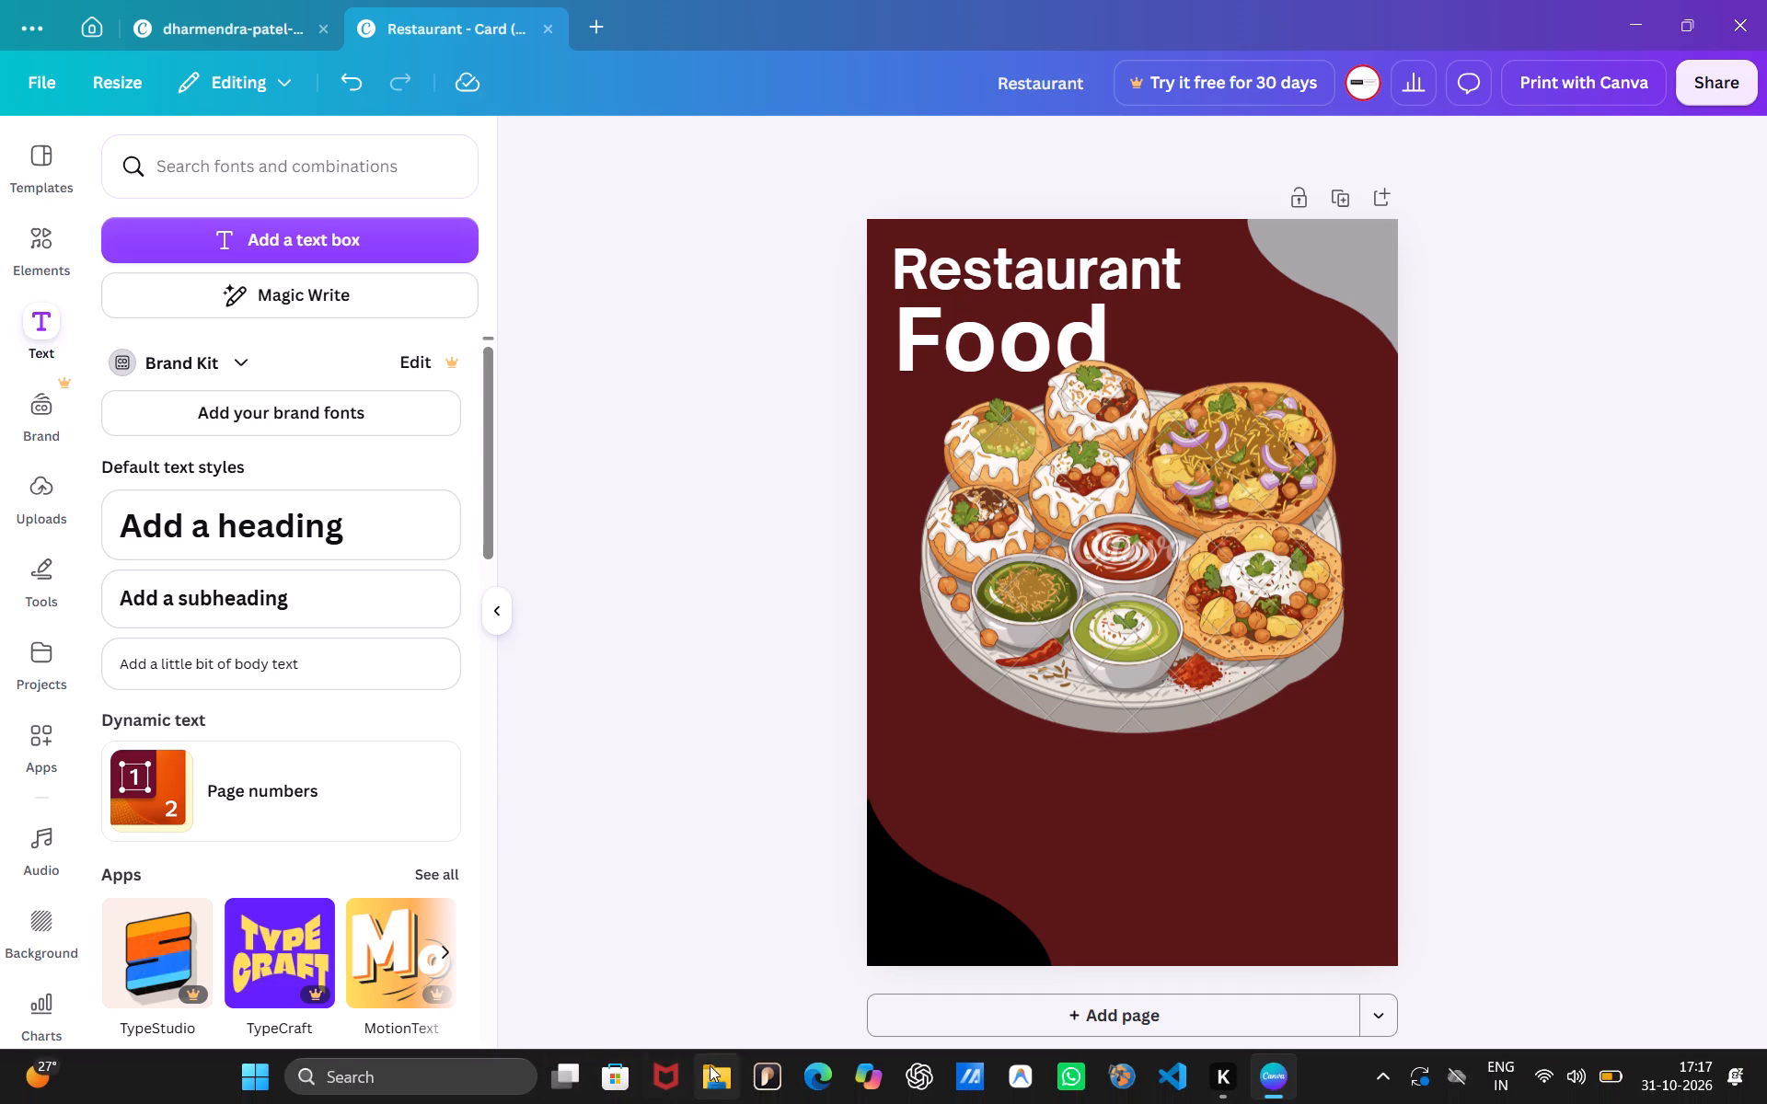
Move the black wavy shape at the card's bottom-left corner inward and upward, and enlarge it to about 77 × 44 mm.
{"action": "left_click_drag", "start_coordinate": [918, 918], "coordinate": [947, 868]}
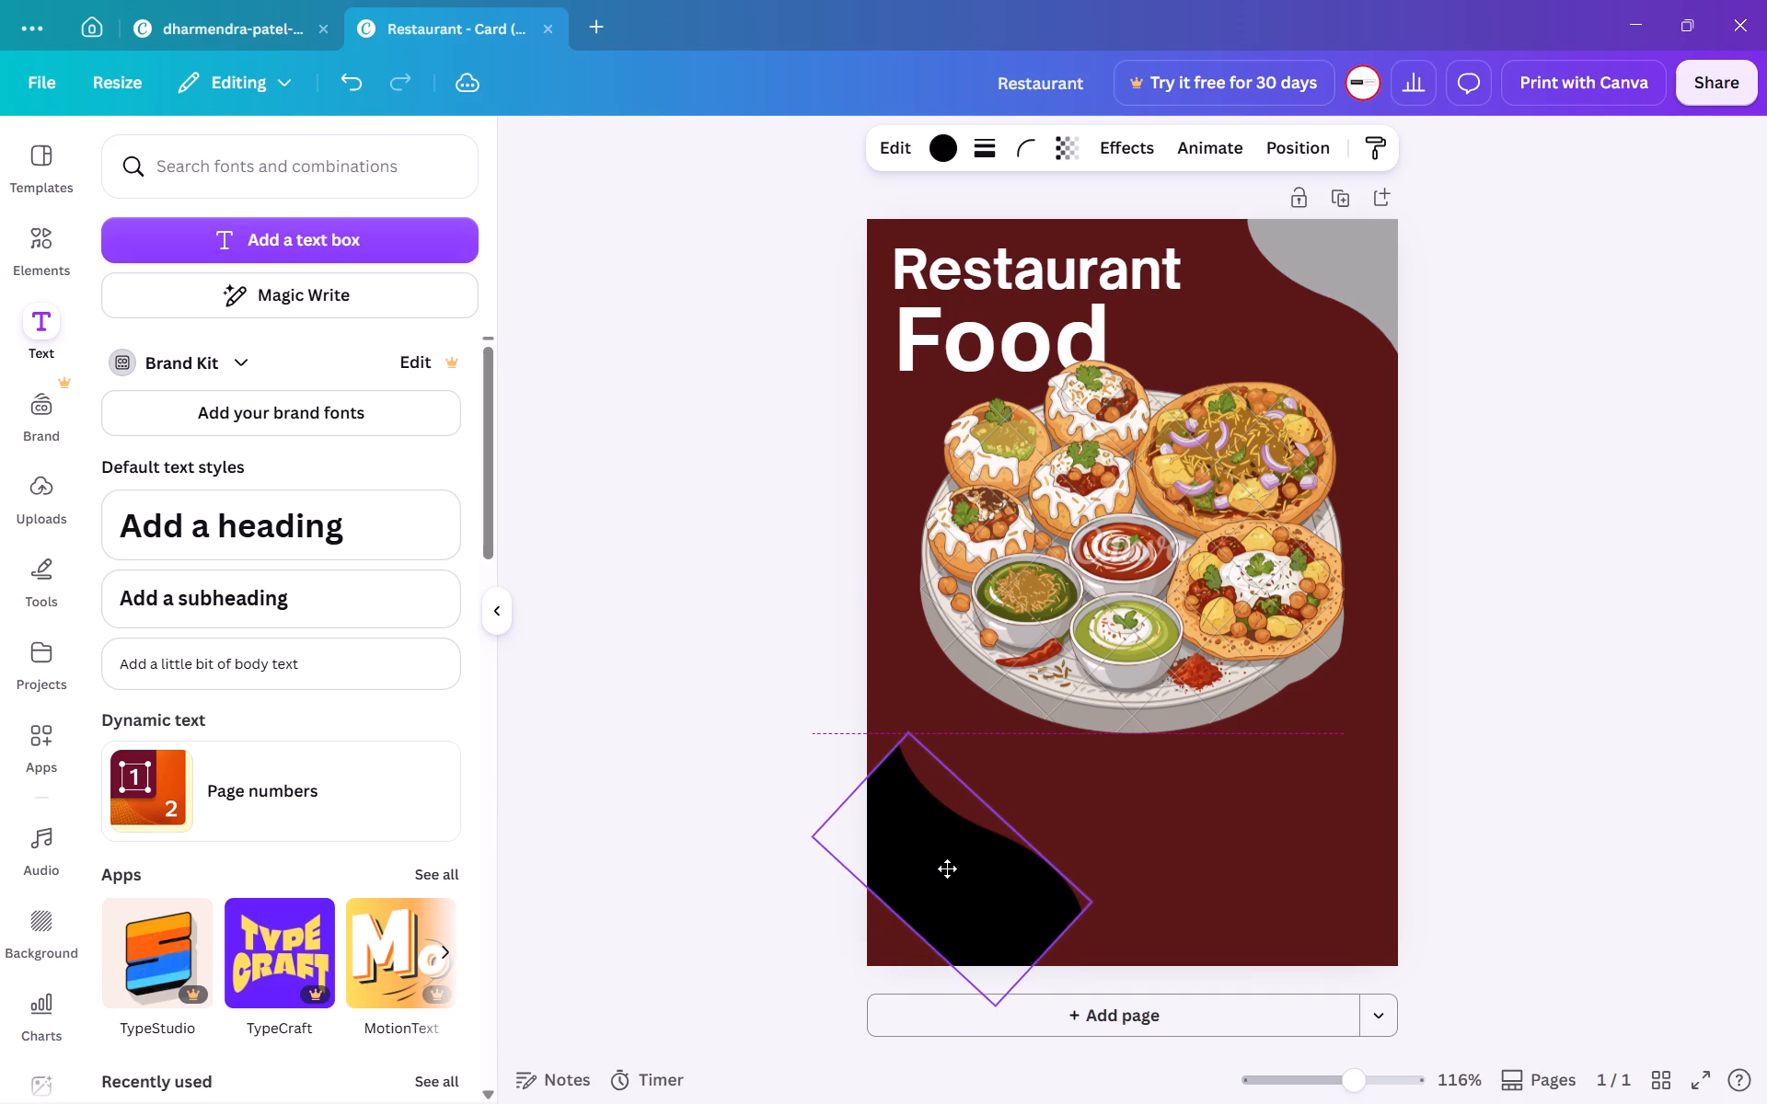
{"action": "left_click_drag", "start_coordinate": [947, 868], "coordinate": [939, 868]}
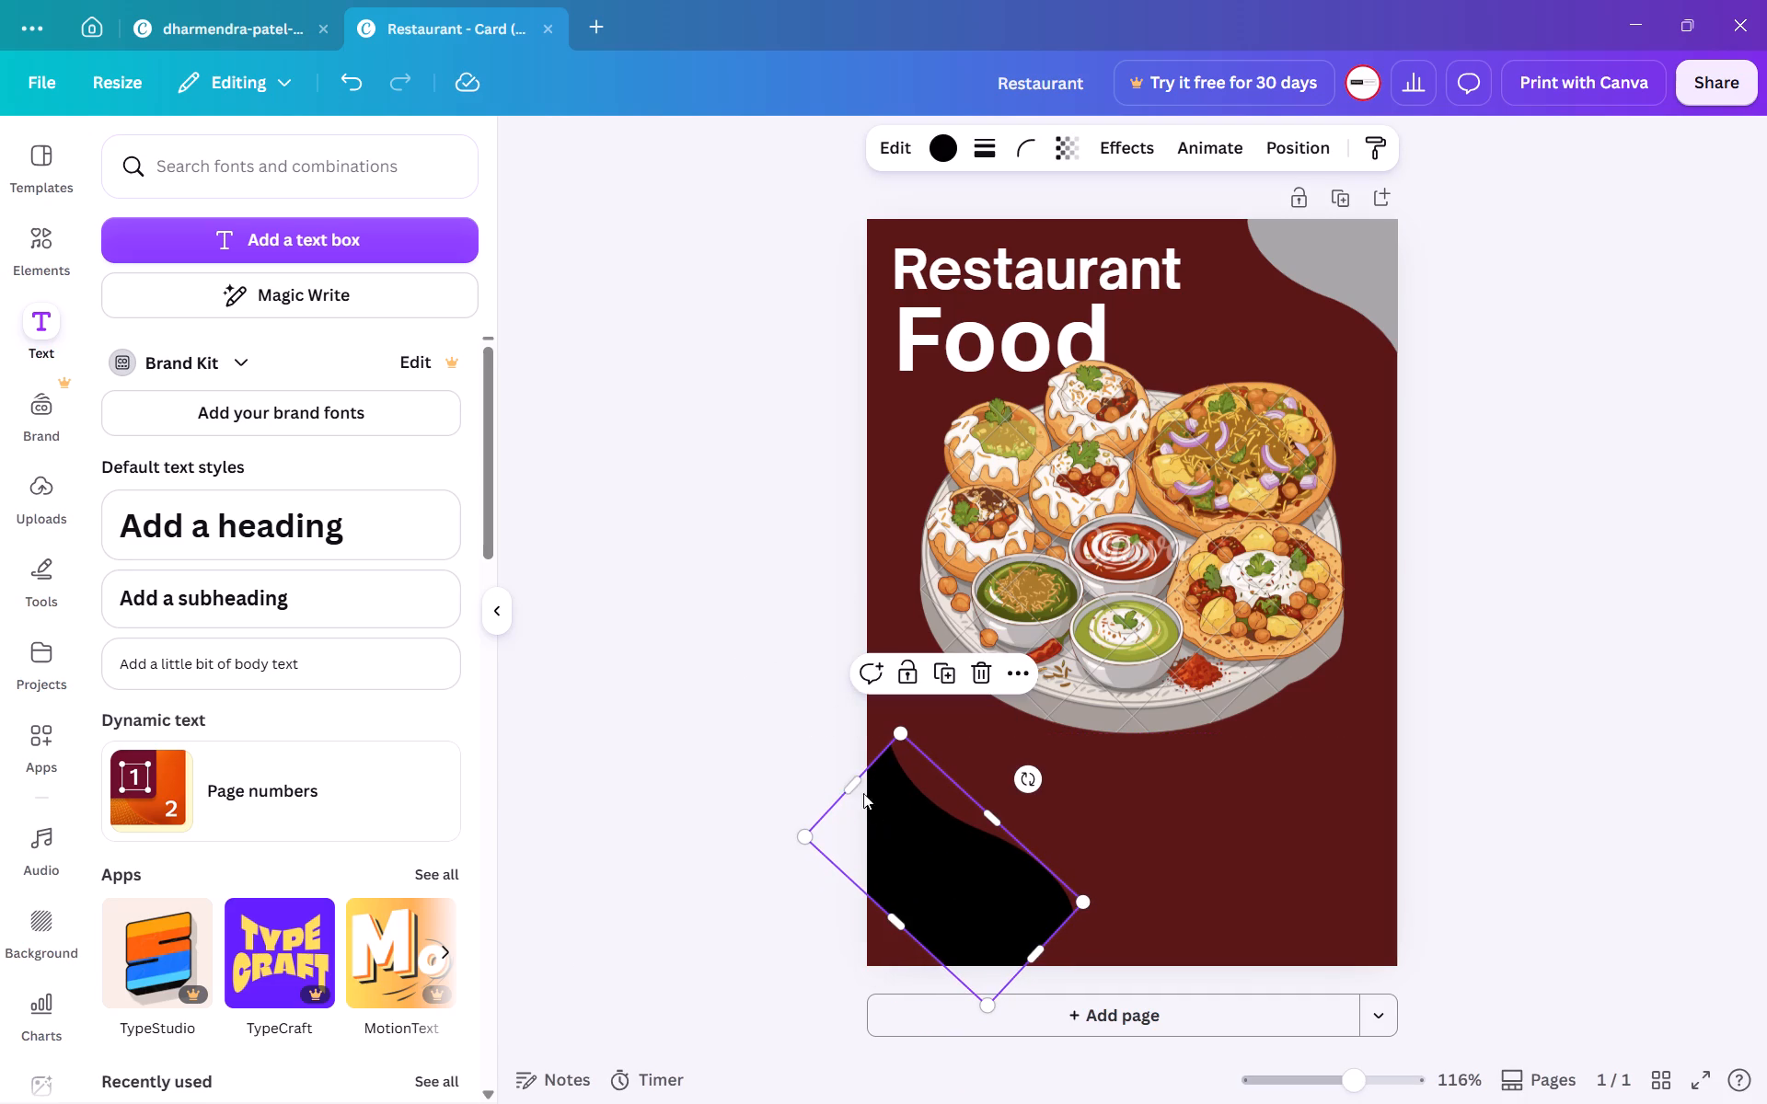
{"action": "left_click_drag", "start_coordinate": [858, 779], "coordinate": [857, 761]}
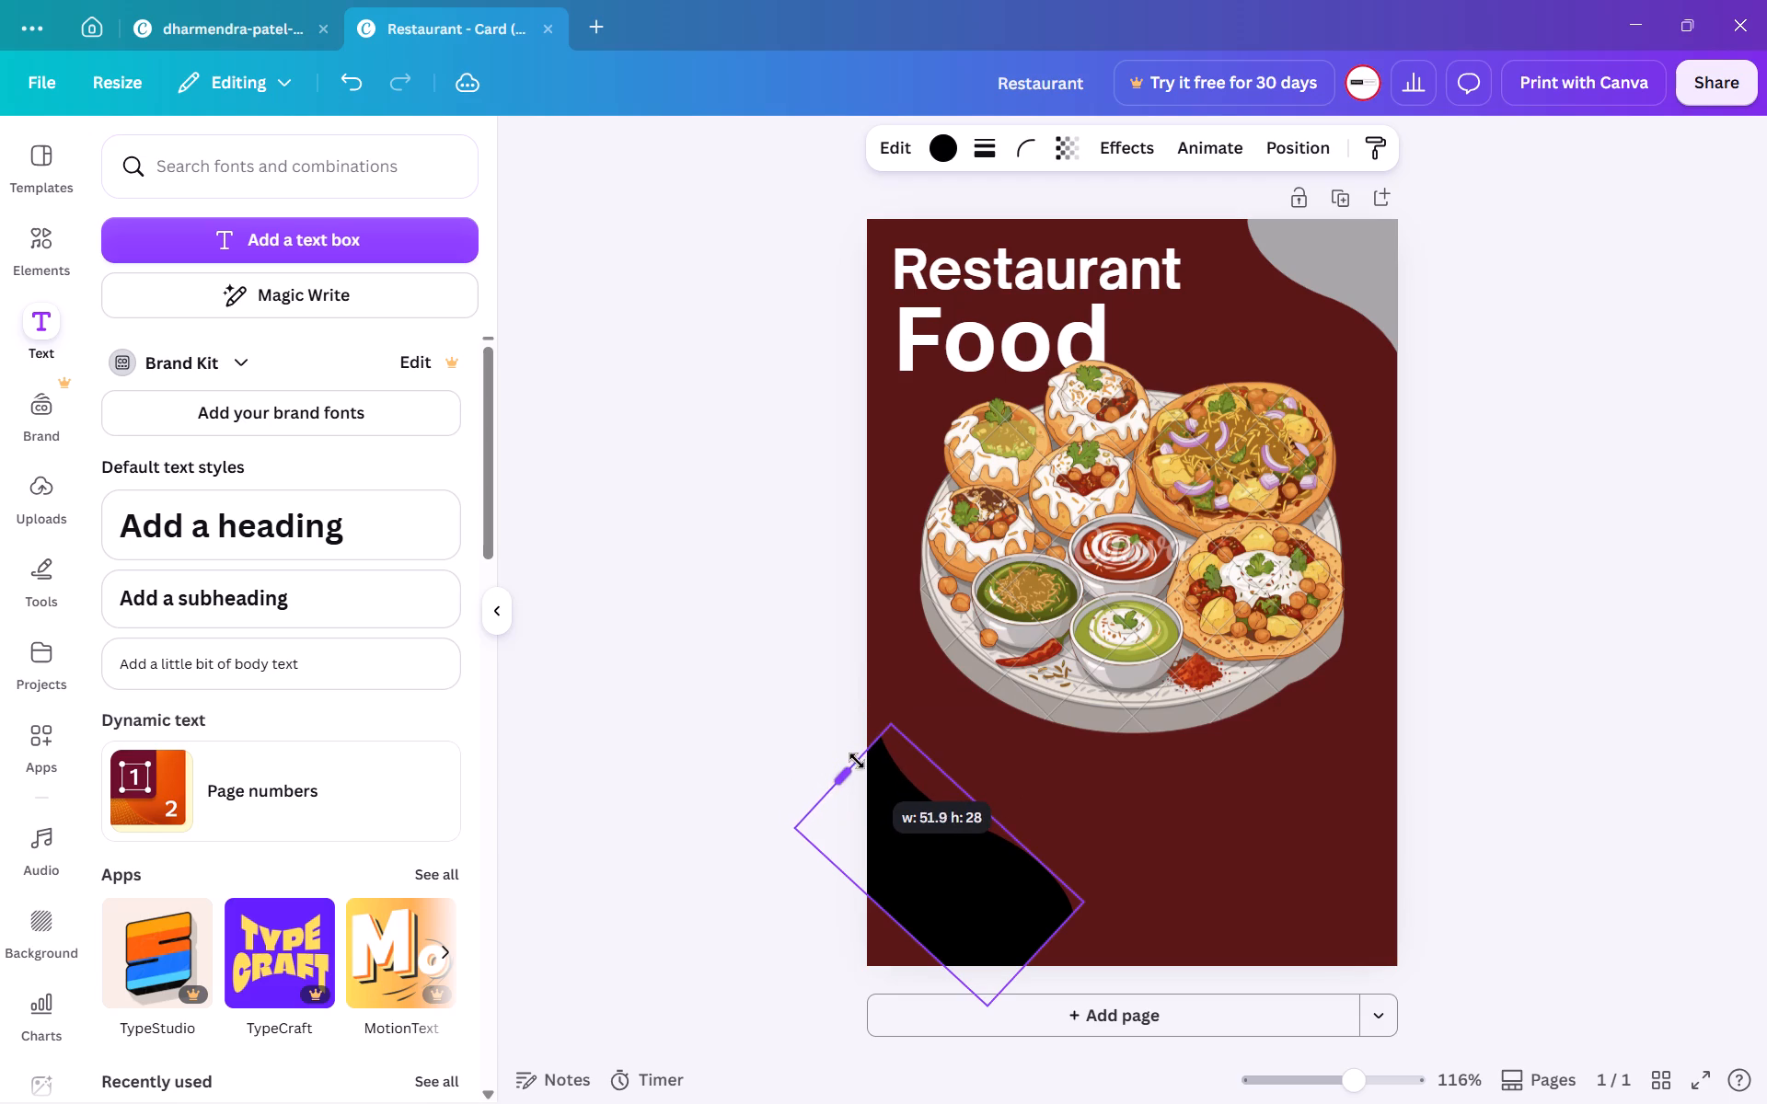
{"action": "left_click_drag", "start_coordinate": [857, 761], "coordinate": [846, 752]}
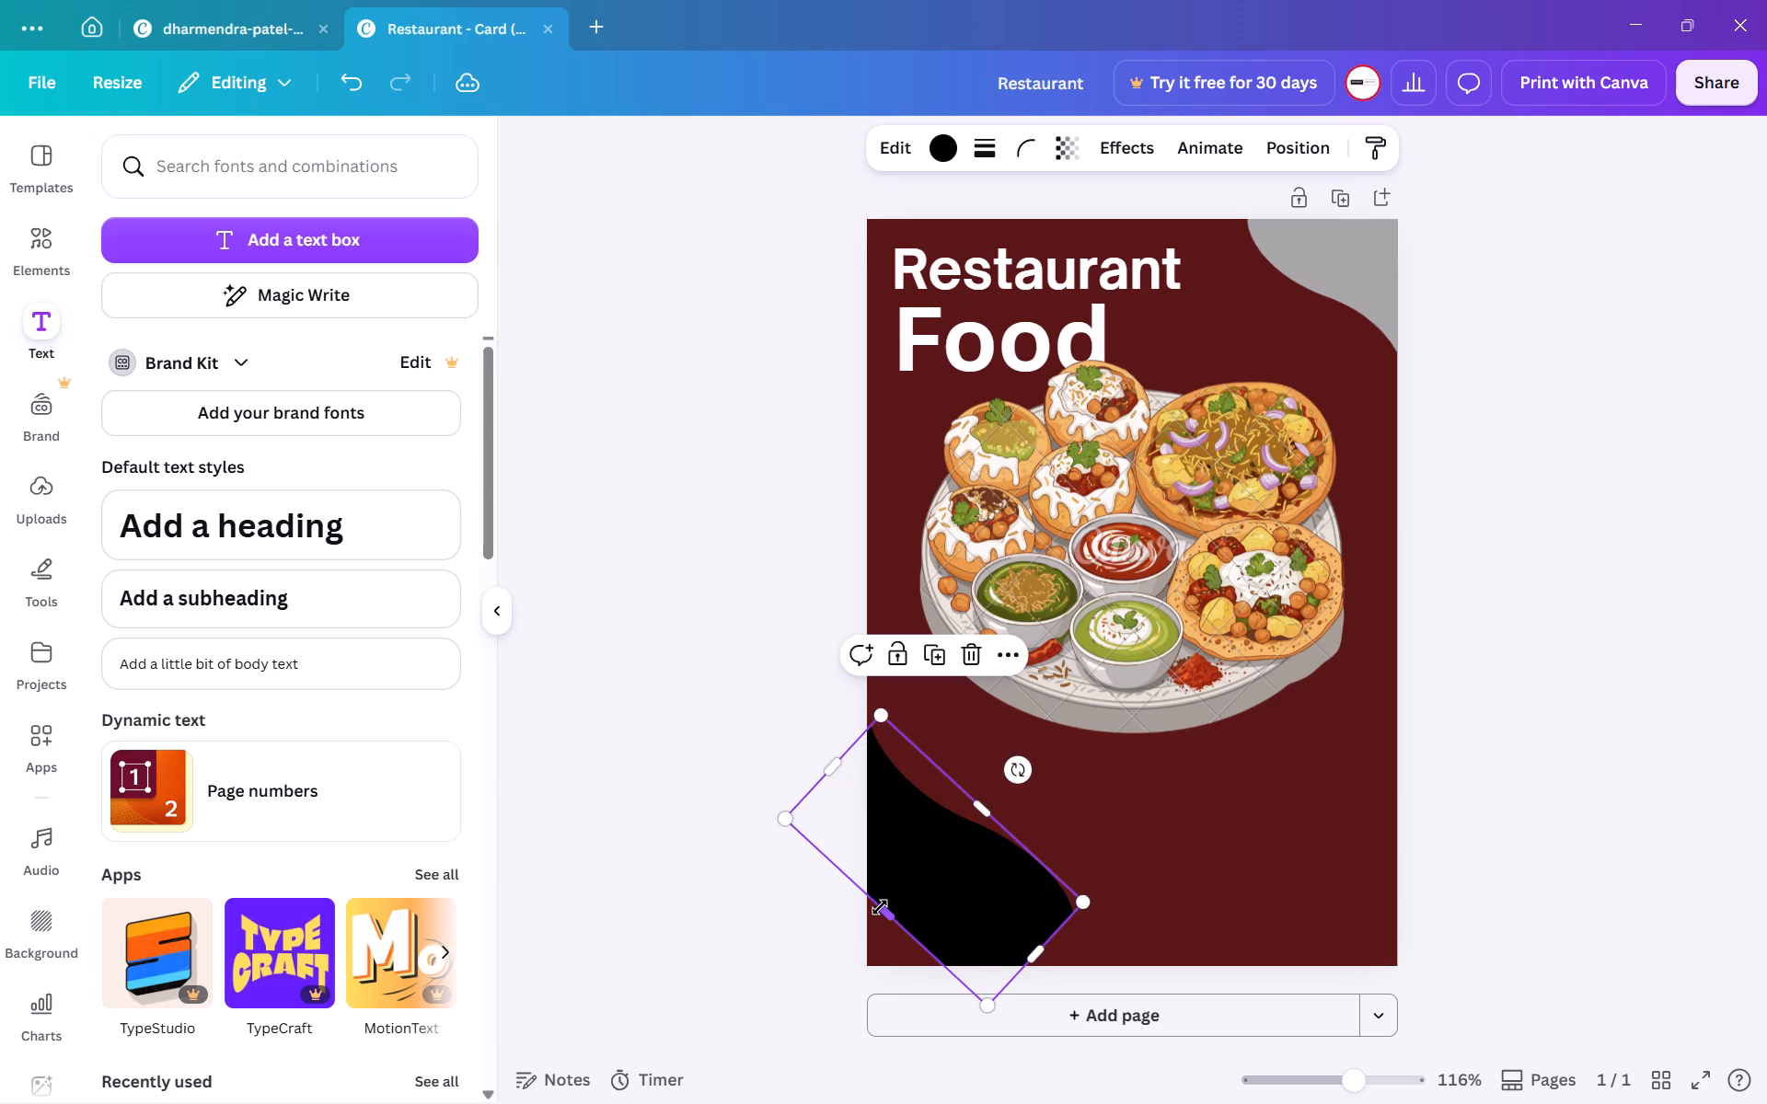
{"action": "left_click_drag", "start_coordinate": [880, 909], "coordinate": [849, 950]}
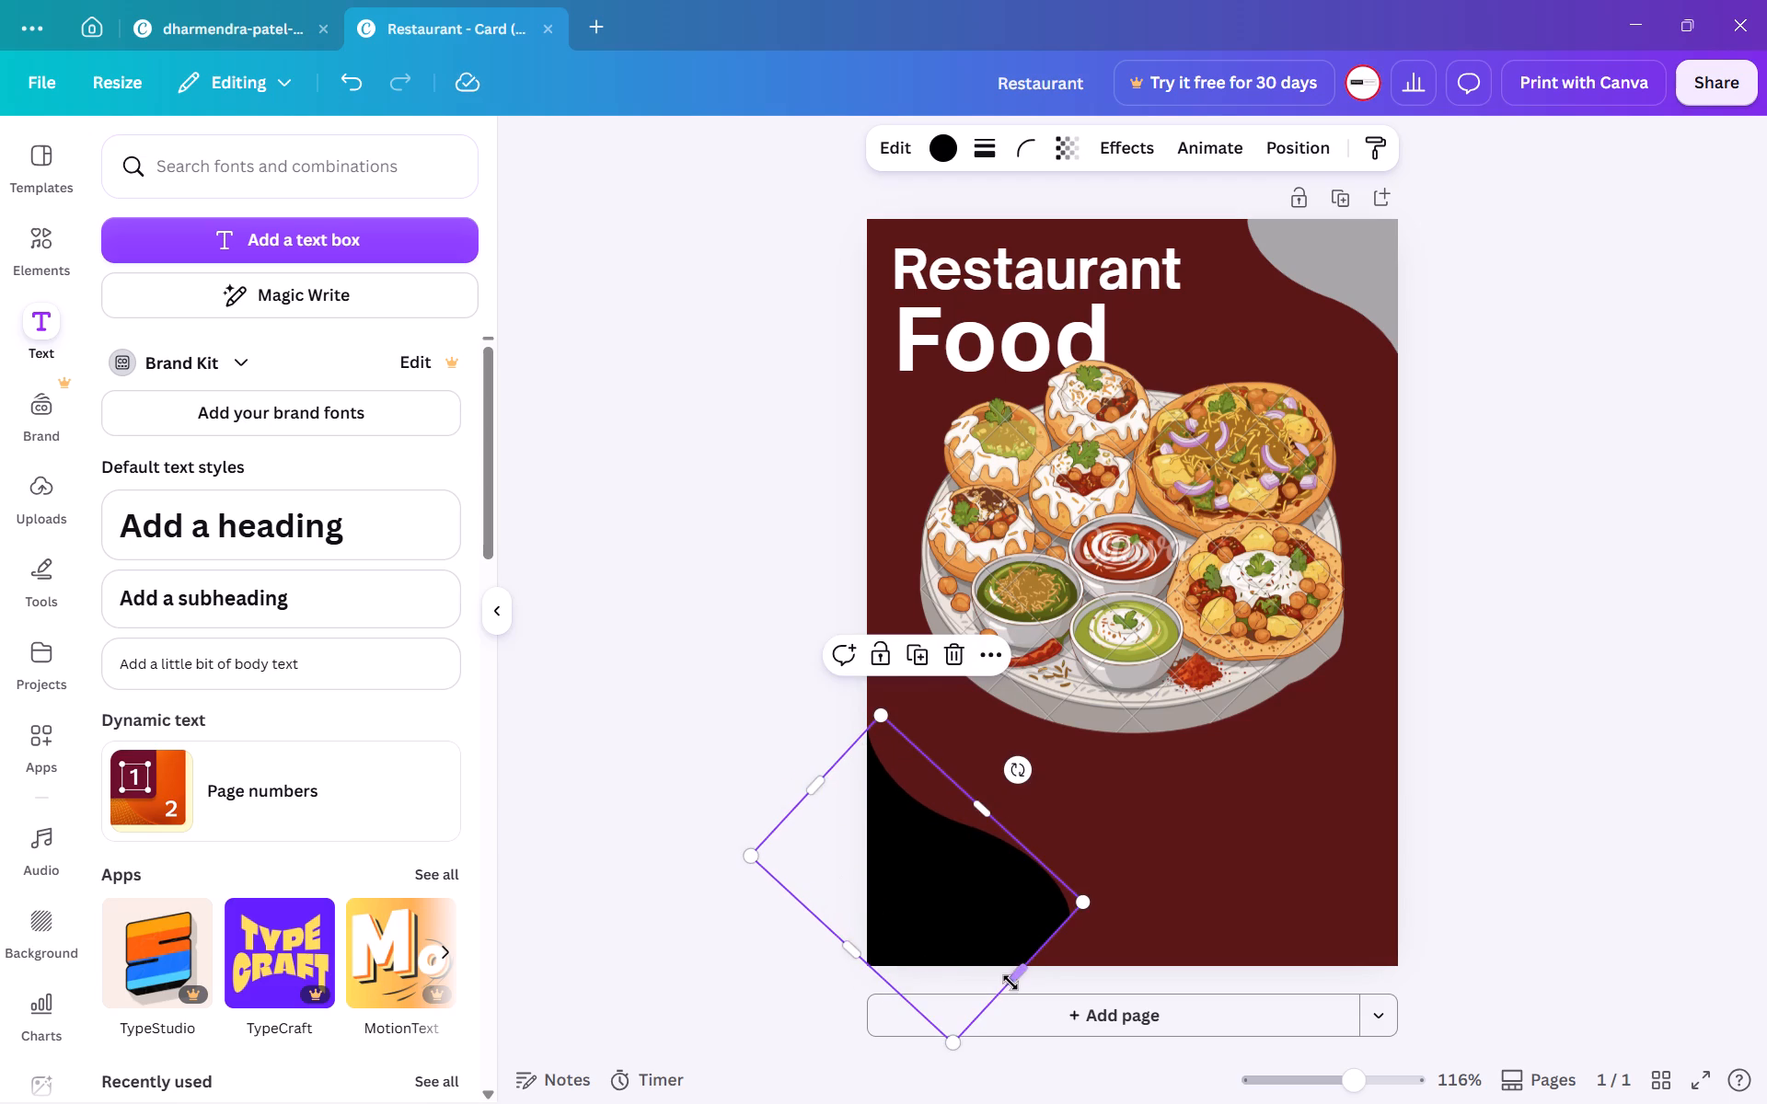
{"action": "left_click_drag", "start_coordinate": [1012, 984], "coordinate": [1076, 1027]}
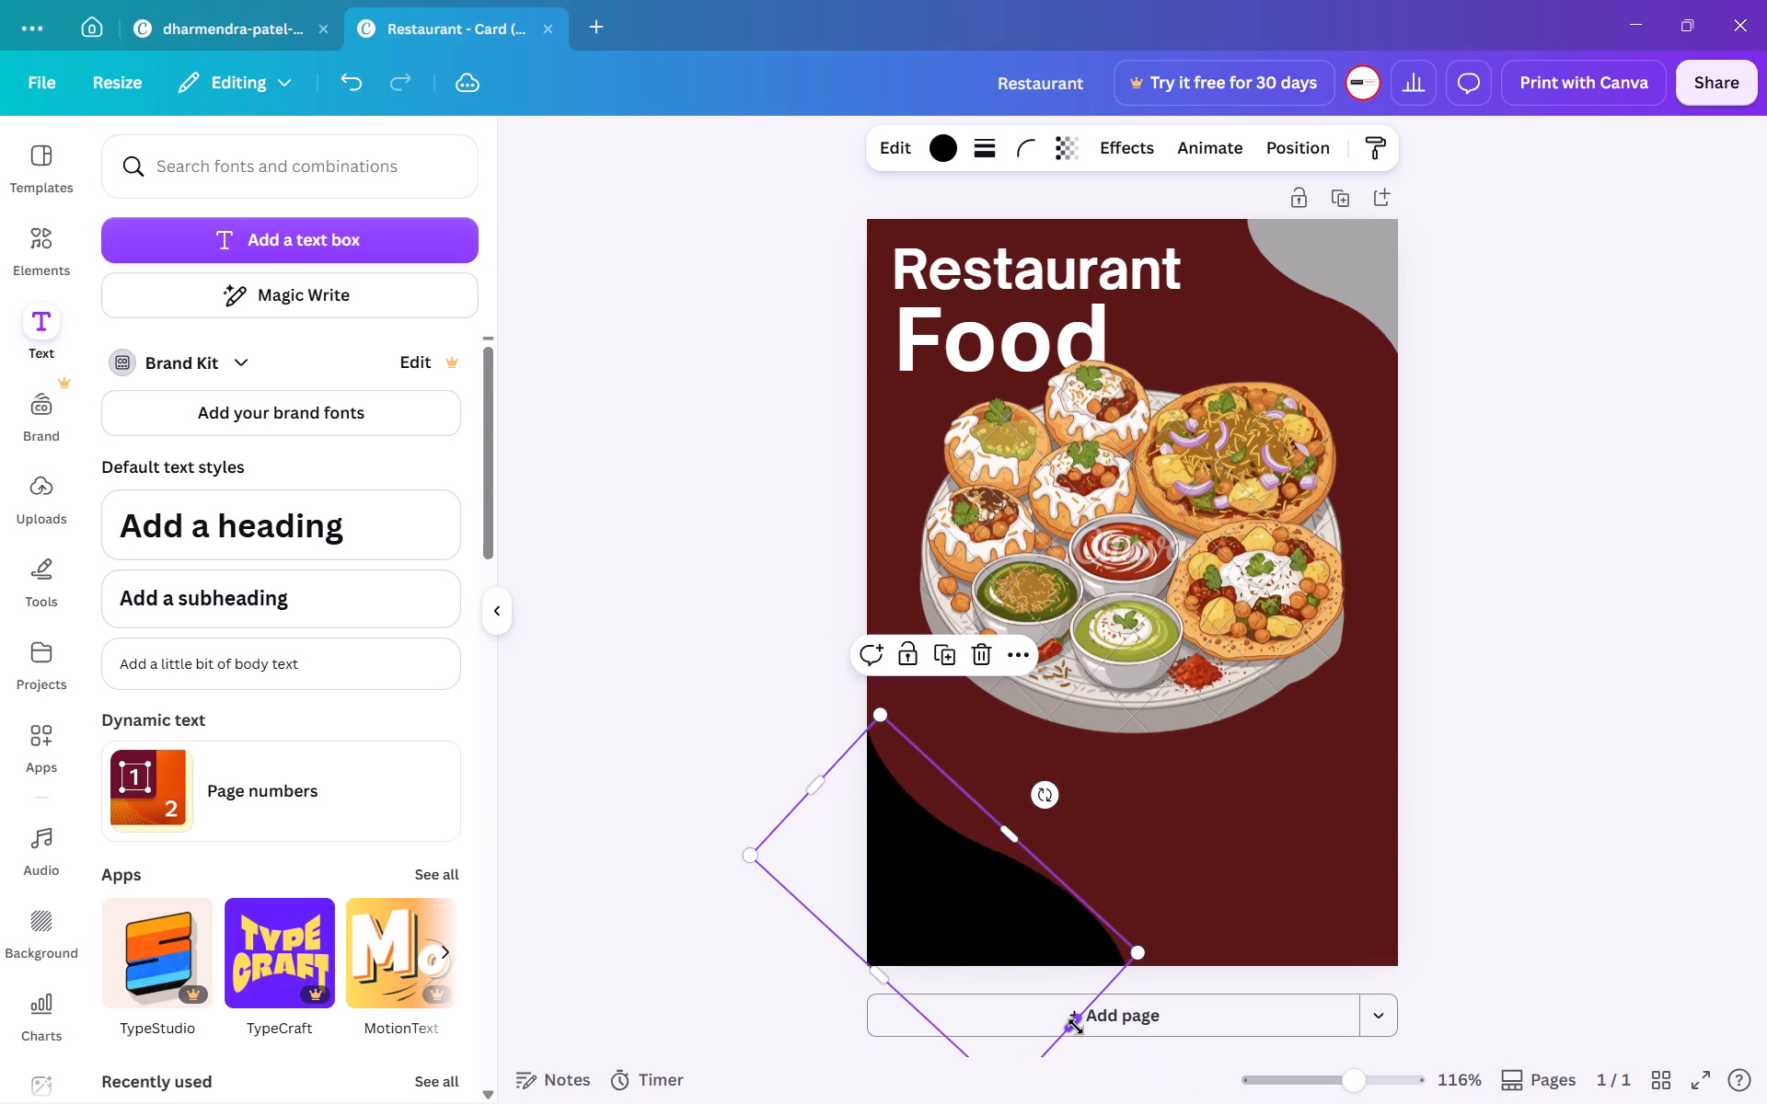
{"action": "left_click_drag", "start_coordinate": [1055, 937], "coordinate": [1060, 924]}
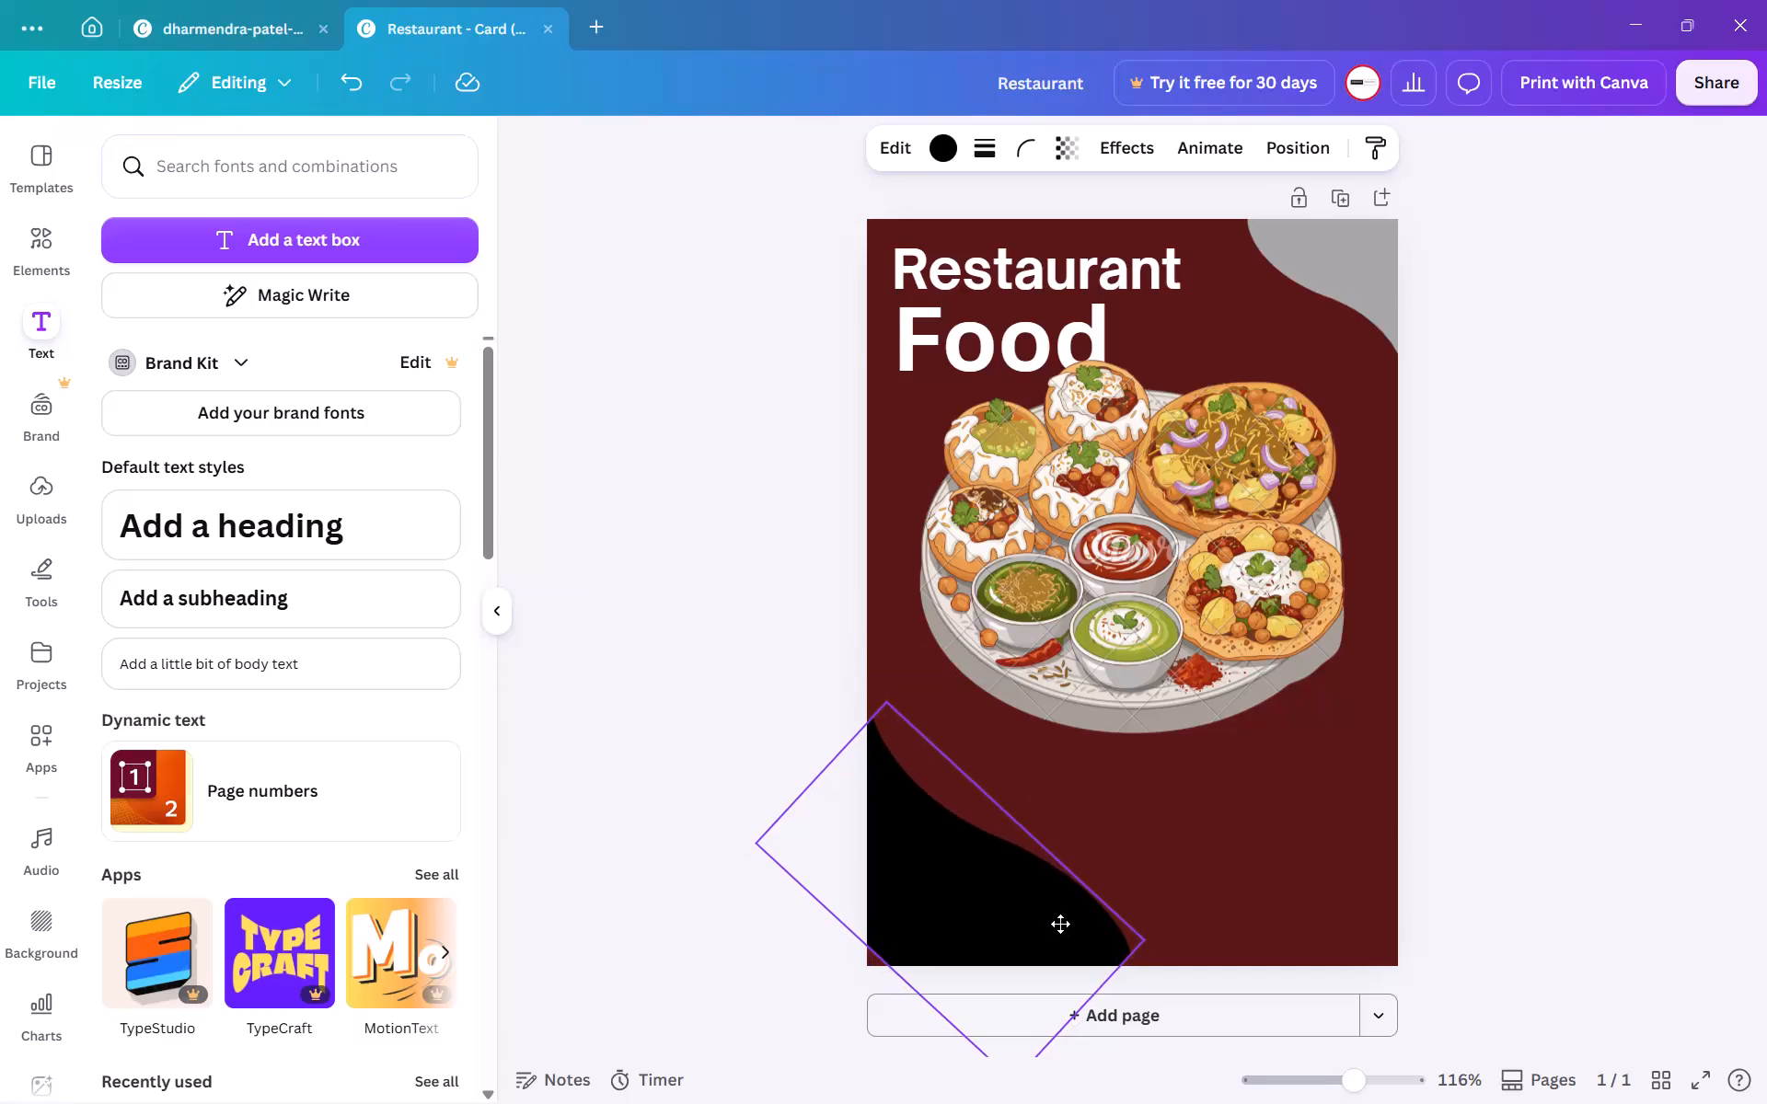
{"action": "left_click_drag", "start_coordinate": [1060, 924], "coordinate": [1060, 915]}
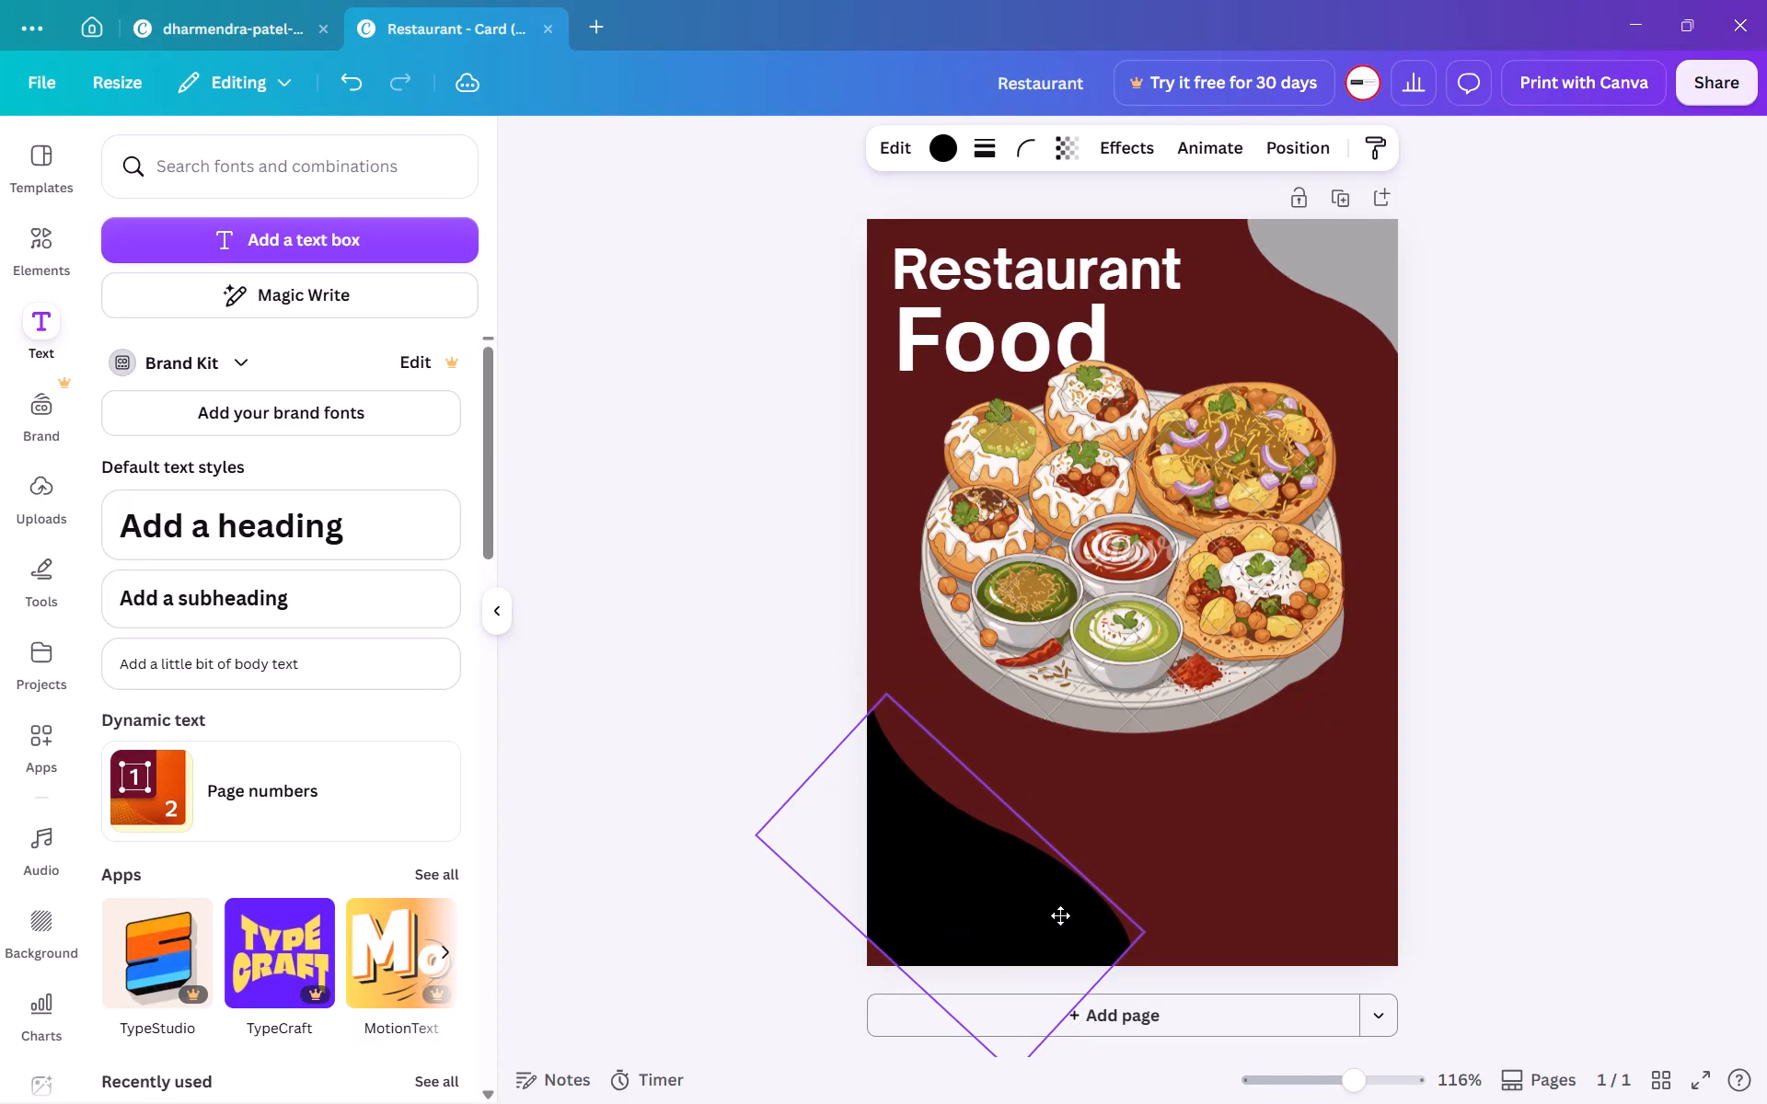
{"action": "left_click_drag", "start_coordinate": [1060, 915], "coordinate": [1060, 917]}
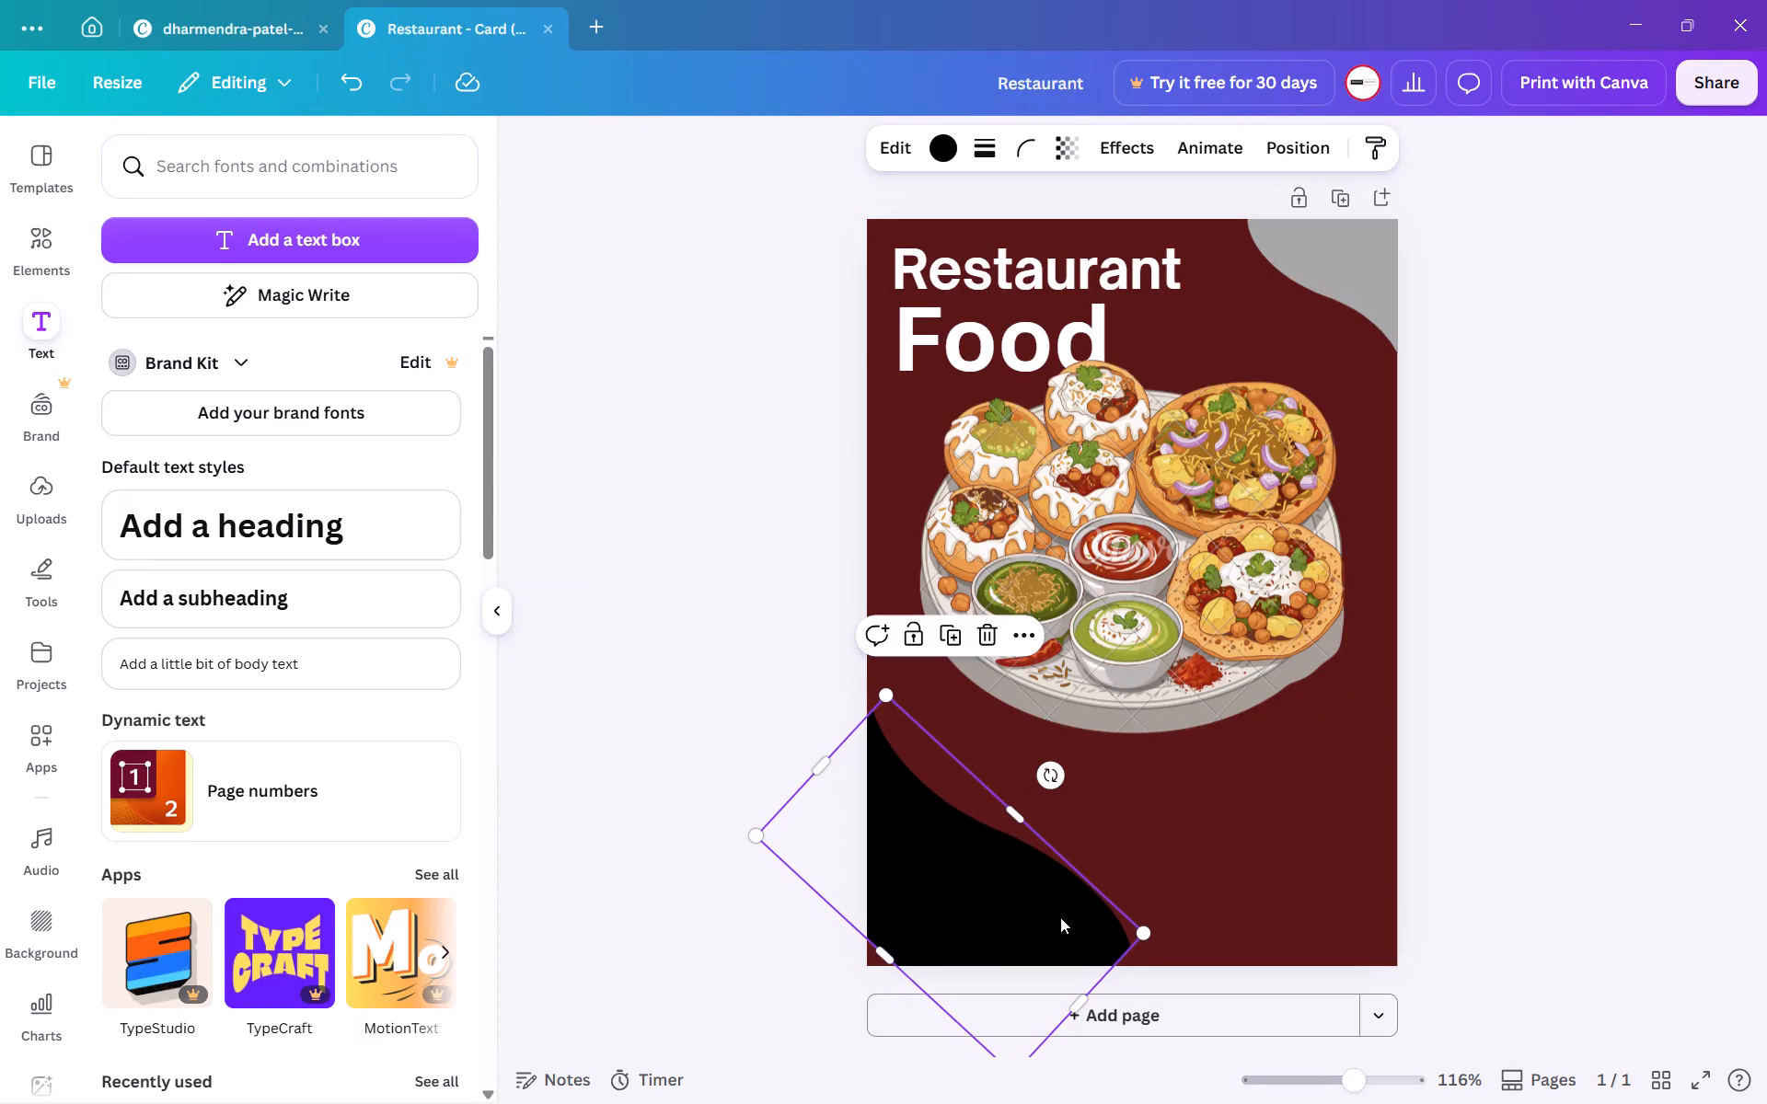
{"action": "left_click_drag", "start_coordinate": [876, 954], "coordinate": [873, 958]}
{"action": "left_click_drag", "start_coordinate": [873, 958], "coordinate": [857, 976]}
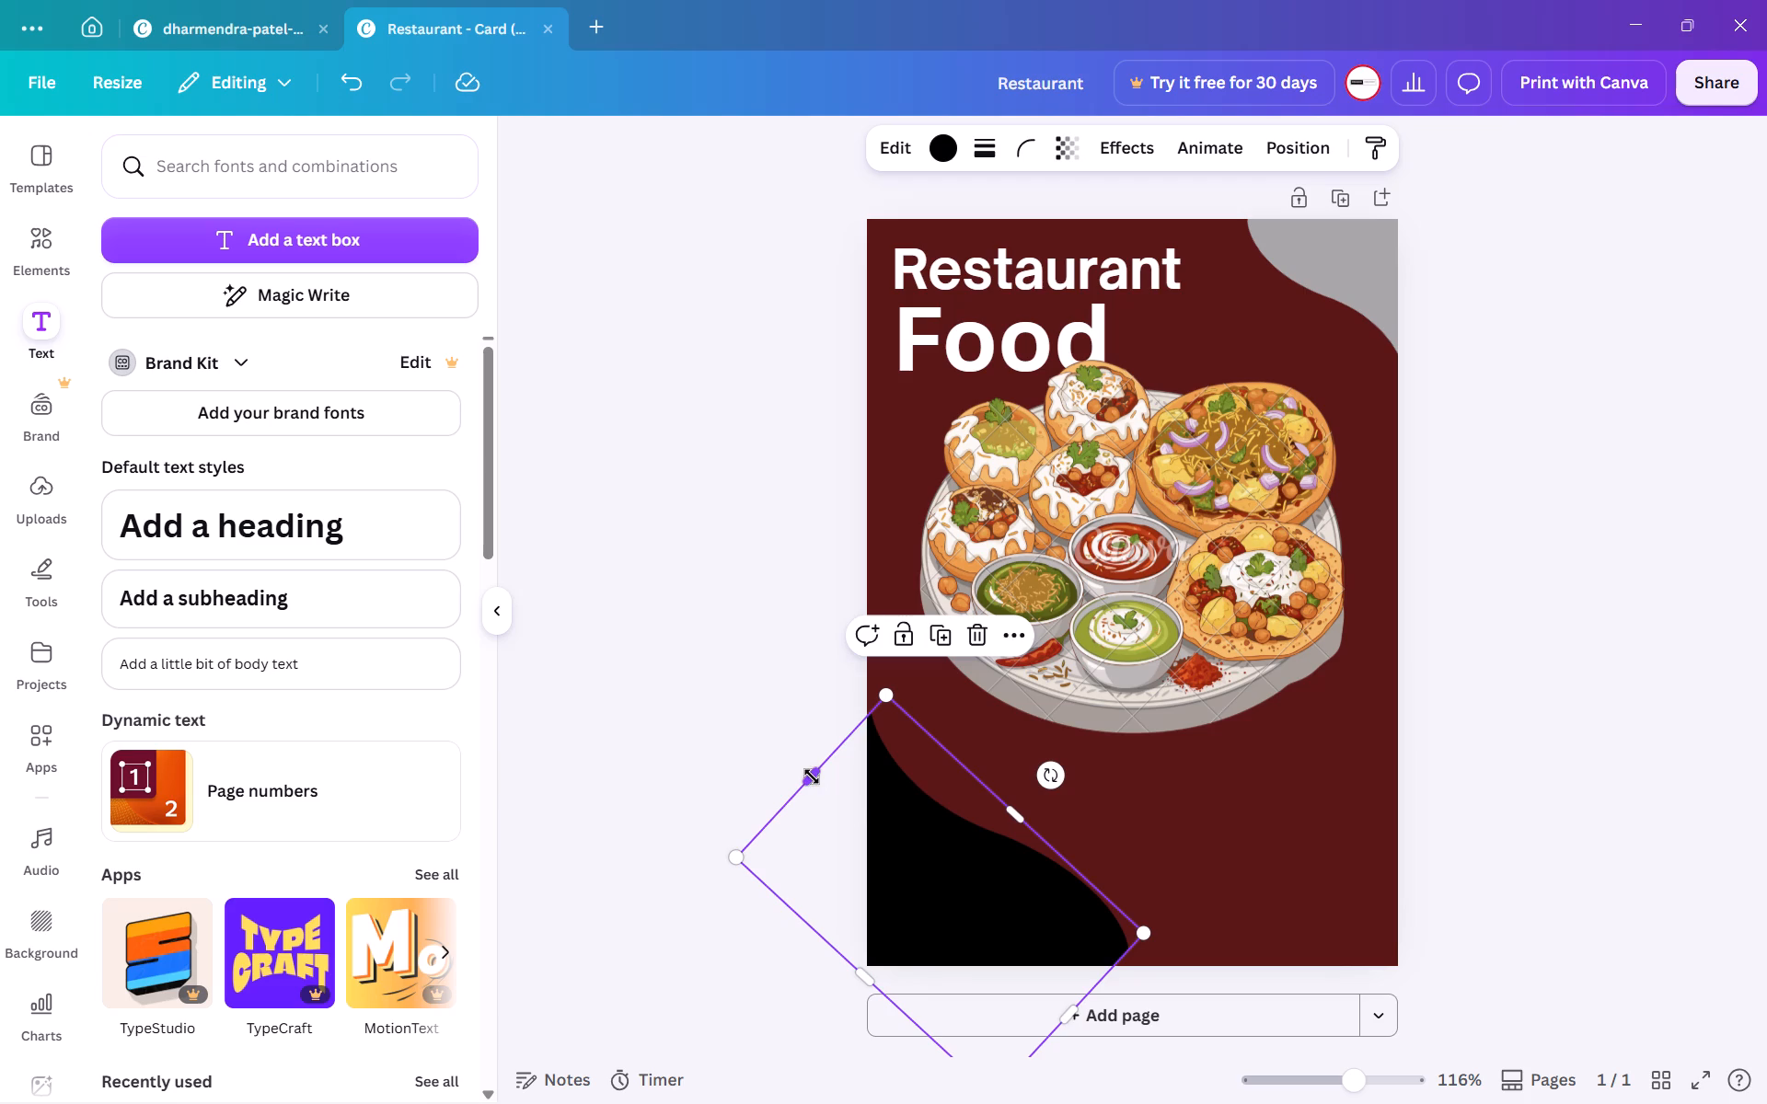
{"action": "left_click_drag", "start_coordinate": [812, 776], "coordinate": [803, 765]}
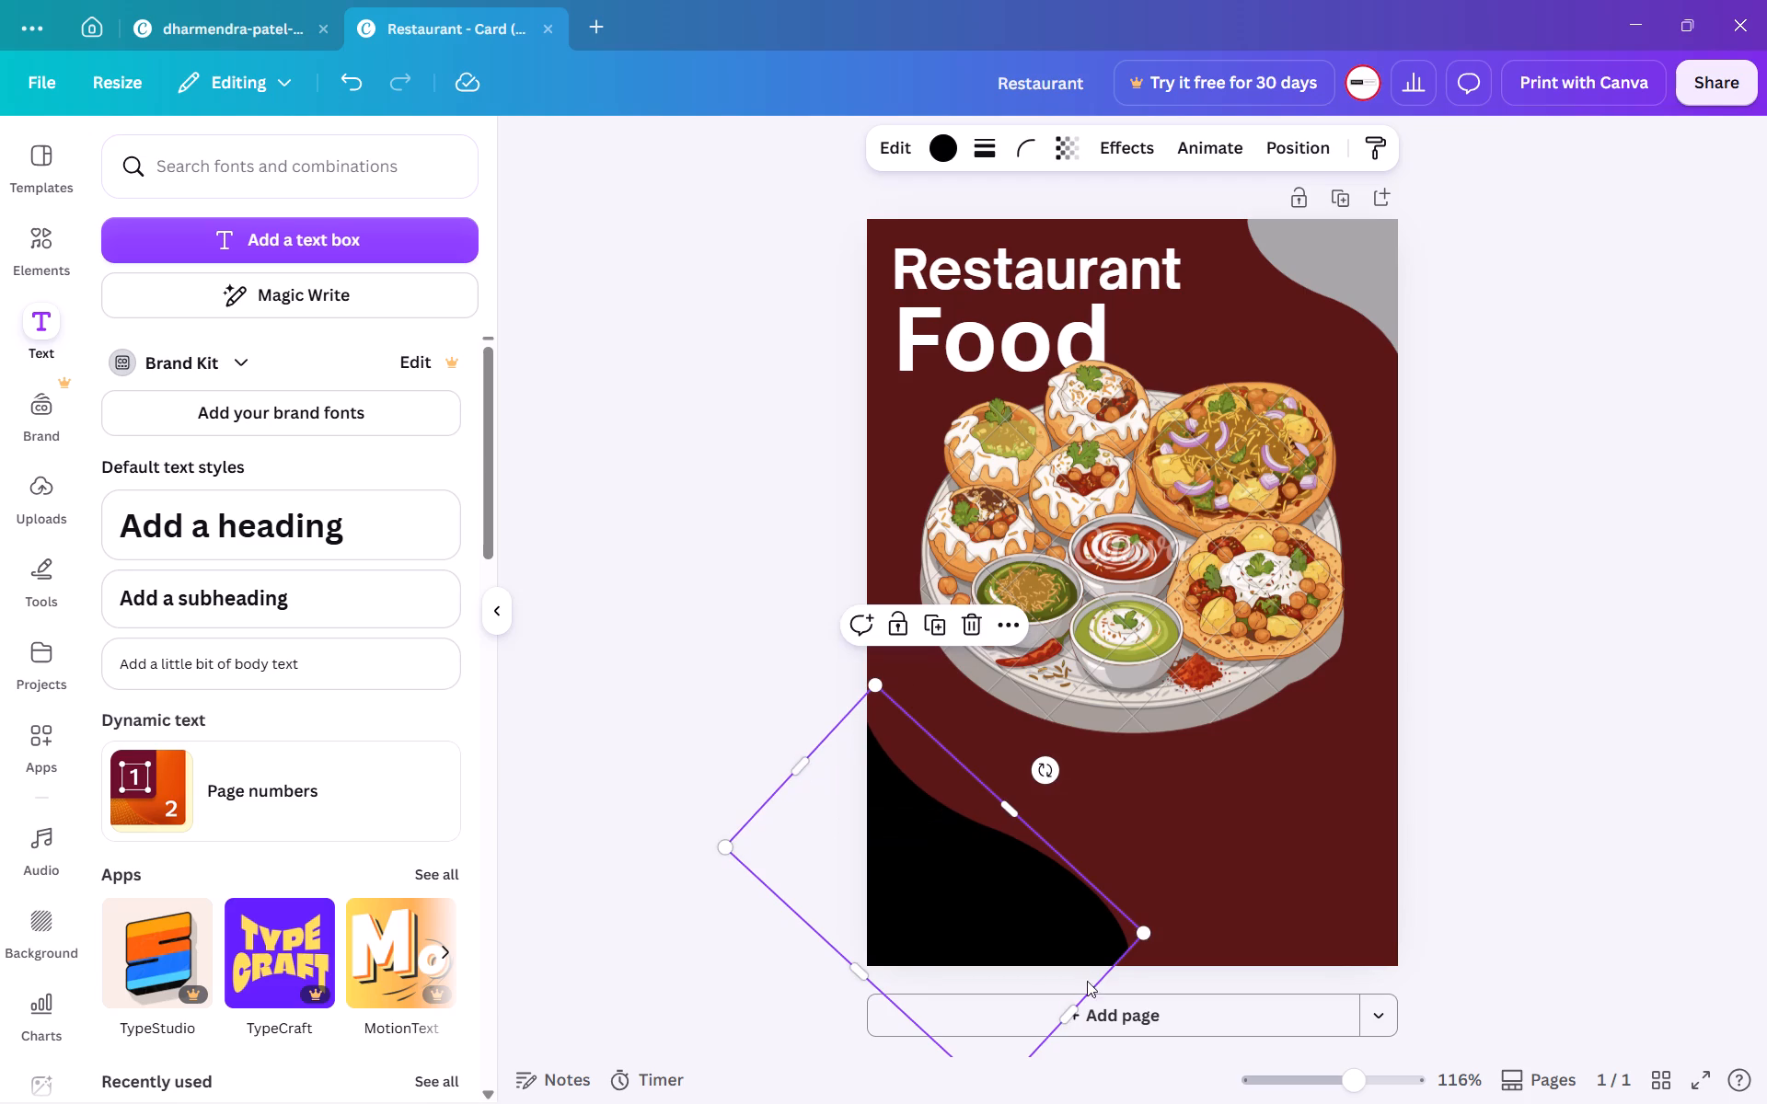
{"action": "left_click_drag", "start_coordinate": [1072, 1016], "coordinate": [1091, 1031]}
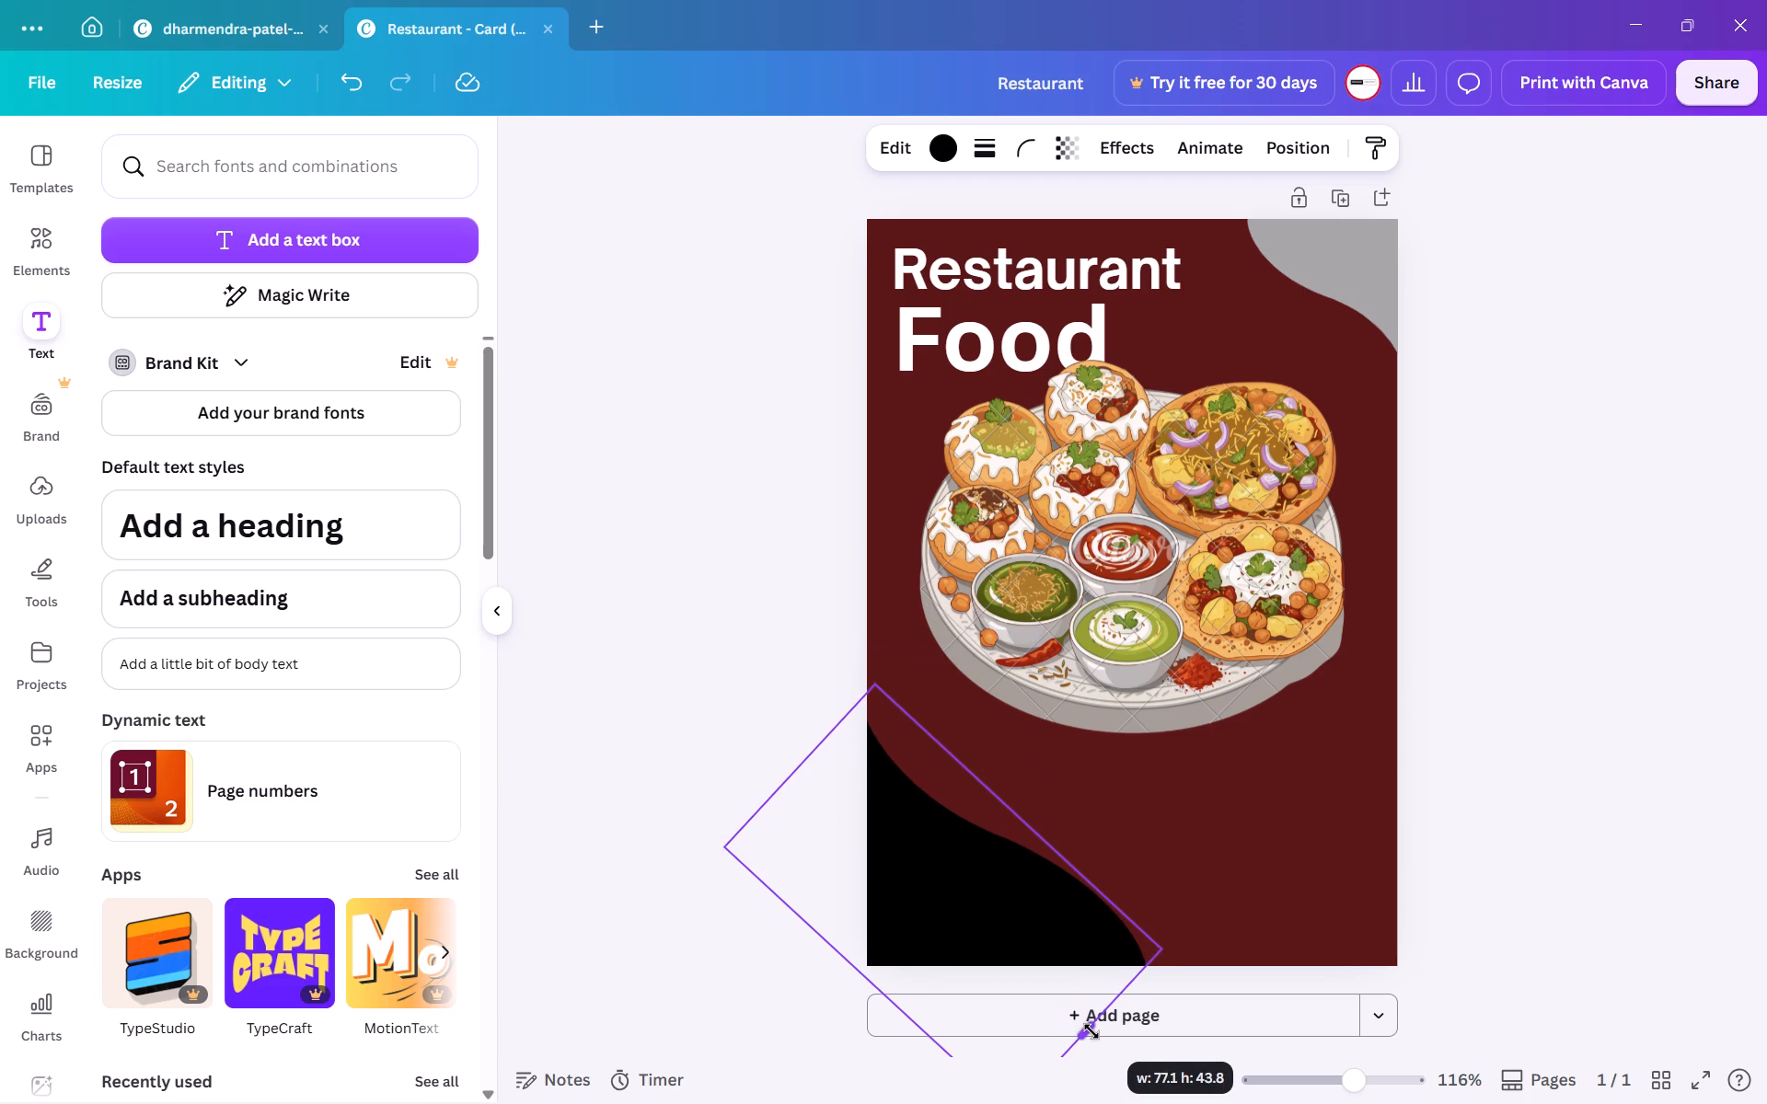
{"action": "left_click_drag", "start_coordinate": [1091, 1031], "coordinate": [1093, 1033]}
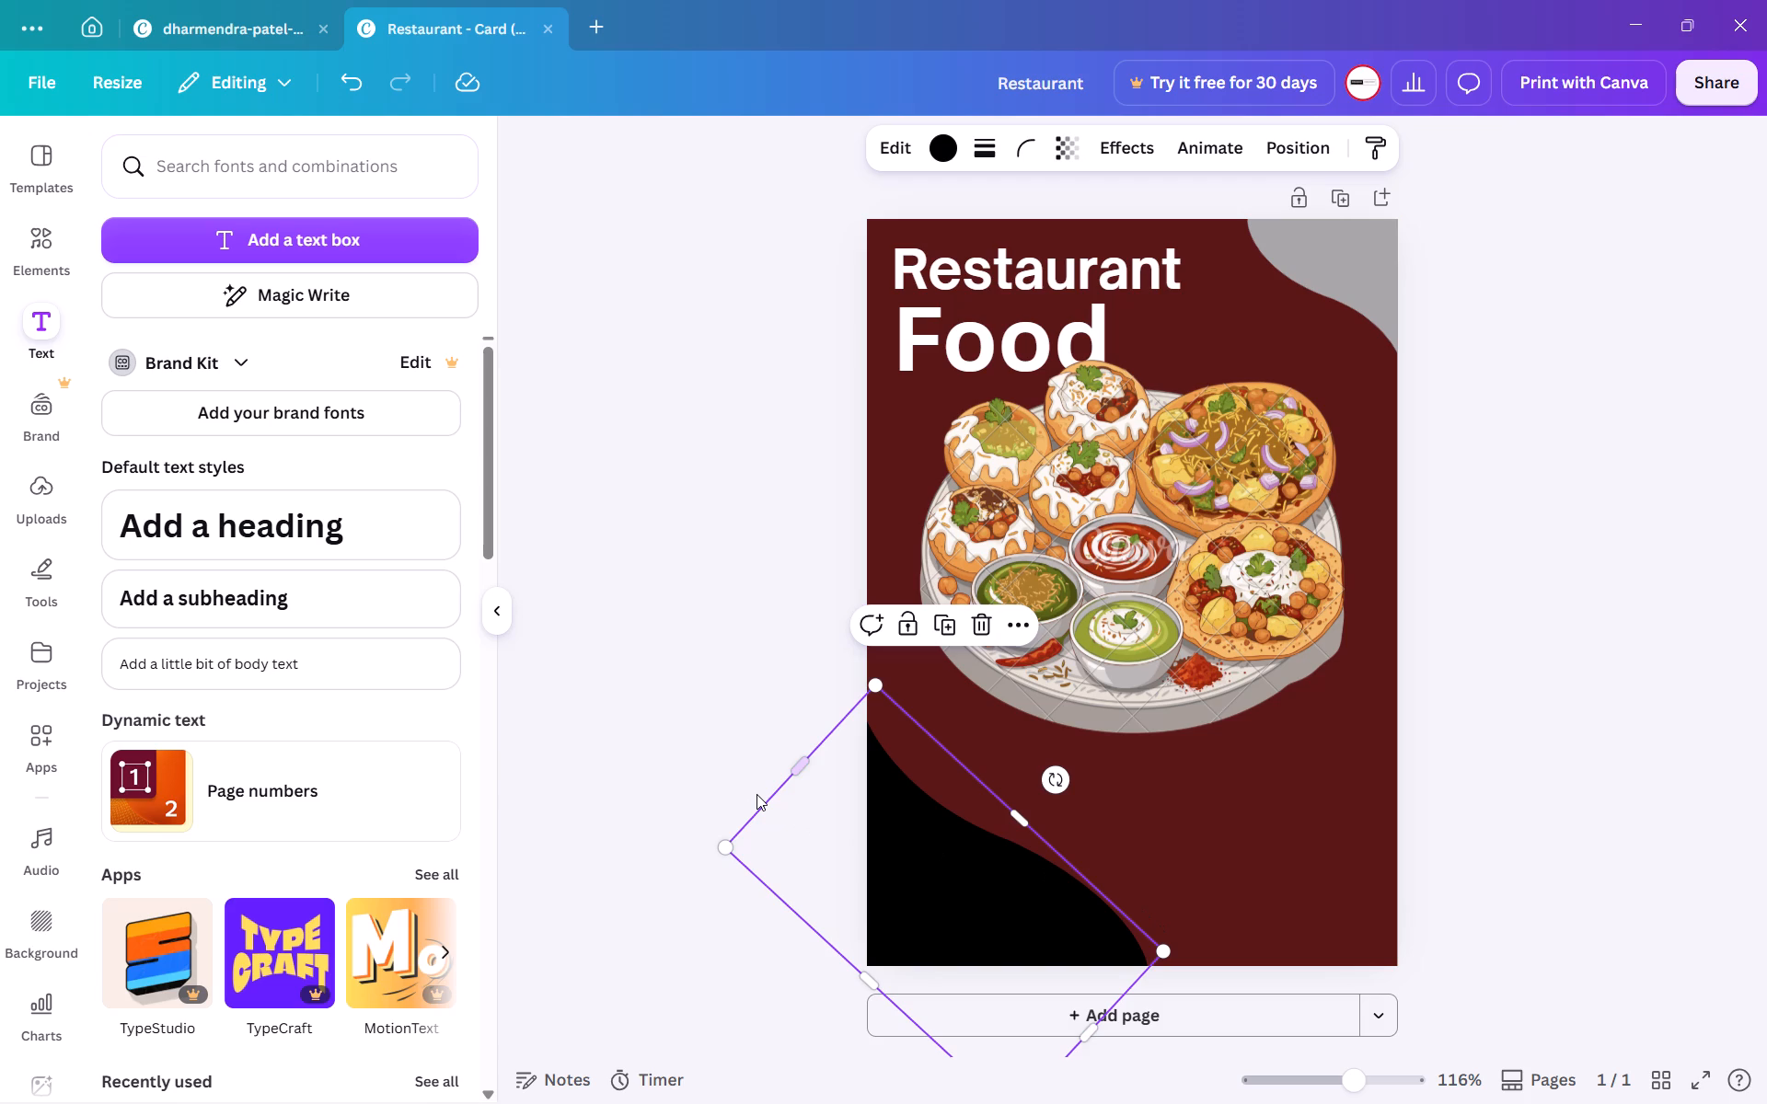
{"action": "left_click", "coordinate": [756, 794]}
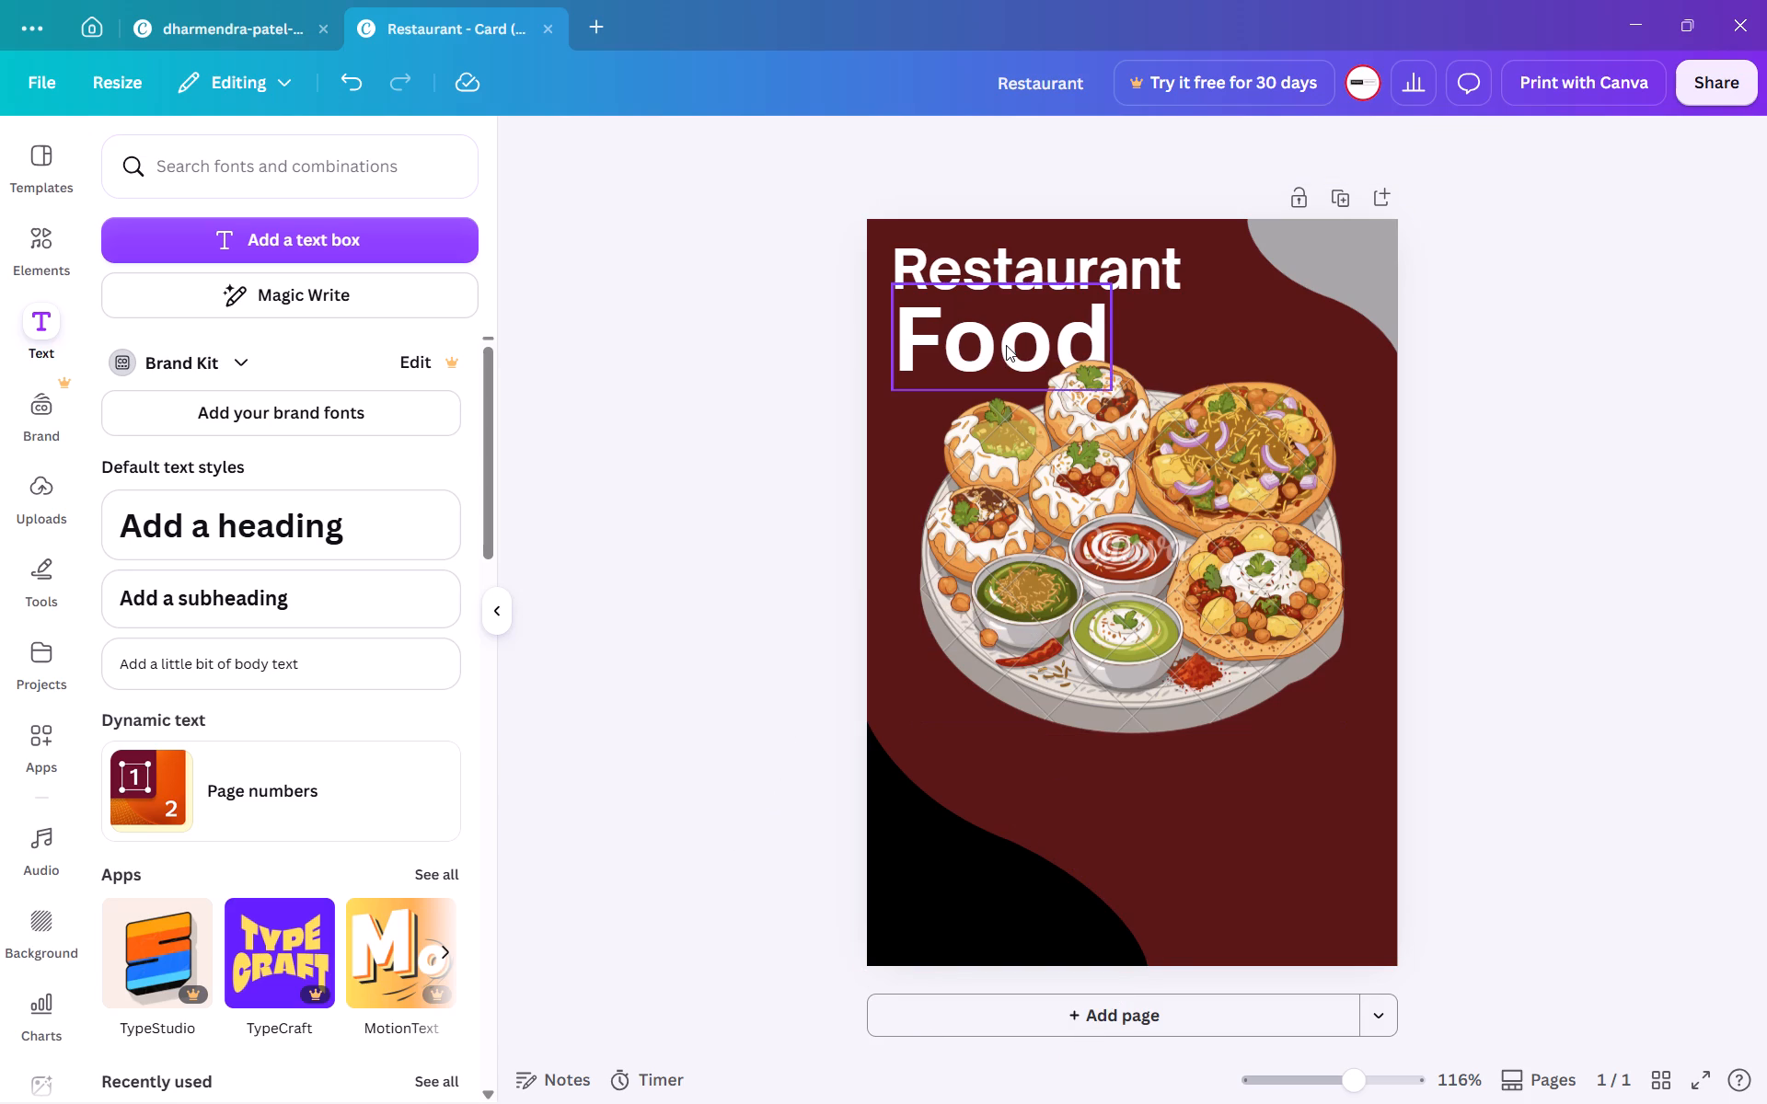
{"action": "left_click", "coordinate": [651, 554]}
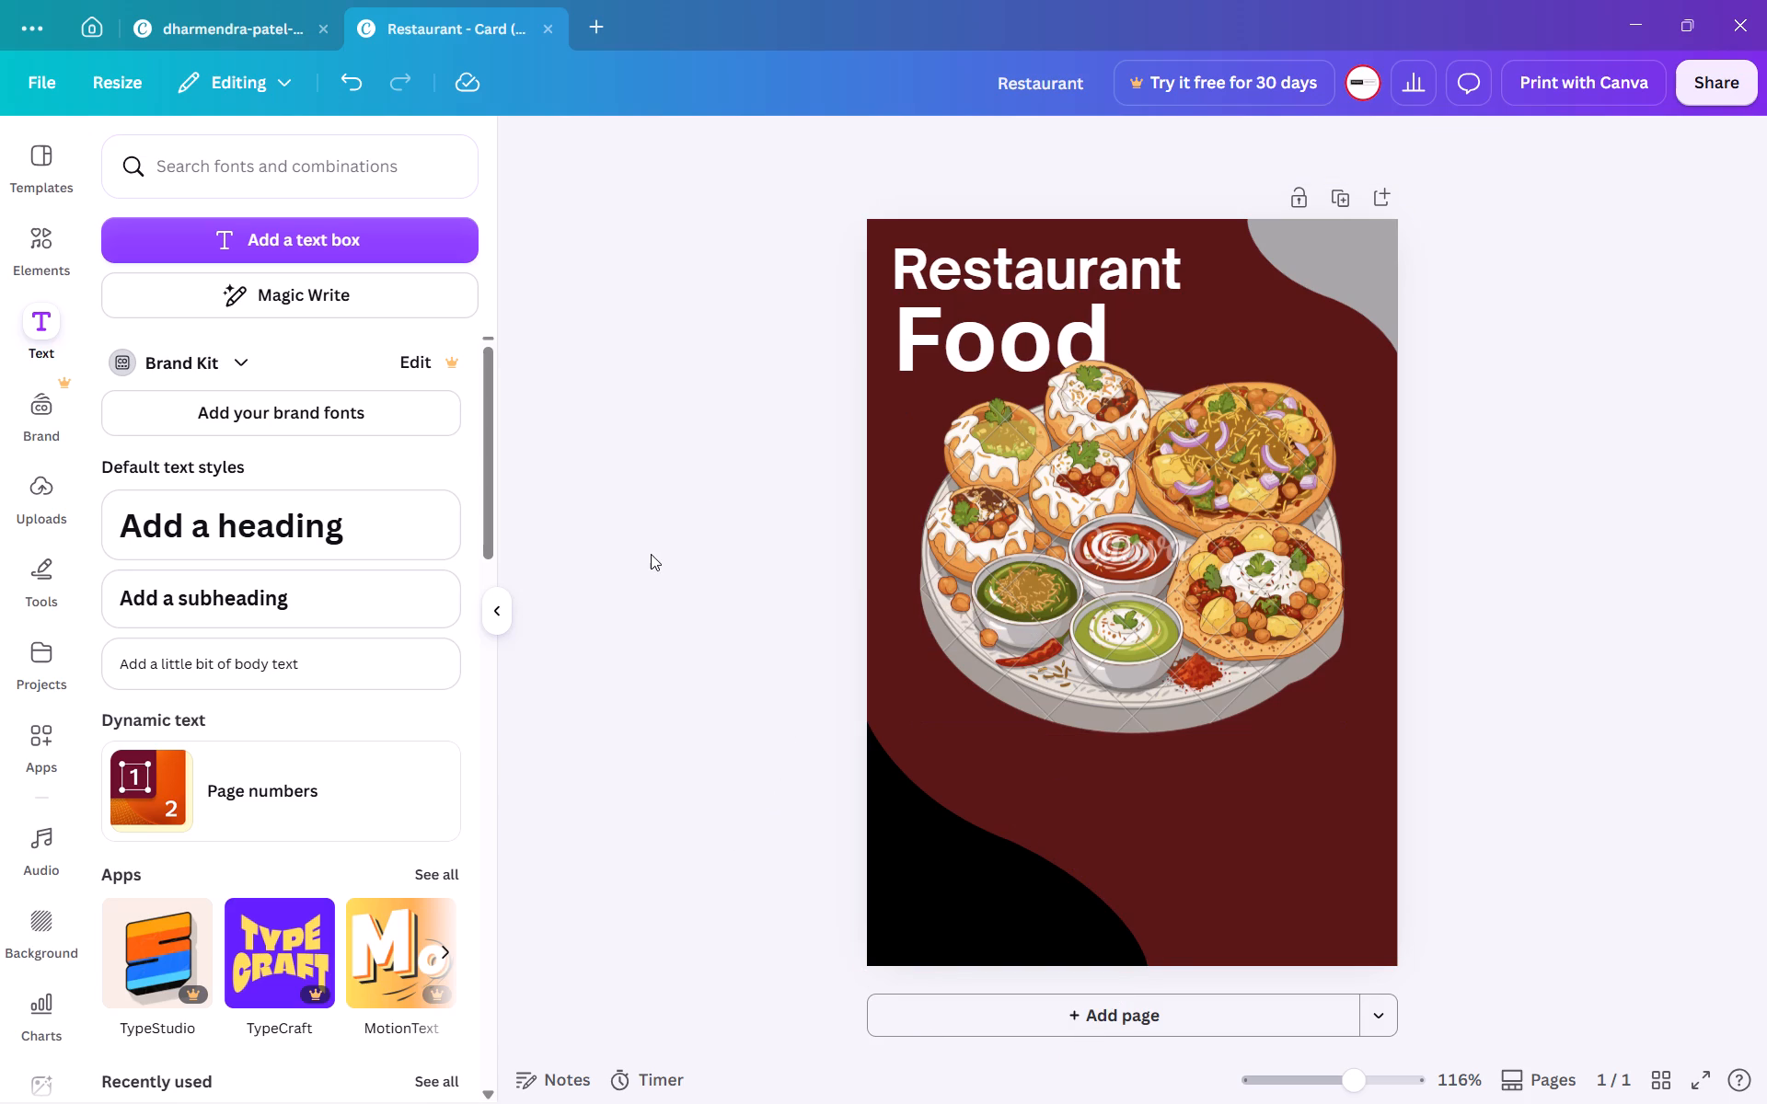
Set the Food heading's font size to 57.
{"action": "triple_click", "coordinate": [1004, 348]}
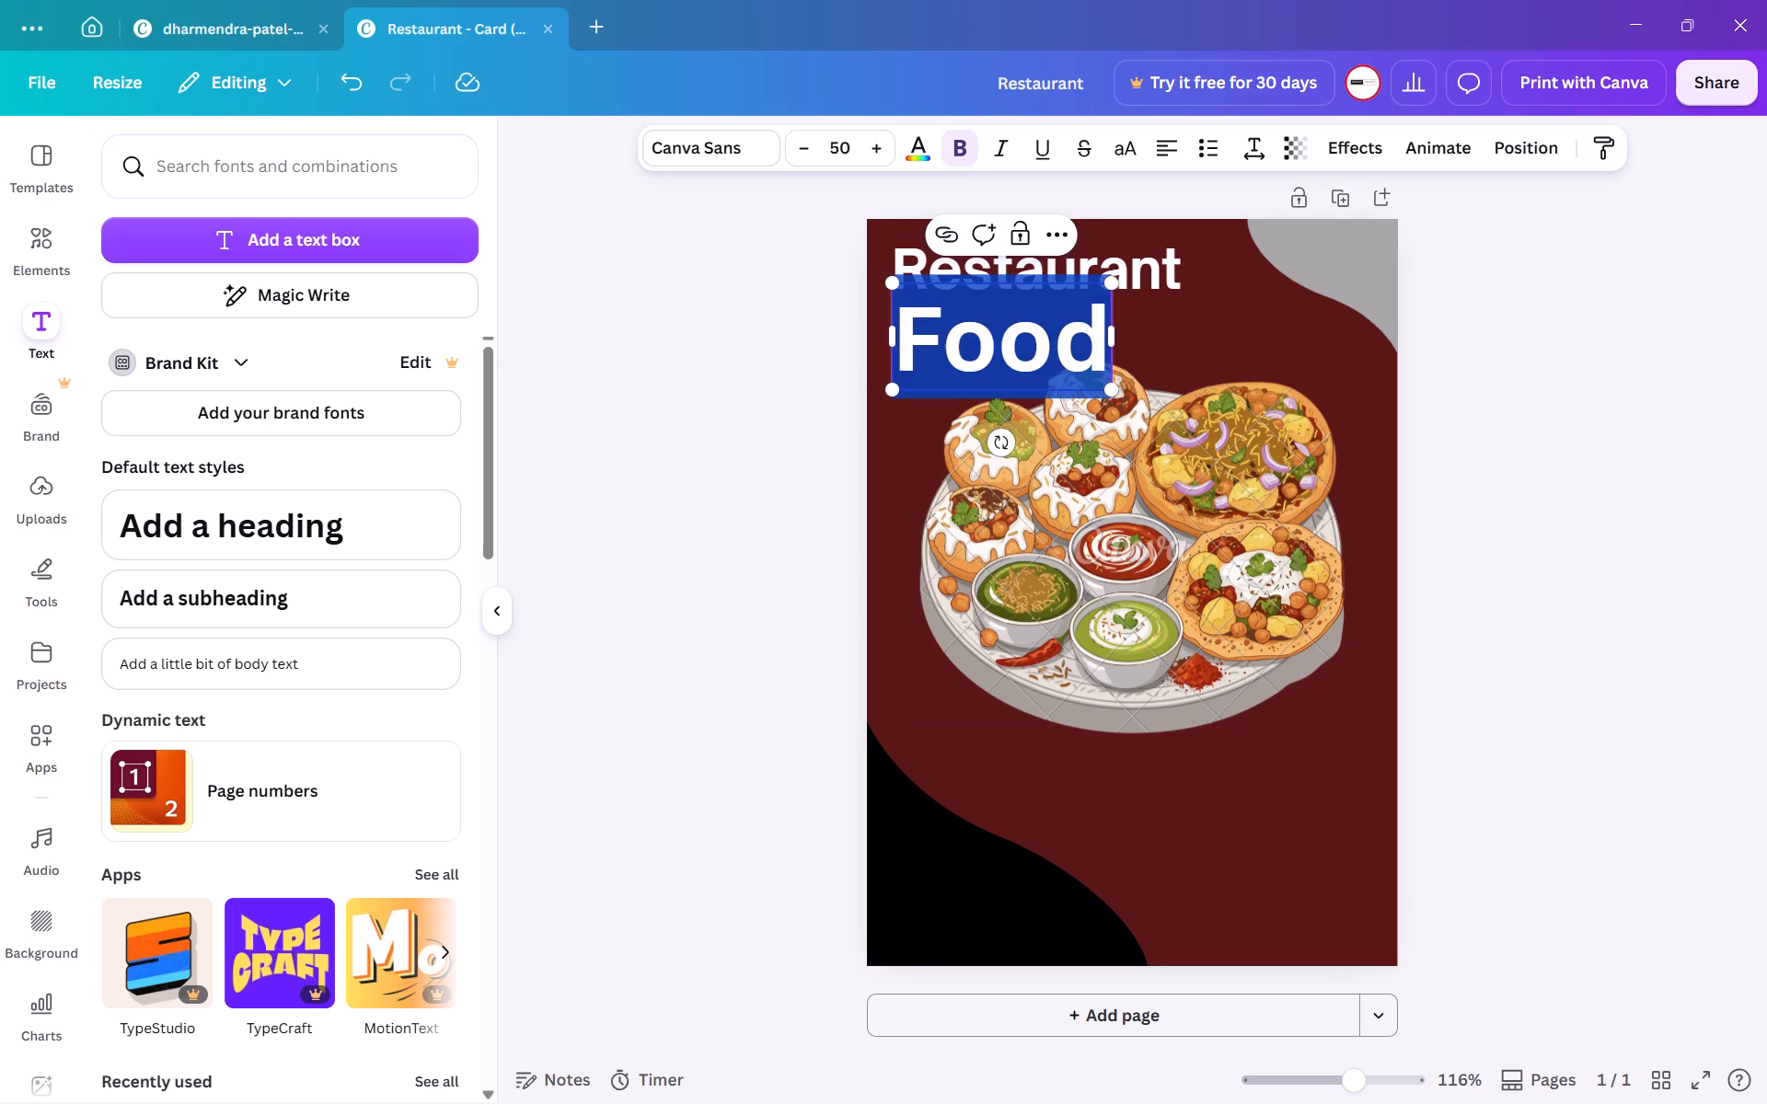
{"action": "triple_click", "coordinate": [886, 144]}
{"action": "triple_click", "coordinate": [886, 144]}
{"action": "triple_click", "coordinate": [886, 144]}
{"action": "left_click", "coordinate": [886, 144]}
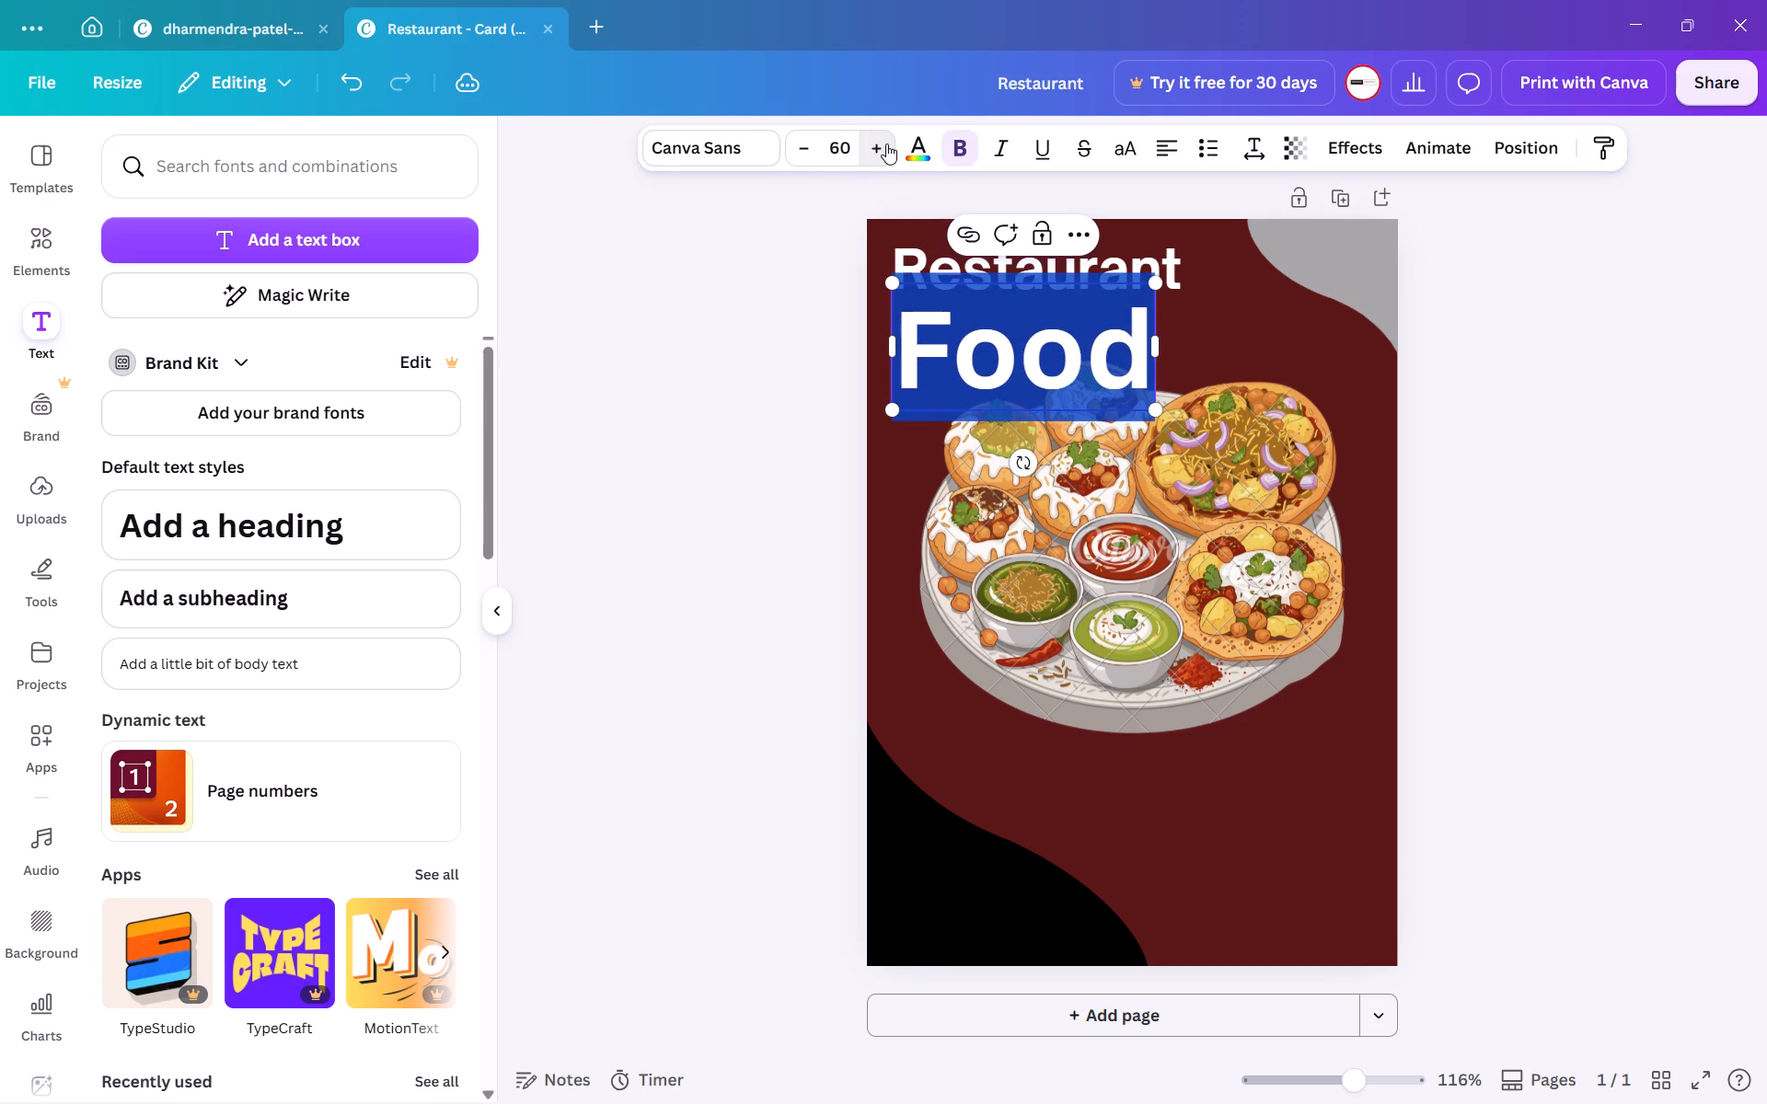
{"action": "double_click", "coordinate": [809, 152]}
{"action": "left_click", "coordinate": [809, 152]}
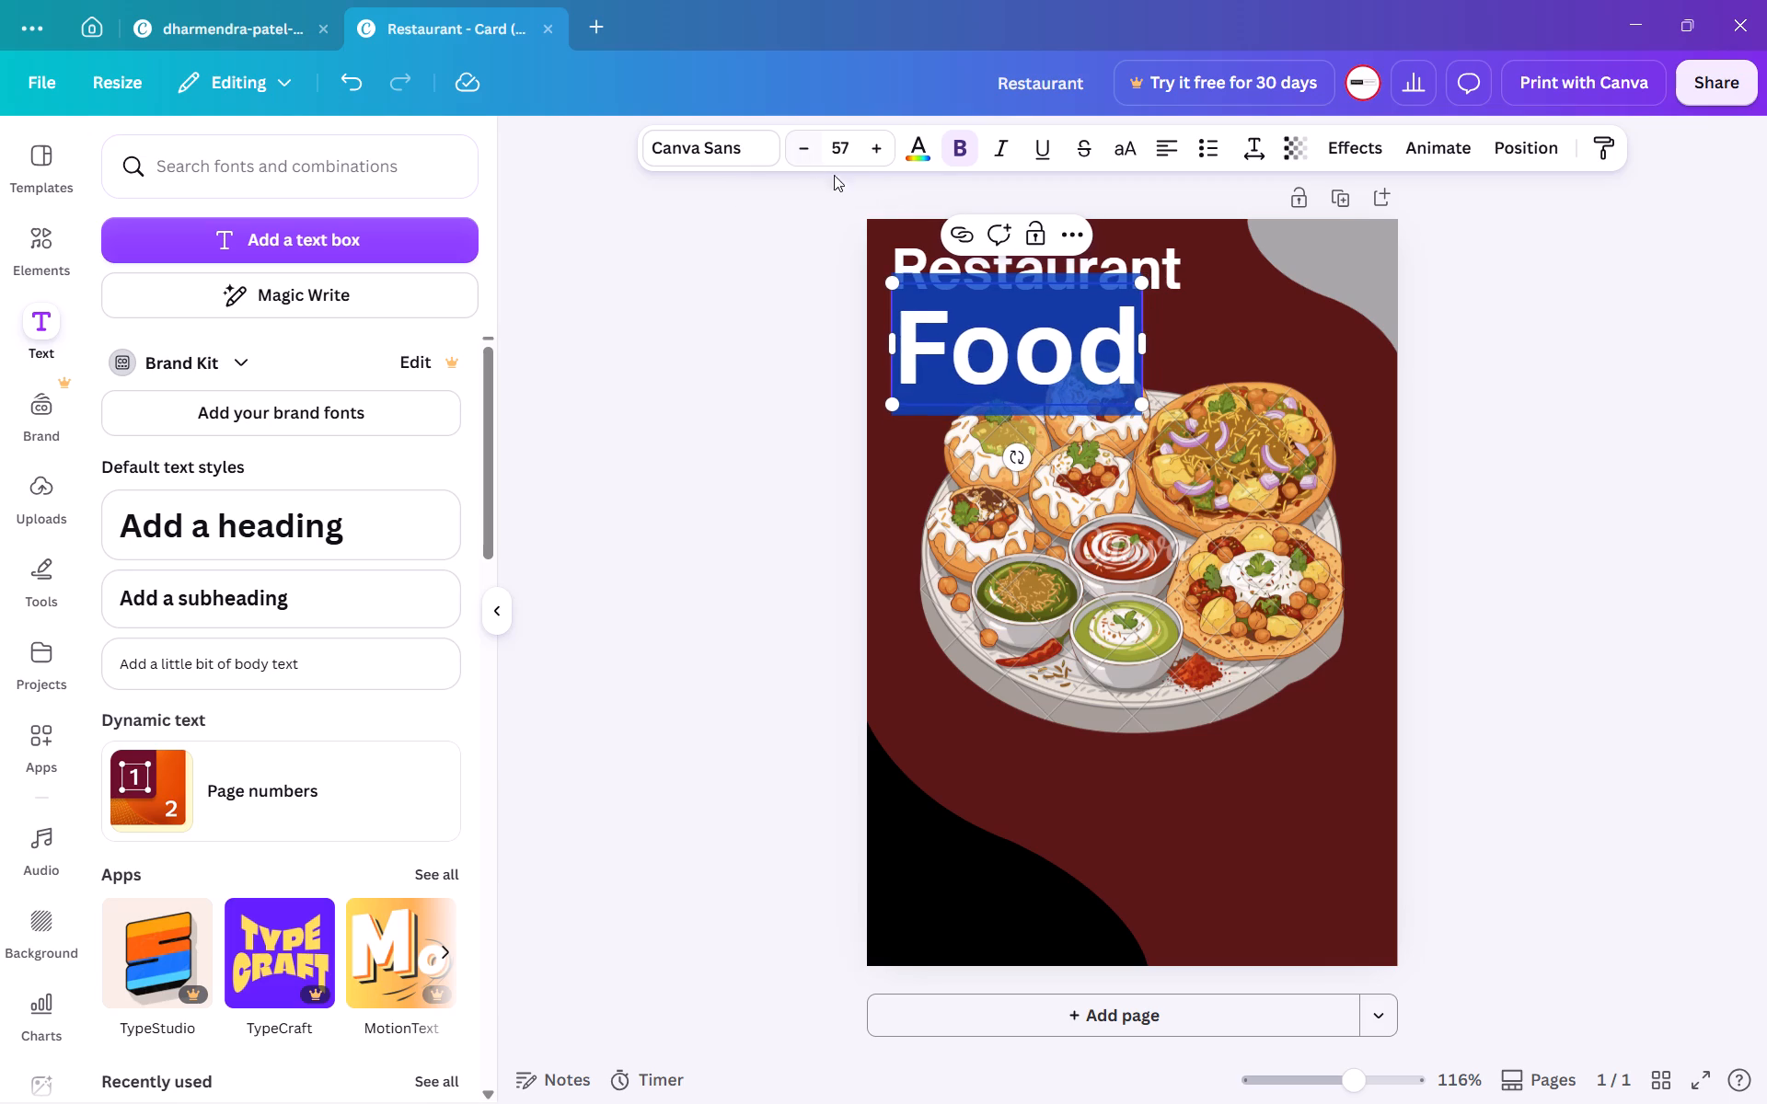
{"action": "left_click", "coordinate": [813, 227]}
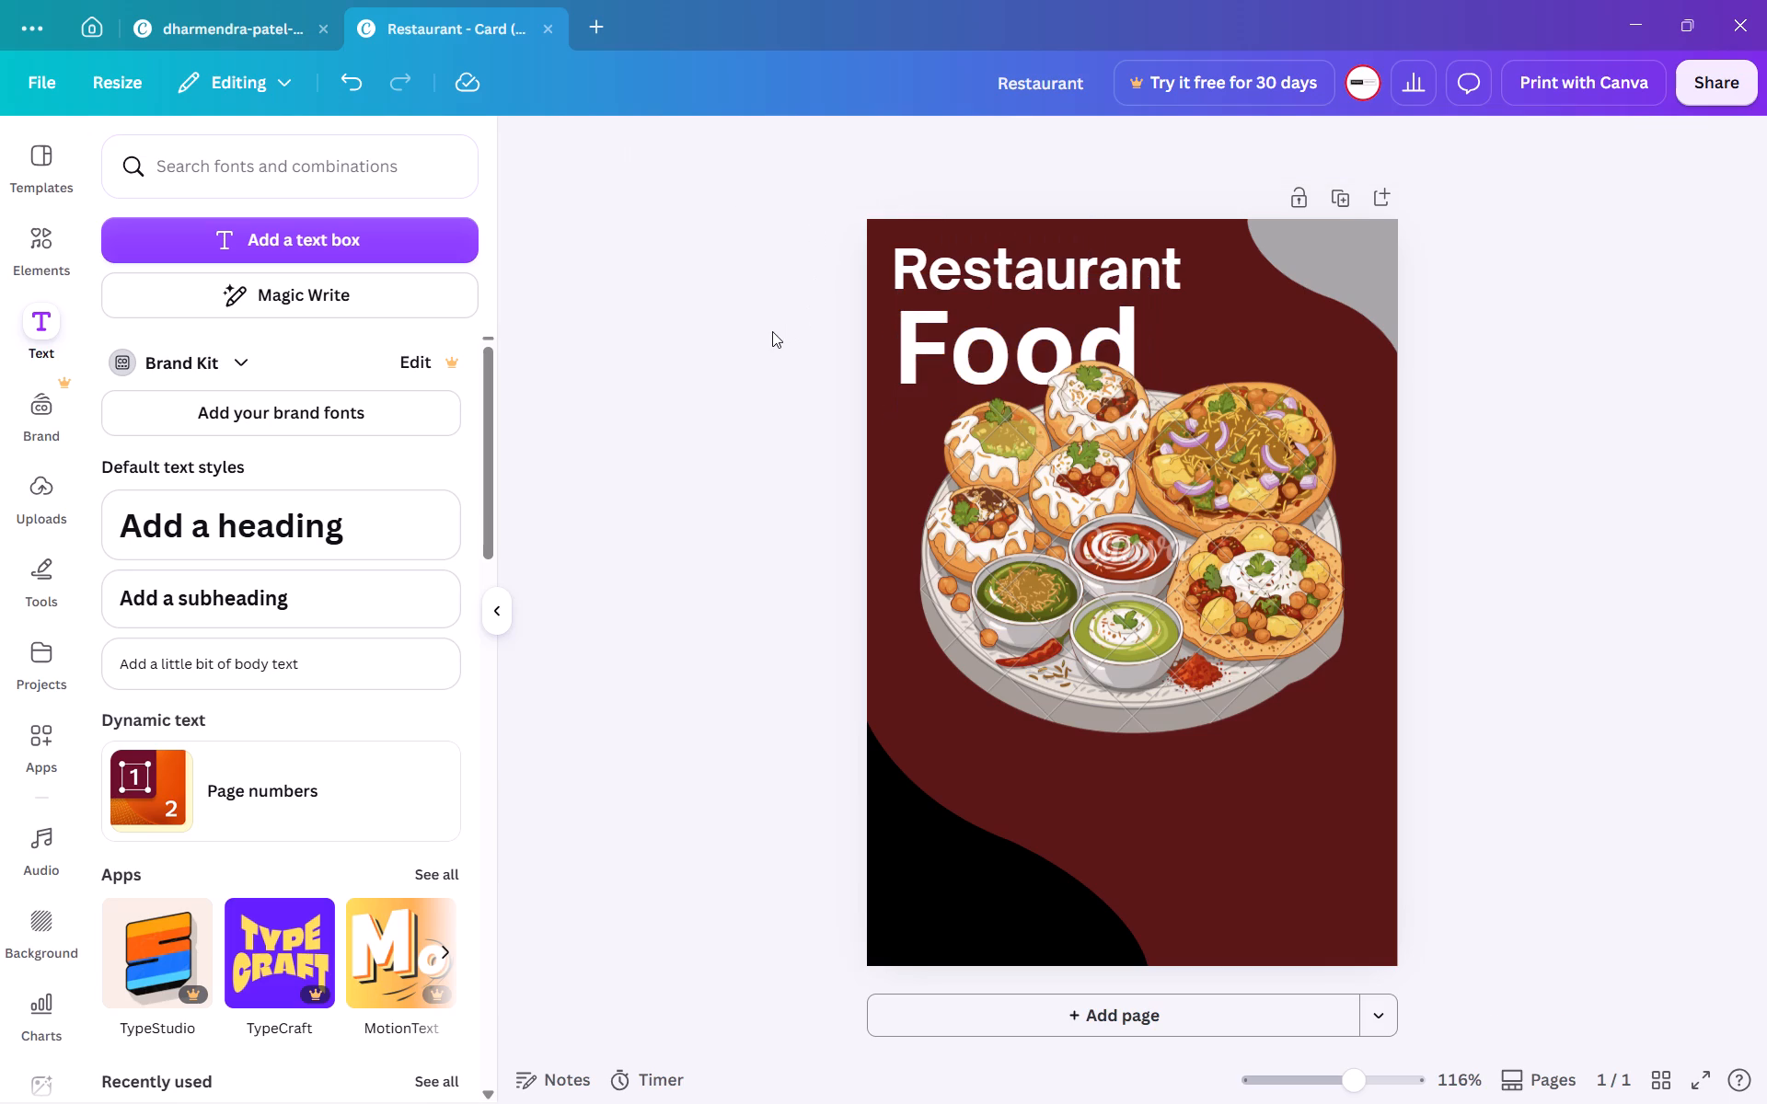
Set the Food heading's font size to 55.
{"action": "left_click", "coordinate": [1013, 372]}
{"action": "left_click", "coordinate": [992, 346]}
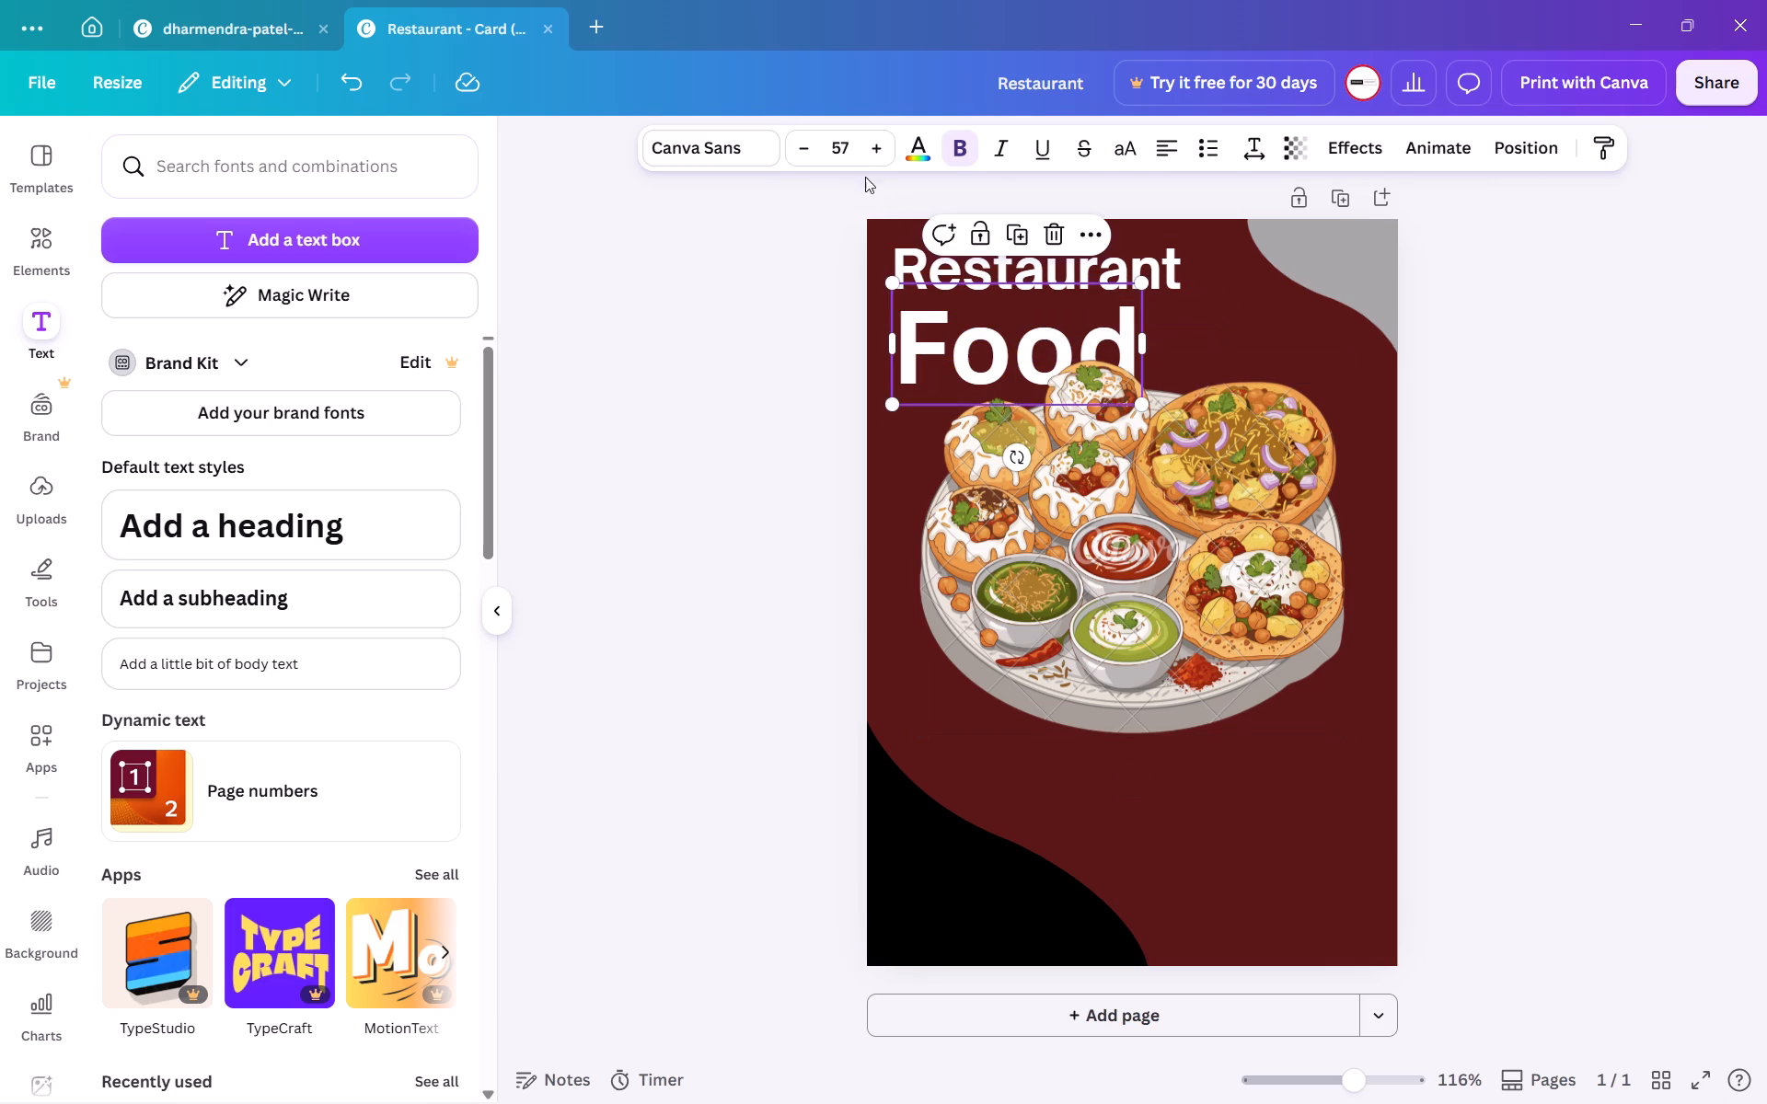
{"action": "double_click", "coordinate": [844, 153]}
{"action": "type", "text": "55"}
{"action": "key", "text": "Return"}
{"action": "left_click", "coordinate": [803, 246]}
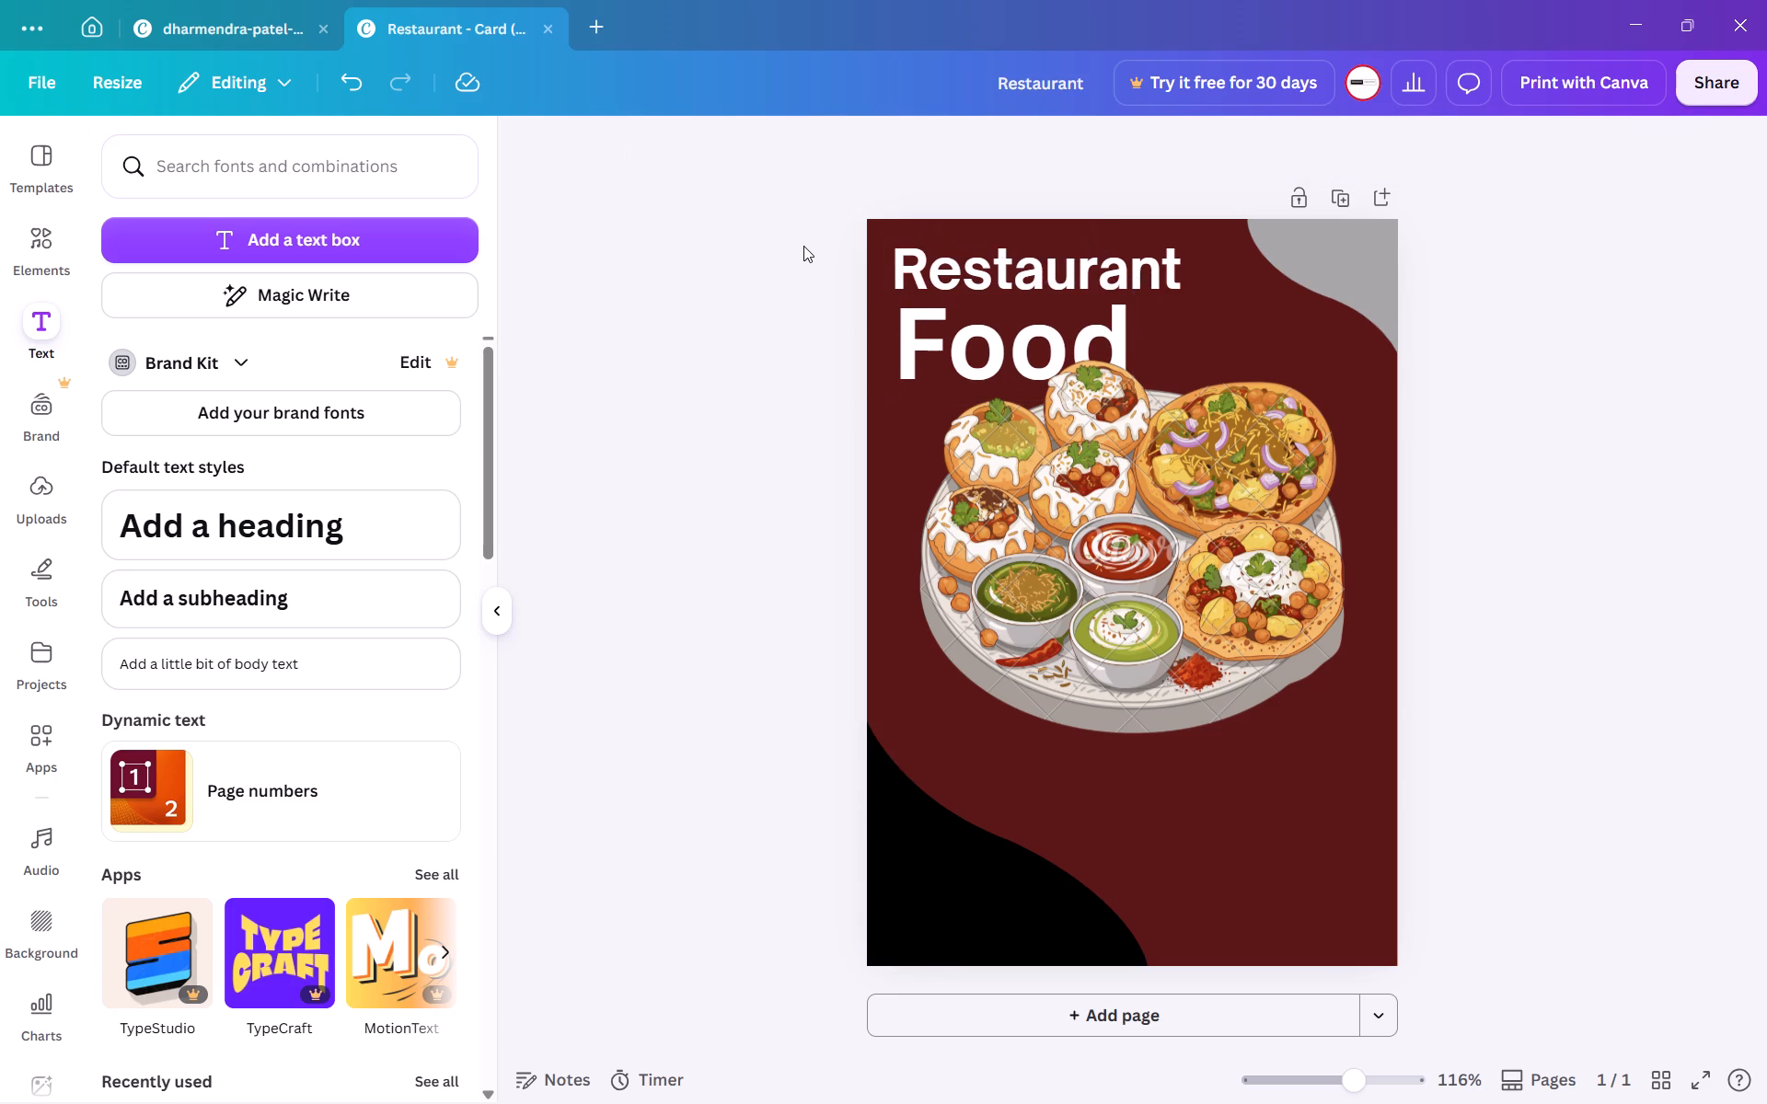
Move the Food heading and the Restaurant heading slightly higher on the card, keeping their left edges aligned.
{"action": "left_click", "coordinate": [986, 346]}
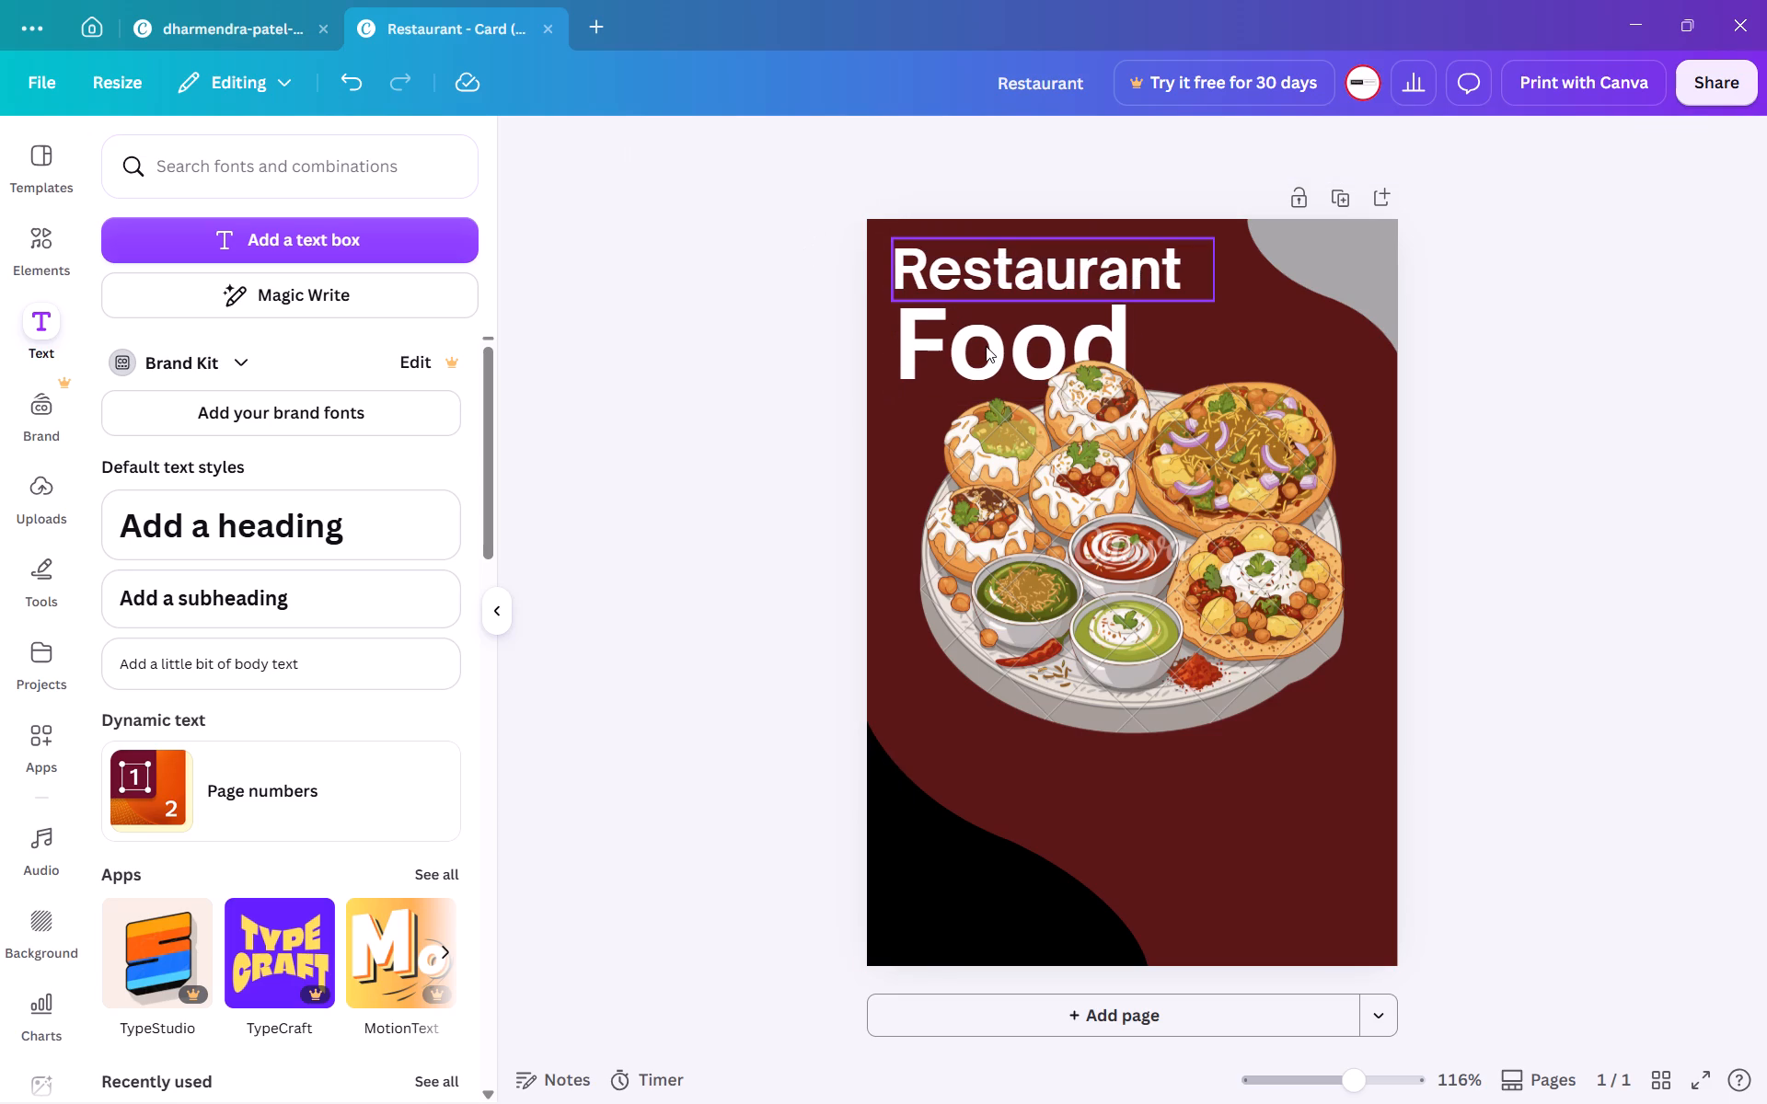
{"action": "left_click", "coordinate": [808, 357]}
{"action": "left_click", "coordinate": [984, 260]}
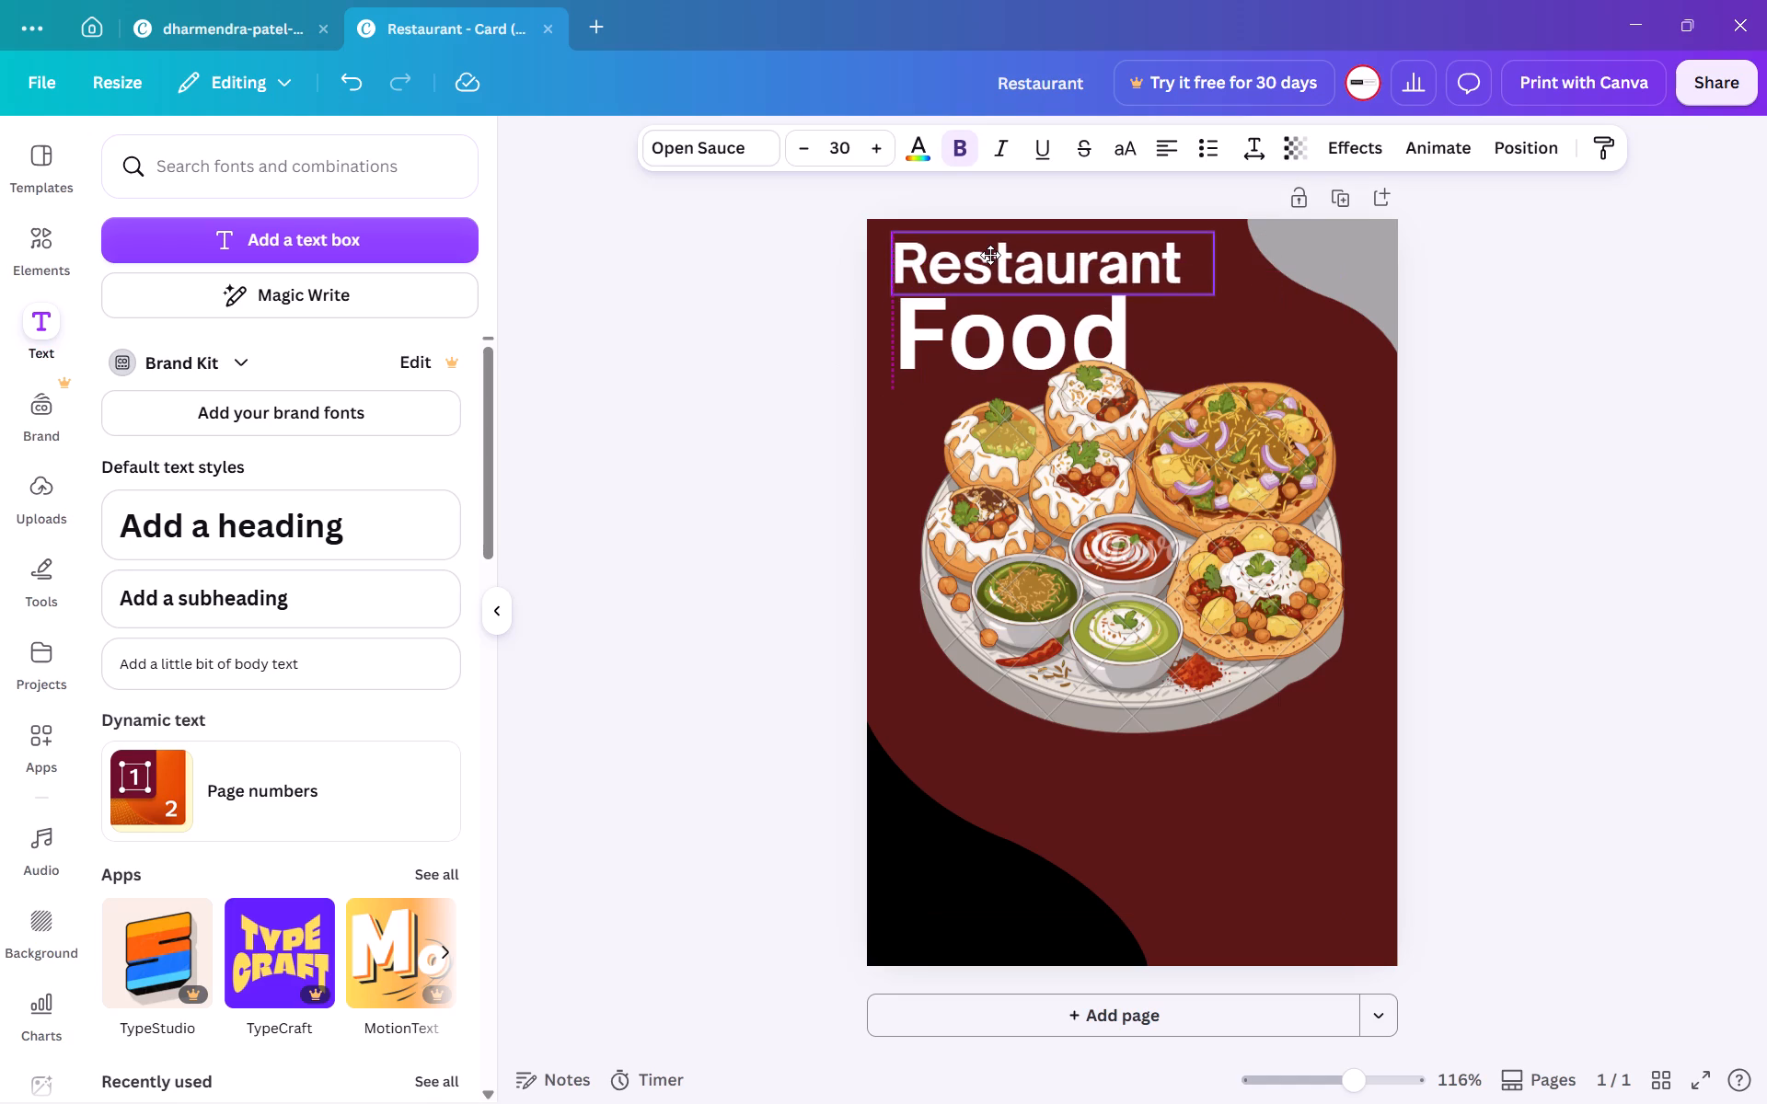
{"action": "left_click", "coordinate": [769, 367]}
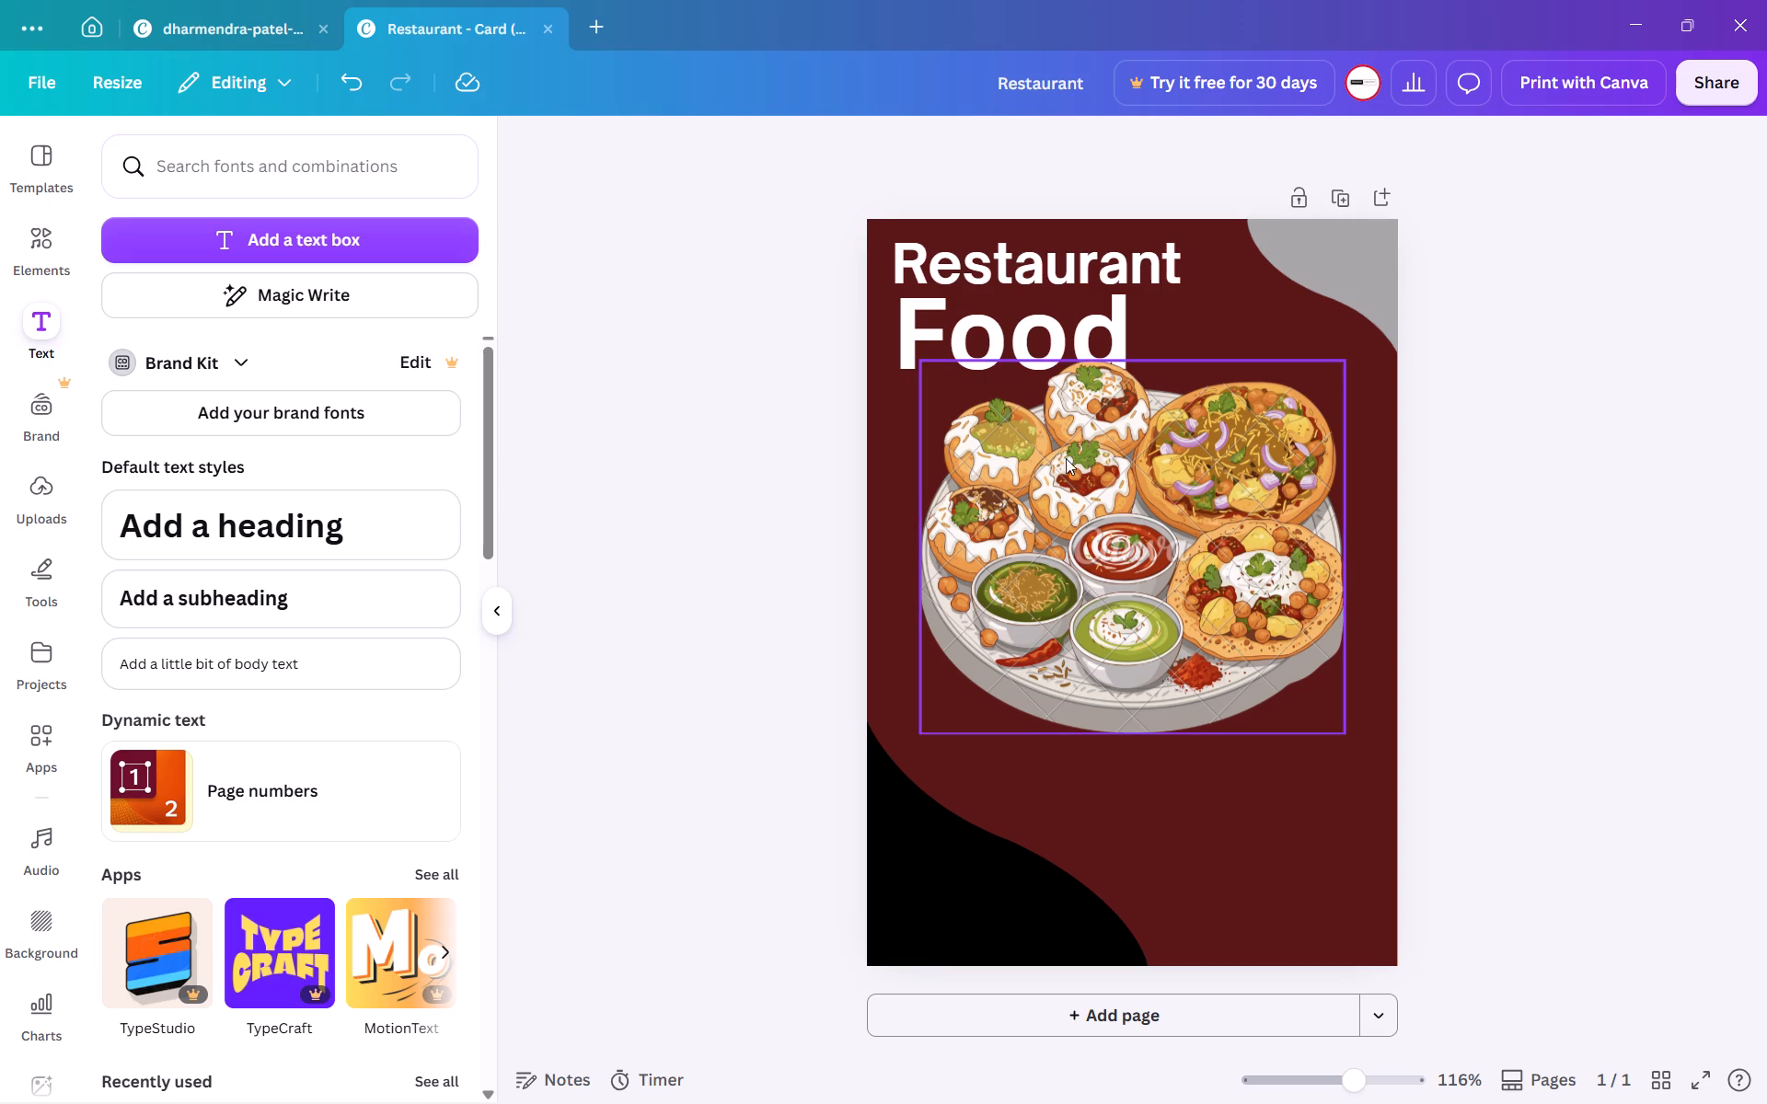
Widen the Food heading's text box to about 100 mm, extending it to the card's right edge.
{"action": "left_click", "coordinate": [1020, 324]}
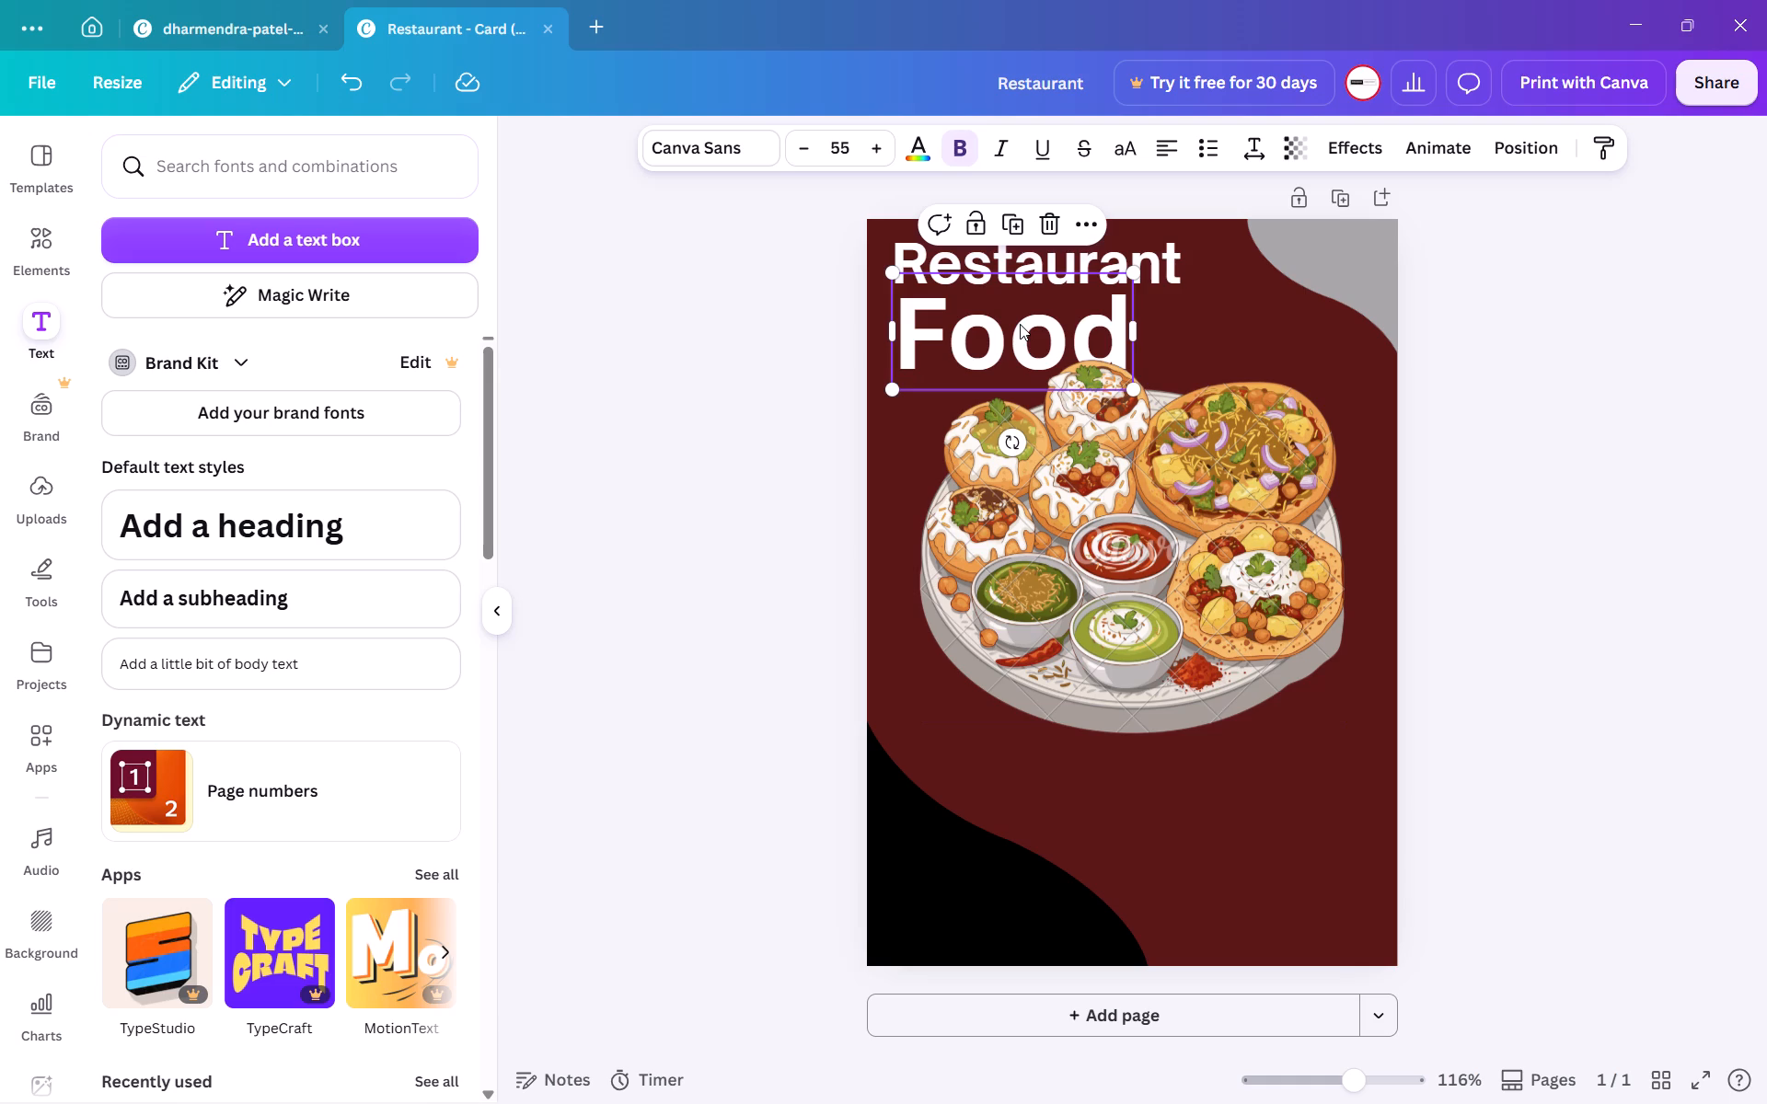
{"action": "left_click_drag", "start_coordinate": [1138, 328], "coordinate": [1249, 328]}
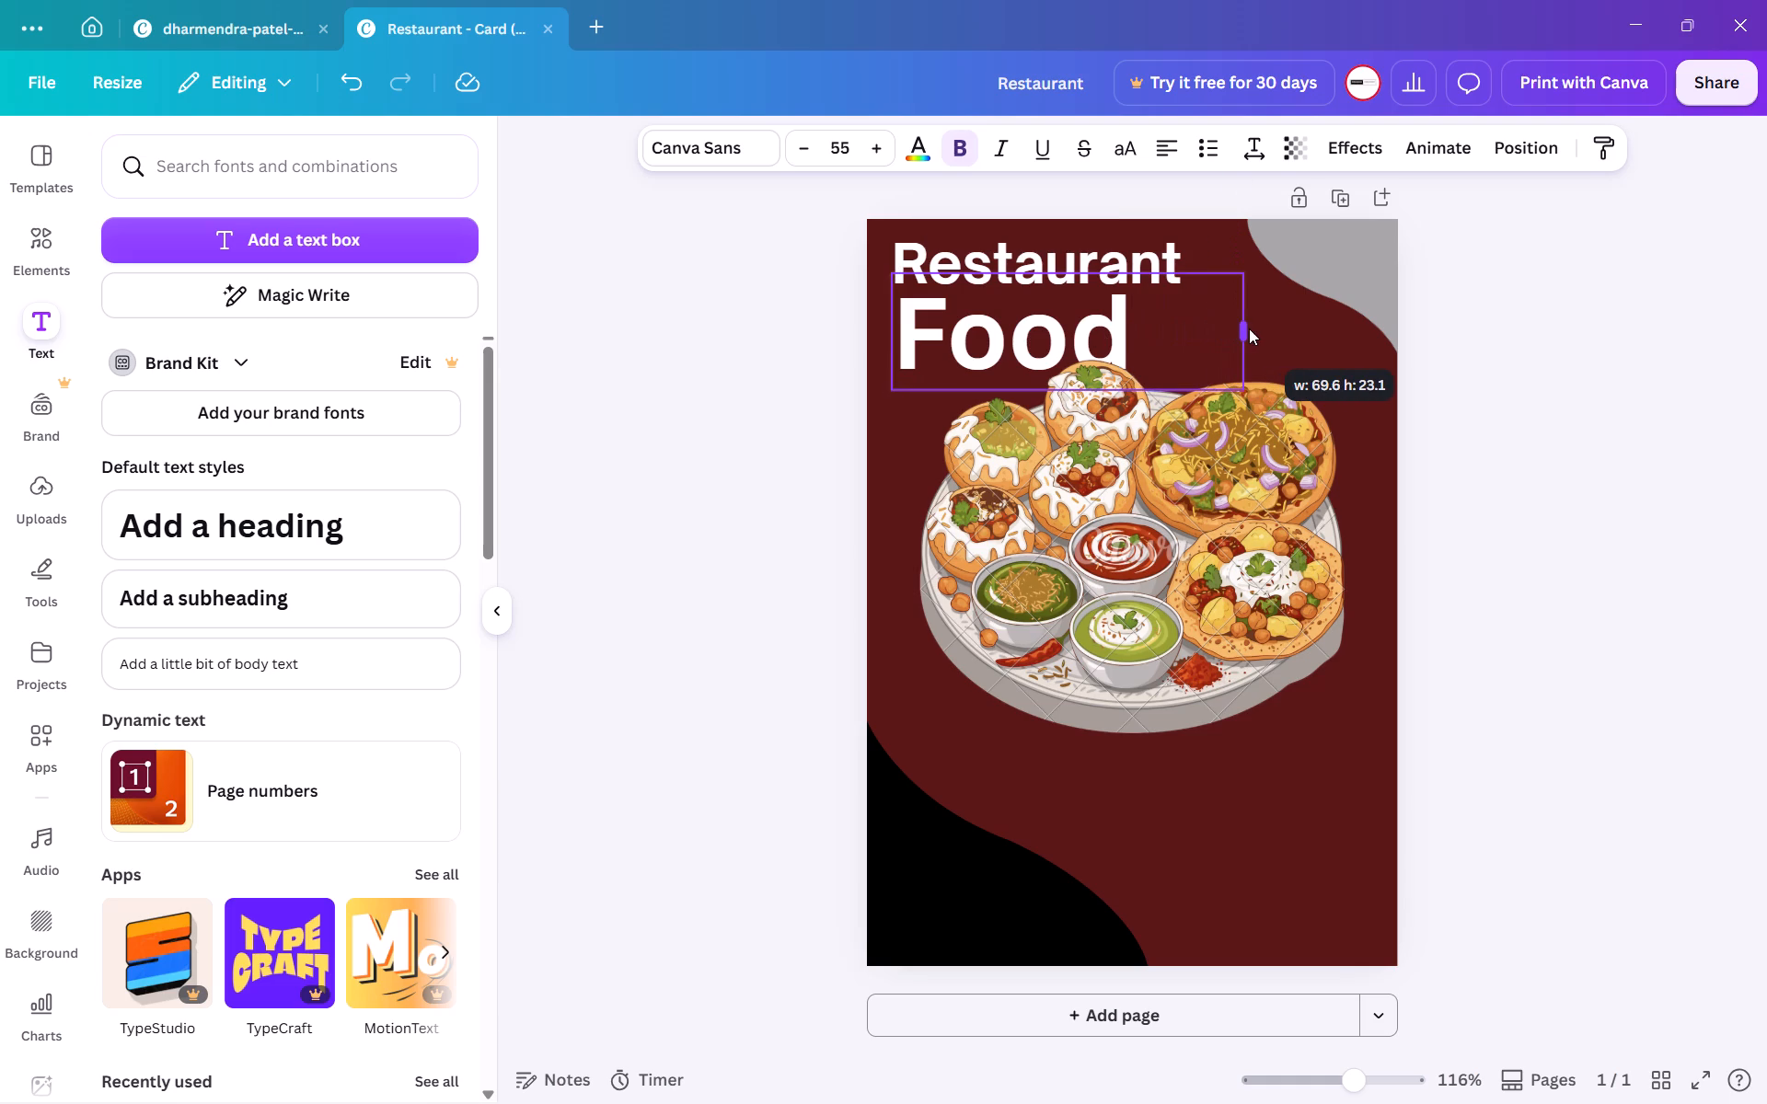
{"action": "left_click_drag", "start_coordinate": [1249, 328], "coordinate": [1297, 327]}
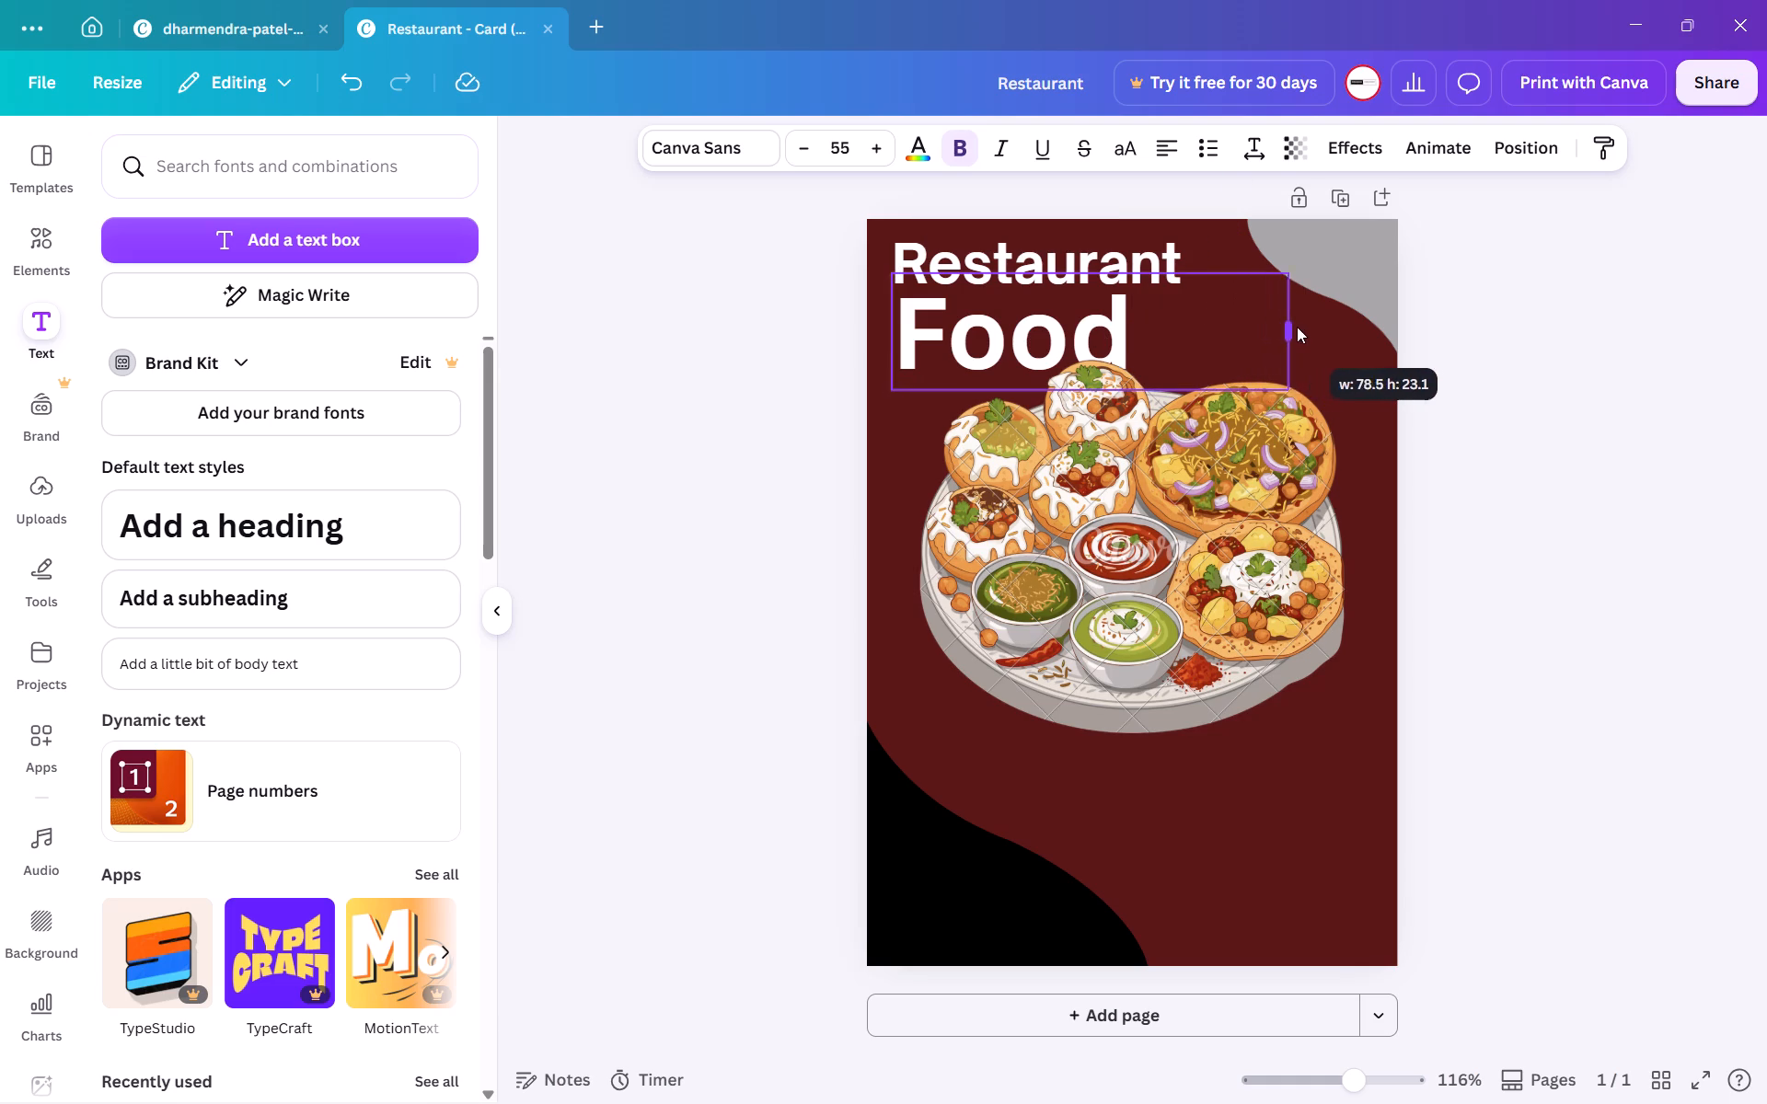
{"action": "left_click_drag", "start_coordinate": [1297, 327], "coordinate": [1403, 323]}
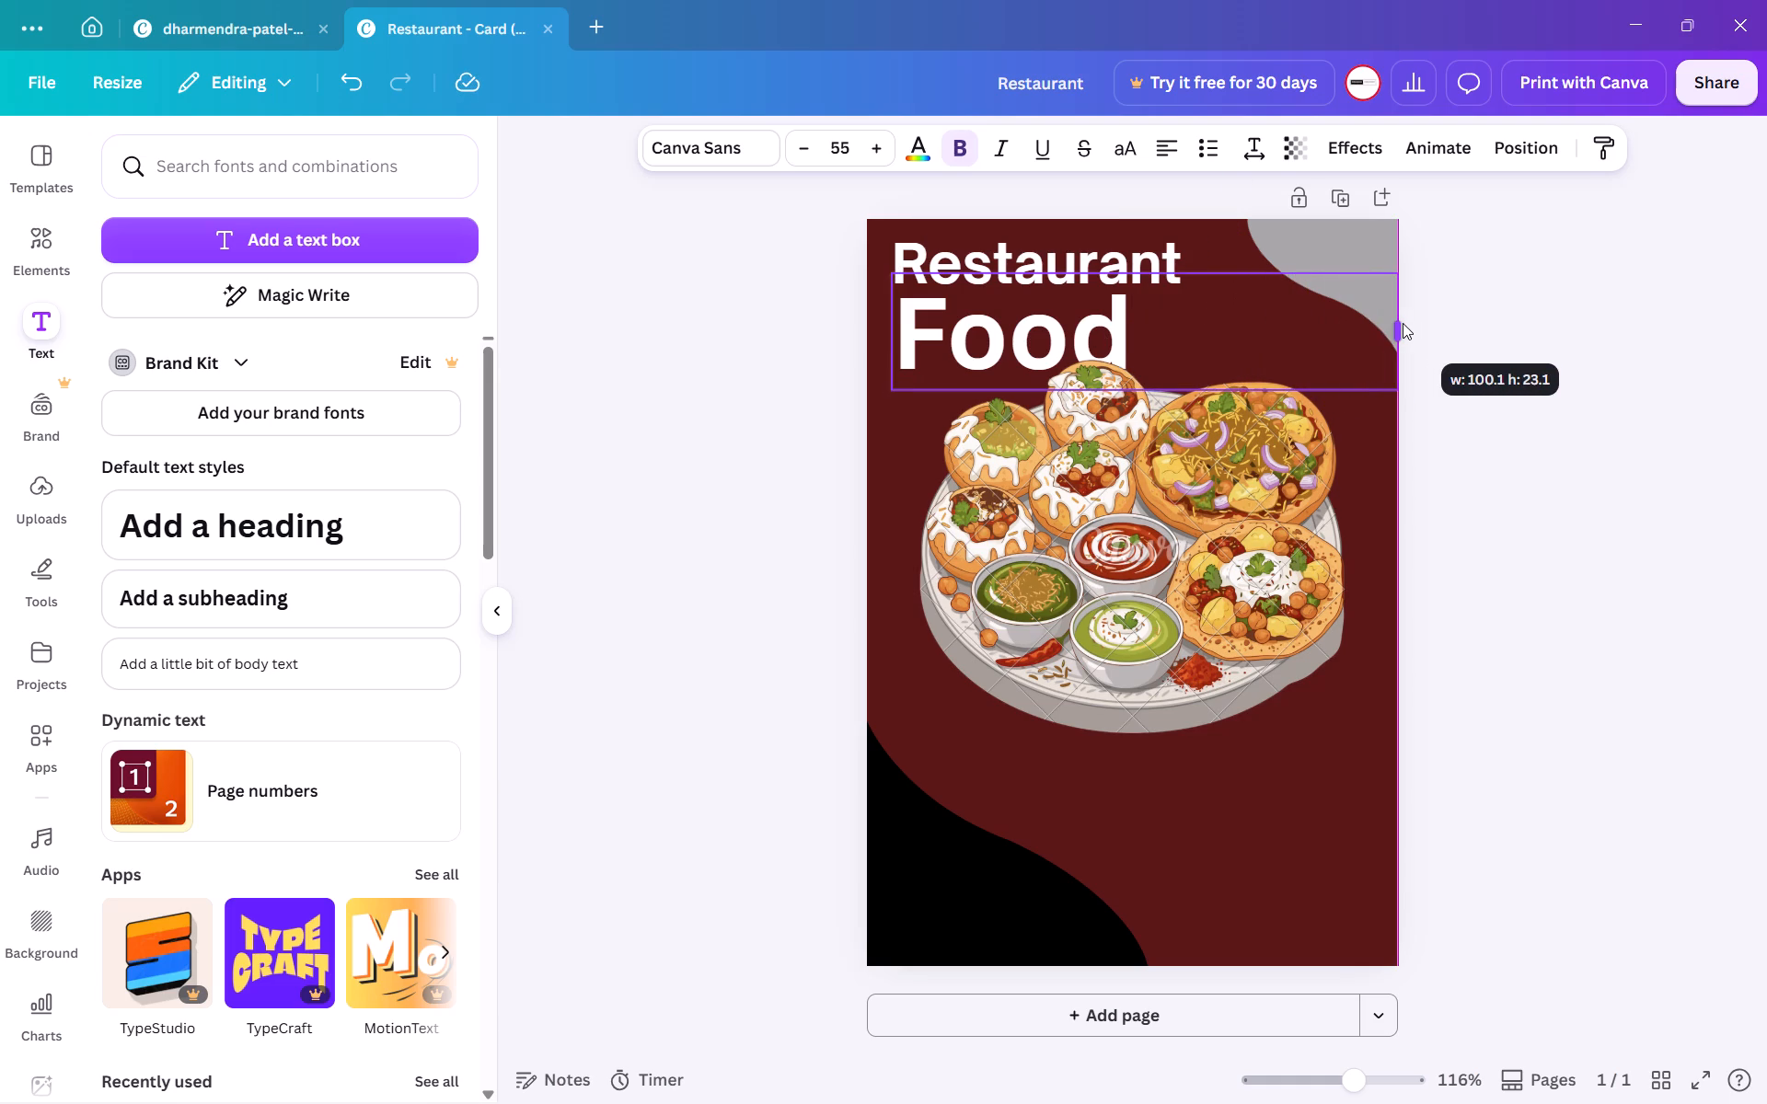
{"action": "left_click_drag", "start_coordinate": [1403, 323], "coordinate": [1402, 323]}
Set the Food heading's font size to 75.
{"action": "triple_click", "coordinate": [869, 151]}
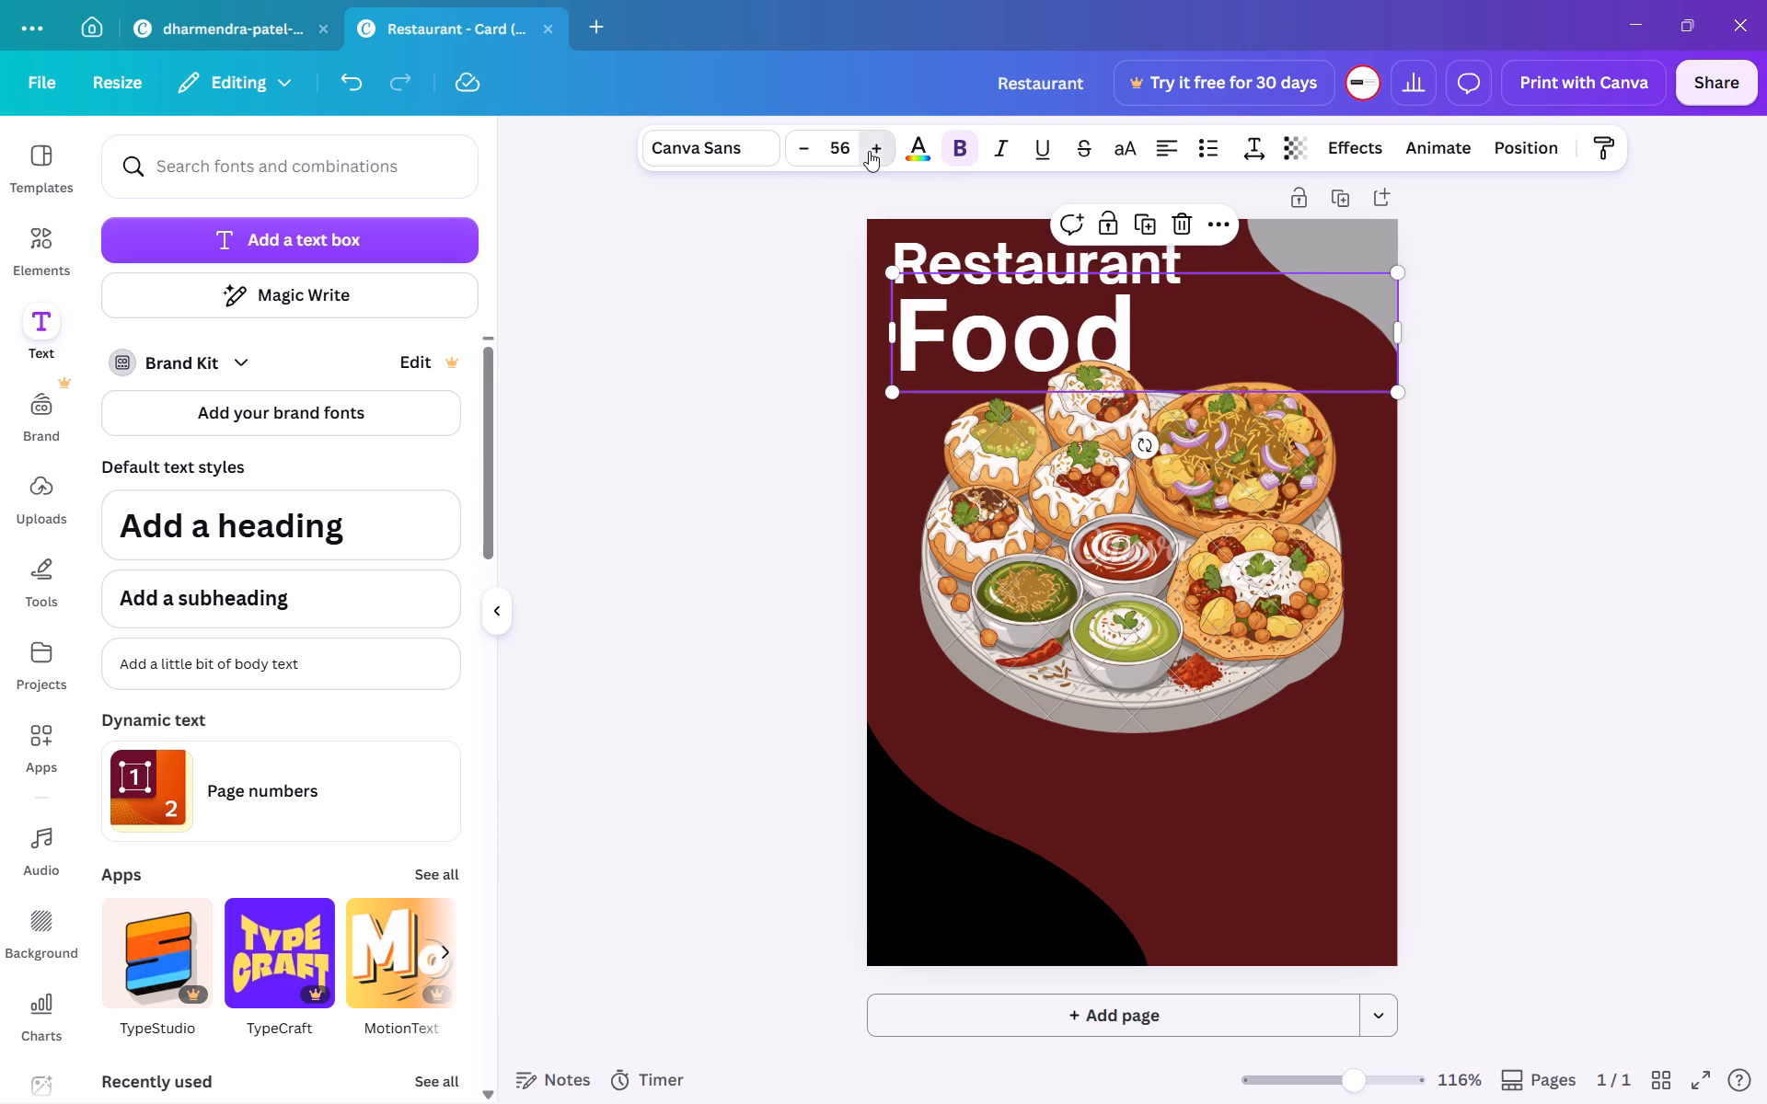
{"action": "triple_click", "coordinate": [869, 151]}
{"action": "double_click", "coordinate": [869, 151]}
{"action": "triple_click", "coordinate": [869, 151]}
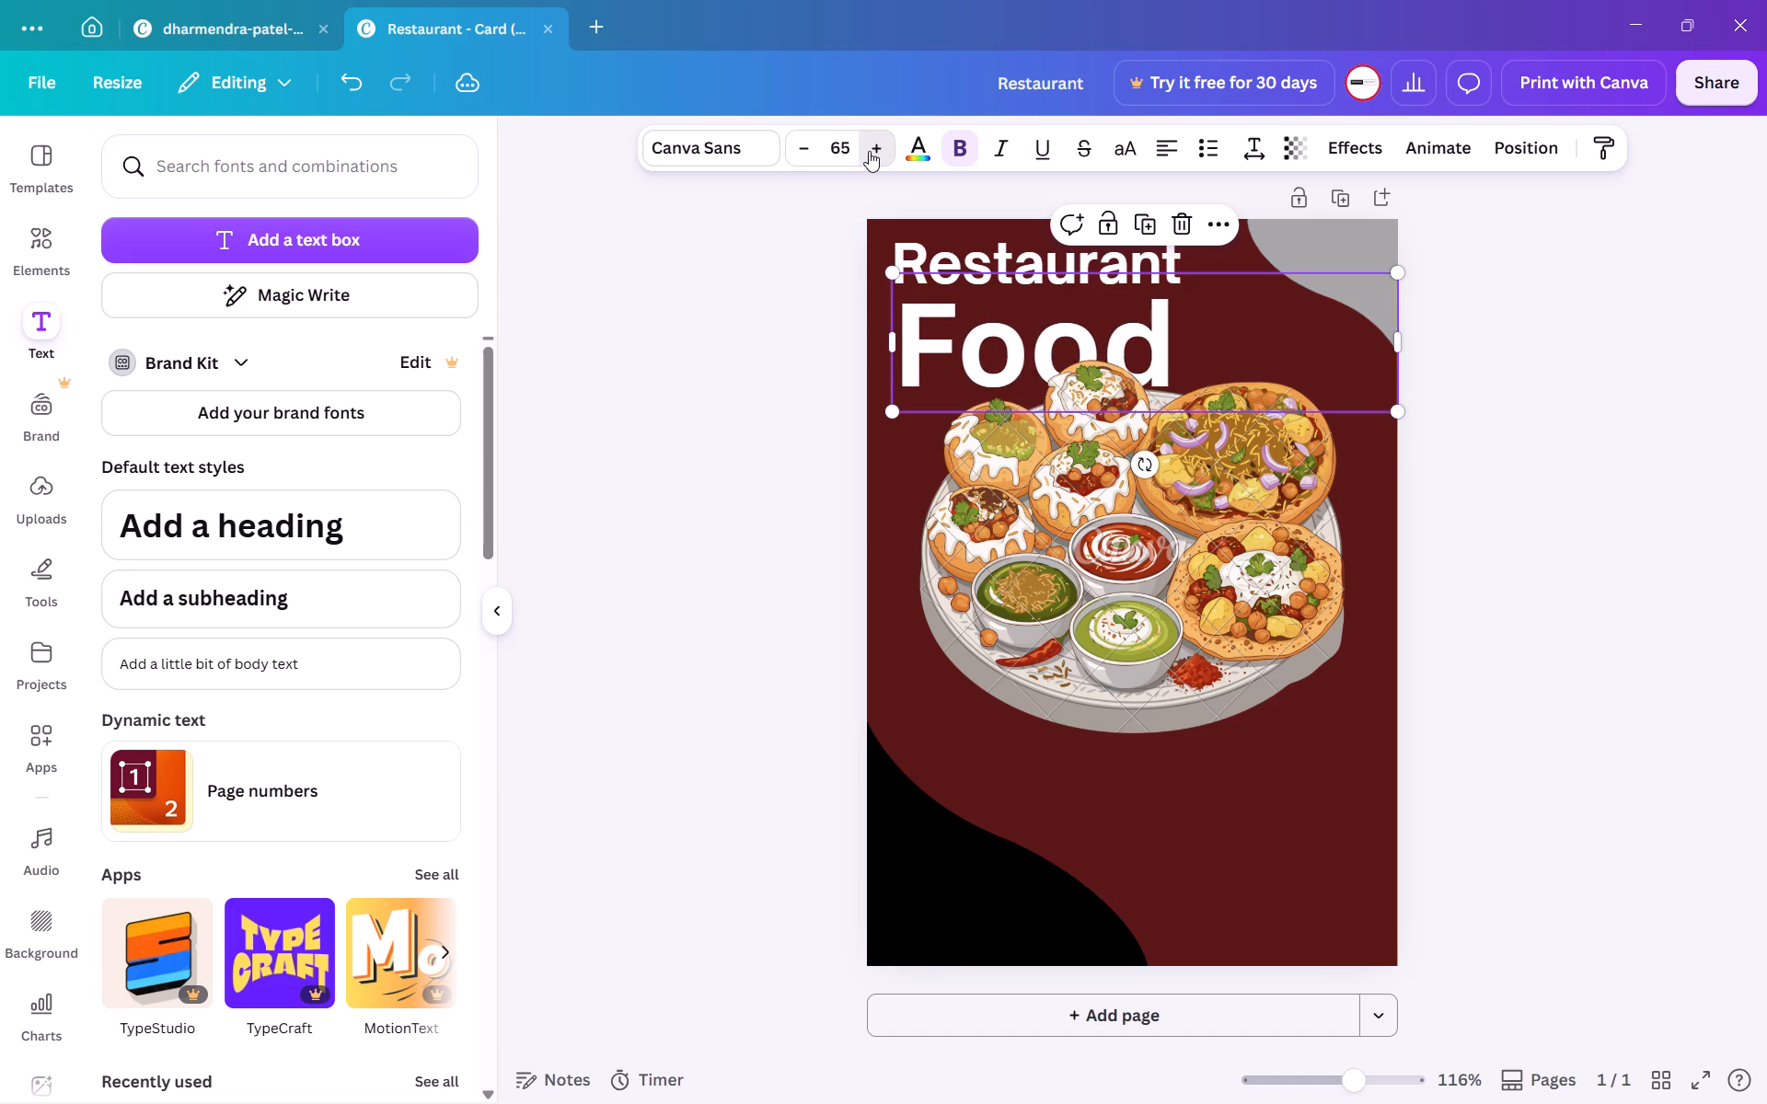
{"action": "left_click", "coordinate": [869, 151]}
{"action": "left_click", "coordinate": [869, 151]}
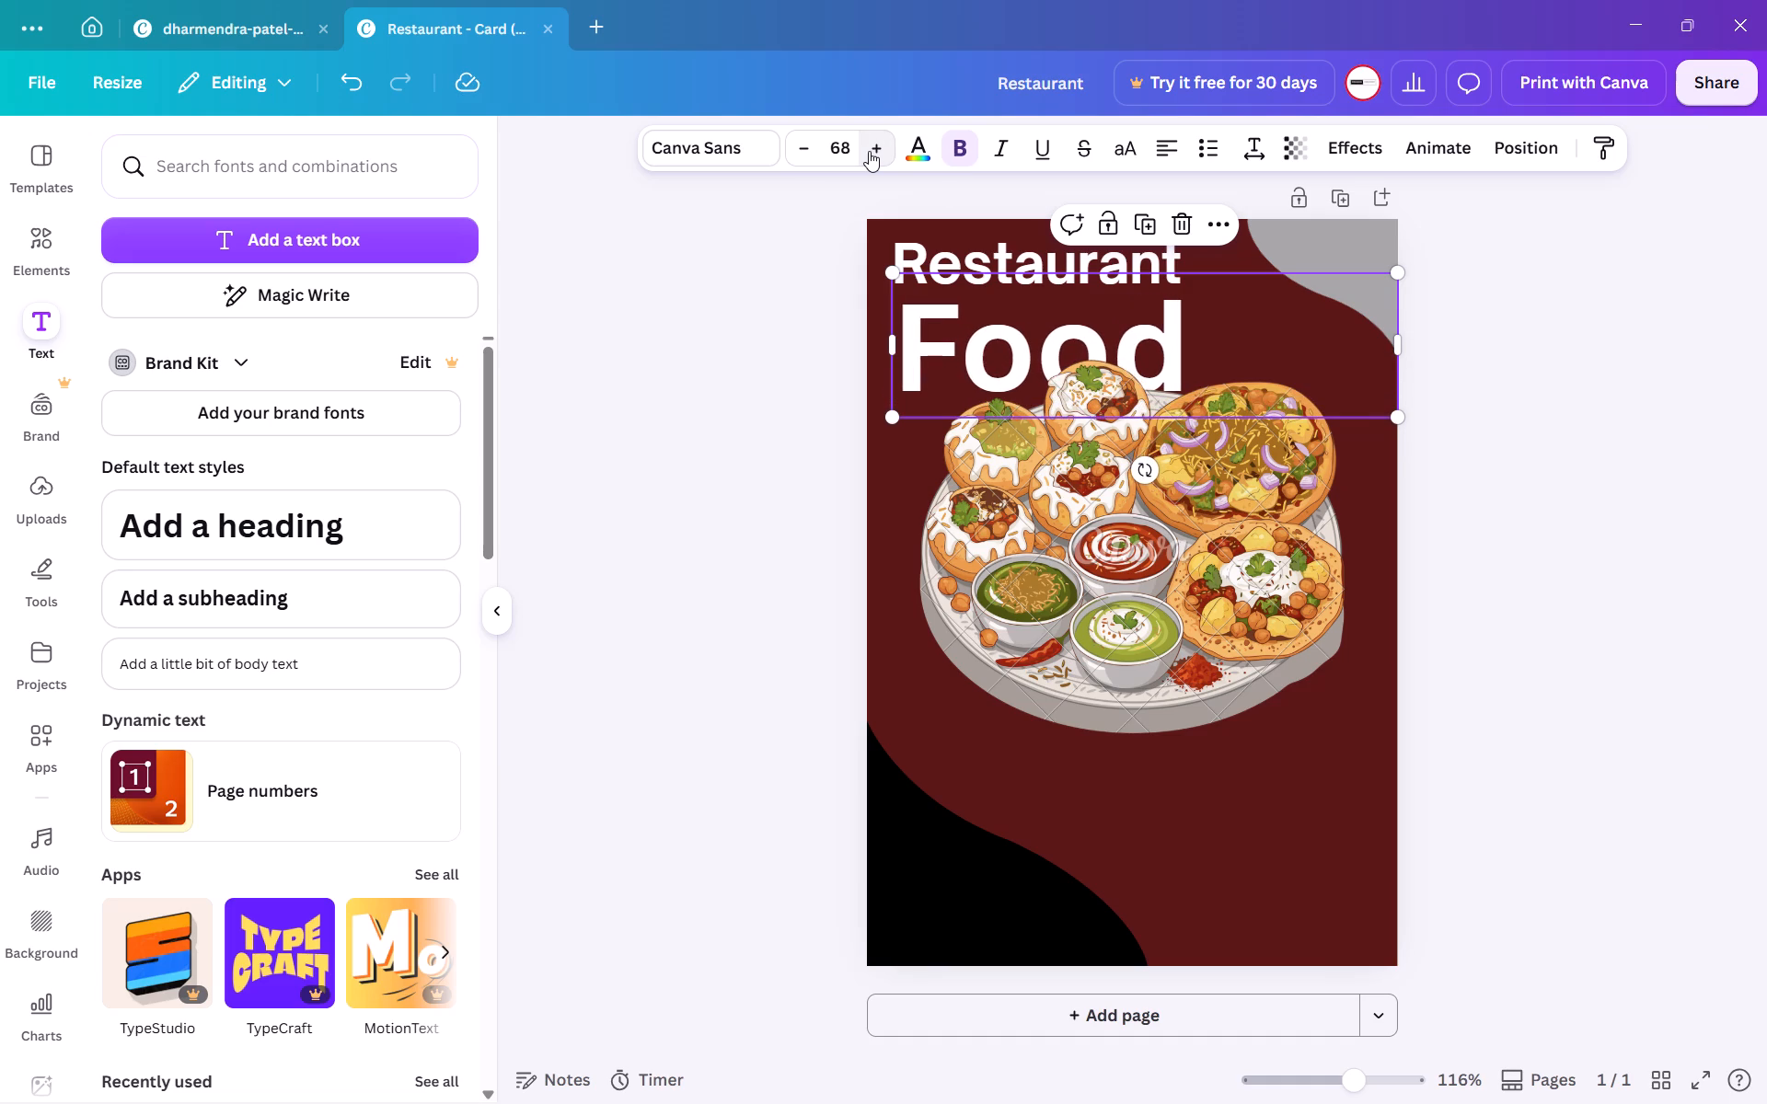
{"action": "triple_click", "coordinate": [869, 151]}
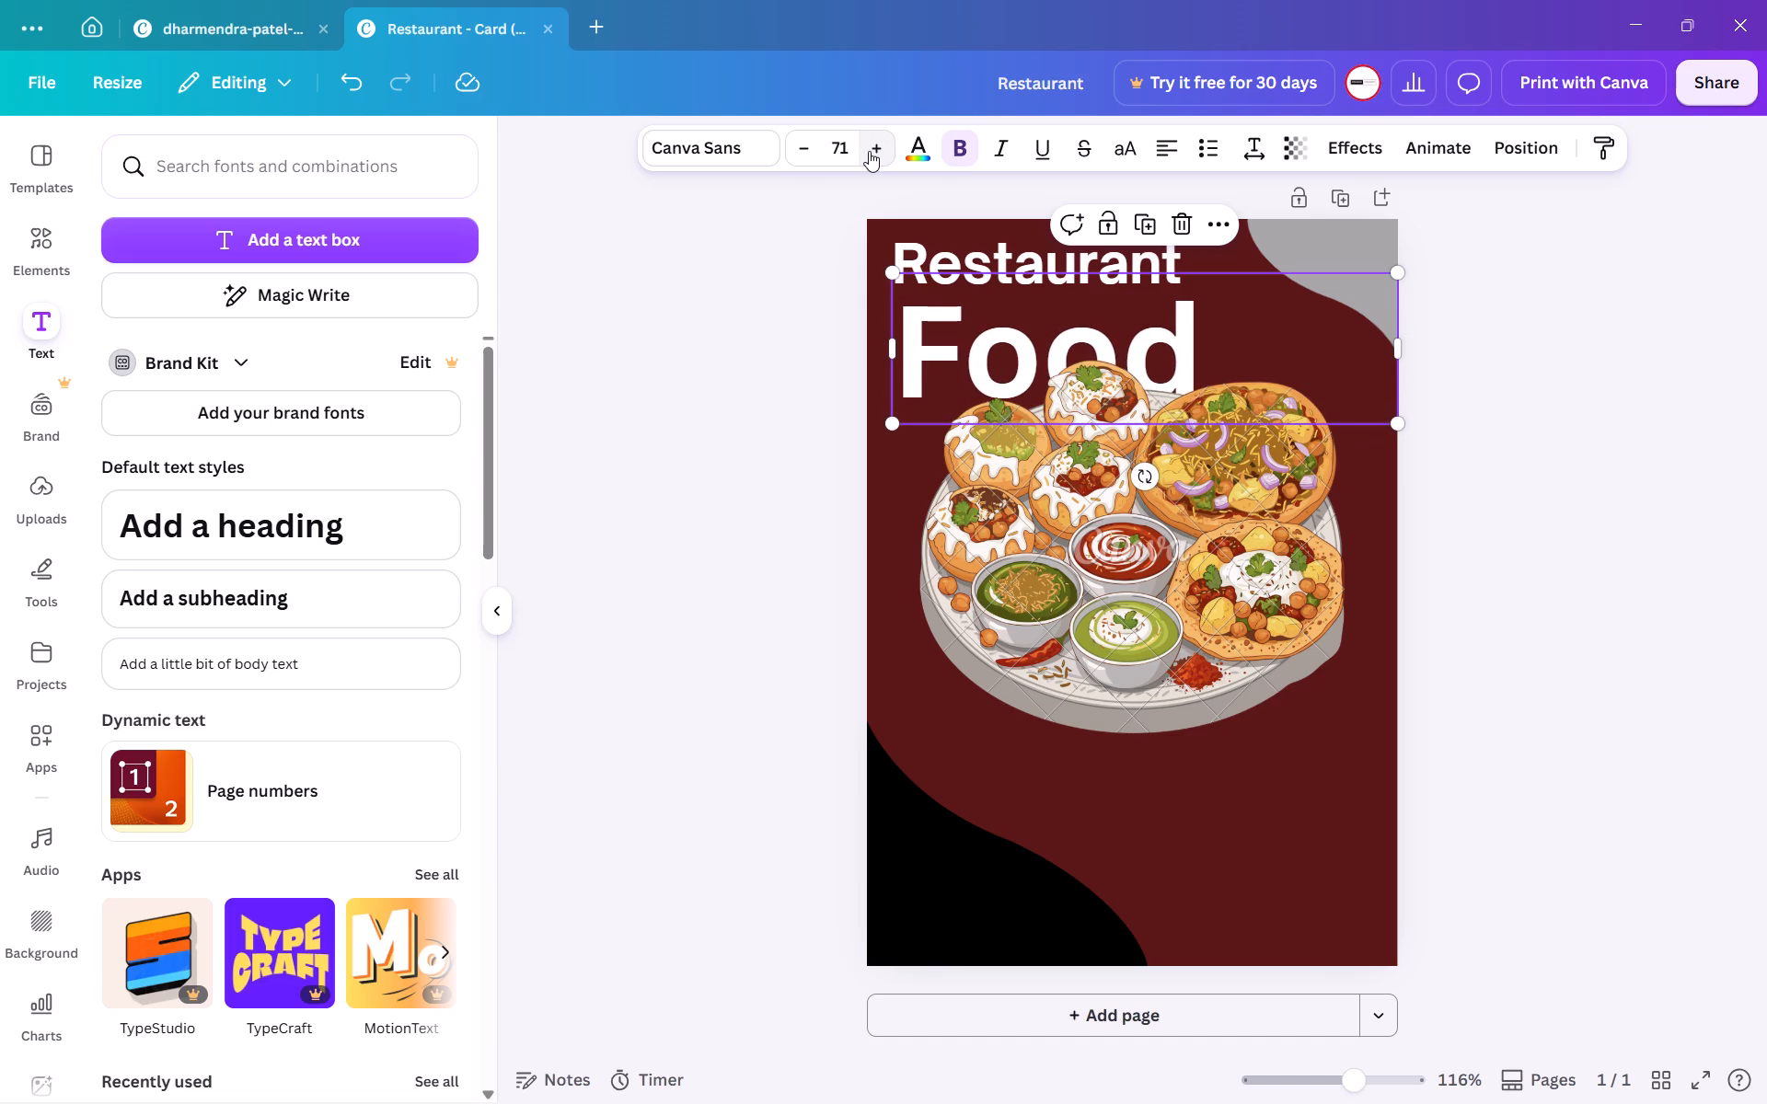
{"action": "double_click", "coordinate": [802, 146]}
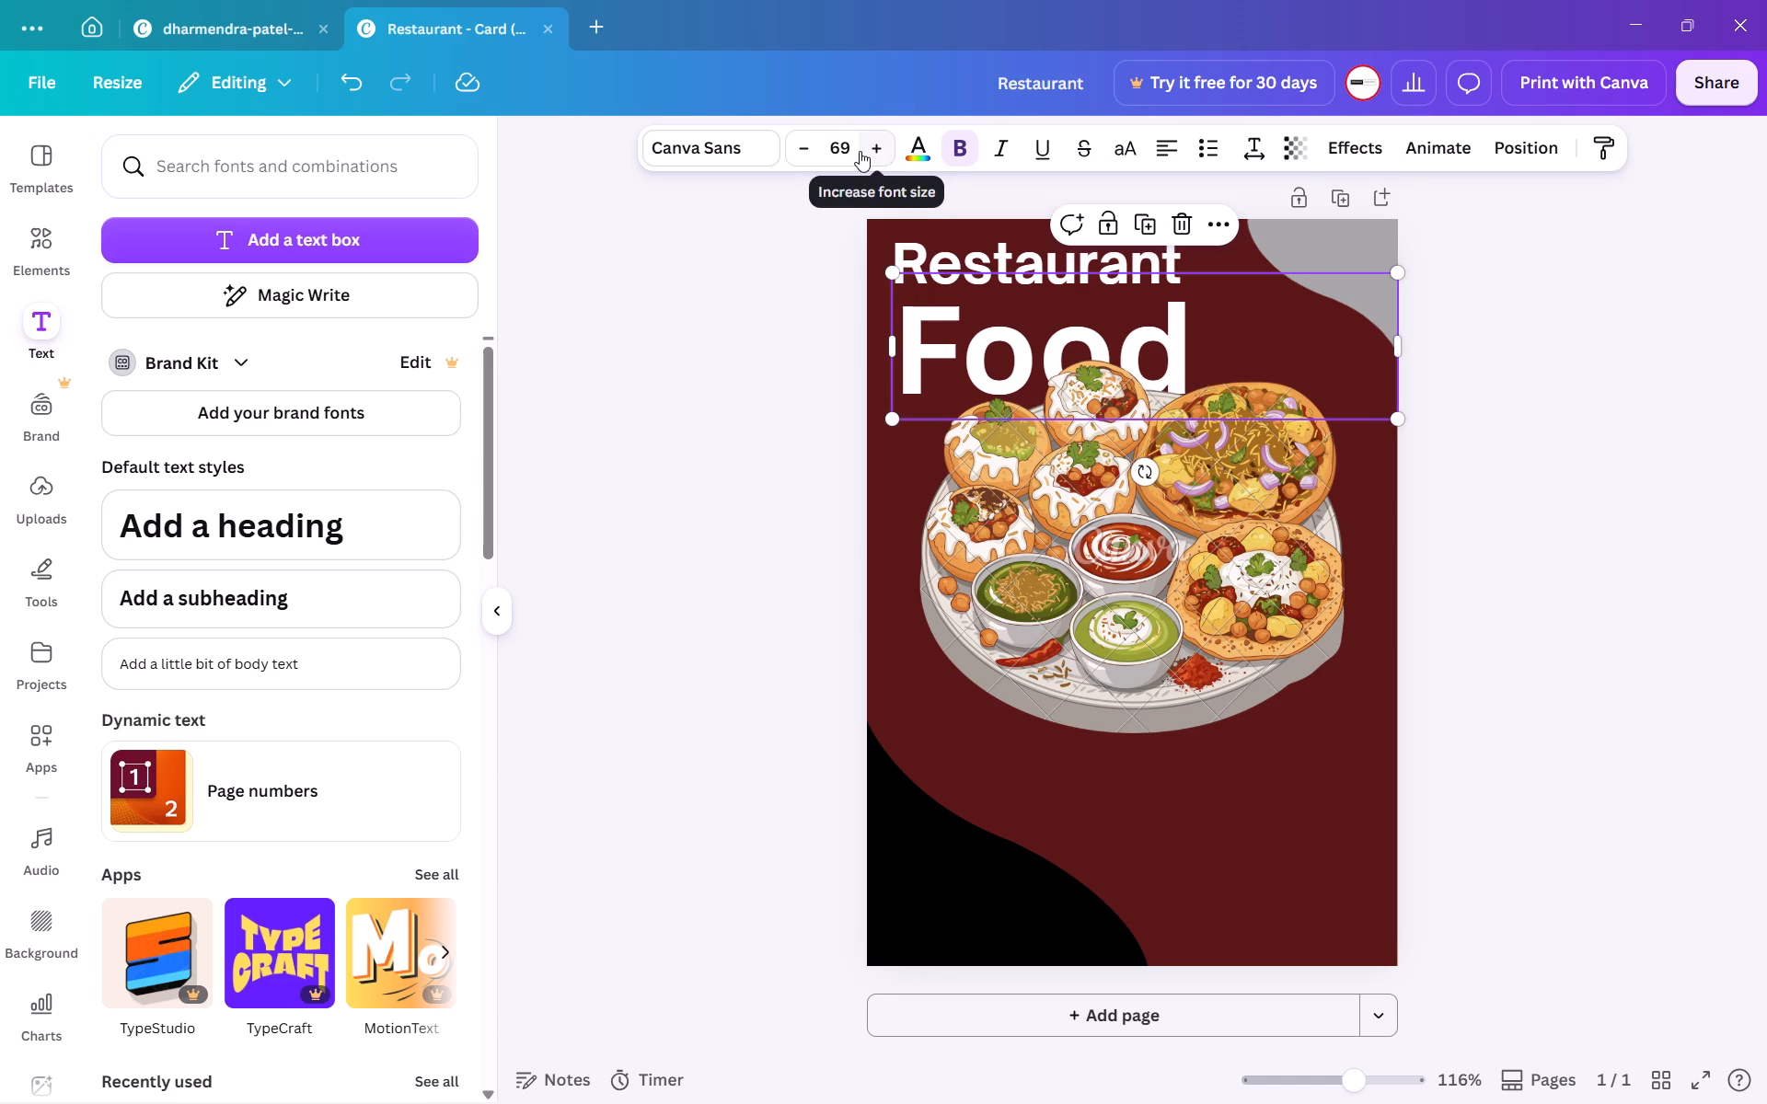
{"action": "left_click", "coordinate": [806, 150]}
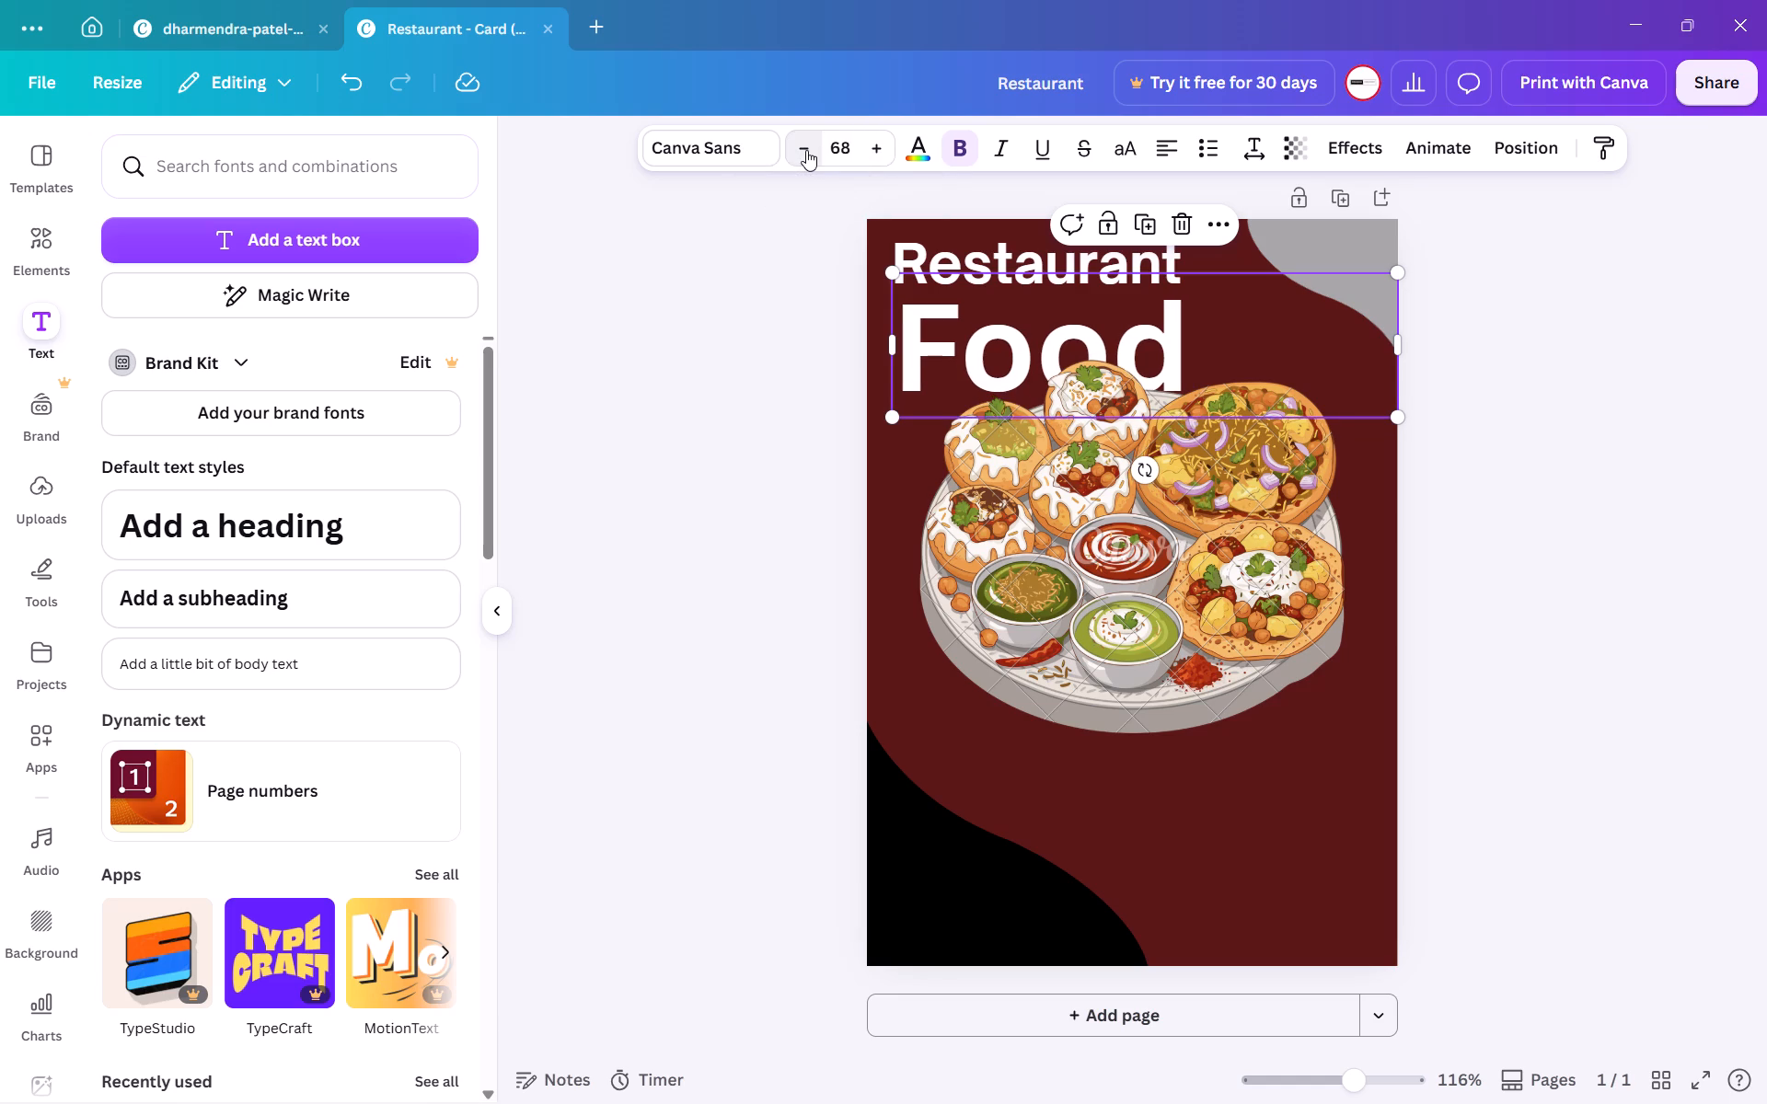
{"action": "left_click", "coordinate": [876, 140]}
{"action": "triple_click", "coordinate": [876, 140]}
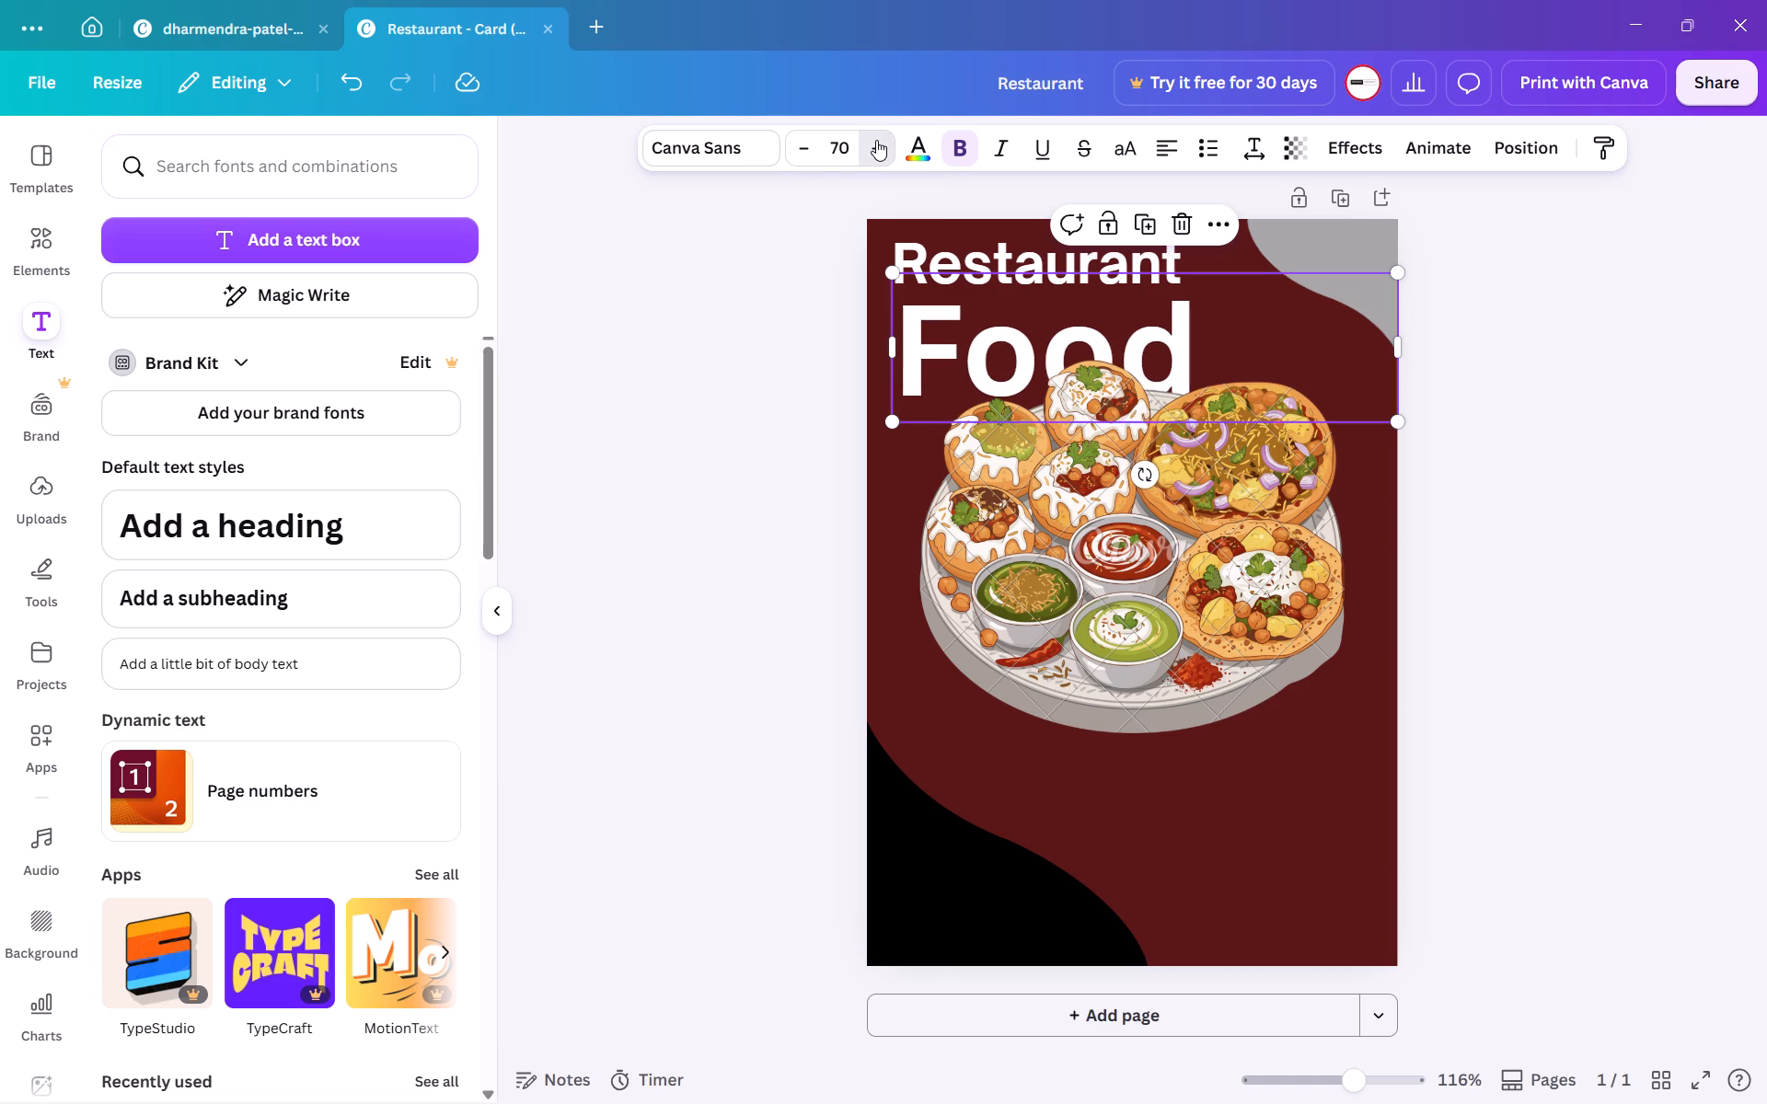
{"action": "double_click", "coordinate": [876, 140]}
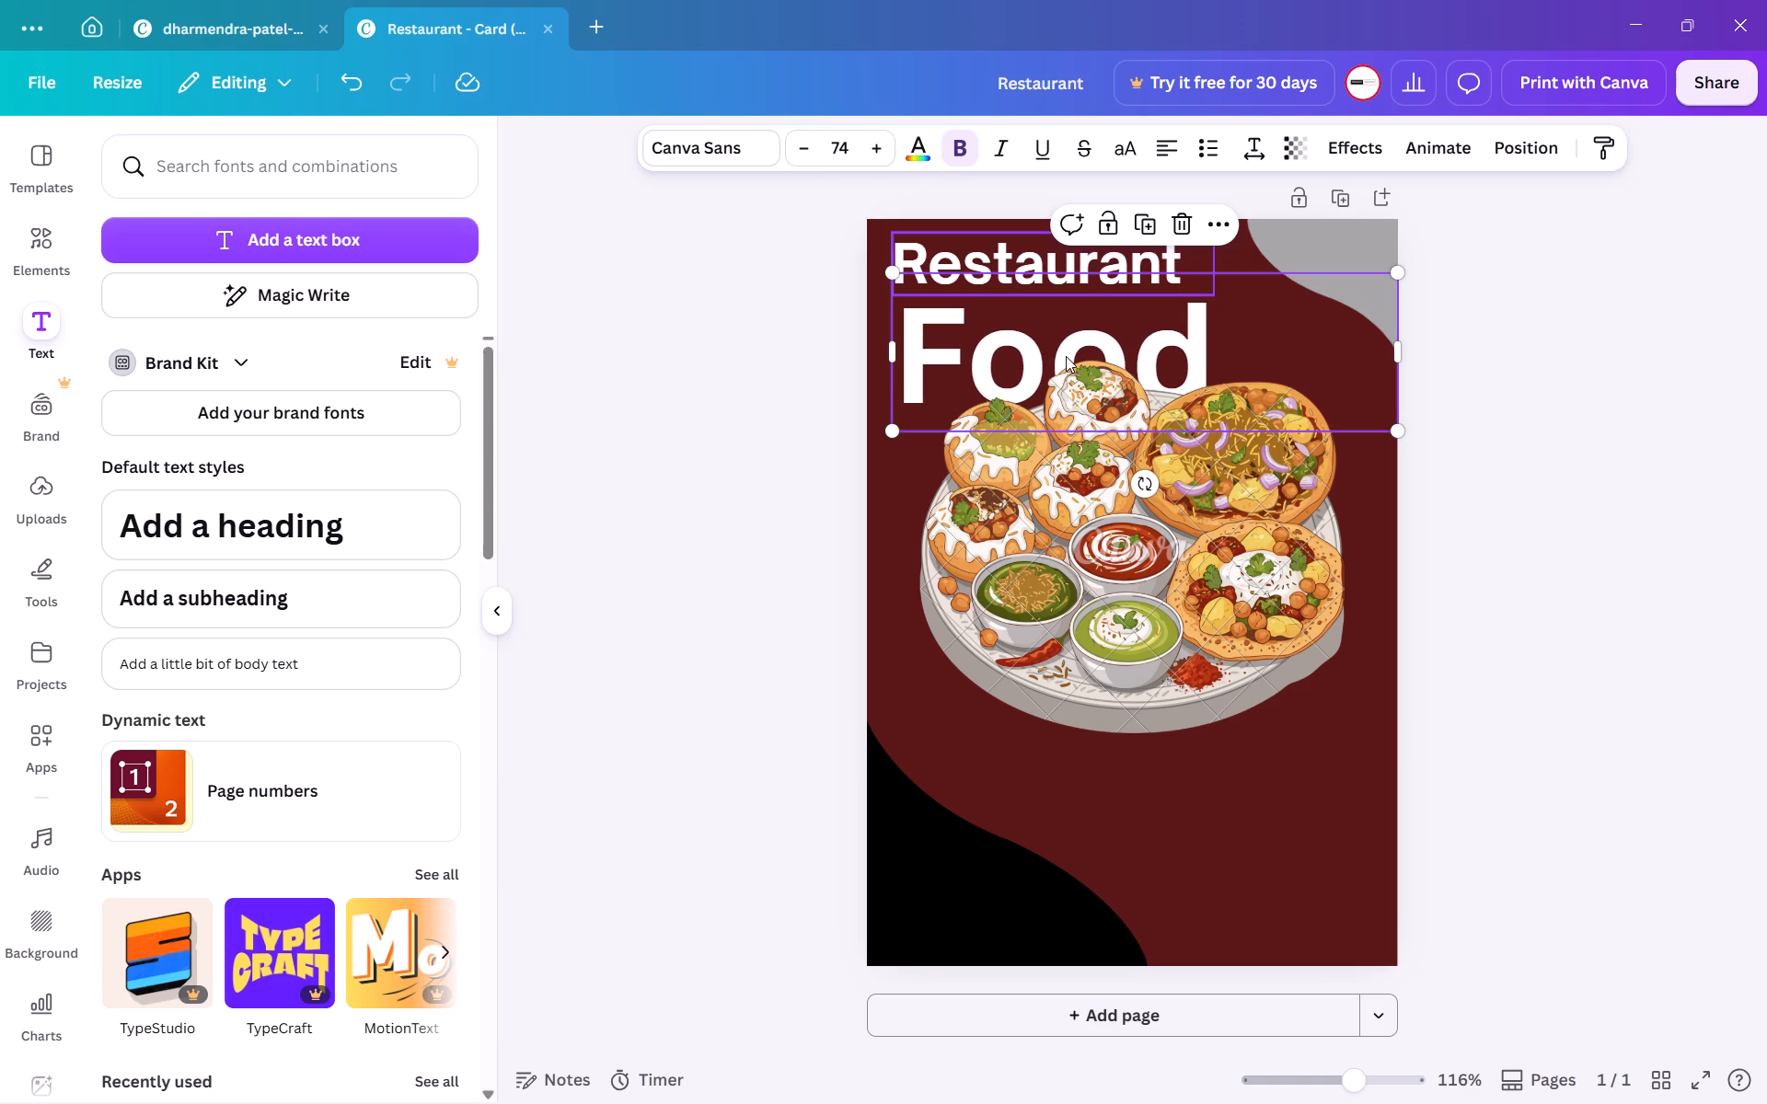
{"action": "left_click", "coordinate": [876, 155]}
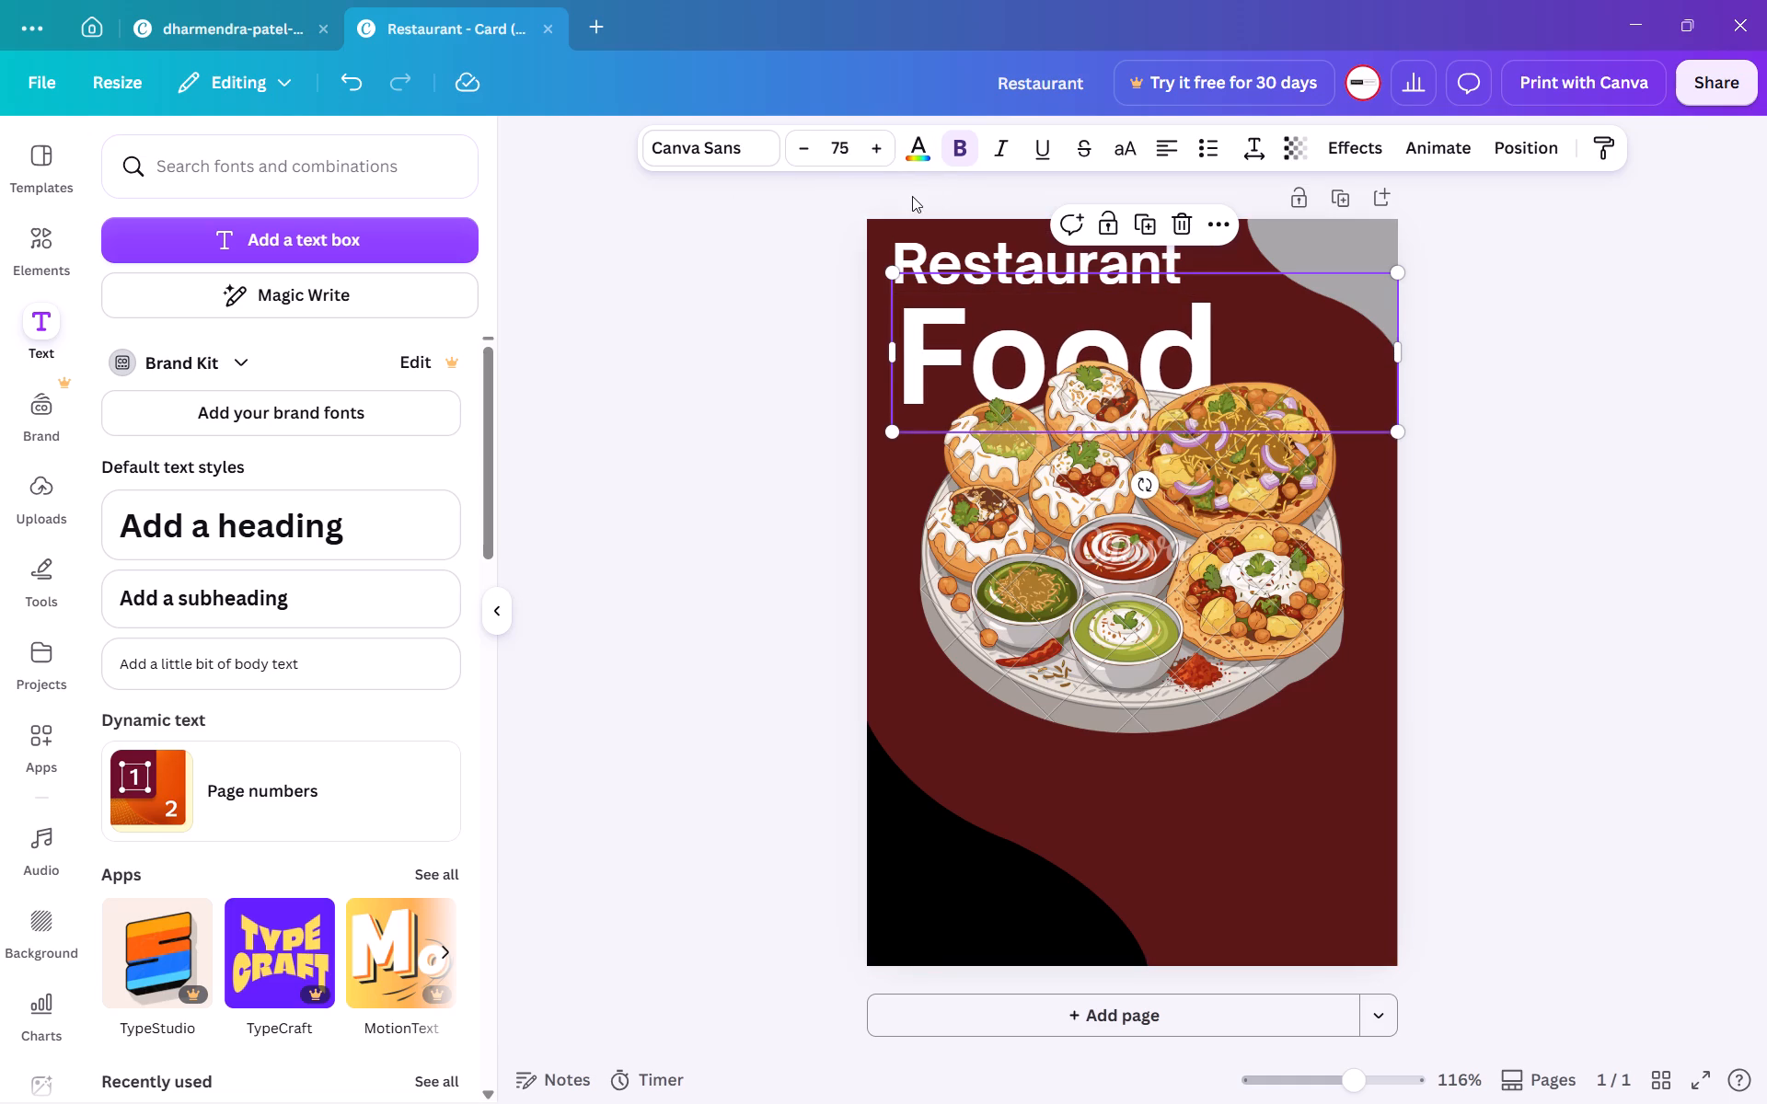
{"action": "left_click", "coordinate": [842, 259]}
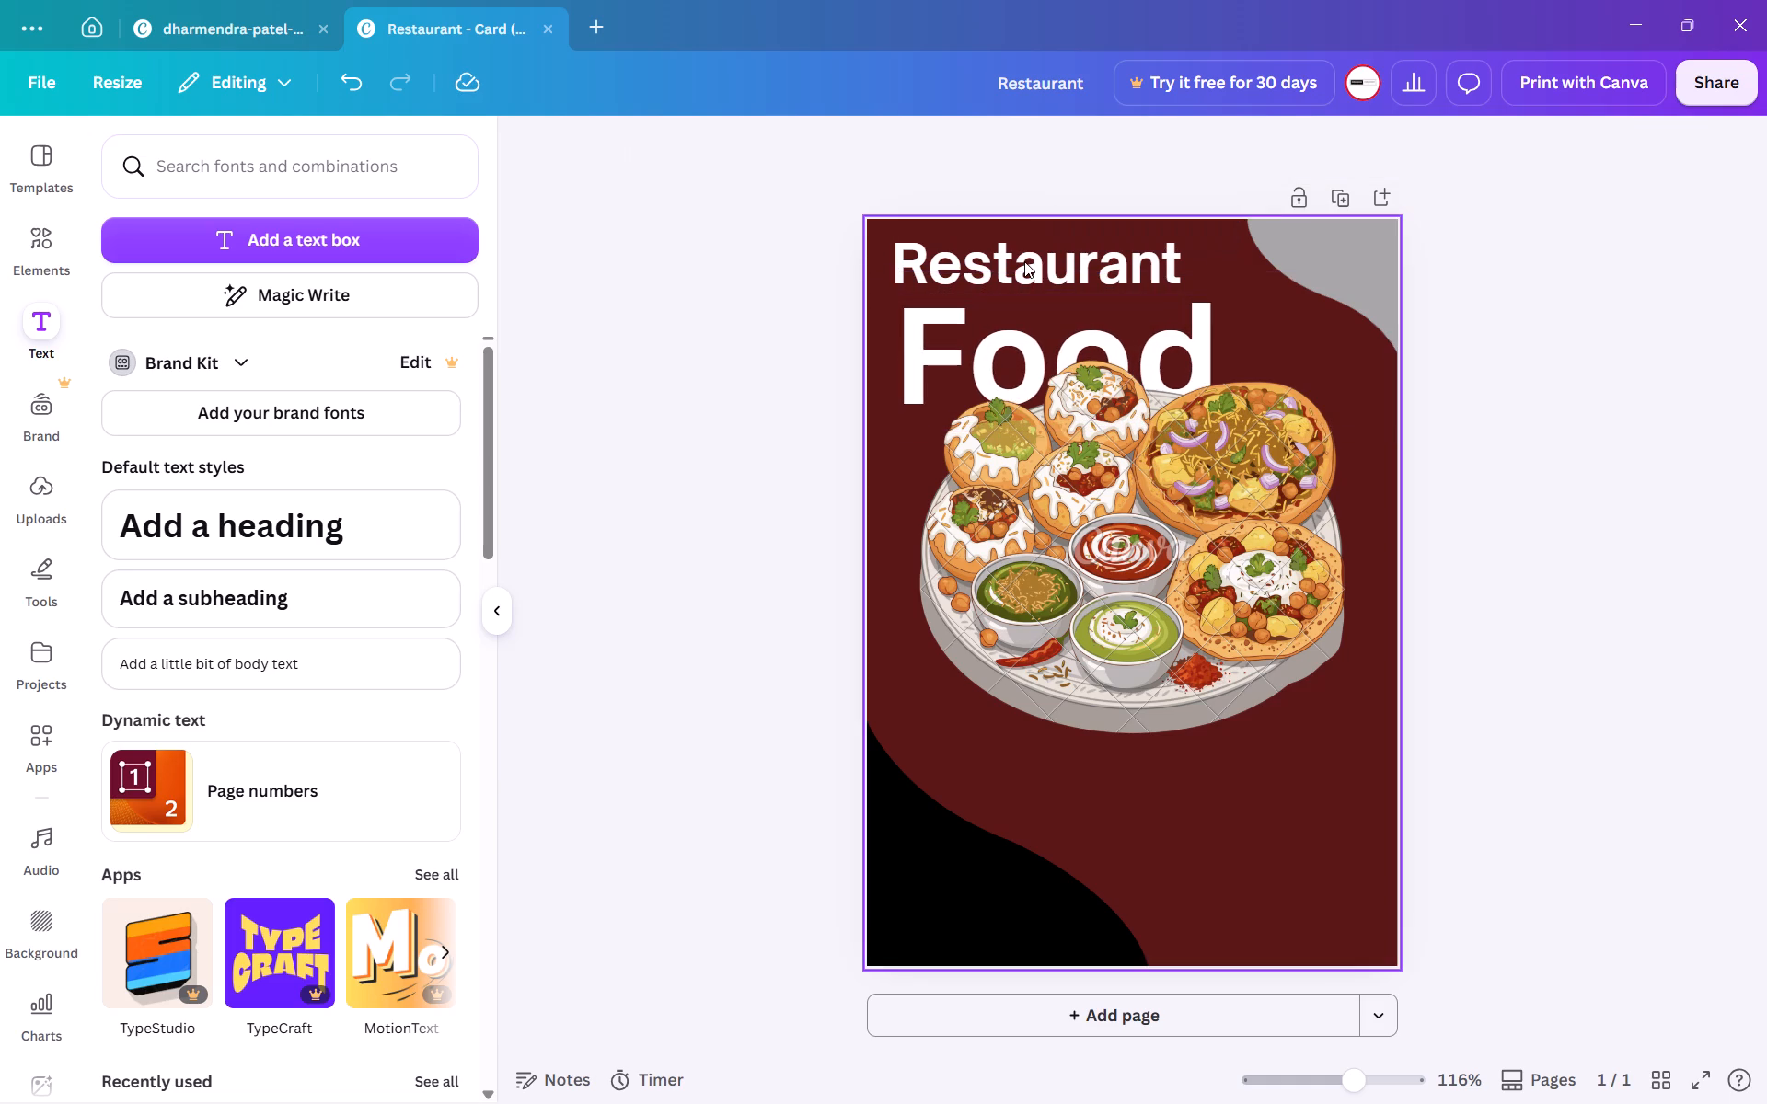
Move the Restaurant heading and the Food heading slightly higher on the card.
{"action": "left_click_drag", "start_coordinate": [1024, 261], "coordinate": [1024, 252]}
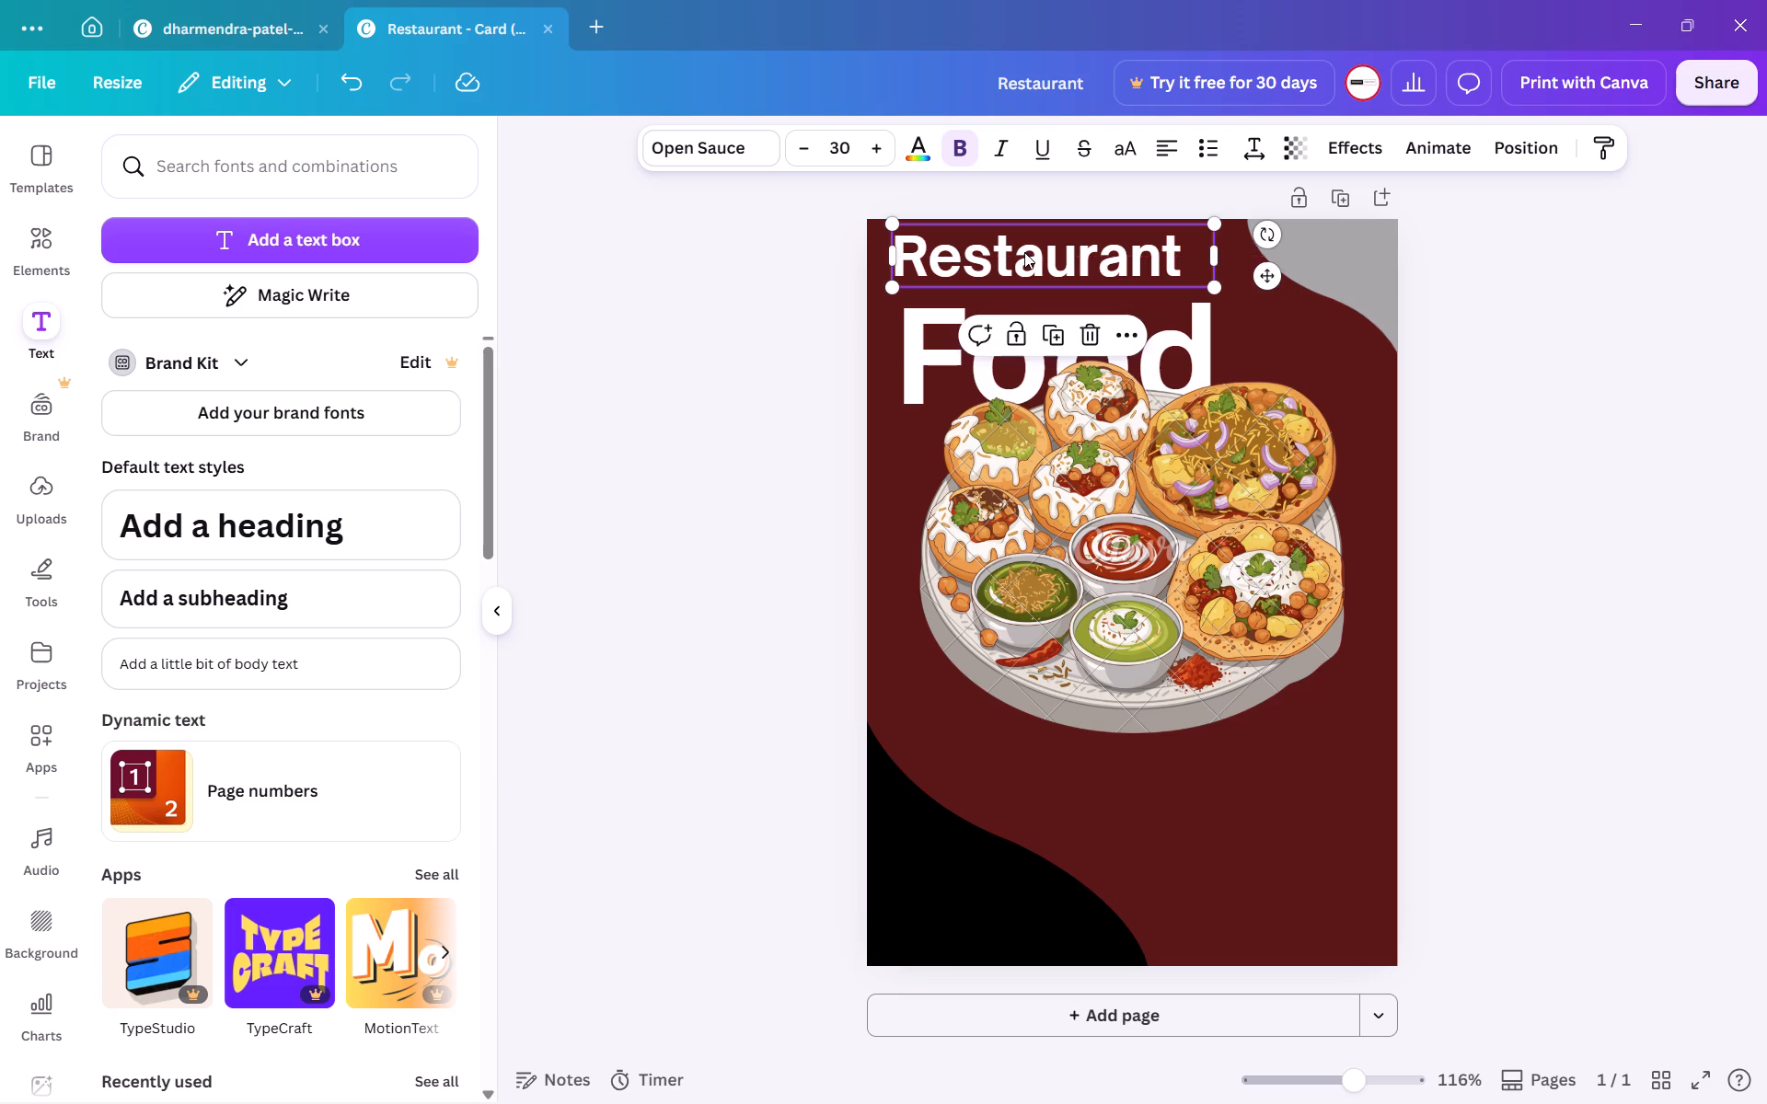
{"action": "left_click", "coordinate": [1009, 361]}
{"action": "left_click_drag", "start_coordinate": [990, 346], "coordinate": [990, 338]}
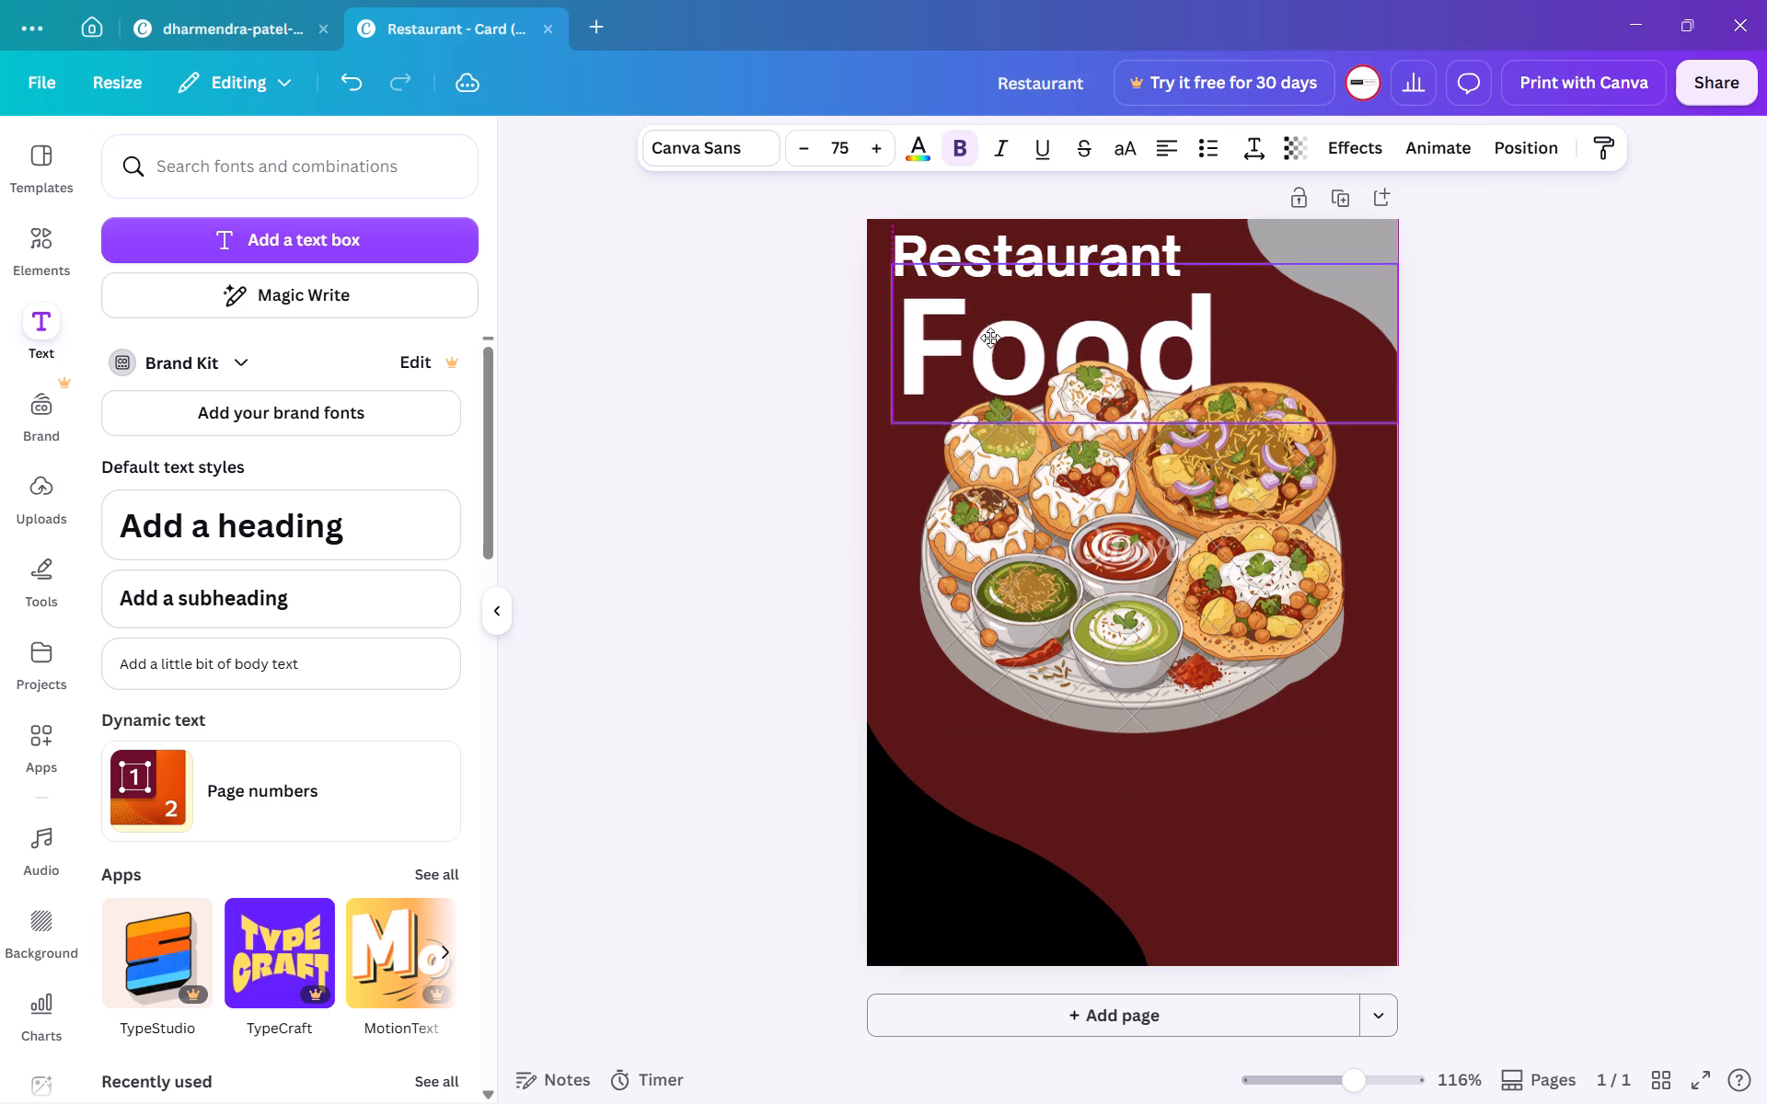
{"action": "left_click_drag", "start_coordinate": [990, 338], "coordinate": [990, 337]}
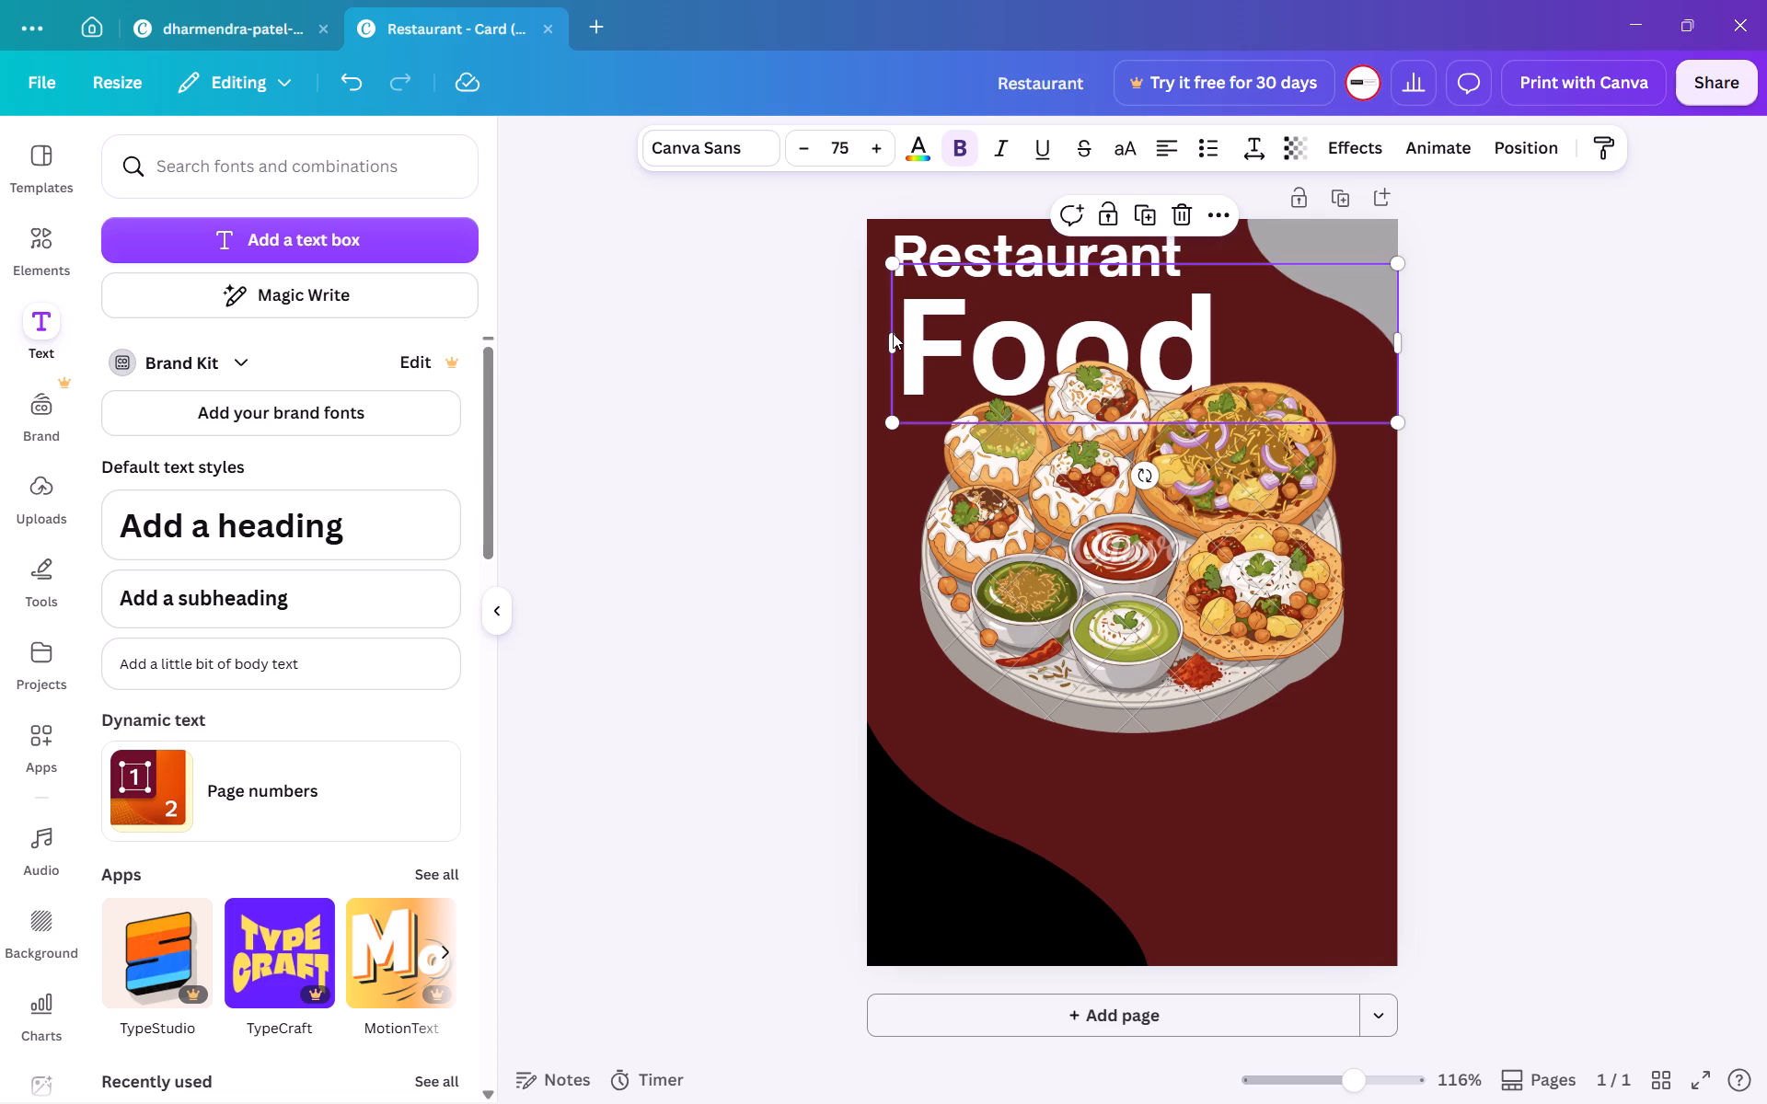
Extend the Food text box on both sides to about 112 mm wide, lining up its letters with the Restaurant heading's left edge.
{"action": "left_click", "coordinate": [893, 333]}
{"action": "left_click_drag", "start_coordinate": [887, 336], "coordinate": [886, 336]}
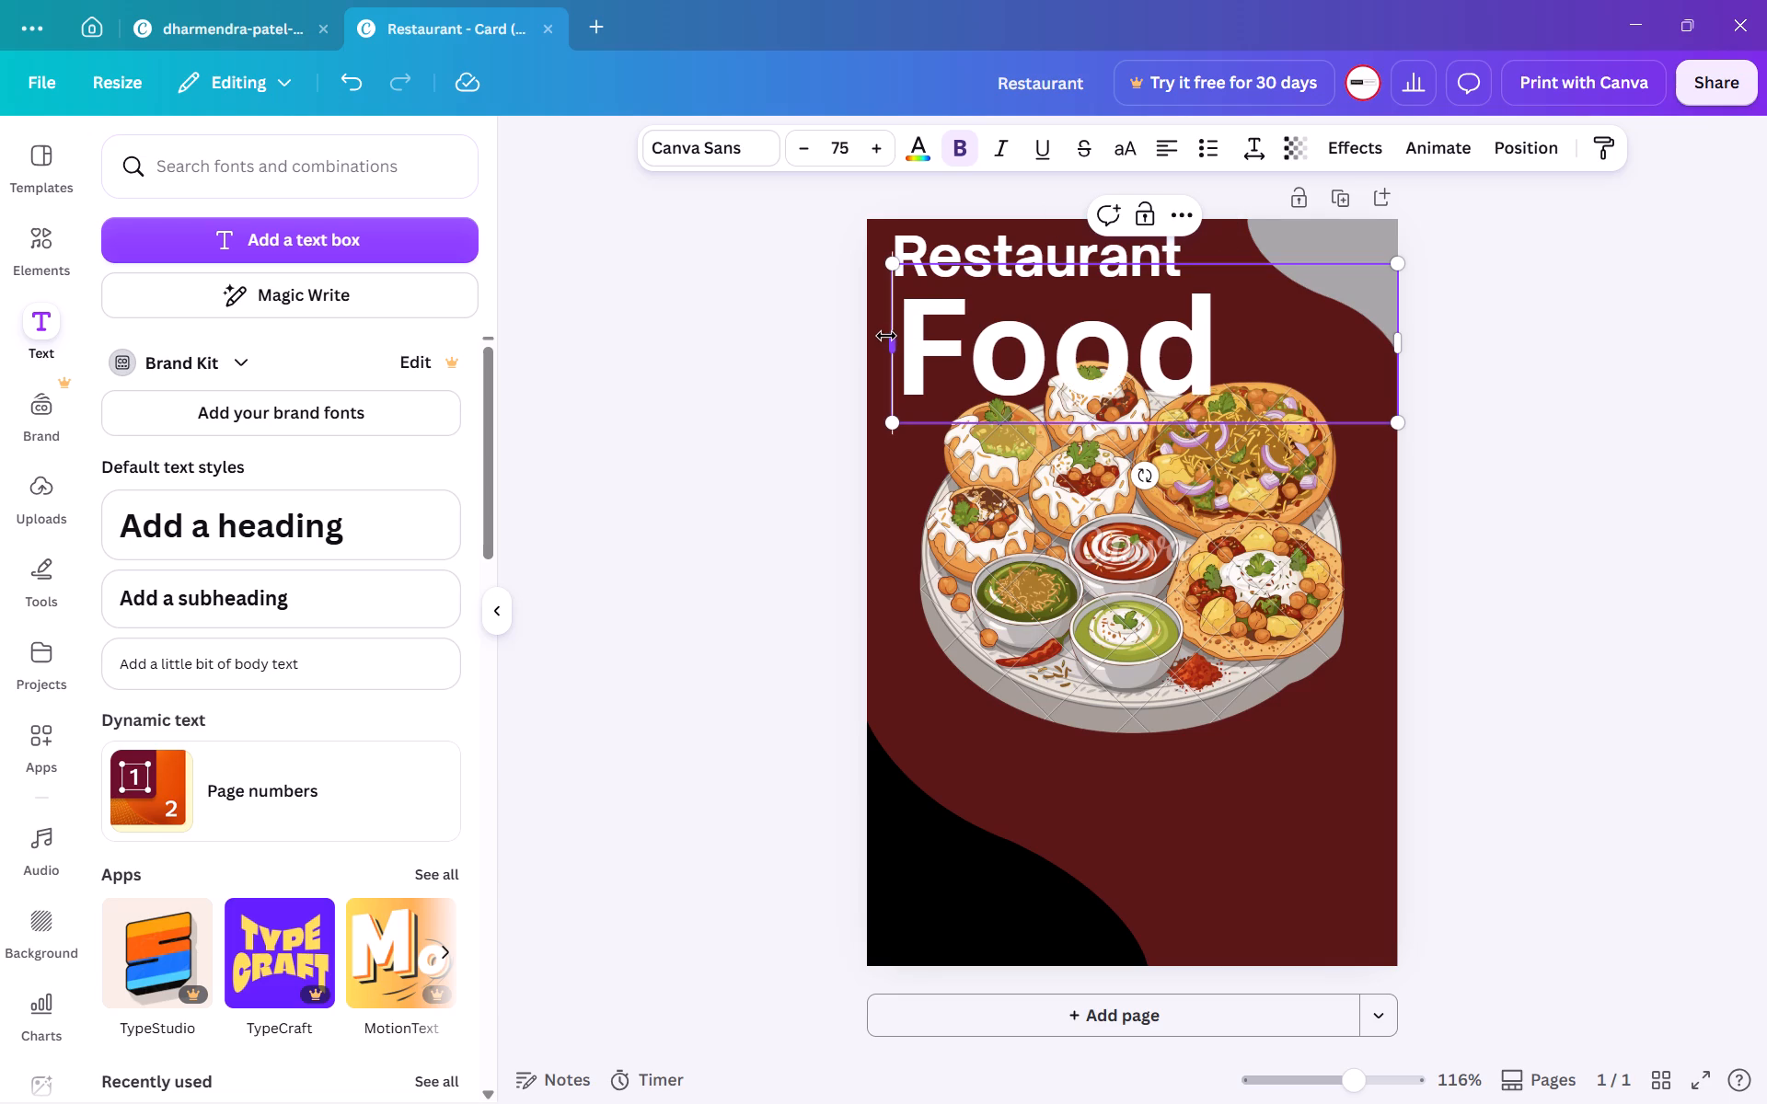
{"action": "left_click_drag", "start_coordinate": [886, 336], "coordinate": [879, 333]}
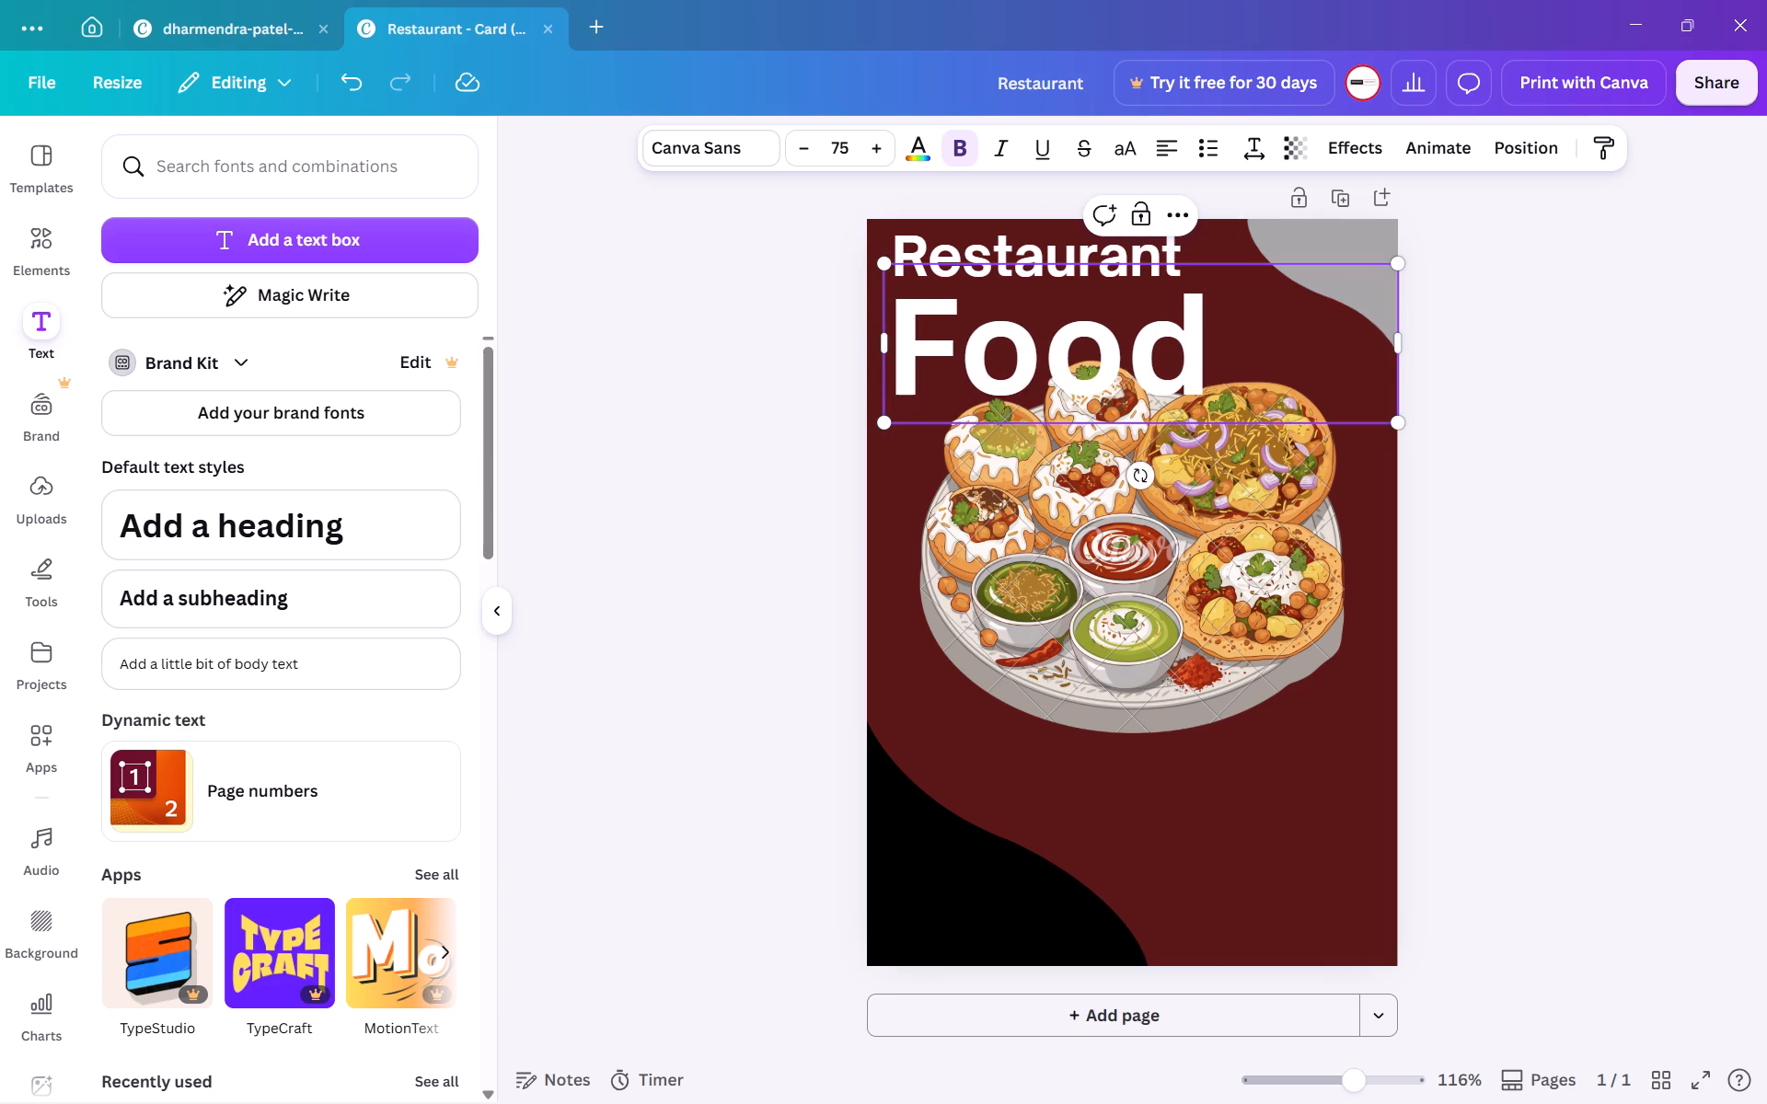
{"action": "left_click_drag", "start_coordinate": [1398, 343], "coordinate": [1452, 340]}
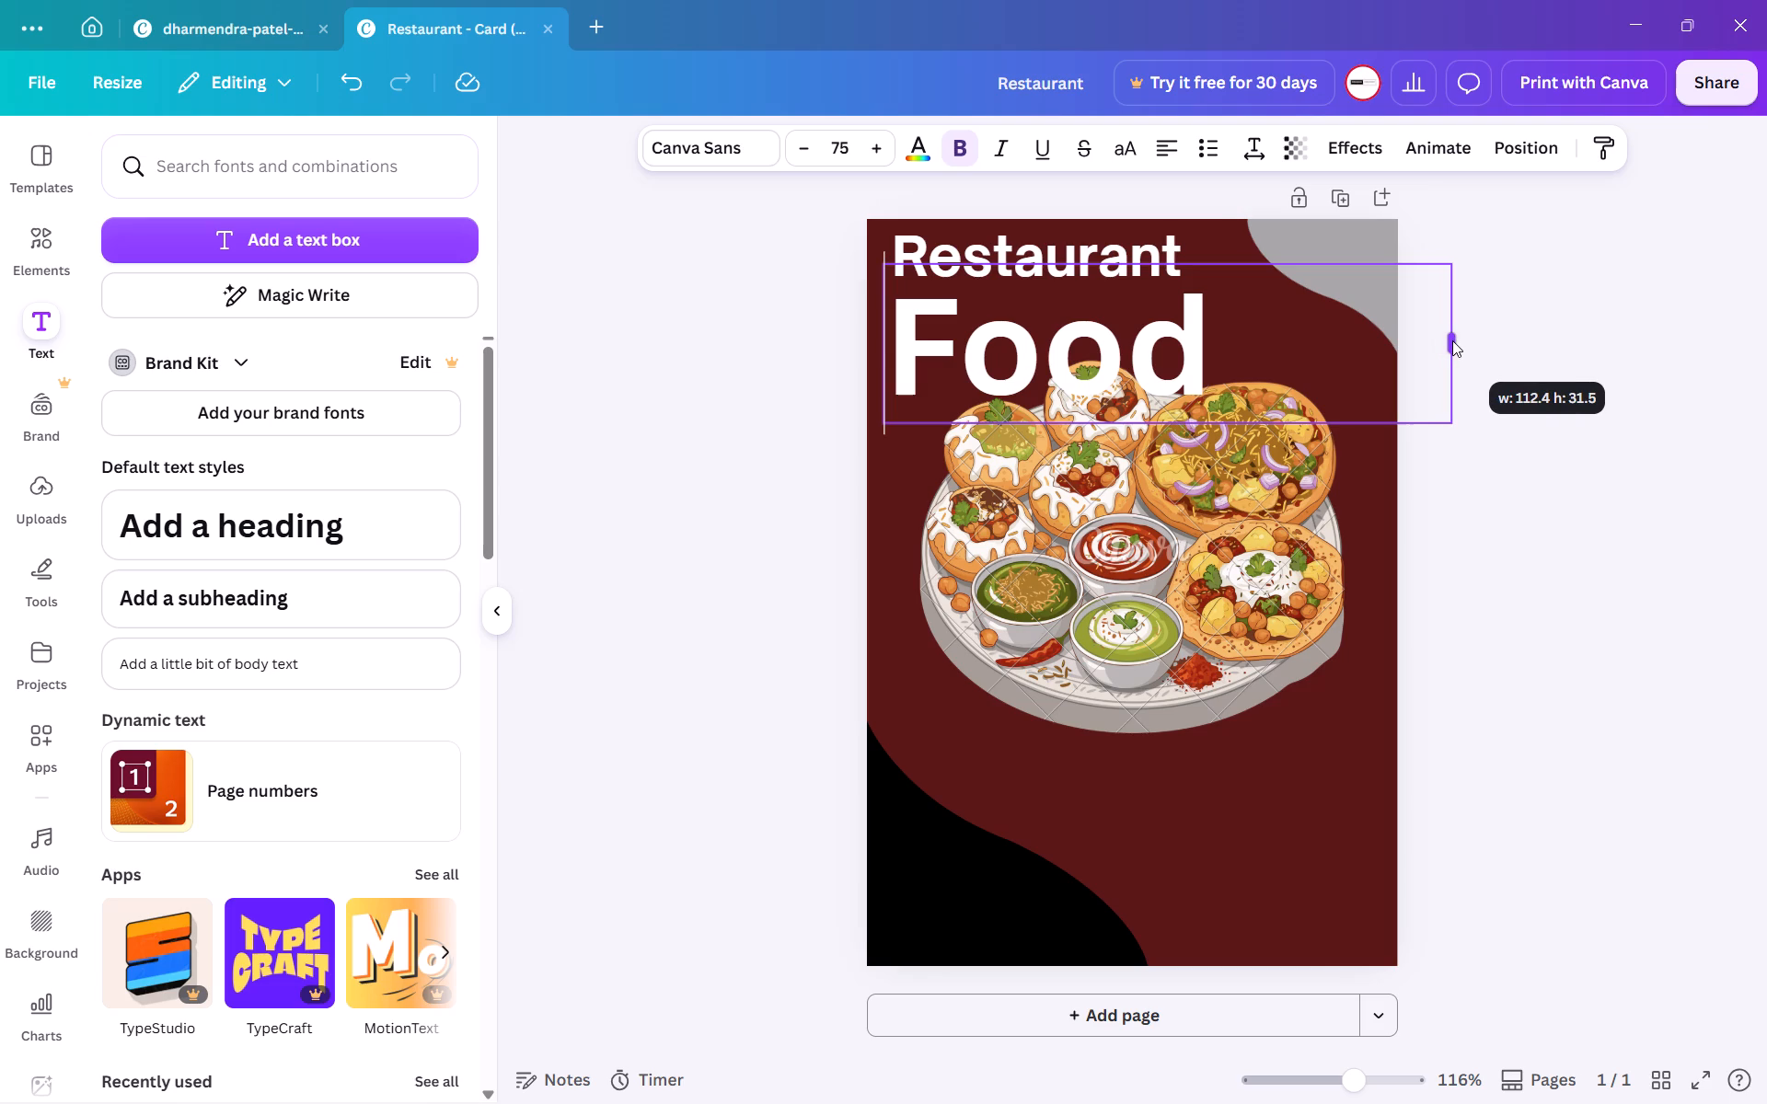
{"action": "left_click_drag", "start_coordinate": [1452, 340], "coordinate": [1453, 339]}
{"action": "left_click", "coordinate": [1589, 351]}
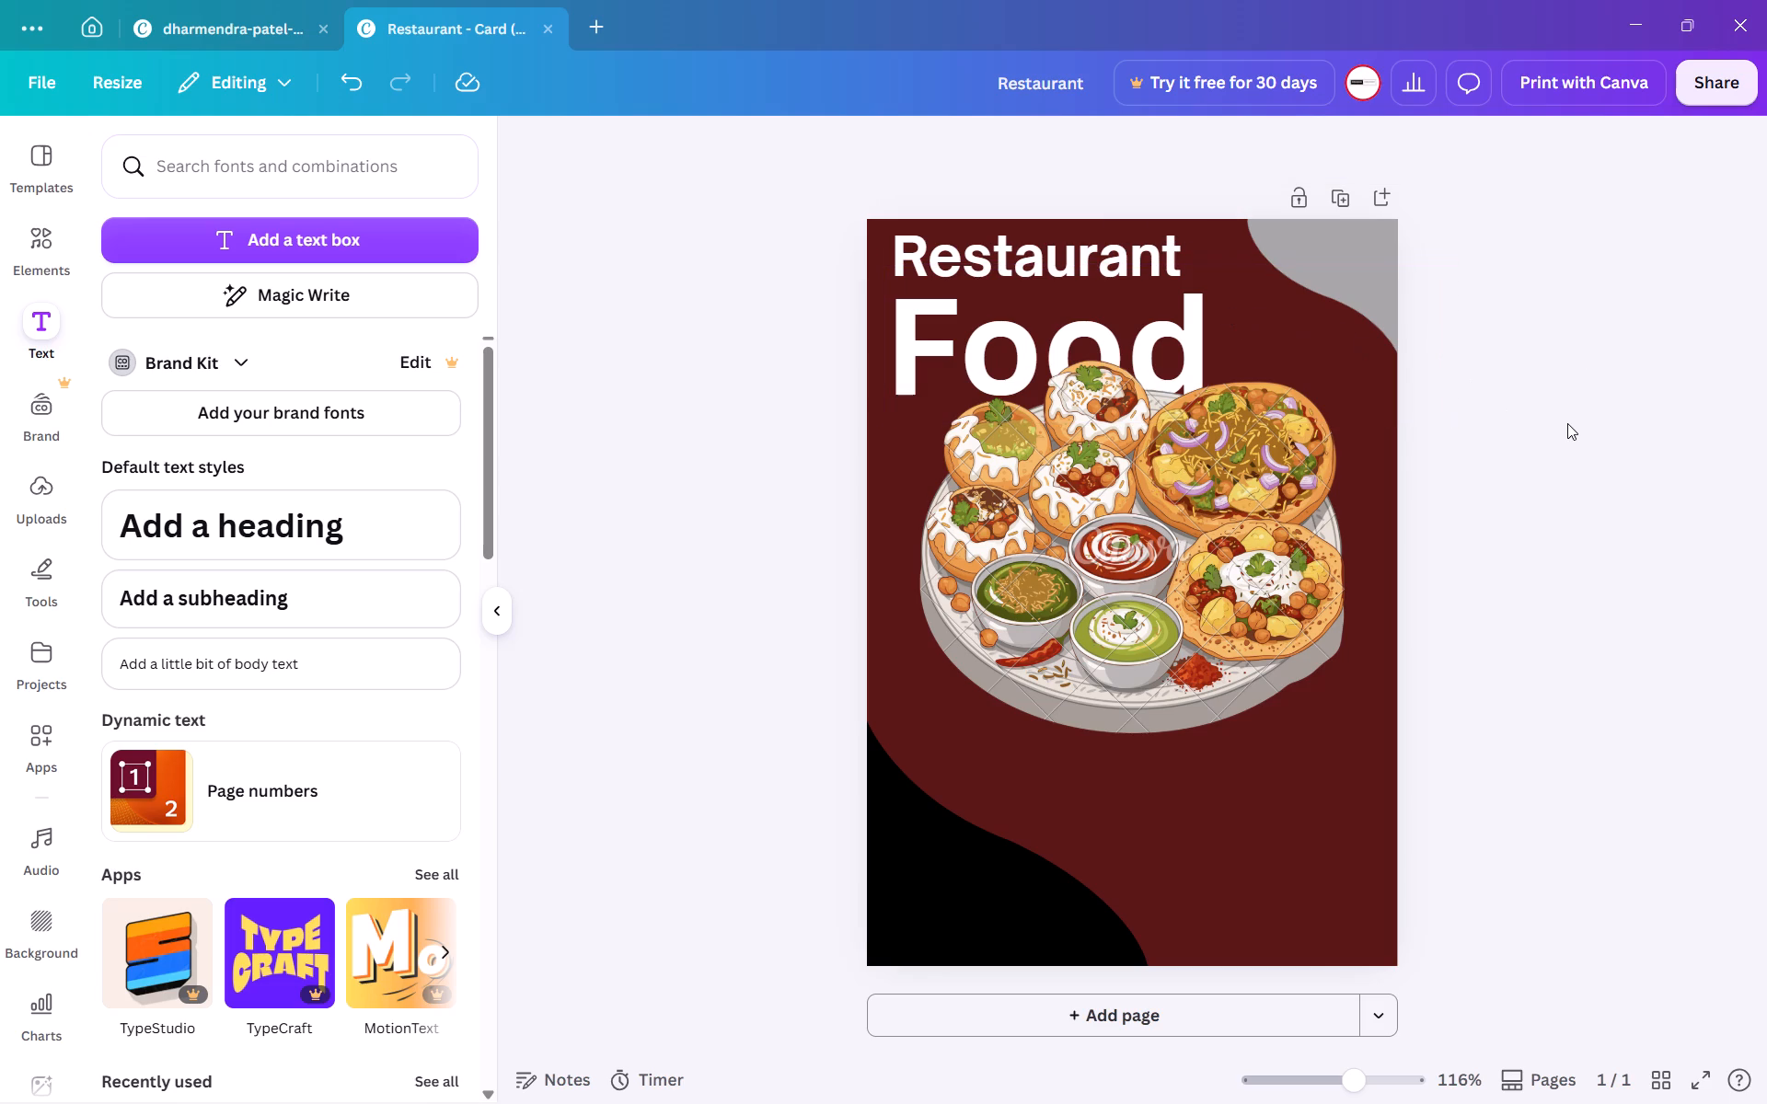
Move the grey wavy shape at the card's top-right corner further inward and downward, and enlarge it.
{"action": "left_click", "coordinate": [1357, 292]}
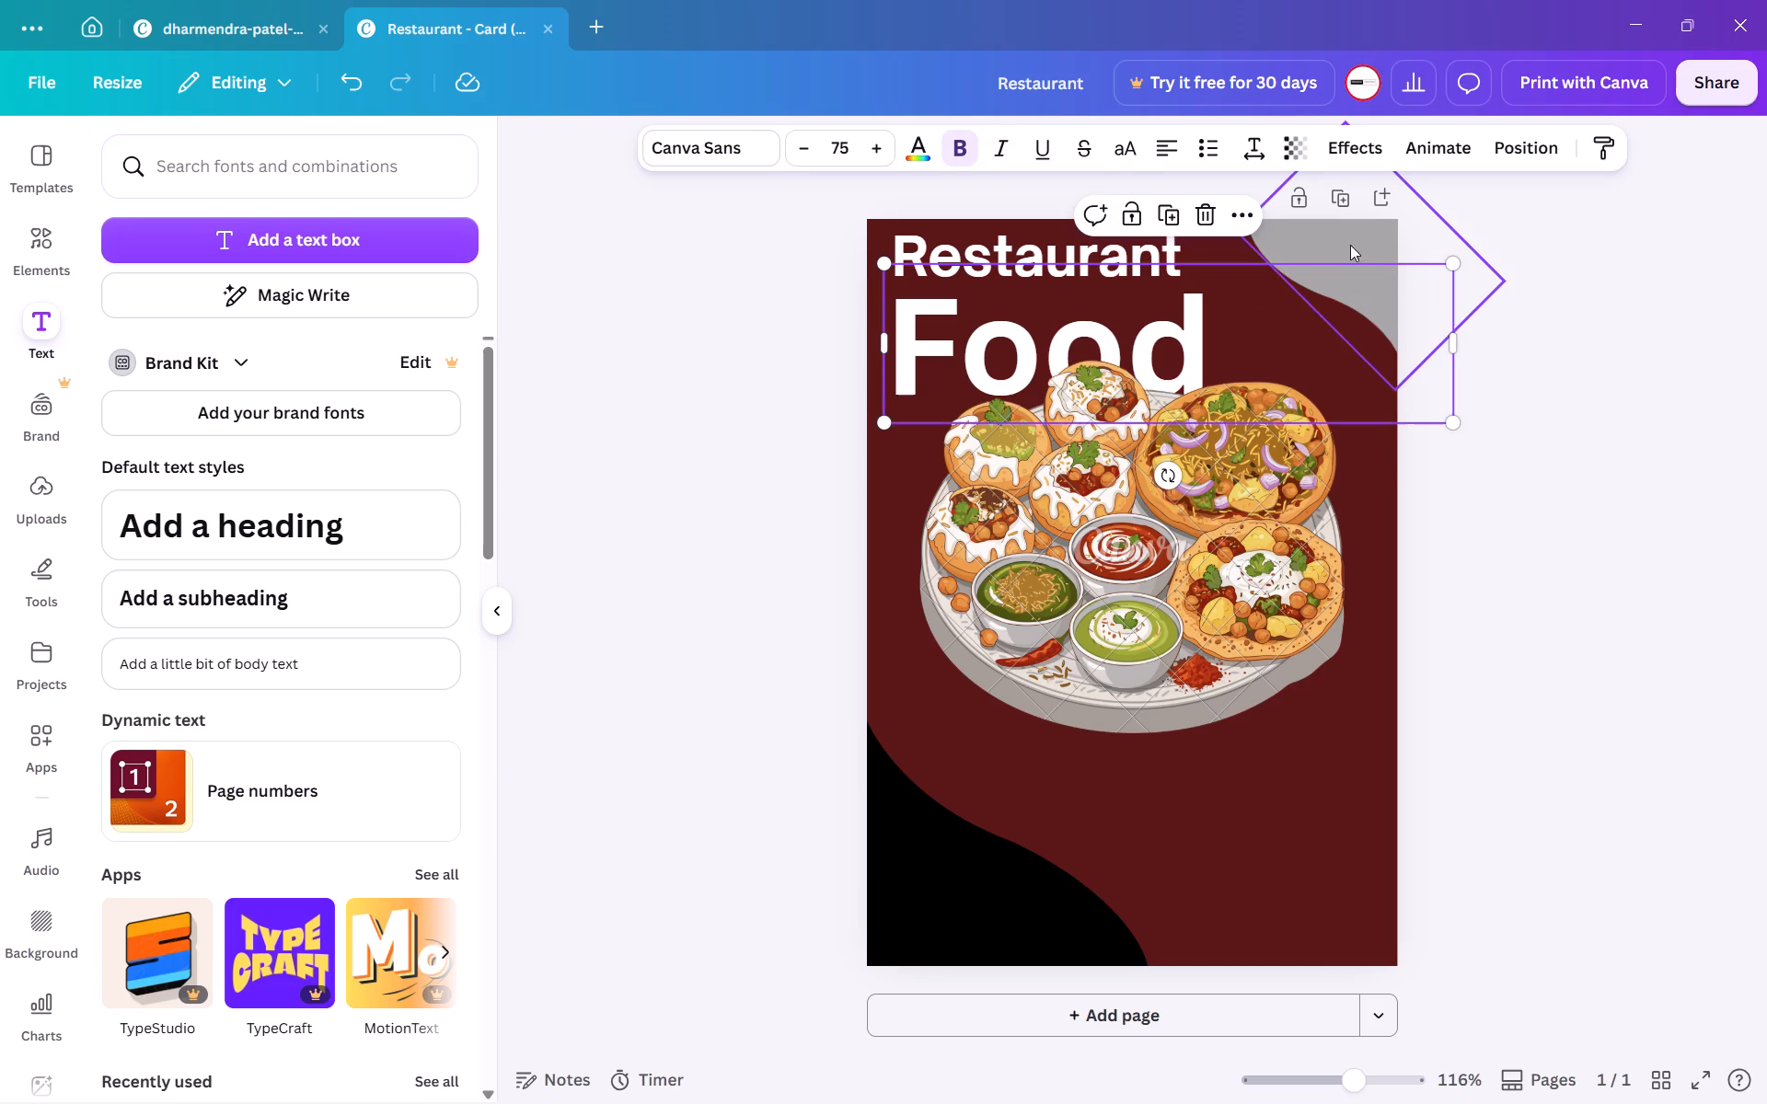
{"action": "left_click", "coordinate": [1350, 245]}
{"action": "left_click_drag", "start_coordinate": [1350, 245], "coordinate": [1322, 261]}
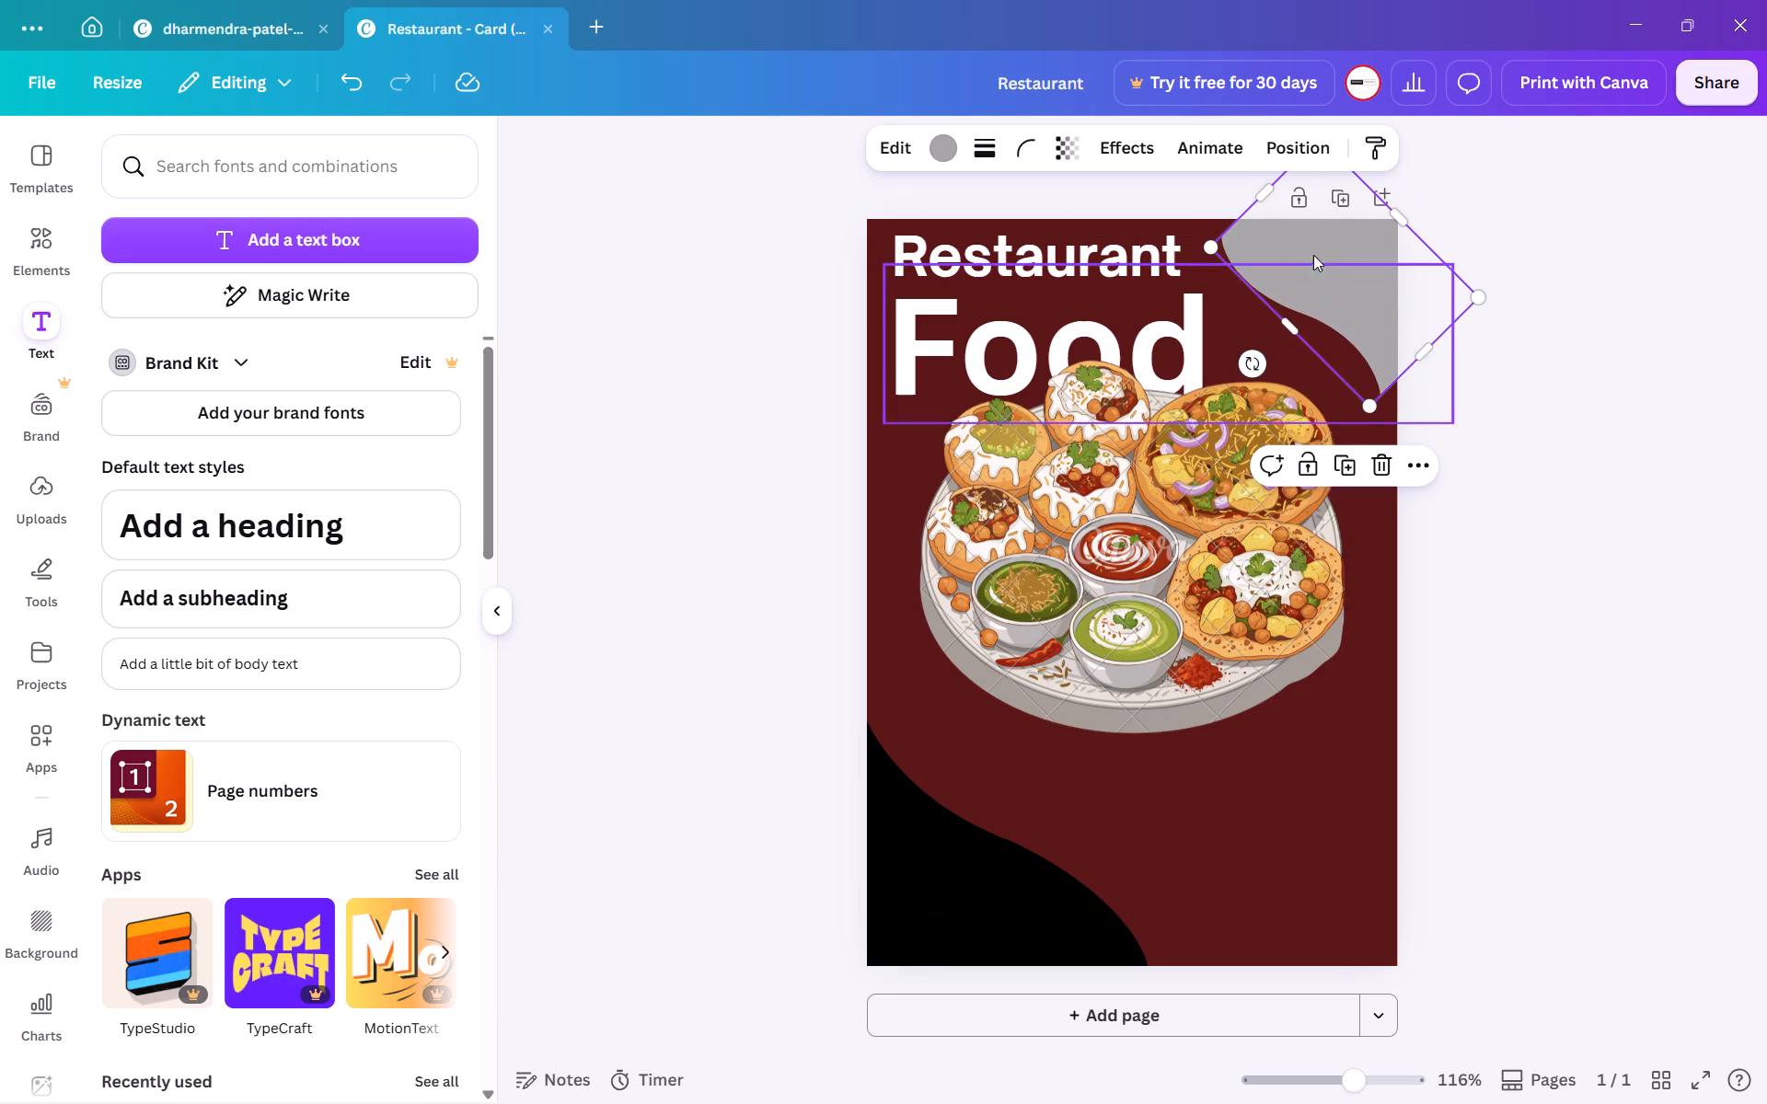
{"action": "left_click_drag", "start_coordinate": [1267, 192], "coordinate": [1237, 167]}
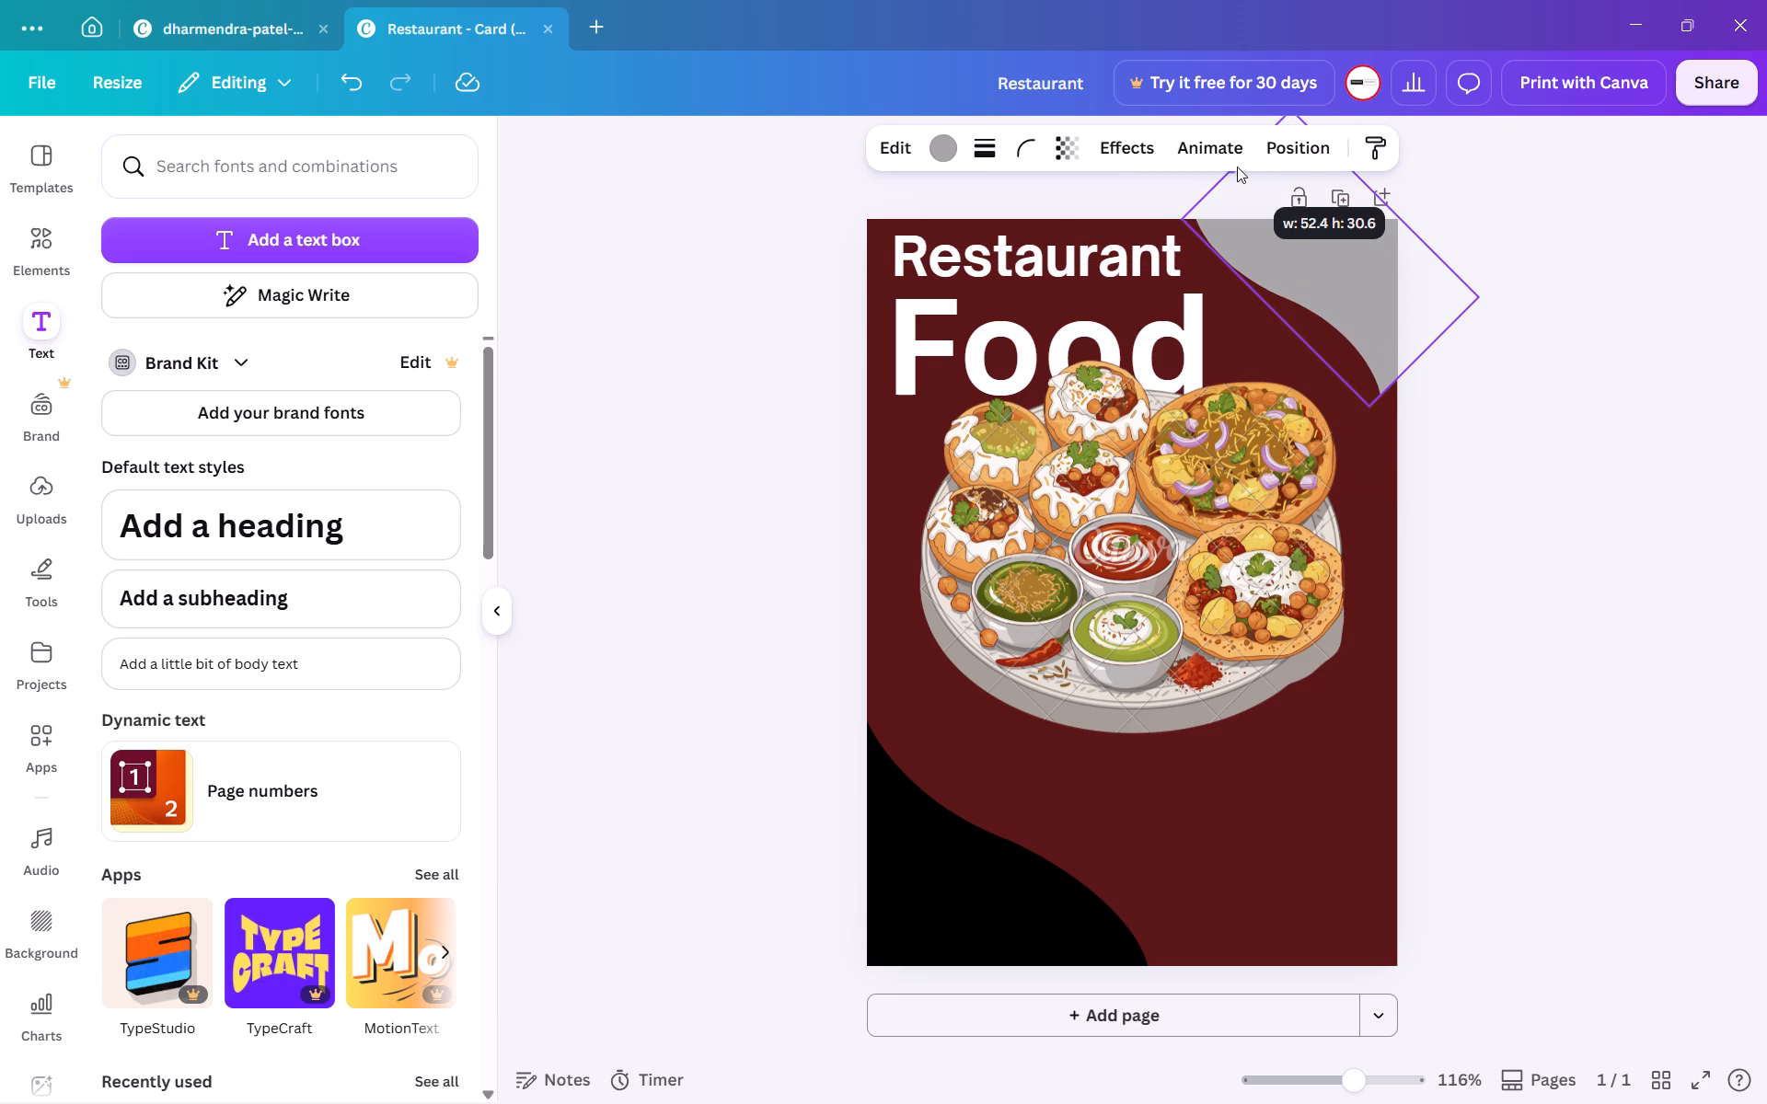
{"action": "left_click_drag", "start_coordinate": [1237, 167], "coordinate": [1240, 173]}
{"action": "left_click_drag", "start_coordinate": [1427, 358], "coordinate": [1459, 371]}
{"action": "left_click", "coordinate": [1556, 571]}
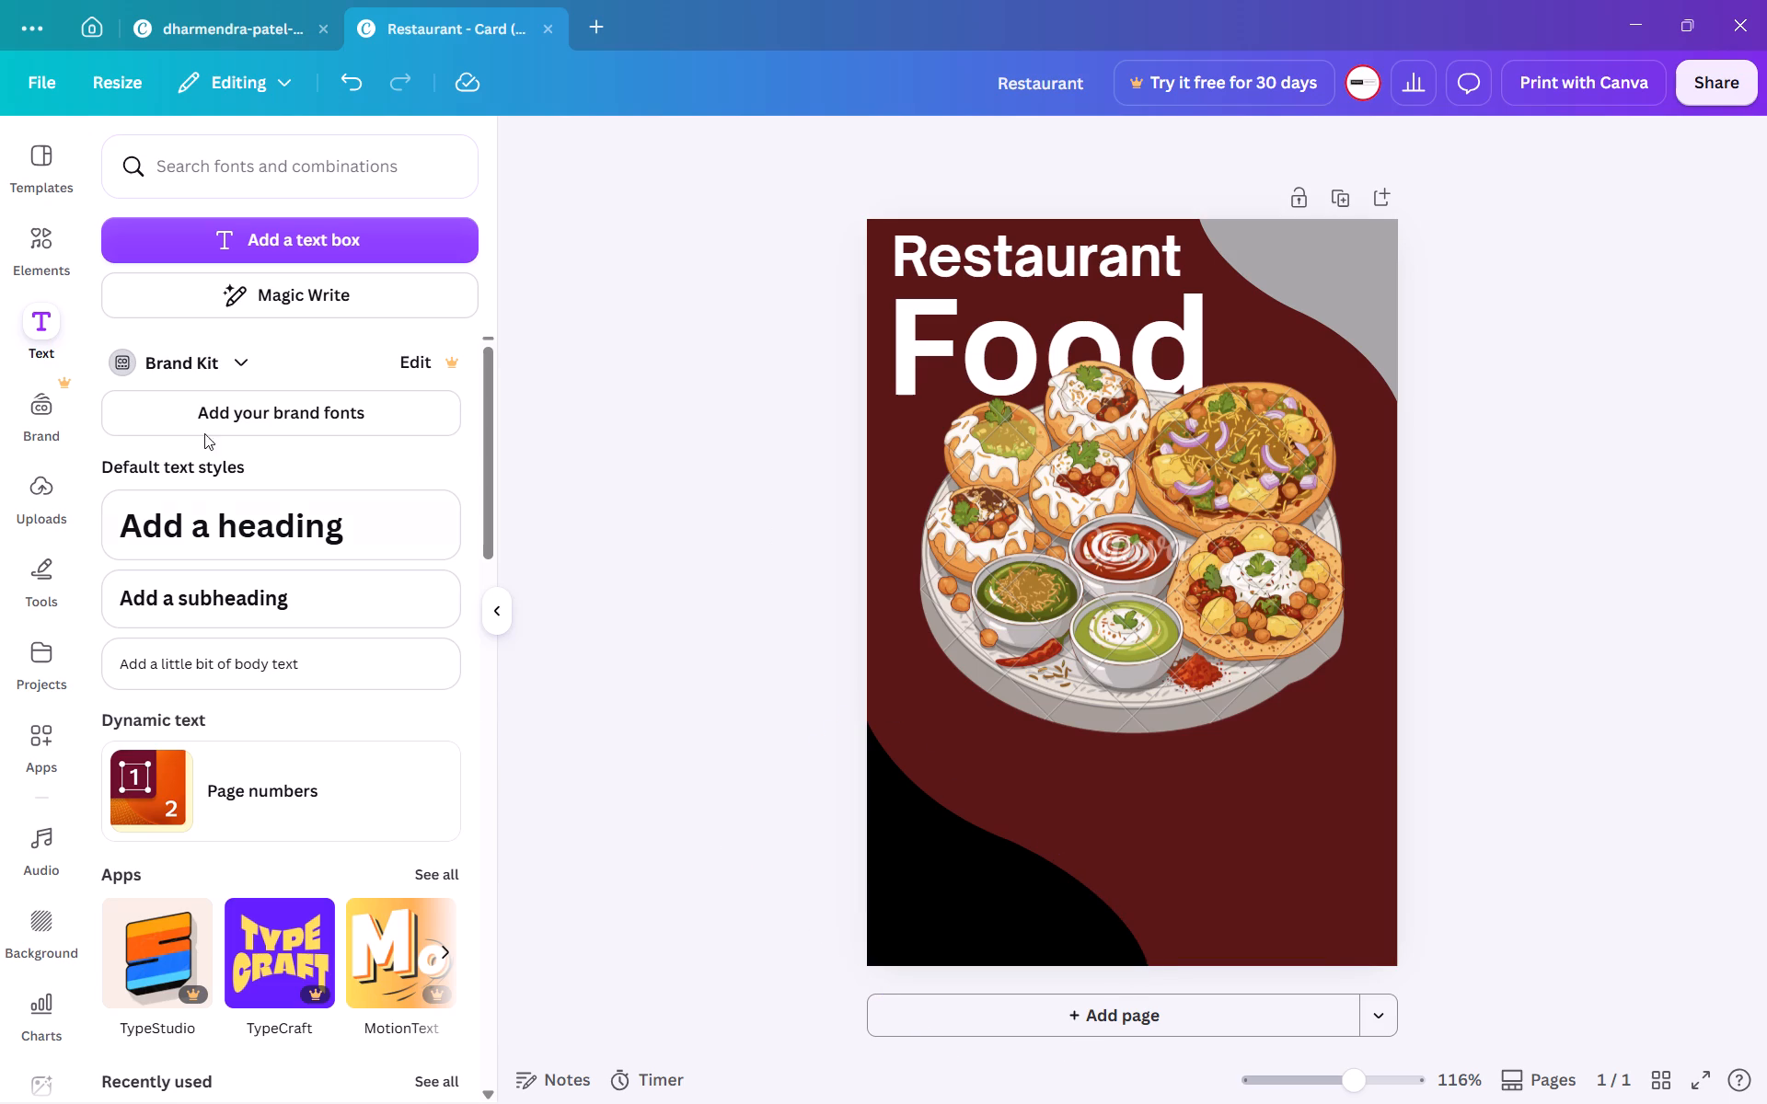
Add a circular basic-shape frame and place it over the lower part of the food platter.
{"action": "left_click", "coordinate": [54, 252]}
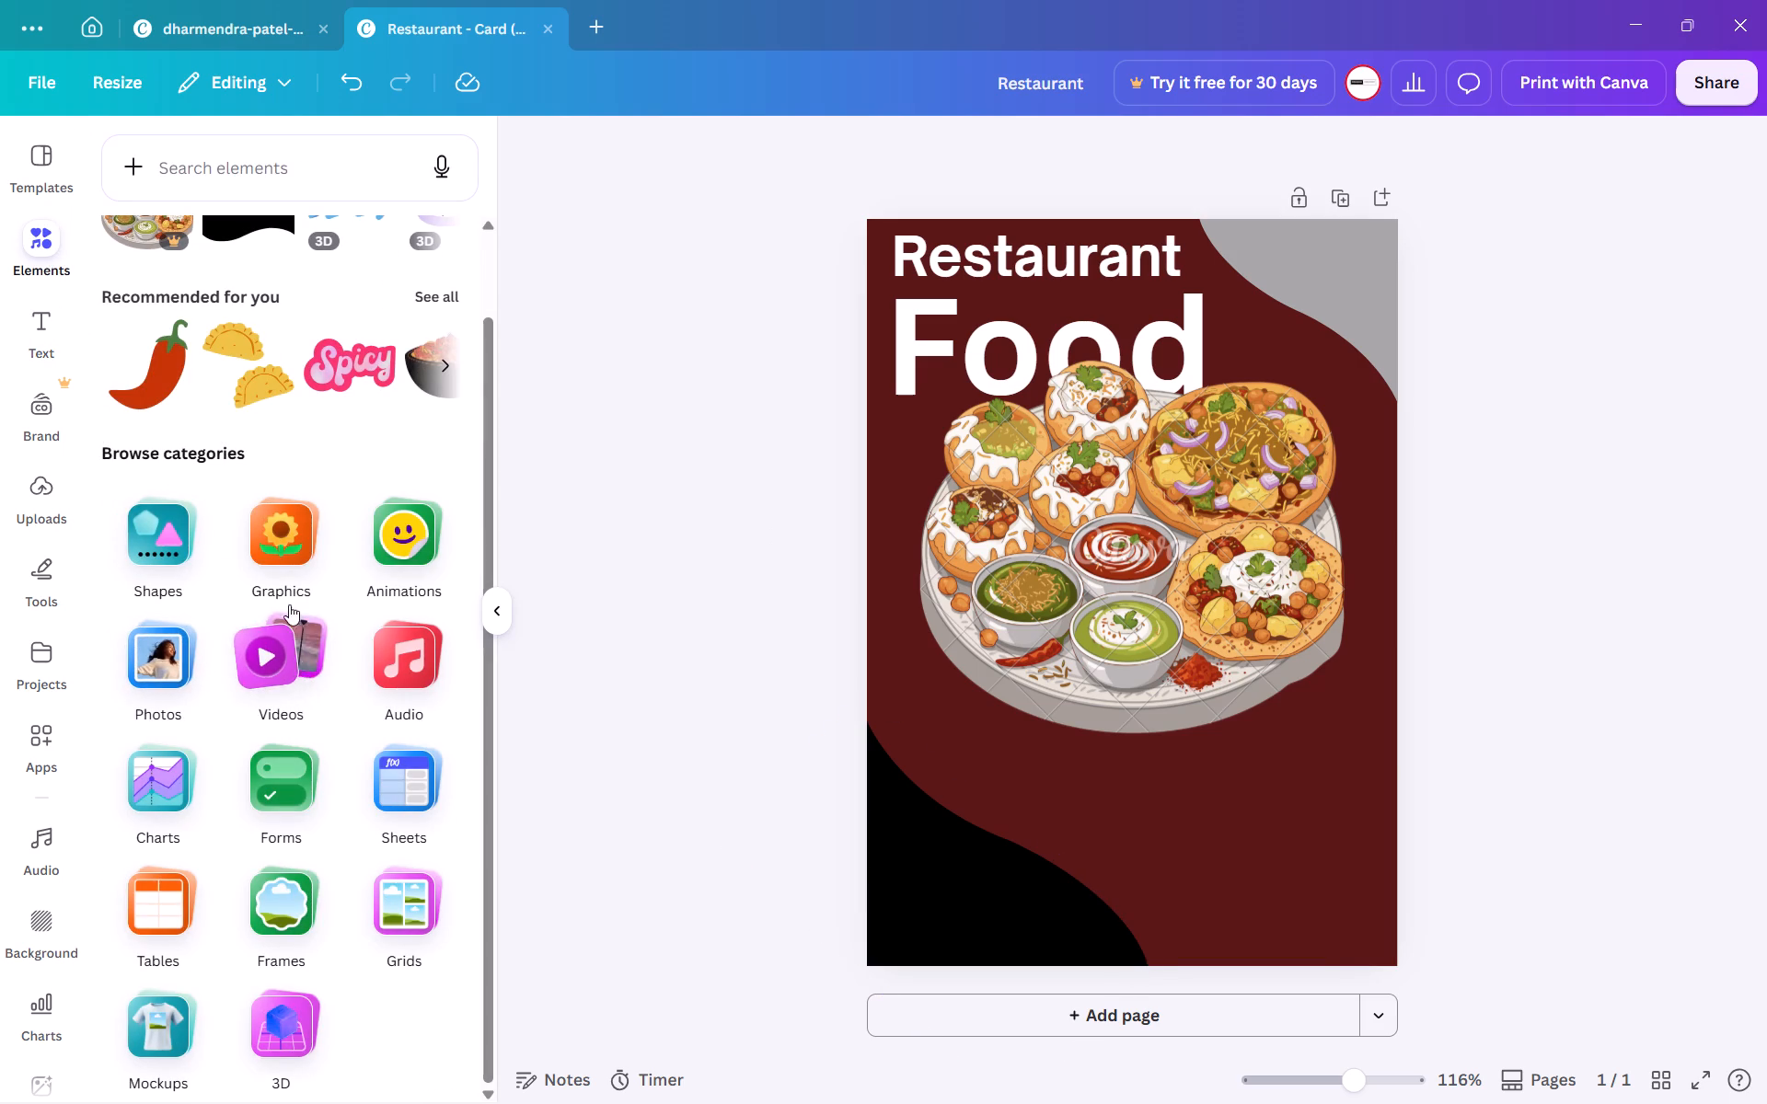
{"action": "left_click", "coordinate": [289, 905]}
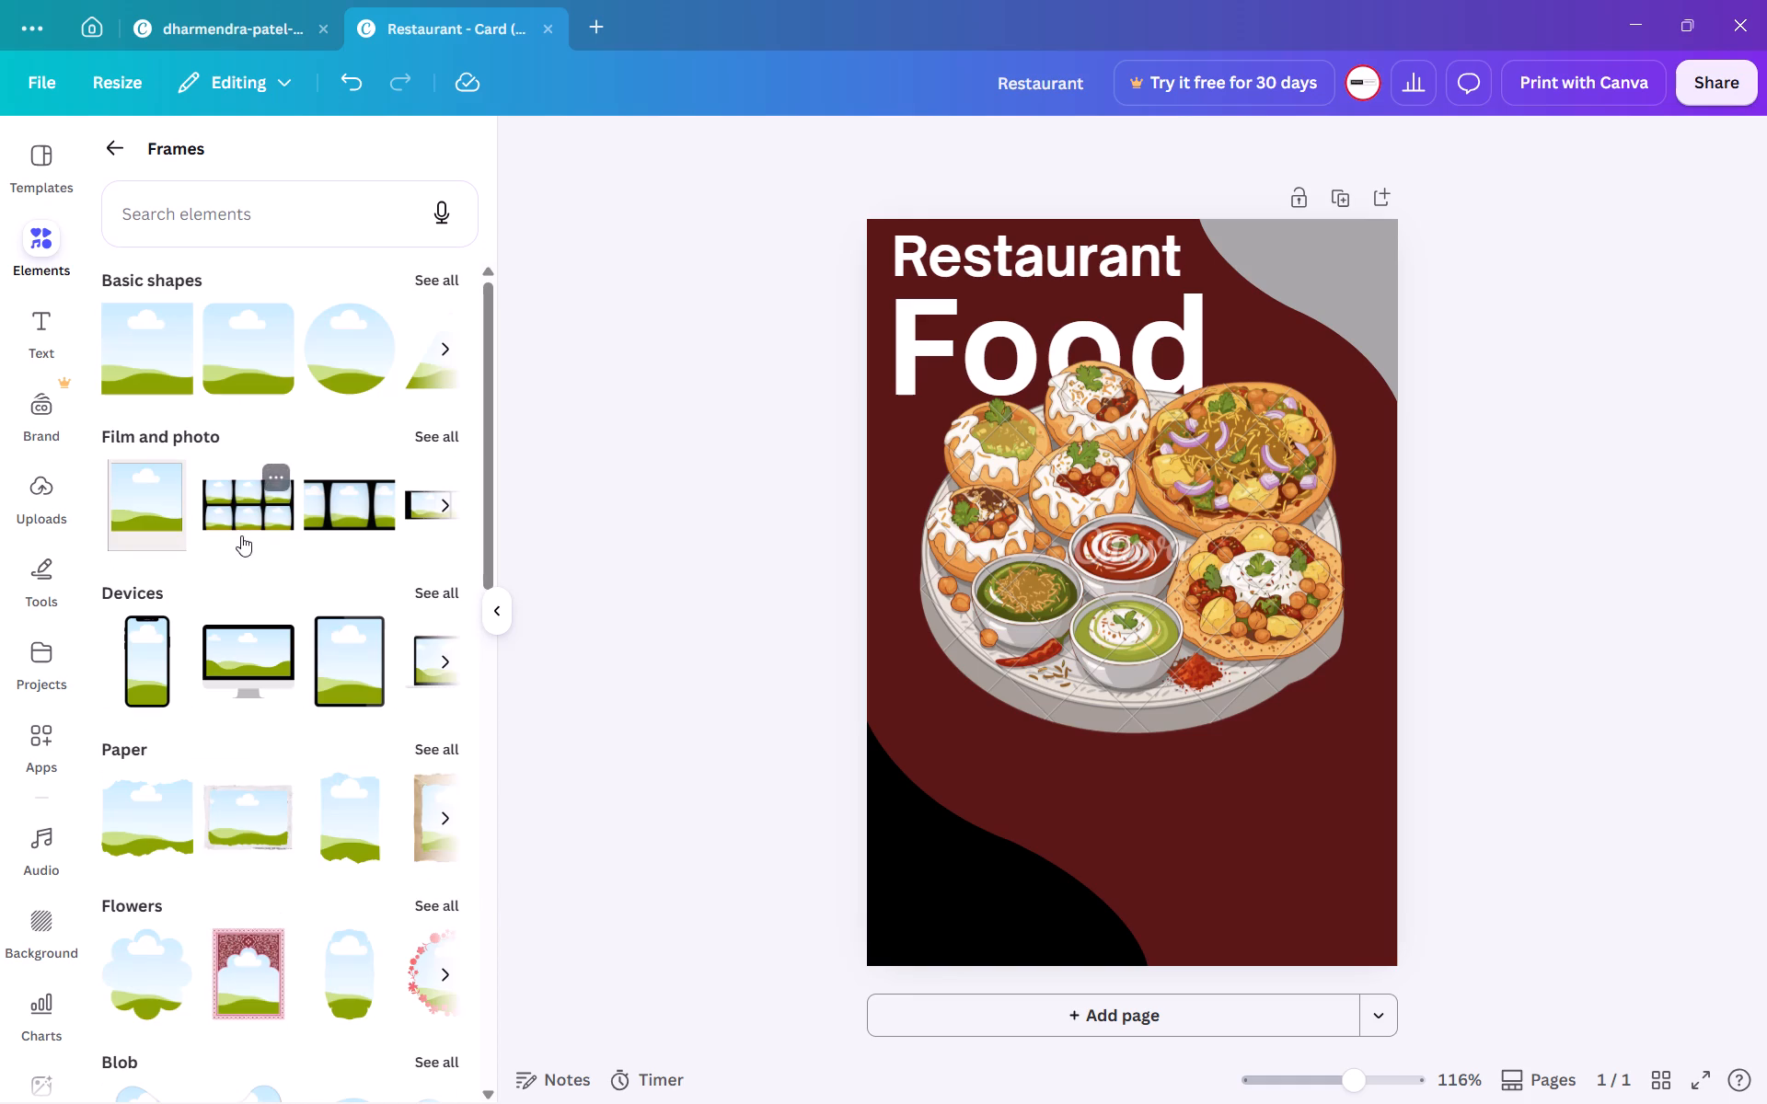
{"action": "left_click", "coordinate": [353, 356]}
{"action": "left_click_drag", "start_coordinate": [1114, 642], "coordinate": [1131, 788]}
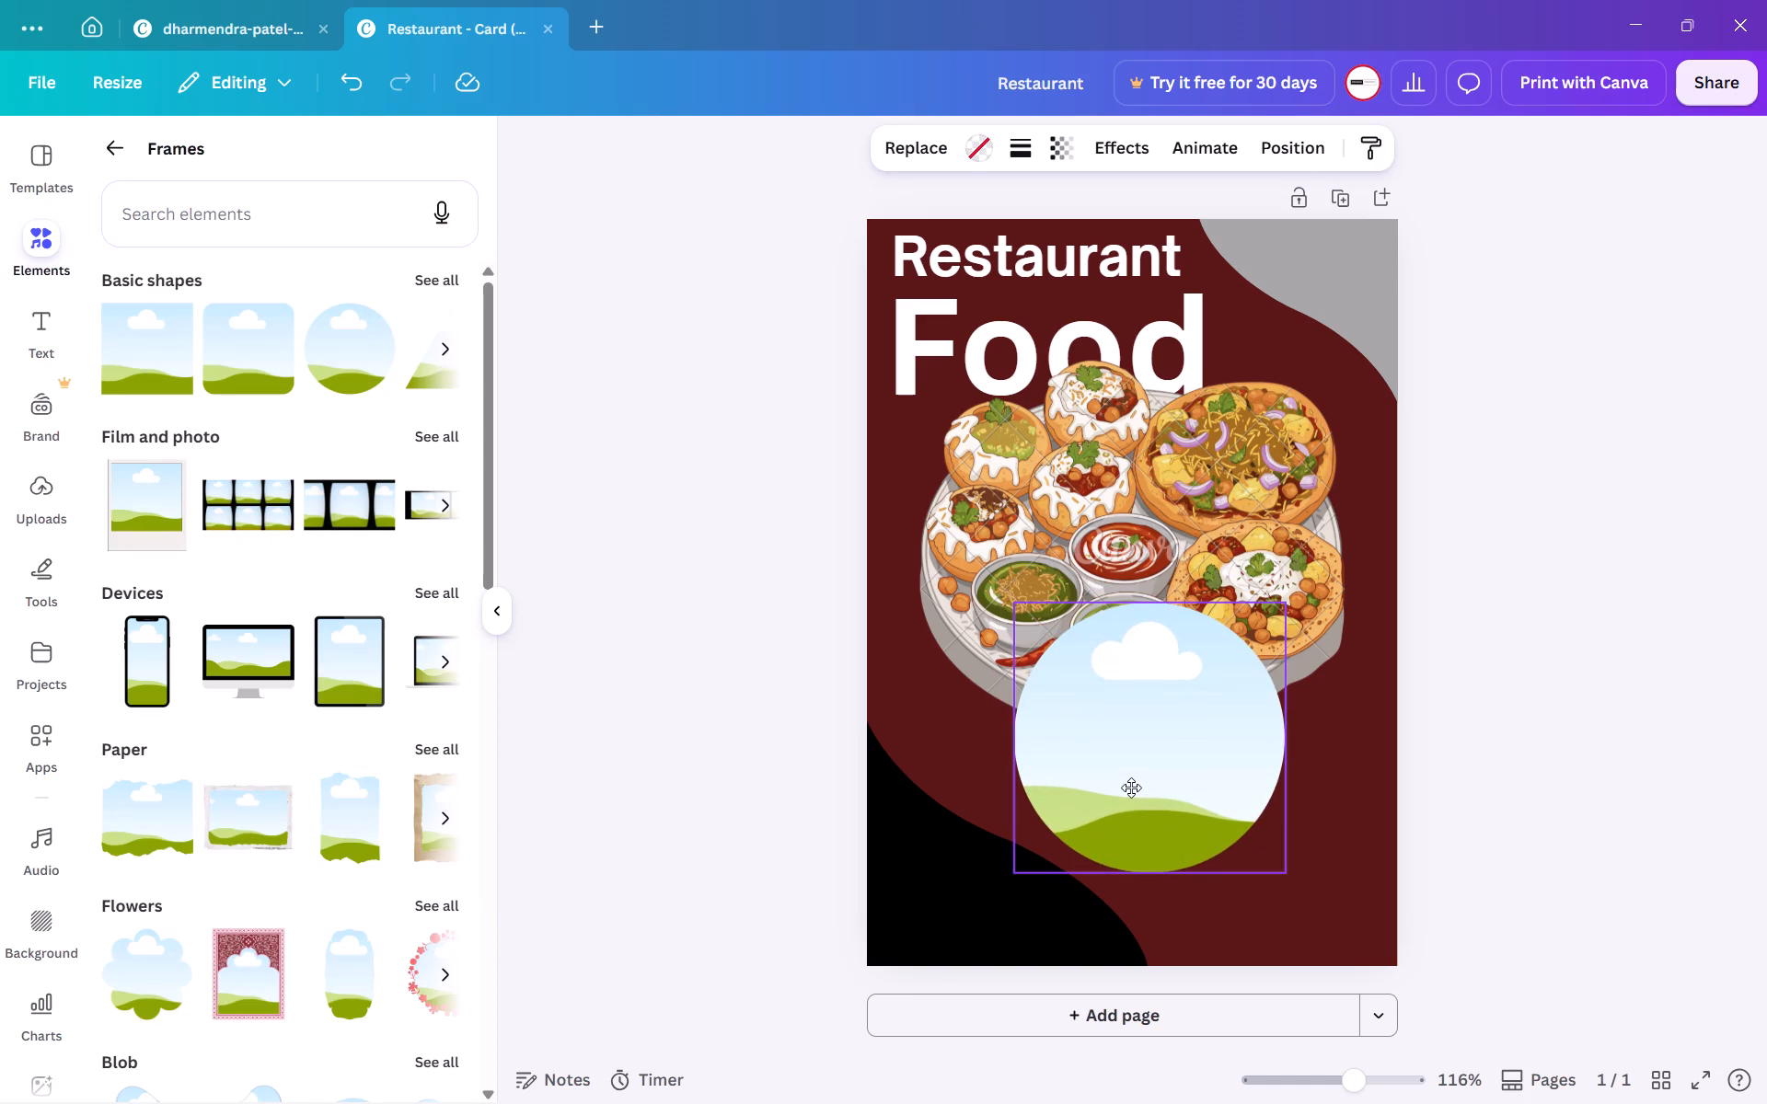
{"action": "left_click_drag", "start_coordinate": [1131, 788], "coordinate": [1127, 776]}
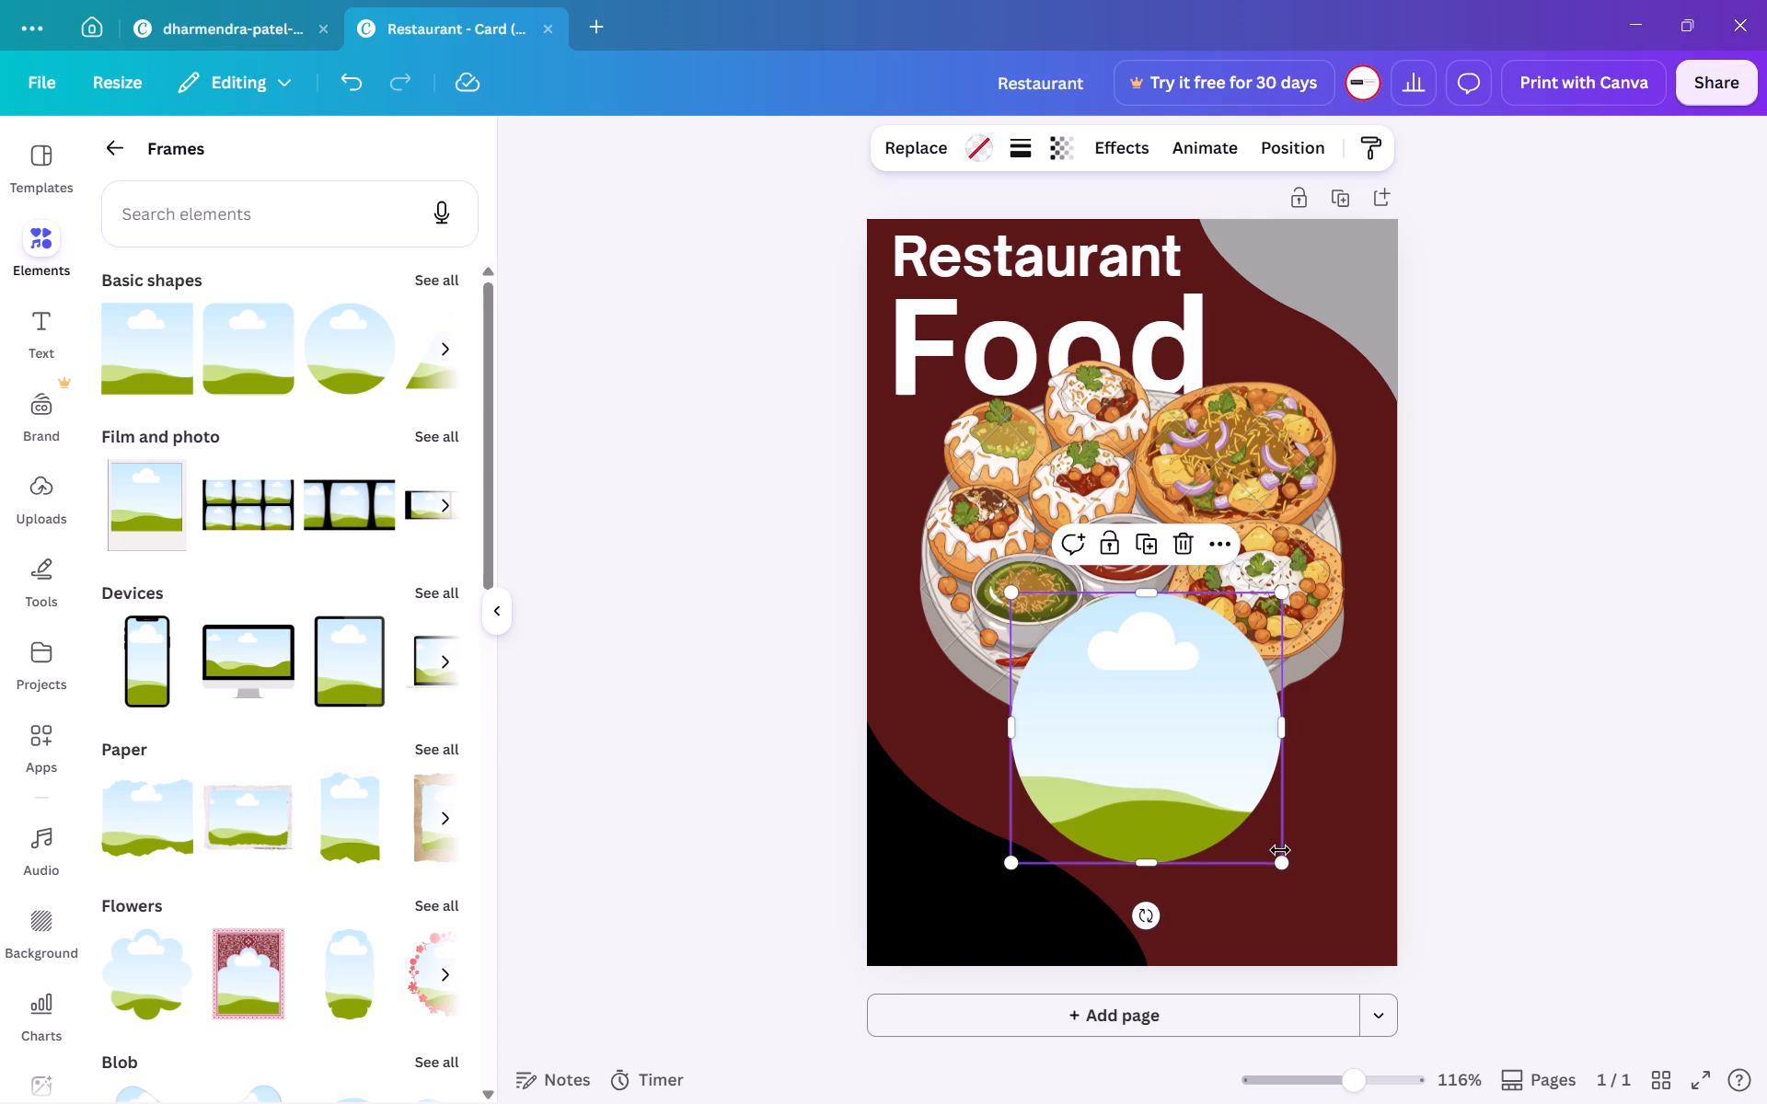
Shrink the circular frame to about 40 × 40 mm, keeping its top-left corner in place.
{"action": "left_click_drag", "start_coordinate": [1278, 871], "coordinate": [1250, 836]}
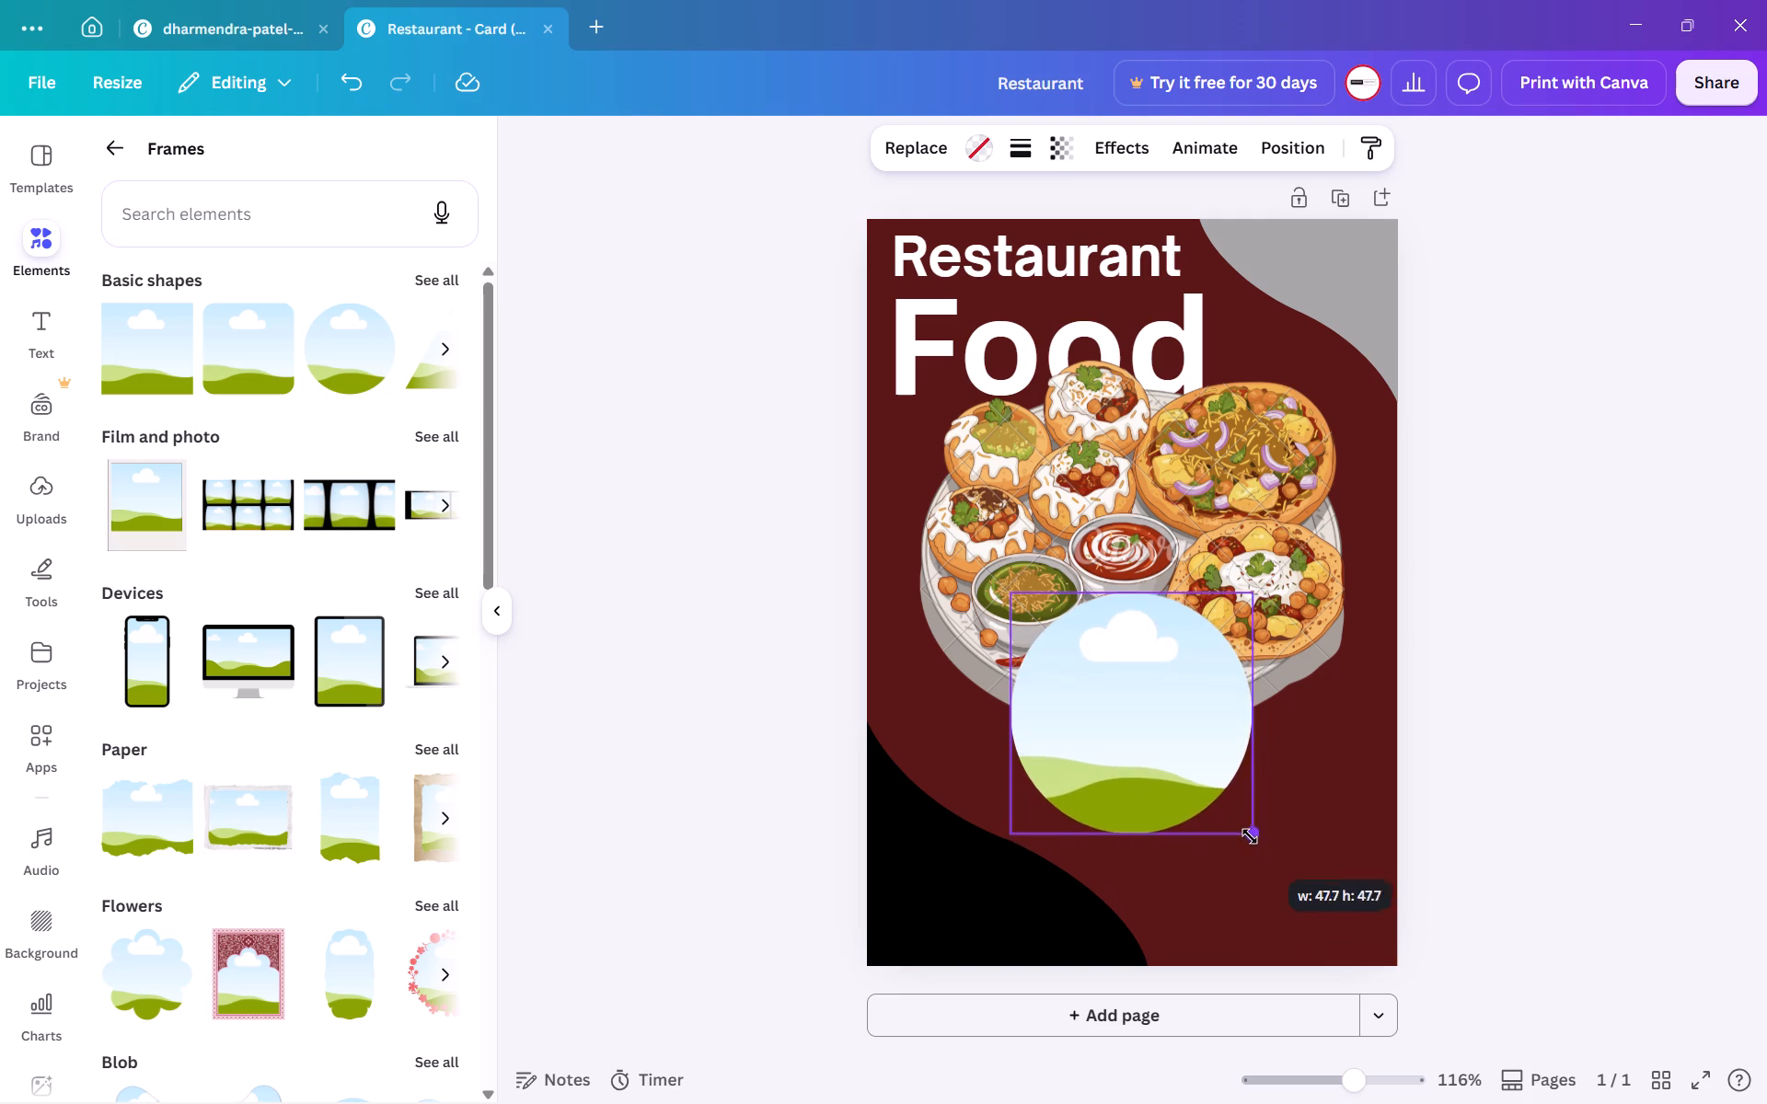
{"action": "left_click_drag", "start_coordinate": [1250, 836], "coordinate": [1231, 812]}
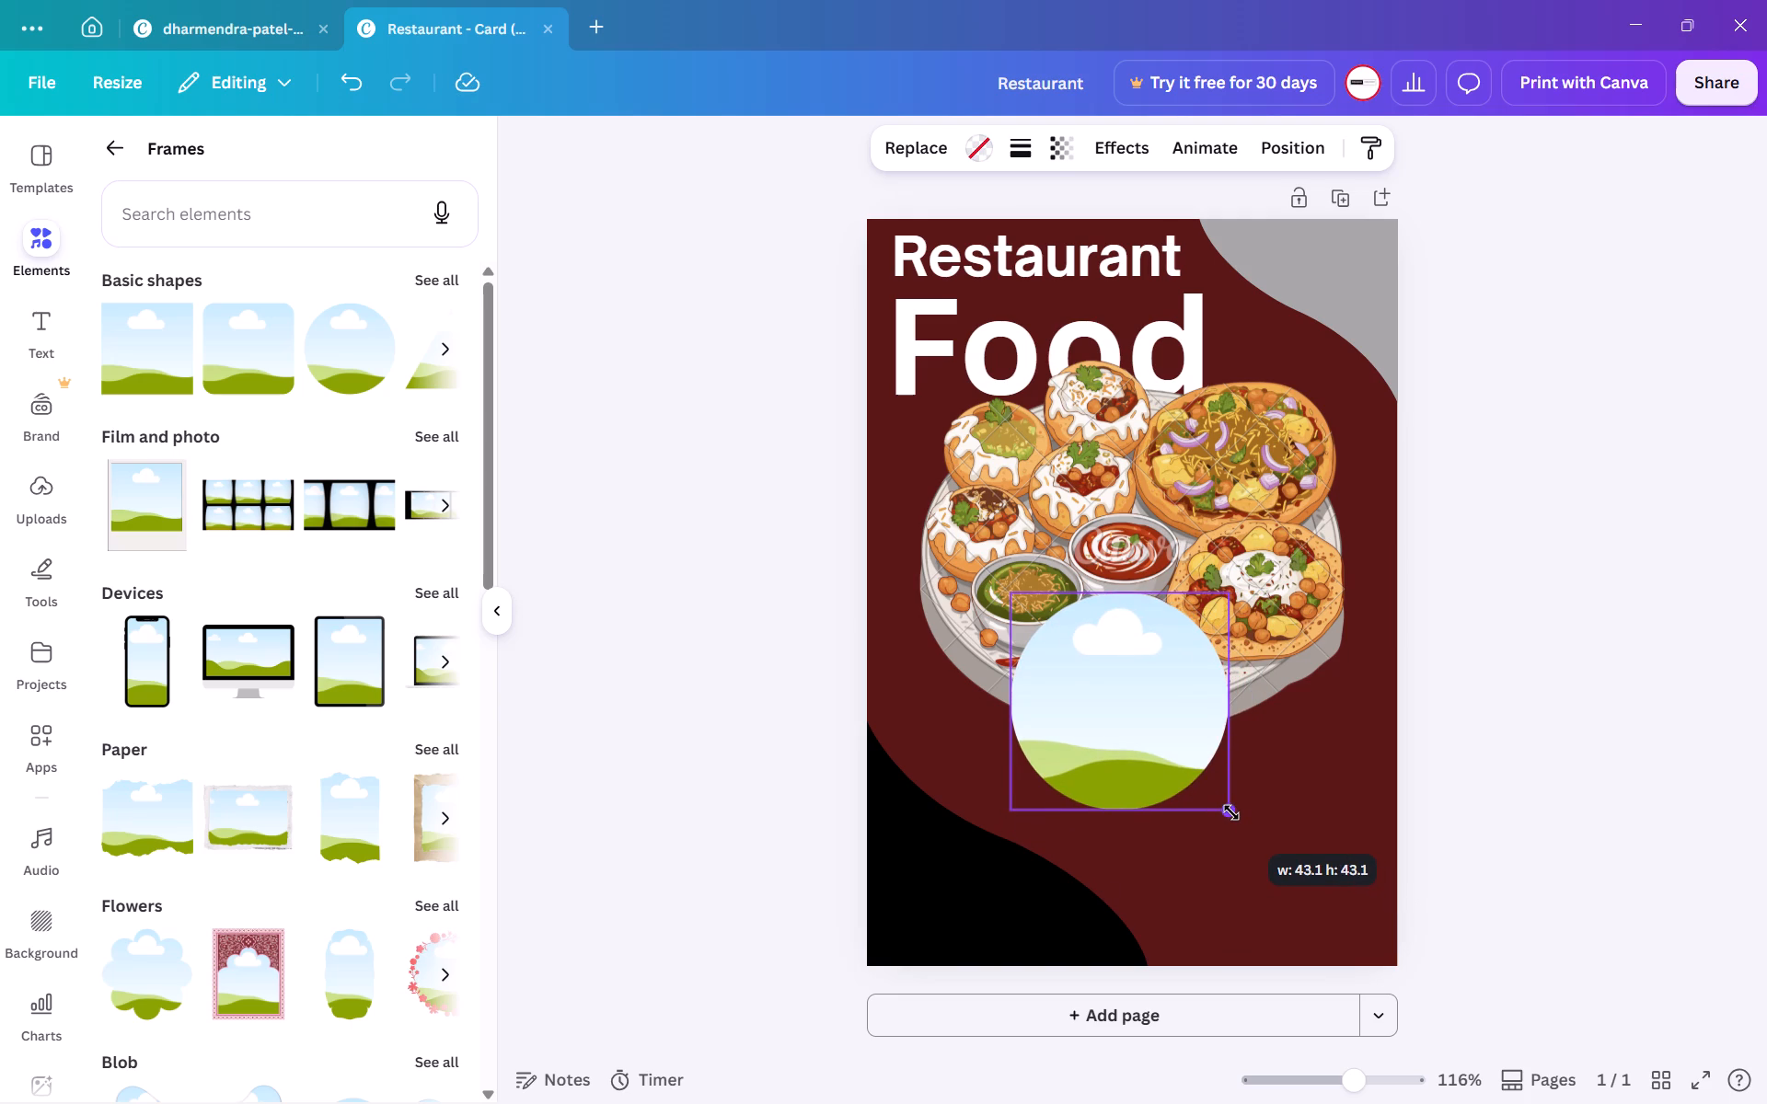
{"action": "left_click_drag", "start_coordinate": [1231, 812], "coordinate": [1230, 811]}
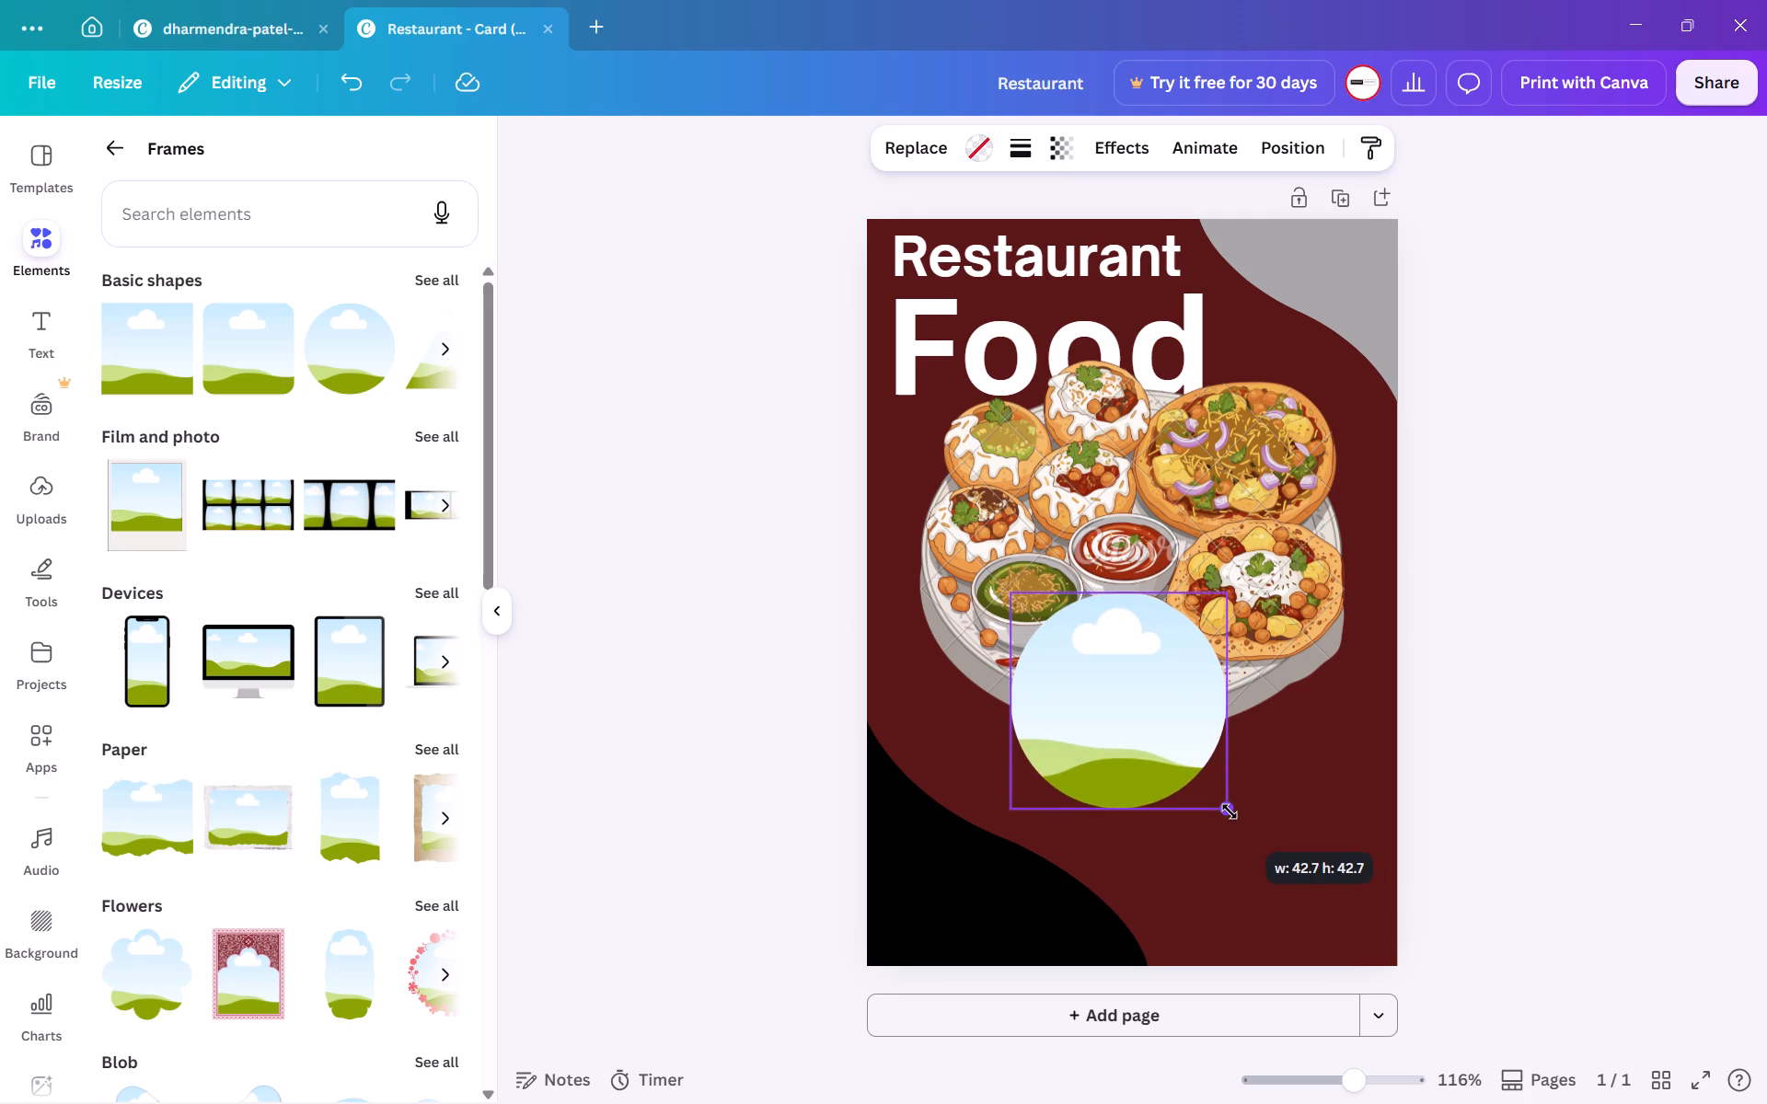
{"action": "left_click_drag", "start_coordinate": [1230, 811], "coordinate": [1230, 813]}
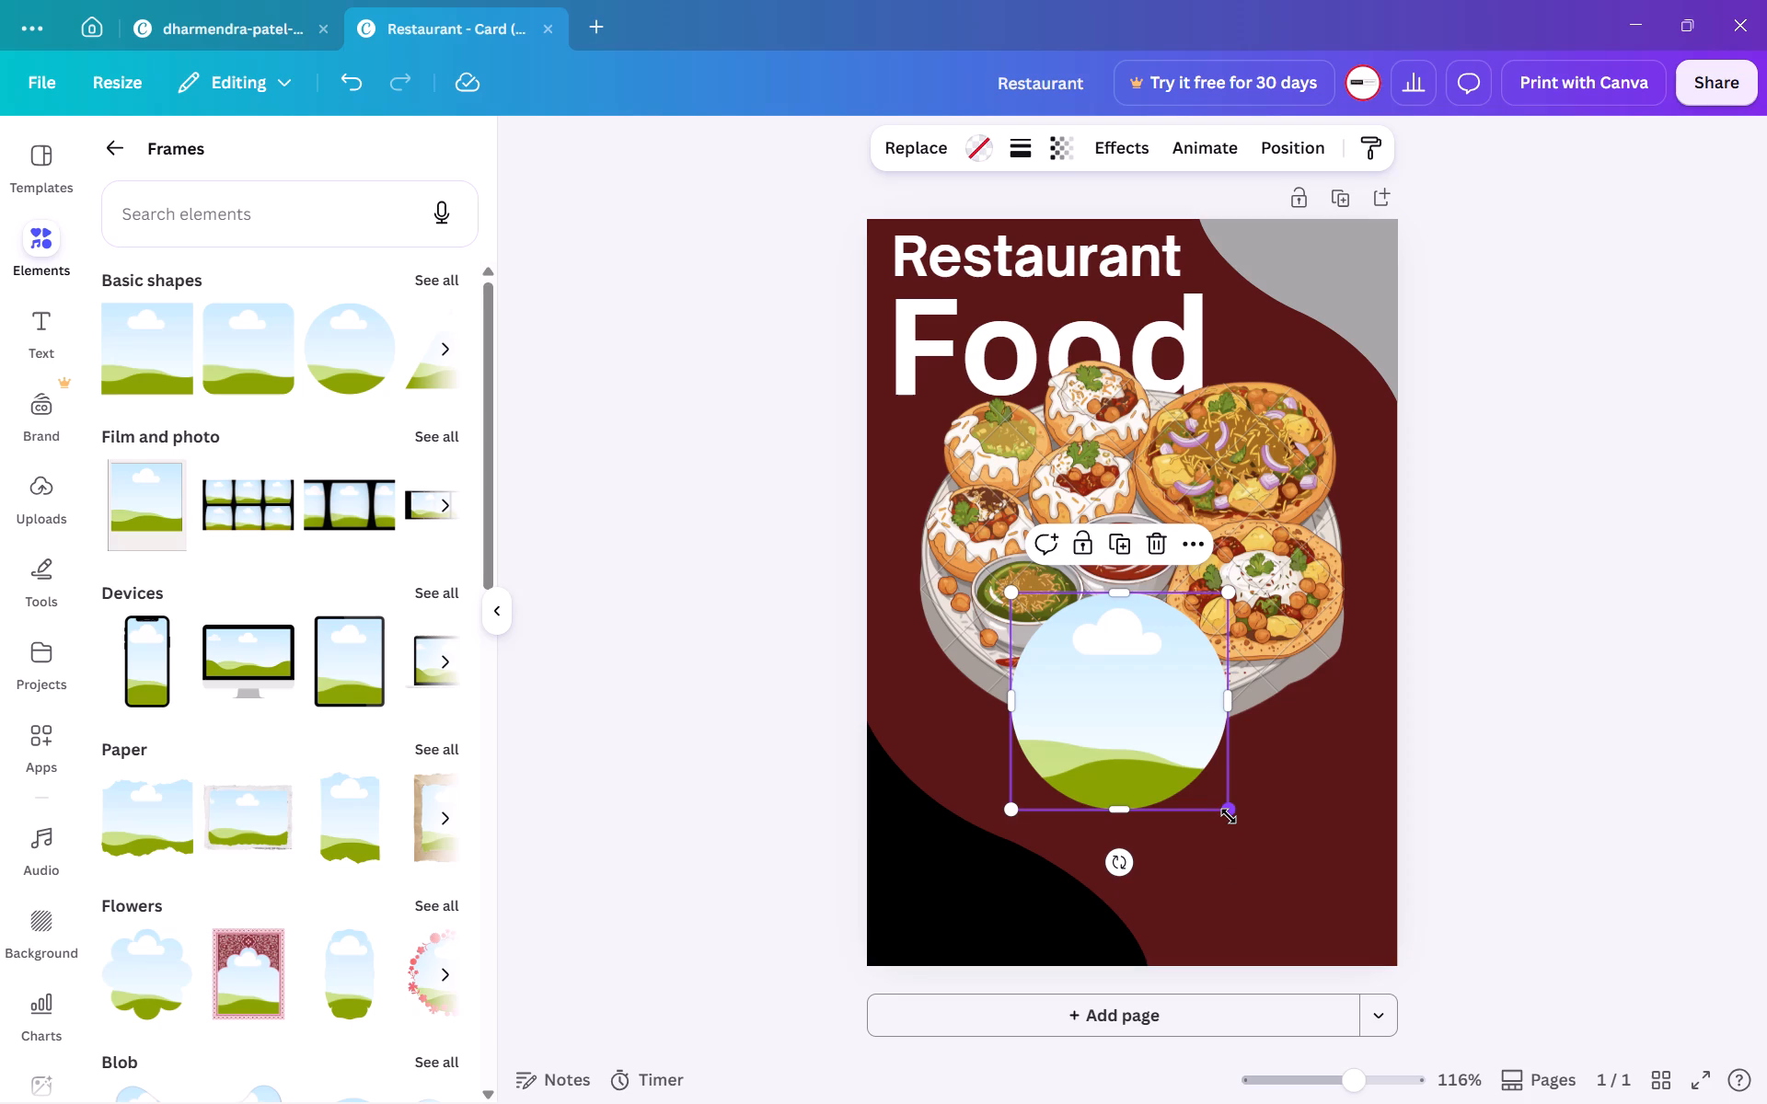
{"action": "left_click_drag", "start_coordinate": [1232, 816], "coordinate": [1226, 804]}
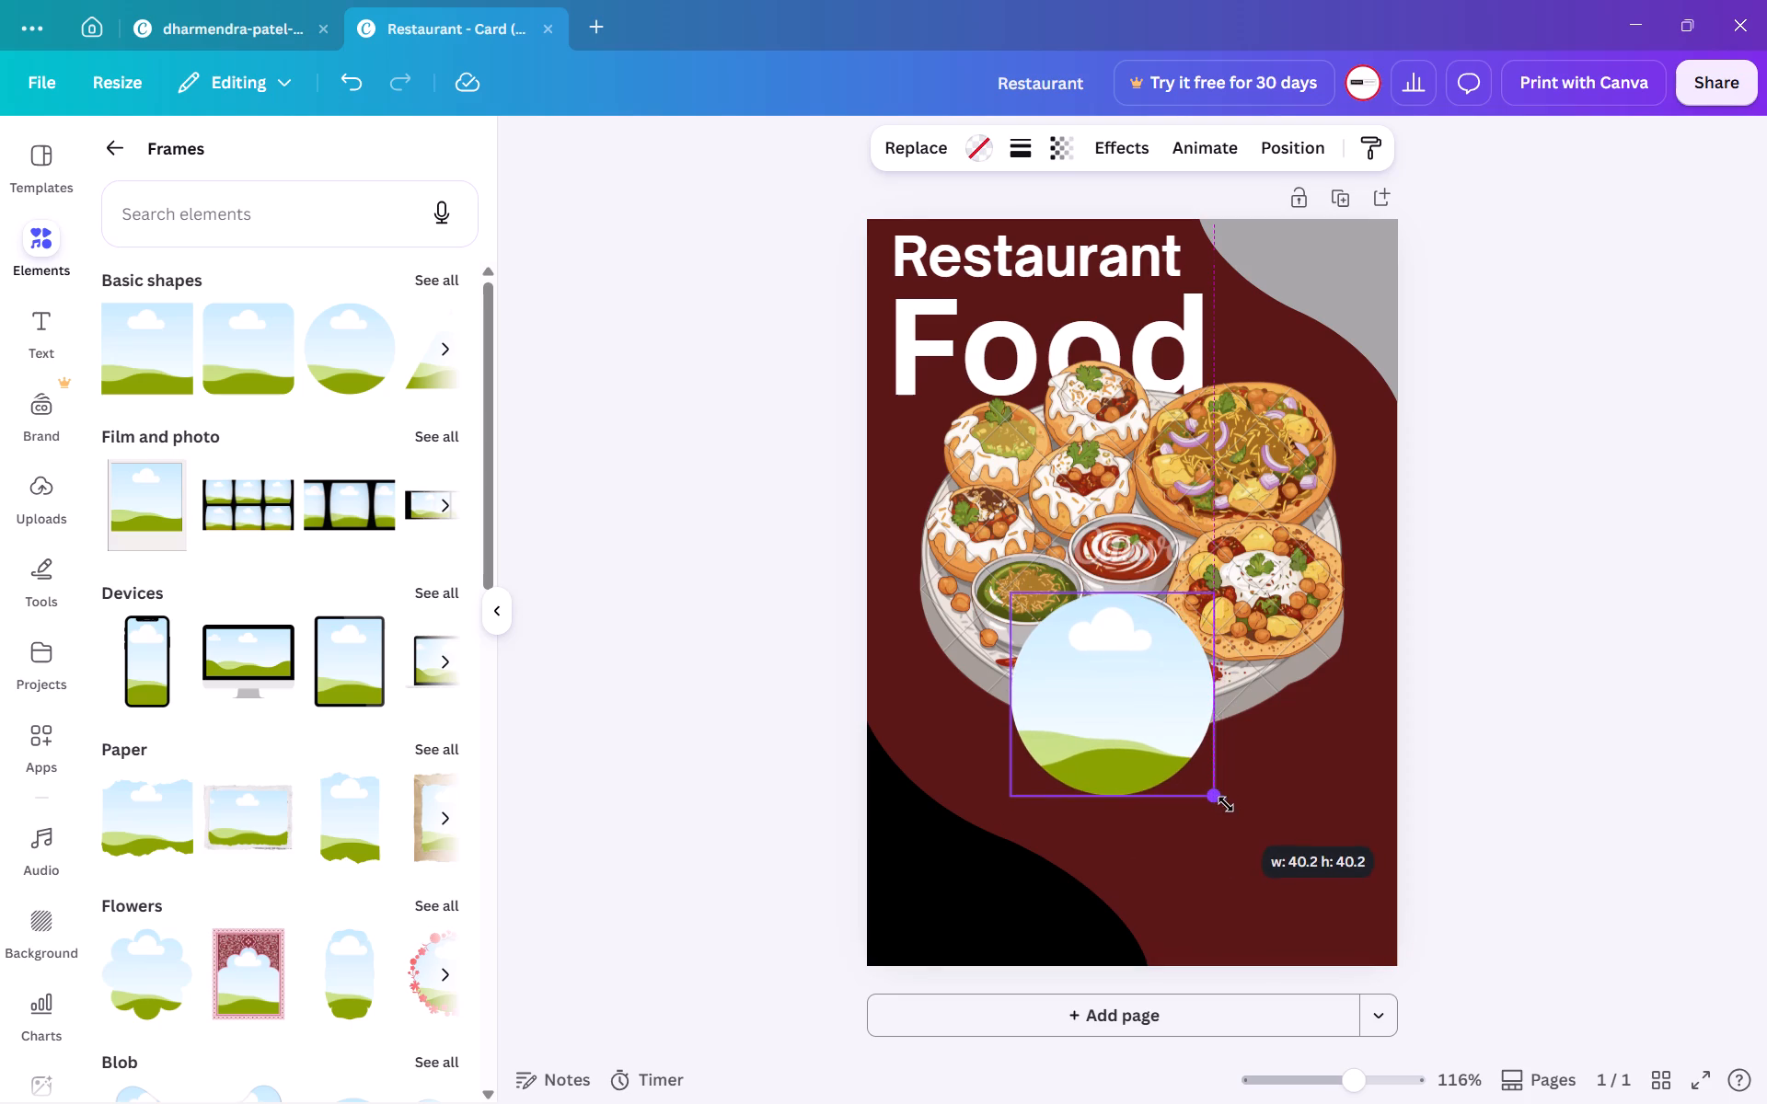
{"action": "left_click_drag", "start_coordinate": [1226, 804], "coordinate": [1223, 801]}
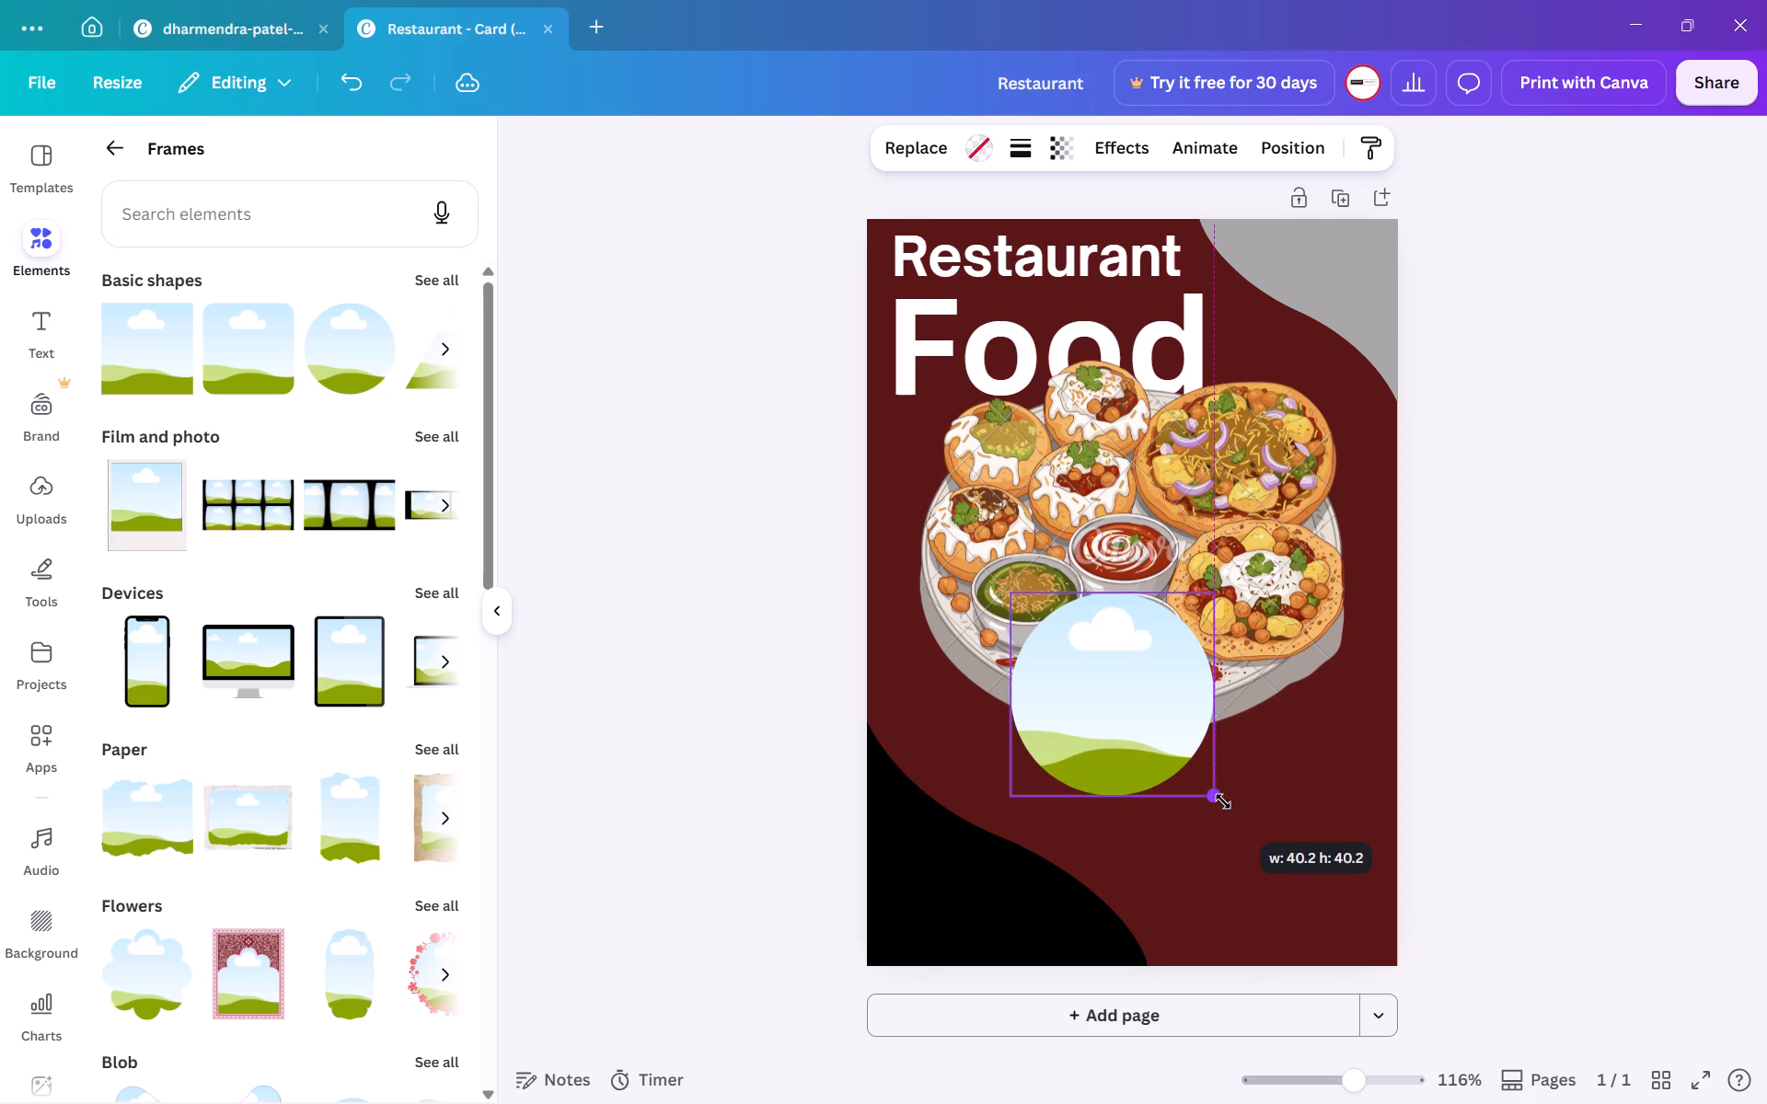
Move the circular frame slightly right so it sits on the card's vertical centre line, keeping its height.
{"action": "left_click_drag", "start_coordinate": [1223, 801], "coordinate": [1220, 798]}
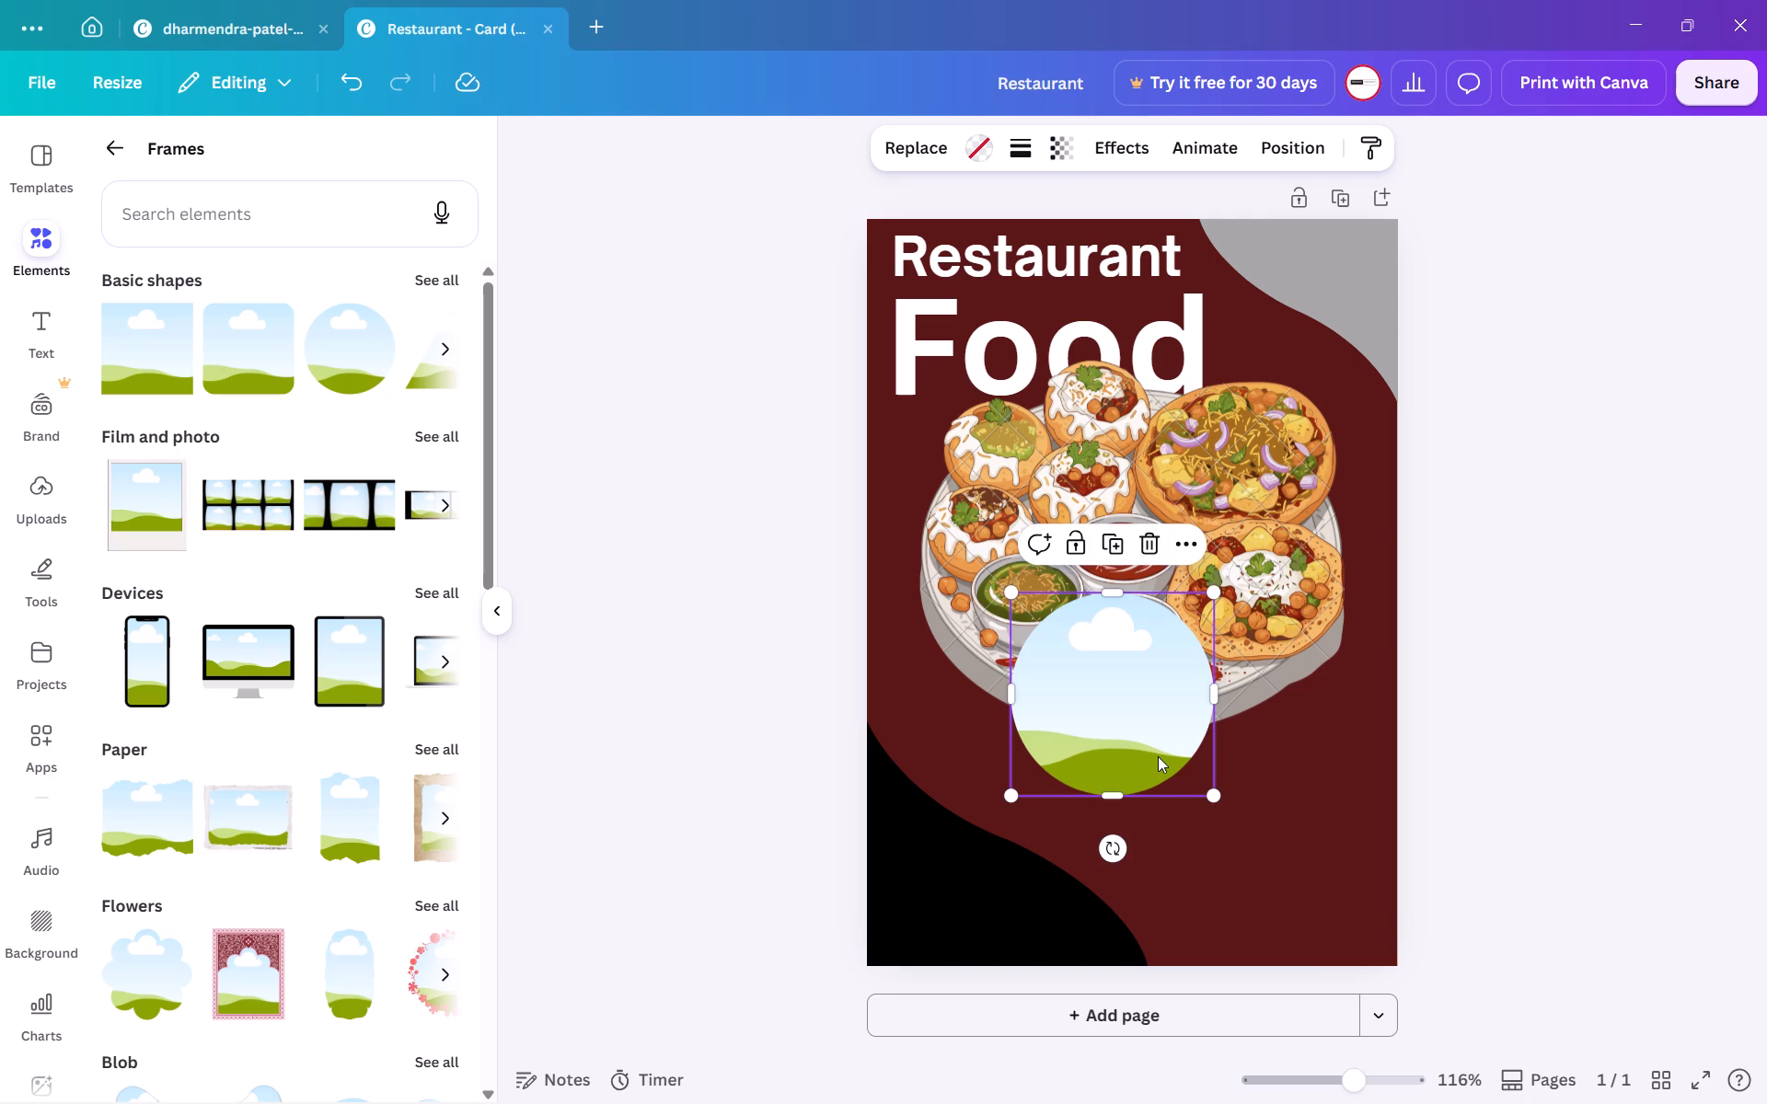
{"action": "left_click", "coordinate": [1158, 755]}
{"action": "left_click", "coordinate": [1219, 862]}
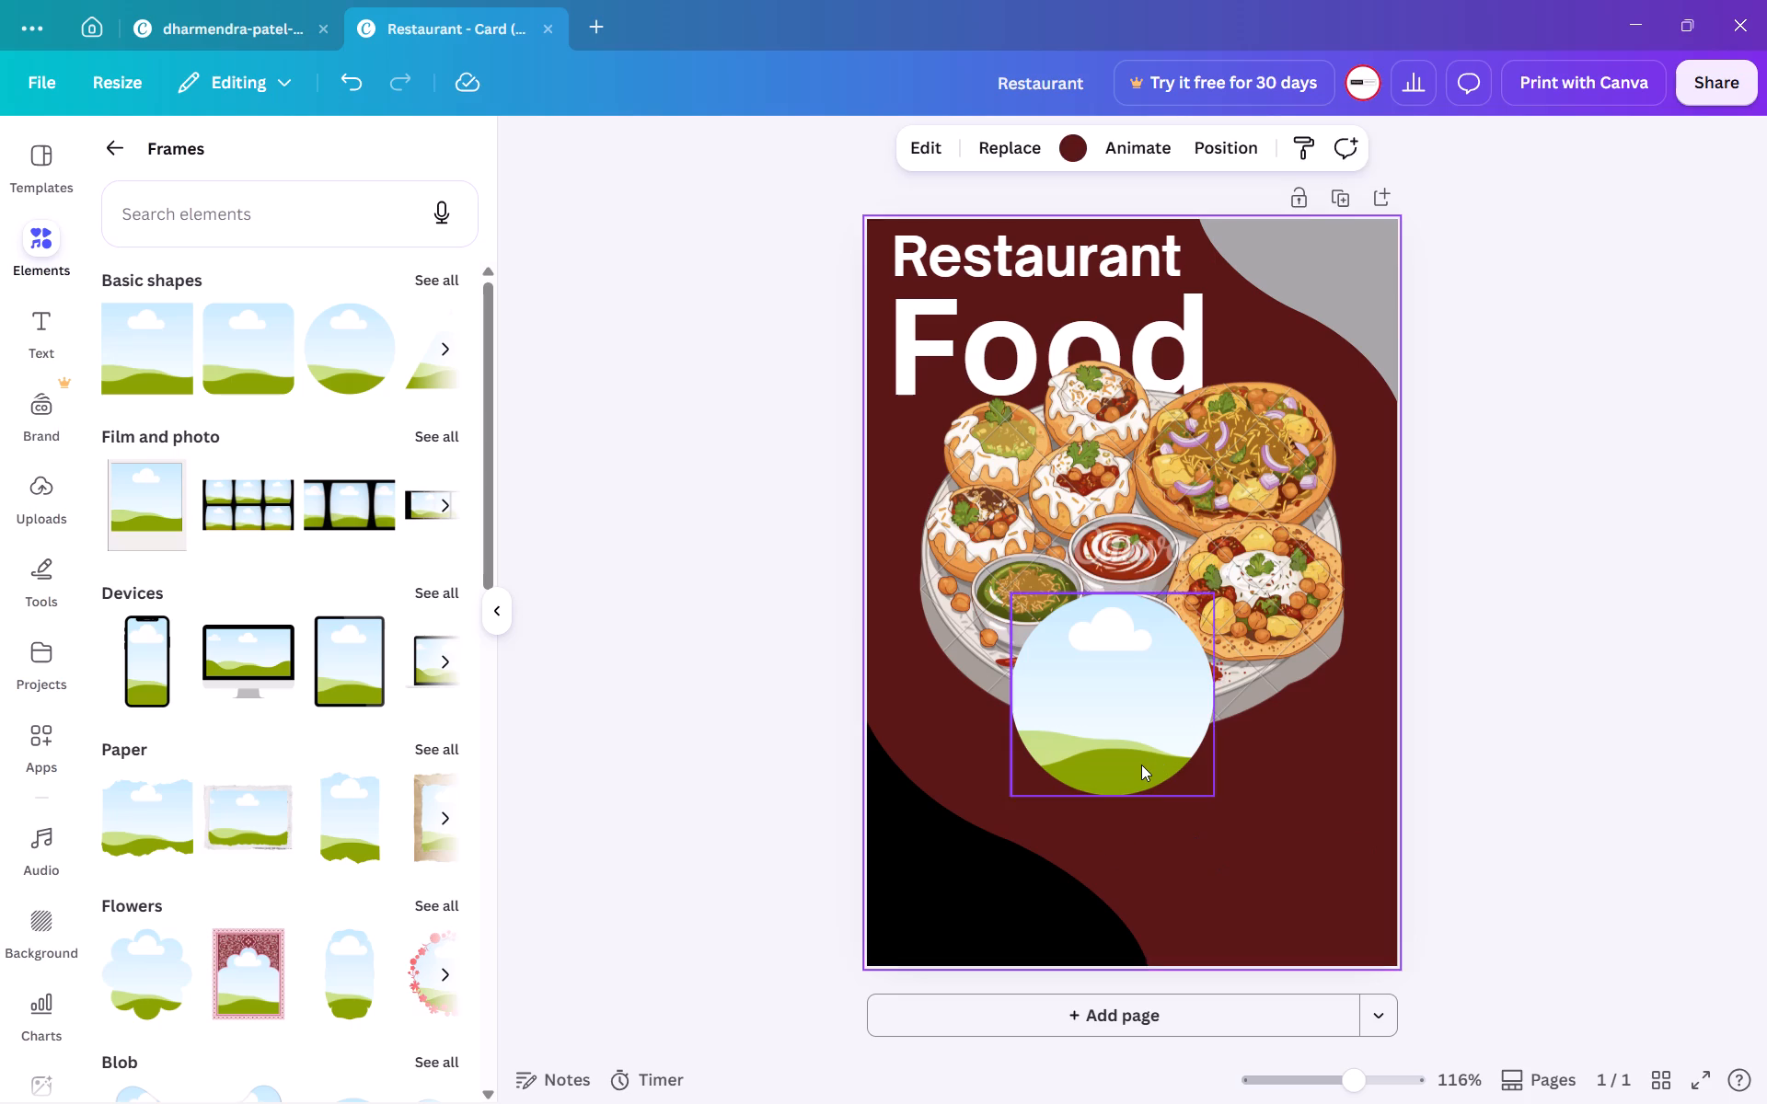
{"action": "left_click_drag", "start_coordinate": [1141, 765], "coordinate": [1160, 765]}
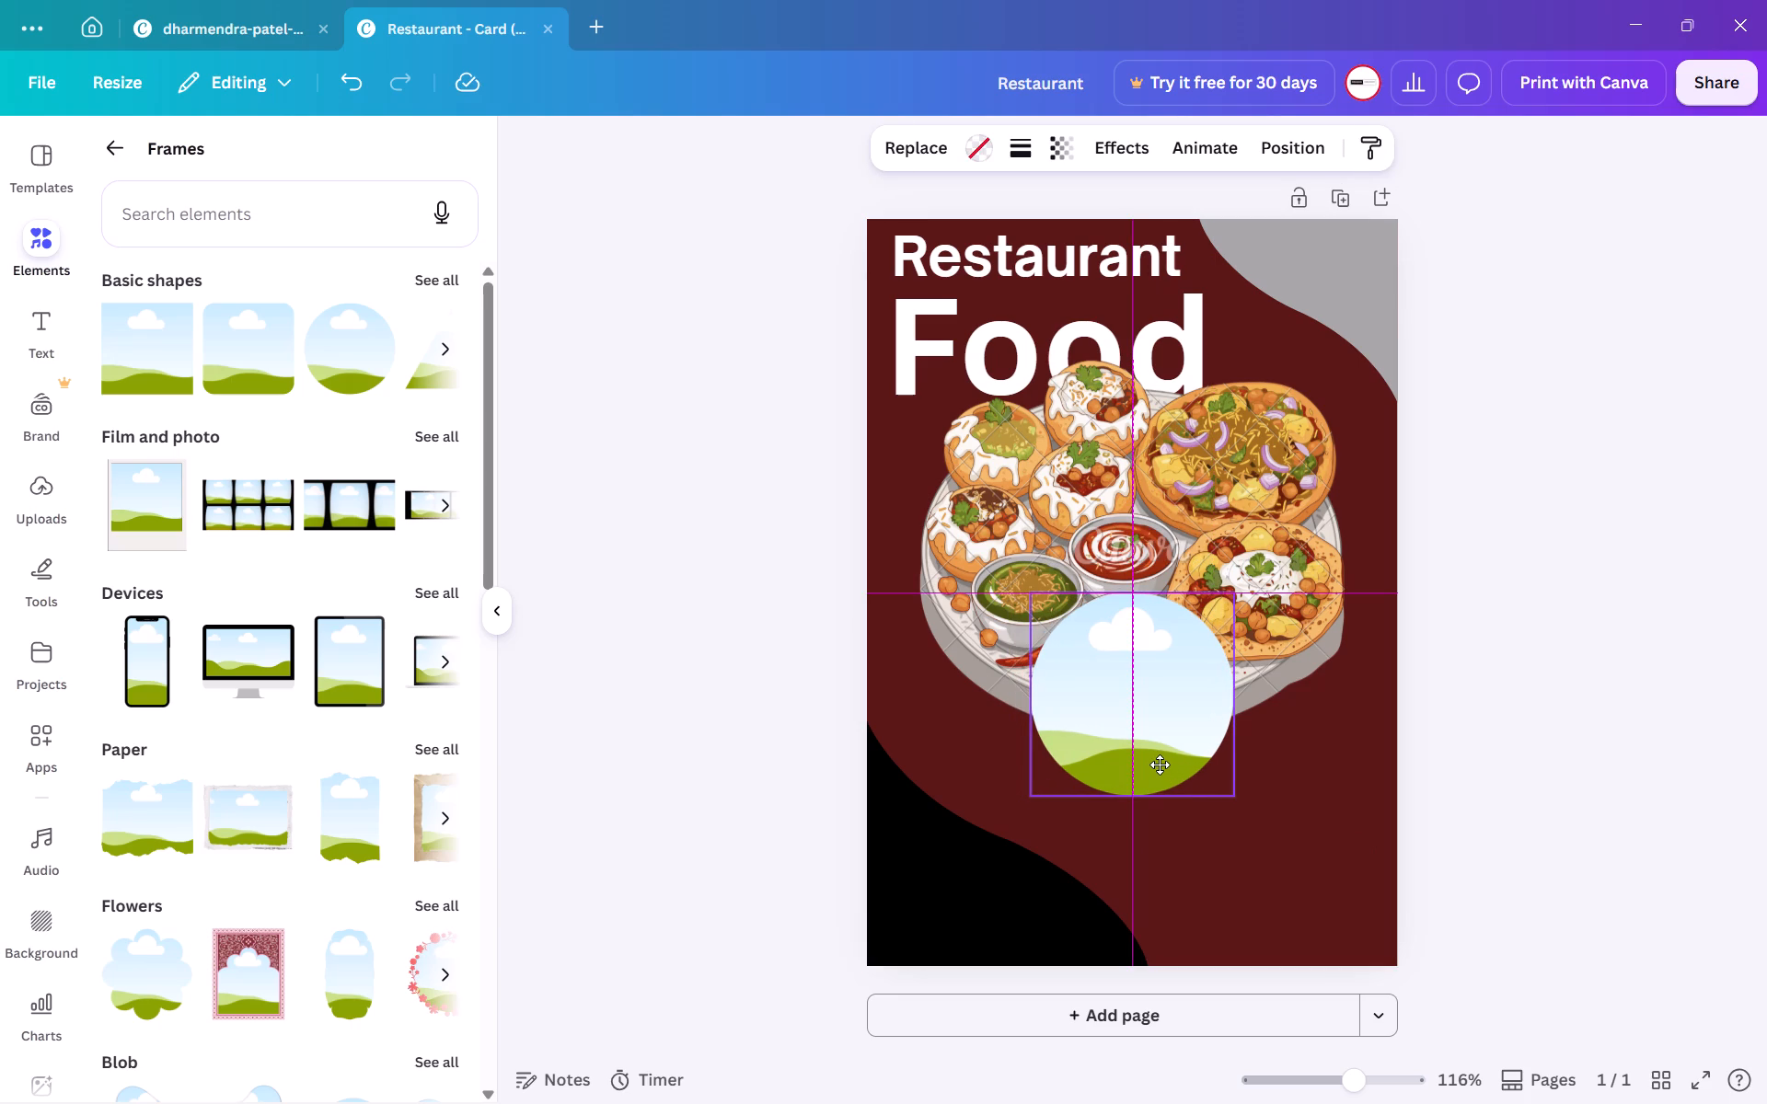
{"action": "left_click_drag", "start_coordinate": [1160, 765], "coordinate": [1160, 765]}
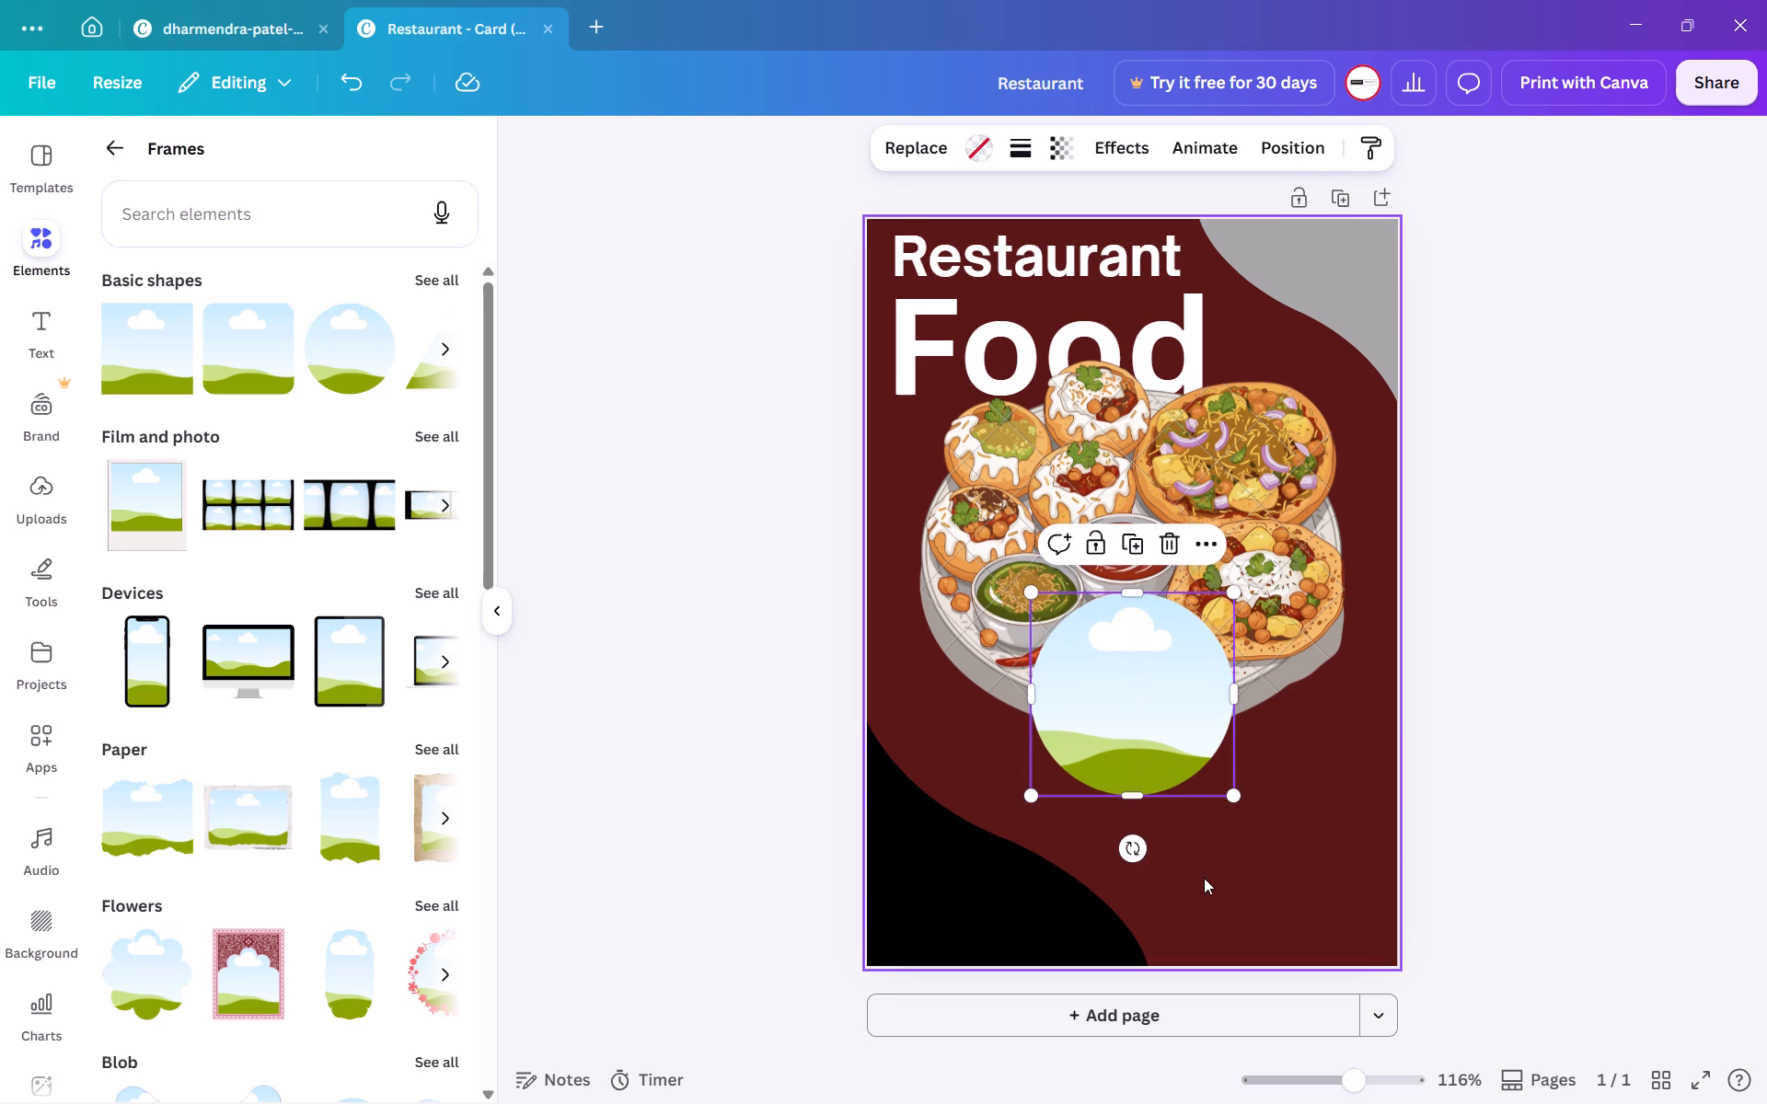
{"action": "left_click", "coordinate": [1204, 878]}
Duplicate the centred circular frame and place the copy to its right, slightly lower and partly overlapping it.
{"action": "left_click", "coordinate": [1149, 719]}
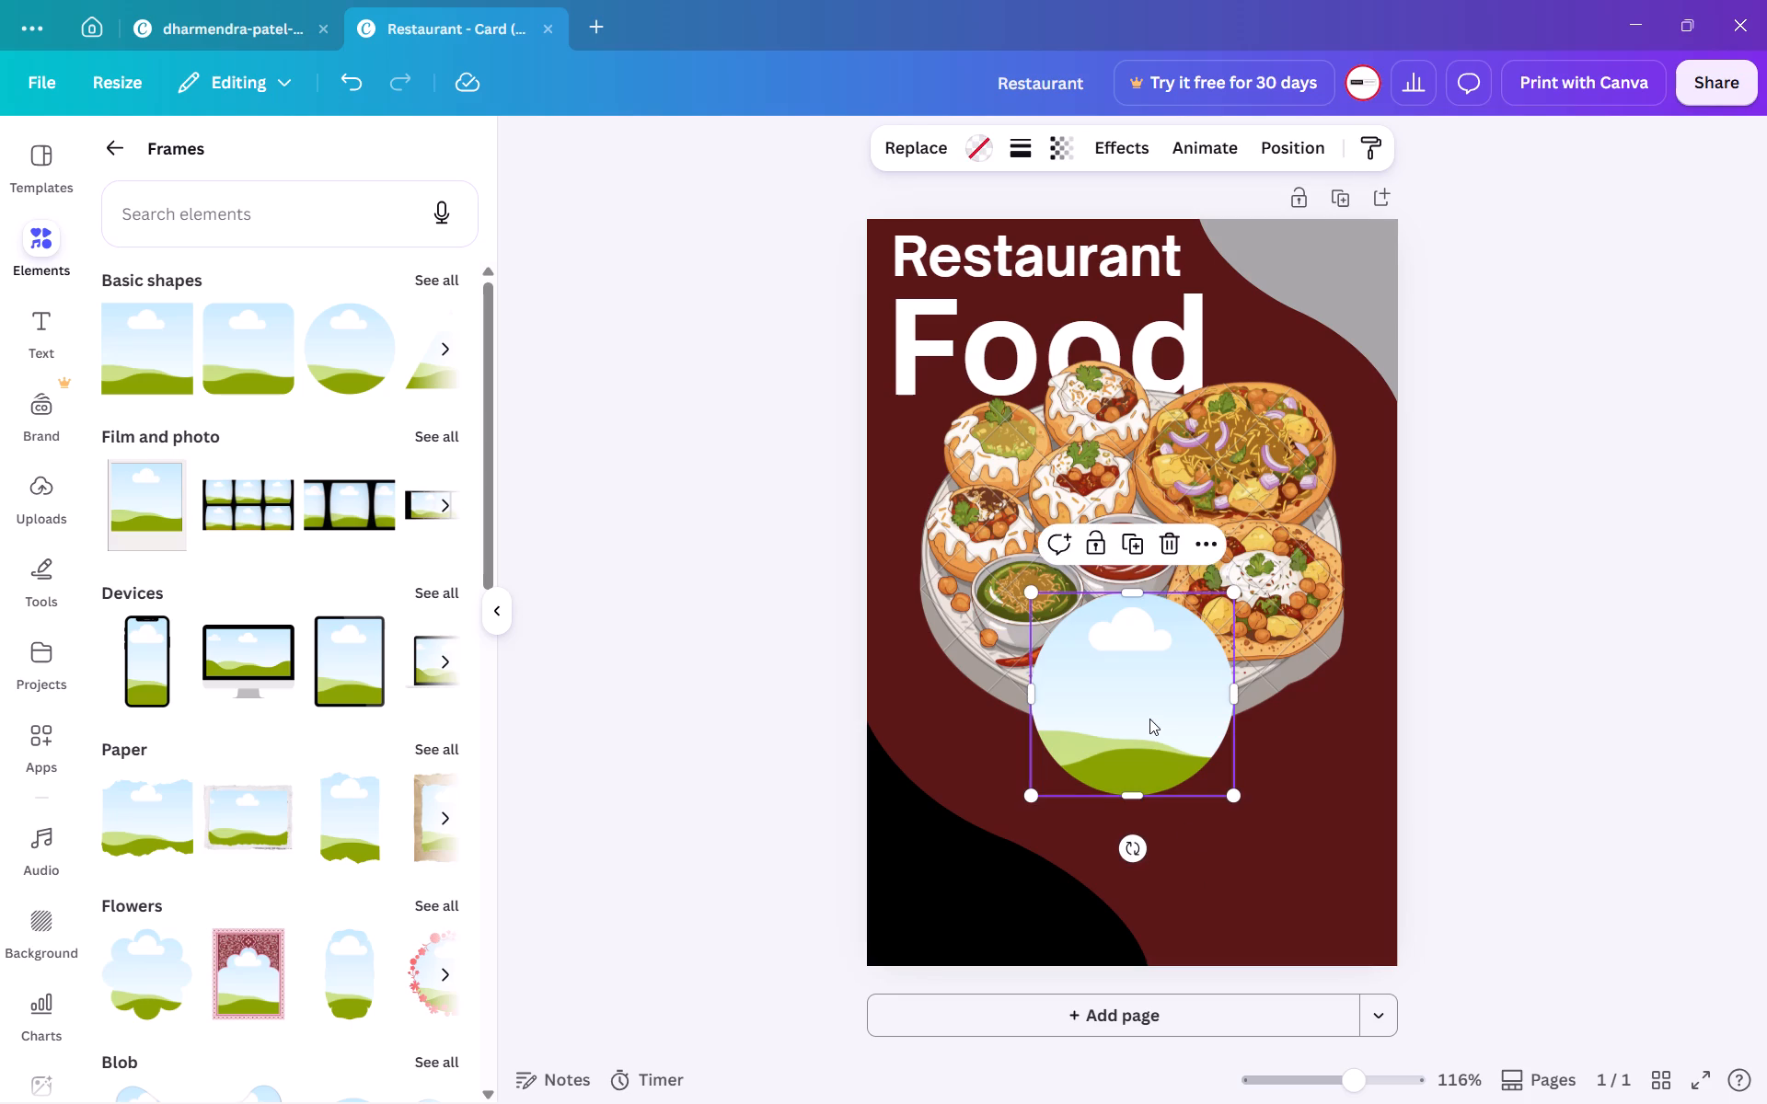
{"action": "left_click", "coordinate": [1149, 719]}
{"action": "left_click", "coordinate": [1154, 649]}
{"action": "left_click", "coordinate": [1132, 549]}
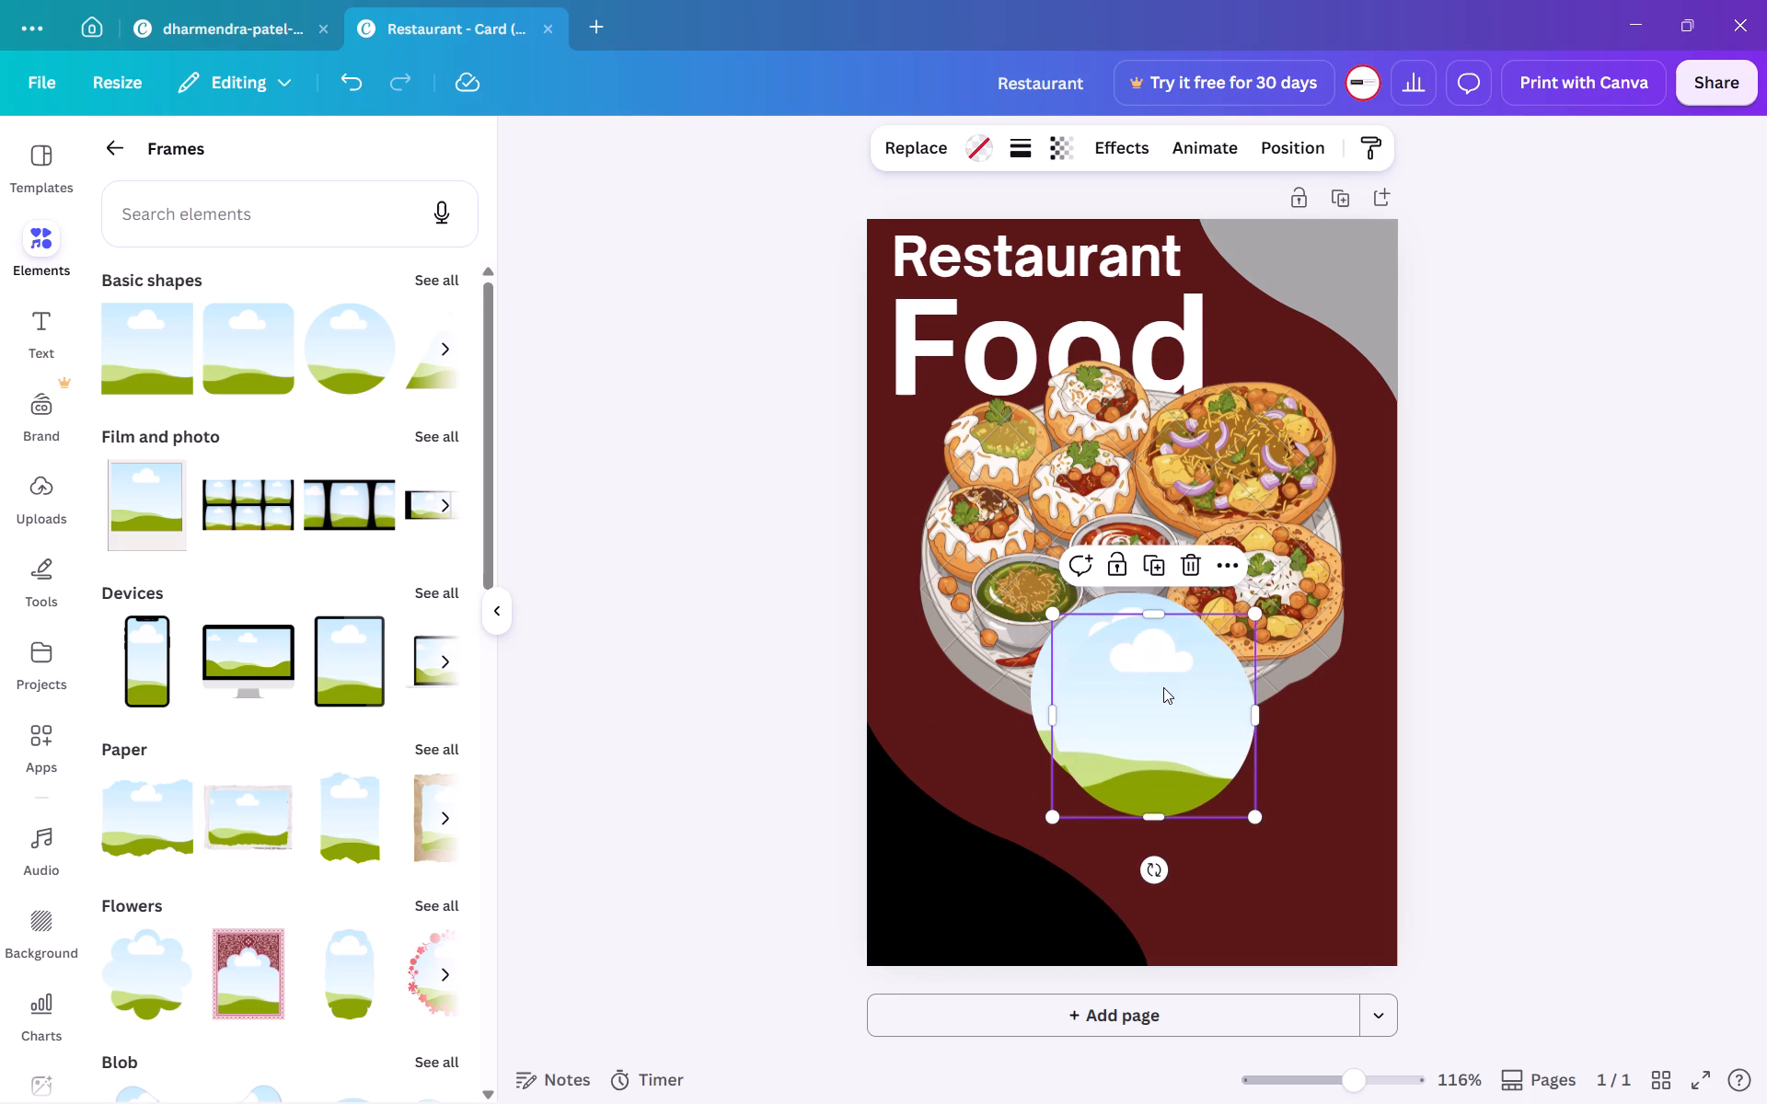
{"action": "left_click_drag", "start_coordinate": [1162, 689], "coordinate": [1286, 717]}
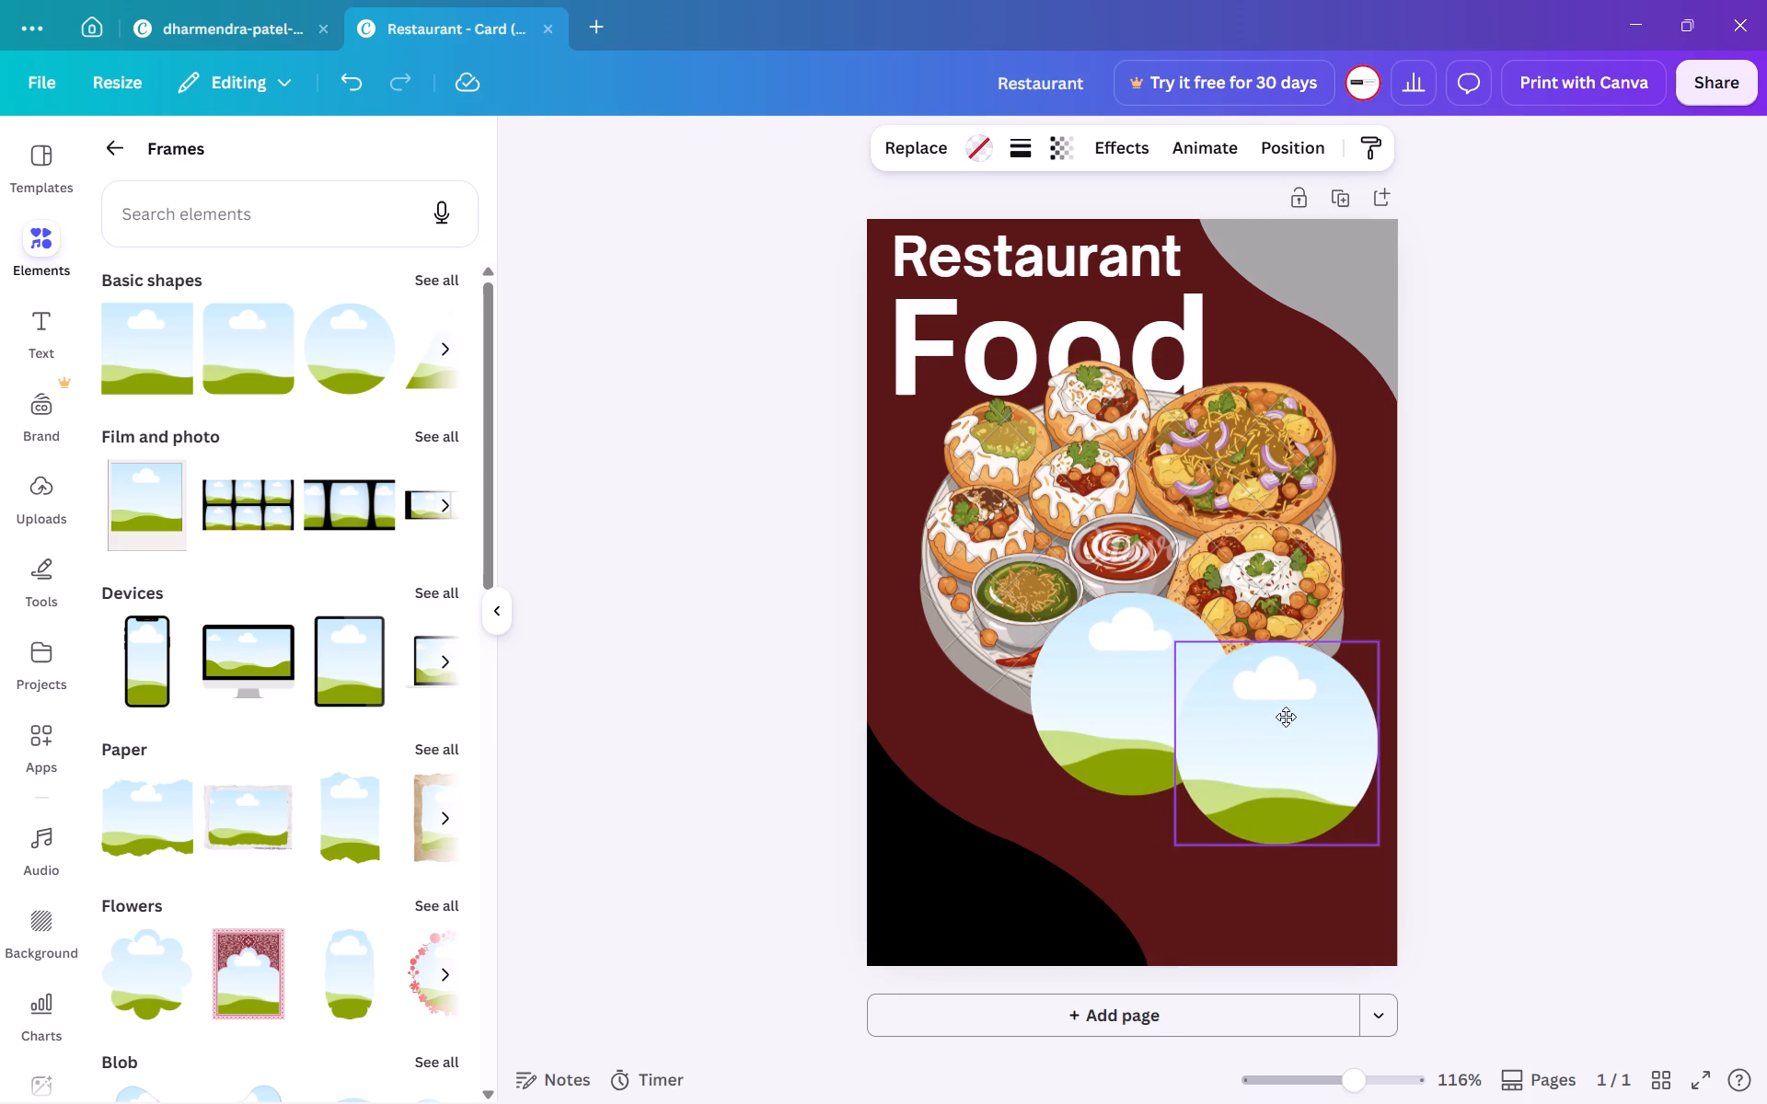
{"action": "left_click_drag", "start_coordinate": [1286, 717], "coordinate": [1281, 717]}
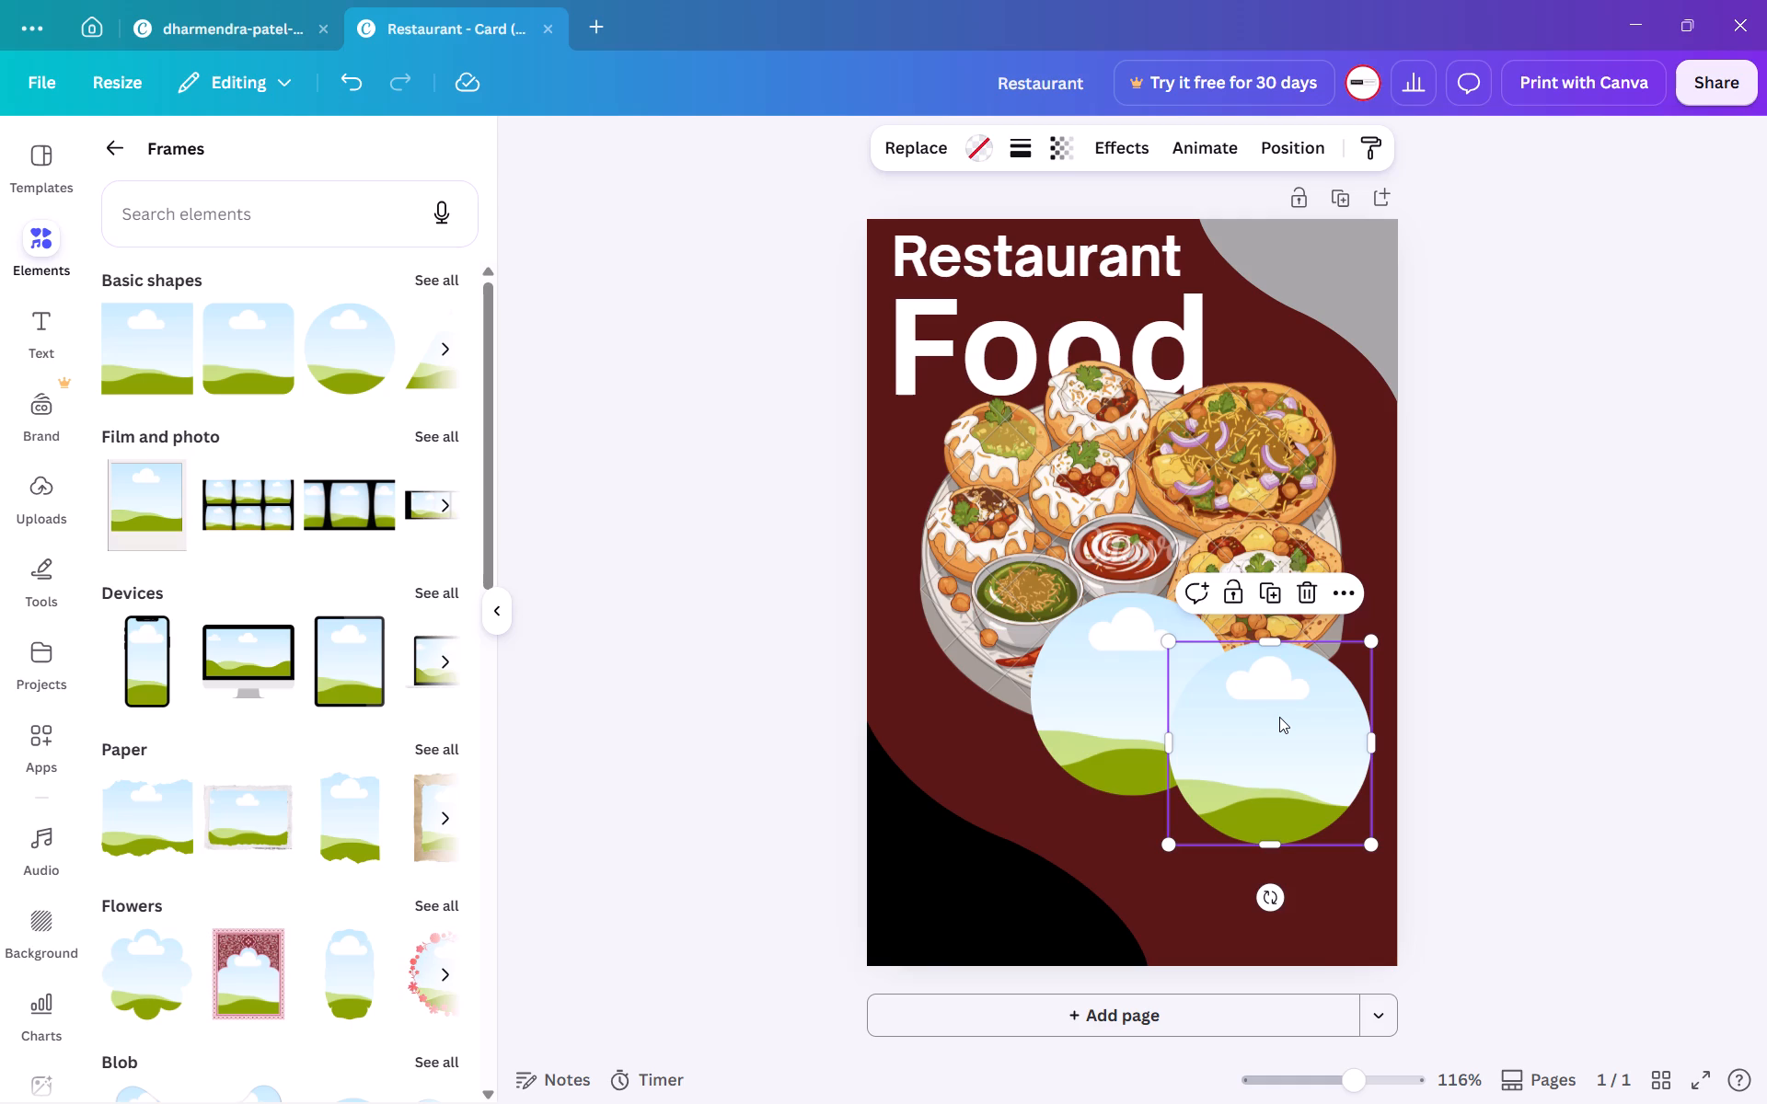
Duplicate the right circular frame and place the copy level with it near the card's left edge, just outside the heading's left edge.
{"action": "left_click", "coordinate": [1295, 778]}
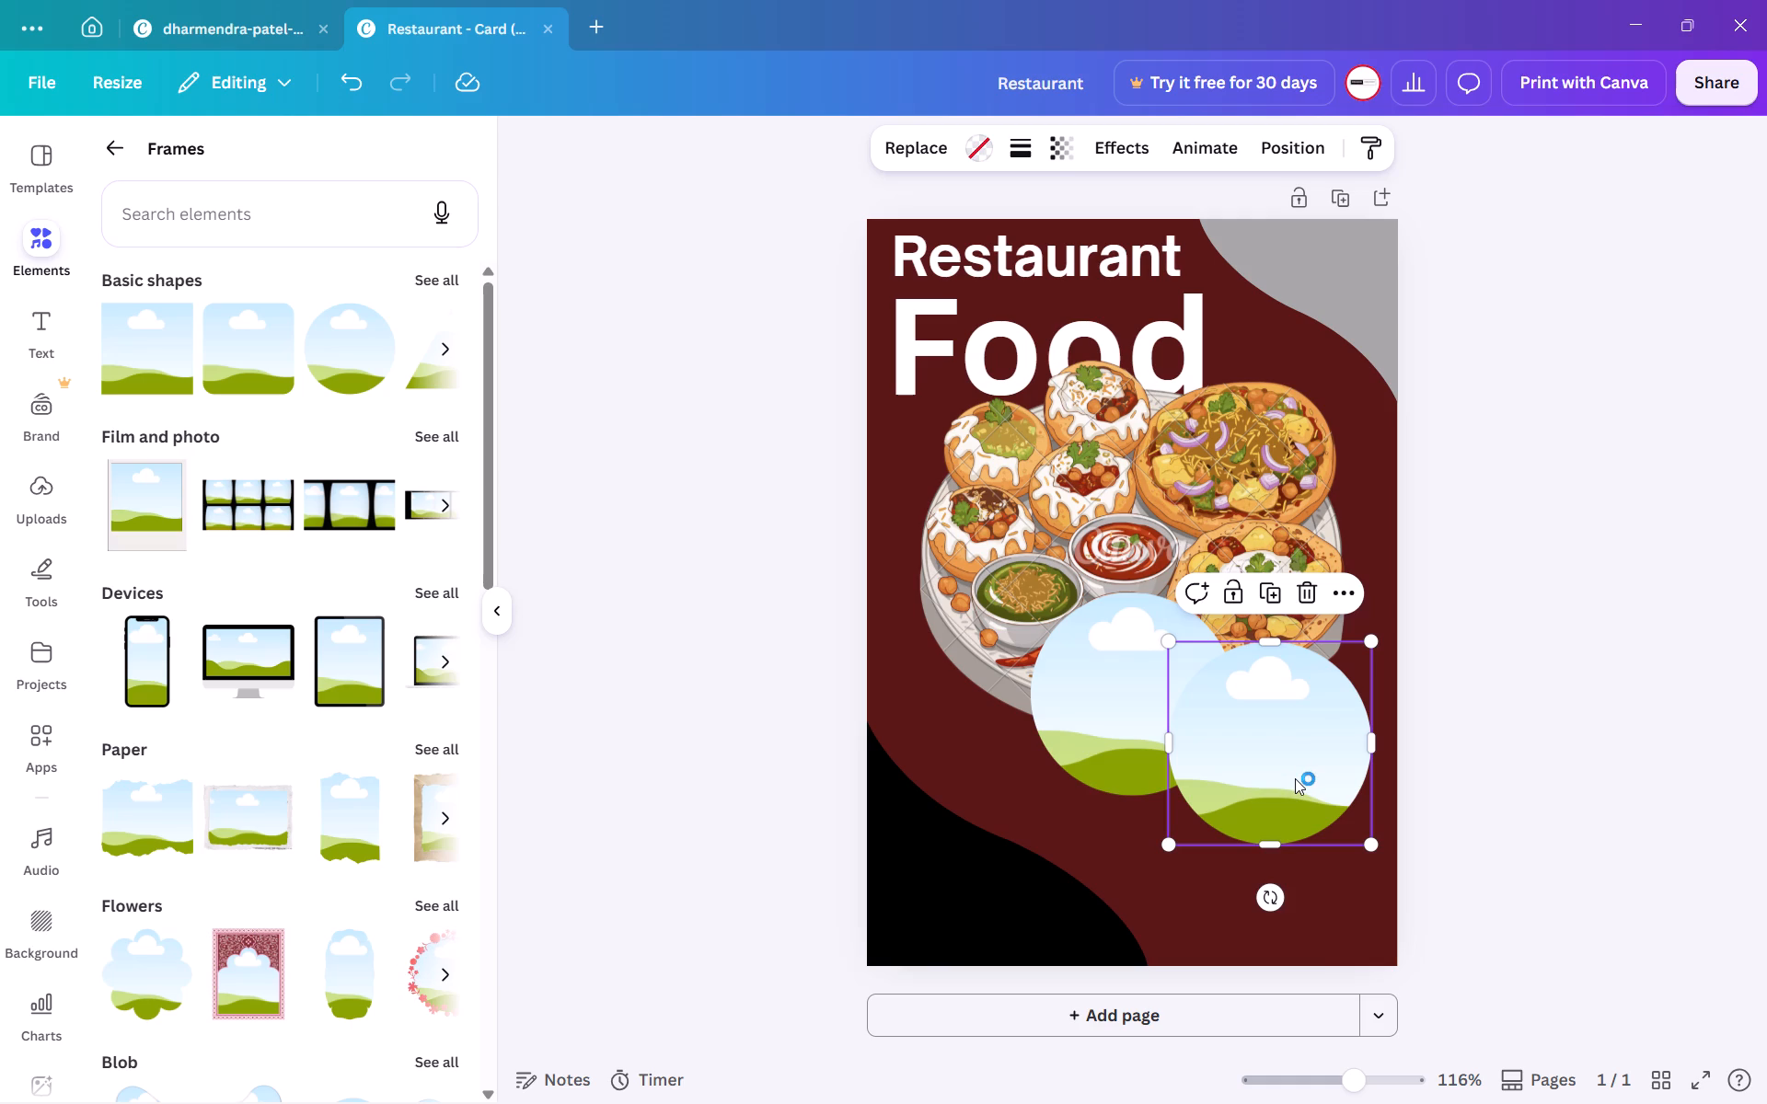
{"action": "left_click", "coordinate": [1295, 778]}
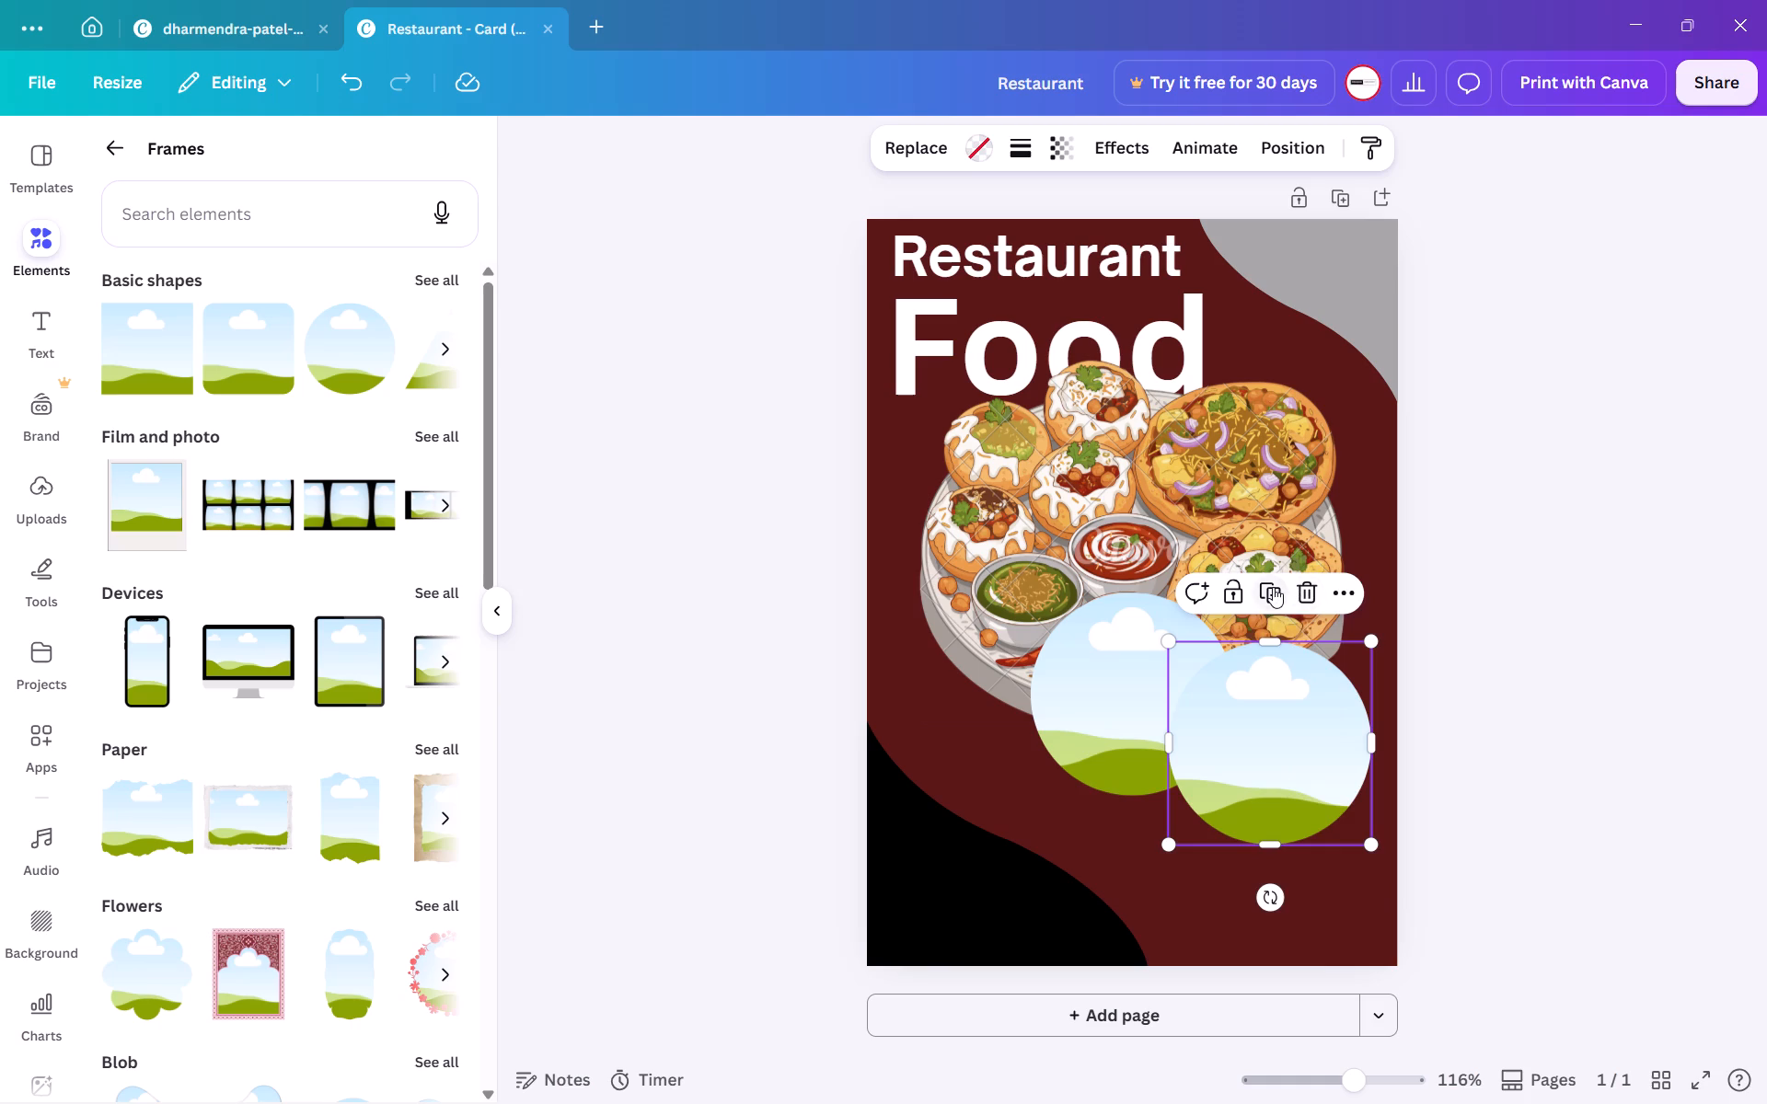
{"action": "left_click", "coordinate": [1273, 587]}
{"action": "left_click_drag", "start_coordinate": [1389, 814], "coordinate": [1073, 801]}
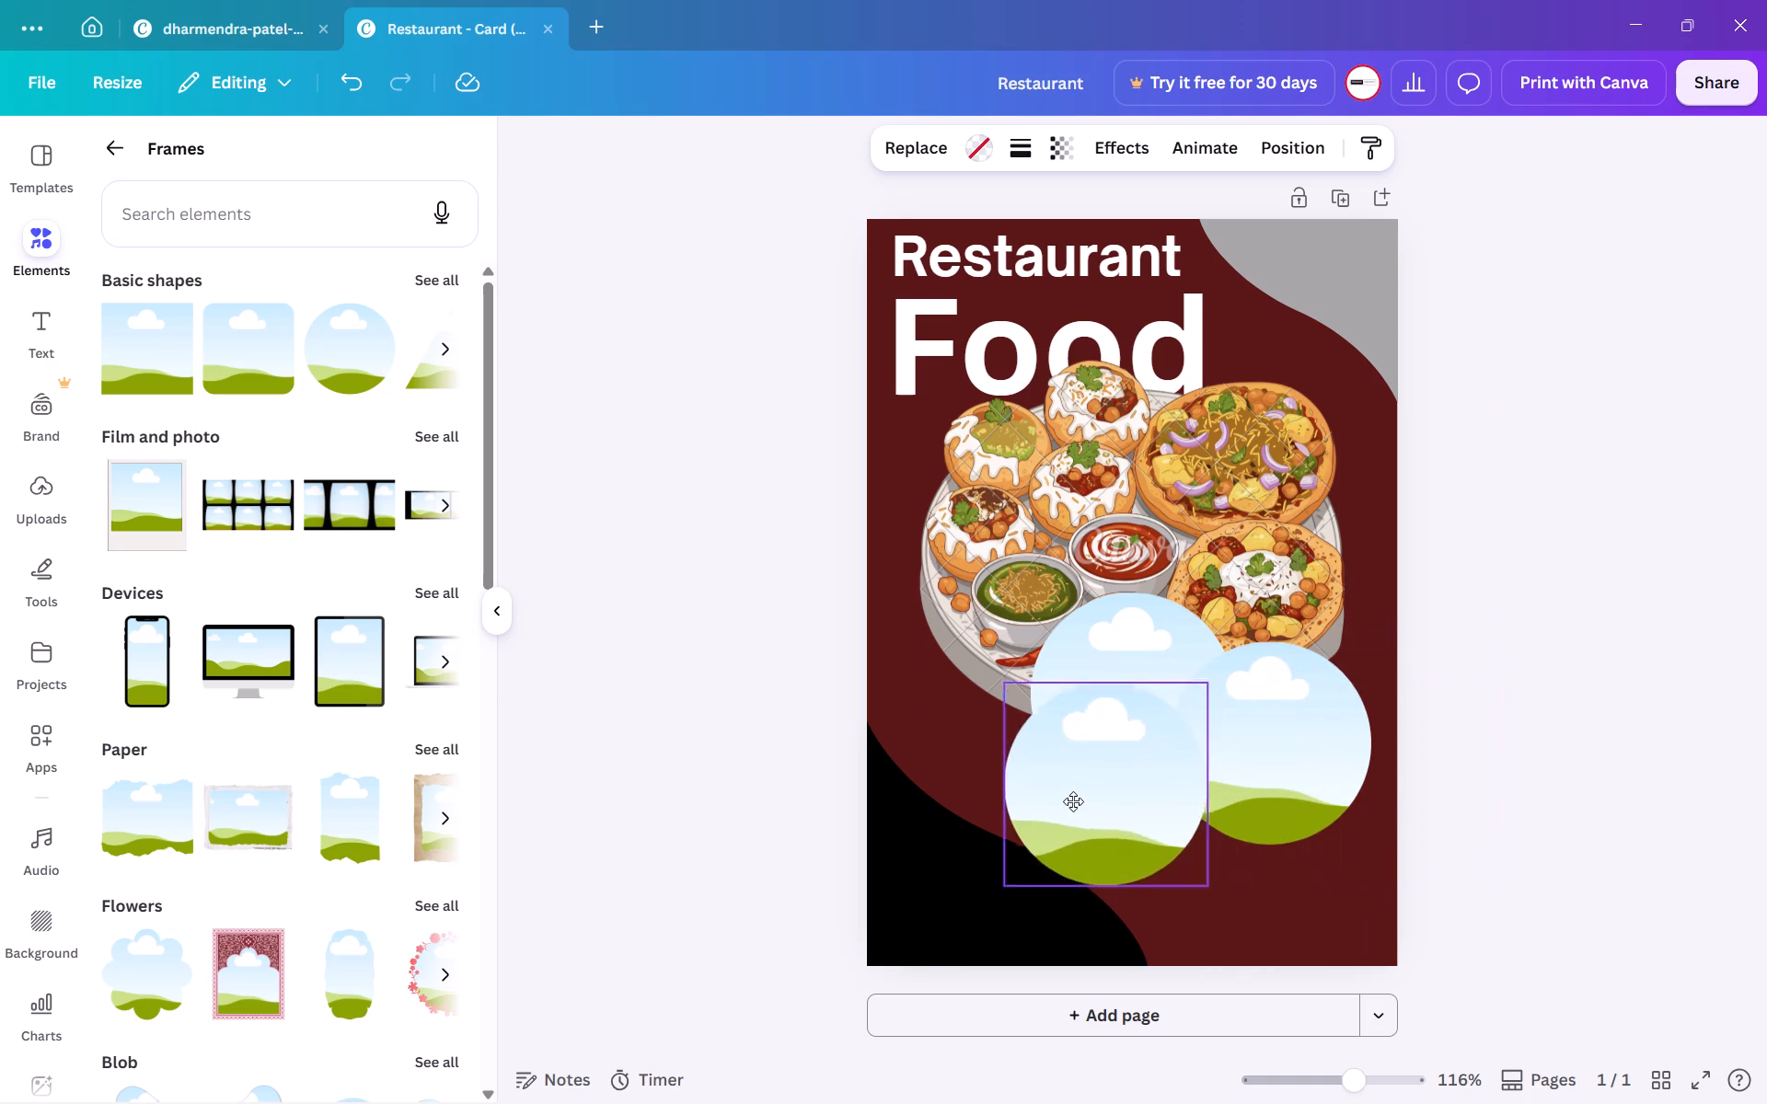
{"action": "left_click_drag", "start_coordinate": [1073, 801], "coordinate": [1011, 770]}
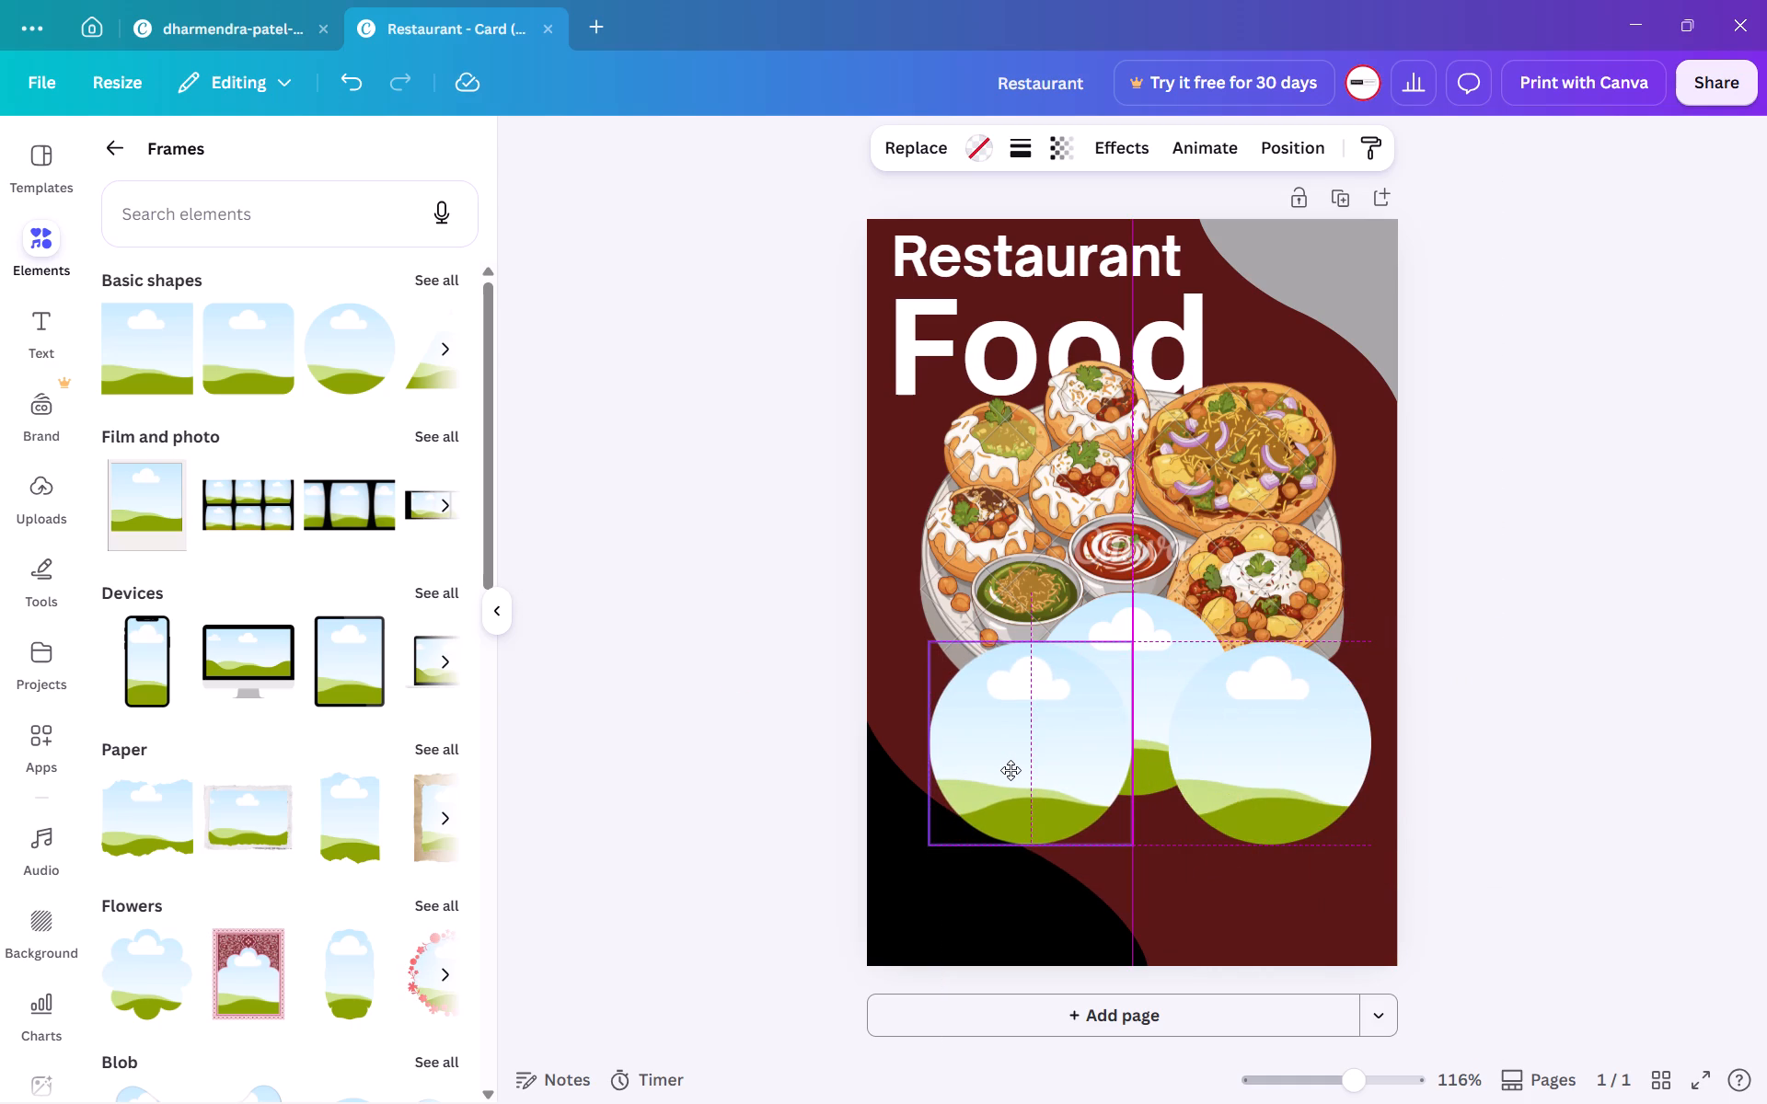
{"action": "left_click_drag", "start_coordinate": [1011, 770], "coordinate": [978, 769]}
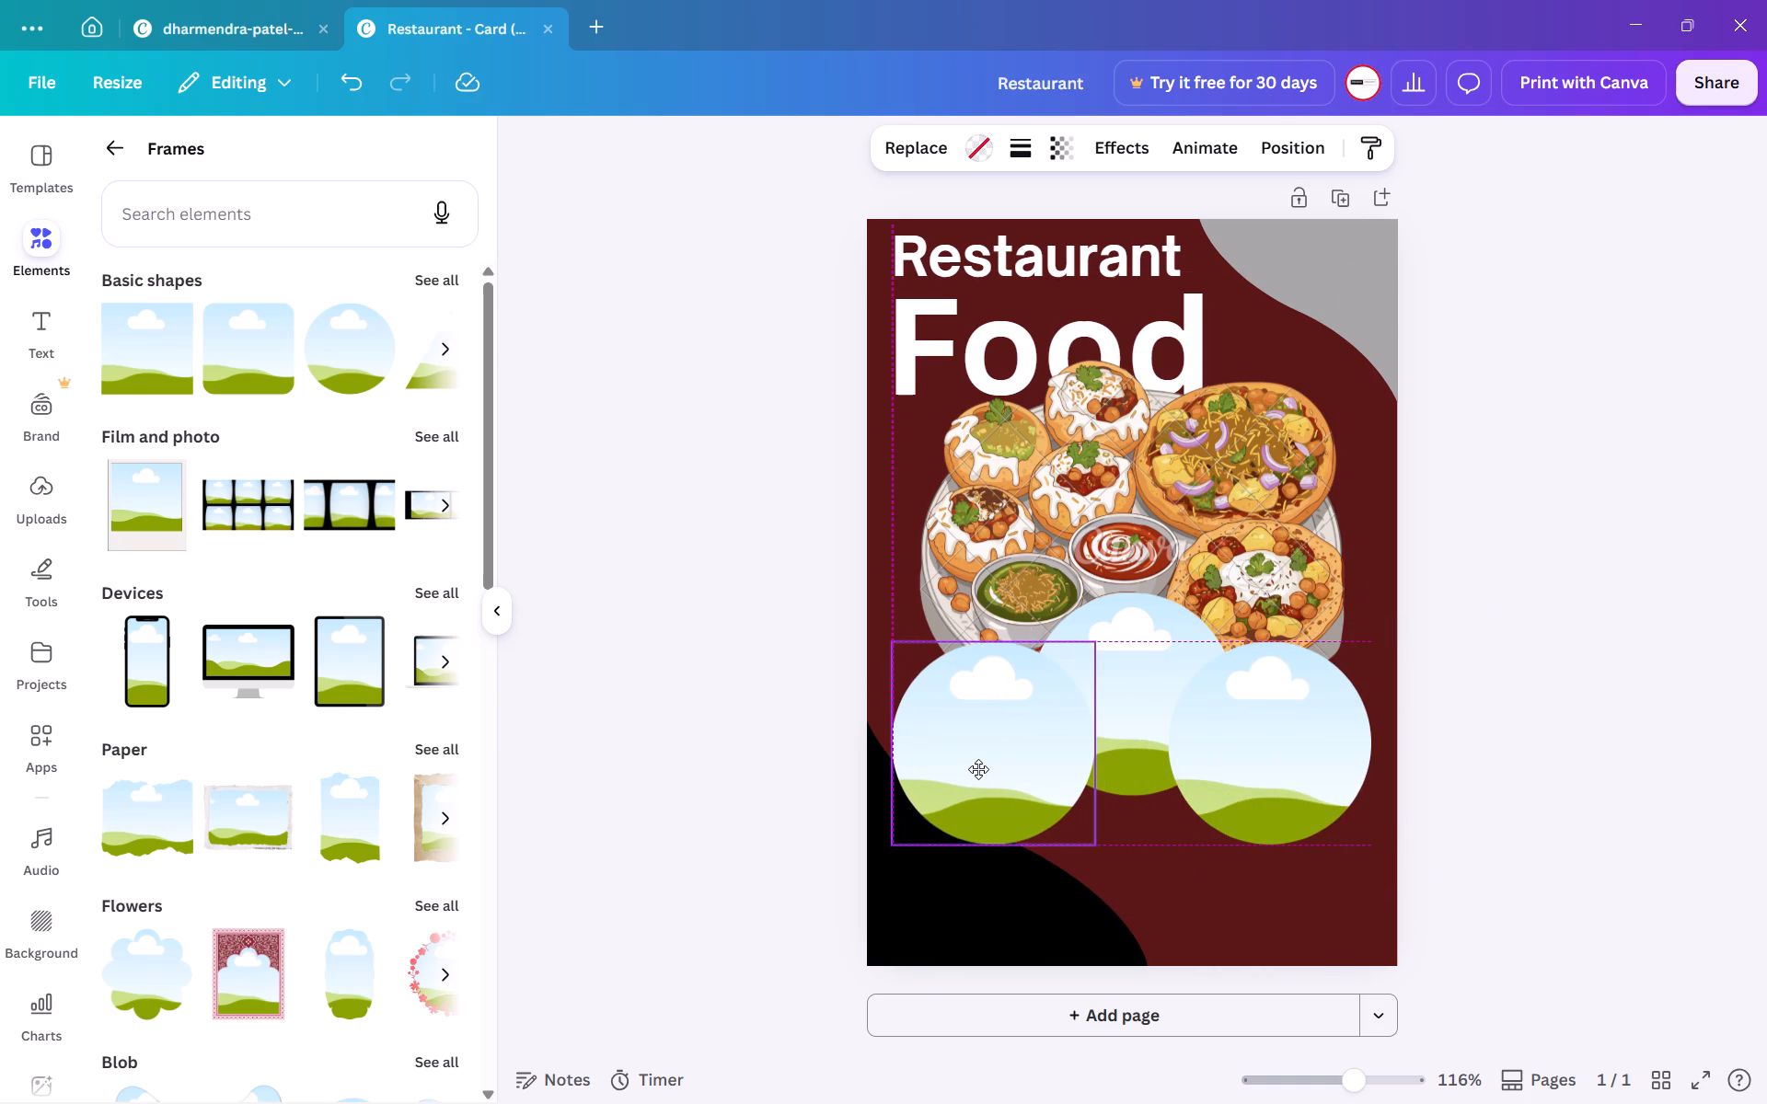
{"action": "left_click_drag", "start_coordinate": [978, 769], "coordinate": [978, 767]}
{"action": "left_click_drag", "start_coordinate": [978, 767], "coordinate": [977, 766]}
{"action": "left_click_drag", "start_coordinate": [977, 766], "coordinate": [974, 766]}
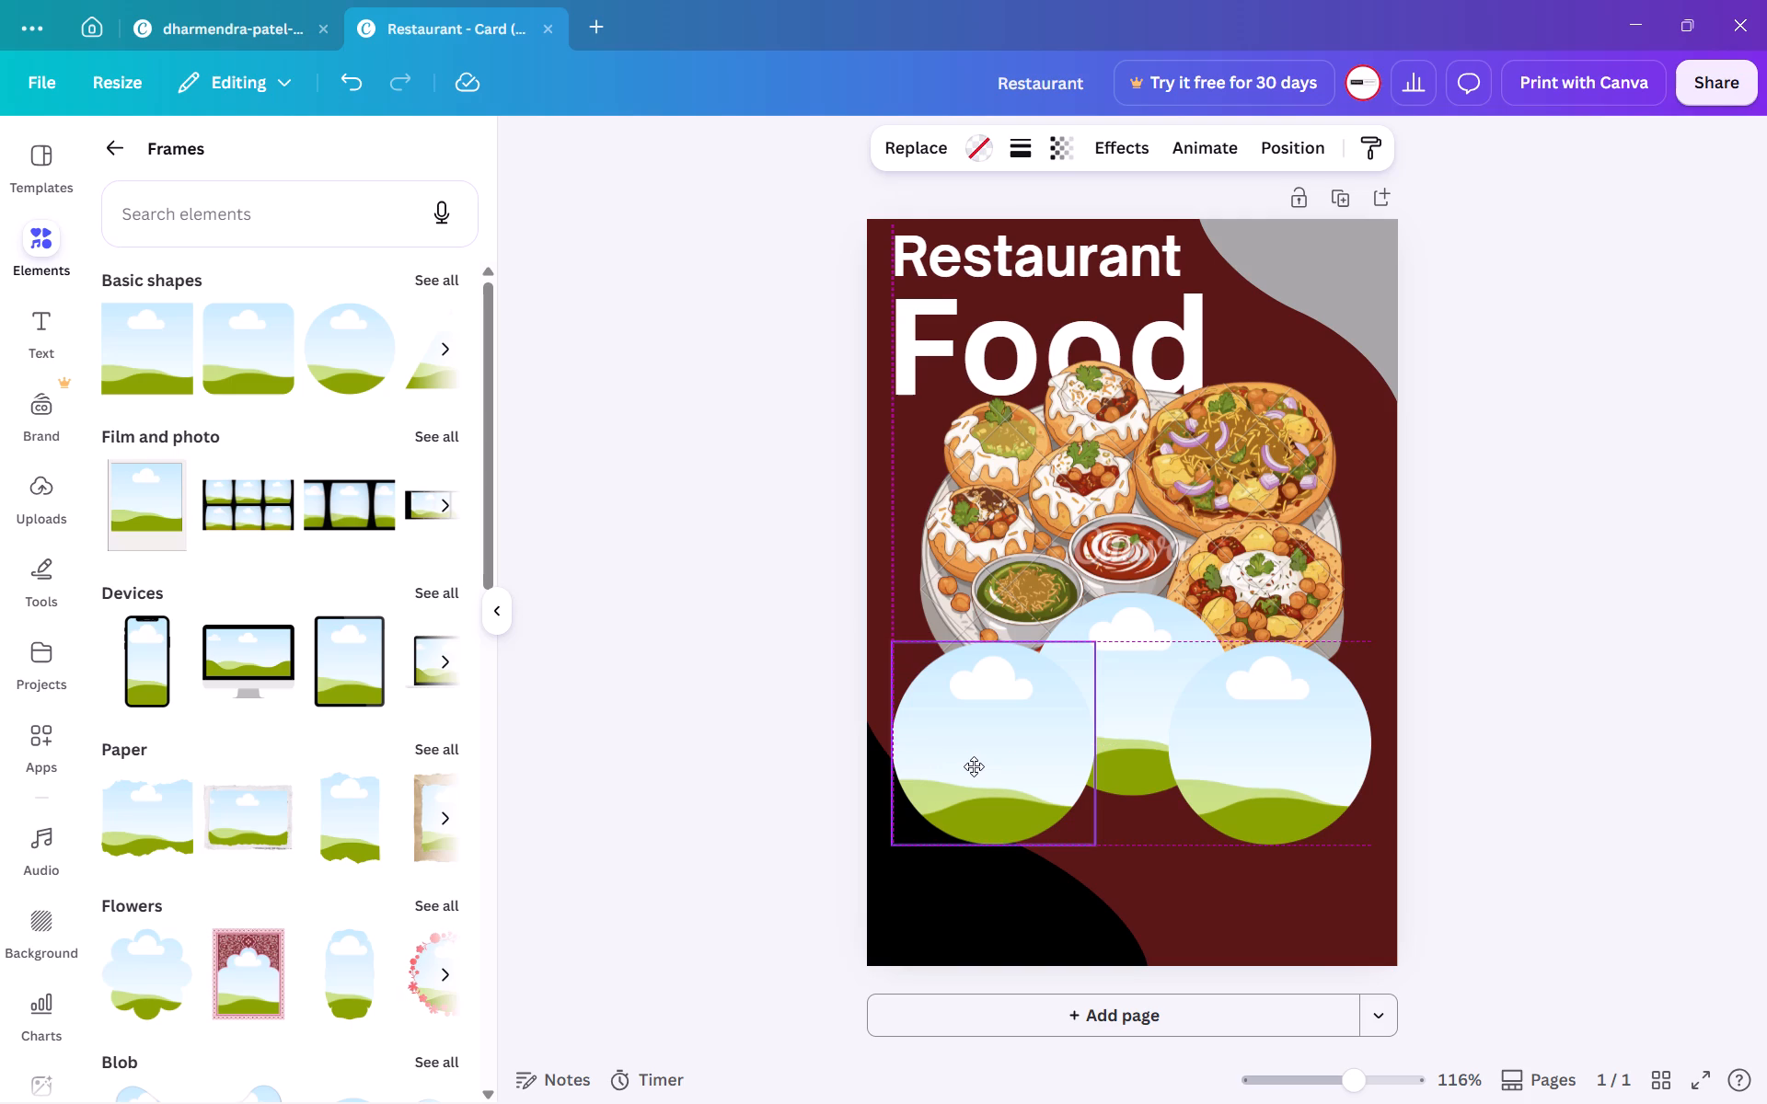
{"action": "left_click_drag", "start_coordinate": [974, 766], "coordinate": [953, 765]}
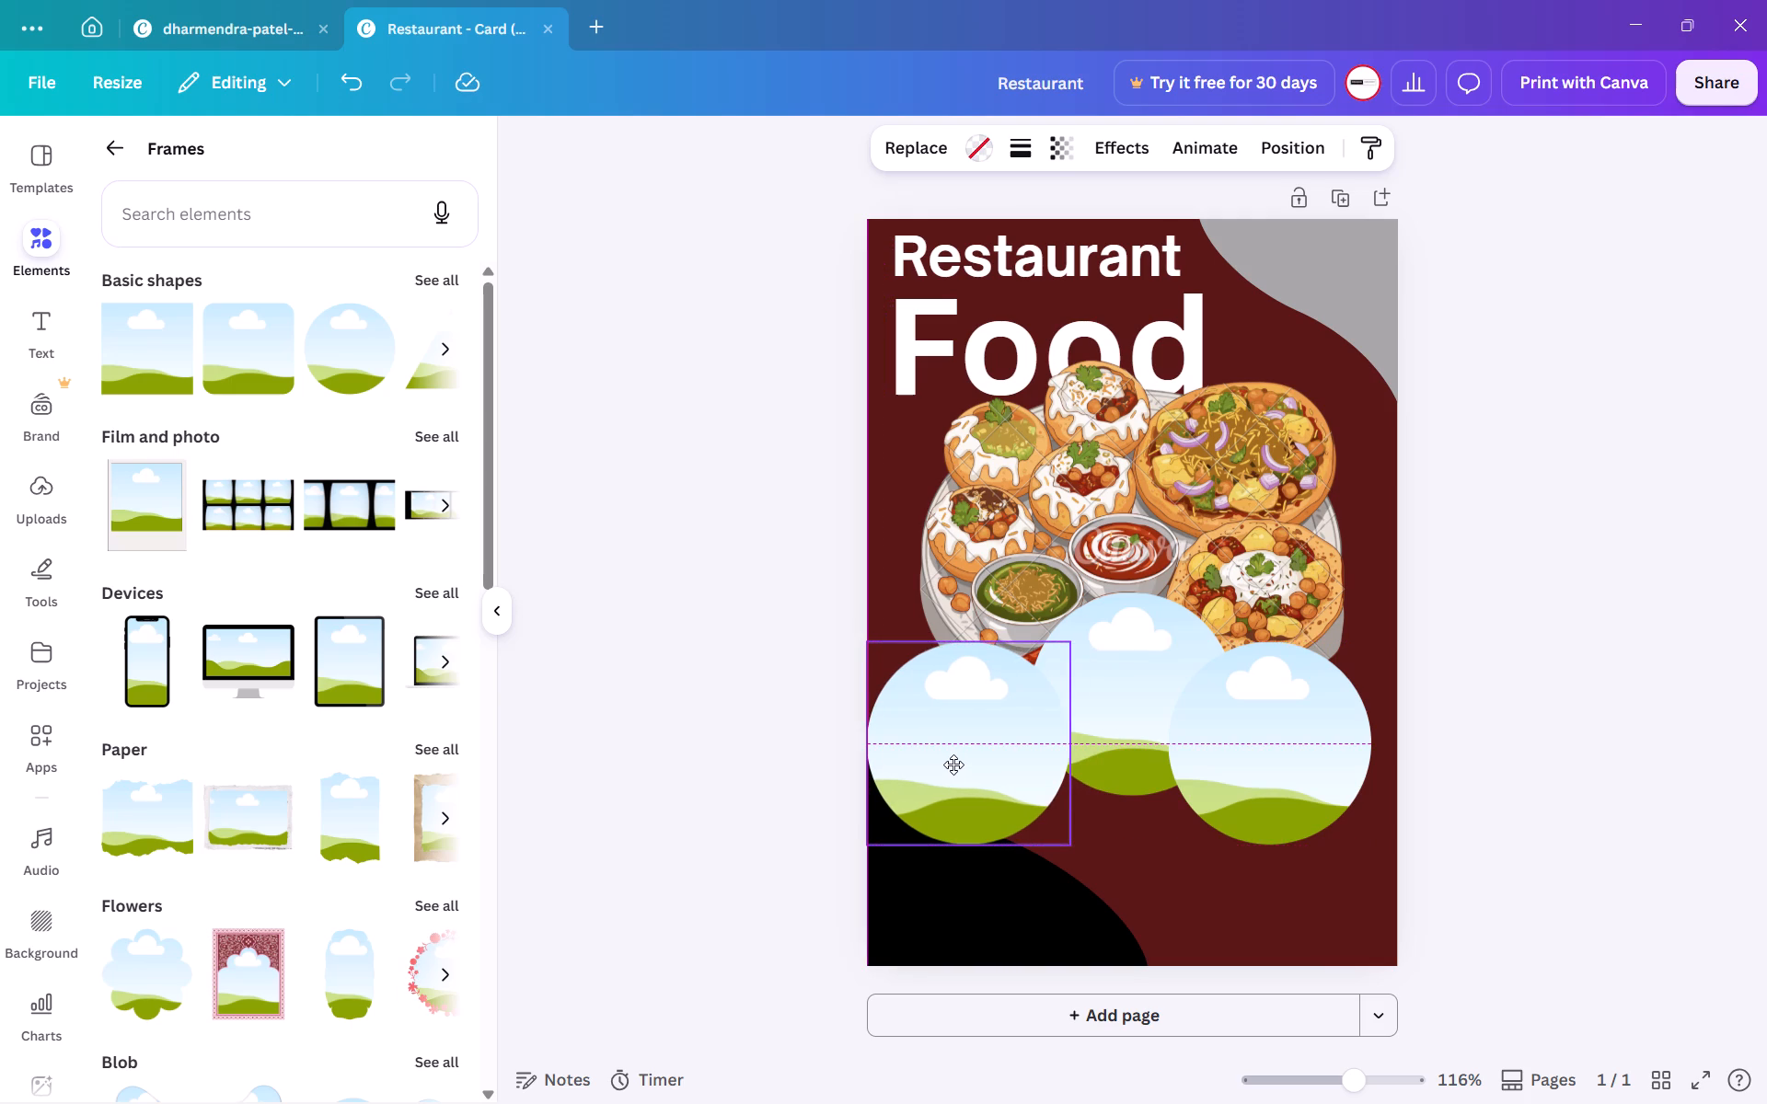
{"action": "left_click_drag", "start_coordinate": [953, 765], "coordinate": [958, 764]}
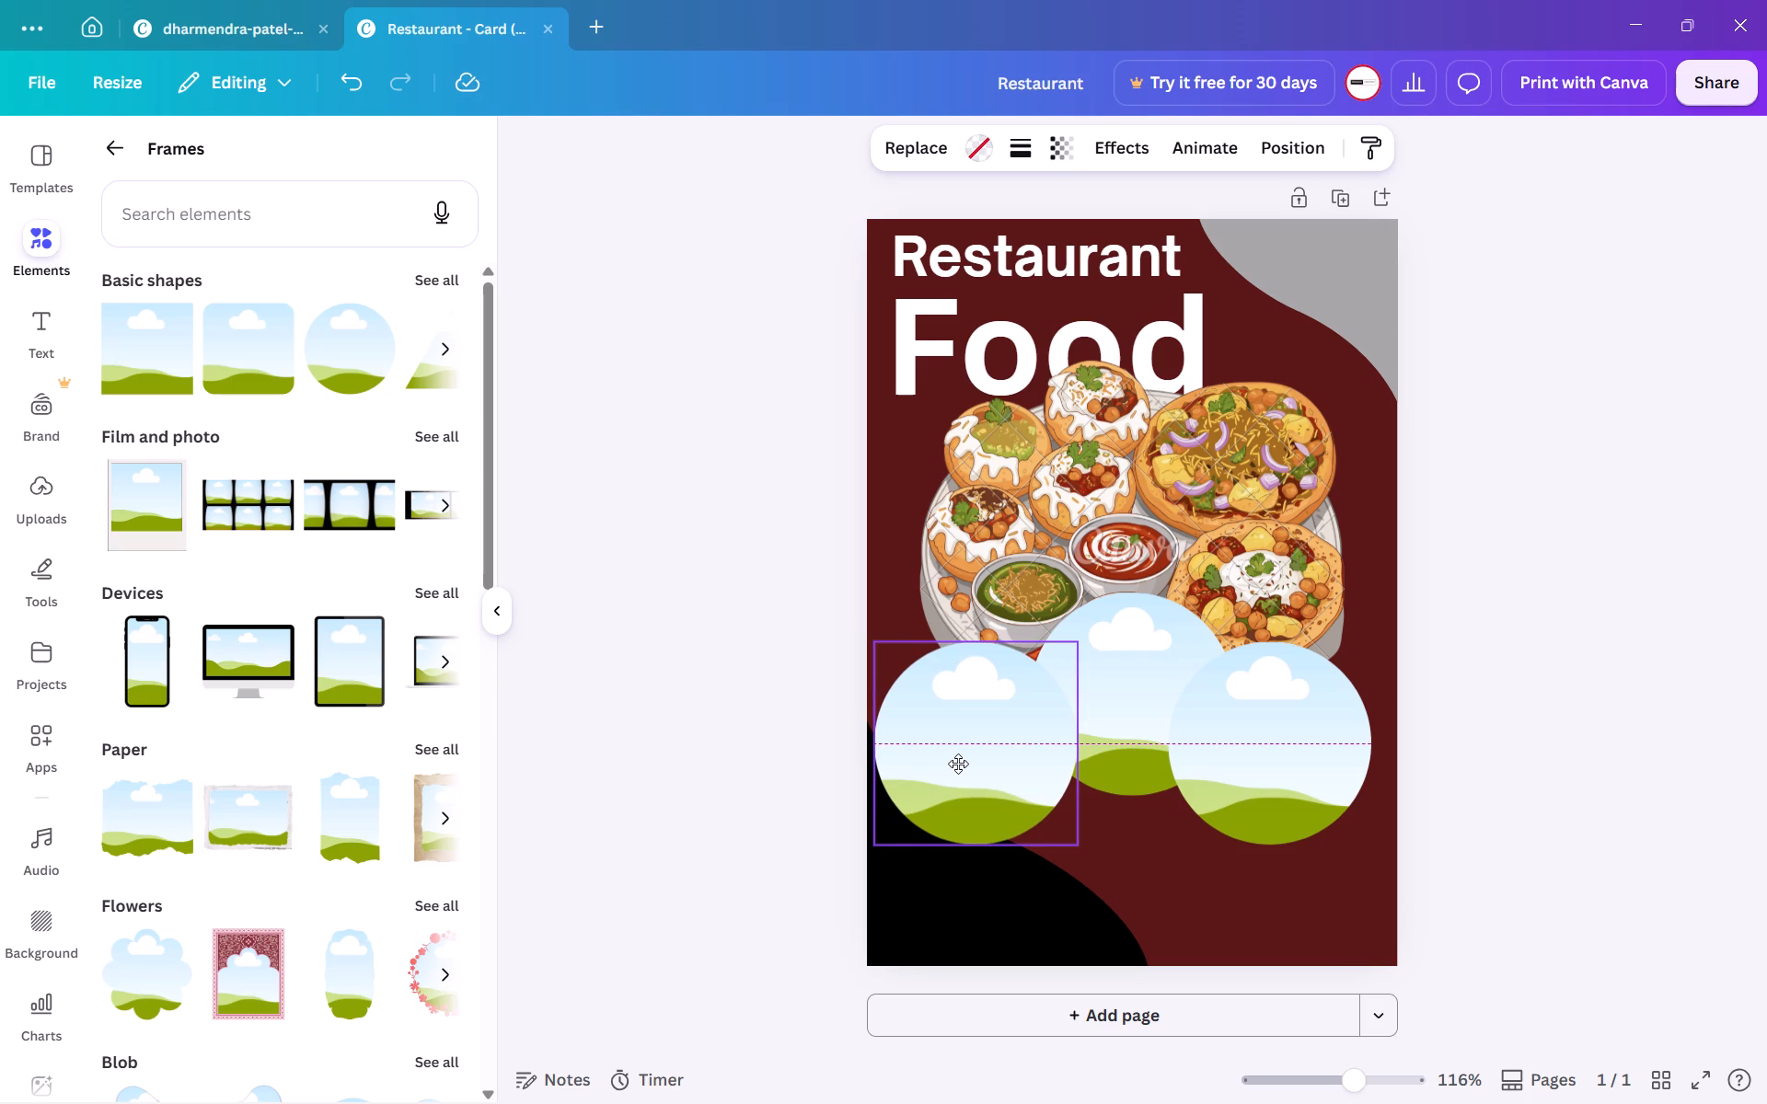
{"action": "left_click_drag", "start_coordinate": [958, 764], "coordinate": [971, 762]}
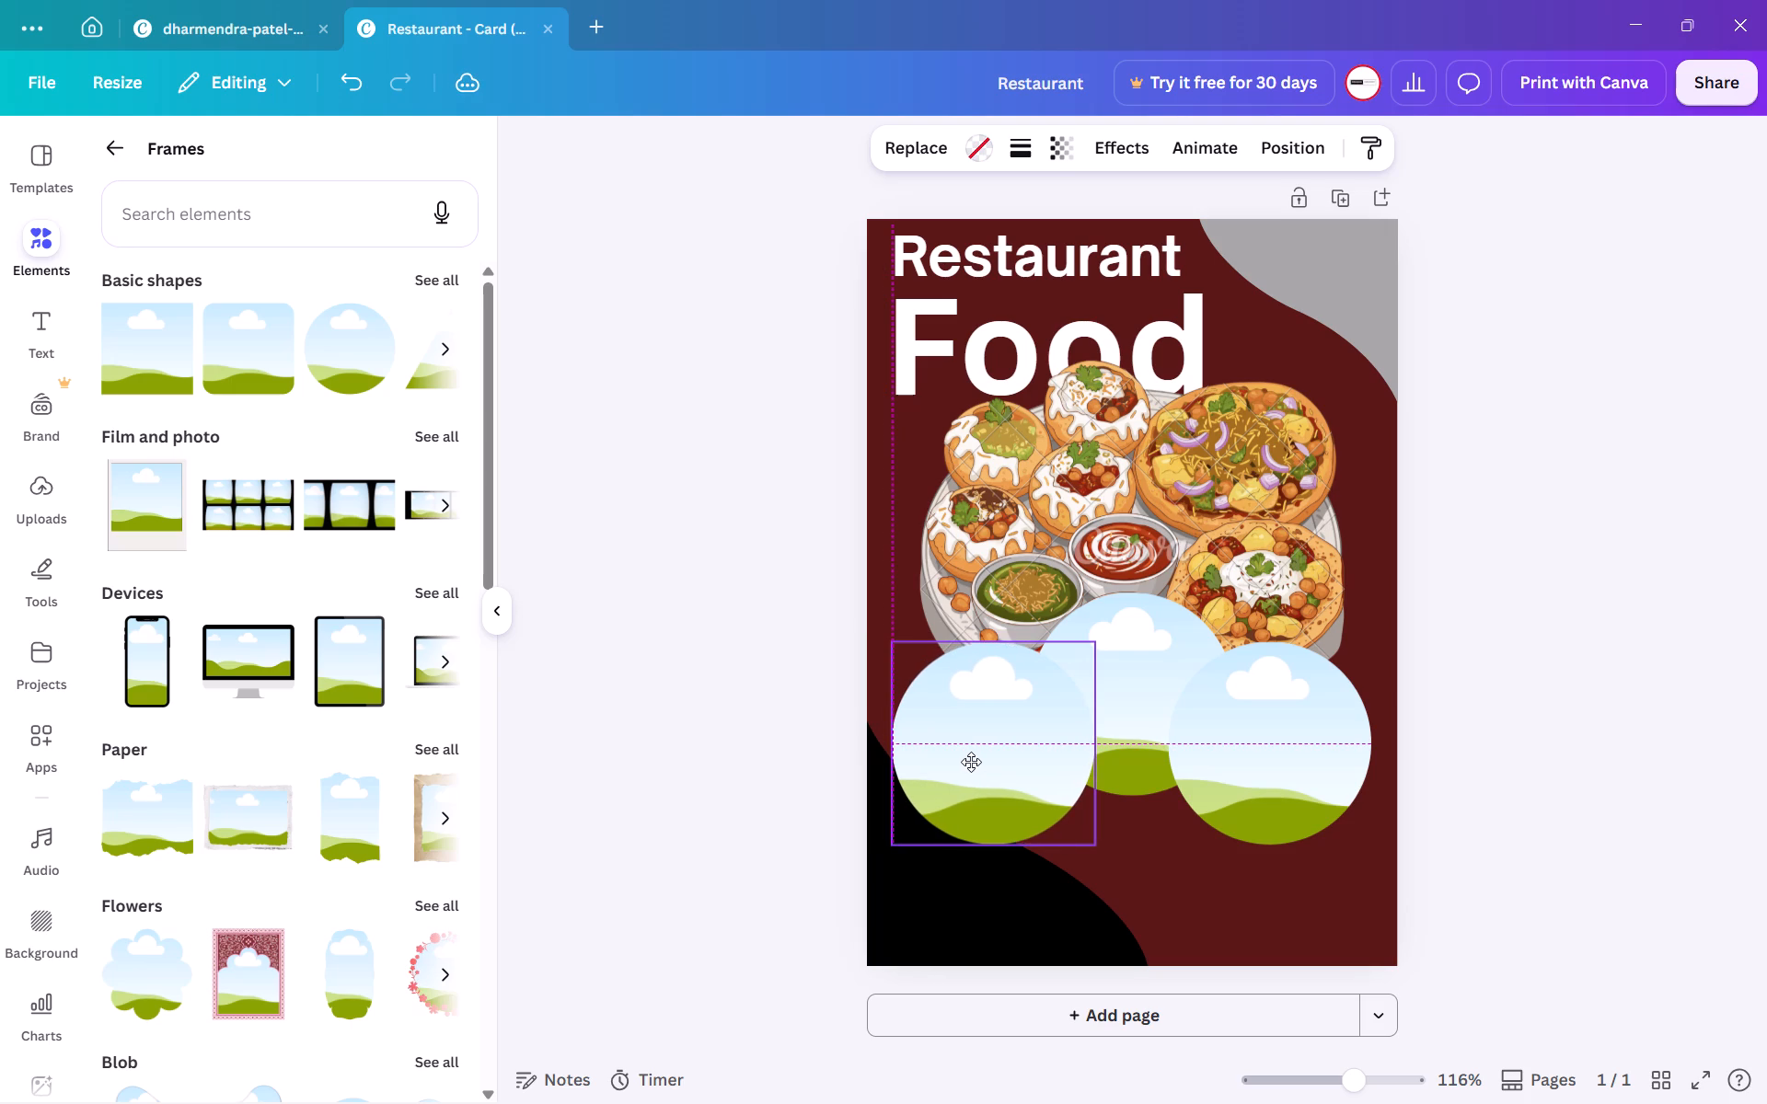
{"action": "left_click_drag", "start_coordinate": [971, 762], "coordinate": [971, 763]}
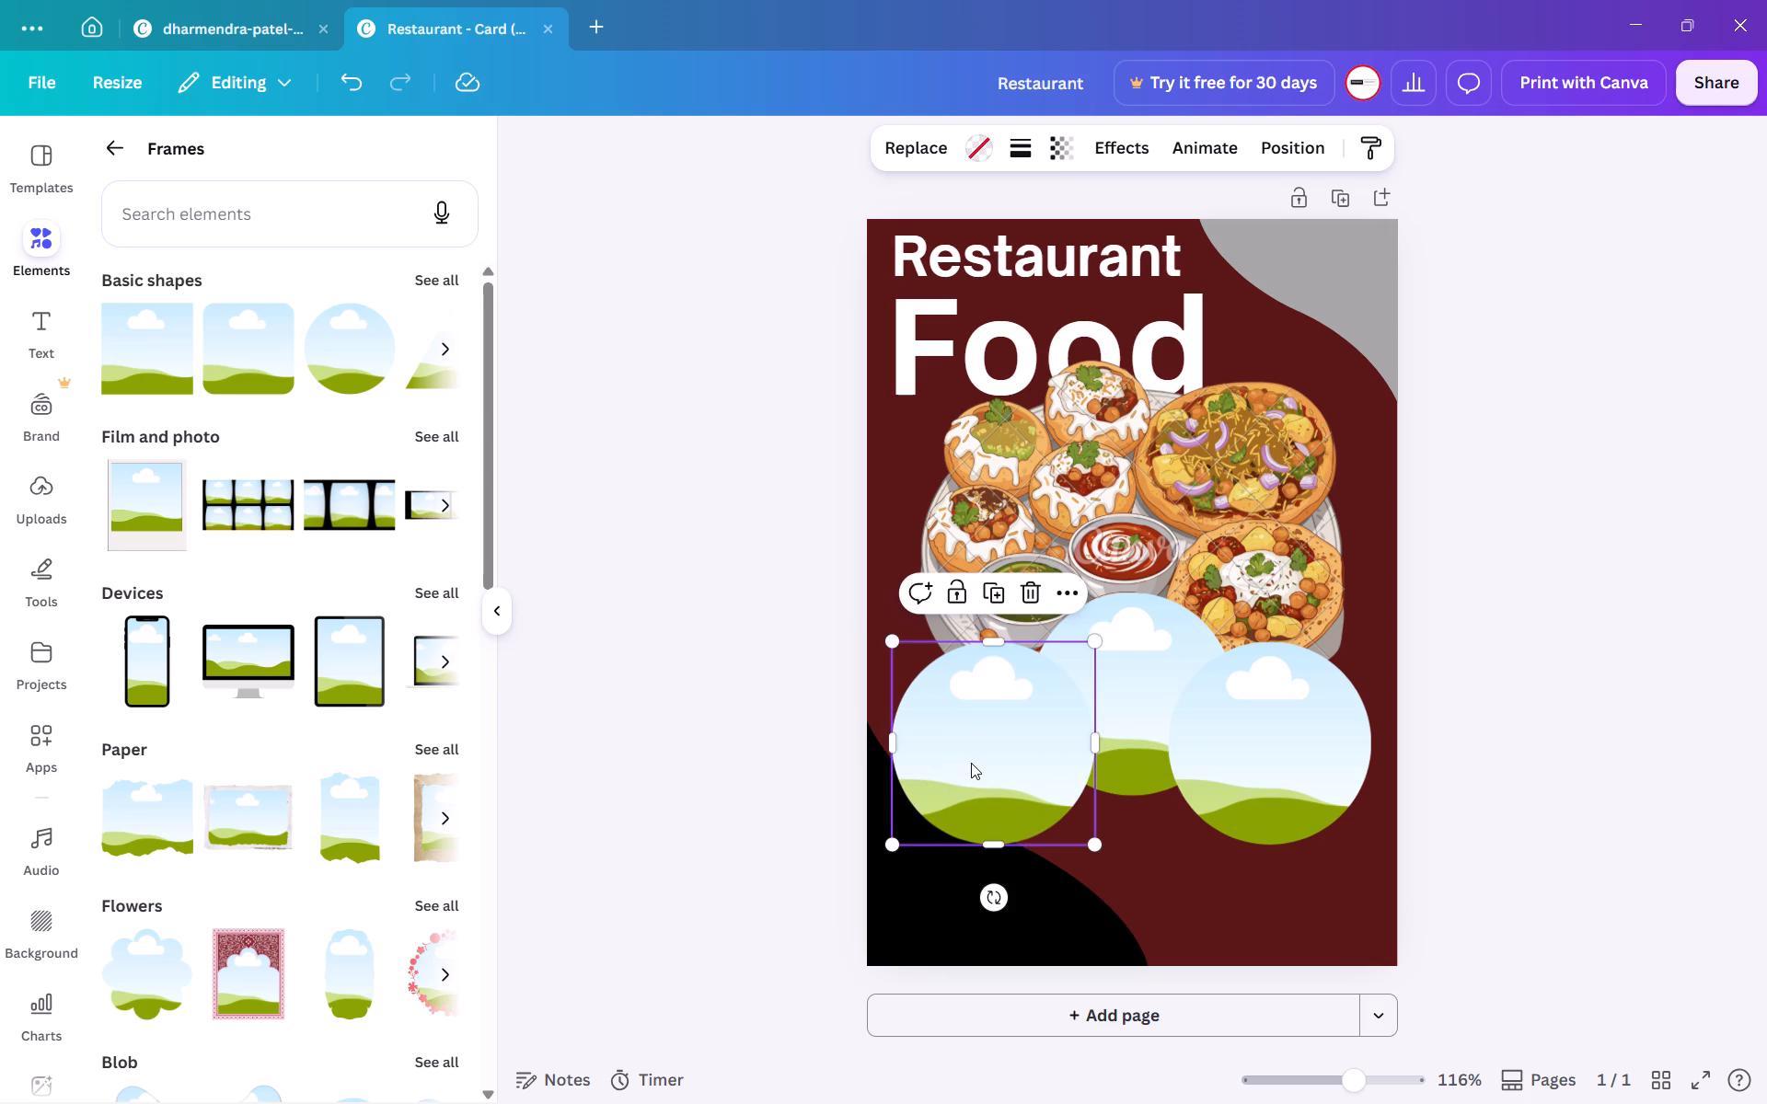
{"action": "left_click_drag", "start_coordinate": [1025, 763], "coordinate": [1011, 763]}
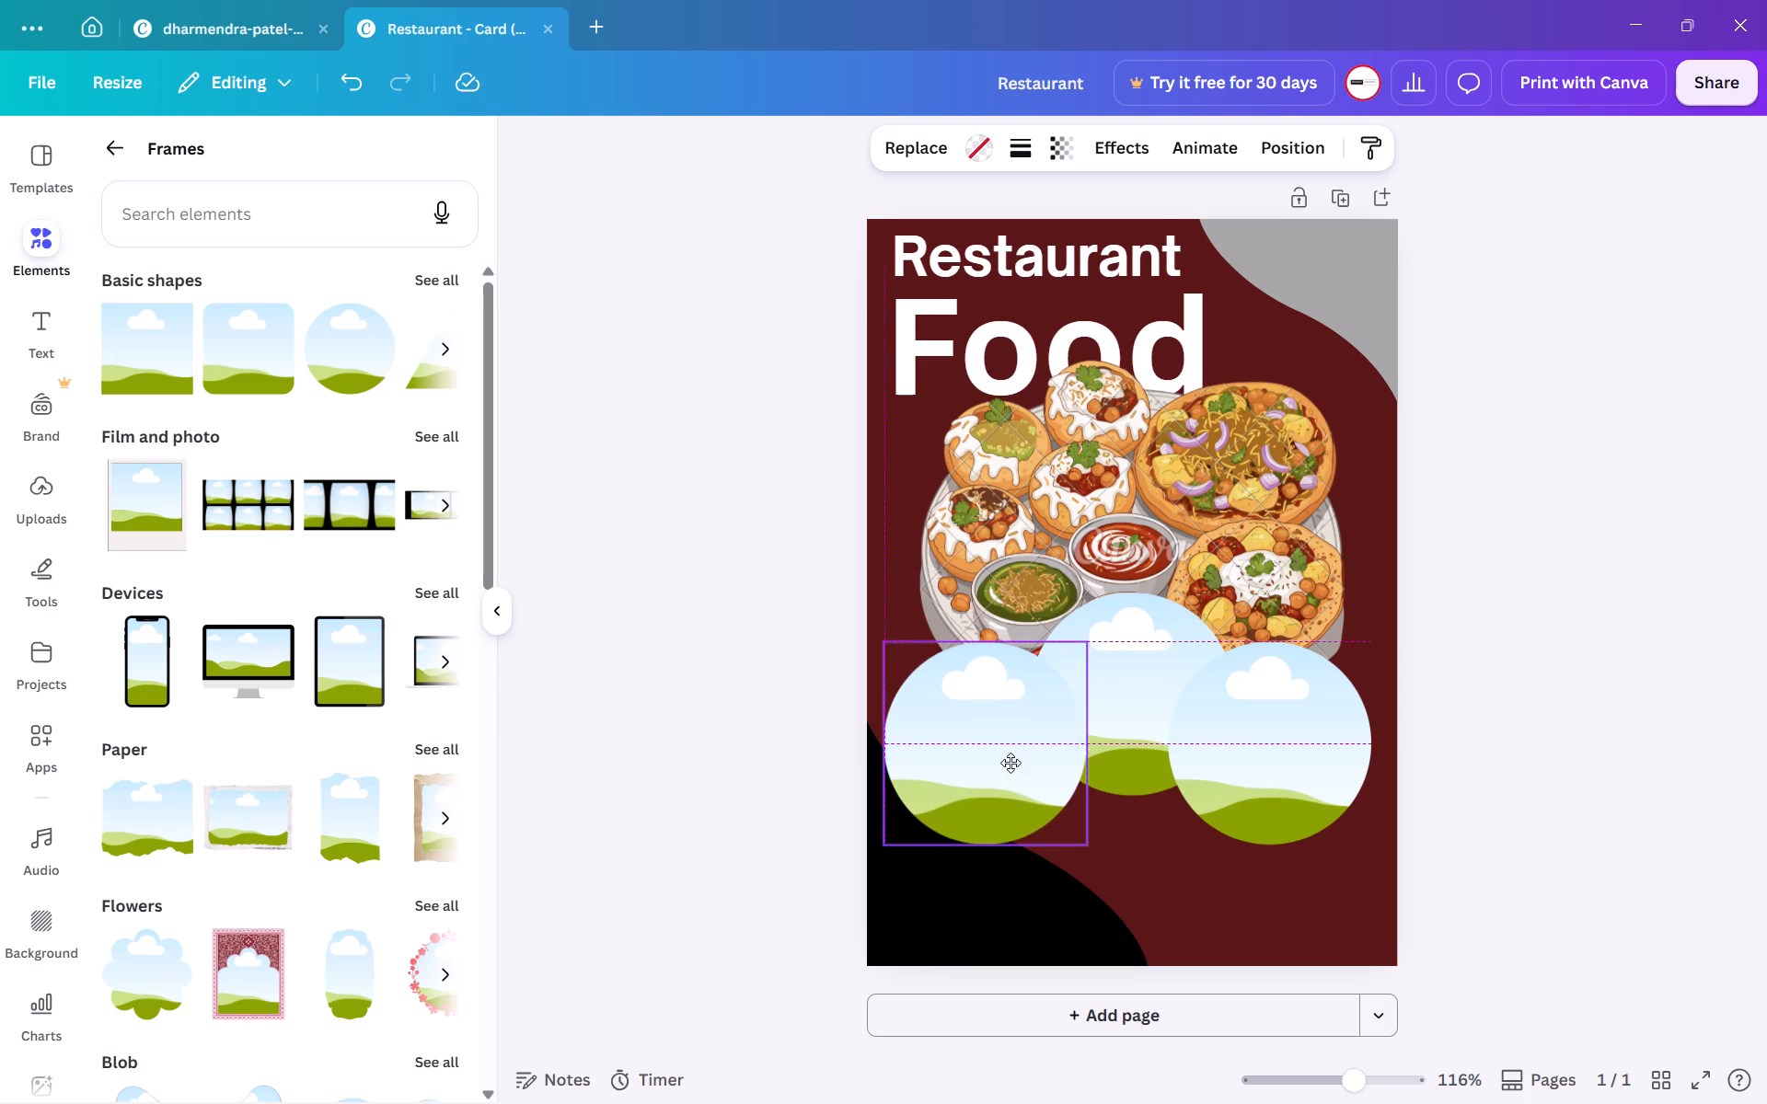
{"action": "left_click_drag", "start_coordinate": [1011, 763], "coordinate": [1013, 763]}
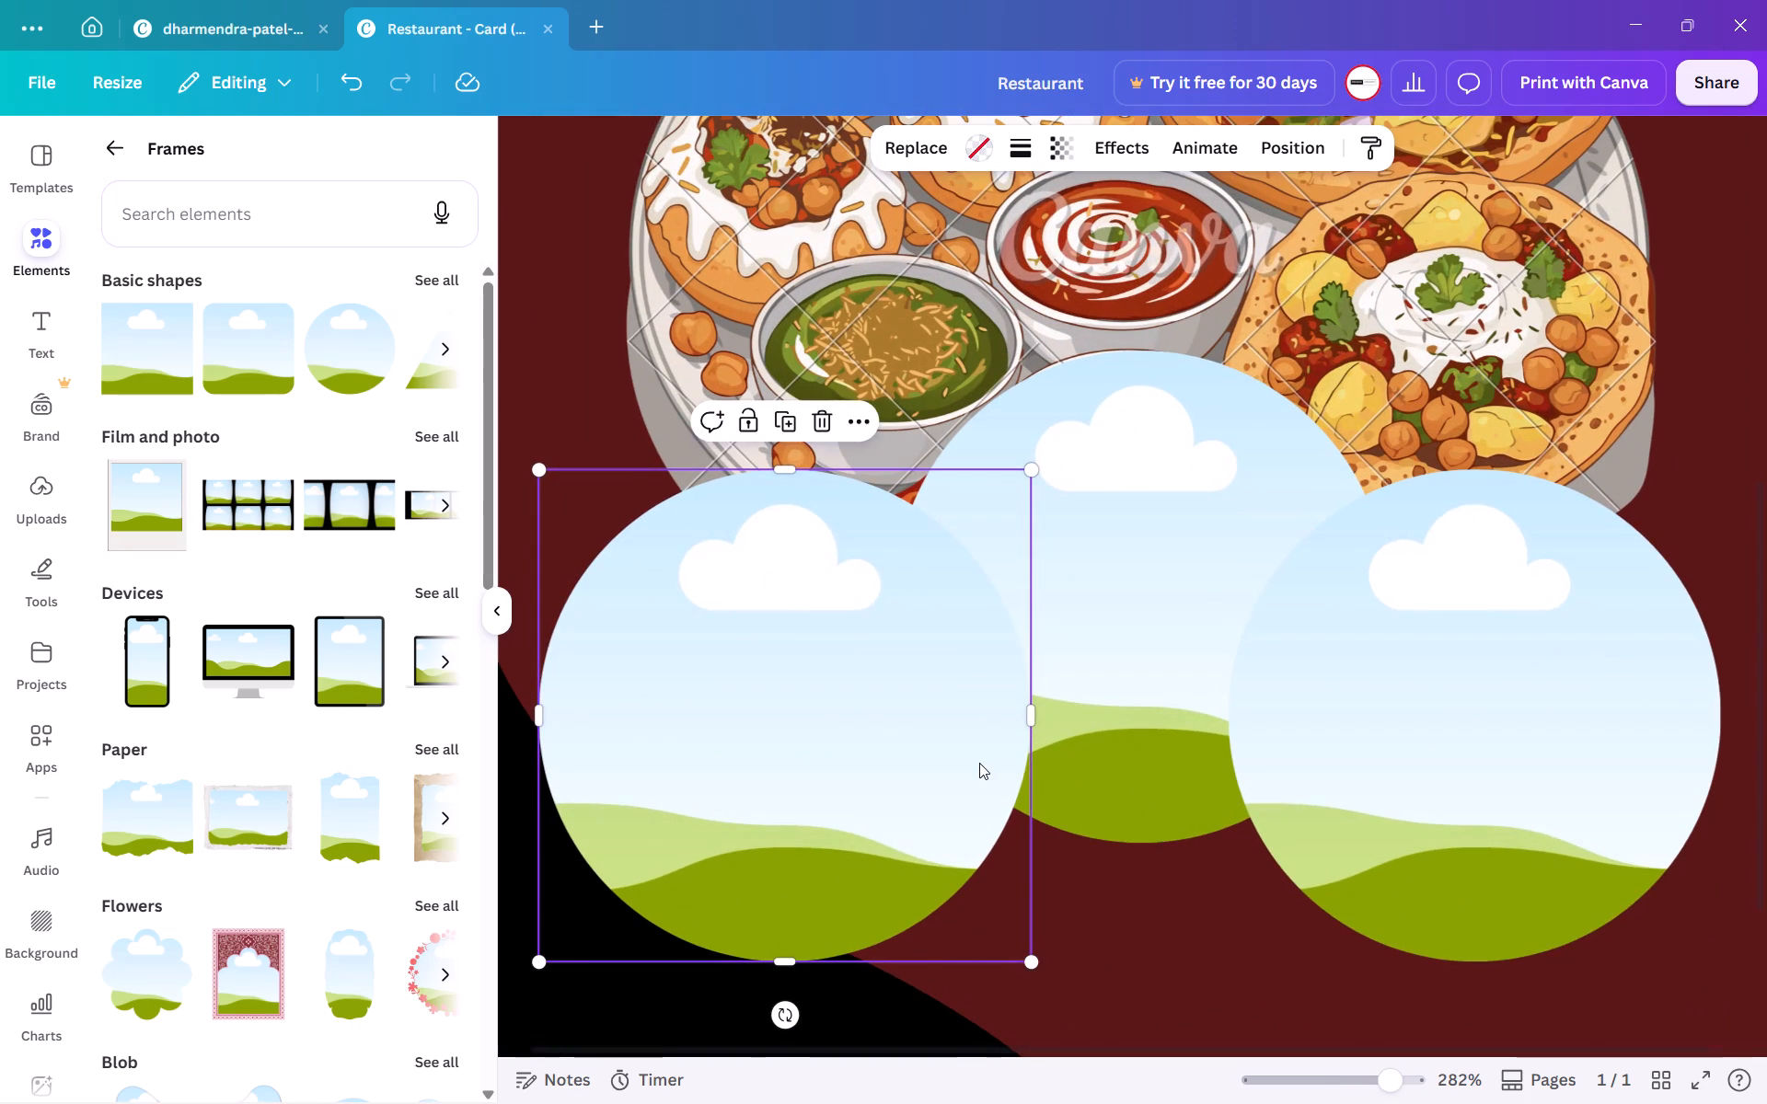
Shift the right circular frame slightly toward the card's right edge, keeping it level with the left one.
{"action": "scroll", "coordinate": [979, 763], "scroll_direction": "right", "scroll_amount": 1}
{"action": "left_click", "coordinate": [979, 763]}
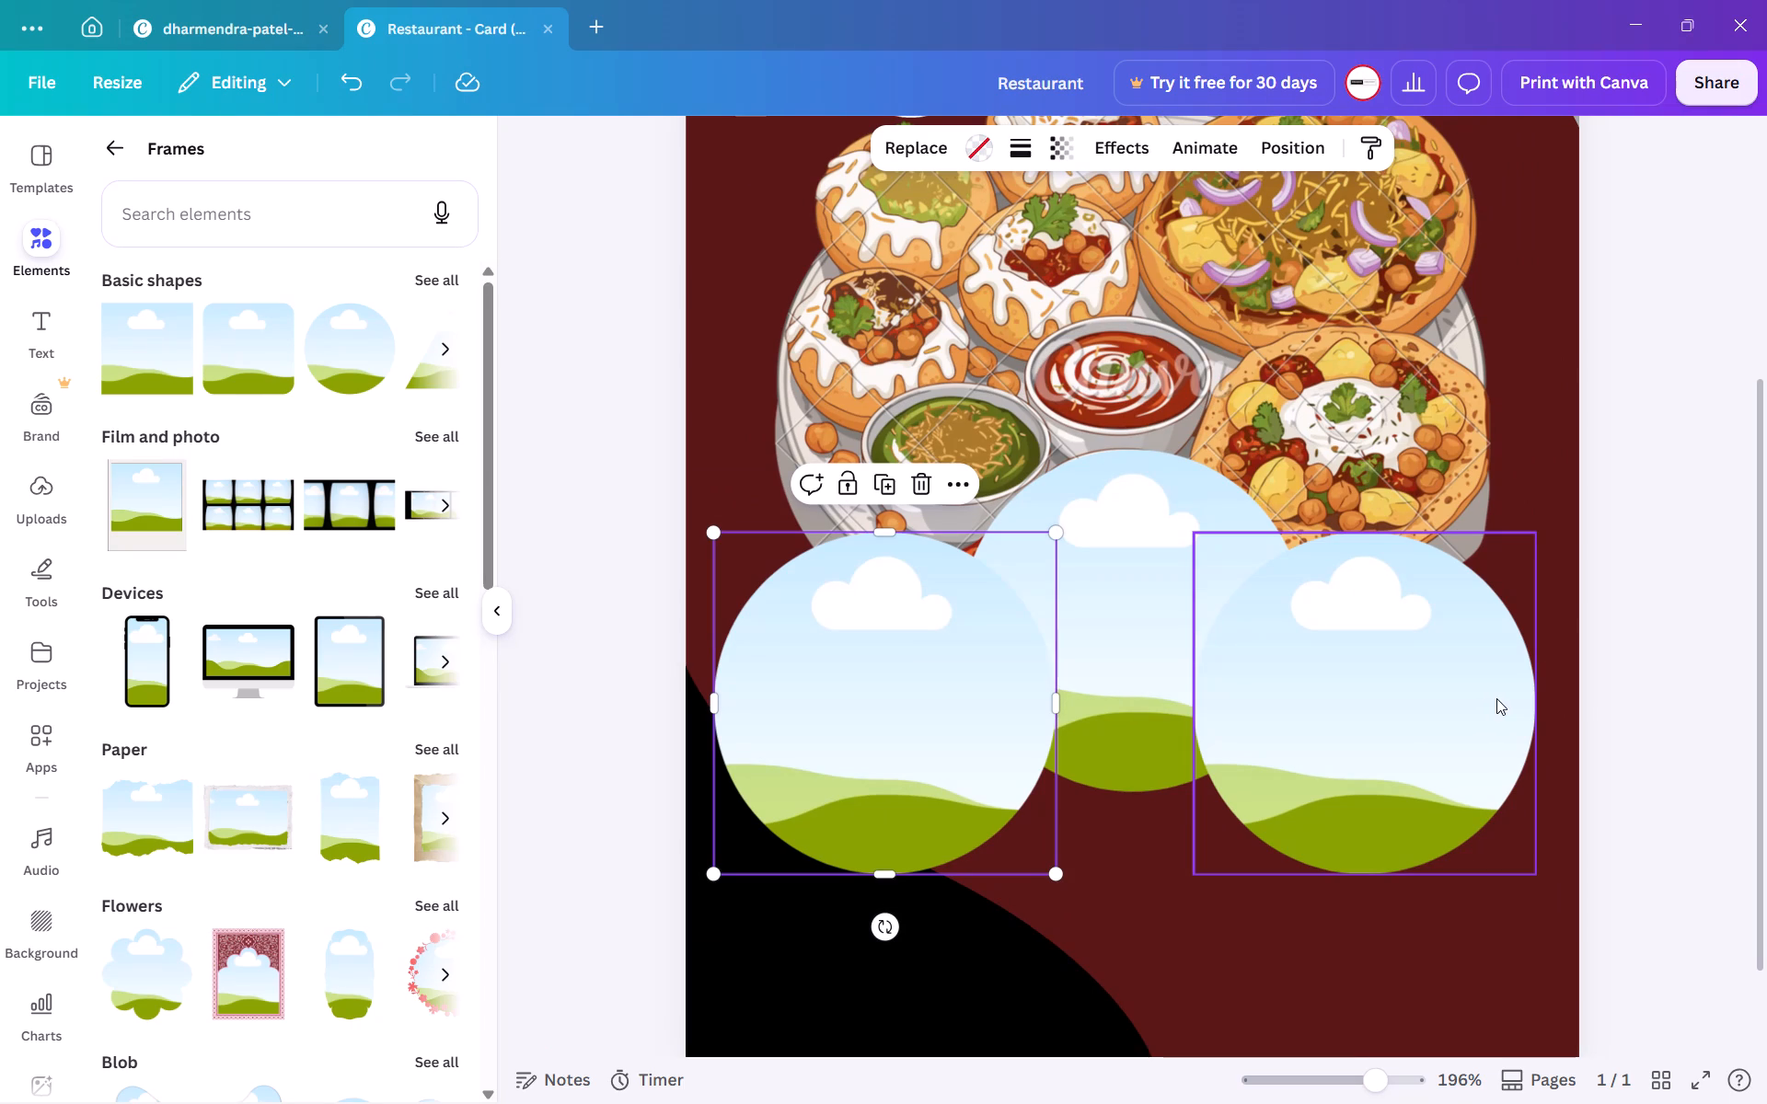
{"action": "left_click_drag", "start_coordinate": [1472, 701], "coordinate": [1482, 701]}
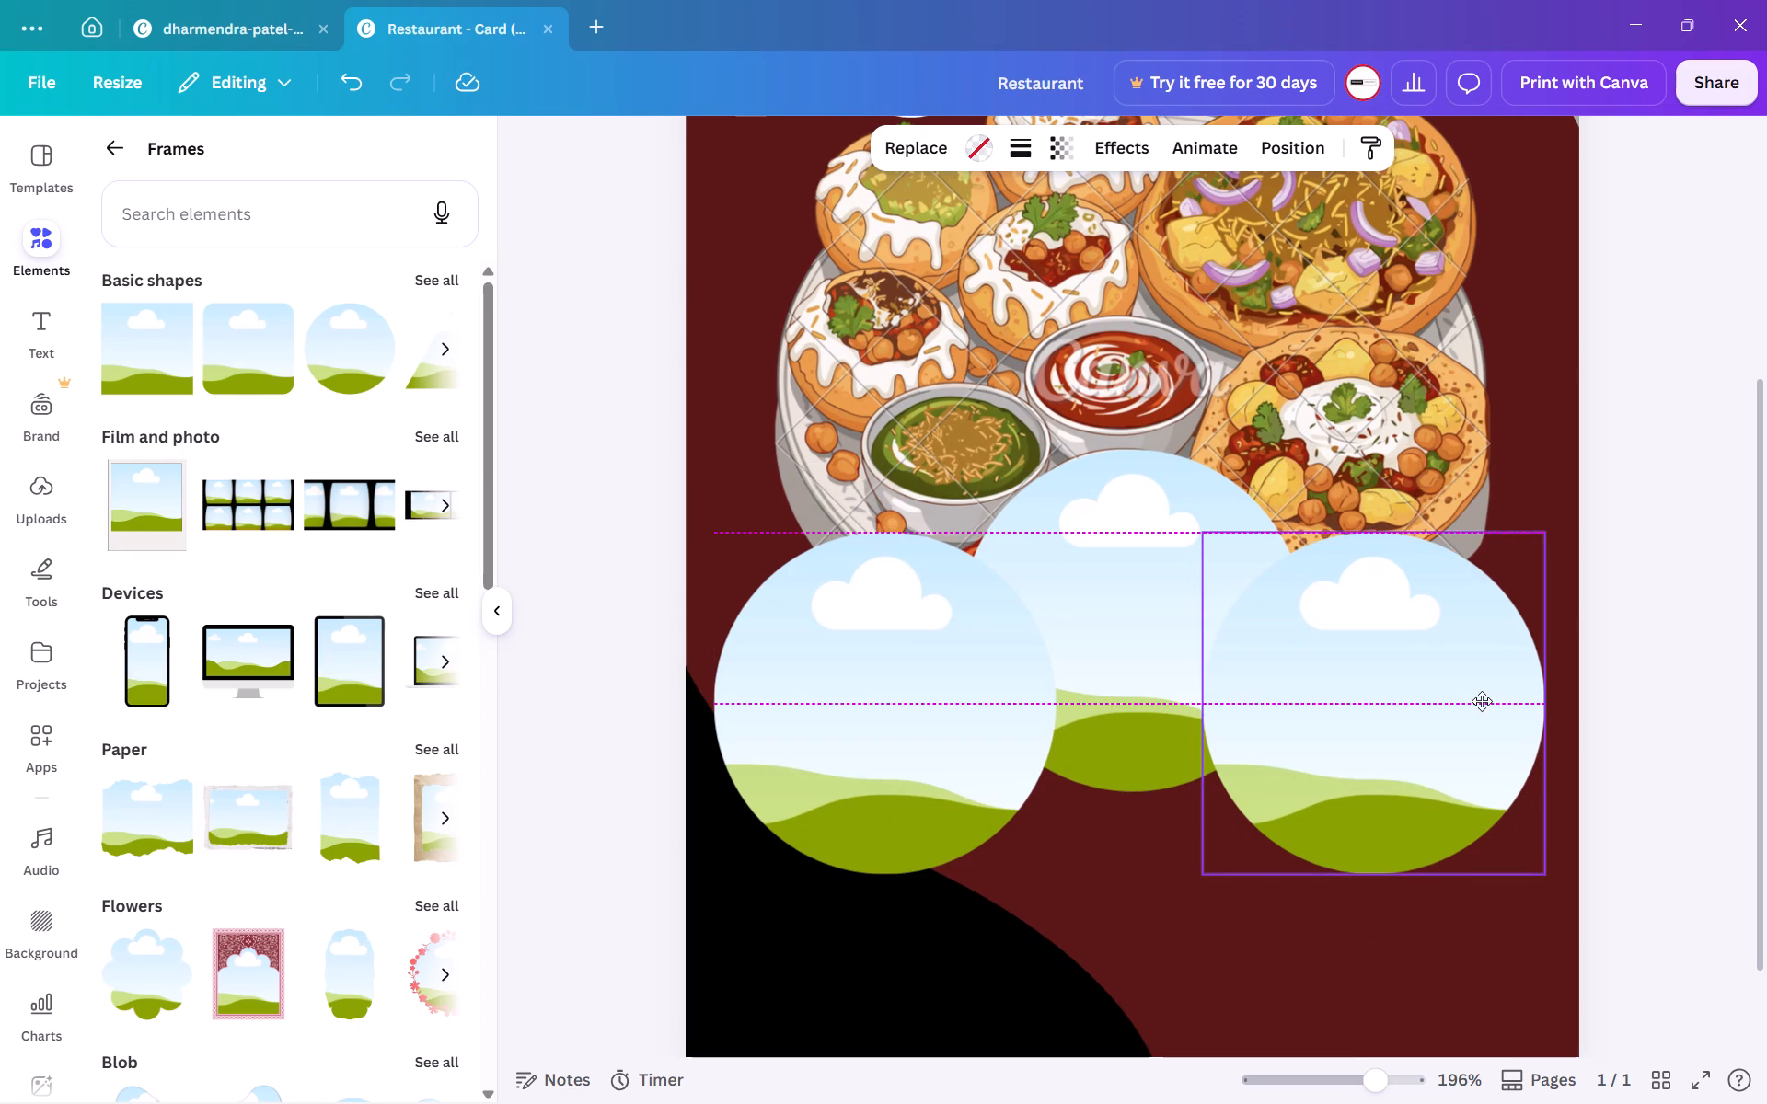
{"action": "left_click_drag", "start_coordinate": [1482, 701], "coordinate": [1500, 696]}
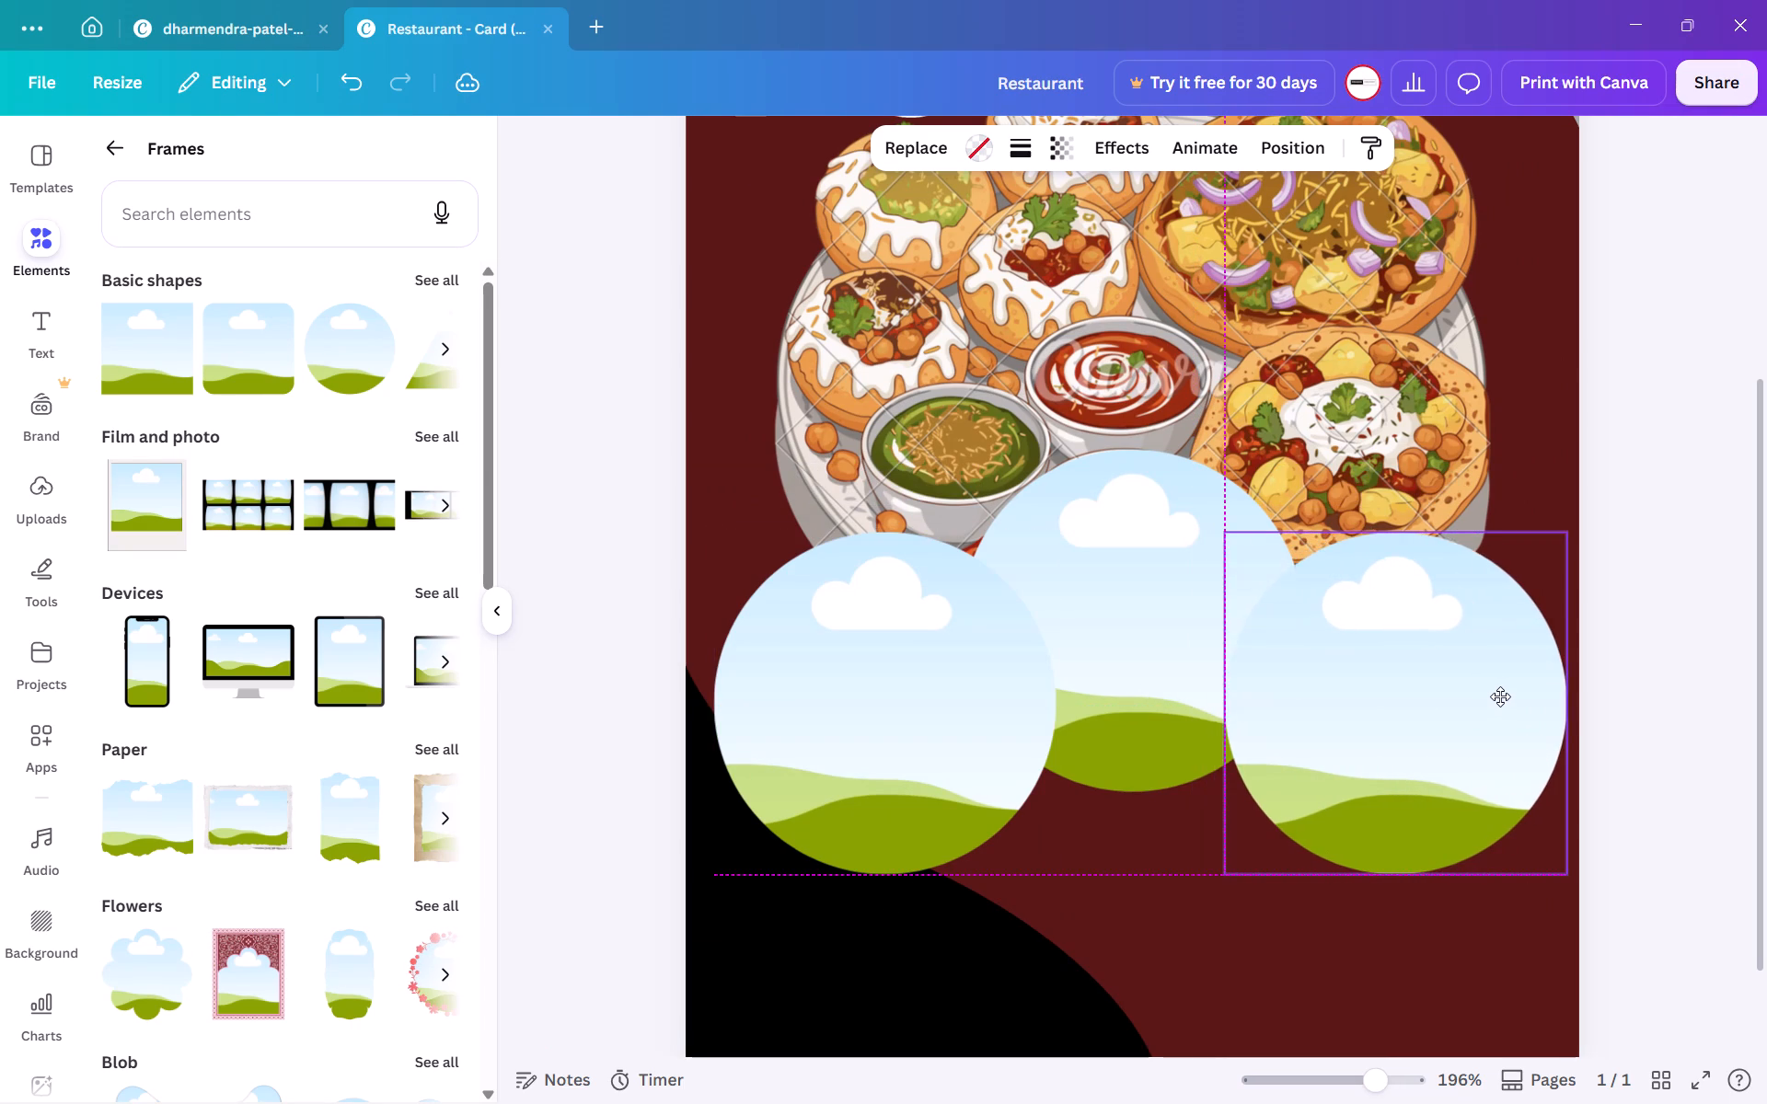
{"action": "left_click_drag", "start_coordinate": [1500, 696], "coordinate": [1481, 705]}
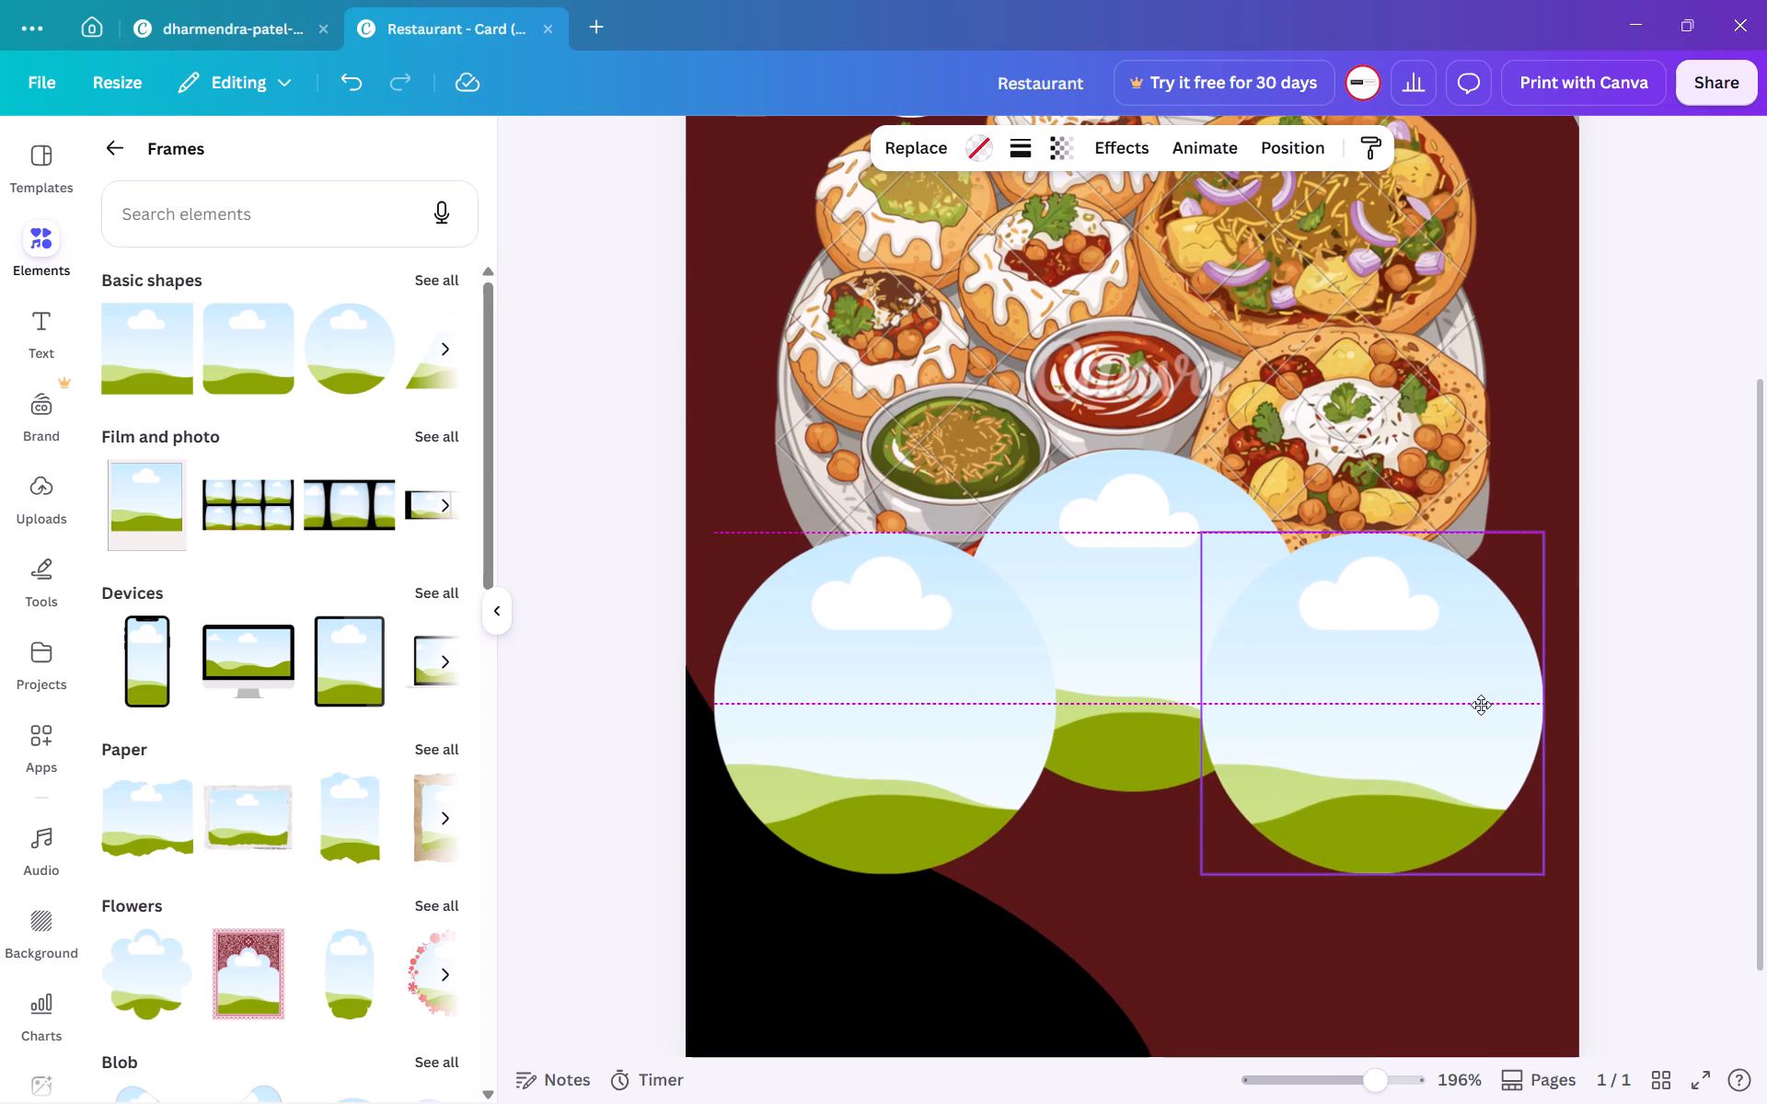
{"action": "left_click_drag", "start_coordinate": [1481, 705], "coordinate": [1482, 703]}
{"action": "left_click", "coordinate": [1706, 687]}
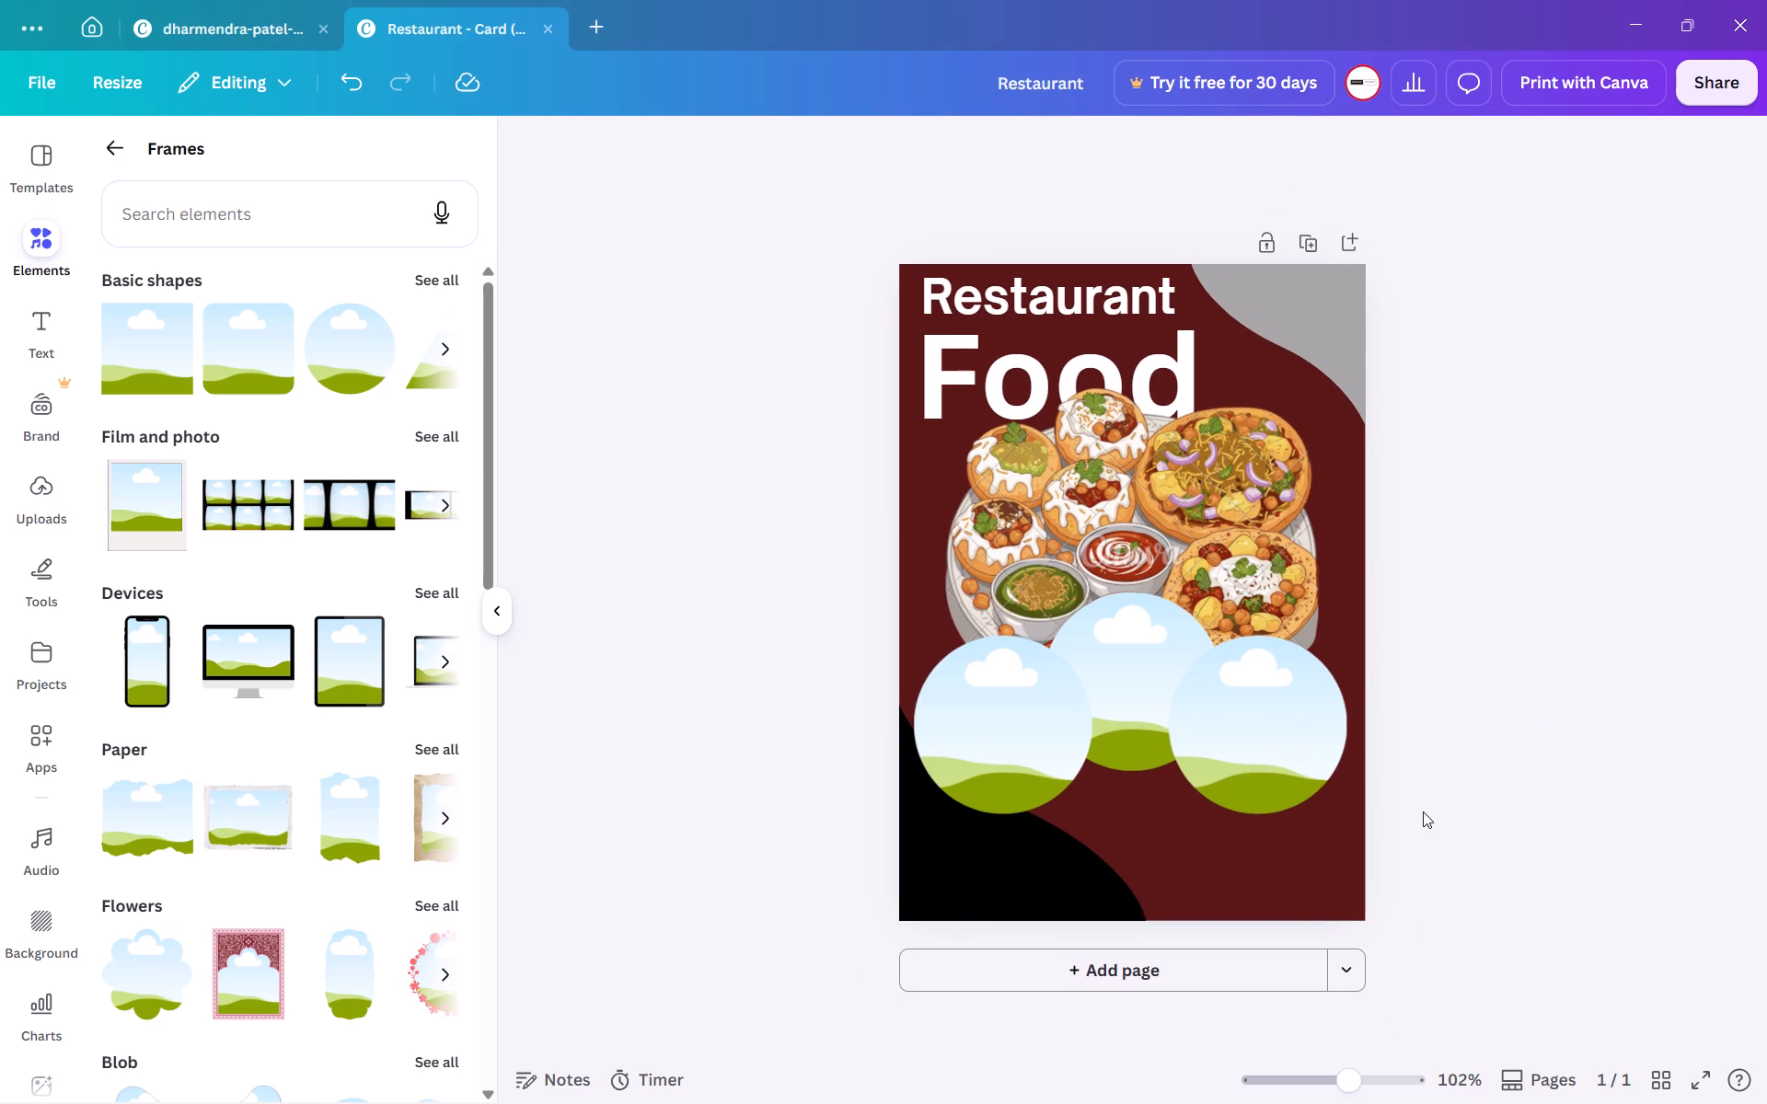
Bring the middle circular frame to the front so it overlaps both side frames.
{"action": "left_click", "coordinate": [1157, 657]}
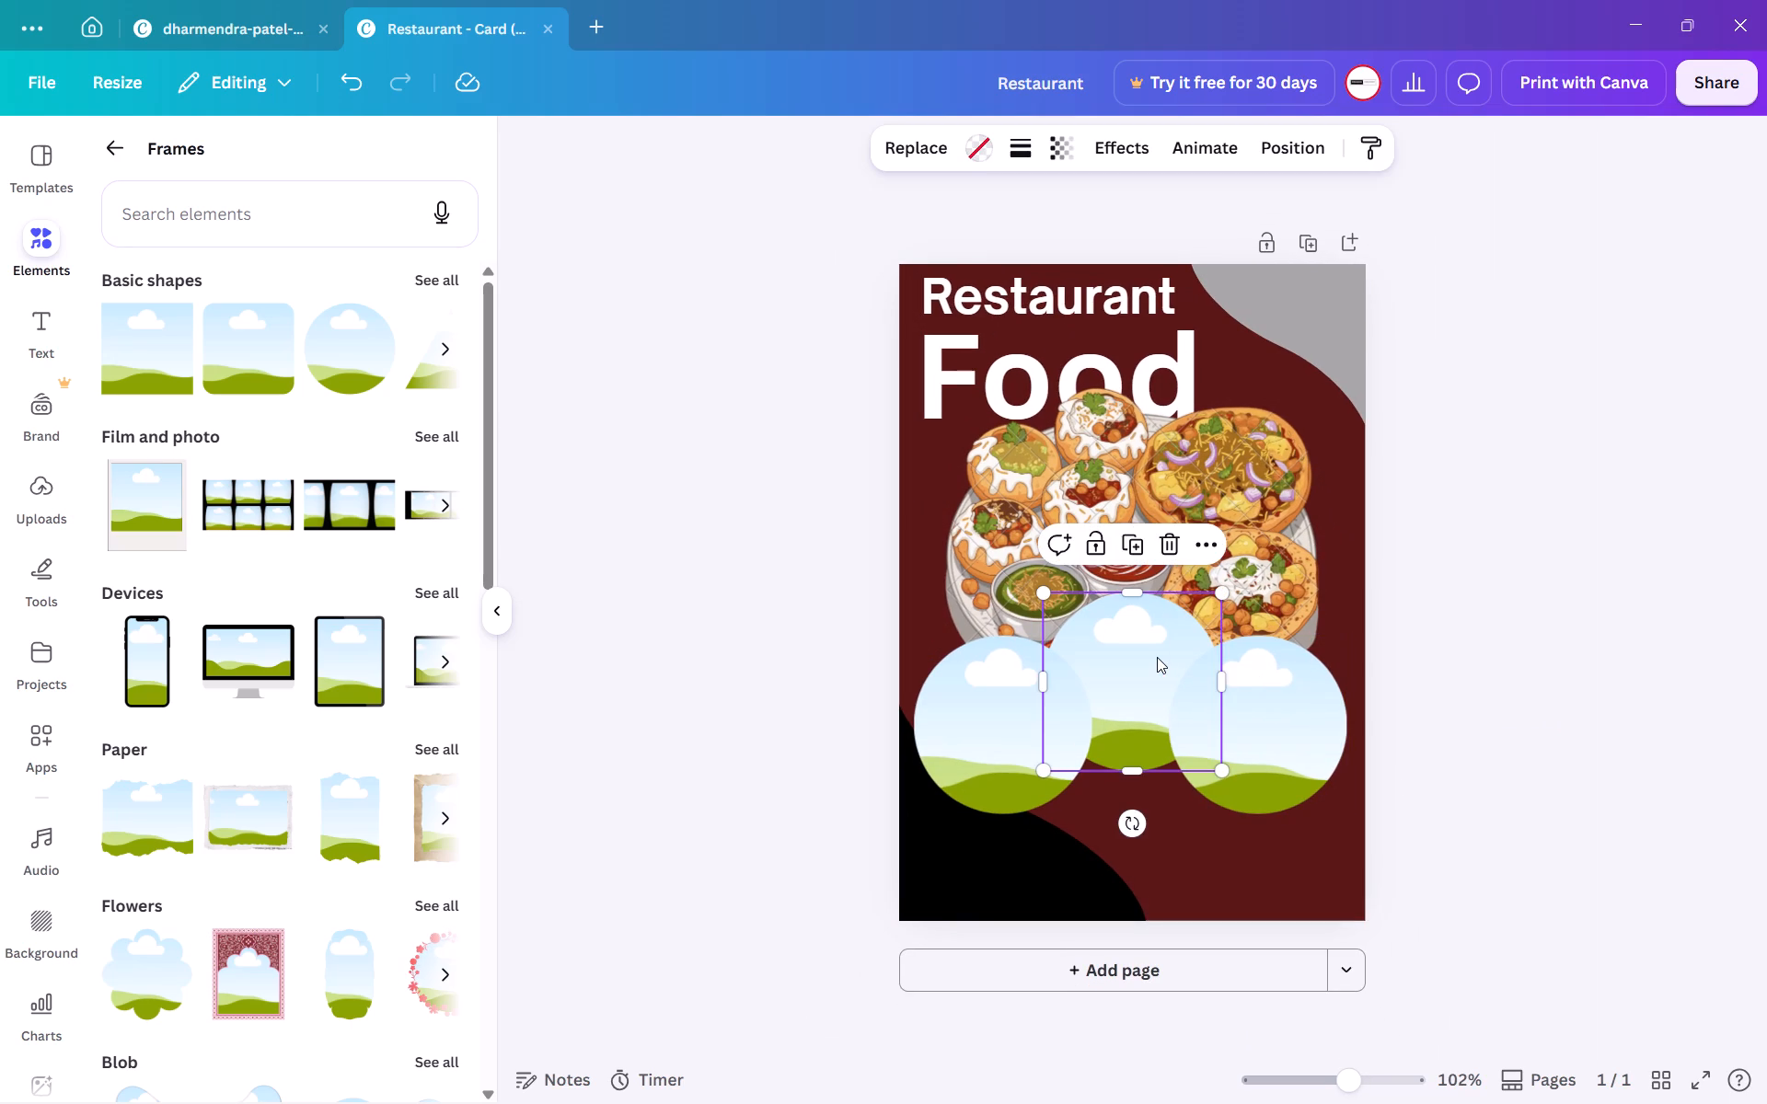
{"action": "left_click", "coordinate": [1200, 553]}
{"action": "left_click", "coordinate": [1271, 807]}
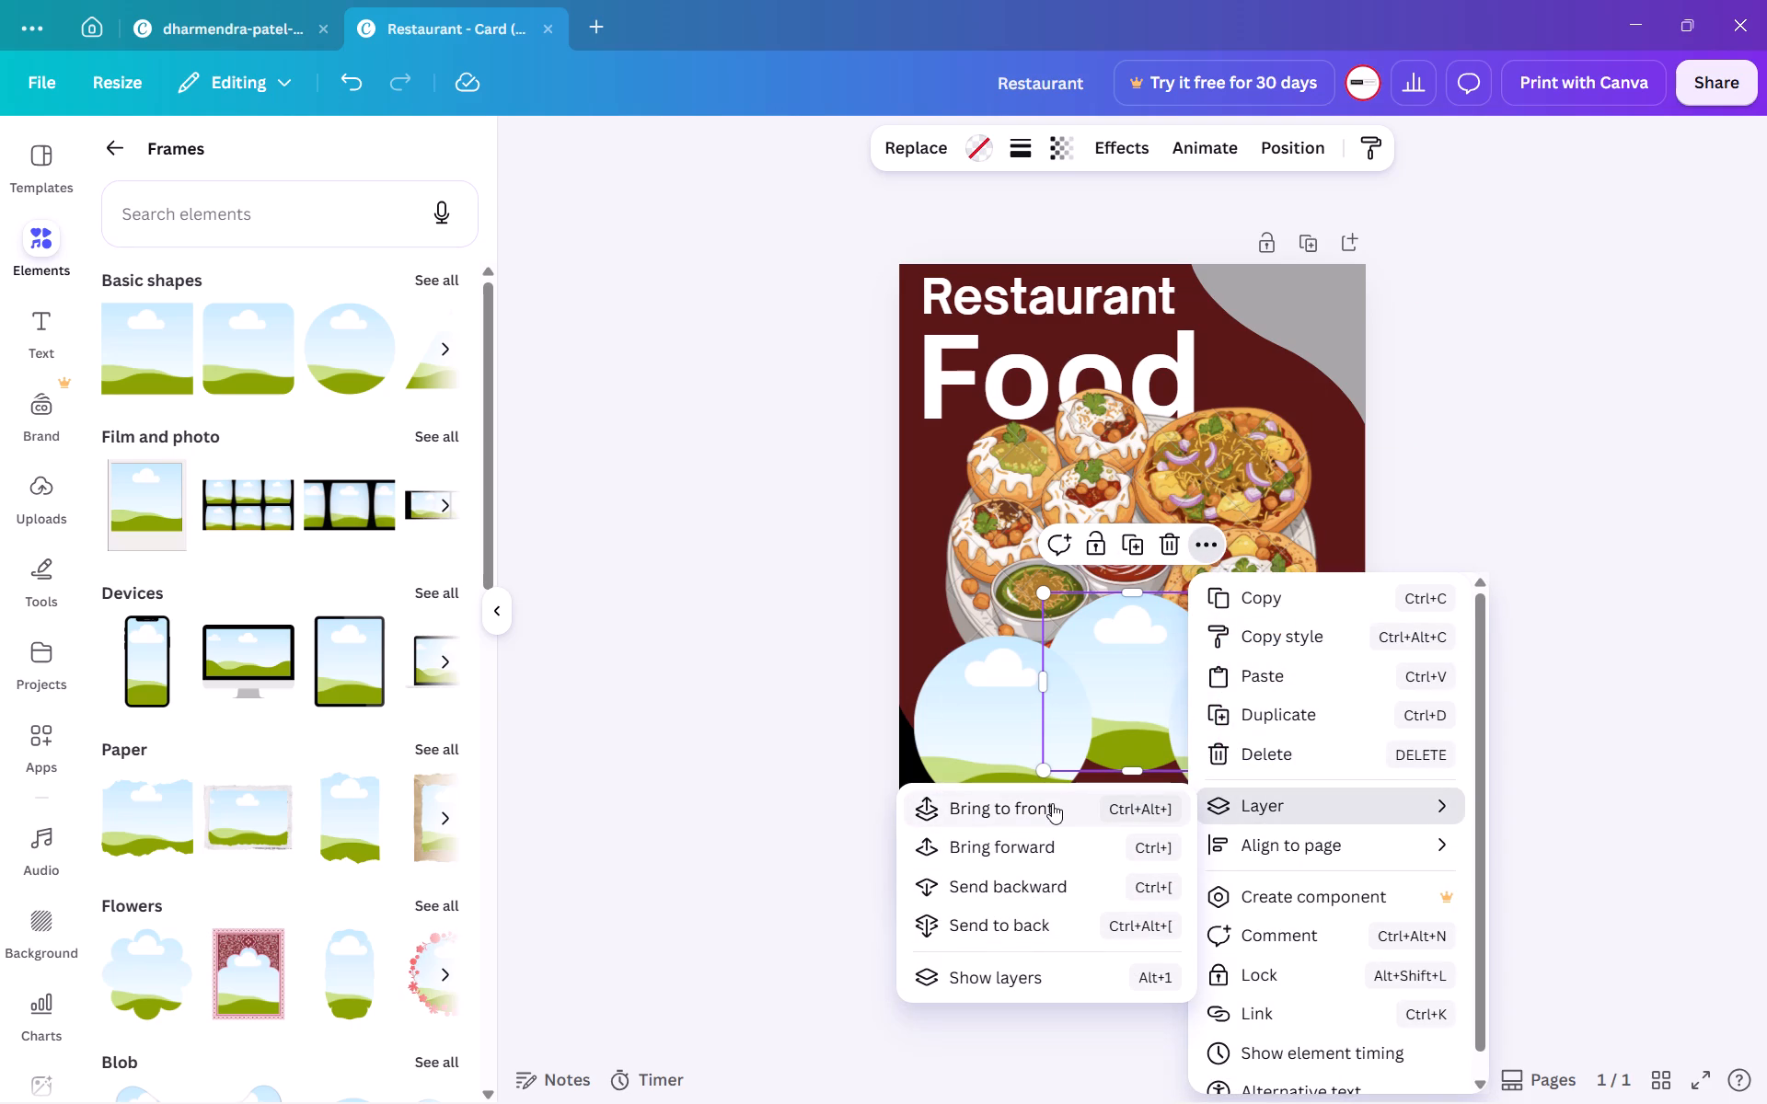
{"action": "left_click", "coordinate": [1034, 845]}
{"action": "left_click", "coordinate": [1045, 799]}
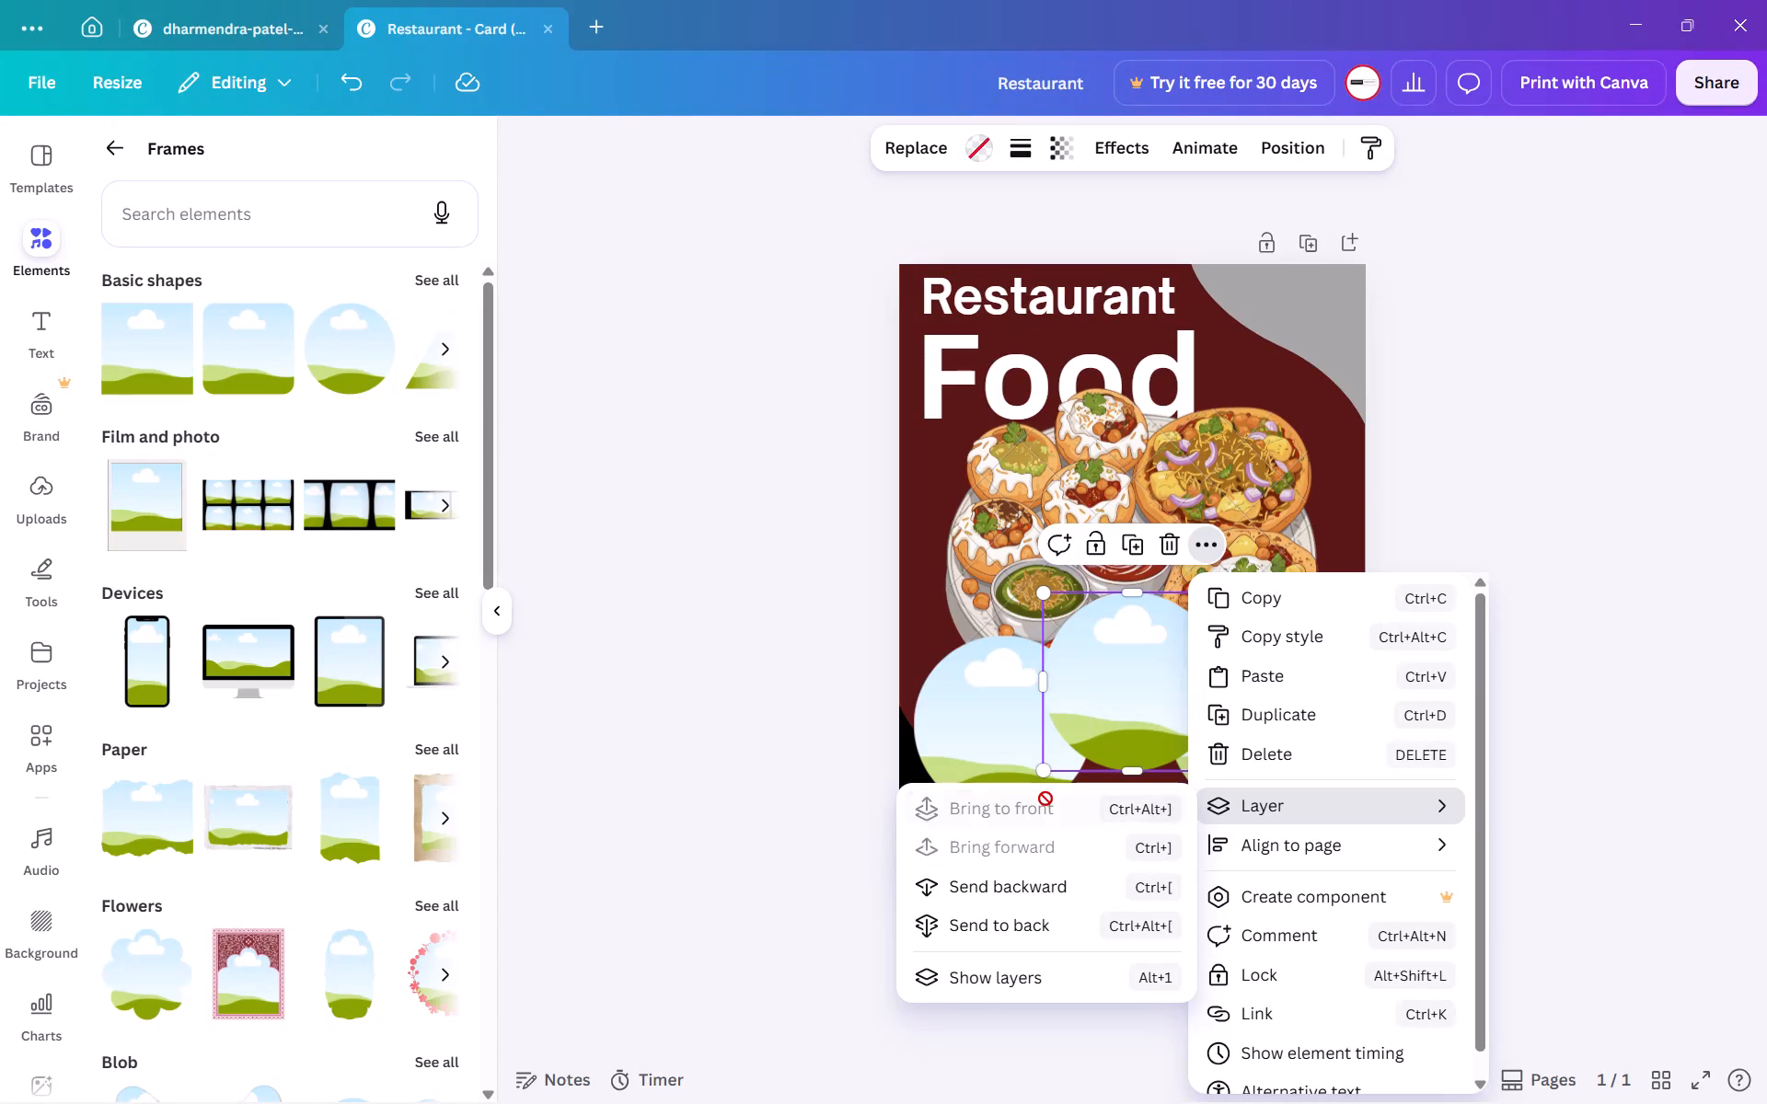
{"action": "left_click", "coordinate": [796, 771]}
{"action": "left_click", "coordinate": [1515, 763]}
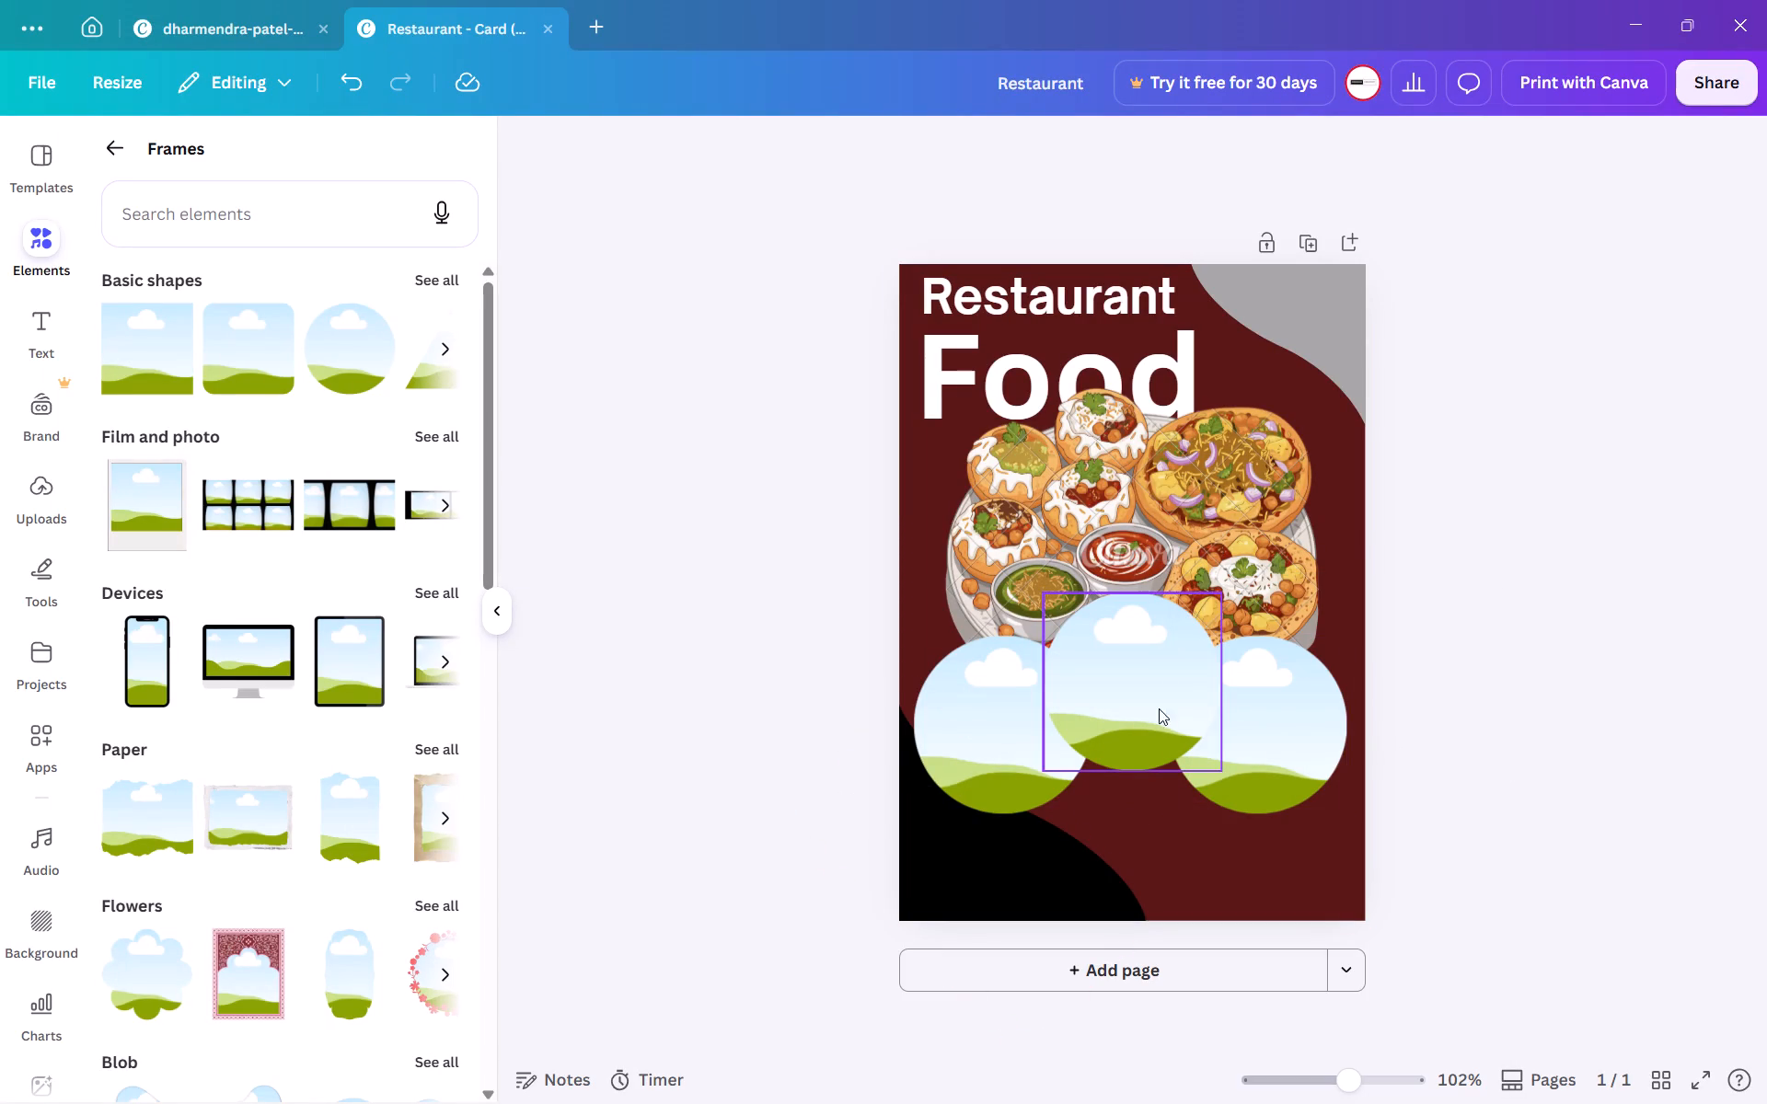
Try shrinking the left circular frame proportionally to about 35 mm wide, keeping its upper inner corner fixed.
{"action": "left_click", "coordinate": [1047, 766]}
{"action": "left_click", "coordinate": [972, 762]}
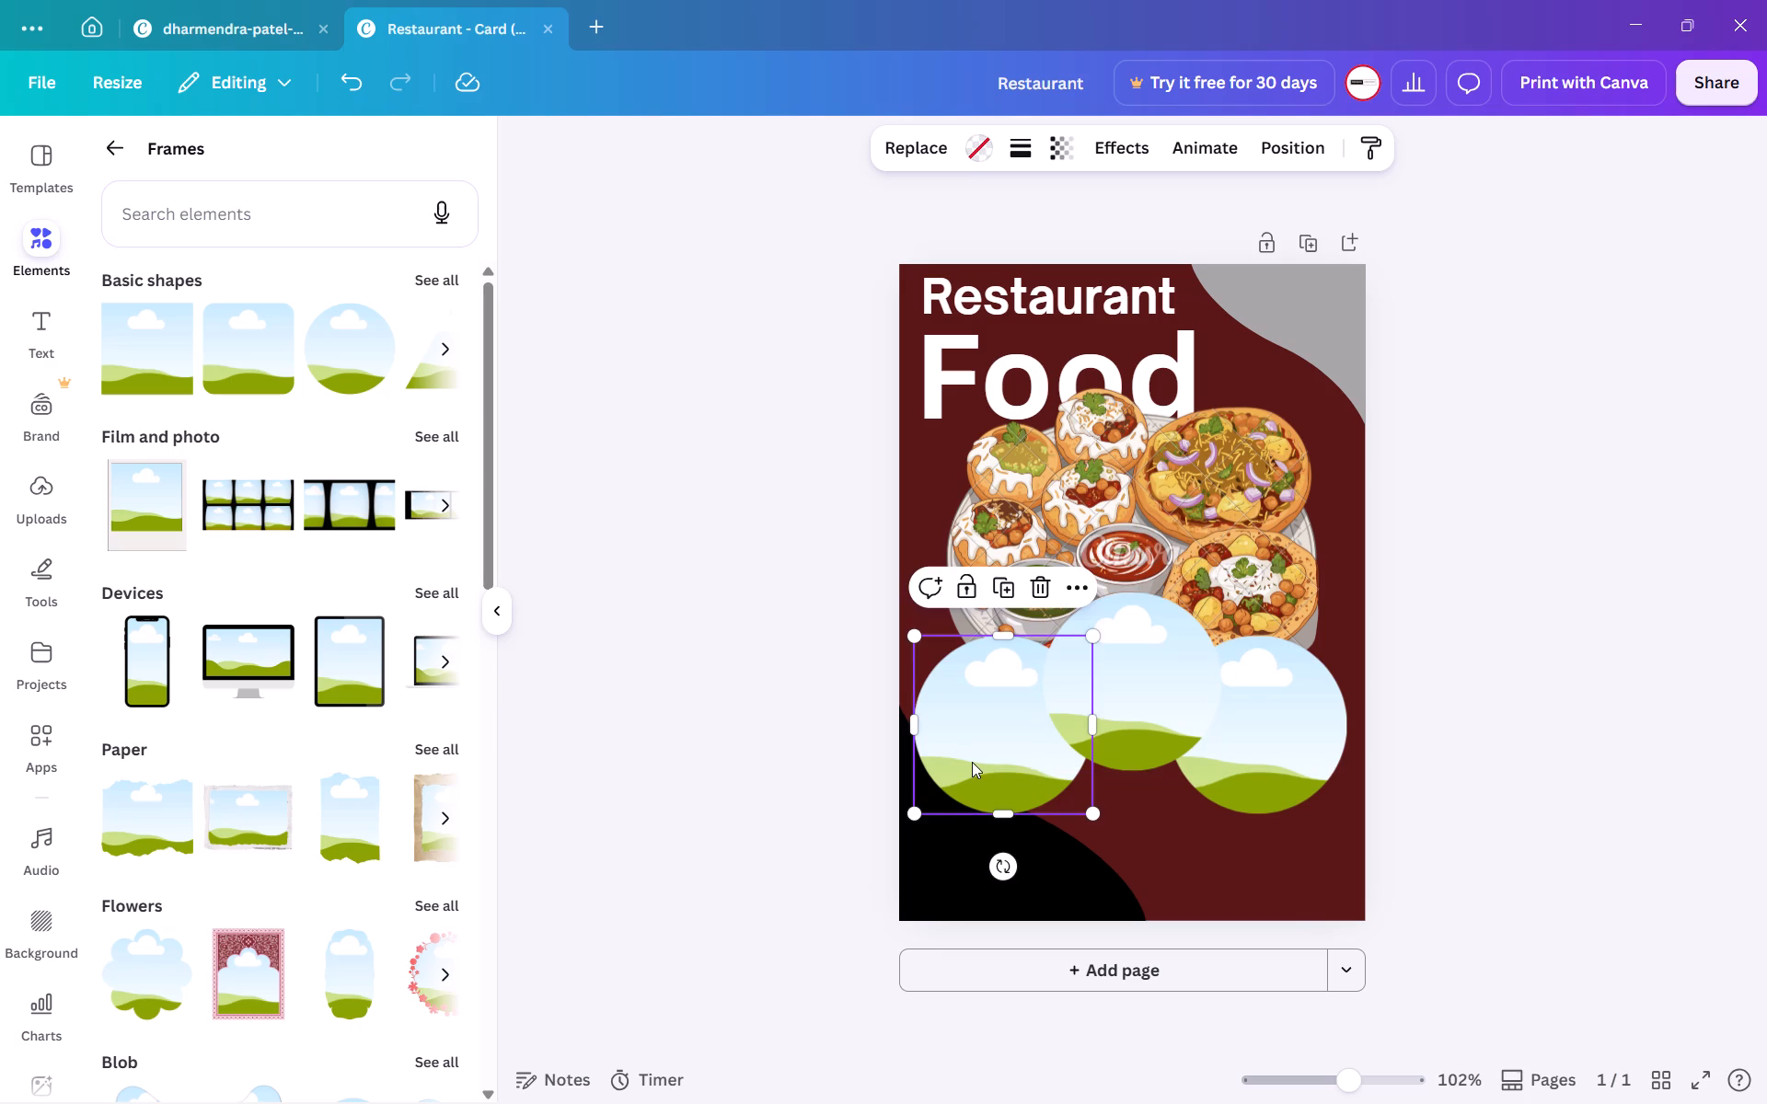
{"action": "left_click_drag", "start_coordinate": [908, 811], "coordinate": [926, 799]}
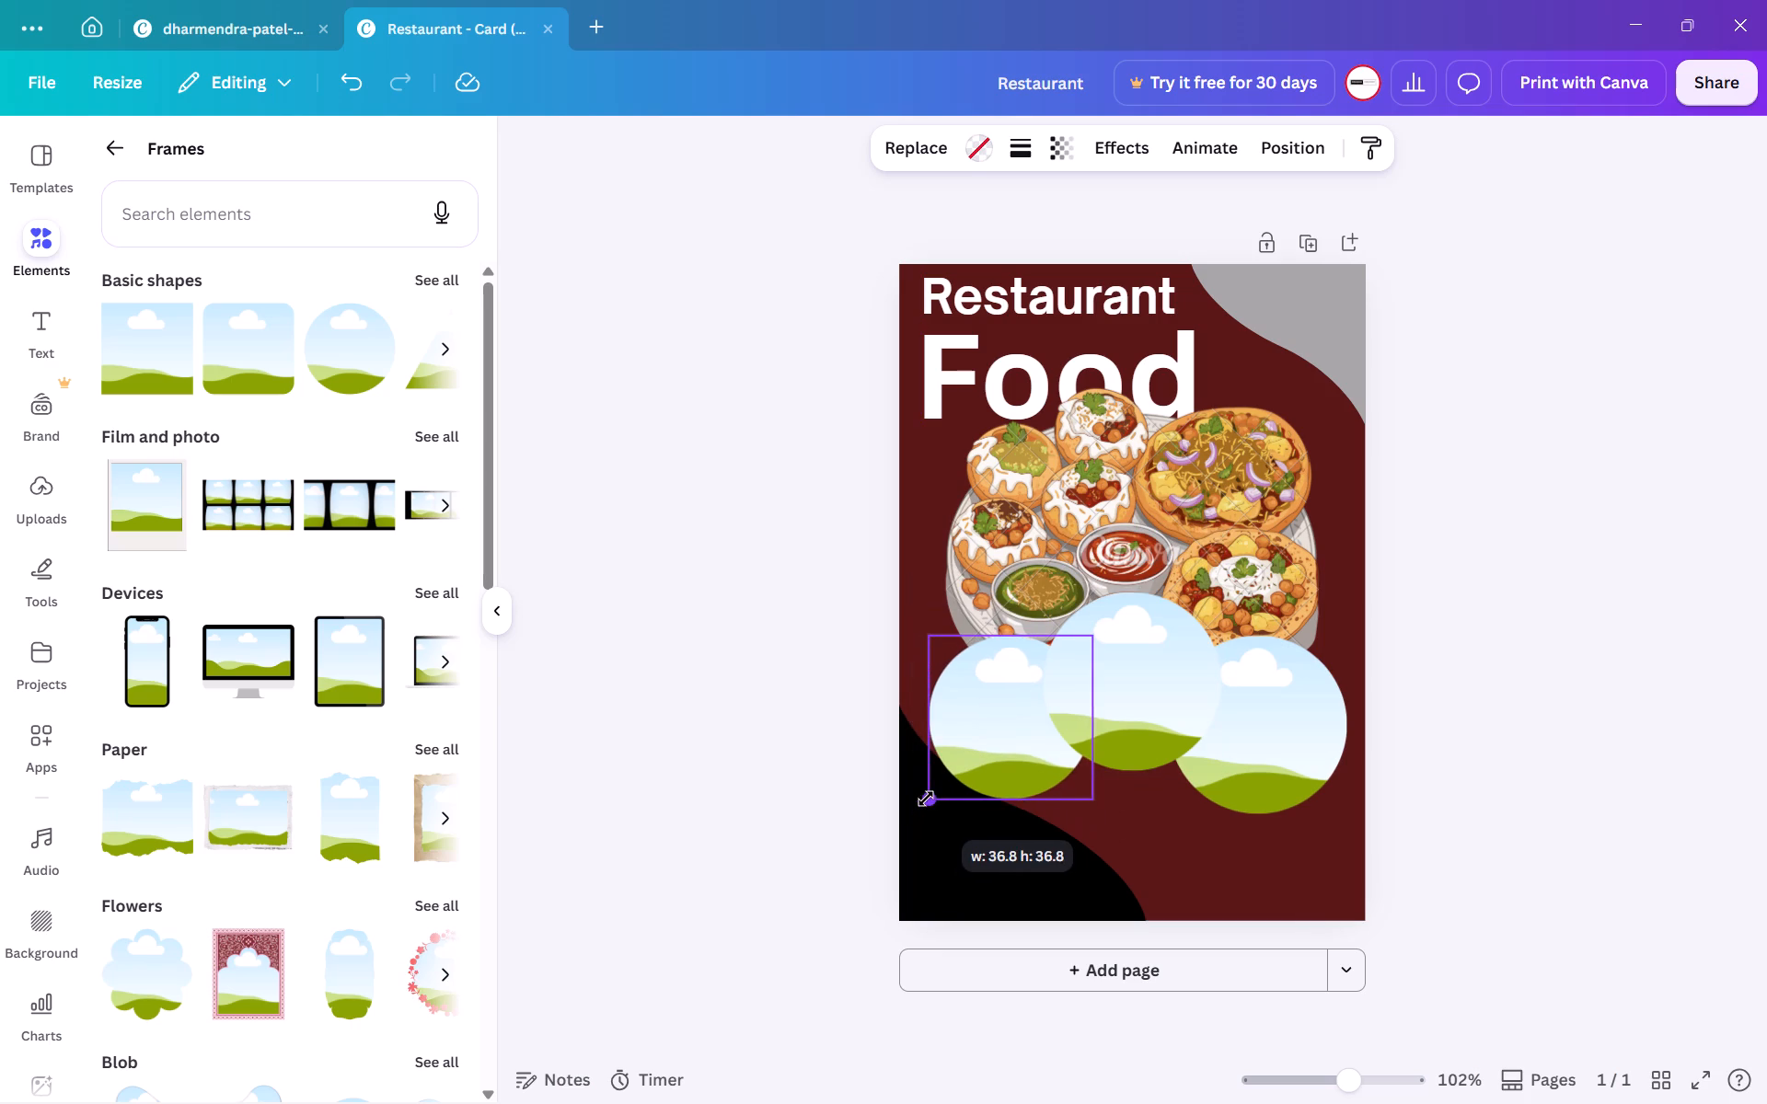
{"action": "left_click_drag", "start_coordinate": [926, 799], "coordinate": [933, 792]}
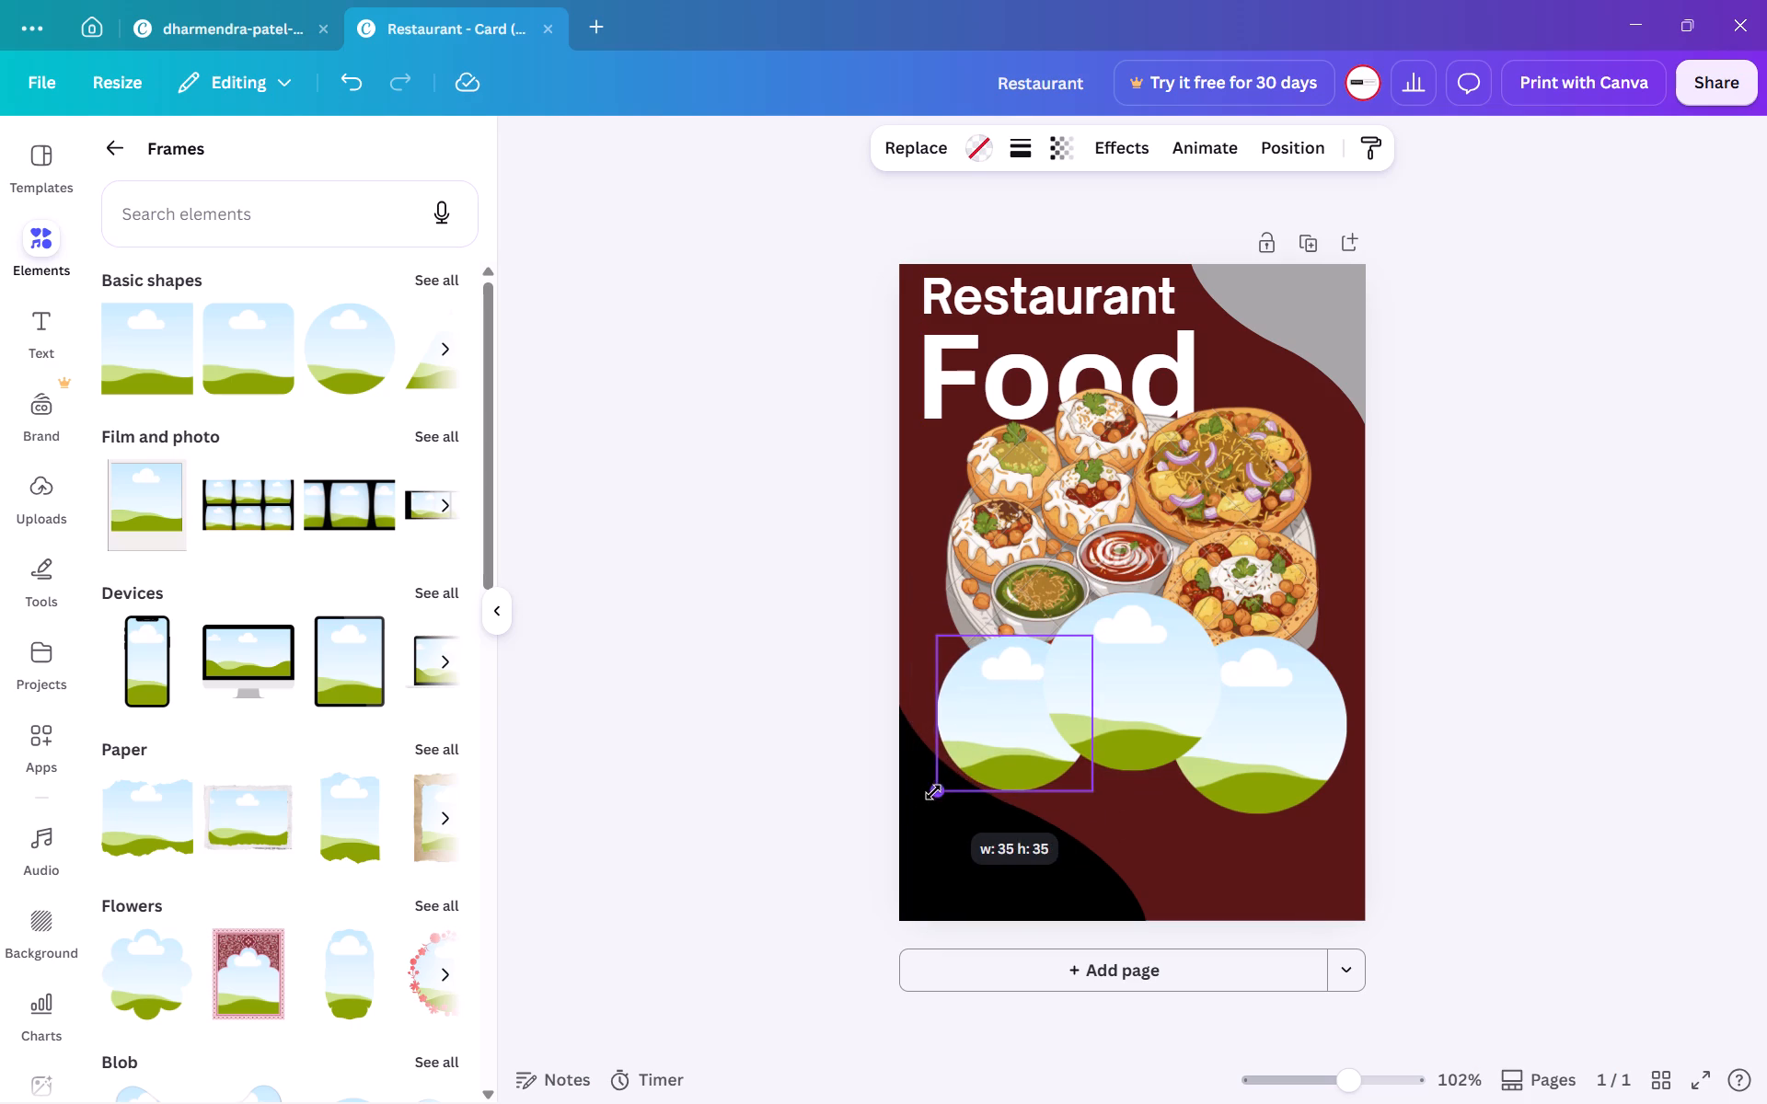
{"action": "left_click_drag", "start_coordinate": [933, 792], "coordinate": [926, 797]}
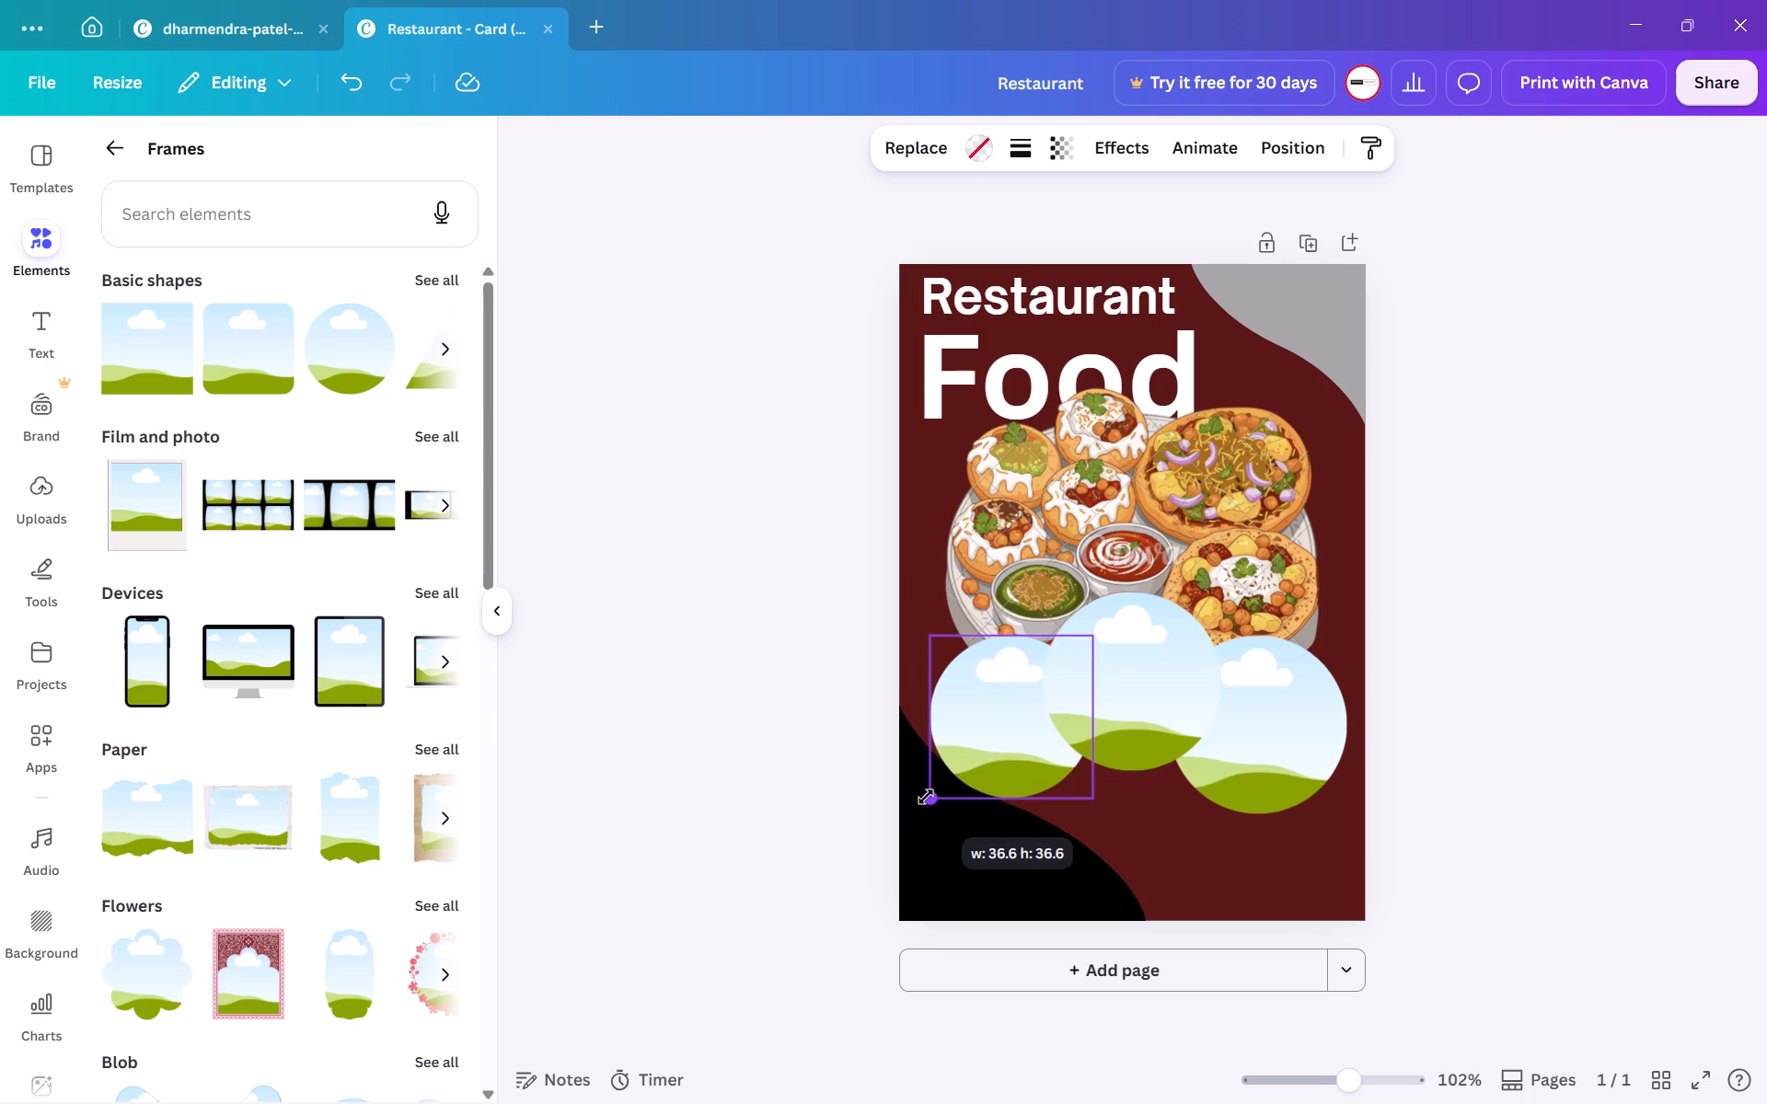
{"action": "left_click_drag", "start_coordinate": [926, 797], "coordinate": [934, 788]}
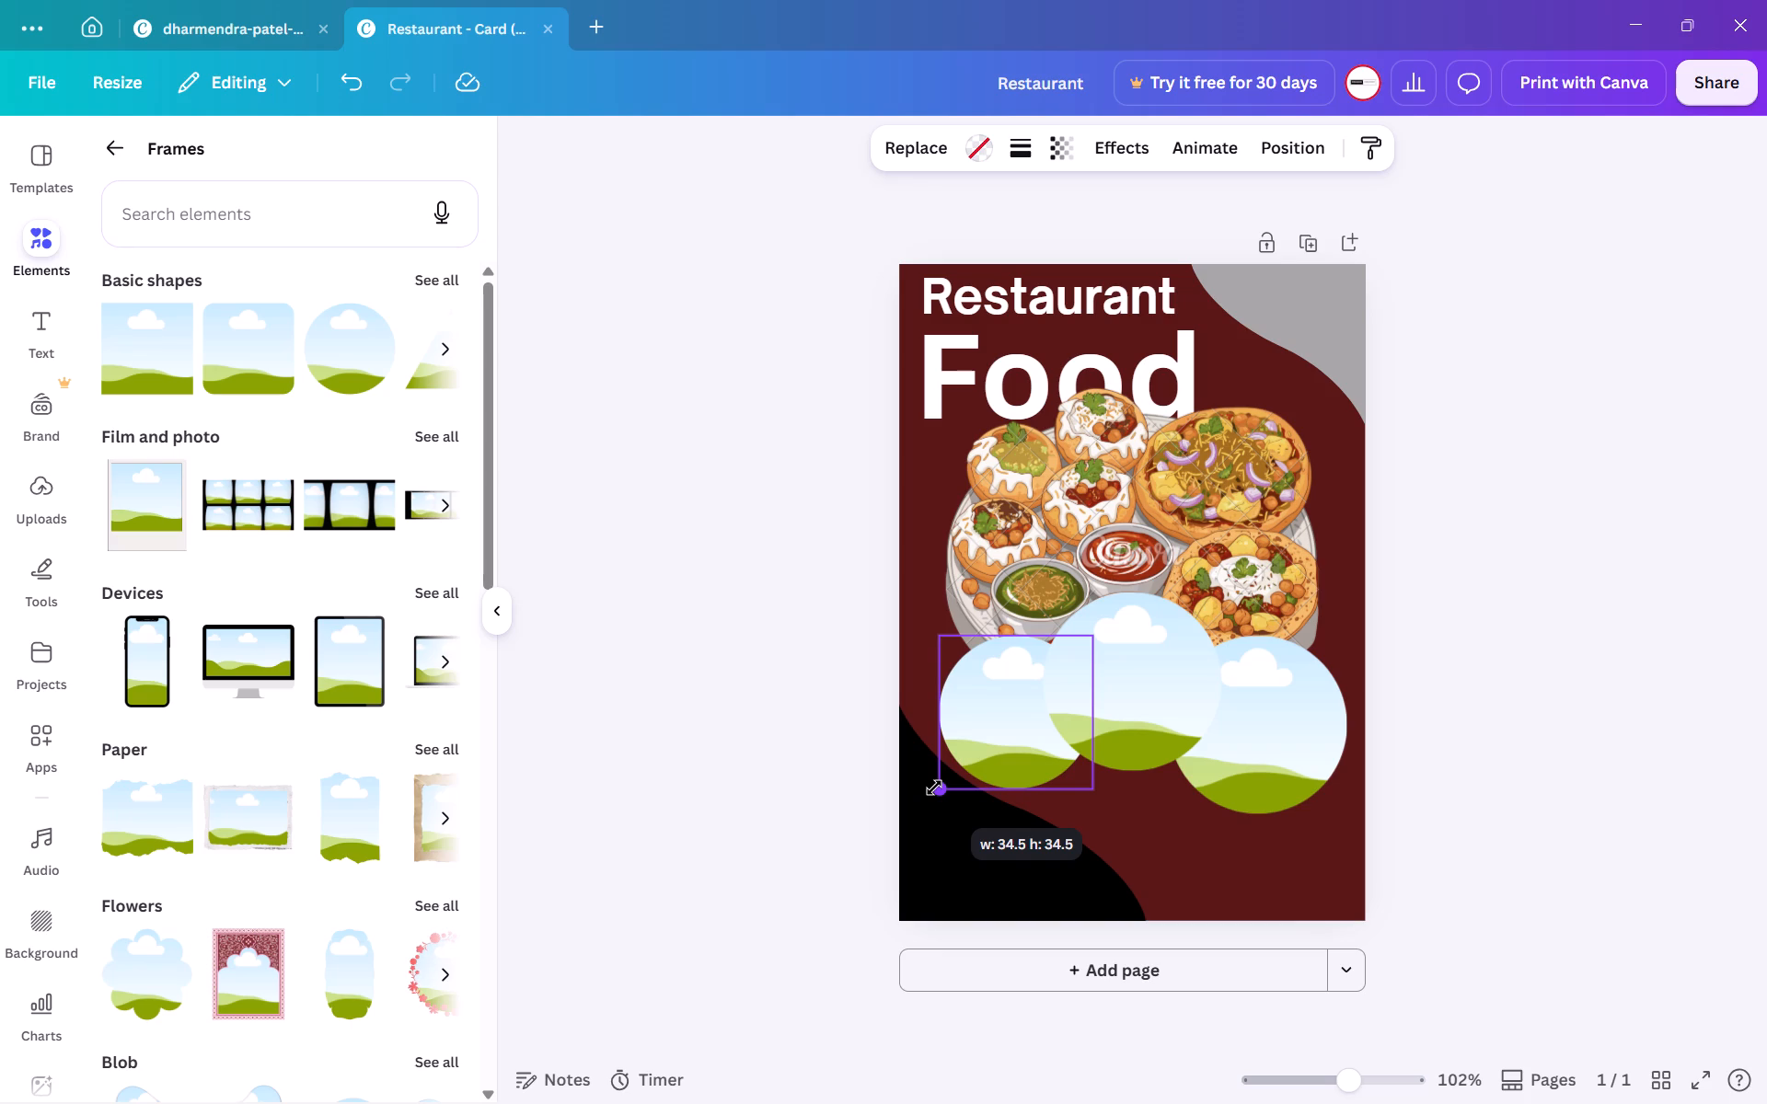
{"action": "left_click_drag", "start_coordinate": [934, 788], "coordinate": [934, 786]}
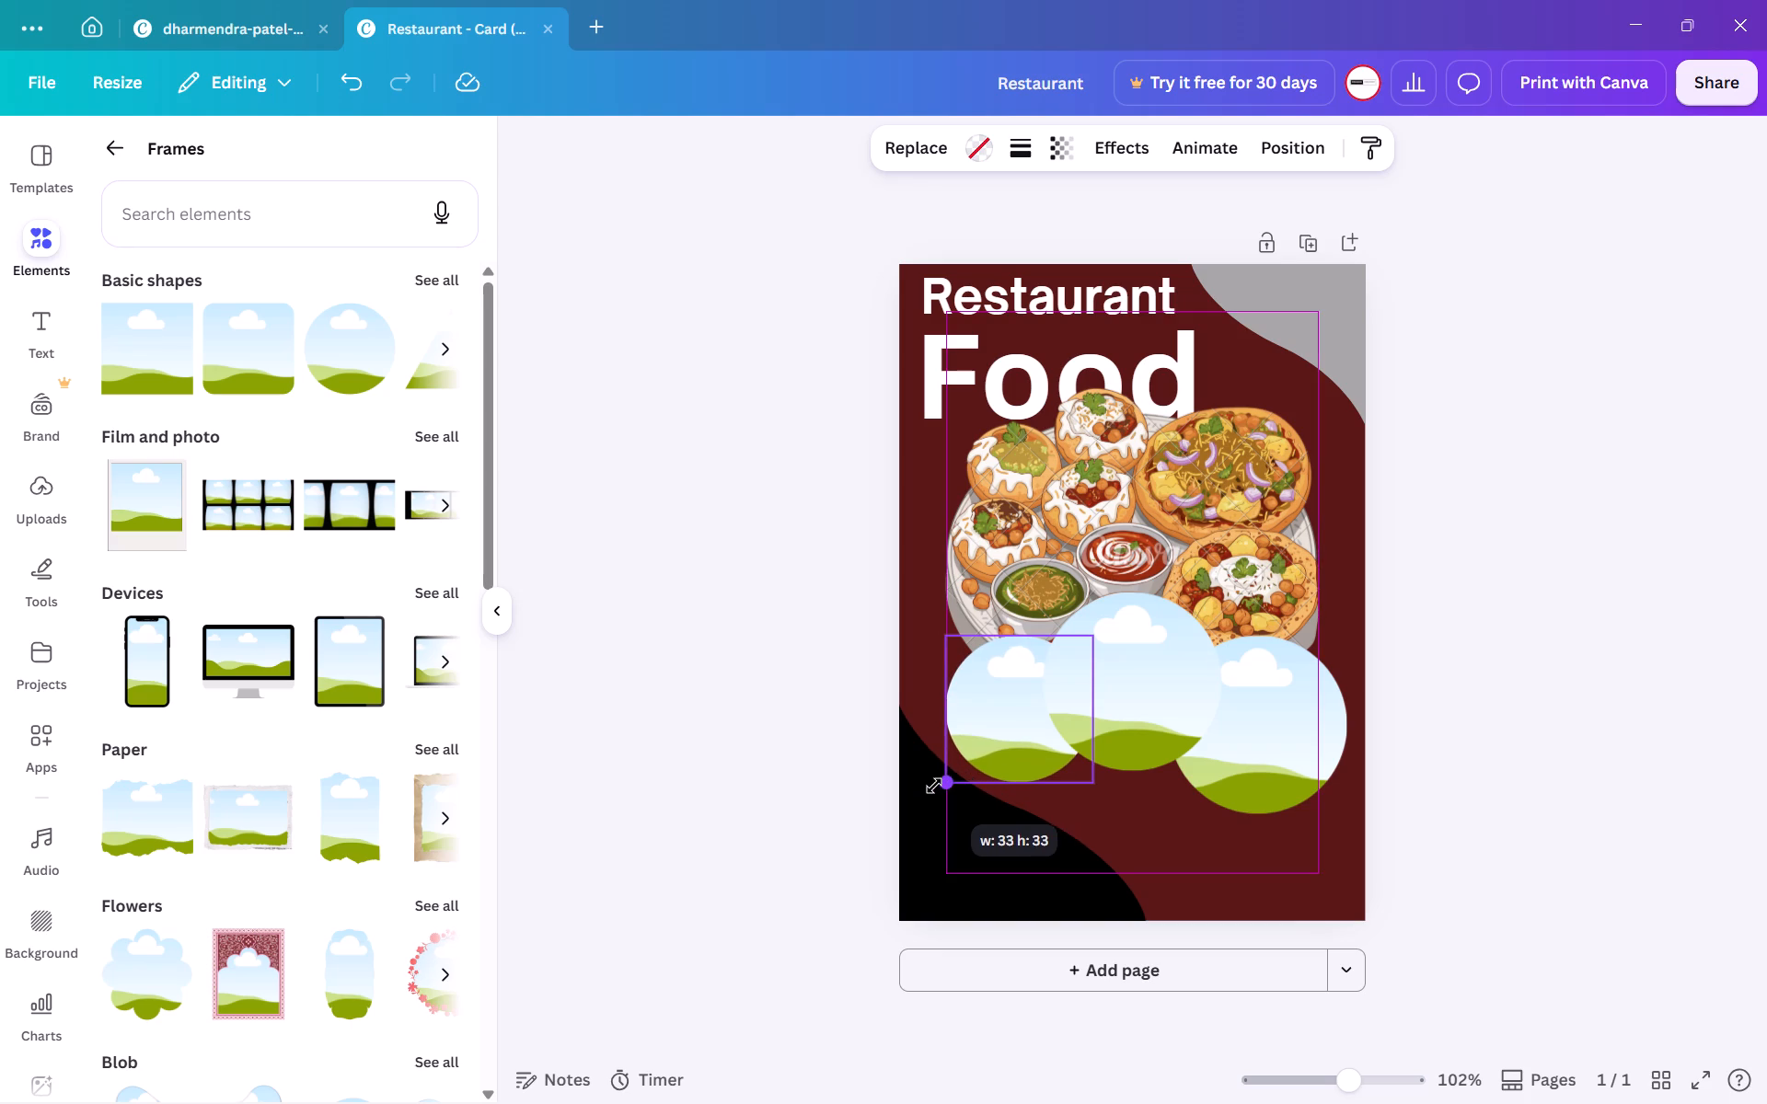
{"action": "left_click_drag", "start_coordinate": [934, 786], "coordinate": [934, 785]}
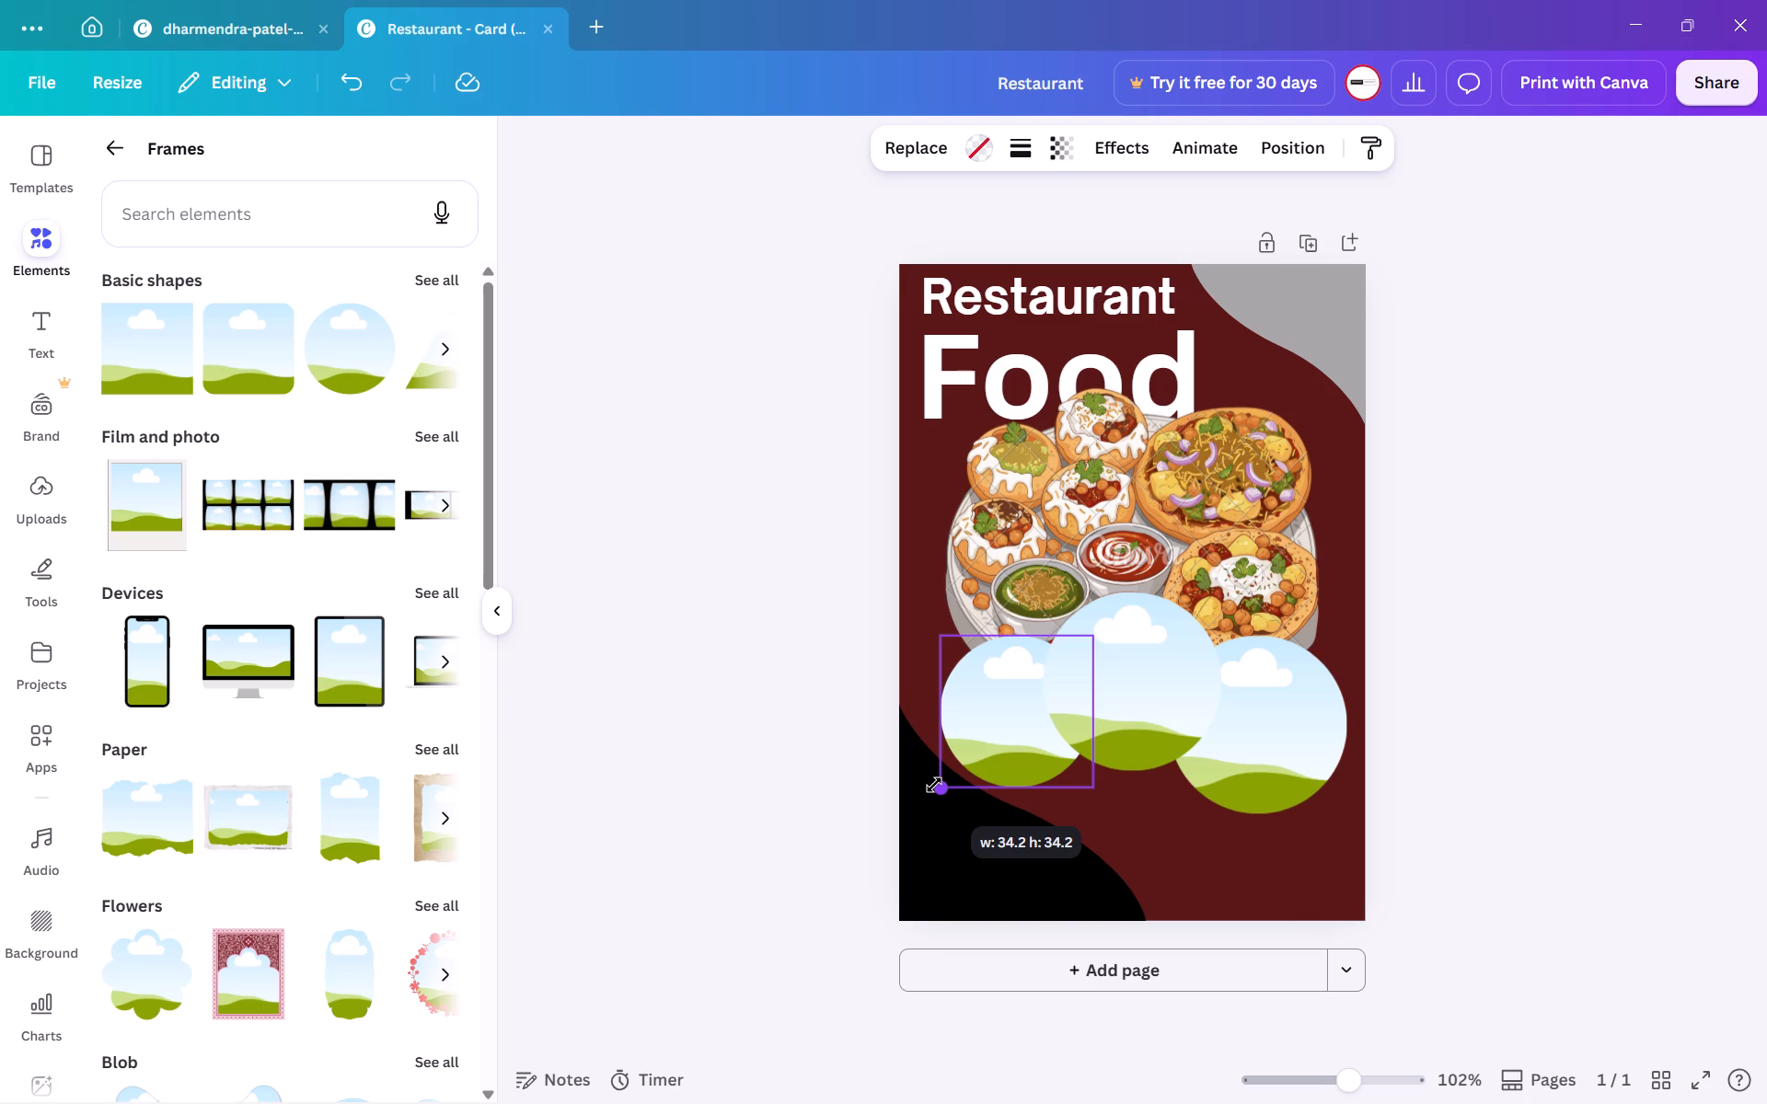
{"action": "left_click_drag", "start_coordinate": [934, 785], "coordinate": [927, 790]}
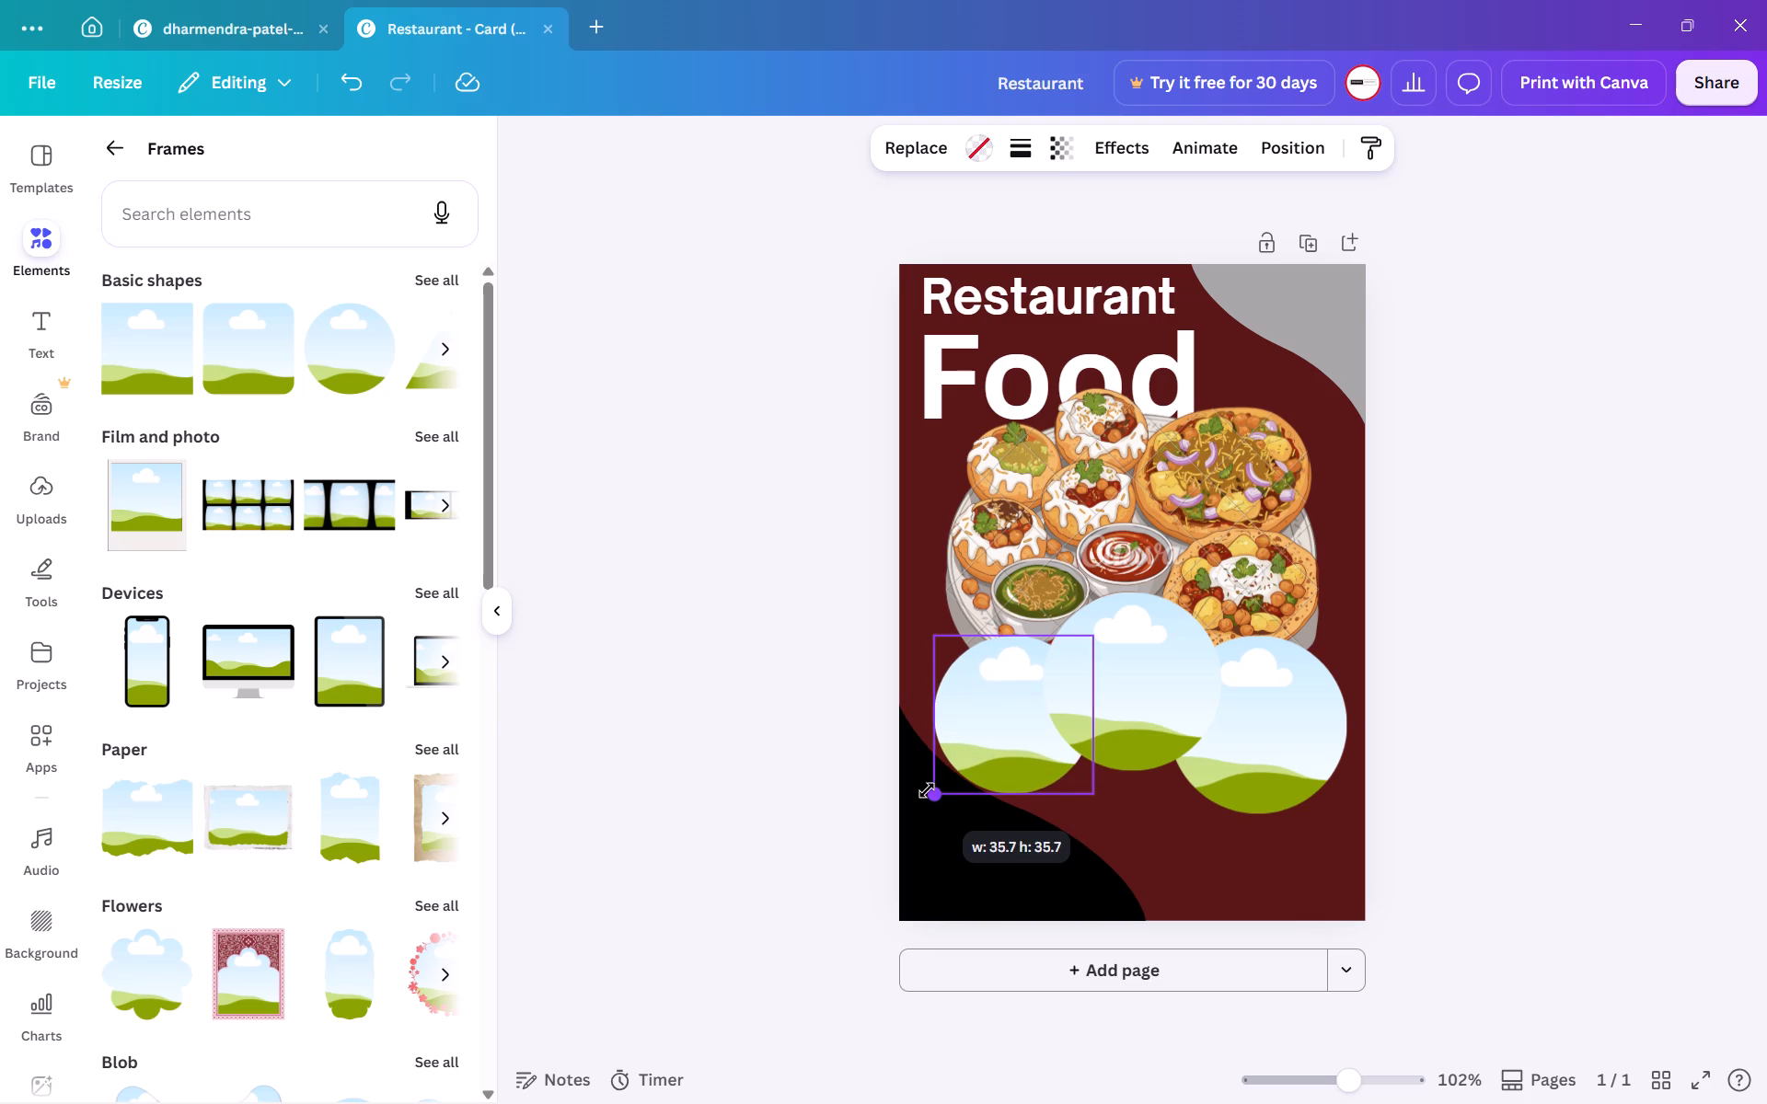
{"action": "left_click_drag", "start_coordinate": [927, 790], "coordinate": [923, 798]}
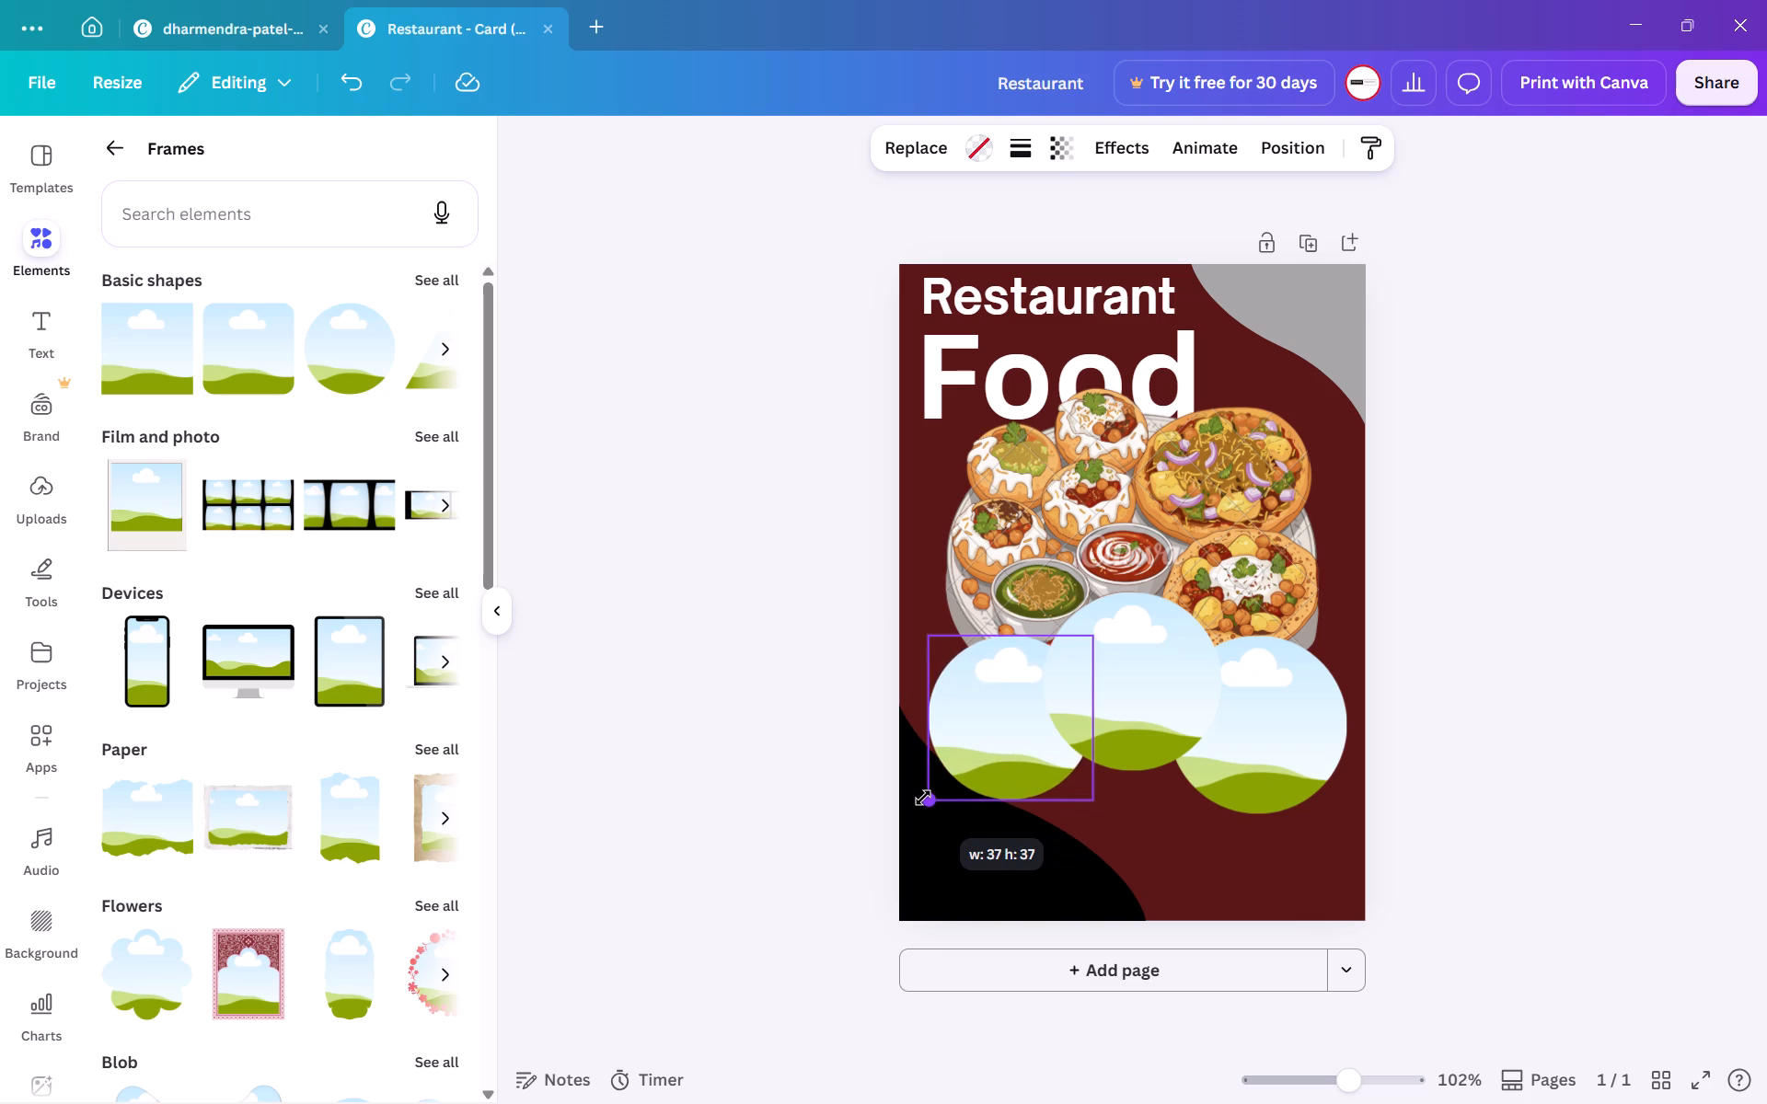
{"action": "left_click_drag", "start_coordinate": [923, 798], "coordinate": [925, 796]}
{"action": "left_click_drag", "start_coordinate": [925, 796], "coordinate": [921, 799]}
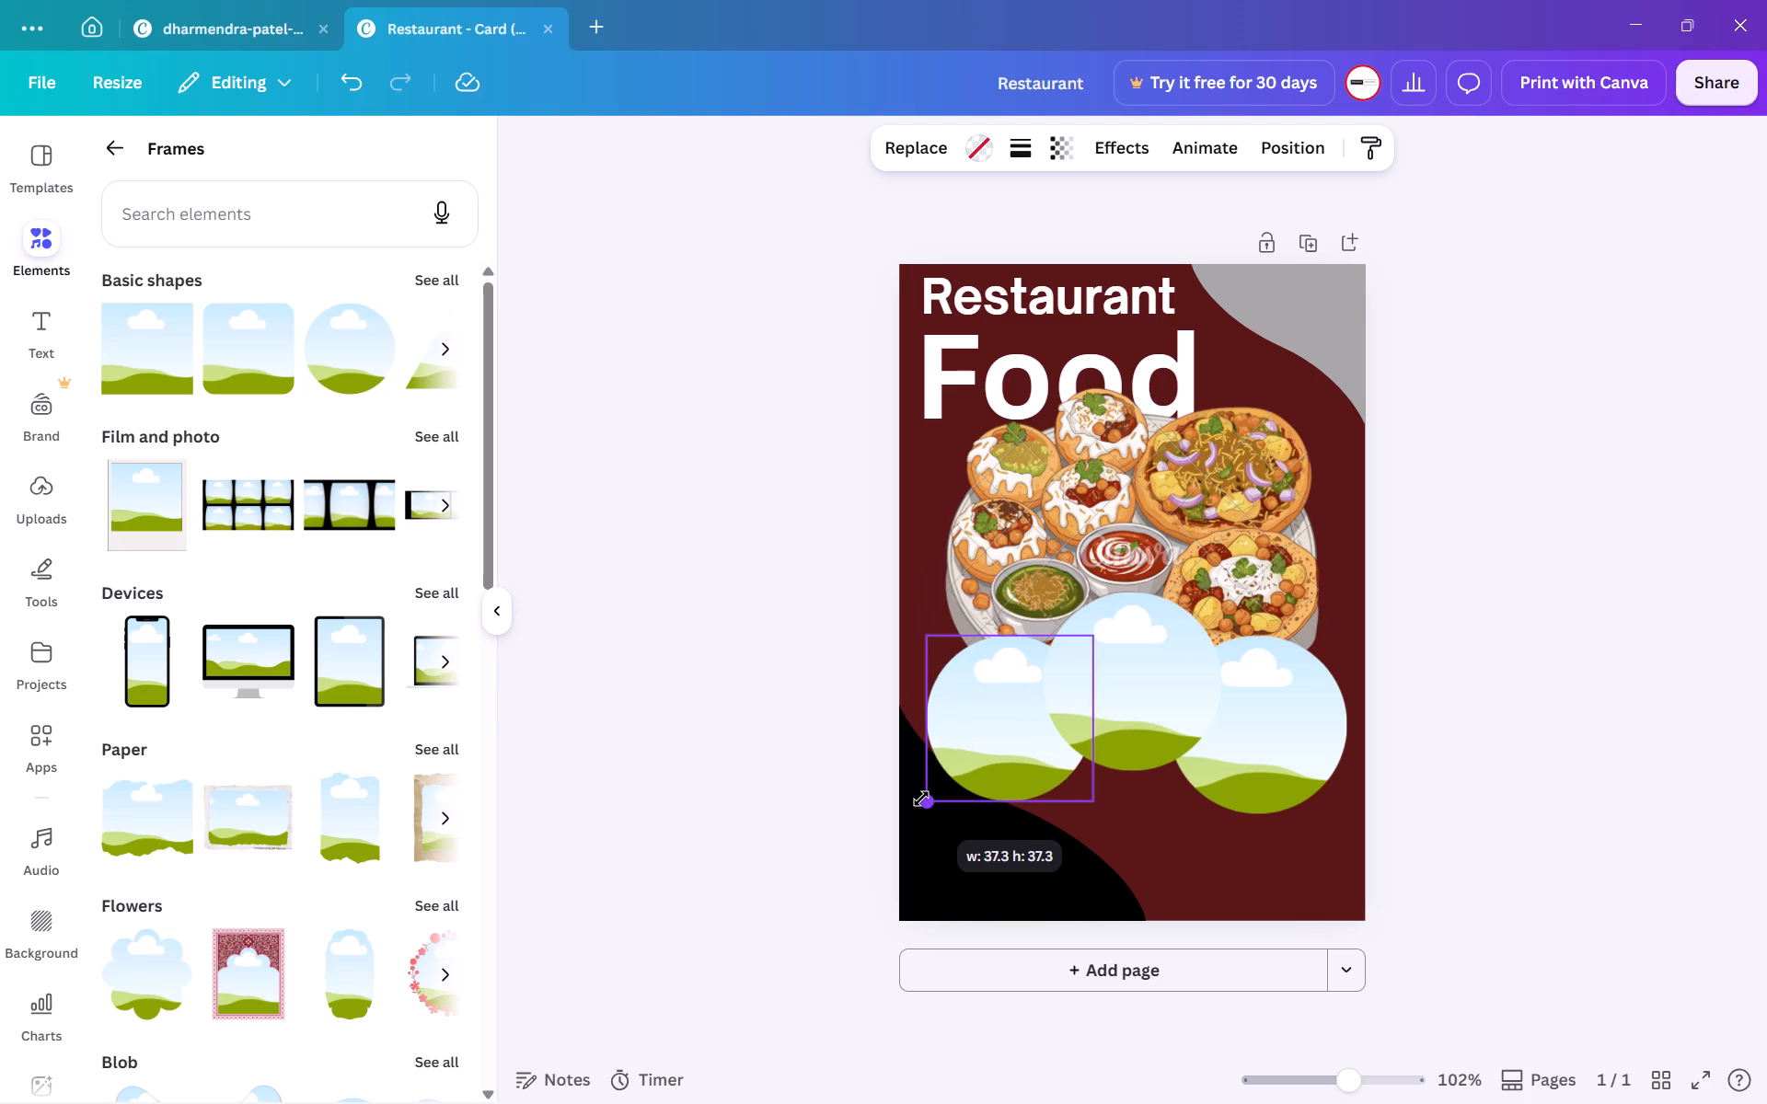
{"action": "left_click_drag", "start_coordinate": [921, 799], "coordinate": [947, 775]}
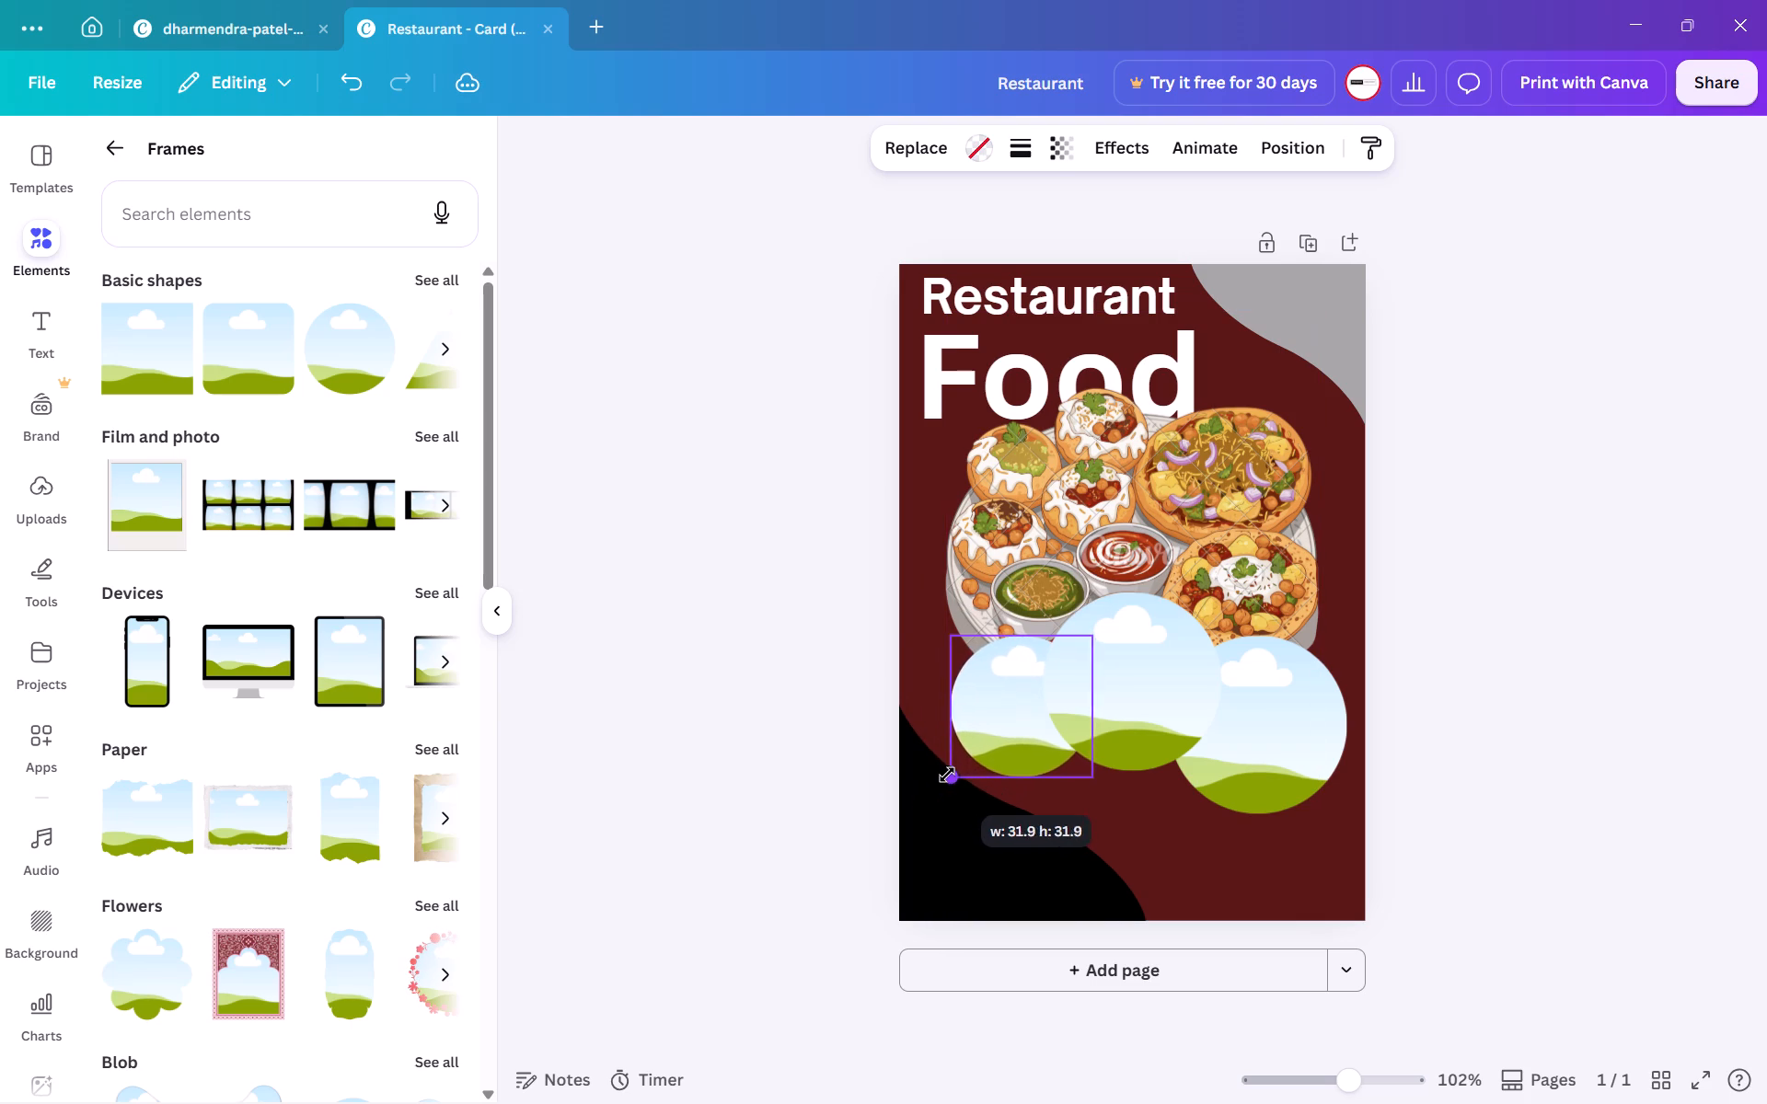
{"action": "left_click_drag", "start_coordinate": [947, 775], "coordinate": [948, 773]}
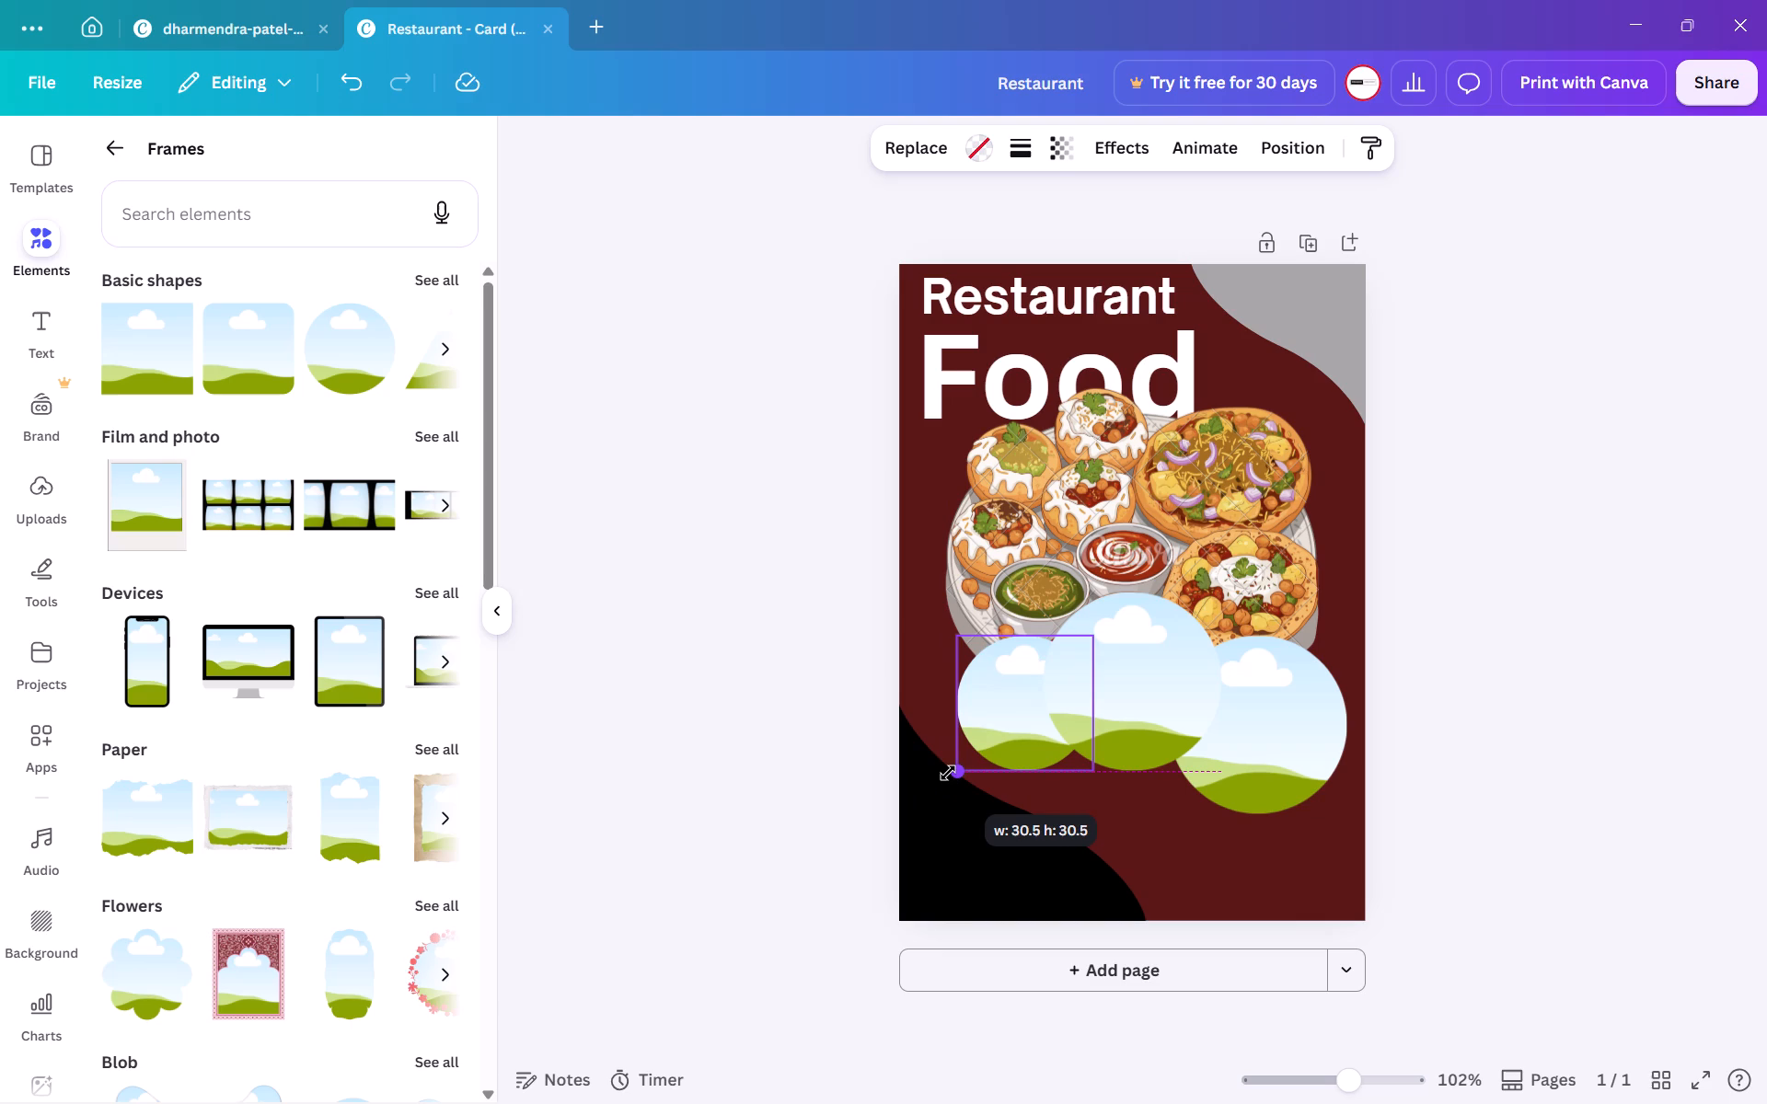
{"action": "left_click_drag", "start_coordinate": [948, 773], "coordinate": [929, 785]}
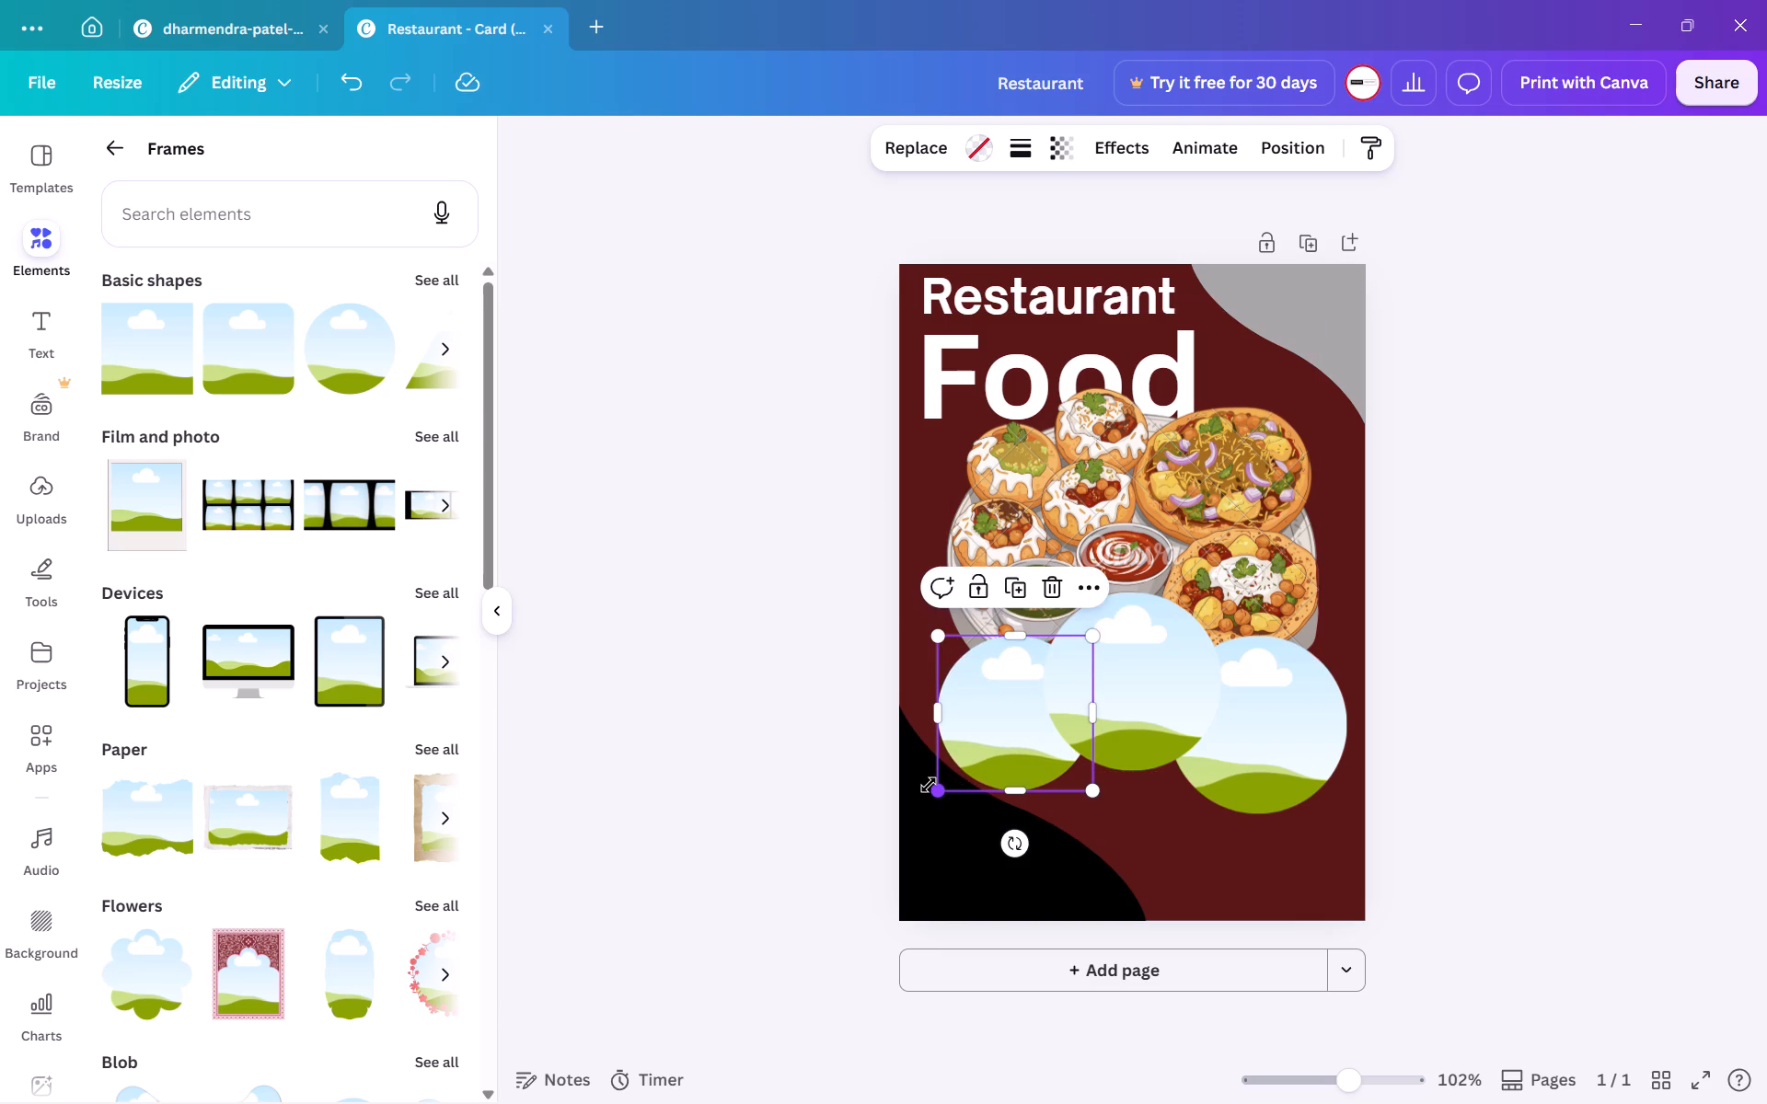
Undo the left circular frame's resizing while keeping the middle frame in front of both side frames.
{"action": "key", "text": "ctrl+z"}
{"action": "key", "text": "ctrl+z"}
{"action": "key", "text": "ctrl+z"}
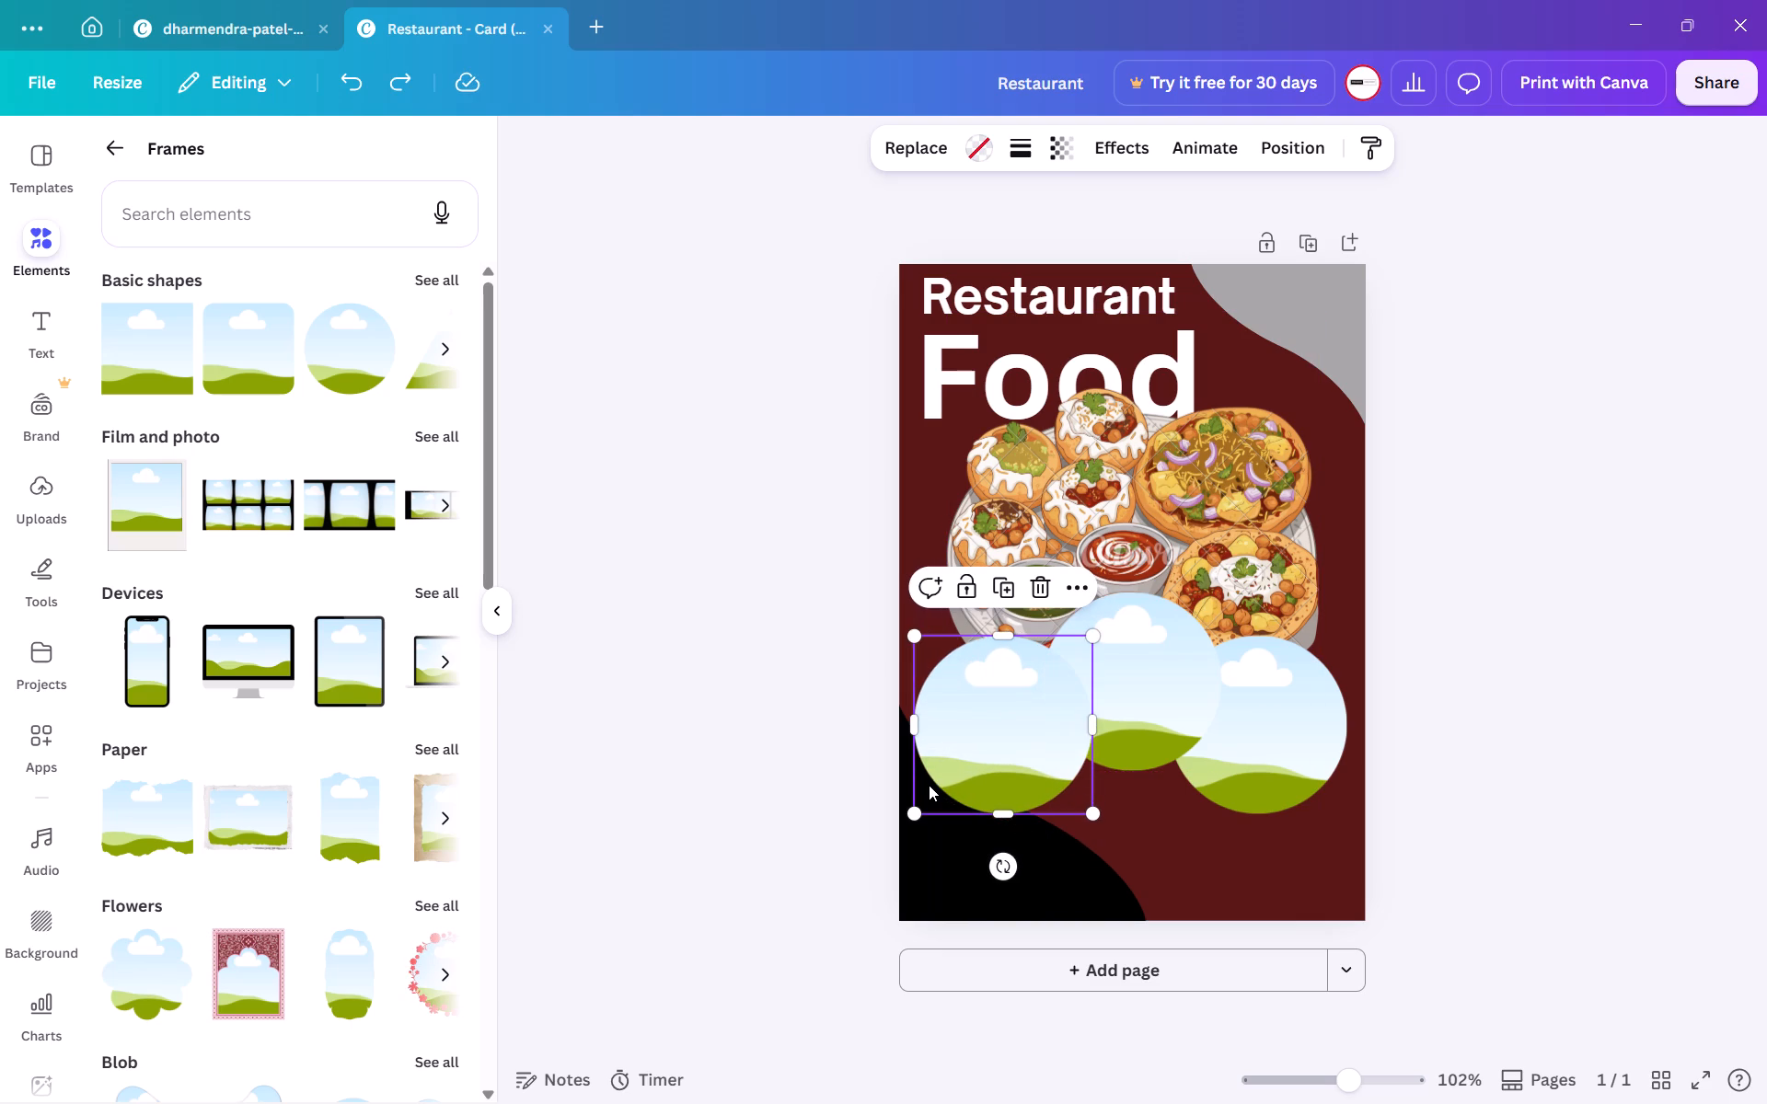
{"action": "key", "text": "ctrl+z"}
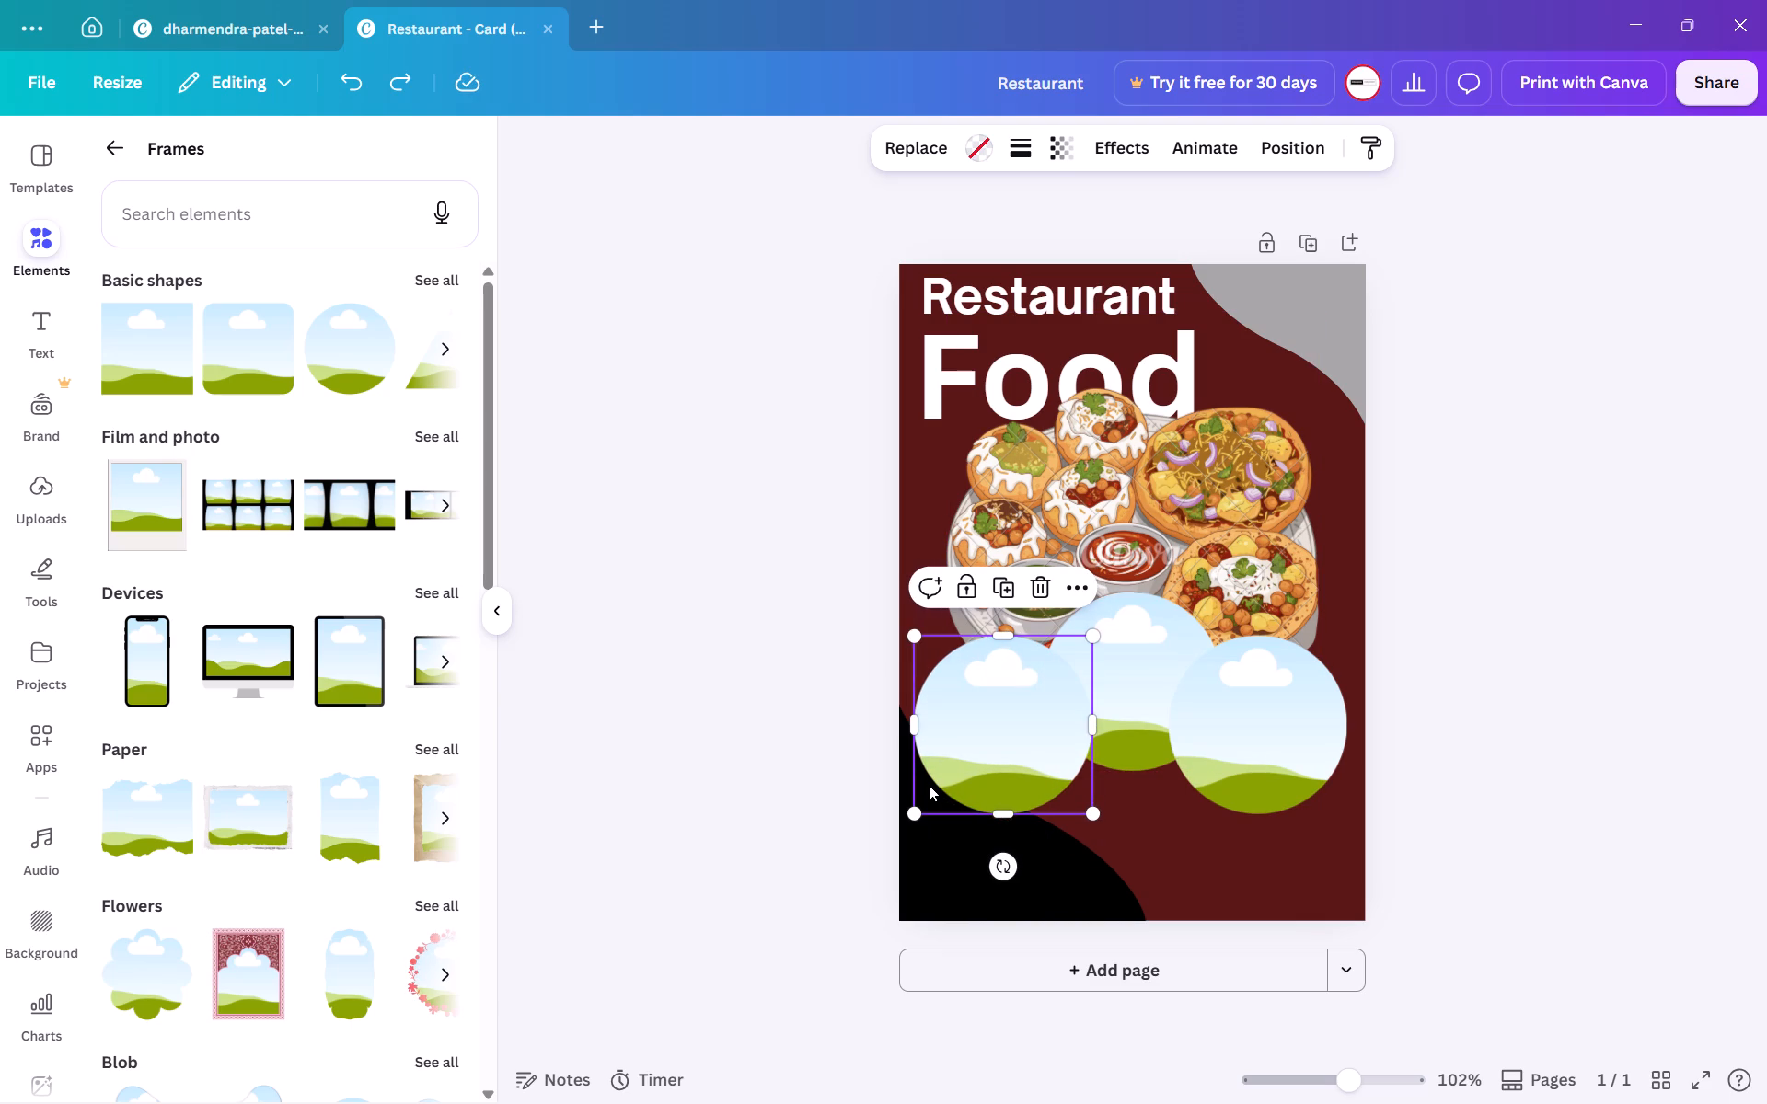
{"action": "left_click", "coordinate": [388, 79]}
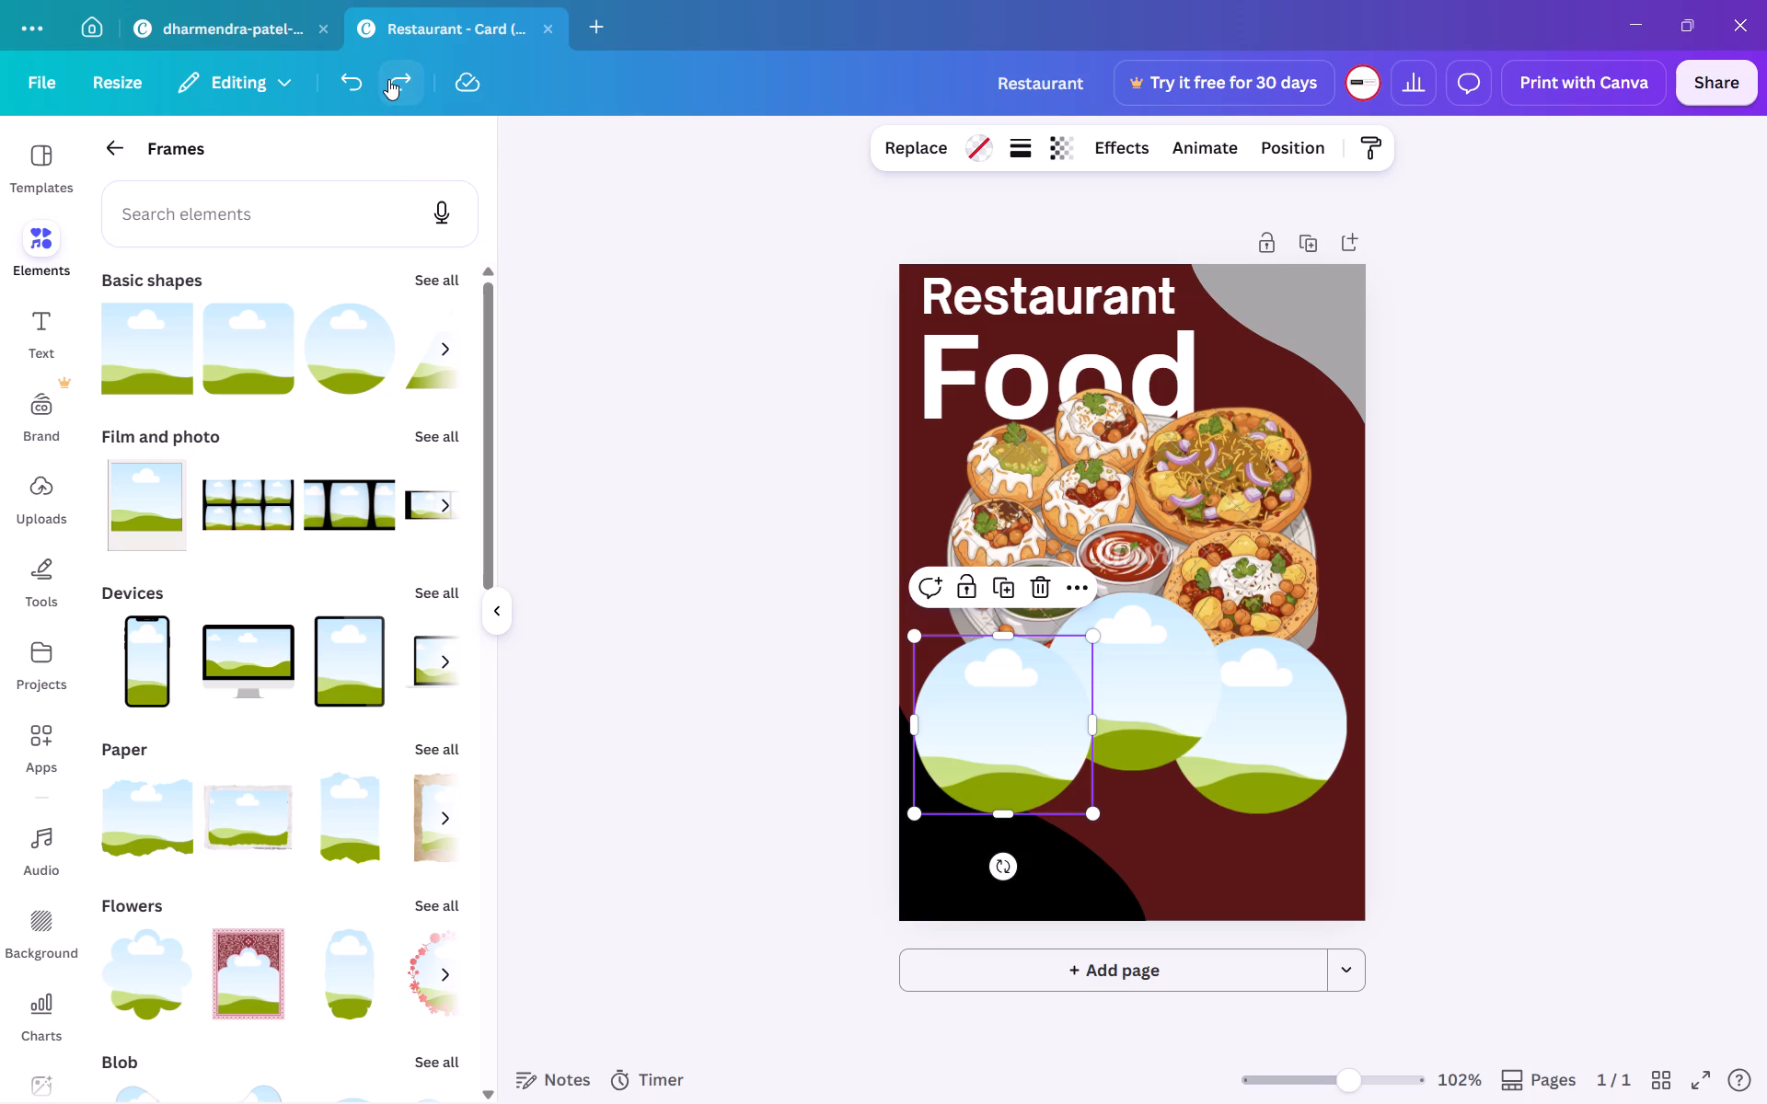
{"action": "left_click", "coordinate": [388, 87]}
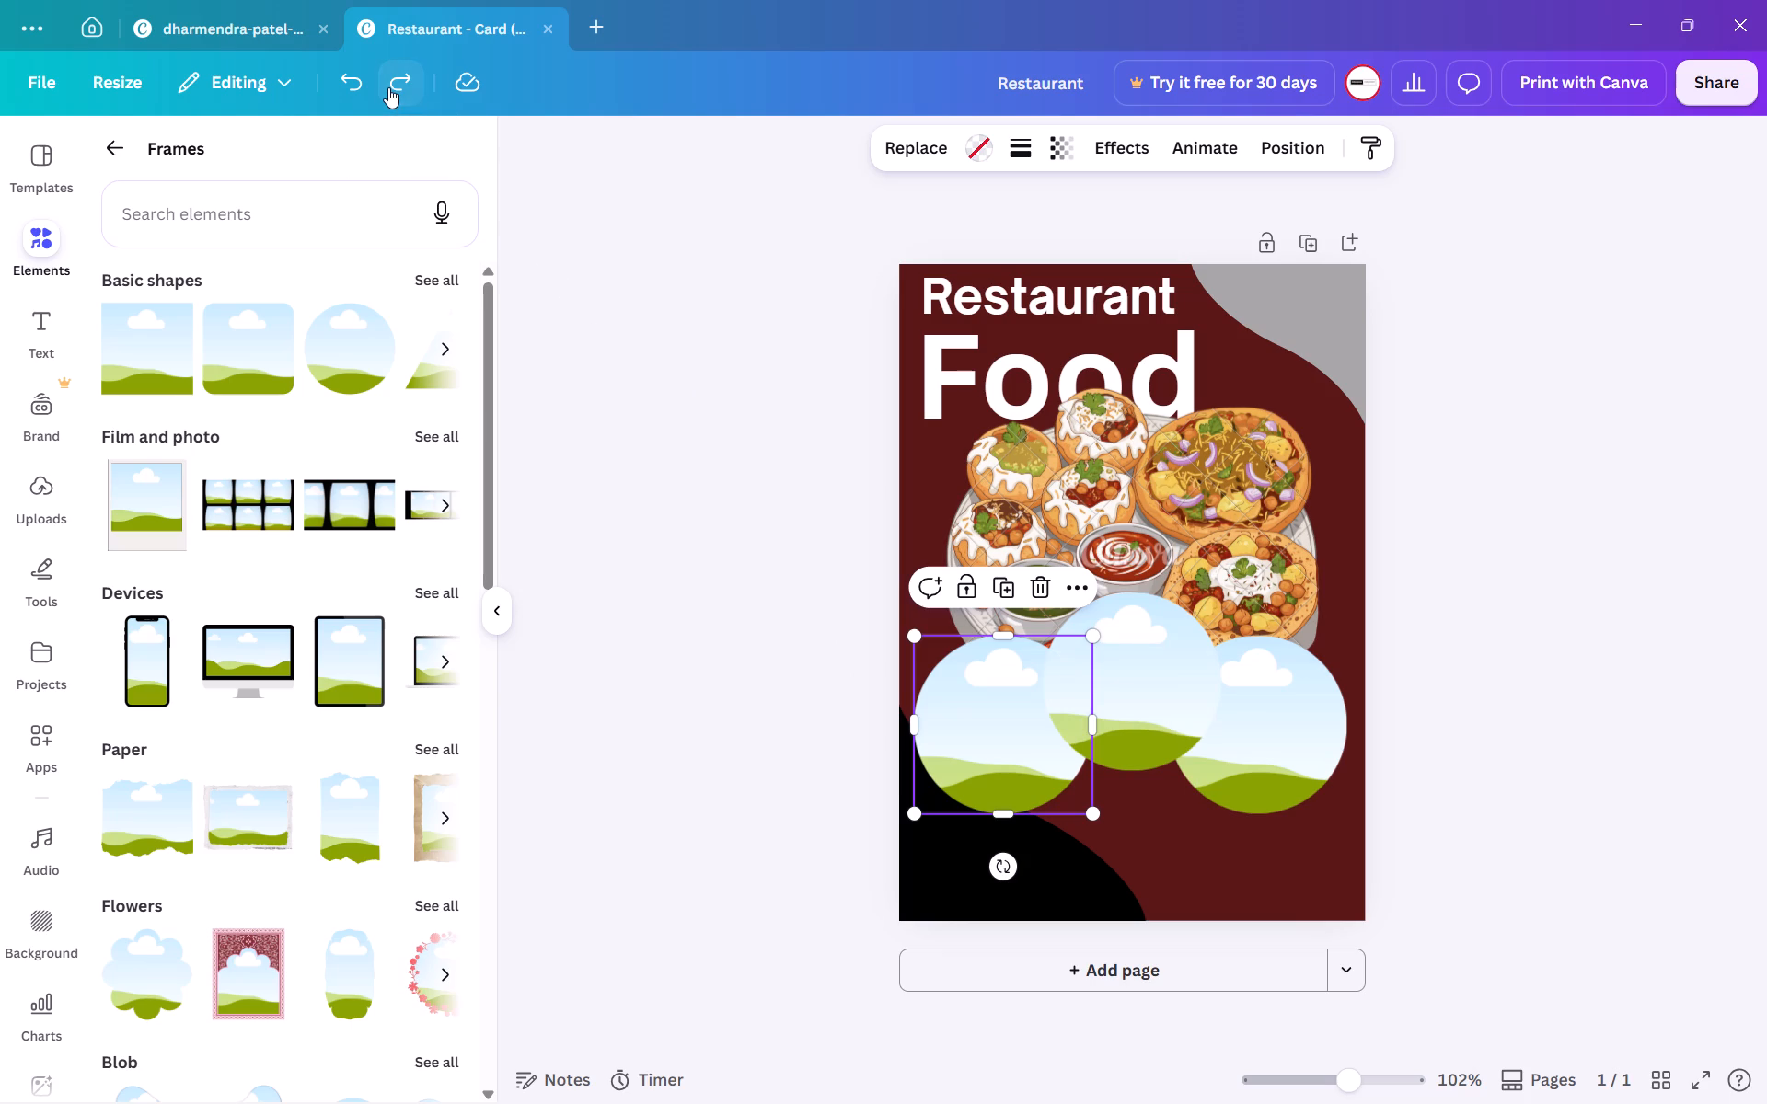
Shrink the left circular frame proportionally to about 37 mm wide, keeping its upper inner corner fixed.
{"action": "left_click", "coordinate": [984, 750]}
{"action": "left_click", "coordinate": [1288, 773]}
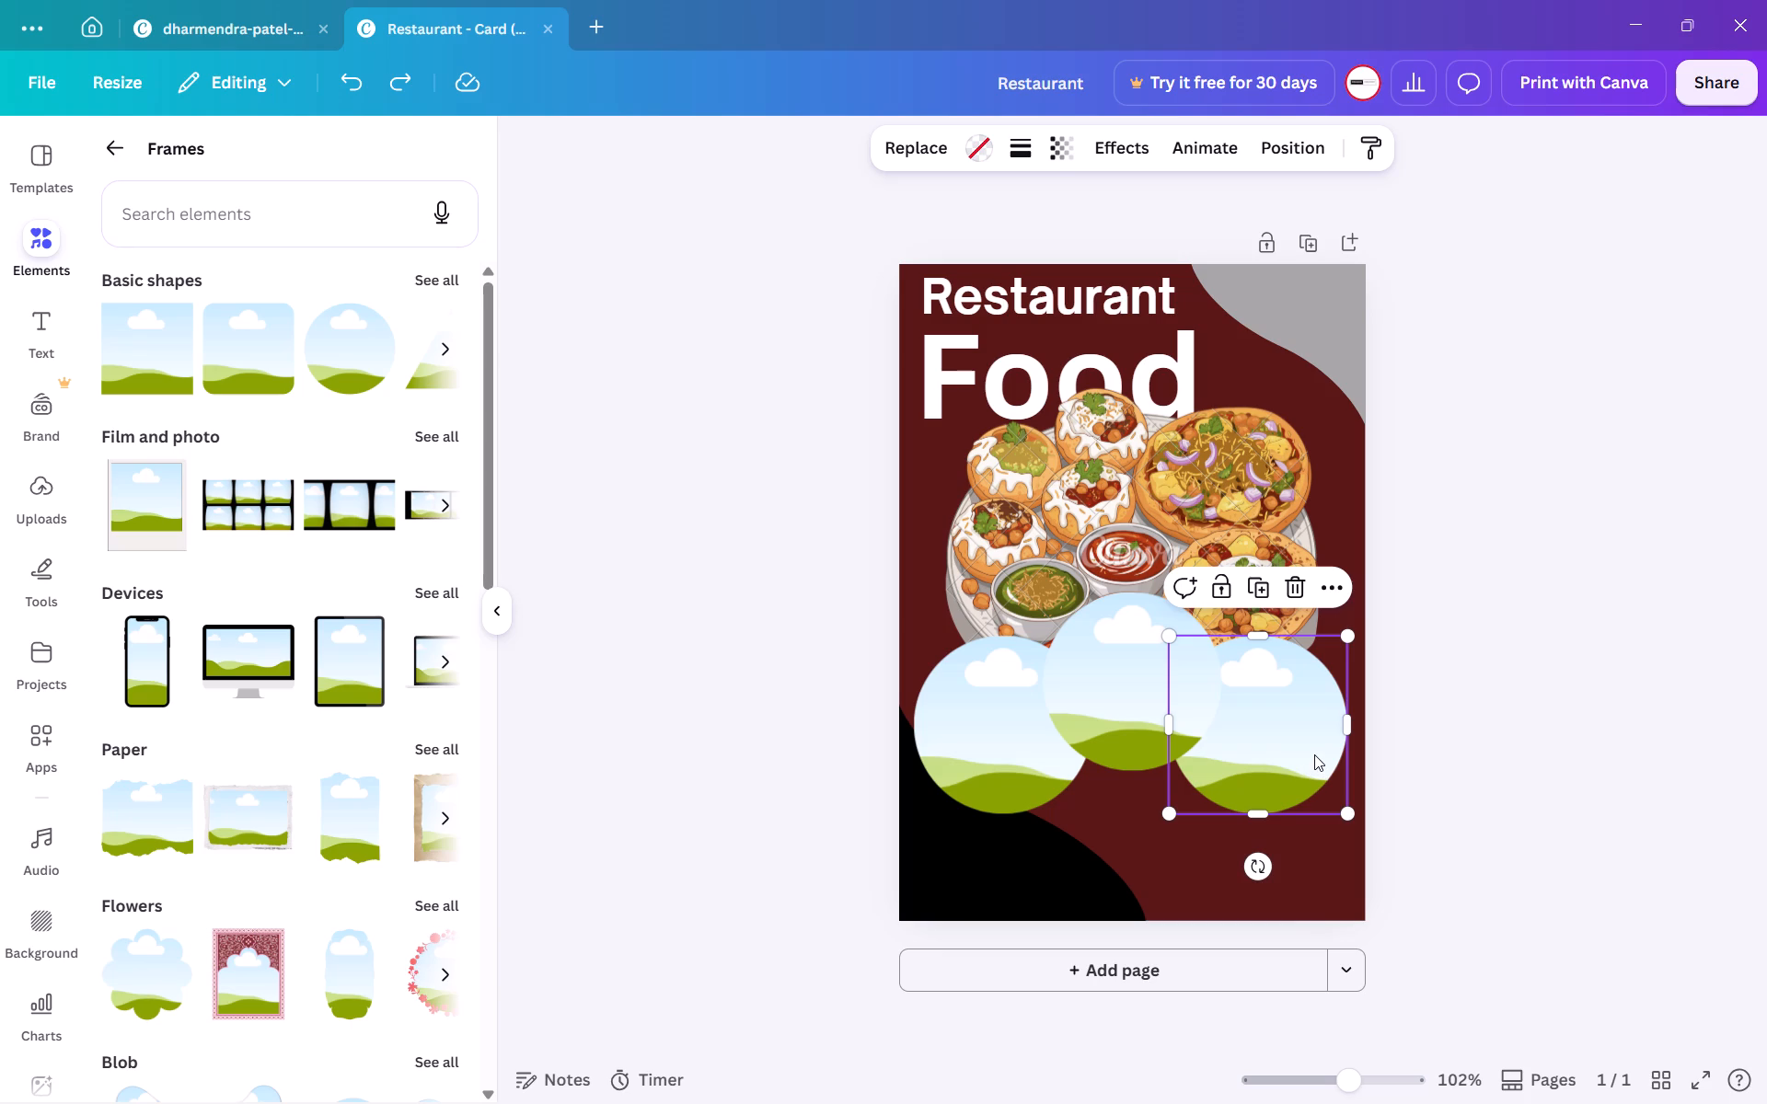
{"action": "left_click", "coordinate": [1138, 681]}
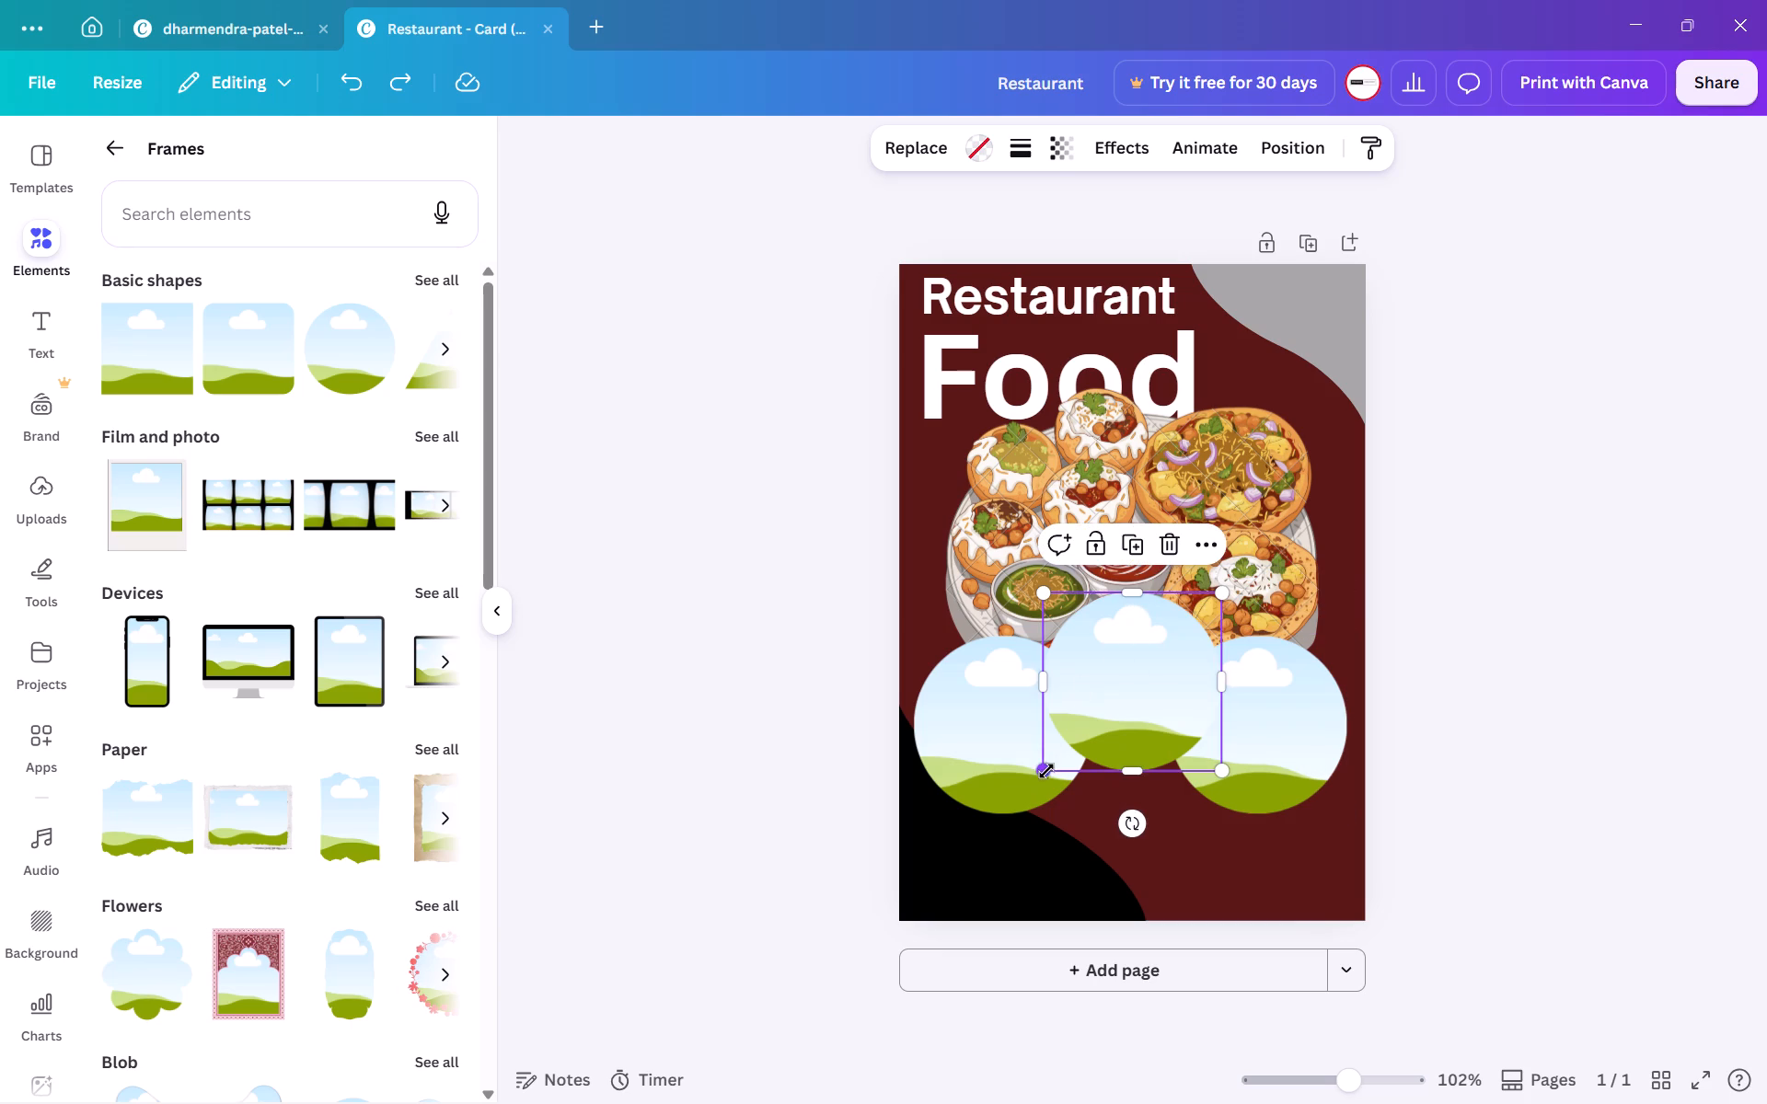
{"action": "left_click", "coordinate": [994, 786]}
{"action": "left_click_drag", "start_coordinate": [911, 816], "coordinate": [918, 811]}
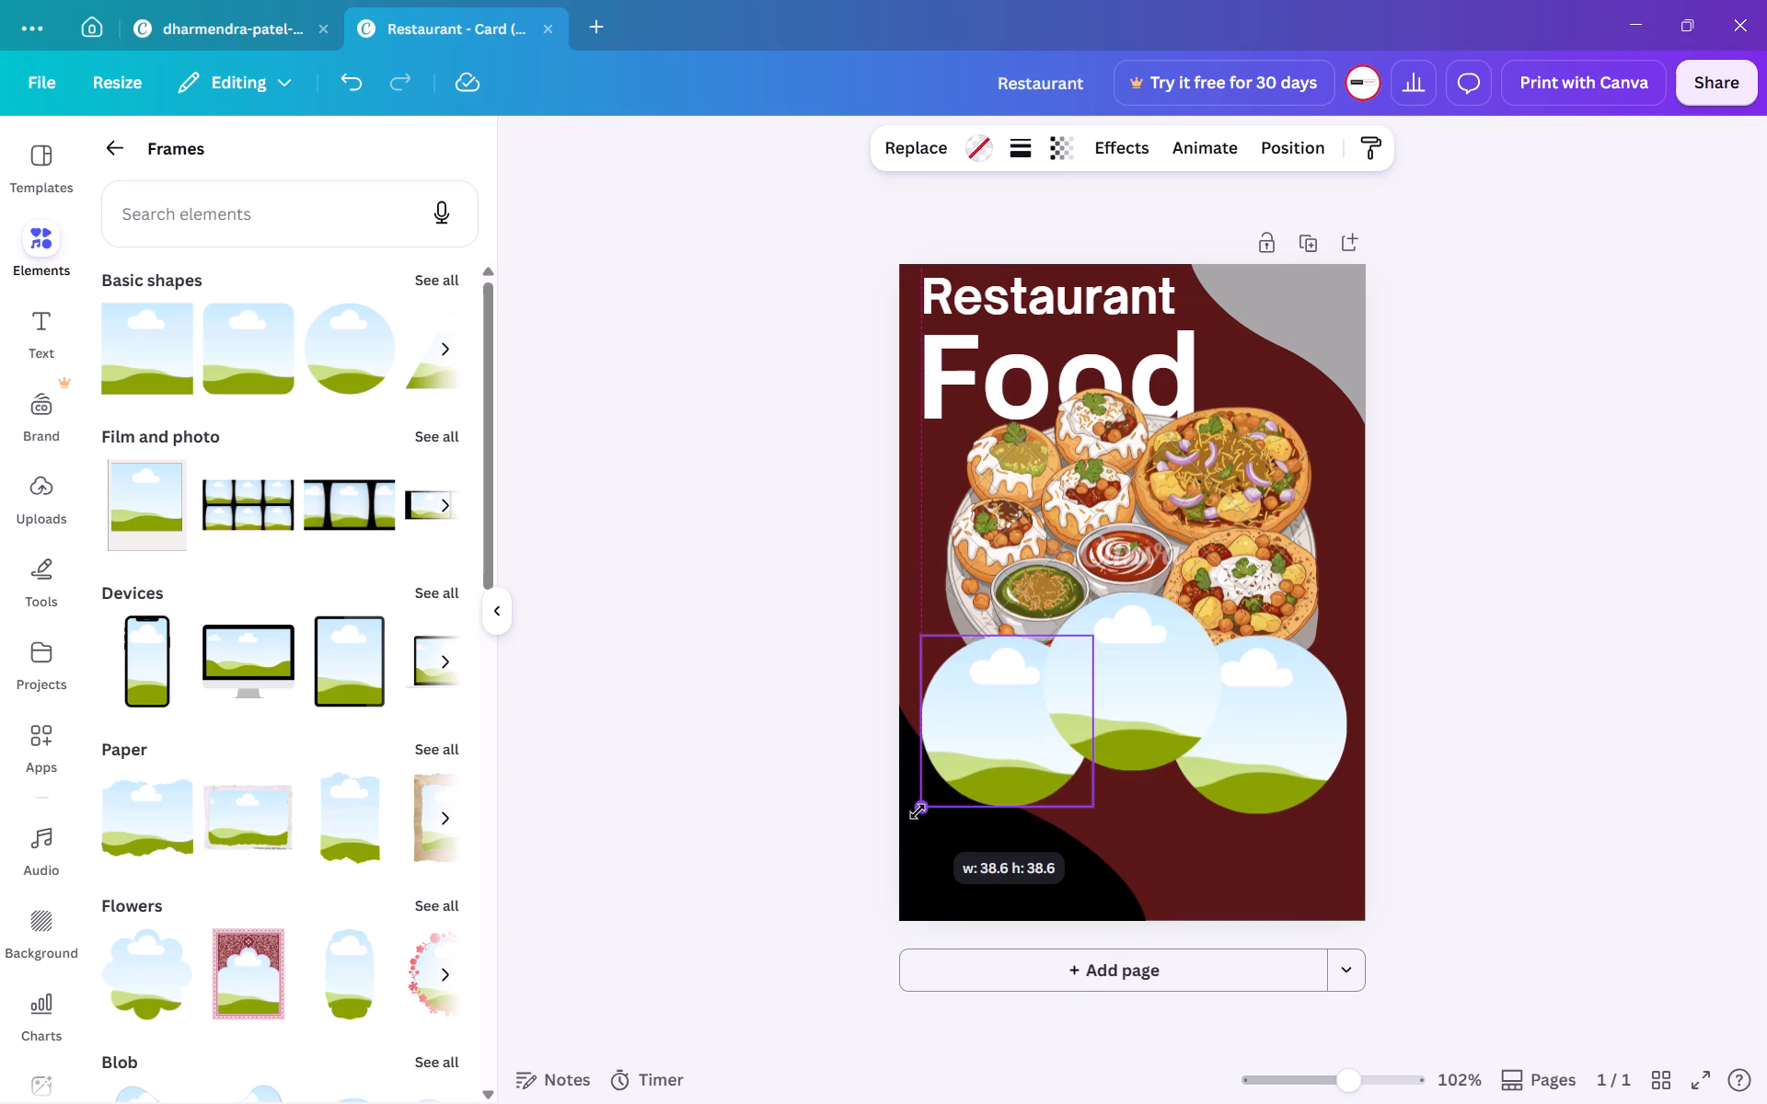
{"action": "left_click_drag", "start_coordinate": [918, 811], "coordinate": [925, 800]}
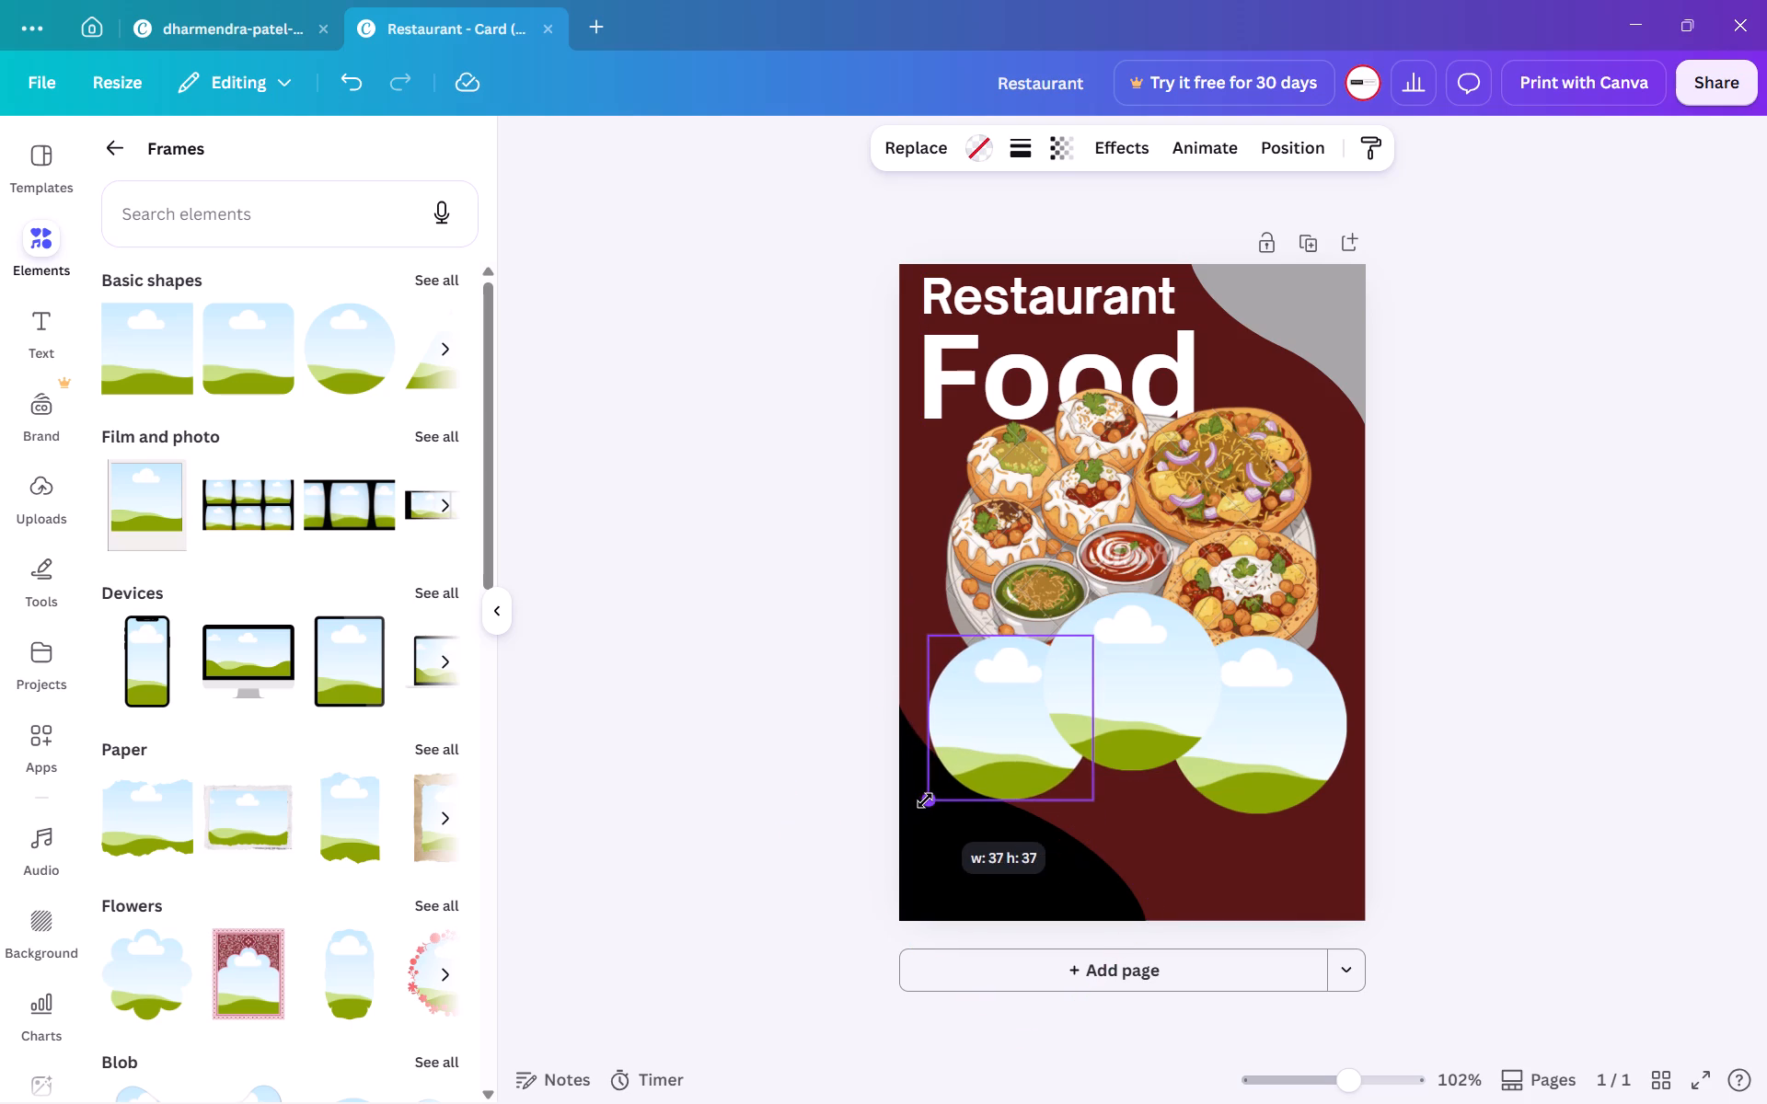
{"action": "left_click_drag", "start_coordinate": [925, 800], "coordinate": [925, 799]}
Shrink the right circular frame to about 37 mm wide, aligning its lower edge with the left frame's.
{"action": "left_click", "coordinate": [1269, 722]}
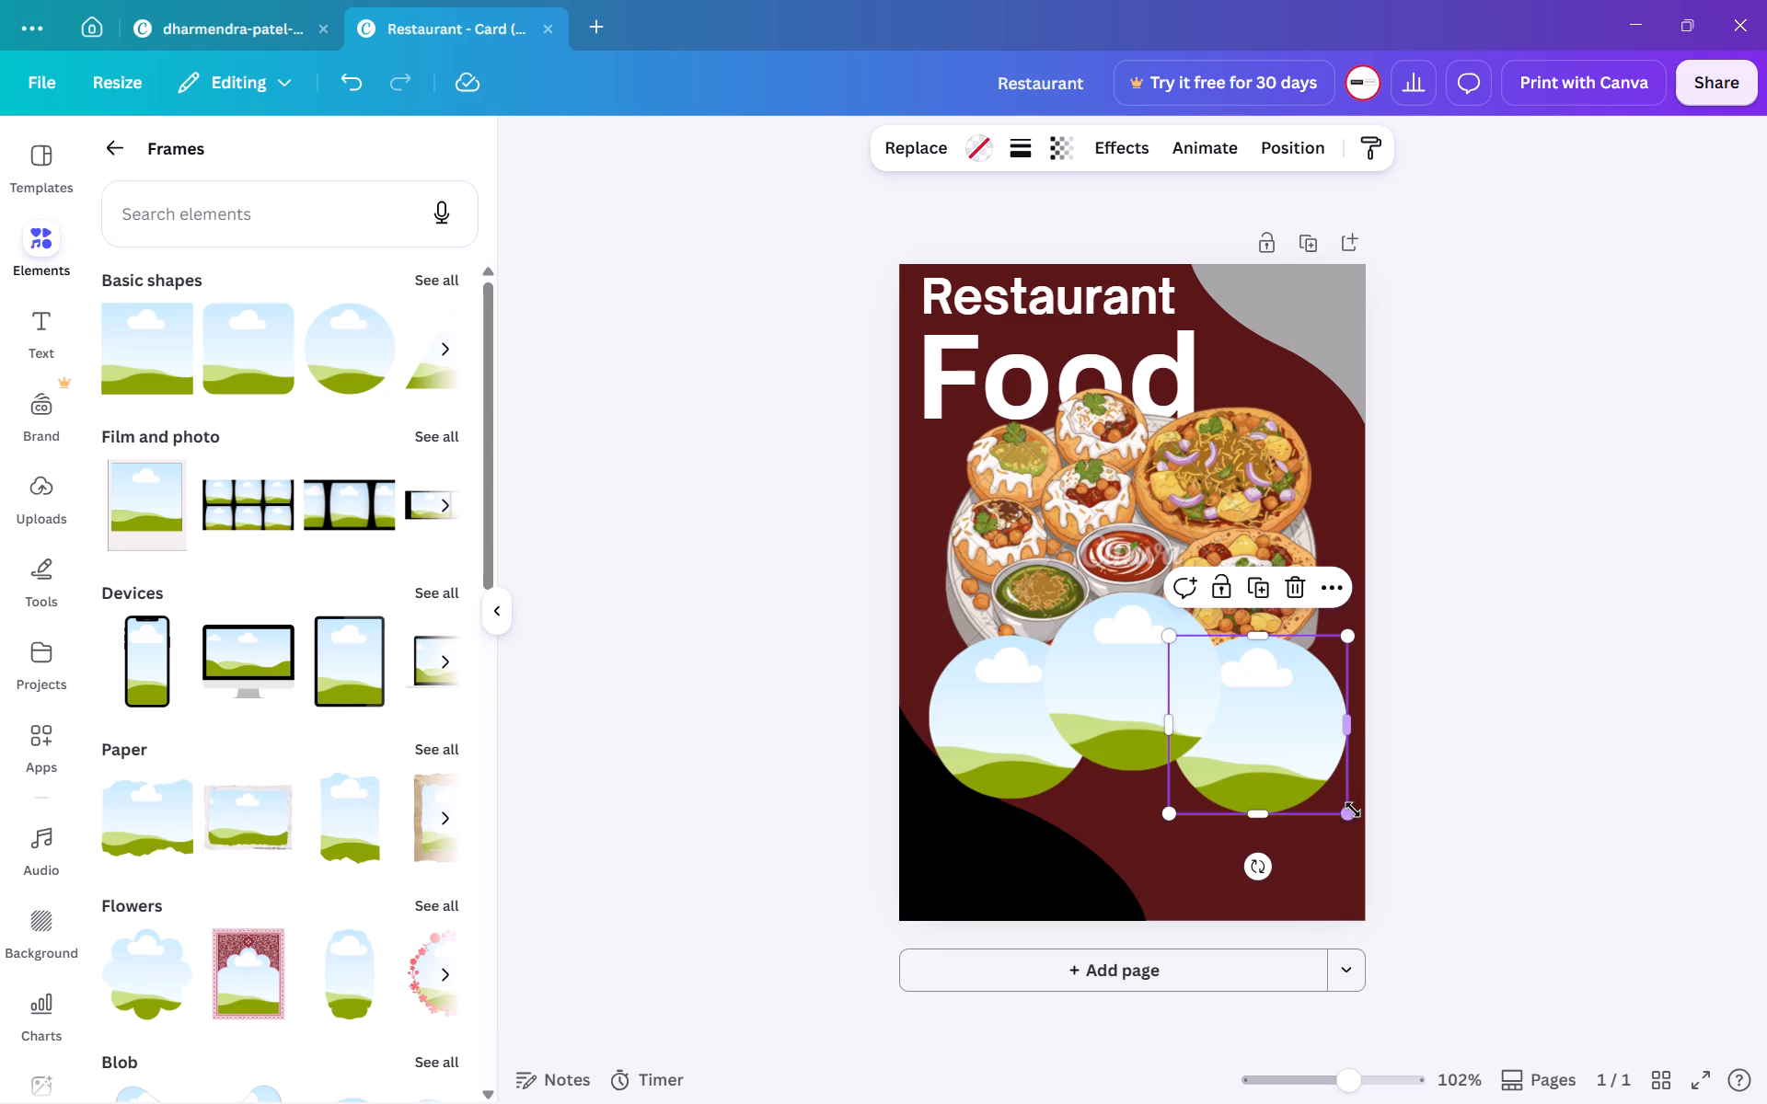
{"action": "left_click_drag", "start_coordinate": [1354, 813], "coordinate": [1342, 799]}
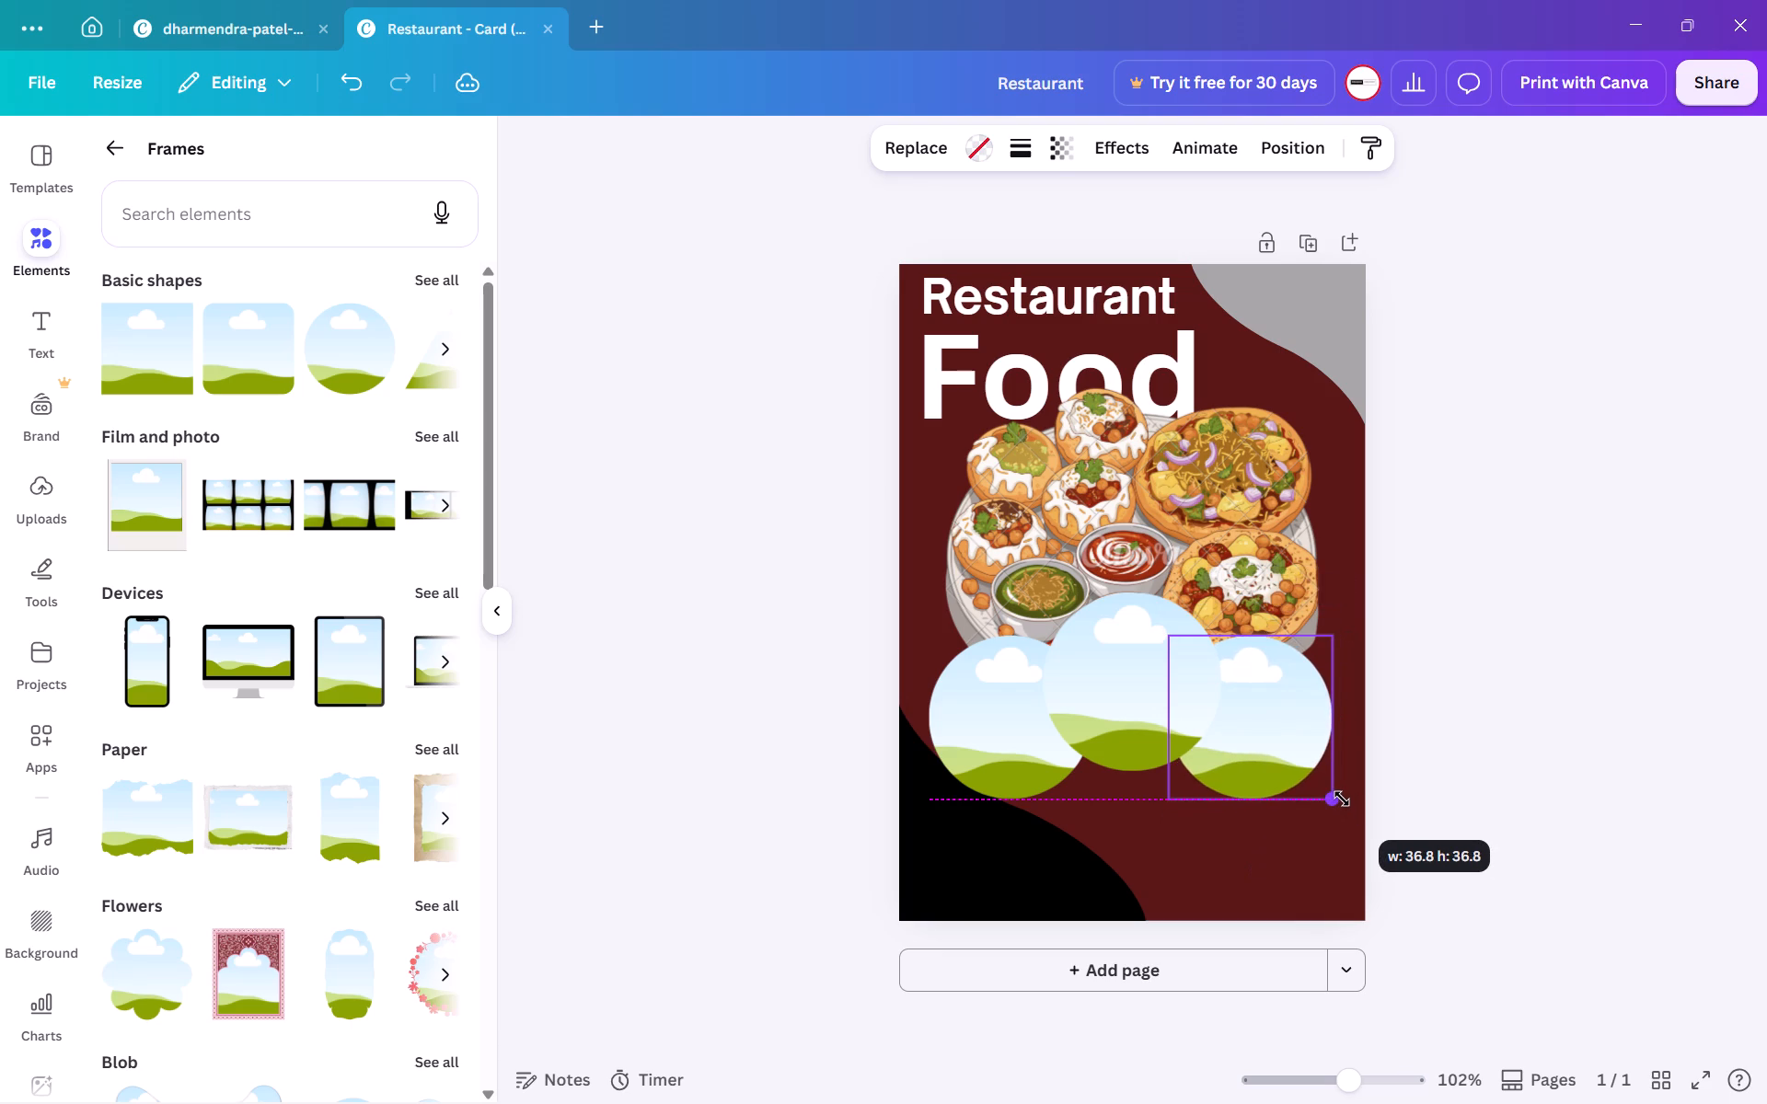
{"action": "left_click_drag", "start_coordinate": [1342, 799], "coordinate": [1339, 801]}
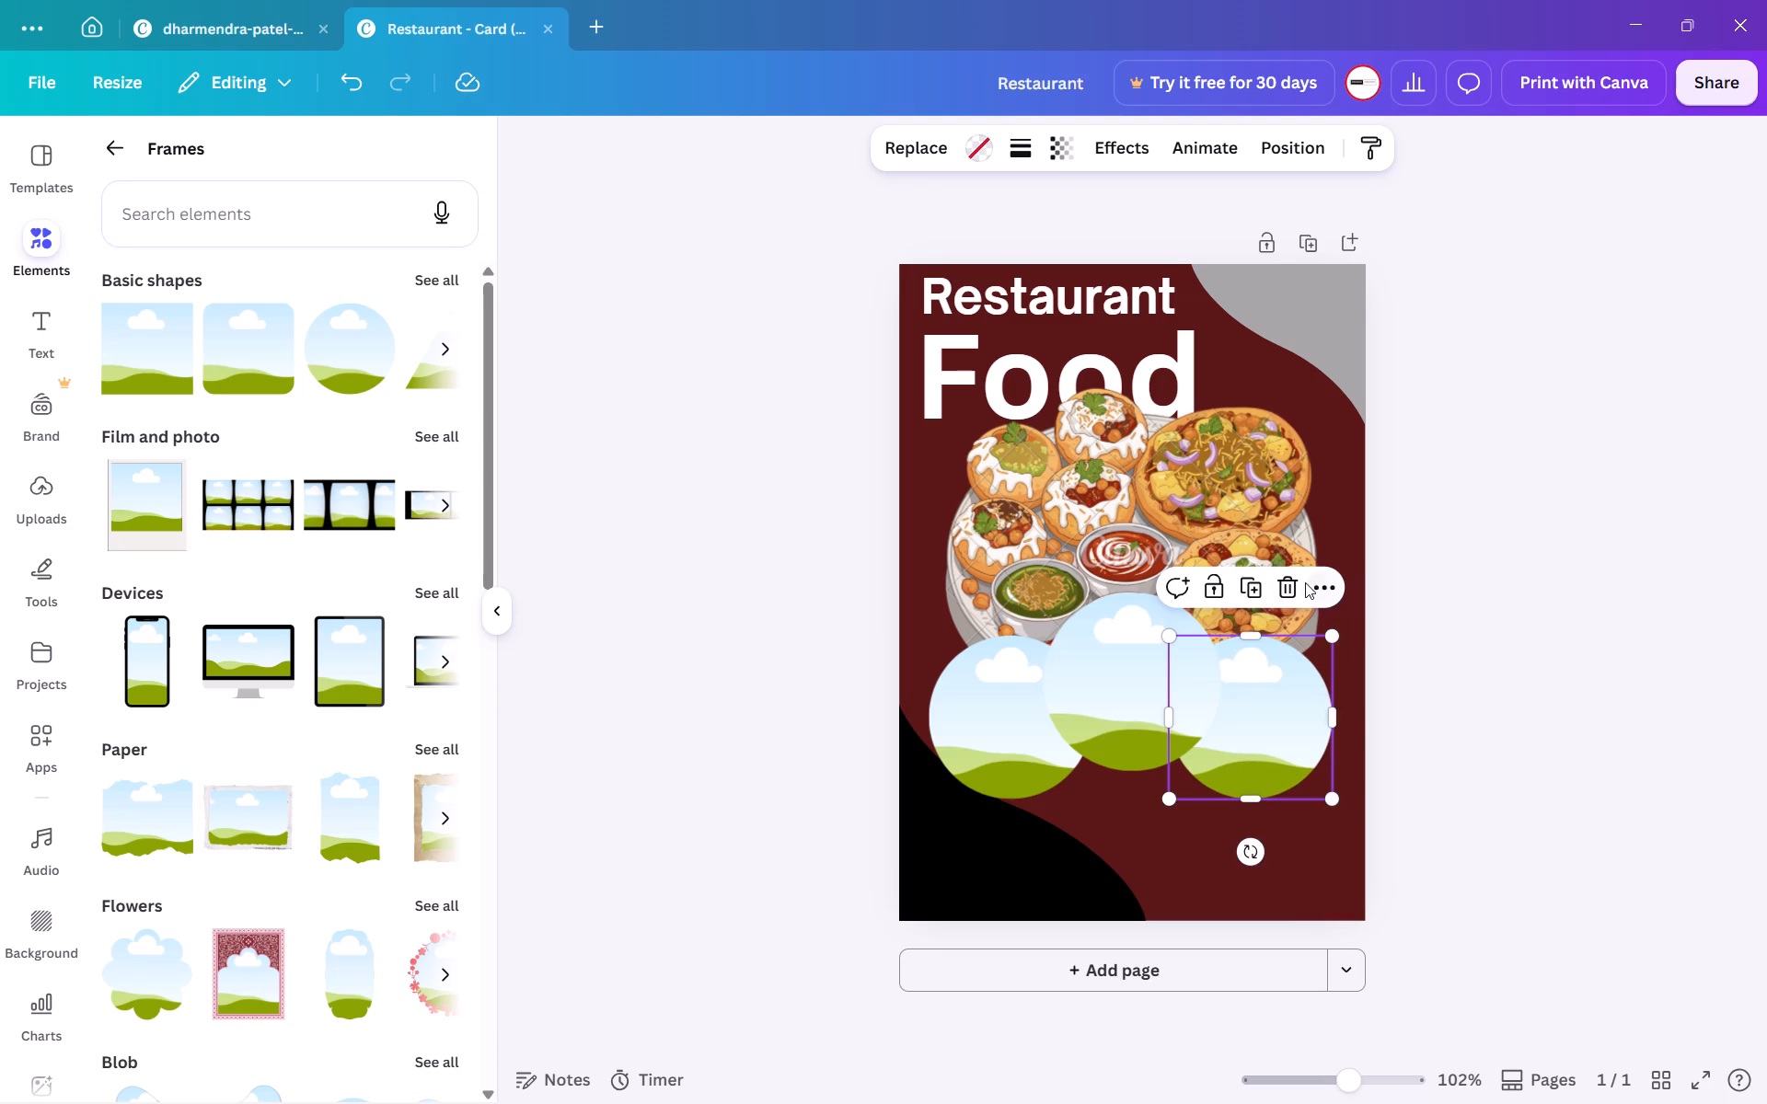
Replace the right circular frame with a duplicate of the left one, level with it and slightly overlapping the middle frame.
{"action": "left_click", "coordinate": [1302, 580]}
{"action": "left_click", "coordinate": [1005, 721]}
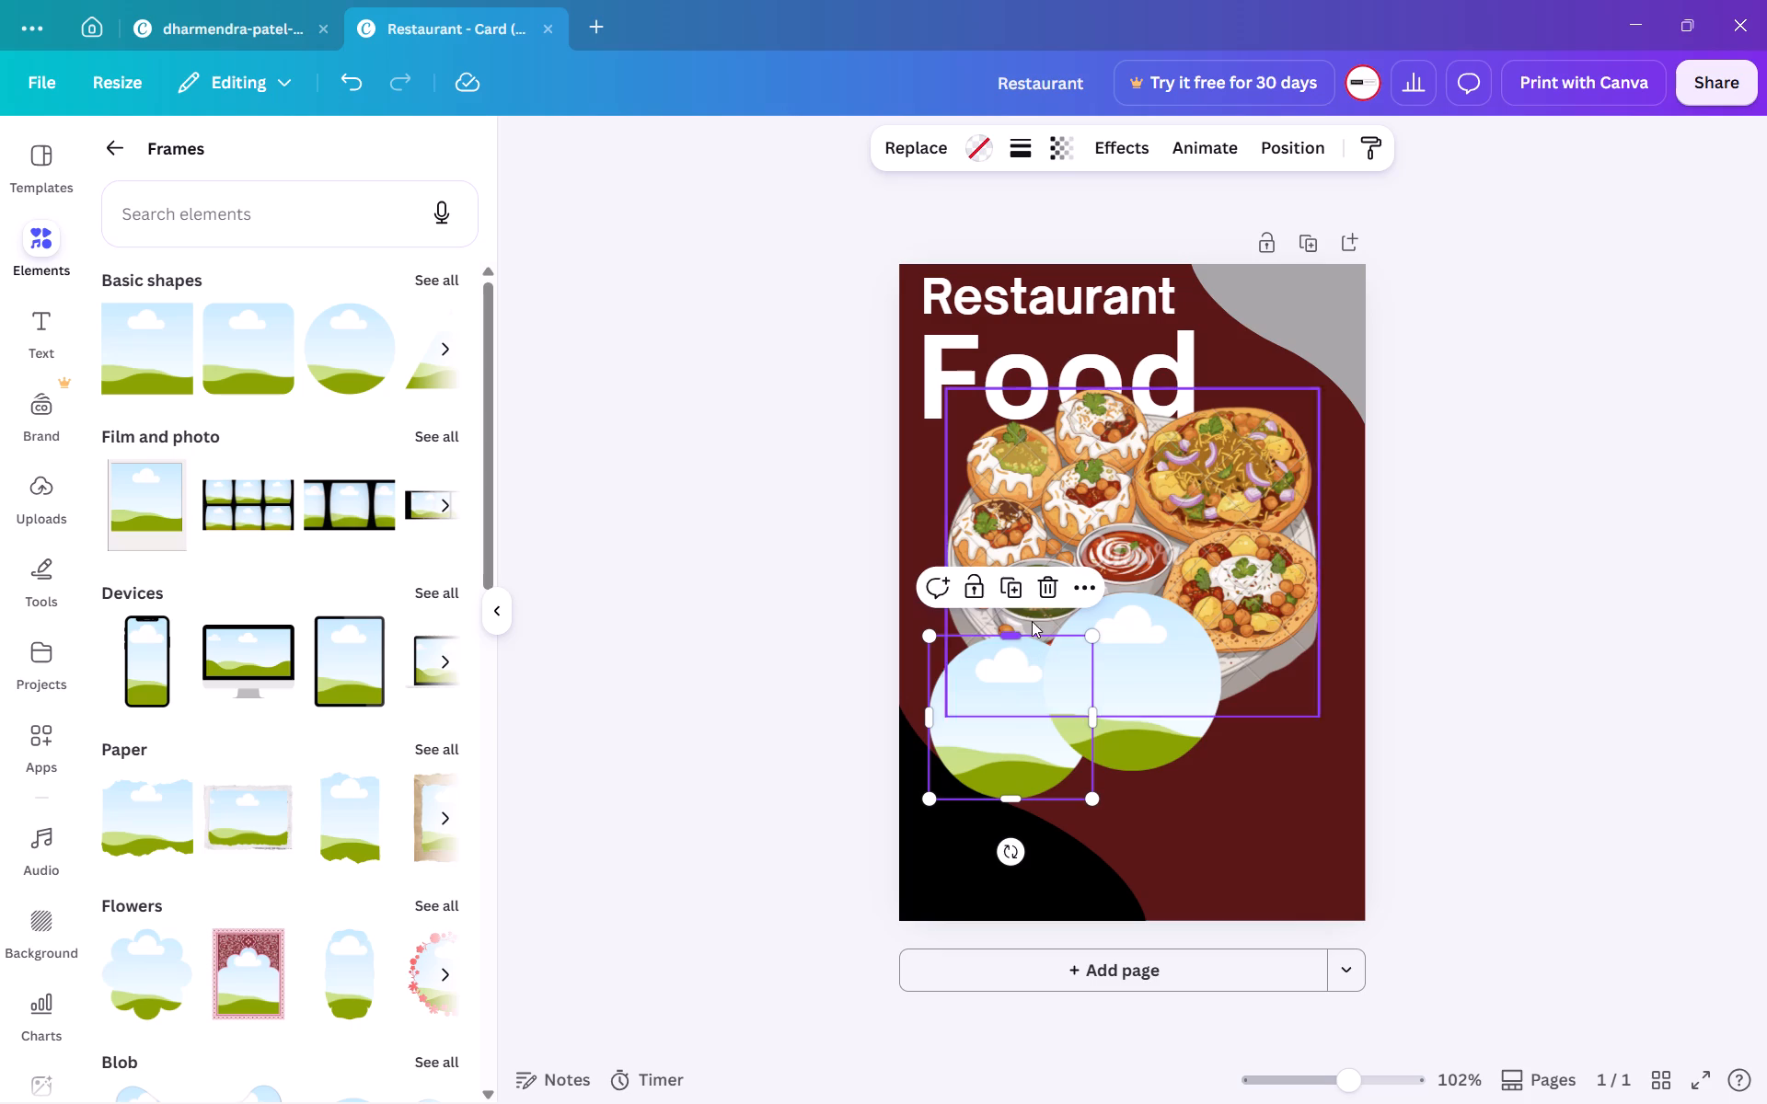
{"action": "left_click", "coordinate": [1020, 595]}
{"action": "left_click_drag", "start_coordinate": [1051, 738], "coordinate": [1229, 713]}
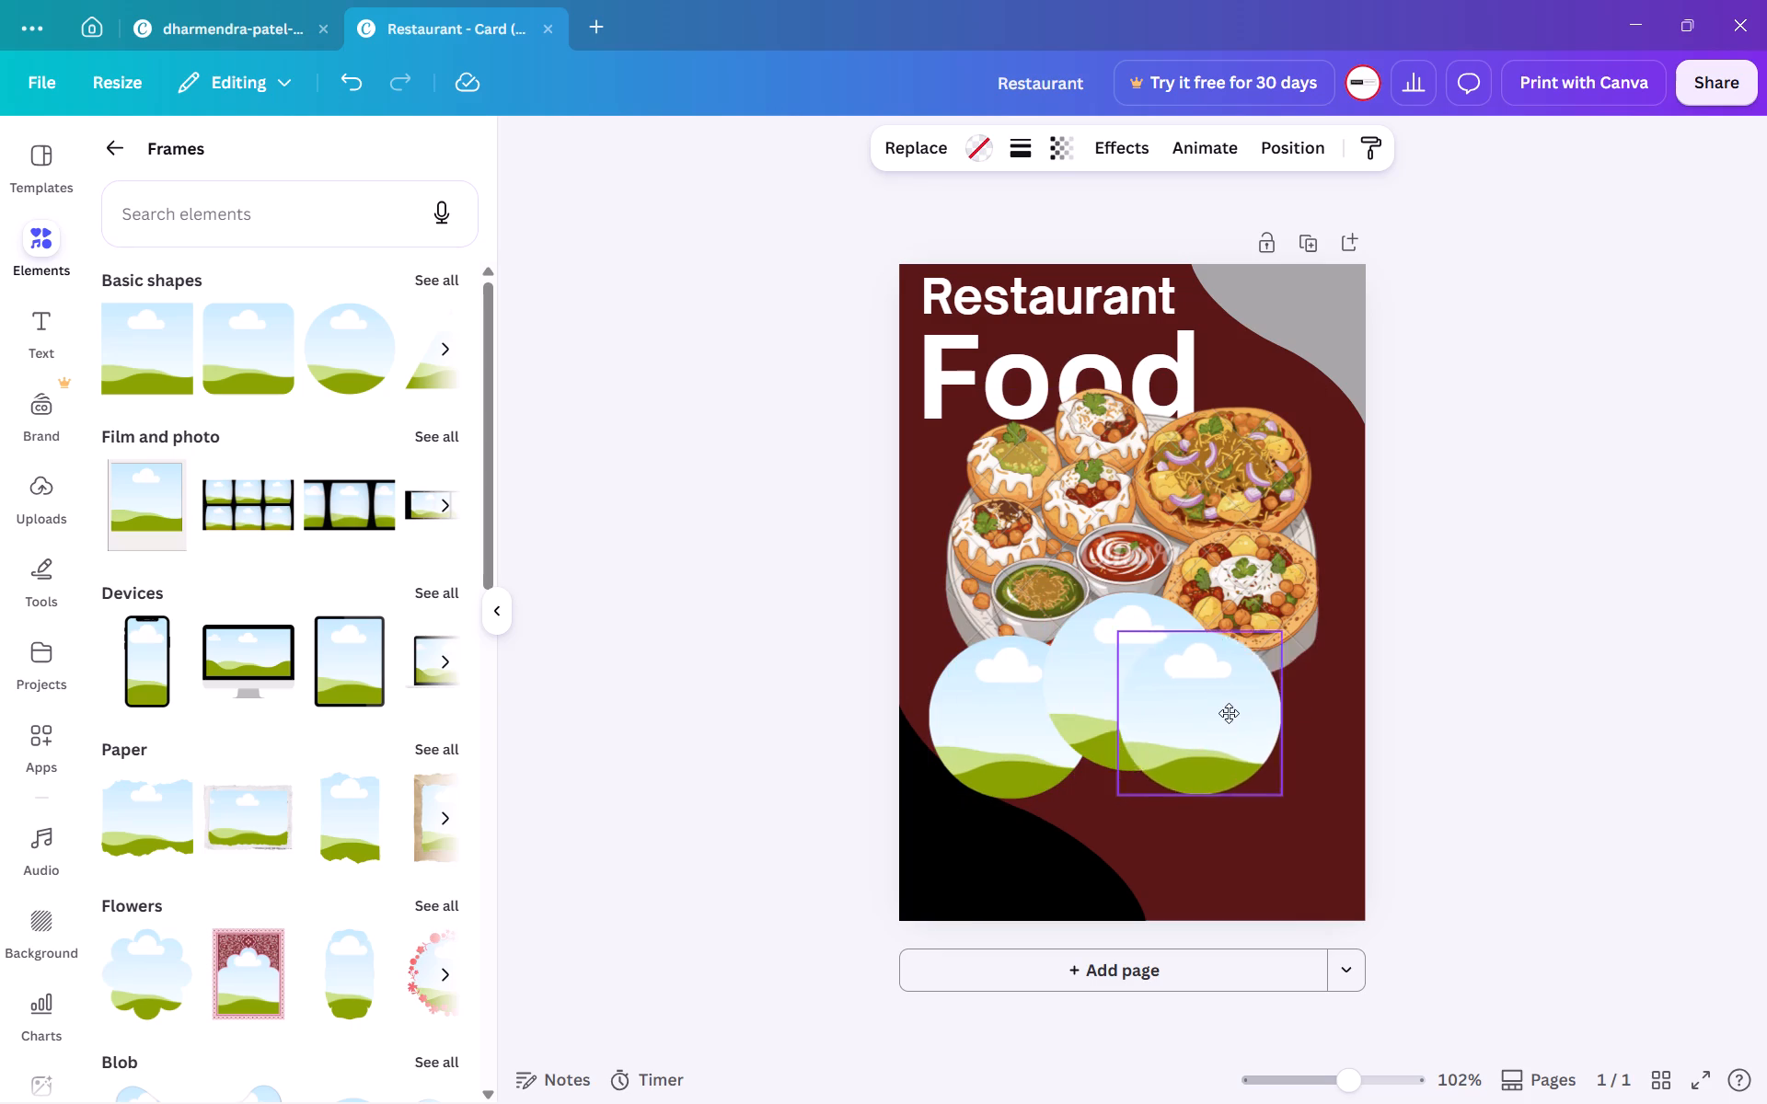
{"action": "left_click_drag", "start_coordinate": [1229, 713], "coordinate": [1294, 717]}
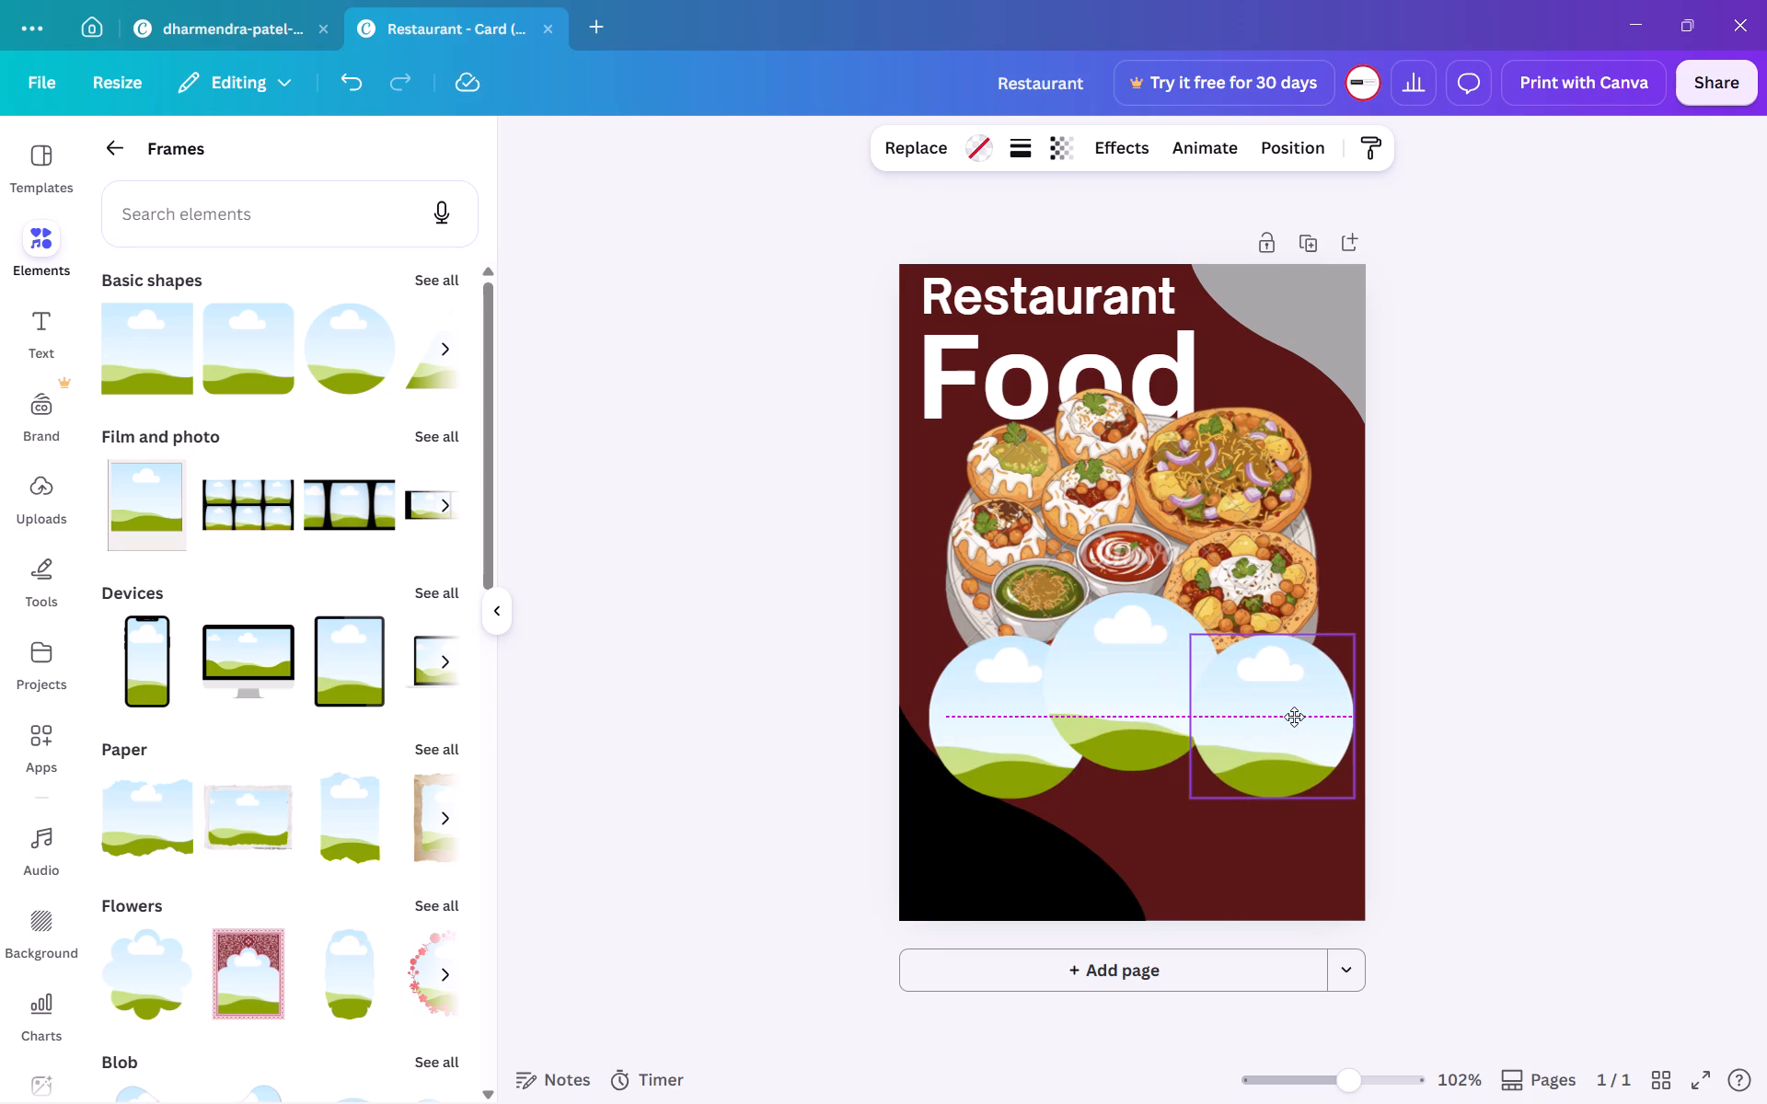
{"action": "left_click_drag", "start_coordinate": [1294, 717], "coordinate": [1292, 716]}
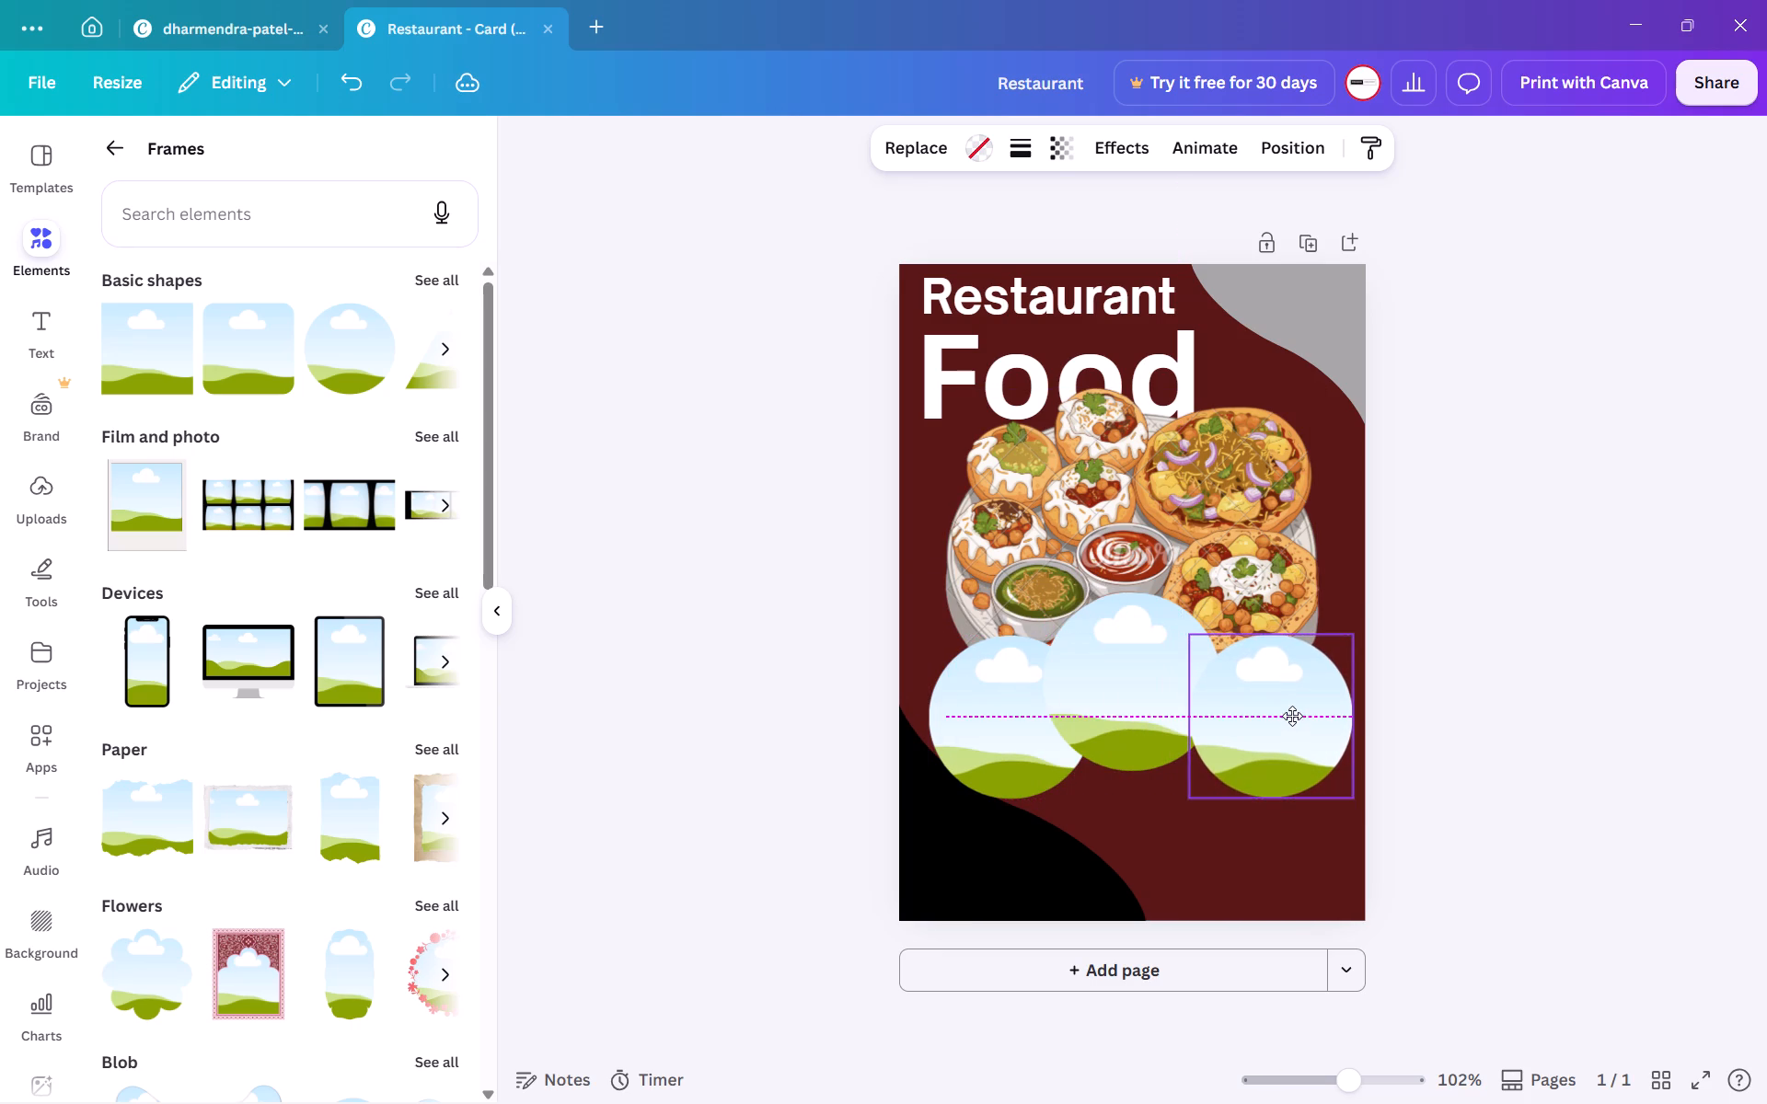
{"action": "left_click_drag", "start_coordinate": [1292, 716], "coordinate": [1292, 713]}
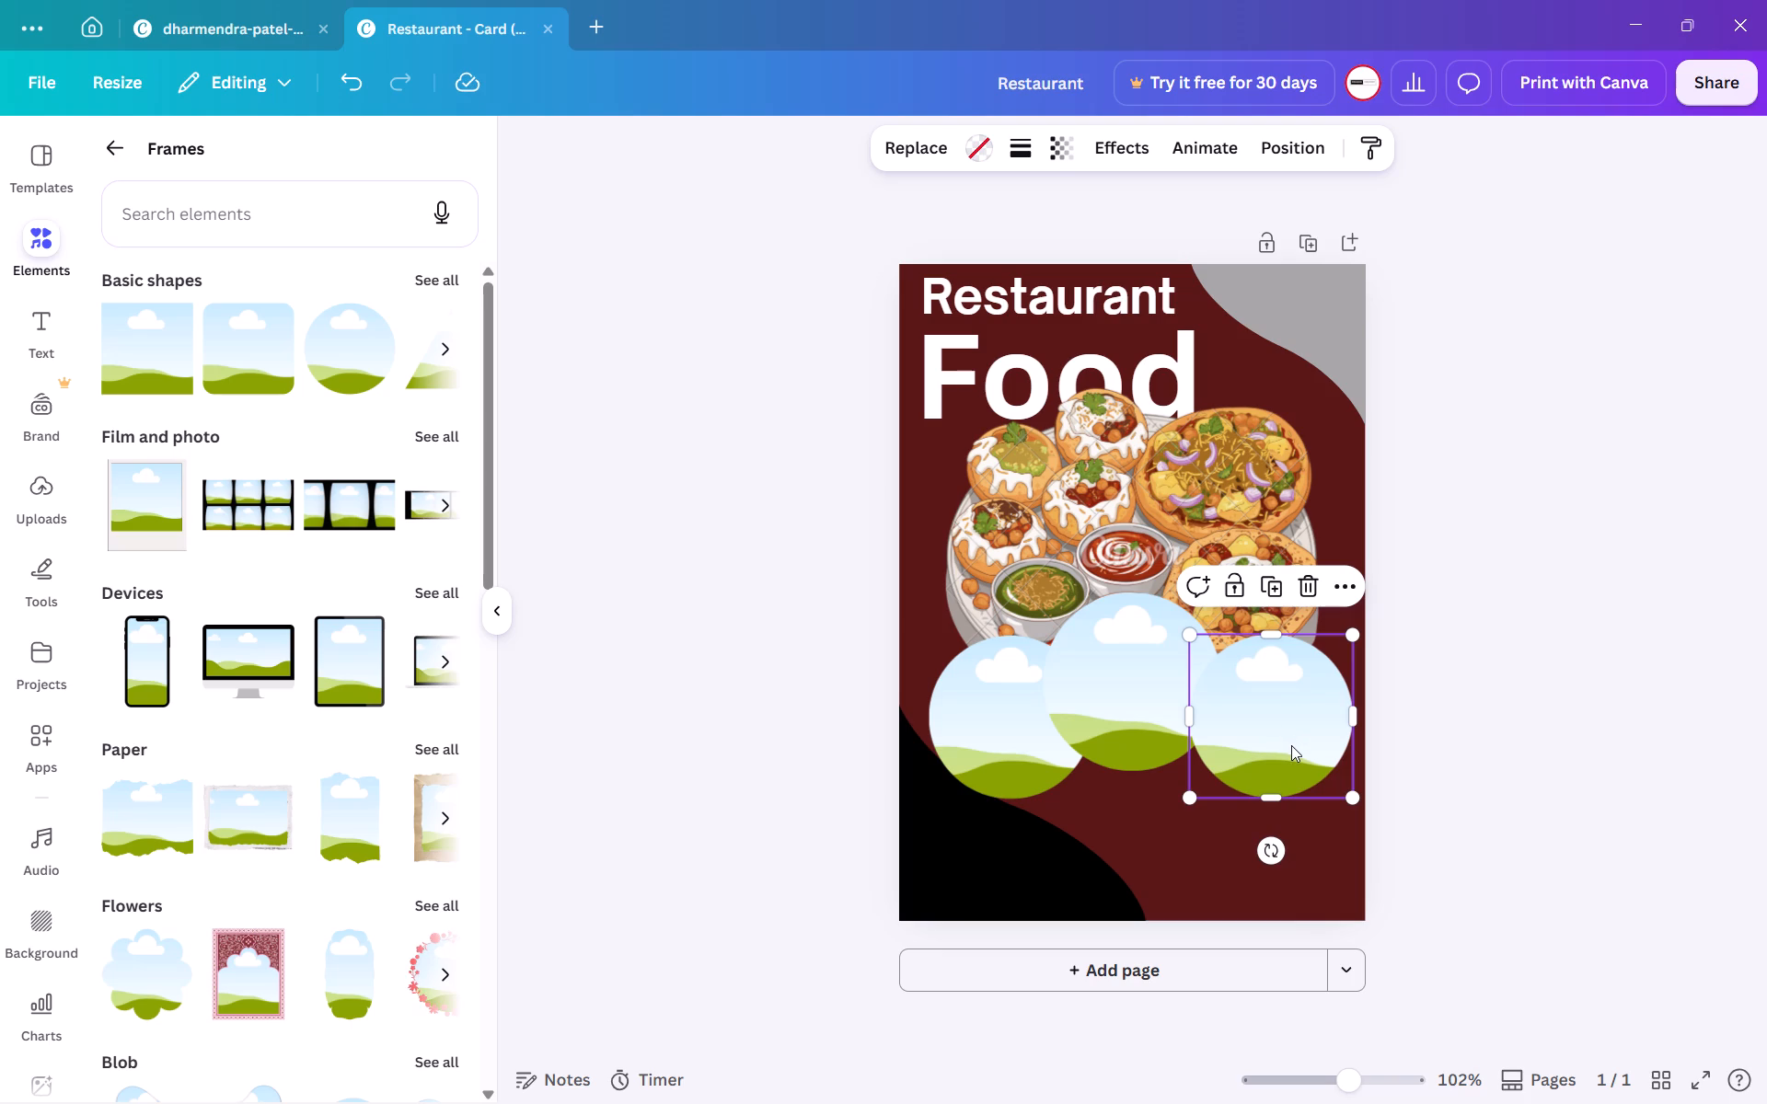
{"action": "left_click", "coordinate": [1482, 734]}
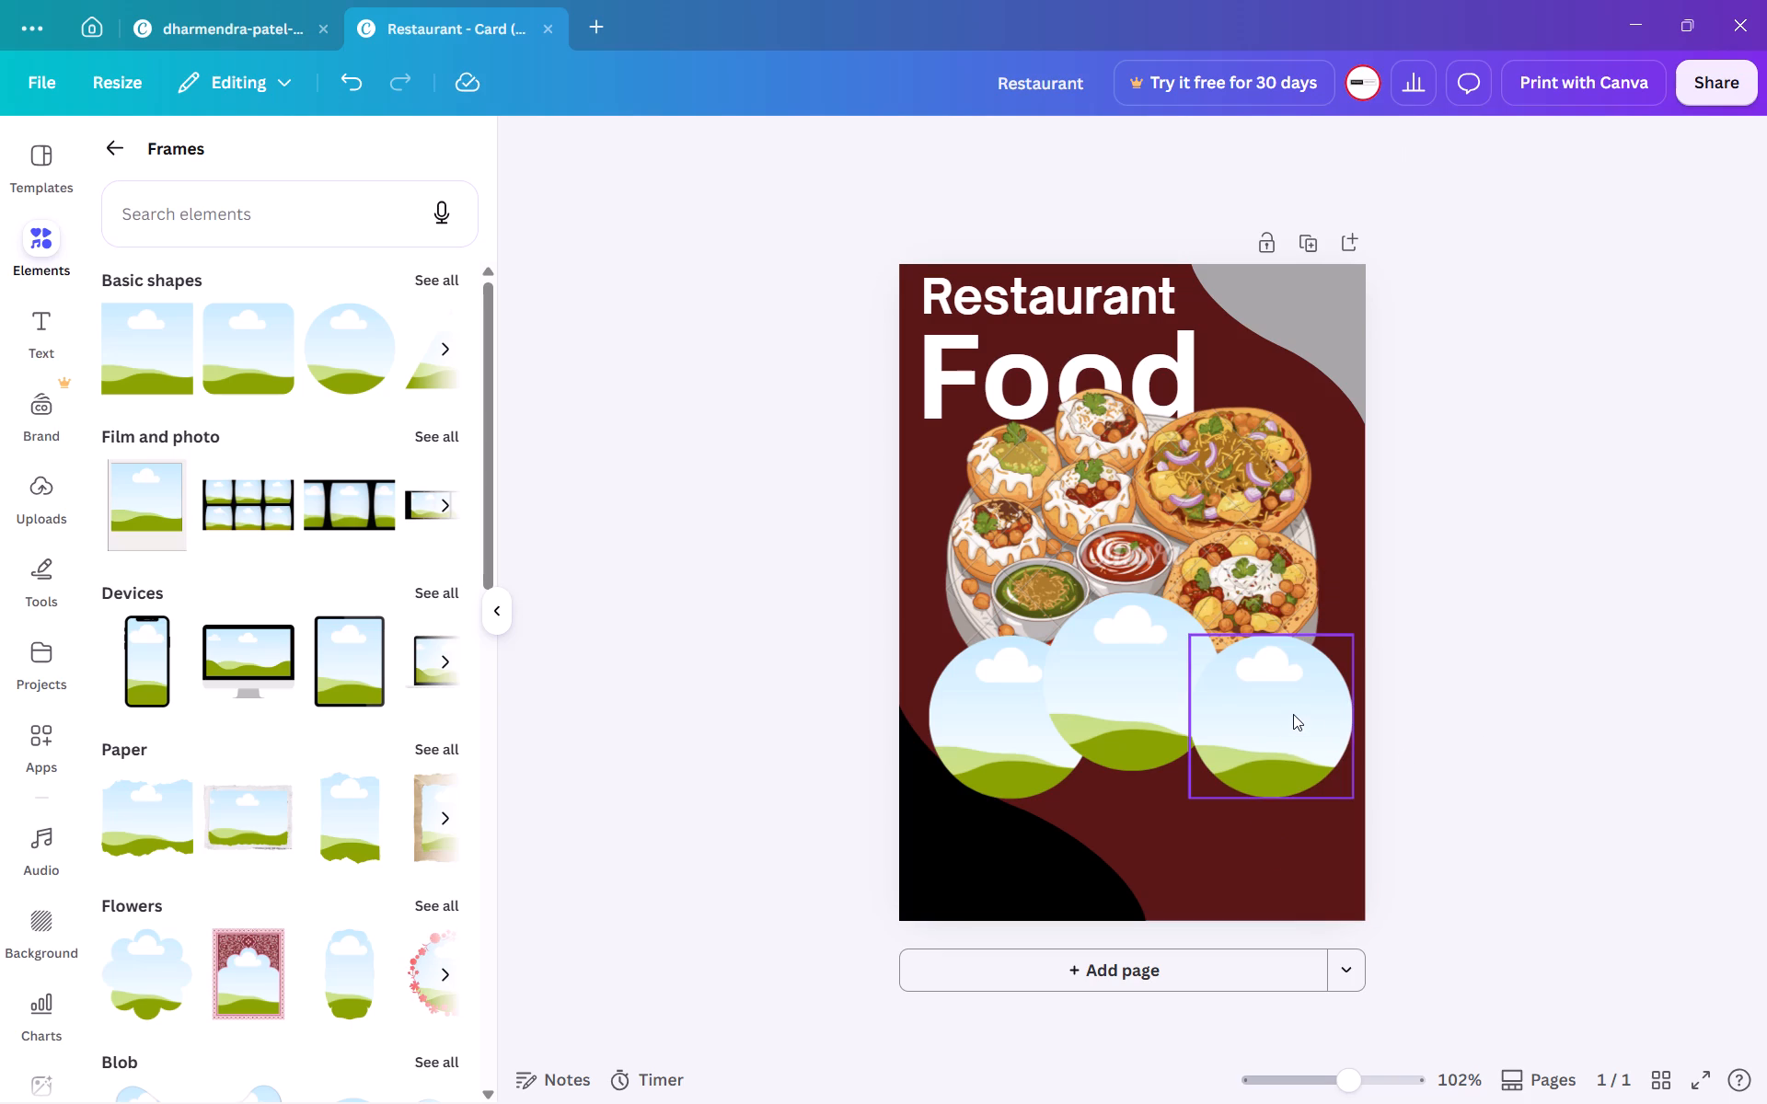
{"action": "left_click", "coordinate": [1279, 711]}
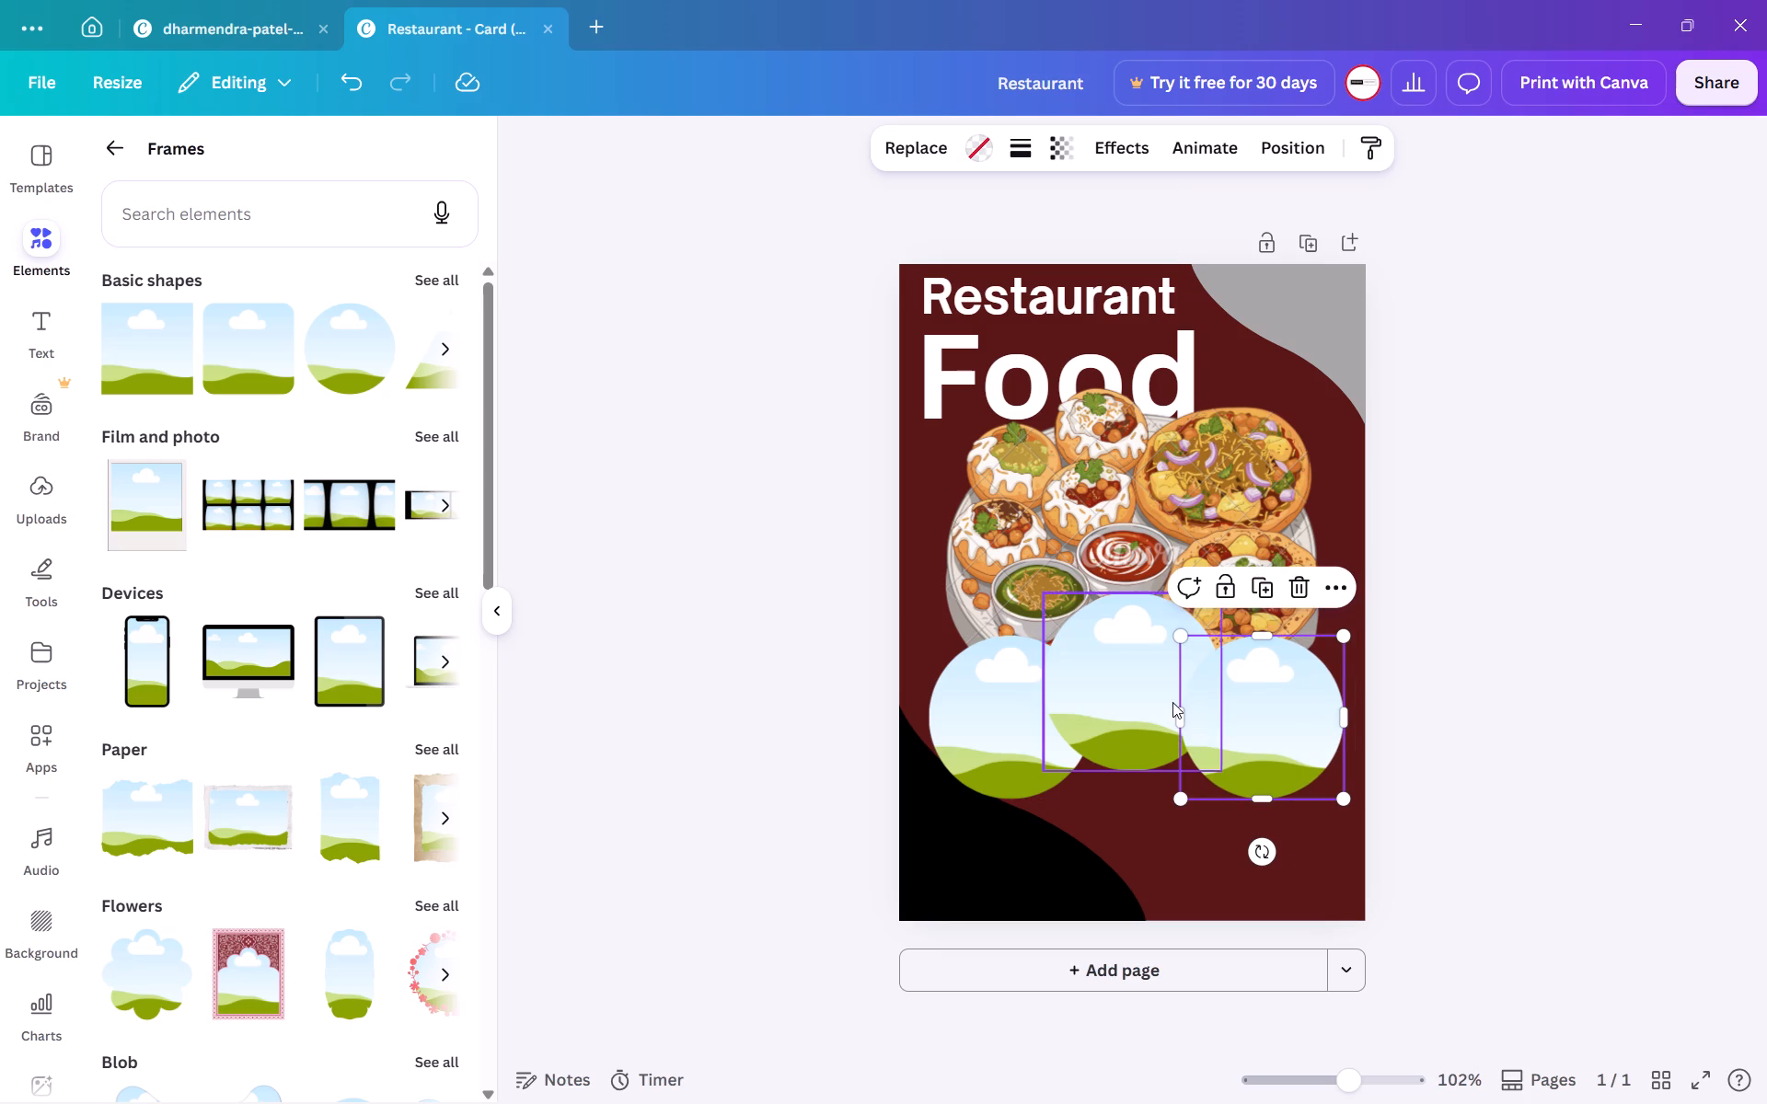
{"action": "left_click", "coordinate": [1269, 725]}
Bring the middle circular frame forward so it sits in front of the right circular frame.
{"action": "left_click", "coordinate": [1171, 675]}
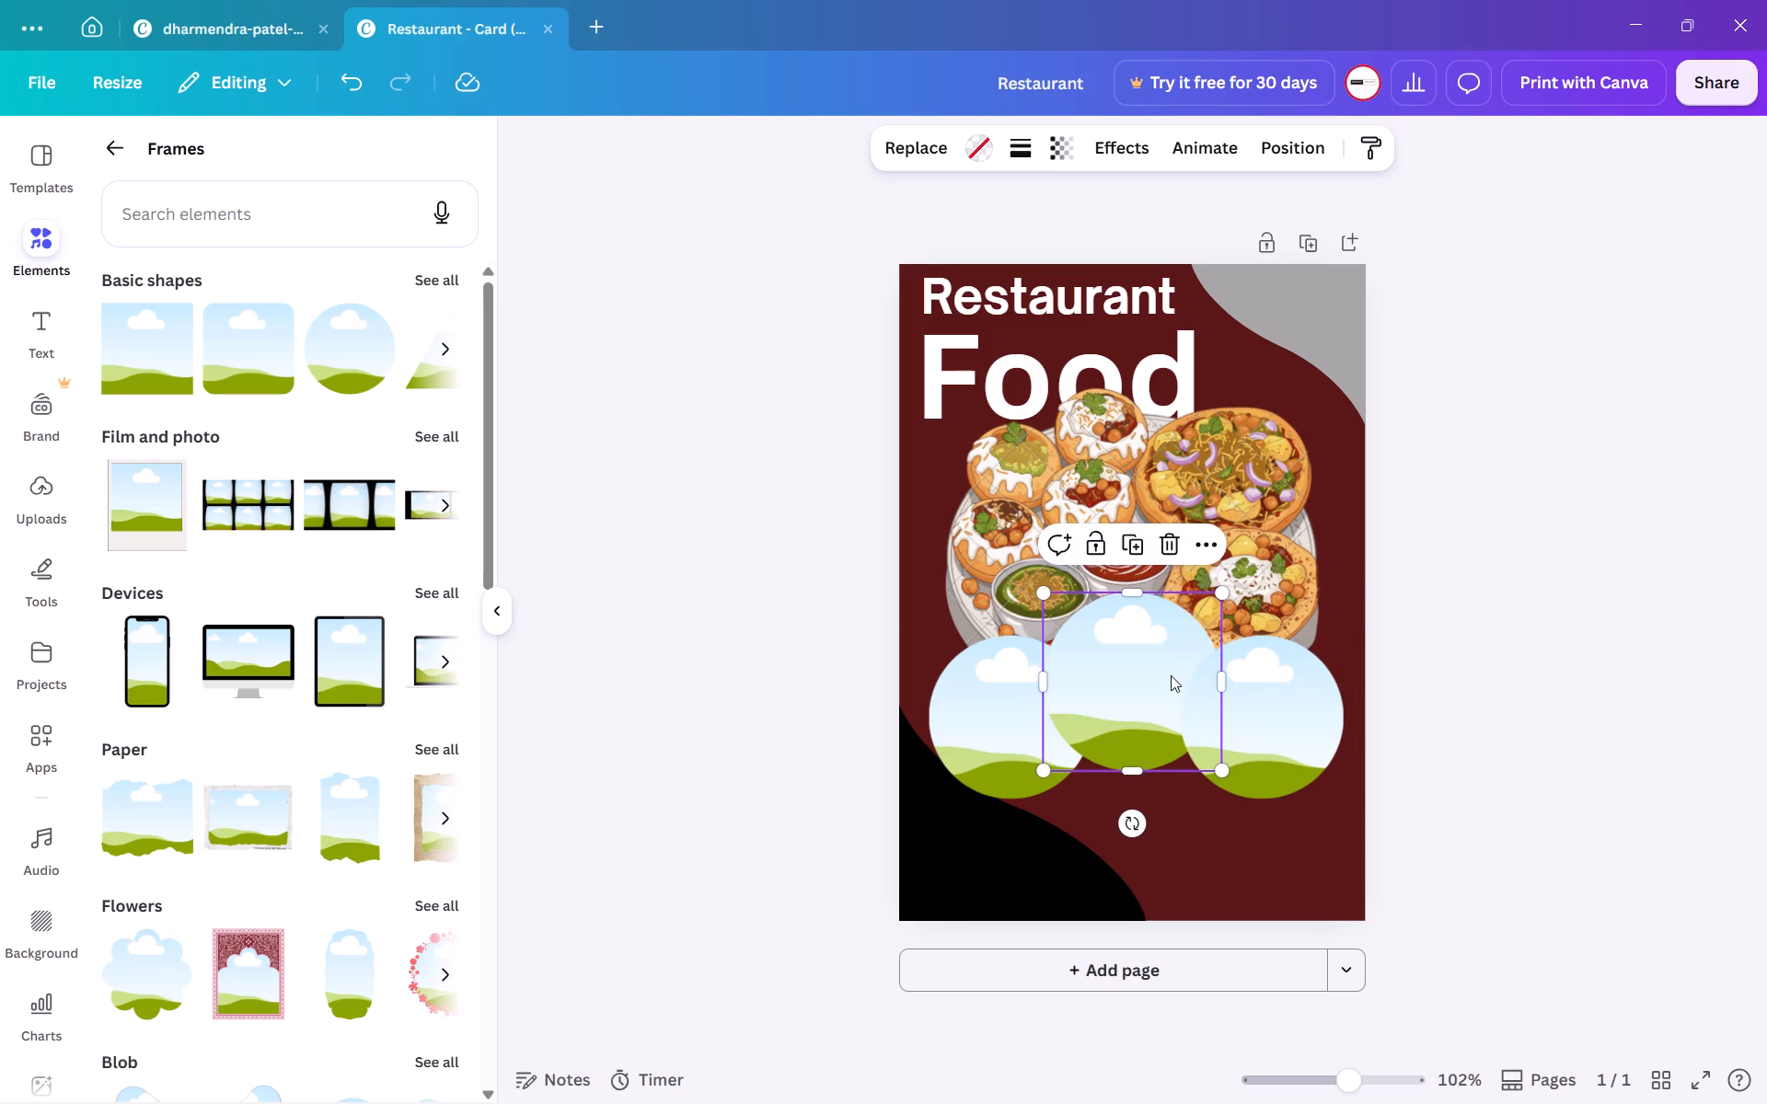
{"action": "left_click", "coordinate": [1204, 543]}
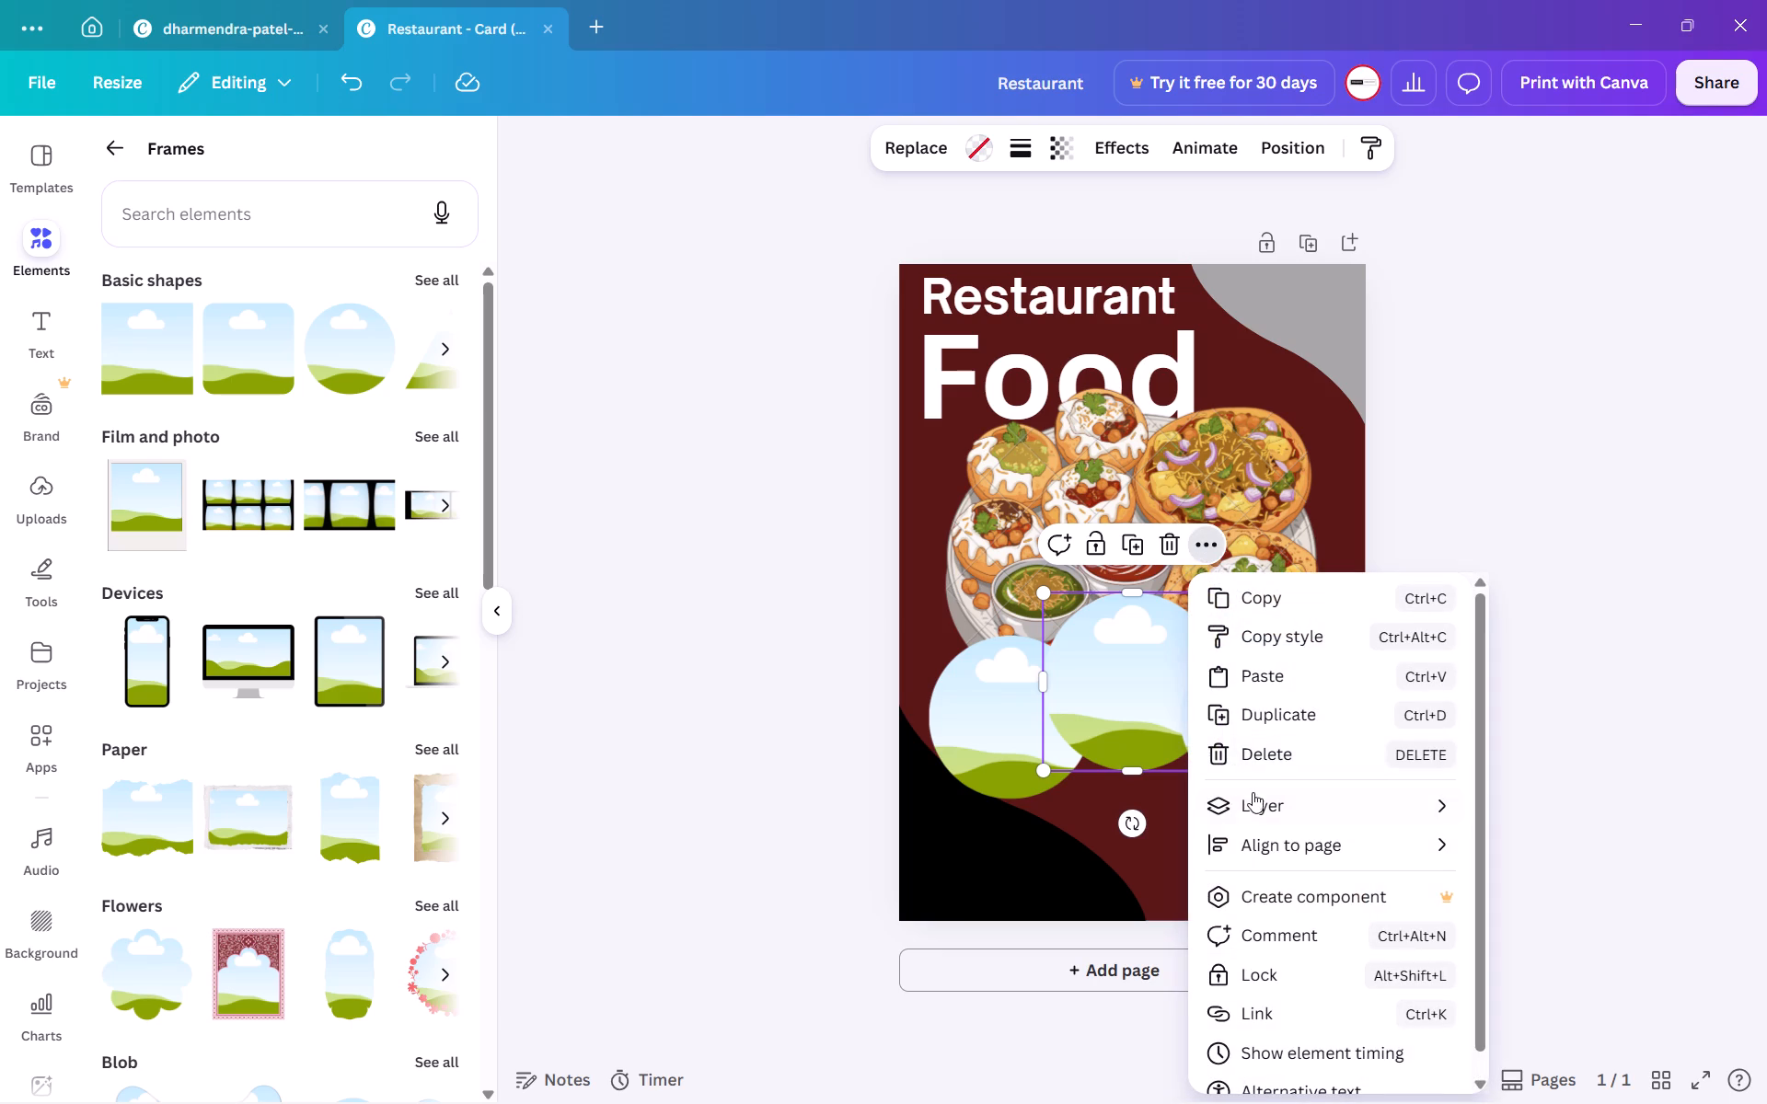
{"action": "left_click", "coordinate": [1256, 799]}
{"action": "left_click", "coordinate": [1265, 808]}
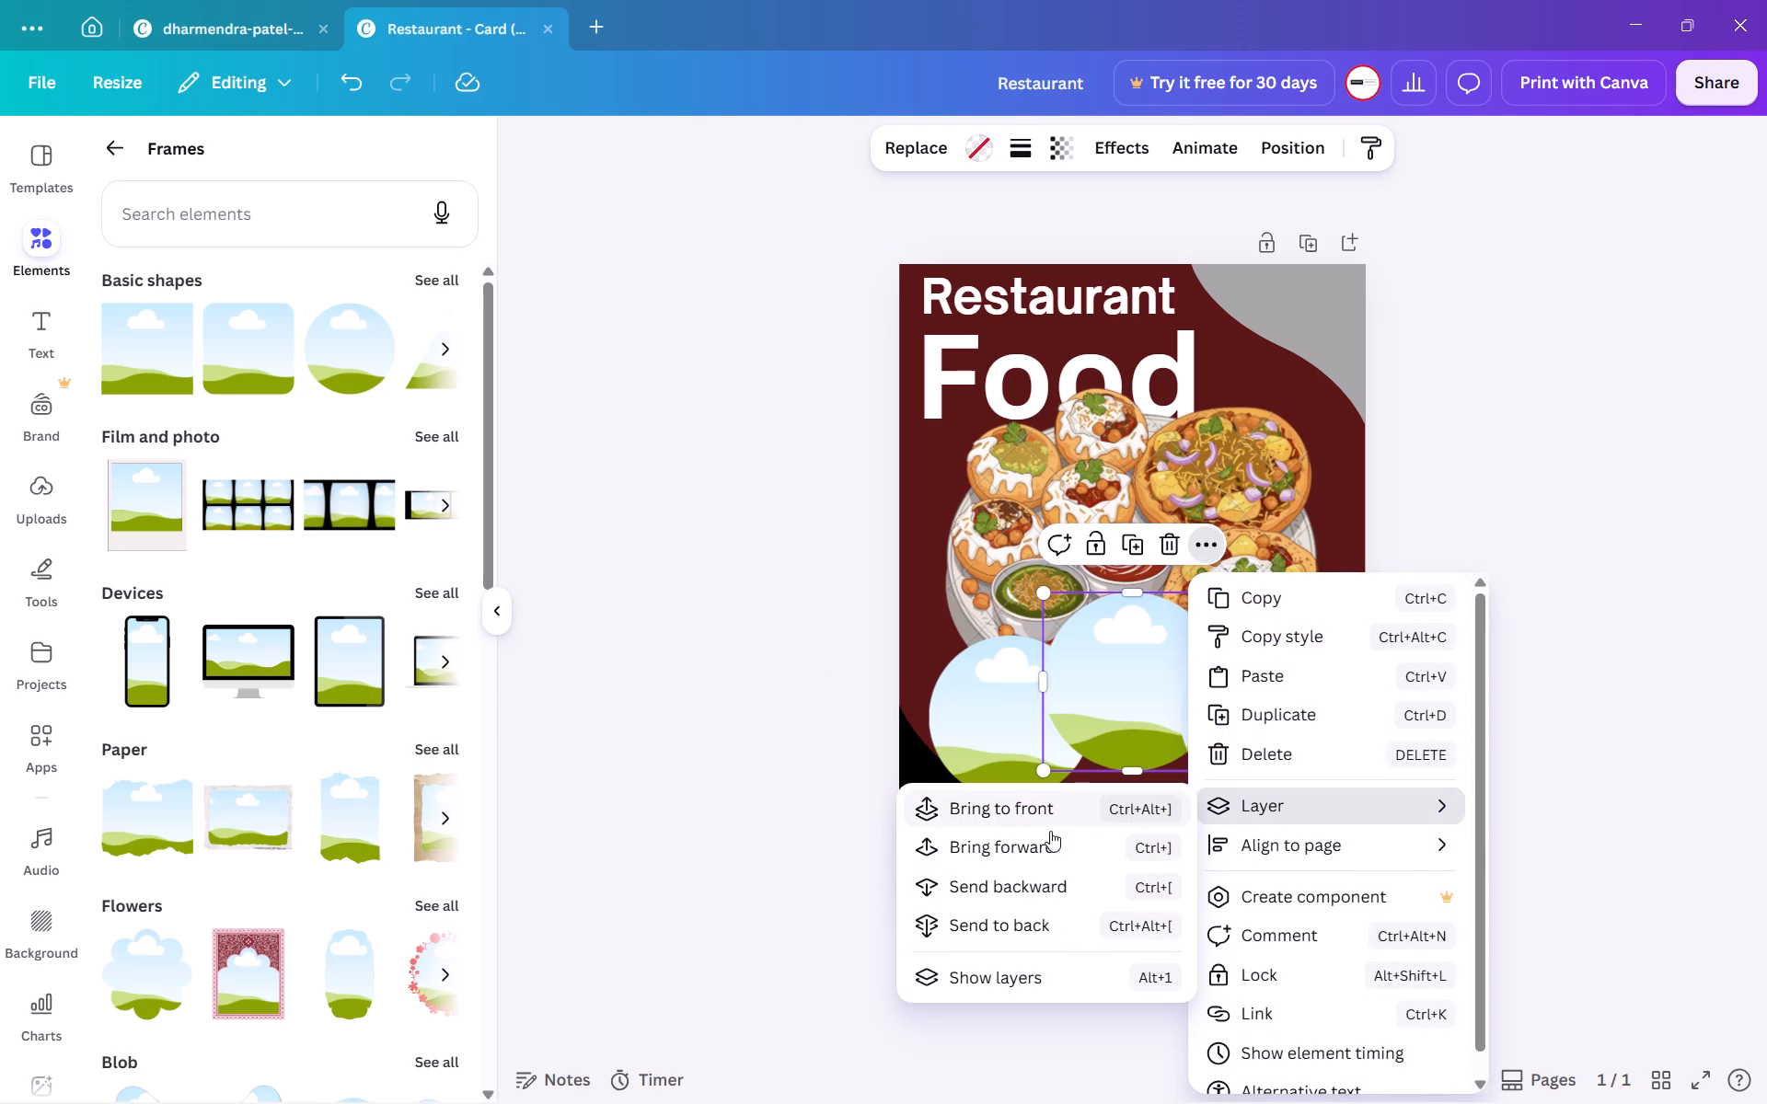
{"action": "left_click", "coordinate": [1050, 846]}
{"action": "left_click", "coordinate": [849, 815]}
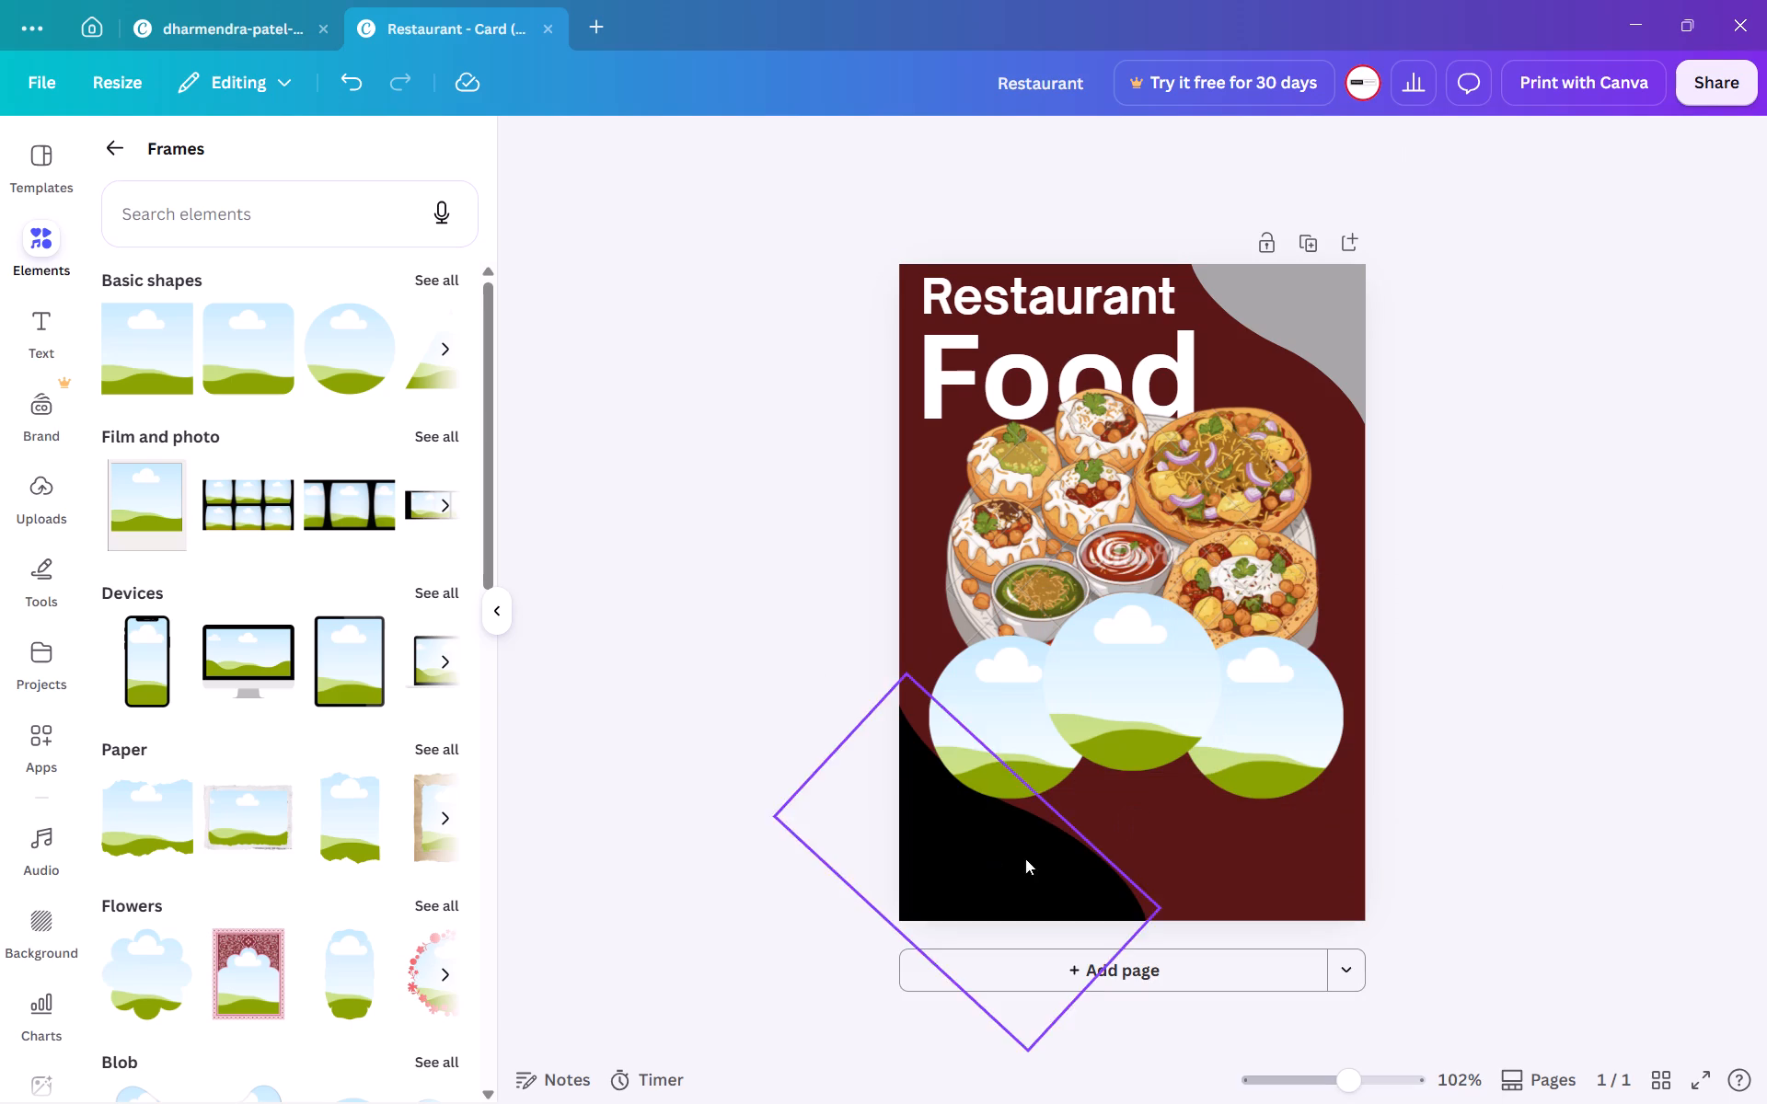
Enlarge the middle circular frame proportionally until its lower edge aligns with the side frames', and centre it horizontally on the page.
{"action": "left_click", "coordinate": [1110, 655]}
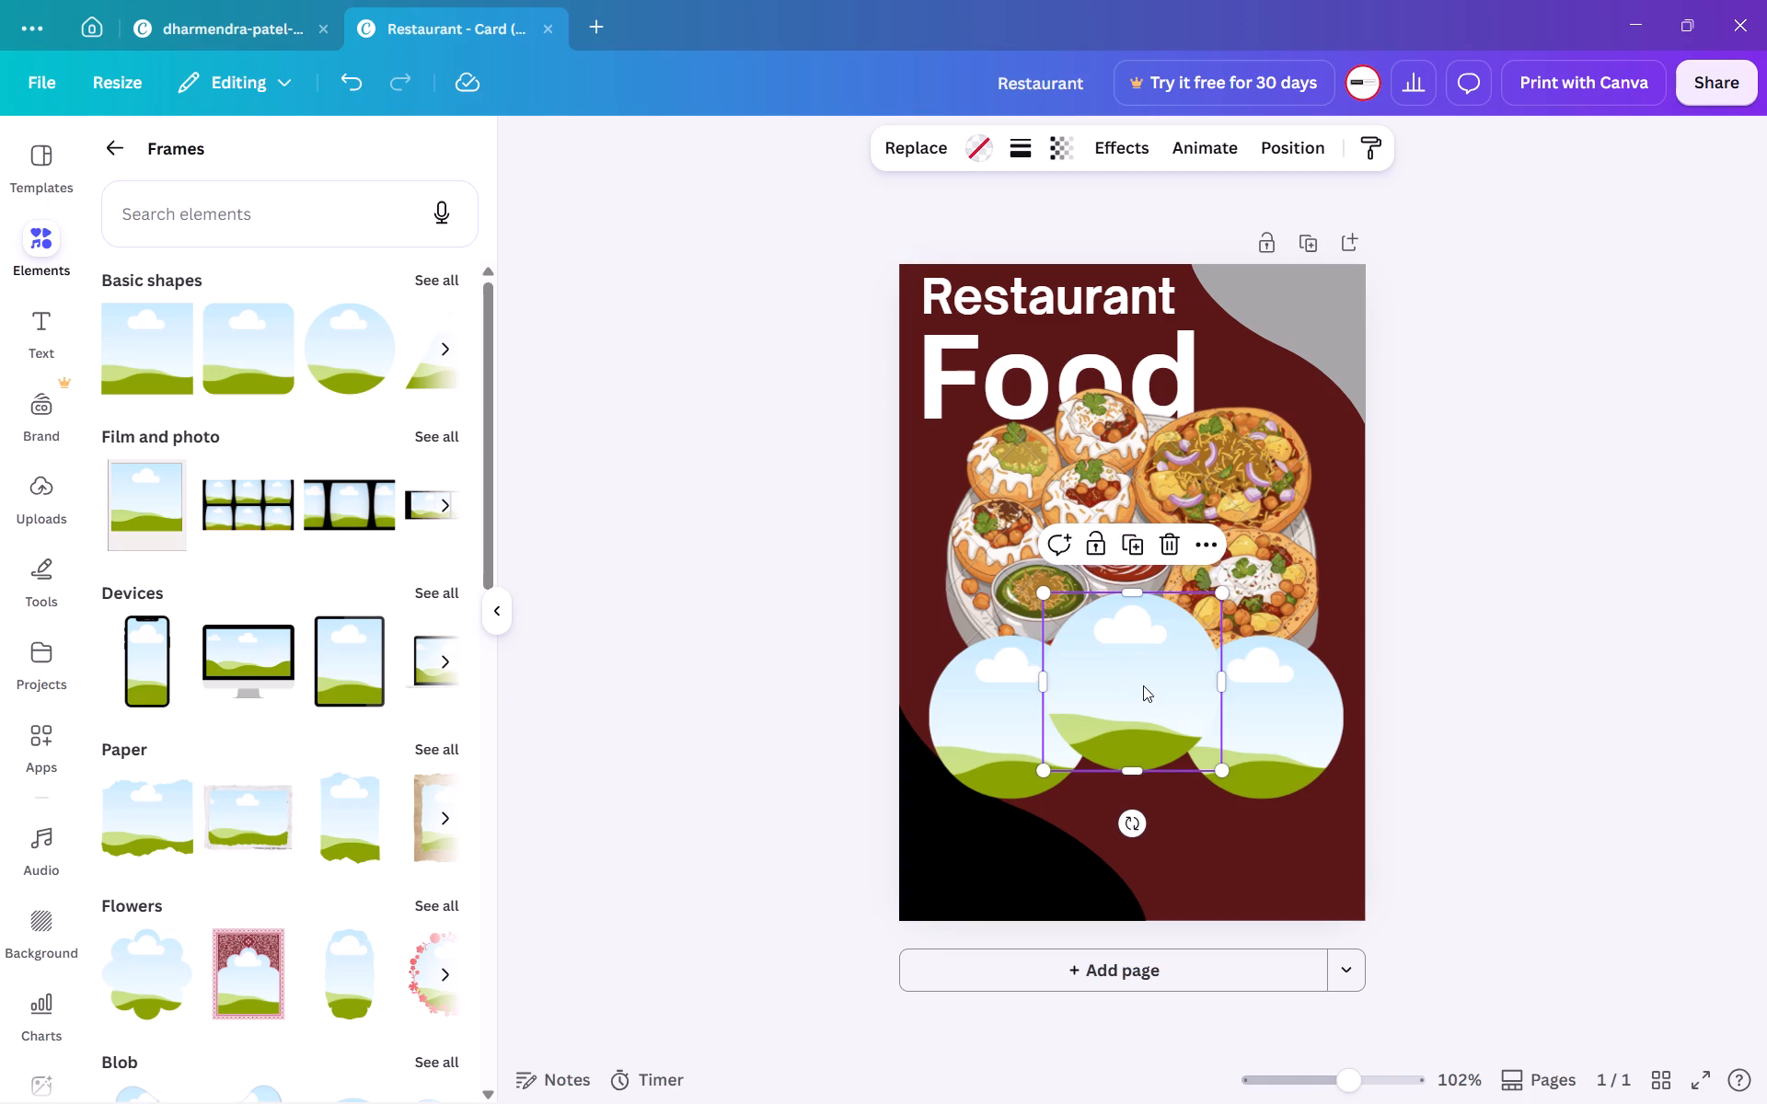
{"action": "left_click", "coordinate": [1143, 685]}
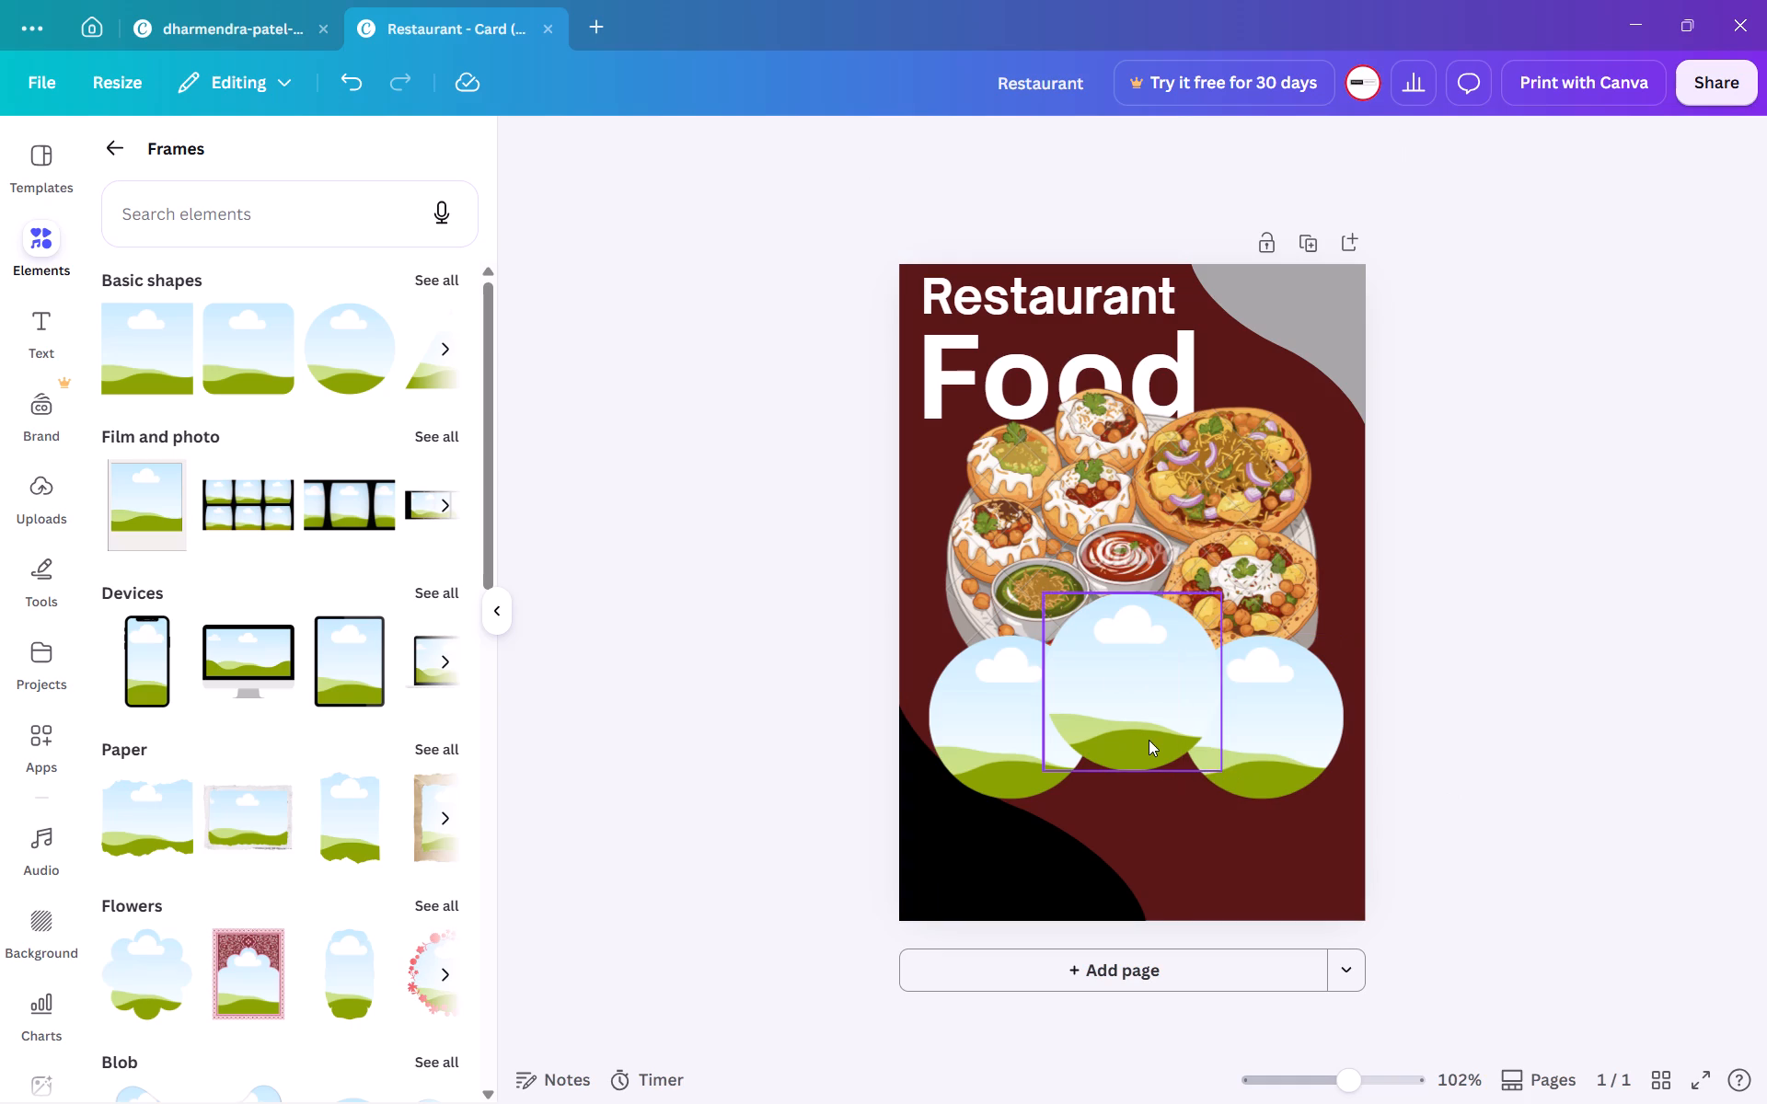
{"action": "left_click", "coordinate": [1149, 740]}
{"action": "left_click_drag", "start_coordinate": [1223, 769], "coordinate": [1260, 790]}
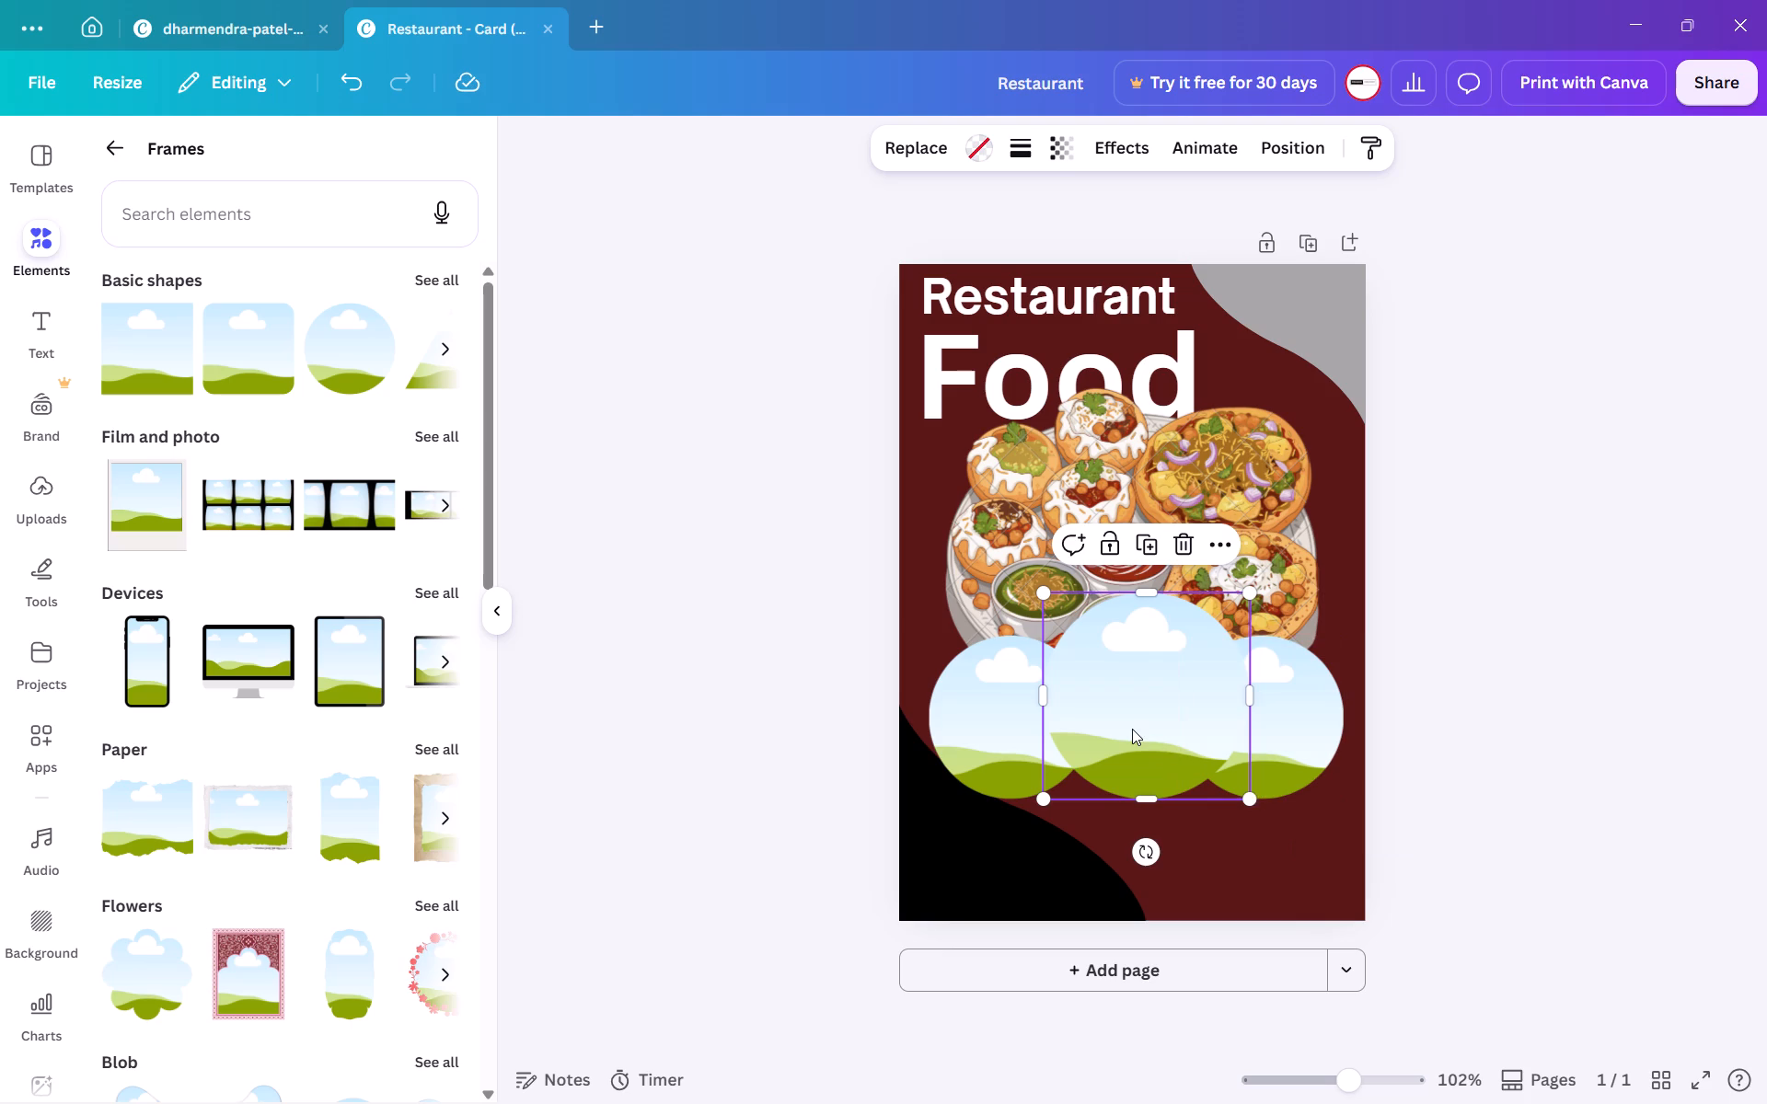
{"action": "left_click_drag", "start_coordinate": [1132, 727], "coordinate": [1121, 727]}
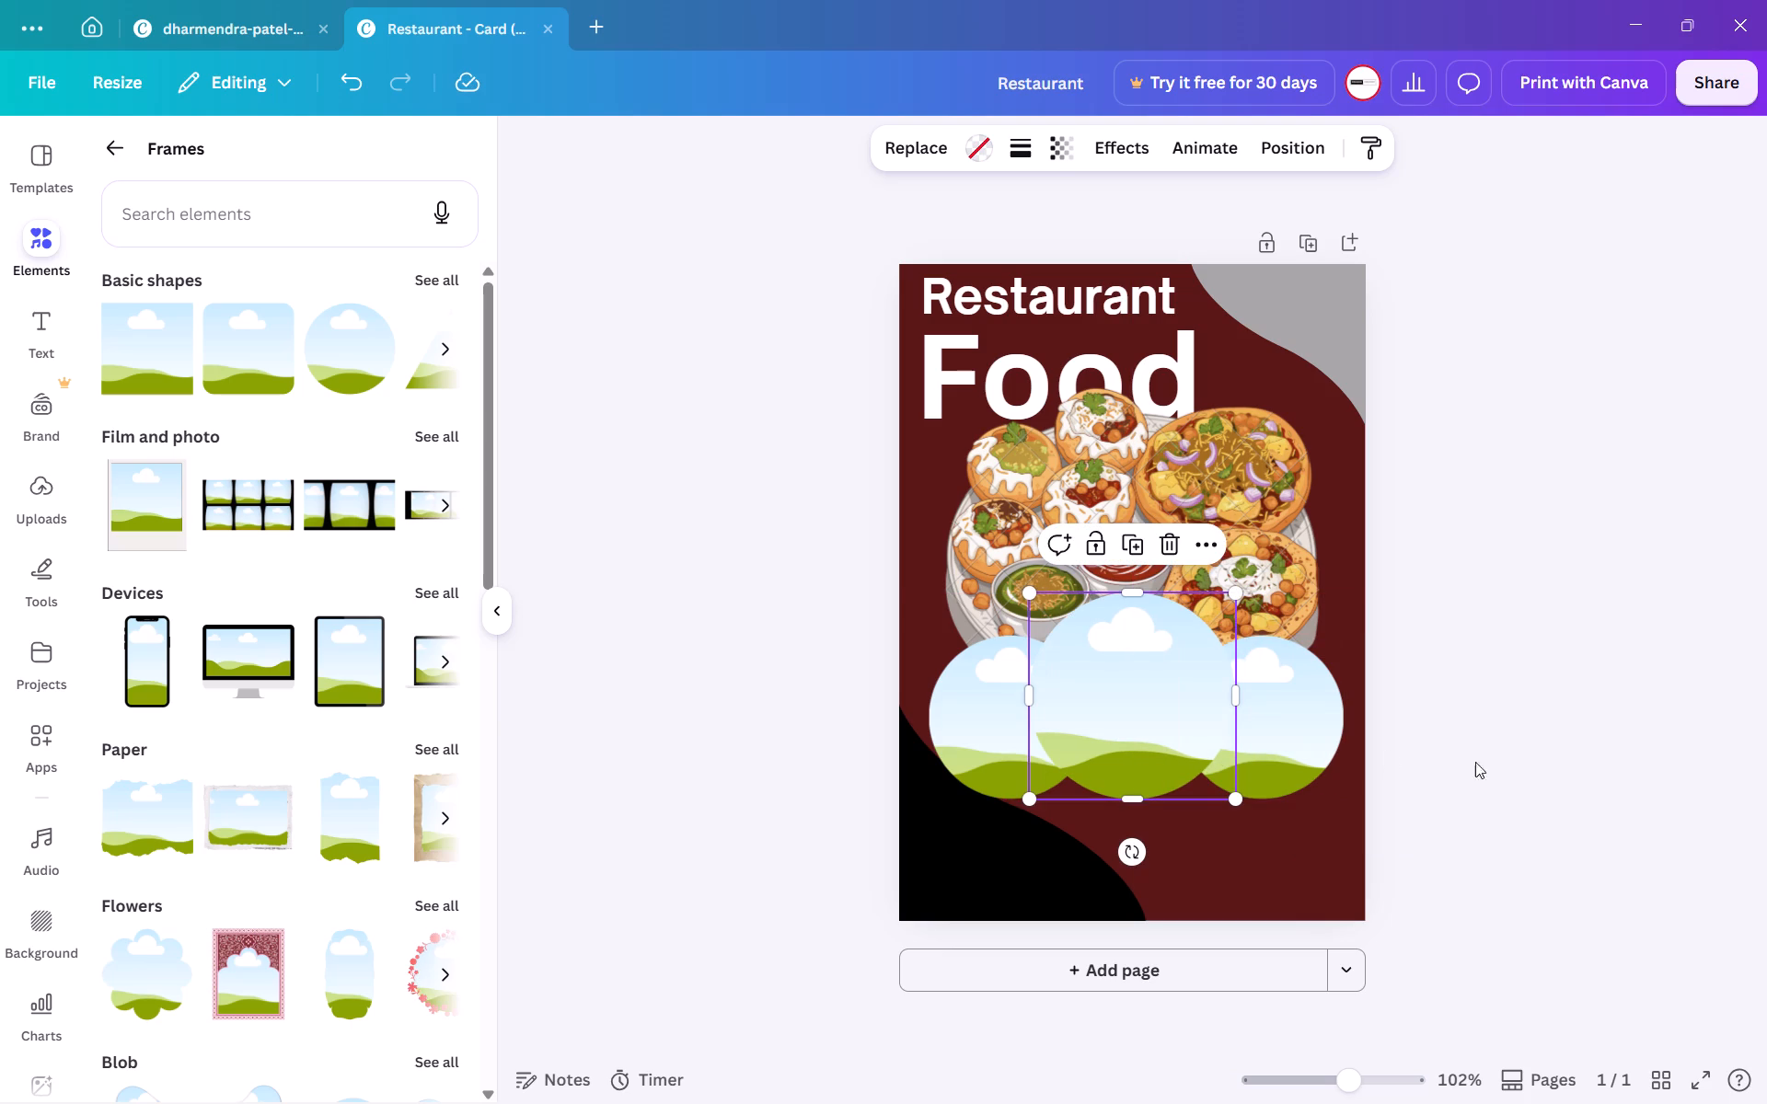
{"action": "left_click", "coordinate": [1502, 763]}
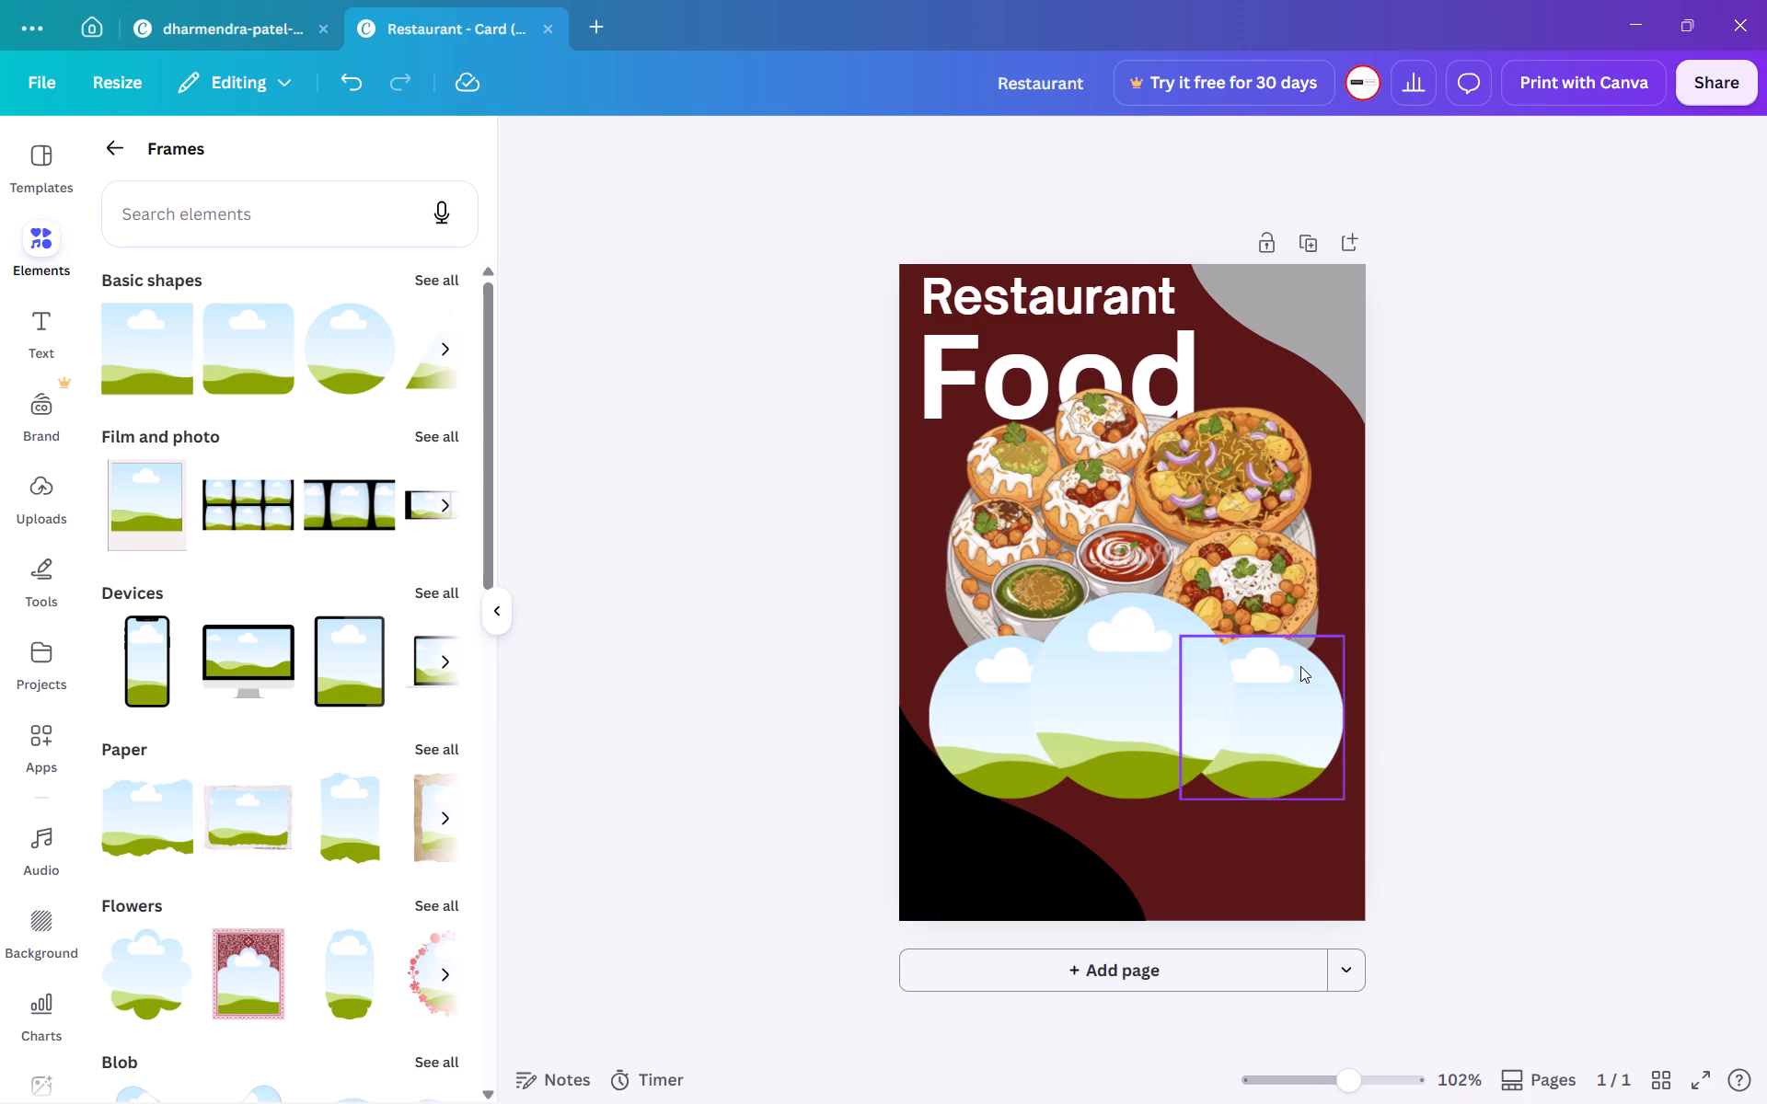
{"action": "left_click", "coordinate": [1499, 676]}
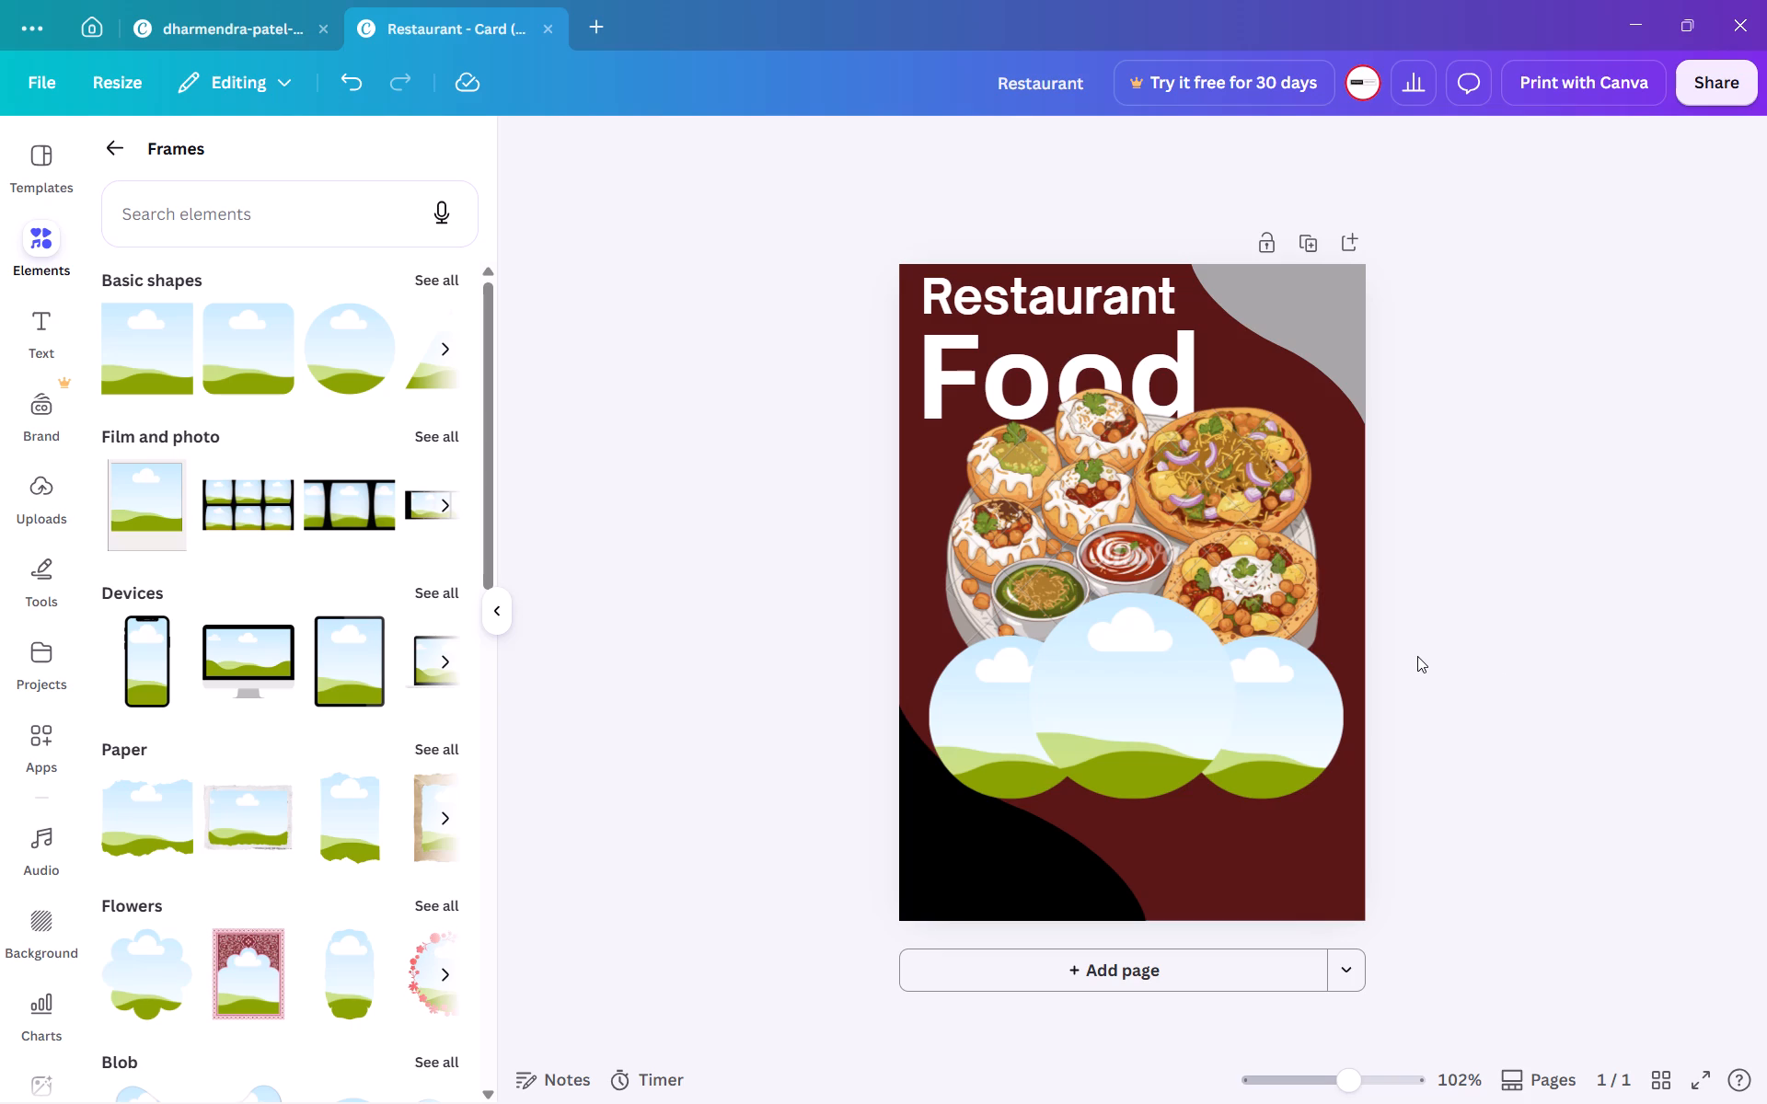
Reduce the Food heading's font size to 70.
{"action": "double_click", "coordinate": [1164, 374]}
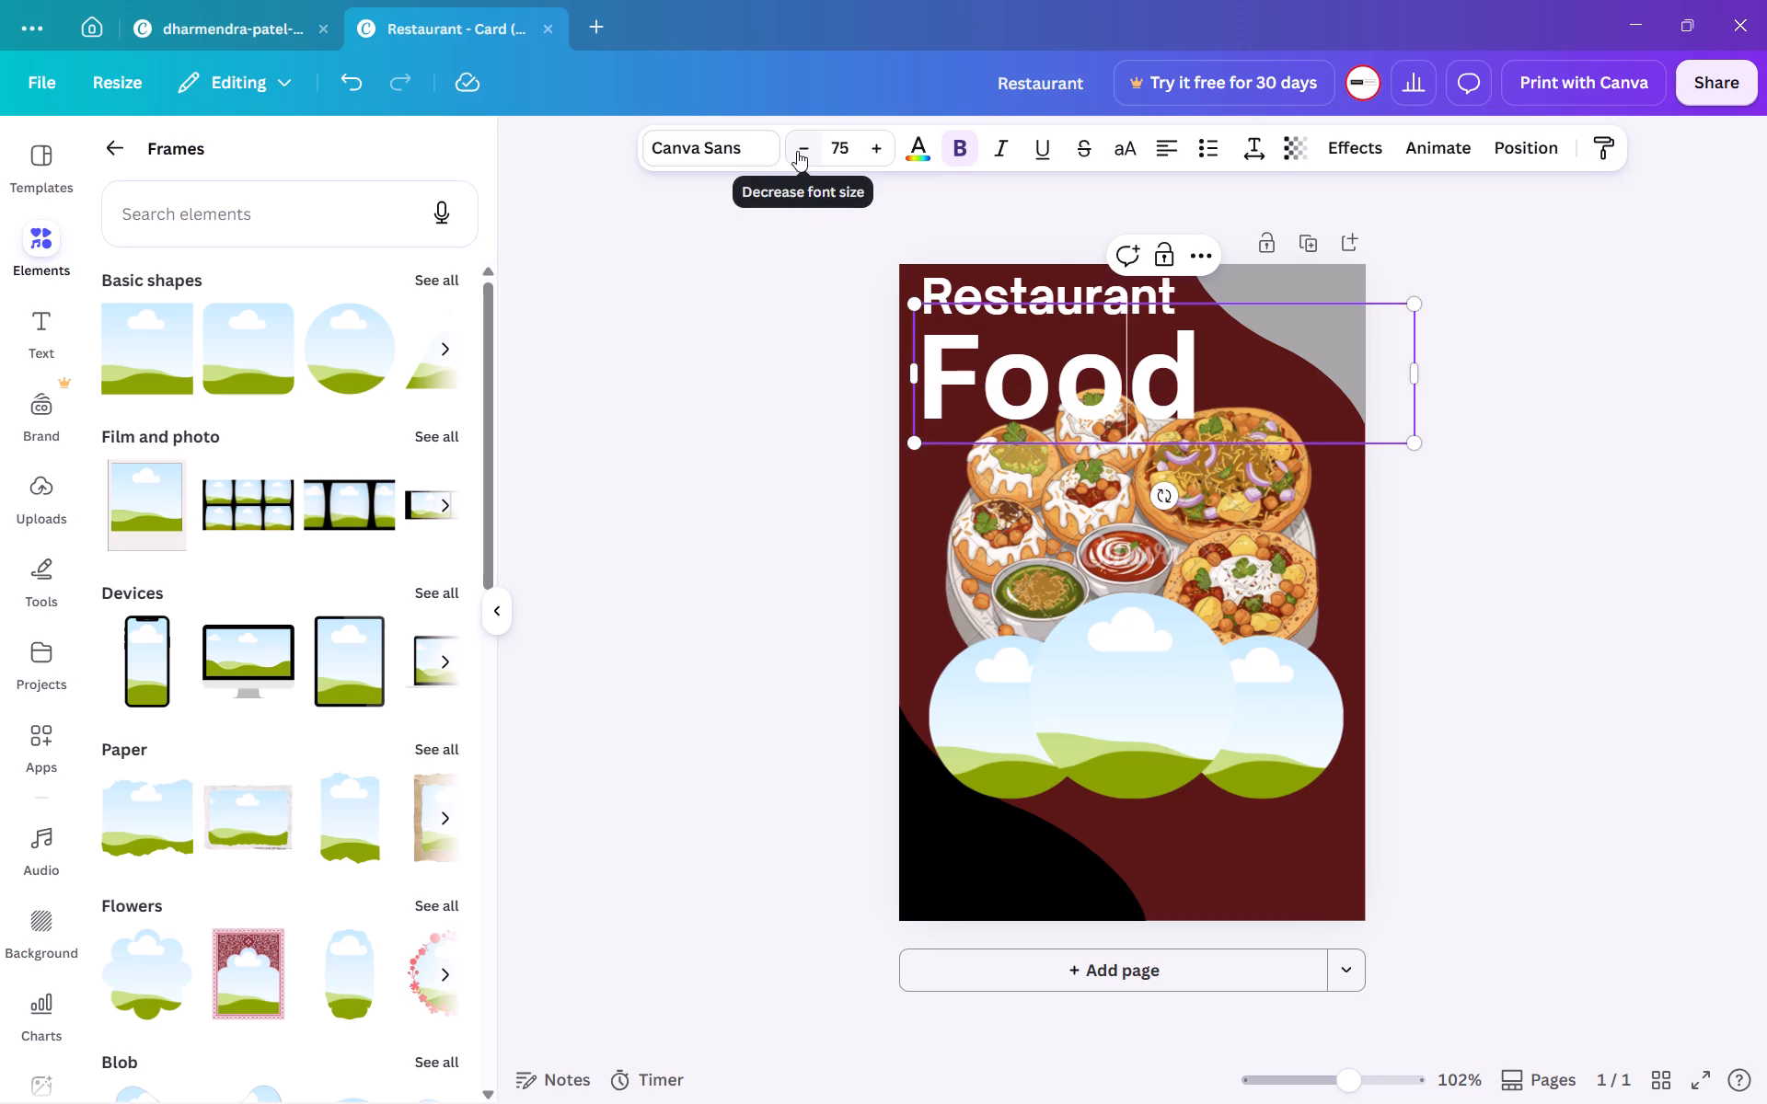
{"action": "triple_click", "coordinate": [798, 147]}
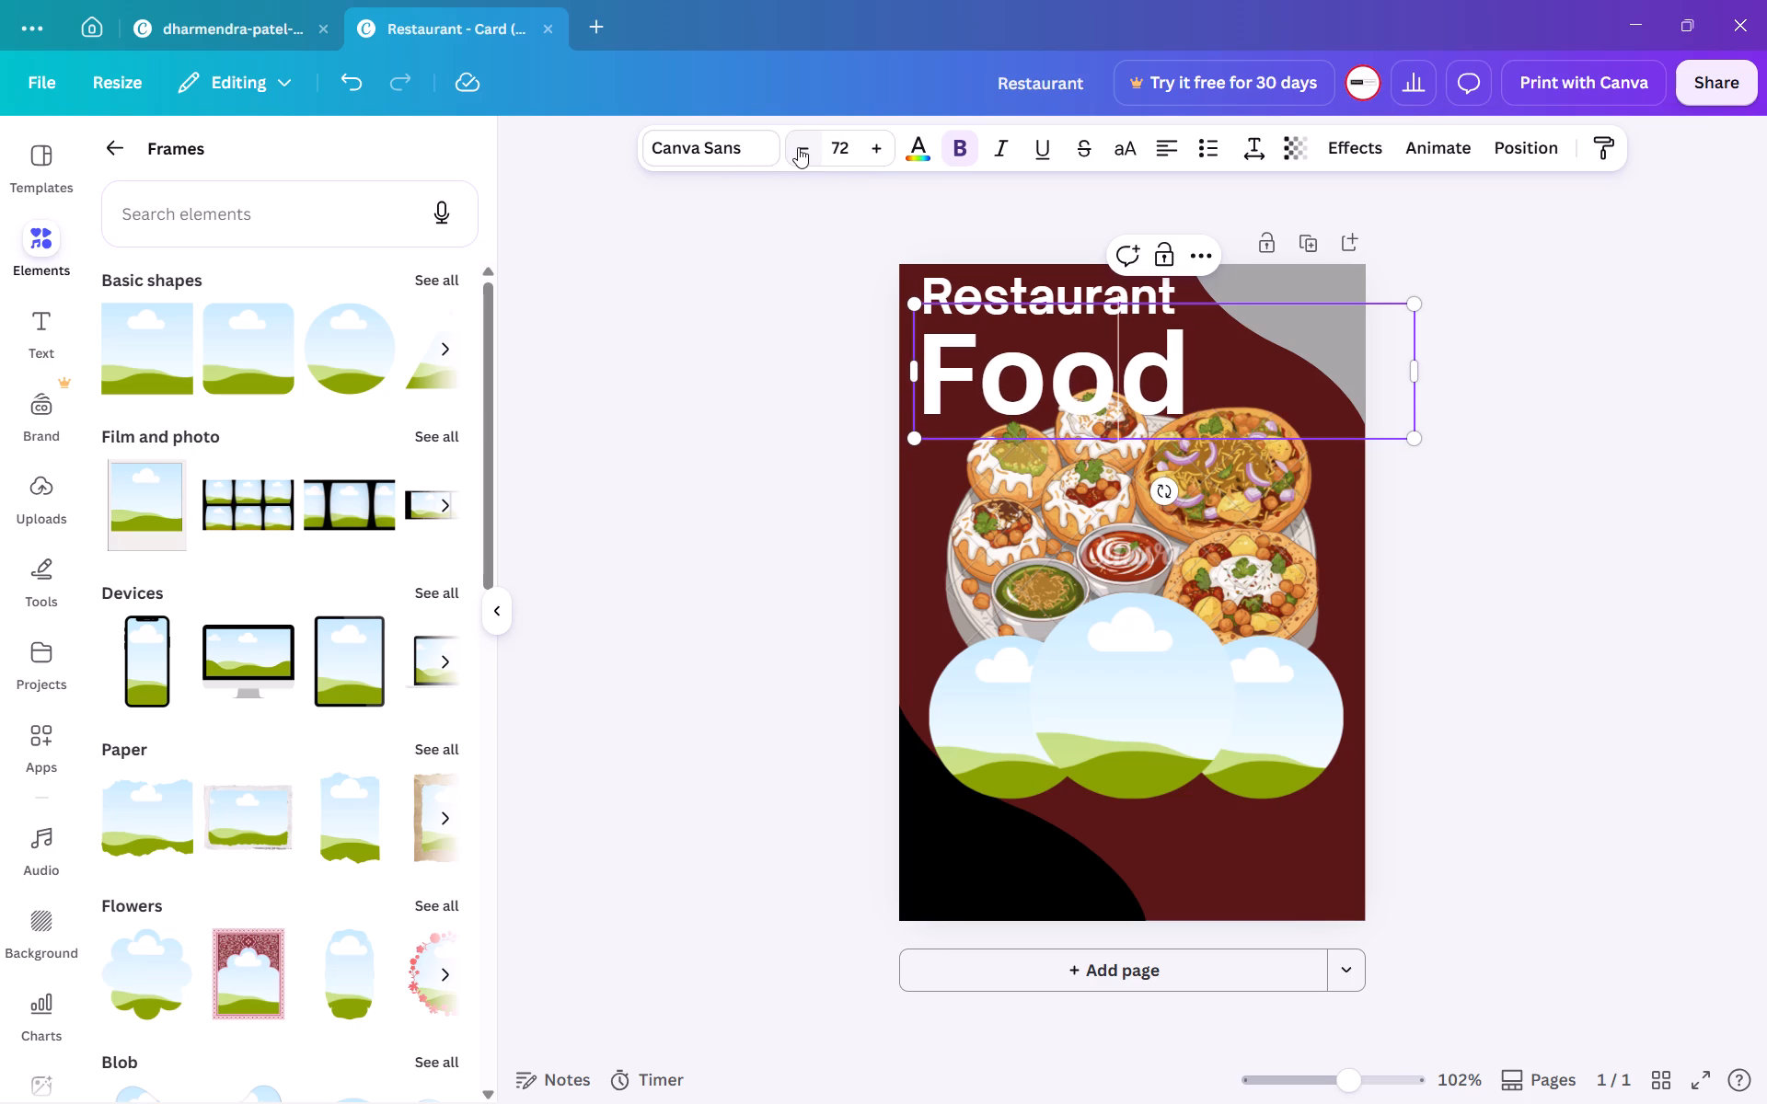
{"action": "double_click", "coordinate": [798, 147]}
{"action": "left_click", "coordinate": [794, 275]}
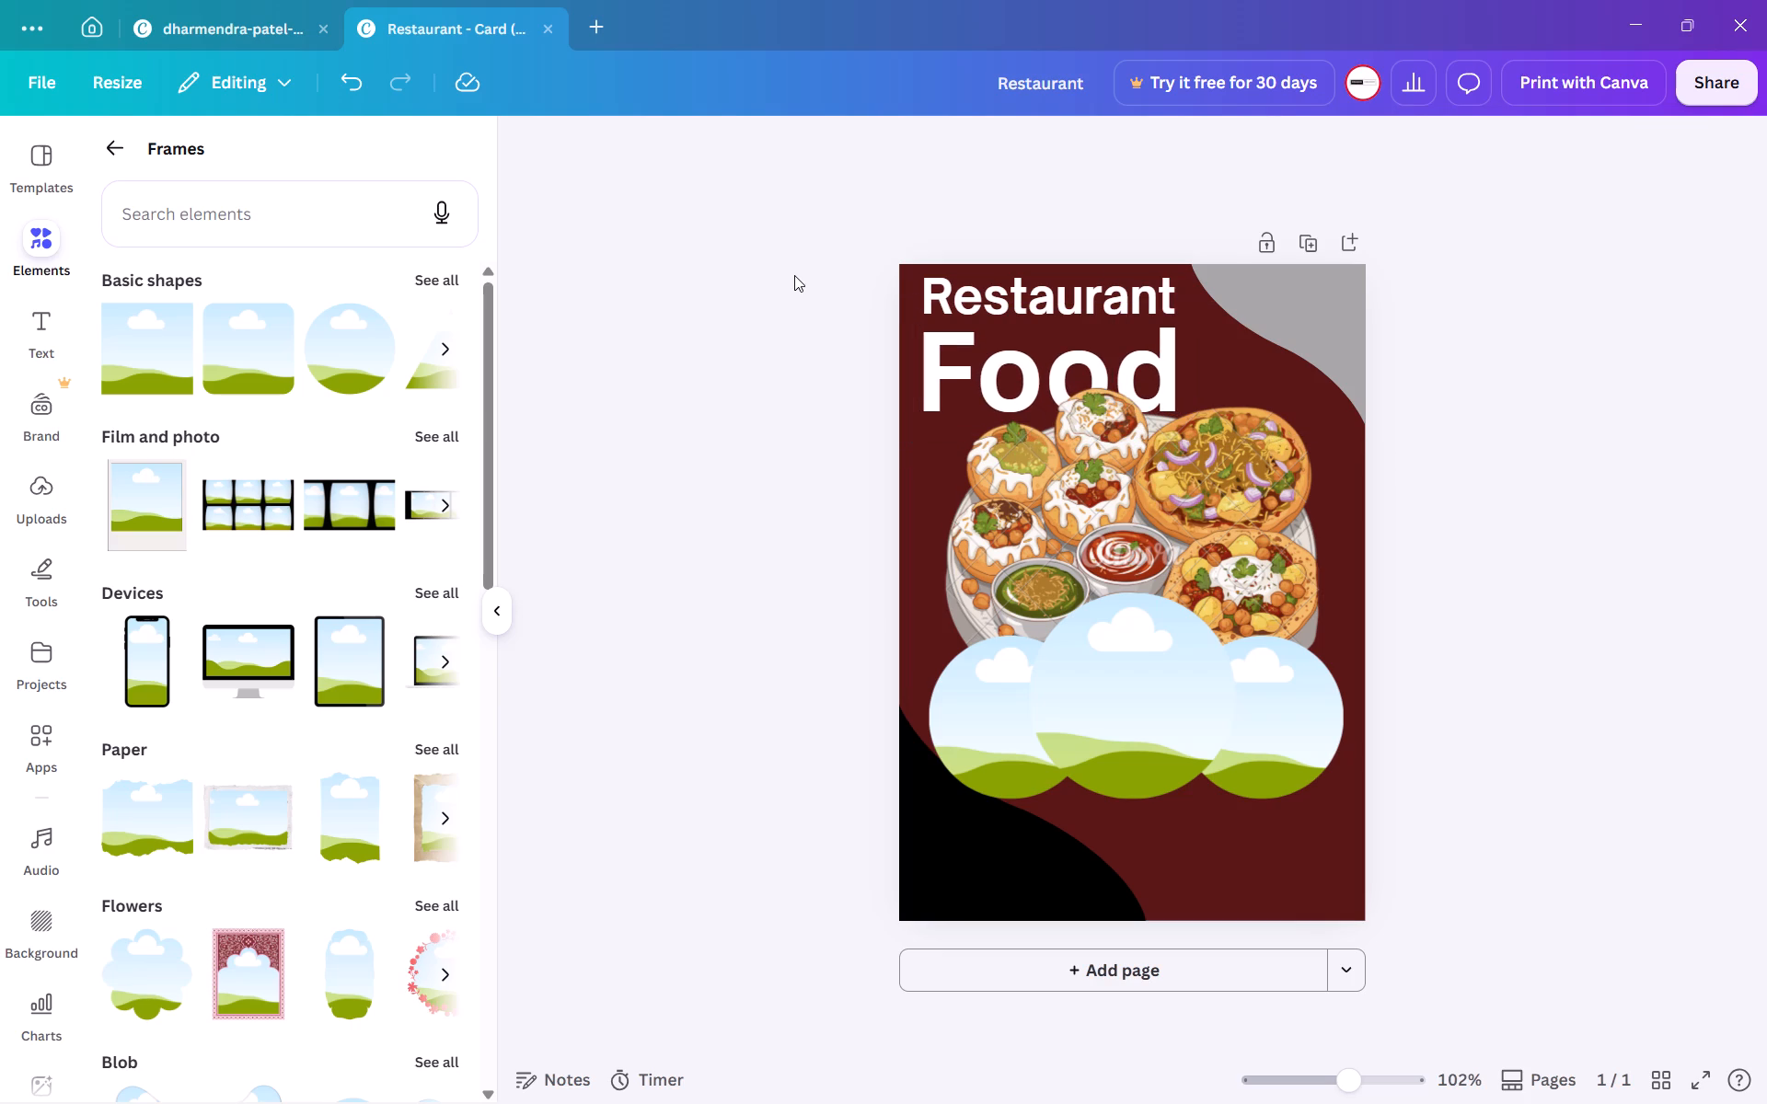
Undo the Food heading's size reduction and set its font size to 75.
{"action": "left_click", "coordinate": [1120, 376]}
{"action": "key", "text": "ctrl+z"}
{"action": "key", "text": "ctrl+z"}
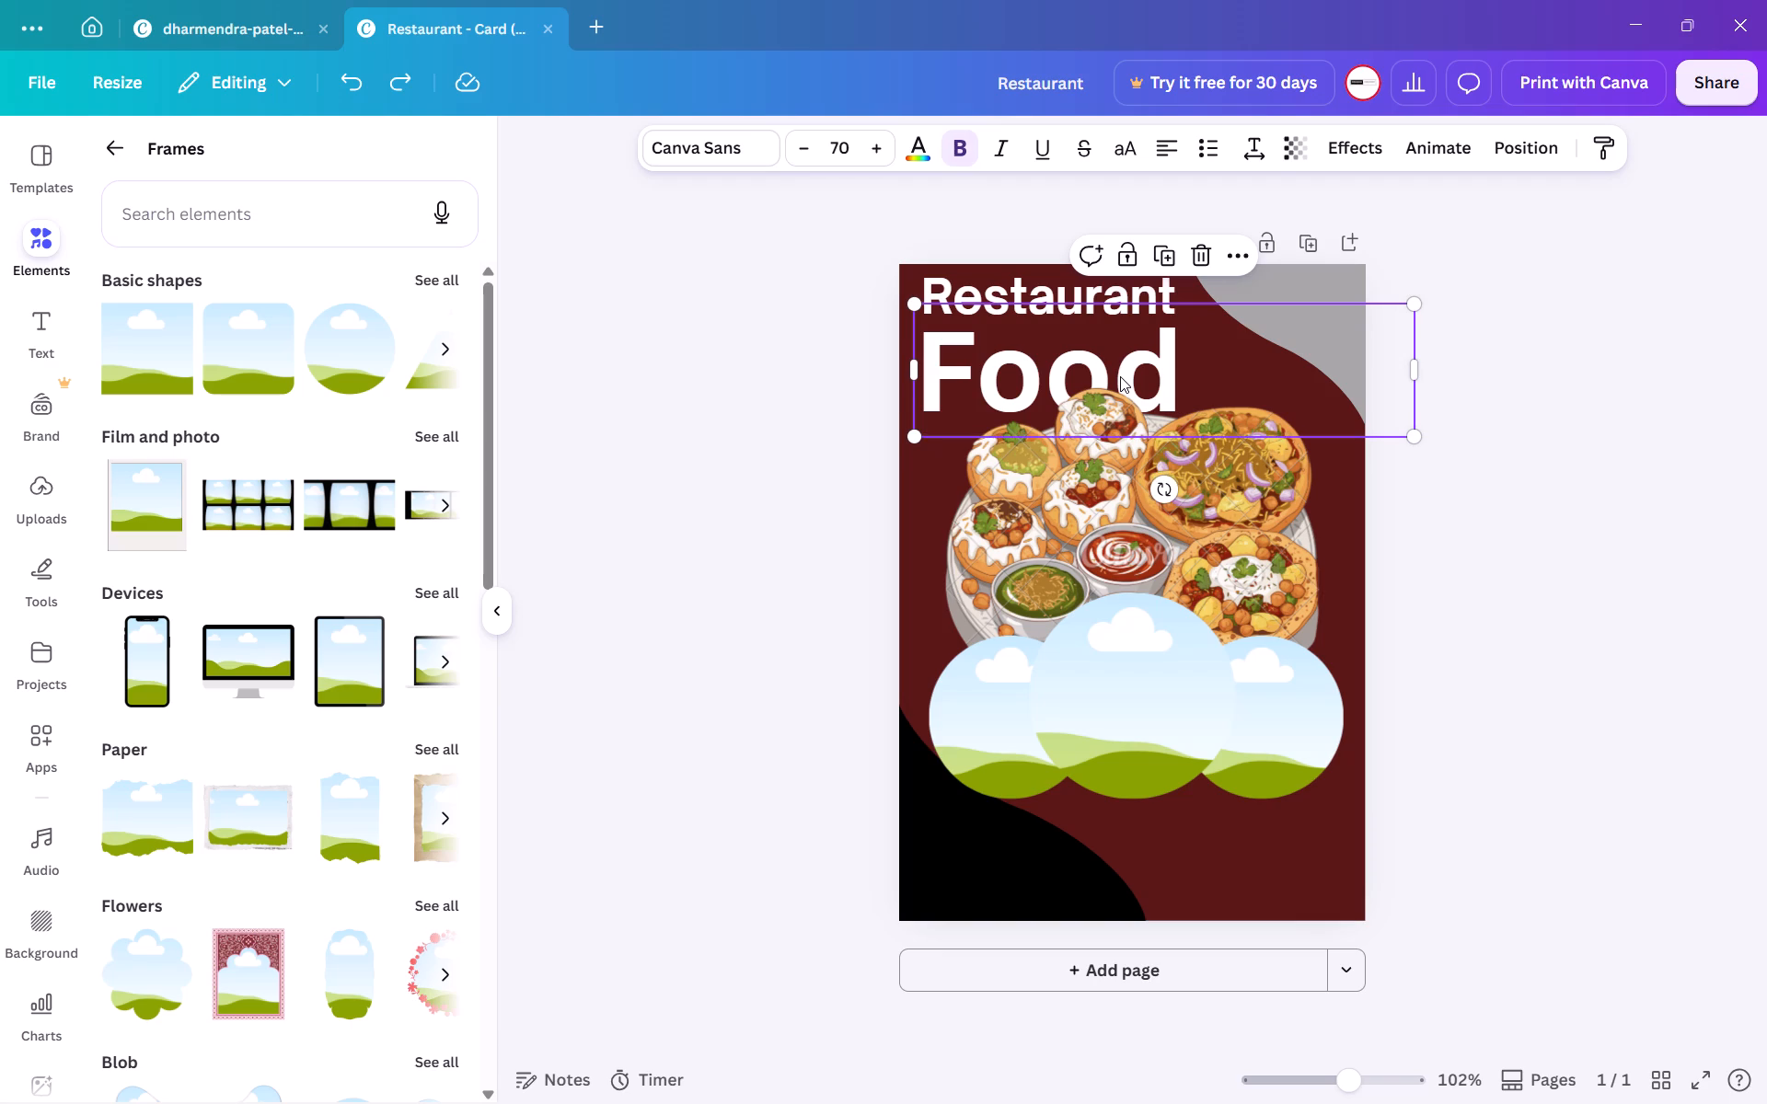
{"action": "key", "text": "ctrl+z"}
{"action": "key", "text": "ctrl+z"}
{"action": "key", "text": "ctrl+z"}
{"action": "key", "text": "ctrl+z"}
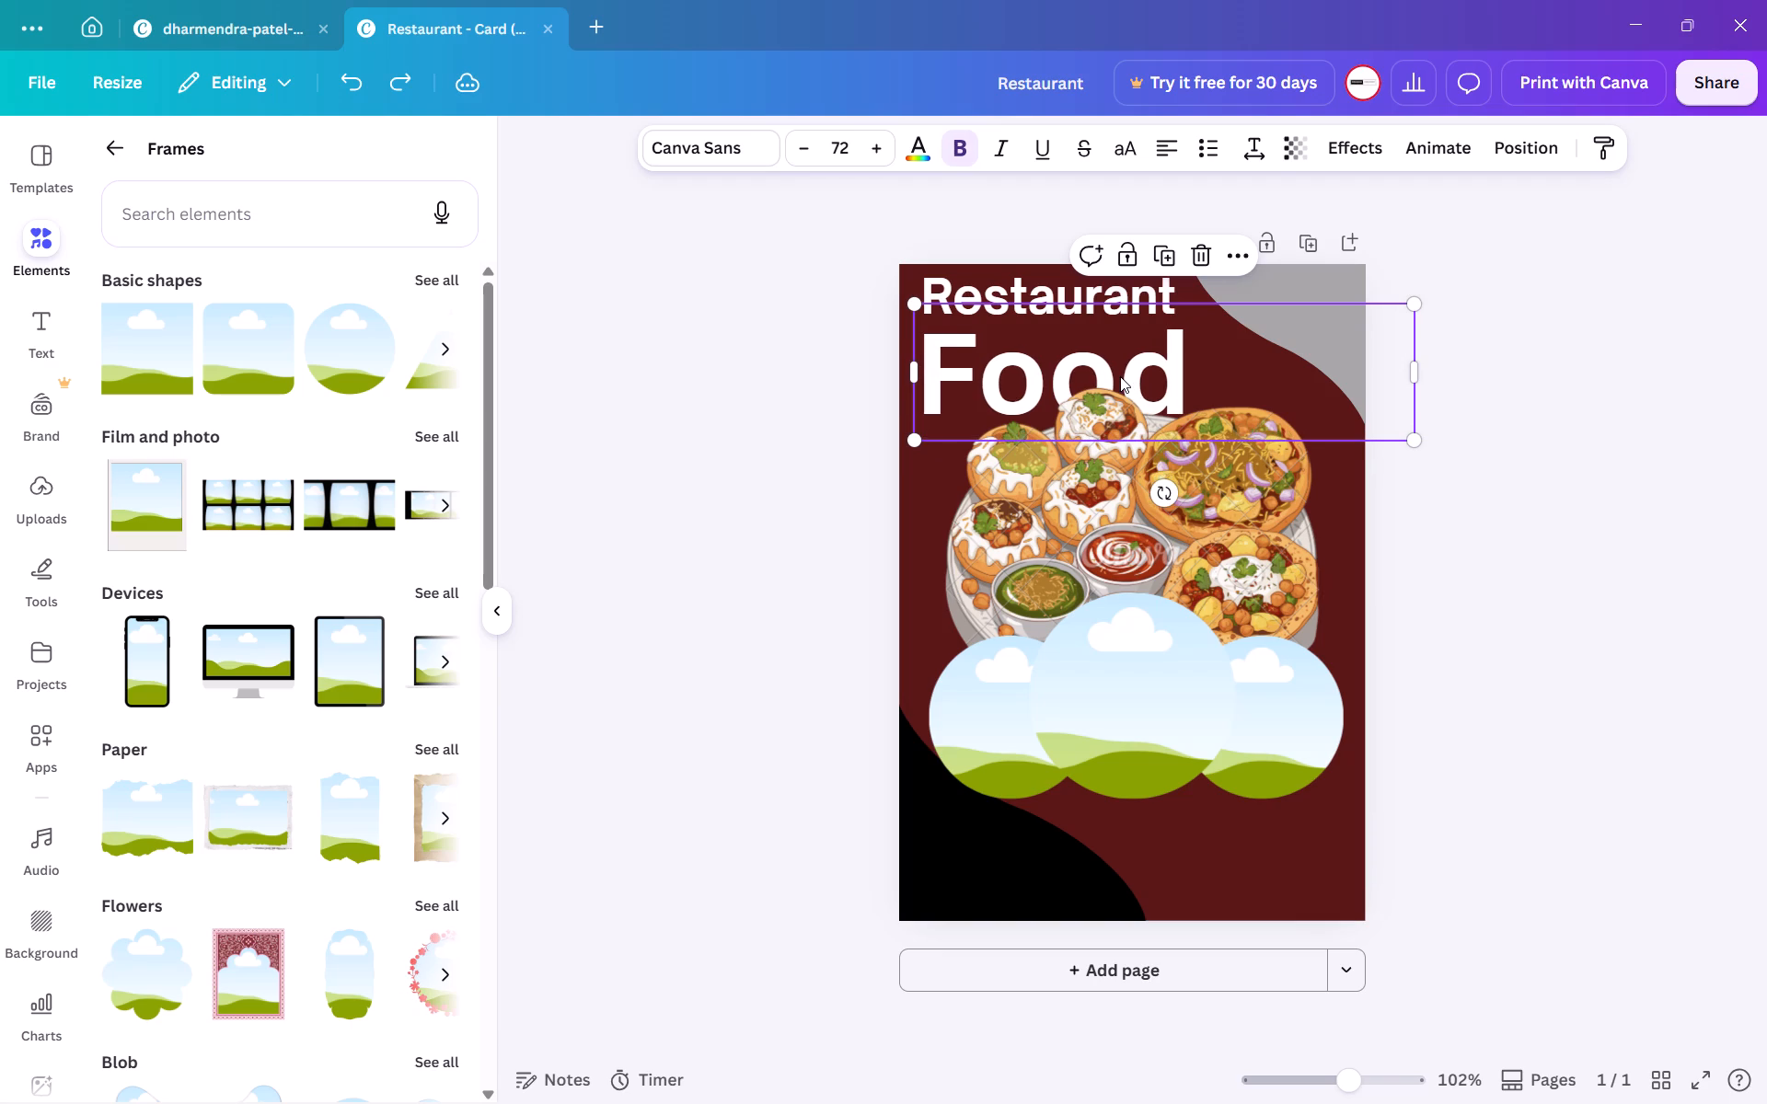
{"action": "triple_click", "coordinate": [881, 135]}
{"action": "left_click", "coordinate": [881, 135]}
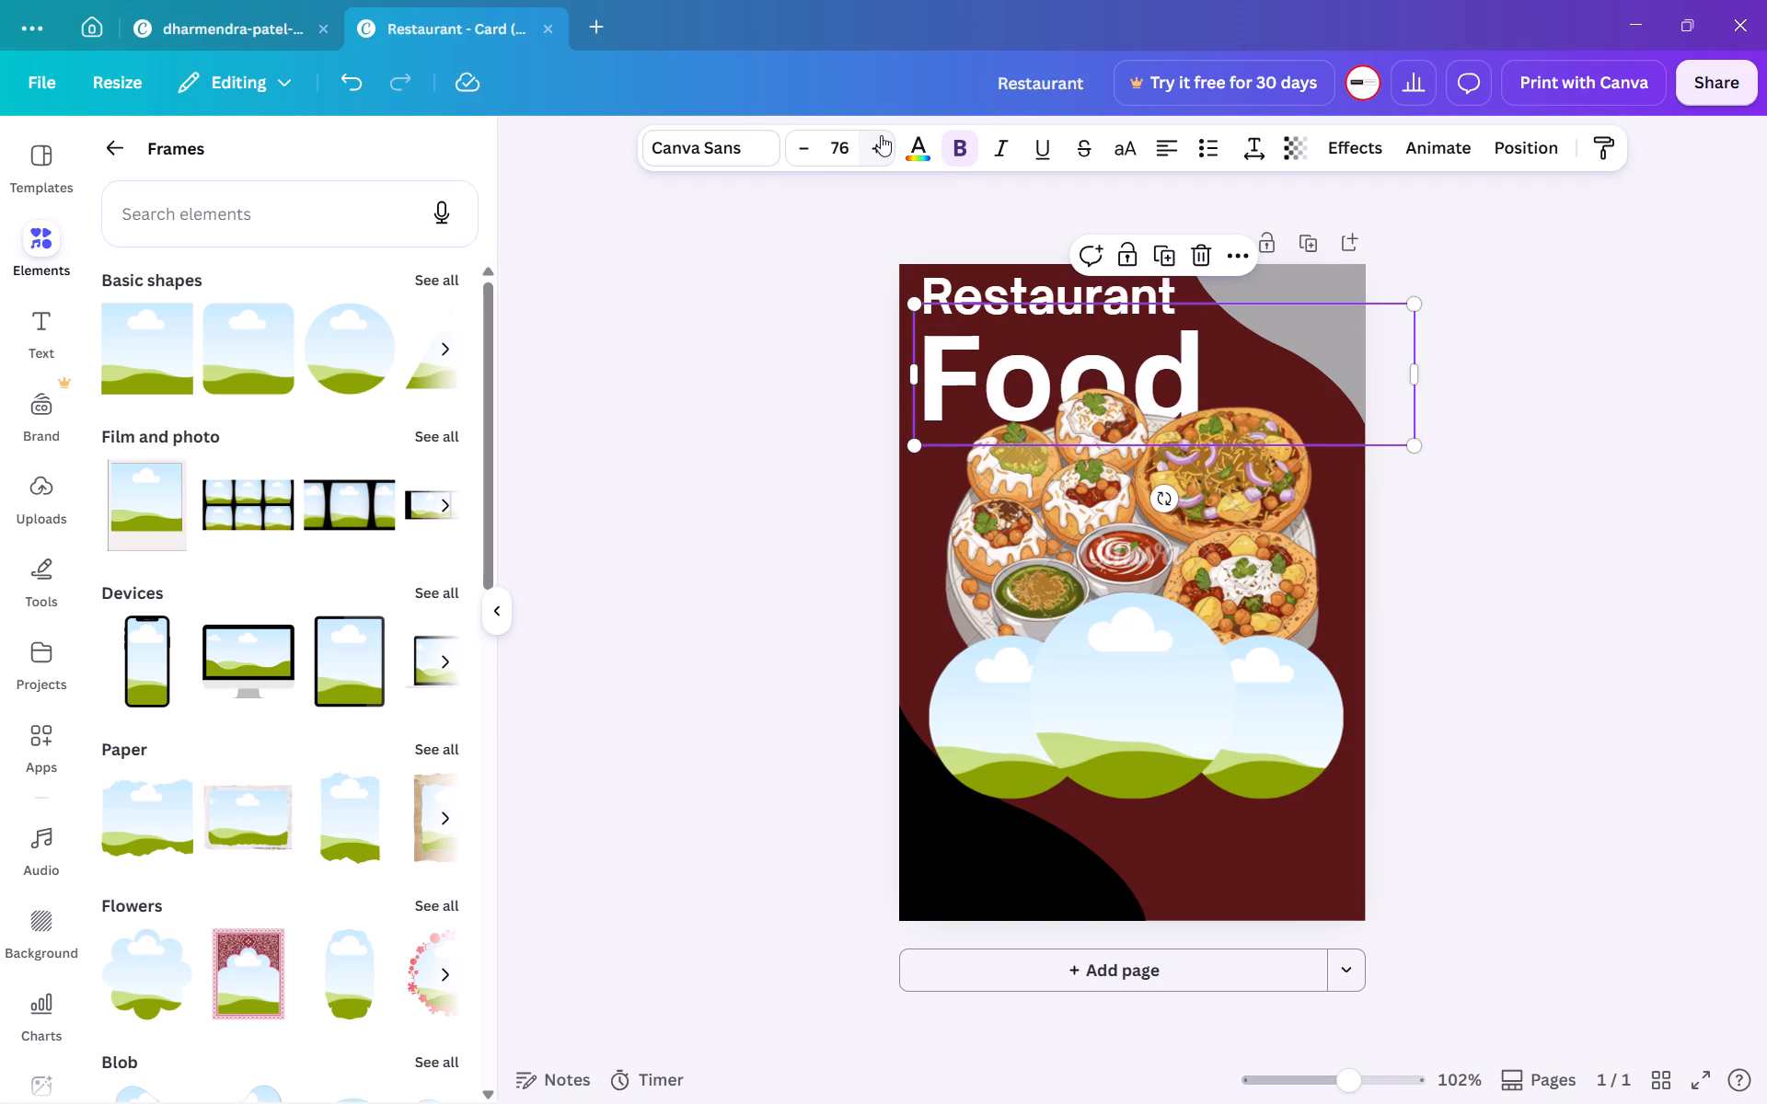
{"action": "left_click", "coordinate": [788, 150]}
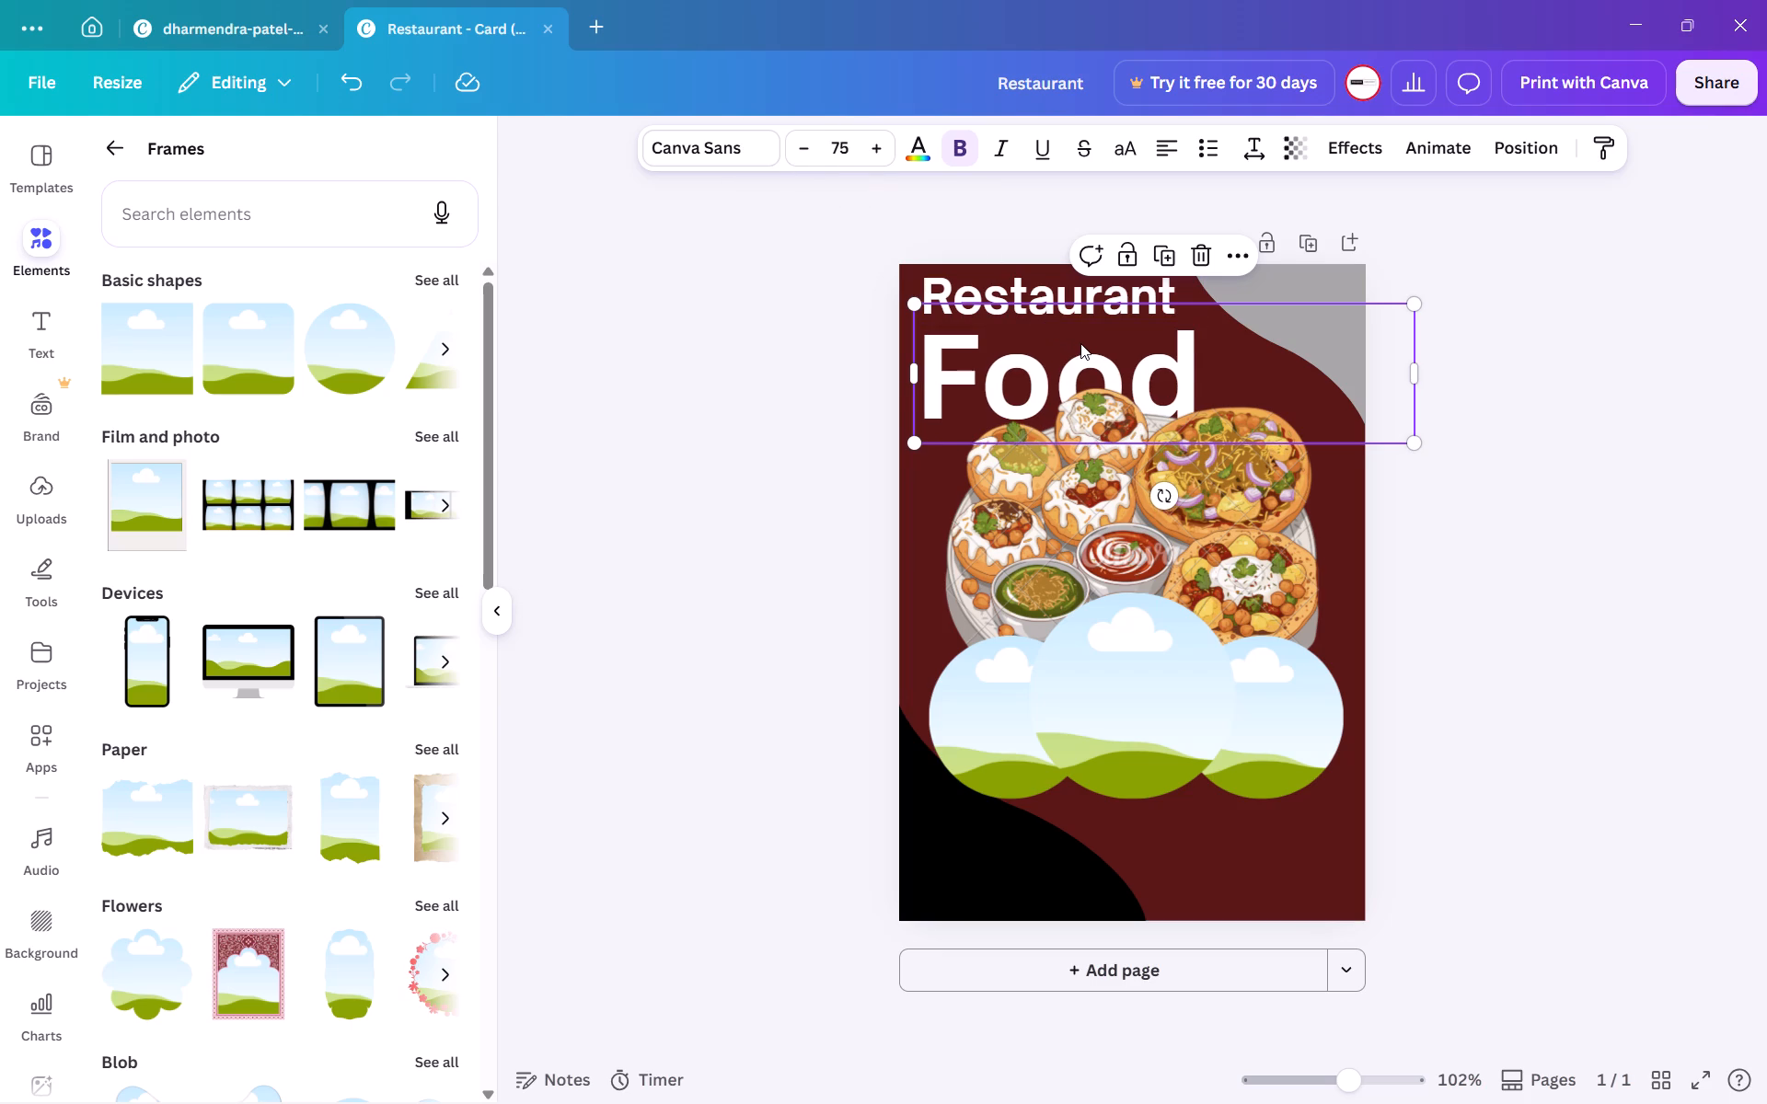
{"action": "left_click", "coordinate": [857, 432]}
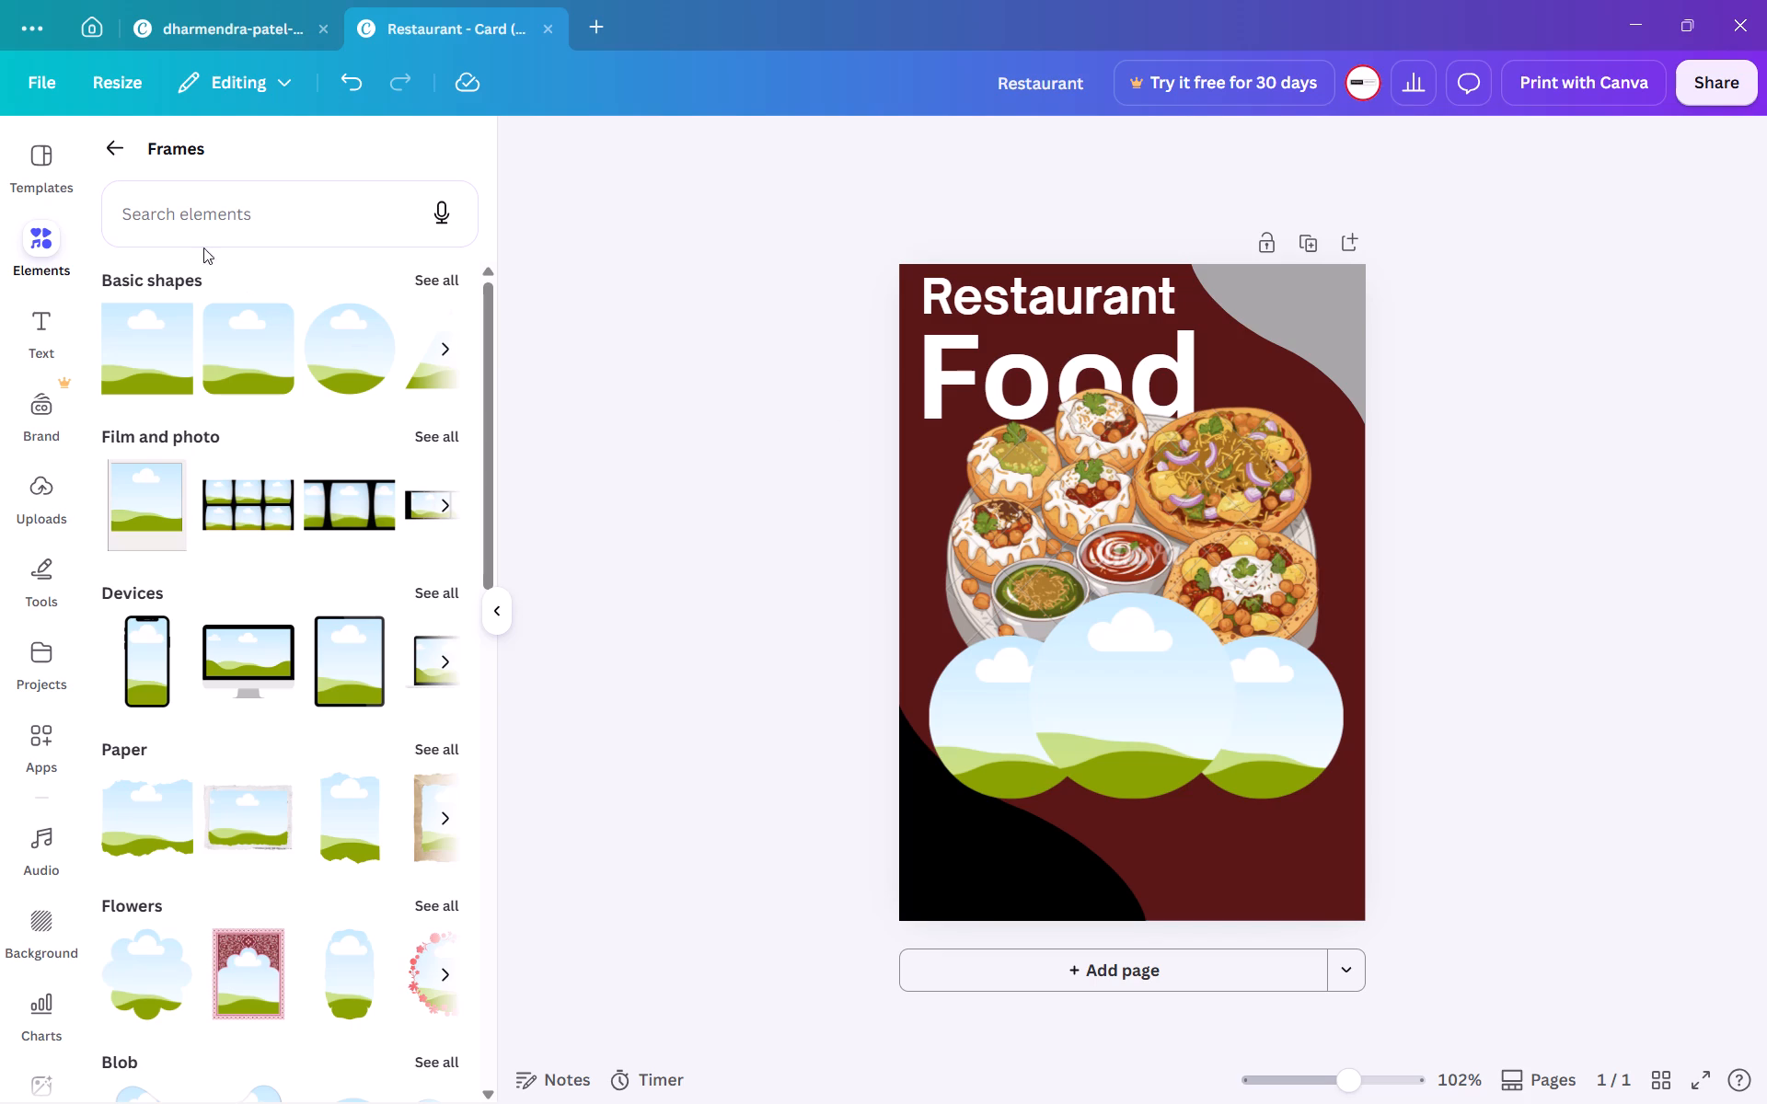
Search all elements for restaurant food and browse the graphics and photos offered.
{"action": "left_click", "coordinate": [113, 165]}
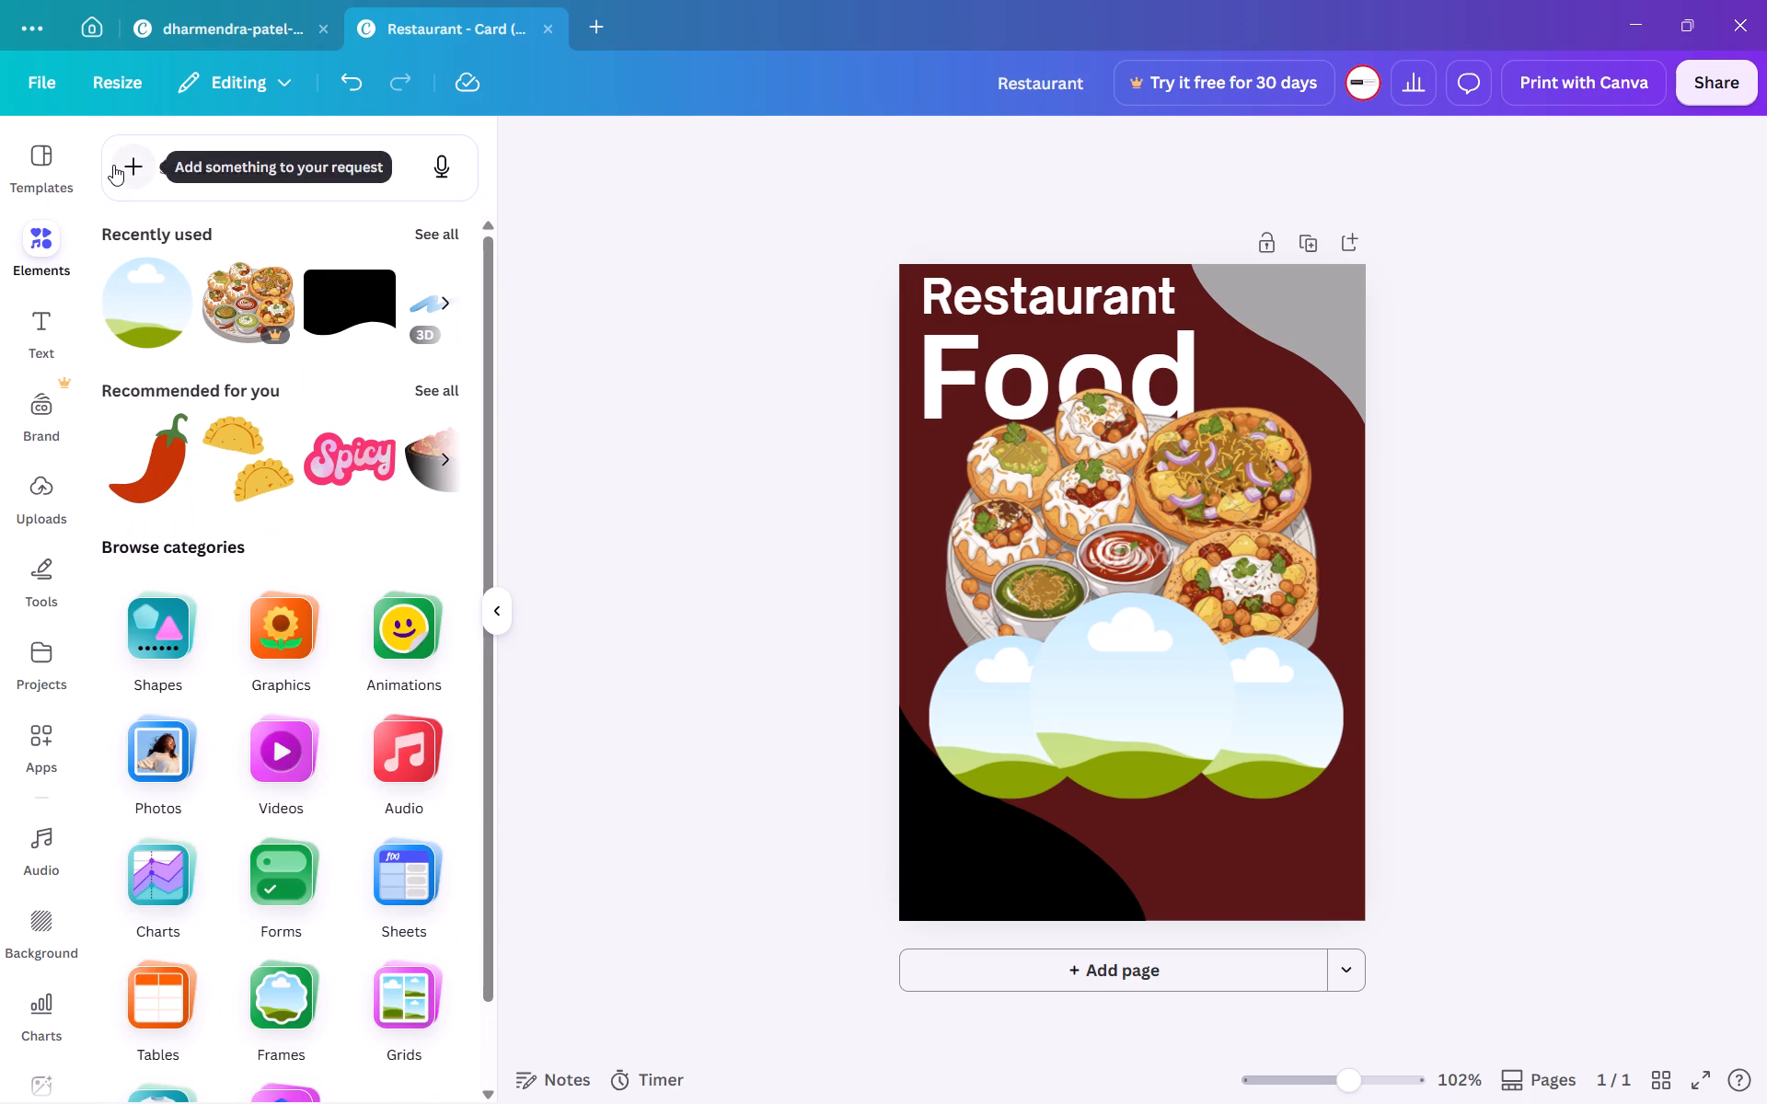
{"action": "left_click", "coordinate": [273, 172]}
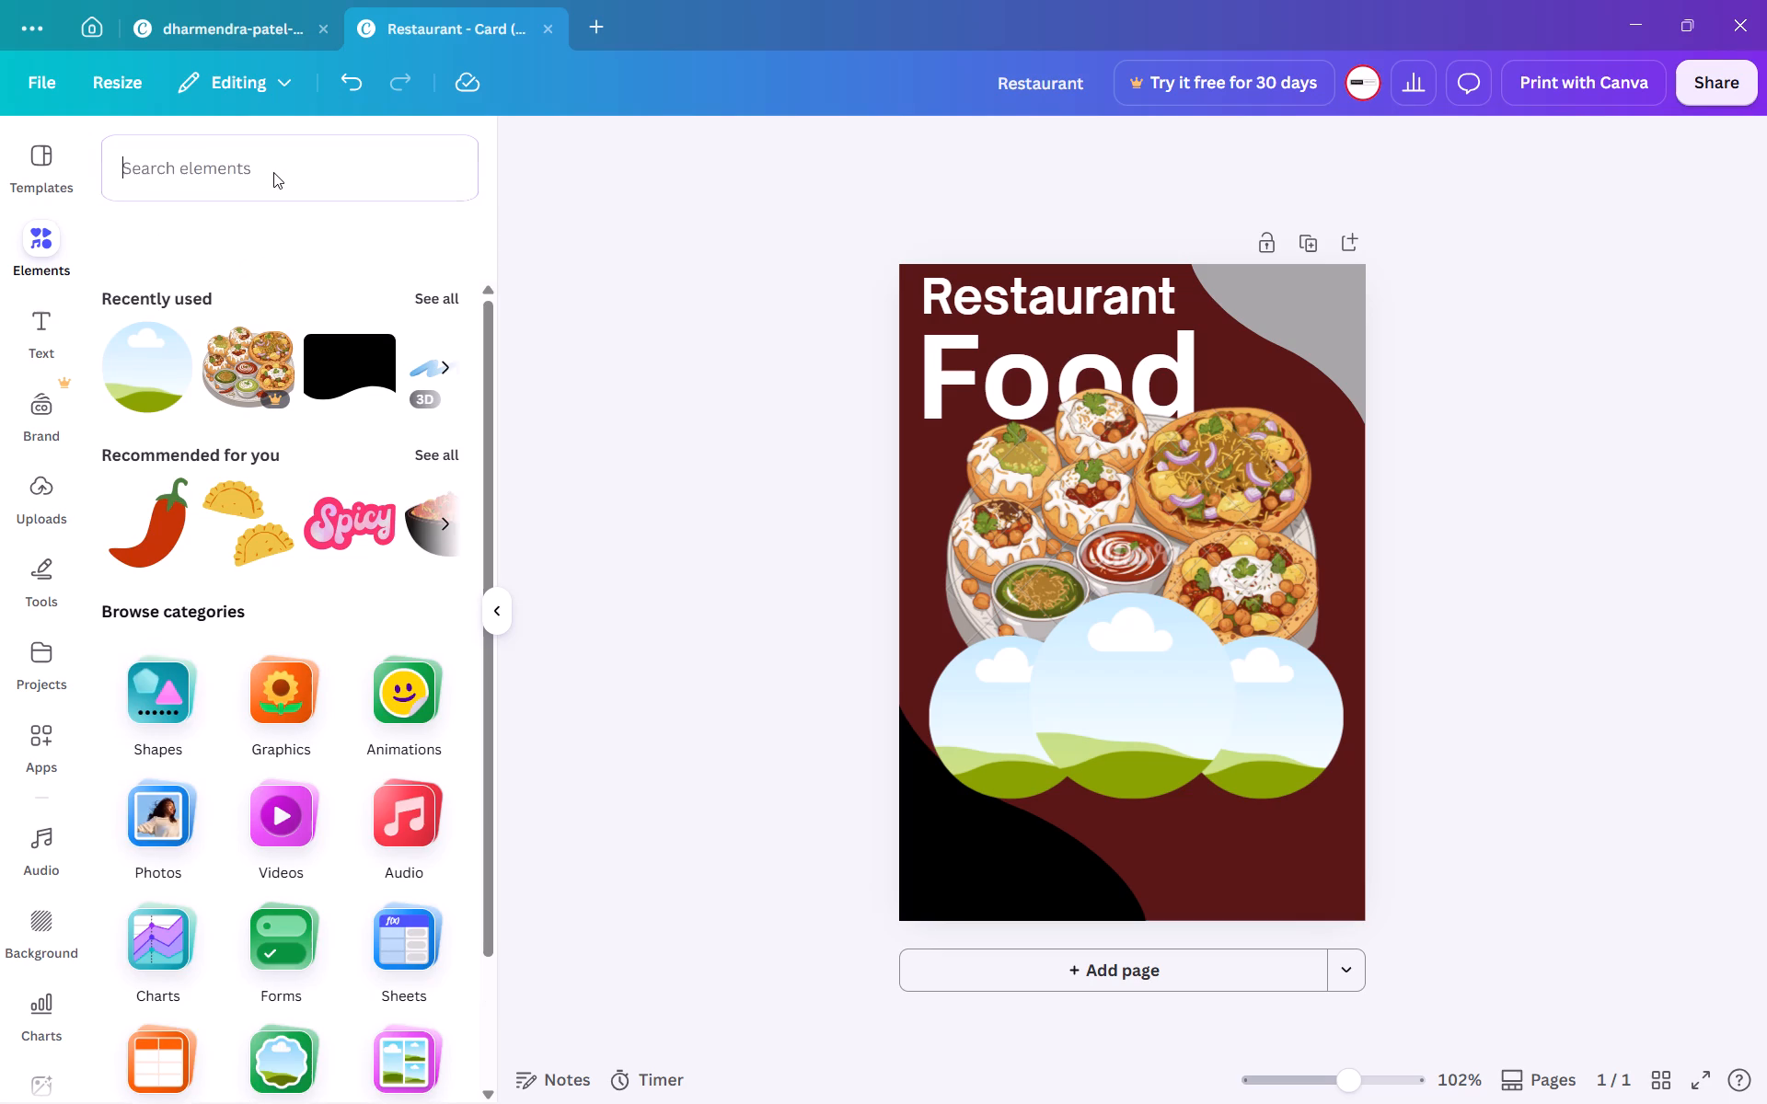
{"action": "type", "text": "resy"}
{"action": "key", "text": "BackSpace"}
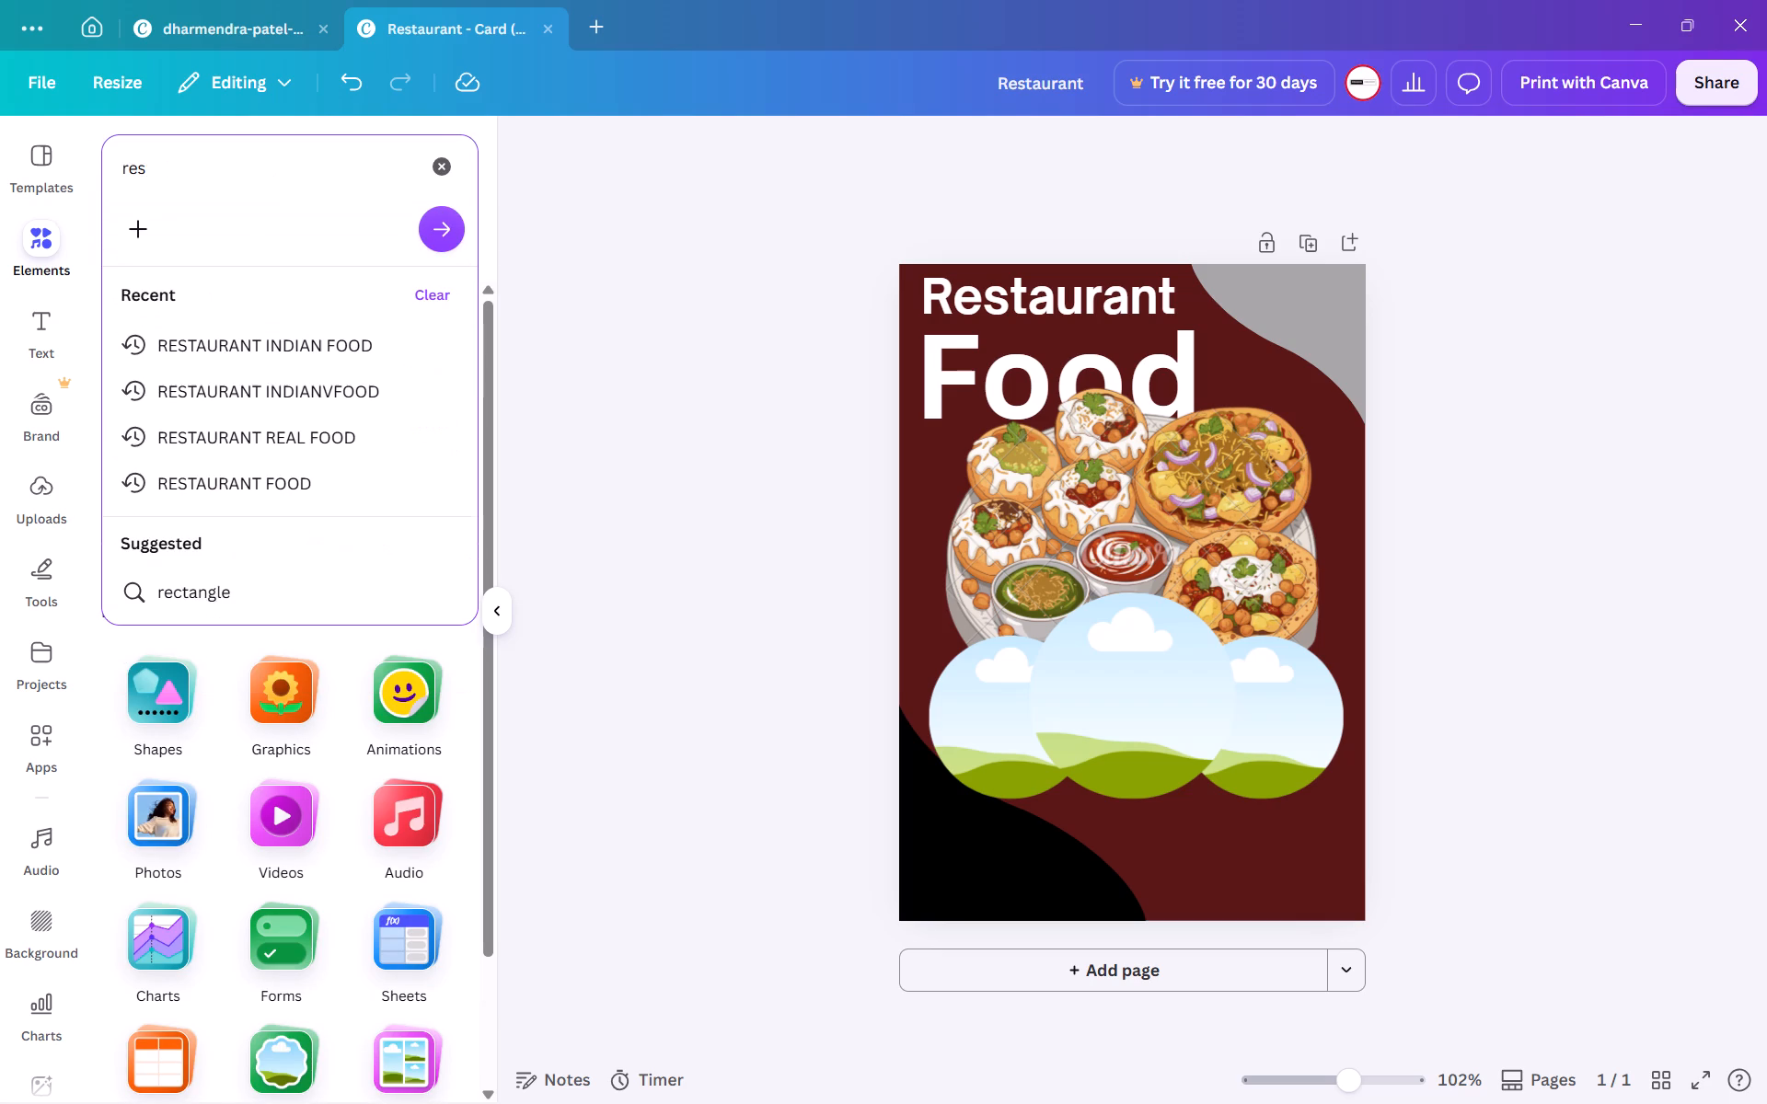
{"action": "type", "text": "traurant food"}
{"action": "key", "text": "Return"}
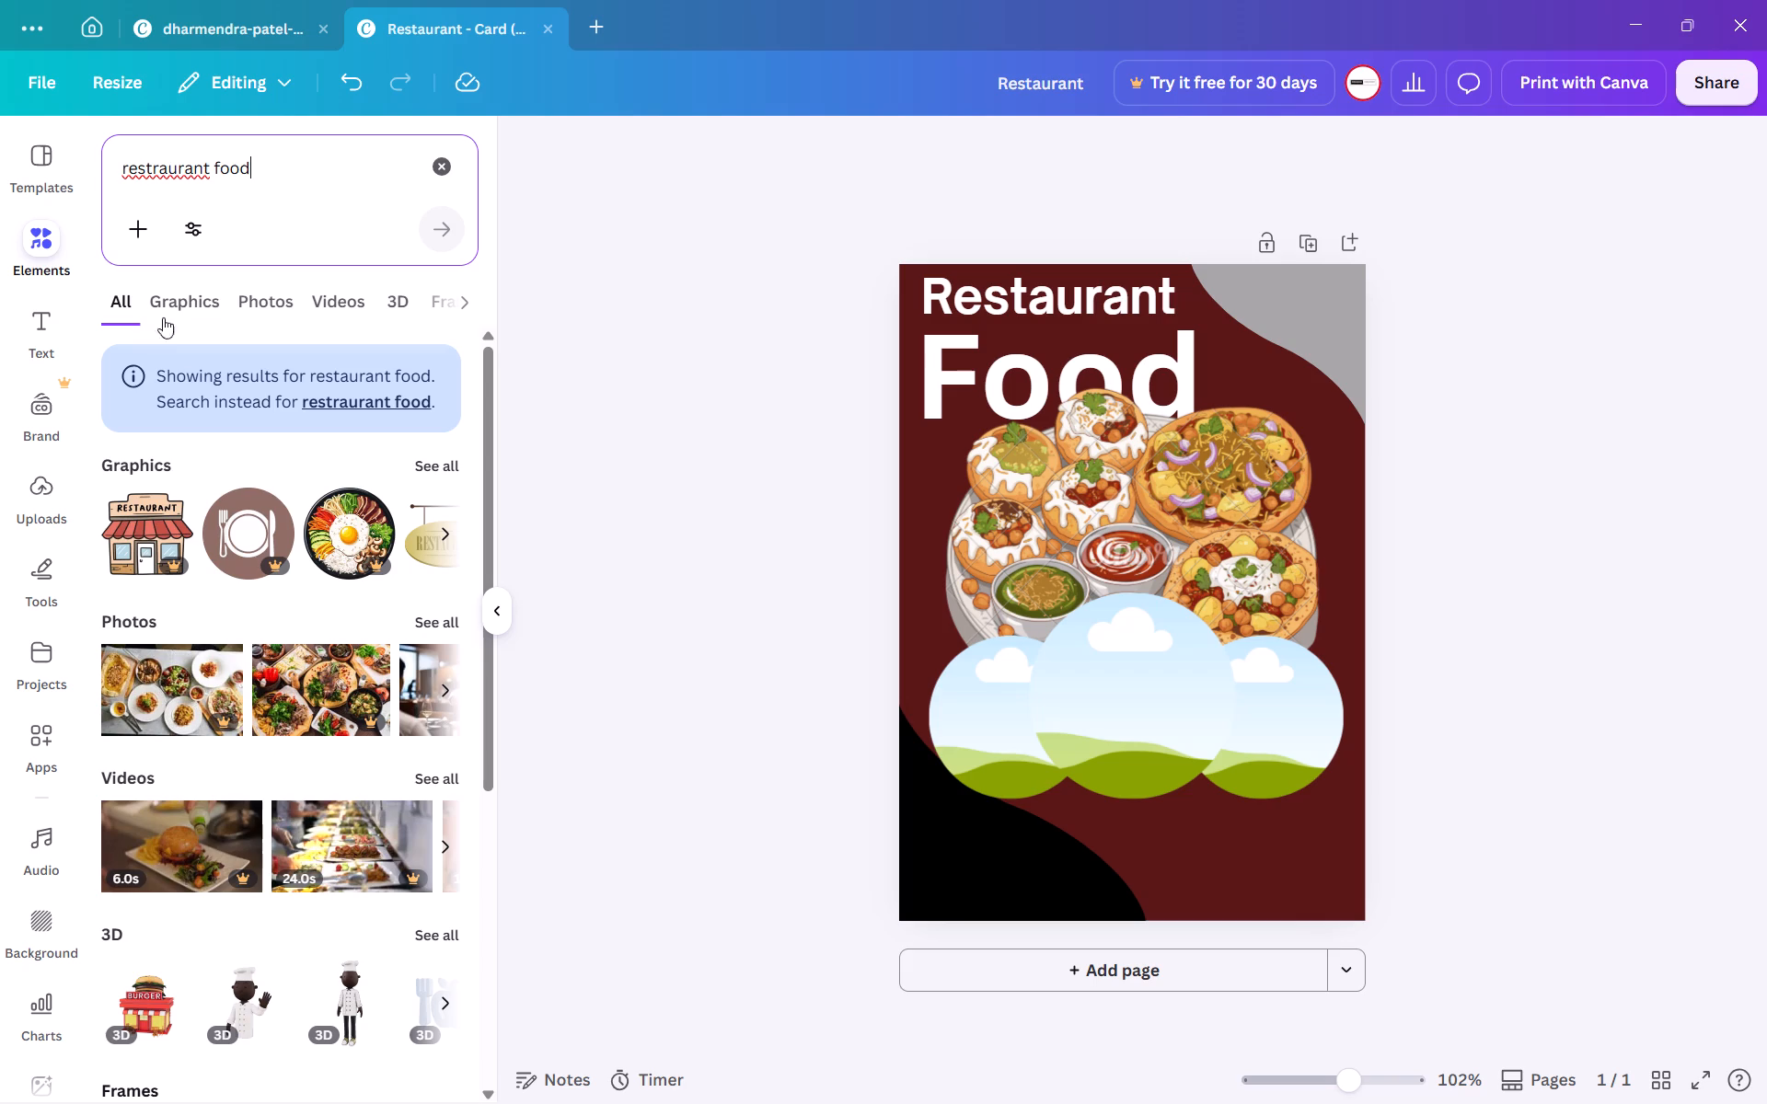
{"action": "scroll", "coordinate": [237, 586], "scroll_direction": "down", "scroll_amount": 1}
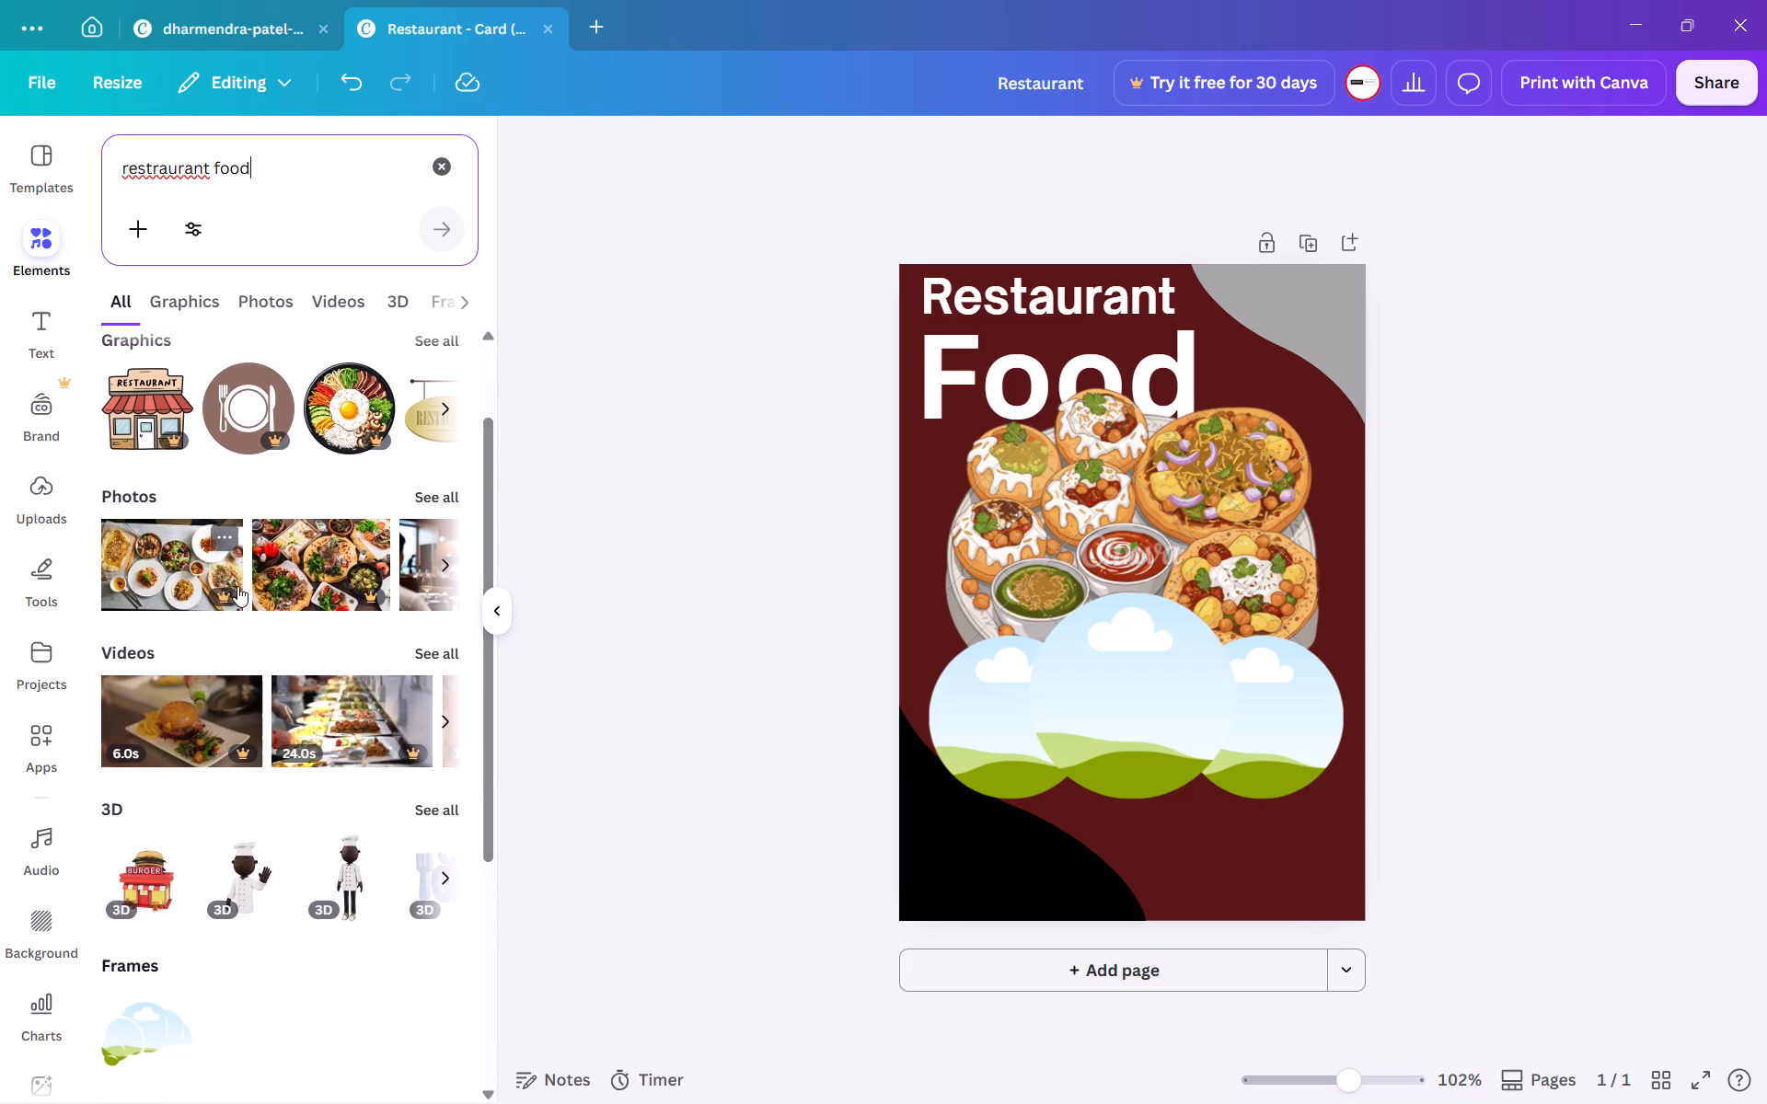
{"action": "scroll", "coordinate": [328, 443], "scroll_direction": "left", "scroll_amount": 3}
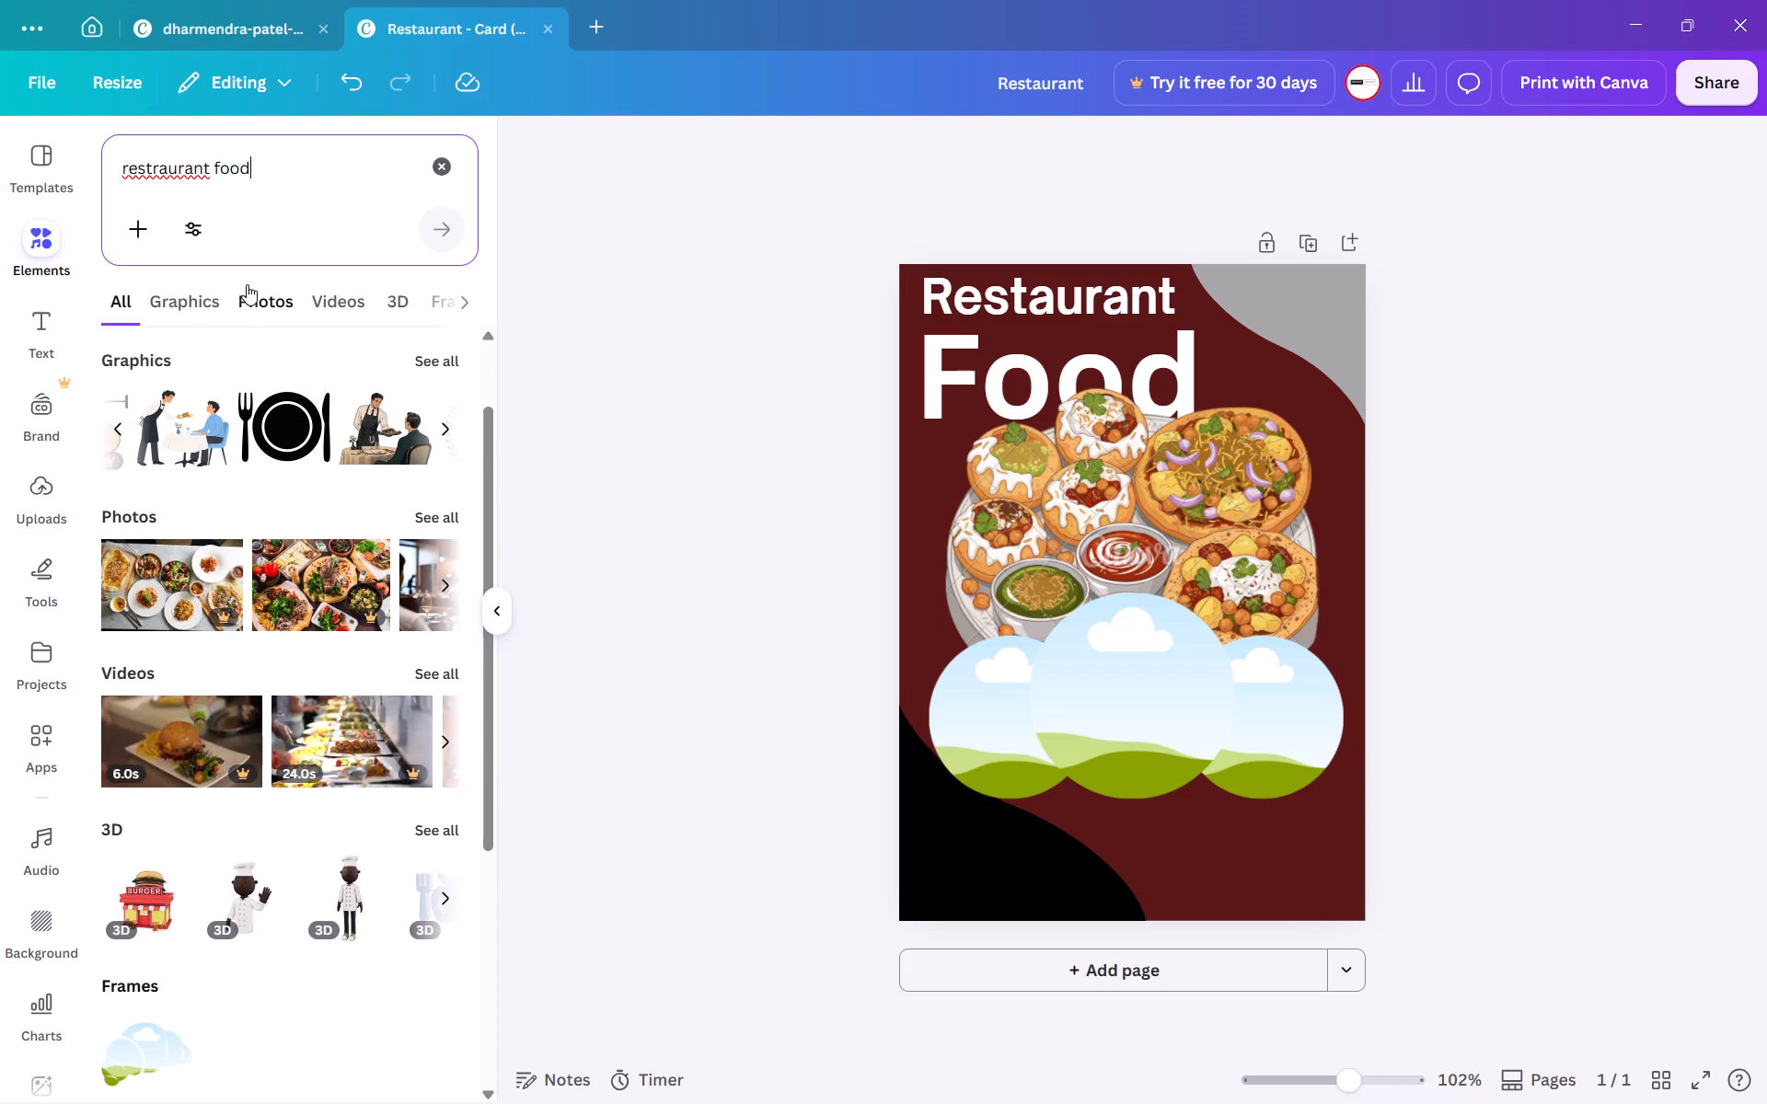
Refine the element search to "restaurant indian food", correcting the spelling of restaurant.
{"action": "left_click", "coordinate": [215, 174]}
{"action": "type", "text": "indian"}
{"action": "key", "text": "space"}
{"action": "key", "text": "Return"}
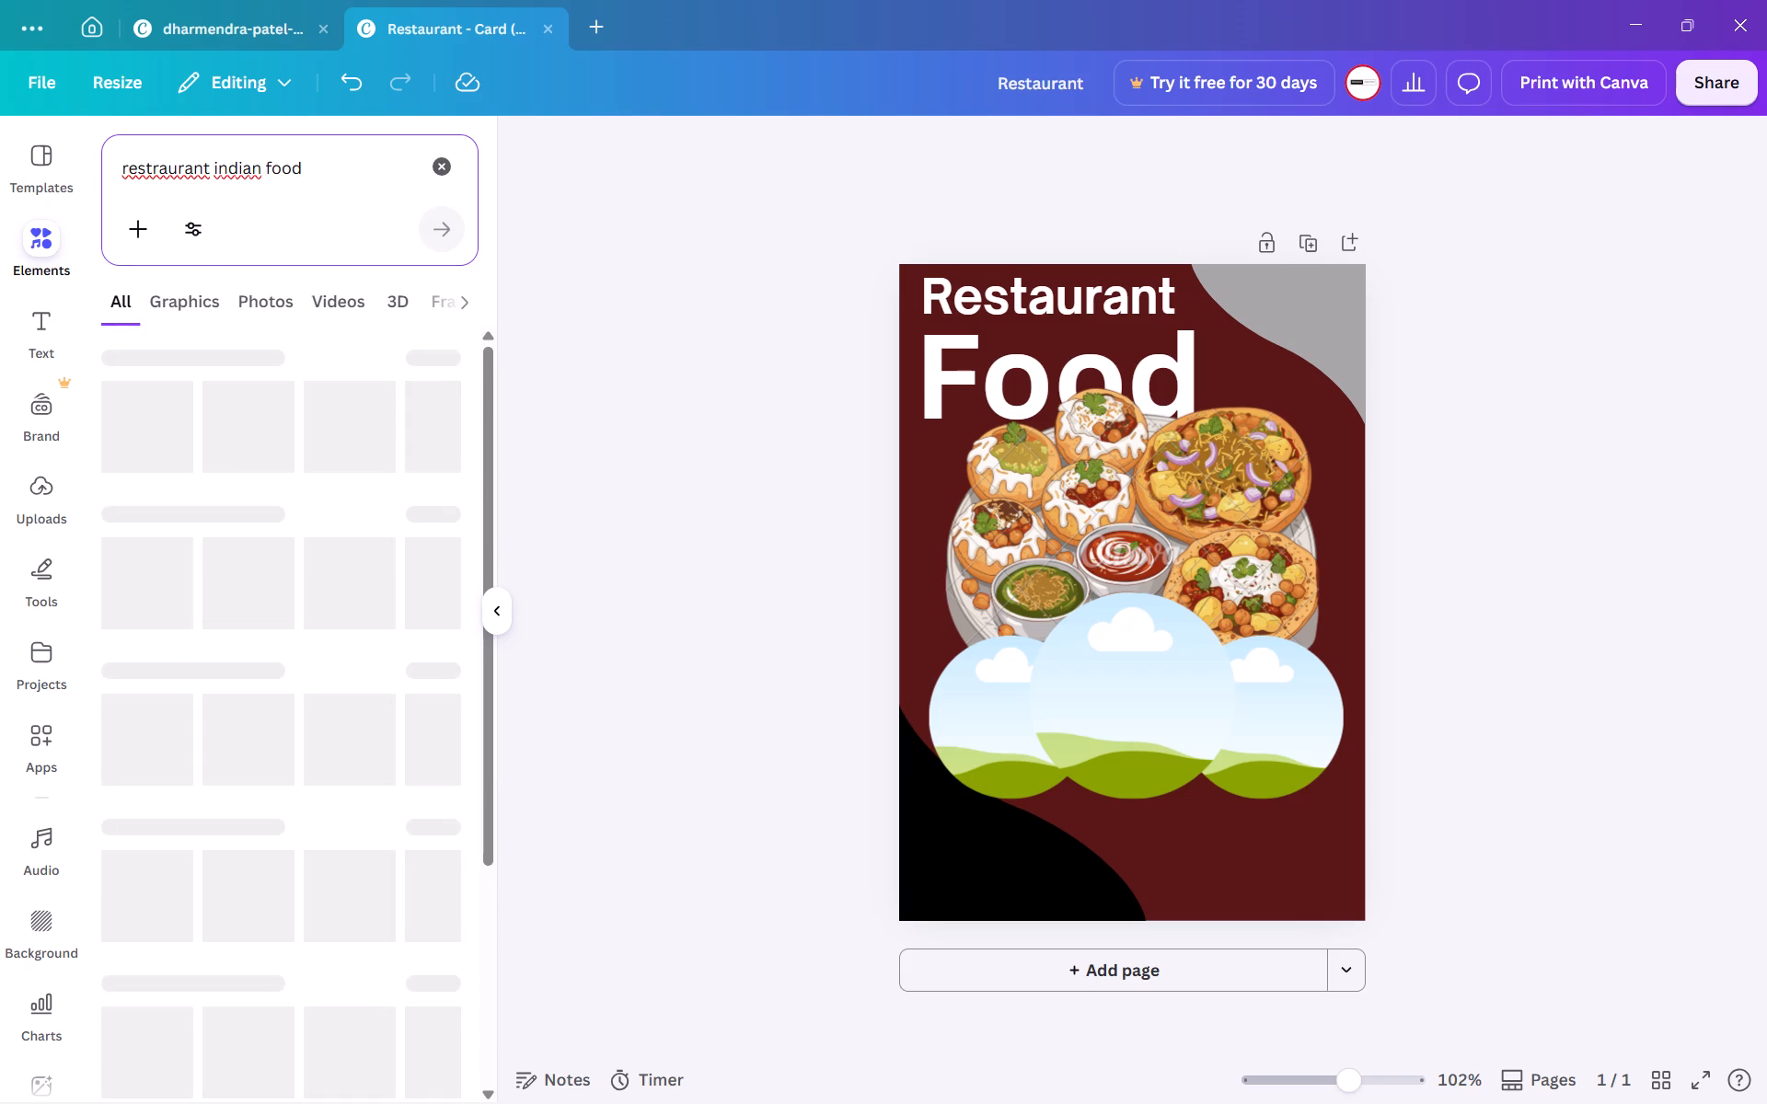
{"action": "left_click", "coordinate": [177, 169]}
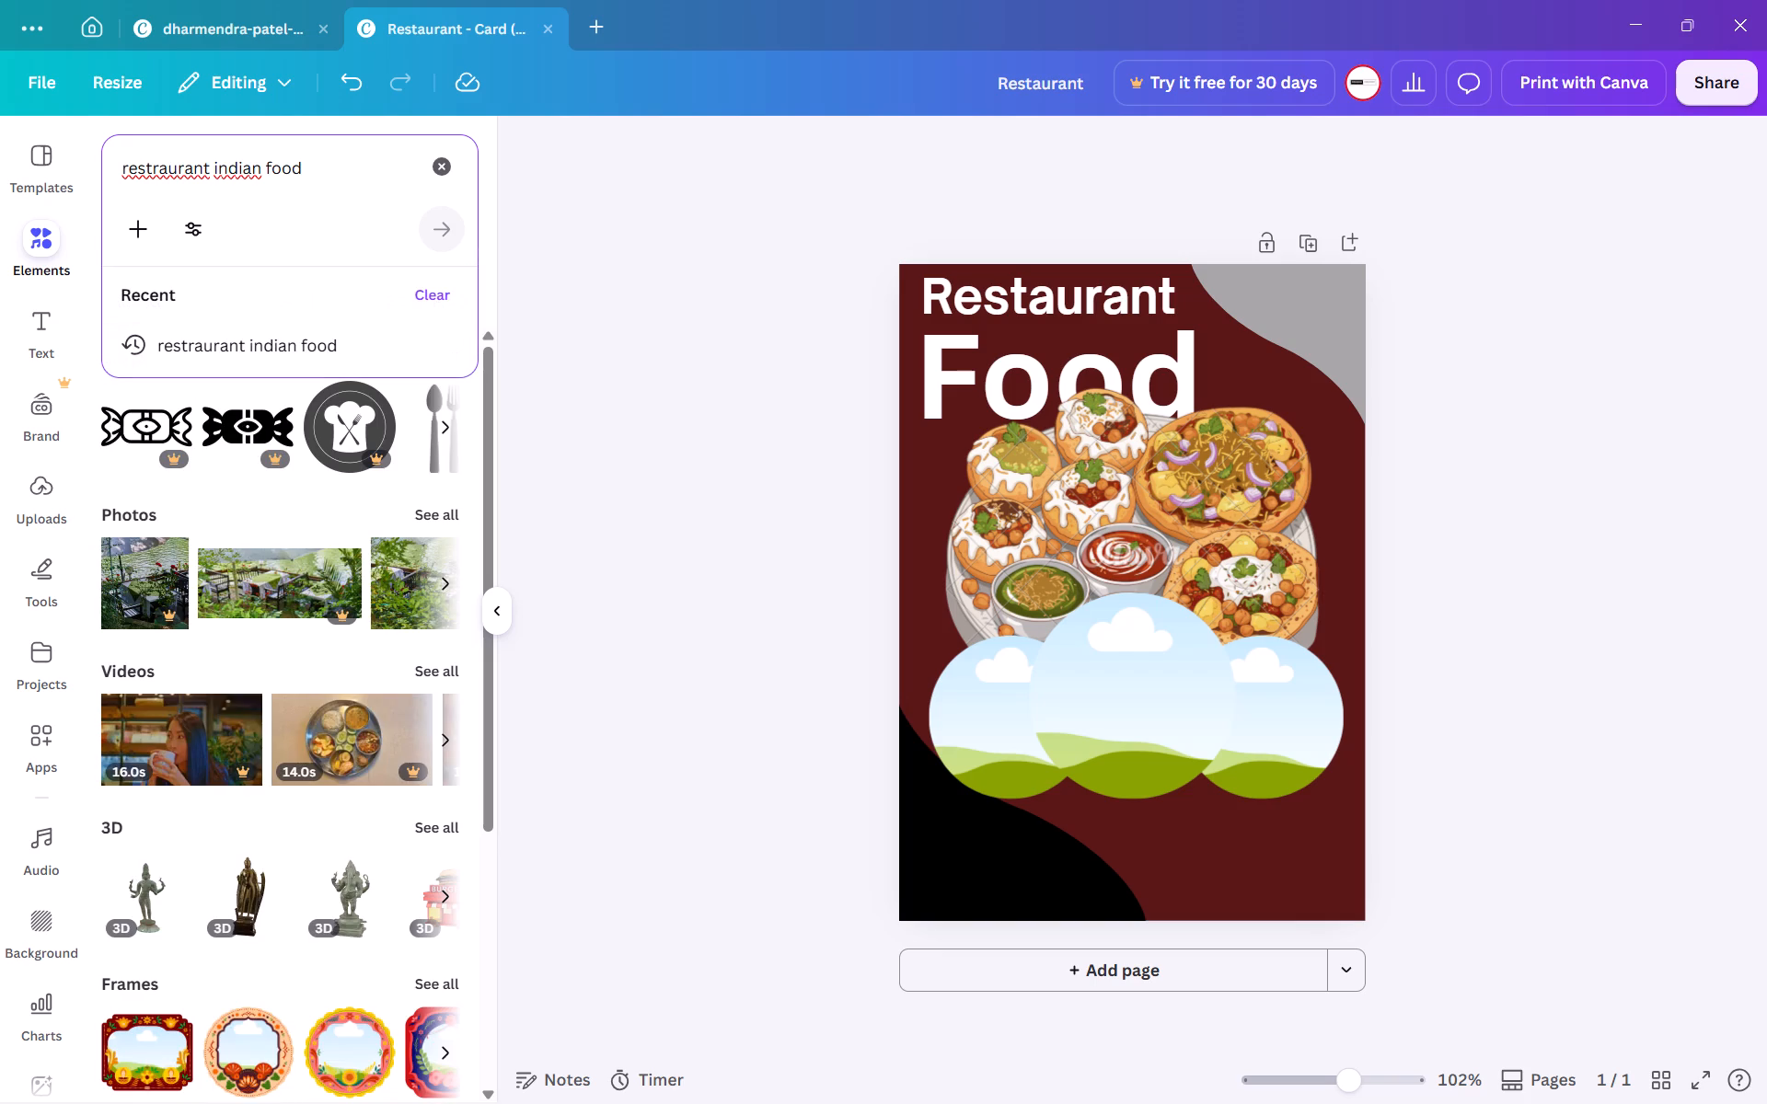
{"action": "scroll", "coordinate": [279, 506], "scroll_direction": "down", "scroll_amount": 1}
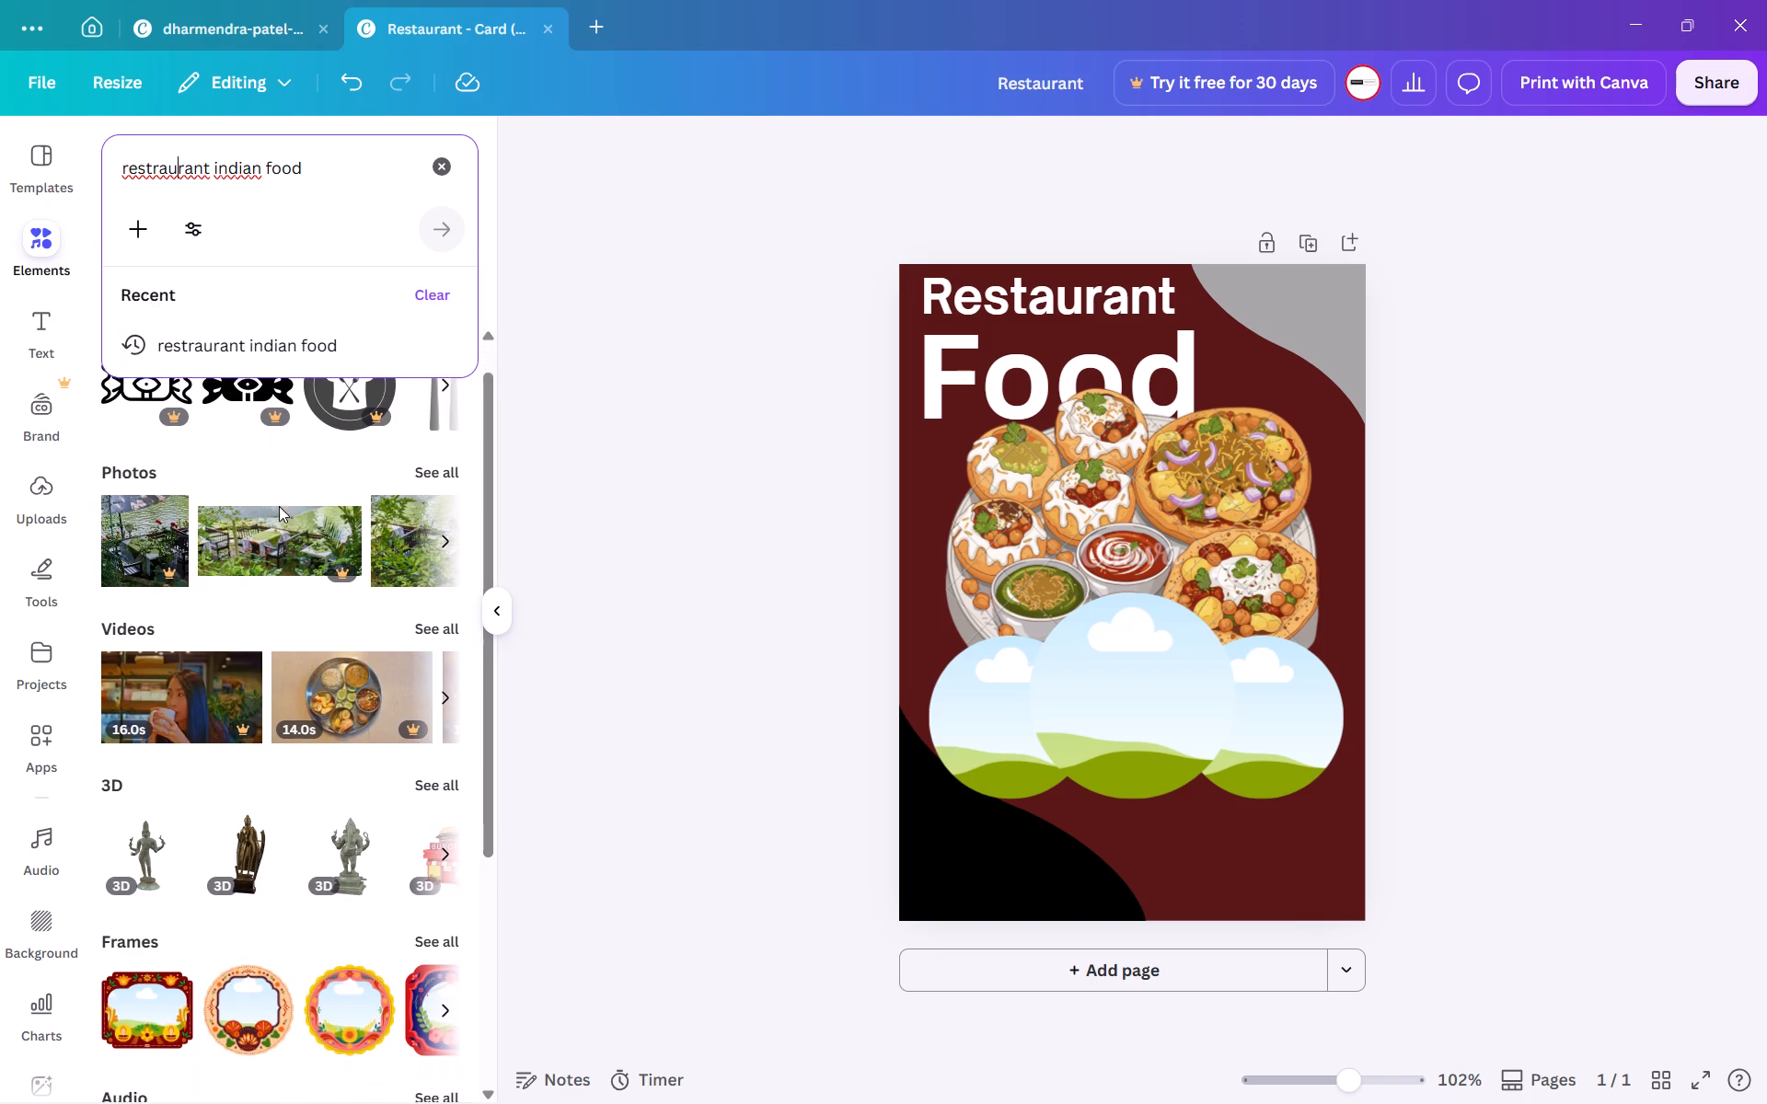
{"action": "scroll", "coordinate": [279, 506], "scroll_direction": "down", "scroll_amount": 1}
{"action": "key", "text": "BackSpace"}
{"action": "key", "text": "BackSpace"}
{"action": "key", "text": "BackSpace"}
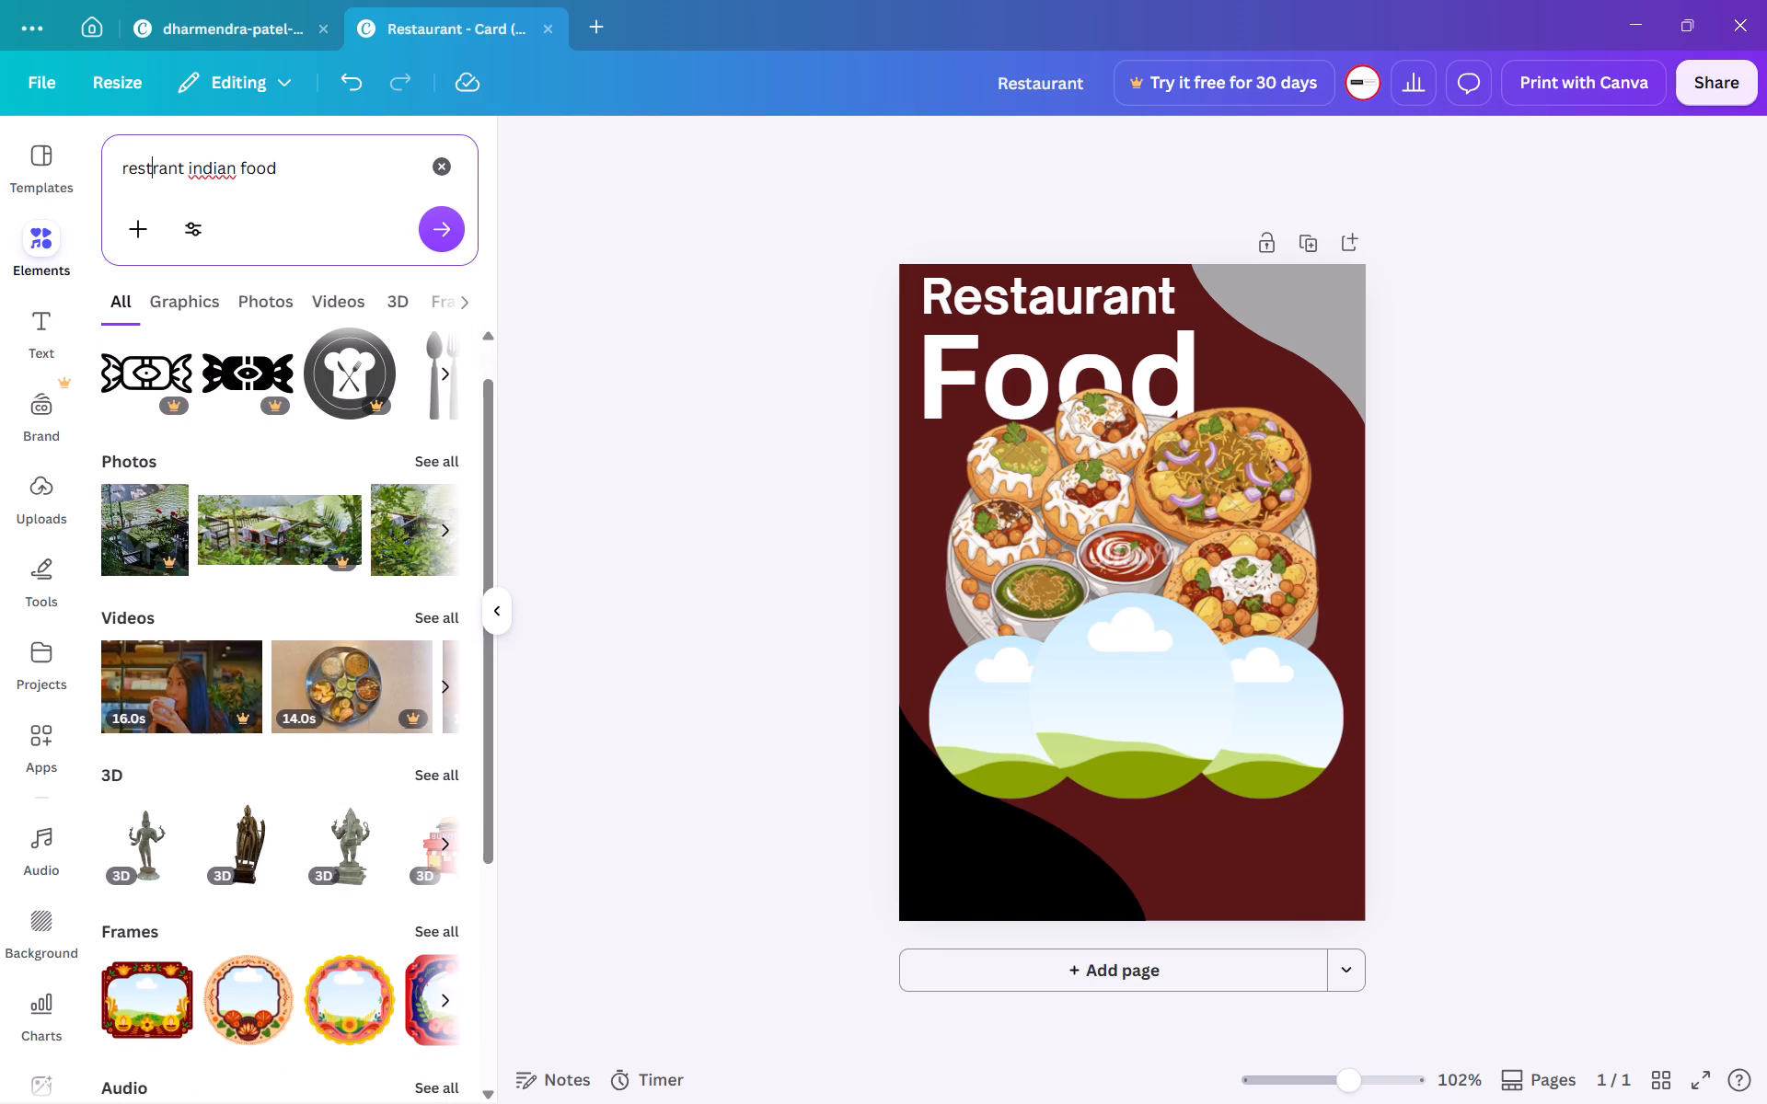
{"action": "type", "text": "au"}
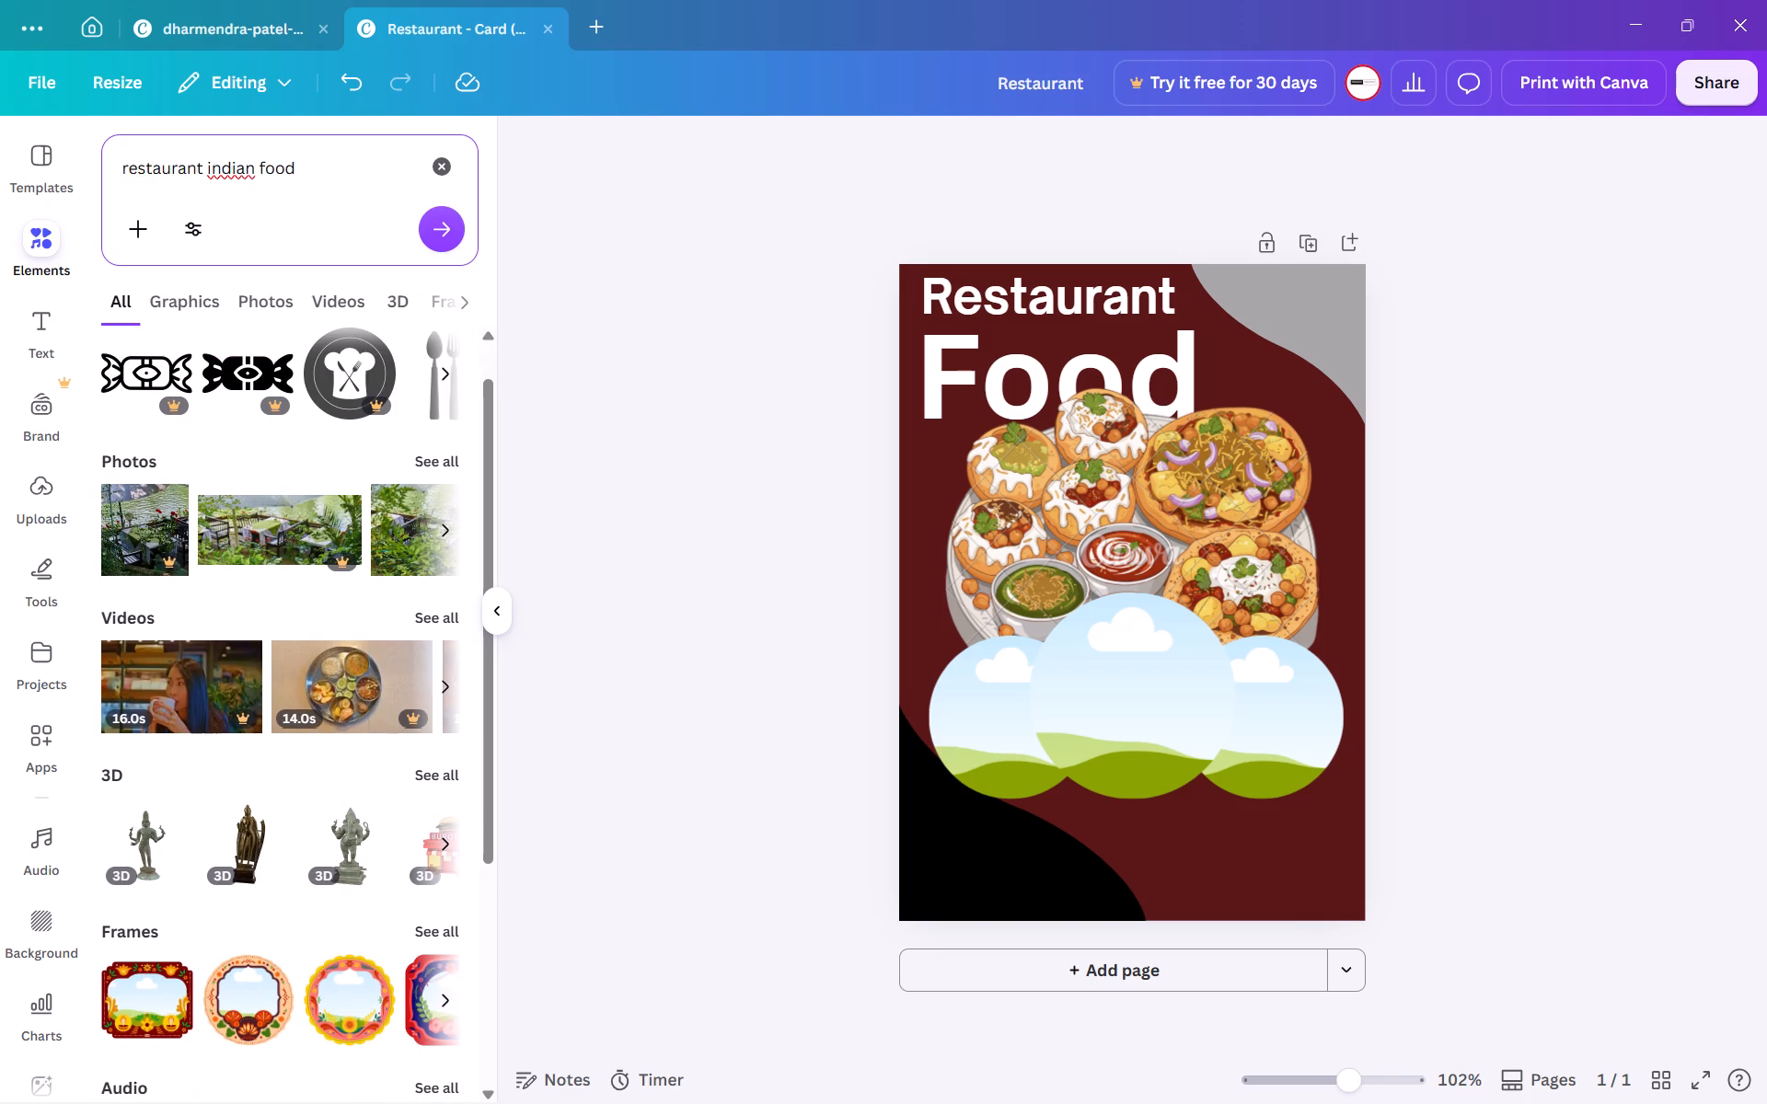
{"action": "key", "text": "Return"}
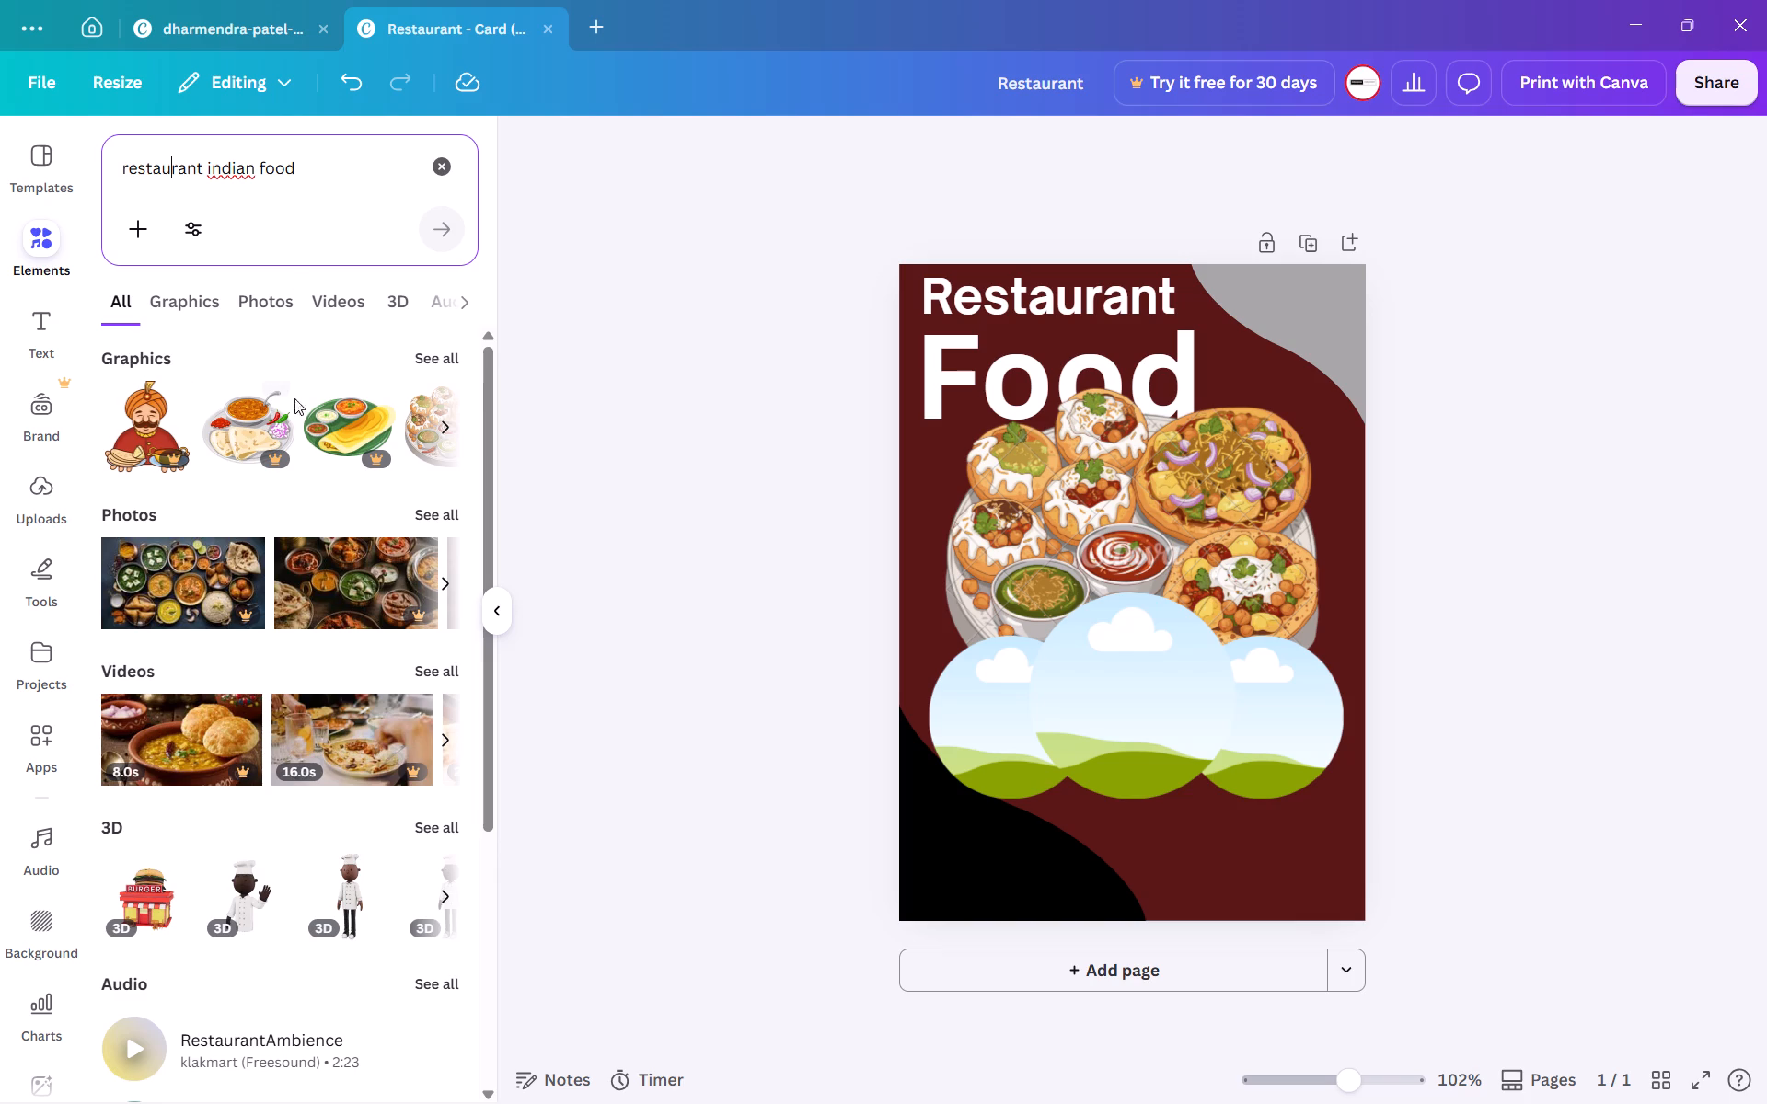
Add the curry and folded flatbread plate graphic and place it inside the left circular frame.
{"action": "scroll", "coordinate": [297, 414], "scroll_direction": "left", "scroll_amount": 3}
{"action": "scroll", "coordinate": [297, 414], "scroll_direction": "right", "scroll_amount": 1}
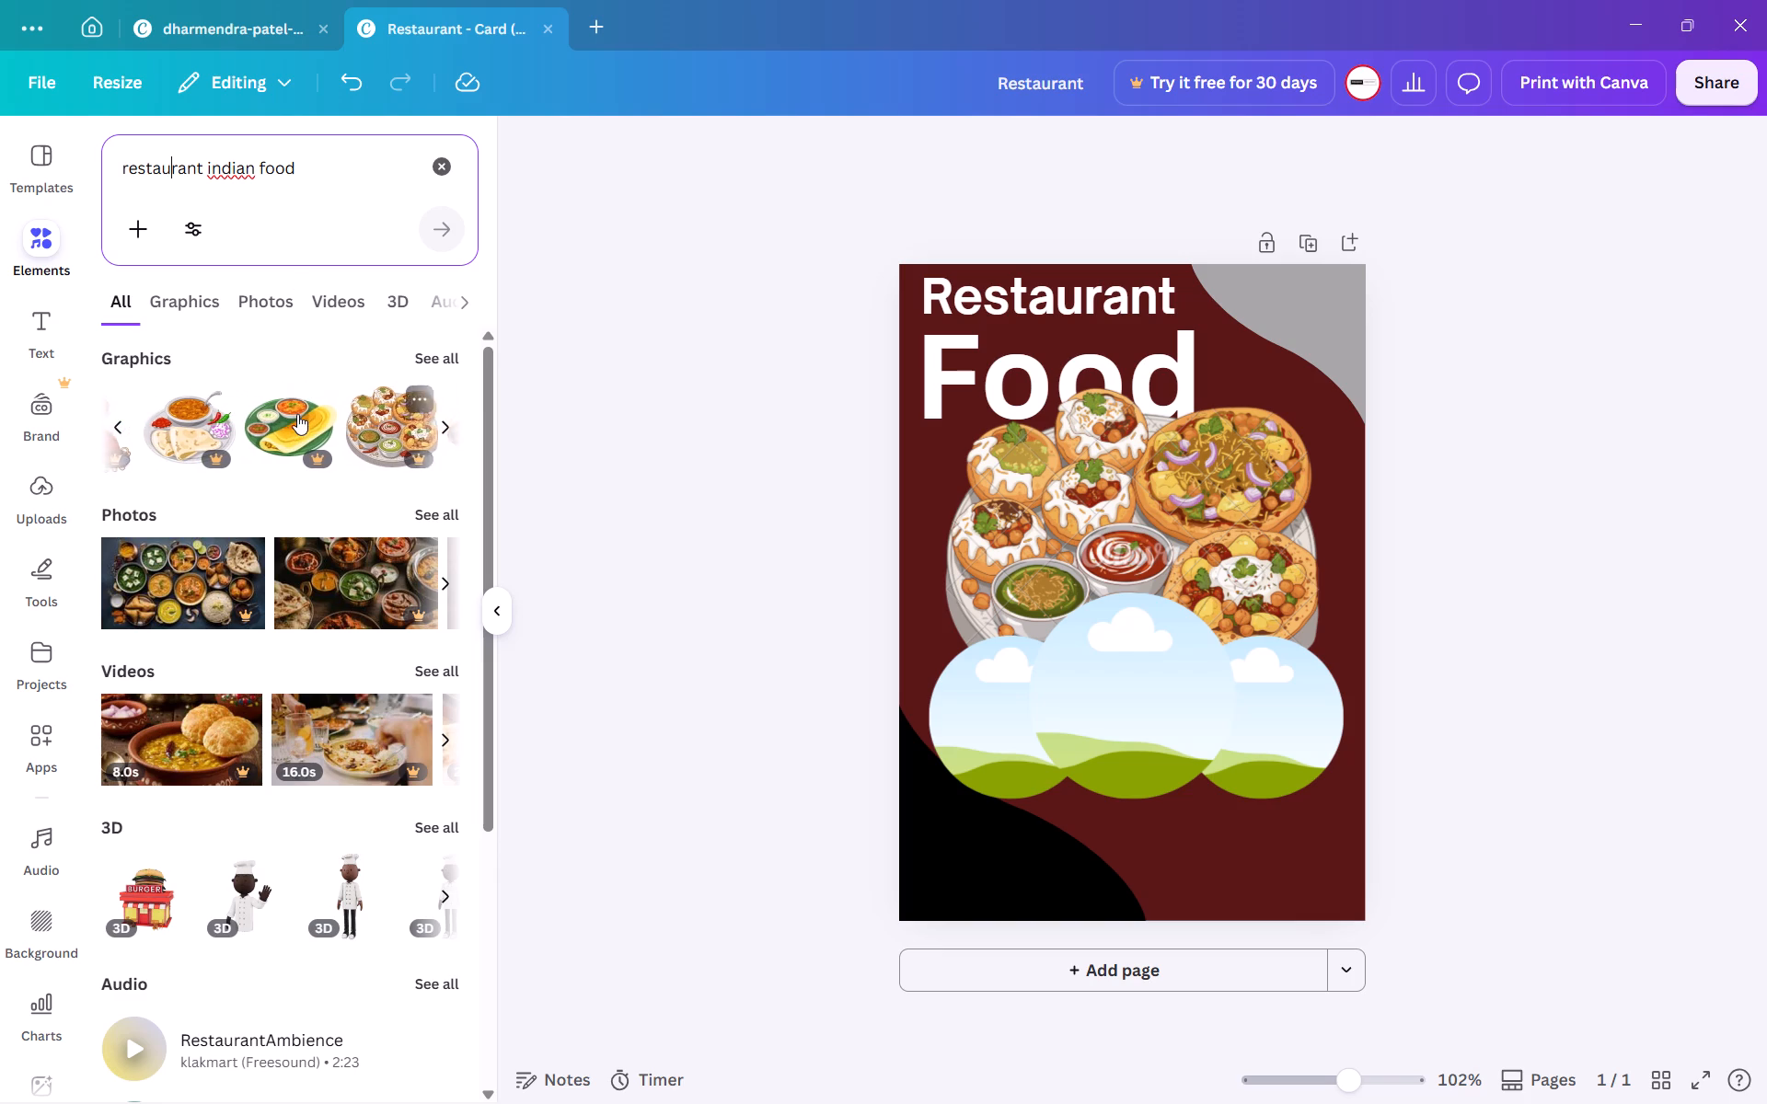
{"action": "scroll", "coordinate": [297, 414], "scroll_direction": "right", "scroll_amount": 3}
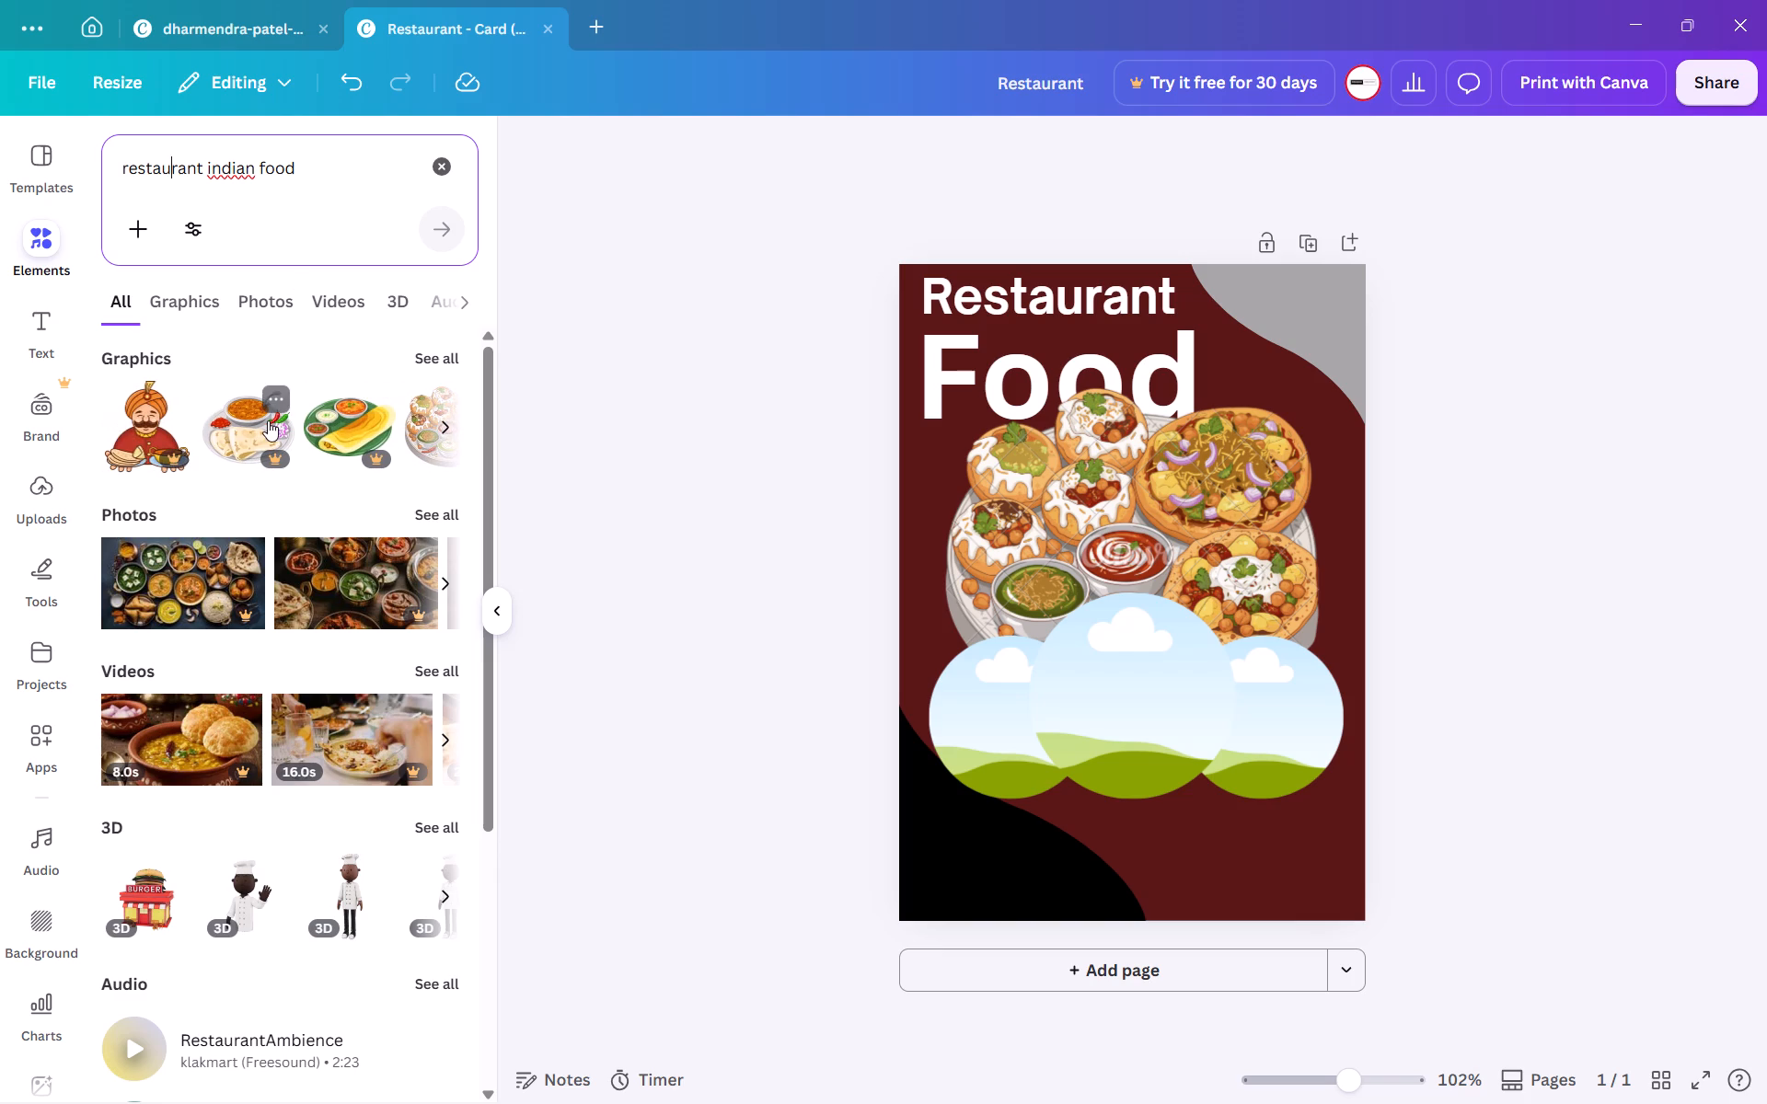
{"action": "left_click", "coordinate": [268, 420]}
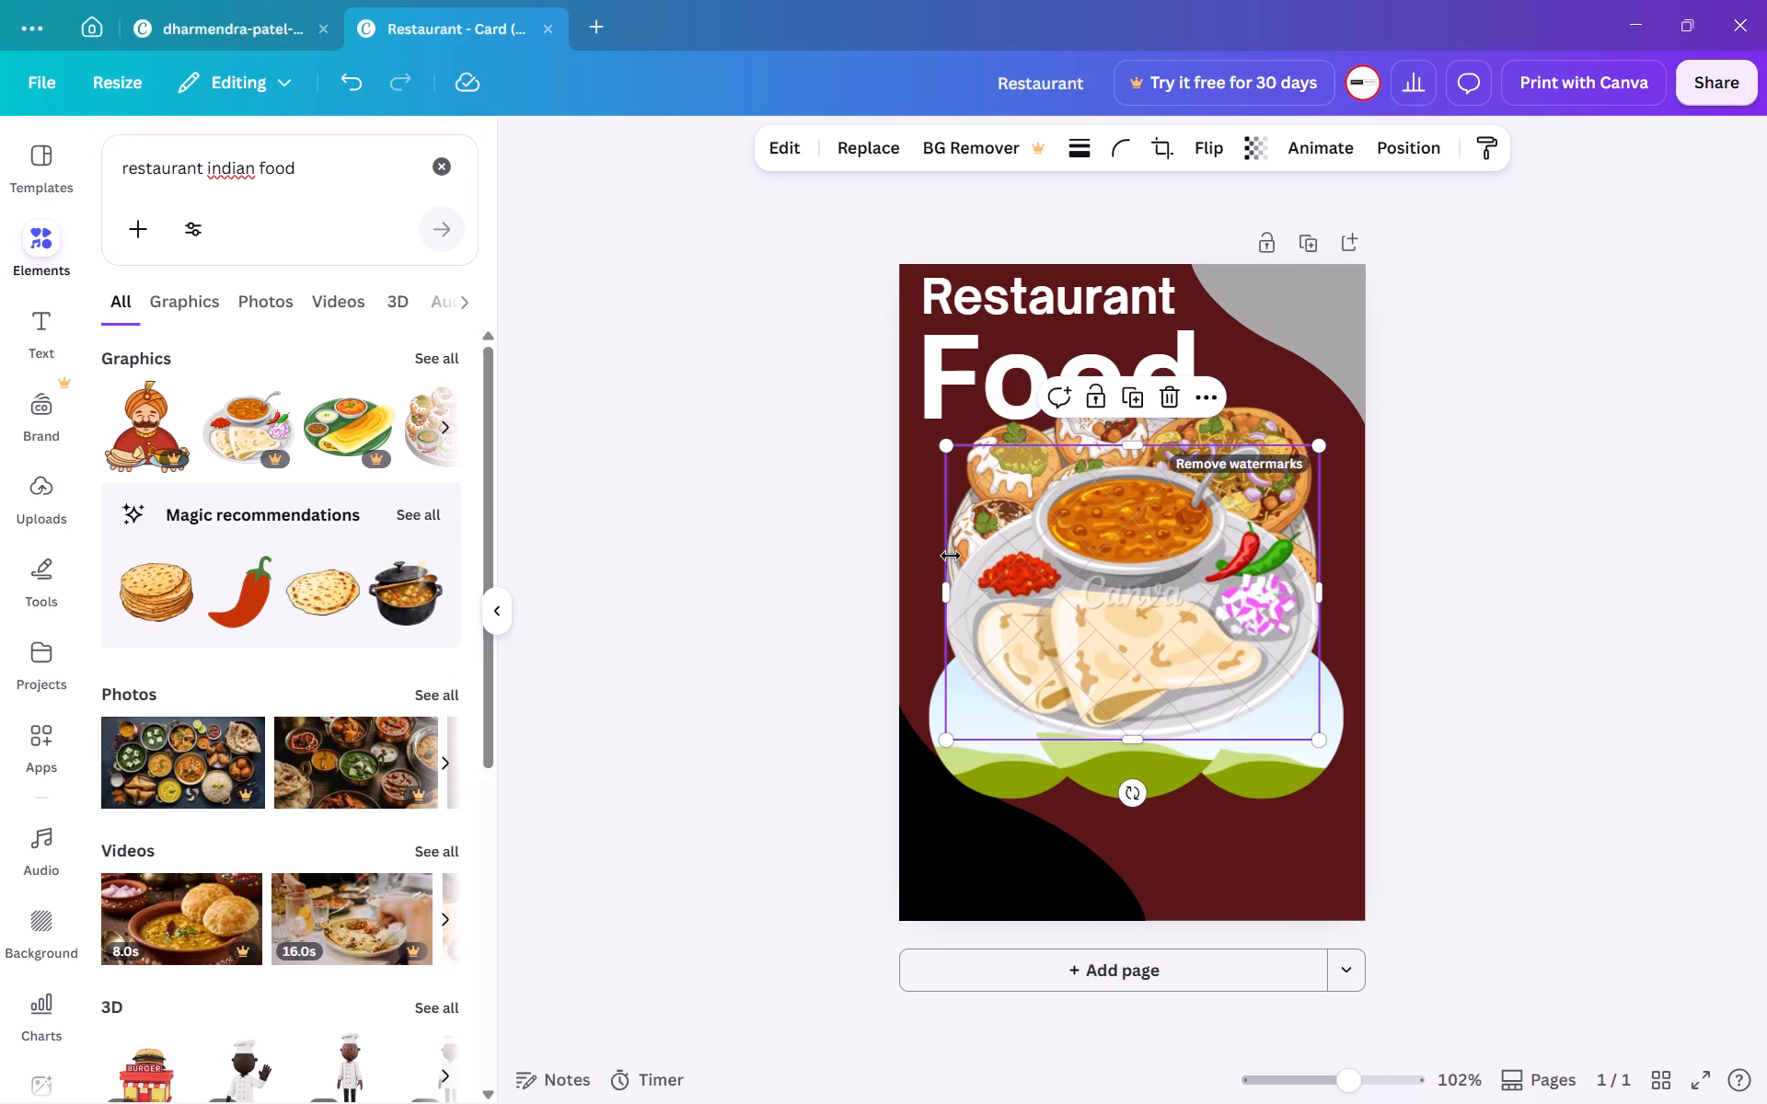
{"action": "left_click_drag", "start_coordinate": [1123, 622], "coordinate": [1012, 748]}
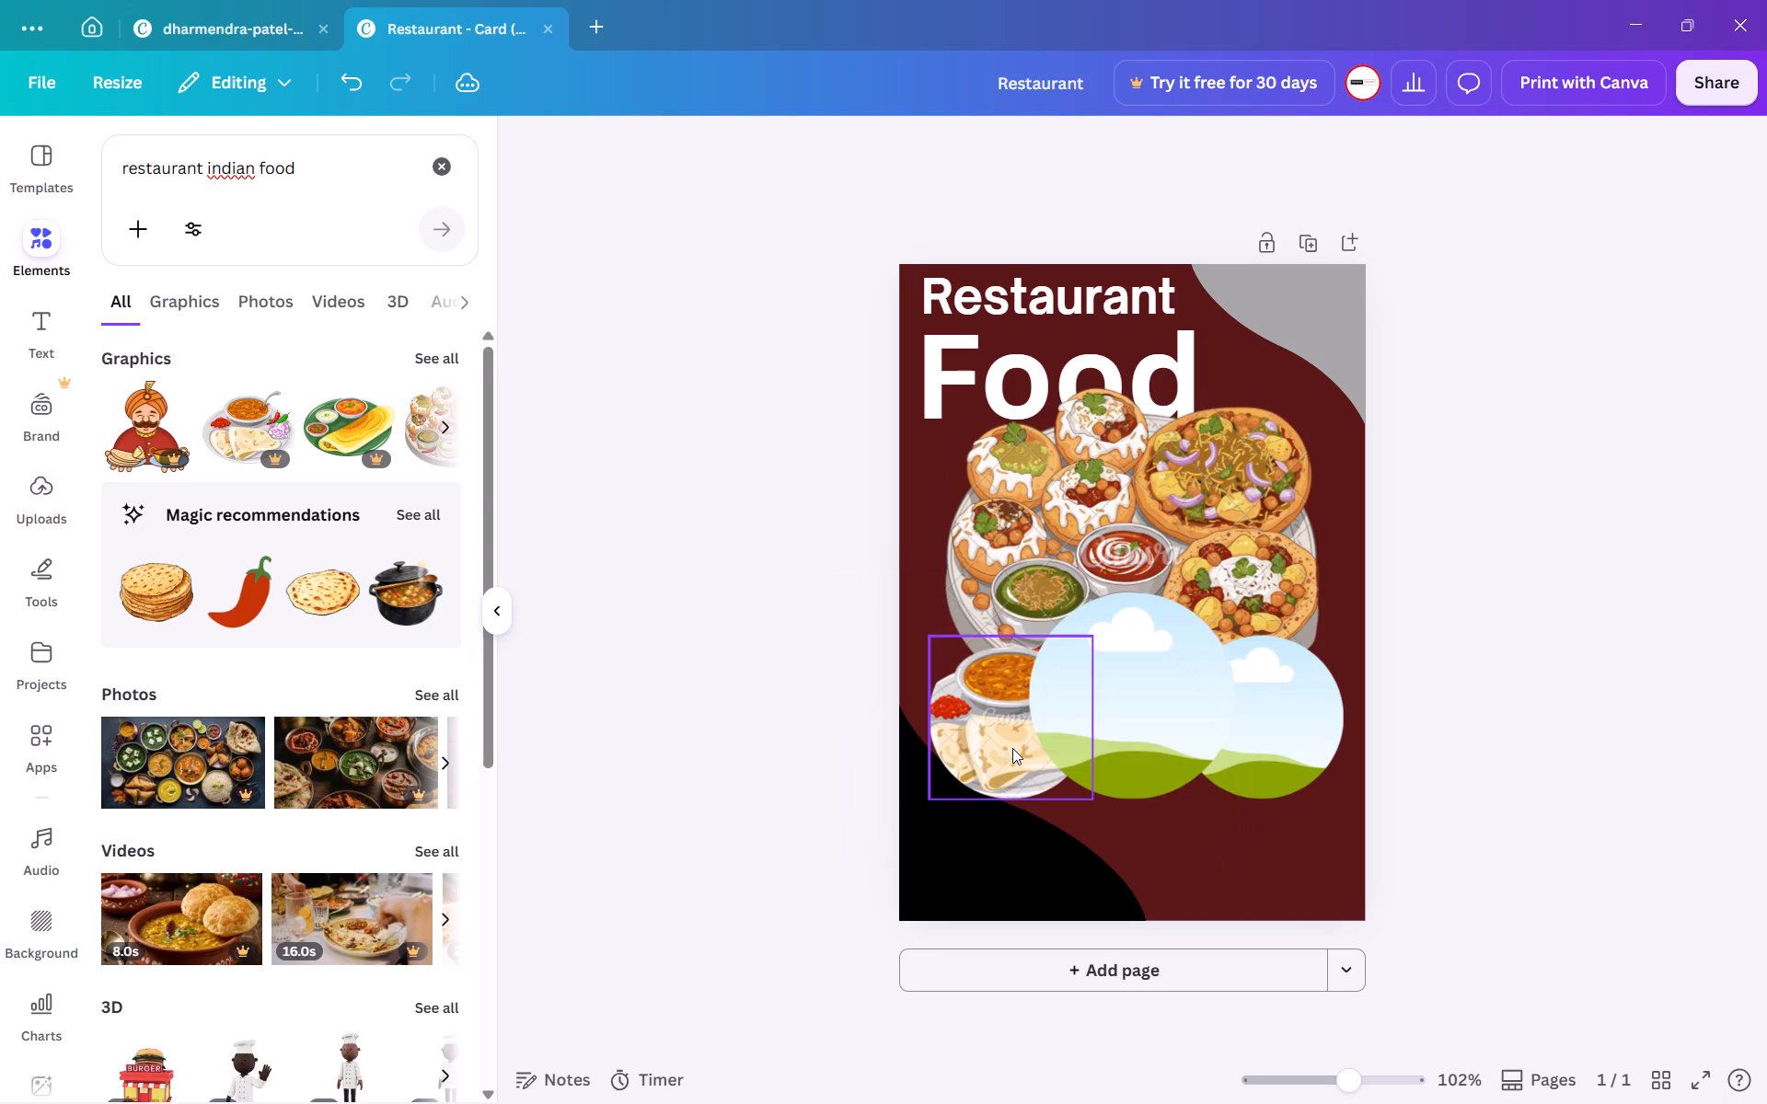
Open the crop settings of the curry plate image in the left circular frame and run Smart Crop on it.
{"action": "double_click", "coordinate": [1012, 748]}
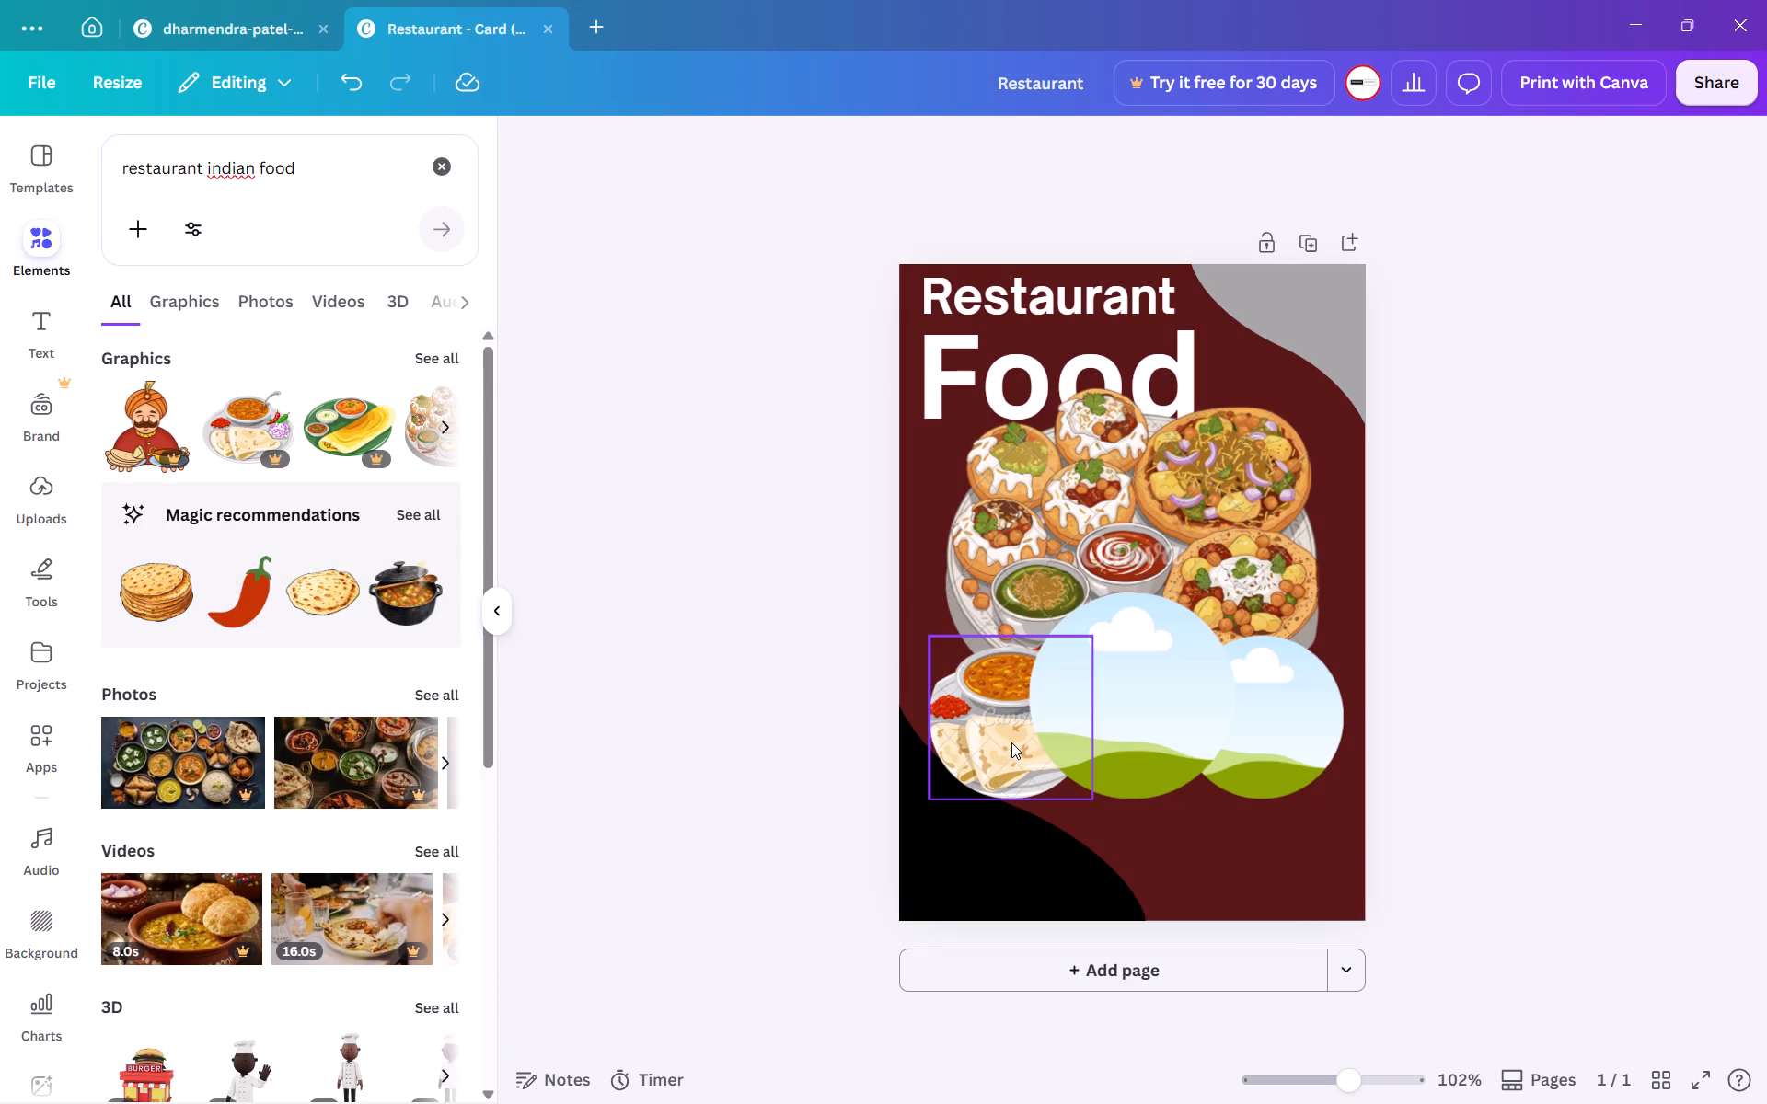
{"action": "left_click", "coordinate": [1011, 742]}
{"action": "double_click", "coordinate": [1011, 742]}
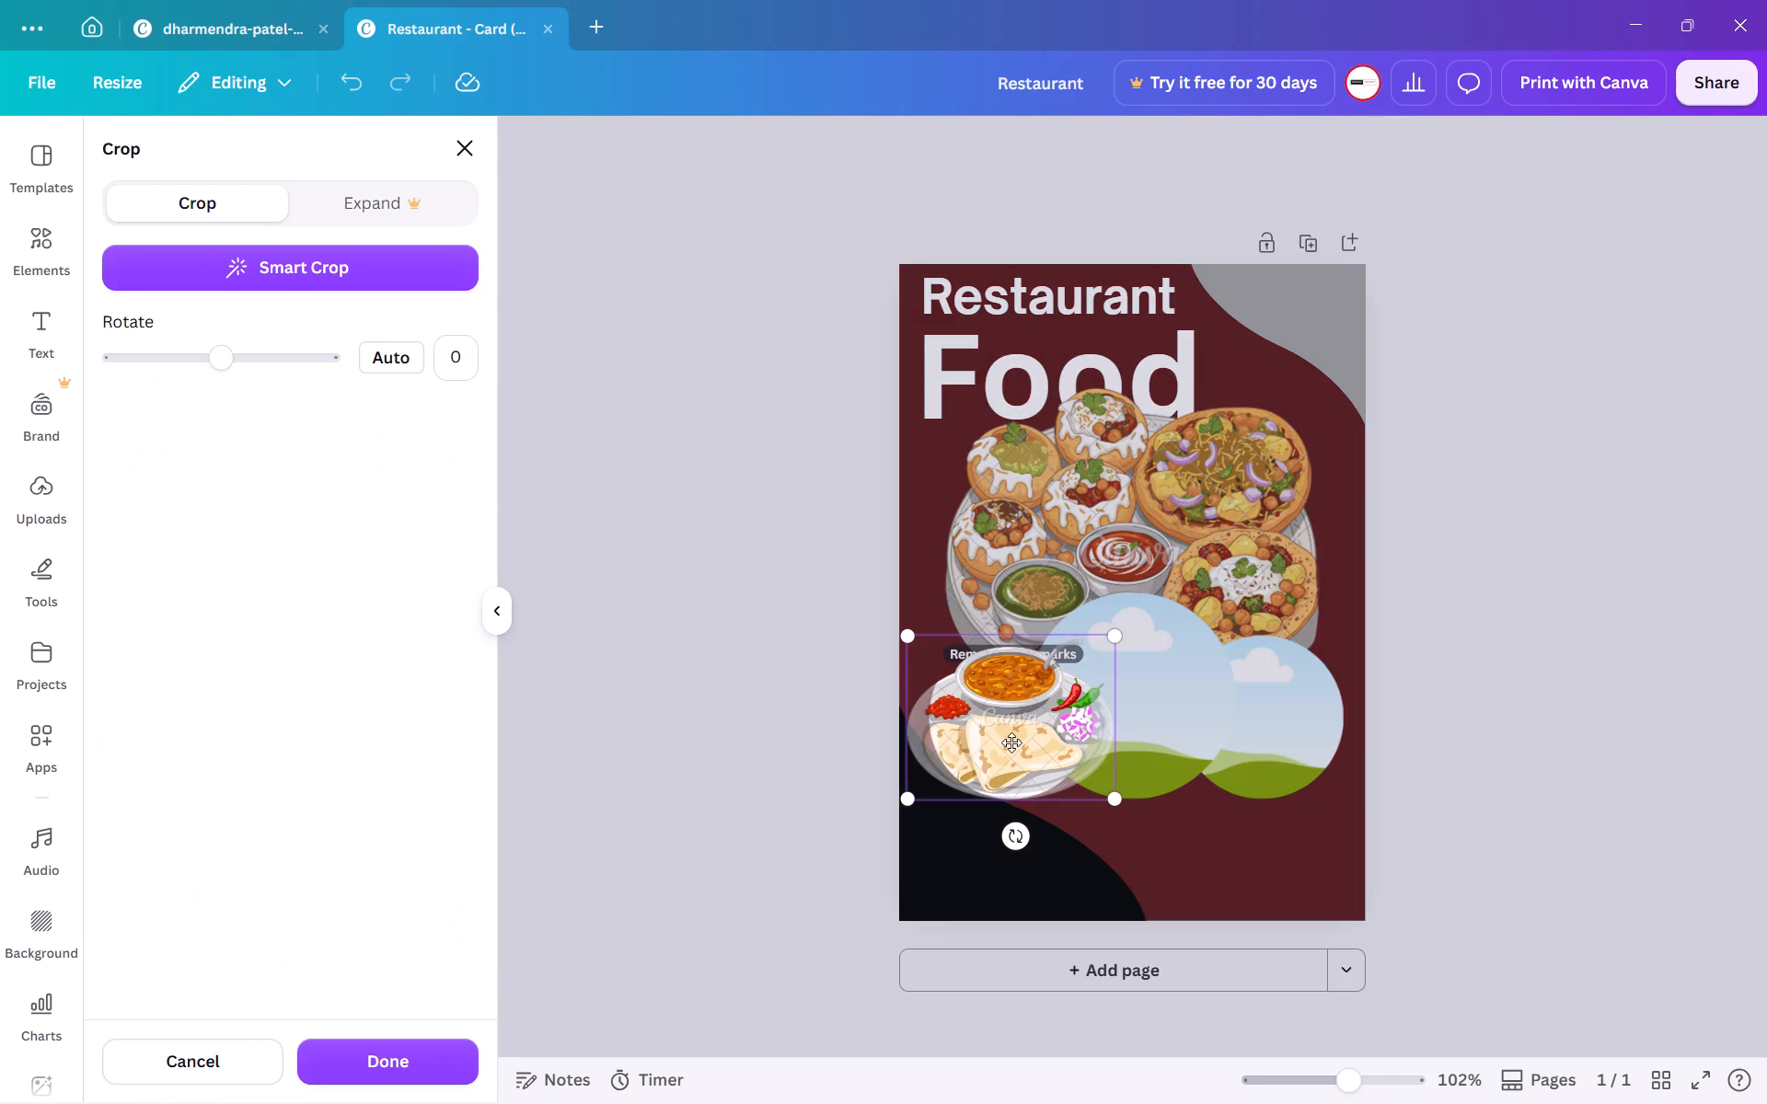
{"action": "left_click", "coordinate": [259, 271]}
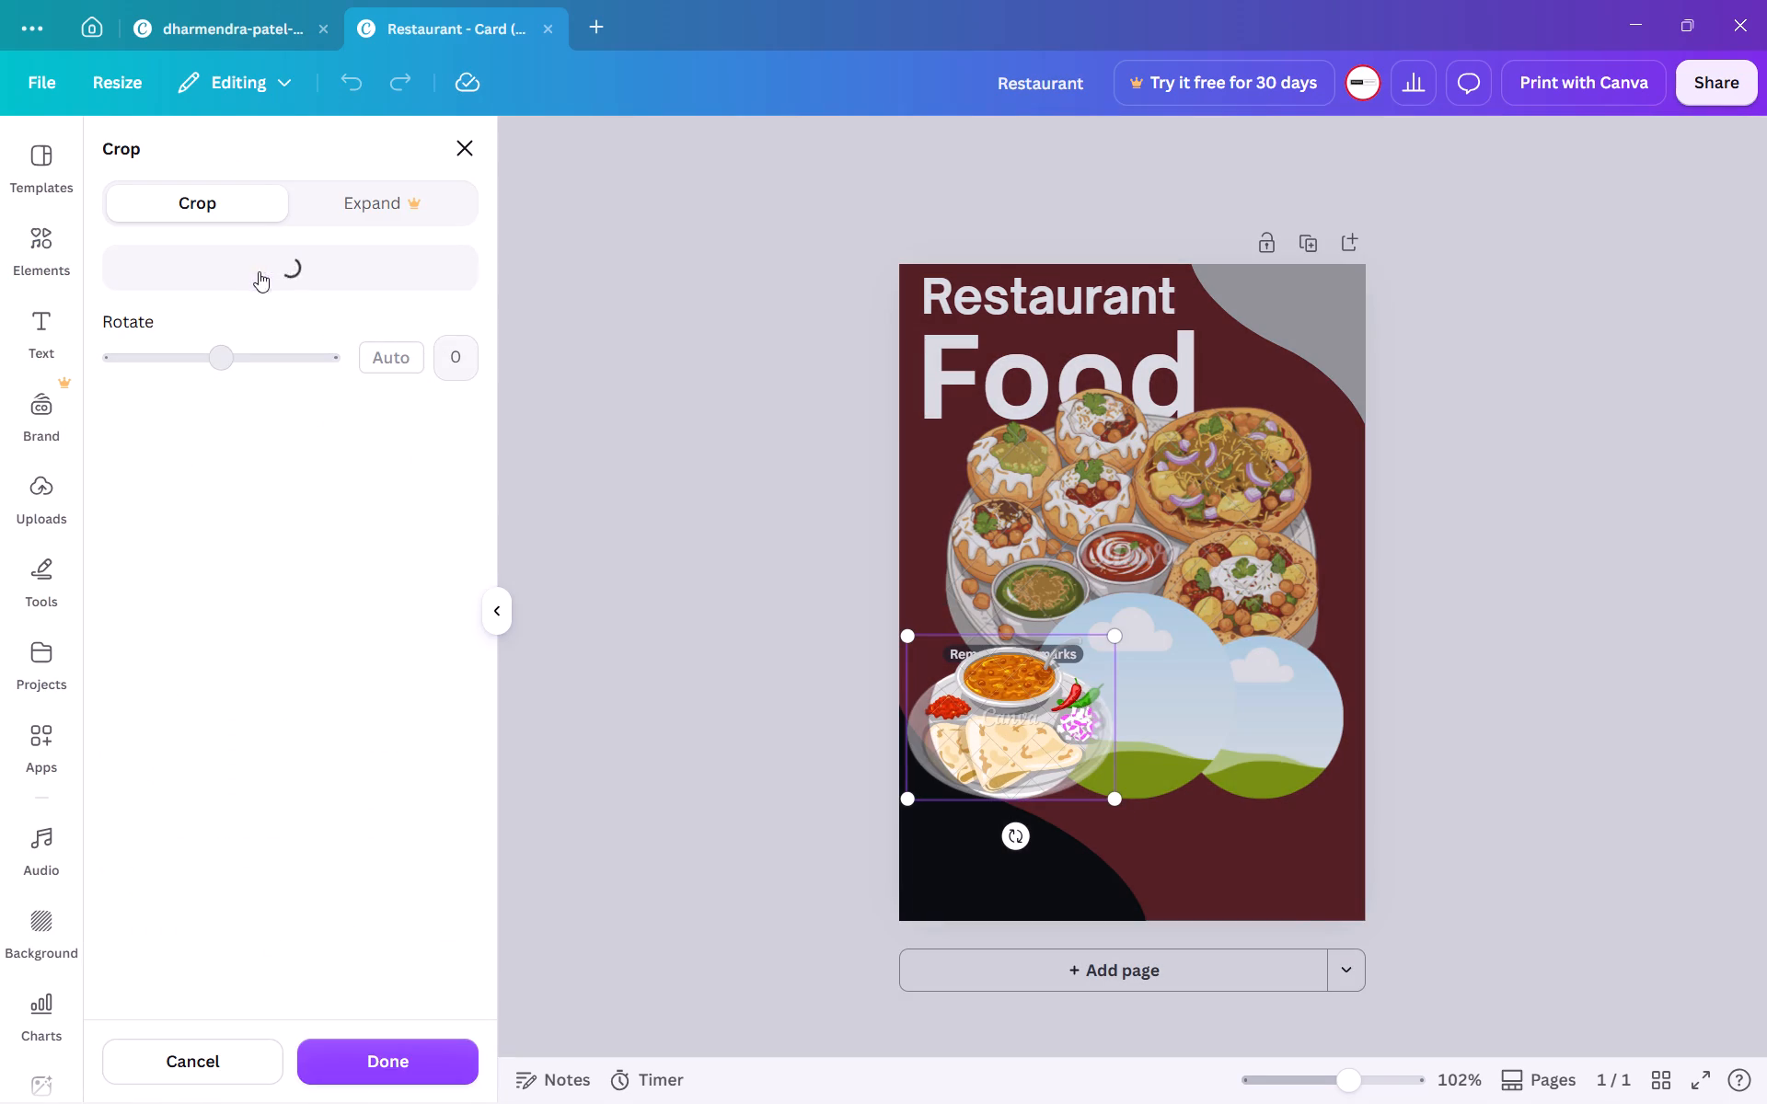
{"action": "left_click", "coordinate": [550, 488]}
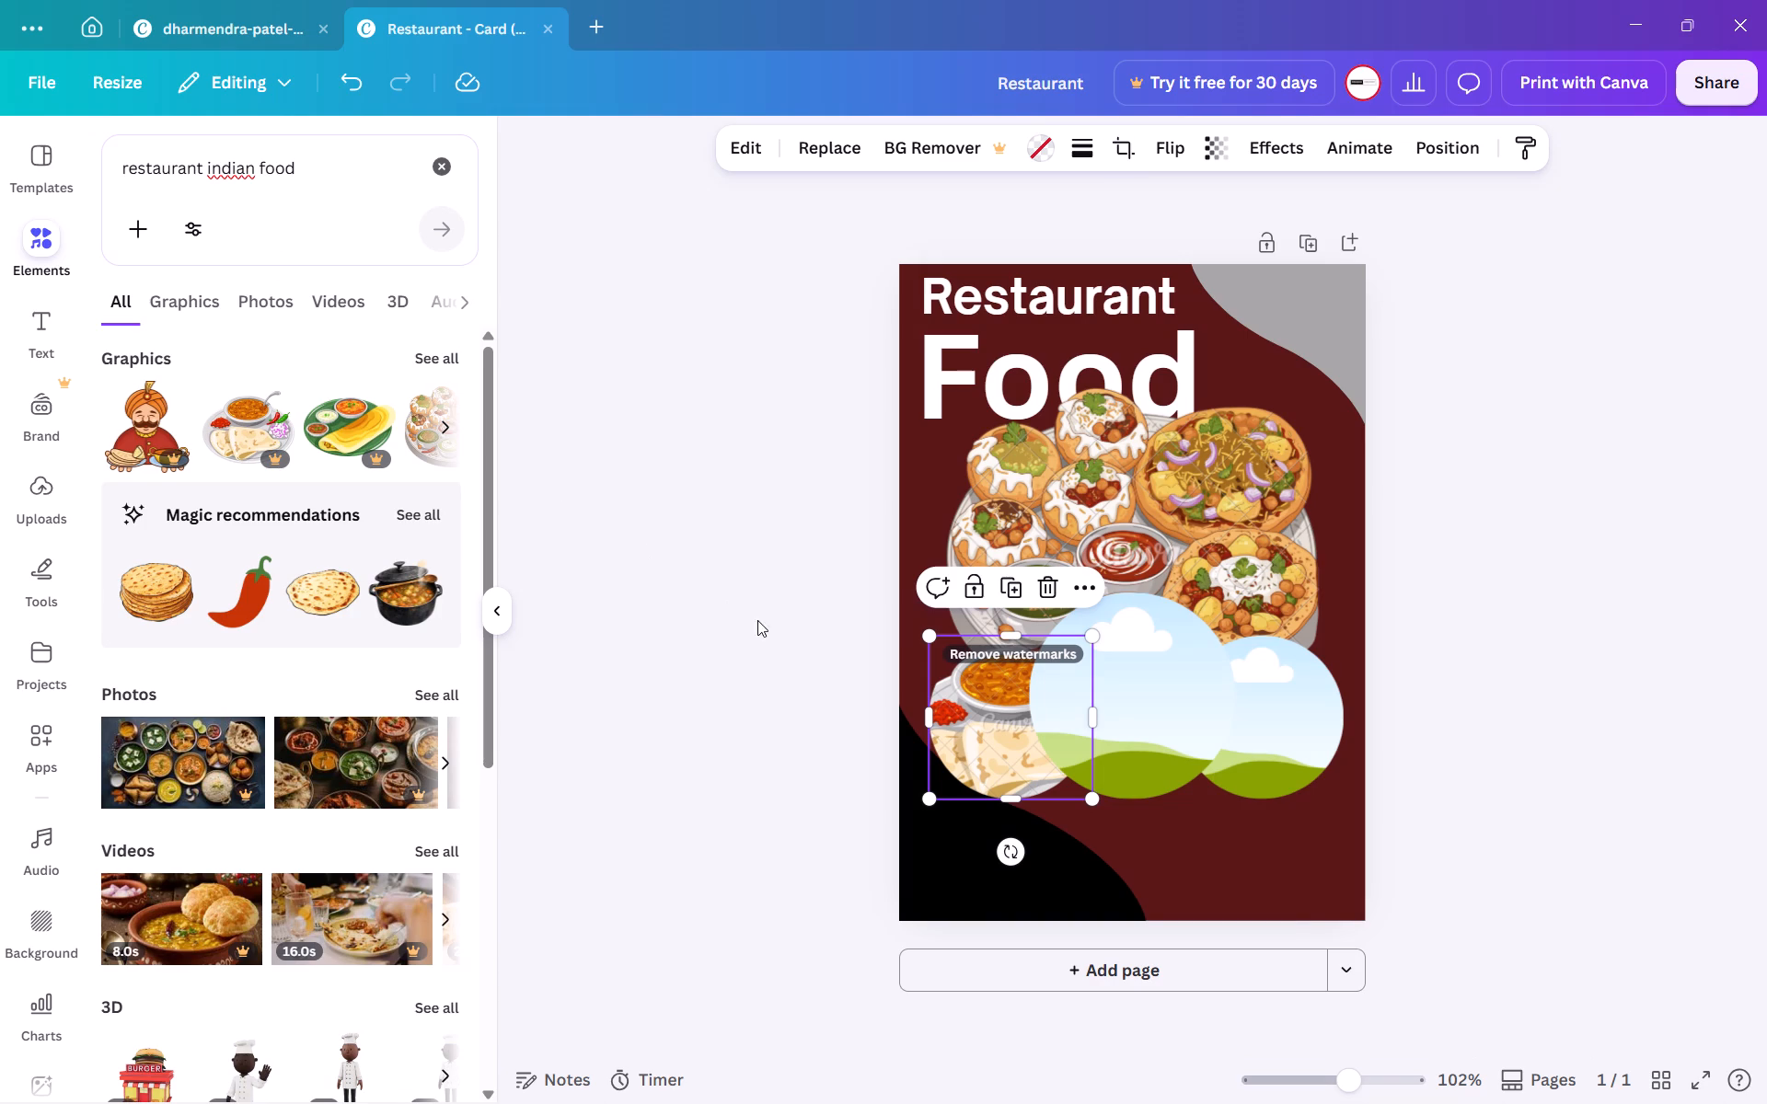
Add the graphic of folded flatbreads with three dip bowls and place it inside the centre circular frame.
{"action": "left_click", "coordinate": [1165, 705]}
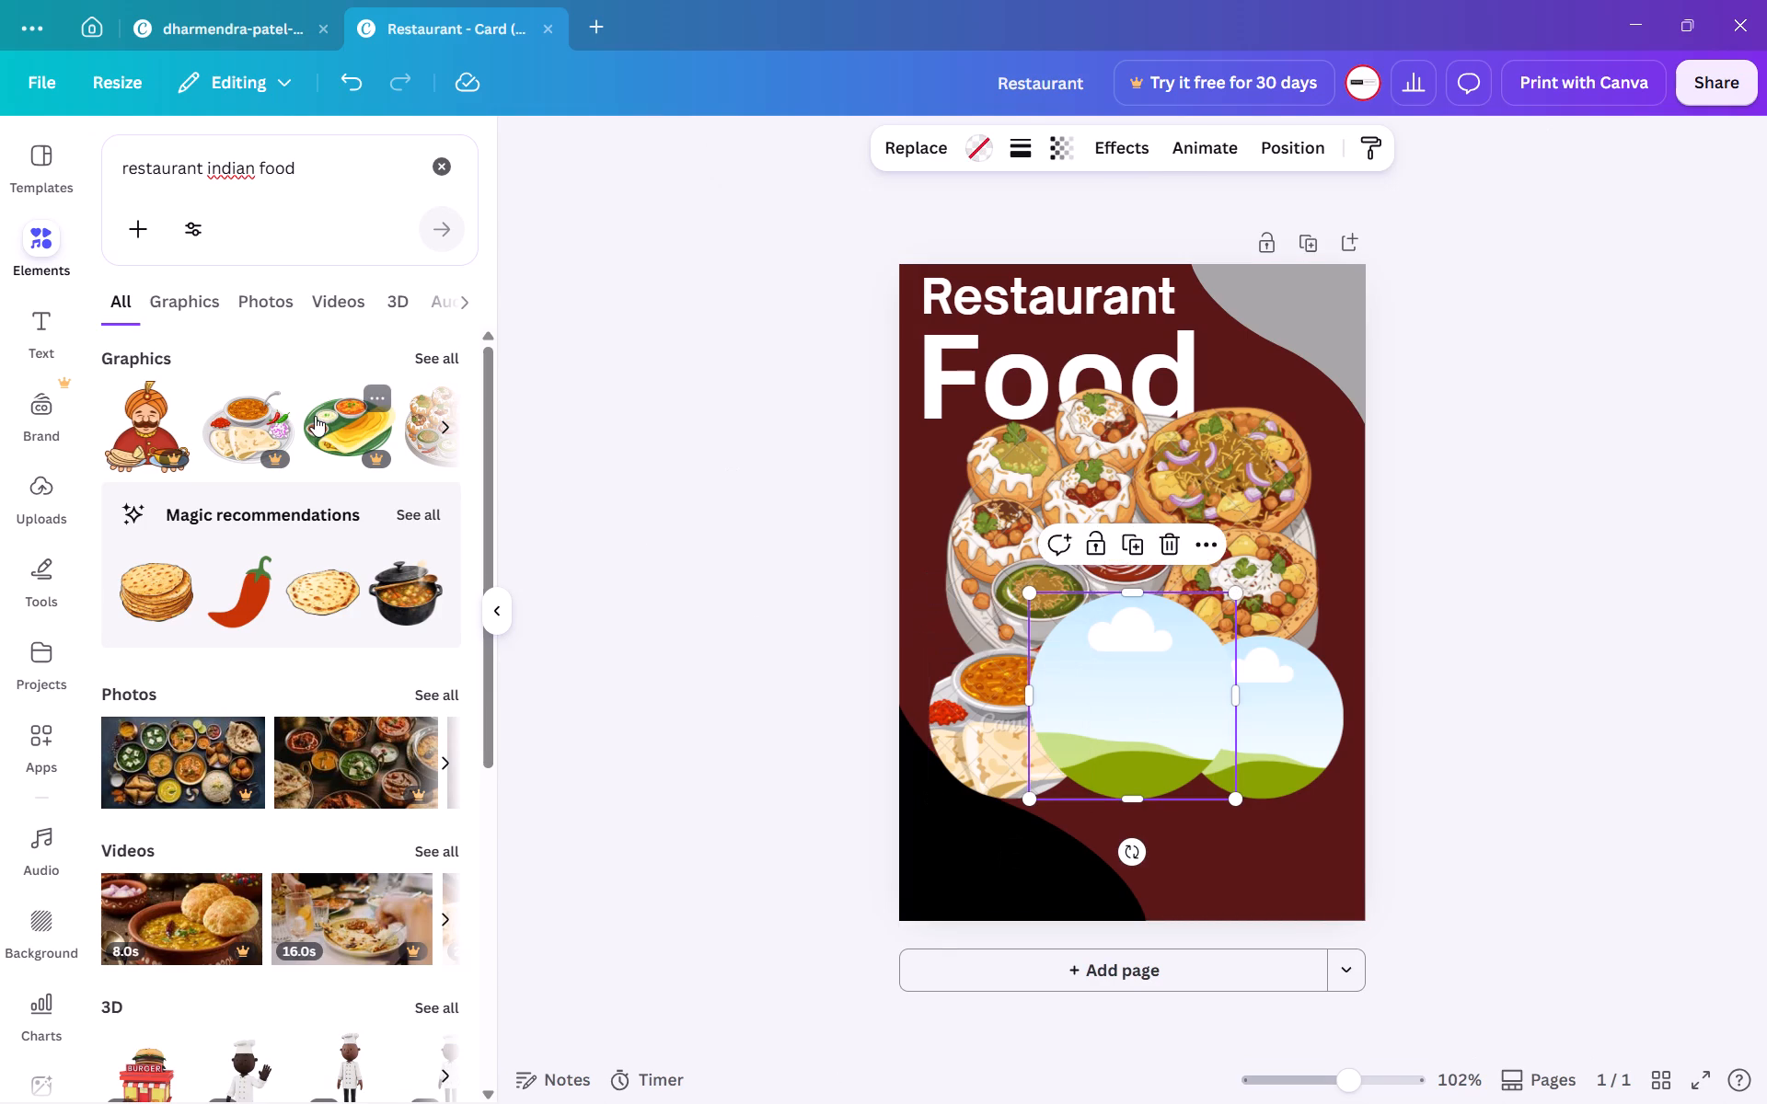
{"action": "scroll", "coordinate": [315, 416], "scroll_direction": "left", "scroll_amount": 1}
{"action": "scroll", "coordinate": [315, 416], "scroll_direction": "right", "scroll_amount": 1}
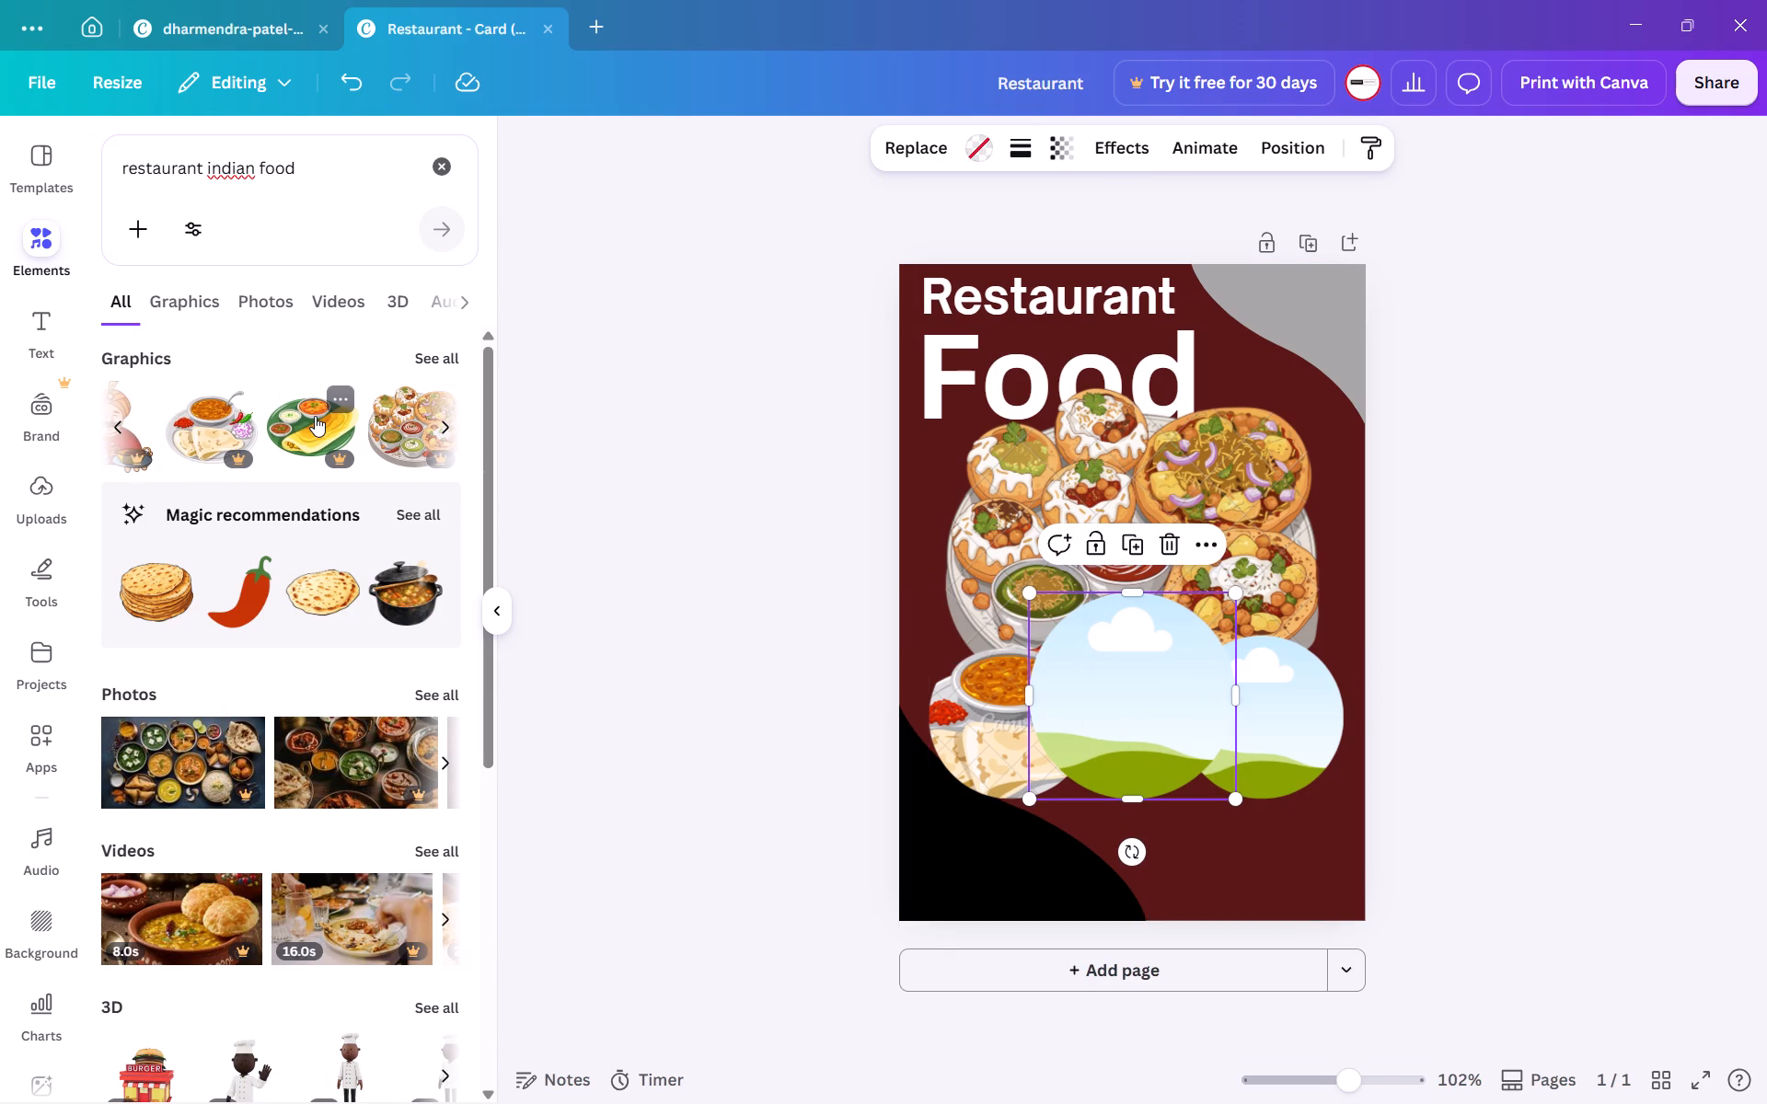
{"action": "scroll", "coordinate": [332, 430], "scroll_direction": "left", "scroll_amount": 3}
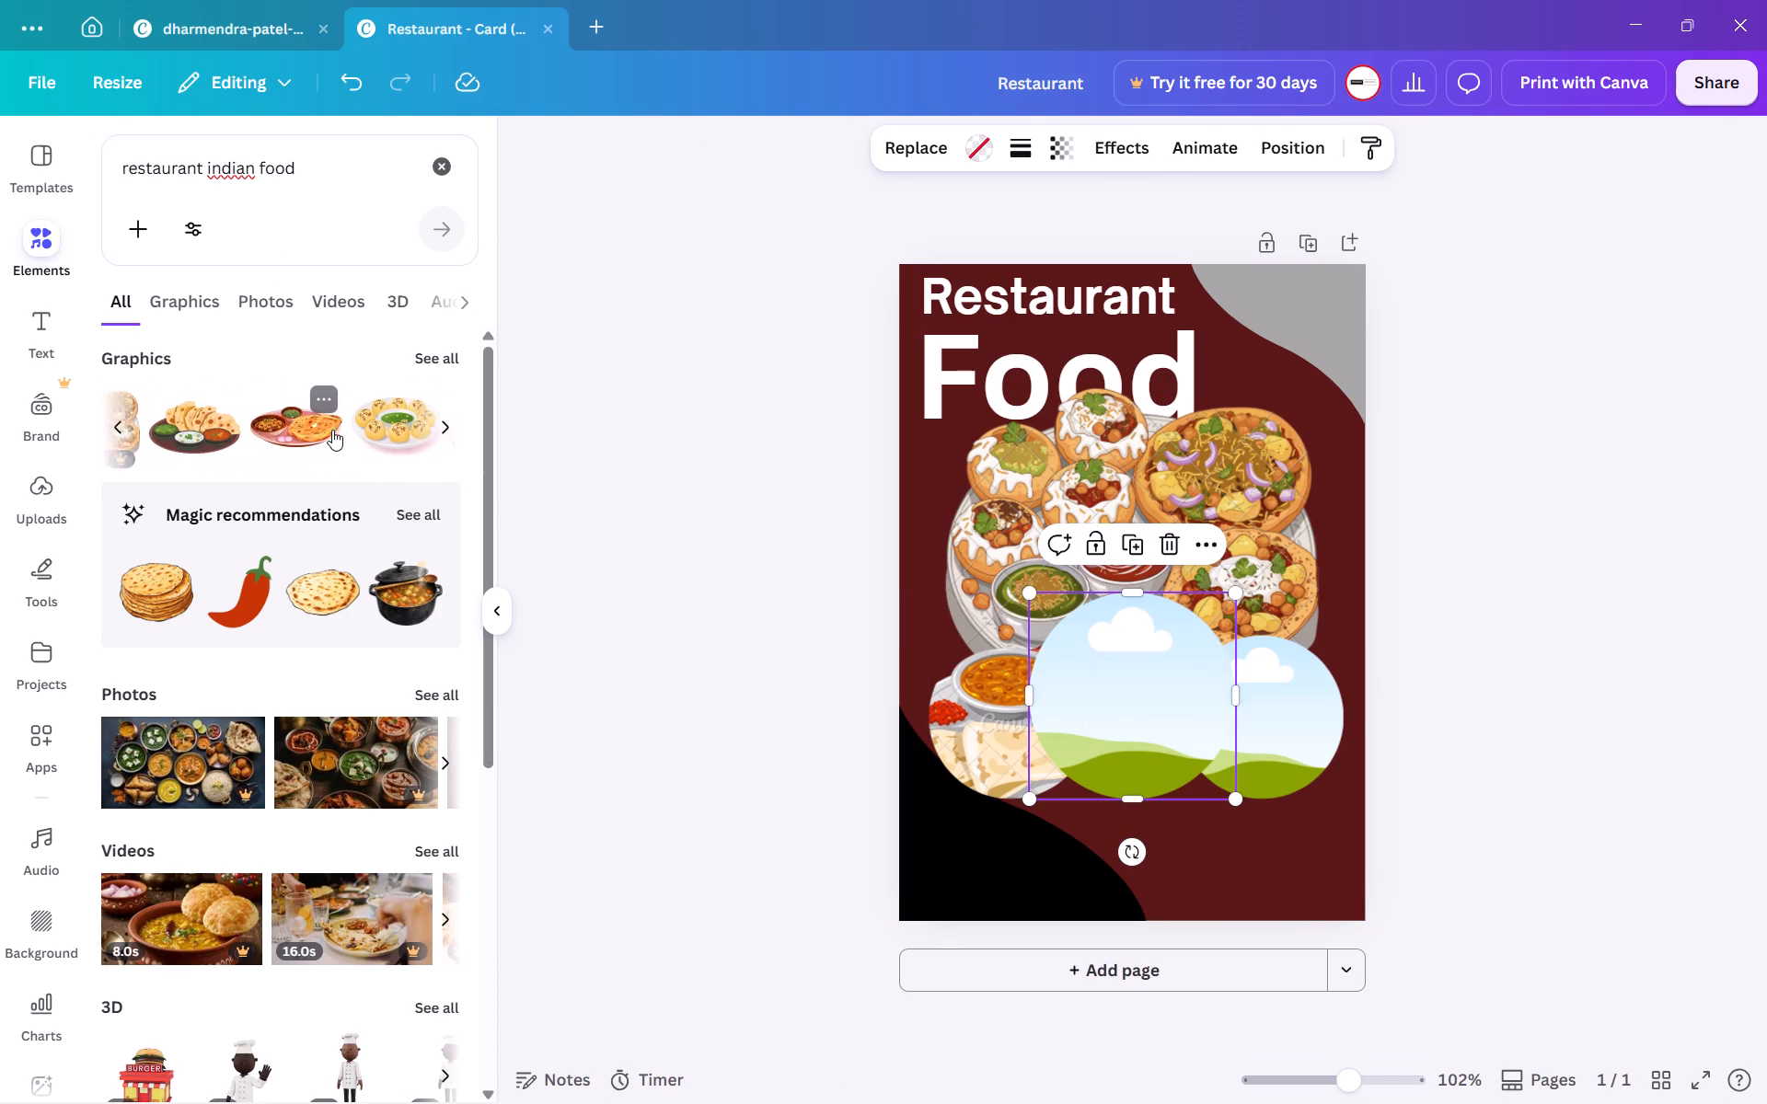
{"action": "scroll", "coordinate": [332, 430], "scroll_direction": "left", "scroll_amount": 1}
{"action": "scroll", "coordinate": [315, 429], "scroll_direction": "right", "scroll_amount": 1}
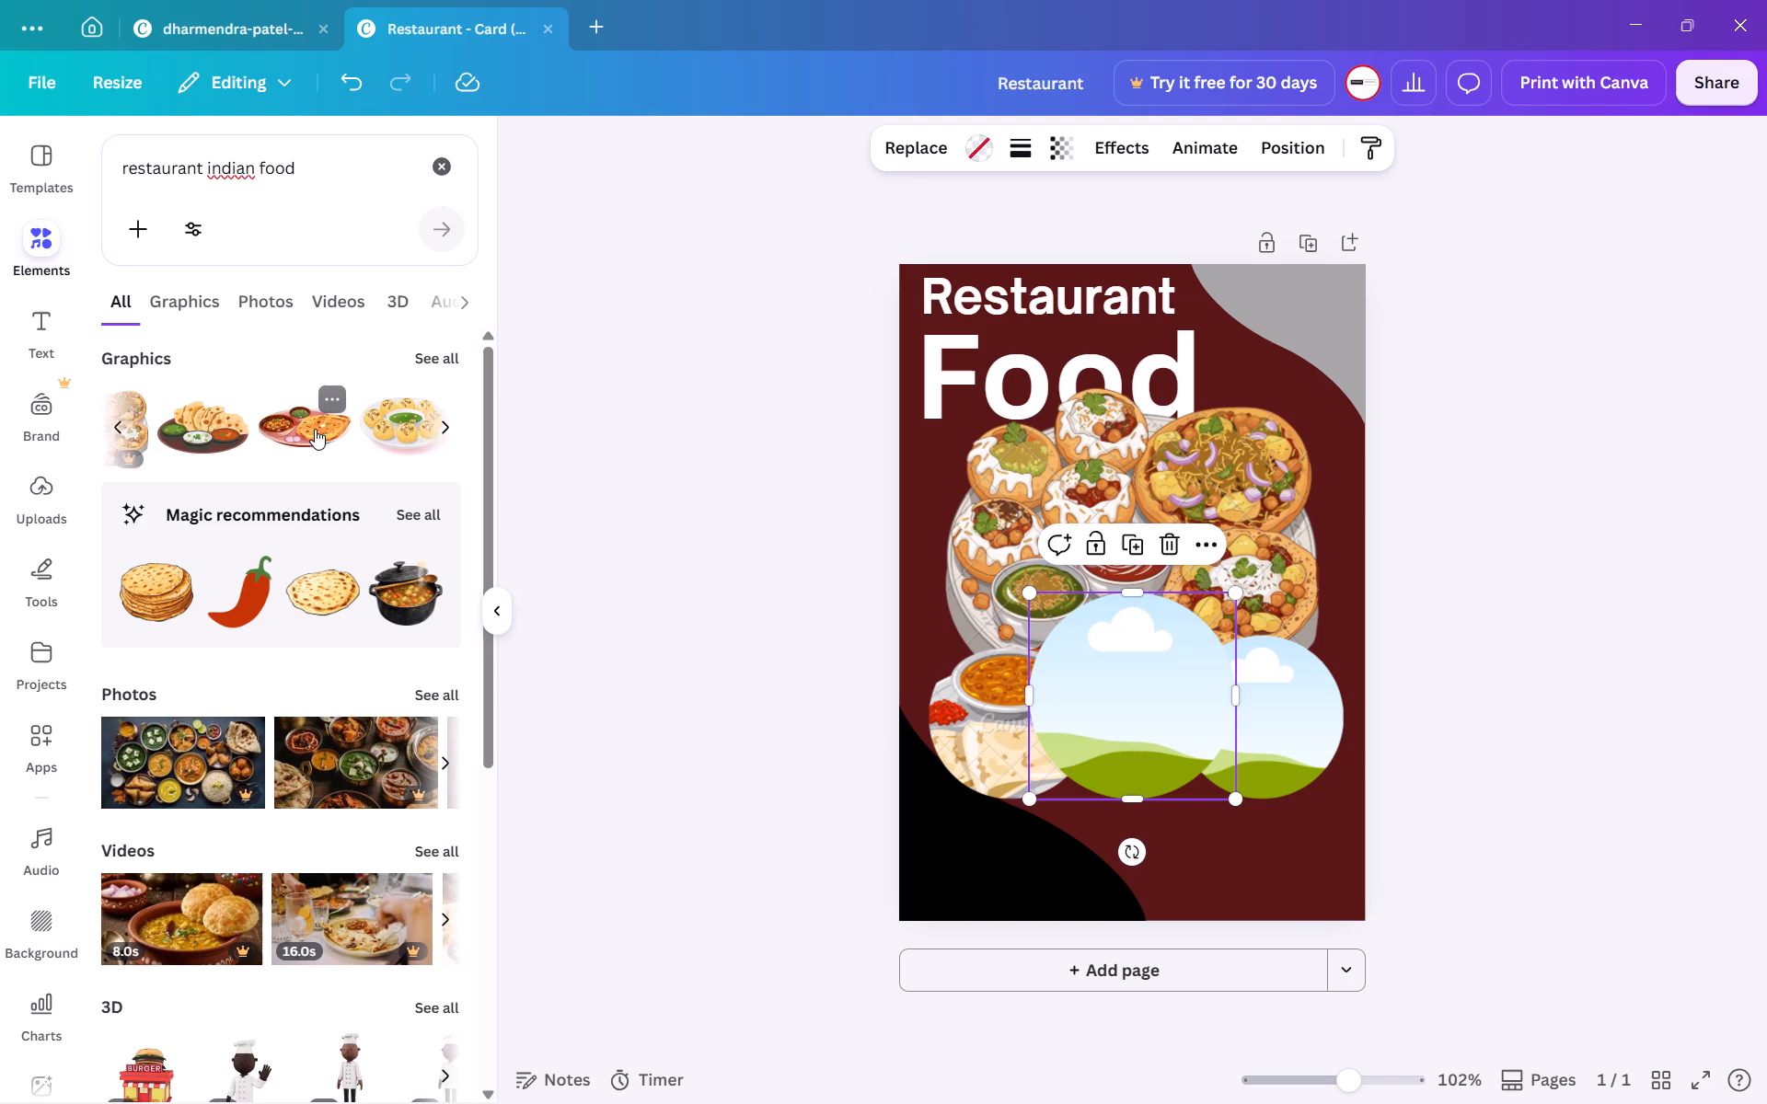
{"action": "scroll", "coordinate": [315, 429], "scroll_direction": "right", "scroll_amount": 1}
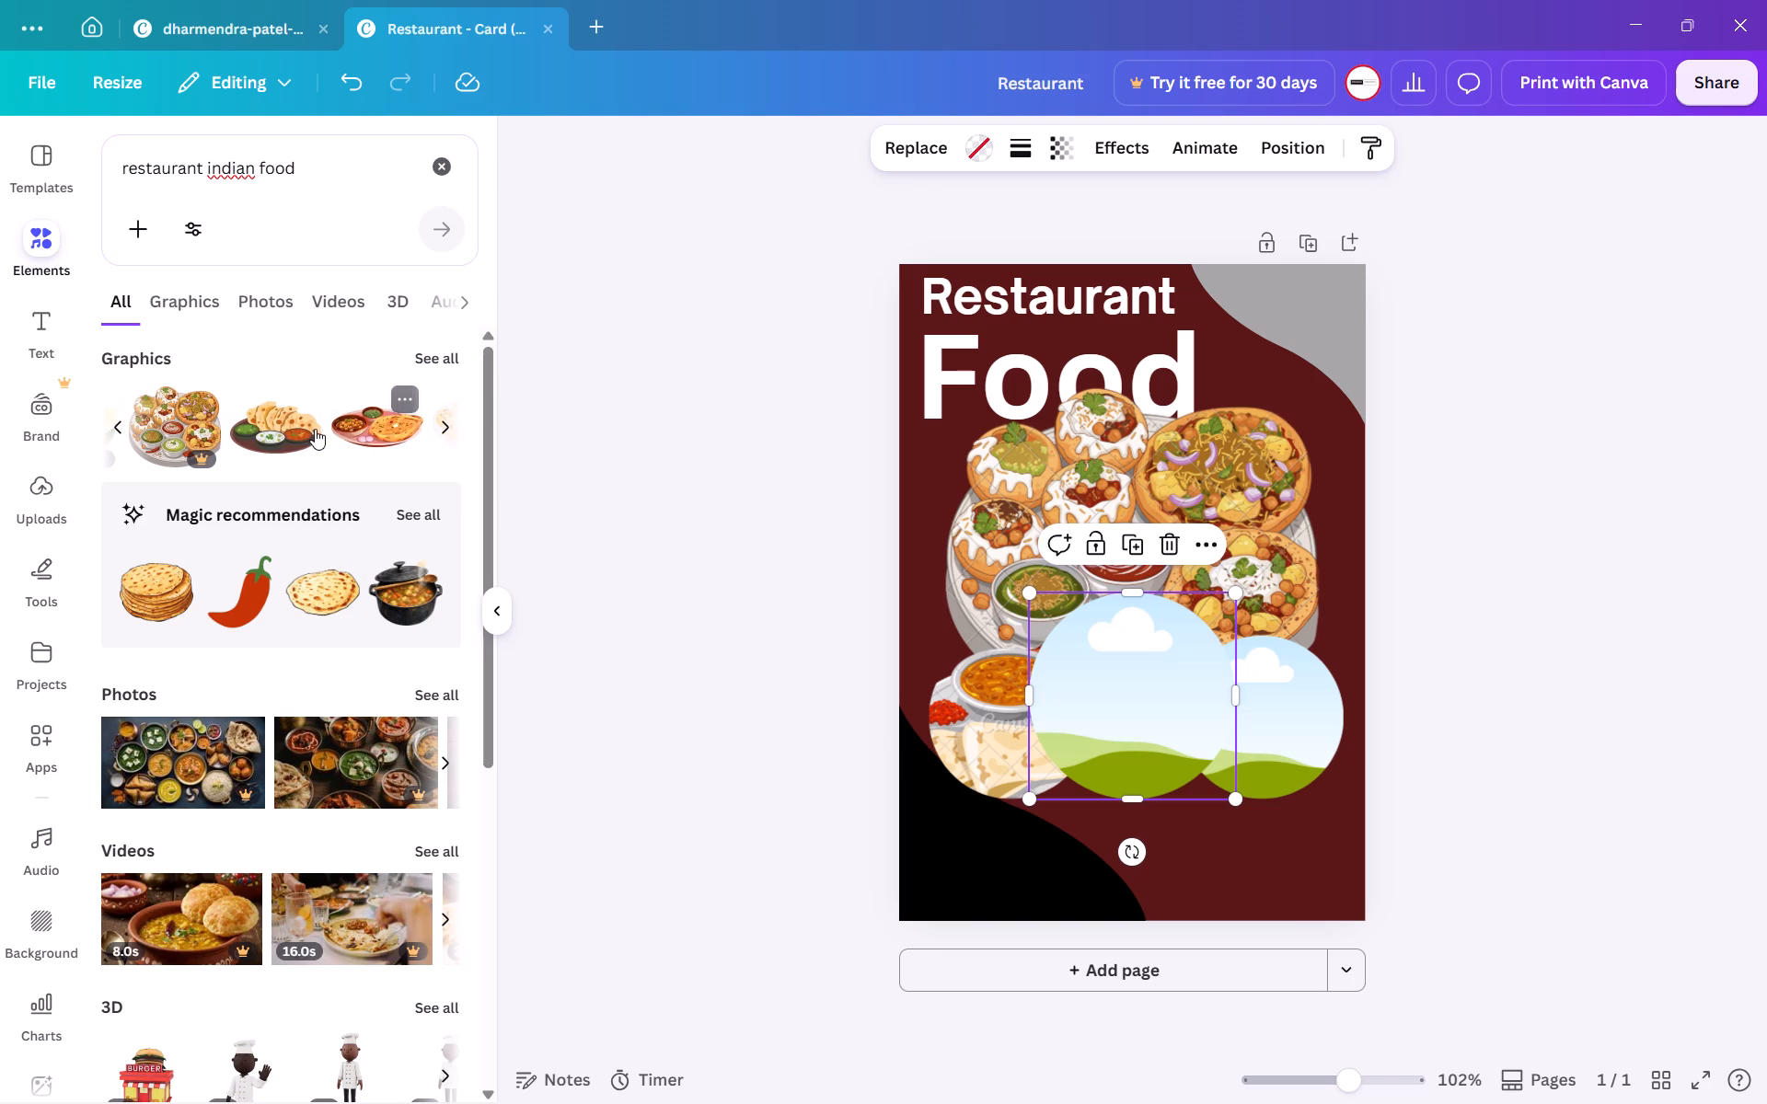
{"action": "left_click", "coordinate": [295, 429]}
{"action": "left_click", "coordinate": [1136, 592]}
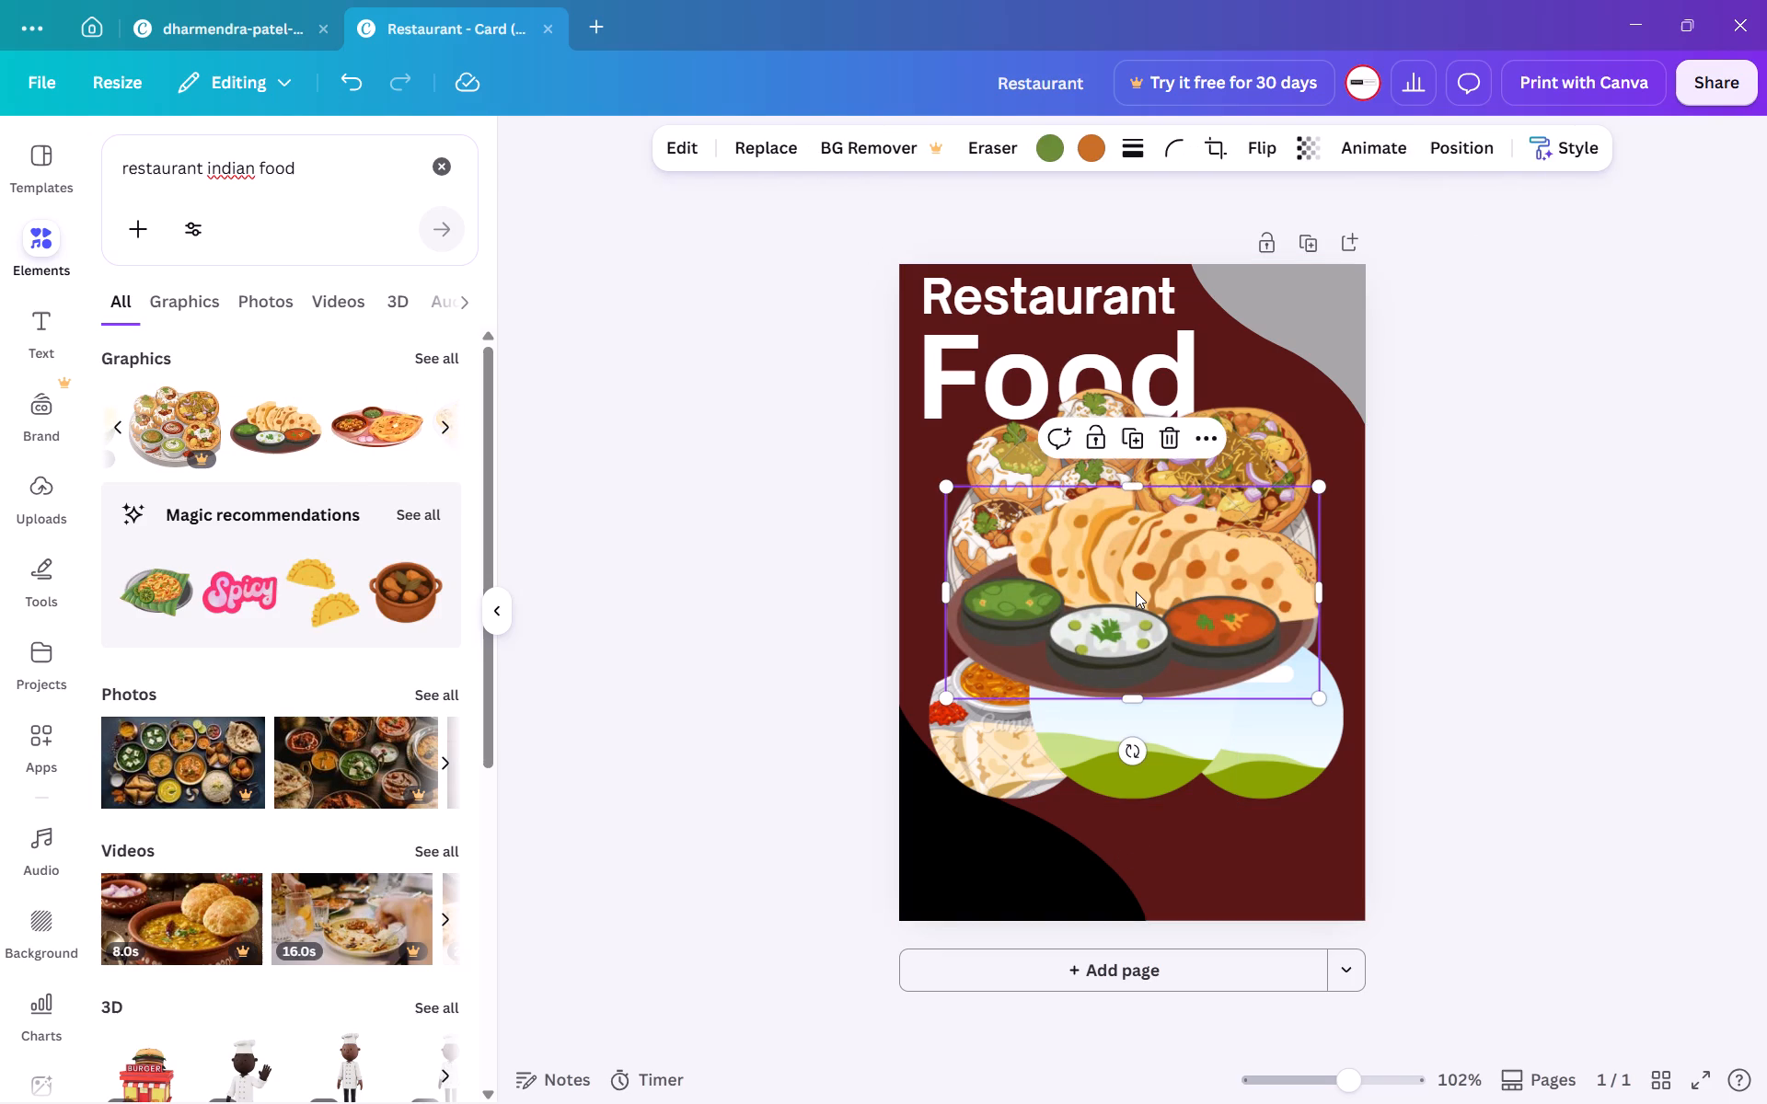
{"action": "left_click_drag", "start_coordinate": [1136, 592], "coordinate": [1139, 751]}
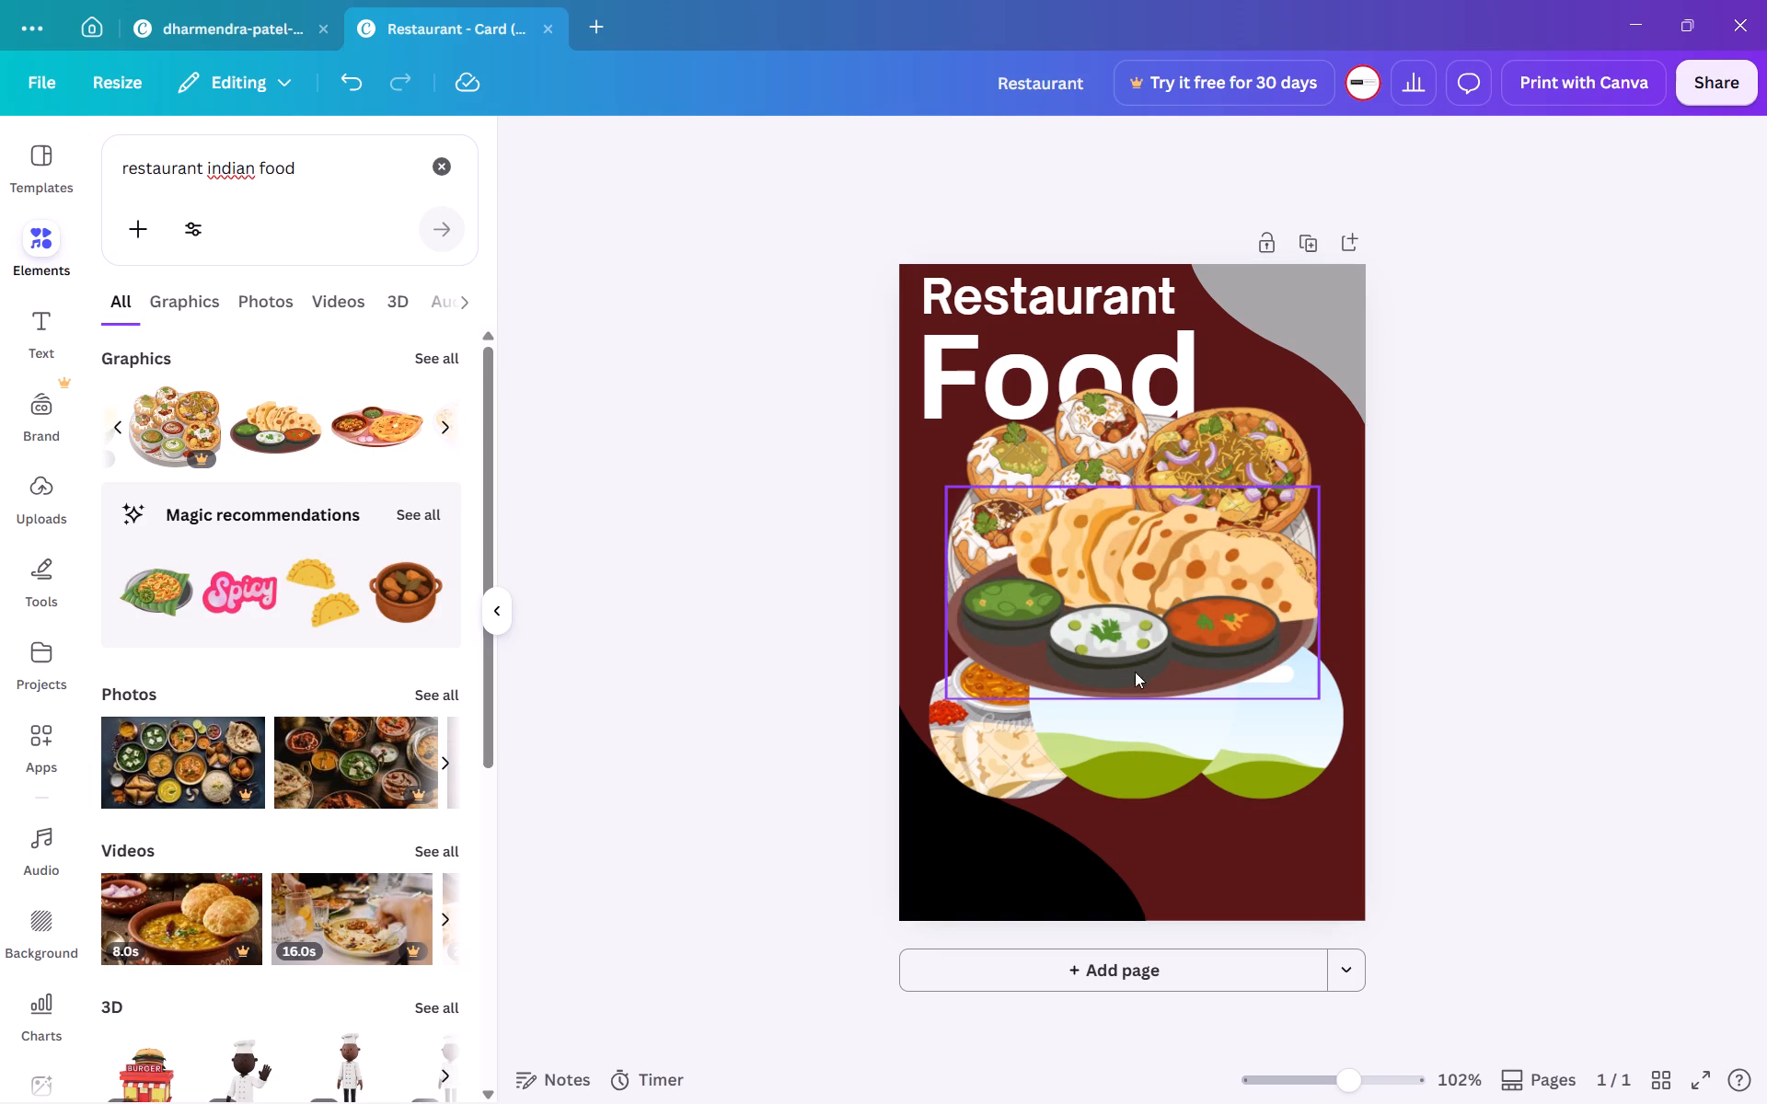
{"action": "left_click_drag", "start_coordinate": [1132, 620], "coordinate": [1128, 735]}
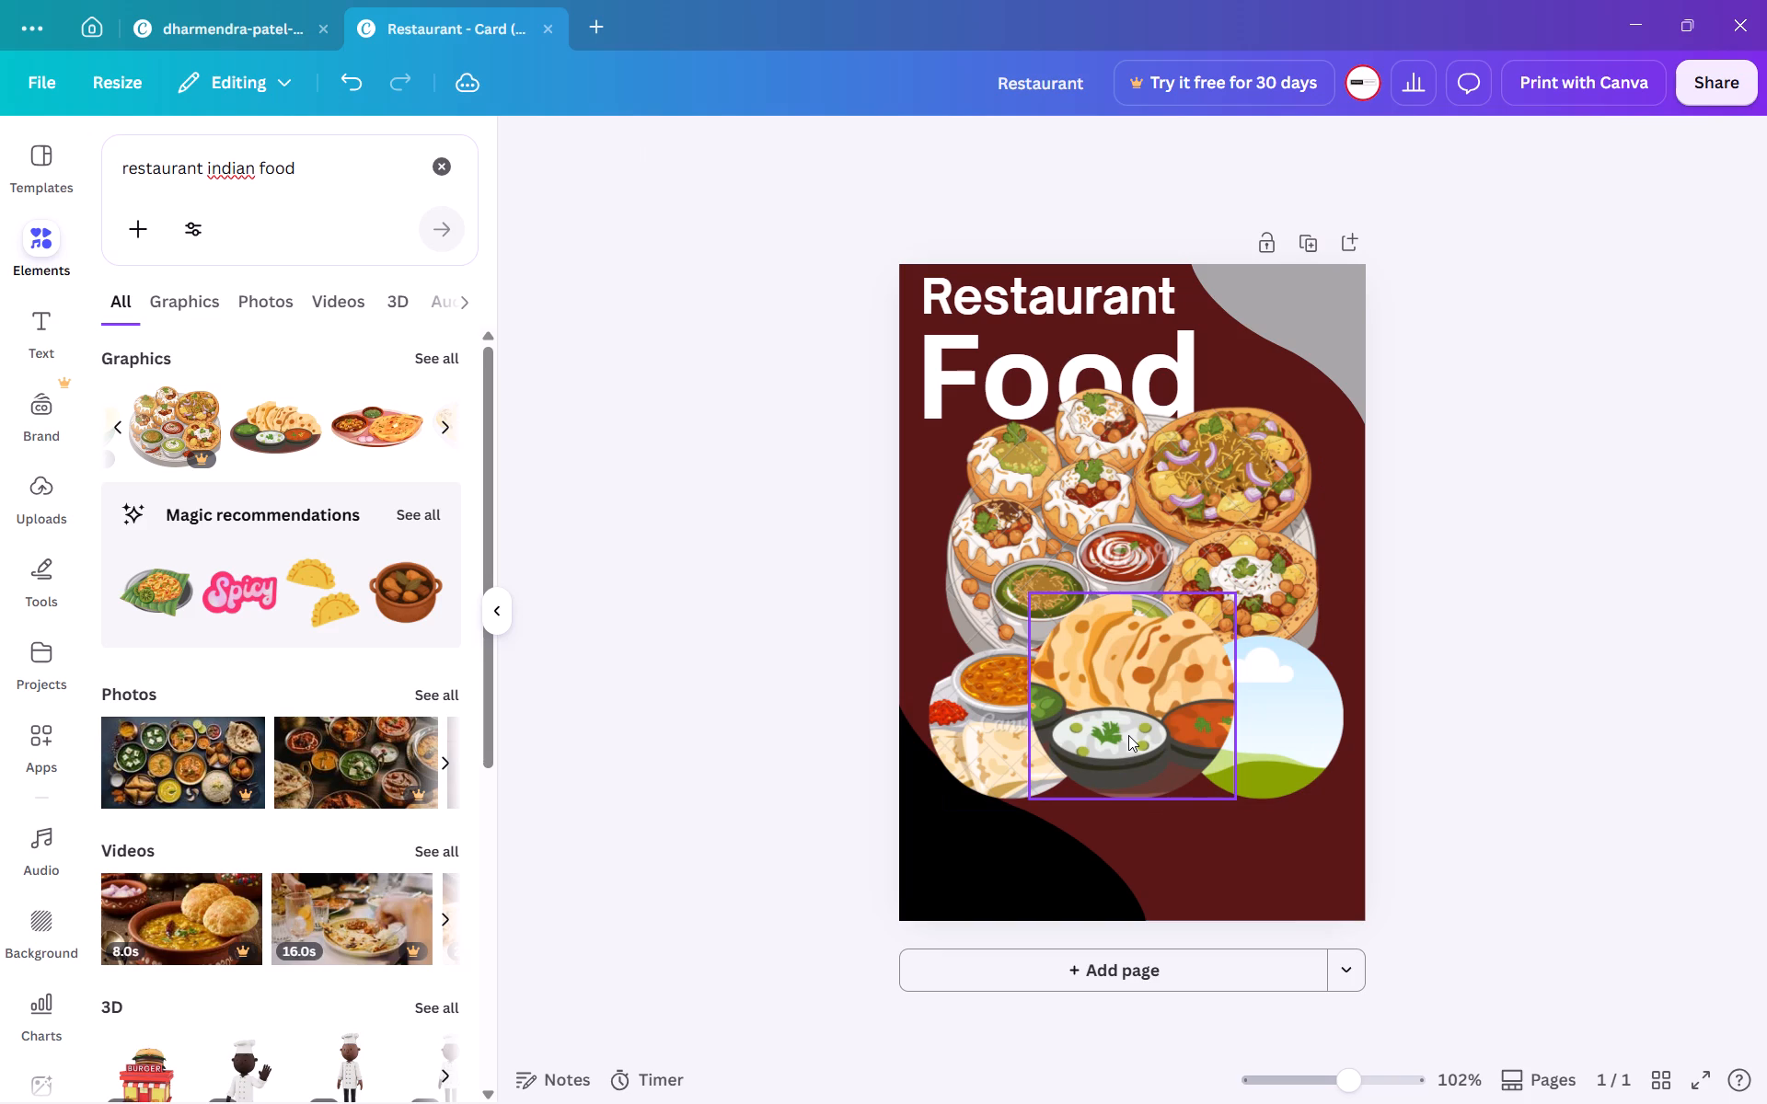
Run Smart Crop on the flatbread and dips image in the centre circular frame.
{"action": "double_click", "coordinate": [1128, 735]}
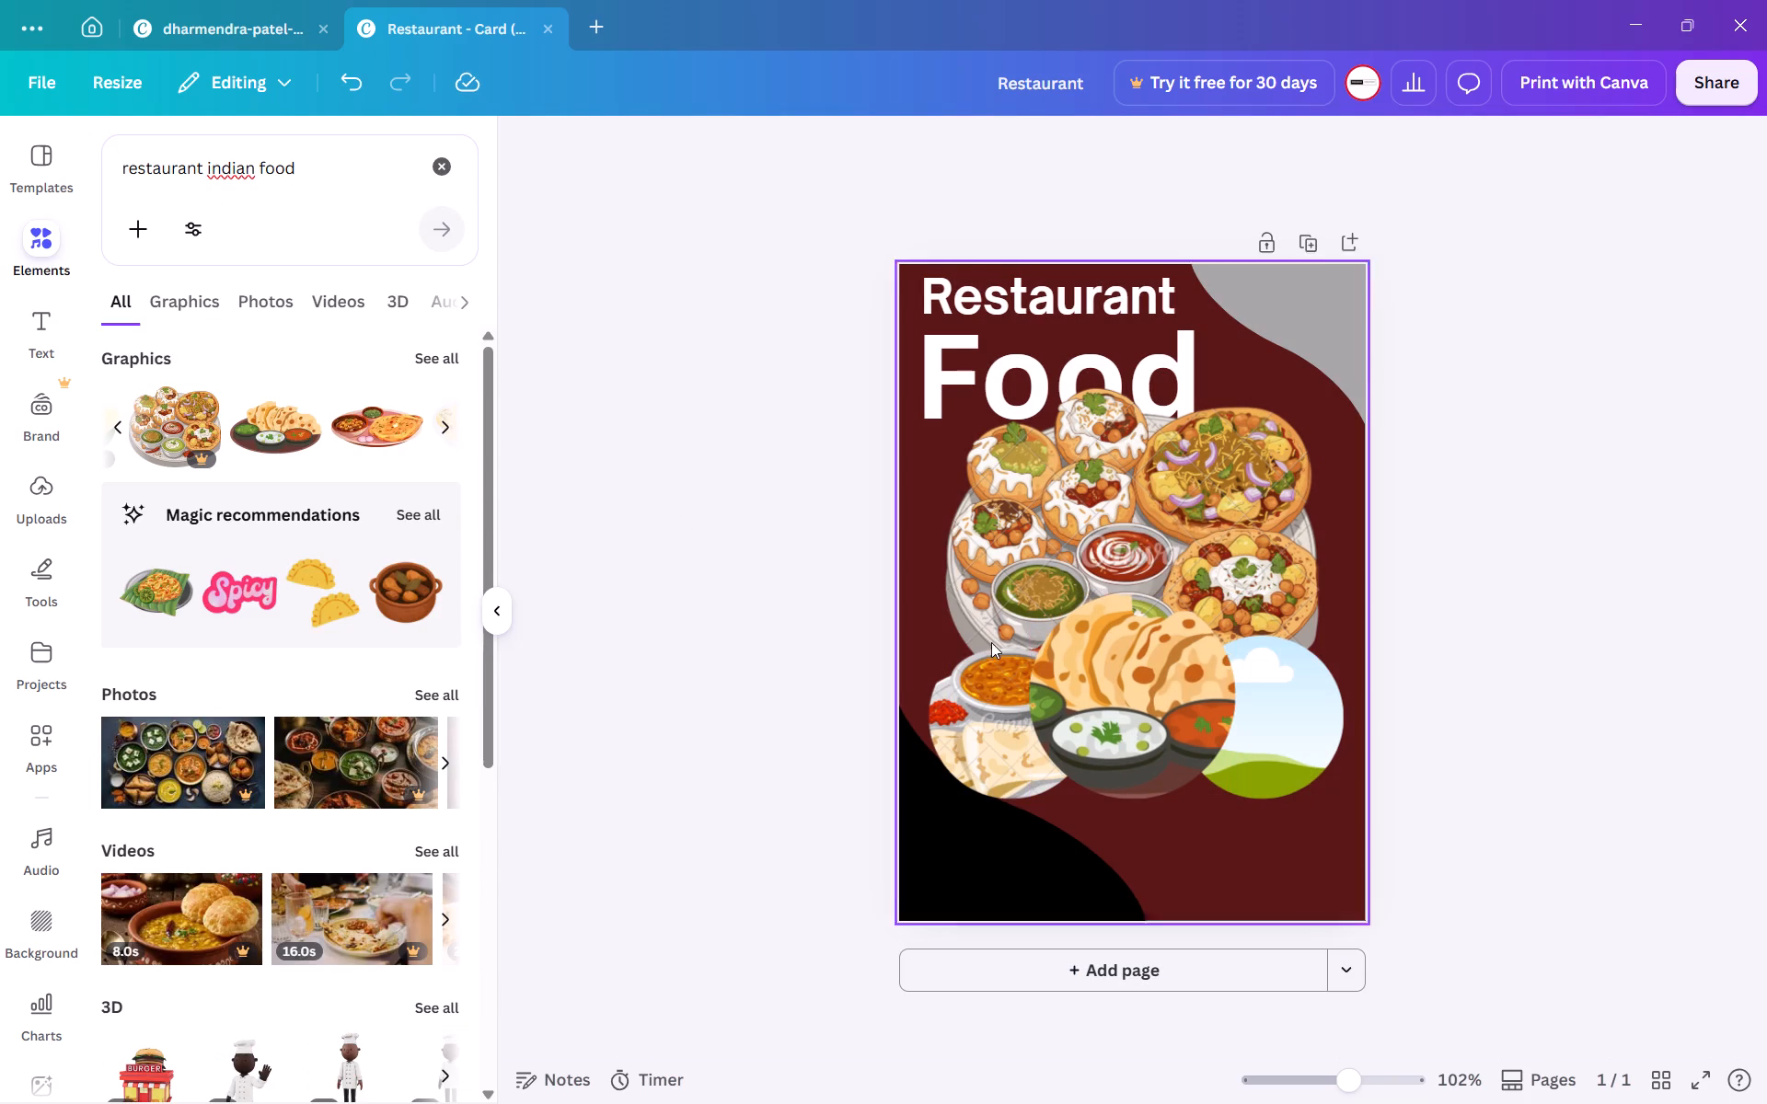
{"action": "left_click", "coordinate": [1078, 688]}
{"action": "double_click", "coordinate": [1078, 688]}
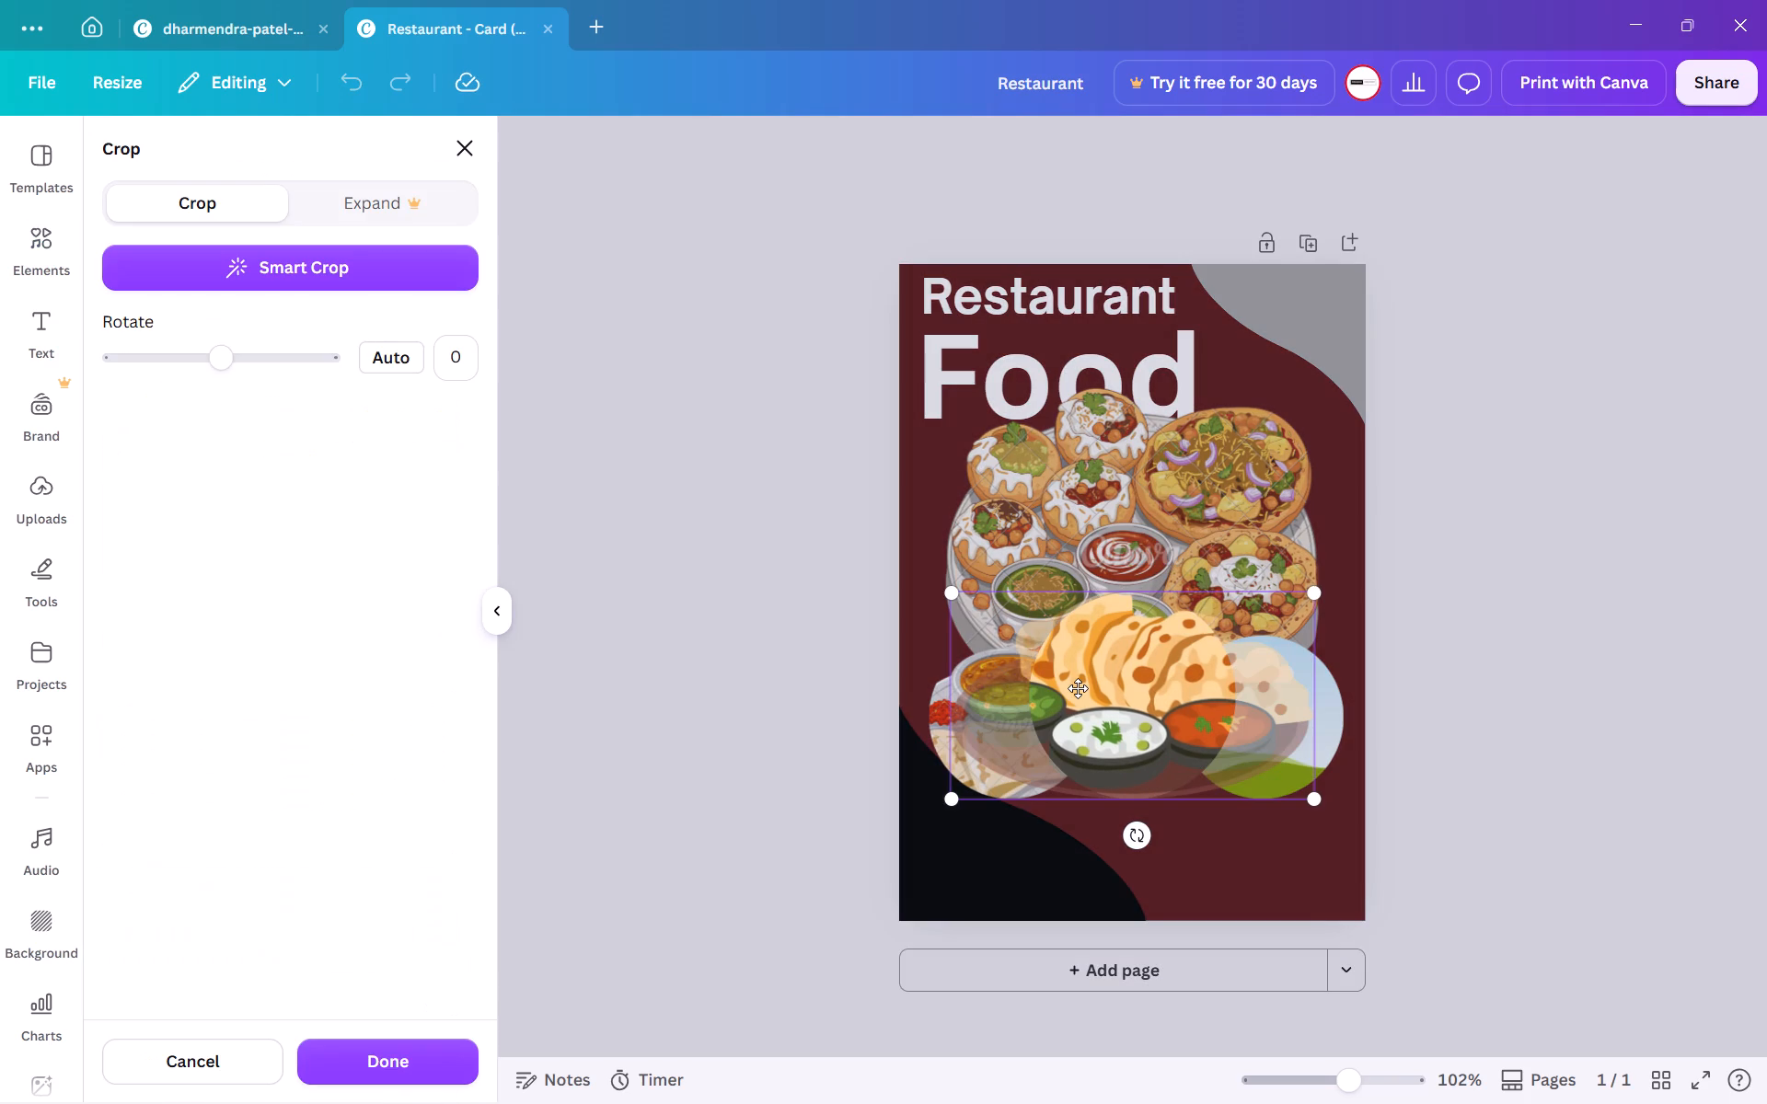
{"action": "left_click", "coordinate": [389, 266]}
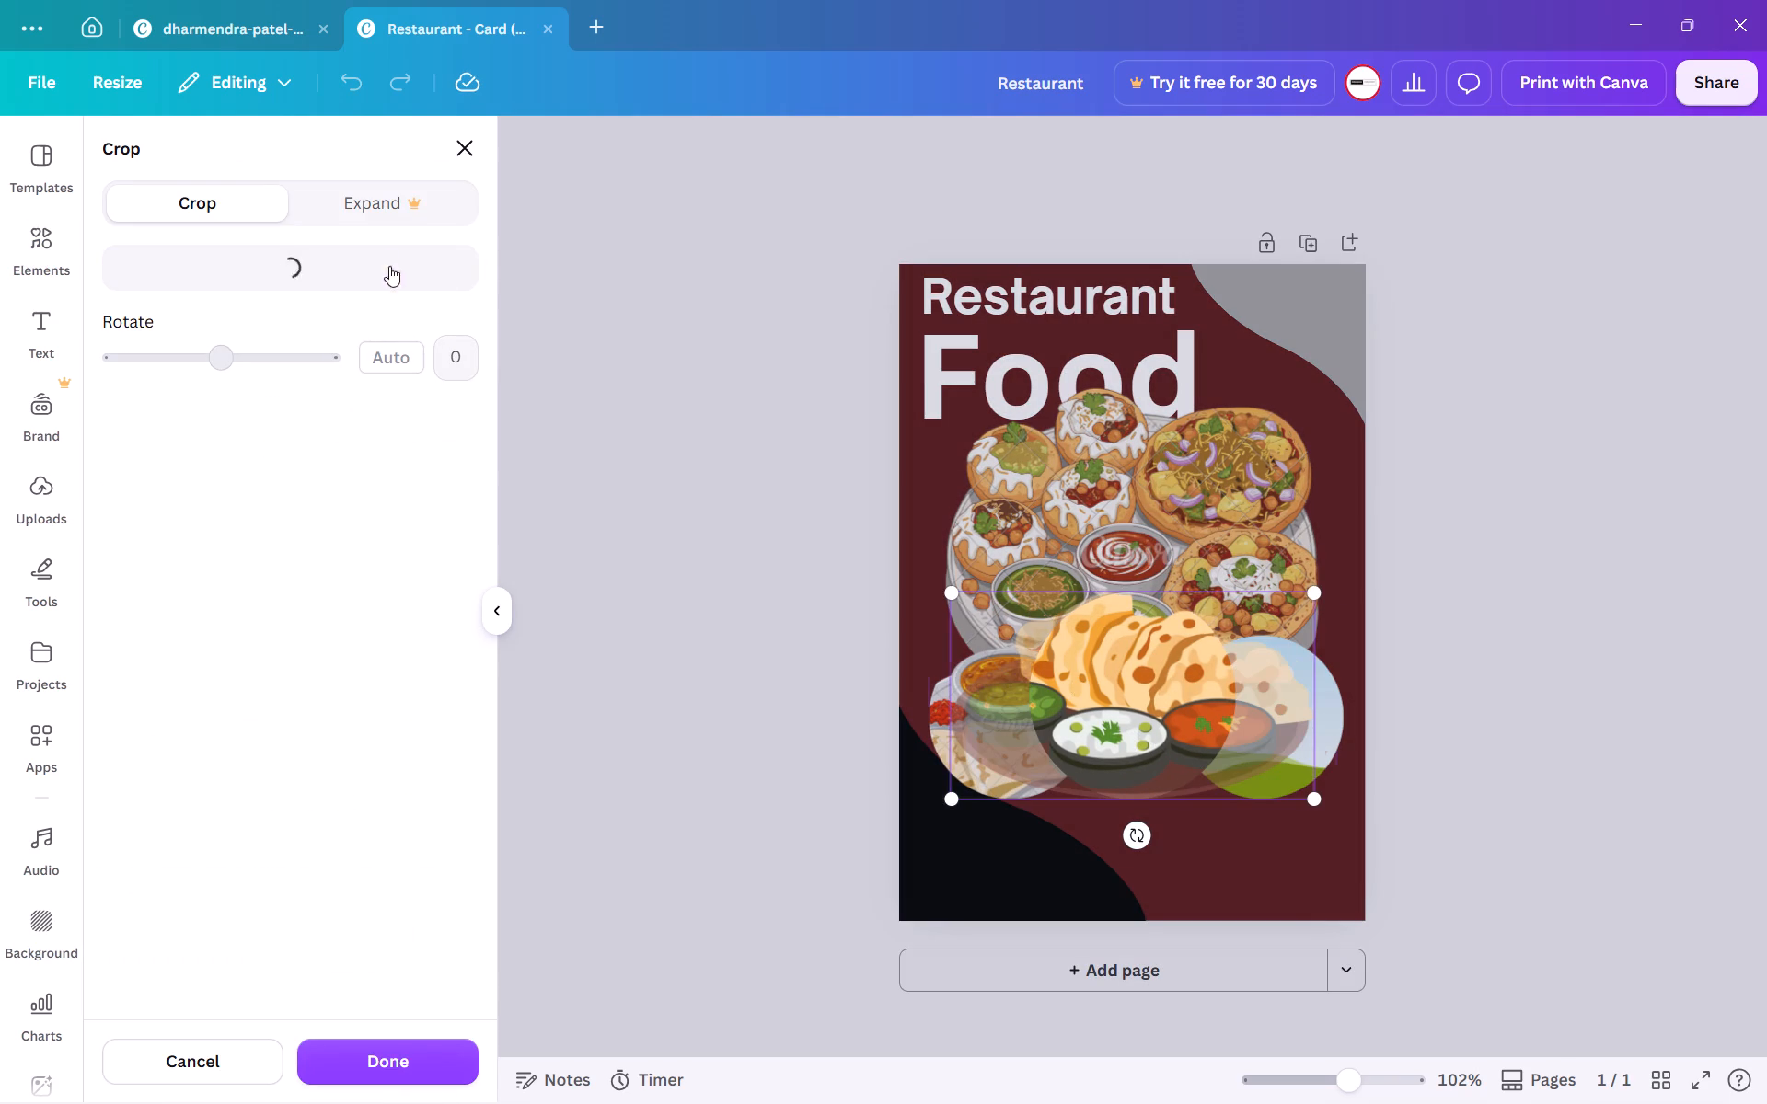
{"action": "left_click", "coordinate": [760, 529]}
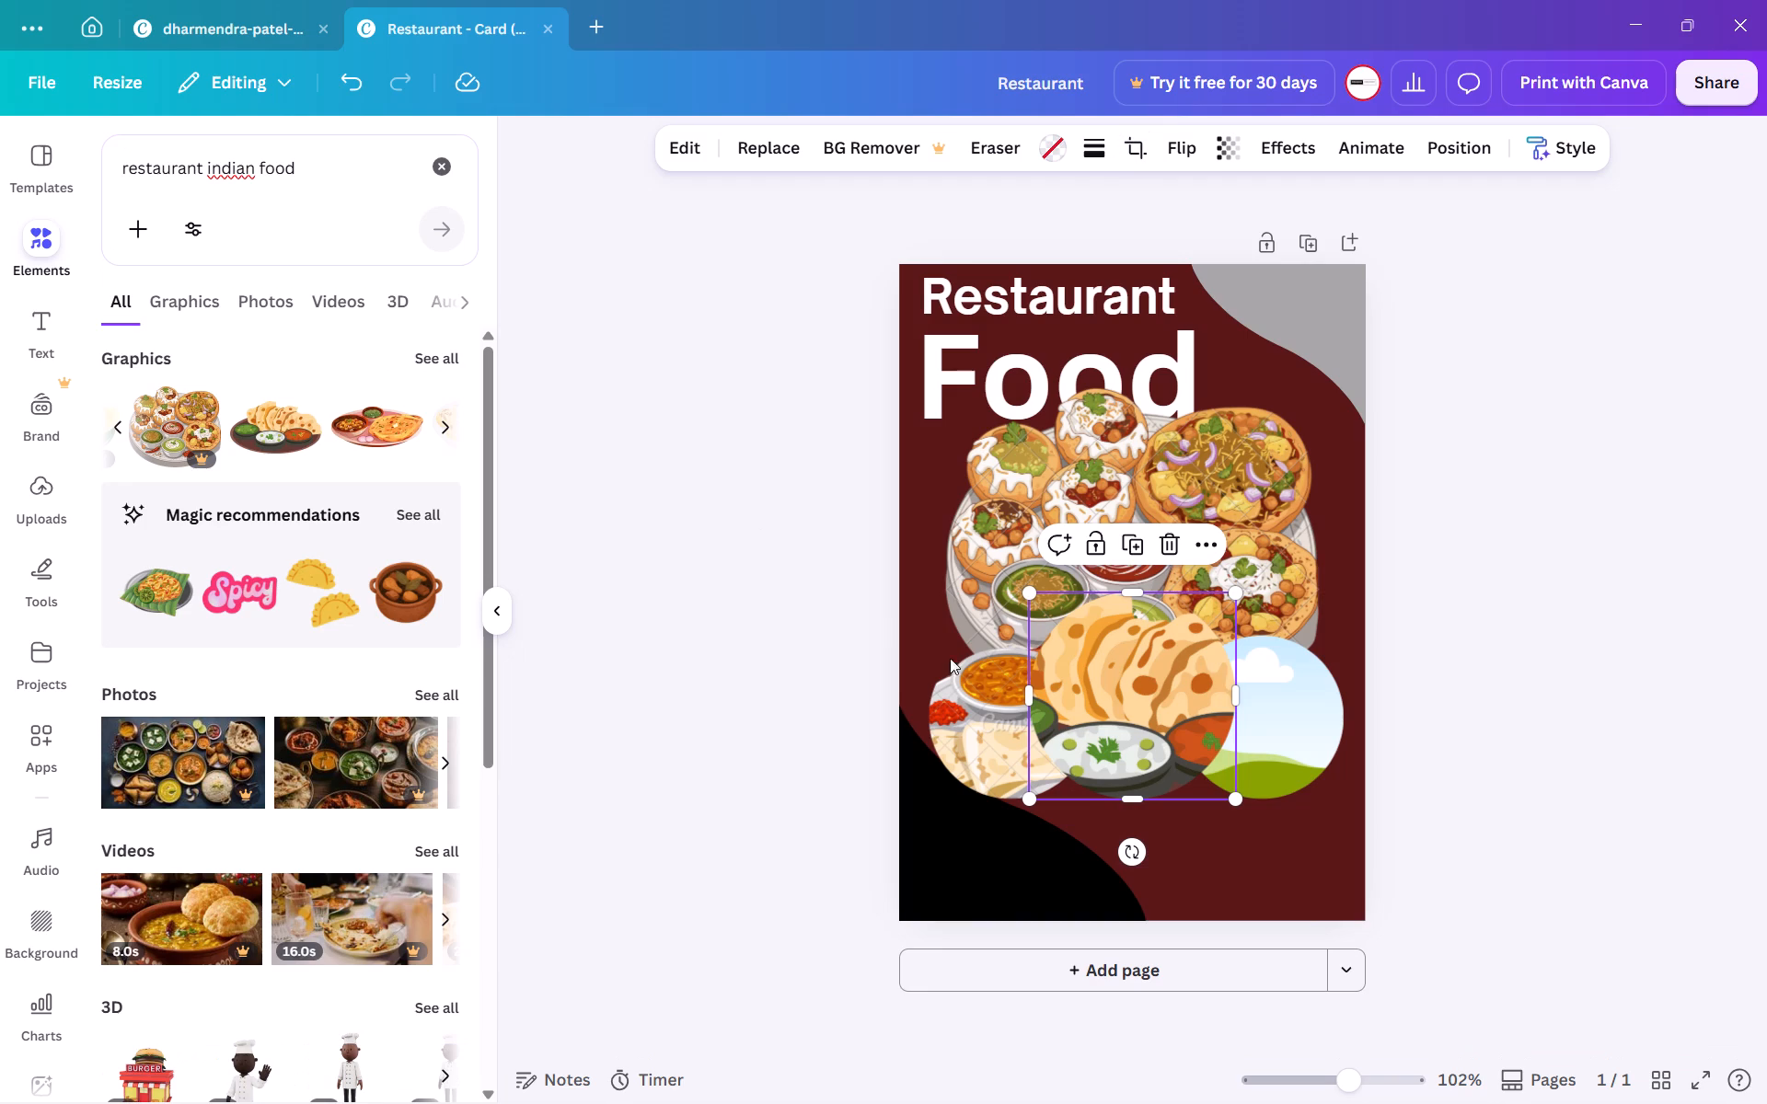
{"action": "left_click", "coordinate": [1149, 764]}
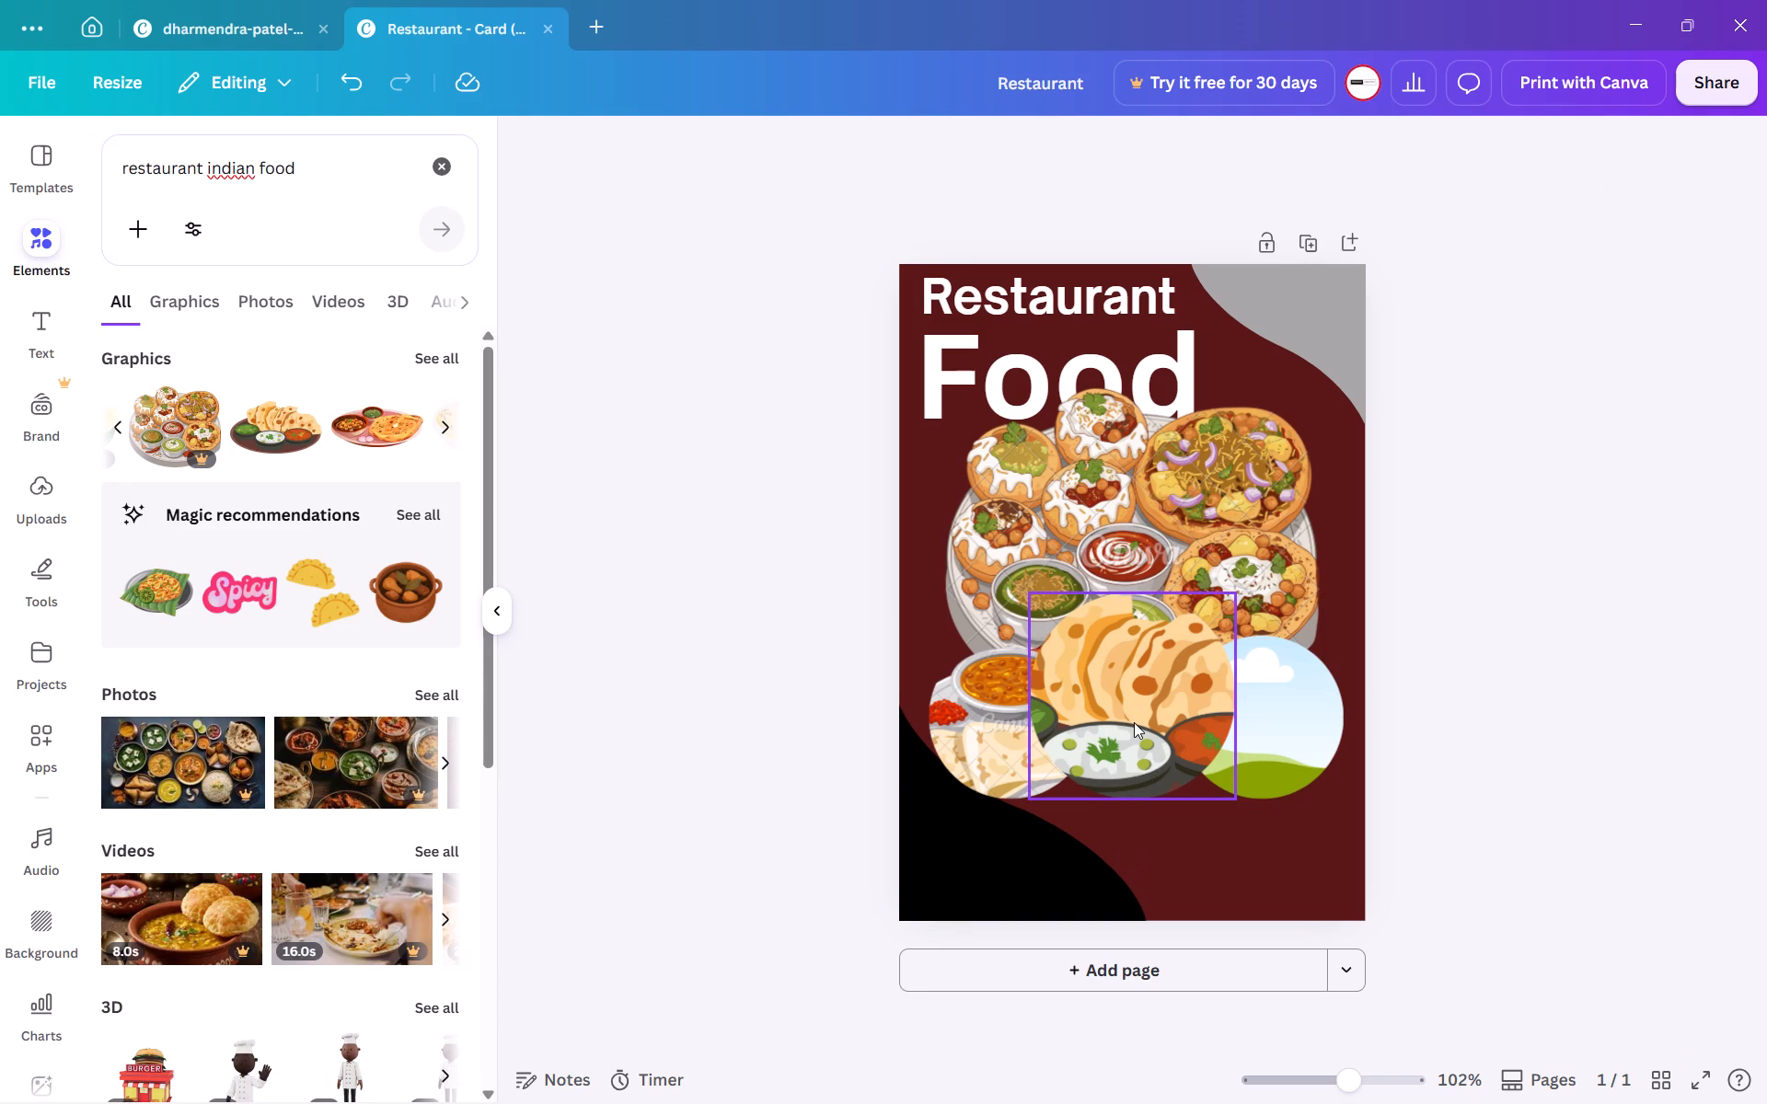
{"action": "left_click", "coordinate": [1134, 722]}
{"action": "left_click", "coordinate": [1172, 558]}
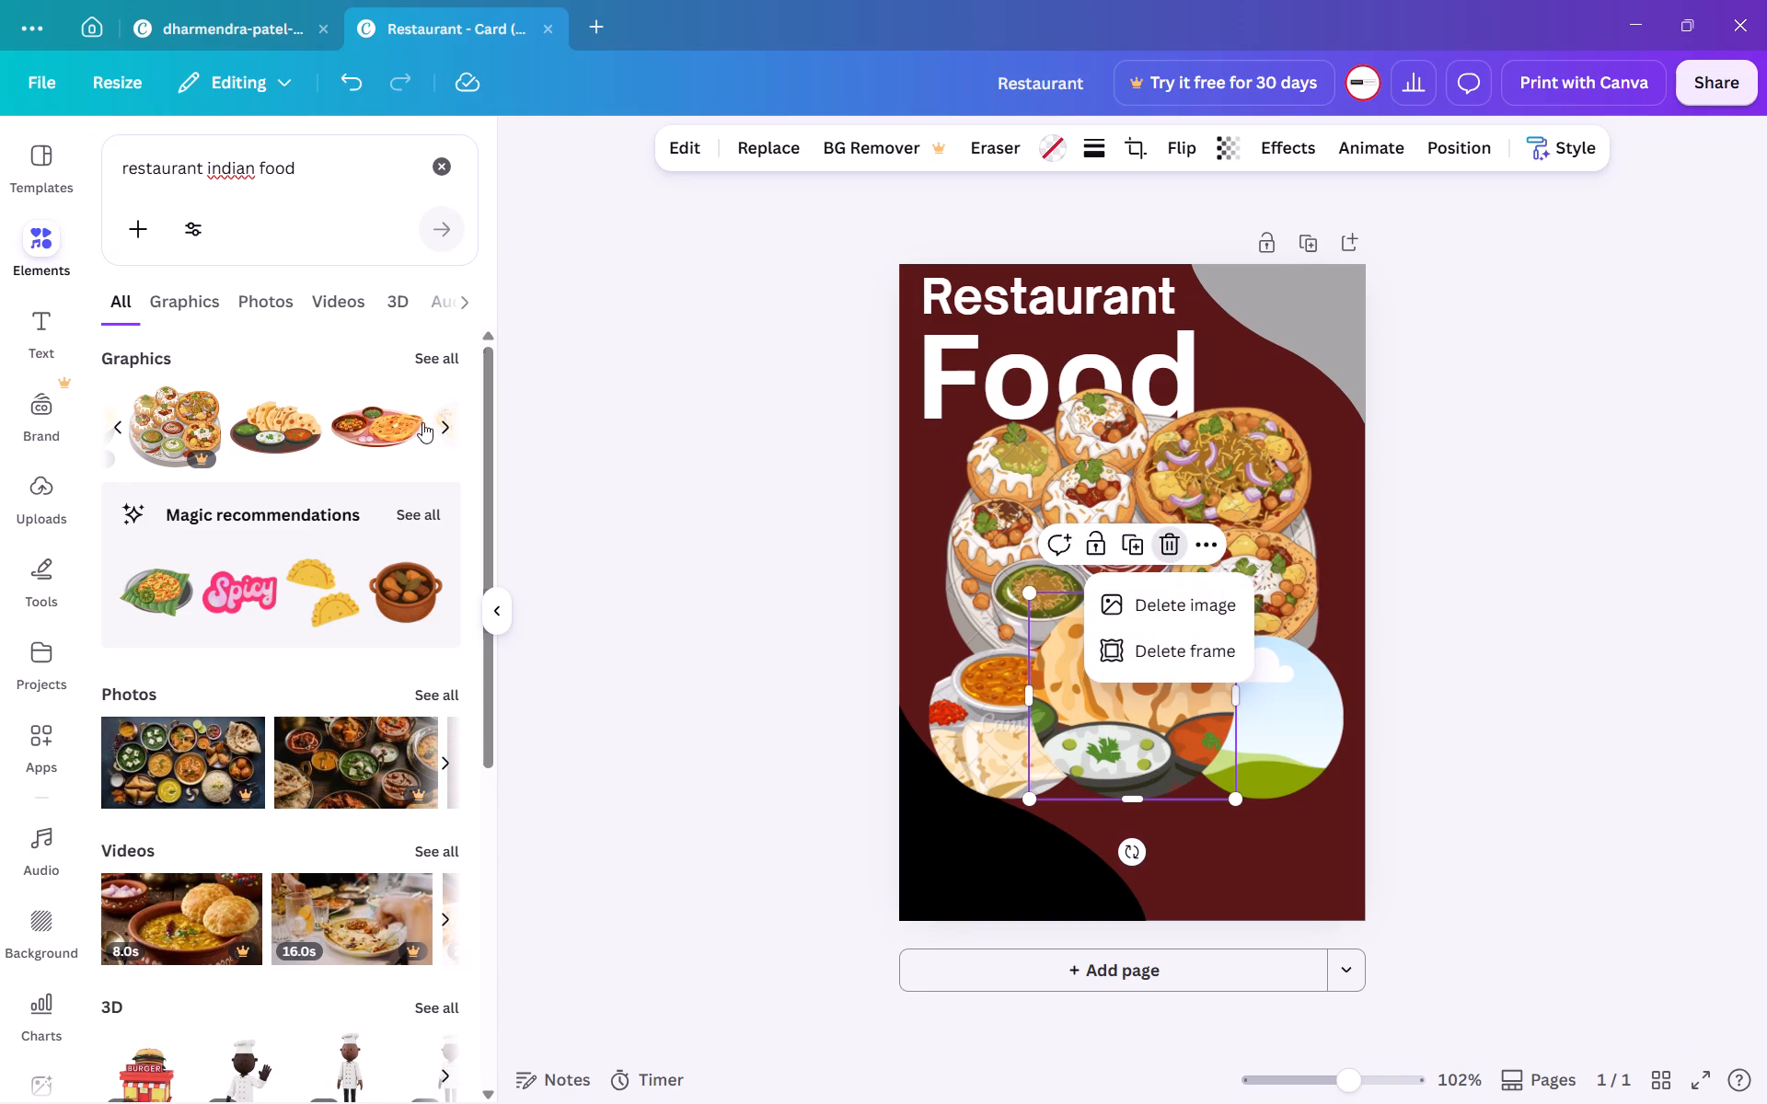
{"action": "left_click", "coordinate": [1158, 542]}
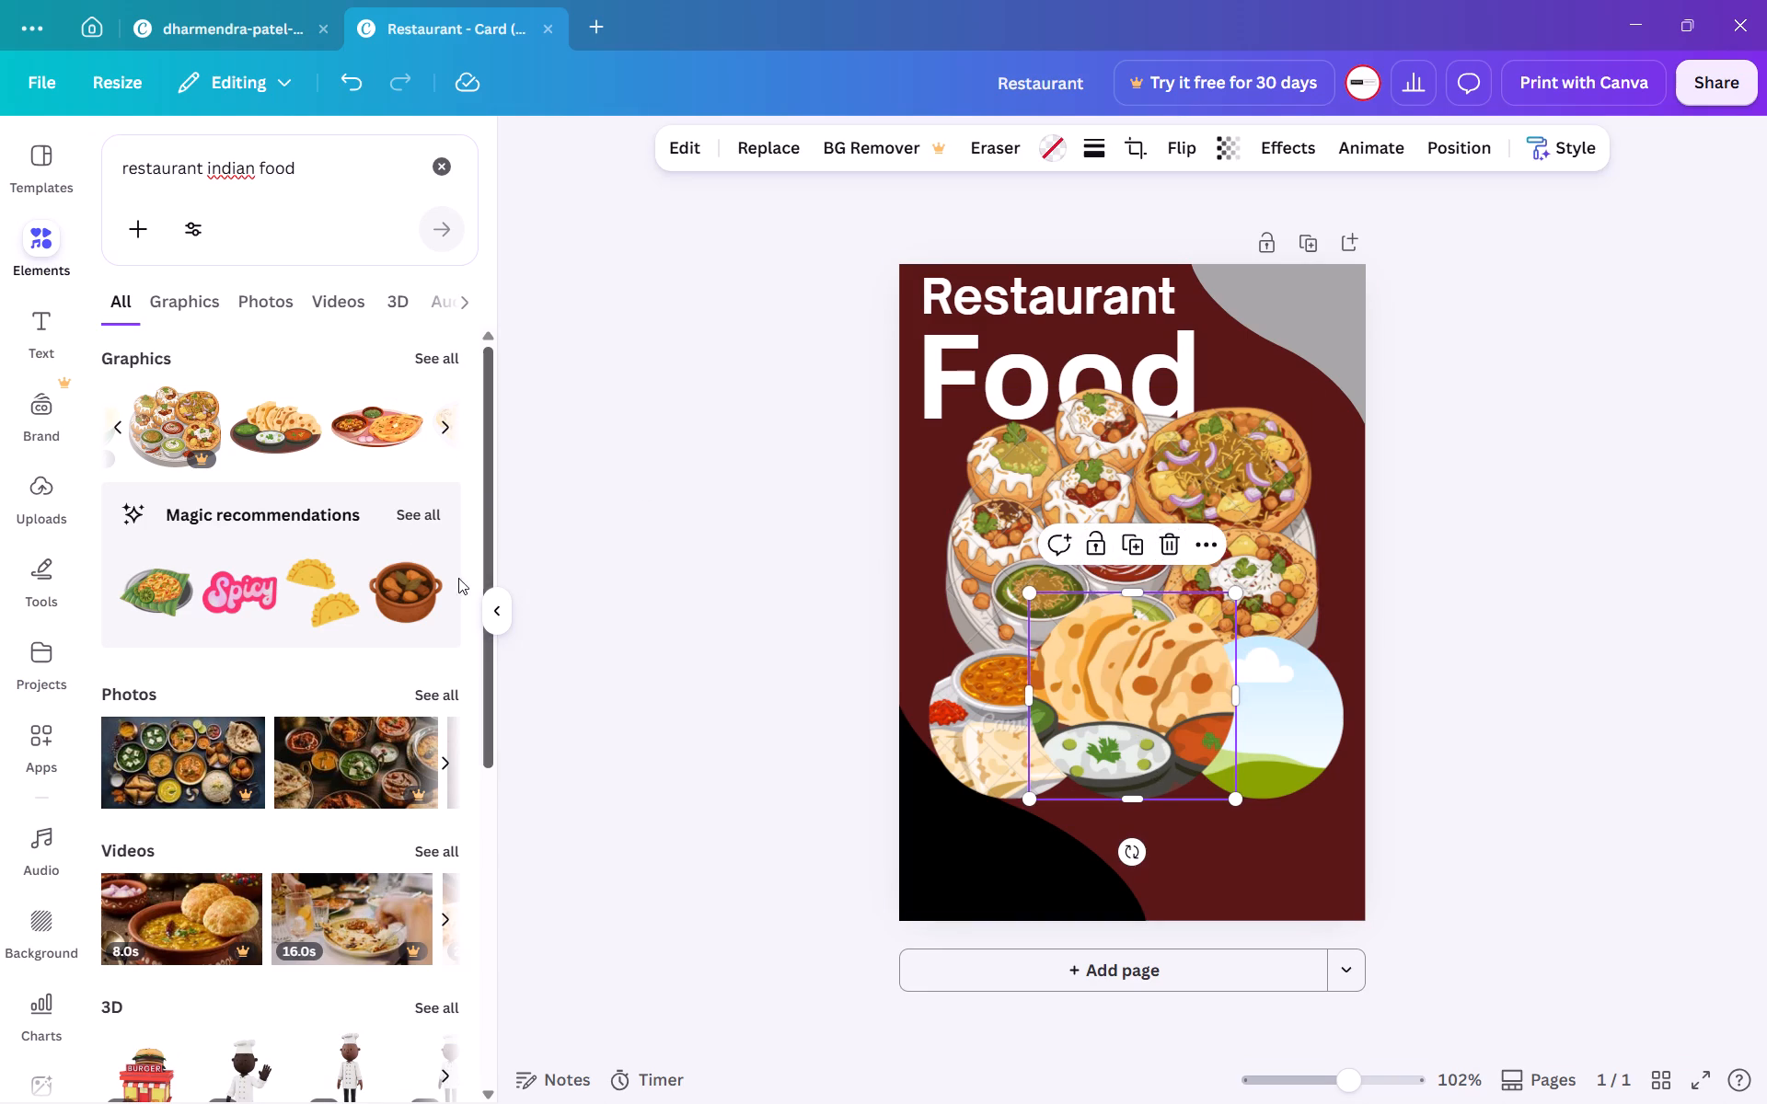
Browse the Indian food graphics and add the samosa plate graphic to the card.
{"action": "scroll", "coordinate": [340, 580], "scroll_direction": "left", "scroll_amount": 1}
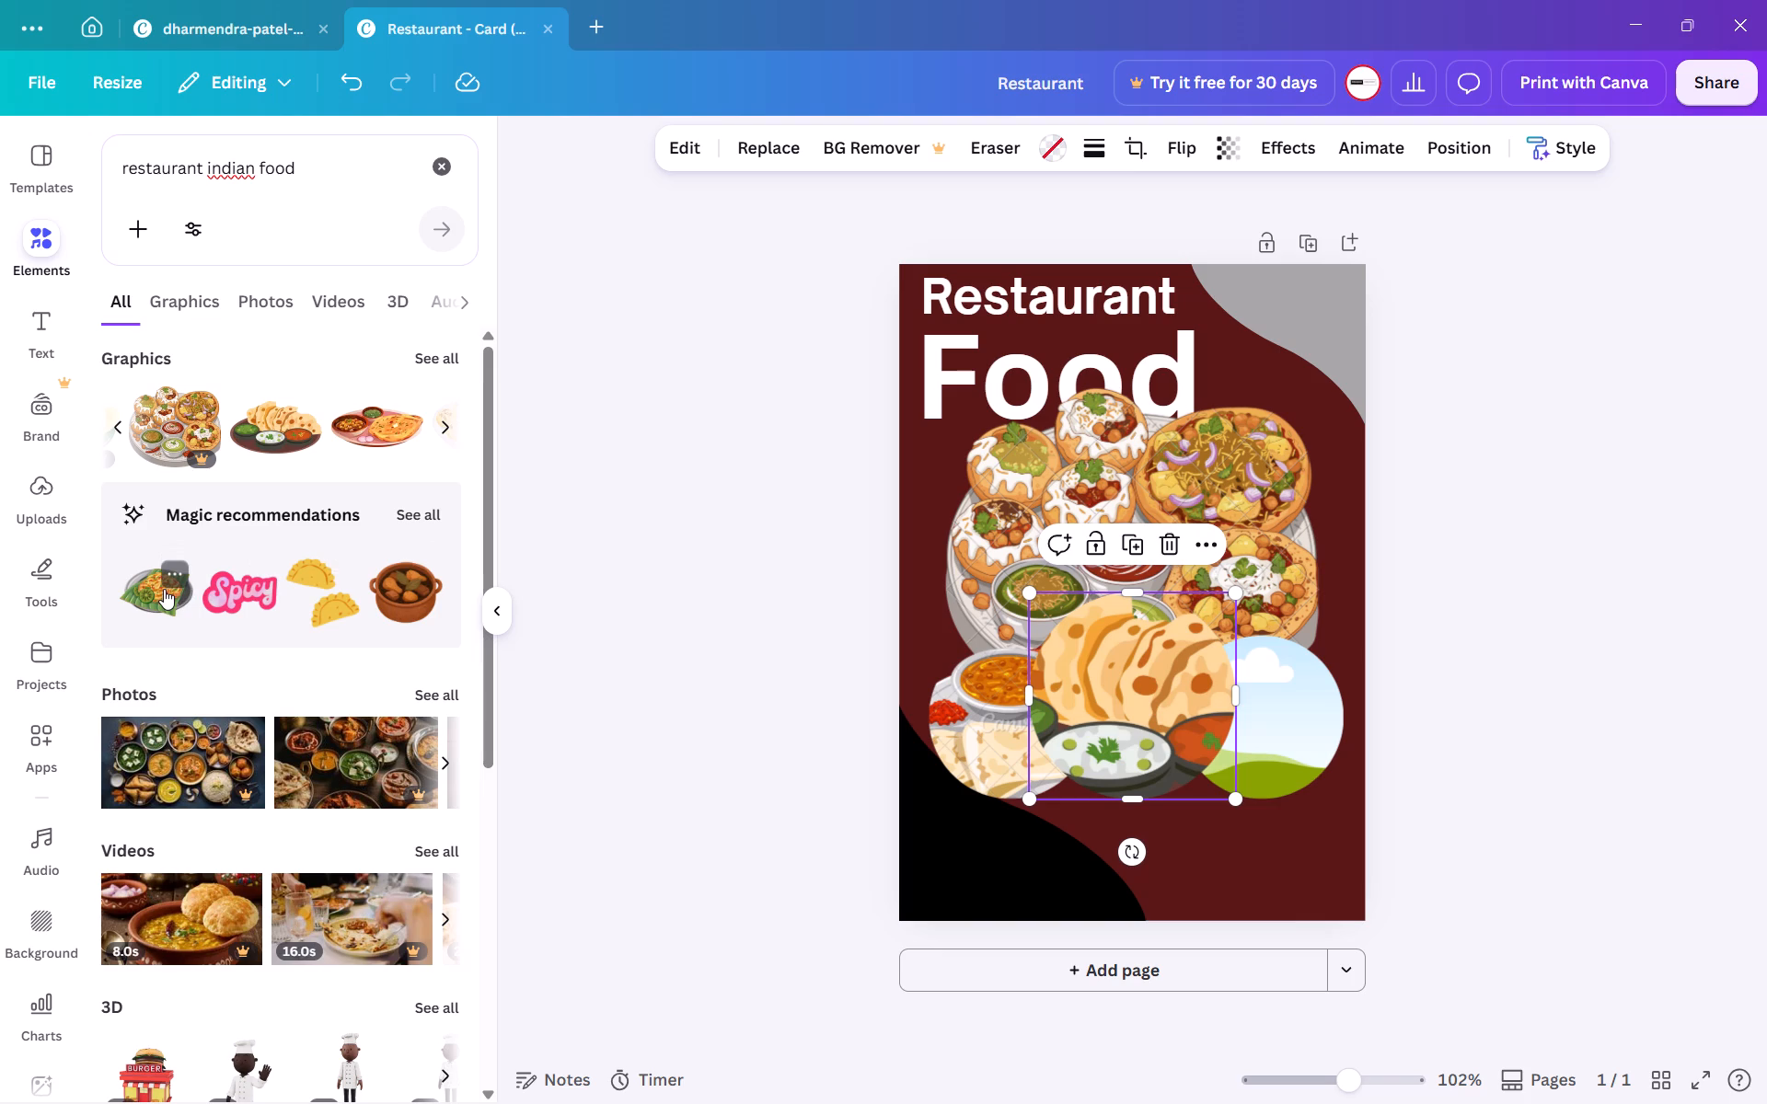
{"action": "scroll", "coordinate": [164, 589], "scroll_direction": "right", "scroll_amount": 1}
{"action": "scroll", "coordinate": [164, 589], "scroll_direction": "left", "scroll_amount": 1}
{"action": "scroll", "coordinate": [326, 423], "scroll_direction": "left", "scroll_amount": 1}
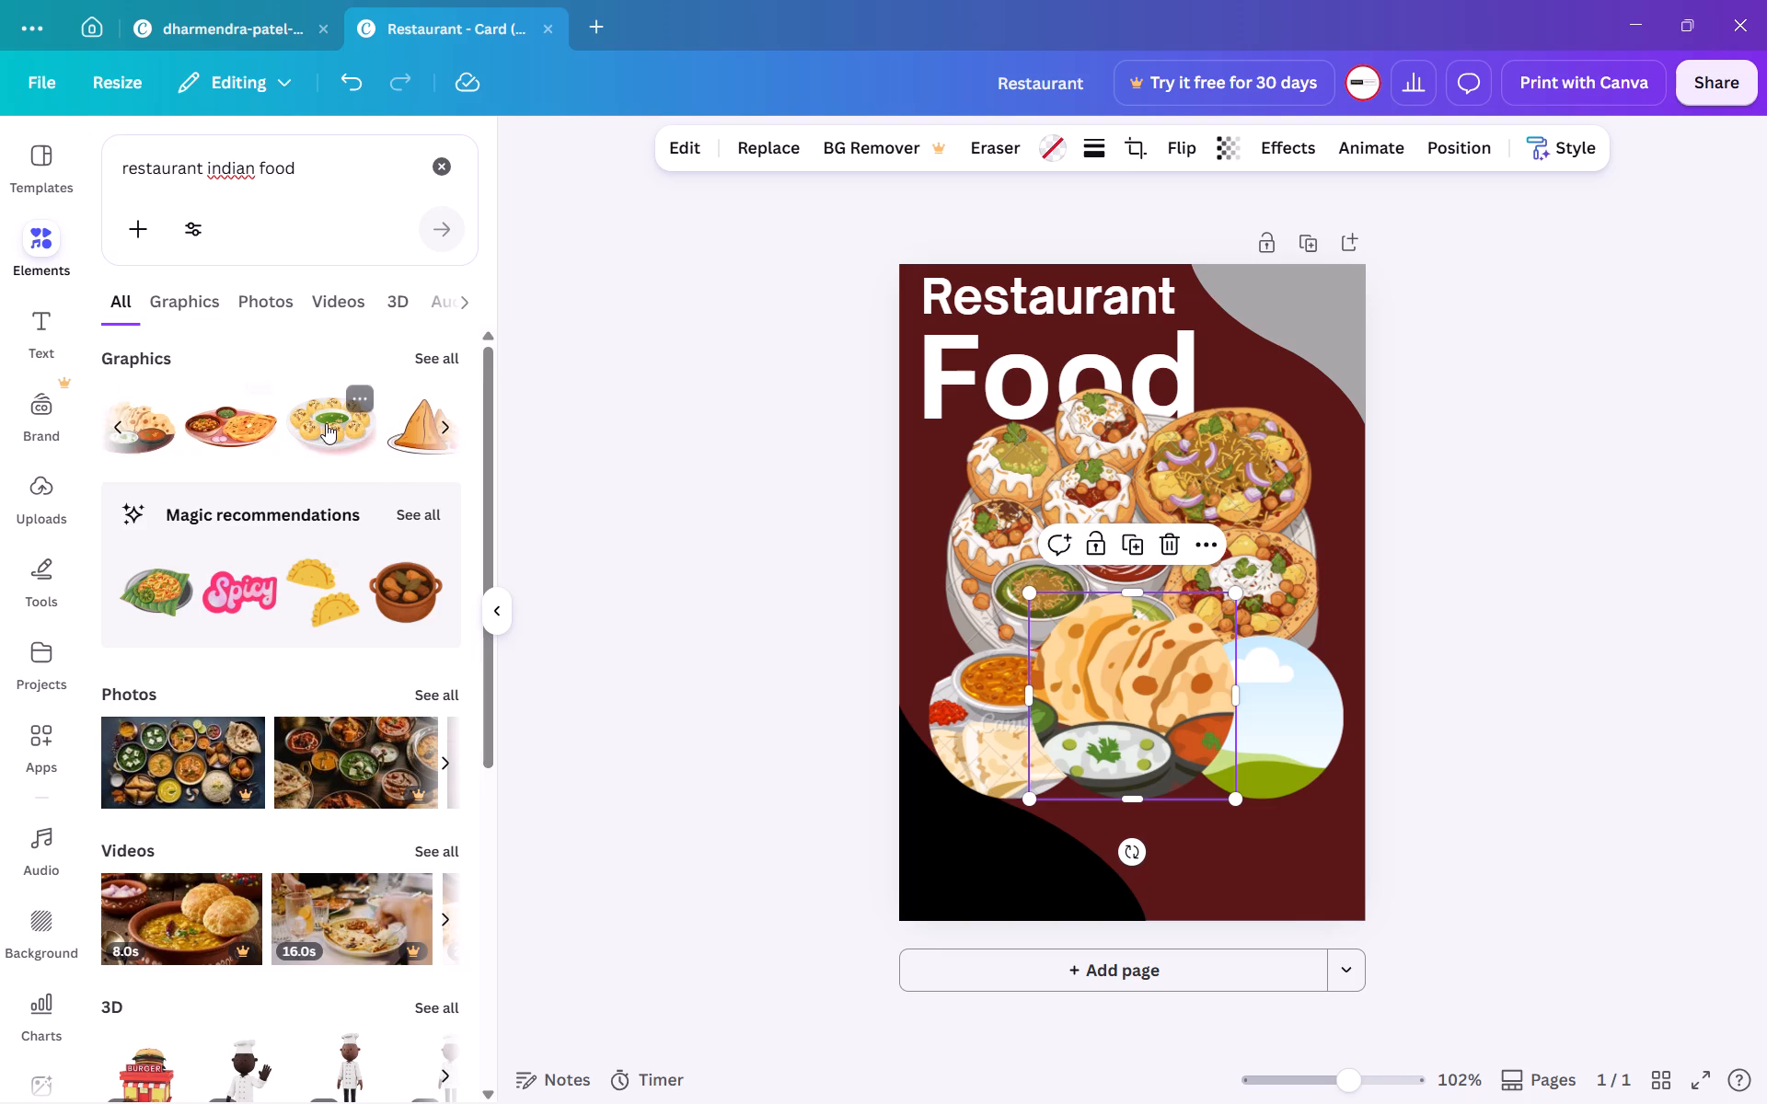
{"action": "scroll", "coordinate": [326, 423], "scroll_direction": "left", "scroll_amount": 2}
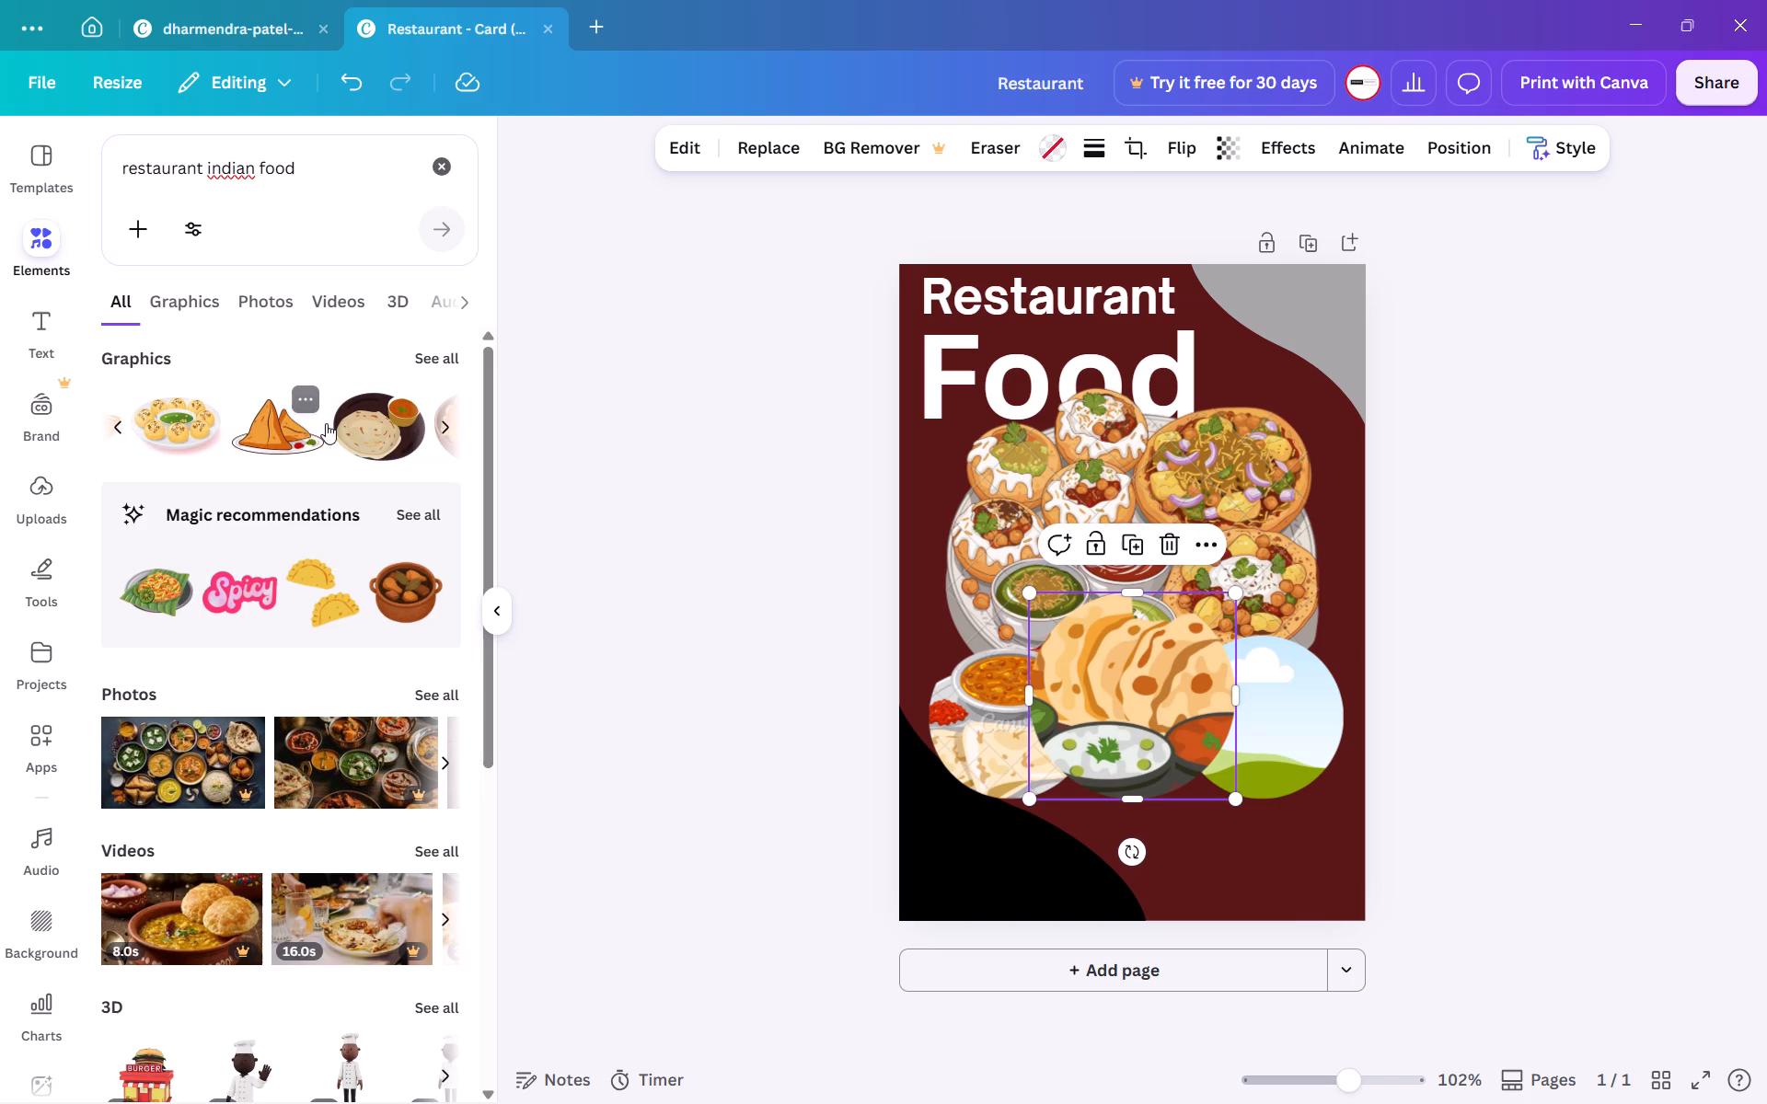
{"action": "scroll", "coordinate": [326, 423], "scroll_direction": "left", "scroll_amount": 1}
{"action": "left_click", "coordinate": [278, 431]}
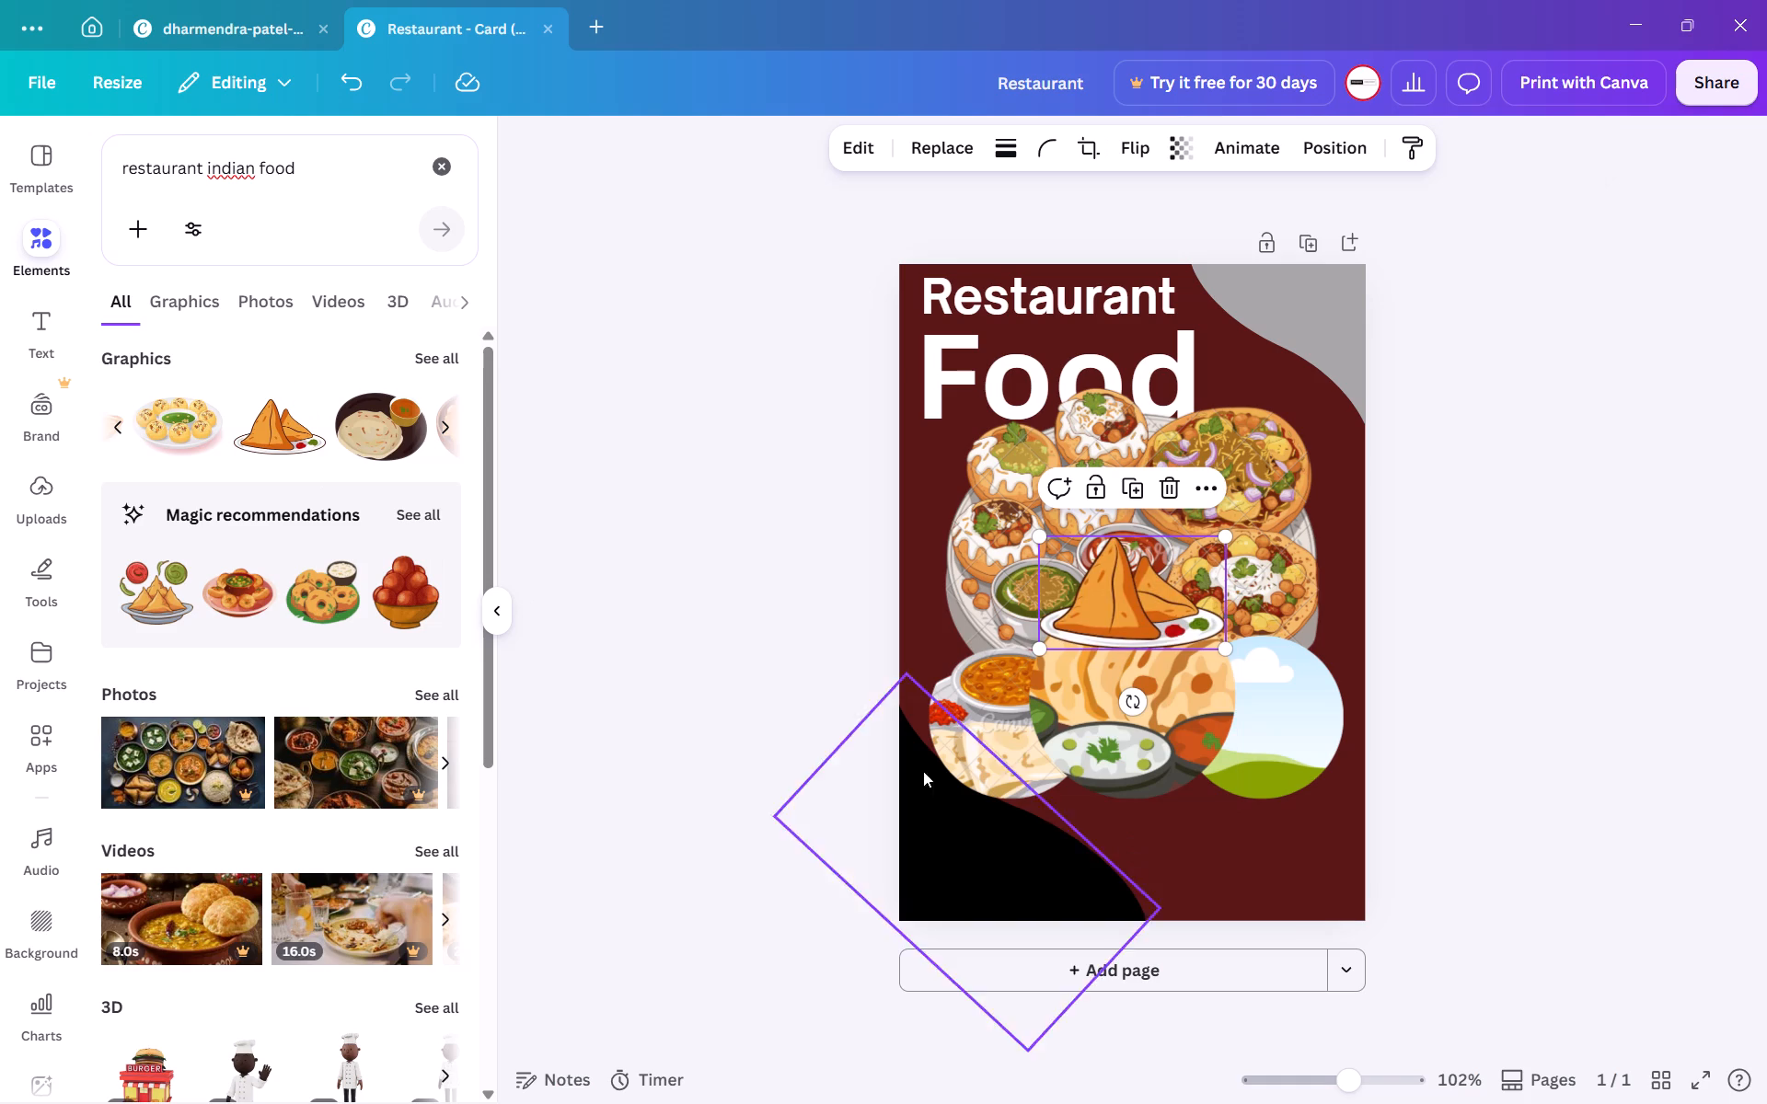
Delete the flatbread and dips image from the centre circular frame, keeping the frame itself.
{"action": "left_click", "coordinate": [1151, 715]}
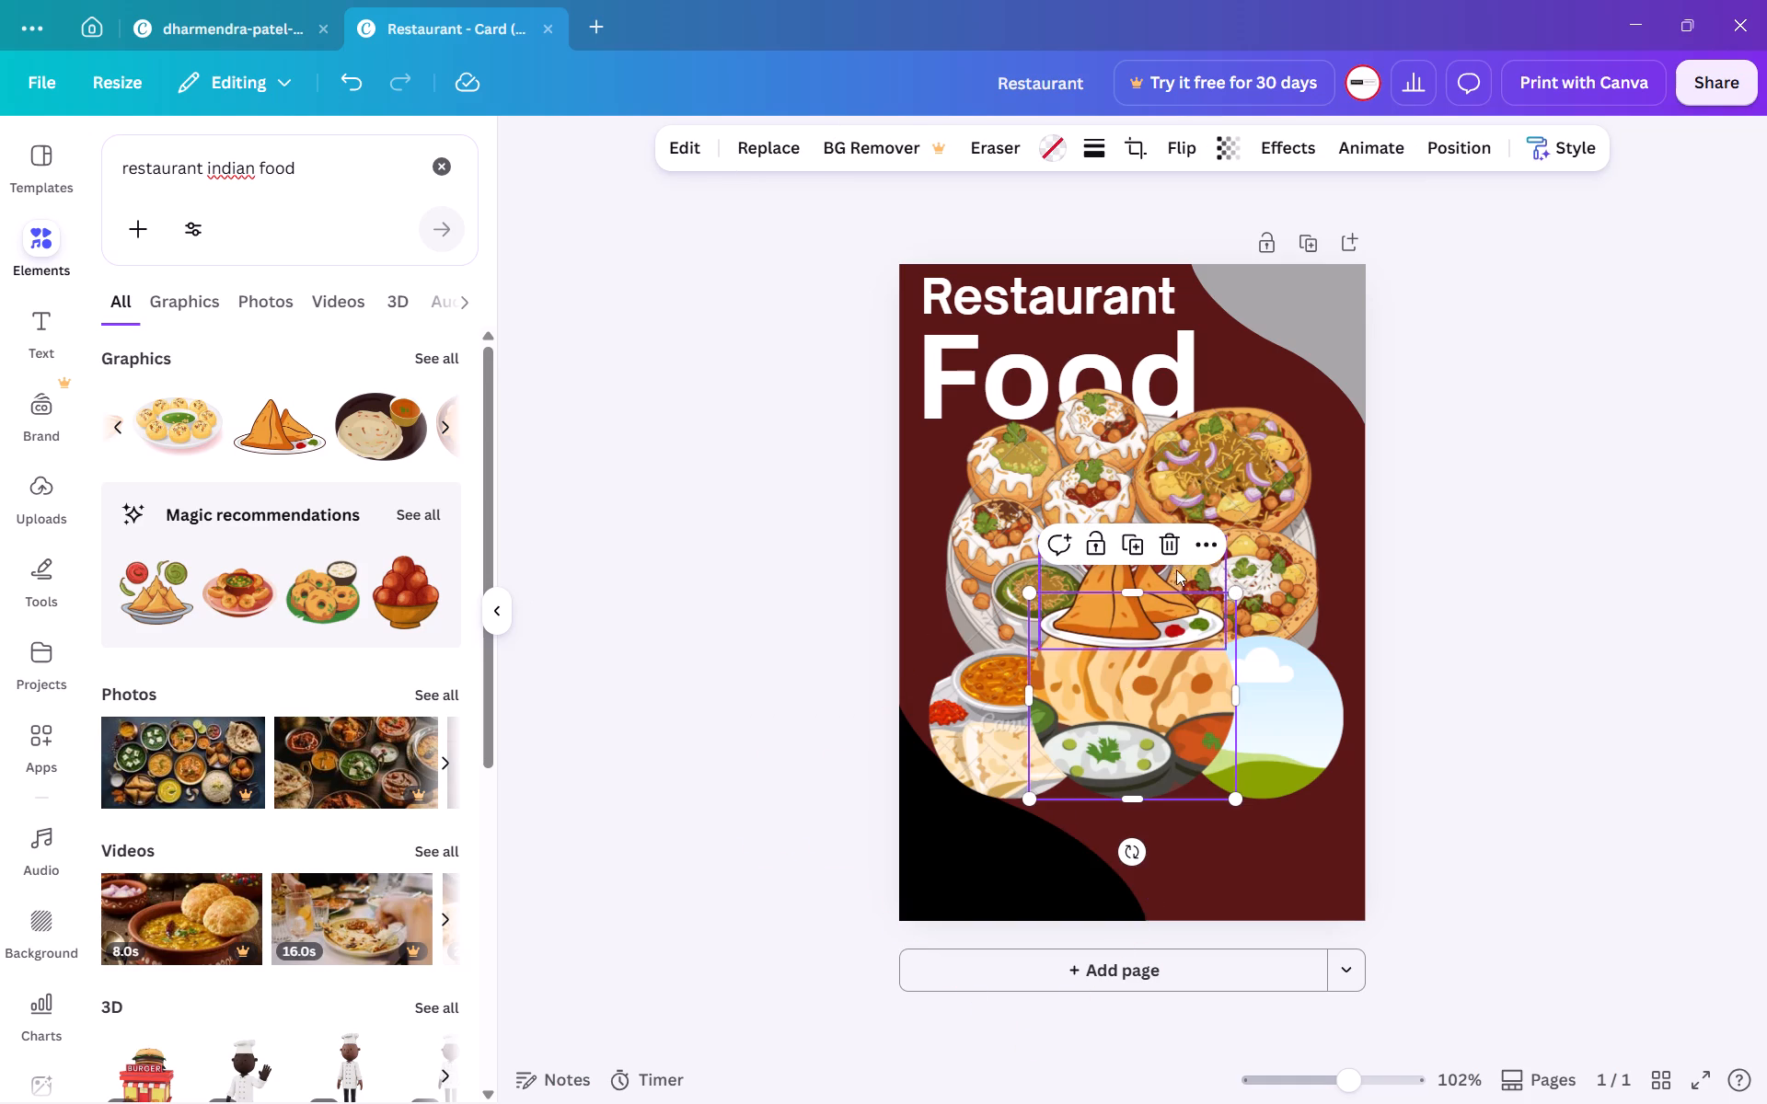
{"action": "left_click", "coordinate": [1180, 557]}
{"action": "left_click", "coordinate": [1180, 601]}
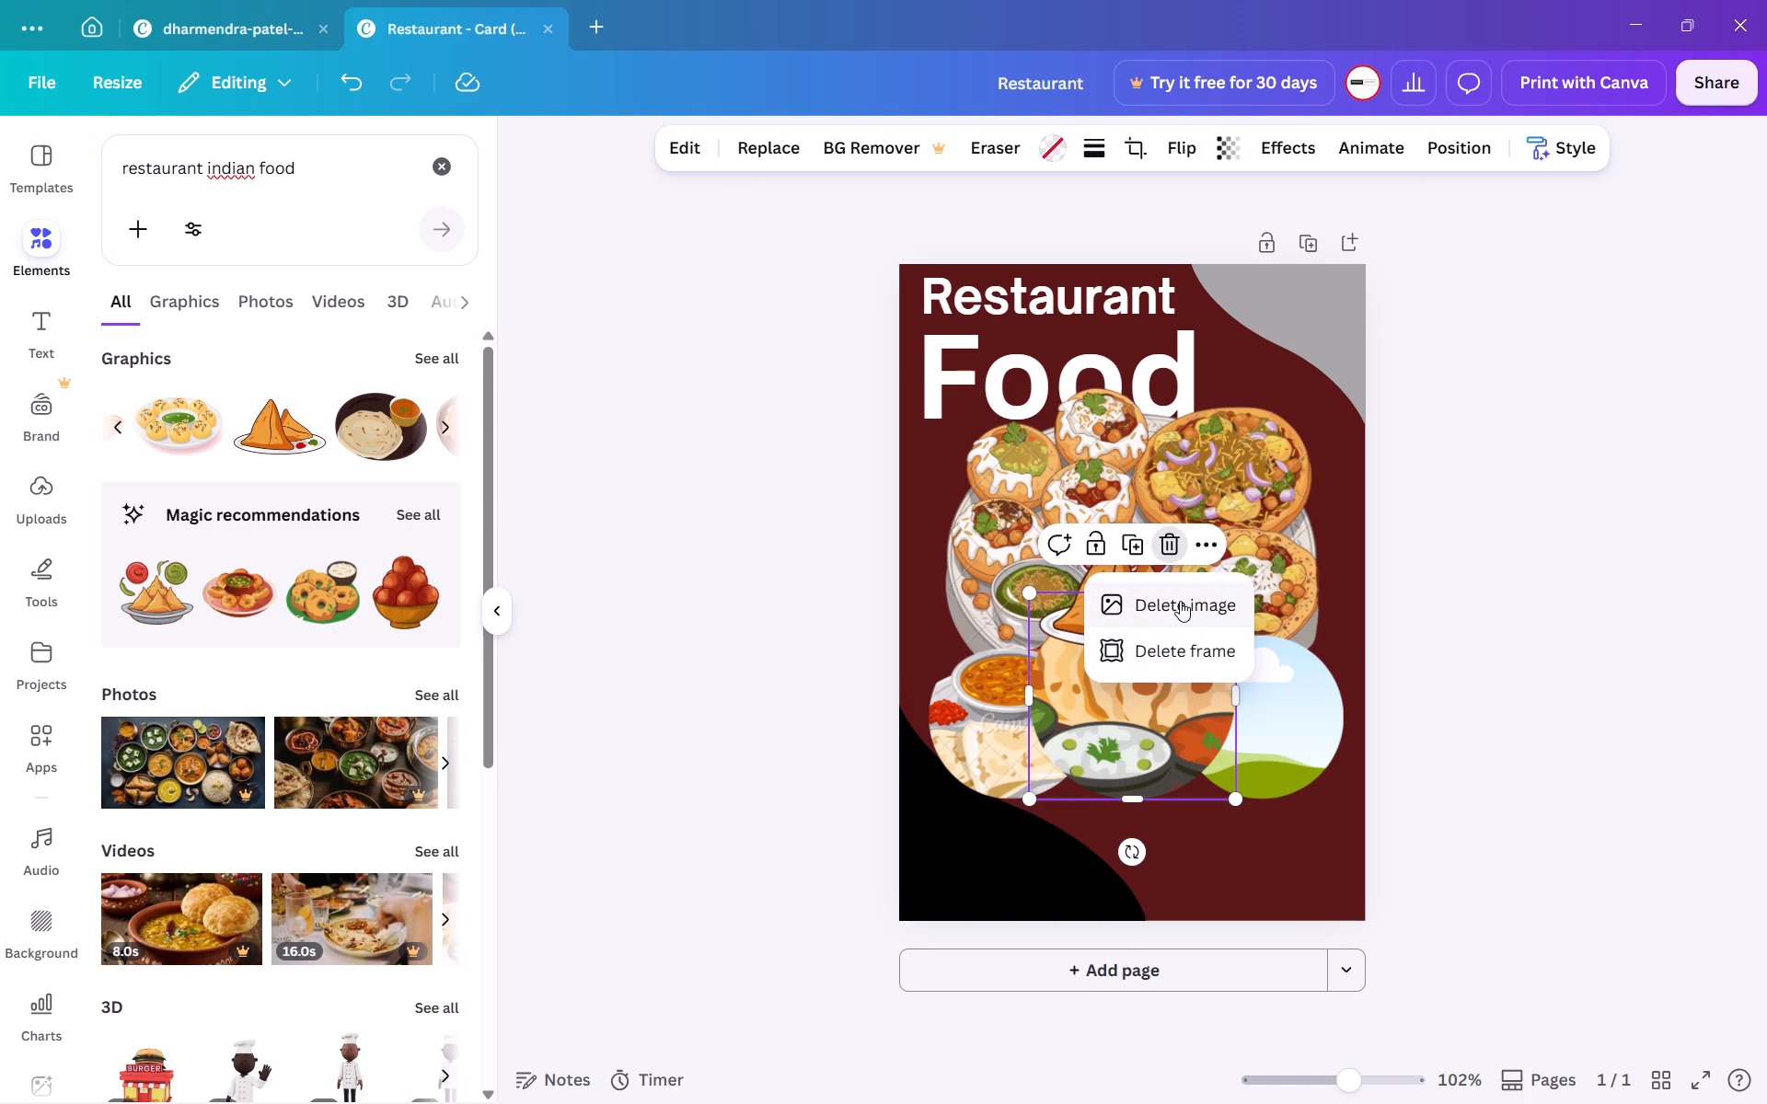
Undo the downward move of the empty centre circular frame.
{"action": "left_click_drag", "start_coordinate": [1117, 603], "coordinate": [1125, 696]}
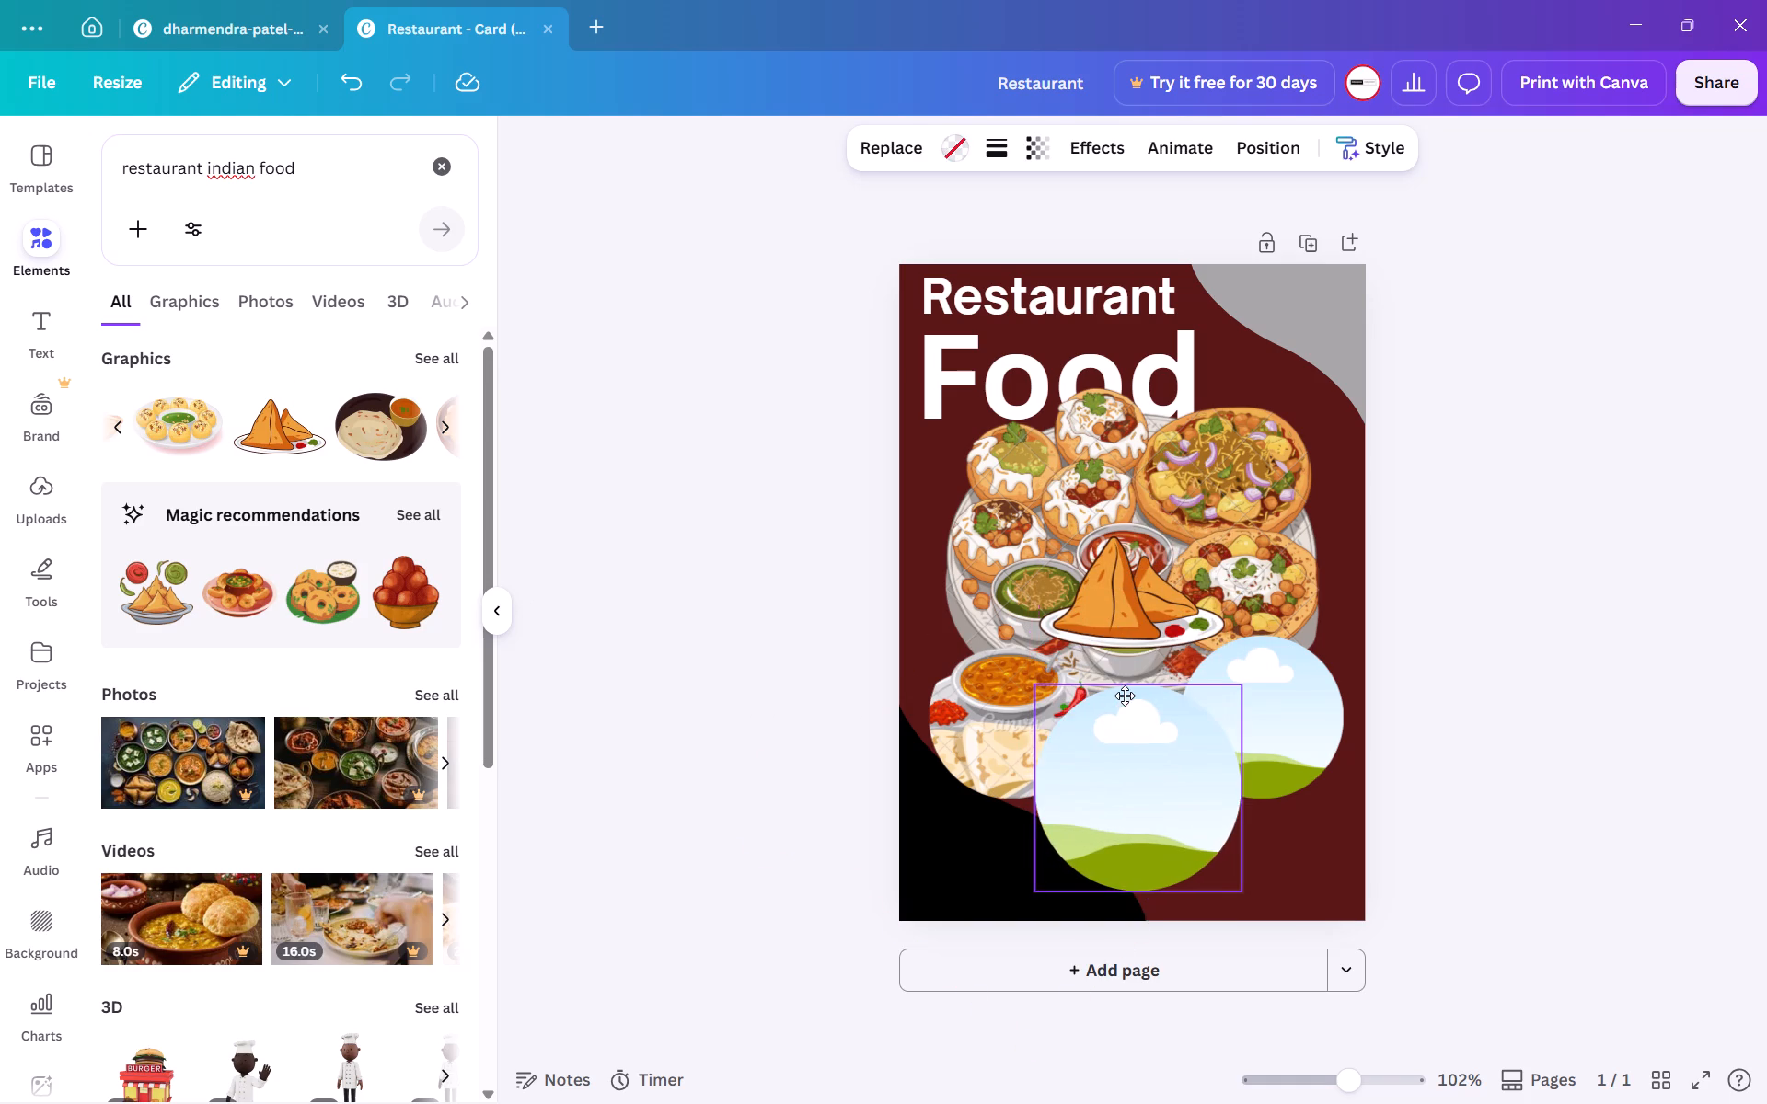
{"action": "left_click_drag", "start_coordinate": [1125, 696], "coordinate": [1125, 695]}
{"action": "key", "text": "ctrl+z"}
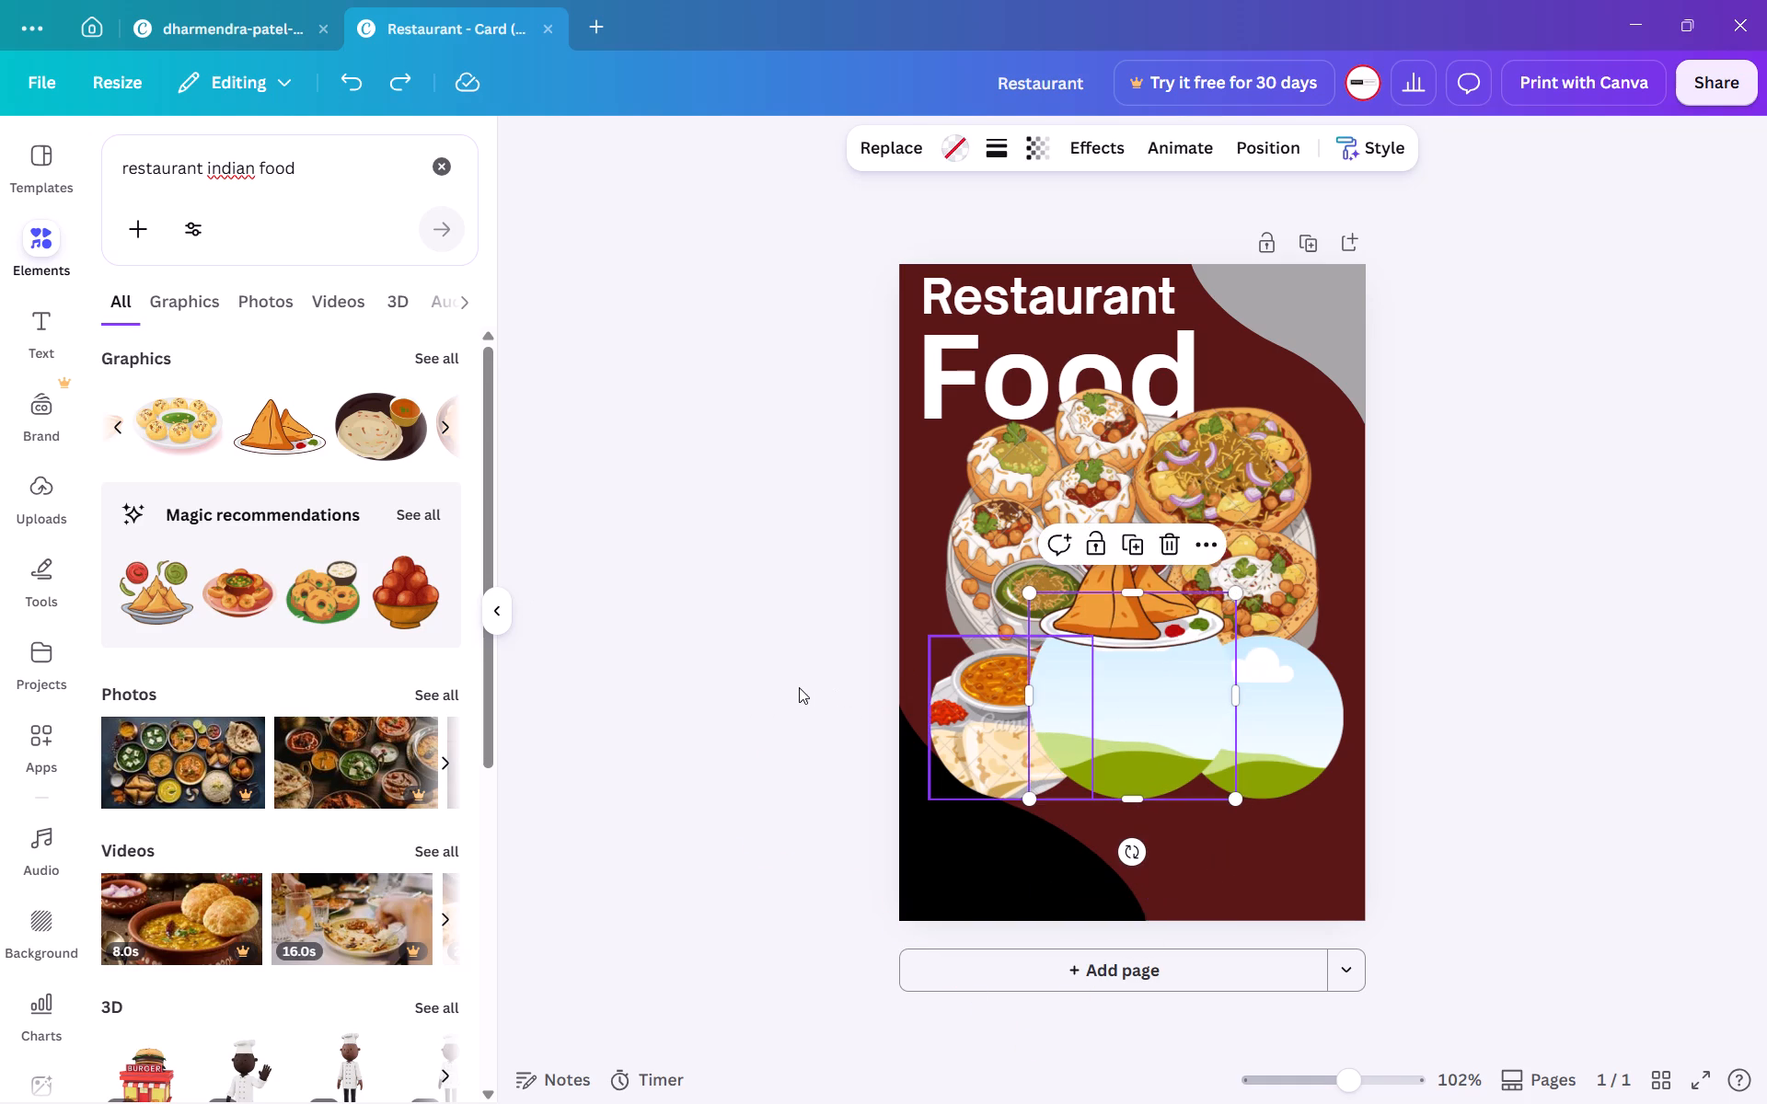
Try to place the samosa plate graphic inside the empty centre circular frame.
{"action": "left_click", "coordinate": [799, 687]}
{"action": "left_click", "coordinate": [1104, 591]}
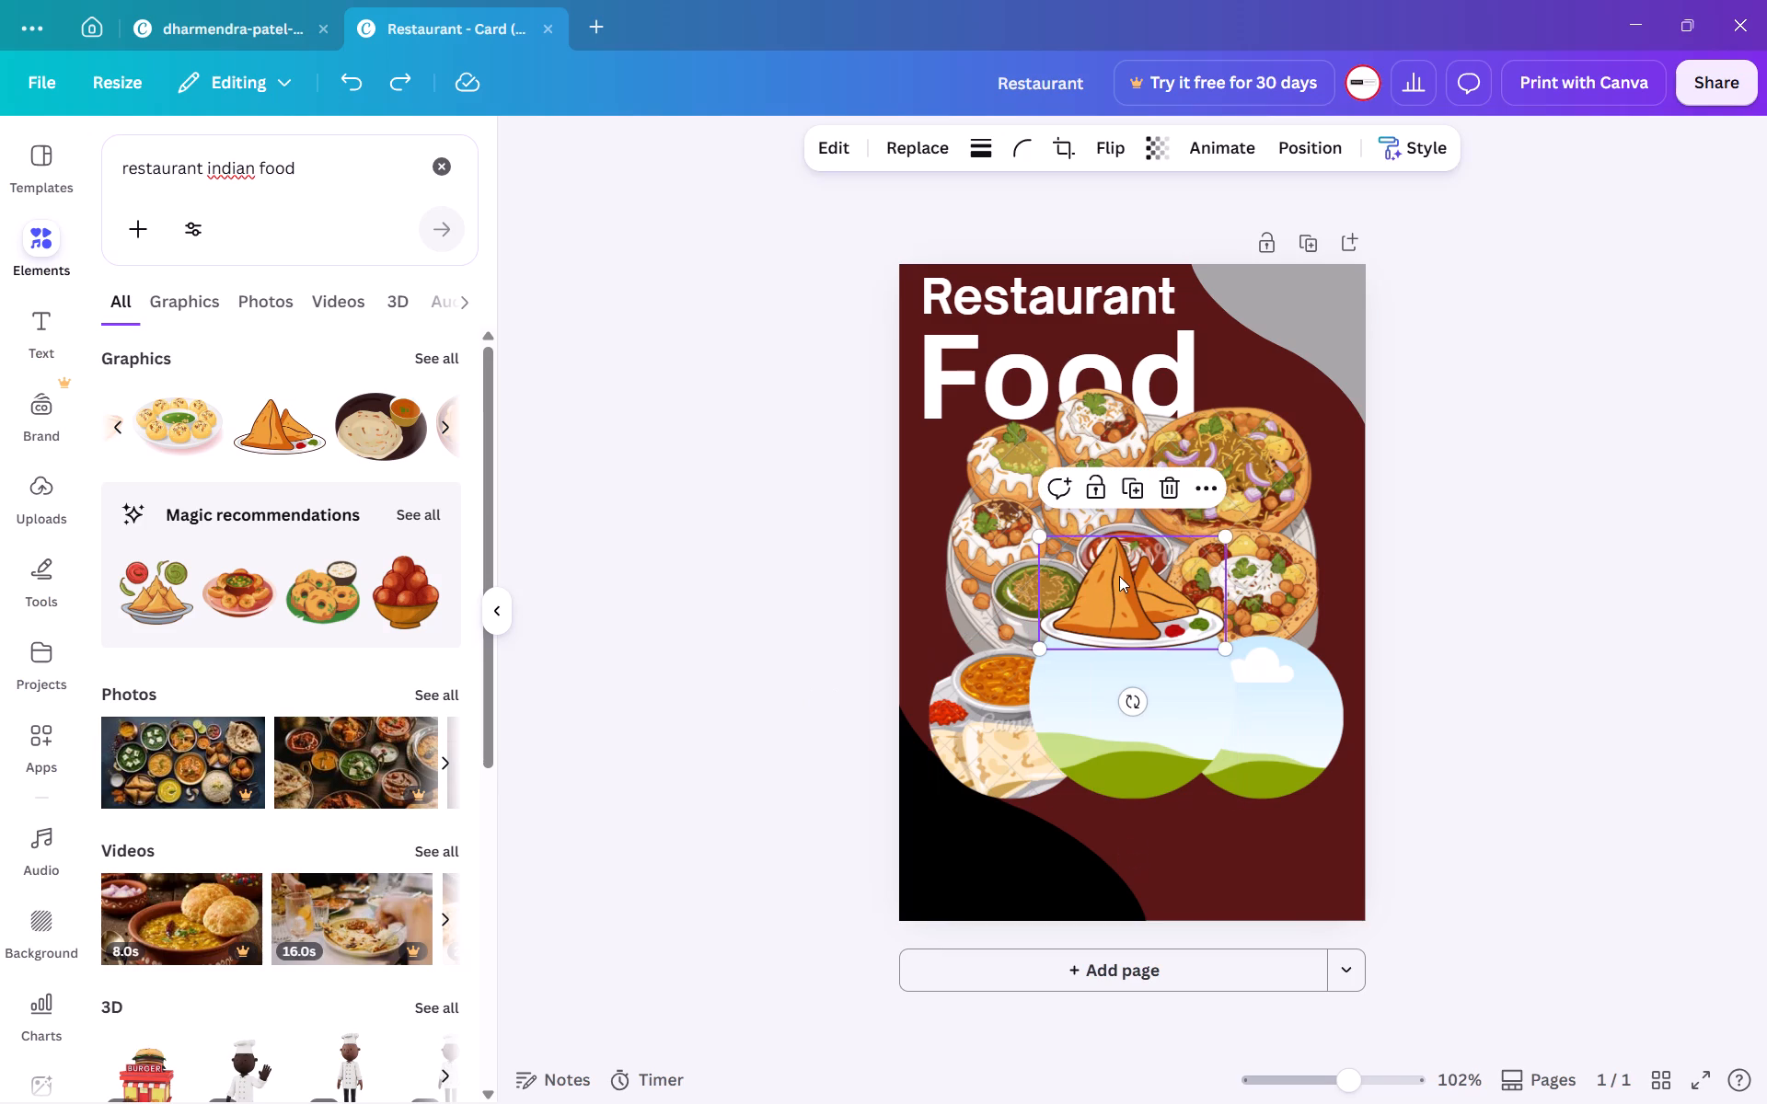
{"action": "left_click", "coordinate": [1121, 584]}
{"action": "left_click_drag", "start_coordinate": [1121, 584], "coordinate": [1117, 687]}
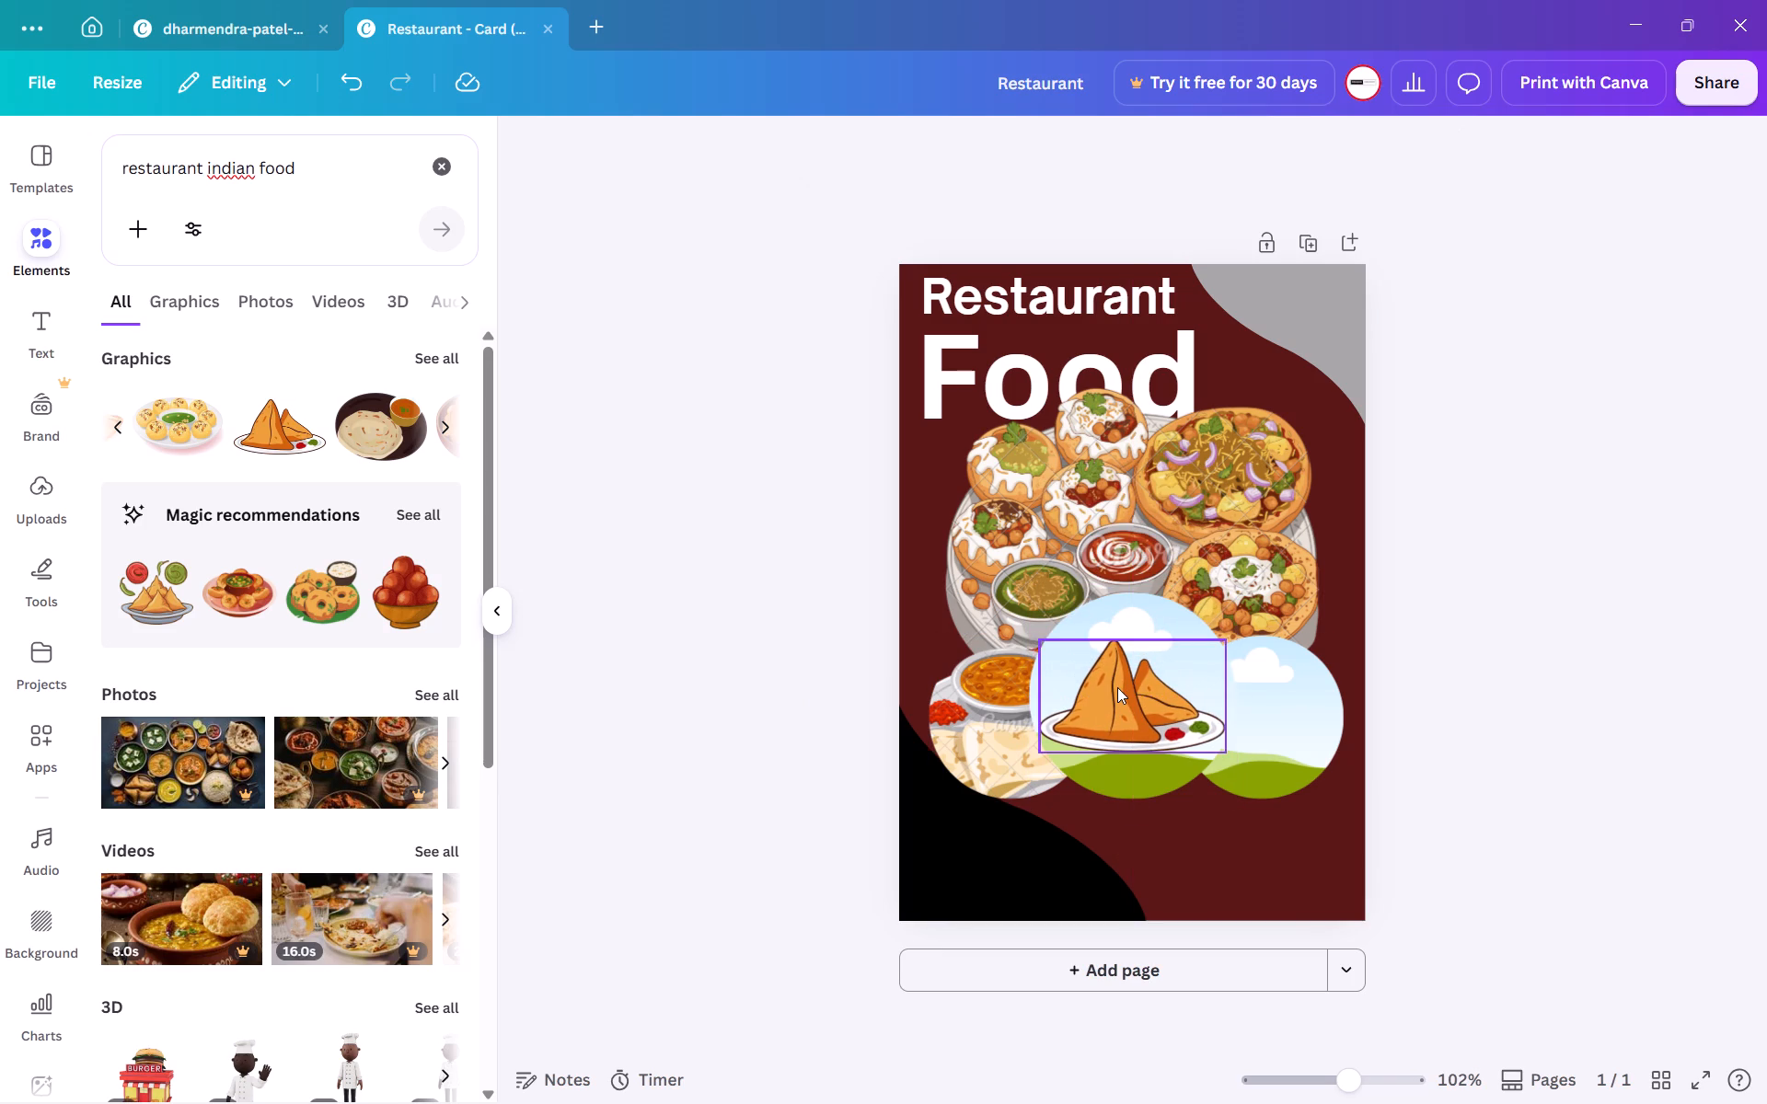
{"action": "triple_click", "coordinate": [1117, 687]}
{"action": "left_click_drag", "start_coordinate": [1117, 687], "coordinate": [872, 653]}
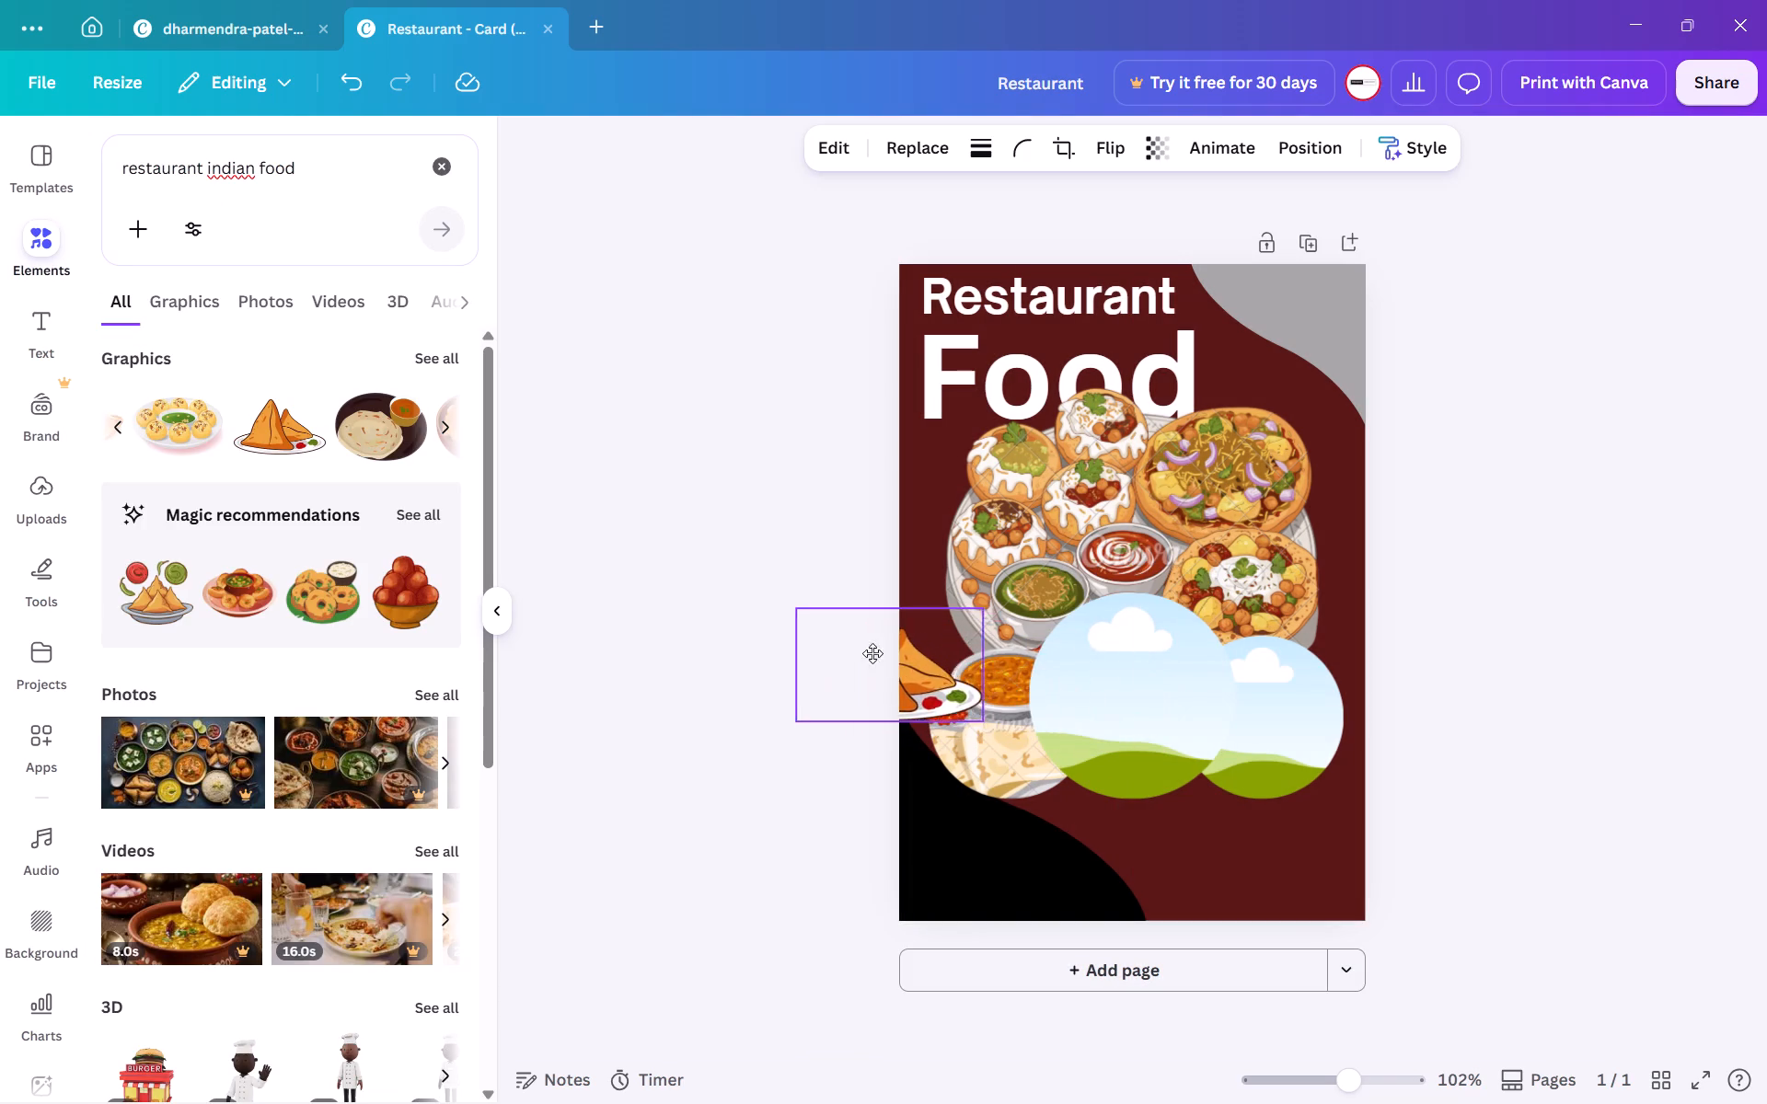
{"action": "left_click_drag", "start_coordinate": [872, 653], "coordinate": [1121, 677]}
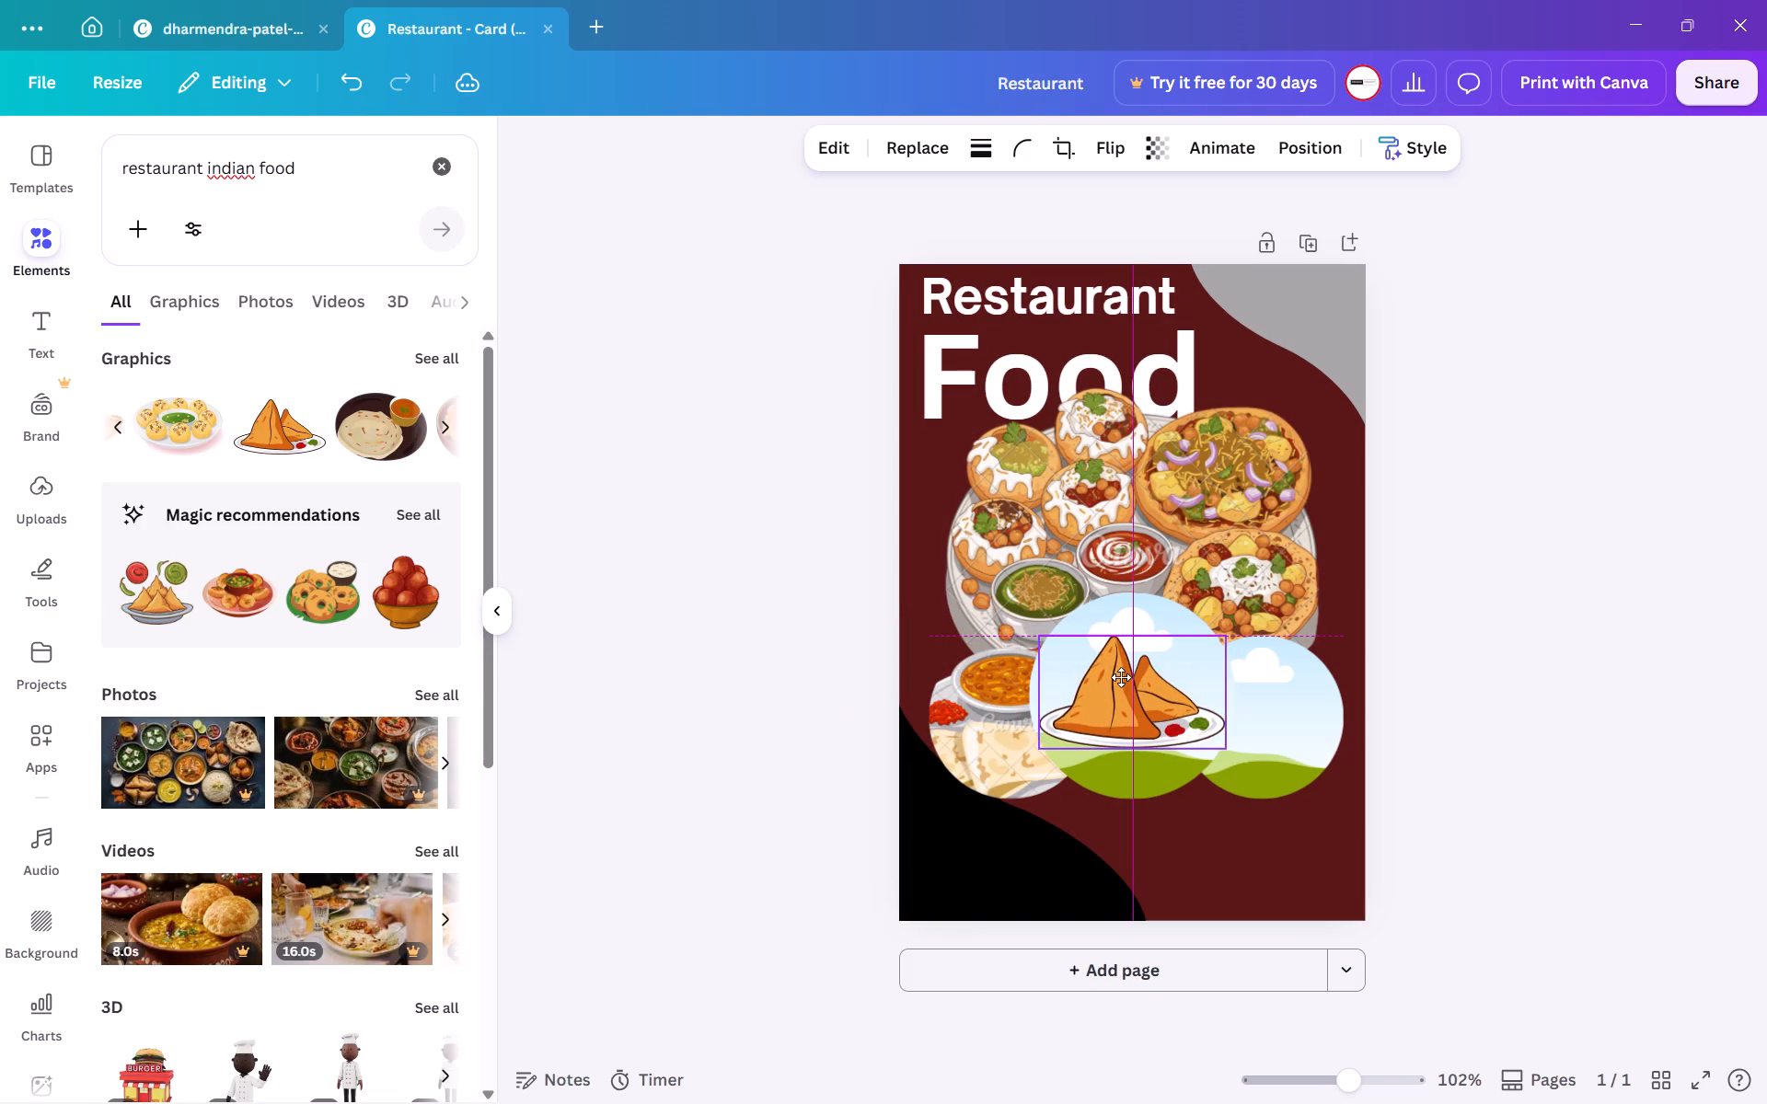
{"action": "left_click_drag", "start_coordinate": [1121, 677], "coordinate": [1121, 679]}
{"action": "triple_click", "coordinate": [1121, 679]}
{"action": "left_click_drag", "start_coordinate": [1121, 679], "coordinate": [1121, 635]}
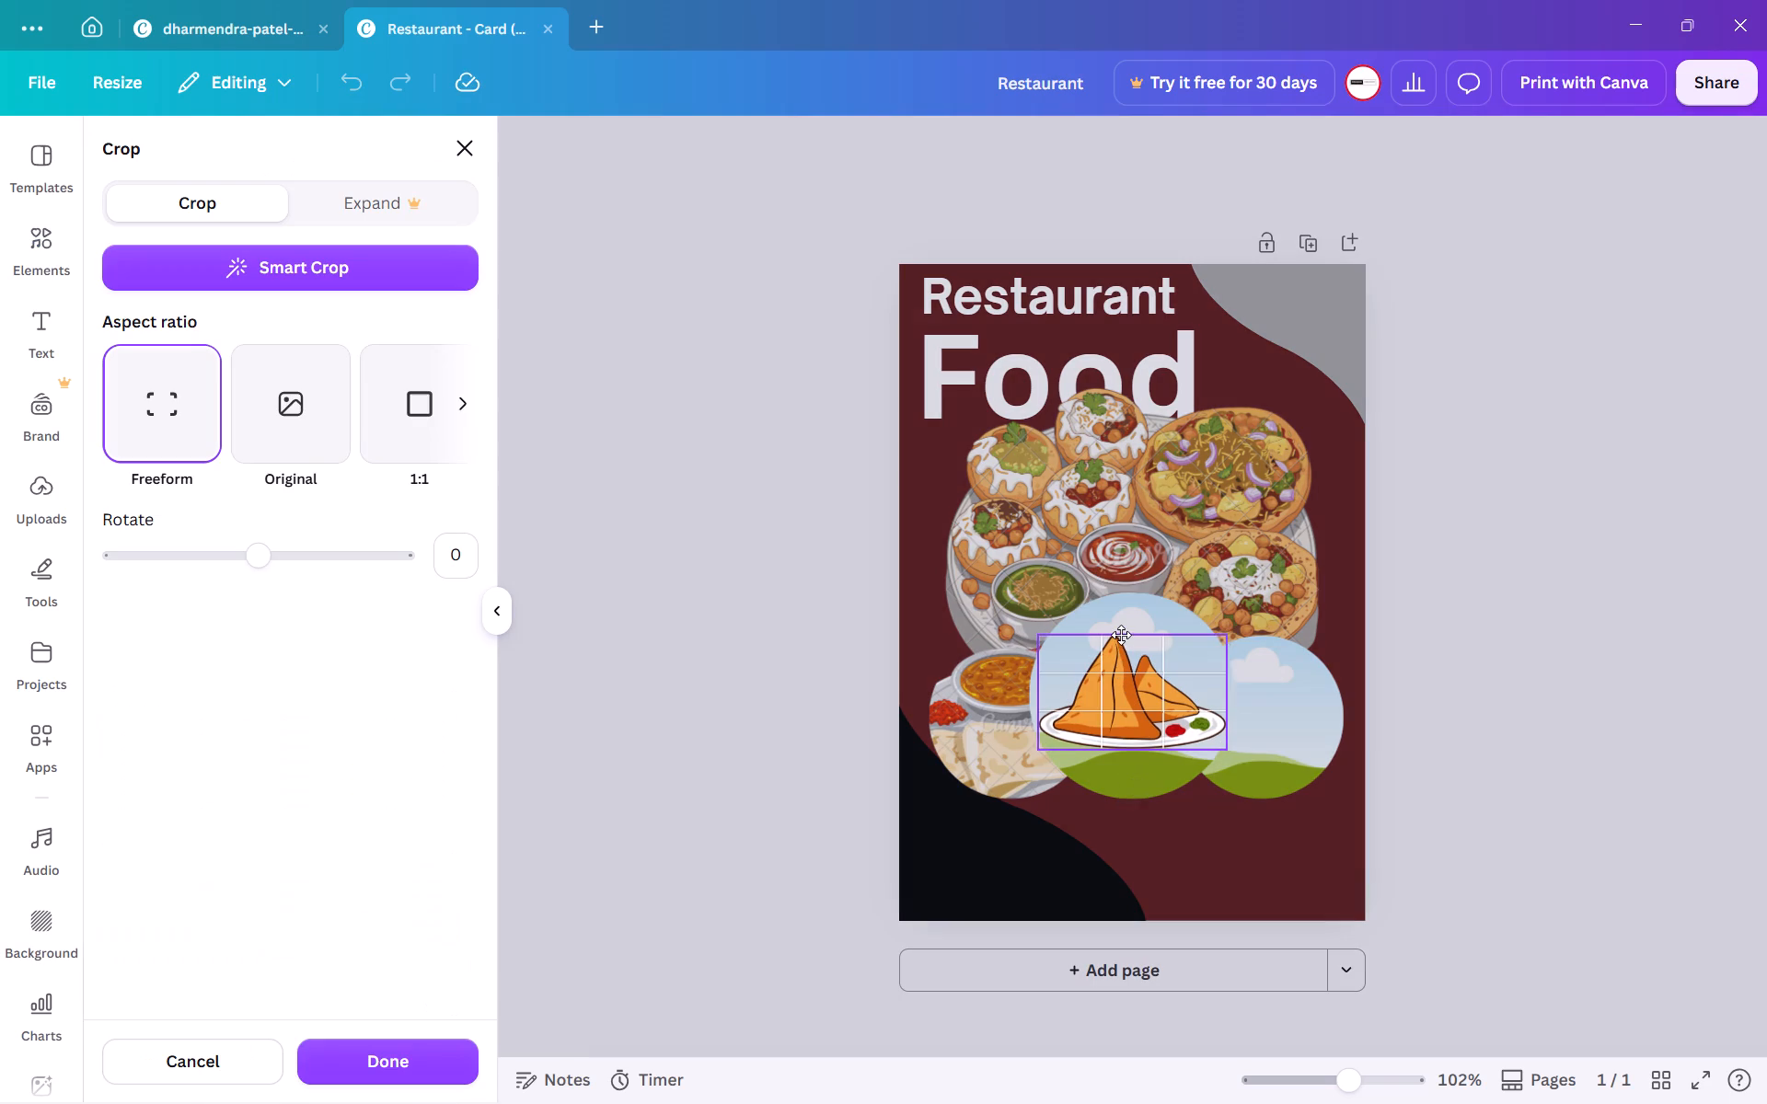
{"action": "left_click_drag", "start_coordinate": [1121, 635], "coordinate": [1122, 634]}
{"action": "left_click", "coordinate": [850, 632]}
Move the samosa plate graphic up out of the centre frame, onto the left part of the large food platter.
{"action": "left_click_drag", "start_coordinate": [1162, 686], "coordinate": [1128, 624]}
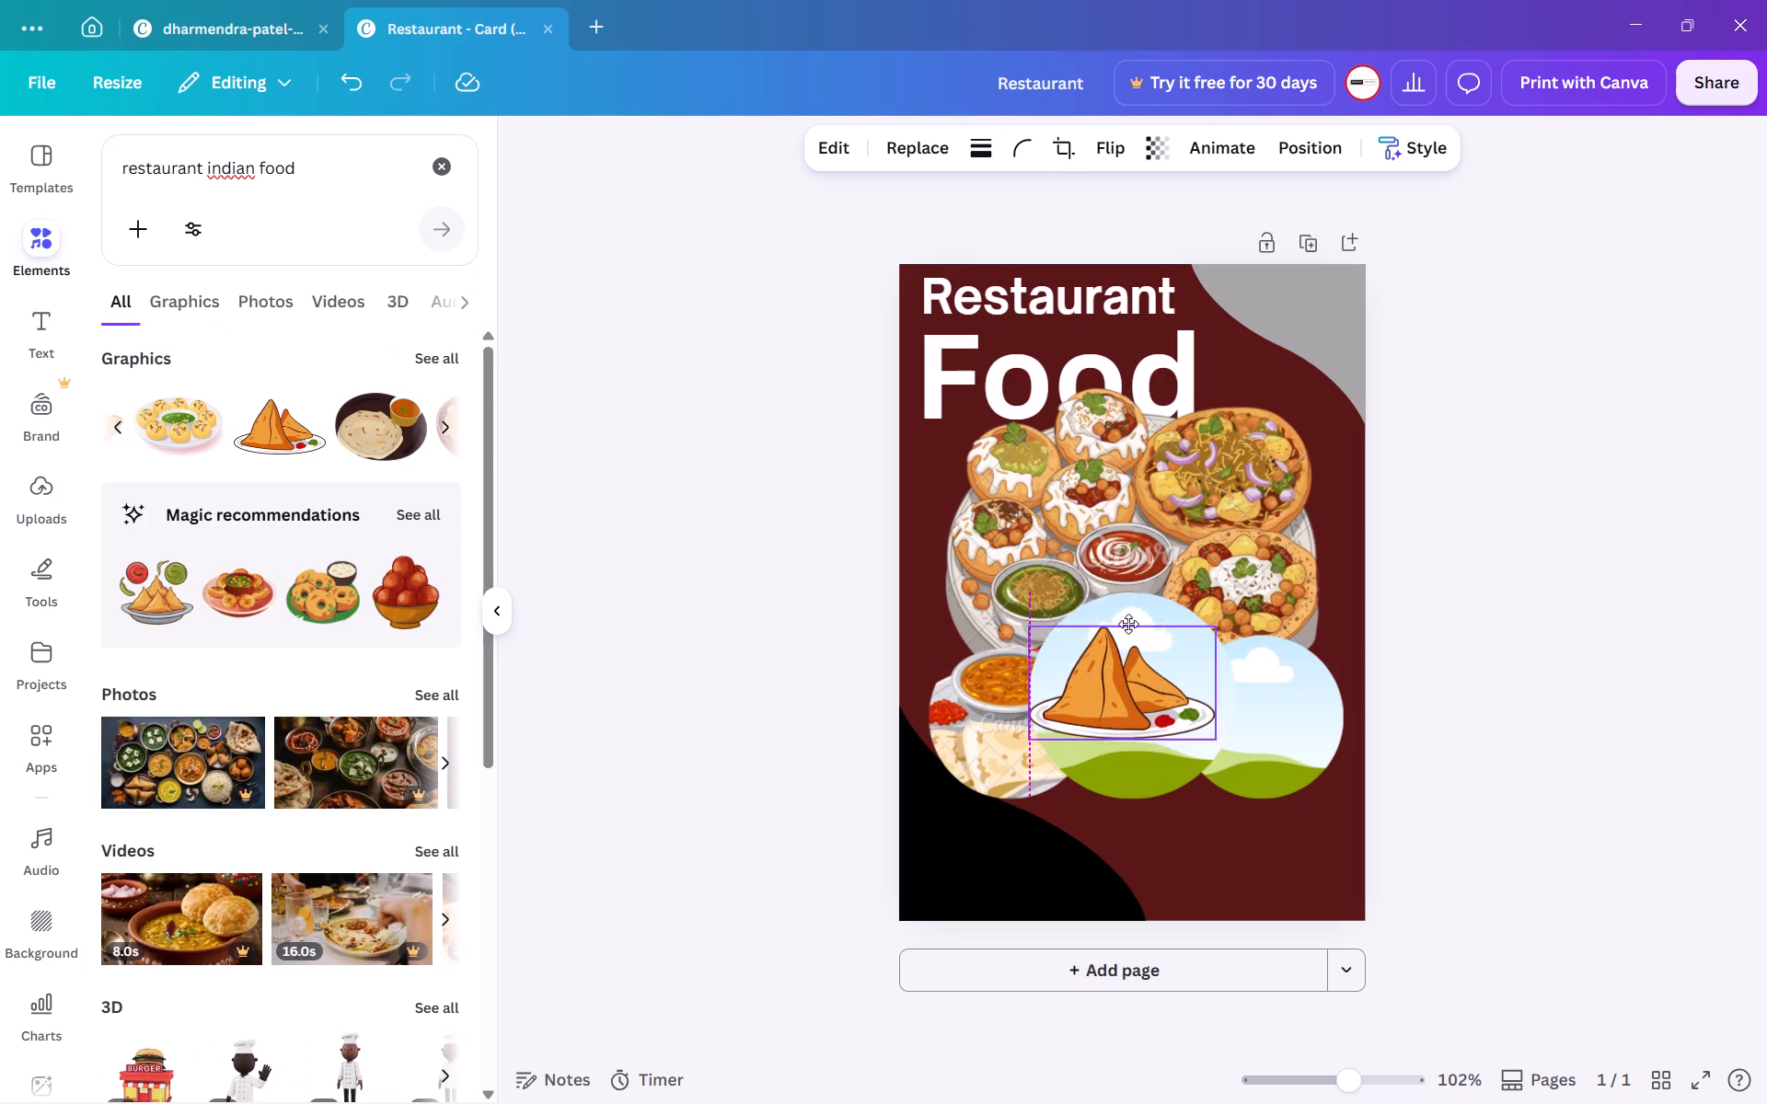
{"action": "left_click_drag", "start_coordinate": [1128, 624], "coordinate": [1080, 506]}
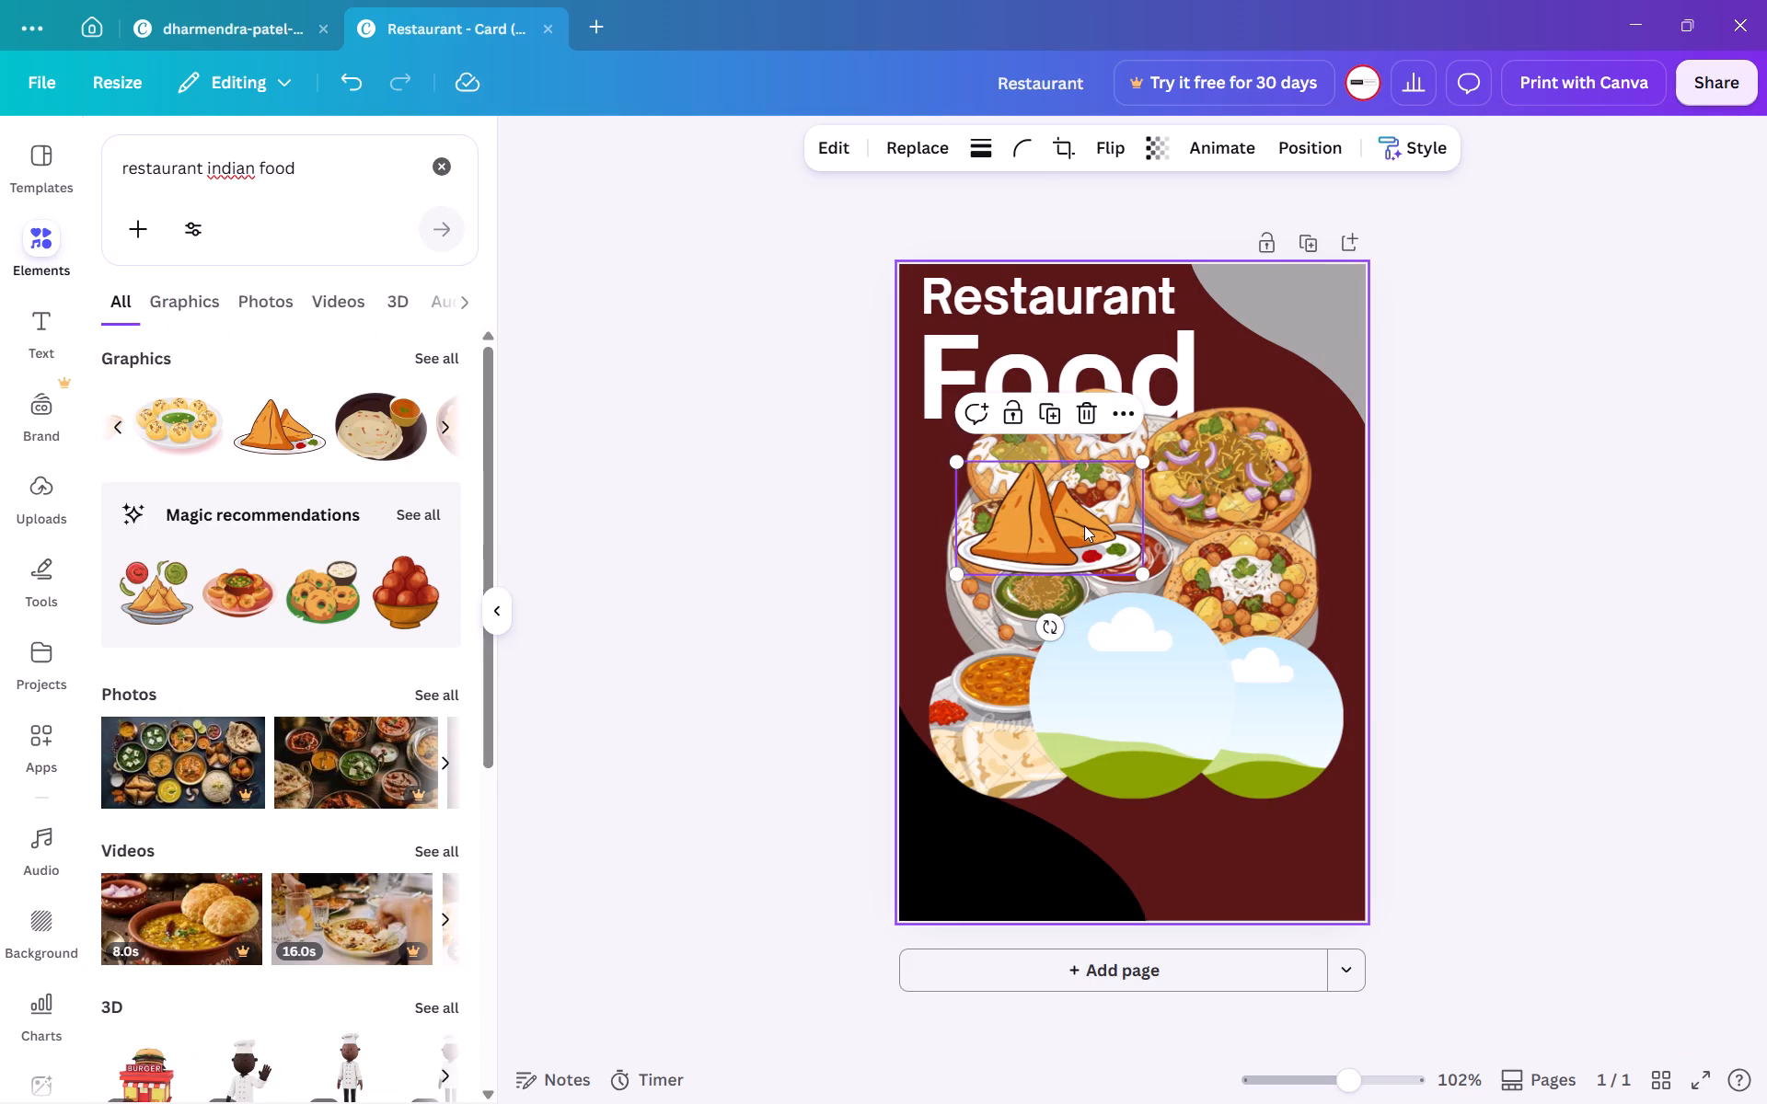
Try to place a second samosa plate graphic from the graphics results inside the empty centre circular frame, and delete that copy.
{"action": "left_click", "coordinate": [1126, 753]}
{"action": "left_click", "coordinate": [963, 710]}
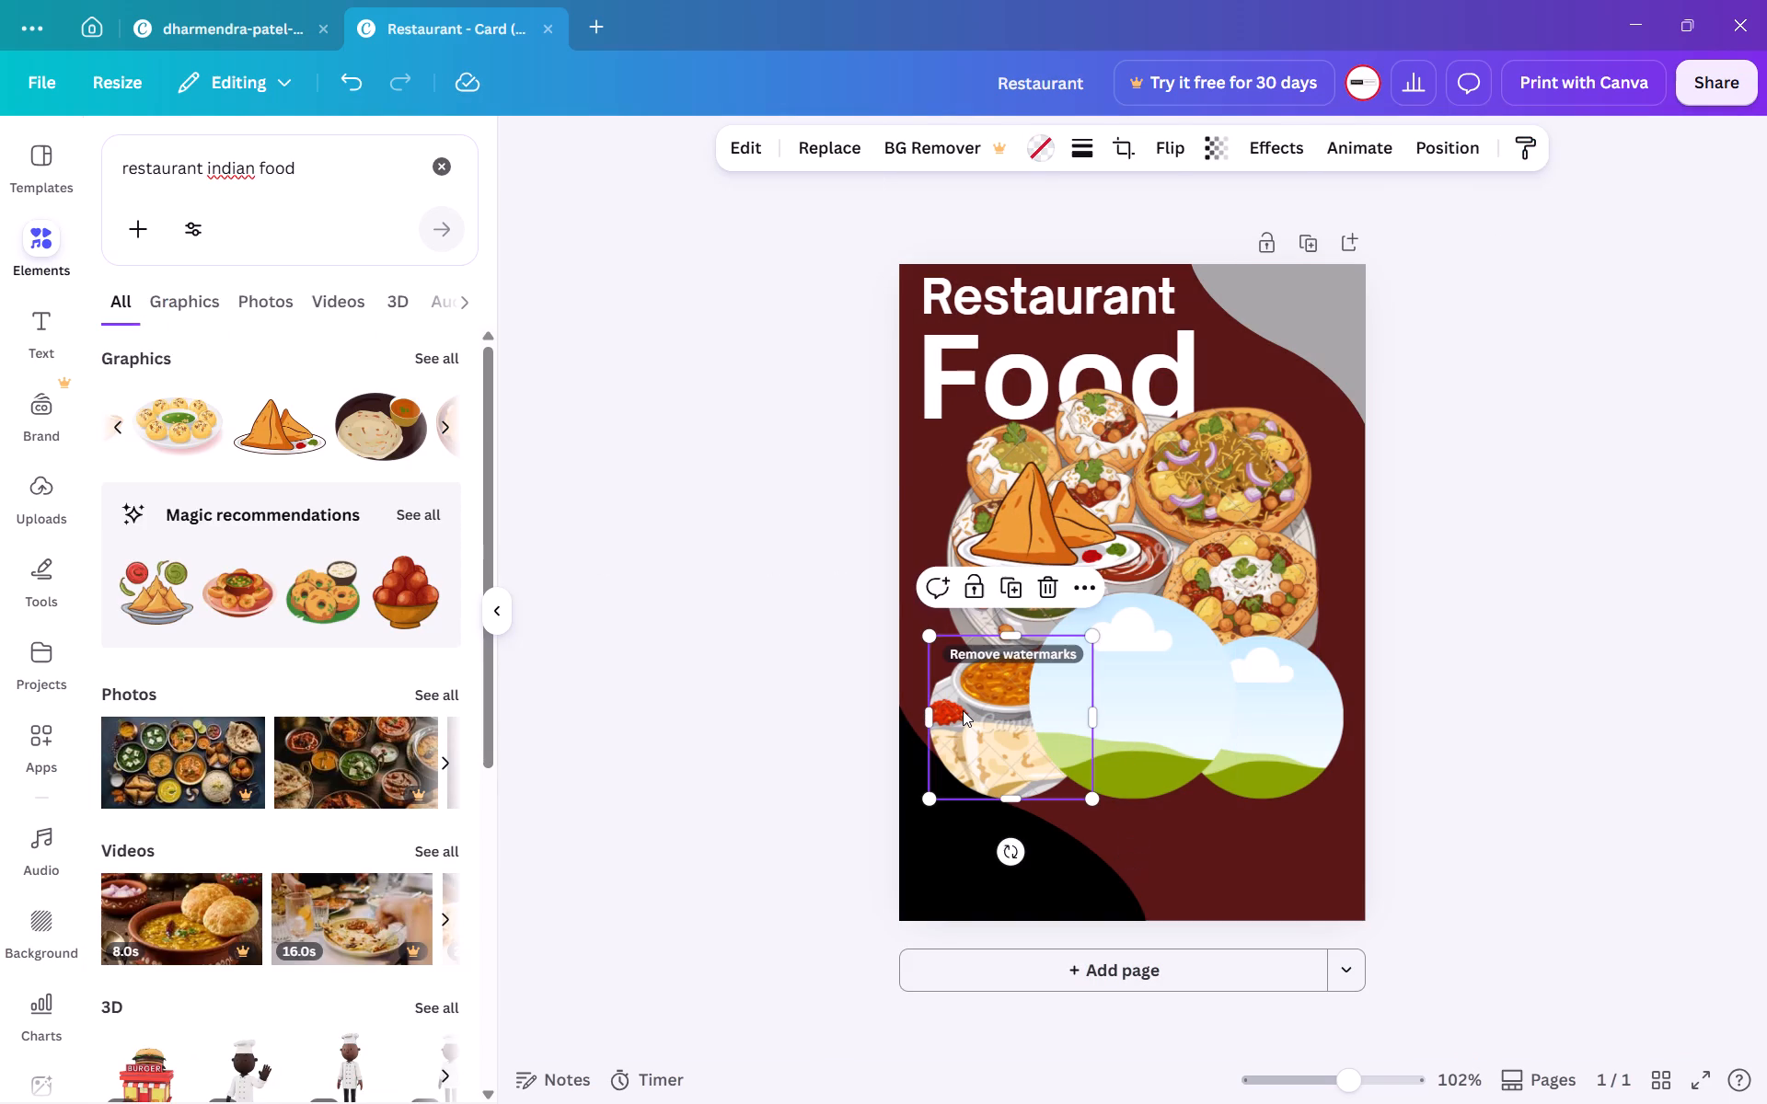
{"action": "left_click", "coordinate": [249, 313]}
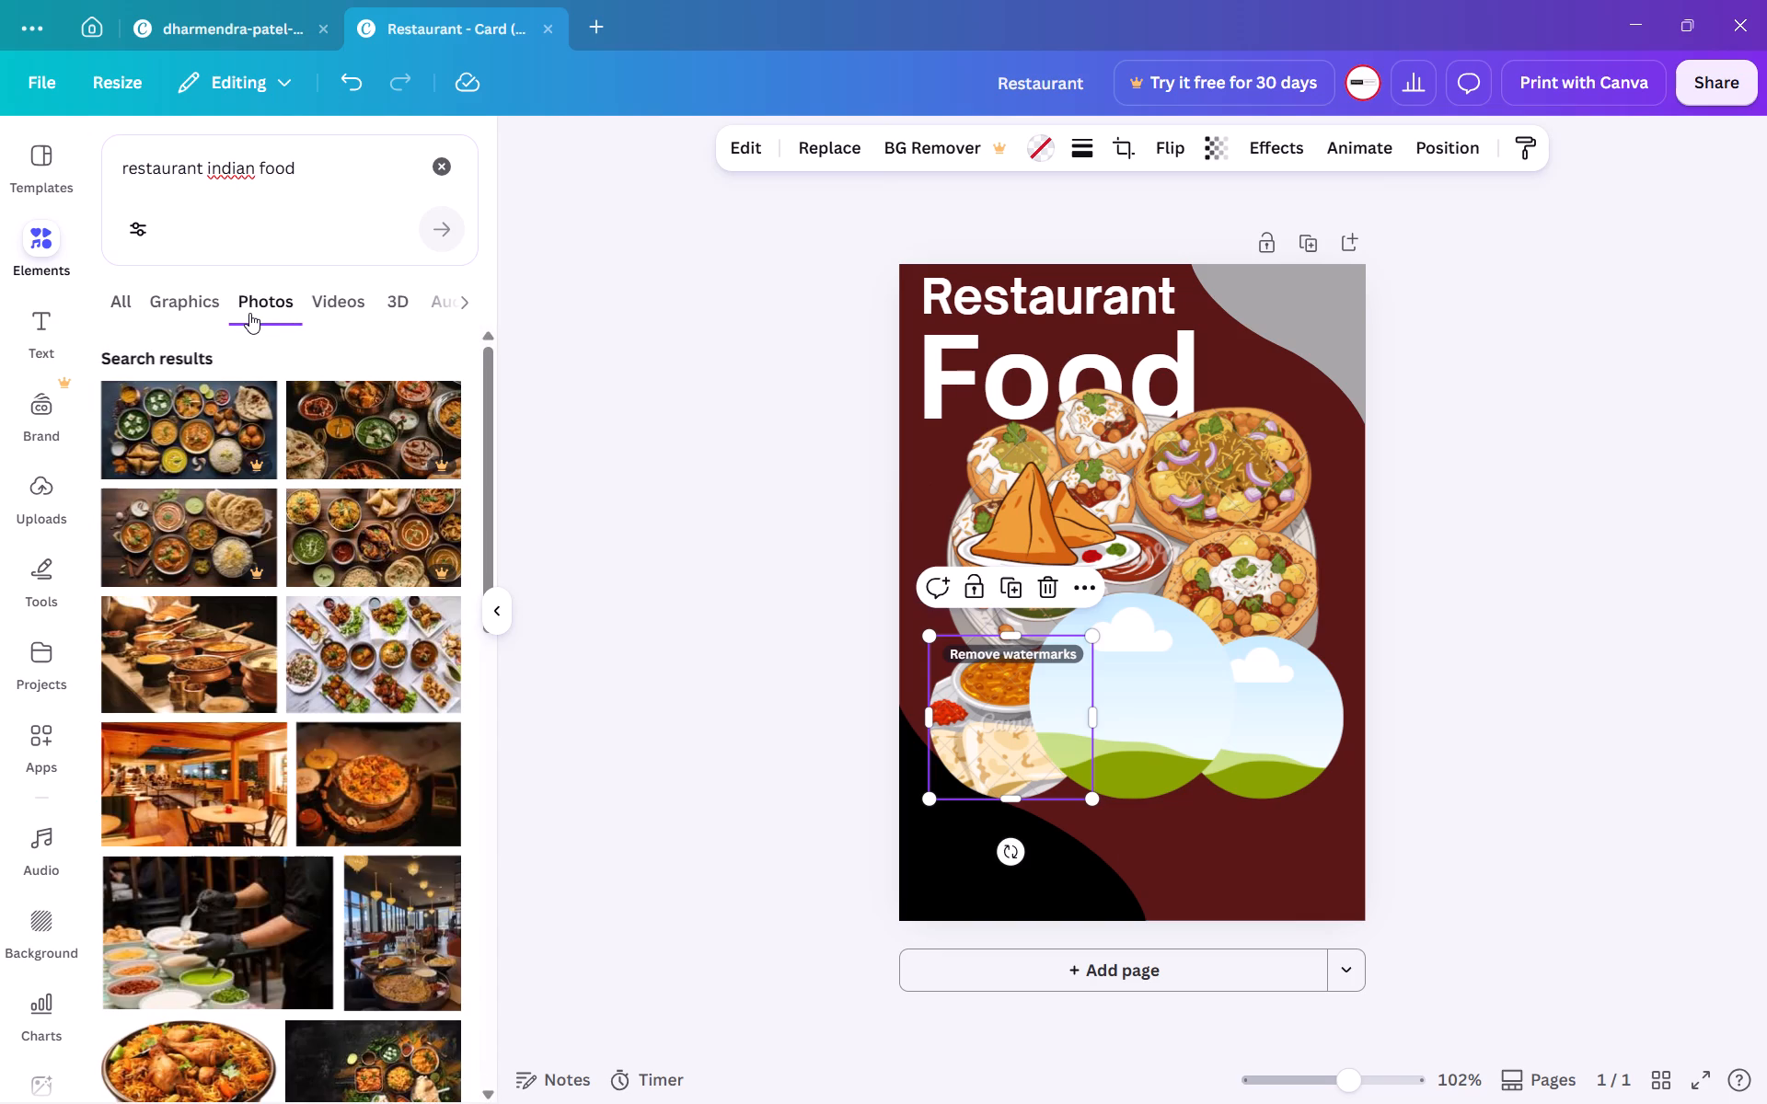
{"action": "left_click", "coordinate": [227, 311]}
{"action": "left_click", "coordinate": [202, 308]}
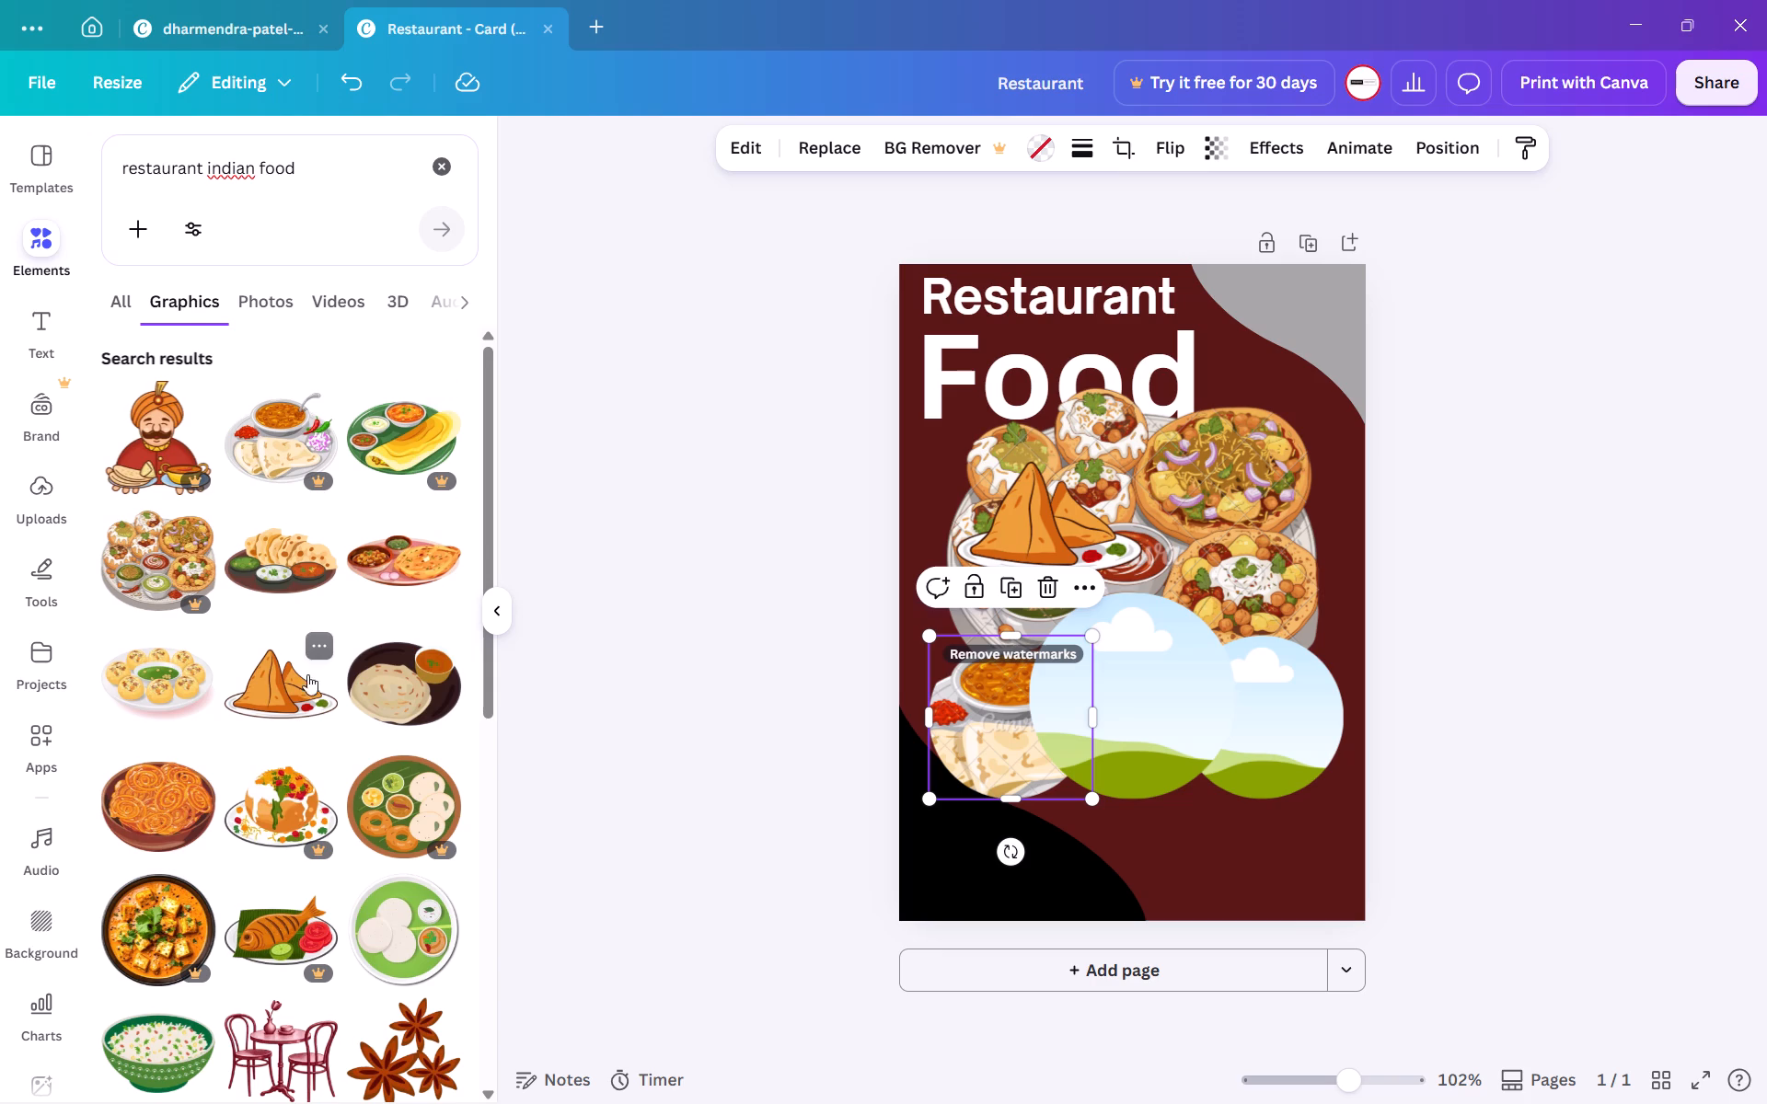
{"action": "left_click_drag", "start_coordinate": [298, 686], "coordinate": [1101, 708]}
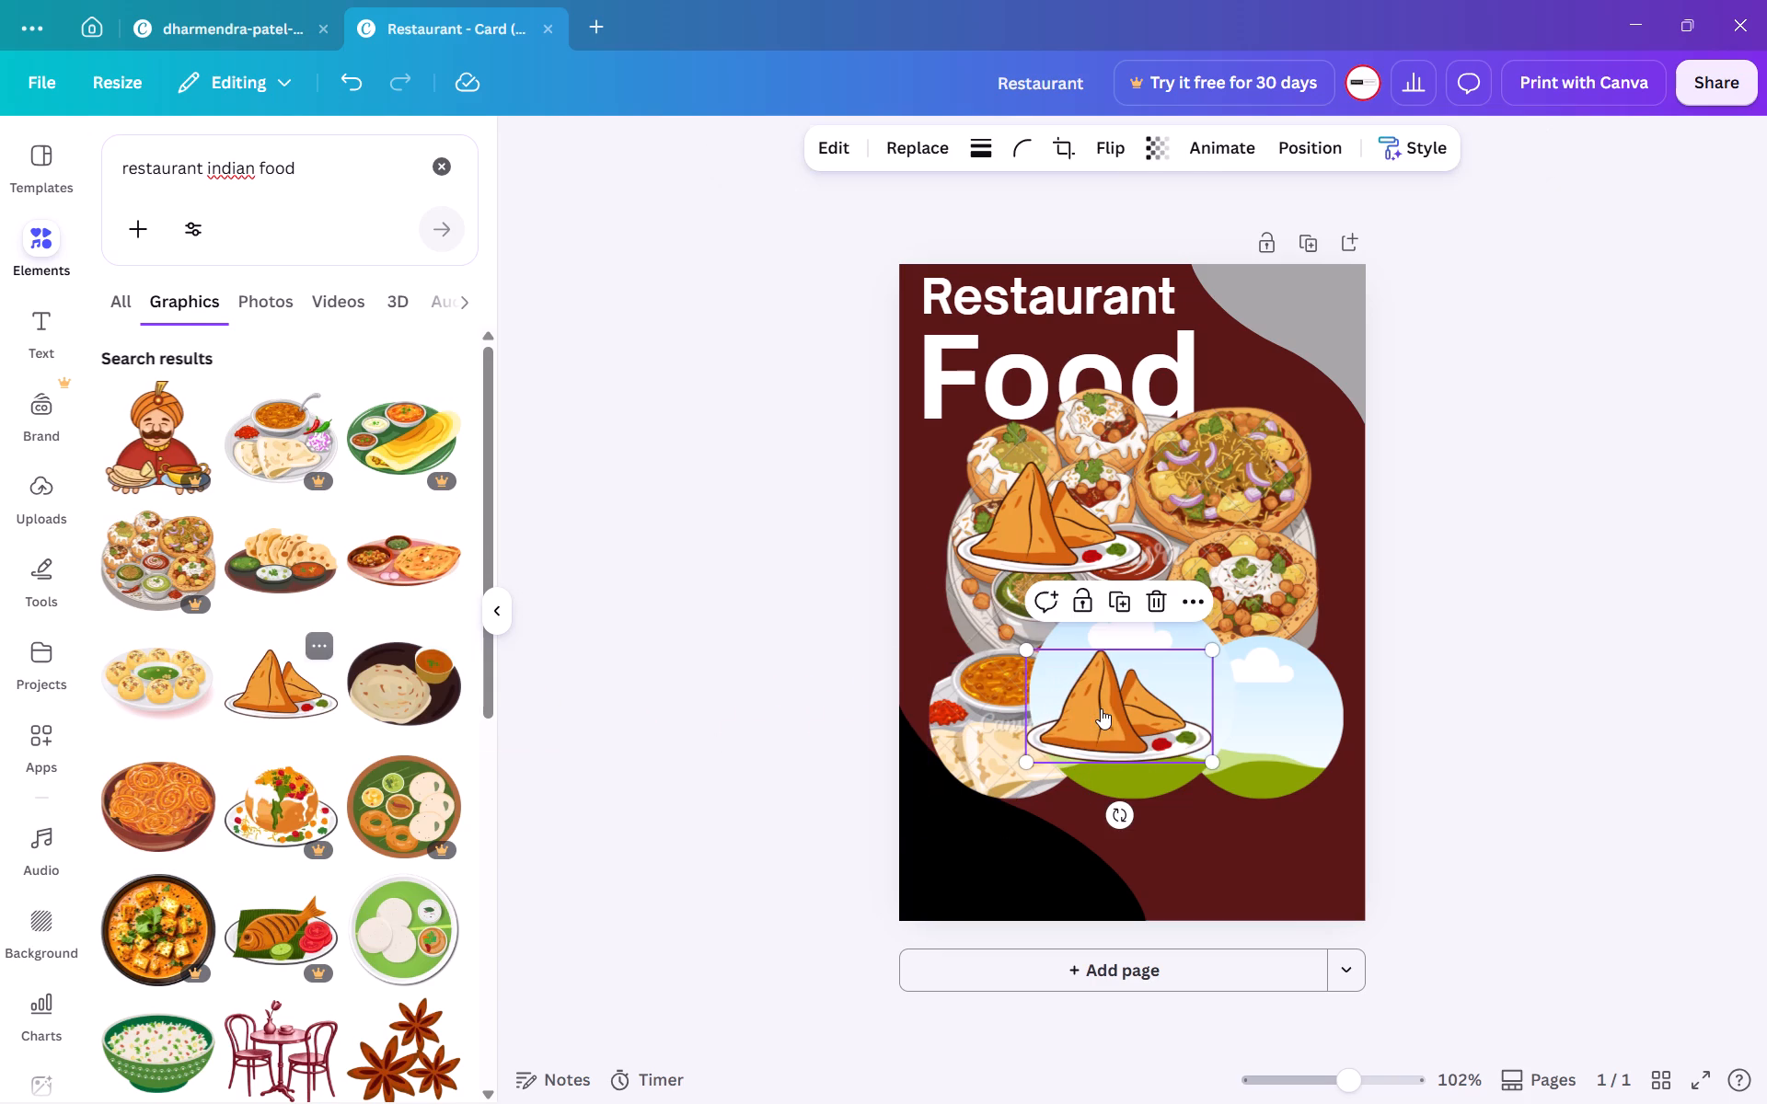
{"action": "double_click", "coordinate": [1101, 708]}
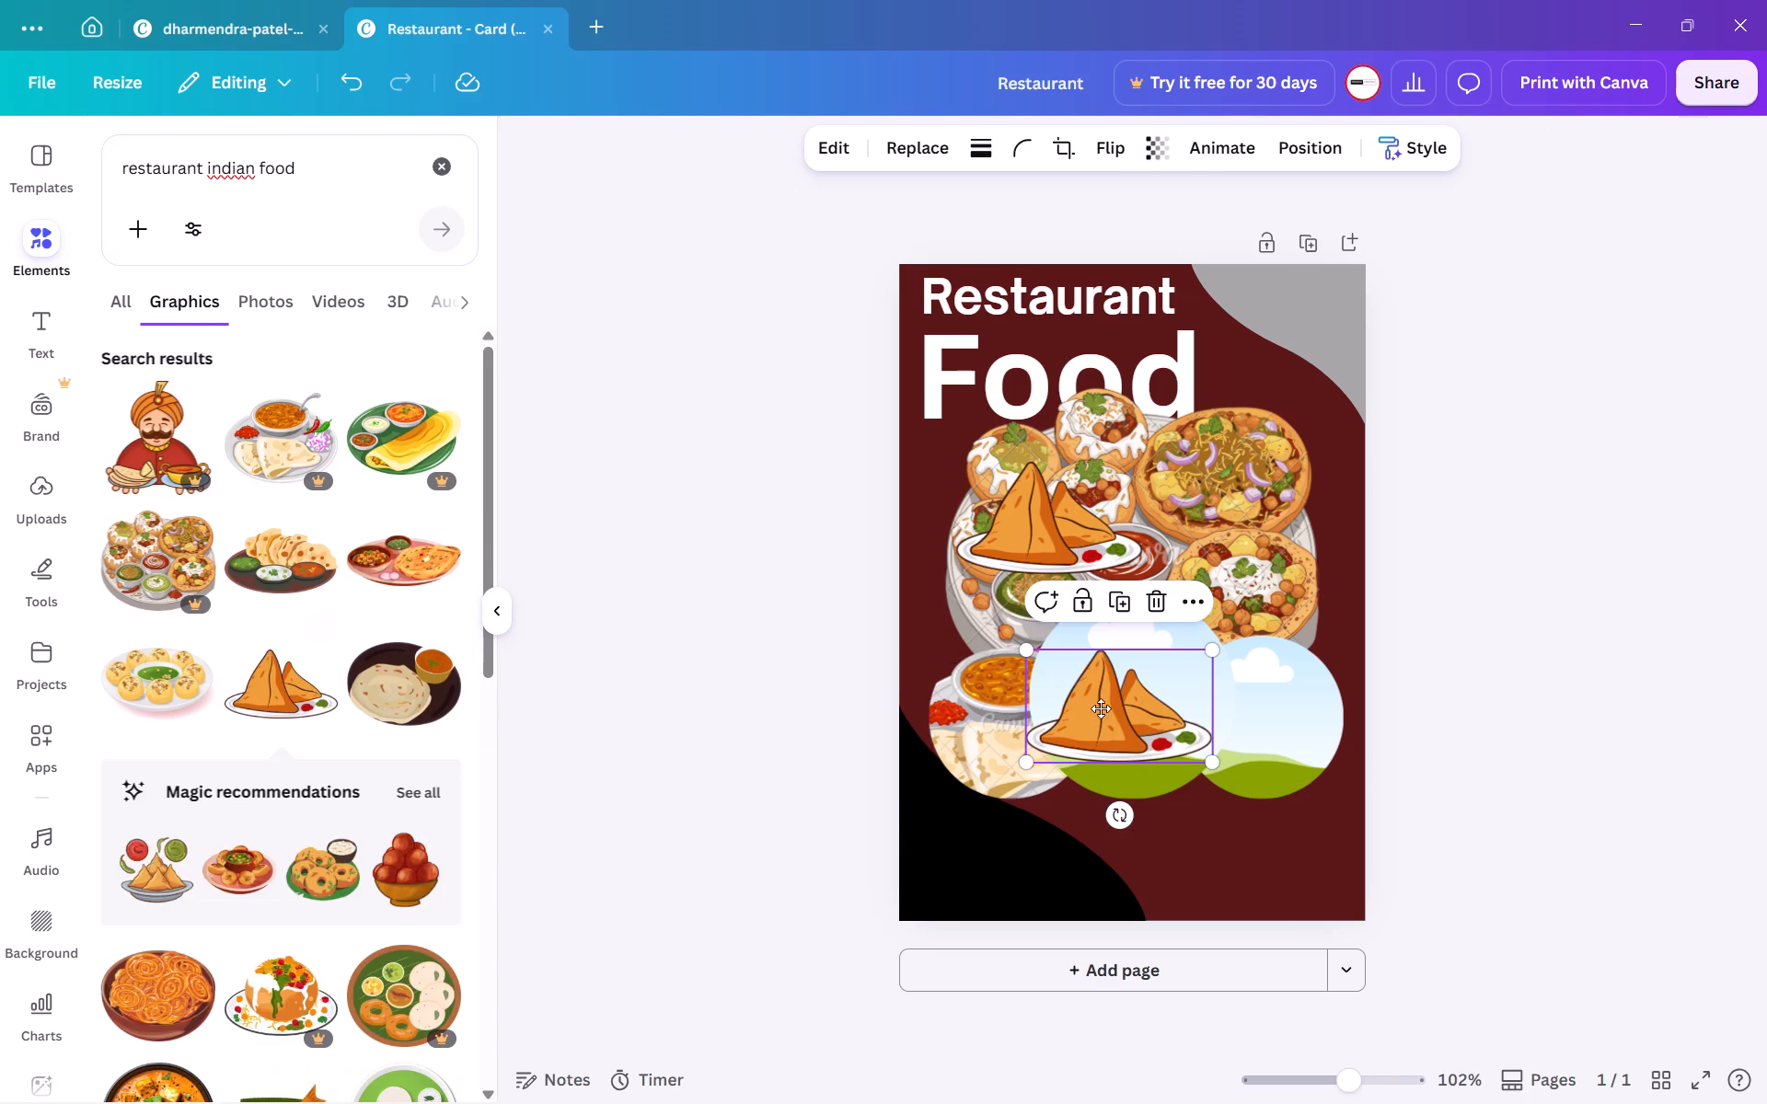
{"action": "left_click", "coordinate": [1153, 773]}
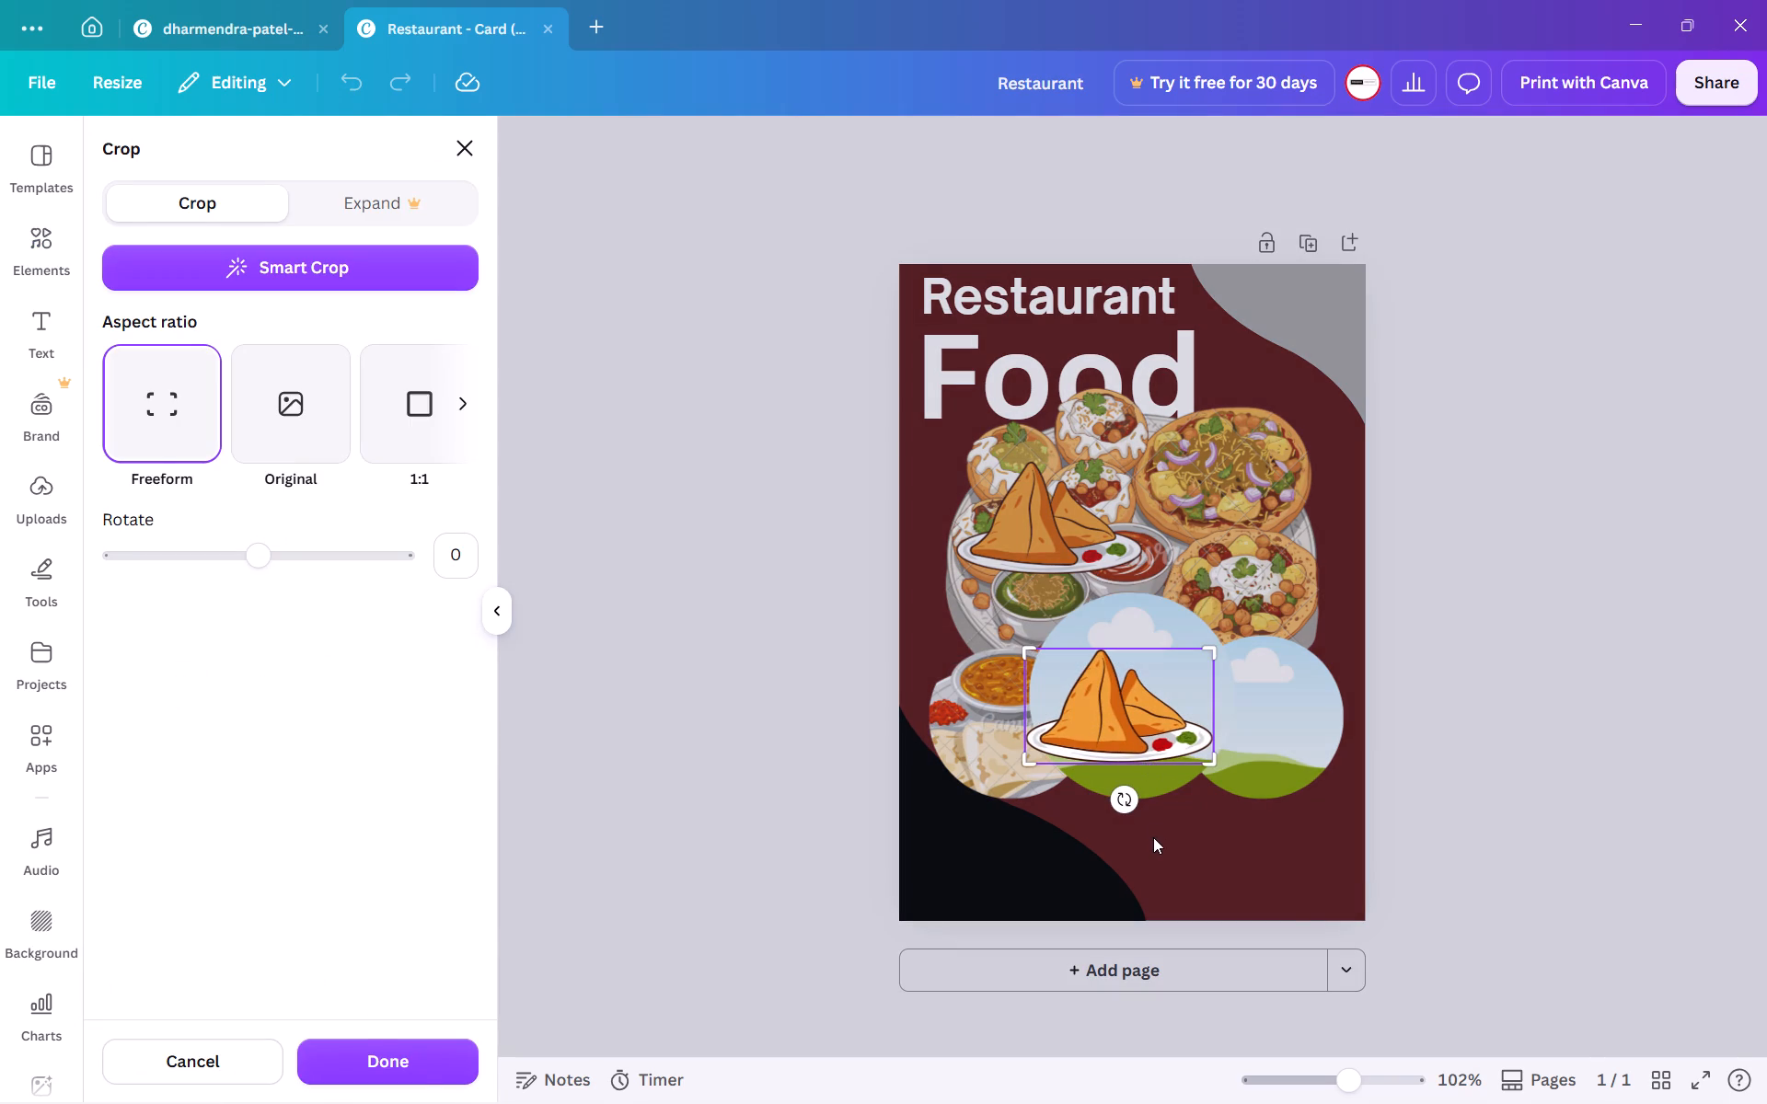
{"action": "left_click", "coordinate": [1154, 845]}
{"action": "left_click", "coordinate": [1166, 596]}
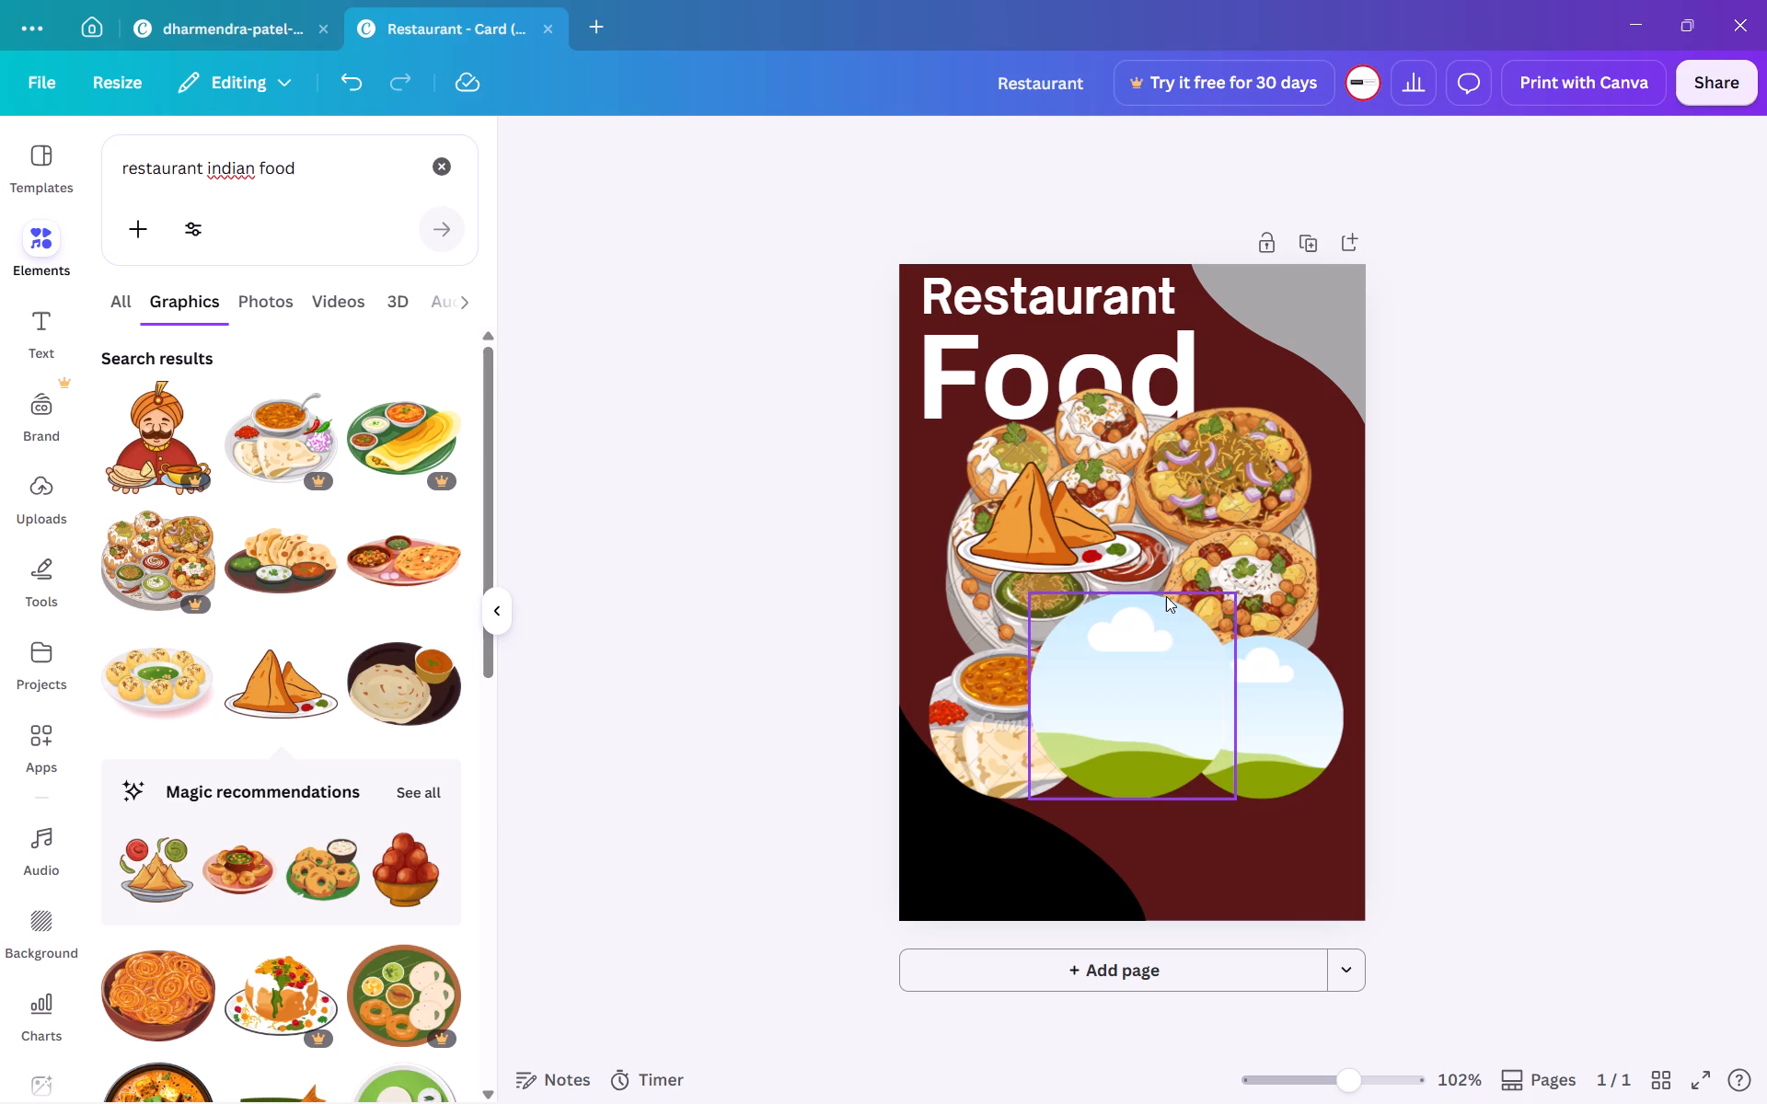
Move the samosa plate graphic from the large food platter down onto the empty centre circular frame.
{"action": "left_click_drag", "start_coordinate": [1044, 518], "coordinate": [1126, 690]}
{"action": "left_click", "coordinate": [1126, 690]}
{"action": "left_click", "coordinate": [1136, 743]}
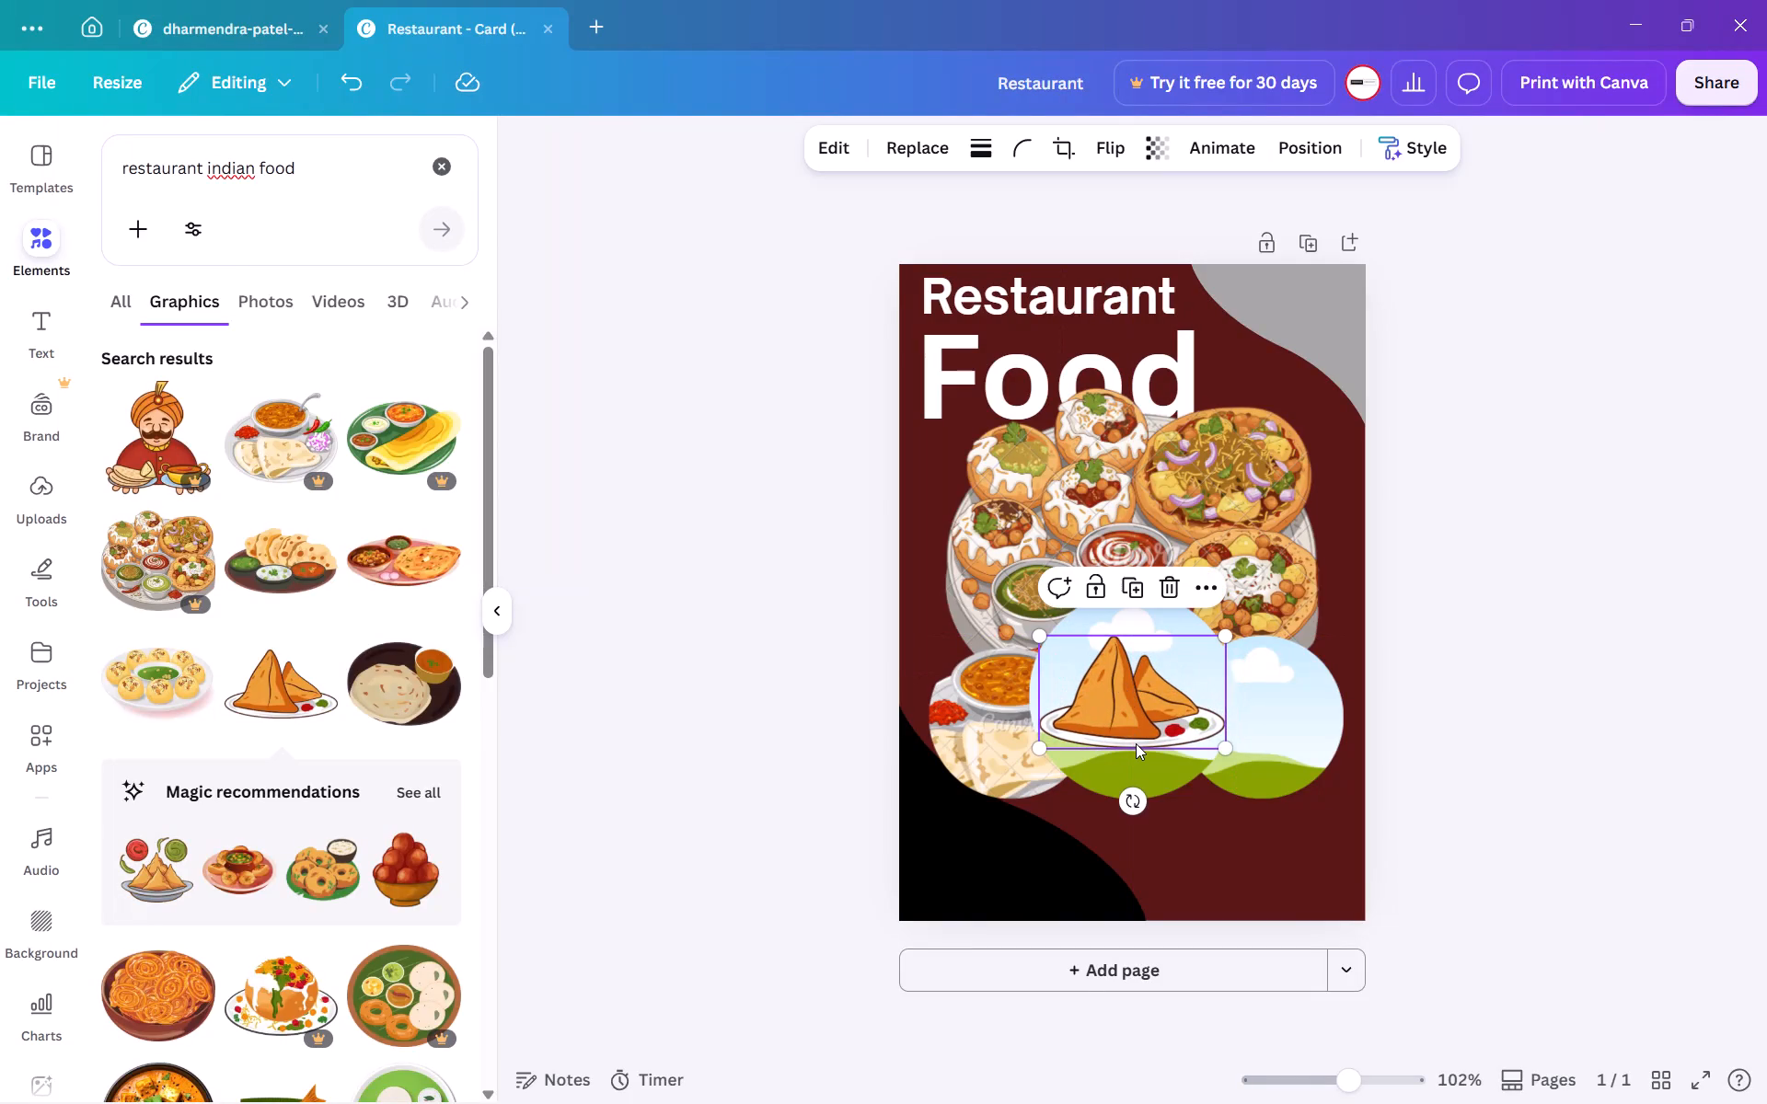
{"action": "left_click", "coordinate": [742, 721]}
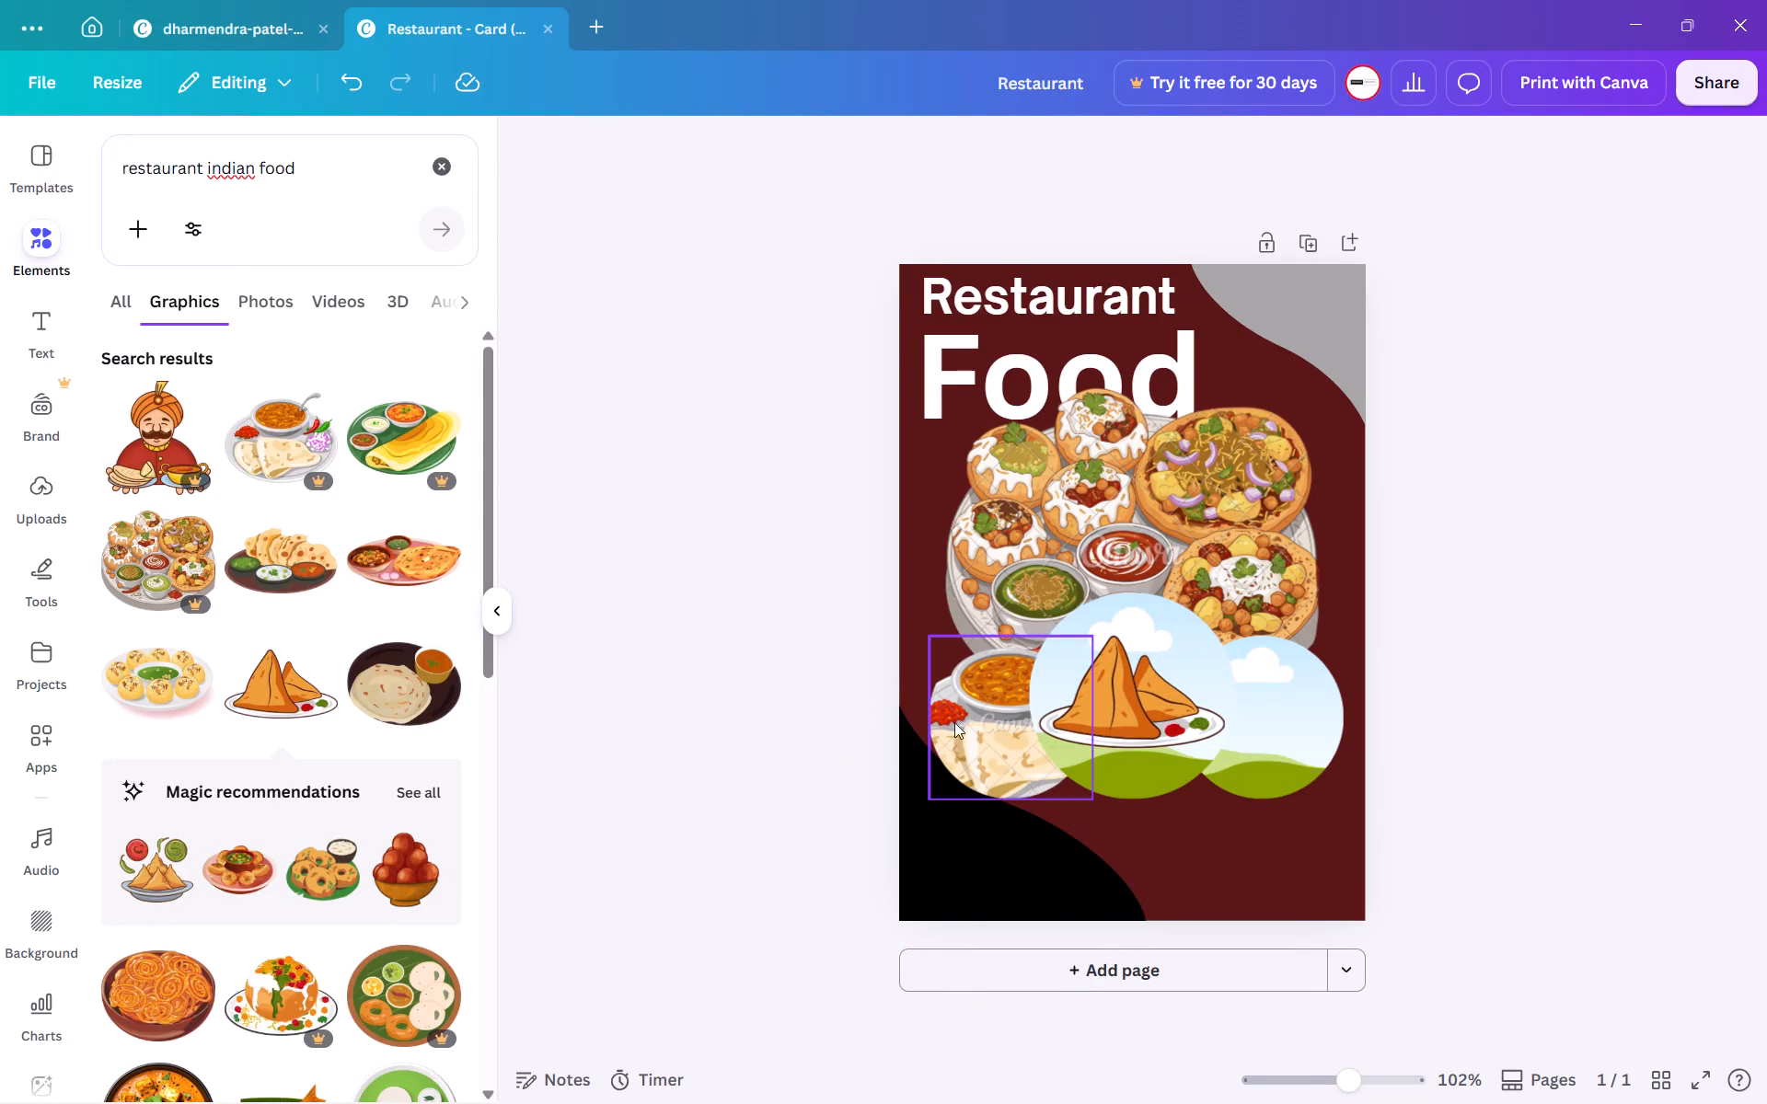
Delete the flatbread and curry image from the left circular frame, keeping the frame itself.
{"action": "left_click", "coordinate": [972, 727]}
{"action": "left_click", "coordinate": [1051, 589]}
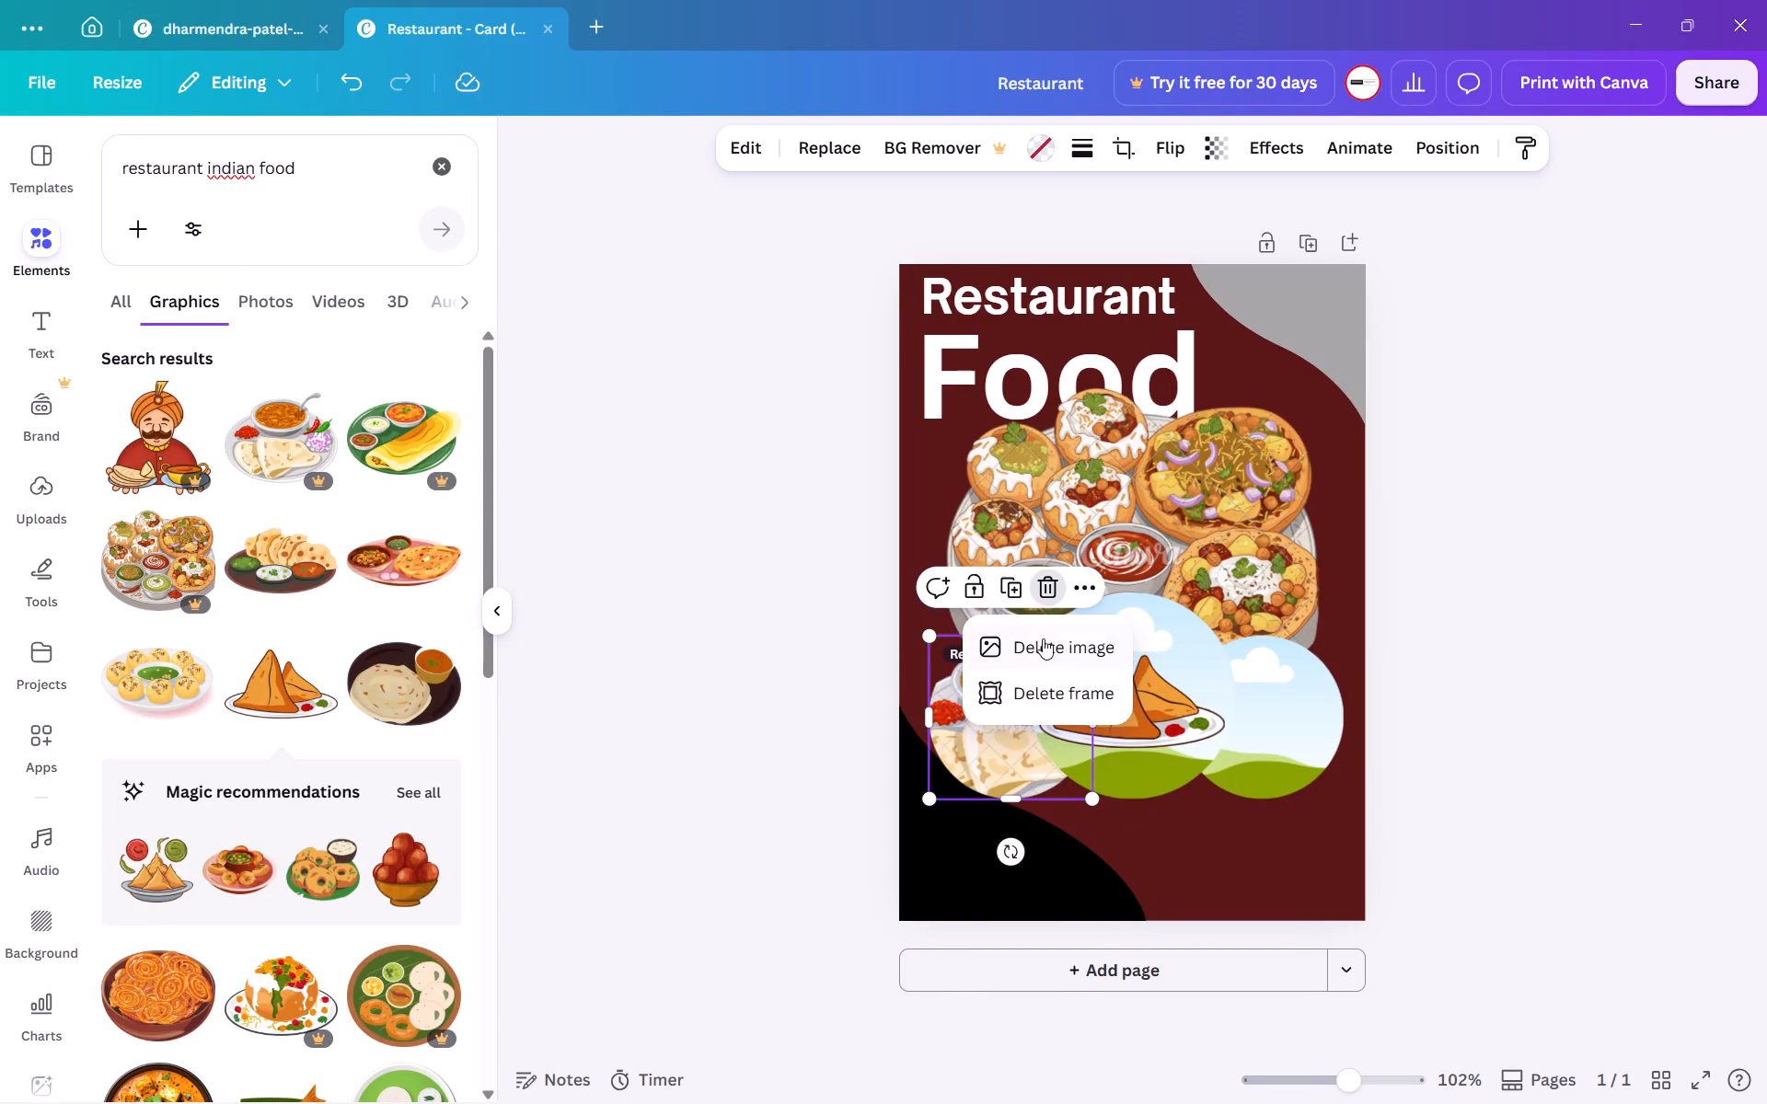
{"action": "left_click", "coordinate": [1041, 647]}
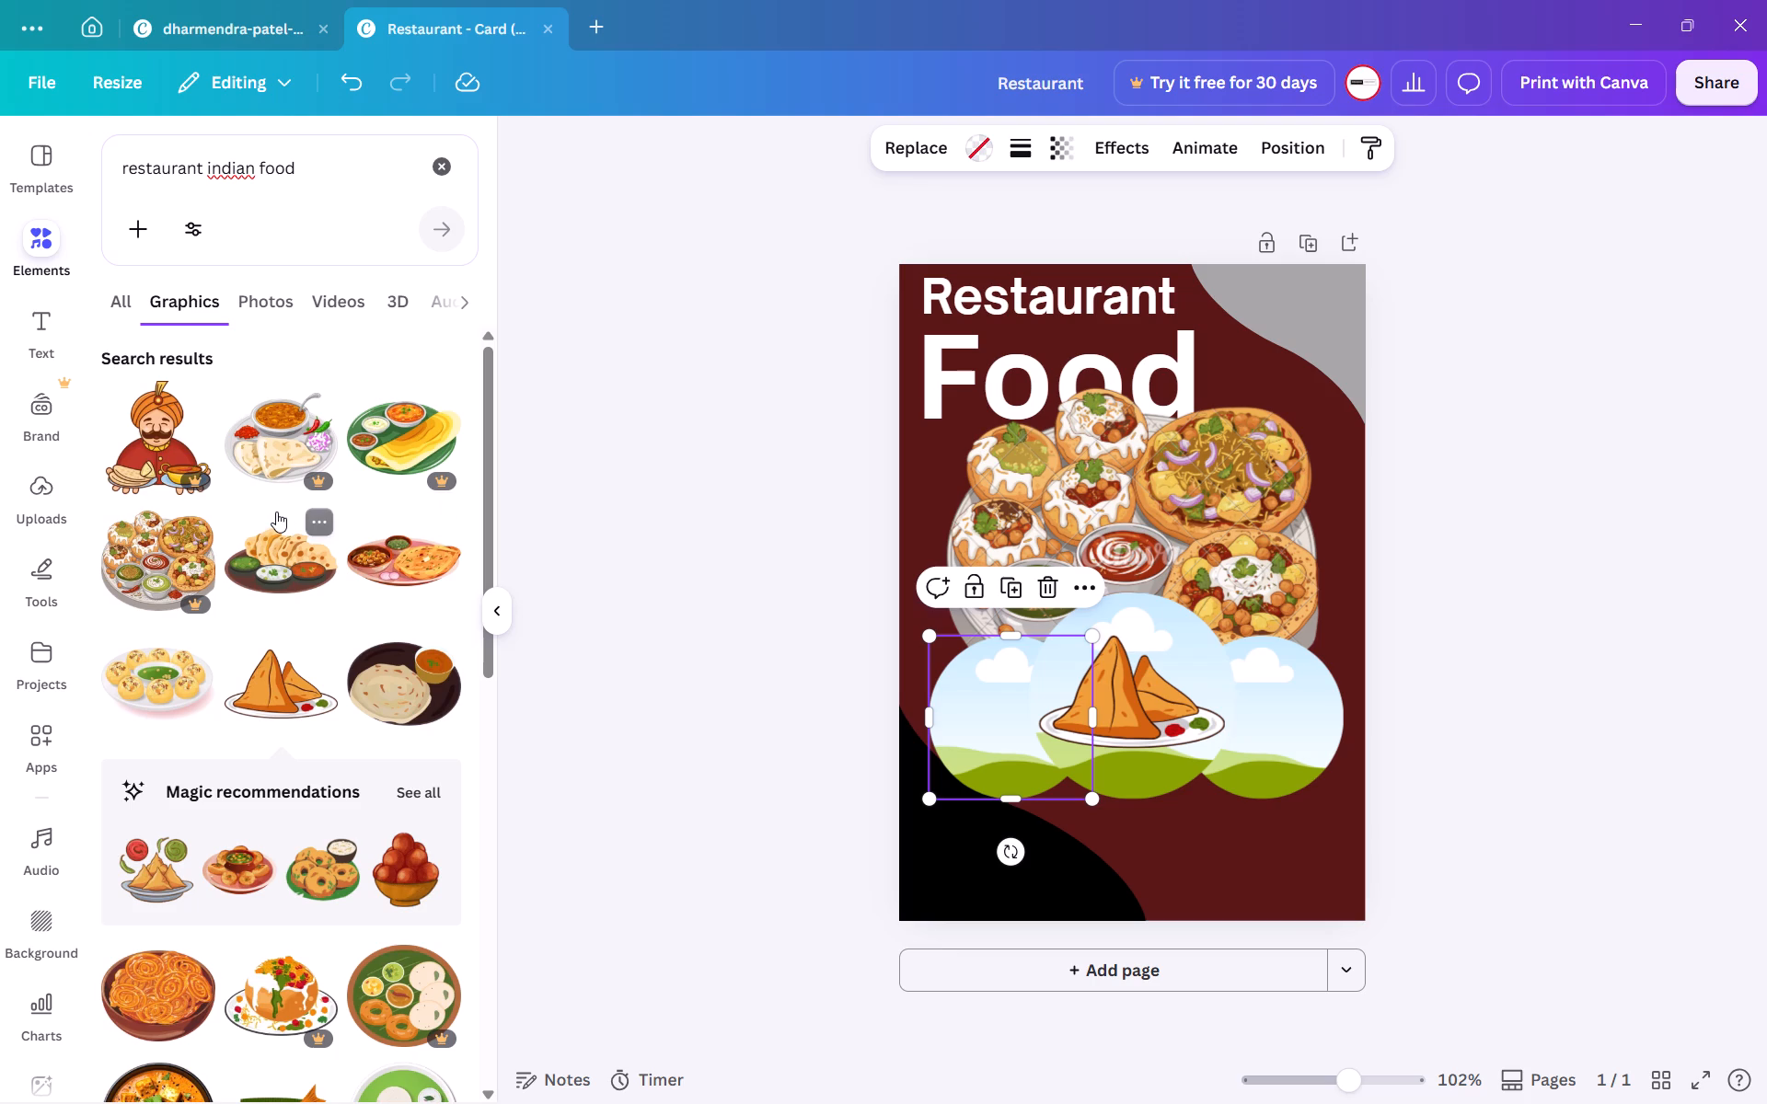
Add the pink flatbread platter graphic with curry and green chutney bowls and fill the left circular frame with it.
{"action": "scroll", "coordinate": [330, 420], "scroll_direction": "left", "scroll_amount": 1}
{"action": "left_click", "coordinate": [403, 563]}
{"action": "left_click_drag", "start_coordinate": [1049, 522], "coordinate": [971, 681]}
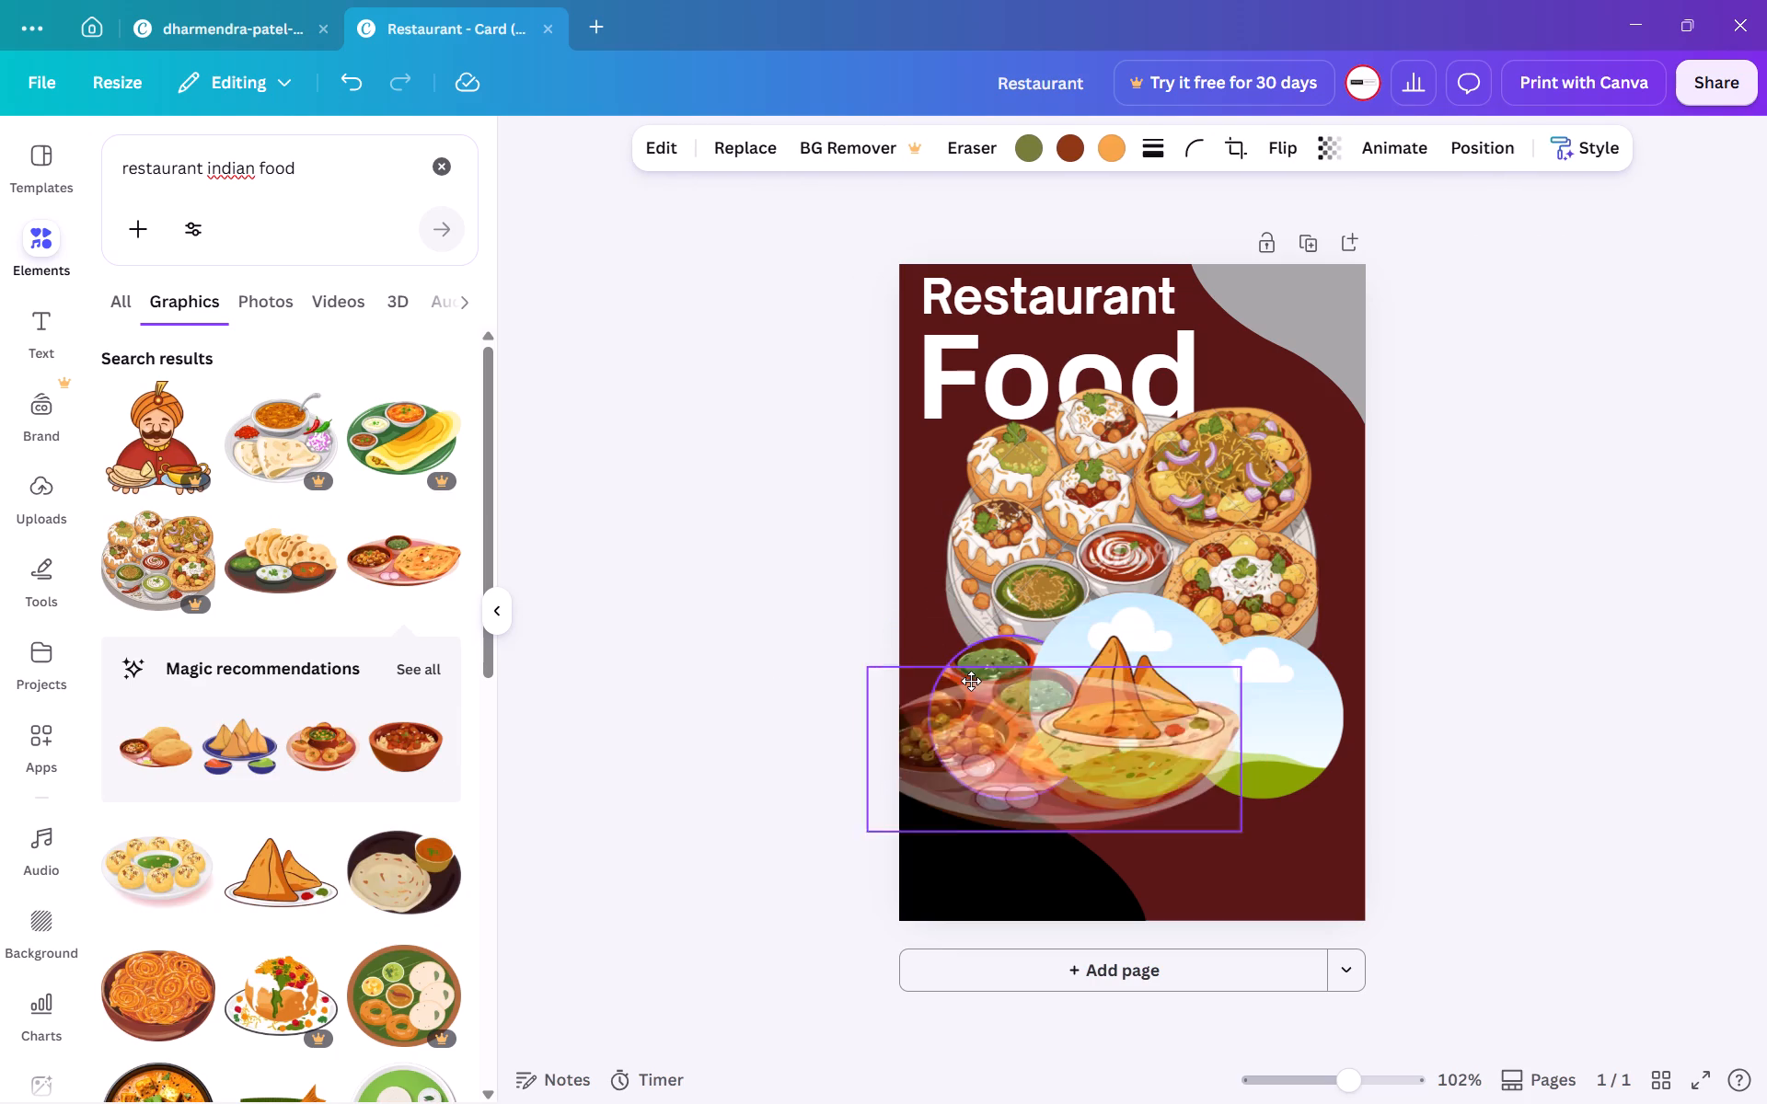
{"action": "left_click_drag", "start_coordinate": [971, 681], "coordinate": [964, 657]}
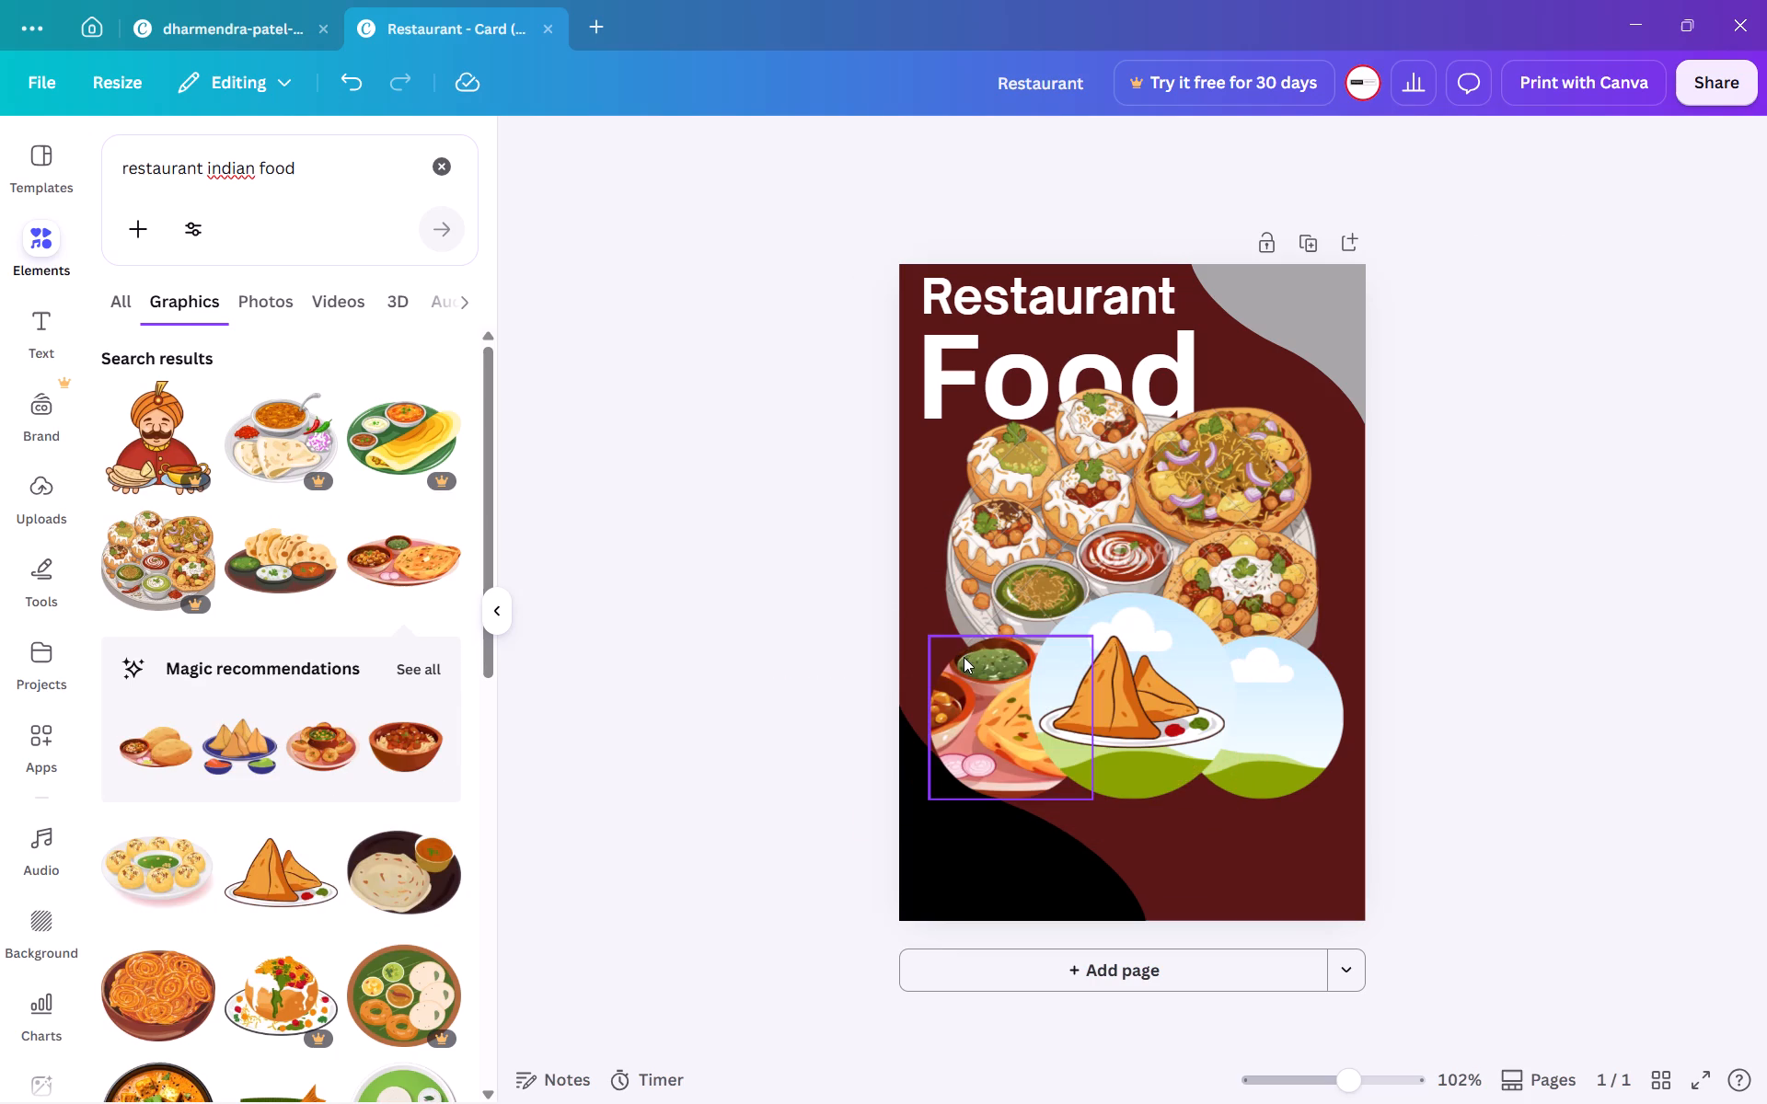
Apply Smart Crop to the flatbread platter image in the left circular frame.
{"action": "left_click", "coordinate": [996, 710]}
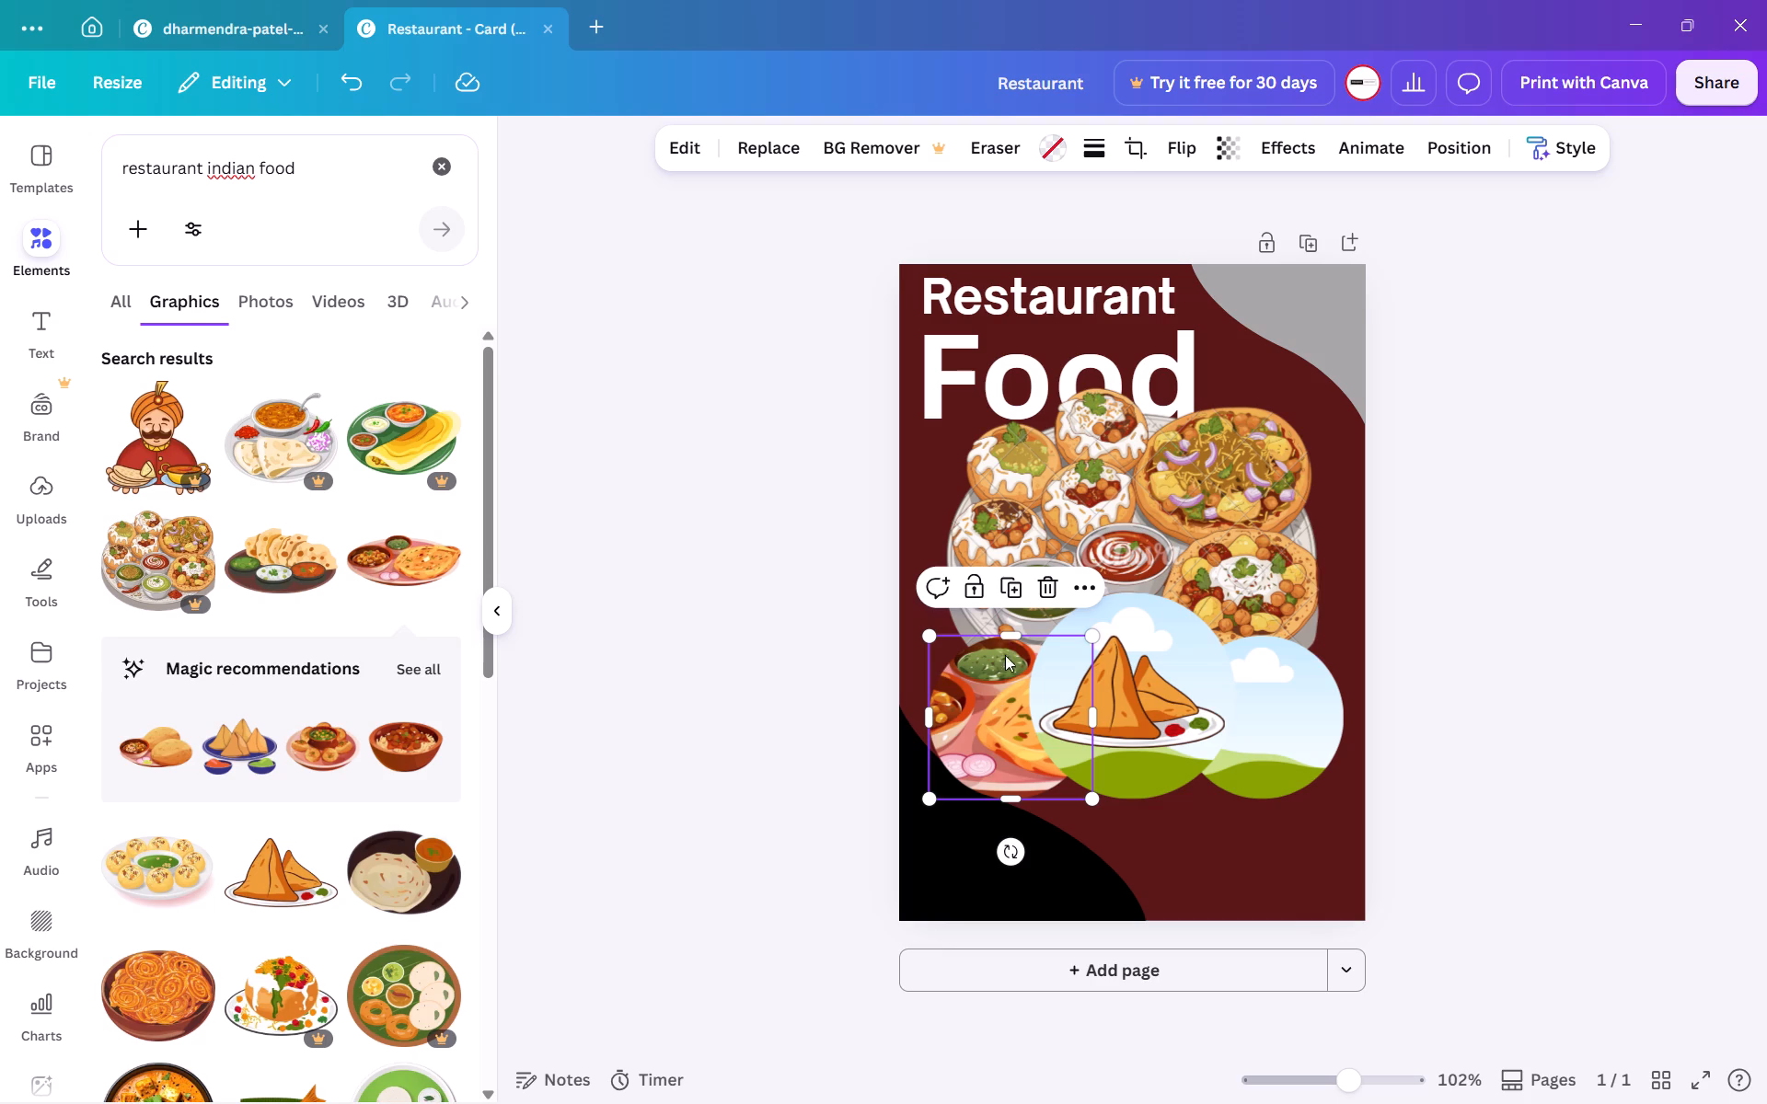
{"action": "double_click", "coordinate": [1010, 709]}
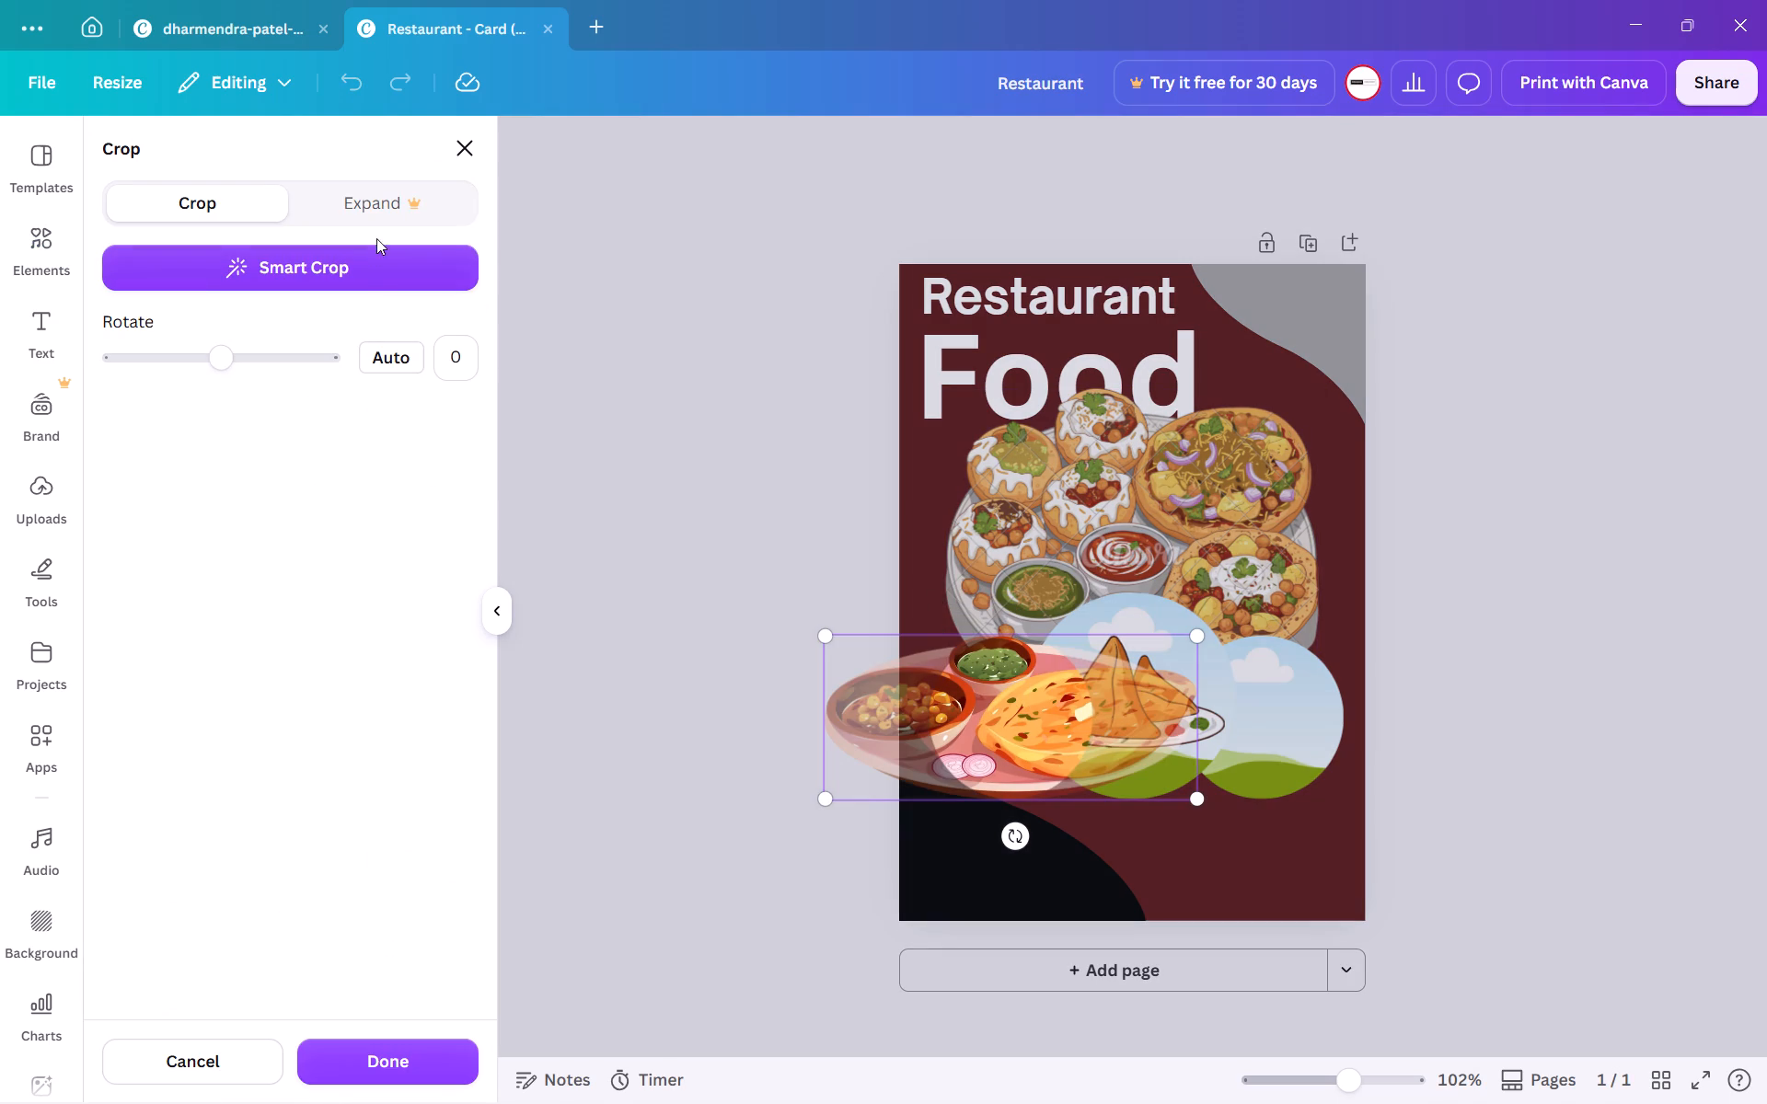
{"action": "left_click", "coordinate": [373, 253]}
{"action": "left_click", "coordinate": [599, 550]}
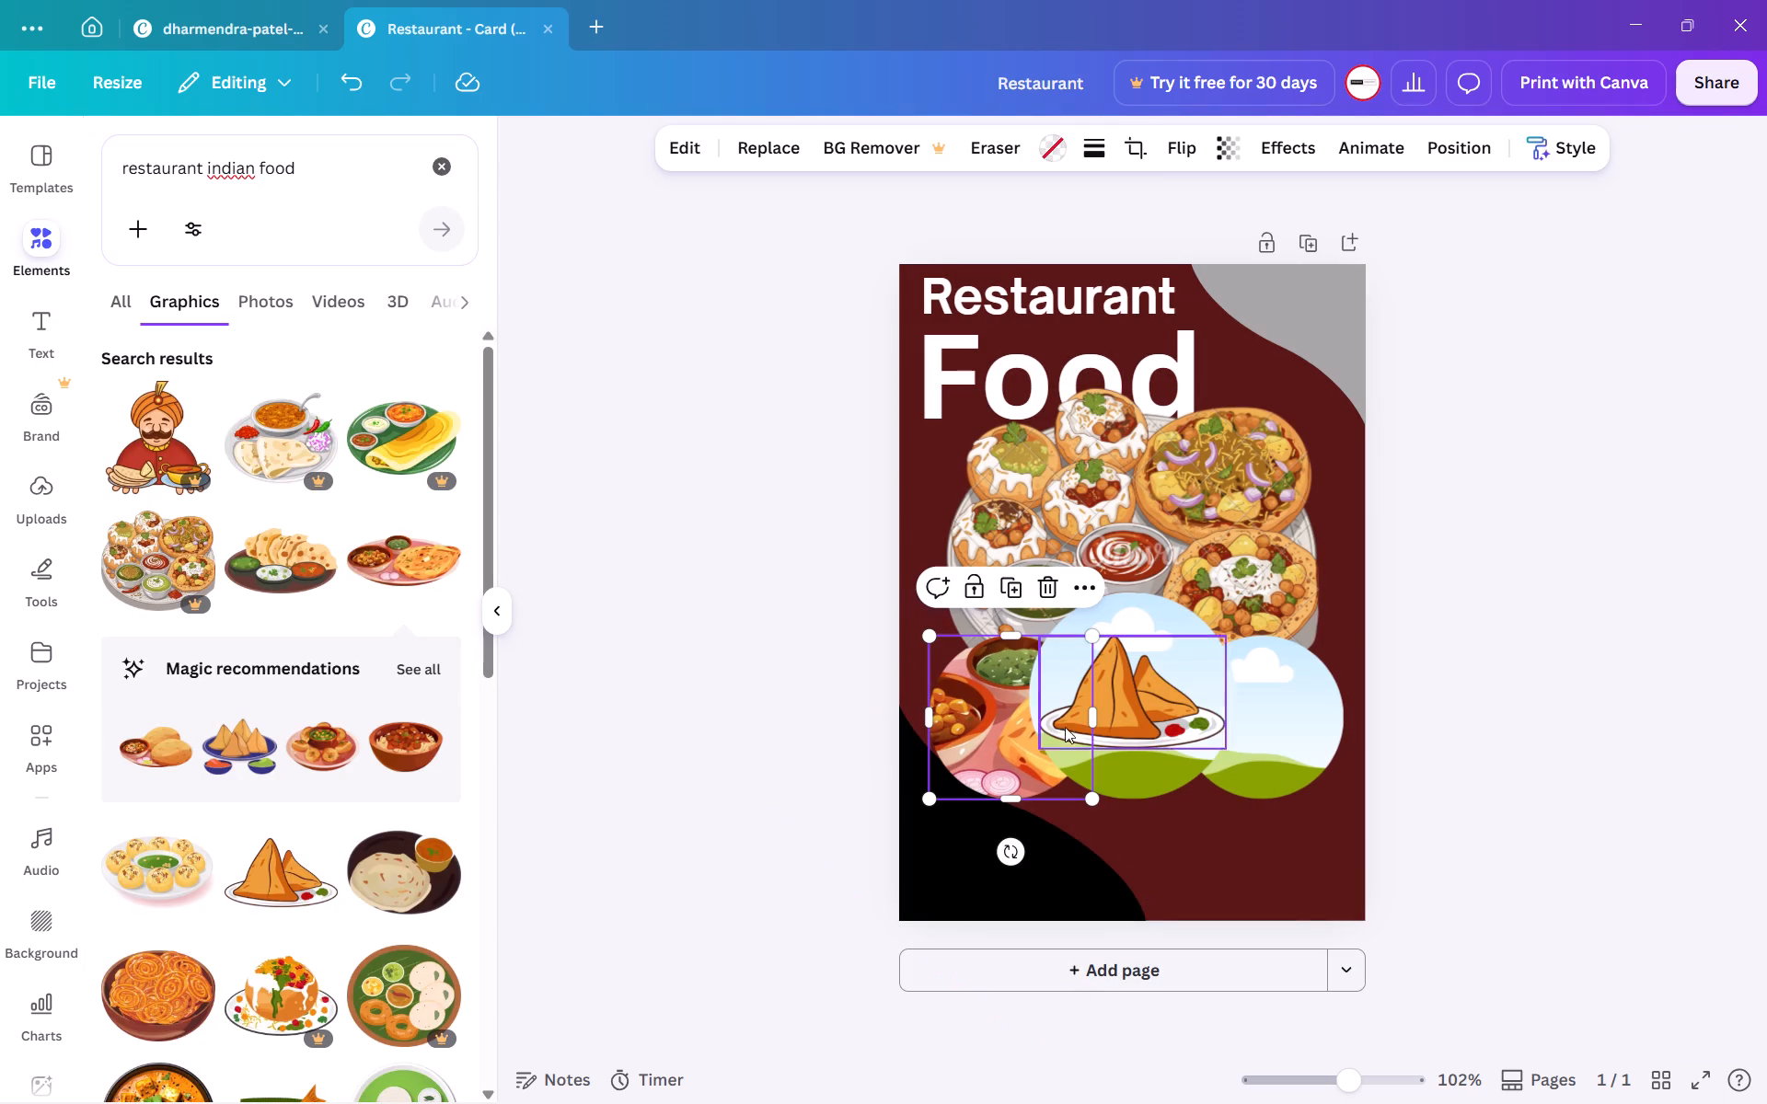
Delete the samosa plate graphic lying over the centre circular frame.
{"action": "left_click", "coordinate": [1129, 717]}
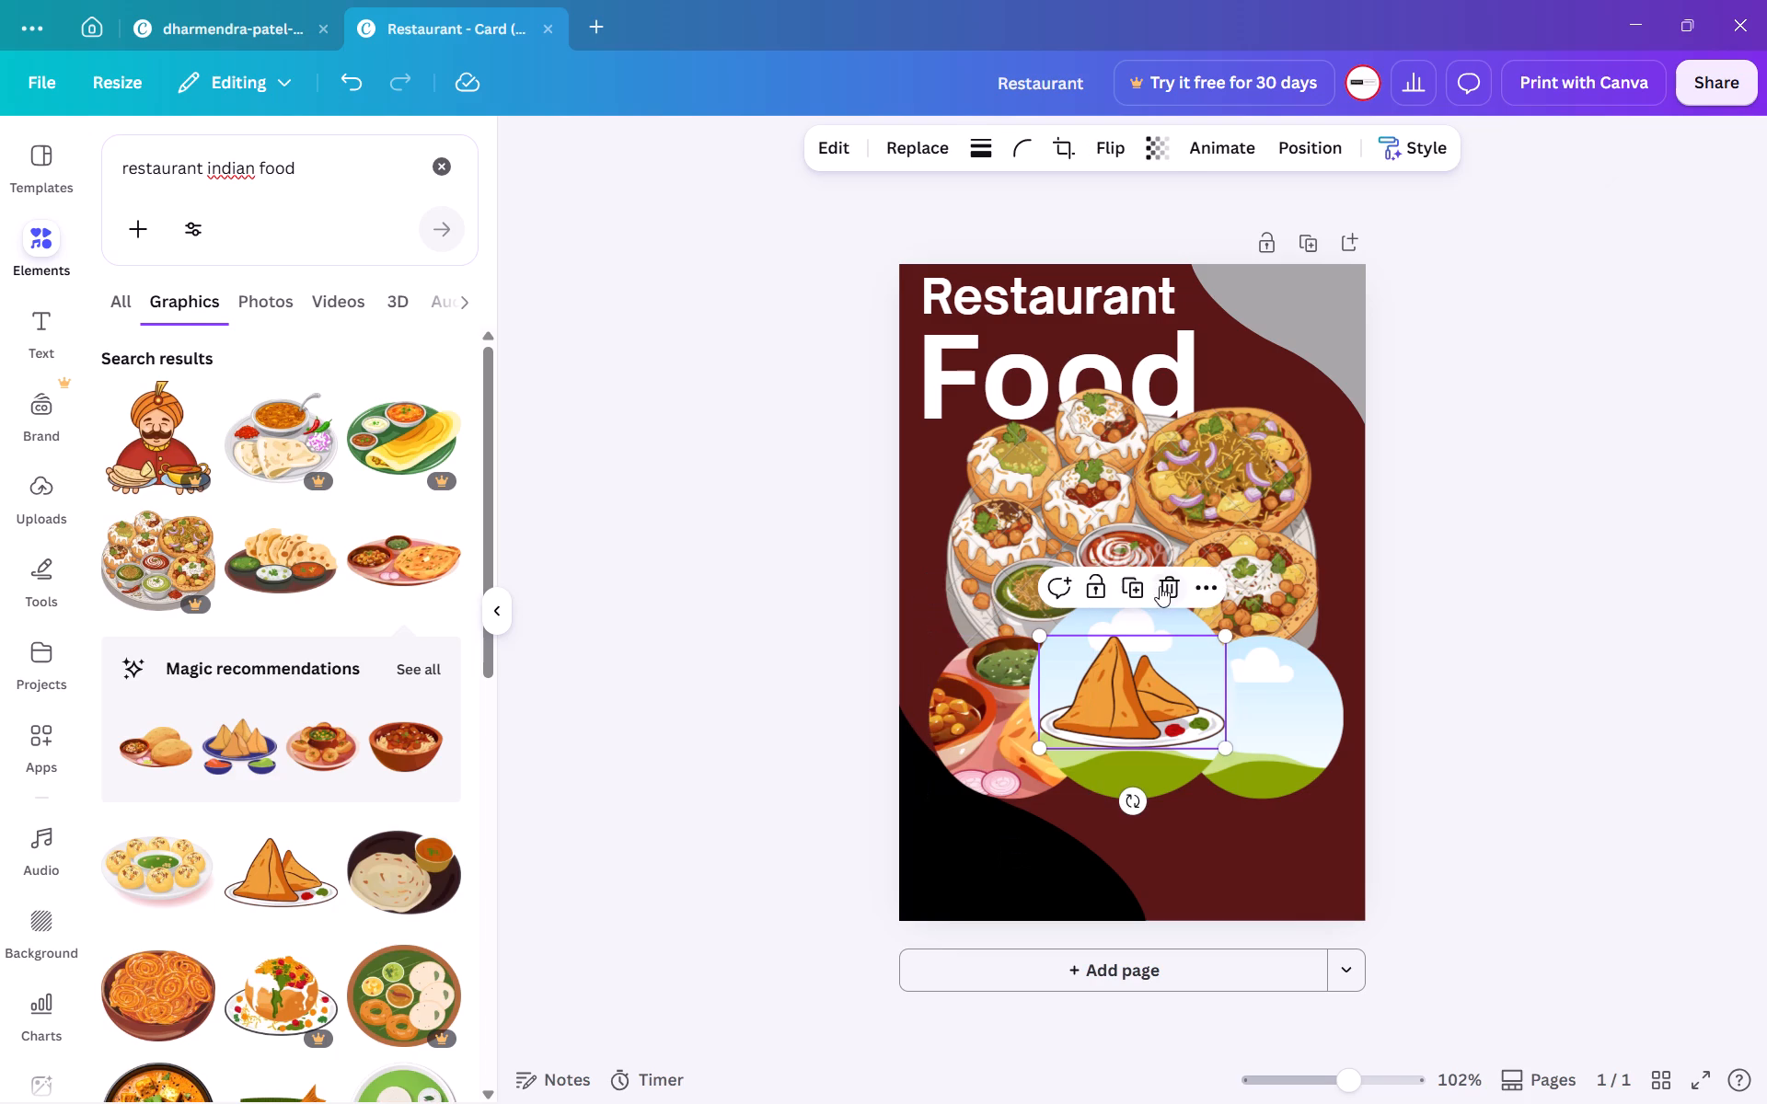
{"action": "left_click", "coordinate": [1162, 584]}
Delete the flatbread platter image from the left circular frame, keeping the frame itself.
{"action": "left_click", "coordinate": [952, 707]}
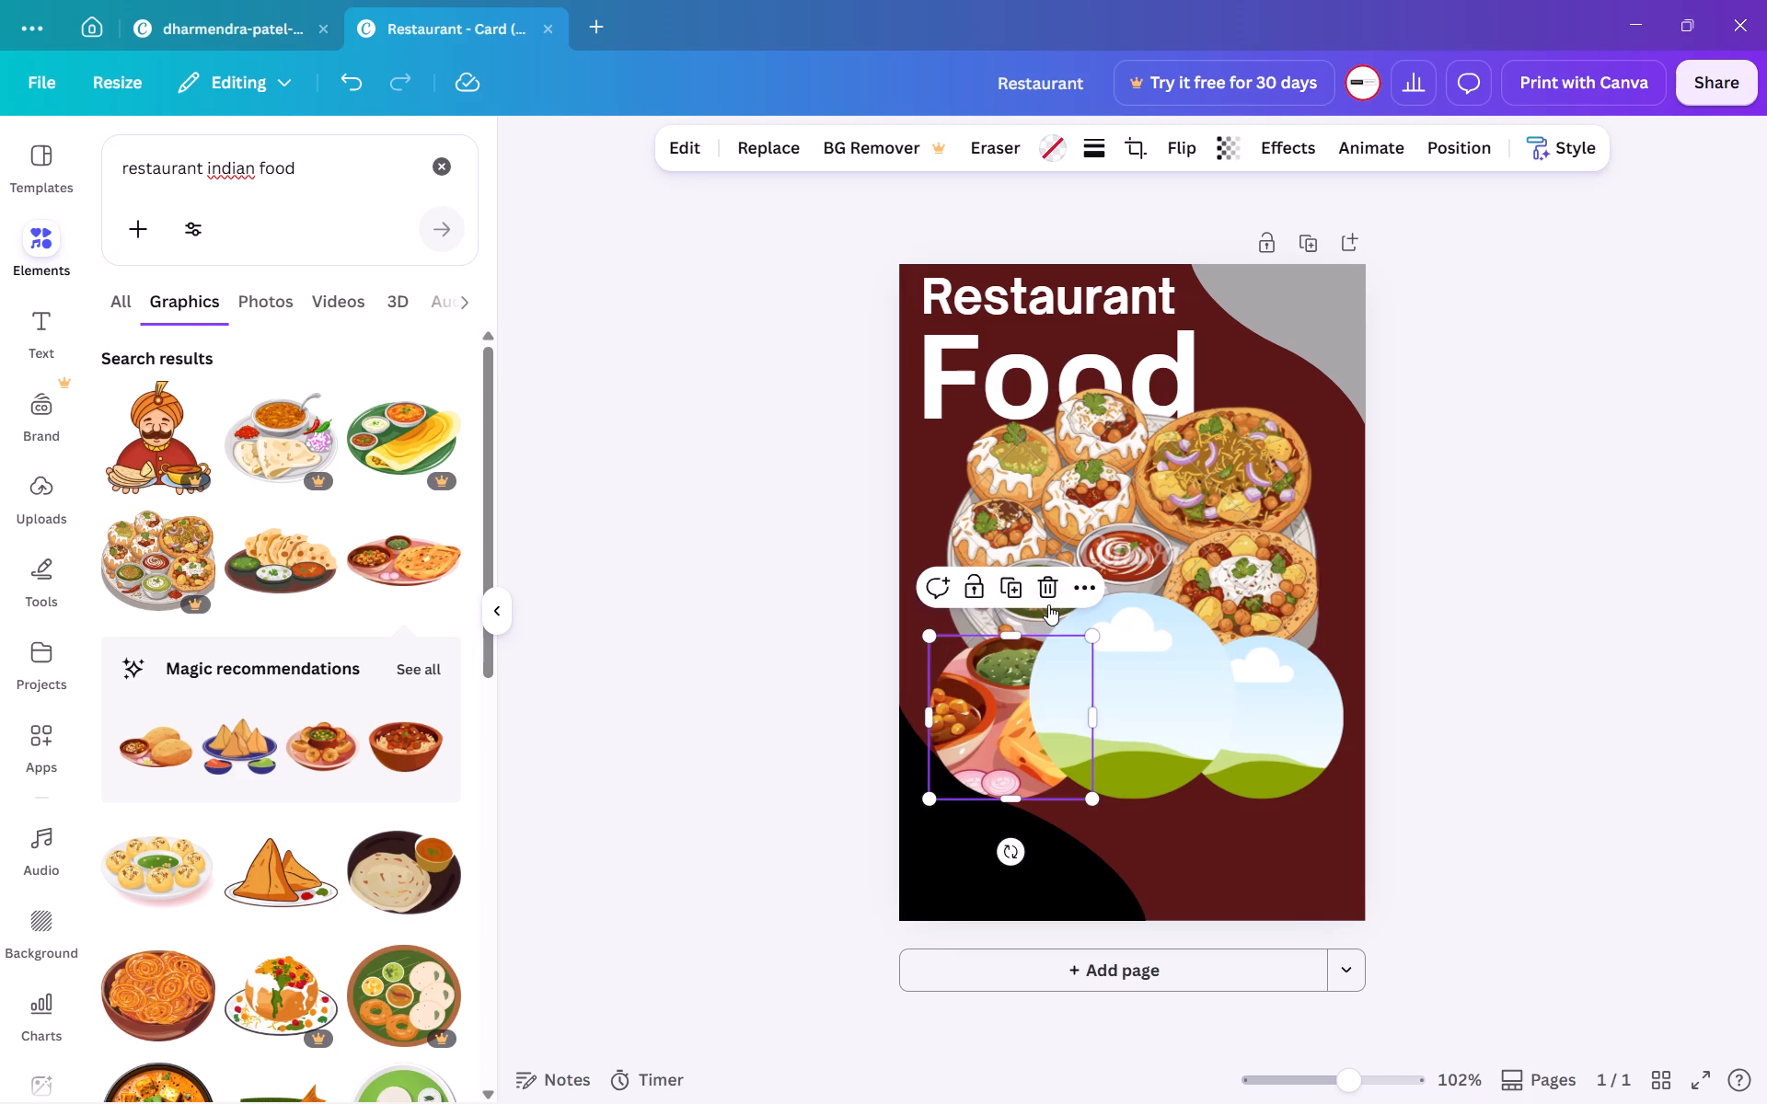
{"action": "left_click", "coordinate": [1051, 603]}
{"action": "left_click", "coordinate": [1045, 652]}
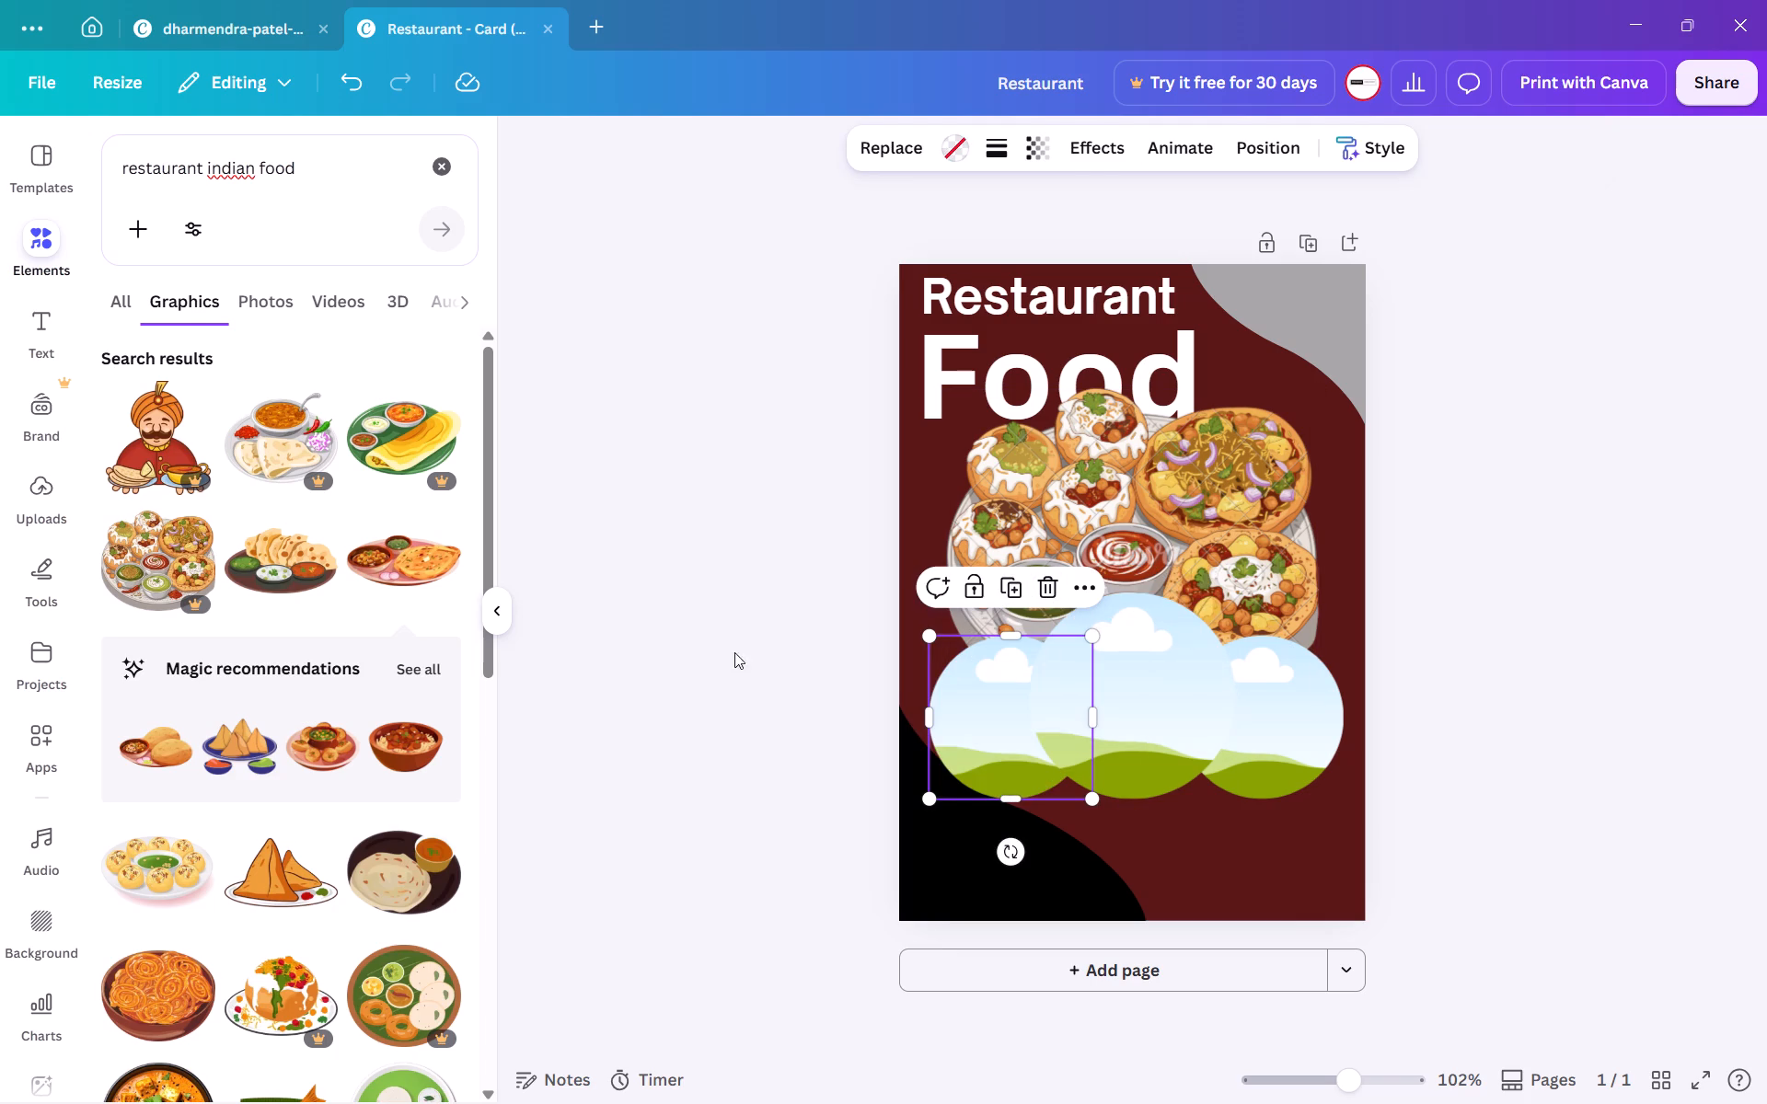
Add the brown bowl of bean curry from the Magic recommendations and fill the centre circular frame with it.
{"action": "left_click", "coordinate": [401, 738]}
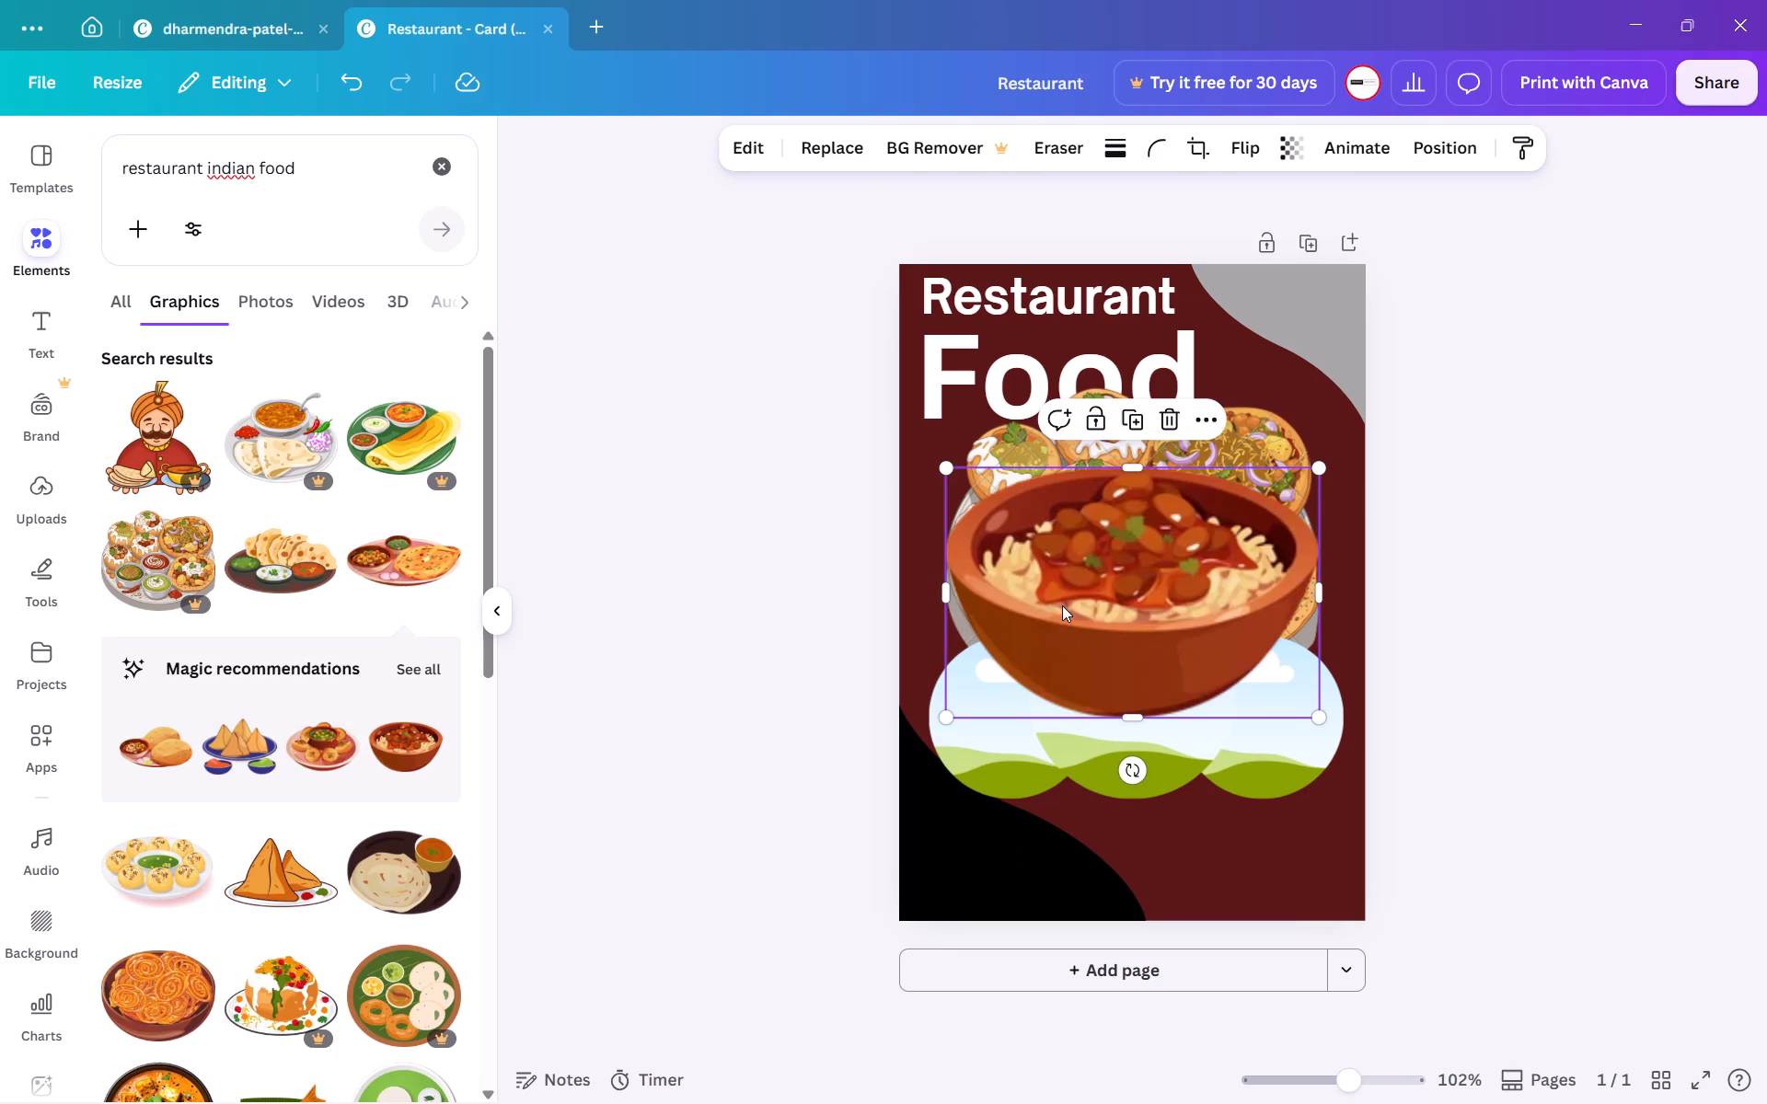
{"action": "left_click_drag", "start_coordinate": [1062, 605], "coordinate": [1057, 711]}
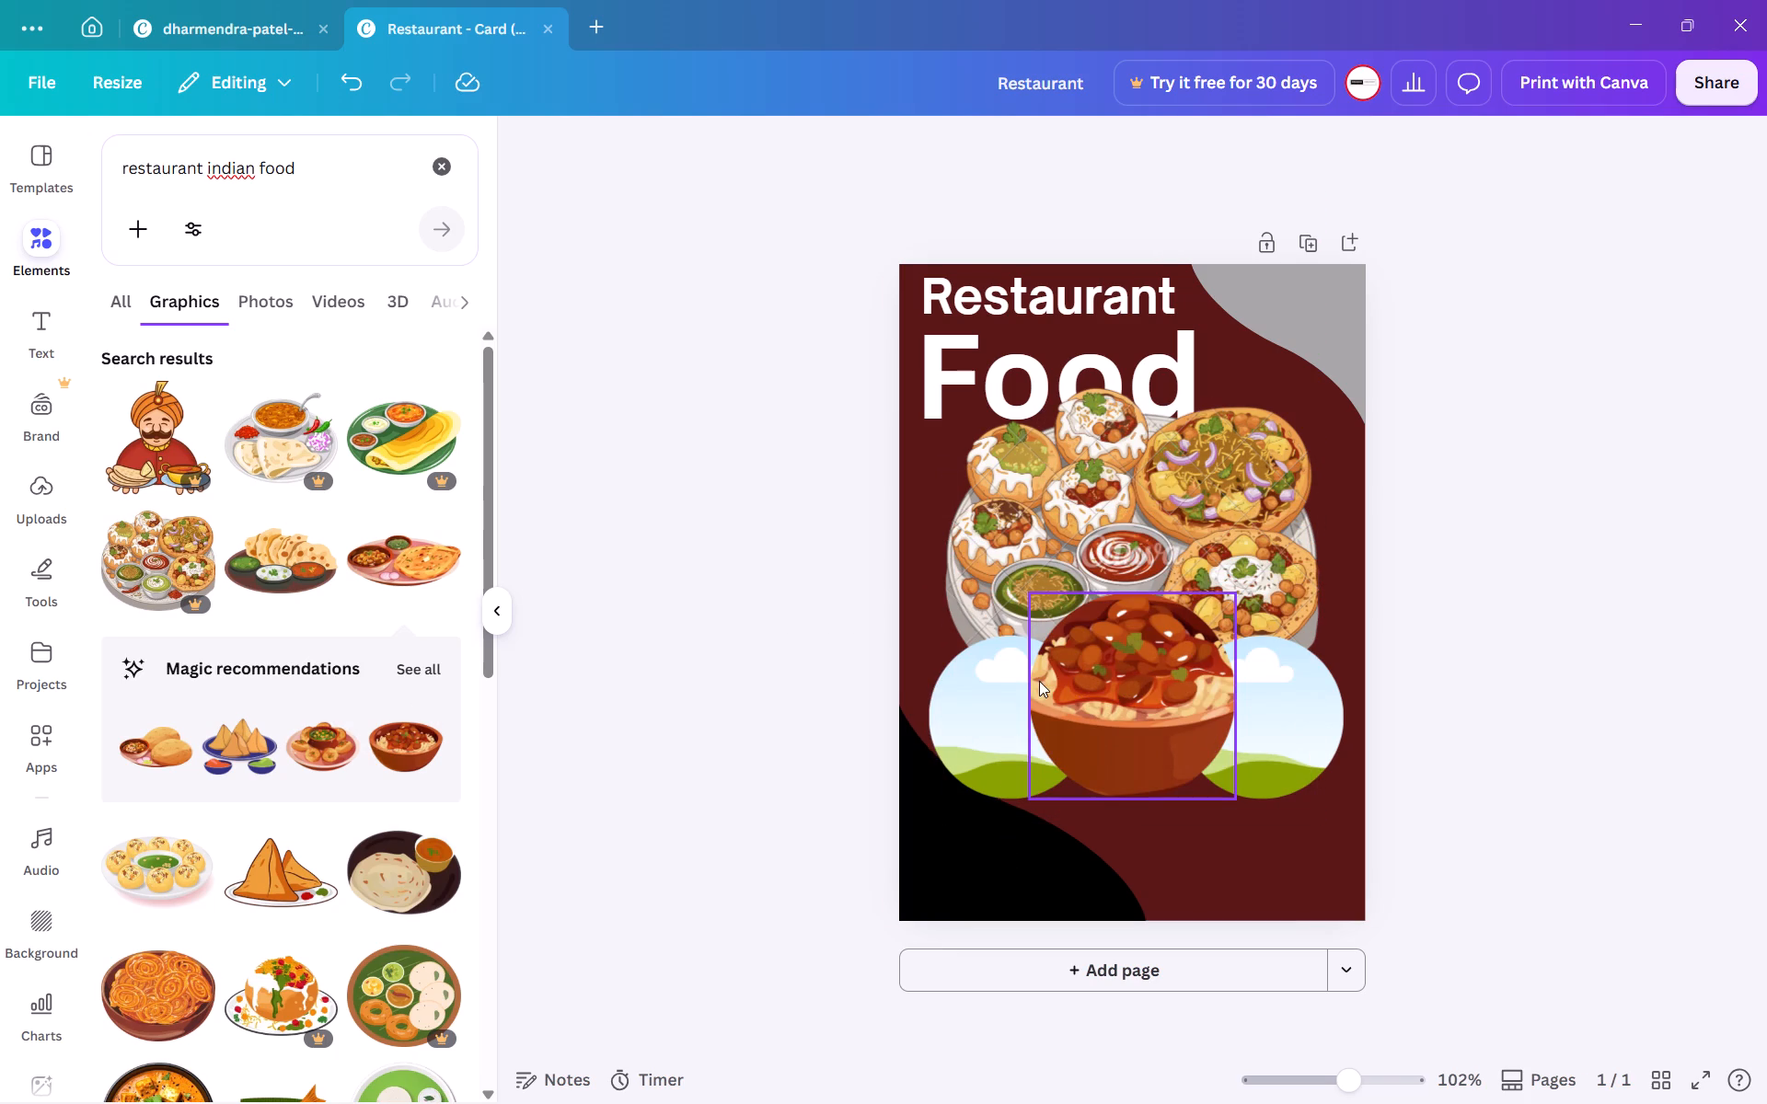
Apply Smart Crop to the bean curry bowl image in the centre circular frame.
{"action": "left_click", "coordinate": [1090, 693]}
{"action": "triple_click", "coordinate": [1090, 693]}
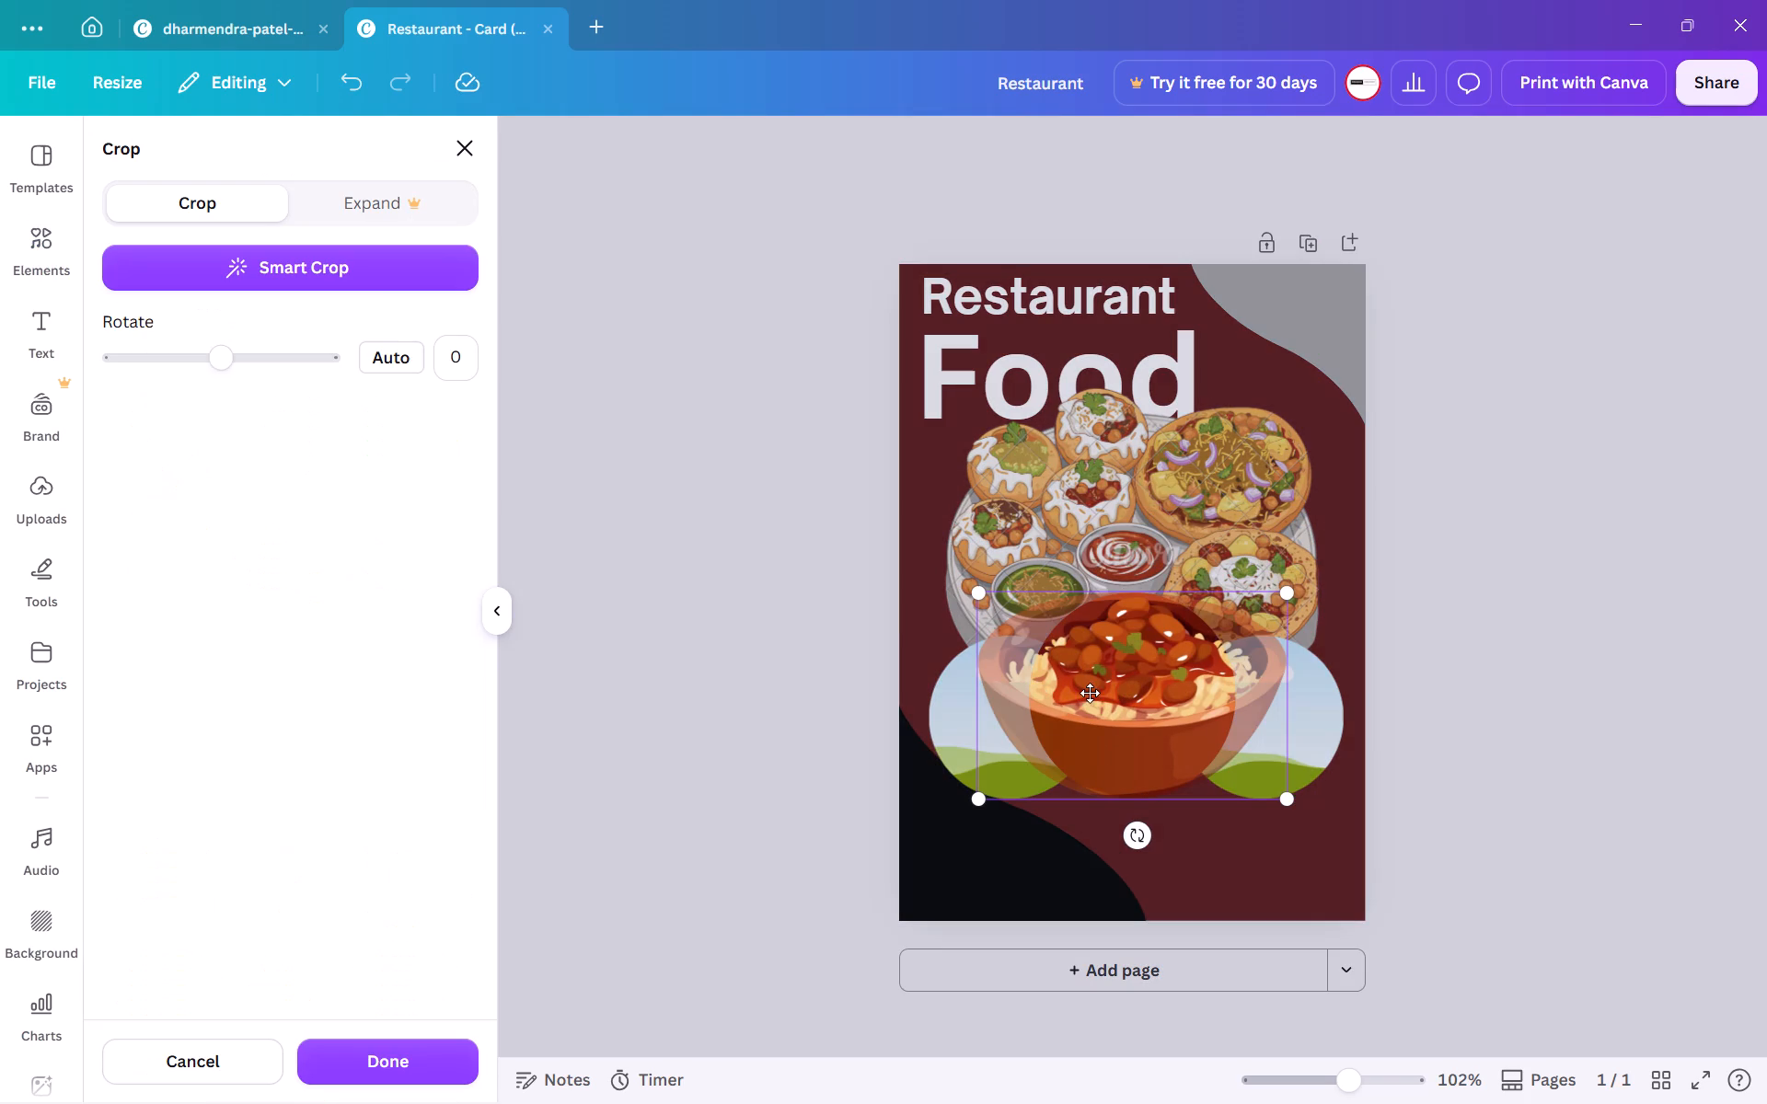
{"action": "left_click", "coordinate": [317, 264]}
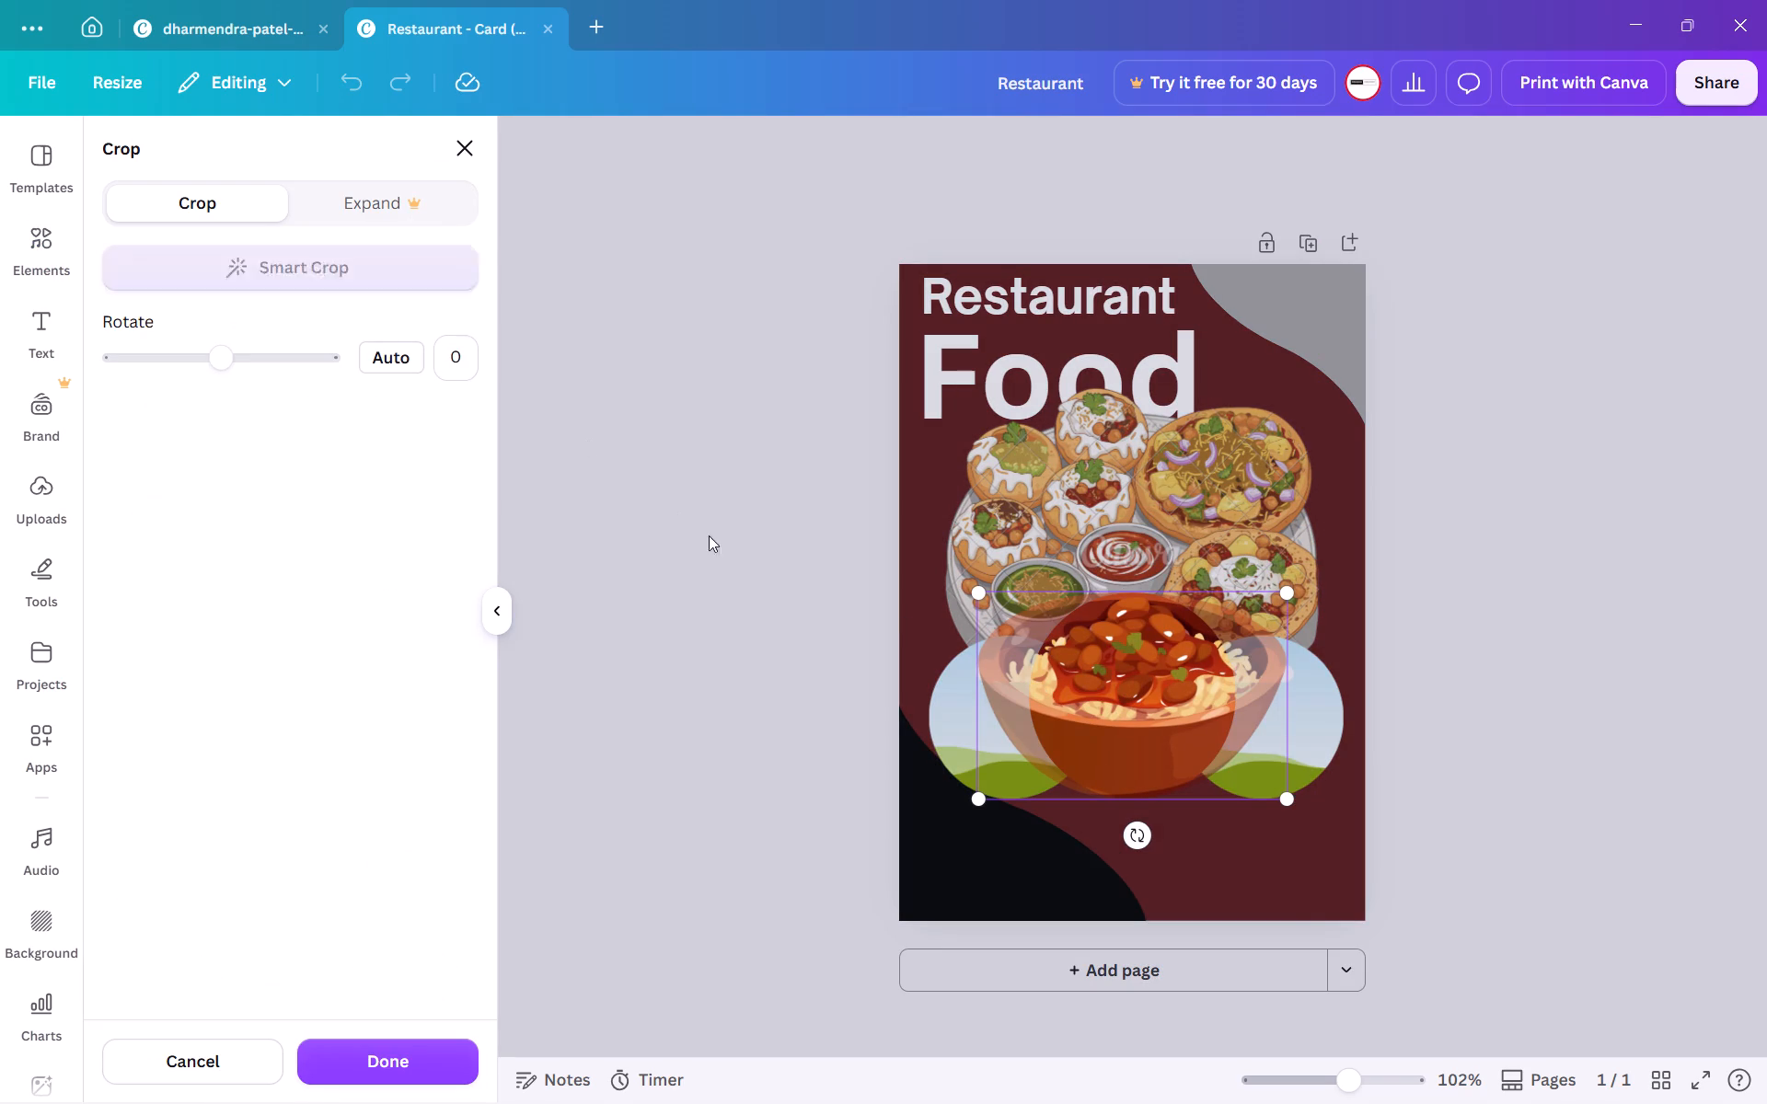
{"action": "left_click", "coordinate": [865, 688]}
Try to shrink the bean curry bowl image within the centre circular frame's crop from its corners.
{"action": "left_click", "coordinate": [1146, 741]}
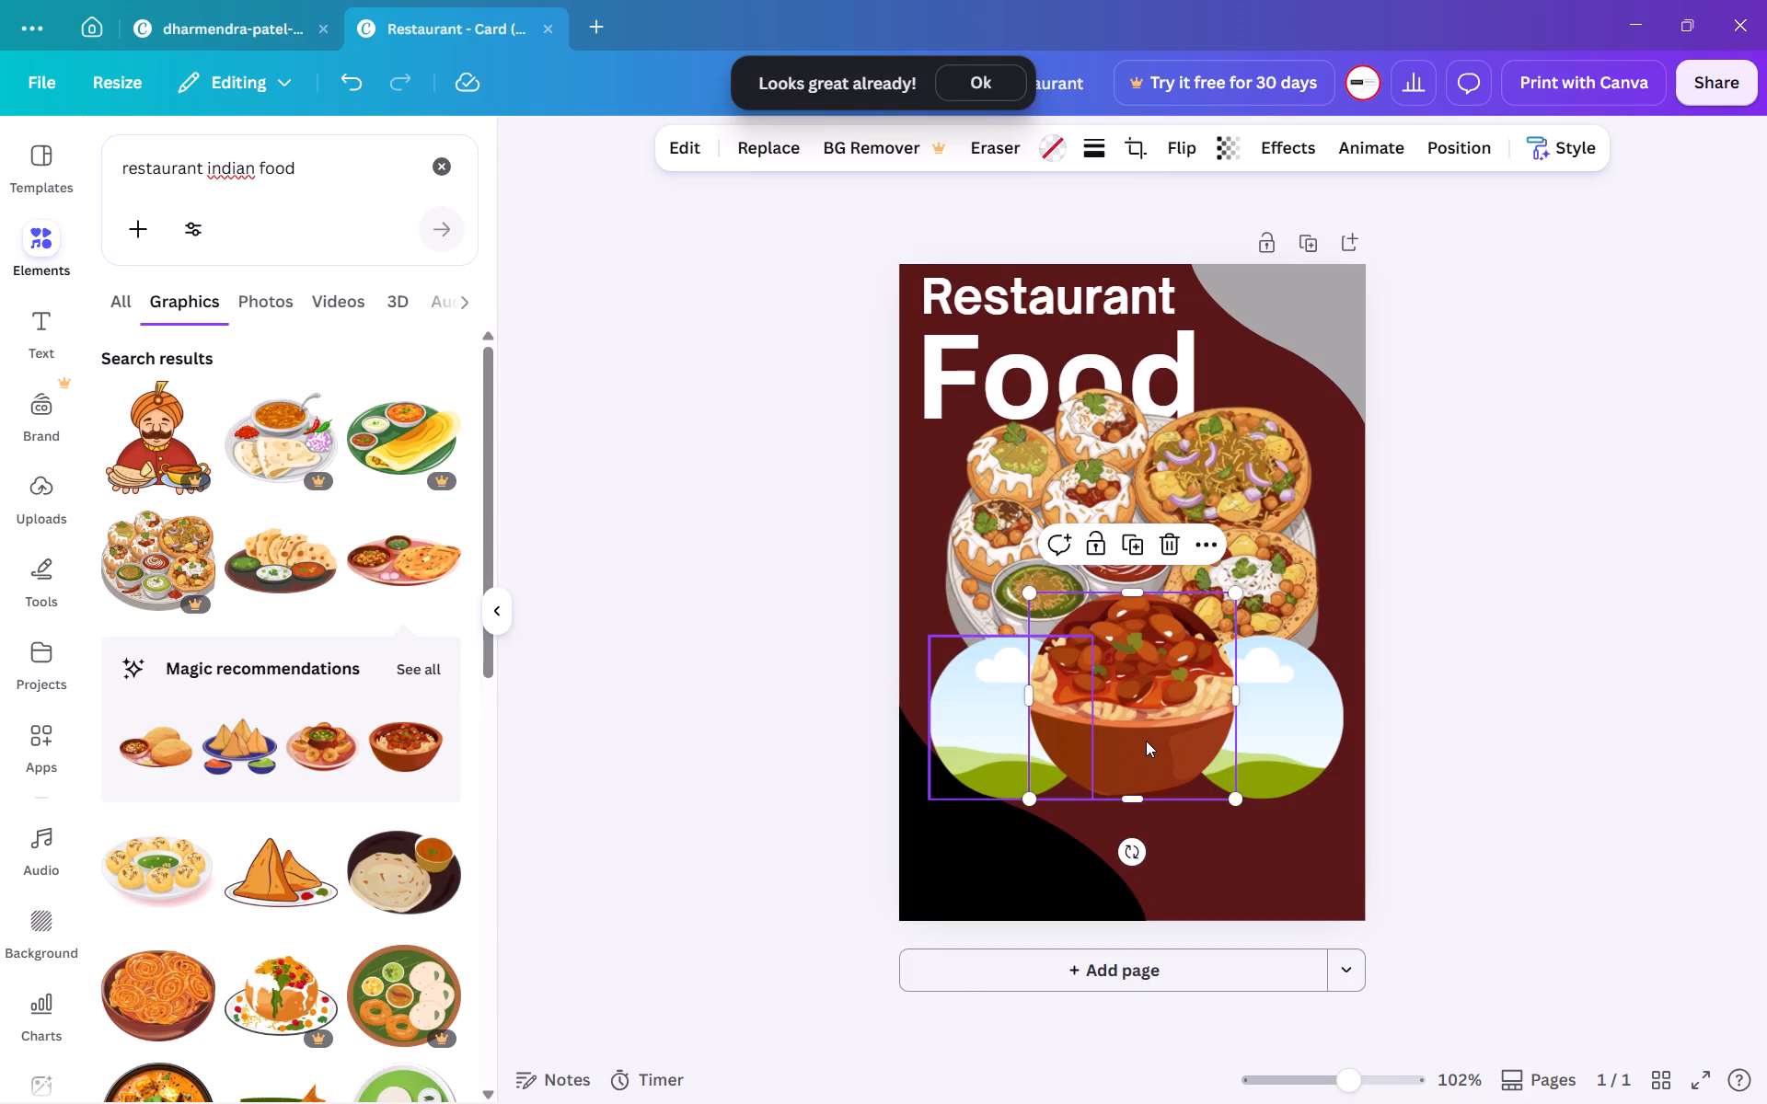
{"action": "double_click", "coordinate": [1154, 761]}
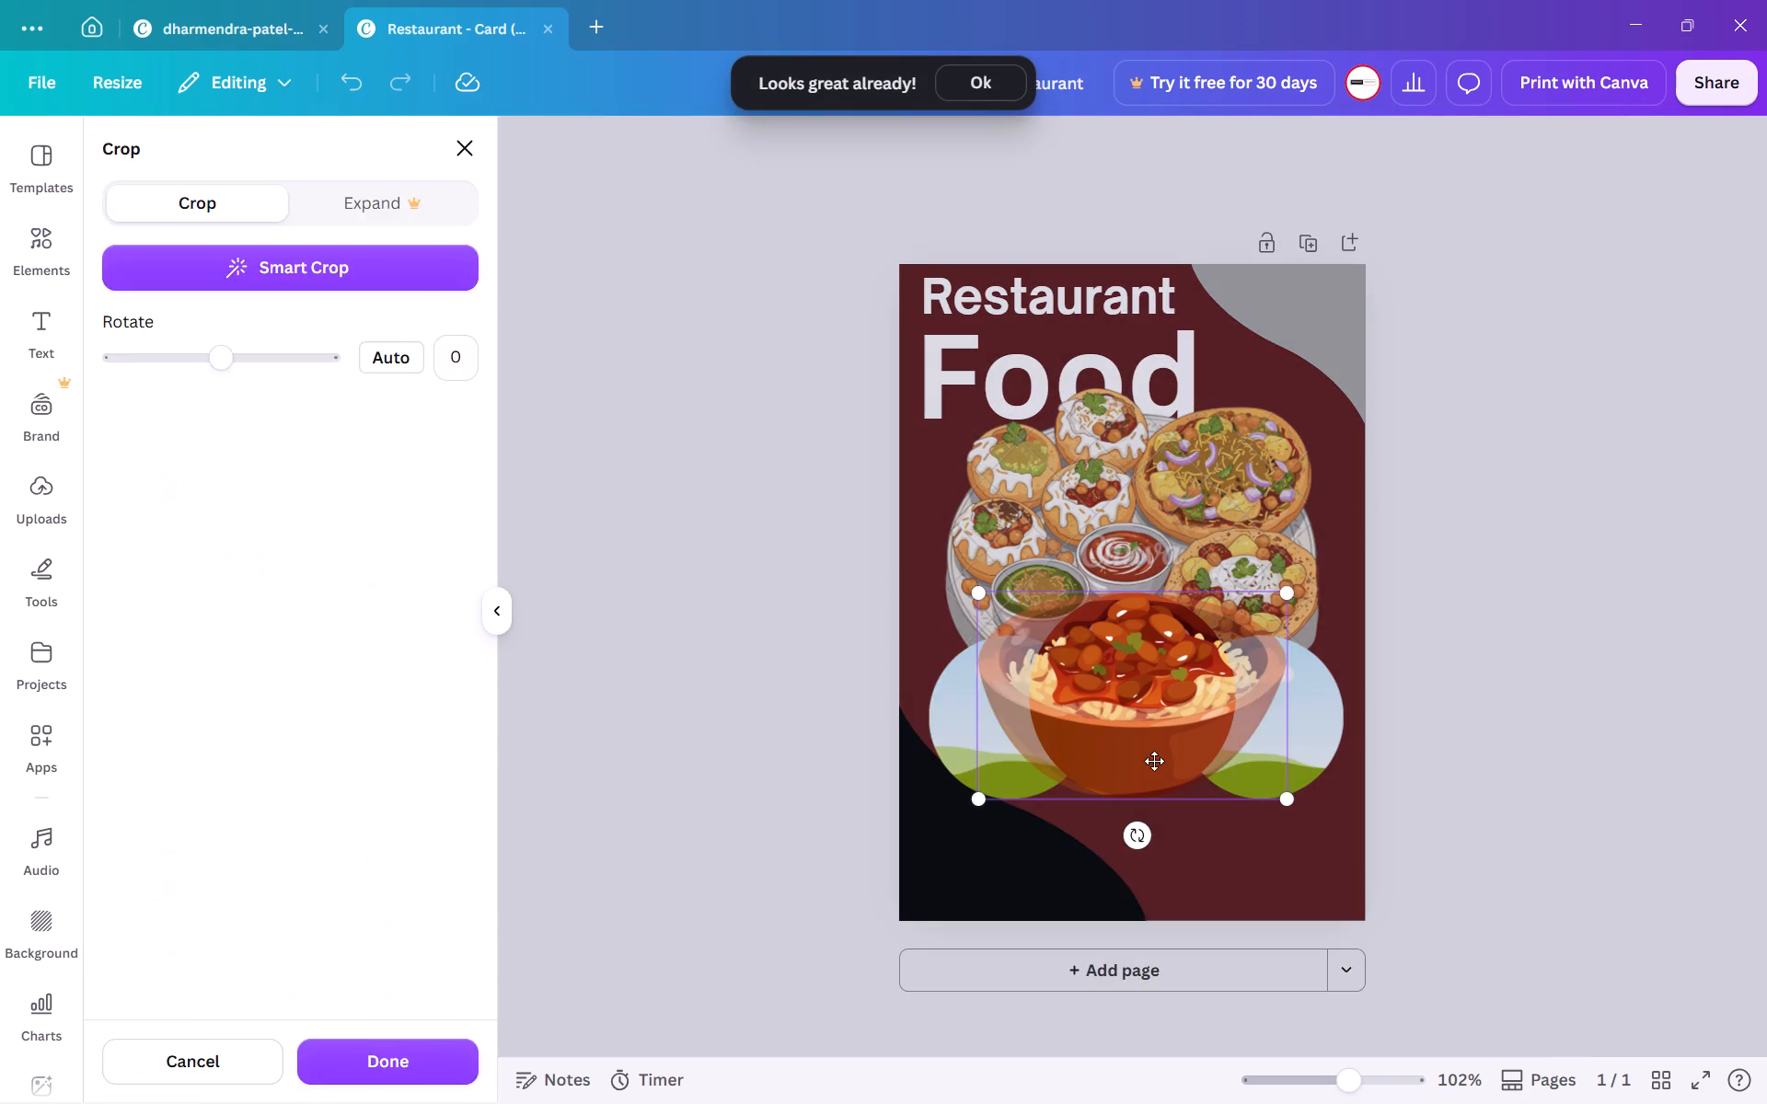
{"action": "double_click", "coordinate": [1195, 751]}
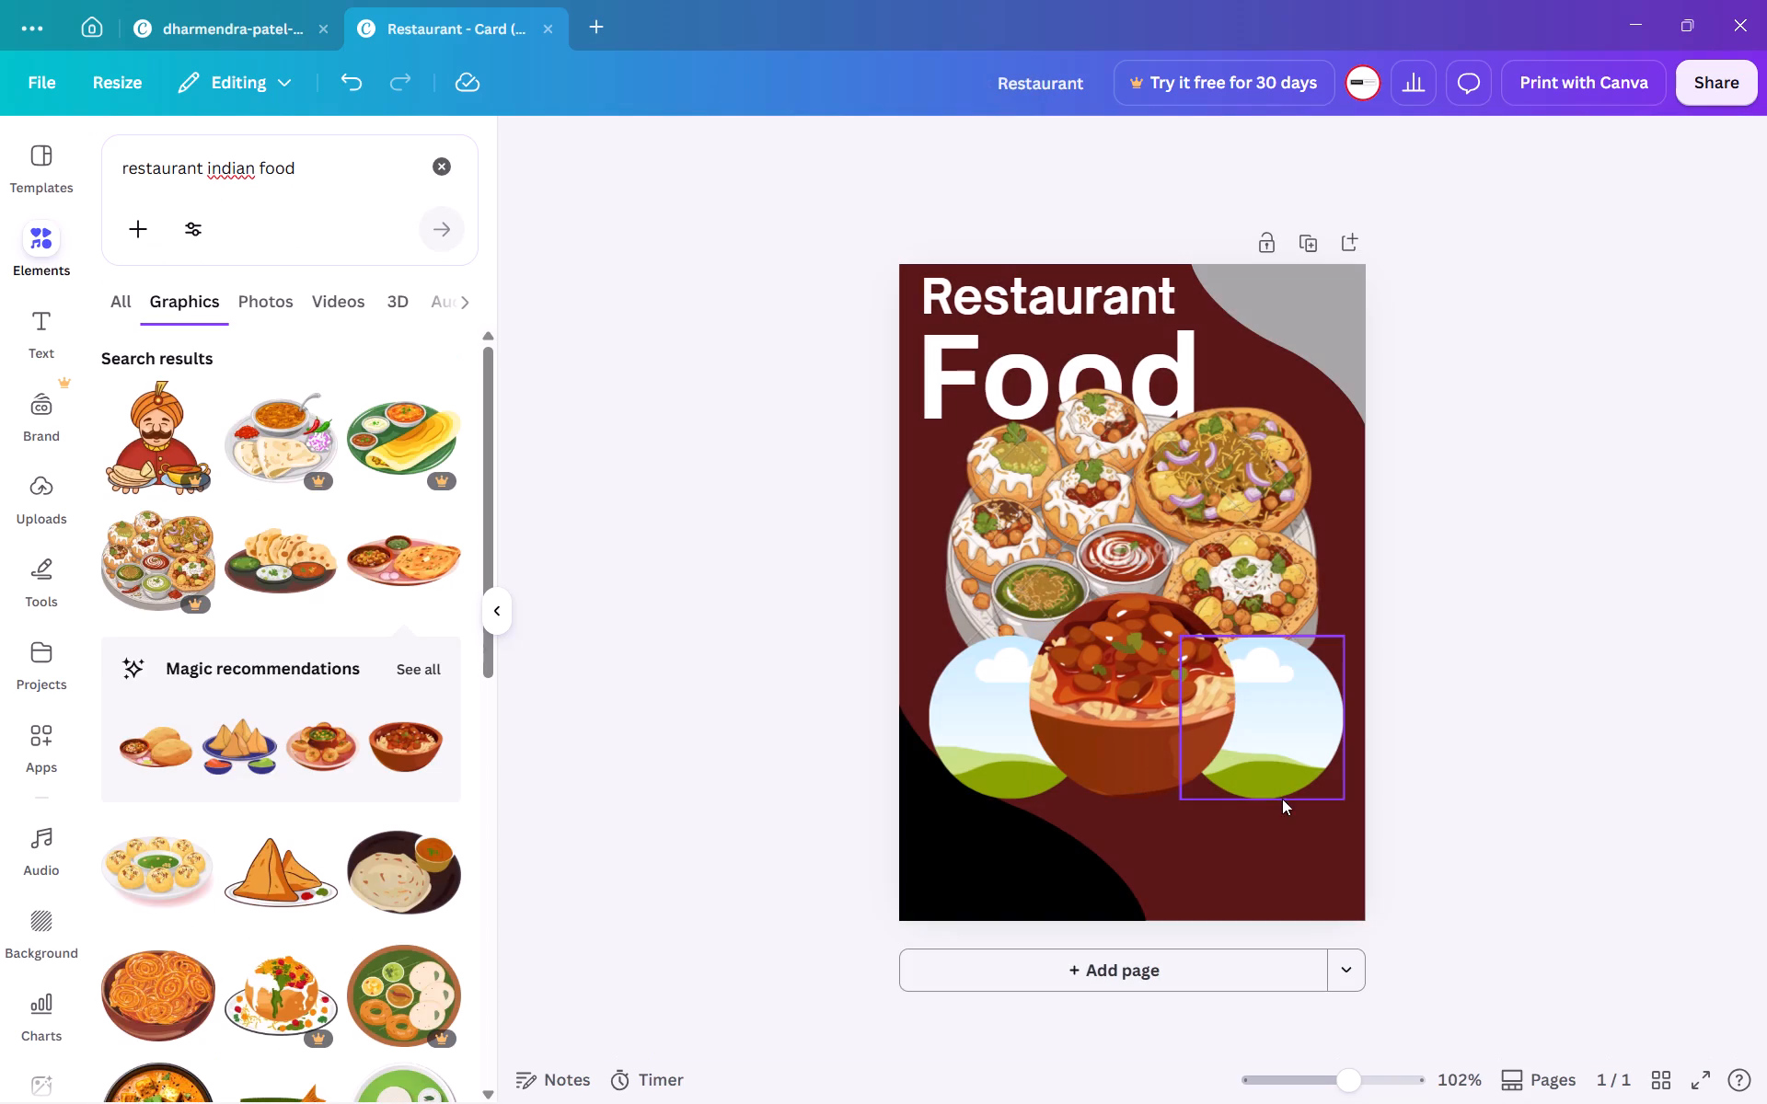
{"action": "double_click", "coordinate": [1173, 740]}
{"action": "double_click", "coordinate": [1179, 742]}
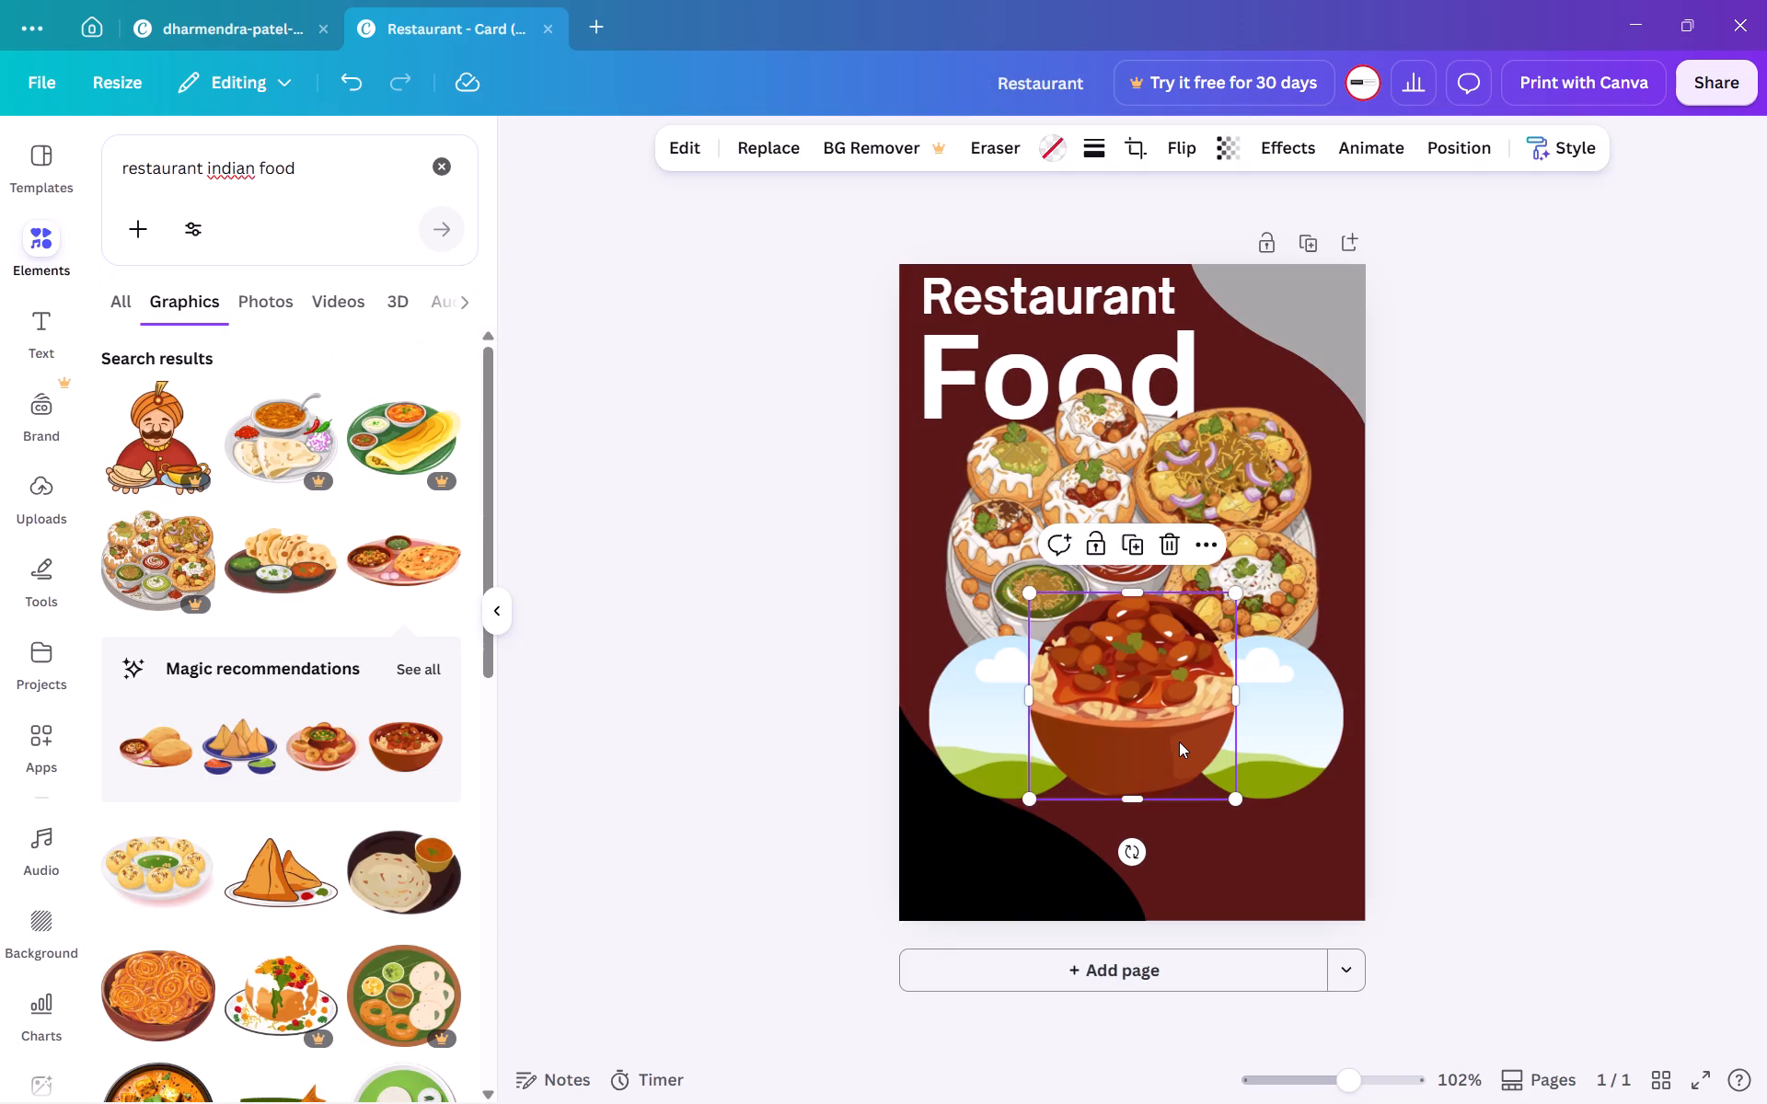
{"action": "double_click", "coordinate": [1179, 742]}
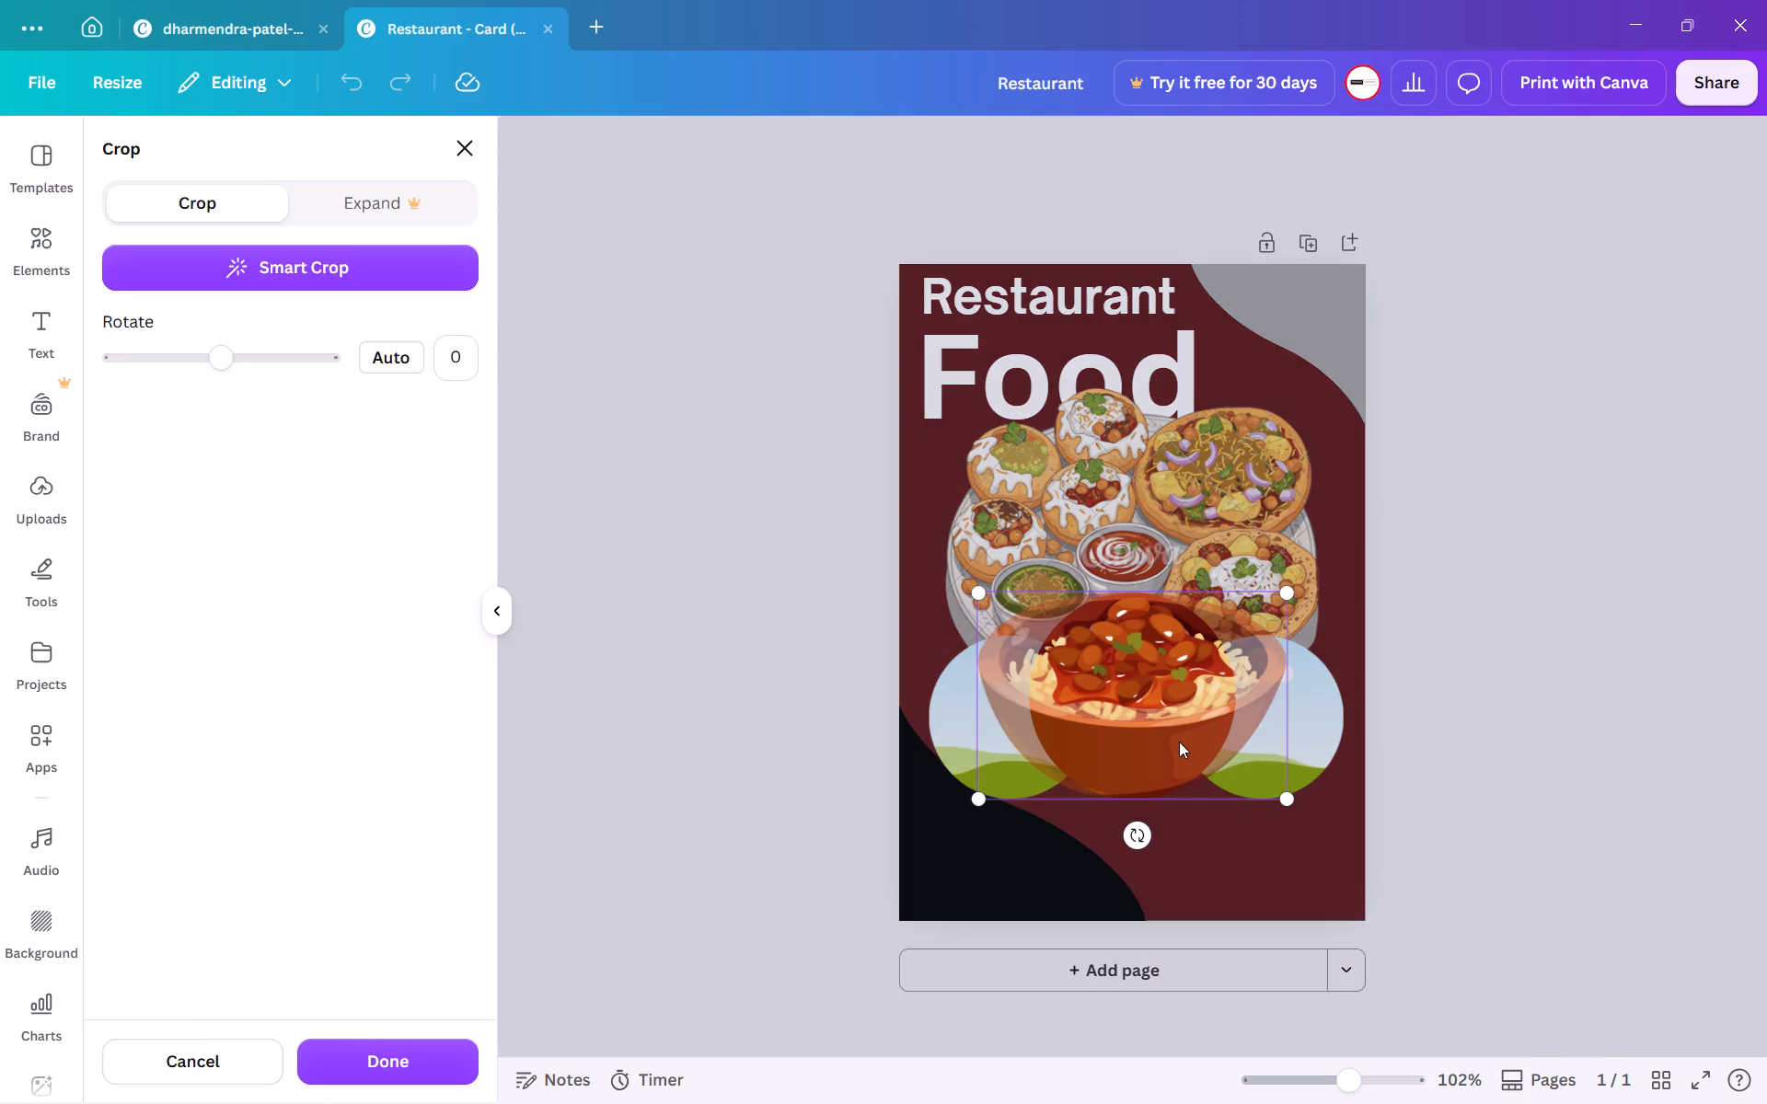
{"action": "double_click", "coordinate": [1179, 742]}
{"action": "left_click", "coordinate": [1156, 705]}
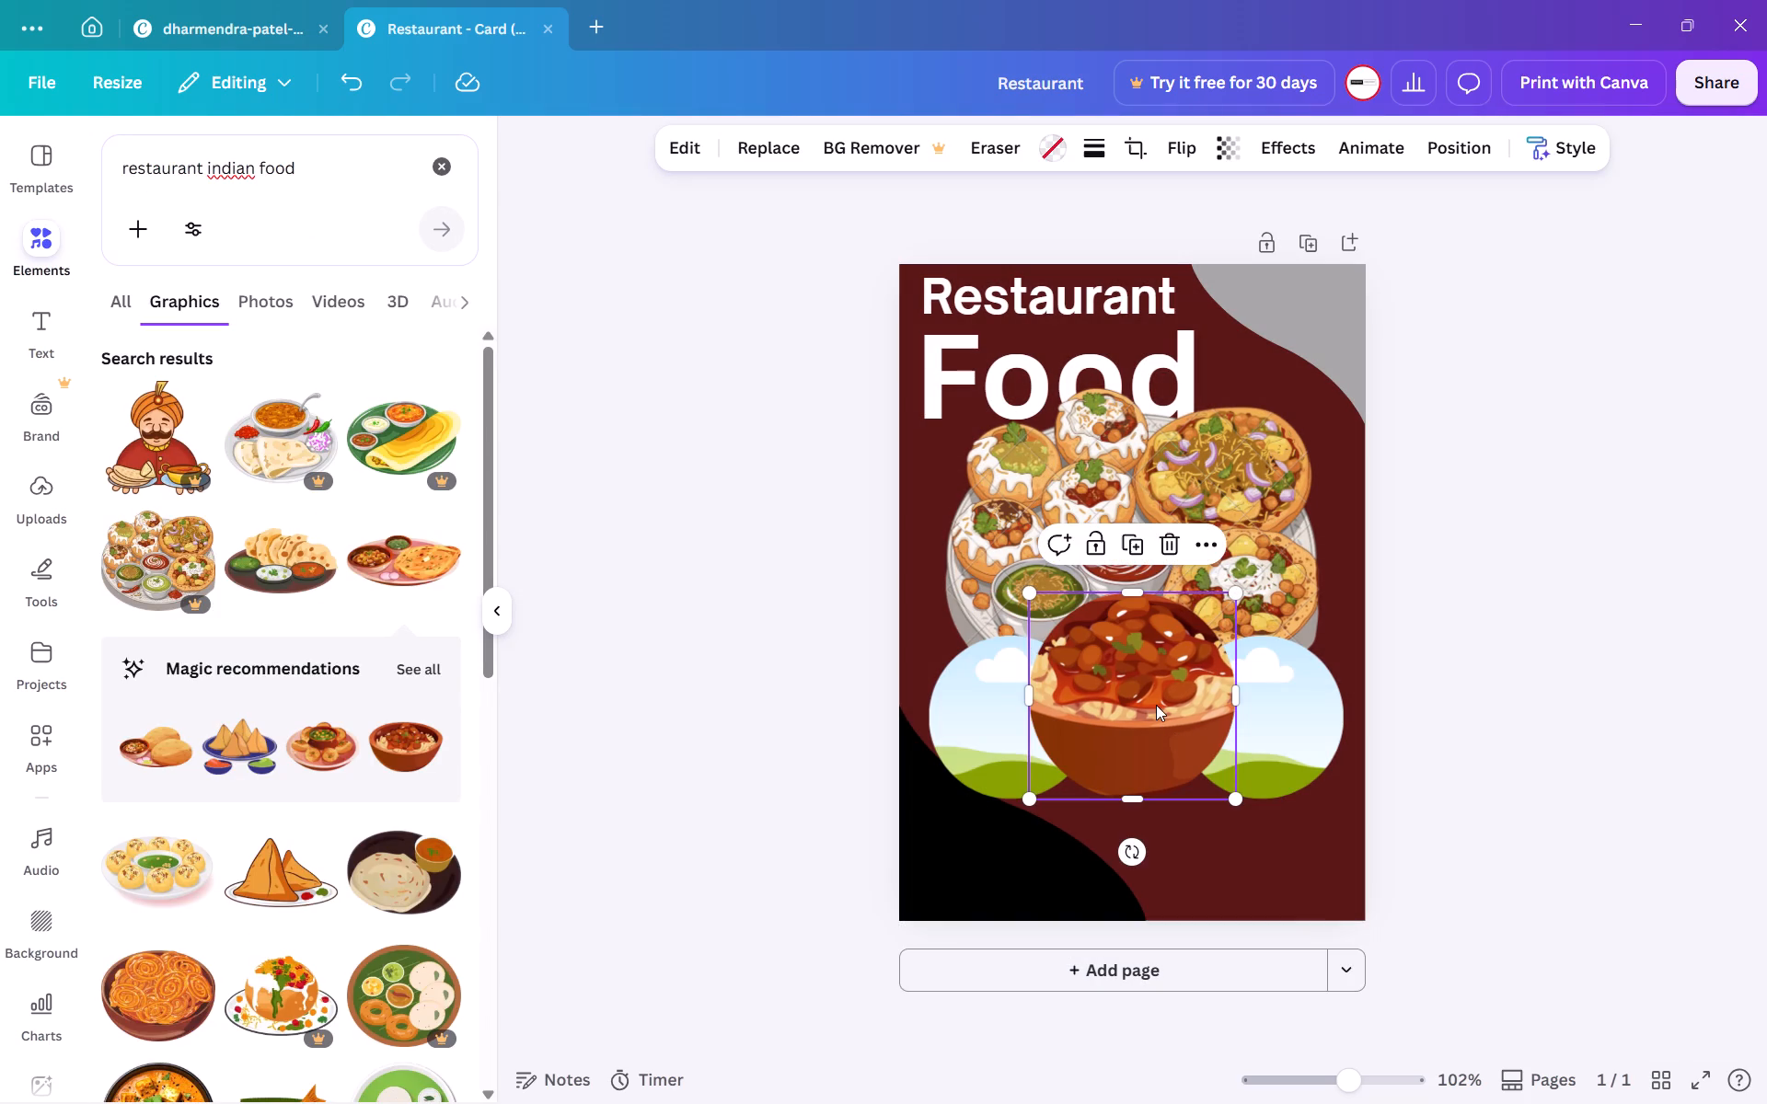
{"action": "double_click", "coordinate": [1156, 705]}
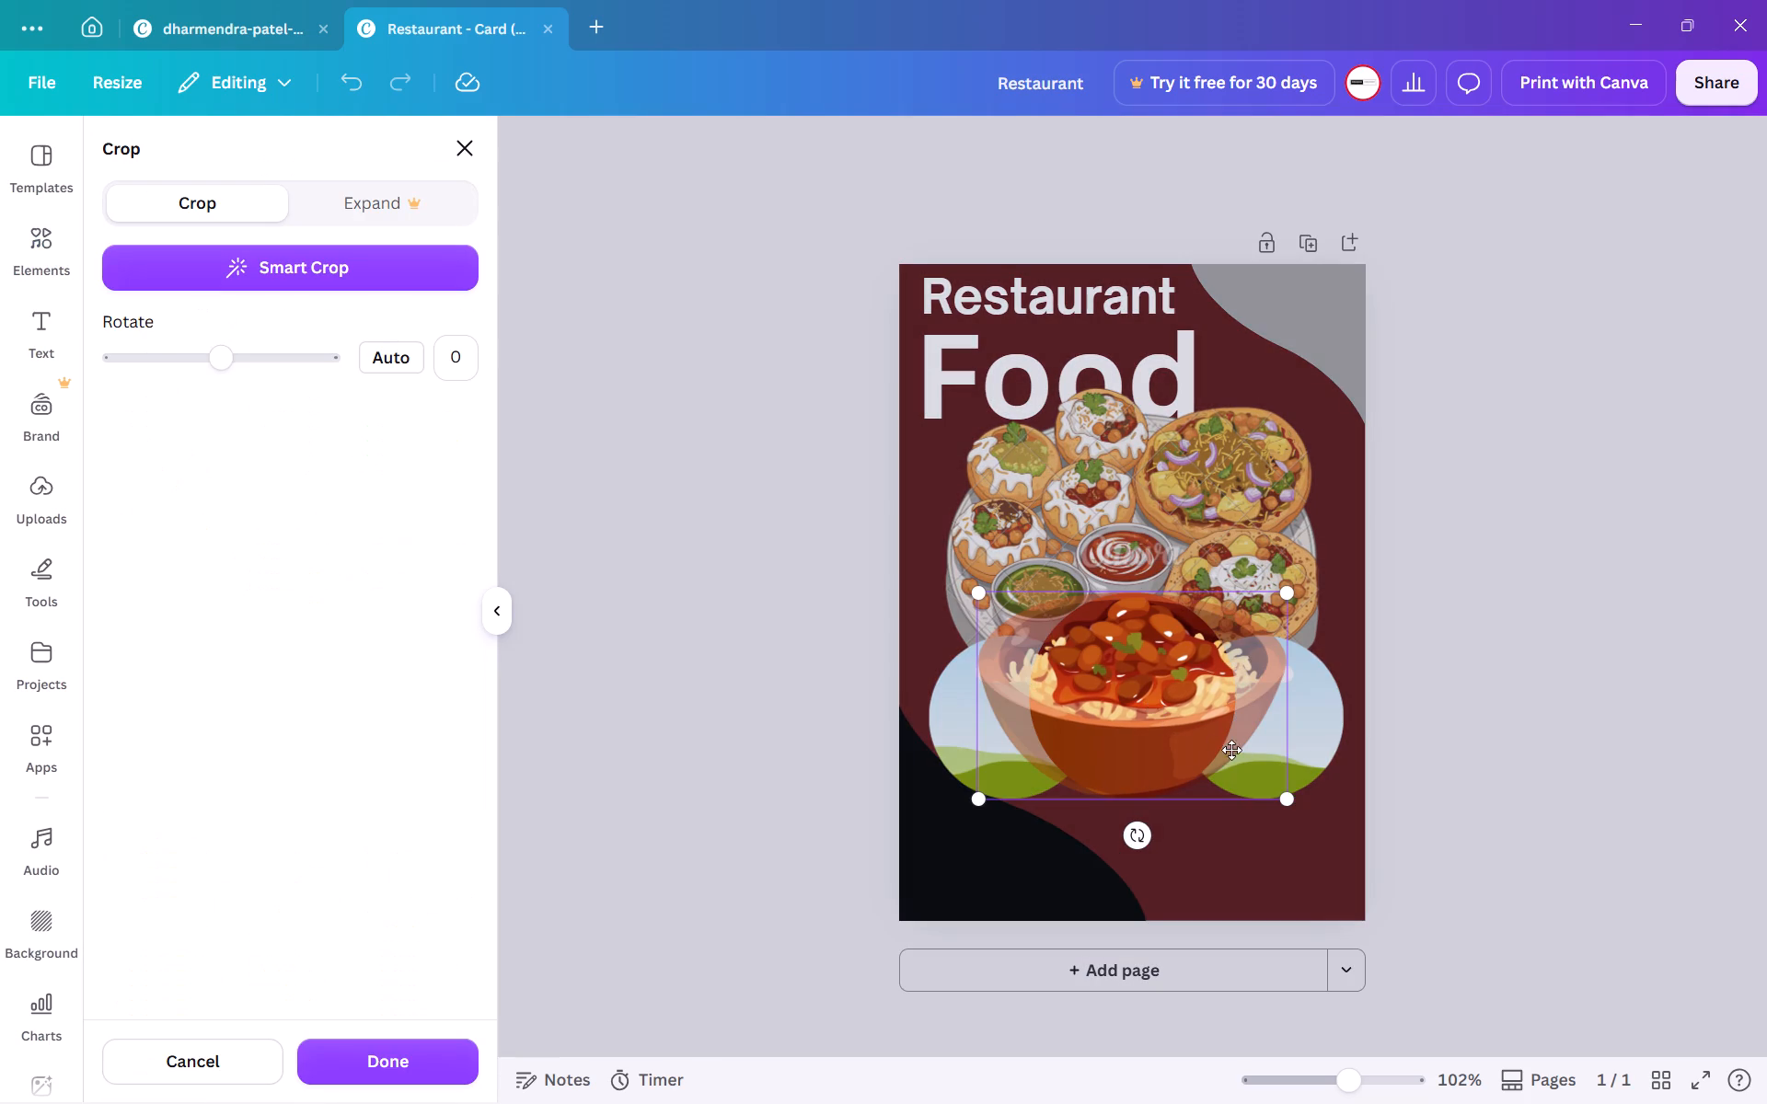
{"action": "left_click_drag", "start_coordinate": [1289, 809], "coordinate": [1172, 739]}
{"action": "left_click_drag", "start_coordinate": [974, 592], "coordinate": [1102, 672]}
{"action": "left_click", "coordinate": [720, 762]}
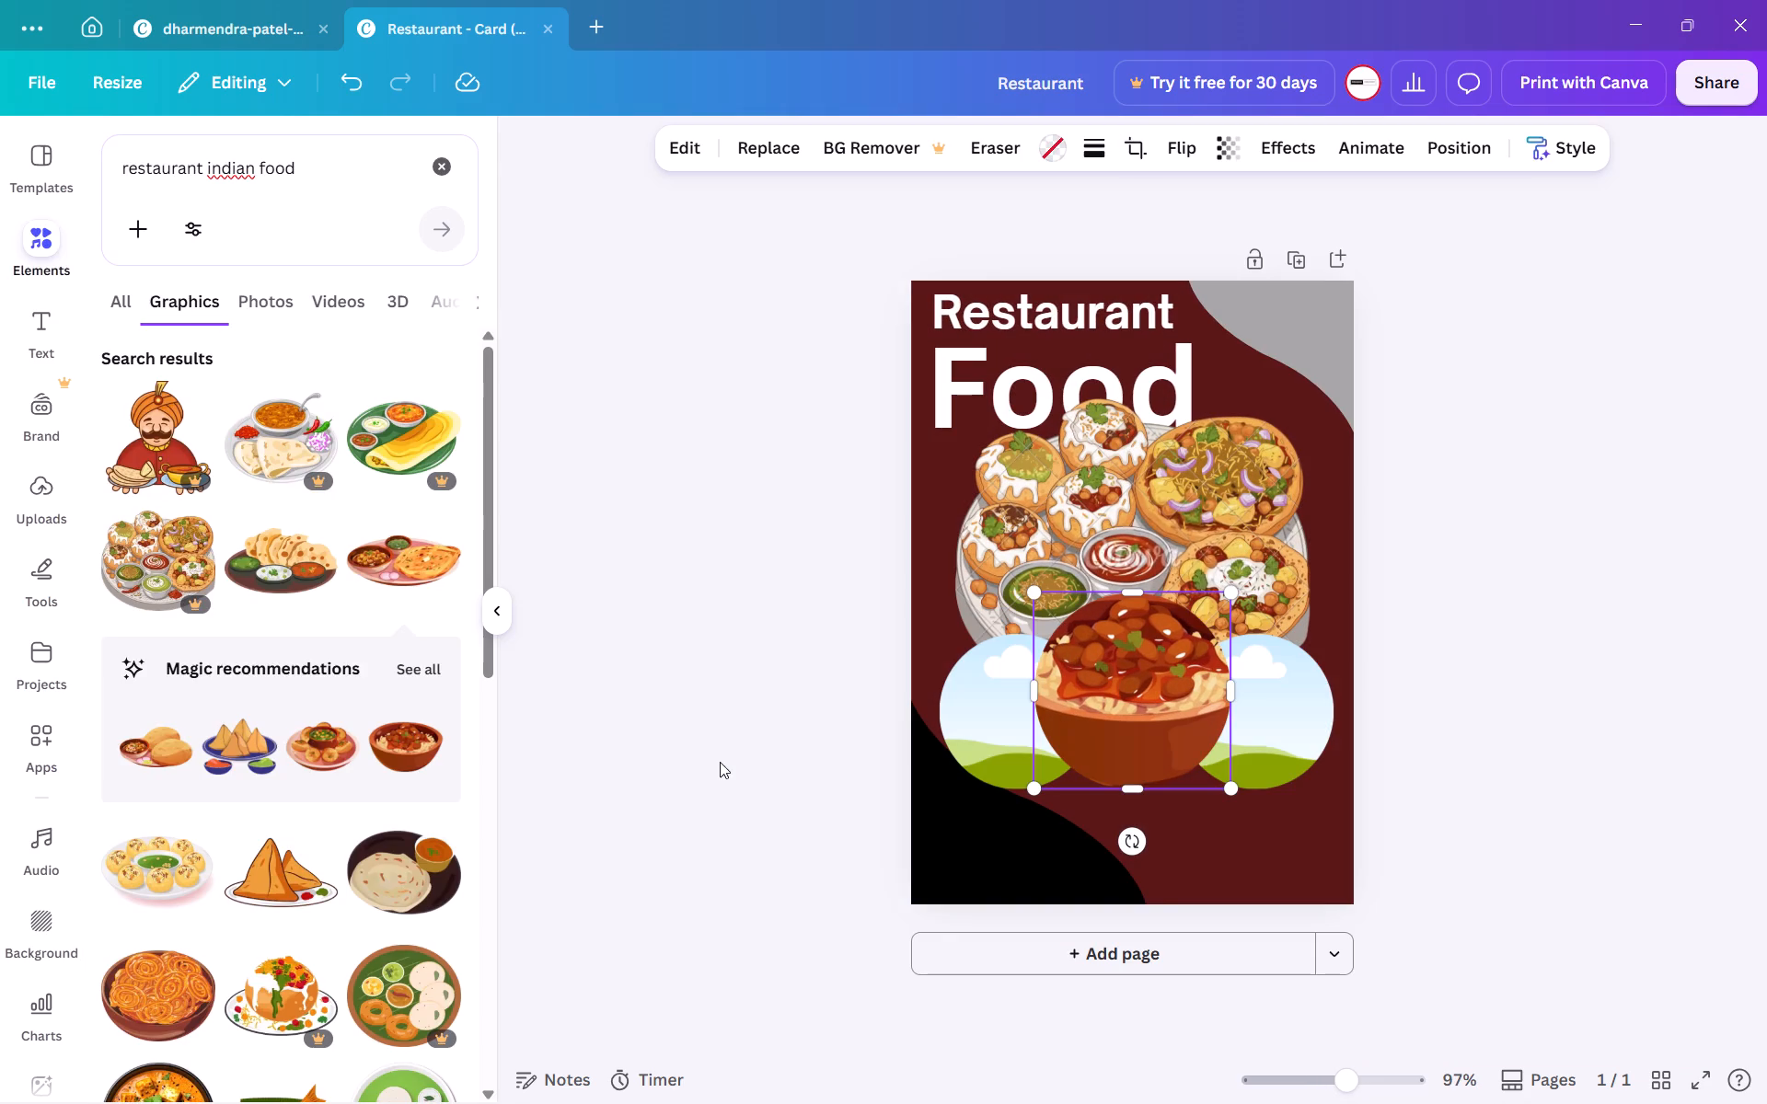
Delete the bean curry bowl image from the centre circular frame, keeping the empty frame.
{"action": "left_click", "coordinate": [1163, 548]}
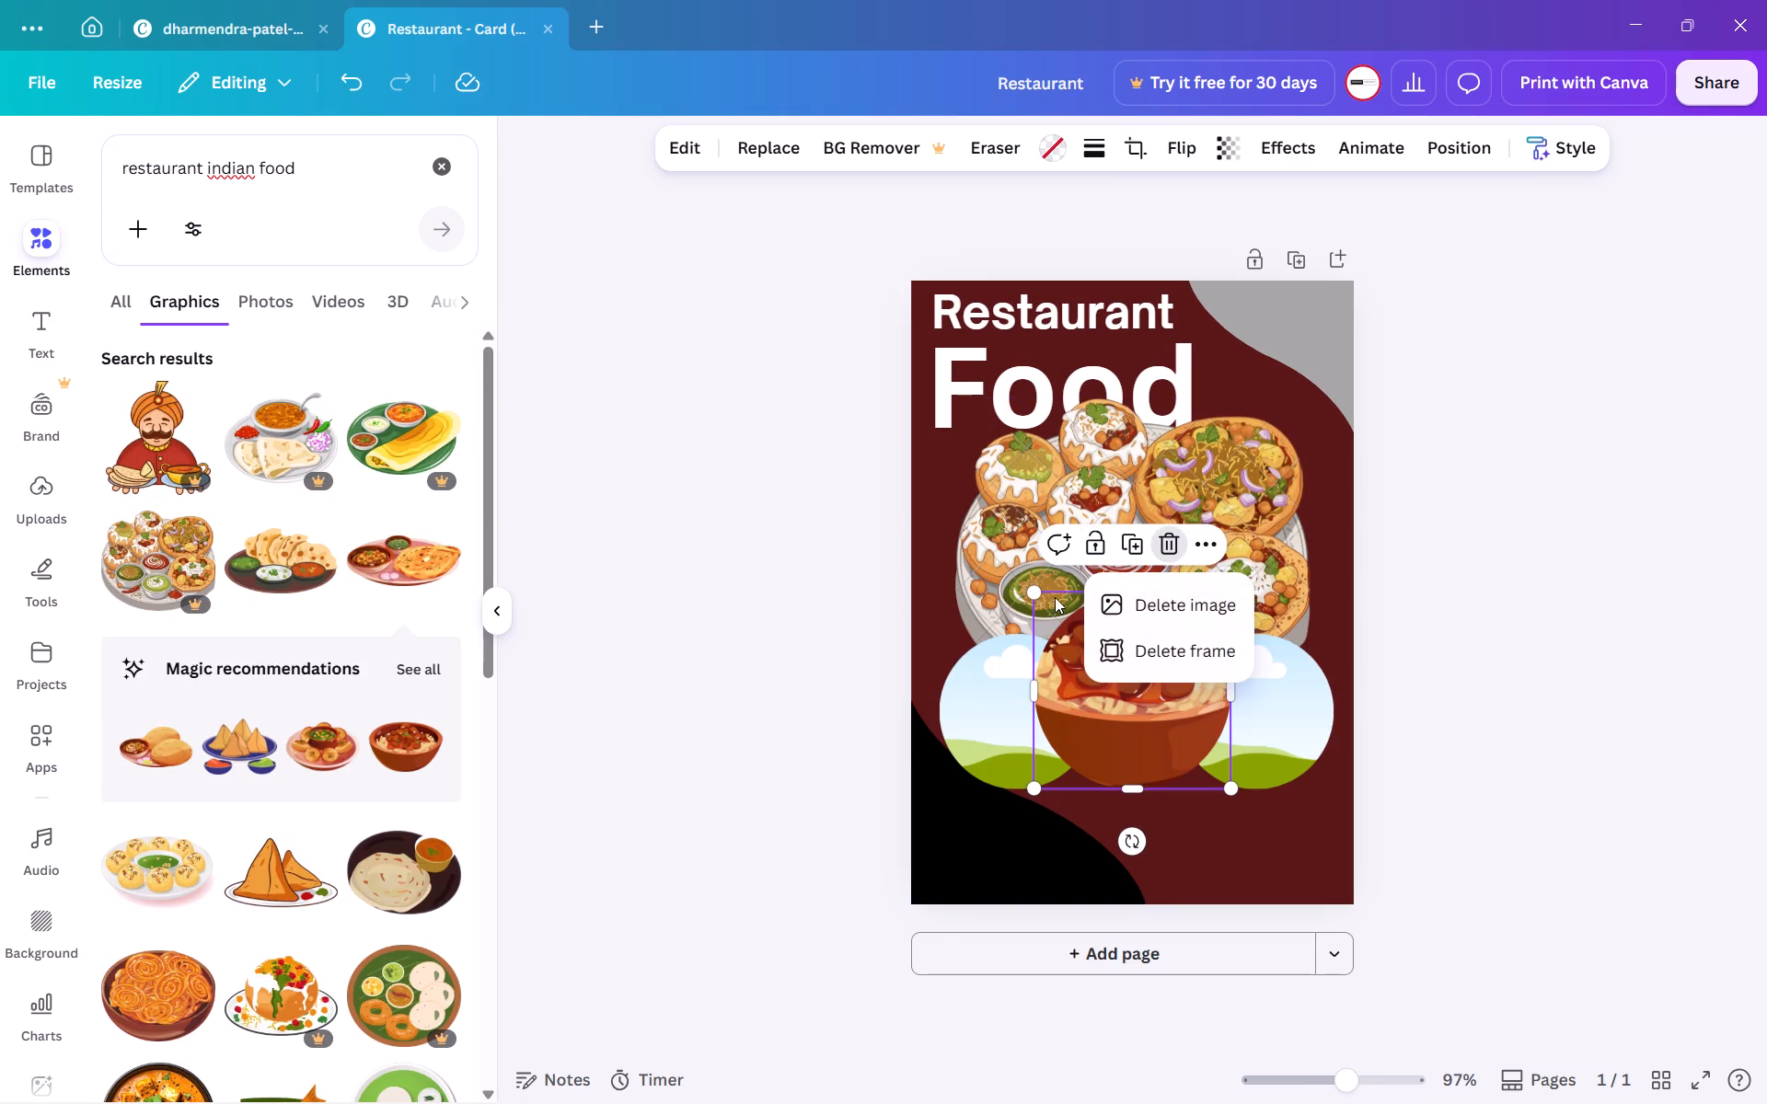
{"action": "left_click", "coordinate": [1158, 608]}
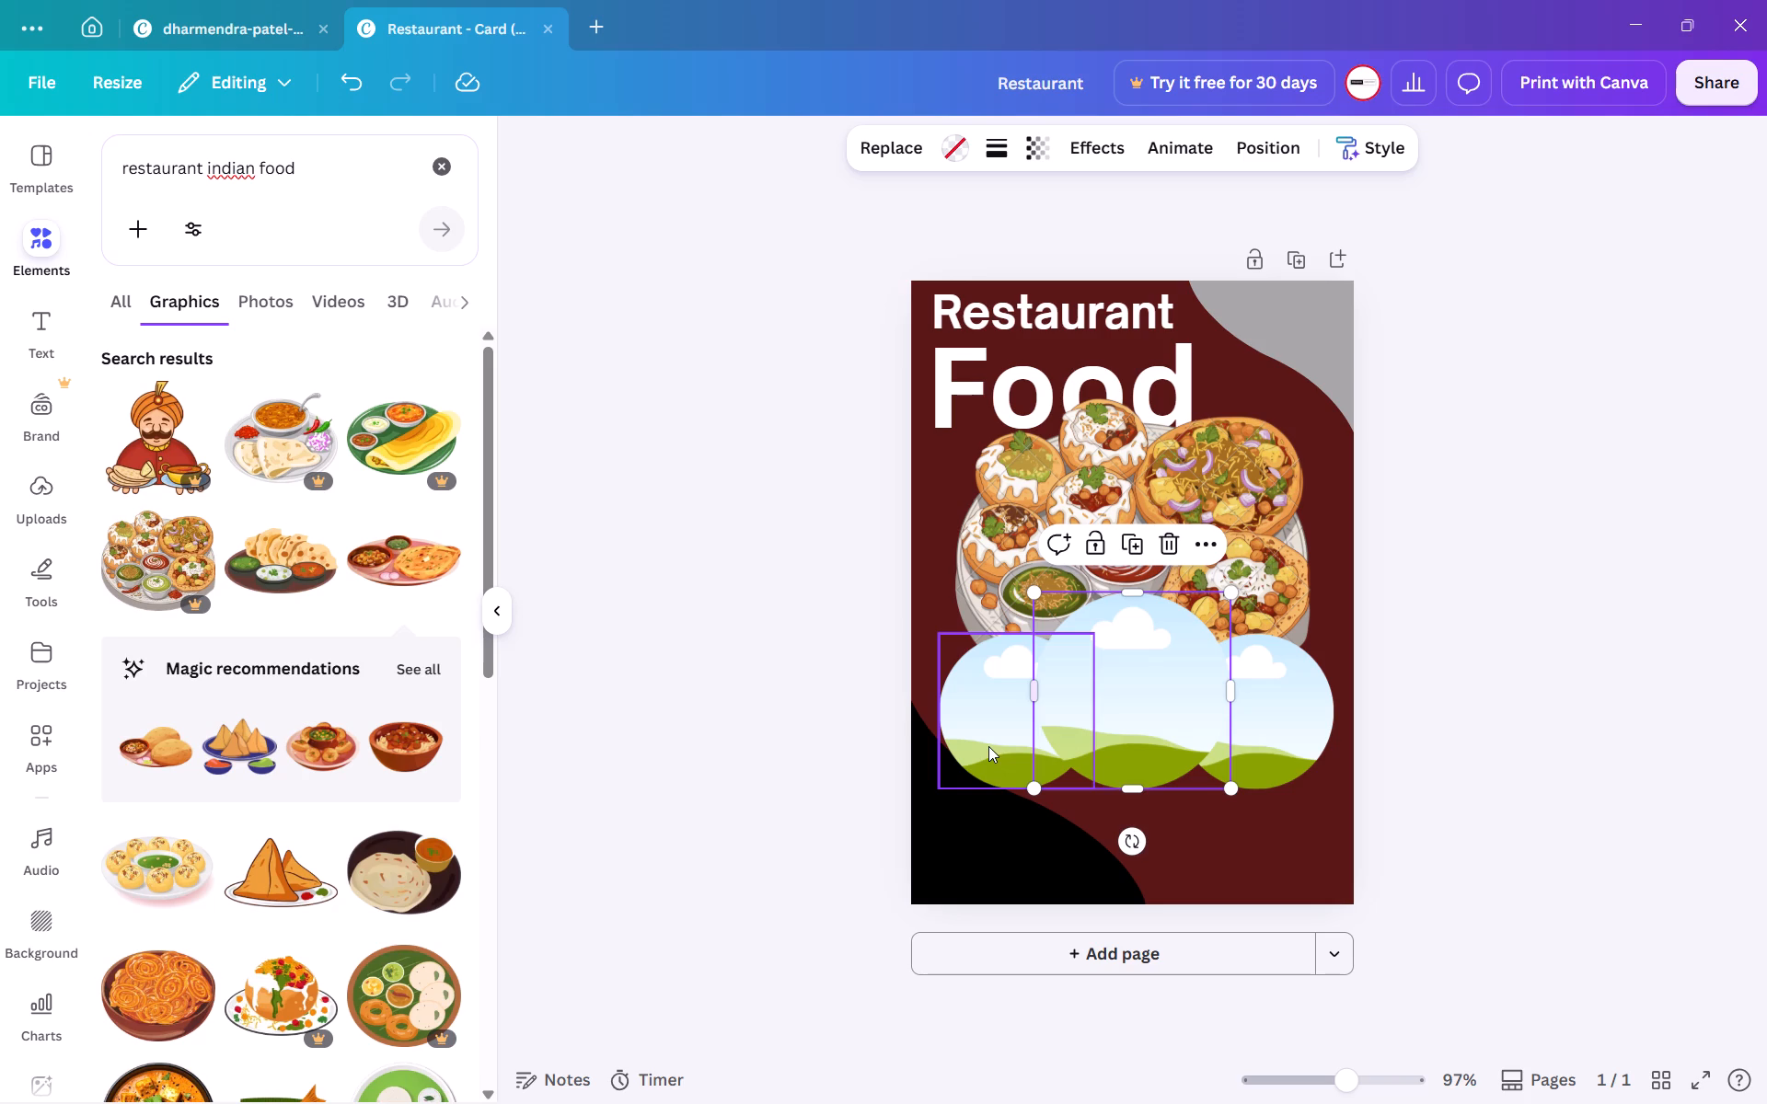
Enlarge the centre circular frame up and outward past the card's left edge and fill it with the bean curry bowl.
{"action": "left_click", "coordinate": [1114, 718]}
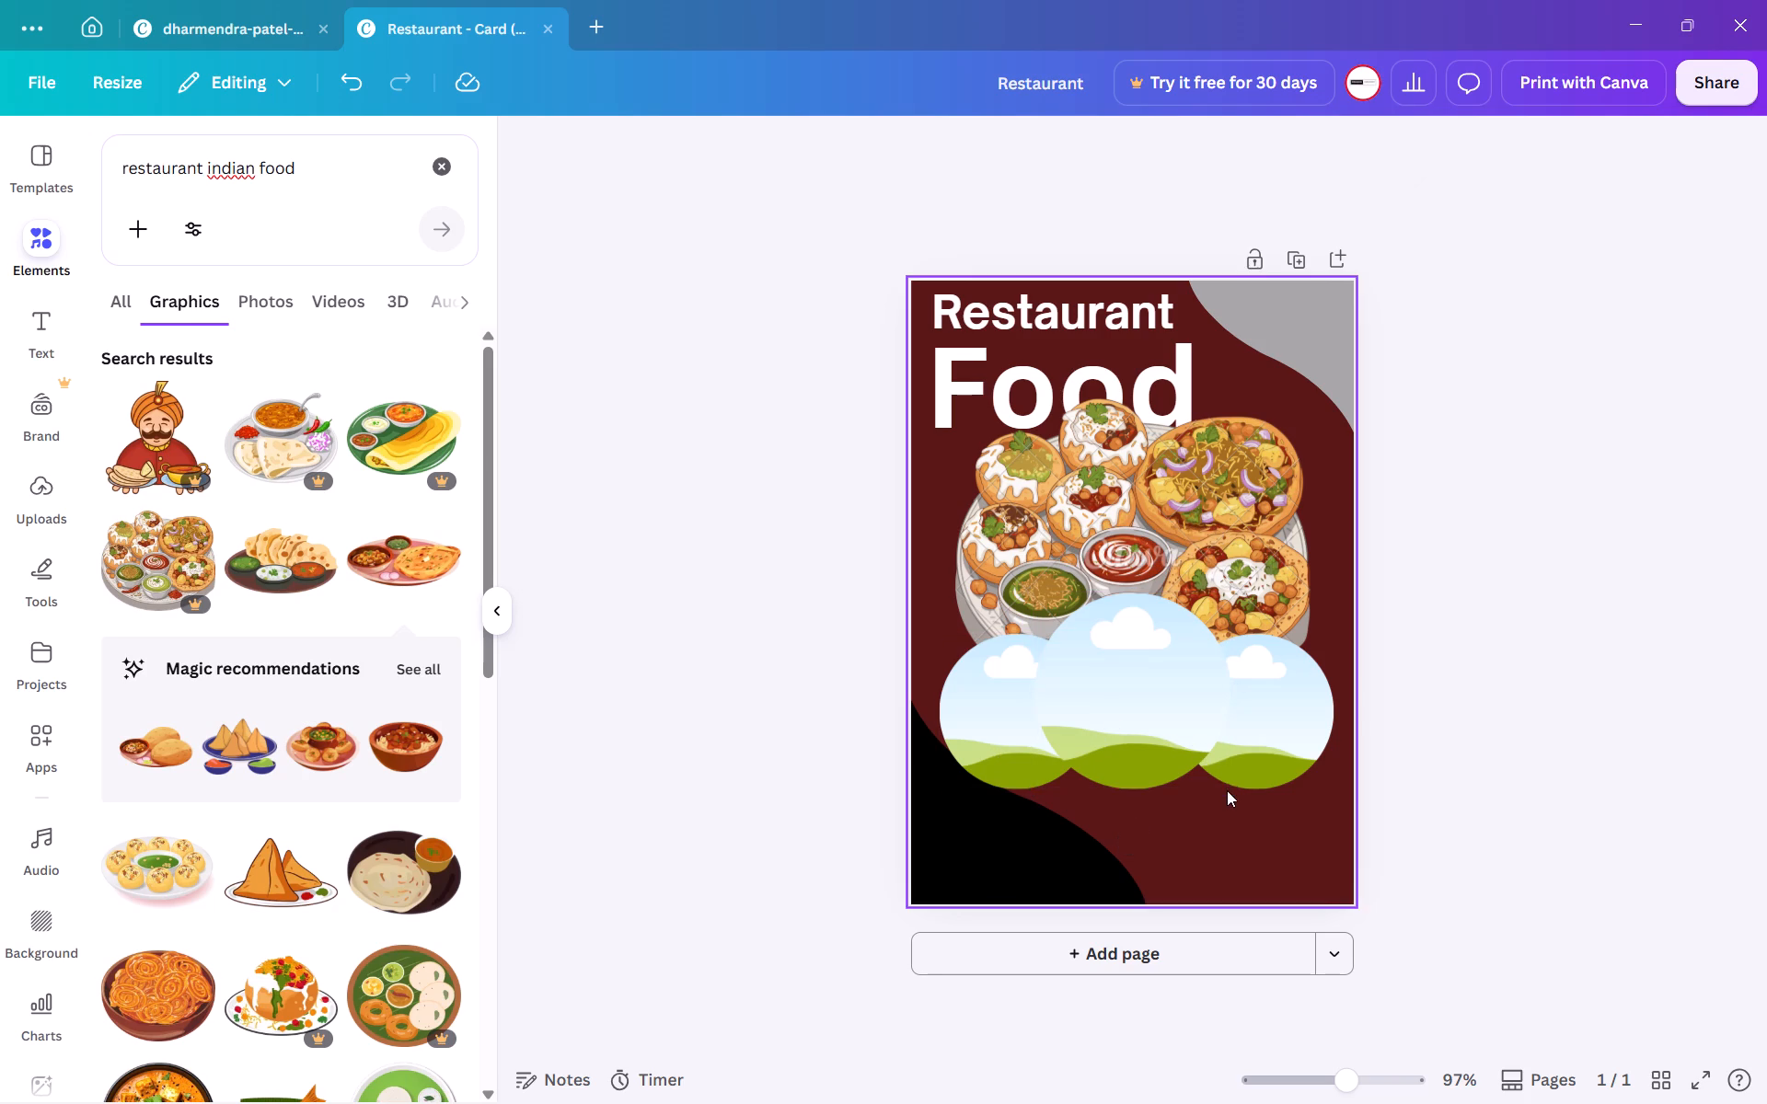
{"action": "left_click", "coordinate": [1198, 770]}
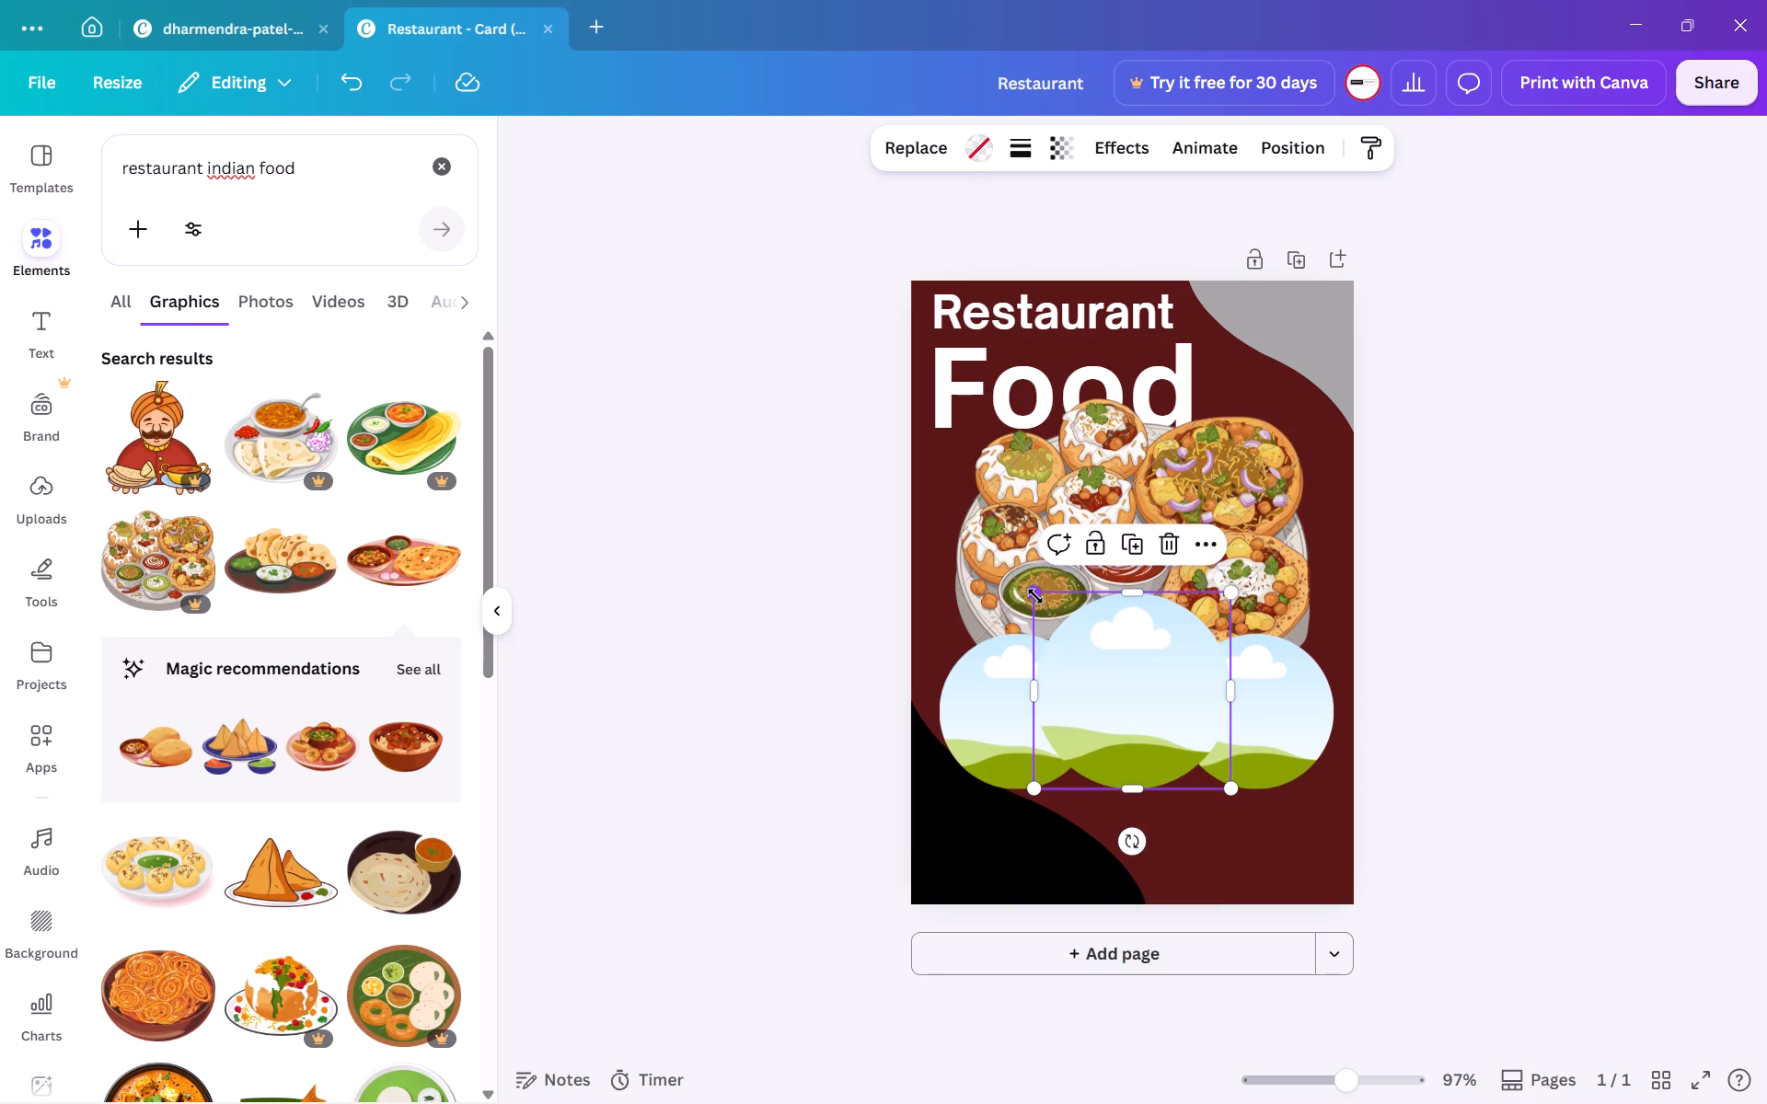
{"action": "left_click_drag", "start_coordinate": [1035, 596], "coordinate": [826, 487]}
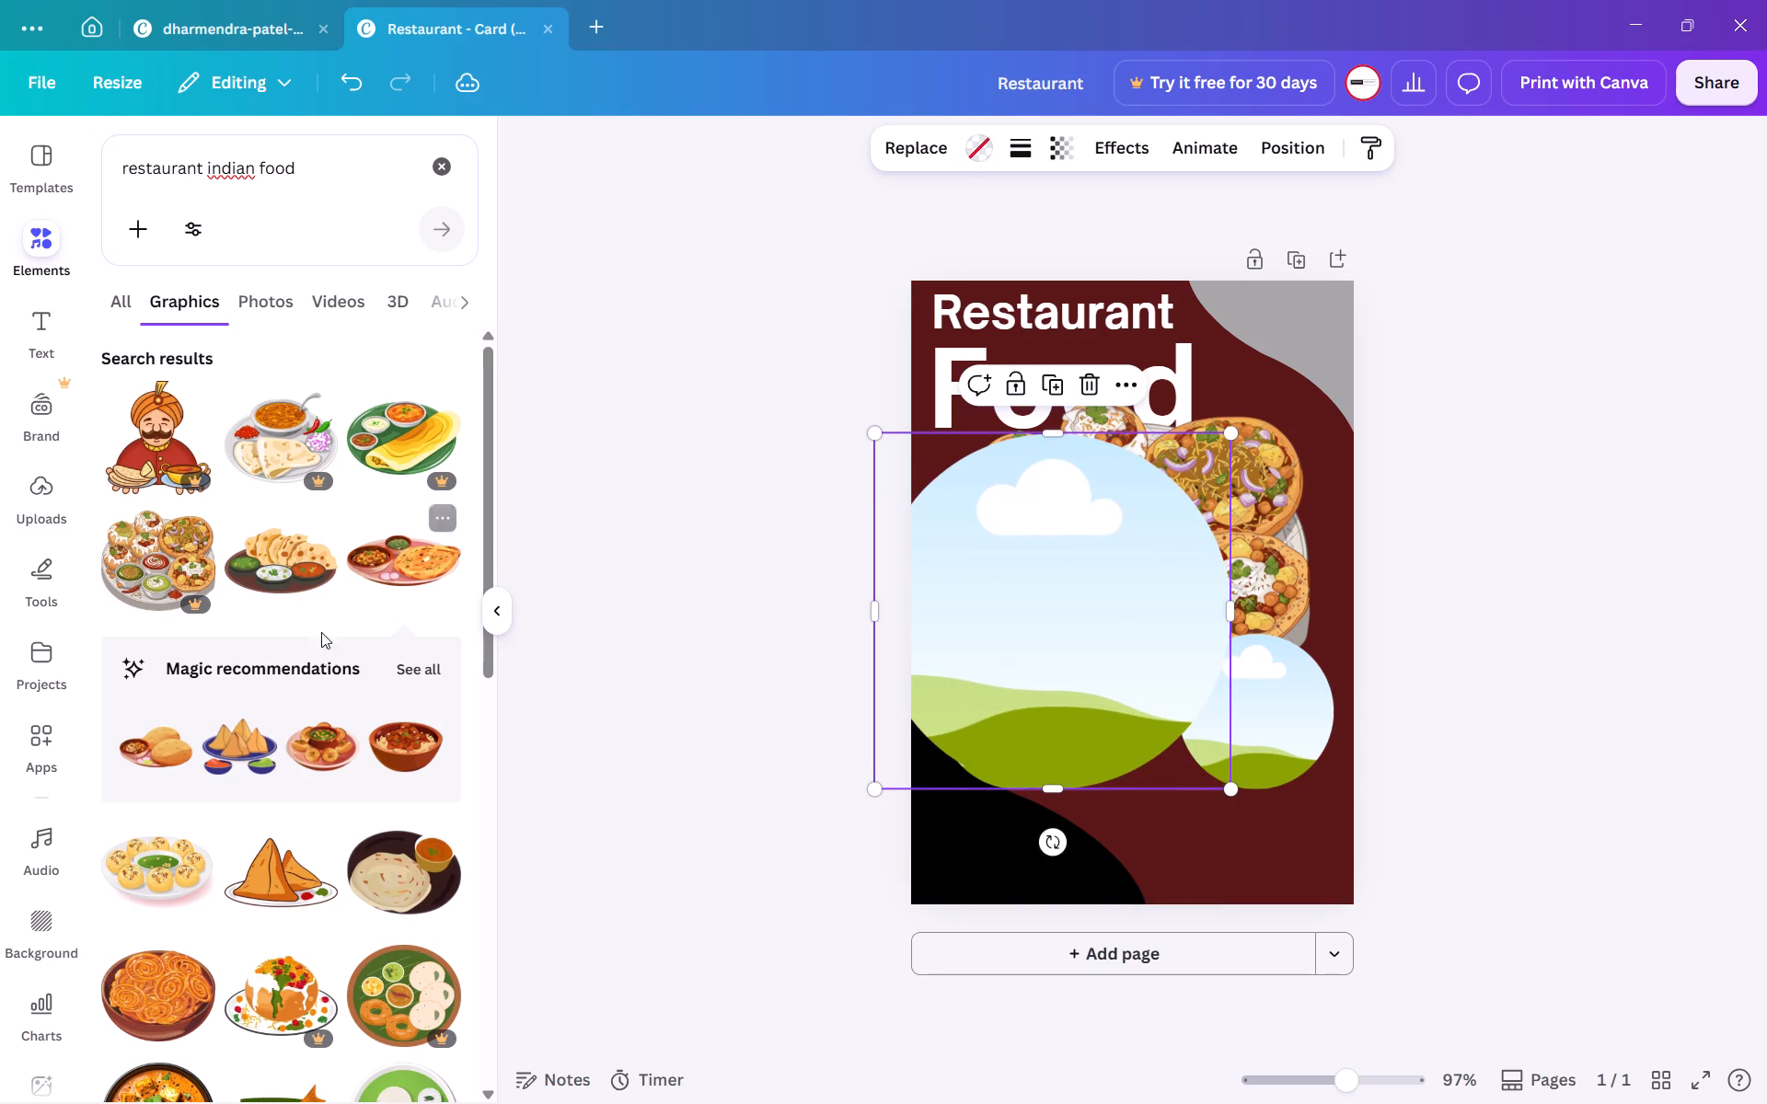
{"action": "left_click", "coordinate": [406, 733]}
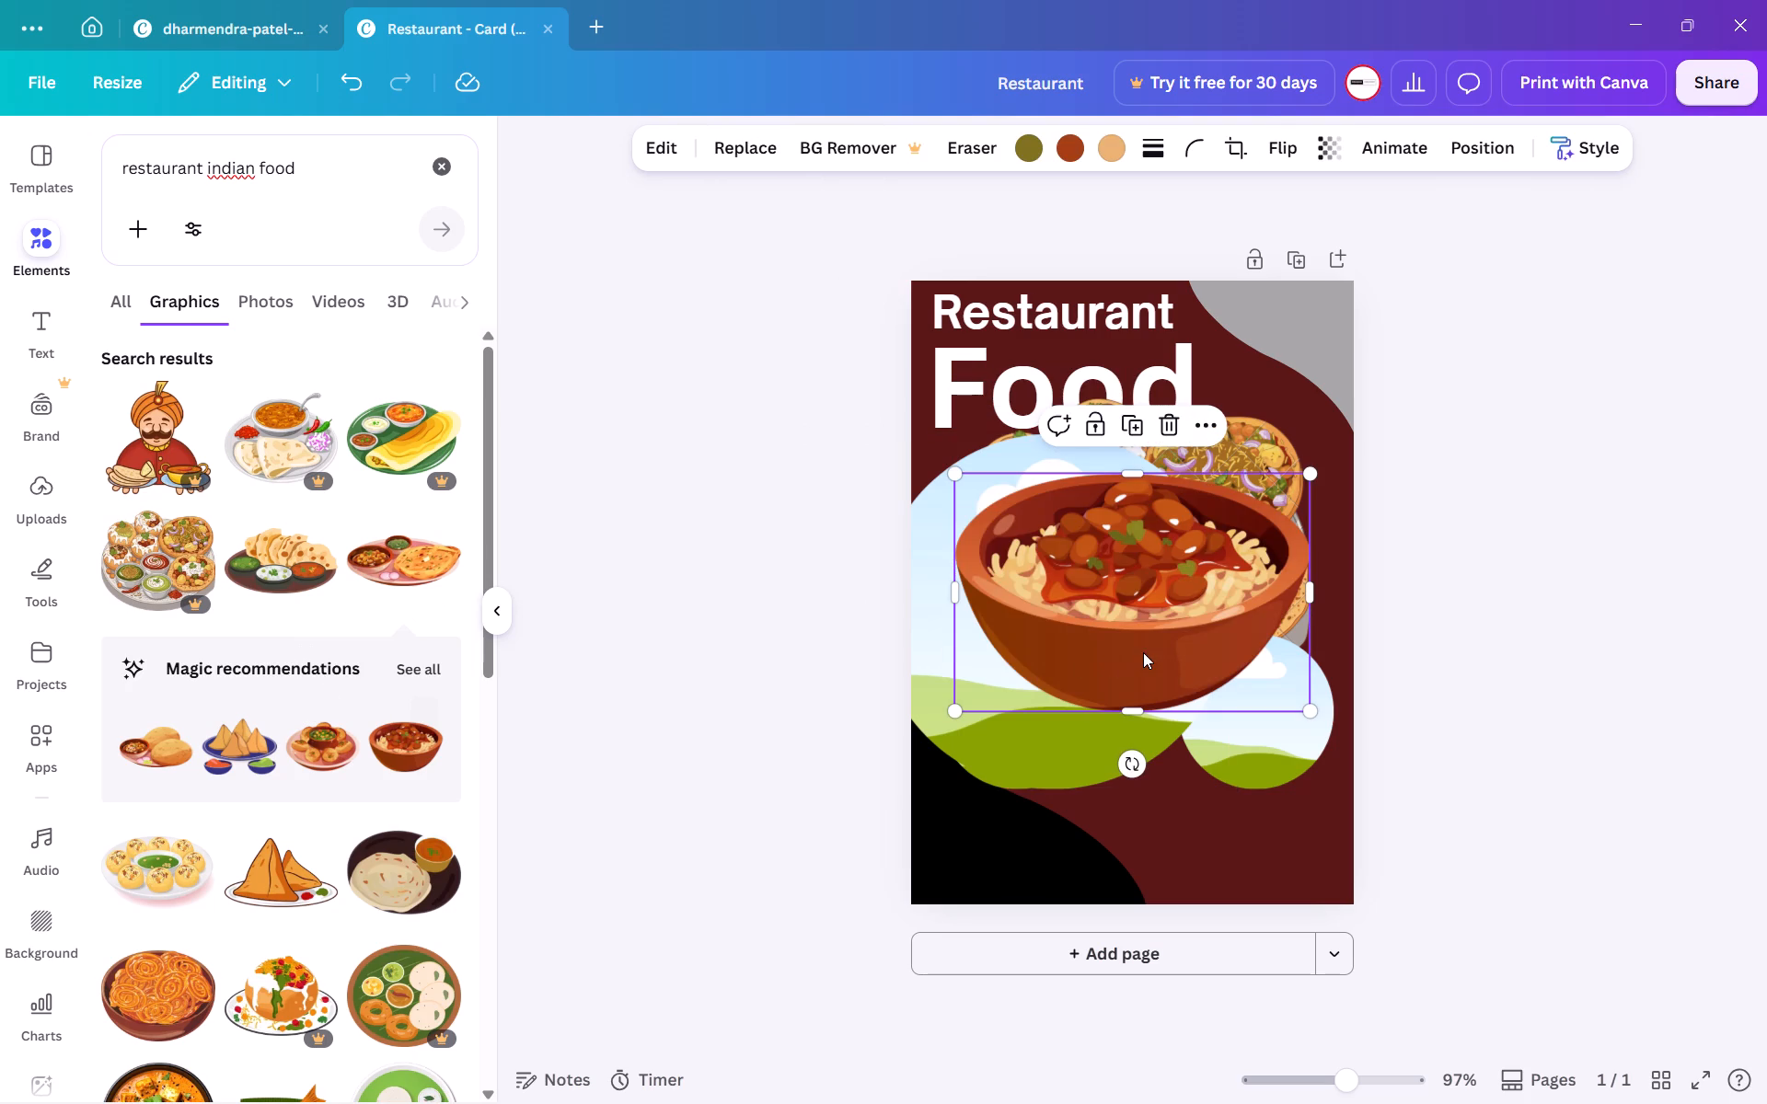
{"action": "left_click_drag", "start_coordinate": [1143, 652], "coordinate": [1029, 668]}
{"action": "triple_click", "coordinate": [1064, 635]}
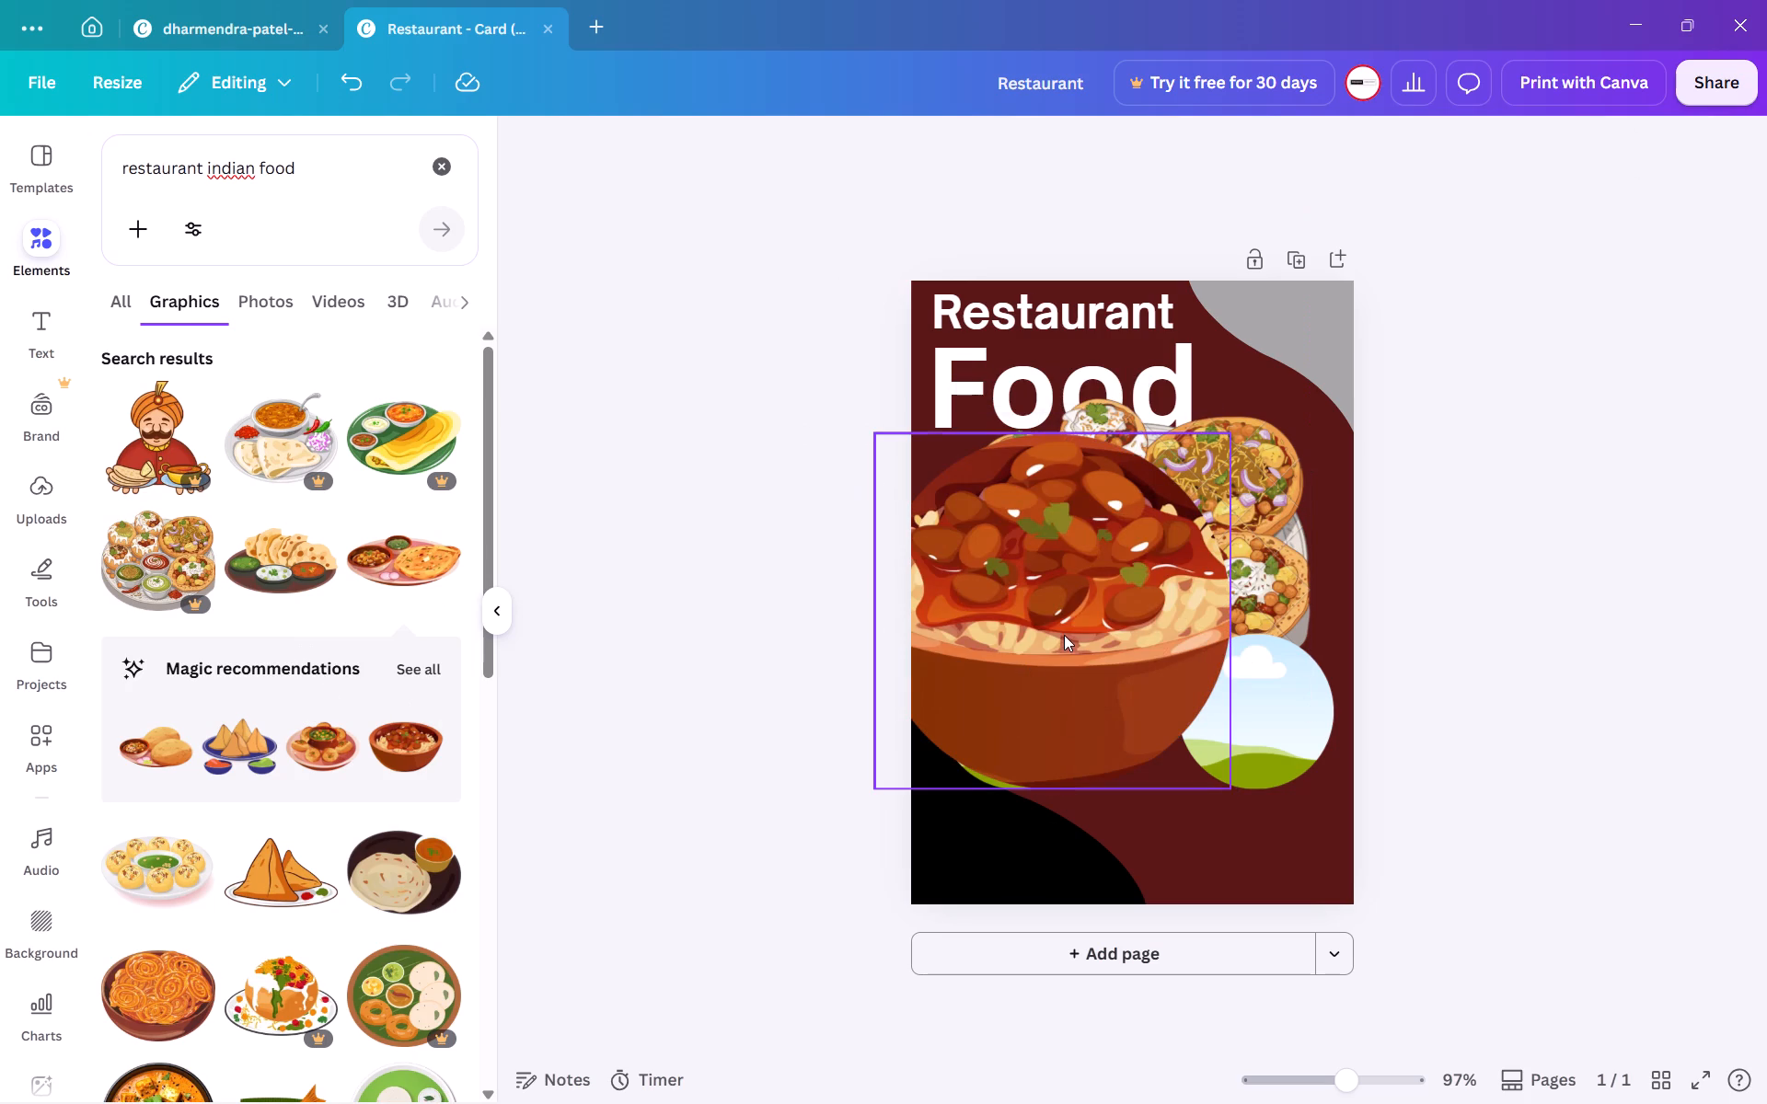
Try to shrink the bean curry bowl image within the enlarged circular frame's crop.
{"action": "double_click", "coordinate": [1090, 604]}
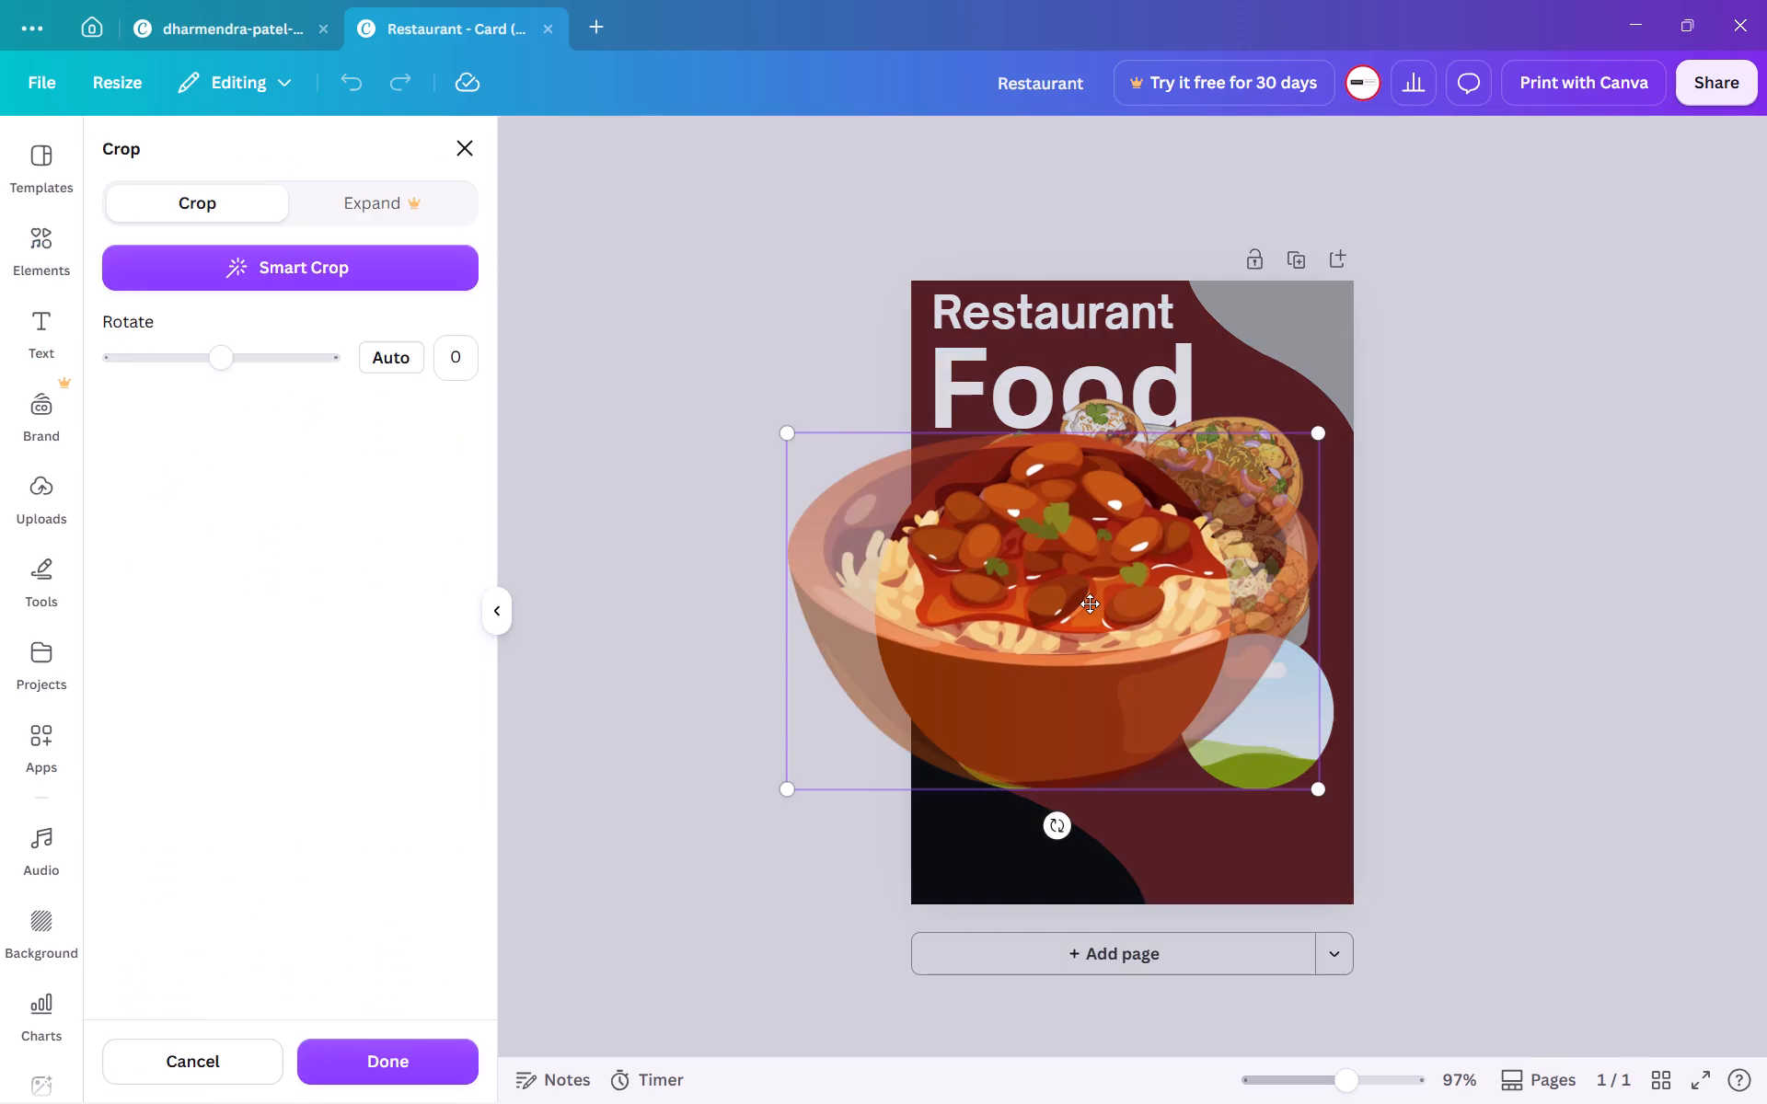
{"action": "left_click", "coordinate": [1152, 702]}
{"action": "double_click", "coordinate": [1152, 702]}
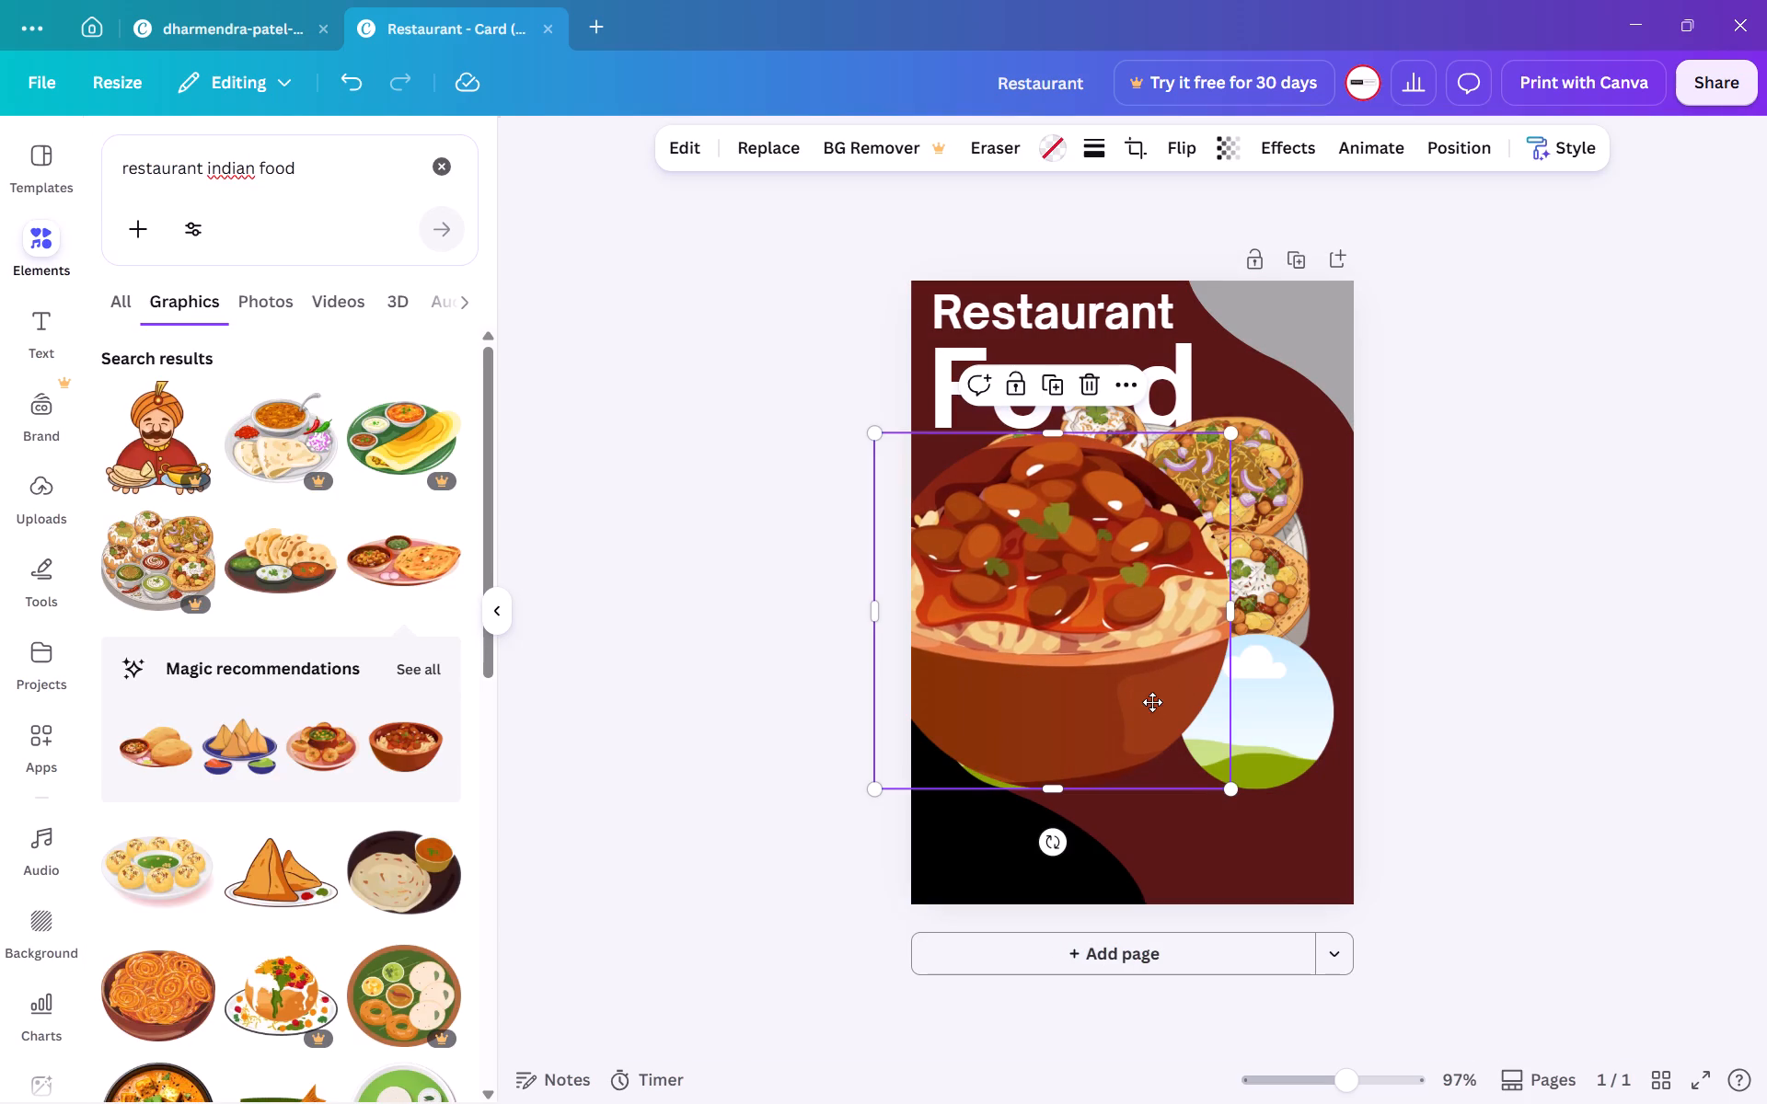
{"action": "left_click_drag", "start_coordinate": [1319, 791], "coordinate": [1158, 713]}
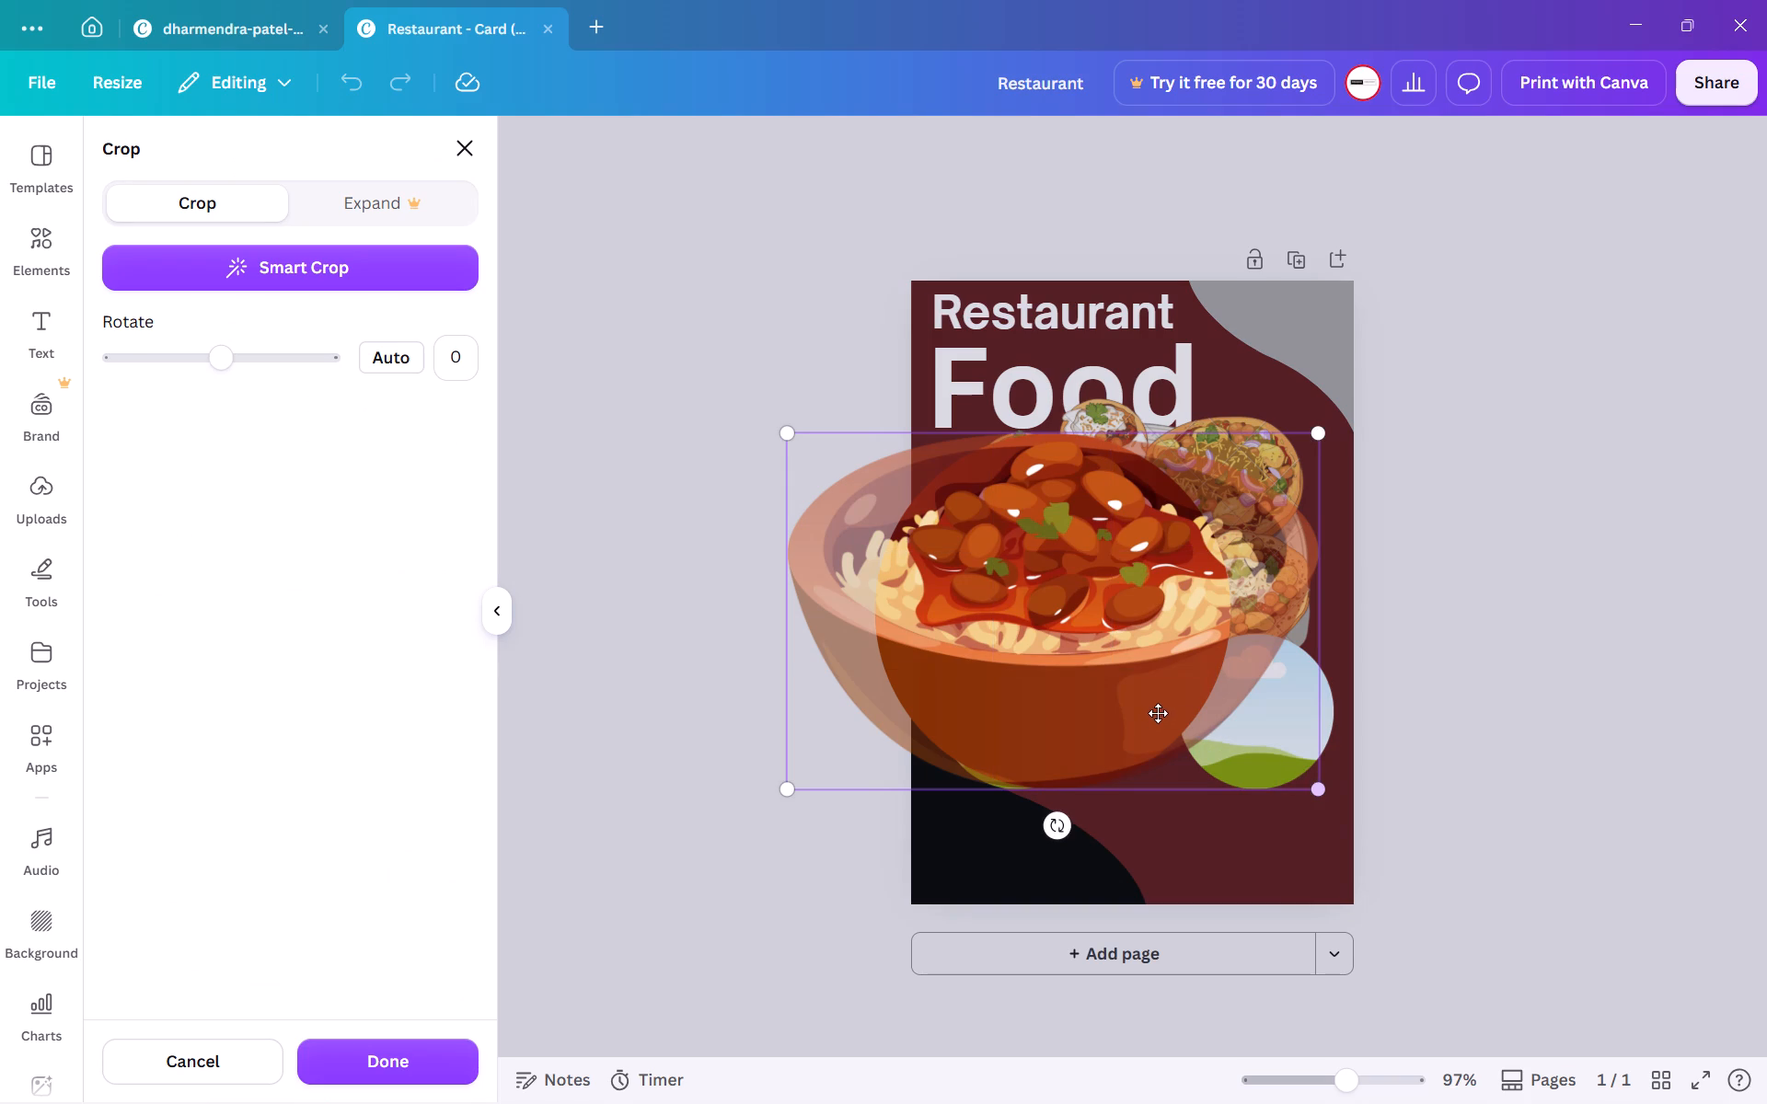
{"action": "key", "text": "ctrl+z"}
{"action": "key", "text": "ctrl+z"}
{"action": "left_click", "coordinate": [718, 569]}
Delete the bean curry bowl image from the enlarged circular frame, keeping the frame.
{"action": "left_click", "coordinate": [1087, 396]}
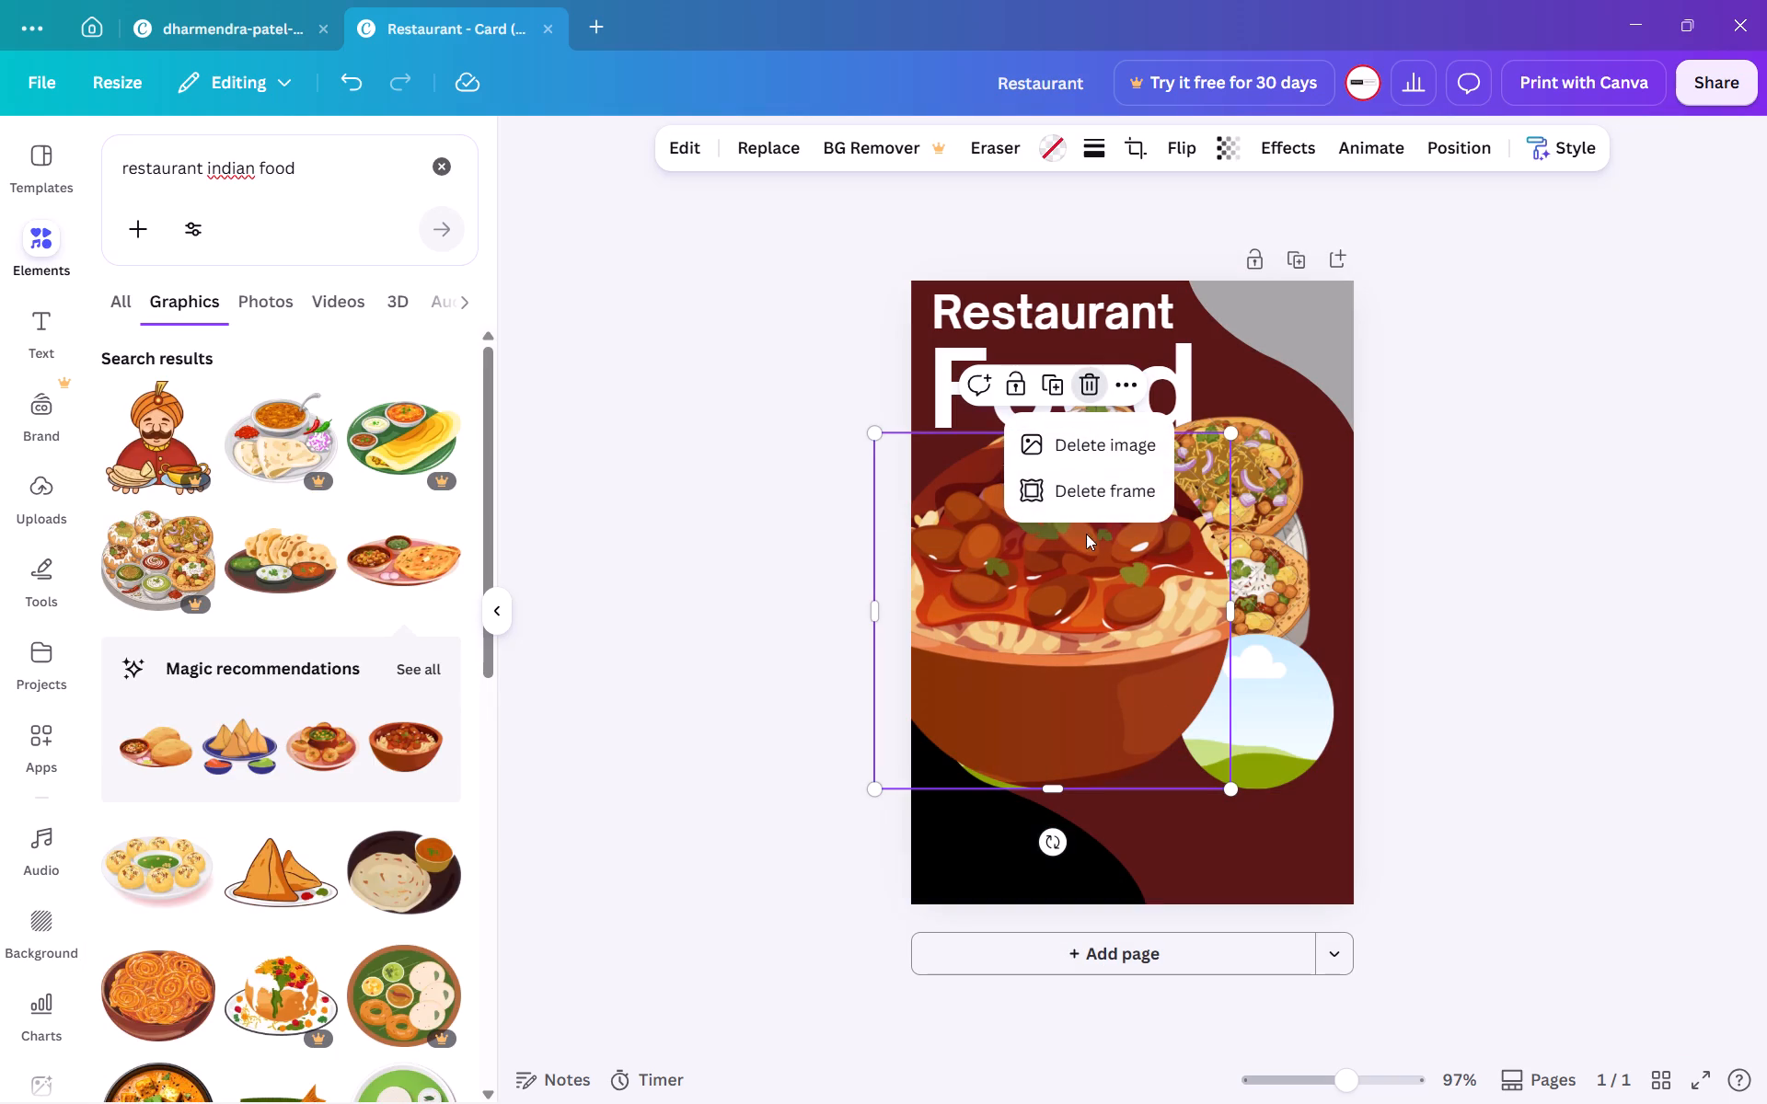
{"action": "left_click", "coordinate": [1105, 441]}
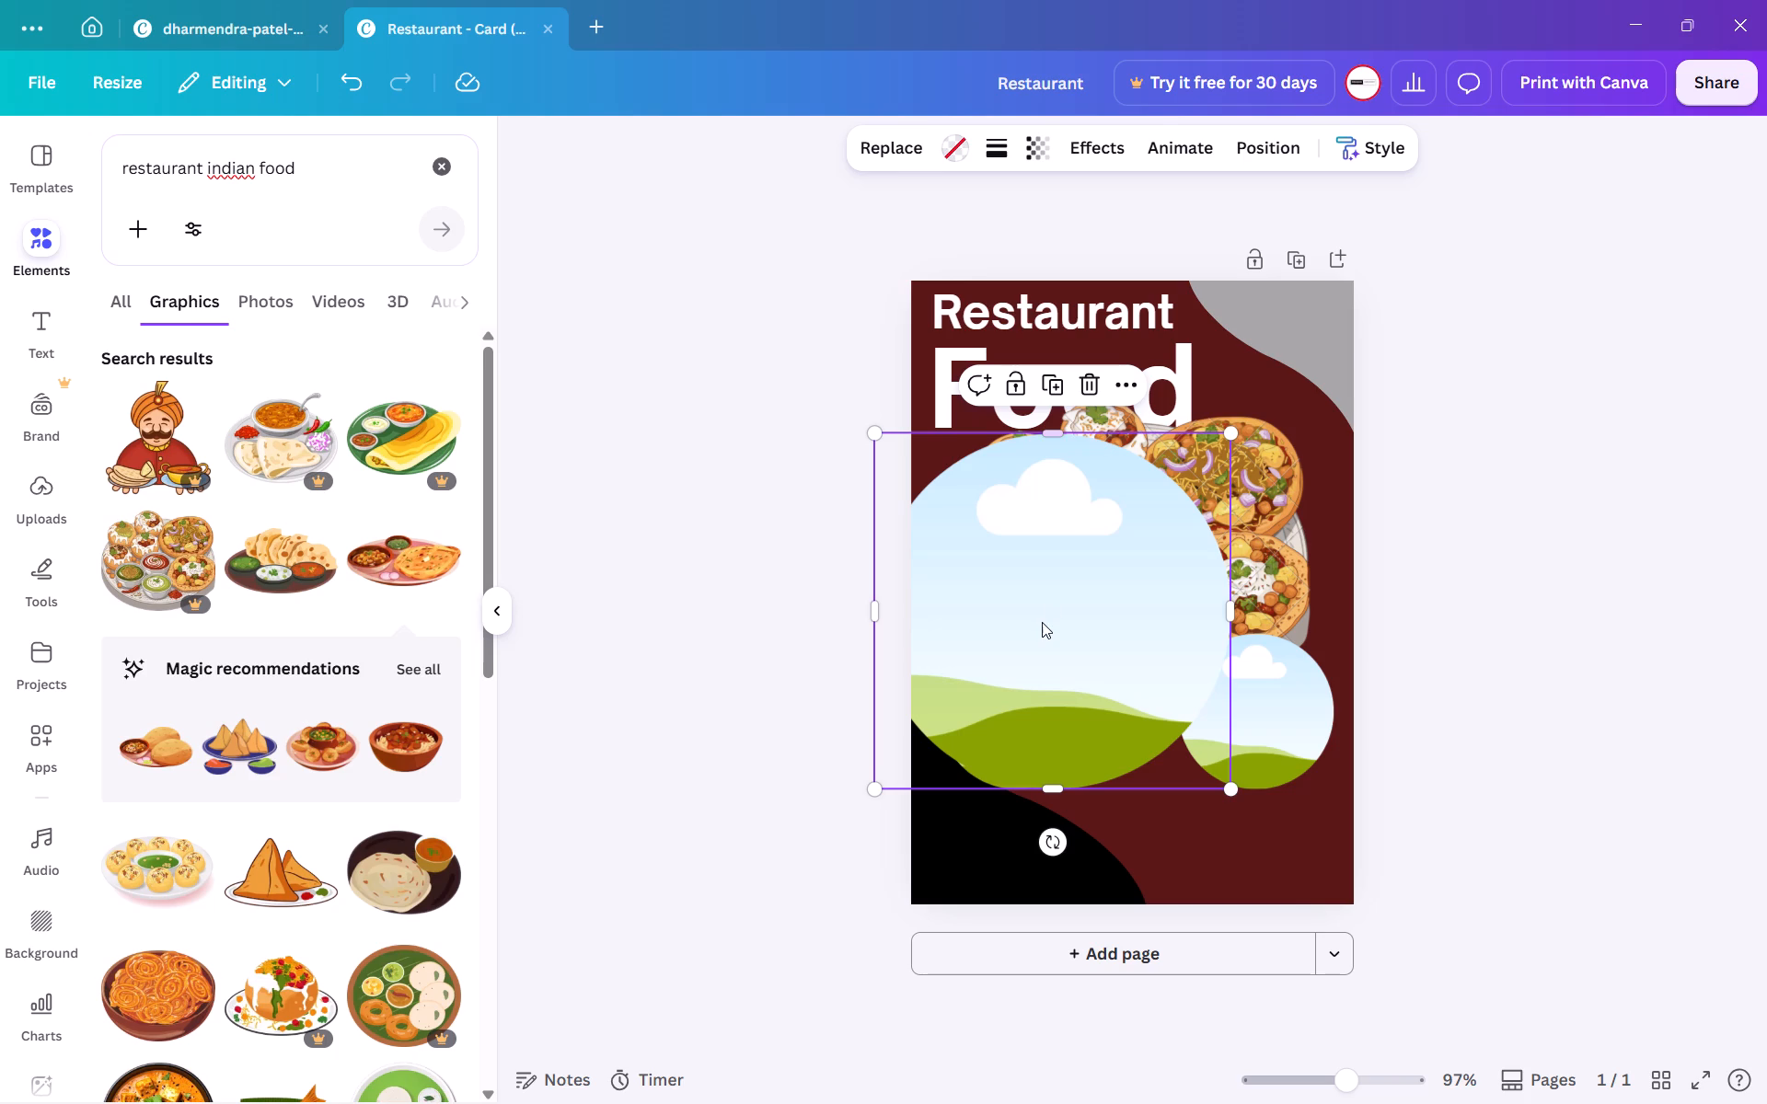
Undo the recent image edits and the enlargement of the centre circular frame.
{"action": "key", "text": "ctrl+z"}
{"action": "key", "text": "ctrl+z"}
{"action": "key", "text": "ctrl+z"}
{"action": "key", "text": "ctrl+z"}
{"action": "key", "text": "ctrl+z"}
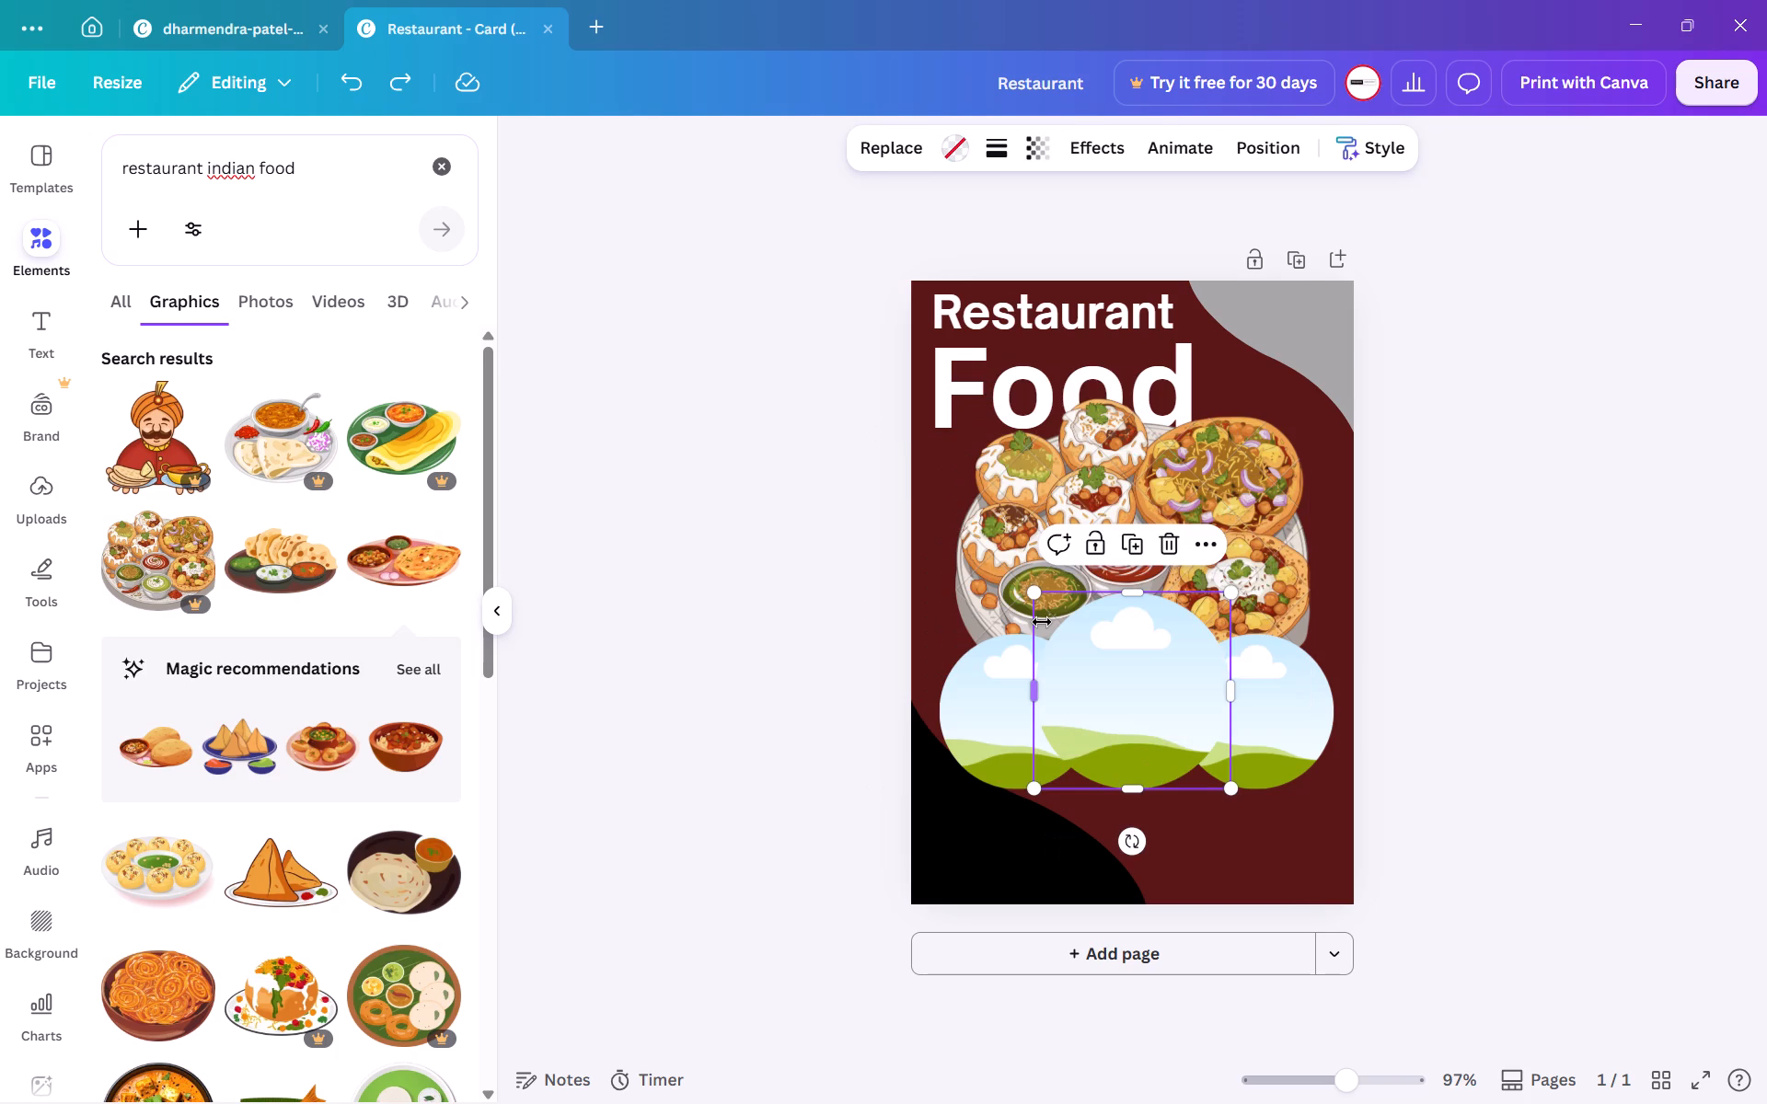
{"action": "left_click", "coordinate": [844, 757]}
Delete the three overlapping circular frames below the food platter.
{"action": "left_click", "coordinate": [1002, 732]}
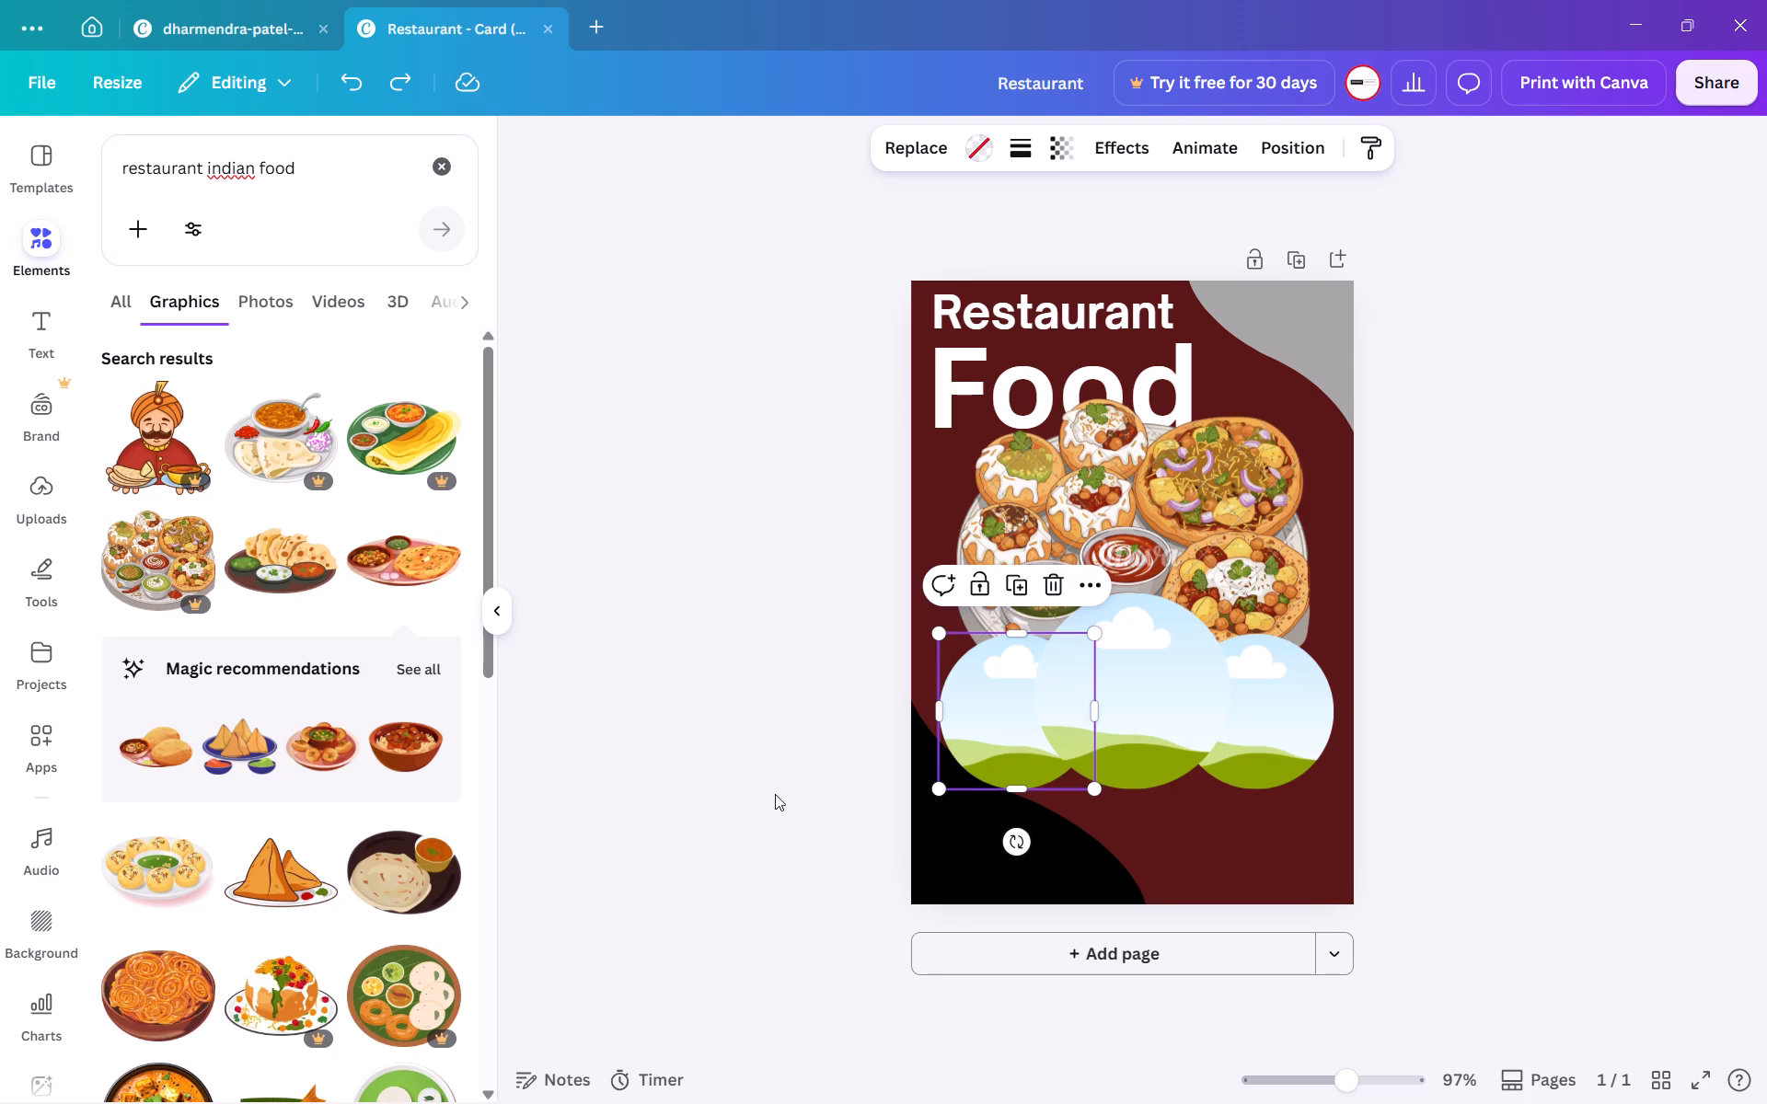
{"action": "left_click", "coordinate": [1054, 601]}
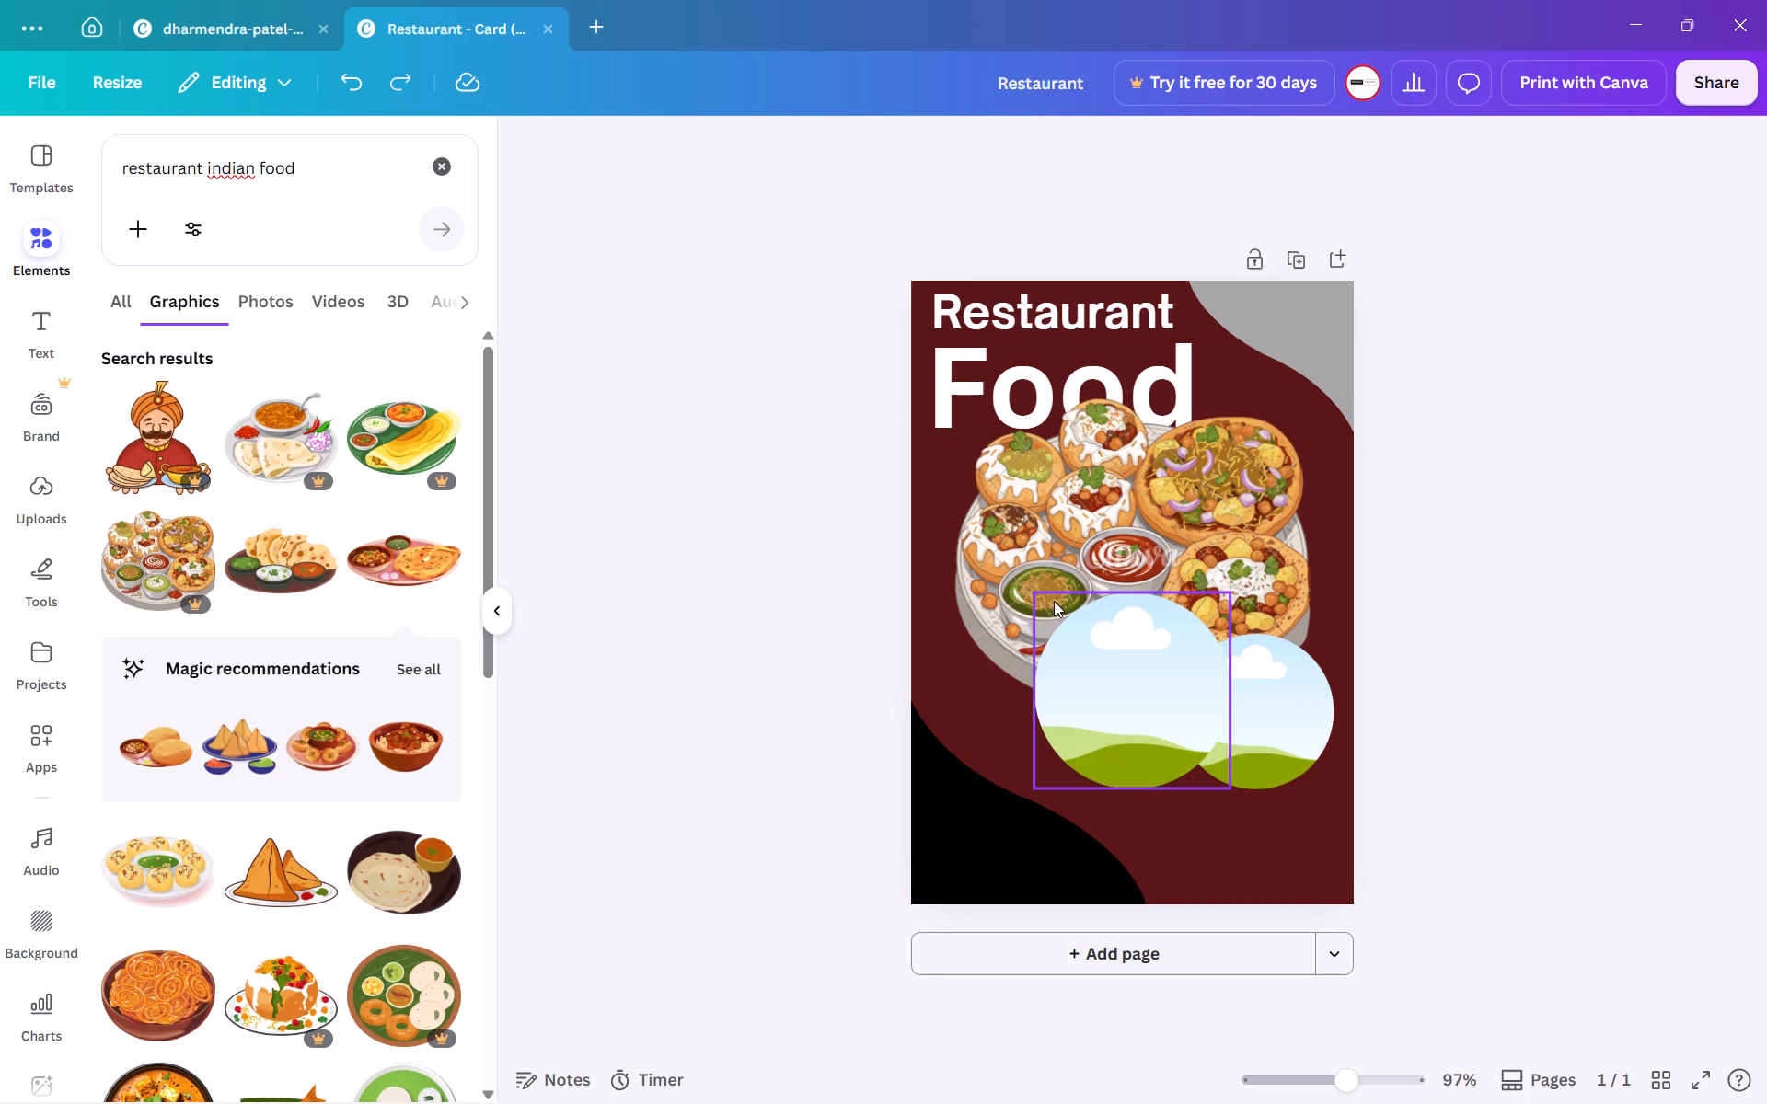
{"action": "left_click", "coordinate": [1077, 707]}
{"action": "left_click", "coordinate": [1172, 532]}
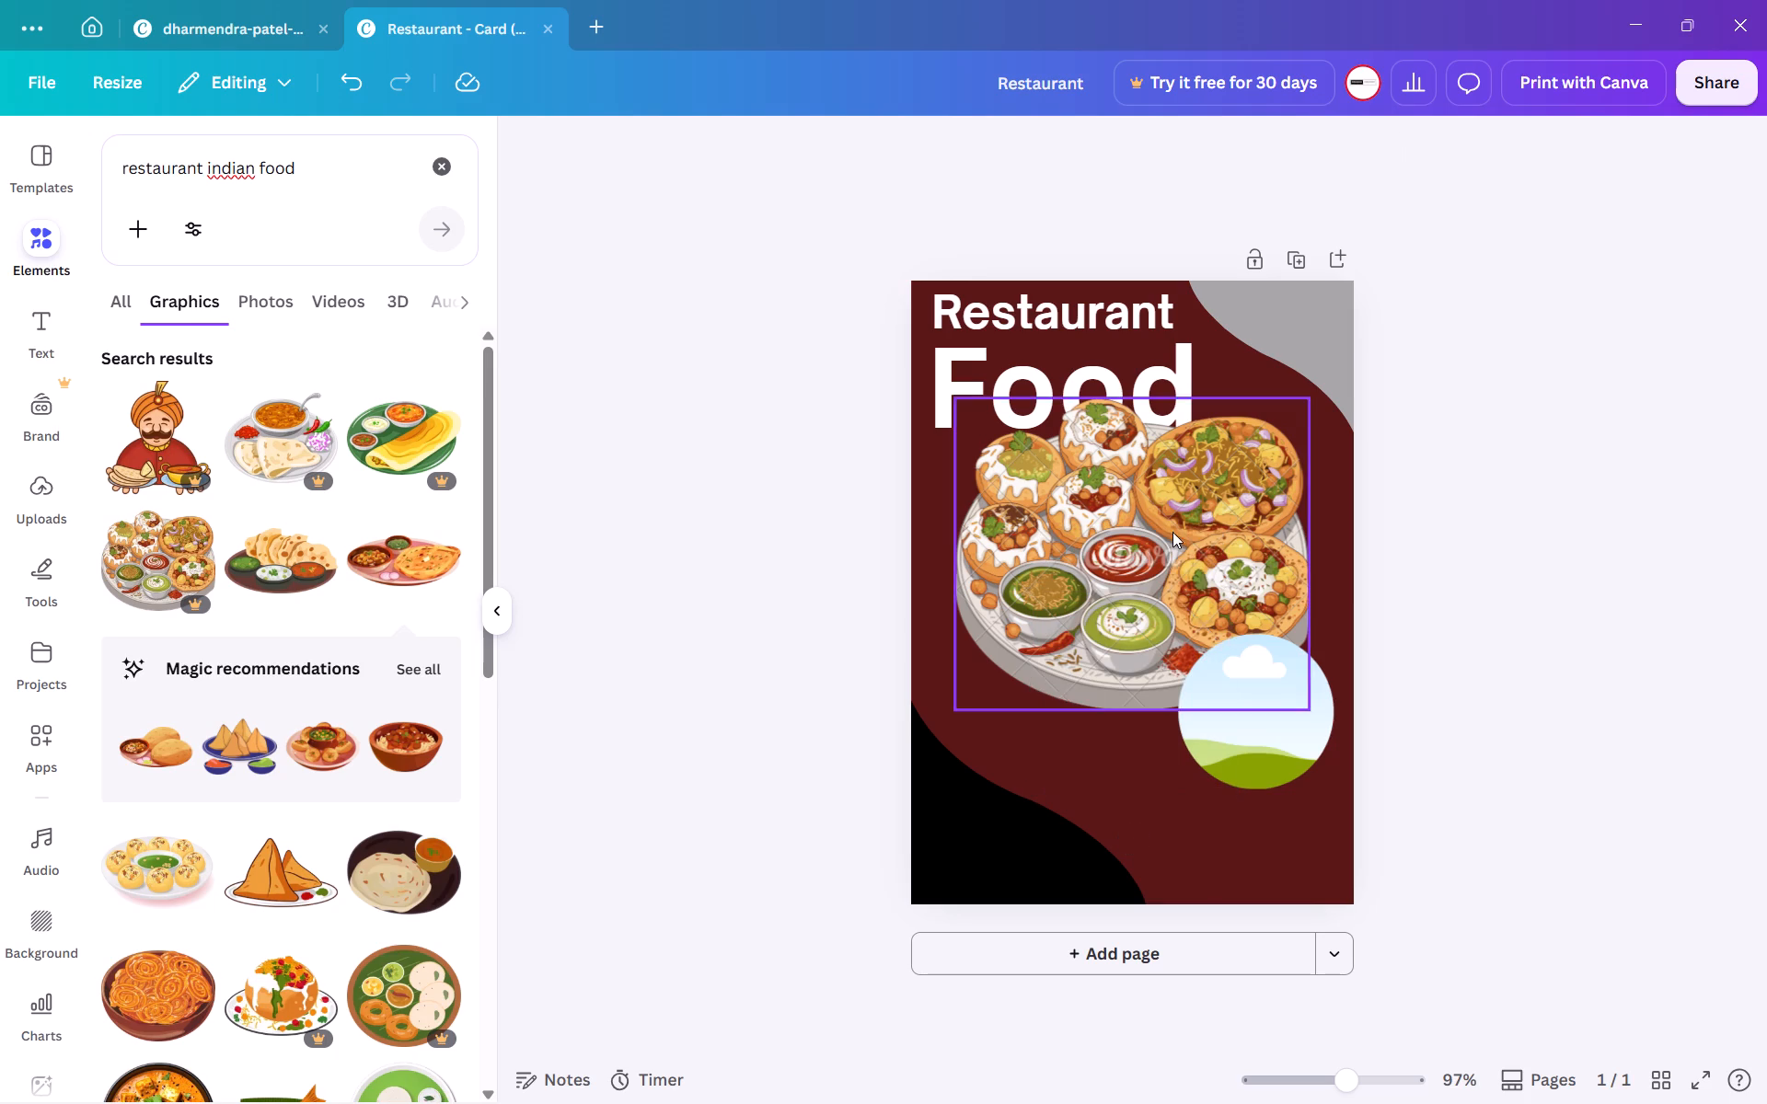
{"action": "left_click", "coordinate": [1246, 728]}
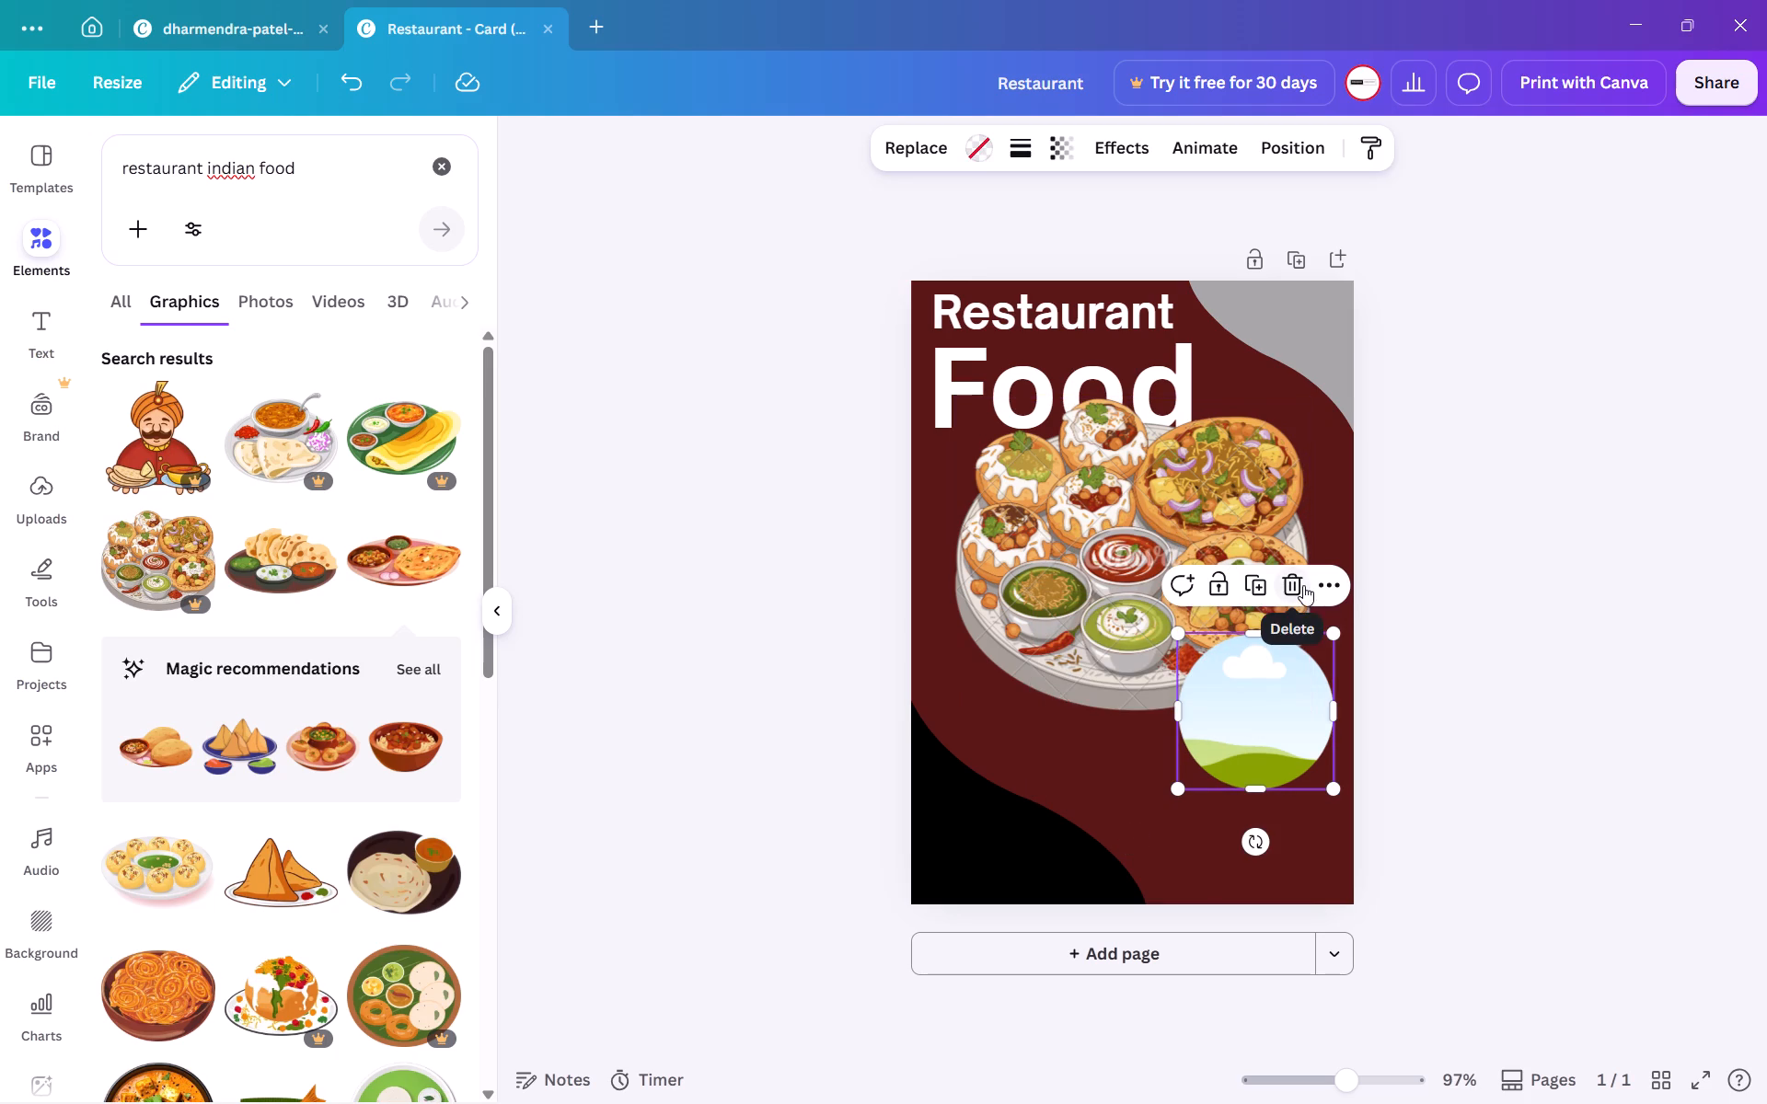
{"action": "left_click", "coordinate": [1303, 585]}
Delete the Indian food platter image from the card.
{"action": "left_click", "coordinate": [1112, 627]}
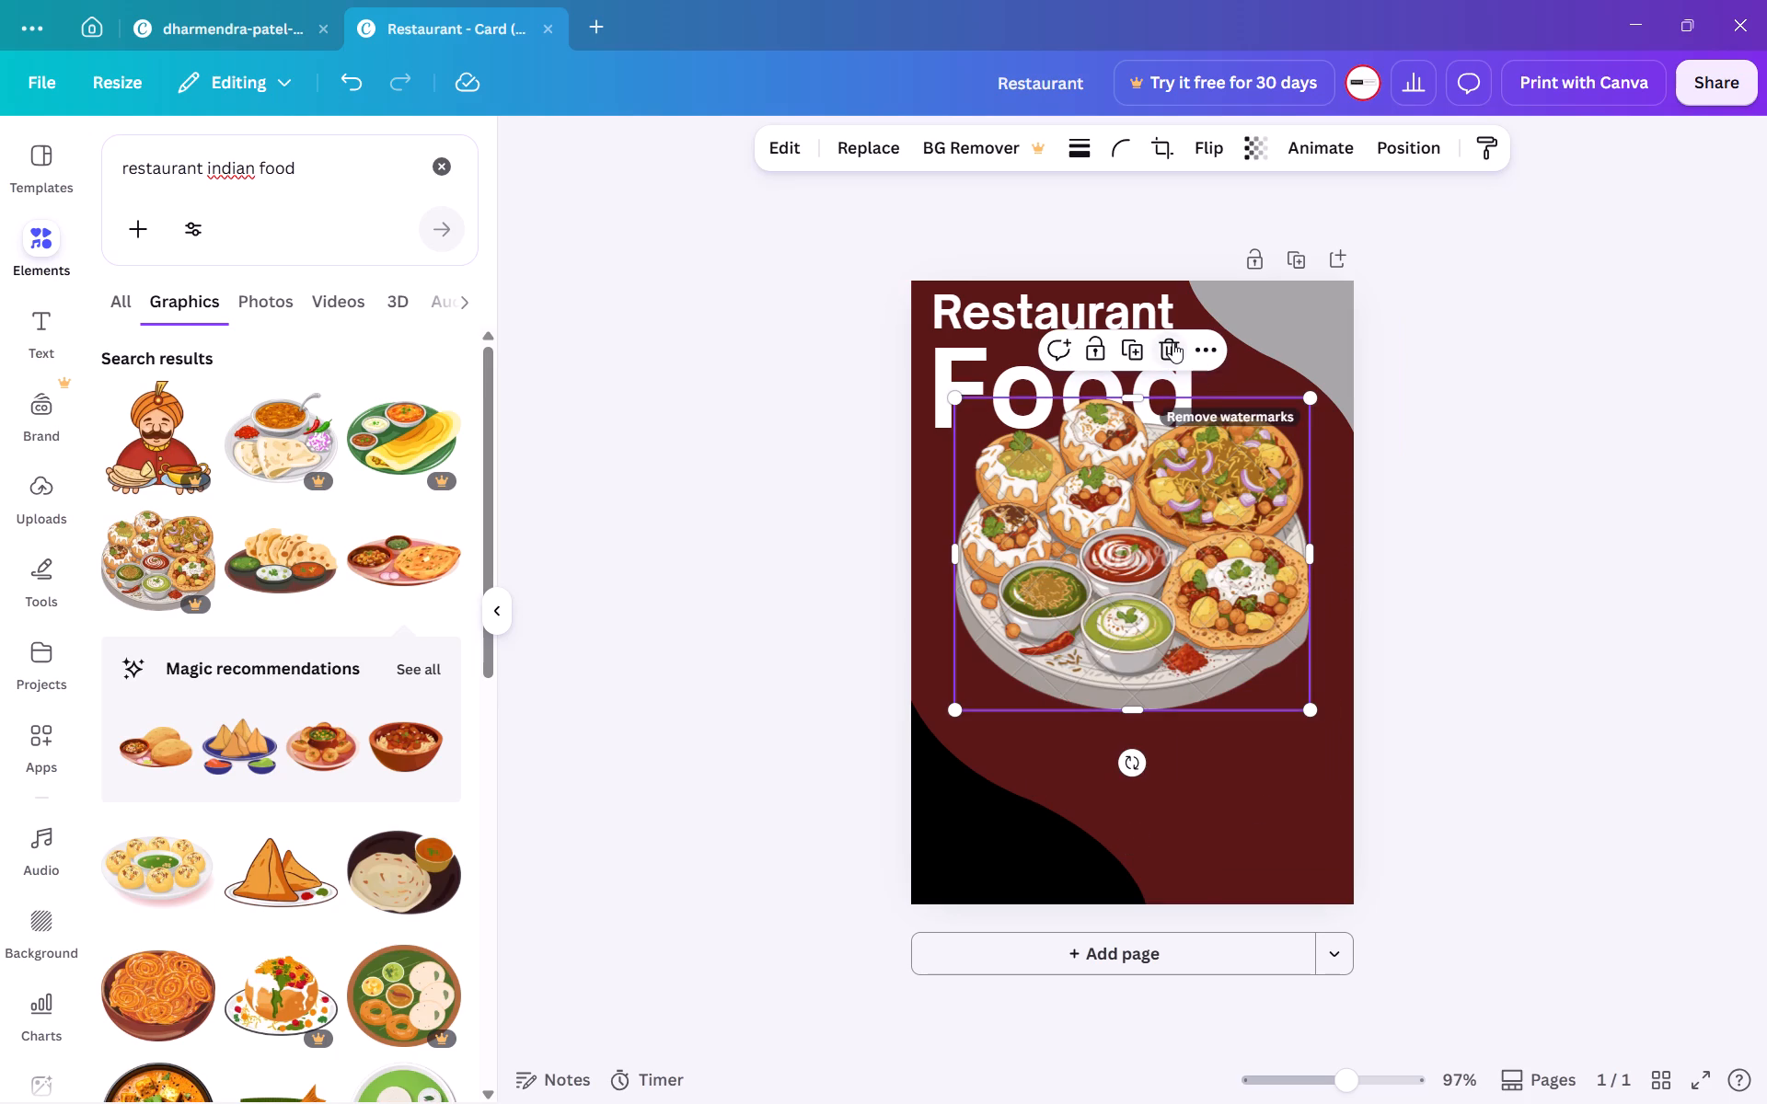
{"action": "left_click", "coordinate": [1172, 343]}
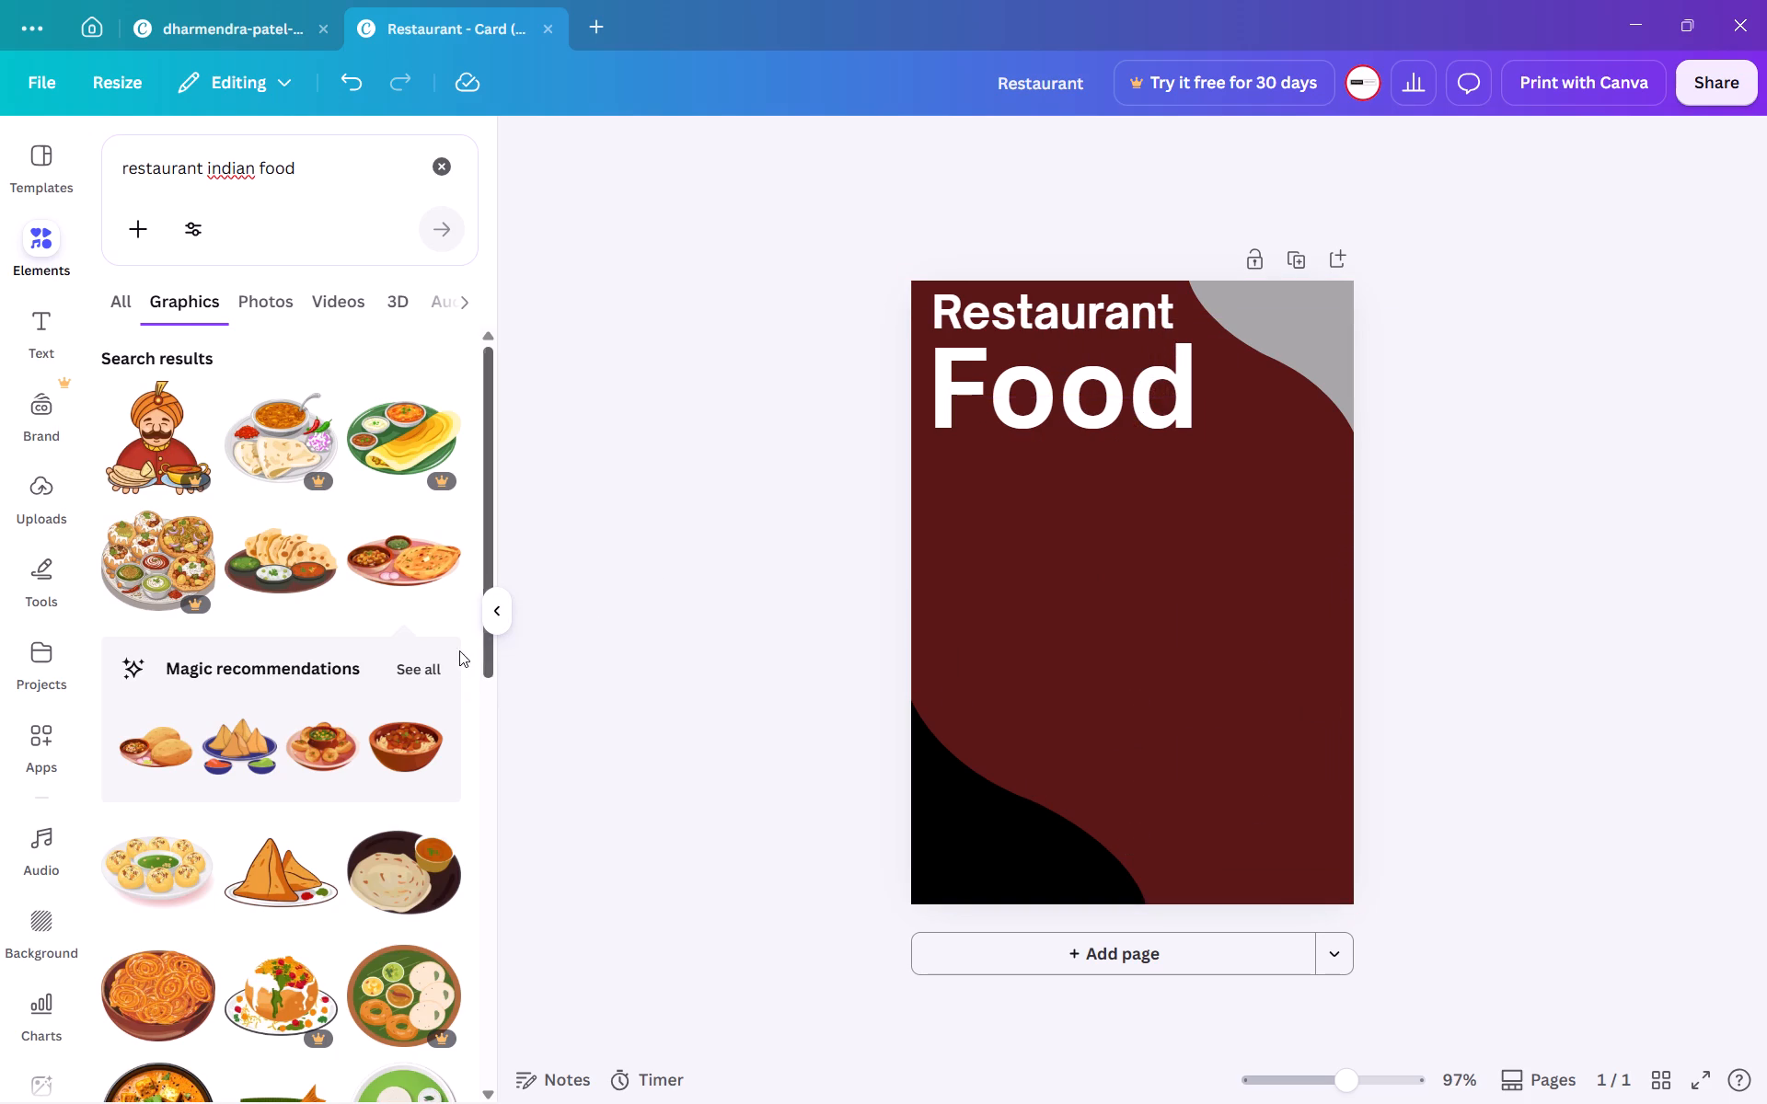
Clear the element search and add a circle from the basic shapes to the card.
{"action": "scroll", "coordinate": [415, 658], "scroll_direction": "up", "scroll_amount": 1}
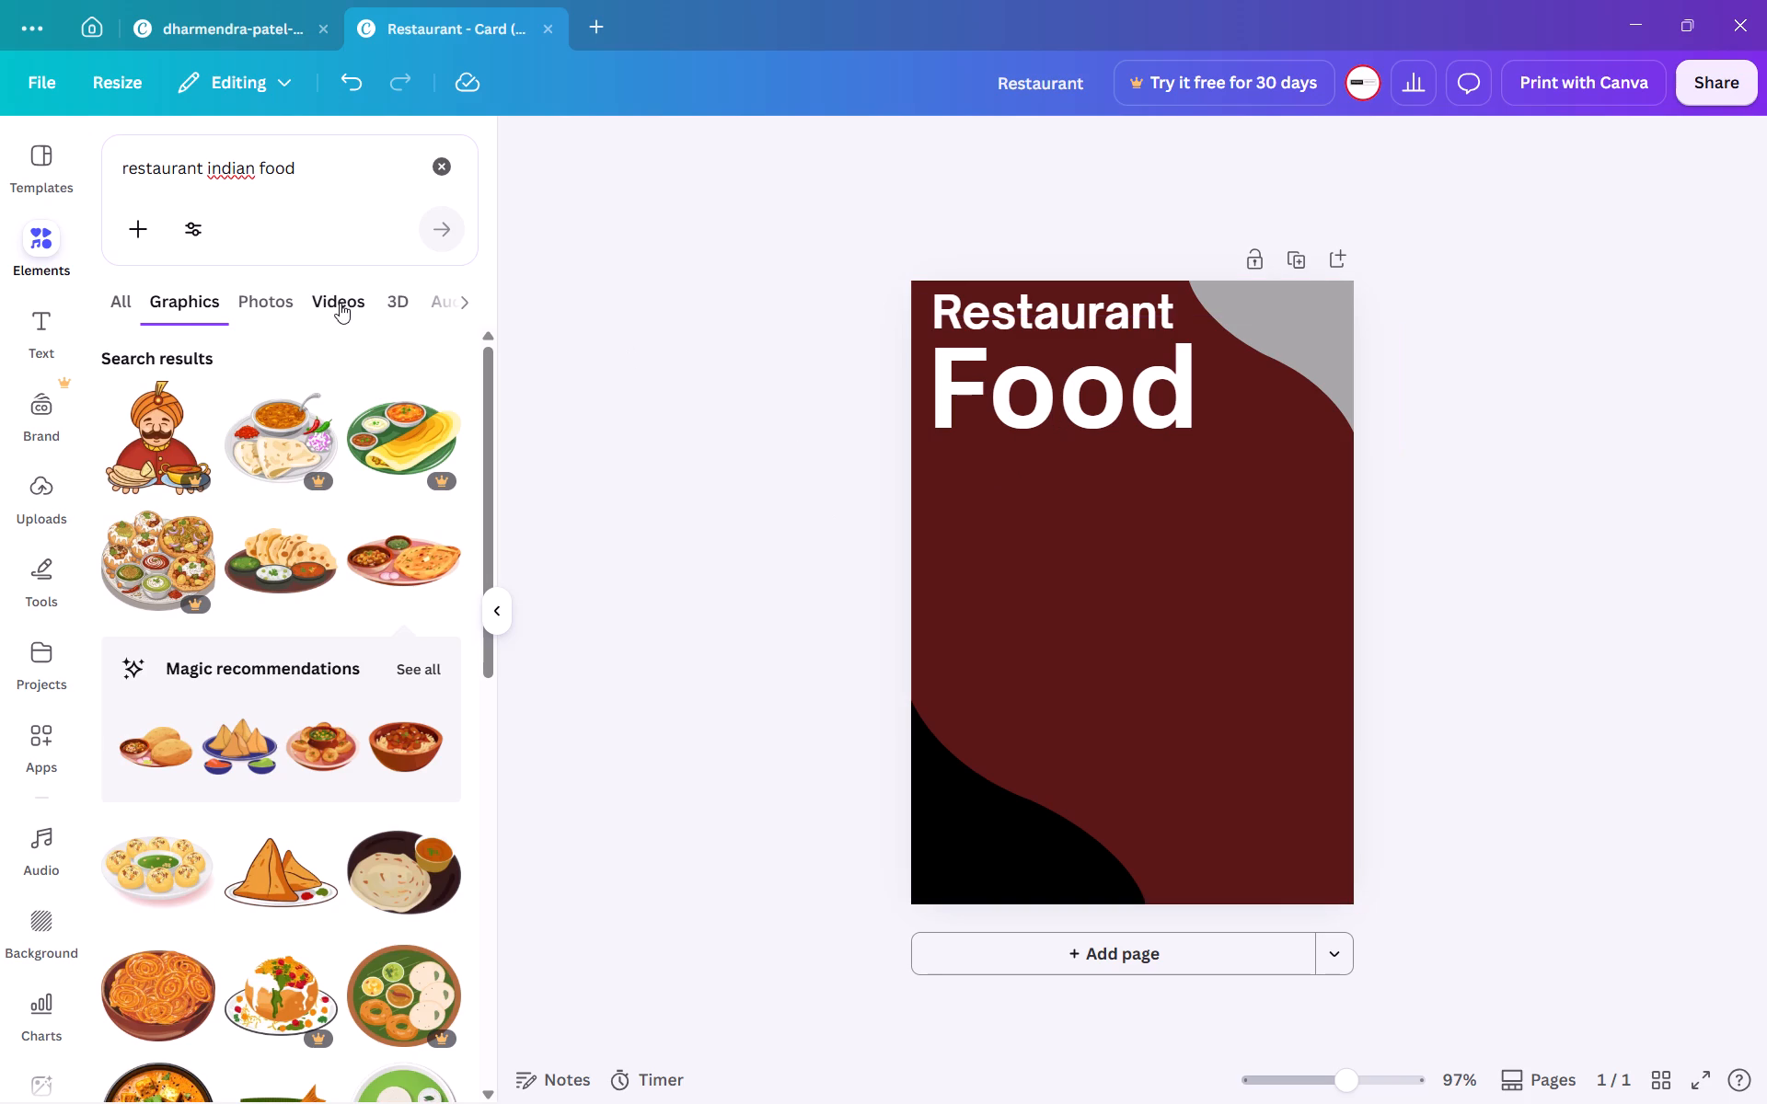
{"action": "left_click", "coordinate": [445, 167]}
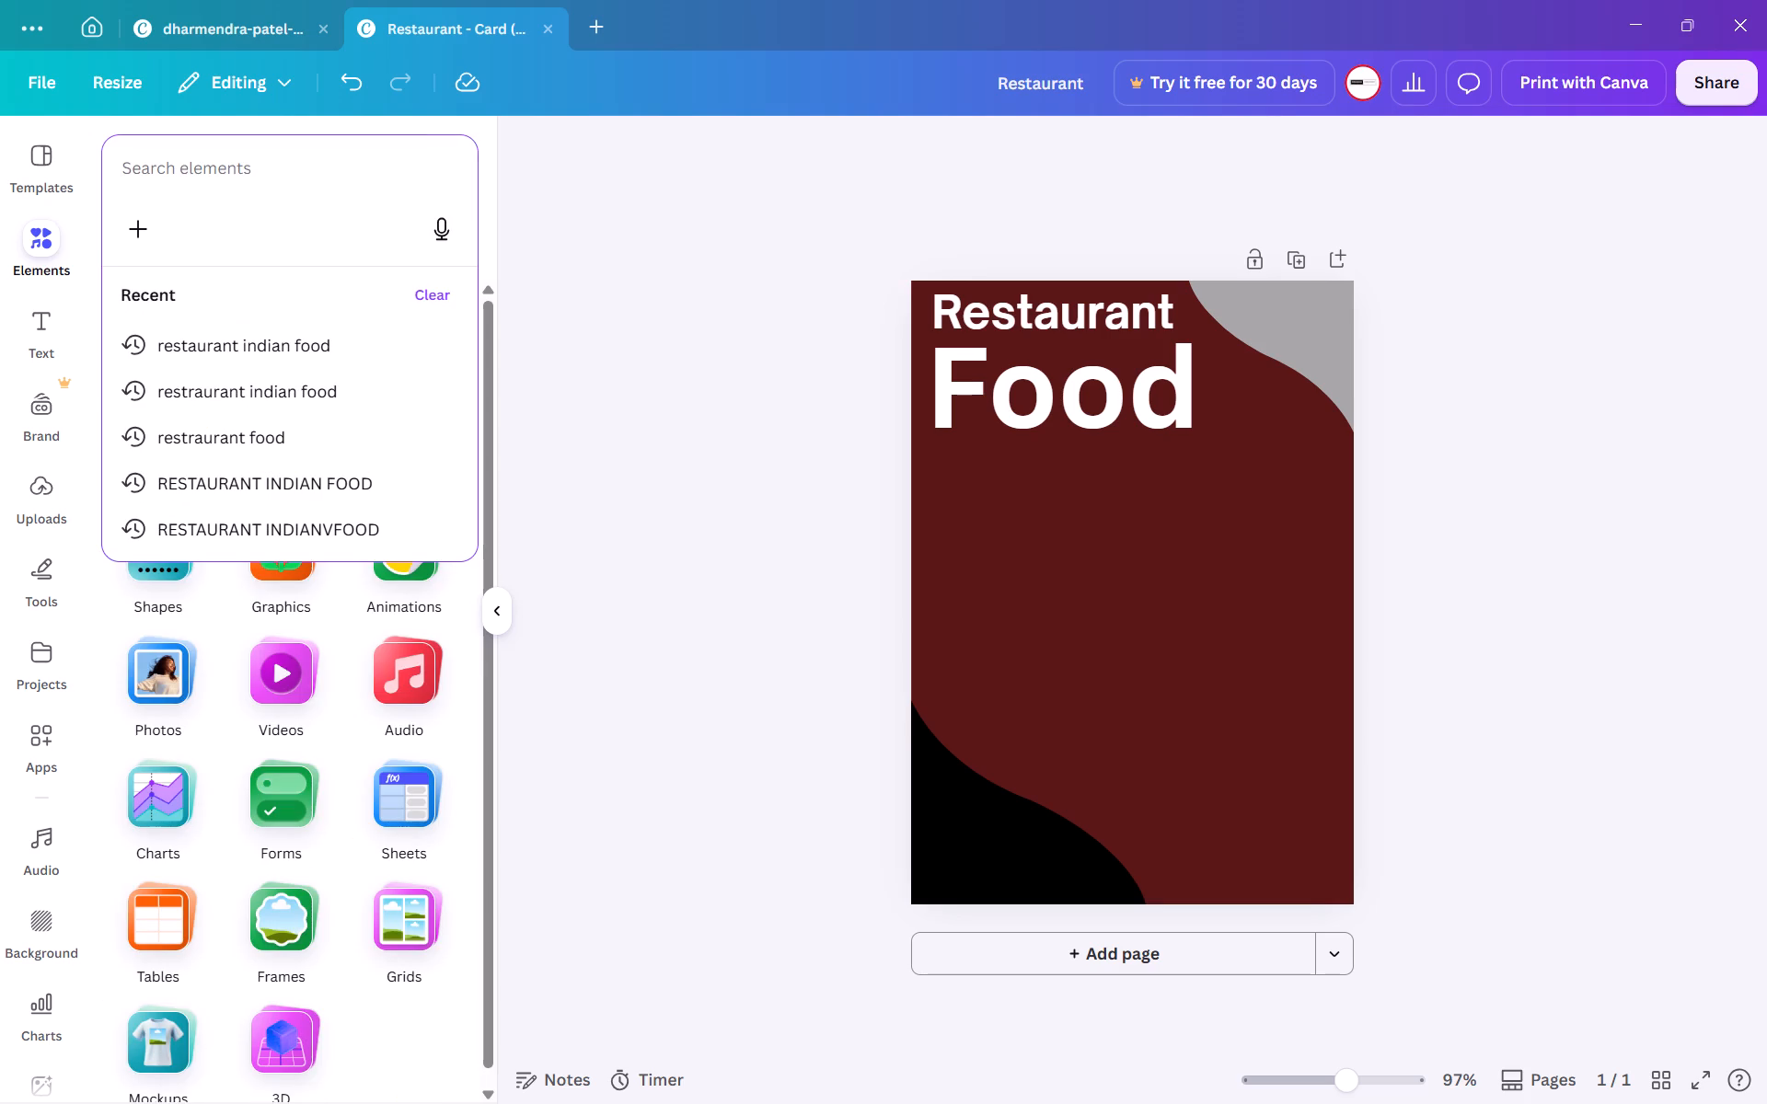
{"action": "left_click", "coordinate": [37, 173]}
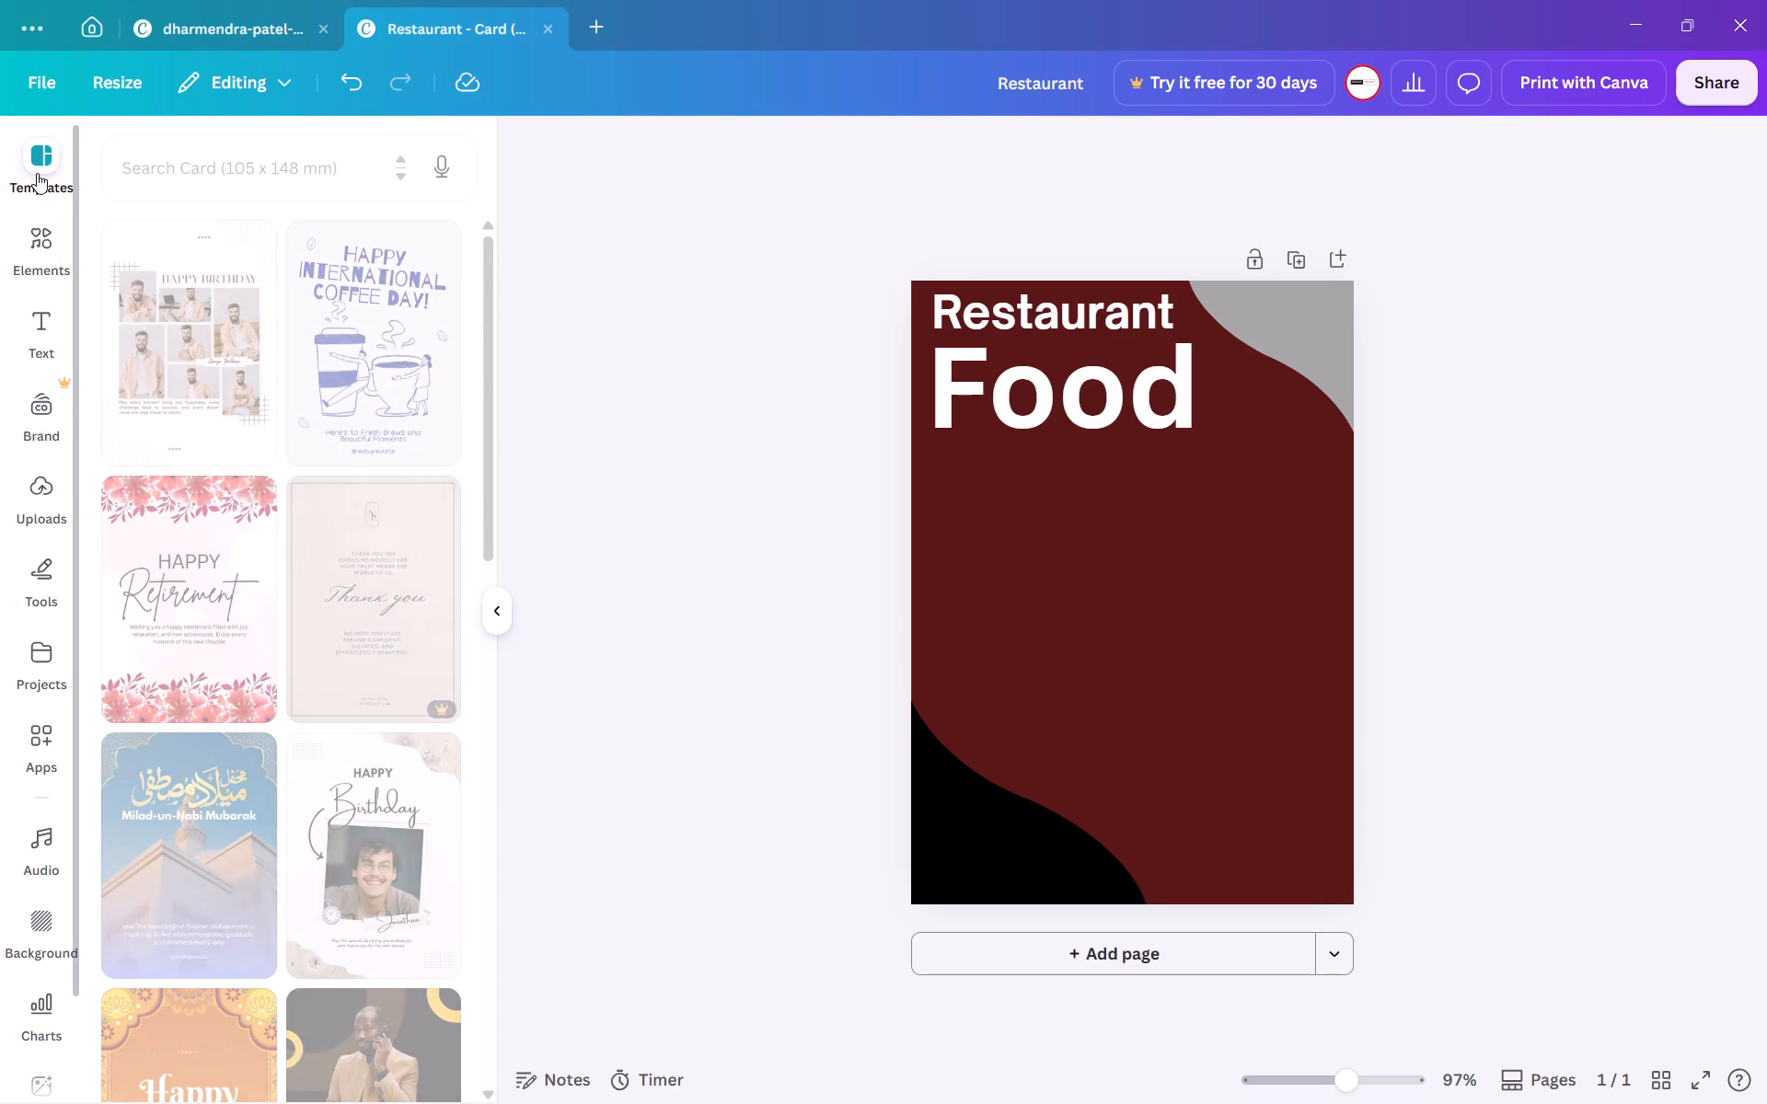
{"action": "left_click", "coordinate": [218, 168]}
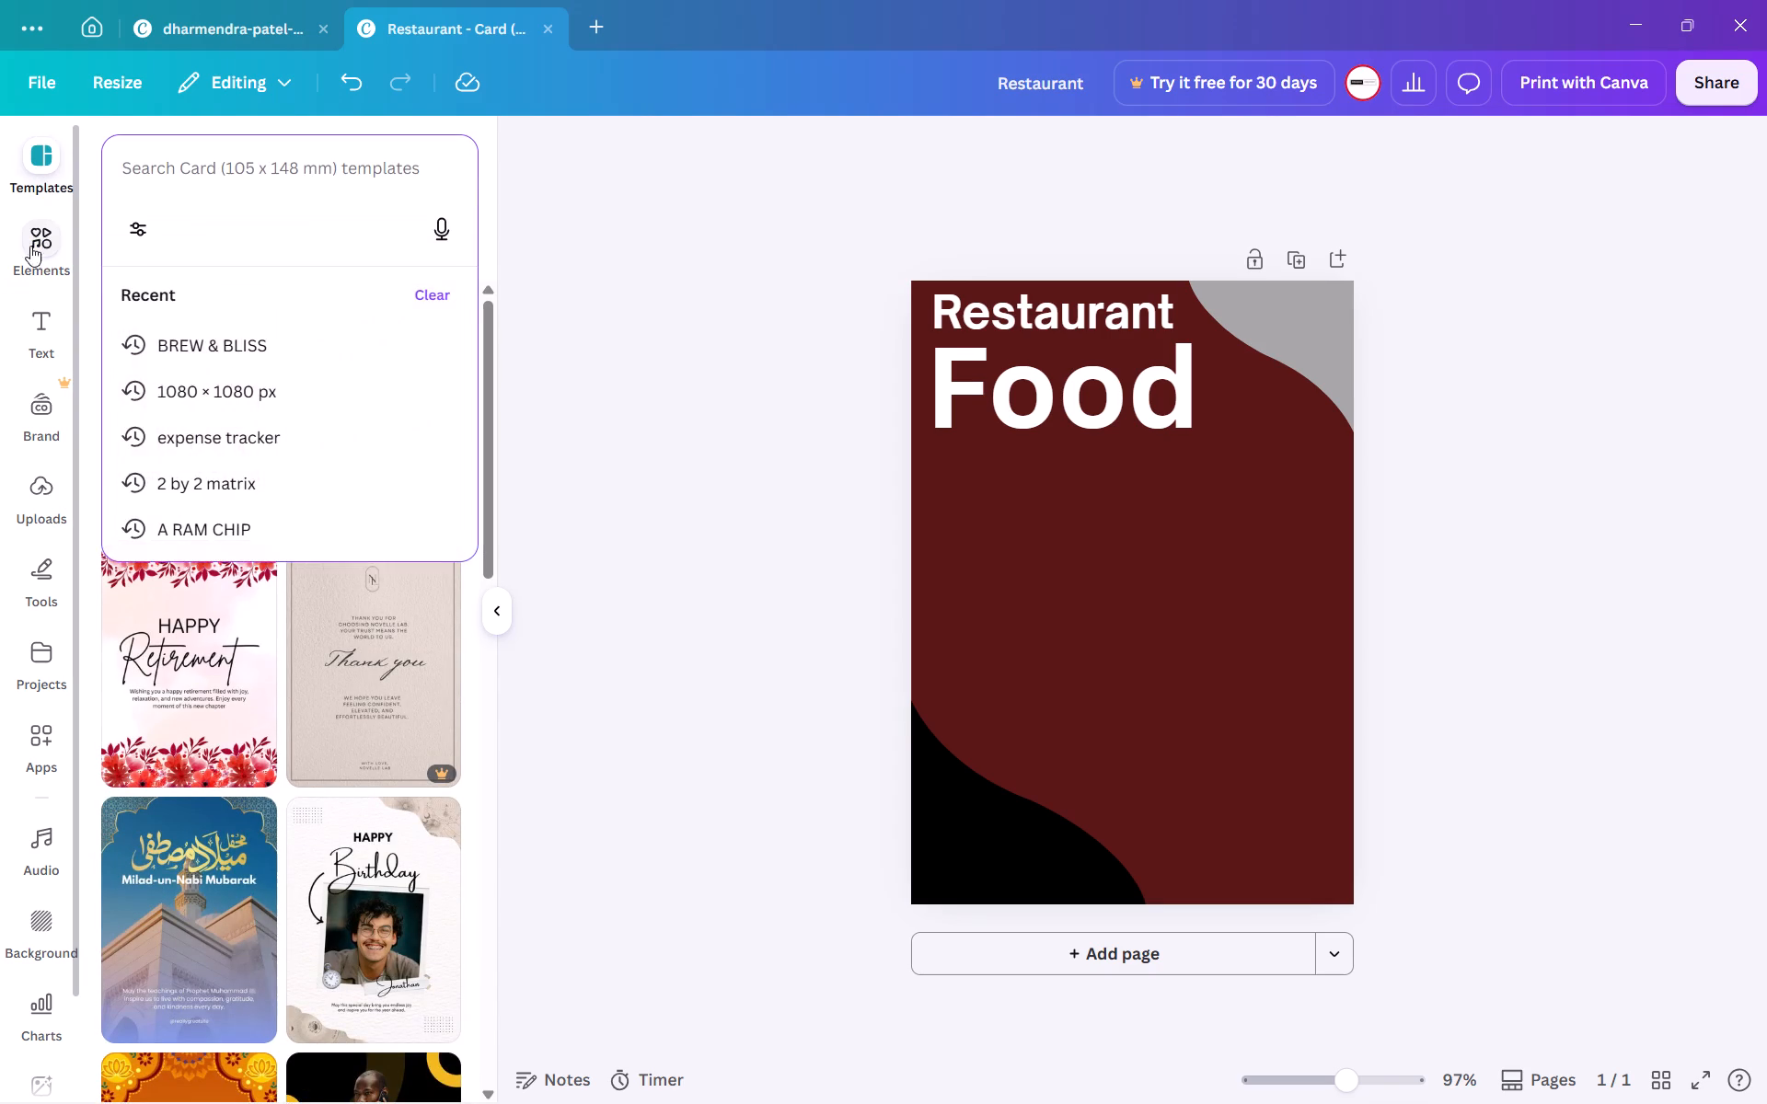
{"action": "left_click", "coordinate": [43, 228]}
{"action": "left_click", "coordinate": [177, 498]}
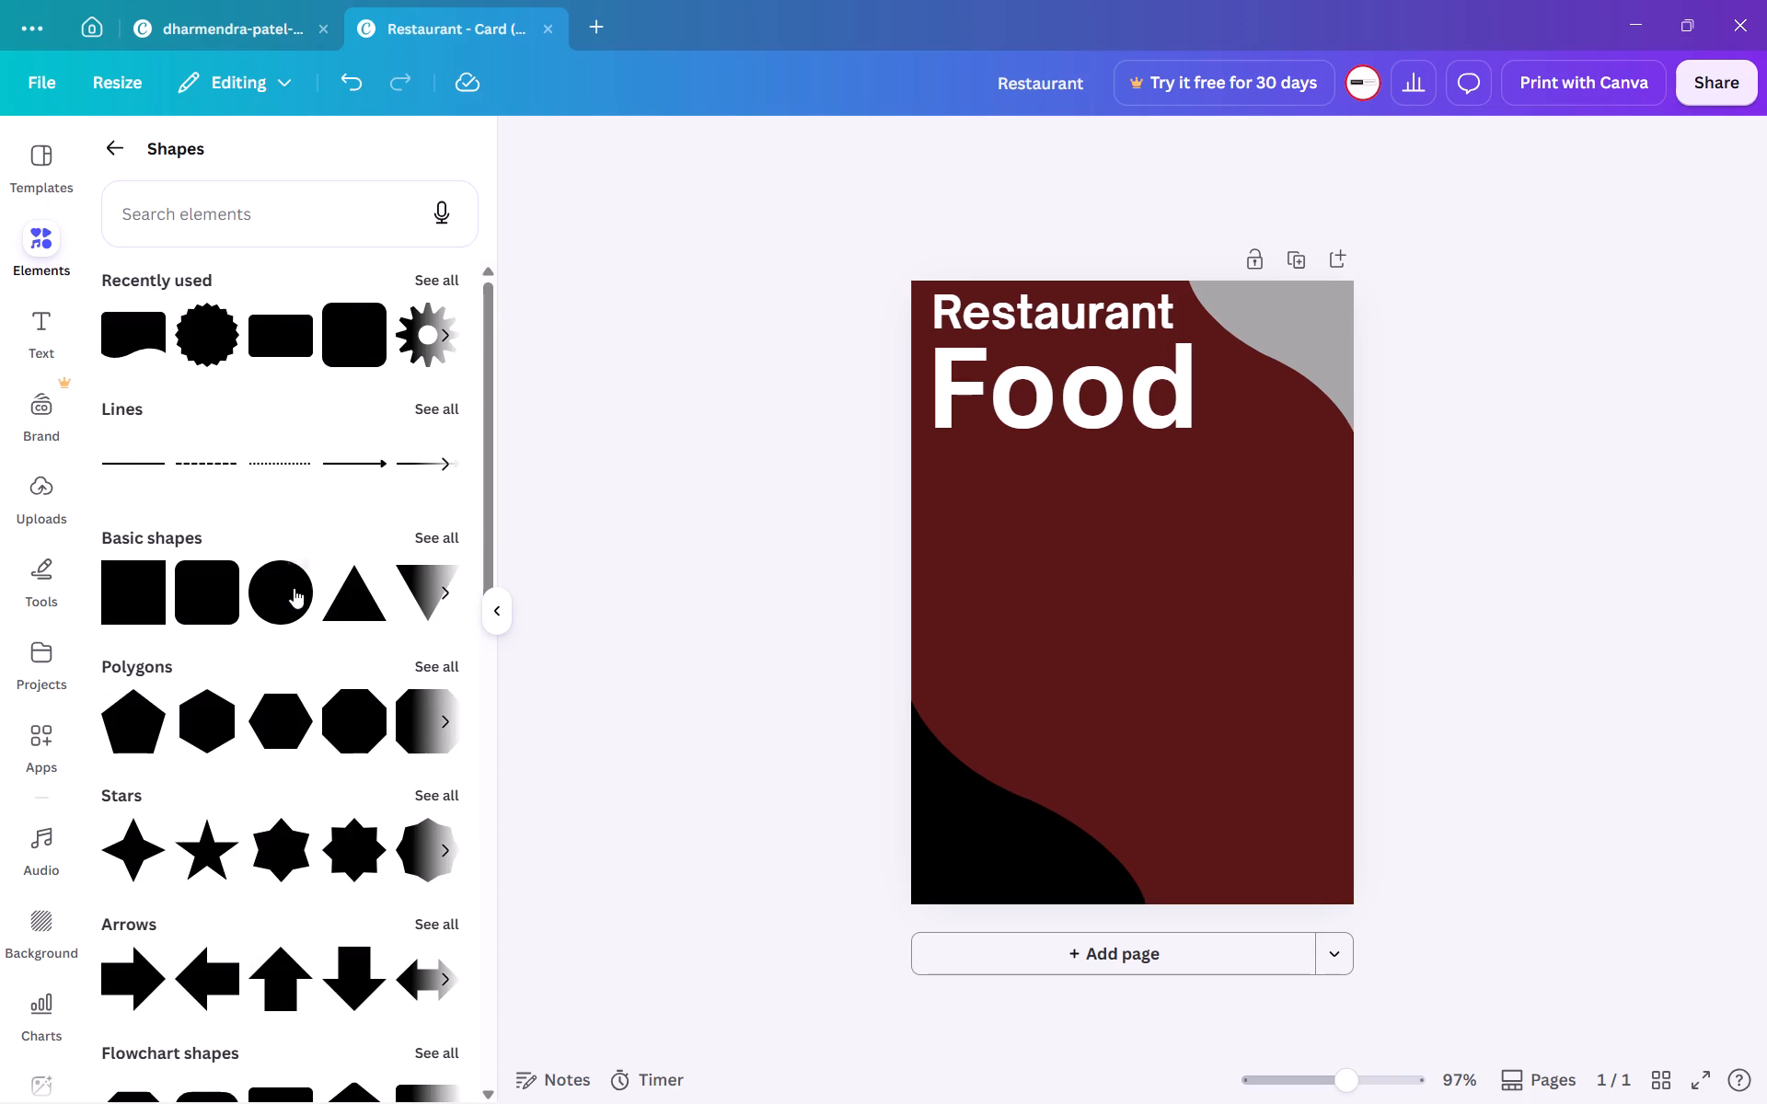
{"action": "left_click", "coordinate": [296, 595]}
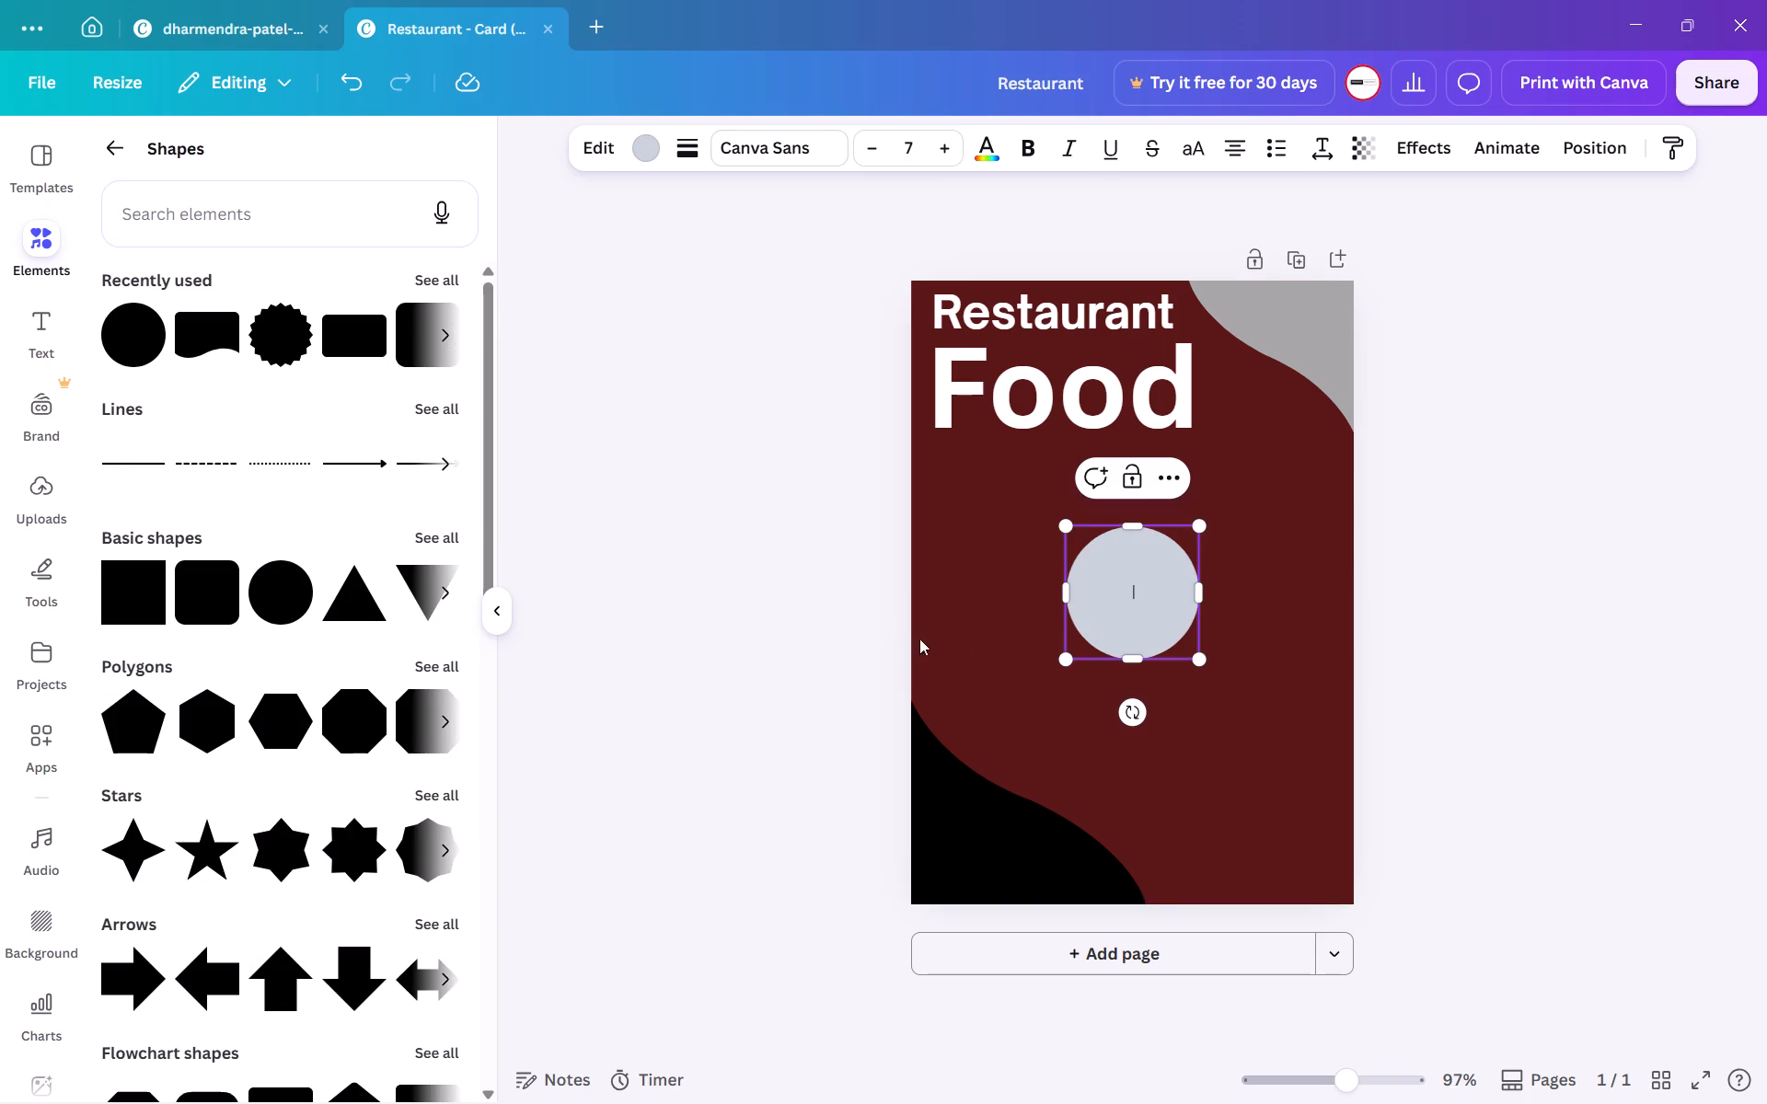
Change the circle's fill colour to the white already used in the design.
{"action": "left_click", "coordinate": [652, 160]}
{"action": "left_click", "coordinate": [188, 408]}
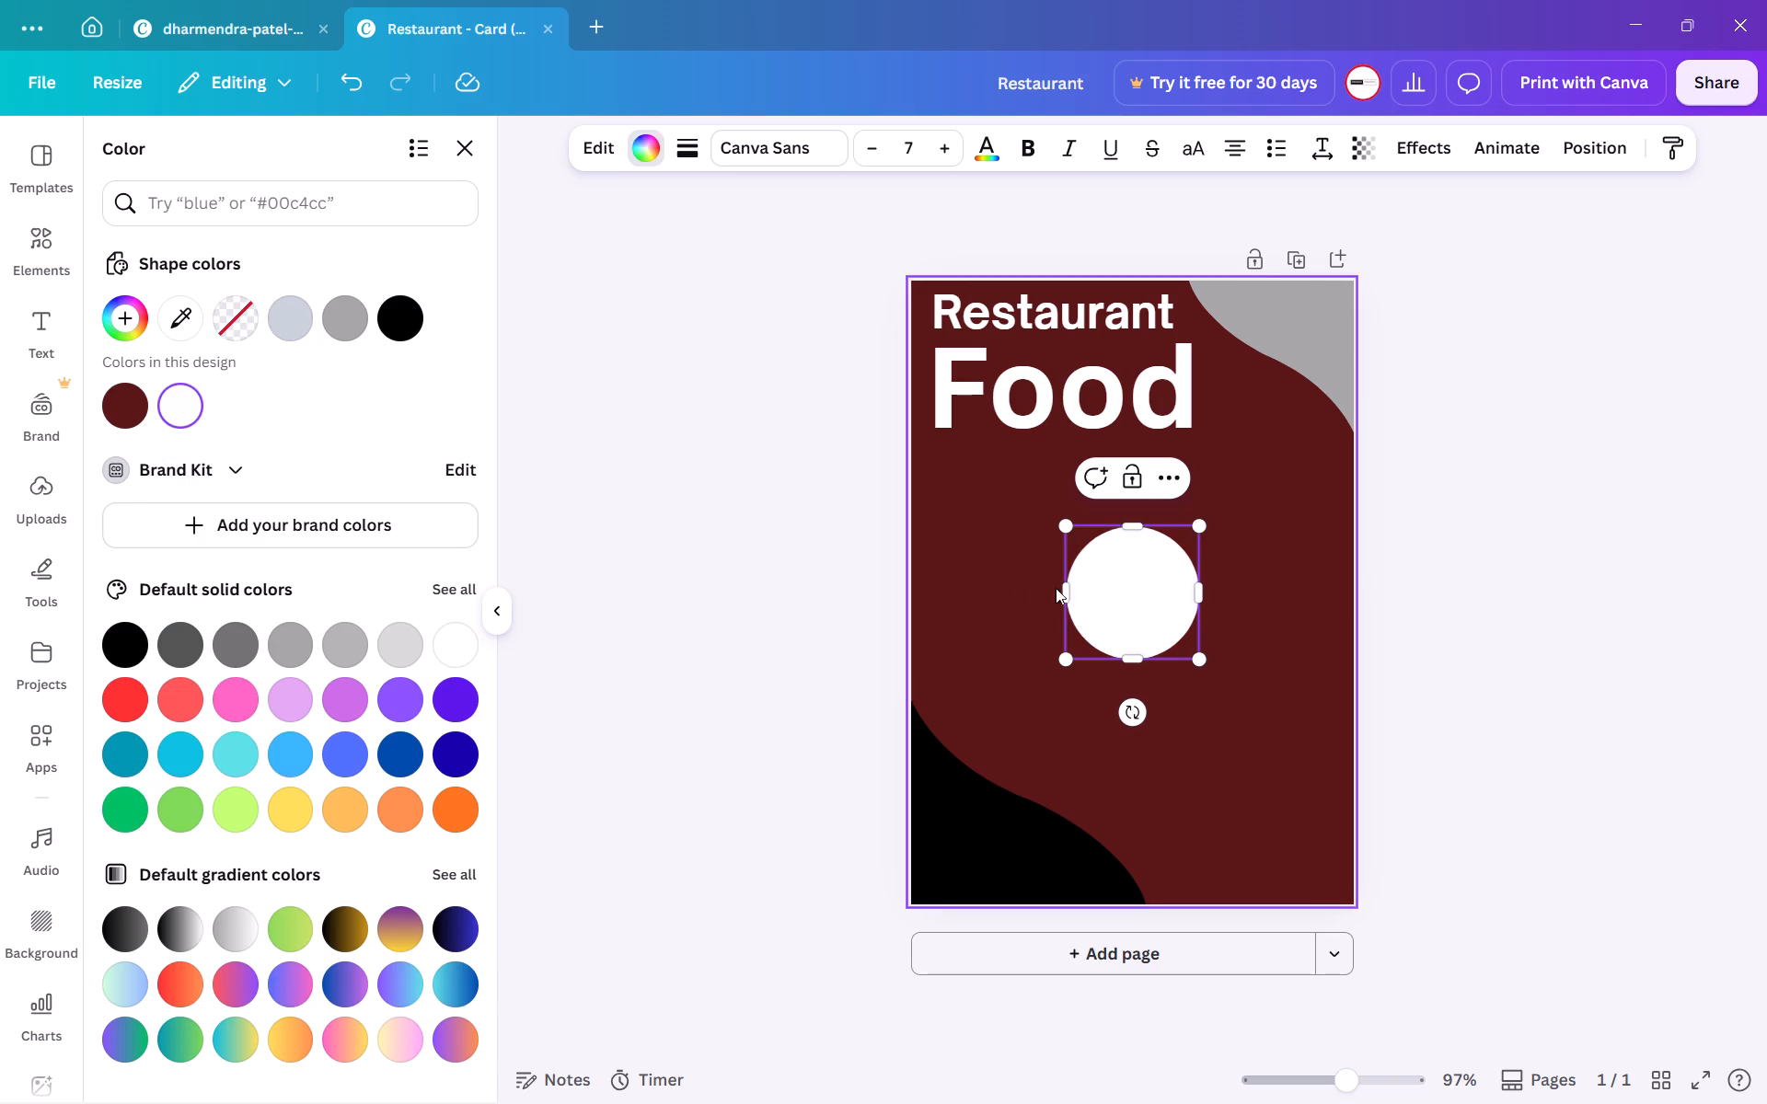
{"action": "left_click_drag", "start_coordinate": [1123, 590], "coordinate": [1079, 740]}
{"action": "left_click", "coordinate": [1079, 740]}
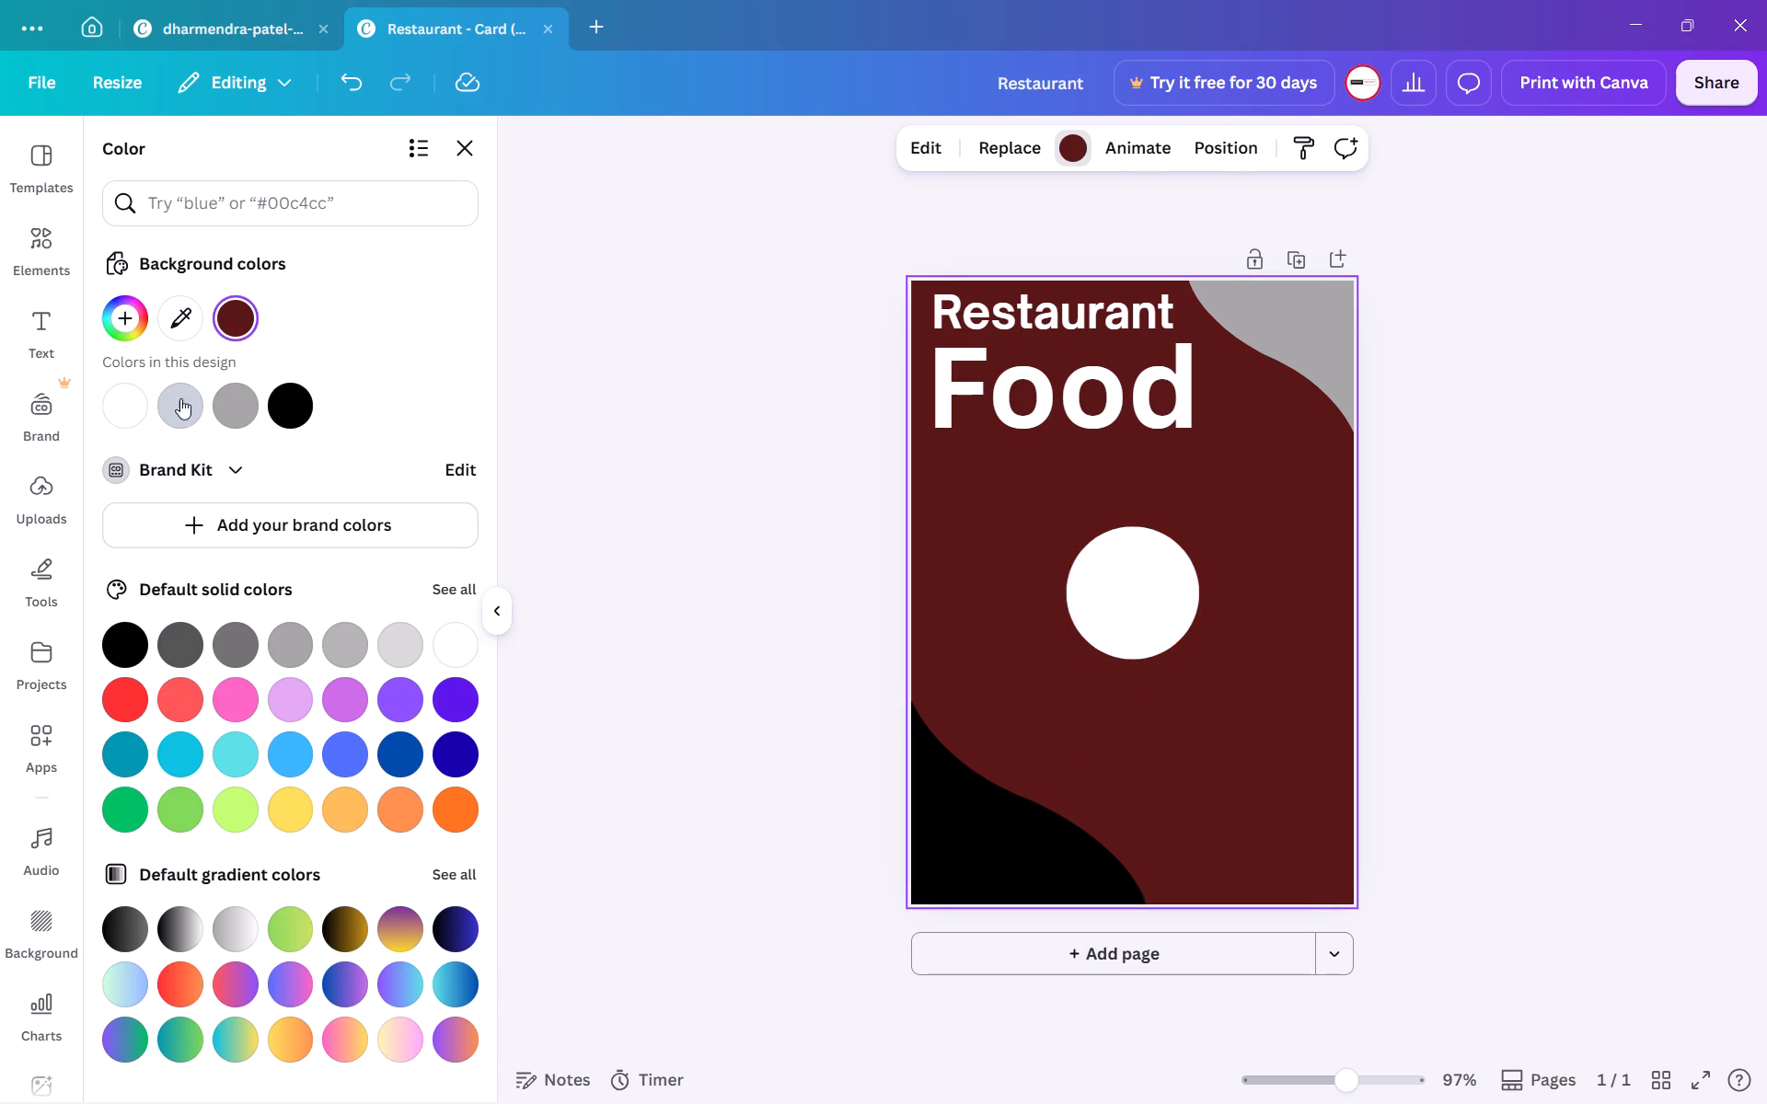
Search the elements for "indian restaurnat food".
{"action": "left_click", "coordinate": [36, 247]}
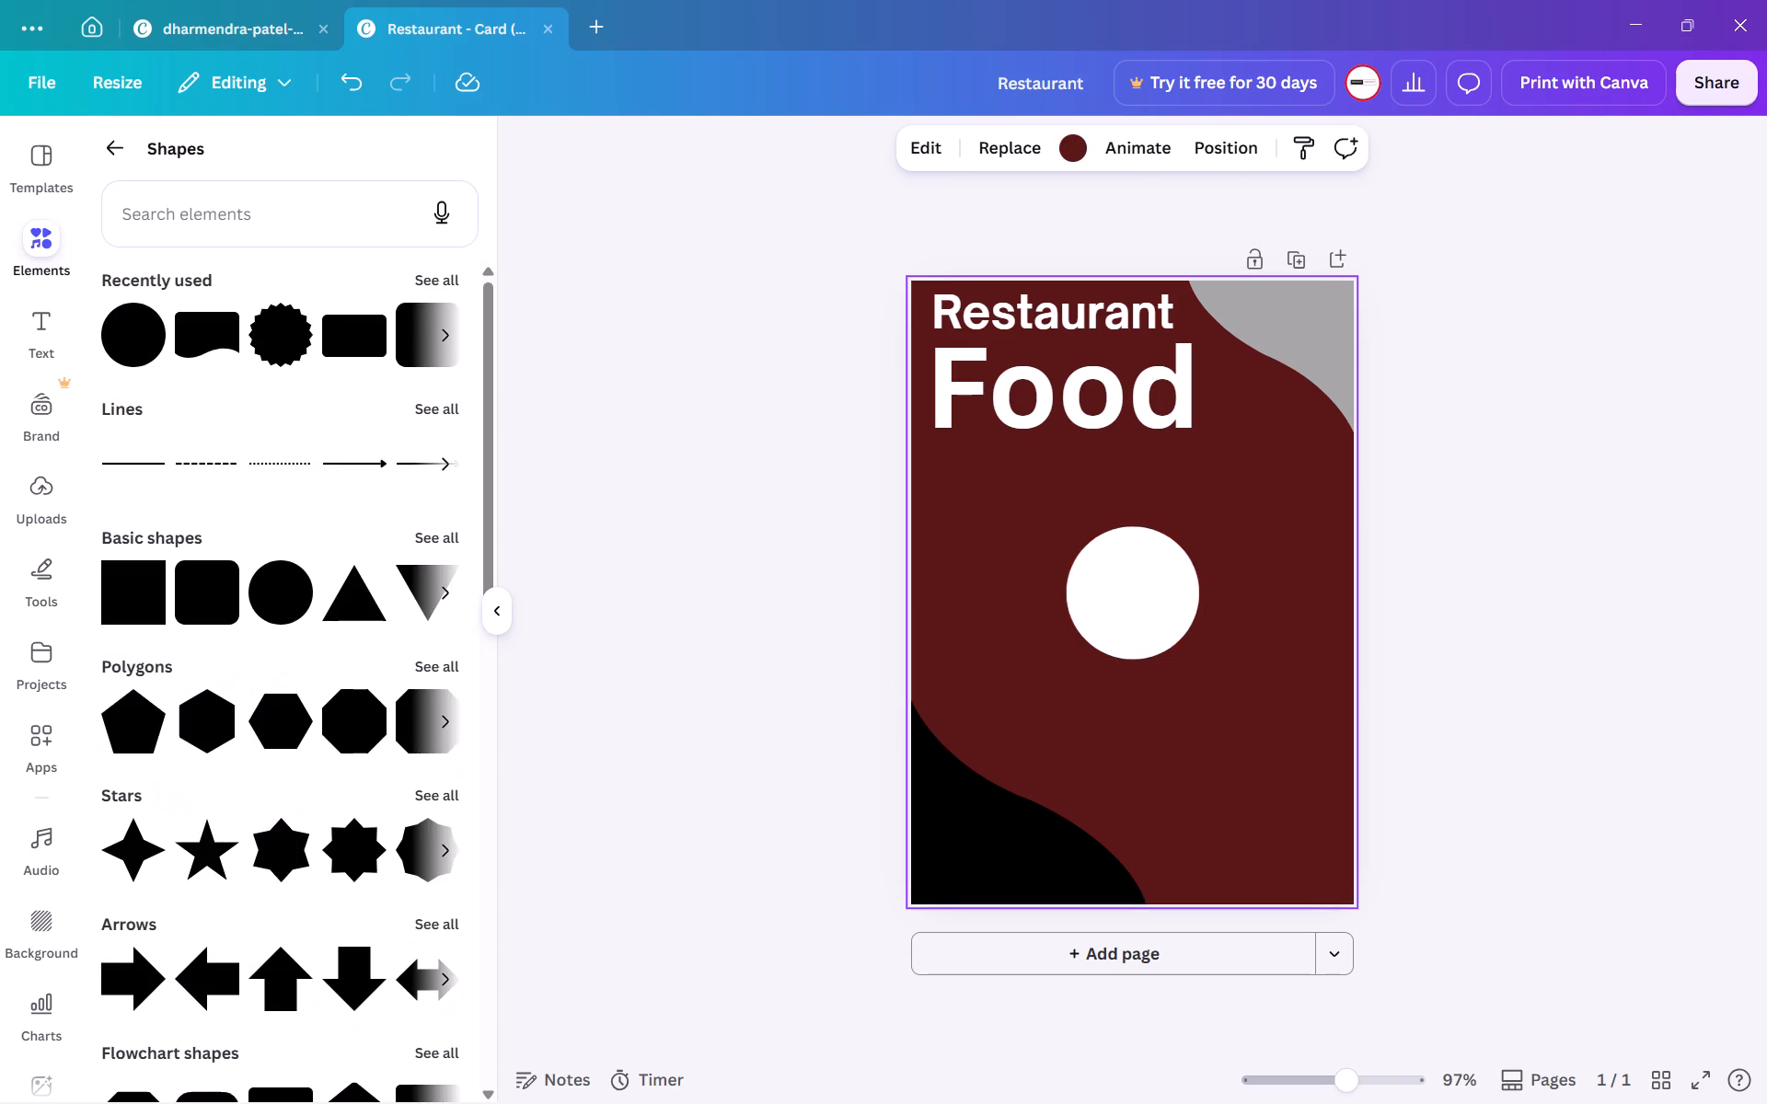
{"action": "left_click", "coordinate": [191, 216]}
{"action": "left_click", "coordinate": [115, 154]}
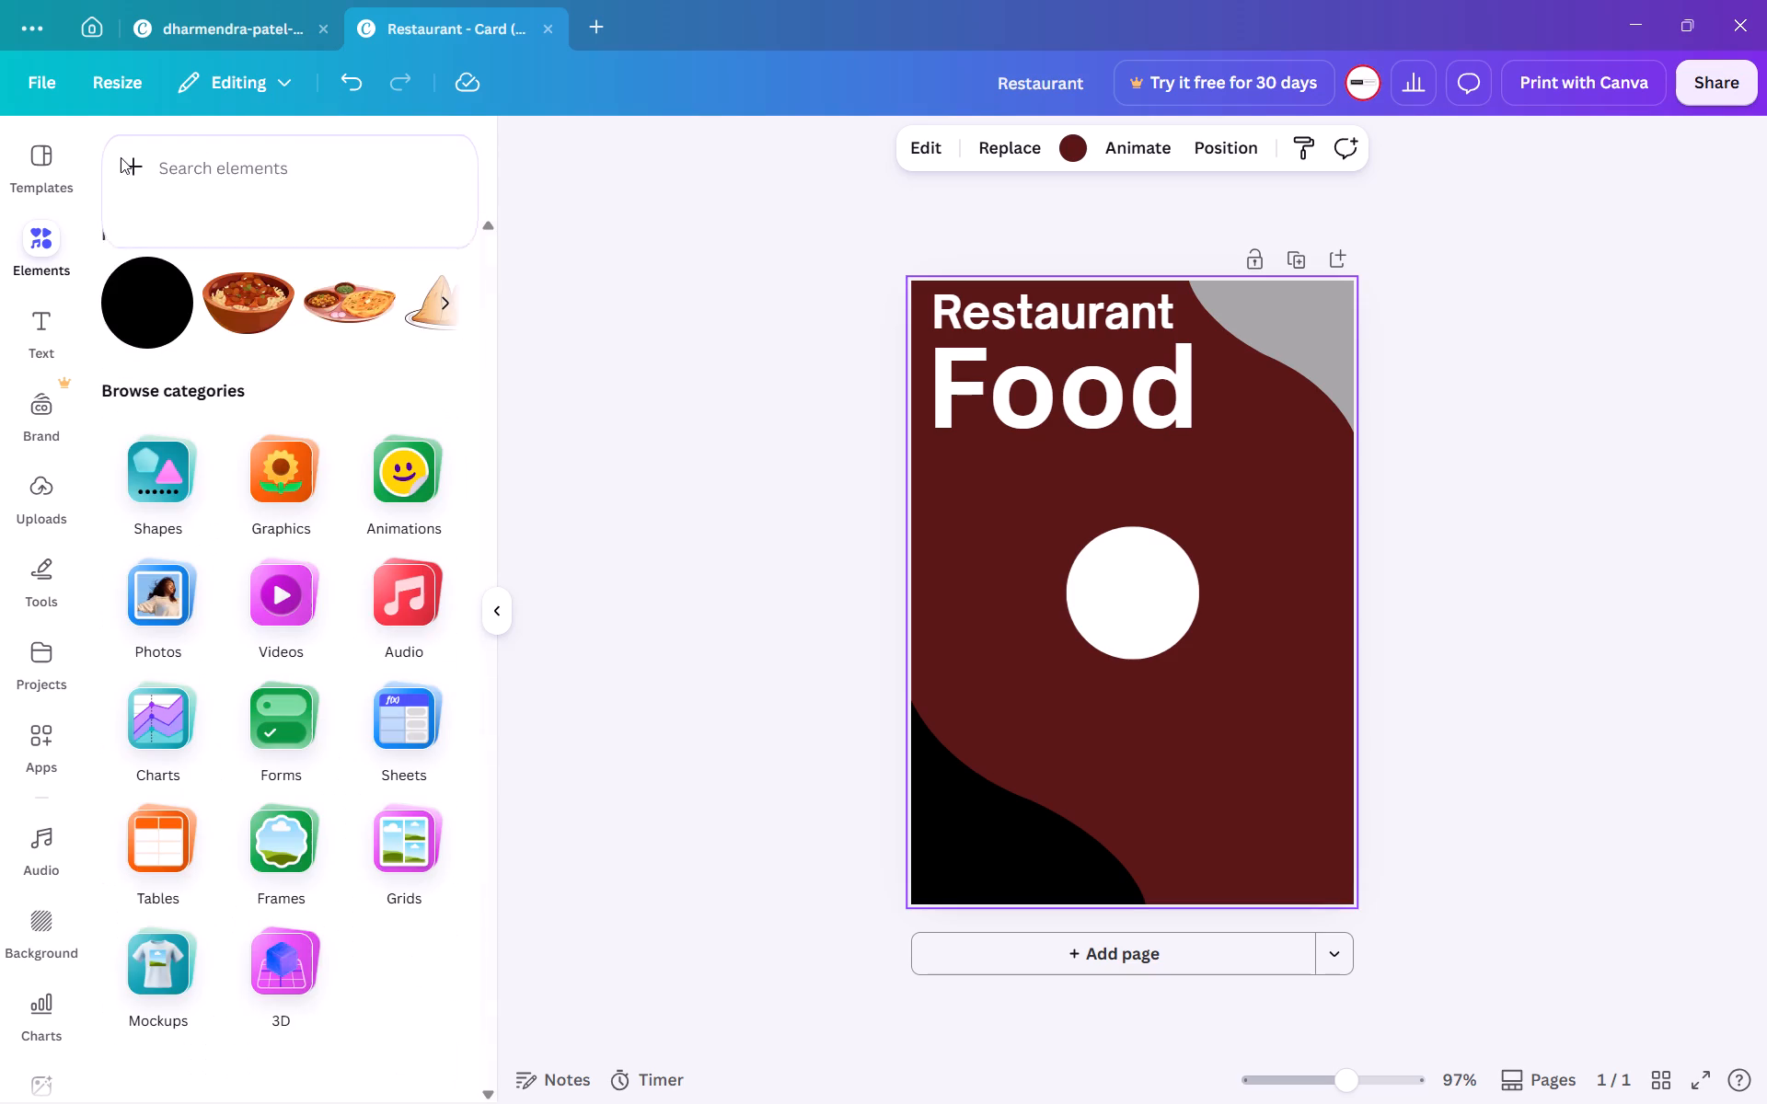
{"action": "left_click", "coordinate": [236, 189]}
{"action": "scroll", "coordinate": [316, 282], "scroll_direction": "left", "scroll_amount": 4}
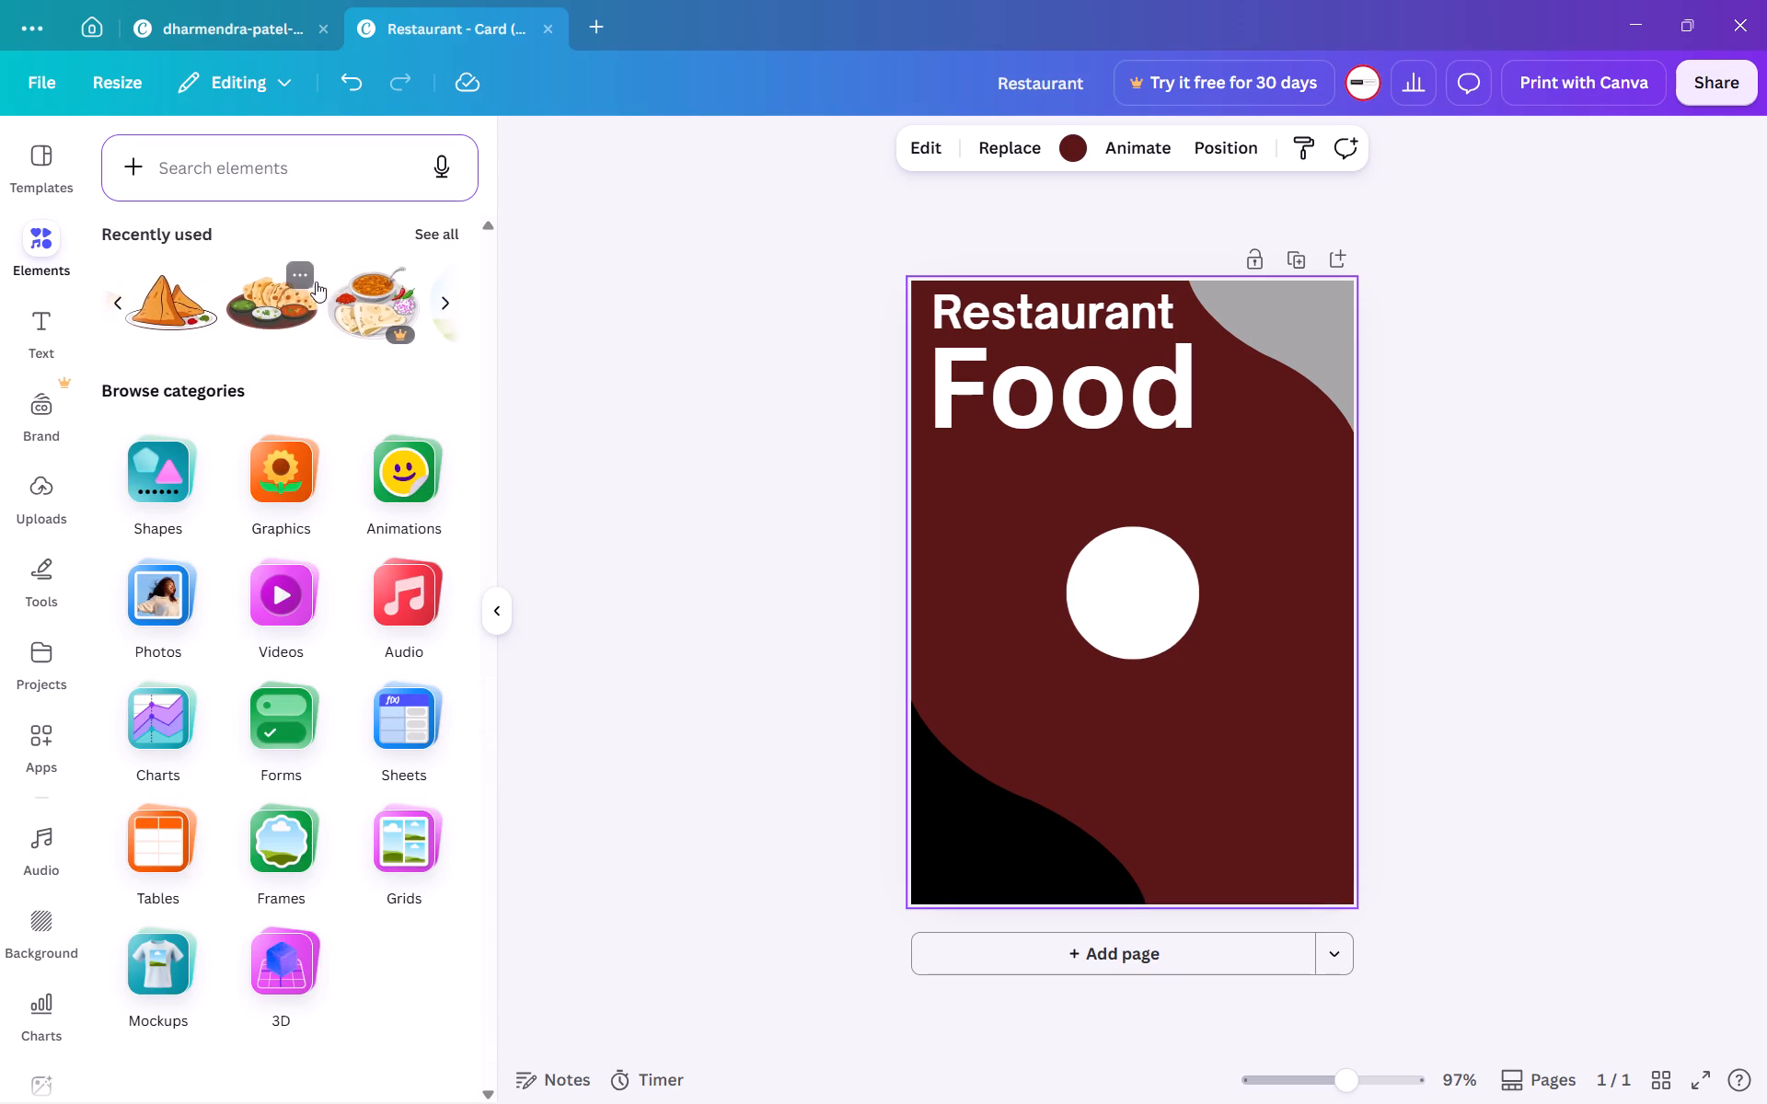
{"action": "scroll", "coordinate": [316, 282], "scroll_direction": "left", "scroll_amount": 1}
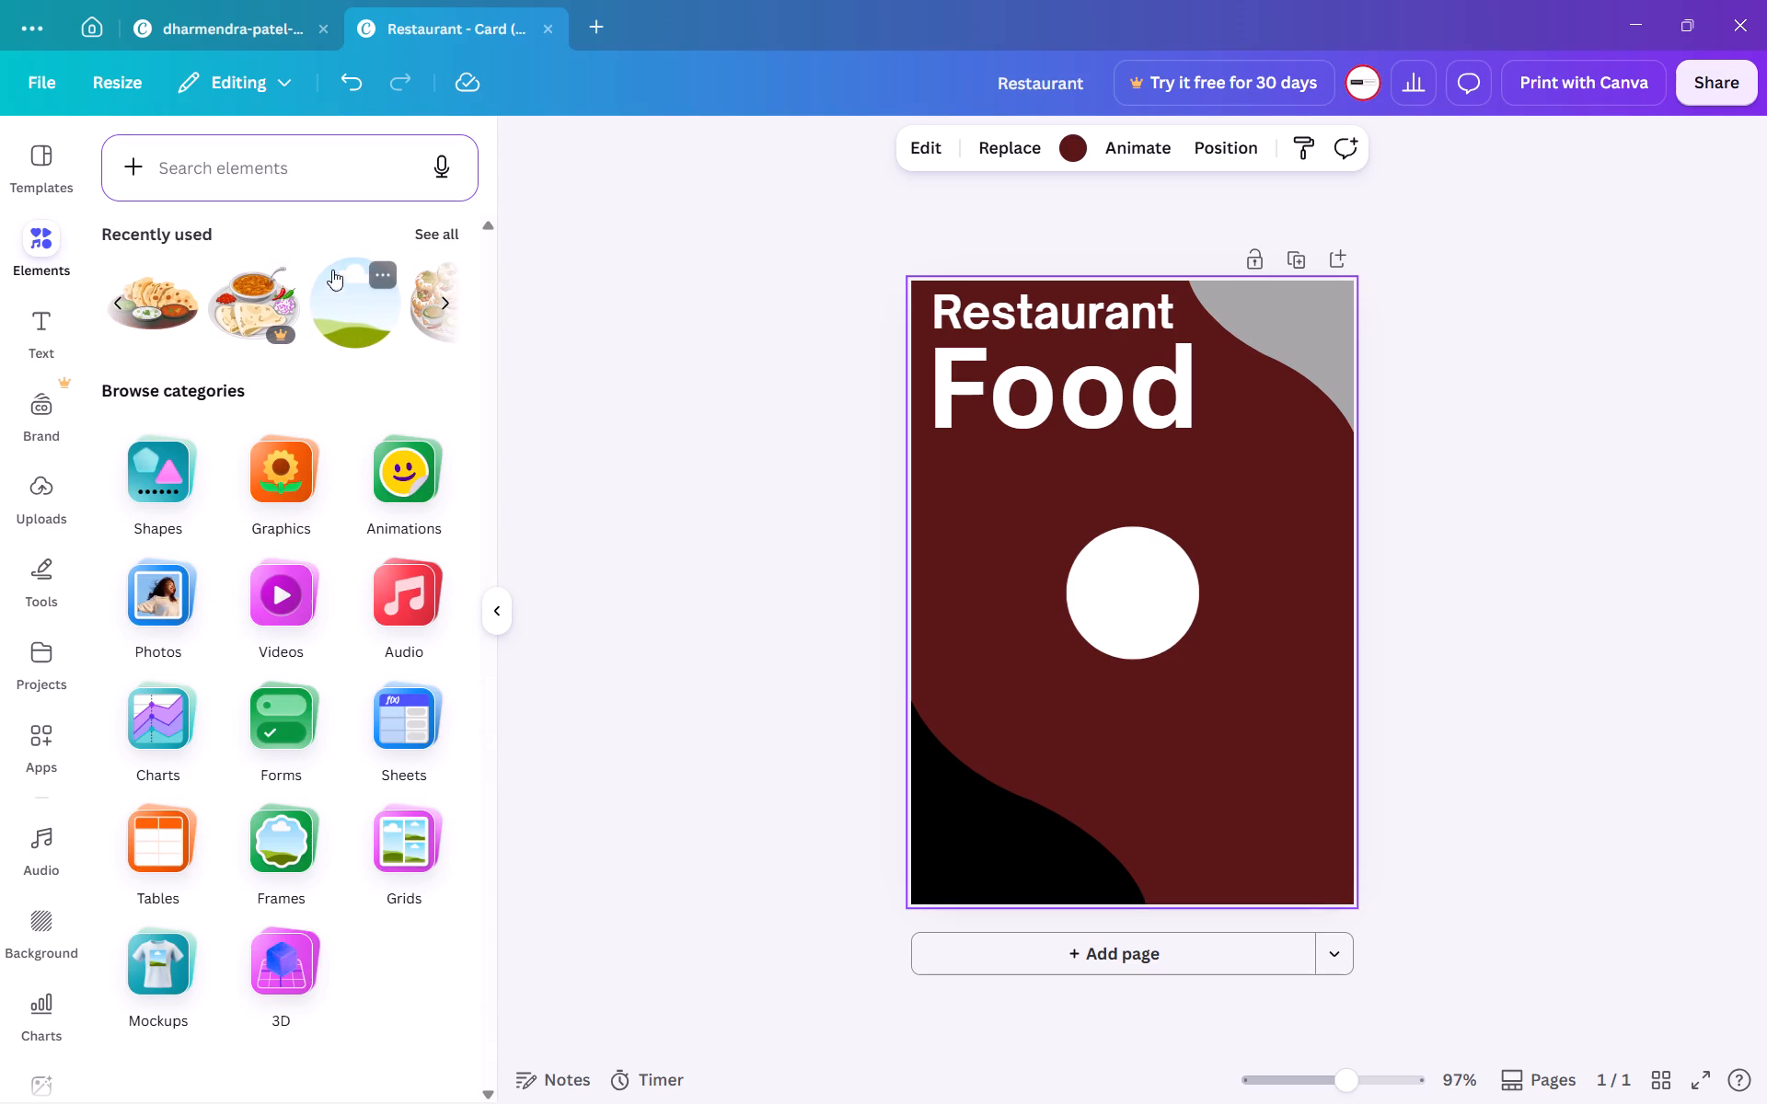
{"action": "left_click", "coordinate": [313, 164]}
{"action": "type", "text": "indian"}
{"action": "key", "text": "space"}
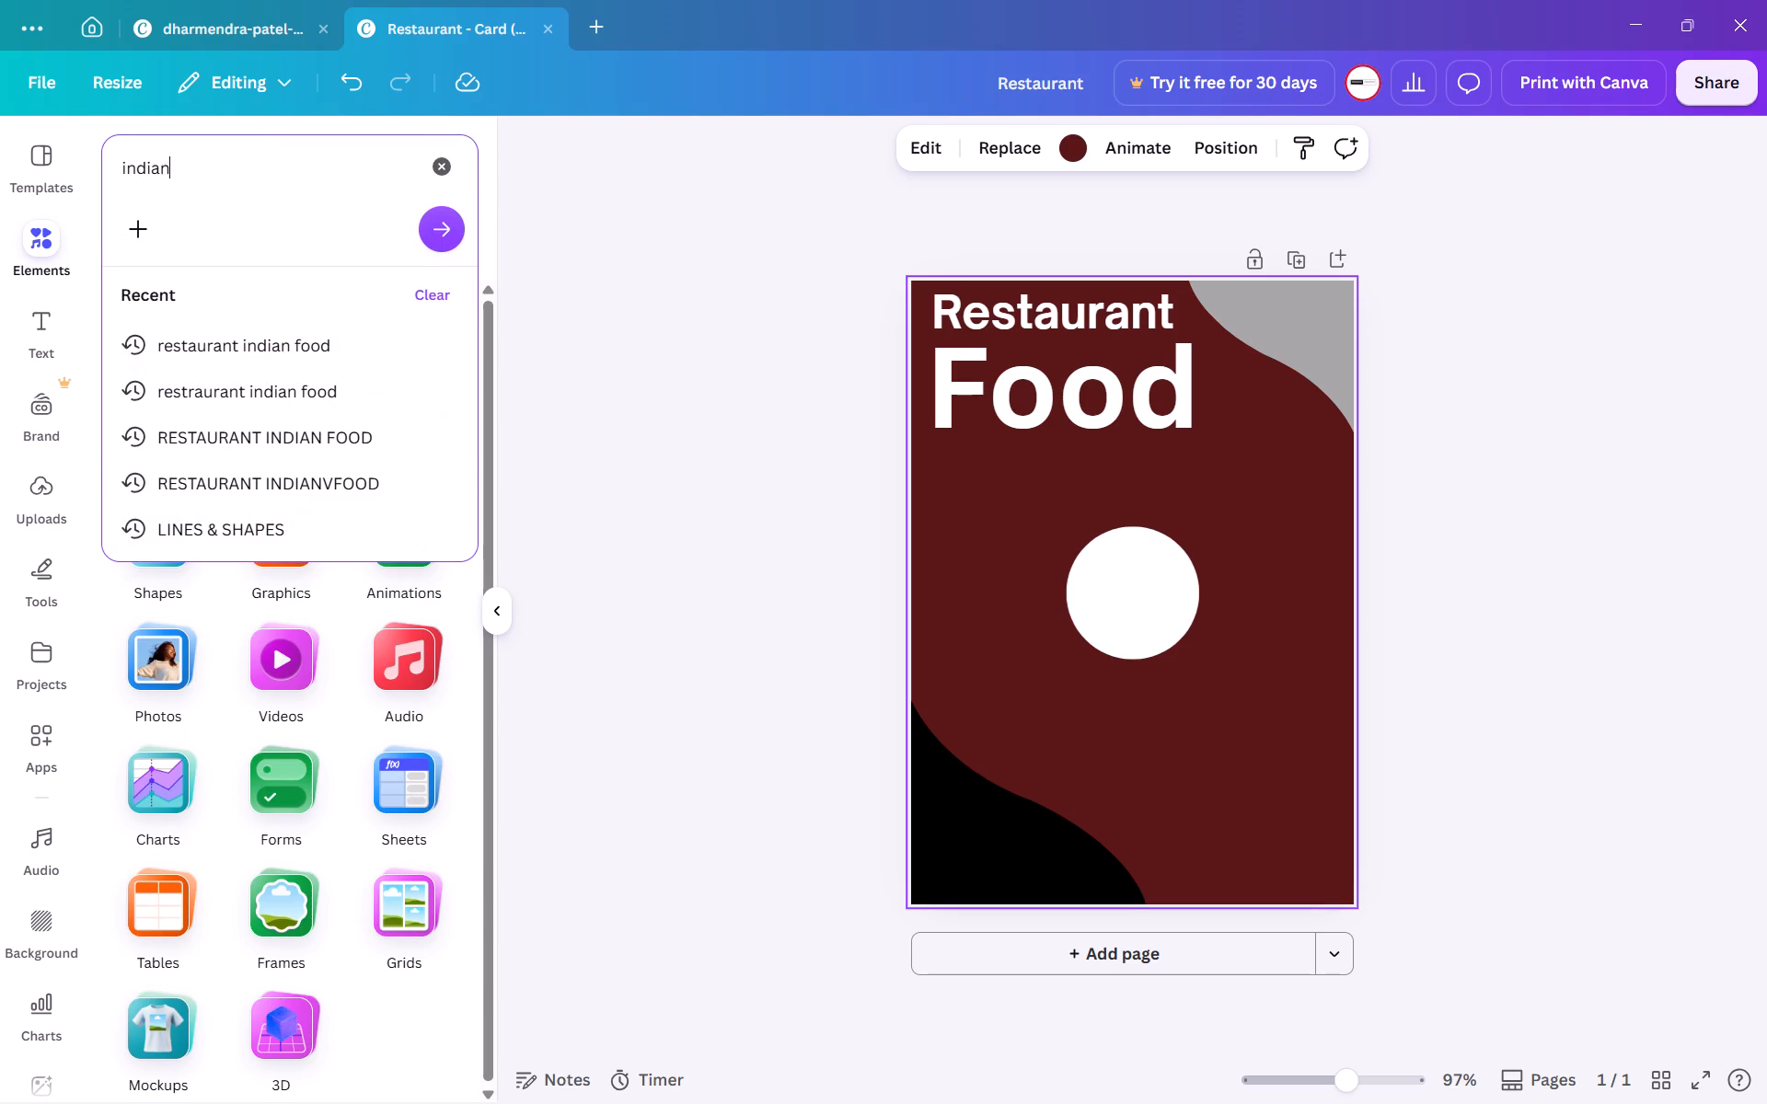
{"action": "type", "text": "restaurnat food"}
{"action": "key", "text": "Return"}
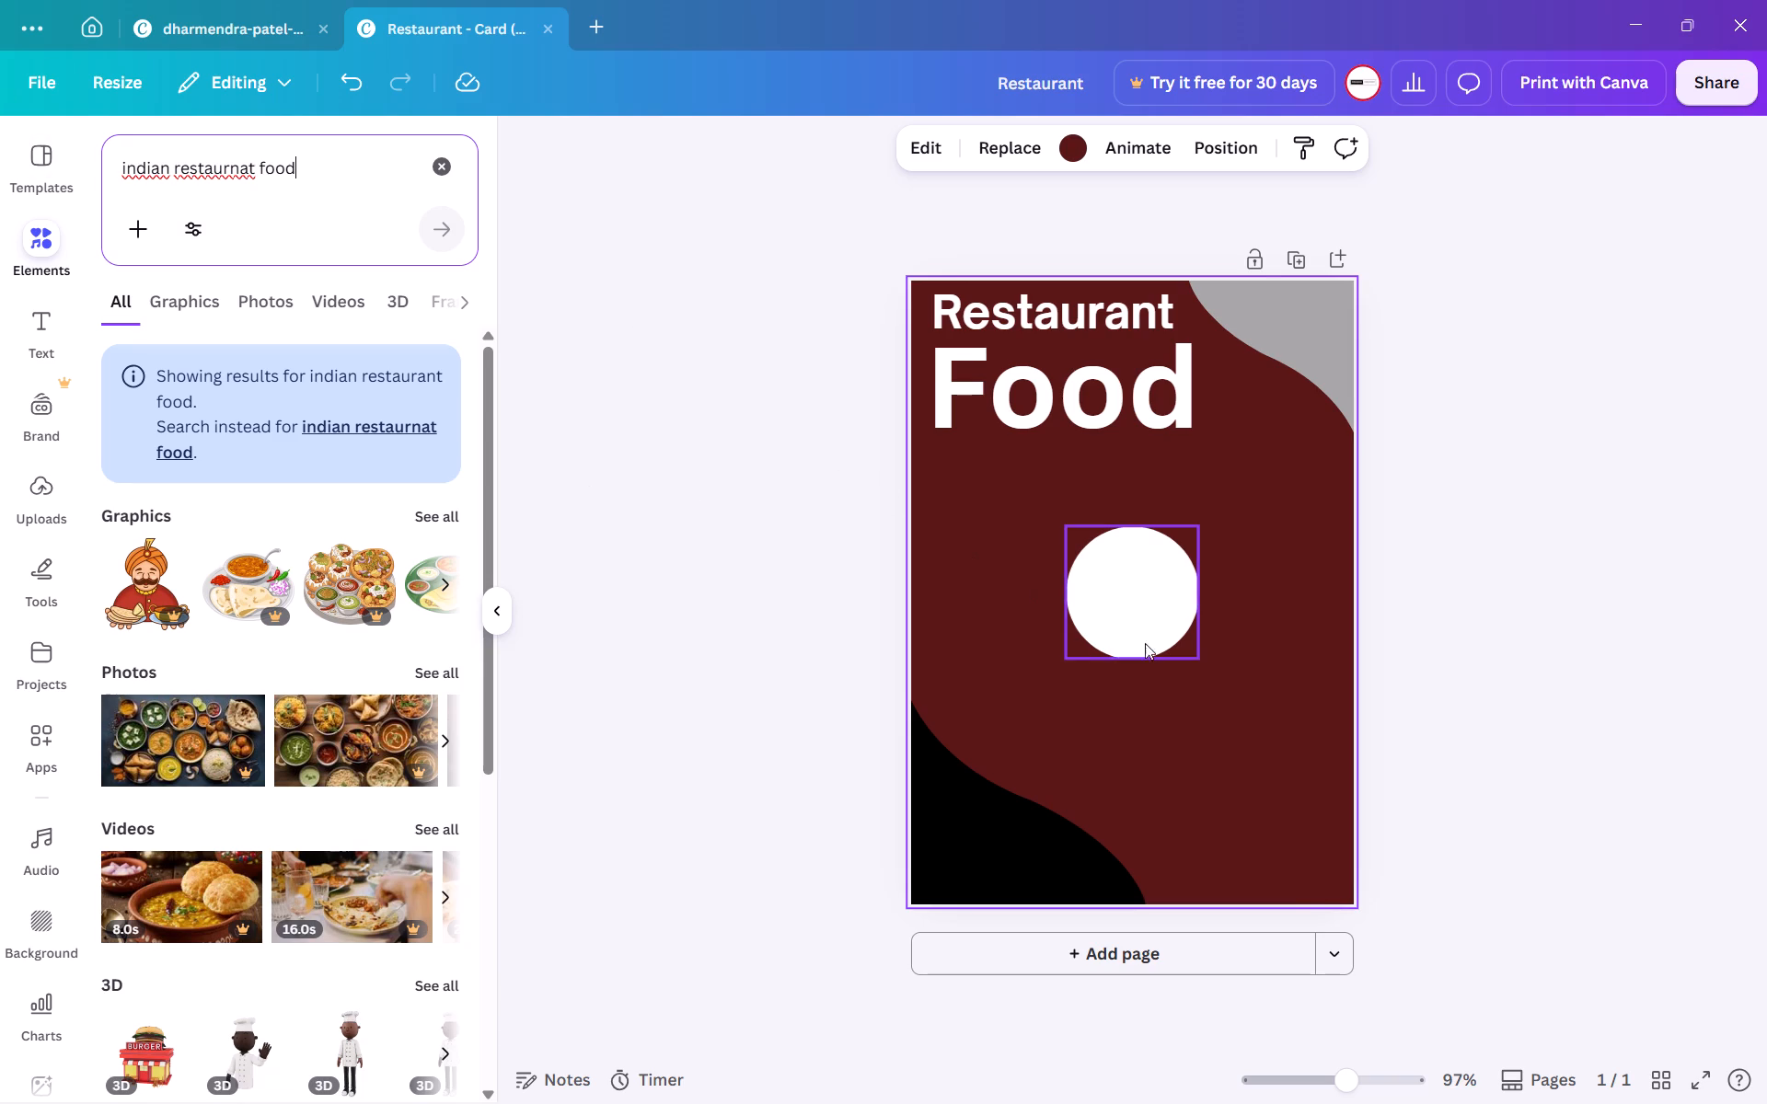
Move the white circle down and slightly left, to the lower middle of the card.
{"action": "left_click", "coordinate": [1172, 646]}
{"action": "left_click_drag", "start_coordinate": [1138, 592], "coordinate": [1035, 637]}
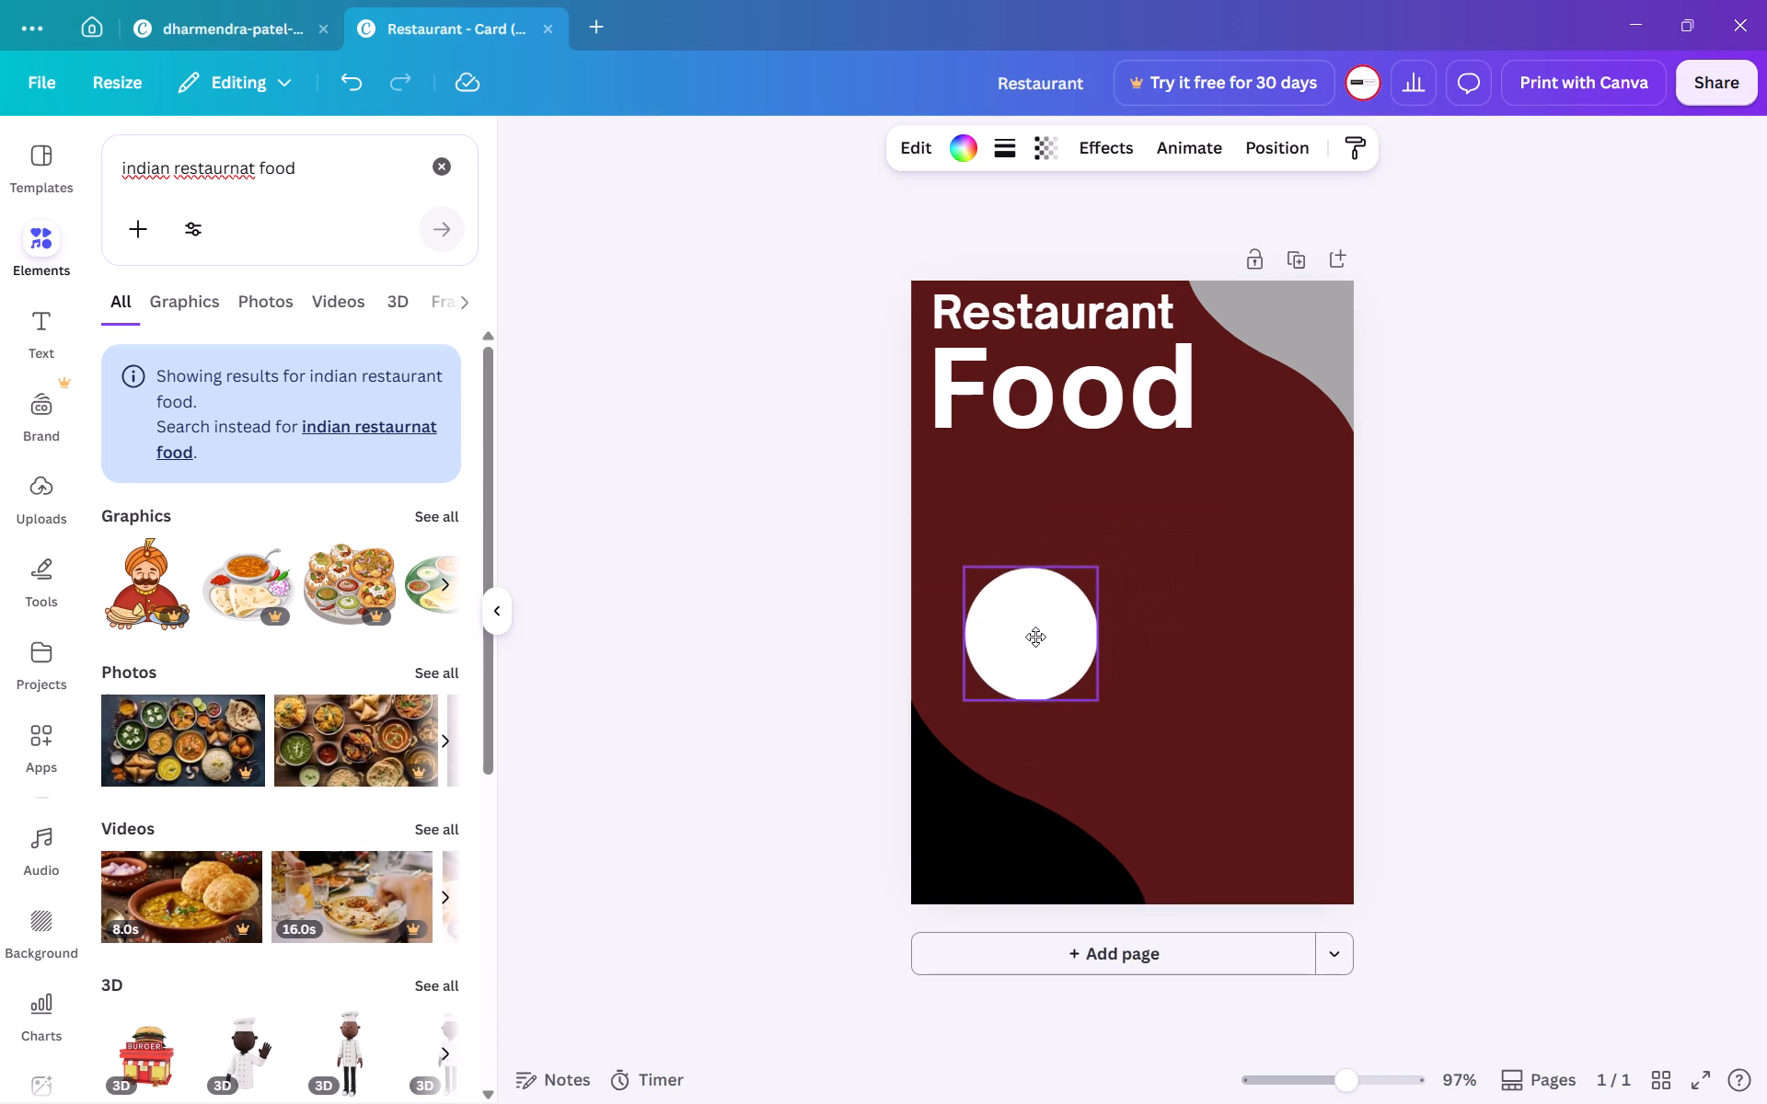
{"action": "left_click_drag", "start_coordinate": [1035, 637], "coordinate": [1086, 684]}
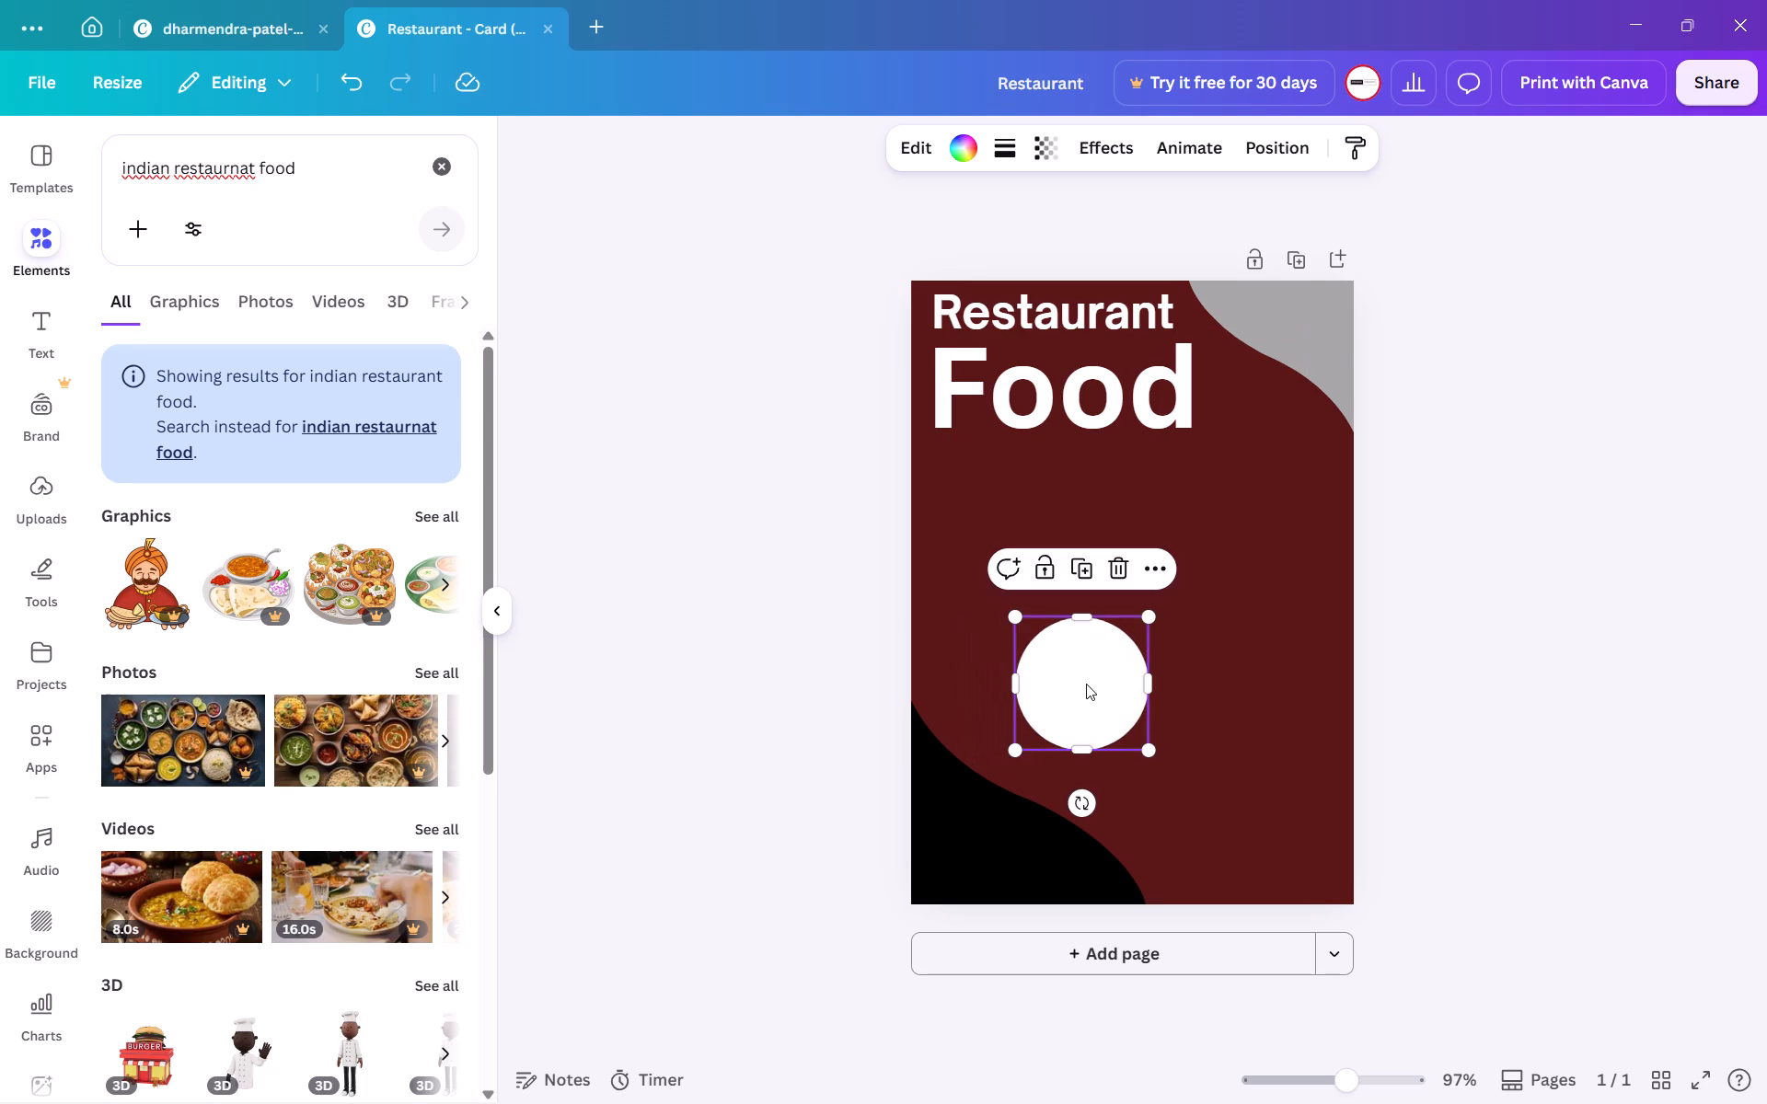
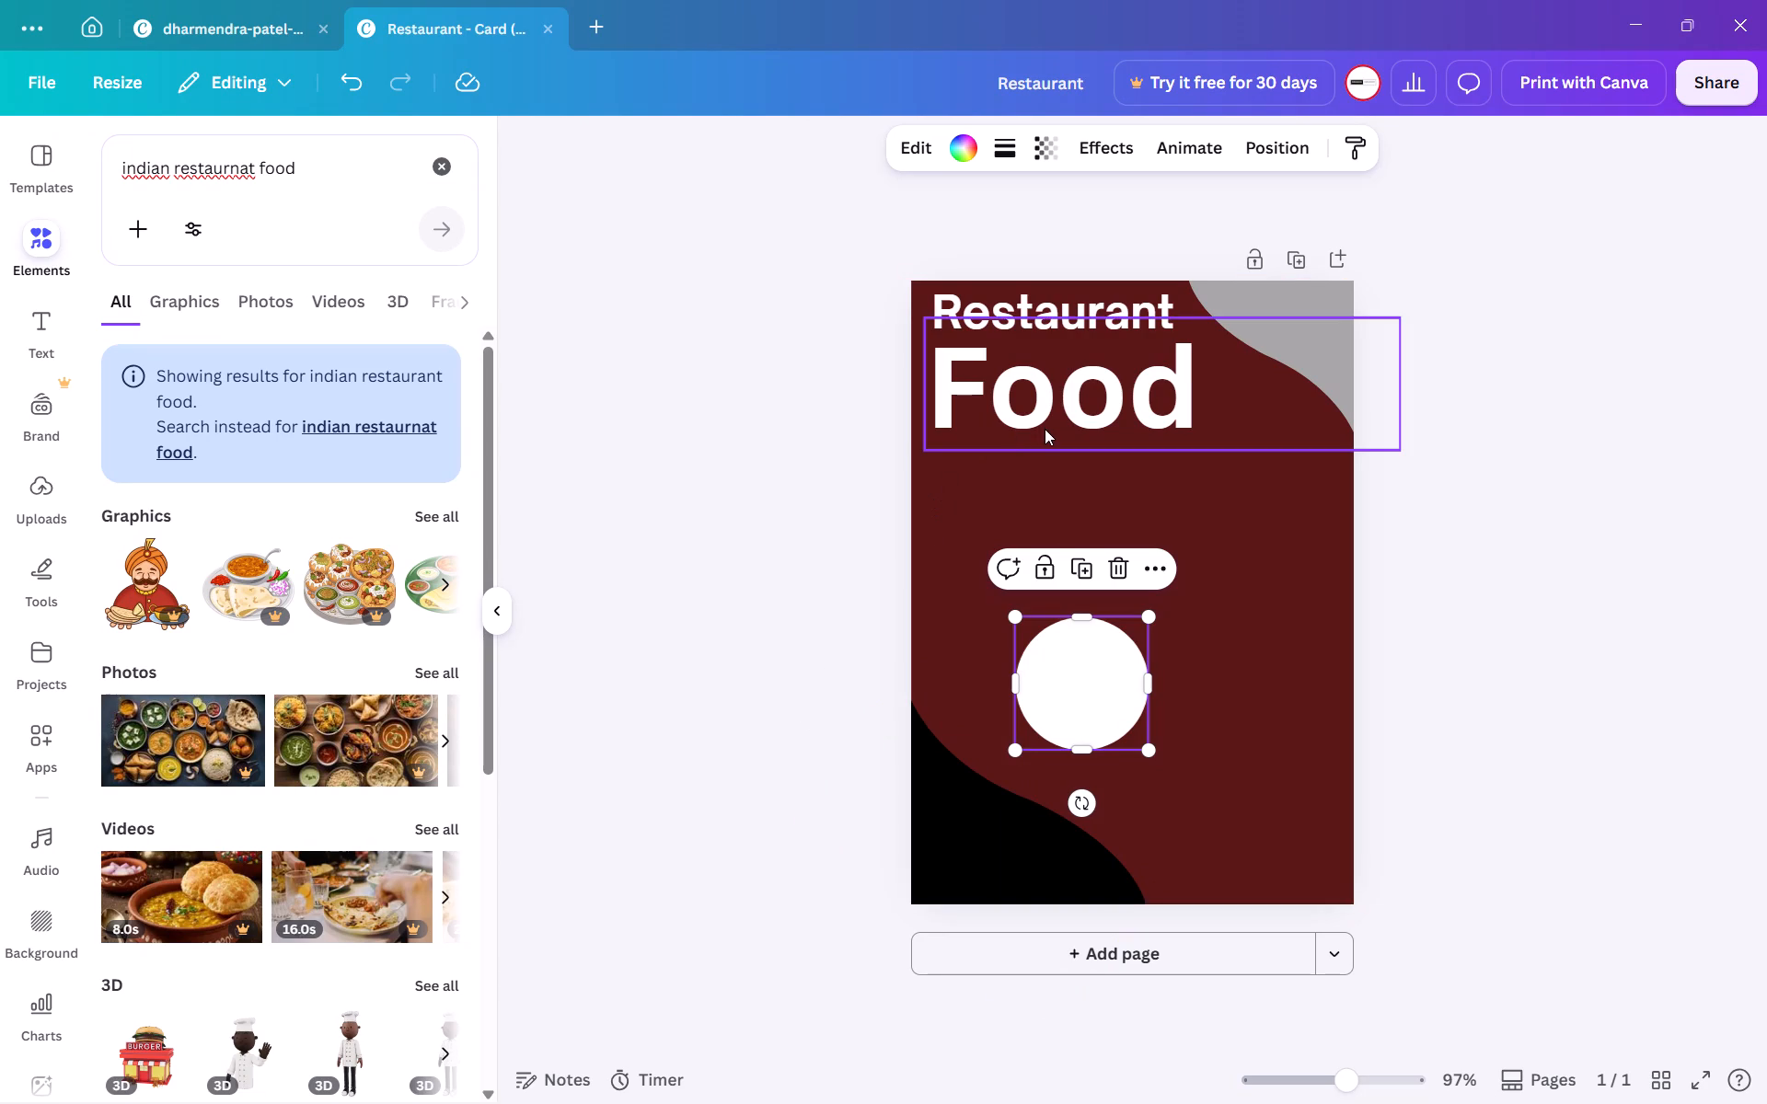
Delete the Food heading, the Restaurant heading and the white circle from the card.
{"action": "left_click", "coordinate": [1071, 388]}
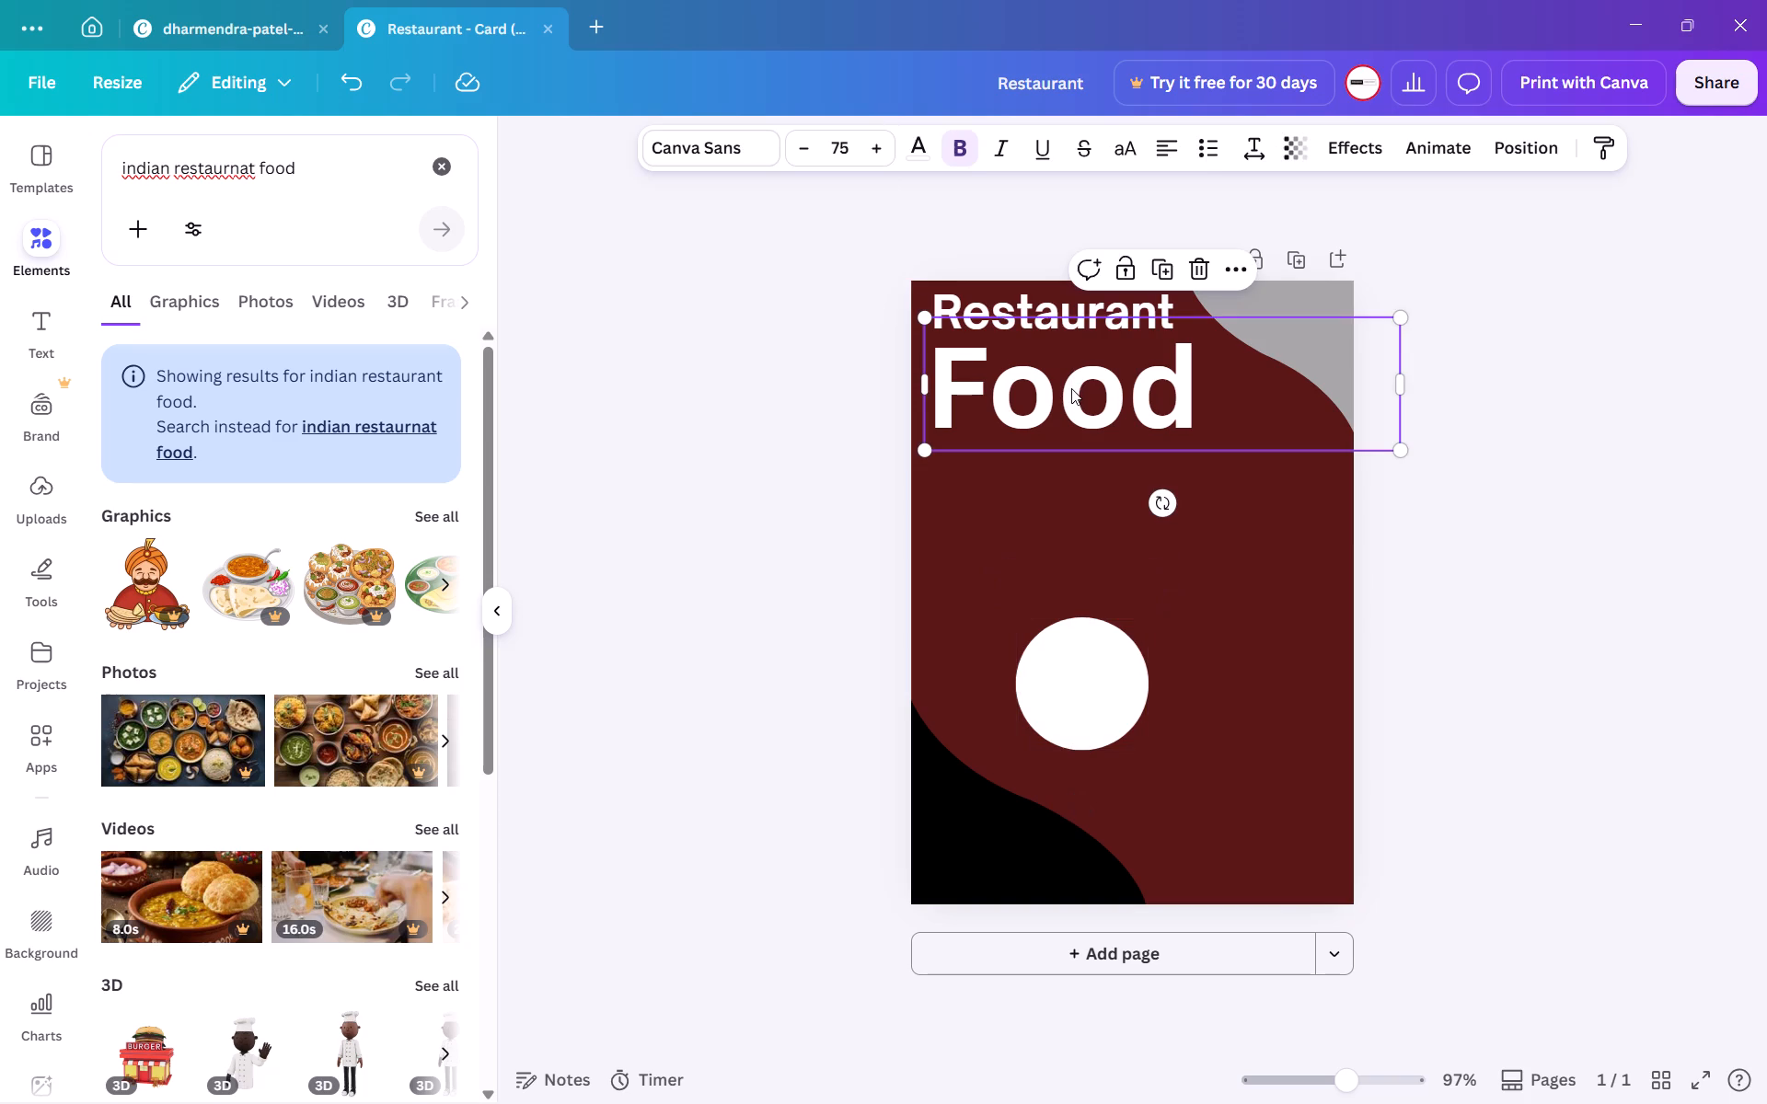
{"action": "left_click", "coordinate": [1198, 274]}
{"action": "left_click", "coordinate": [1110, 305]}
{"action": "left_click", "coordinate": [1106, 244]}
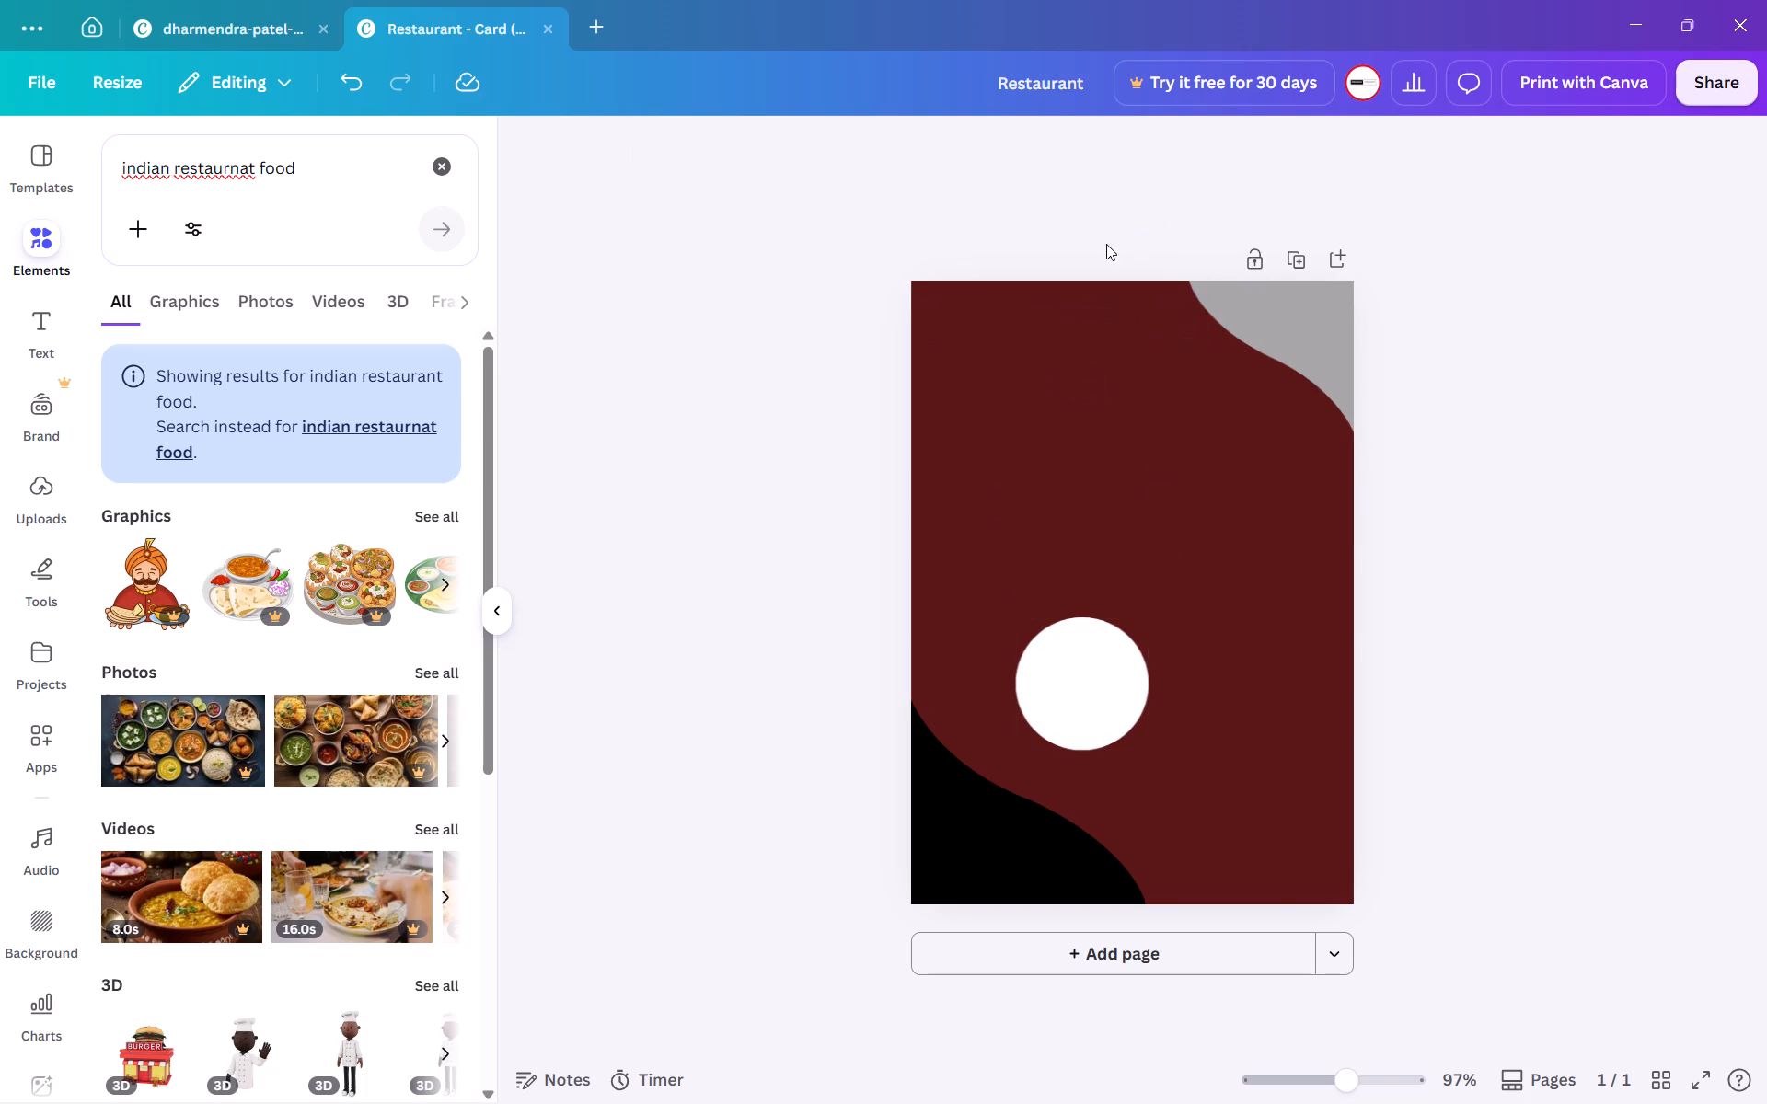
{"action": "left_click", "coordinate": [1084, 673]}
{"action": "left_click", "coordinate": [1120, 581]}
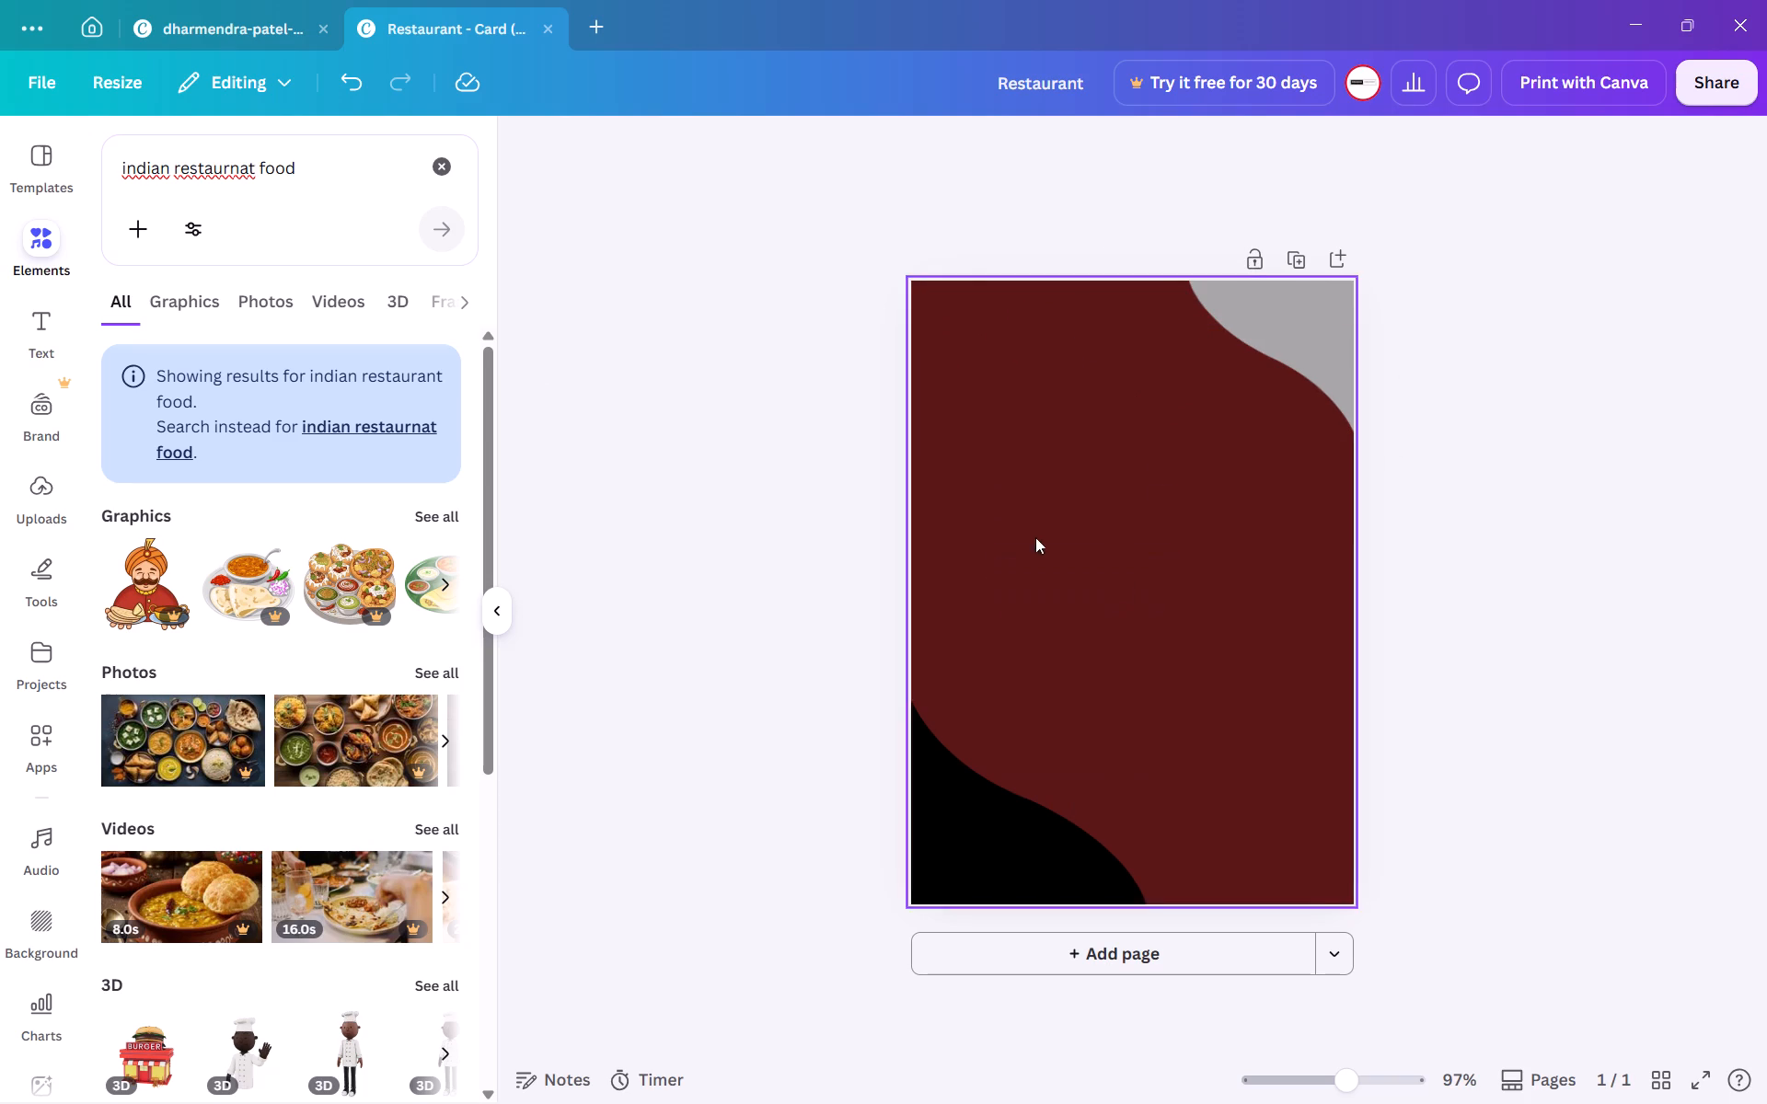
Add the graphic of the turbaned man serving Indian food and shrink it to a small icon.
{"action": "left_click", "coordinate": [145, 578]}
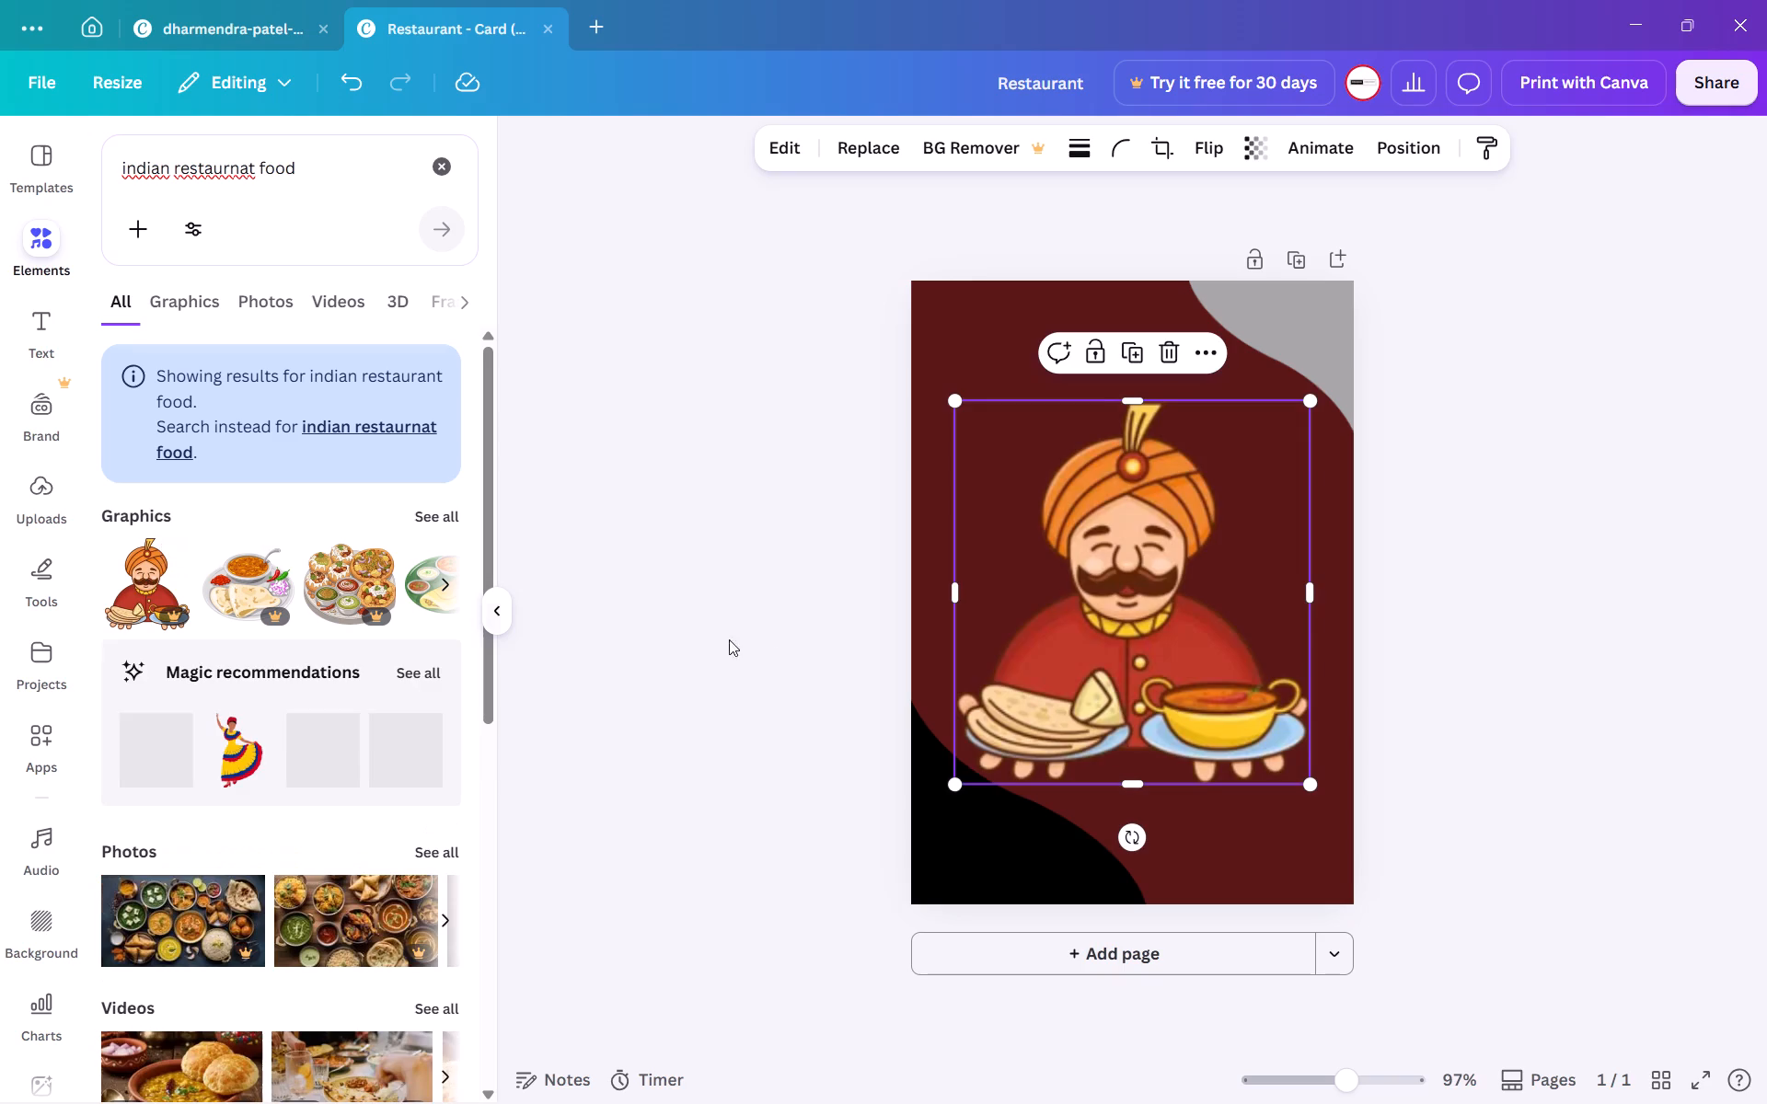
{"action": "left_click_drag", "start_coordinate": [1314, 787], "coordinate": [1270, 736]}
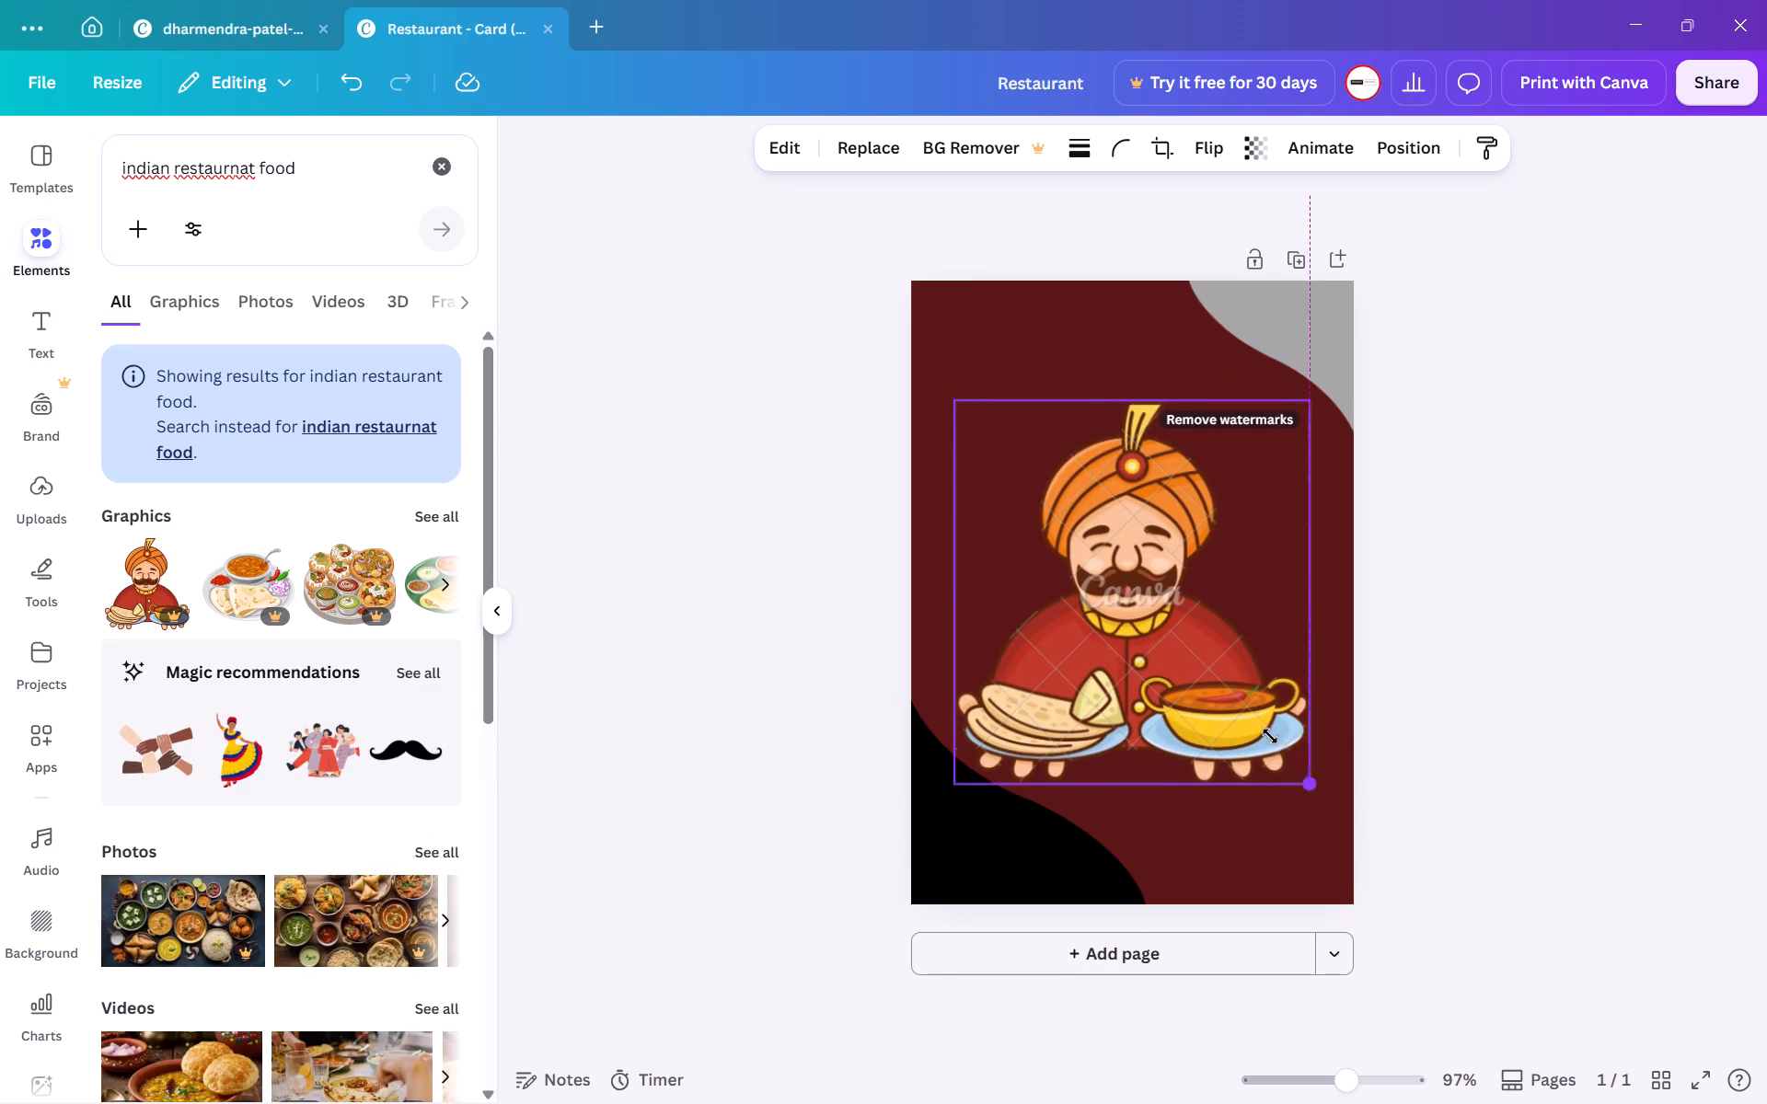
{"action": "left_click_drag", "start_coordinate": [1270, 736], "coordinate": [1012, 533]}
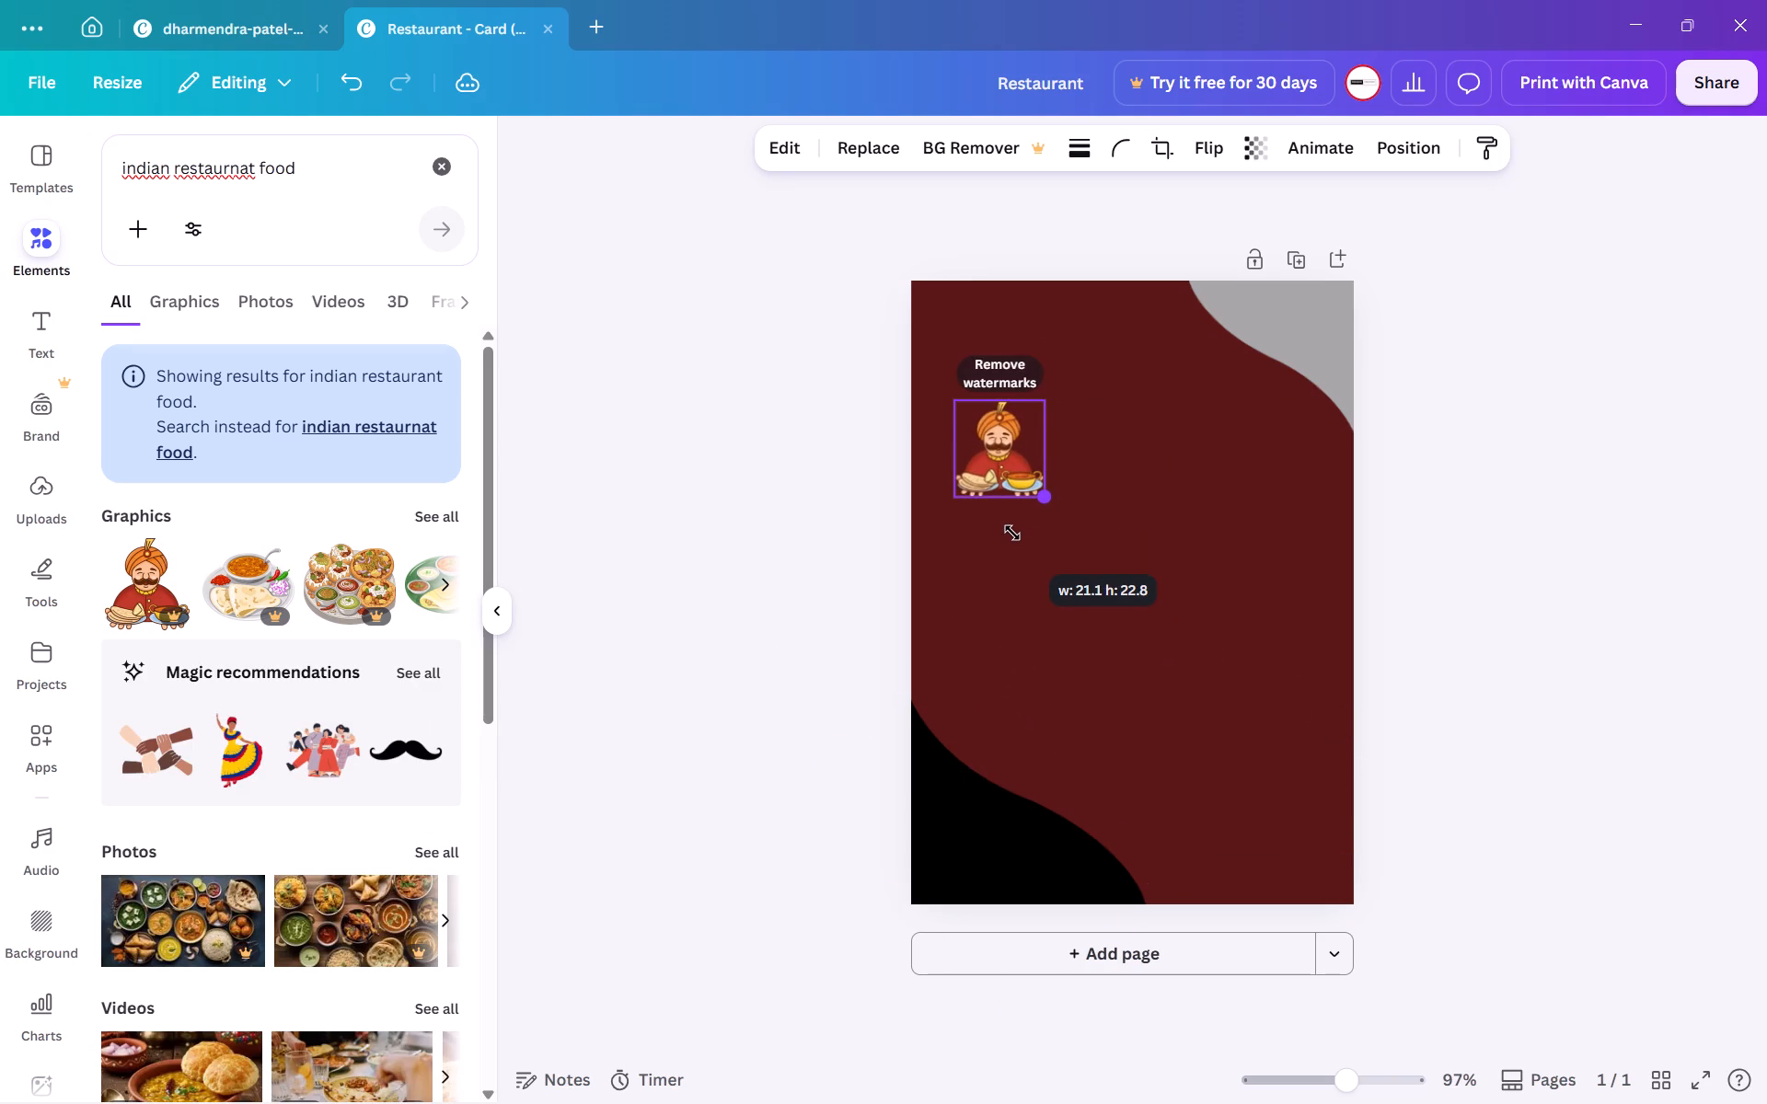
{"action": "left_click_drag", "start_coordinate": [1012, 533], "coordinate": [999, 511]}
Change the grey wave shape in the card's upper-right corner to the white already used in the design.
{"action": "scroll", "coordinate": [999, 511], "scroll_direction": "up", "scroll_amount": 2}
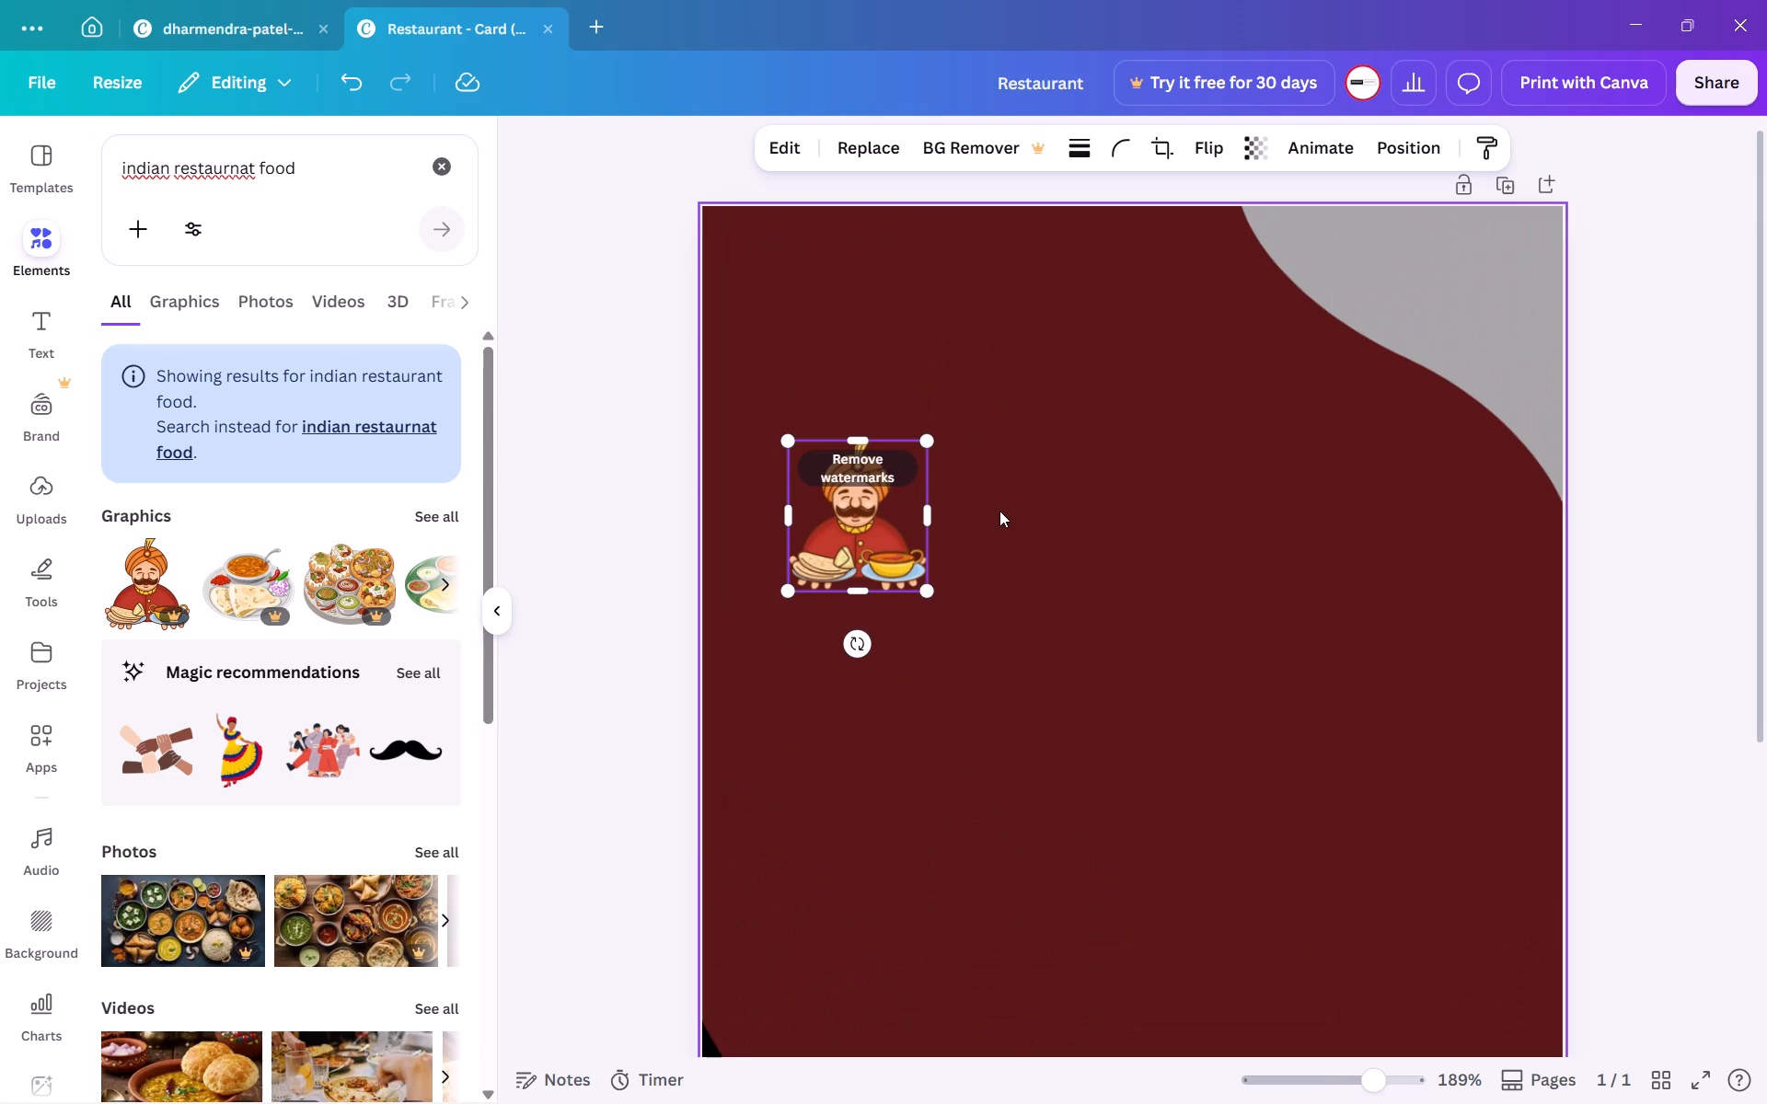
{"action": "scroll", "coordinate": [999, 511], "scroll_direction": "up", "scroll_amount": 2}
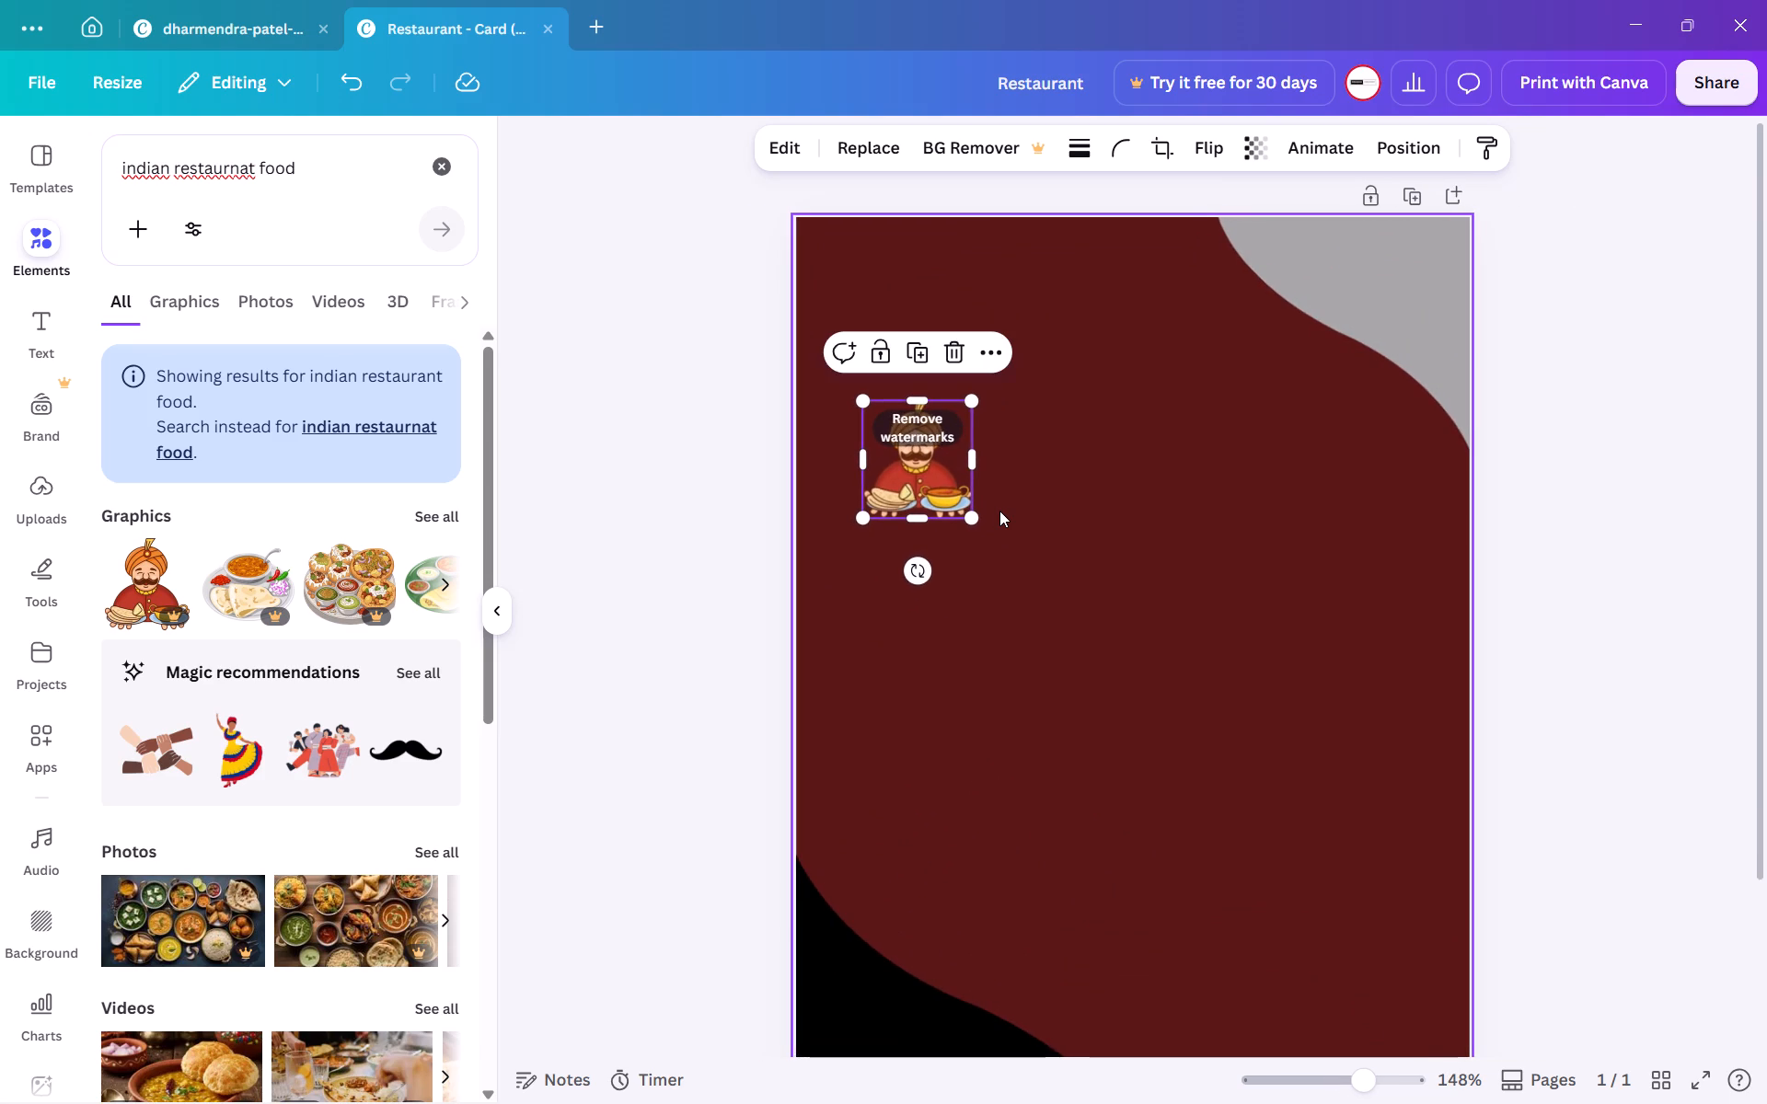
{"action": "scroll", "coordinate": [999, 511], "scroll_direction": "up", "scroll_amount": 1}
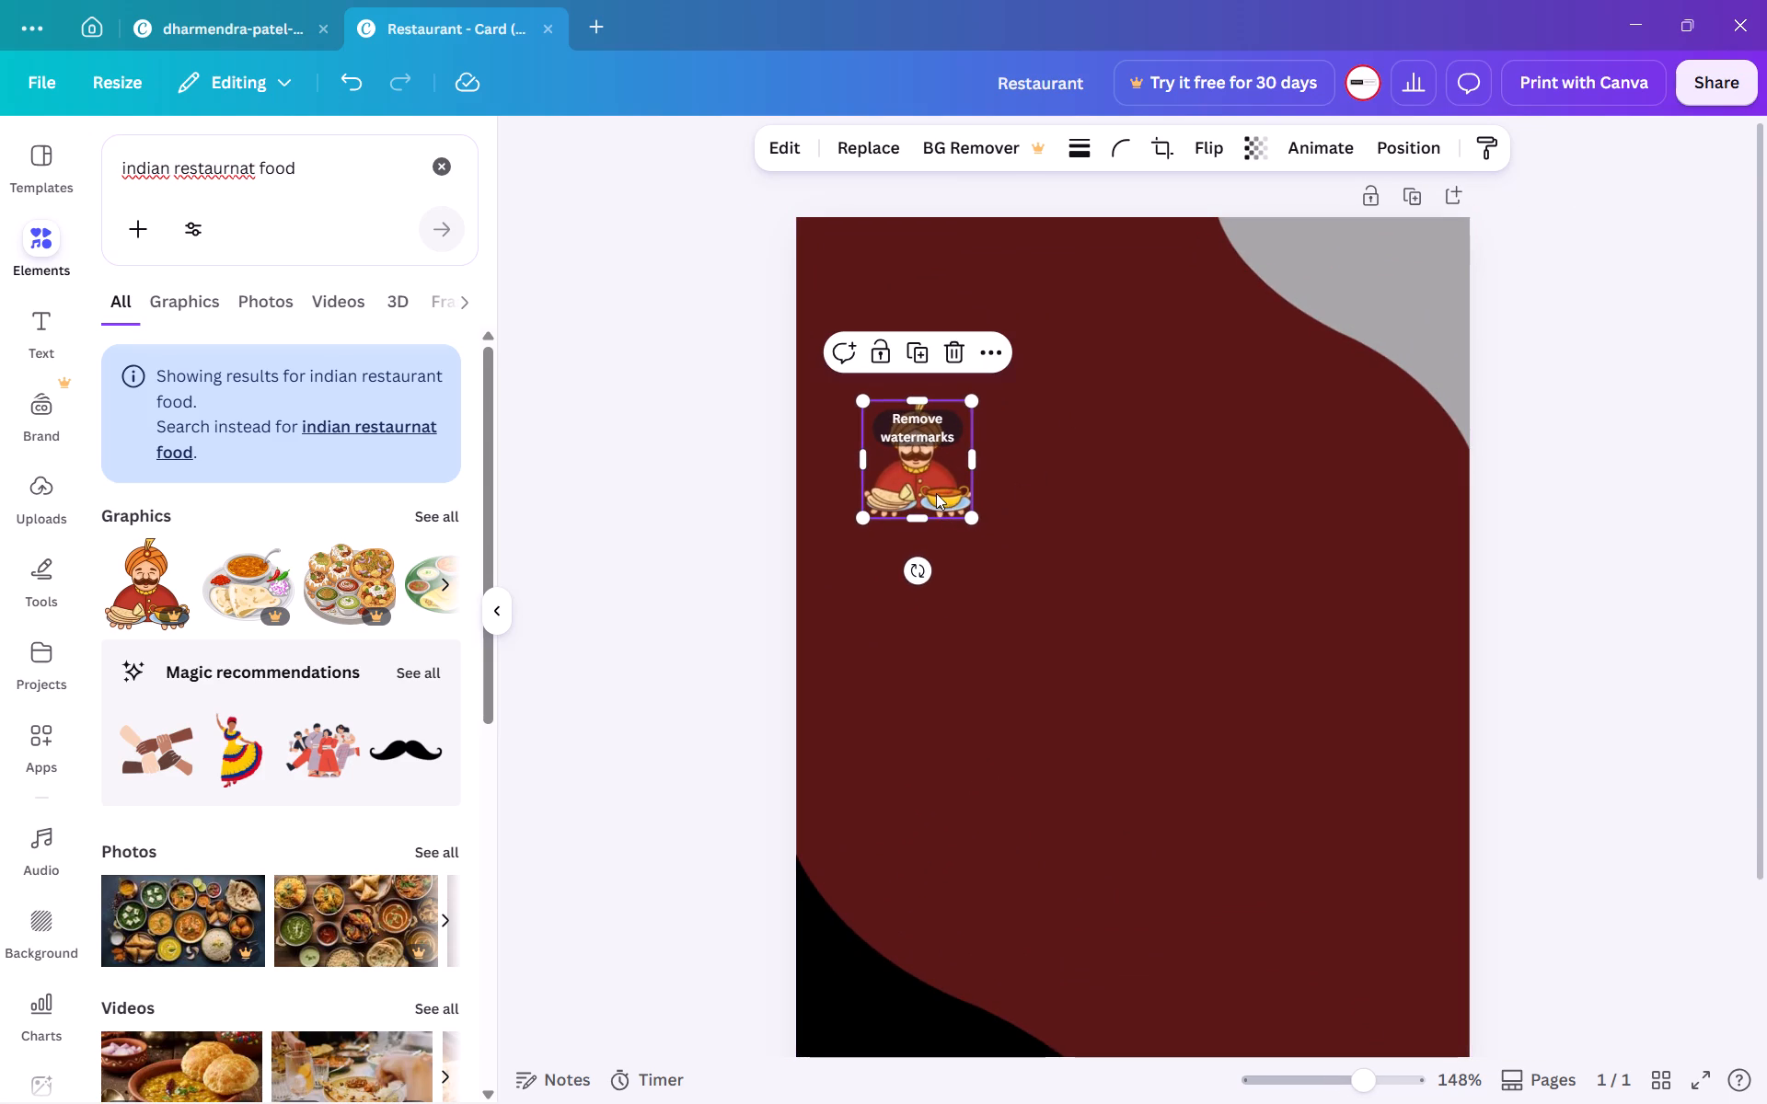
{"action": "left_click", "coordinate": [1376, 324]}
{"action": "left_click", "coordinate": [950, 136]}
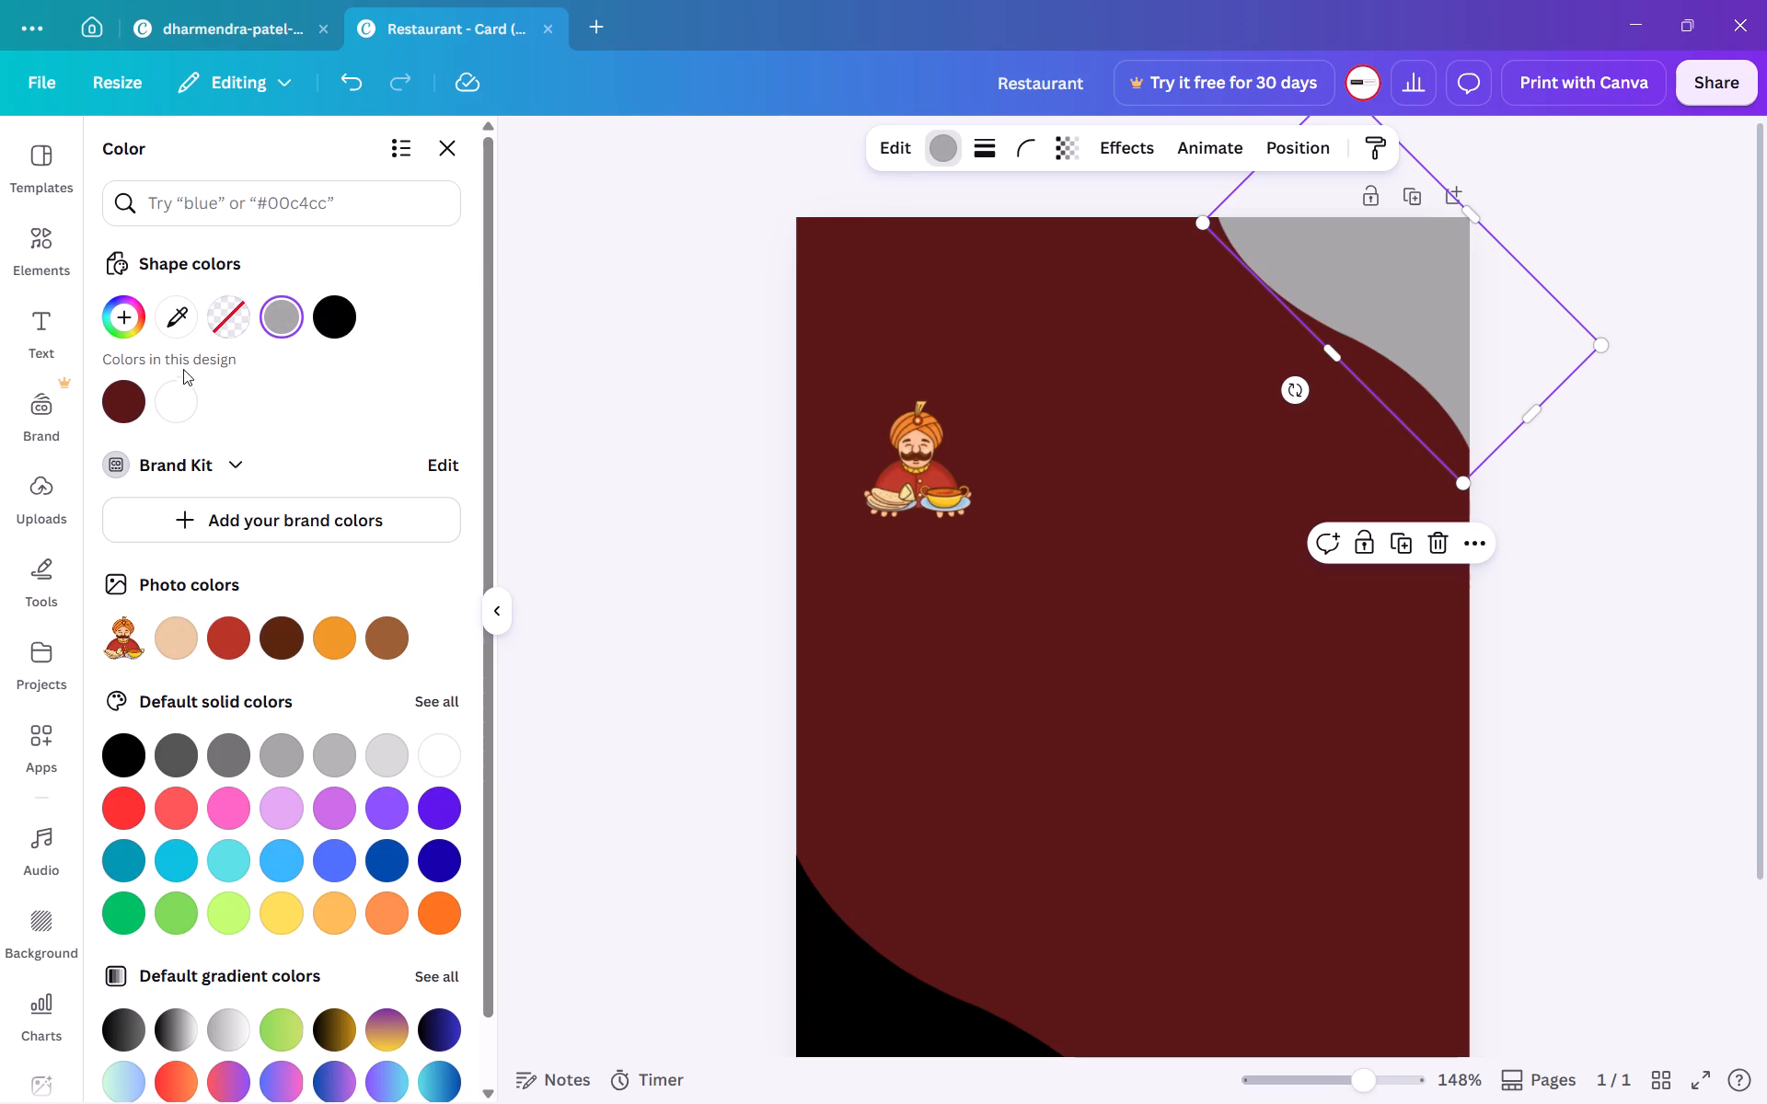
{"action": "left_click", "coordinate": [177, 384]}
{"action": "left_click", "coordinate": [480, 421]}
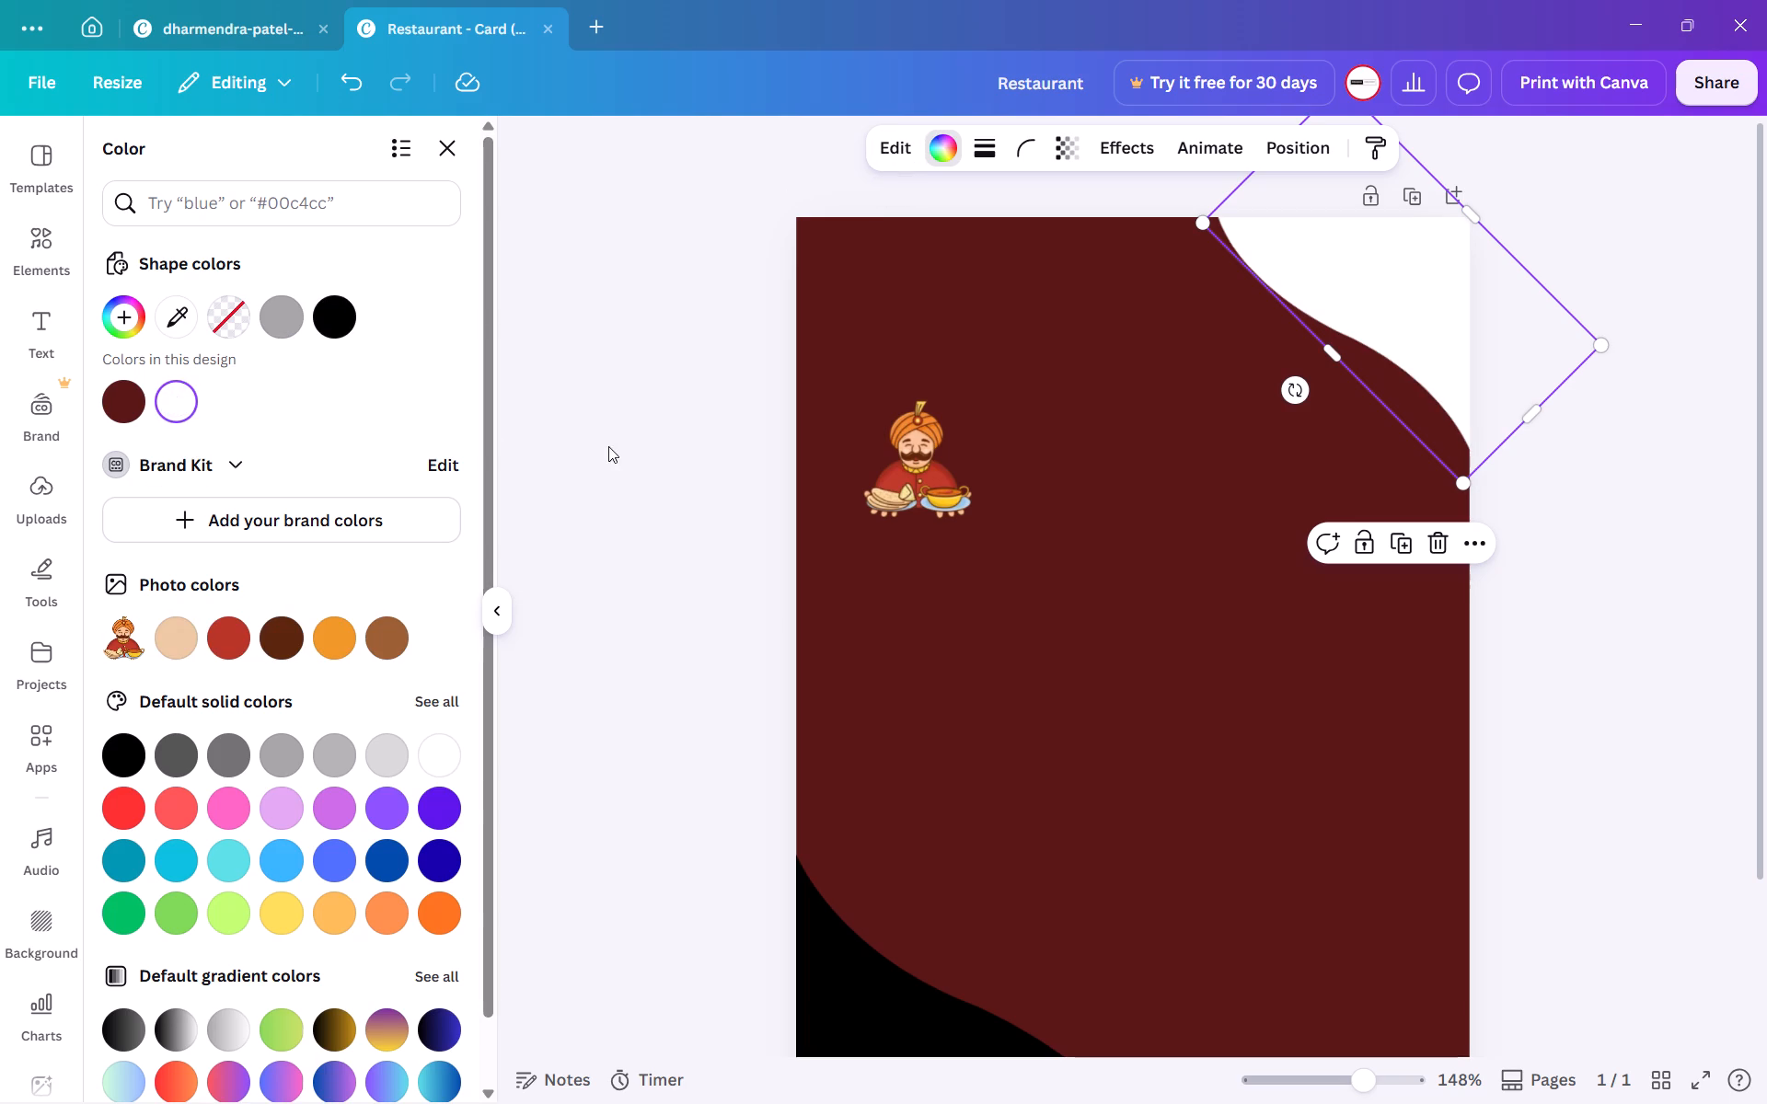
{"action": "left_click", "coordinate": [633, 444]}
{"action": "left_click", "coordinate": [679, 492]}
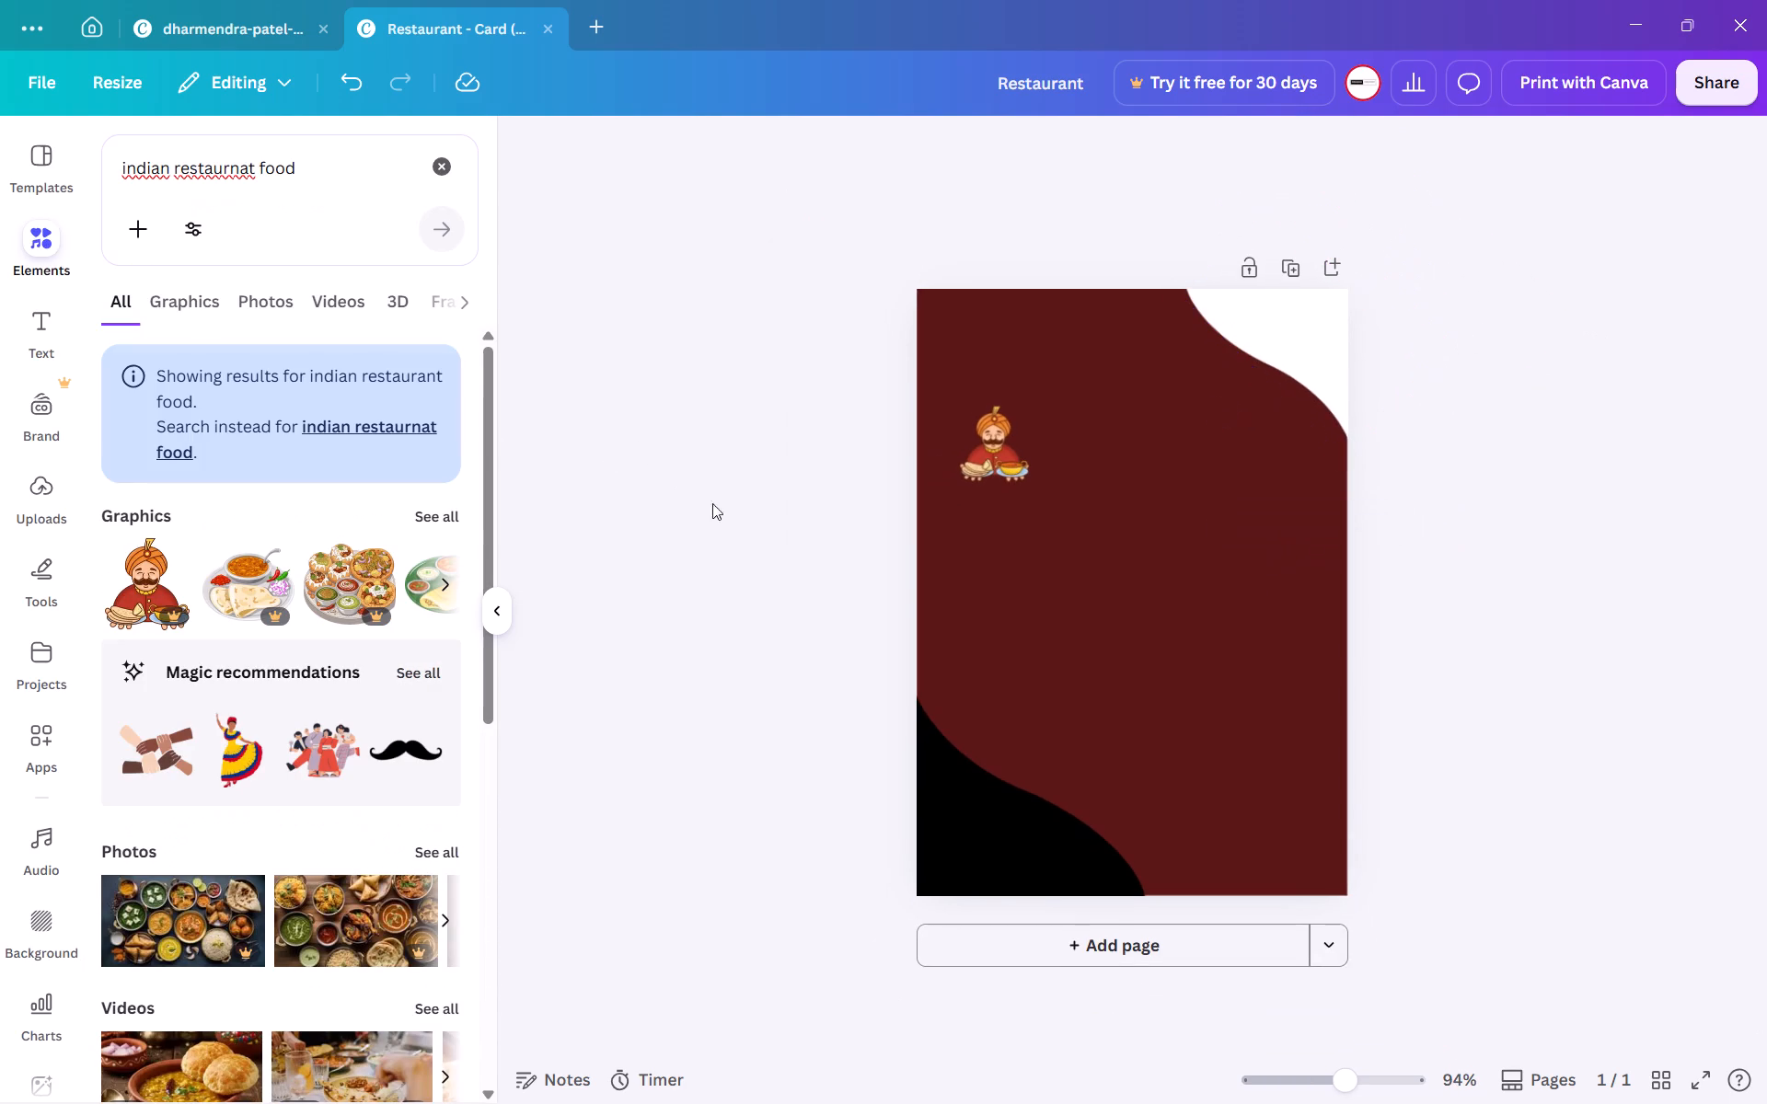
Move the turbaned man graphic into the card's upper-left corner.
{"action": "left_click_drag", "start_coordinate": [1009, 456], "coordinate": [983, 365]}
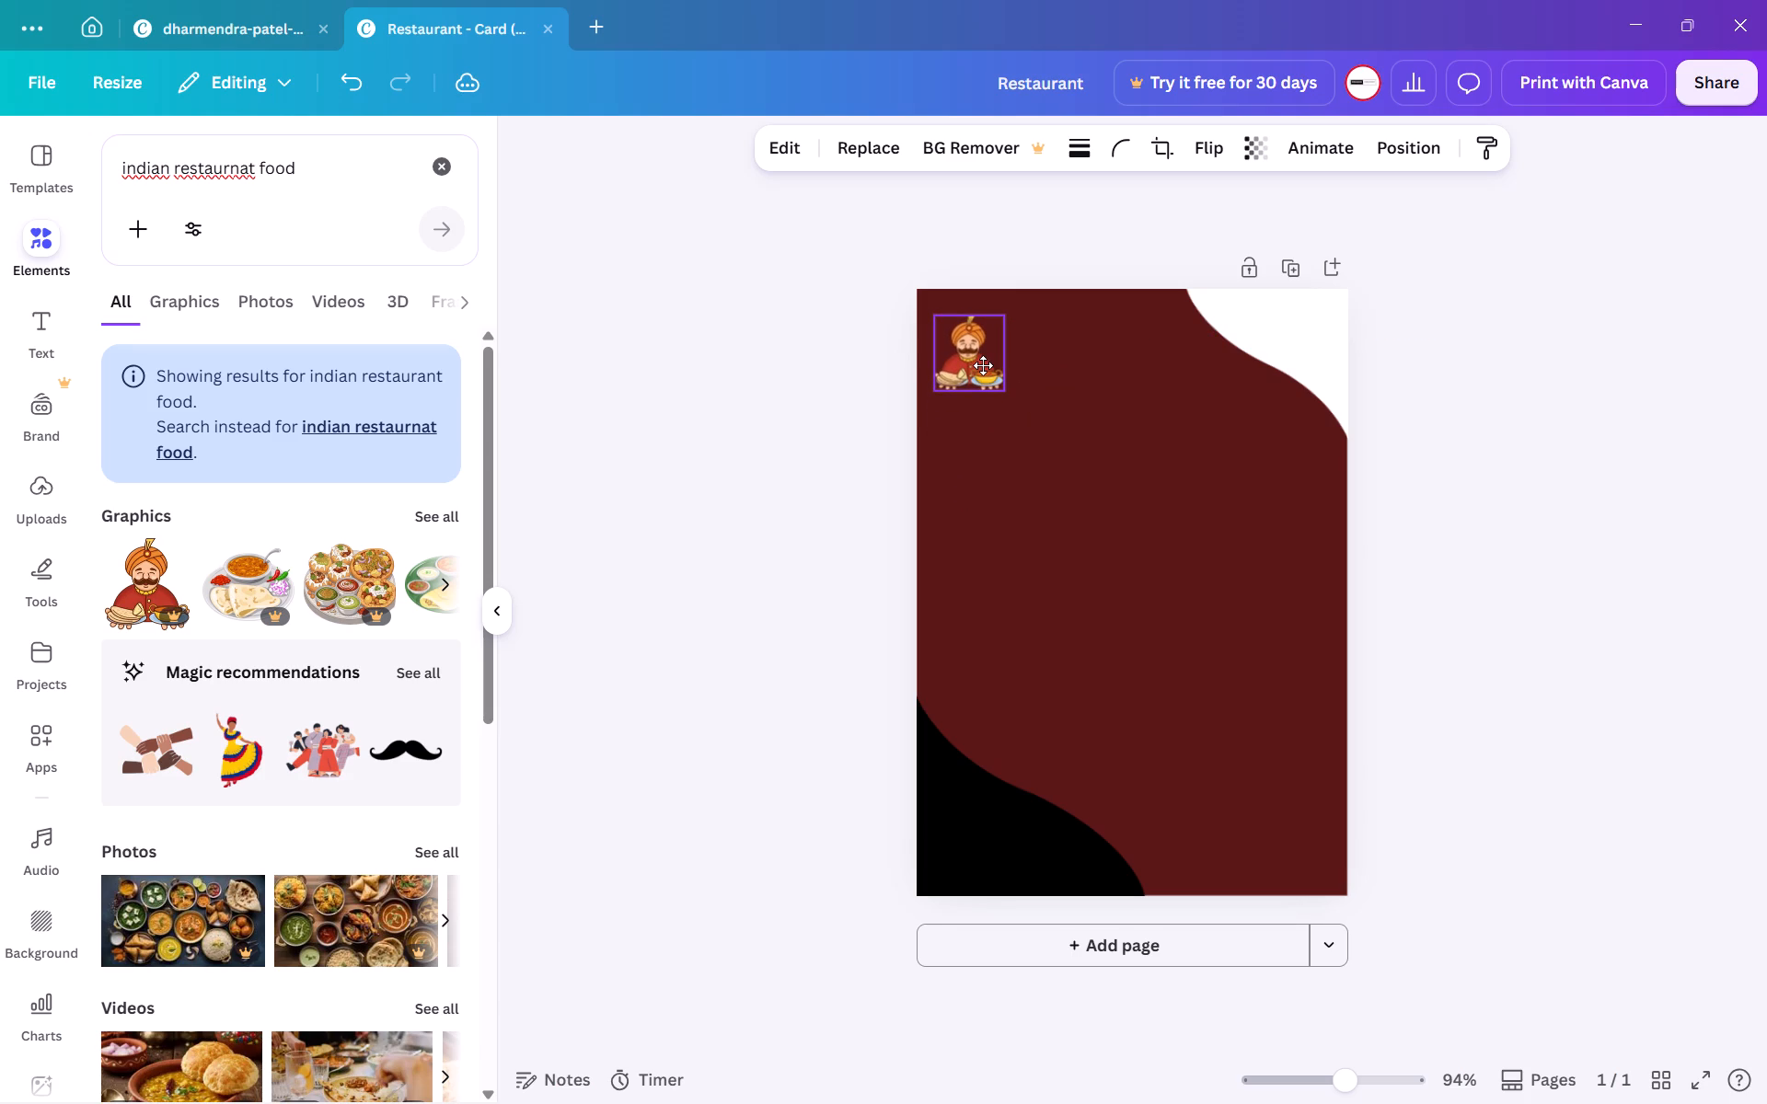
{"action": "left_click_drag", "start_coordinate": [983, 365], "coordinate": [983, 353]}
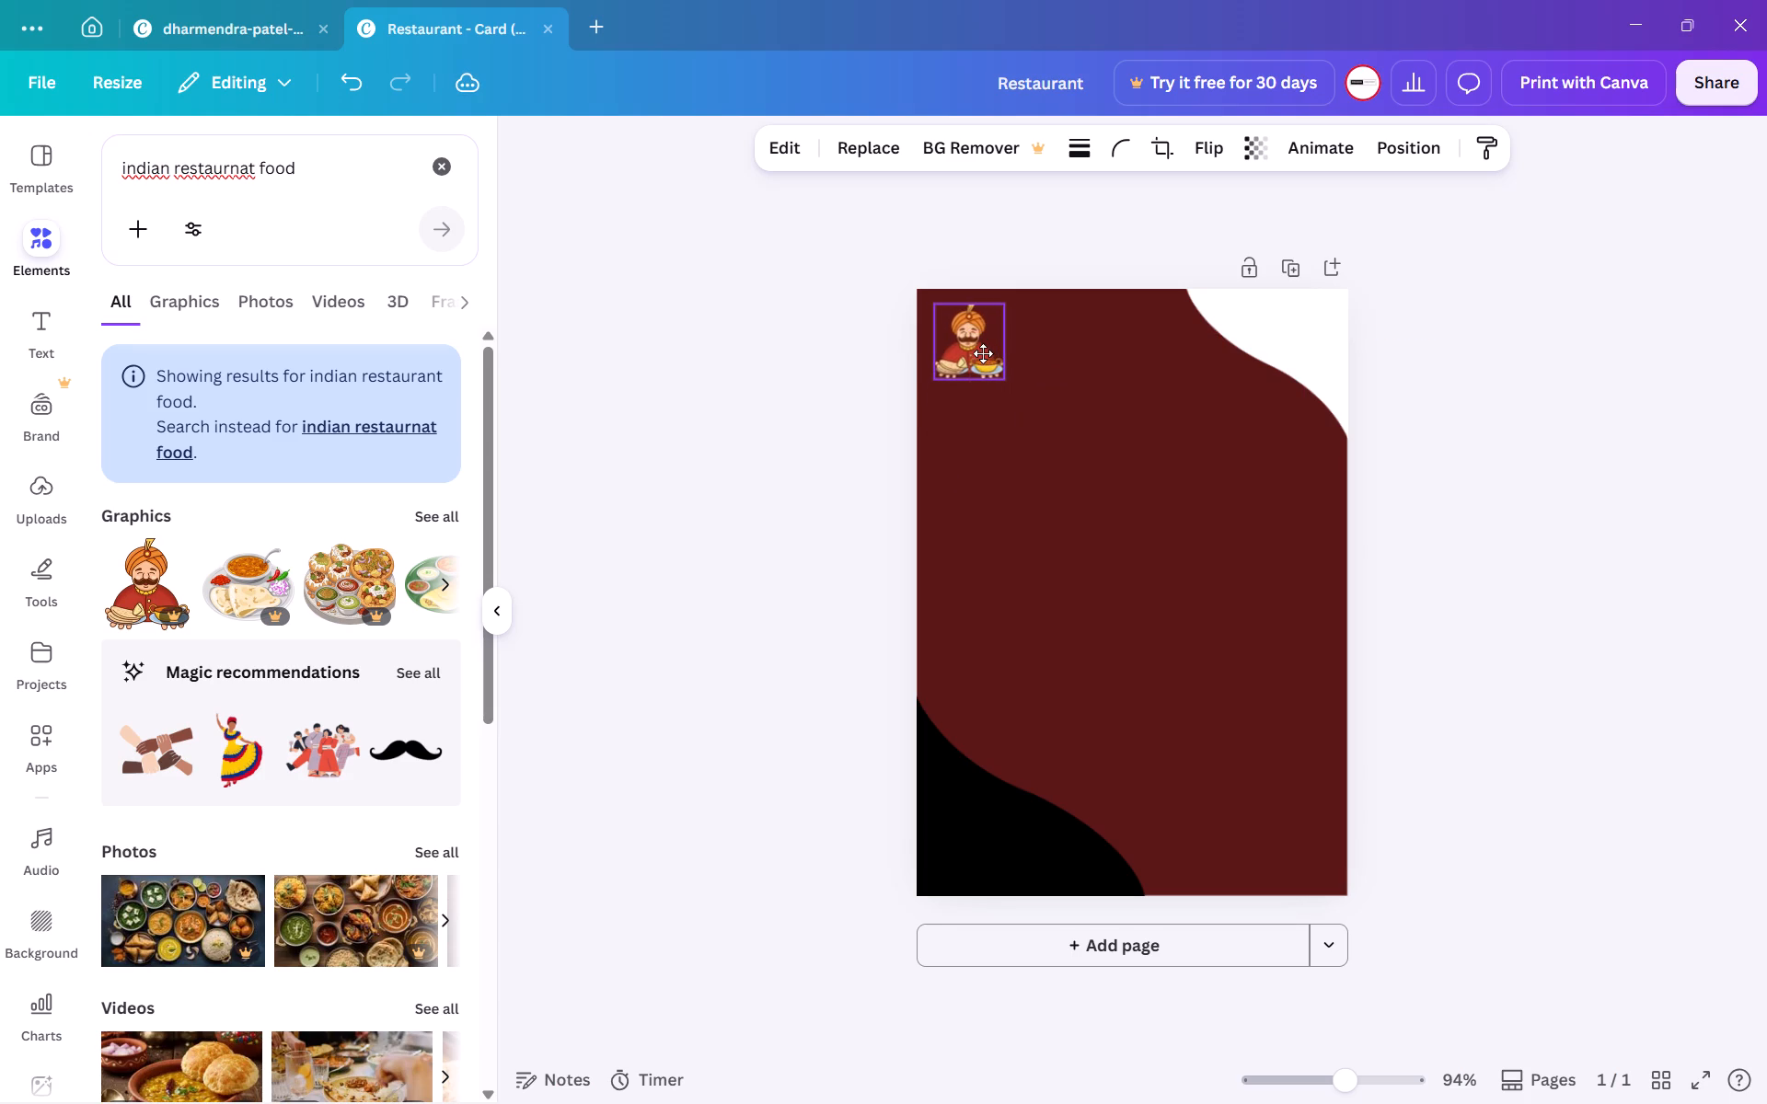
{"action": "left_click_drag", "start_coordinate": [983, 353], "coordinate": [984, 362]}
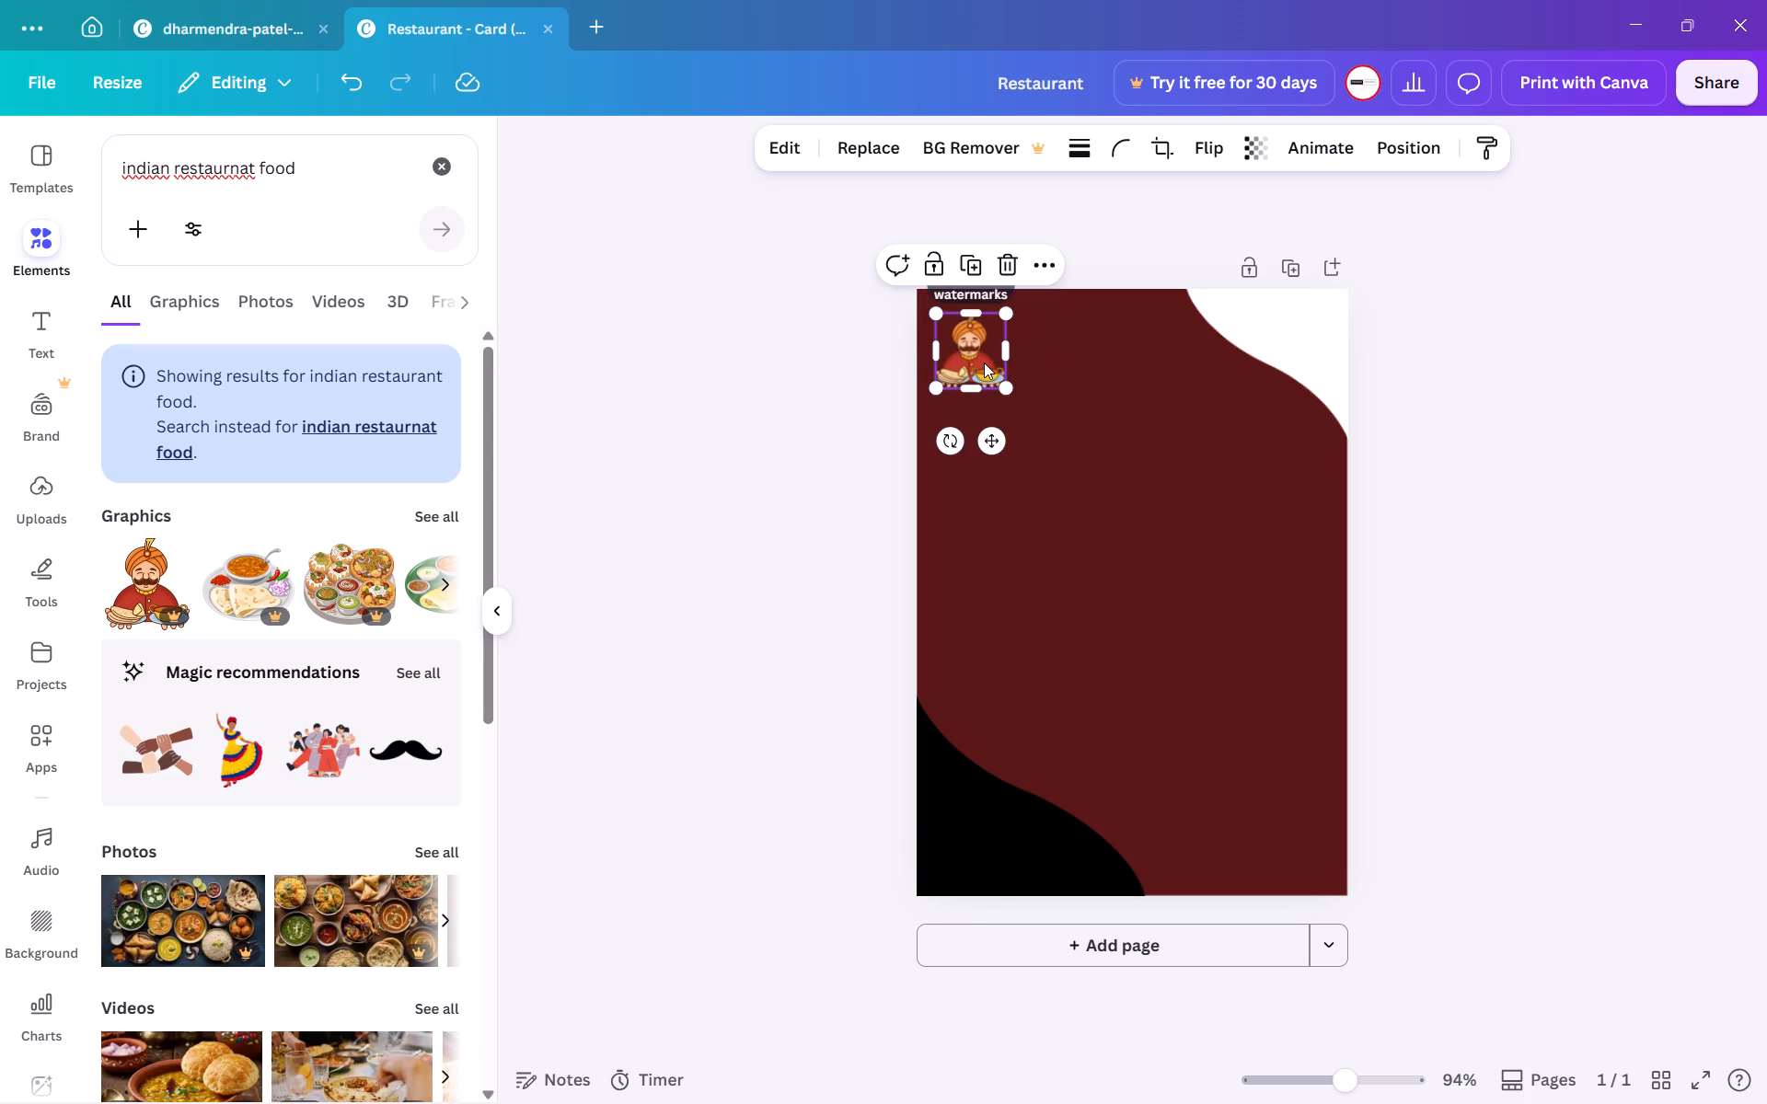
Shrink the turbaned man graphic proportionally to about 12 × 13 mm.
{"action": "scroll", "coordinate": [984, 362], "scroll_direction": "up", "scroll_amount": 2}
{"action": "scroll", "coordinate": [811, 419], "scroll_direction": "up", "scroll_amount": 1}
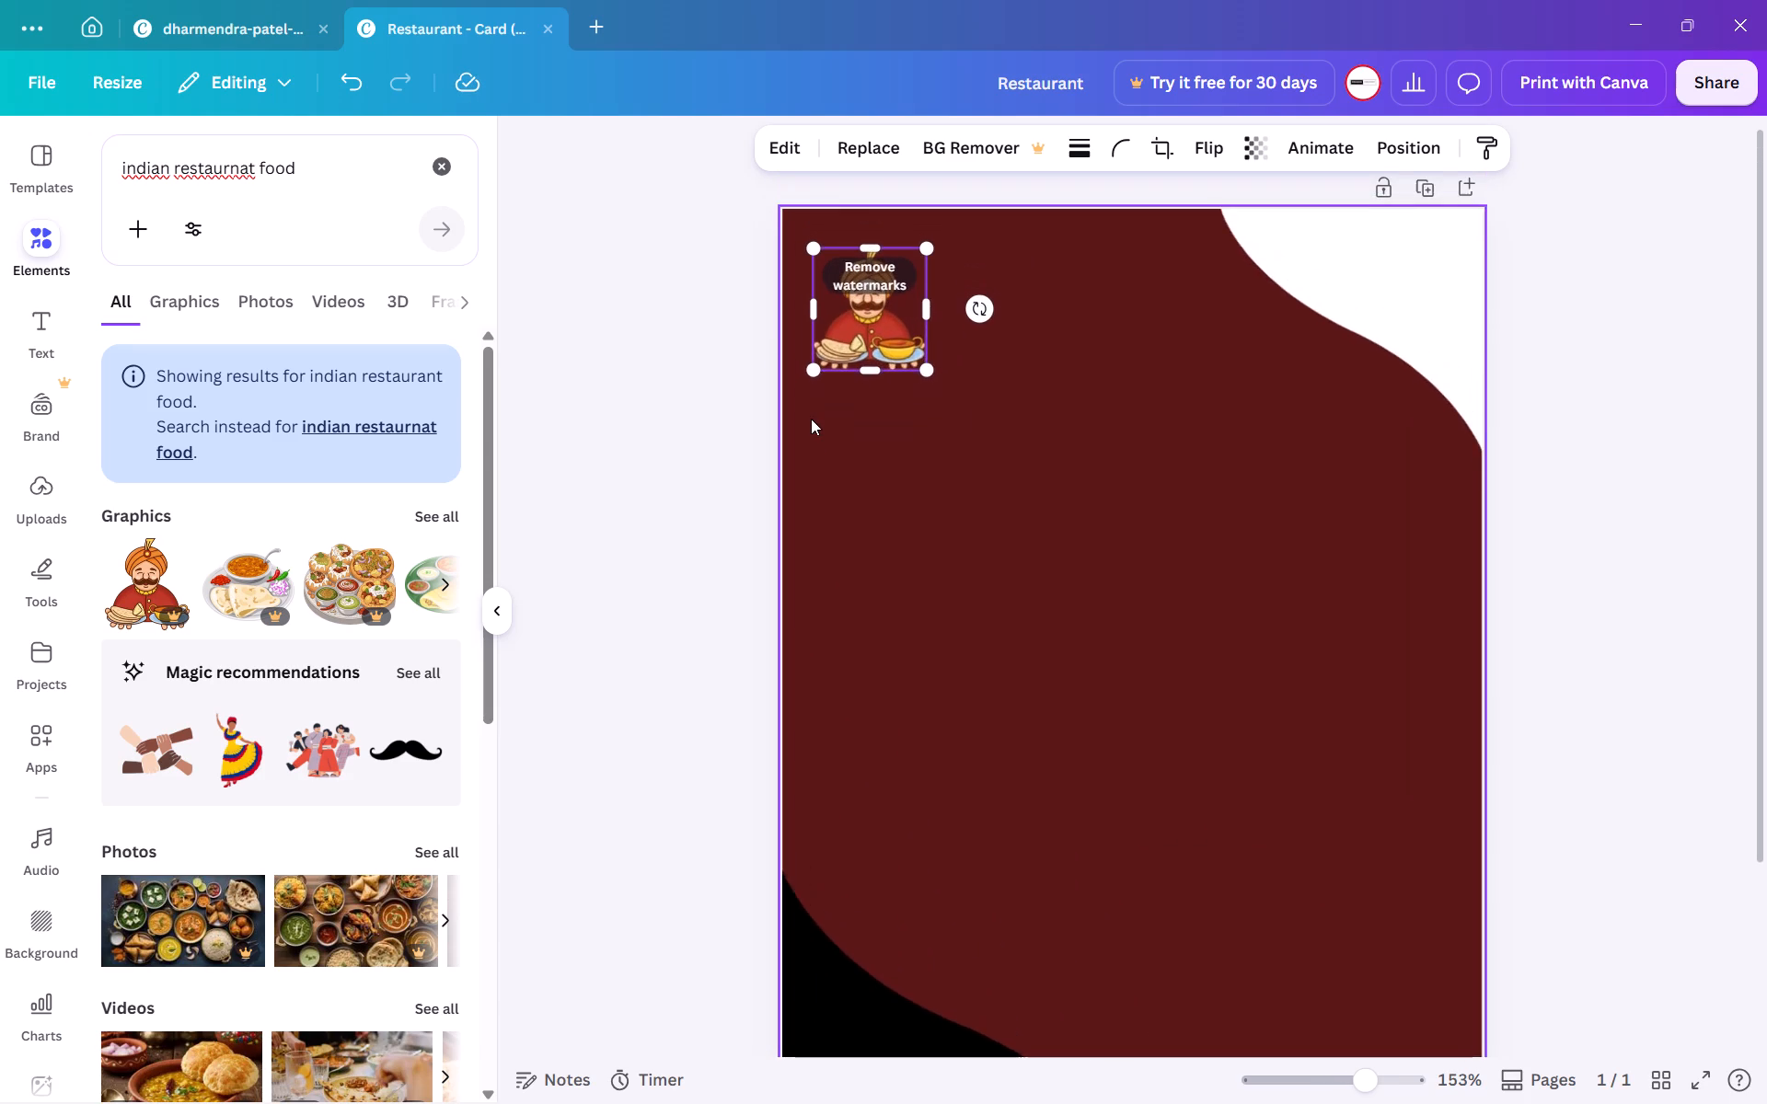
{"action": "scroll", "coordinate": [811, 419], "scroll_direction": "up", "scroll_amount": 2}
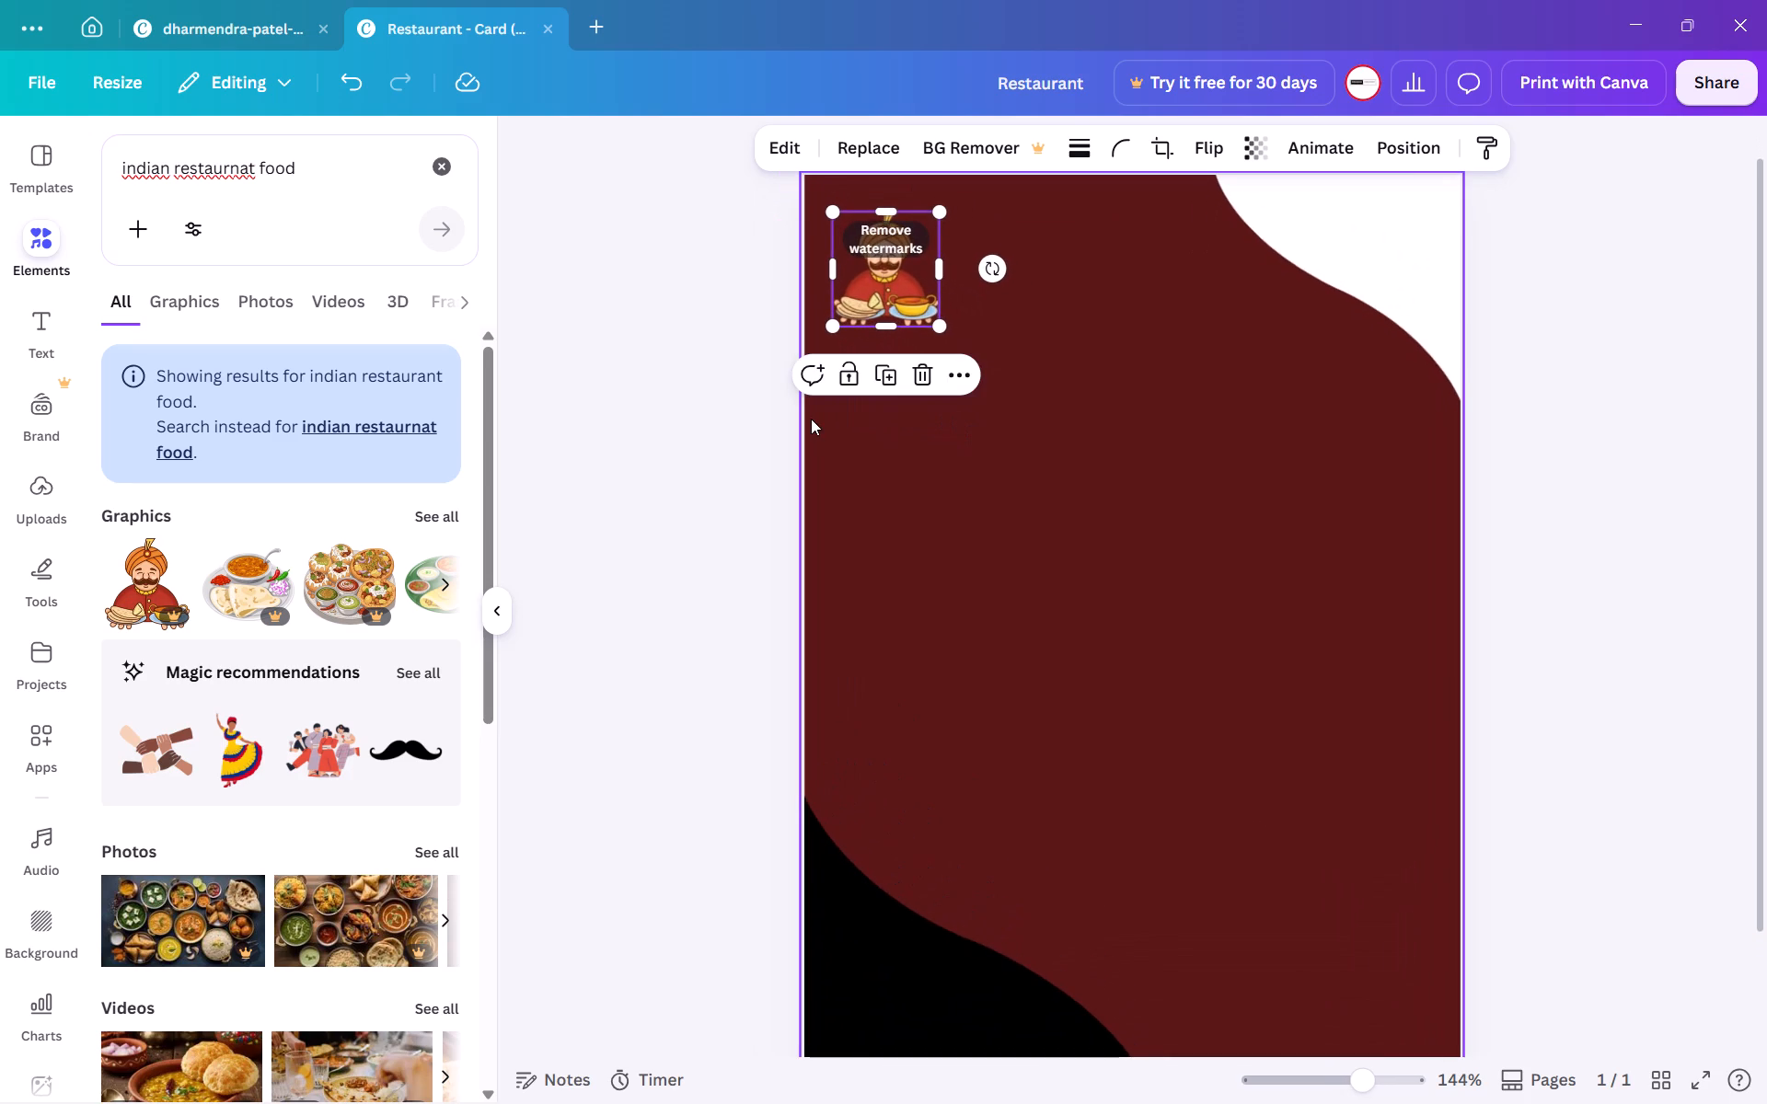
{"action": "scroll", "coordinate": [811, 419], "scroll_direction": "down", "scroll_amount": 1}
{"action": "scroll", "coordinate": [811, 419], "scroll_direction": "up", "scroll_amount": 2}
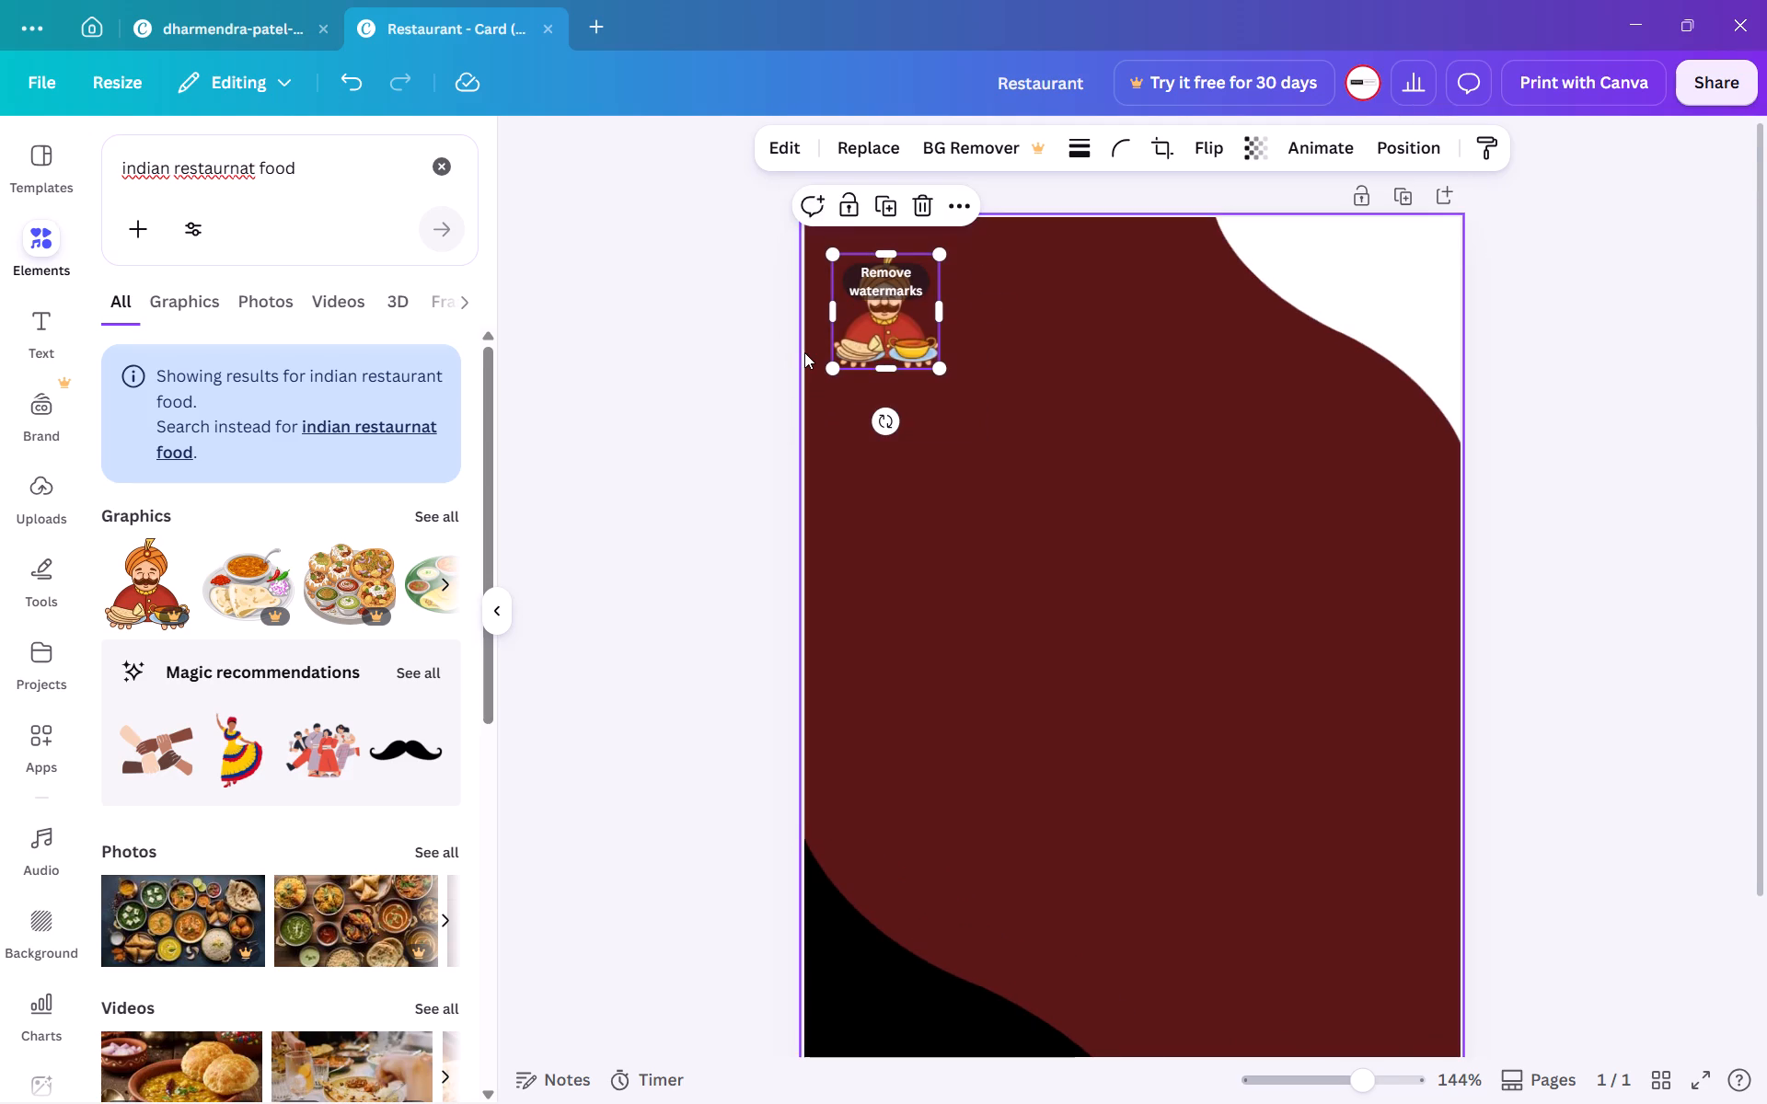
{"action": "scroll", "coordinate": [804, 352], "scroll_direction": "right", "scroll_amount": 6}
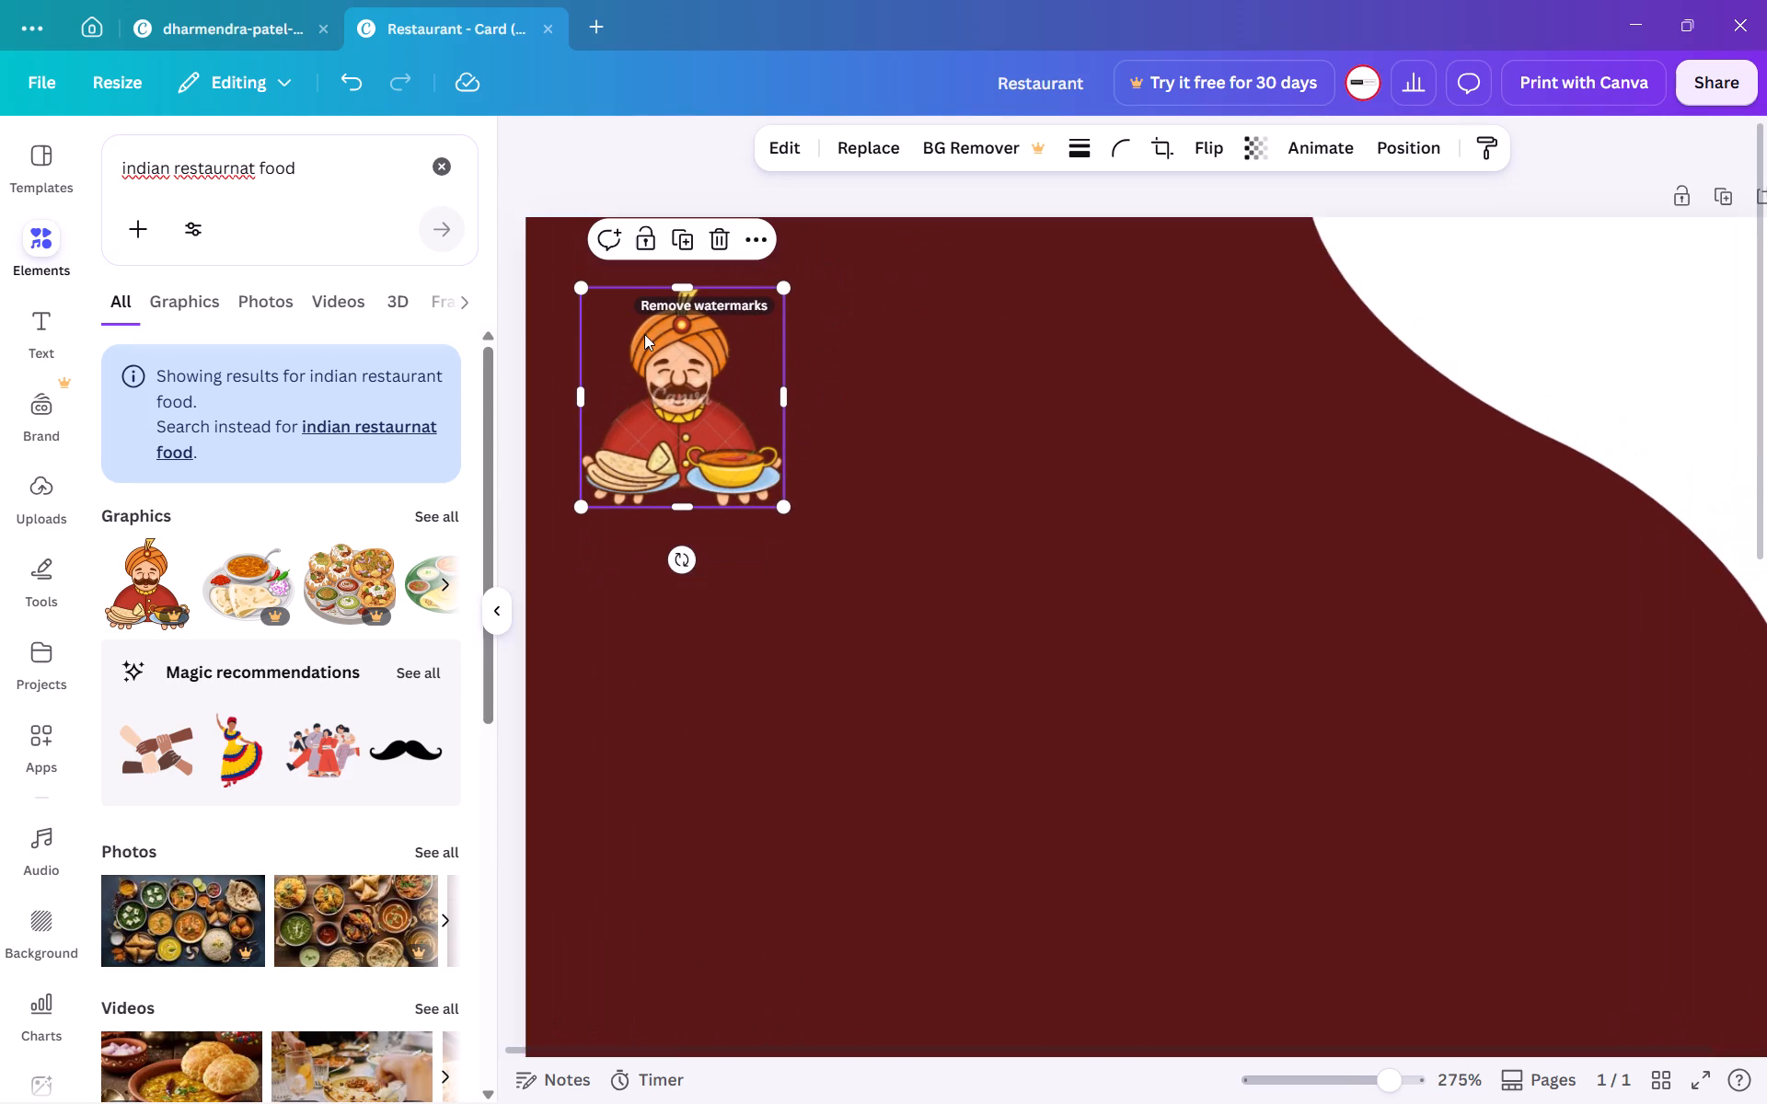
{"action": "left_click", "coordinate": [651, 188]}
{"action": "left_click", "coordinate": [670, 372]}
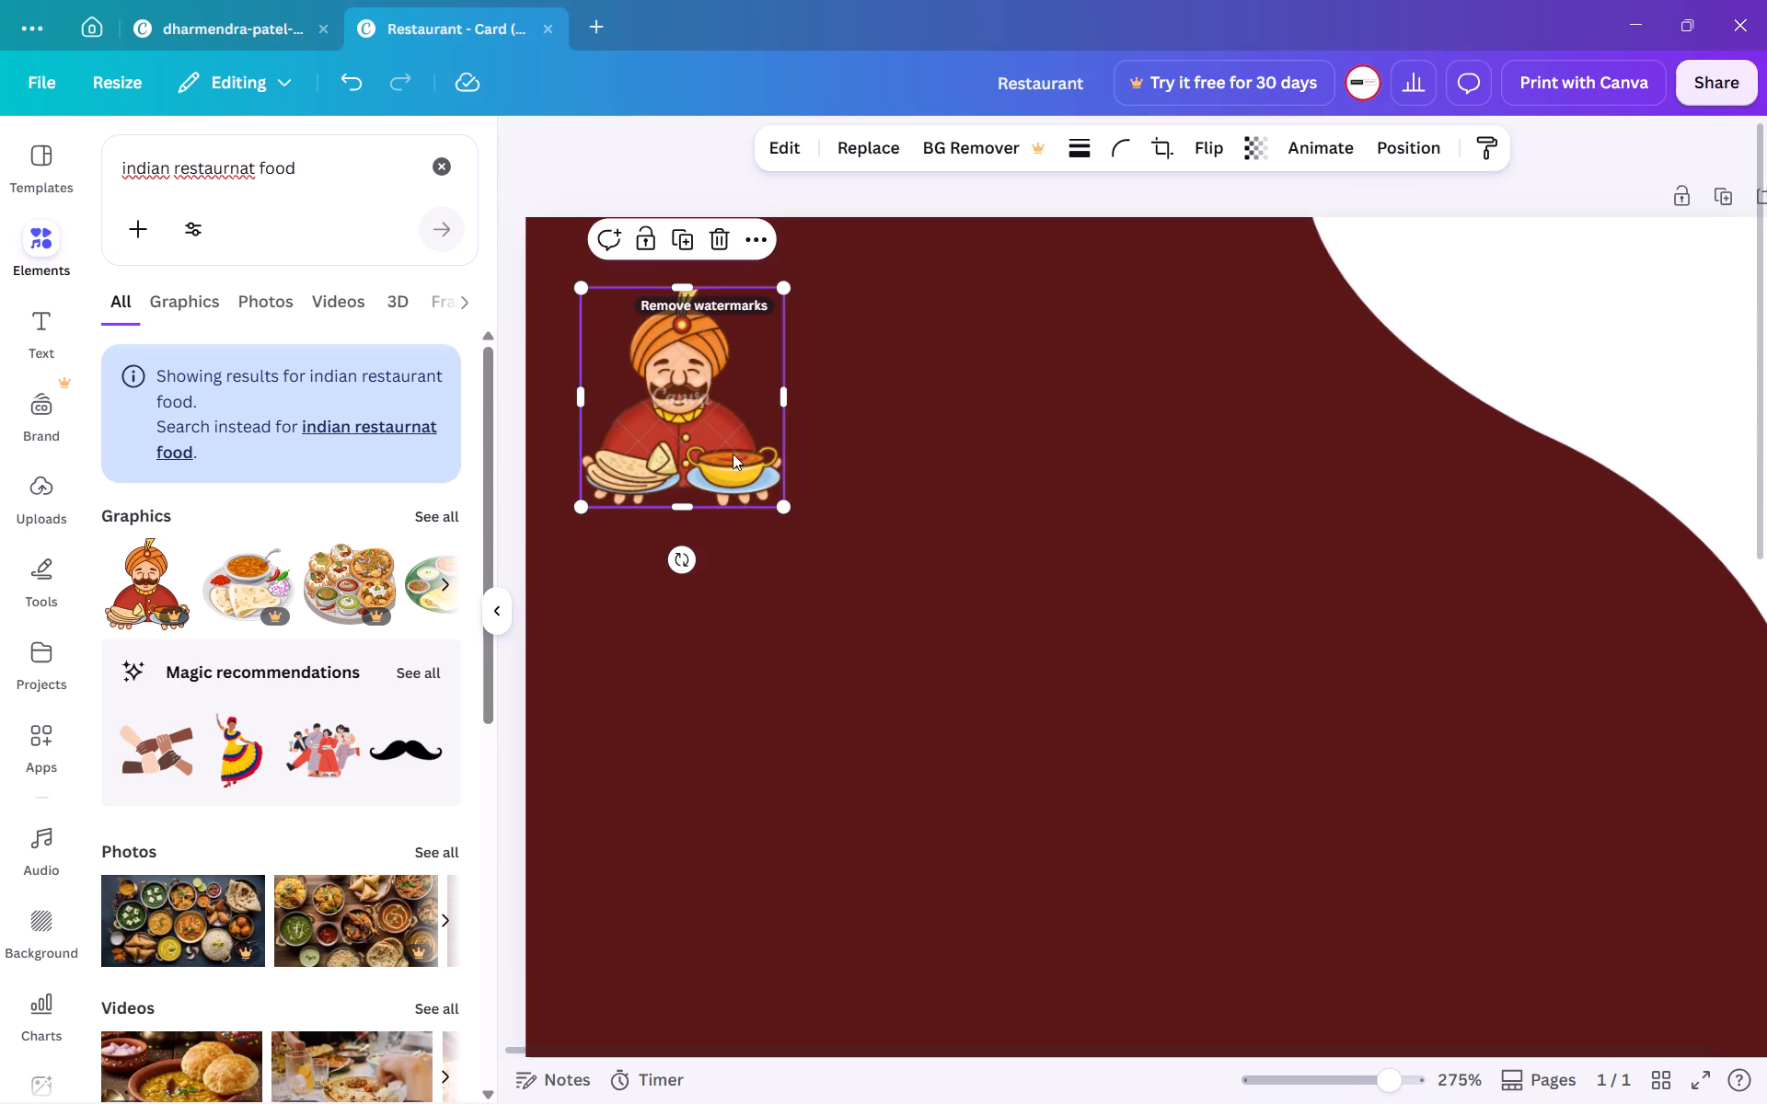
{"action": "left_click_drag", "start_coordinate": [784, 508], "coordinate": [748, 466]}
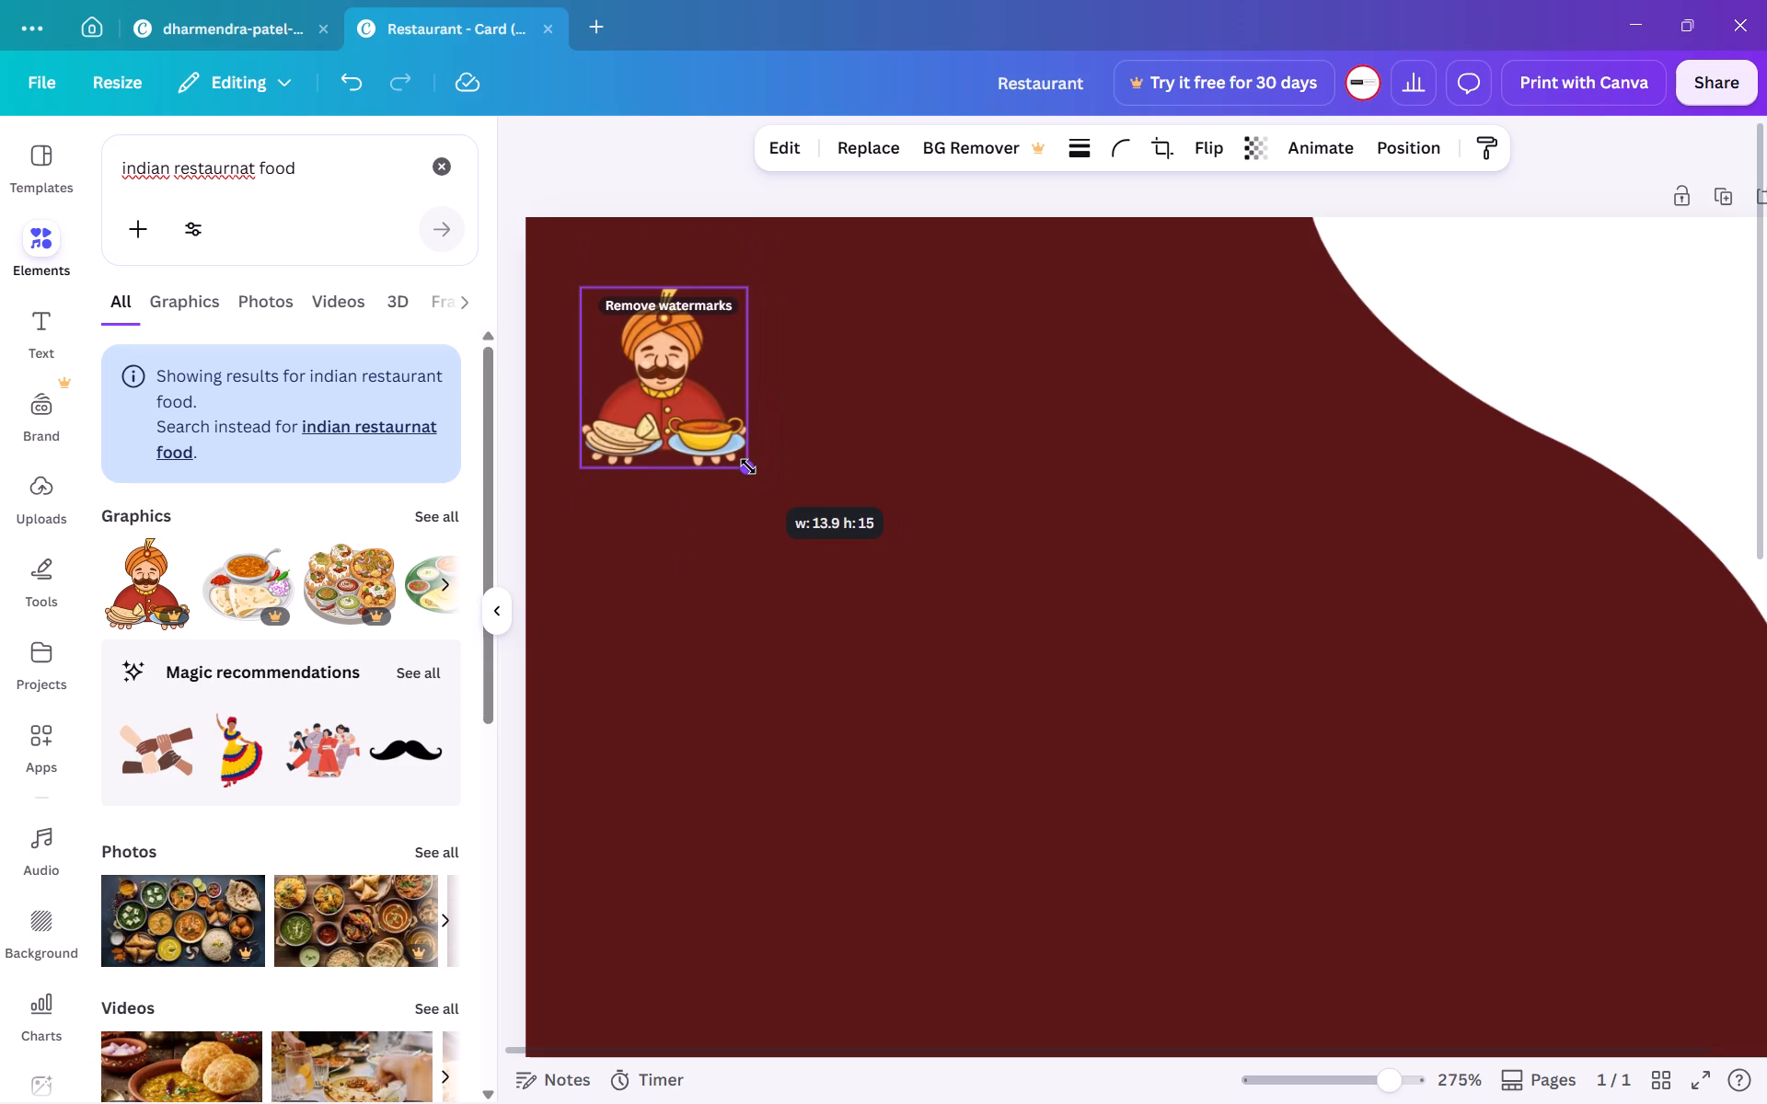
{"action": "left_click_drag", "start_coordinate": [748, 466], "coordinate": [736, 458]}
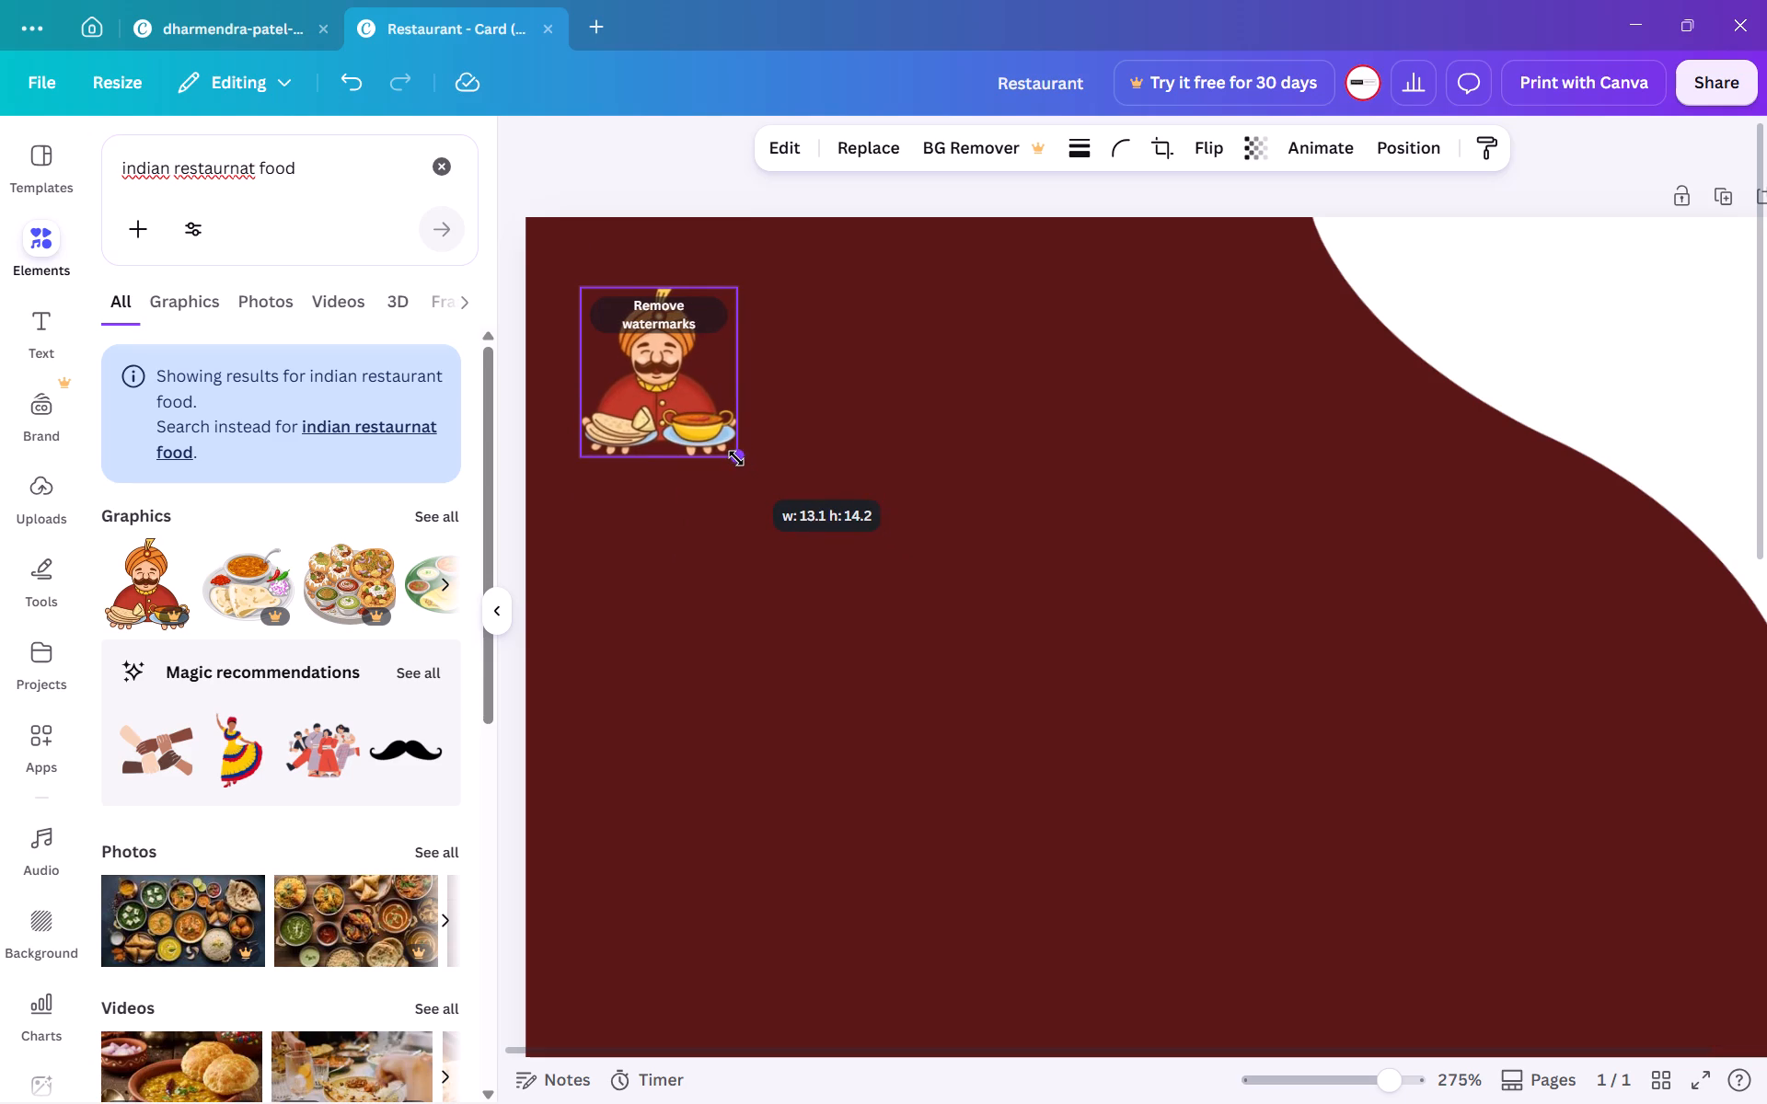
{"action": "left_click_drag", "start_coordinate": [736, 458], "coordinate": [731, 453]}
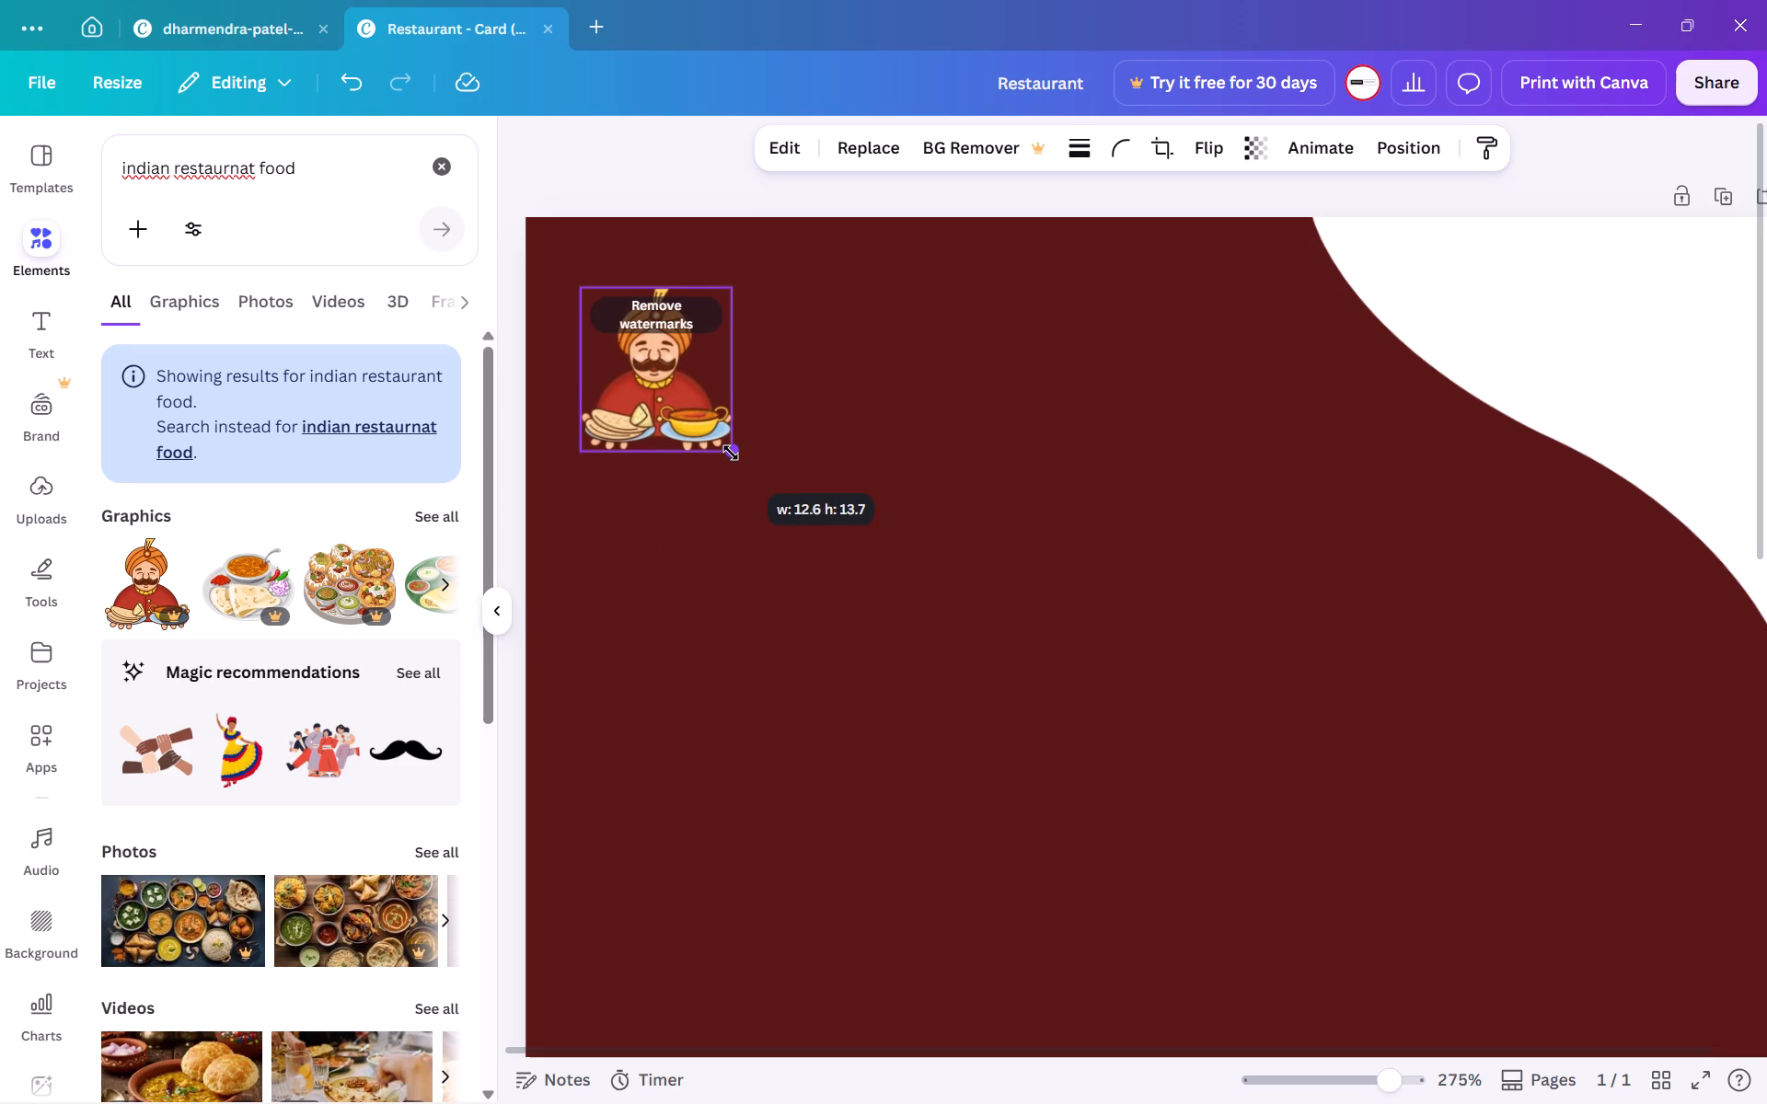
{"action": "left_click_drag", "start_coordinate": [731, 453], "coordinate": [724, 448]}
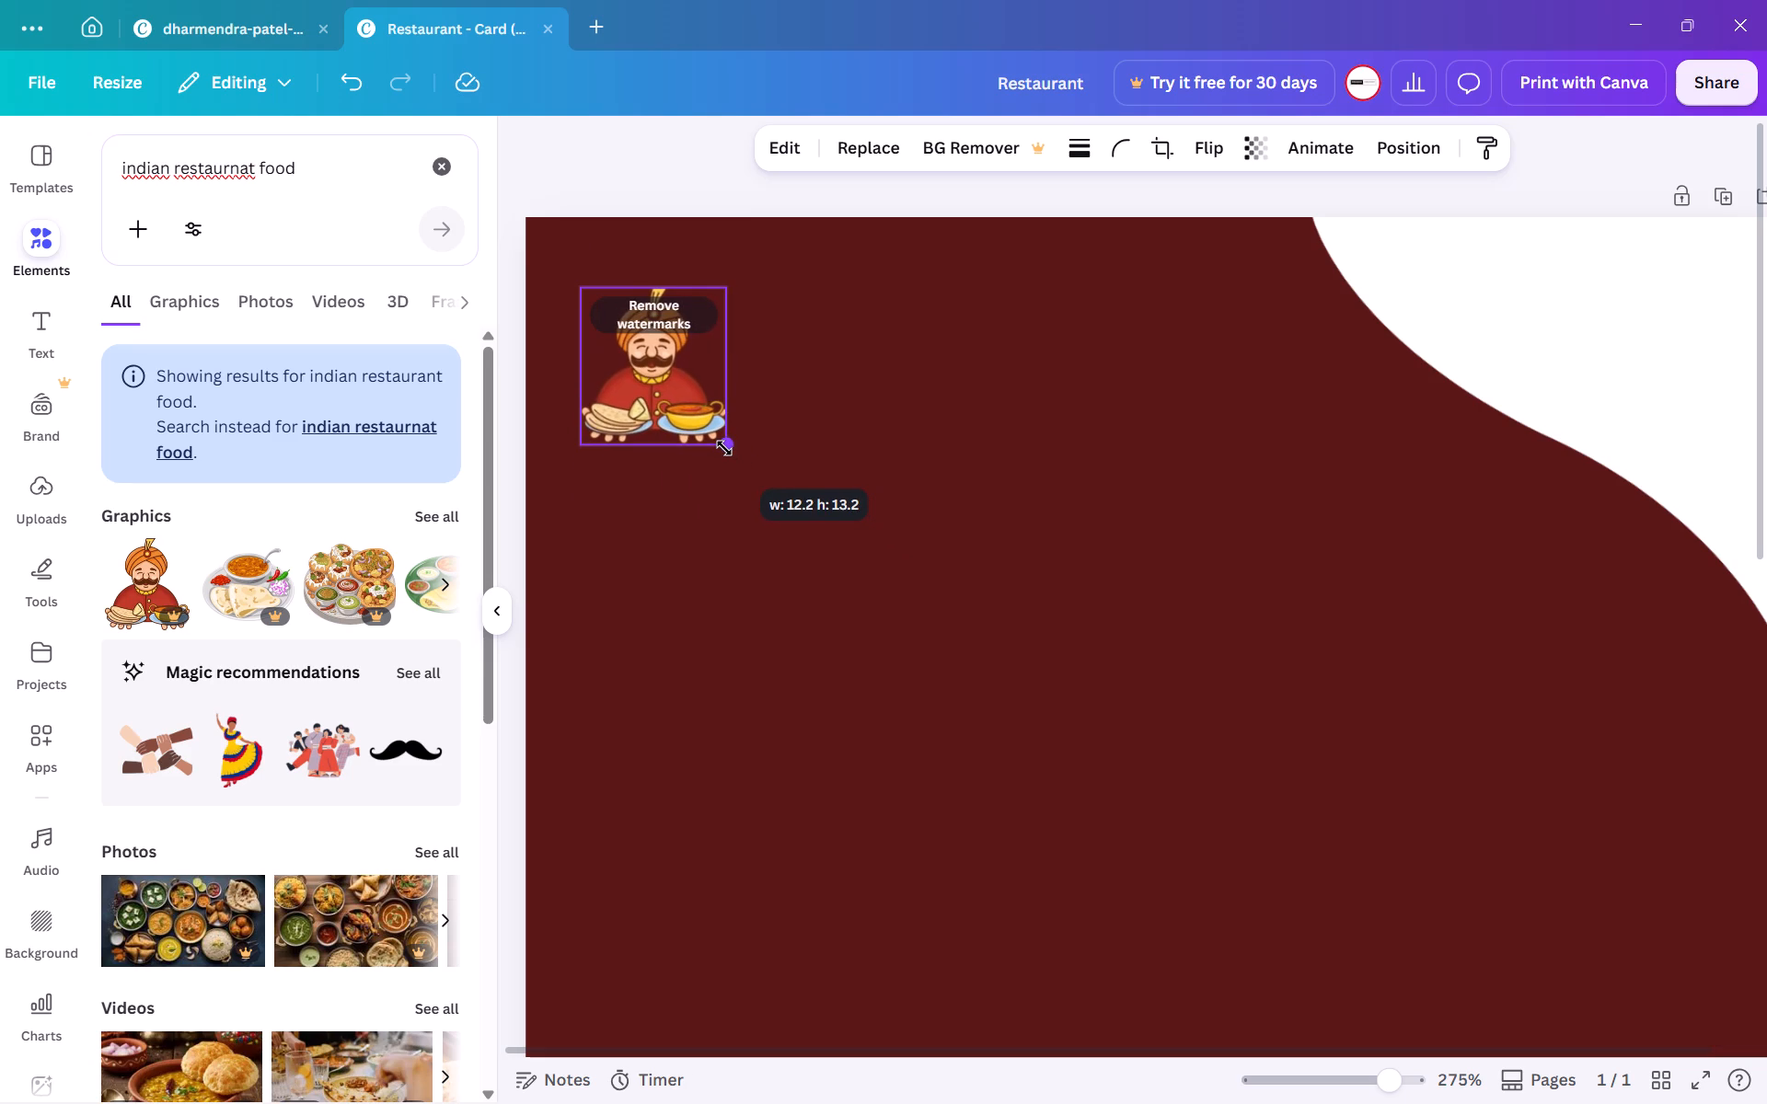
{"action": "left_click_drag", "start_coordinate": [724, 448], "coordinate": [723, 446]}
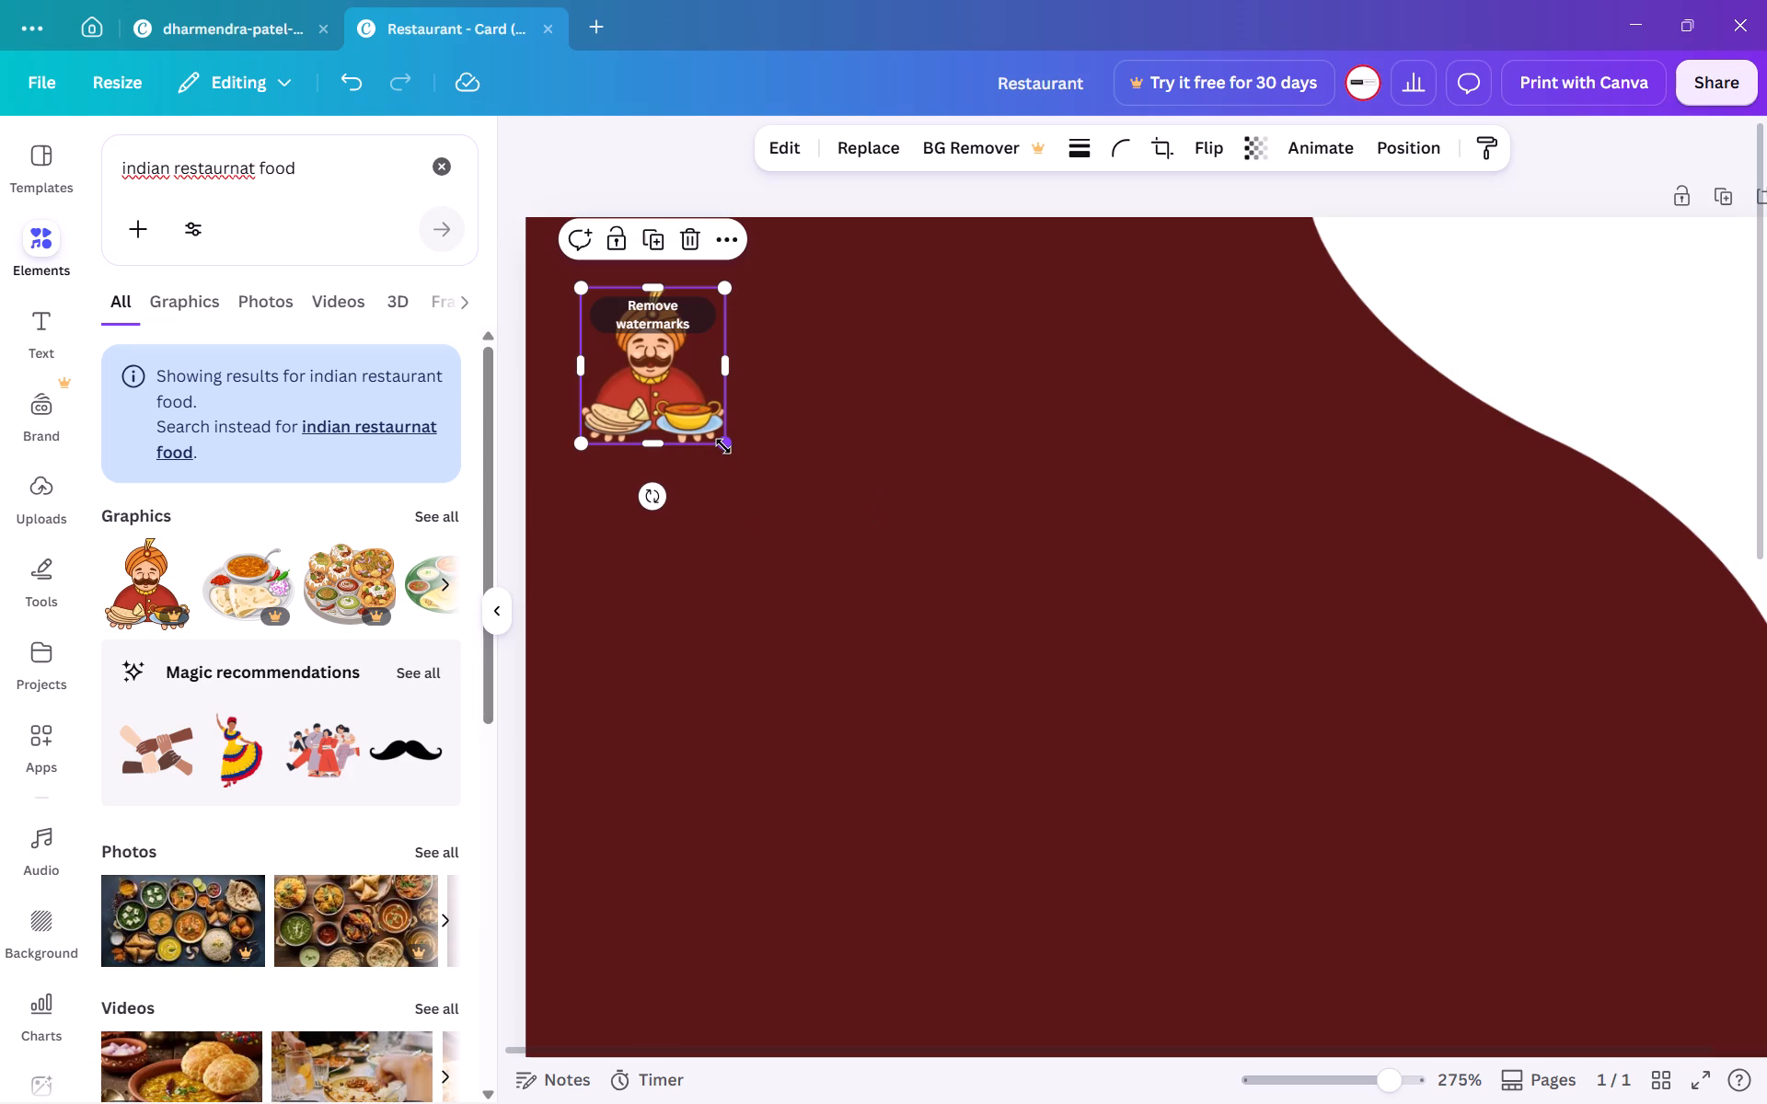
Nudge the turbaned man graphic slightly upward, closer to the card's top edge.
{"action": "scroll", "coordinate": [802, 493], "scroll_direction": "right", "scroll_amount": 2}
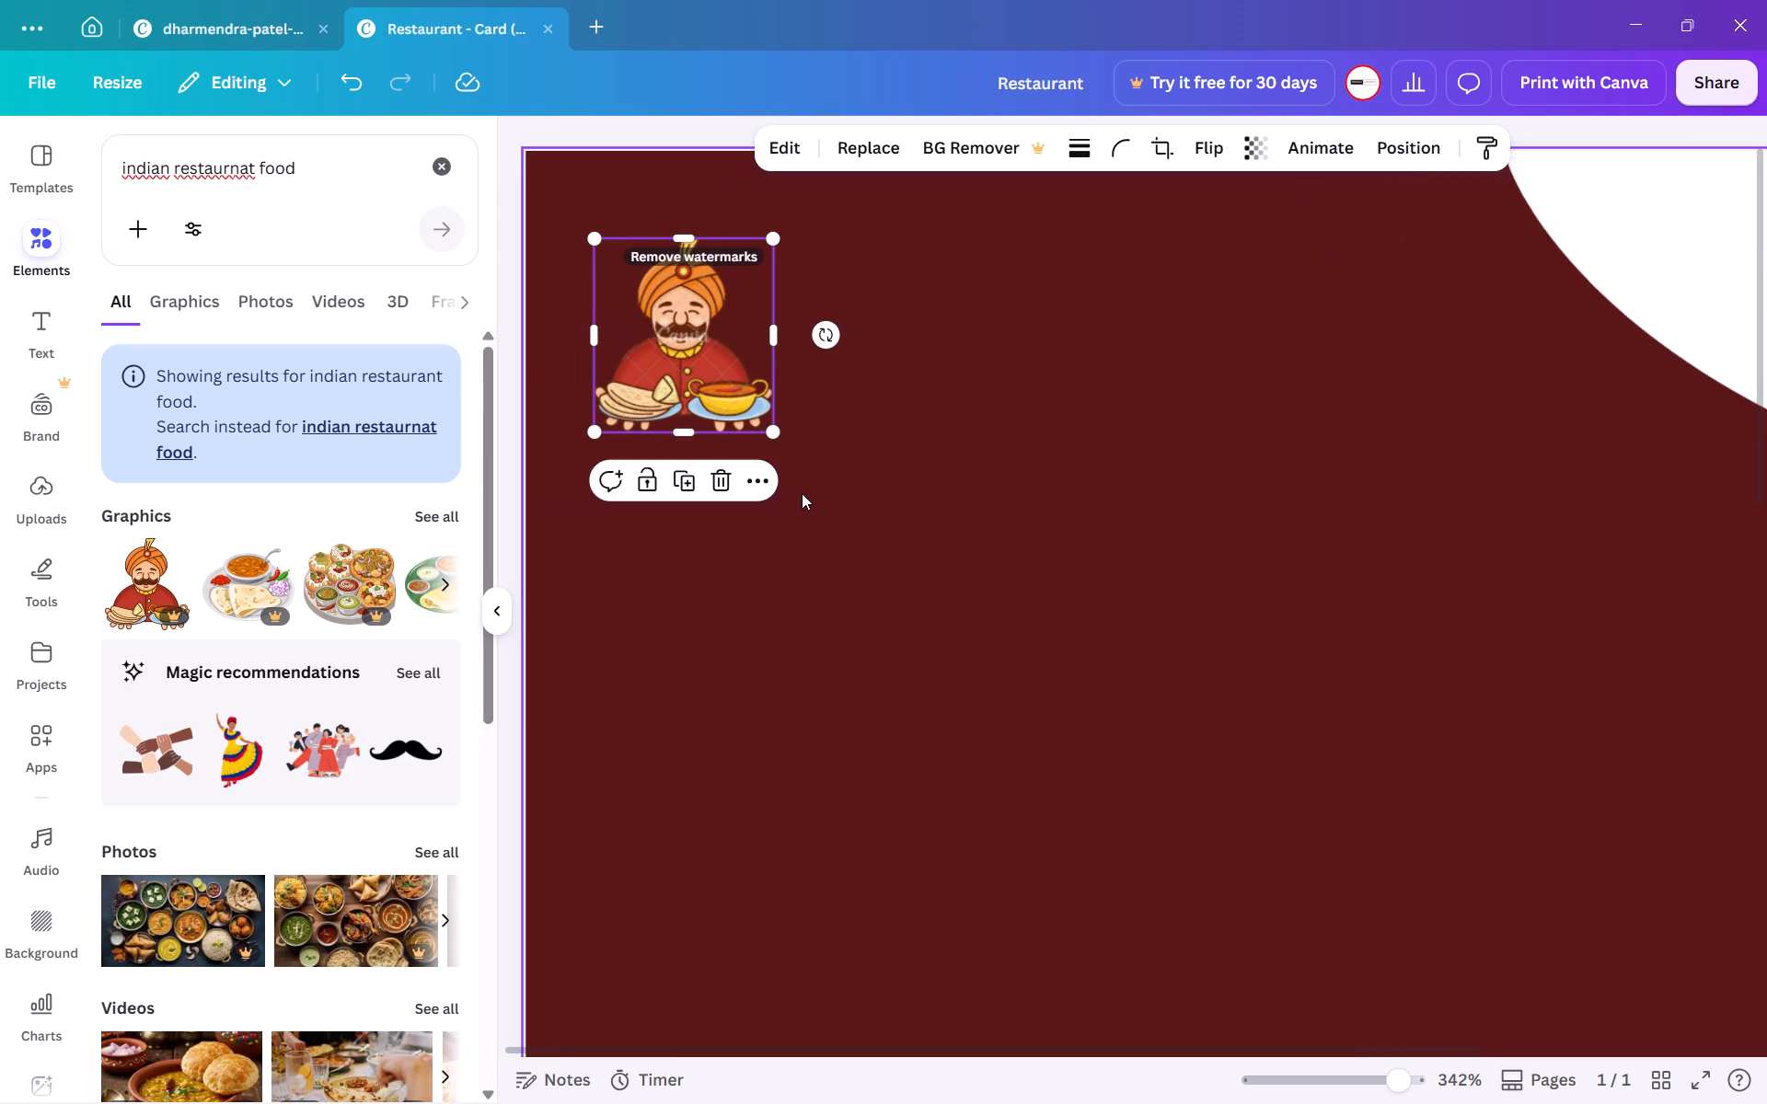
{"action": "scroll", "coordinate": [802, 493], "scroll_direction": "right", "scroll_amount": 2}
{"action": "left_click", "coordinate": [759, 471]}
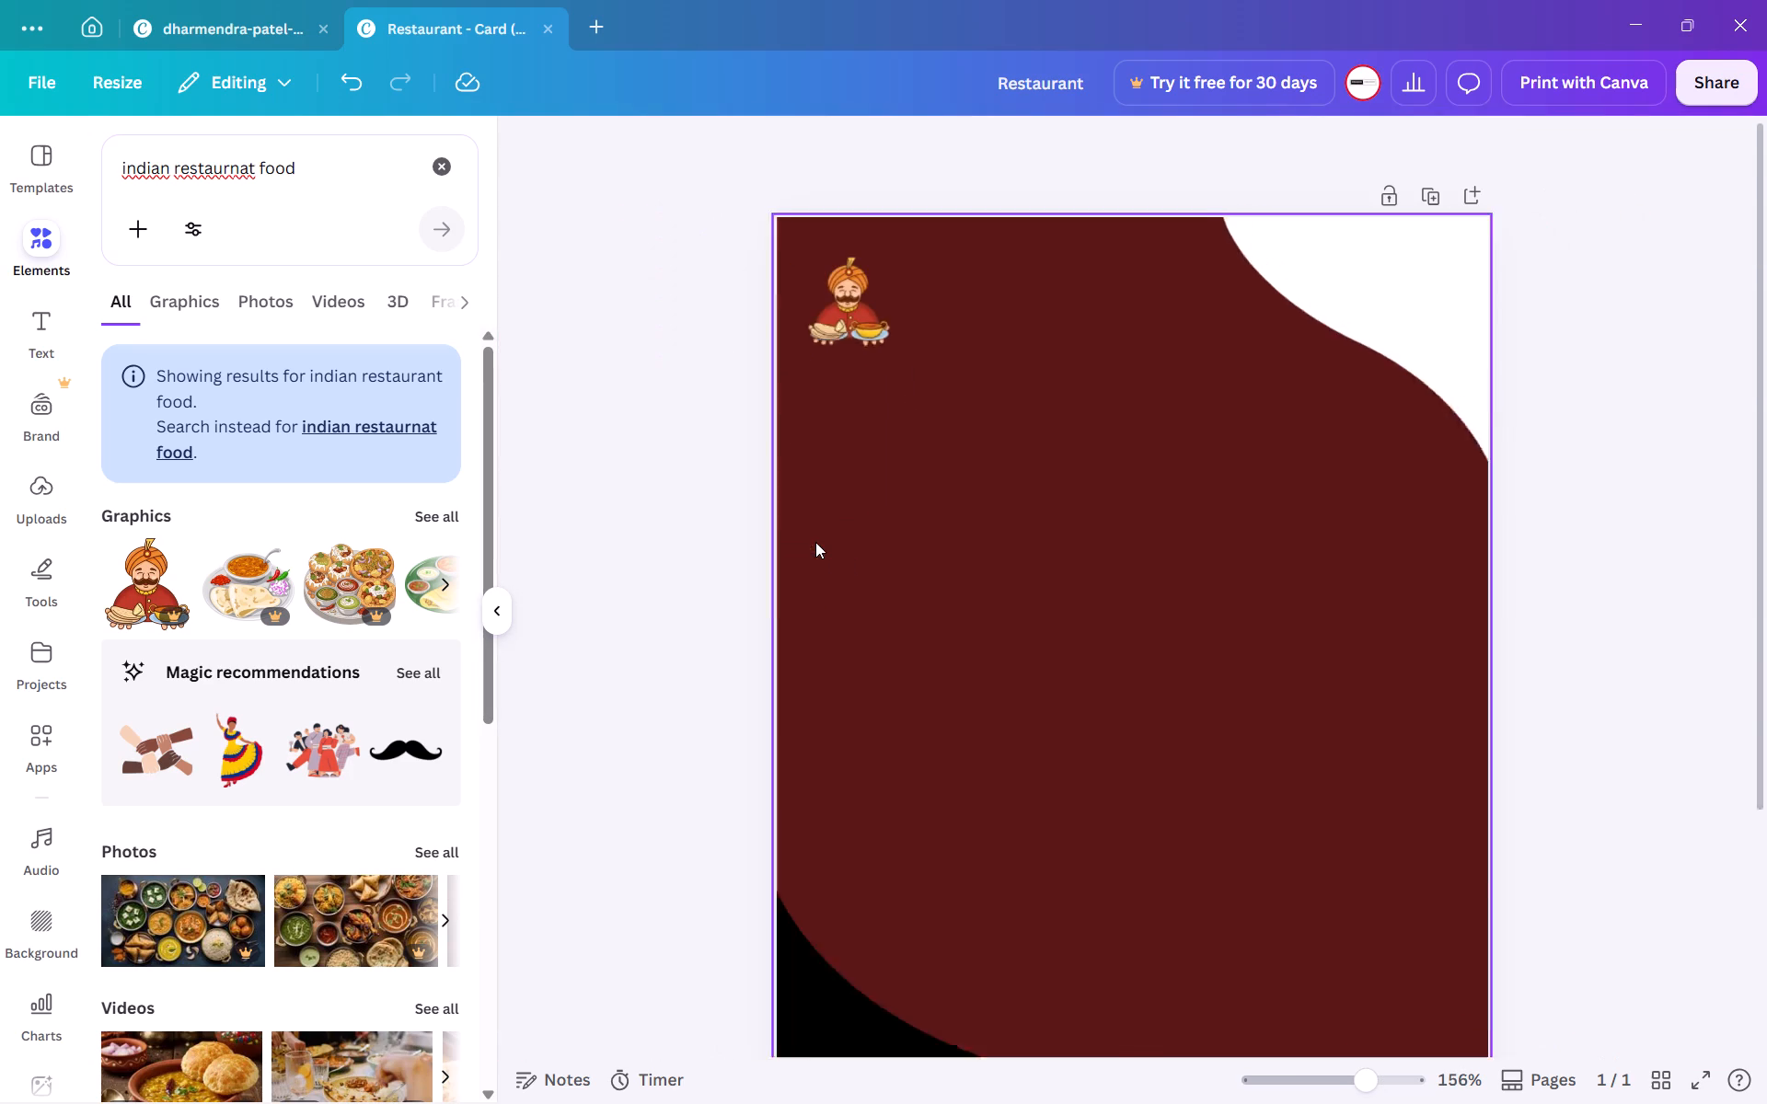
{"action": "left_click", "coordinate": [748, 552]}
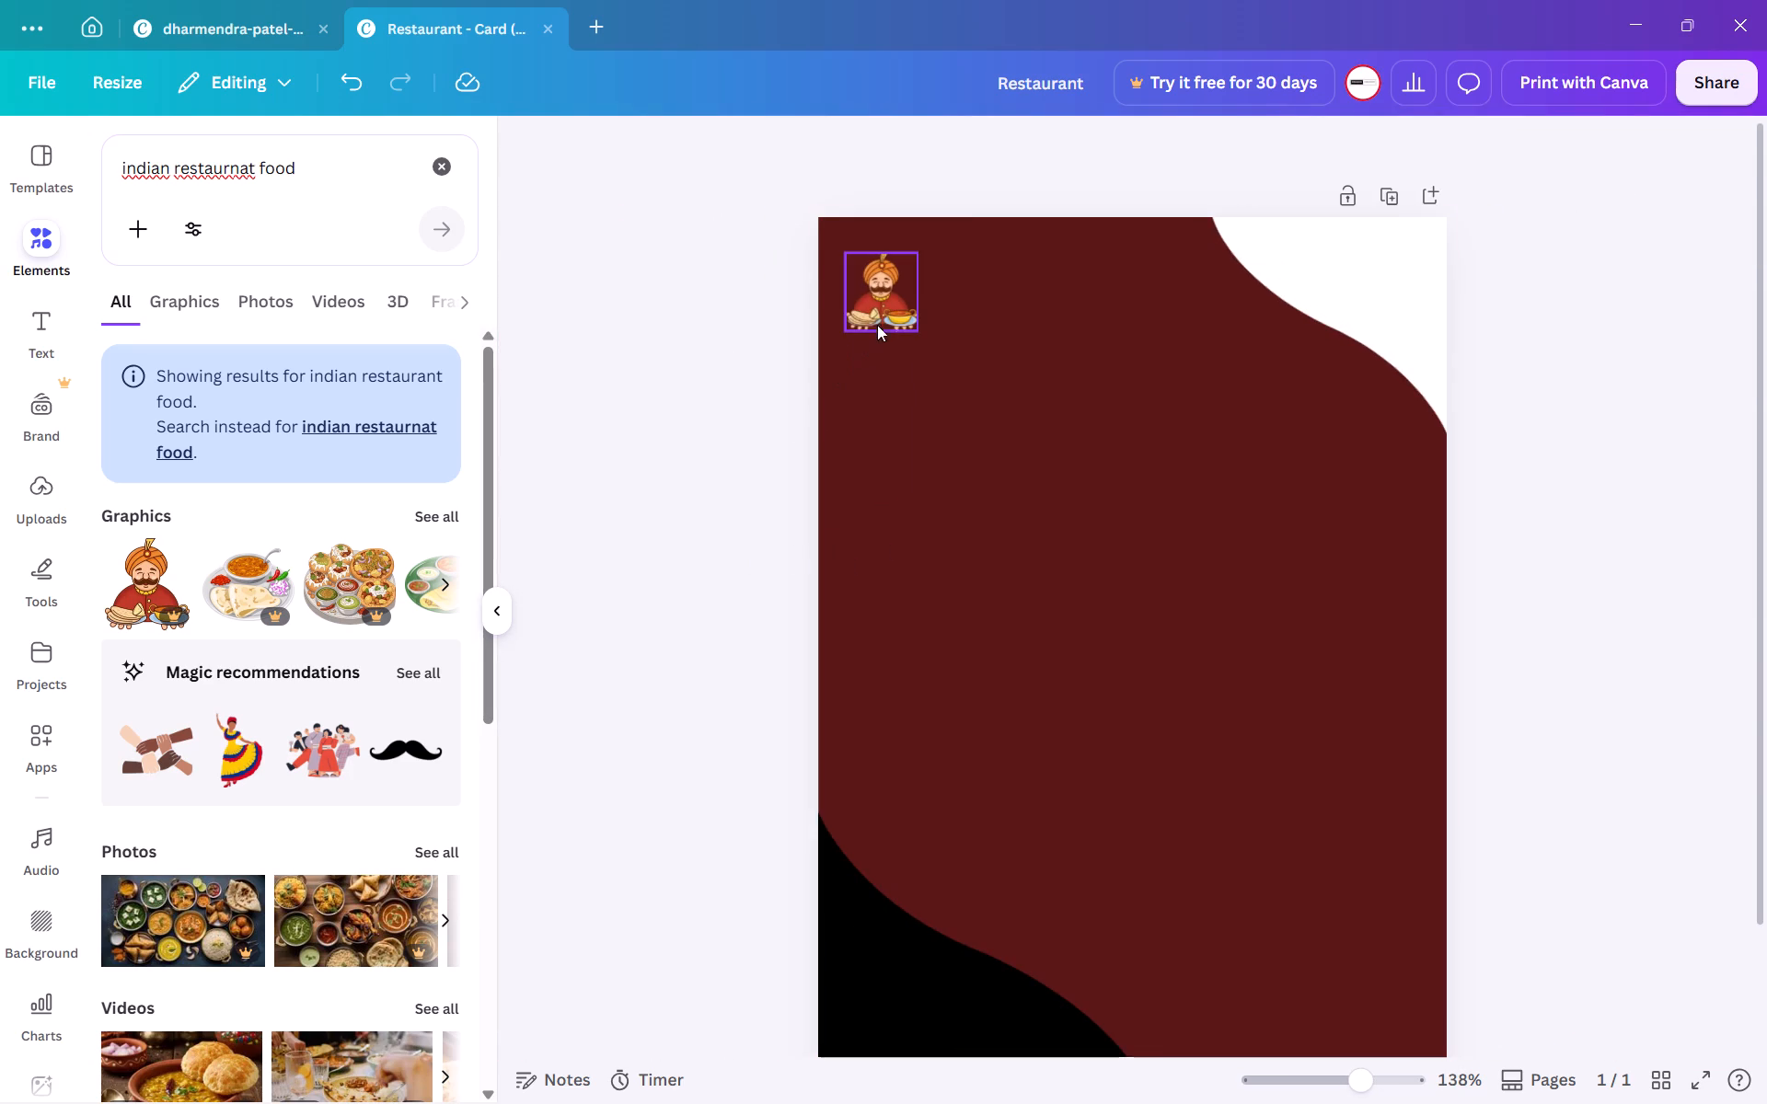
{"action": "left_click_drag", "start_coordinate": [883, 302], "coordinate": [887, 304]}
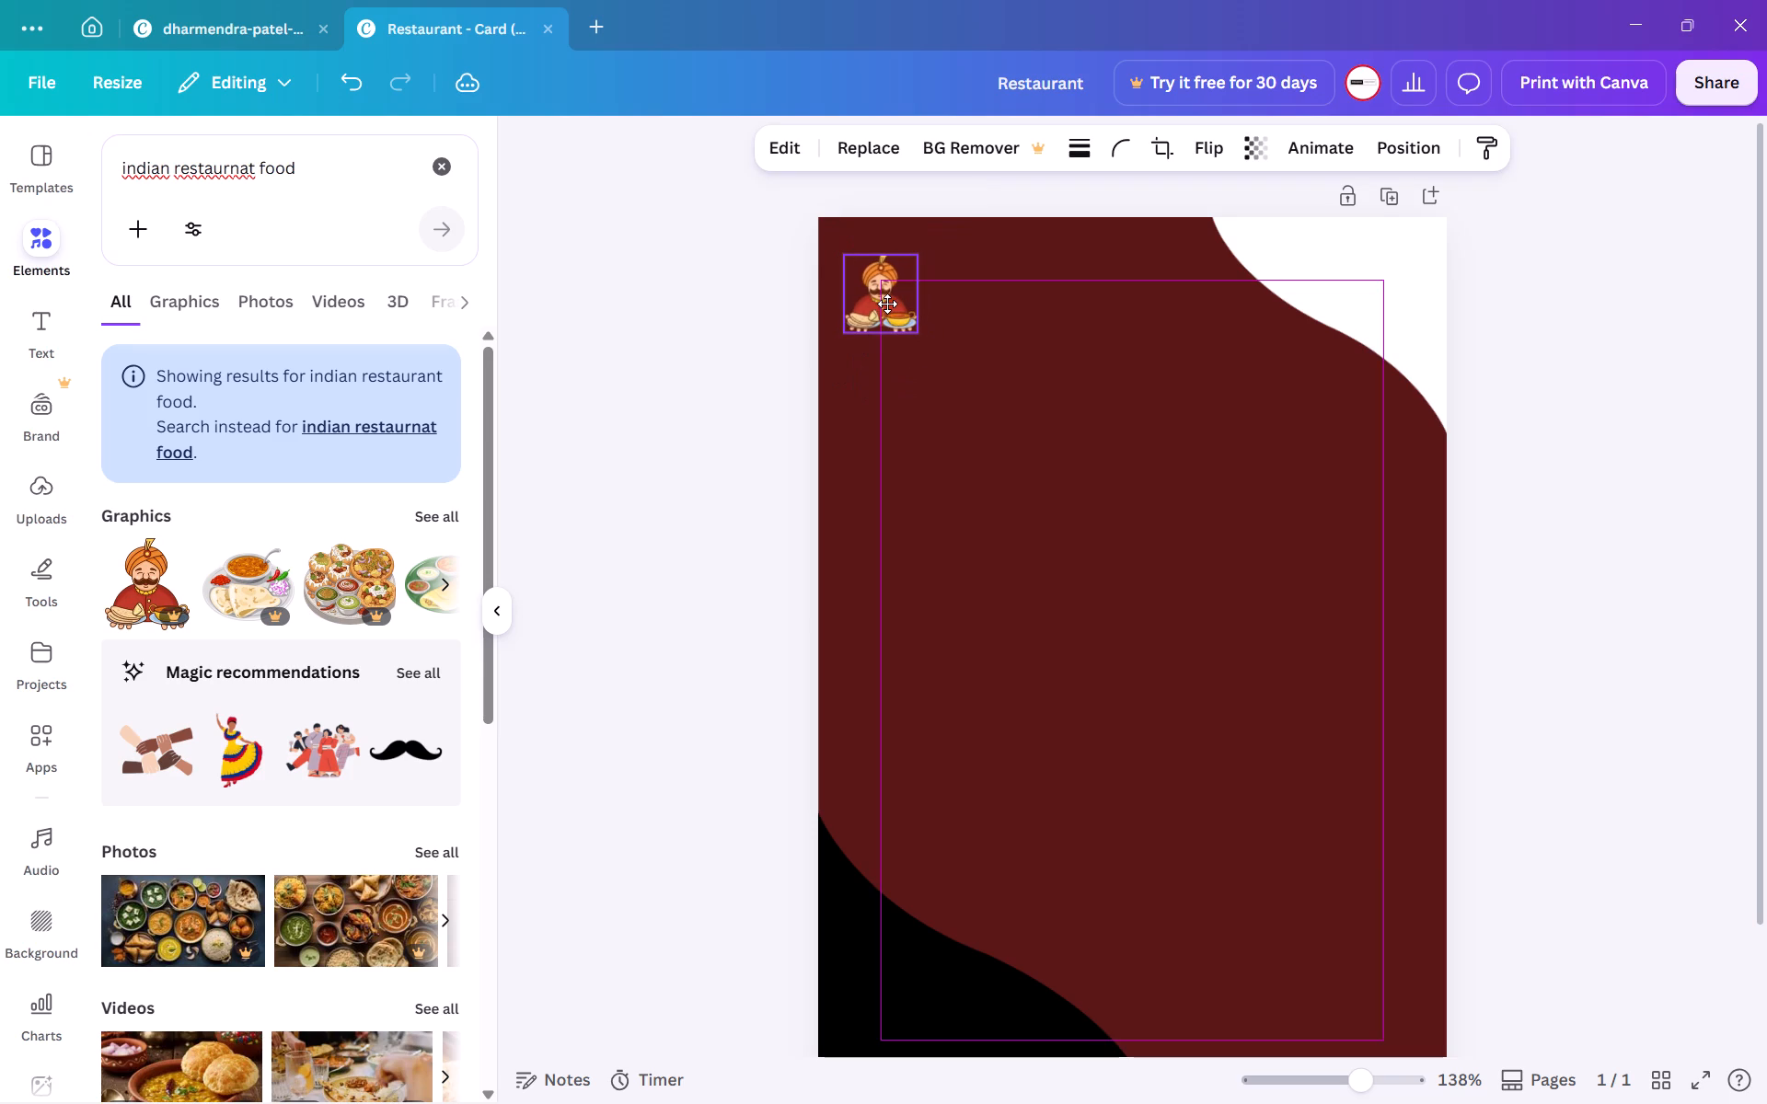
{"action": "left_click_drag", "start_coordinate": [887, 304], "coordinate": [888, 293]}
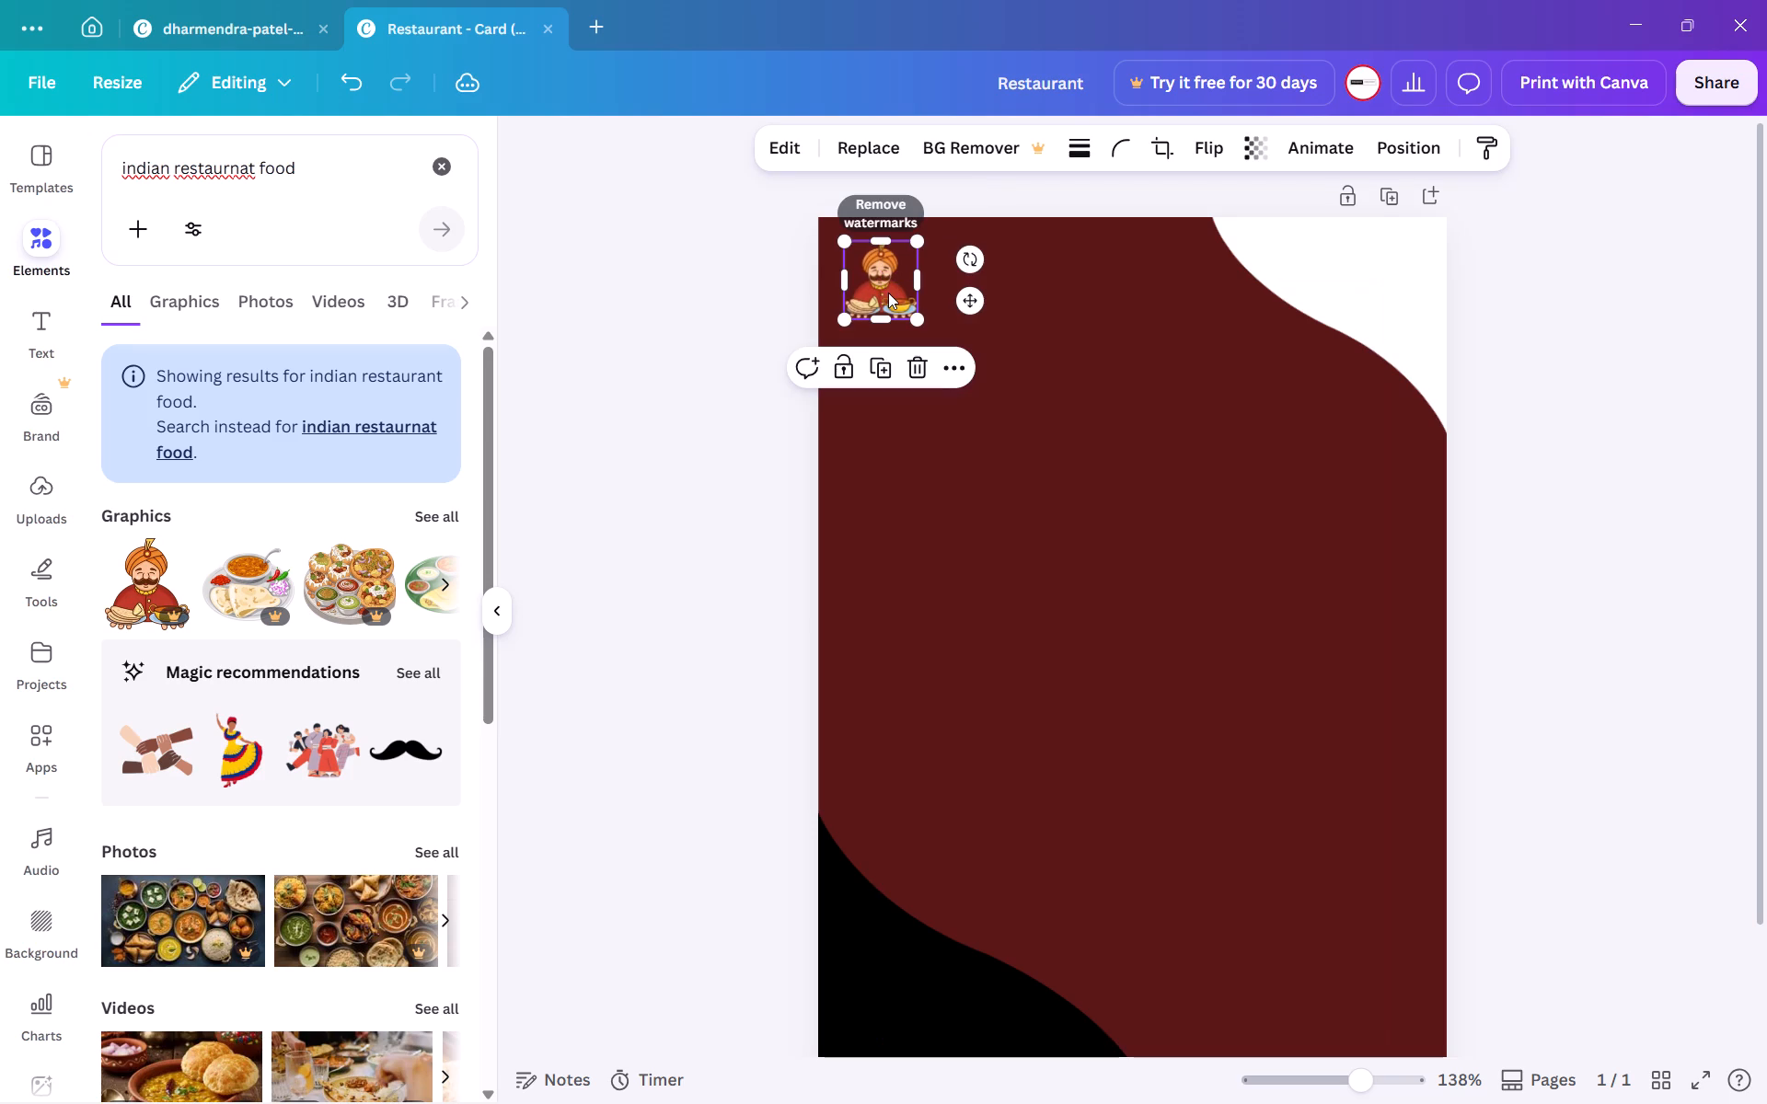
{"action": "left_click", "coordinate": [773, 326]}
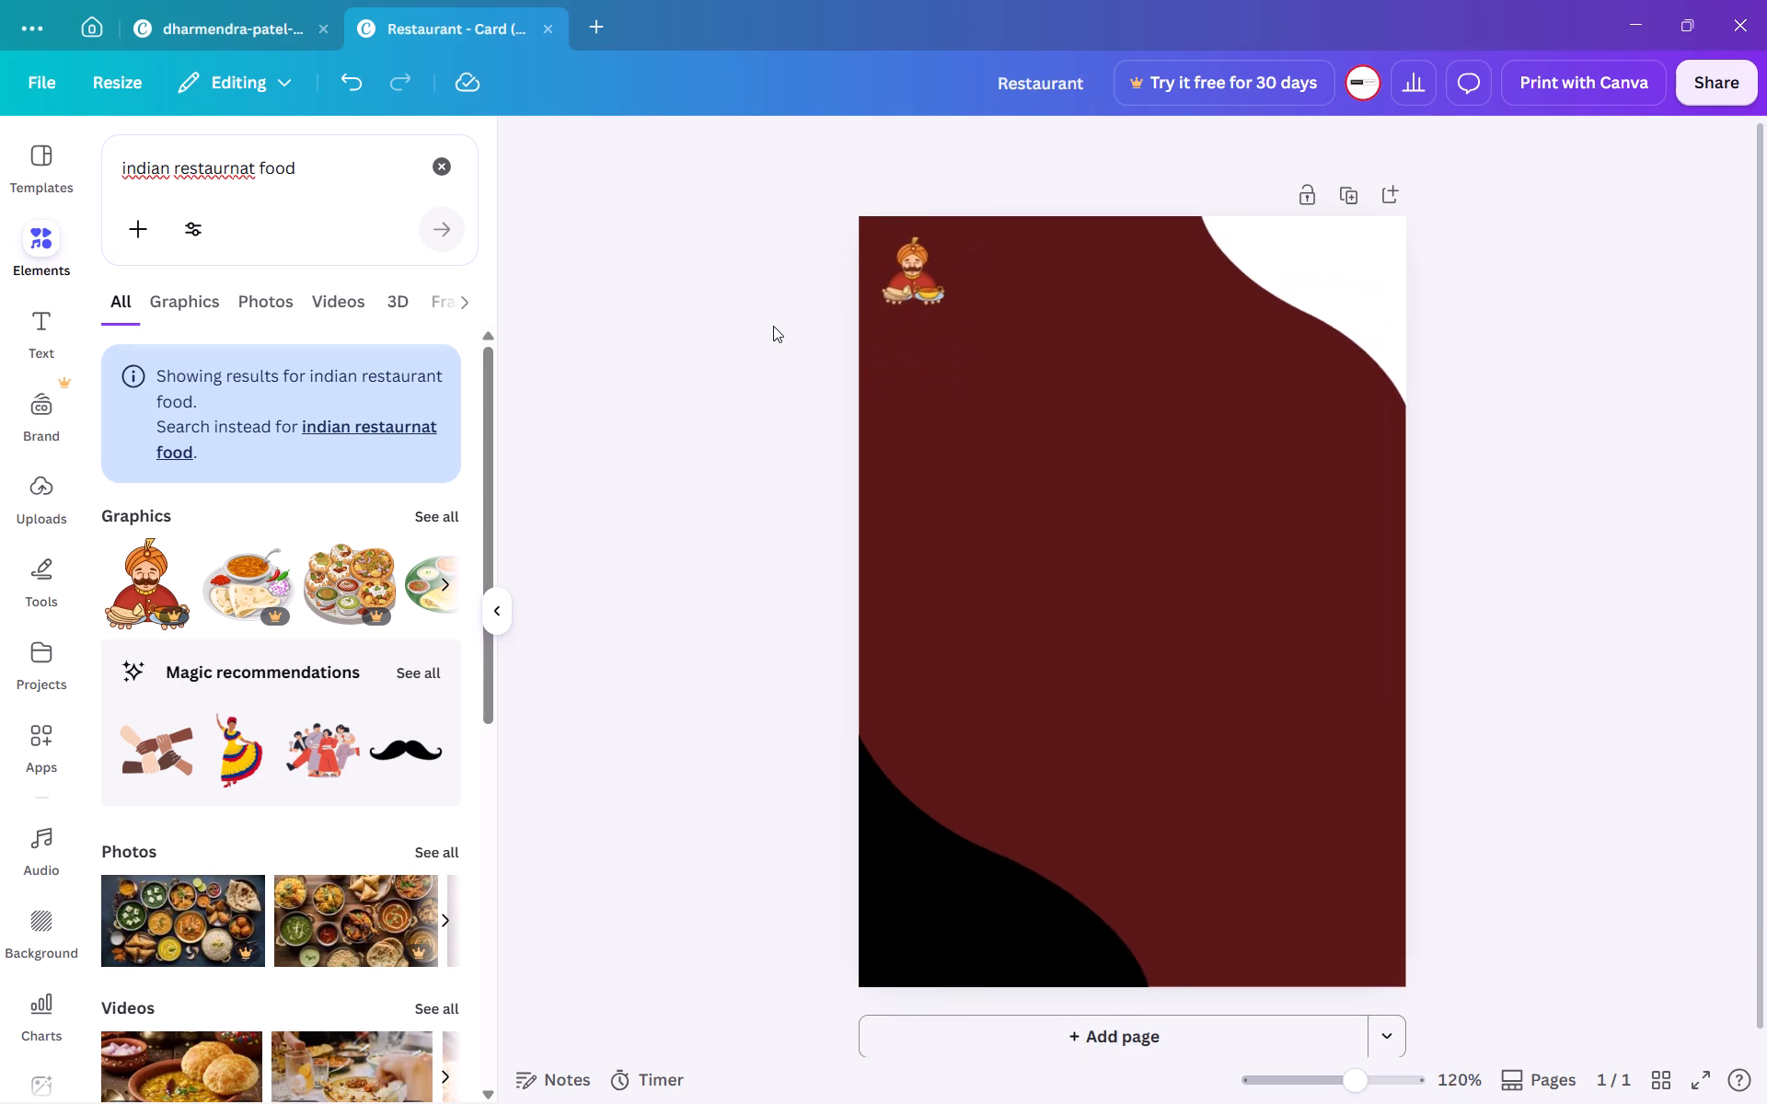
Clear the Indian restaurant food search and bring up the text styles for adding text to the card.
{"action": "scroll", "coordinate": [773, 326], "scroll_direction": "up", "scroll_amount": 1}
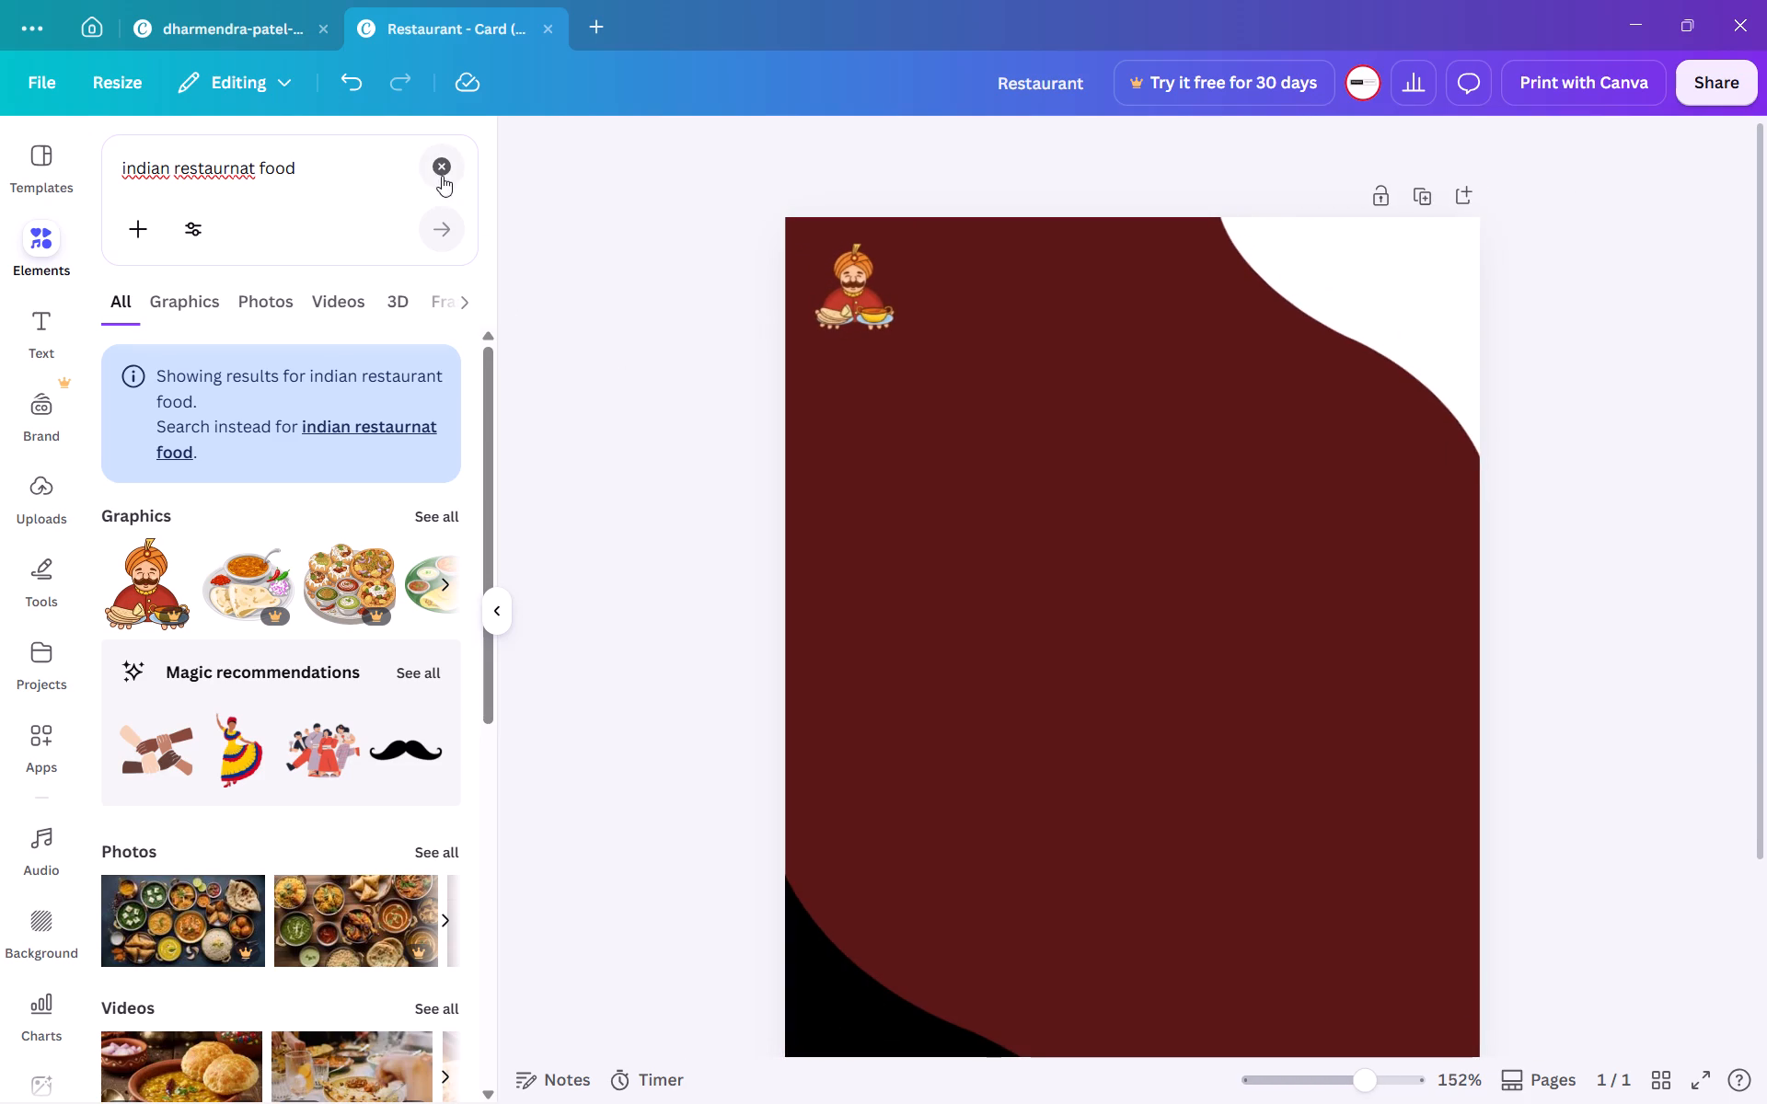
{"action": "left_click", "coordinate": [442, 176]}
{"action": "left_click", "coordinate": [24, 330]}
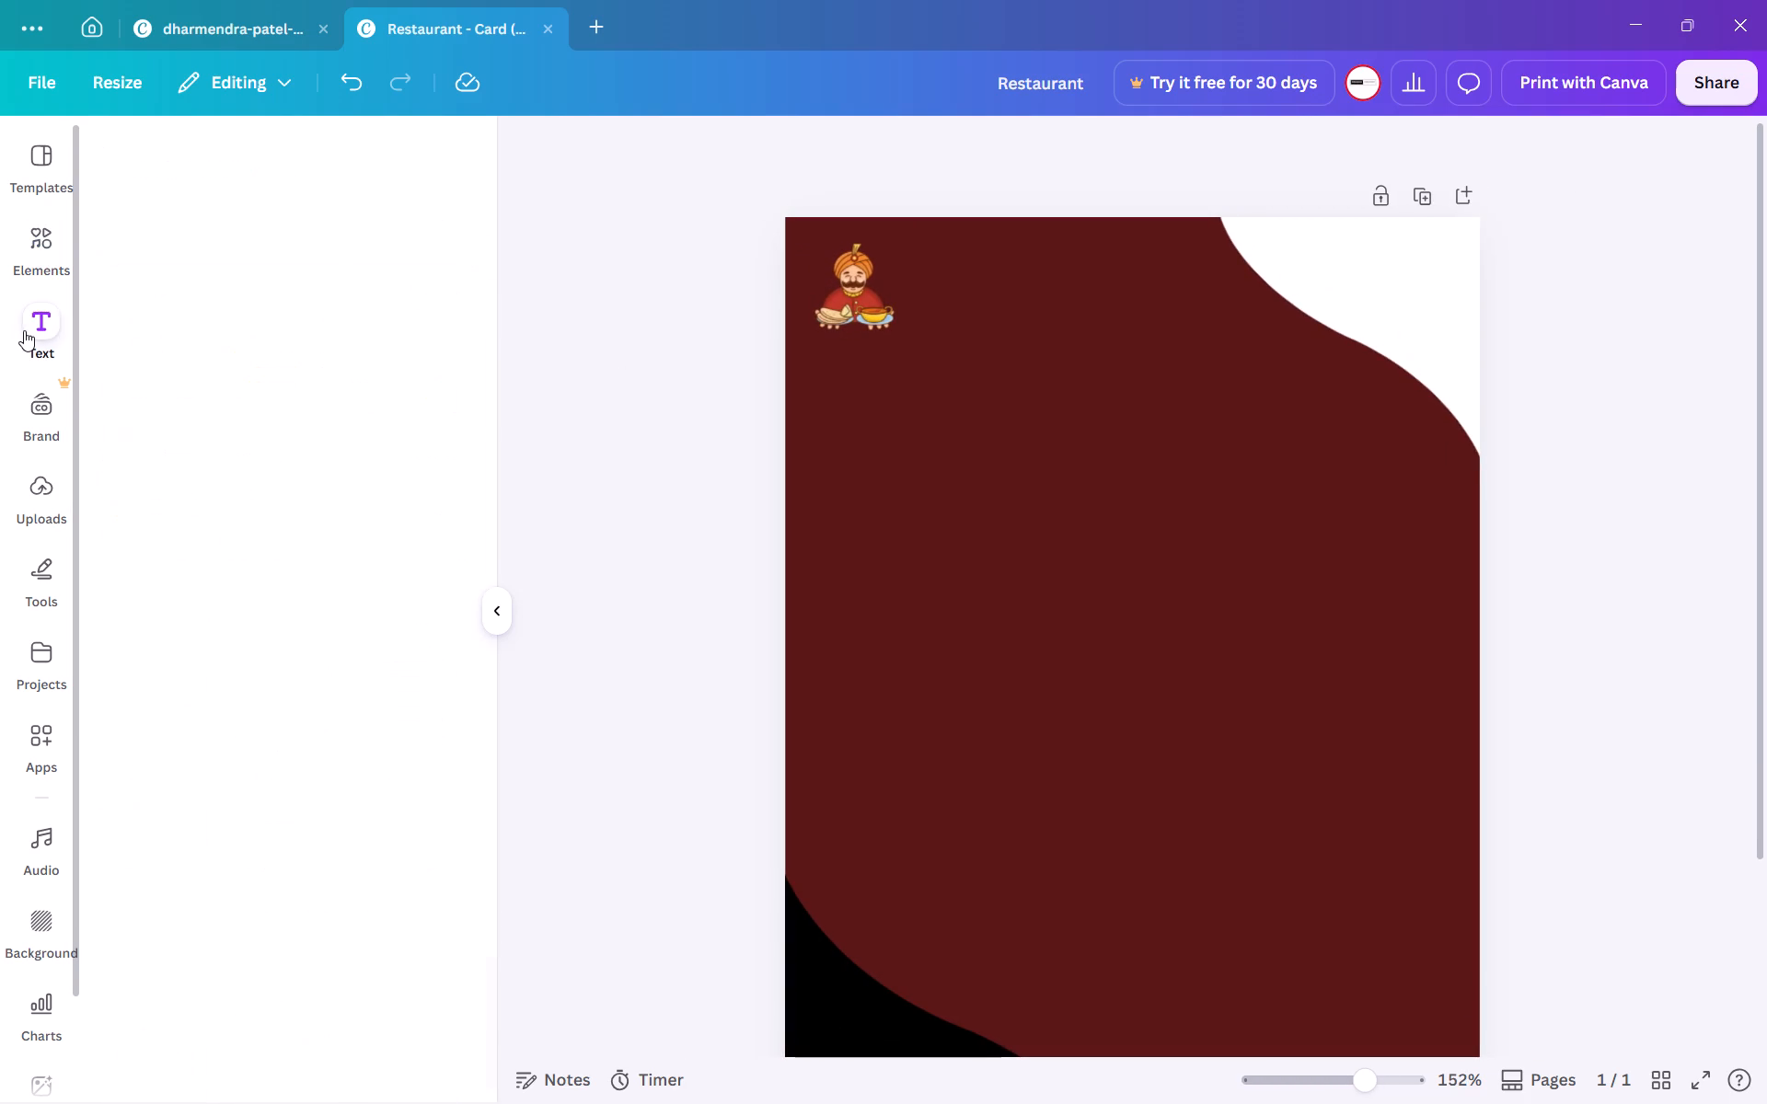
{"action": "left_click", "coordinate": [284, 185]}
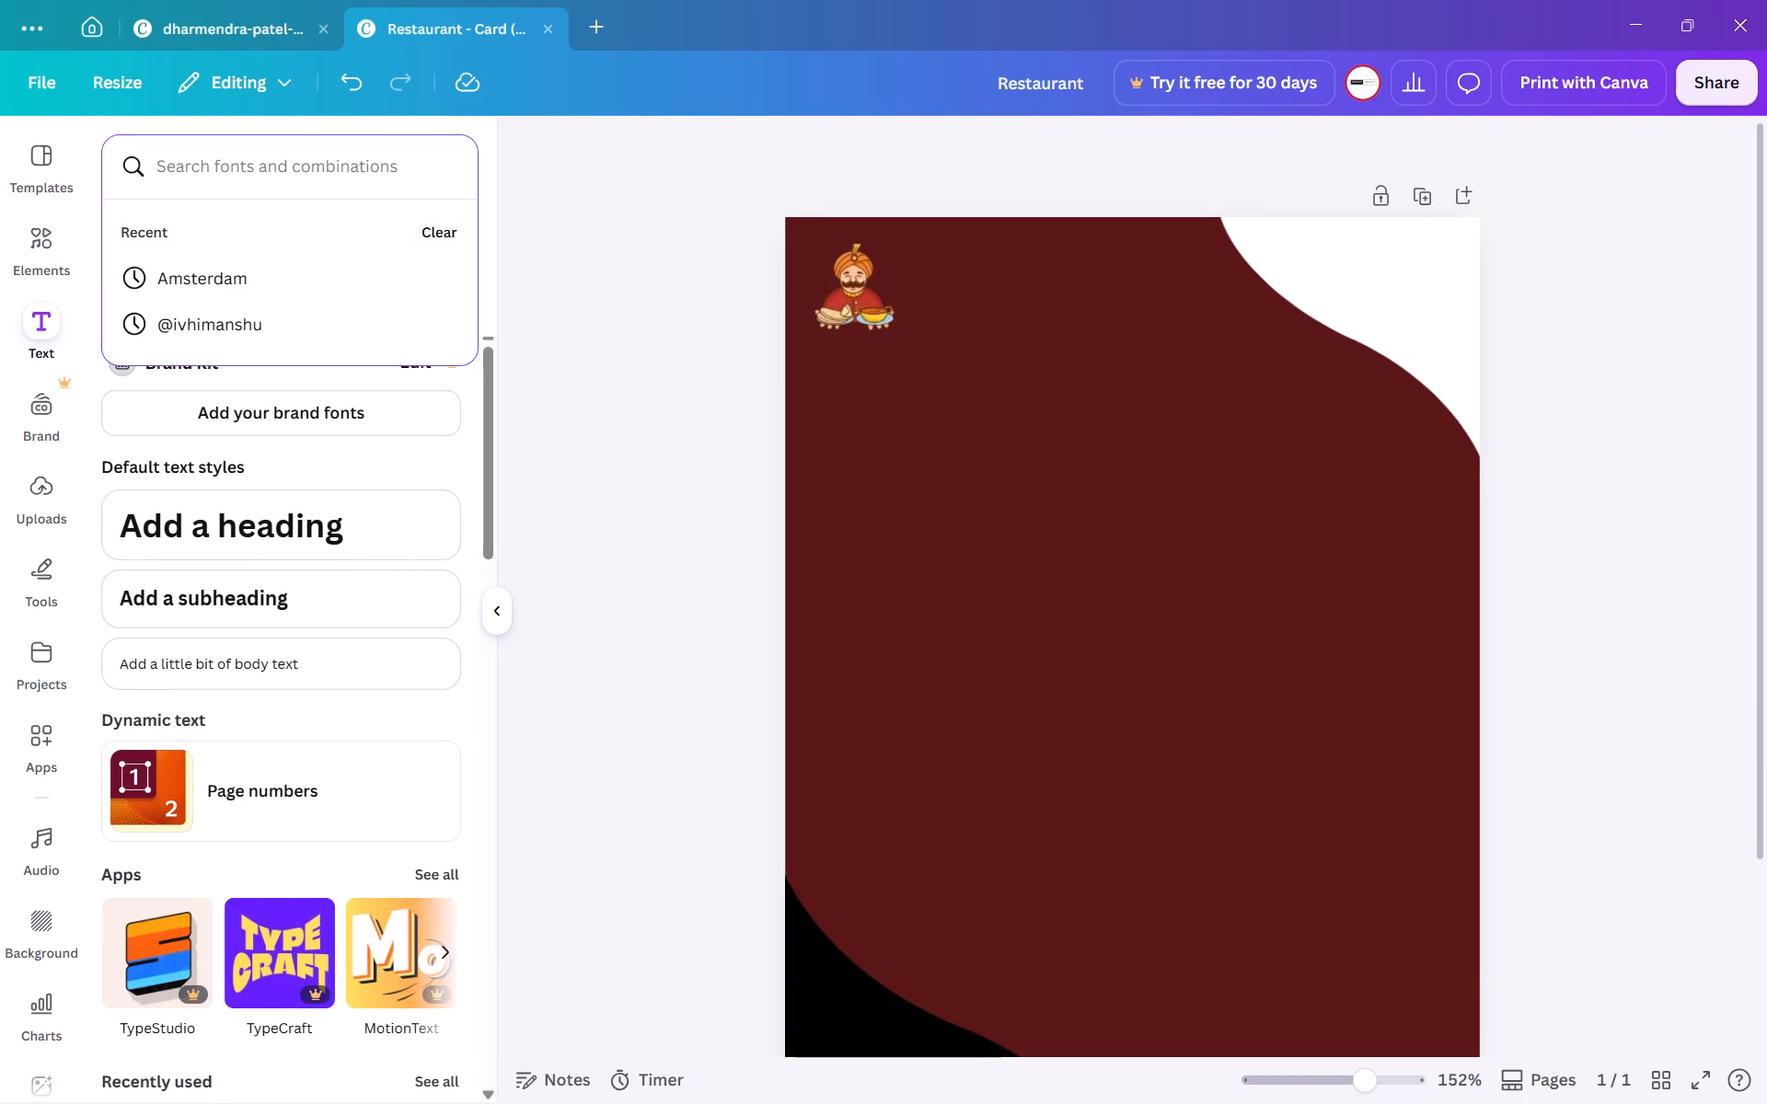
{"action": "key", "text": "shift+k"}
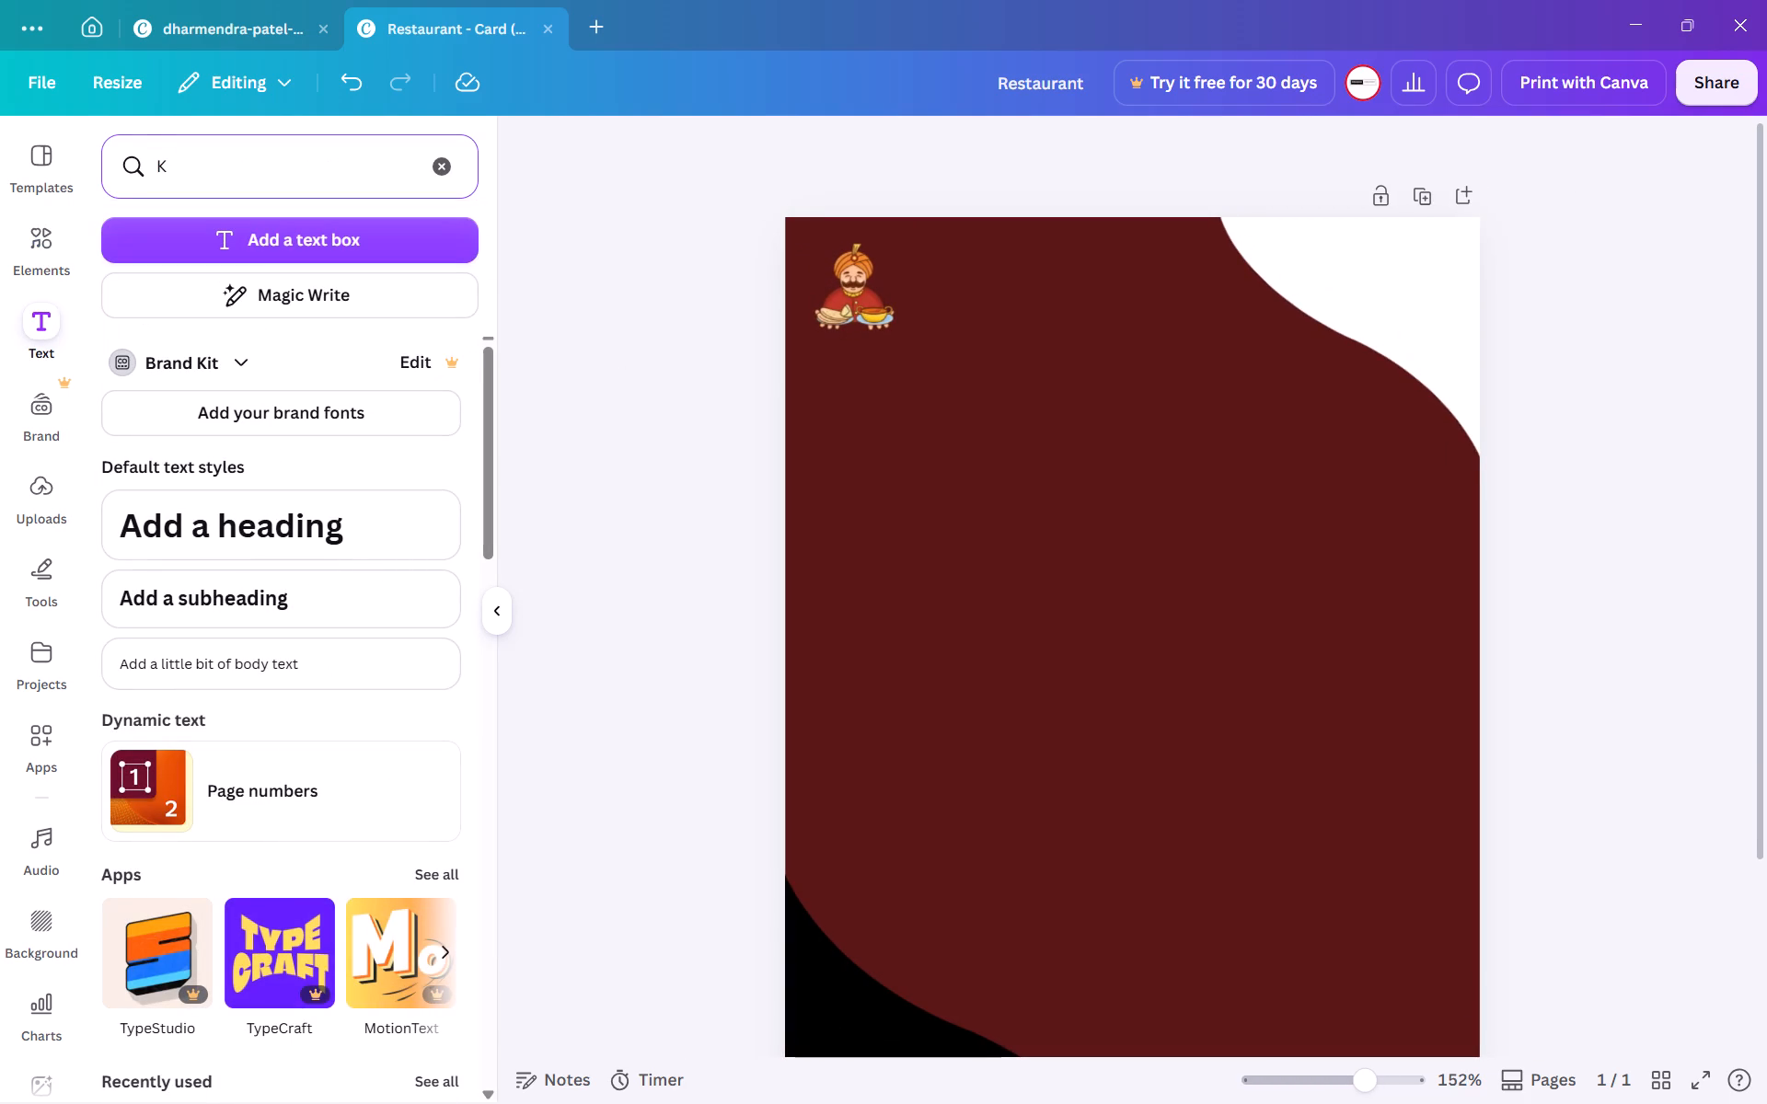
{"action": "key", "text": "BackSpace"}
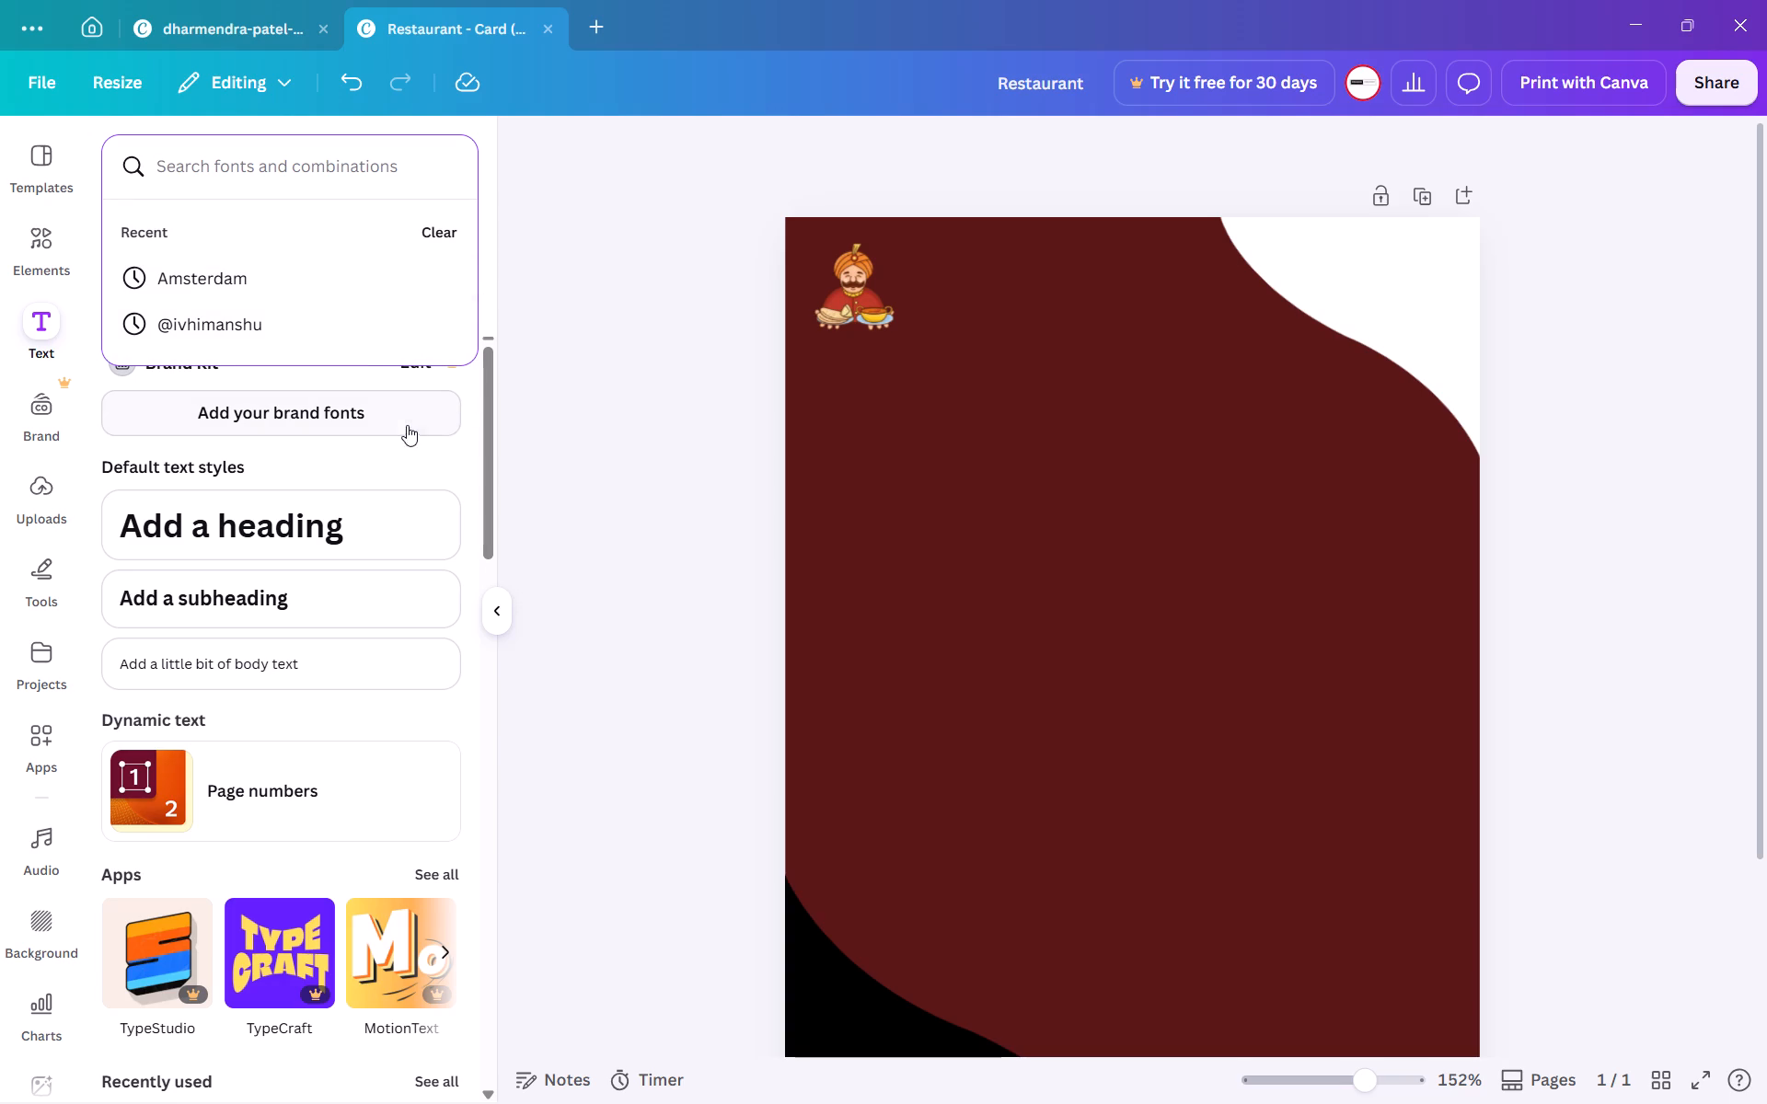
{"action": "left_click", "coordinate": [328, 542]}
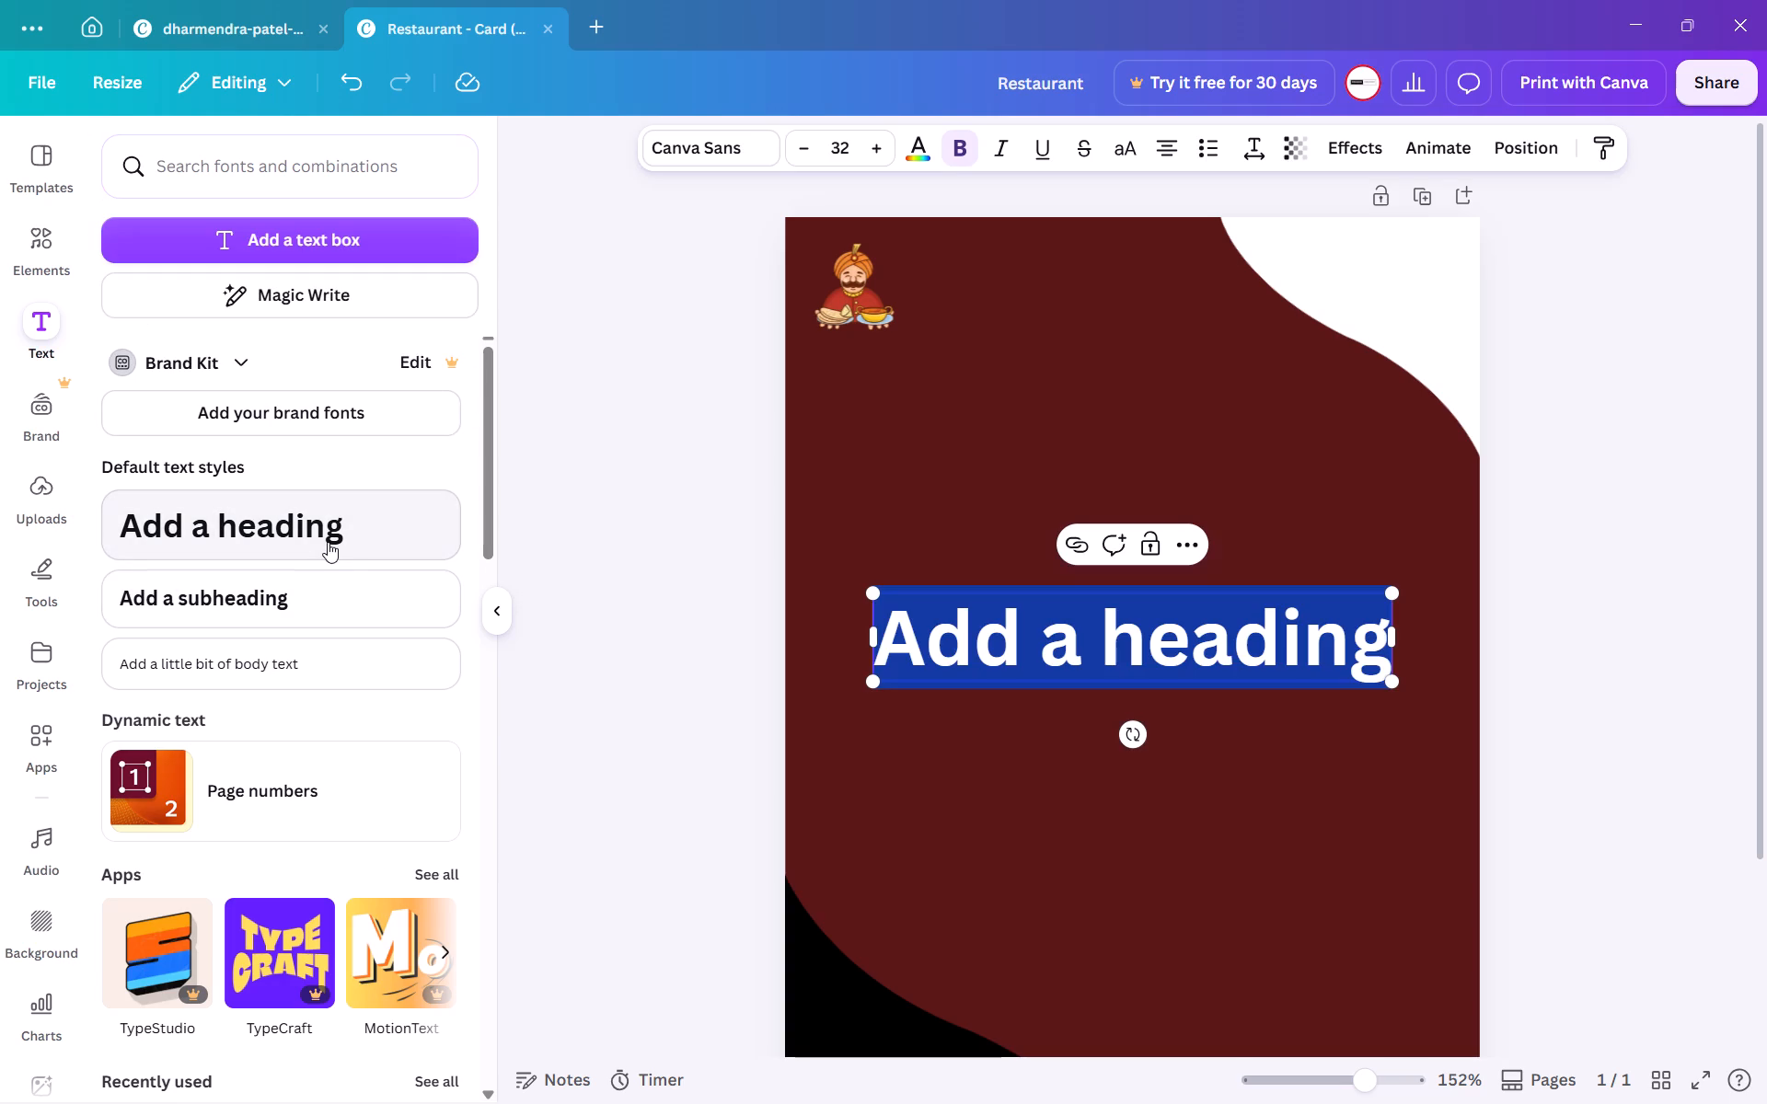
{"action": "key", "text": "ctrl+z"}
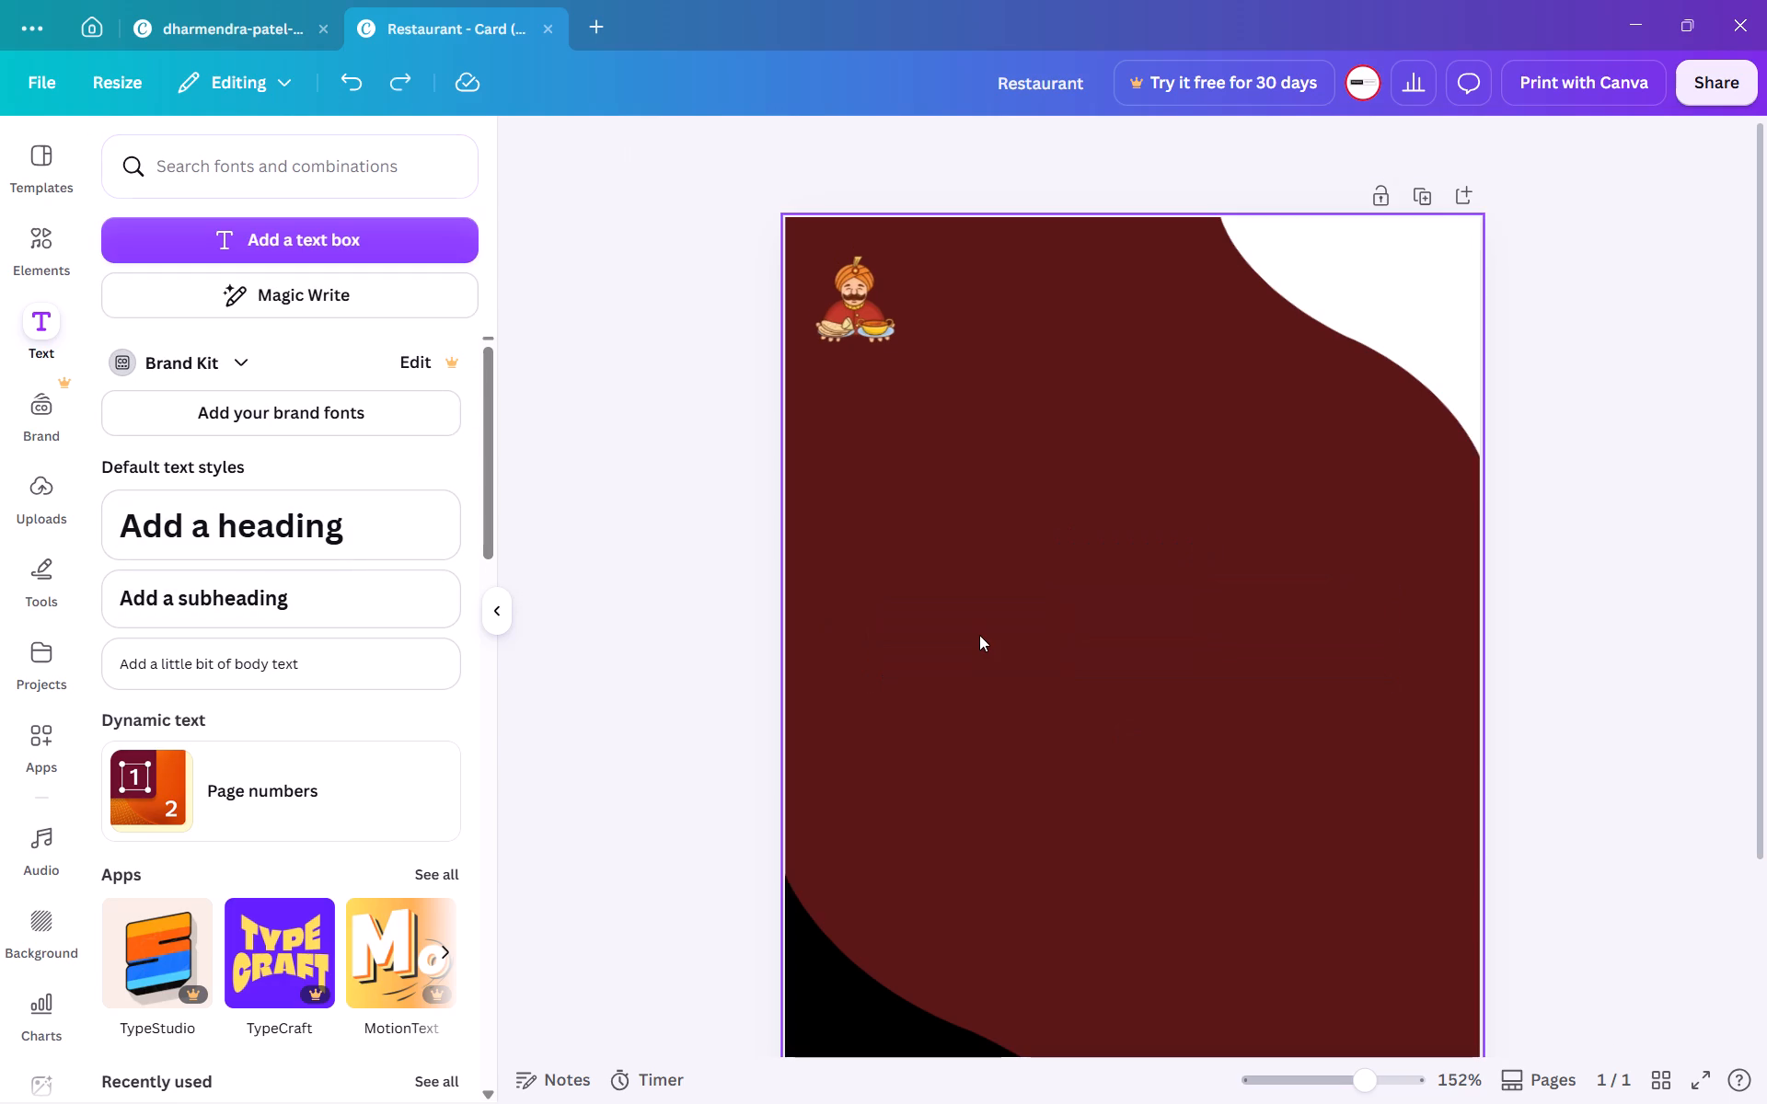
{"action": "left_click", "coordinate": [360, 616]}
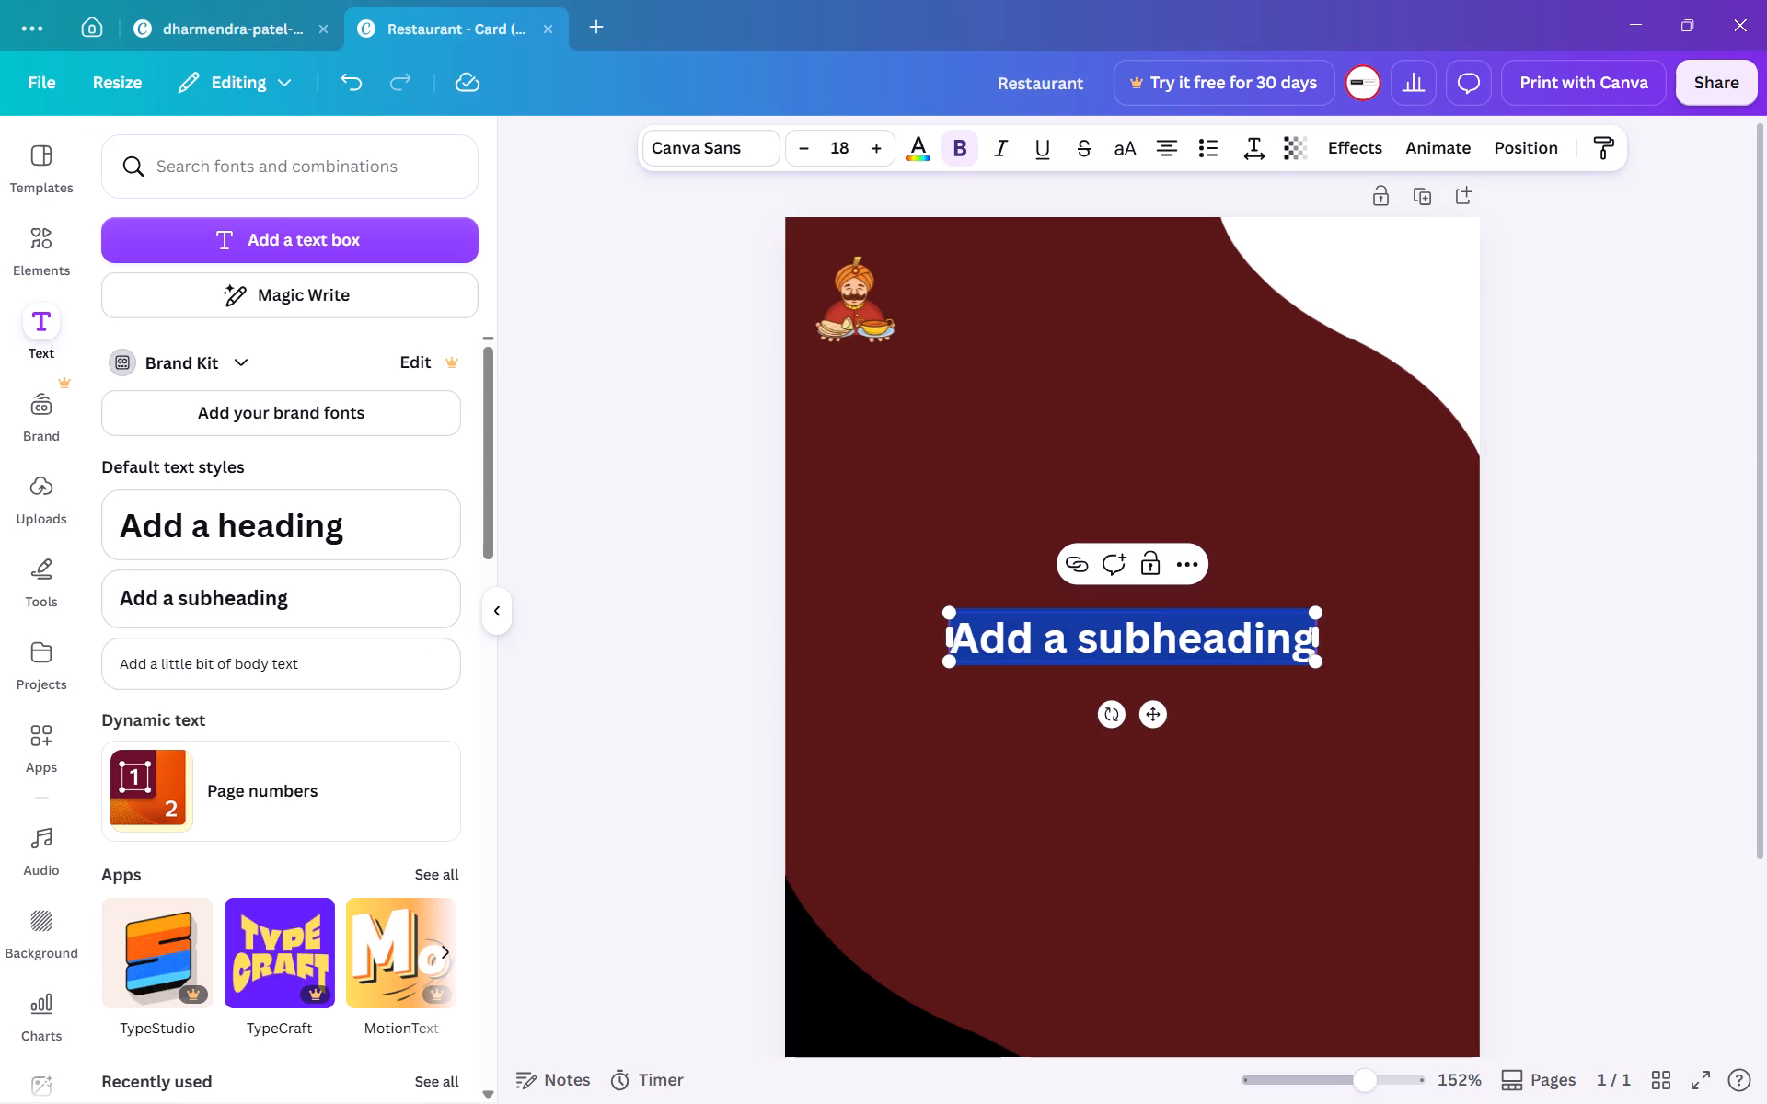
{"action": "key", "text": "shift+k"}
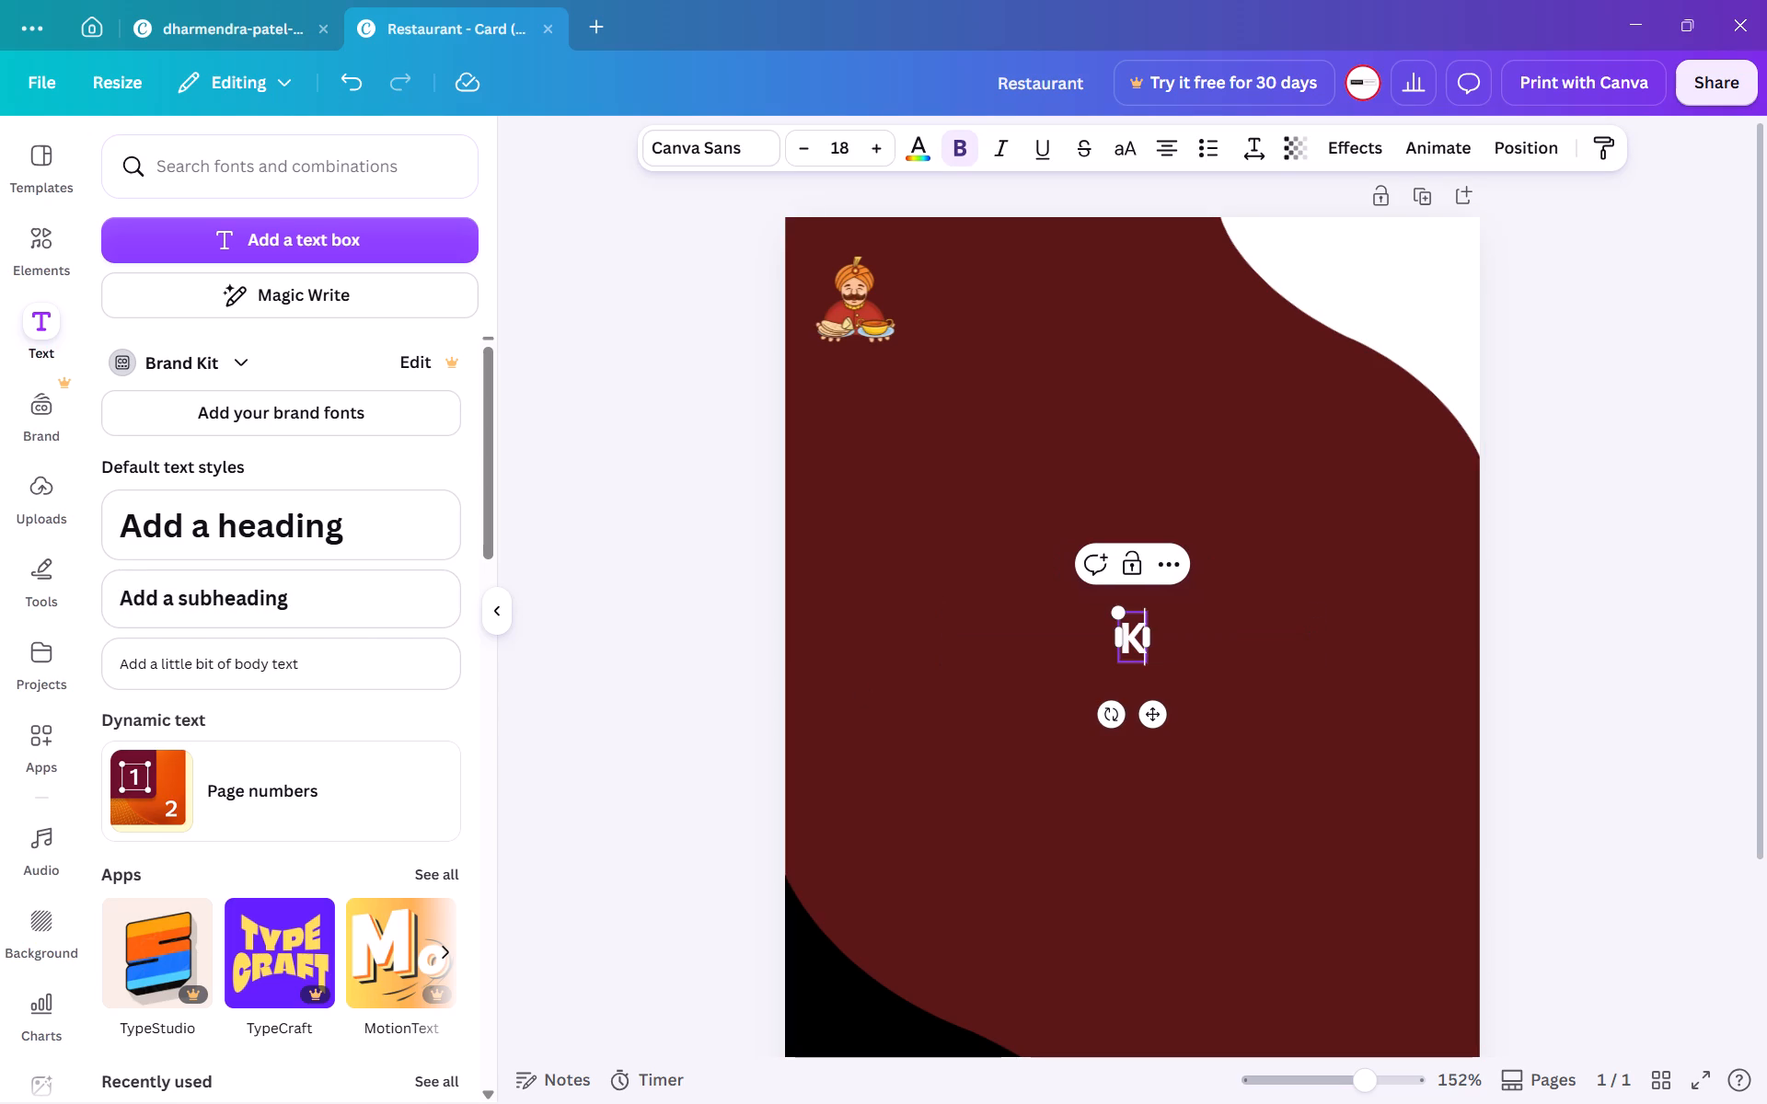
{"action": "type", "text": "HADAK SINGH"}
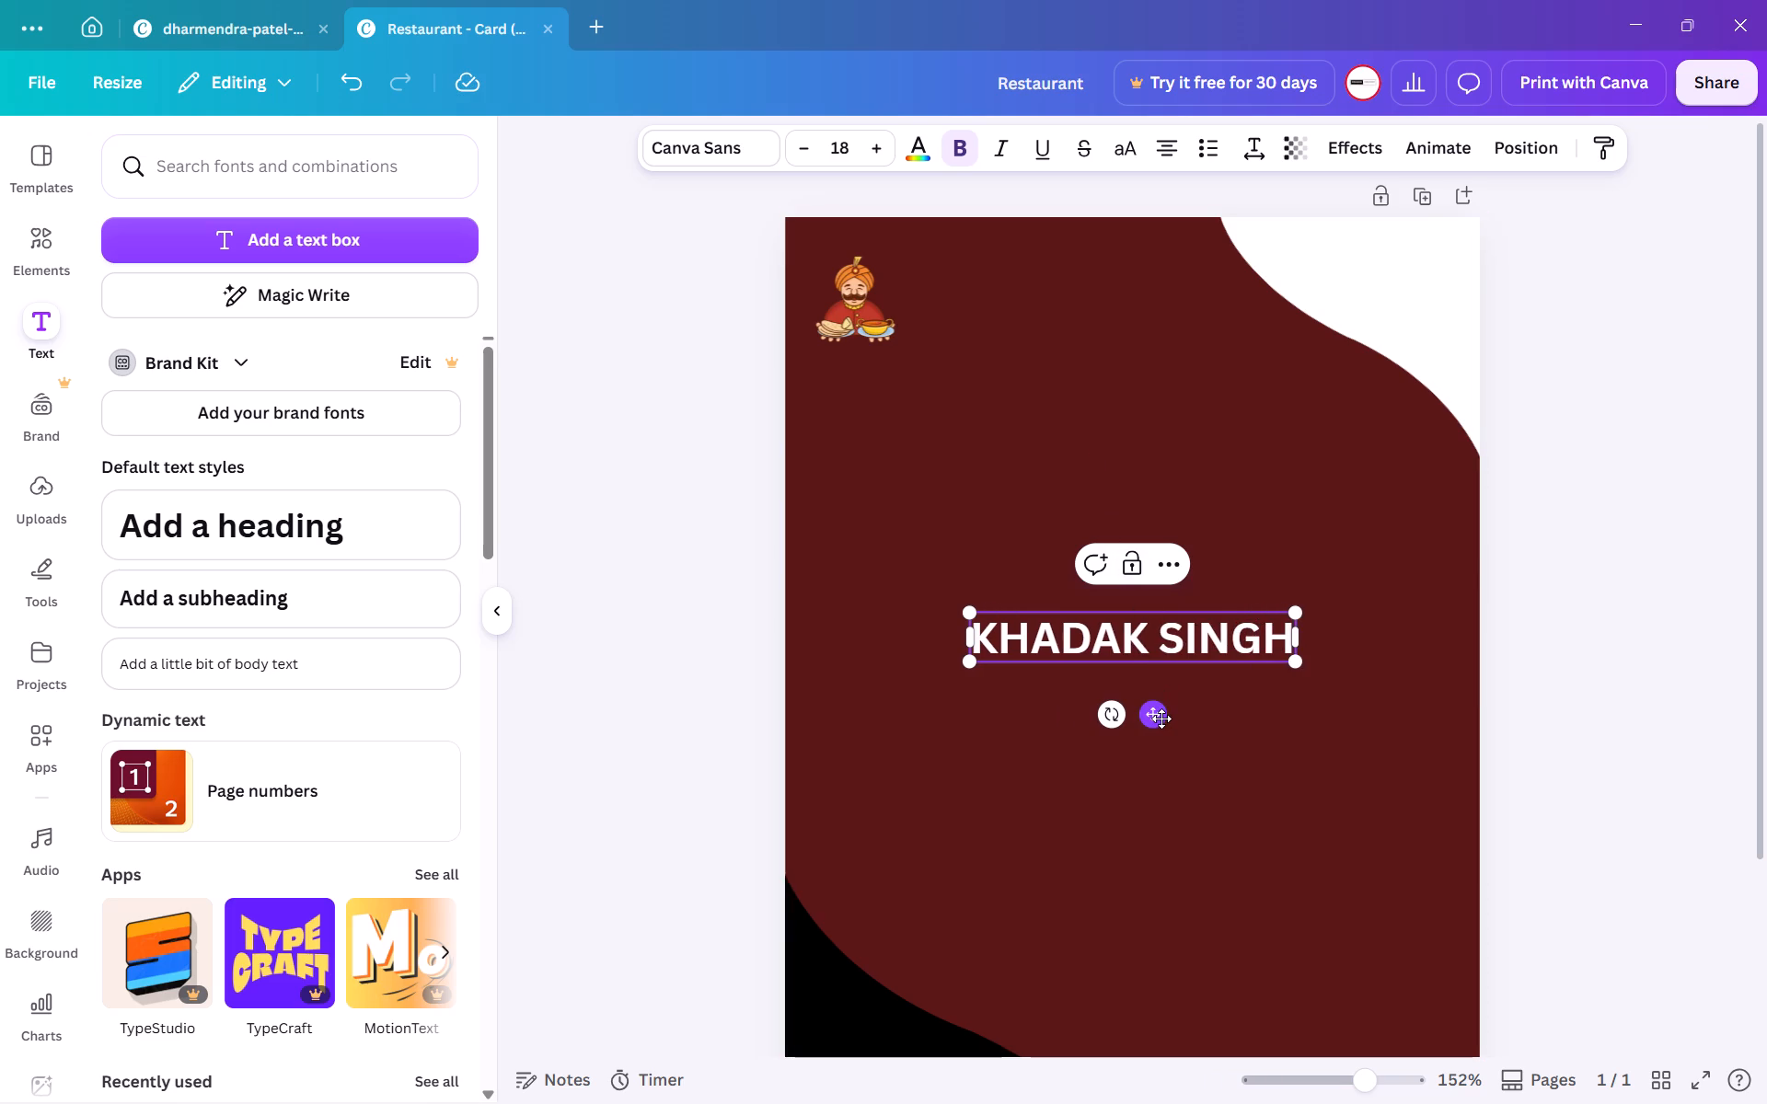
{"action": "left_click_drag", "start_coordinate": [1159, 716], "coordinate": [1158, 408]}
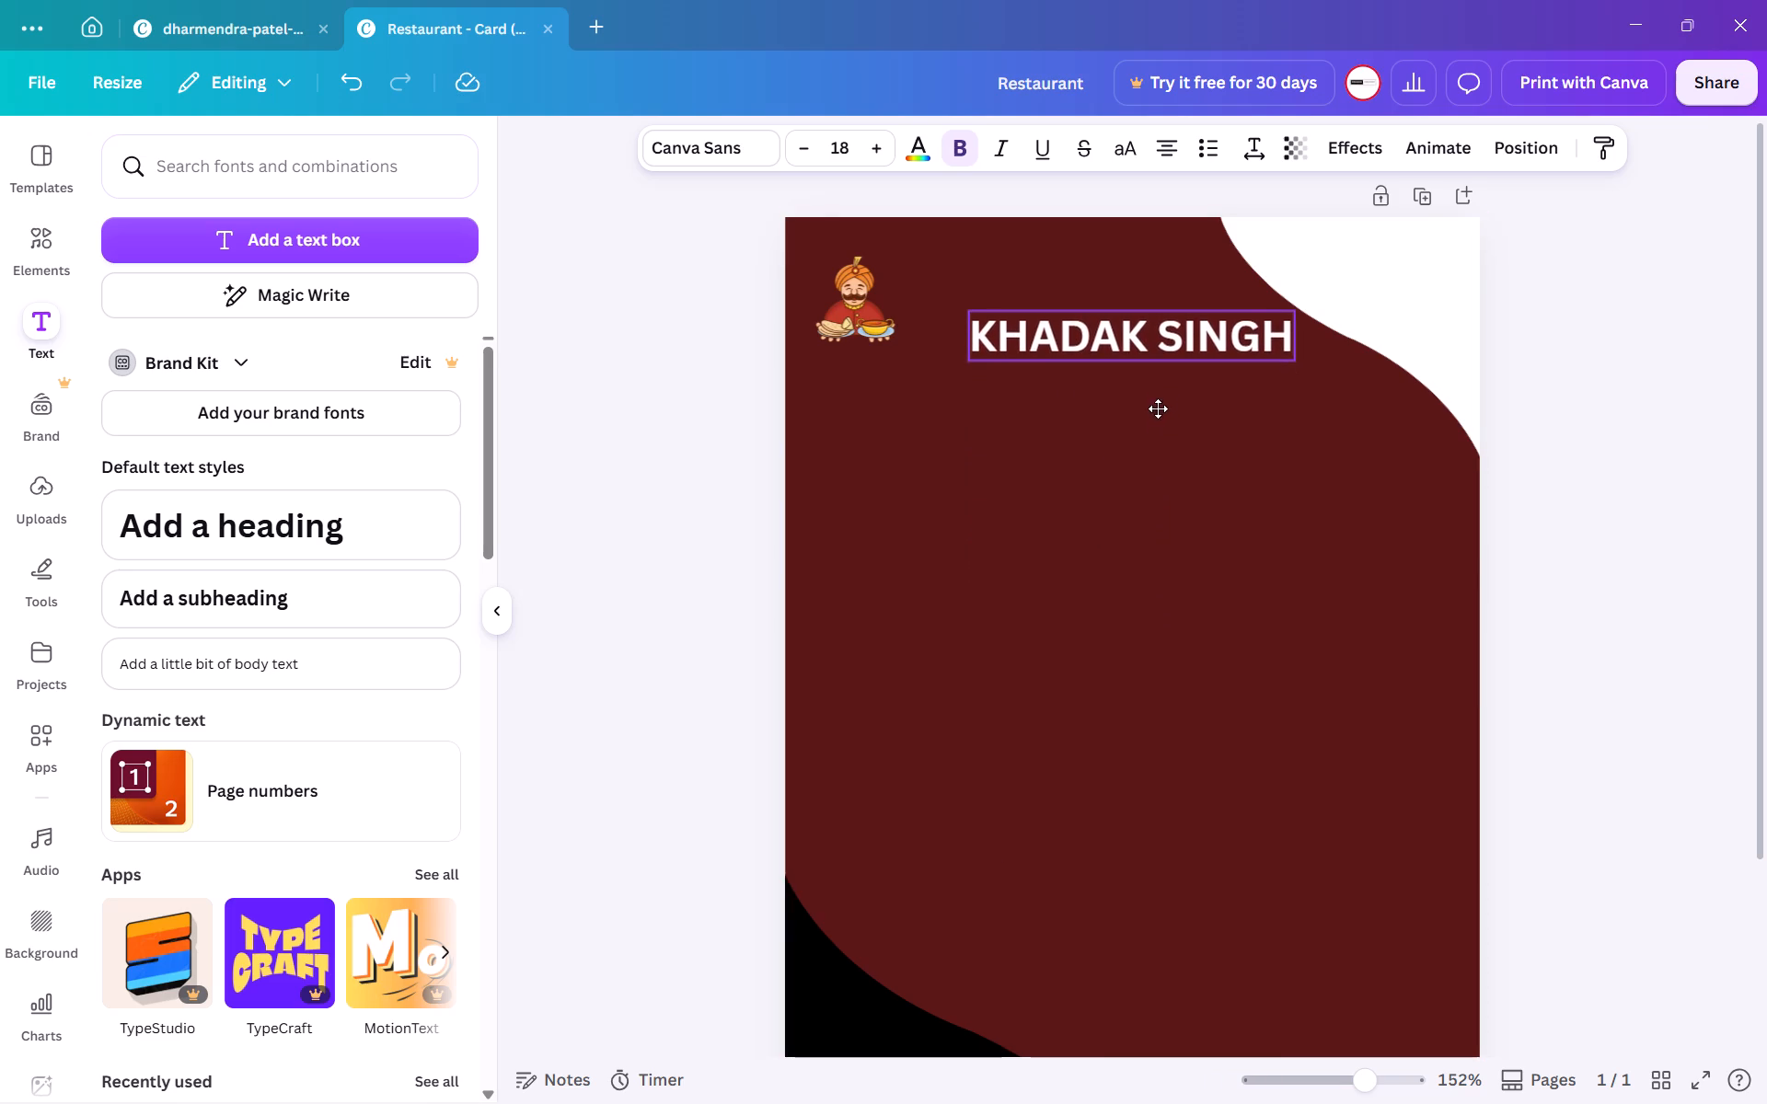
{"action": "left_click_drag", "start_coordinate": [1158, 408], "coordinate": [1142, 368]}
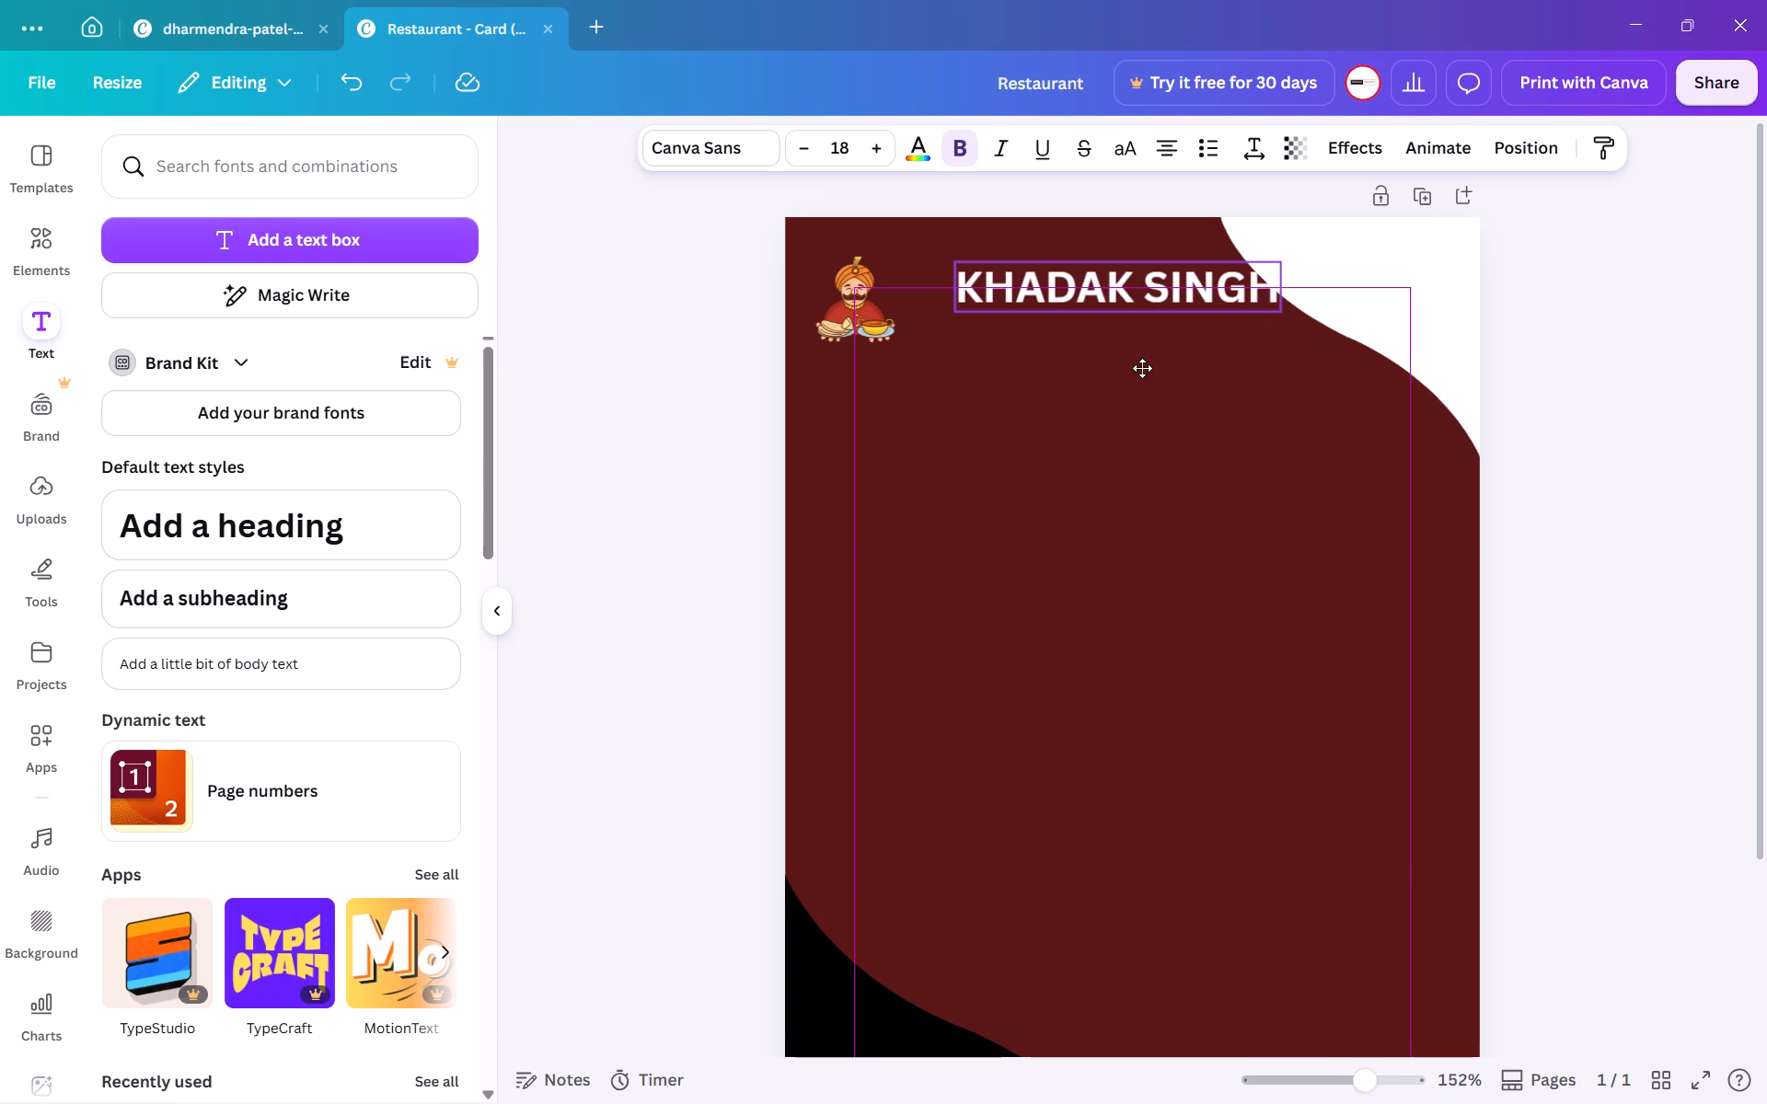
{"action": "left_click_drag", "start_coordinate": [1142, 368], "coordinate": [1153, 364]}
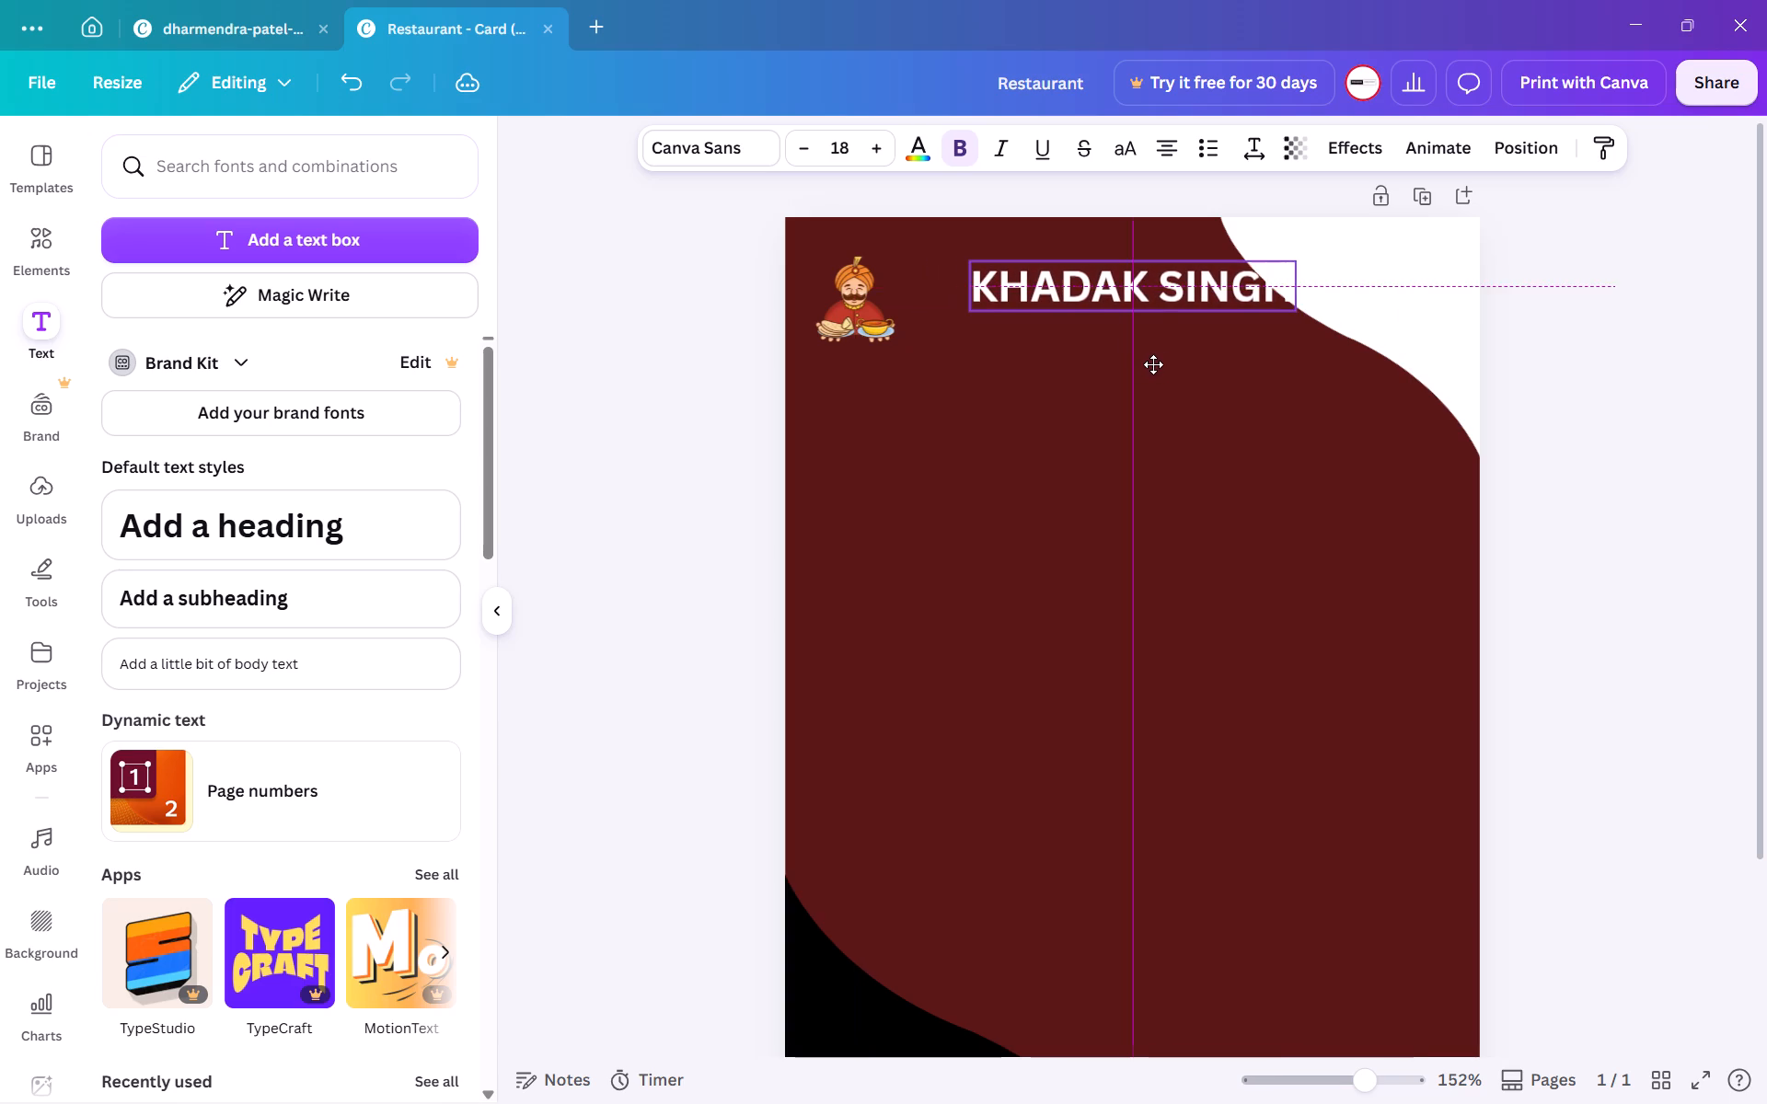
{"action": "left_click_drag", "start_coordinate": [1153, 364], "coordinate": [1157, 365]}
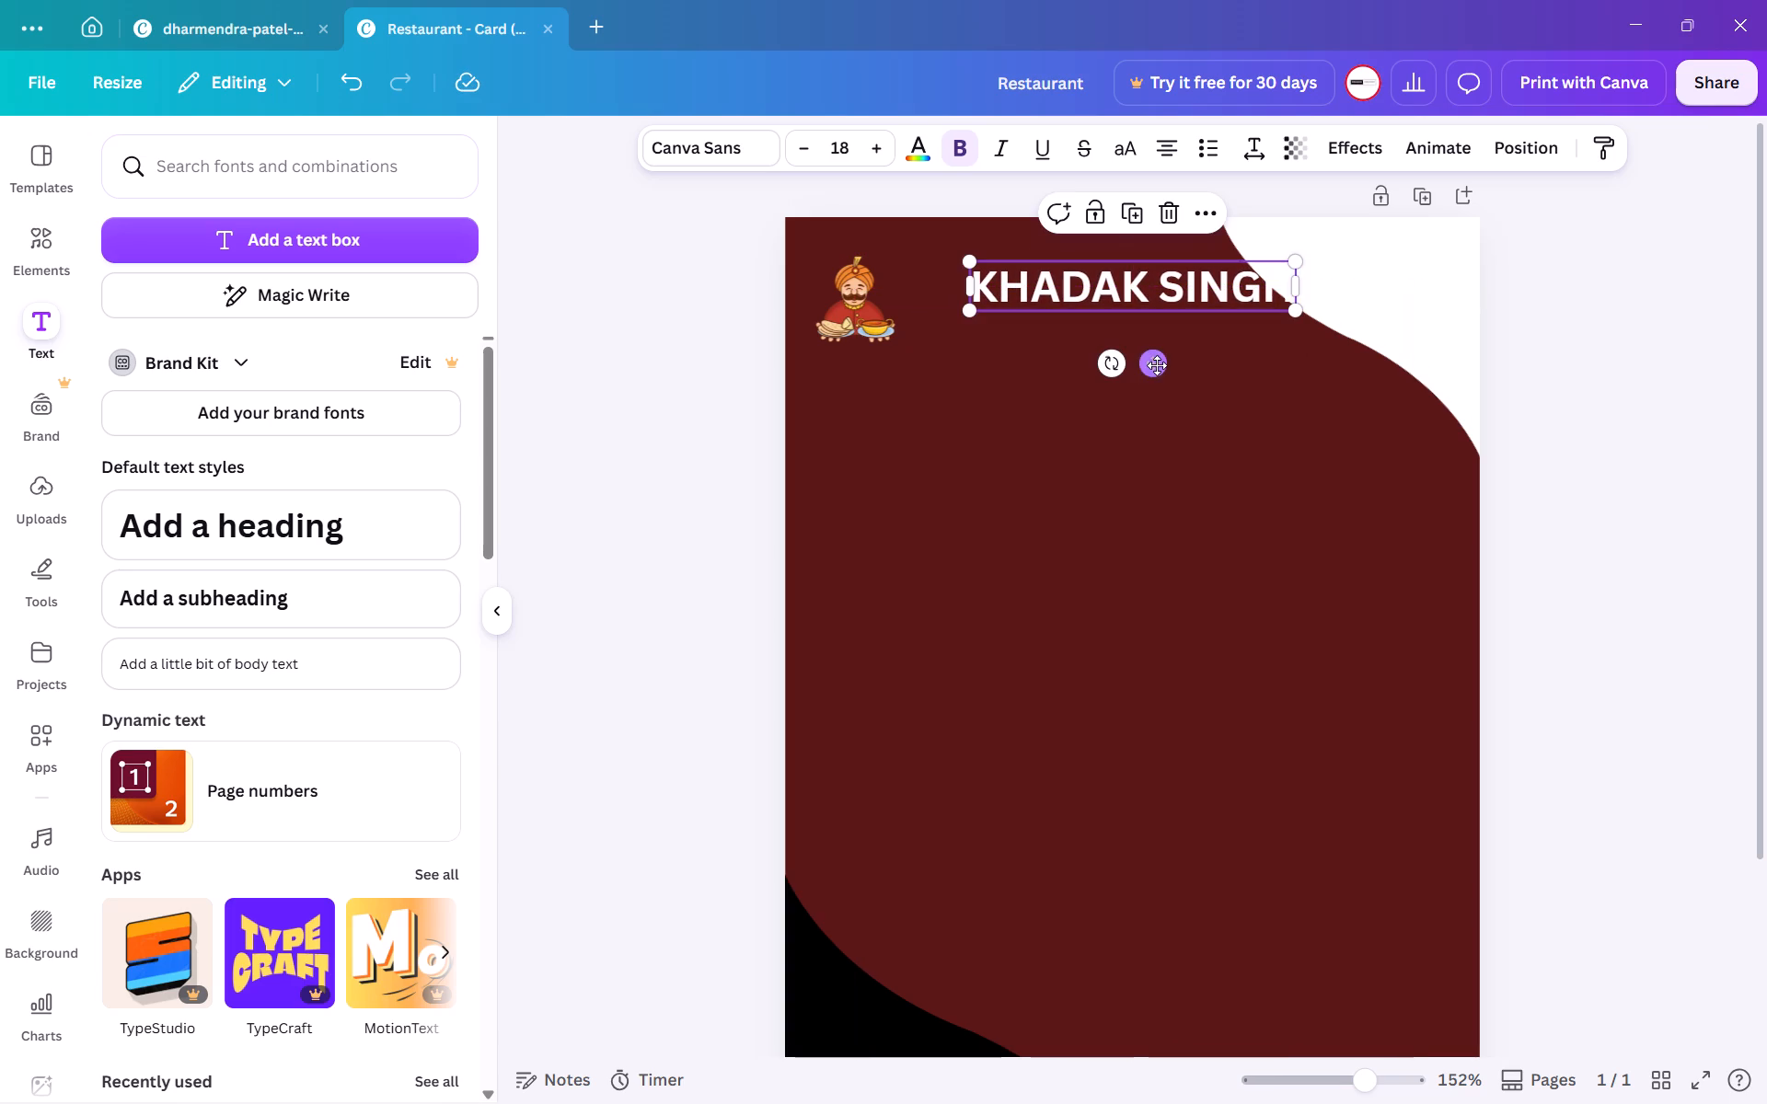
{"action": "left_click", "coordinate": [1375, 329]}
{"action": "left_click_drag", "start_coordinate": [1375, 329], "coordinate": [1392, 306]}
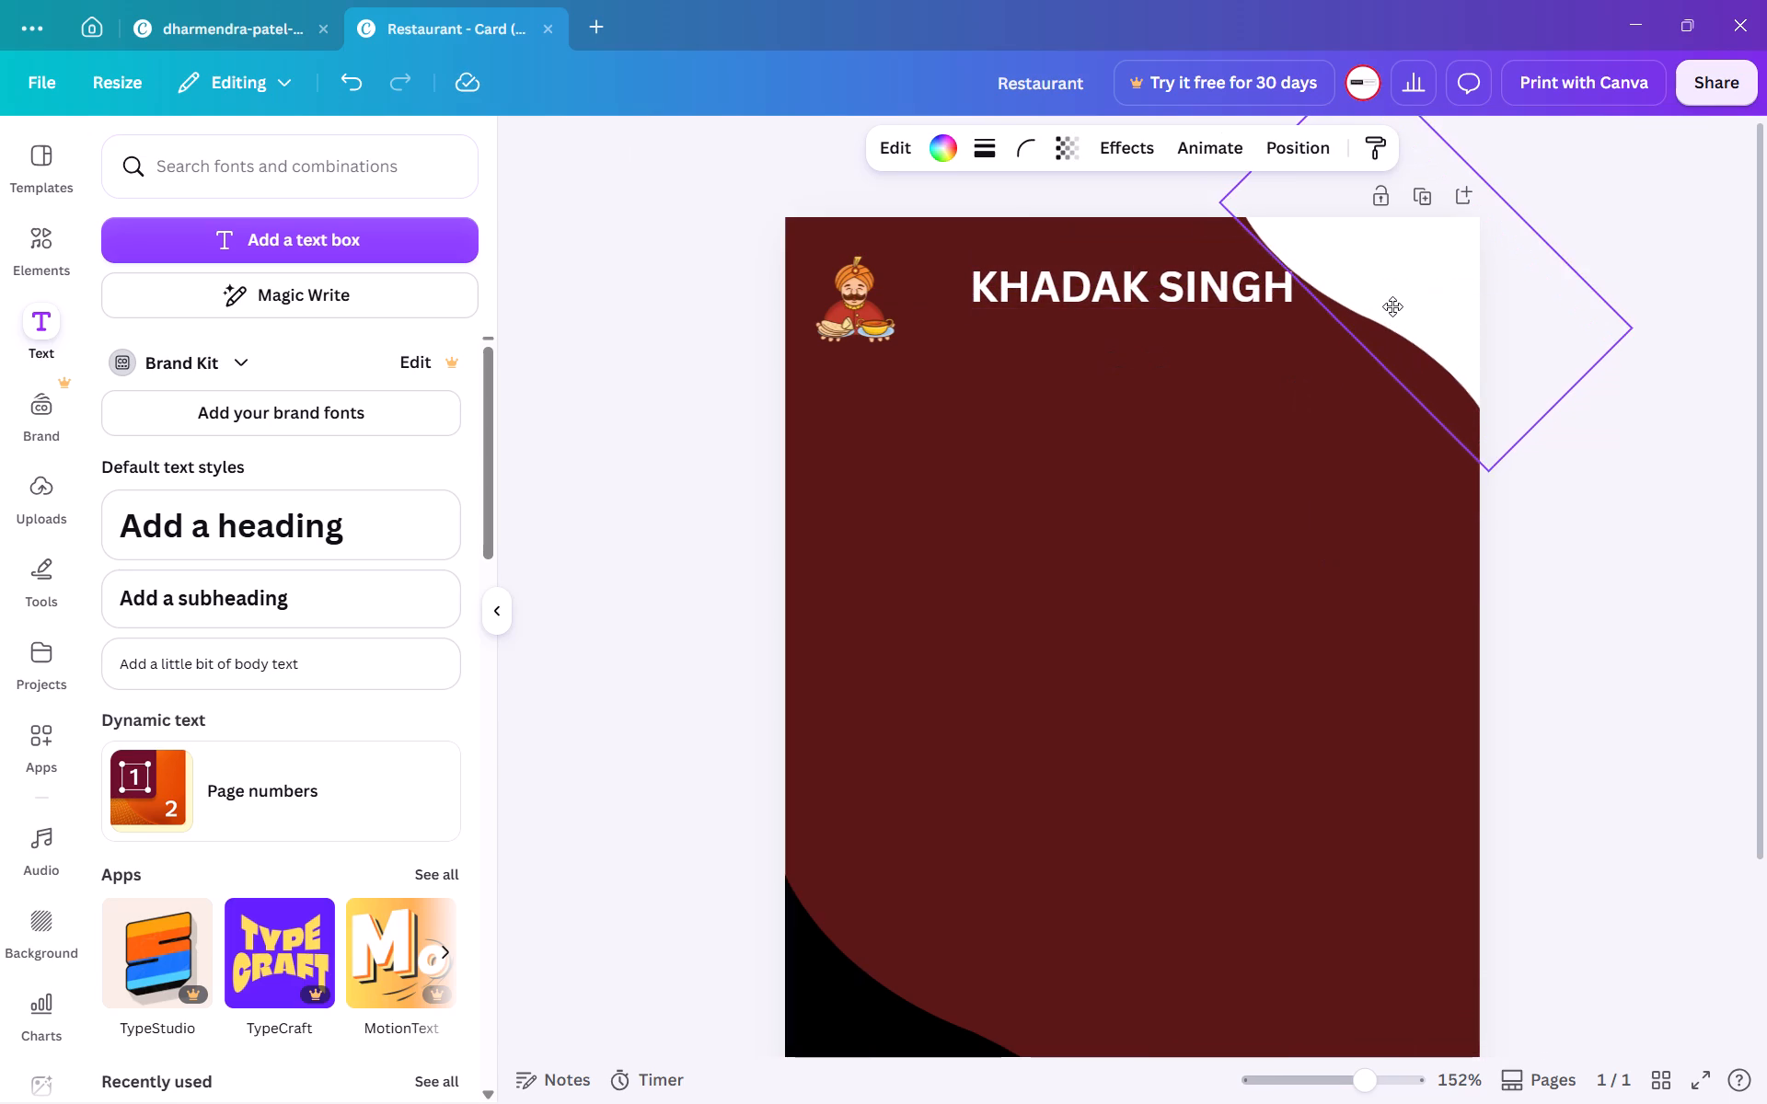
{"action": "left_click_drag", "start_coordinate": [1392, 306], "coordinate": [1398, 303]}
{"action": "triple_click", "coordinate": [1176, 284]}
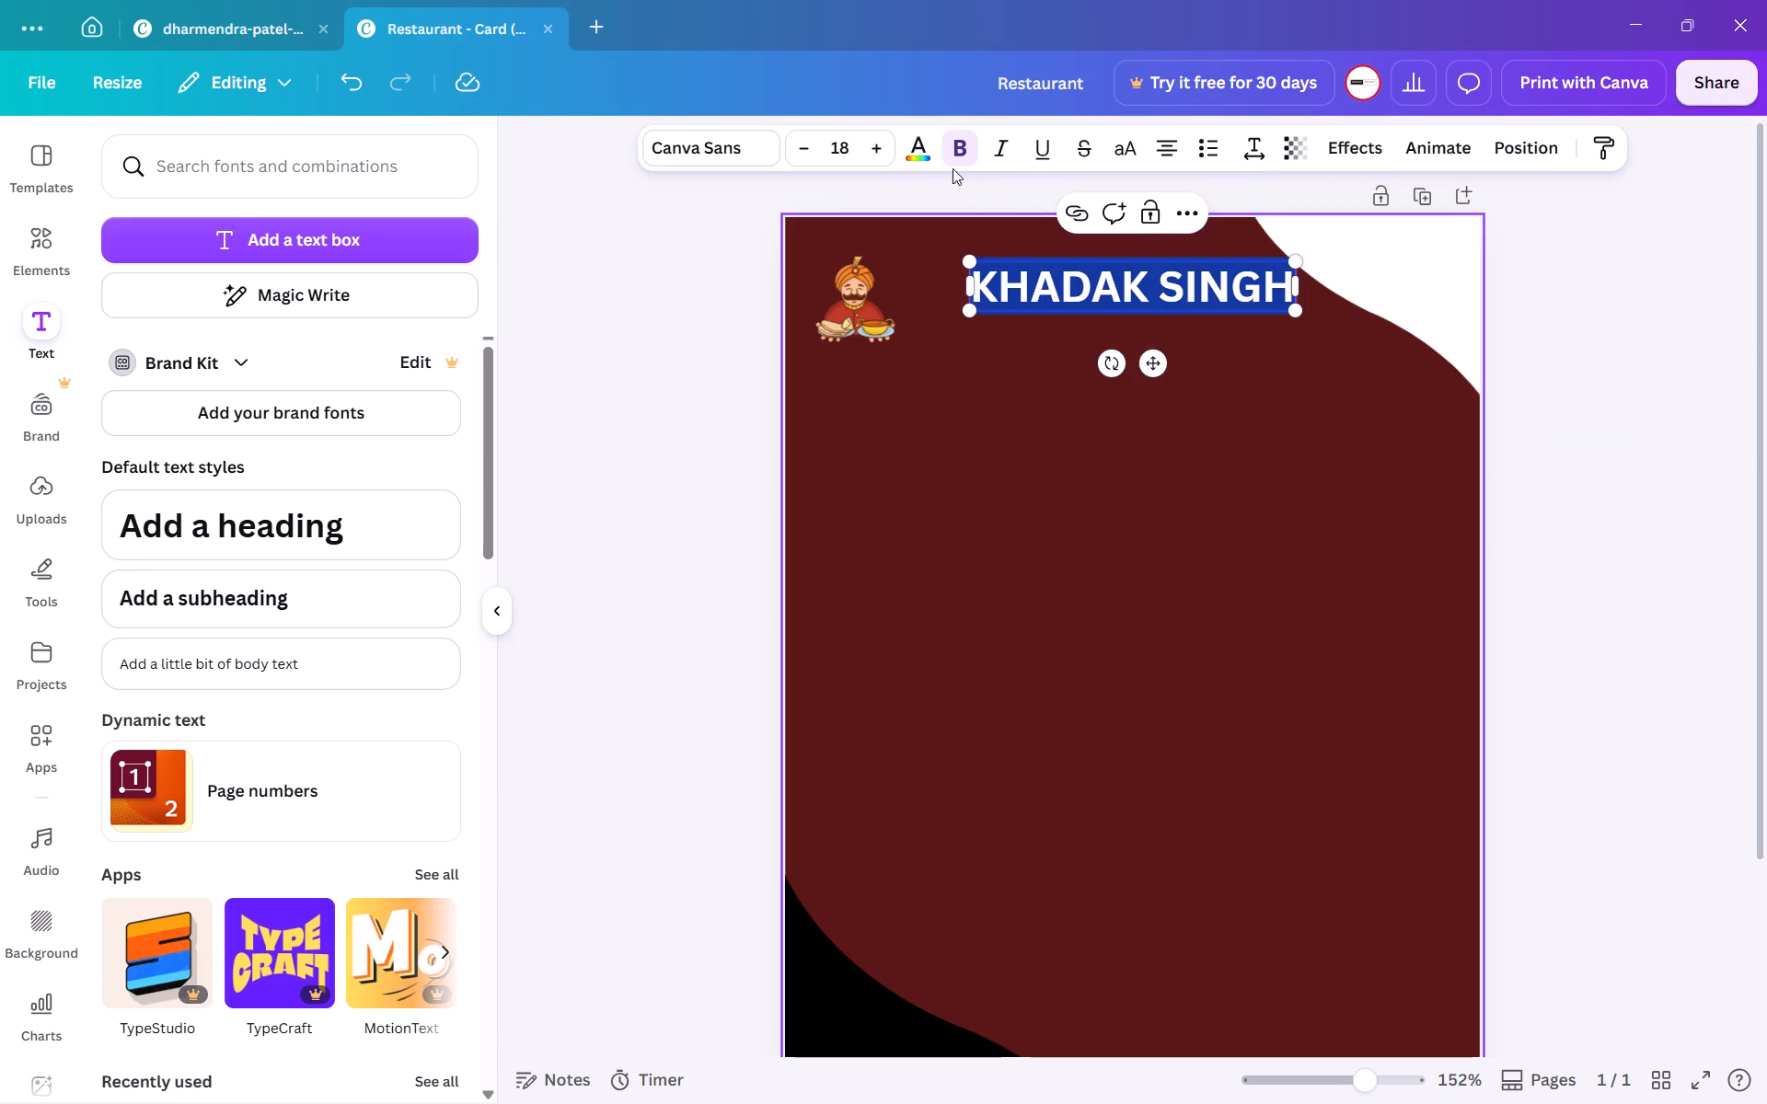
{"action": "left_click", "coordinate": [914, 155]}
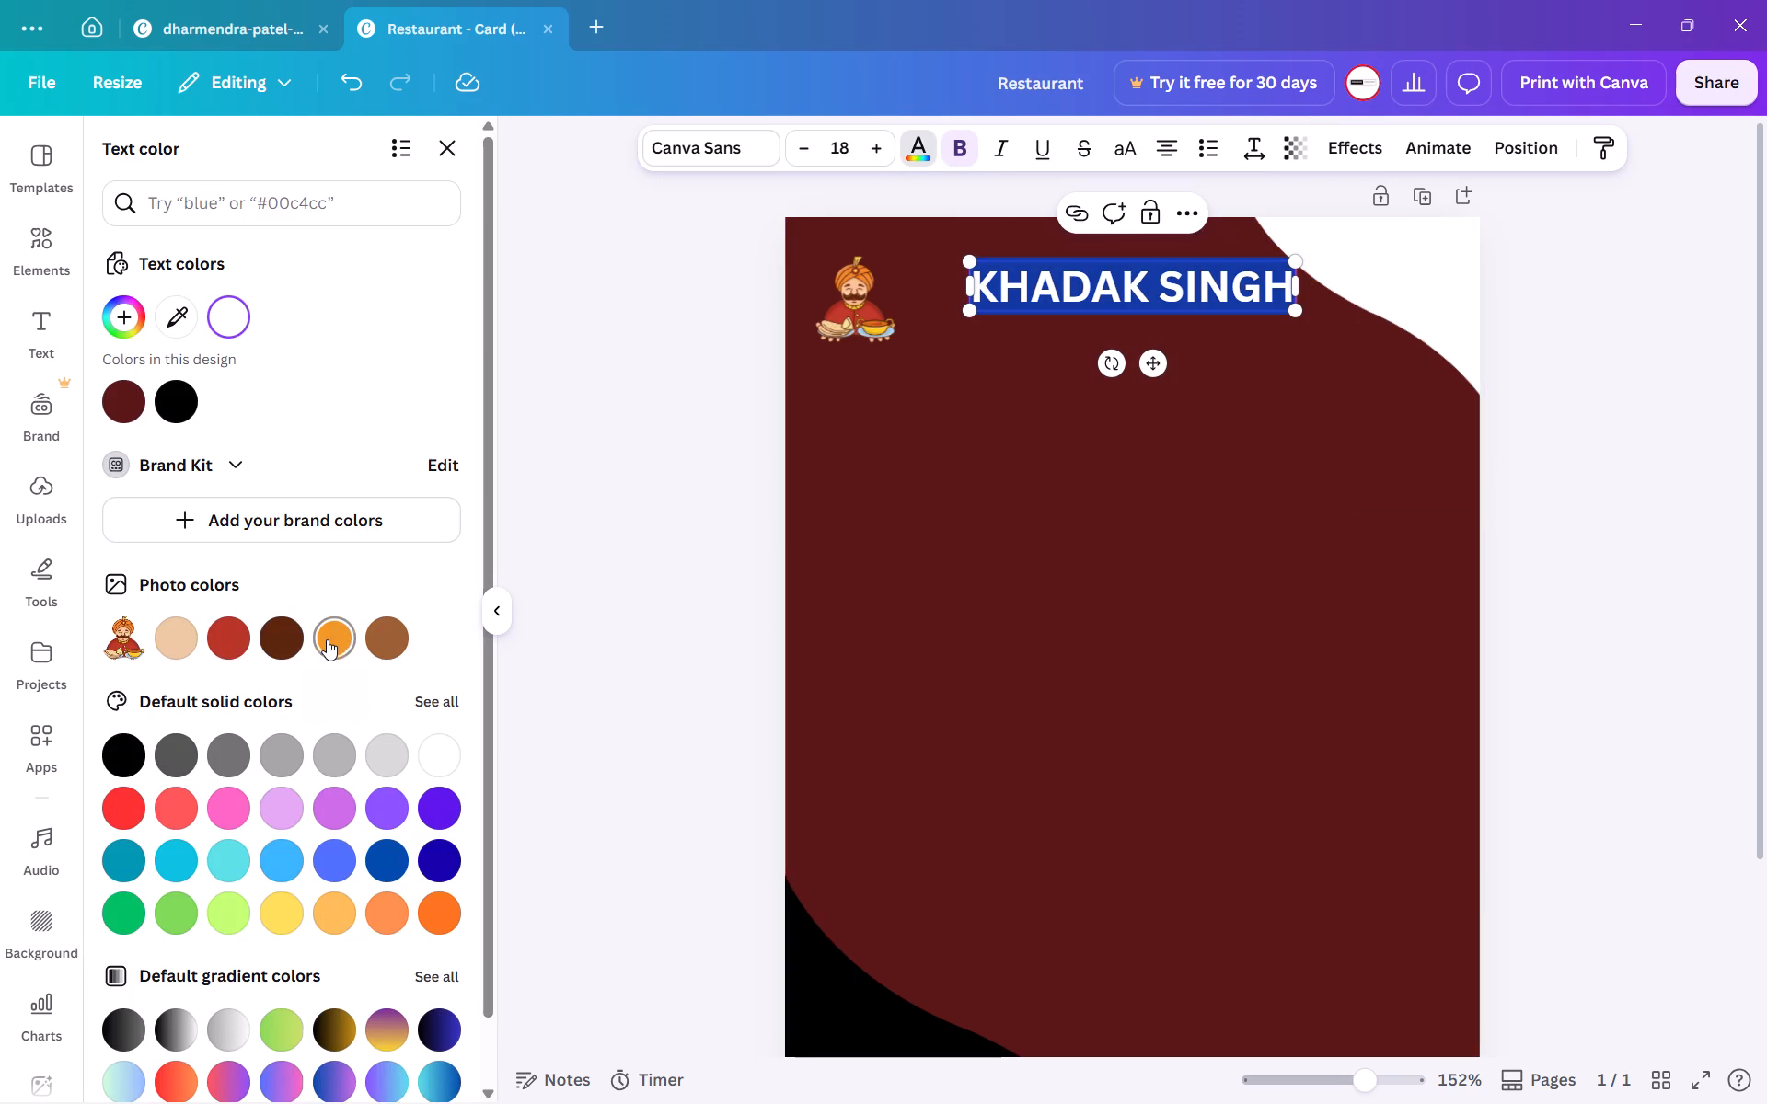
{"action": "left_click", "coordinate": [329, 637]}
{"action": "left_click", "coordinate": [237, 325]}
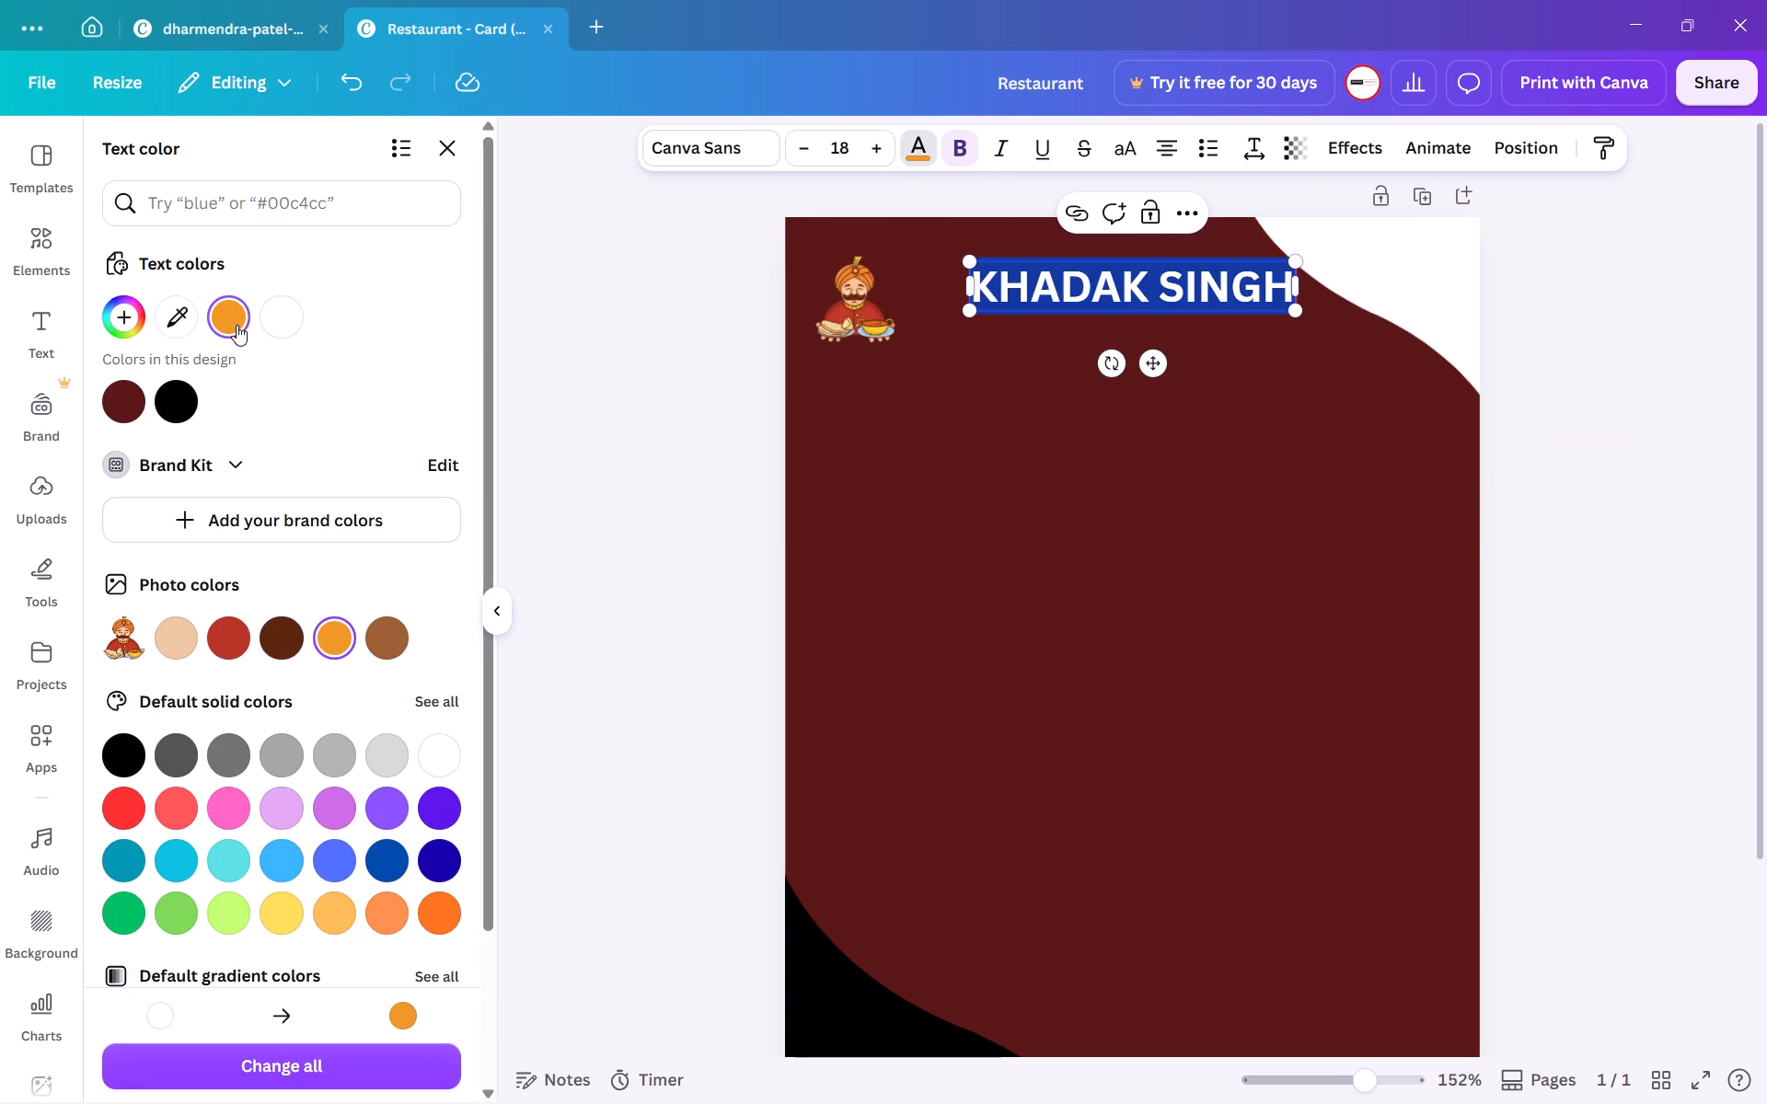
{"action": "left_click", "coordinate": [575, 369]}
{"action": "left_click", "coordinate": [575, 369]}
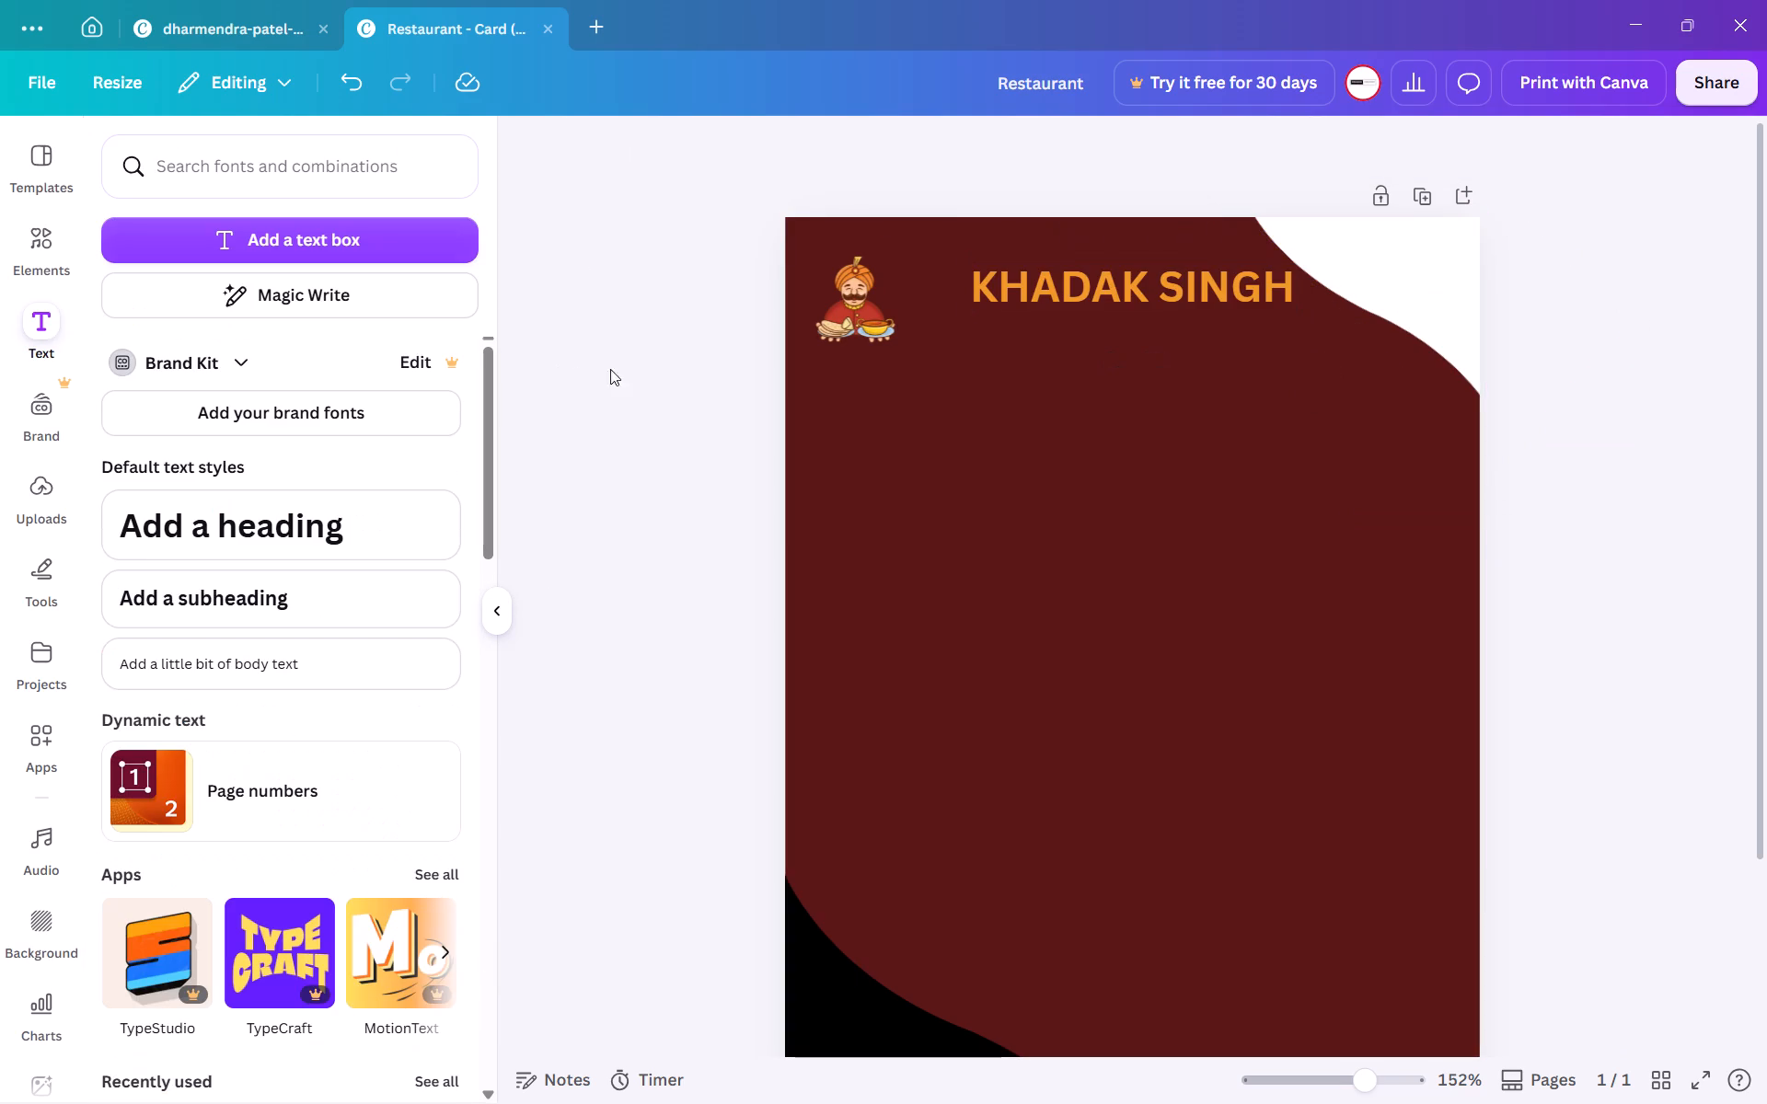
Add a heading reading "KI HAANDI SE" directly below the KHADAK SINGH text, in the same orange.
{"action": "left_click", "coordinate": [1108, 292]}
{"action": "left_click", "coordinate": [289, 550]}
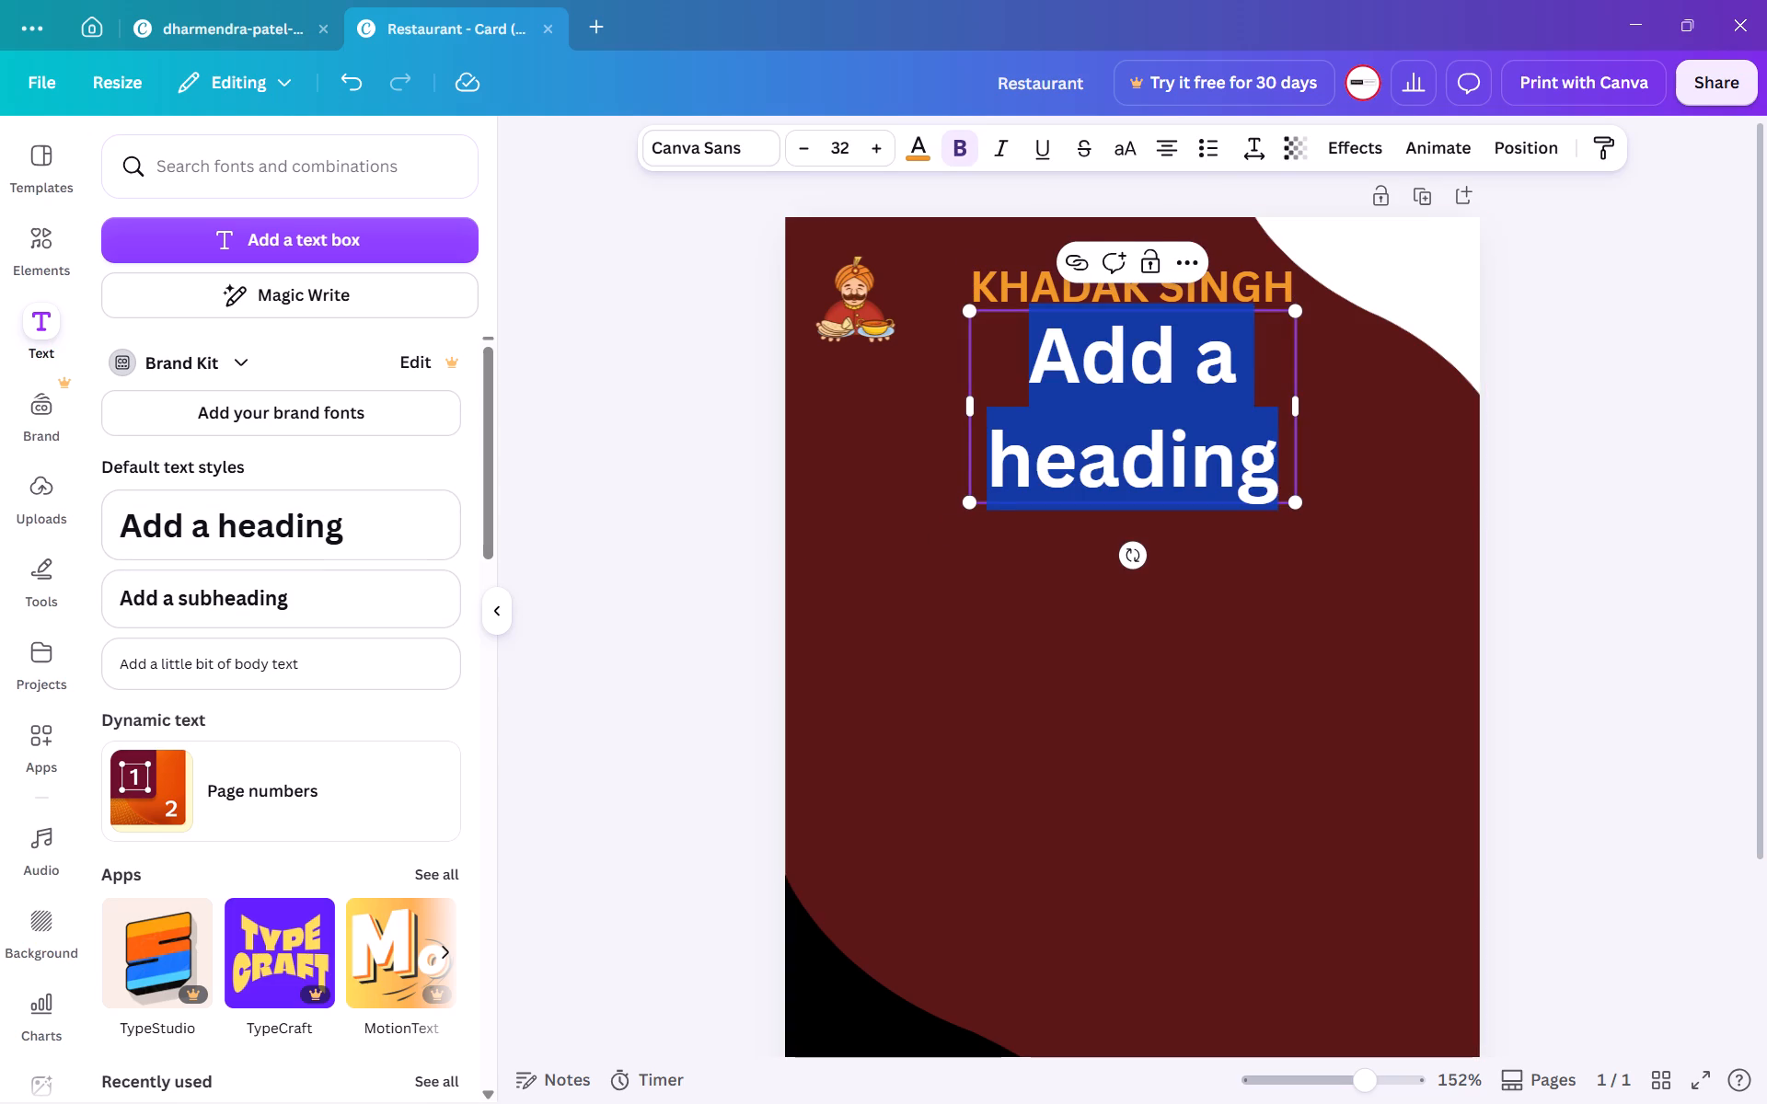
{"action": "key", "text": "shift+k"}
{"action": "key", "text": "BackSpace"}
{"action": "type", "text": "KI DHA"}
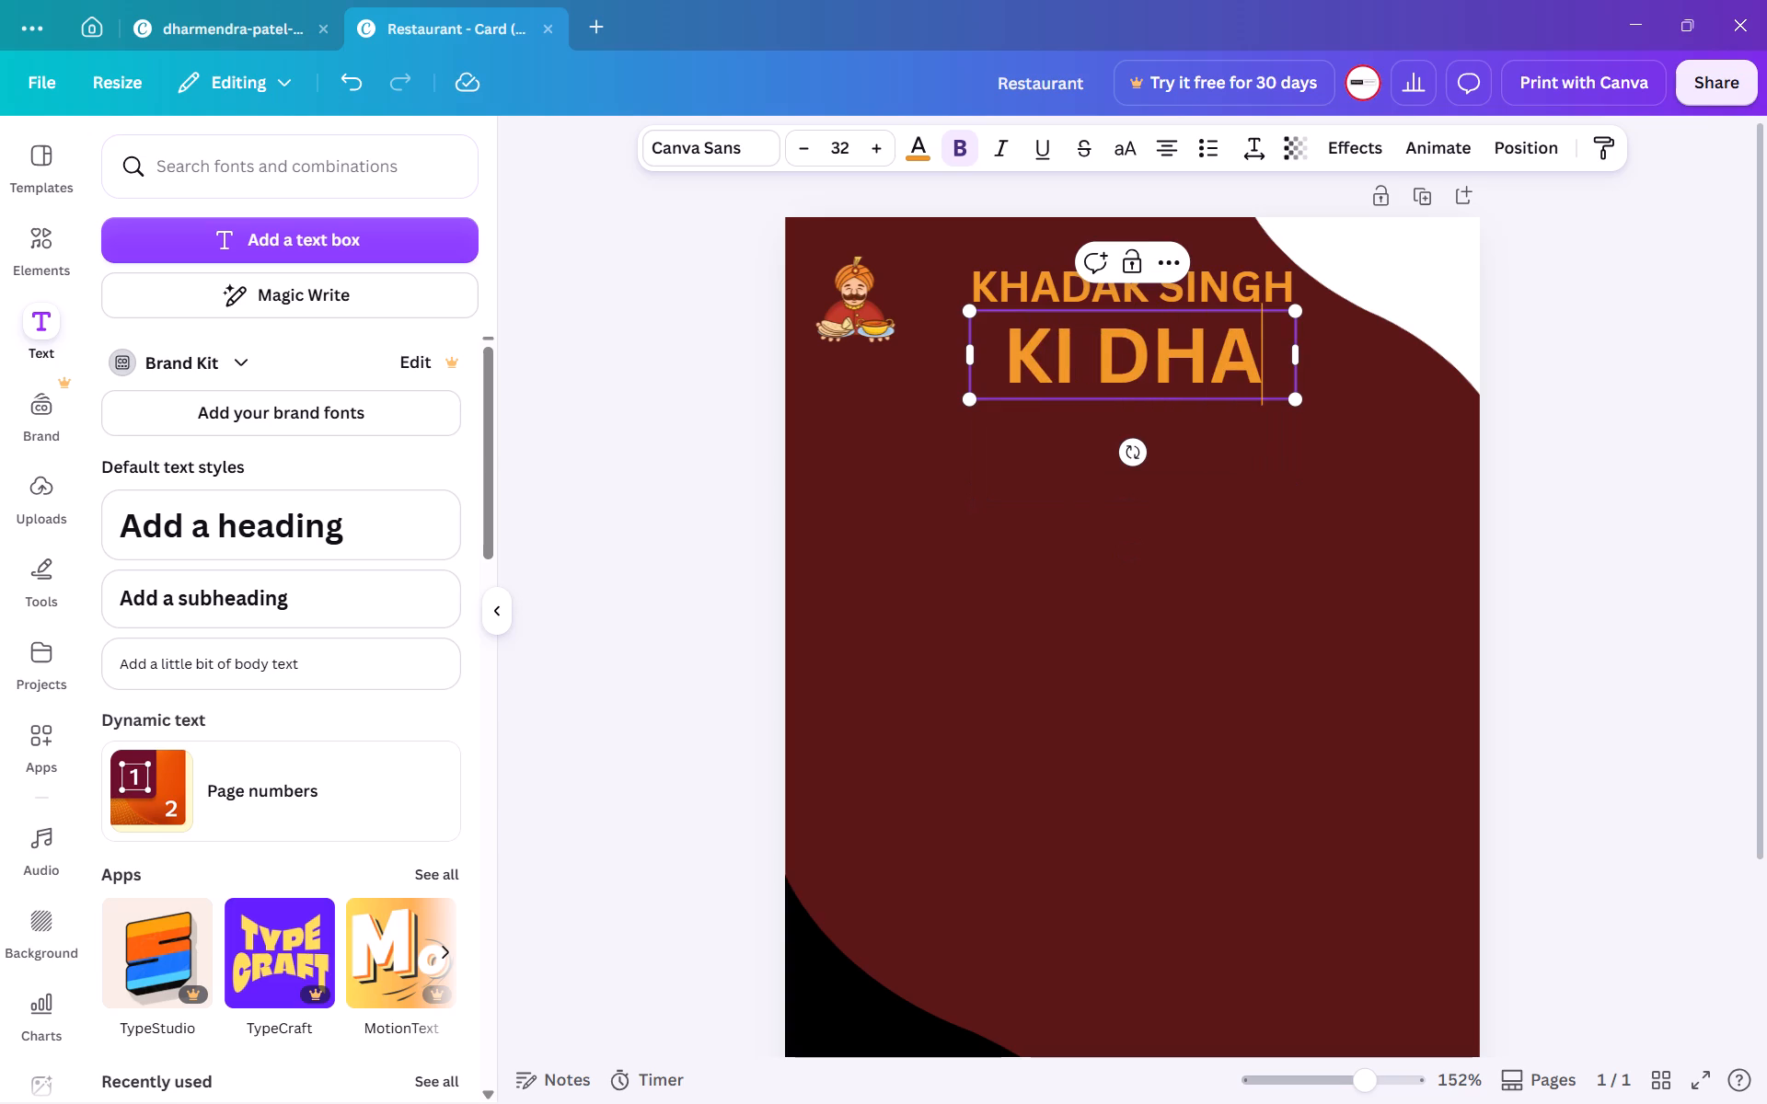
{"action": "key", "text": "BackSpace"}
{"action": "key", "text": "BackSpace"}
{"action": "key", "text": "BackSpace"}
{"action": "type", "text": "HAANDI SE"}
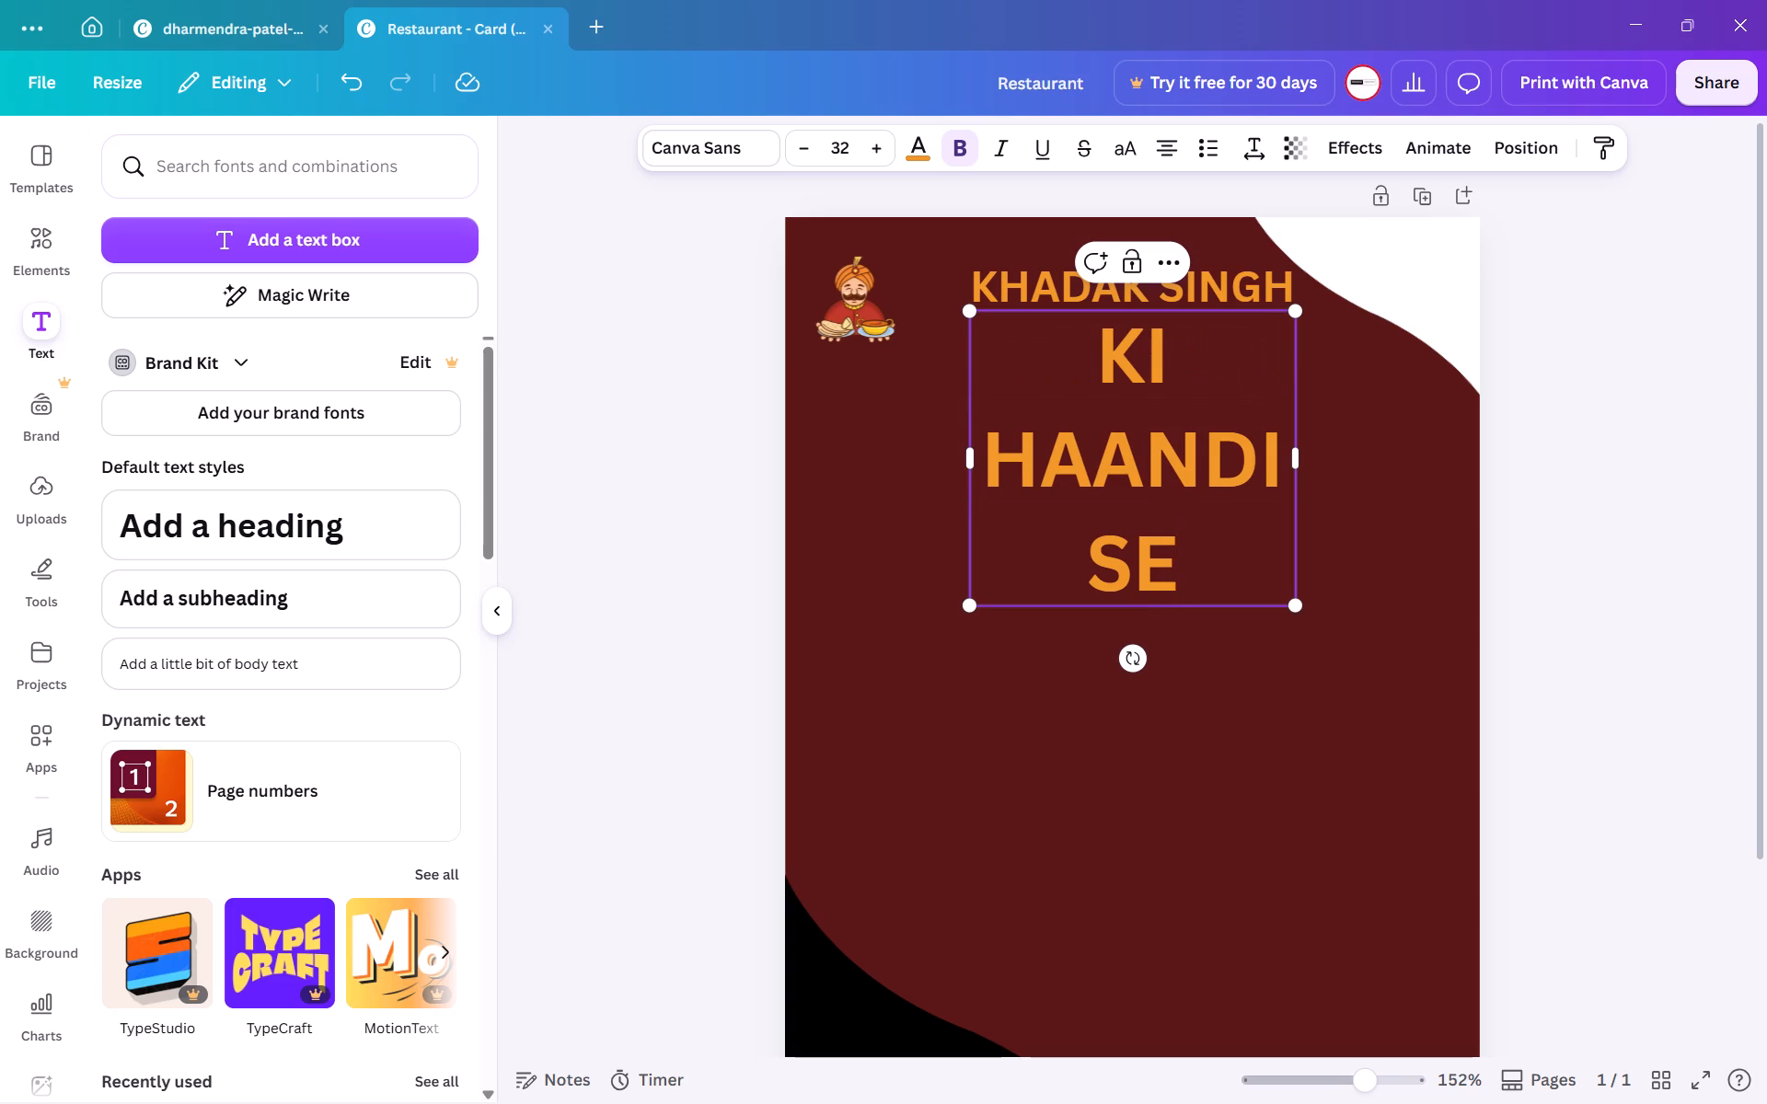
Widen the KI HAANDI SE text box until it fits on one line and centre it under KHADAK SINGH.
{"action": "left_click_drag", "start_coordinate": [1300, 460], "coordinate": [1436, 459]}
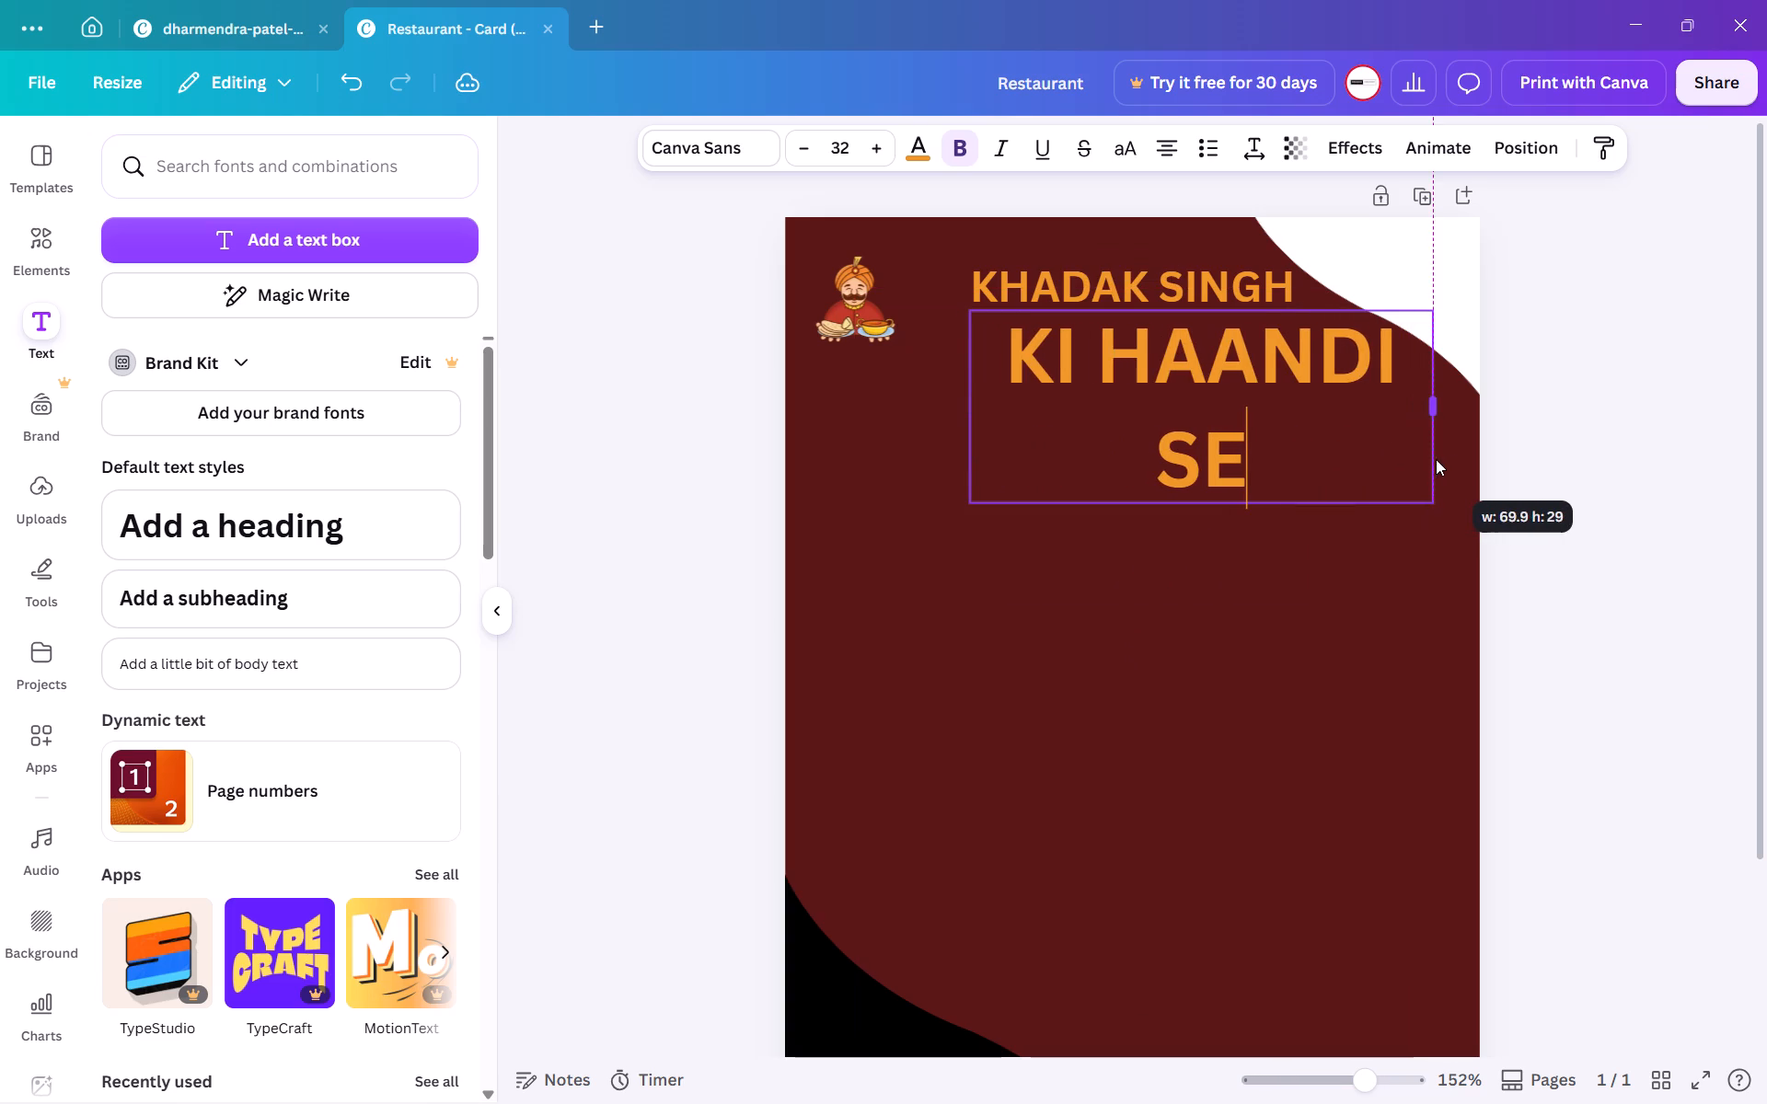
{"action": "left_click_drag", "start_coordinate": [1436, 459], "coordinate": [1525, 451]}
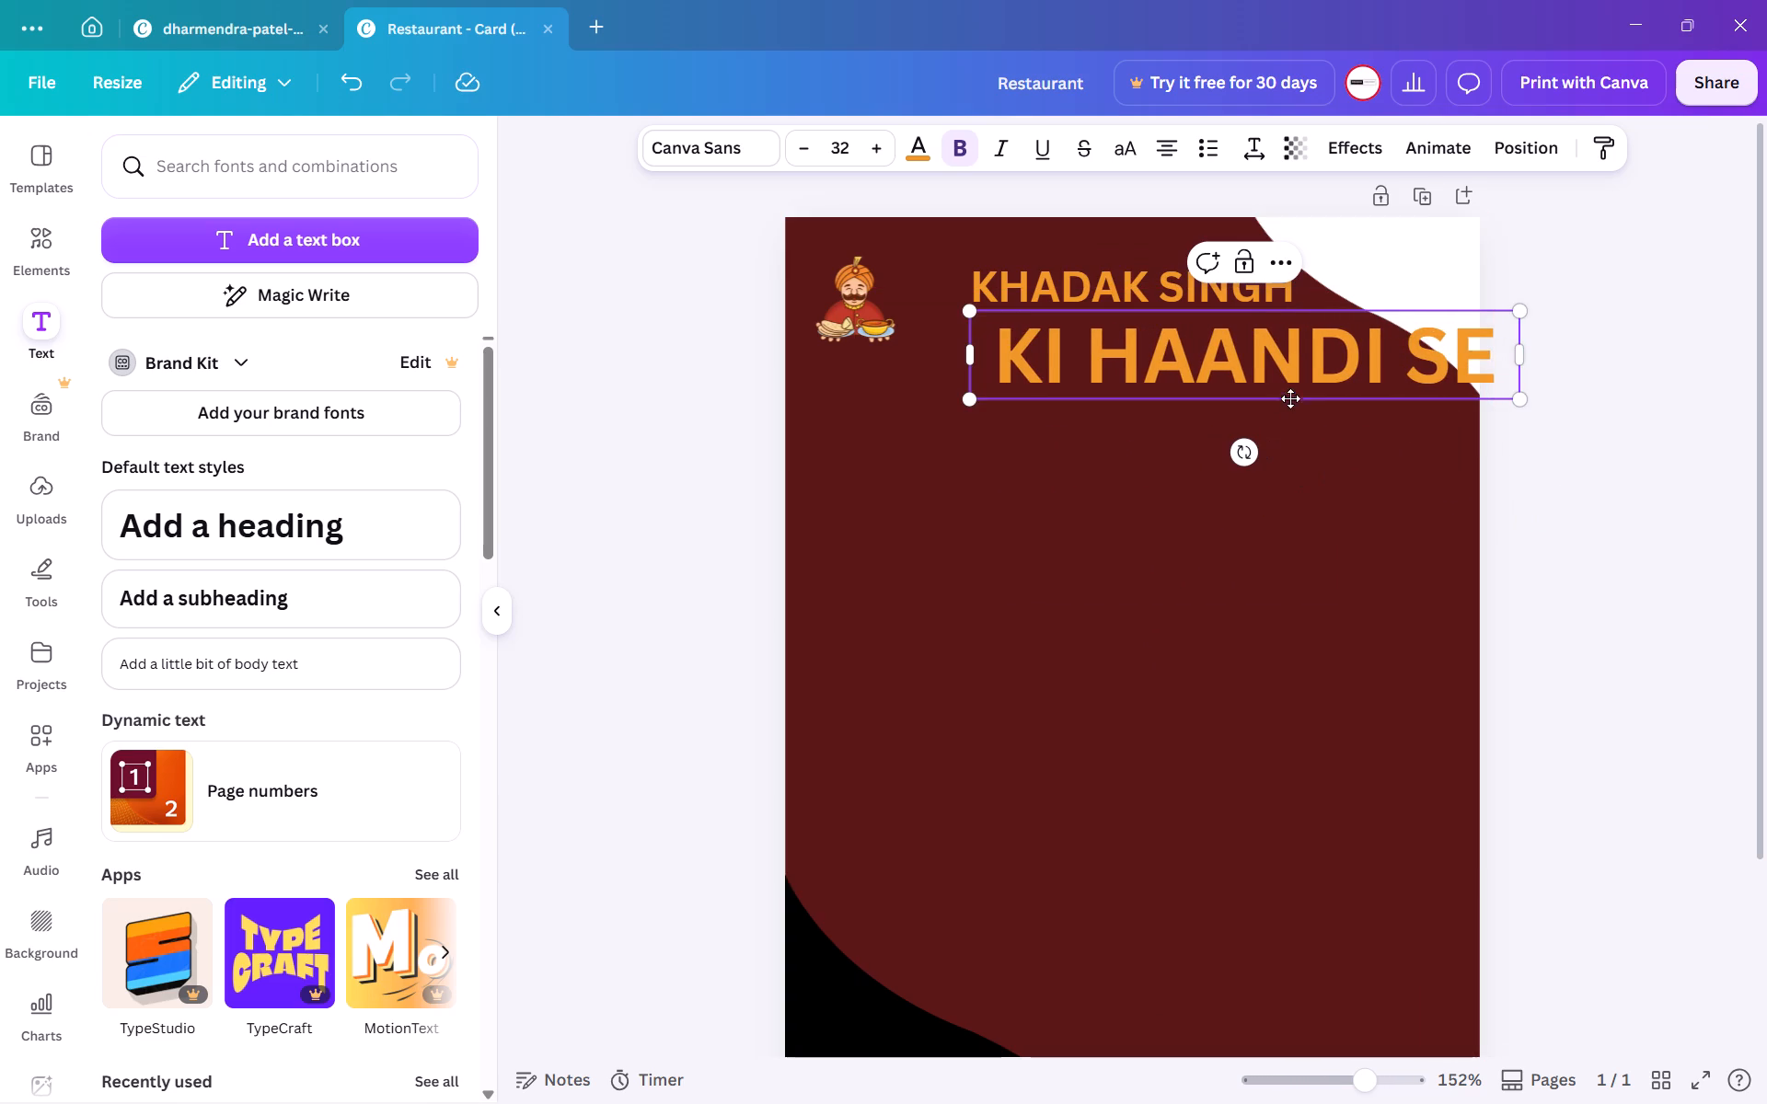
{"action": "left_click_drag", "start_coordinate": [1297, 388], "coordinate": [1237, 401]}
{"action": "left_click", "coordinate": [1206, 437]}
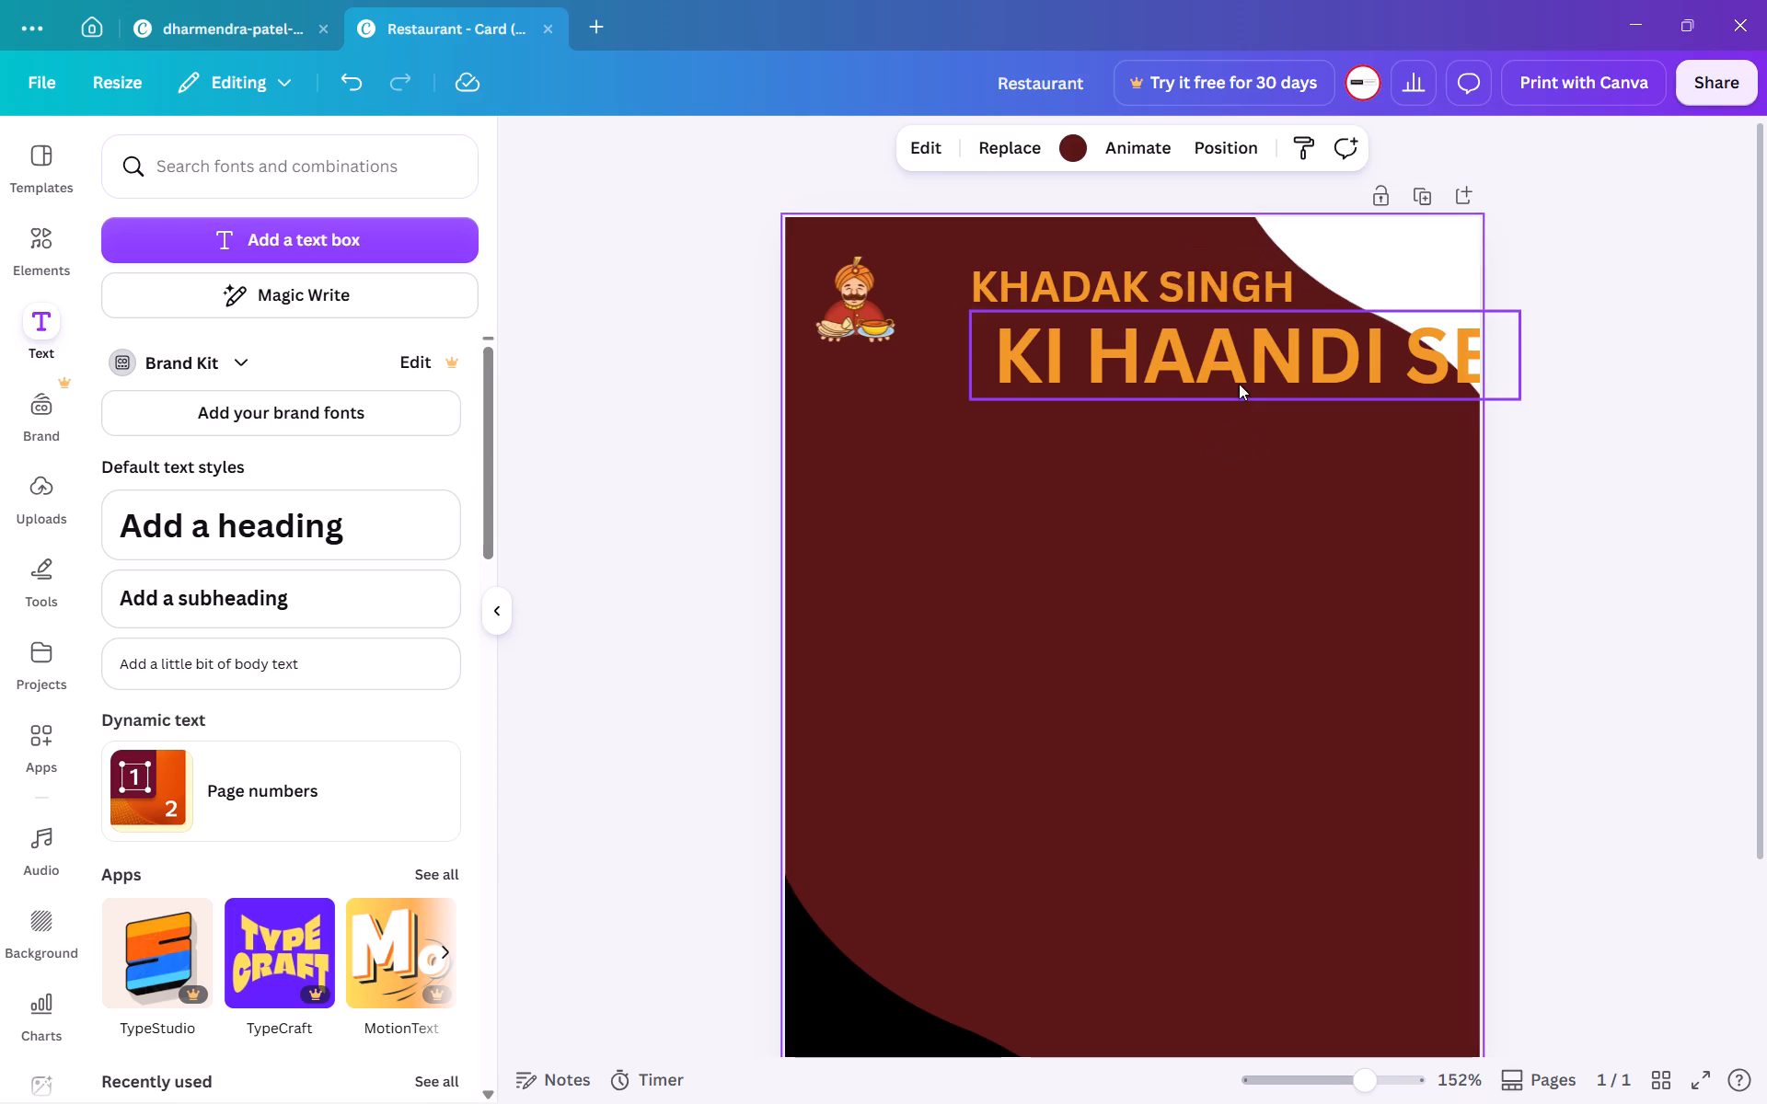
{"action": "left_click_drag", "start_coordinate": [1243, 374], "coordinate": [1130, 374]}
Reduce the KI HAANDI SE heading's font size to 25.
{"action": "triple_click", "coordinate": [1015, 367]}
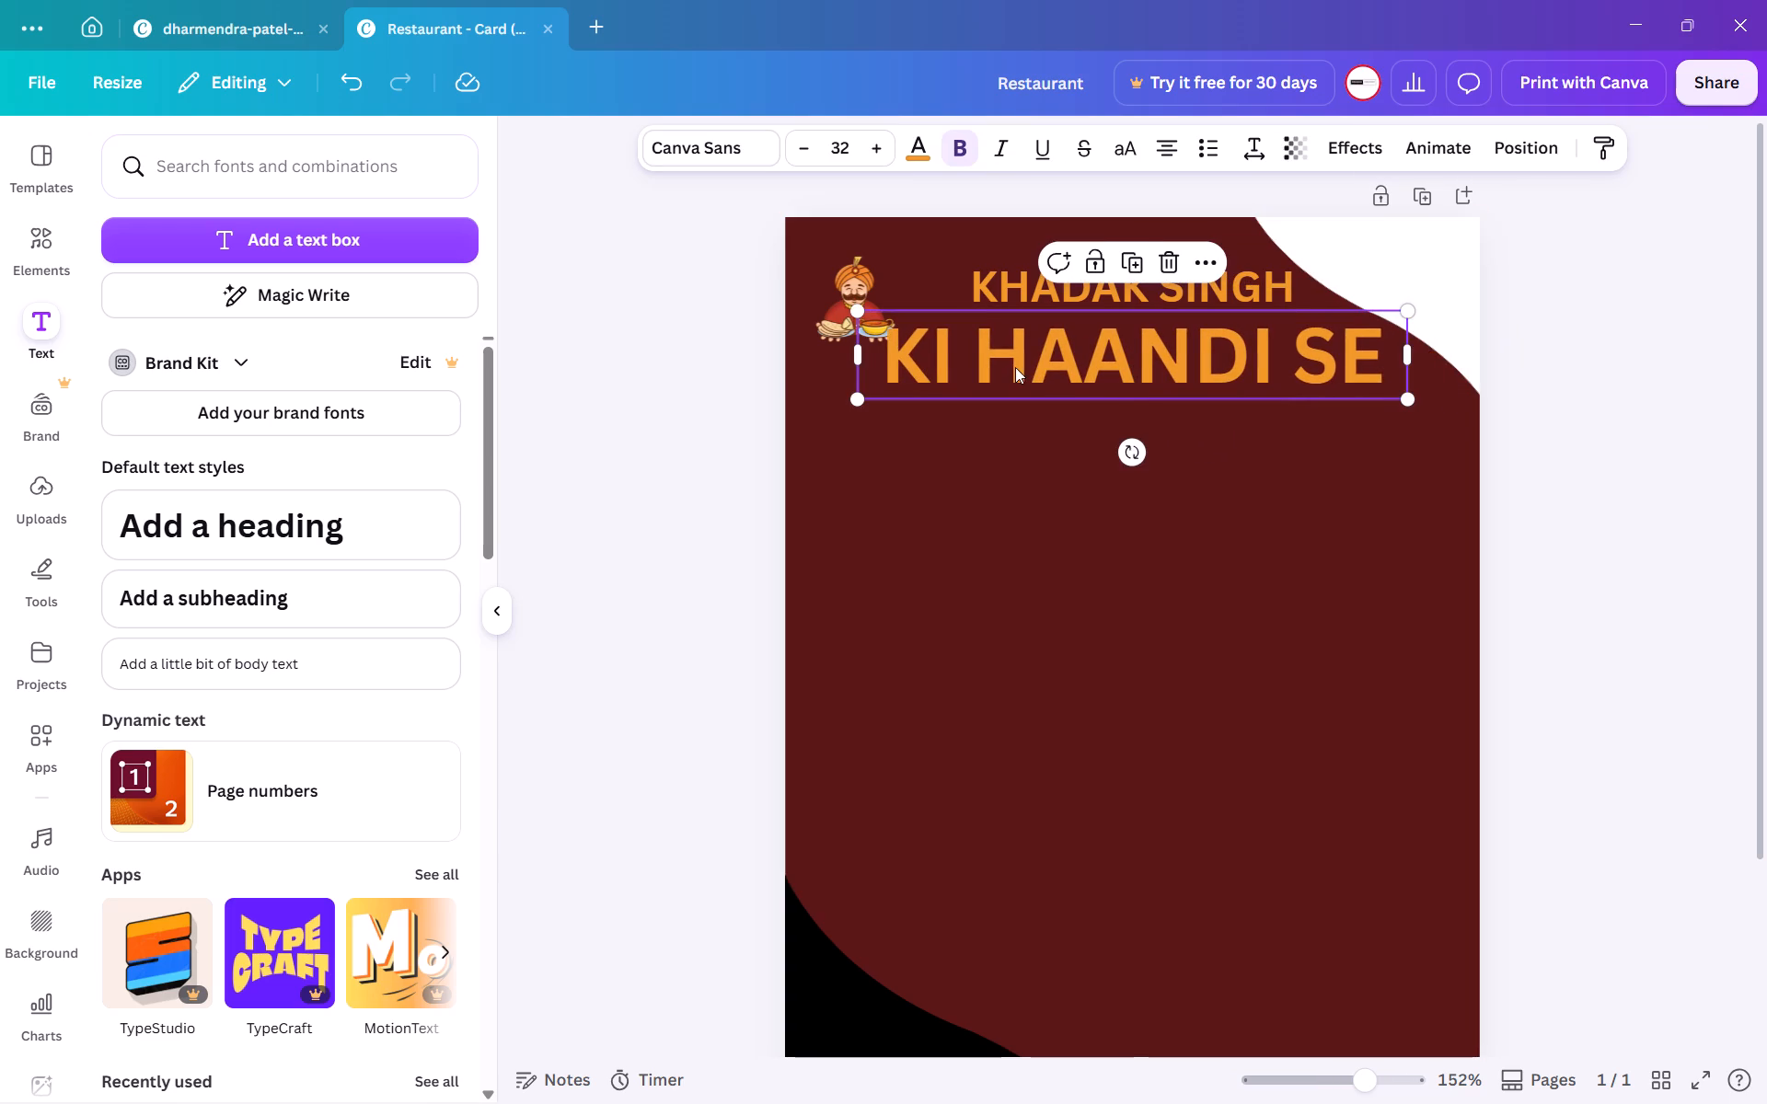
{"action": "triple_click", "coordinate": [804, 153]}
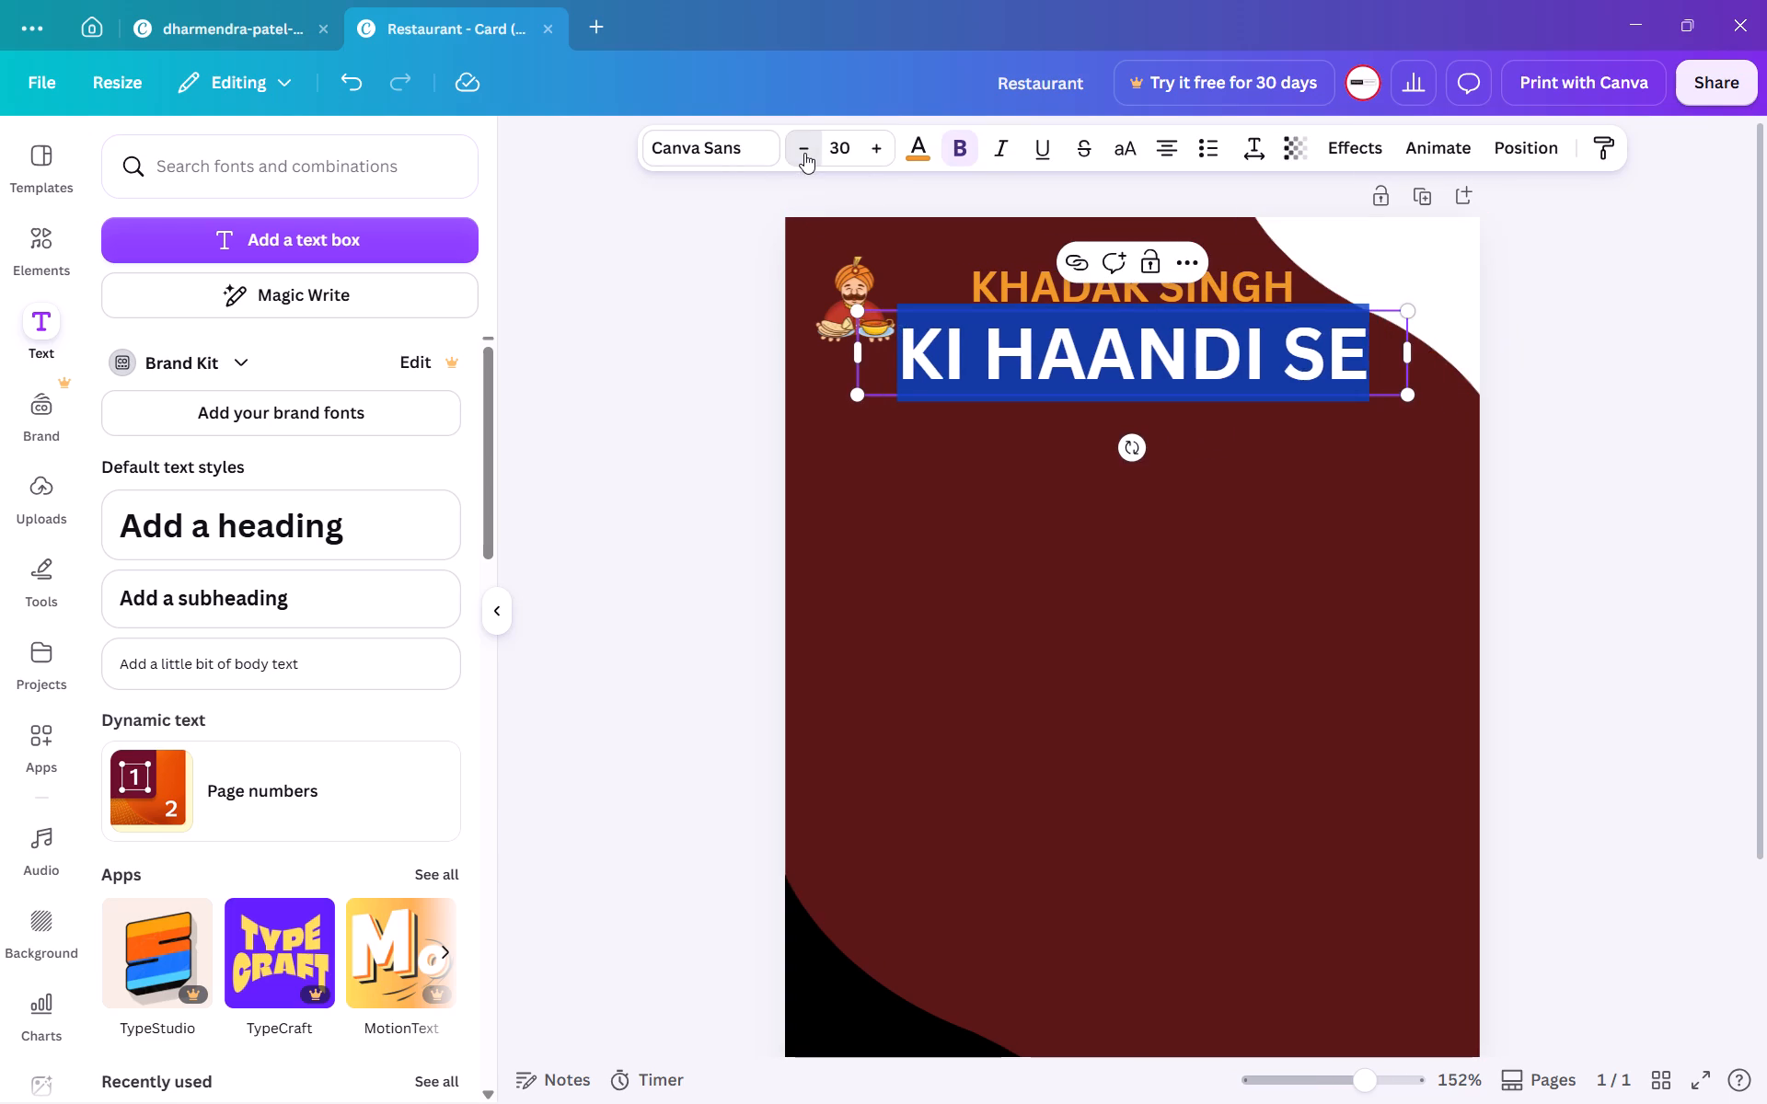
{"action": "left_click", "coordinate": [874, 154]}
{"action": "triple_click", "coordinate": [816, 146]}
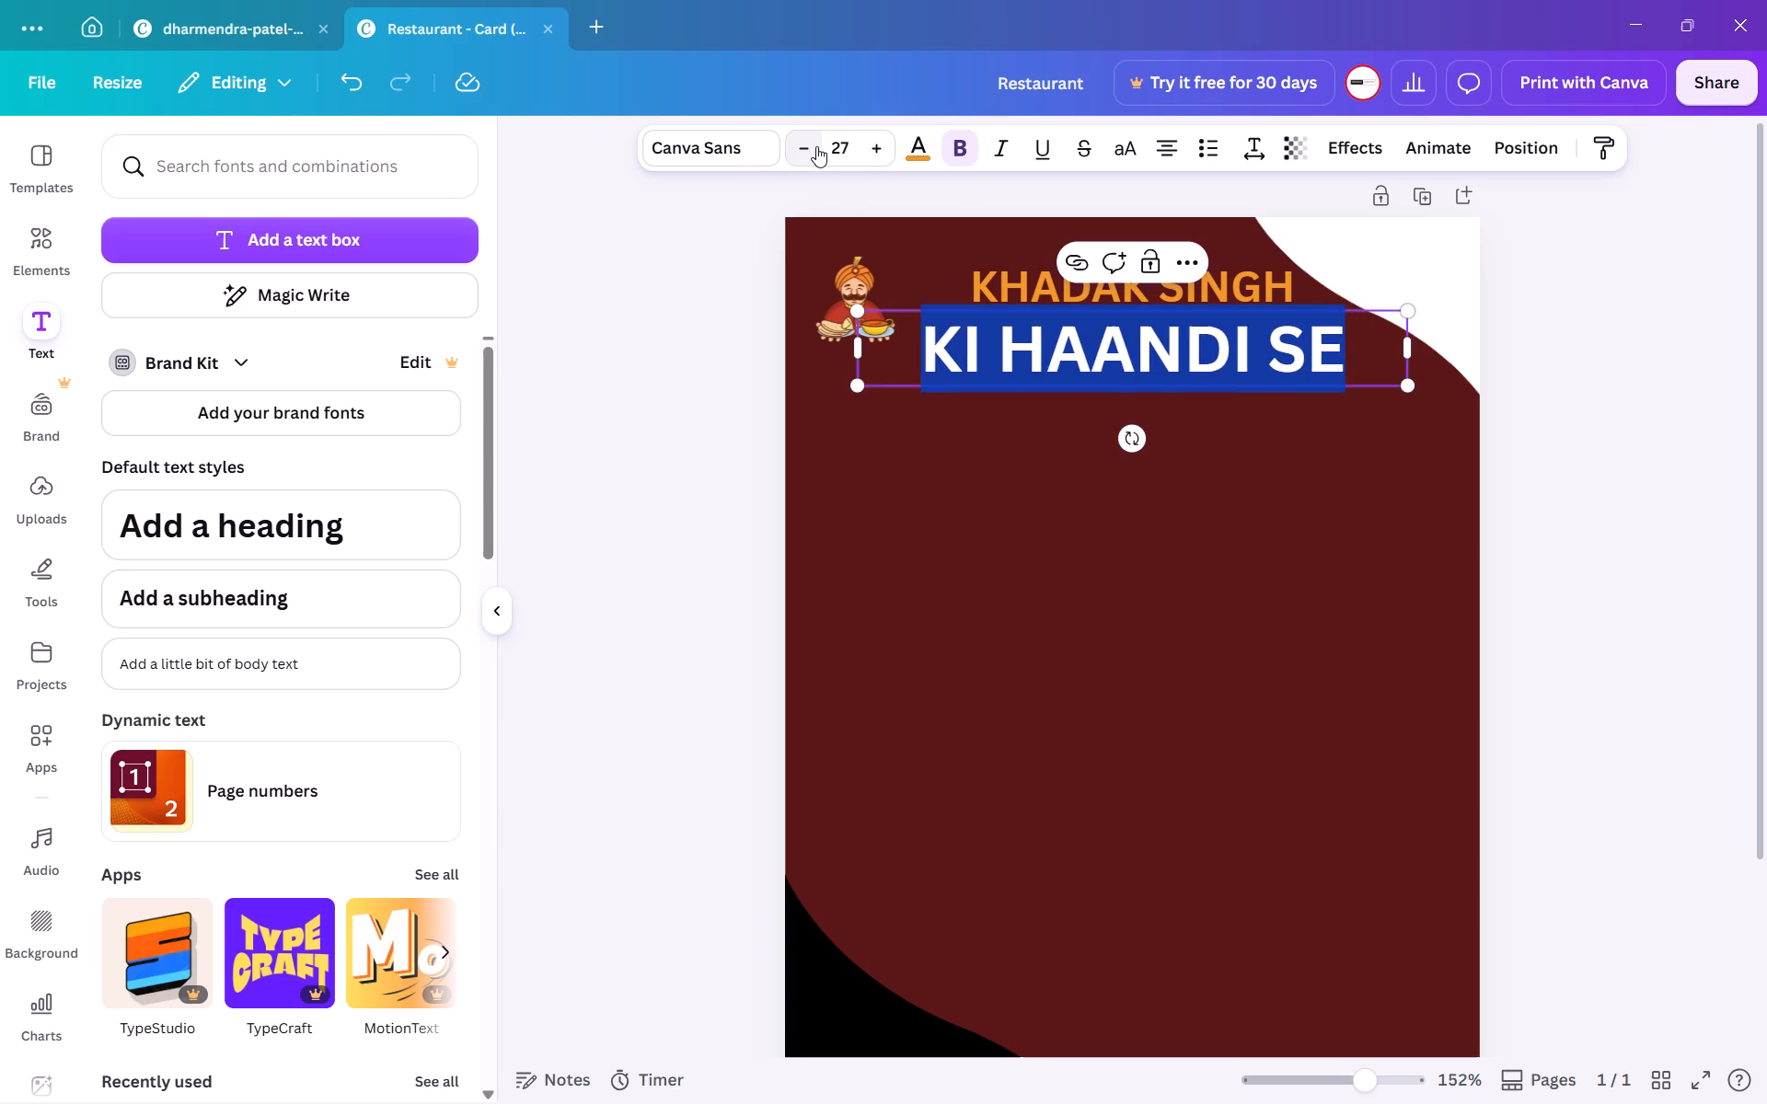
{"action": "left_click", "coordinate": [816, 146]}
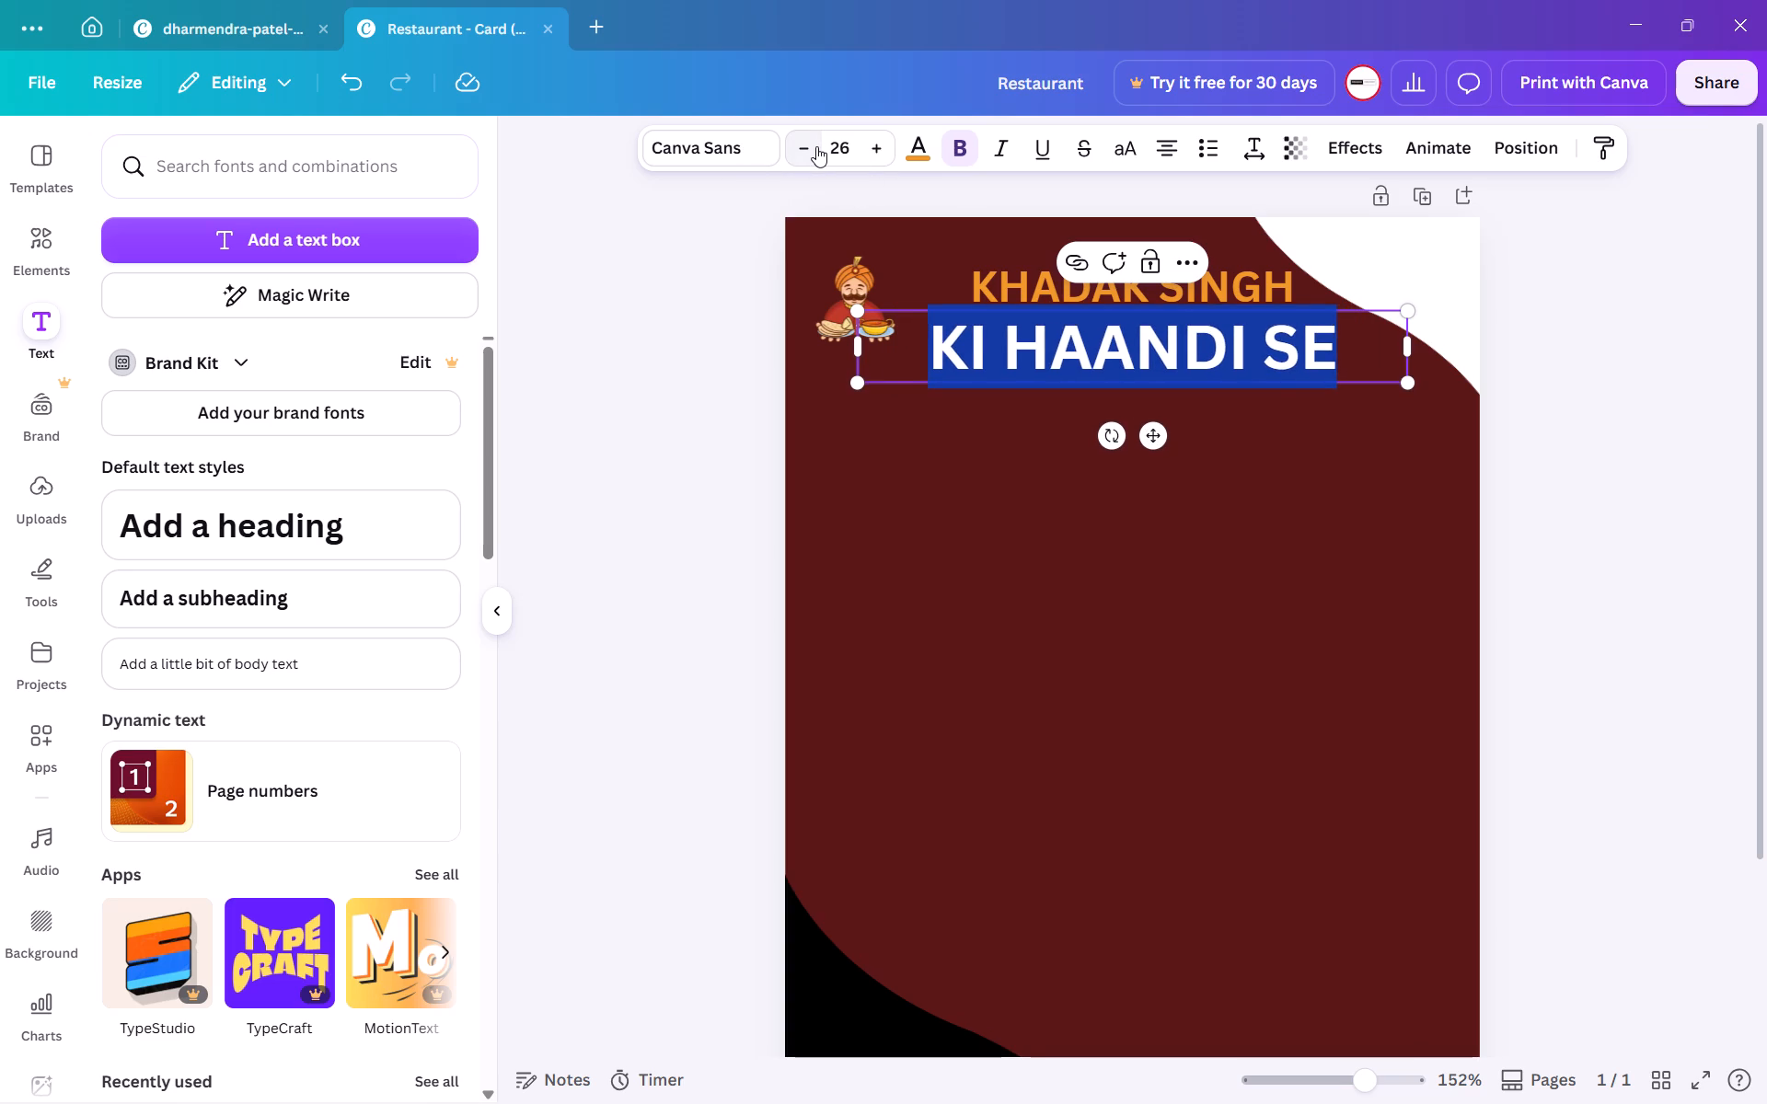
{"action": "left_click", "coordinate": [816, 146]}
{"action": "left_click", "coordinate": [1029, 278]}
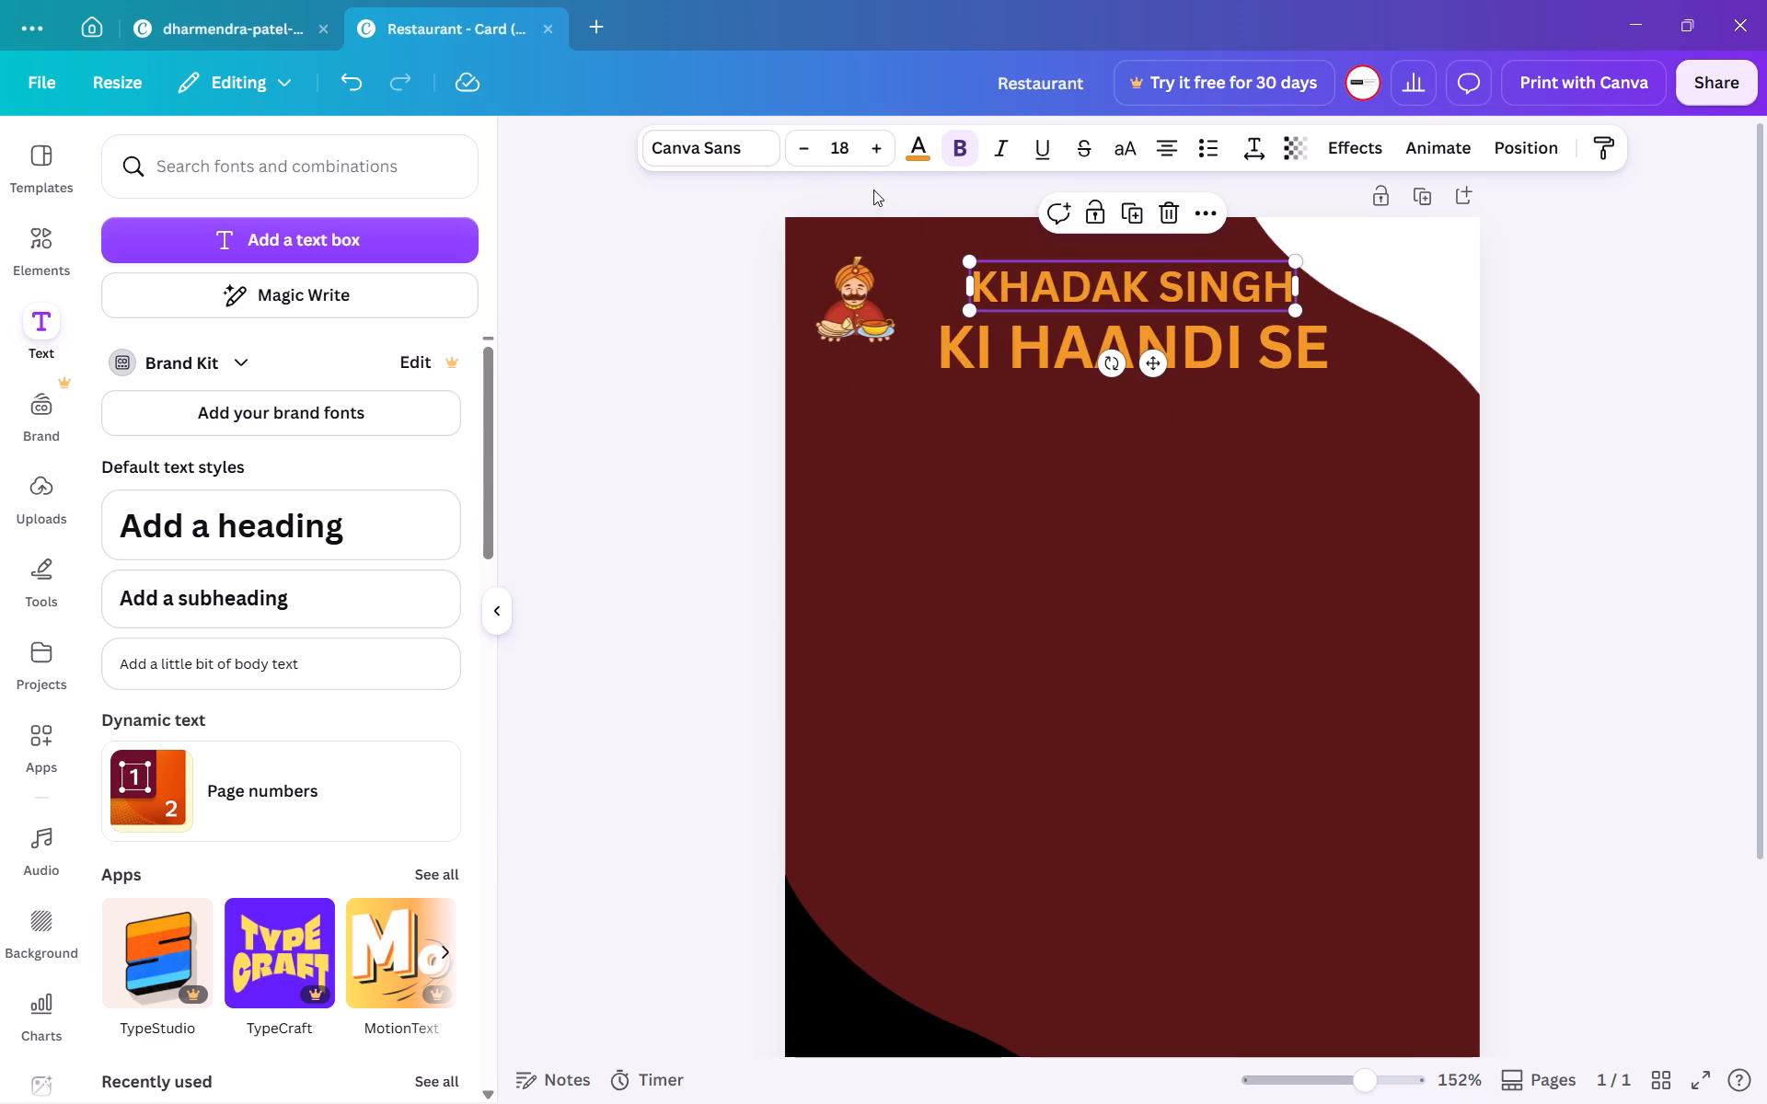
{"action": "double_click", "coordinate": [811, 155]}
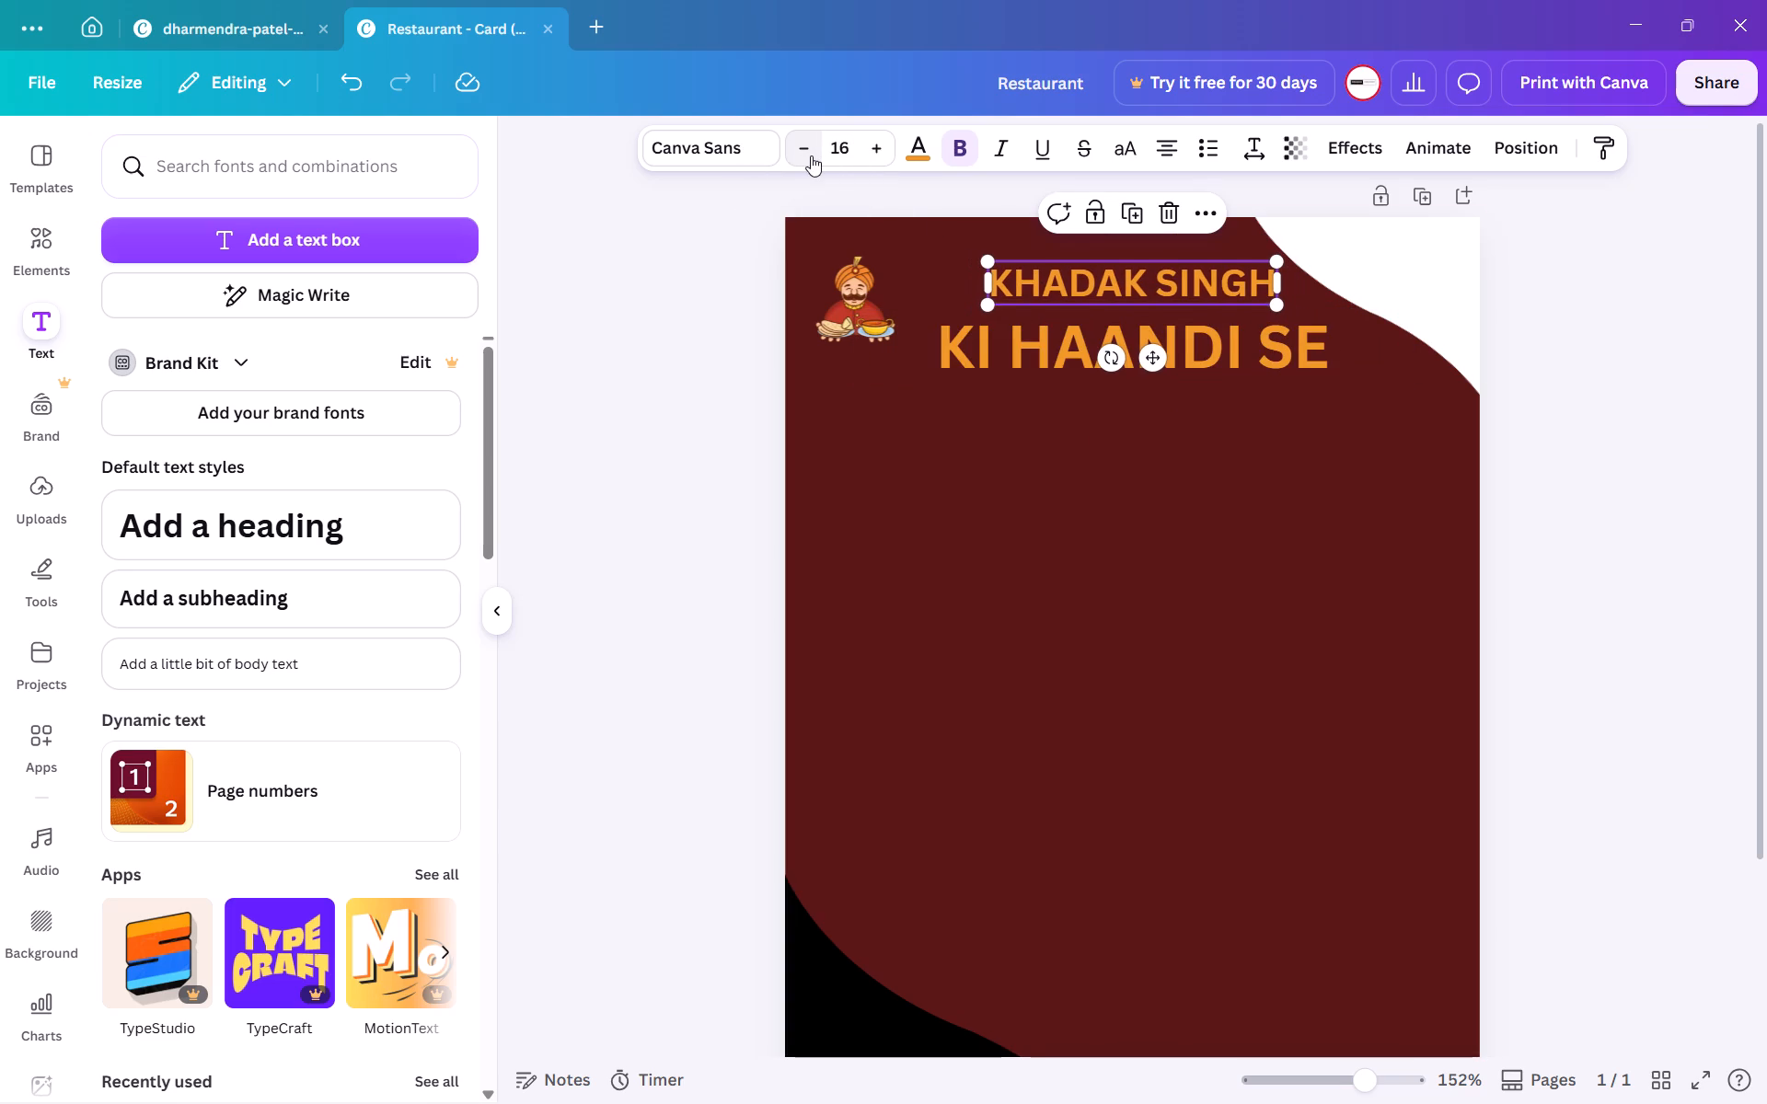
{"action": "left_click", "coordinate": [811, 155]}
{"action": "left_click", "coordinate": [748, 238]}
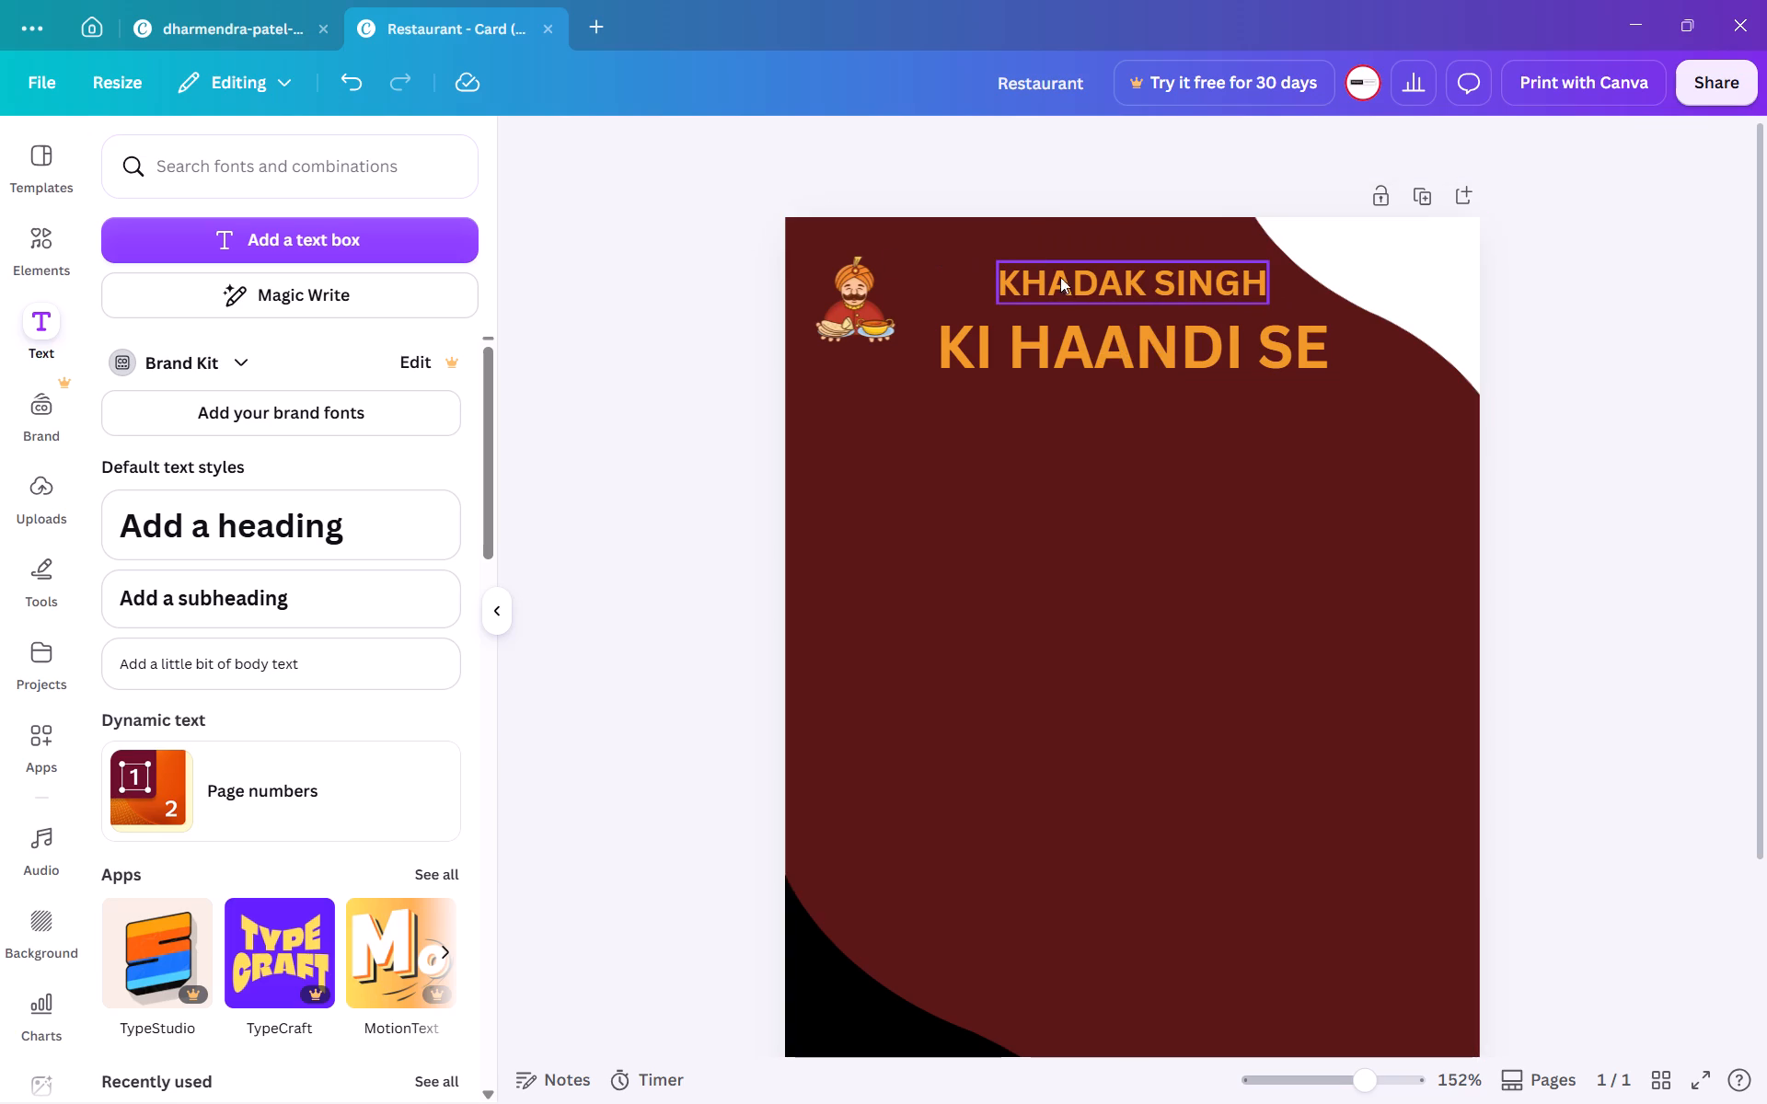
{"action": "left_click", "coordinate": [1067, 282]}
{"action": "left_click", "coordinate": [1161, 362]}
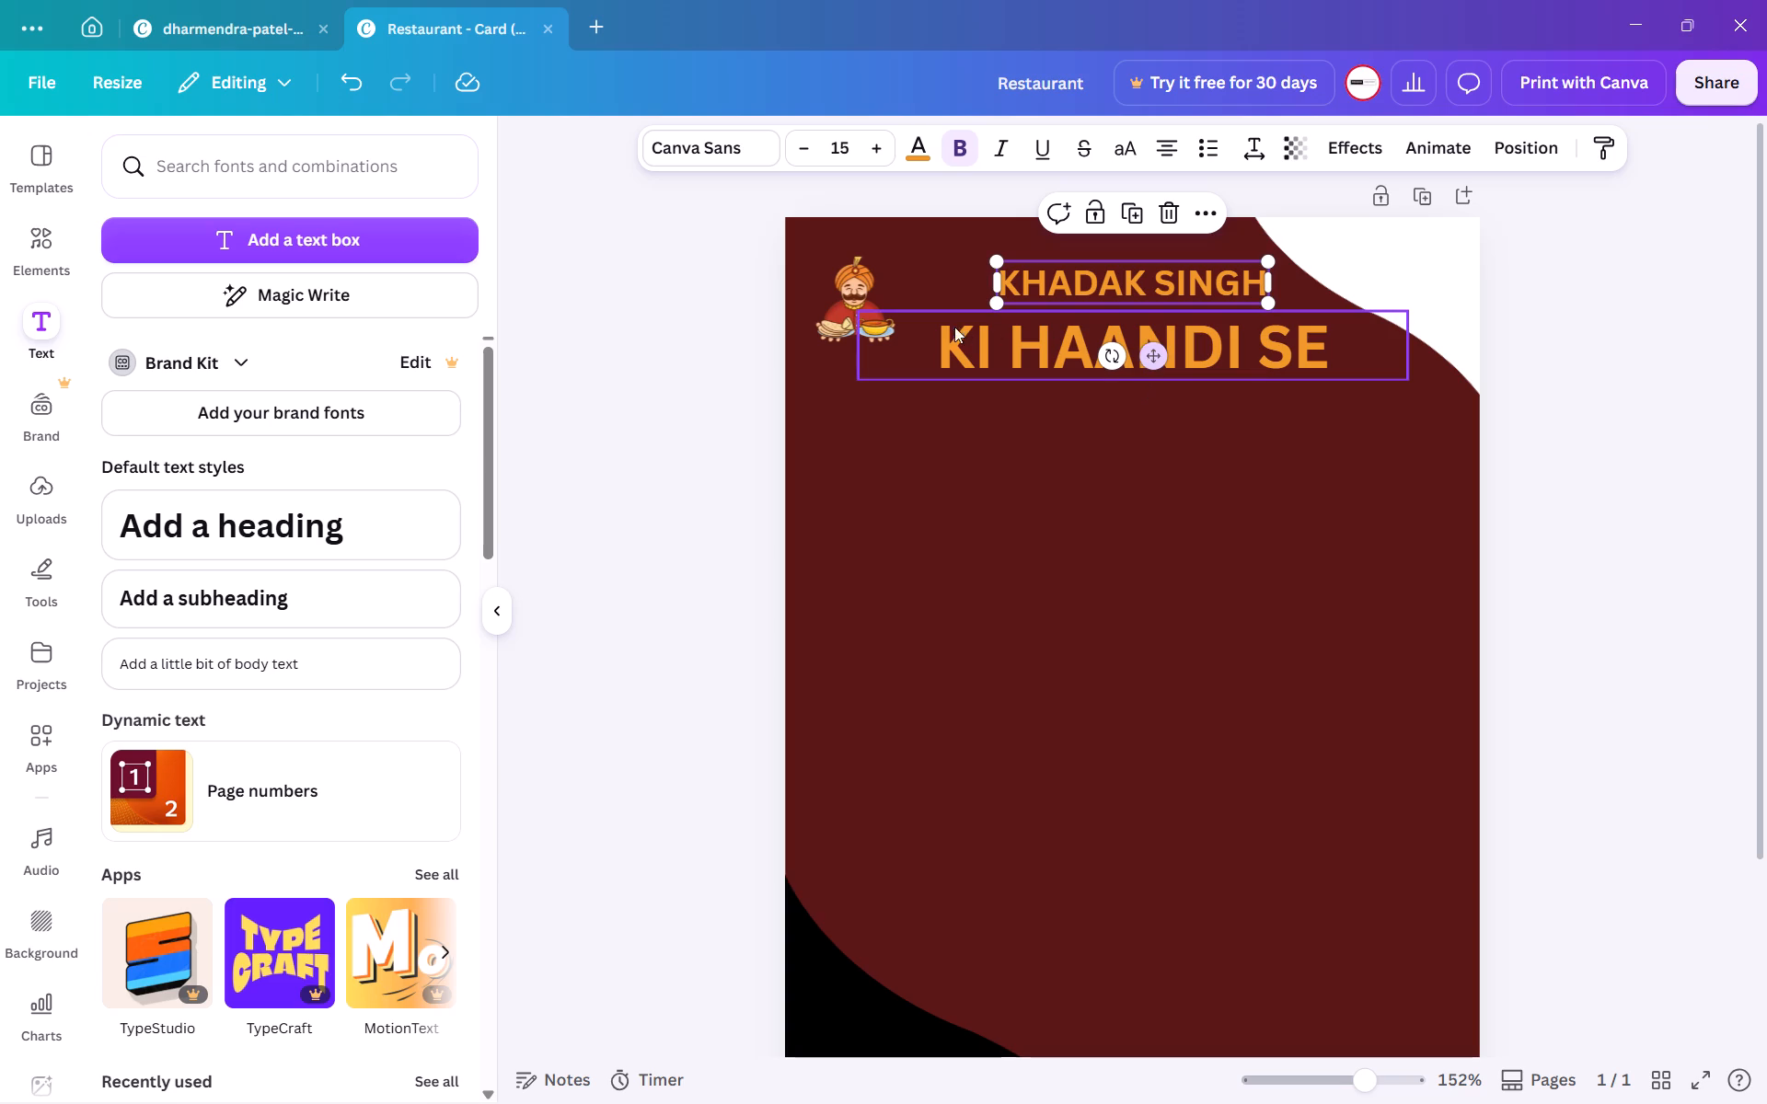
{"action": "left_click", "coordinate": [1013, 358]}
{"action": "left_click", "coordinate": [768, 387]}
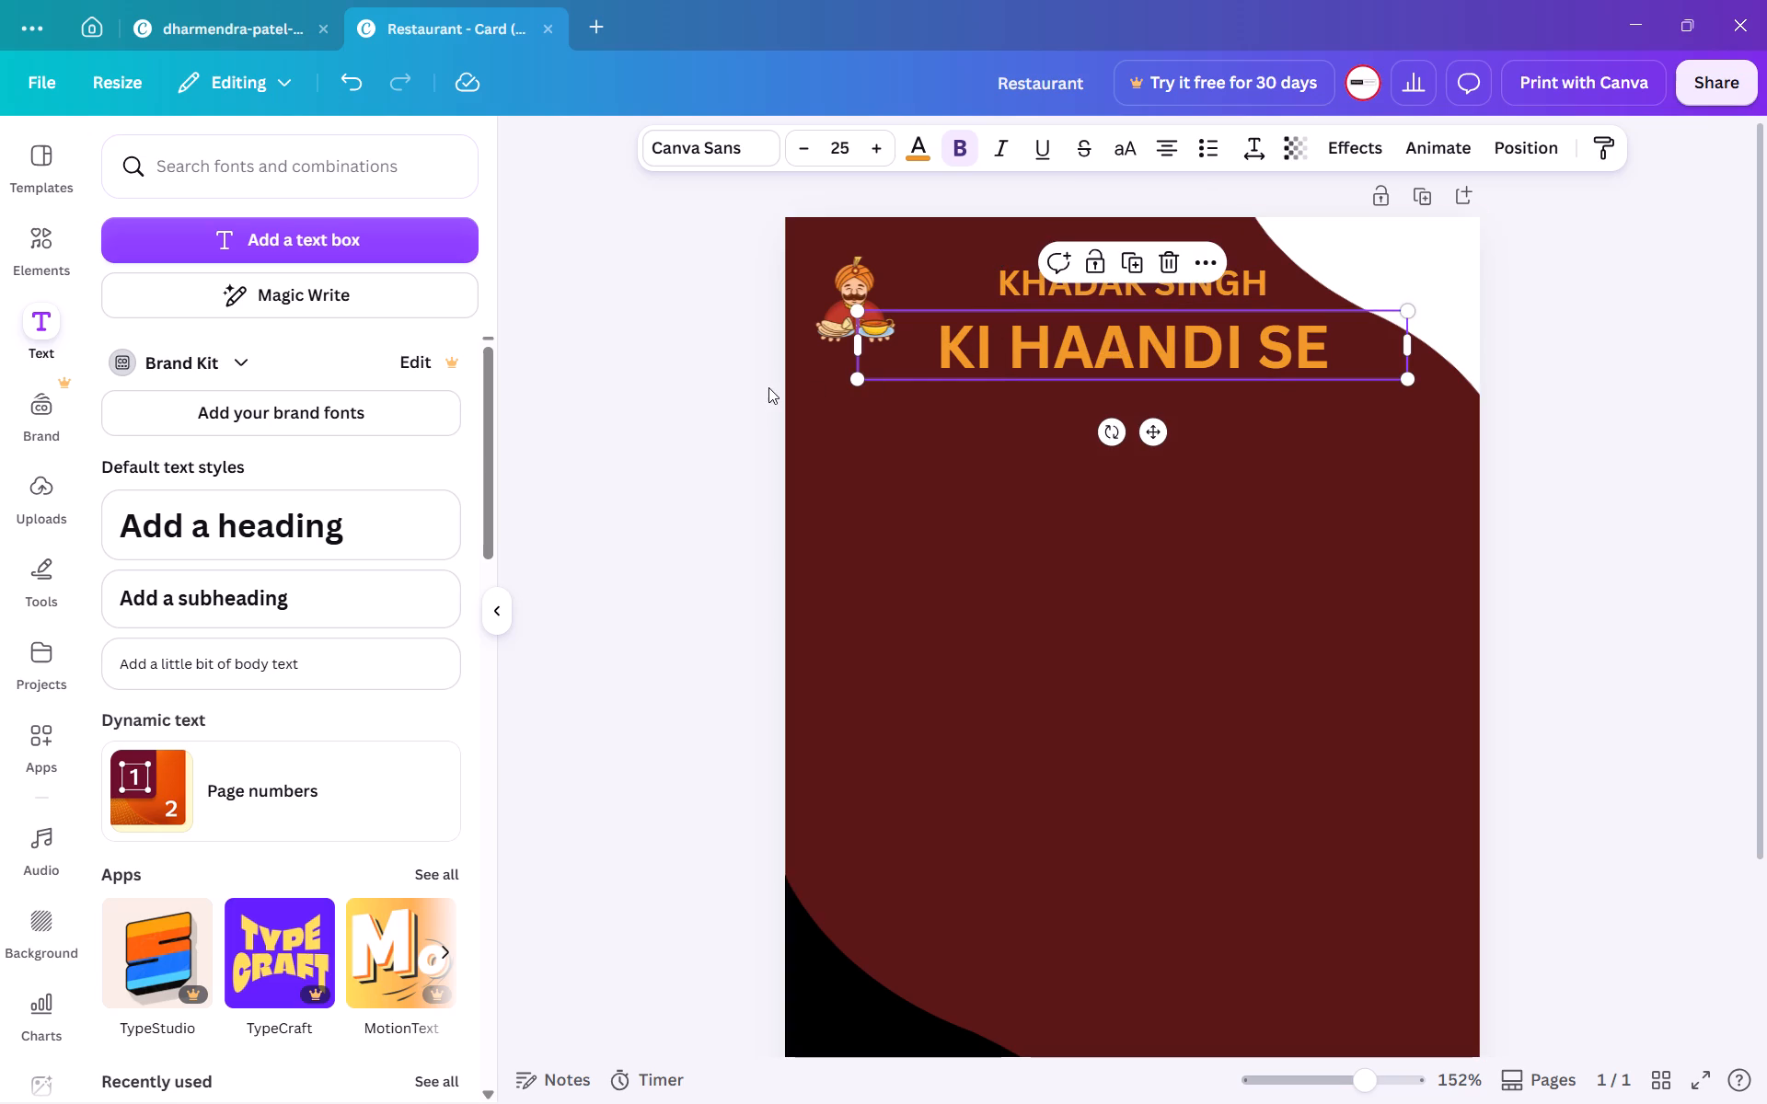
Enlarge the chef logo to span the height of both title lines and shift it slightly left, clear of the KI HAANDI SE lettering.
{"action": "left_click", "coordinate": [860, 303]}
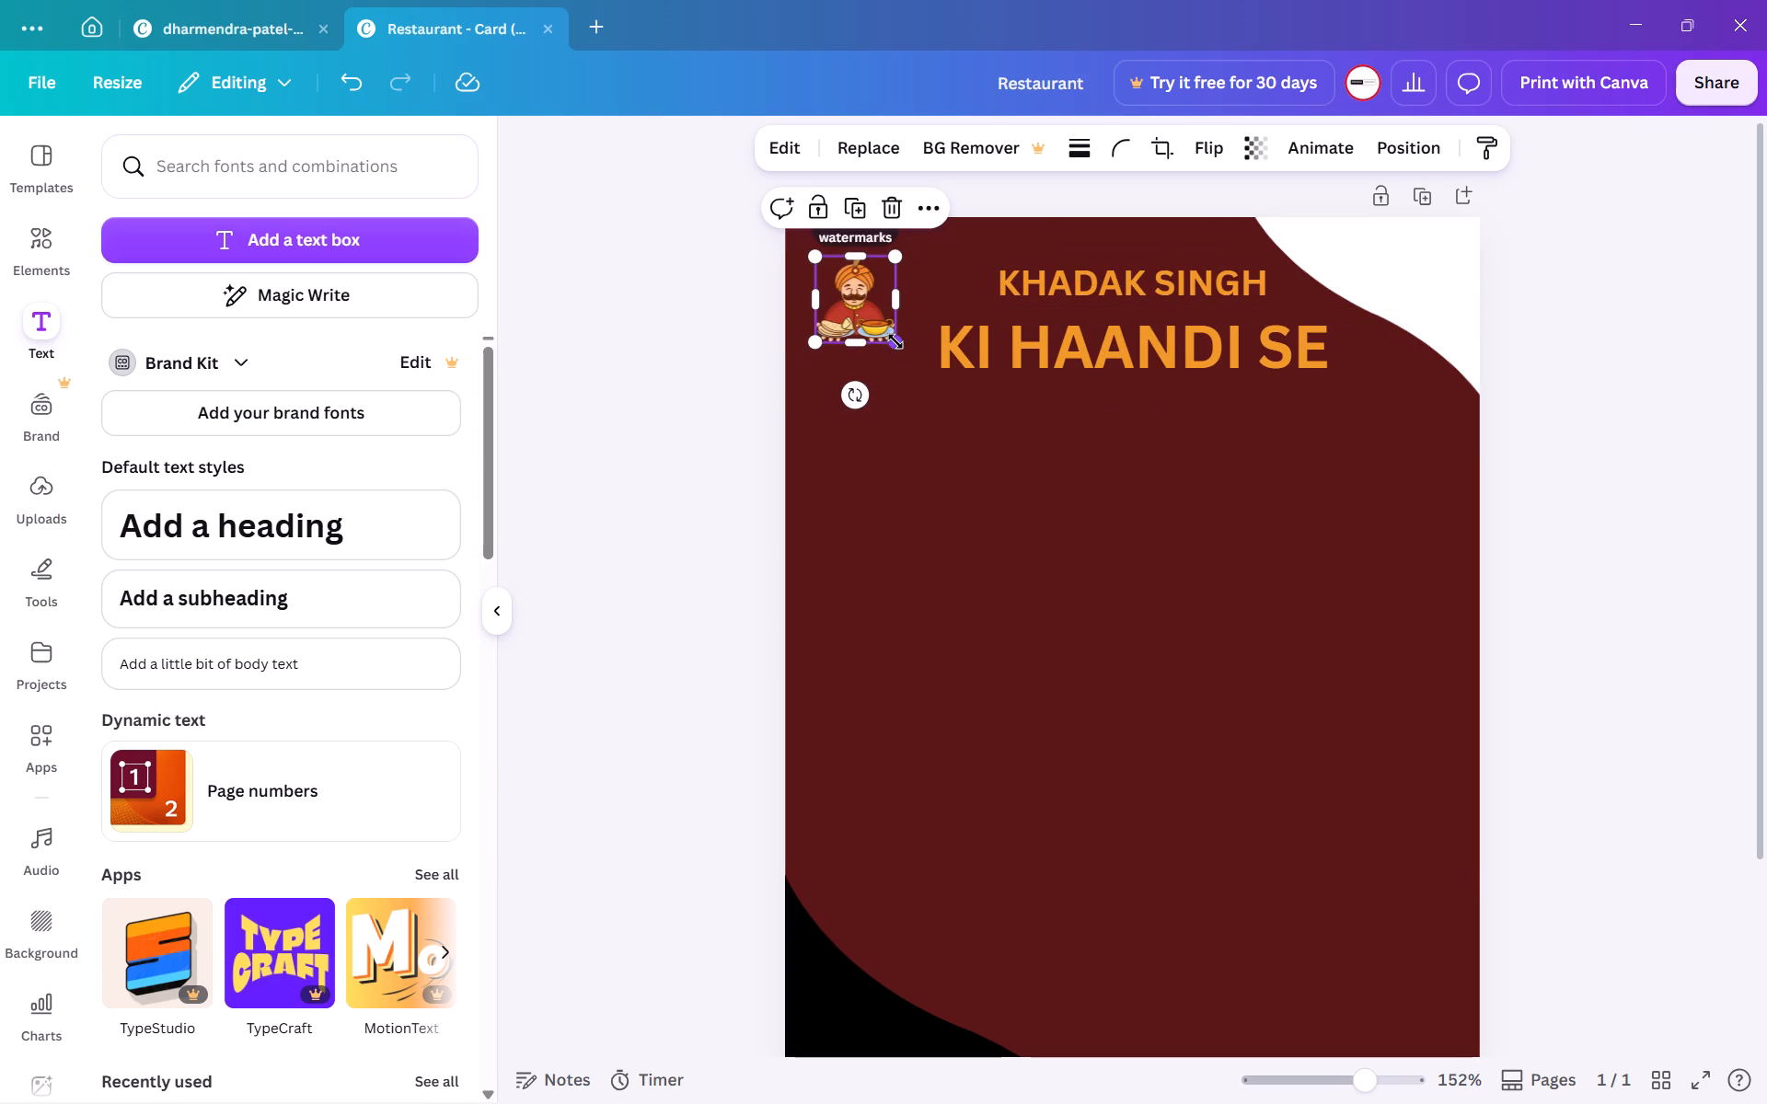
{"action": "left_click_drag", "start_coordinate": [895, 341], "coordinate": [921, 393]}
{"action": "left_click", "coordinate": [999, 483]}
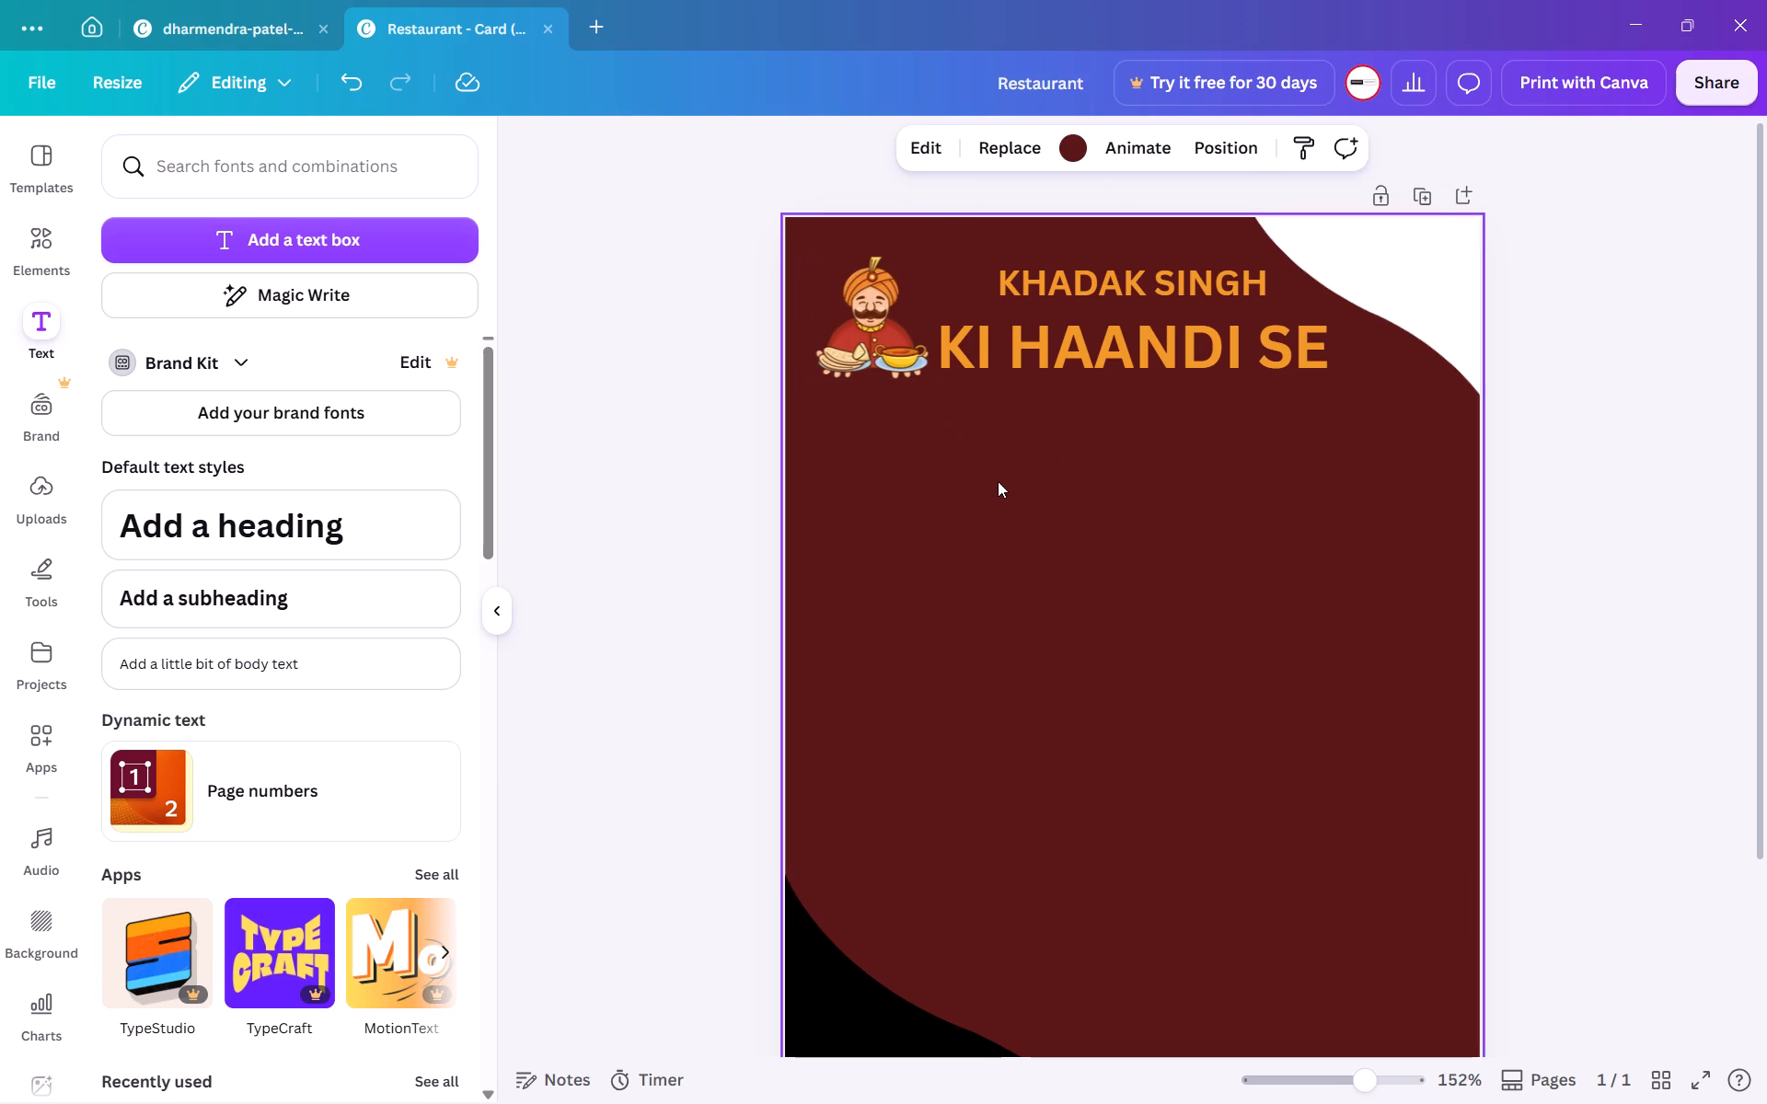
{"action": "left_click", "coordinate": [882, 348]}
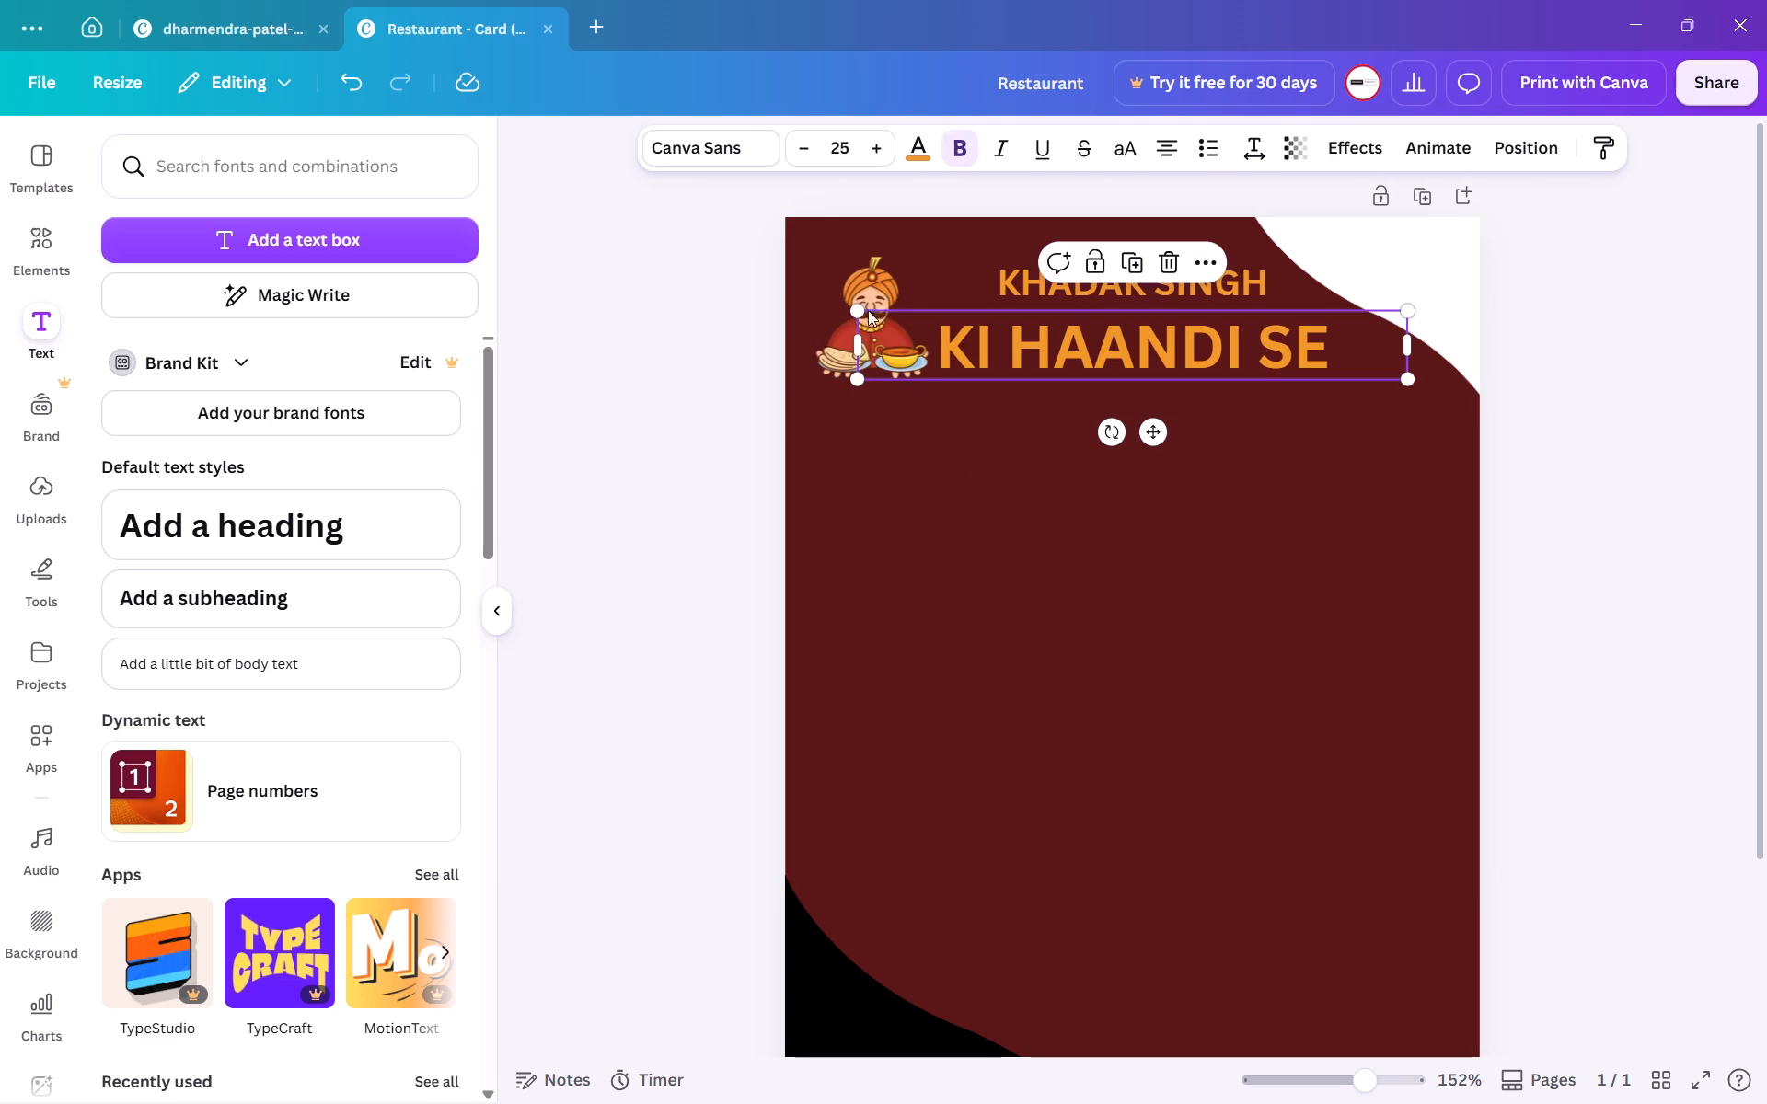
{"action": "left_click", "coordinate": [872, 279]}
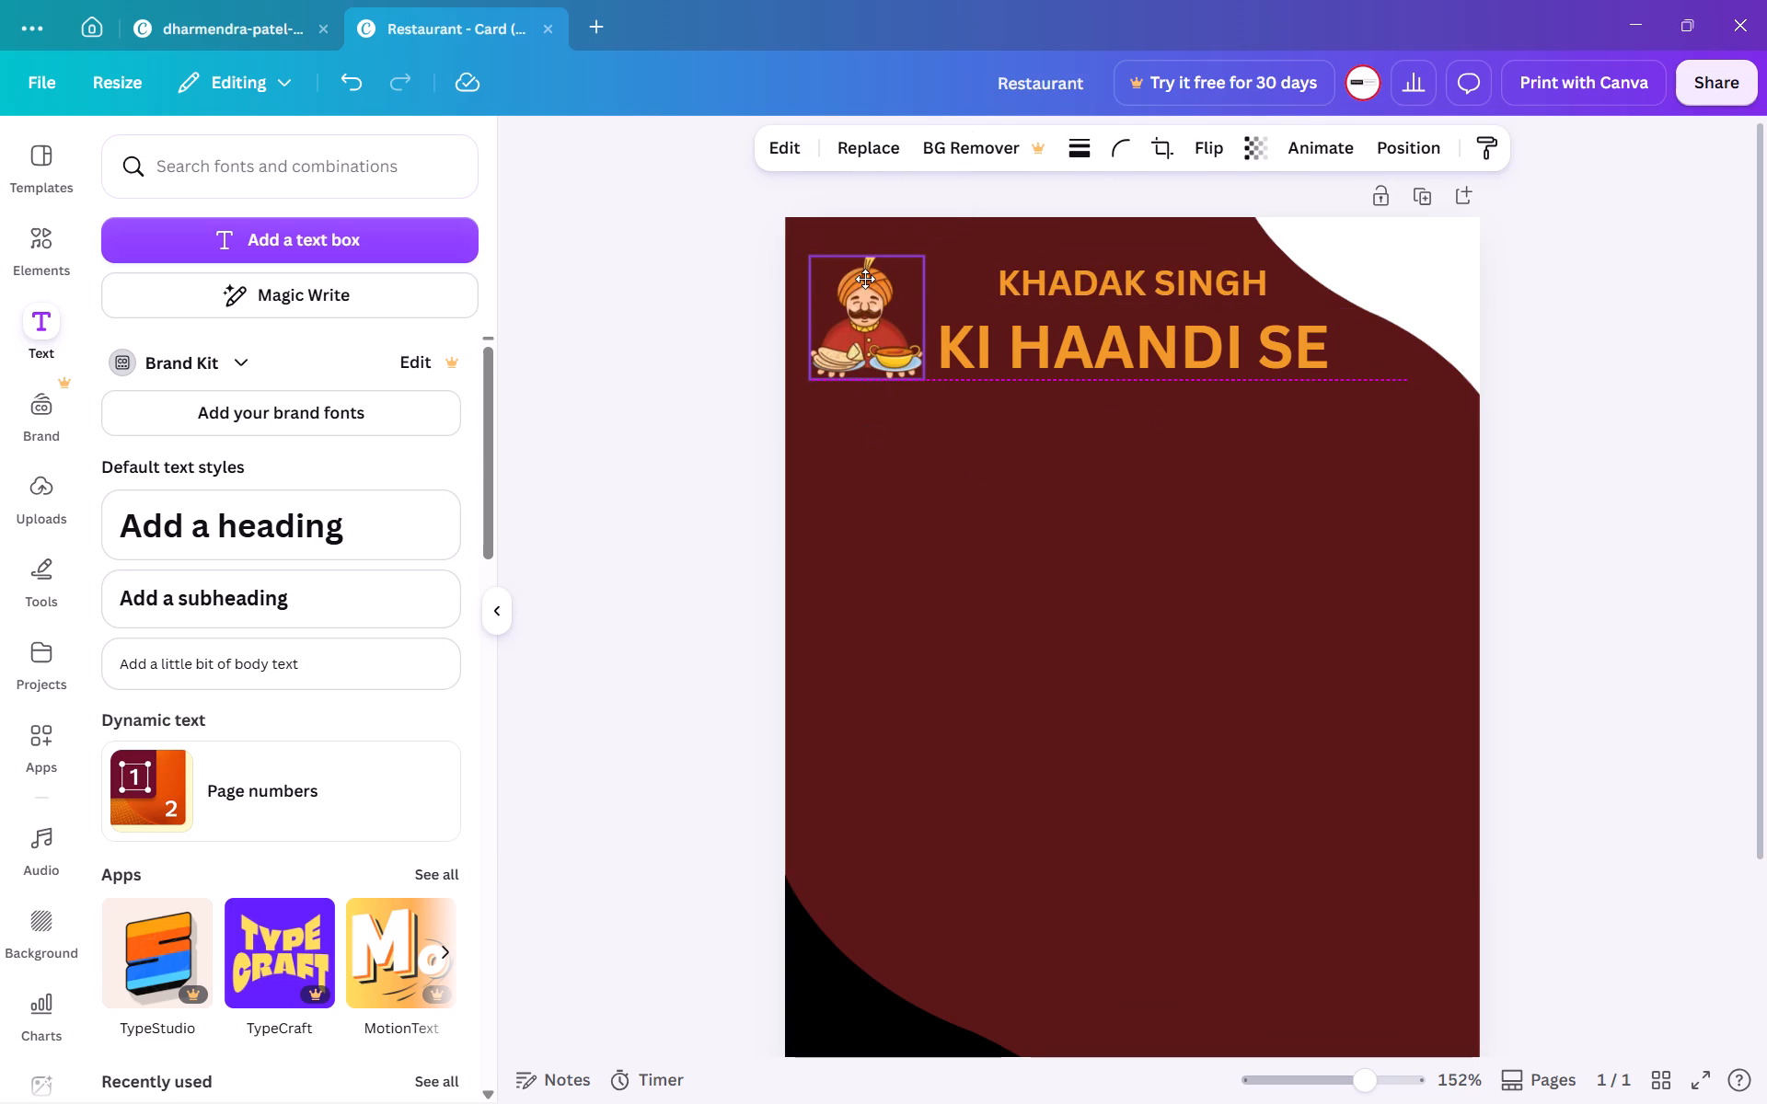
{"action": "left_click", "coordinate": [686, 399]}
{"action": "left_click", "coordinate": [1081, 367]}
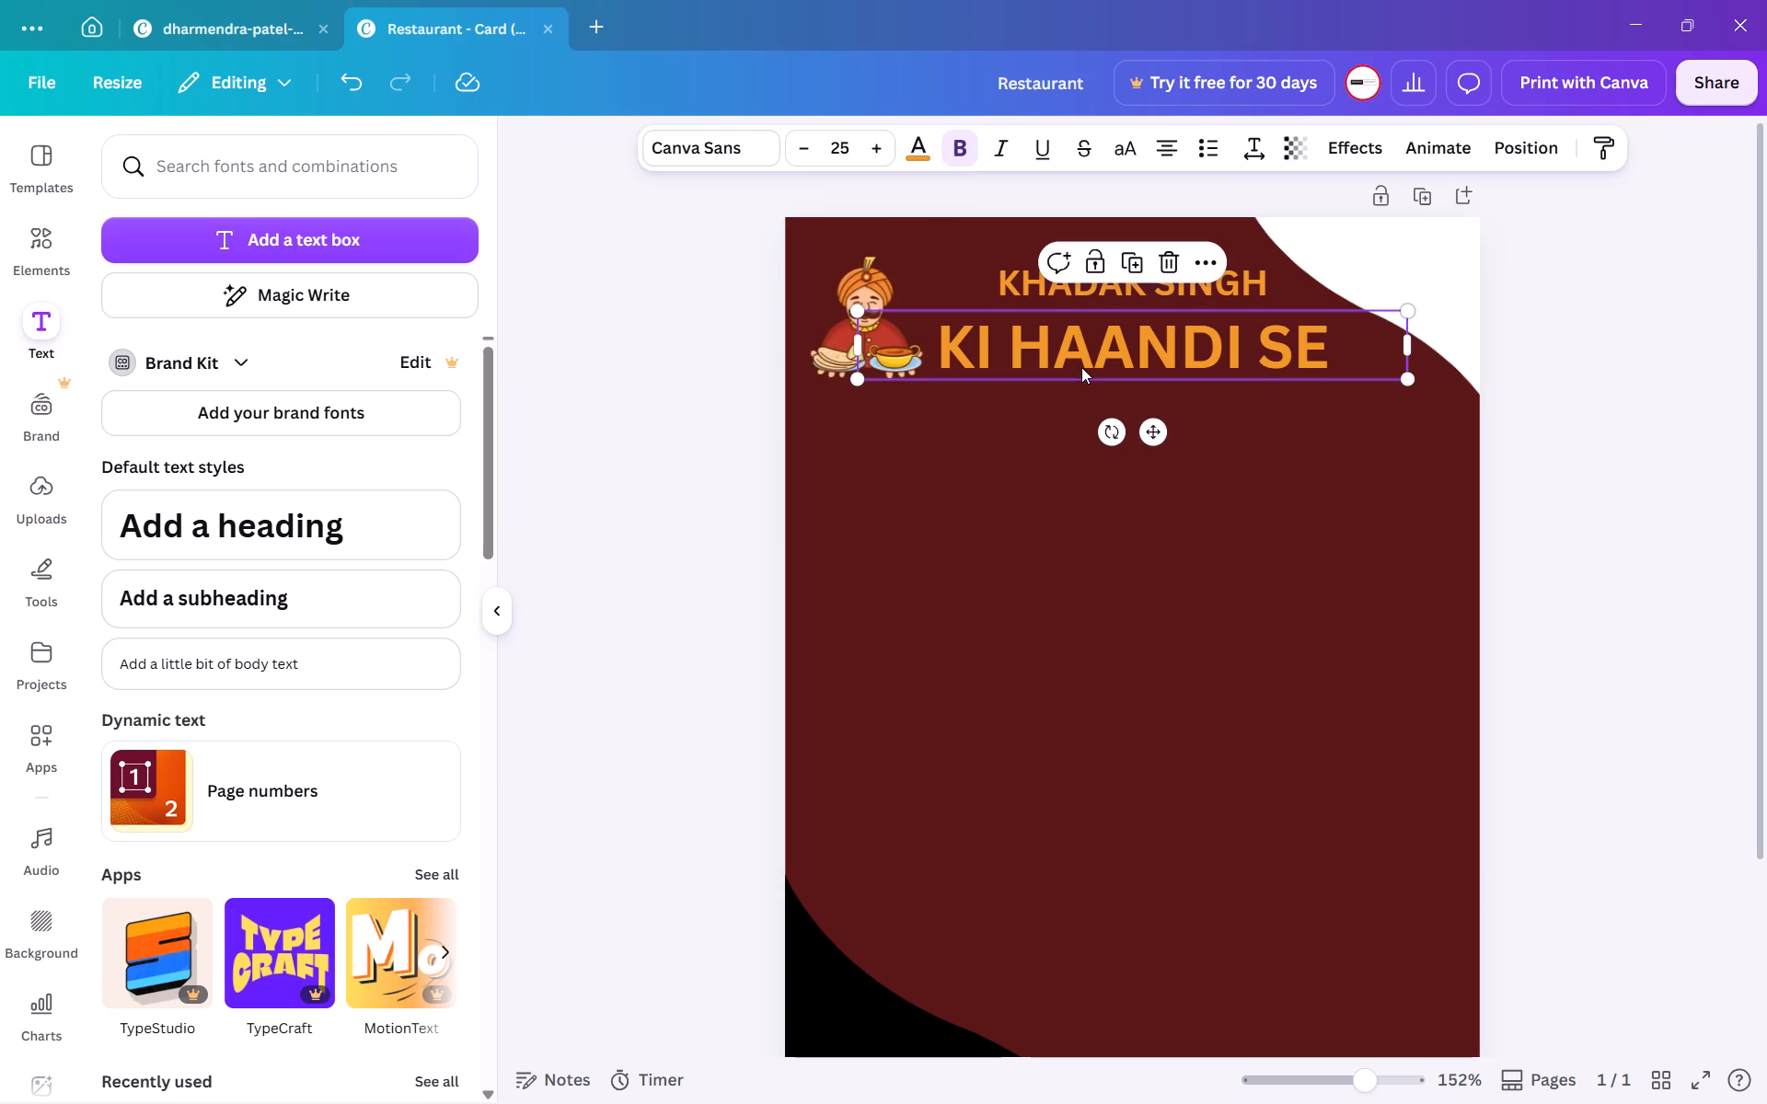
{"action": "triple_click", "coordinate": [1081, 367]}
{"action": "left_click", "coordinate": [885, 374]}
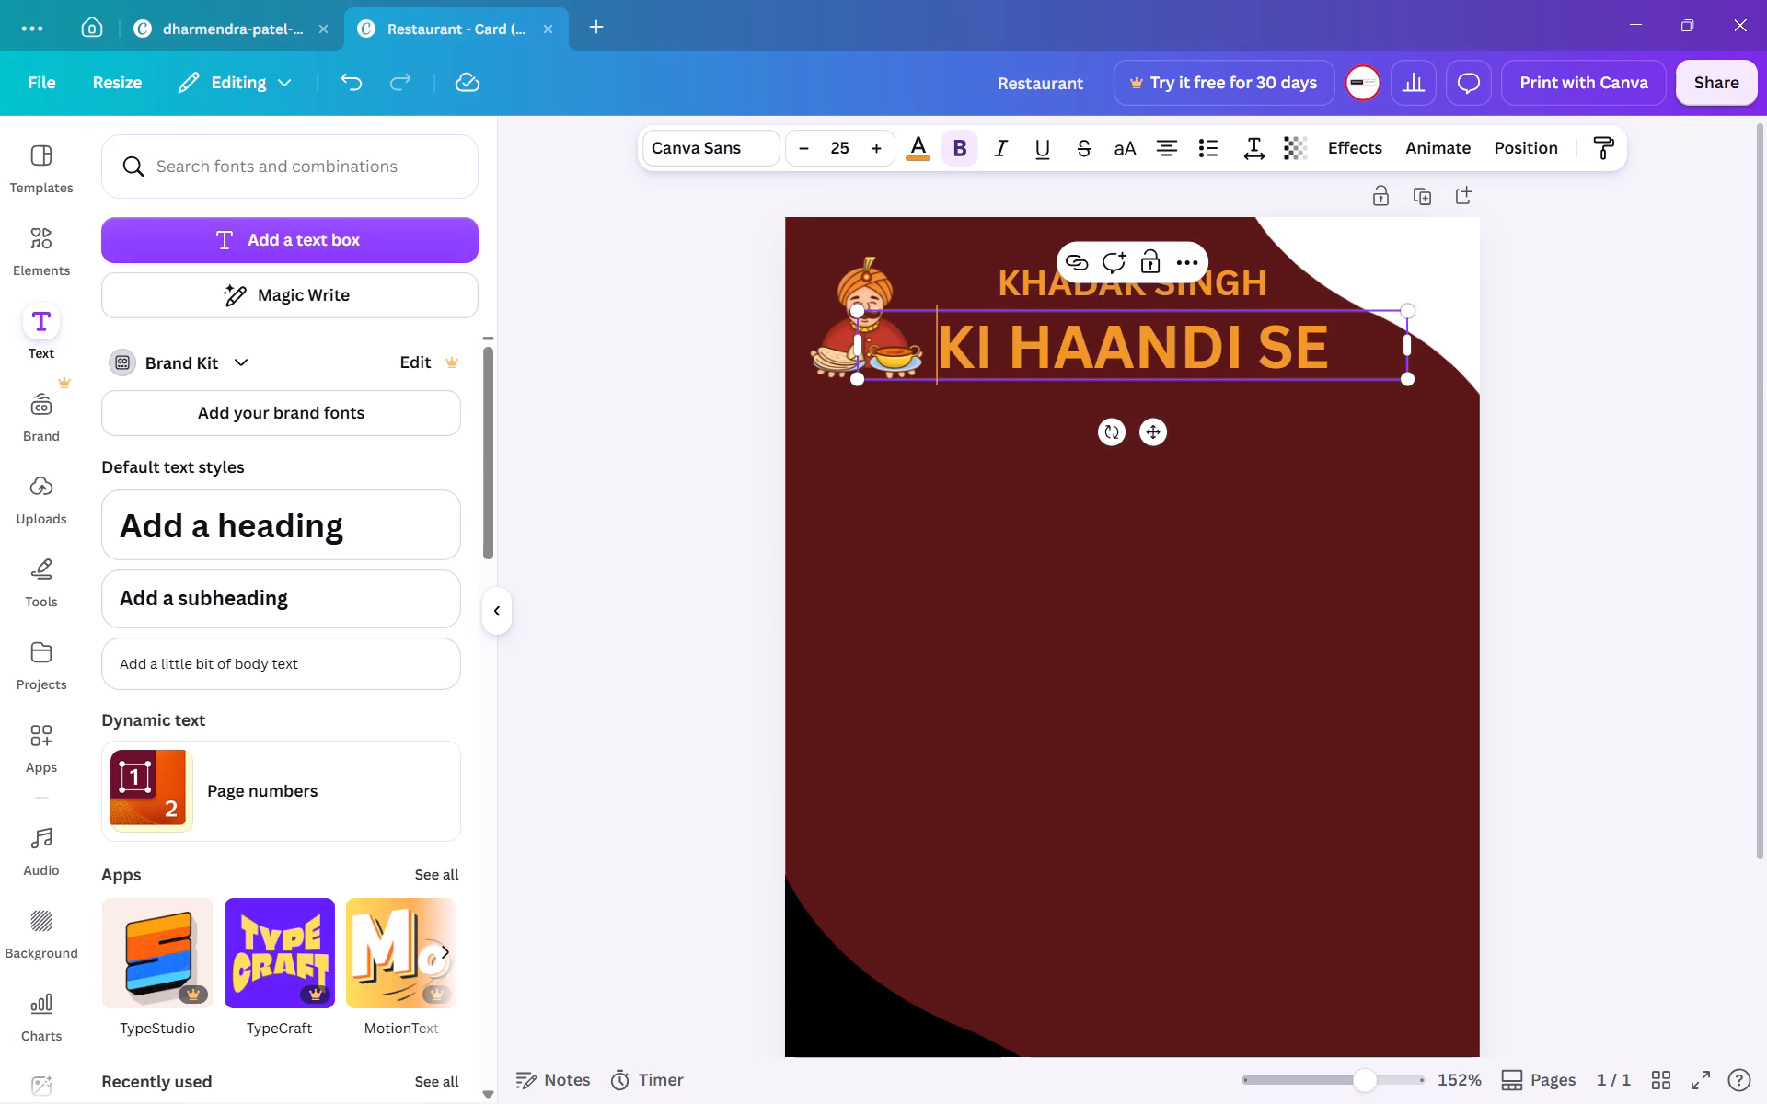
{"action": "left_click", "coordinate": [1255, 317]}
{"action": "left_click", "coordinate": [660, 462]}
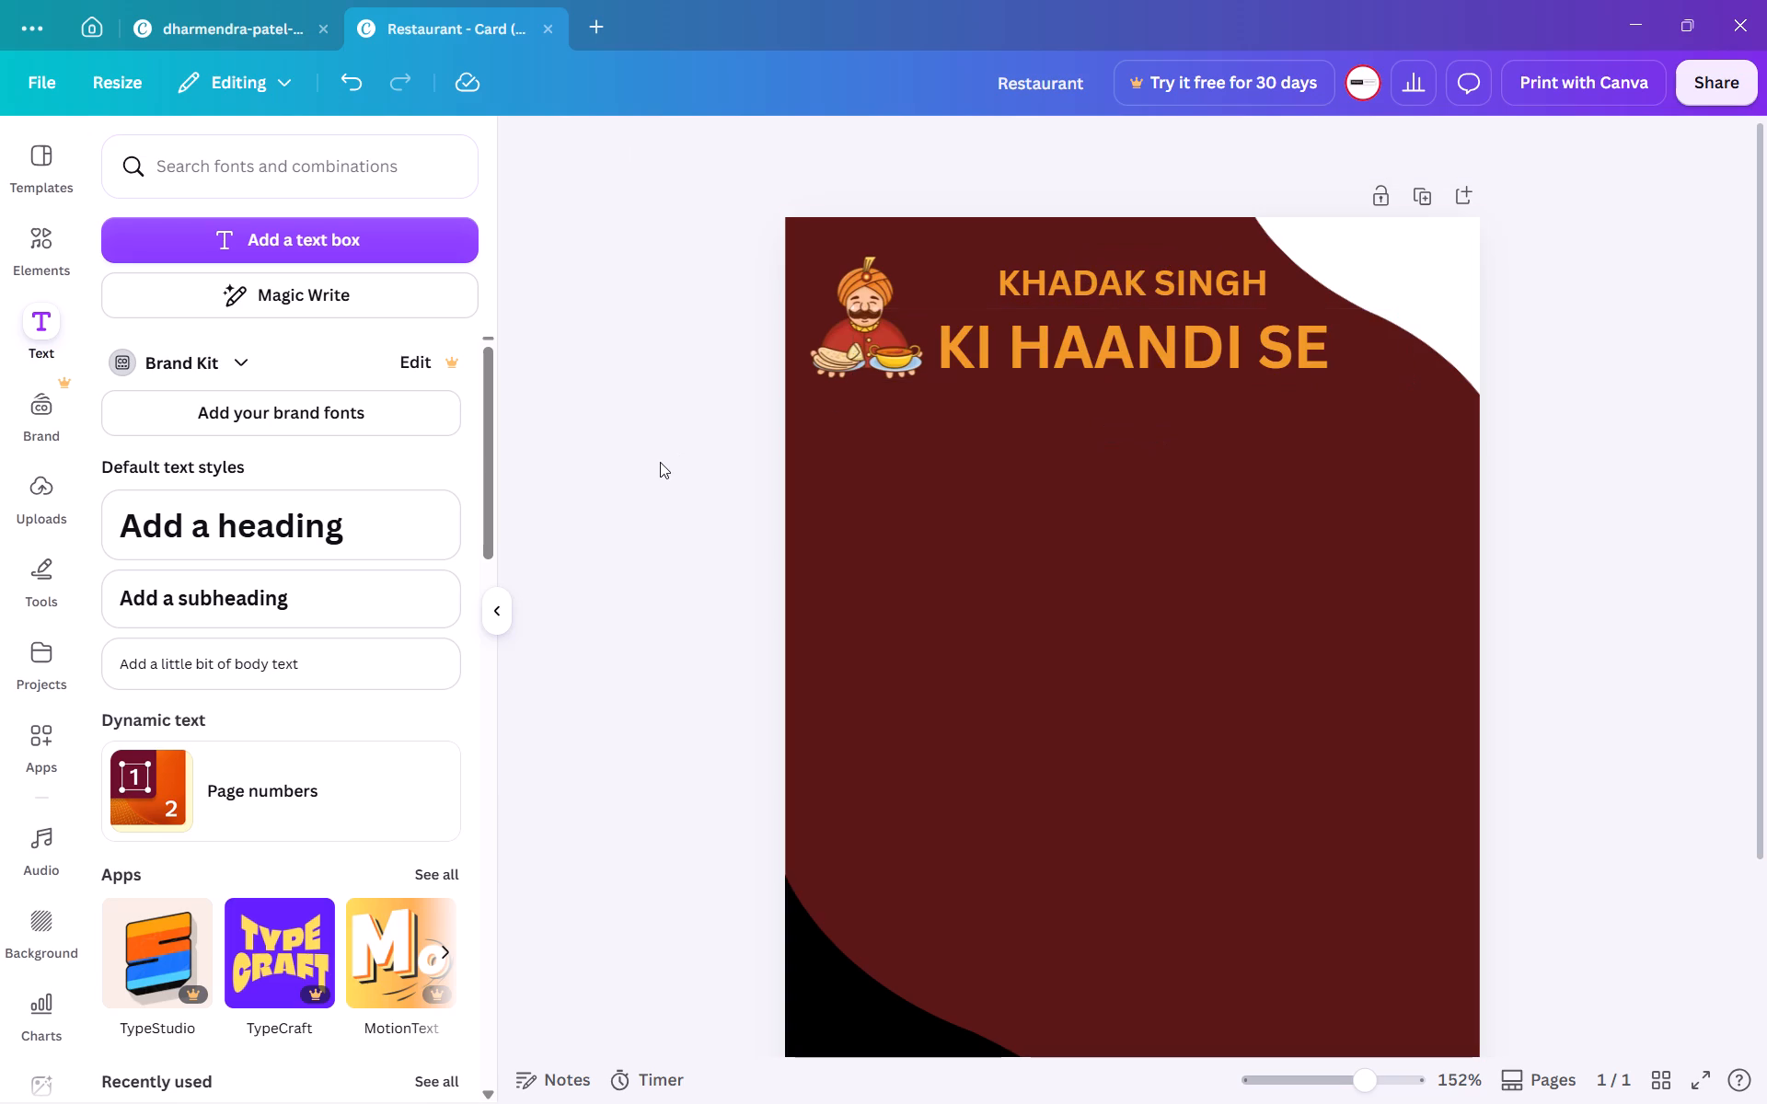
With the KI HAANDI SE heading selected, search the fonts and combinations for TYPE CRAFT, look through the results and clear the search.
{"action": "left_click", "coordinate": [1046, 330]}
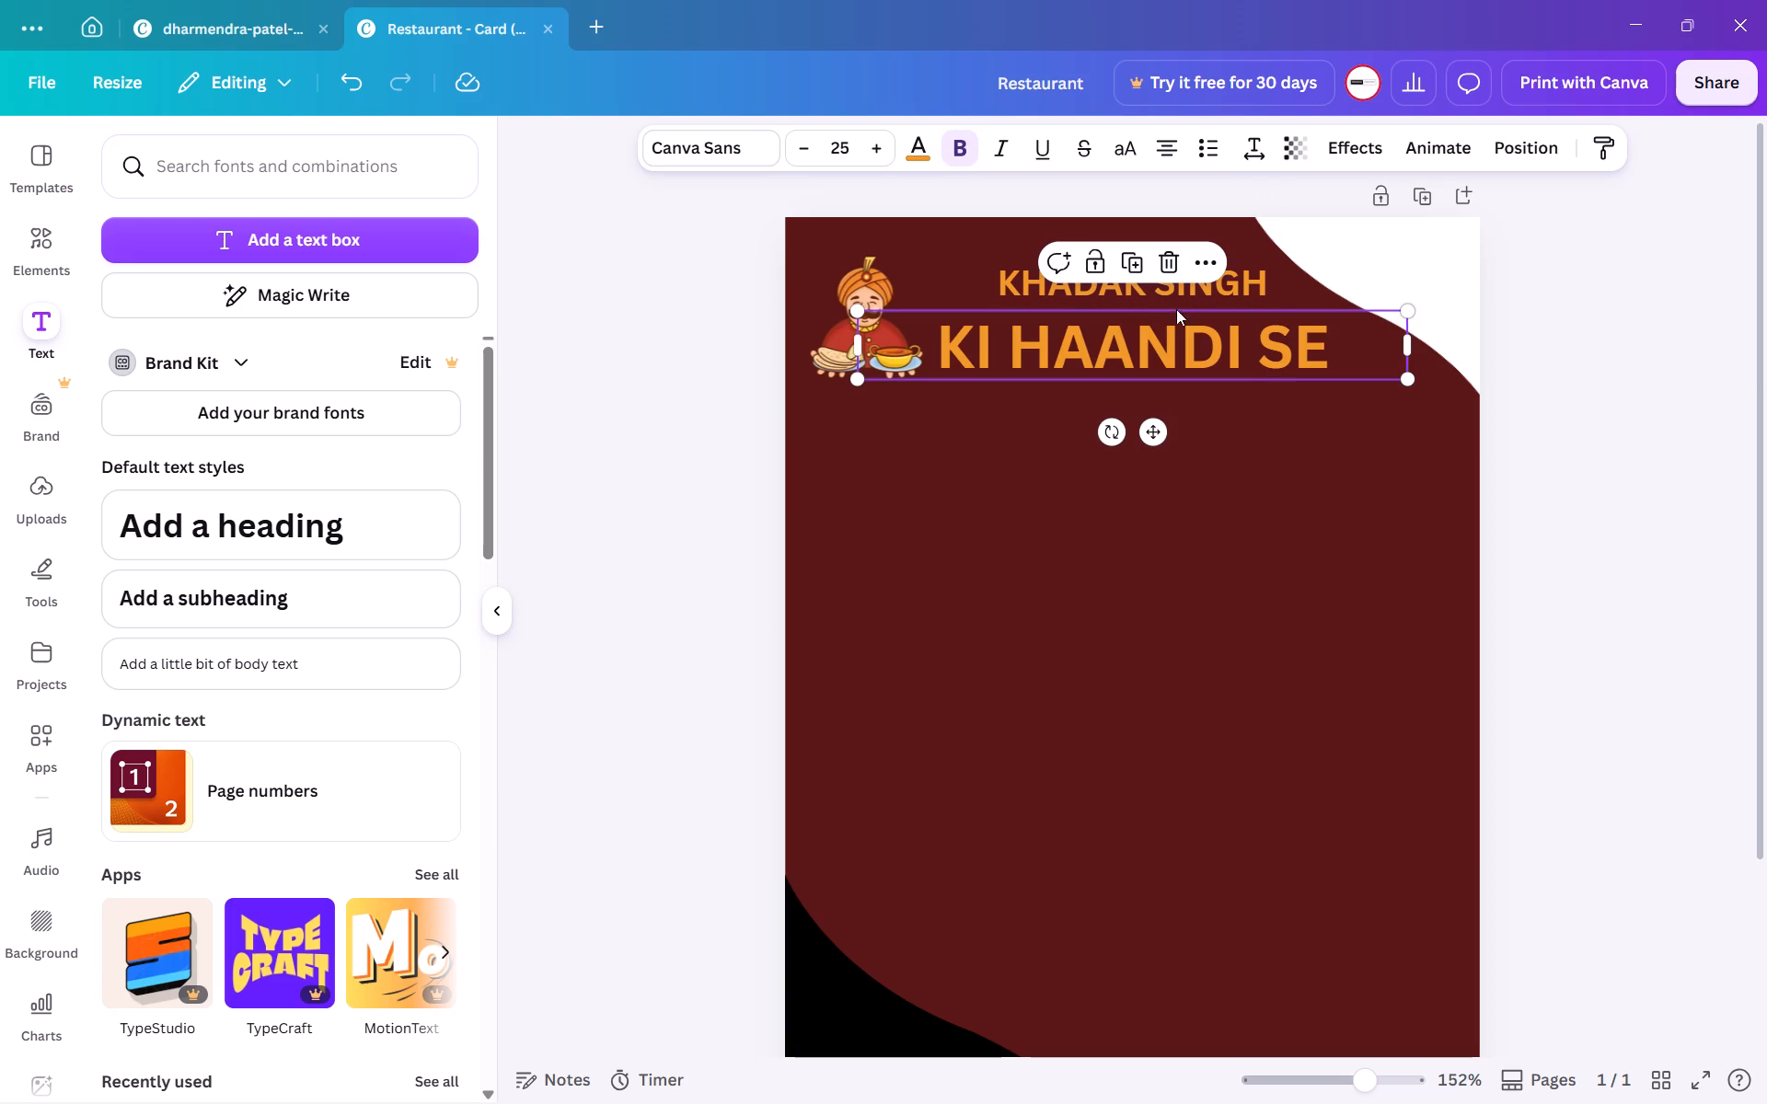
{"action": "scroll", "coordinate": [387, 832], "scroll_direction": "down", "scroll_amount": 2}
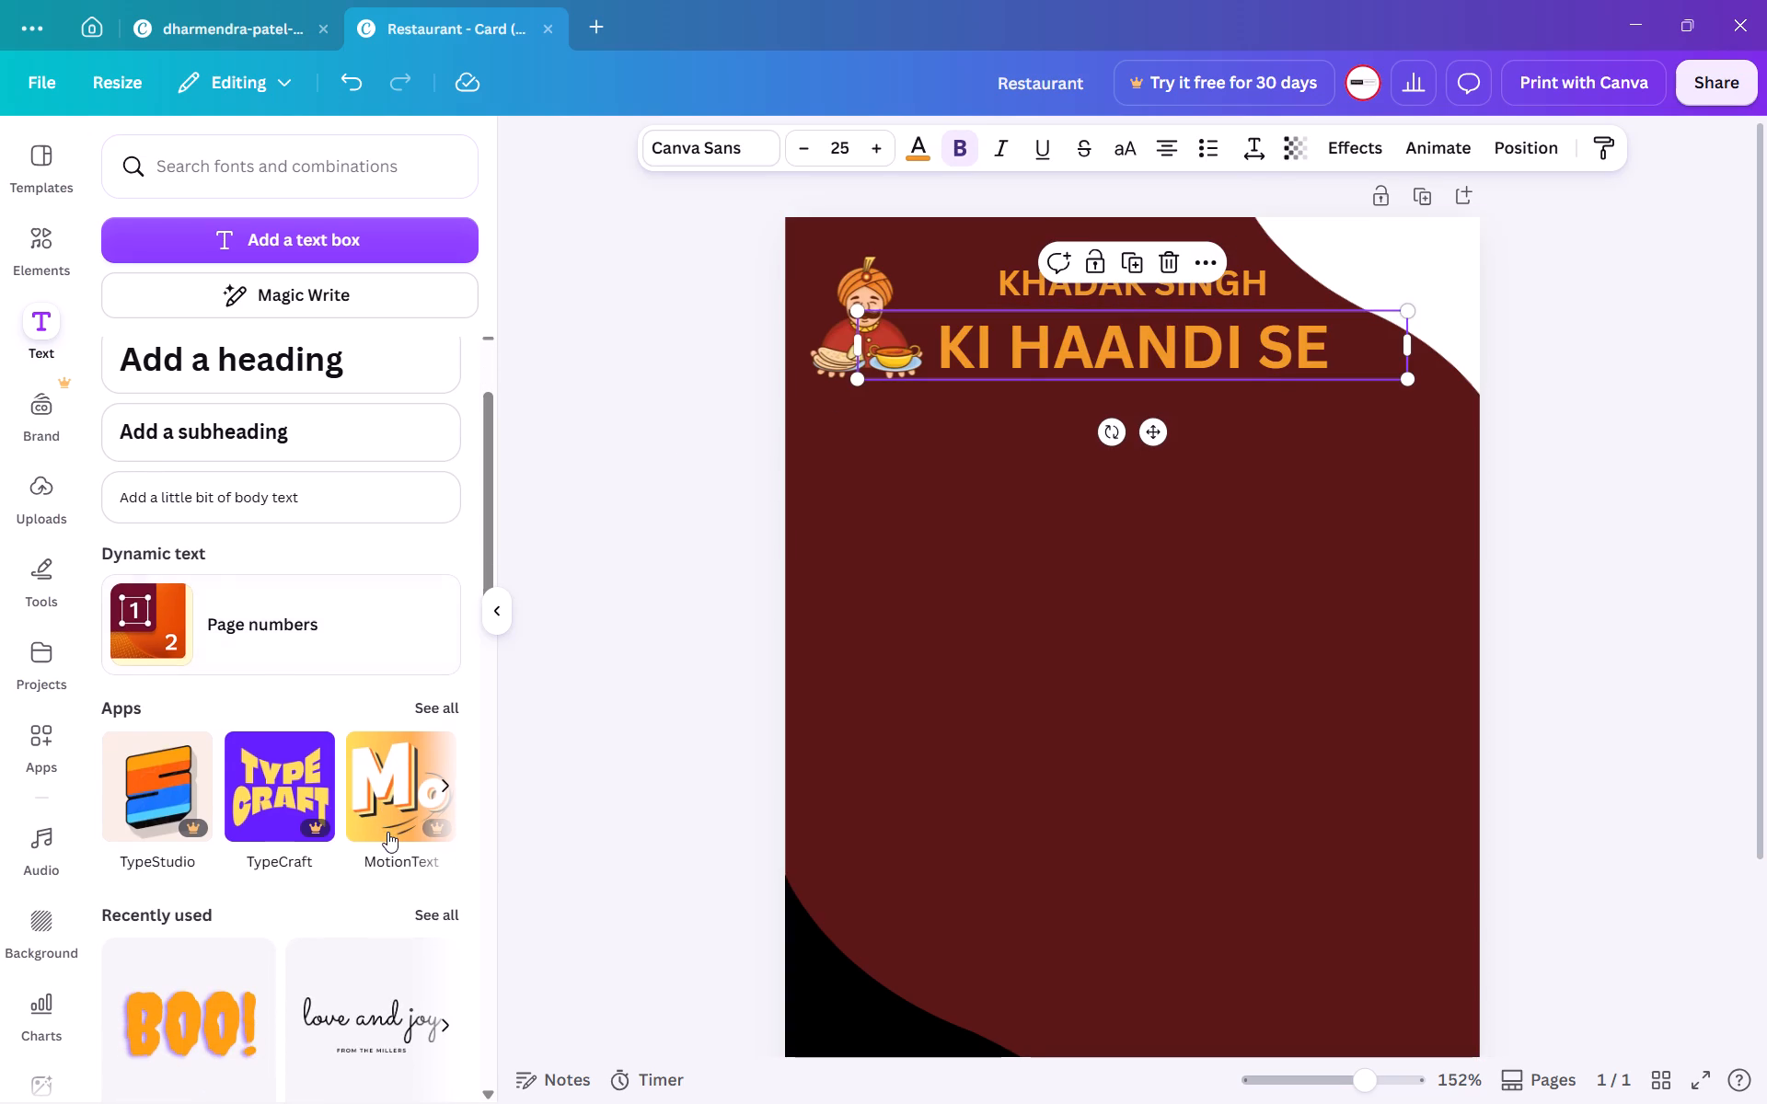
{"action": "scroll", "coordinate": [320, 824], "scroll_direction": "down", "scroll_amount": 3}
{"action": "scroll", "coordinate": [320, 824], "scroll_direction": "up", "scroll_amount": 1}
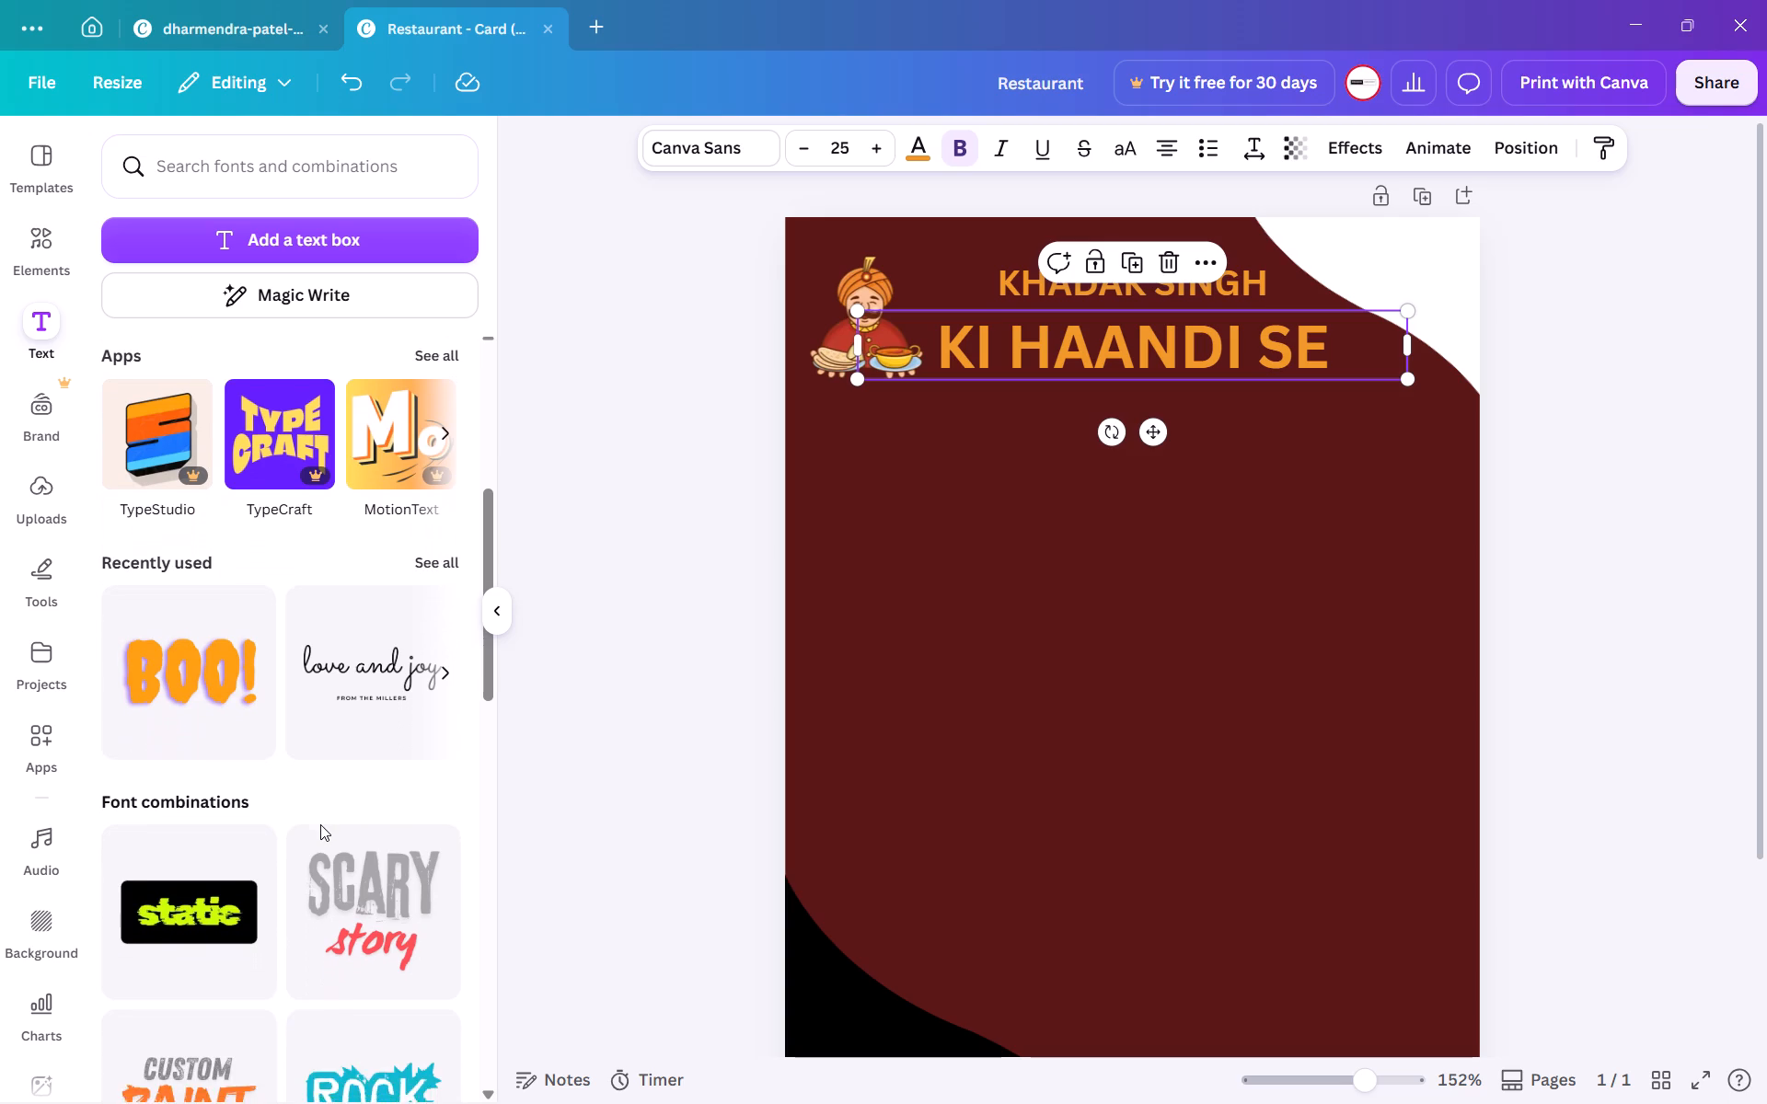
{"action": "scroll", "coordinate": [320, 824], "scroll_direction": "up", "scroll_amount": 1}
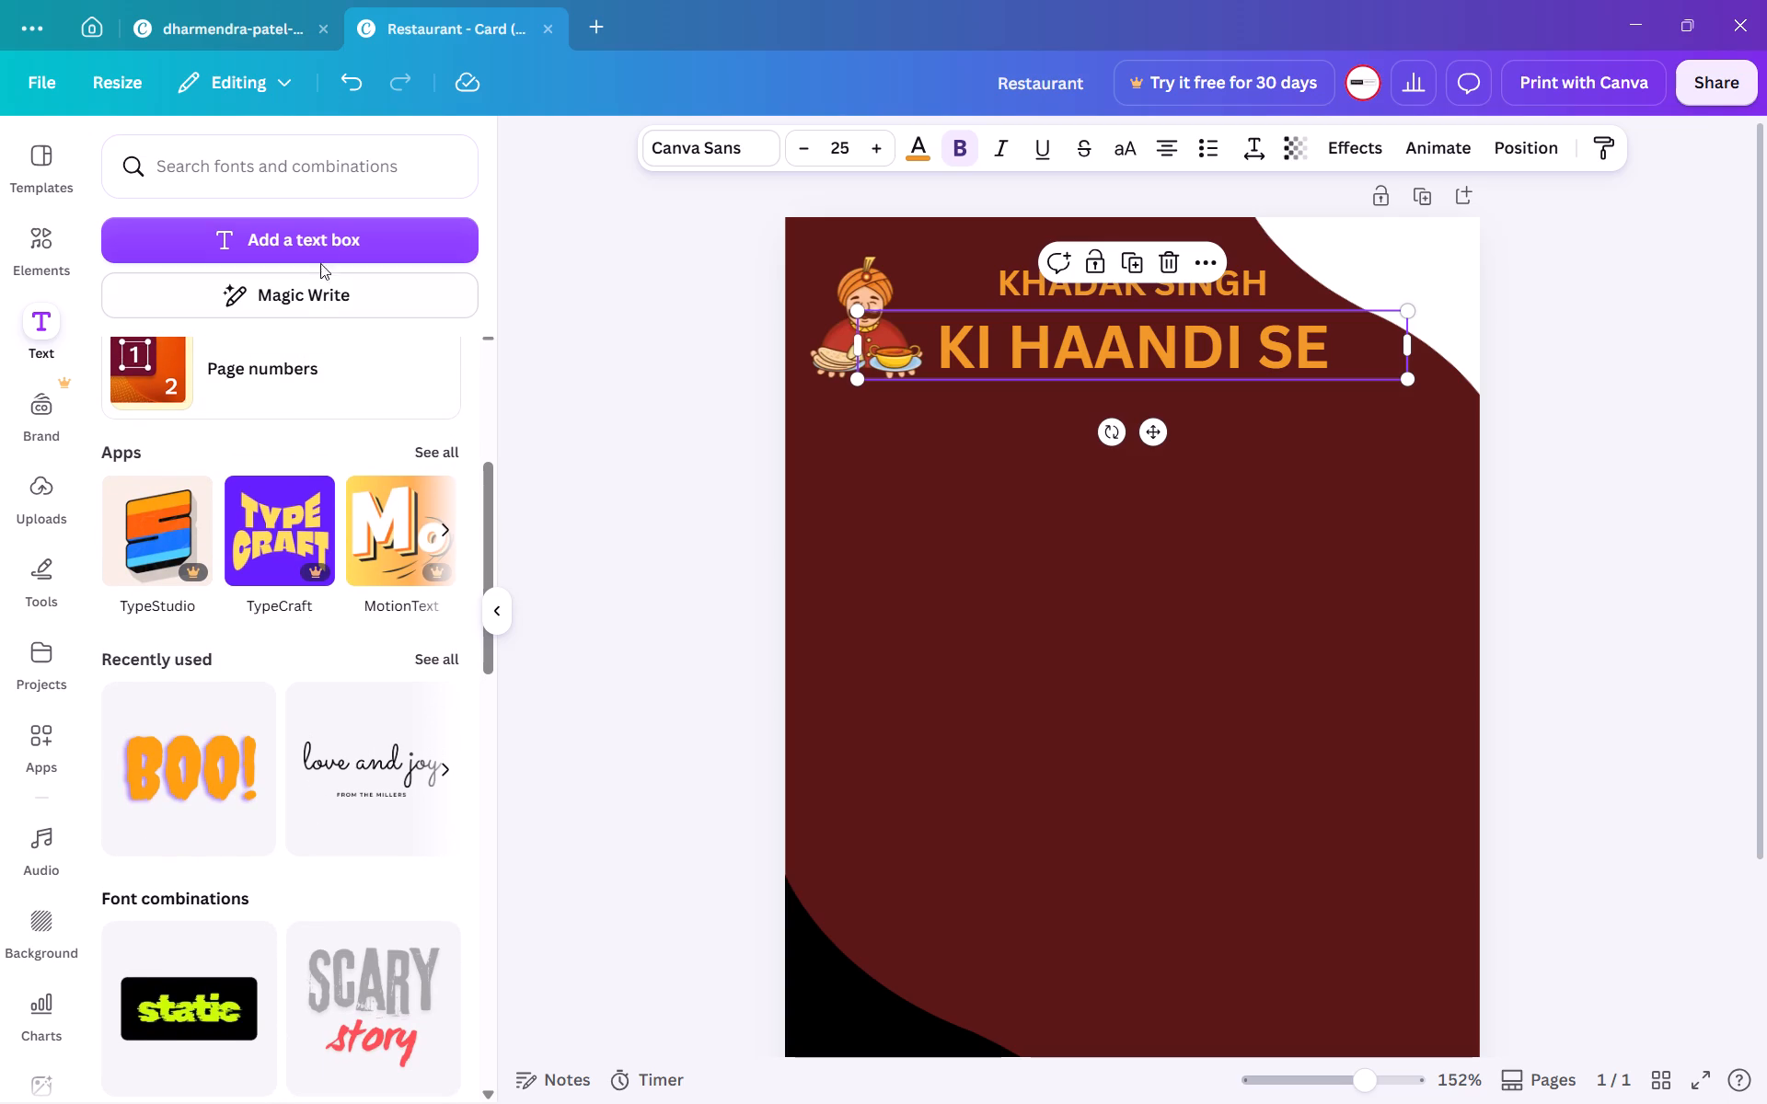
{"action": "left_click", "coordinate": [325, 179]}
{"action": "type", "text": "TYPE CRE"}
{"action": "key", "text": "BackSpace"}
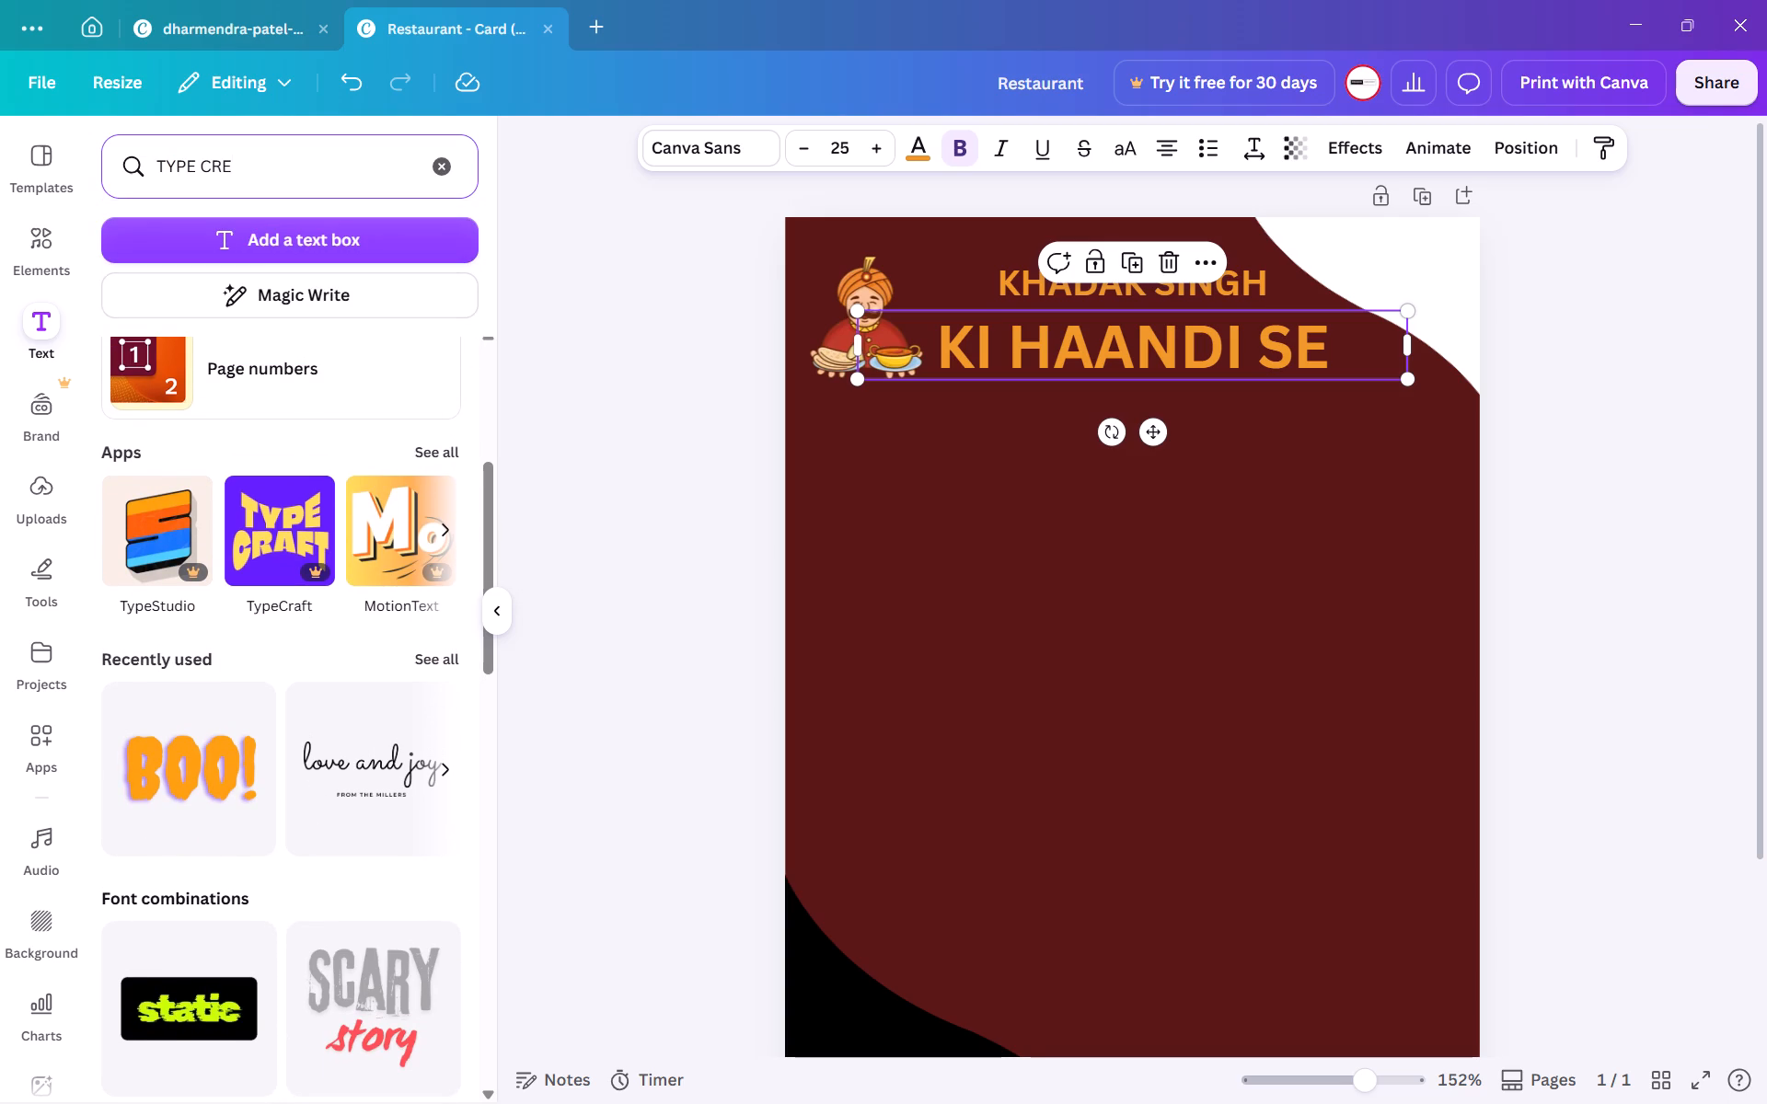
{"action": "type", "text": "AFT"}
{"action": "key", "text": "Return"}
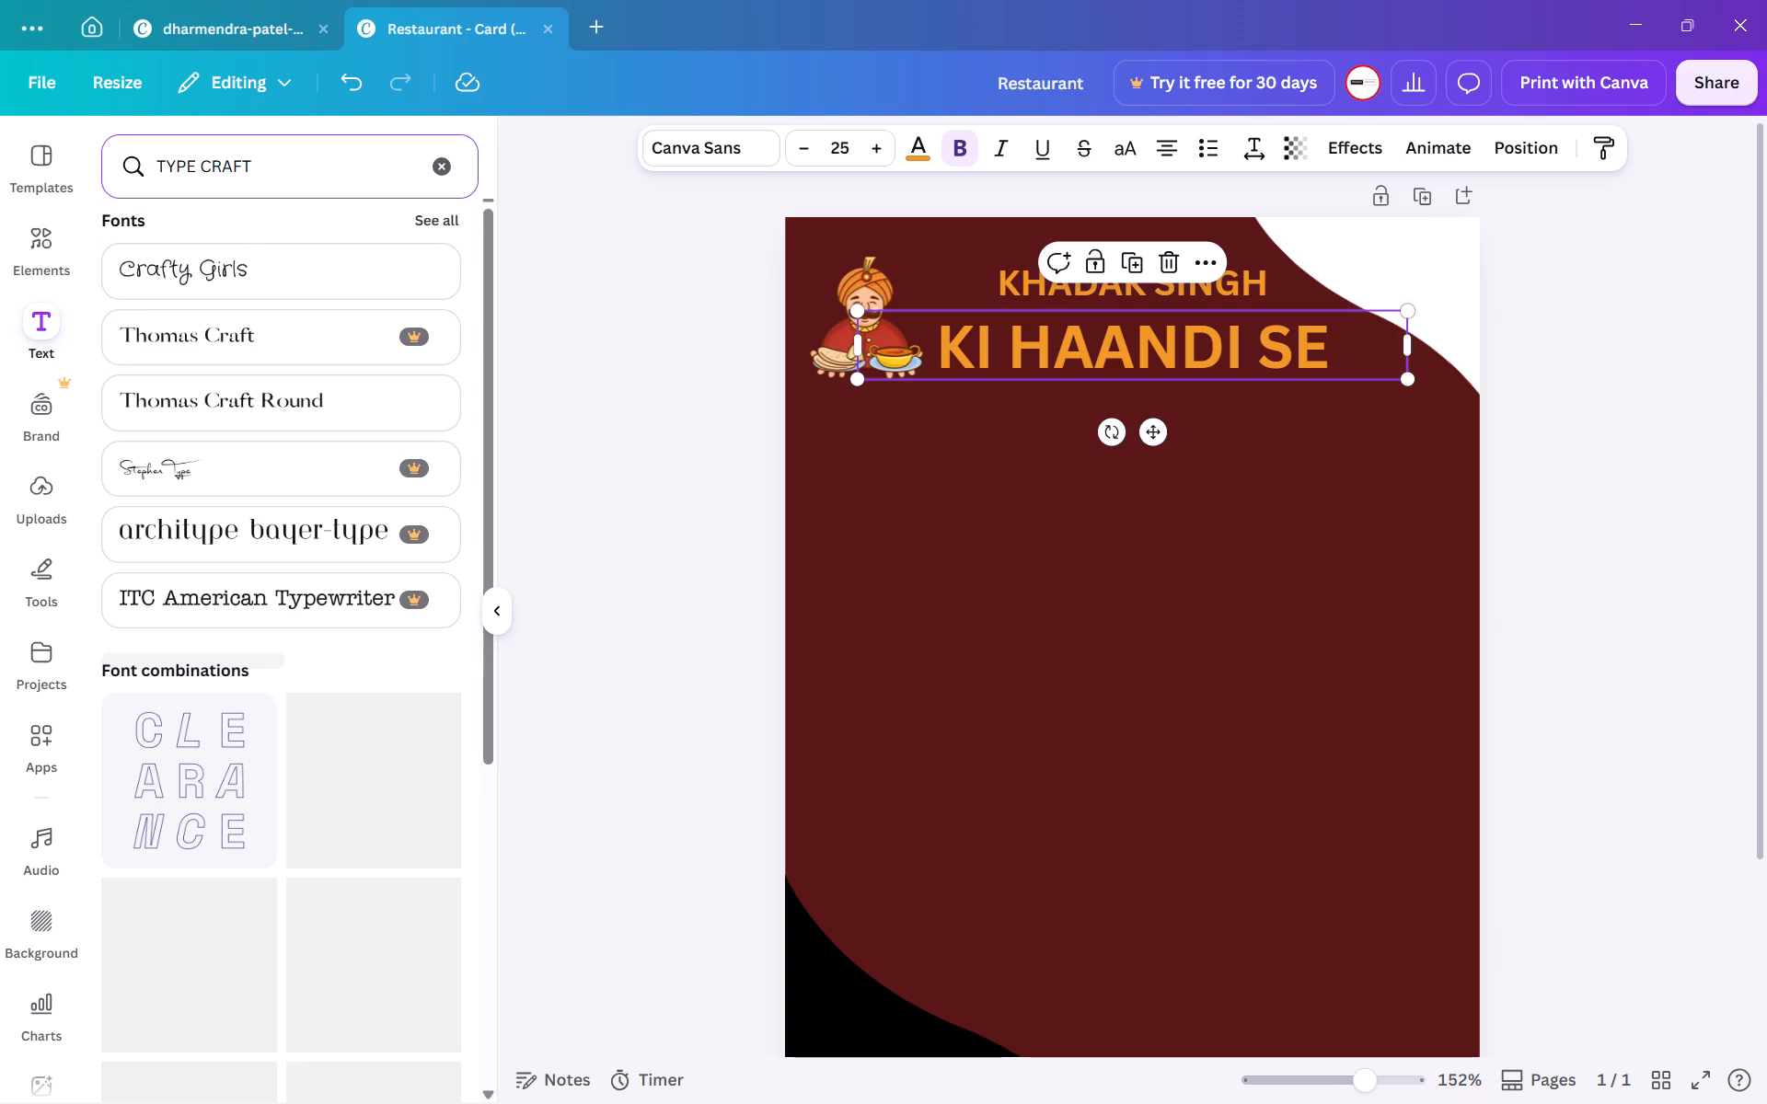
{"action": "scroll", "coordinate": [226, 413], "scroll_direction": "down", "scroll_amount": 4}
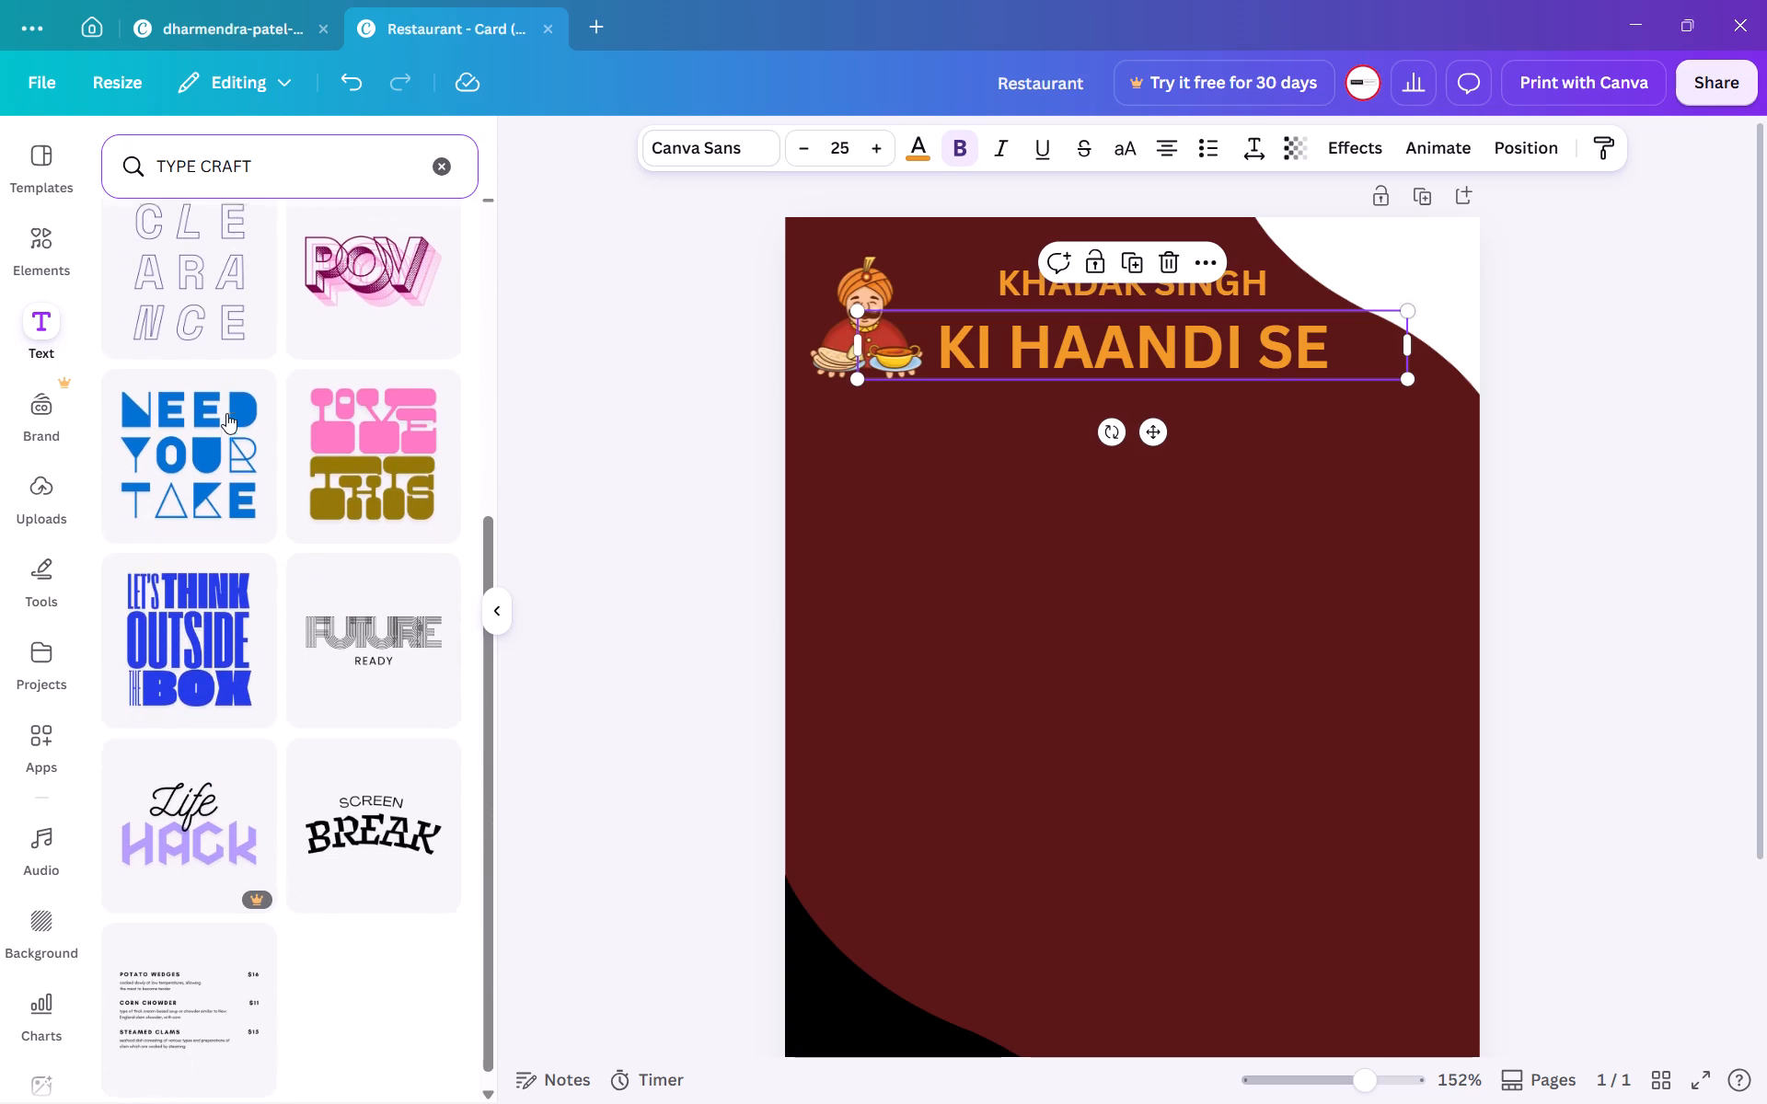
{"action": "scroll", "coordinate": [226, 413], "scroll_direction": "down", "scroll_amount": 4}
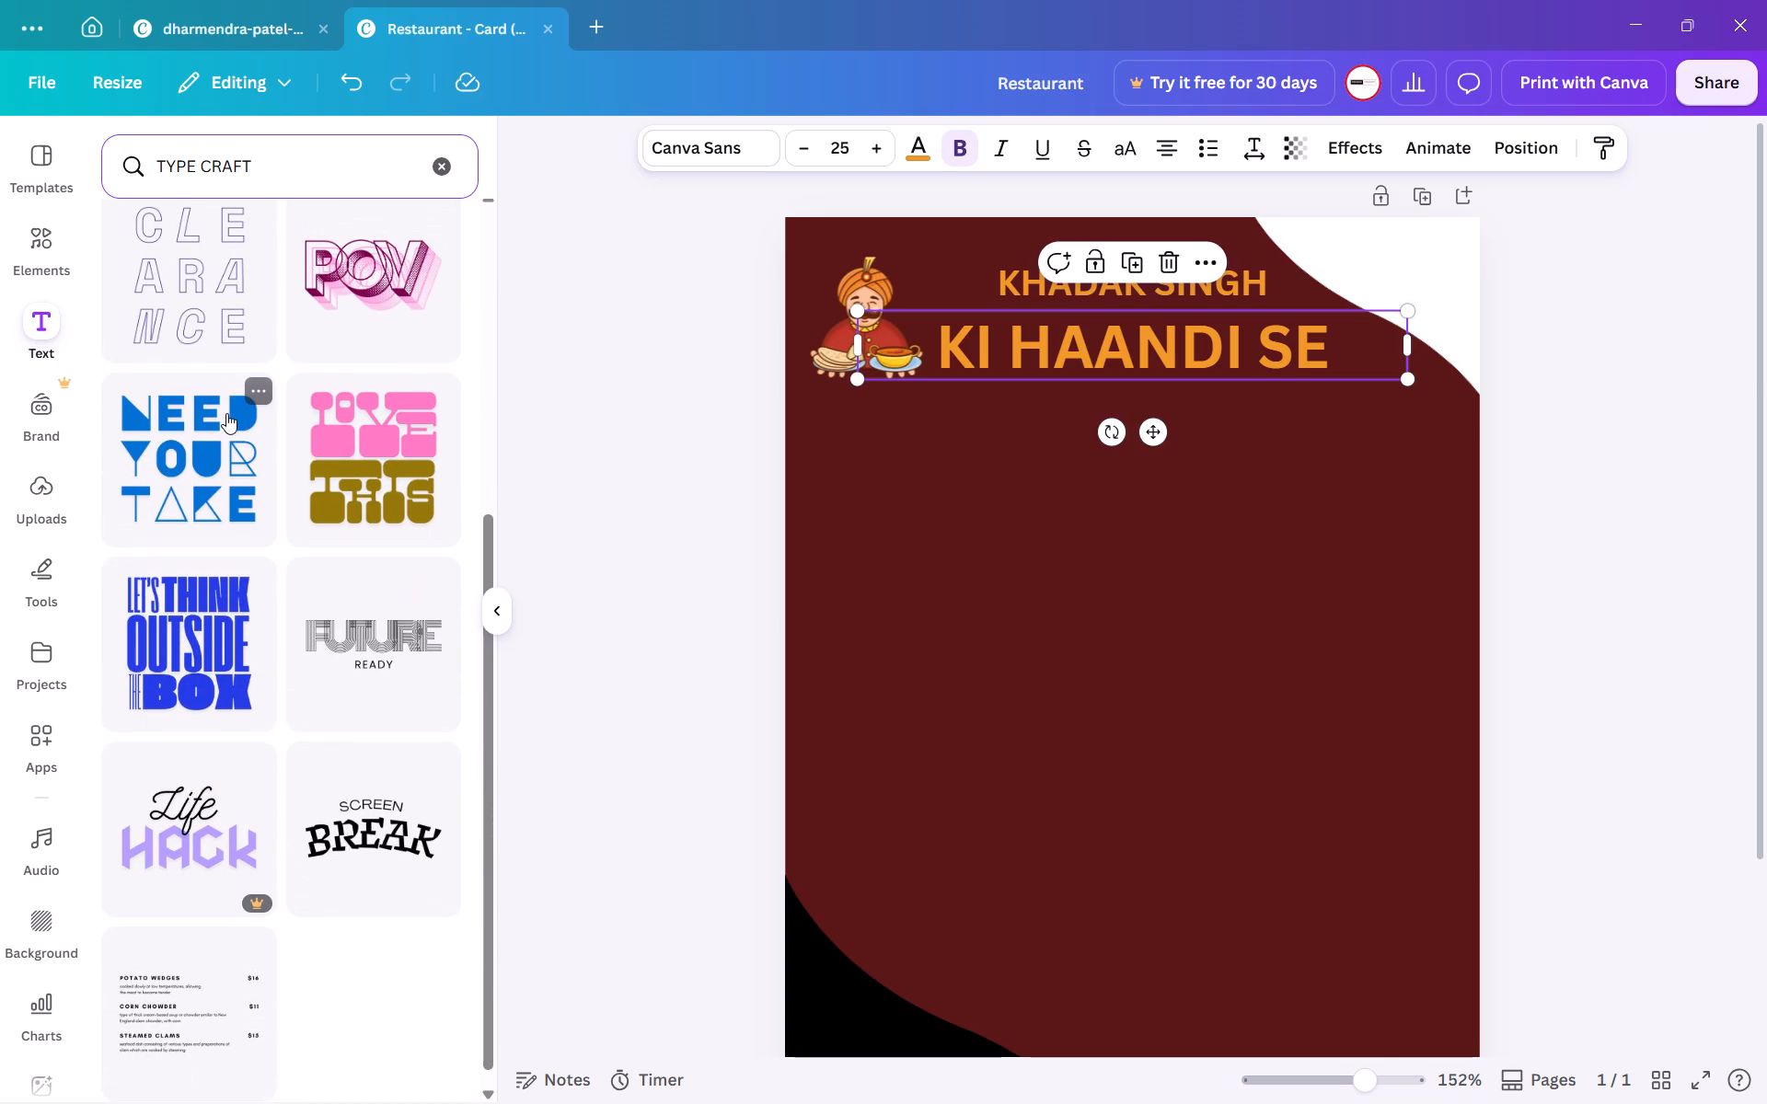
{"action": "scroll", "coordinate": [226, 413], "scroll_direction": "down", "scroll_amount": 2}
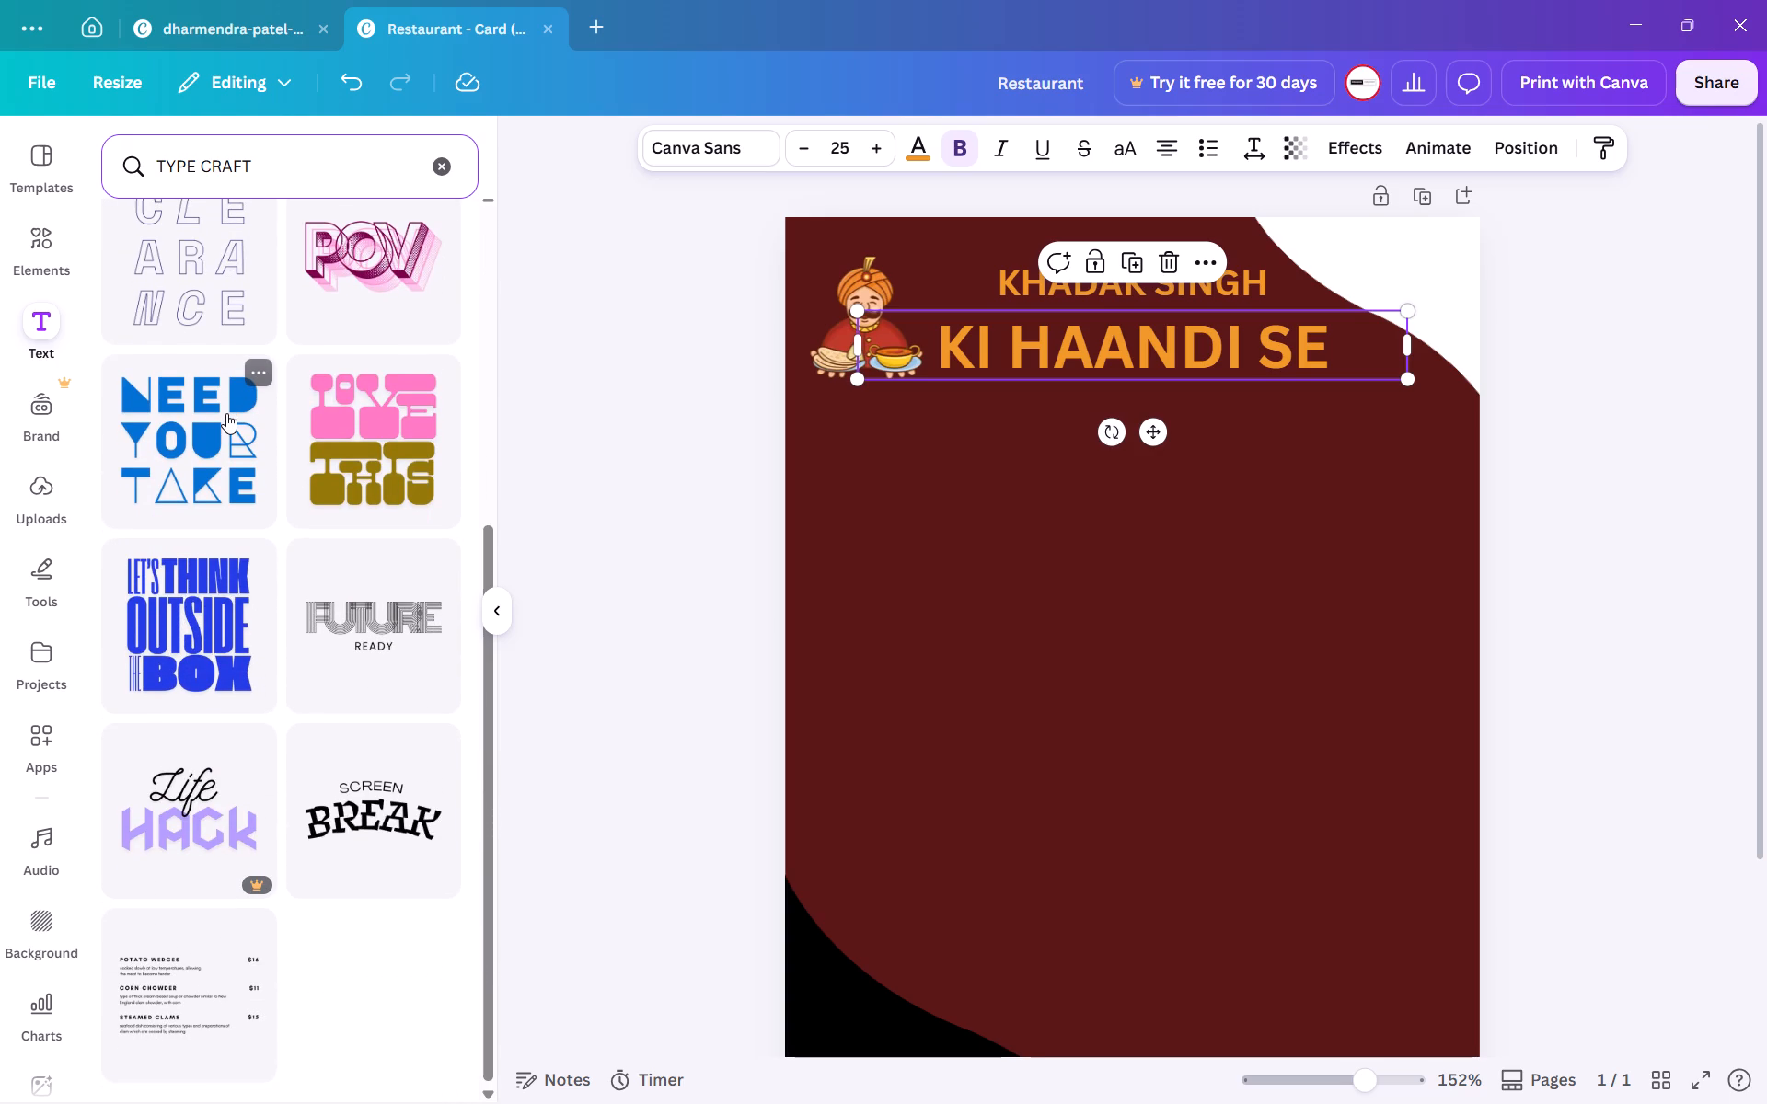
{"action": "scroll", "coordinate": [226, 413], "scroll_direction": "down", "scroll_amount": 1}
{"action": "scroll", "coordinate": [226, 413], "scroll_direction": "up", "scroll_amount": 2}
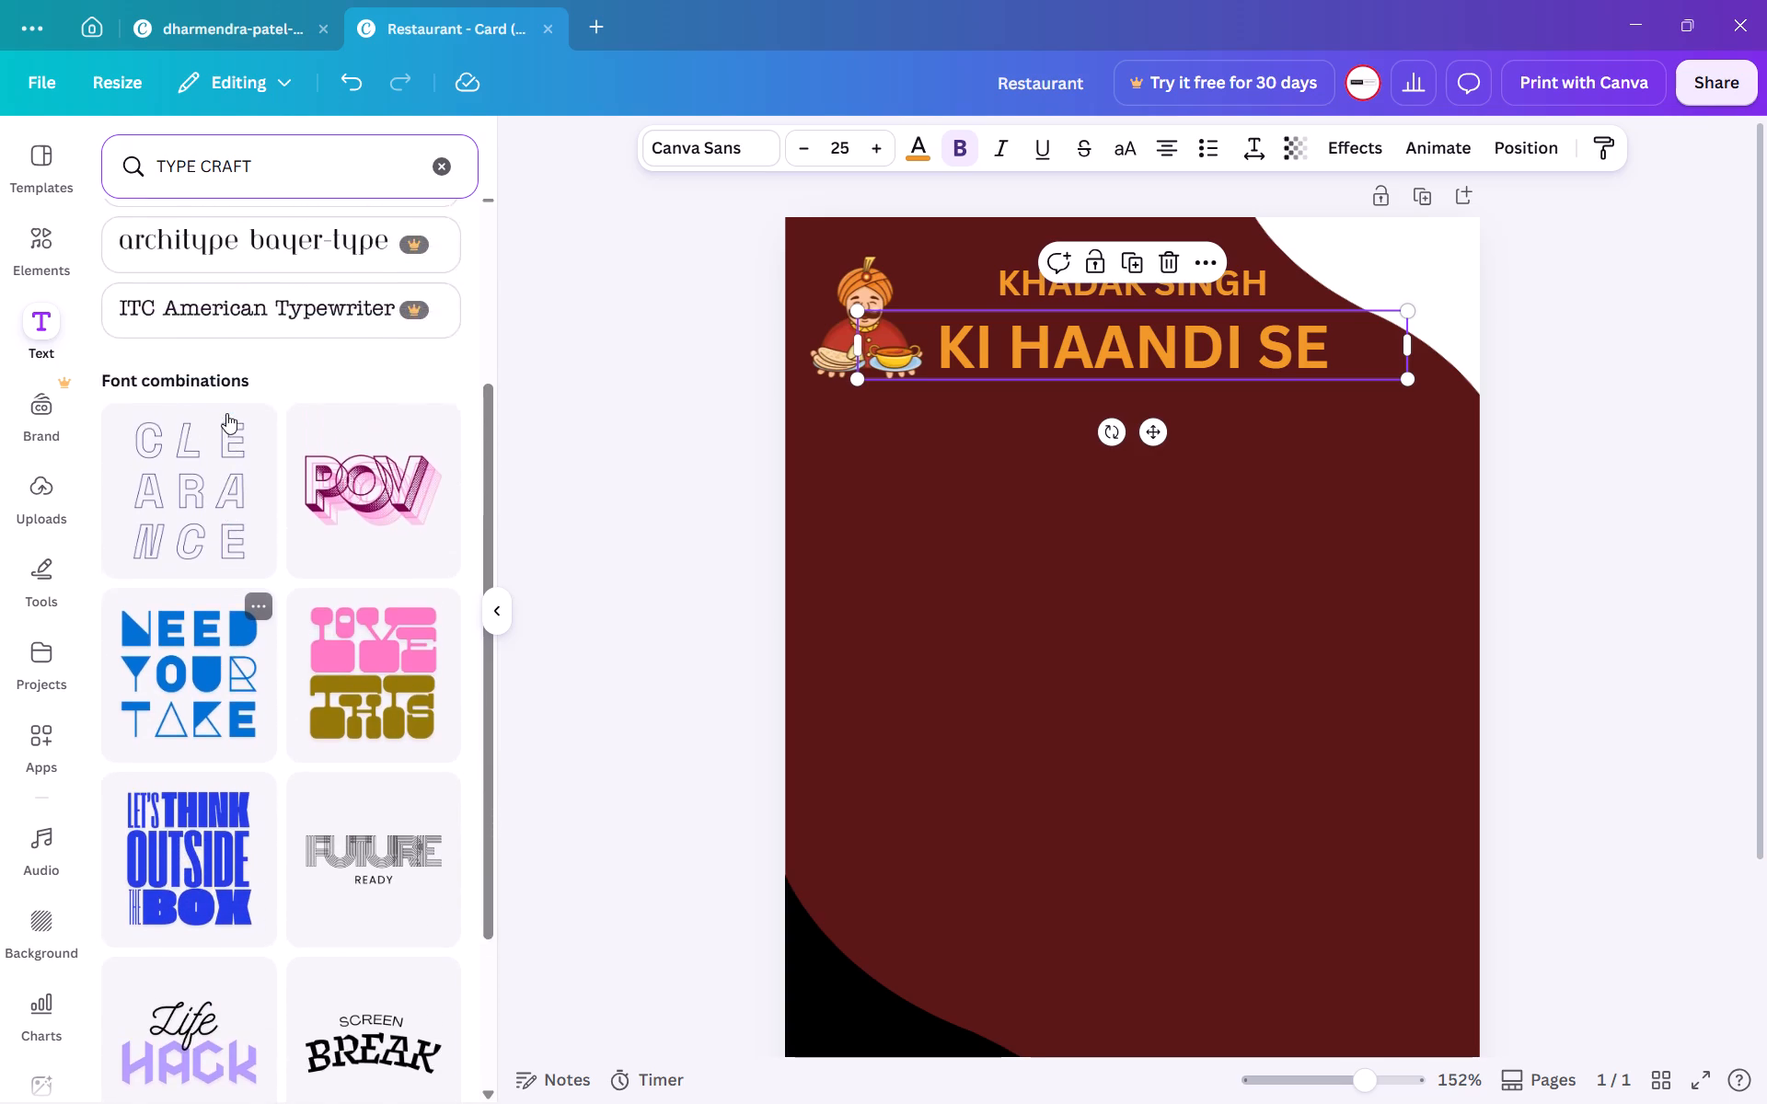
{"action": "scroll", "coordinate": [226, 413], "scroll_direction": "up", "scroll_amount": 4}
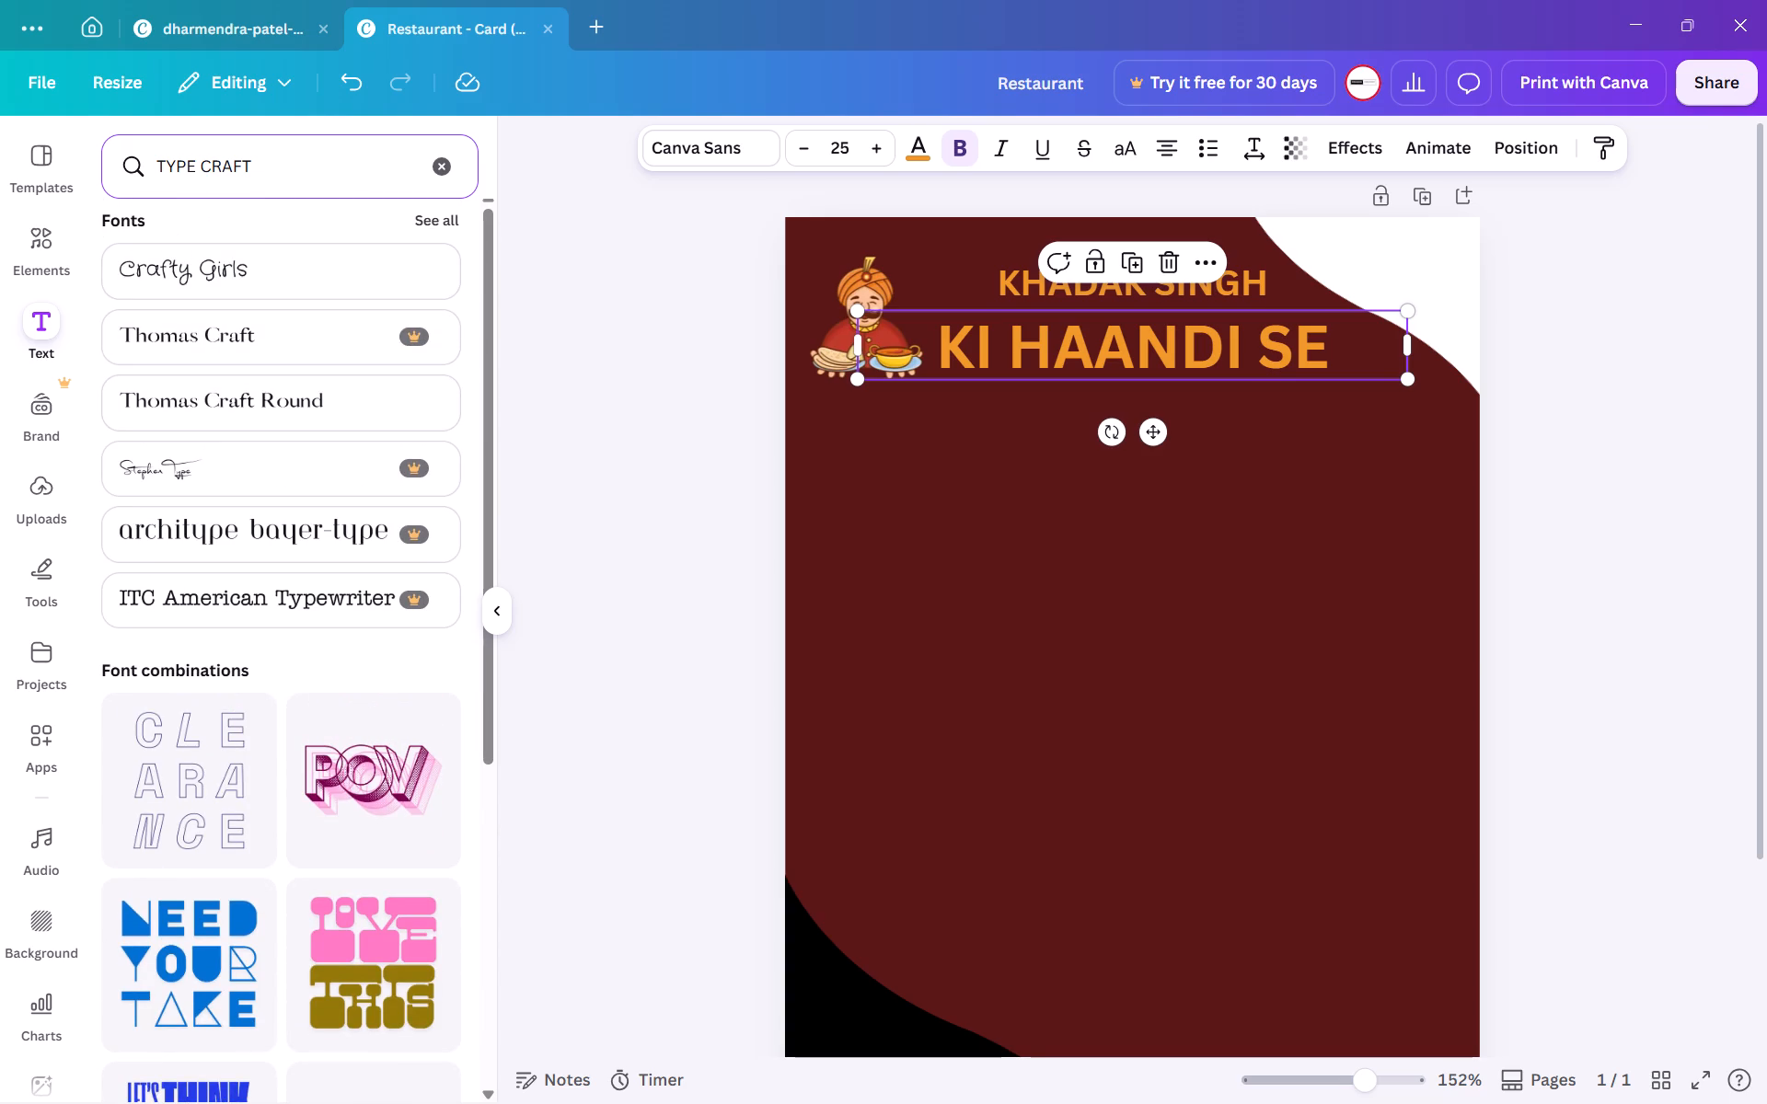
{"action": "left_click", "coordinate": [442, 167]}
Look through the text-effect apps and examine the TypeCraft app's description, then return to the text options.
{"action": "scroll", "coordinate": [252, 769], "scroll_direction": "down", "scroll_amount": 2}
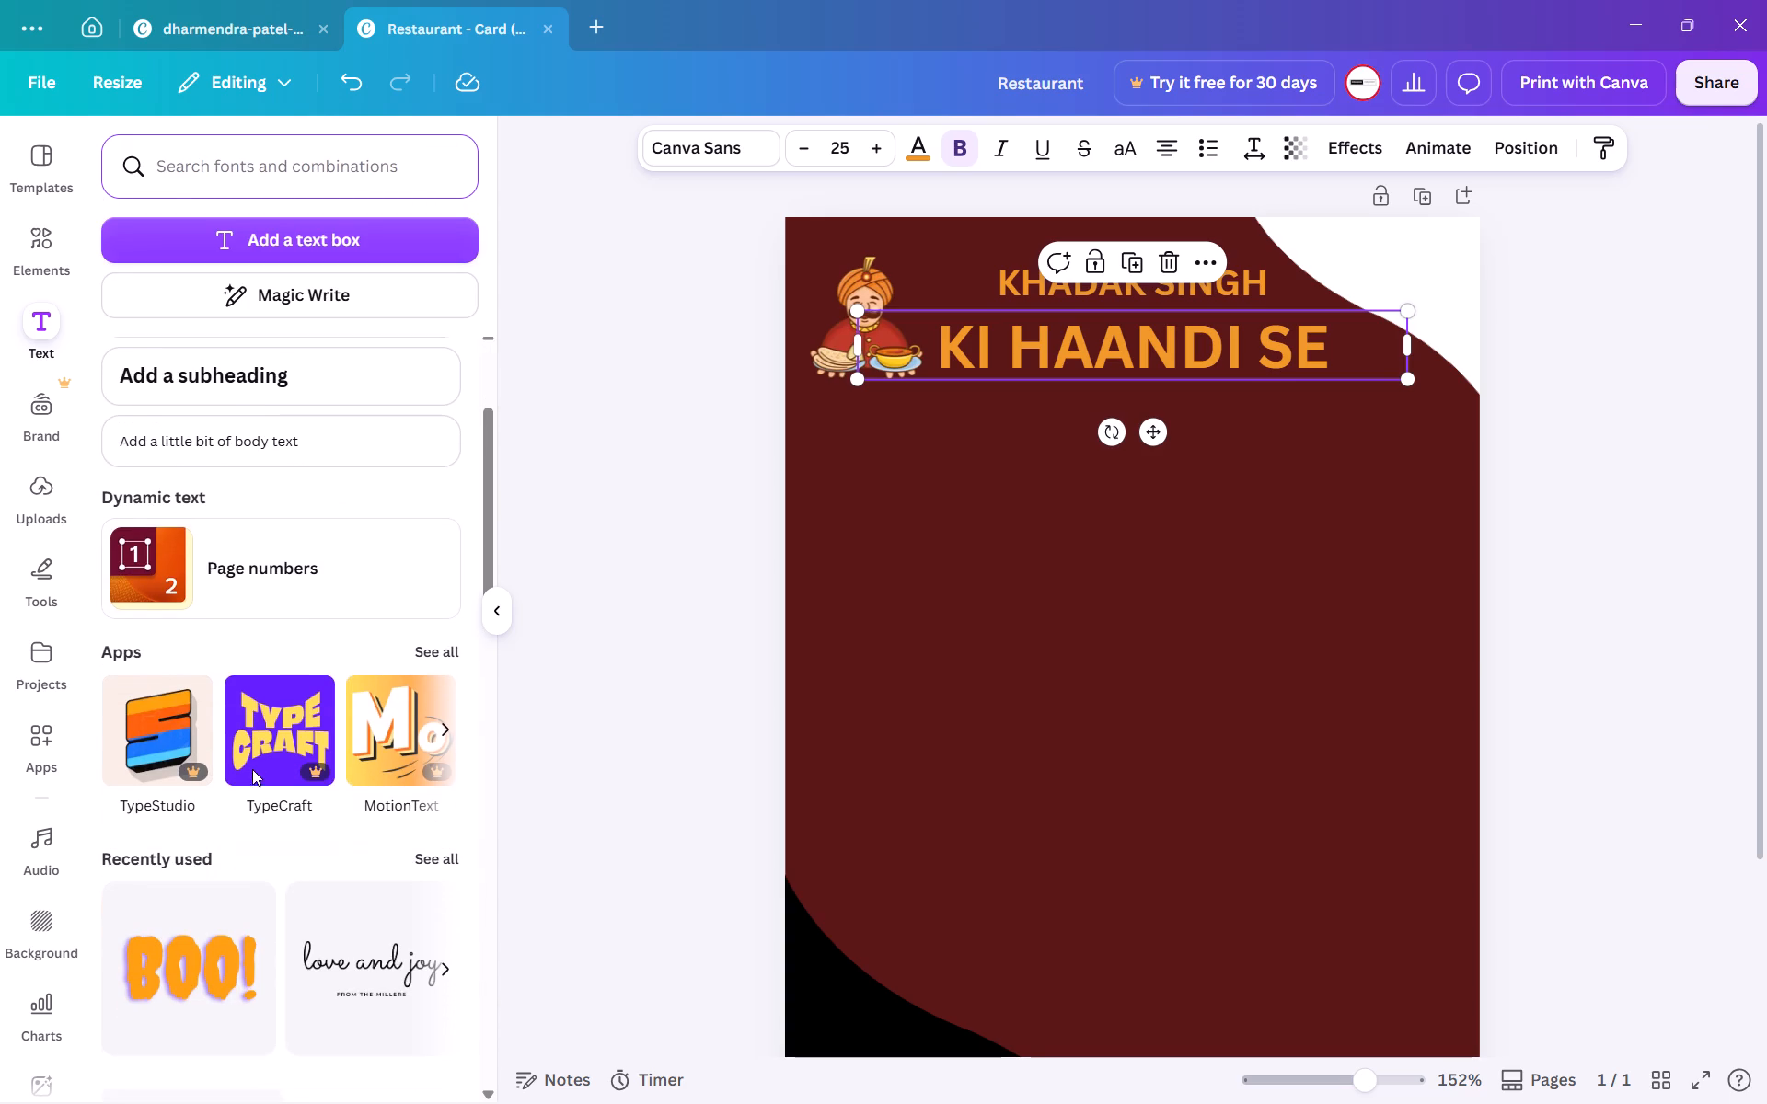
{"action": "scroll", "coordinate": [242, 769], "scroll_direction": "left", "scroll_amount": 2}
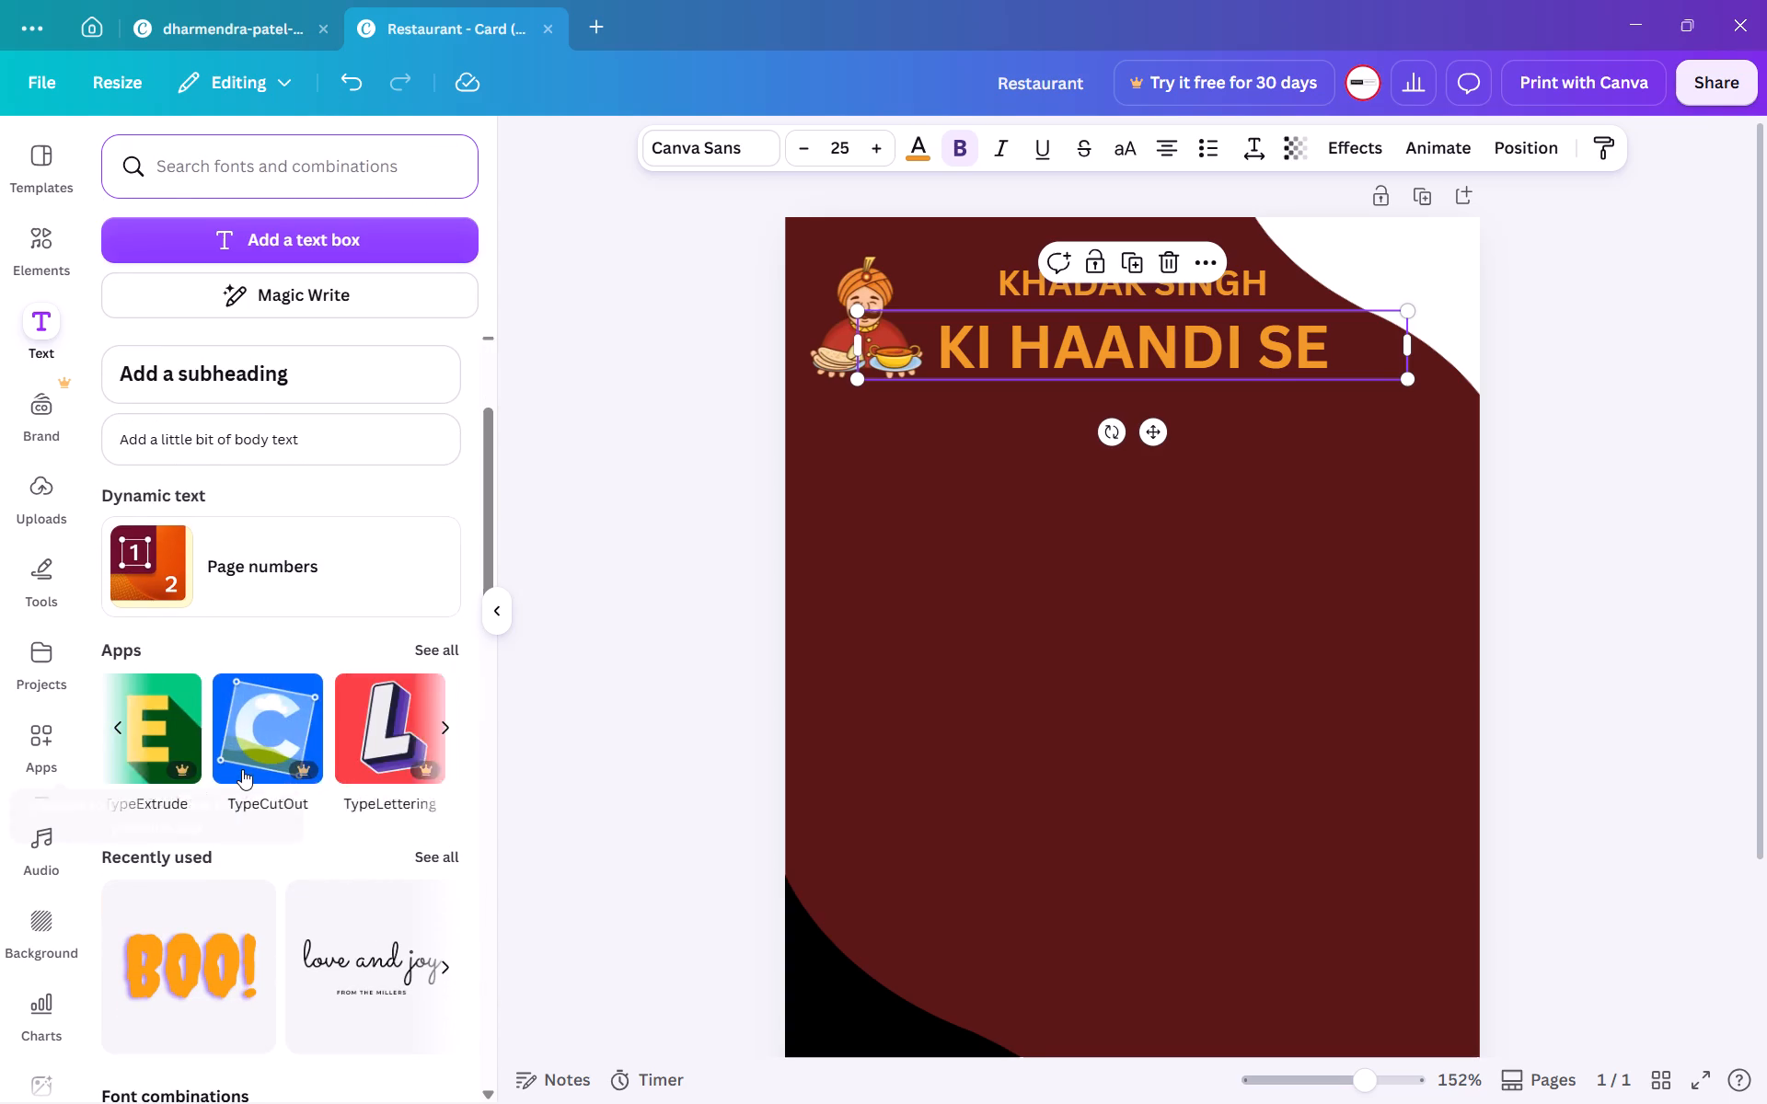
{"action": "scroll", "coordinate": [242, 769], "scroll_direction": "left", "scroll_amount": 2}
{"action": "scroll", "coordinate": [242, 769], "scroll_direction": "right", "scroll_amount": 5}
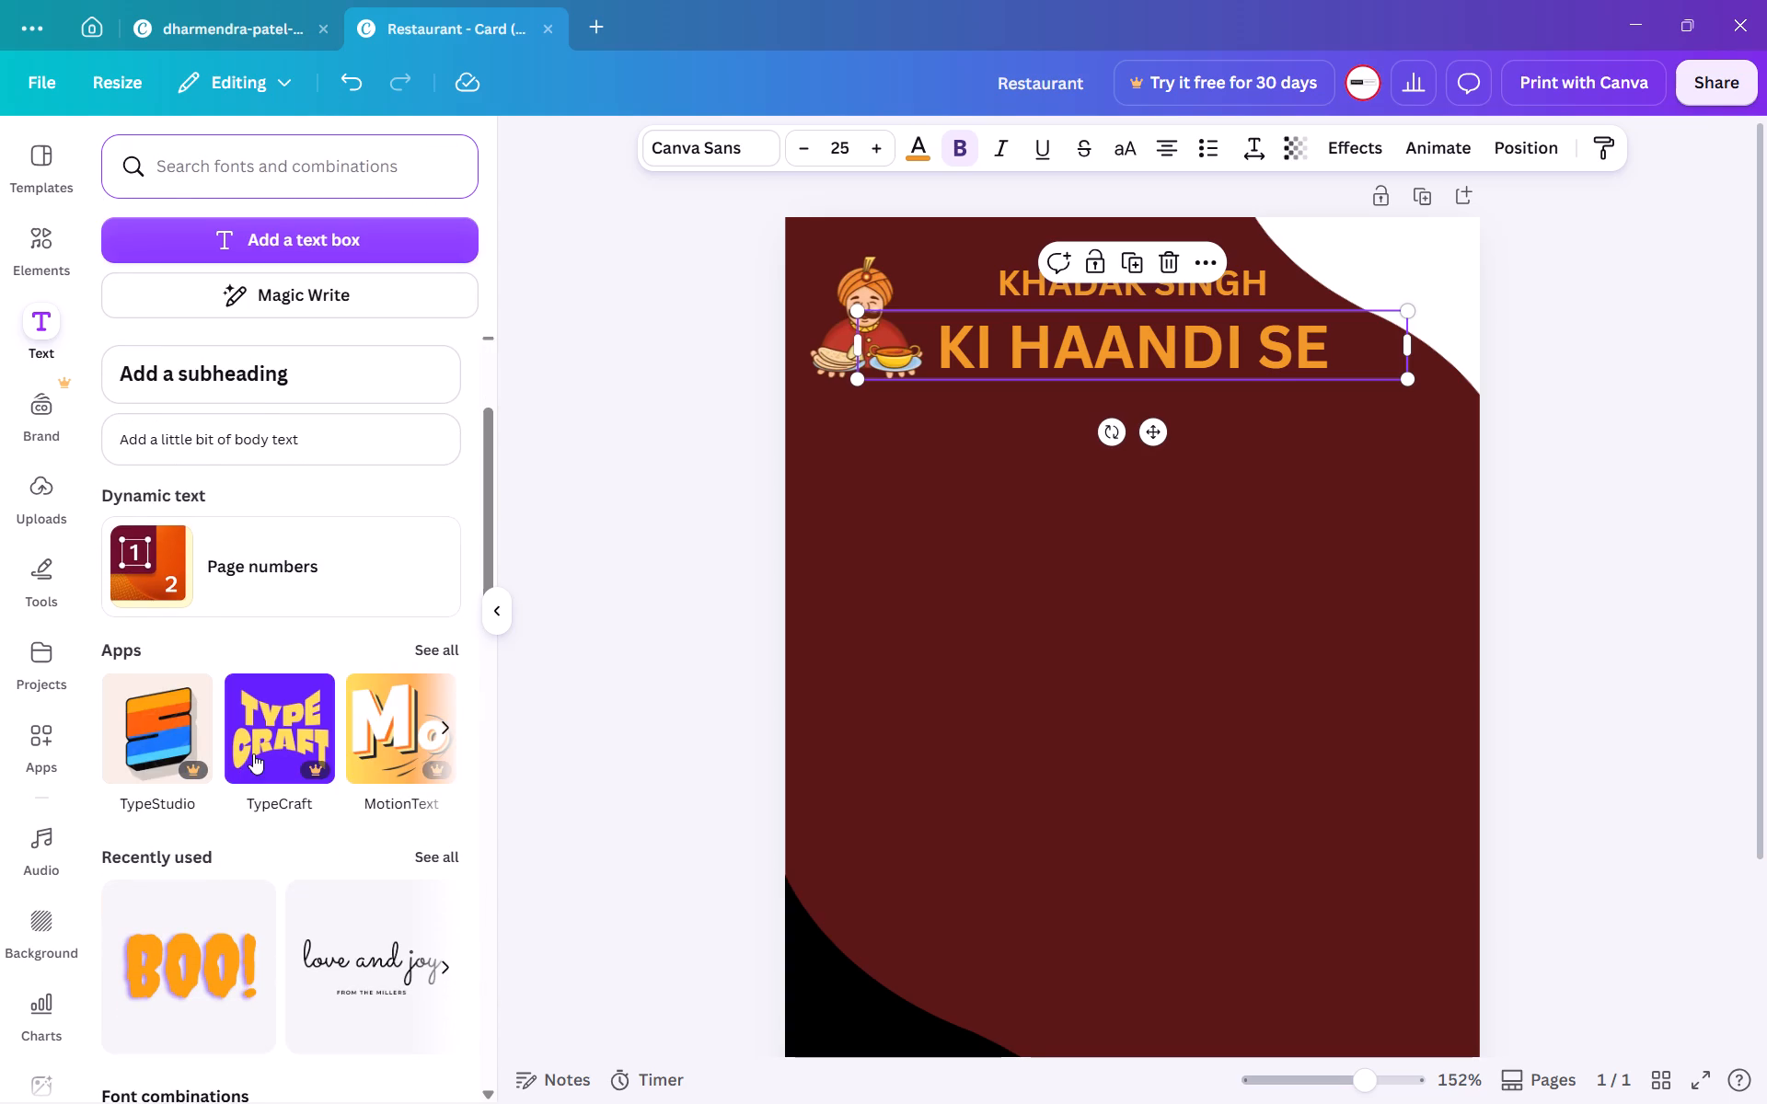
{"action": "left_click", "coordinate": [255, 753]}
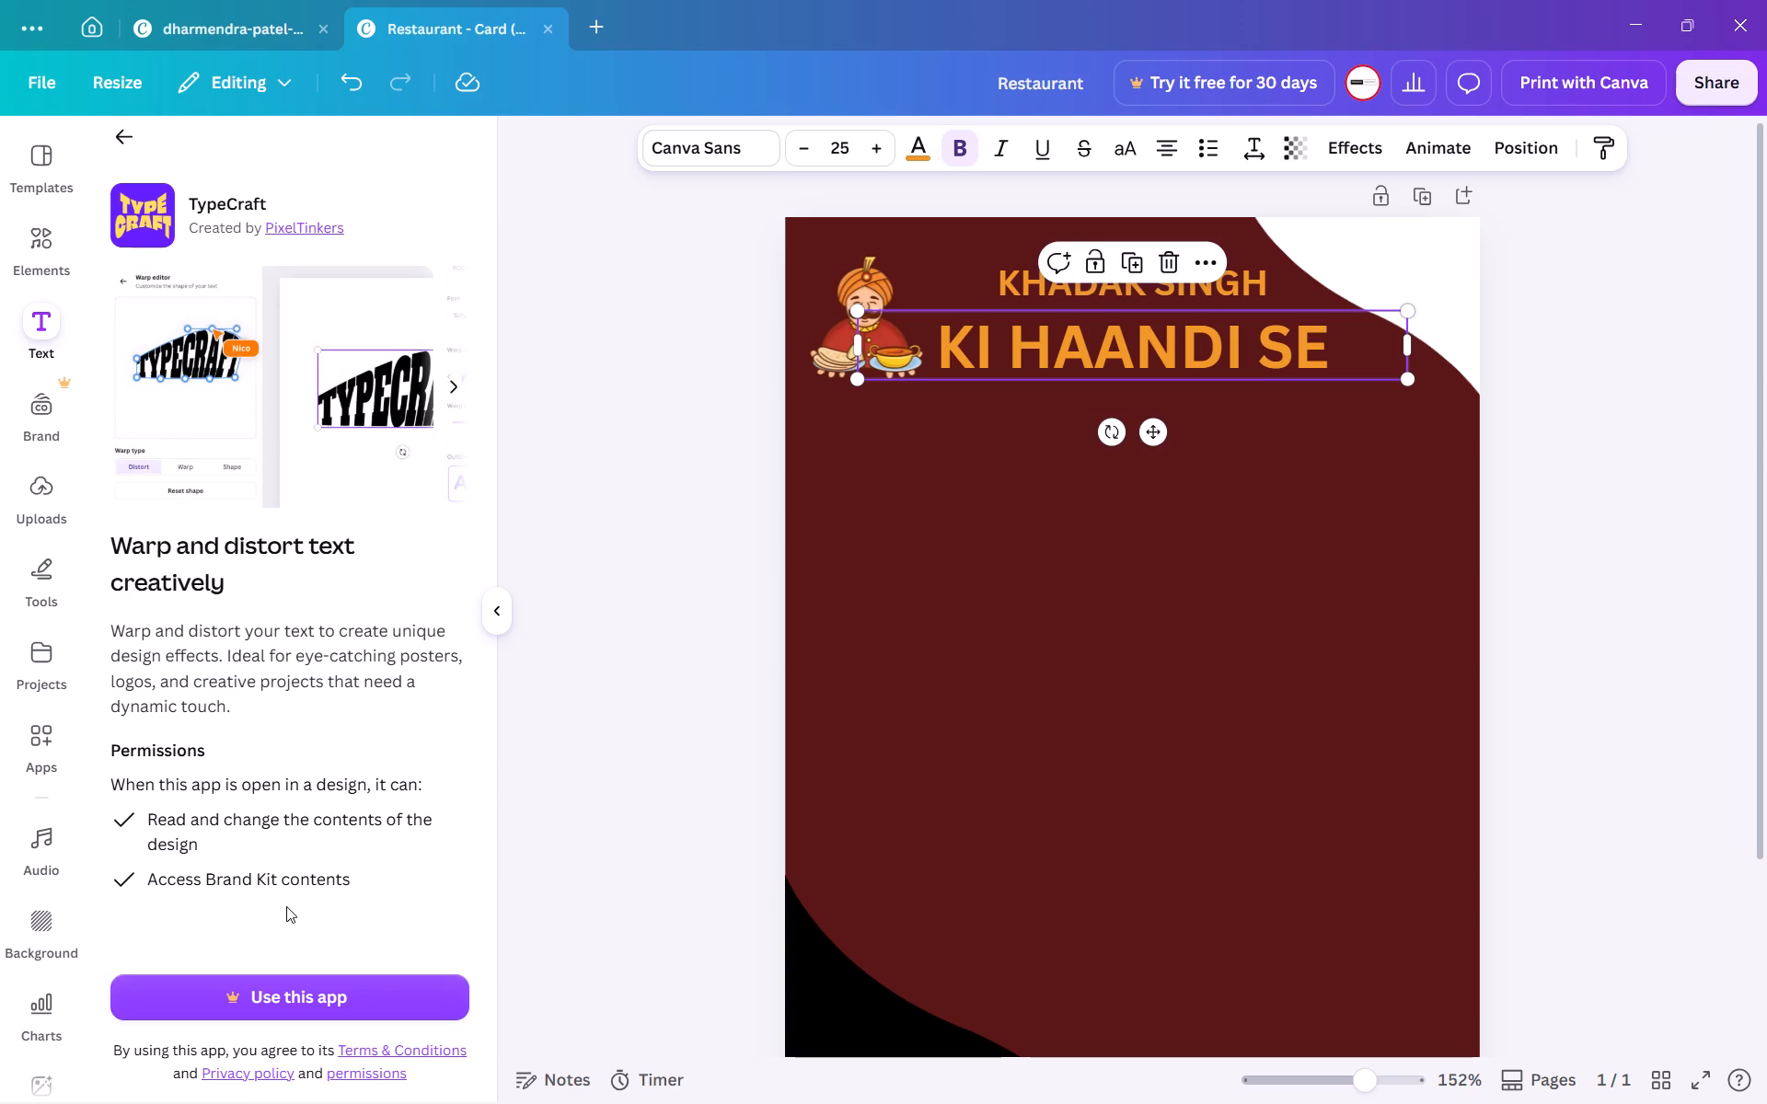
{"action": "left_click", "coordinate": [234, 415]}
{"action": "left_click", "coordinate": [121, 144]}
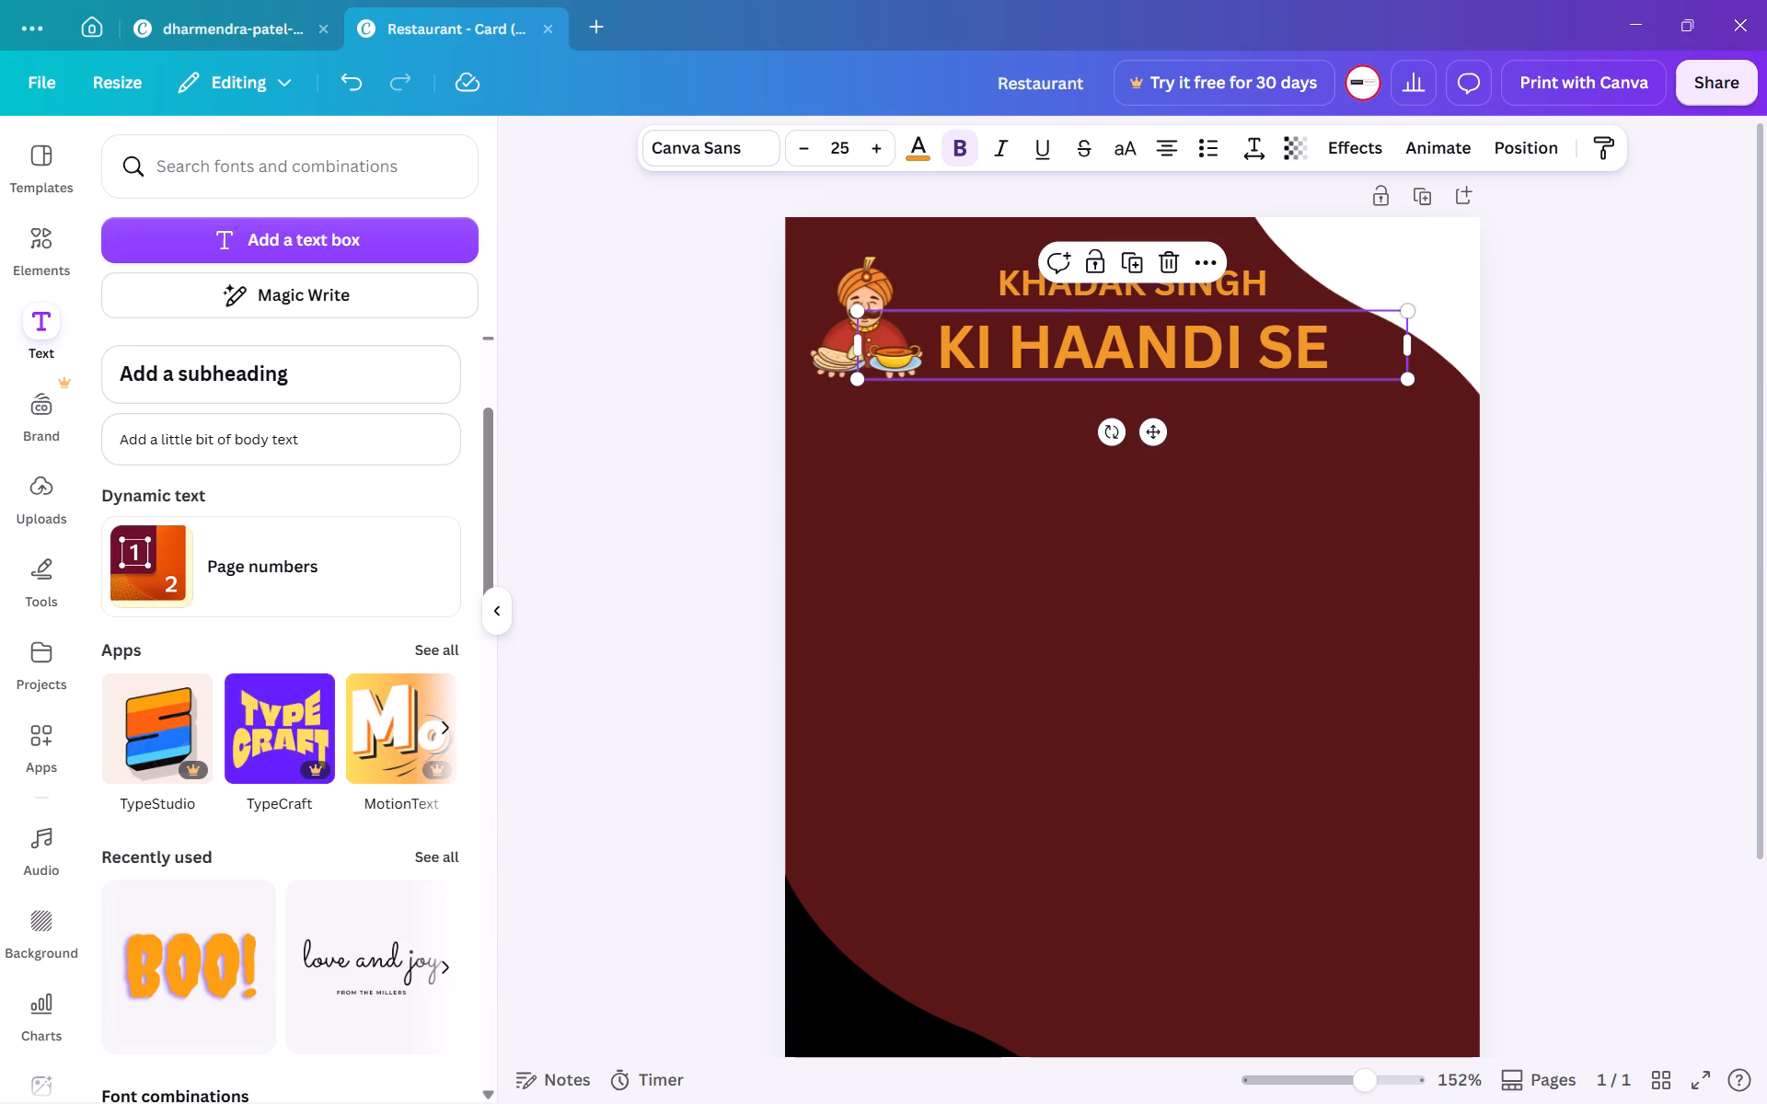
Browse the font combinations for a title style and add the arched TATTOO studio combination to the card.
{"action": "scroll", "coordinate": [225, 647], "scroll_direction": "down", "scroll_amount": 4}
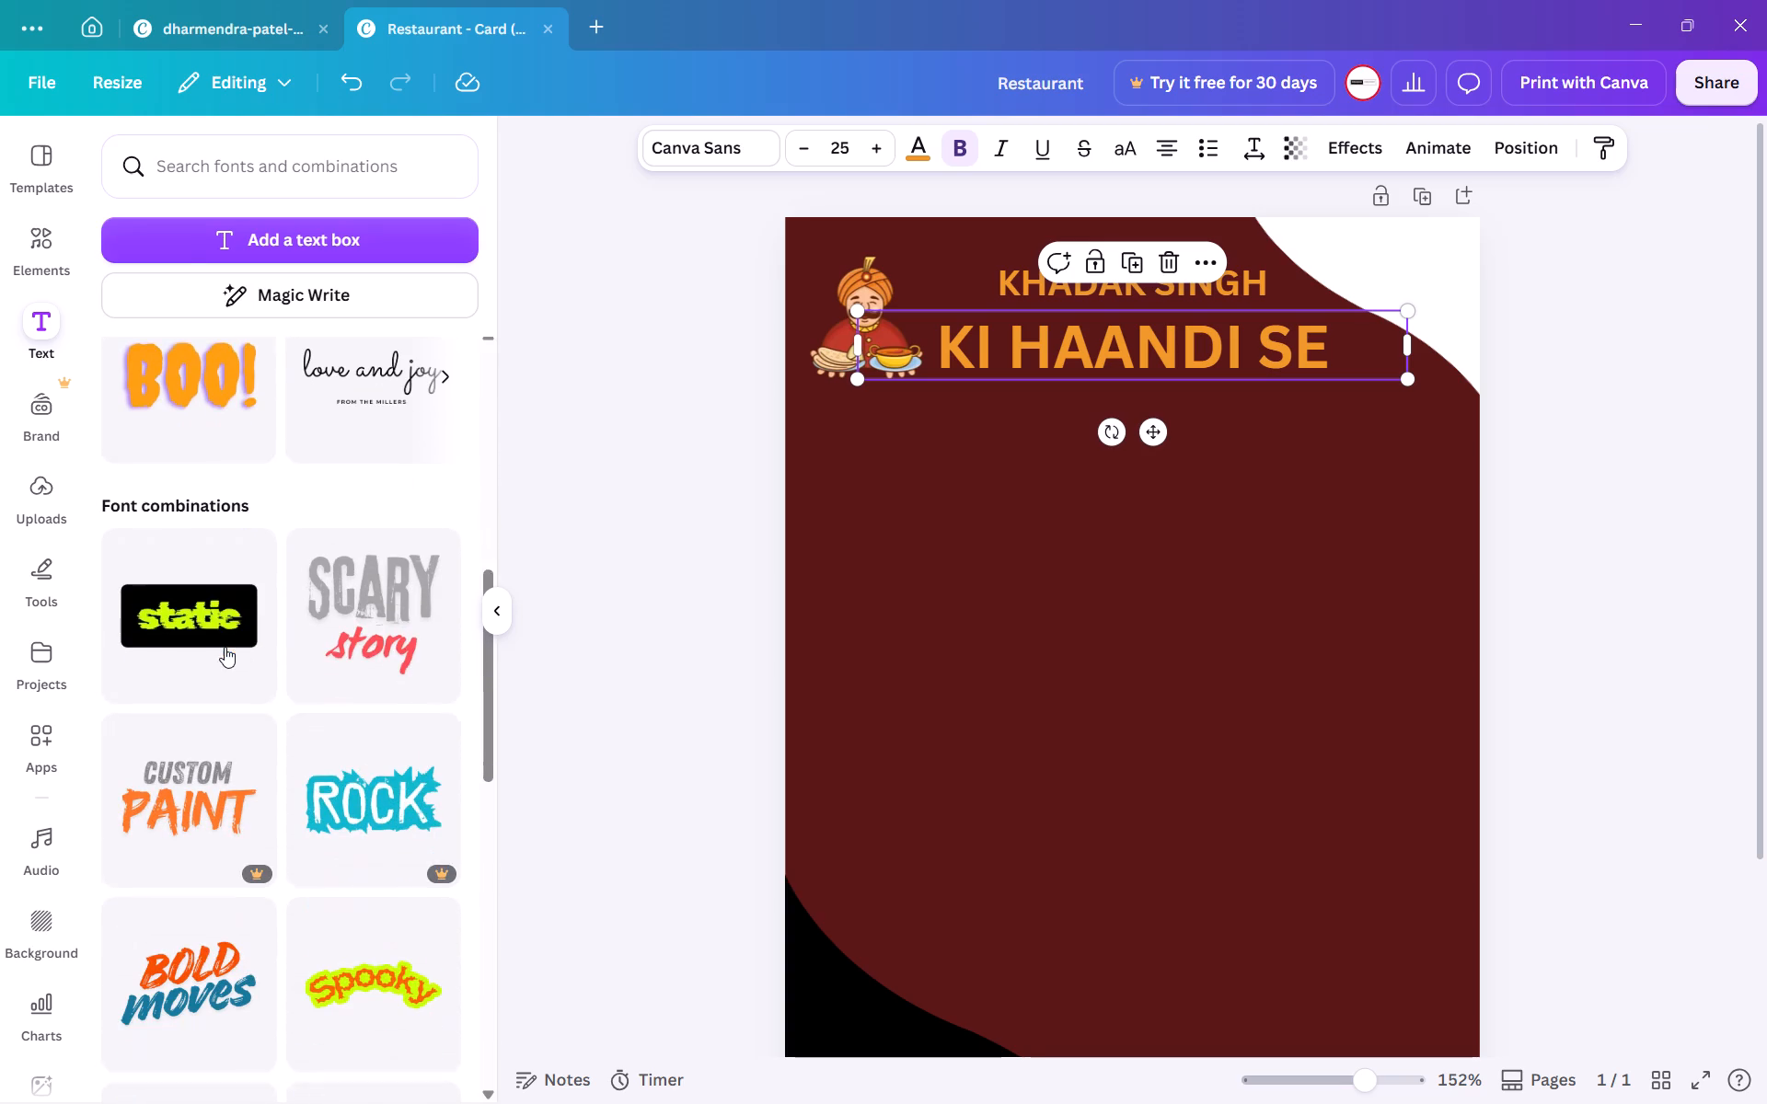
{"action": "scroll", "coordinate": [225, 647], "scroll_direction": "down", "scroll_amount": 5}
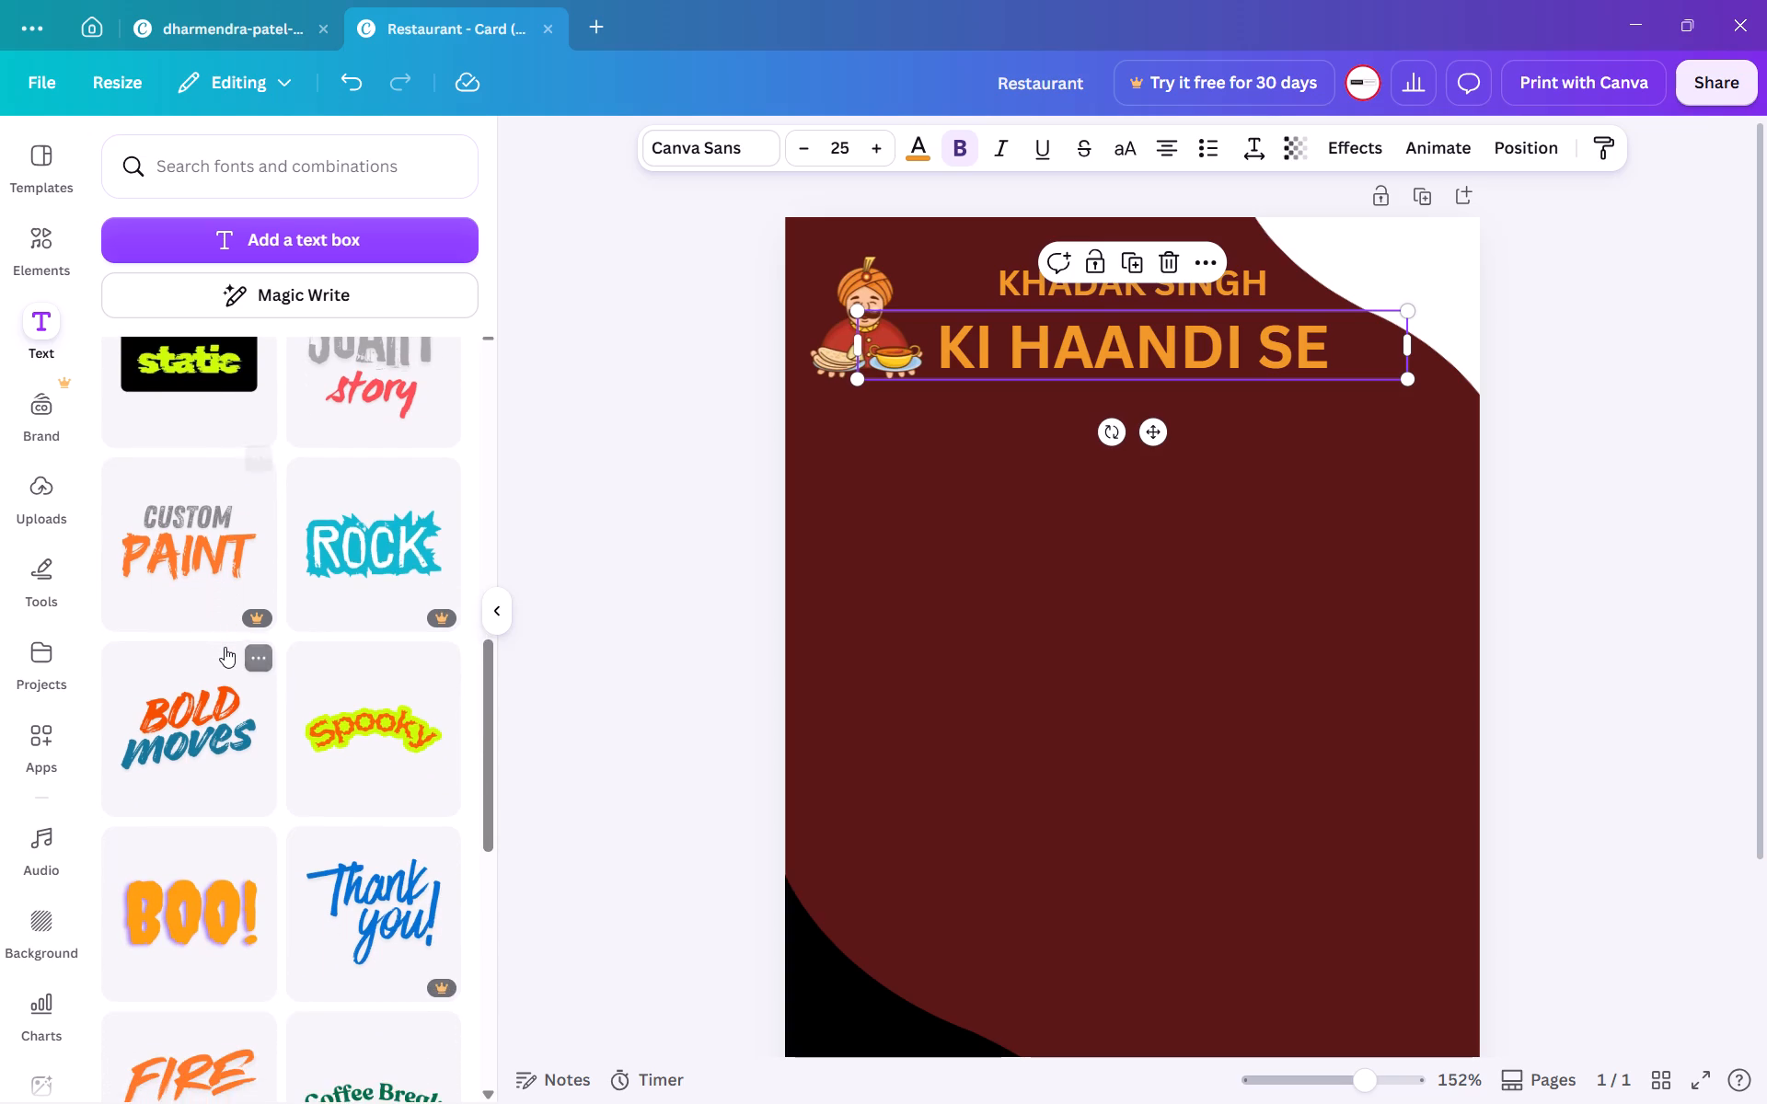
{"action": "scroll", "coordinate": [225, 647], "scroll_direction": "down", "scroll_amount": 4}
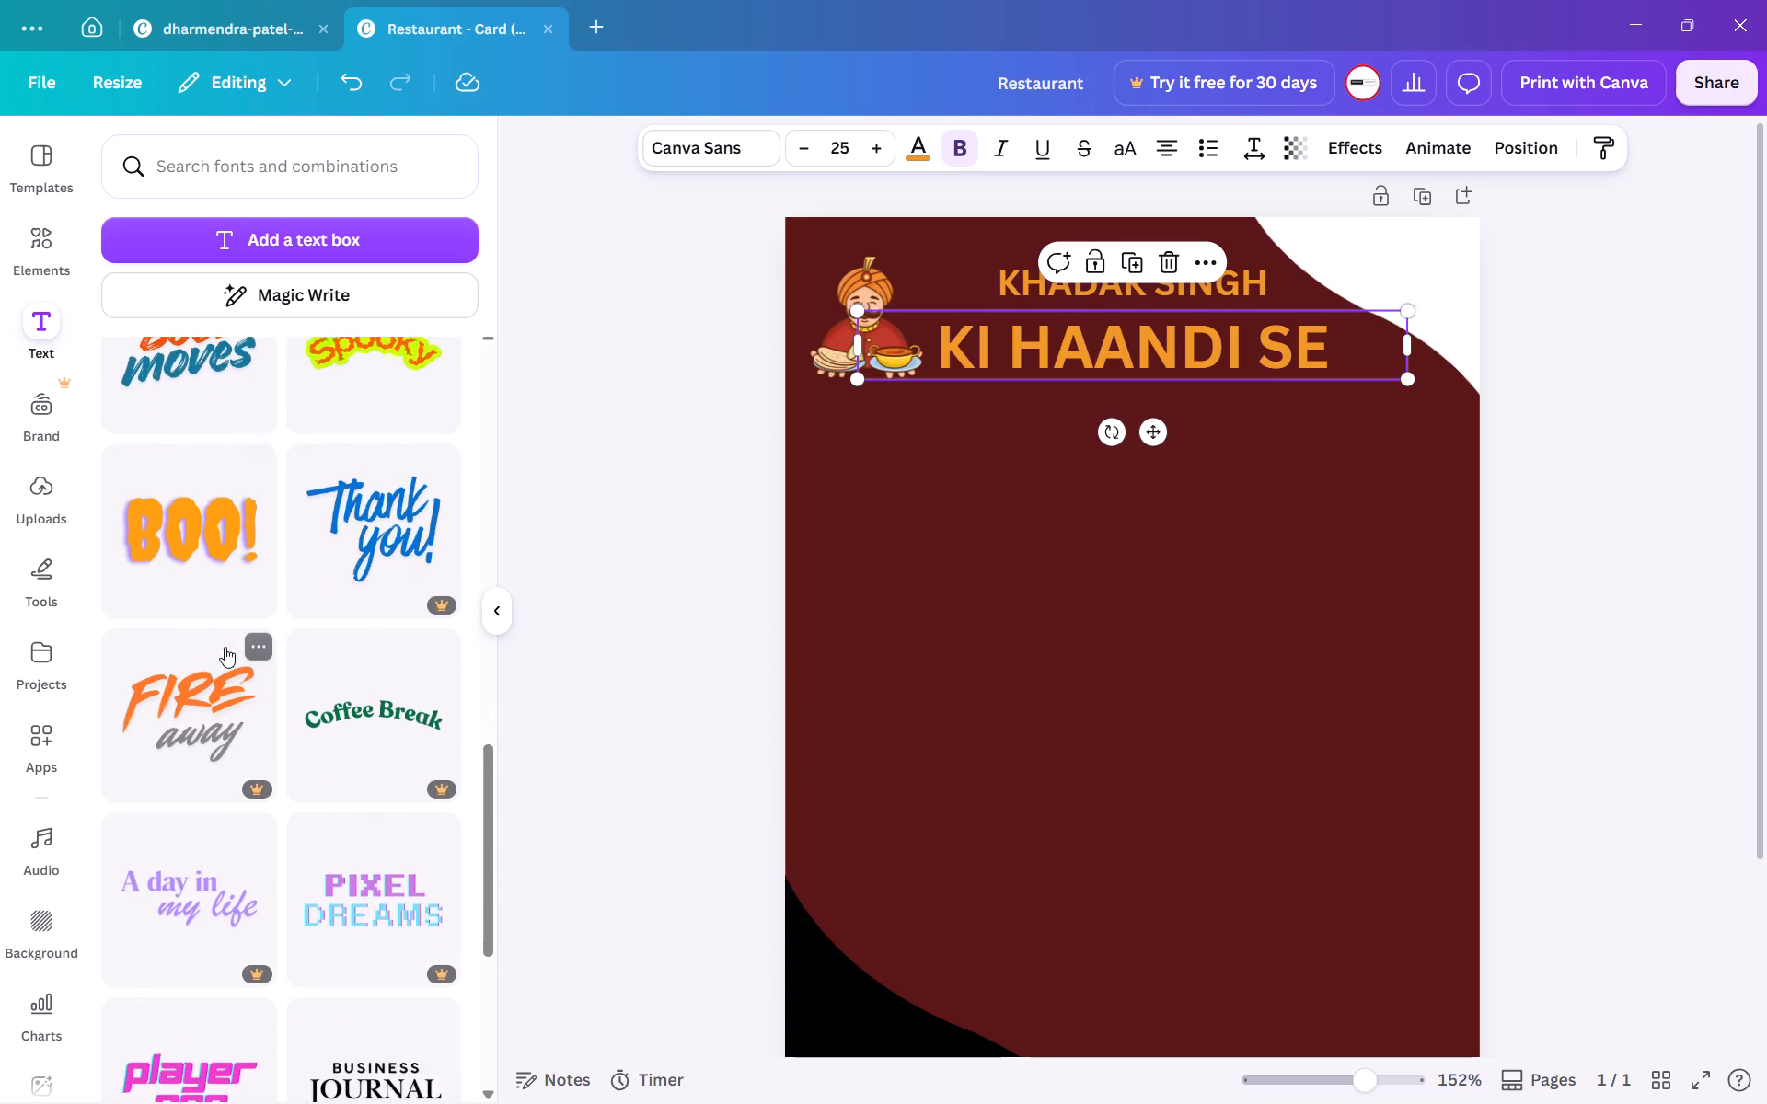
{"action": "scroll", "coordinate": [225, 647], "scroll_direction": "down", "scroll_amount": 4}
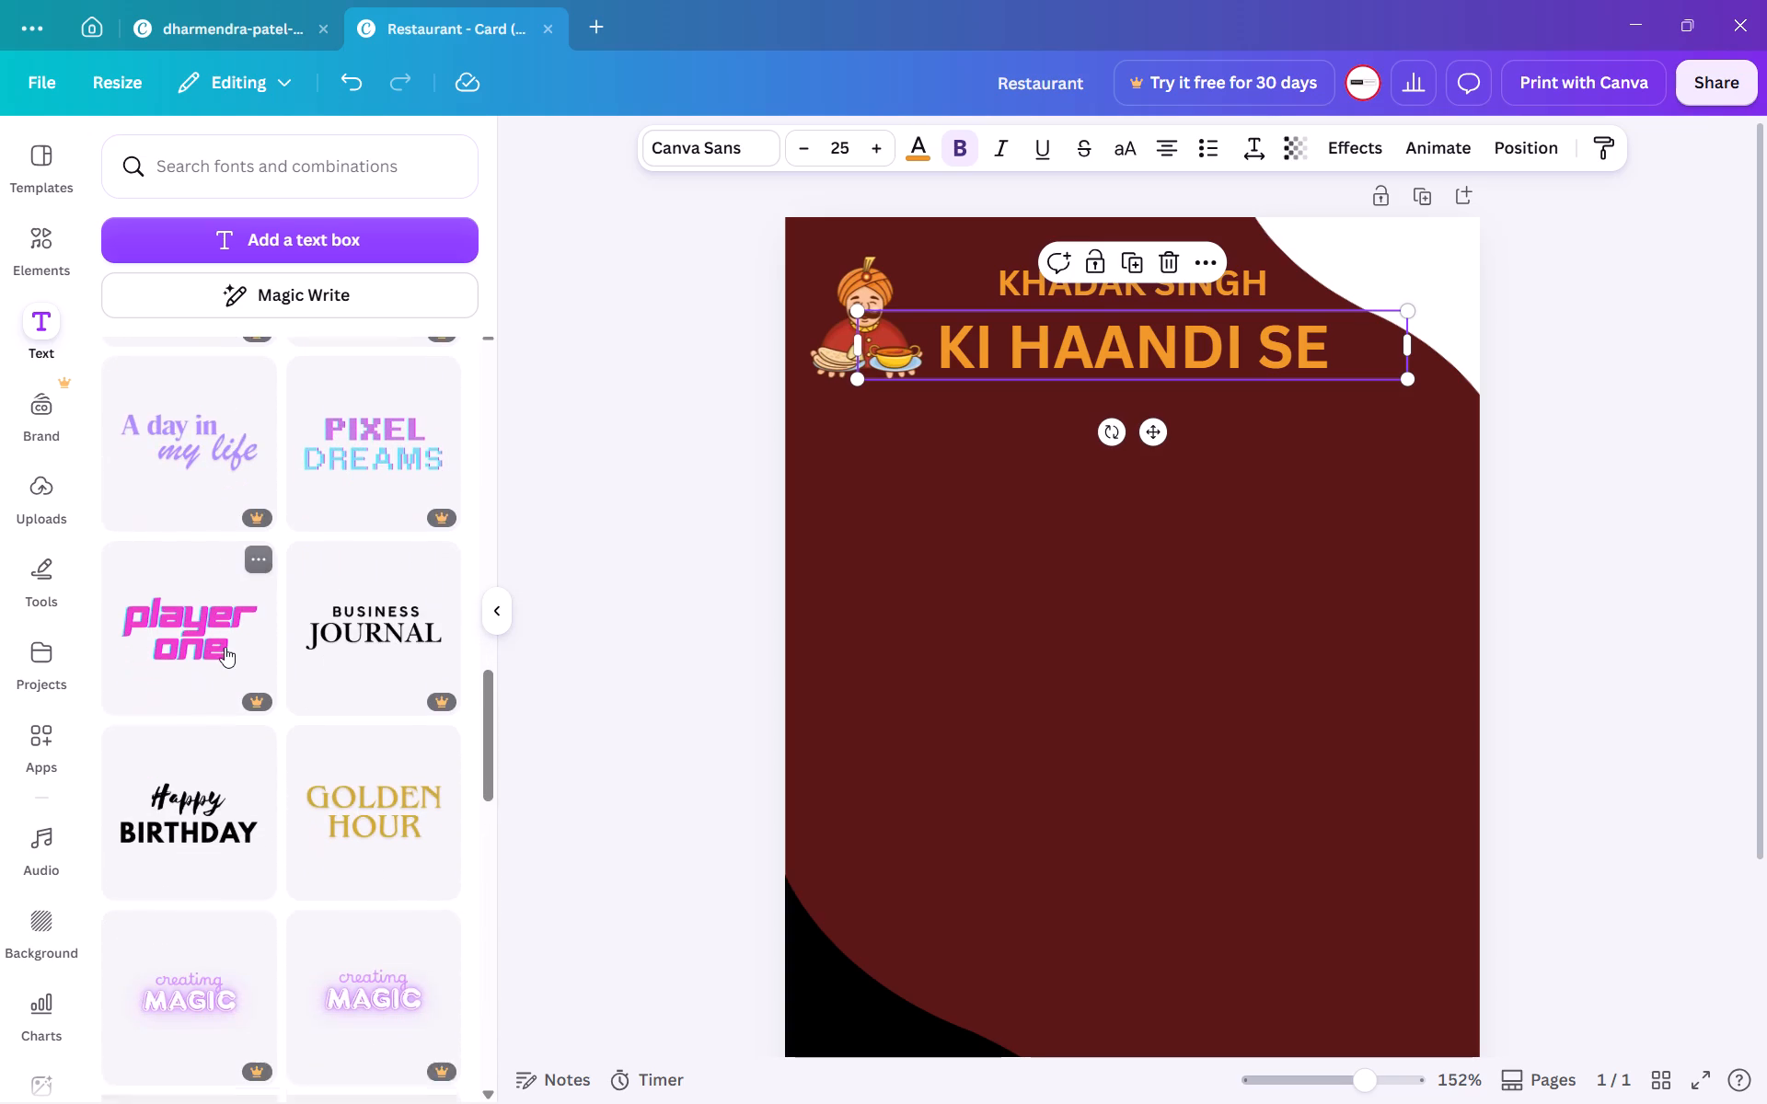
{"action": "scroll", "coordinate": [225, 647], "scroll_direction": "down", "scroll_amount": 4}
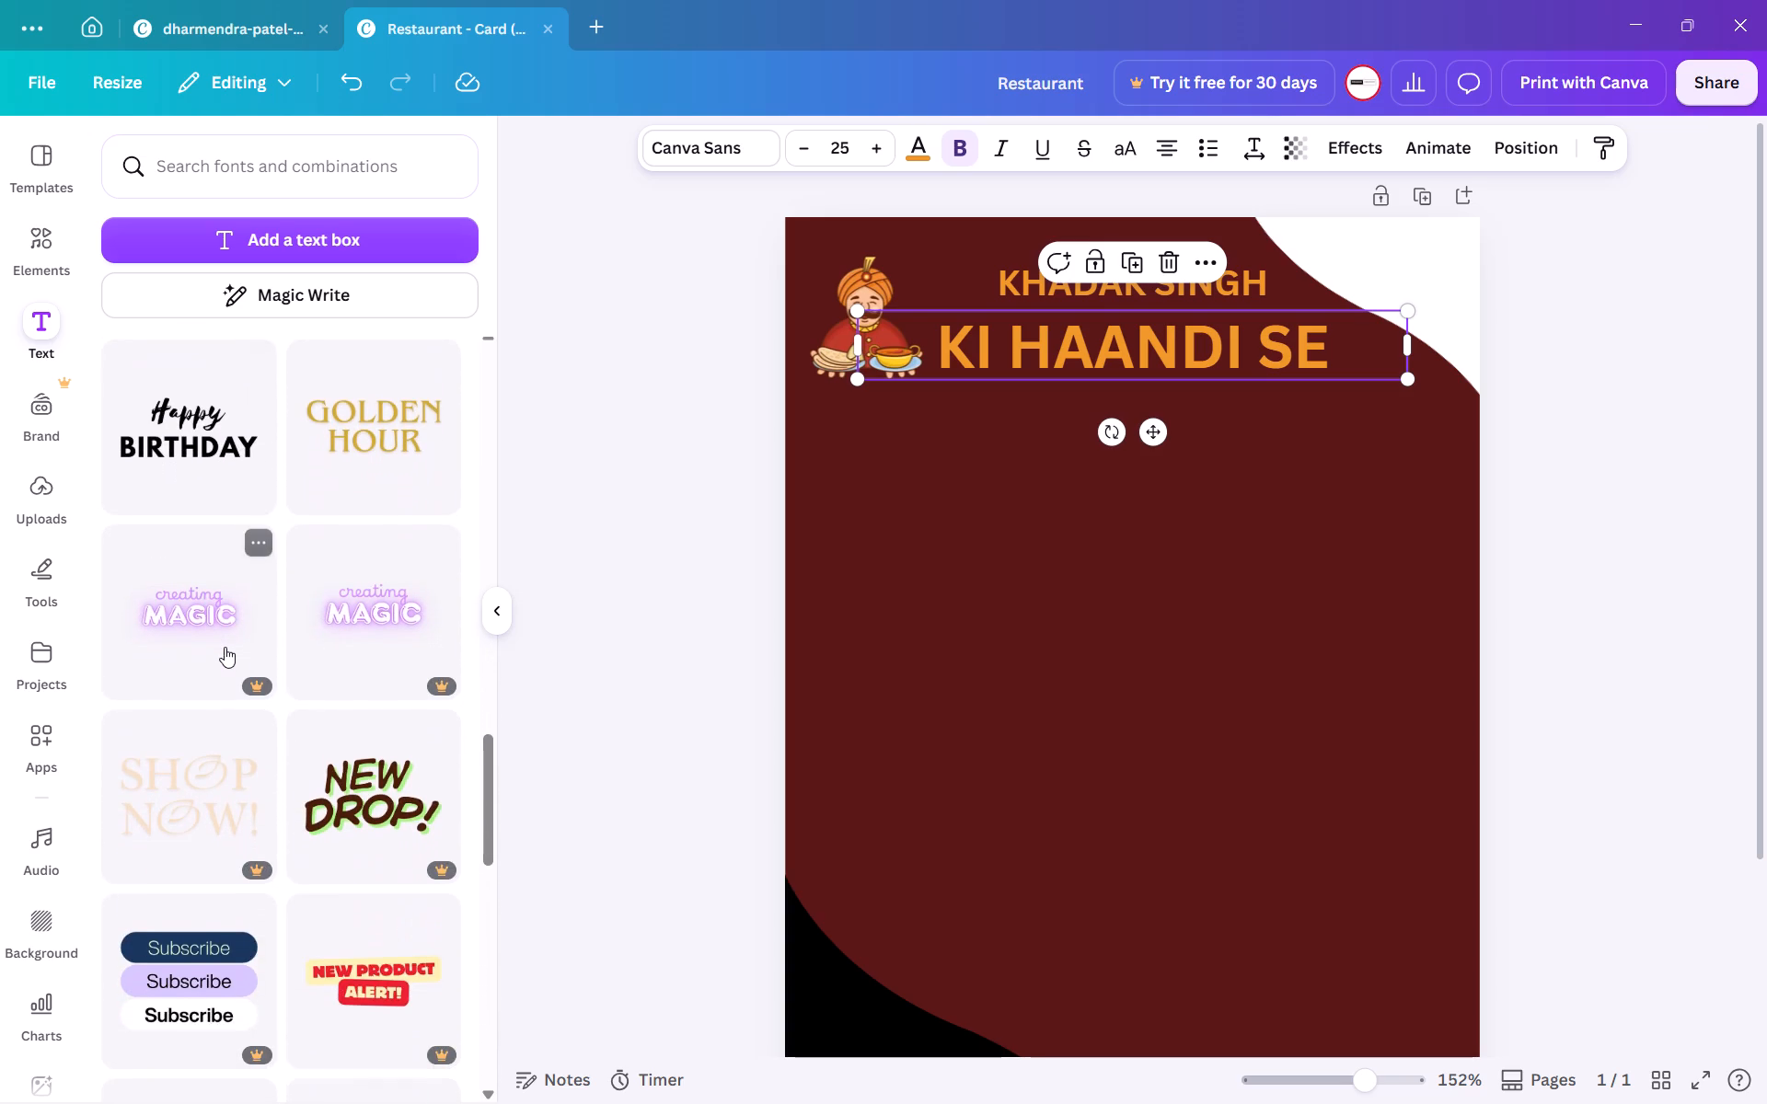
{"action": "scroll", "coordinate": [225, 647], "scroll_direction": "down", "scroll_amount": 4}
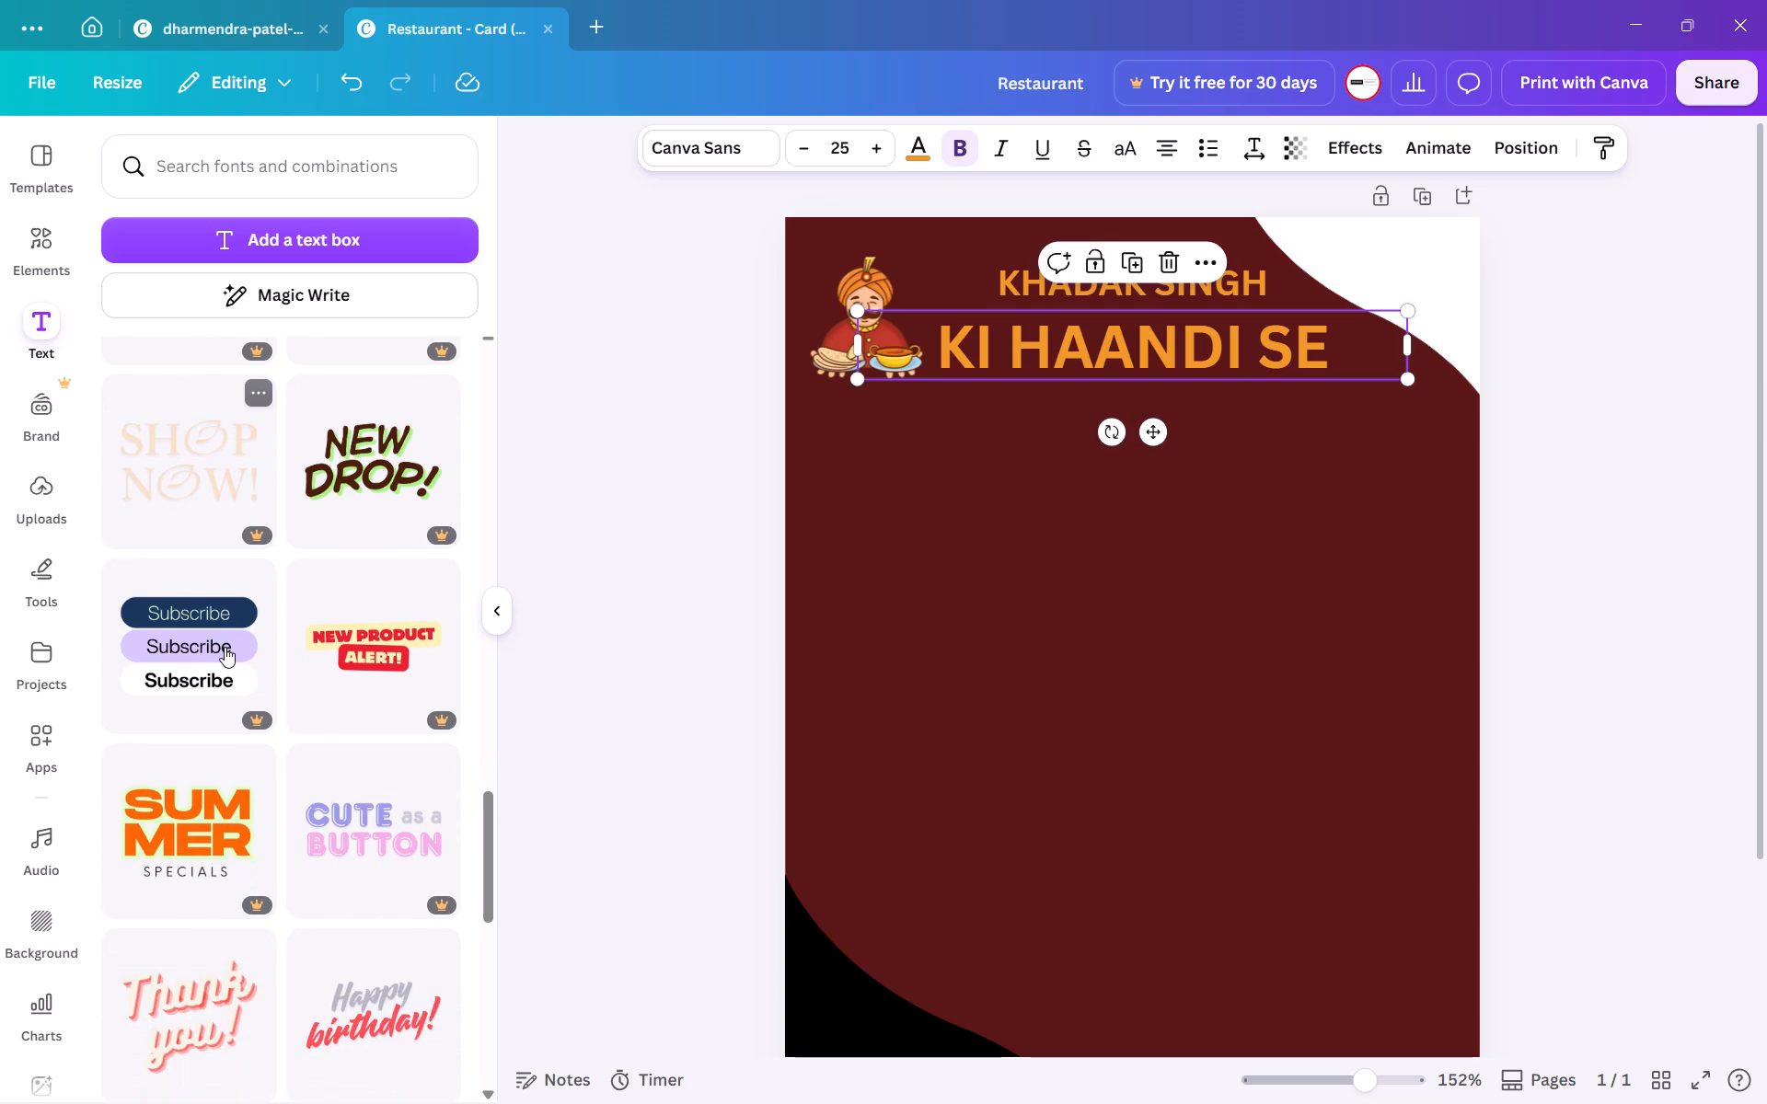
{"action": "scroll", "coordinate": [225, 647], "scroll_direction": "down", "scroll_amount": 2}
{"action": "scroll", "coordinate": [363, 602], "scroll_direction": "down", "scroll_amount": 1}
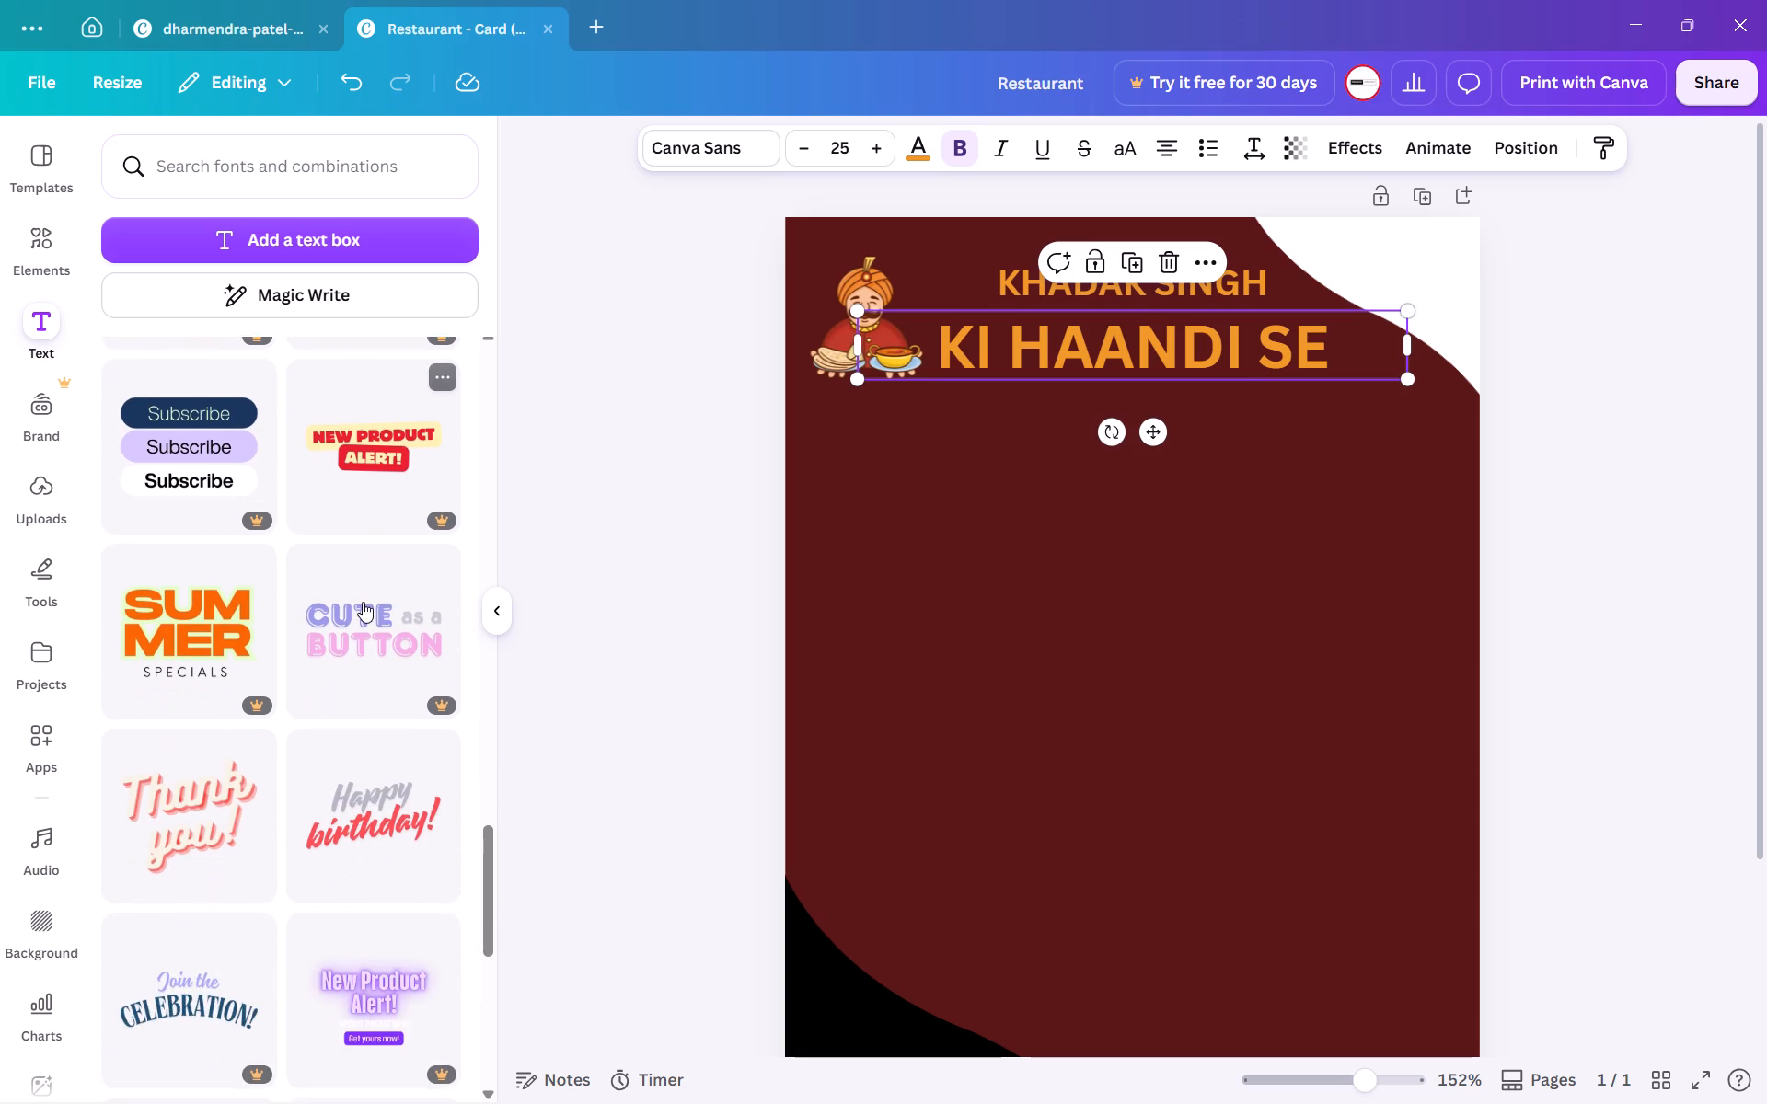
{"action": "scroll", "coordinate": [363, 602], "scroll_direction": "down", "scroll_amount": 3}
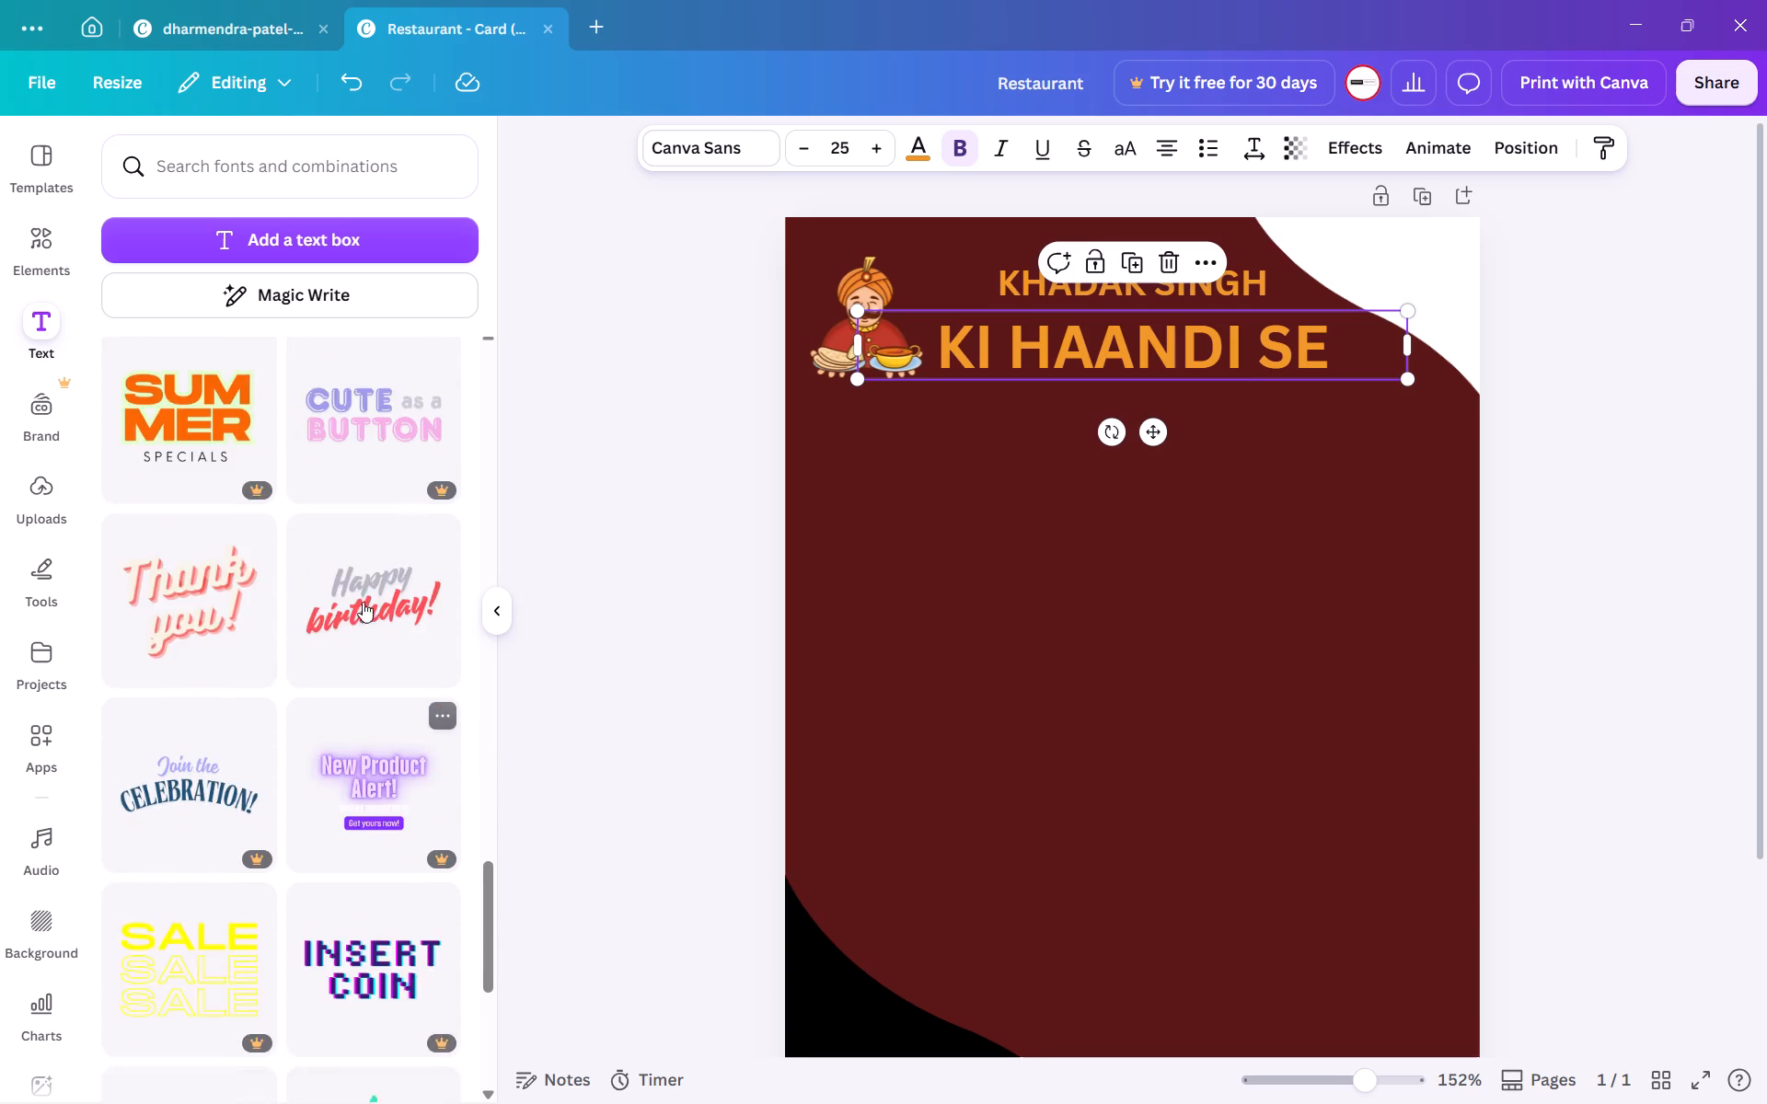
{"action": "scroll", "coordinate": [363, 602], "scroll_direction": "down", "scroll_amount": 5}
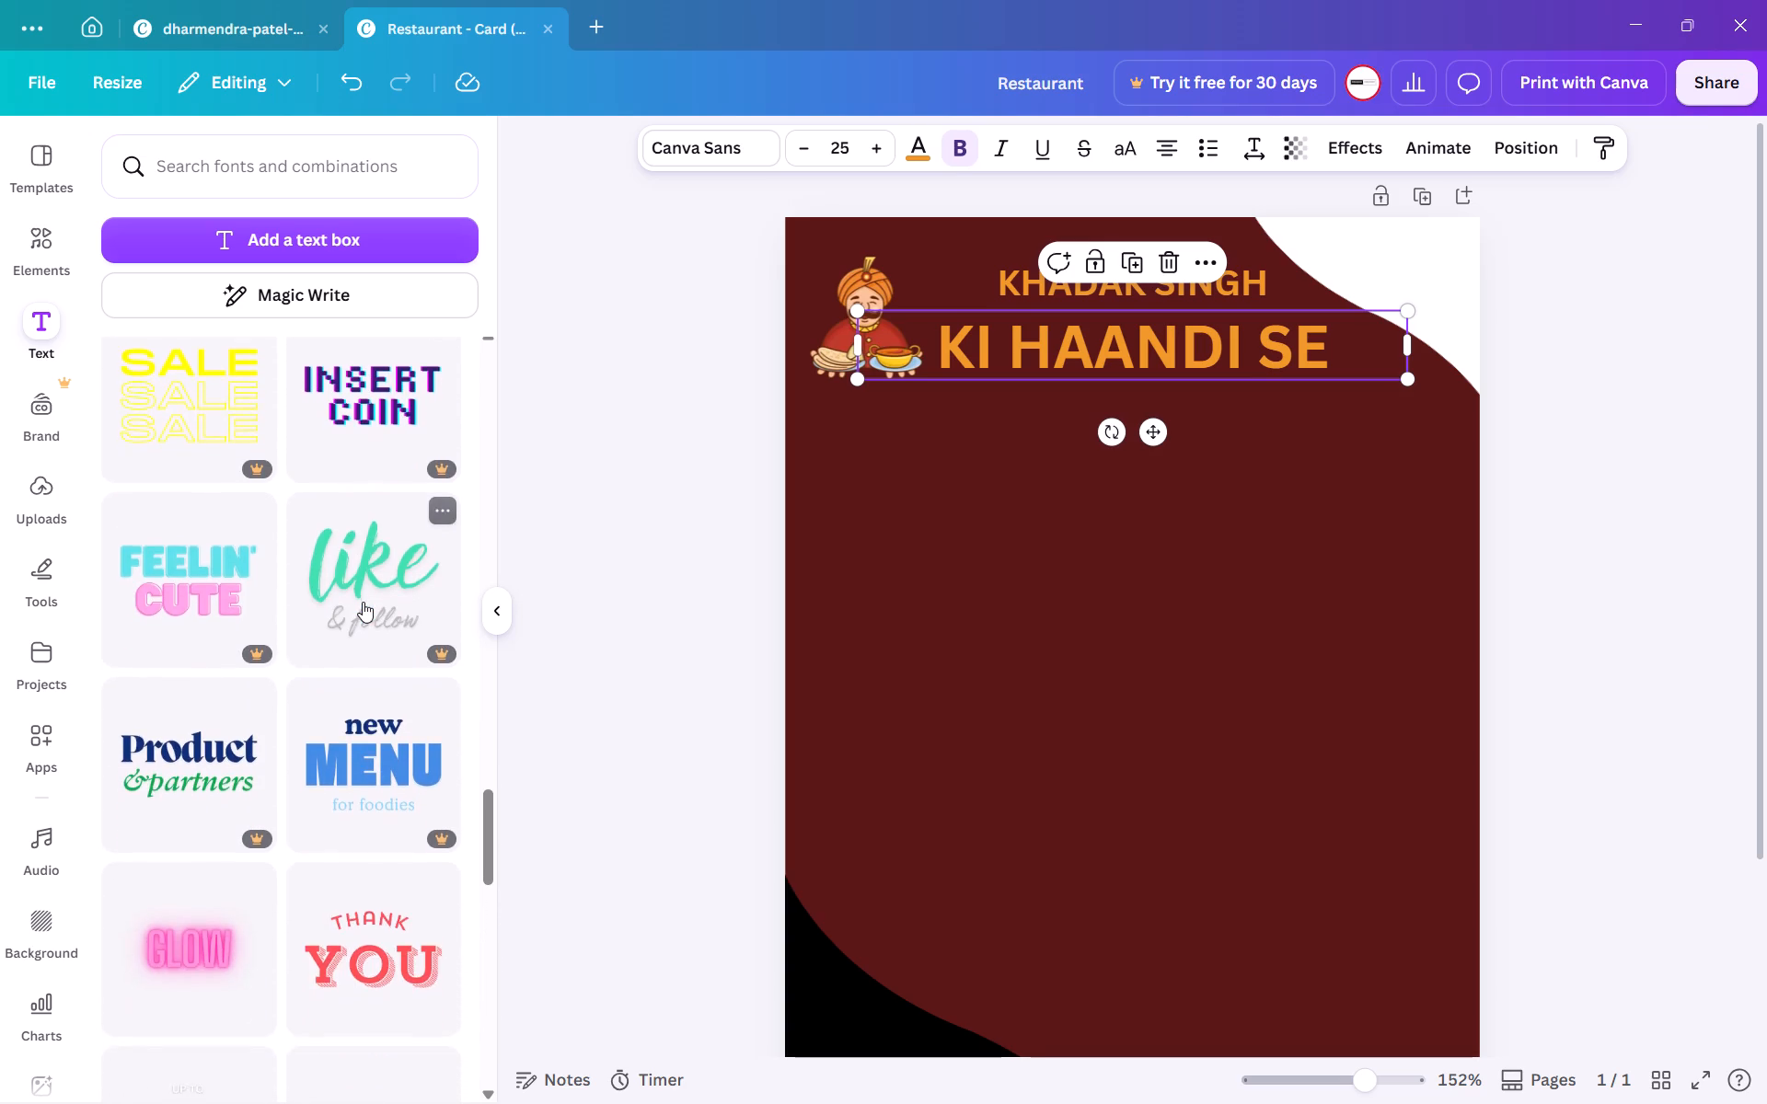
{"action": "scroll", "coordinate": [363, 602], "scroll_direction": "down", "scroll_amount": 5}
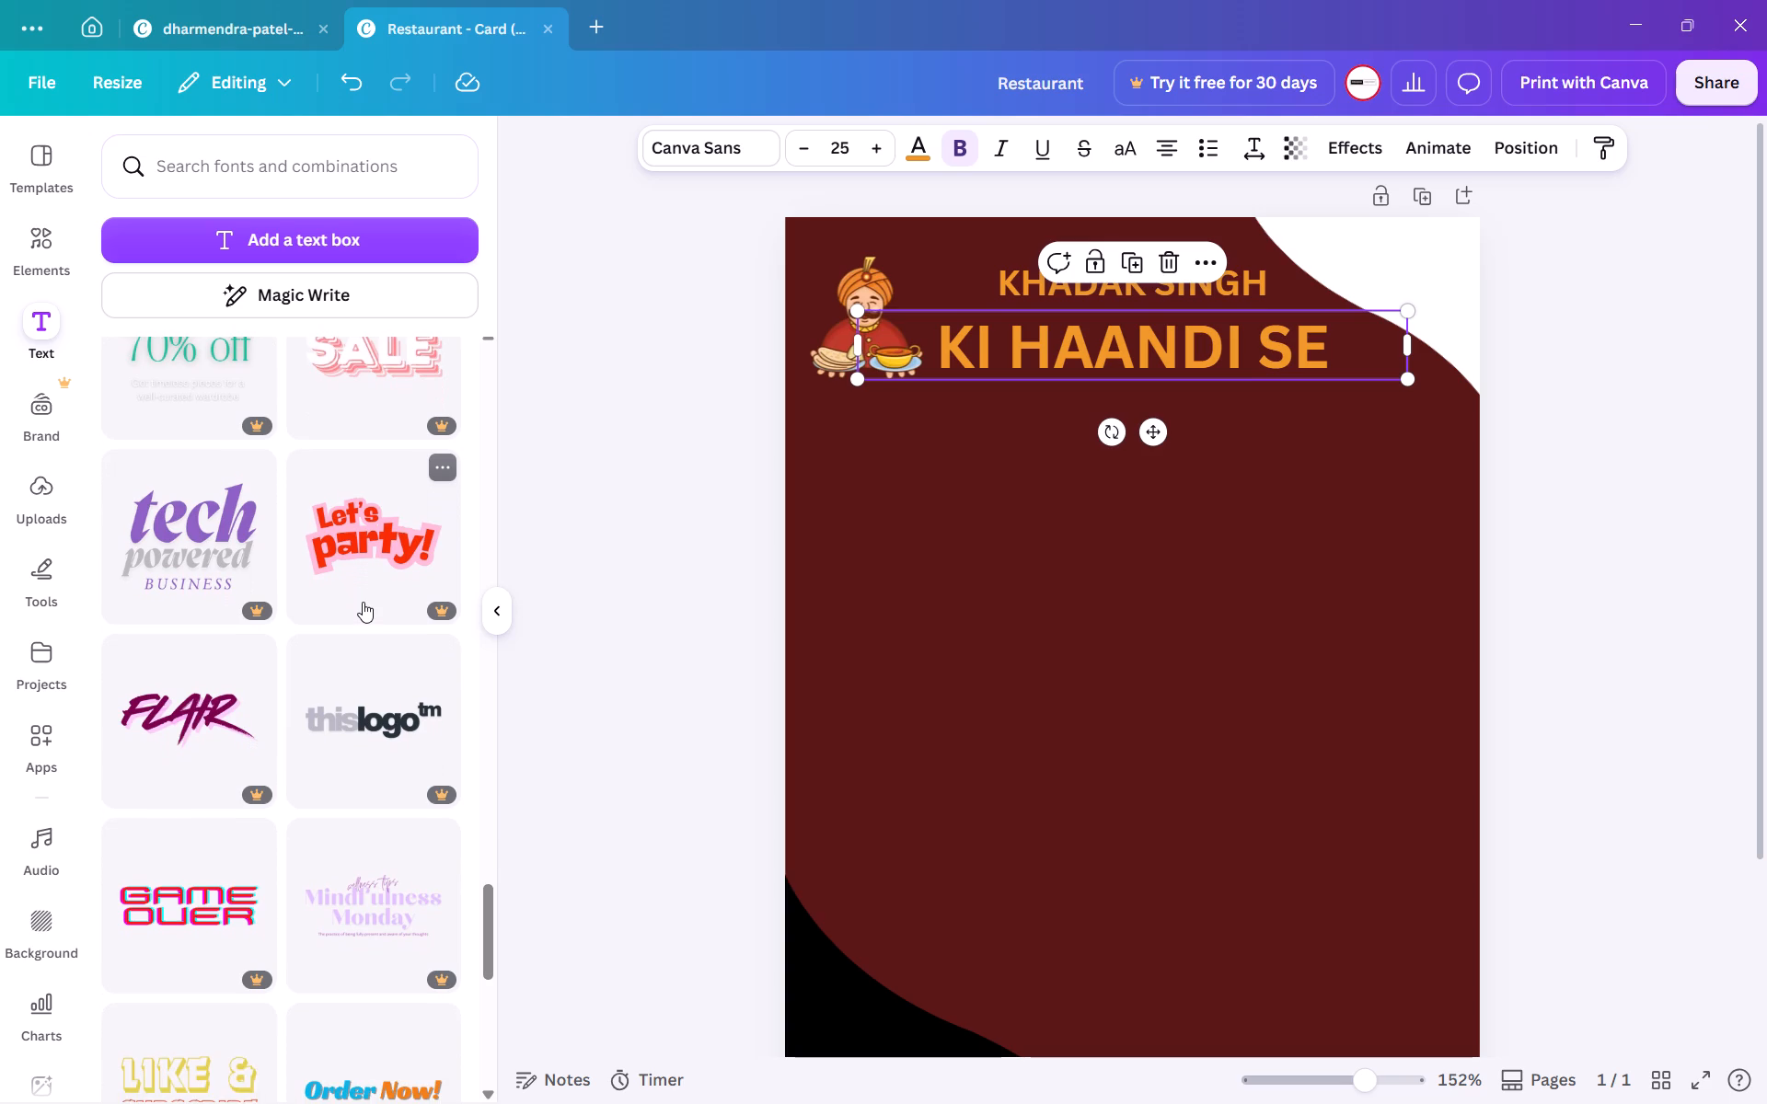
{"action": "scroll", "coordinate": [363, 602], "scroll_direction": "down", "scroll_amount": 1}
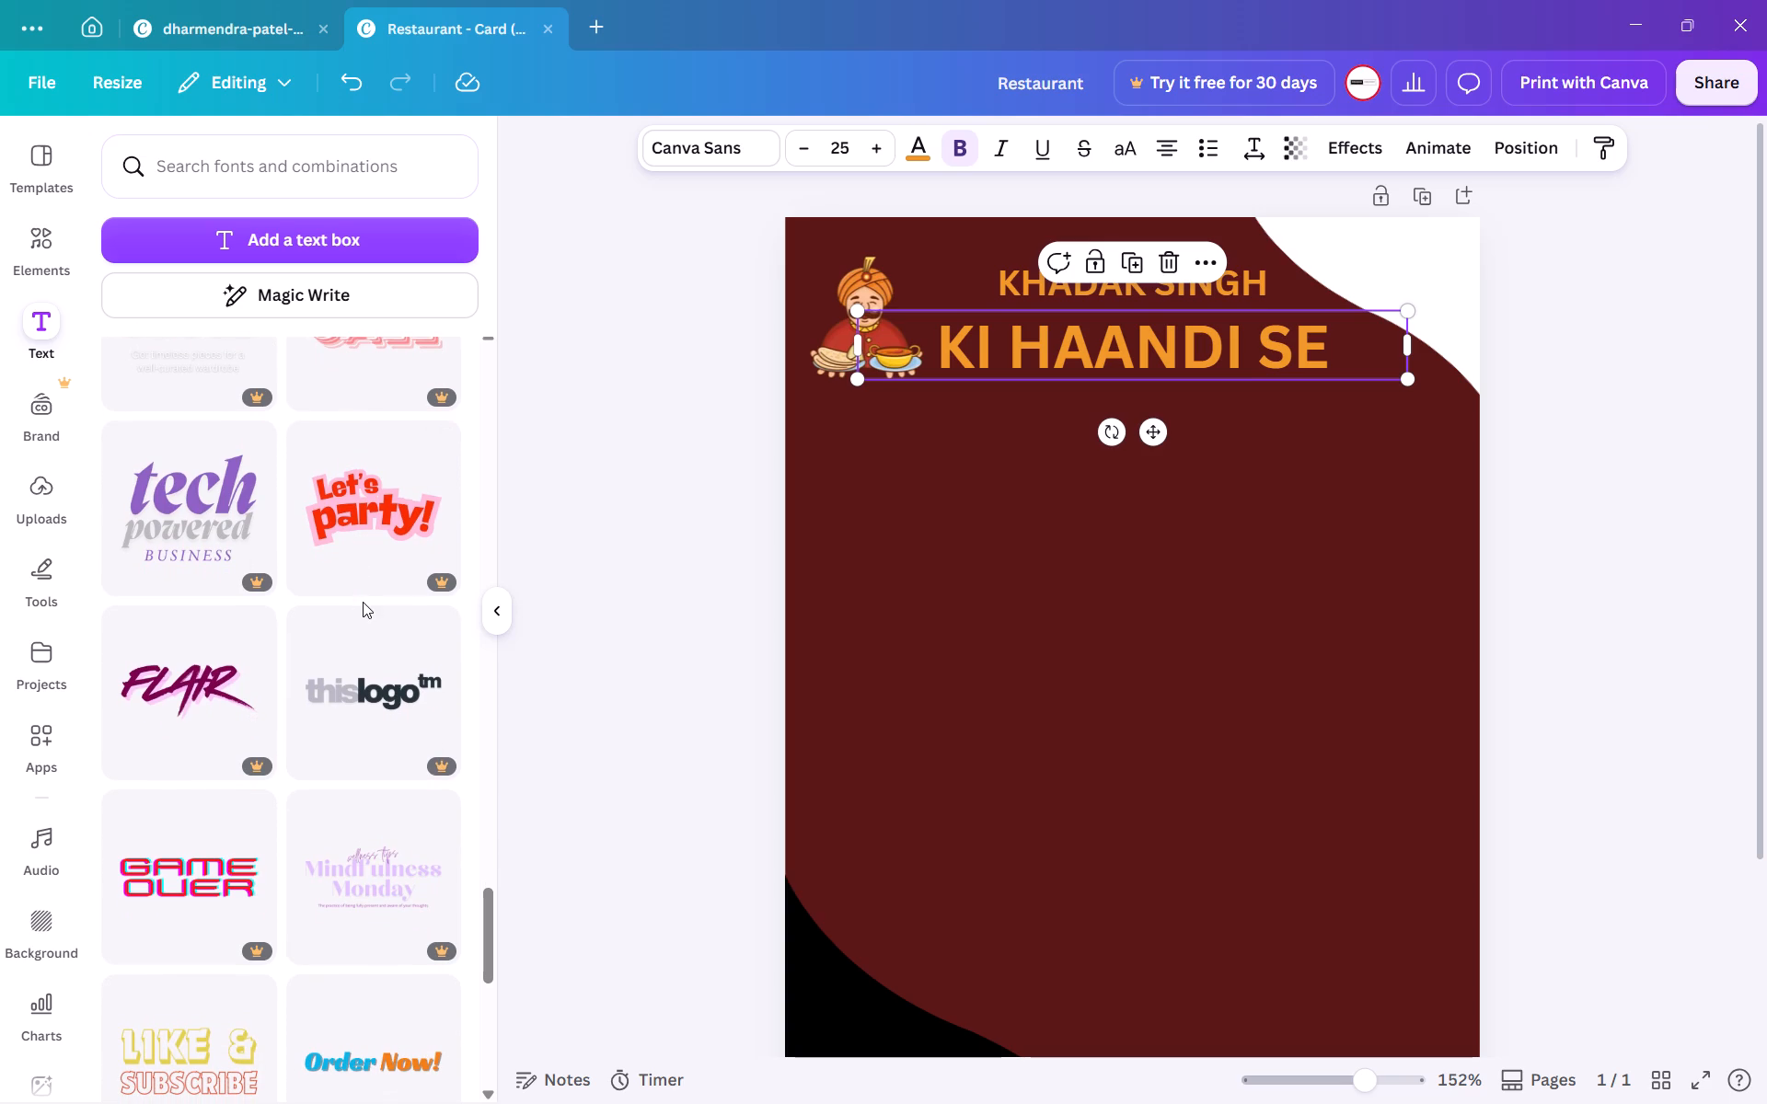
{"action": "scroll", "coordinate": [363, 602], "scroll_direction": "down", "scroll_amount": 2}
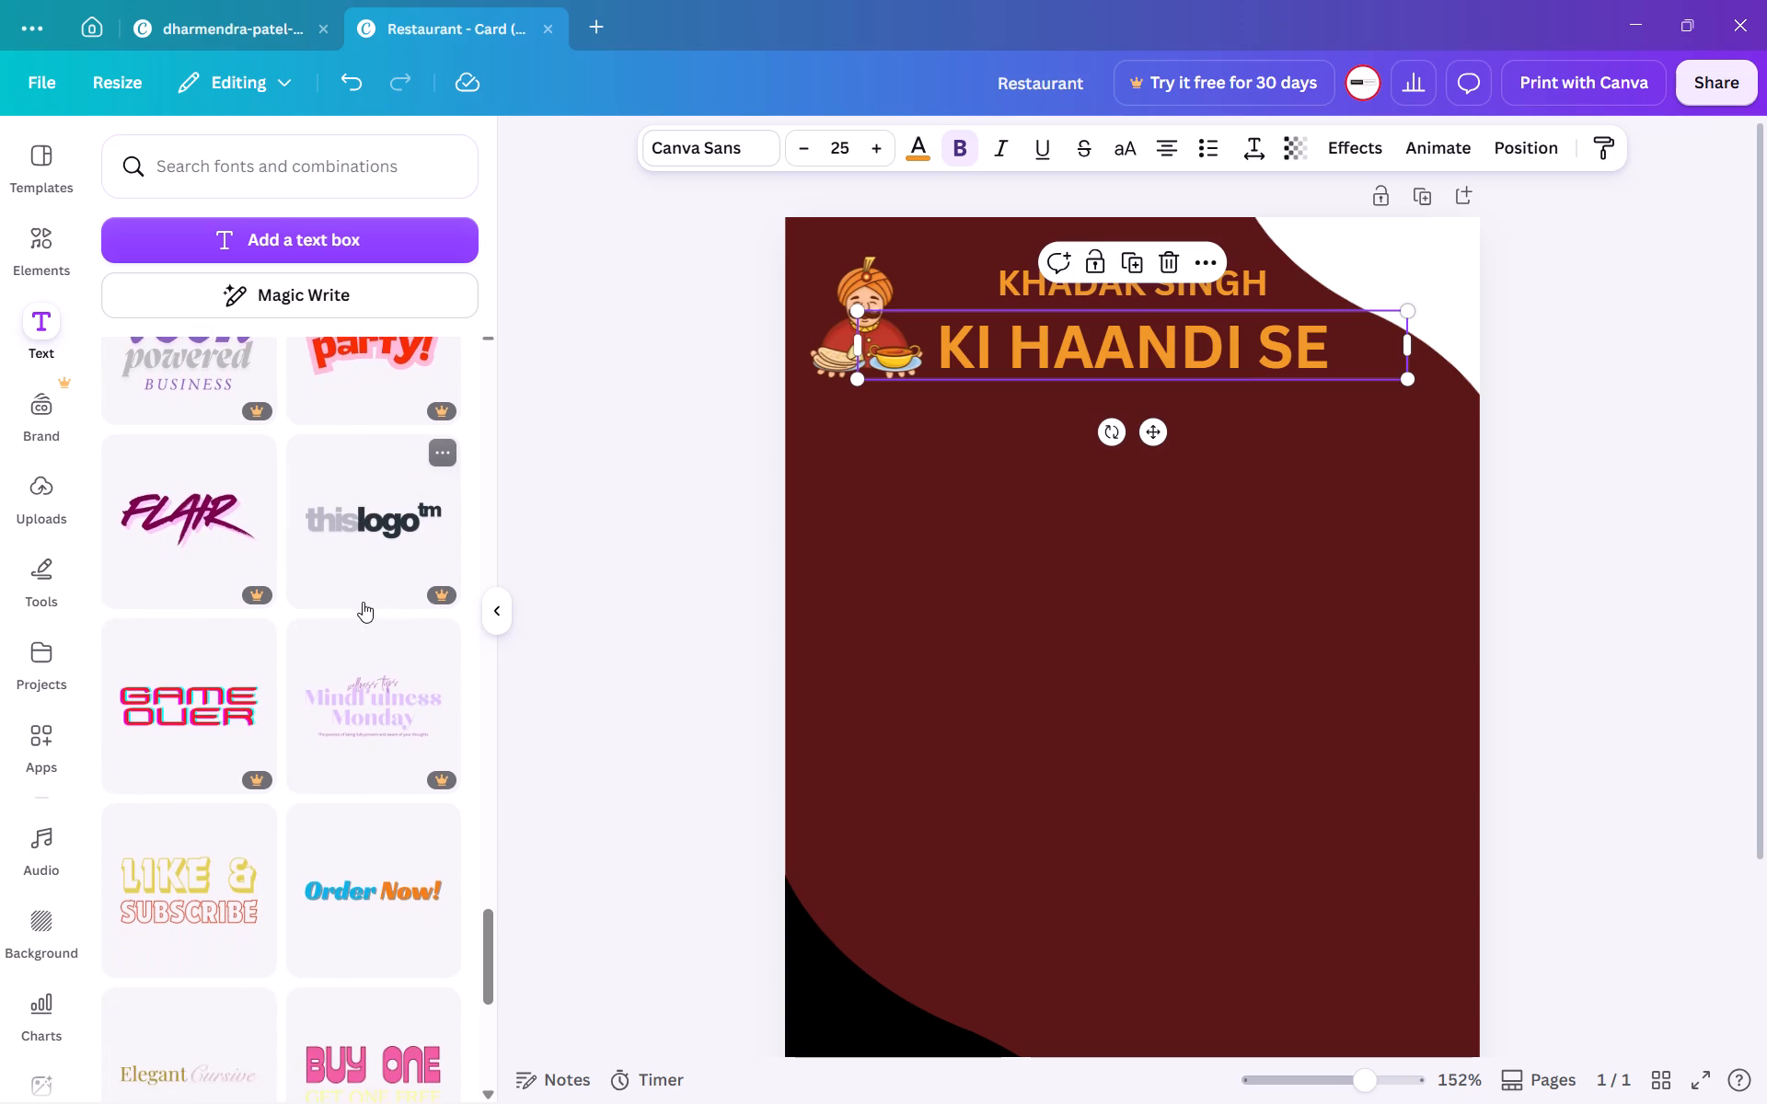
{"action": "scroll", "coordinate": [363, 602], "scroll_direction": "down", "scroll_amount": 3}
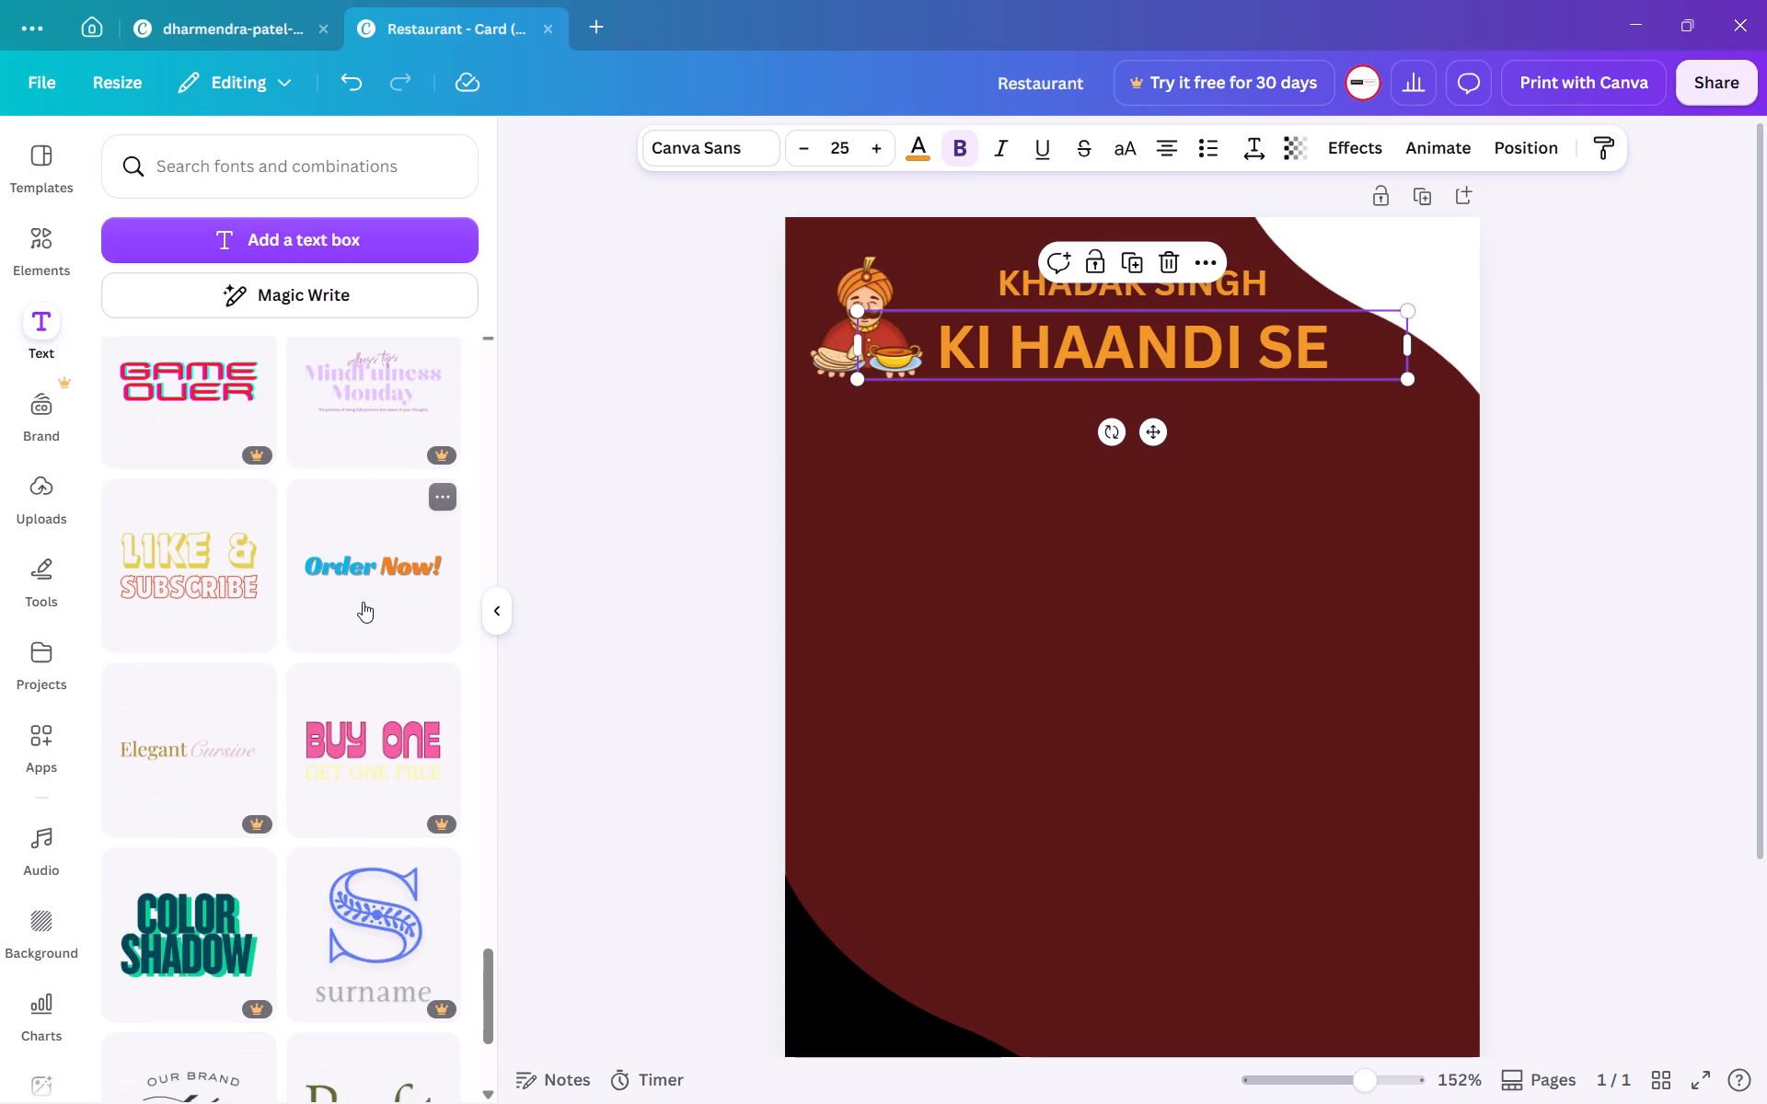
{"action": "scroll", "coordinate": [363, 602], "scroll_direction": "down", "scroll_amount": 4}
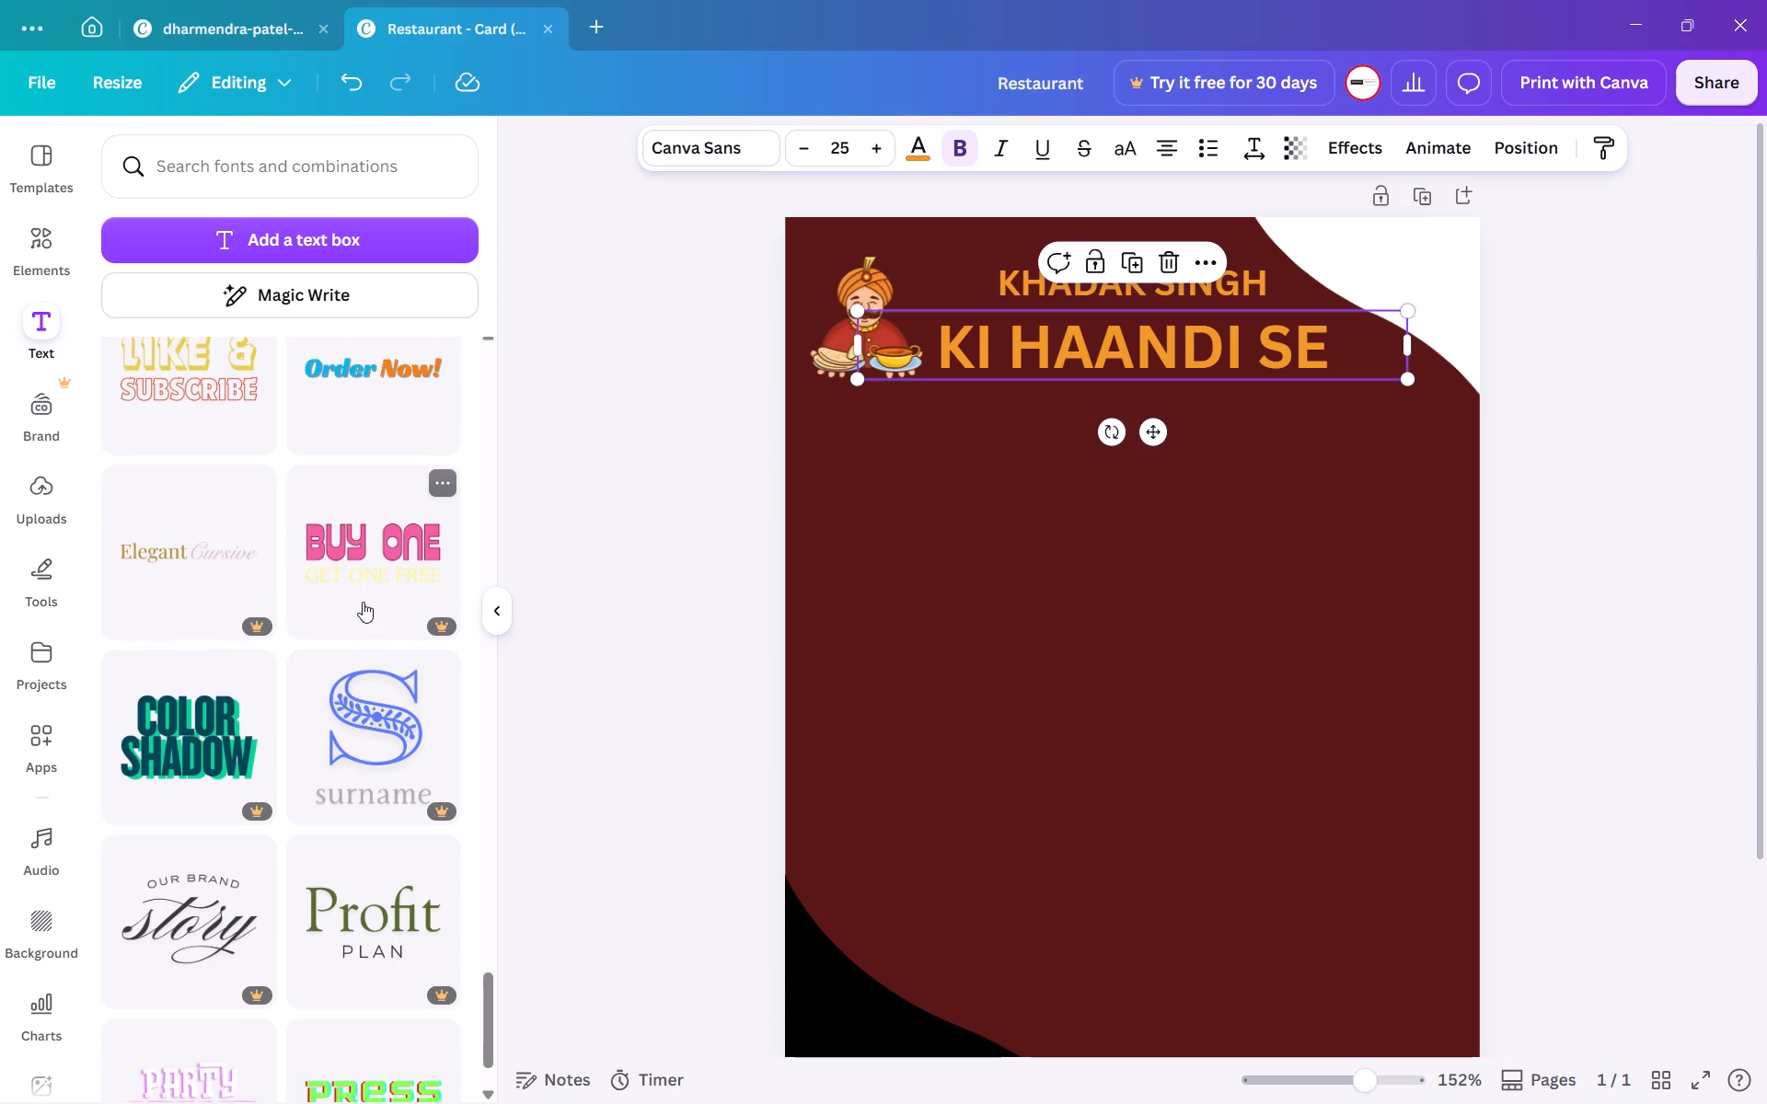
{"action": "scroll", "coordinate": [363, 602], "scroll_direction": "down", "scroll_amount": 5}
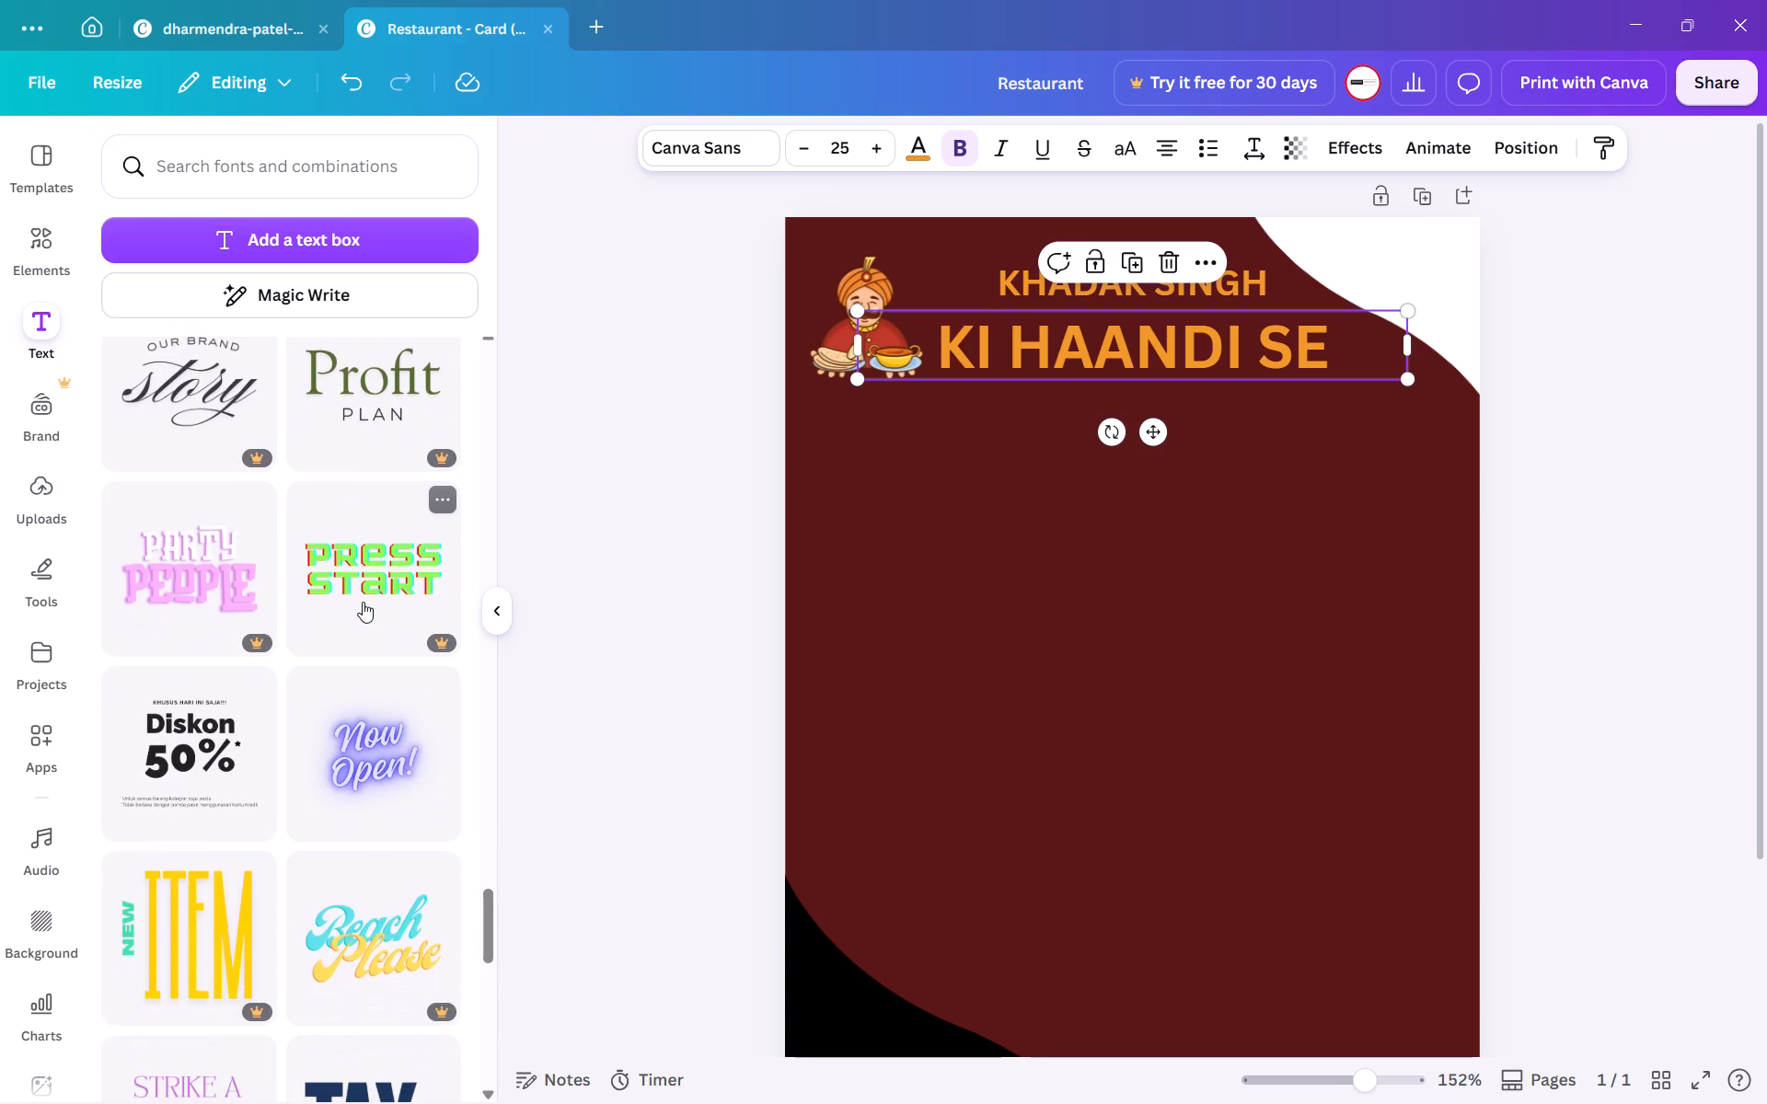
{"action": "scroll", "coordinate": [363, 602], "scroll_direction": "down", "scroll_amount": 5}
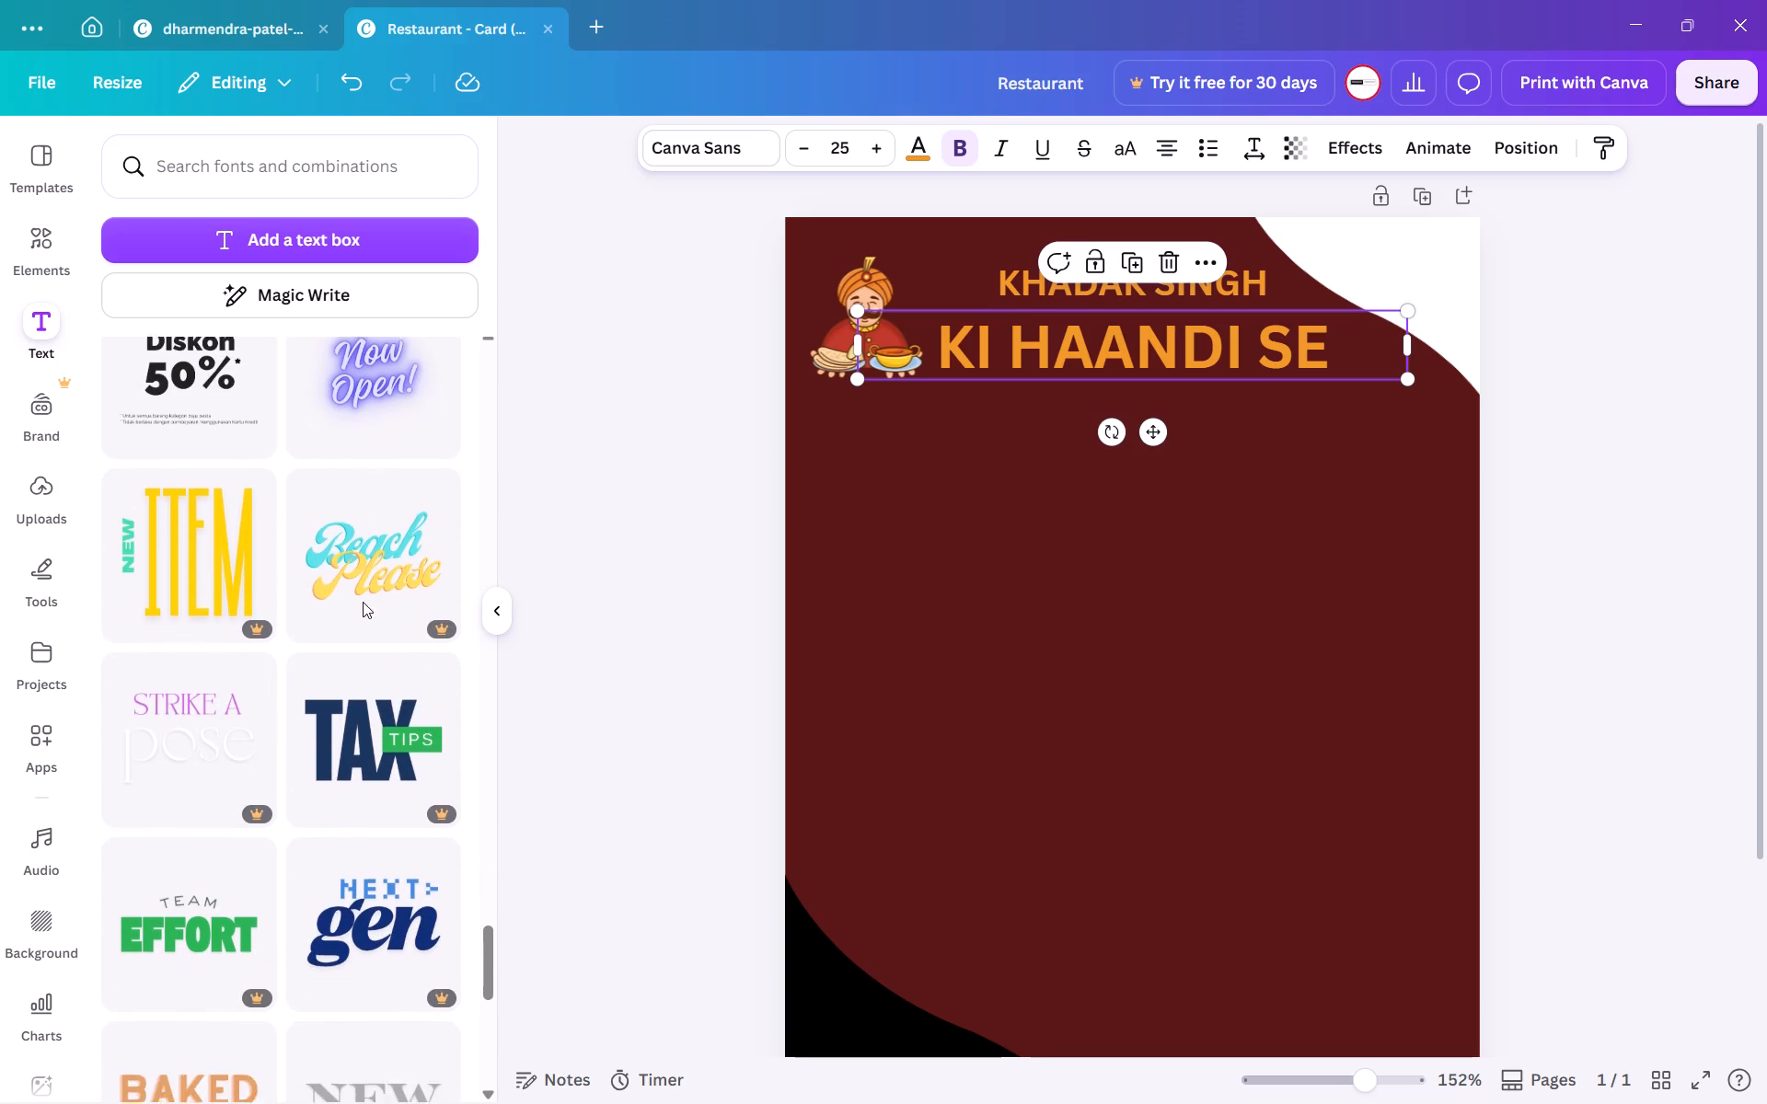
{"action": "scroll", "coordinate": [363, 602], "scroll_direction": "down", "scroll_amount": 3}
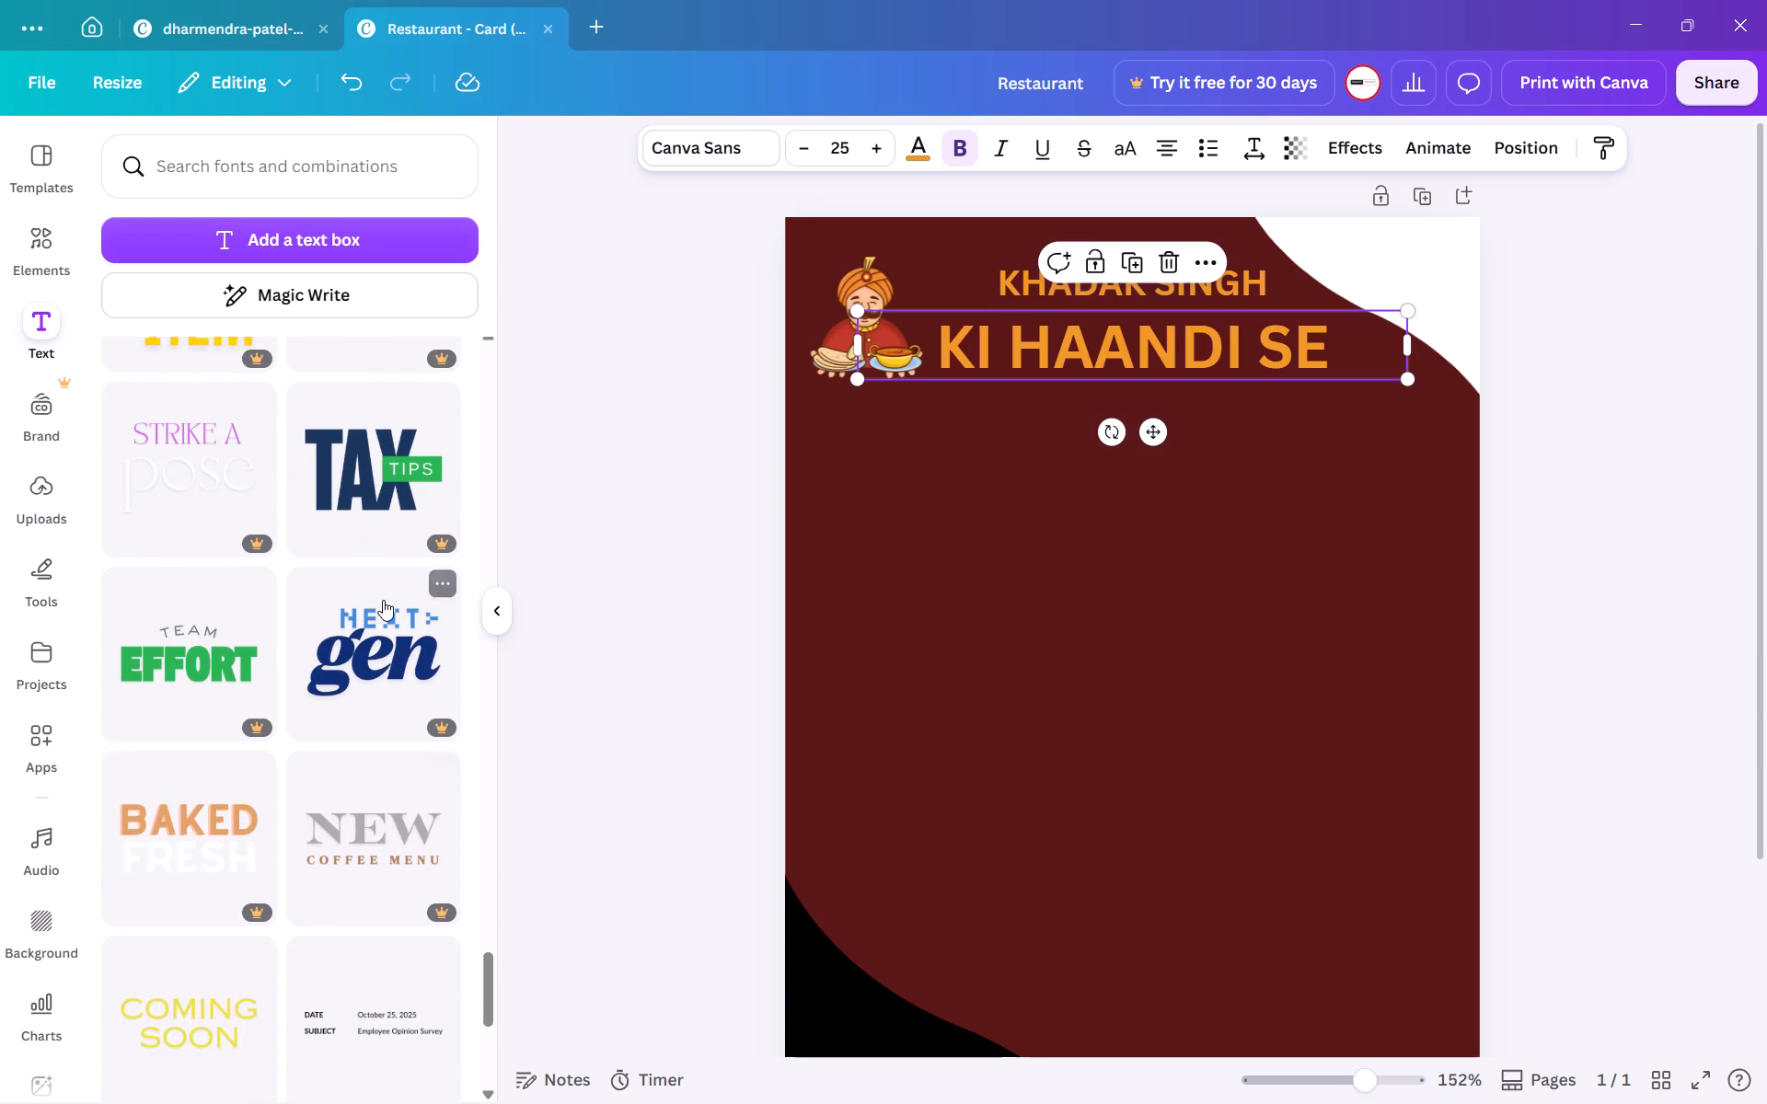
{"action": "scroll", "coordinate": [386, 600], "scroll_direction": "down", "scroll_amount": 1}
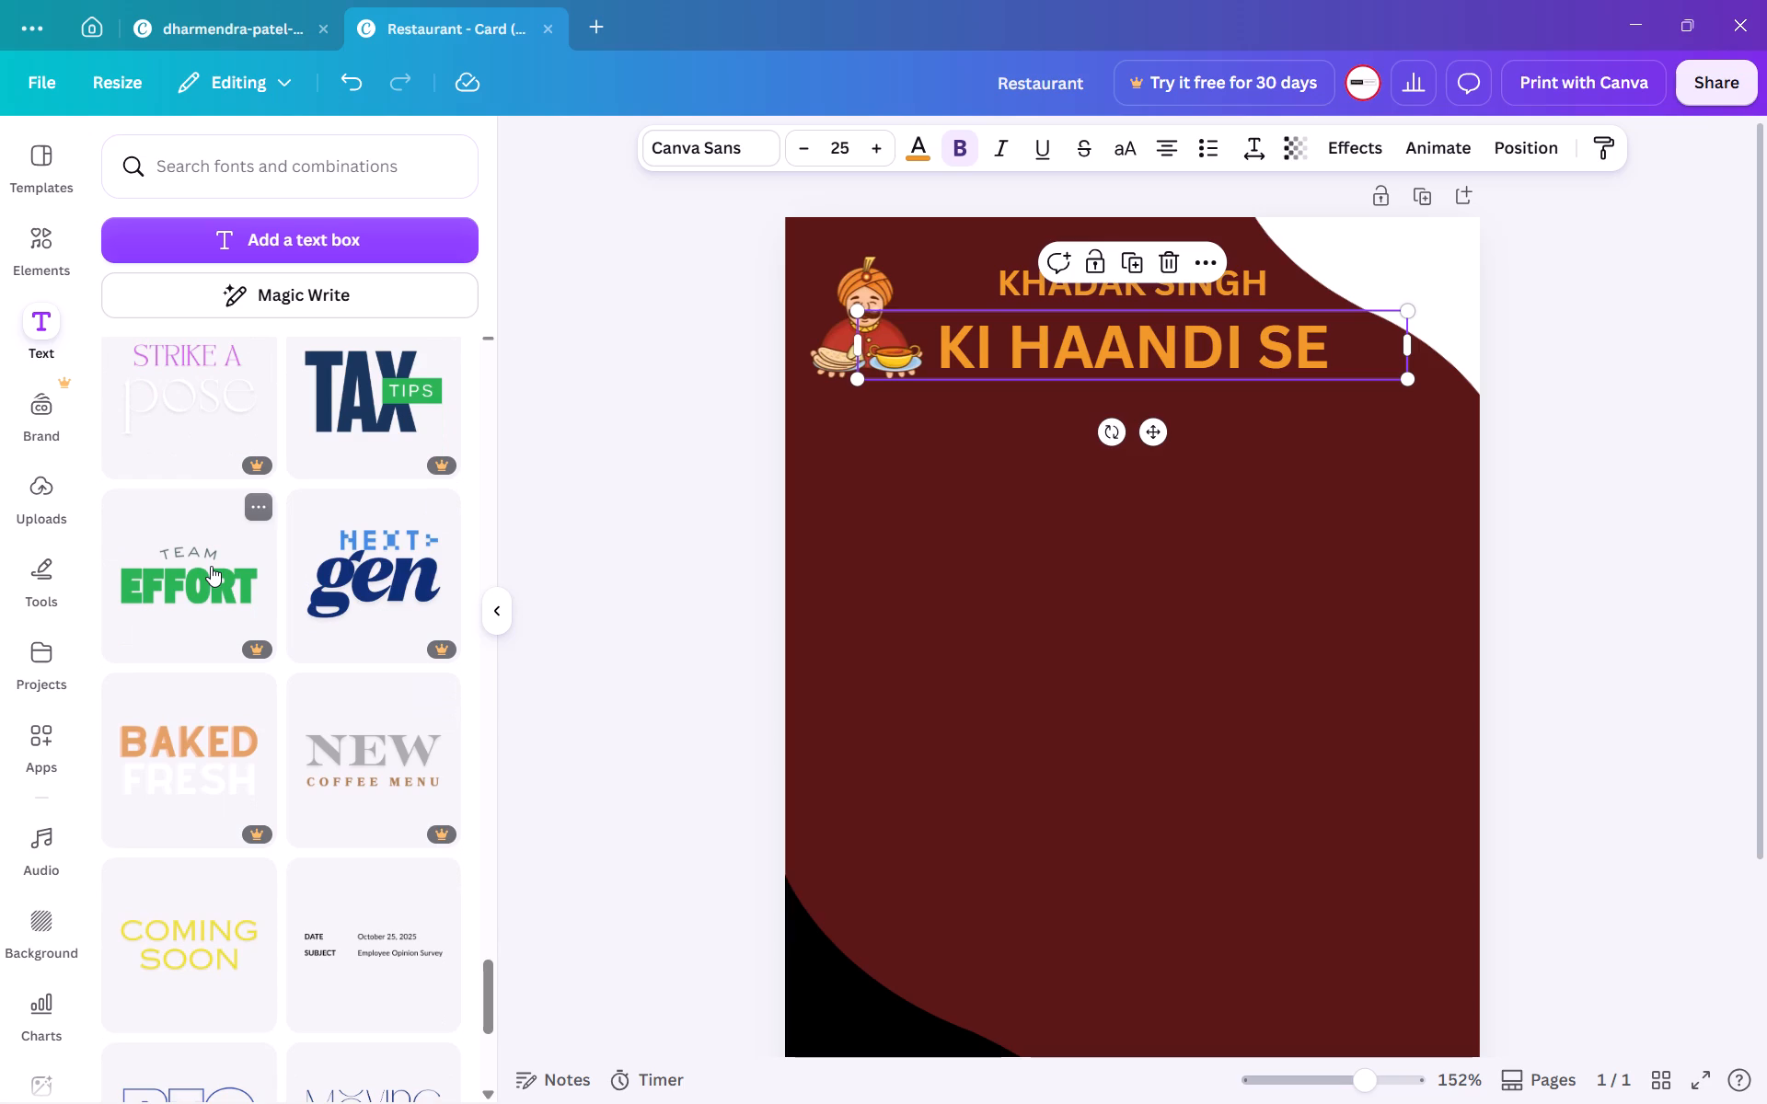
{"action": "scroll", "coordinate": [216, 566], "scroll_direction": "down", "scroll_amount": 1}
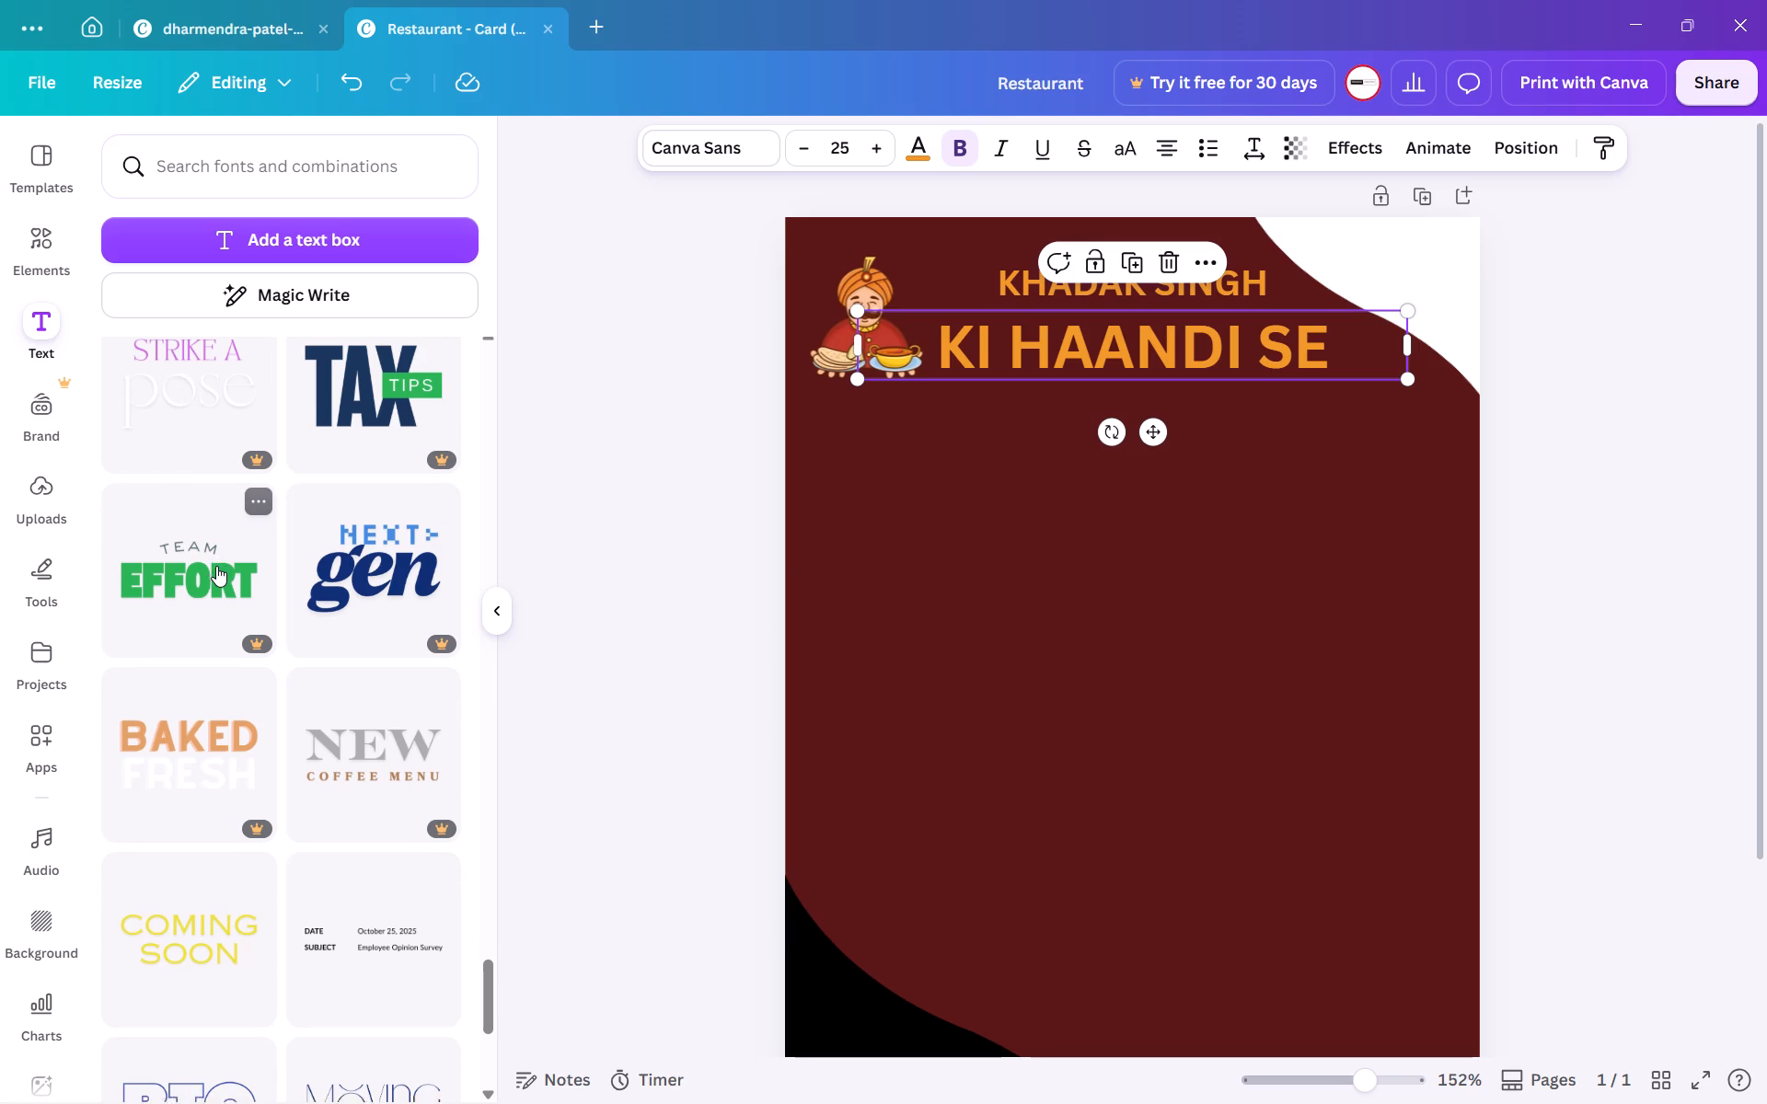
{"action": "scroll", "coordinate": [216, 566], "scroll_direction": "down", "scroll_amount": 6}
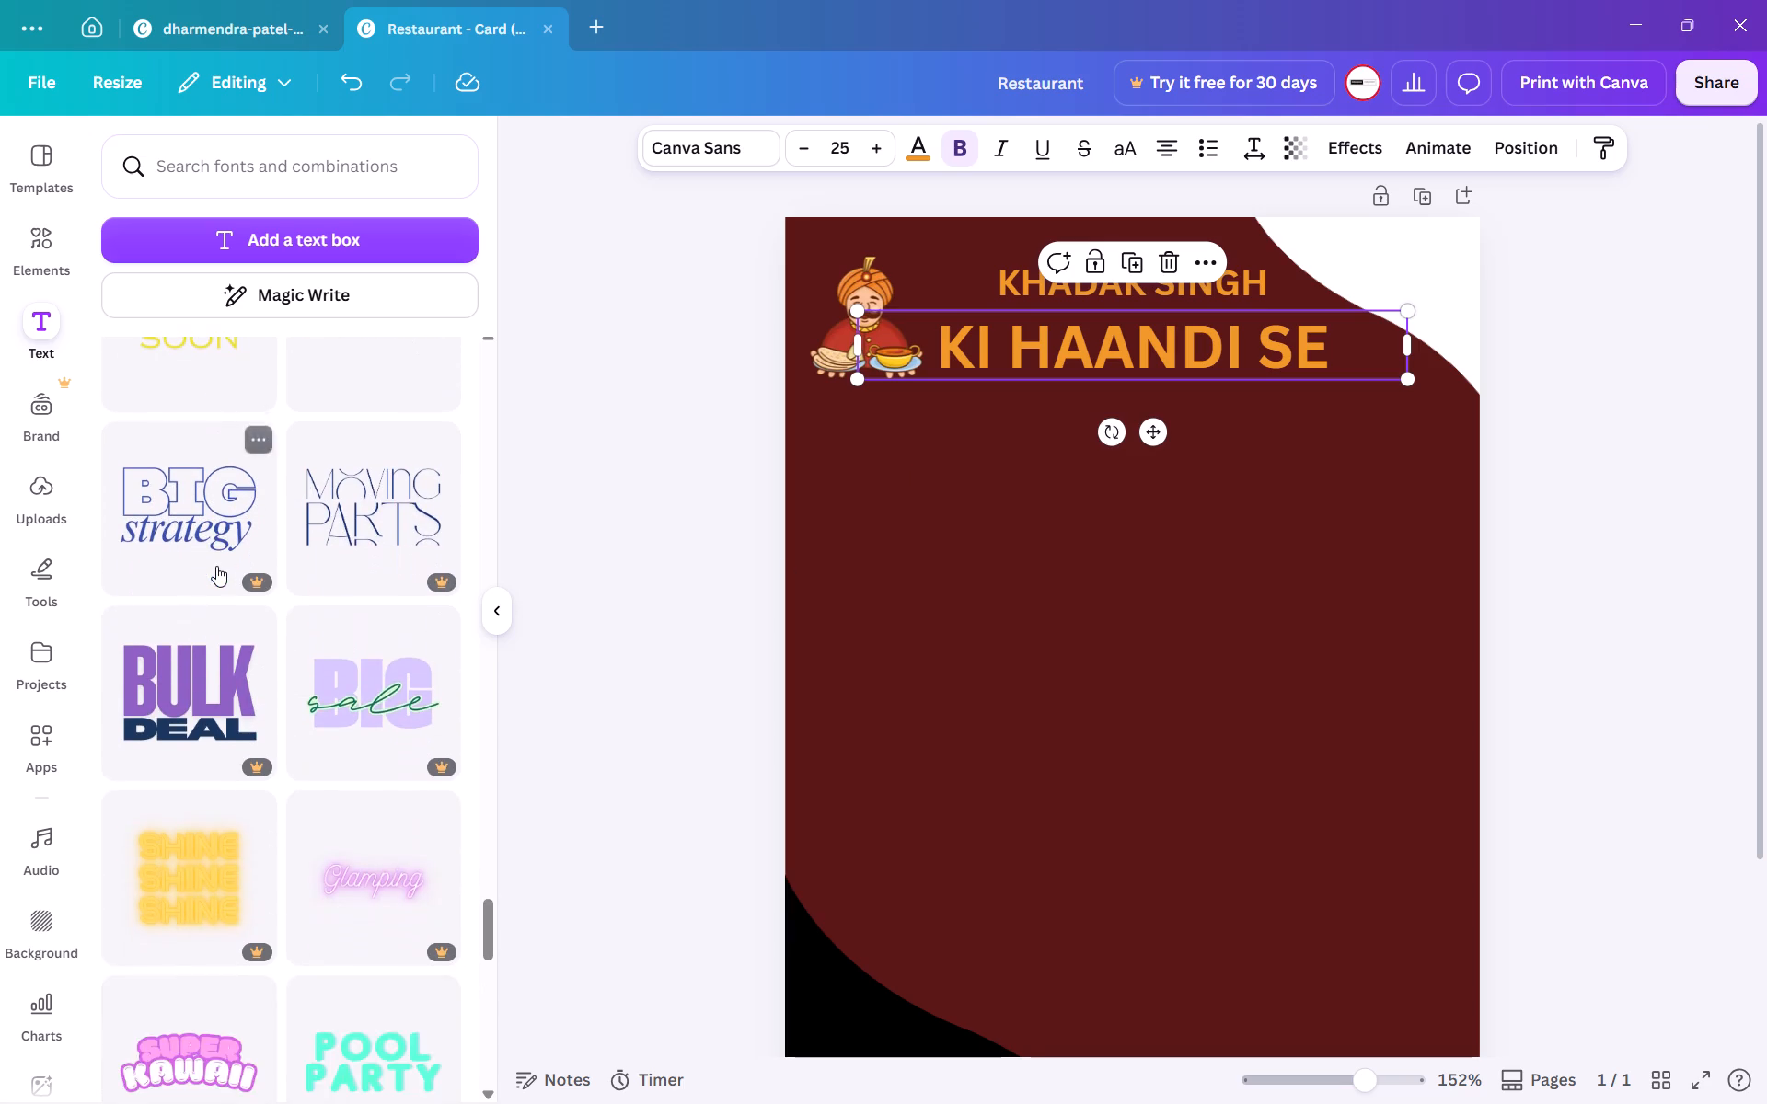
{"action": "scroll", "coordinate": [216, 566], "scroll_direction": "down", "scroll_amount": 6}
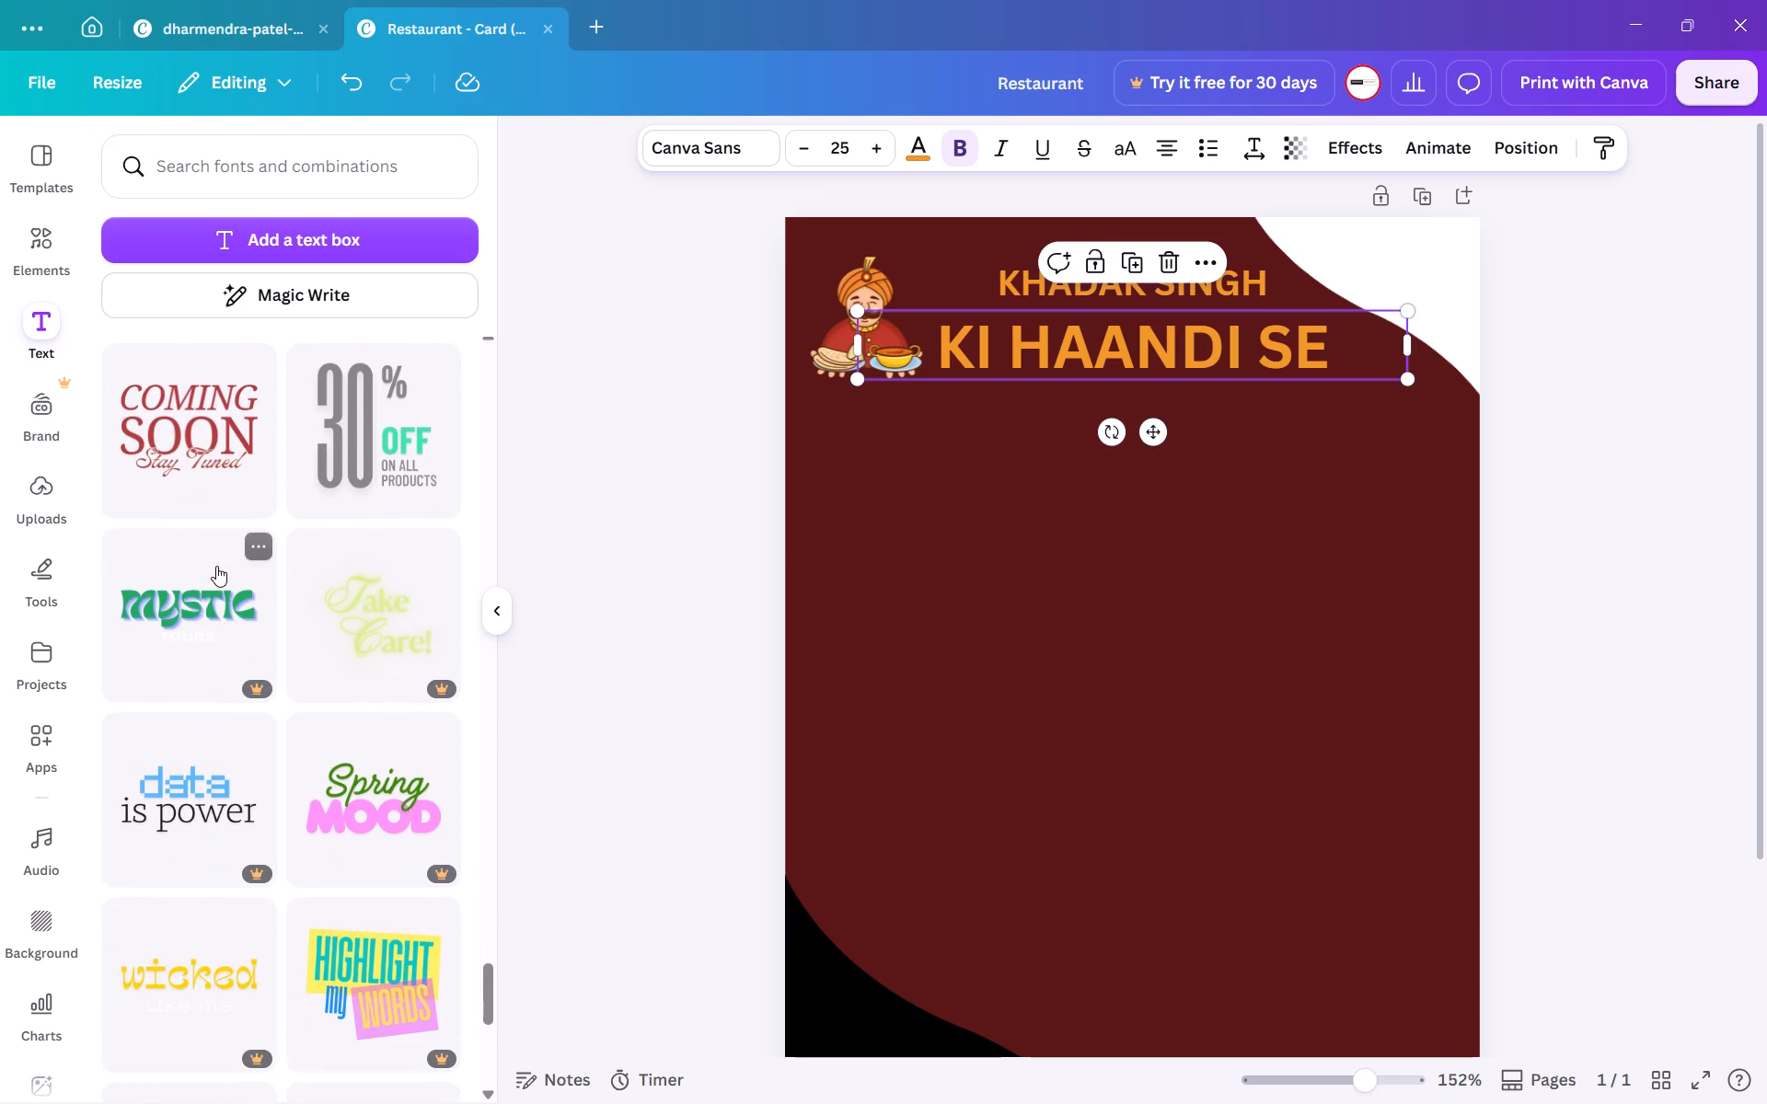
{"action": "scroll", "coordinate": [216, 566], "scroll_direction": "down", "scroll_amount": 5}
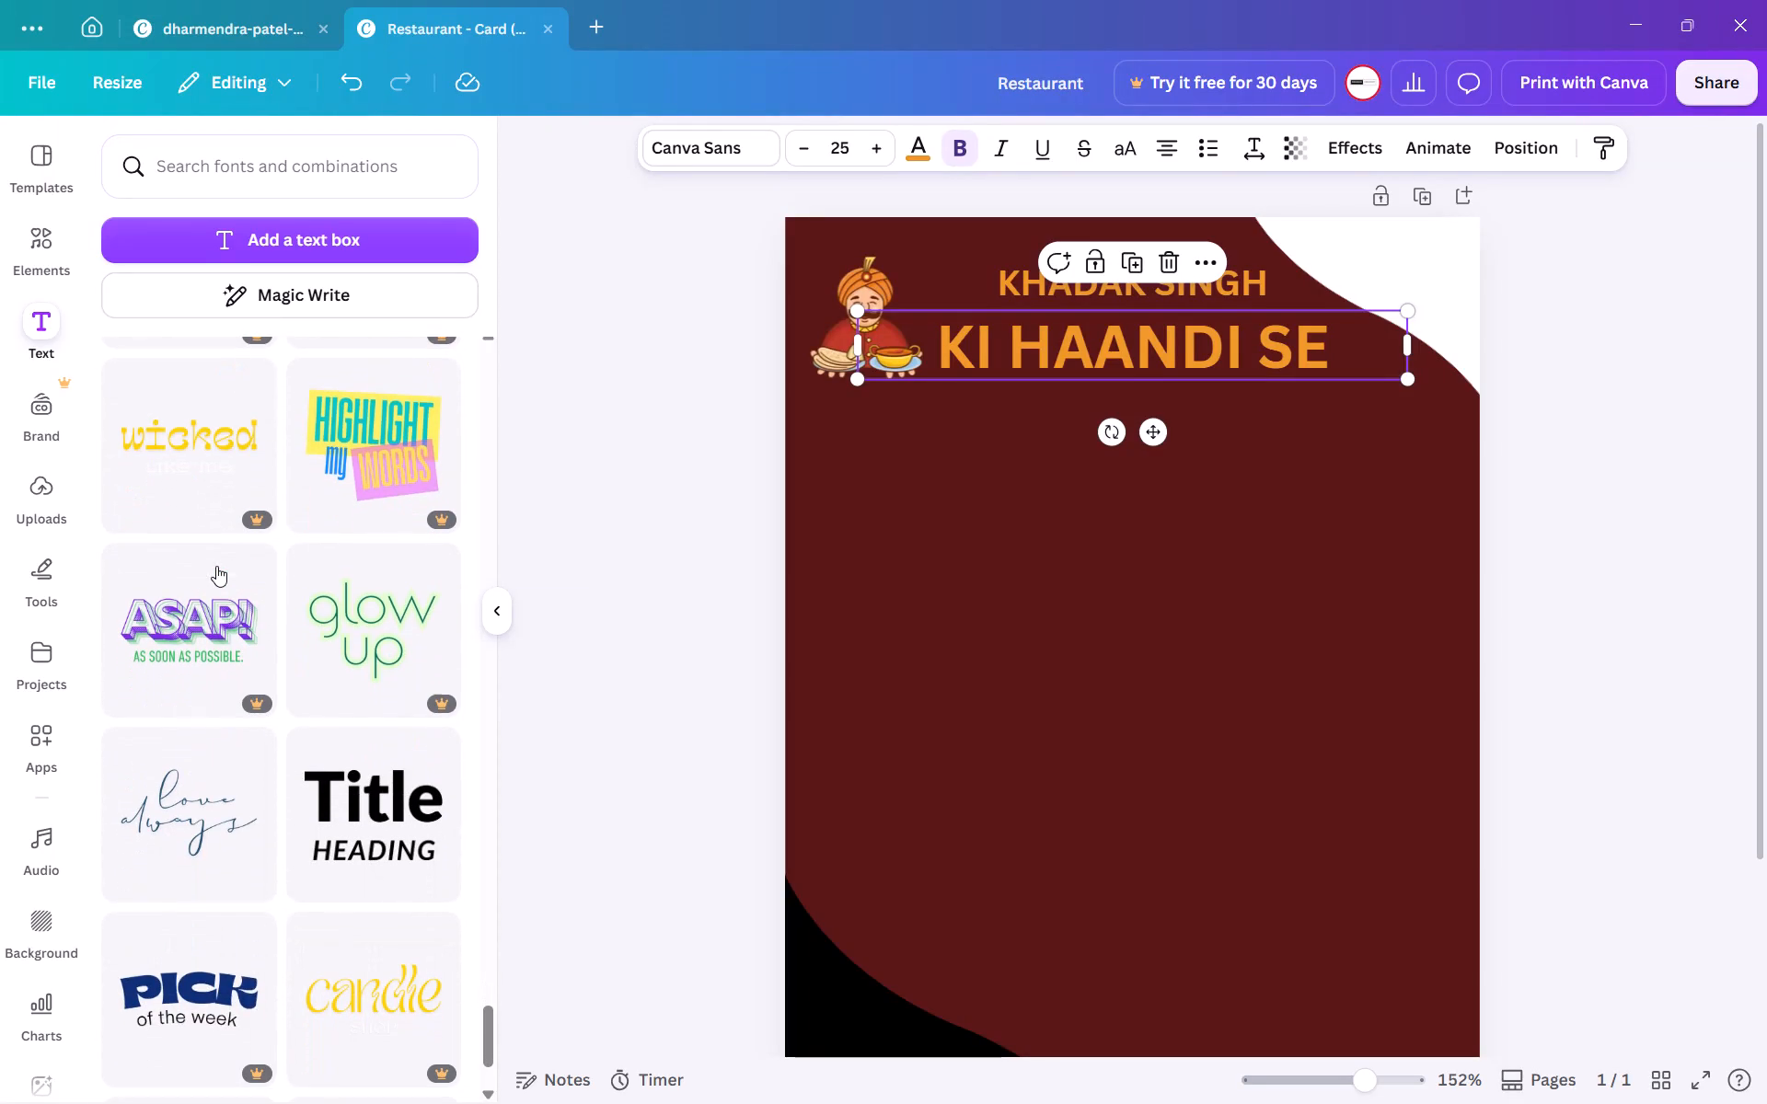
{"action": "scroll", "coordinate": [216, 566], "scroll_direction": "down", "scroll_amount": 3}
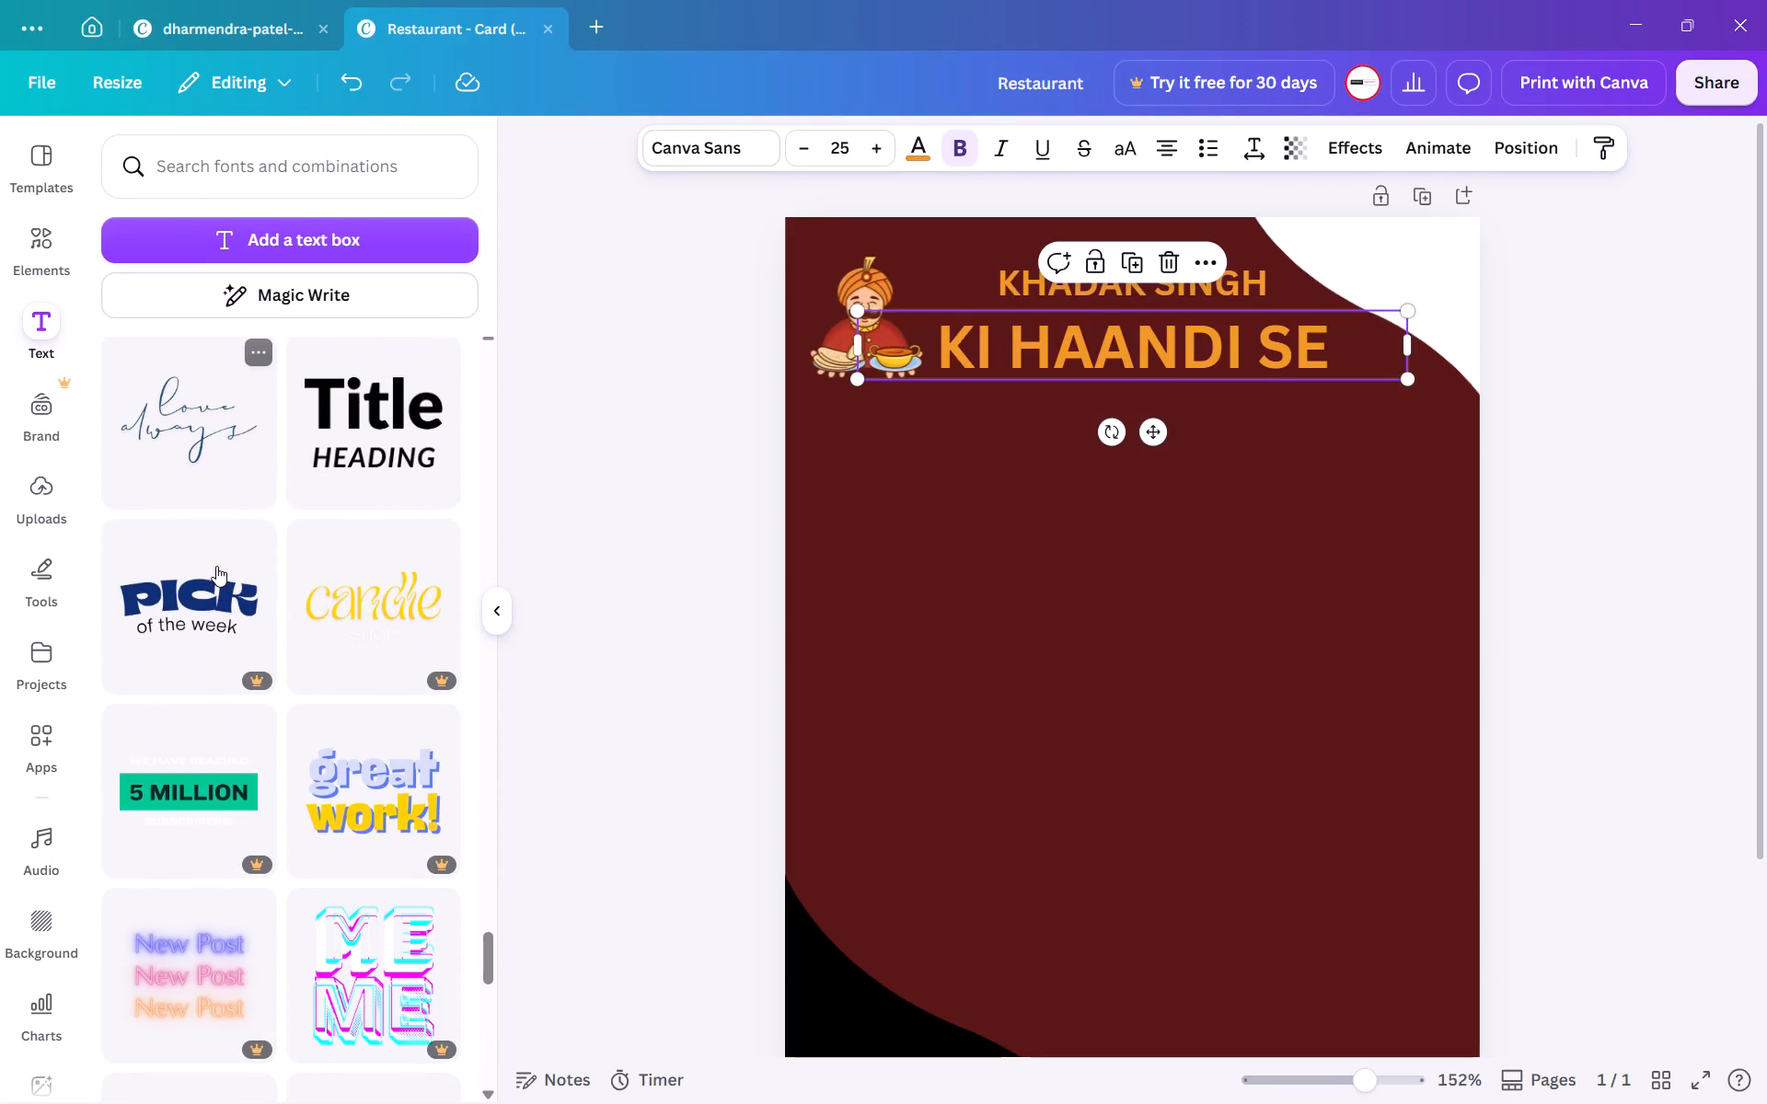
{"action": "scroll", "coordinate": [216, 566], "scroll_direction": "down", "scroll_amount": 3}
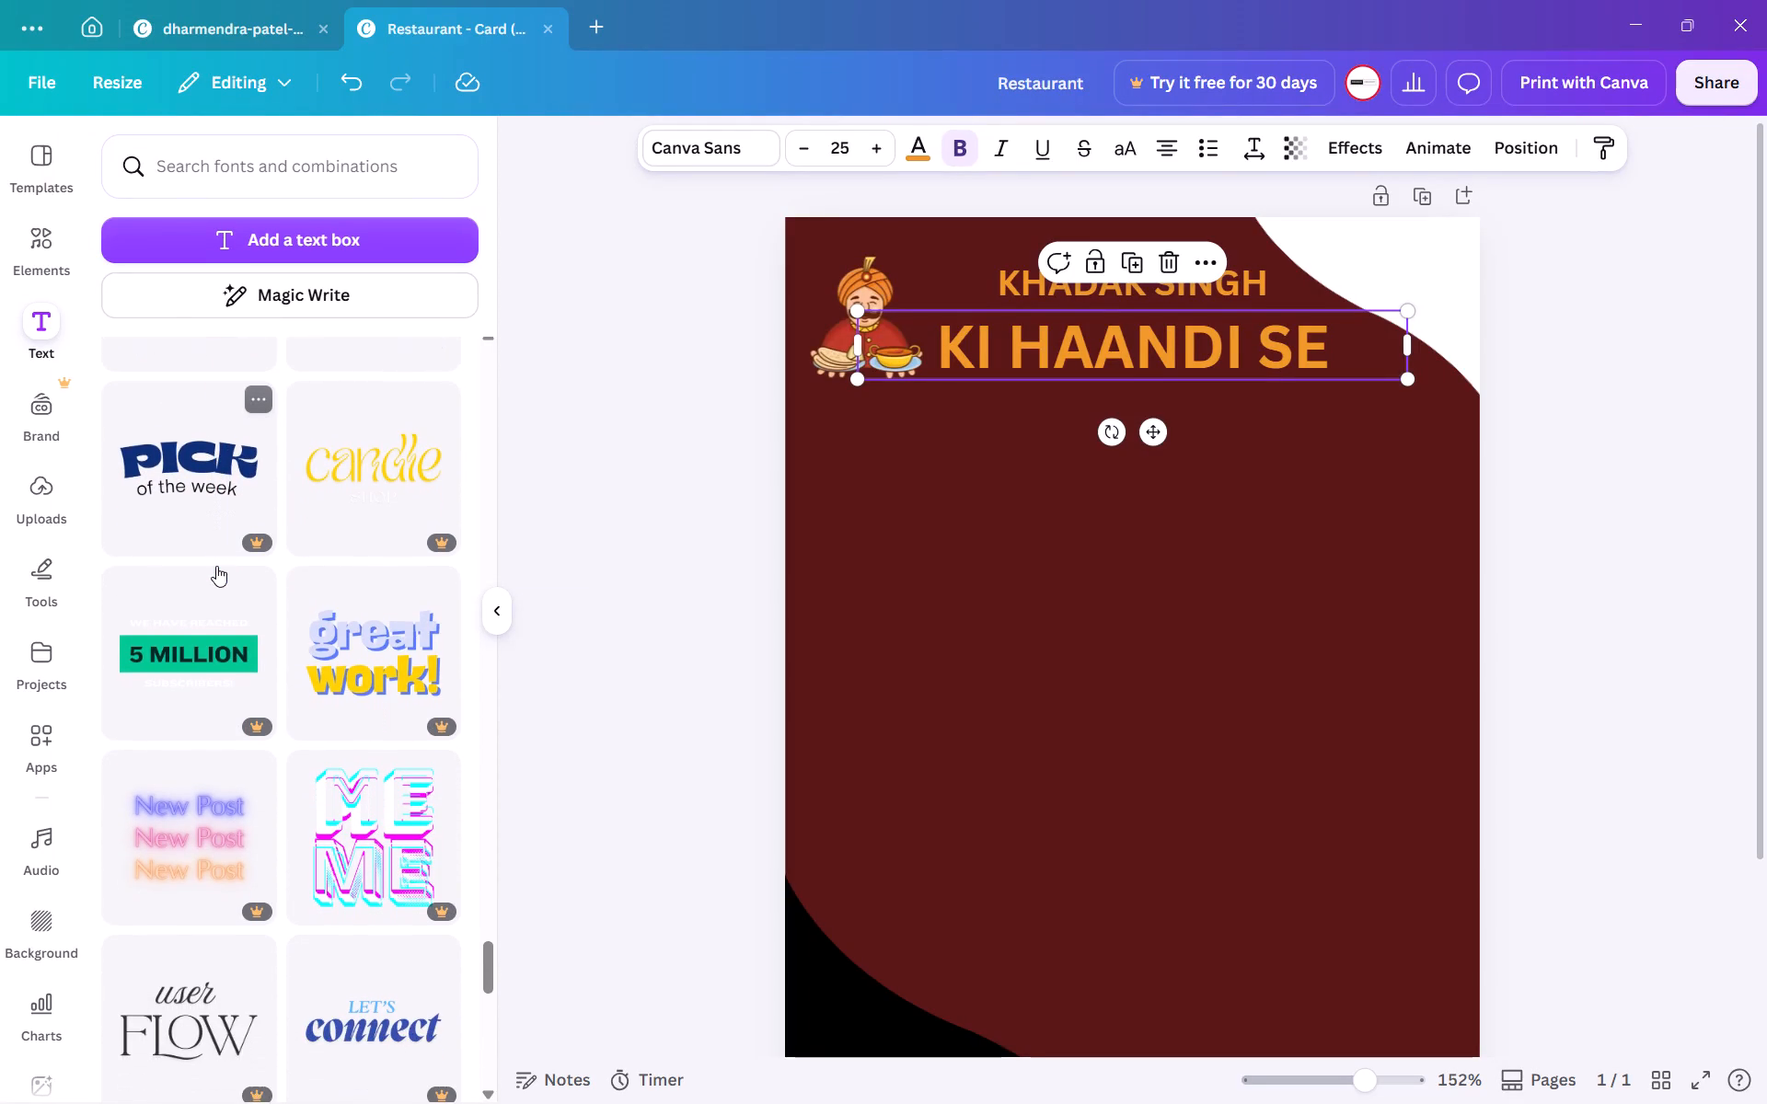
{"action": "scroll", "coordinate": [216, 566], "scroll_direction": "down", "scroll_amount": 1}
{"action": "scroll", "coordinate": [299, 646], "scroll_direction": "down", "scroll_amount": 3}
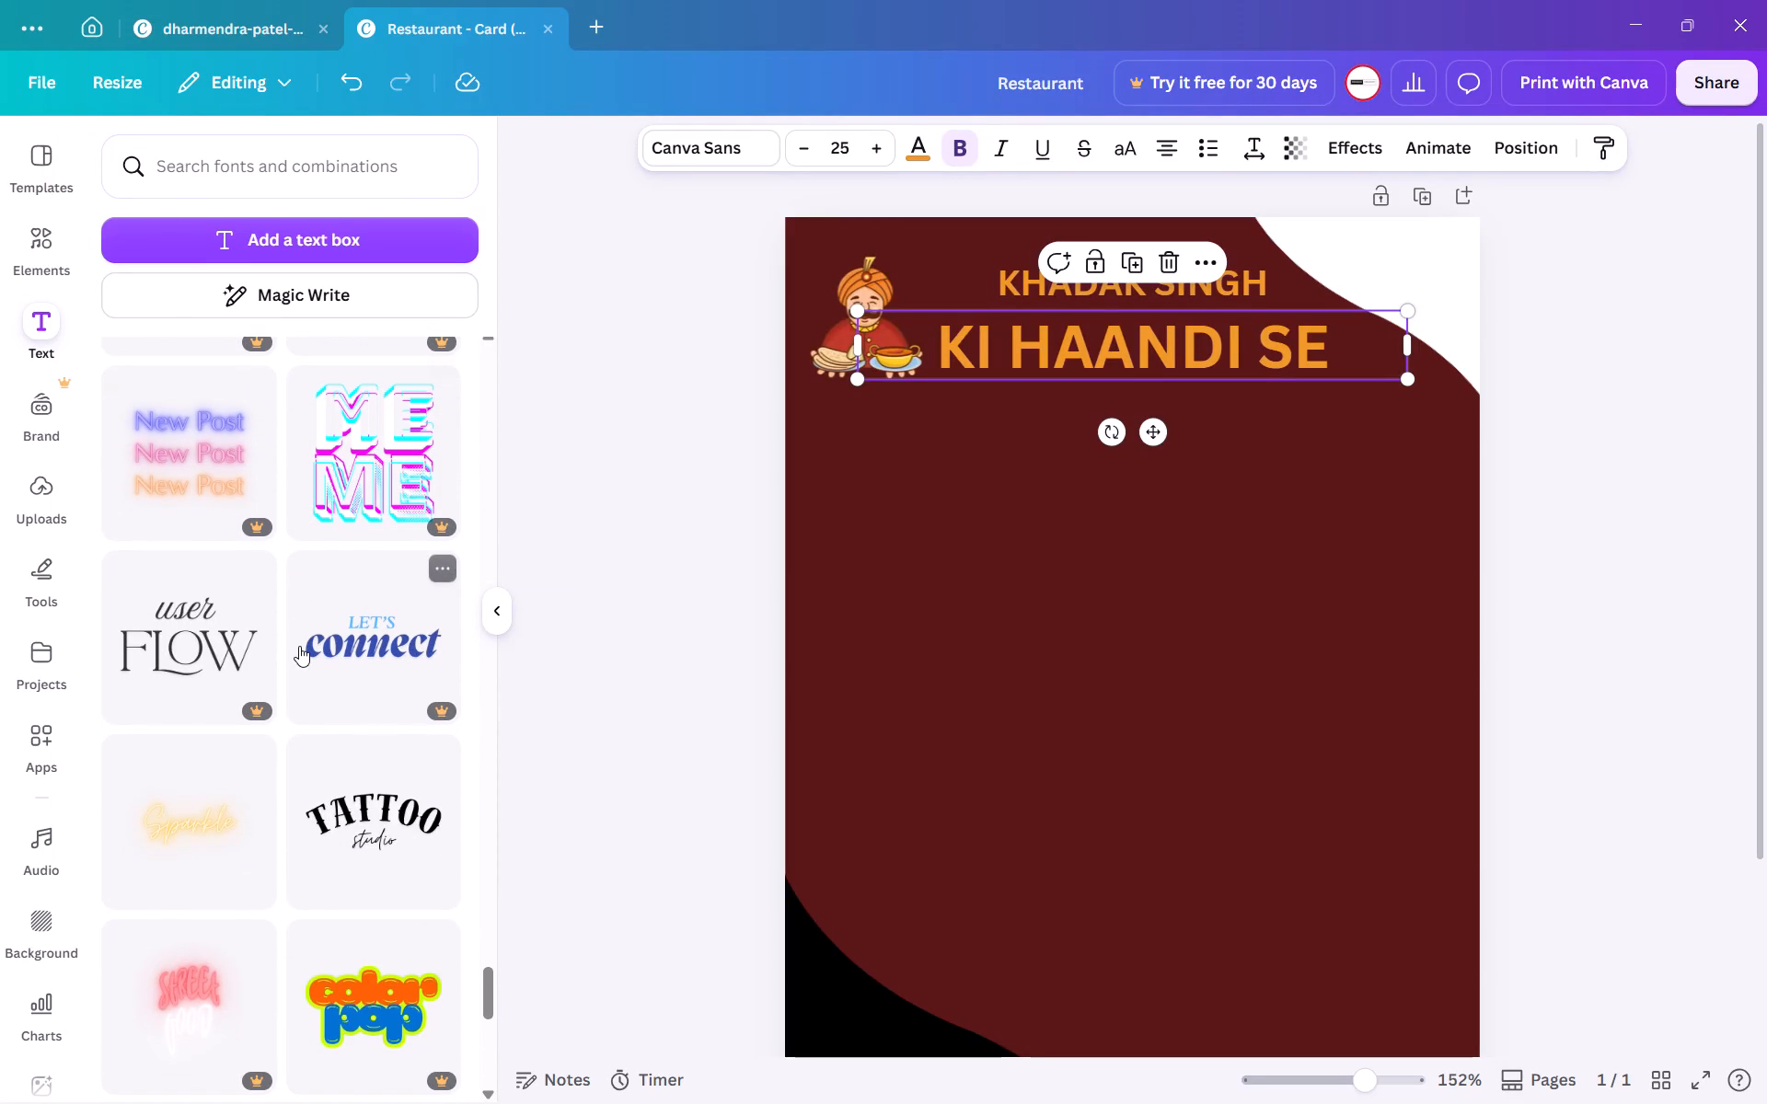
{"action": "scroll", "coordinate": [316, 741], "scroll_direction": "up", "scroll_amount": 1}
{"action": "left_click", "coordinate": [352, 897]}
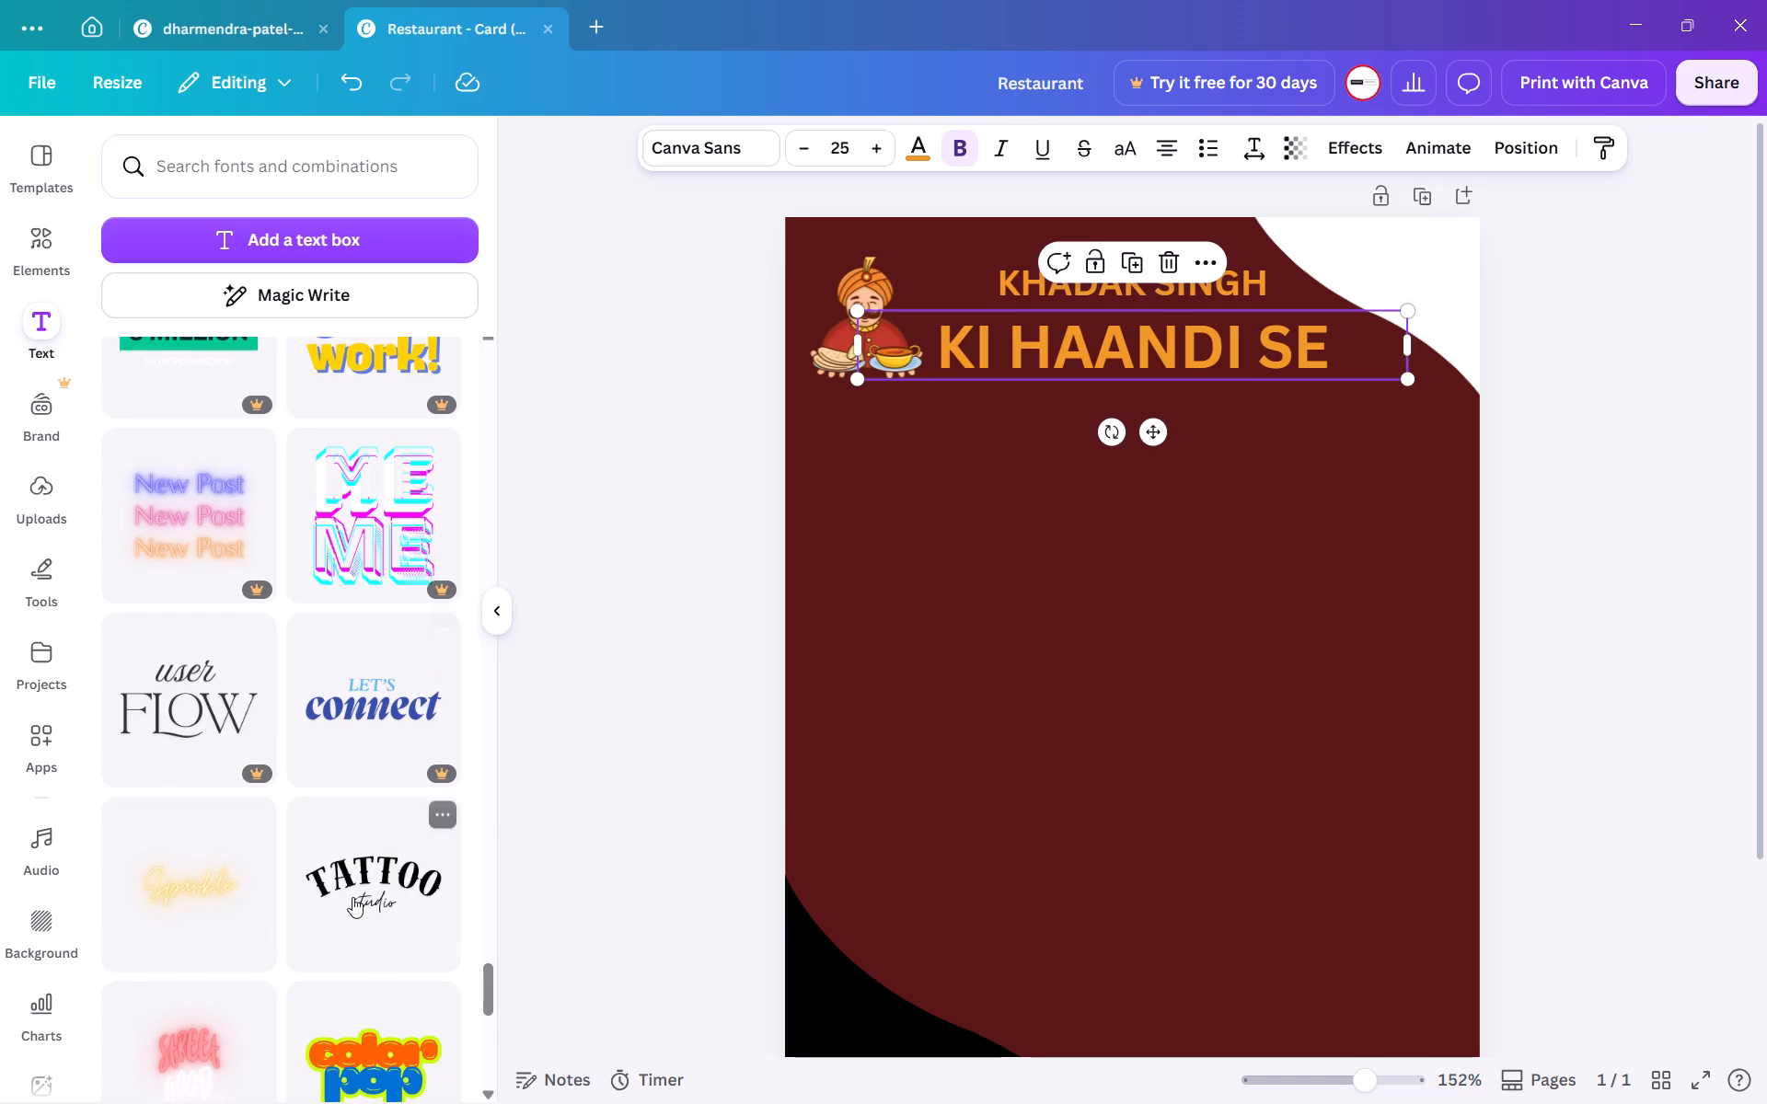
{"action": "triple_click", "coordinate": [1013, 708]}
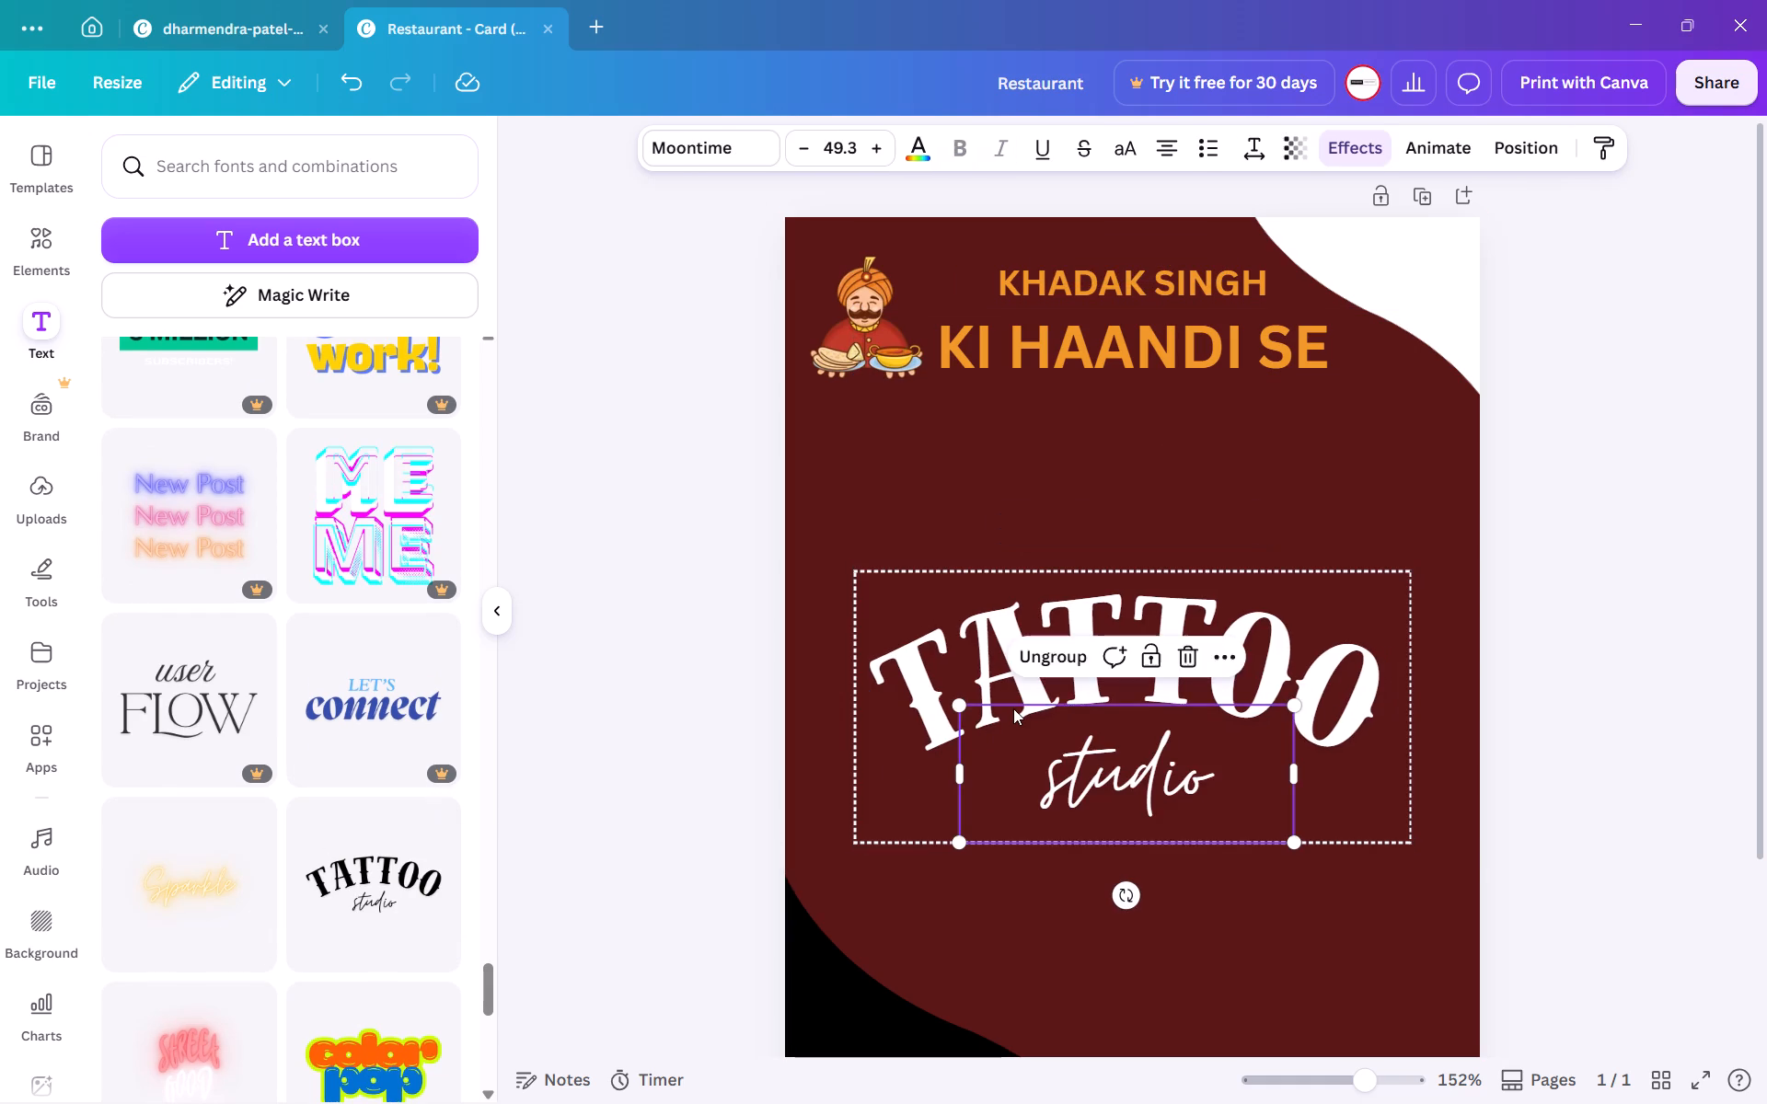
{"action": "triple_click", "coordinate": [1070, 604]}
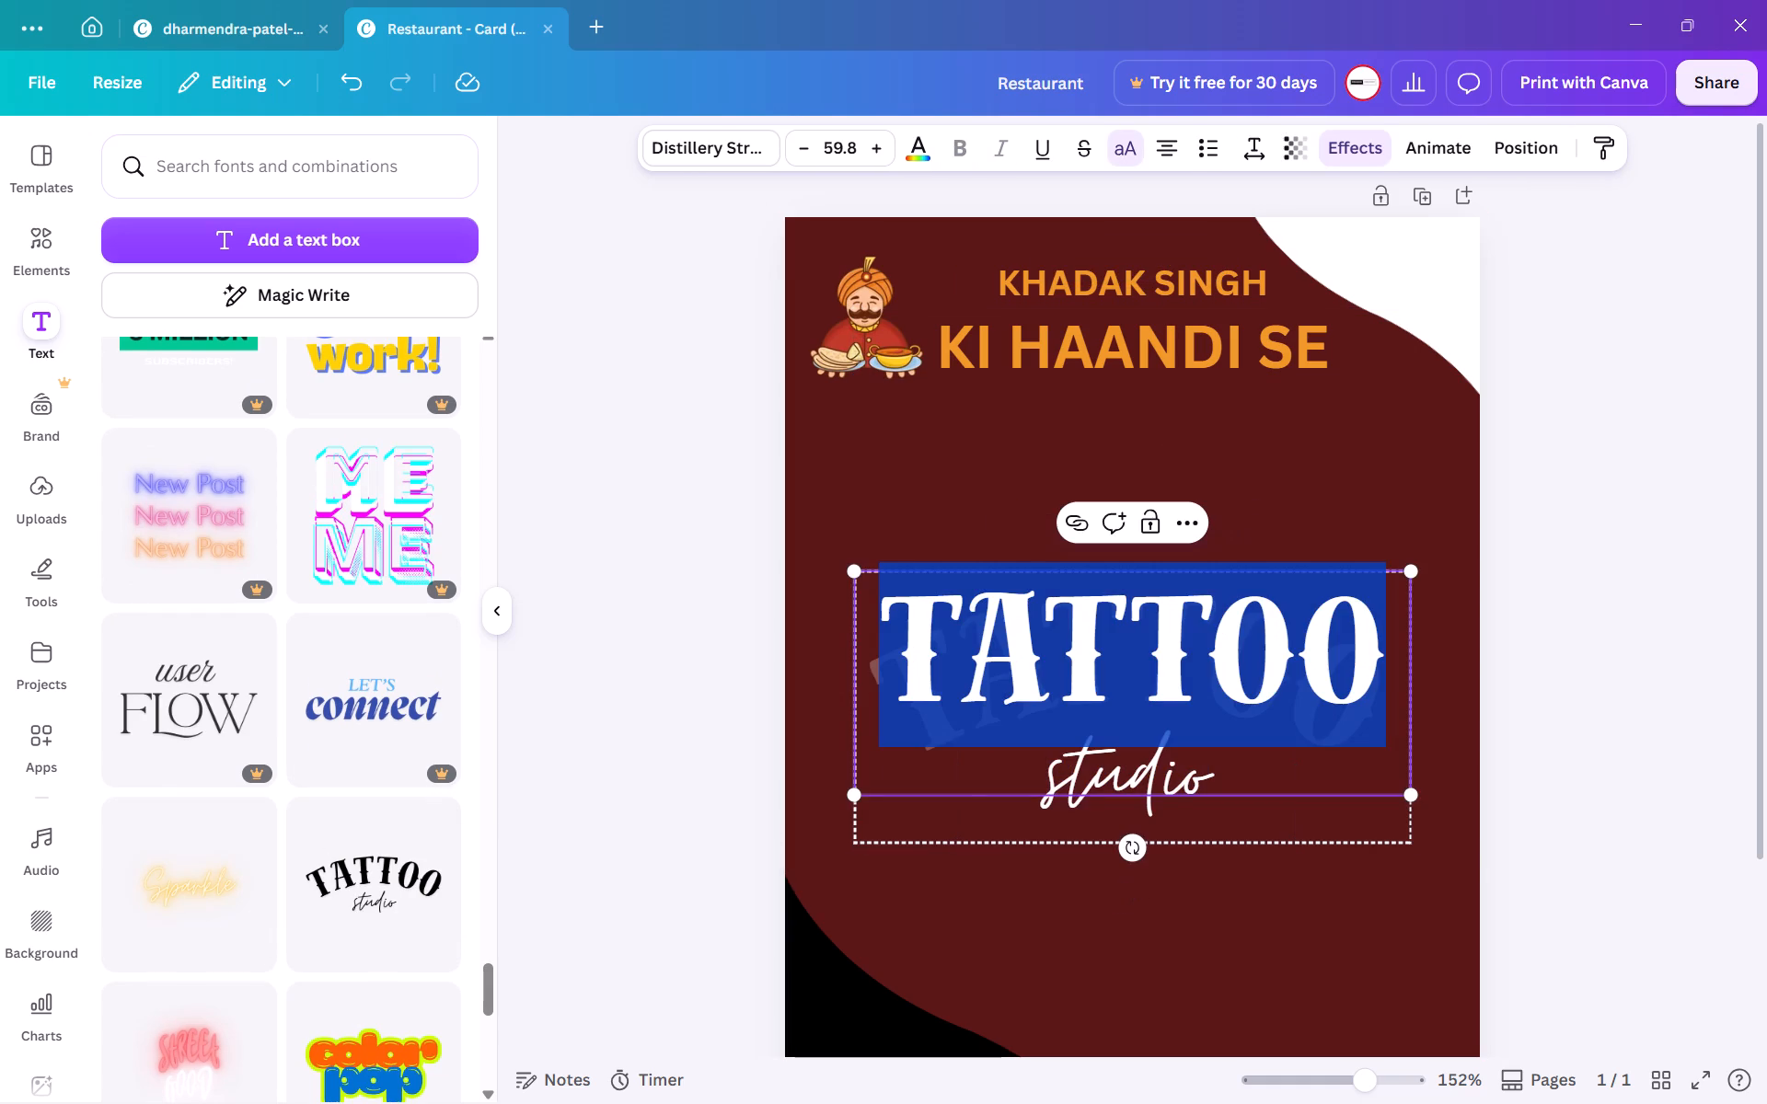
{"action": "key", "text": "k"}
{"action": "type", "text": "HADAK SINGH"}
{"action": "left_click", "coordinate": [599, 690]}
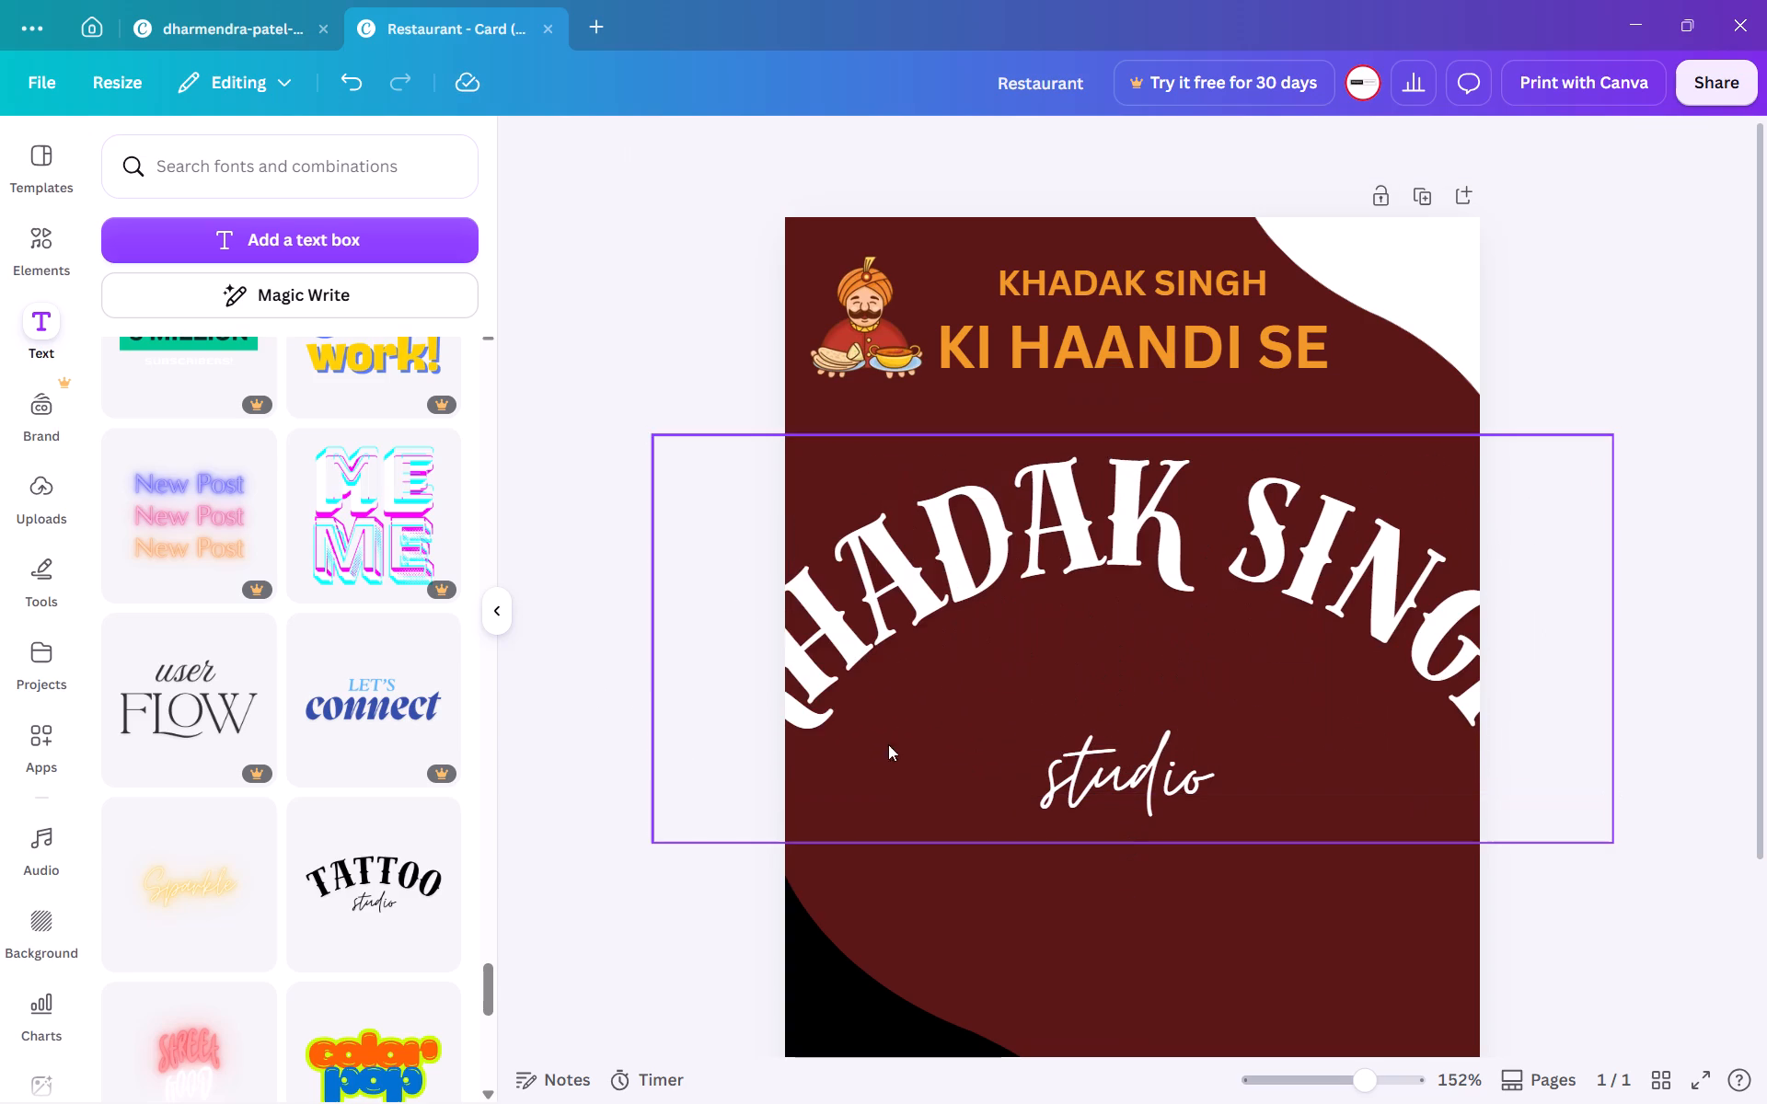
Replace the script studio text with KI HANDI SE and widen its text box so the words fit on one line.
{"action": "double_click", "coordinate": [1149, 783]}
{"action": "type", "text": "KI"}
{"action": "key", "text": "space"}
{"action": "type", "text": "HANDI SE"}
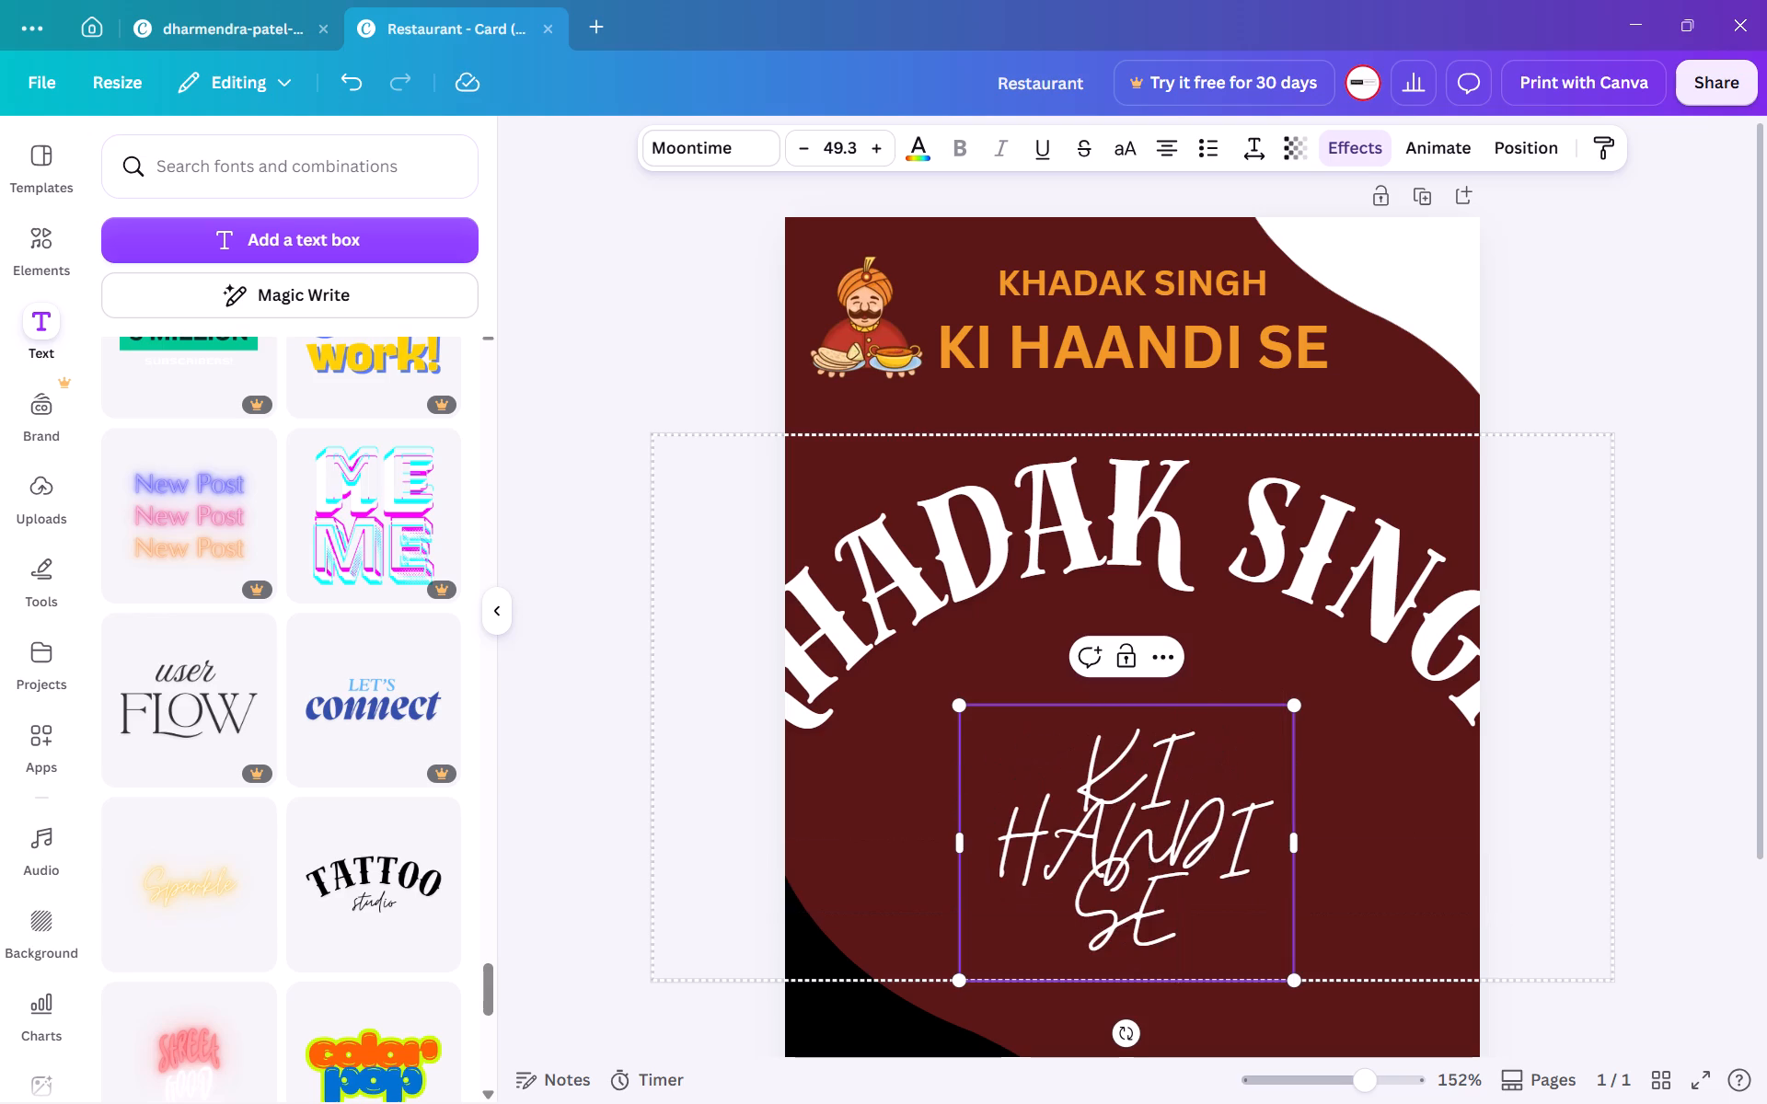
{"action": "left_click_drag", "start_coordinate": [1302, 843], "coordinate": [1337, 843]}
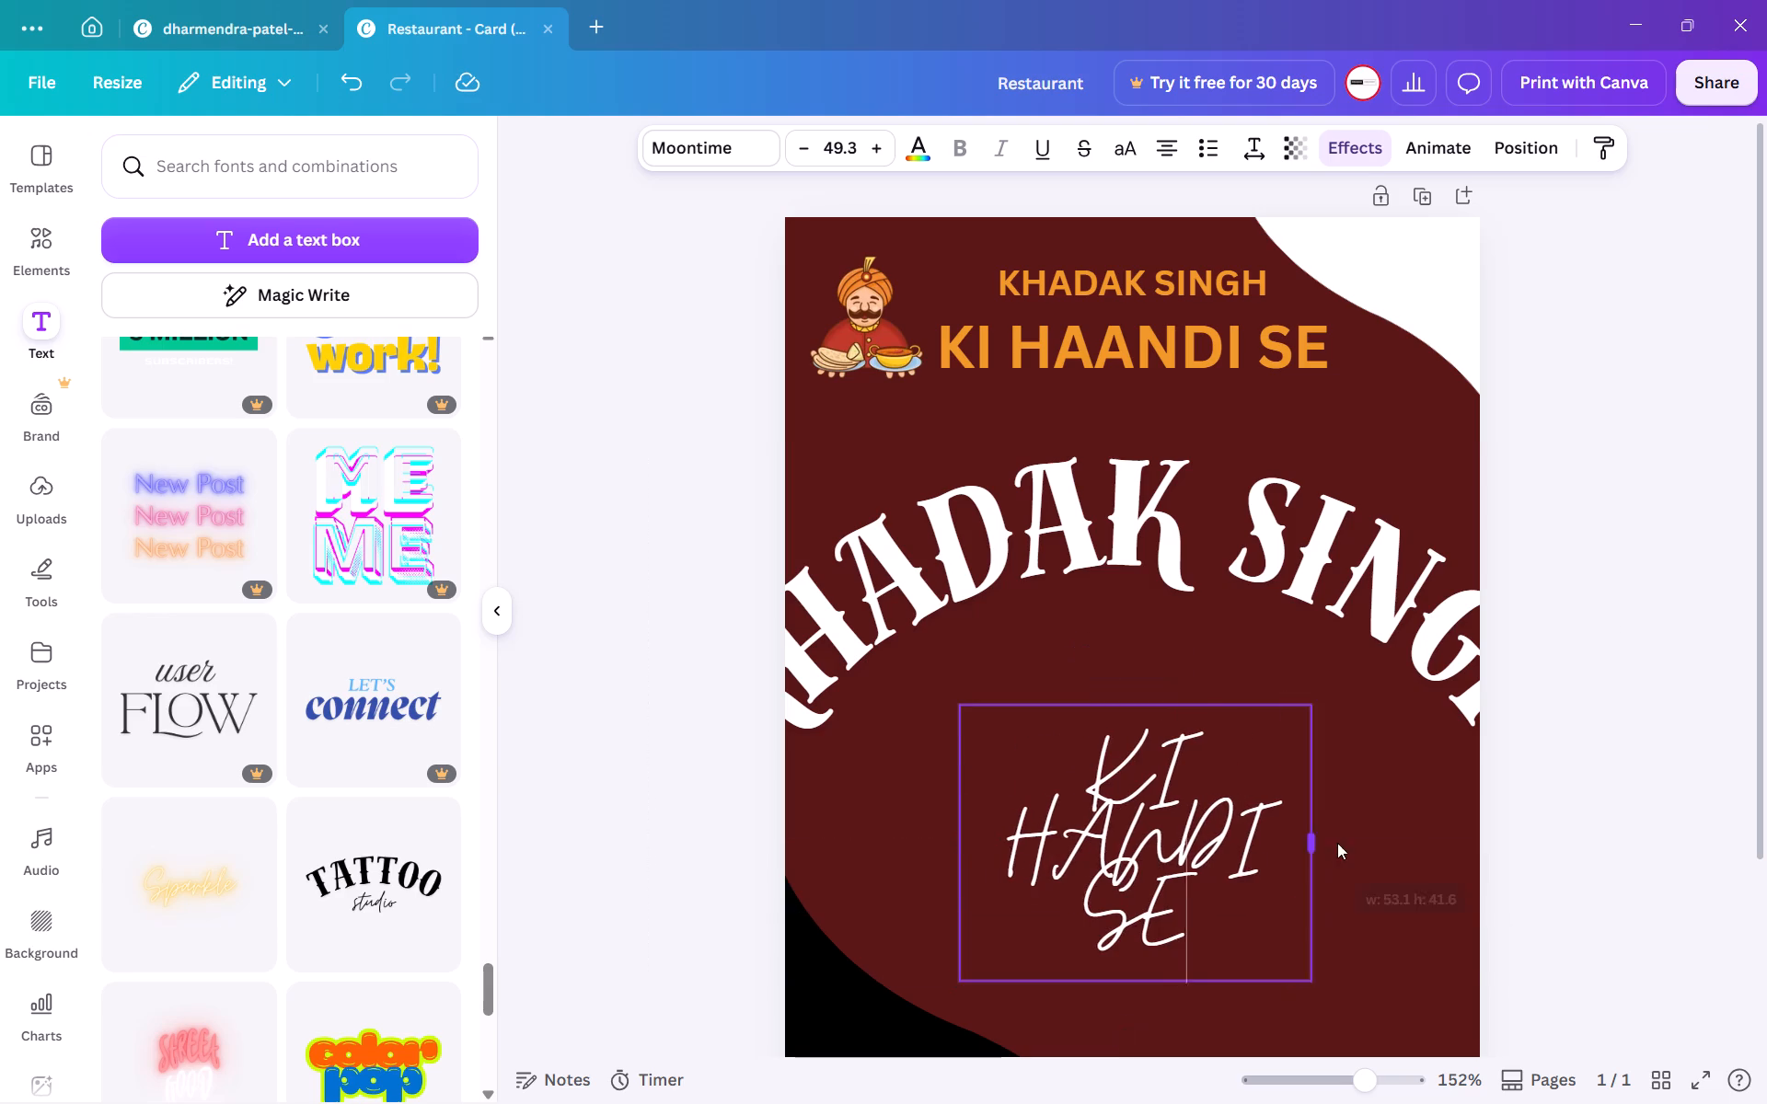
{"action": "left_click_drag", "start_coordinate": [1337, 843], "coordinate": [1572, 843]}
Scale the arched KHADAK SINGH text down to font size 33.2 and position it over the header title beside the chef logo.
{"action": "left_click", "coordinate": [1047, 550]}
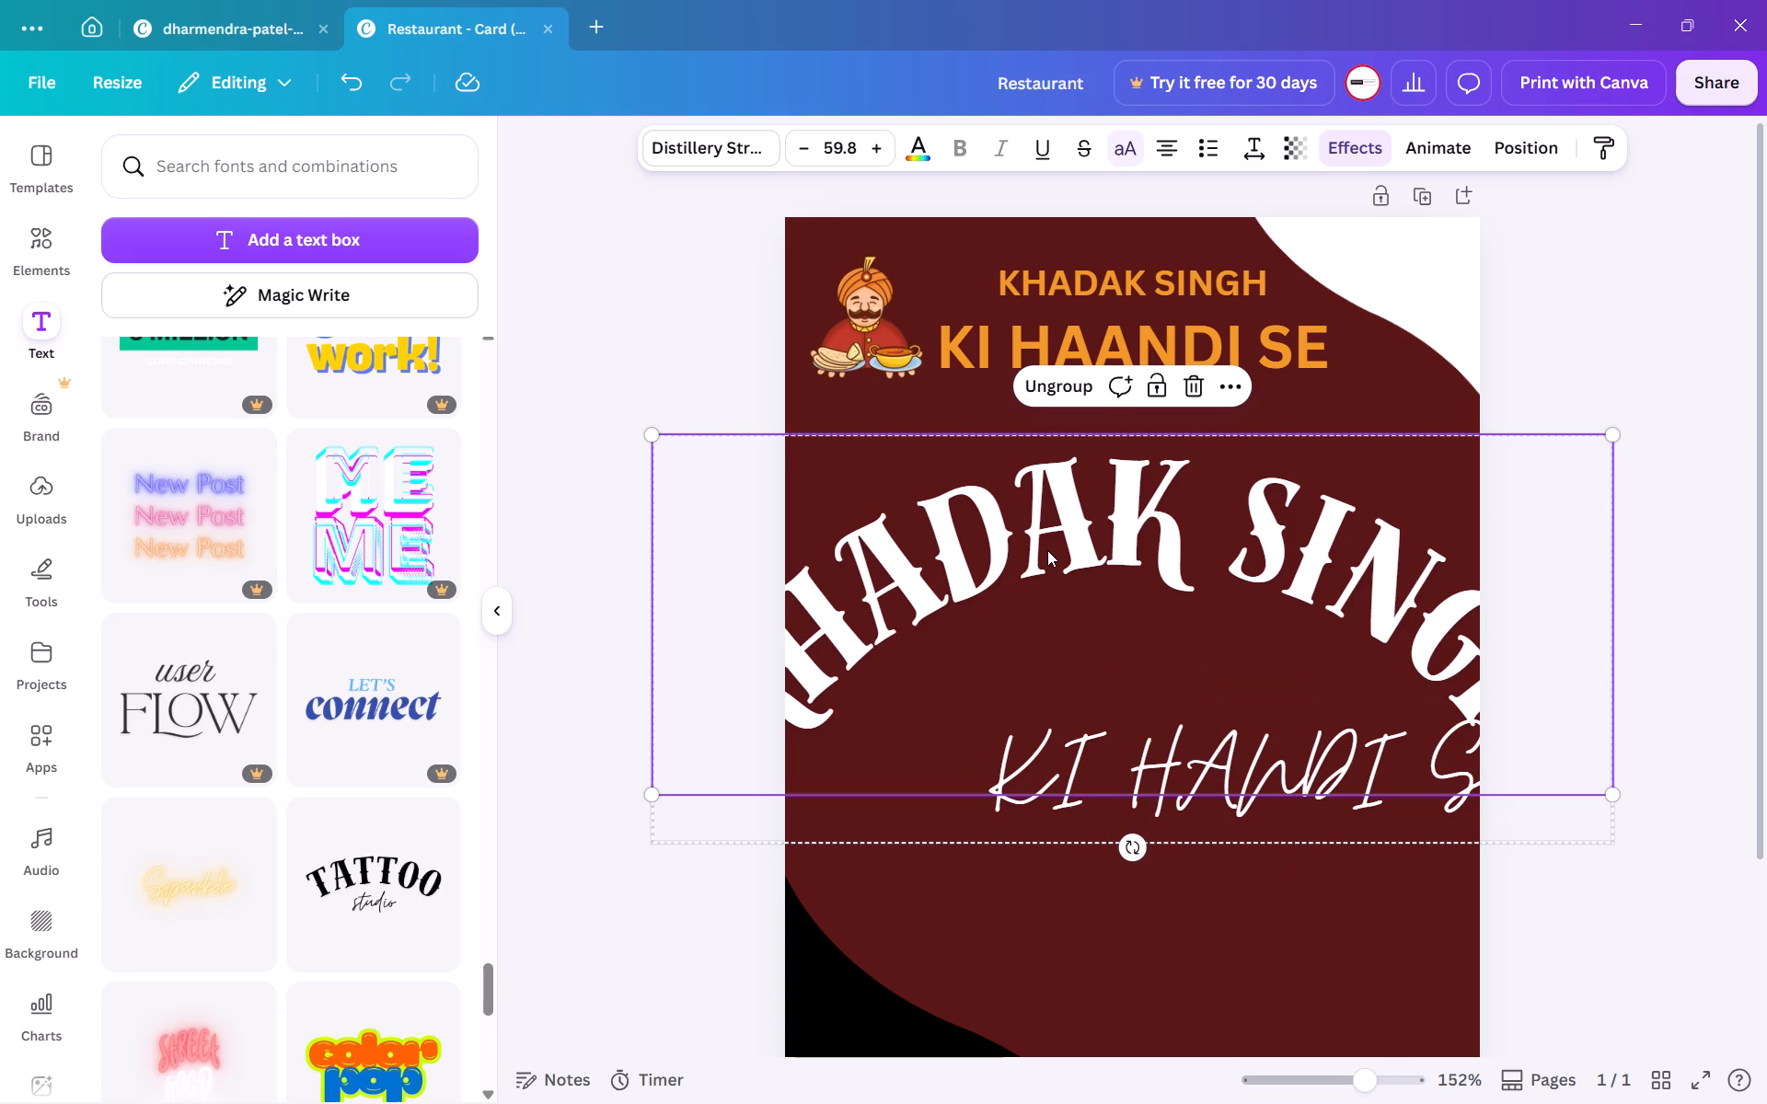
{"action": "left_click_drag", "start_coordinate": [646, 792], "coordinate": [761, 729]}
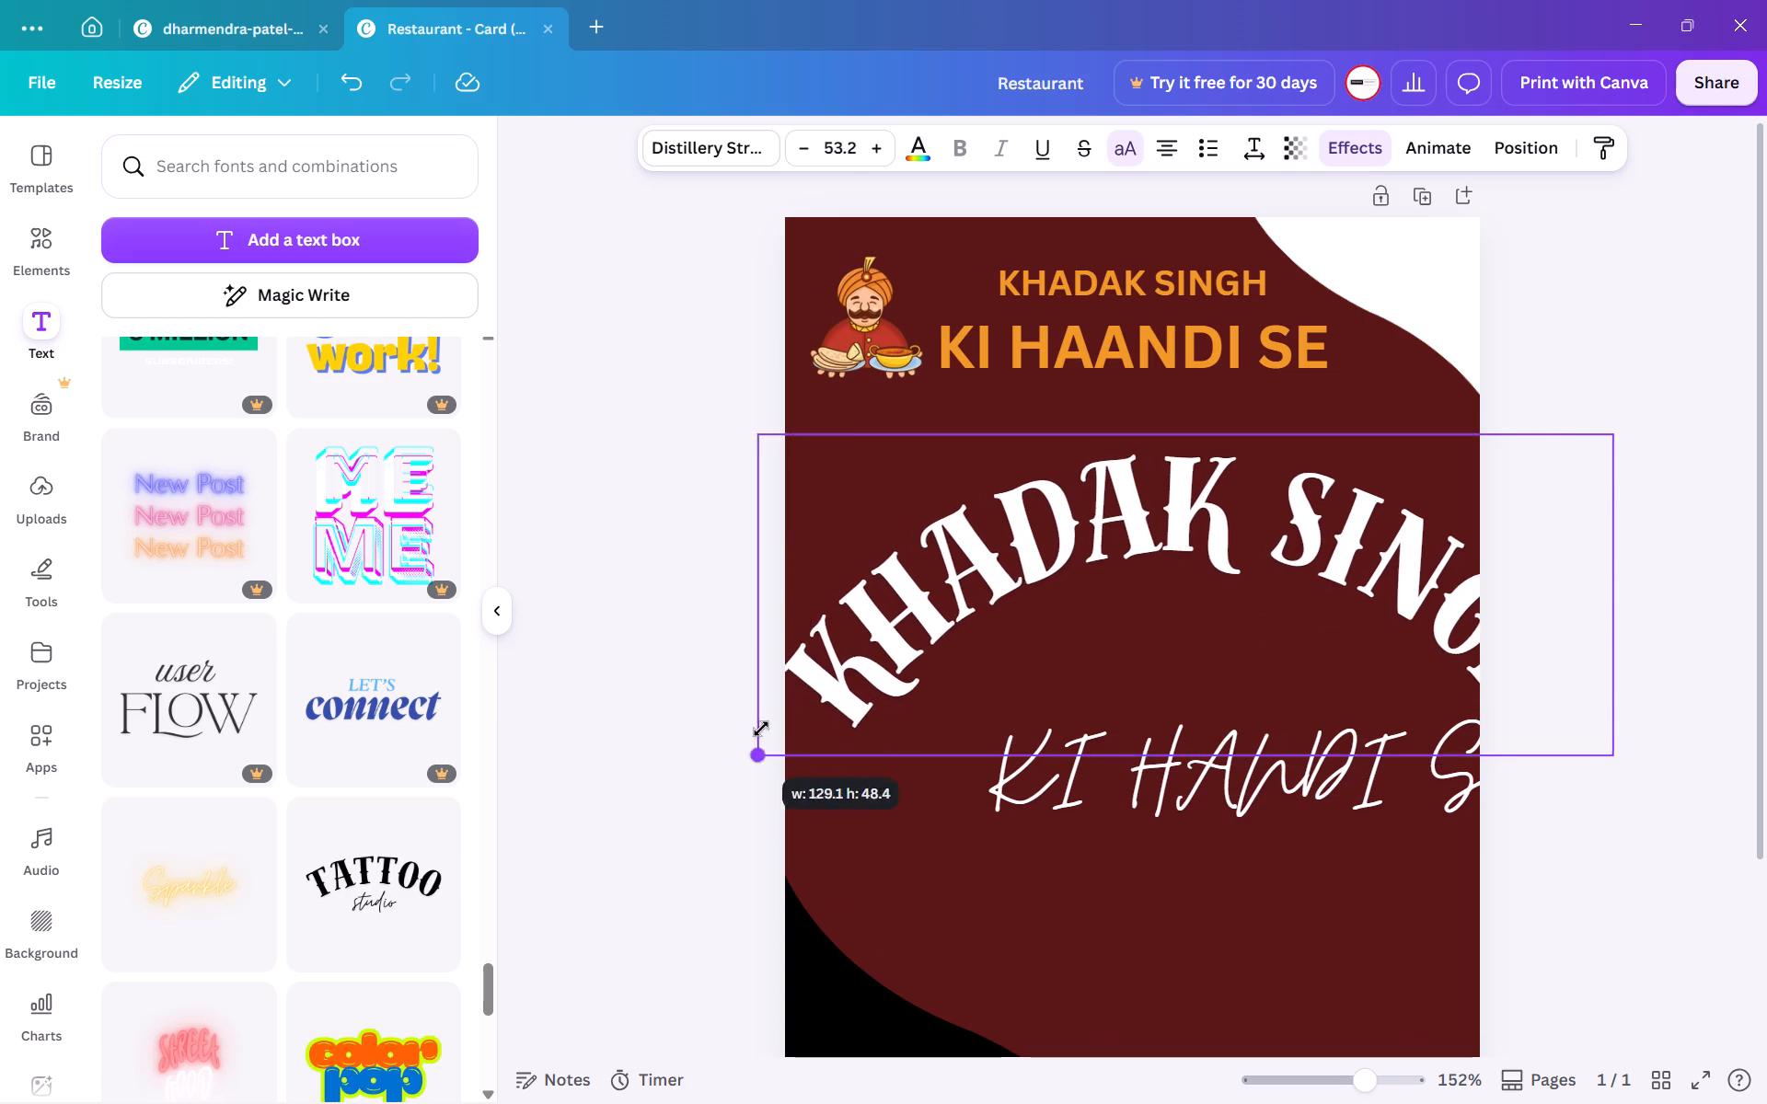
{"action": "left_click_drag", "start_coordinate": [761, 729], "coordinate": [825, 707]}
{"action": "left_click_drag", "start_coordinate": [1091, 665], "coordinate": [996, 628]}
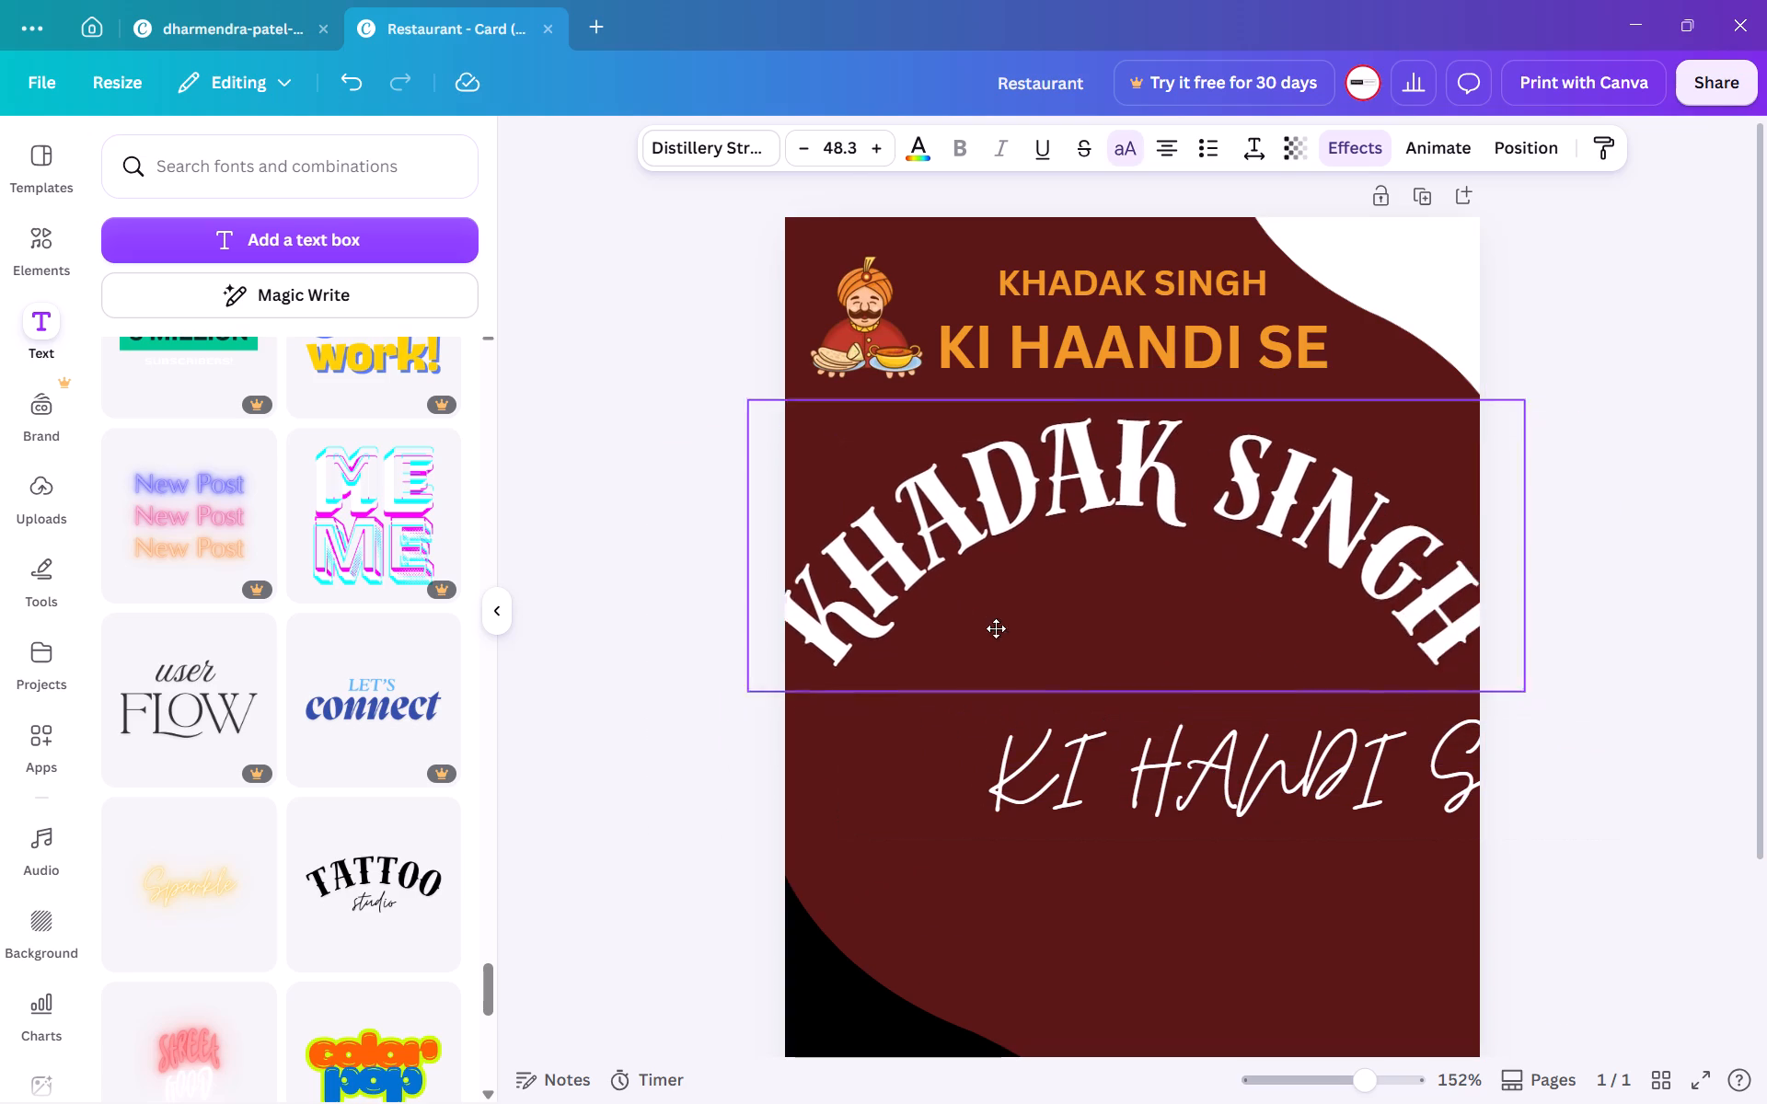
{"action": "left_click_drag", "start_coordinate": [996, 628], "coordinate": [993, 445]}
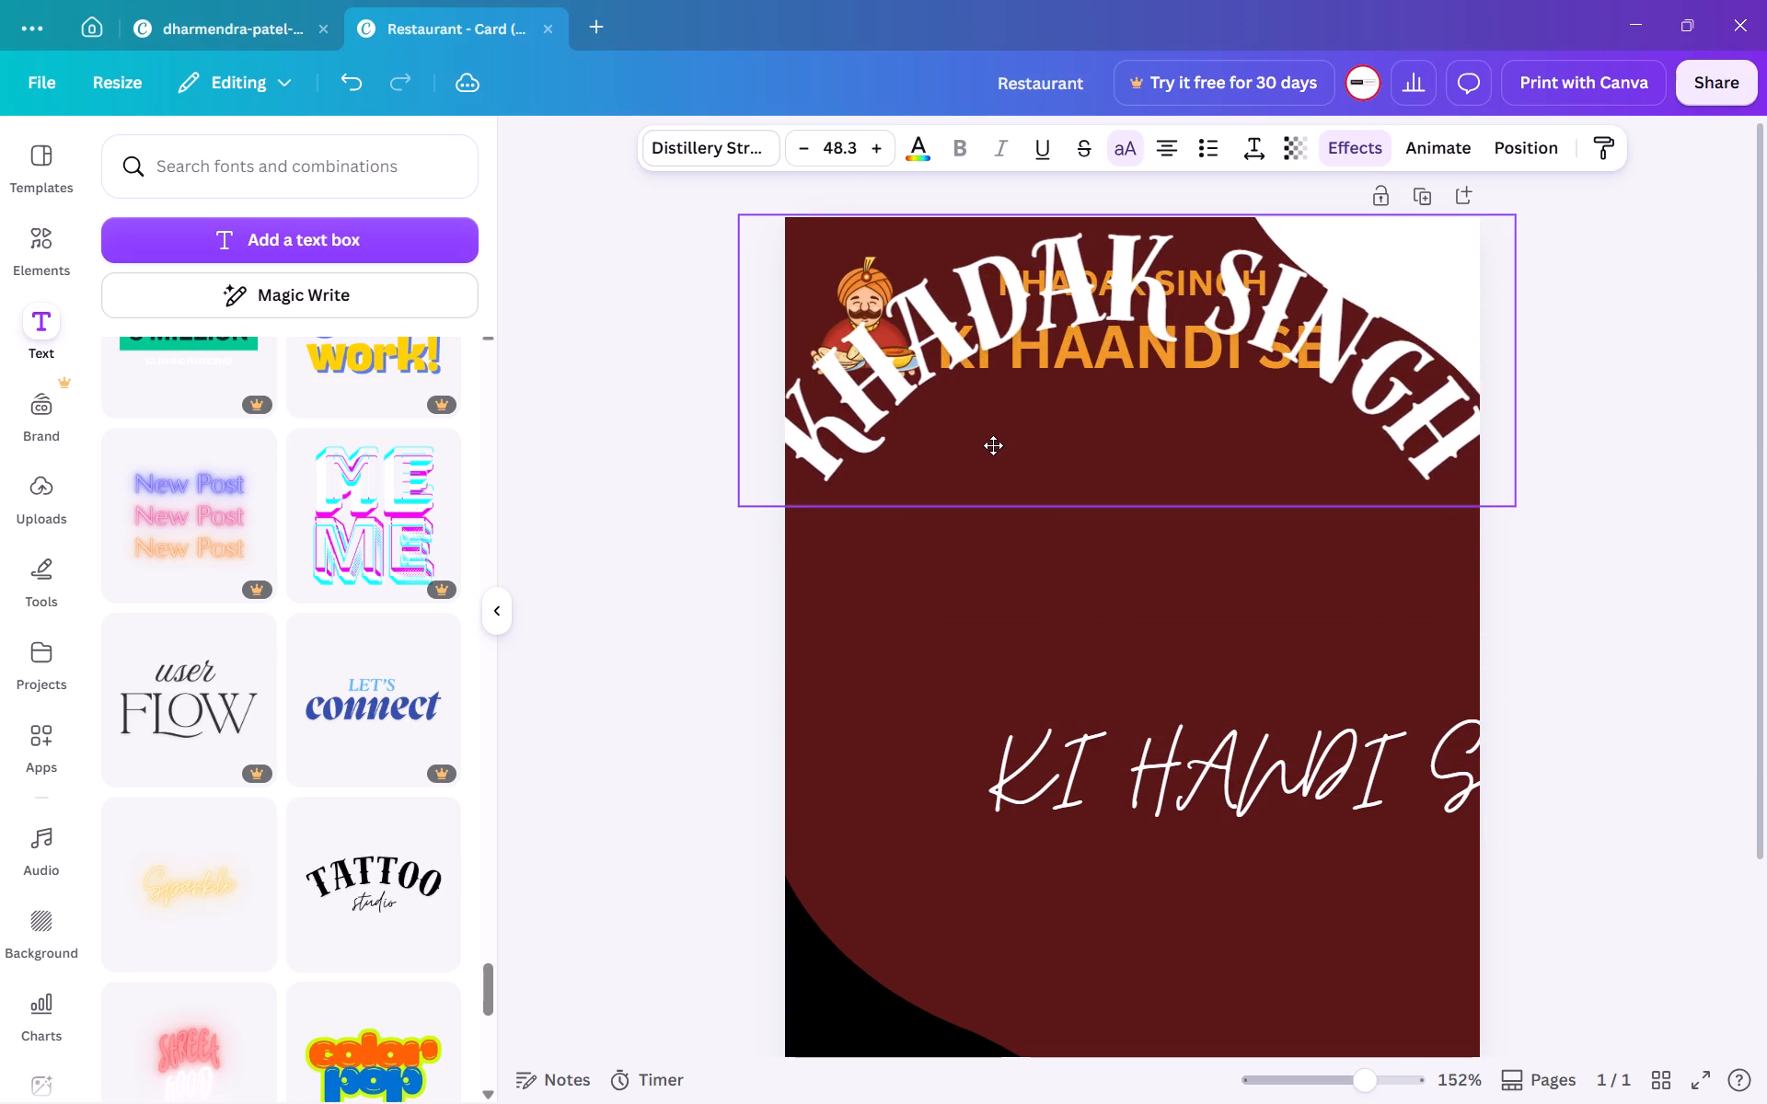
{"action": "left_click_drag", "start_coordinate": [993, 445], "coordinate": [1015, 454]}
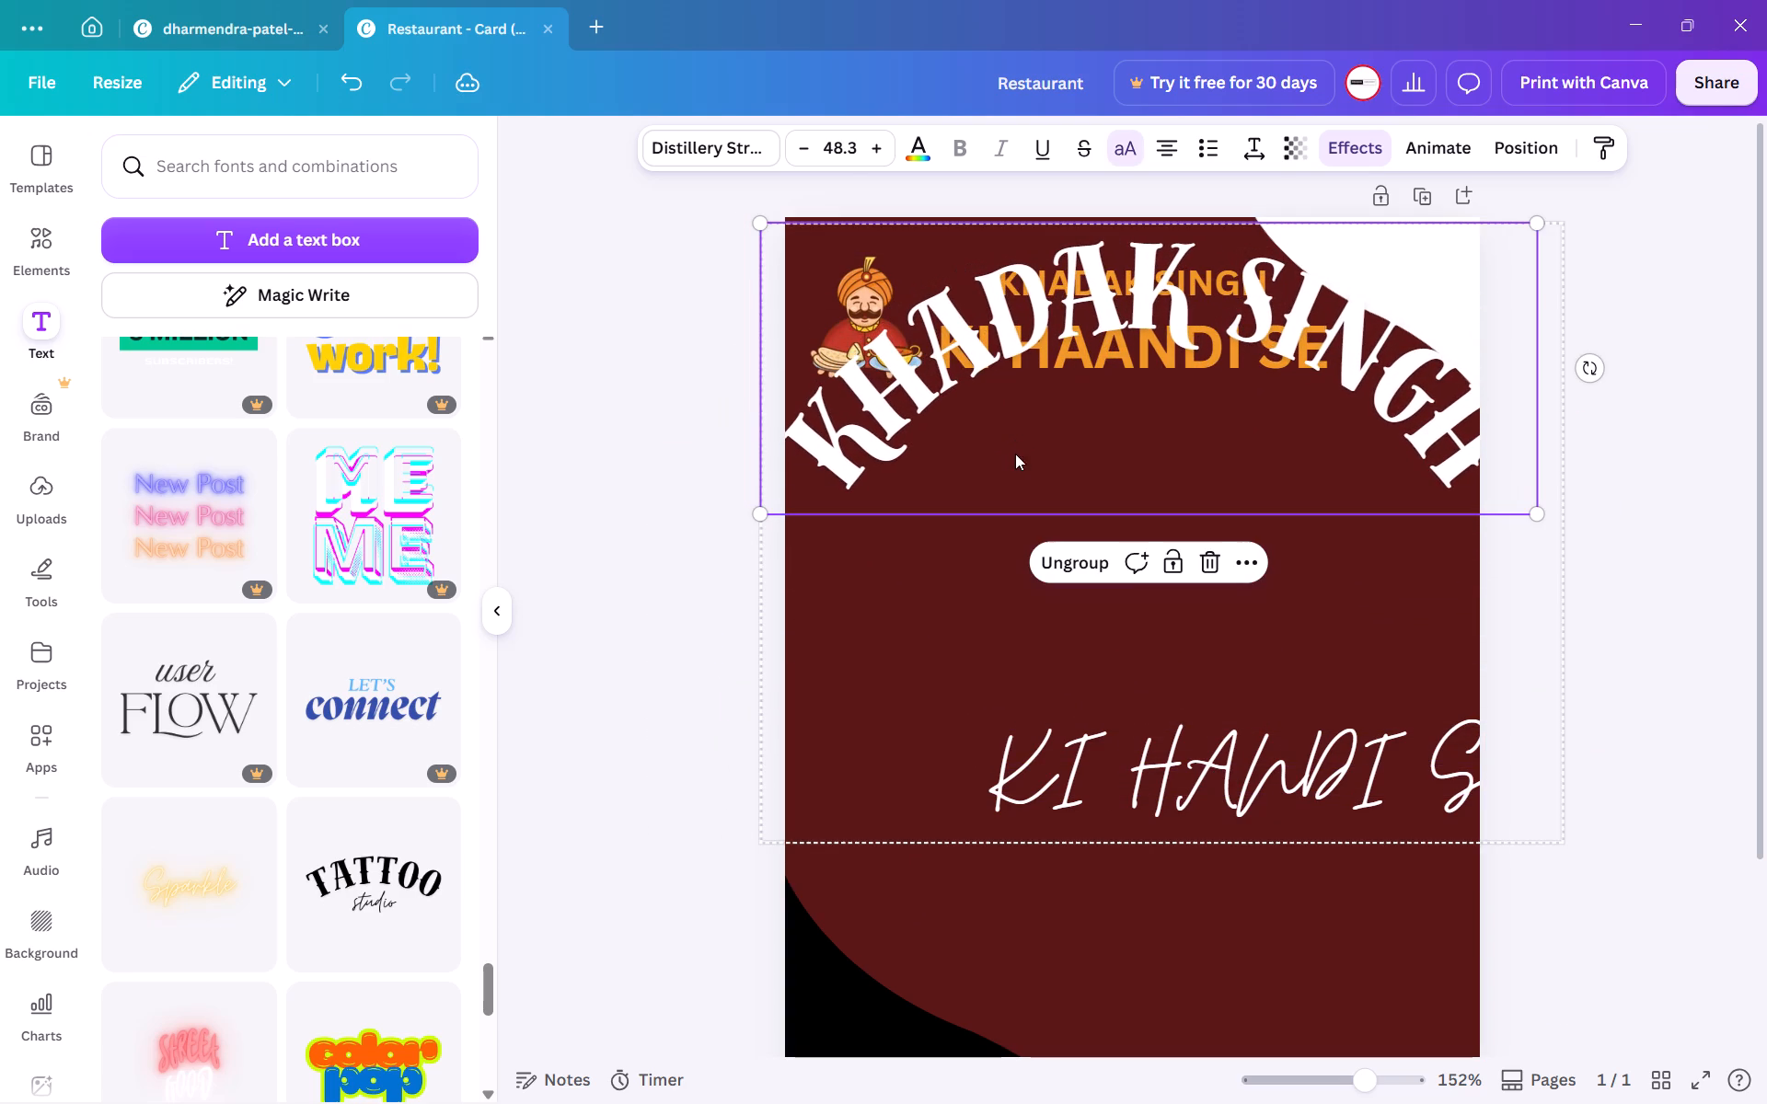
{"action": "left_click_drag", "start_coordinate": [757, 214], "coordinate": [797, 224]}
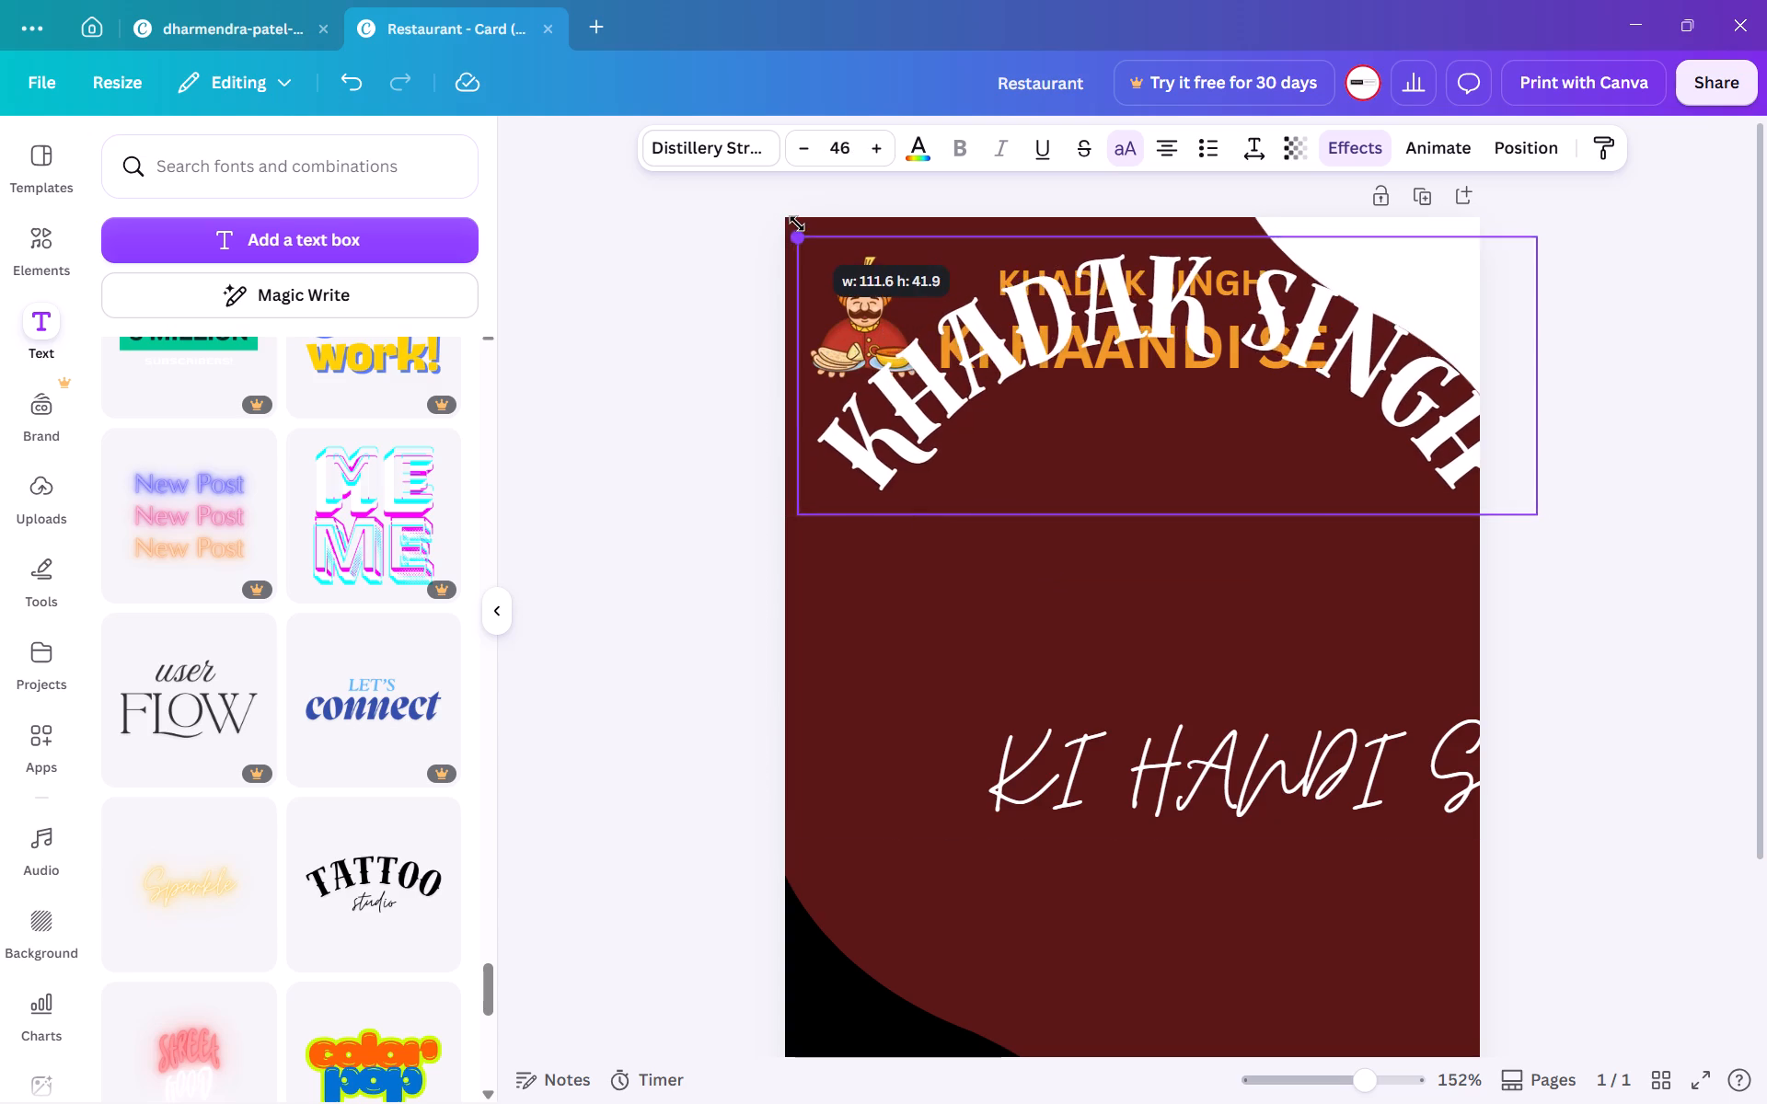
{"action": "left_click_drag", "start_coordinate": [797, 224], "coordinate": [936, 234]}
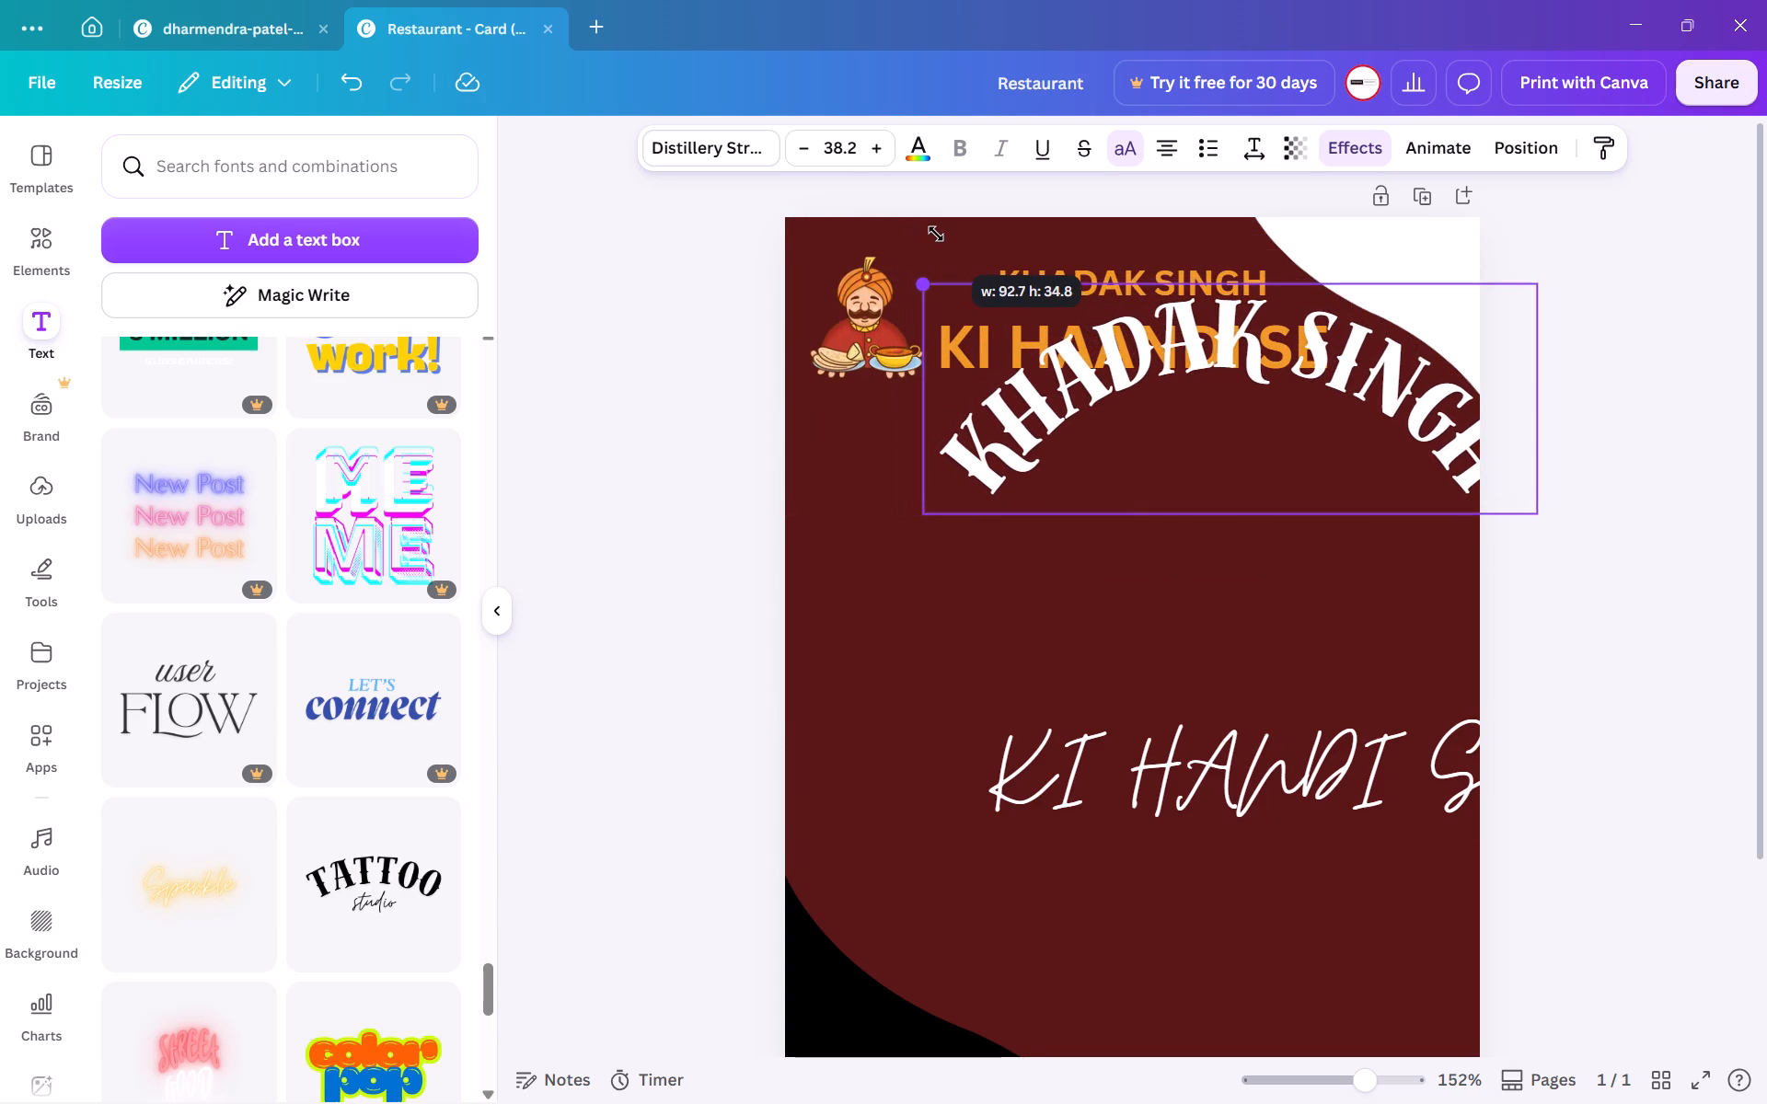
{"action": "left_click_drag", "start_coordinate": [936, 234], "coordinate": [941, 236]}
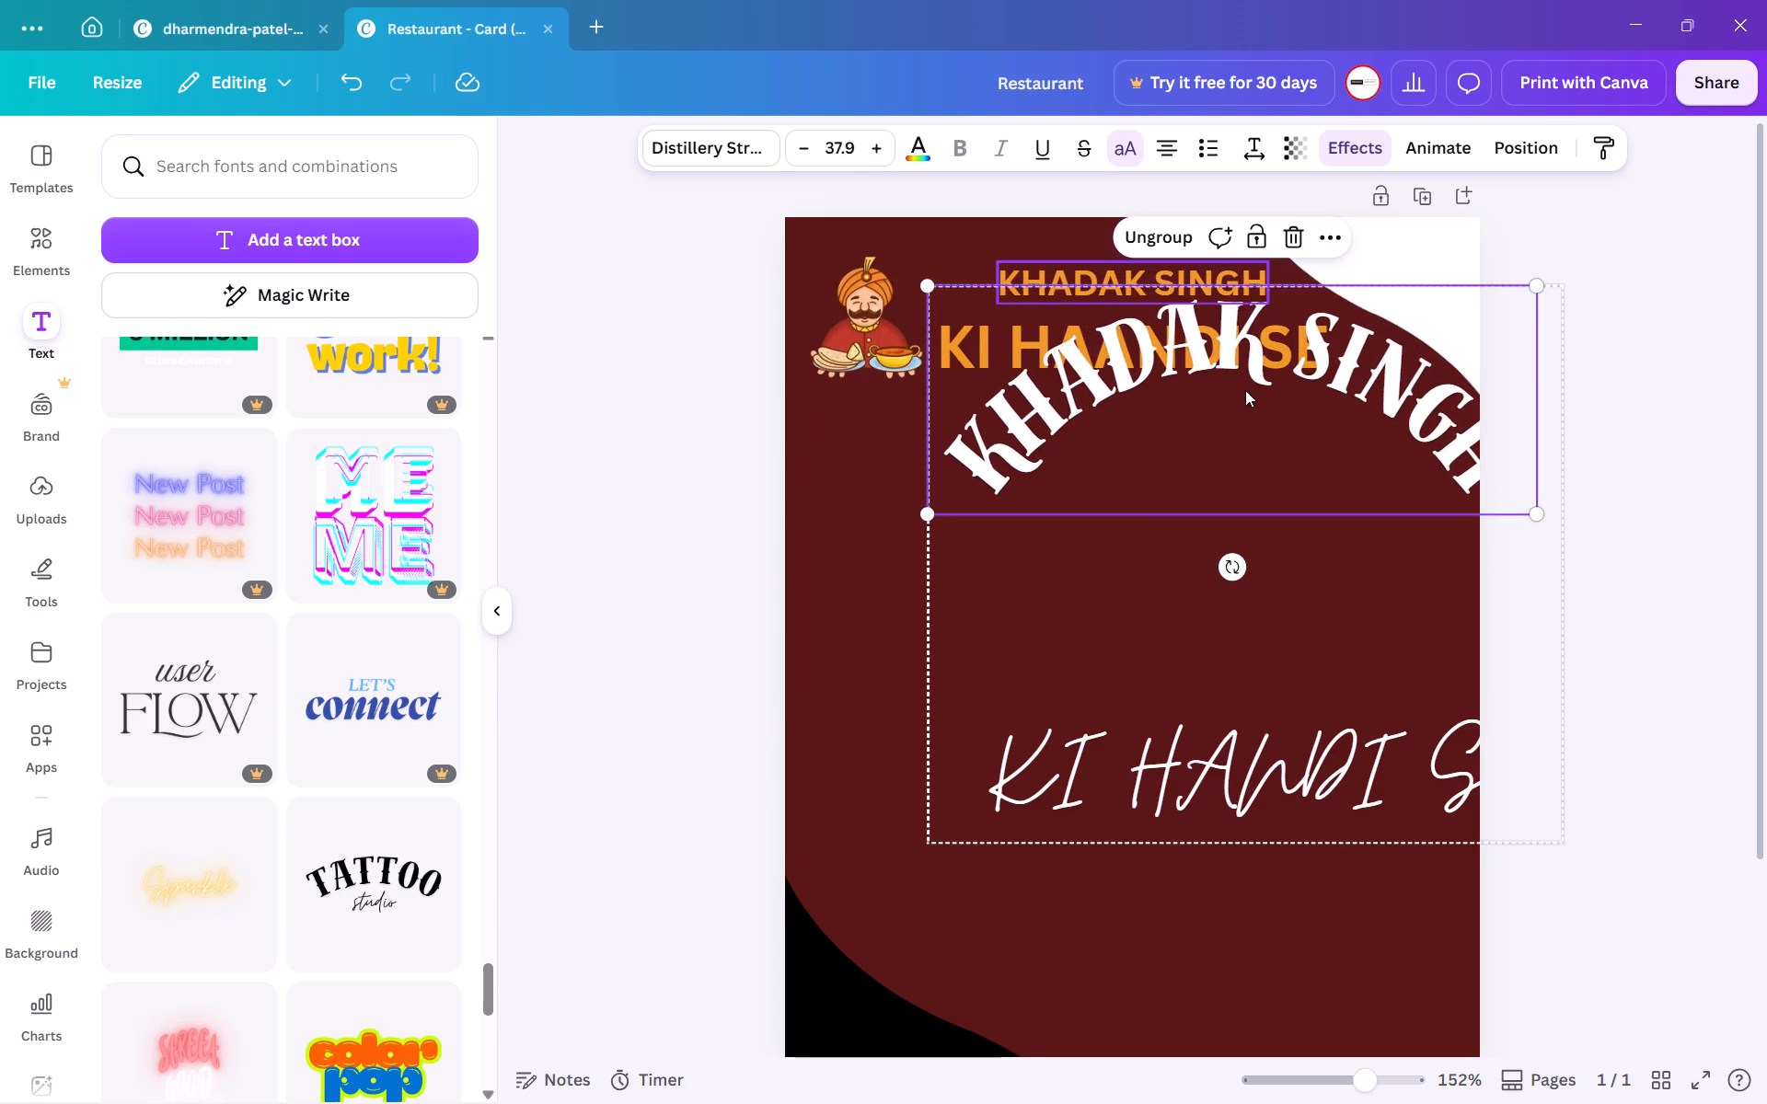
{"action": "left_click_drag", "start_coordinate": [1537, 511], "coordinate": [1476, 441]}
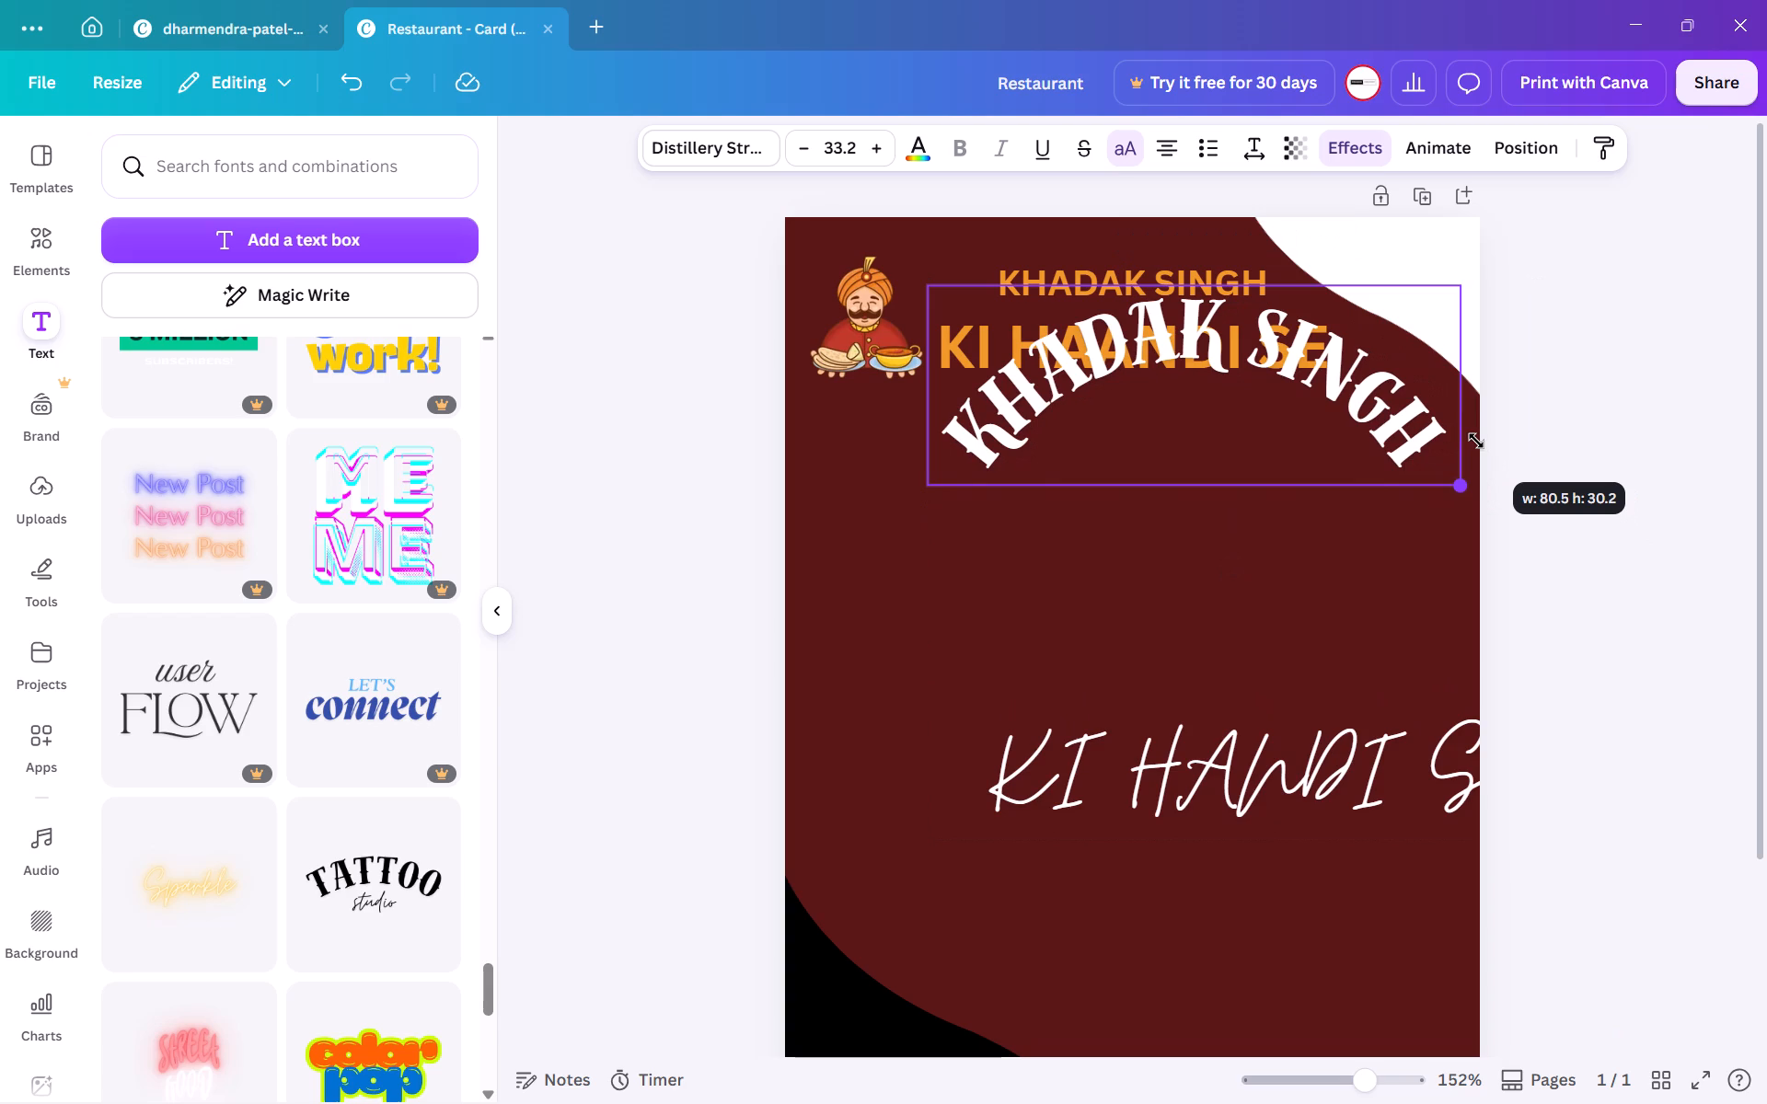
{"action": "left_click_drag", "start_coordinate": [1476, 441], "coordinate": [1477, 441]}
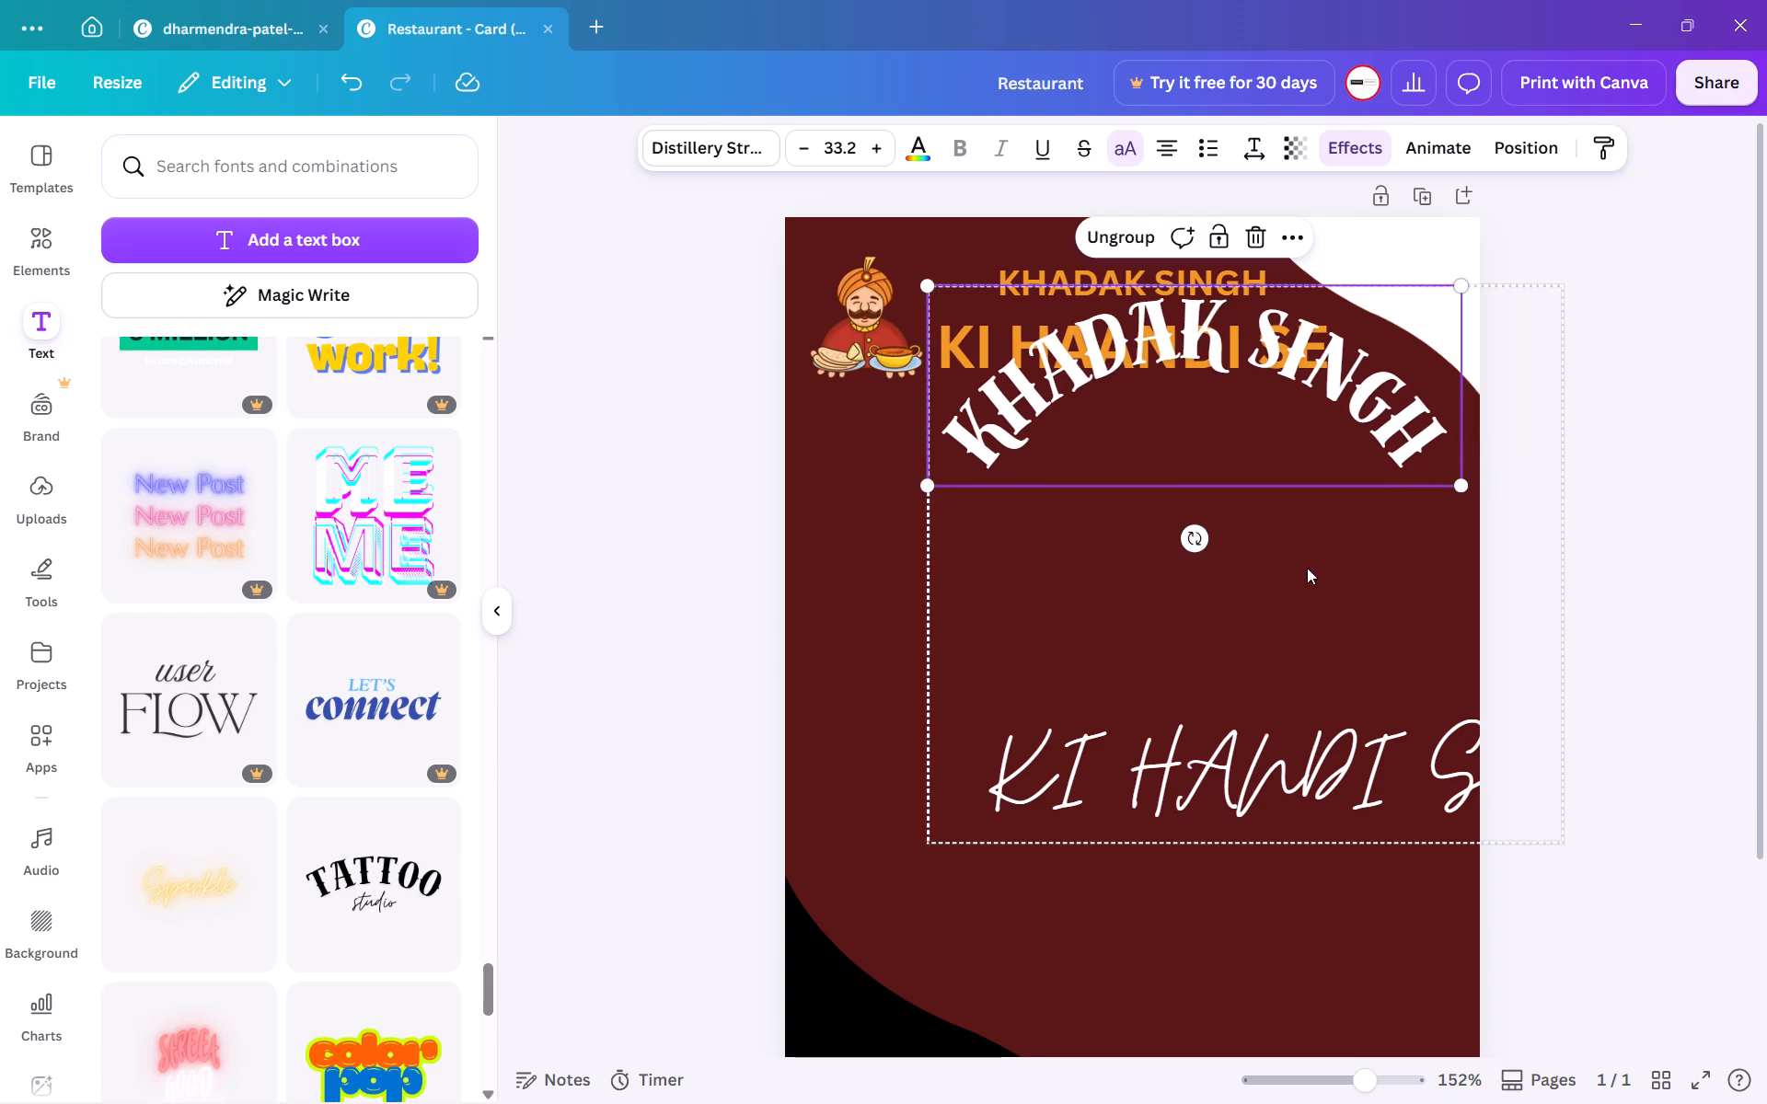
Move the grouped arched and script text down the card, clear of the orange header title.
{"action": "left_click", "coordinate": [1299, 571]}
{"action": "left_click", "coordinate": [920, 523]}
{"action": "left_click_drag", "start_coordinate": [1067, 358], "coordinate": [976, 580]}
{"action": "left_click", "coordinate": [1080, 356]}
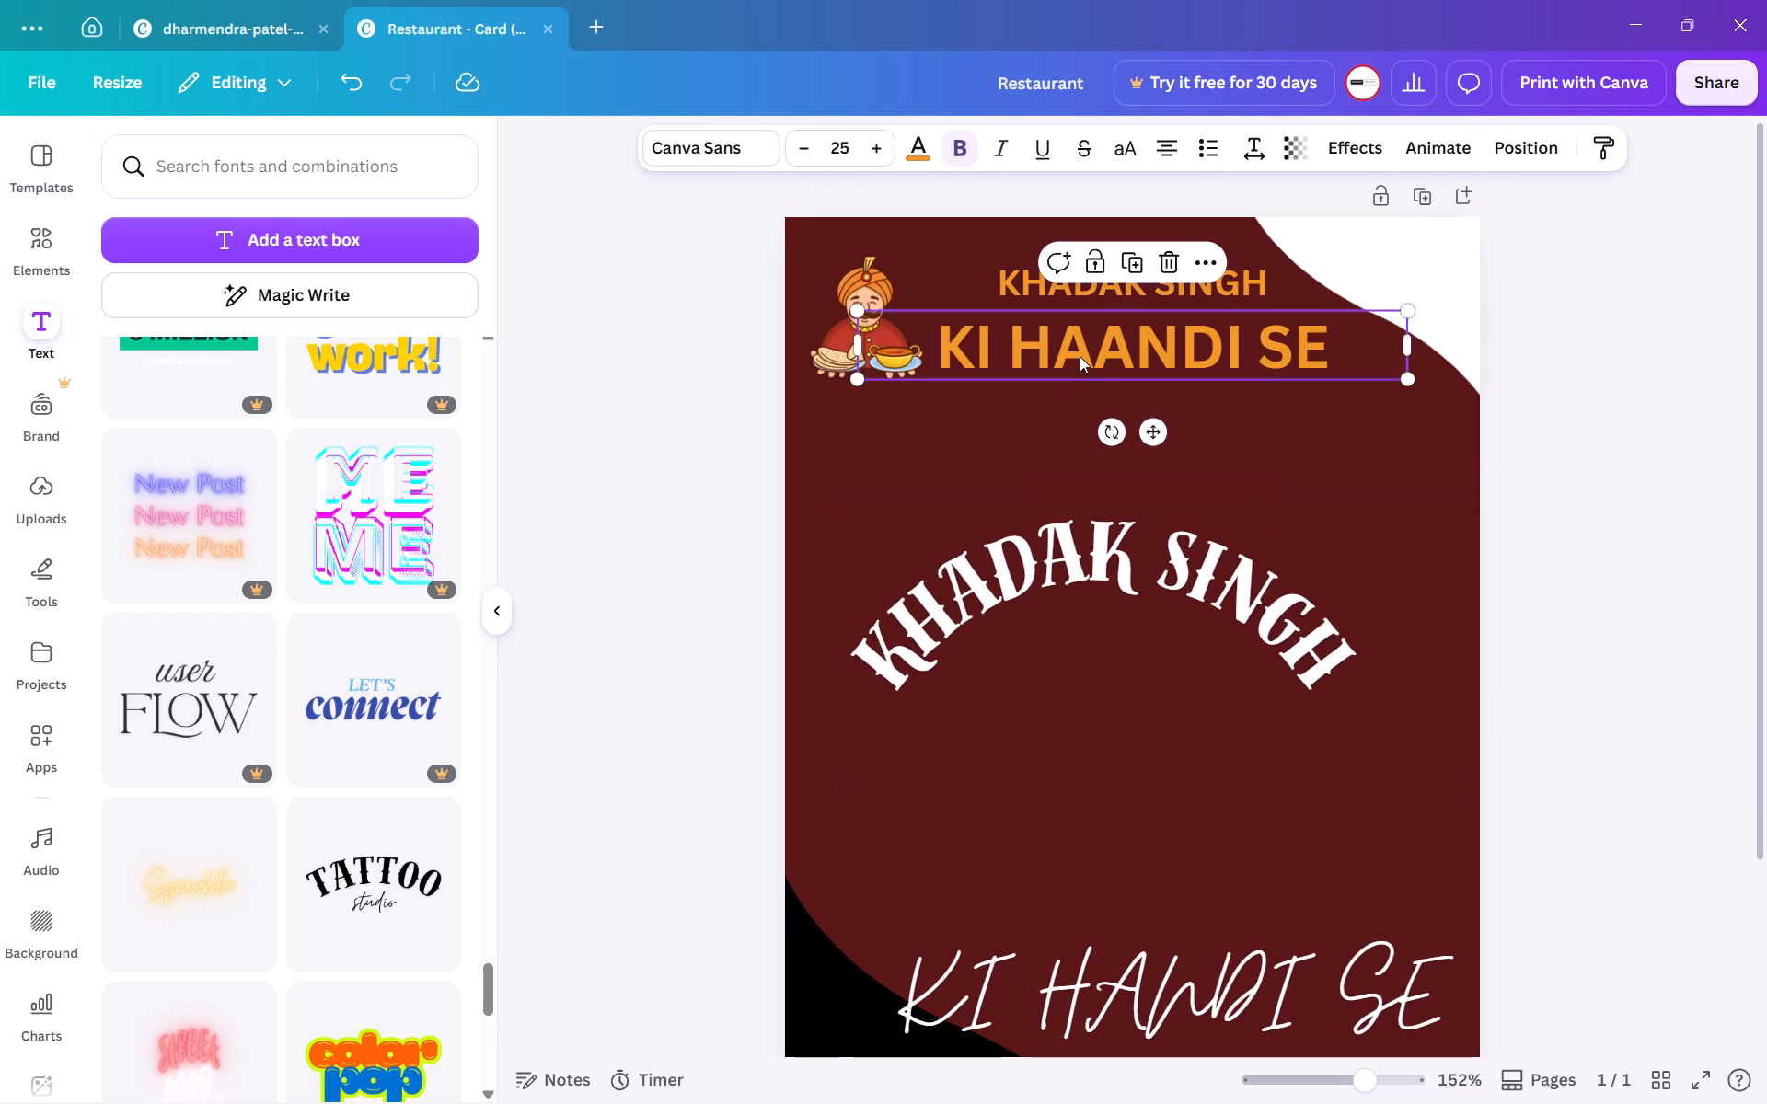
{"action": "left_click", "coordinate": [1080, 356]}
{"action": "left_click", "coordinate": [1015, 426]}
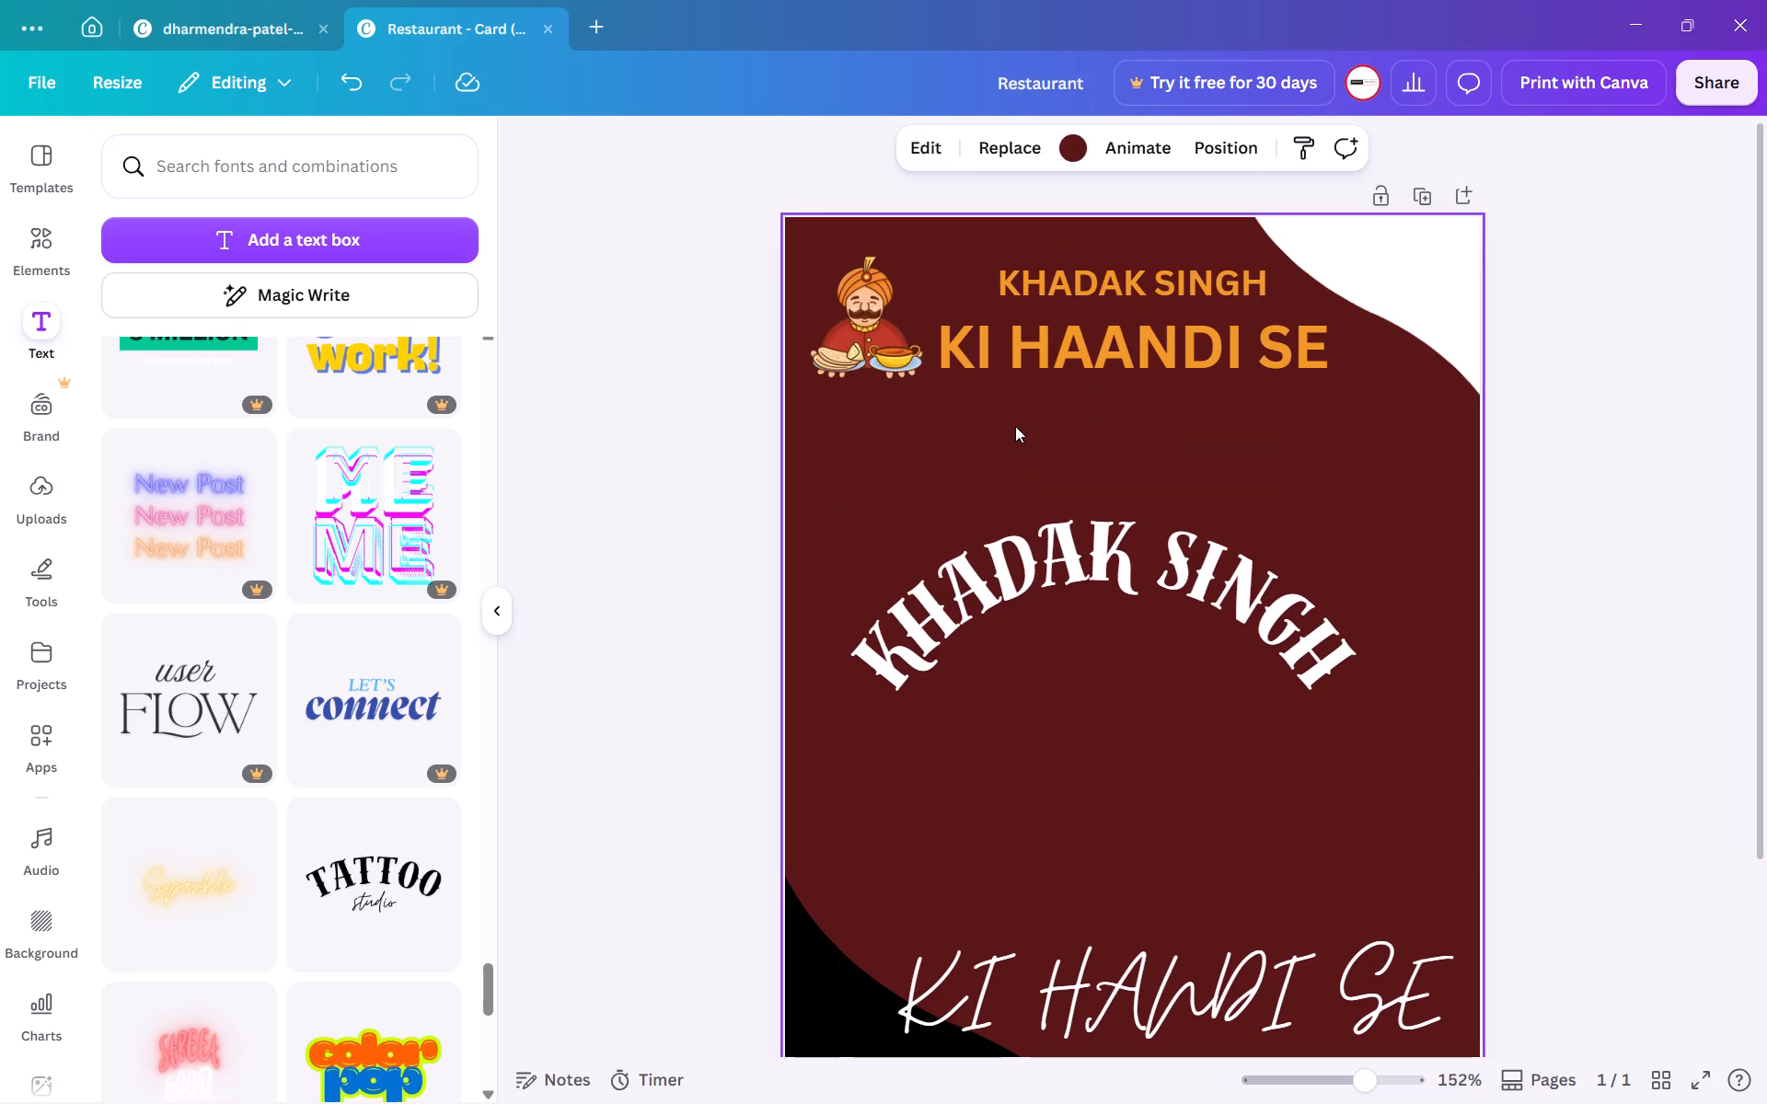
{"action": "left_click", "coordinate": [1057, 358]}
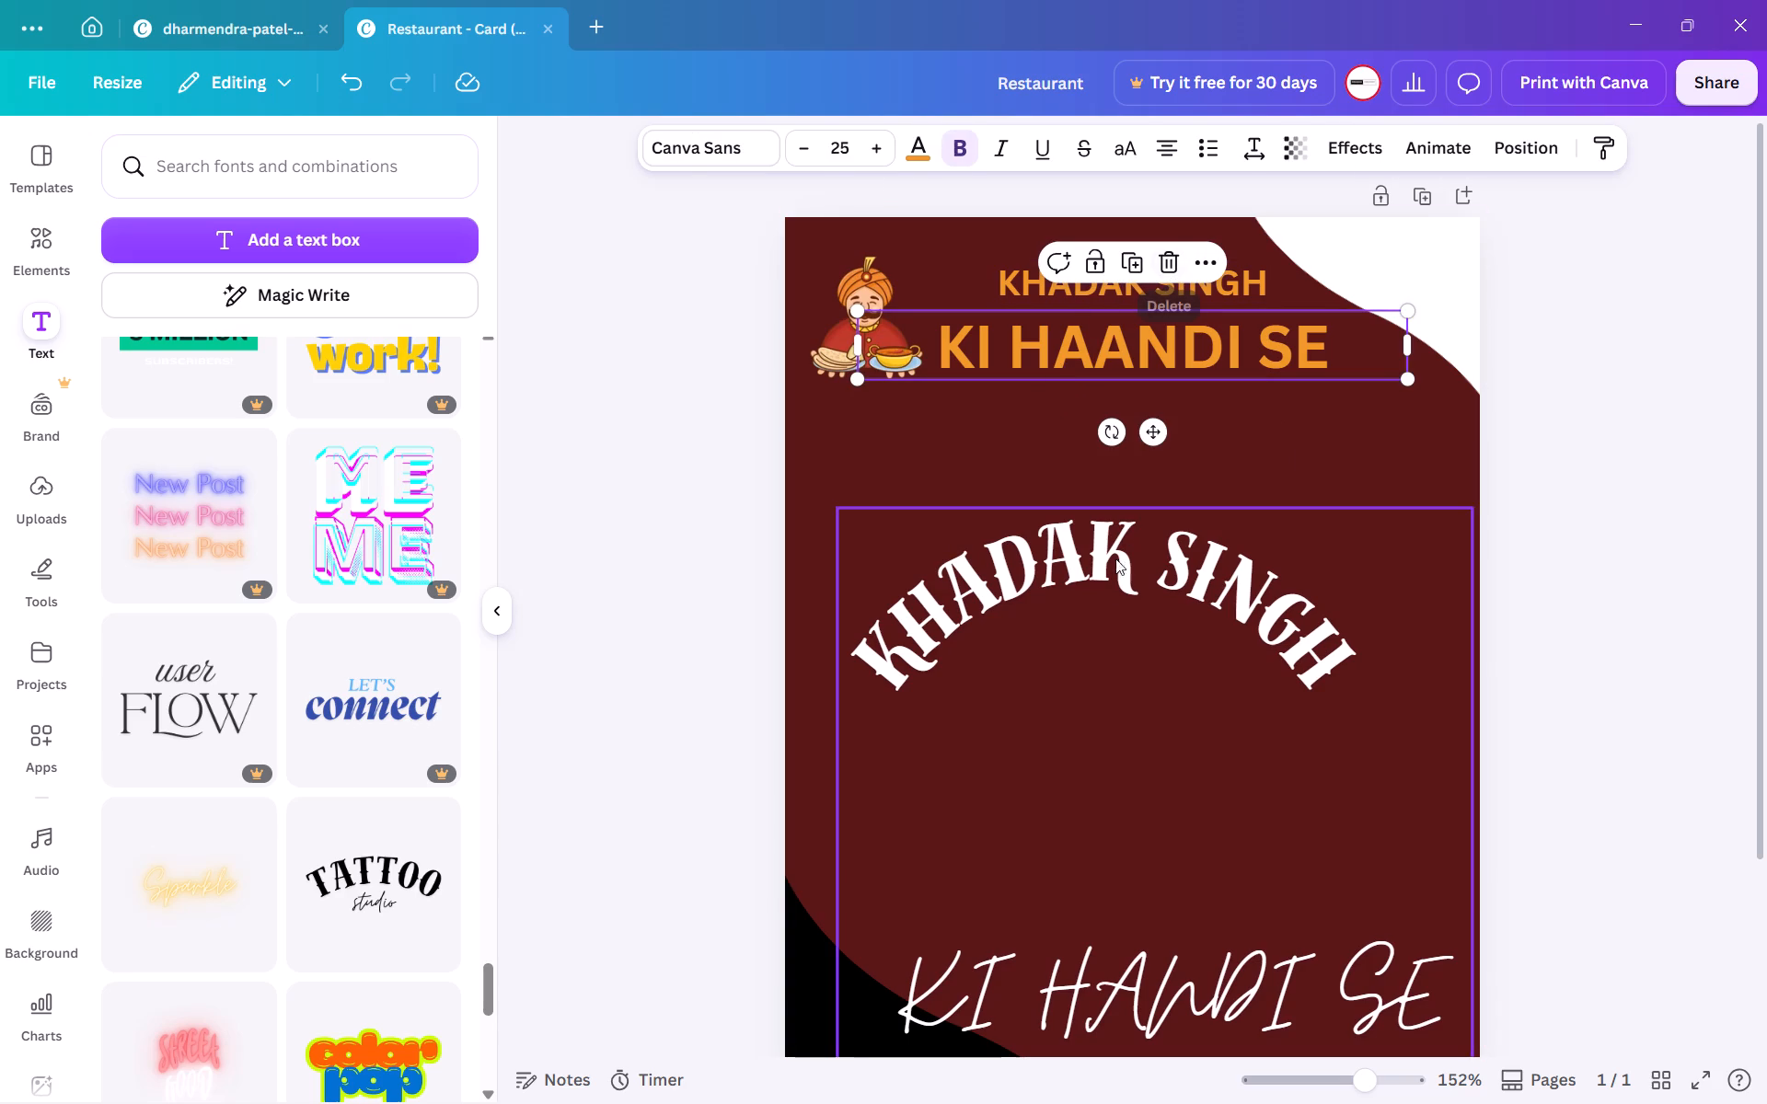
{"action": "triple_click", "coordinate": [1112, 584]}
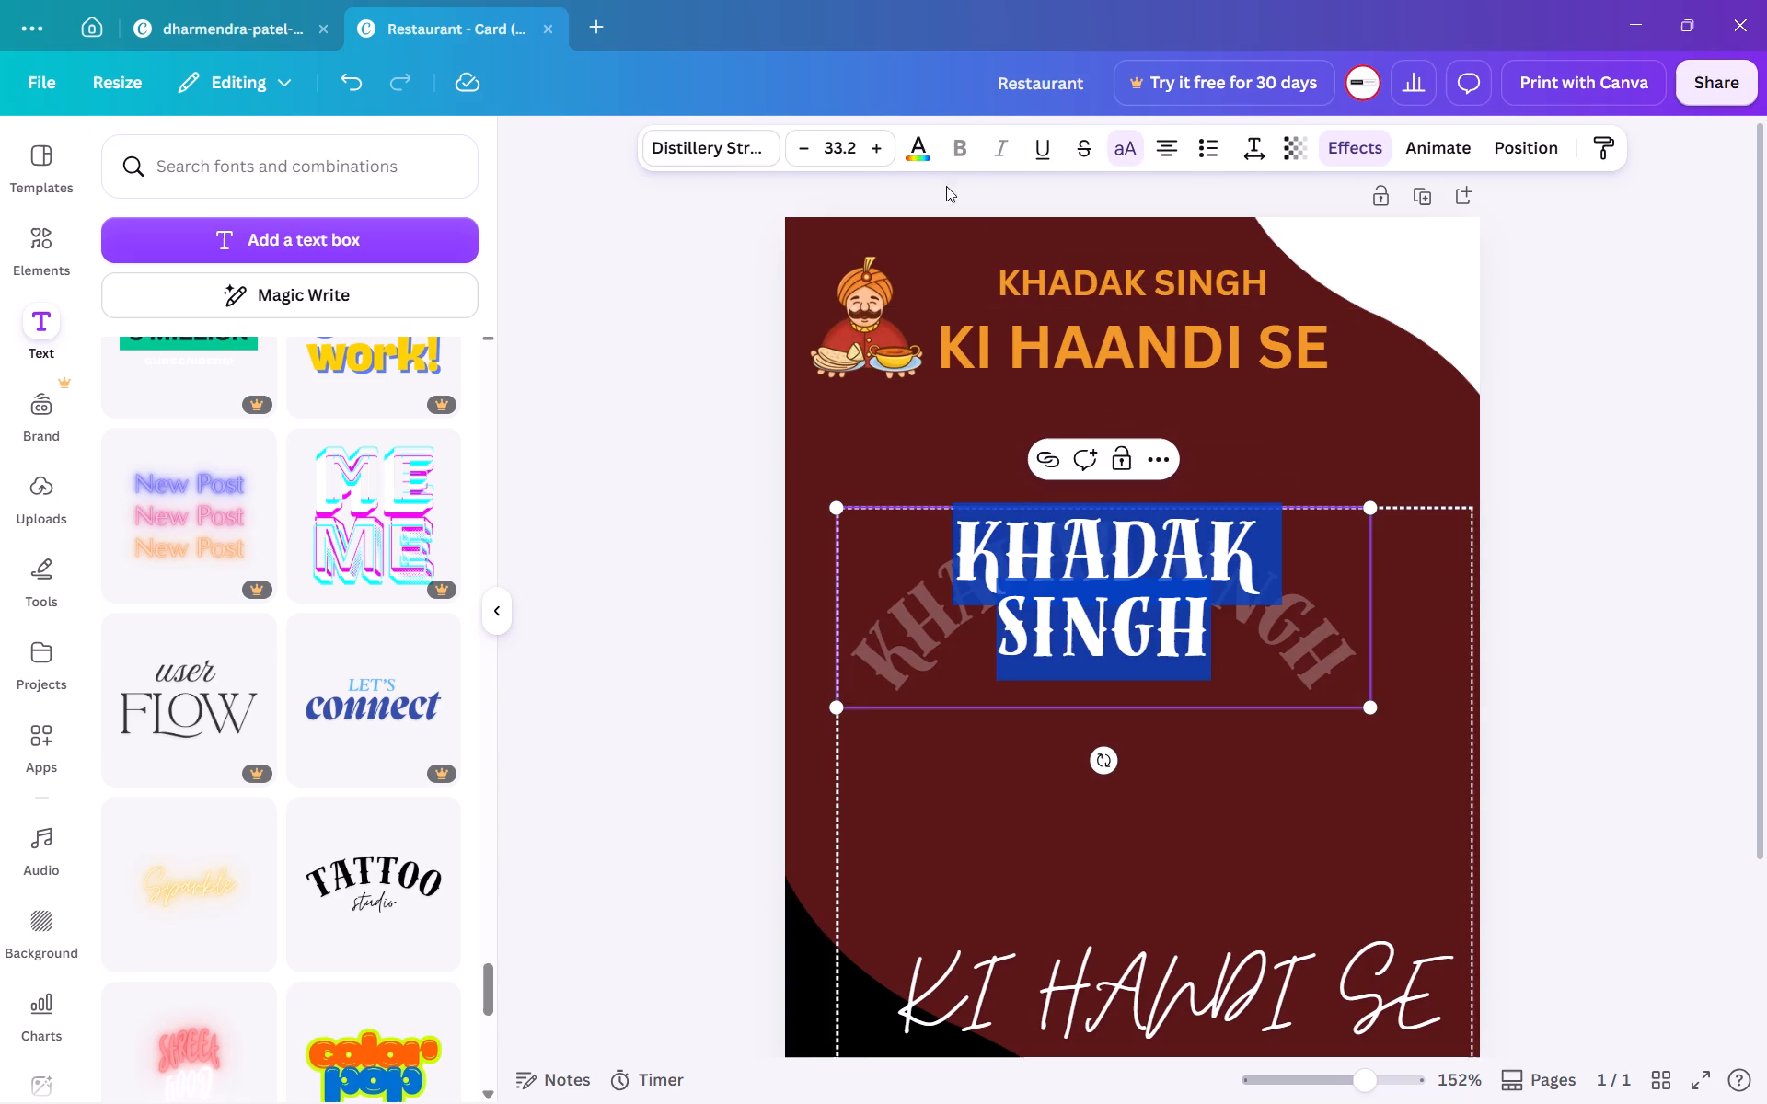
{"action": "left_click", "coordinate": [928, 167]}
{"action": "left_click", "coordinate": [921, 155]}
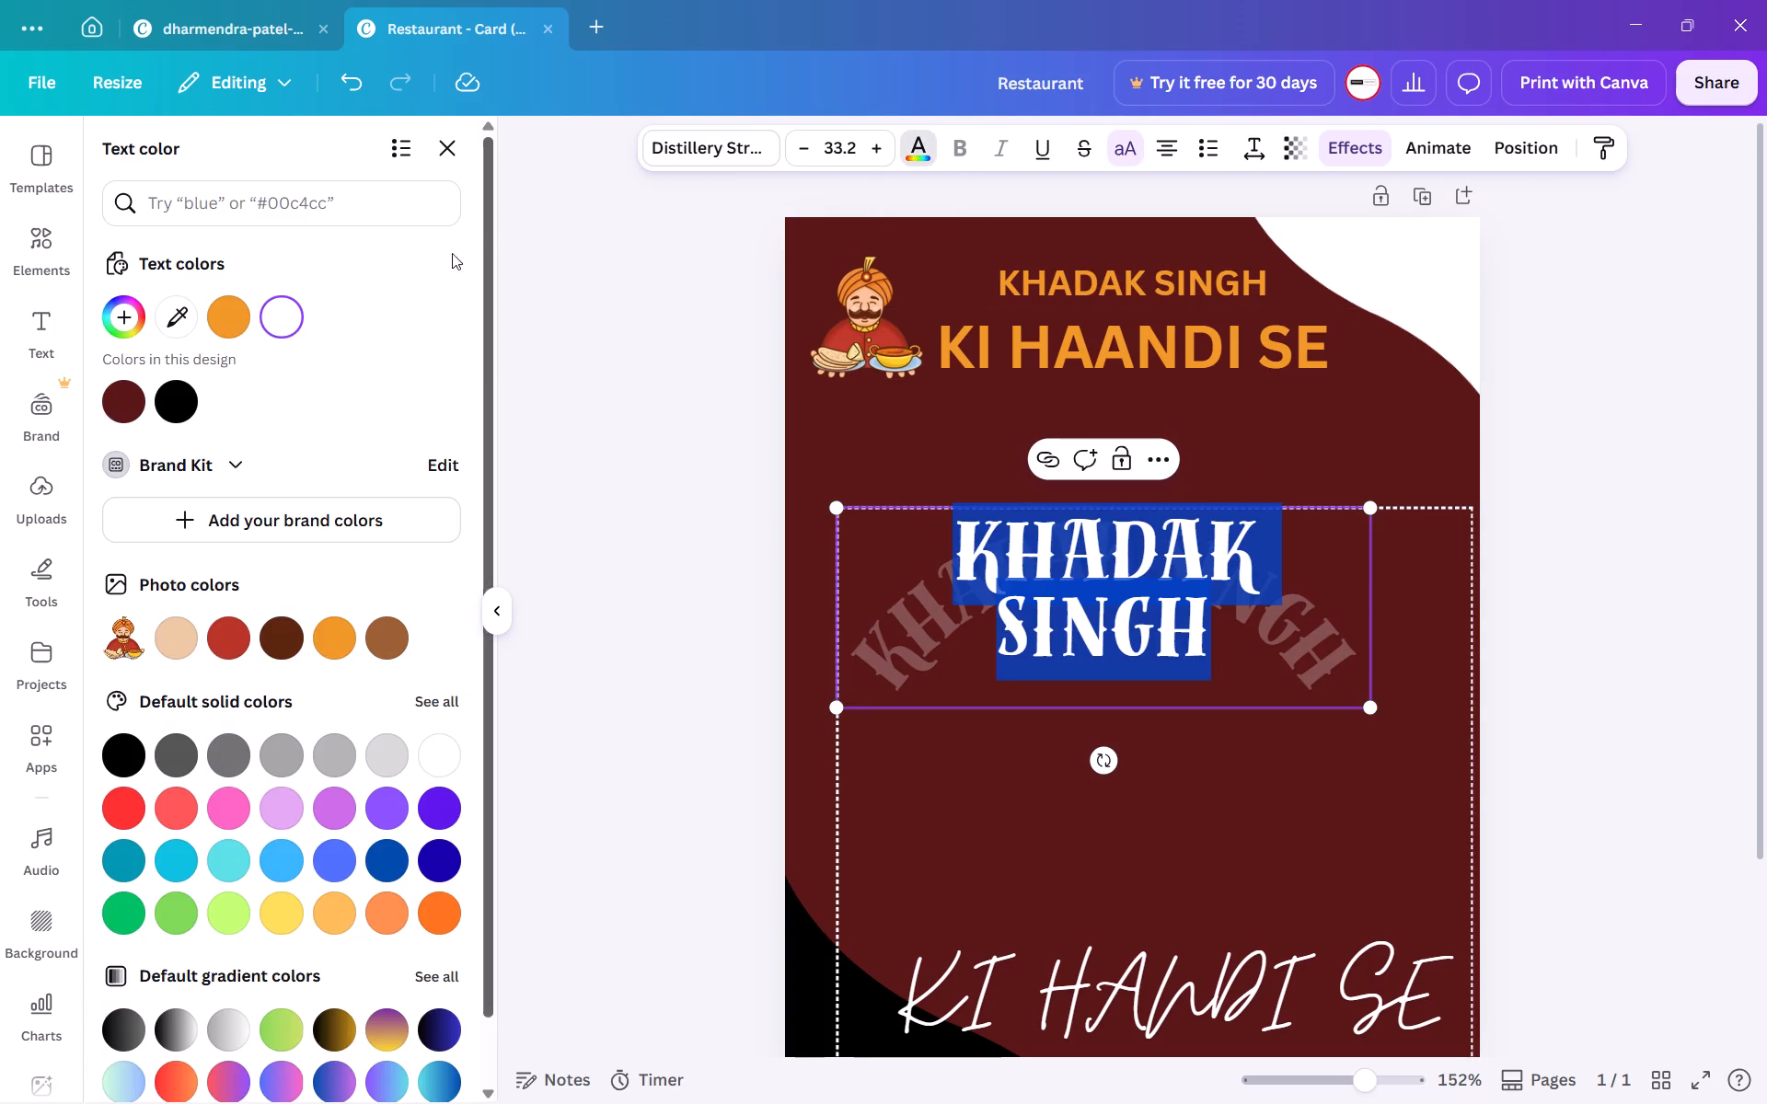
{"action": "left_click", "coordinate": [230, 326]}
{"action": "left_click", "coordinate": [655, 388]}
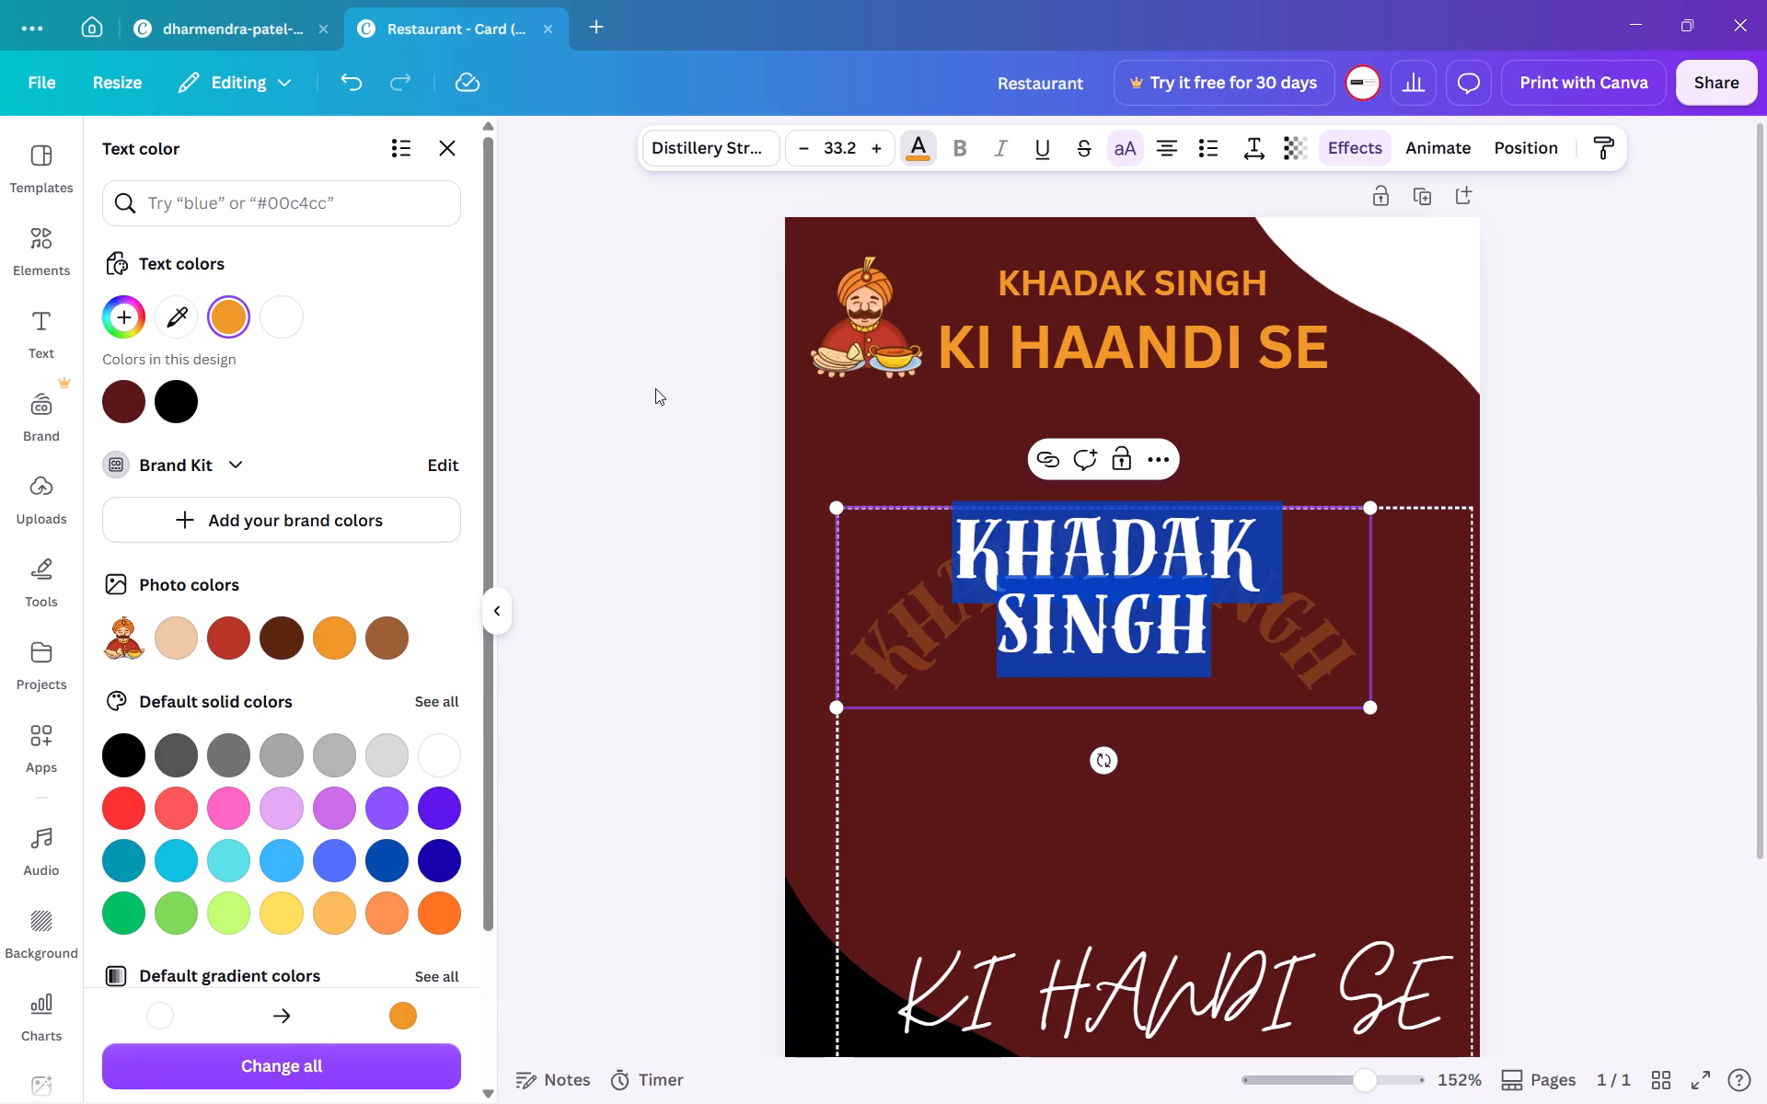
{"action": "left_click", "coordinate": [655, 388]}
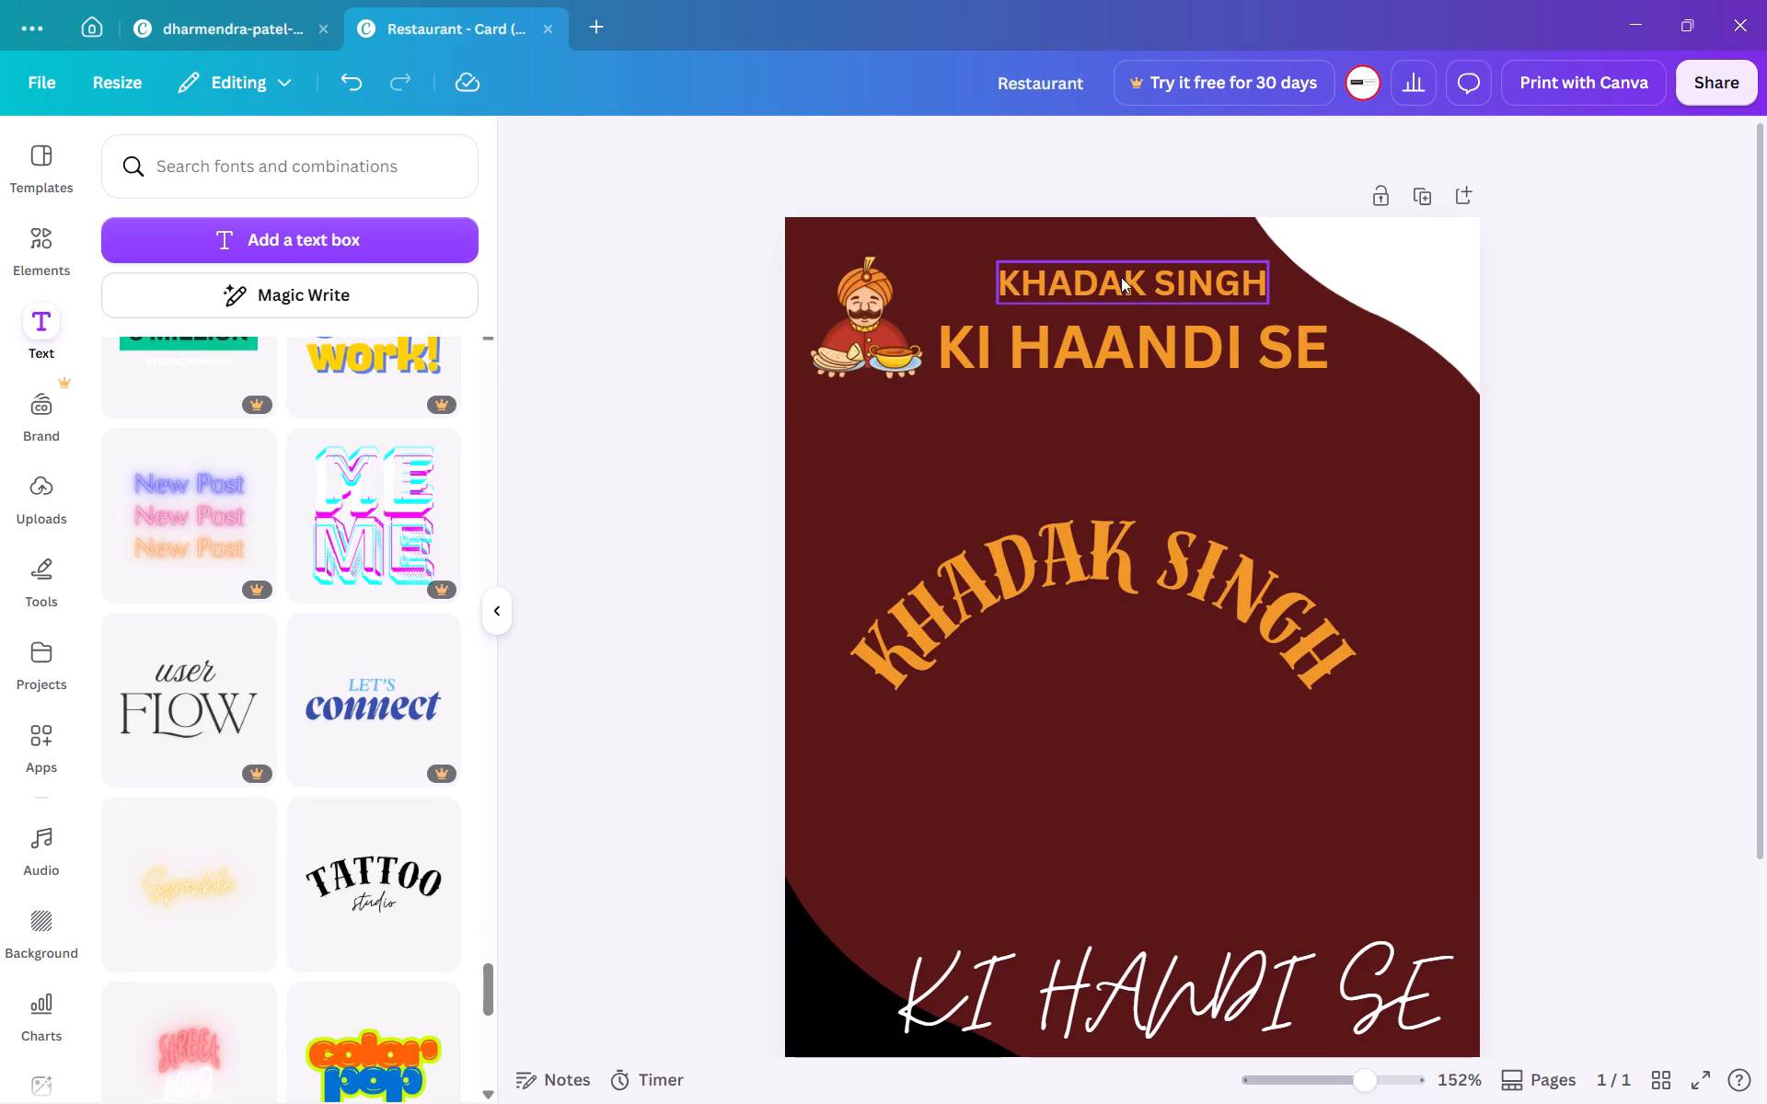
{"action": "left_click", "coordinate": [1121, 270]}
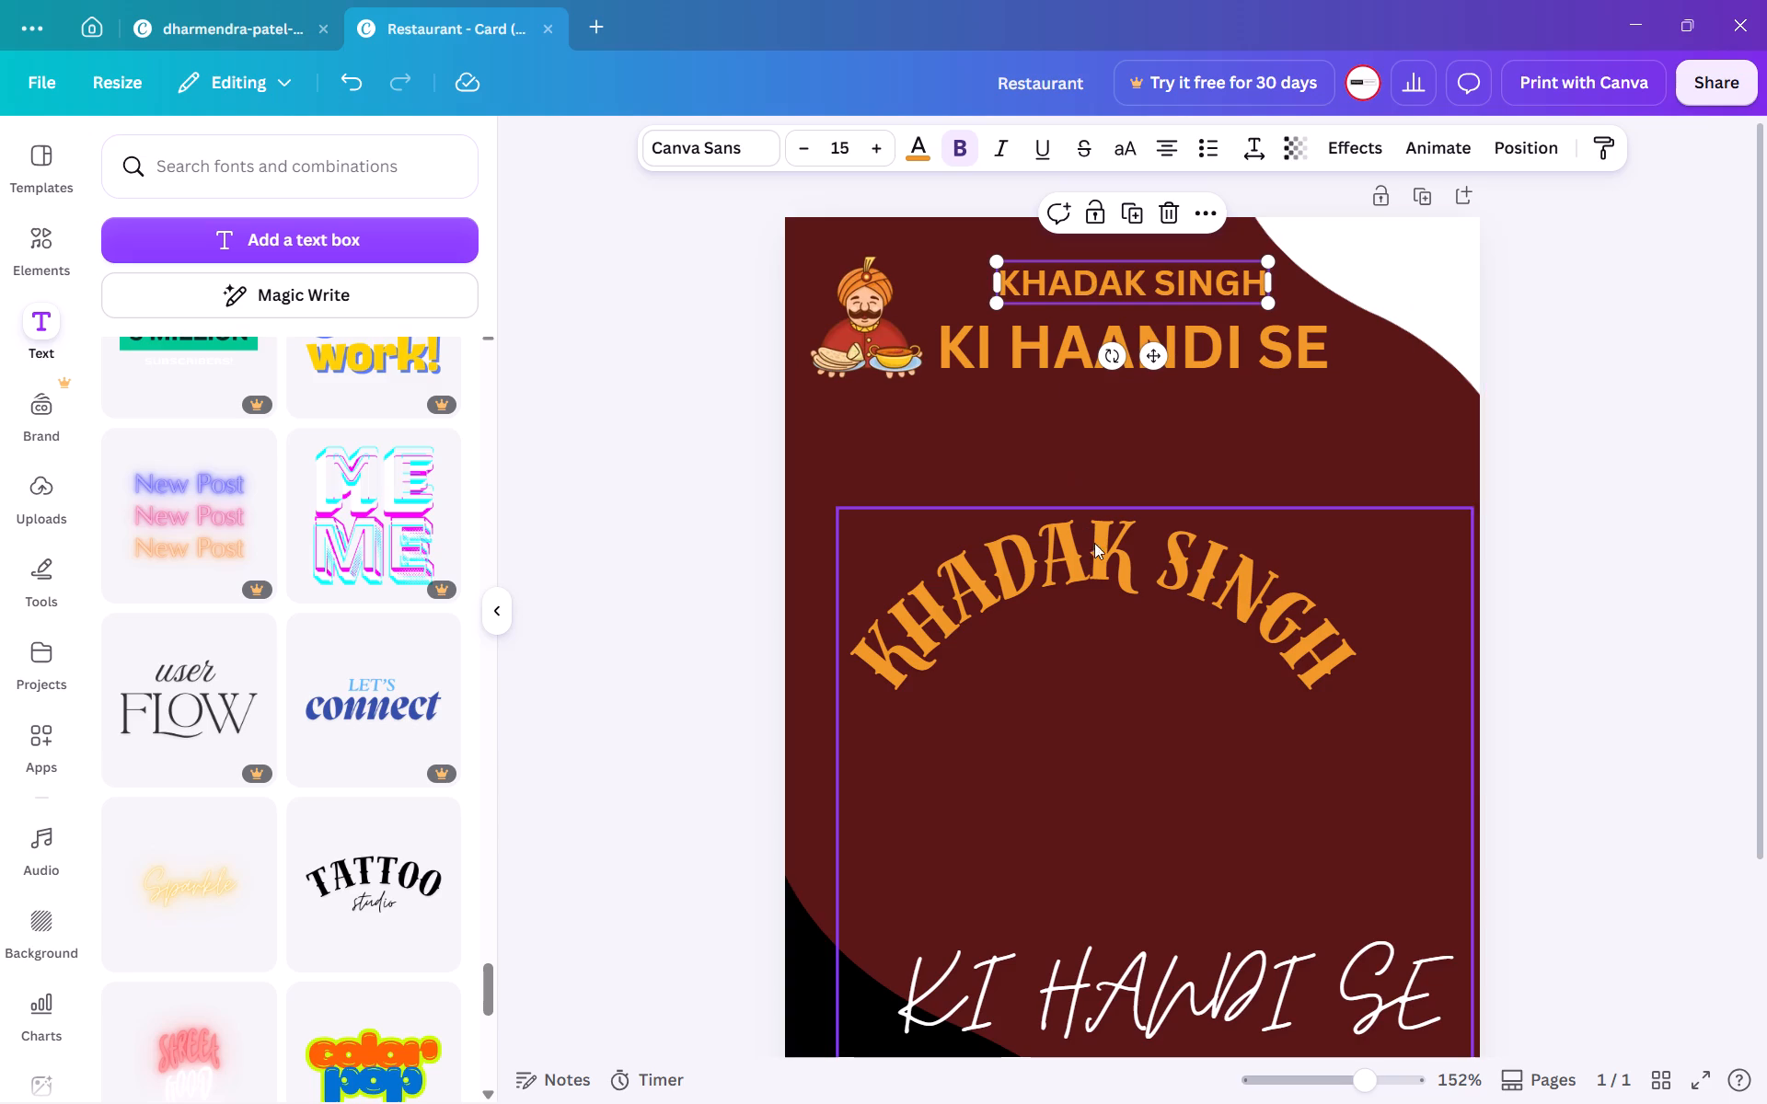
{"action": "left_click", "coordinate": [1114, 575]}
{"action": "left_click", "coordinate": [1248, 472]}
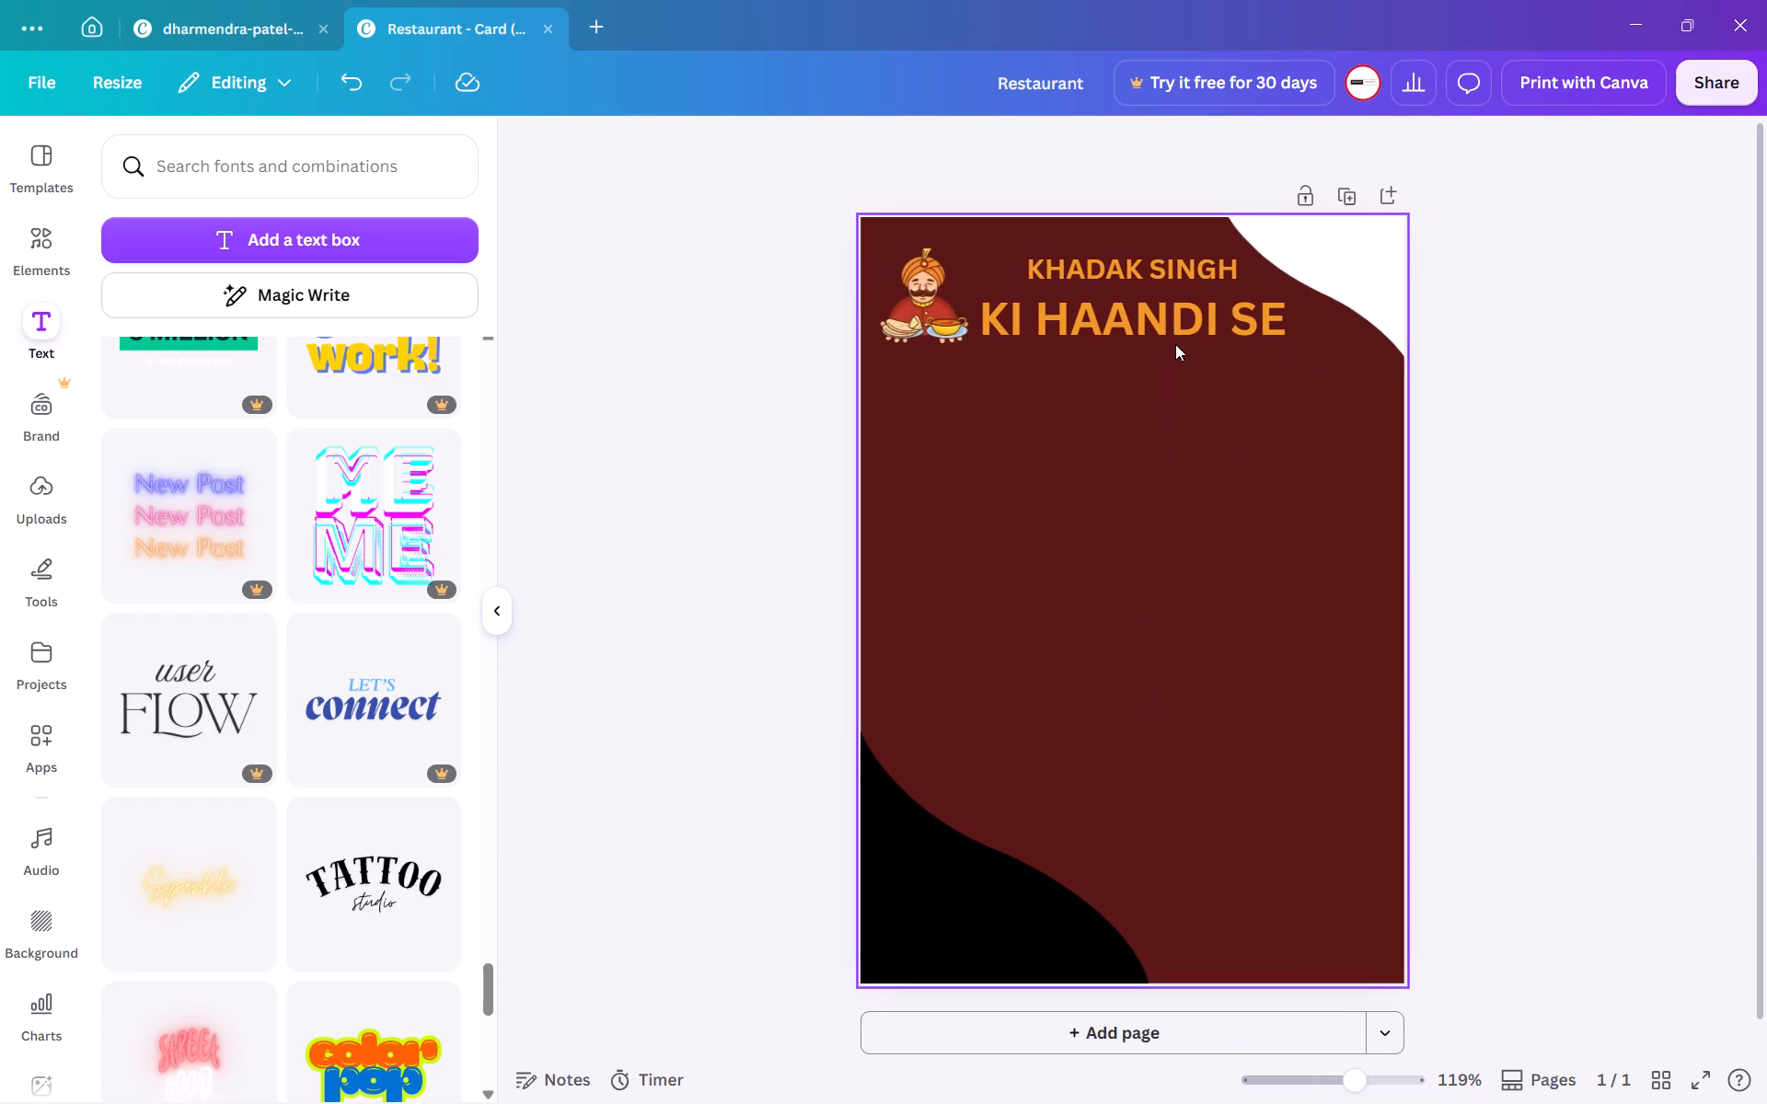
Browse the ready-made font combinations for a decorative style suited to the KI HAANDI SE title.
{"action": "double_click", "coordinate": [1177, 330]}
{"action": "double_click", "coordinate": [1153, 329]}
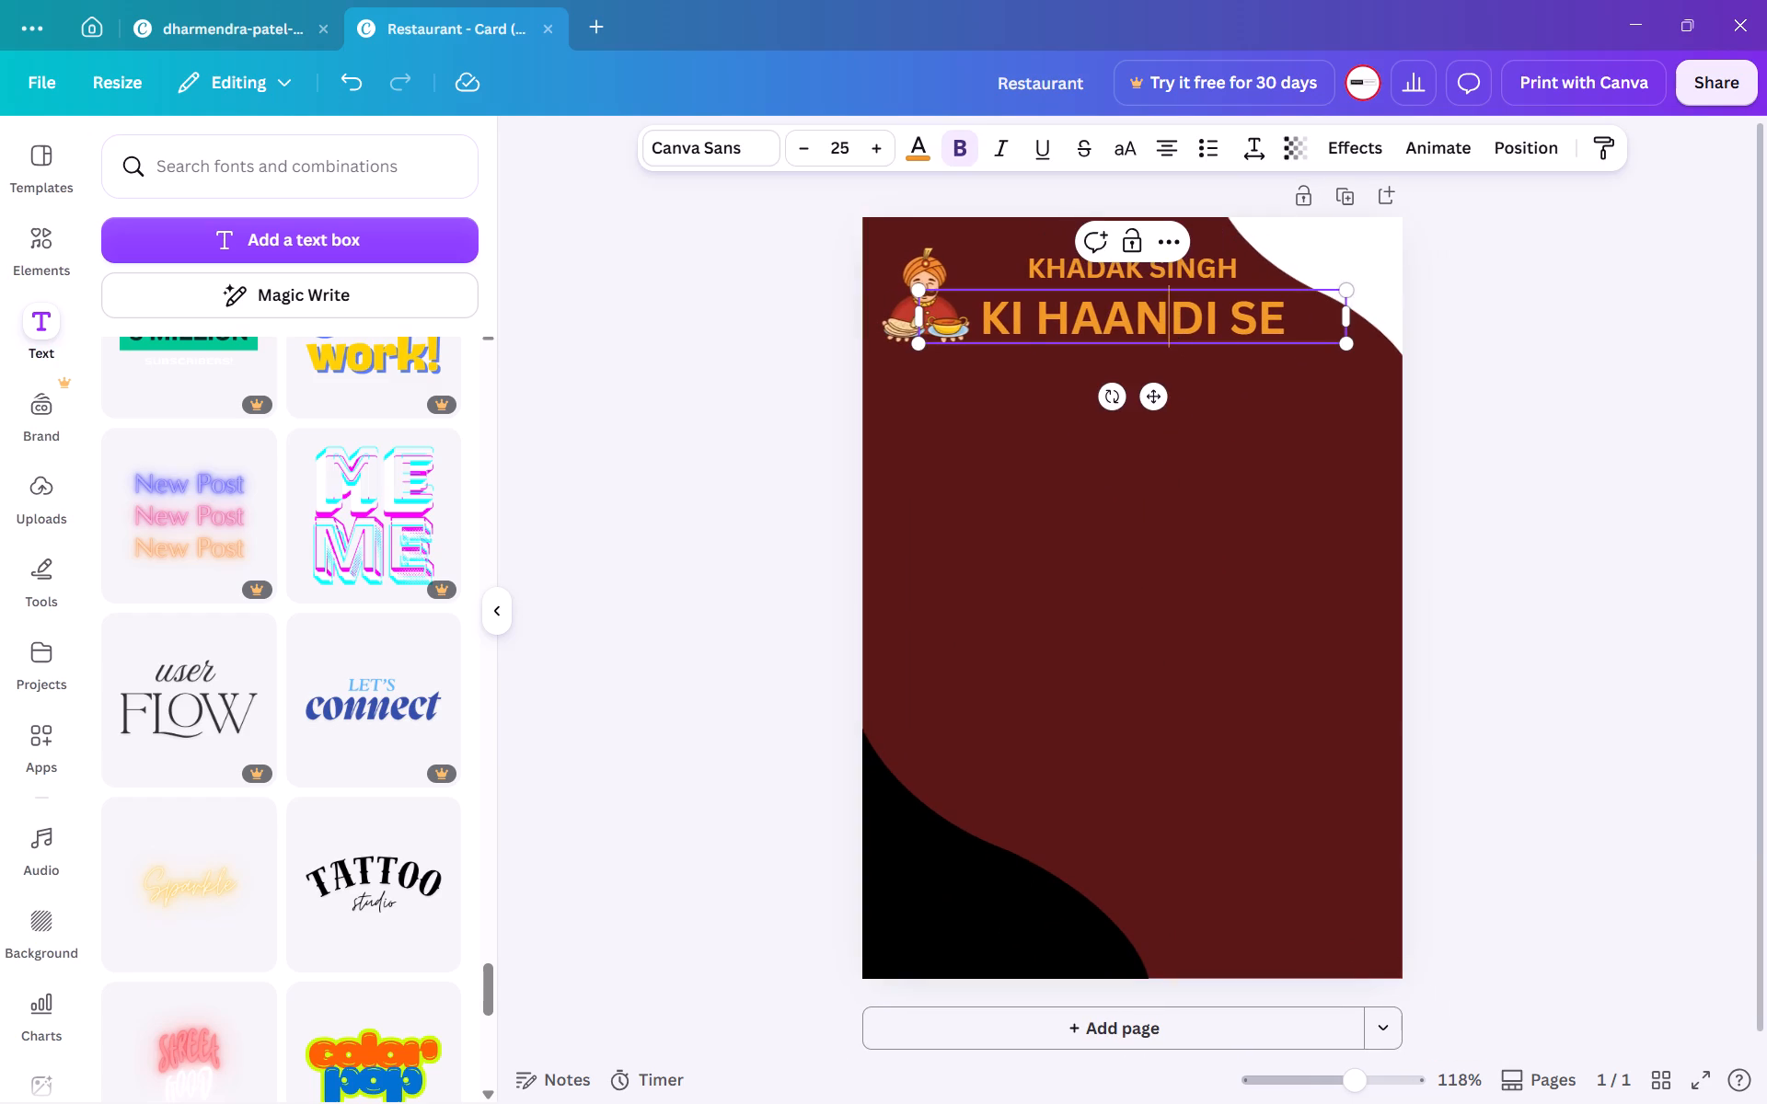
{"action": "scroll", "coordinate": [146, 723], "scroll_direction": "down", "scroll_amount": 6}
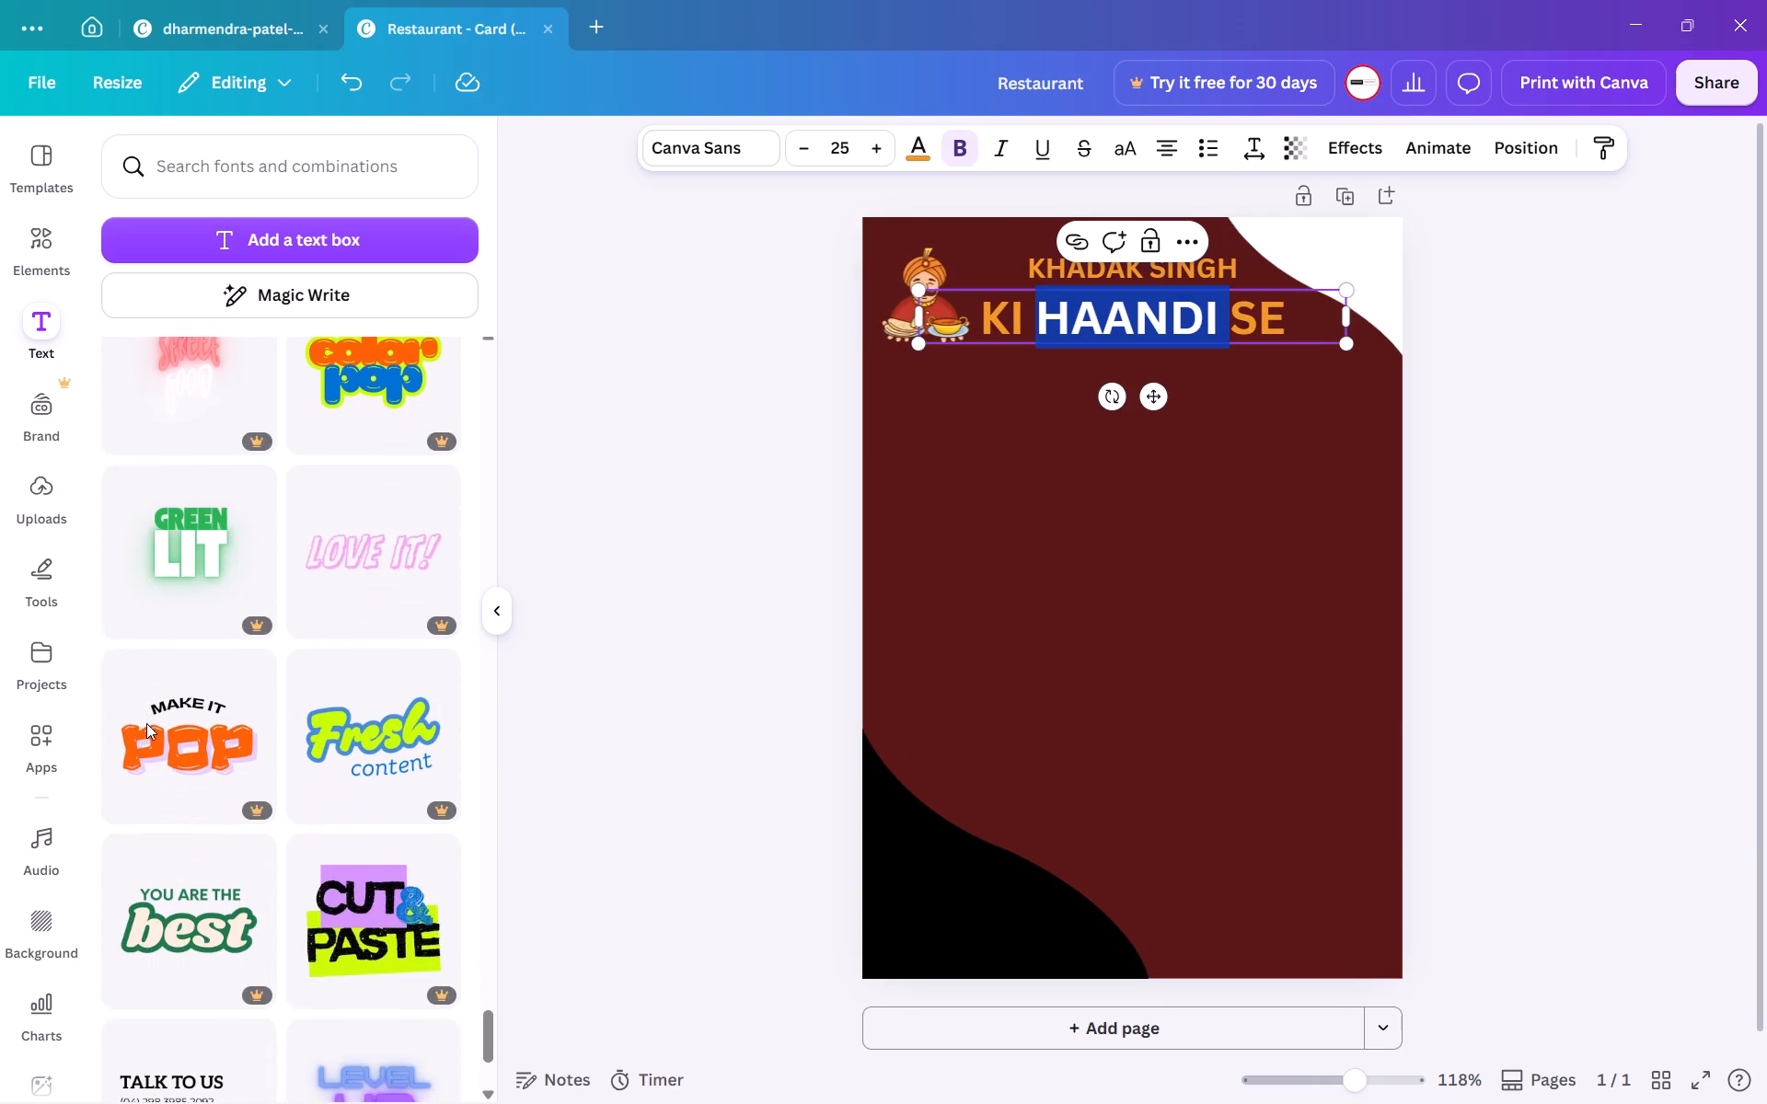
{"action": "scroll", "coordinate": [146, 723], "scroll_direction": "down", "scroll_amount": 5}
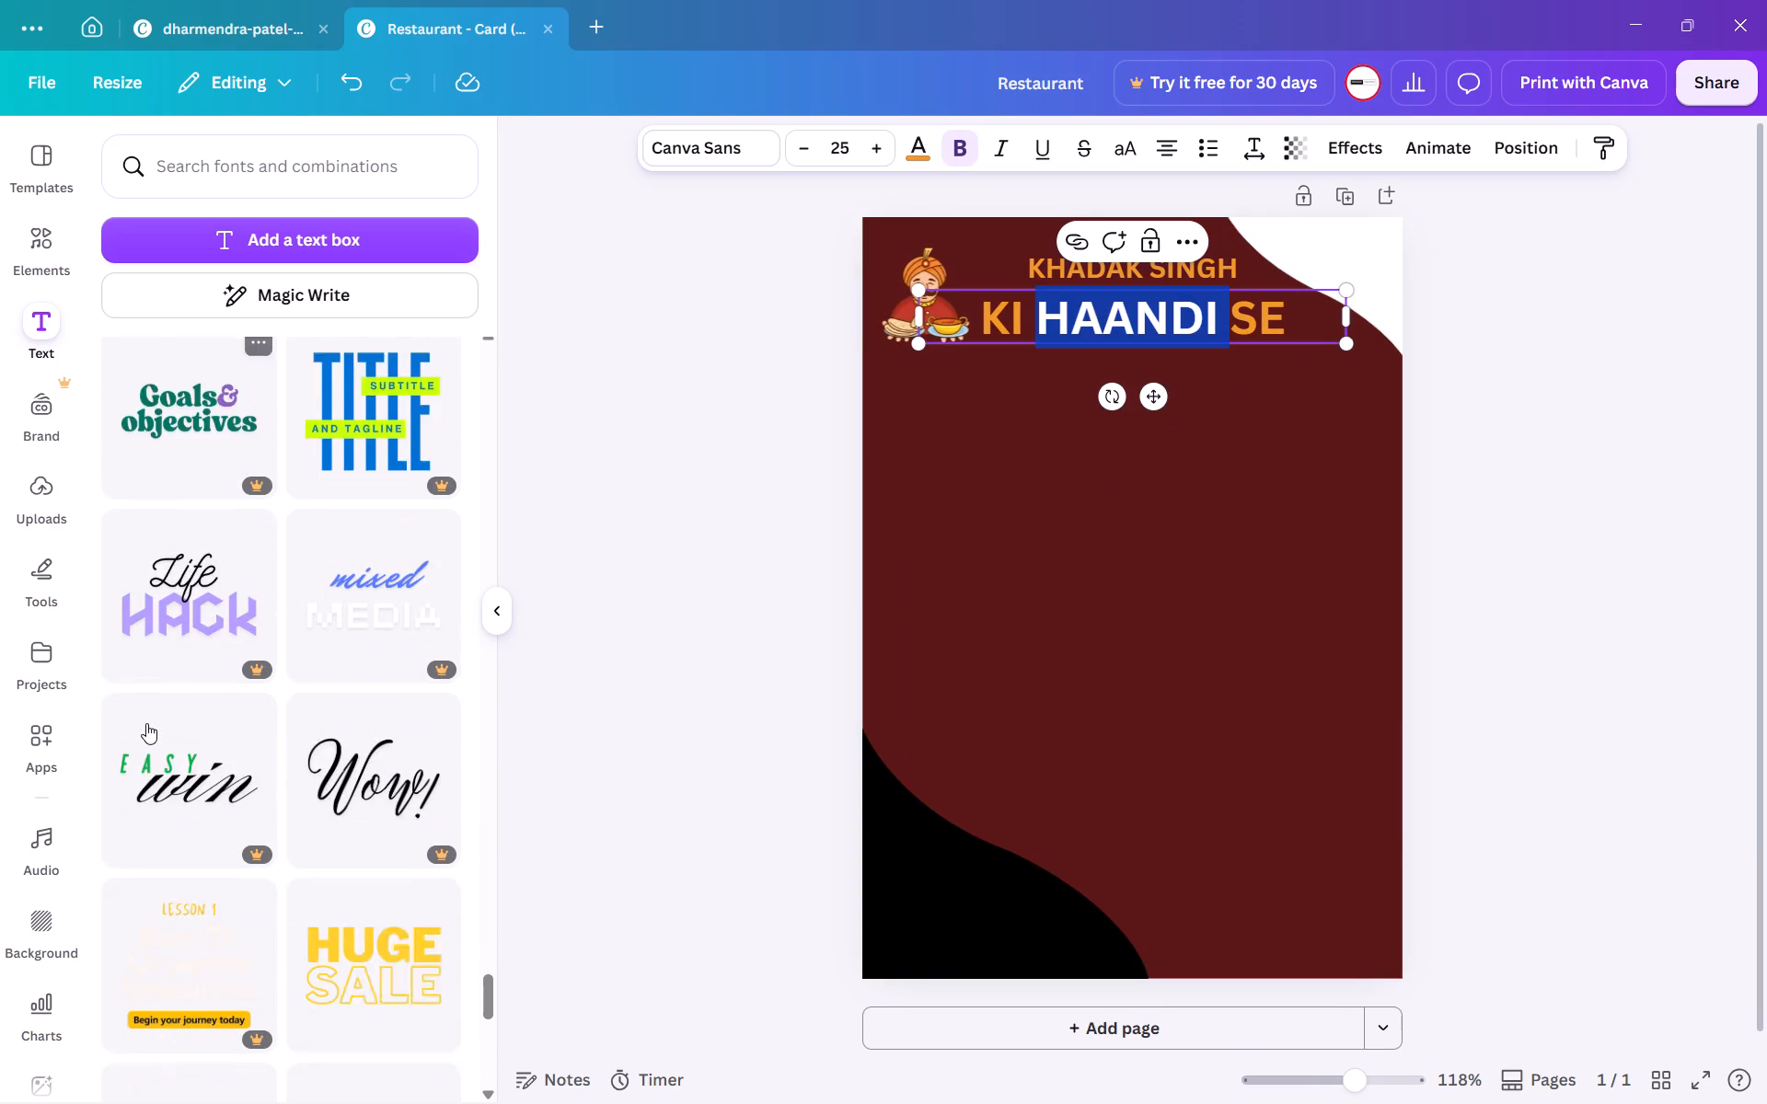
{"action": "scroll", "coordinate": [146, 723], "scroll_direction": "down", "scroll_amount": 6}
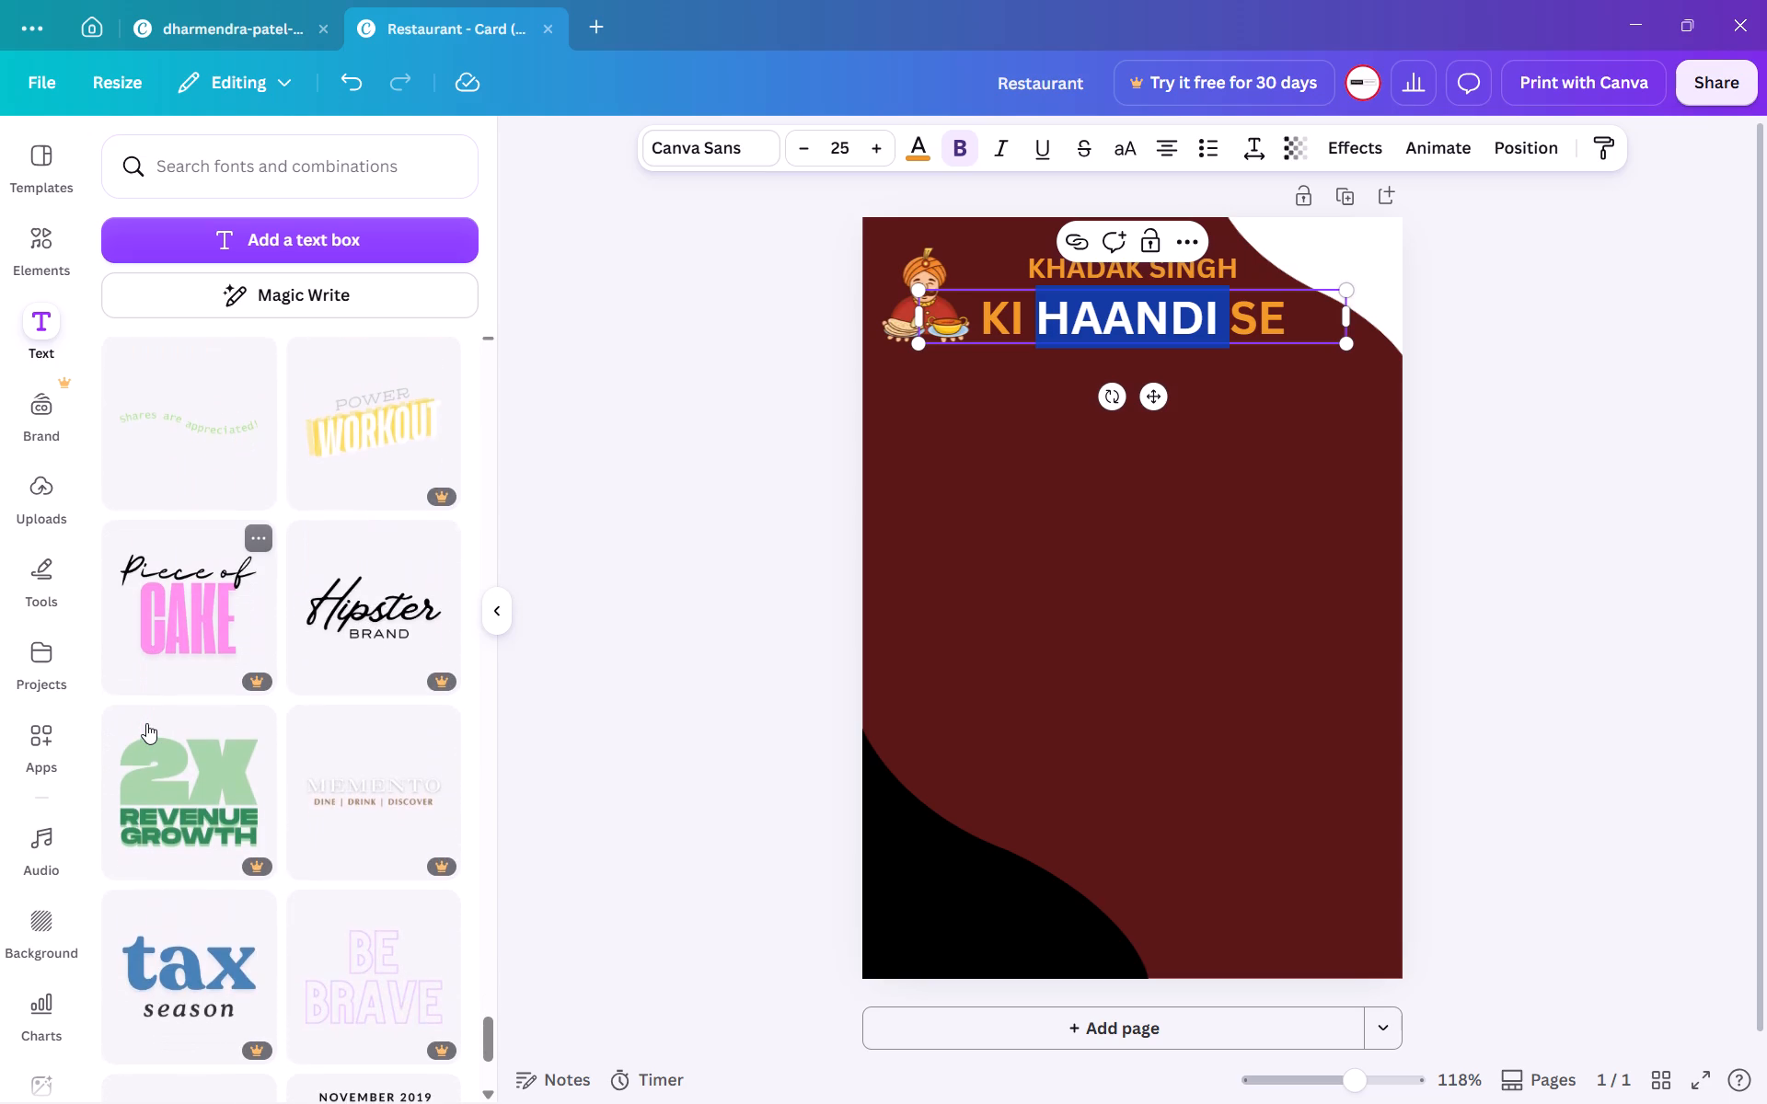
{"action": "scroll", "coordinate": [146, 723], "scroll_direction": "down", "scroll_amount": 3}
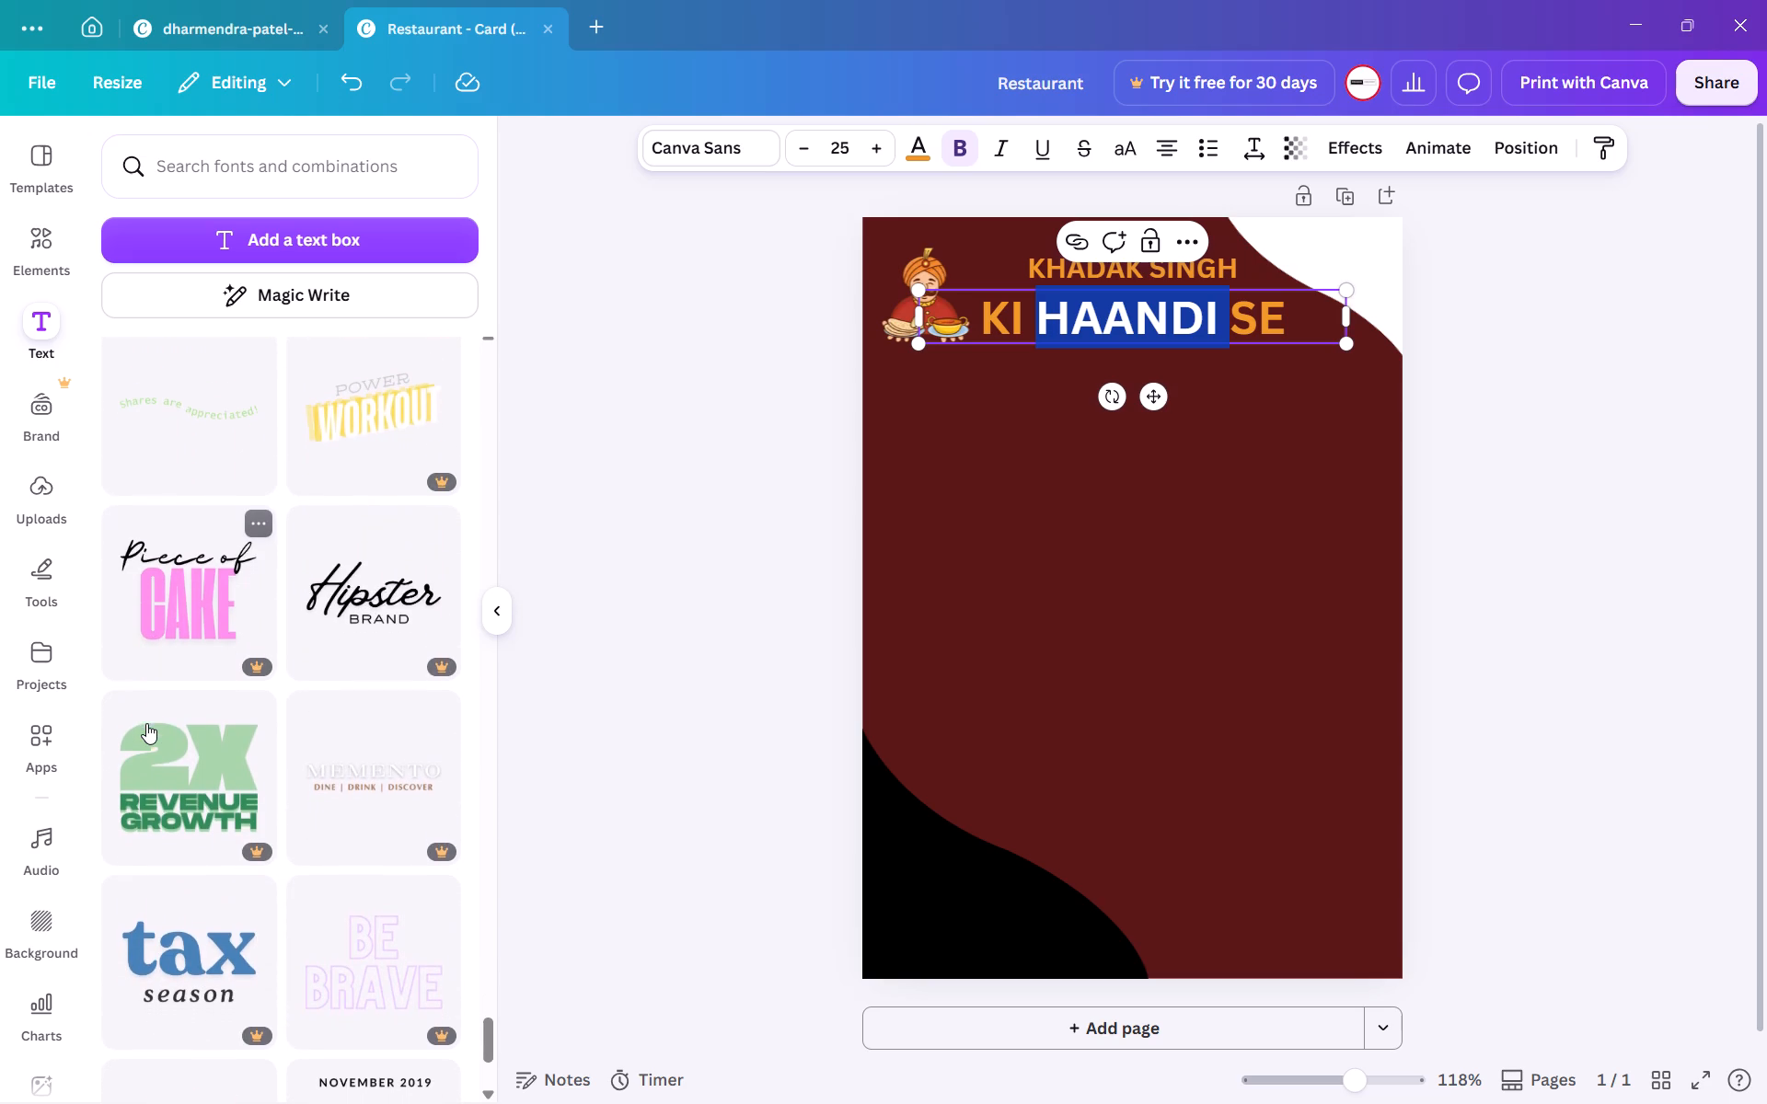
{"action": "scroll", "coordinate": [146, 723], "scroll_direction": "down", "scroll_amount": 4}
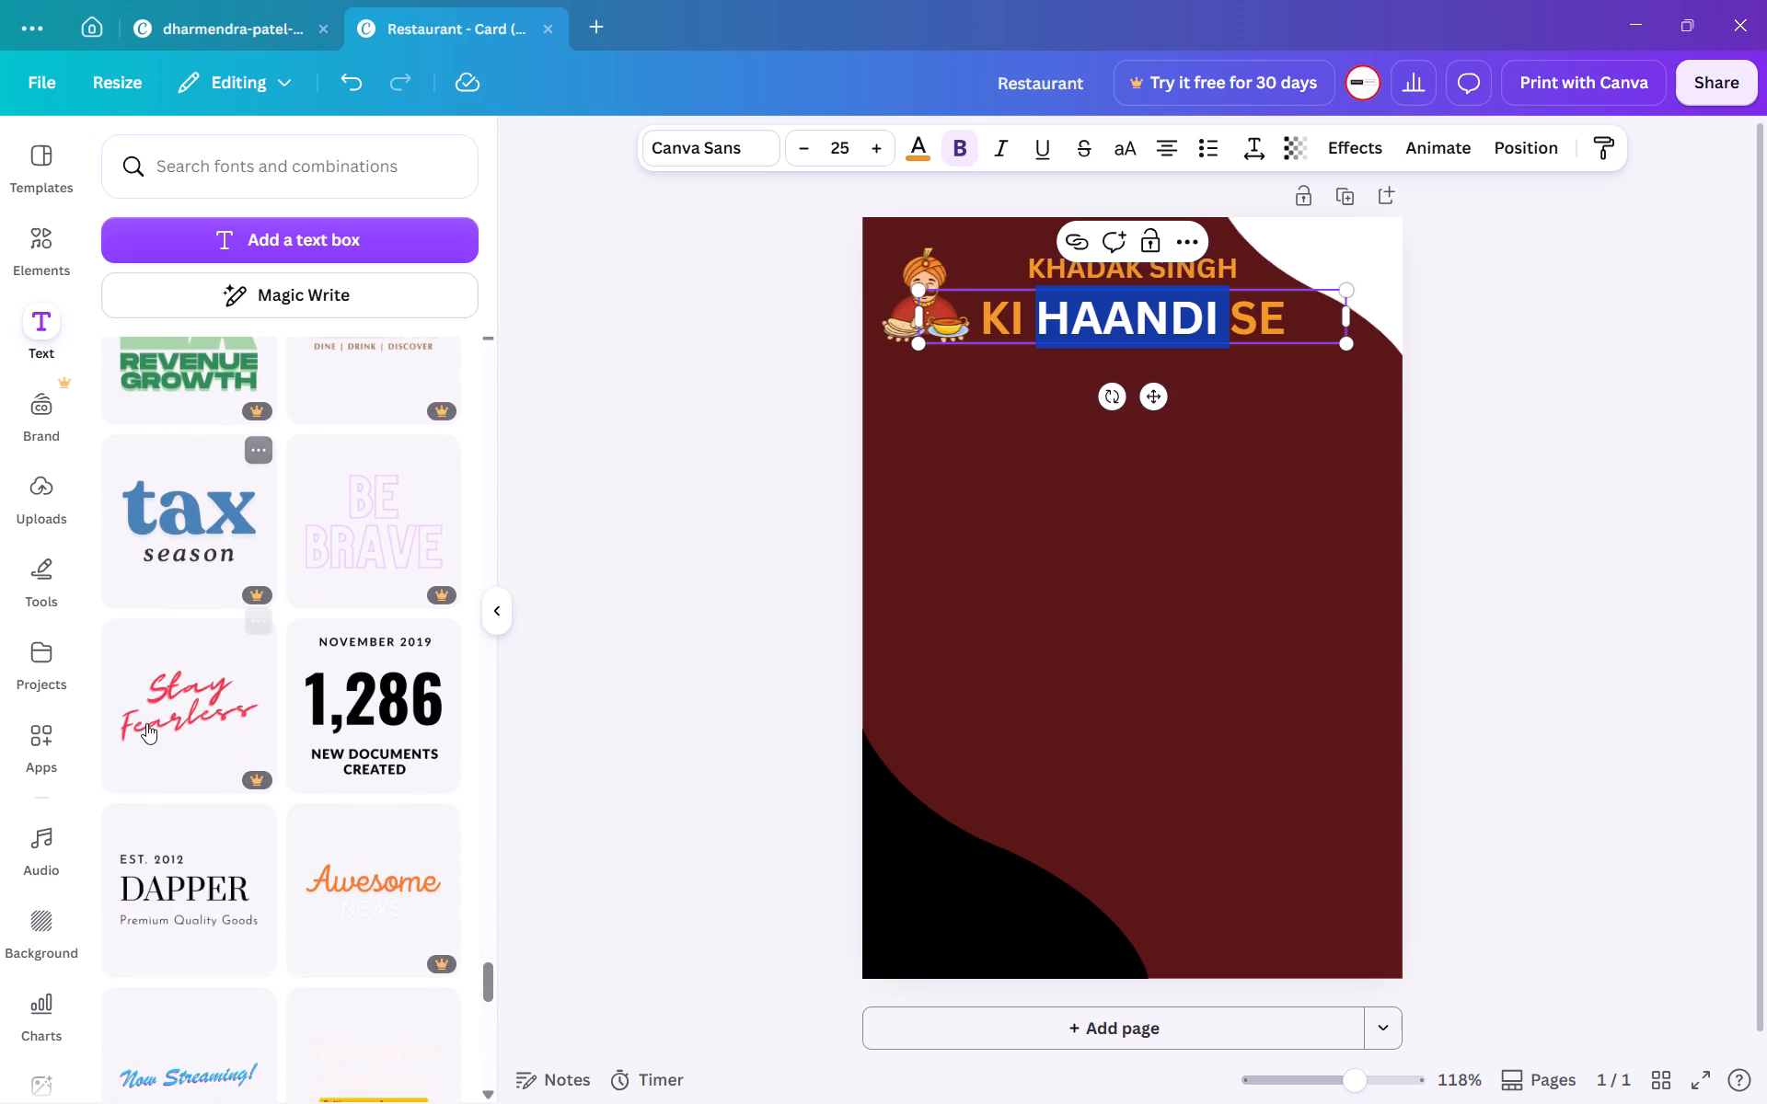
{"action": "scroll", "coordinate": [146, 723], "scroll_direction": "down", "scroll_amount": 3}
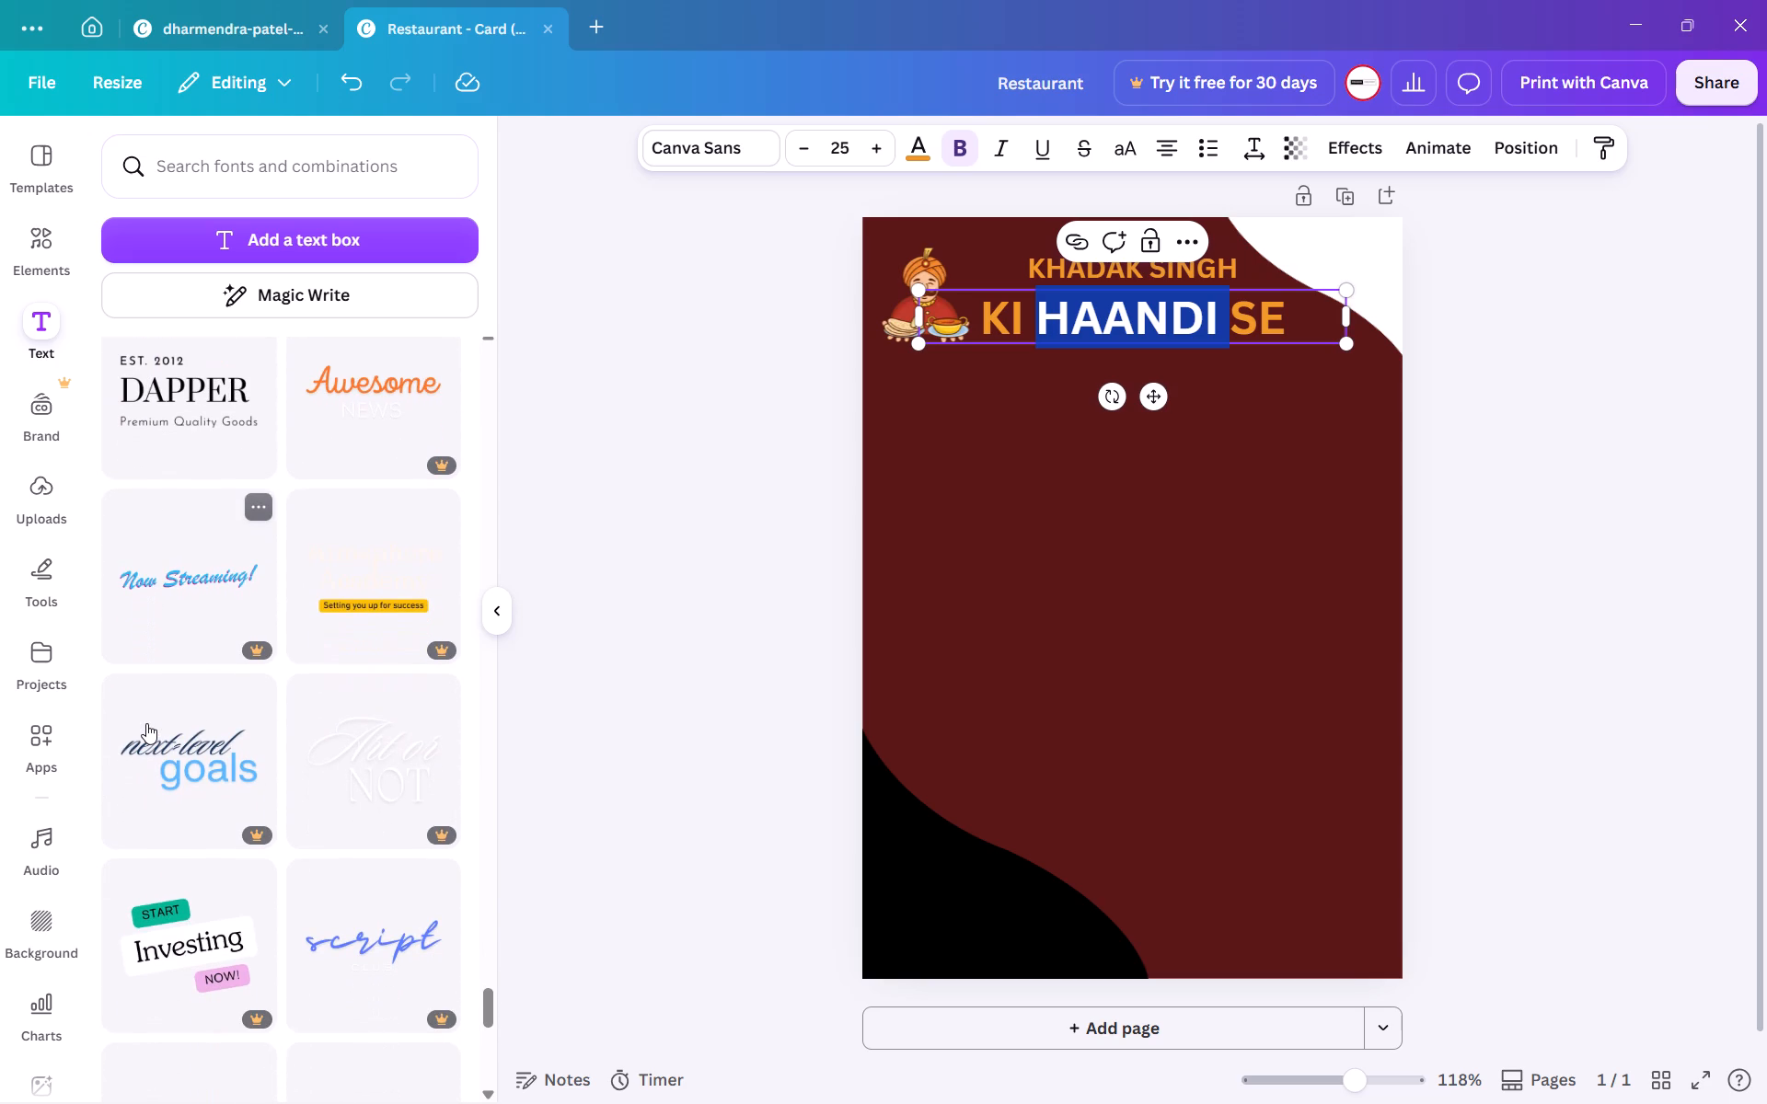
{"action": "scroll", "coordinate": [146, 723], "scroll_direction": "down", "scroll_amount": 2}
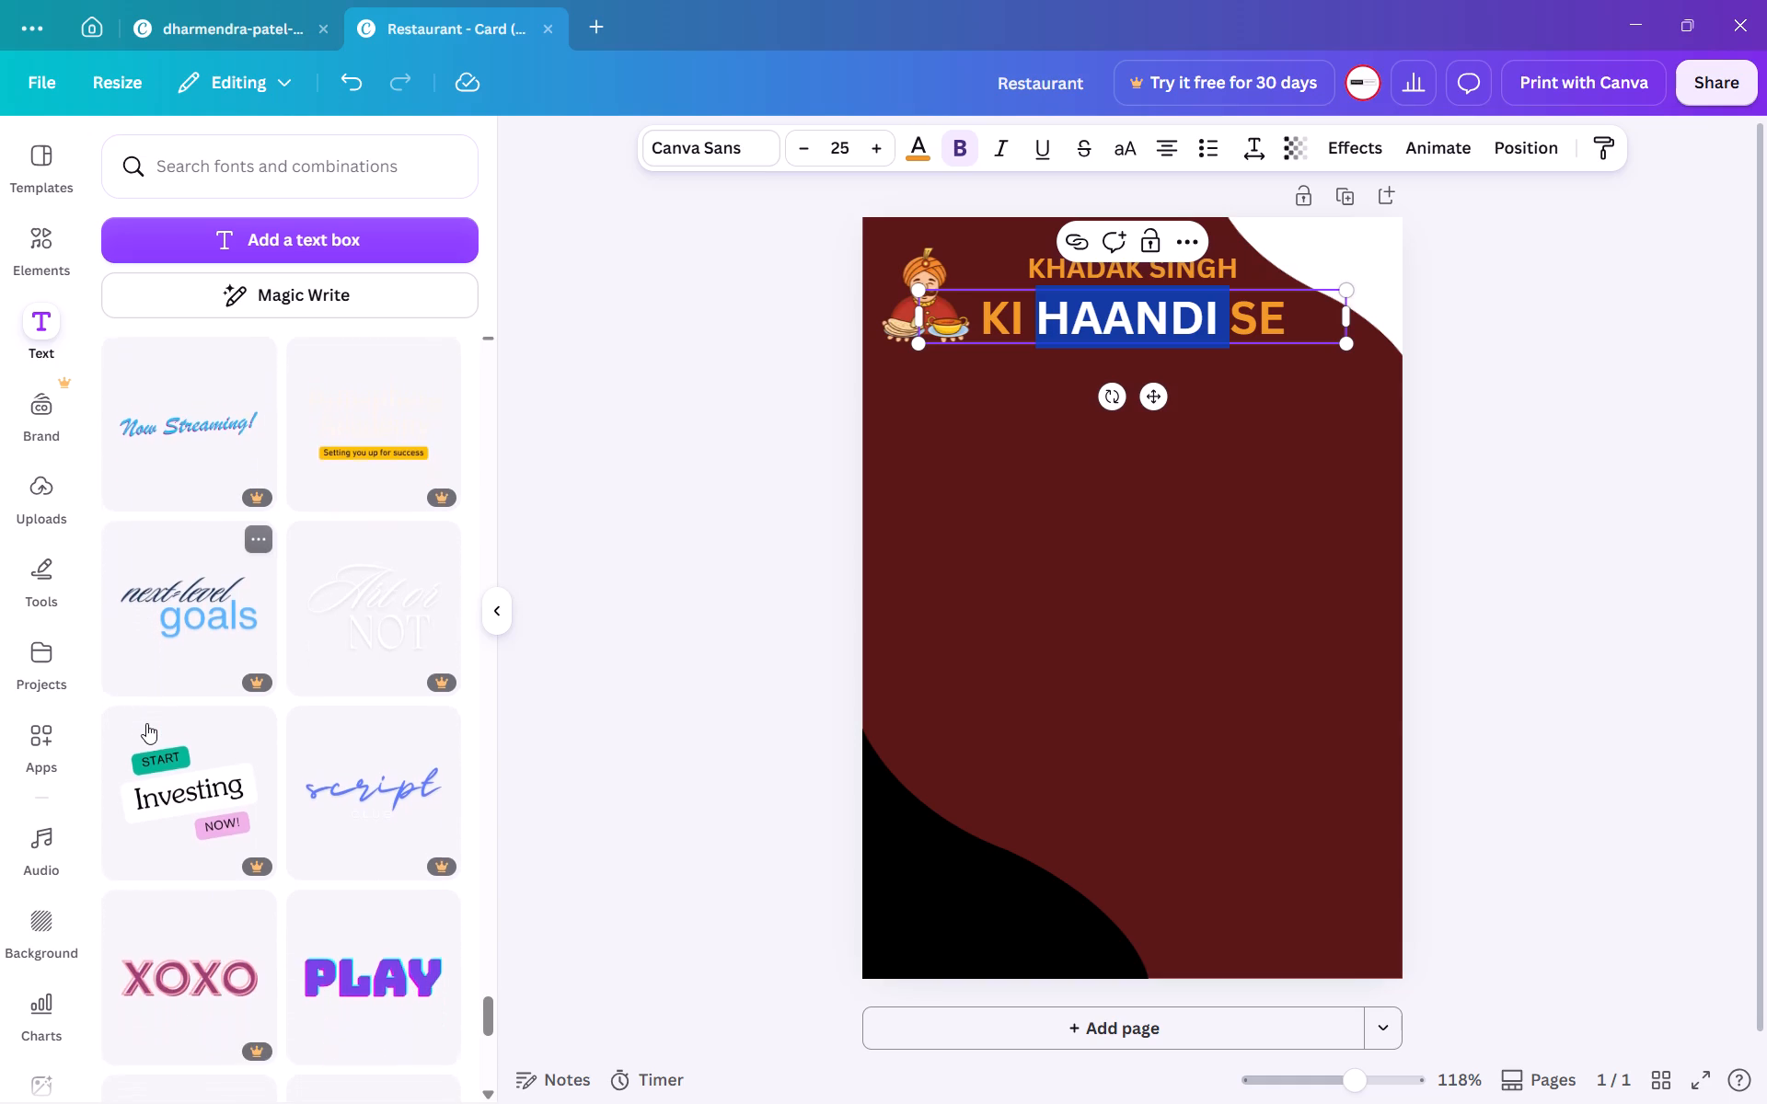
{"action": "scroll", "coordinate": [146, 723], "scroll_direction": "down", "scroll_amount": 5}
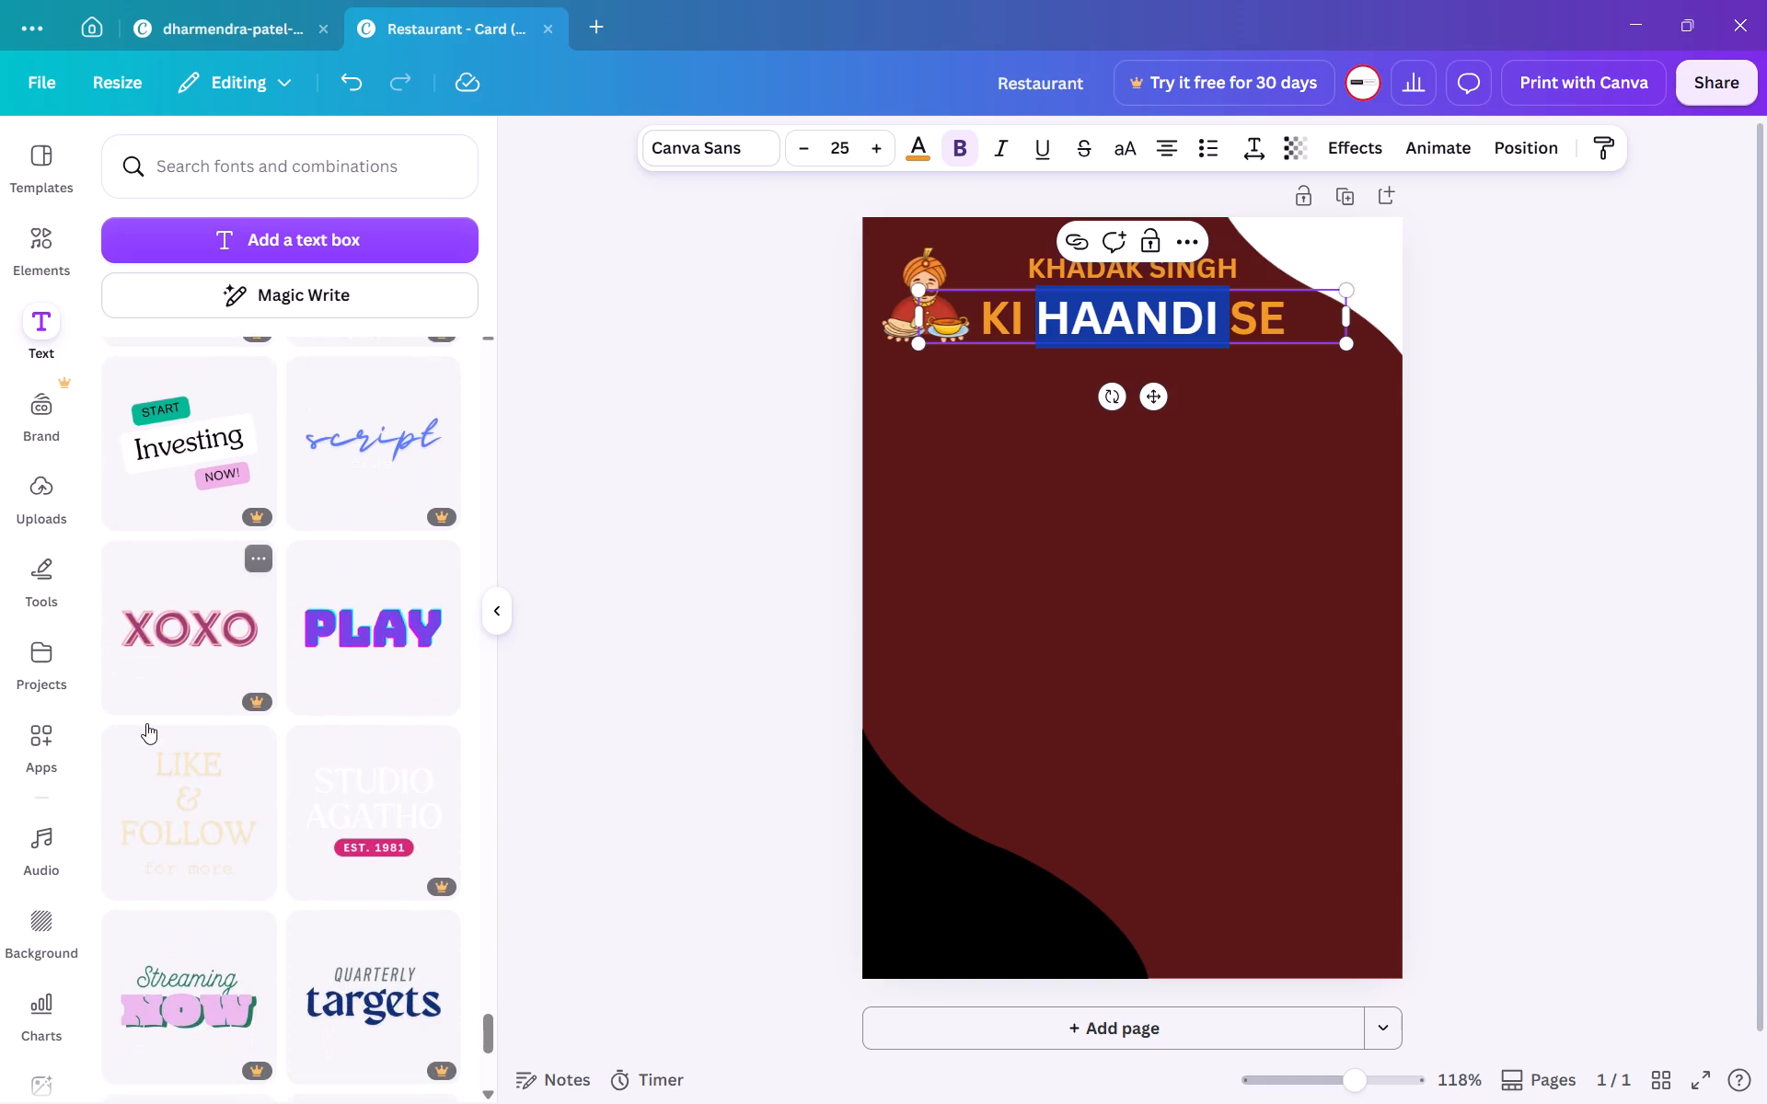
{"action": "scroll", "coordinate": [146, 723], "scroll_direction": "down", "scroll_amount": 4}
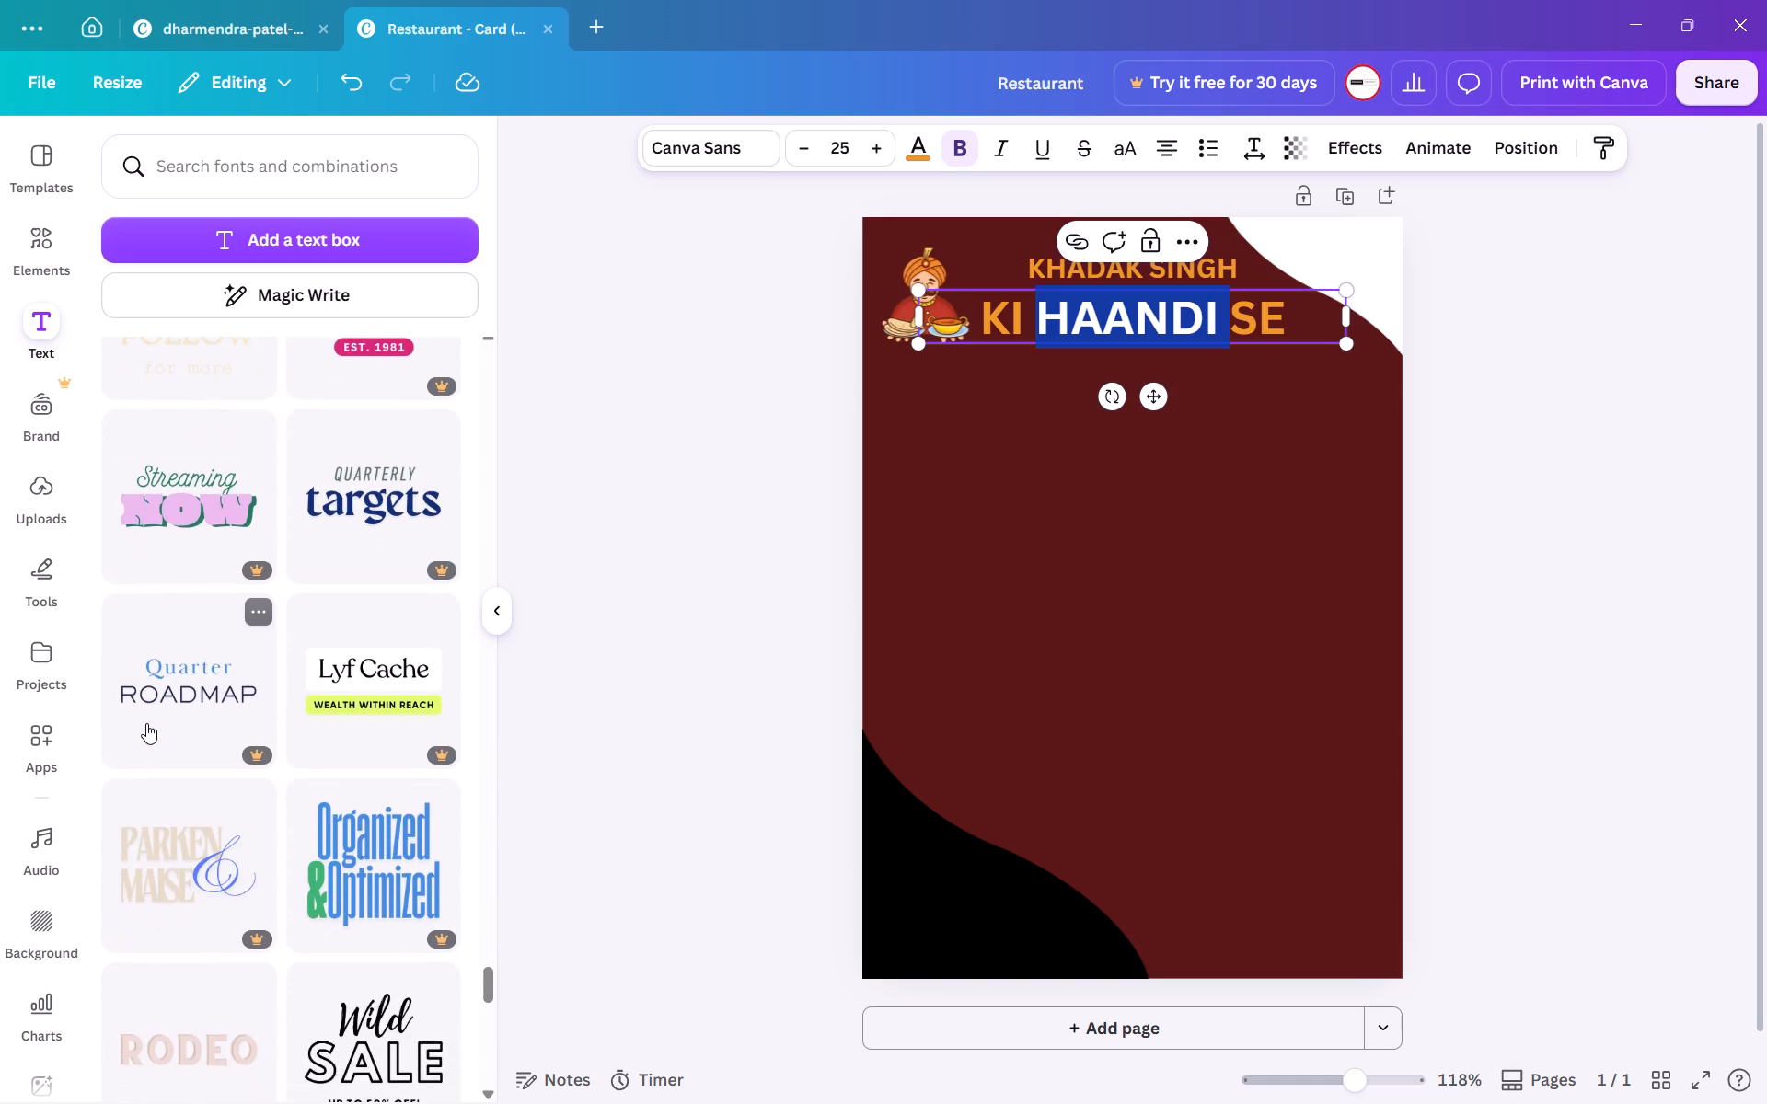
{"action": "scroll", "coordinate": [146, 723], "scroll_direction": "down", "scroll_amount": 3}
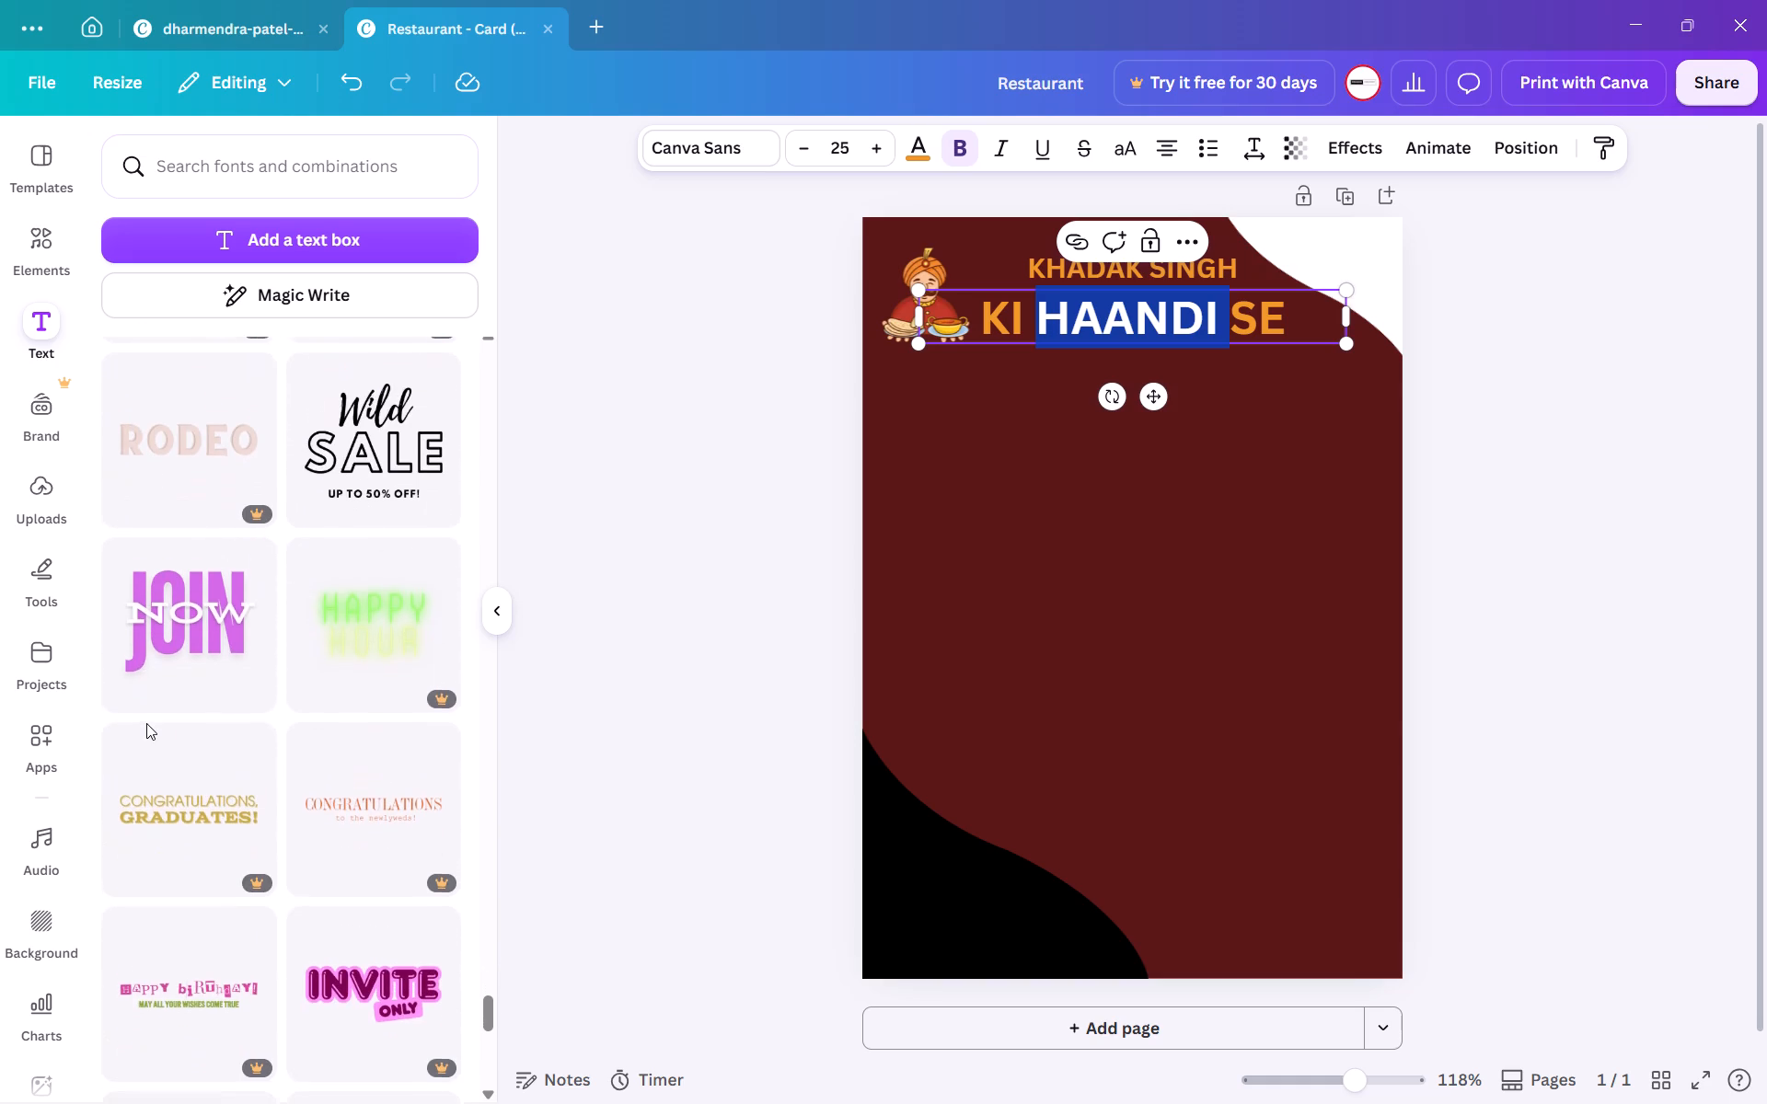
{"action": "scroll", "coordinate": [146, 723], "scroll_direction": "down", "scroll_amount": 6}
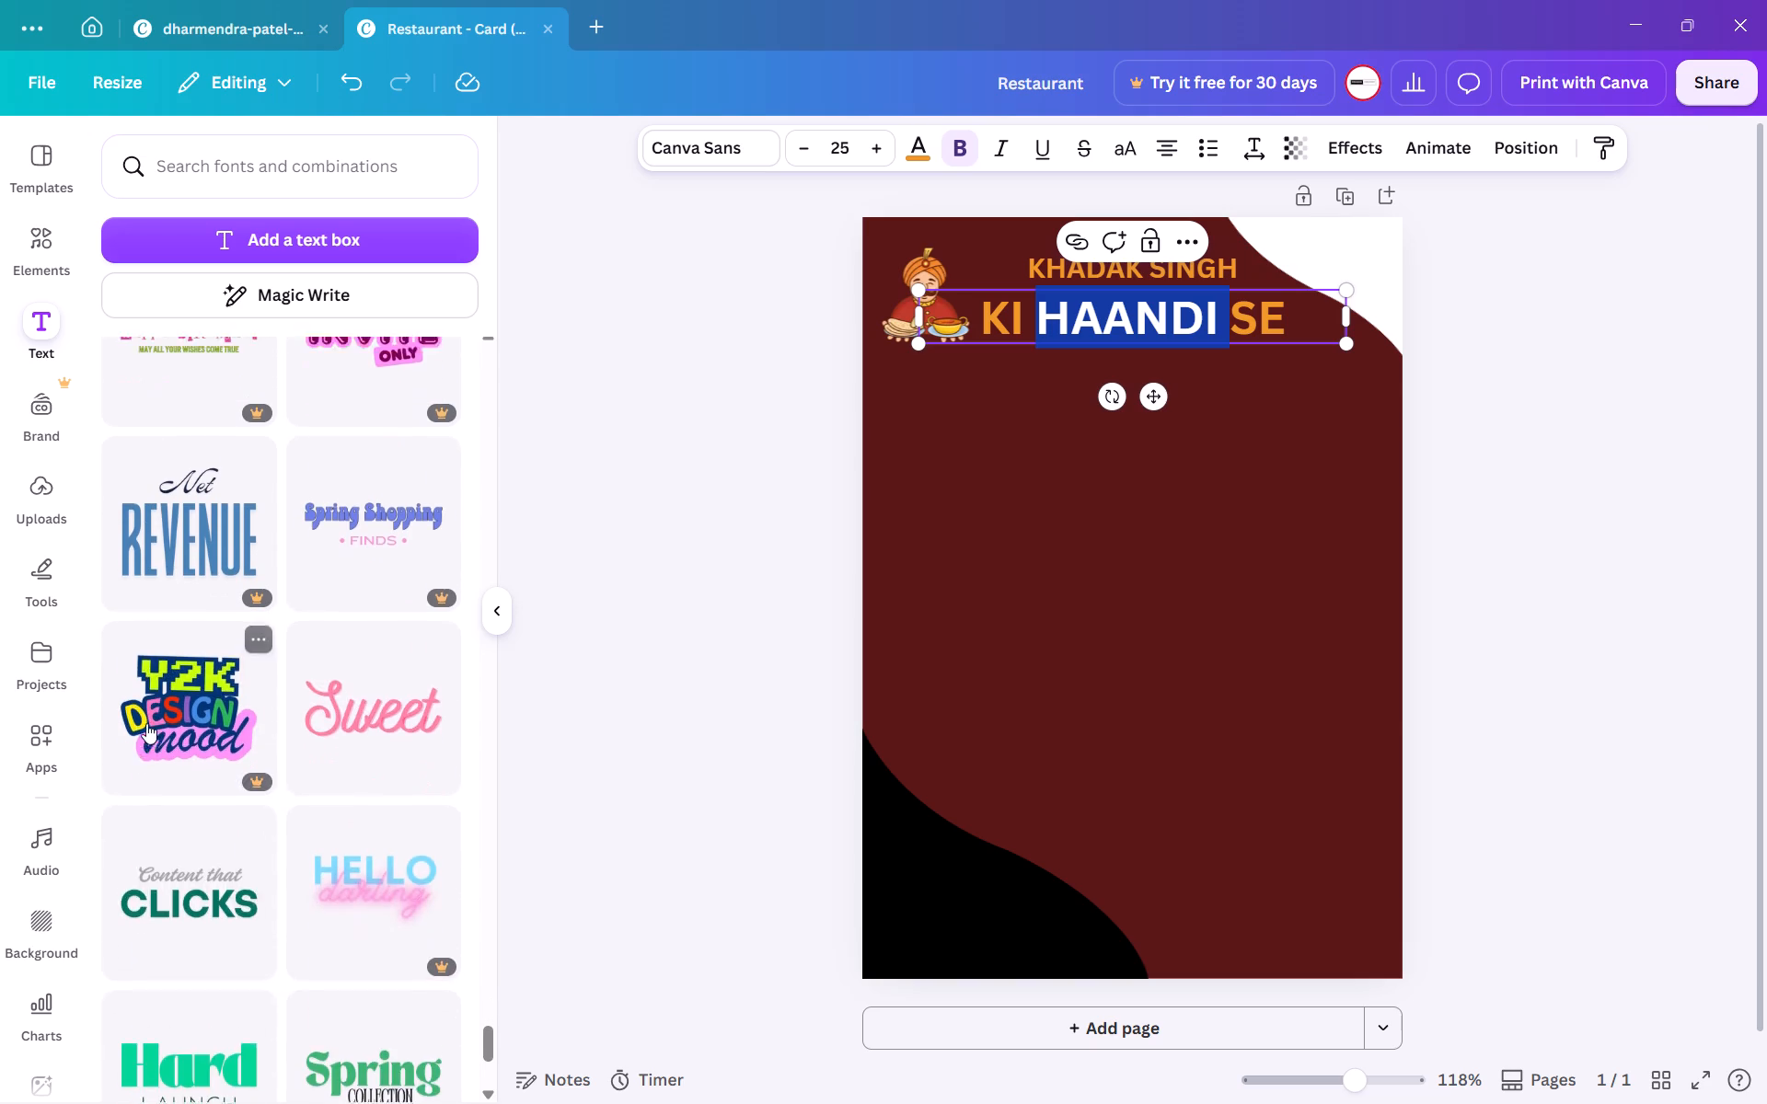
{"action": "scroll", "coordinate": [146, 723], "scroll_direction": "down", "scroll_amount": 2}
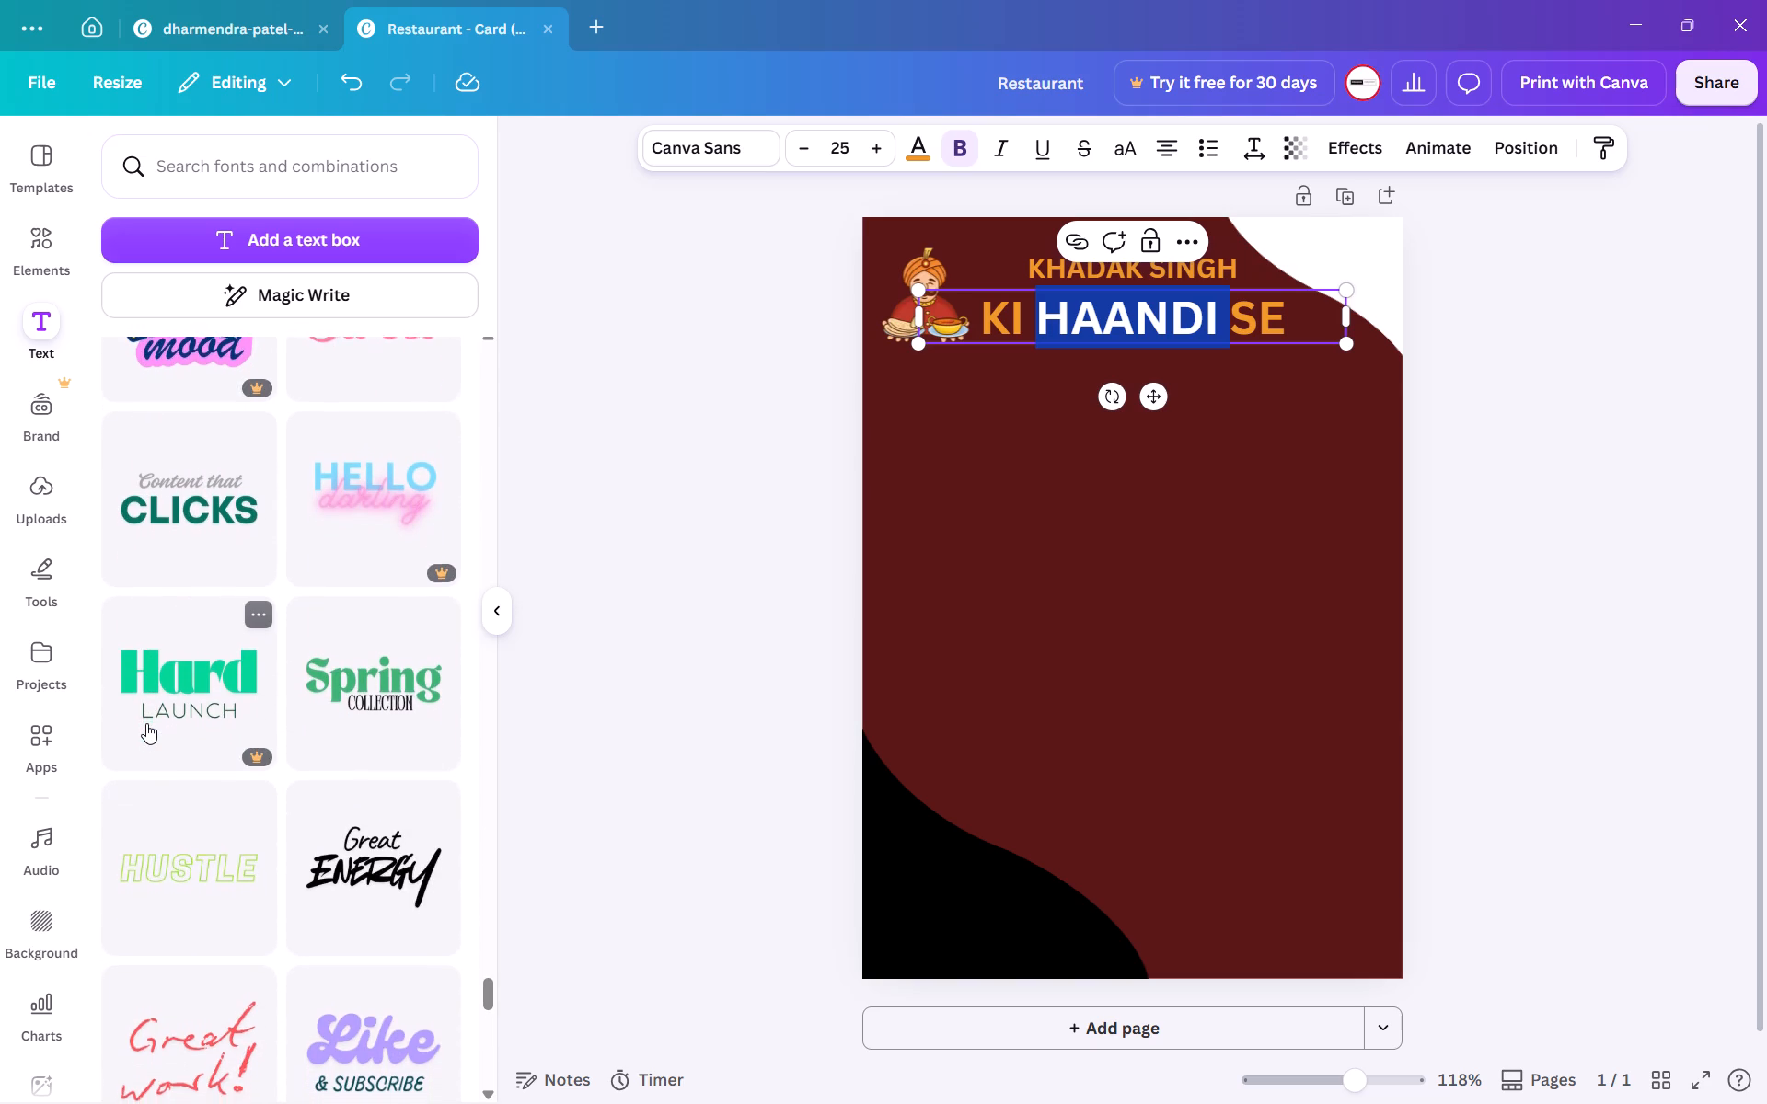
{"action": "scroll", "coordinate": [146, 723], "scroll_direction": "down", "scroll_amount": 2}
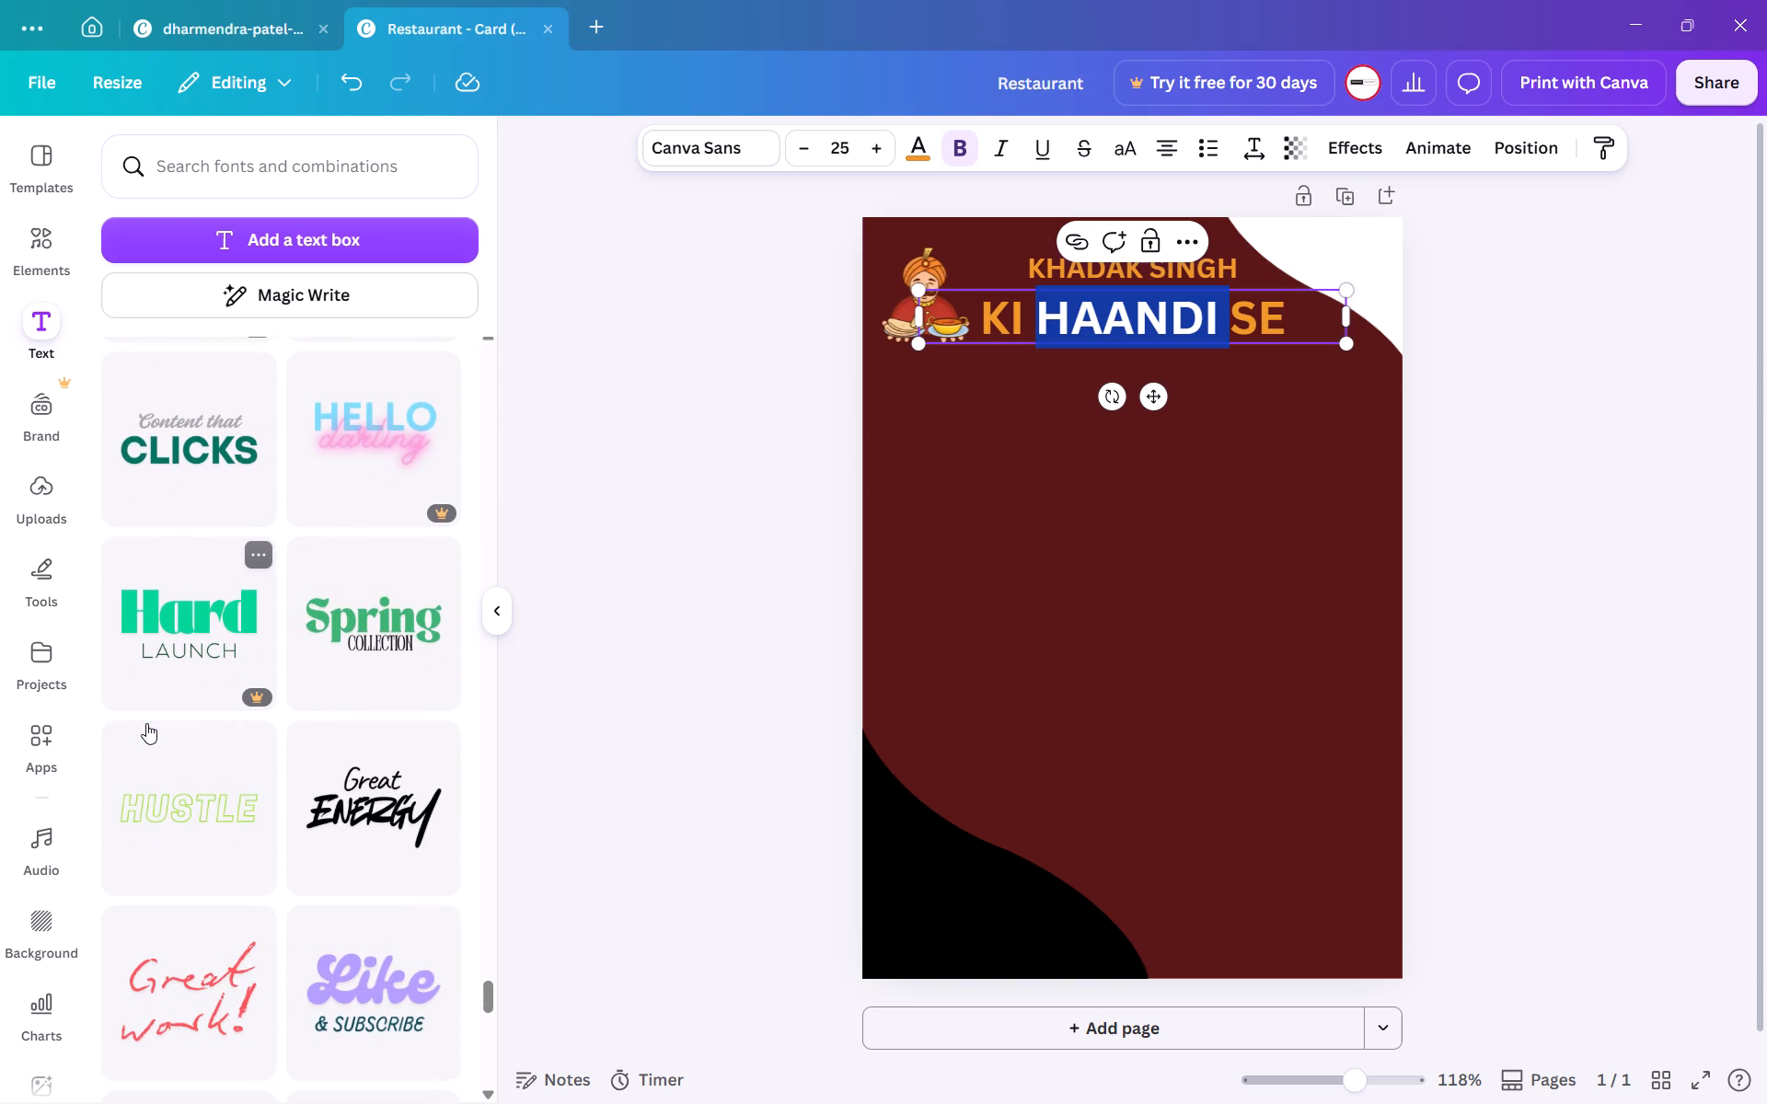
{"action": "scroll", "coordinate": [146, 723], "scroll_direction": "down", "scroll_amount": 4}
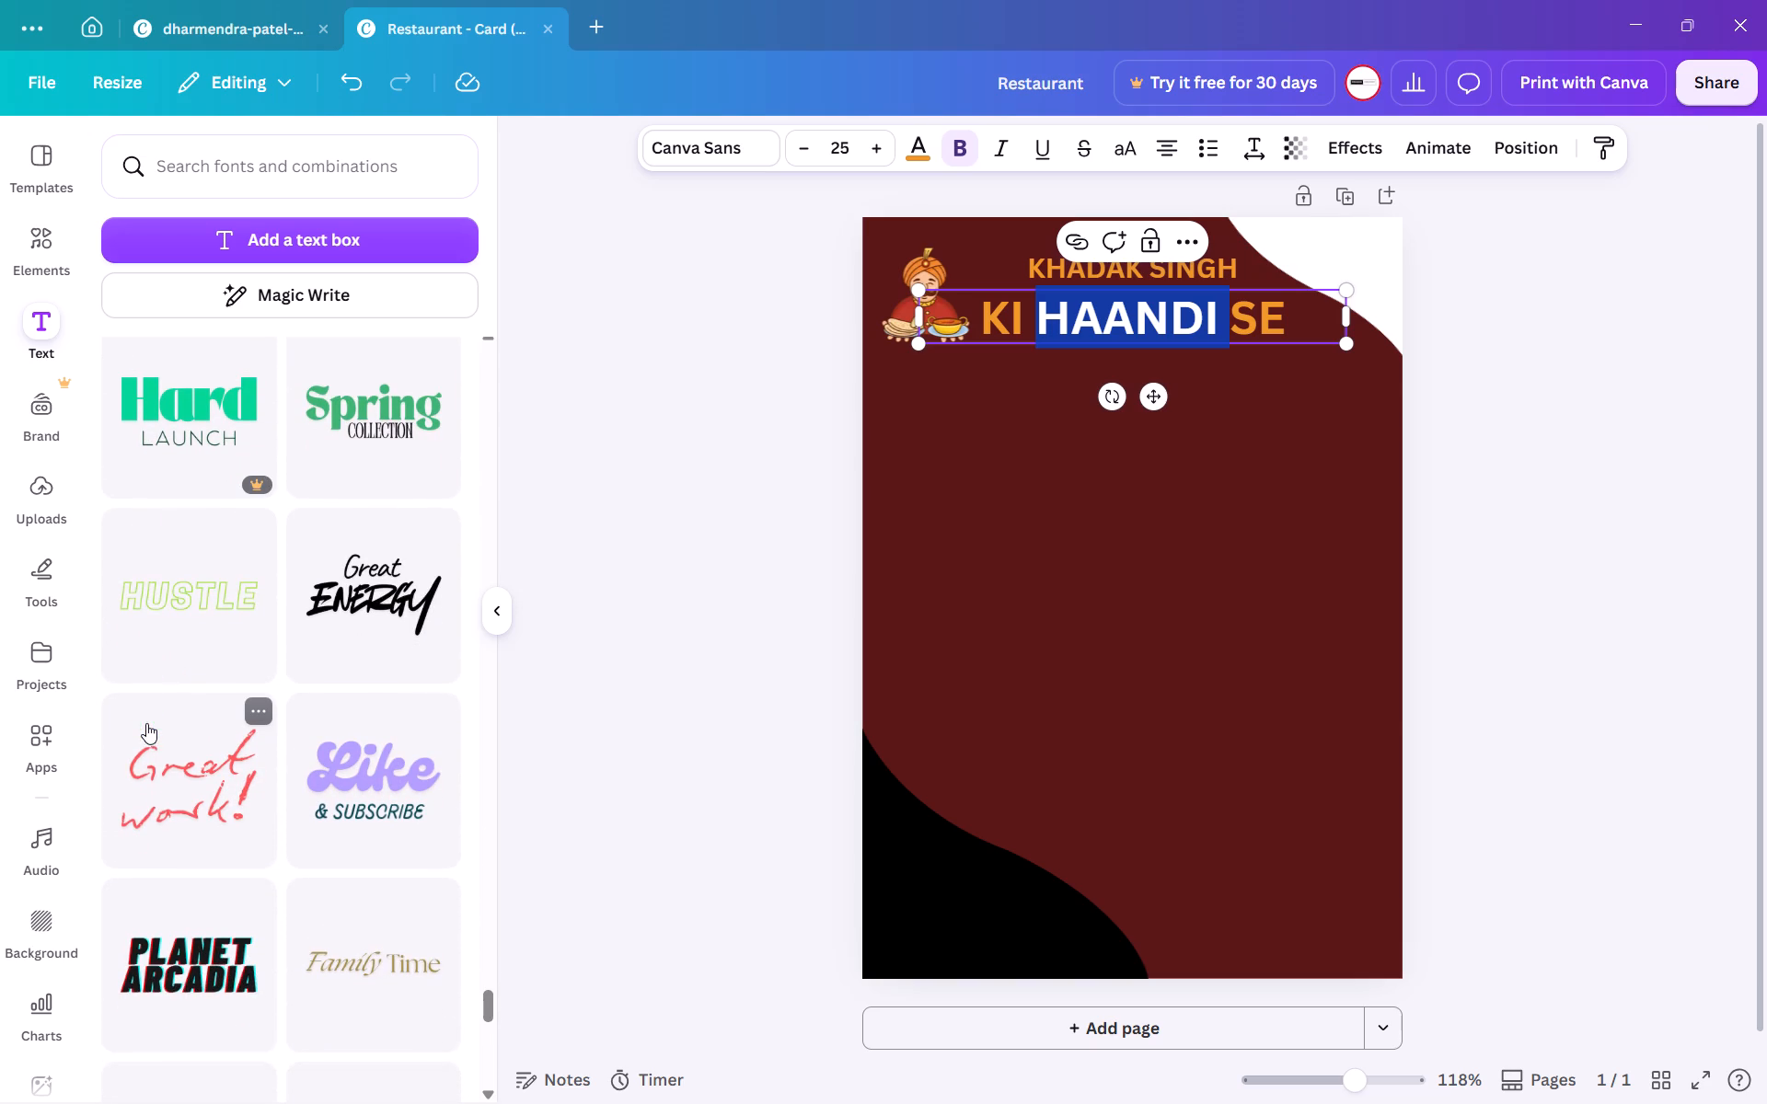
{"action": "scroll", "coordinate": [146, 723], "scroll_direction": "down", "scroll_amount": 2}
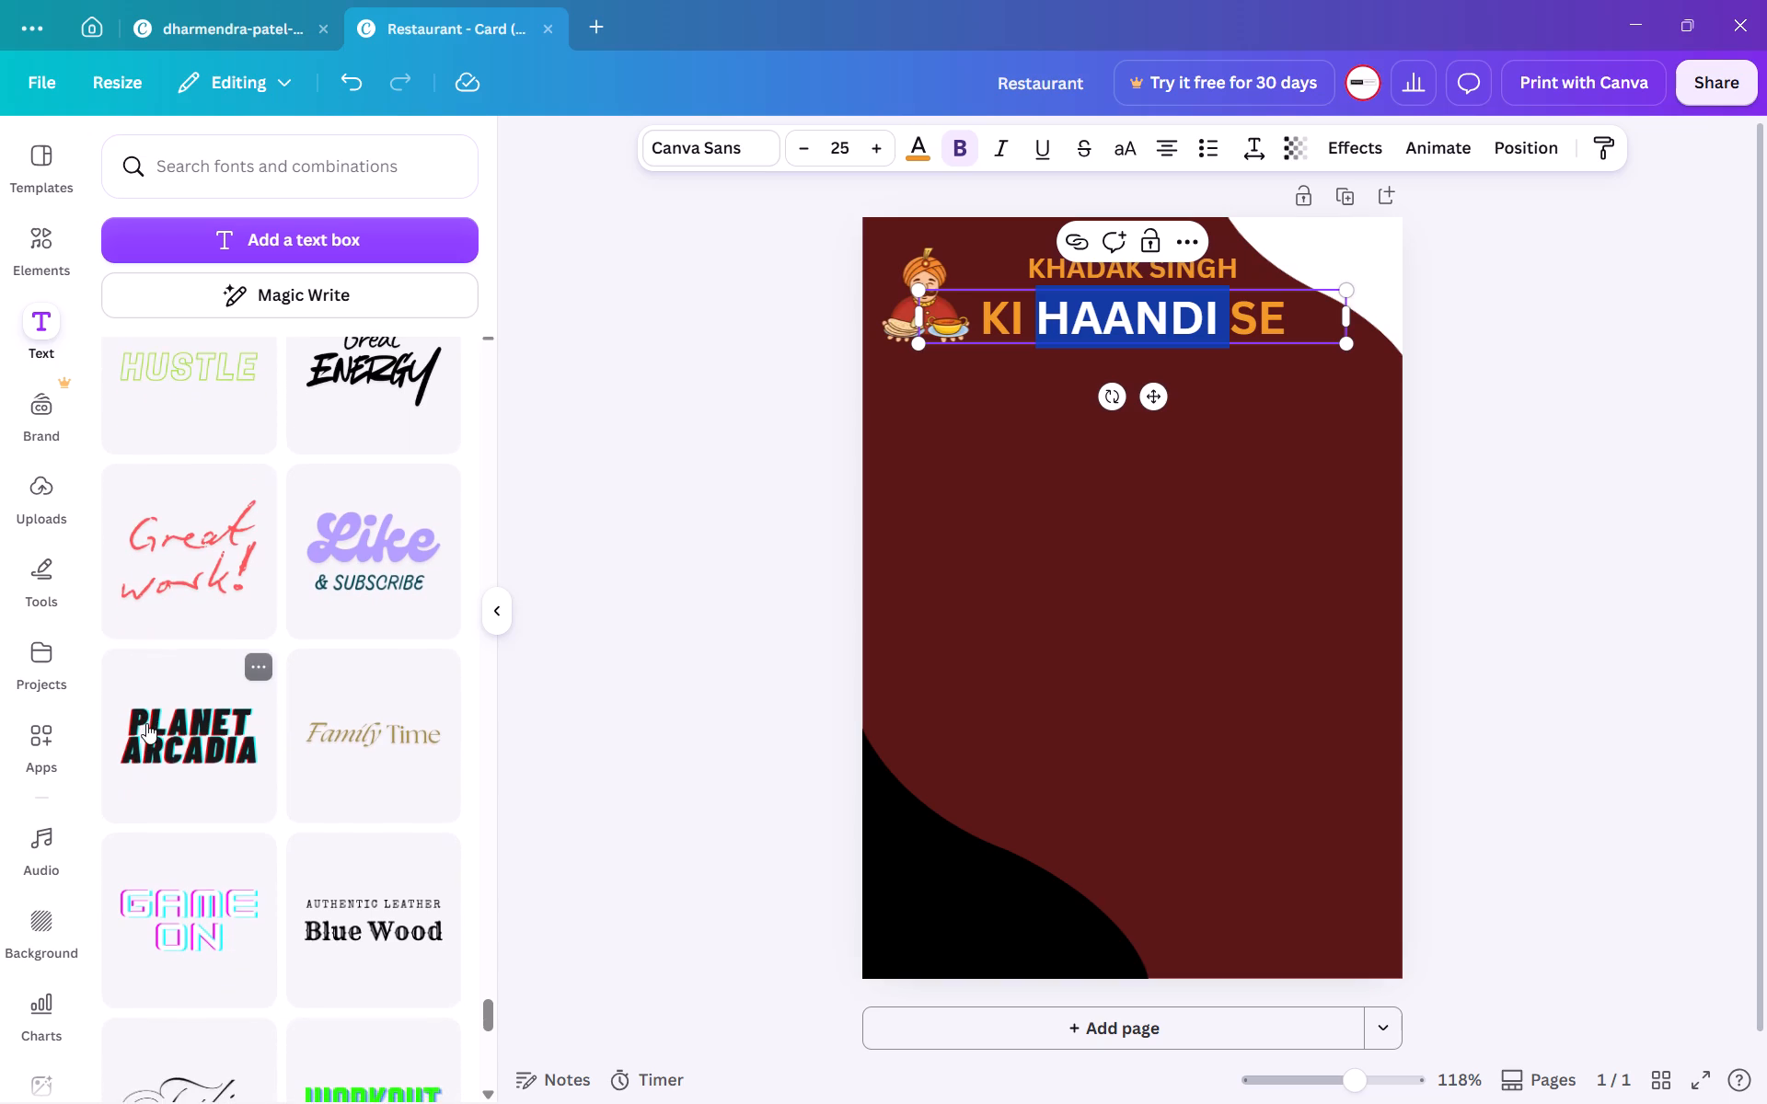
{"action": "scroll", "coordinate": [146, 723], "scroll_direction": "down", "scroll_amount": 3}
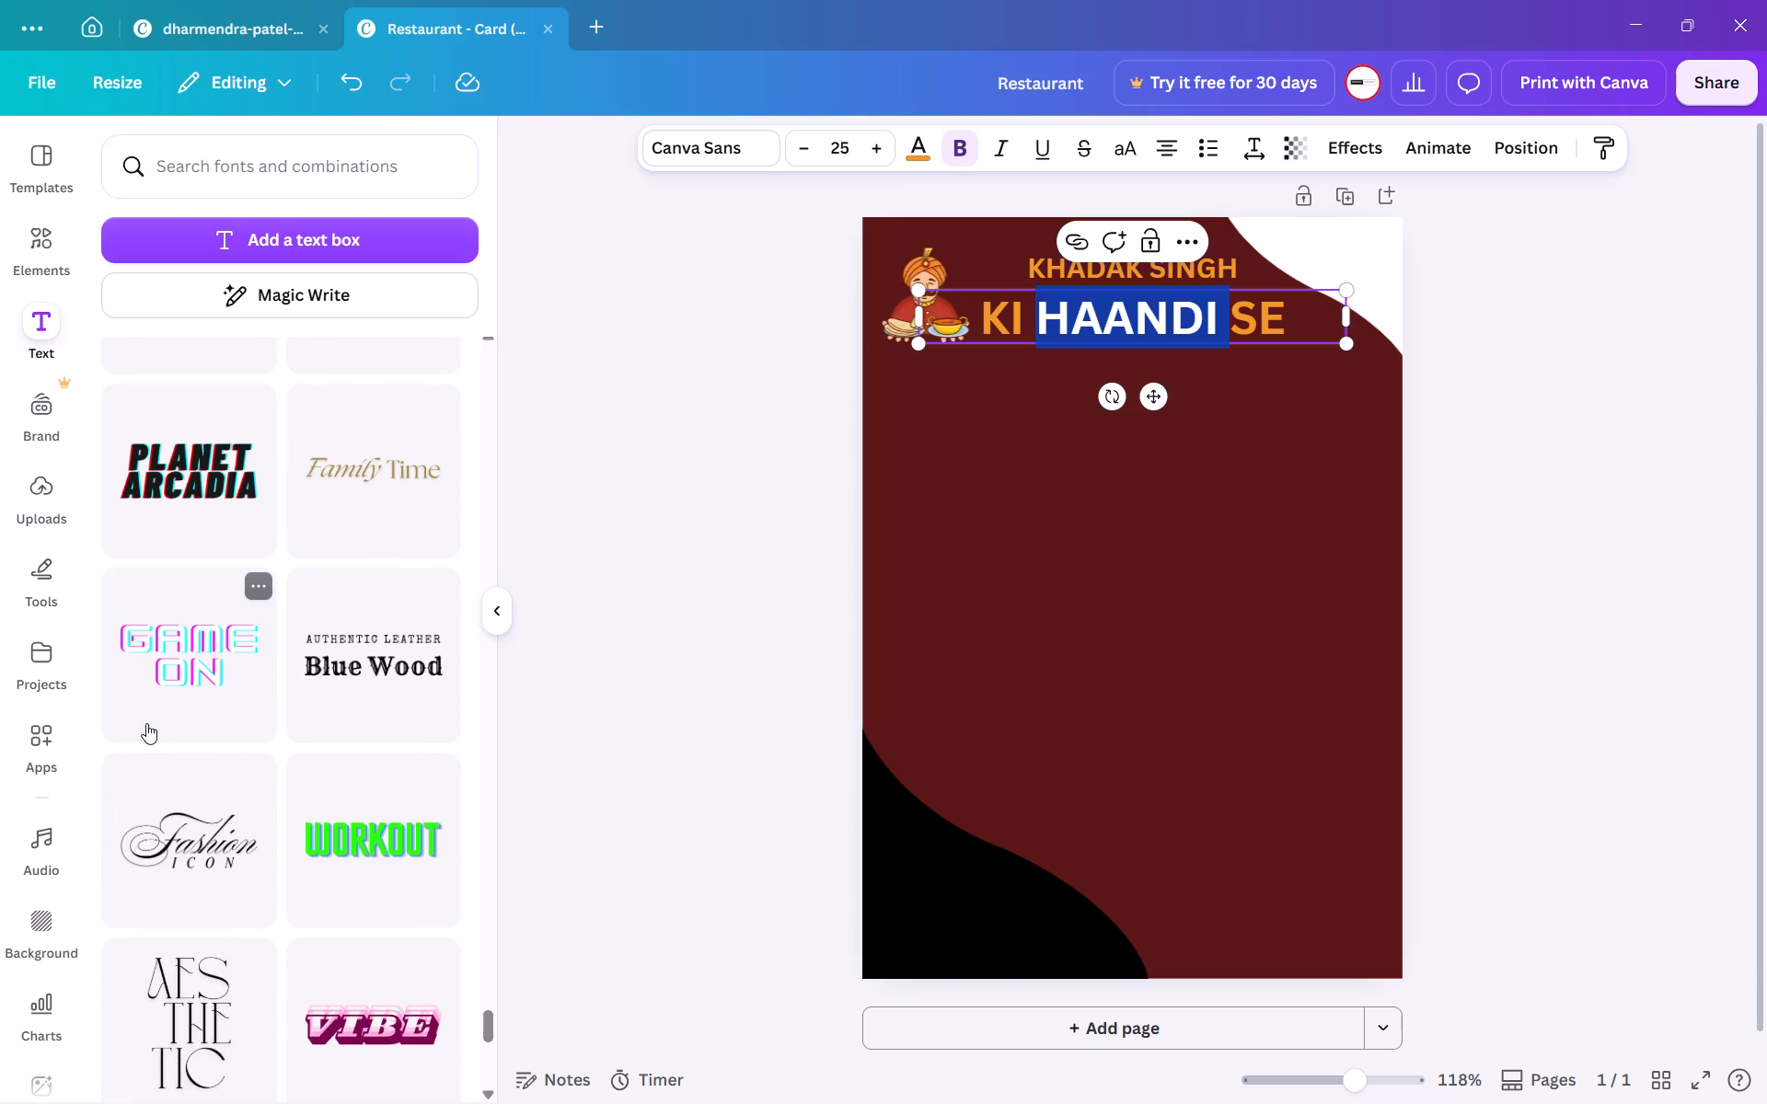
{"action": "scroll", "coordinate": [146, 723], "scroll_direction": "down", "scroll_amount": 3}
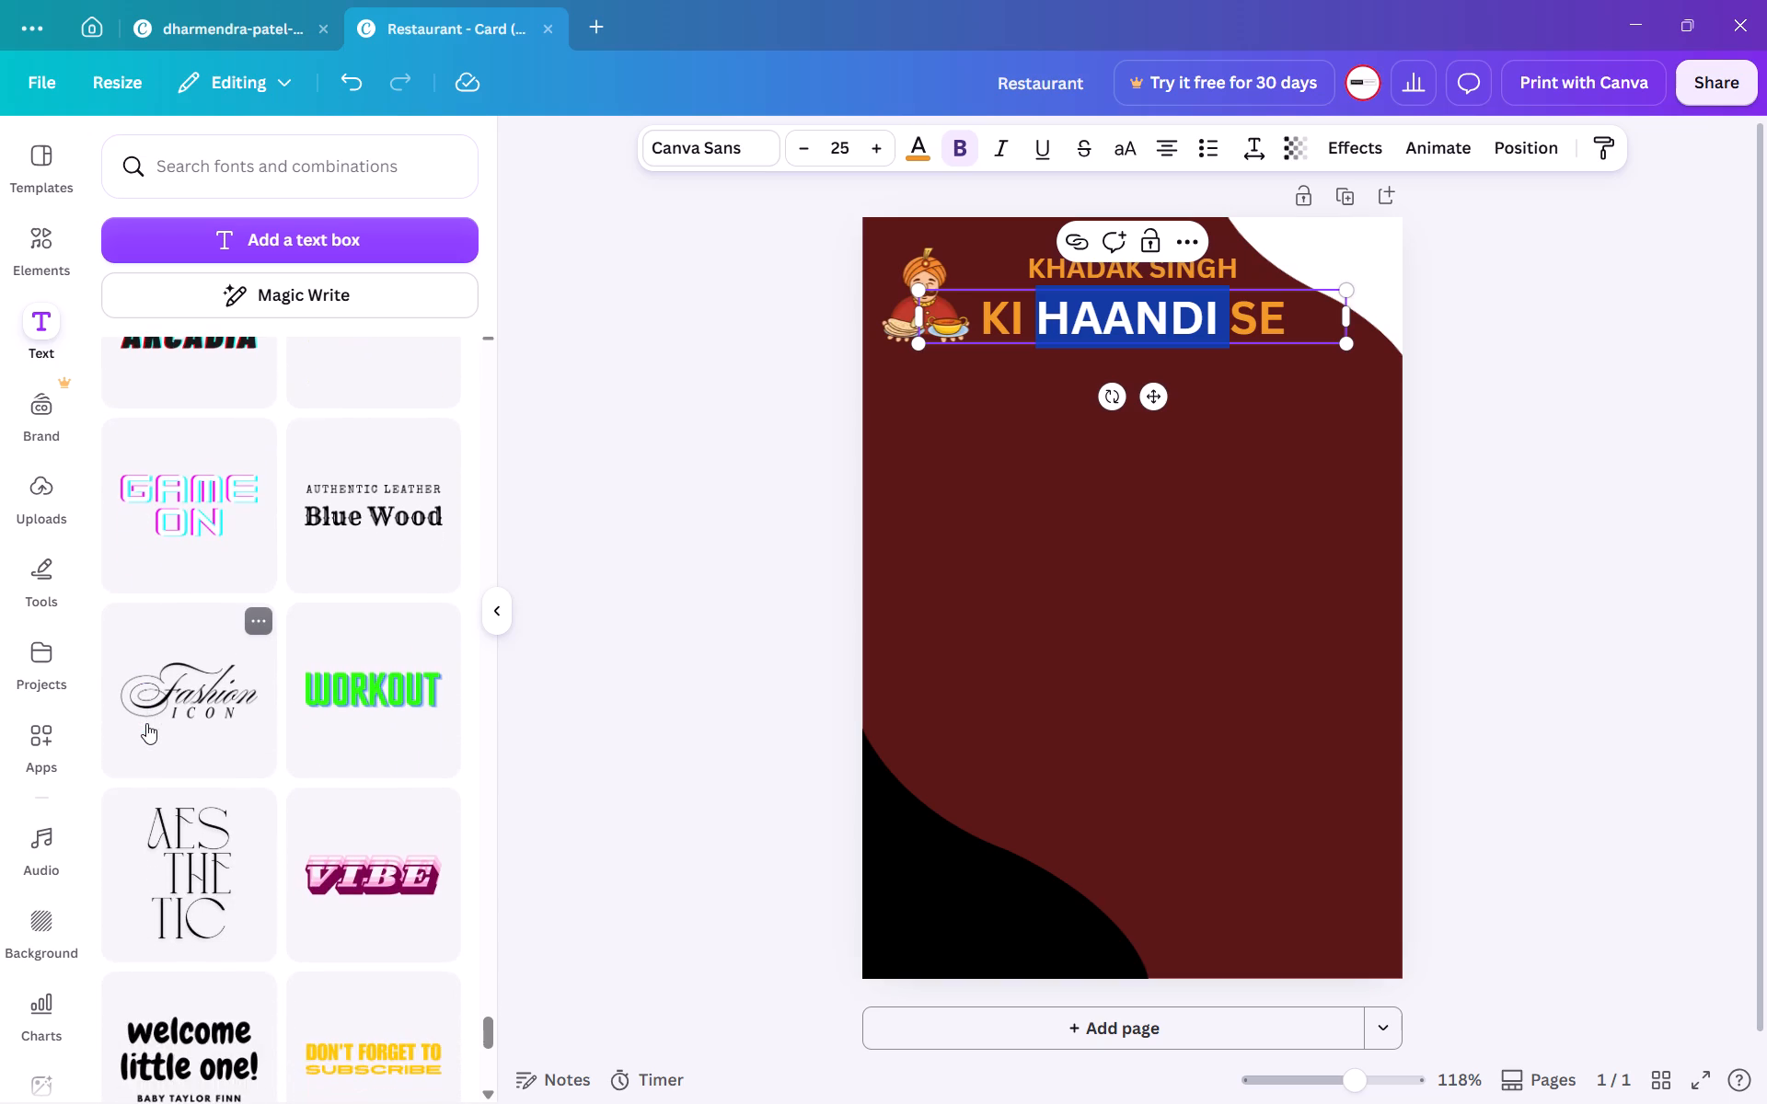
{"action": "scroll", "coordinate": [146, 723], "scroll_direction": "down", "scroll_amount": 2}
{"action": "left_click", "coordinate": [624, 844]}
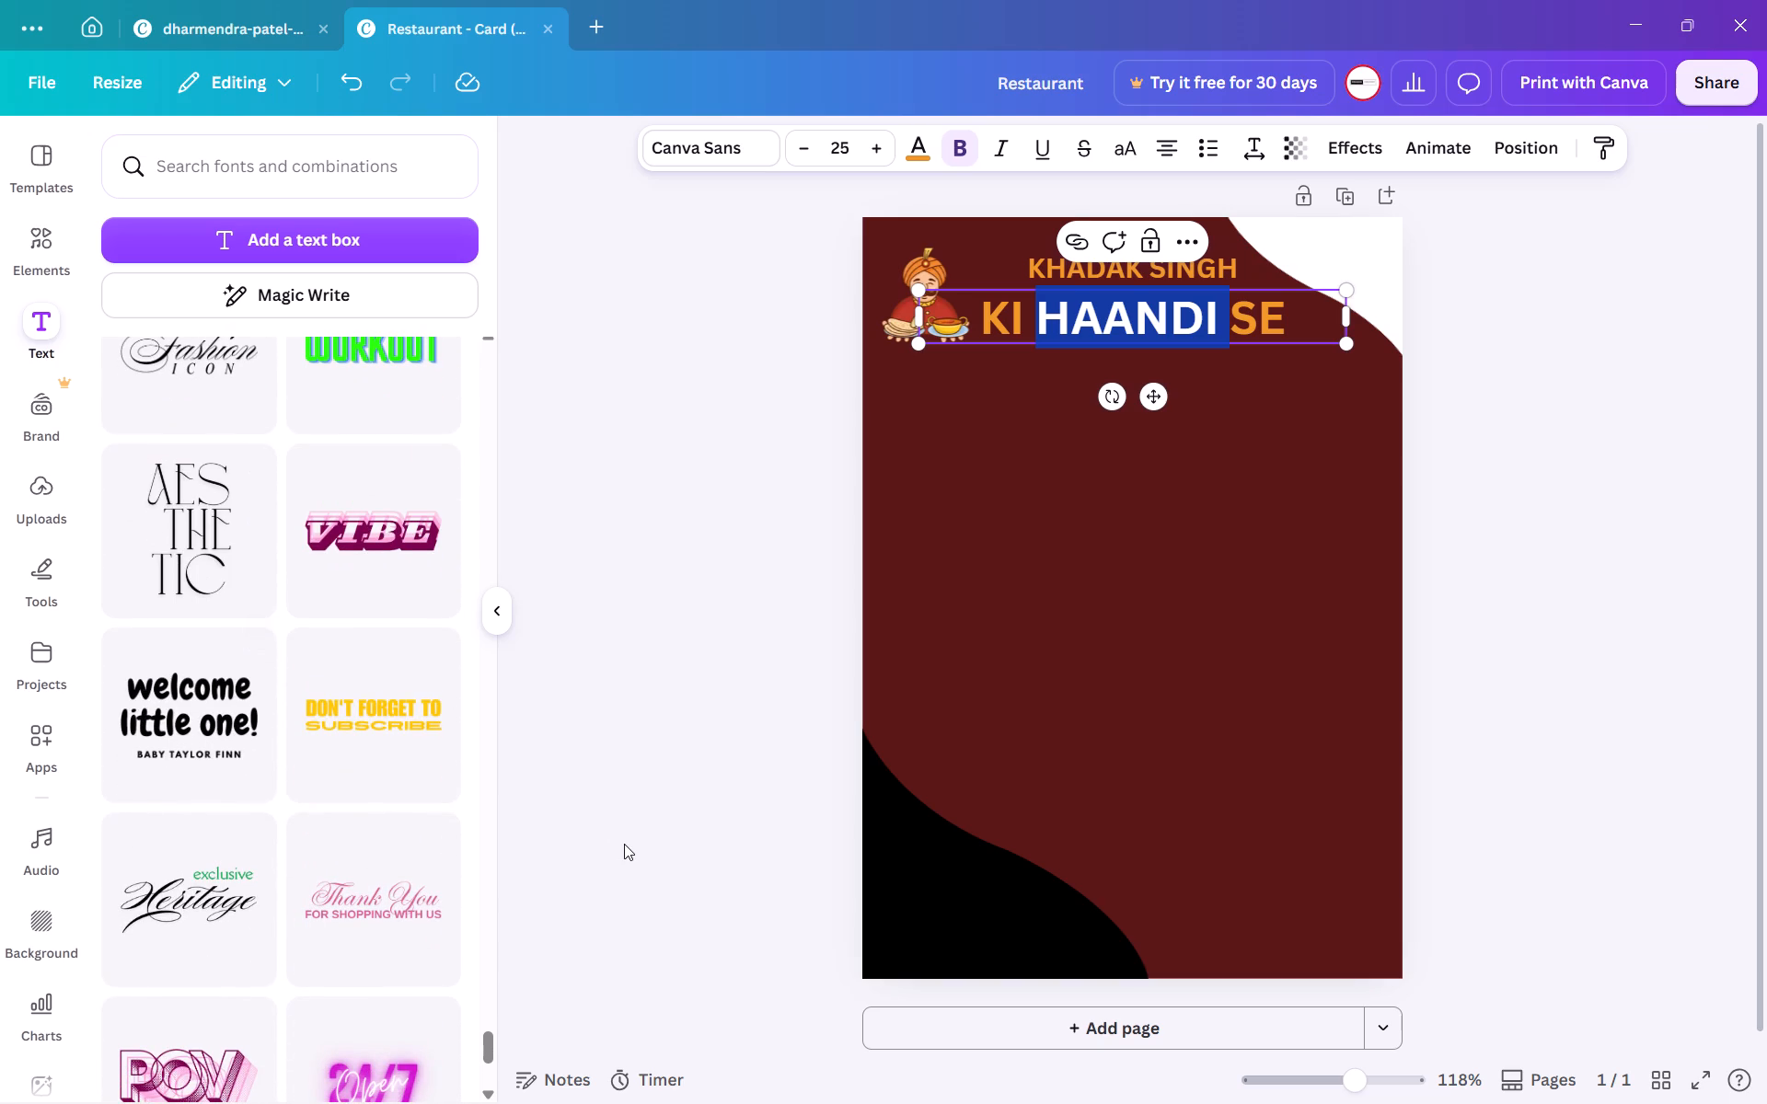
Search the elements library for SARDAR.
{"action": "left_click", "coordinate": [282, 178]}
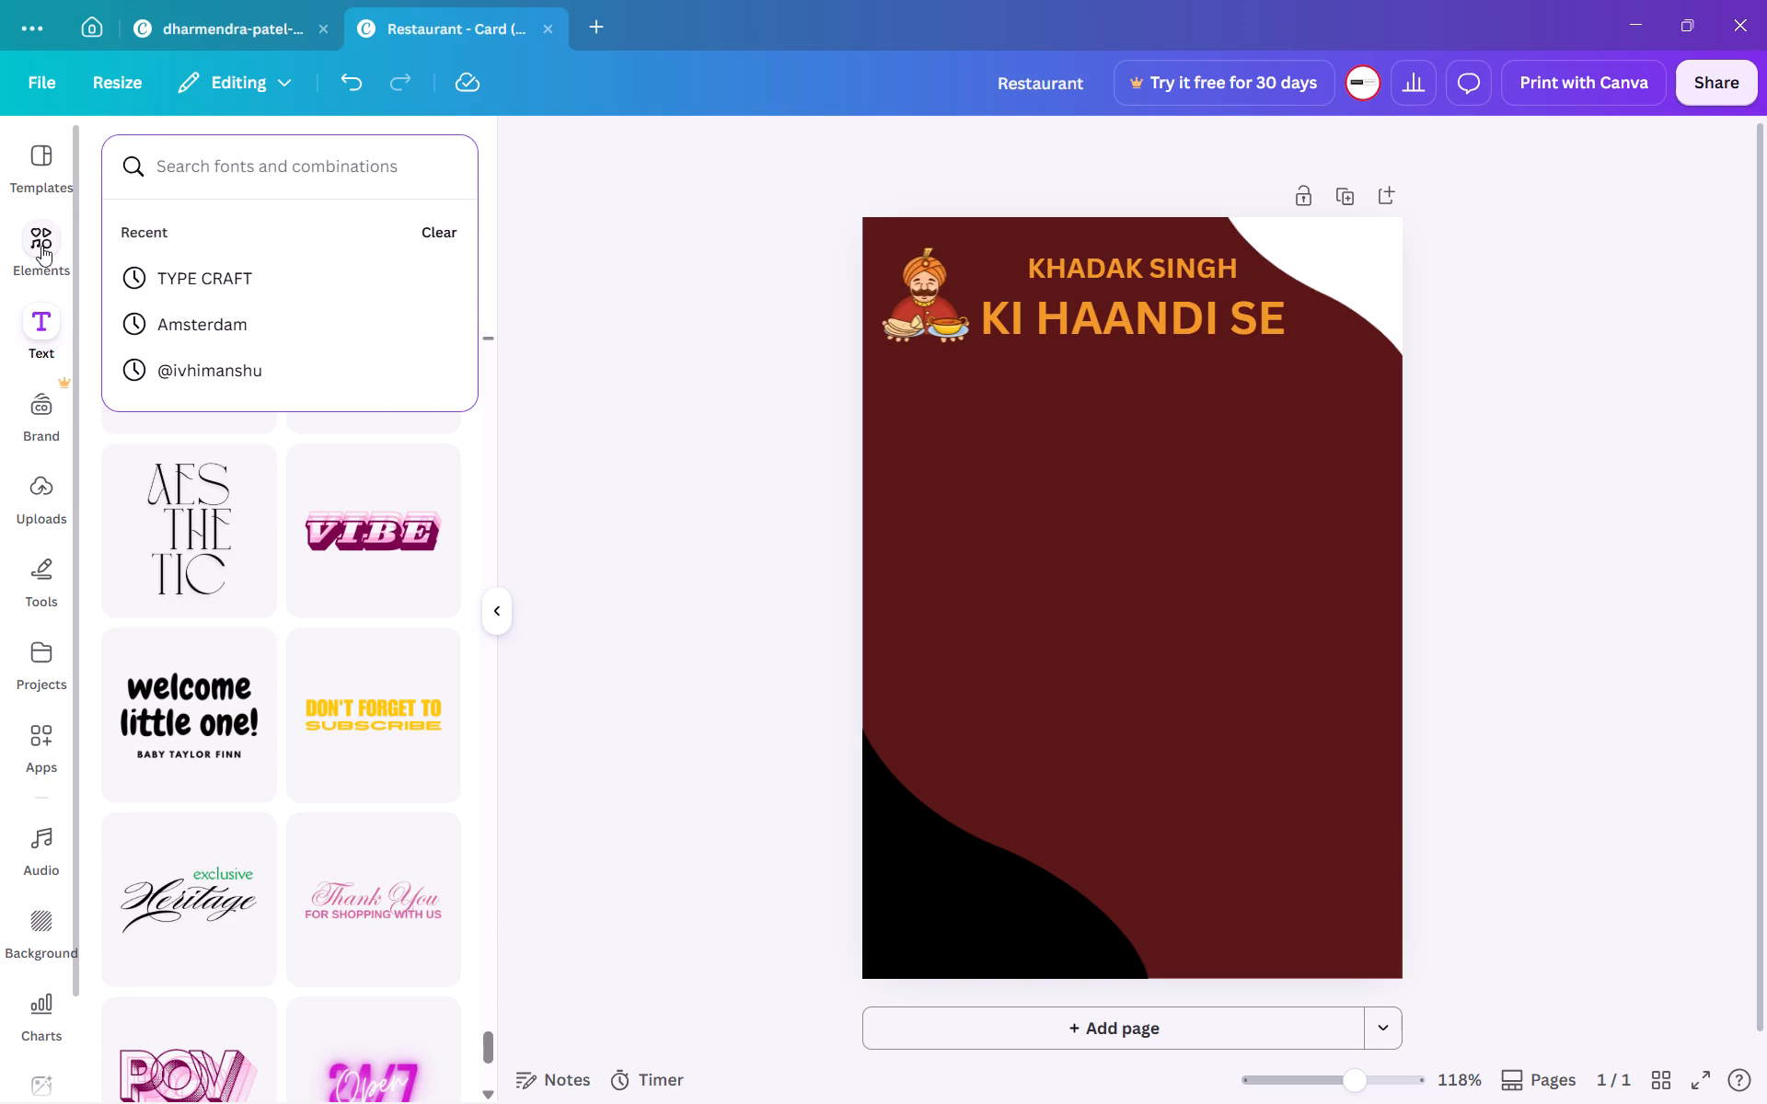
{"action": "left_click", "coordinate": [41, 246]}
{"action": "left_click", "coordinate": [241, 167]}
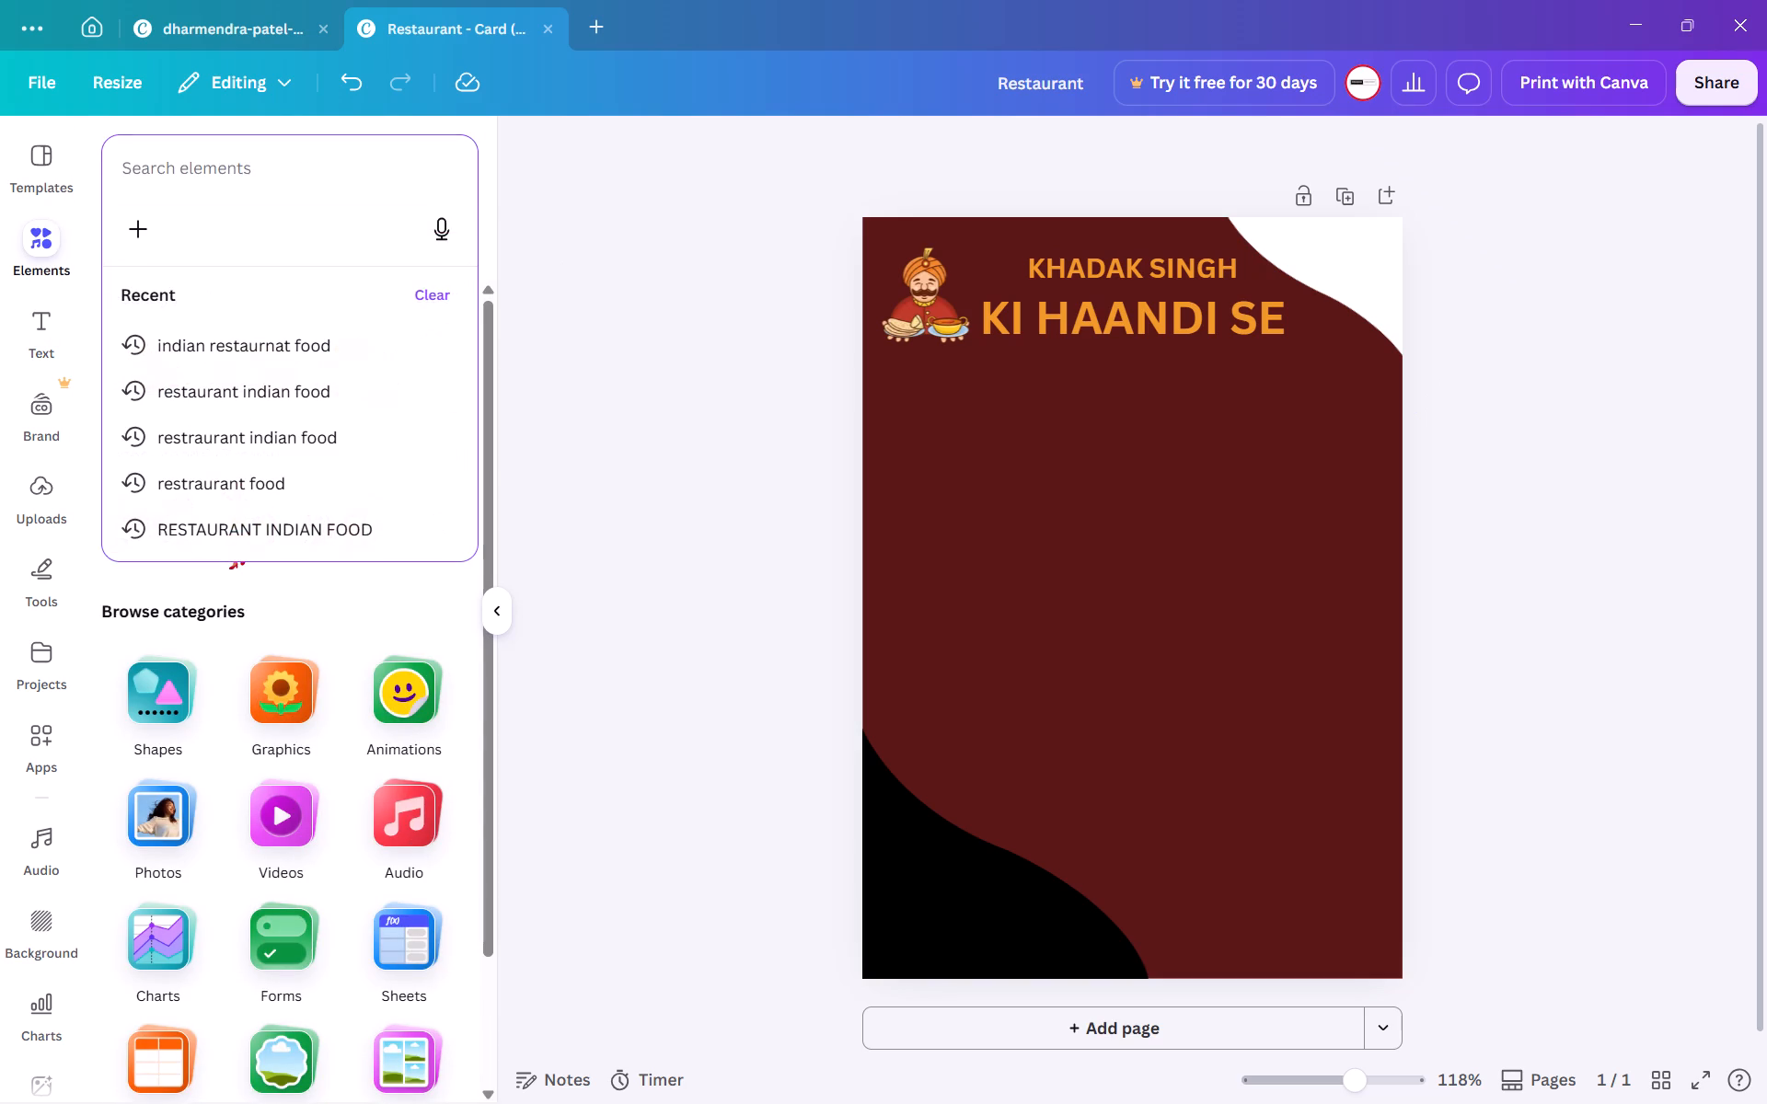
{"action": "type", "text": "DARDAE"}
{"action": "key", "text": "BackSpace"}
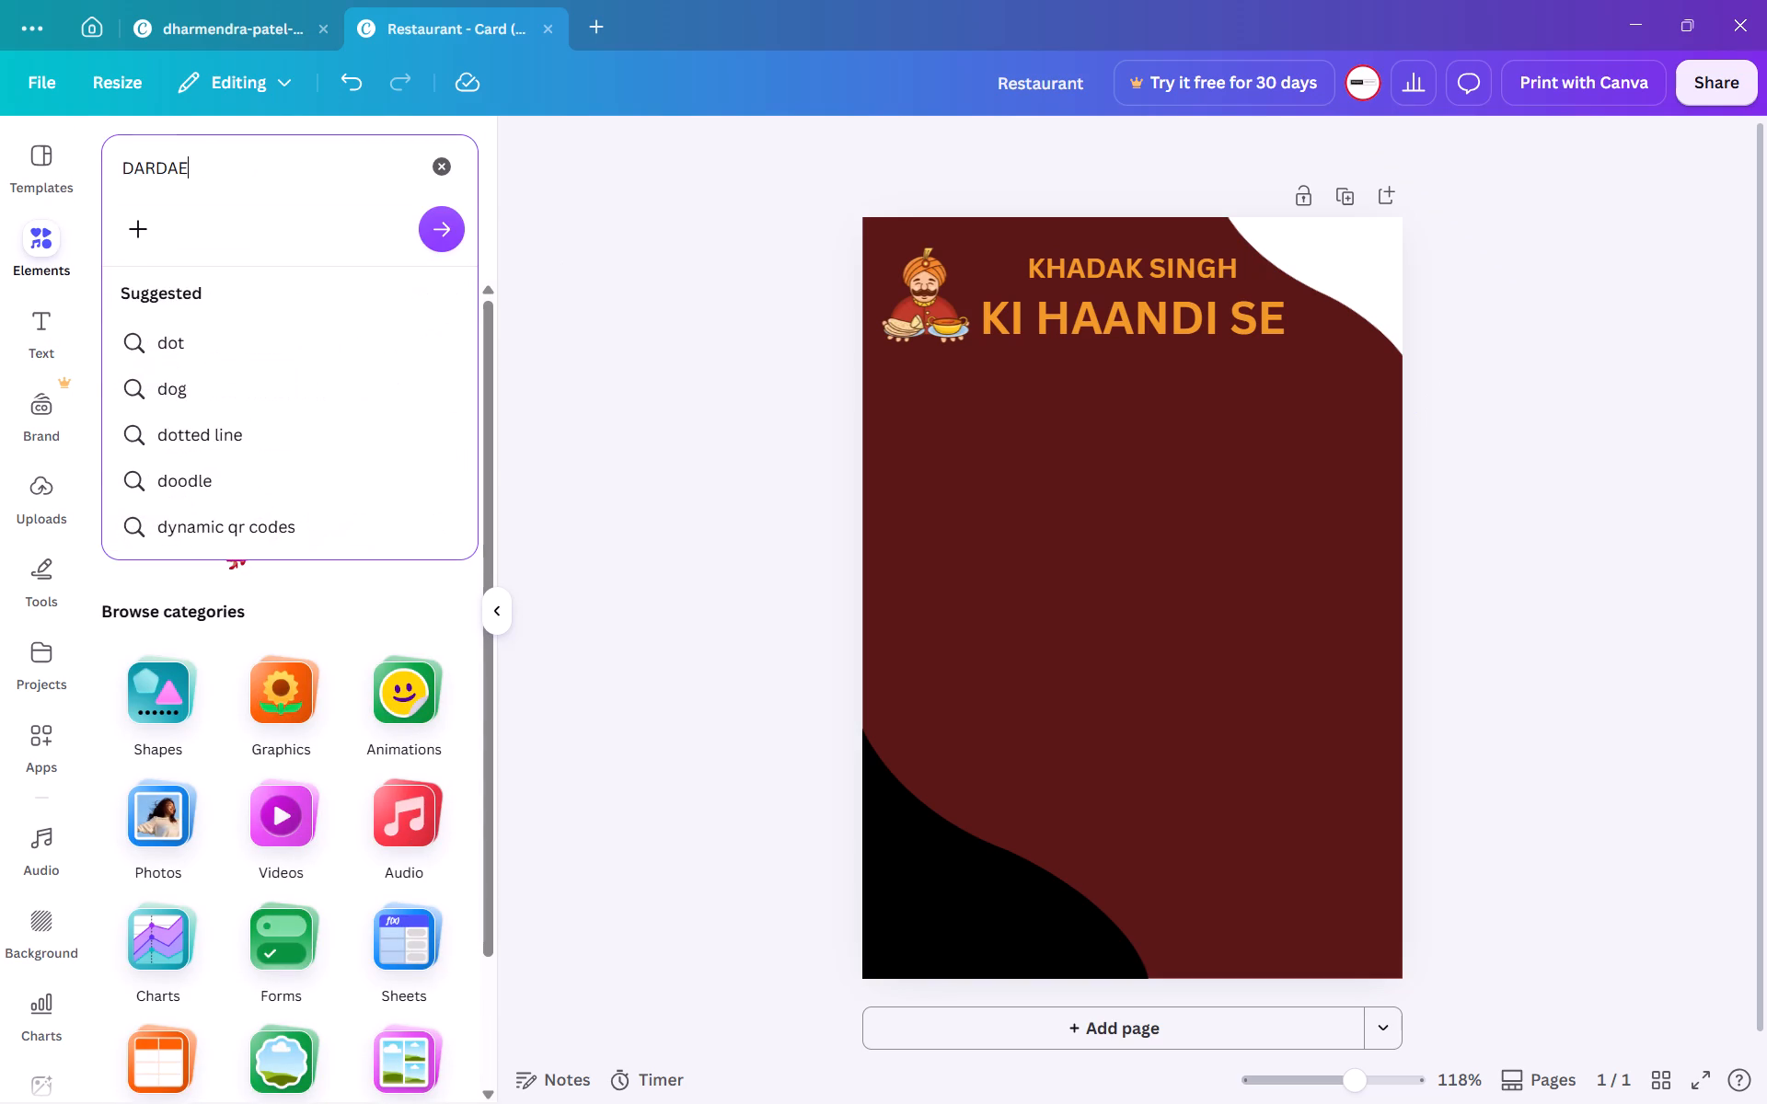
{"action": "key", "text": "BackSpace"}
{"action": "key", "text": "BackSpace"}
{"action": "key", "text": "BackSpace"}
{"action": "key", "text": "BackSpace"}
{"action": "key", "text": "BackSpace"}
{"action": "type", "text": "DARDAR"}
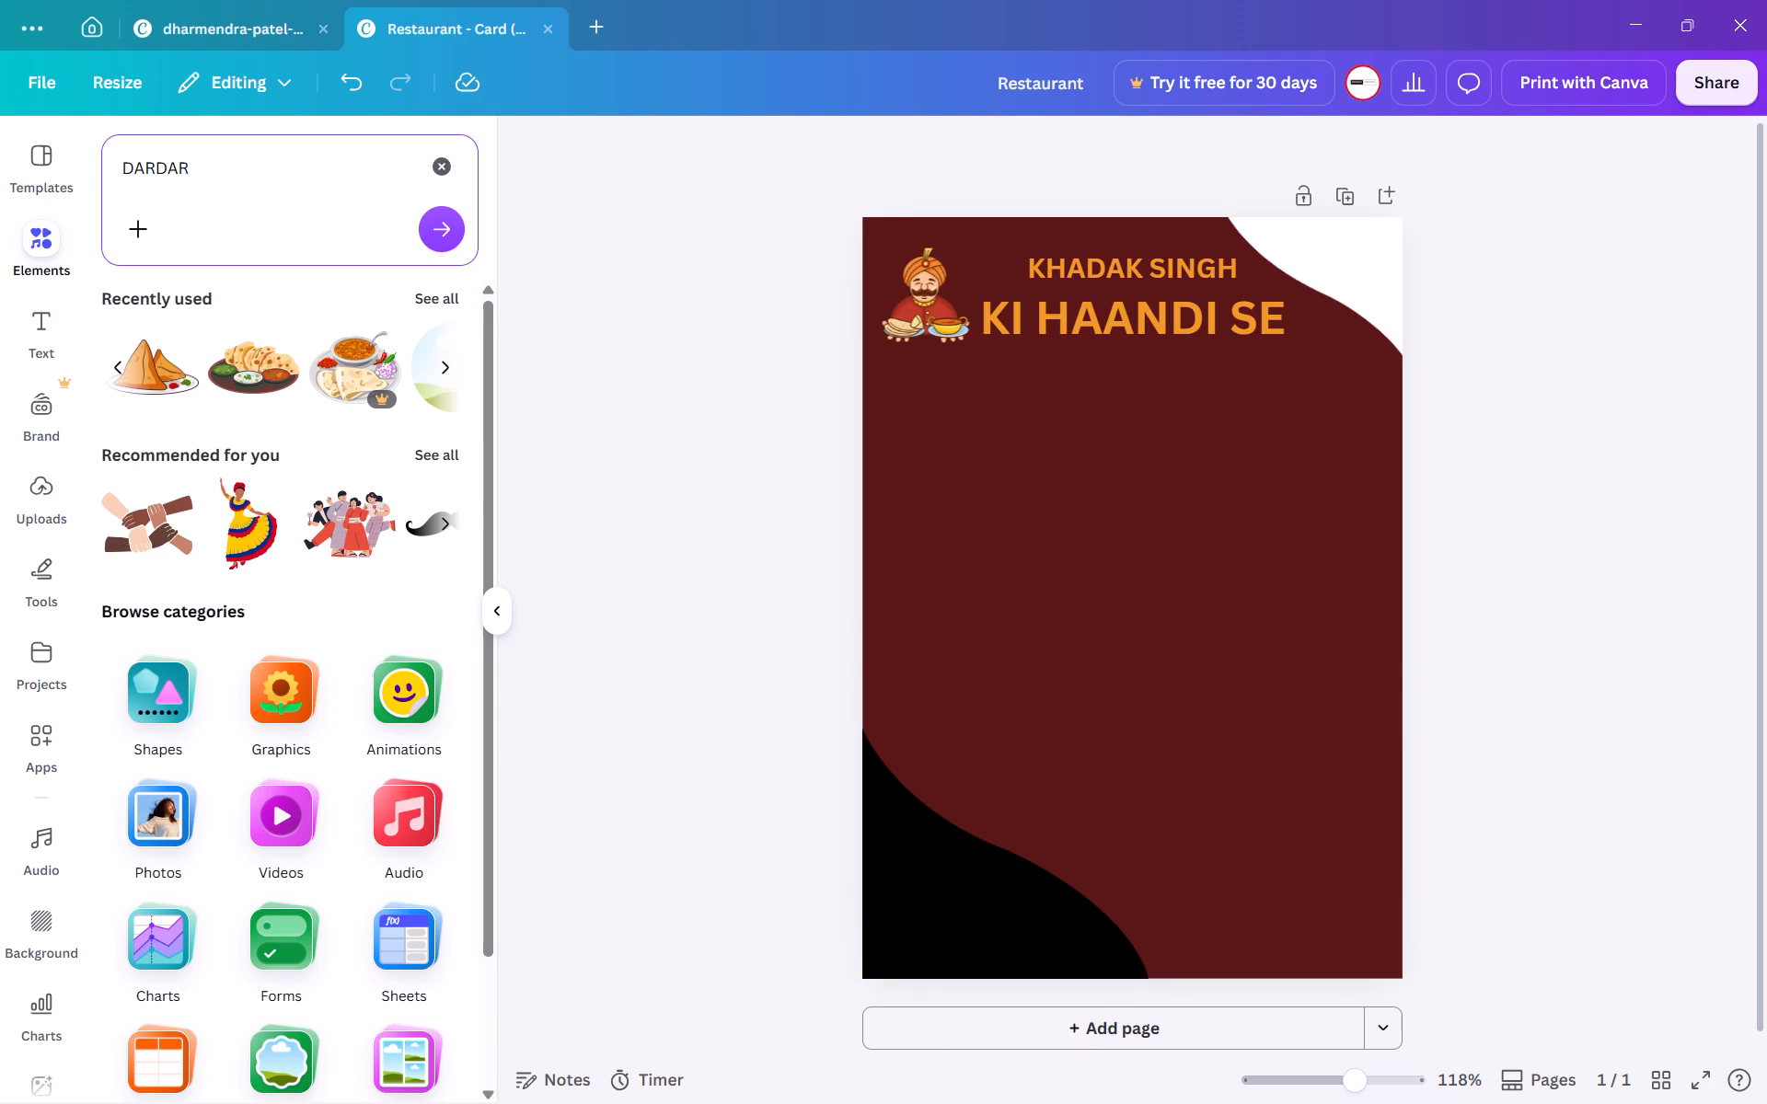
{"action": "left_click", "coordinate": [134, 160]}
{"action": "key", "text": "BackSpace"}
{"action": "key", "text": "s"}
{"action": "key", "text": "Return"}
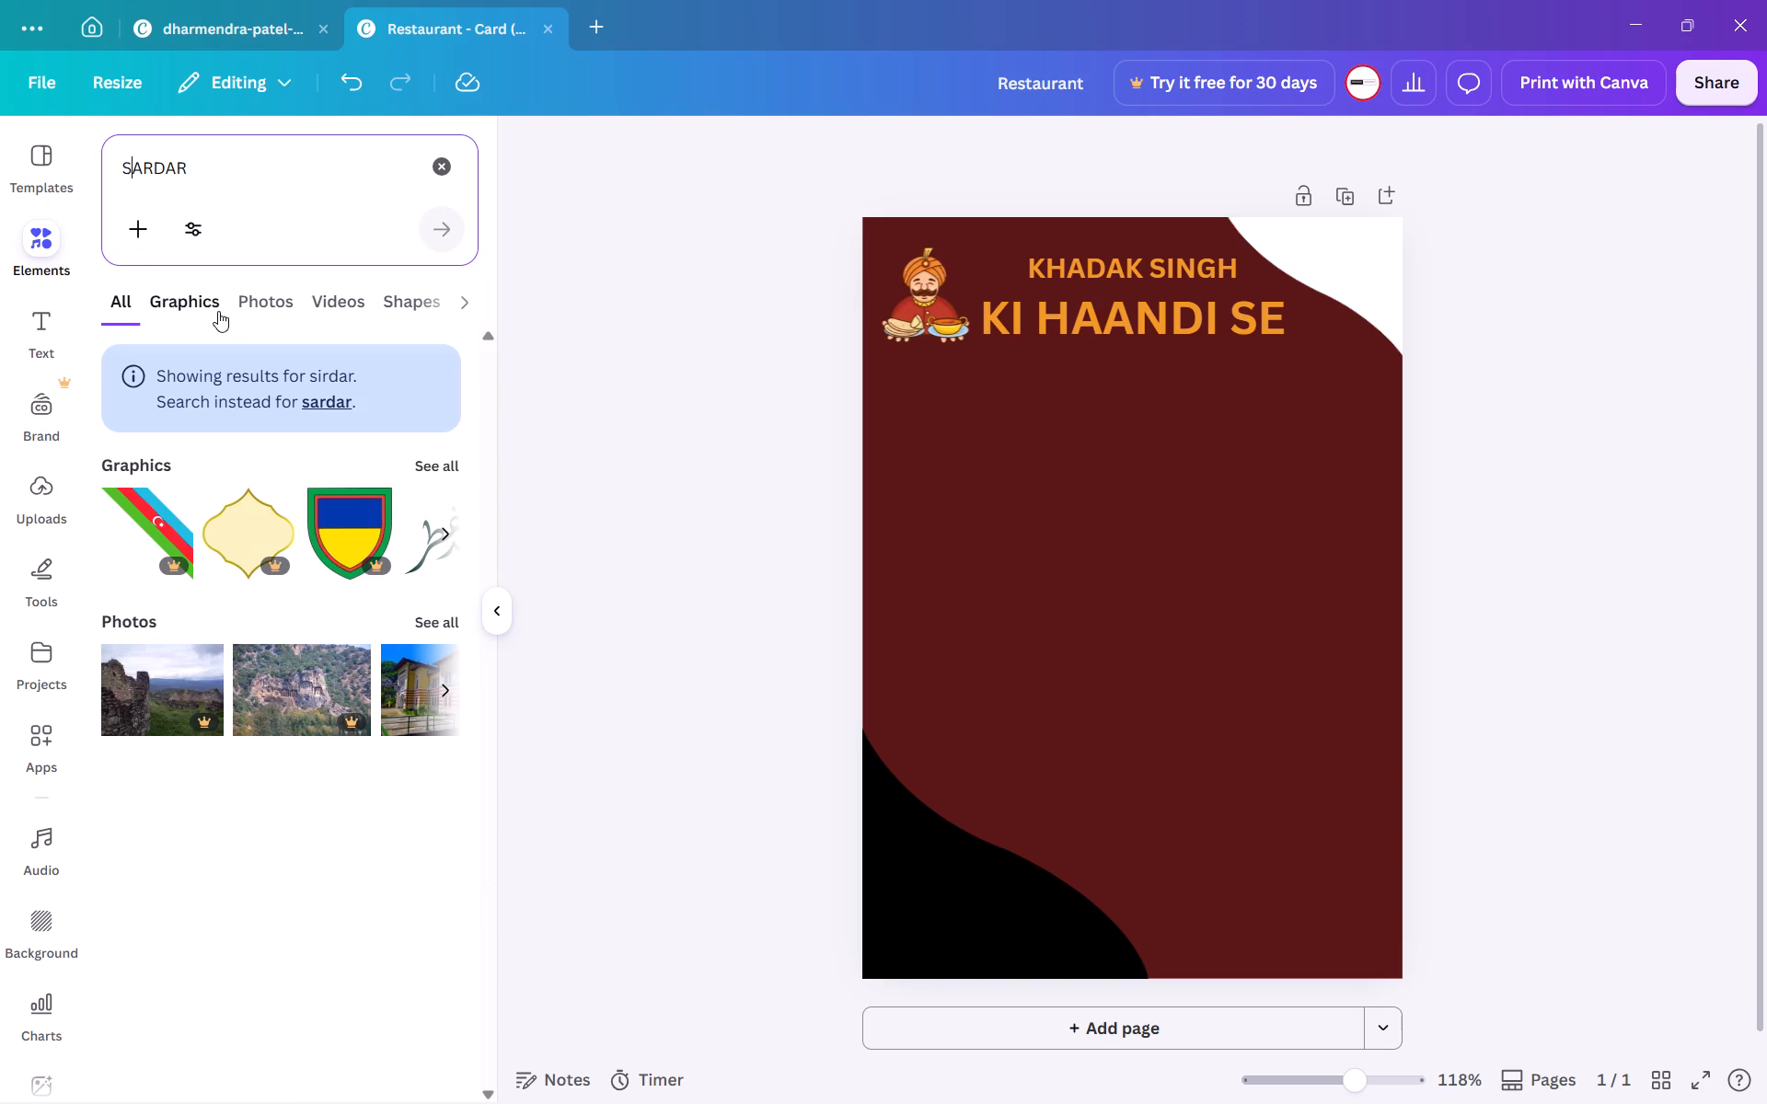
Refine the elements search to SARDAR LOGO.
{"action": "left_click", "coordinate": [242, 176]}
{"action": "key", "text": "space"}
{"action": "type", "text": "LOGO"}
{"action": "key", "text": "Return"}
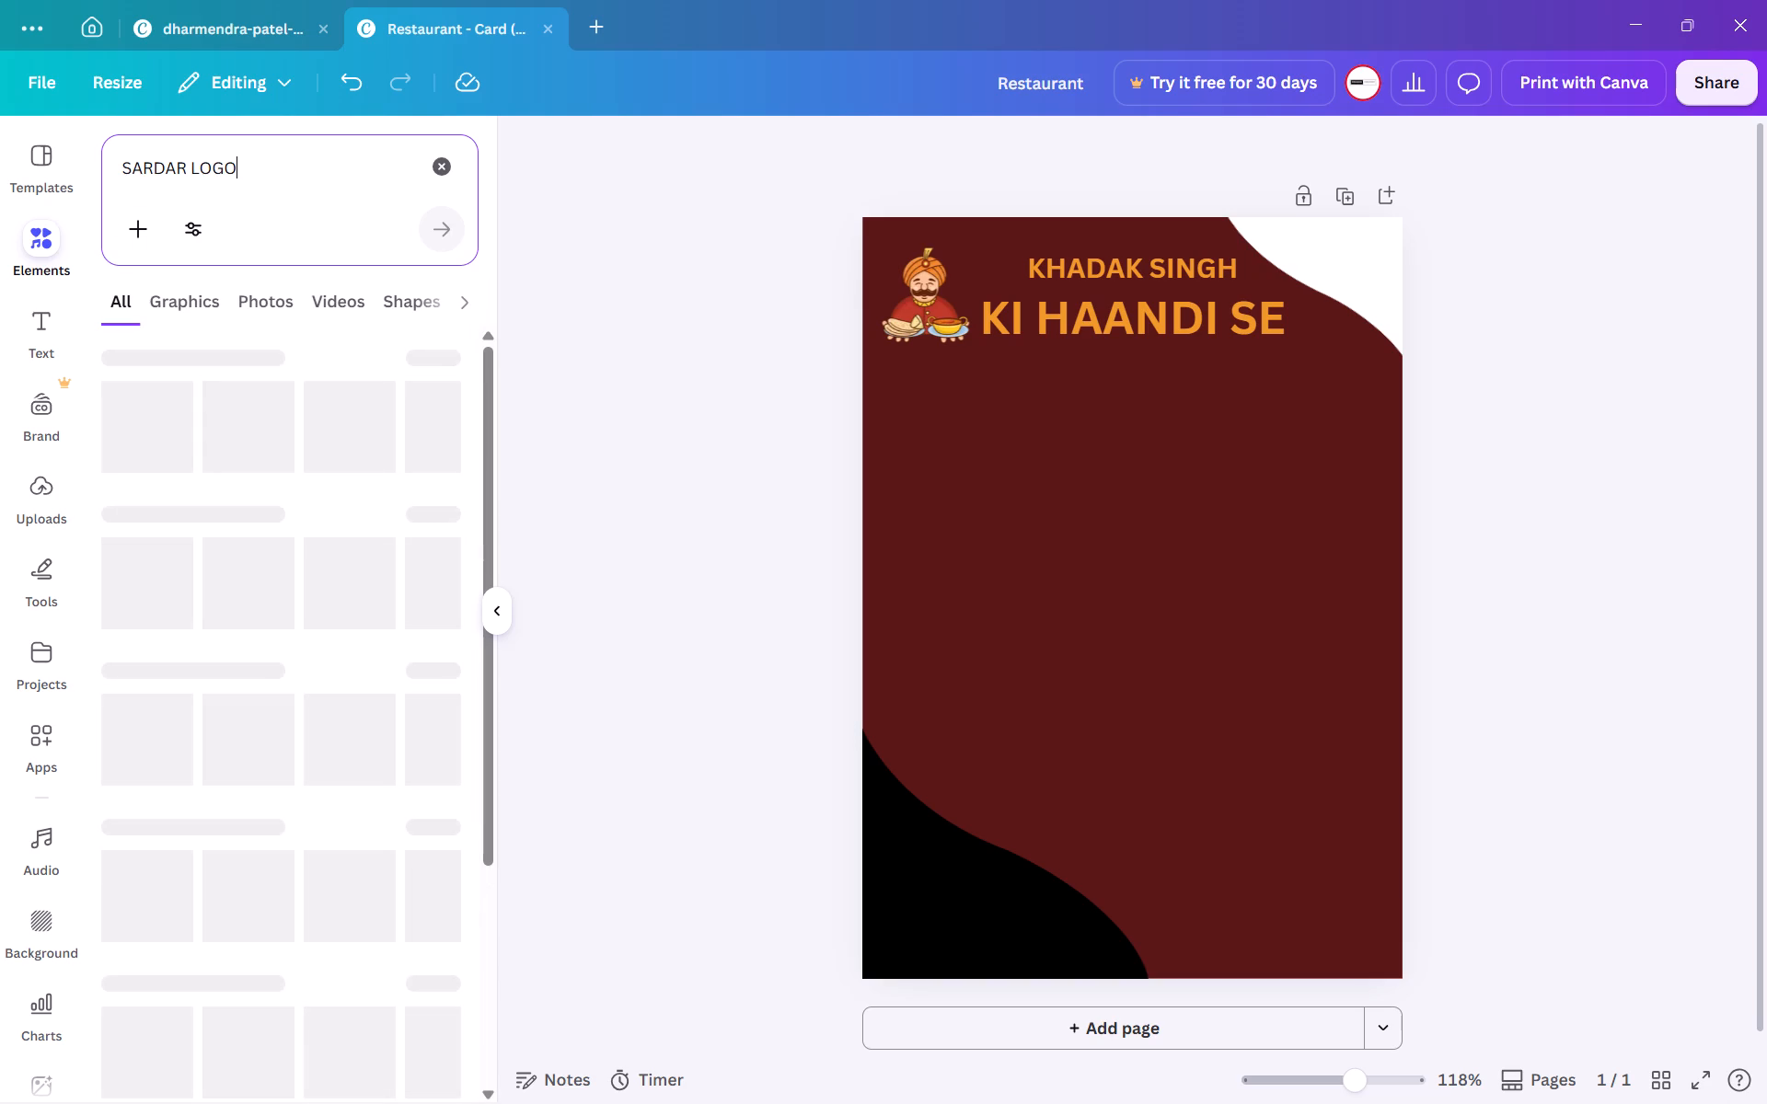
Examine the graphics found for SARDAR LOGO for artwork that suits the restaurant header.
{"action": "scroll", "coordinate": [285, 466], "scroll_direction": "left", "scroll_amount": 1}
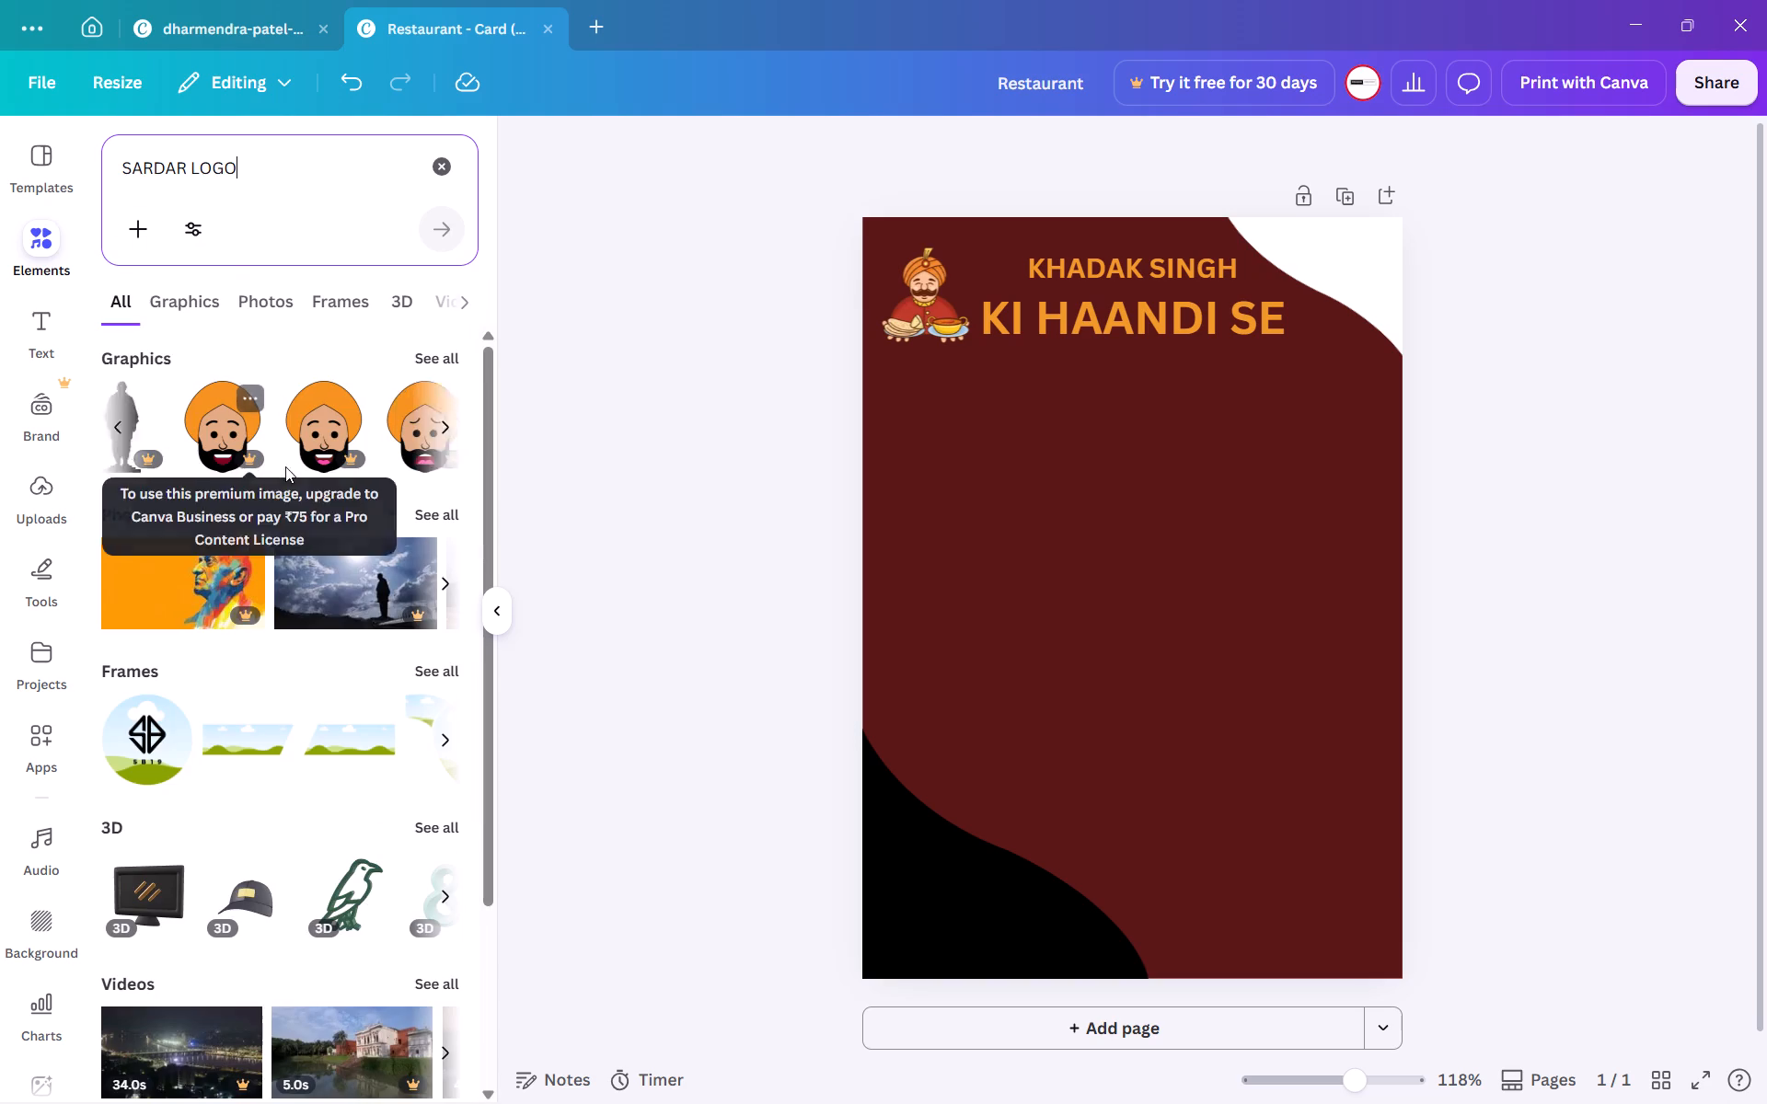
{"action": "scroll", "coordinate": [285, 466], "scroll_direction": "left", "scroll_amount": 2}
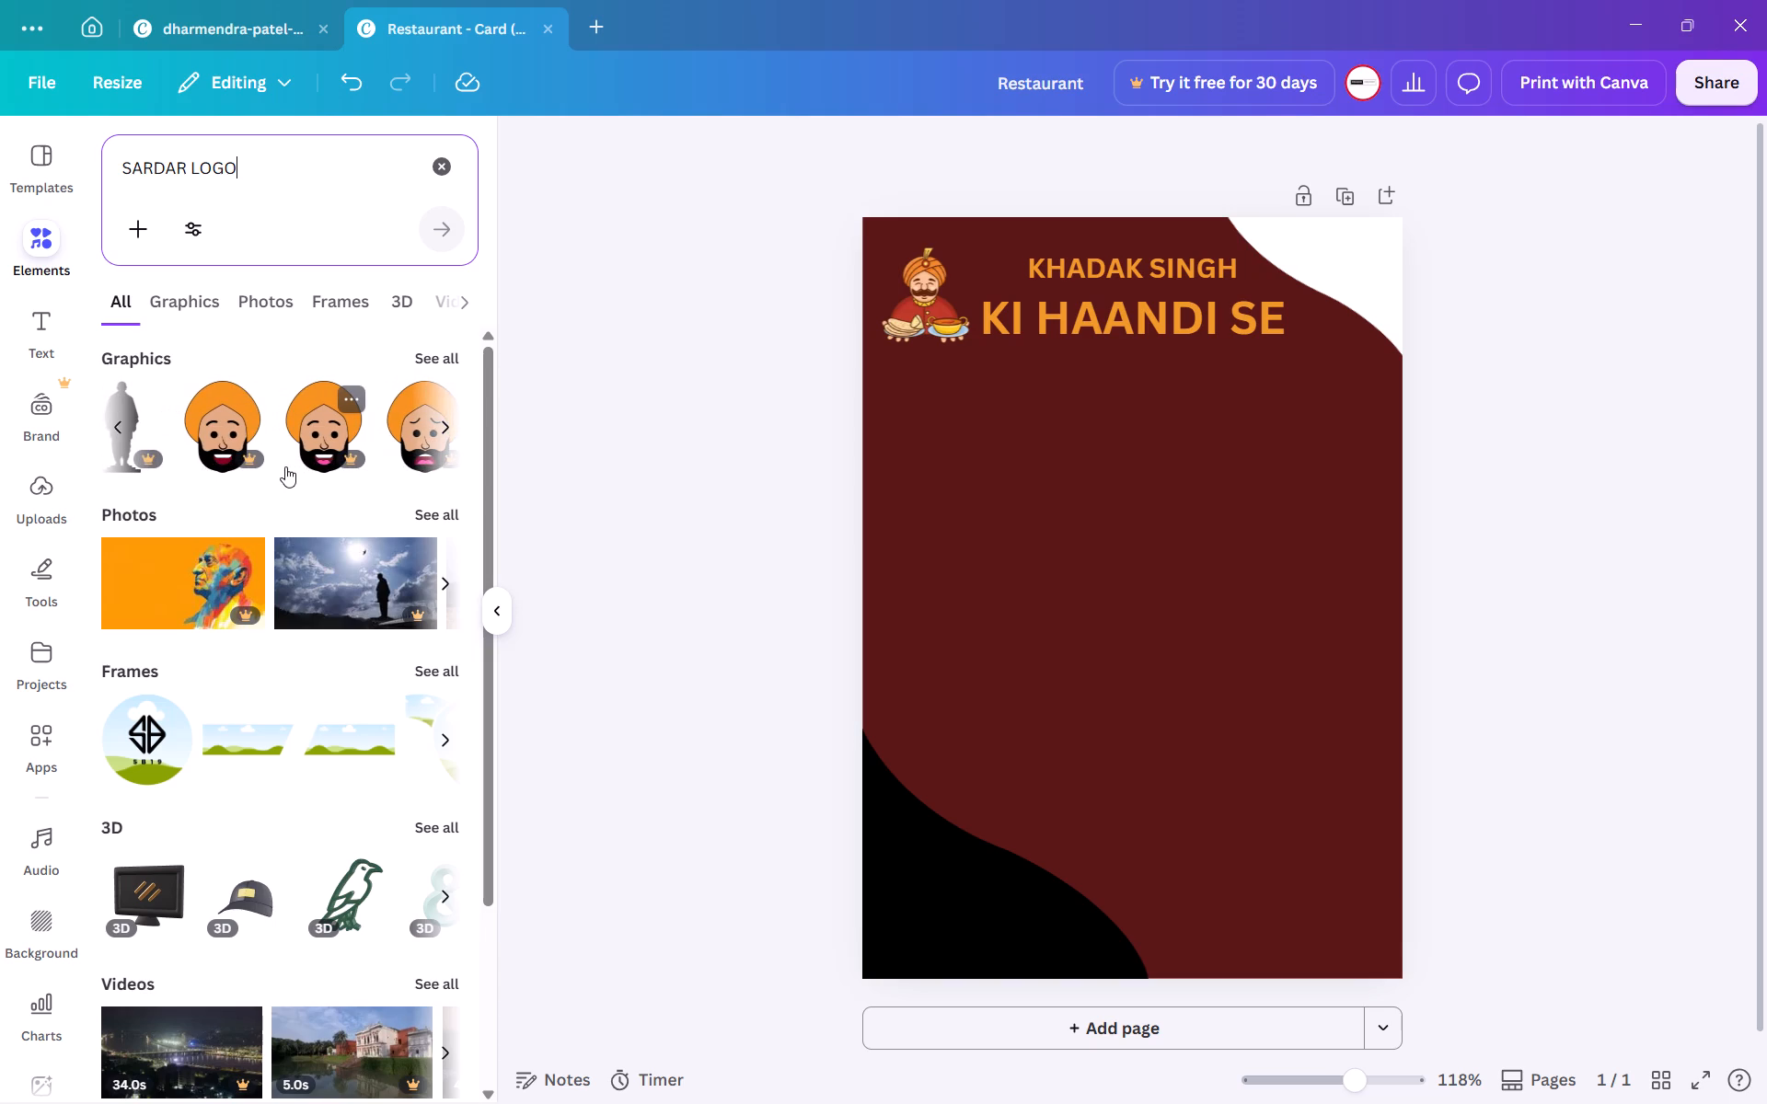
{"action": "scroll", "coordinate": [285, 466], "scroll_direction": "left", "scroll_amount": 5}
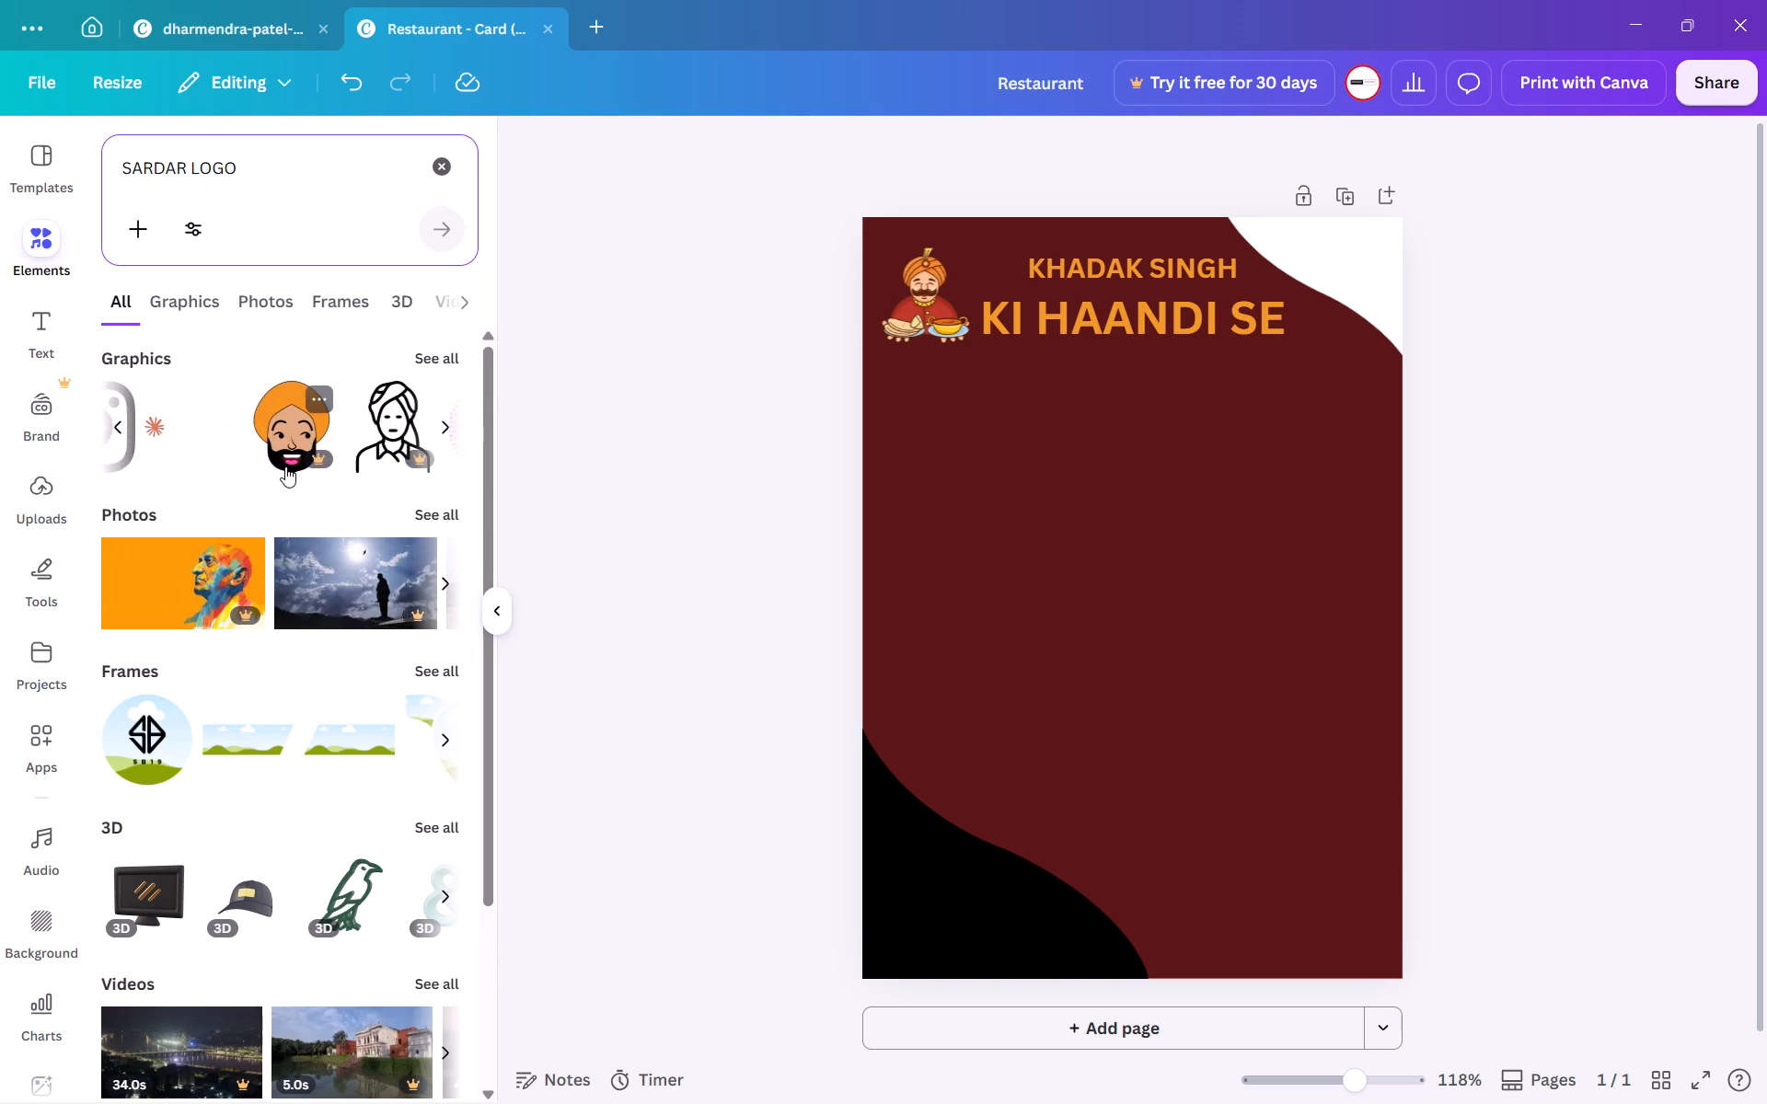
{"action": "scroll", "coordinate": [285, 466], "scroll_direction": "left", "scroll_amount": 1}
{"action": "scroll", "coordinate": [285, 466], "scroll_direction": "right", "scroll_amount": 1}
{"action": "scroll", "coordinate": [285, 466], "scroll_direction": "left", "scroll_amount": 1}
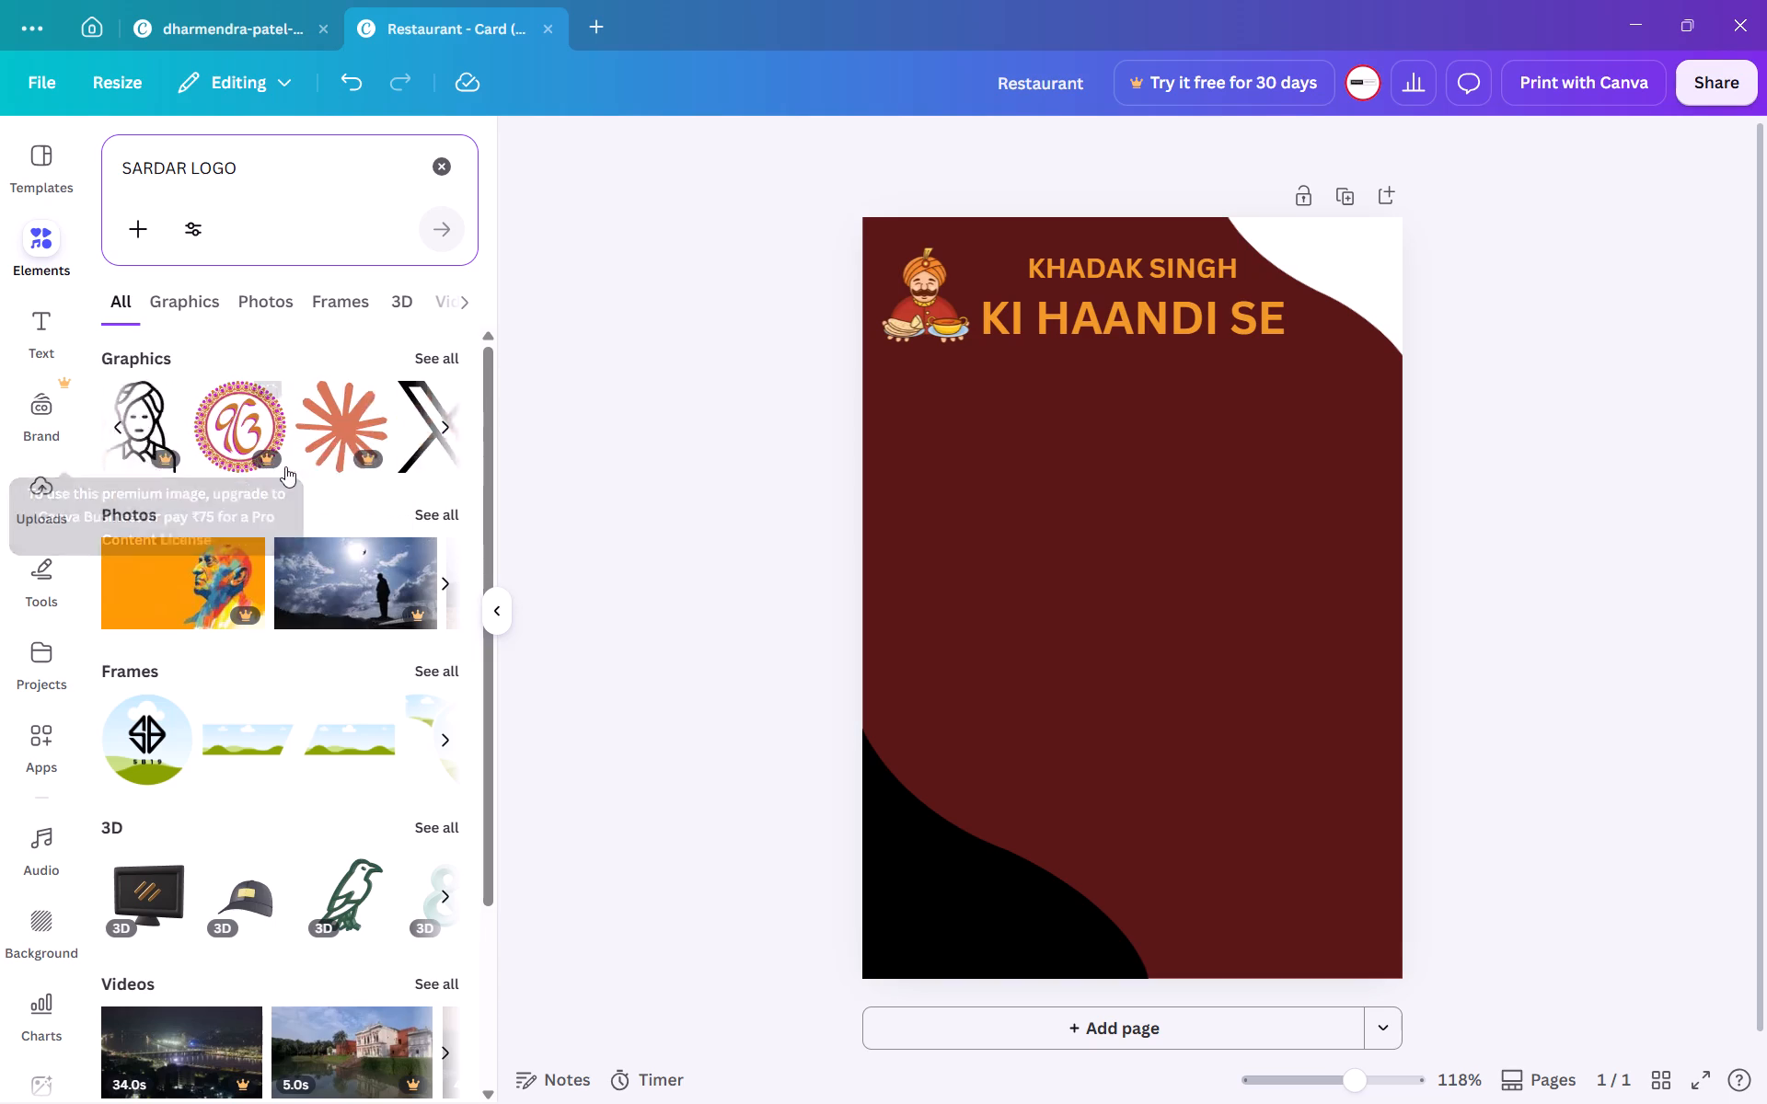
{"action": "scroll", "coordinate": [285, 466], "scroll_direction": "left", "scroll_amount": 3}
{"action": "scroll", "coordinate": [285, 466], "scroll_direction": "right", "scroll_amount": 5}
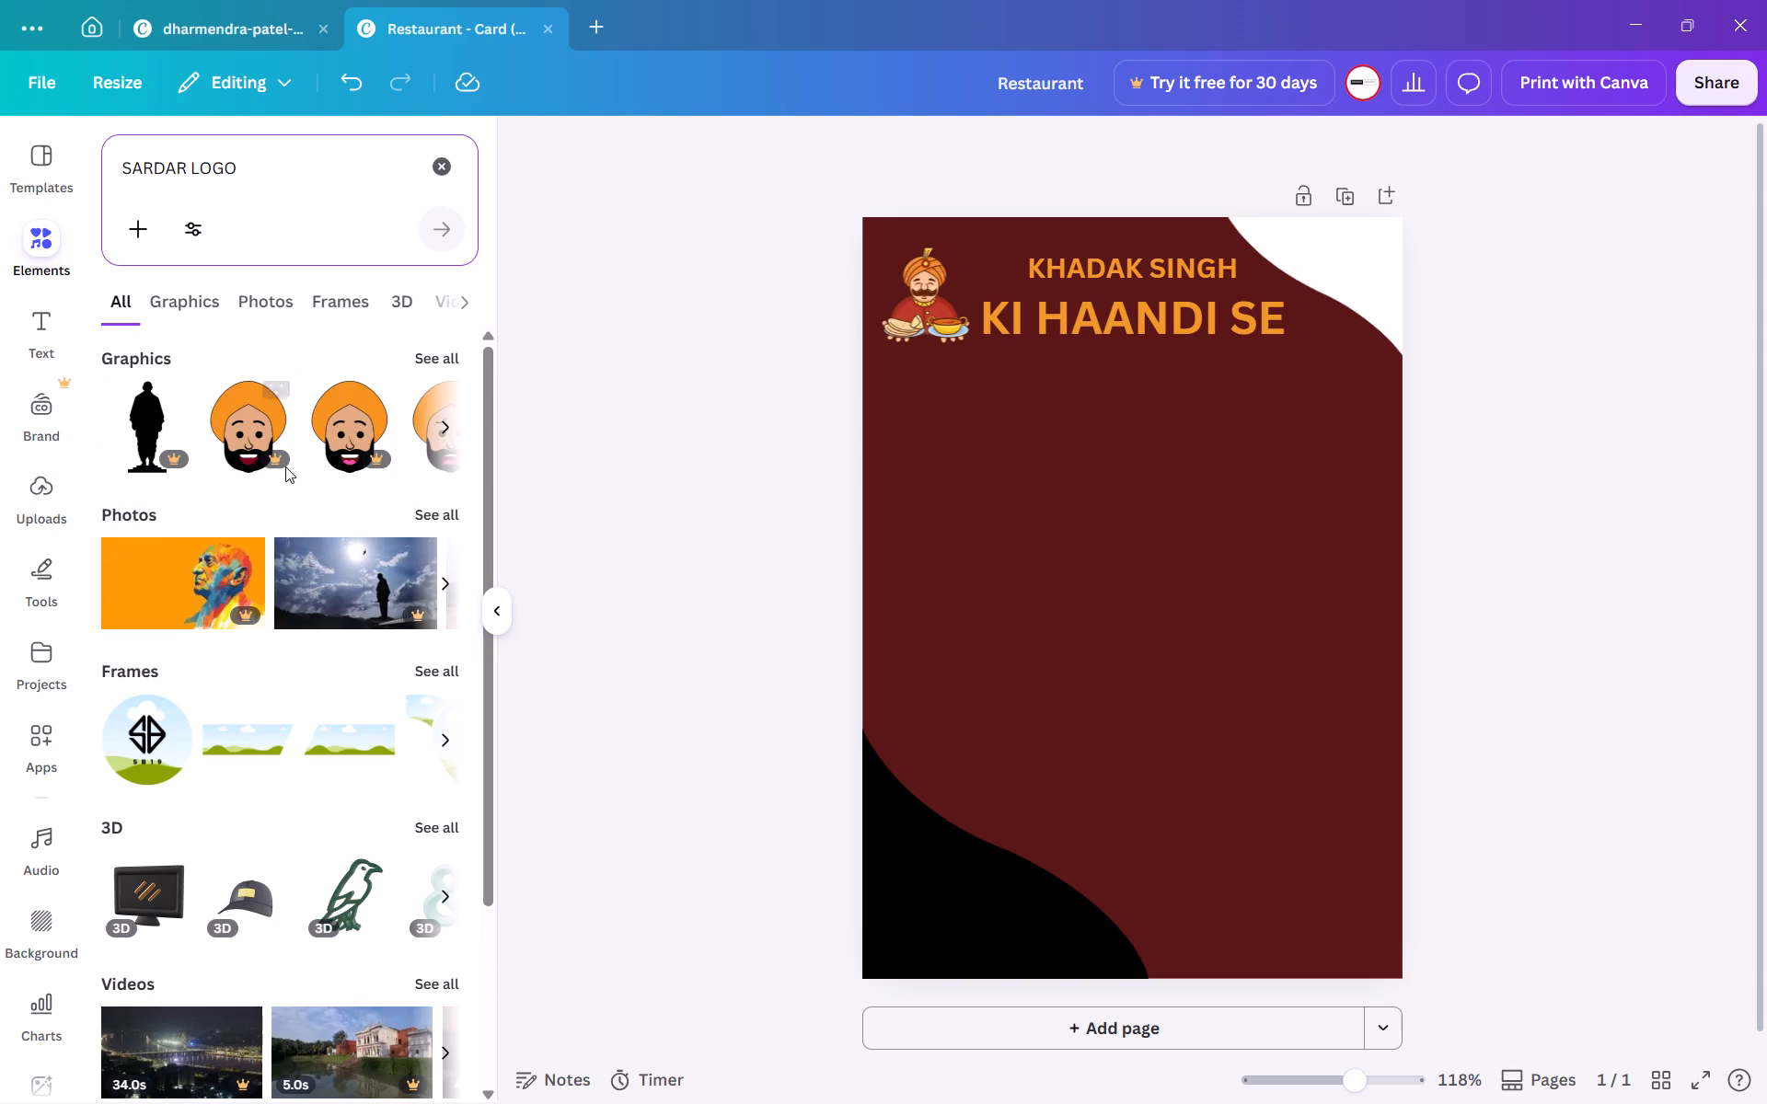
{"action": "scroll", "coordinate": [147, 581], "scroll_direction": "down", "scroll_amount": 4}
{"action": "scroll", "coordinate": [147, 581], "scroll_direction": "up", "scroll_amount": 4}
Change the elements search to PUNJABI LOGO and run it.
{"action": "double_click", "coordinate": [169, 168]}
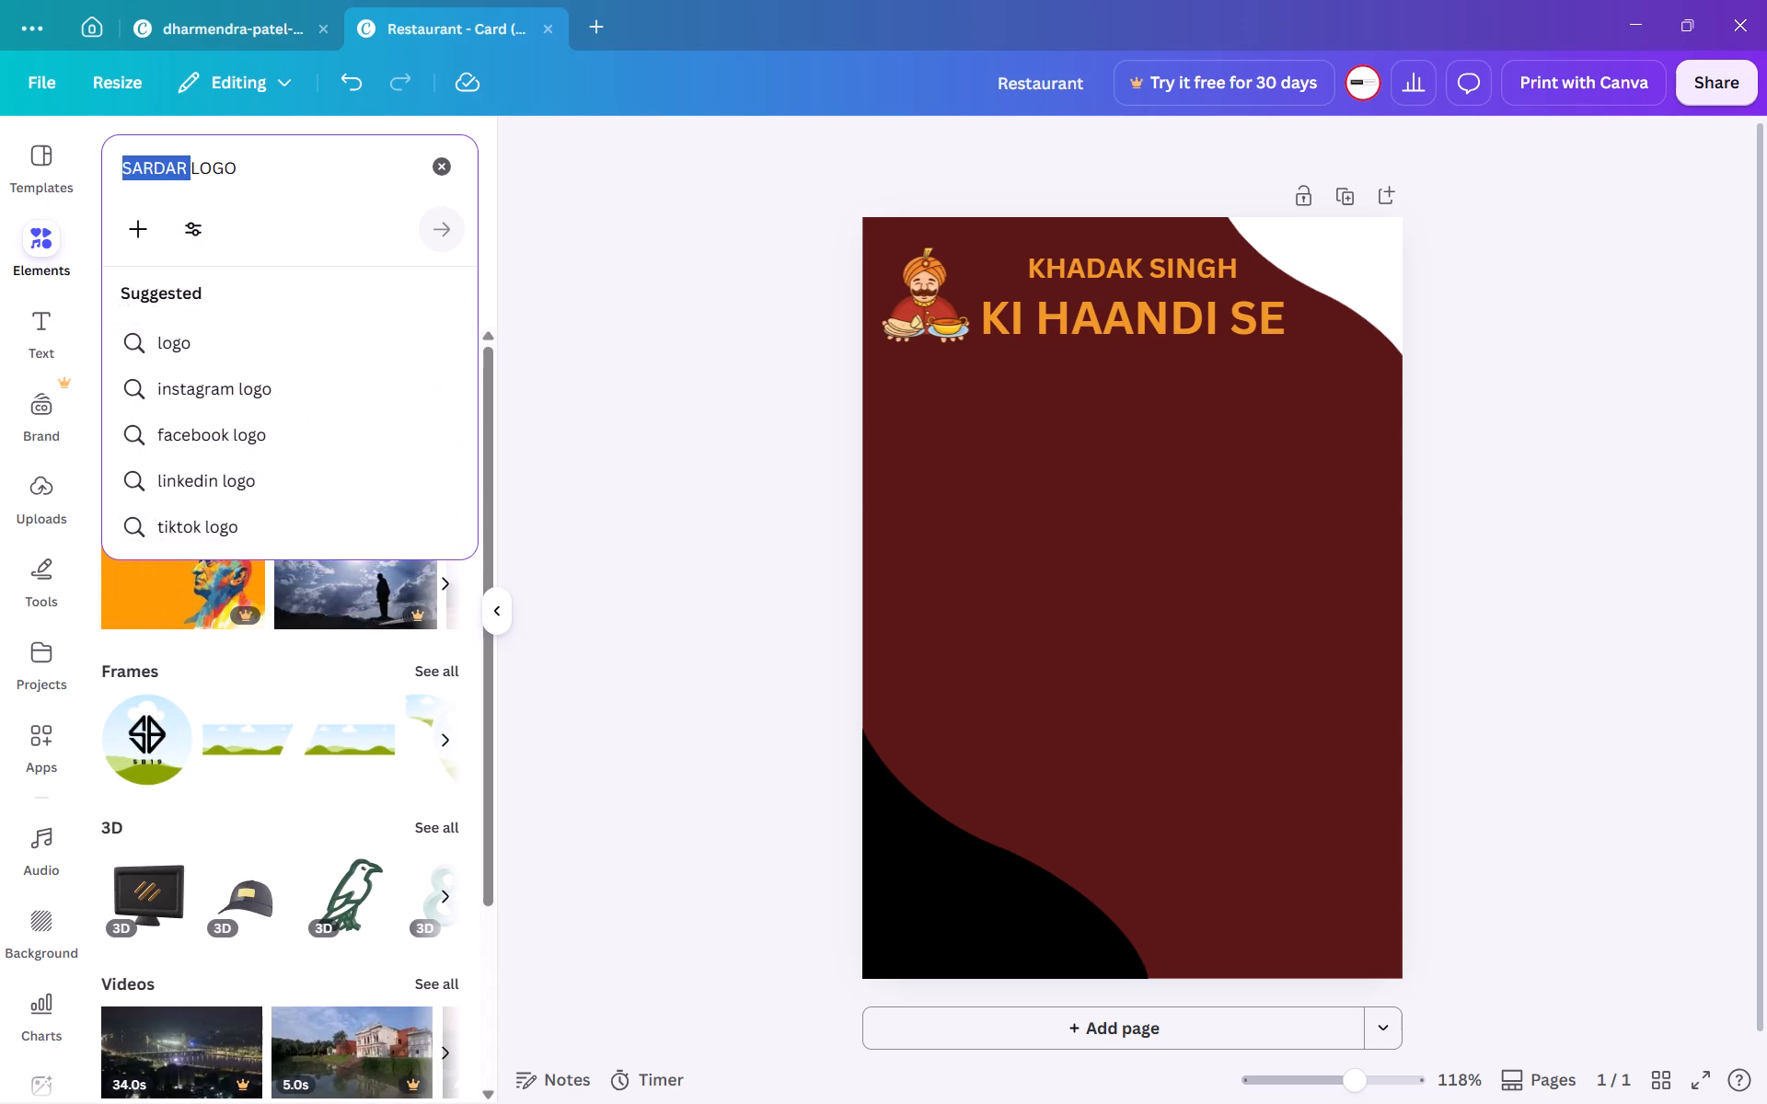
{"action": "type", "text": "PUNJSABI"}
{"action": "key", "text": "BackSpace"}
{"action": "key", "text": "BackSpace"}
{"action": "key", "text": "BackSpace"}
{"action": "key", "text": "BackSpace"}
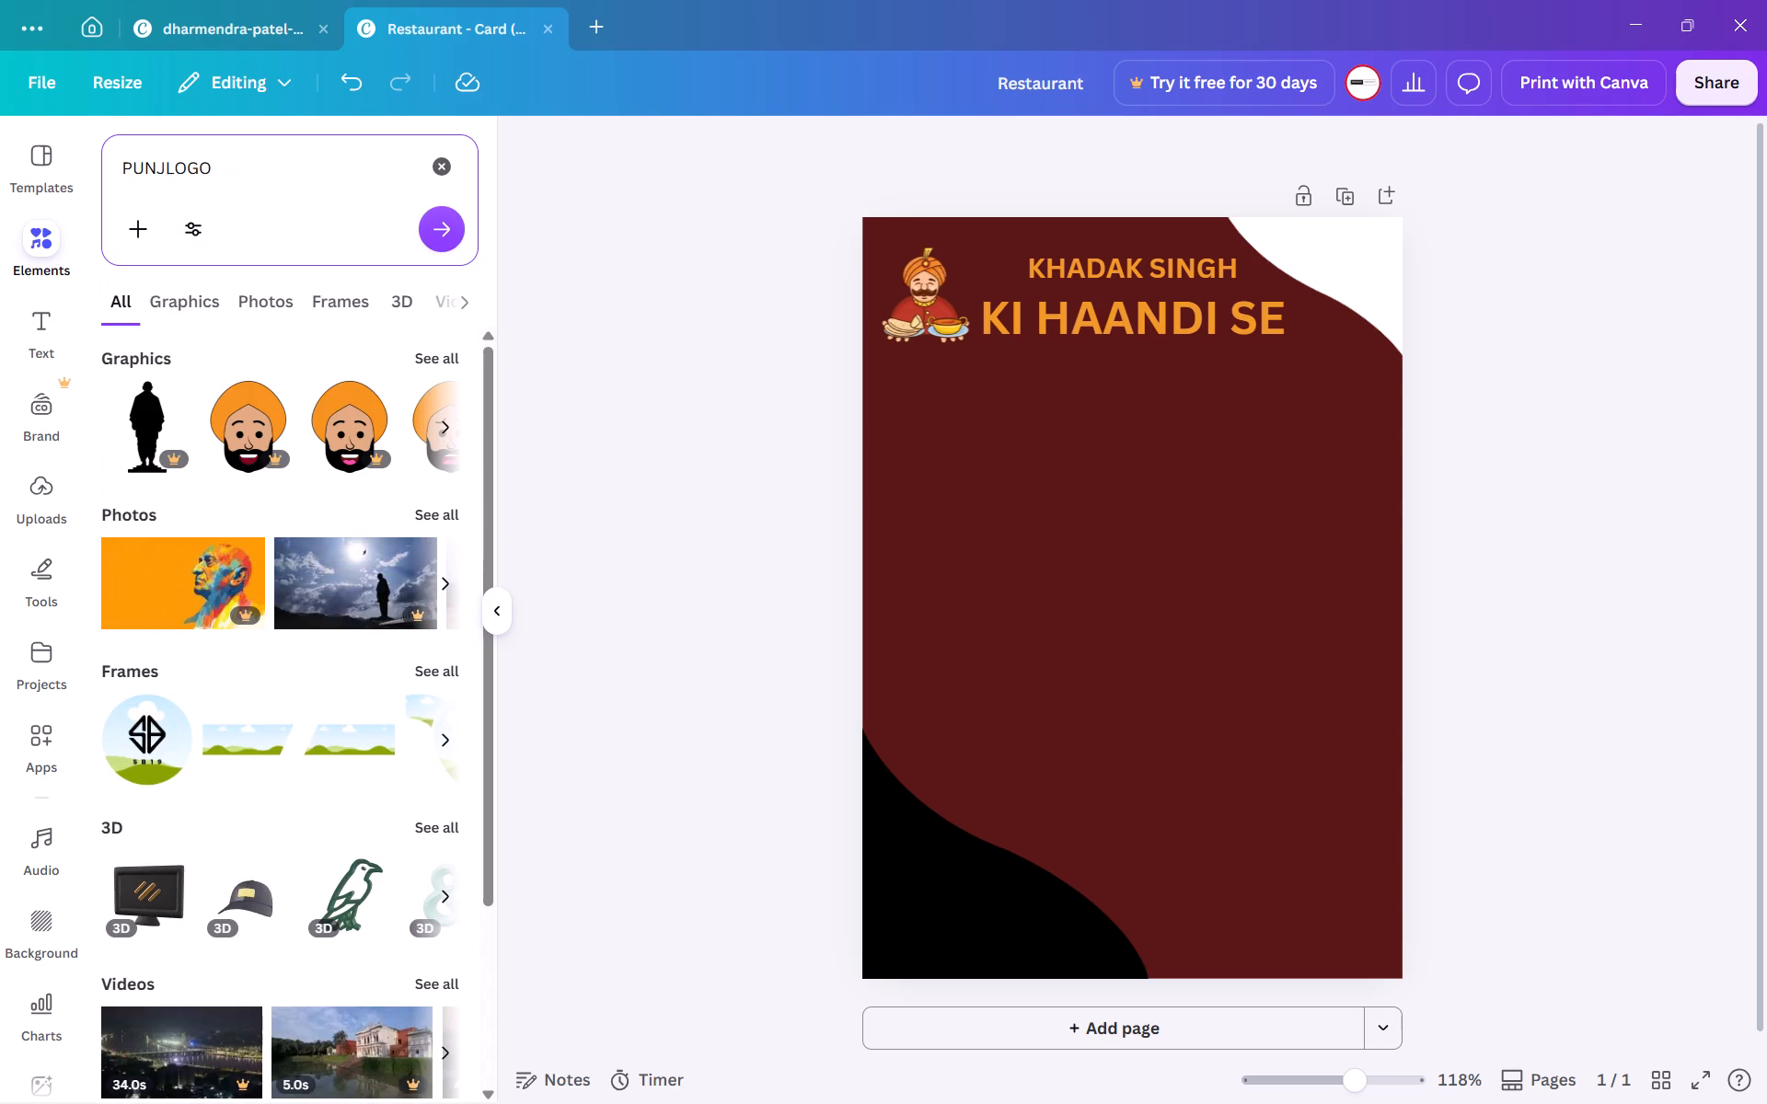
{"action": "type", "text": "ABI"}
{"action": "key", "text": "space"}
{"action": "key", "text": "Return"}
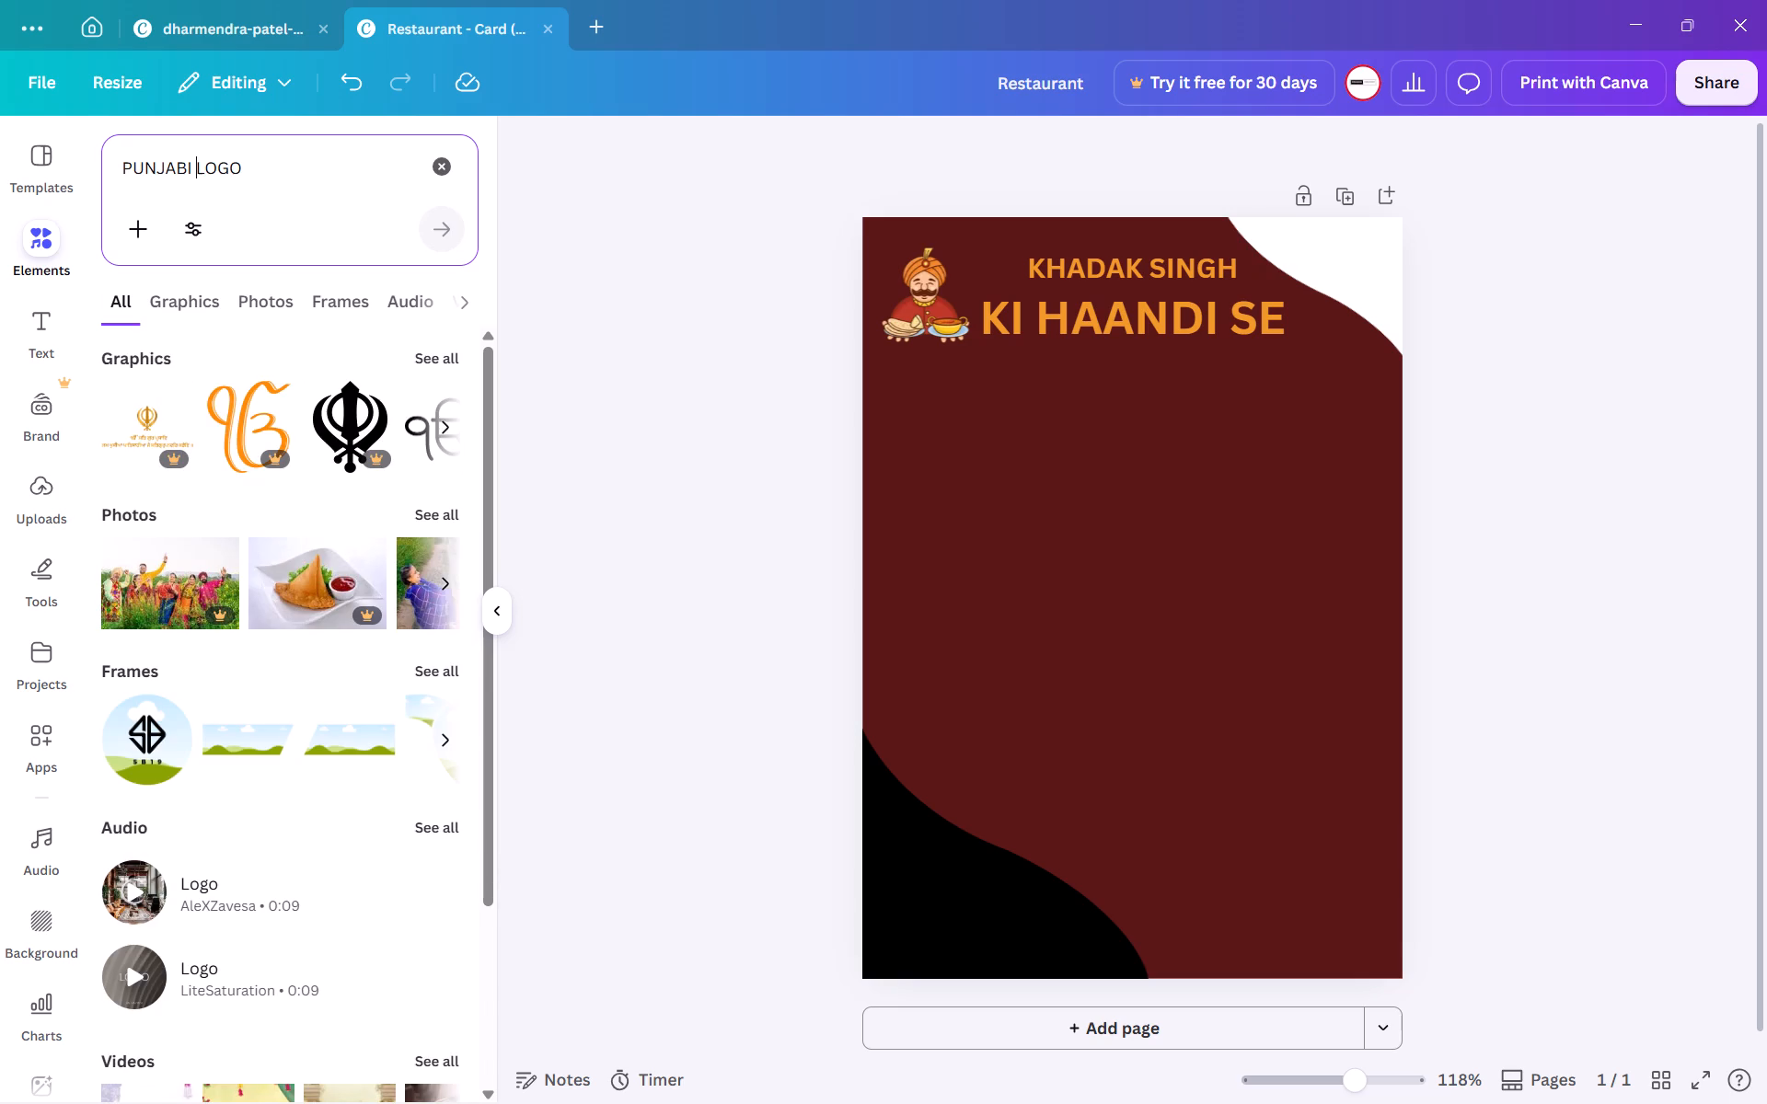
Refine the elements search to PUNJABI SARDAR LOGO and run it.
{"action": "type", "text": "SARDA"}
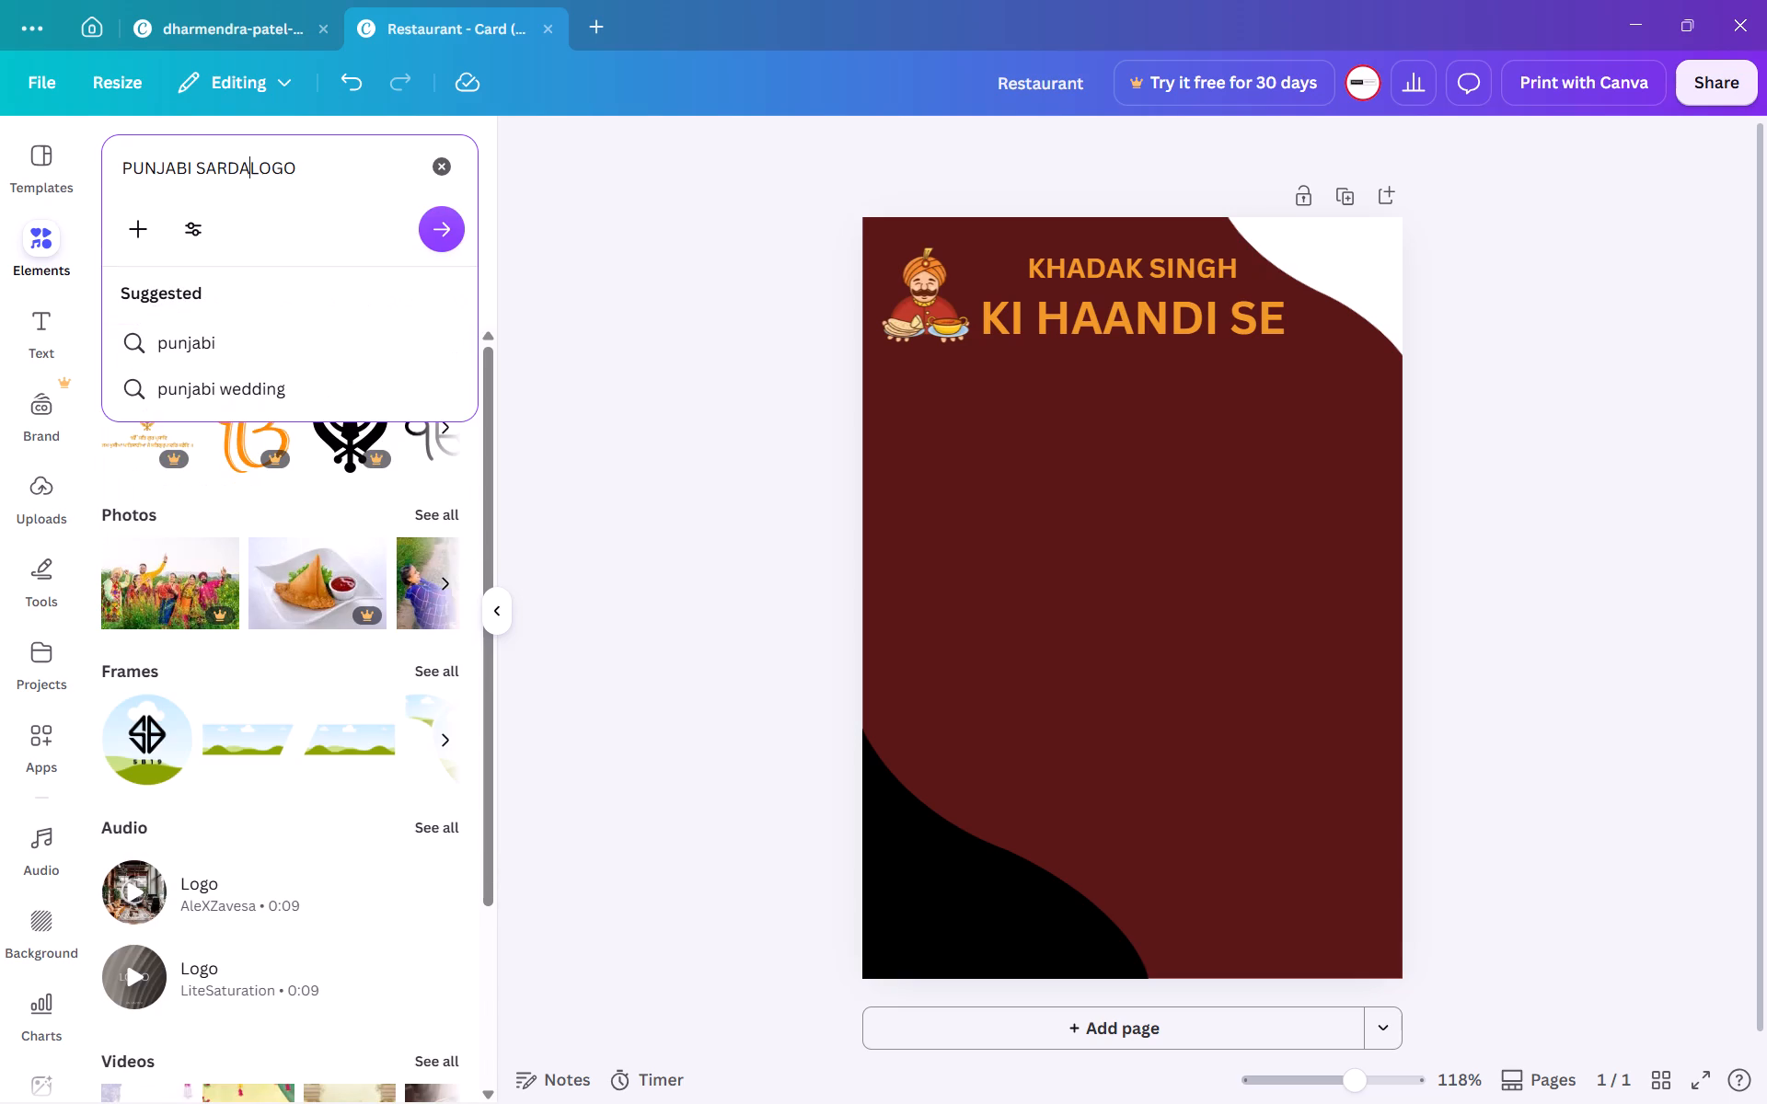
{"action": "type", "text": "R"}
{"action": "key", "text": "space"}
{"action": "key", "text": "Return"}
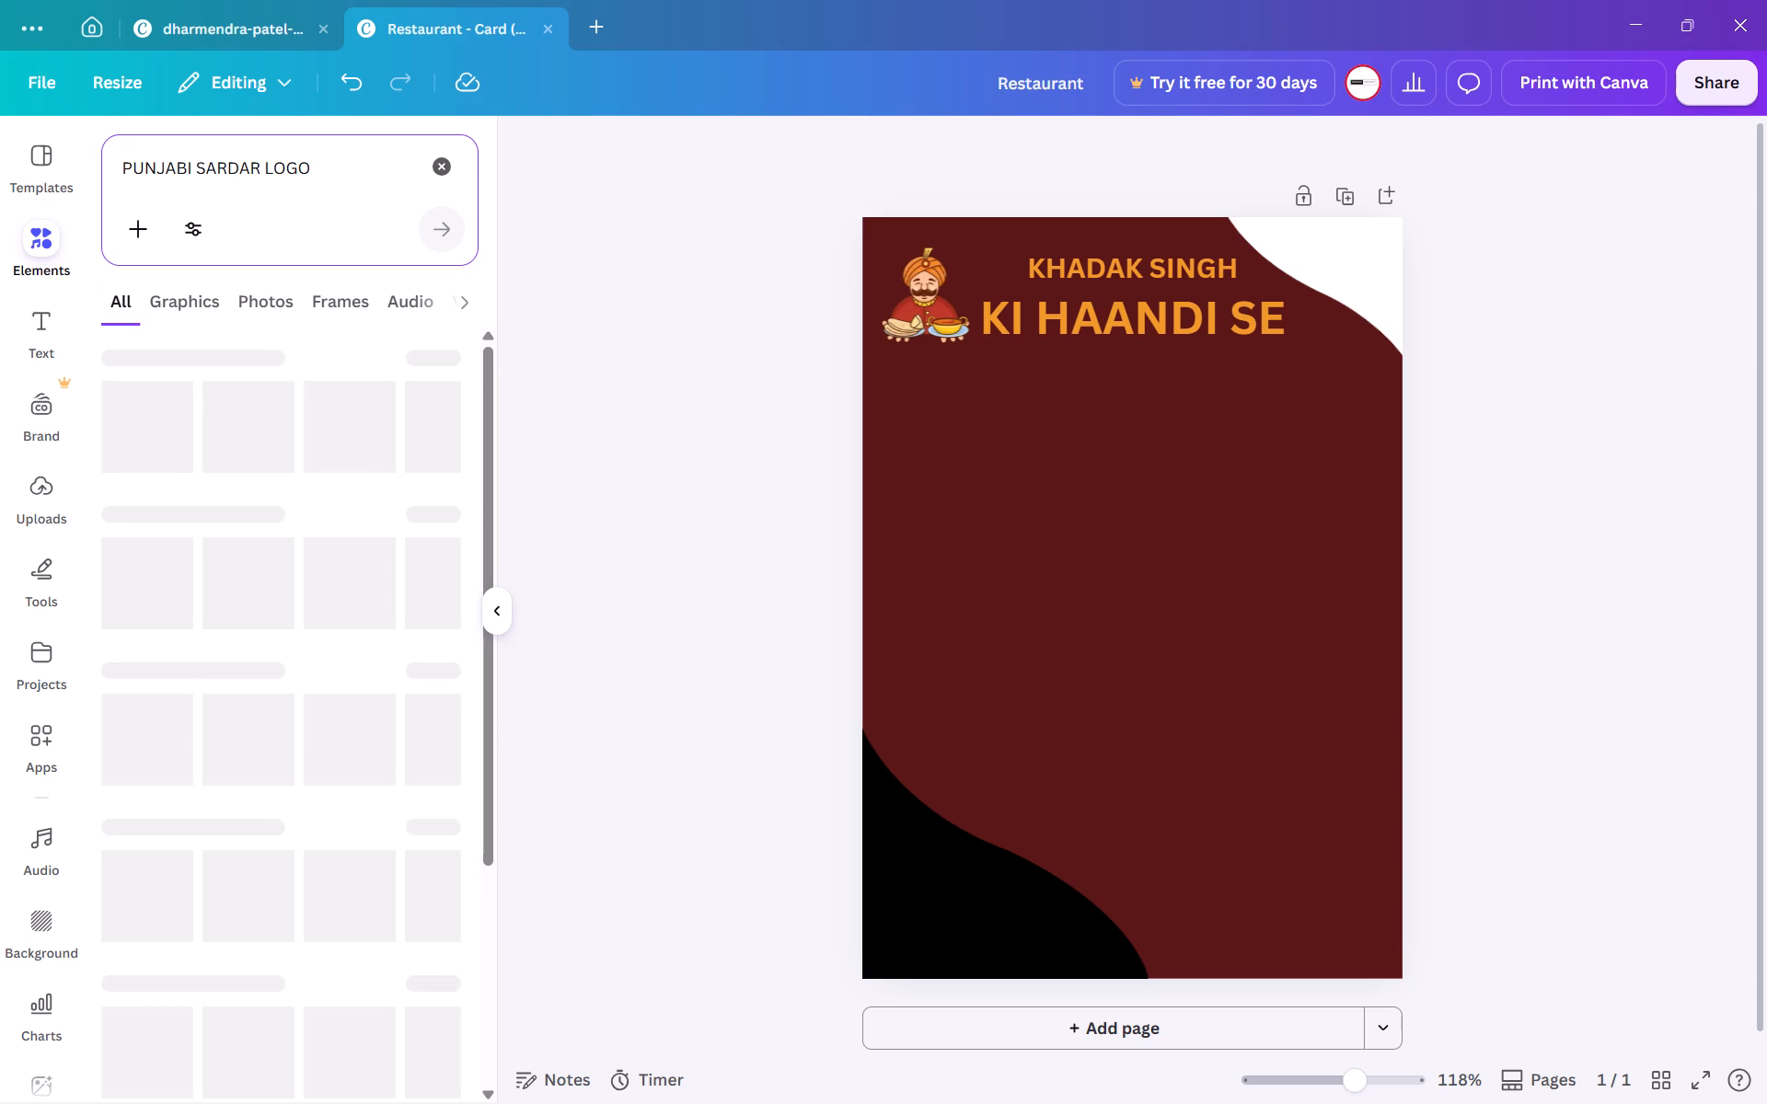
Examine the graphics found for PUNJABI SARDAR LOGO for artwork that suits the restaurant header.
{"action": "scroll", "coordinate": [322, 418], "scroll_direction": "left", "scroll_amount": 1}
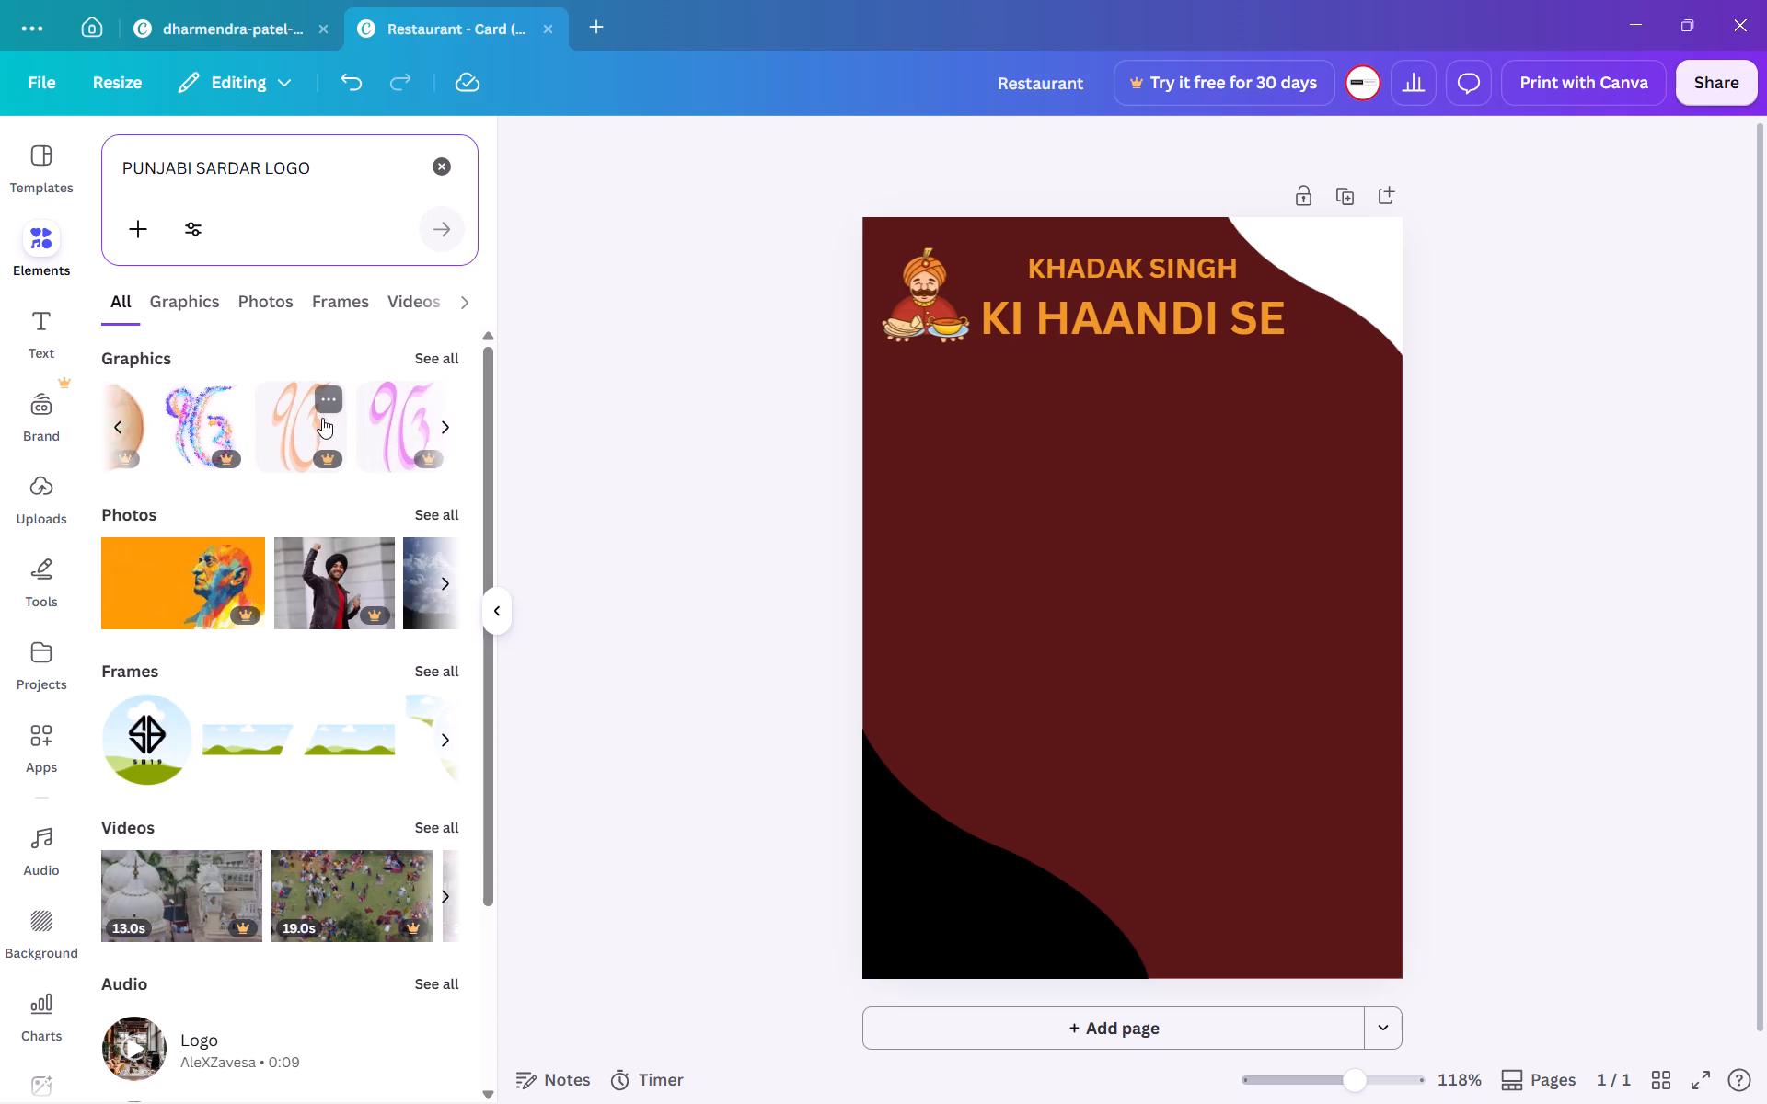
{"action": "scroll", "coordinate": [322, 418], "scroll_direction": "left", "scroll_amount": 2}
{"action": "scroll", "coordinate": [322, 418], "scroll_direction": "right", "scroll_amount": 1}
{"action": "scroll", "coordinate": [322, 418], "scroll_direction": "left", "scroll_amount": 1}
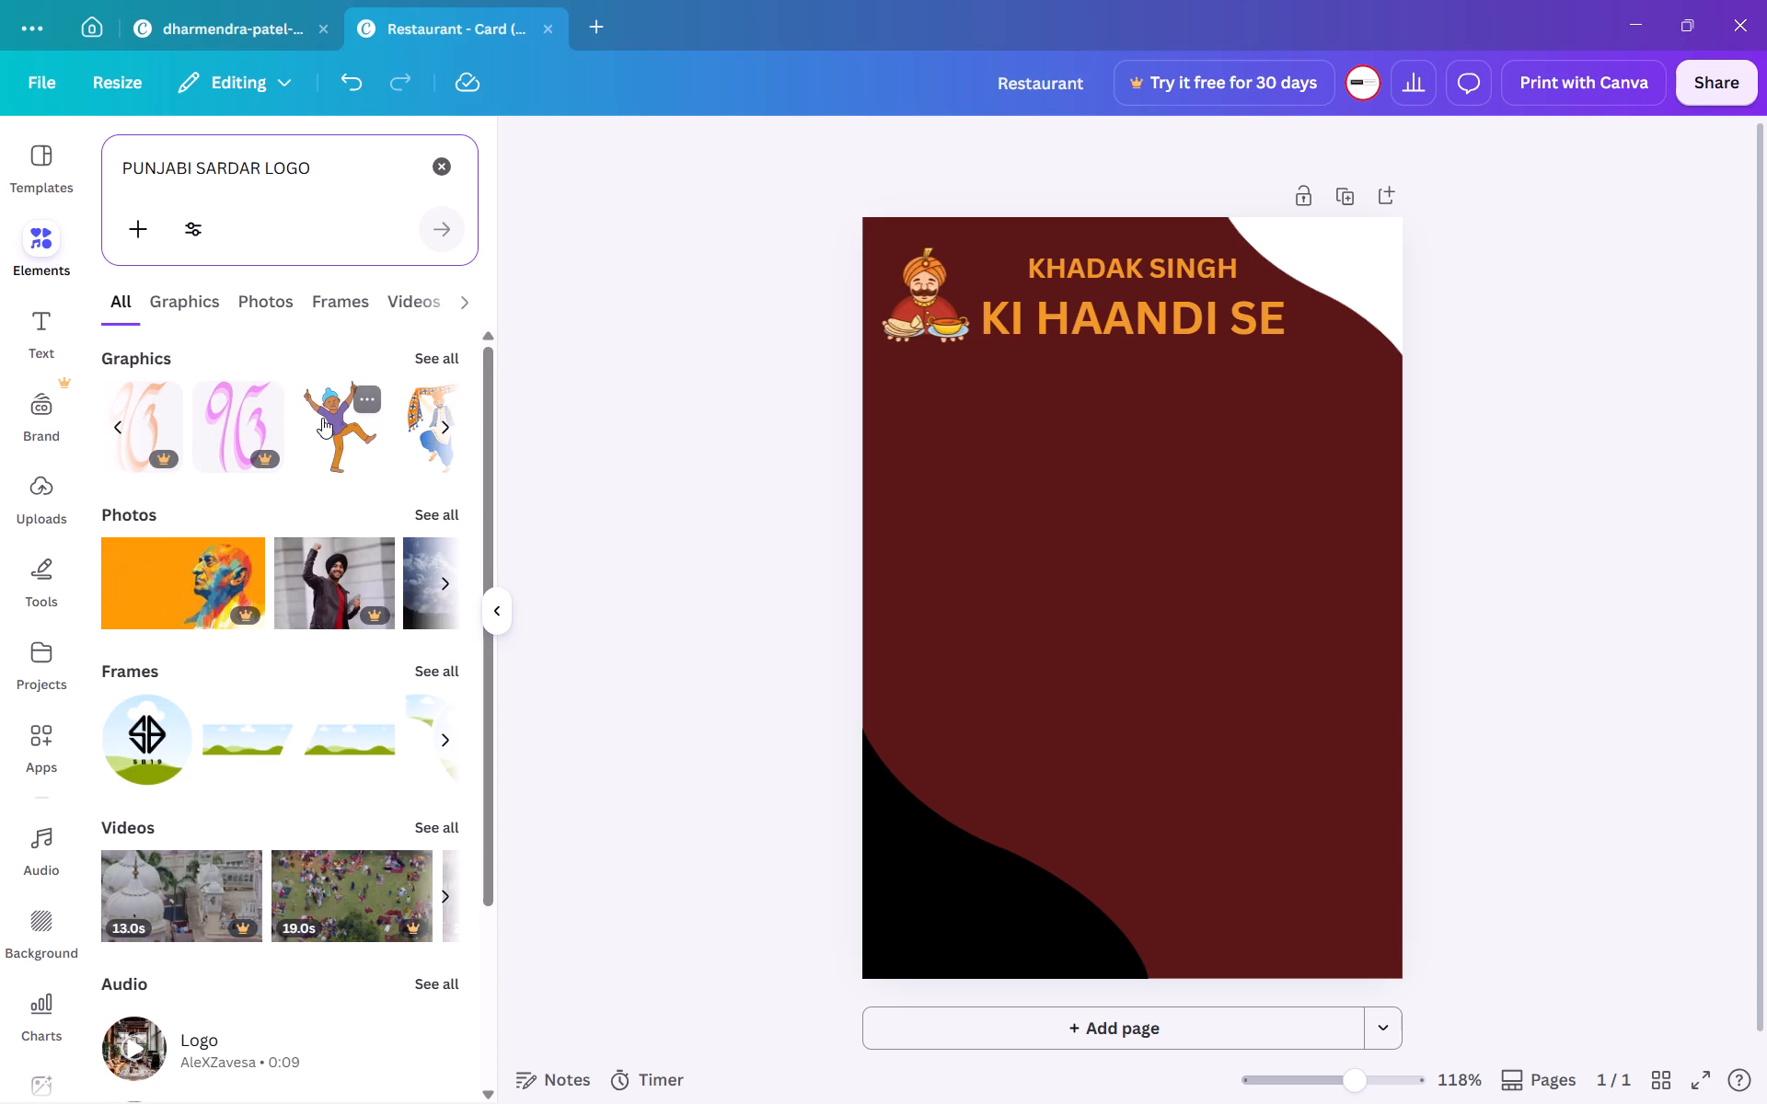
{"action": "scroll", "coordinate": [322, 418], "scroll_direction": "left", "scroll_amount": 3}
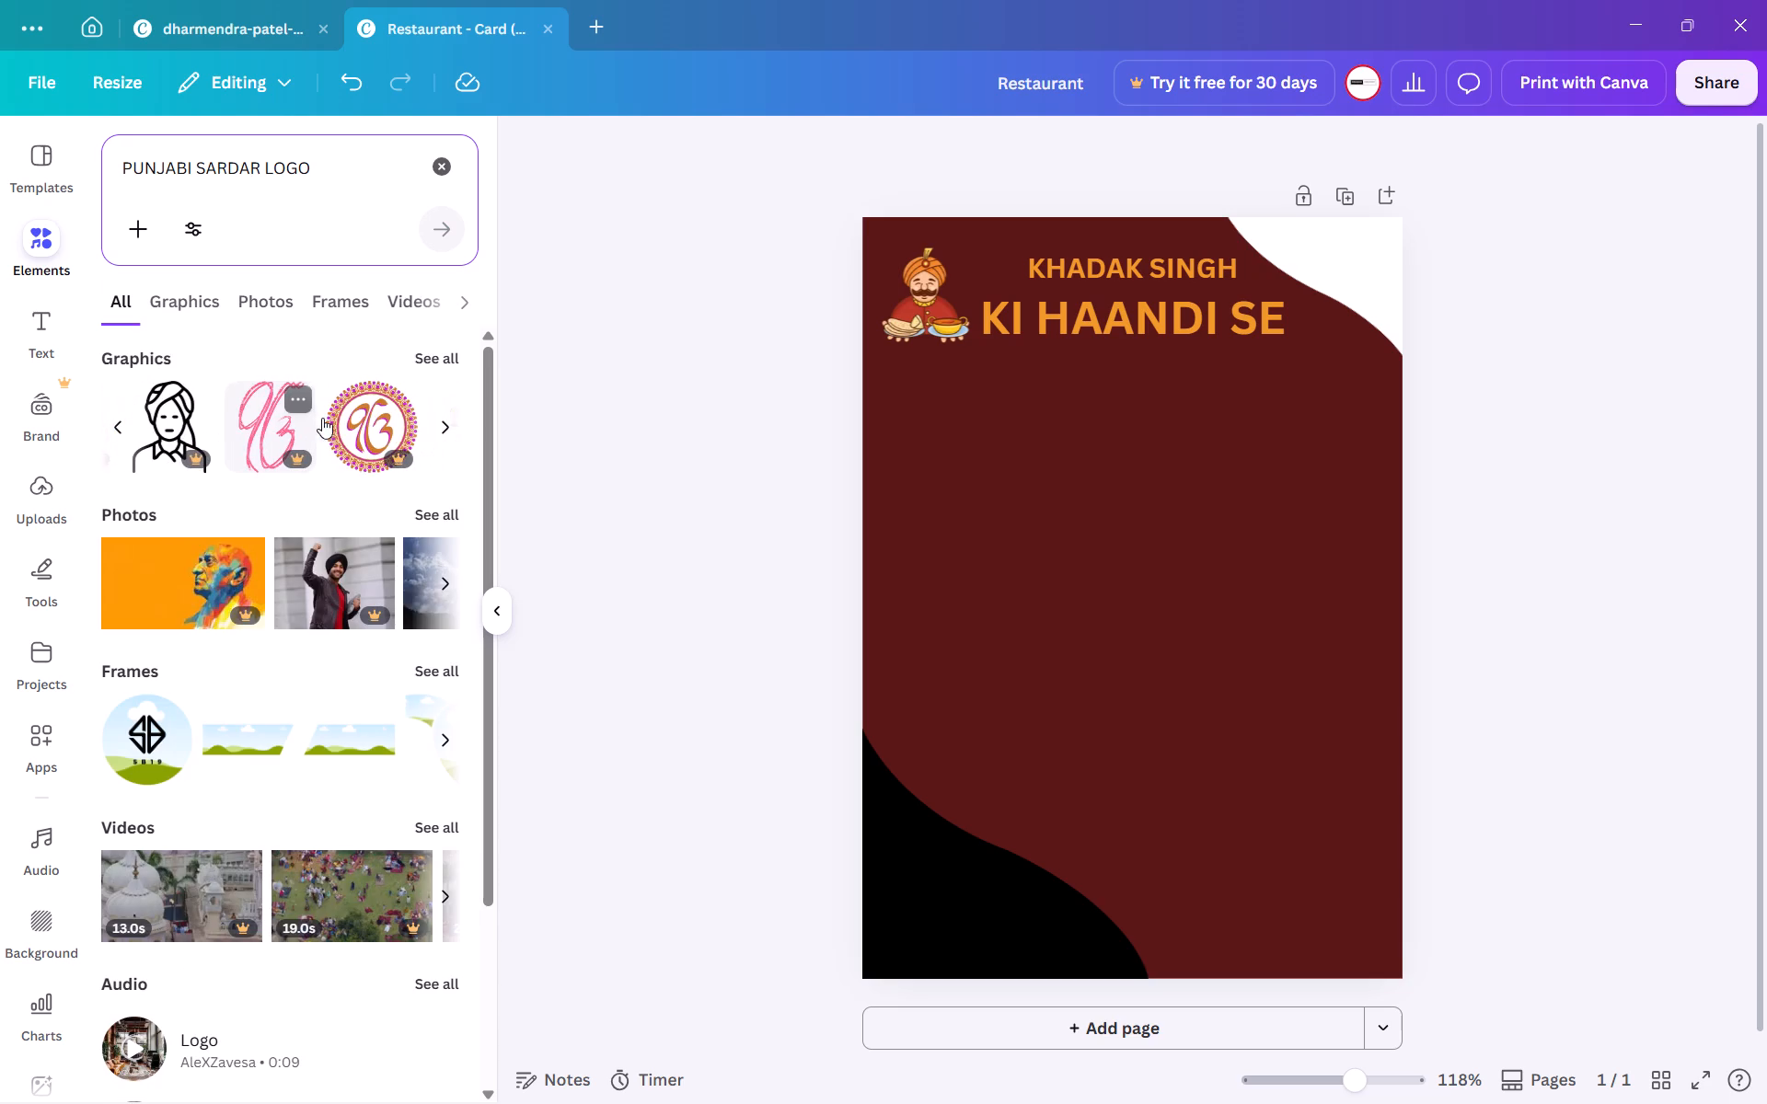
{"action": "scroll", "coordinate": [322, 418], "scroll_direction": "left", "scroll_amount": 3}
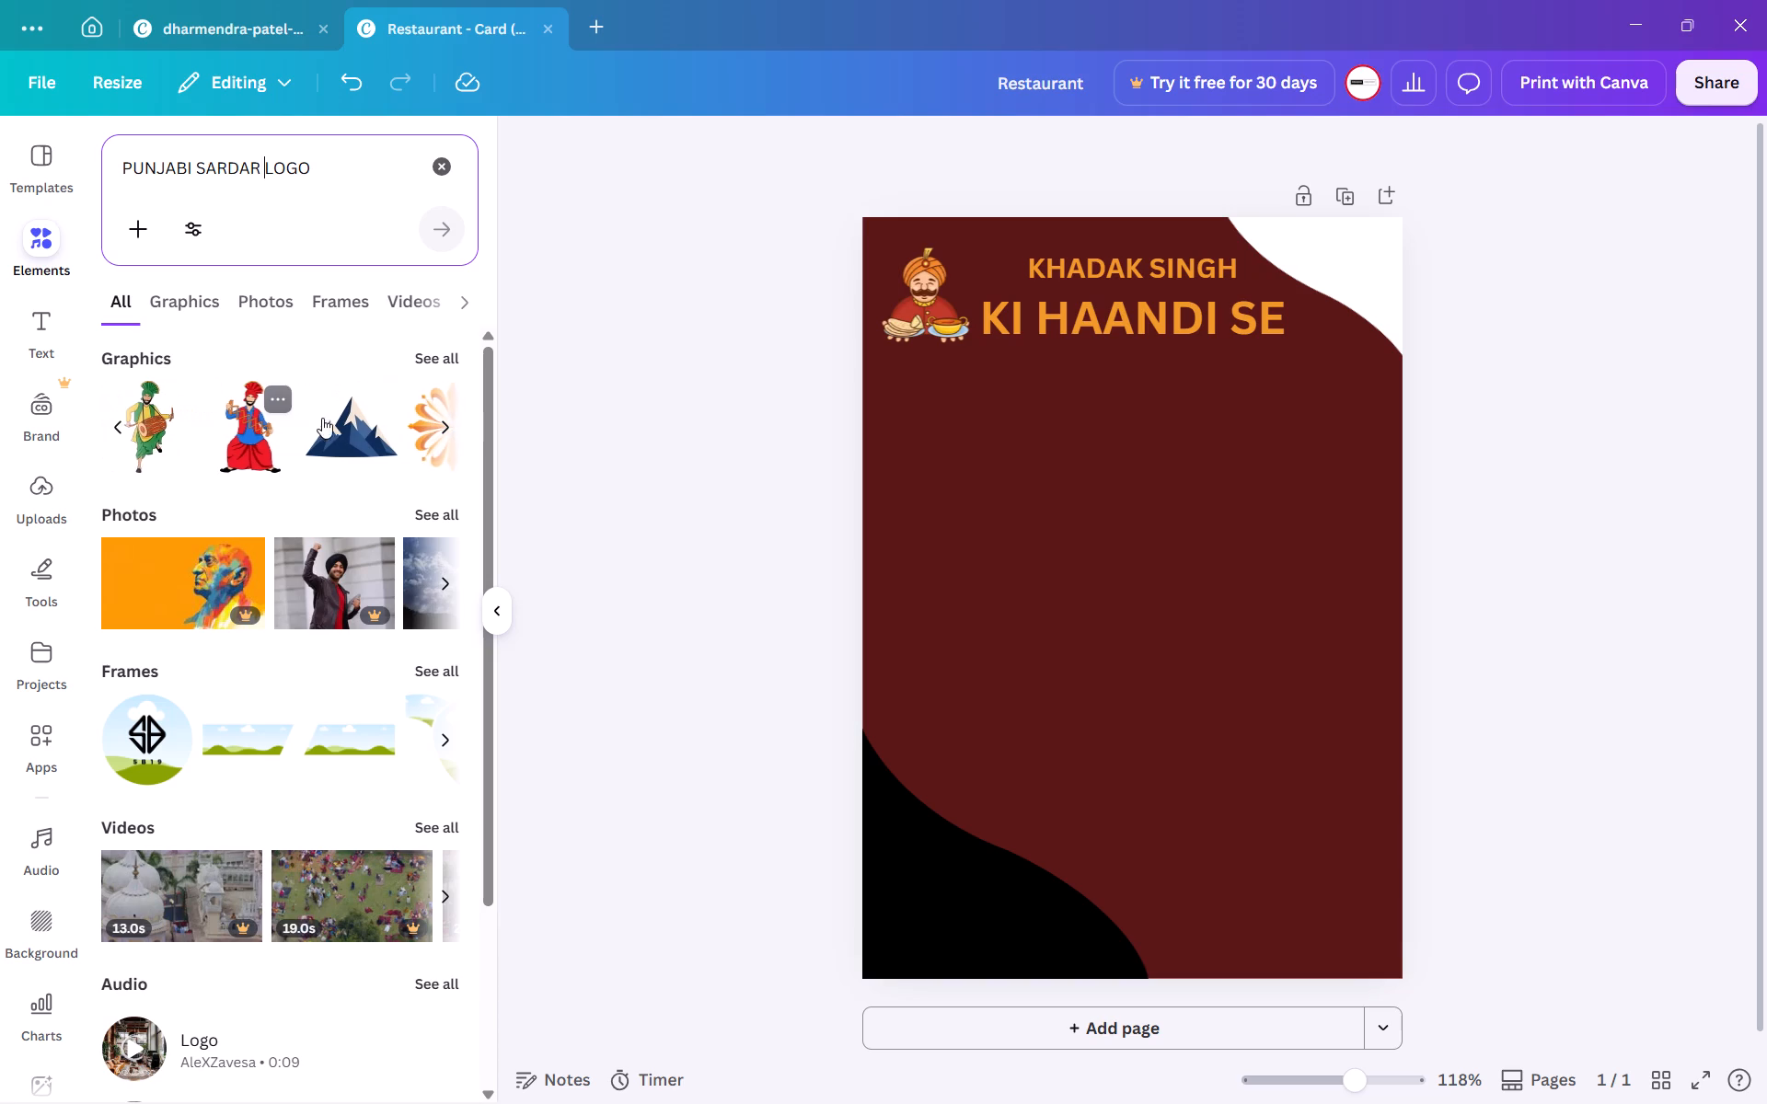
{"action": "scroll", "coordinate": [322, 418], "scroll_direction": "left", "scroll_amount": 4}
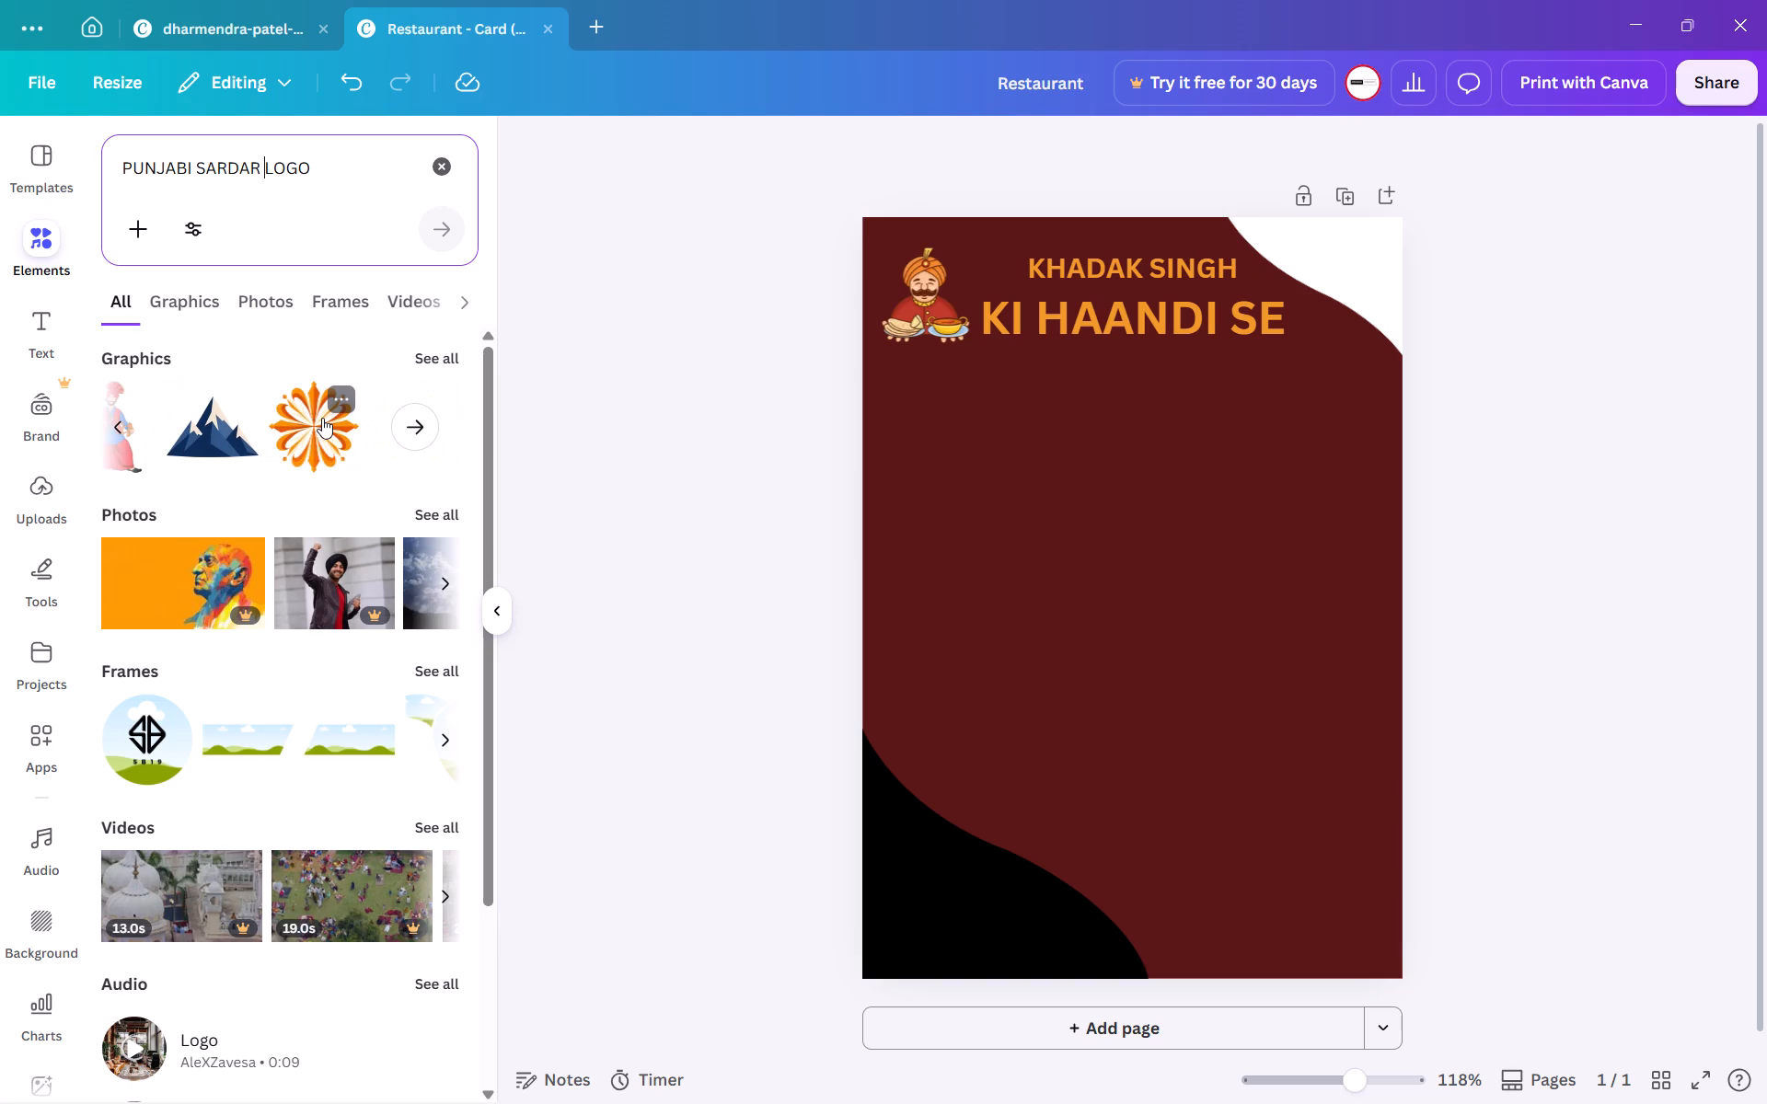
{"action": "scroll", "coordinate": [322, 418], "scroll_direction": "left", "scroll_amount": 1}
{"action": "scroll", "coordinate": [322, 418], "scroll_direction": "right", "scroll_amount": 4}
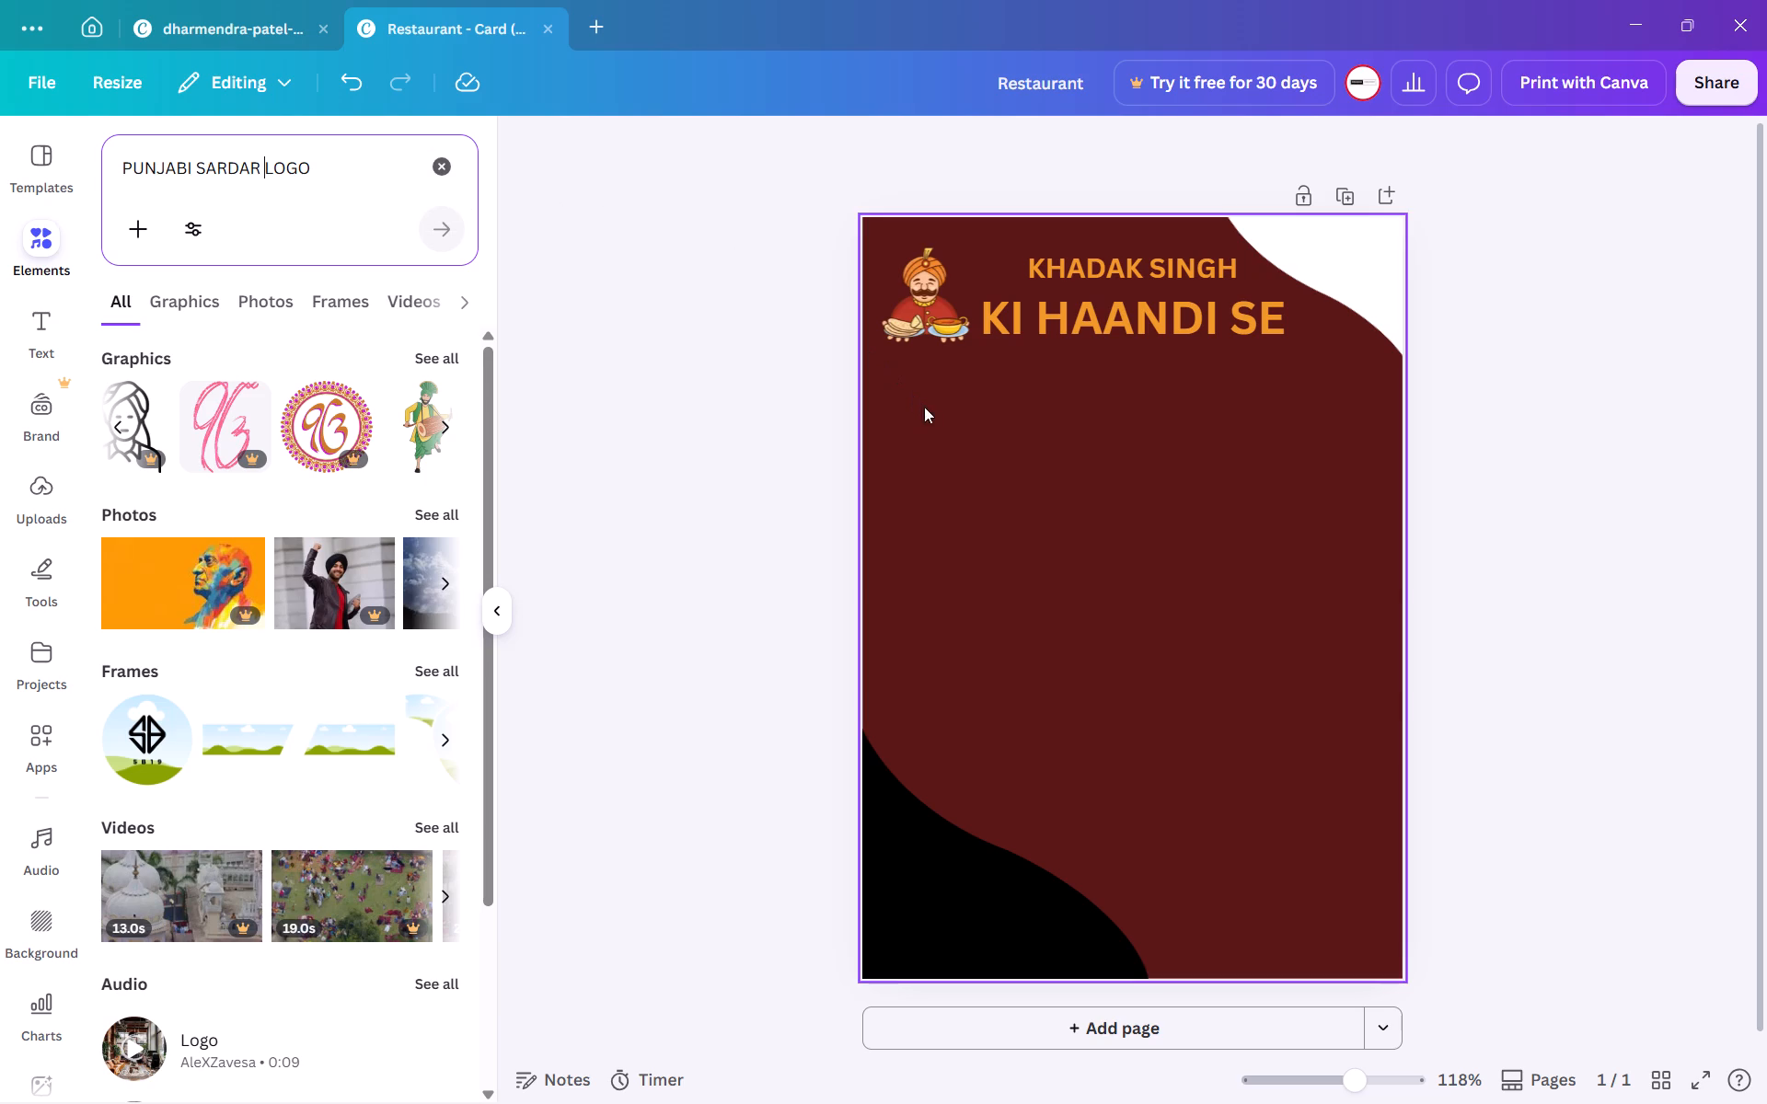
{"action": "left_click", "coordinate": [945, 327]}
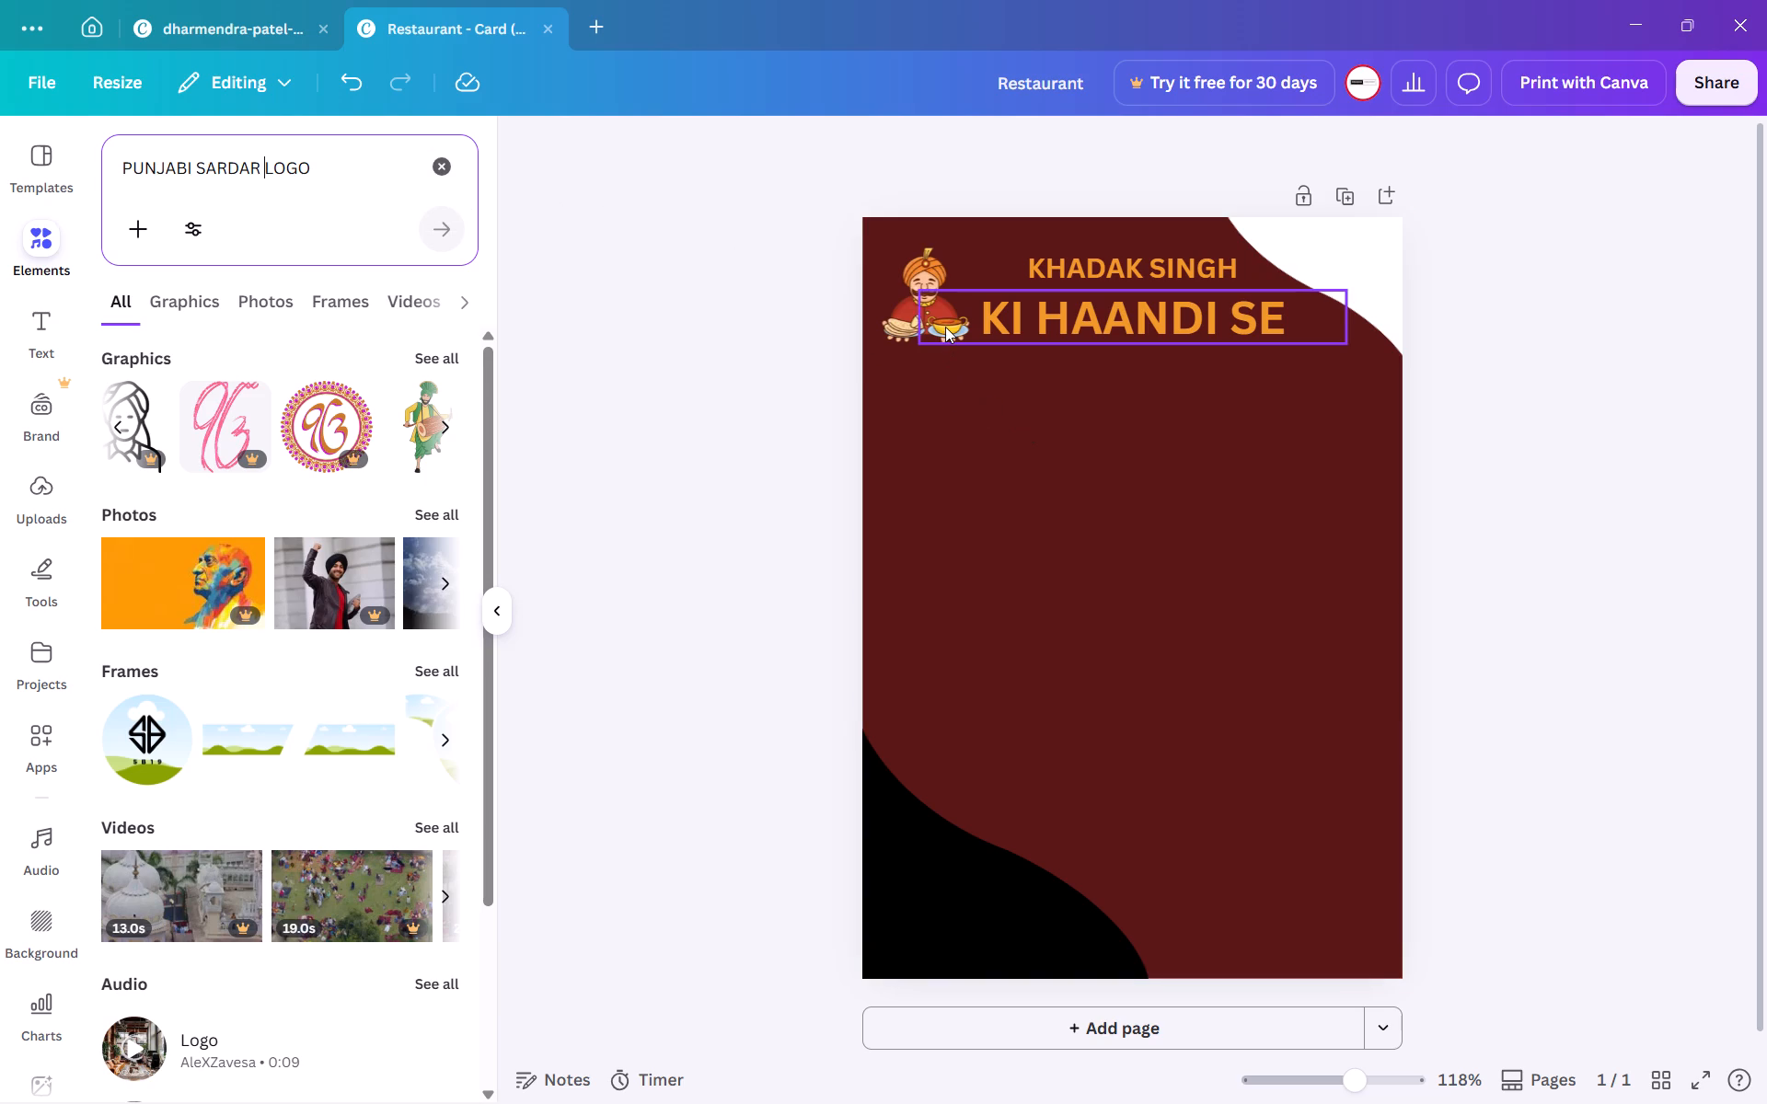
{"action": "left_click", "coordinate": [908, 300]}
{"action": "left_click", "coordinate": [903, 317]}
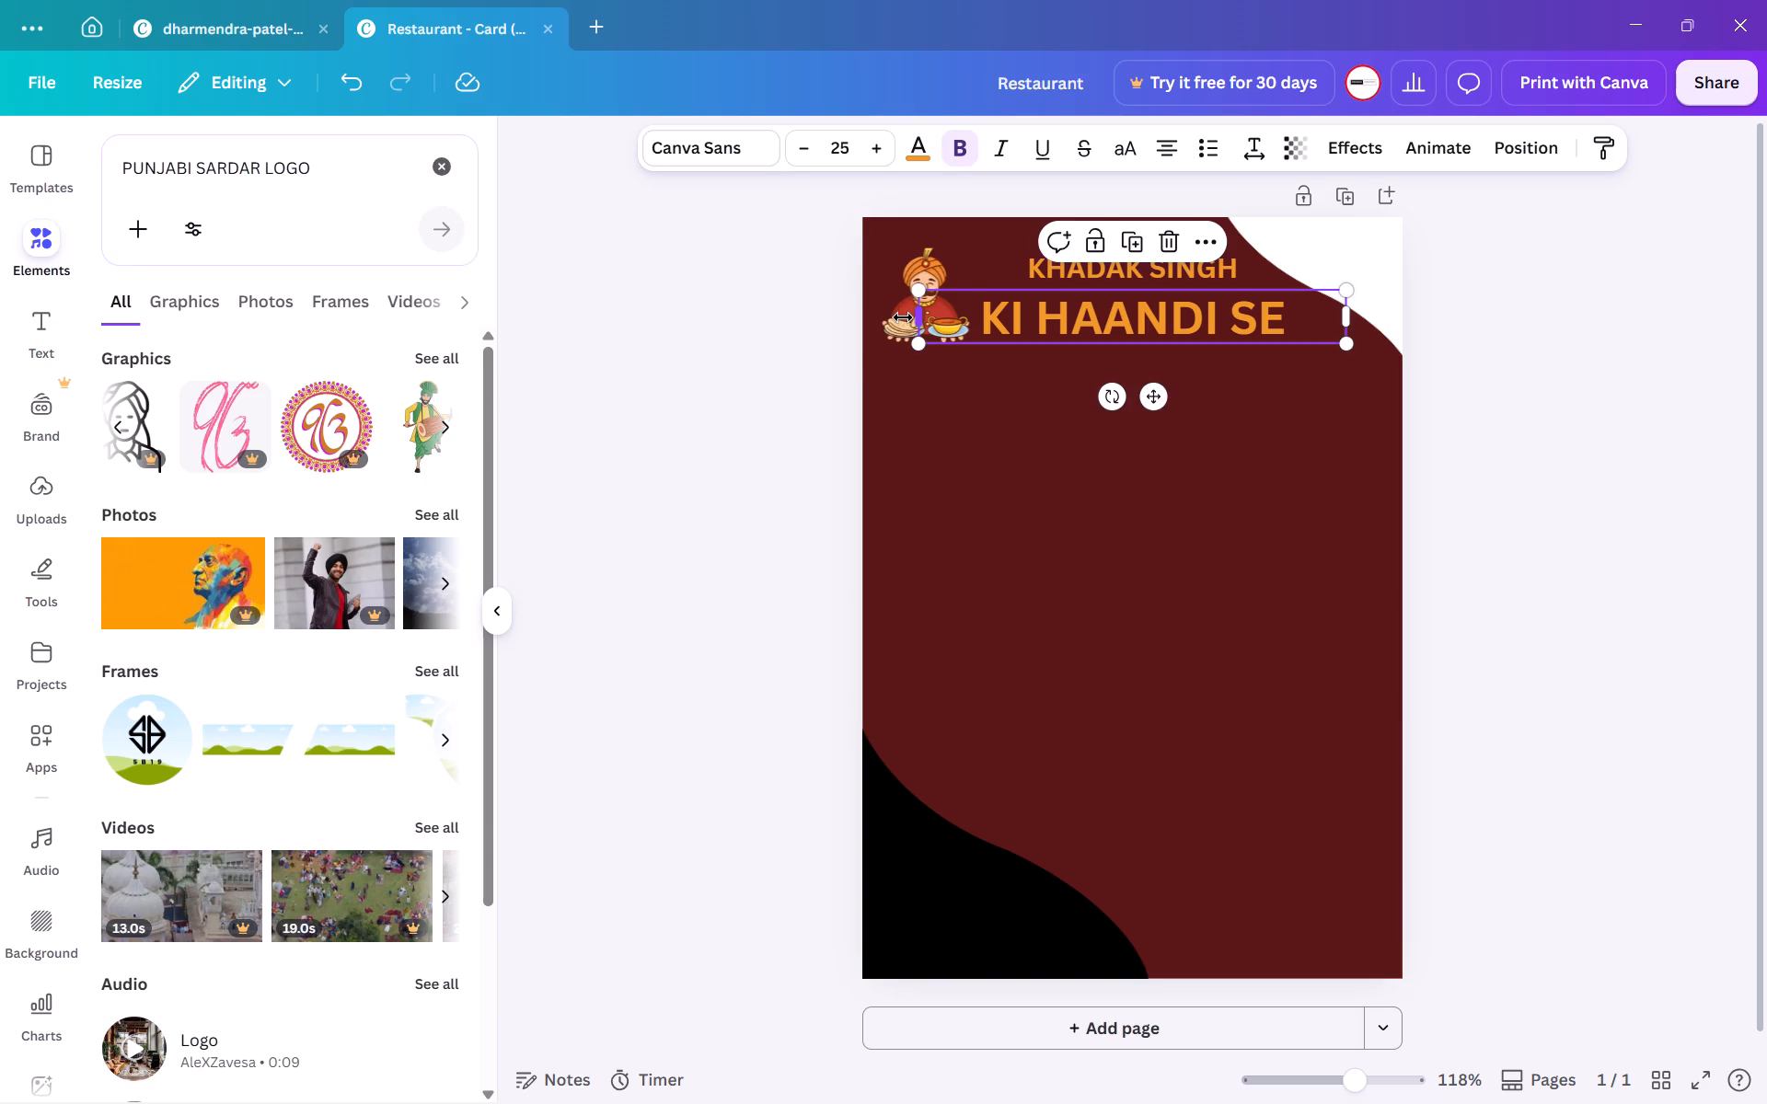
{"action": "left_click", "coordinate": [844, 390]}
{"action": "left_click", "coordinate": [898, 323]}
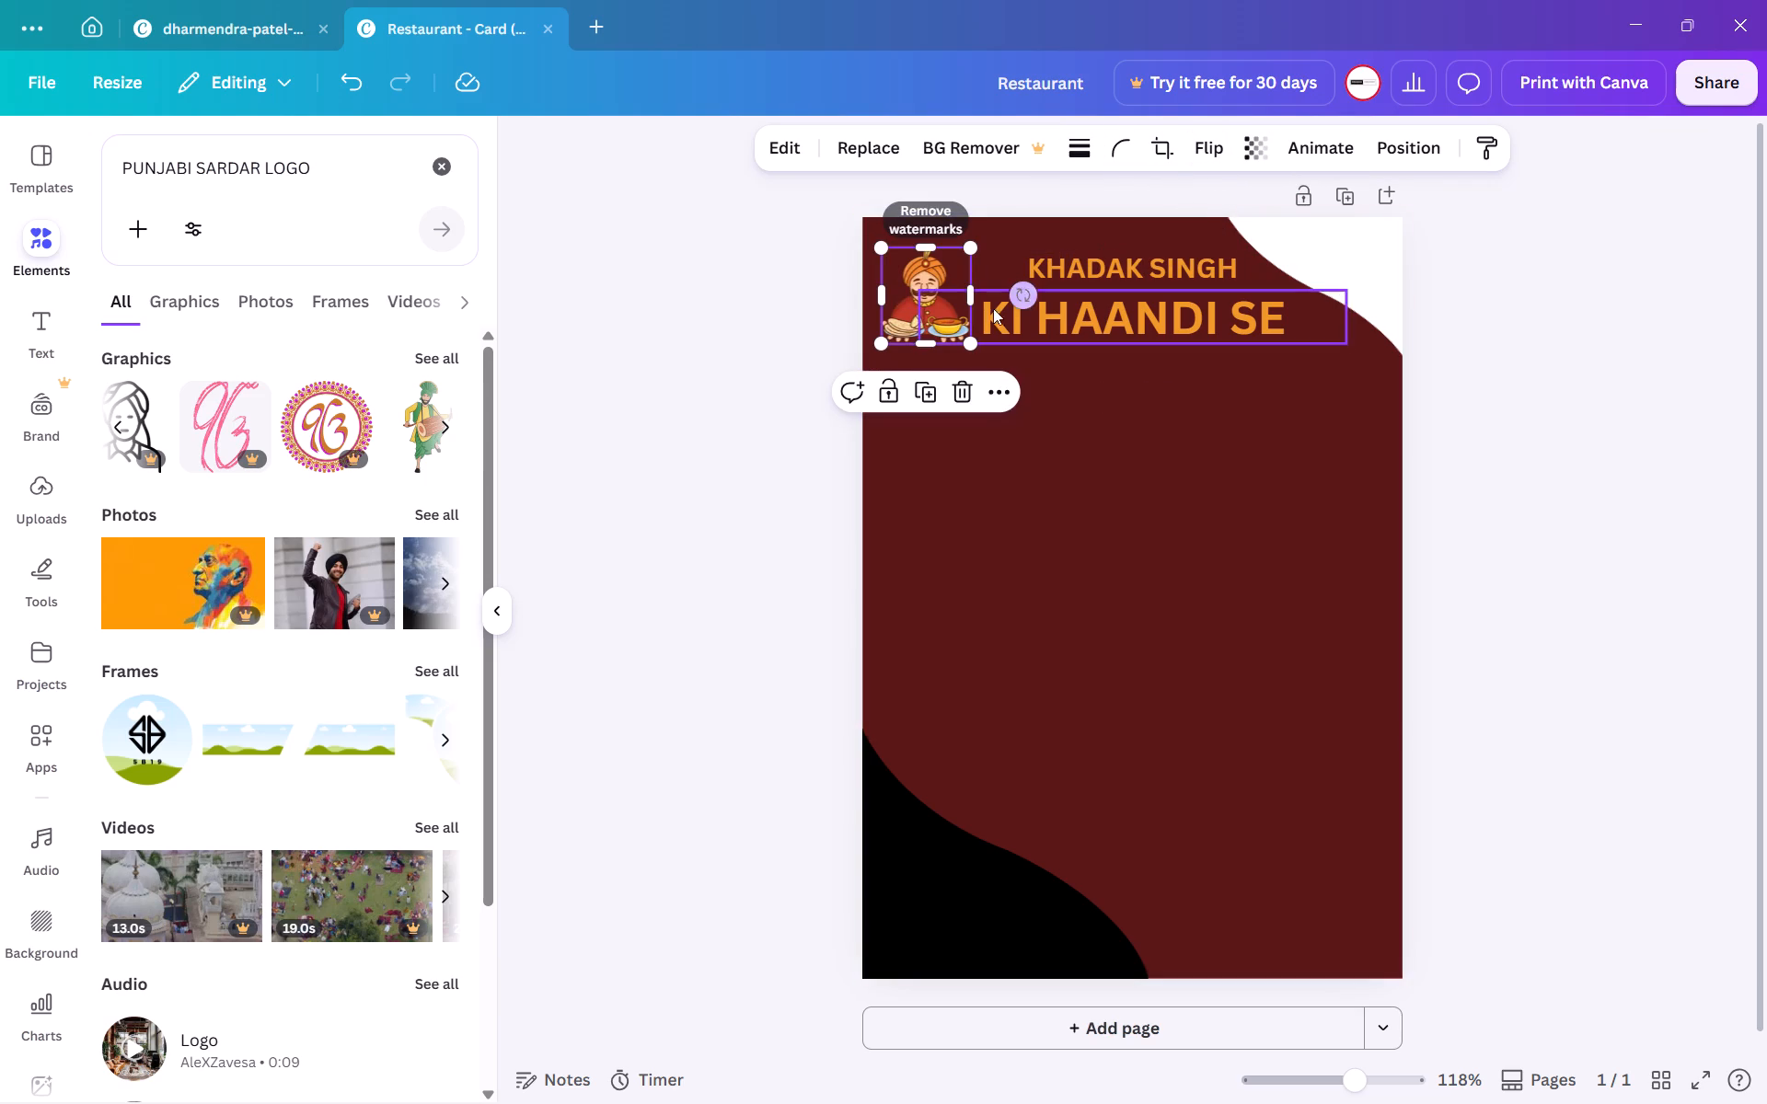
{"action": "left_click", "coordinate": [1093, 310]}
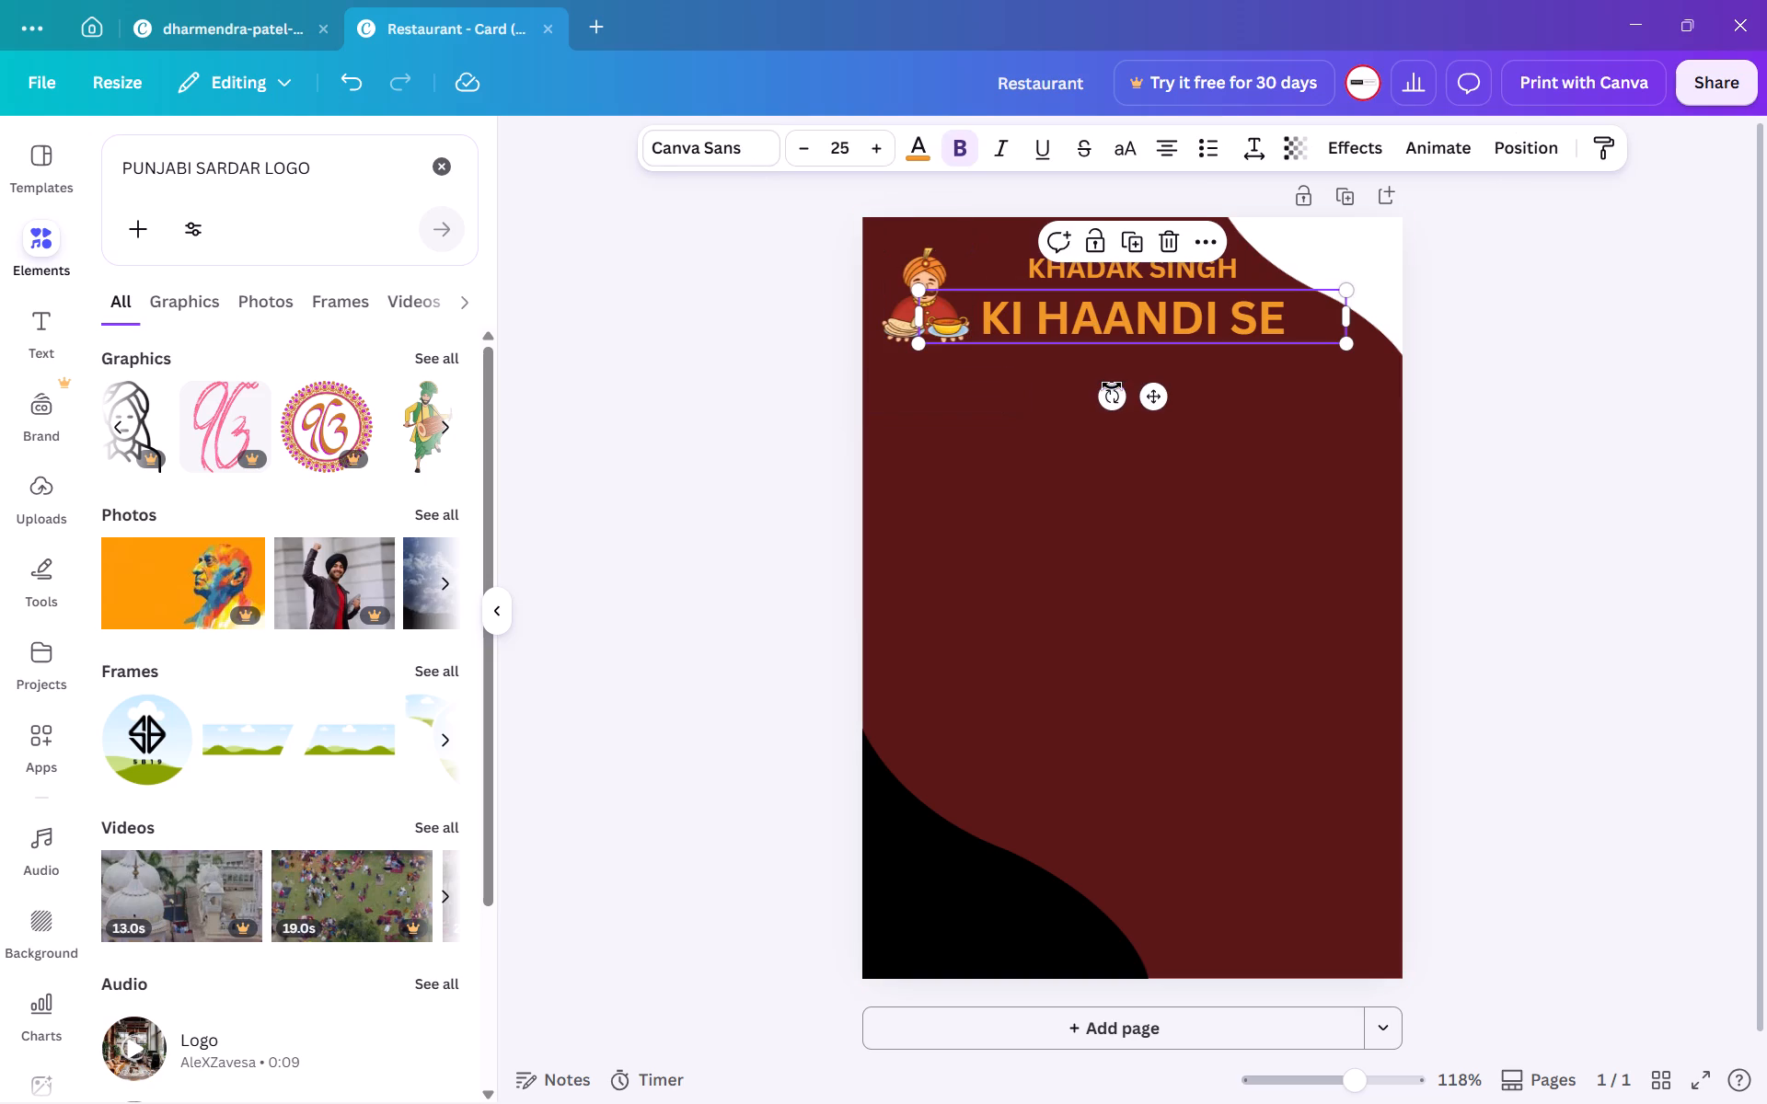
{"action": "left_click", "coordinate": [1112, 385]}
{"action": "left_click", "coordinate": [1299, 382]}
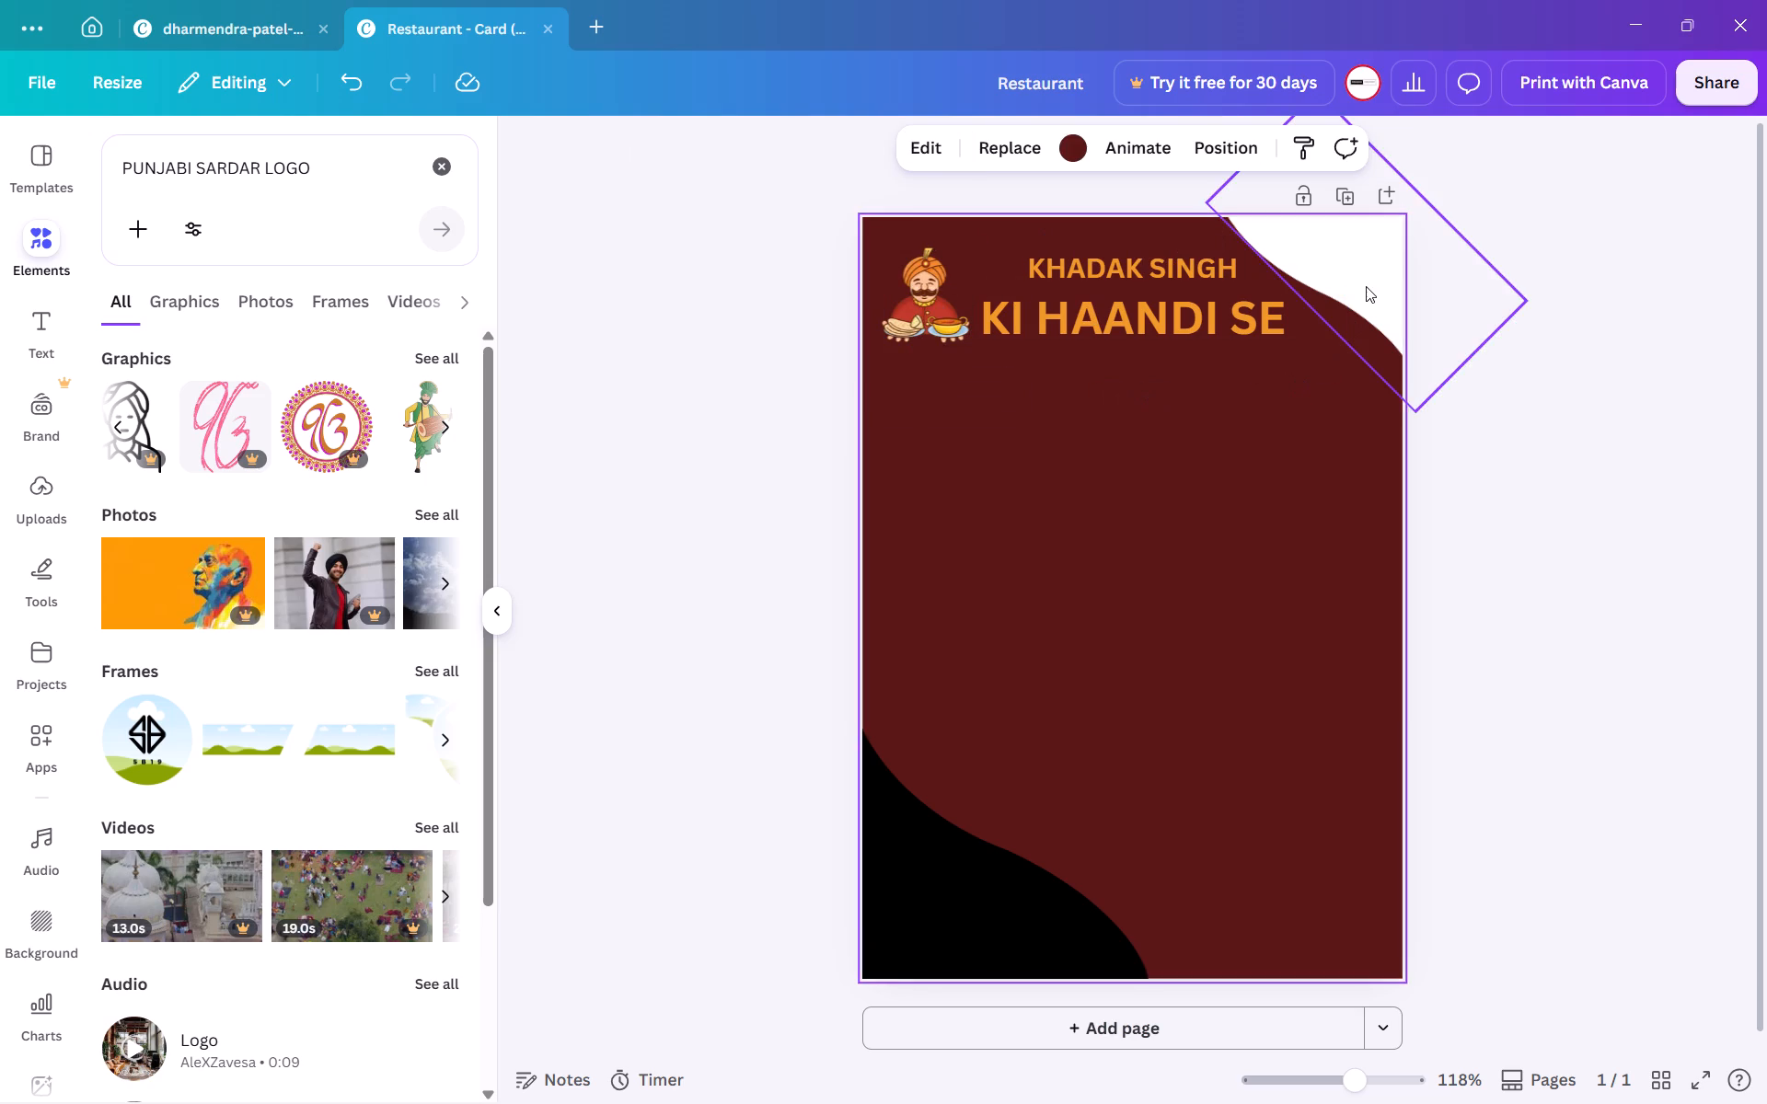
Delete the white wave shape from the card's upper-right corner.
{"action": "left_click", "coordinate": [1366, 286]}
{"action": "left_click", "coordinate": [1413, 467]}
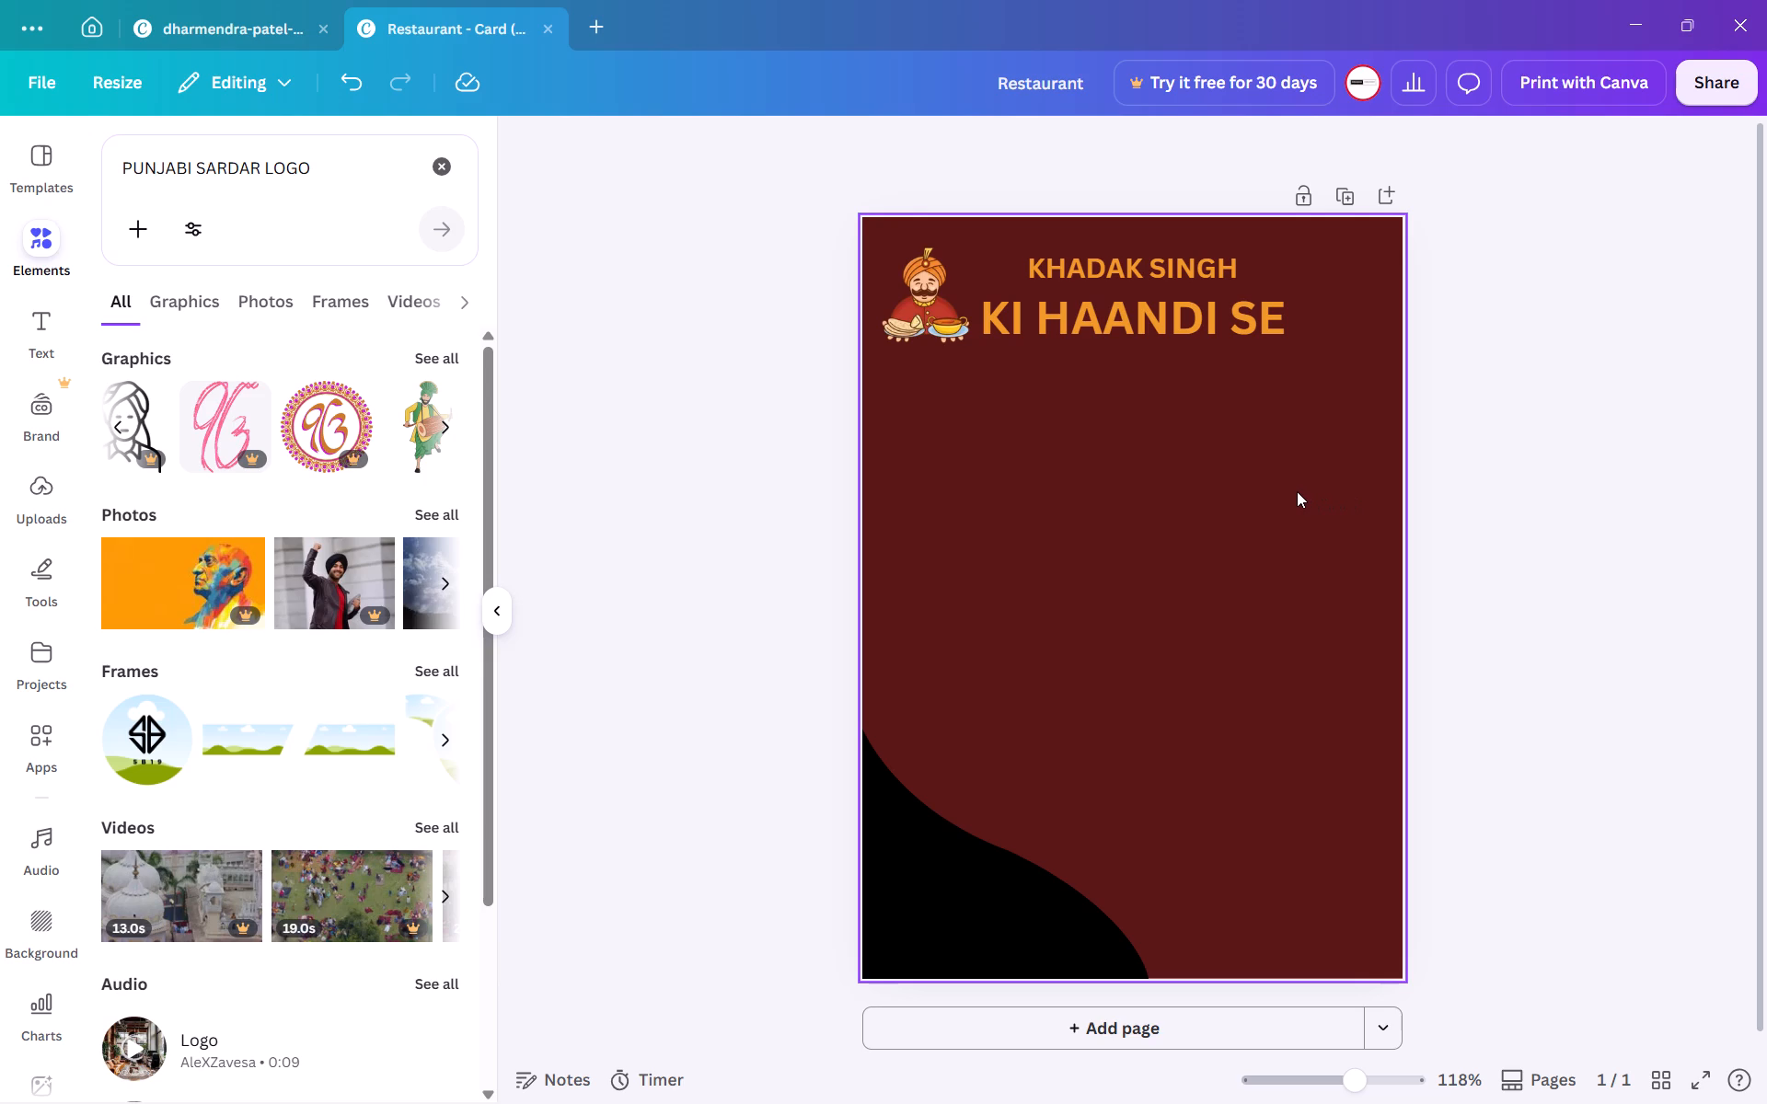
Replace the elements search text with PUNJABI FOOD and run the search.
{"action": "left_click_drag", "start_coordinate": [319, 186], "coordinate": [238, 168]}
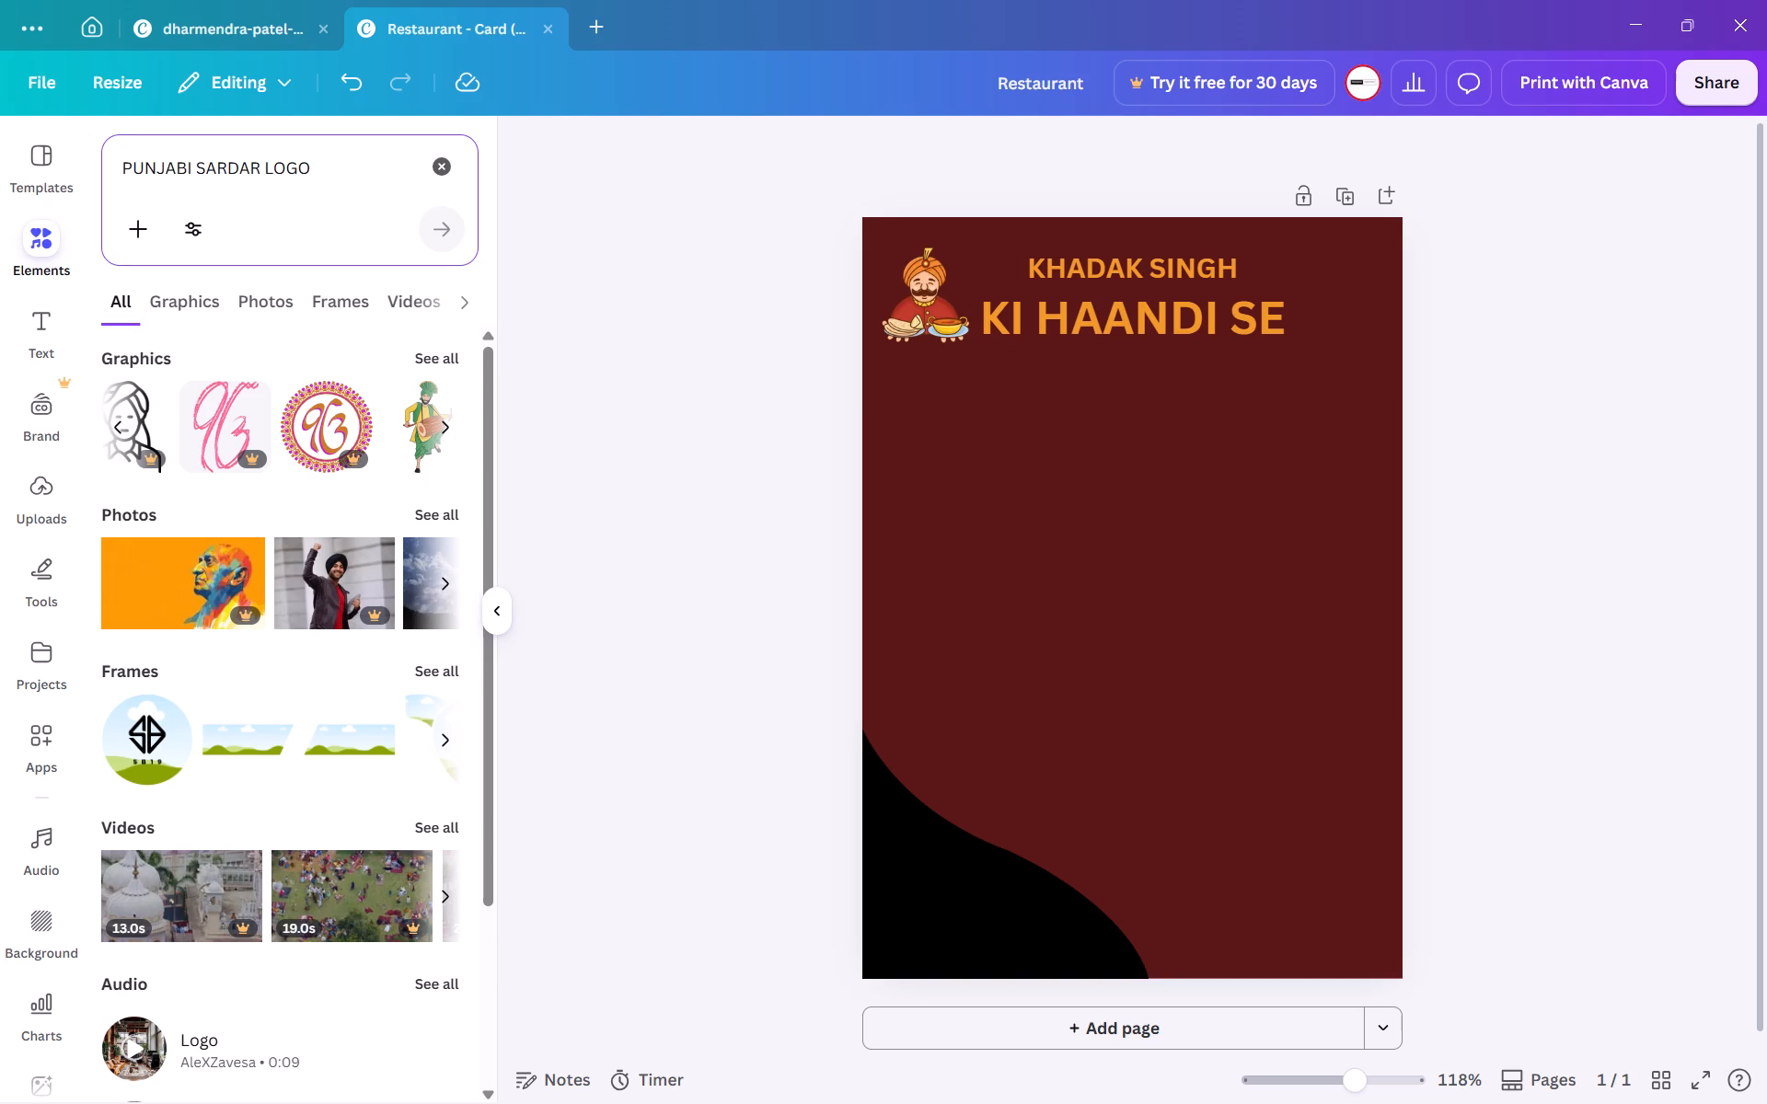
{"action": "left_click_drag", "start_coordinate": [238, 168], "coordinate": [303, 172]}
{"action": "left_click_drag", "start_coordinate": [303, 172], "coordinate": [126, 154]}
{"action": "key", "text": "BackSpace"}
{"action": "key", "text": "Right"}
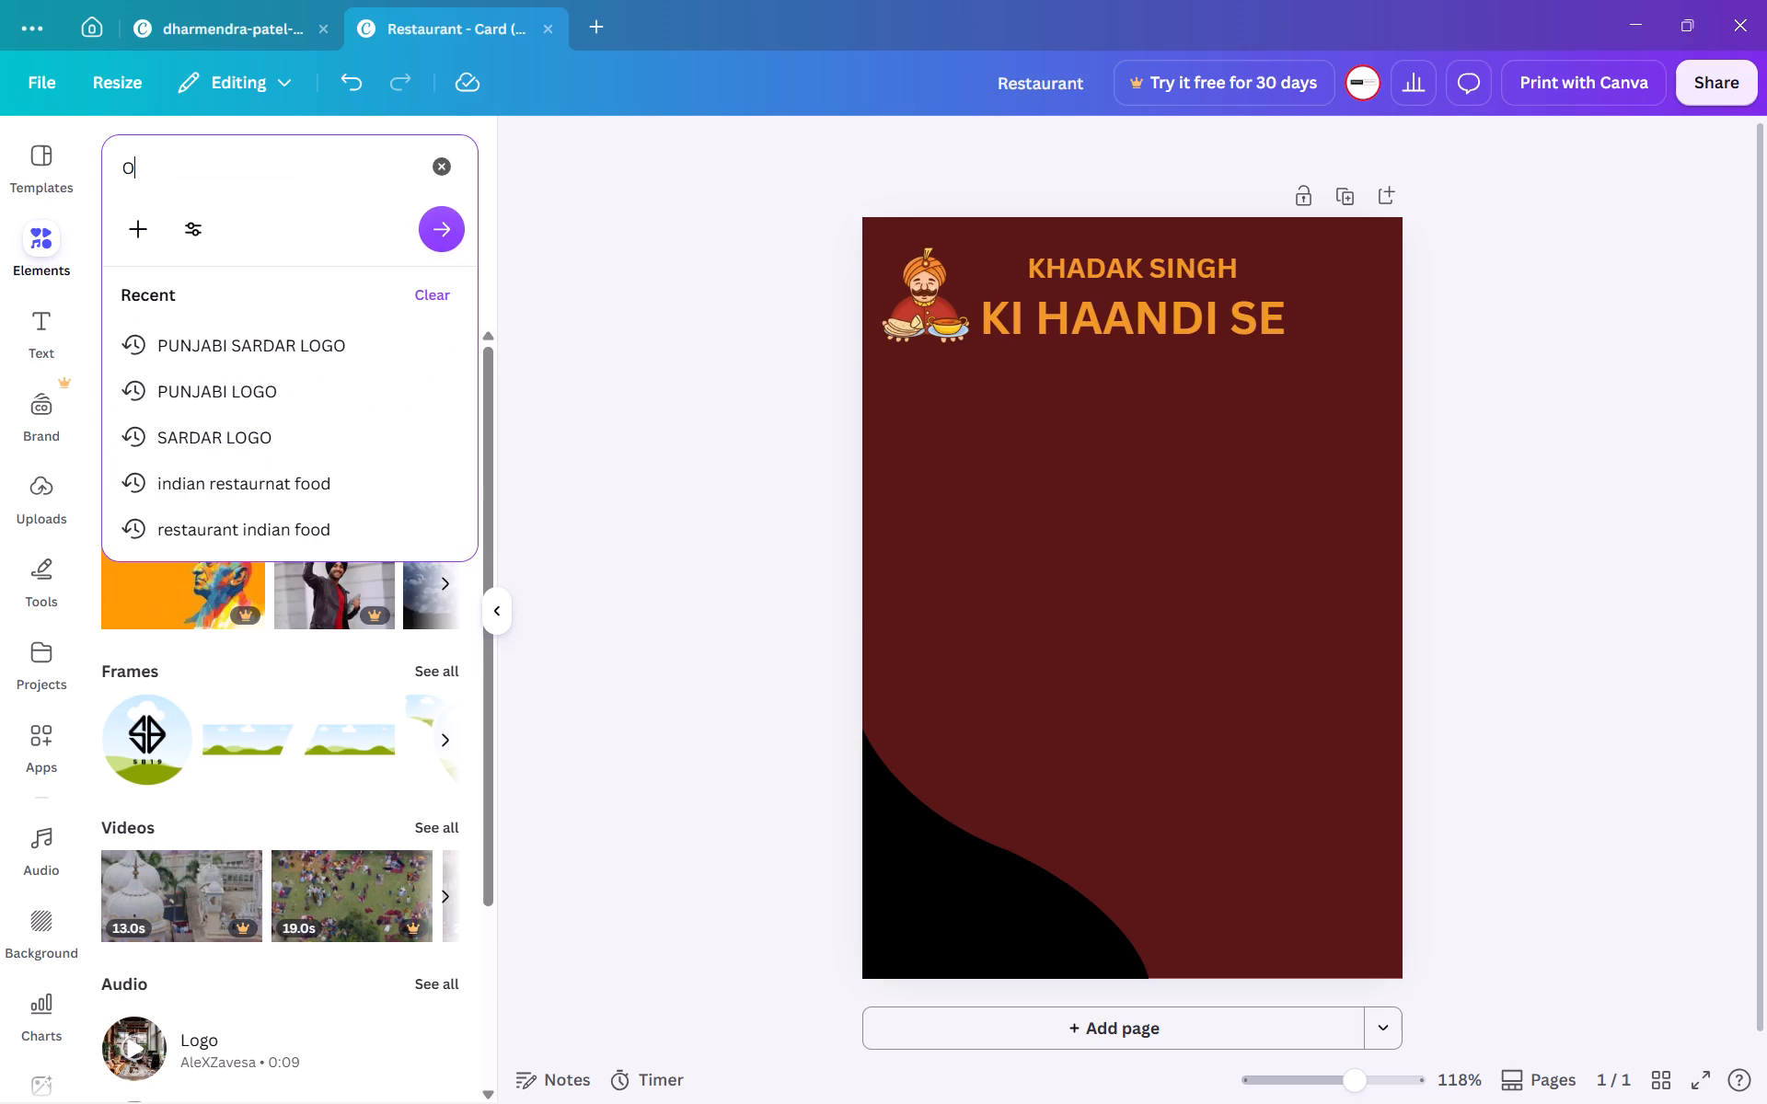
{"action": "key", "text": "BackSpace"}
{"action": "type", "text": "PUNJABI FOOD"}
{"action": "key", "text": "Return"}
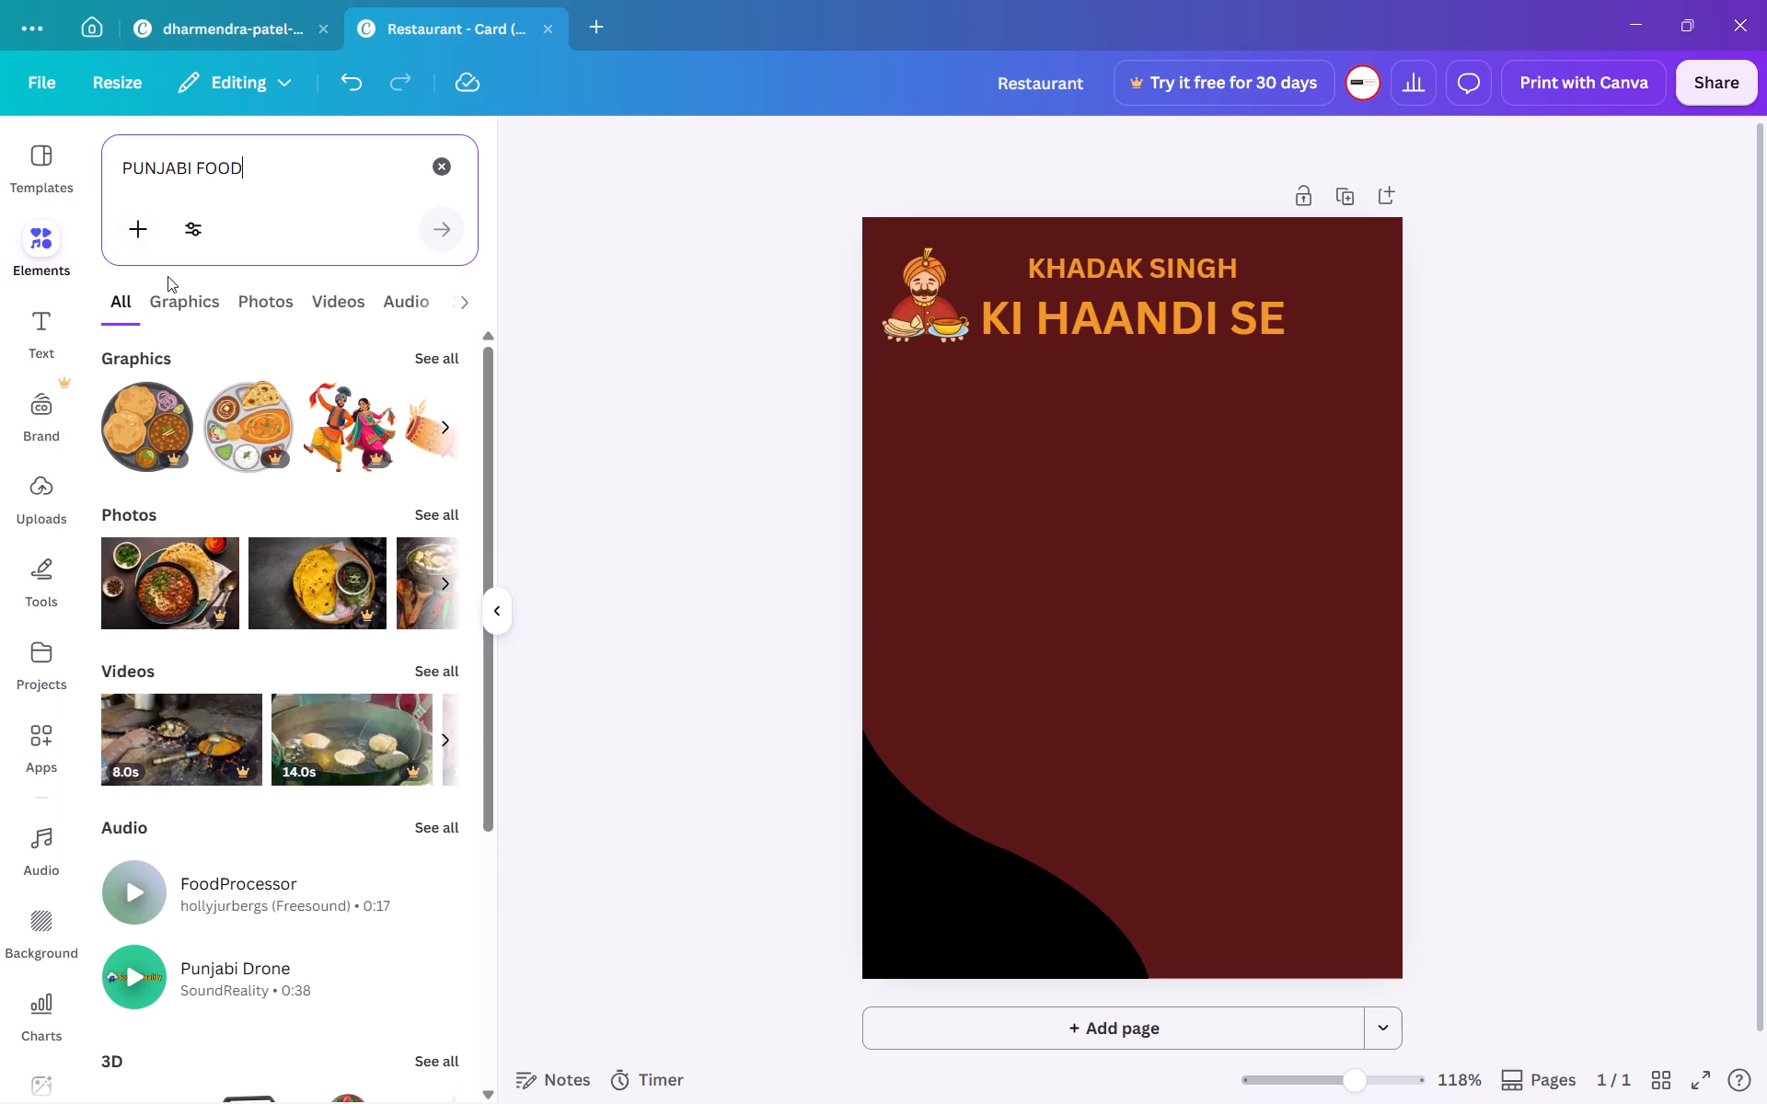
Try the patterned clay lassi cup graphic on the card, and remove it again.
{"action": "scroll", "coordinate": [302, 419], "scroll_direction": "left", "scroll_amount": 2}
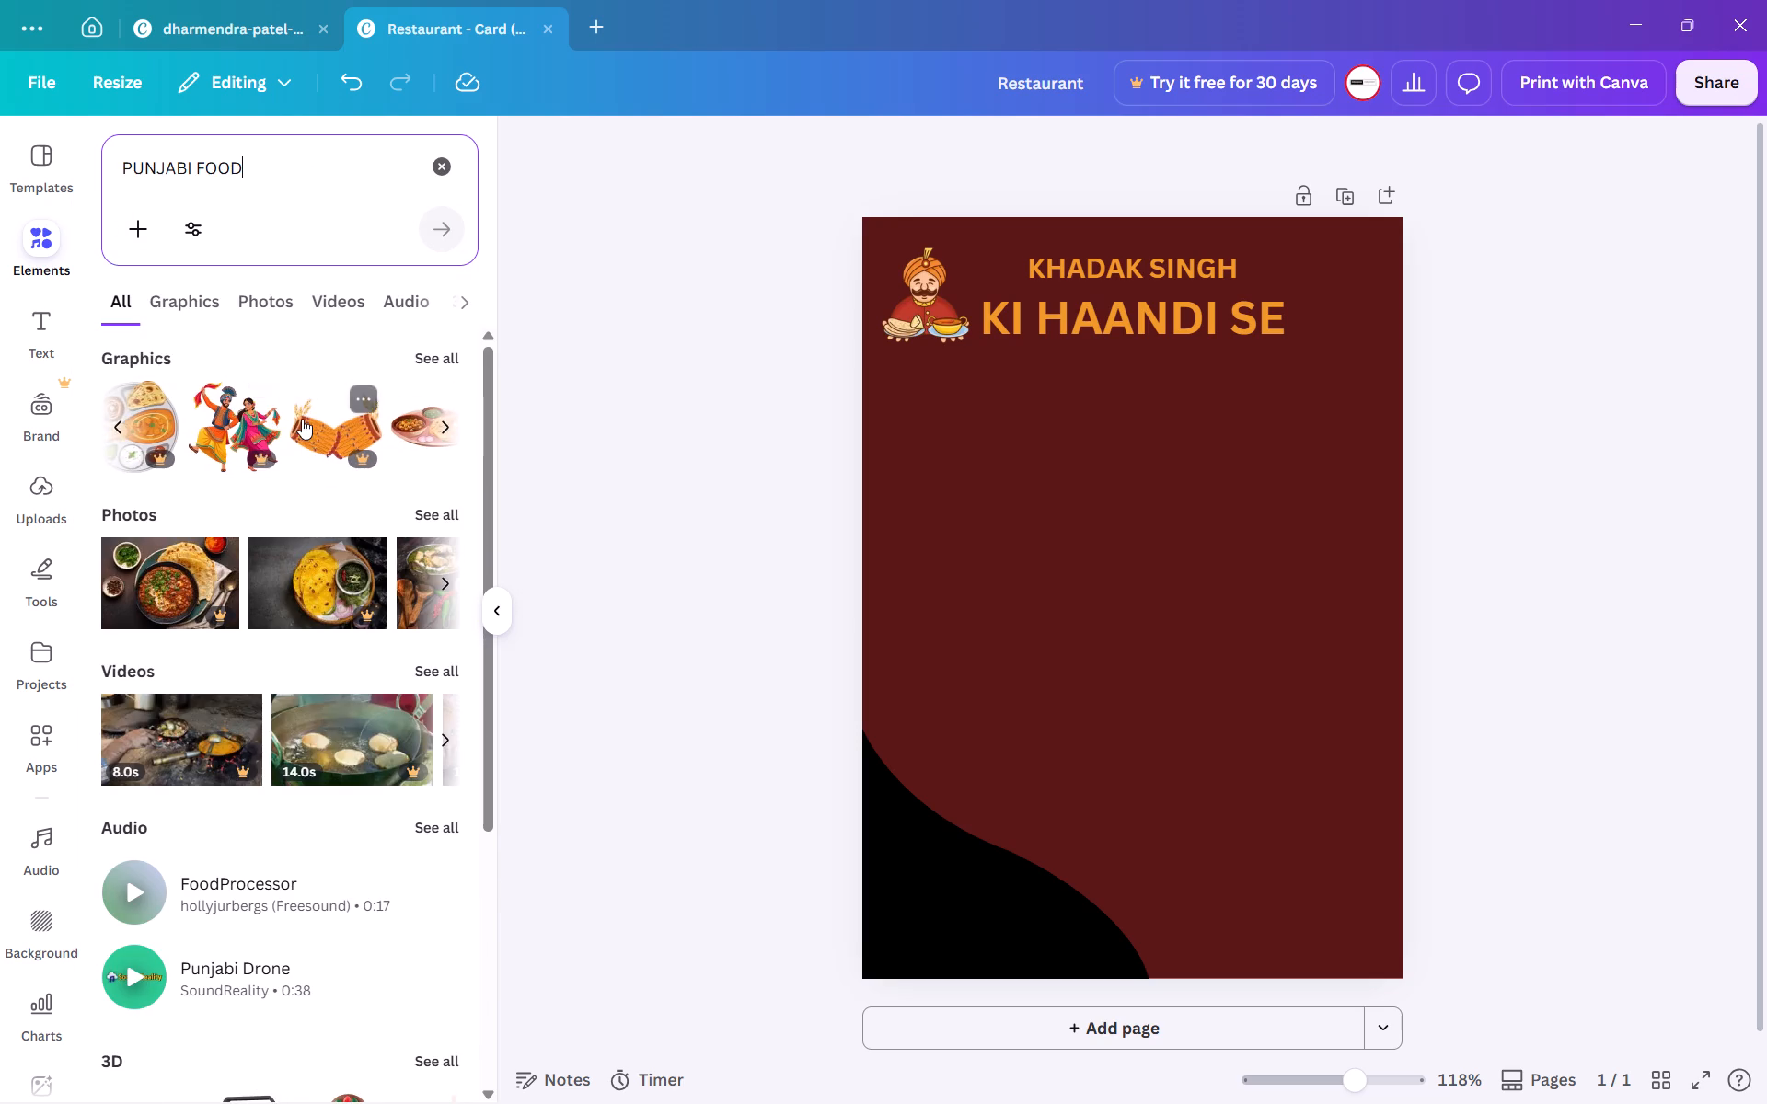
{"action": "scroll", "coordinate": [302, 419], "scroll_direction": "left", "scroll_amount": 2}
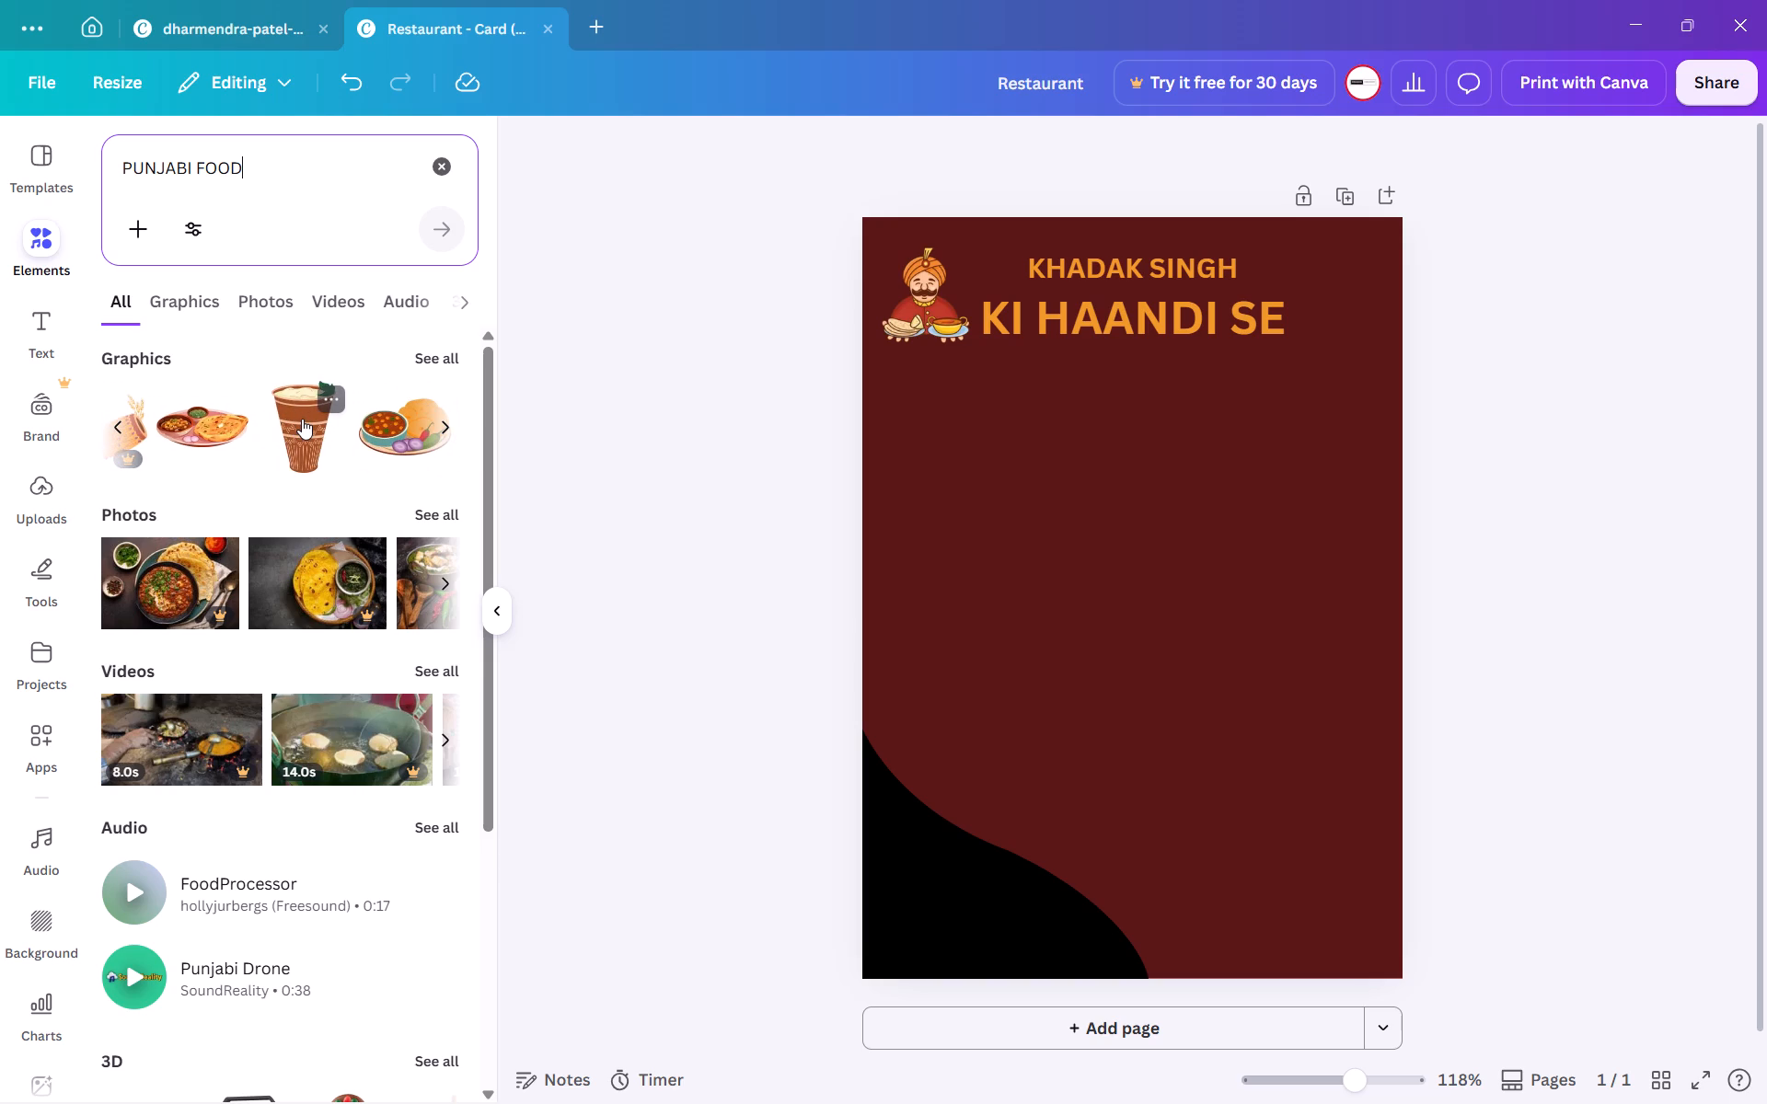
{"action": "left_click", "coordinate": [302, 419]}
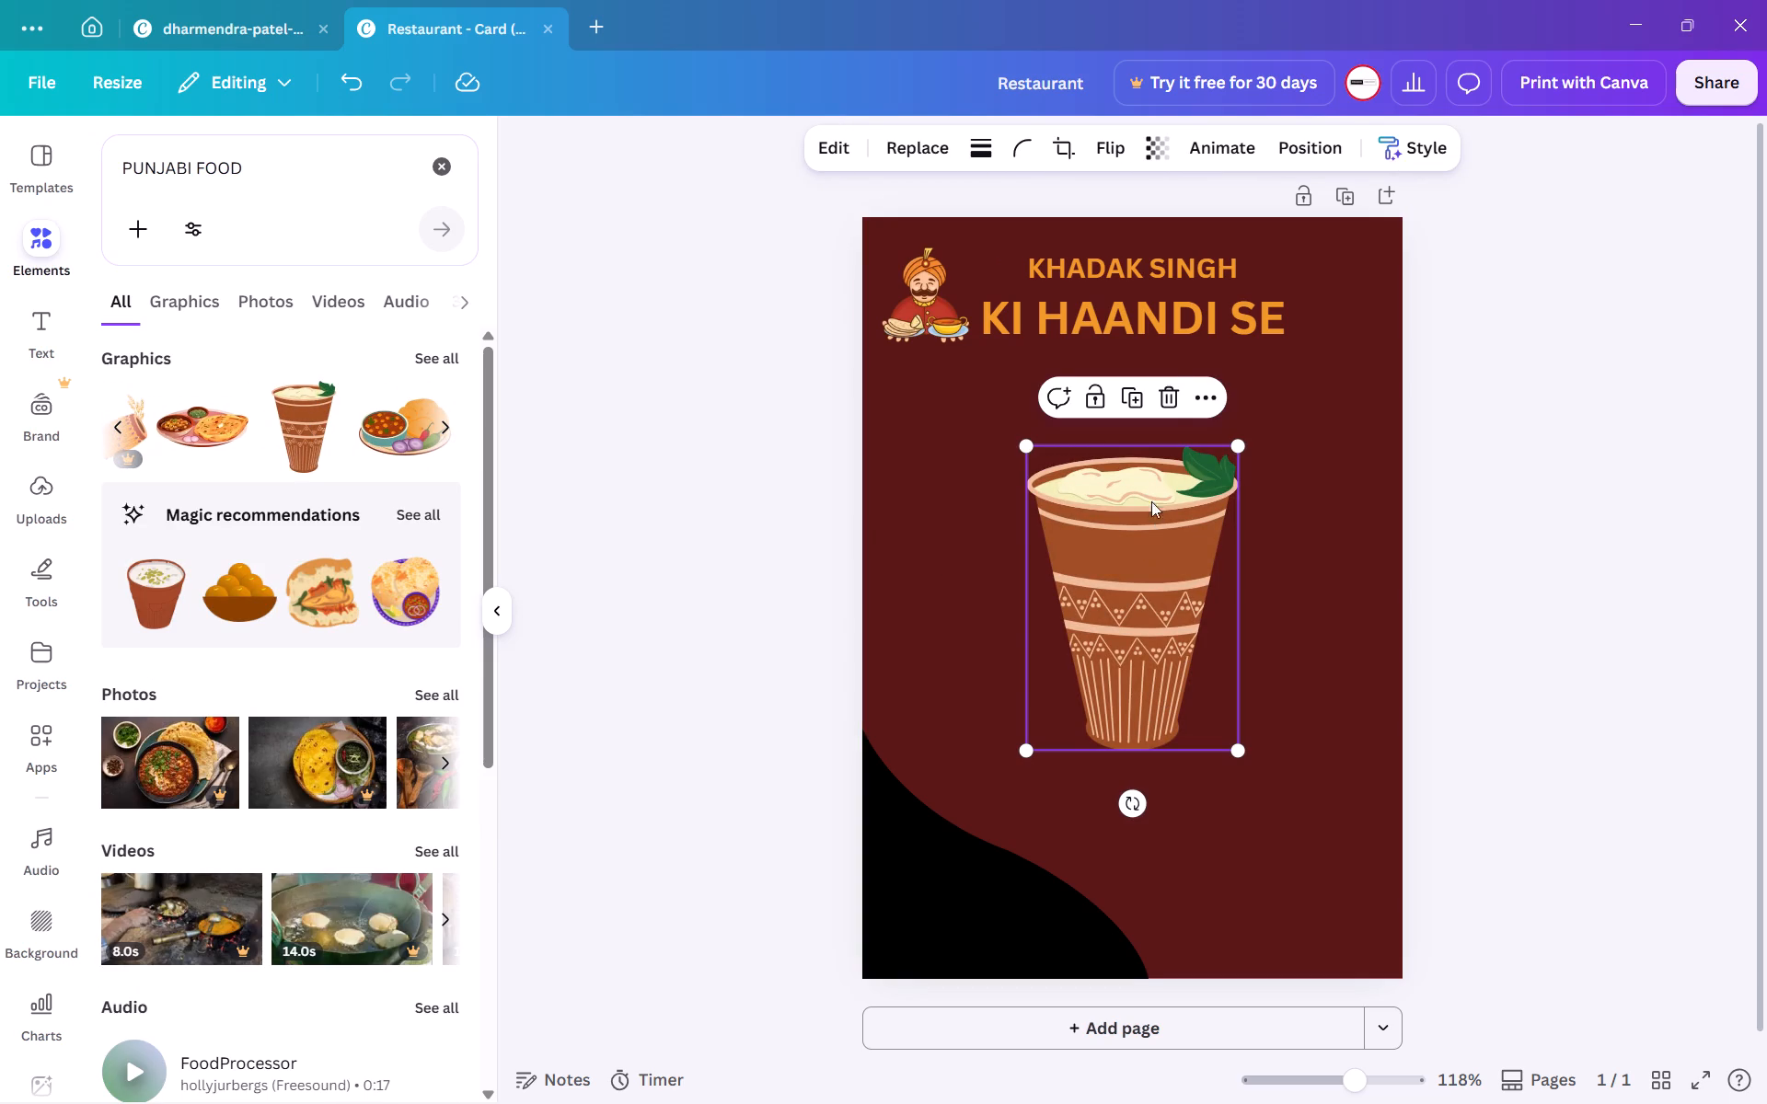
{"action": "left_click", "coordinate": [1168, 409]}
Examine the PUNJABI FOOD graphics for another illustration that suits the menu card's header.
{"action": "scroll", "coordinate": [288, 543], "scroll_direction": "right", "scroll_amount": 1}
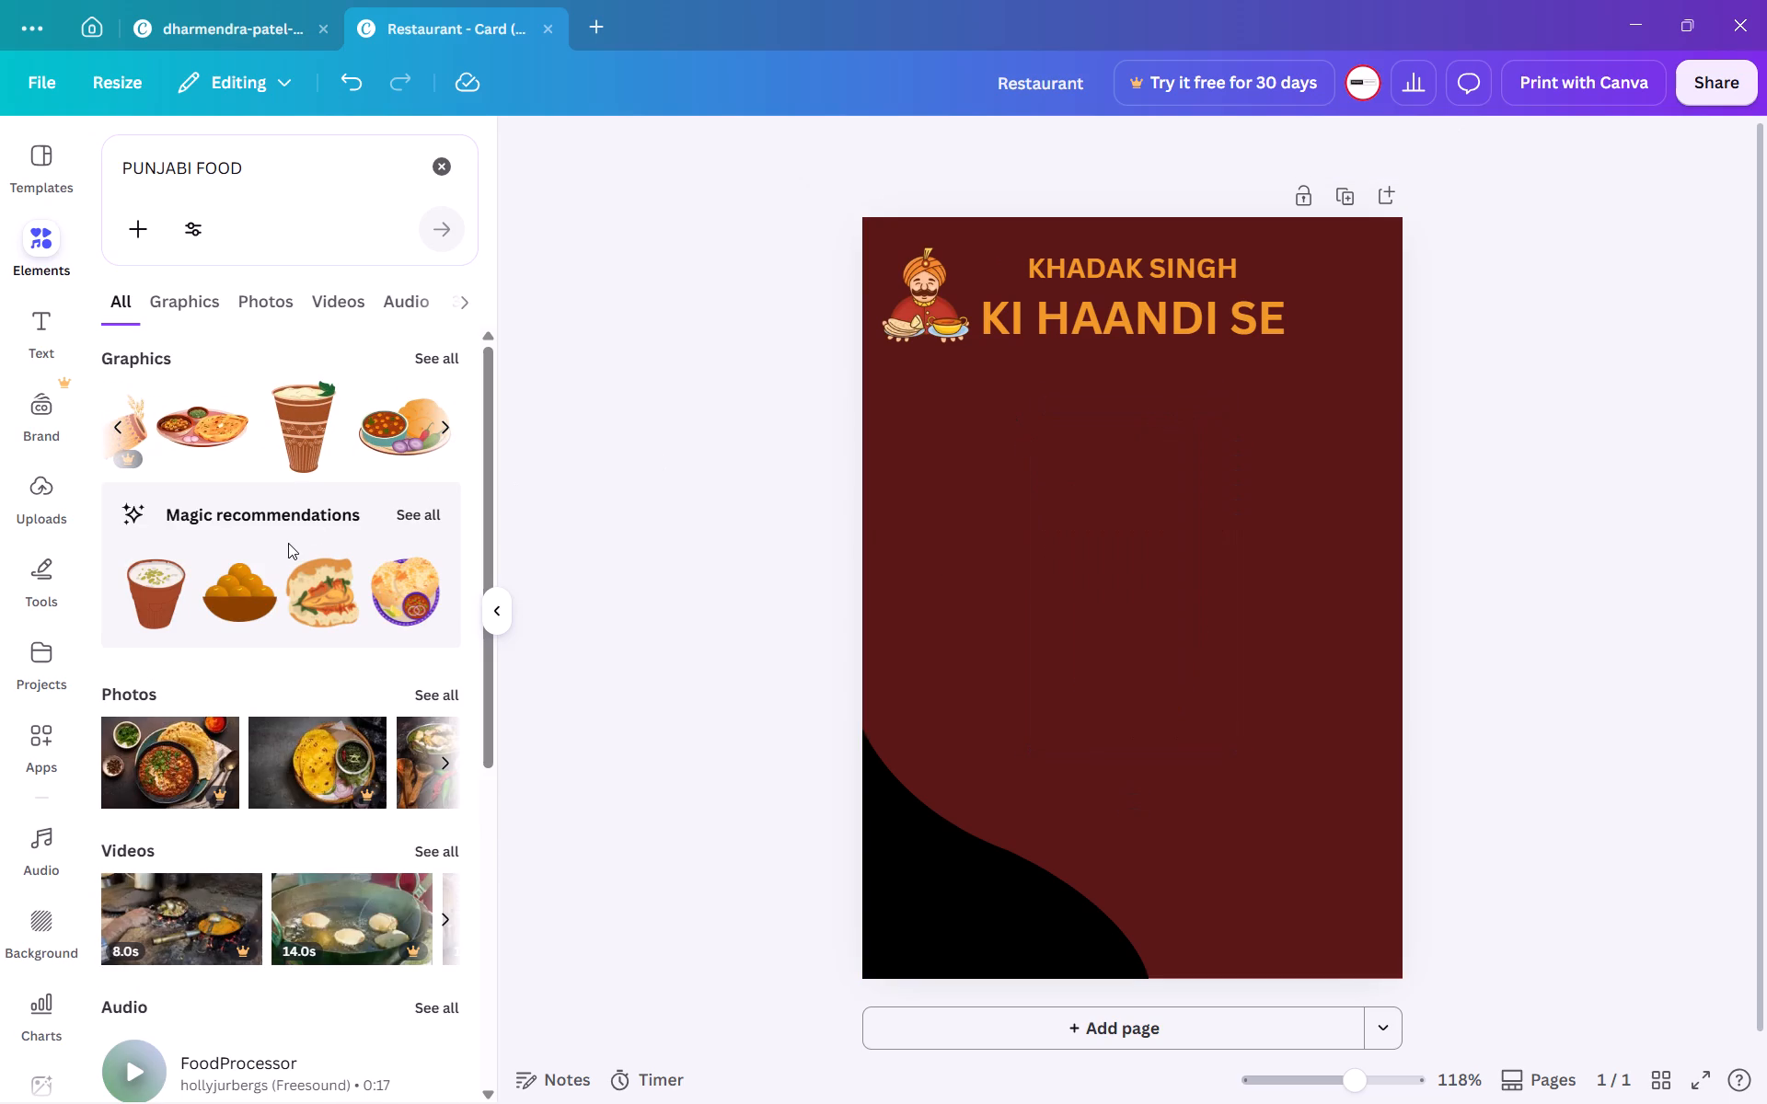
{"action": "scroll", "coordinate": [288, 543], "scroll_direction": "right", "scroll_amount": 1}
{"action": "scroll", "coordinate": [257, 454], "scroll_direction": "right", "scroll_amount": 6}
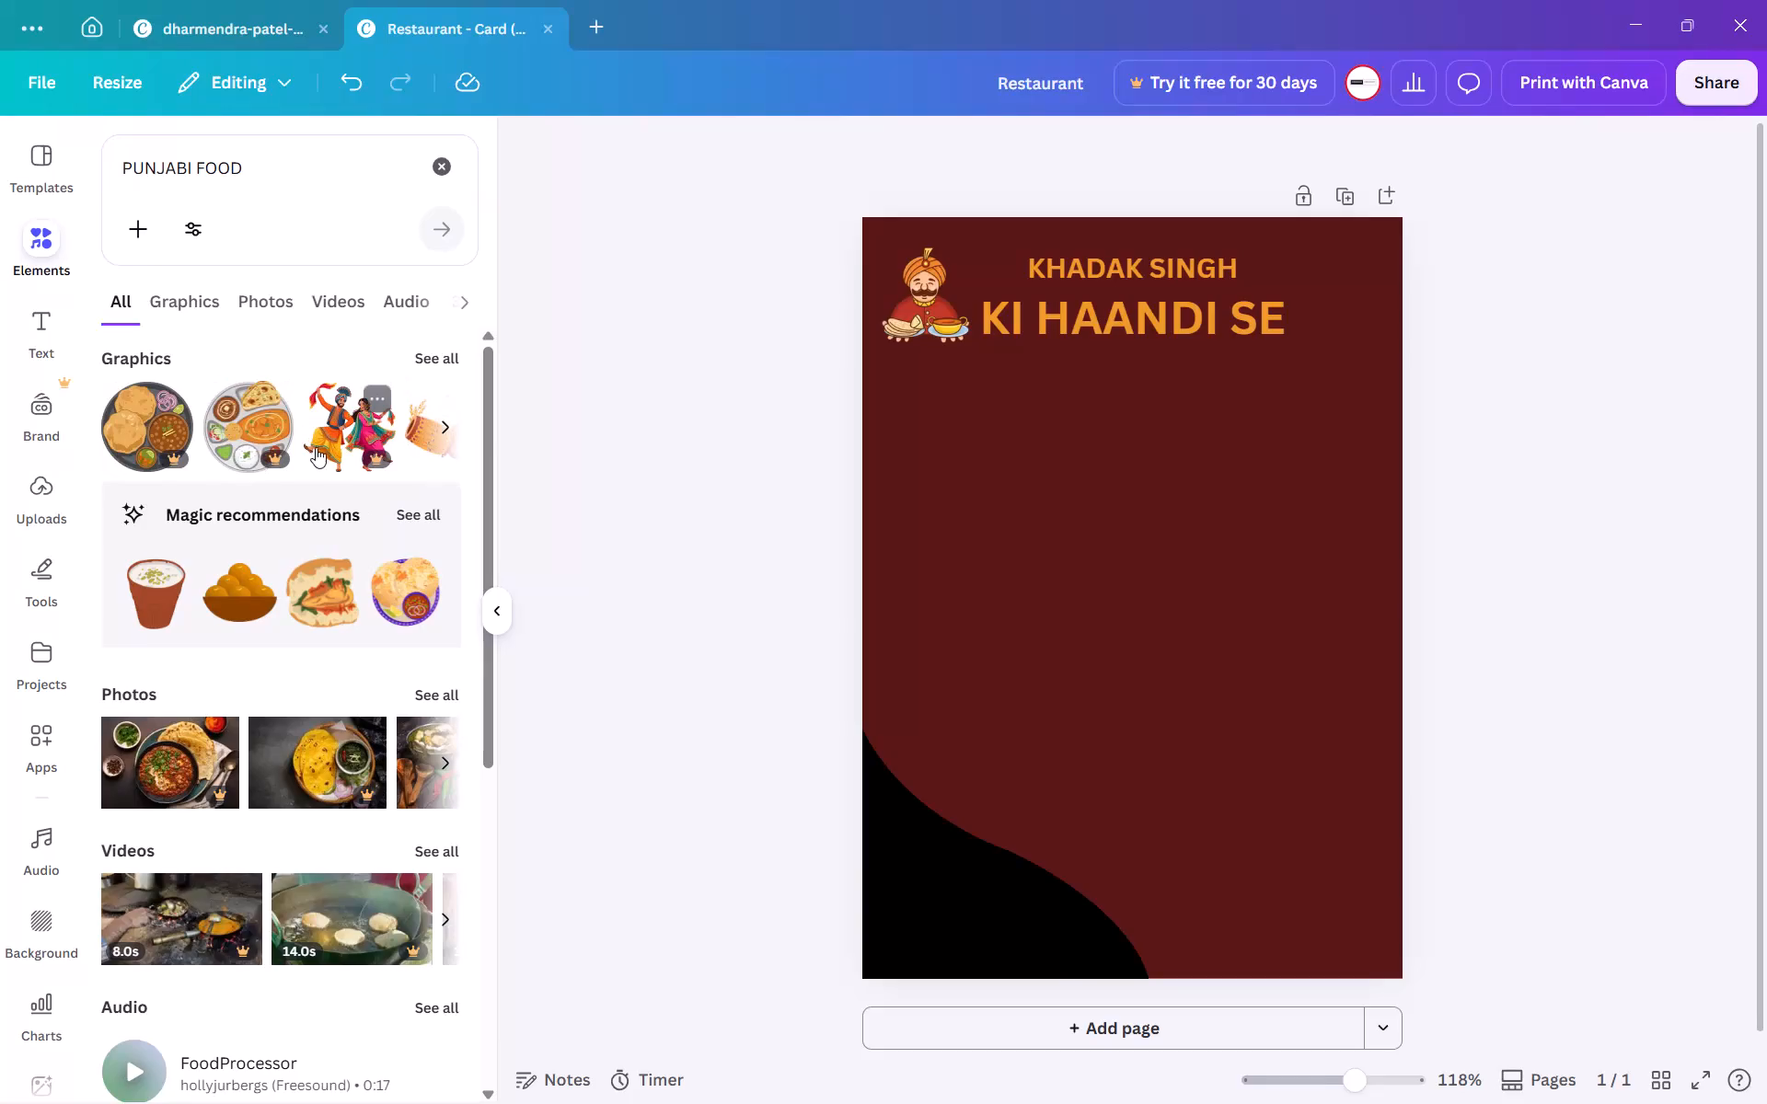
{"action": "scroll", "coordinate": [317, 447], "scroll_direction": "left", "scroll_amount": 3}
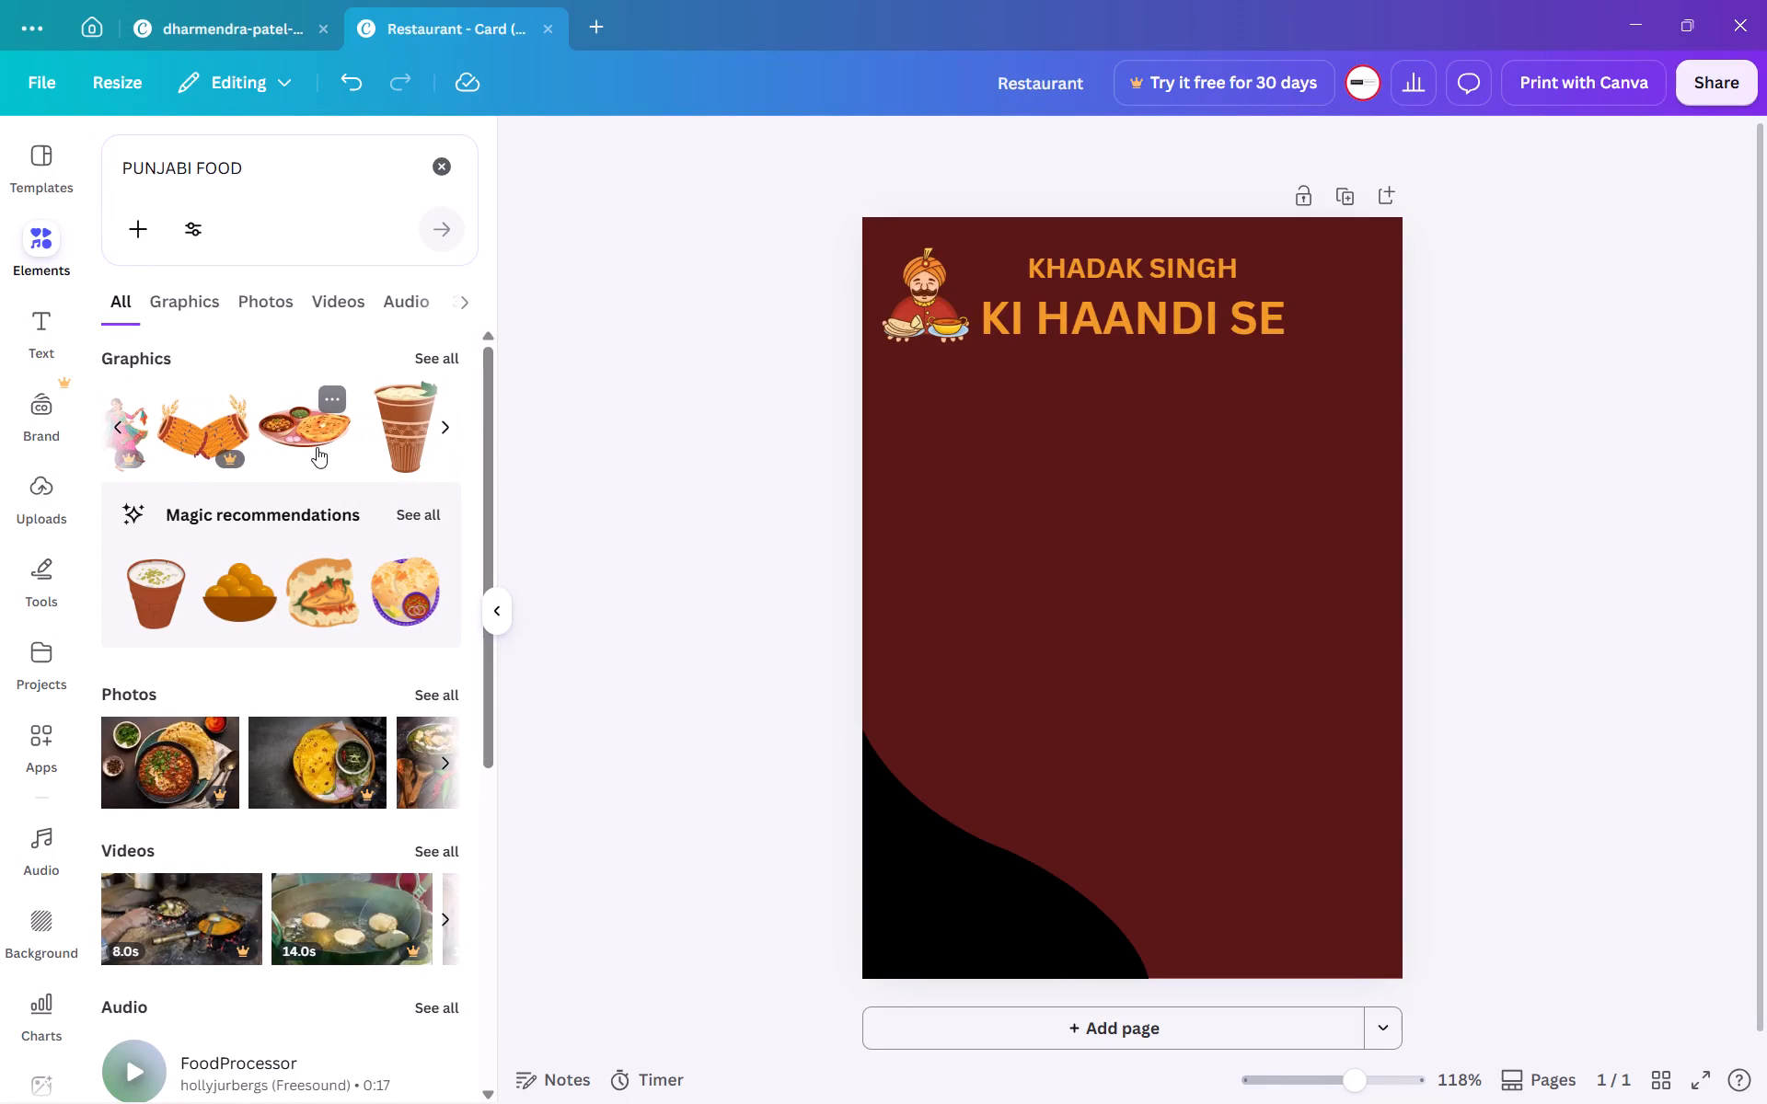
{"action": "scroll", "coordinate": [317, 447], "scroll_direction": "left", "scroll_amount": 2}
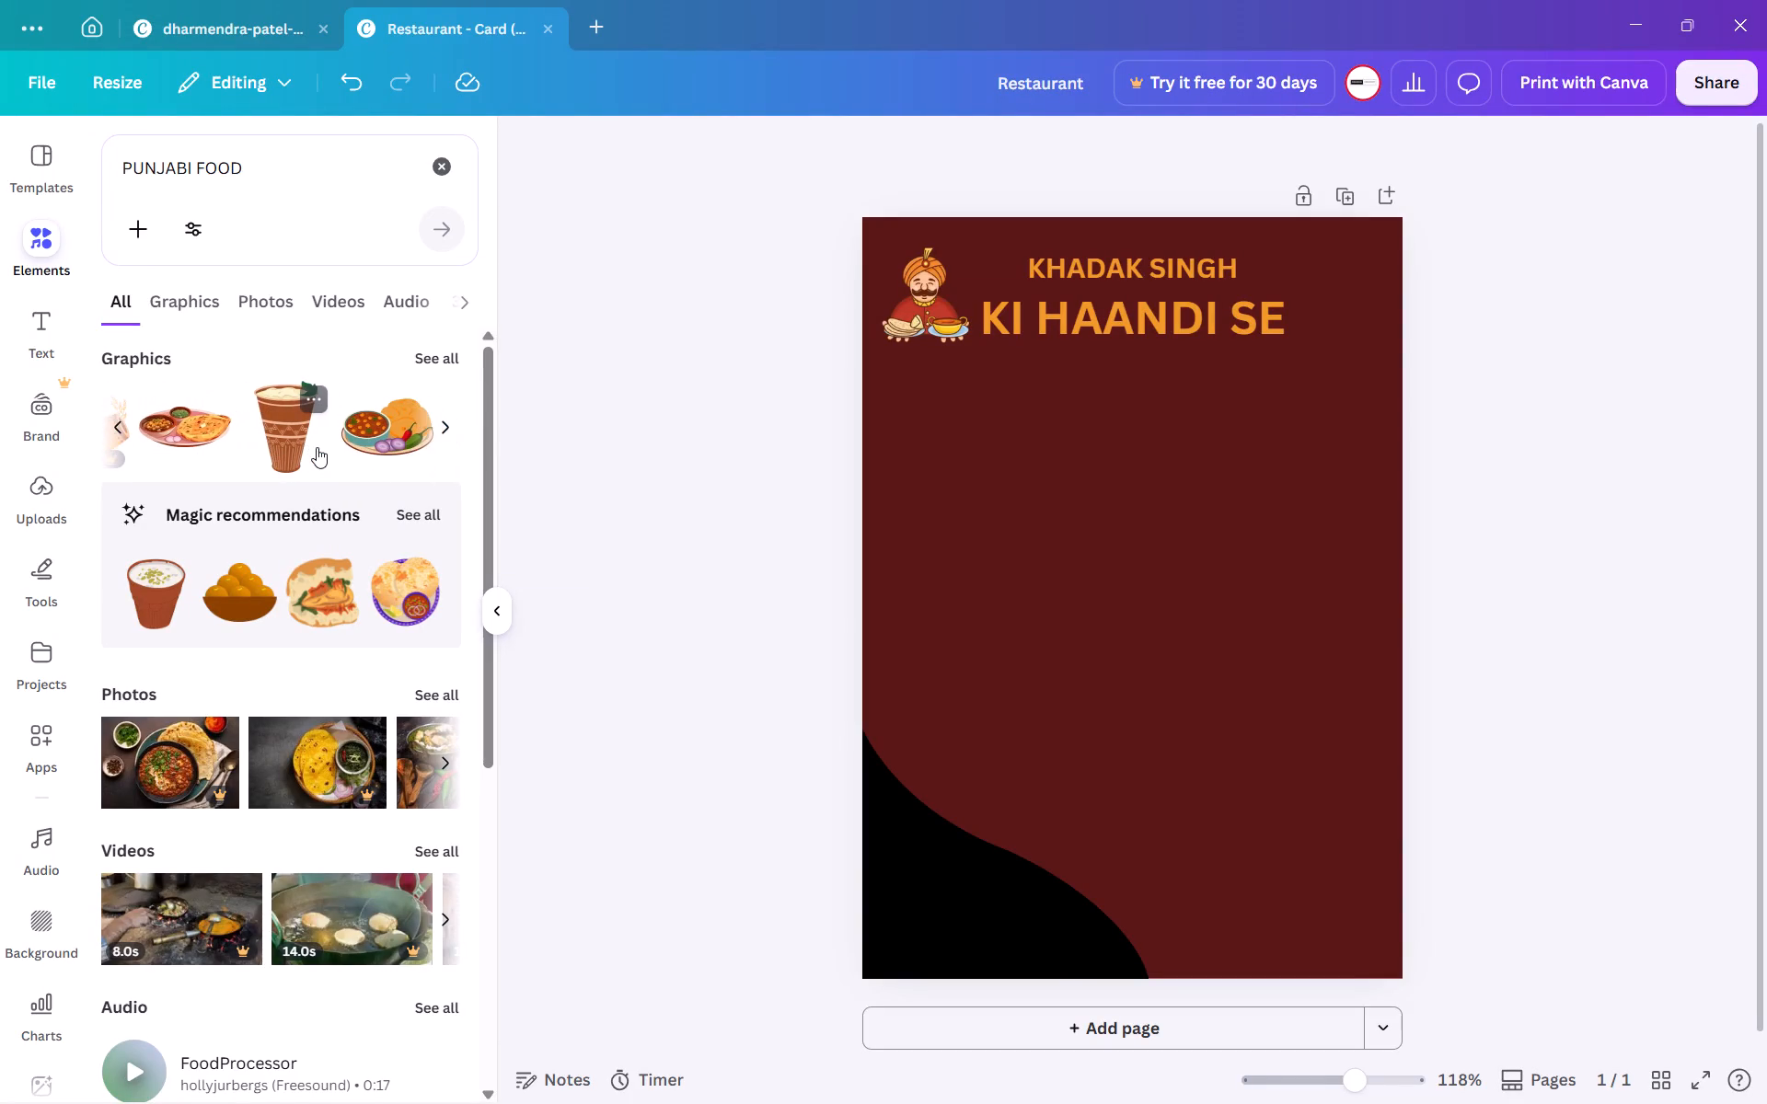
{"action": "scroll", "coordinate": [317, 447], "scroll_direction": "left", "scroll_amount": 1}
{"action": "scroll", "coordinate": [317, 447], "scroll_direction": "right", "scroll_amount": 1}
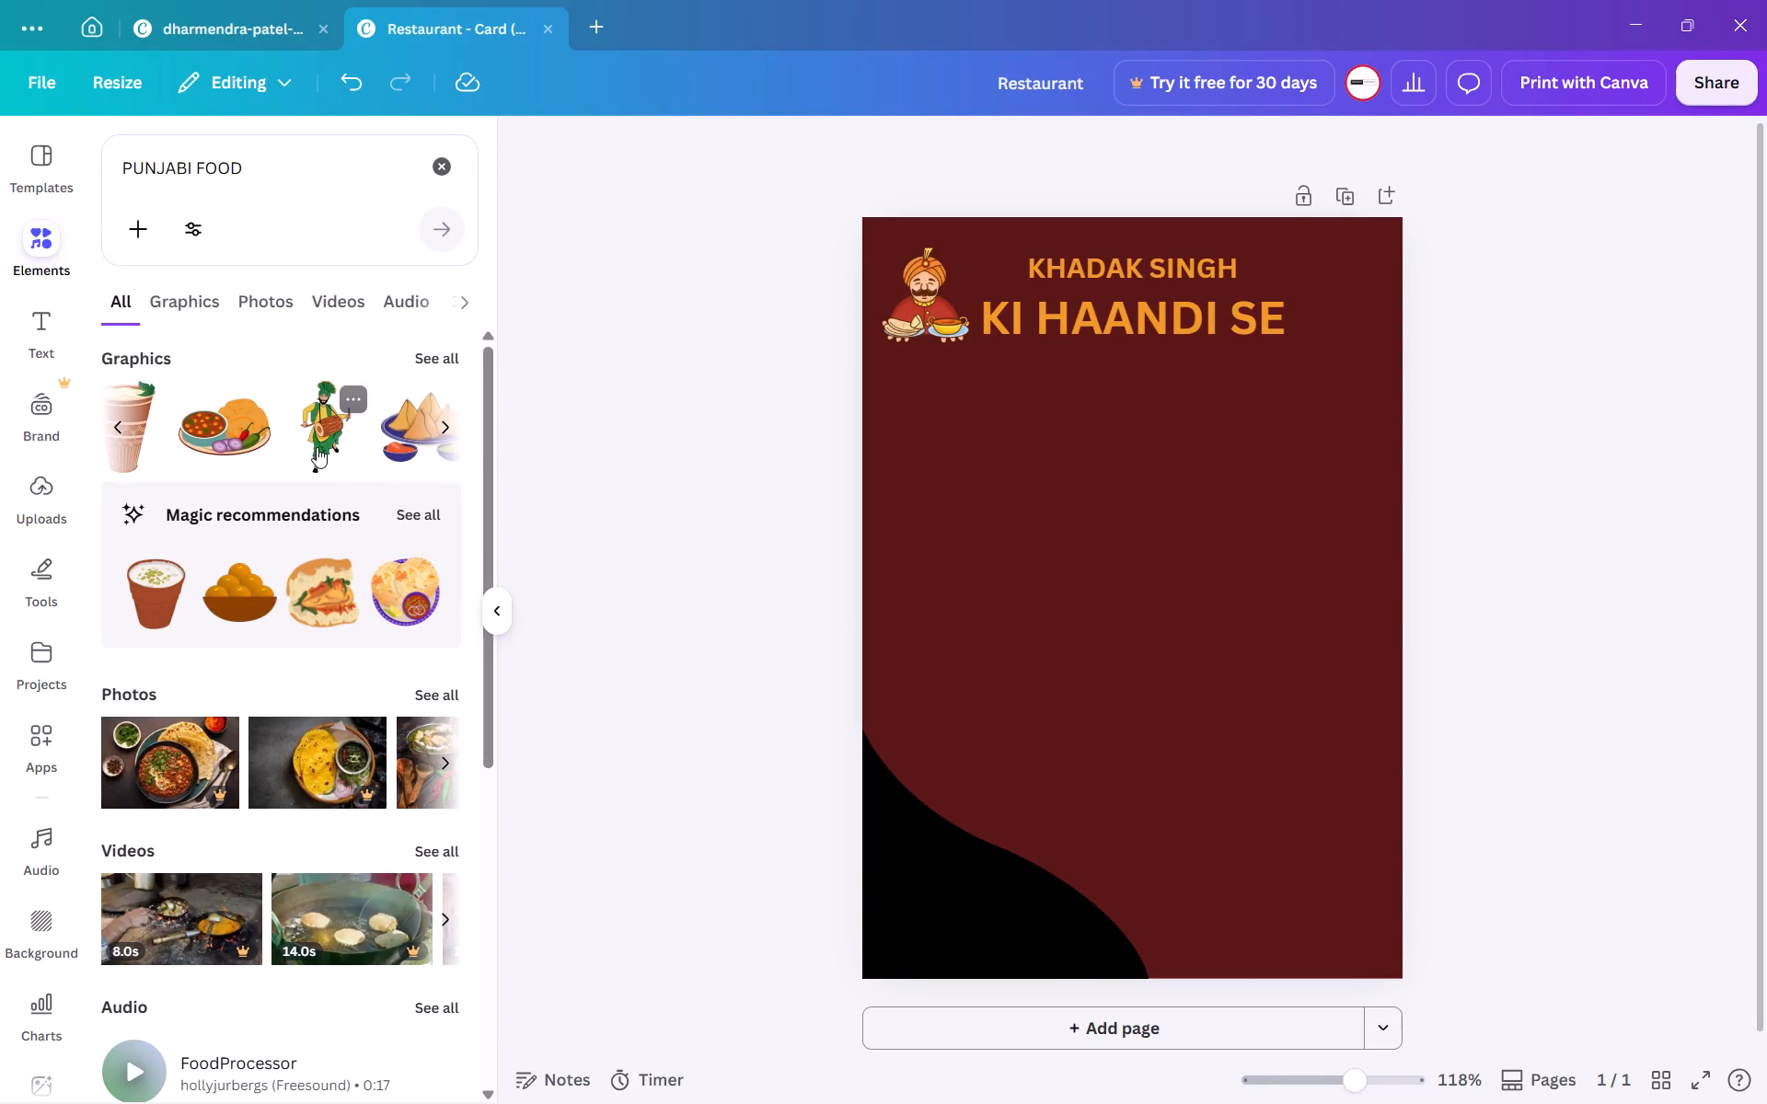
{"action": "scroll", "coordinate": [317, 447], "scroll_direction": "right", "scroll_amount": 1}
{"action": "scroll", "coordinate": [317, 447], "scroll_direction": "left", "scroll_amount": 2}
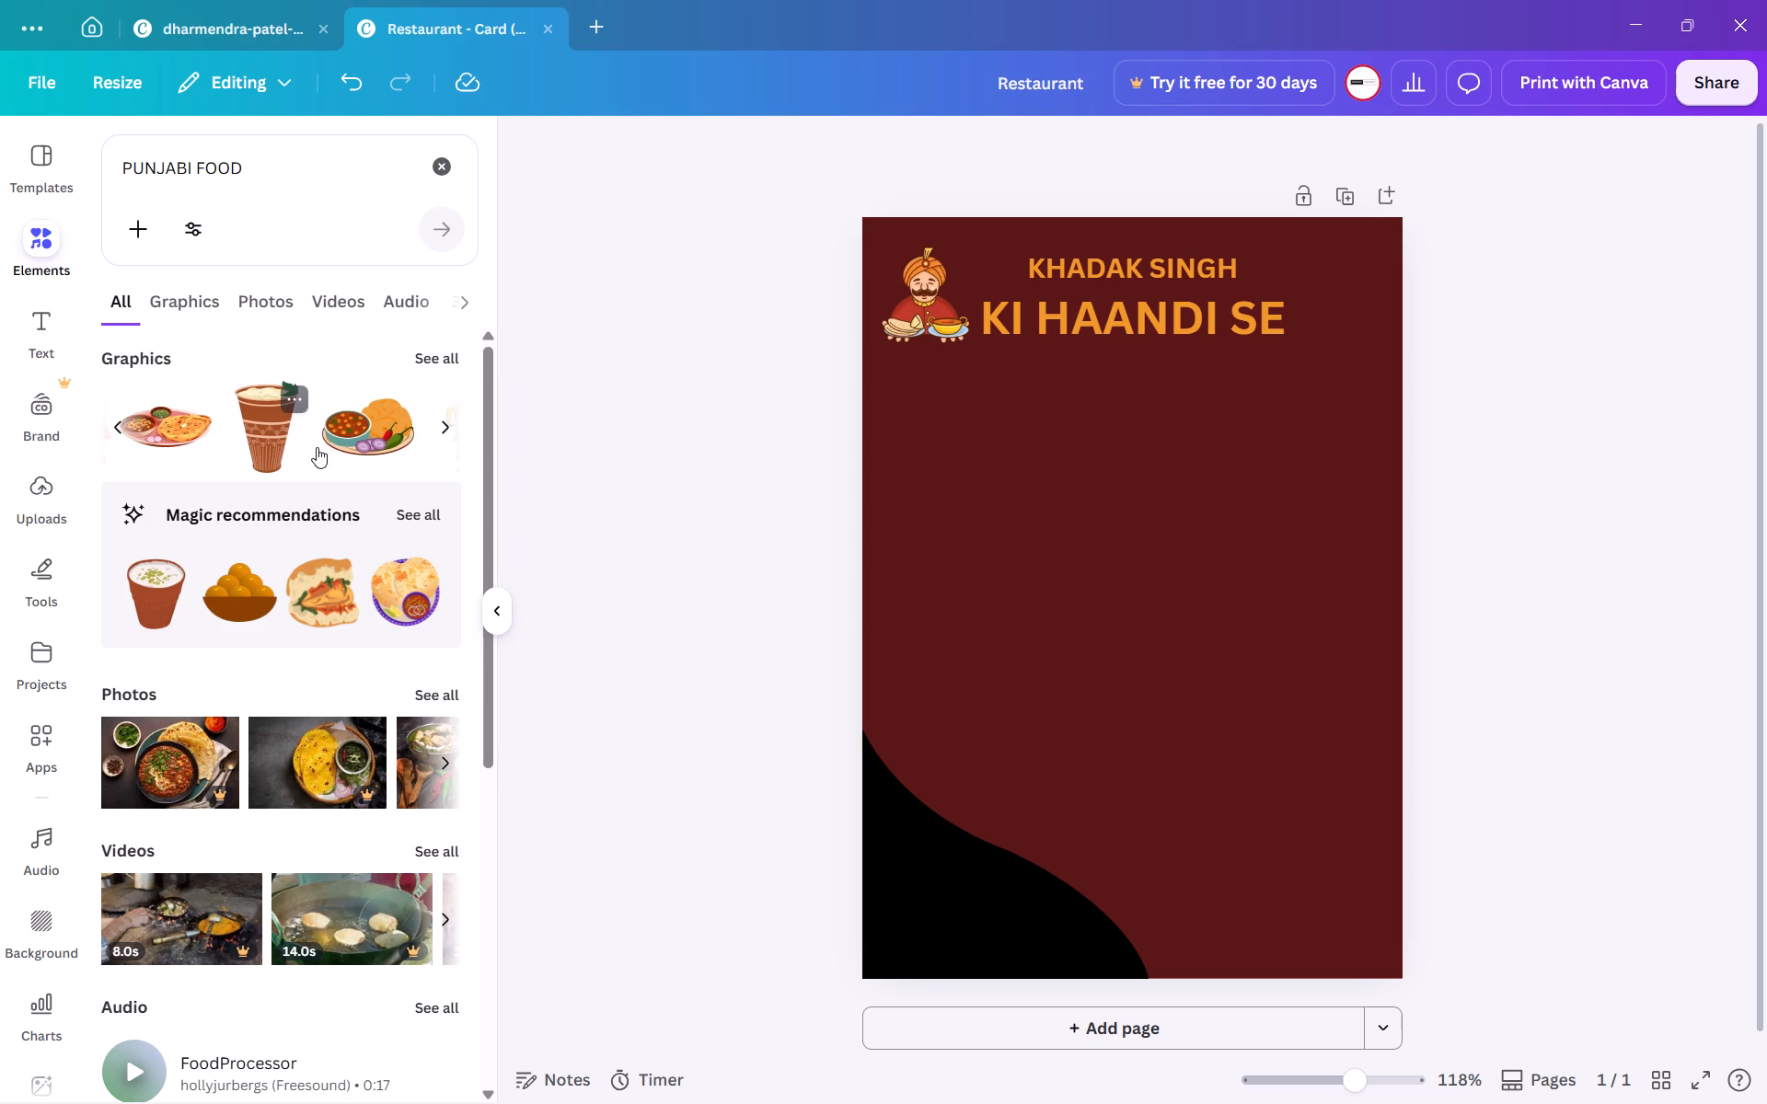
{"action": "scroll", "coordinate": [317, 447], "scroll_direction": "left", "scroll_amount": 2}
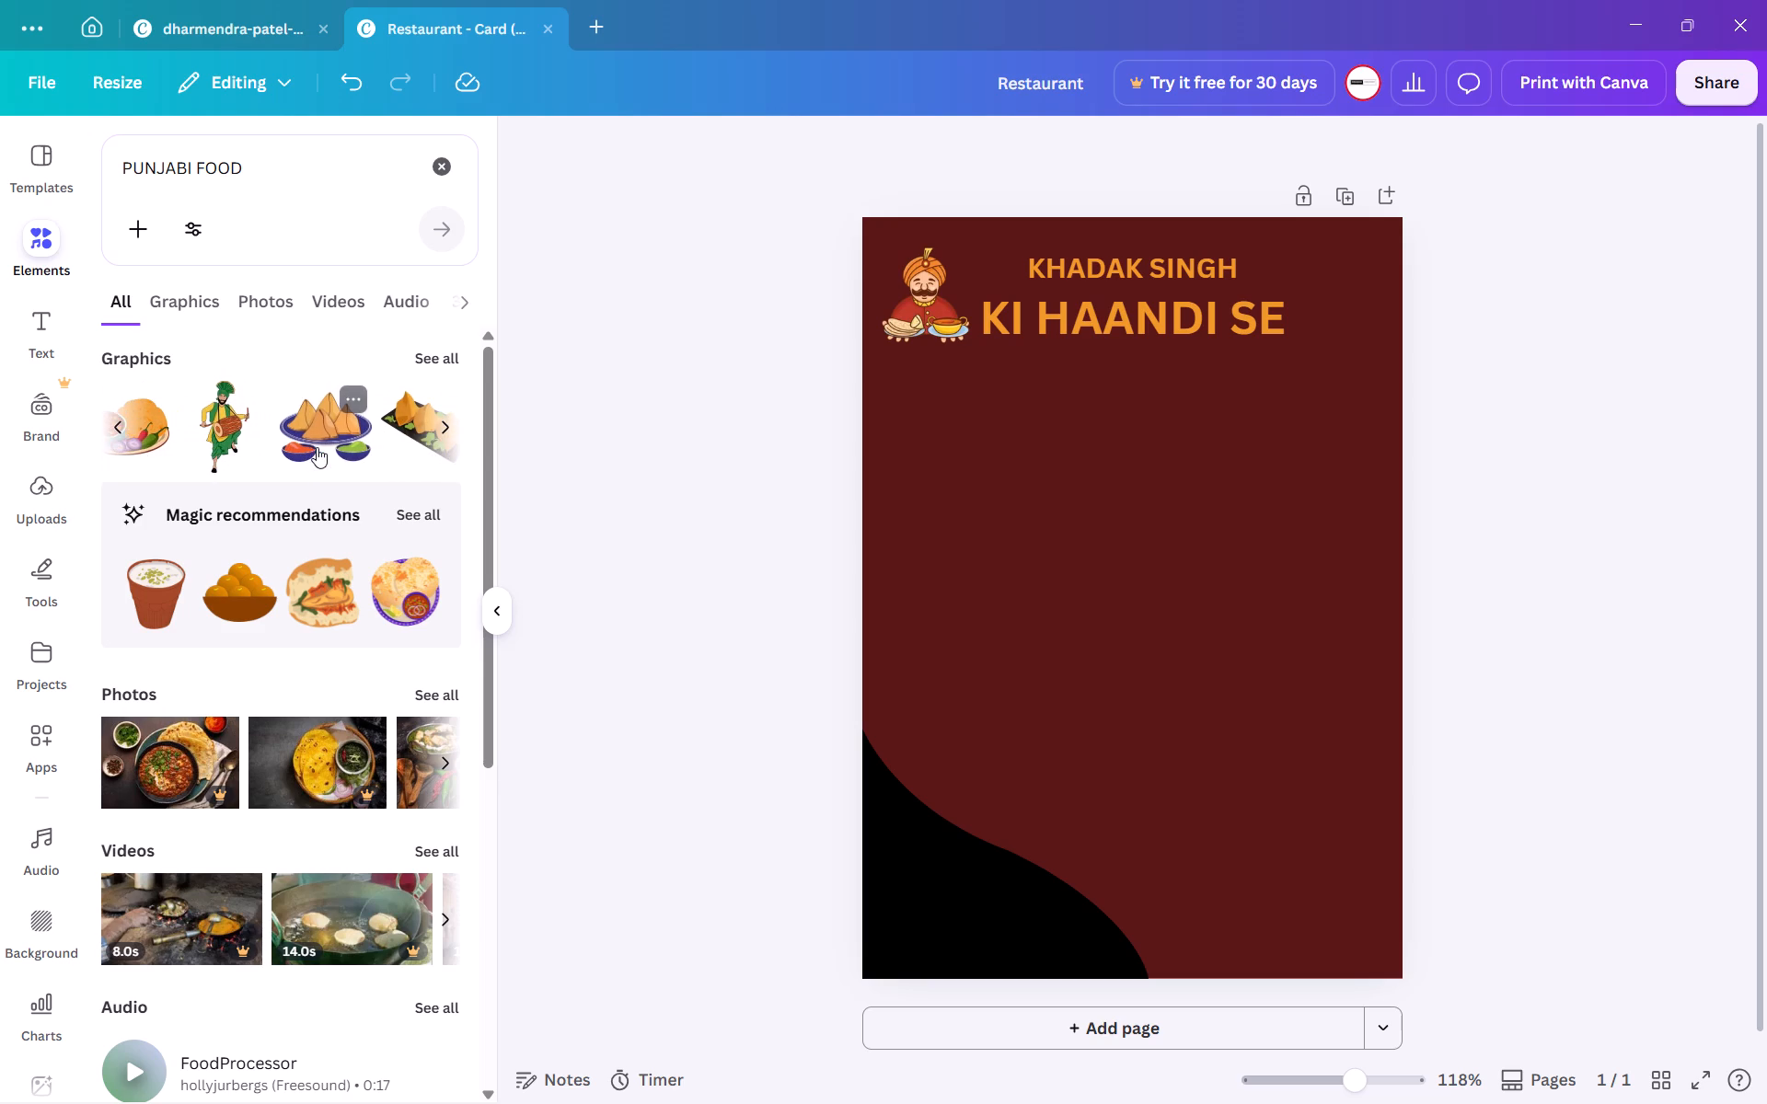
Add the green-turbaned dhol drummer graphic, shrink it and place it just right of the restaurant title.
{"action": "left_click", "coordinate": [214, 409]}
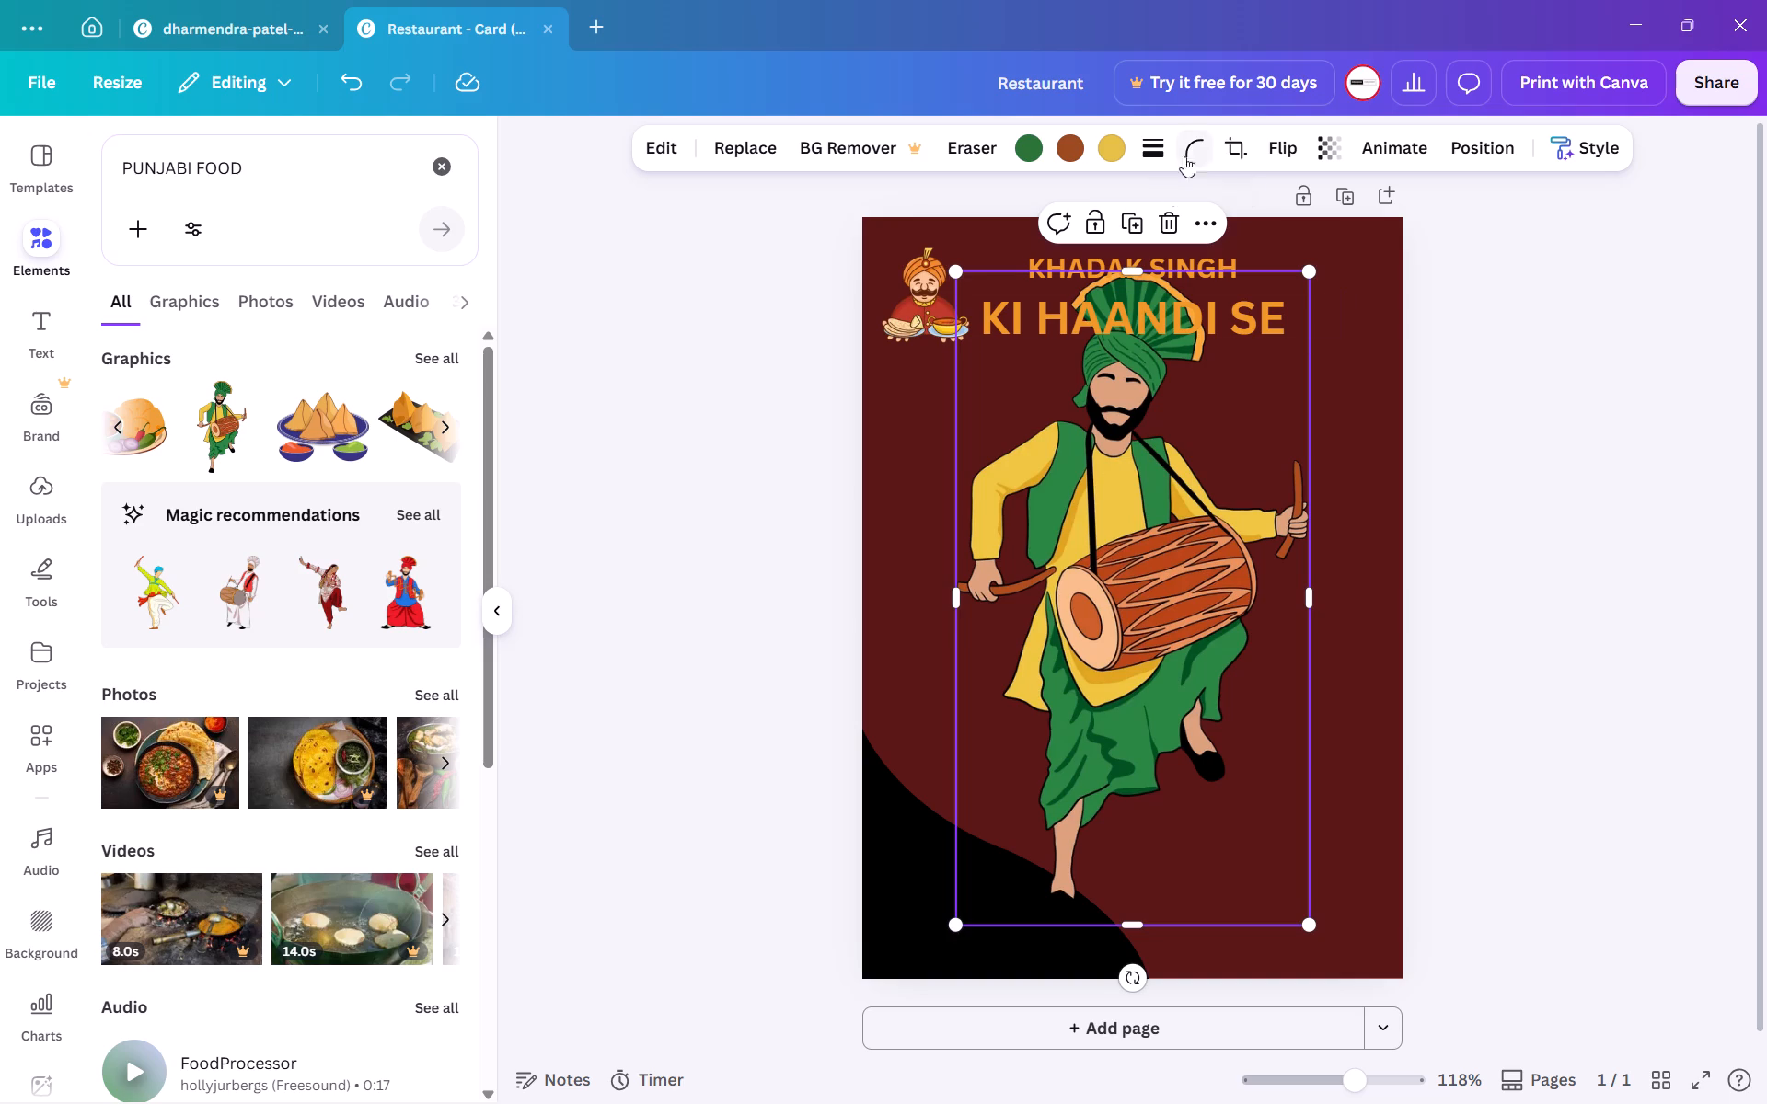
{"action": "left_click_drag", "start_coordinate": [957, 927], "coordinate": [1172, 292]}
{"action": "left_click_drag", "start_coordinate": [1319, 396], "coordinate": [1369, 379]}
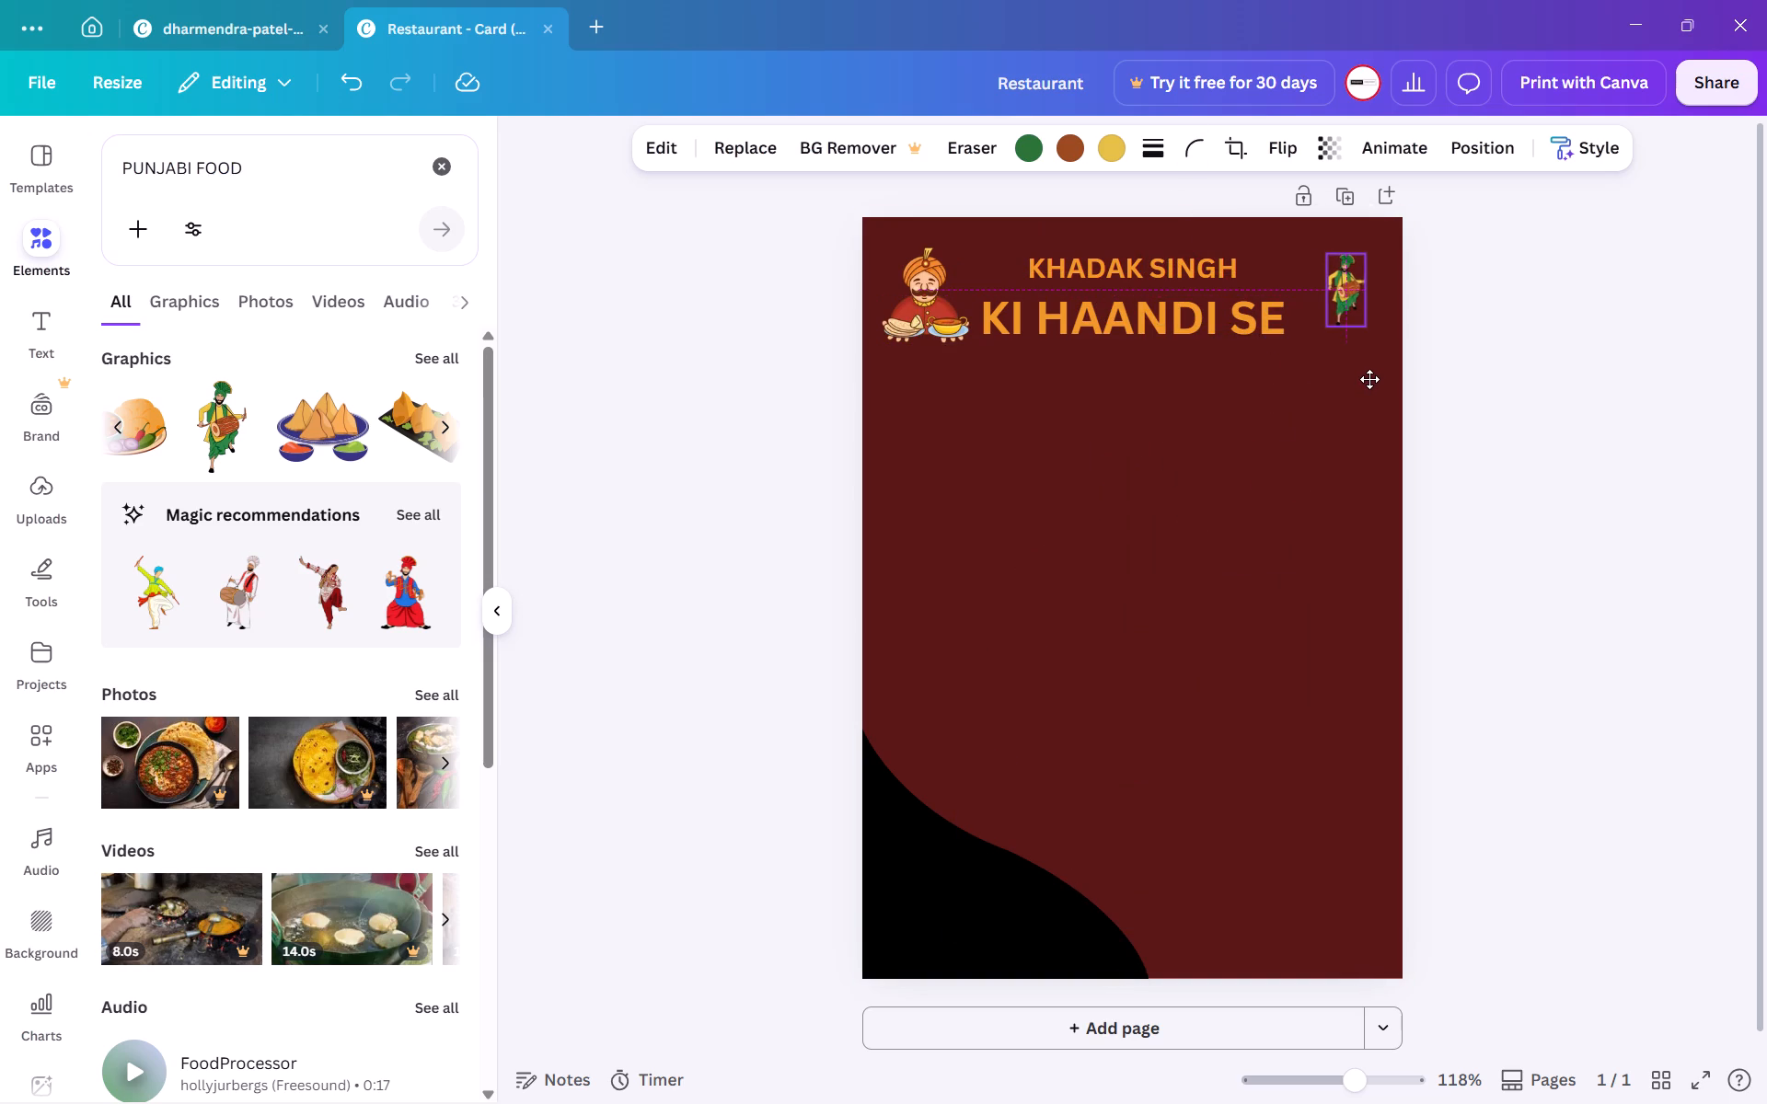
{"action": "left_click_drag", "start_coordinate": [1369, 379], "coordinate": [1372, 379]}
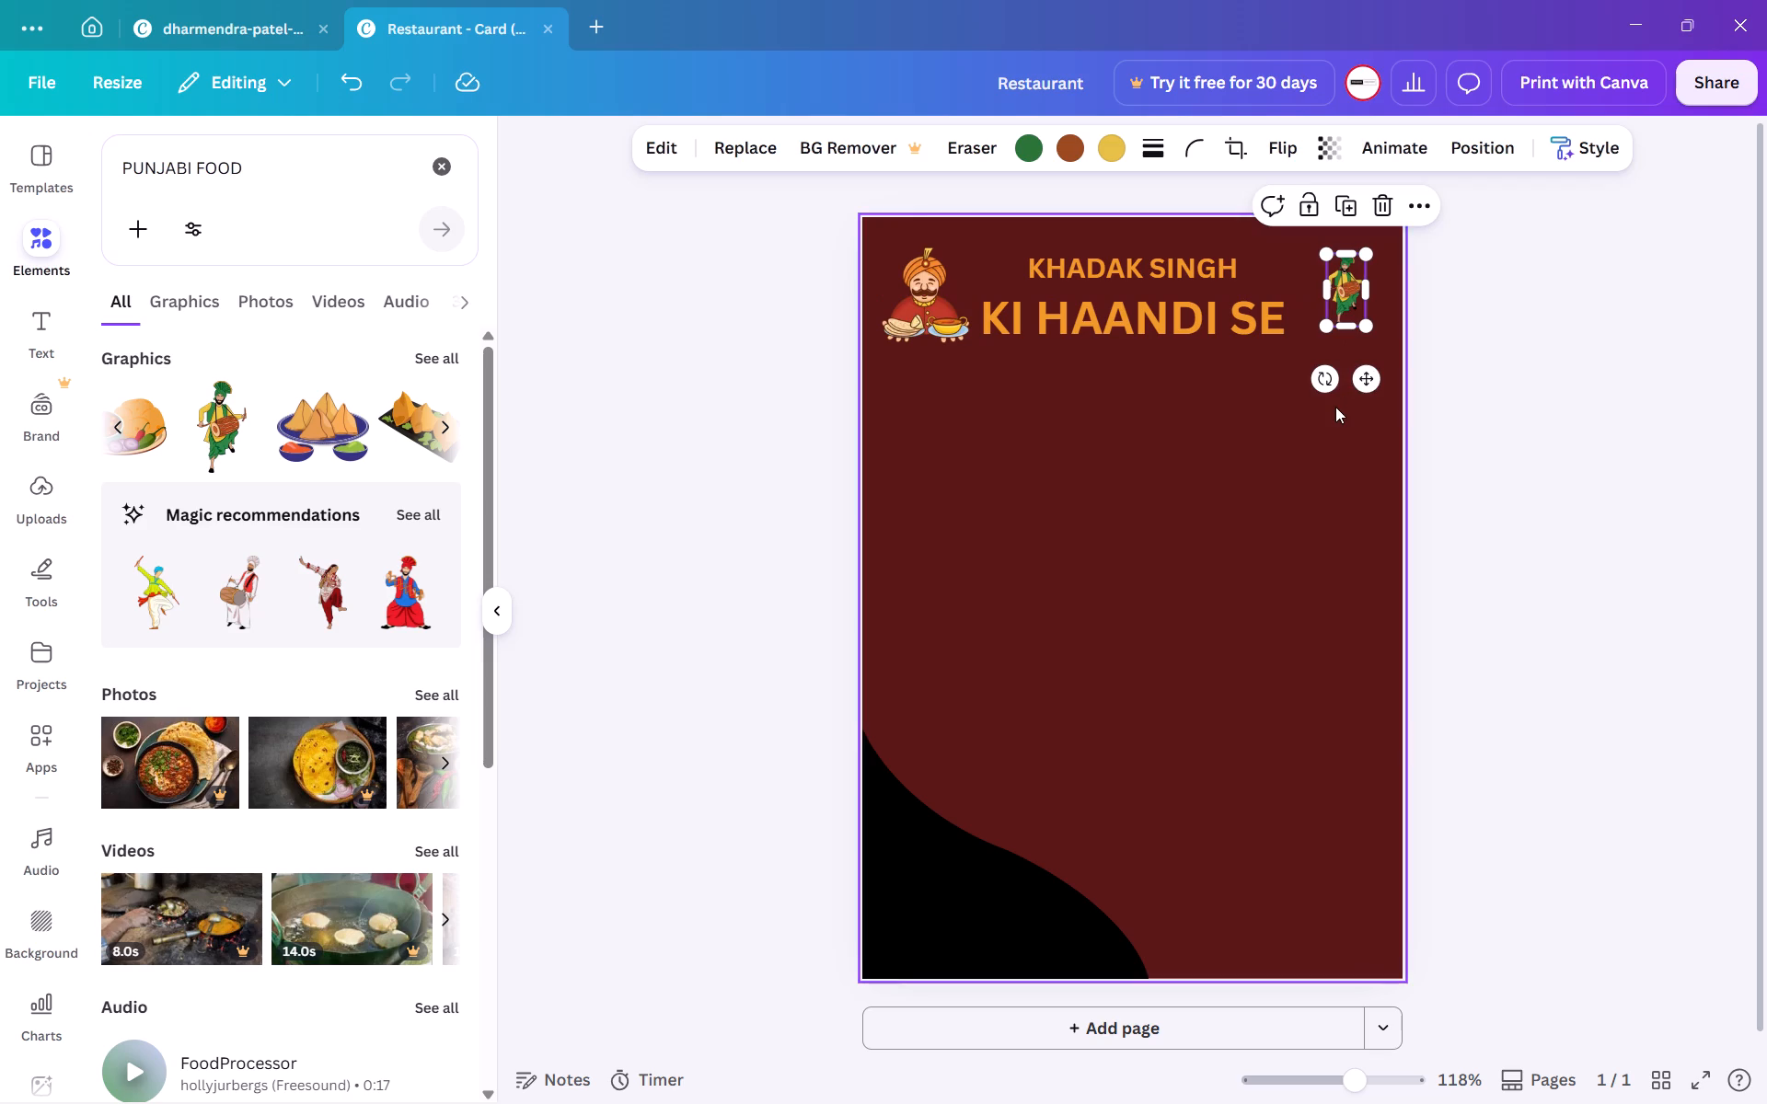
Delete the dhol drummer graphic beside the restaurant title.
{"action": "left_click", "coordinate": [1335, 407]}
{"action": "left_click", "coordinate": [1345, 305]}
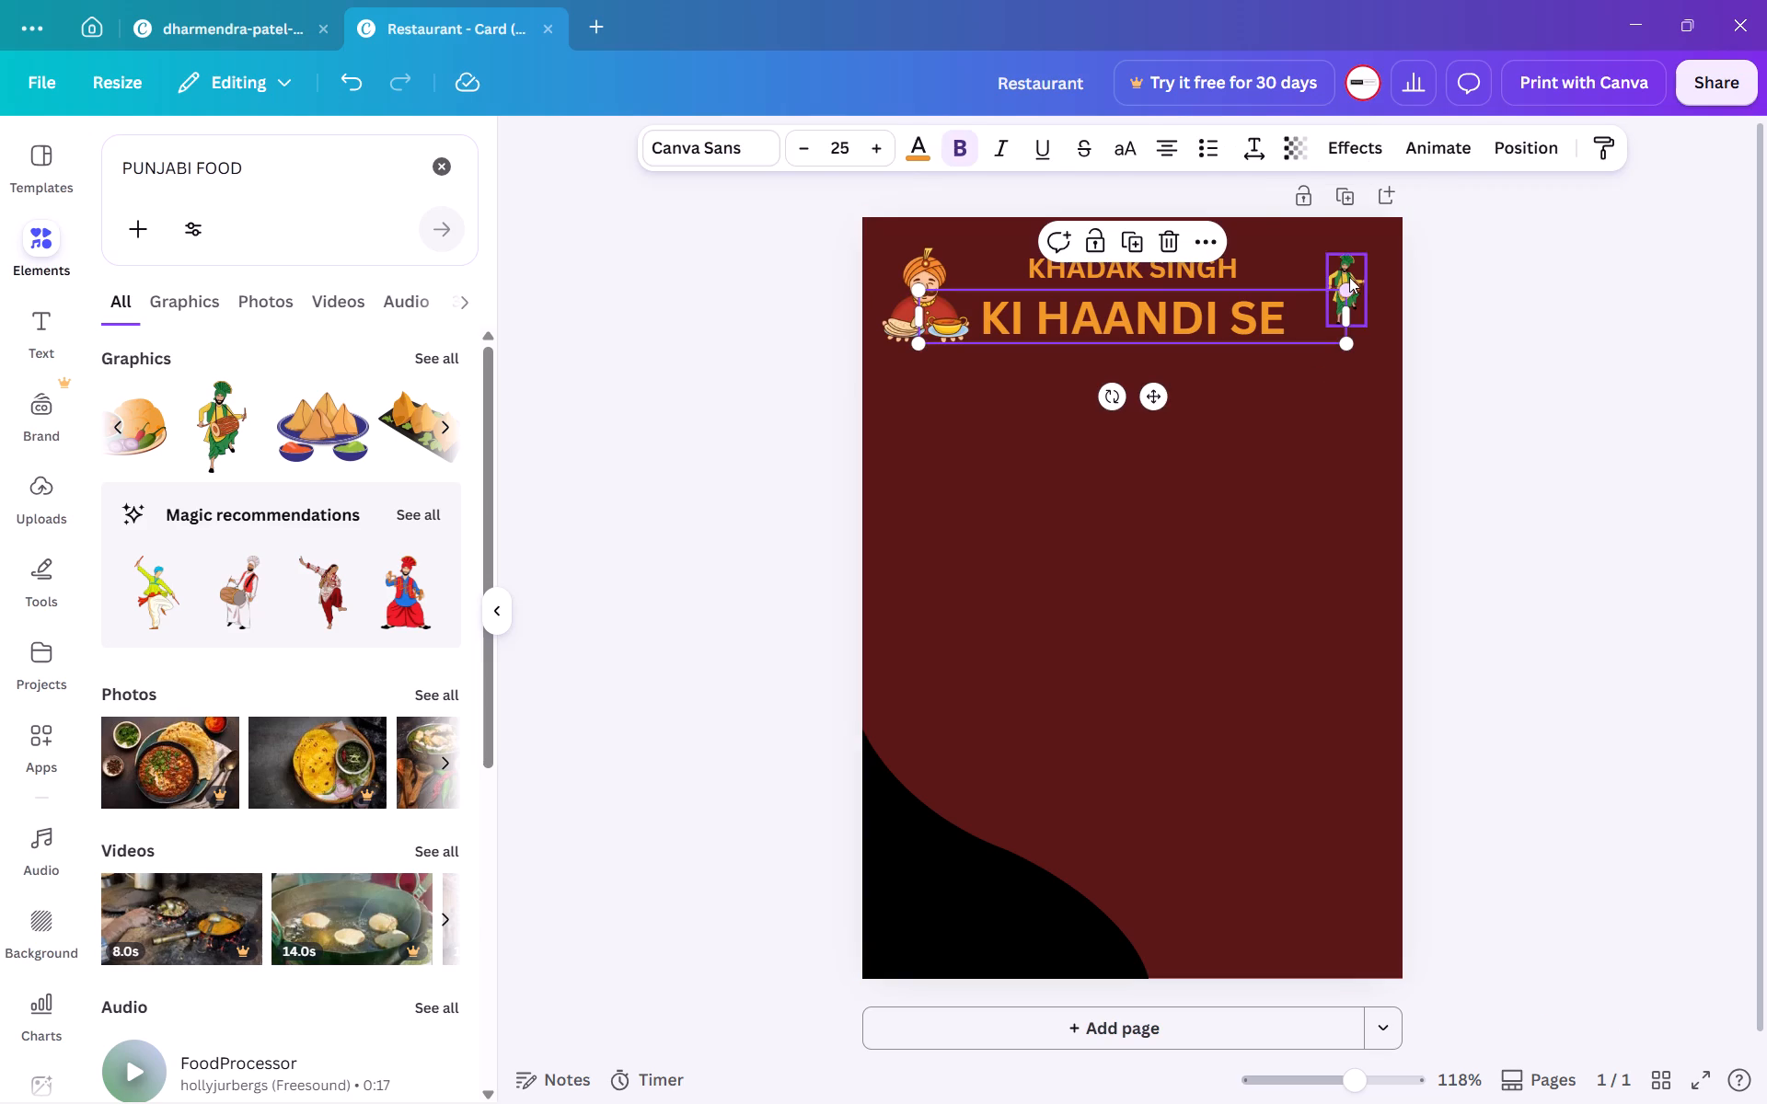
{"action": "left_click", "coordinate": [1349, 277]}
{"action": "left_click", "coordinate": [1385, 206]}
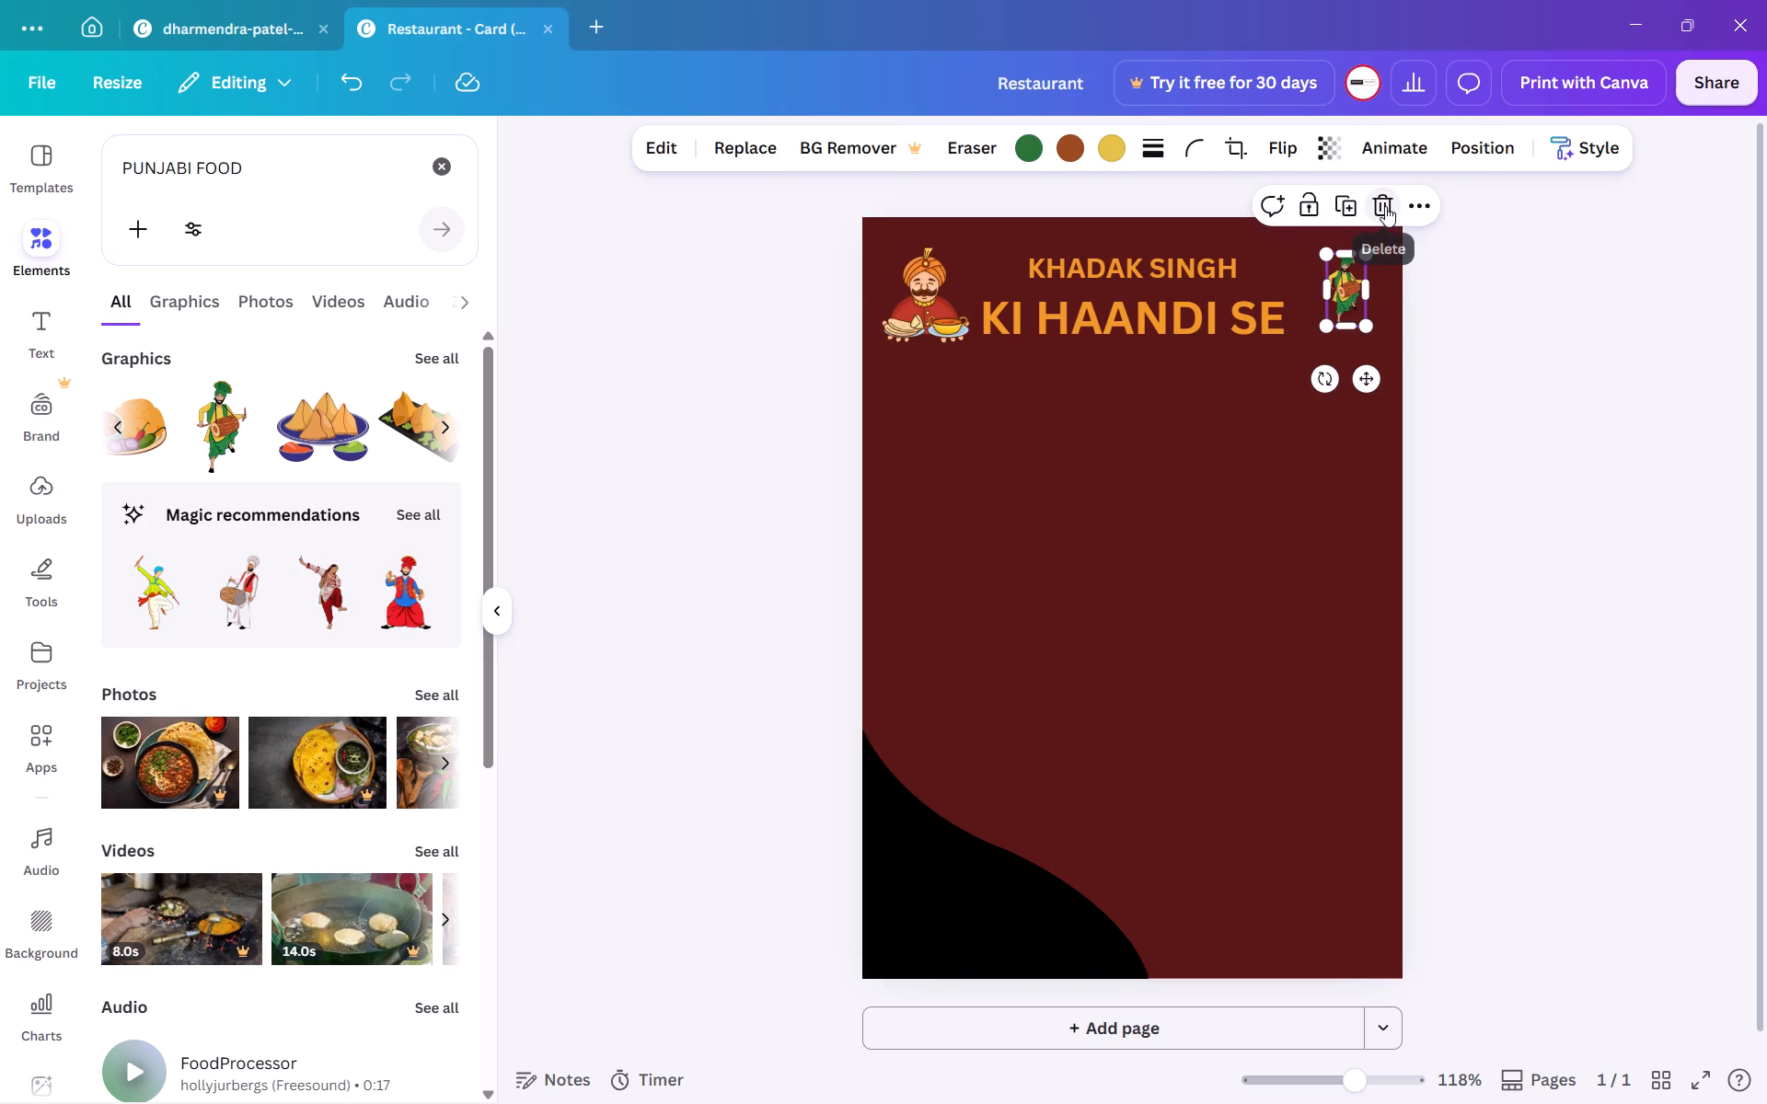
Add the bhangra dancer graphic in an orange kurta and blue trousers, shrink it and place it just right of the restaurant title.
{"action": "scroll", "coordinate": [316, 413], "scroll_direction": "left", "scroll_amount": 1}
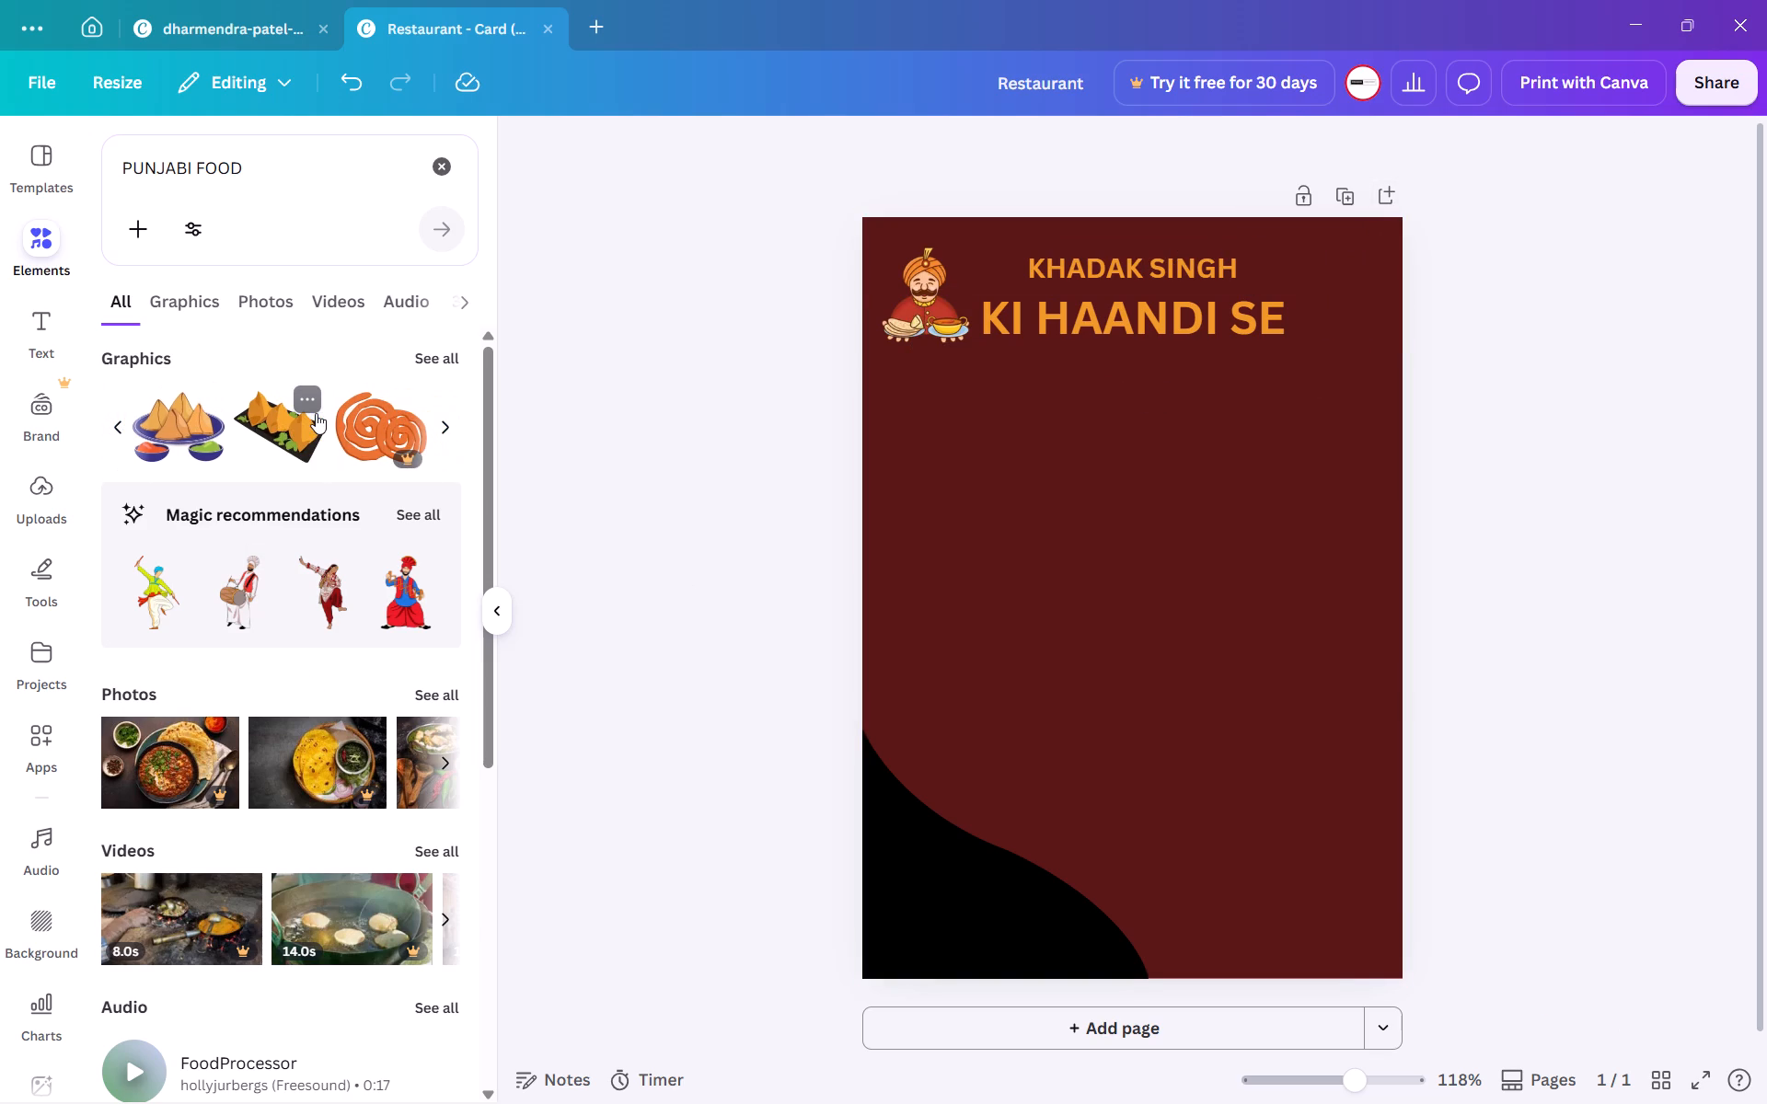
{"action": "scroll", "coordinate": [316, 413], "scroll_direction": "left", "scroll_amount": 2}
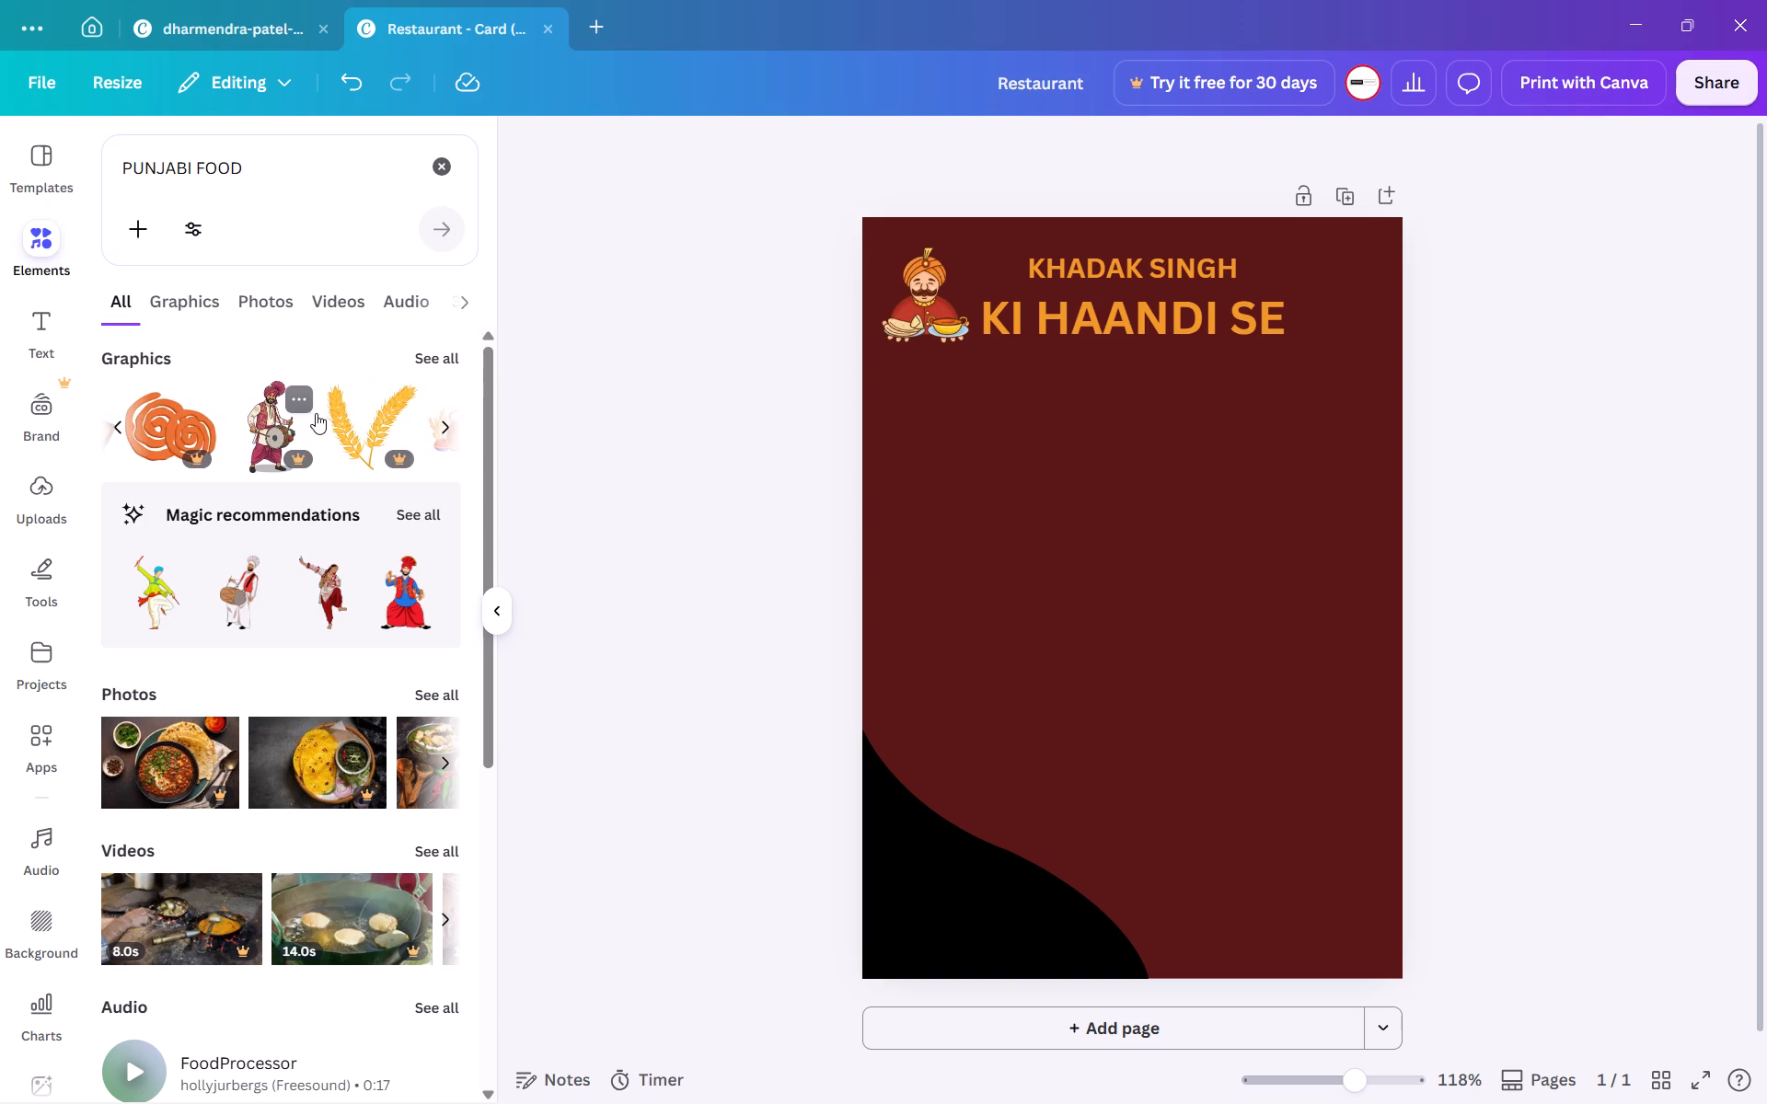
{"action": "scroll", "coordinate": [316, 413], "scroll_direction": "left", "scroll_amount": 2}
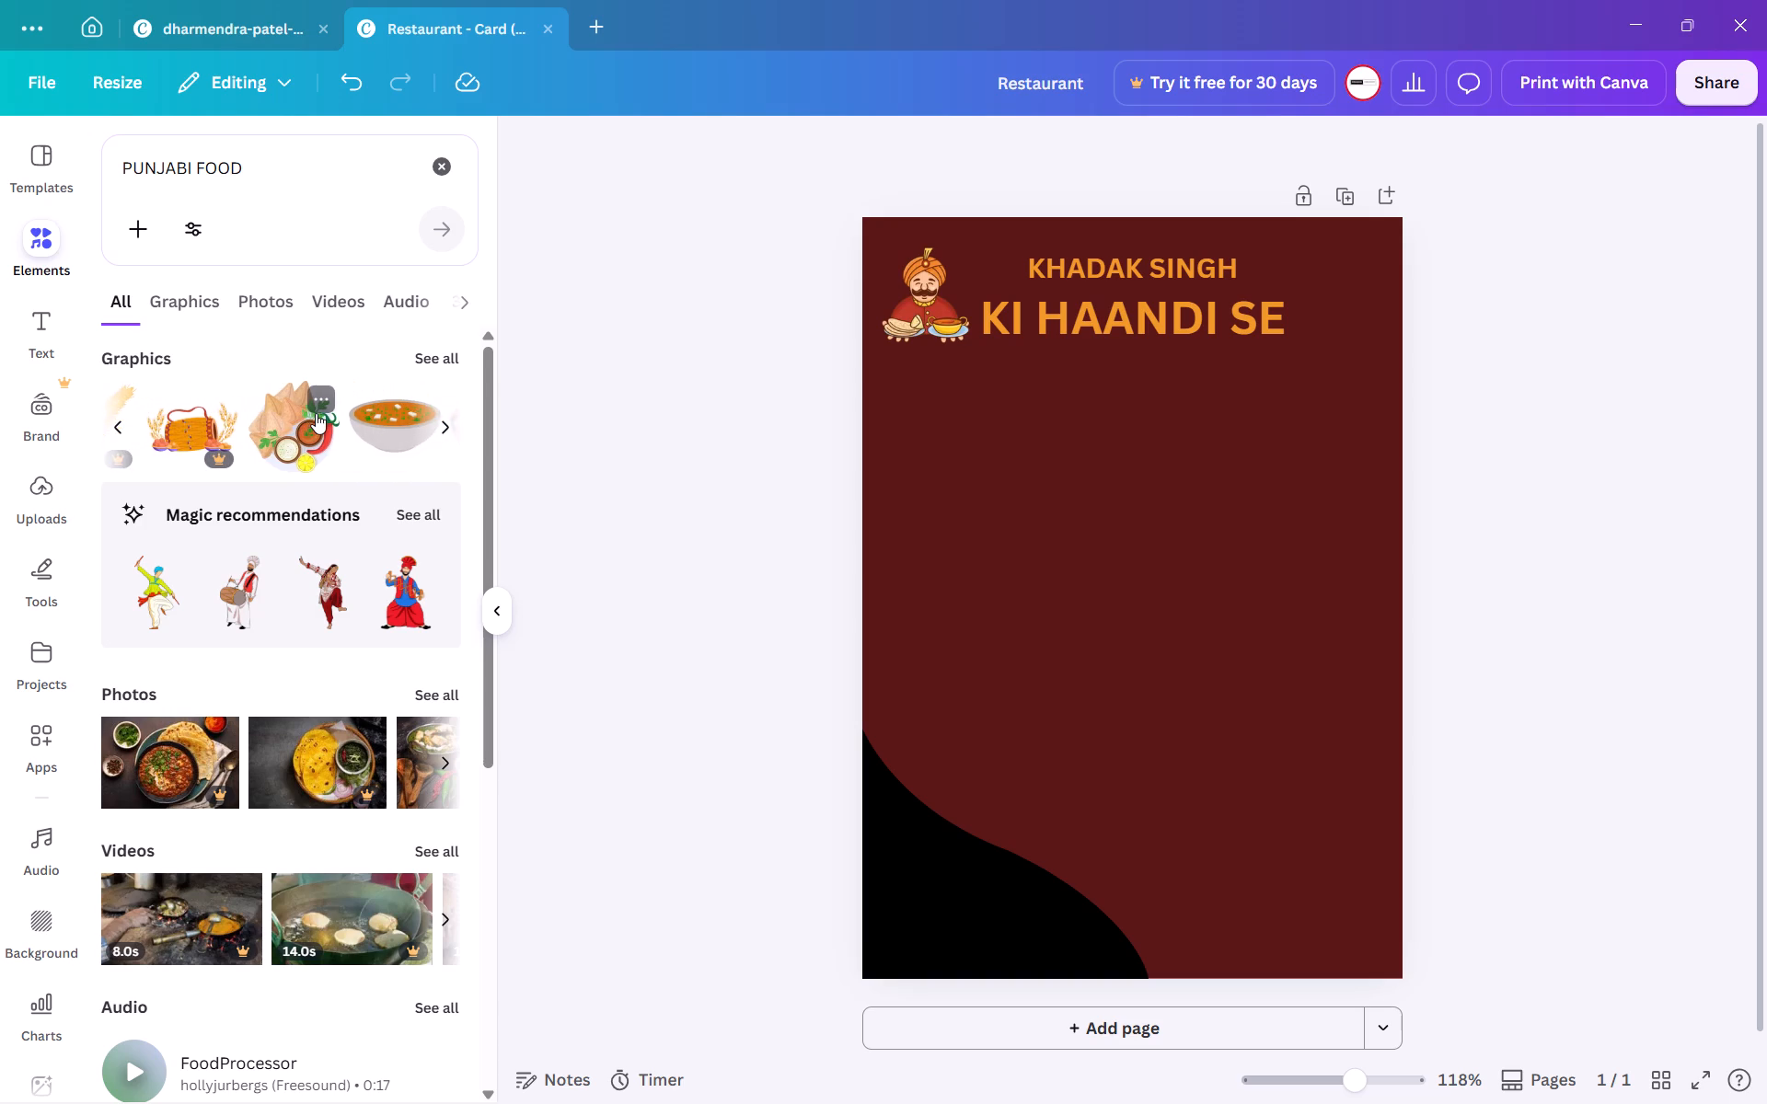
{"action": "scroll", "coordinate": [316, 413], "scroll_direction": "left", "scroll_amount": 2}
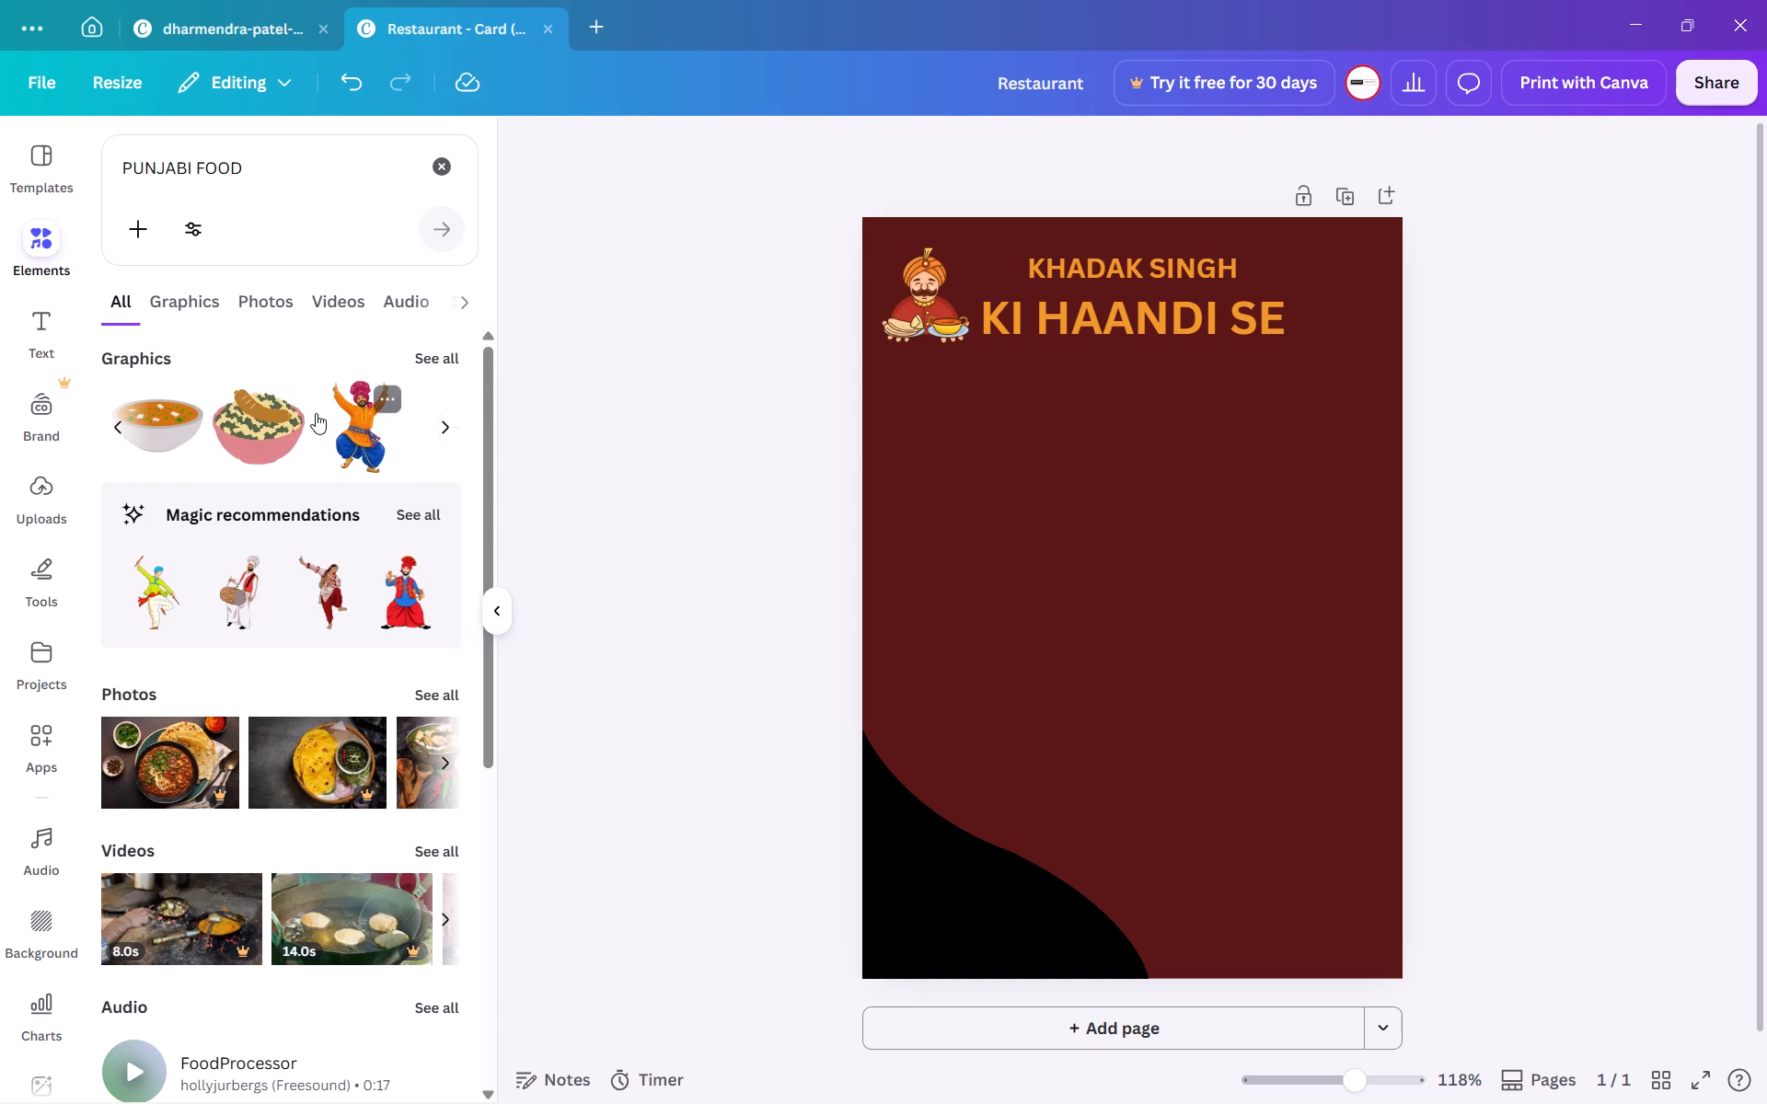
{"action": "scroll", "coordinate": [316, 413], "scroll_direction": "left", "scroll_amount": 1}
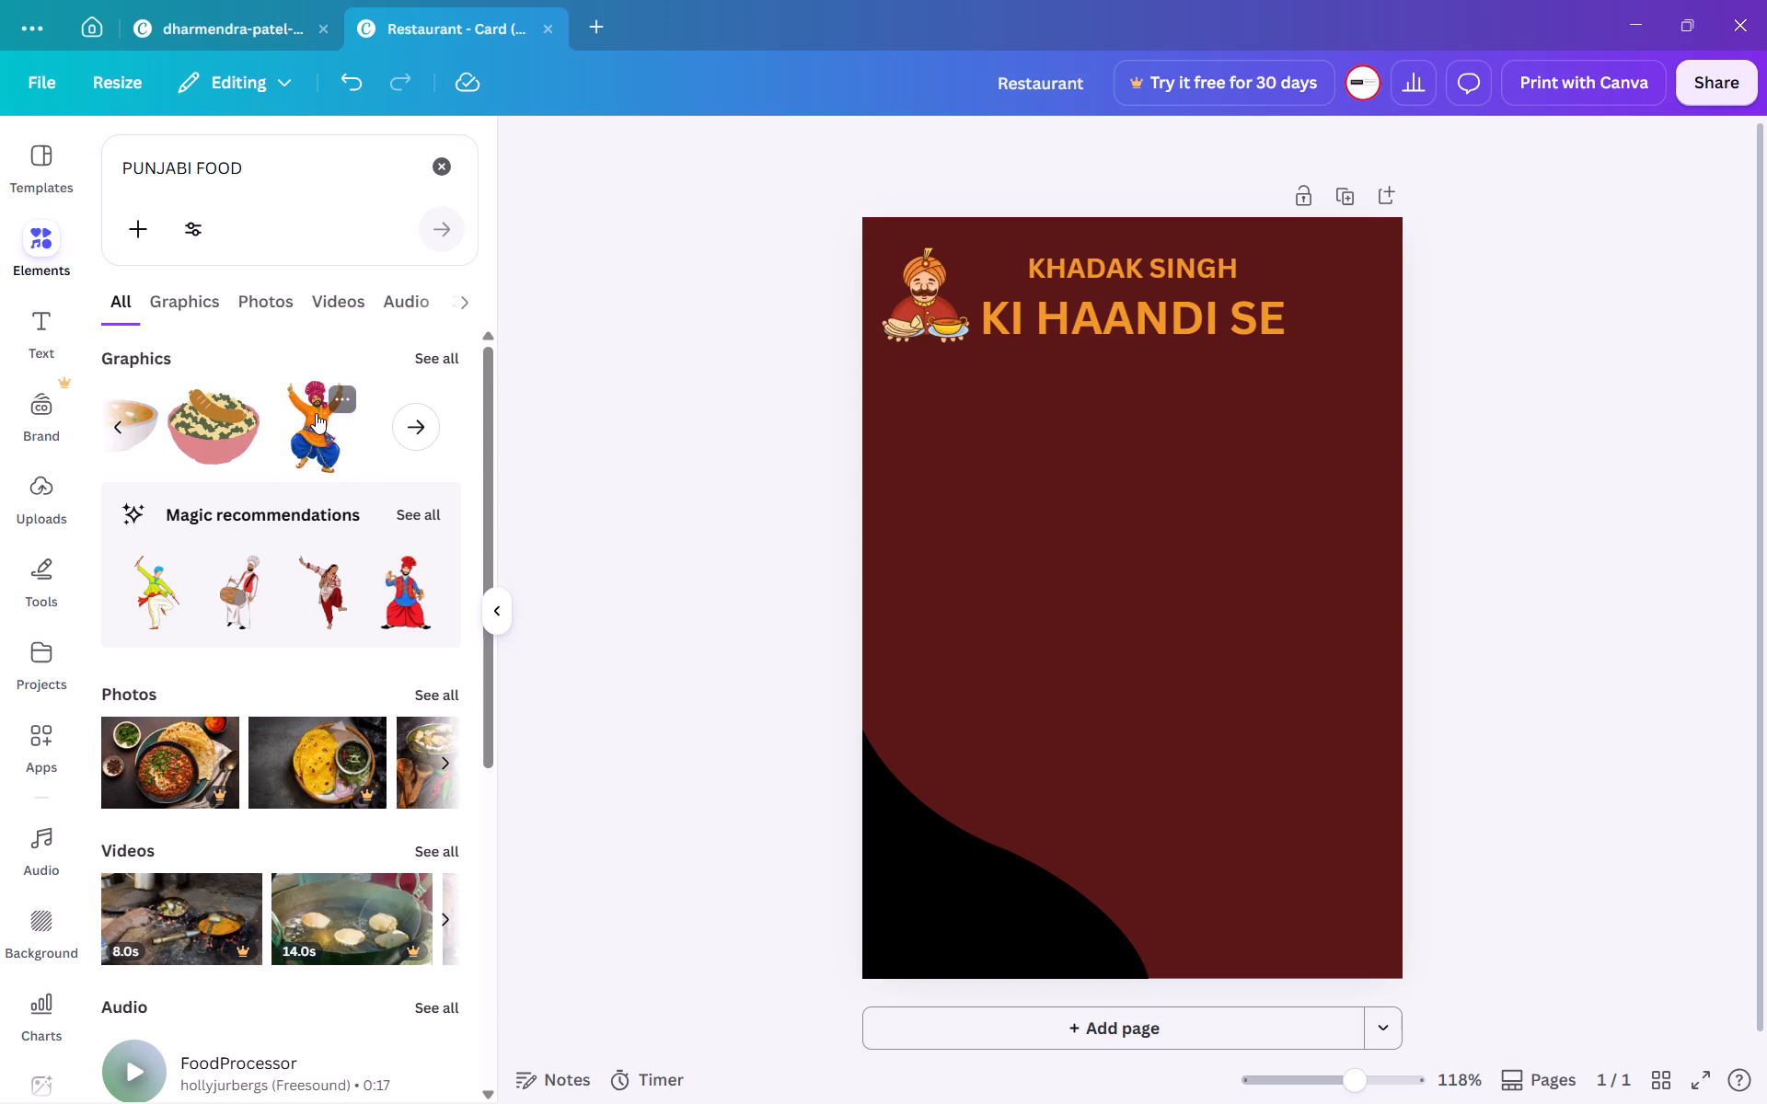
{"action": "left_click", "coordinate": [327, 436]}
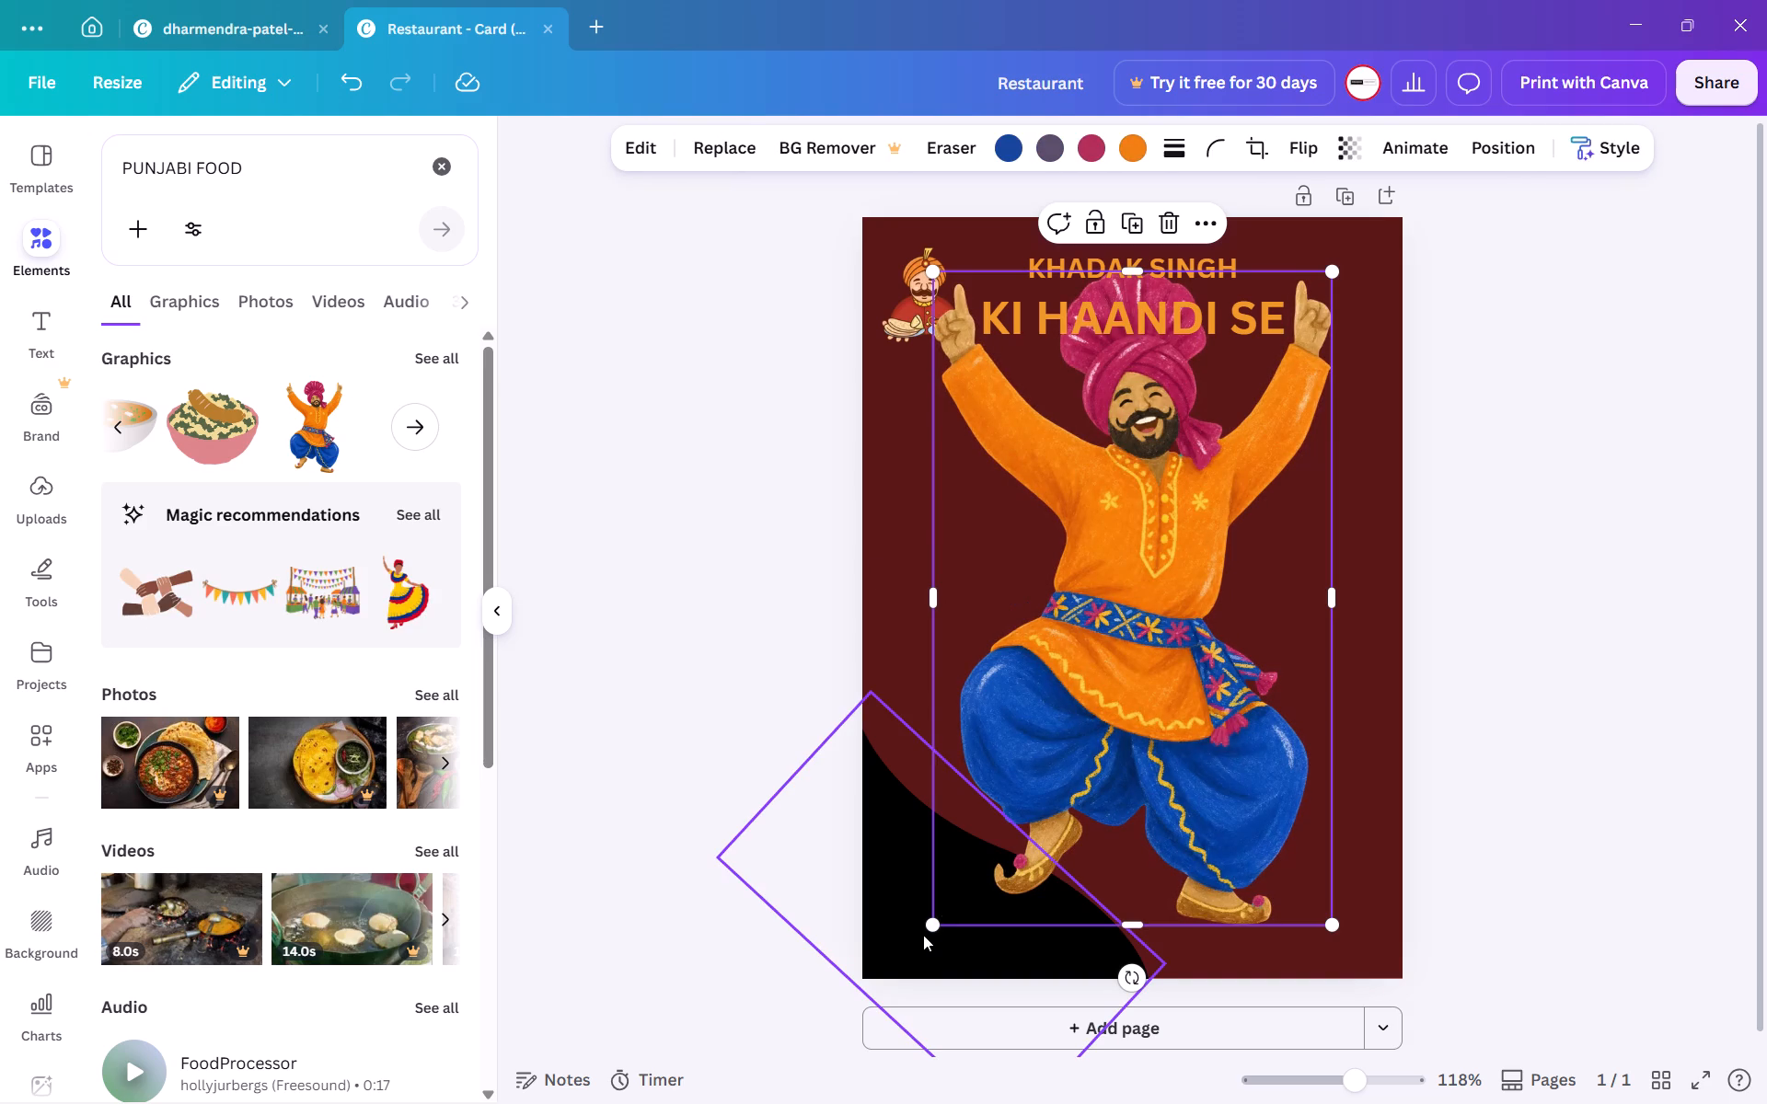
{"action": "left_click_drag", "start_coordinate": [930, 922], "coordinate": [1167, 443]}
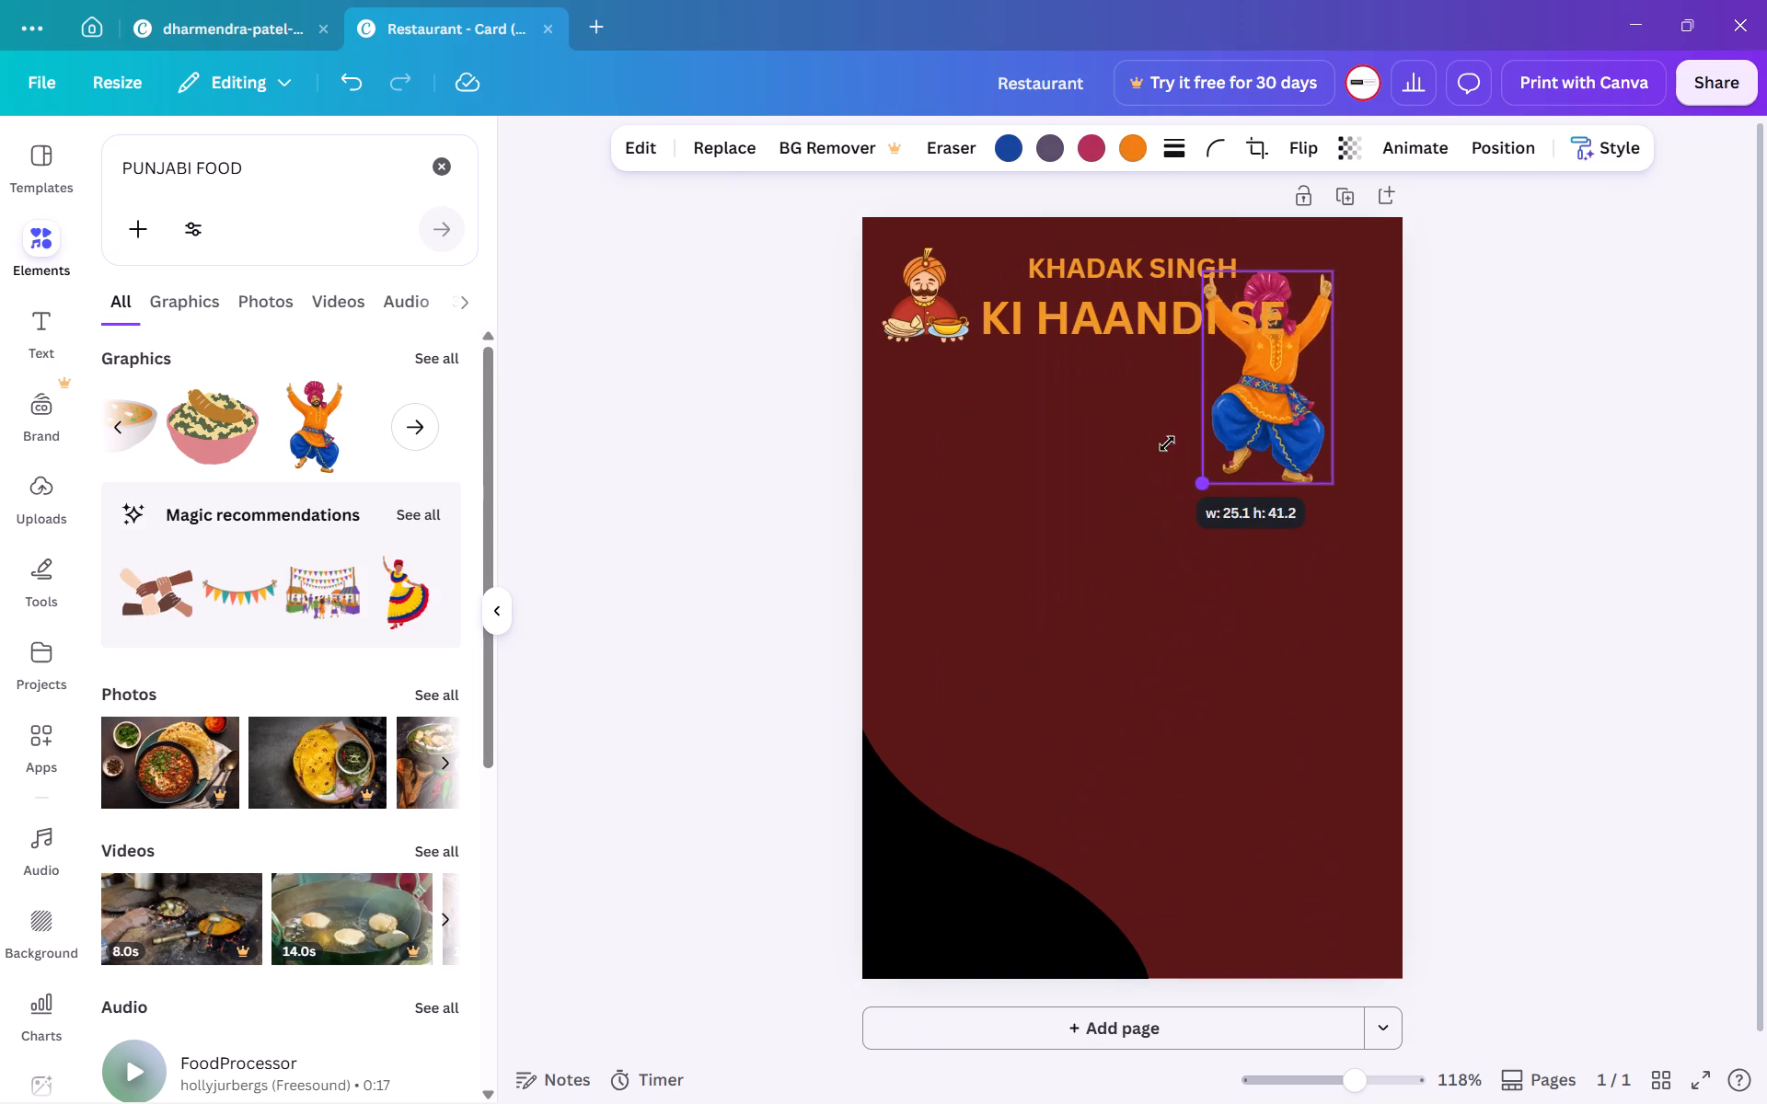
{"action": "left_click_drag", "start_coordinate": [1167, 443], "coordinate": [1267, 354]}
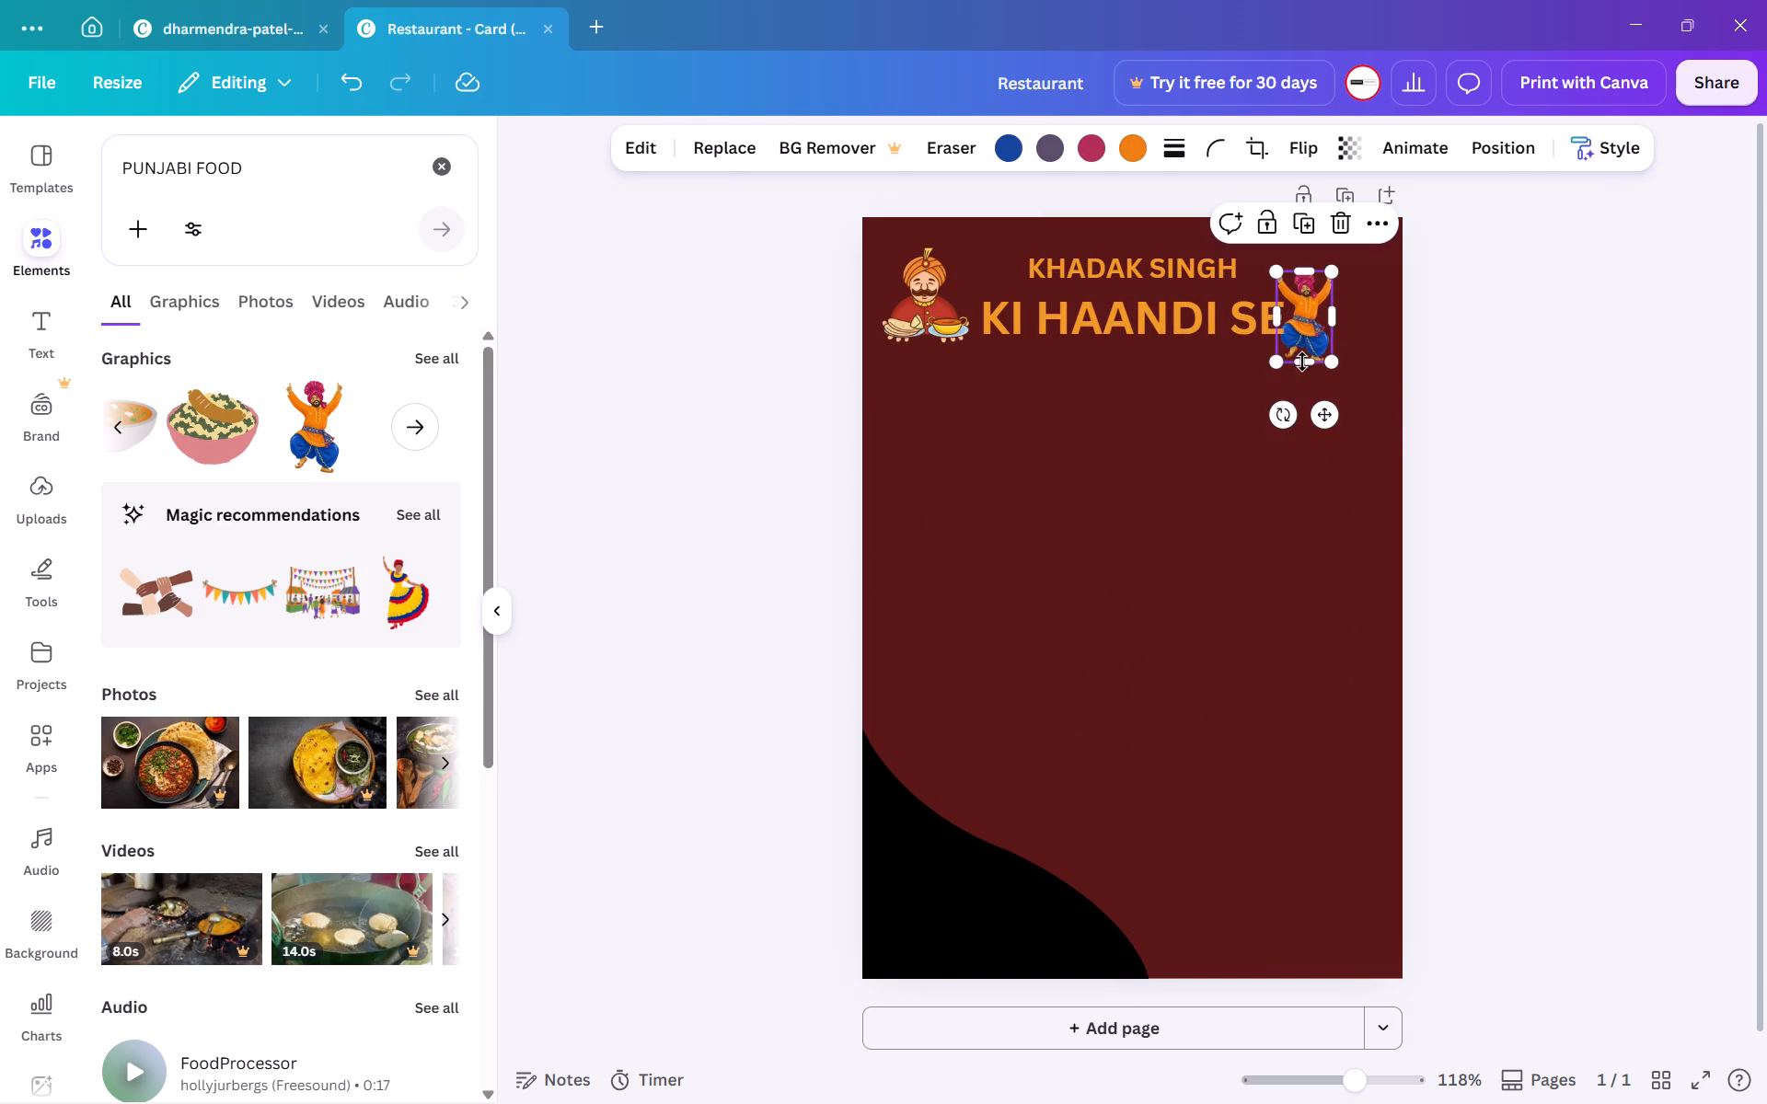
{"action": "left_click_drag", "start_coordinate": [1325, 420], "coordinate": [1361, 391]}
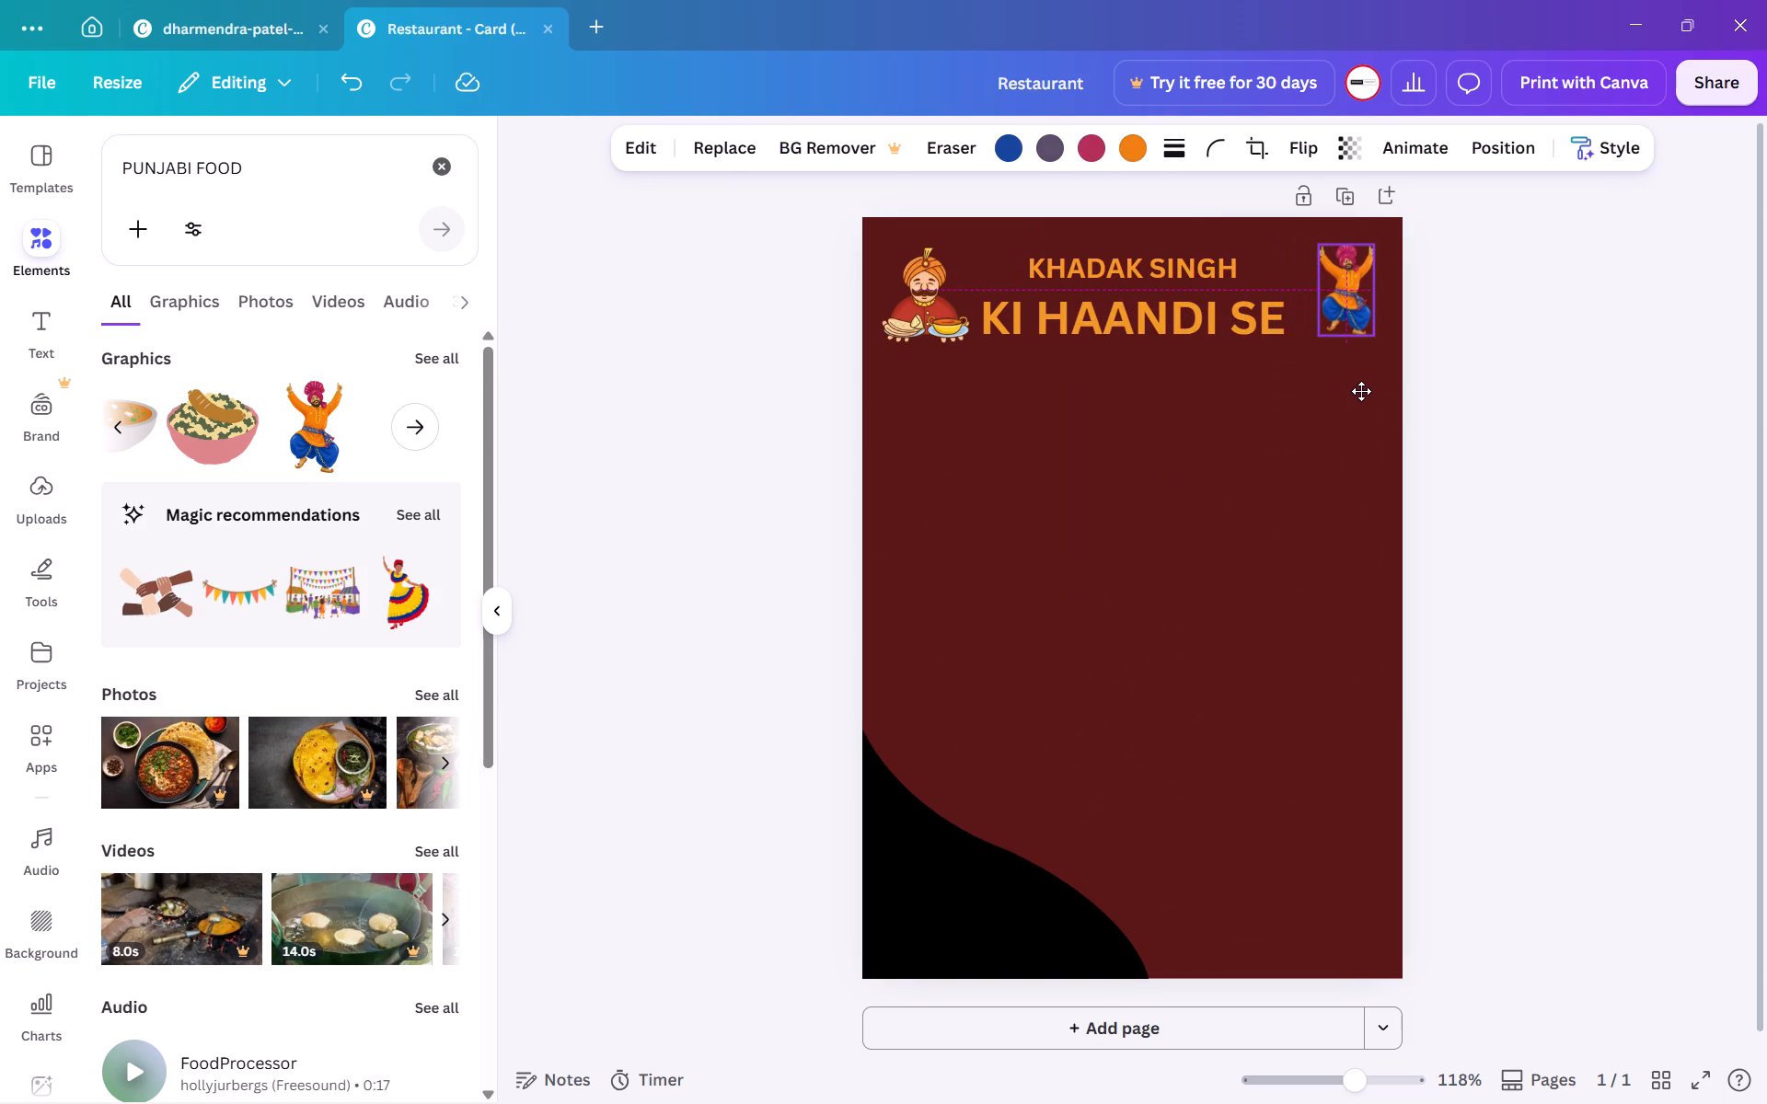
{"action": "left_click_drag", "start_coordinate": [1361, 391], "coordinate": [1361, 395]}
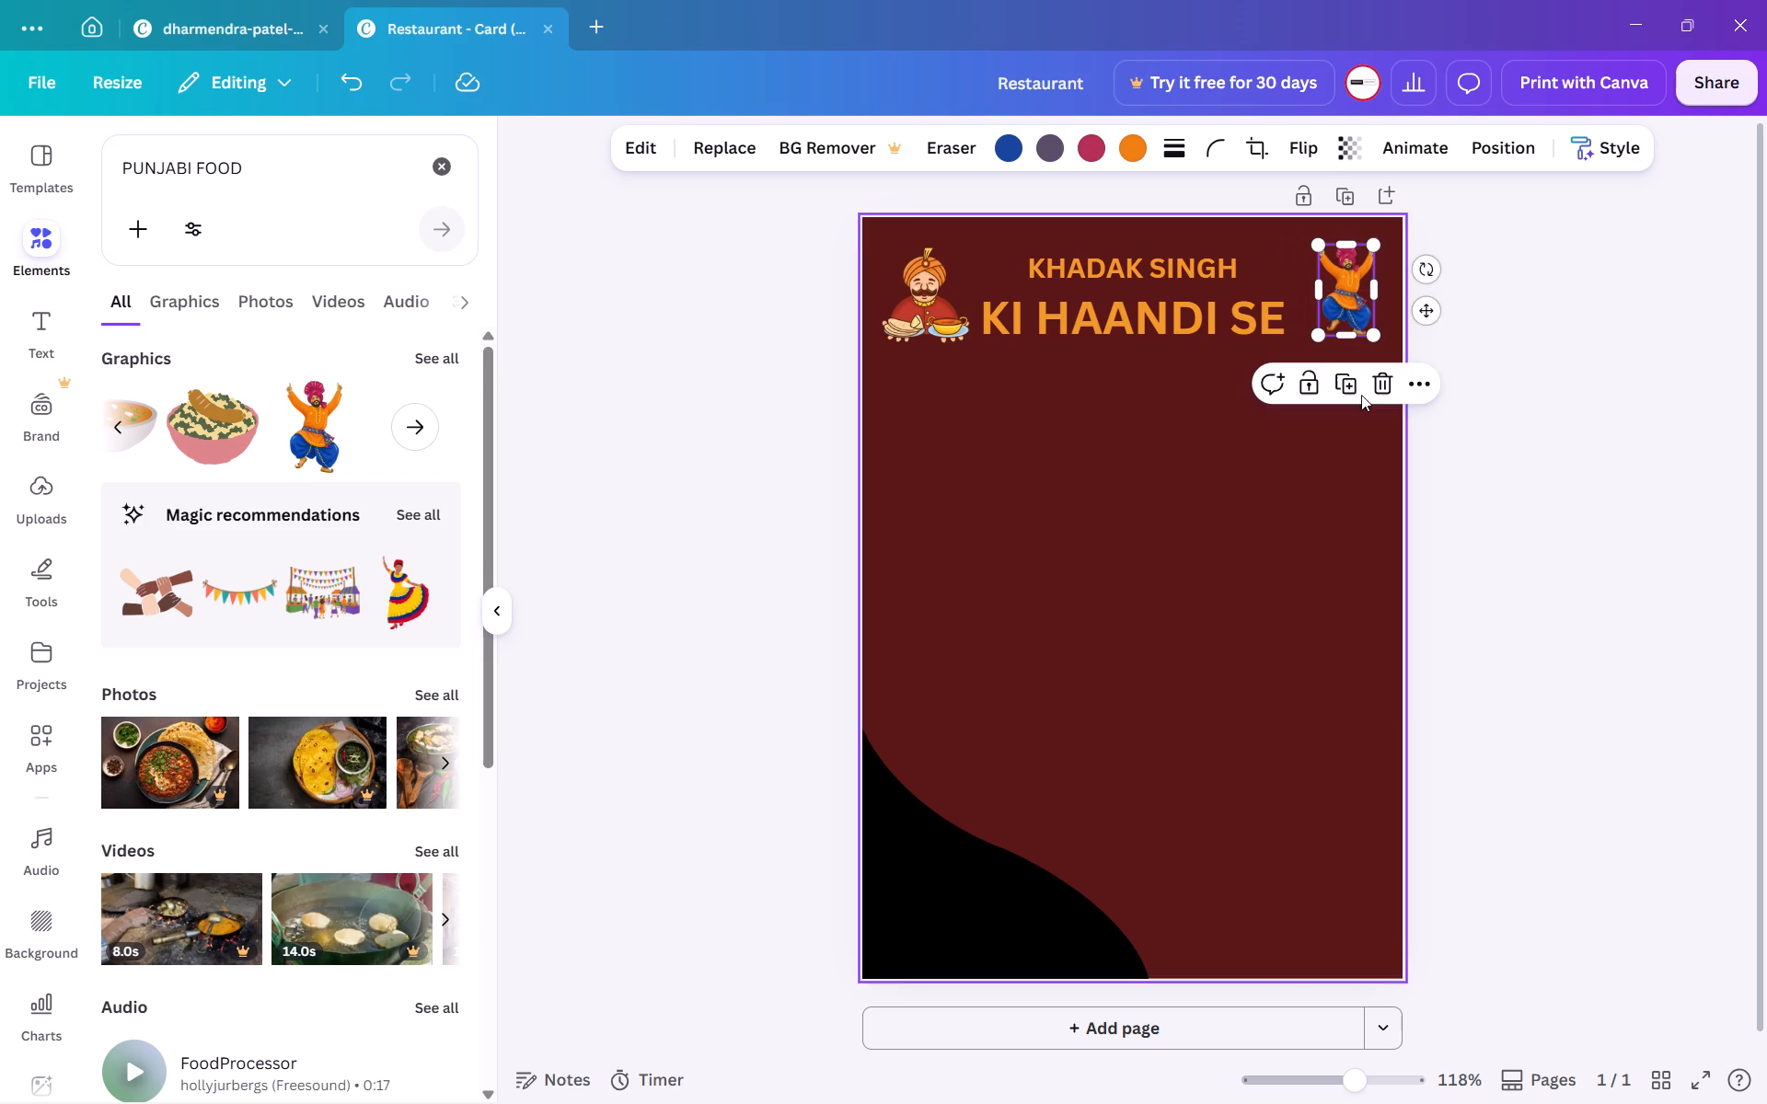
{"action": "left_click", "coordinate": [1254, 368]}
{"action": "left_click", "coordinate": [1156, 391]}
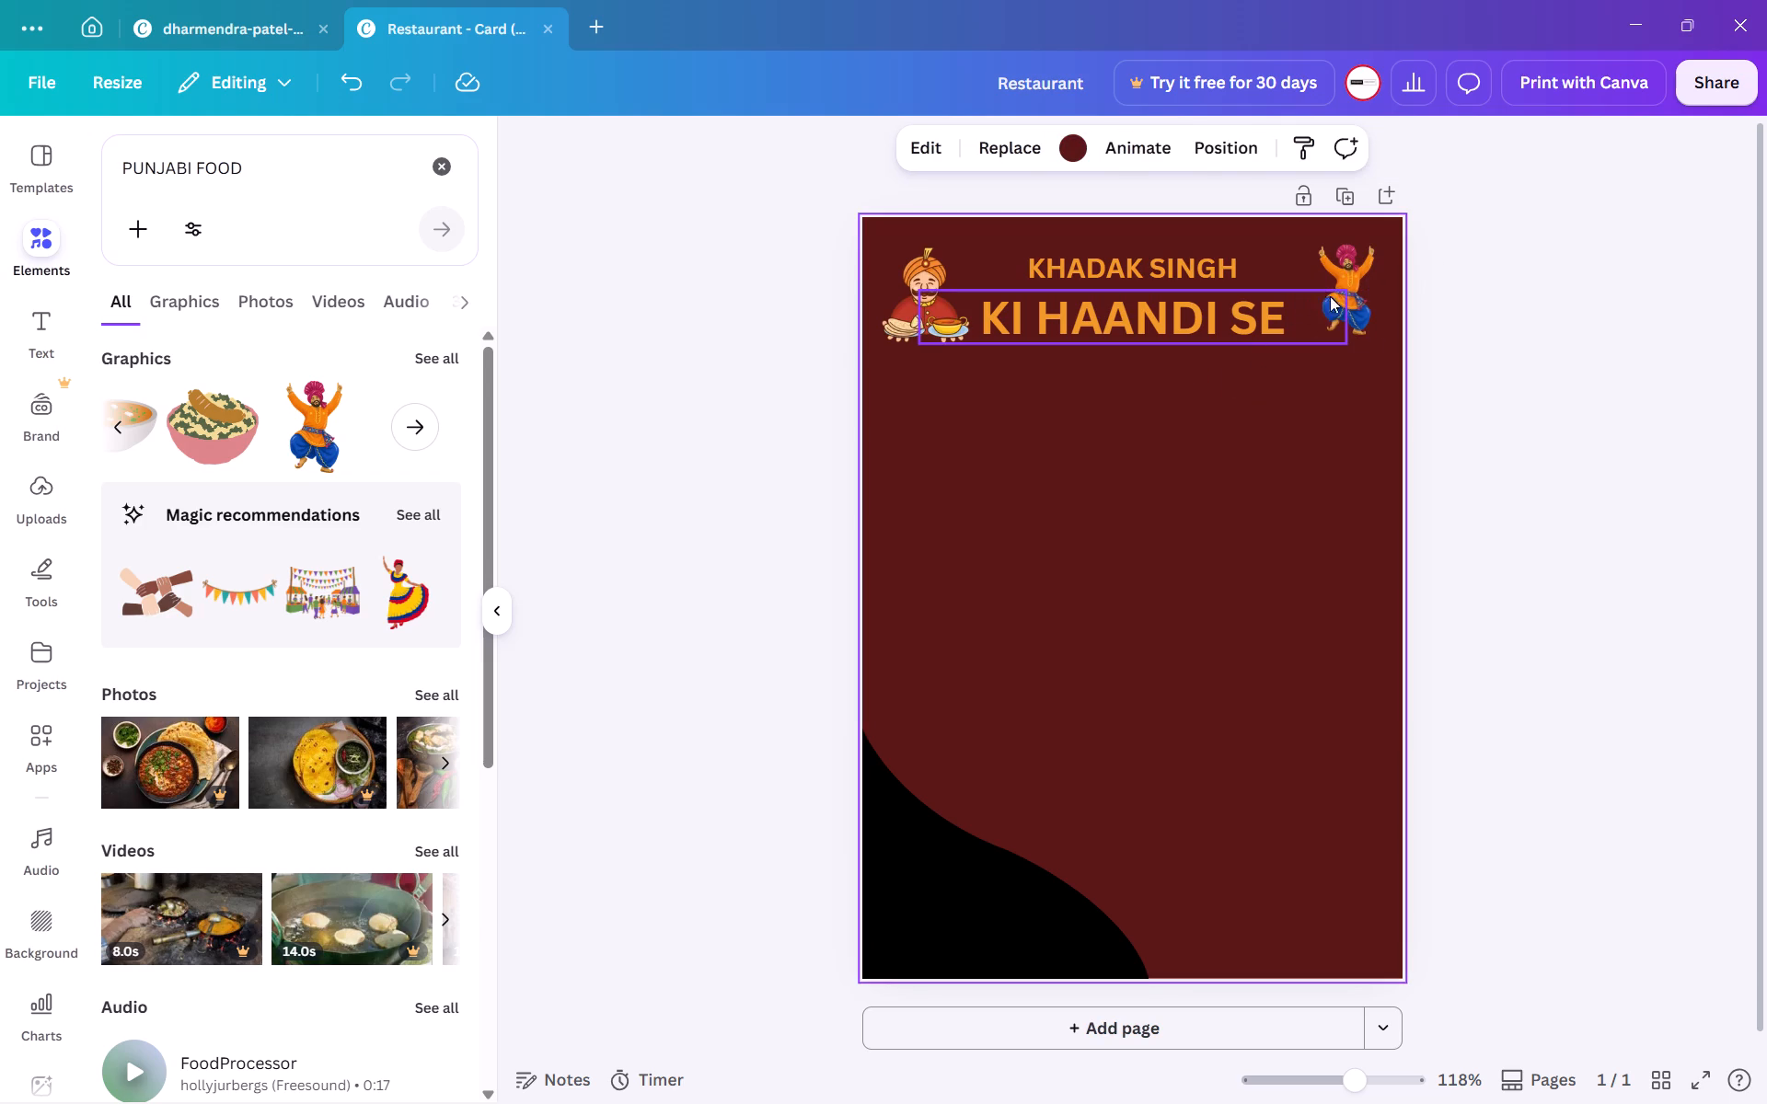
{"action": "left_click", "coordinate": [1198, 376]}
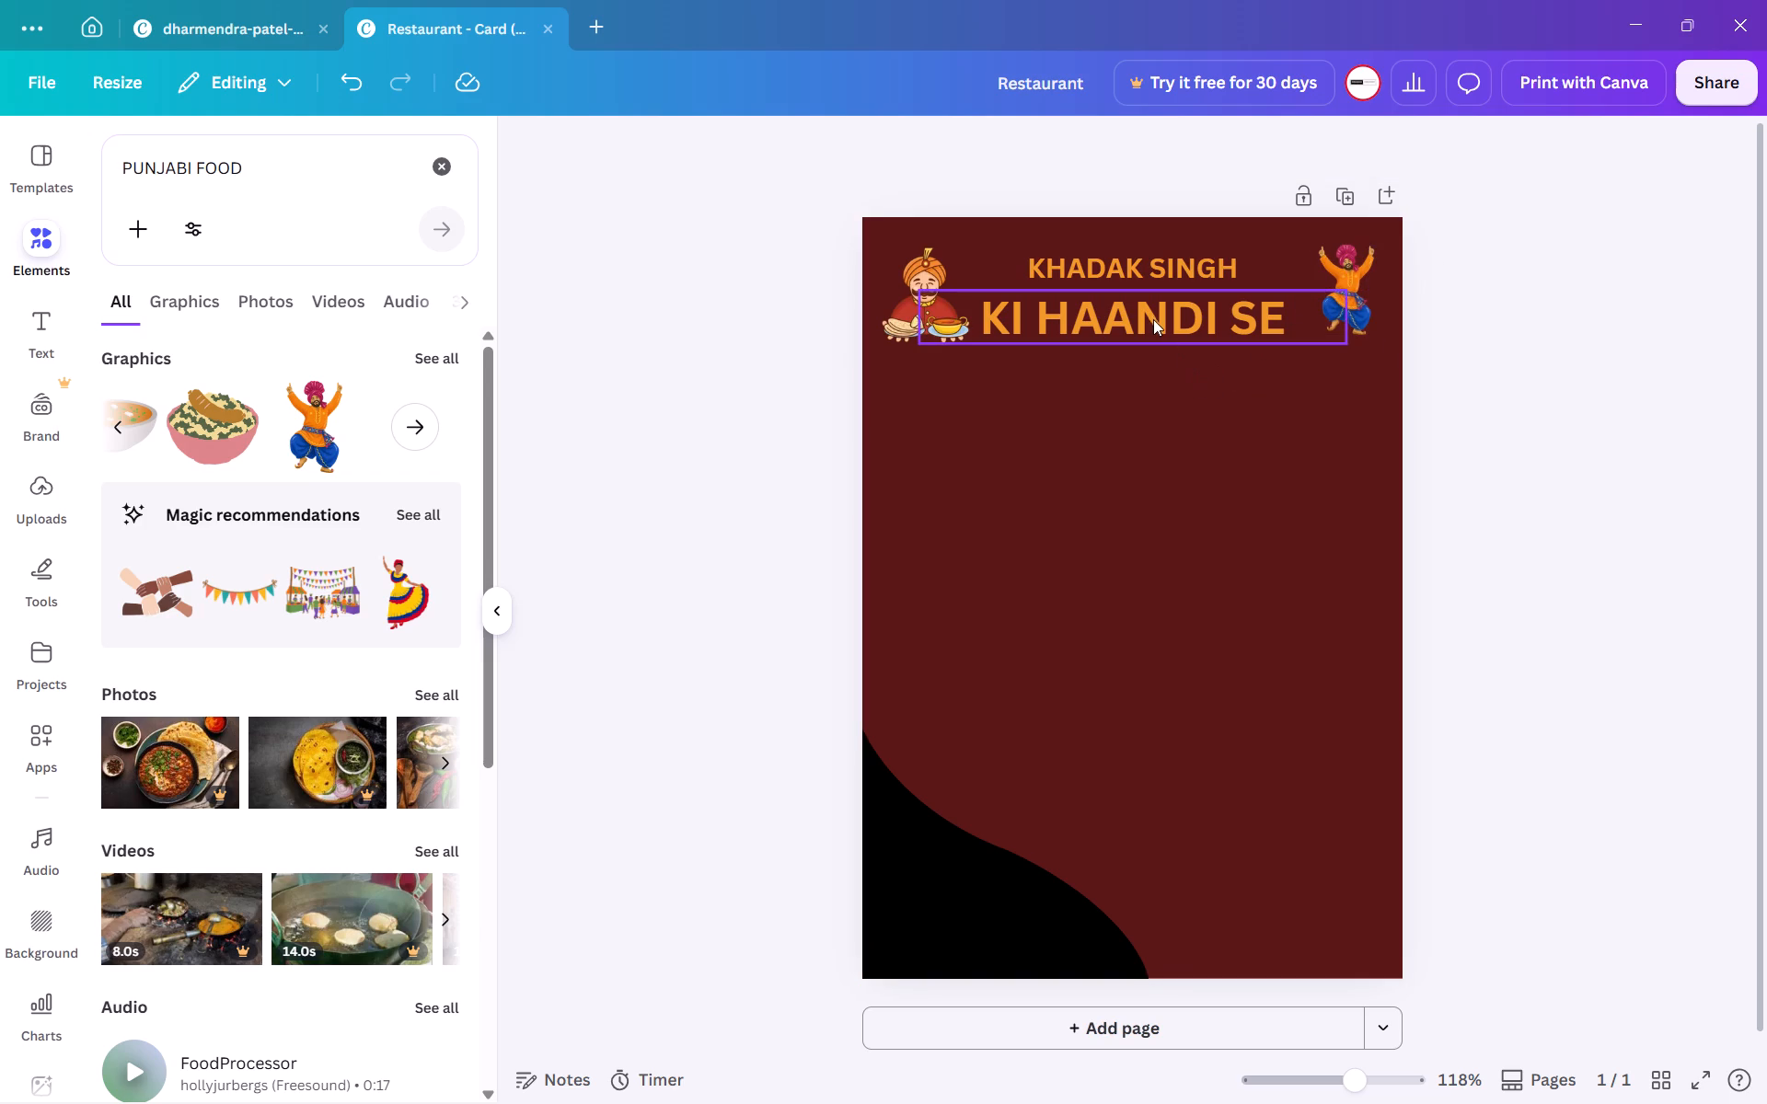
Reposition the KI HAANDI SE title line so it is centred horizontally on the card.
{"action": "left_click", "coordinate": [1153, 318]}
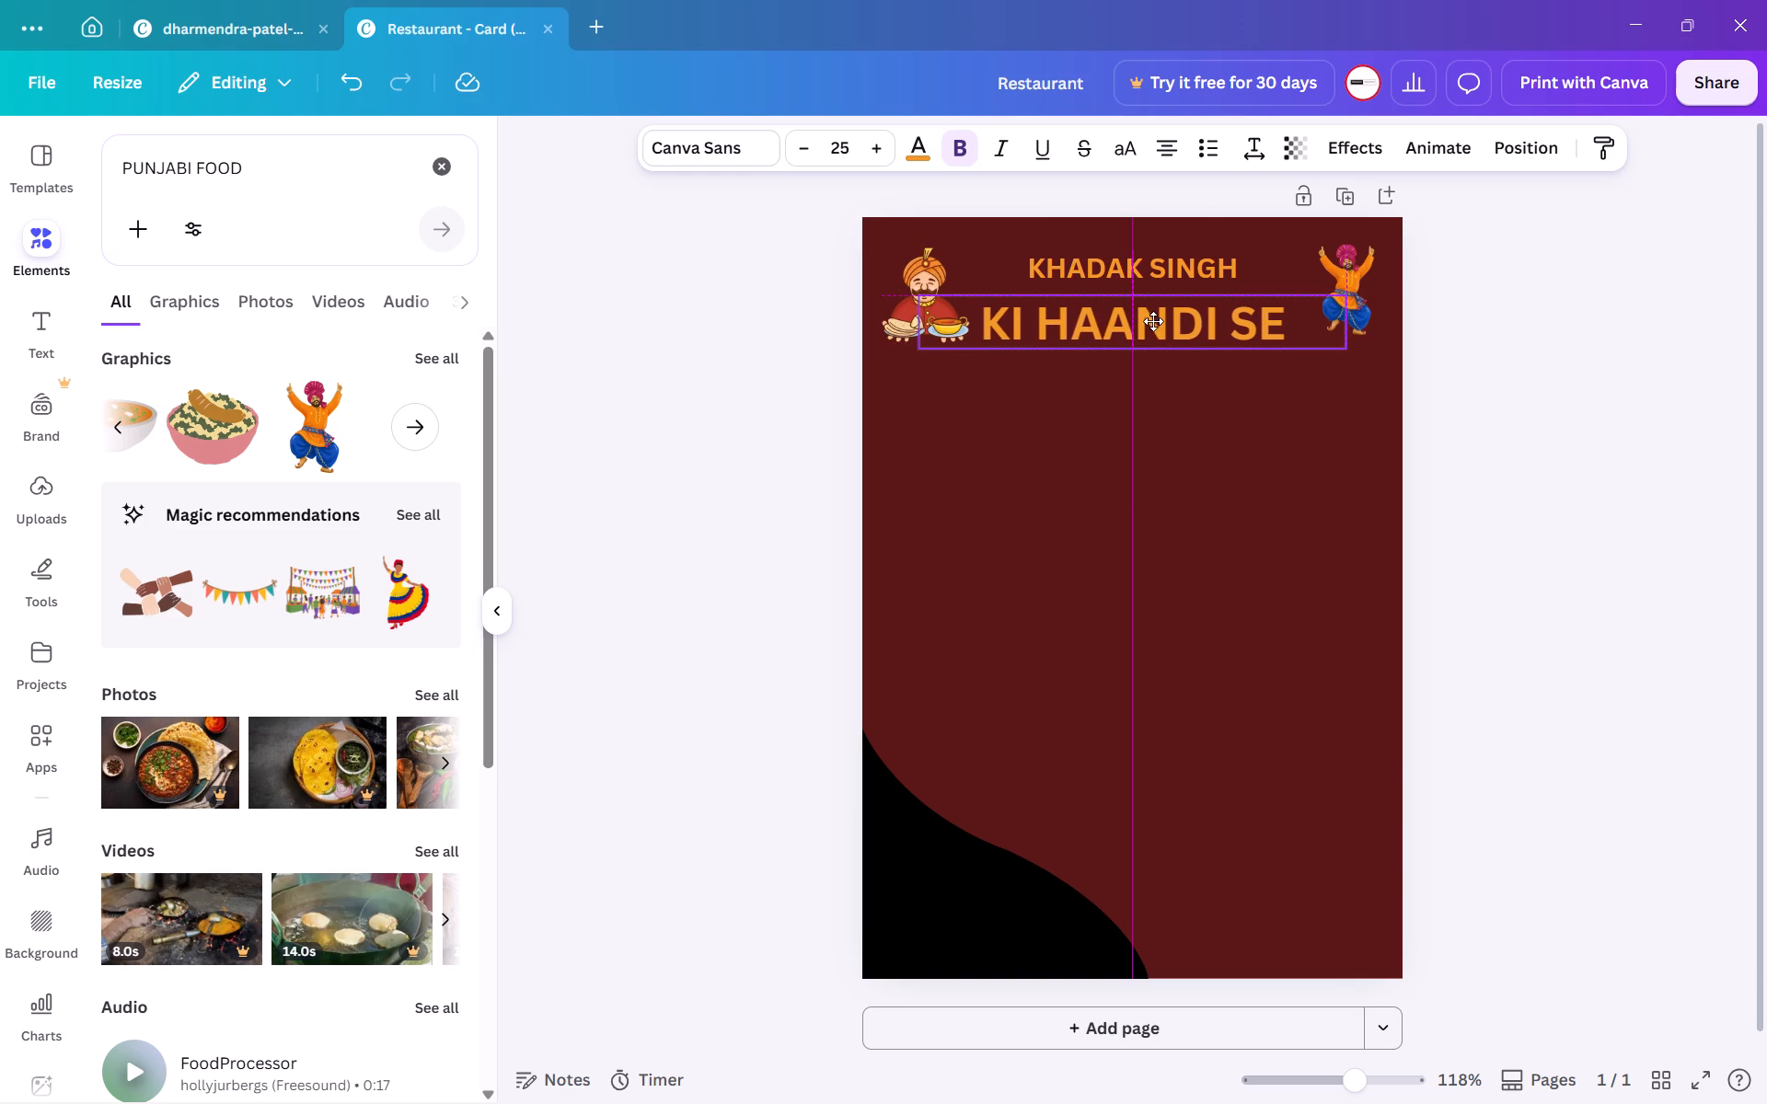
{"action": "left_click", "coordinate": [1159, 318]}
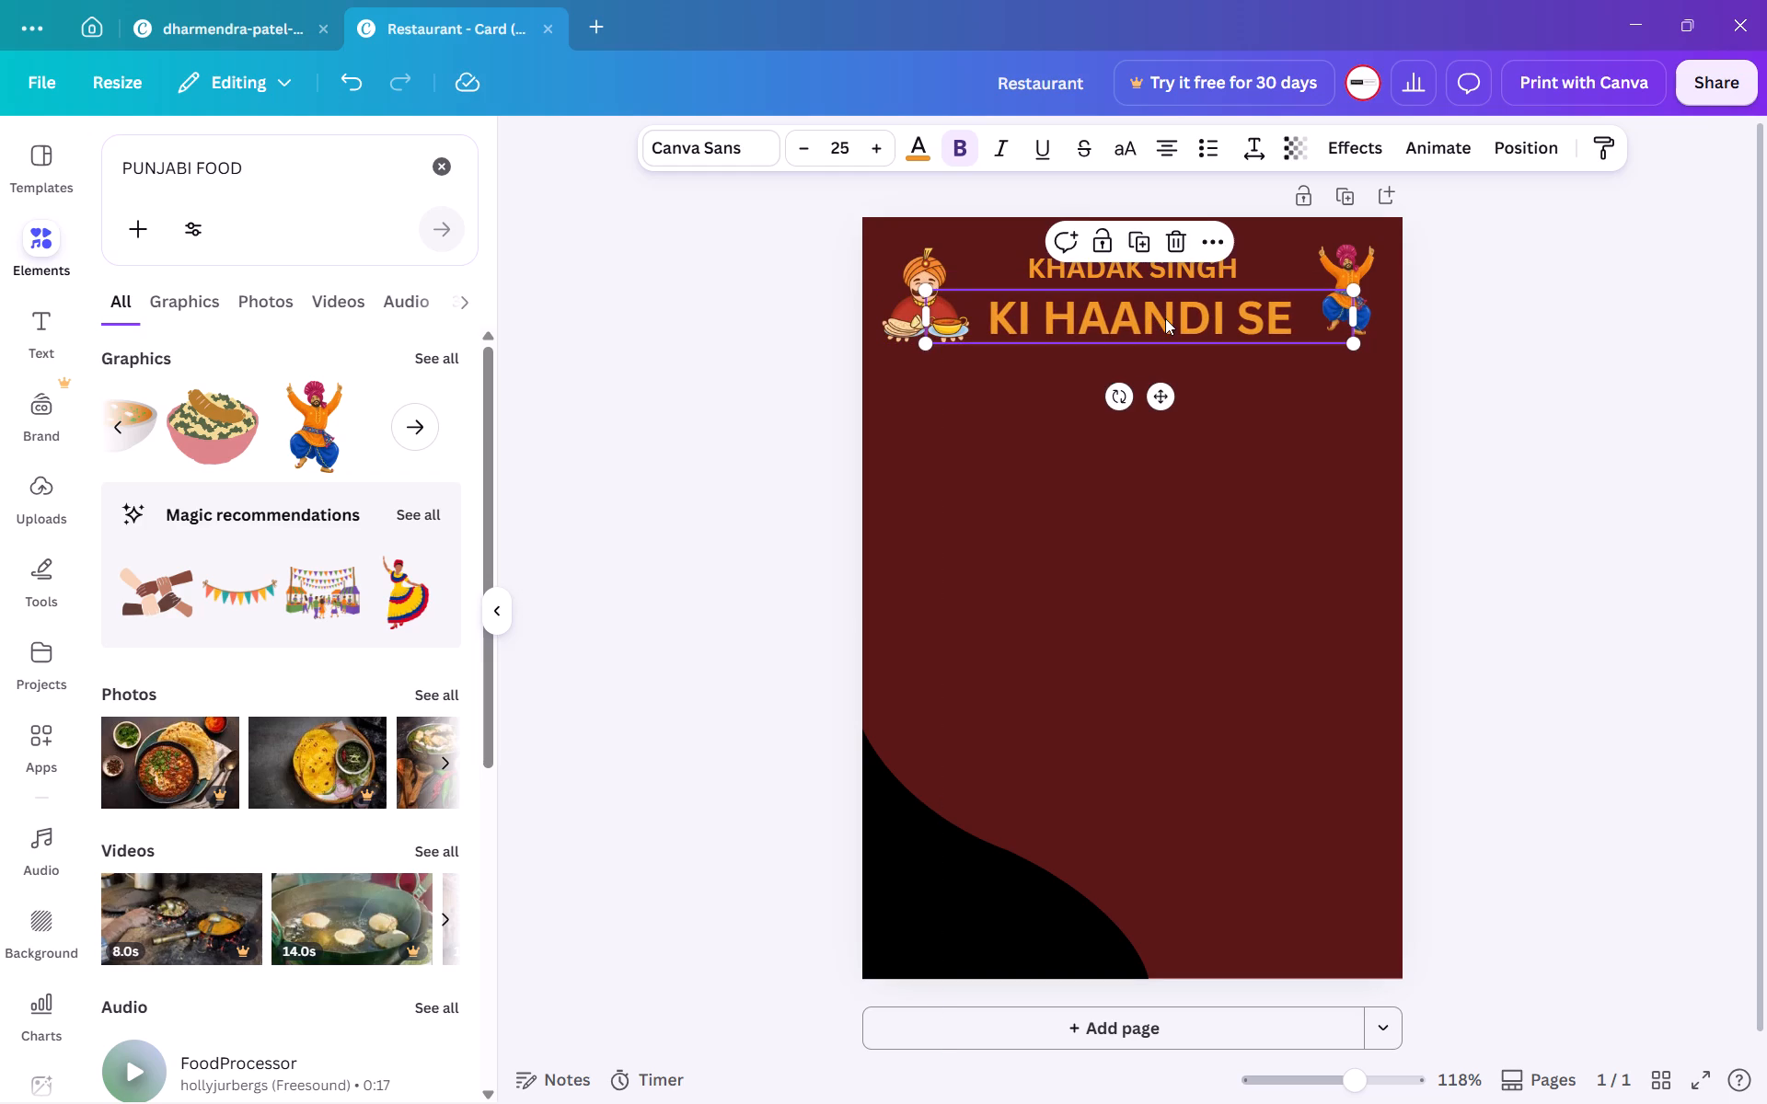
{"action": "scroll", "coordinate": [1164, 339], "scroll_direction": "up", "scroll_amount": 1}
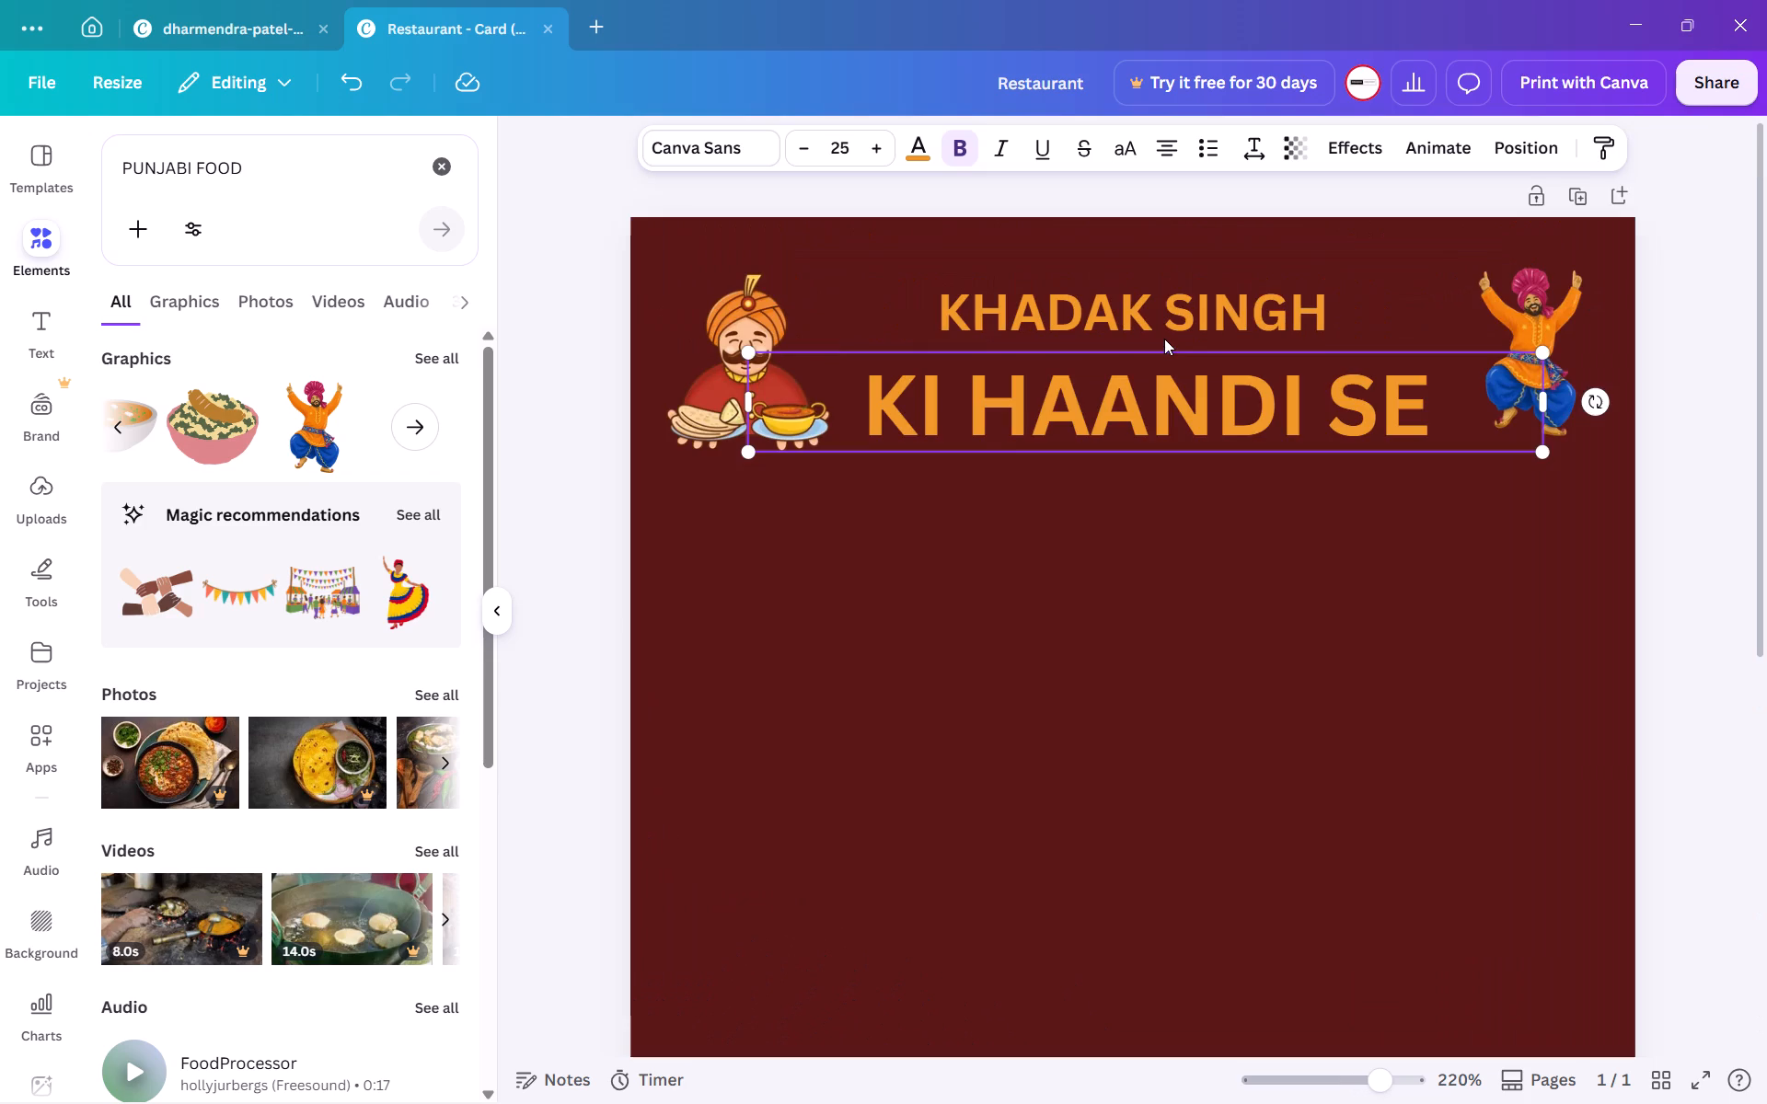
{"action": "scroll", "coordinate": [1164, 339], "scroll_direction": "up", "scroll_amount": 1}
{"action": "left_click", "coordinate": [1198, 580]}
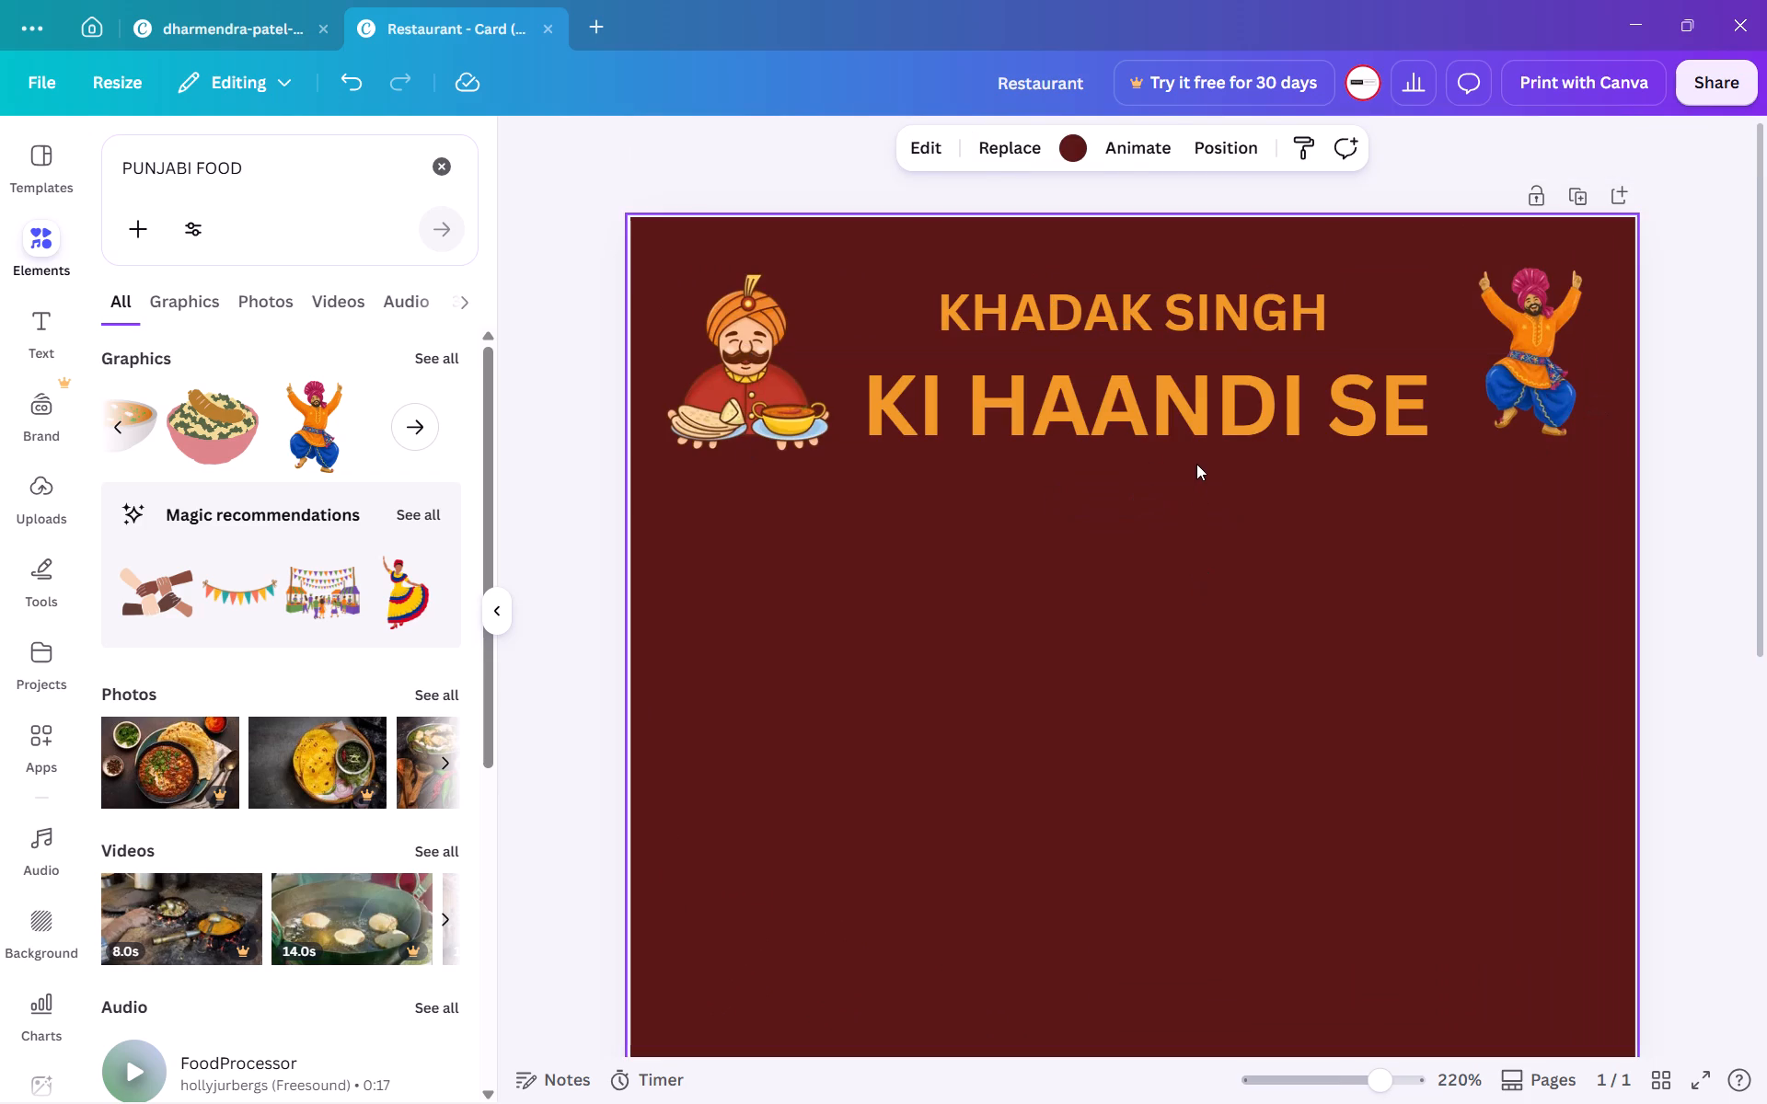
{"action": "left_click", "coordinate": [1195, 442]}
{"action": "left_click", "coordinate": [1174, 372]}
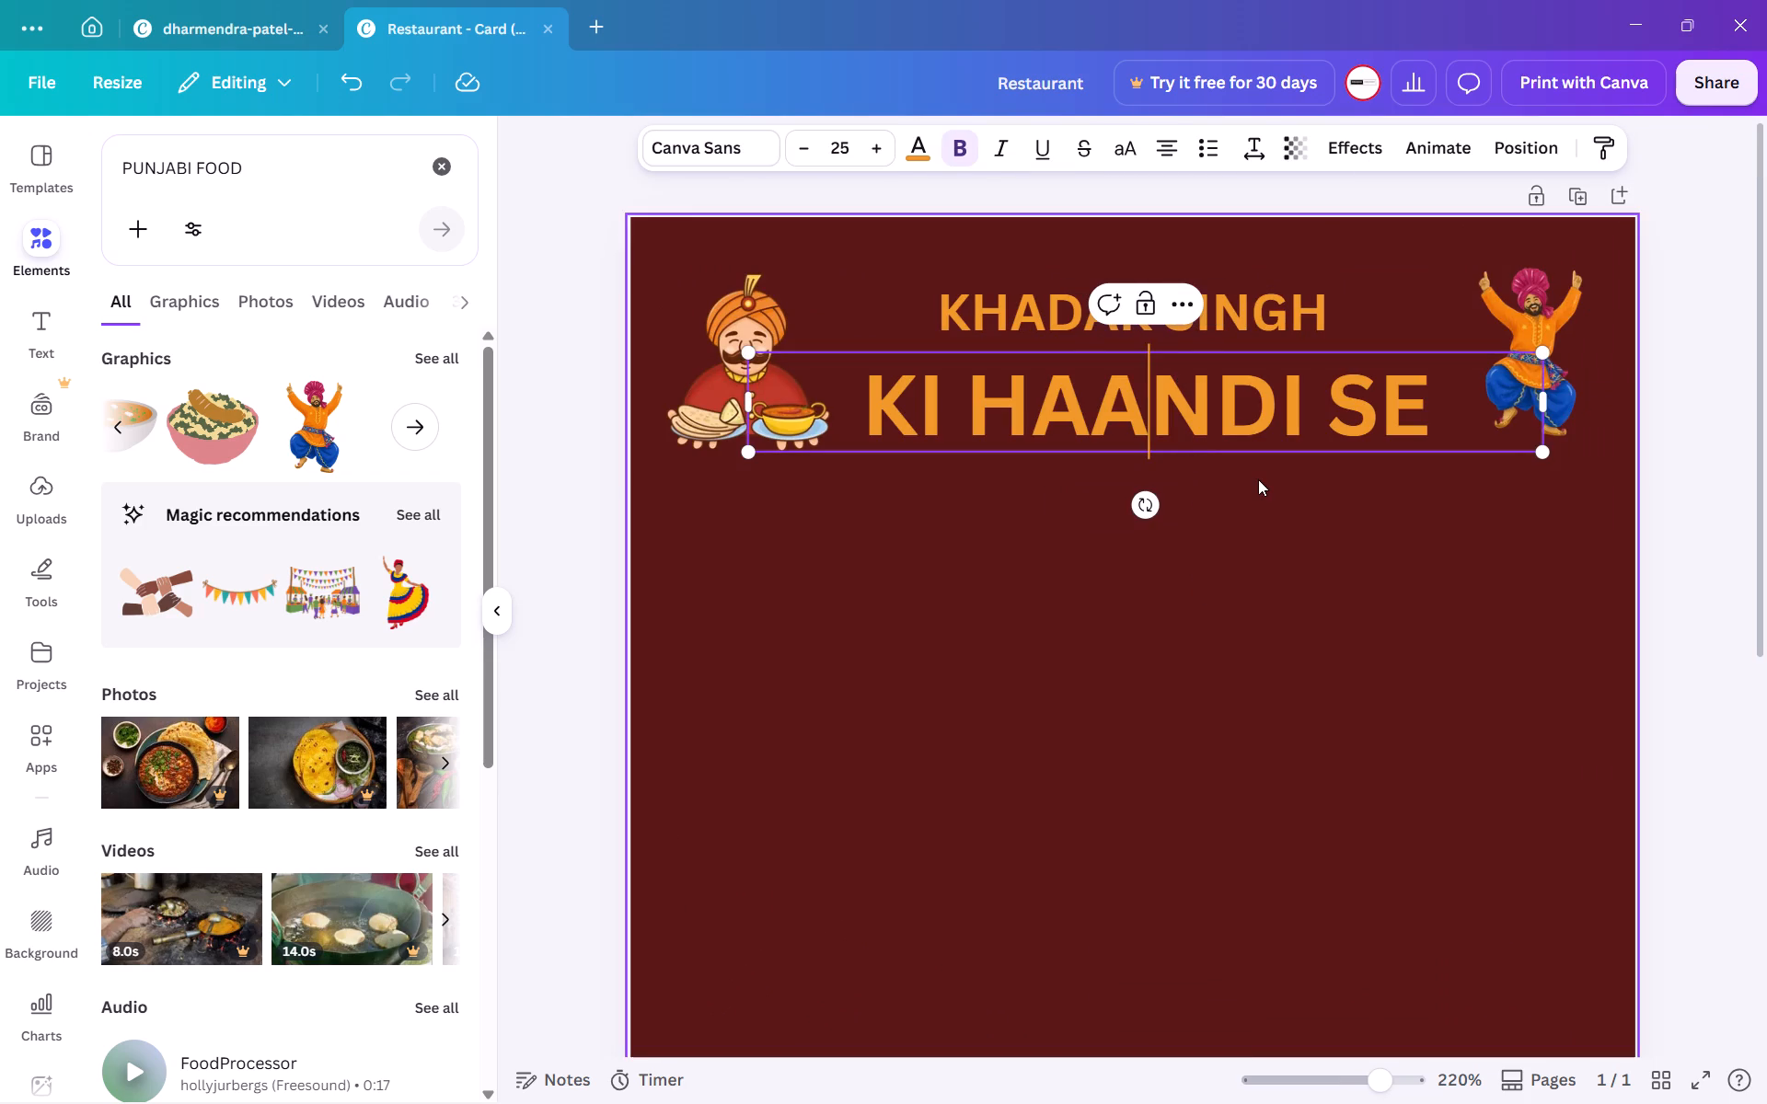
{"action": "left_click", "coordinate": [1258, 479]}
{"action": "left_click", "coordinate": [1426, 416]}
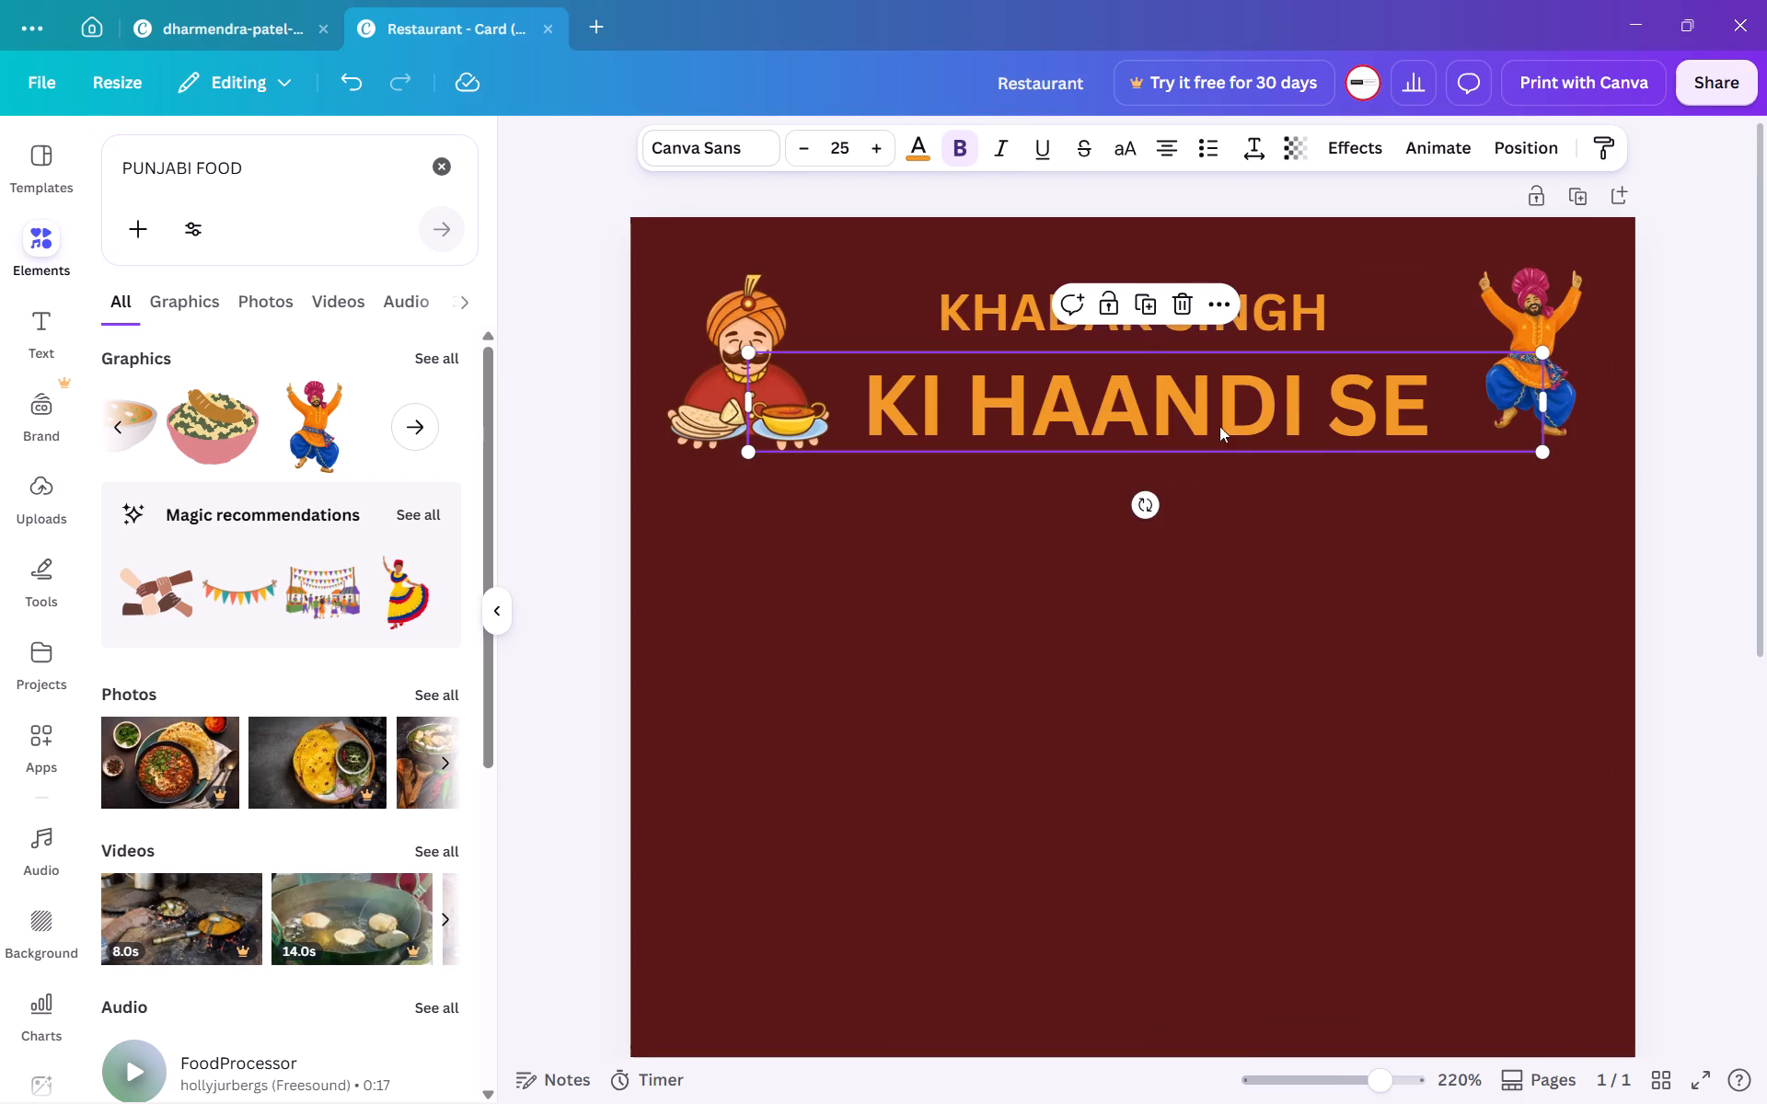
{"action": "left_click_drag", "start_coordinate": [1195, 430], "coordinate": [1189, 431]}
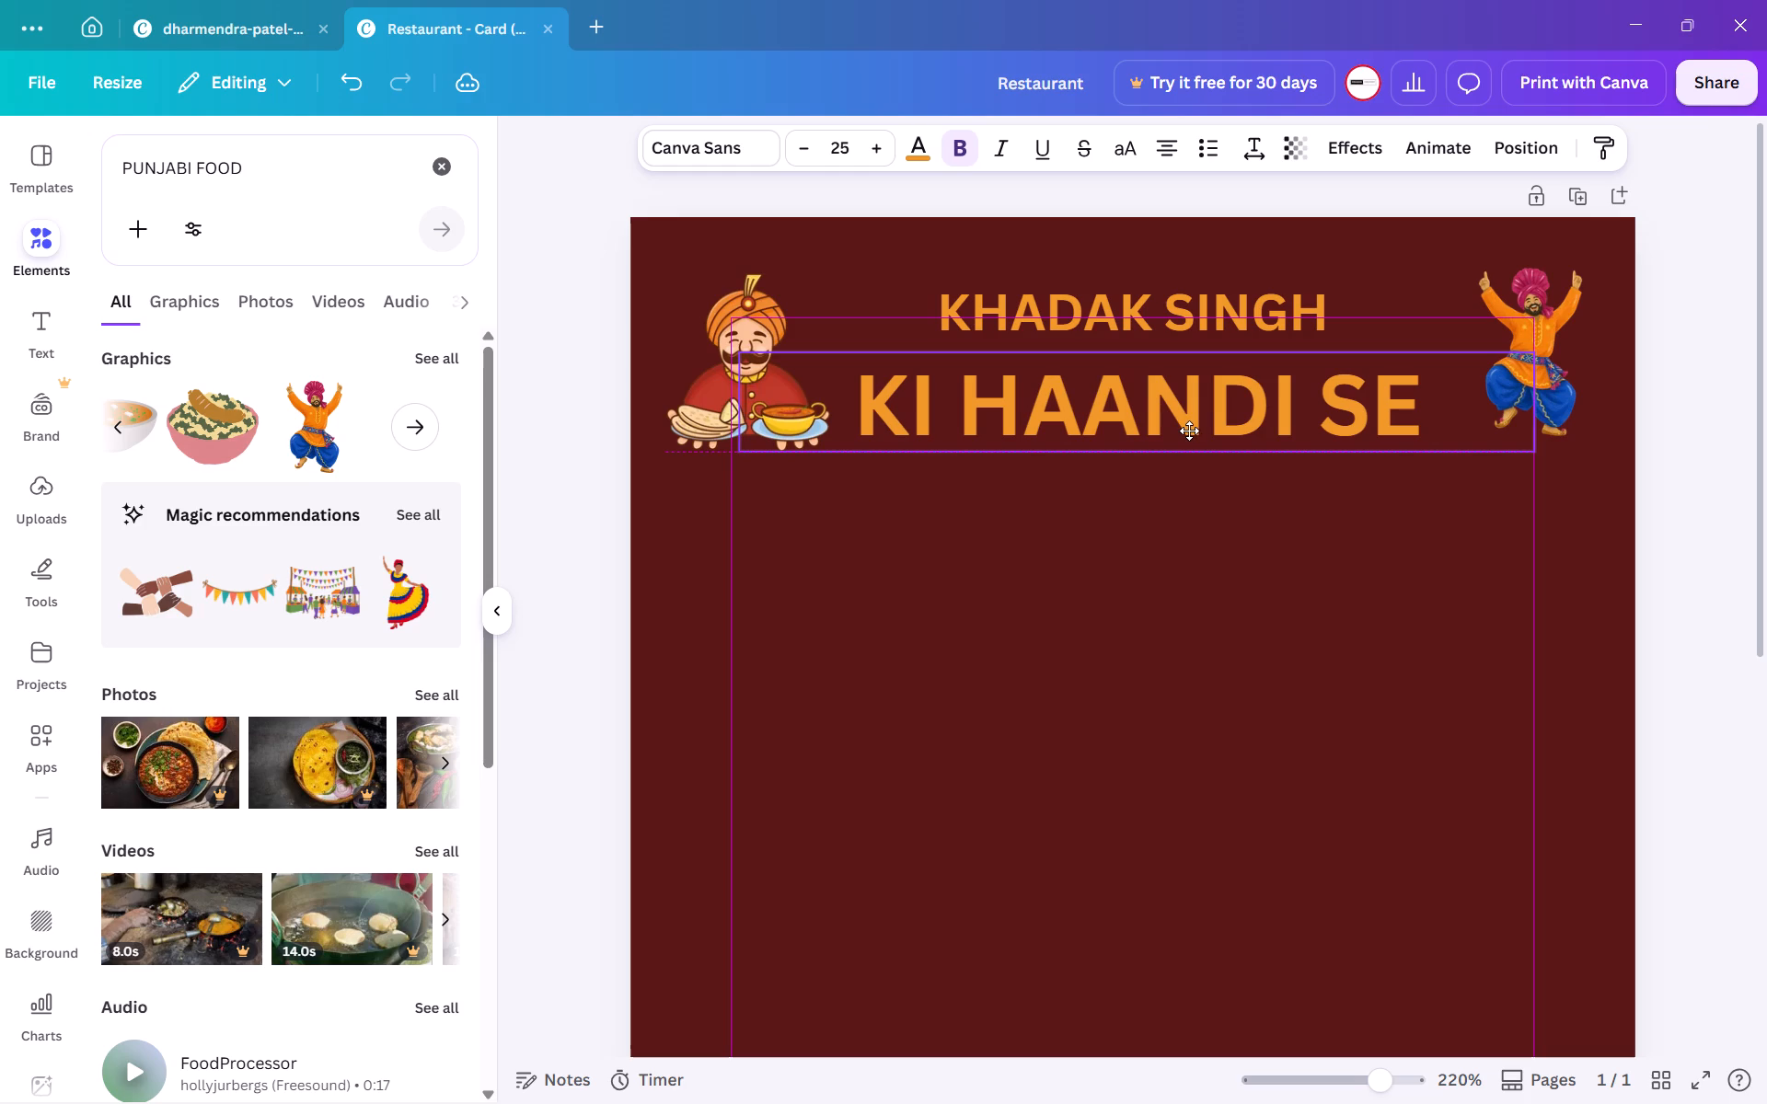
{"action": "left_click_drag", "start_coordinate": [1189, 431], "coordinate": [1181, 431]}
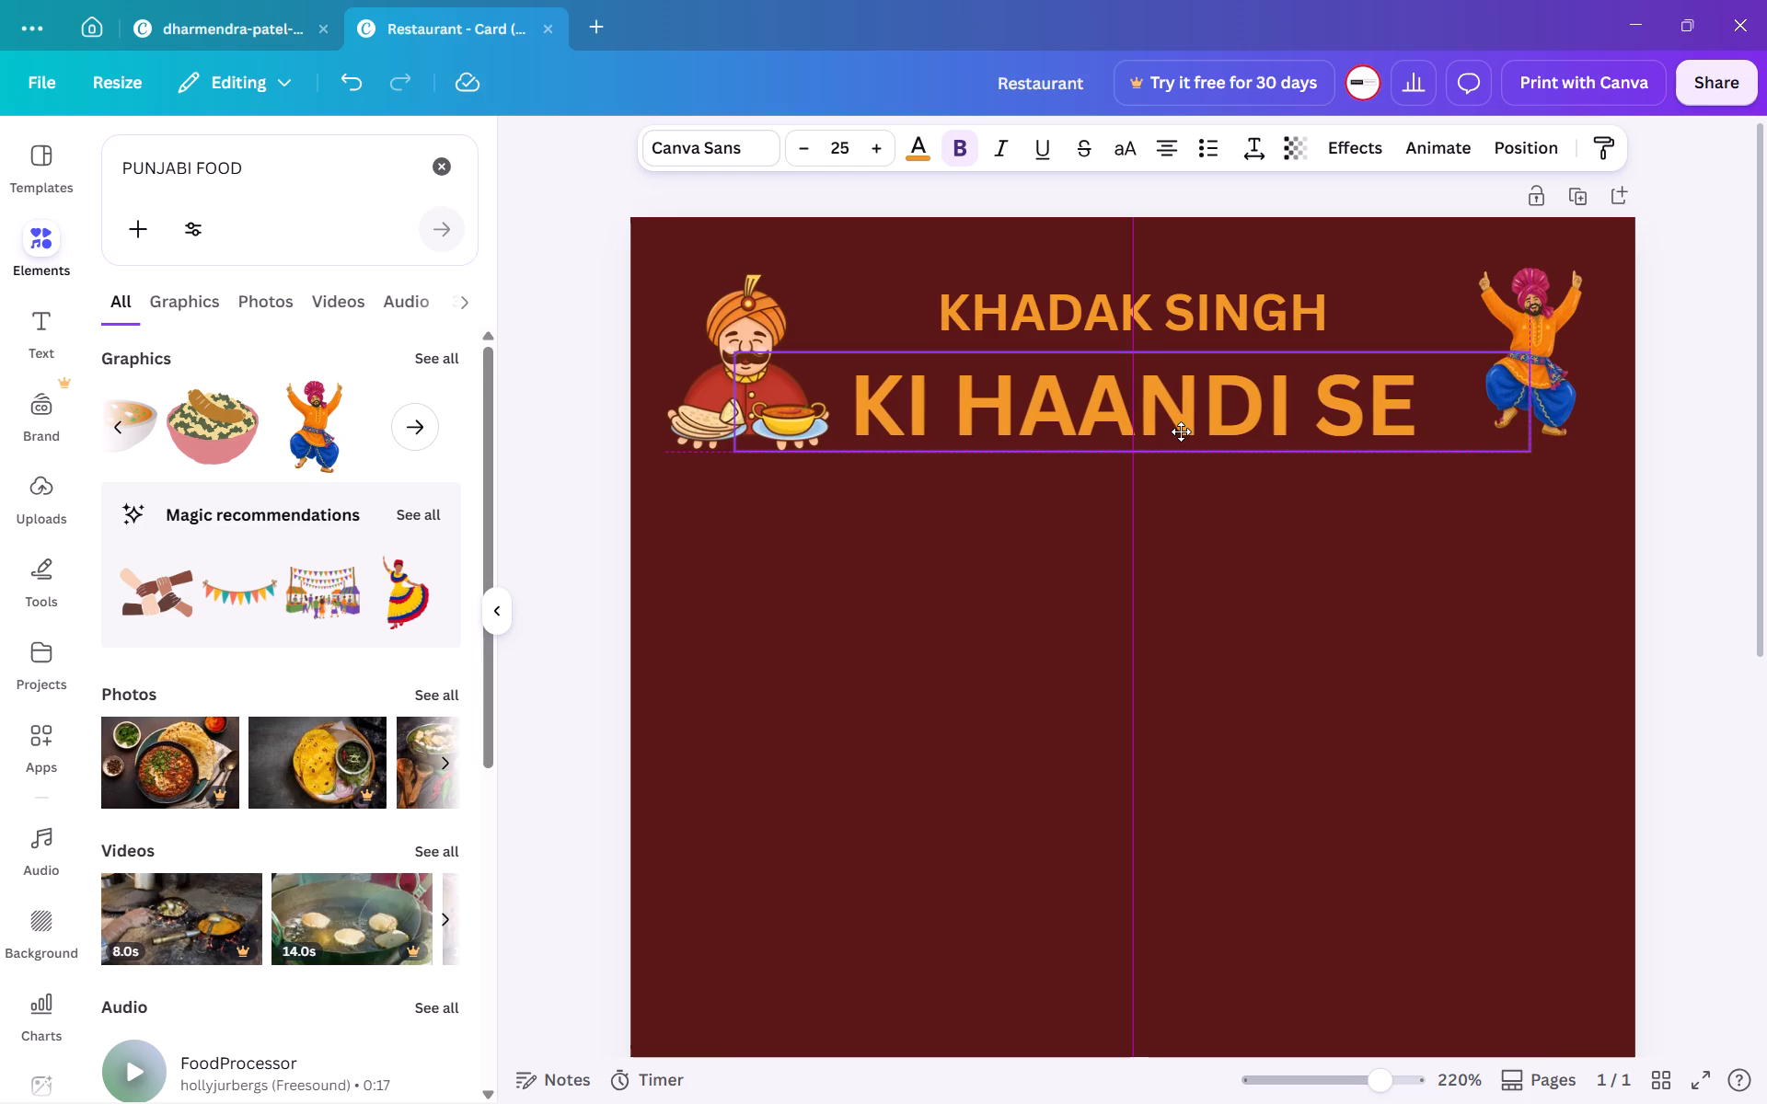
{"action": "left_click_drag", "start_coordinate": [1181, 431], "coordinate": [1183, 433]}
{"action": "left_click", "coordinate": [1212, 511]}
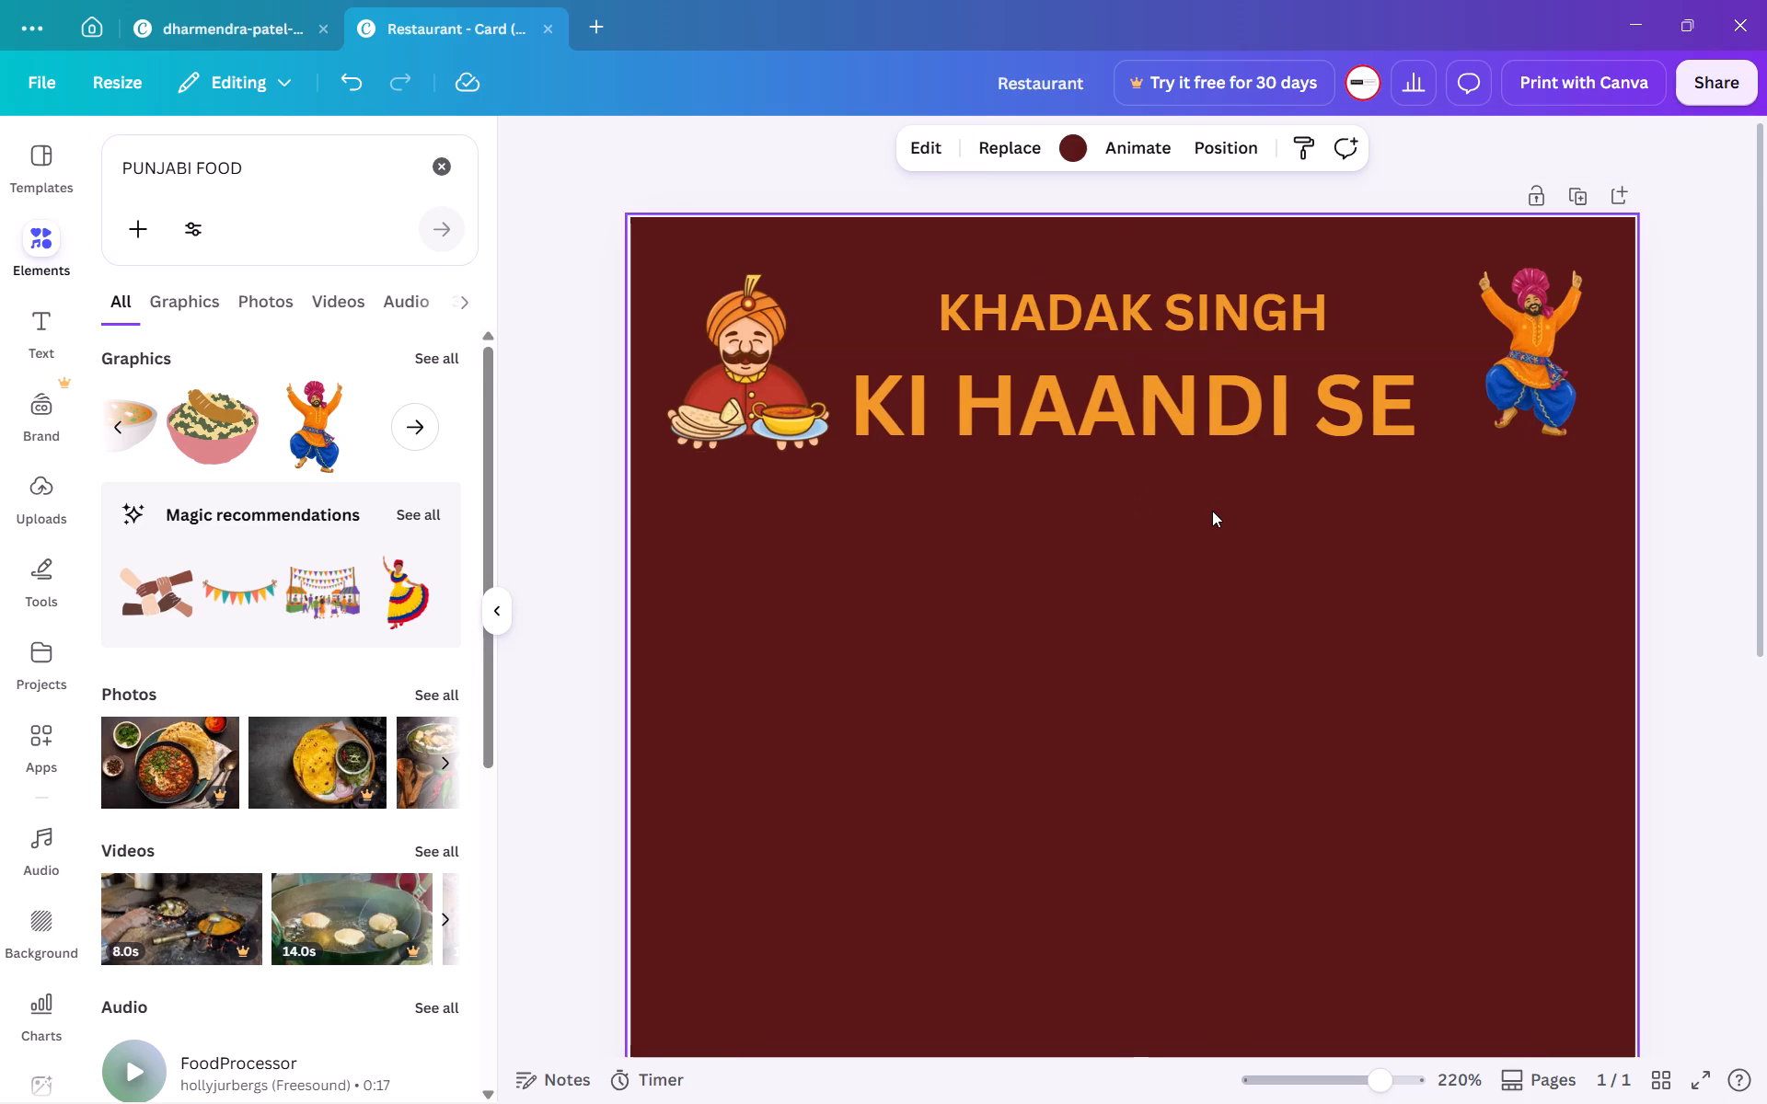
Move the KHADAK SINGH line slightly down, closer to KI HAANDI SE, keeping it centred on the card.
{"action": "double_click", "coordinate": [1186, 317]}
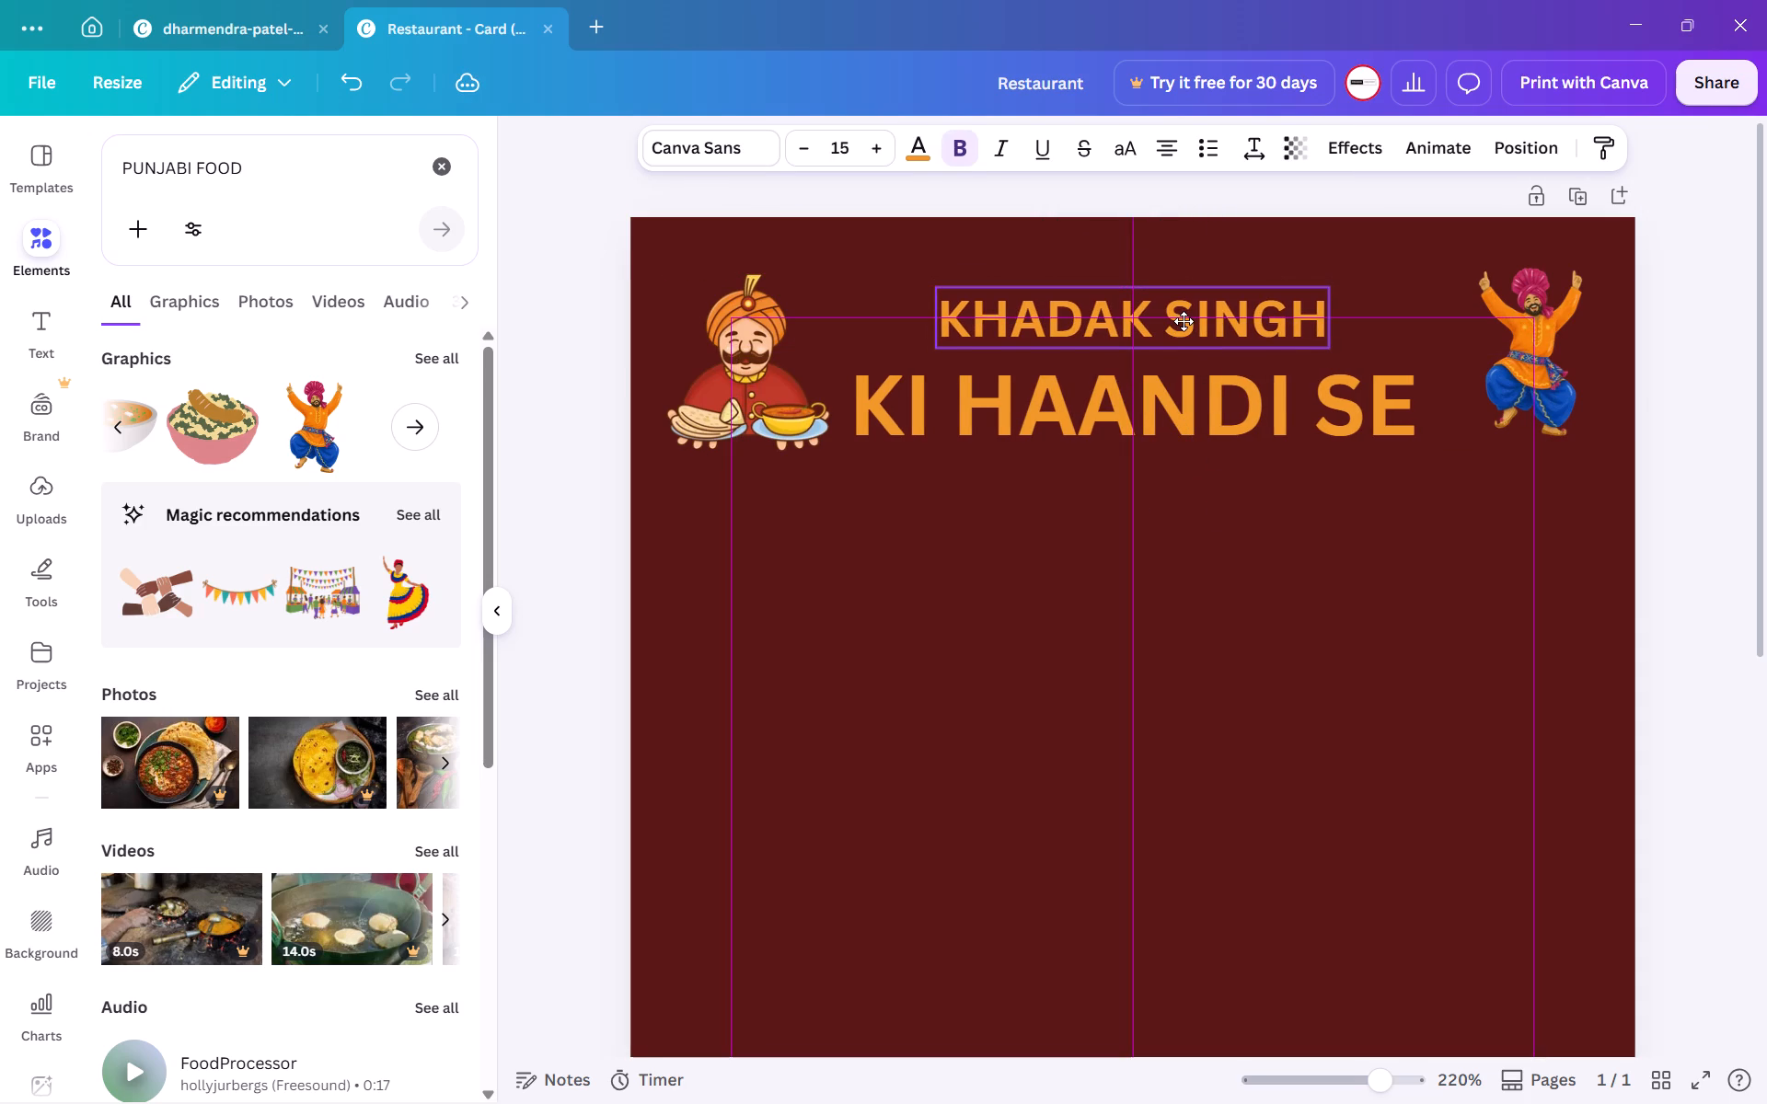
{"action": "left_click", "coordinate": [1351, 494]}
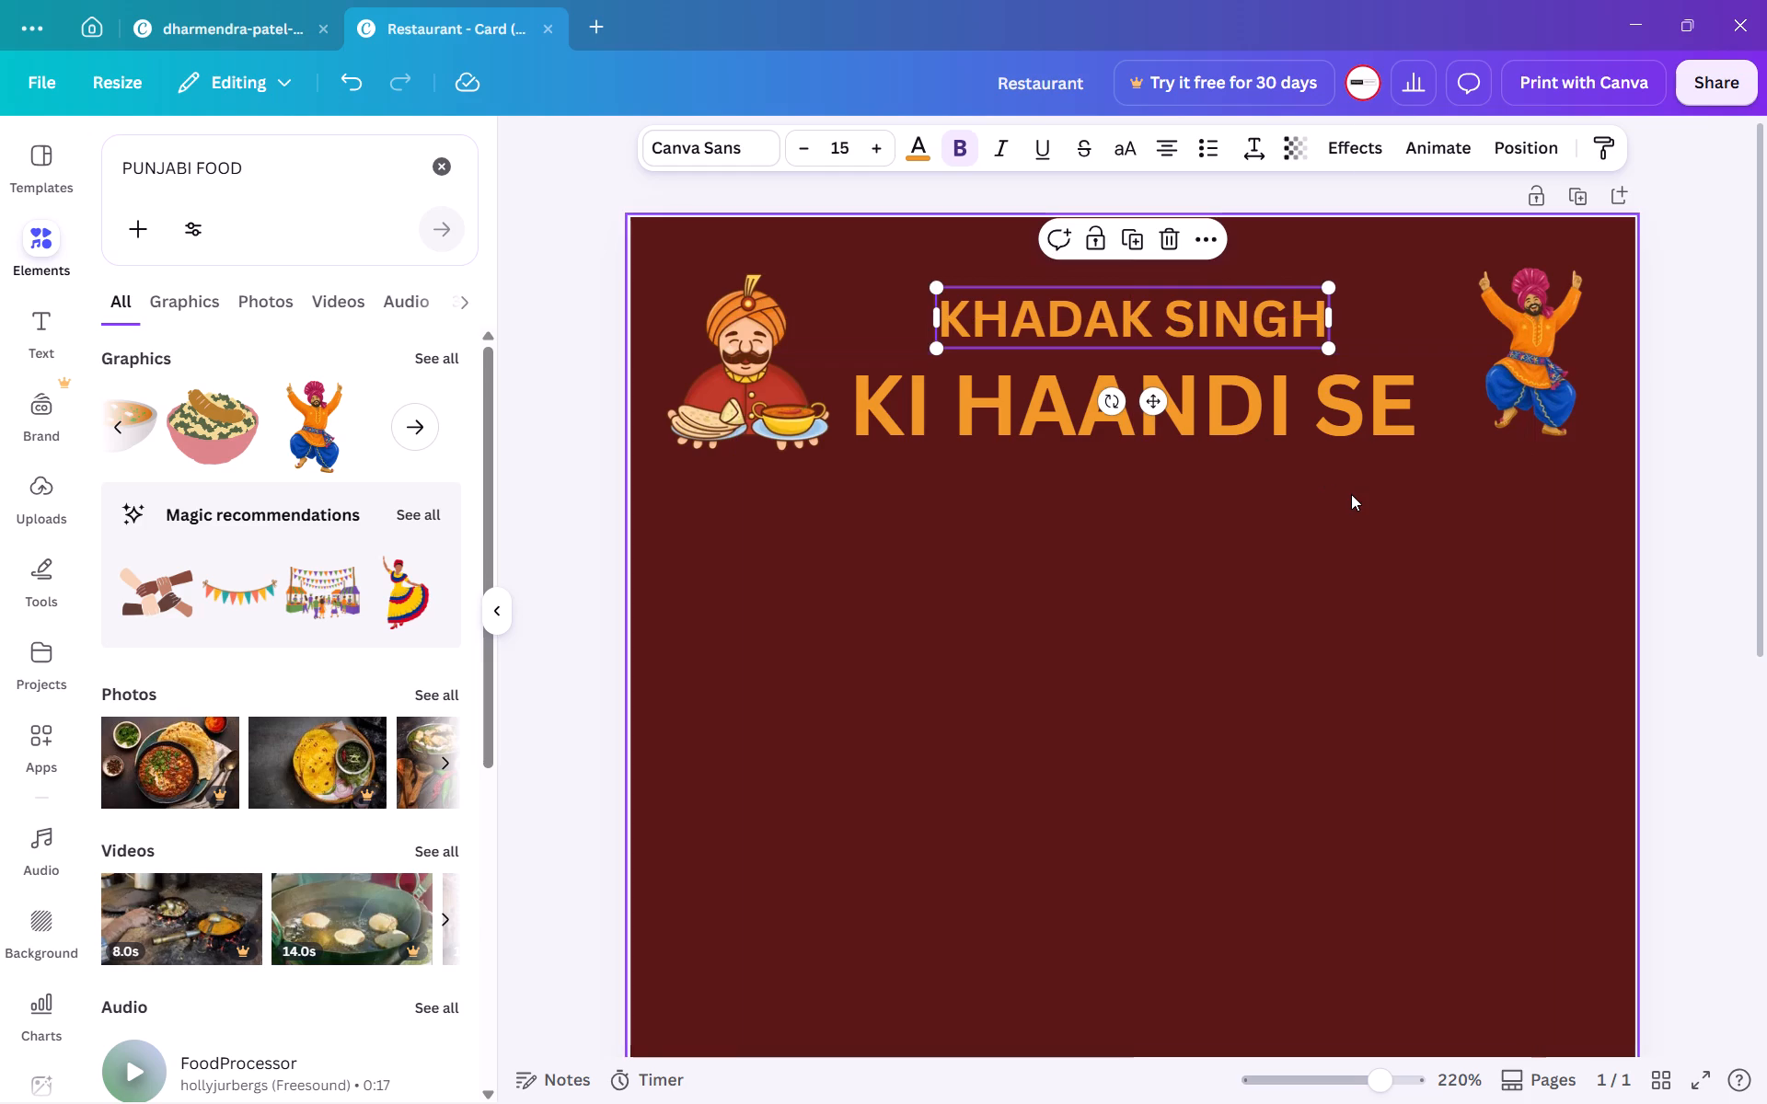
Enlarge the bhangra dancer graphic slightly so its feet are level with the base of the chef logo.
{"action": "left_click", "coordinate": [1530, 366]}
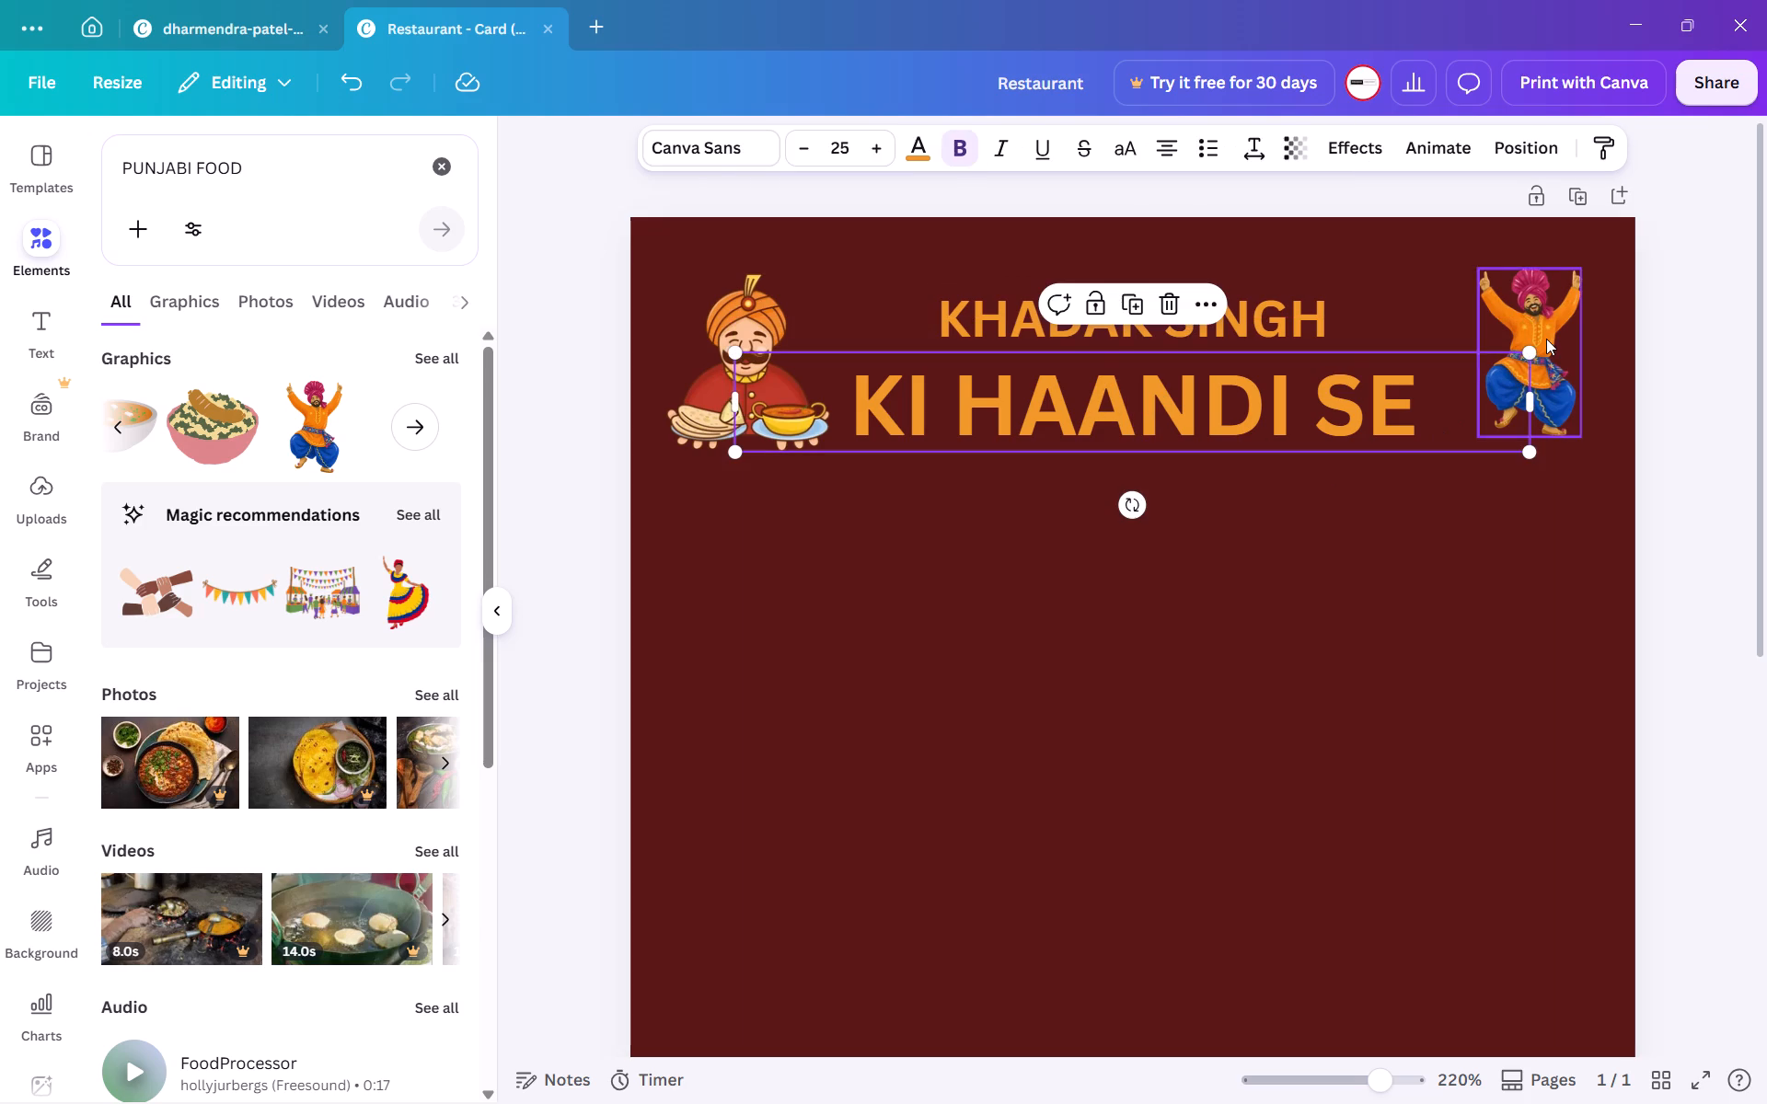
{"action": "left_click", "coordinate": [1546, 339]}
{"action": "left_click_drag", "start_coordinate": [1475, 434], "coordinate": [1457, 441]}
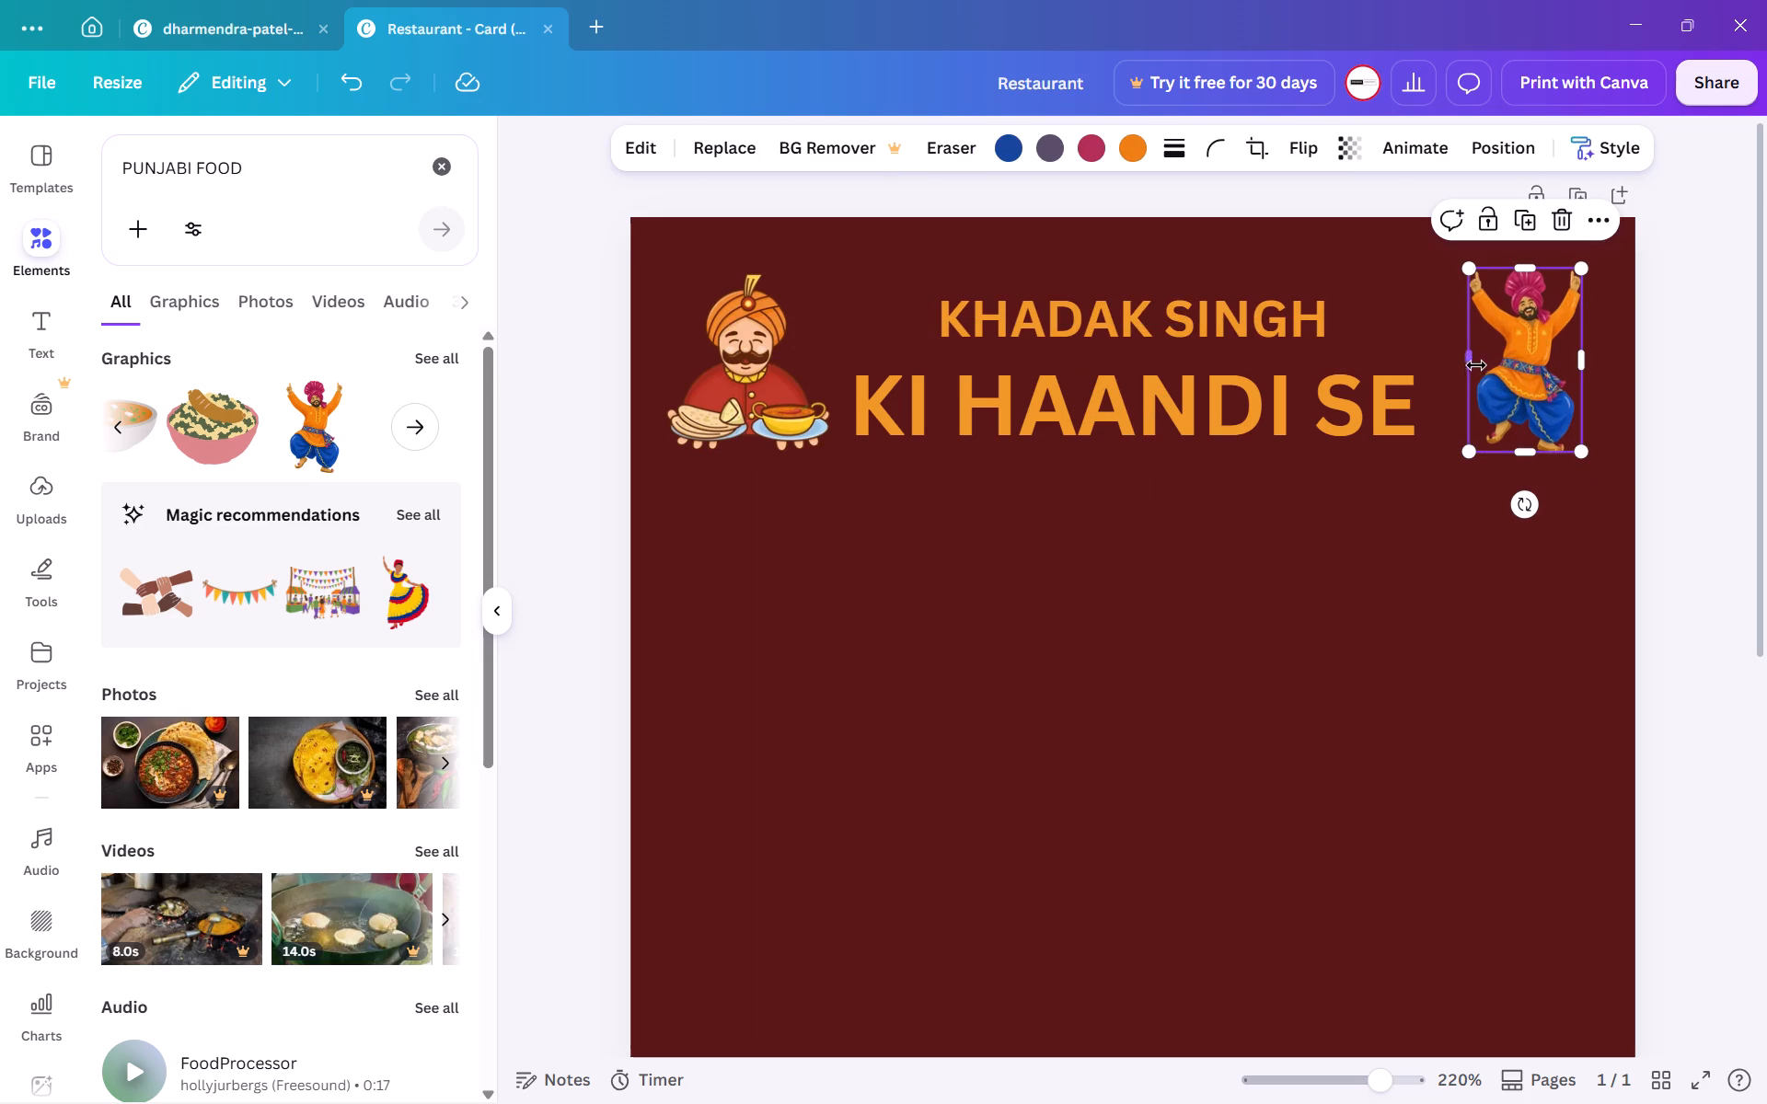
{"action": "left_click_drag", "start_coordinate": [1470, 269], "coordinate": [1450, 264]}
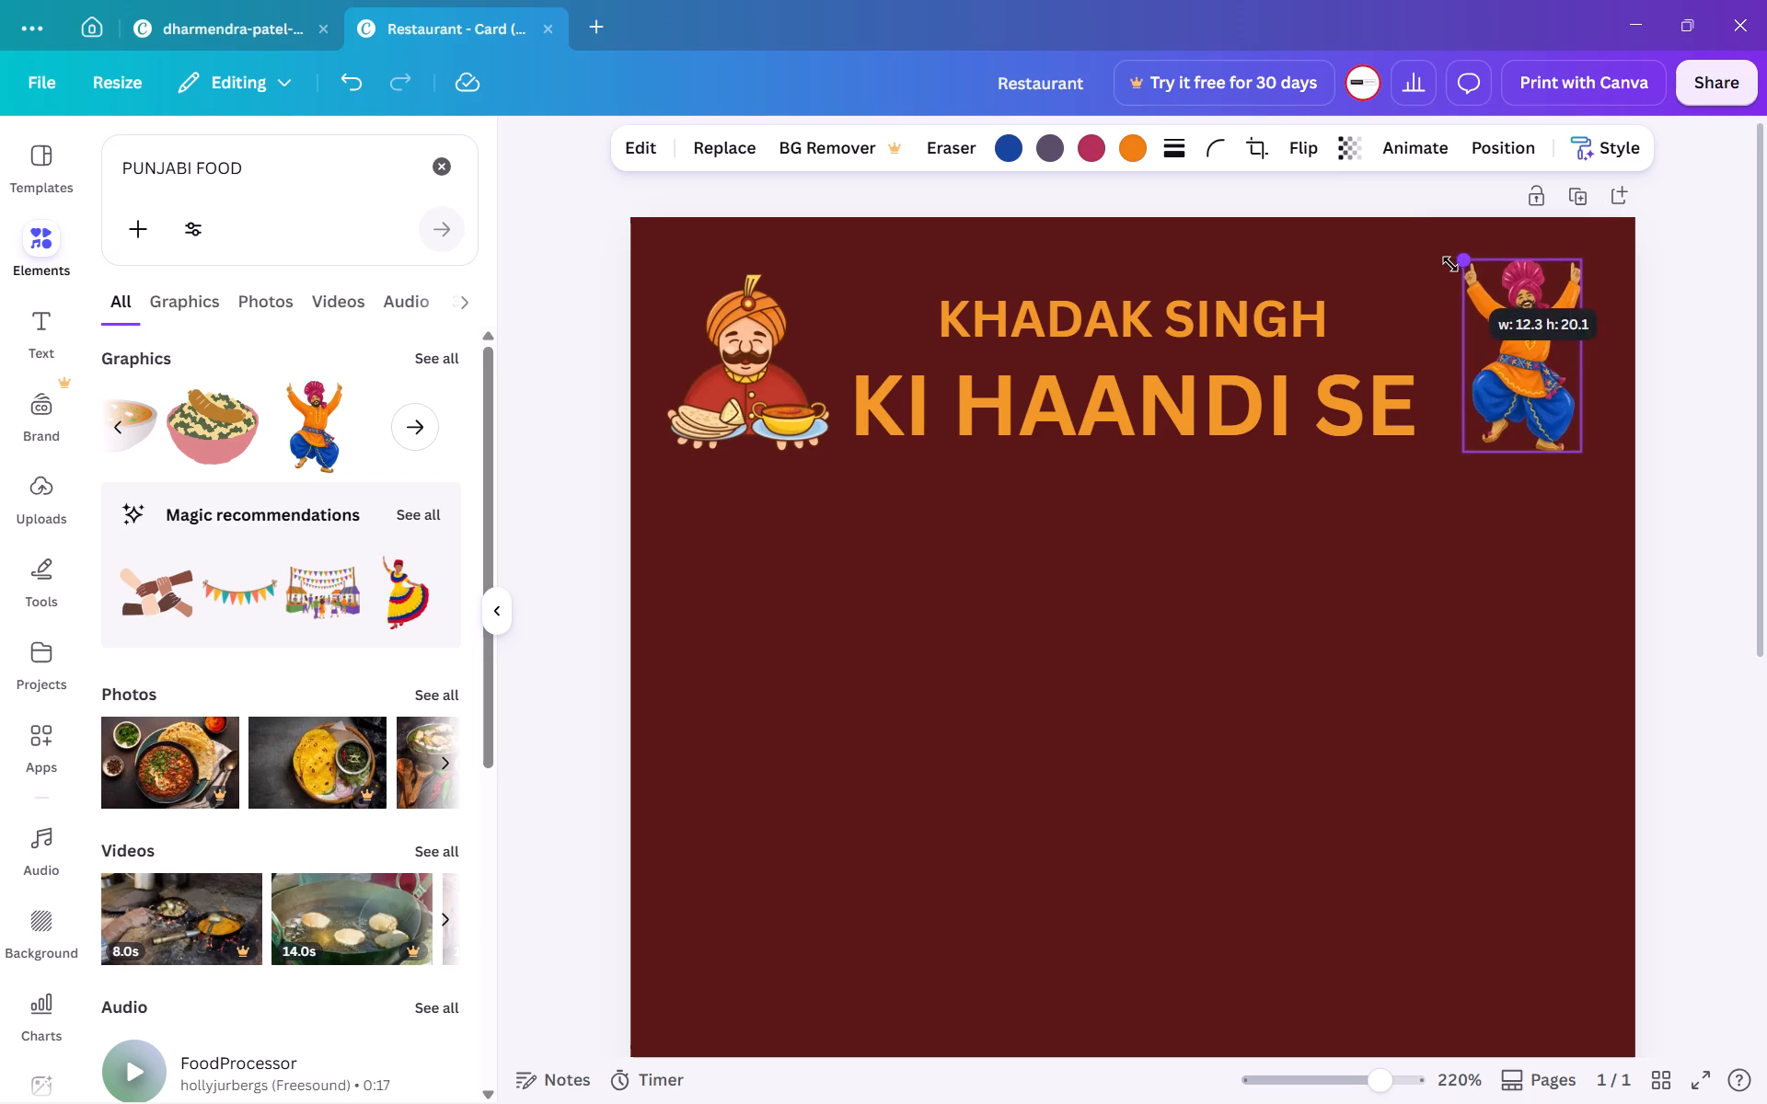
{"action": "left_click_drag", "start_coordinate": [1450, 264], "coordinate": [1457, 283]}
{"action": "left_click", "coordinate": [1342, 510]}
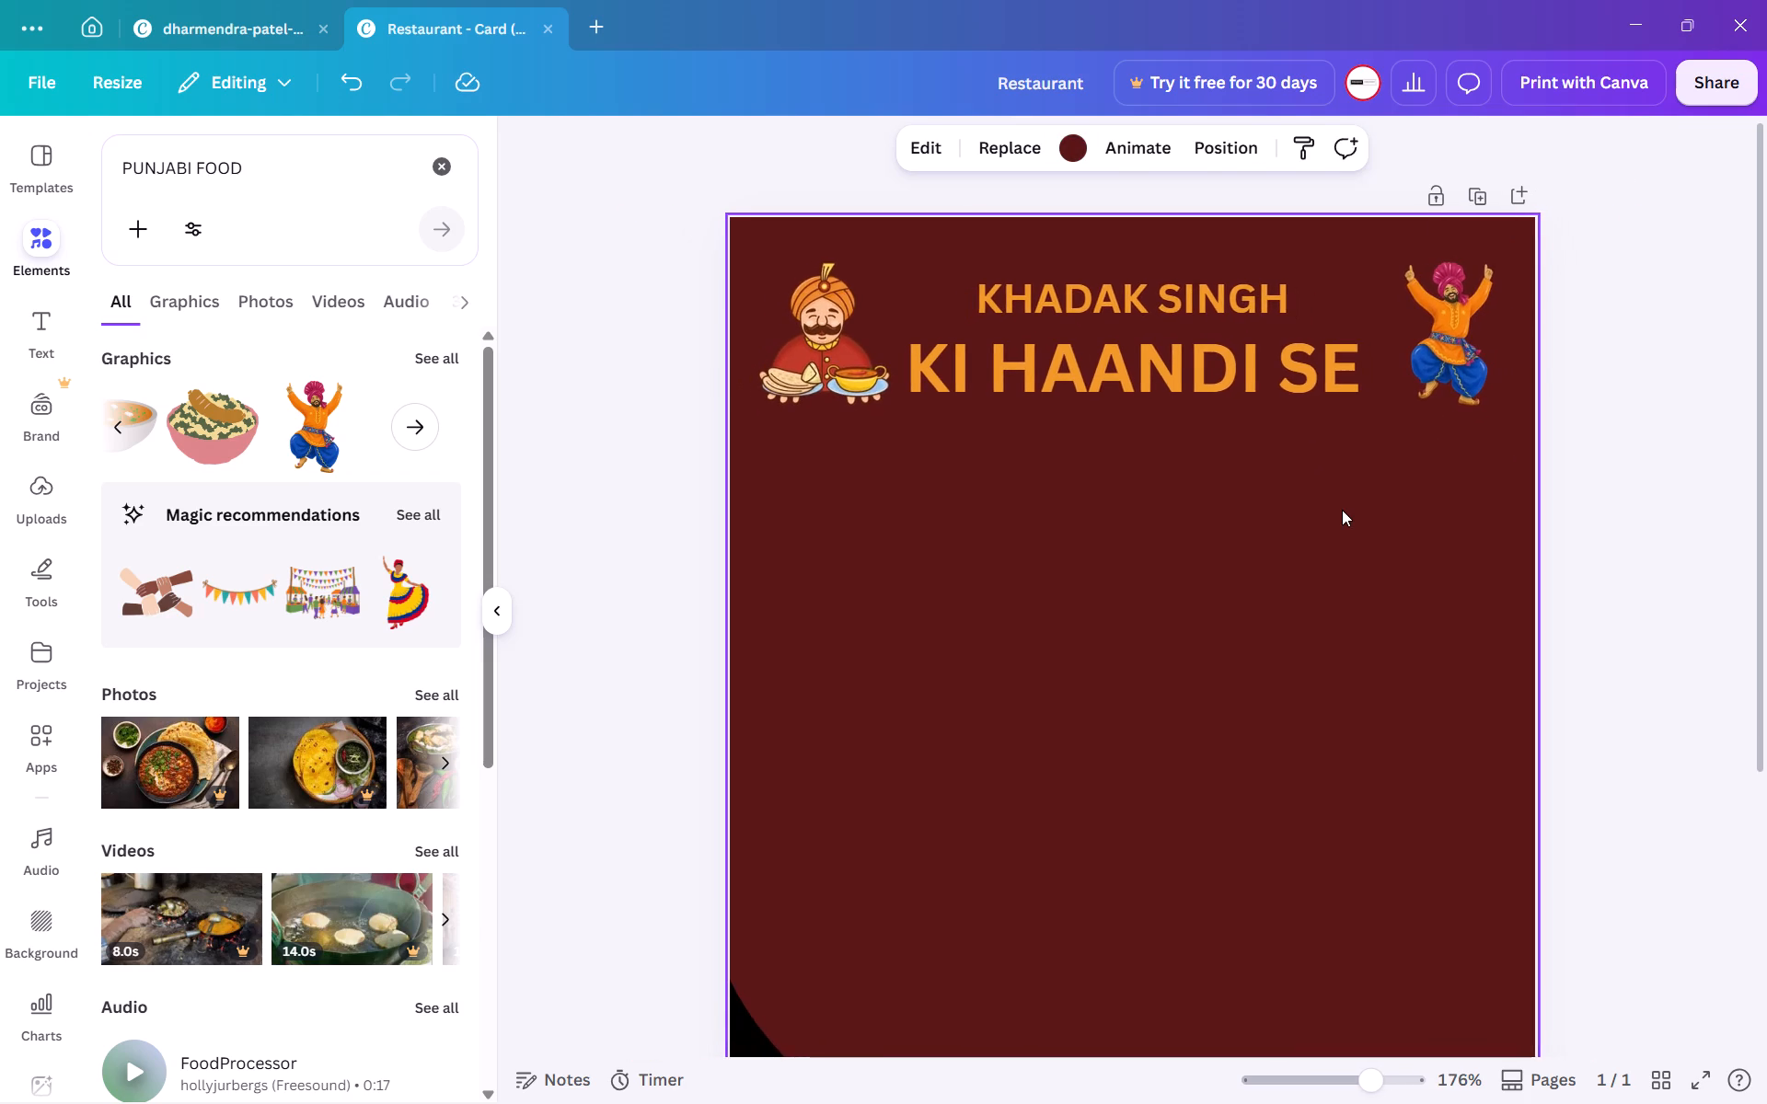
{"action": "scroll", "coordinate": [1197, 416], "scroll_direction": "down", "scroll_amount": 1}
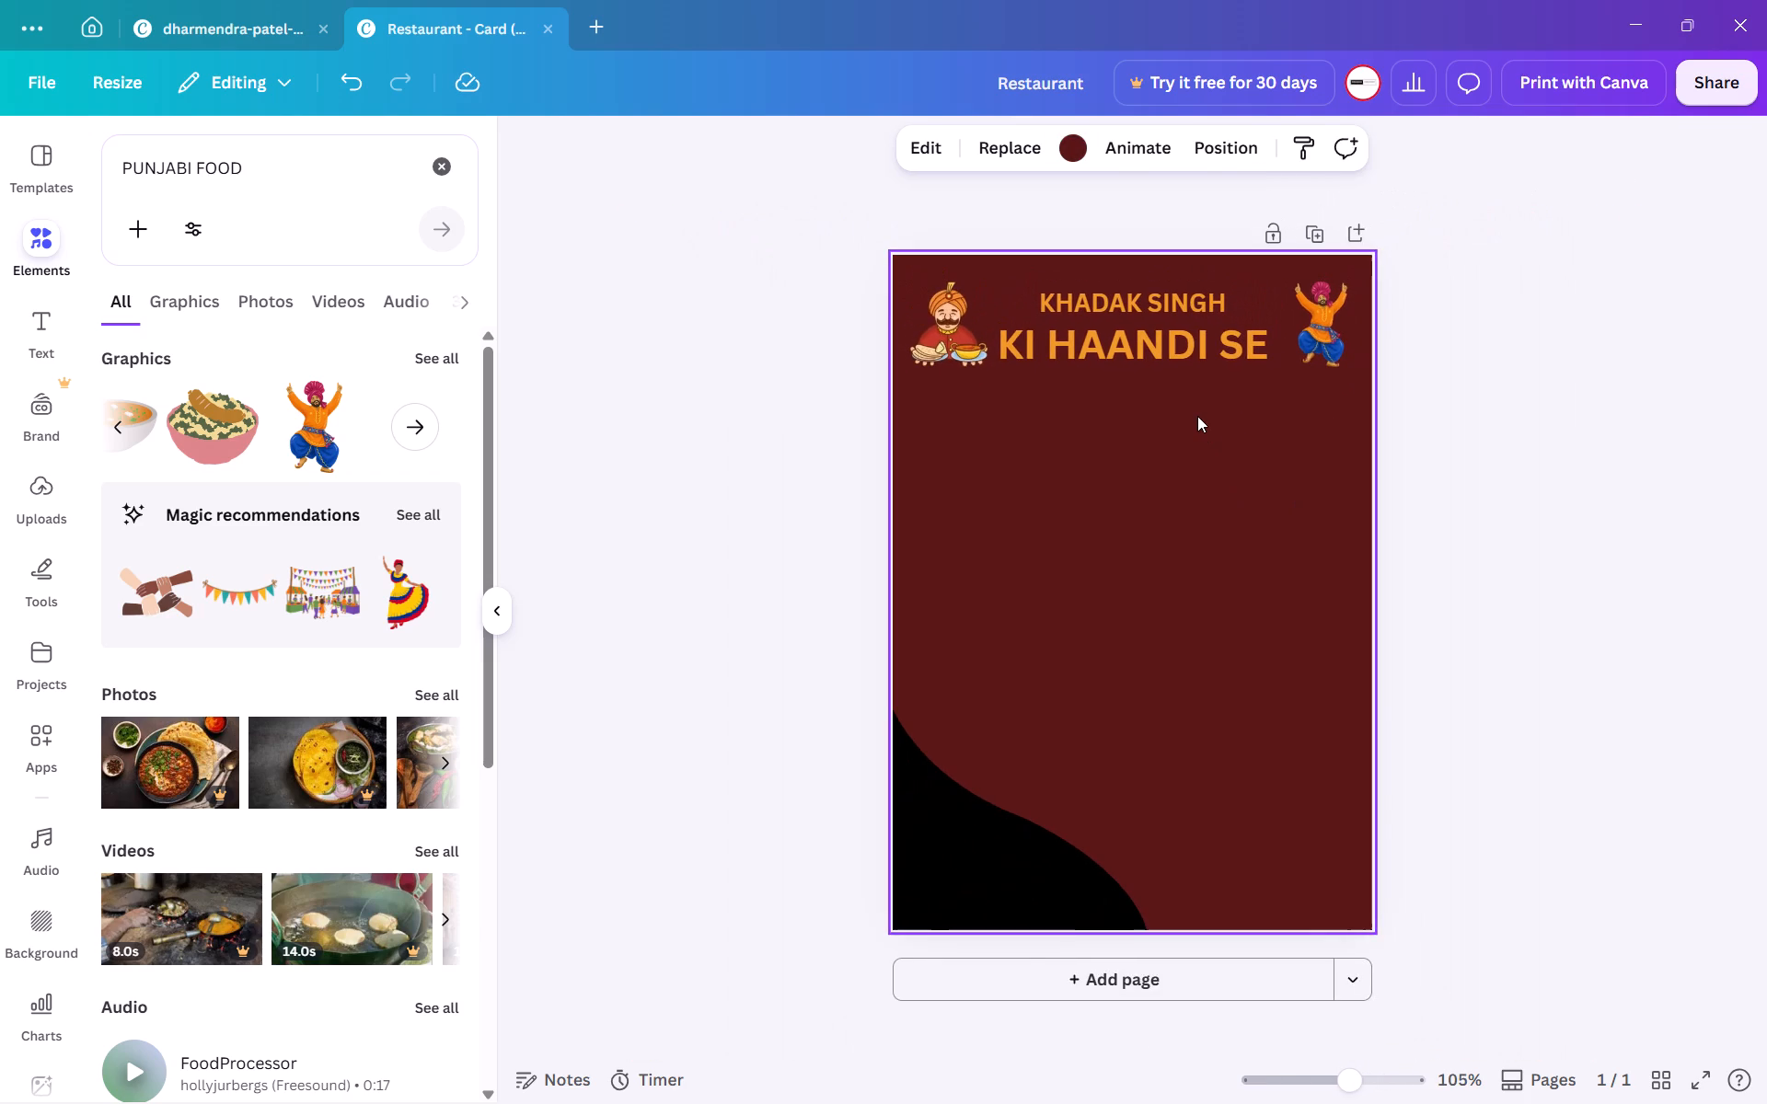
{"action": "scroll", "coordinate": [1197, 416], "scroll_direction": "down", "scroll_amount": 2}
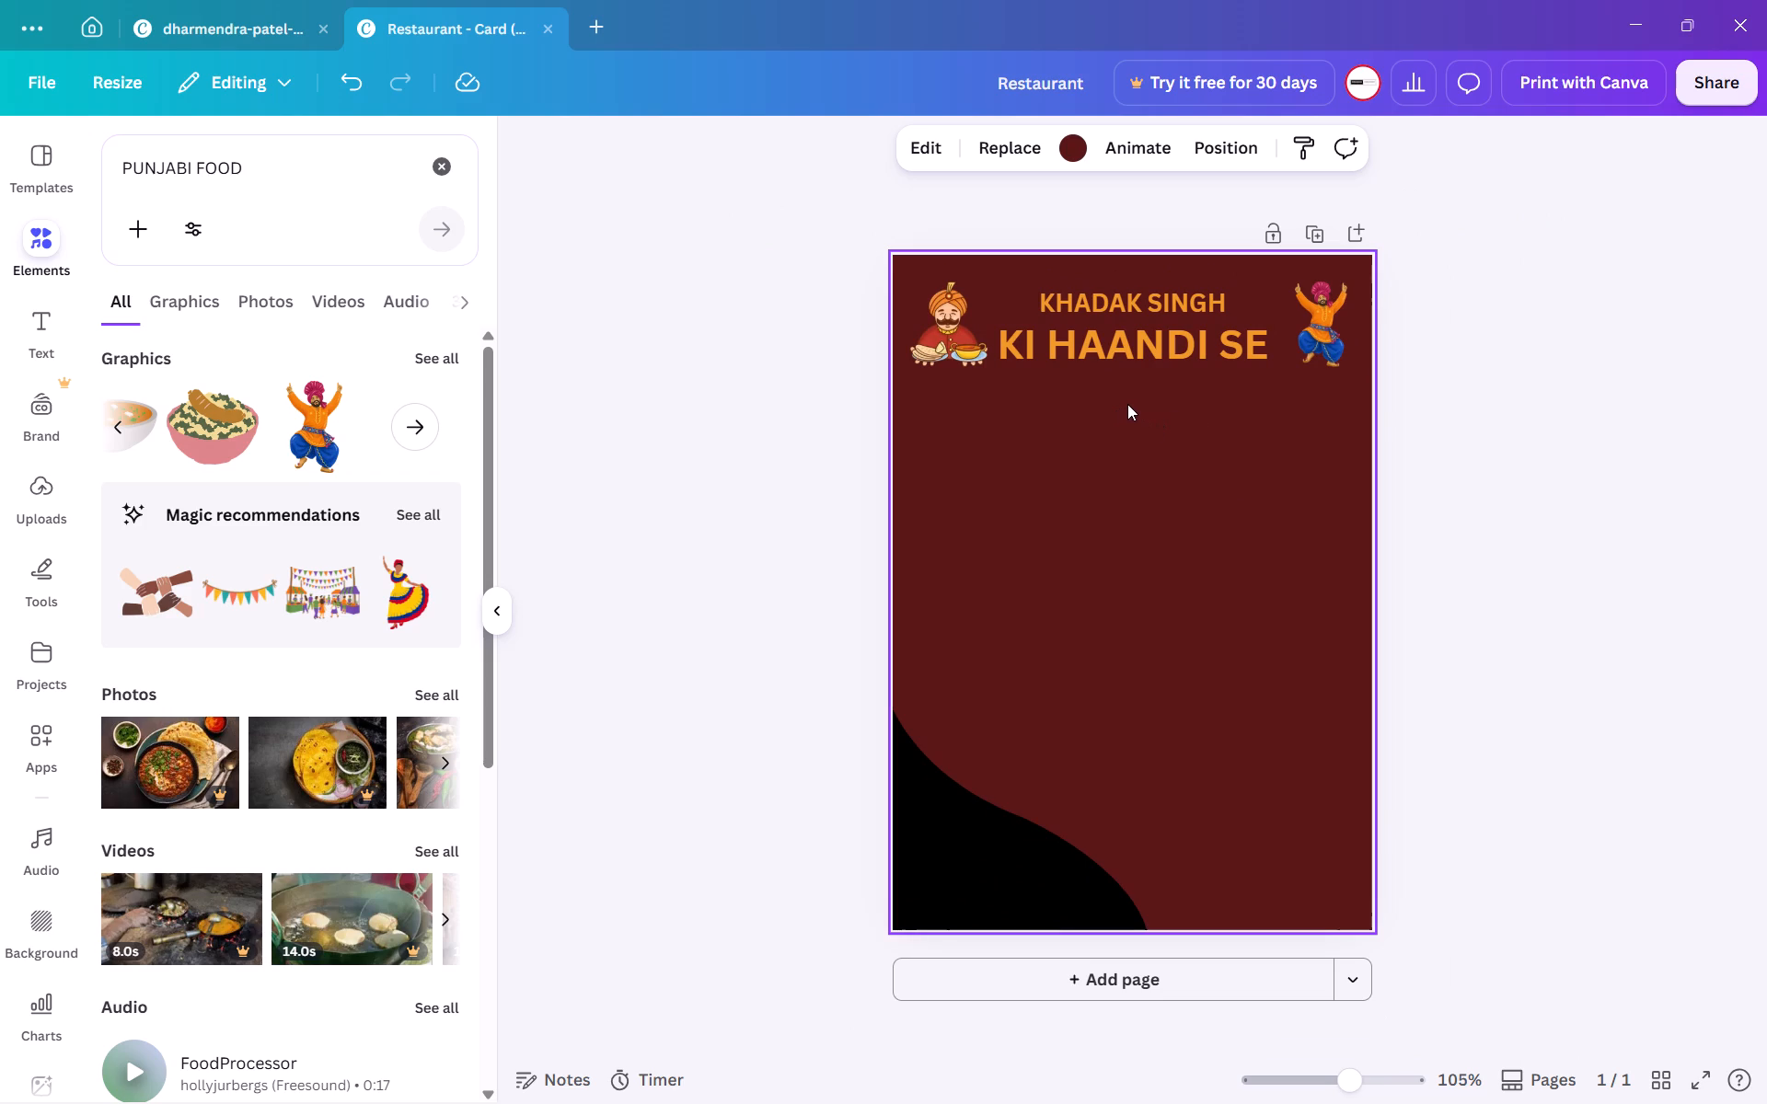
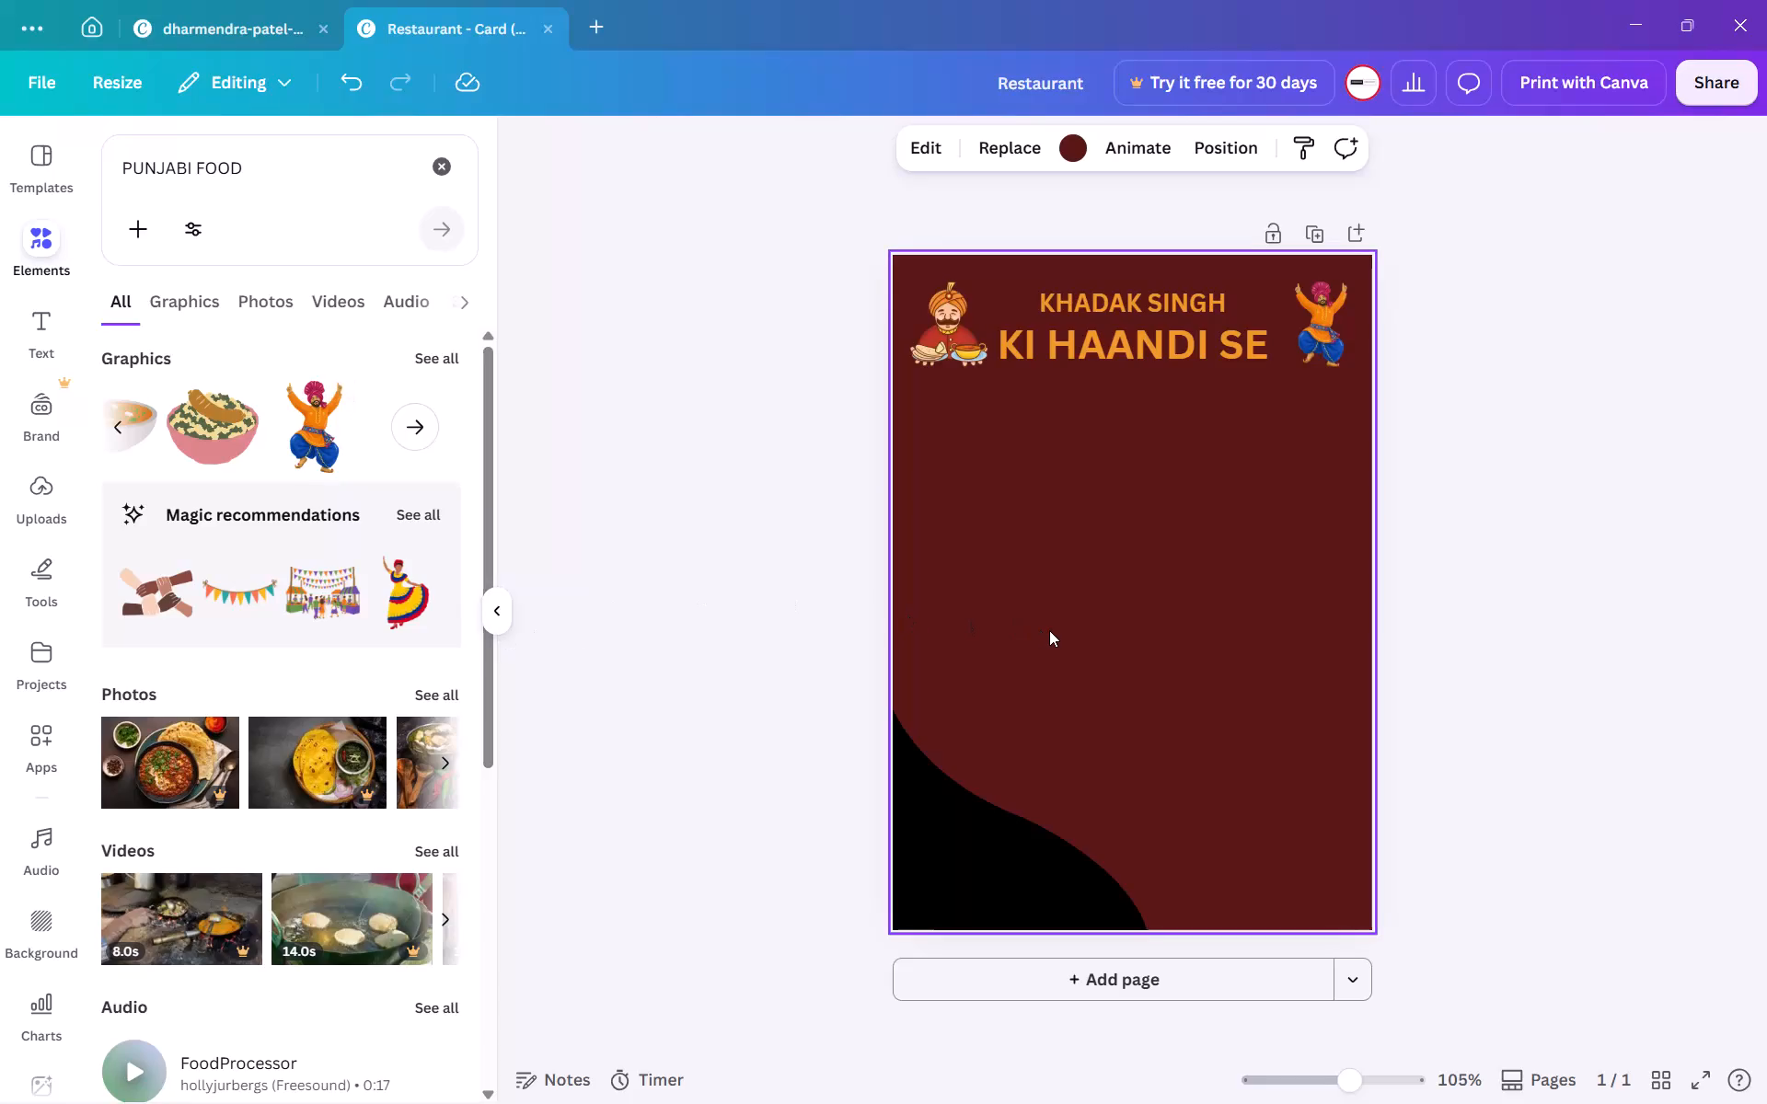
Move the black wave shape down and further into the card's bottom-left corner, leaving a smaller black area on the page.
{"action": "left_click", "coordinate": [1049, 630]}
{"action": "left_click", "coordinate": [973, 843]}
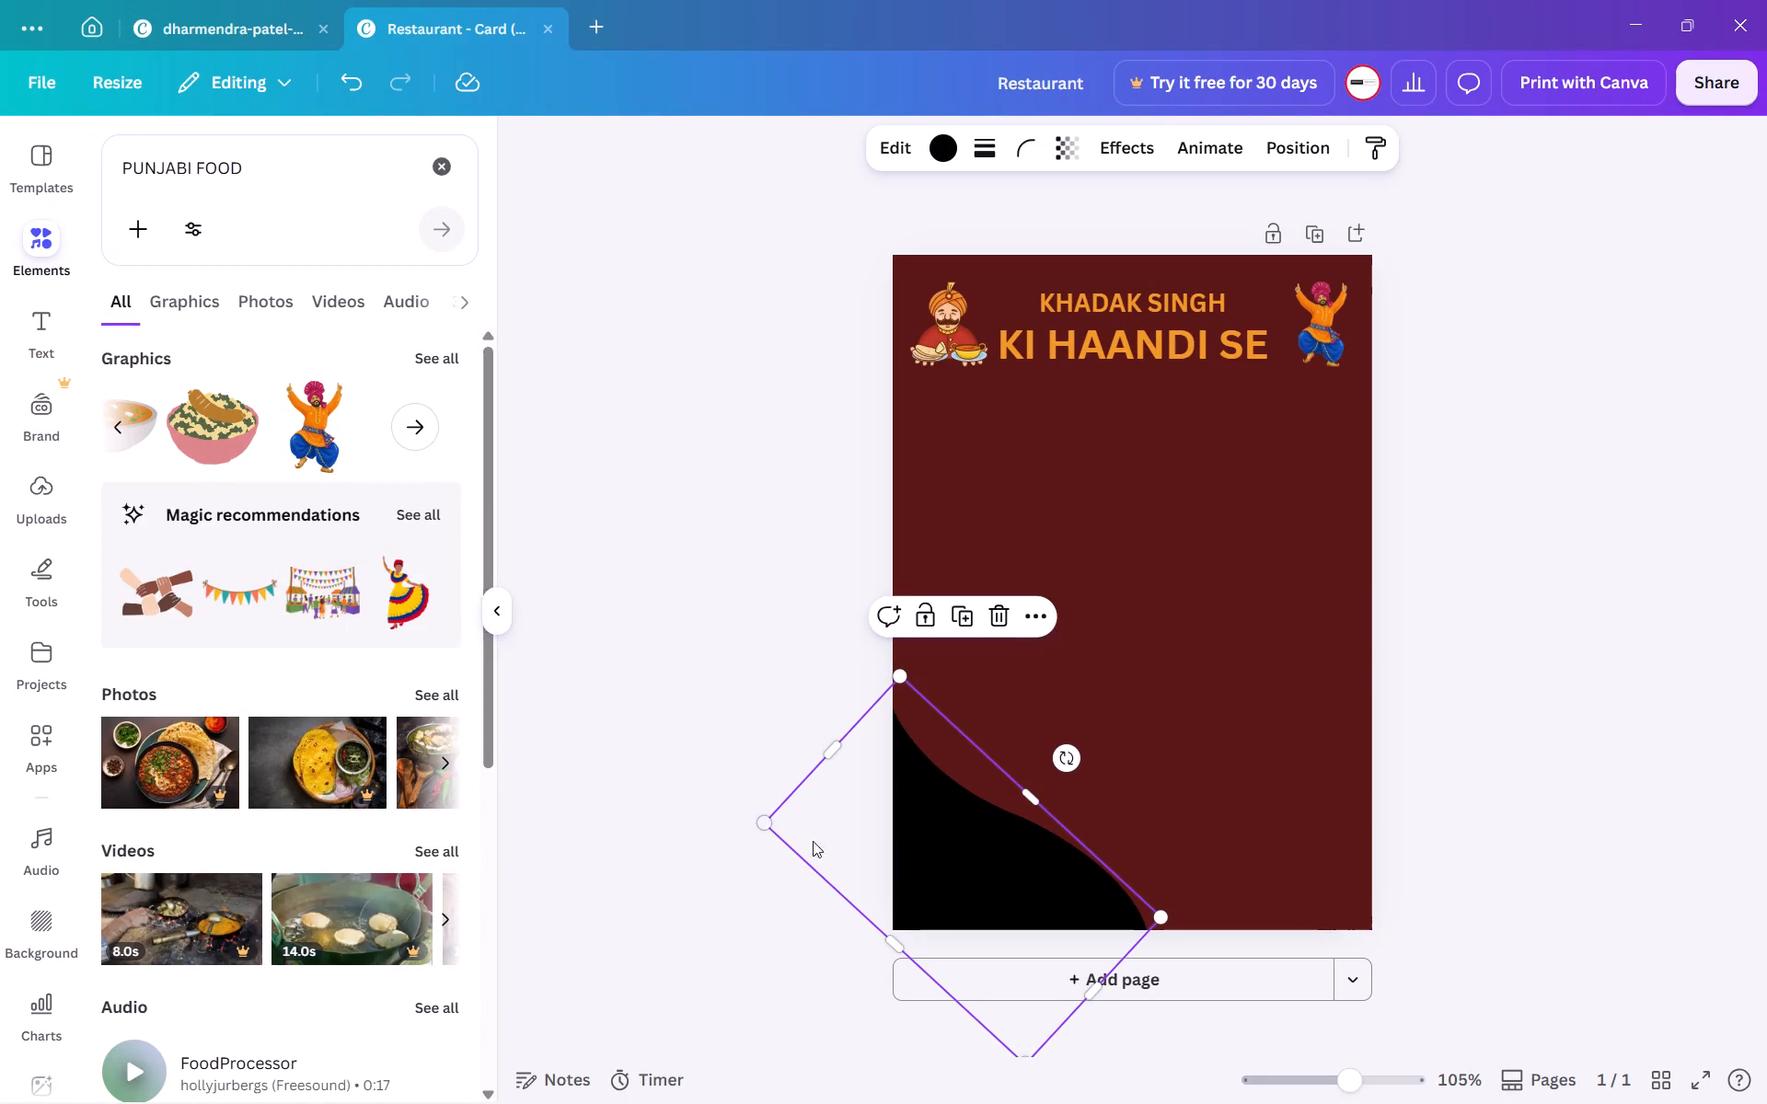
{"action": "left_click_drag", "start_coordinate": [961, 856], "coordinate": [931, 905]}
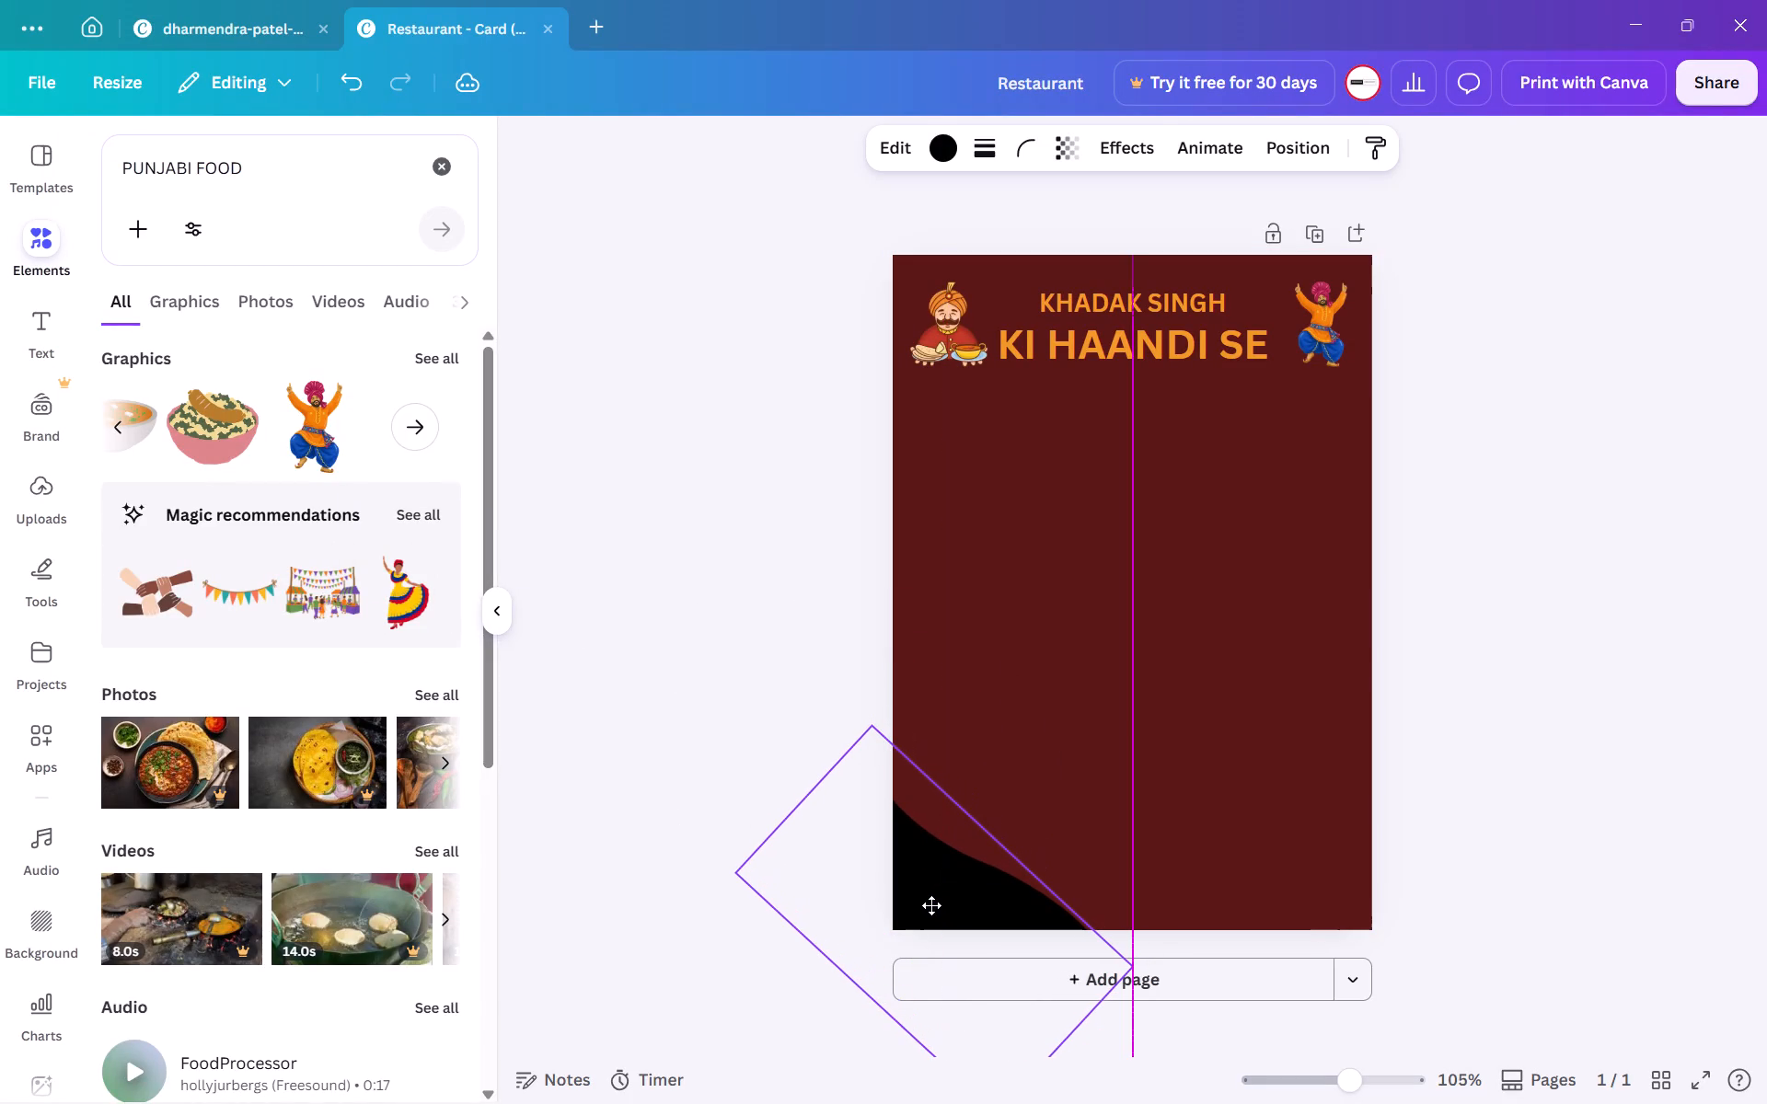
{"action": "left_click_drag", "start_coordinate": [931, 905], "coordinate": [931, 903]}
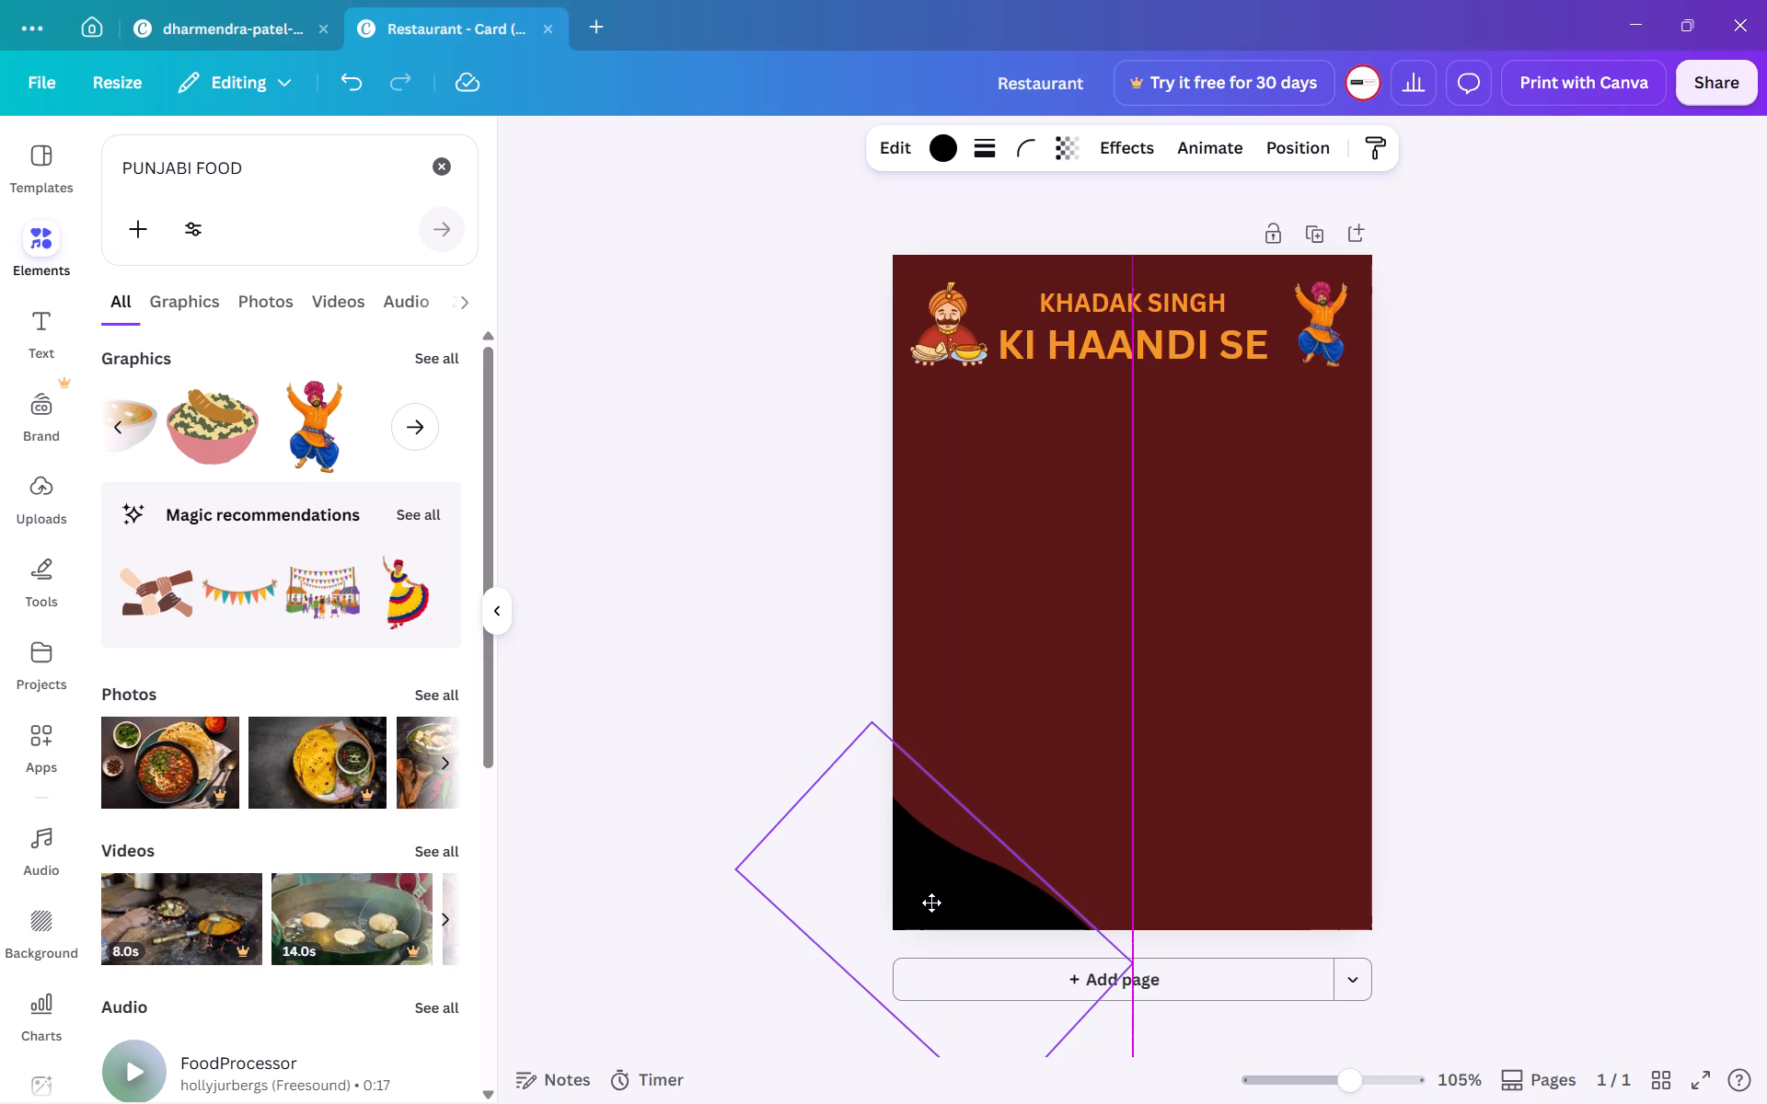
{"action": "left_click_drag", "start_coordinate": [931, 903], "coordinate": [931, 905]}
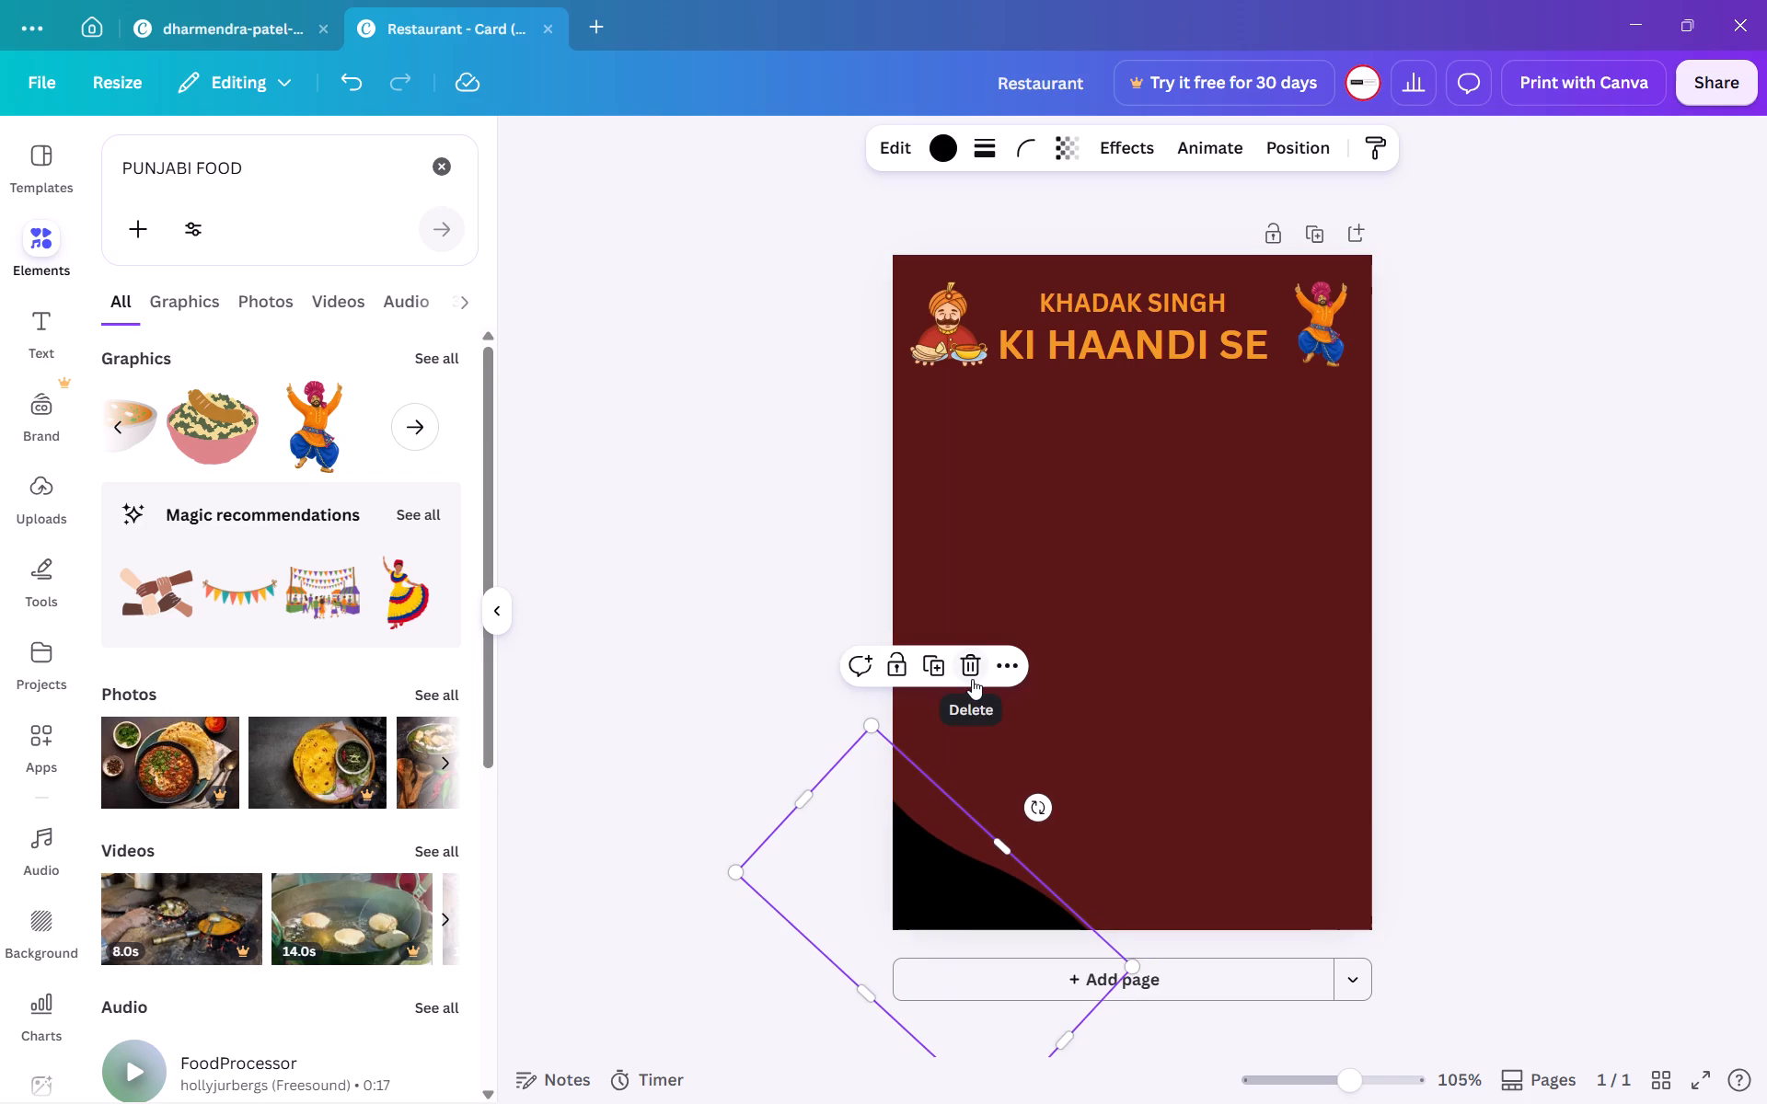
{"action": "left_click", "coordinate": [757, 703]}
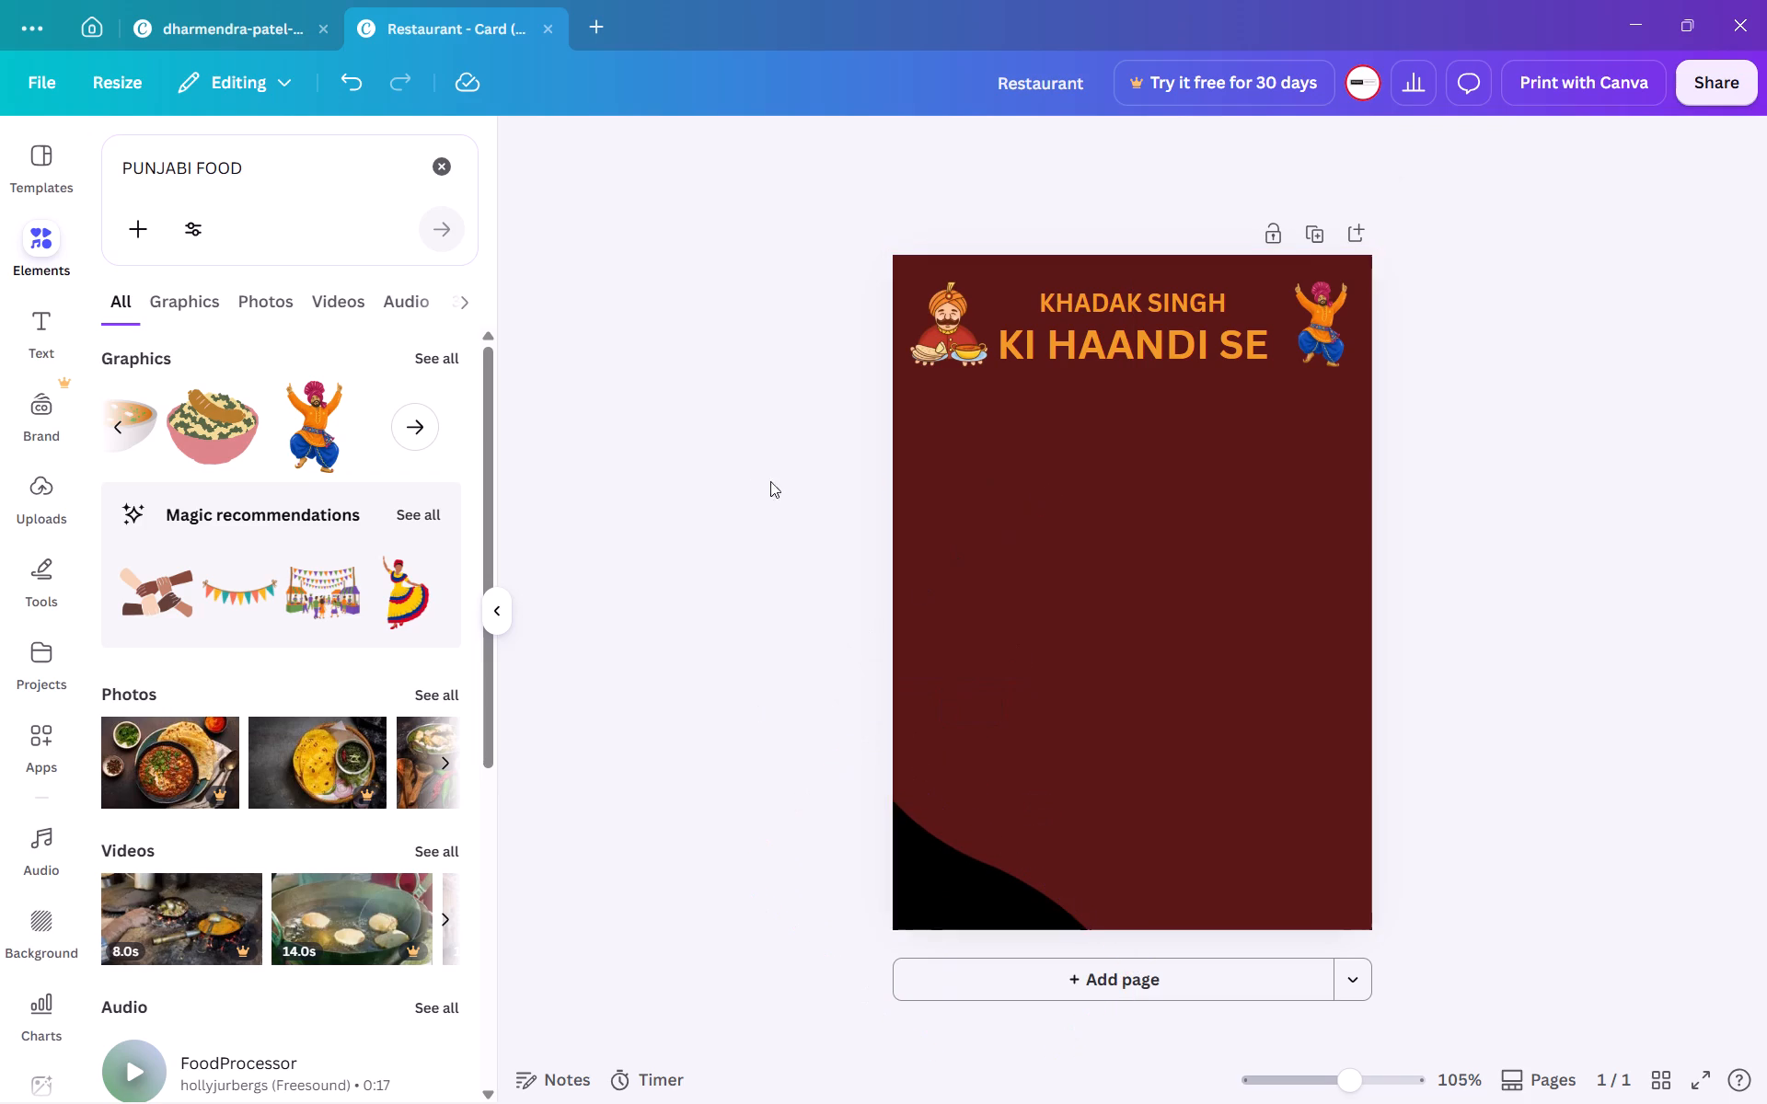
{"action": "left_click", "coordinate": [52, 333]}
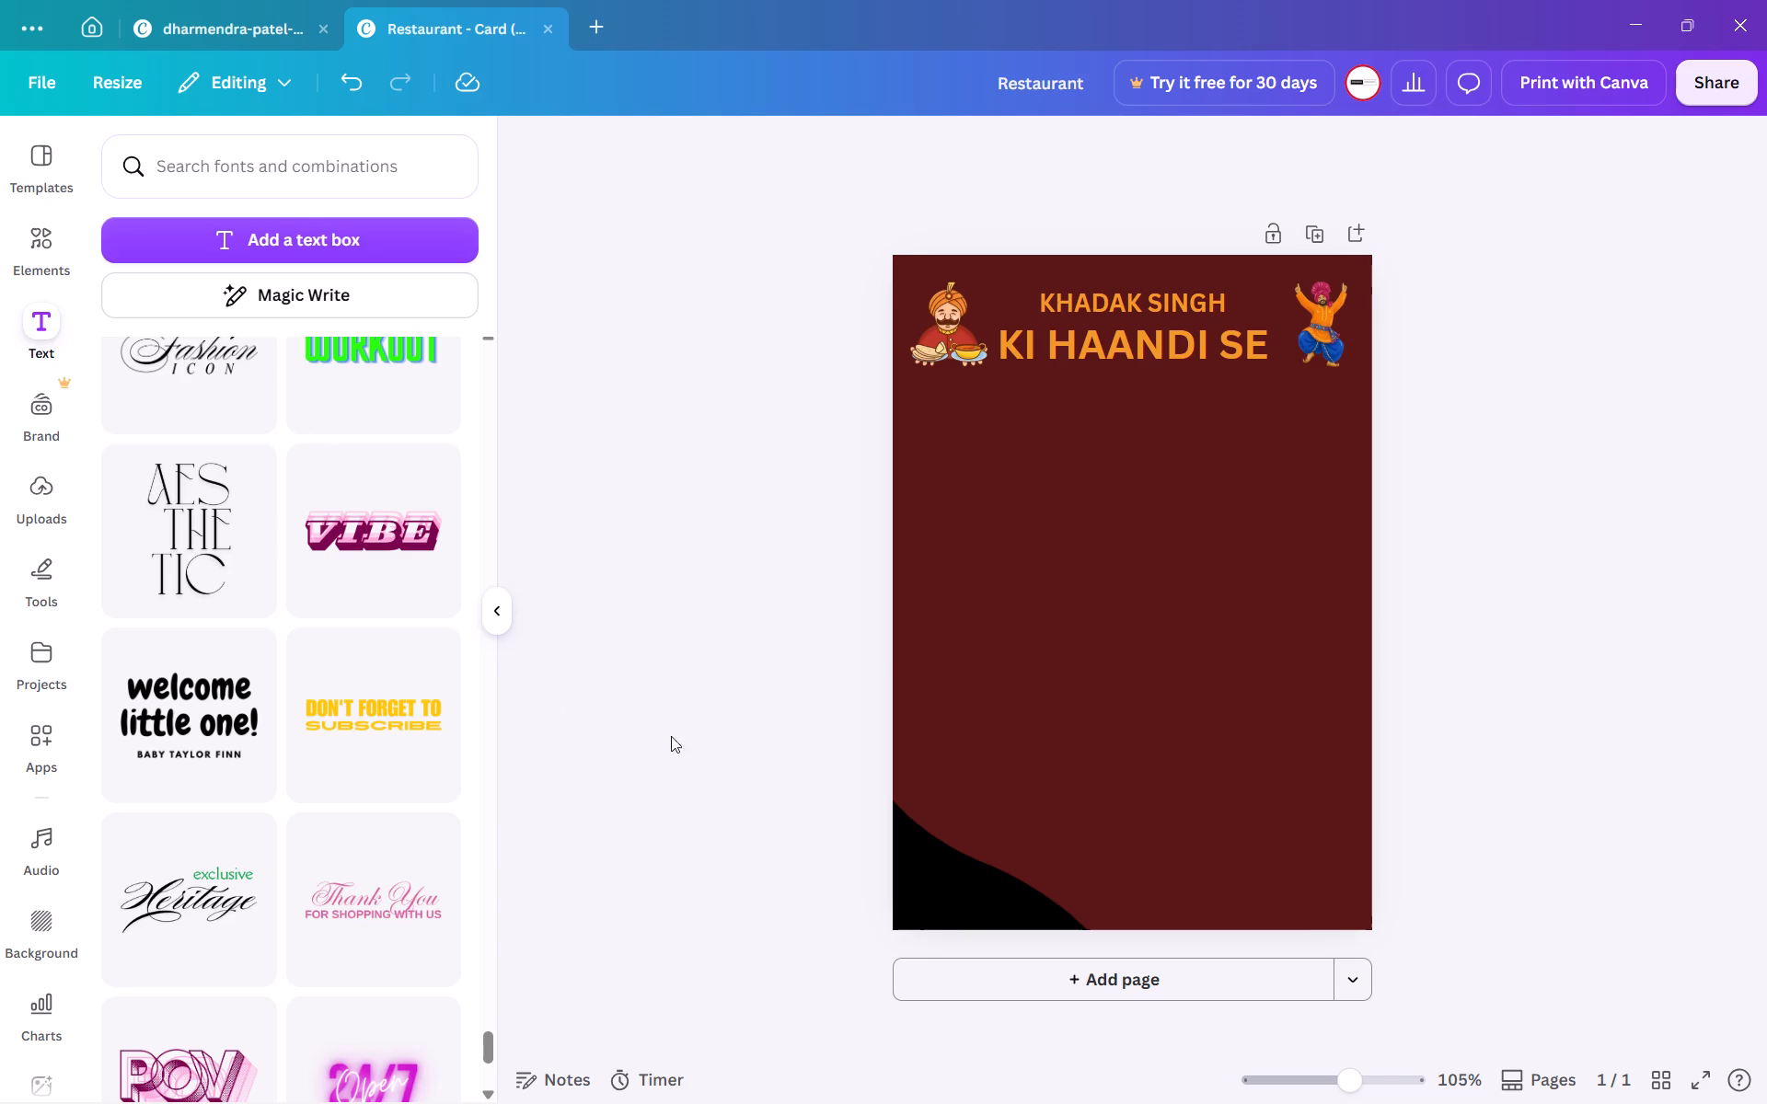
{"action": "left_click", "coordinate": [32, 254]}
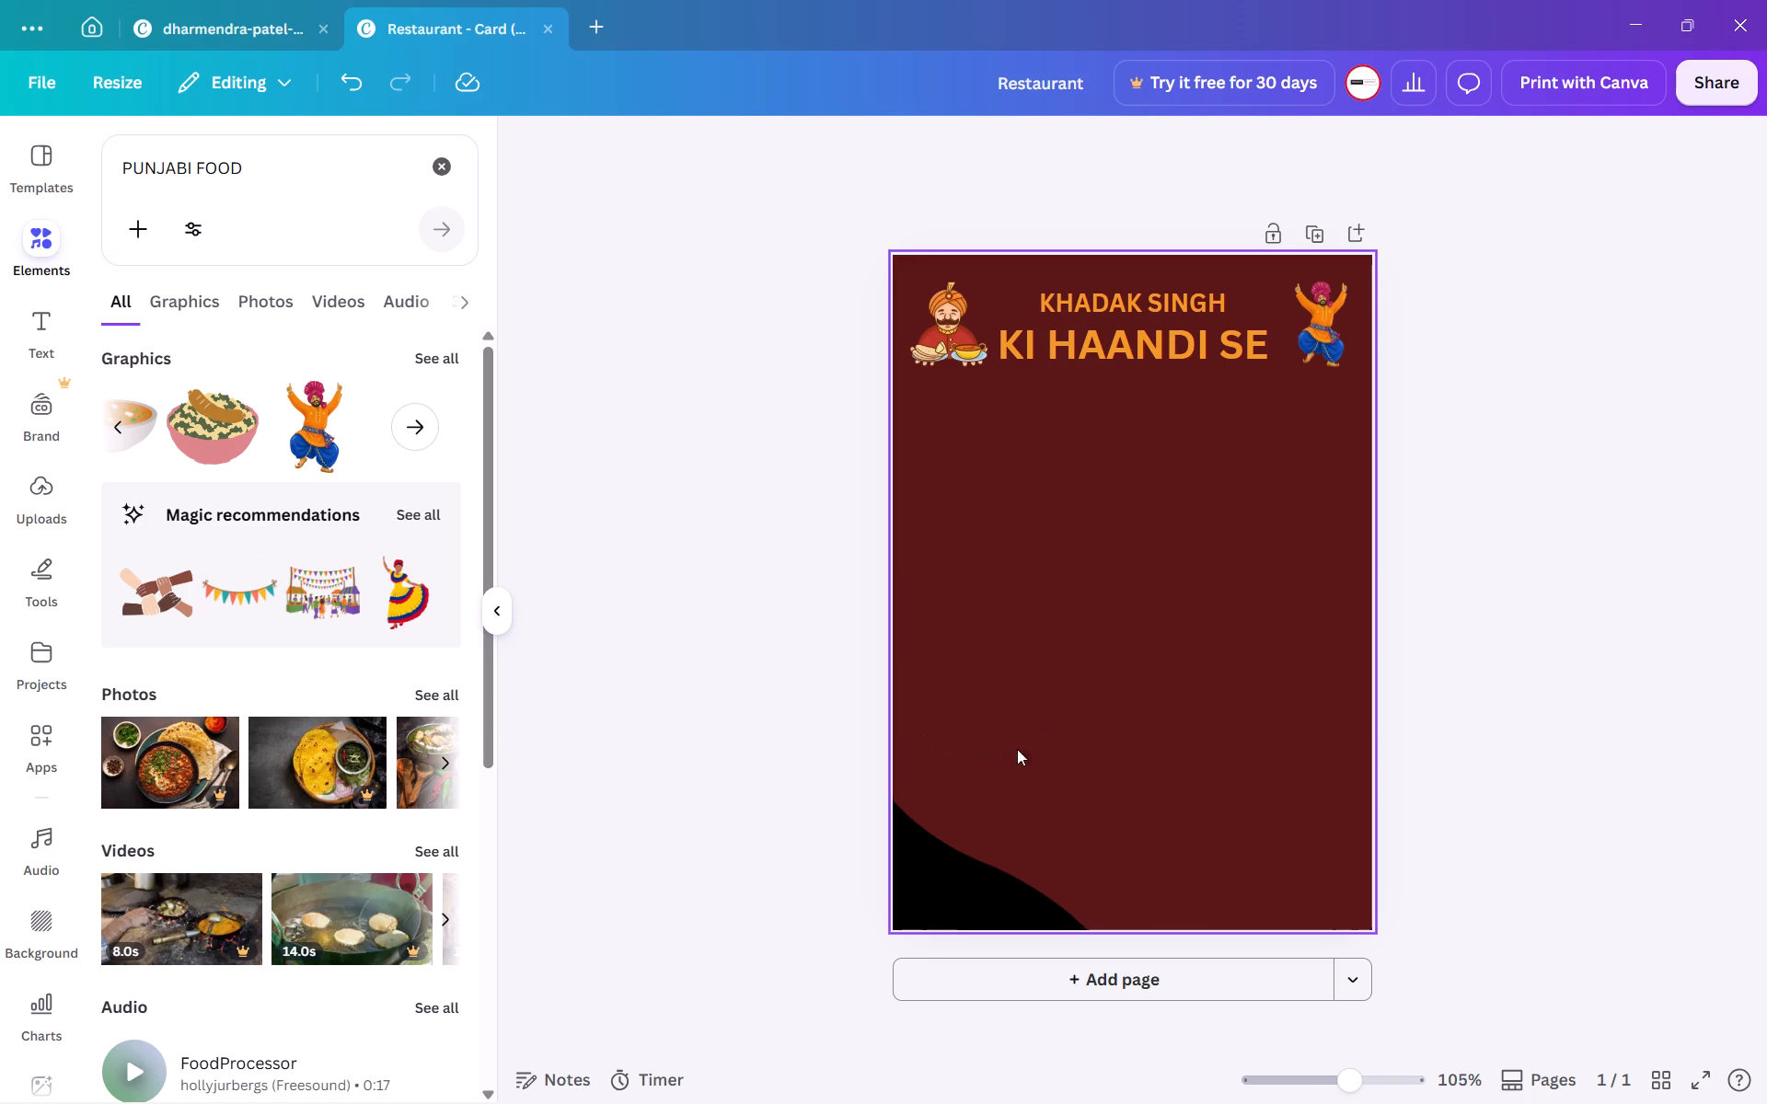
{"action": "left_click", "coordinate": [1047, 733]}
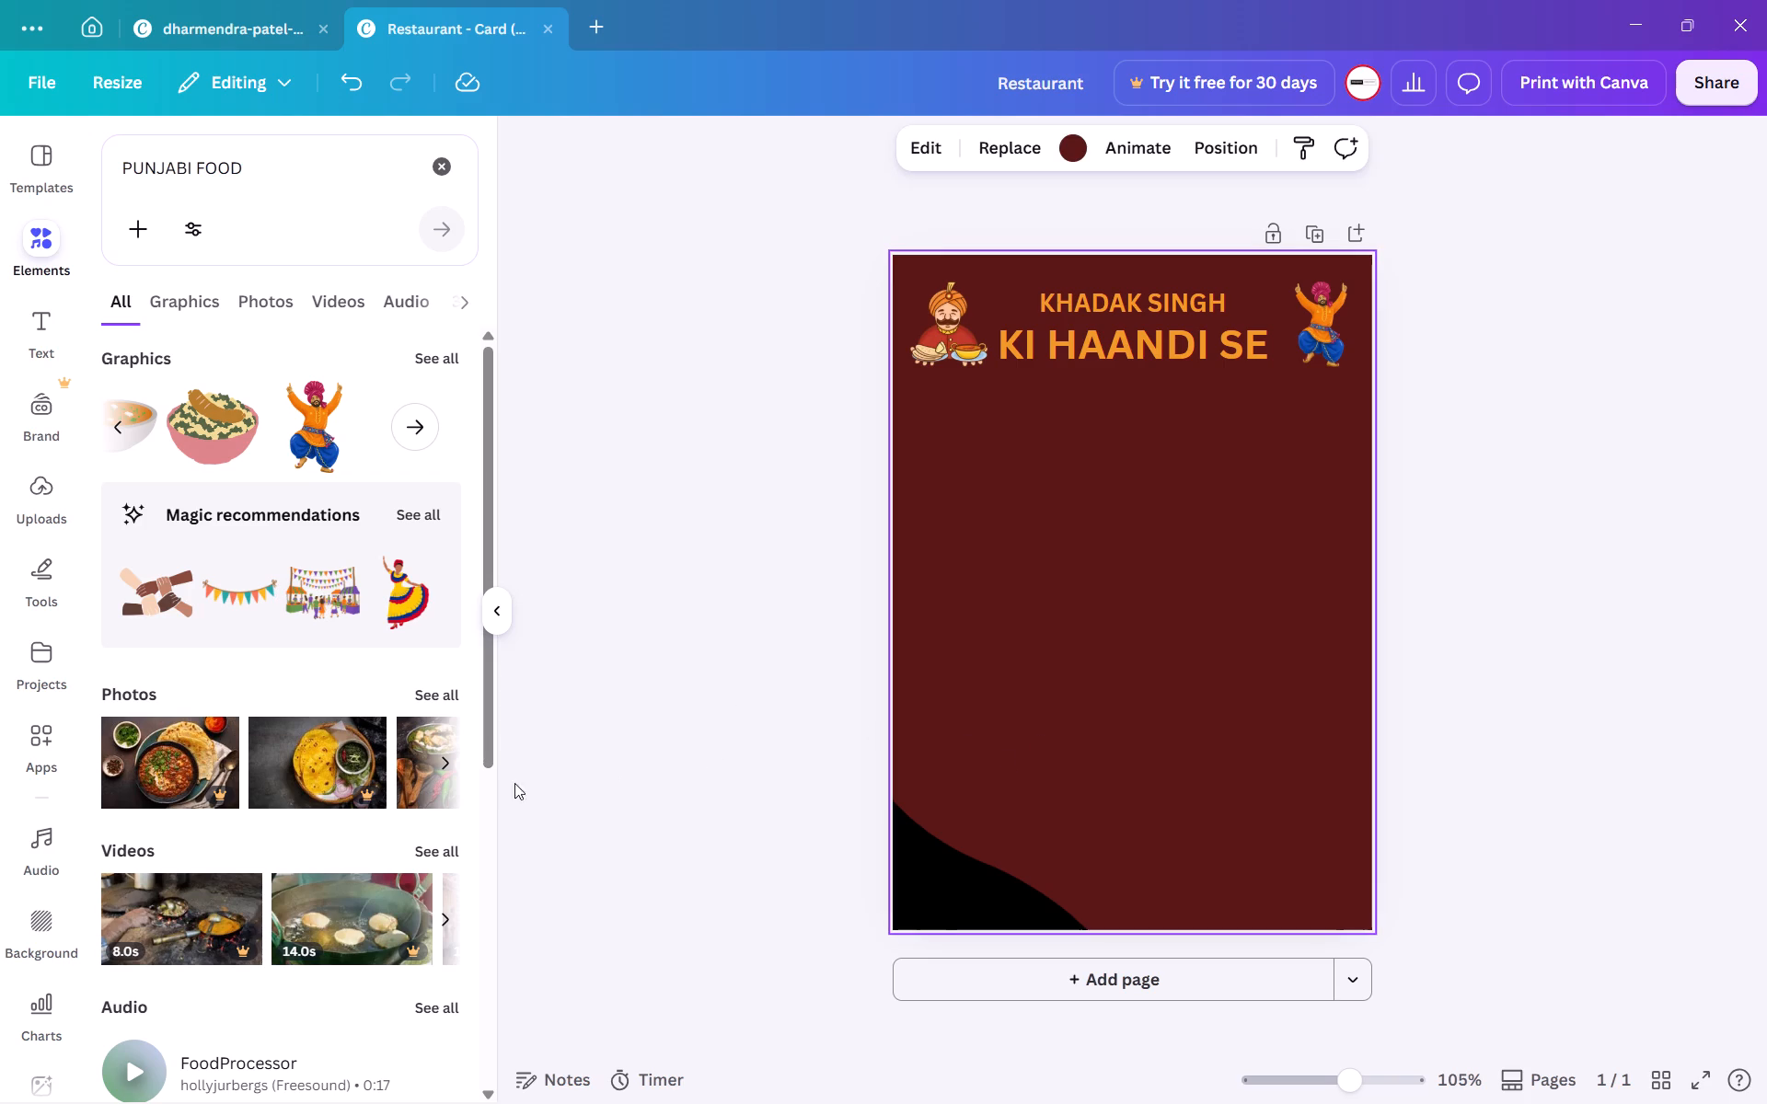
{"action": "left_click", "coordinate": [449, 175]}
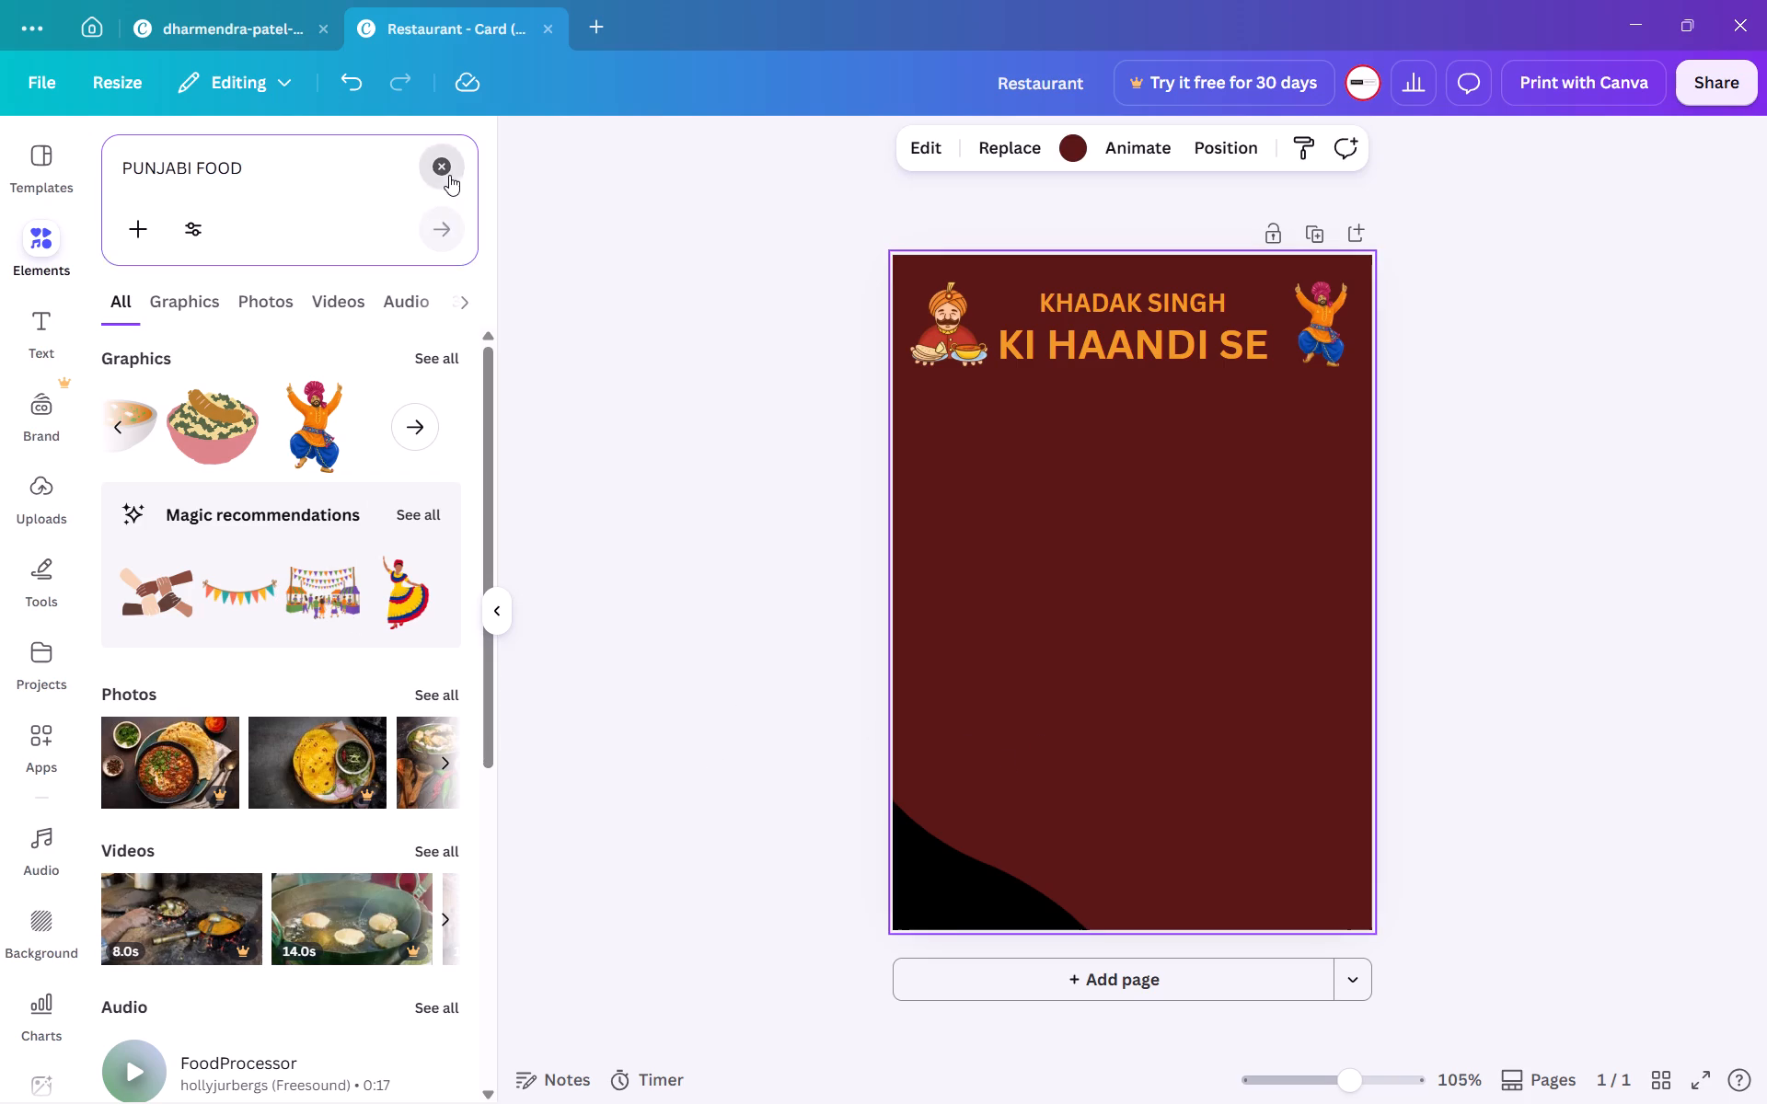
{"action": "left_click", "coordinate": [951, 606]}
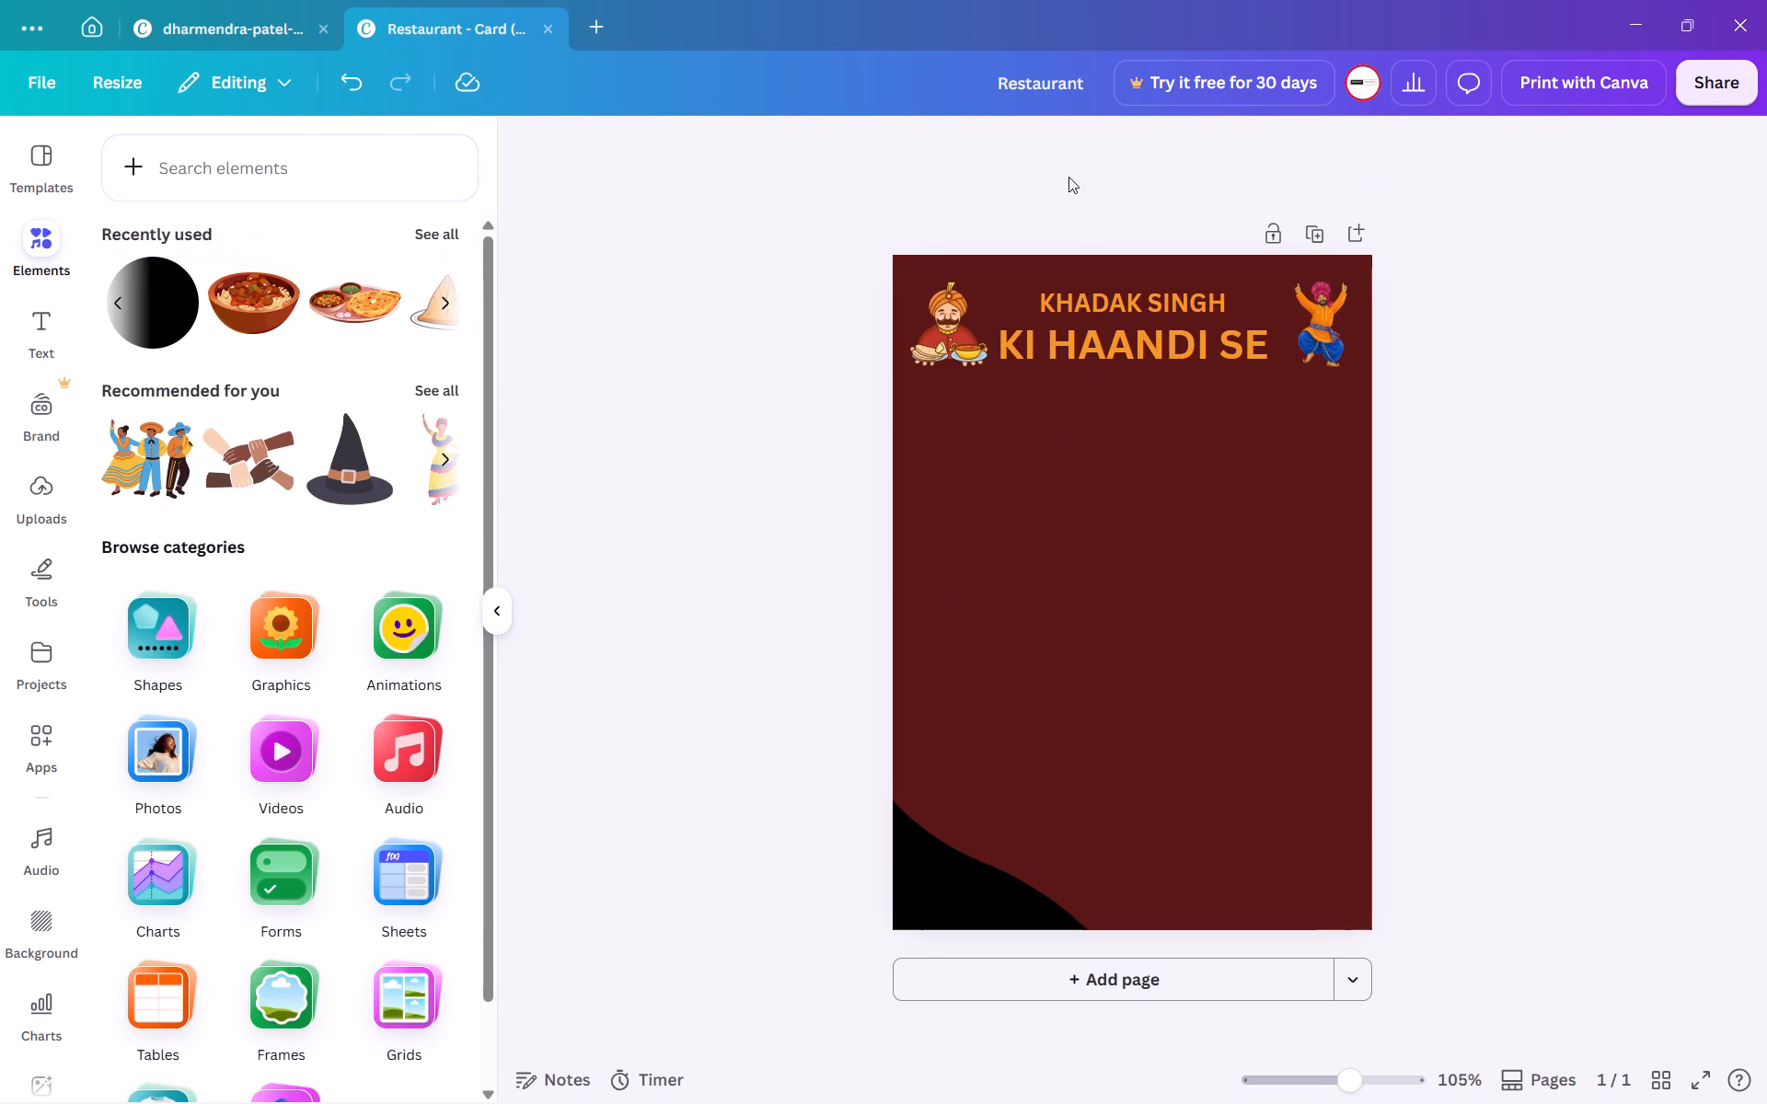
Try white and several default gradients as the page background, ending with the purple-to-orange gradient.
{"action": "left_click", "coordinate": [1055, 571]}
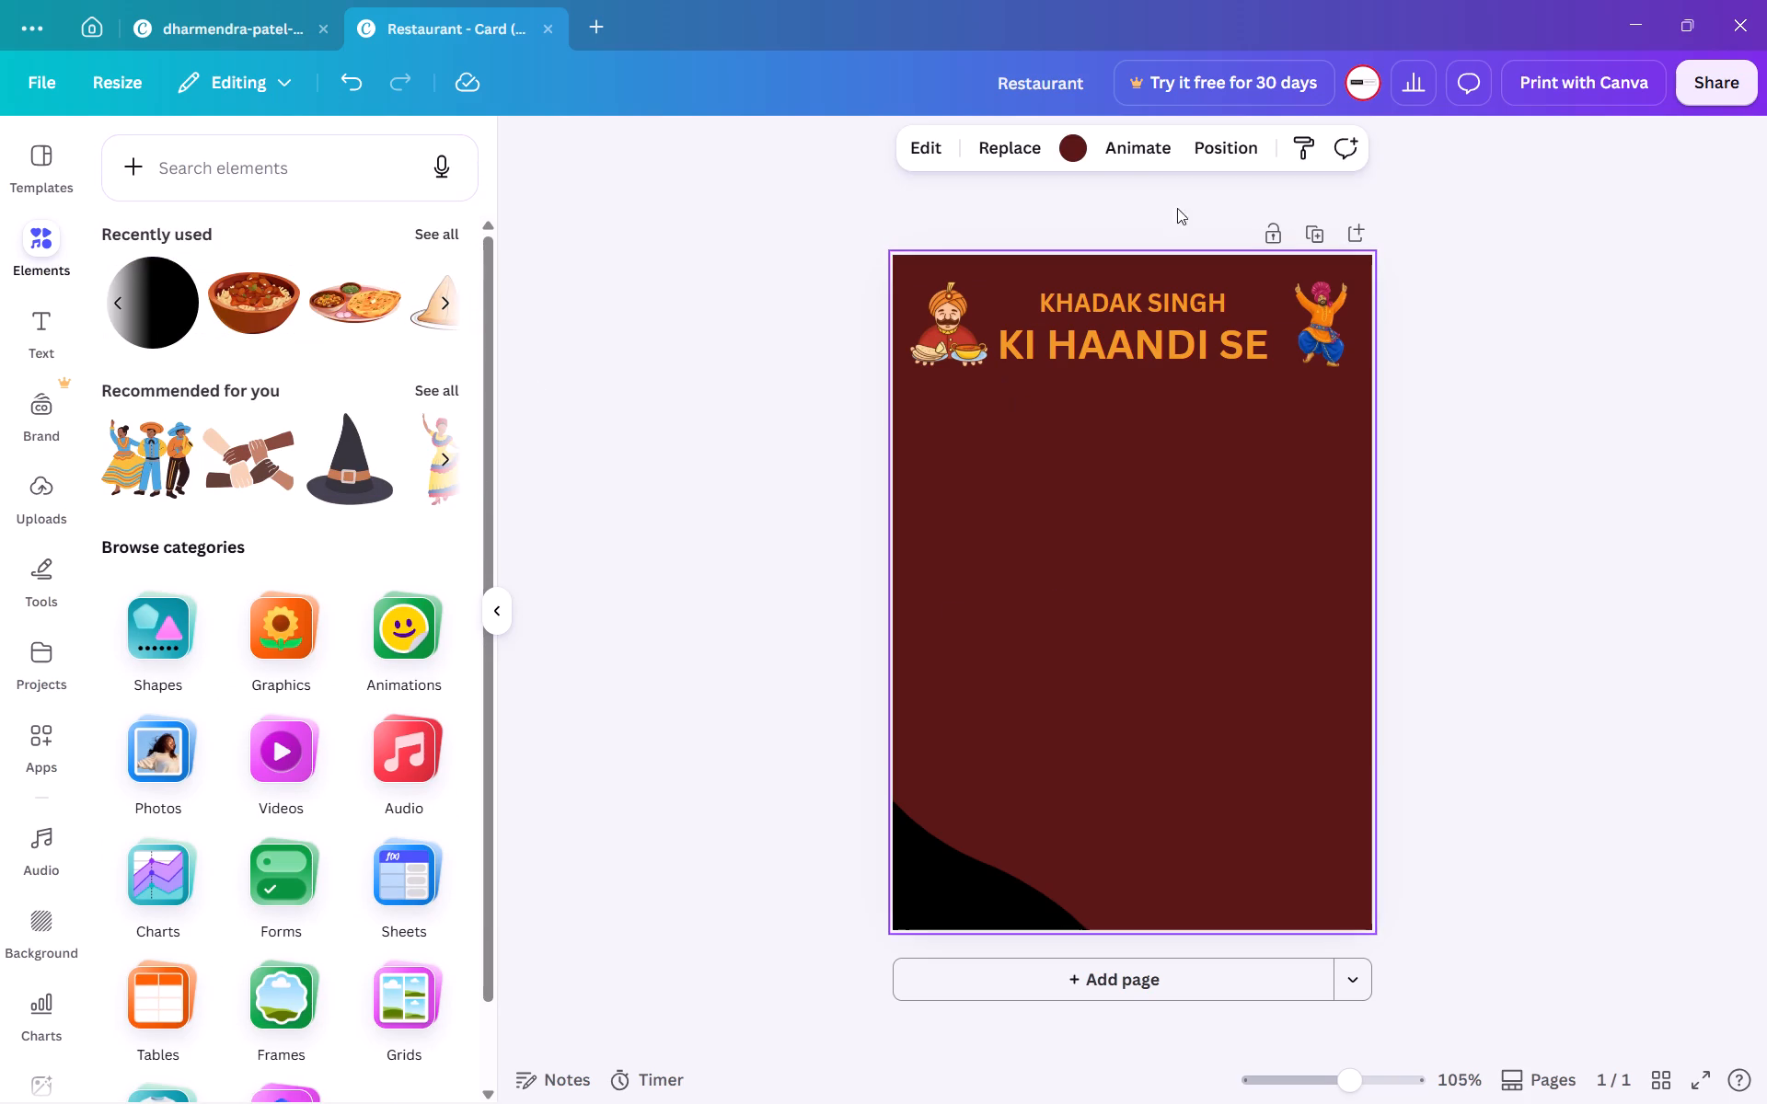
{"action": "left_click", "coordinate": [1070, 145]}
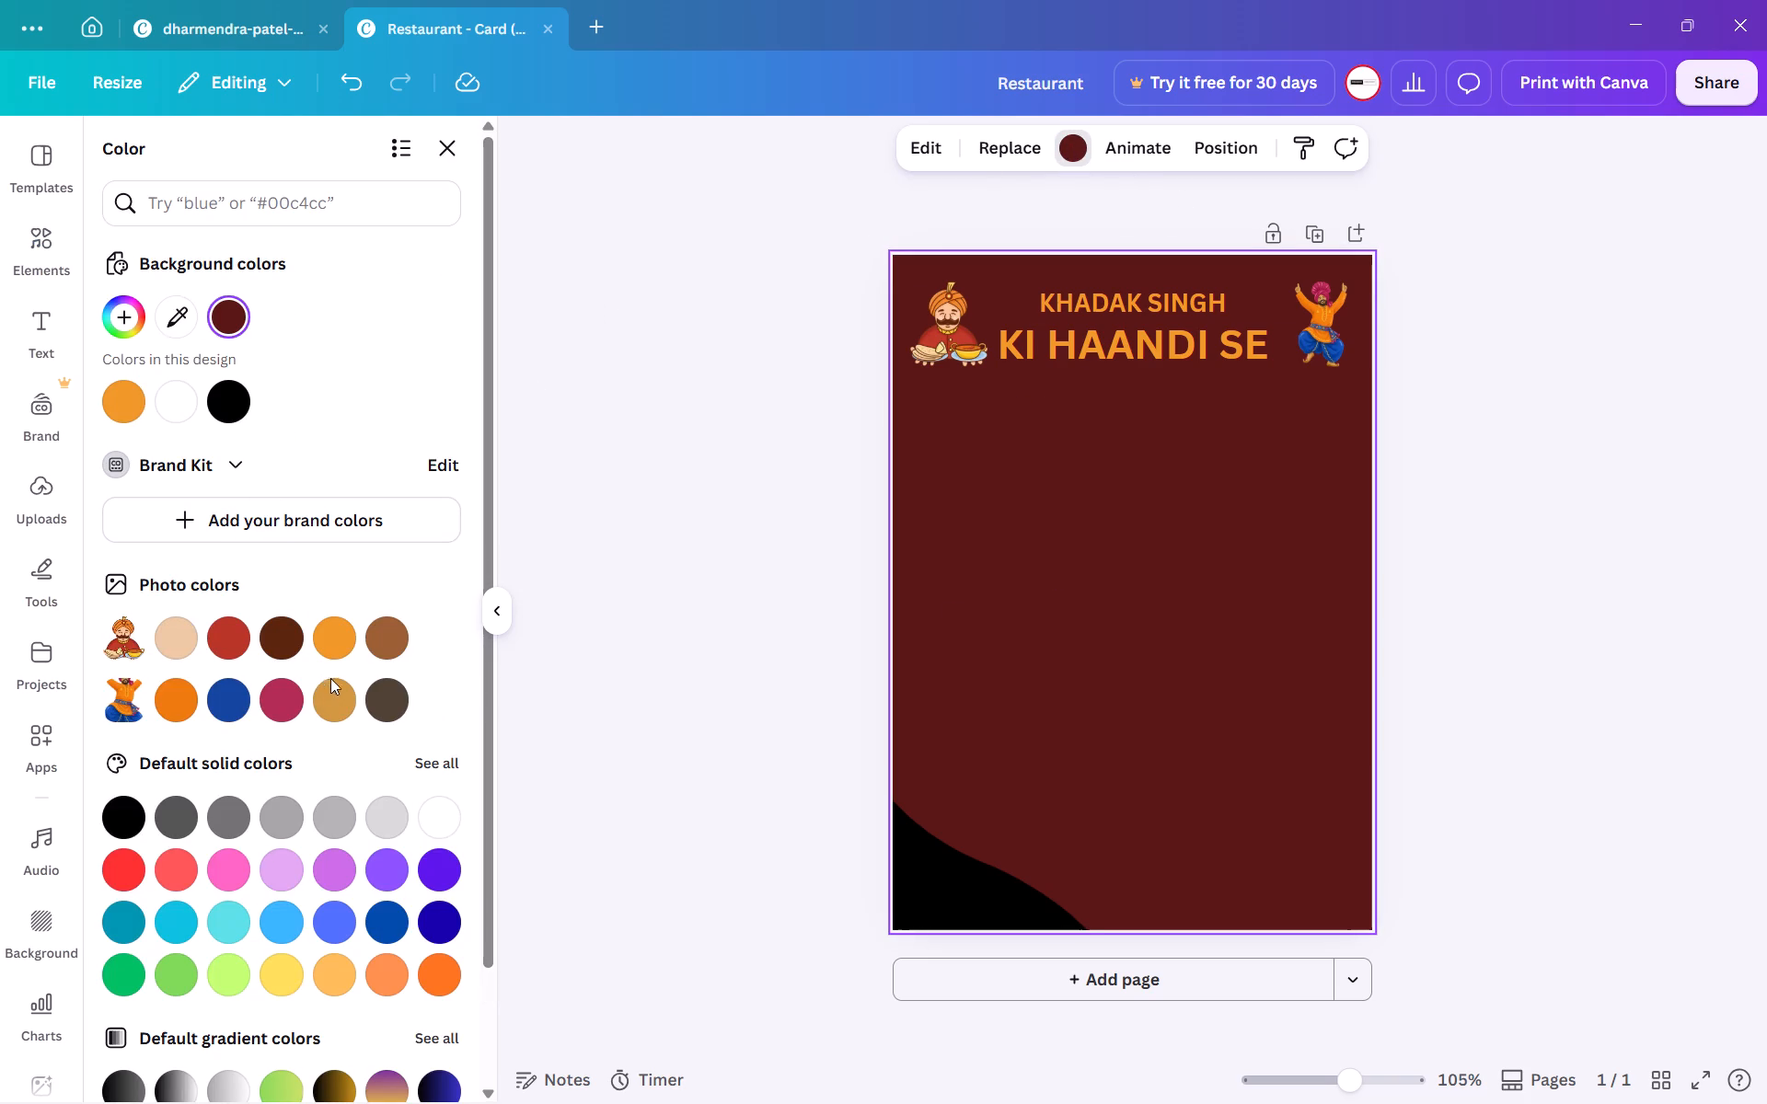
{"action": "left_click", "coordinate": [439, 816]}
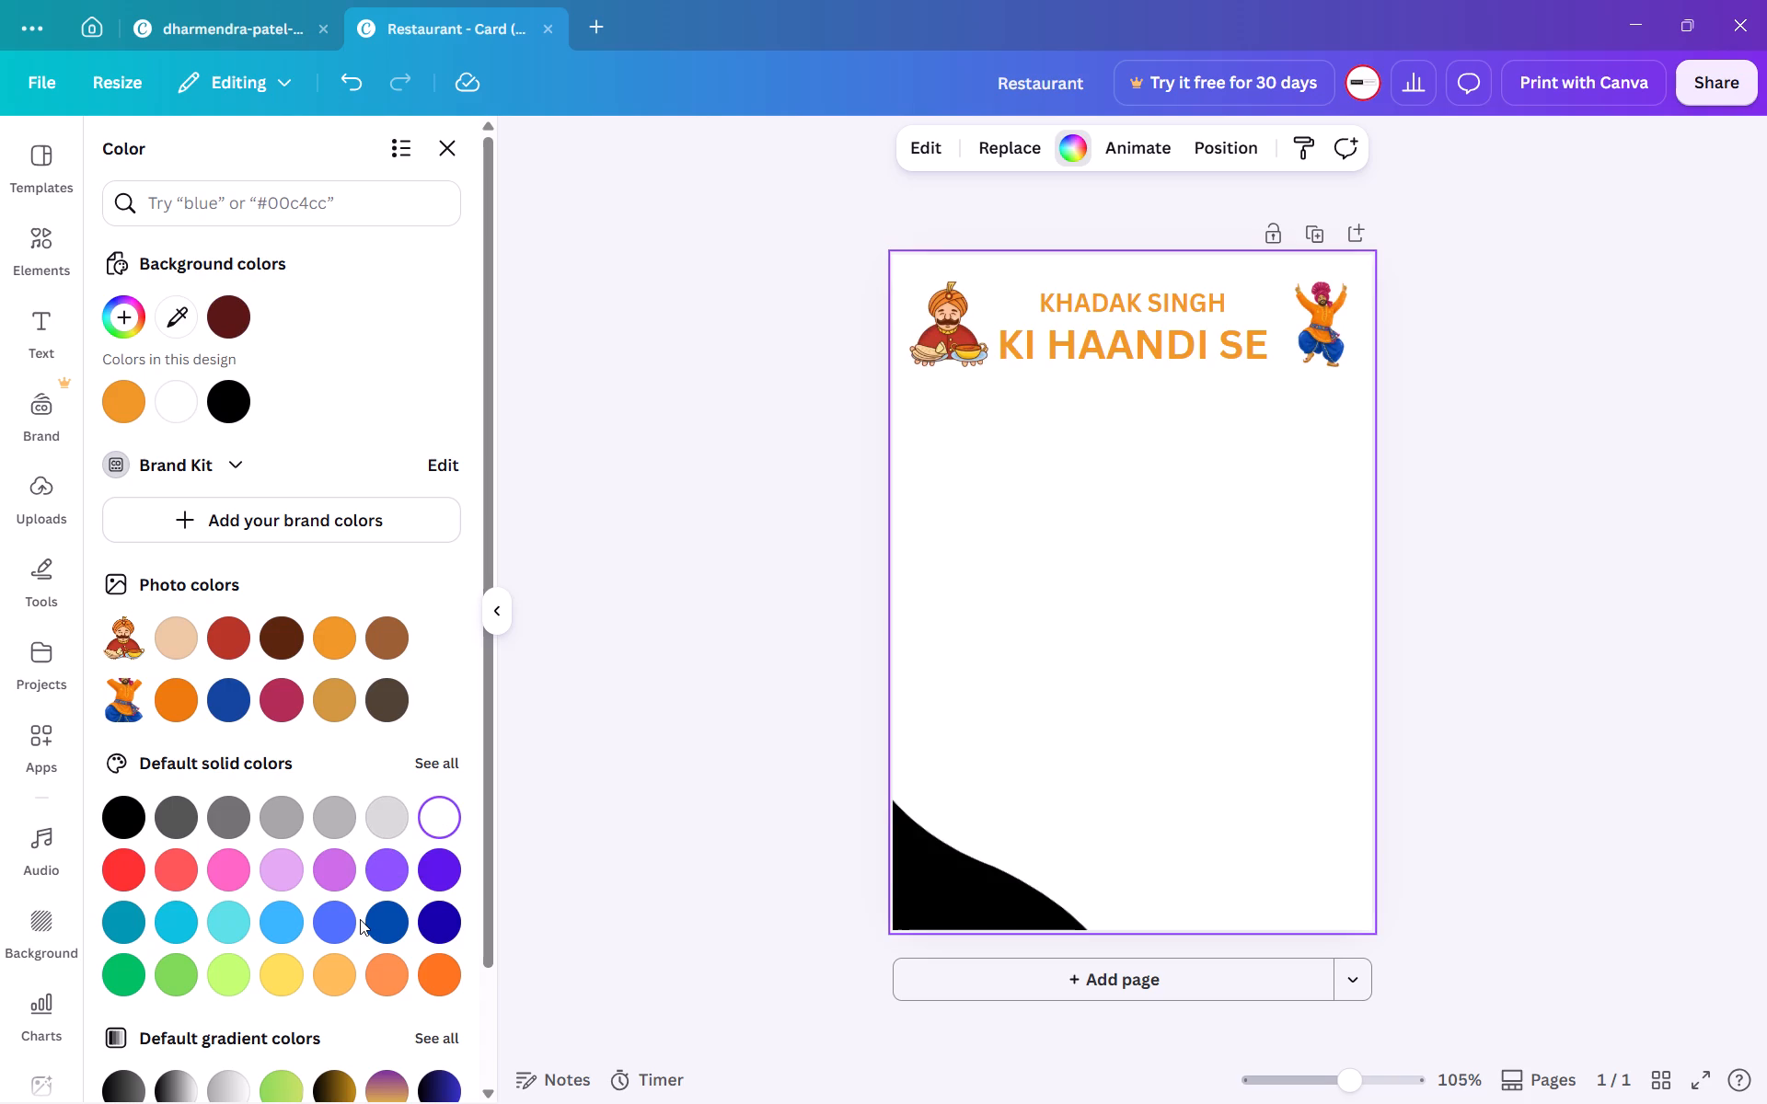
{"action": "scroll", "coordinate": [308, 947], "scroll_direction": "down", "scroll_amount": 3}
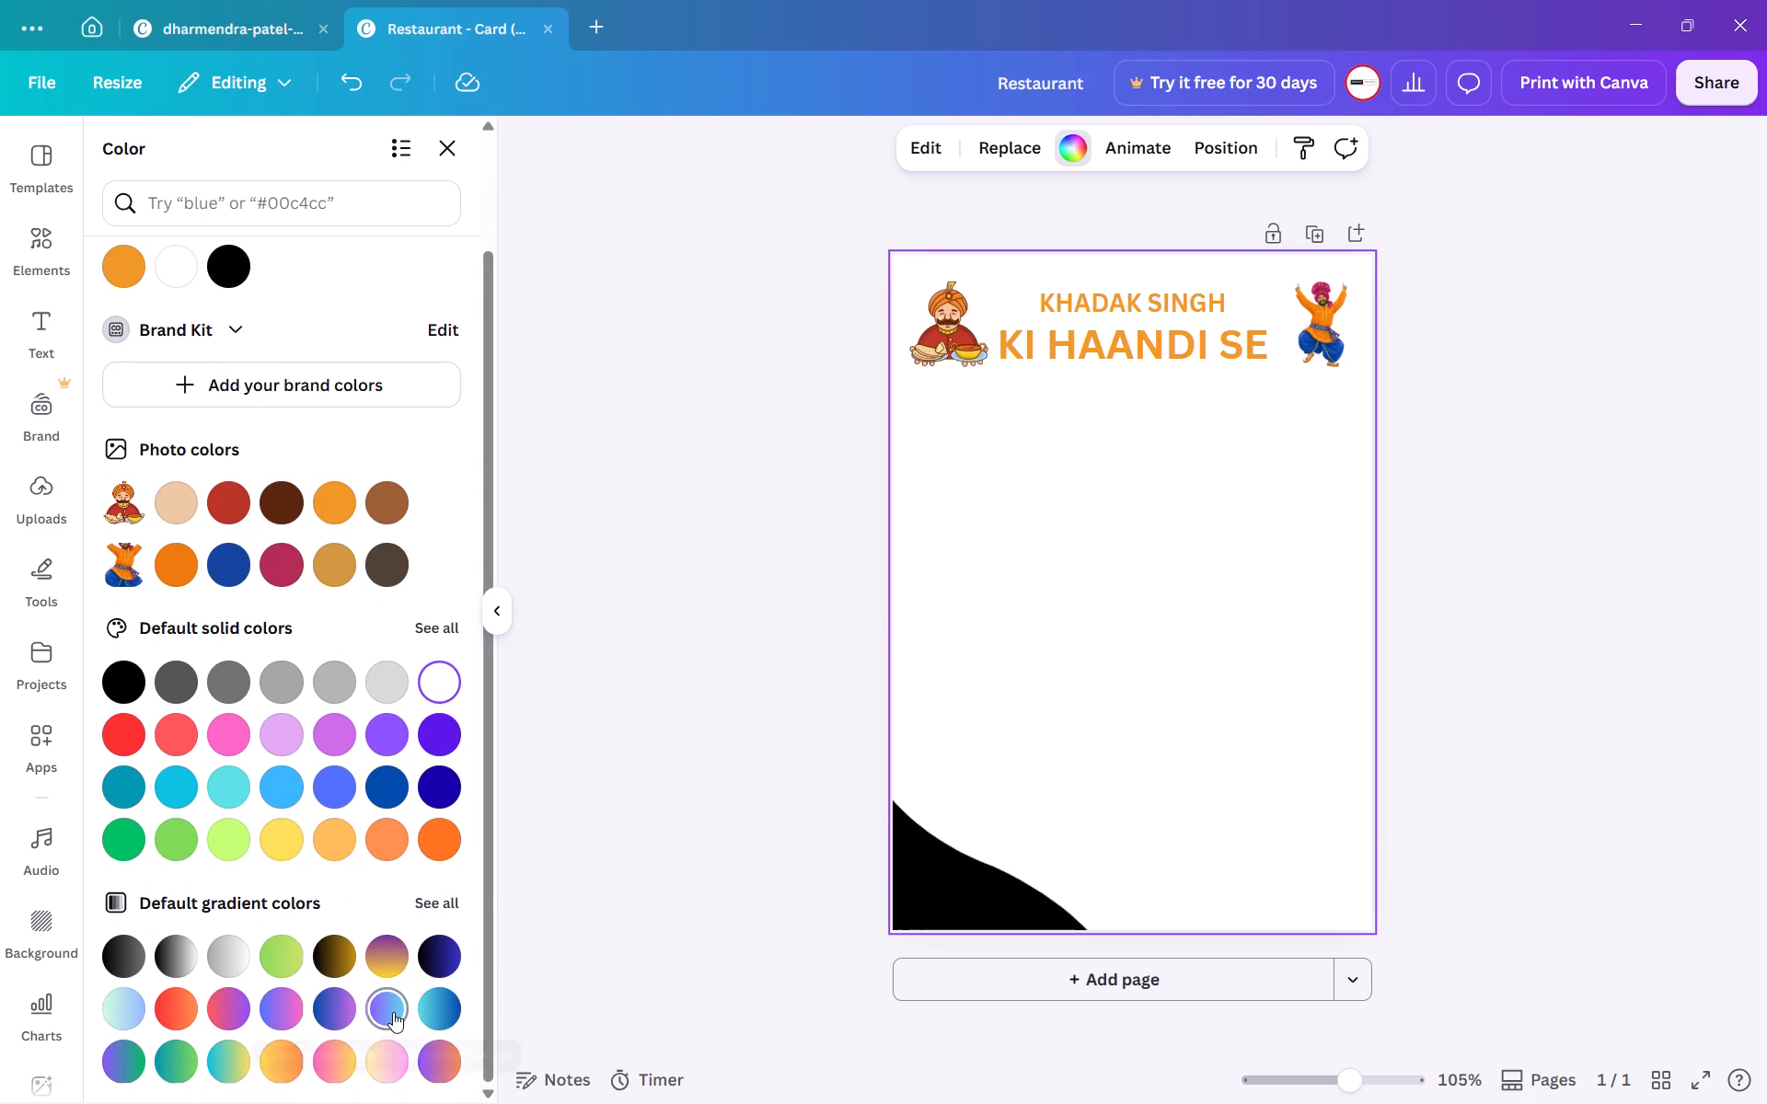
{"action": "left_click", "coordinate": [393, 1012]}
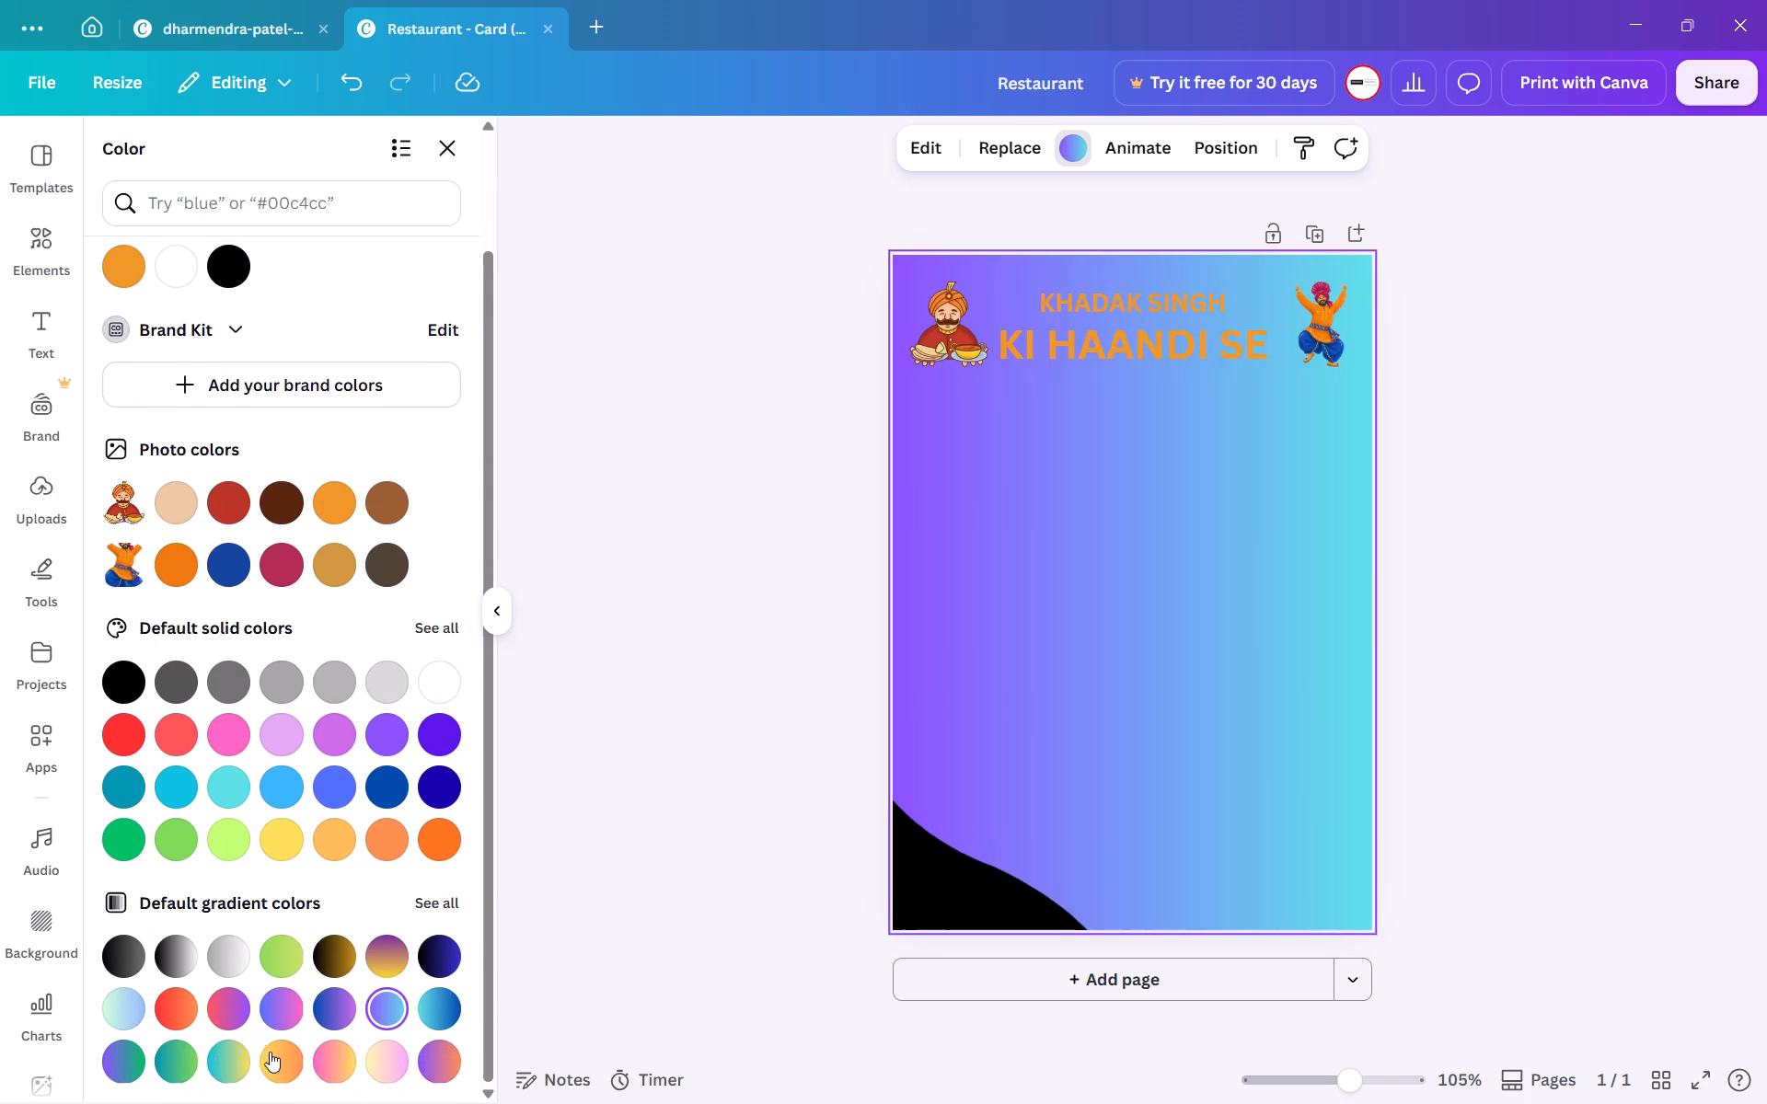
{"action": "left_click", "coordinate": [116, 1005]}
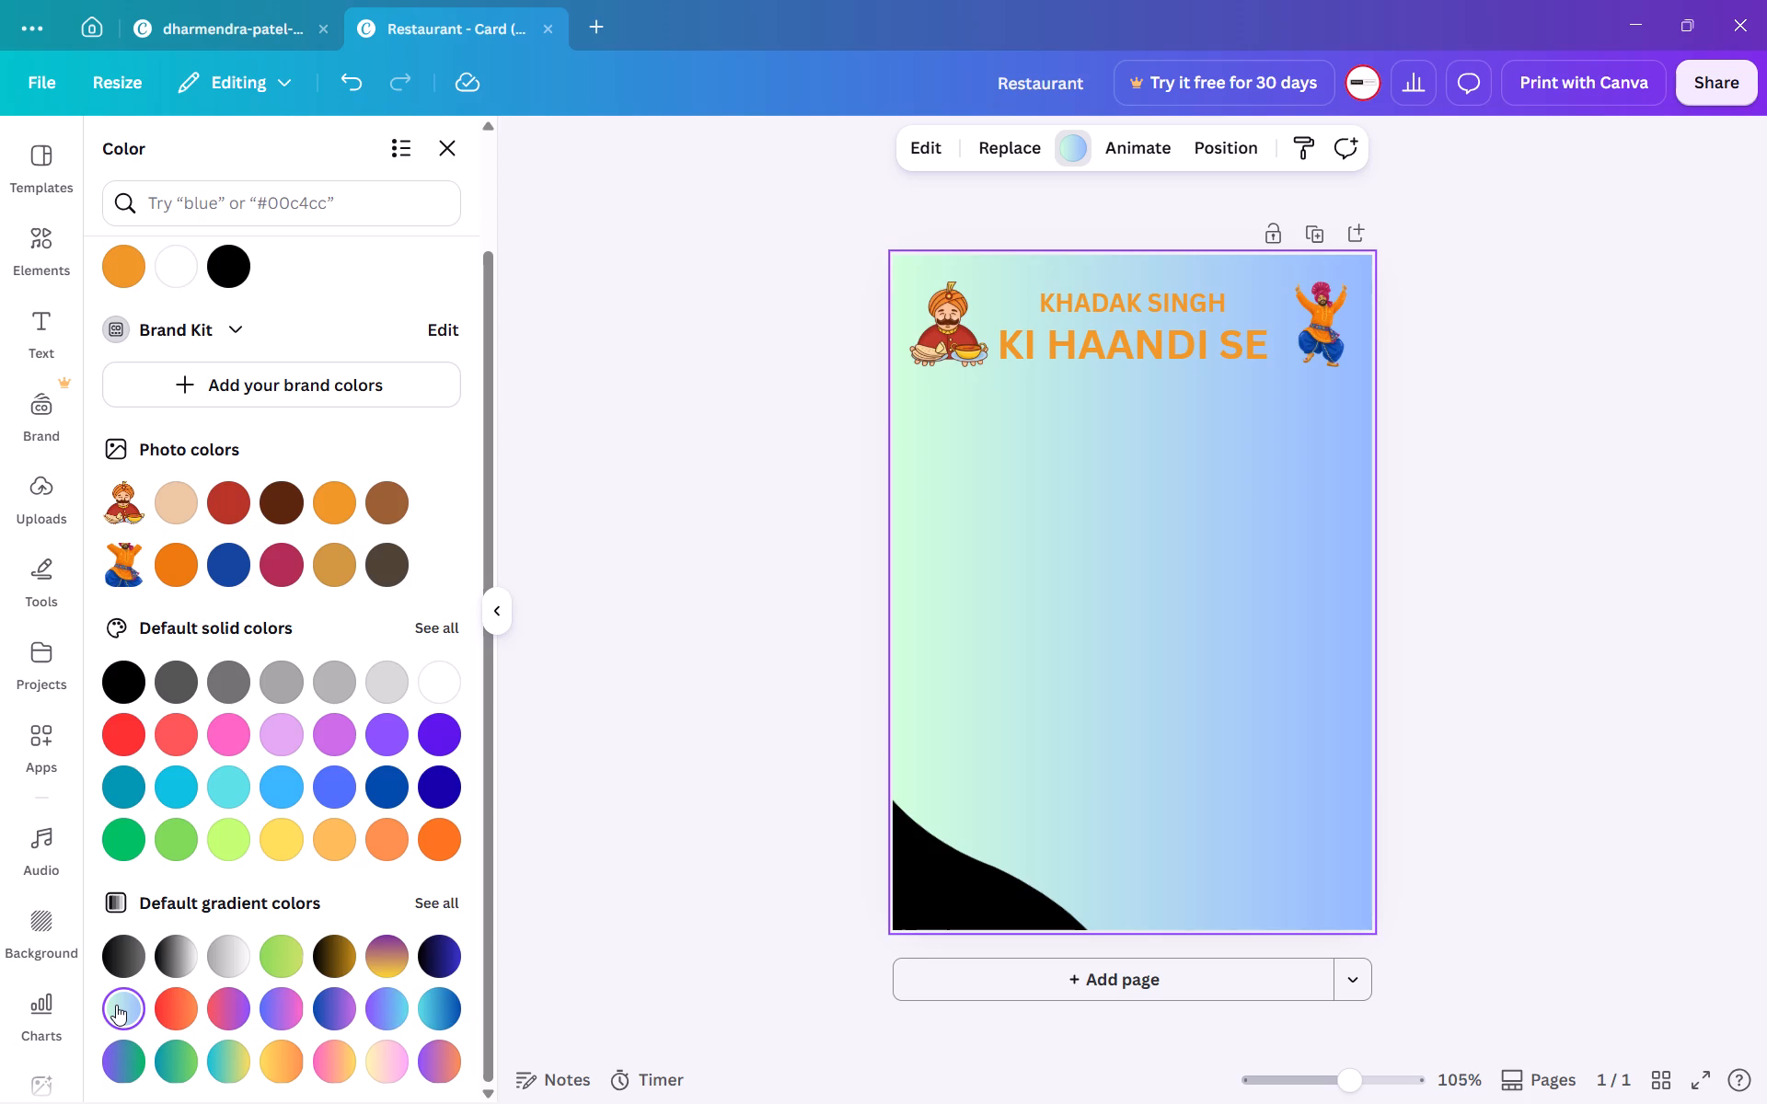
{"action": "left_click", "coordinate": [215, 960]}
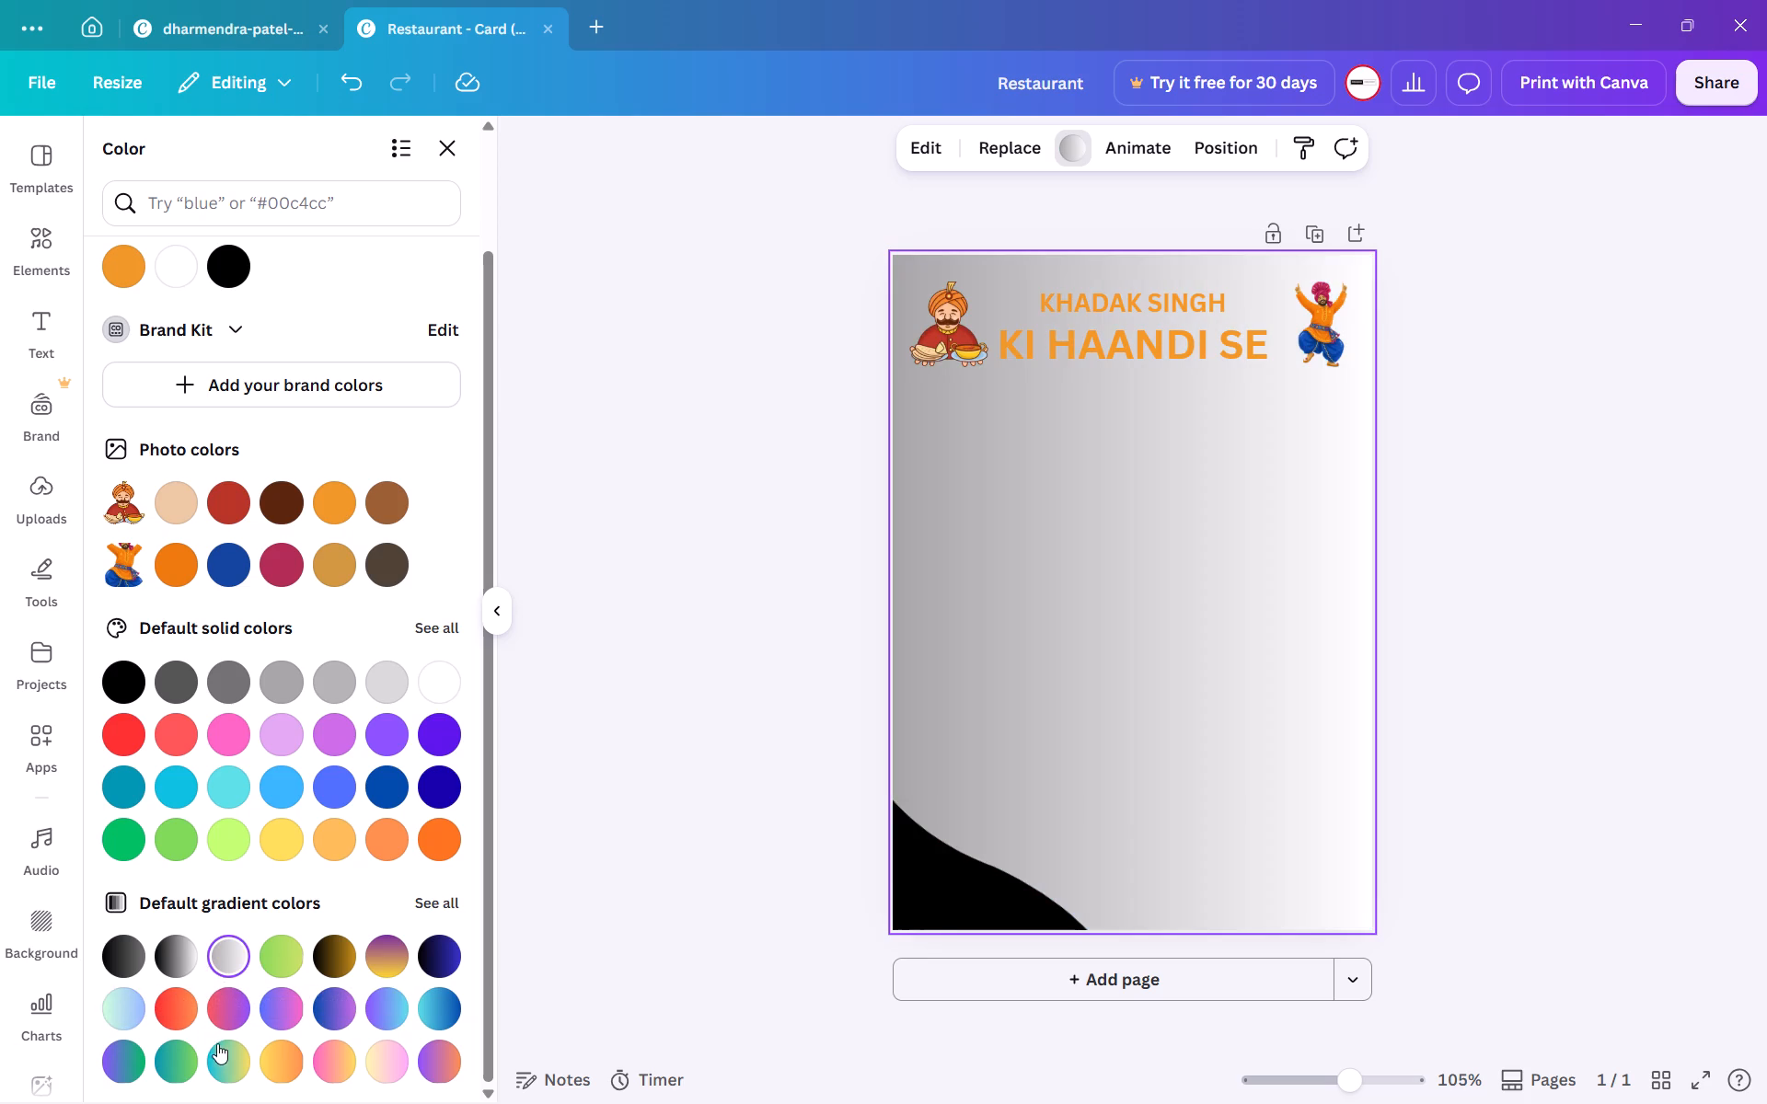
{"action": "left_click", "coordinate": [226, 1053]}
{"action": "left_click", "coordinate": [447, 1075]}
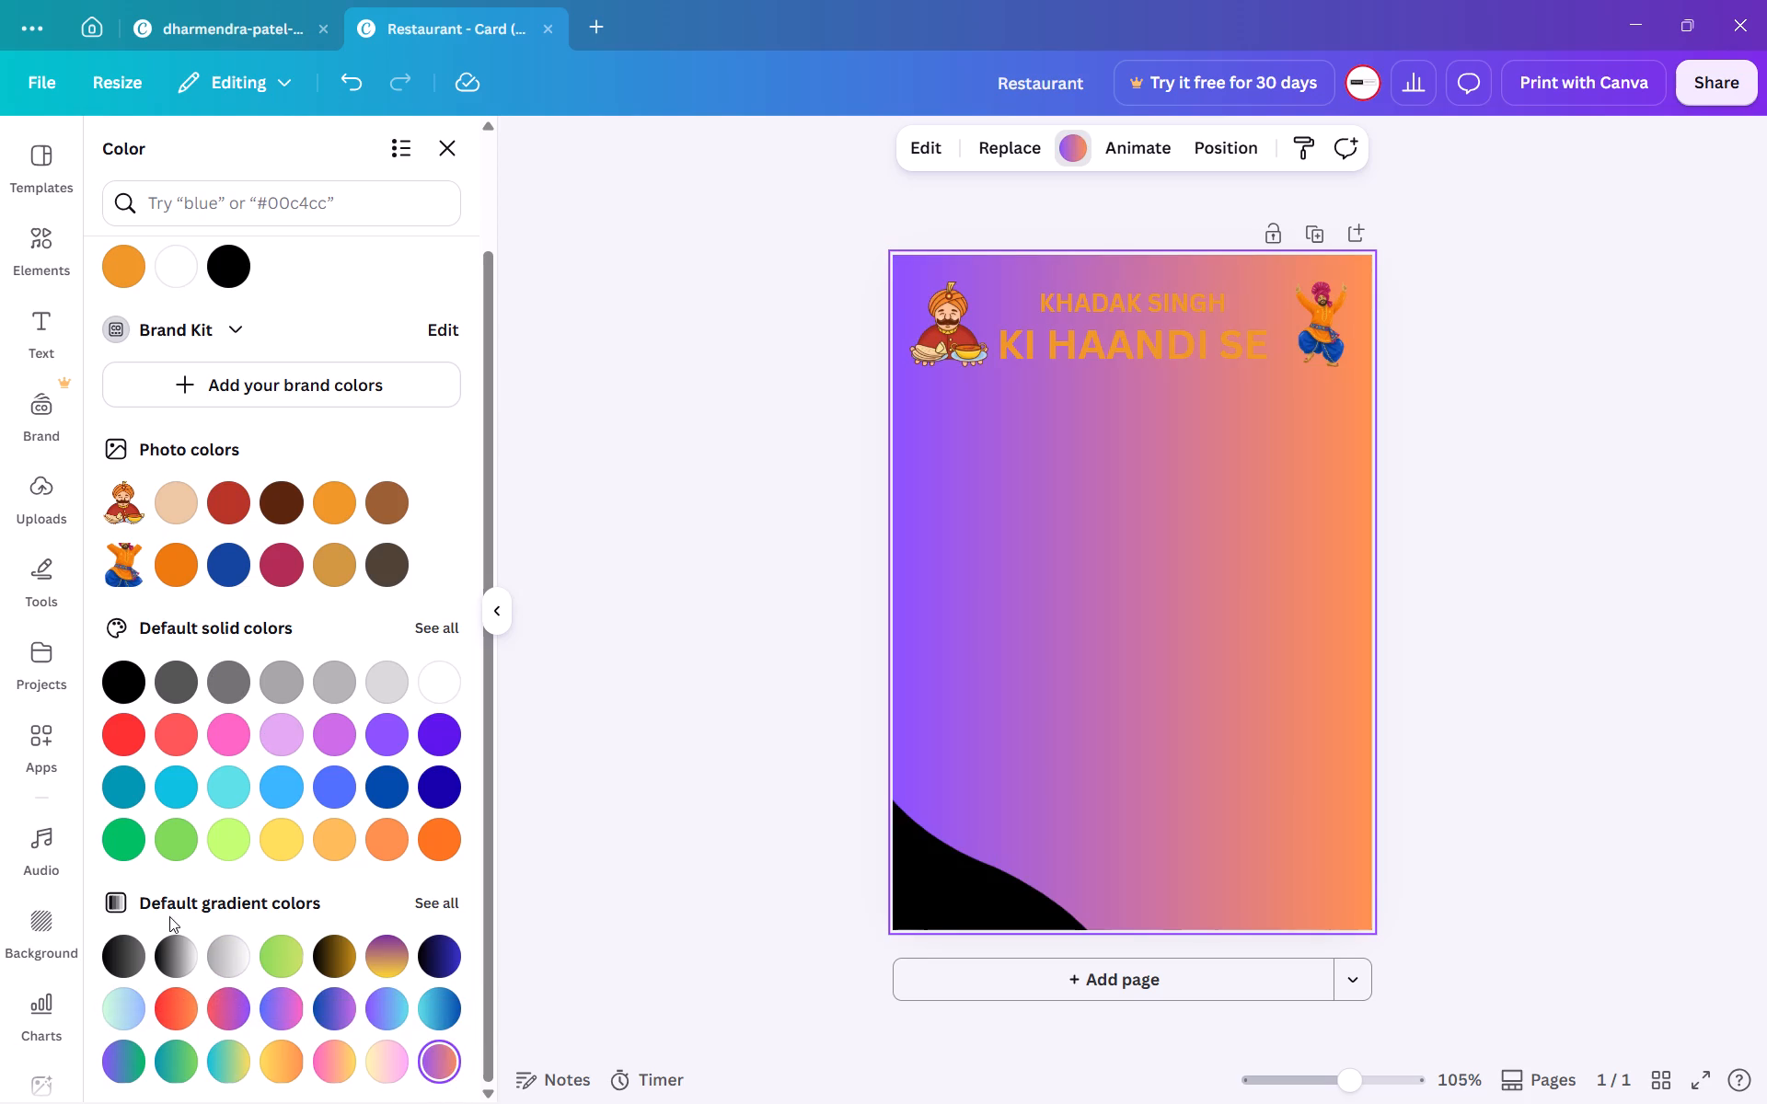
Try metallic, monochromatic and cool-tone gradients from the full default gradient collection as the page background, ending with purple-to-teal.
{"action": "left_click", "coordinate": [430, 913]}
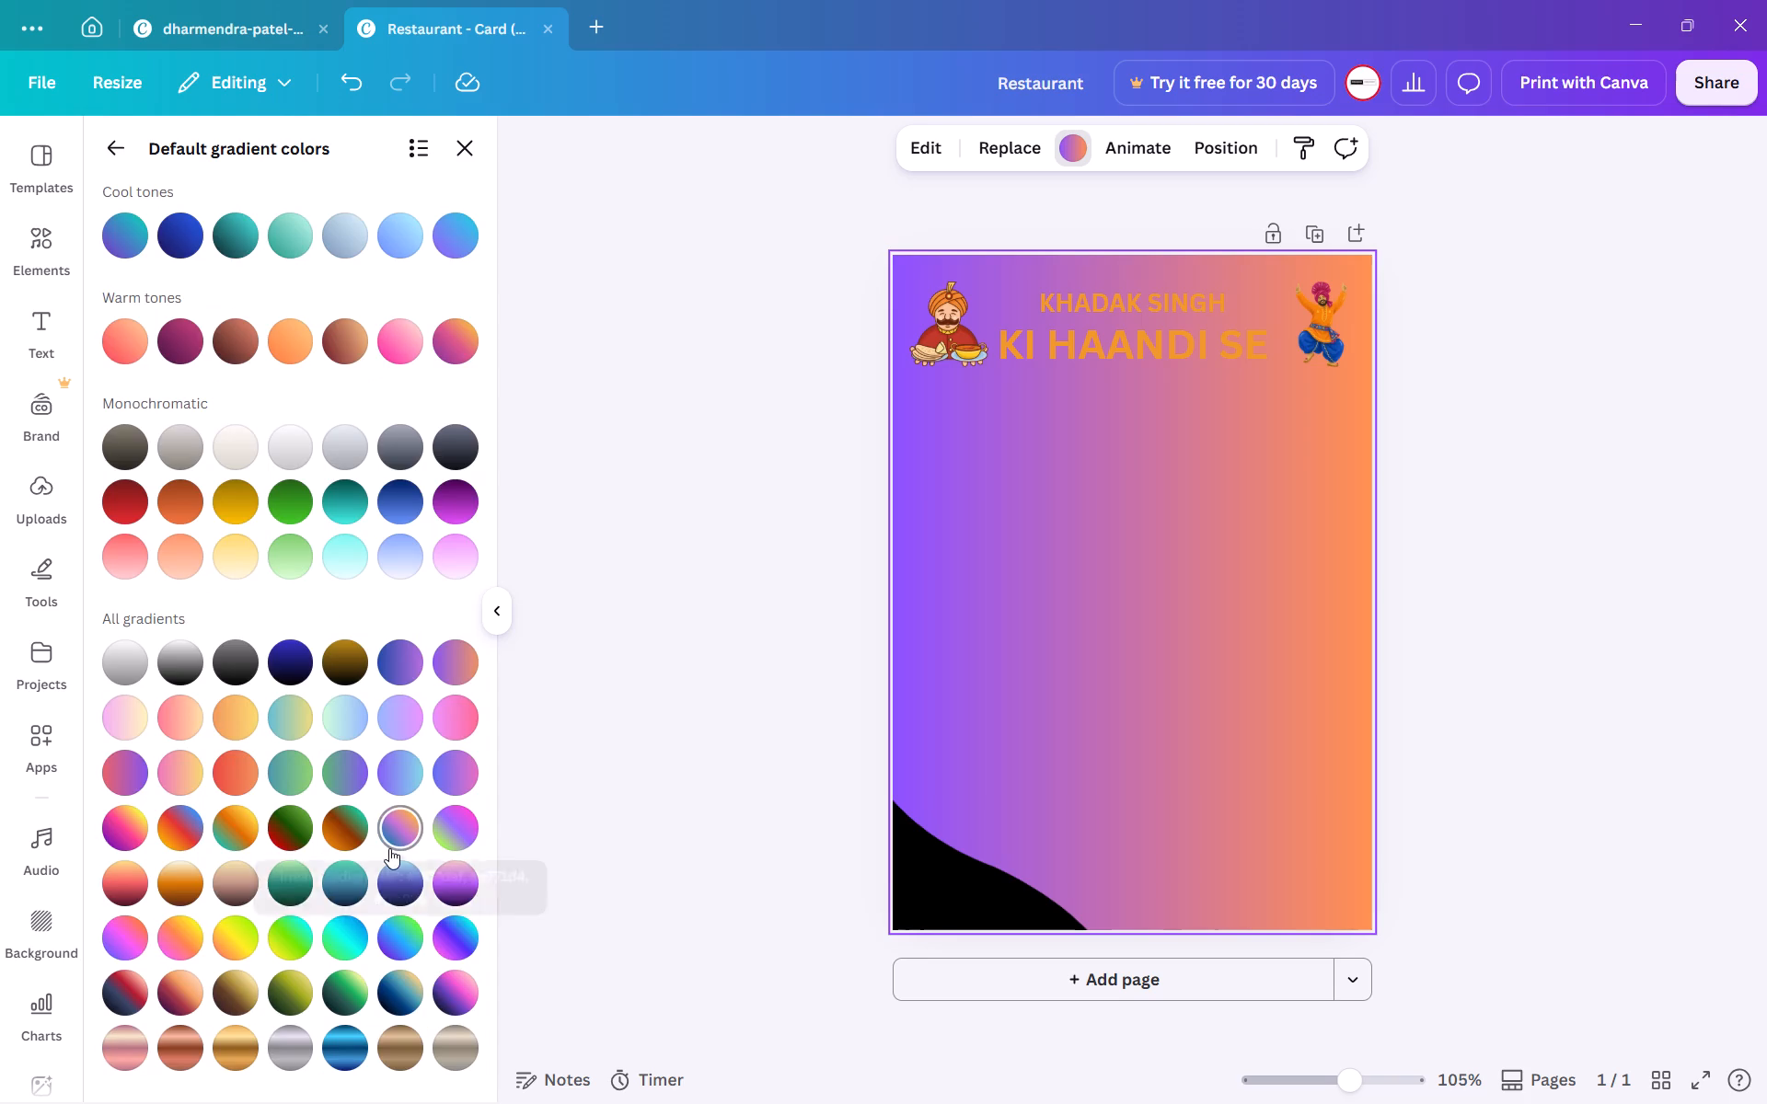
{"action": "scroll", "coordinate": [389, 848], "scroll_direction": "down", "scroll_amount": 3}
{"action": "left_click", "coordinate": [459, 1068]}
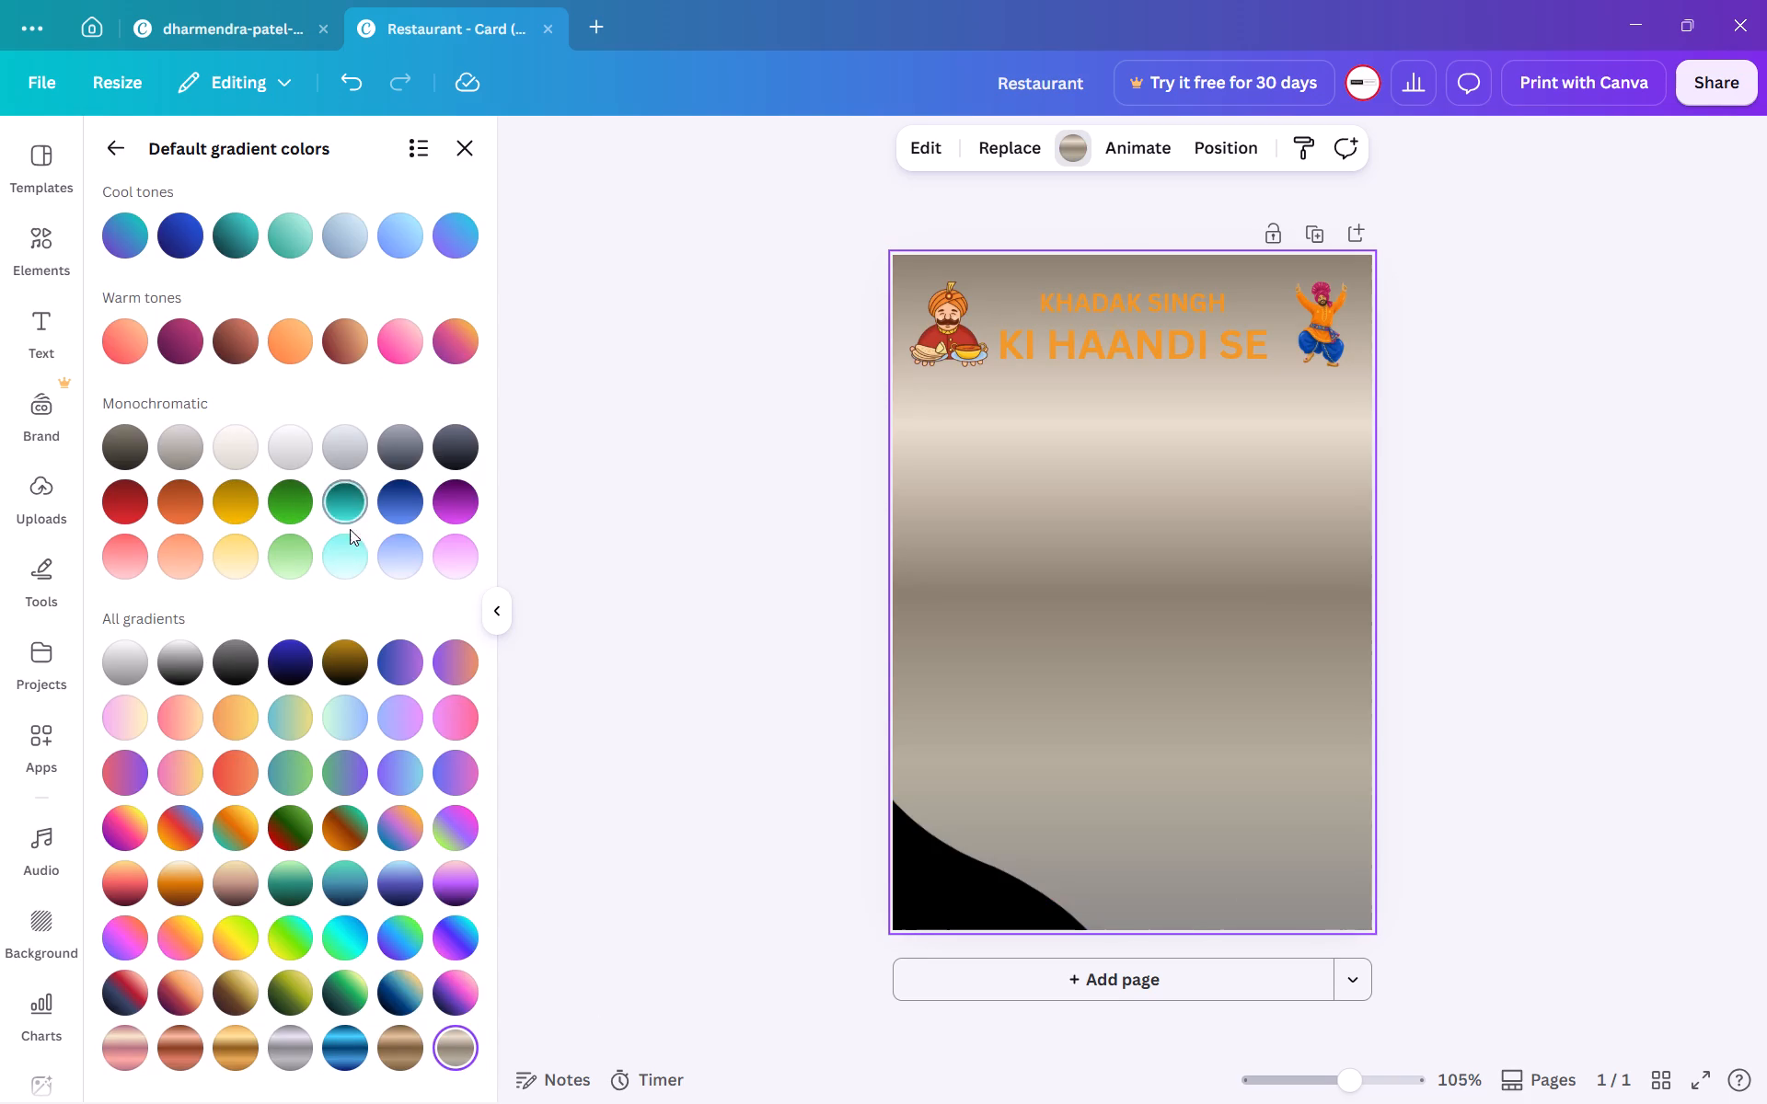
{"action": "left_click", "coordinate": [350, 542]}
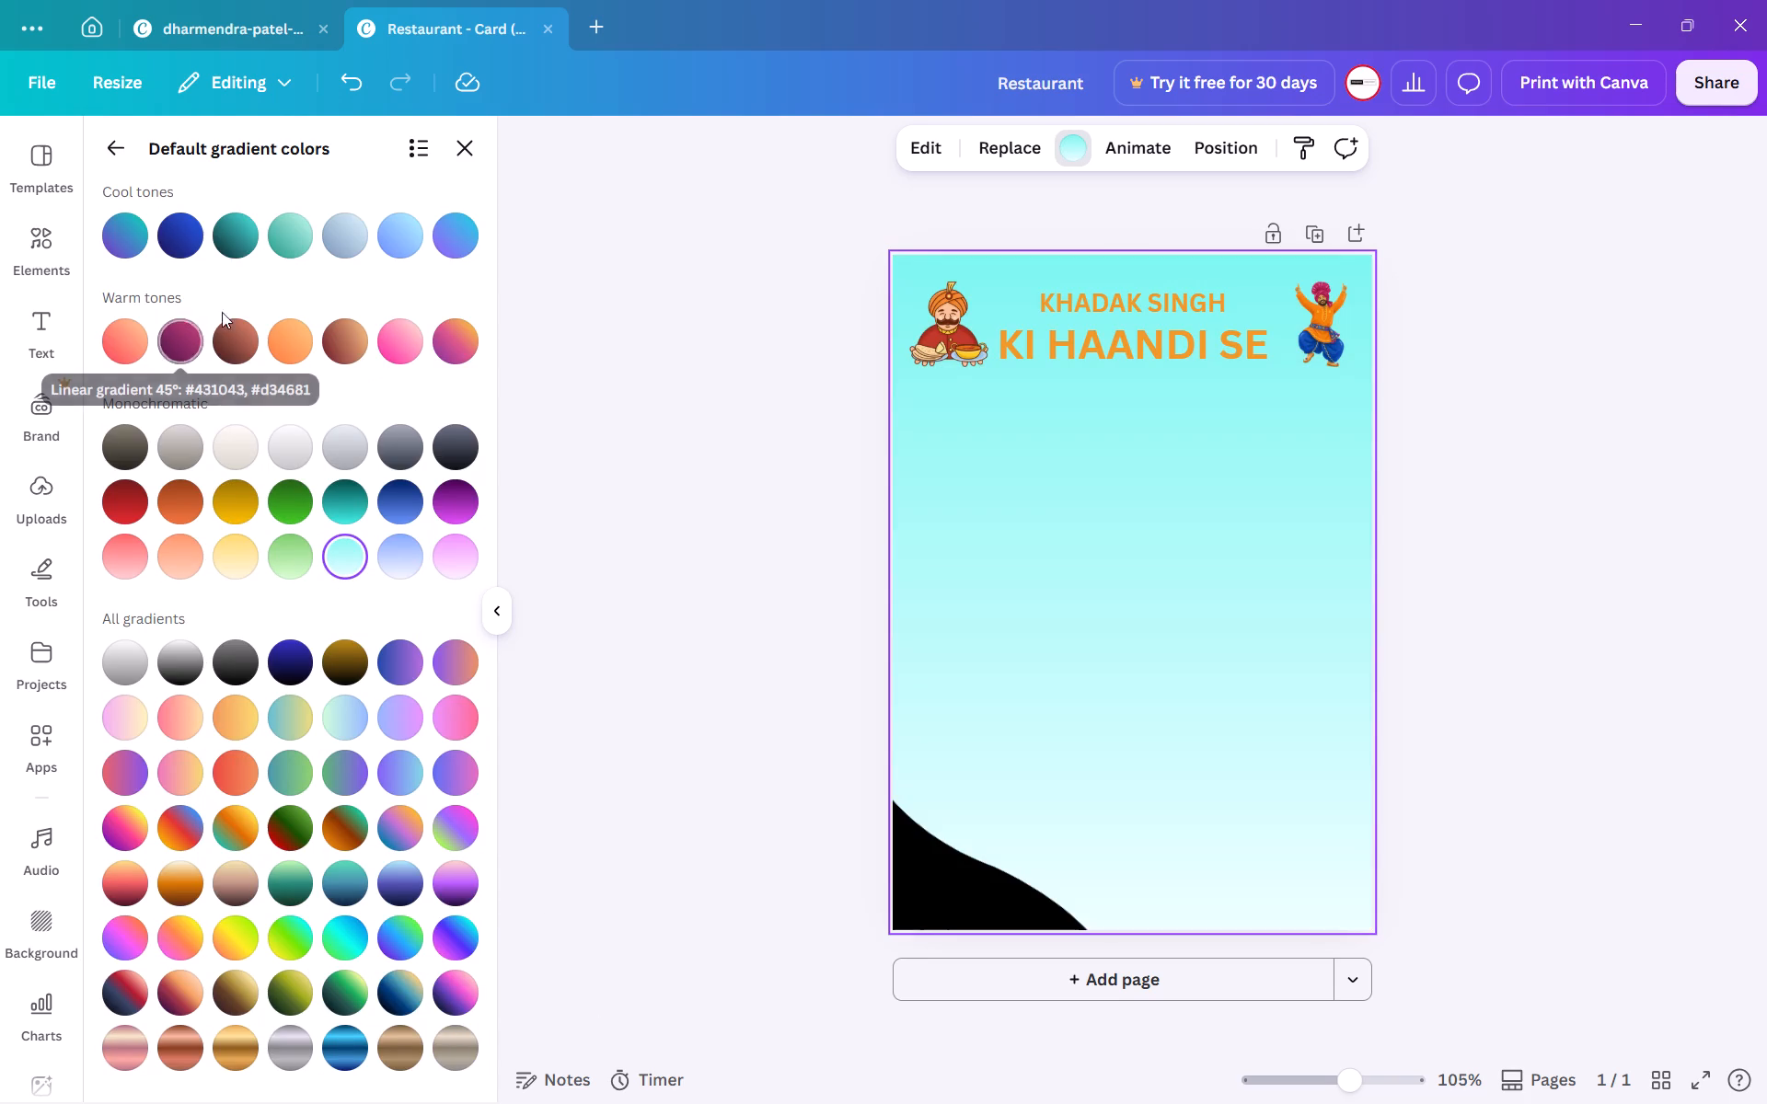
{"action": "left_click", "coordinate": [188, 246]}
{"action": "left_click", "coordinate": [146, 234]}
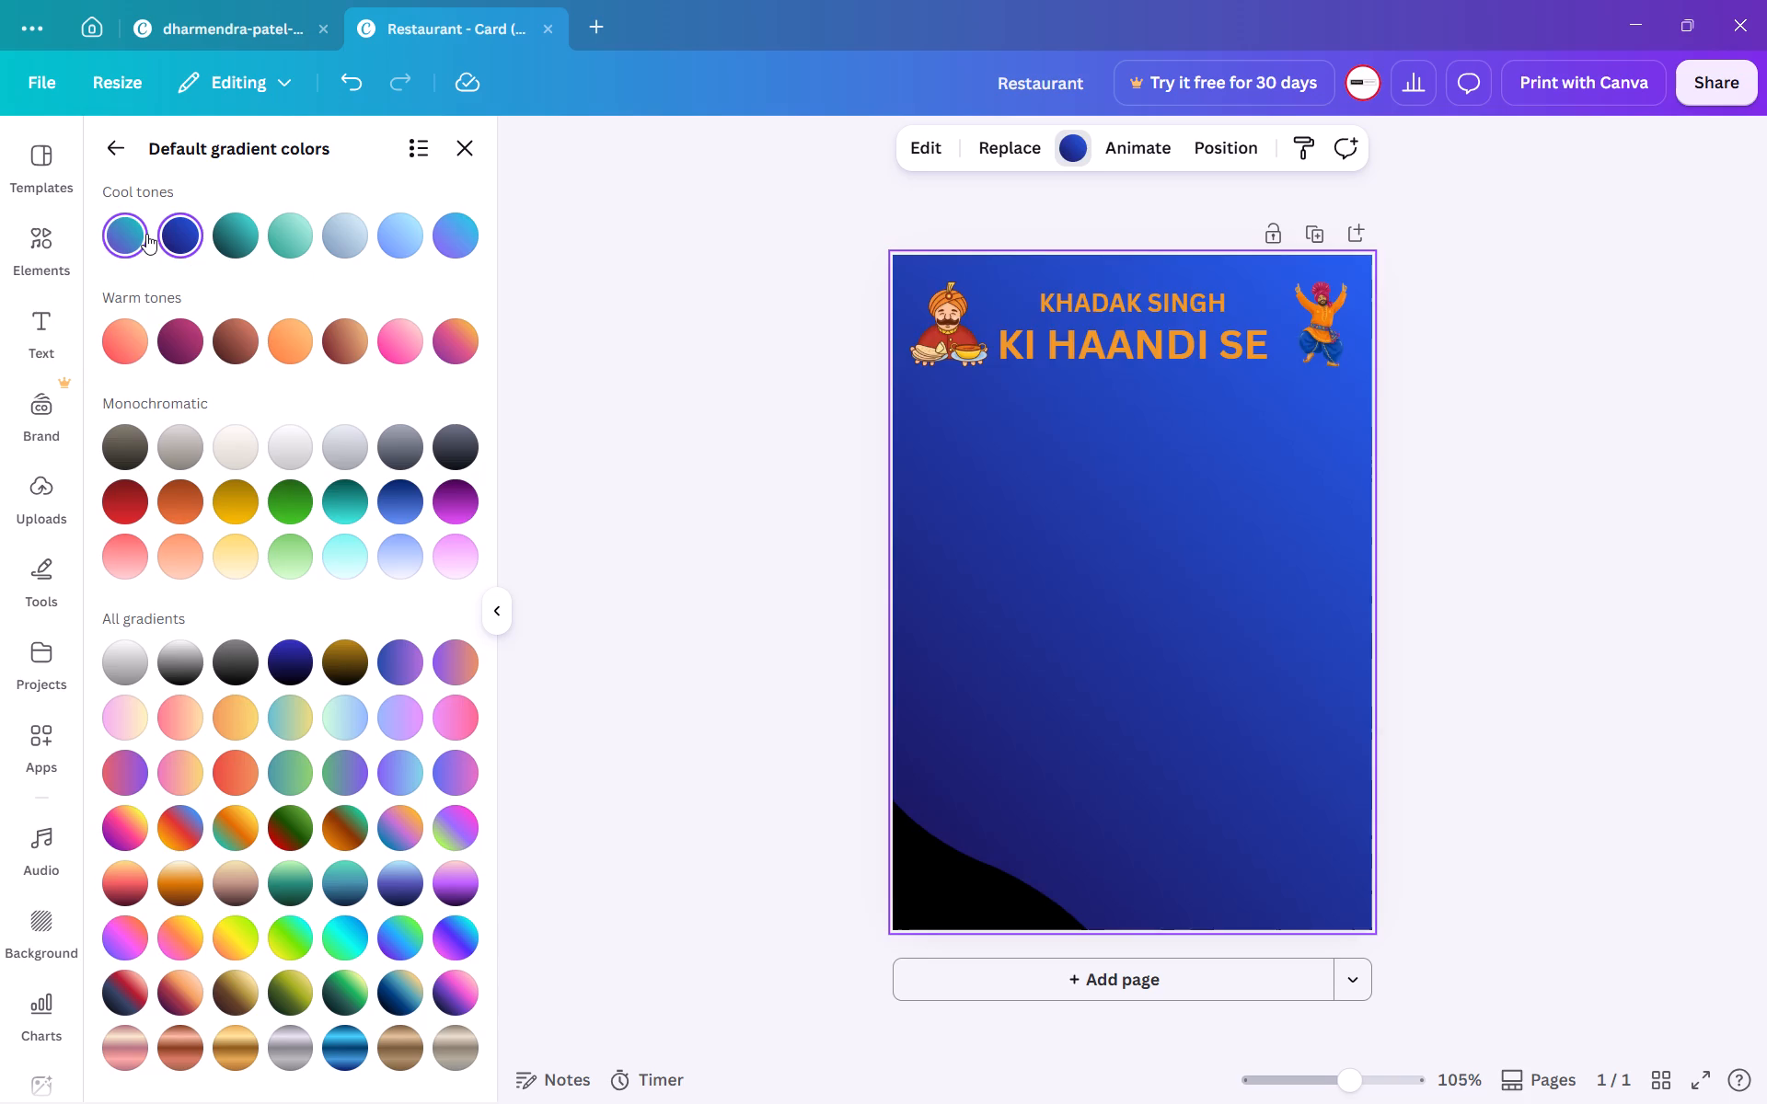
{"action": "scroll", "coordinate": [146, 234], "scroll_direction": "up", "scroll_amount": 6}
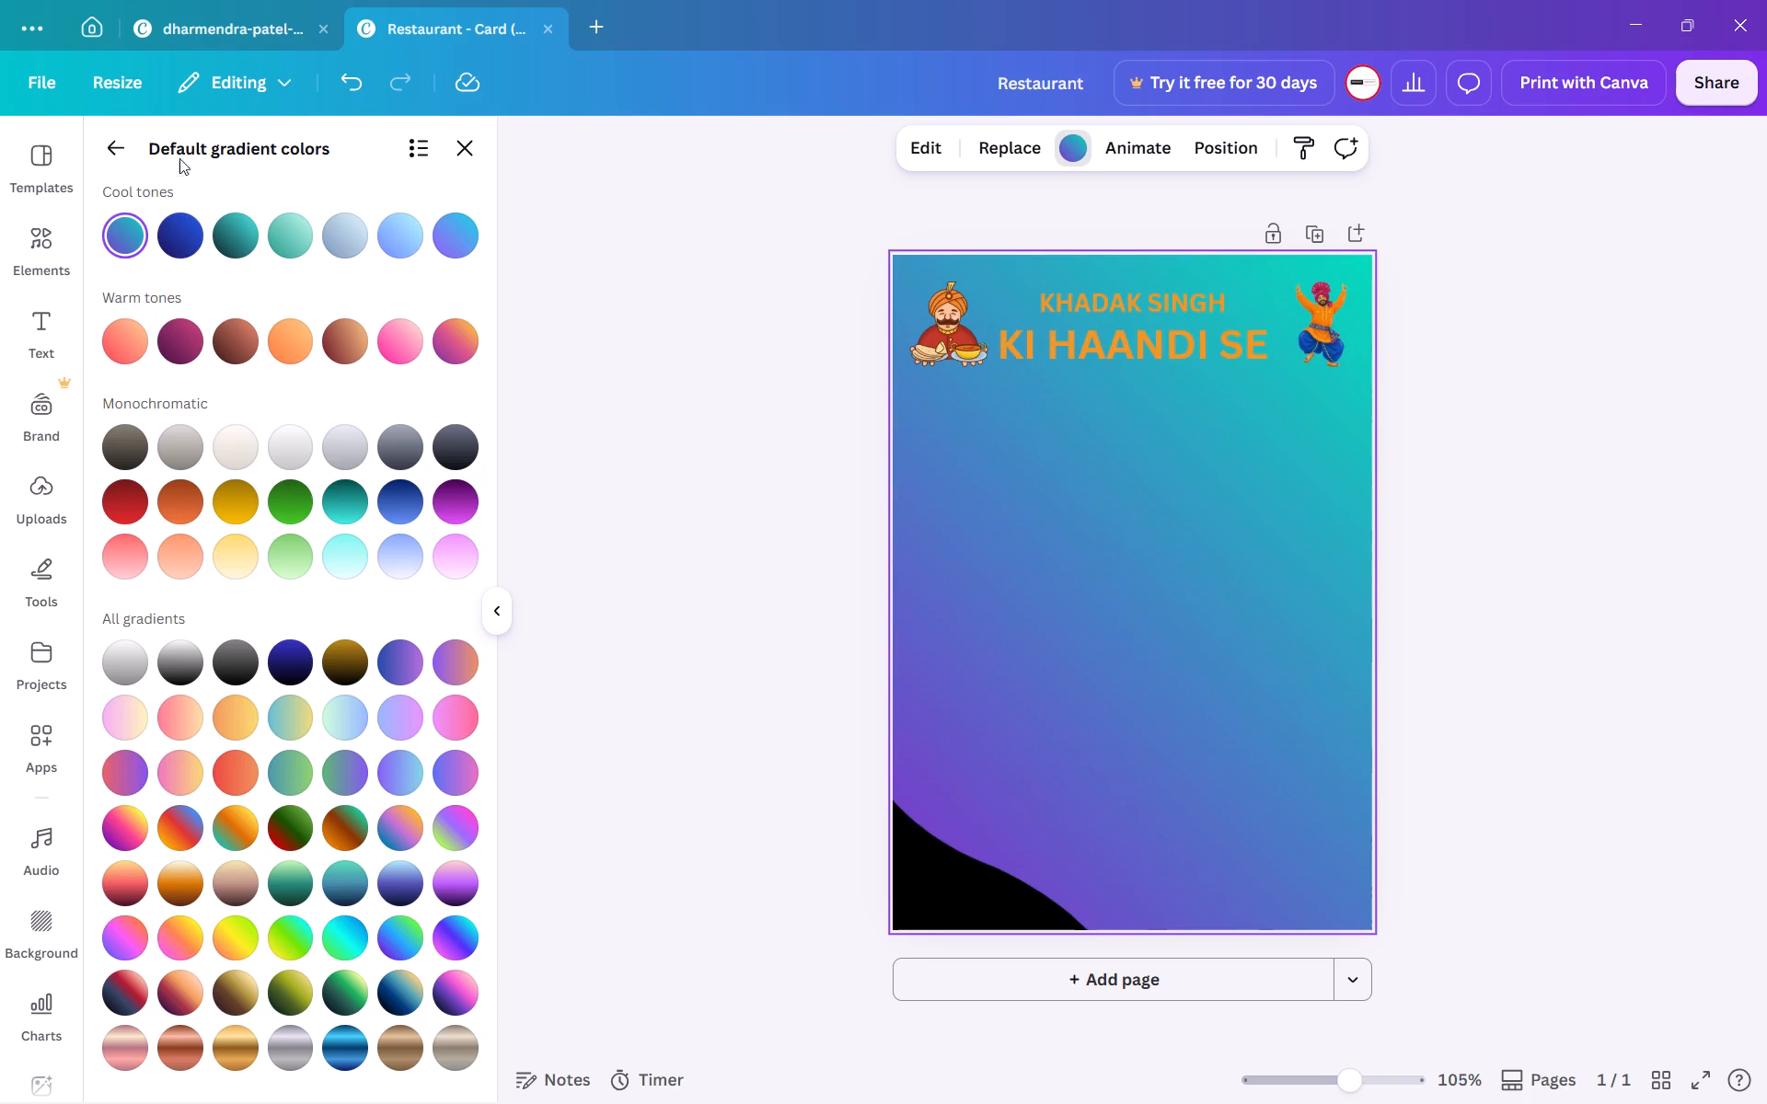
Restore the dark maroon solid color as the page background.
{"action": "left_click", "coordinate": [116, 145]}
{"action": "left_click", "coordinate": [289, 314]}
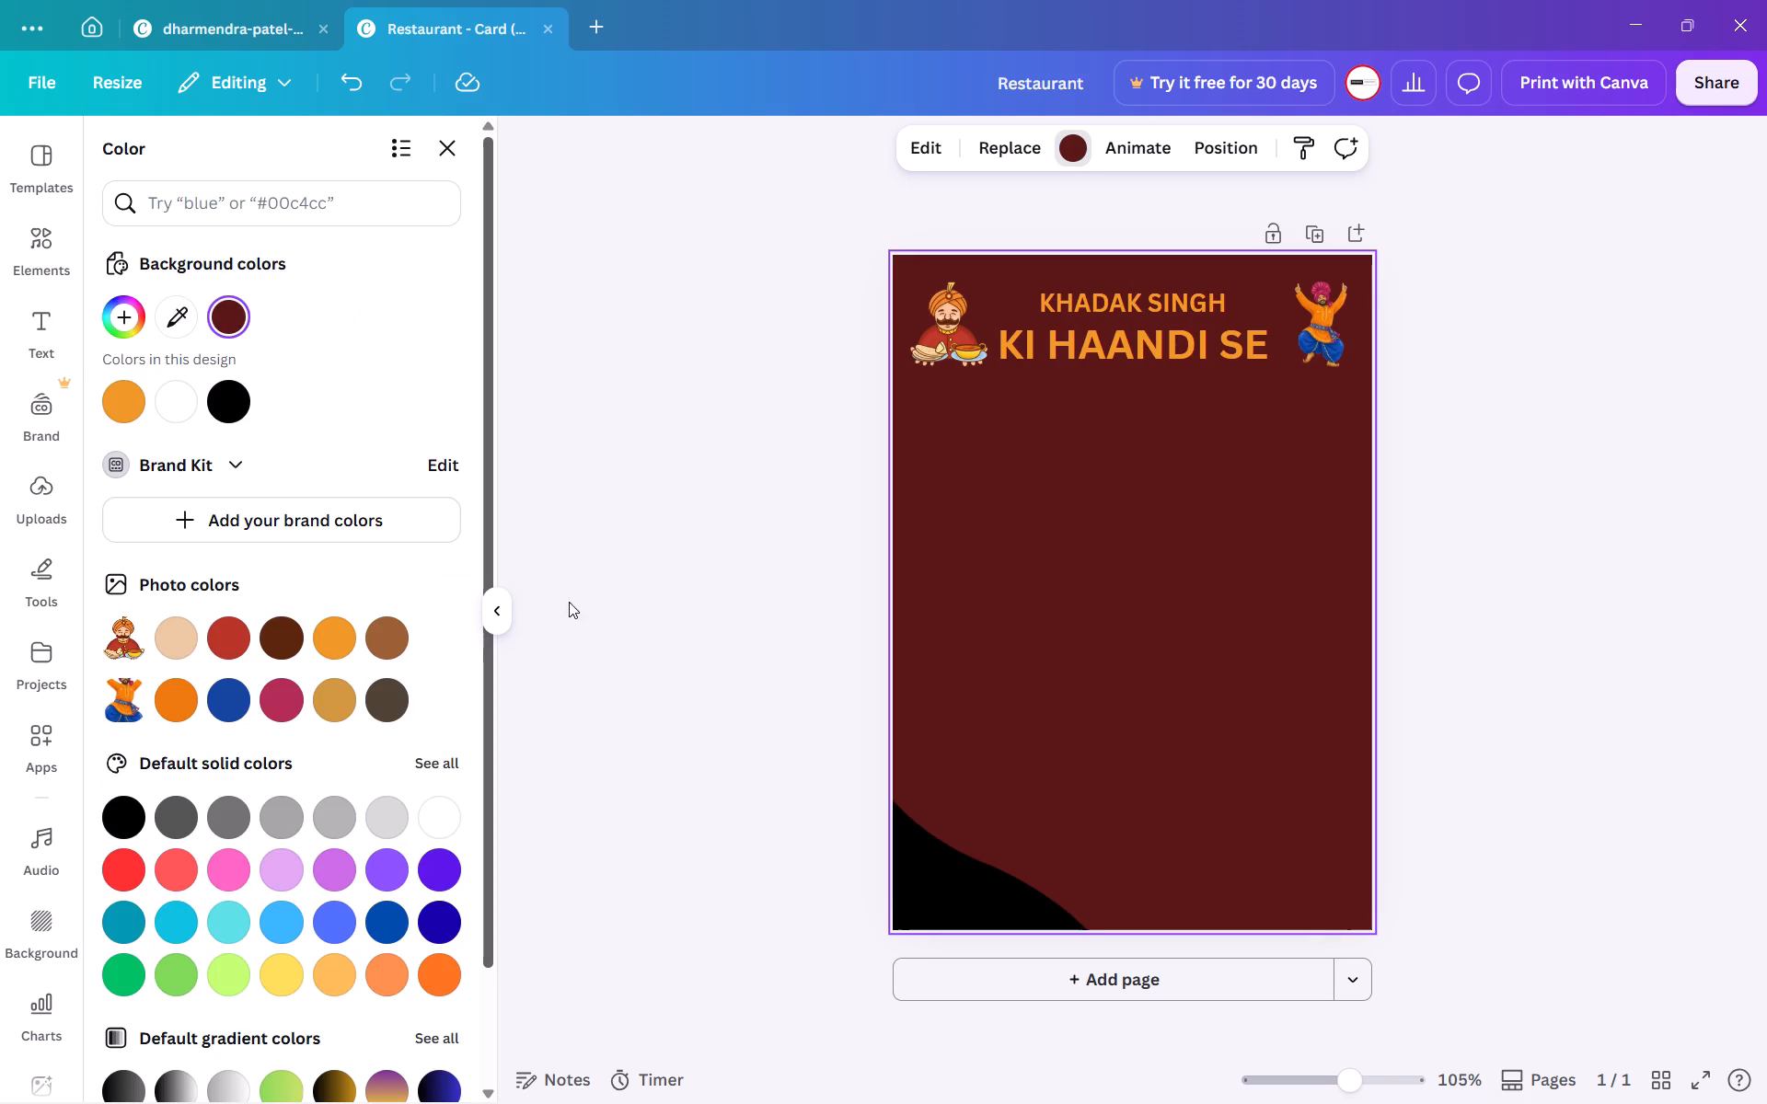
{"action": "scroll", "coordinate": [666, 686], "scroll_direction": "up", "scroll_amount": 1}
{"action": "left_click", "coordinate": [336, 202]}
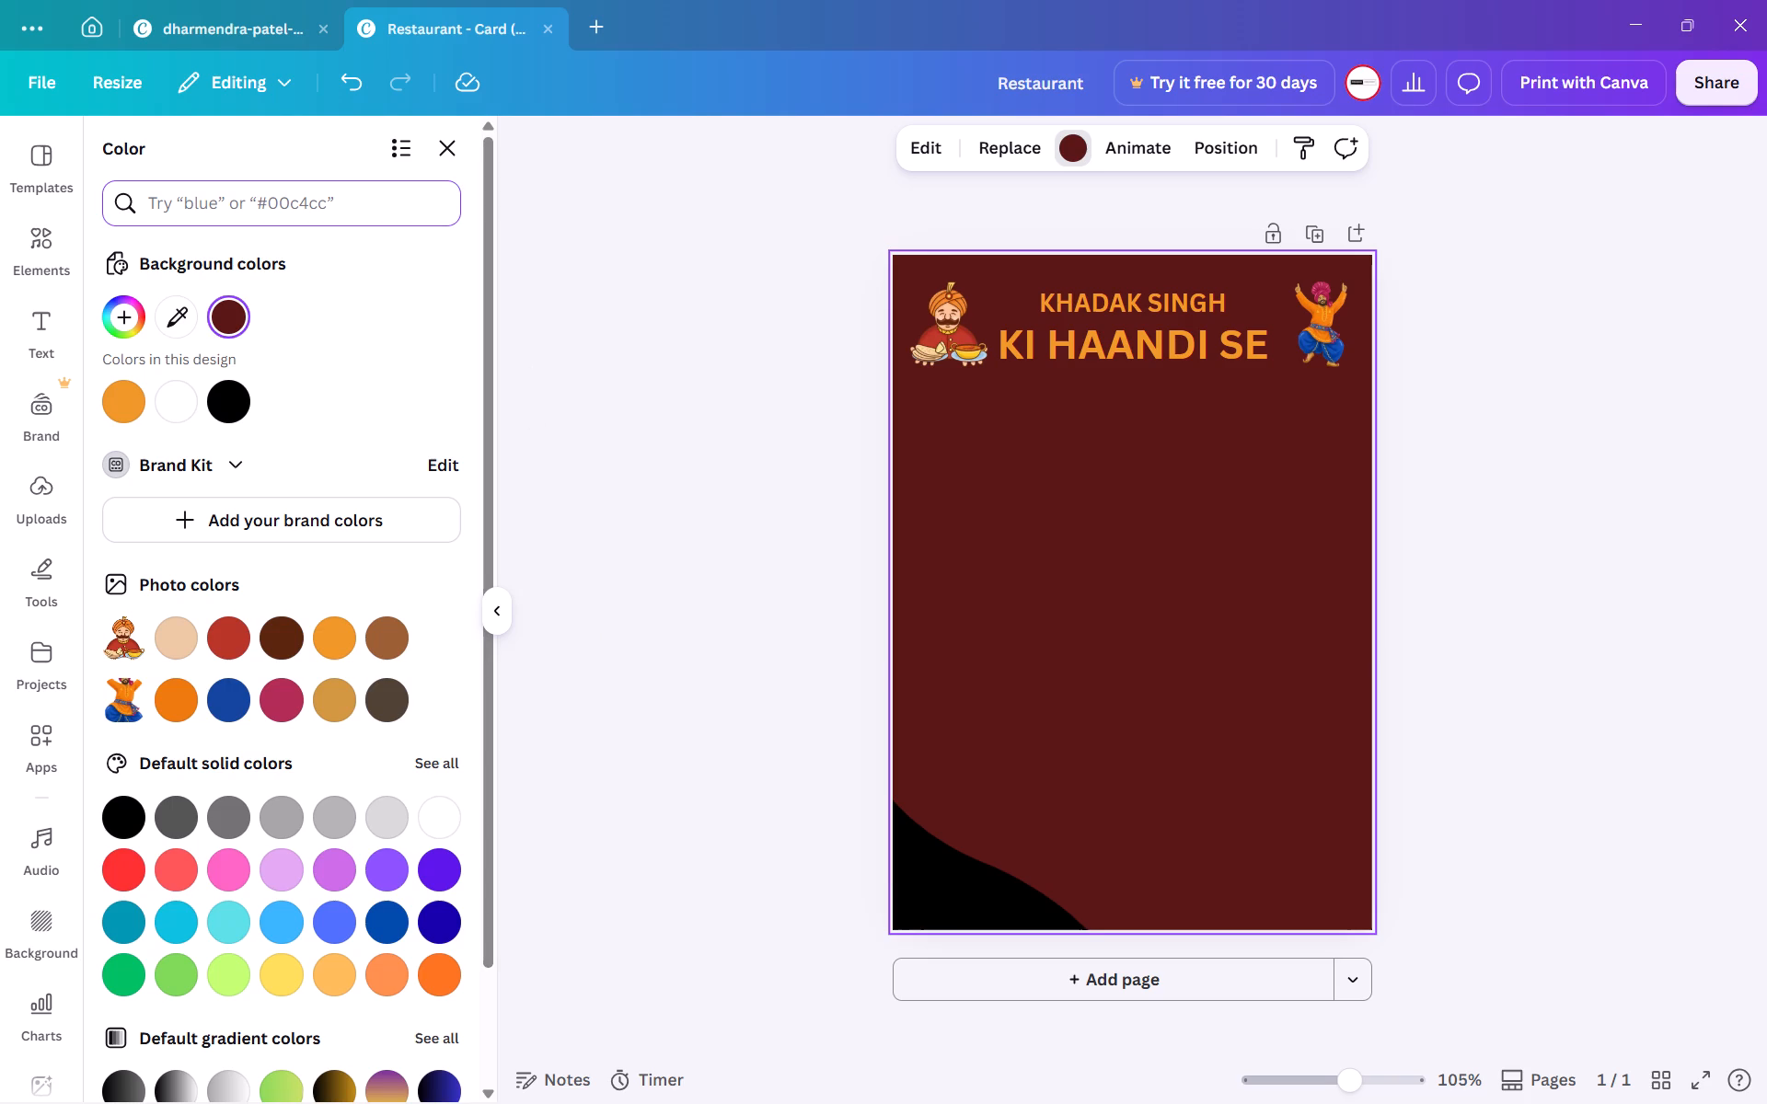
Search the elements library for PUNJABI and browse the graphics results.
{"action": "left_click", "coordinate": [50, 254]}
{"action": "left_click", "coordinate": [263, 179]}
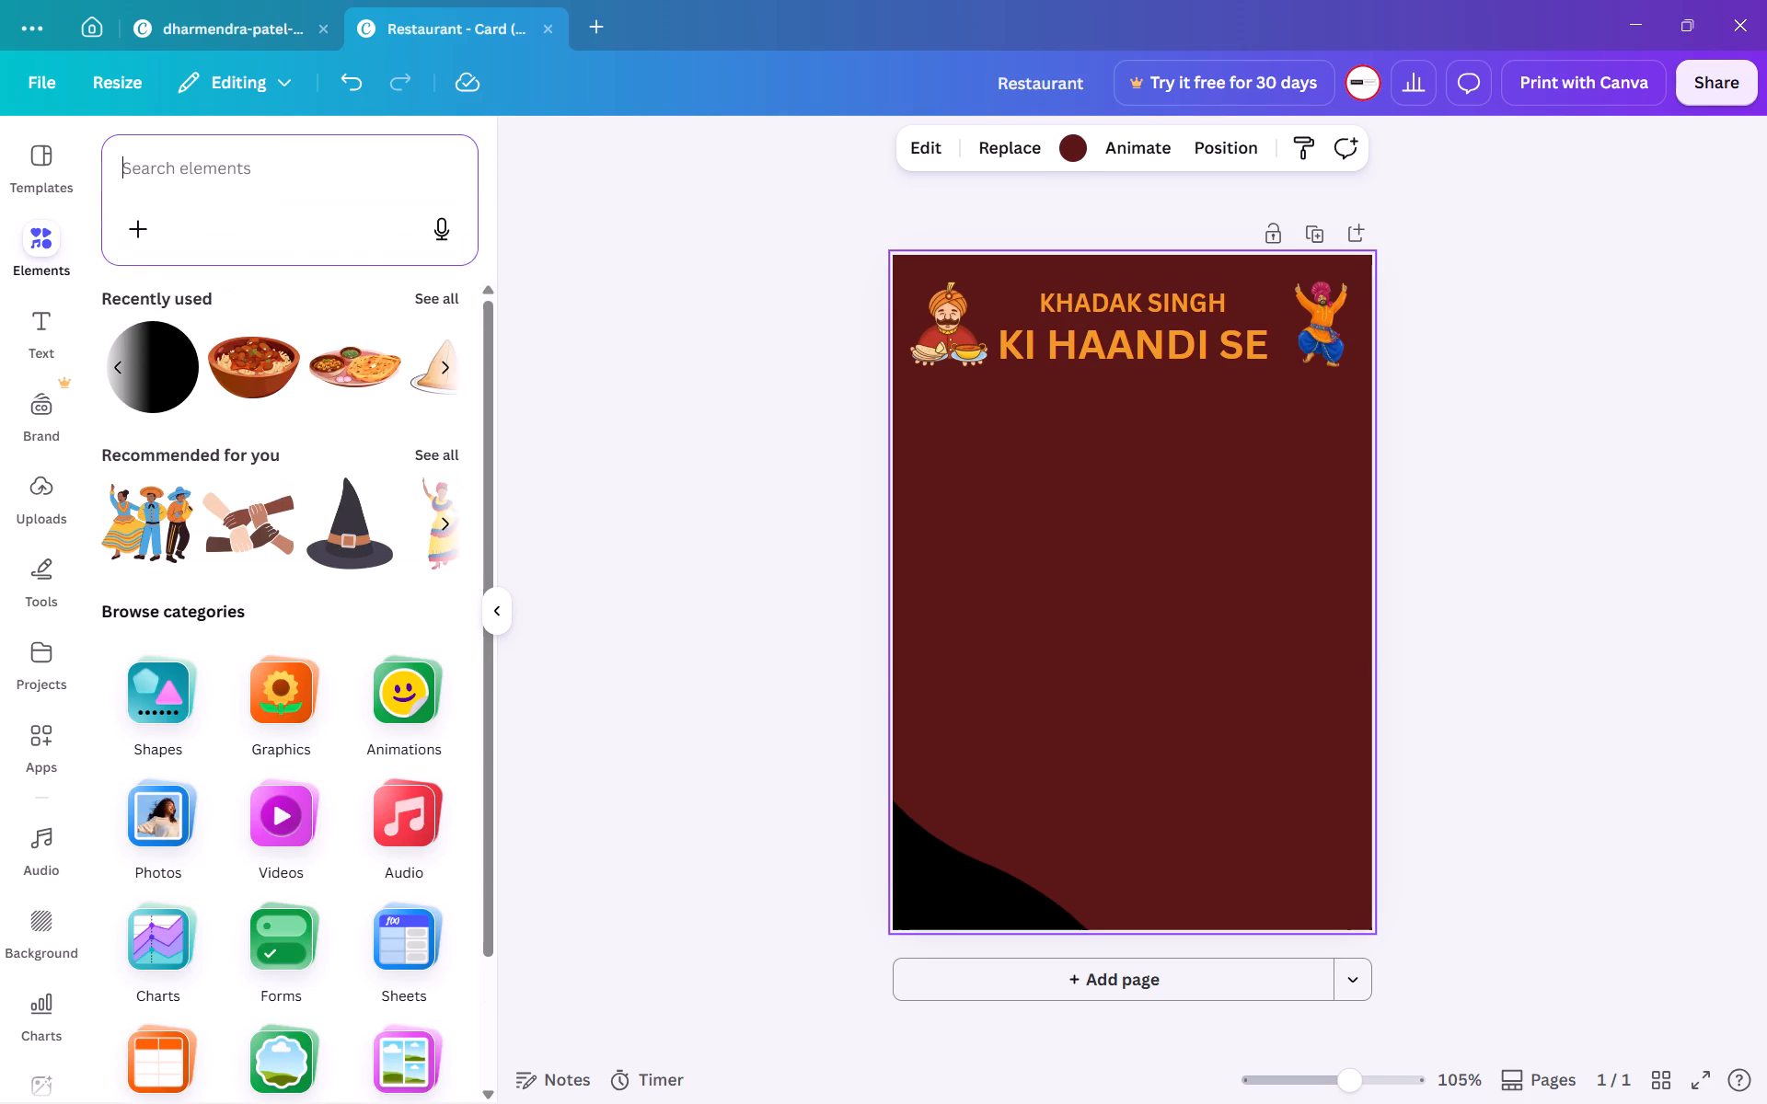
{"action": "type", "text": "PUJ"}
{"action": "key", "text": "BackSpace"}
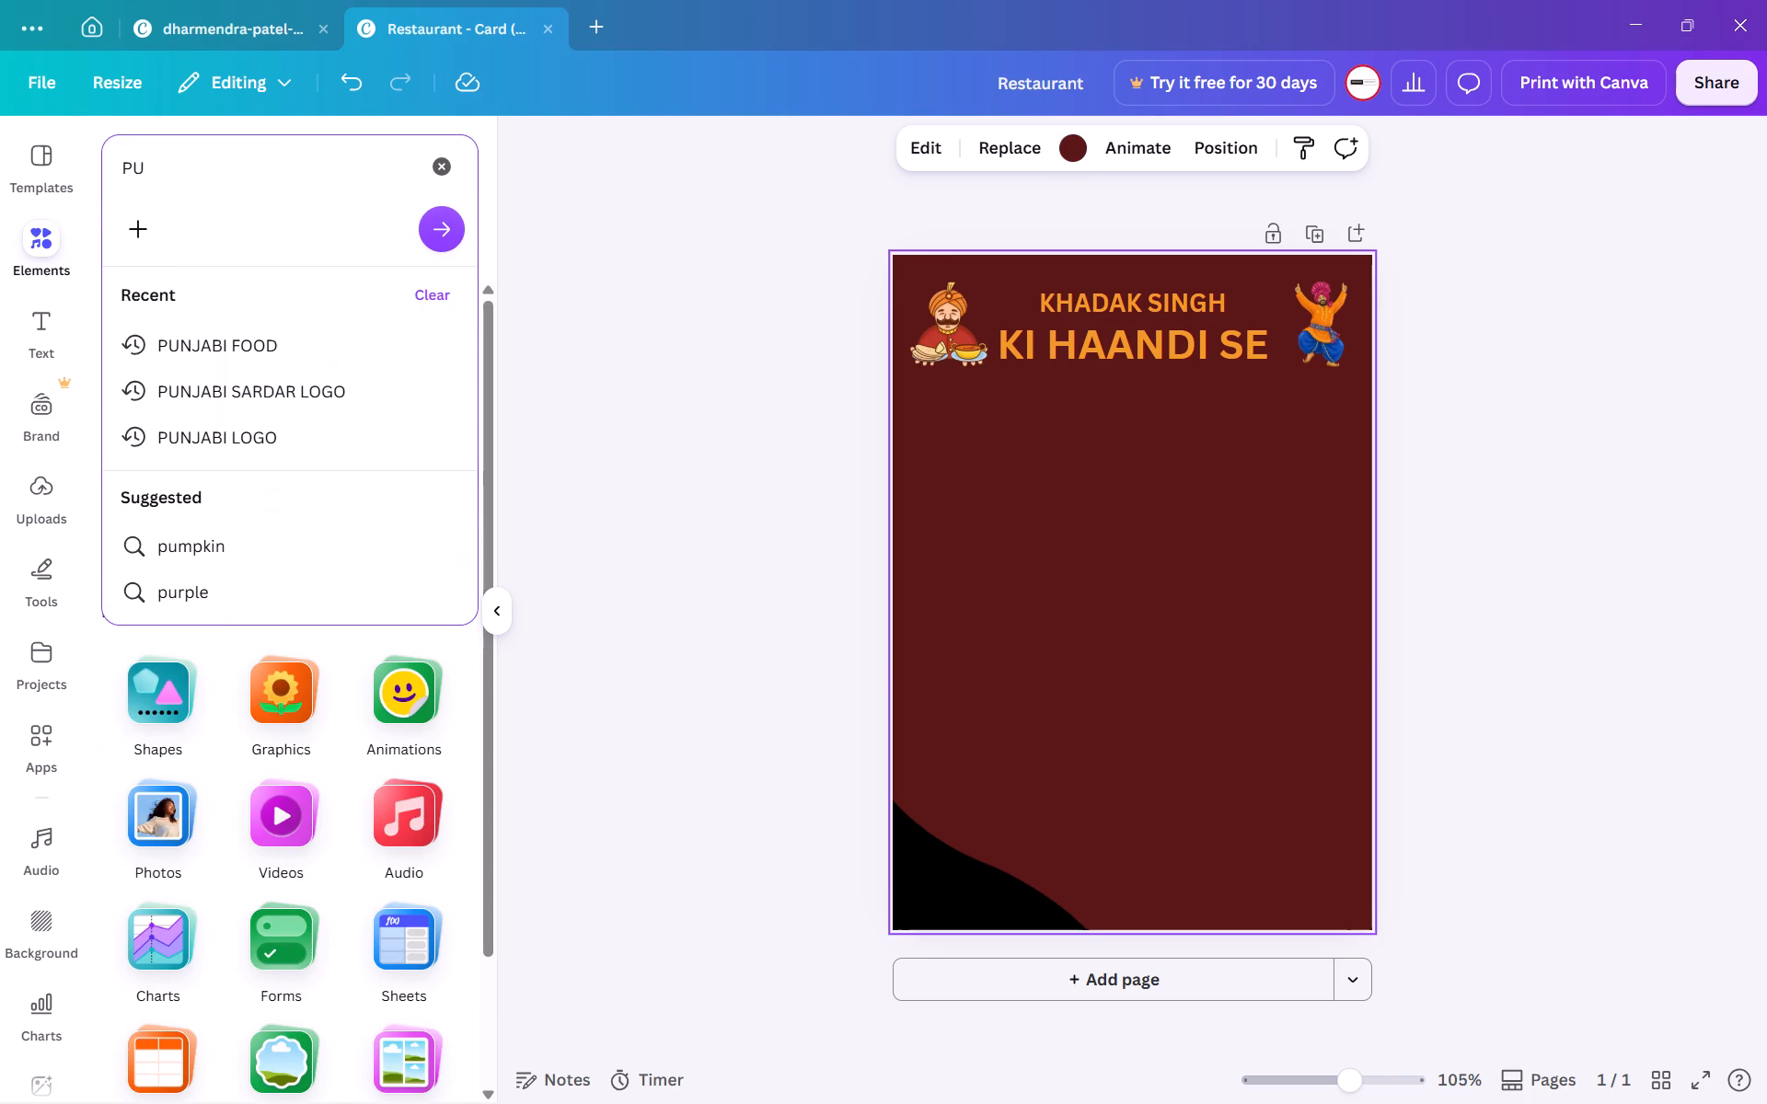
{"action": "type", "text": "NJABI"}
{"action": "key", "text": "Return"}
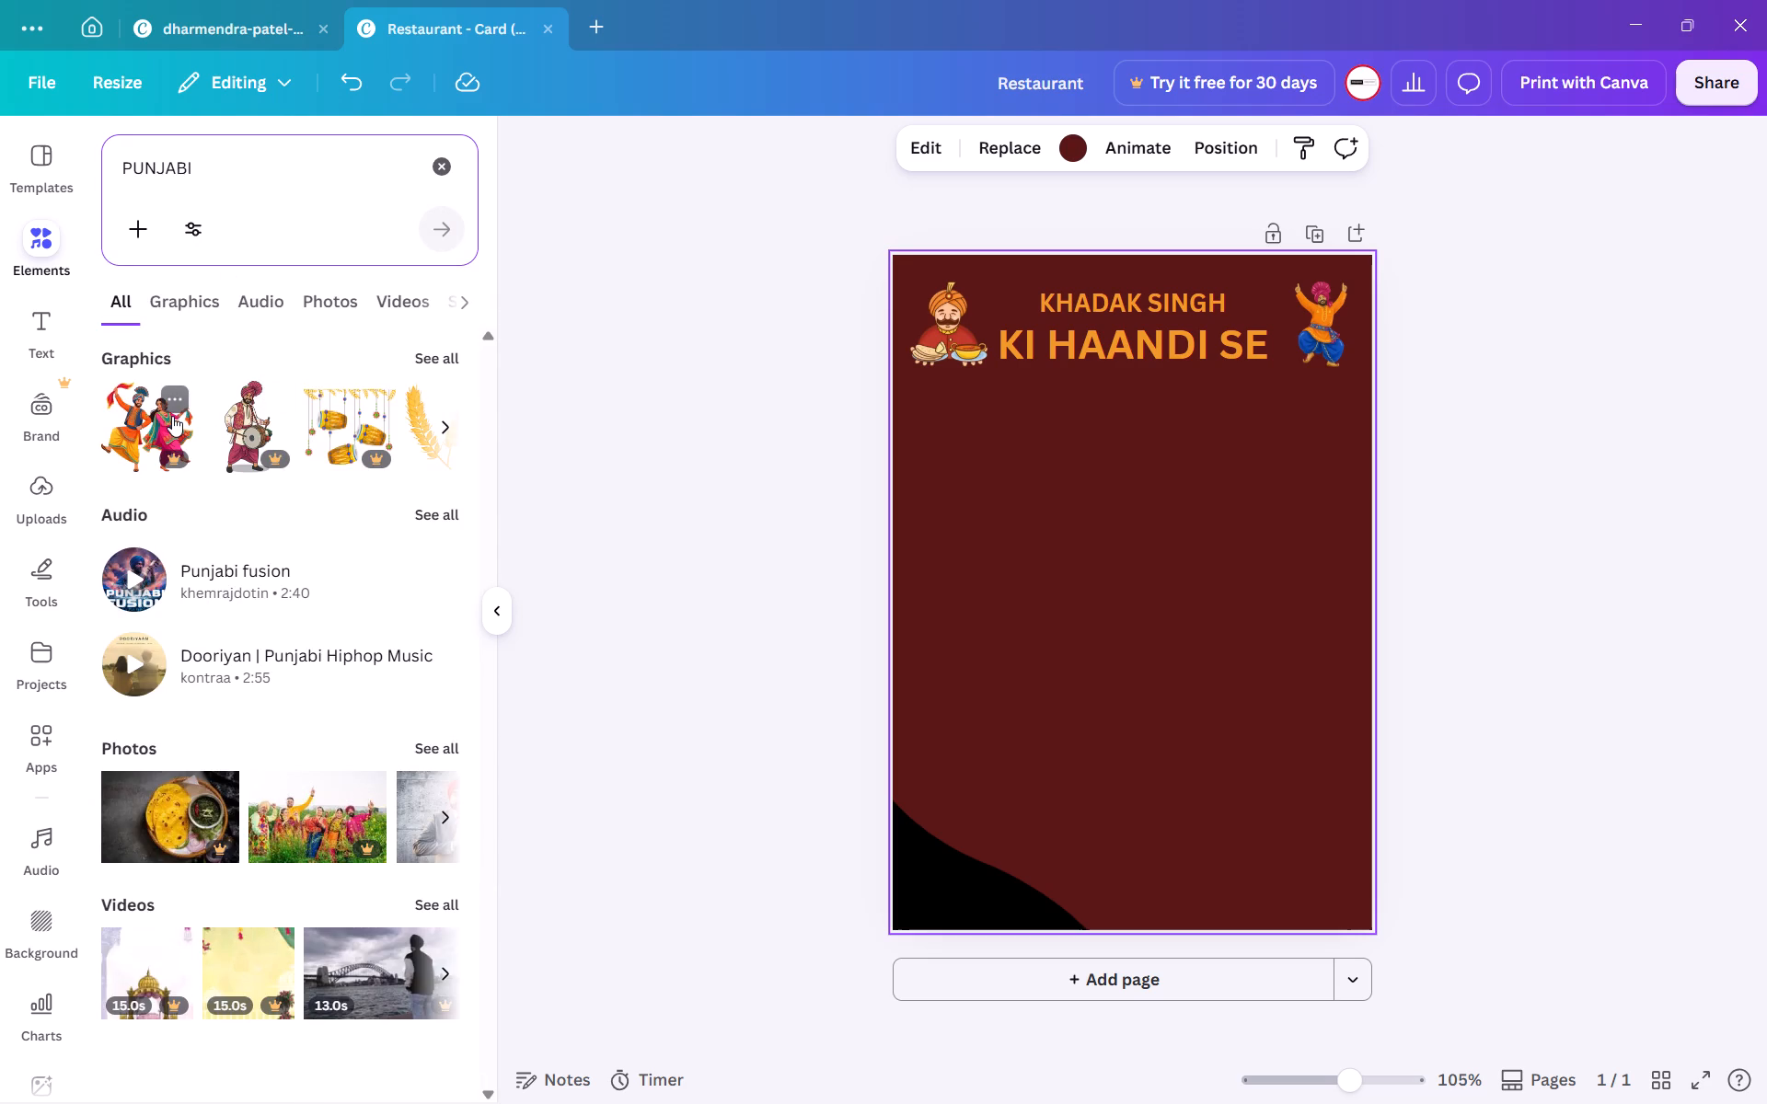
{"action": "scroll", "coordinate": [252, 437], "scroll_direction": "left", "scroll_amount": 3}
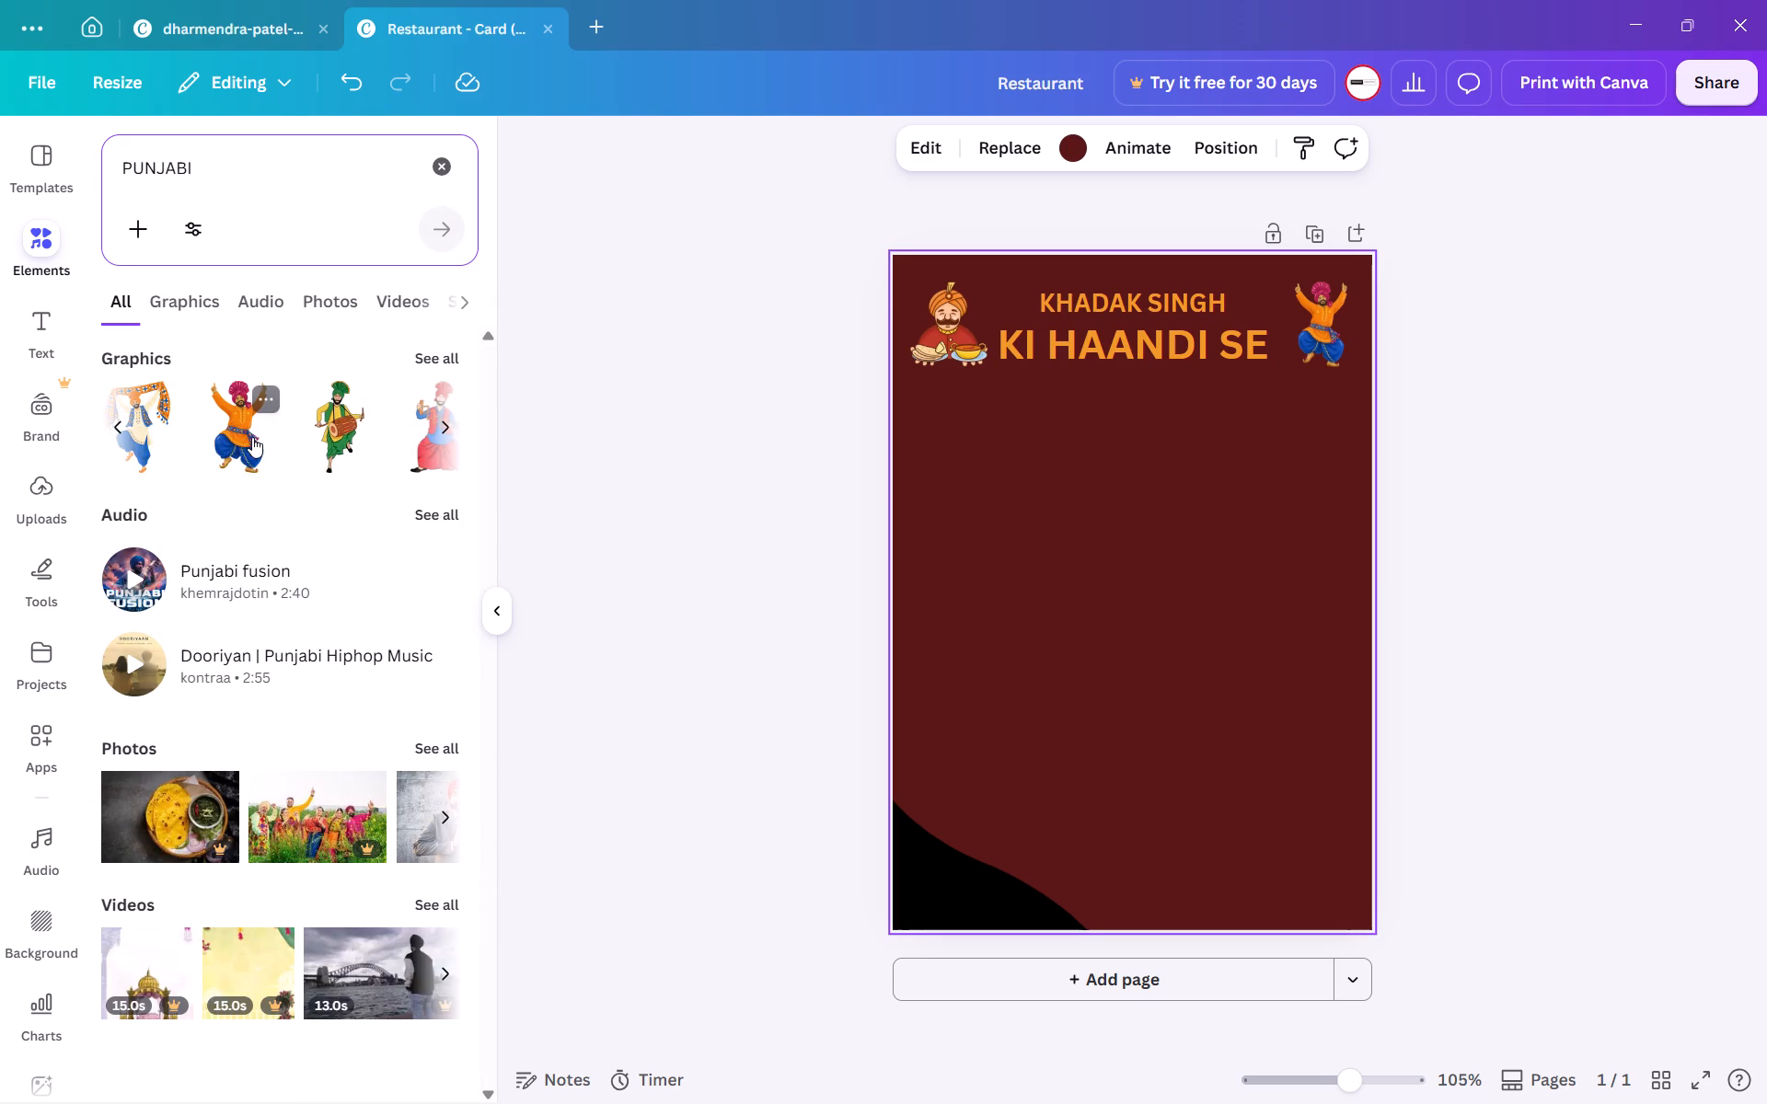
{"action": "scroll", "coordinate": [252, 437], "scroll_direction": "left", "scroll_amount": 2}
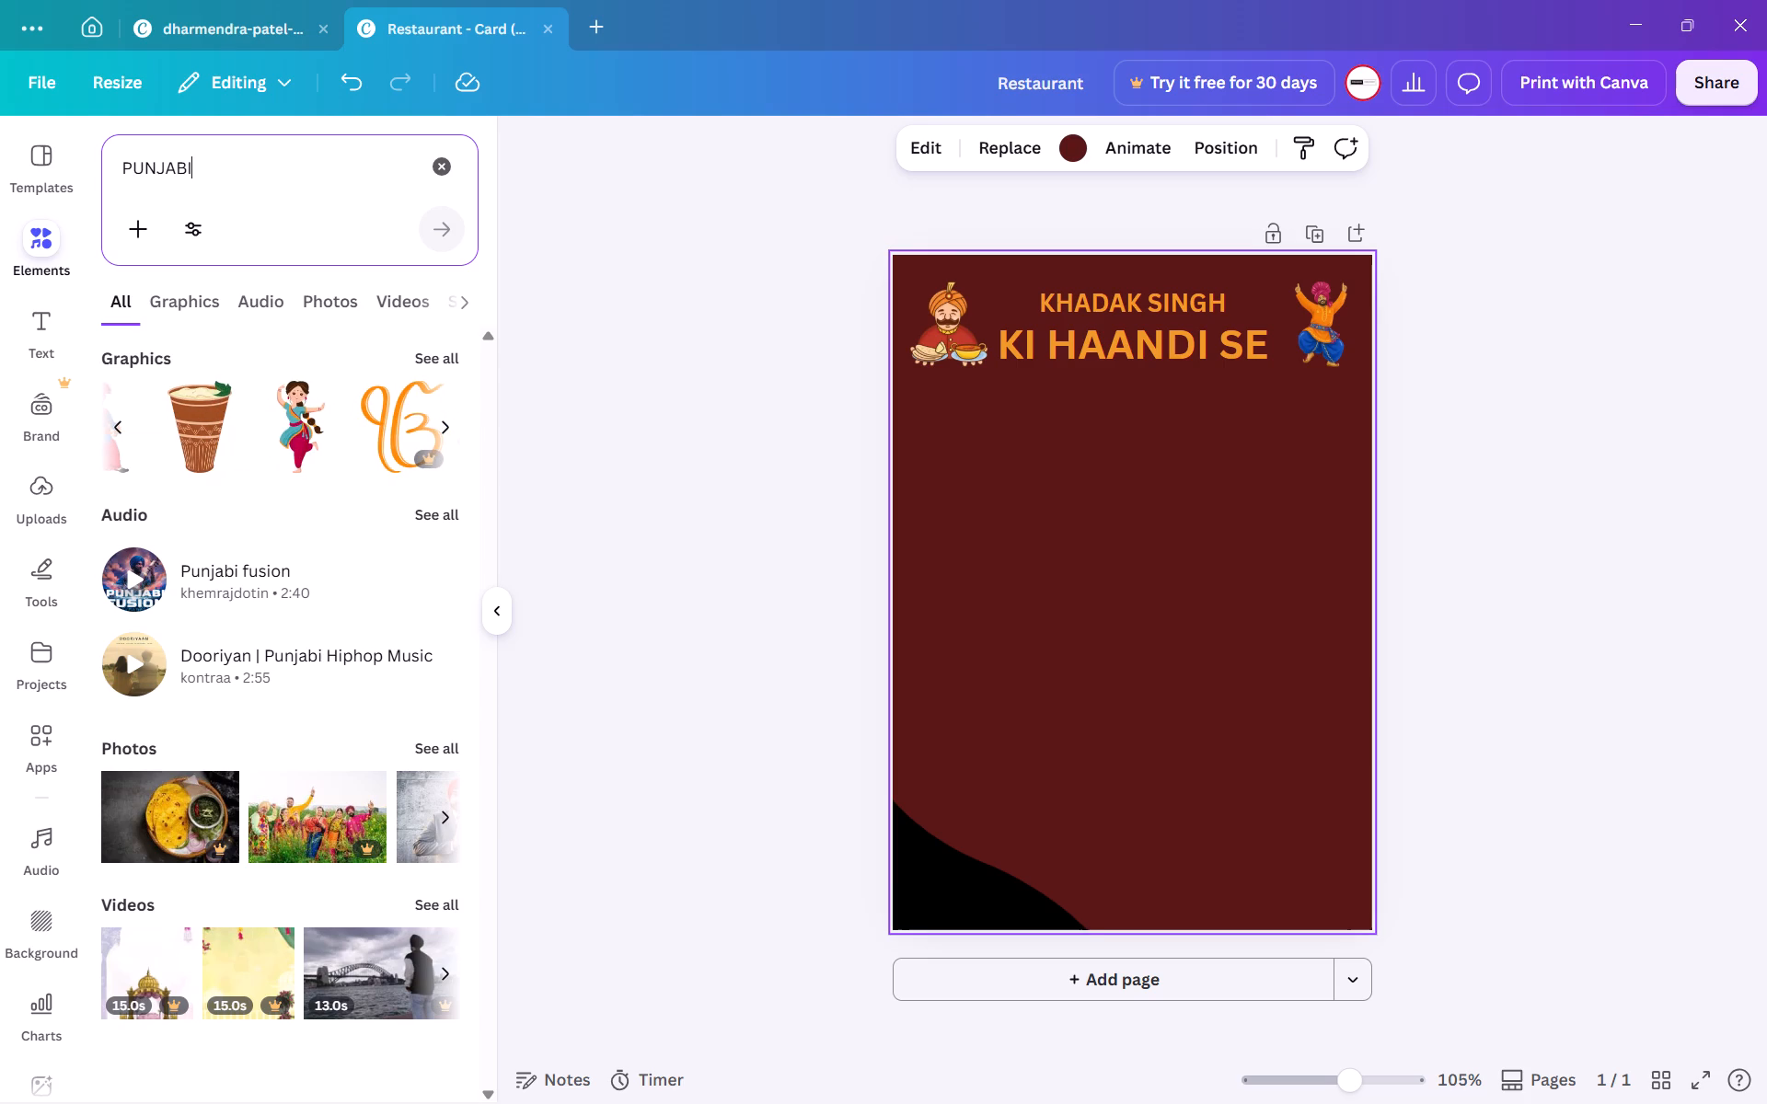
Search the elements library for PUNJABI COUPLE and browse the graphics results for a suitable illustration.
{"action": "key", "text": "space"}
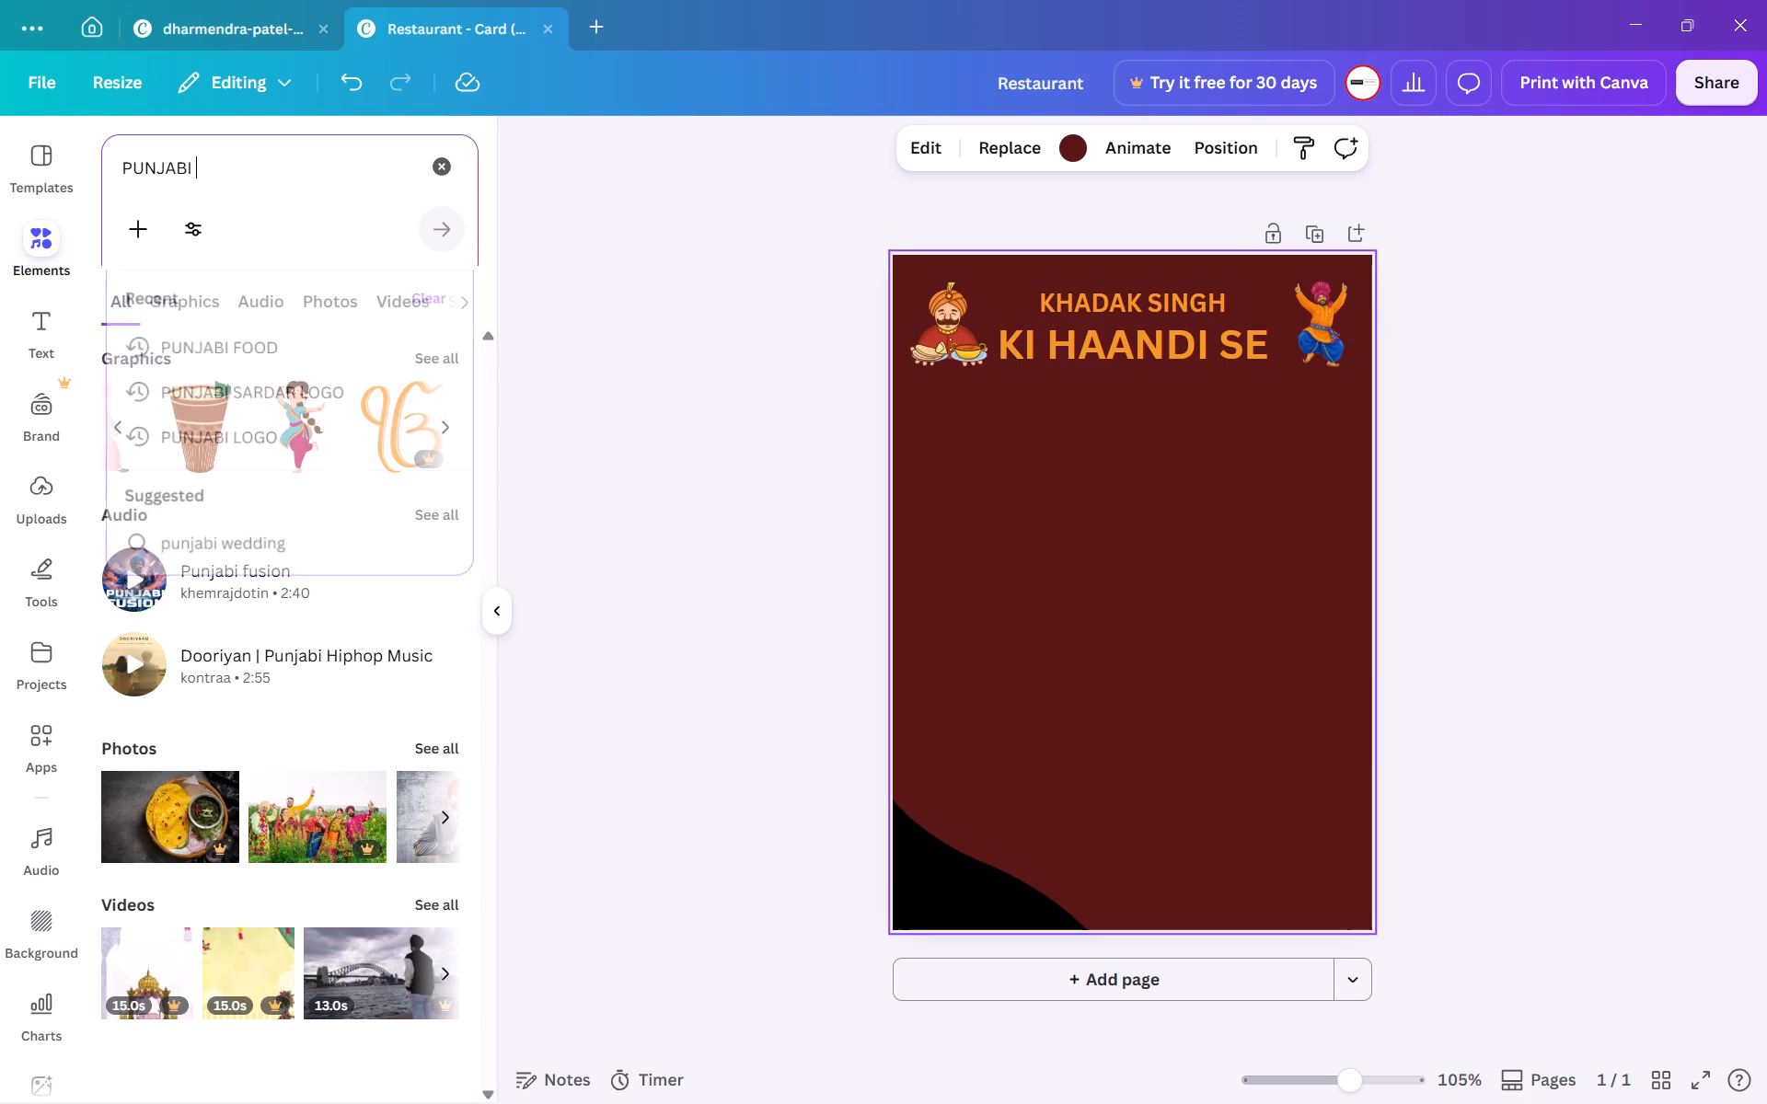
{"action": "type", "text": "COUPLE"}
{"action": "key", "text": "Return"}
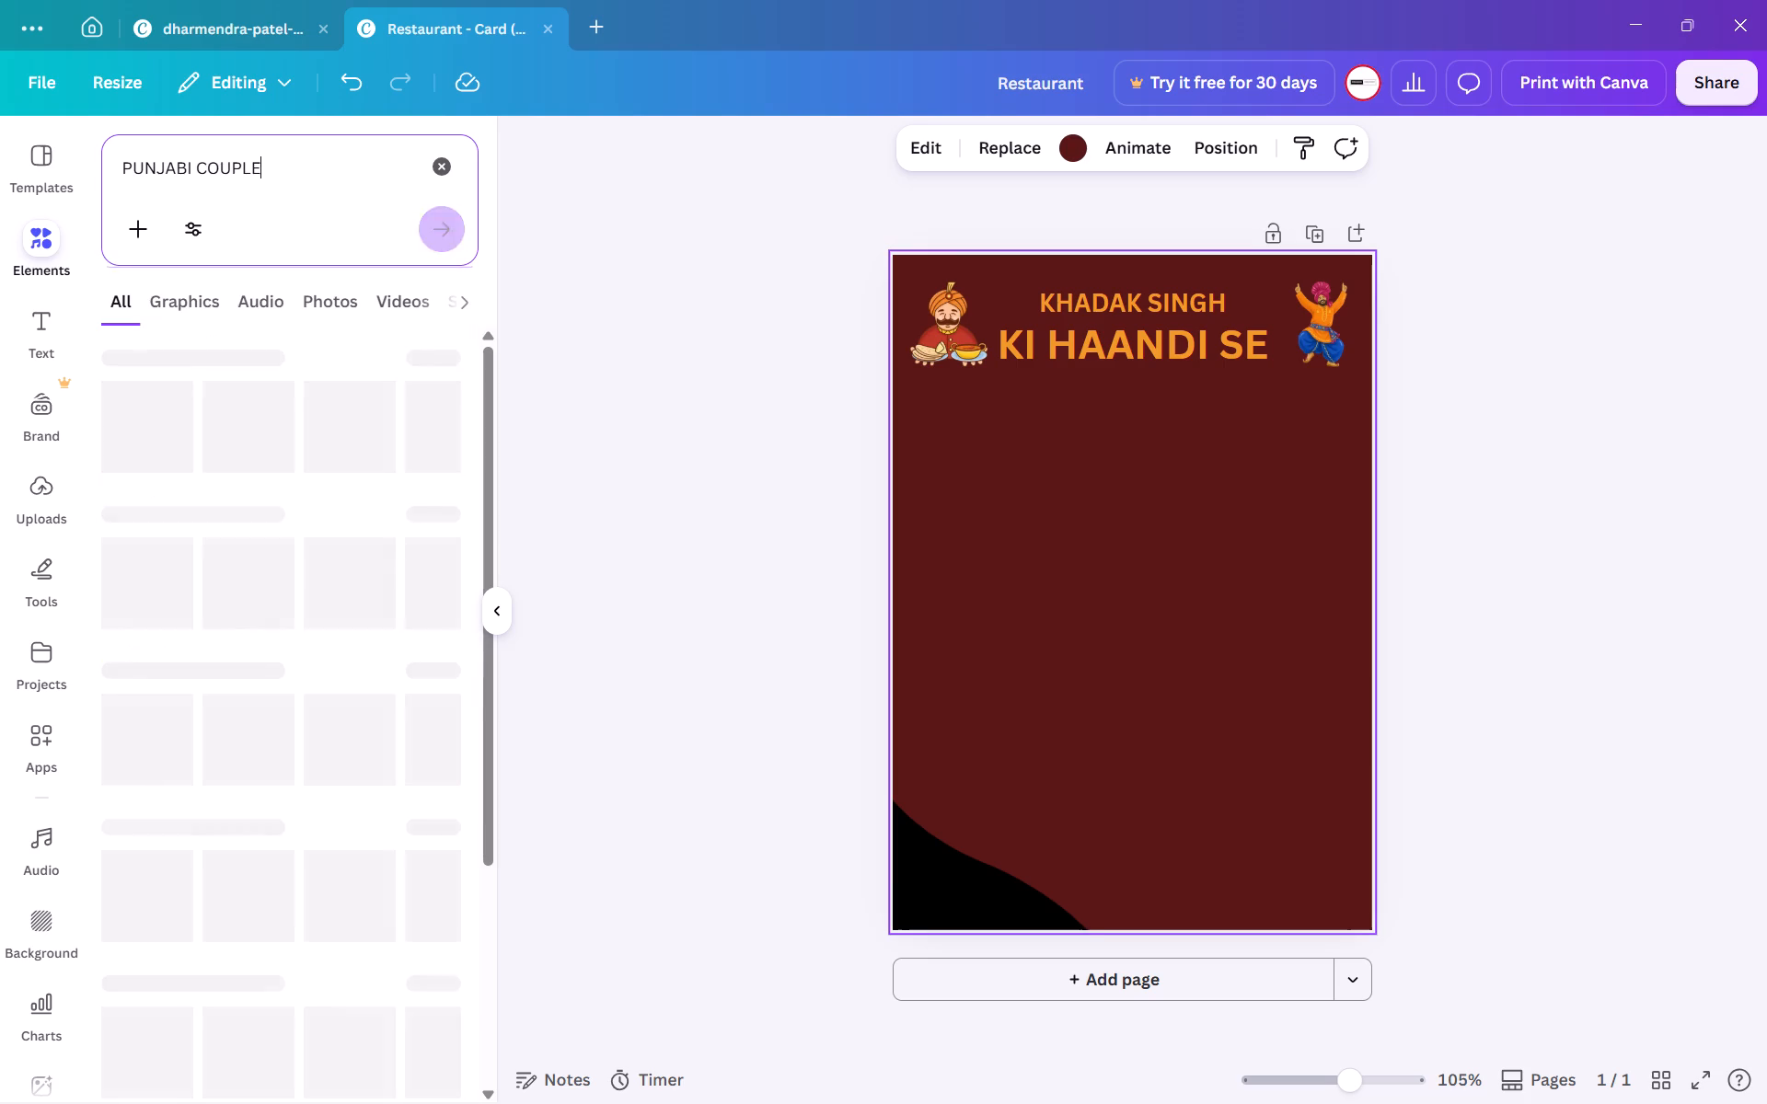
{"action": "scroll", "coordinate": [352, 419], "scroll_direction": "left", "scroll_amount": 1}
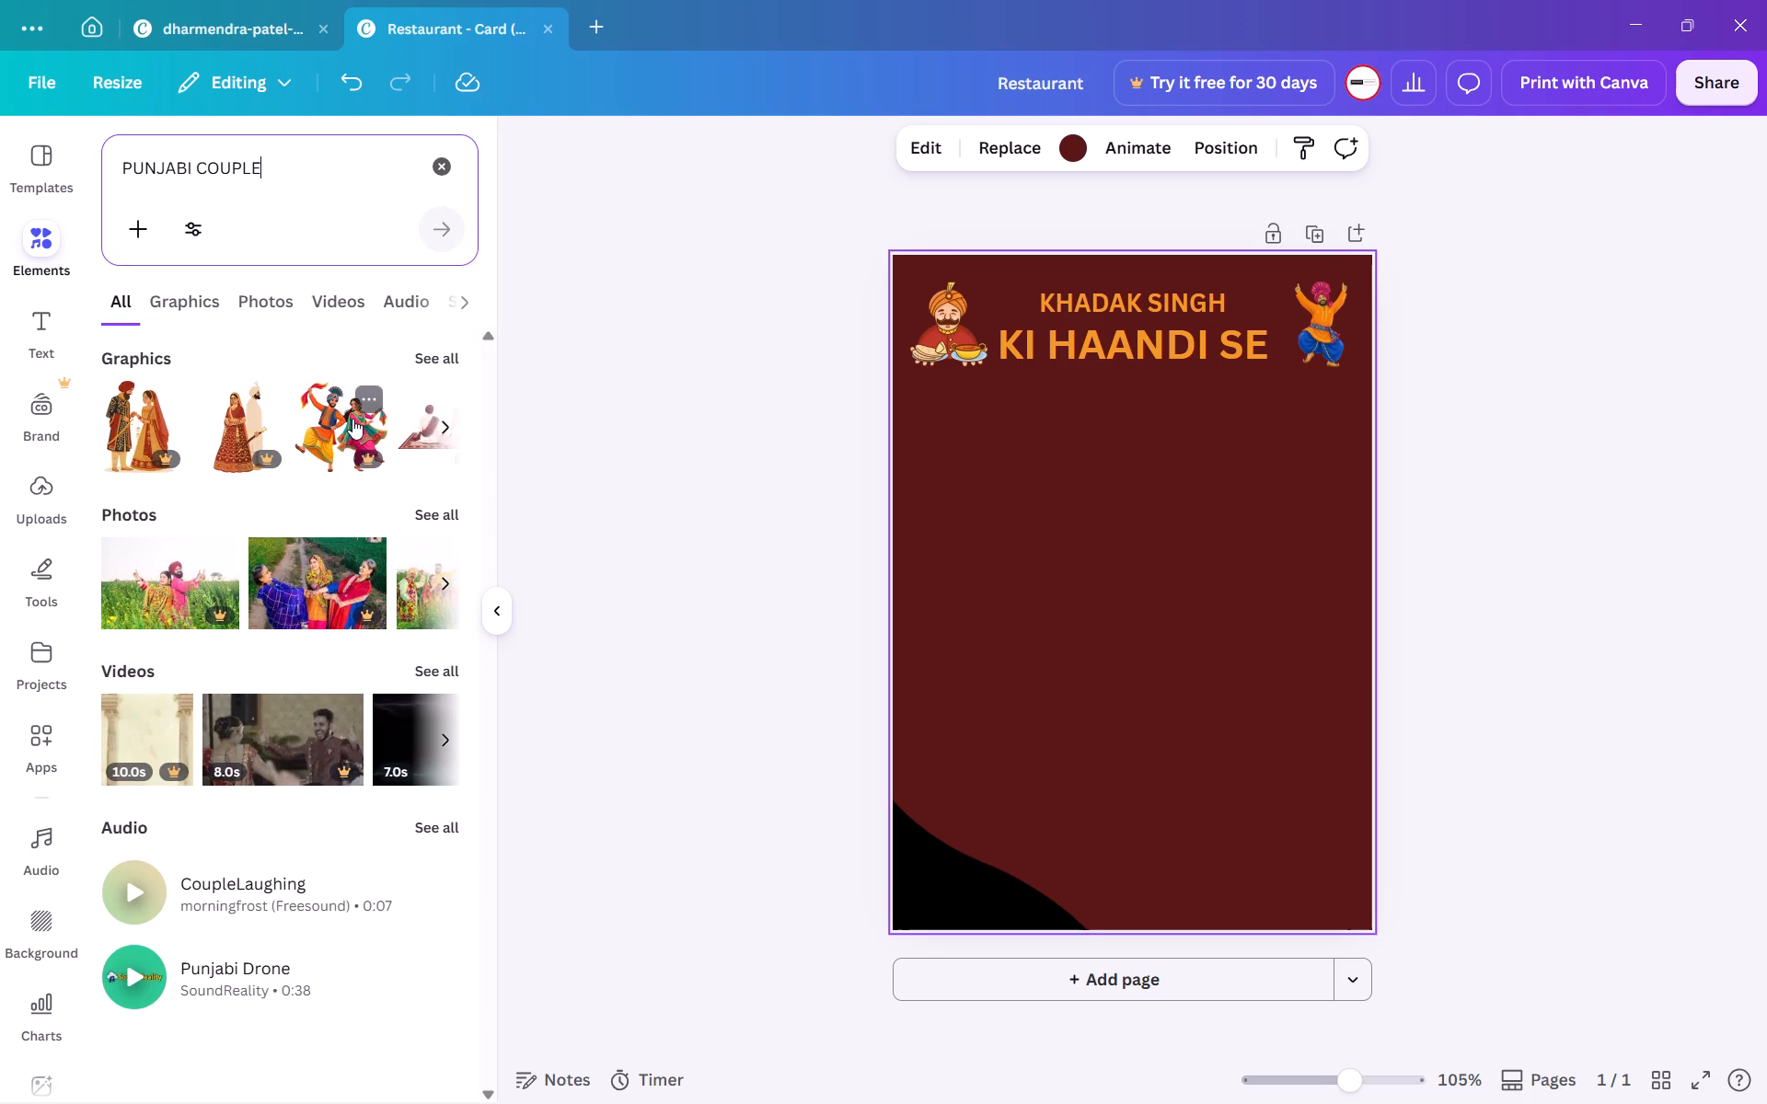
{"action": "scroll", "coordinate": [352, 419], "scroll_direction": "left", "scroll_amount": 3}
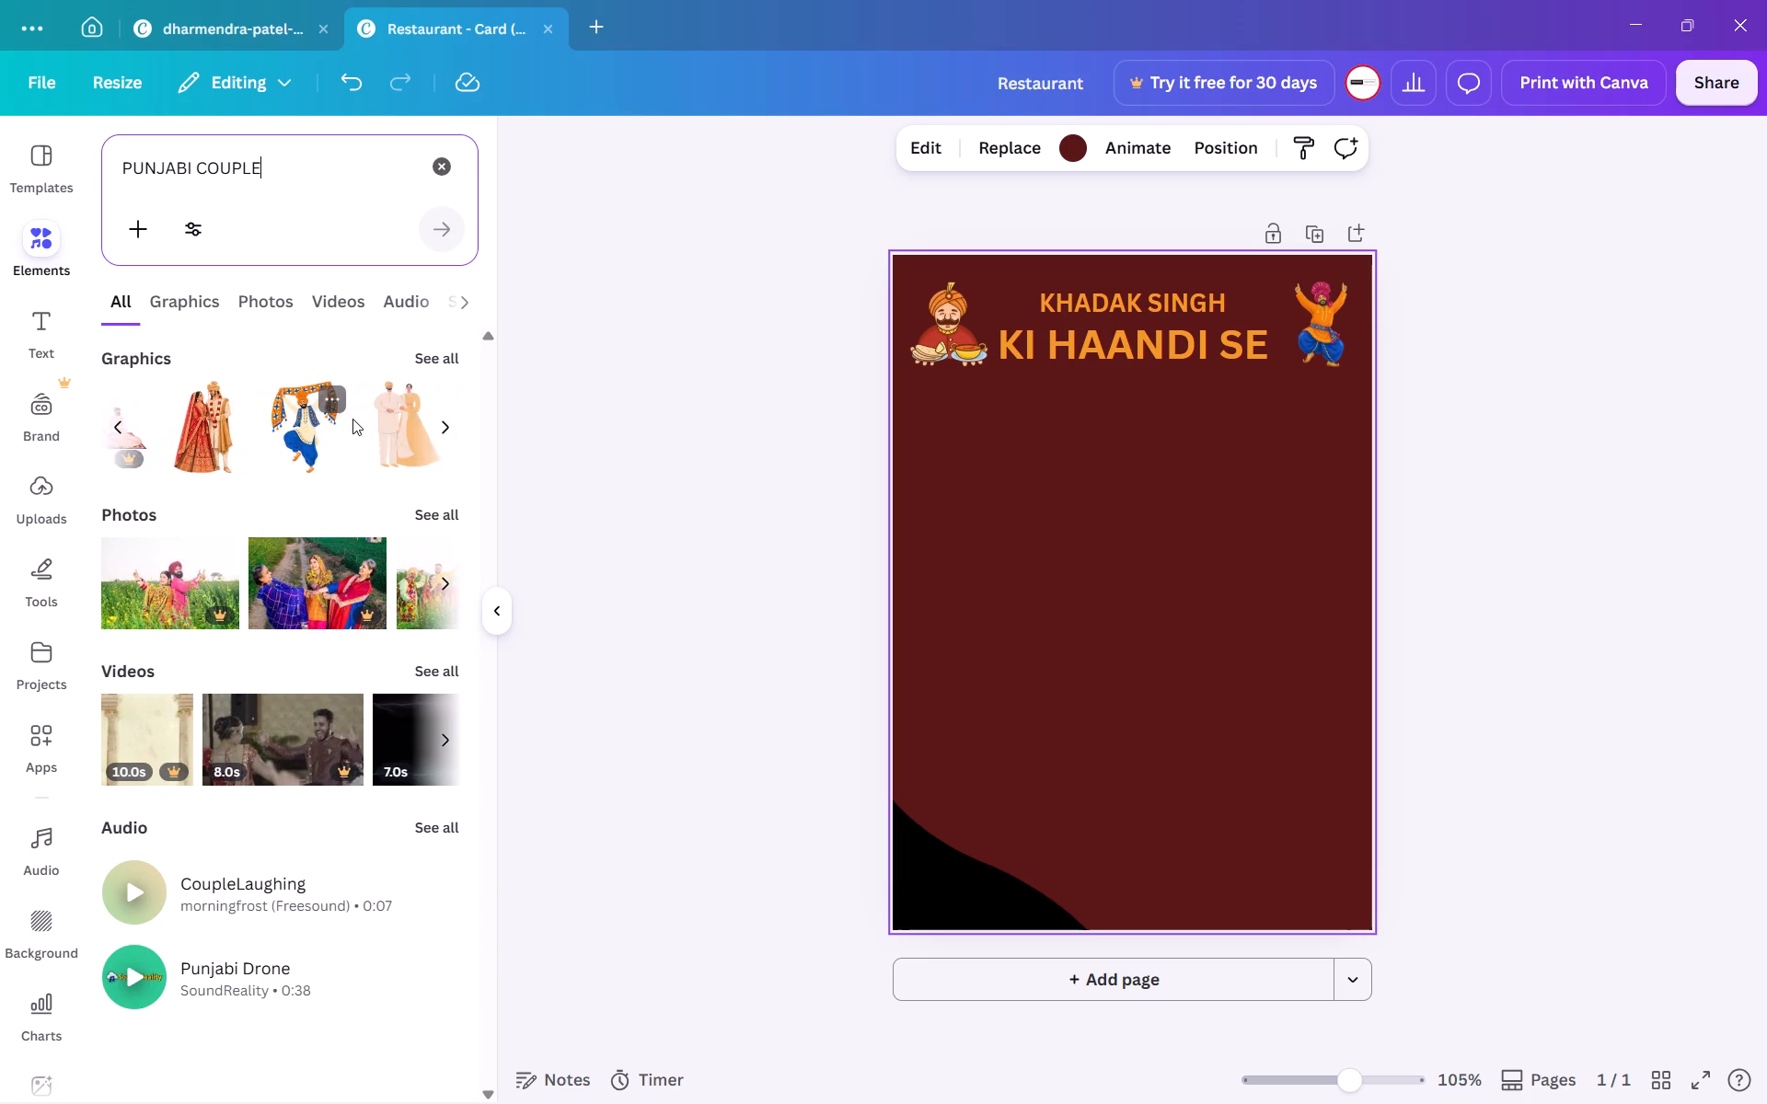
{"action": "scroll", "coordinate": [352, 419], "scroll_direction": "left", "scroll_amount": 4}
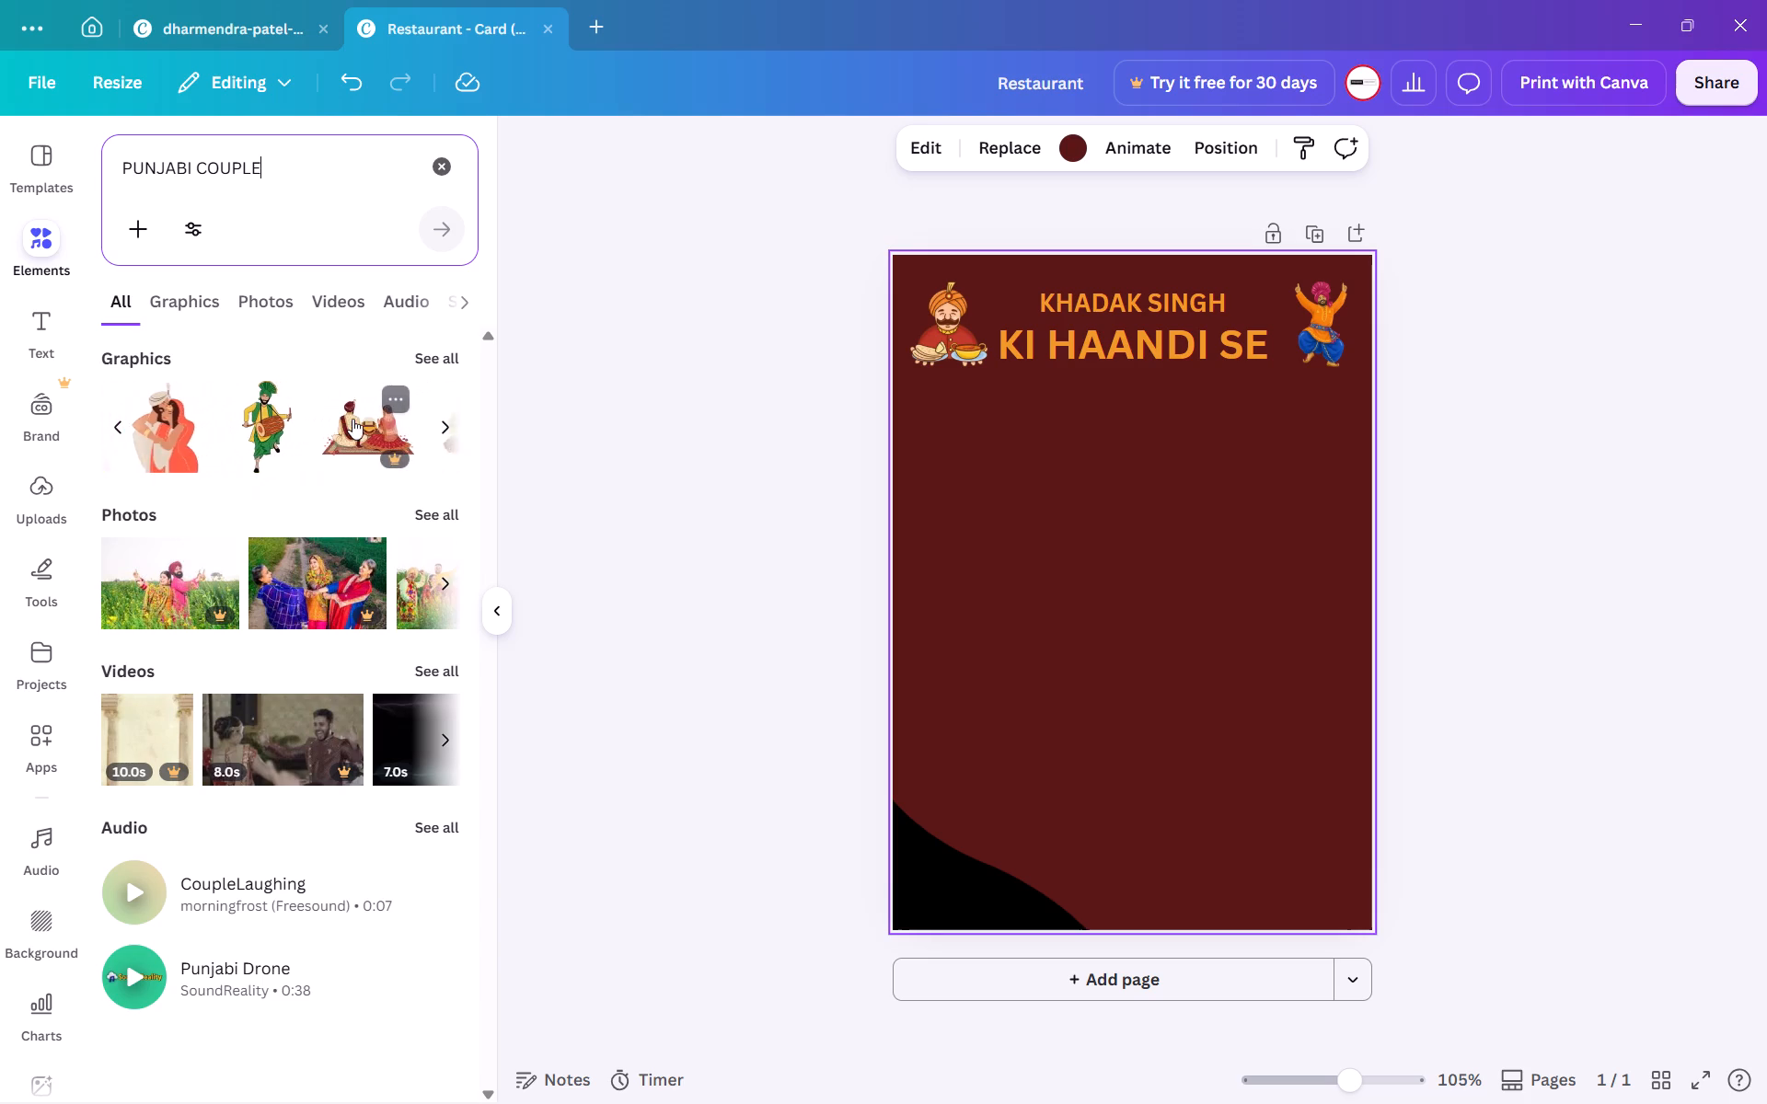
{"action": "scroll", "coordinate": [352, 419], "scroll_direction": "left", "scroll_amount": 2}
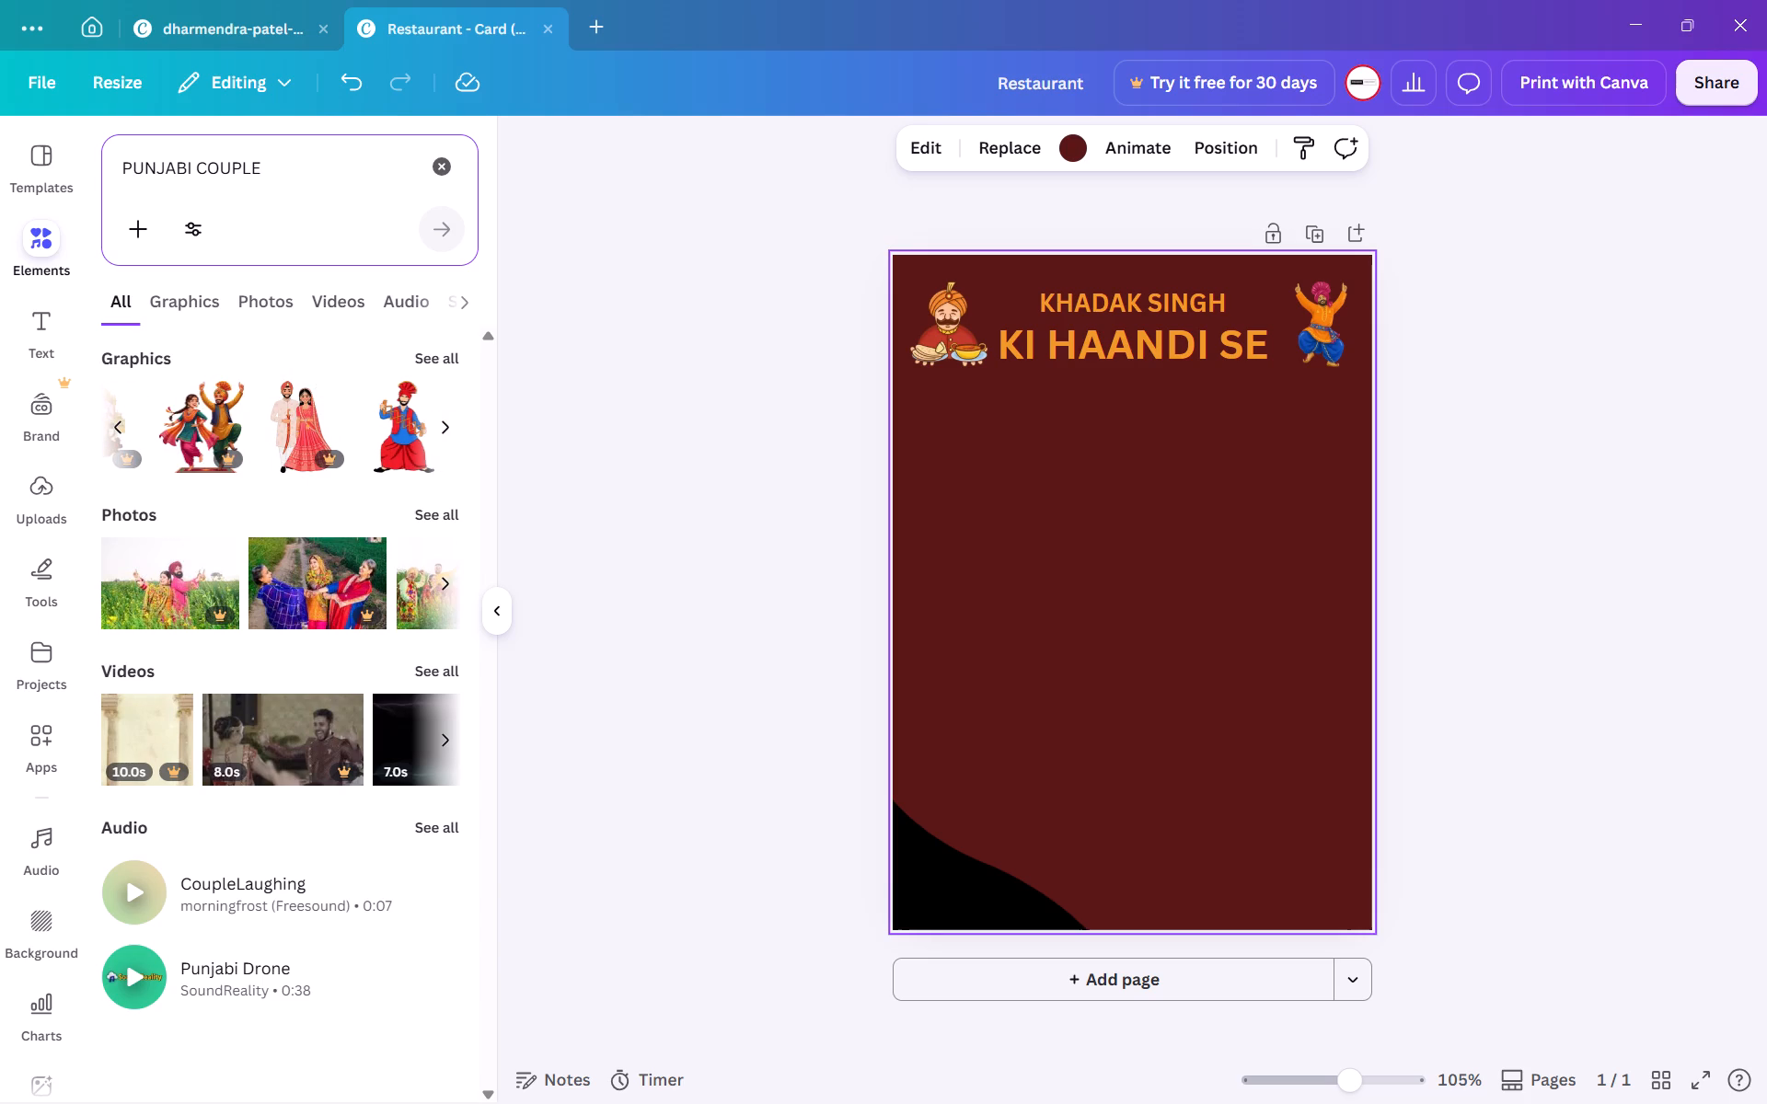
Search the elements for PUNJABI COUPLE DANCING and add the bhangra couple graphic with the blue-turbaned man and pink-dressed woman.
{"action": "key", "text": "space"}
{"action": "type", "text": "DANCING"}
{"action": "key", "text": "Return"}
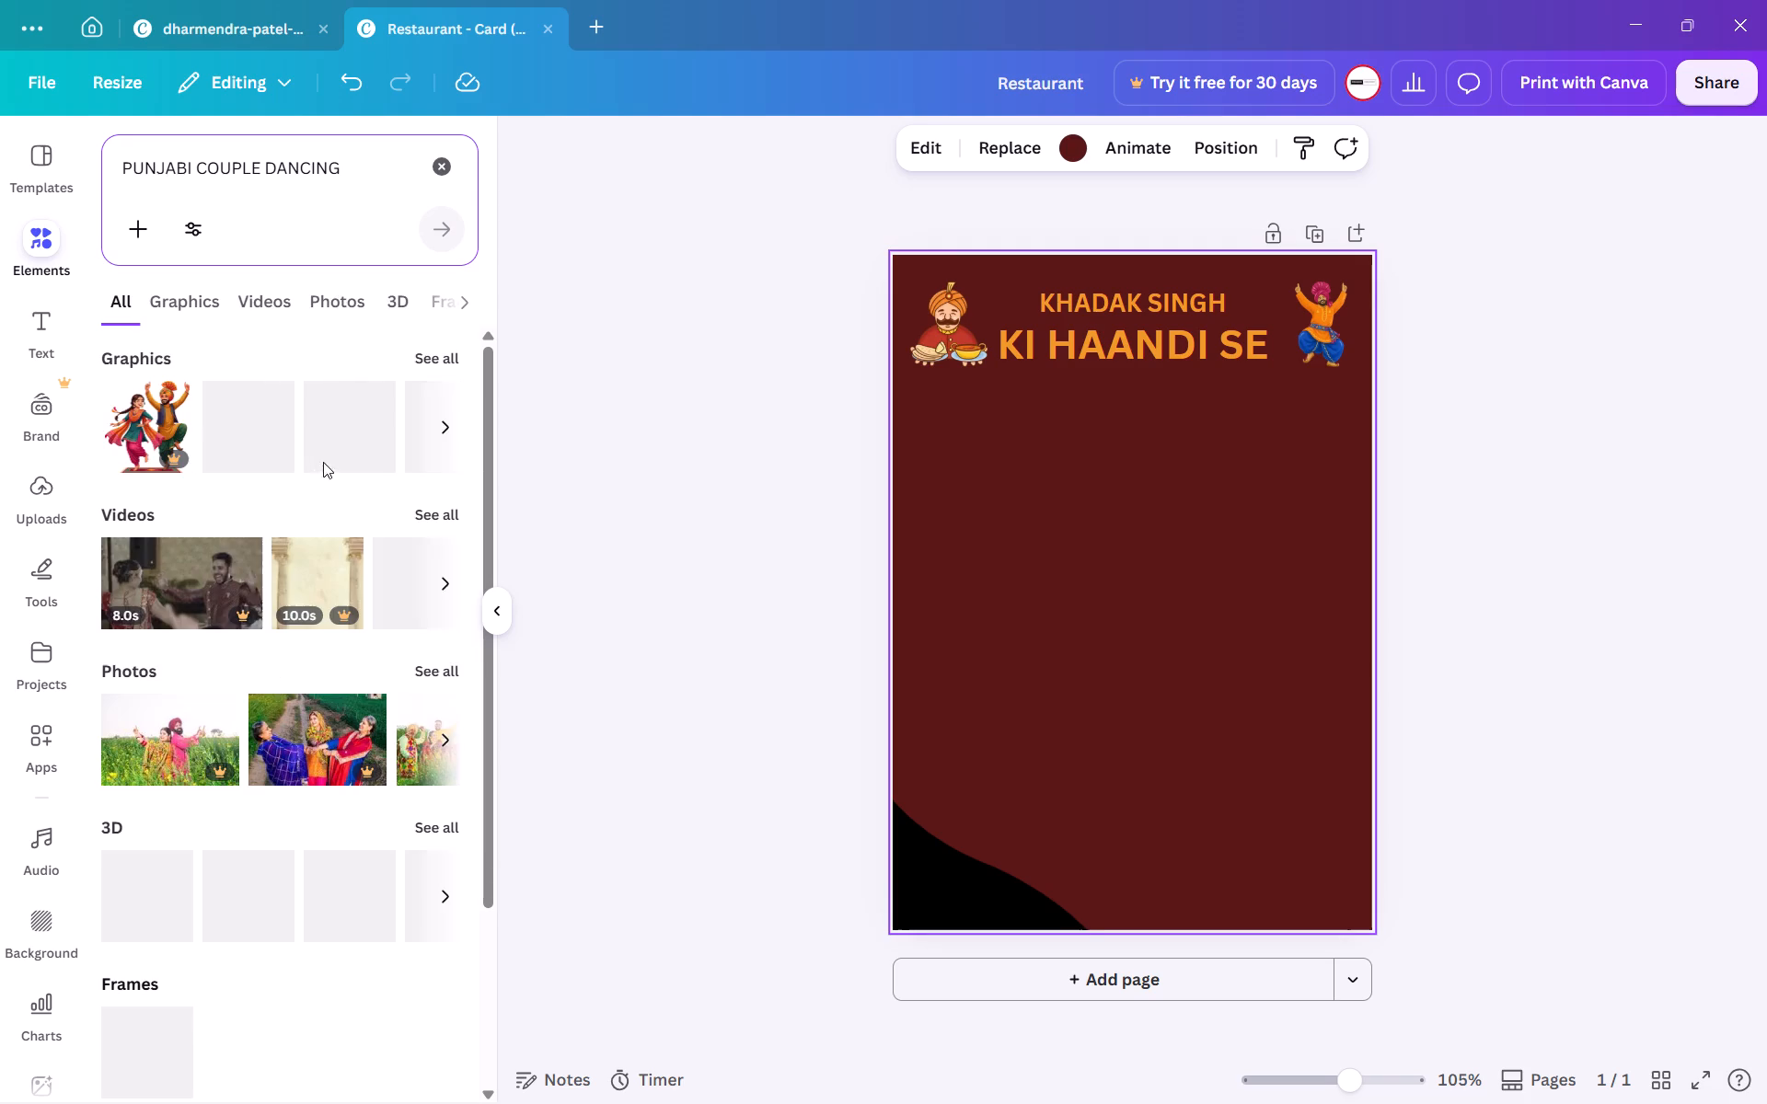
{"action": "scroll", "coordinate": [341, 446], "scroll_direction": "left", "scroll_amount": 3}
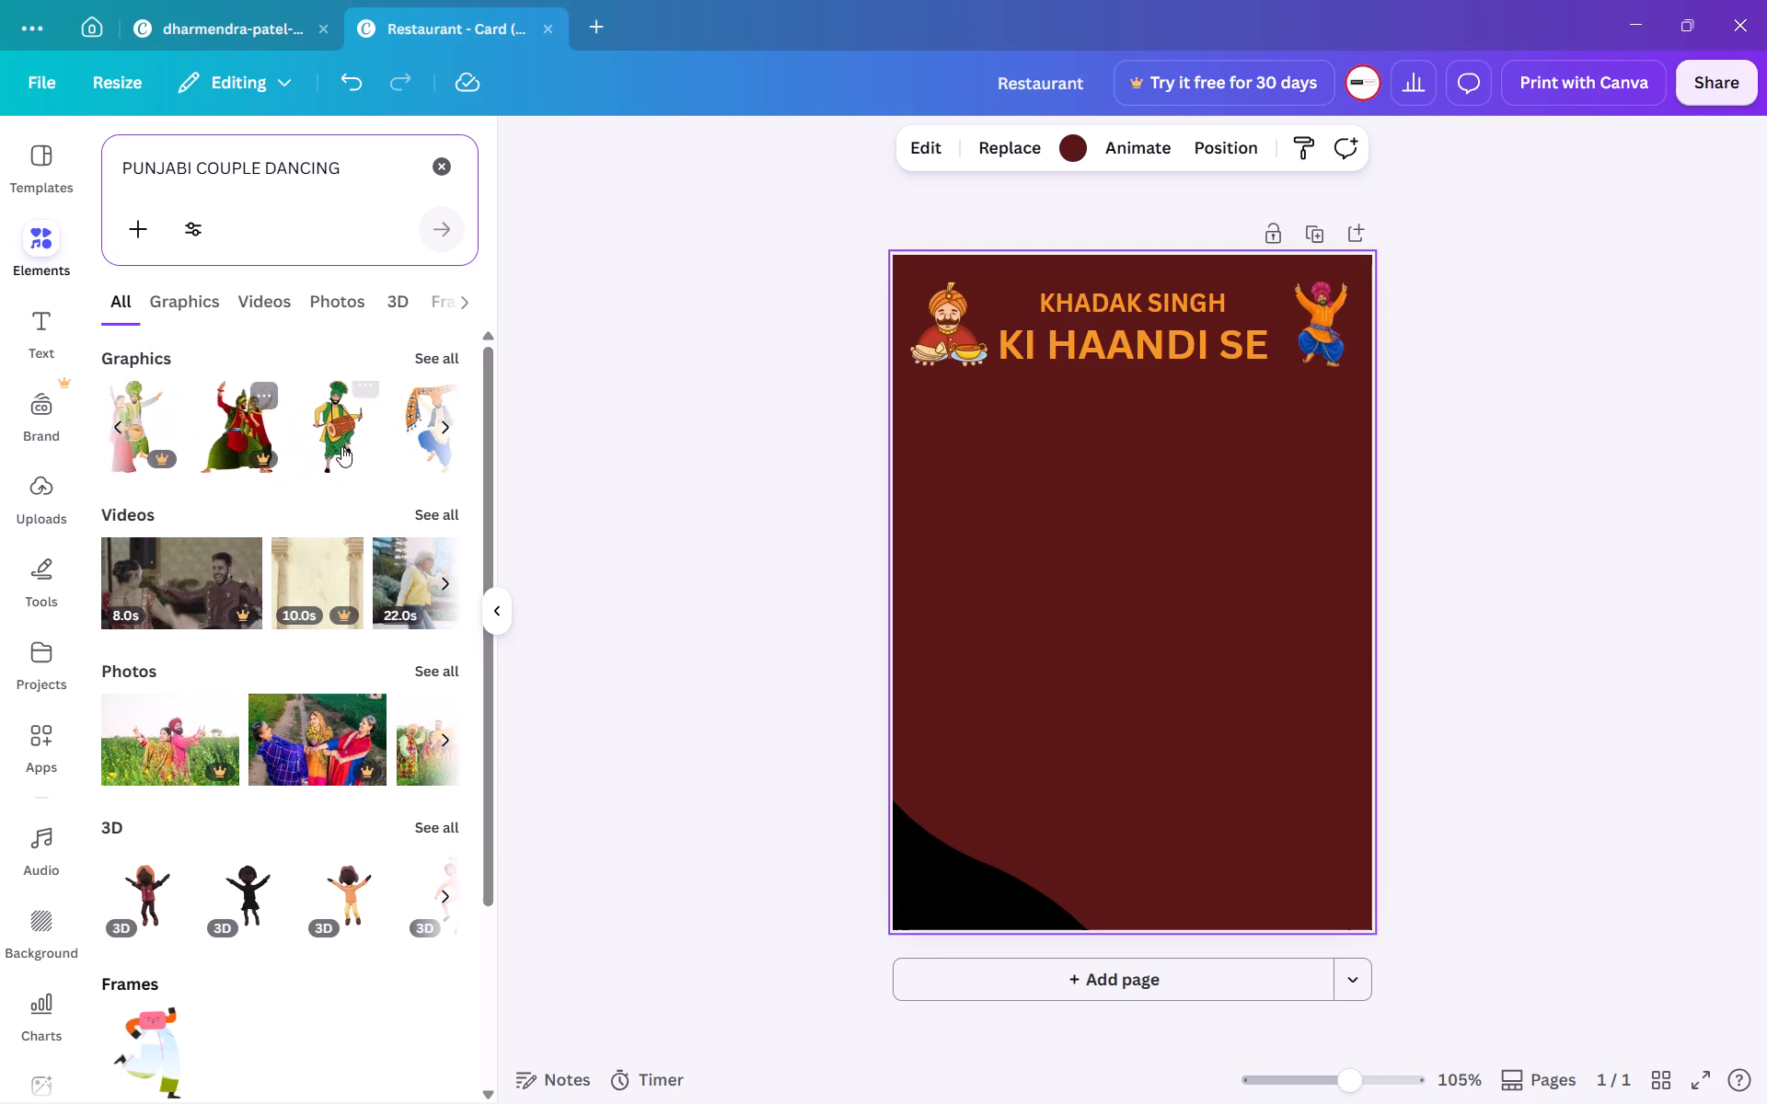
{"action": "scroll", "coordinate": [341, 446], "scroll_direction": "left", "scroll_amount": 3}
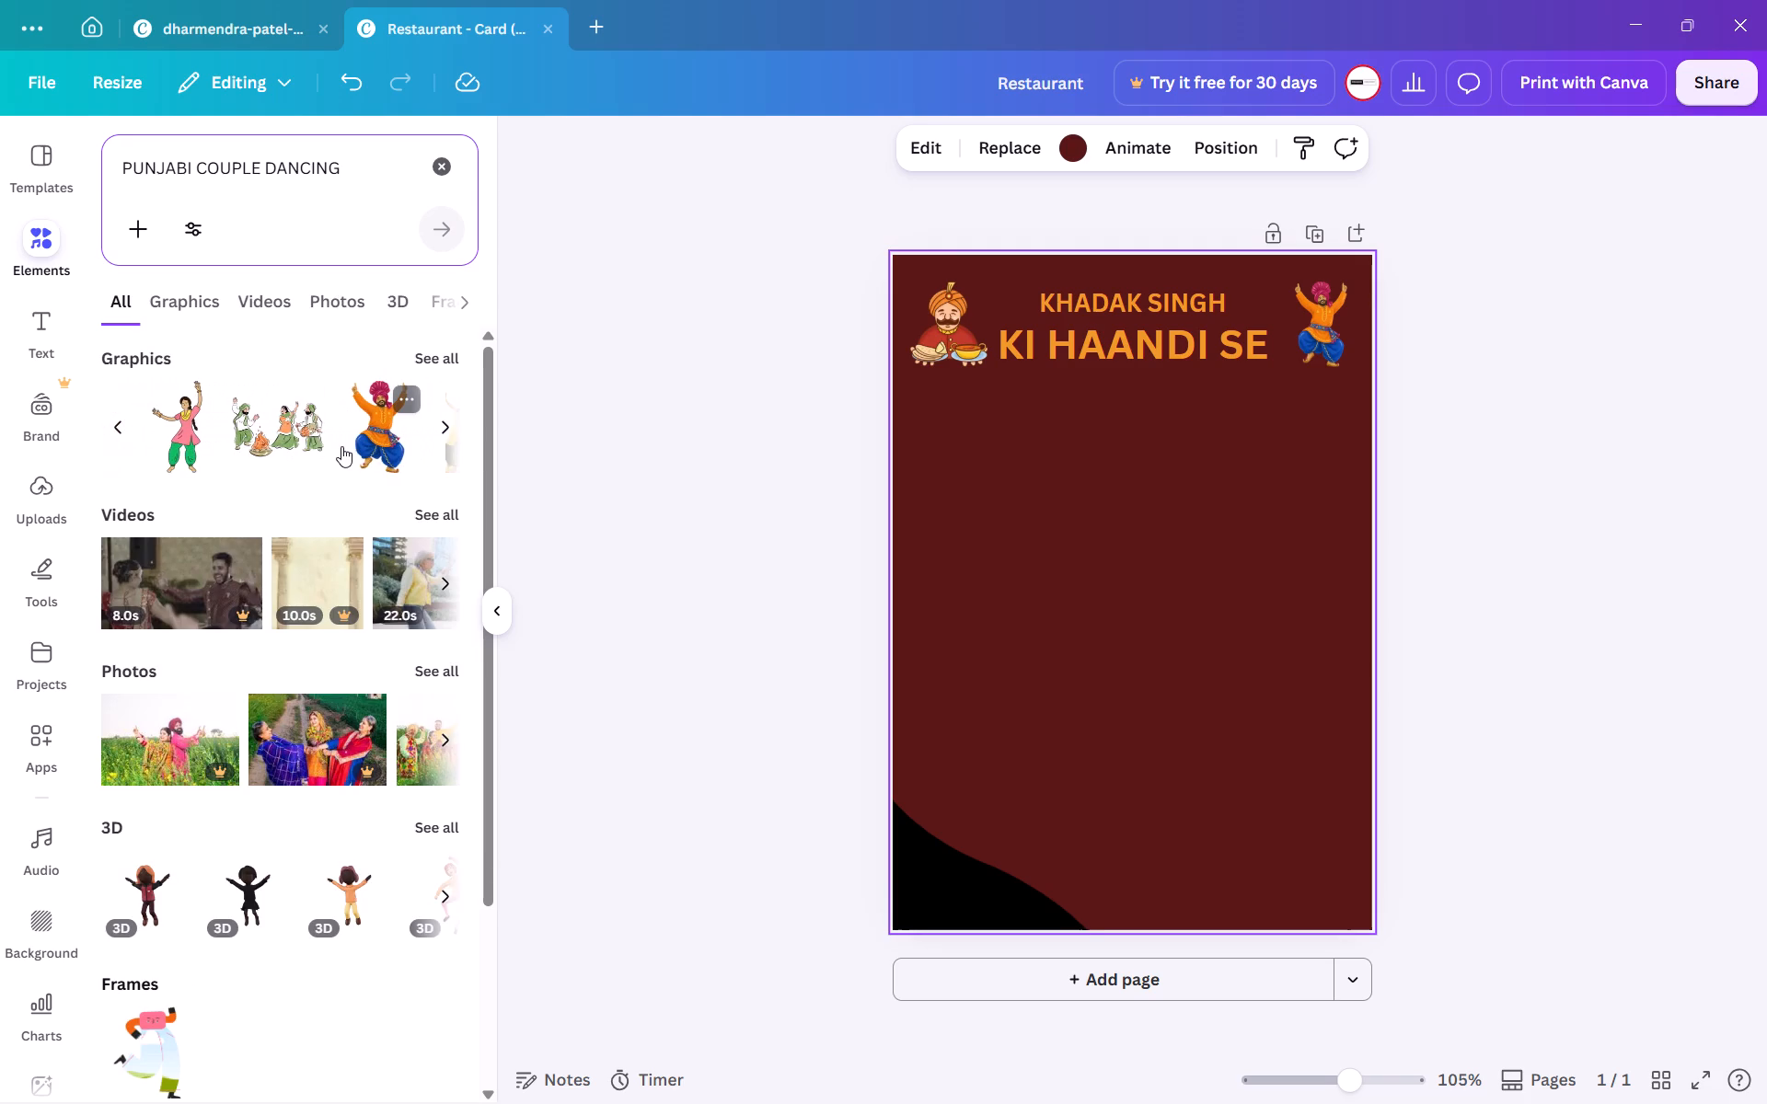
{"action": "scroll", "coordinate": [341, 446], "scroll_direction": "left", "scroll_amount": 4}
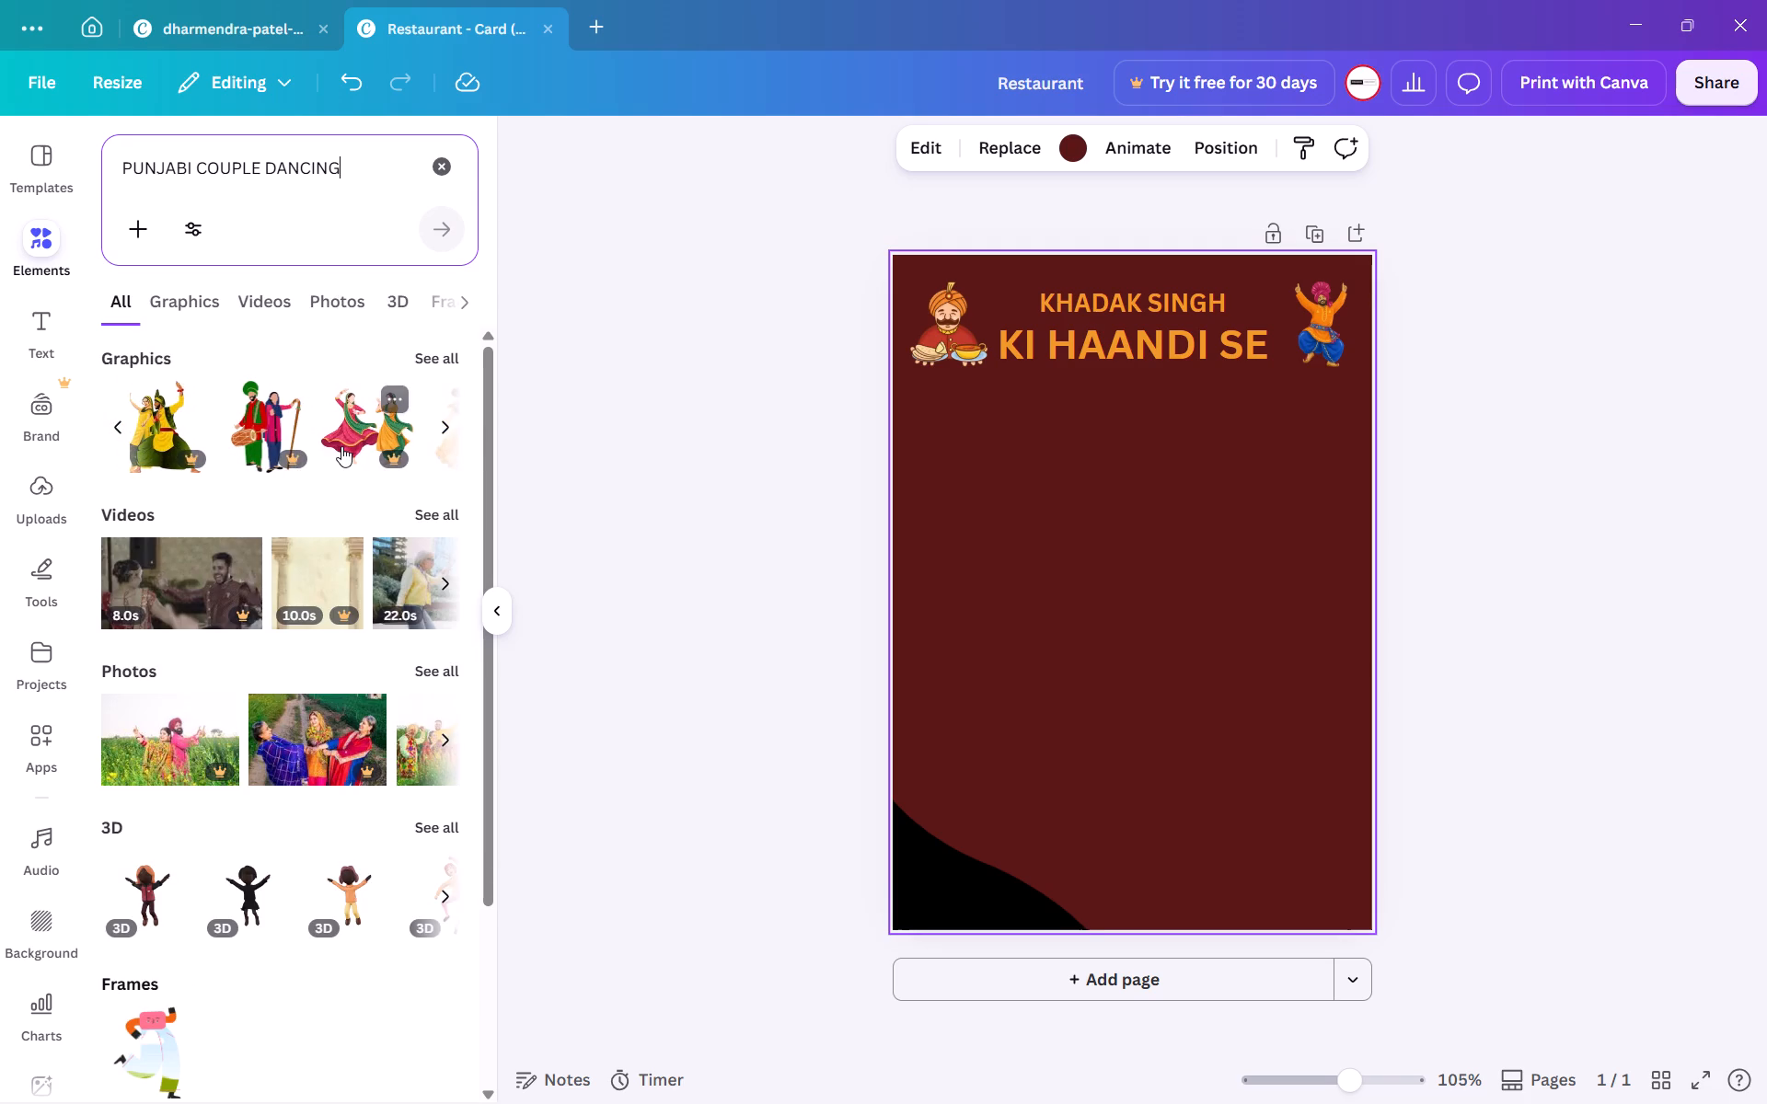
{"action": "scroll", "coordinate": [341, 446], "scroll_direction": "left", "scroll_amount": 3}
{"action": "scroll", "coordinate": [341, 446], "scroll_direction": "right", "scroll_amount": 1}
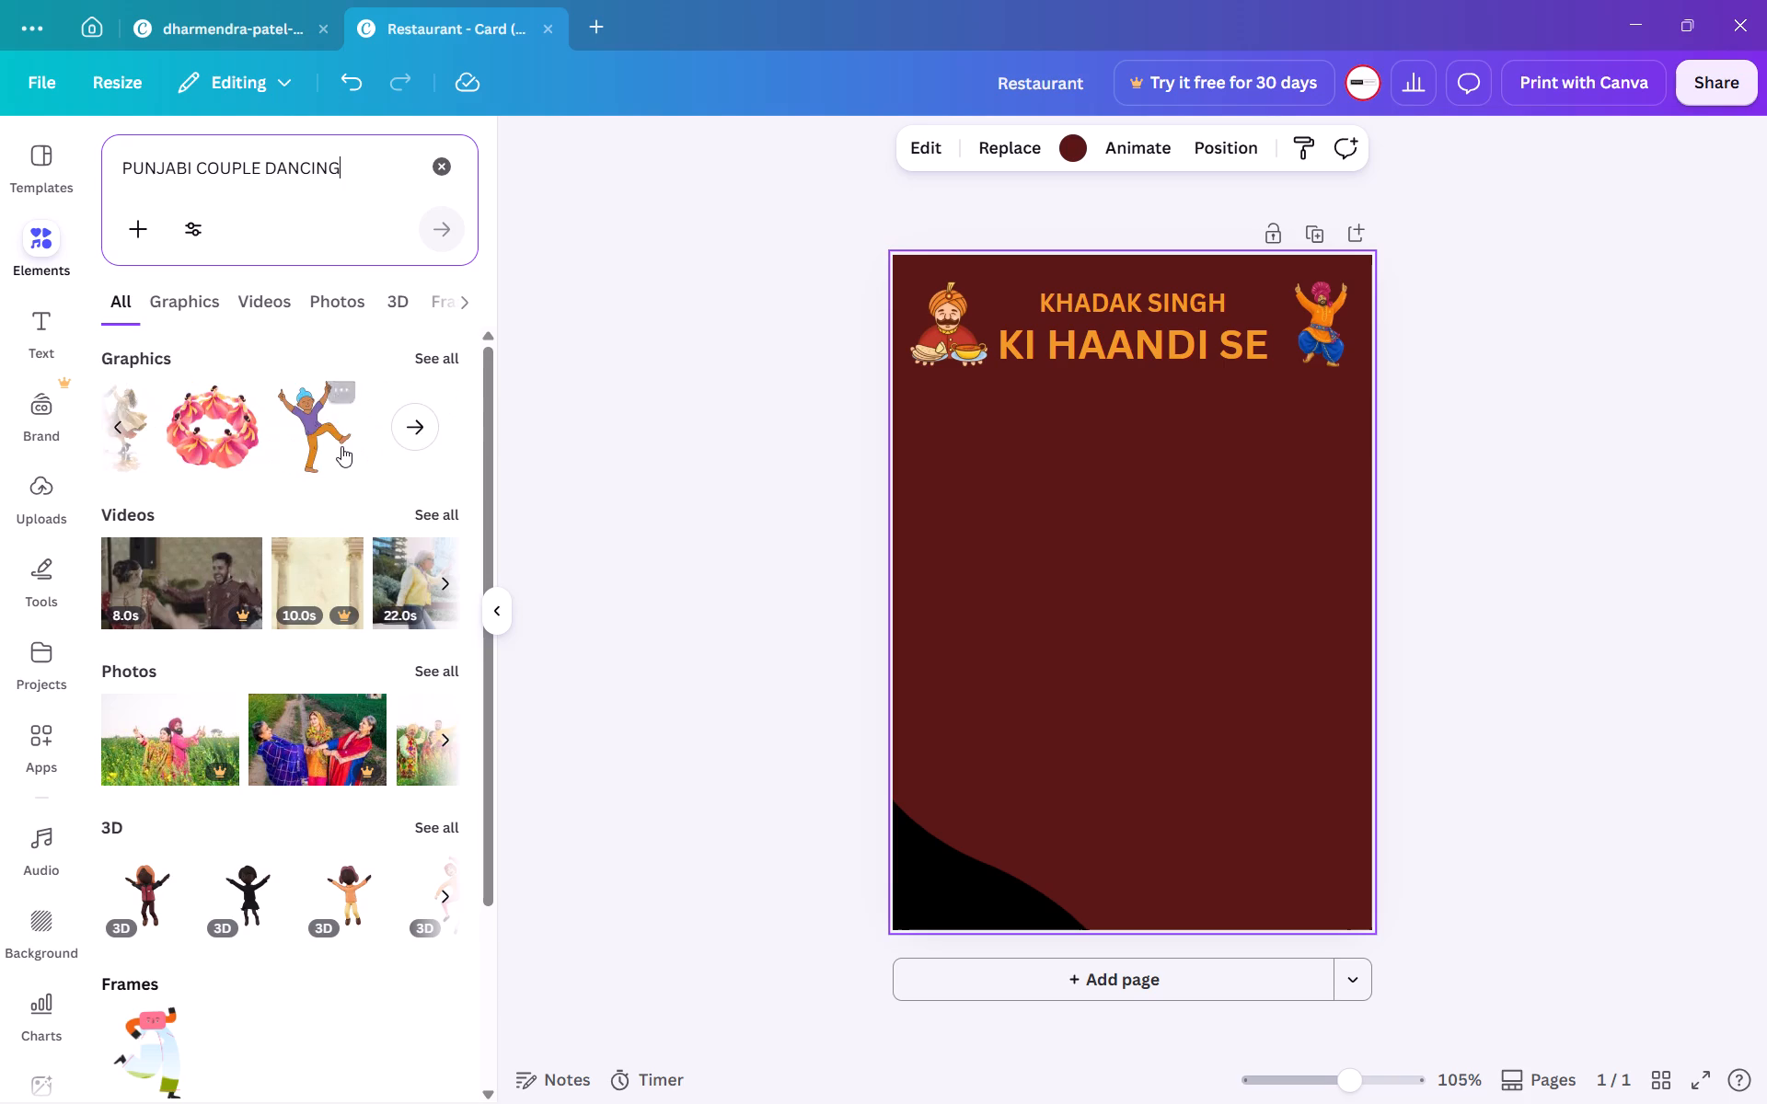
{"action": "scroll", "coordinate": [341, 446], "scroll_direction": "right", "scroll_amount": 4}
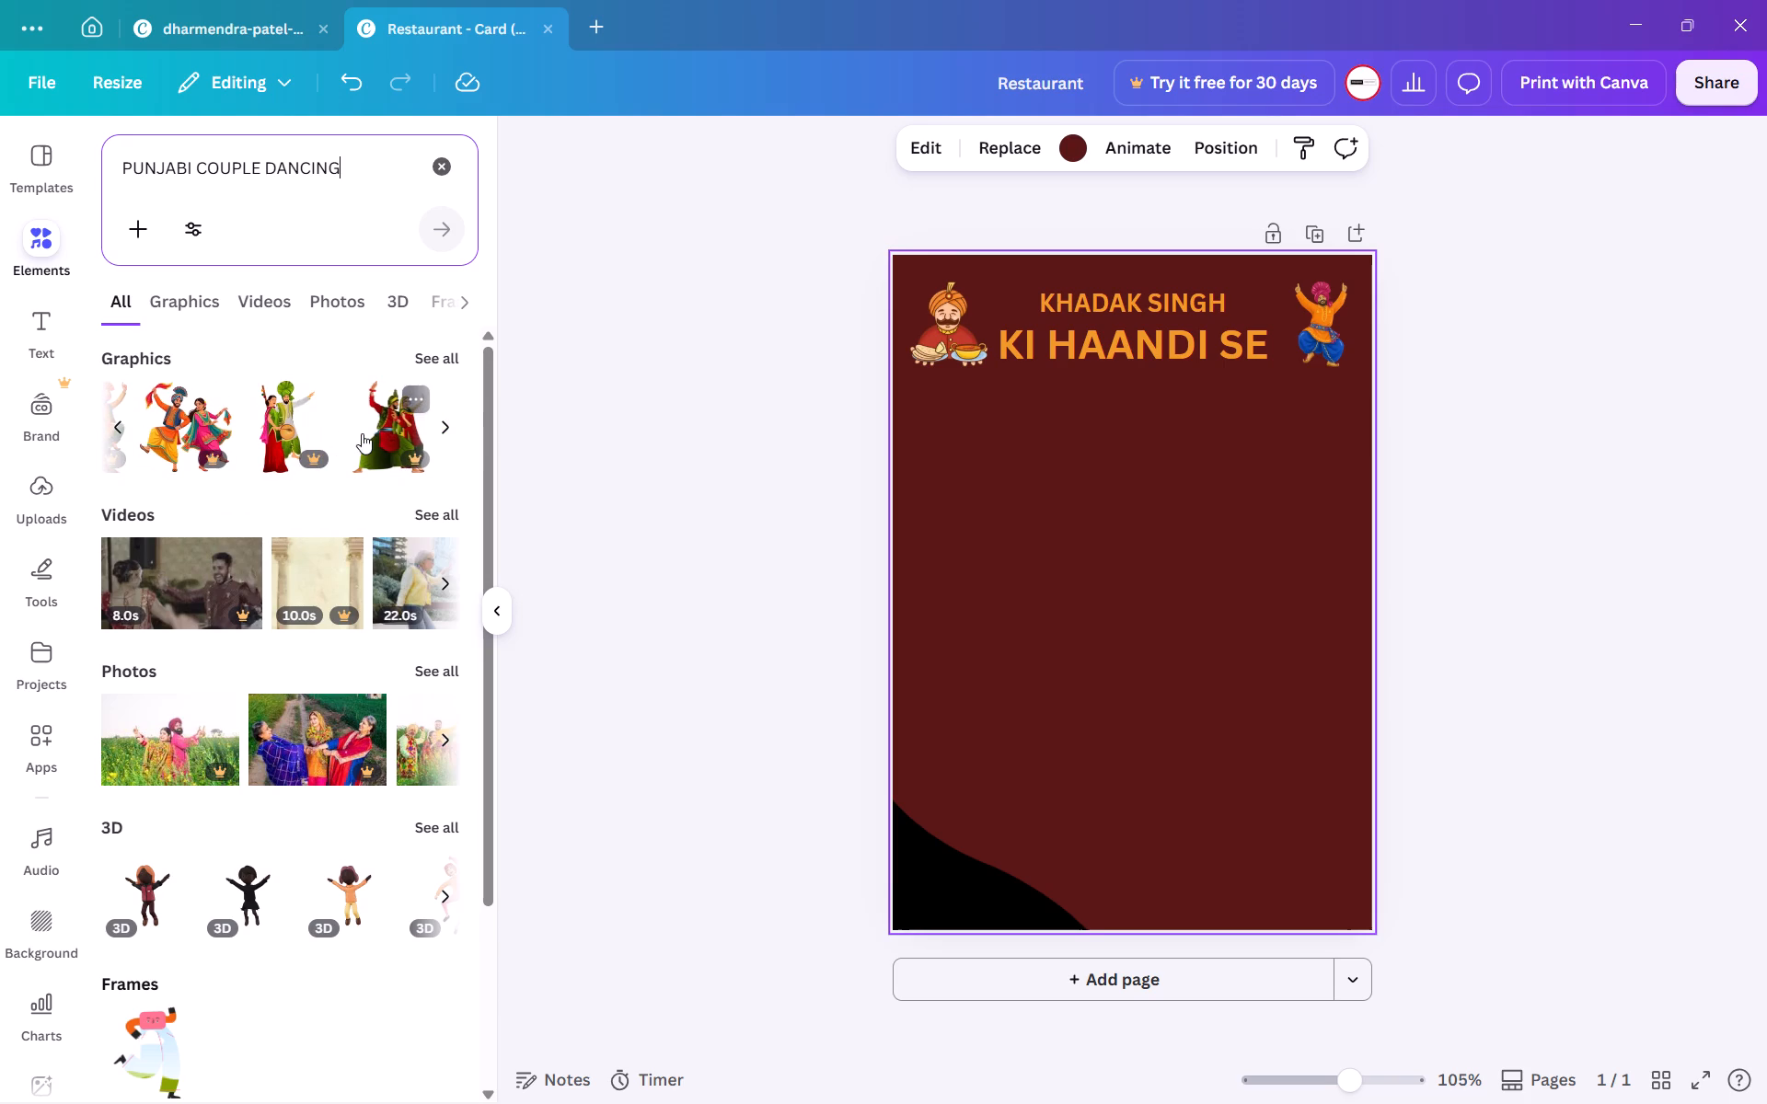
{"action": "left_click", "coordinate": [254, 435]}
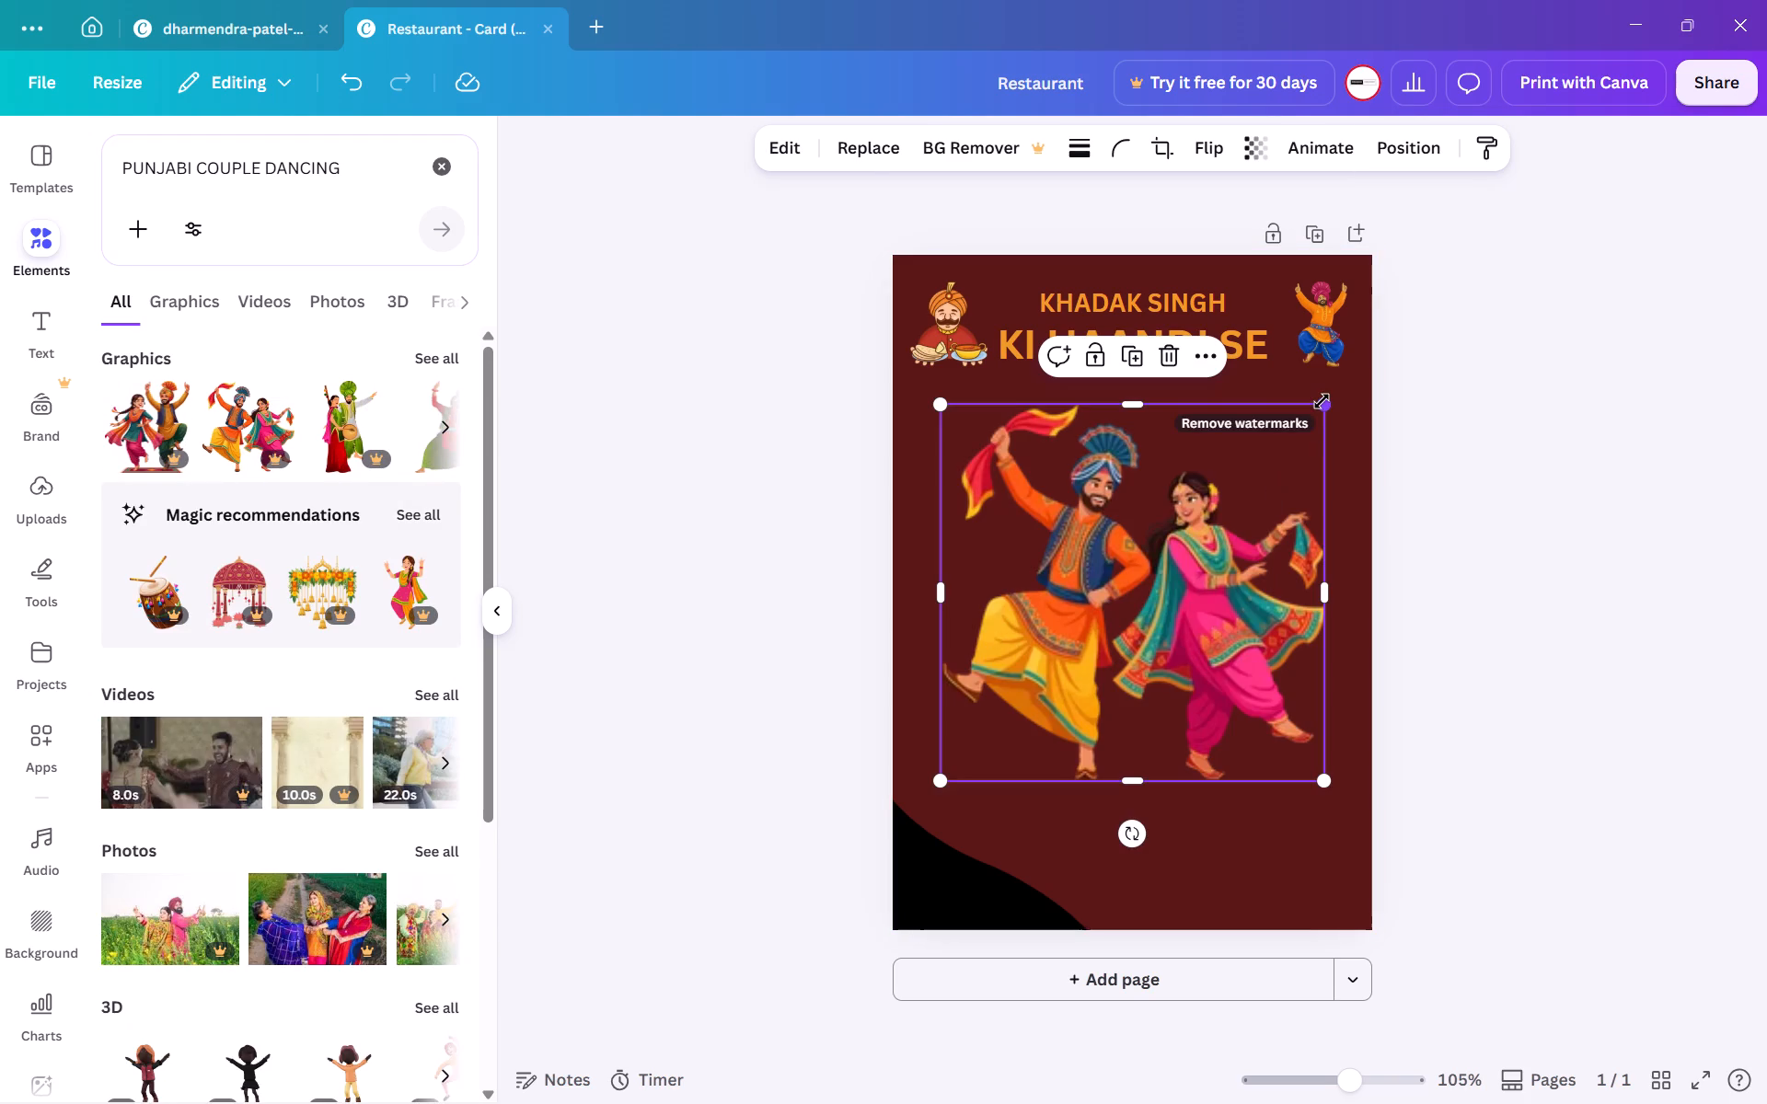
Shrink the dancing couple to about half size and place it just above the black wave, in the left half of the card.
{"action": "left_click_drag", "start_coordinate": [1322, 401], "coordinate": [1158, 613]}
{"action": "left_click_drag", "start_coordinate": [1066, 678], "coordinate": [1047, 713]}
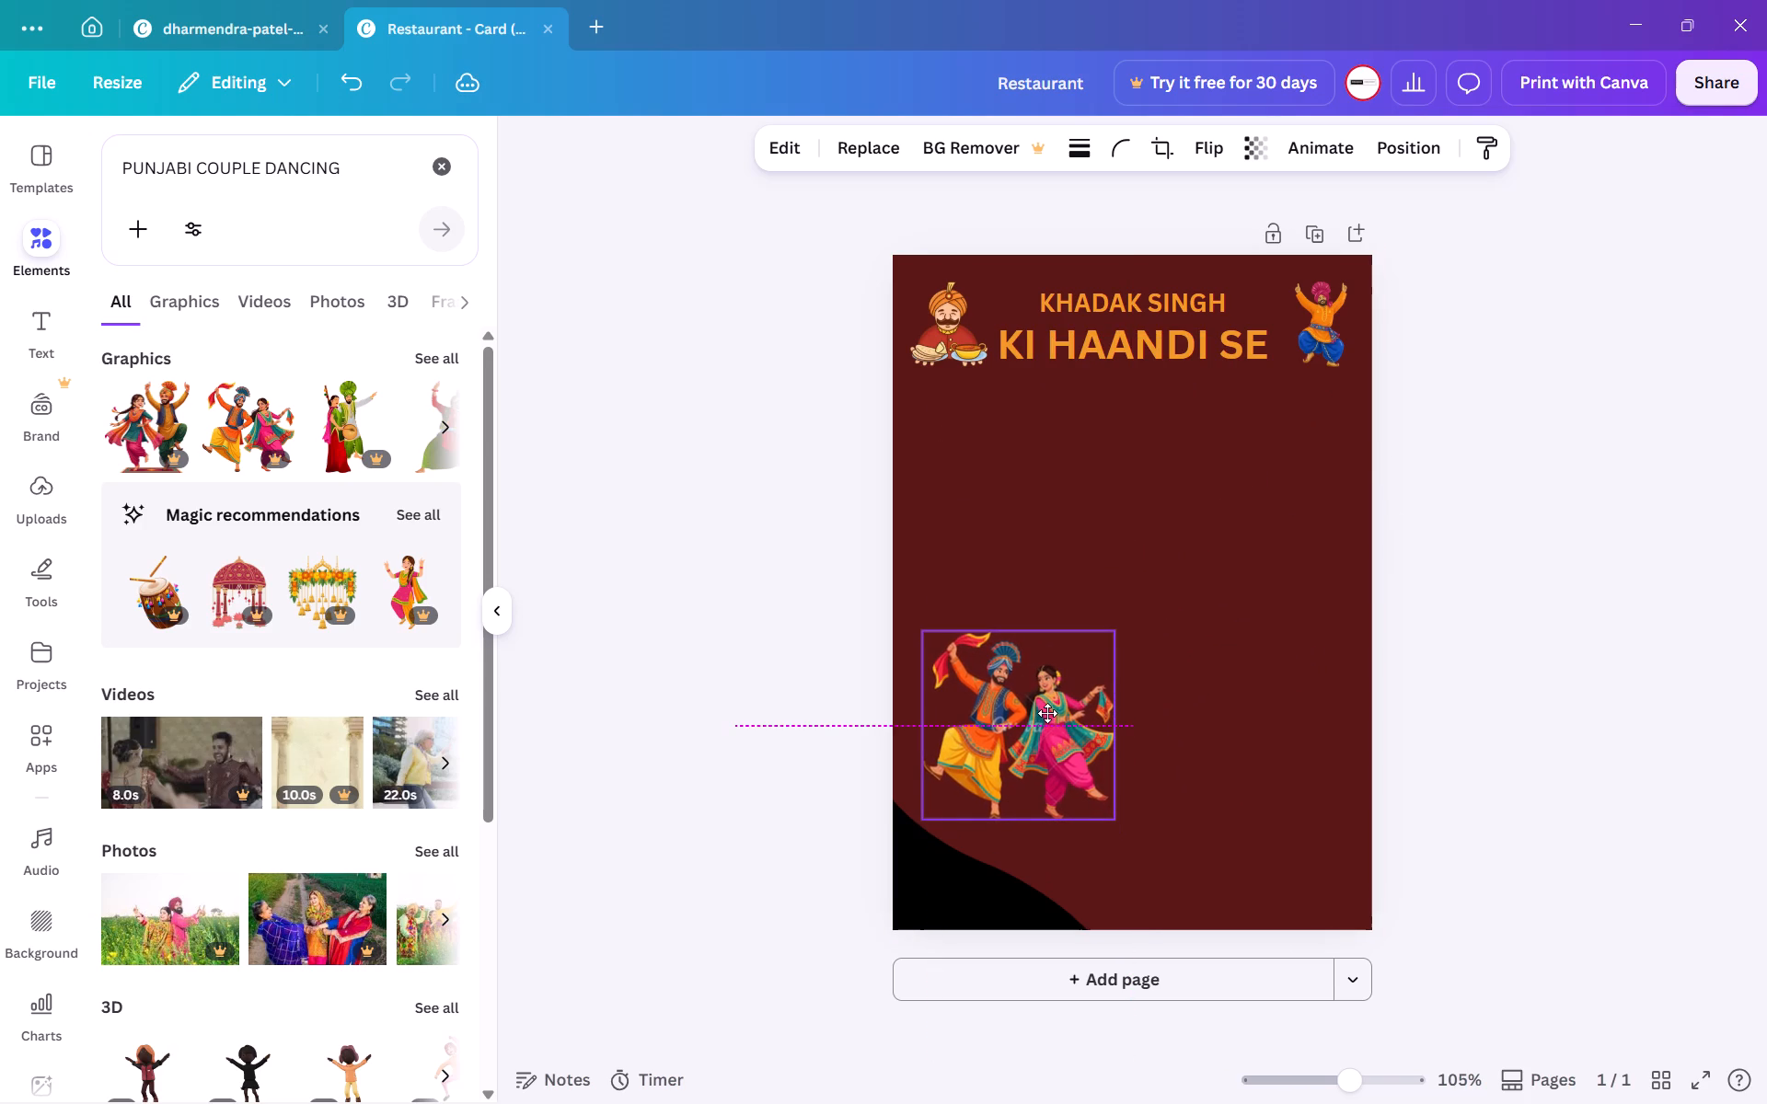
{"action": "left_click_drag", "start_coordinate": [1047, 713], "coordinate": [1049, 749]}
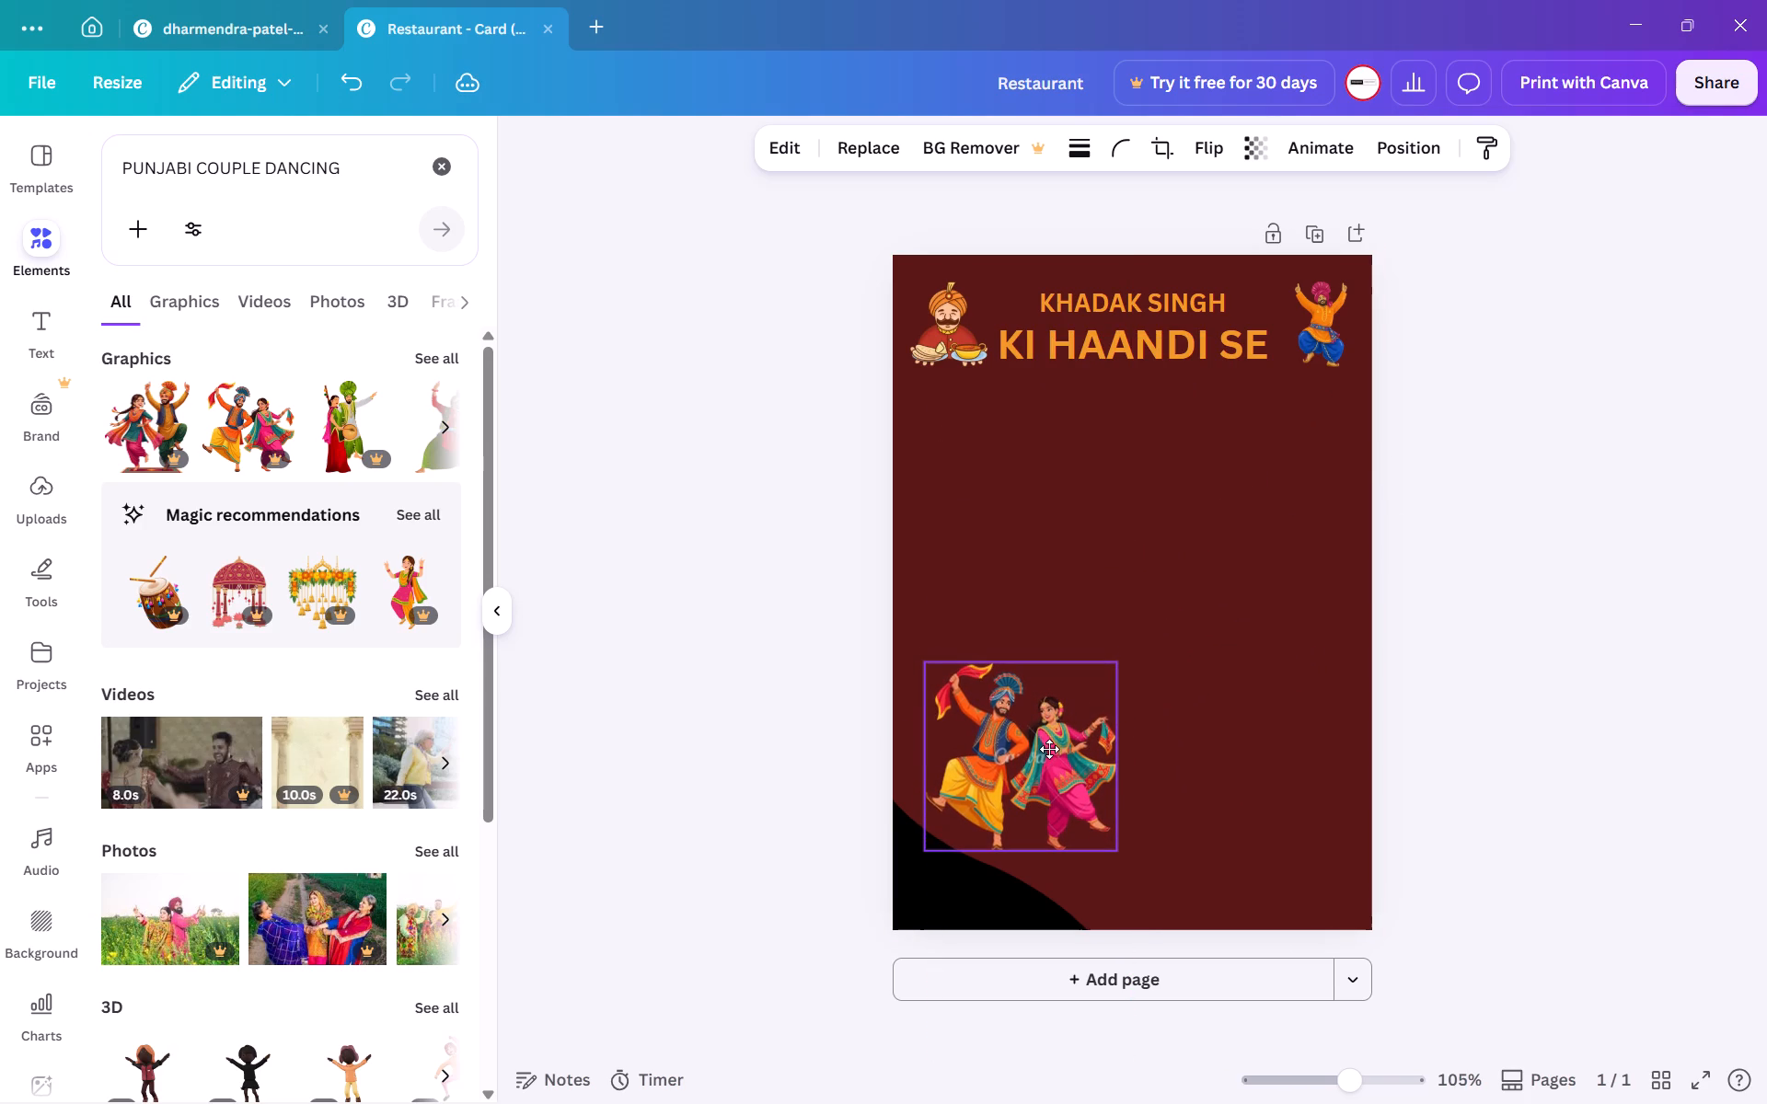
{"action": "left_click_drag", "start_coordinate": [1049, 749], "coordinate": [1053, 738]}
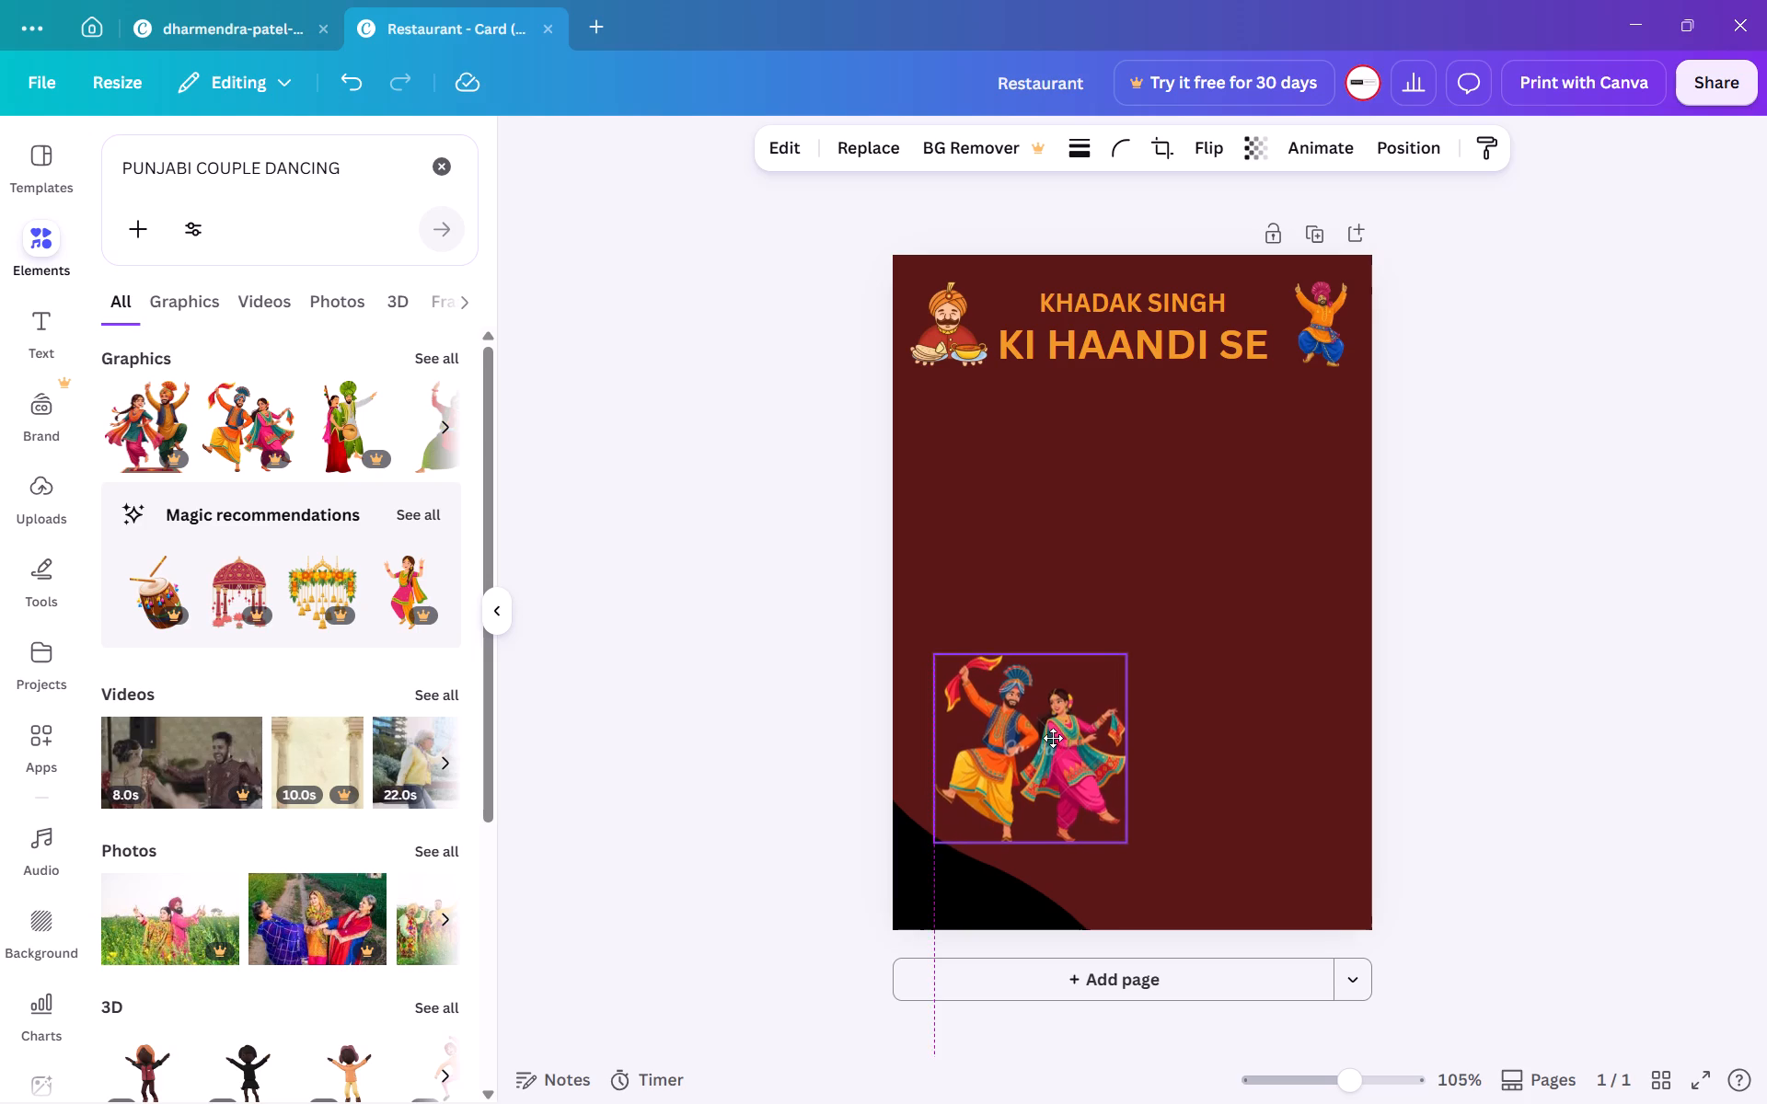
{"action": "left_click_drag", "start_coordinate": [1053, 738], "coordinate": [1061, 757]}
{"action": "left_click", "coordinate": [819, 731]}
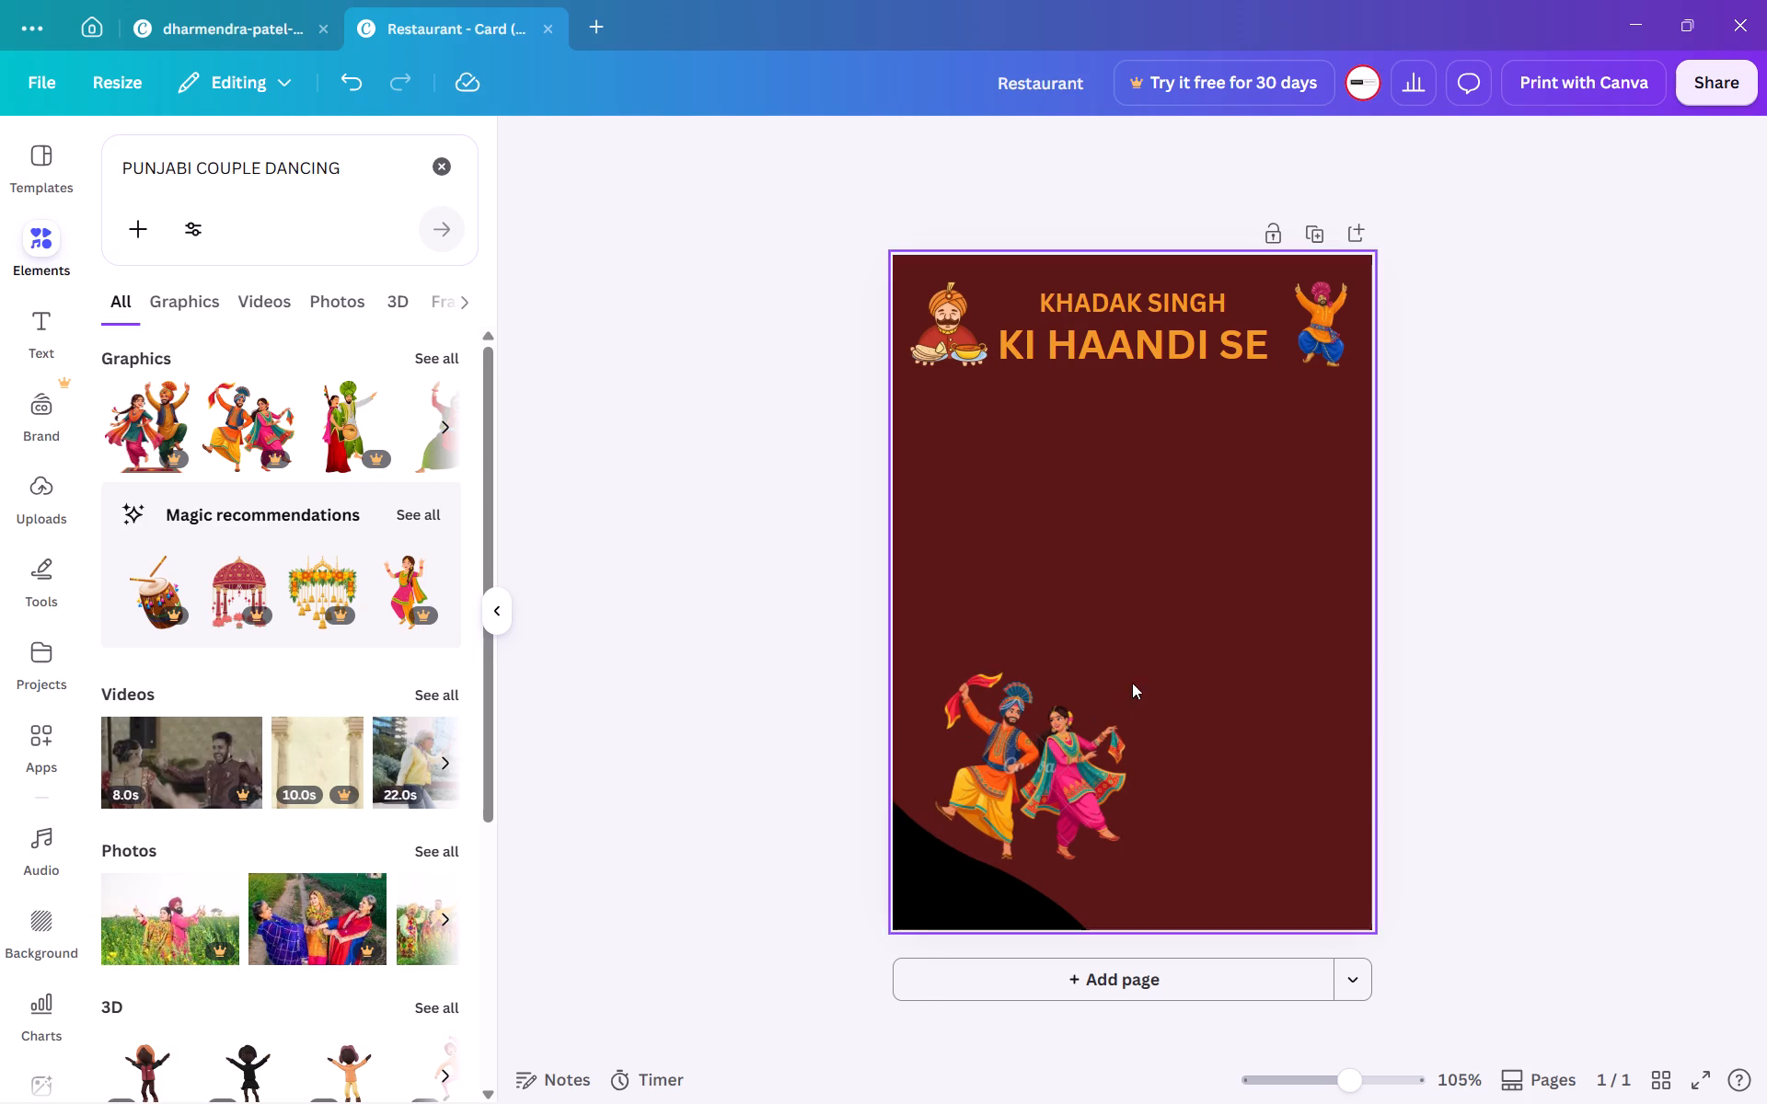
{"action": "left_click_drag", "start_coordinate": [1059, 755], "coordinate": [1073, 752]}
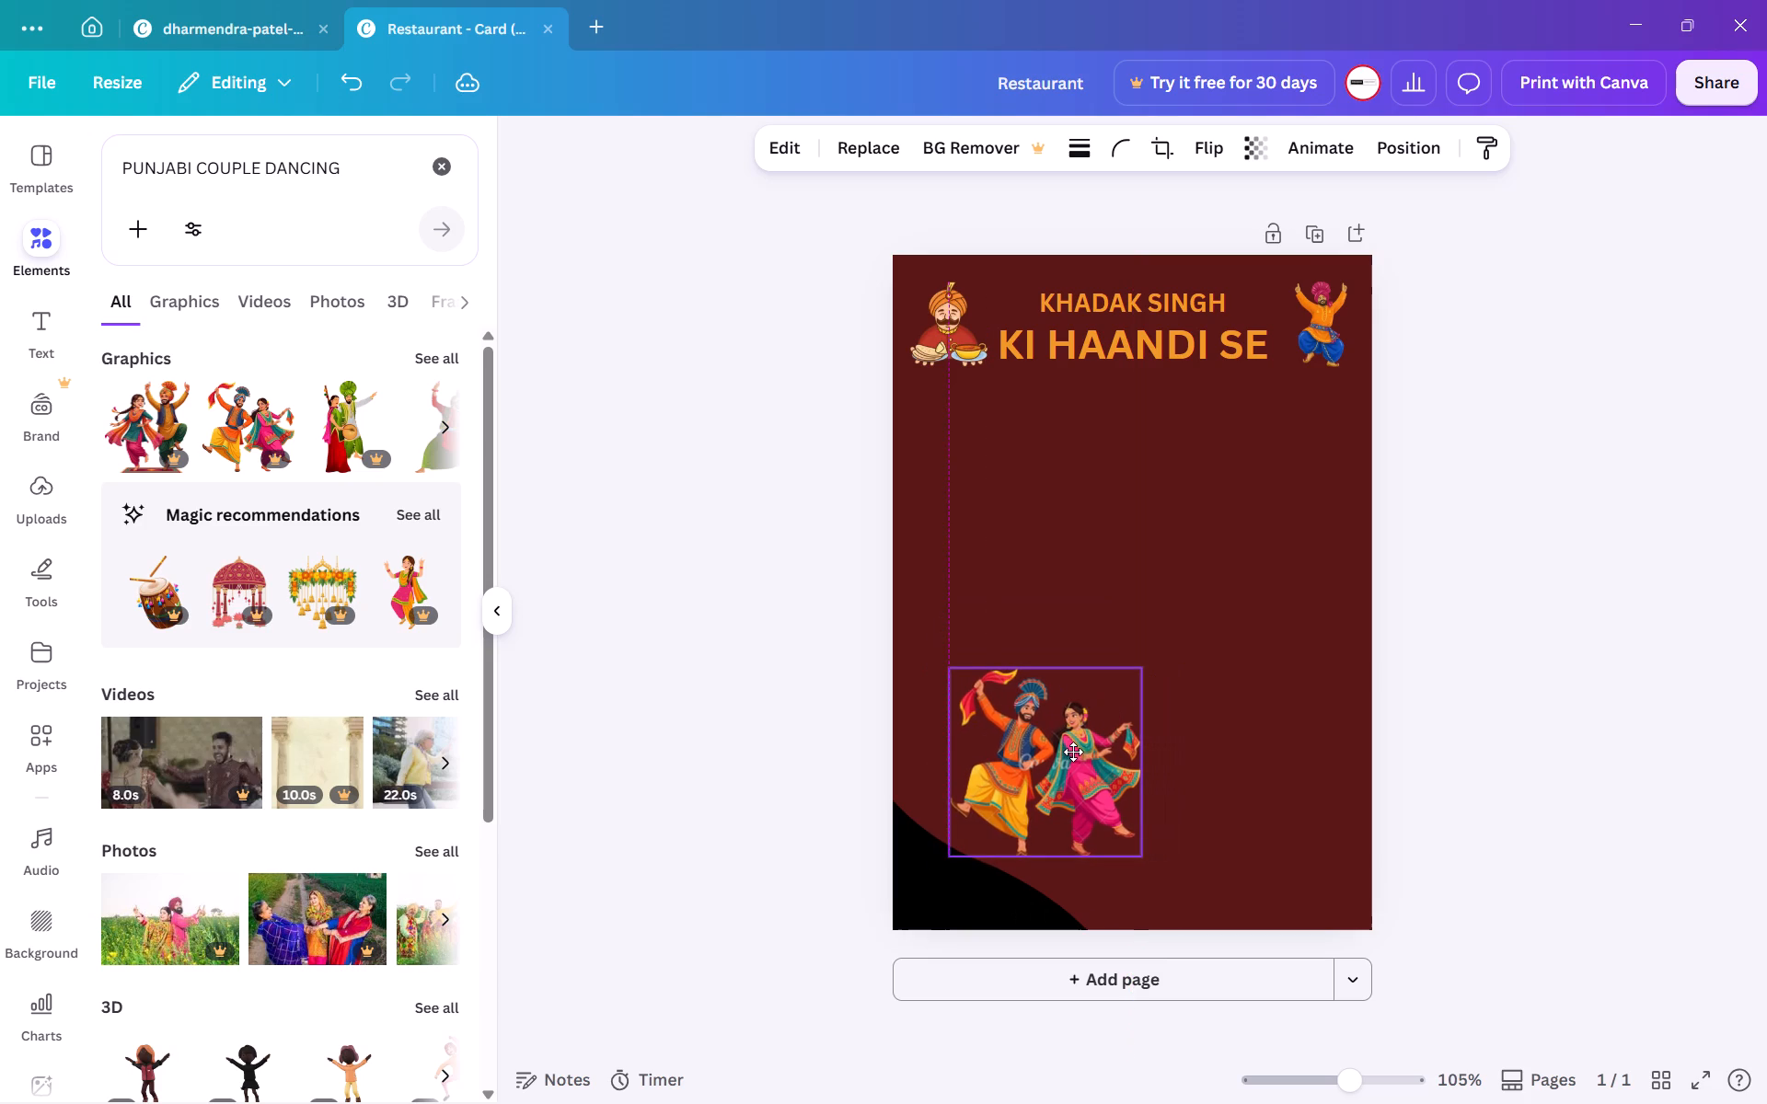
{"action": "left_click_drag", "start_coordinate": [1073, 752], "coordinate": [1057, 700]}
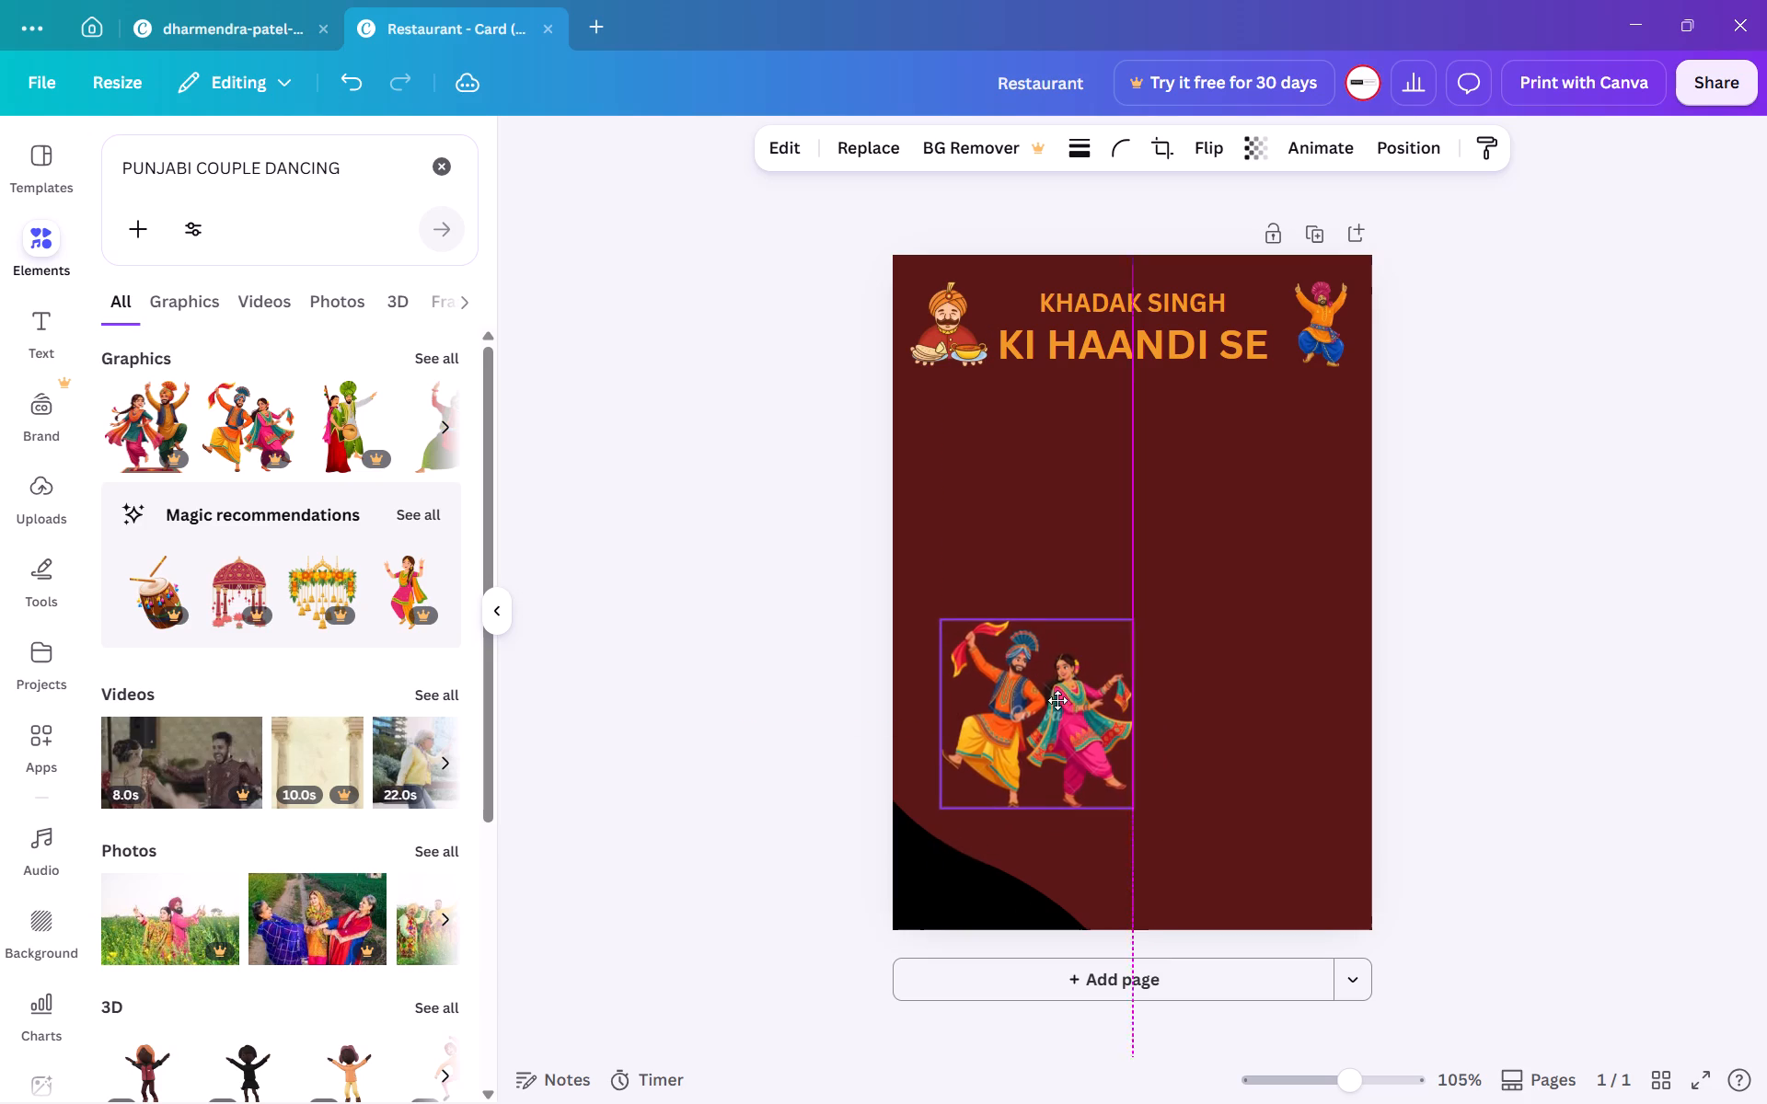
{"action": "left_click_drag", "start_coordinate": [1057, 700], "coordinate": [1064, 653]}
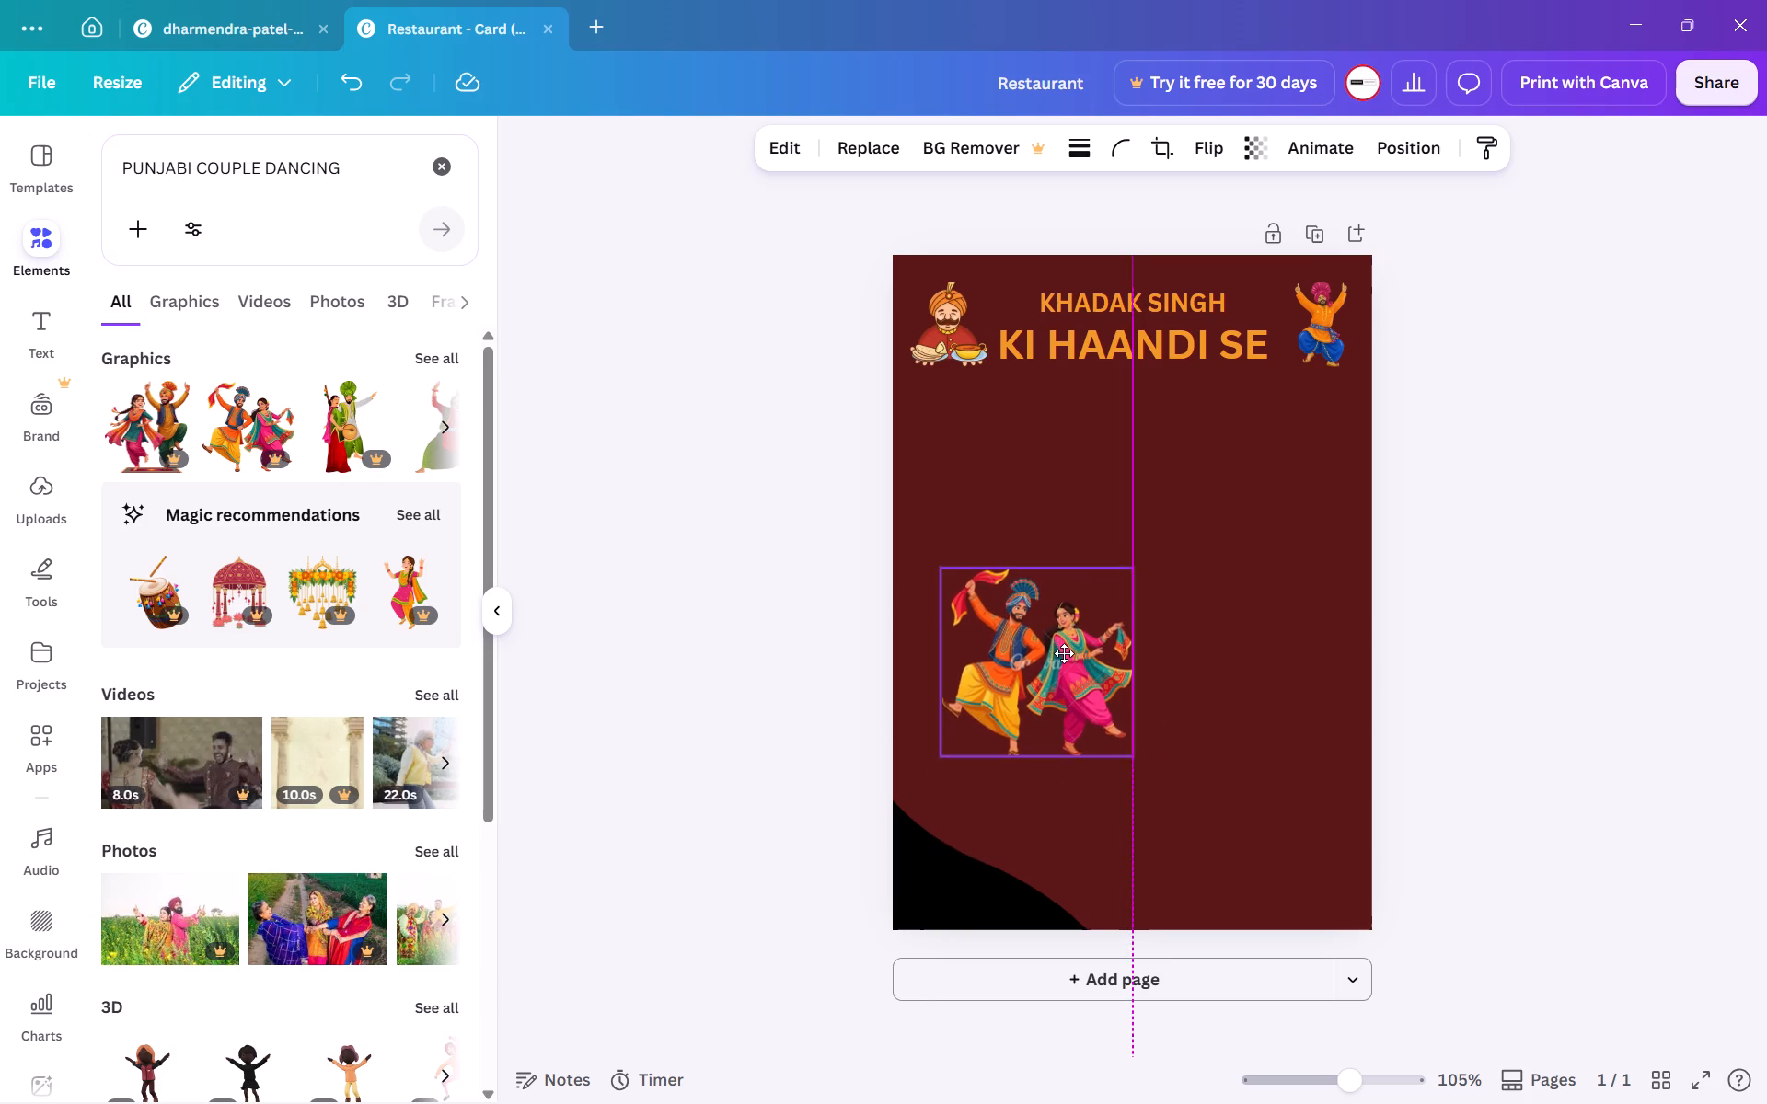
{"action": "left_click_drag", "start_coordinate": [1064, 653], "coordinate": [1066, 686]}
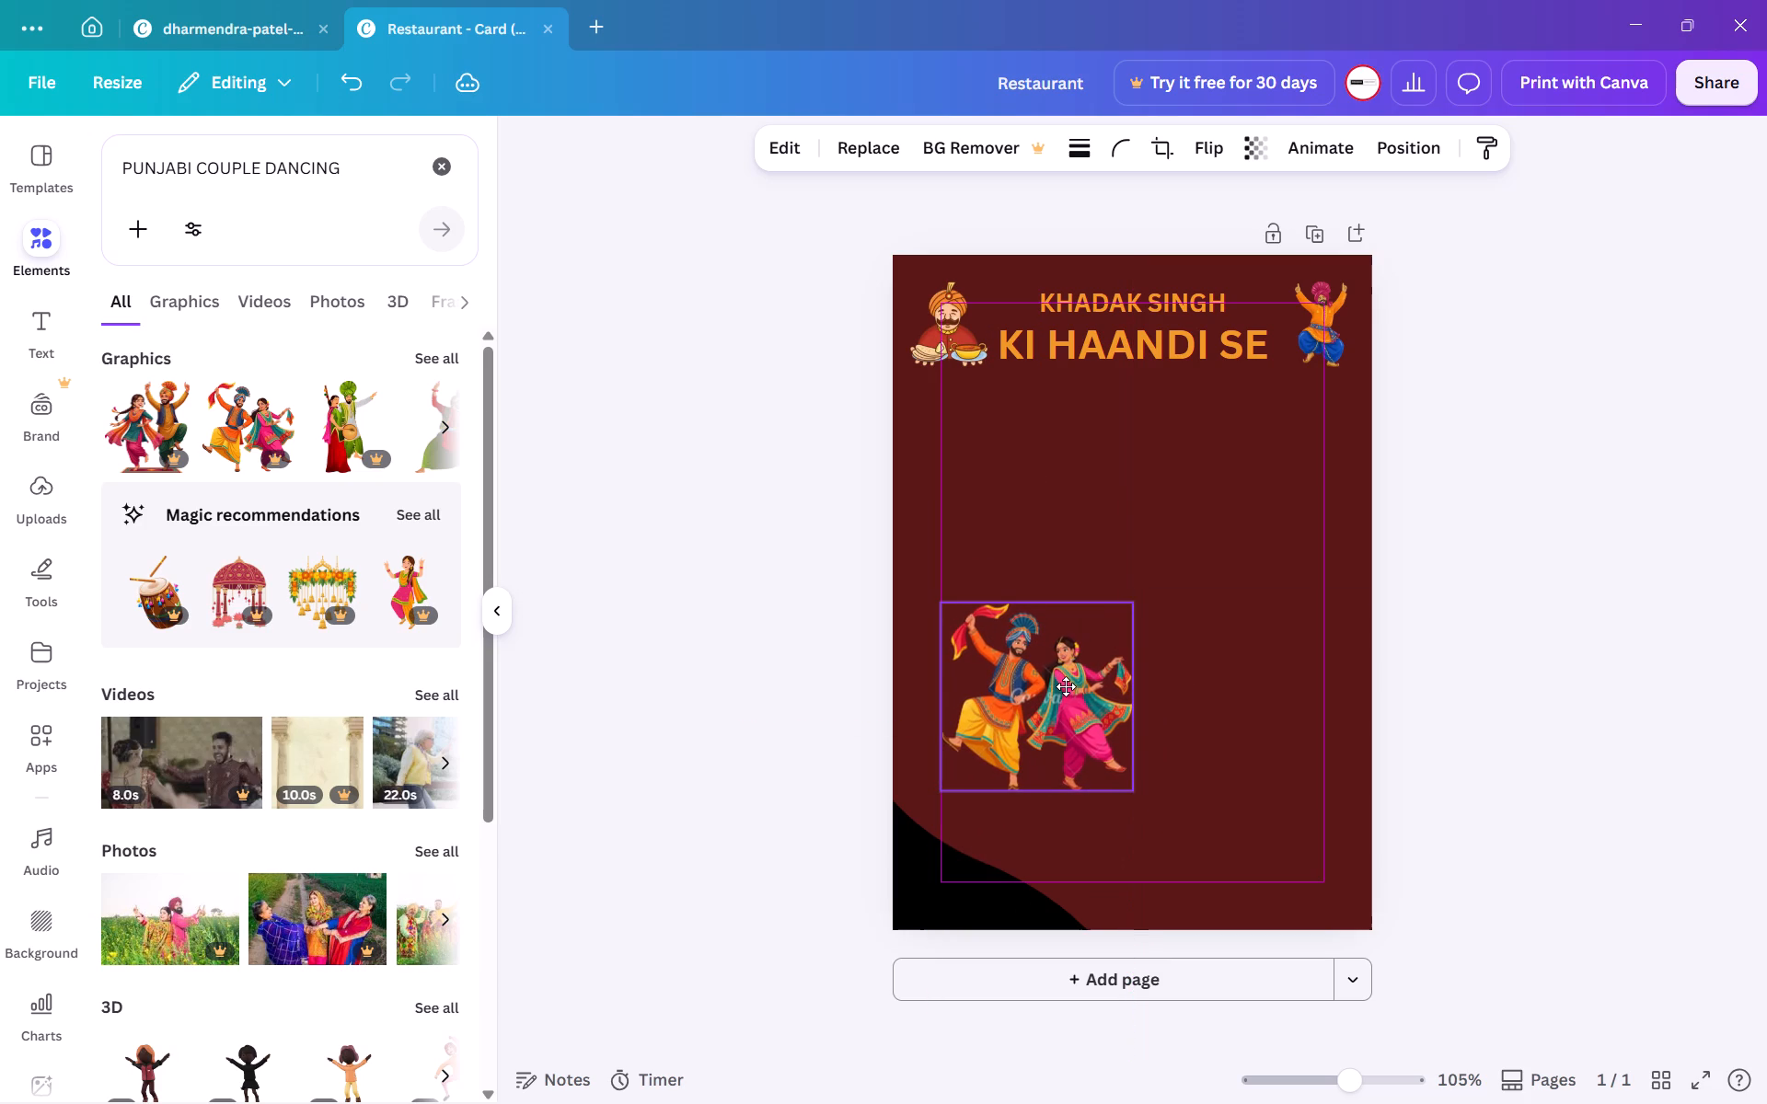
{"action": "left_click_drag", "start_coordinate": [1066, 686], "coordinate": [1063, 728]}
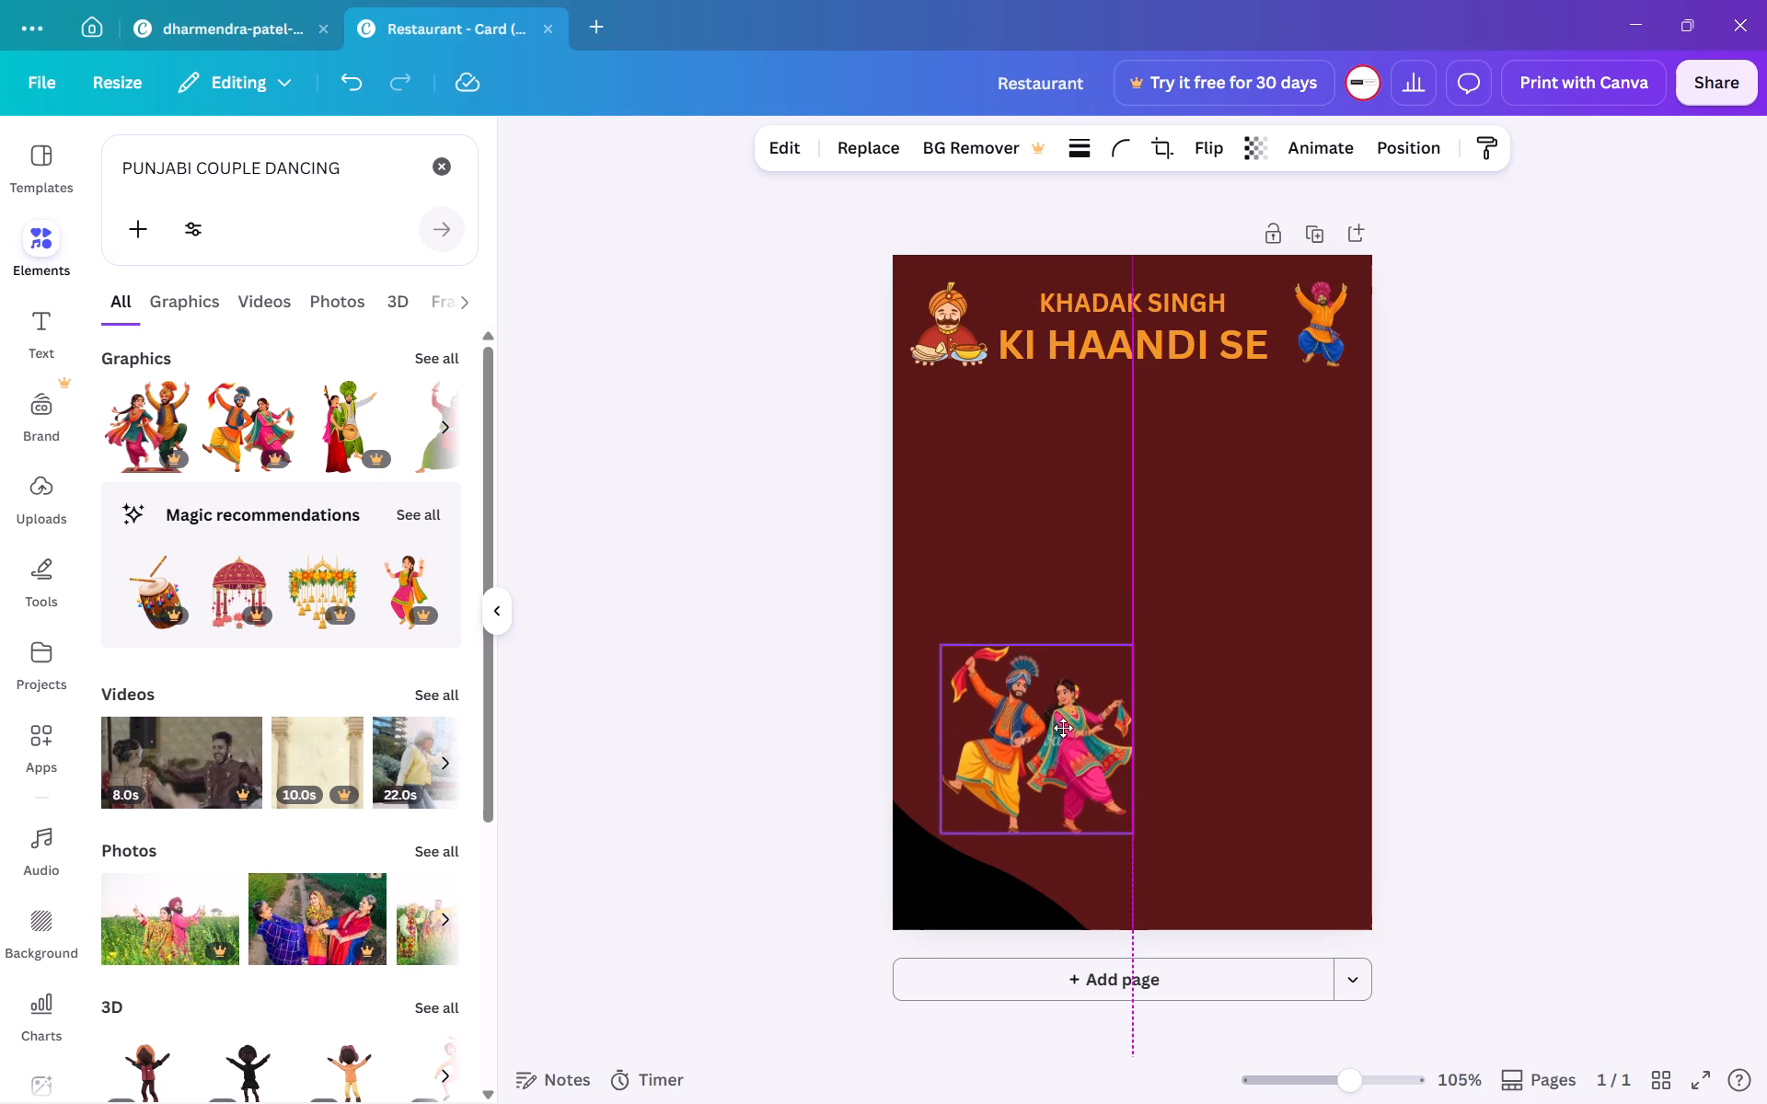
{"action": "left_click_drag", "start_coordinate": [1063, 728], "coordinate": [1063, 719]}
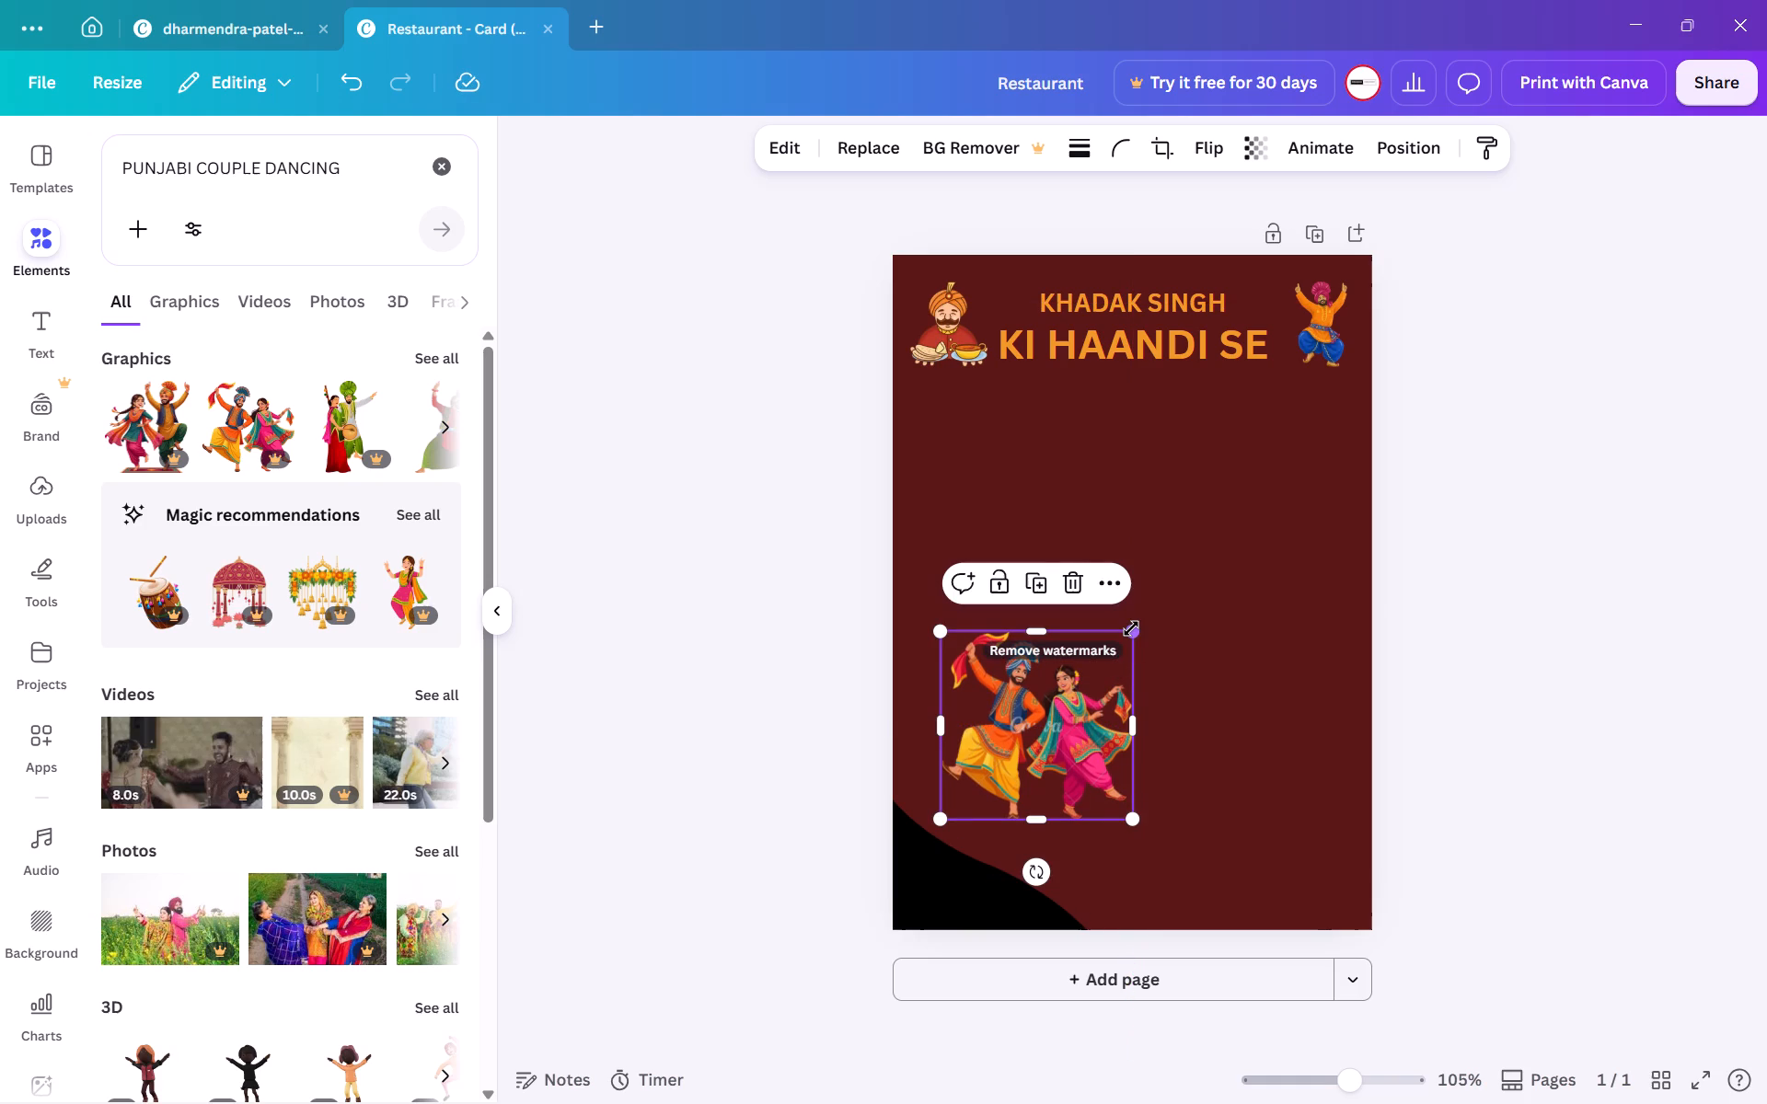
Scale the dancing couple graphic down further to about 36 wide by 35 high above the black wave.
{"action": "left_click_drag", "start_coordinate": [1131, 628], "coordinate": [1097, 658]}
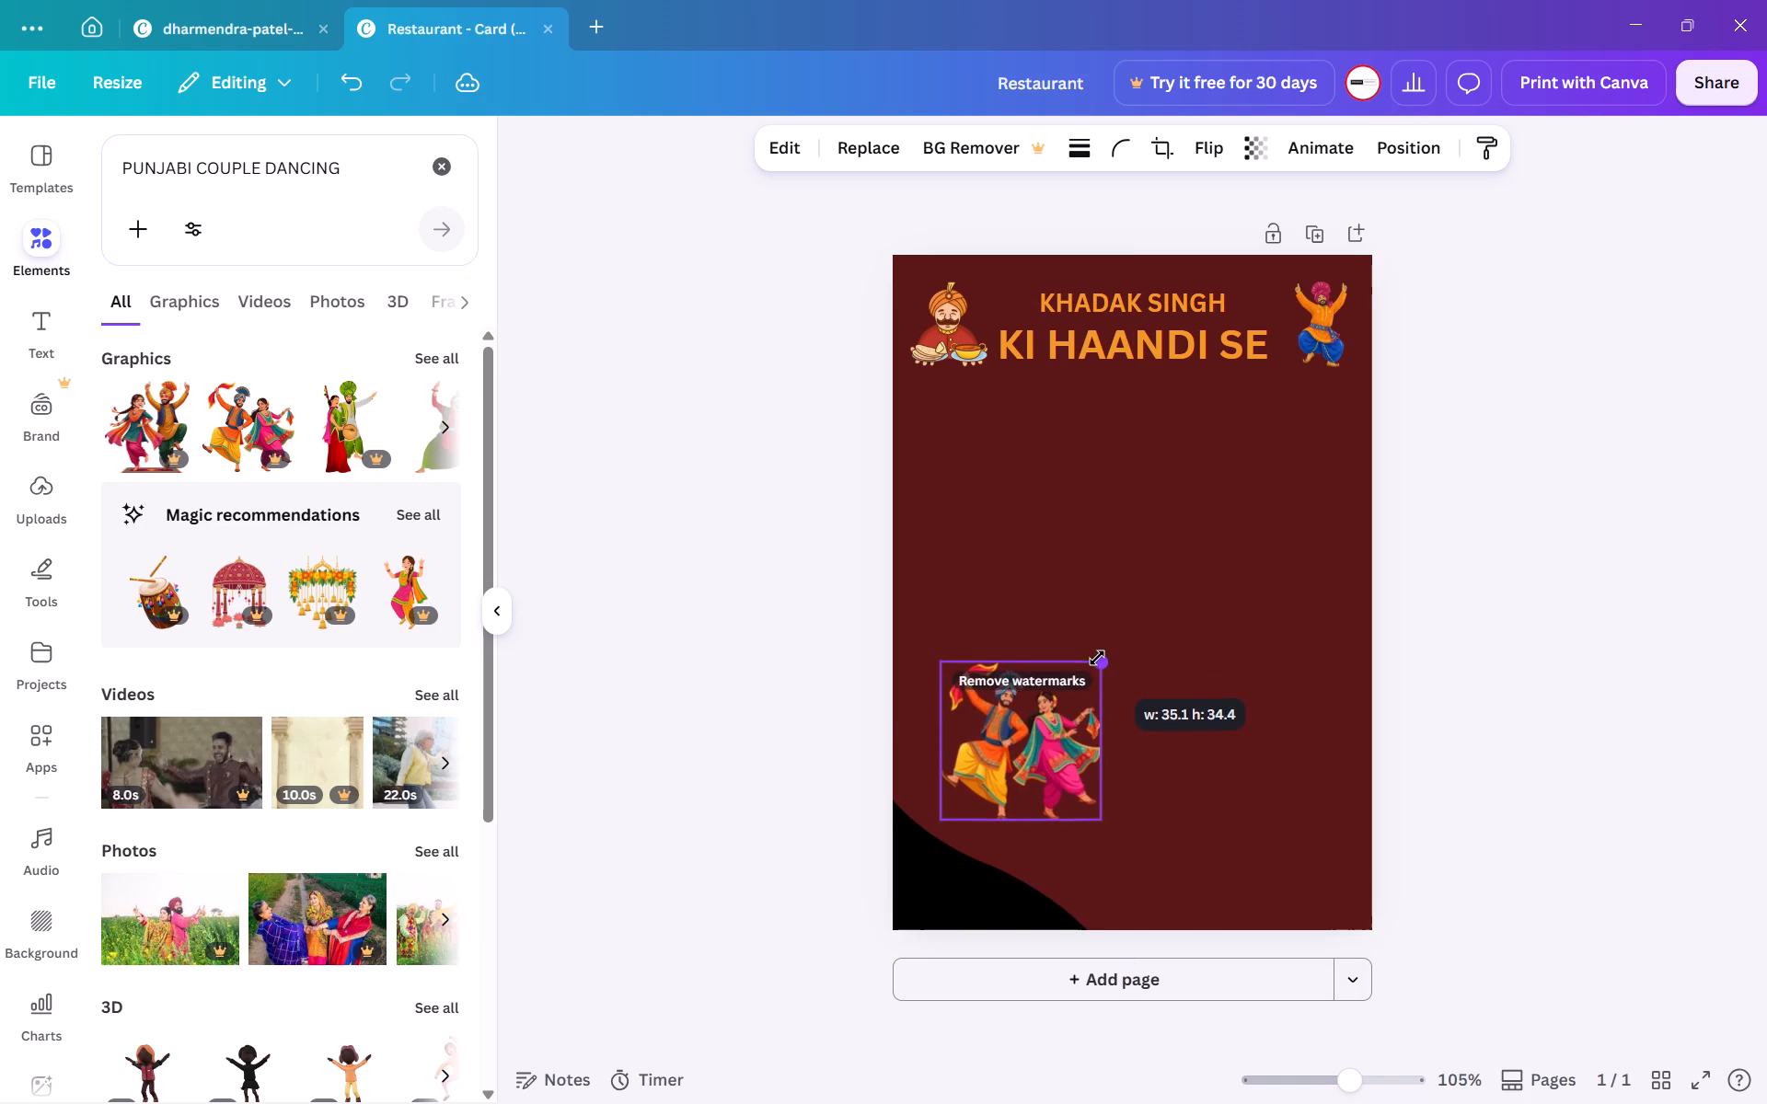
{"action": "left_click_drag", "start_coordinate": [1097, 658], "coordinate": [1096, 656]}
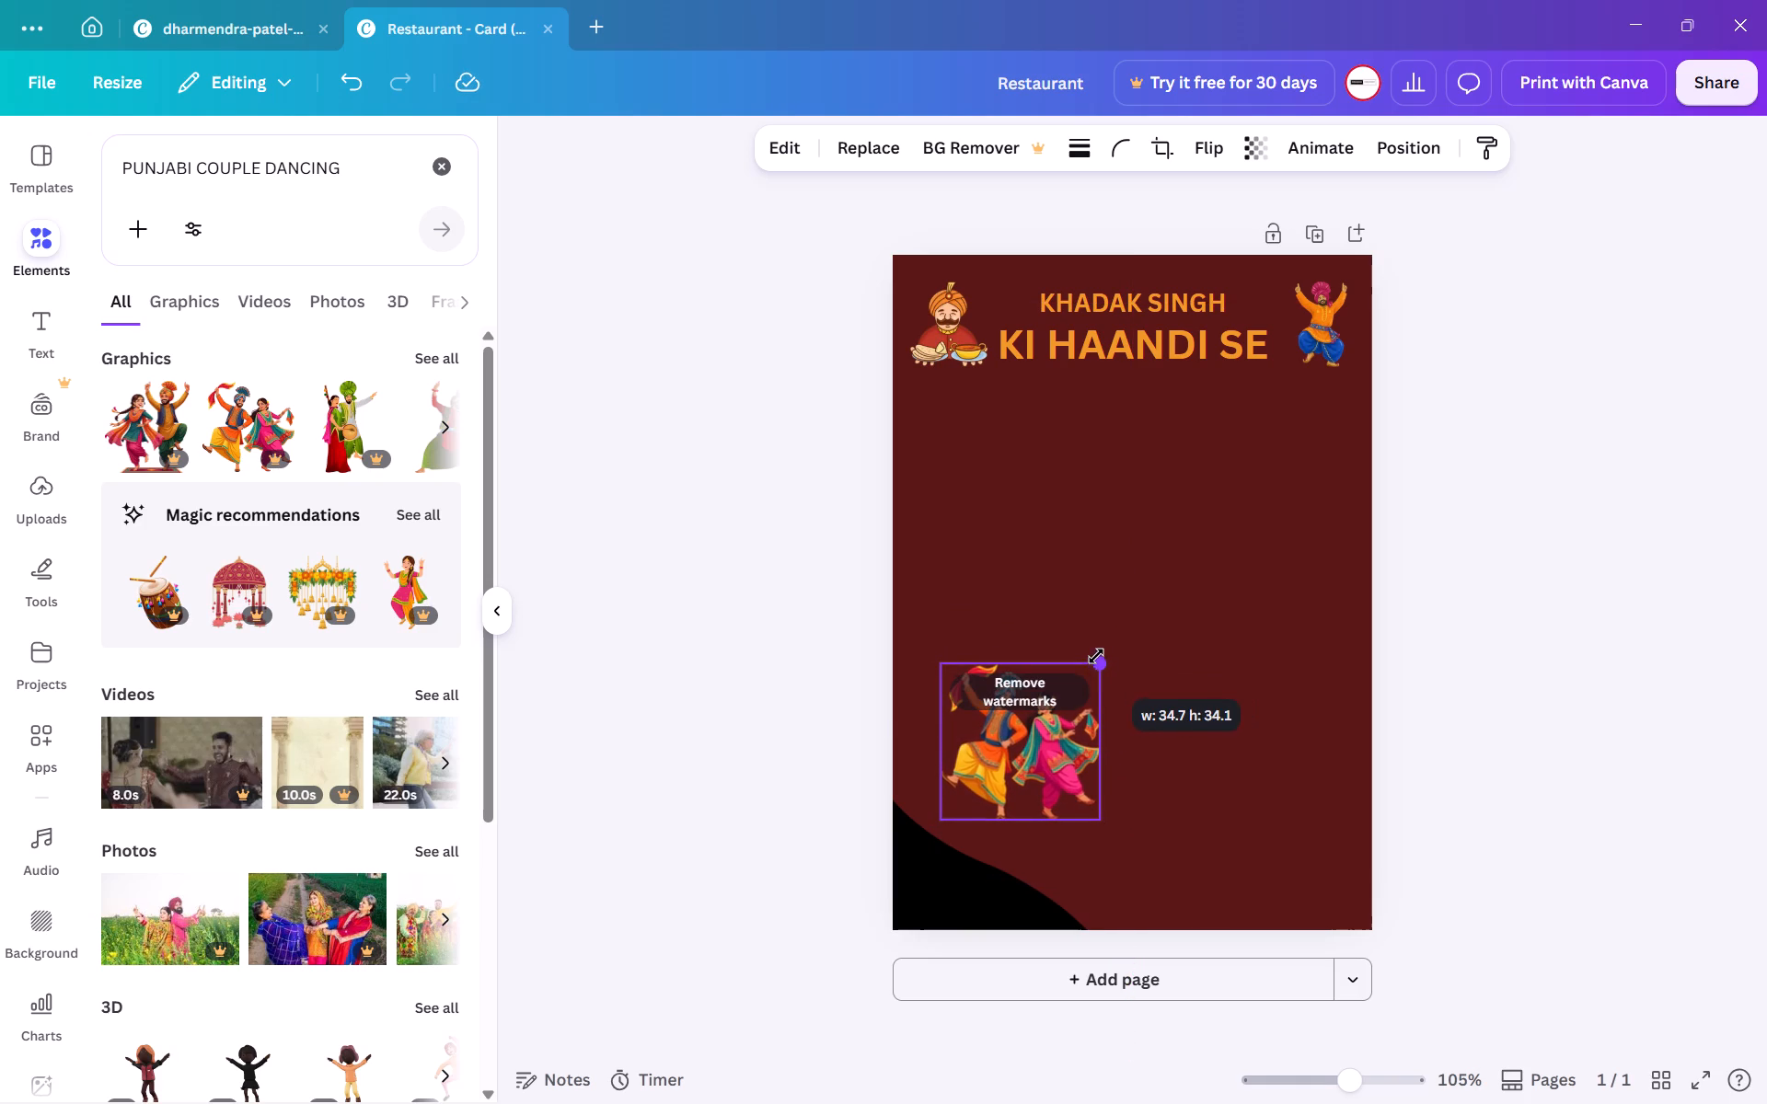
{"action": "left_click_drag", "start_coordinate": [1096, 656], "coordinate": [1096, 655]}
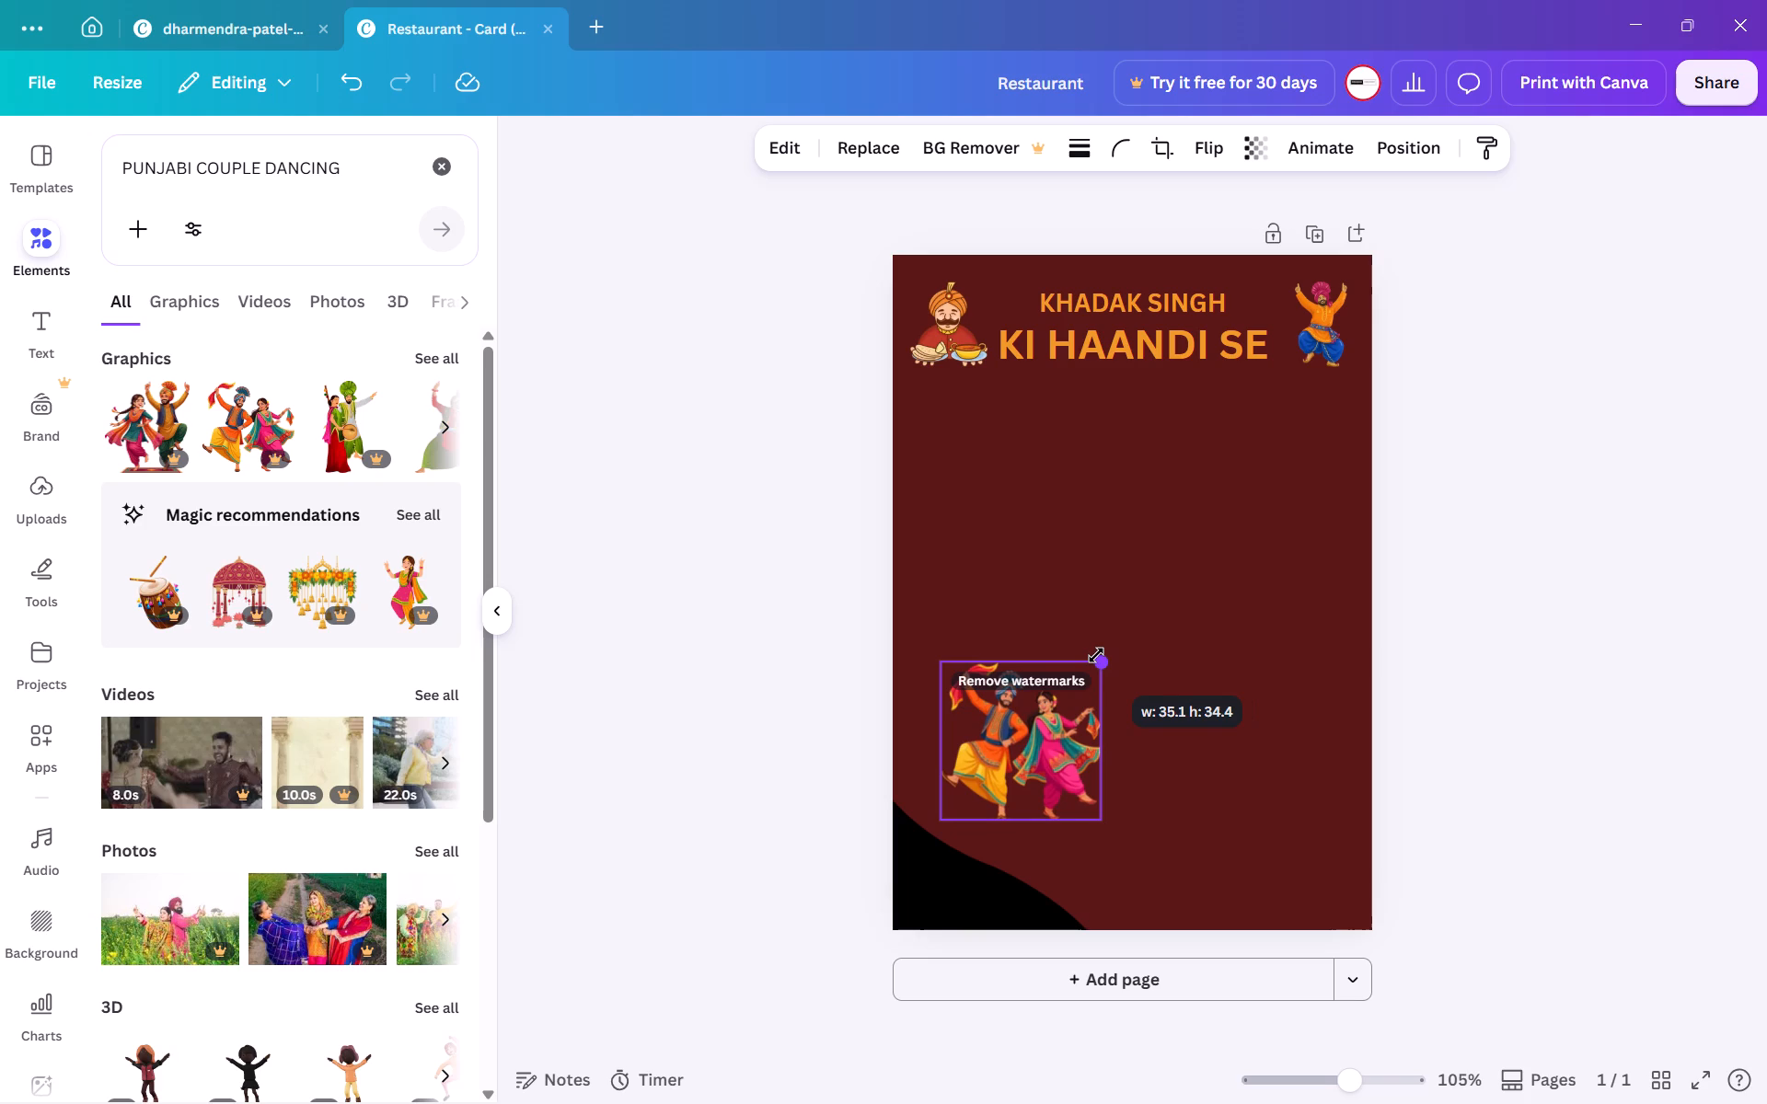
{"action": "left_click_drag", "start_coordinate": [1096, 655], "coordinate": [1094, 655]}
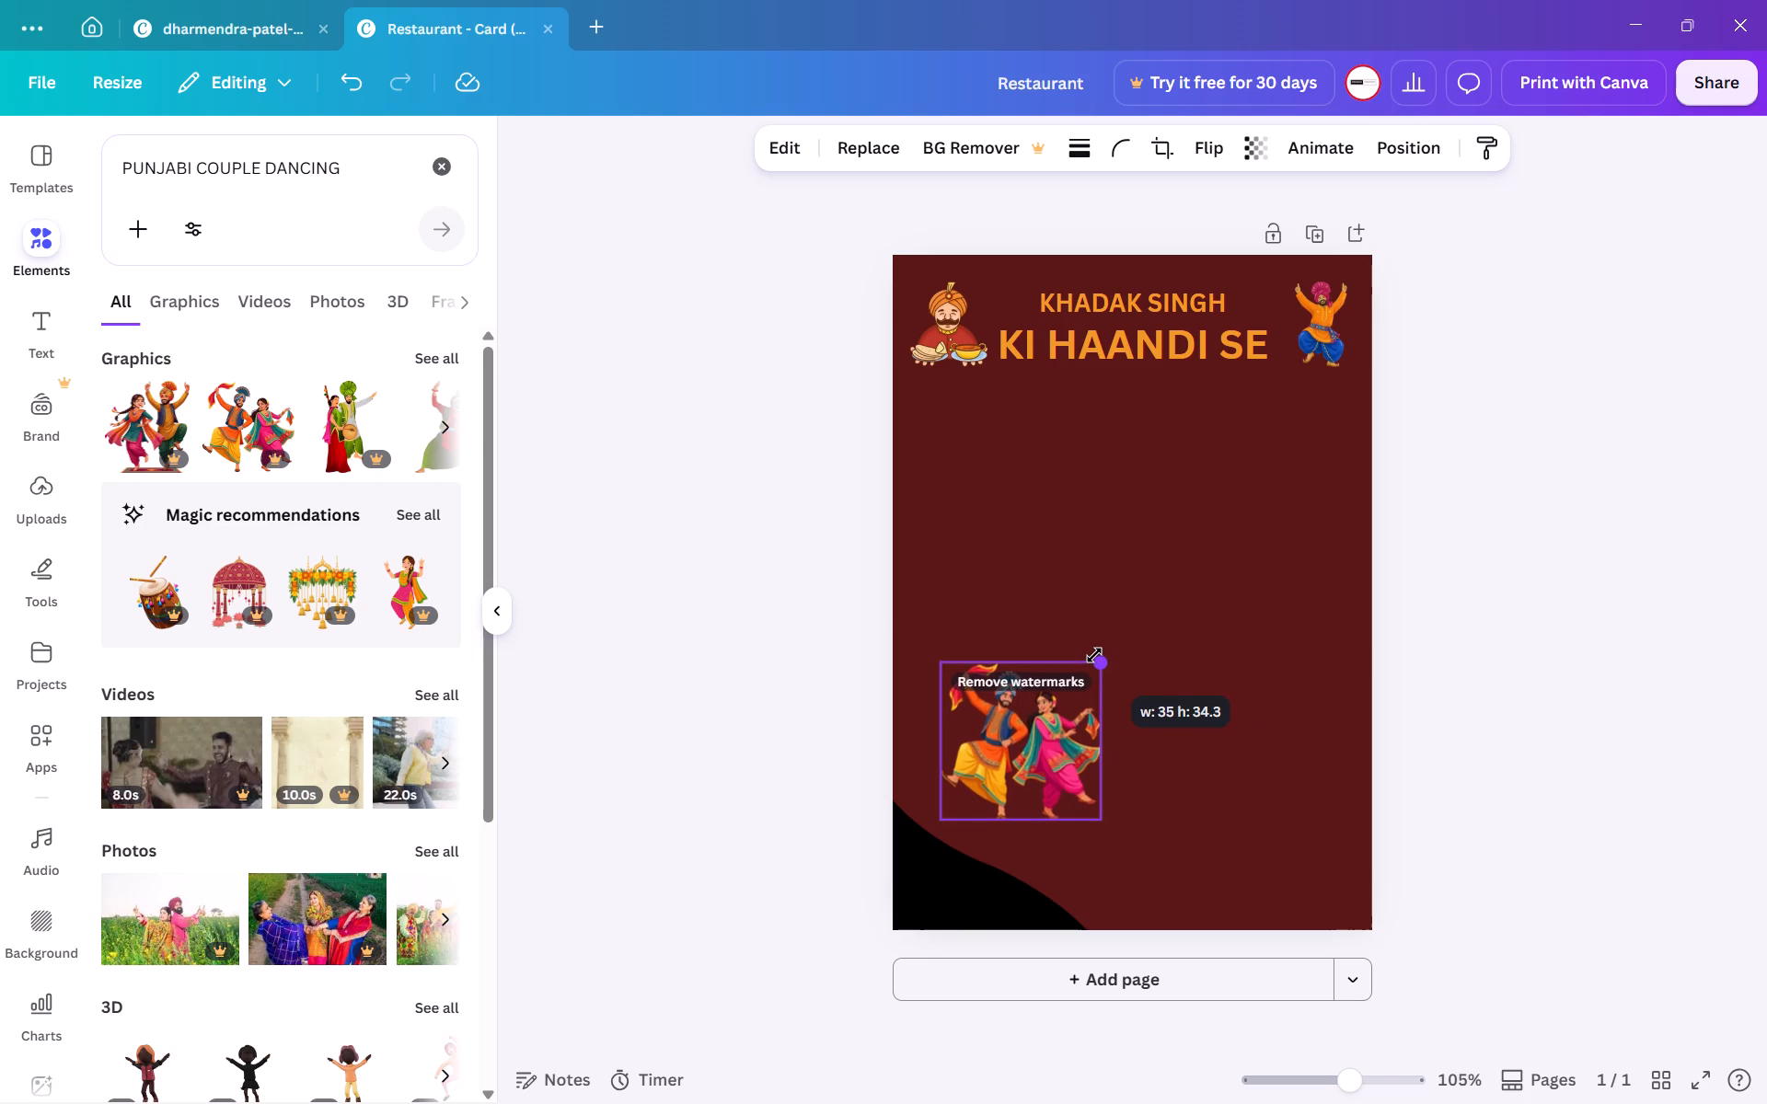
{"action": "left_click_drag", "start_coordinate": [1094, 655], "coordinate": [1101, 652]}
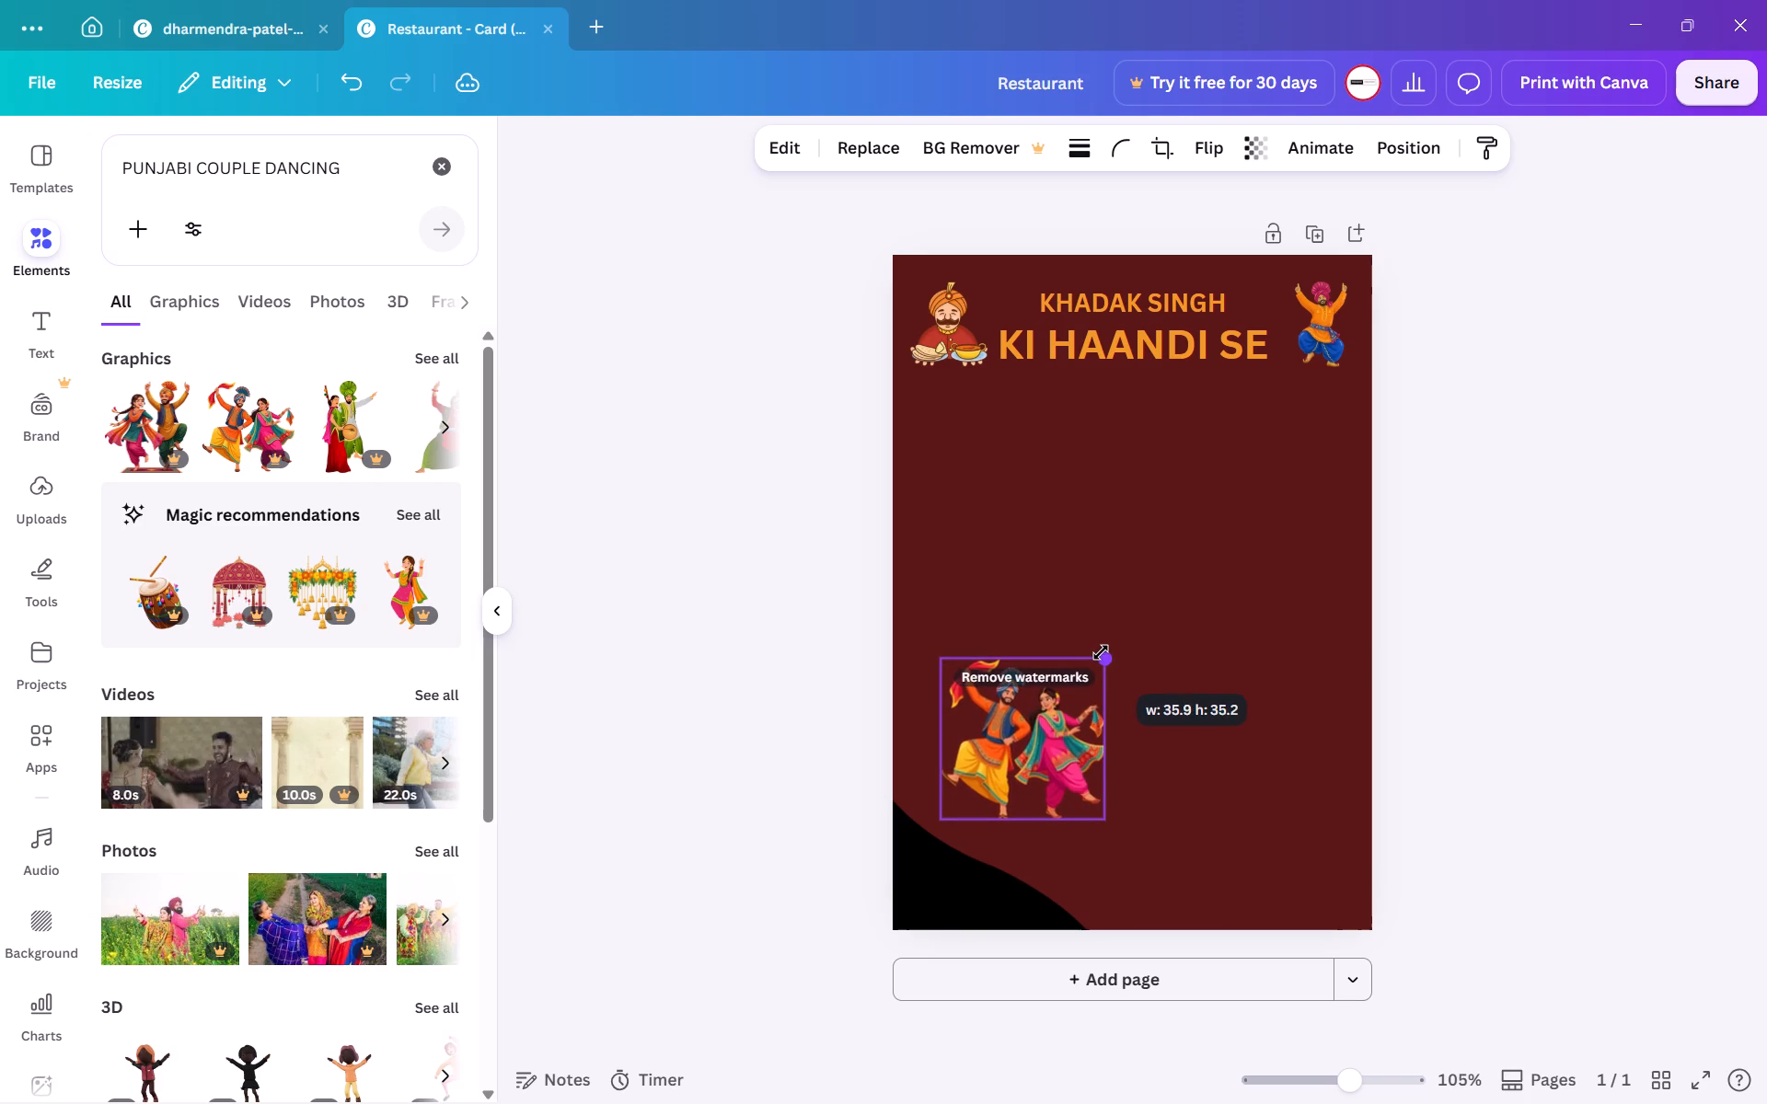
{"action": "left_click_drag", "start_coordinate": [1101, 652], "coordinate": [1101, 650]}
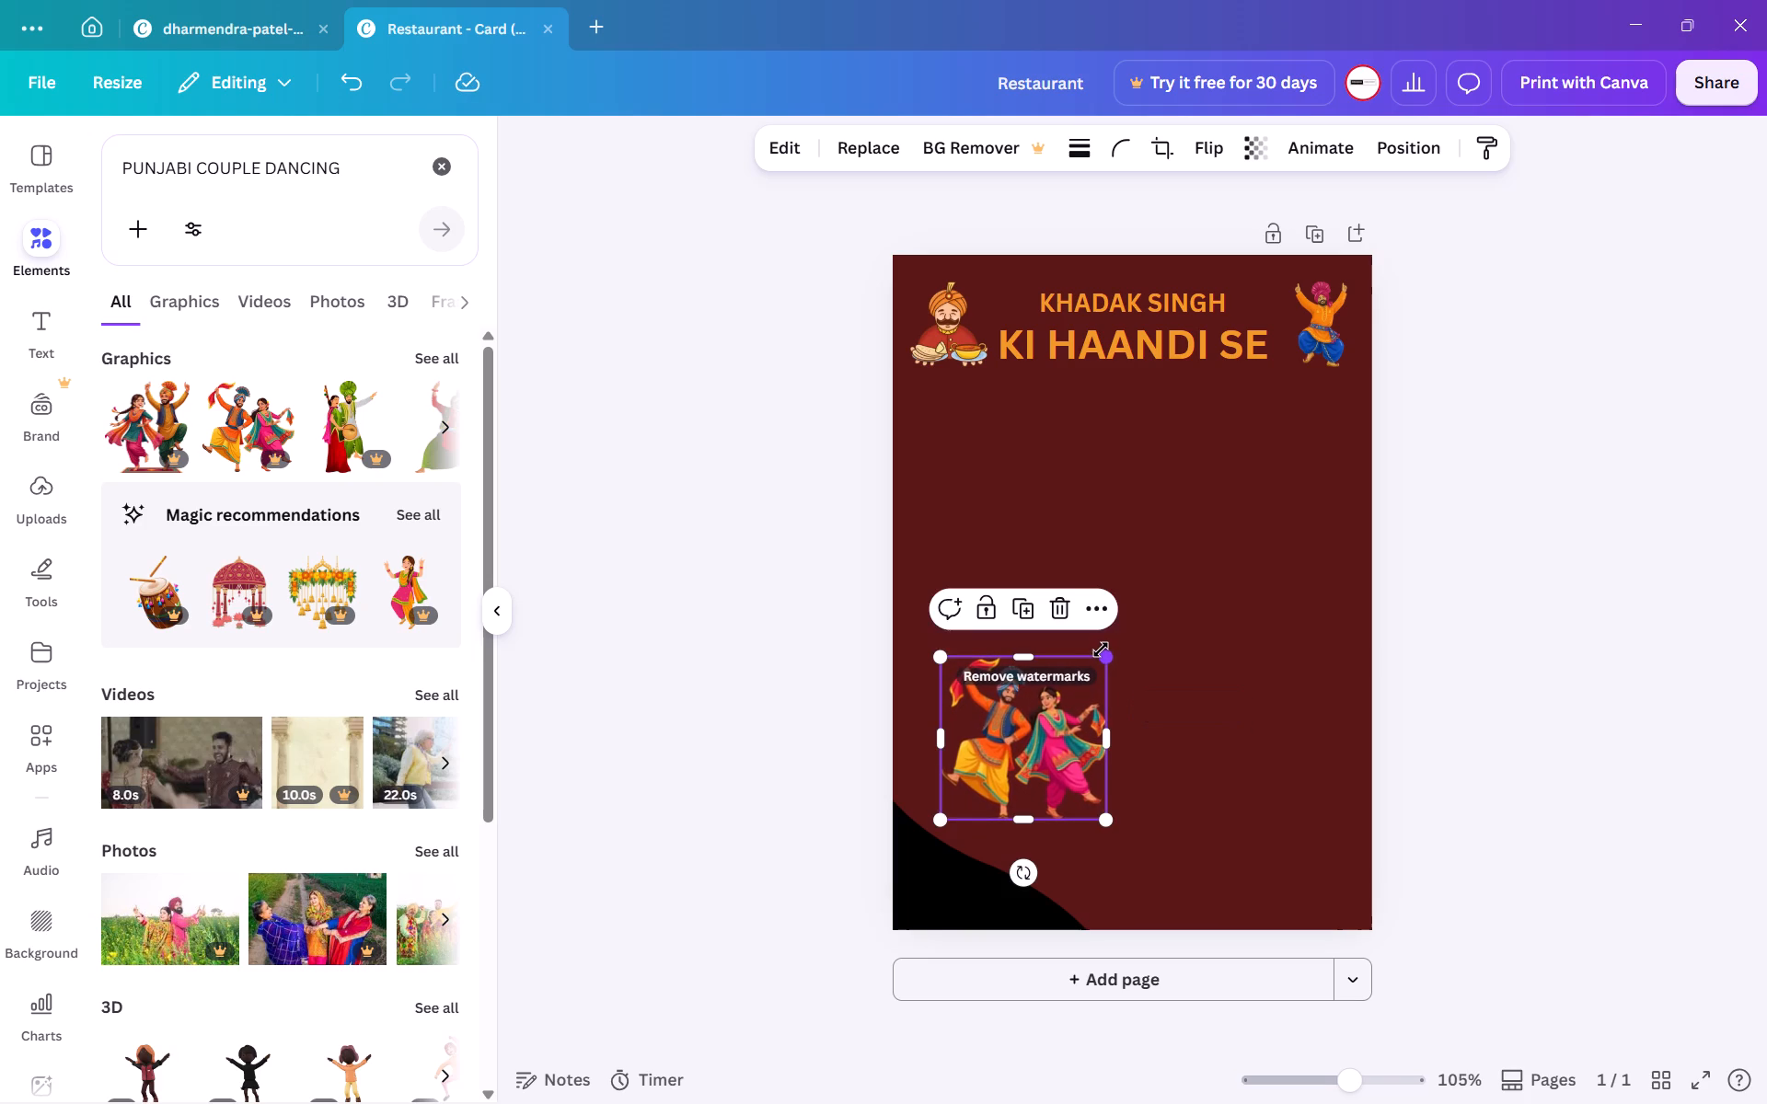
{"action": "left_click", "coordinate": [966, 682]}
{"action": "left_click", "coordinate": [857, 693]}
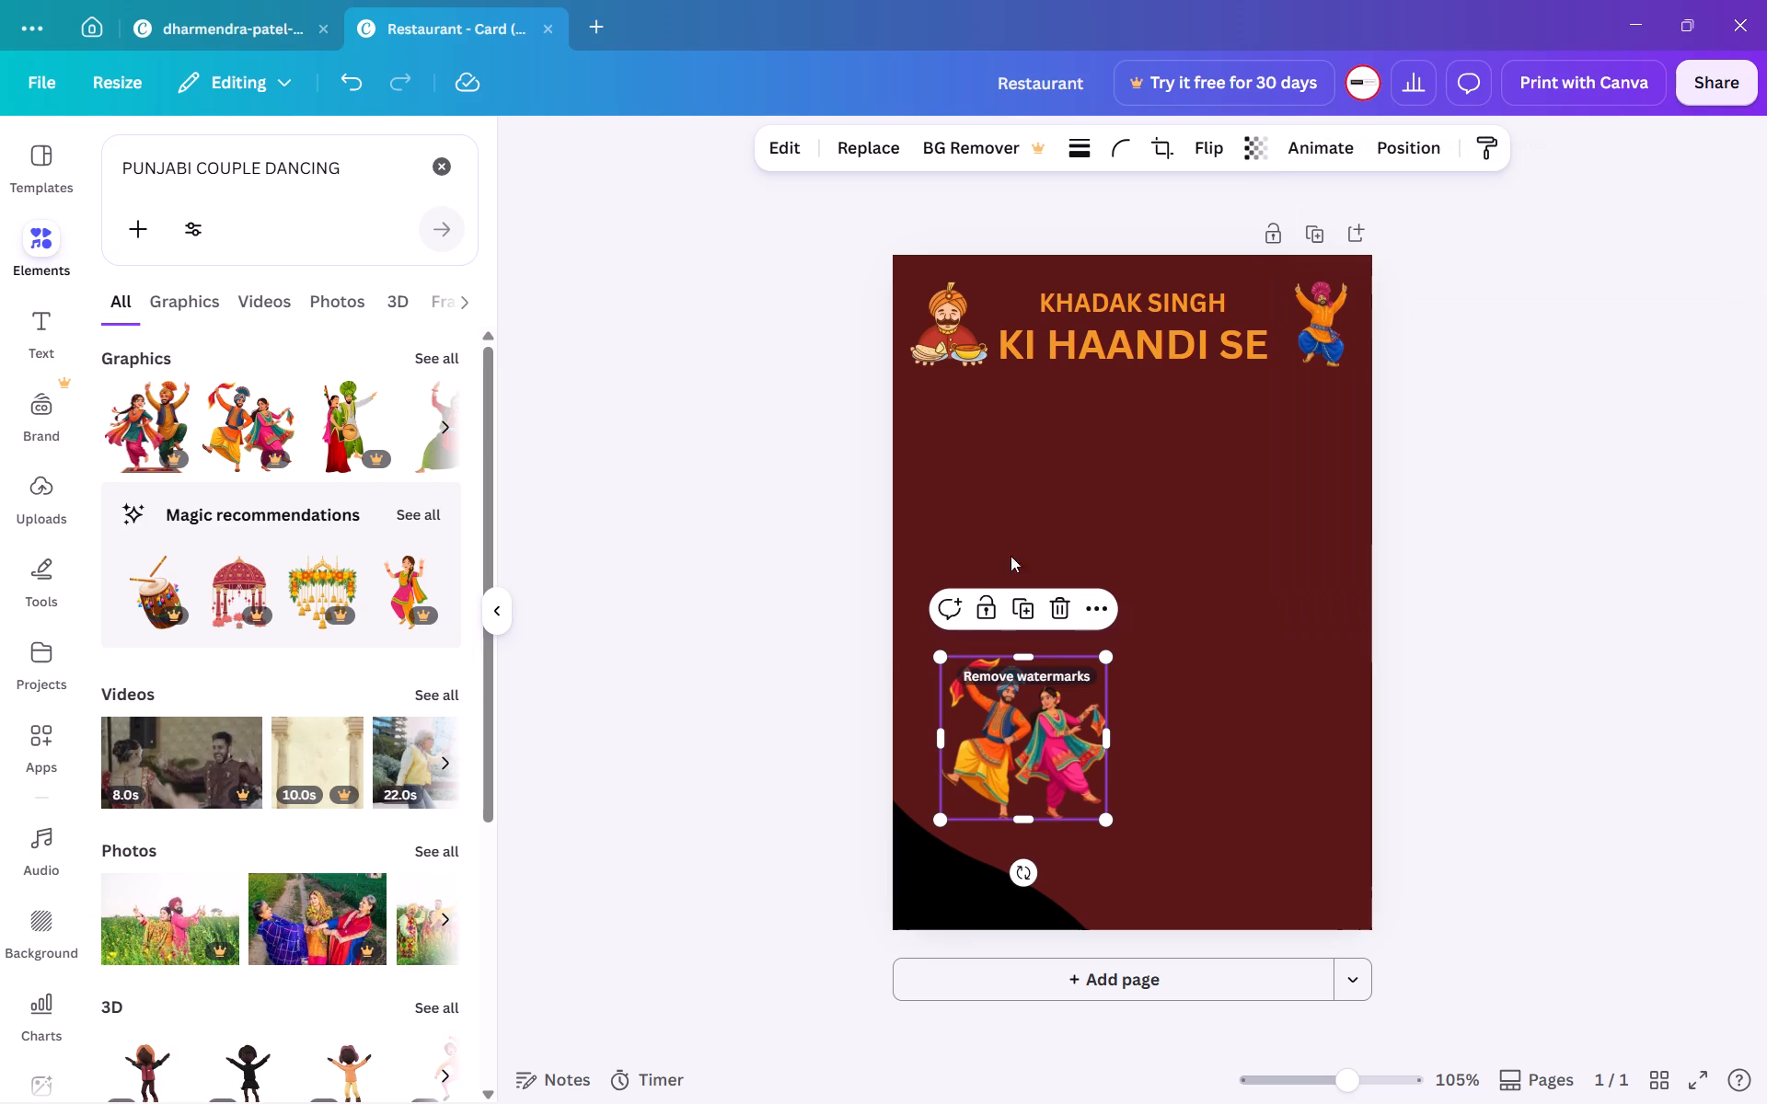
{"action": "left_click", "coordinate": [762, 563]}
{"action": "left_click", "coordinate": [762, 563]}
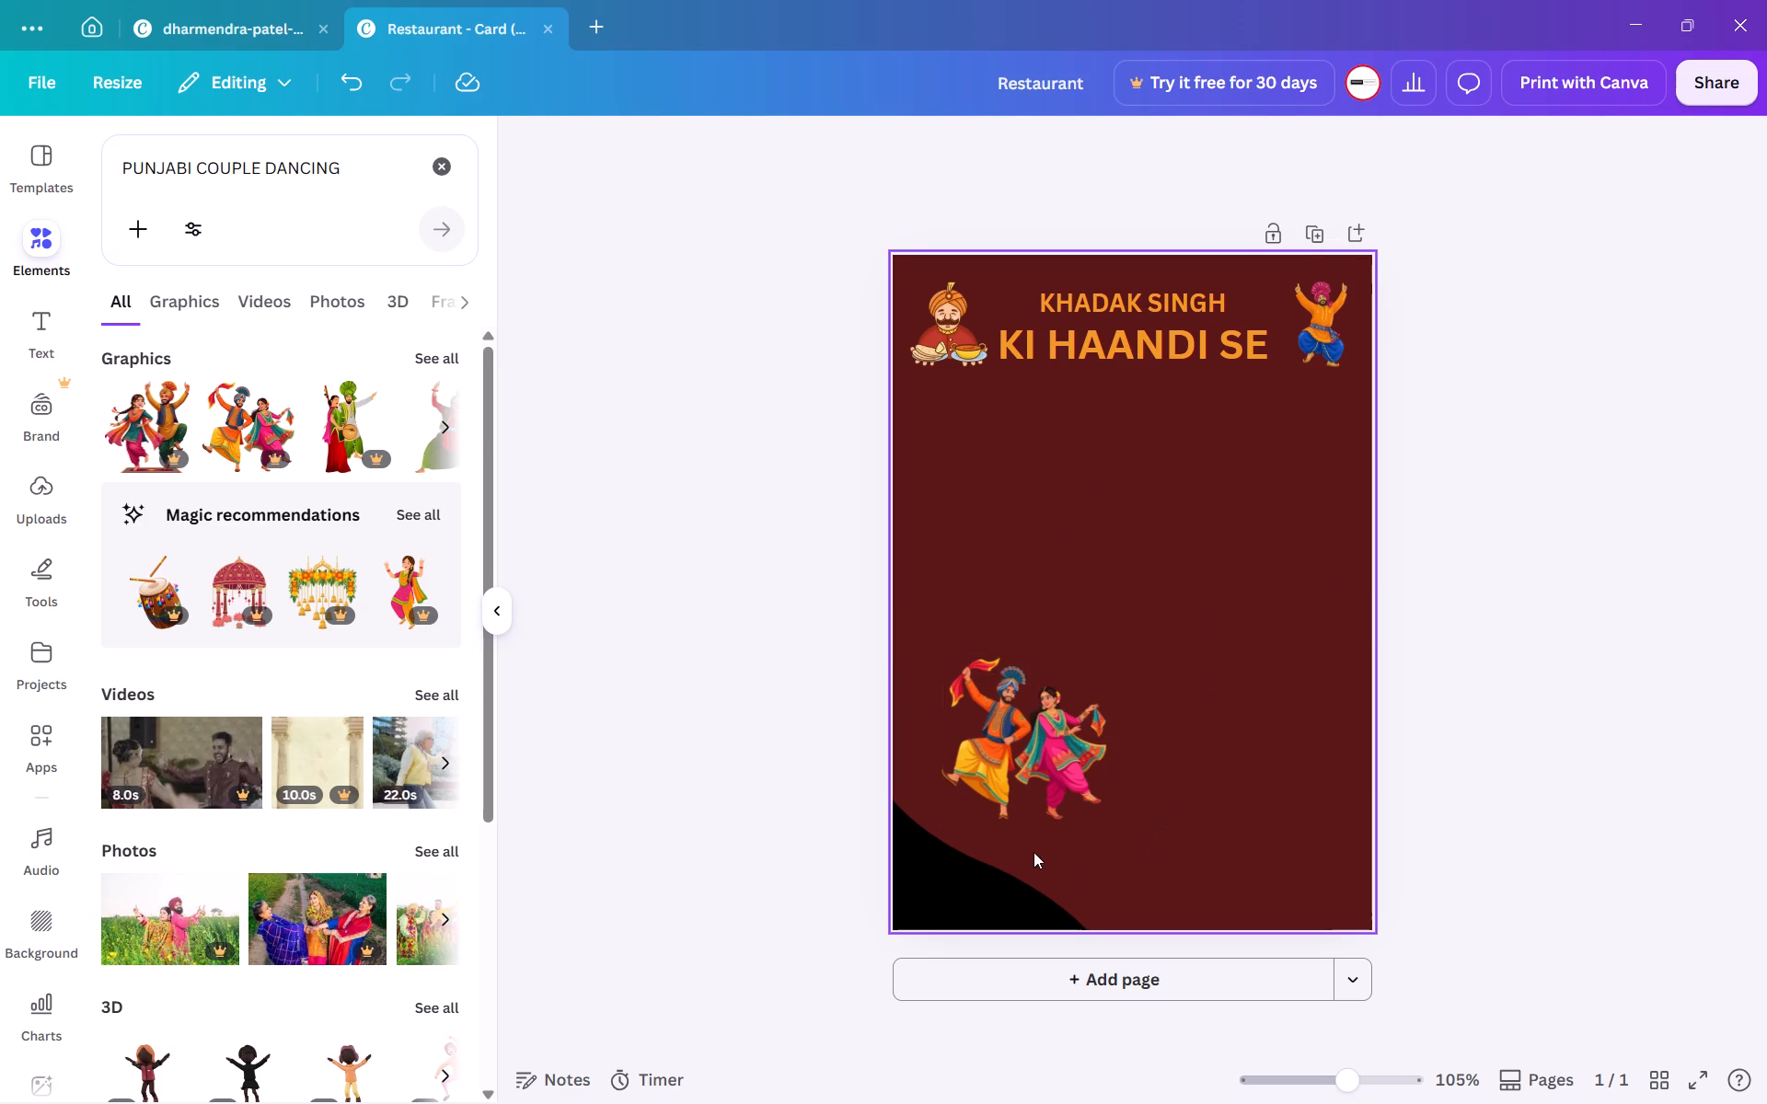
Search the elements library for RAJASTHANI GATE.
{"action": "left_click", "coordinate": [446, 172]}
{"action": "type", "text": "RAJASTHANI"}
{"action": "key", "text": "space"}
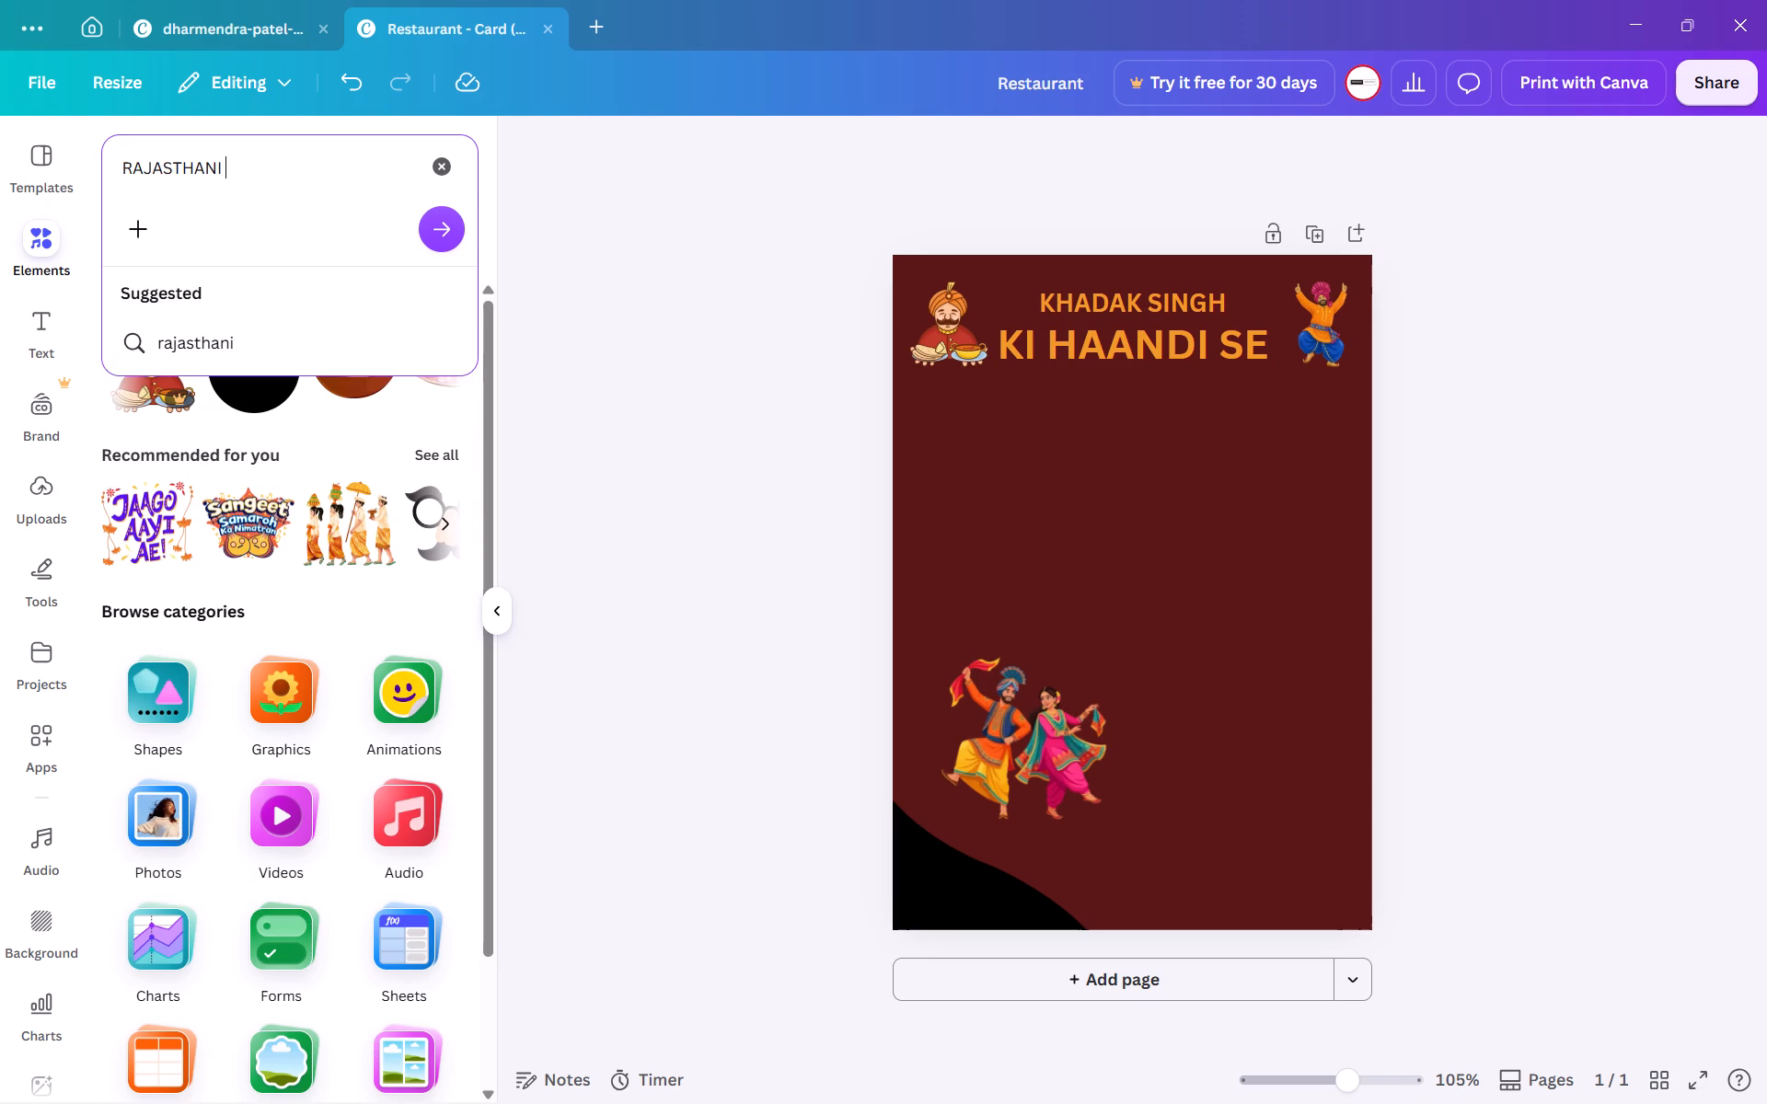
{"action": "type", "text": "GATE"}
{"action": "key", "text": "space"}
{"action": "key", "text": "Return"}
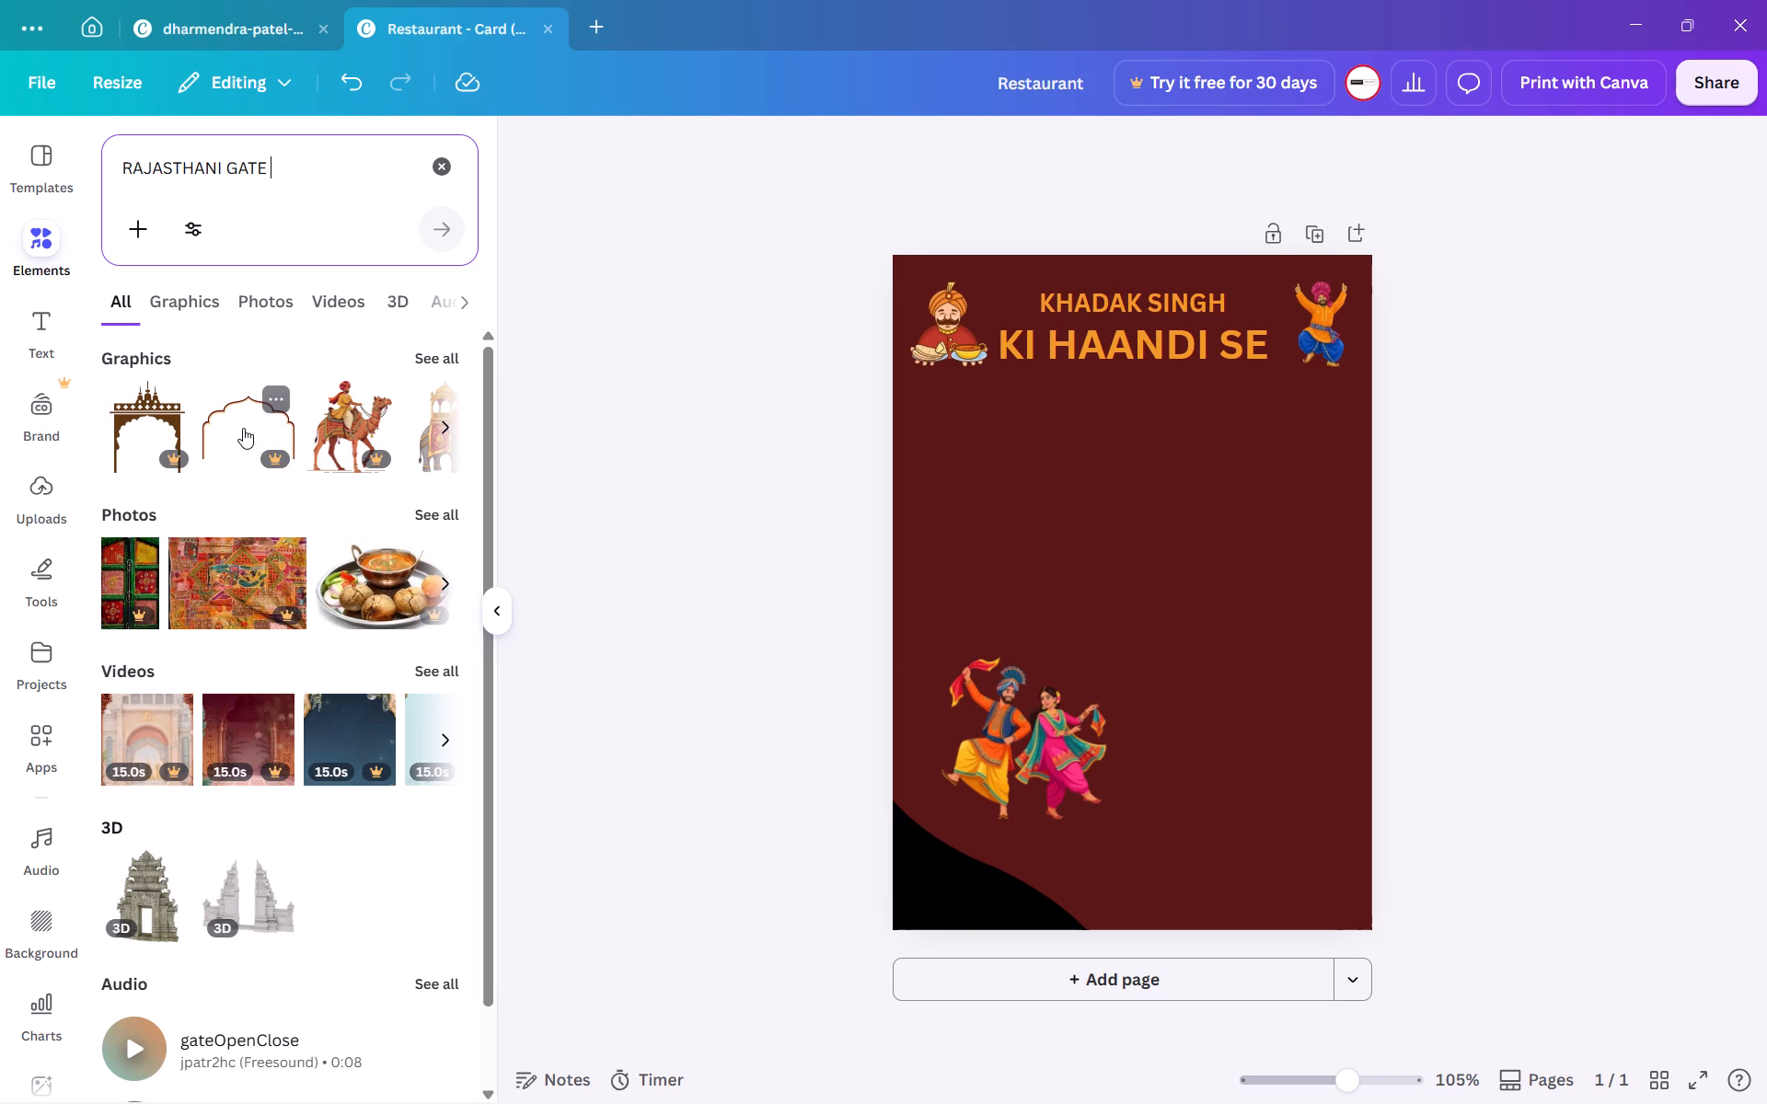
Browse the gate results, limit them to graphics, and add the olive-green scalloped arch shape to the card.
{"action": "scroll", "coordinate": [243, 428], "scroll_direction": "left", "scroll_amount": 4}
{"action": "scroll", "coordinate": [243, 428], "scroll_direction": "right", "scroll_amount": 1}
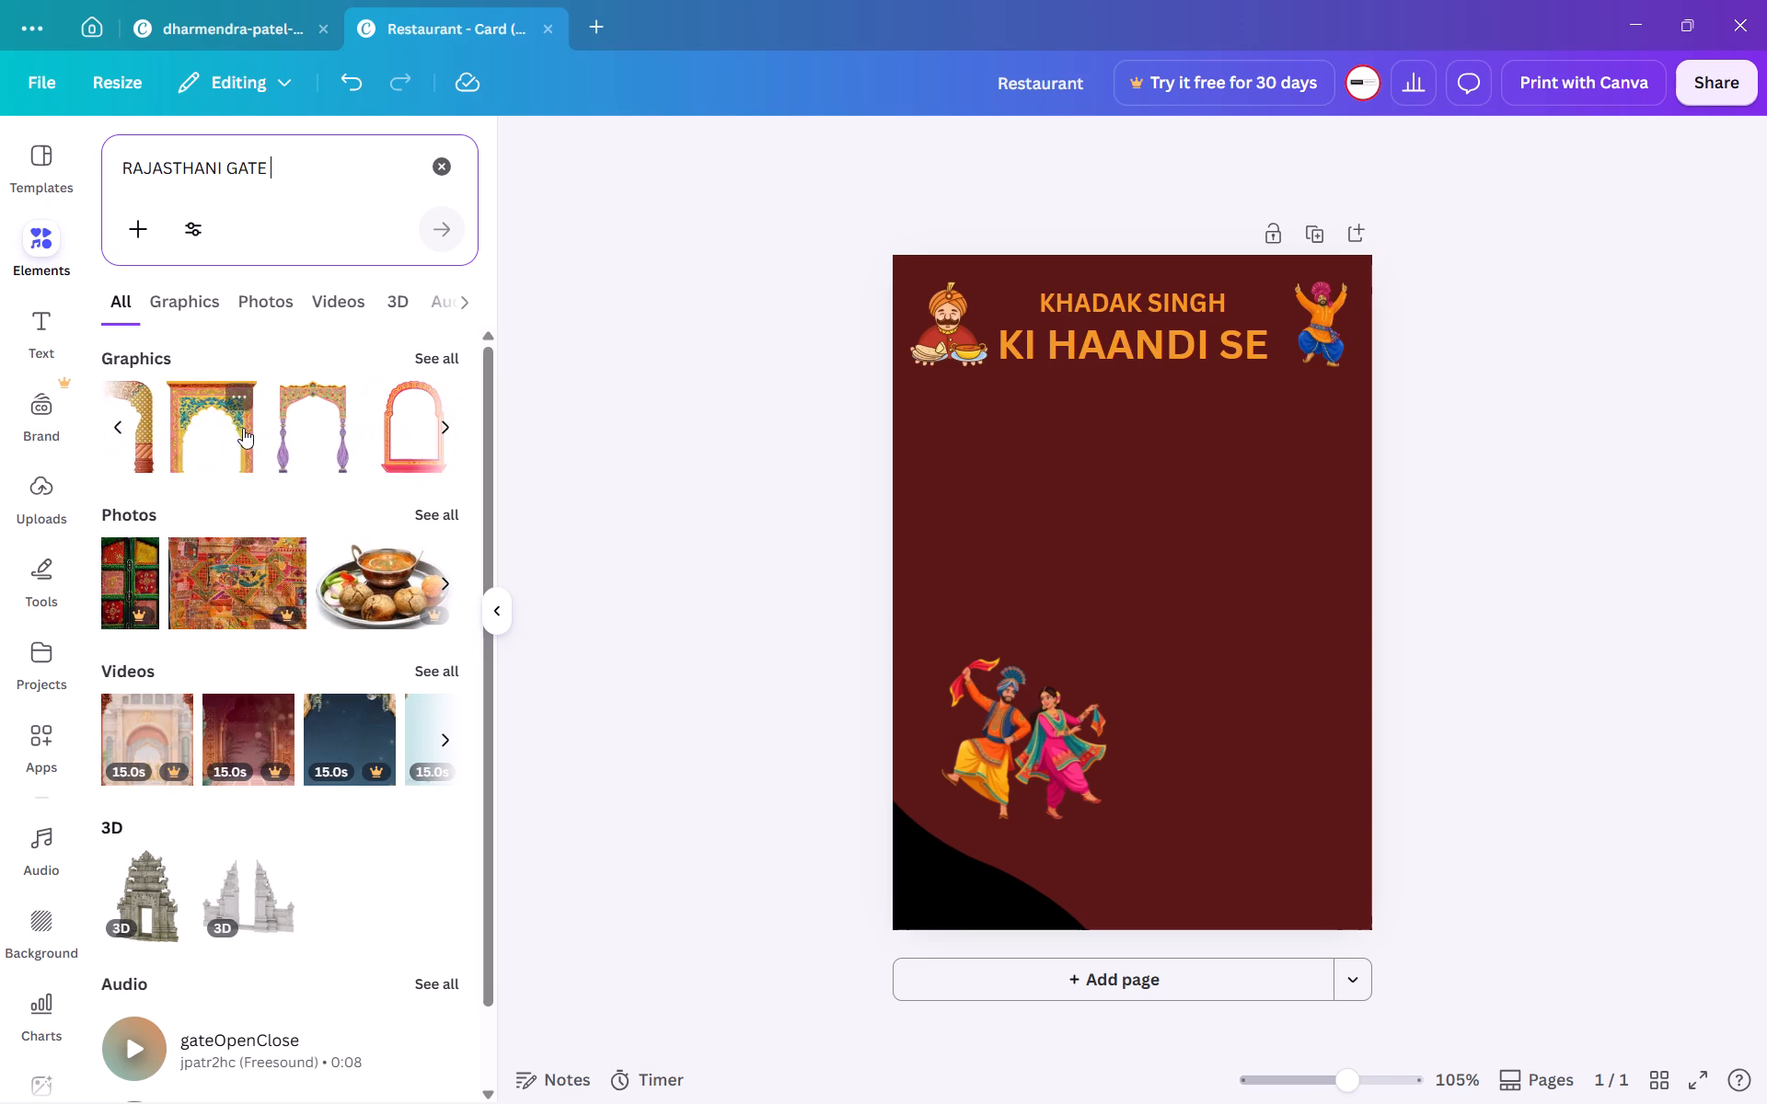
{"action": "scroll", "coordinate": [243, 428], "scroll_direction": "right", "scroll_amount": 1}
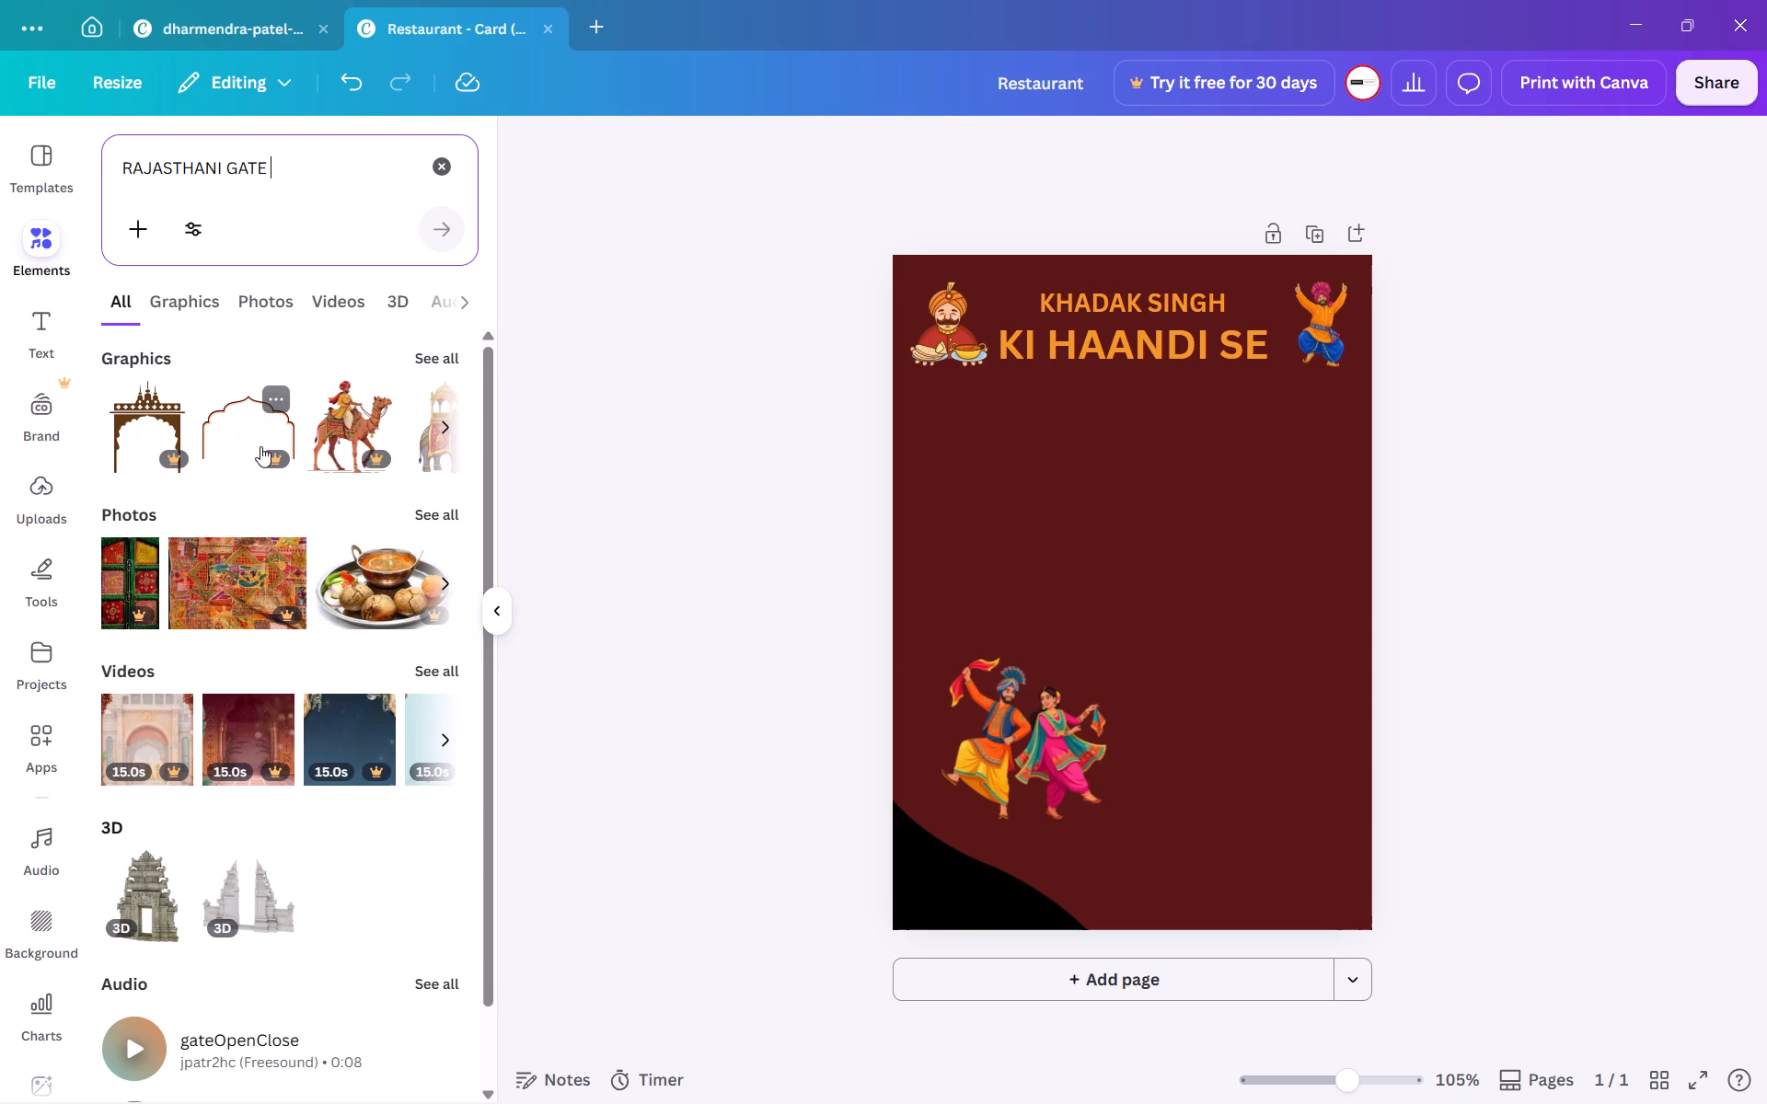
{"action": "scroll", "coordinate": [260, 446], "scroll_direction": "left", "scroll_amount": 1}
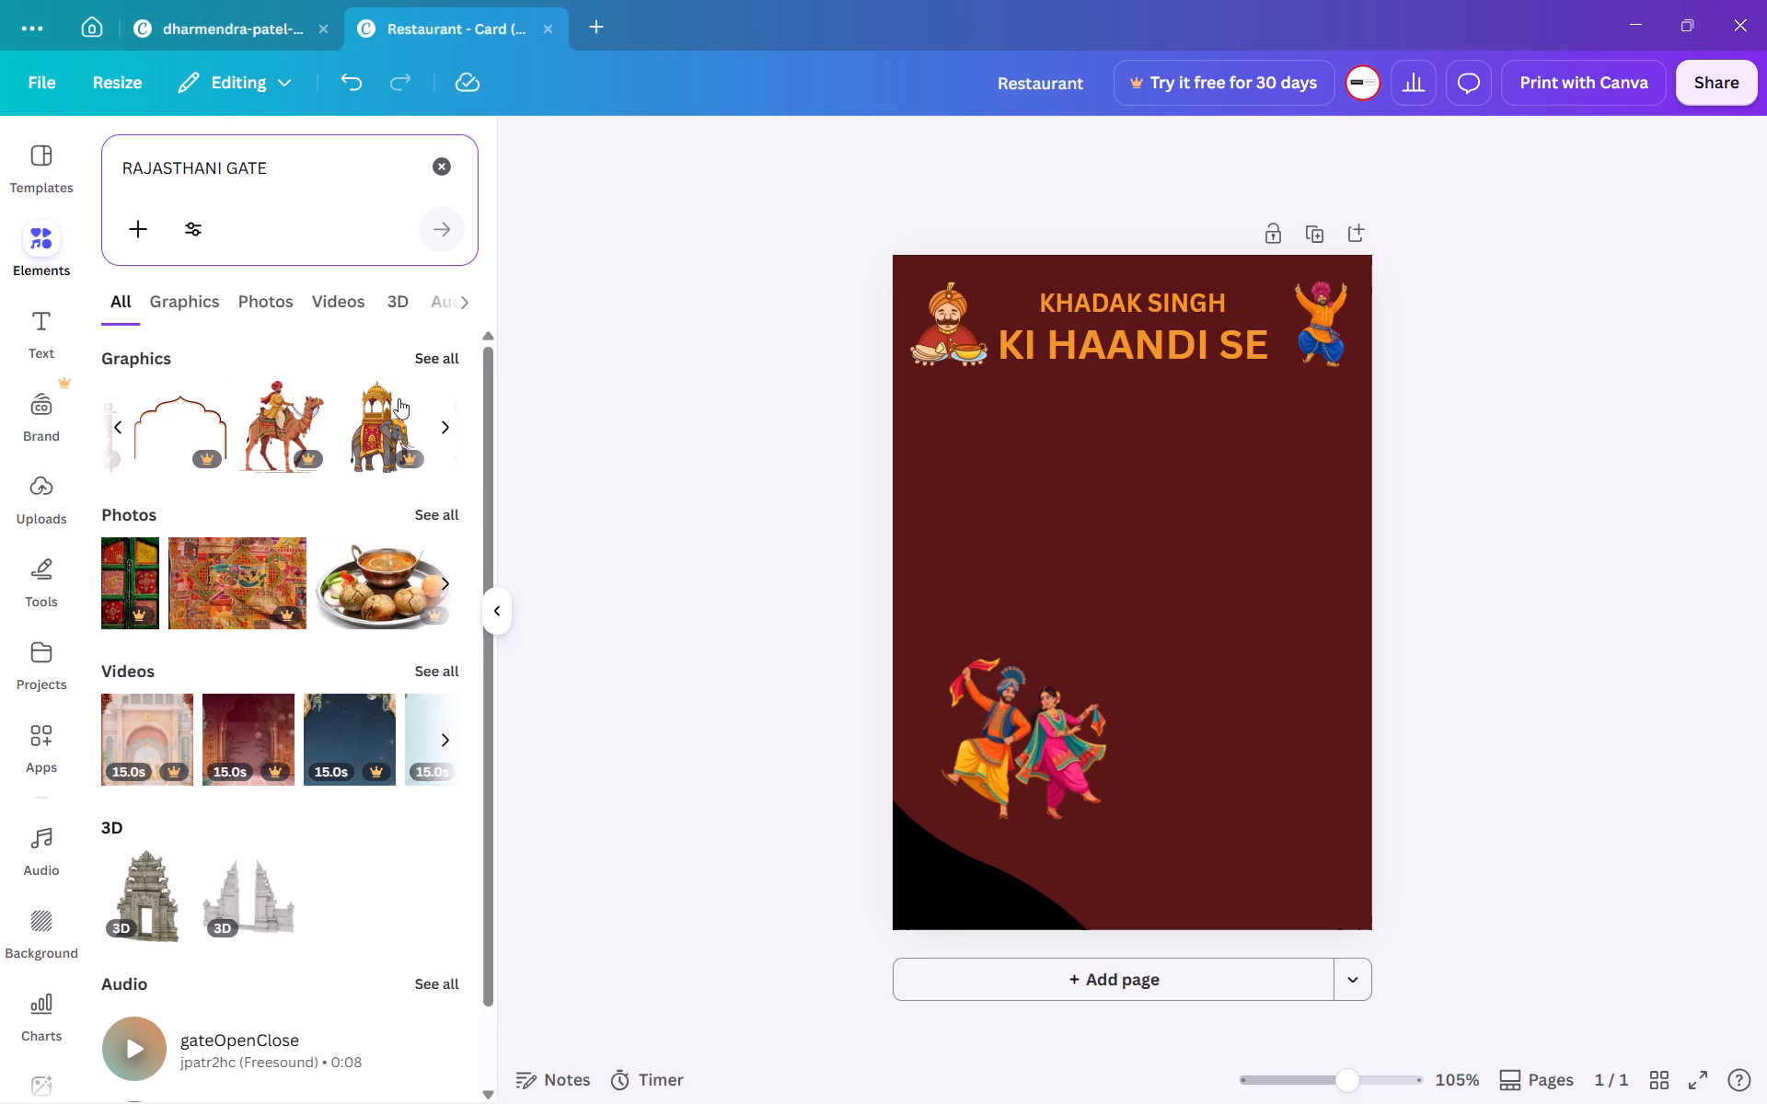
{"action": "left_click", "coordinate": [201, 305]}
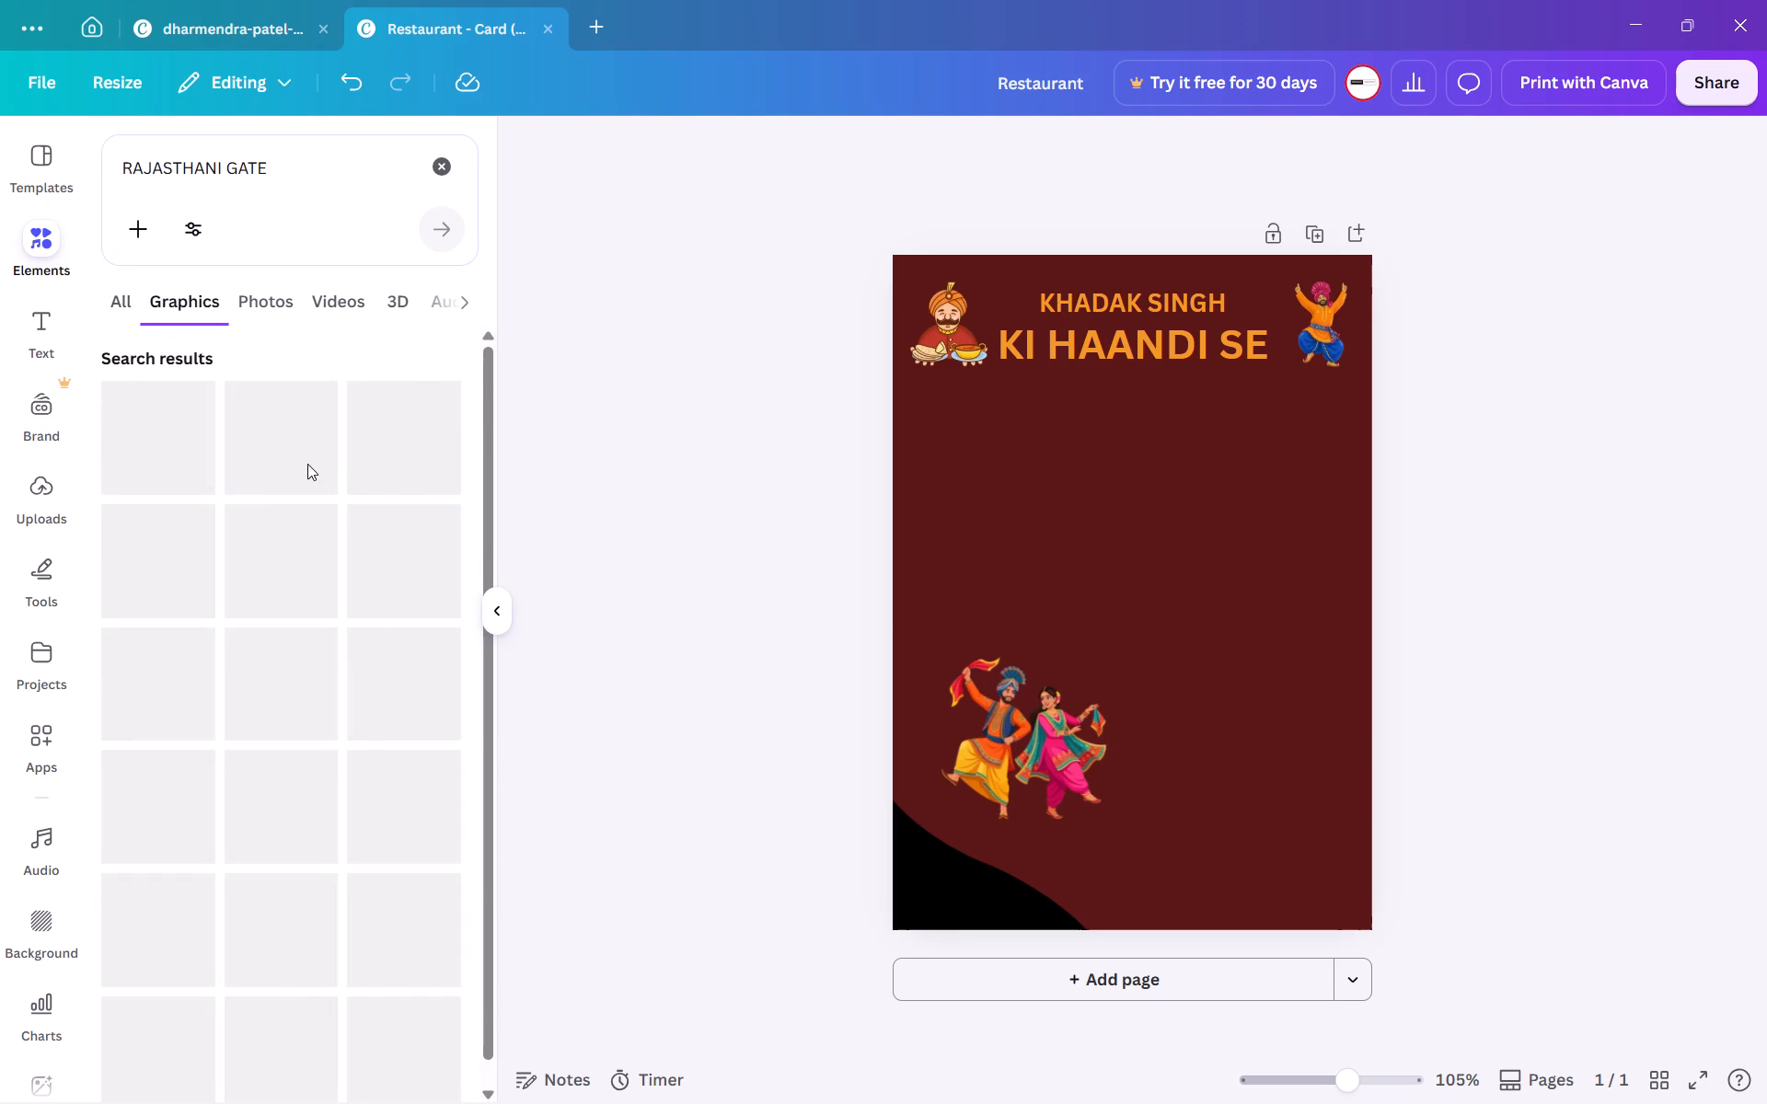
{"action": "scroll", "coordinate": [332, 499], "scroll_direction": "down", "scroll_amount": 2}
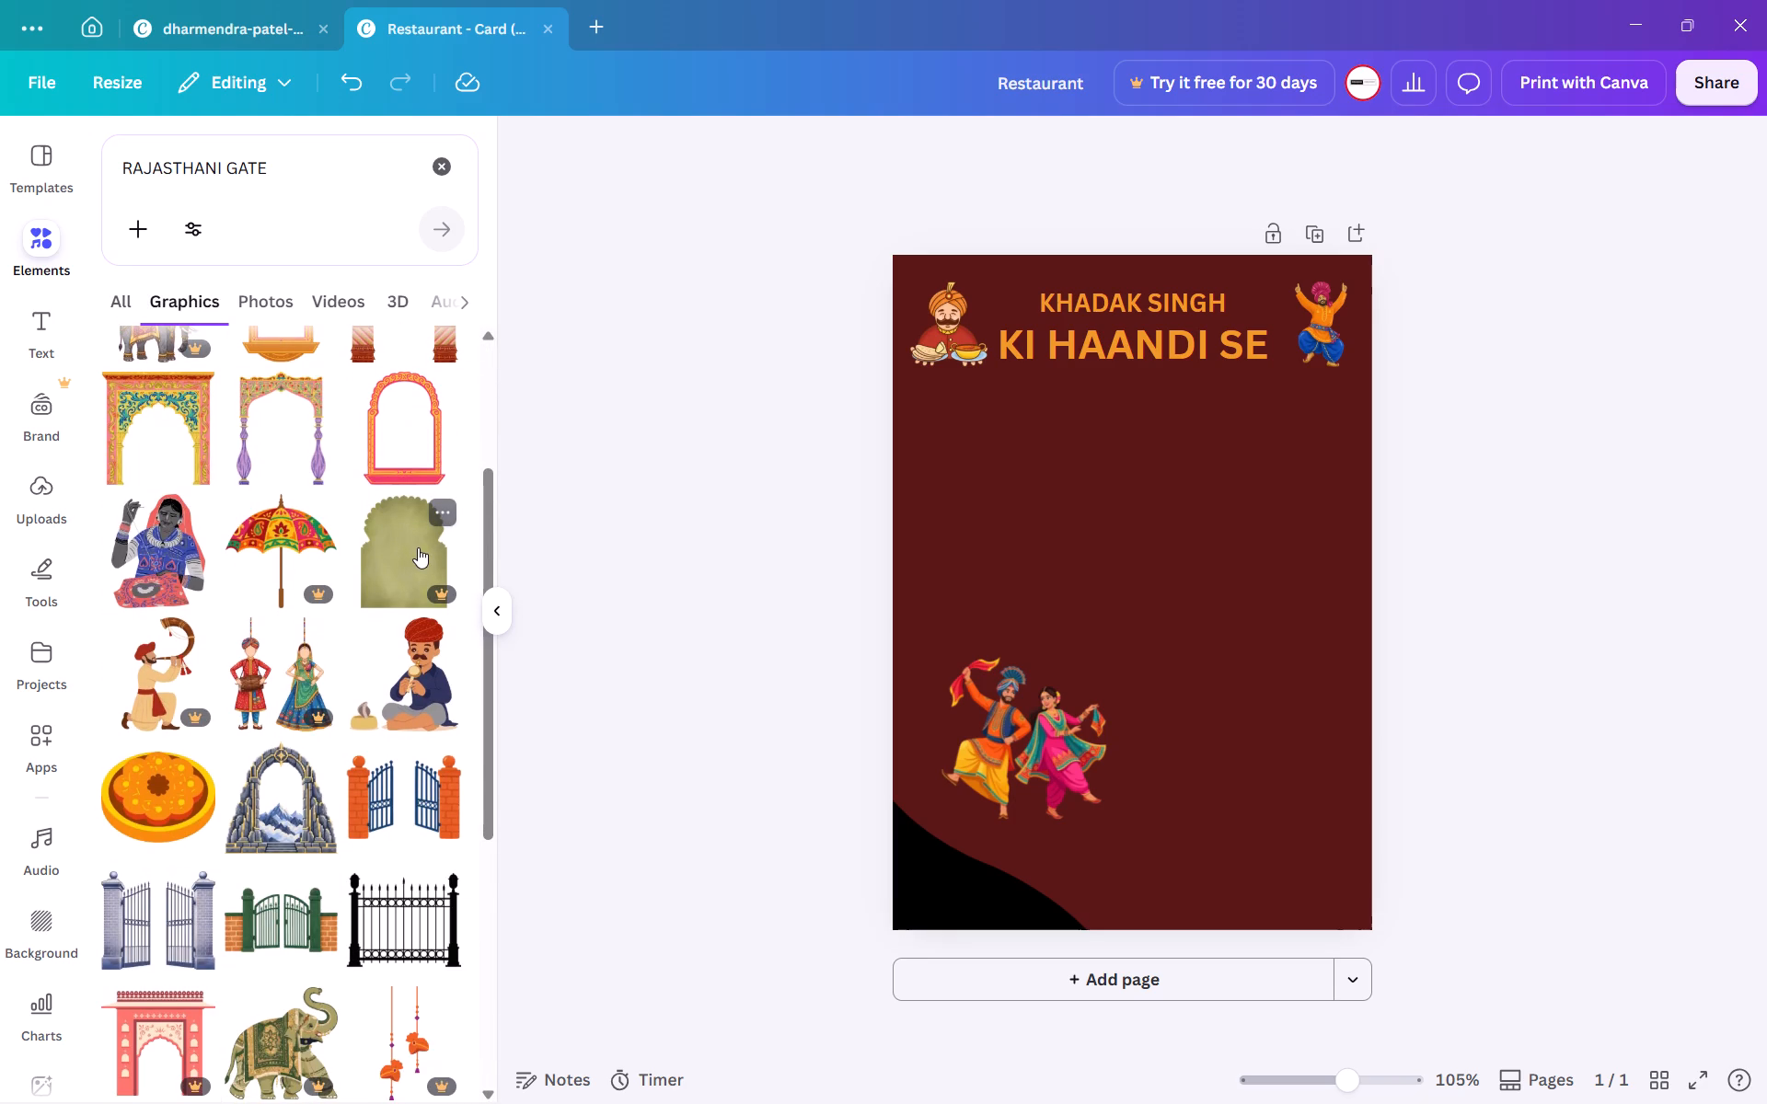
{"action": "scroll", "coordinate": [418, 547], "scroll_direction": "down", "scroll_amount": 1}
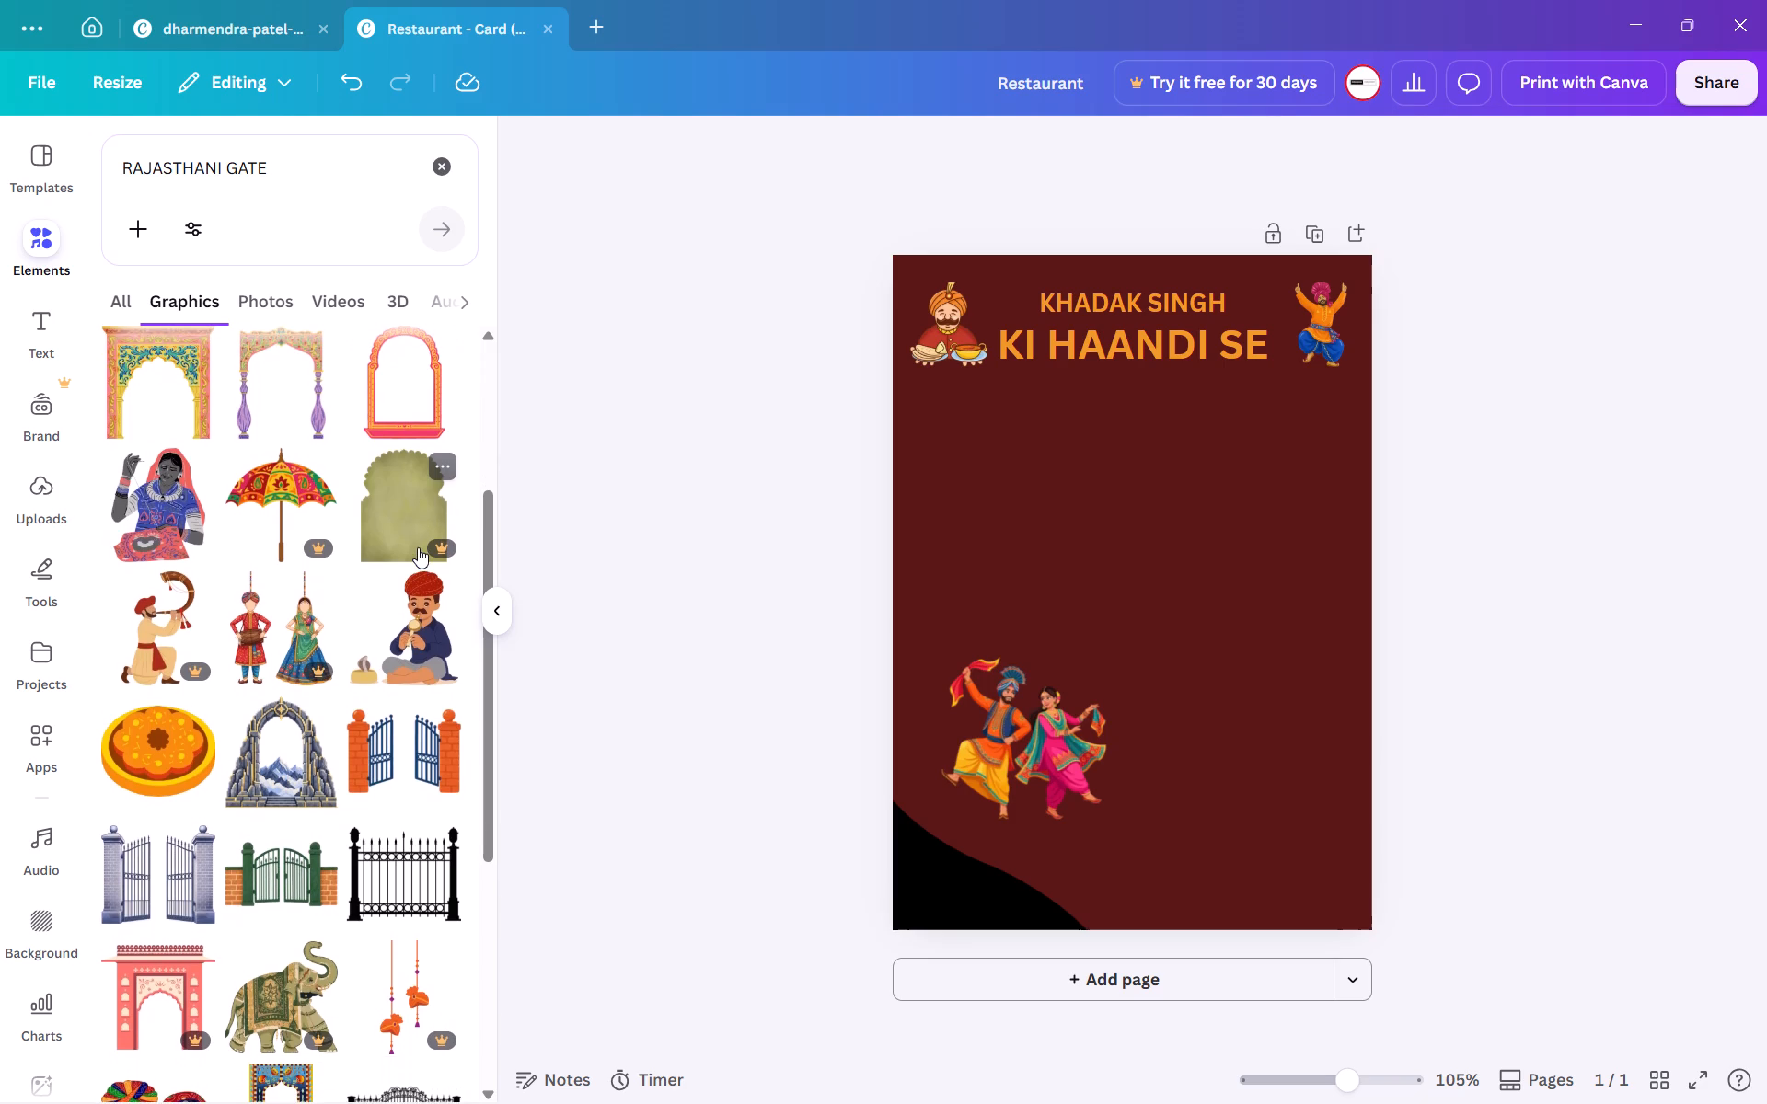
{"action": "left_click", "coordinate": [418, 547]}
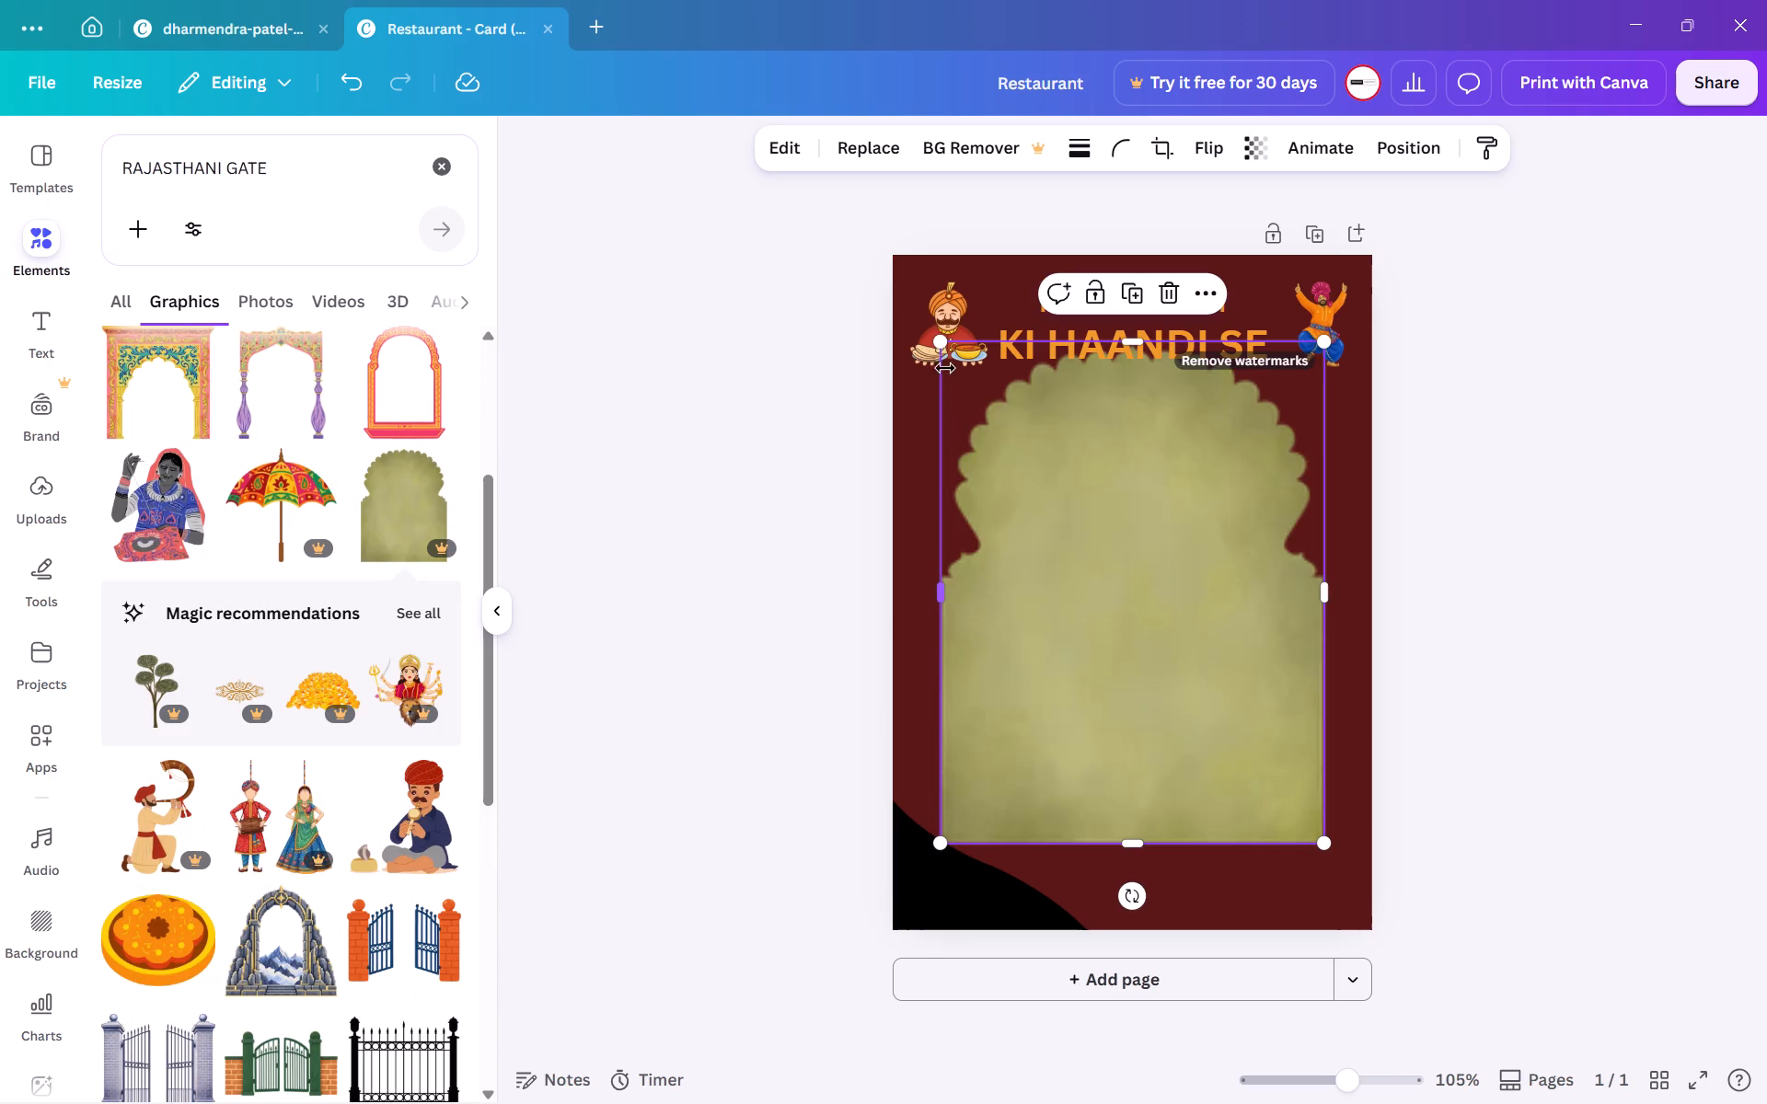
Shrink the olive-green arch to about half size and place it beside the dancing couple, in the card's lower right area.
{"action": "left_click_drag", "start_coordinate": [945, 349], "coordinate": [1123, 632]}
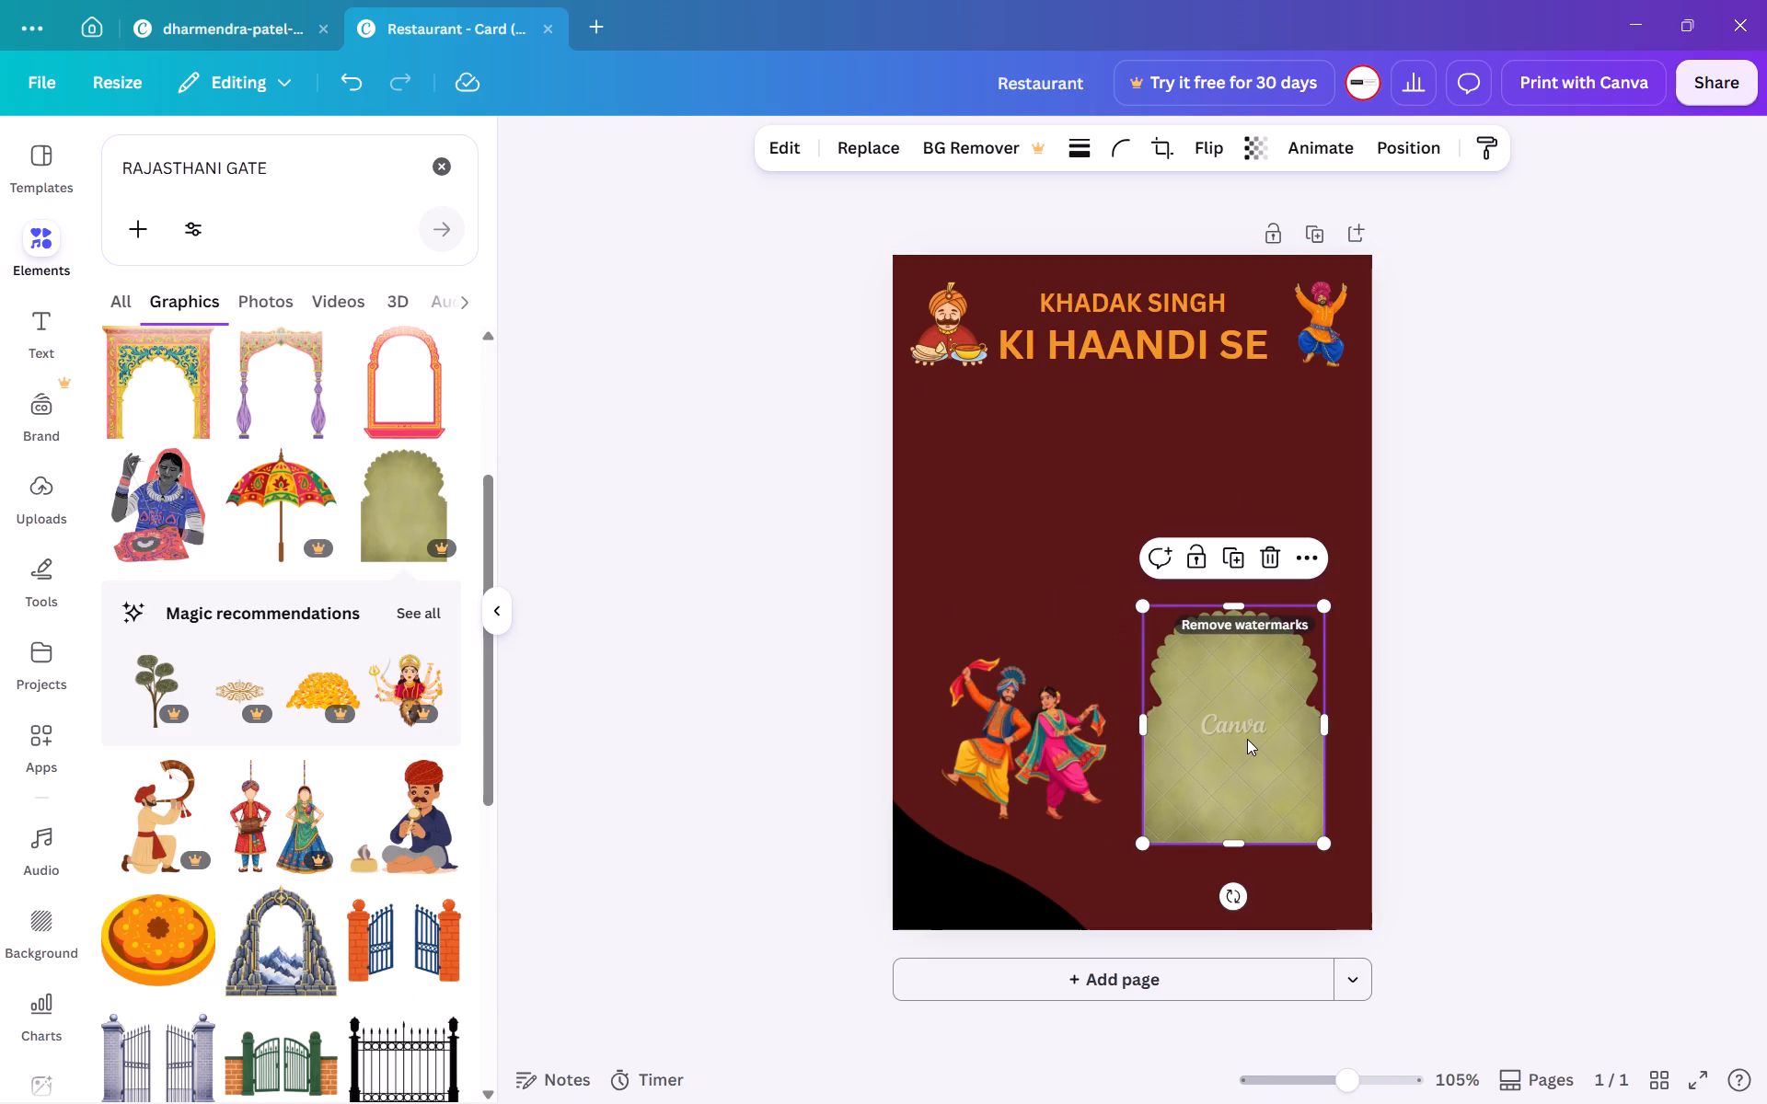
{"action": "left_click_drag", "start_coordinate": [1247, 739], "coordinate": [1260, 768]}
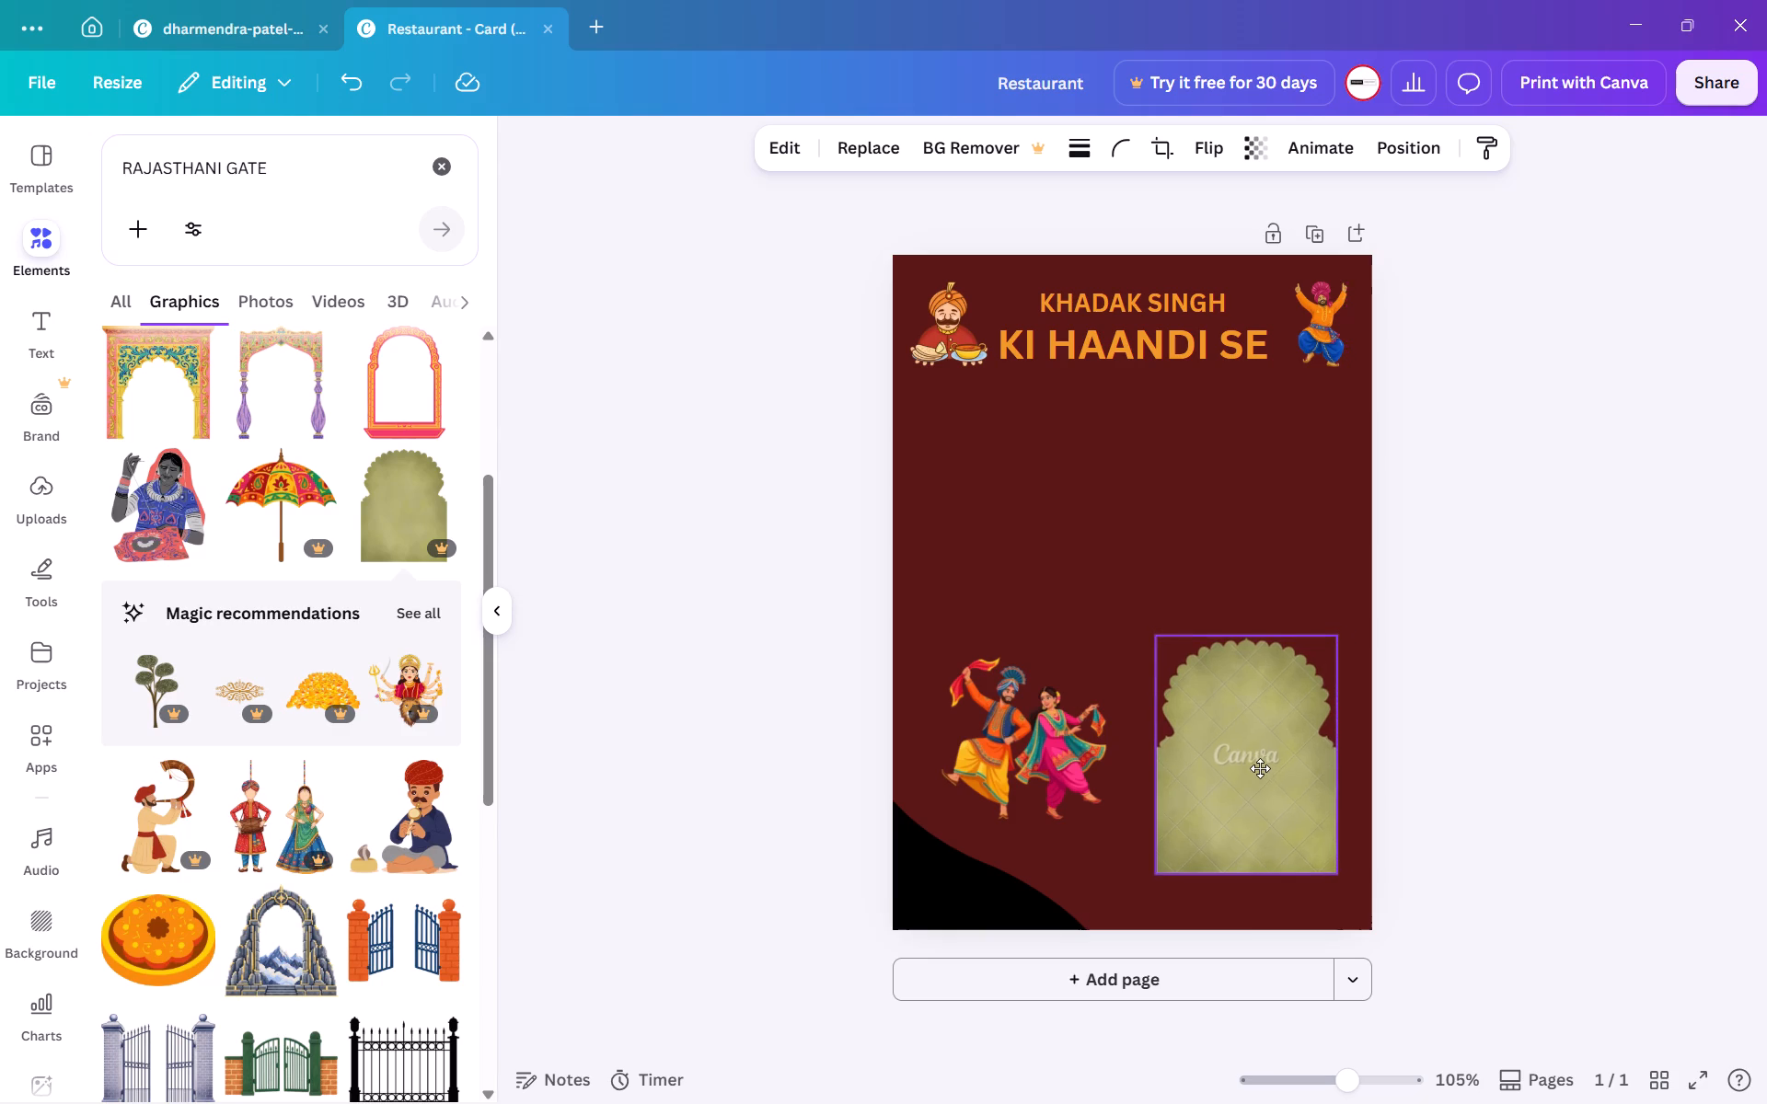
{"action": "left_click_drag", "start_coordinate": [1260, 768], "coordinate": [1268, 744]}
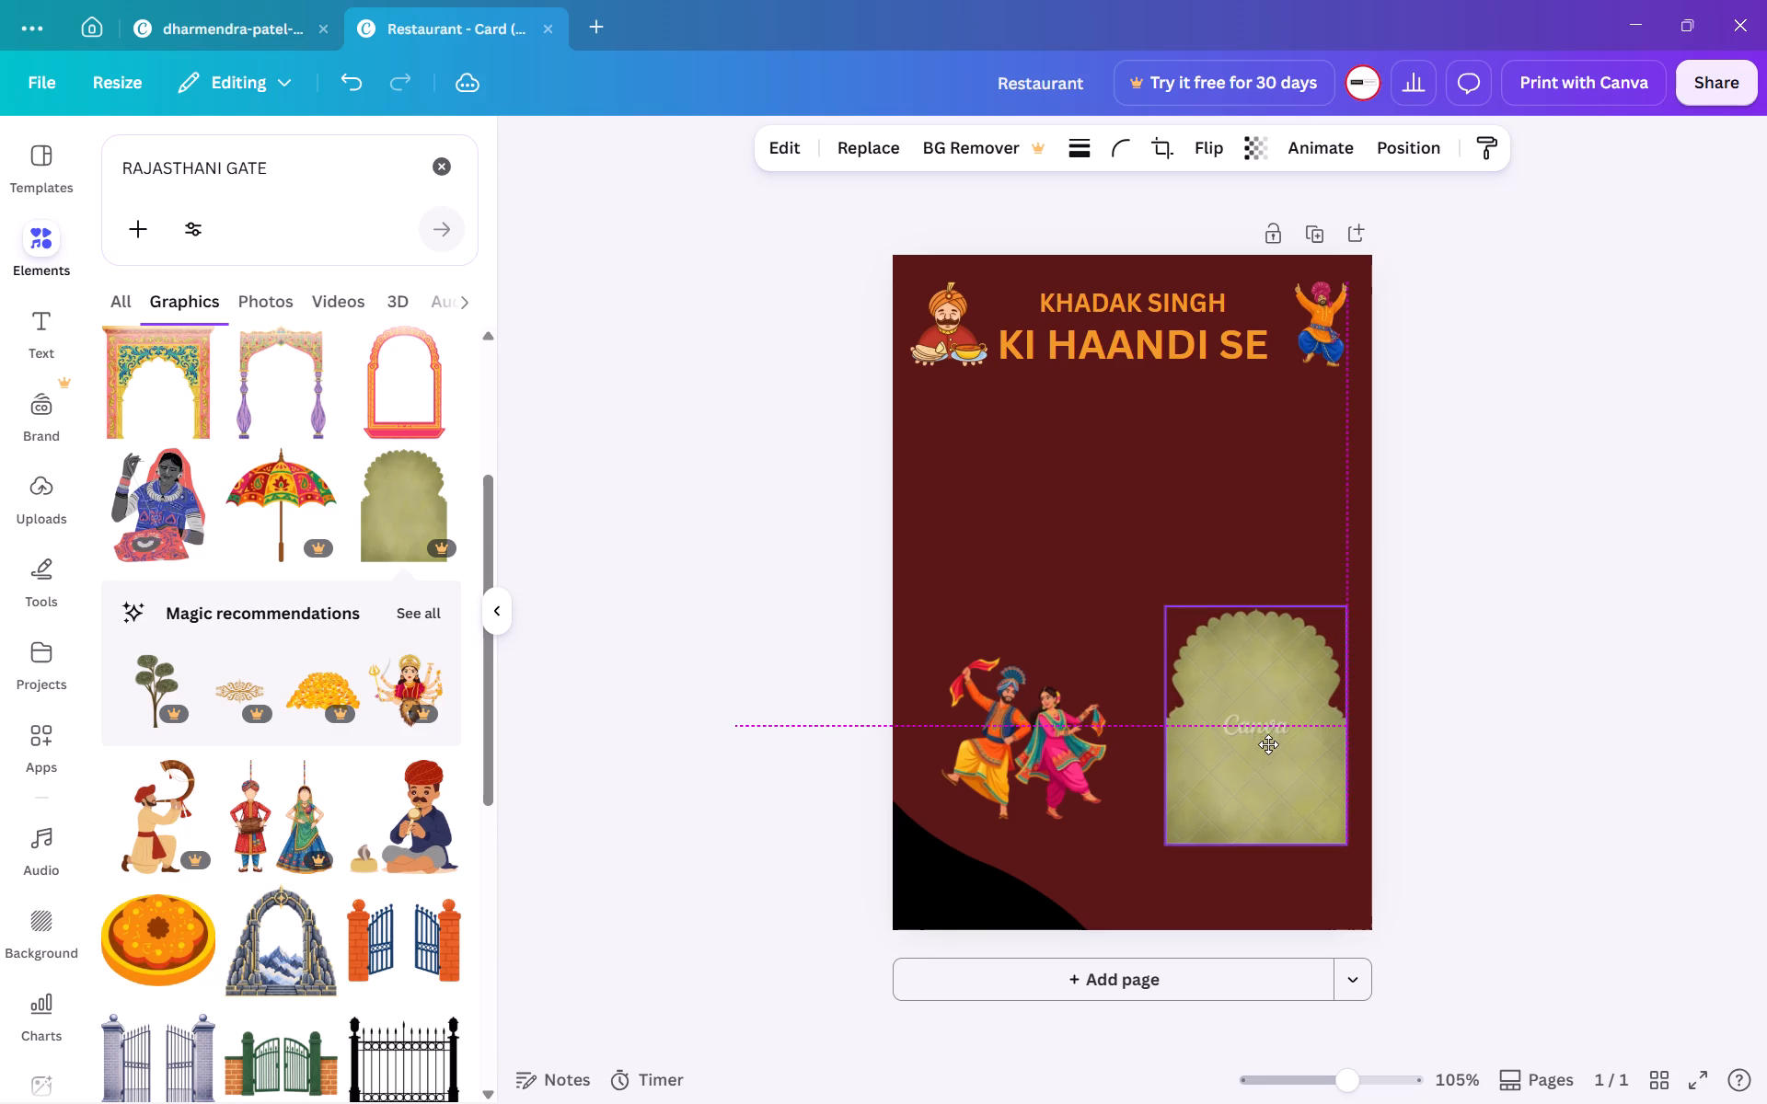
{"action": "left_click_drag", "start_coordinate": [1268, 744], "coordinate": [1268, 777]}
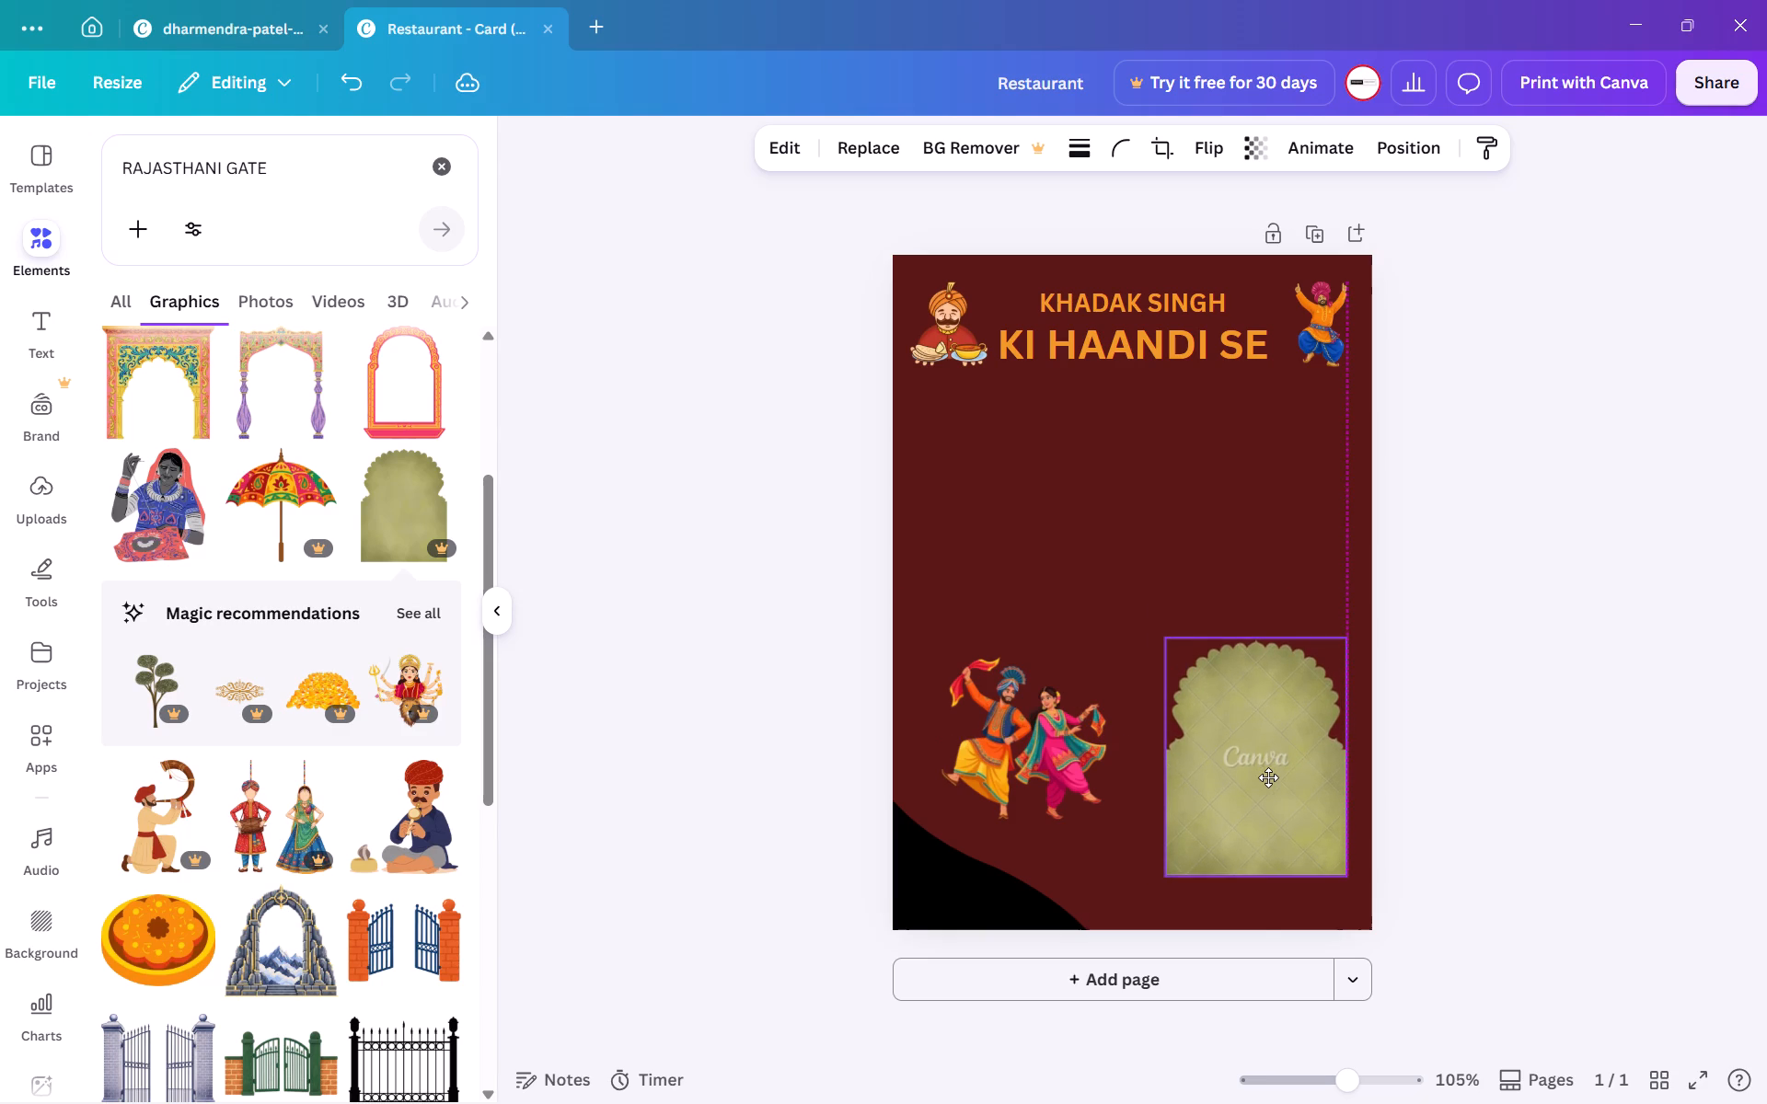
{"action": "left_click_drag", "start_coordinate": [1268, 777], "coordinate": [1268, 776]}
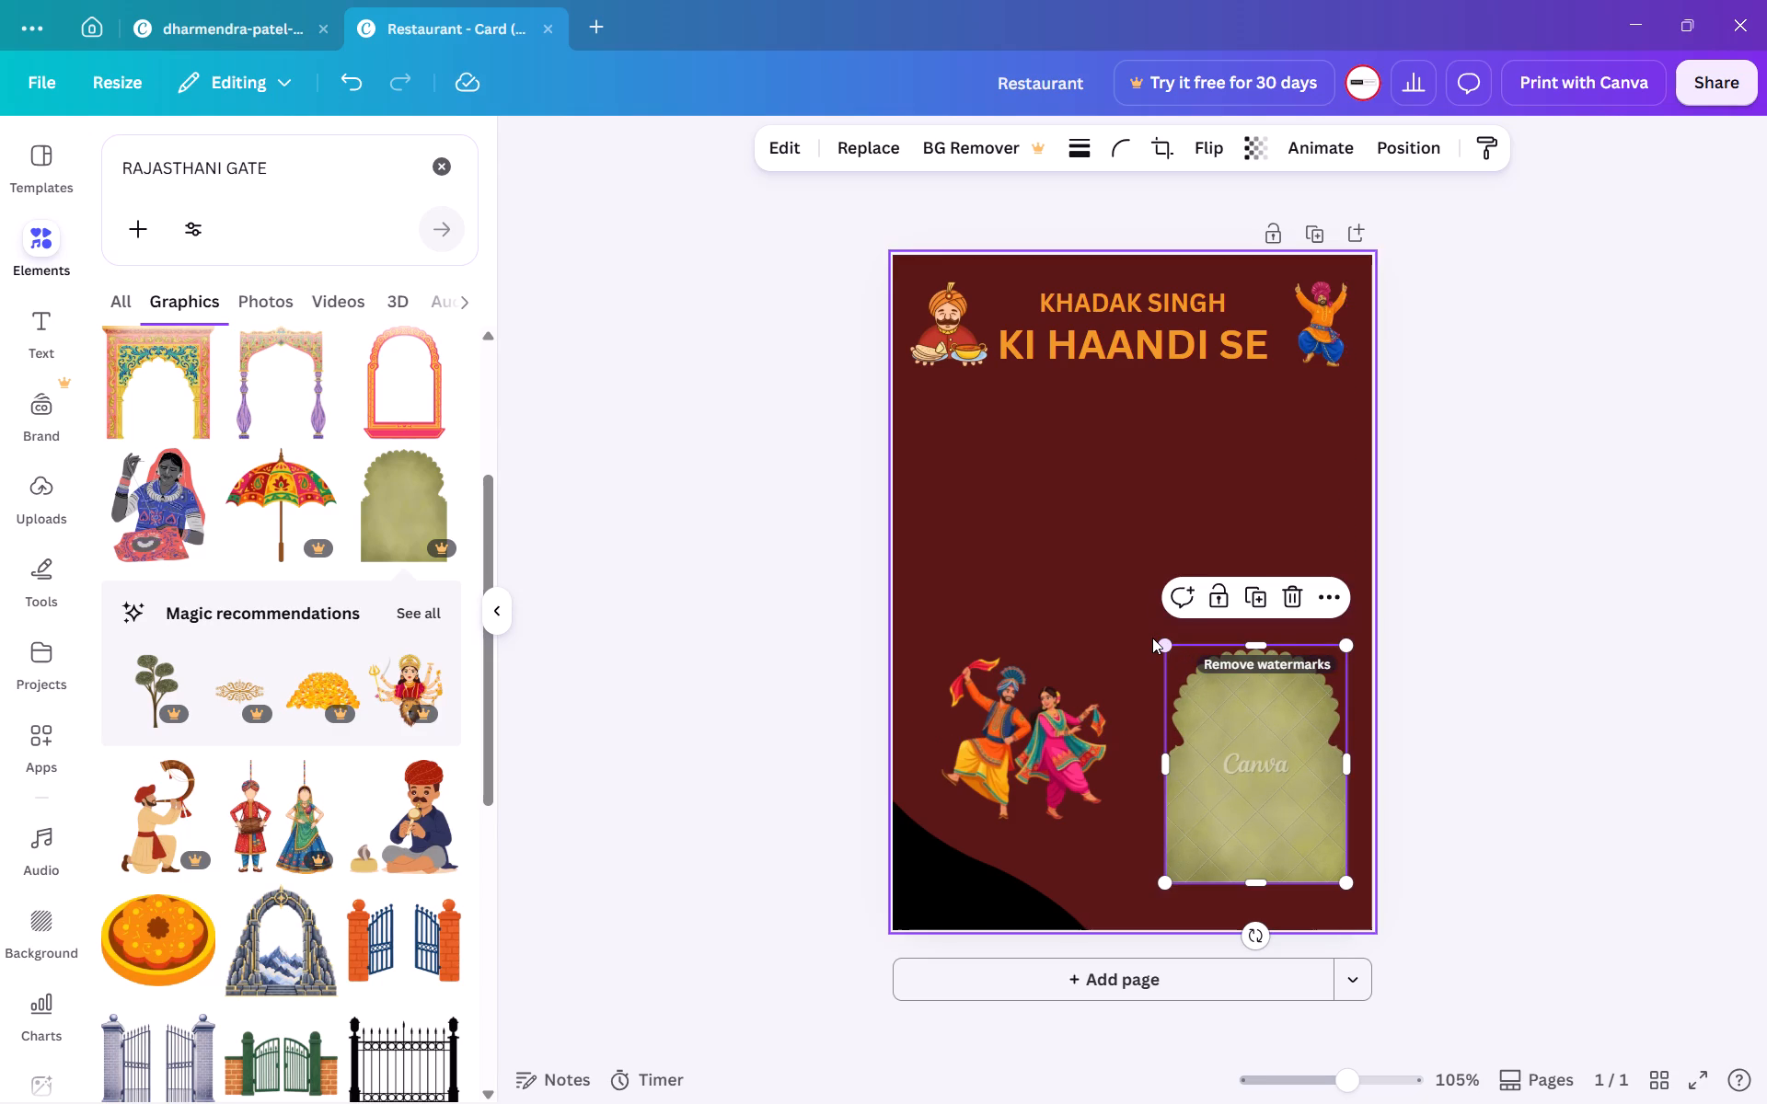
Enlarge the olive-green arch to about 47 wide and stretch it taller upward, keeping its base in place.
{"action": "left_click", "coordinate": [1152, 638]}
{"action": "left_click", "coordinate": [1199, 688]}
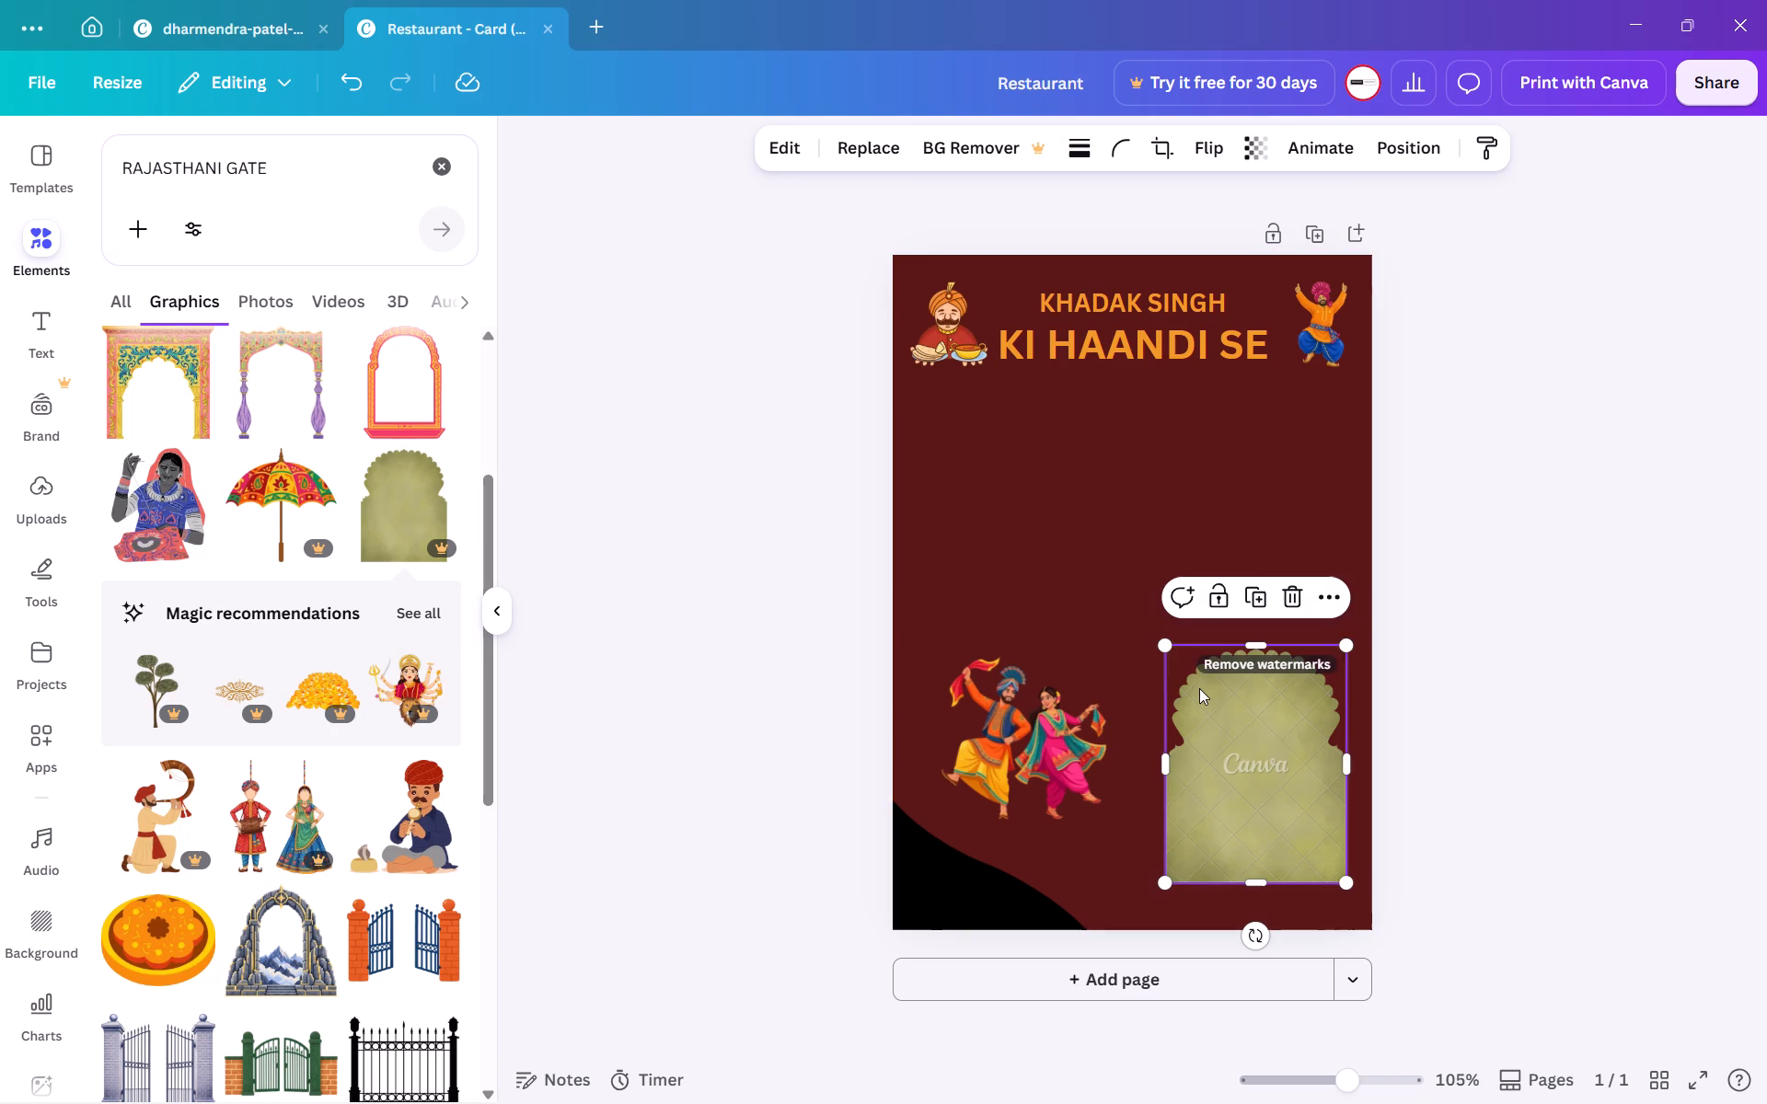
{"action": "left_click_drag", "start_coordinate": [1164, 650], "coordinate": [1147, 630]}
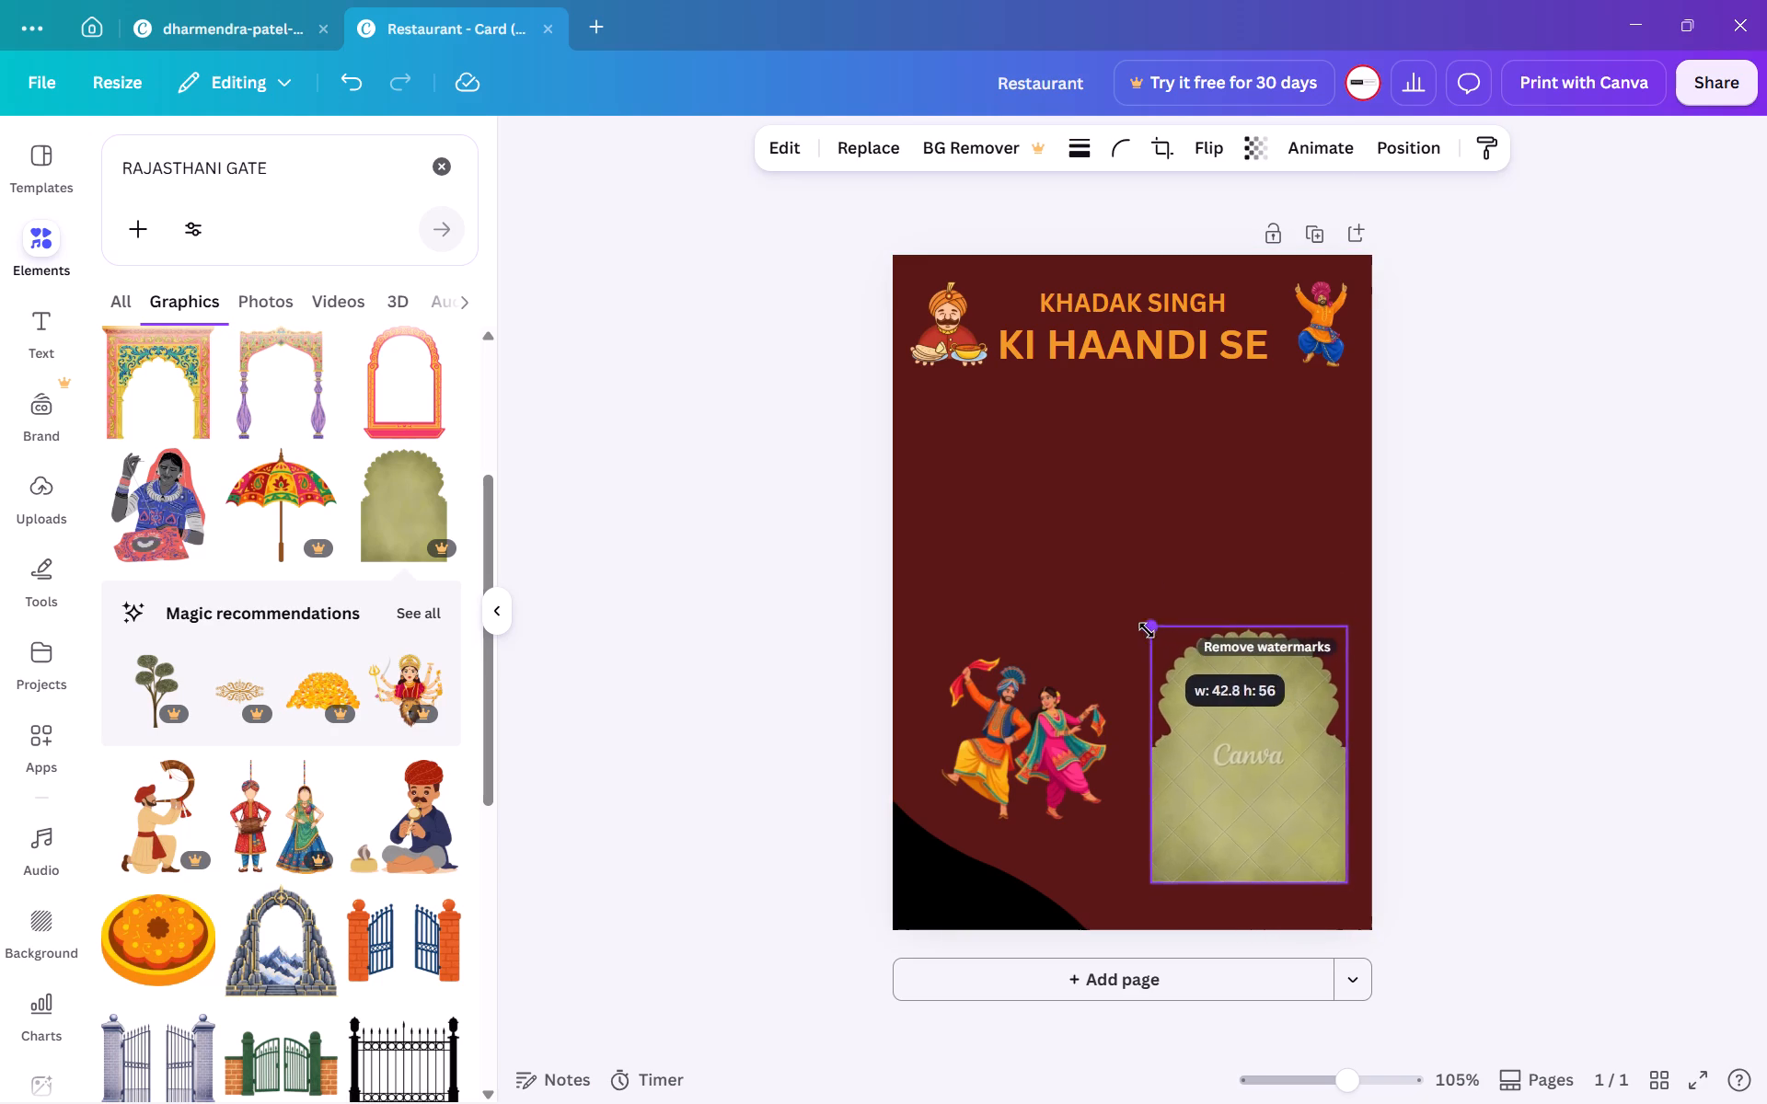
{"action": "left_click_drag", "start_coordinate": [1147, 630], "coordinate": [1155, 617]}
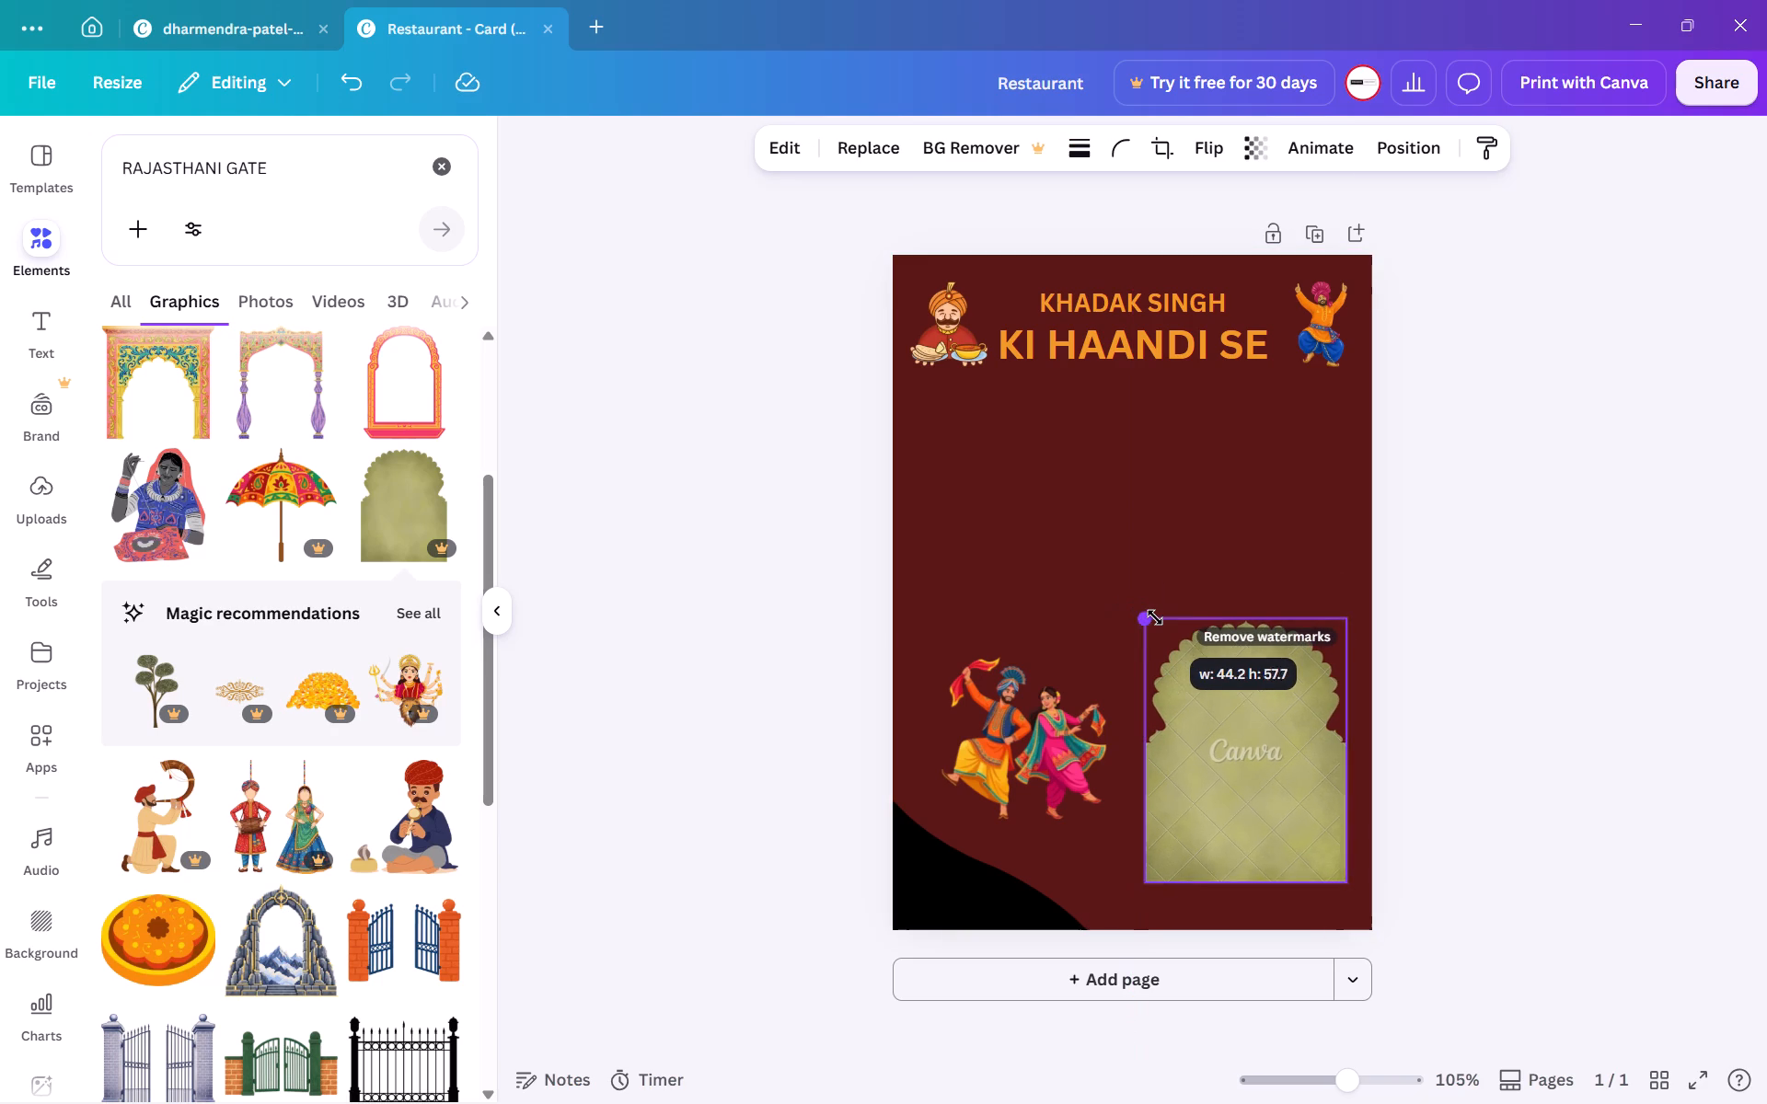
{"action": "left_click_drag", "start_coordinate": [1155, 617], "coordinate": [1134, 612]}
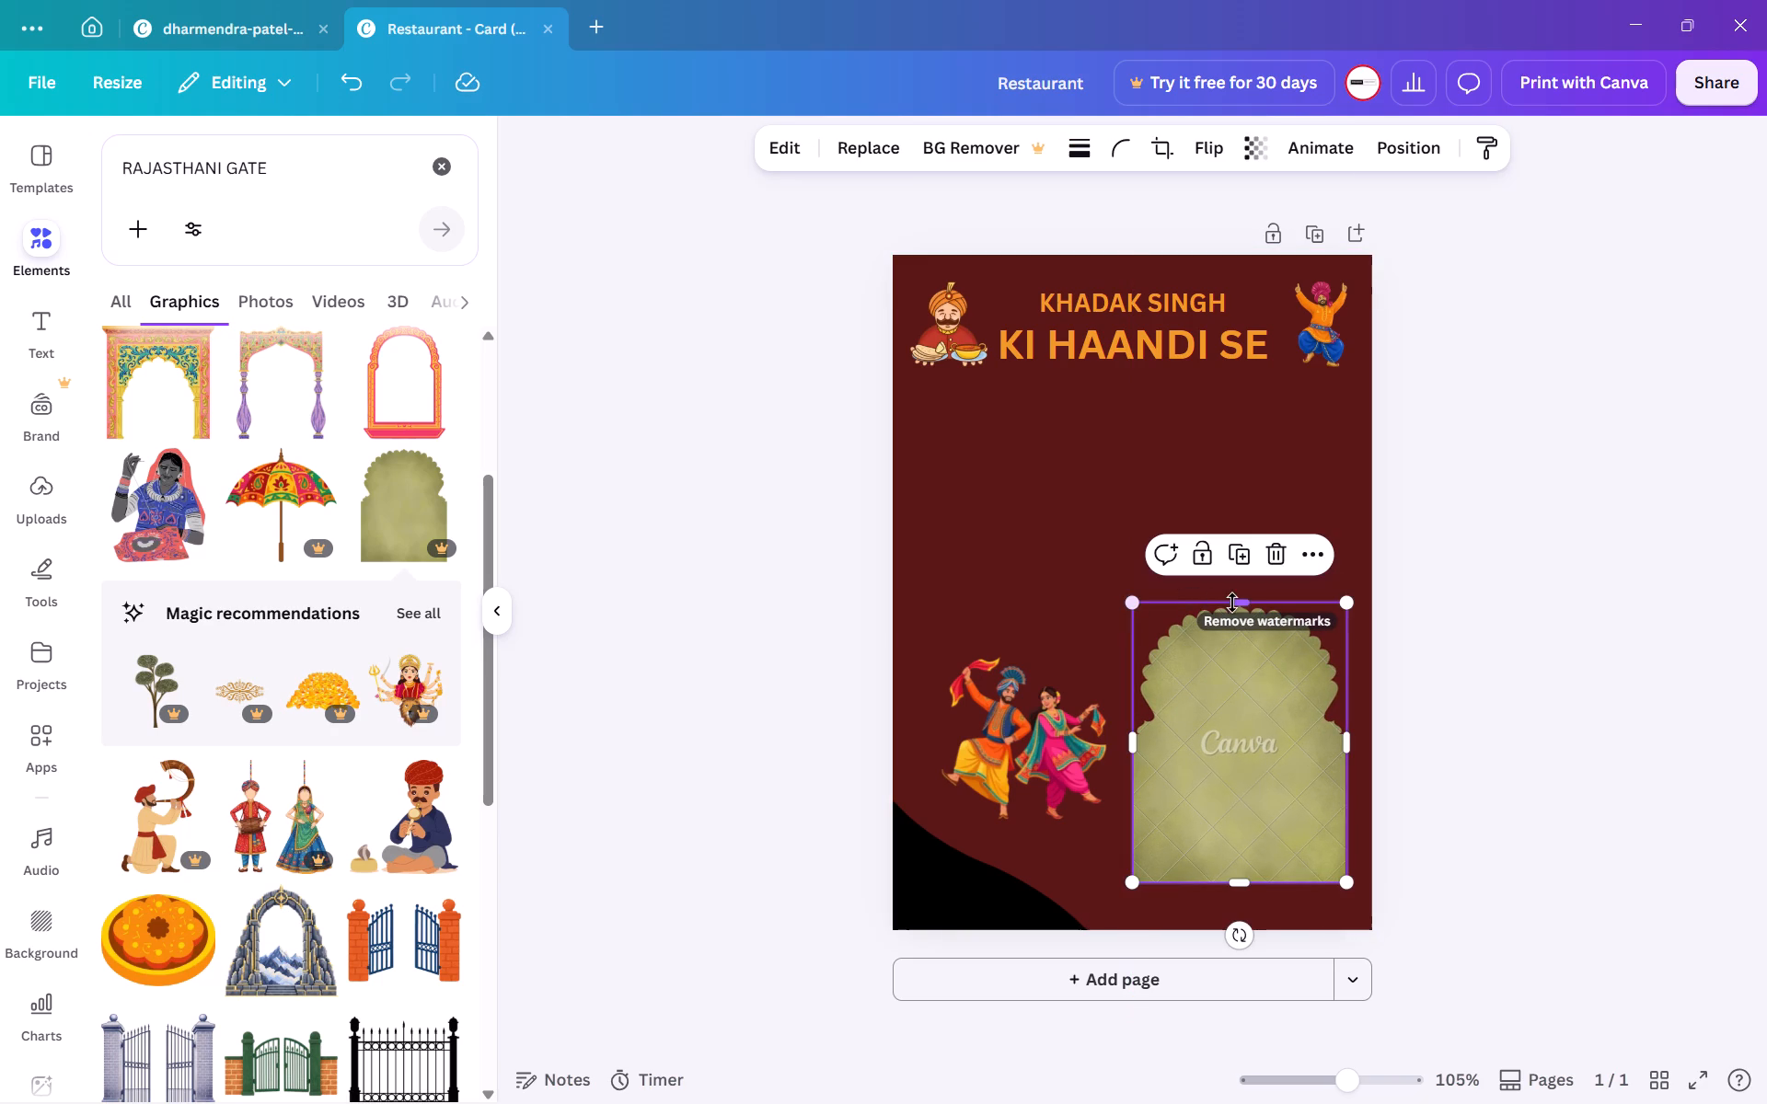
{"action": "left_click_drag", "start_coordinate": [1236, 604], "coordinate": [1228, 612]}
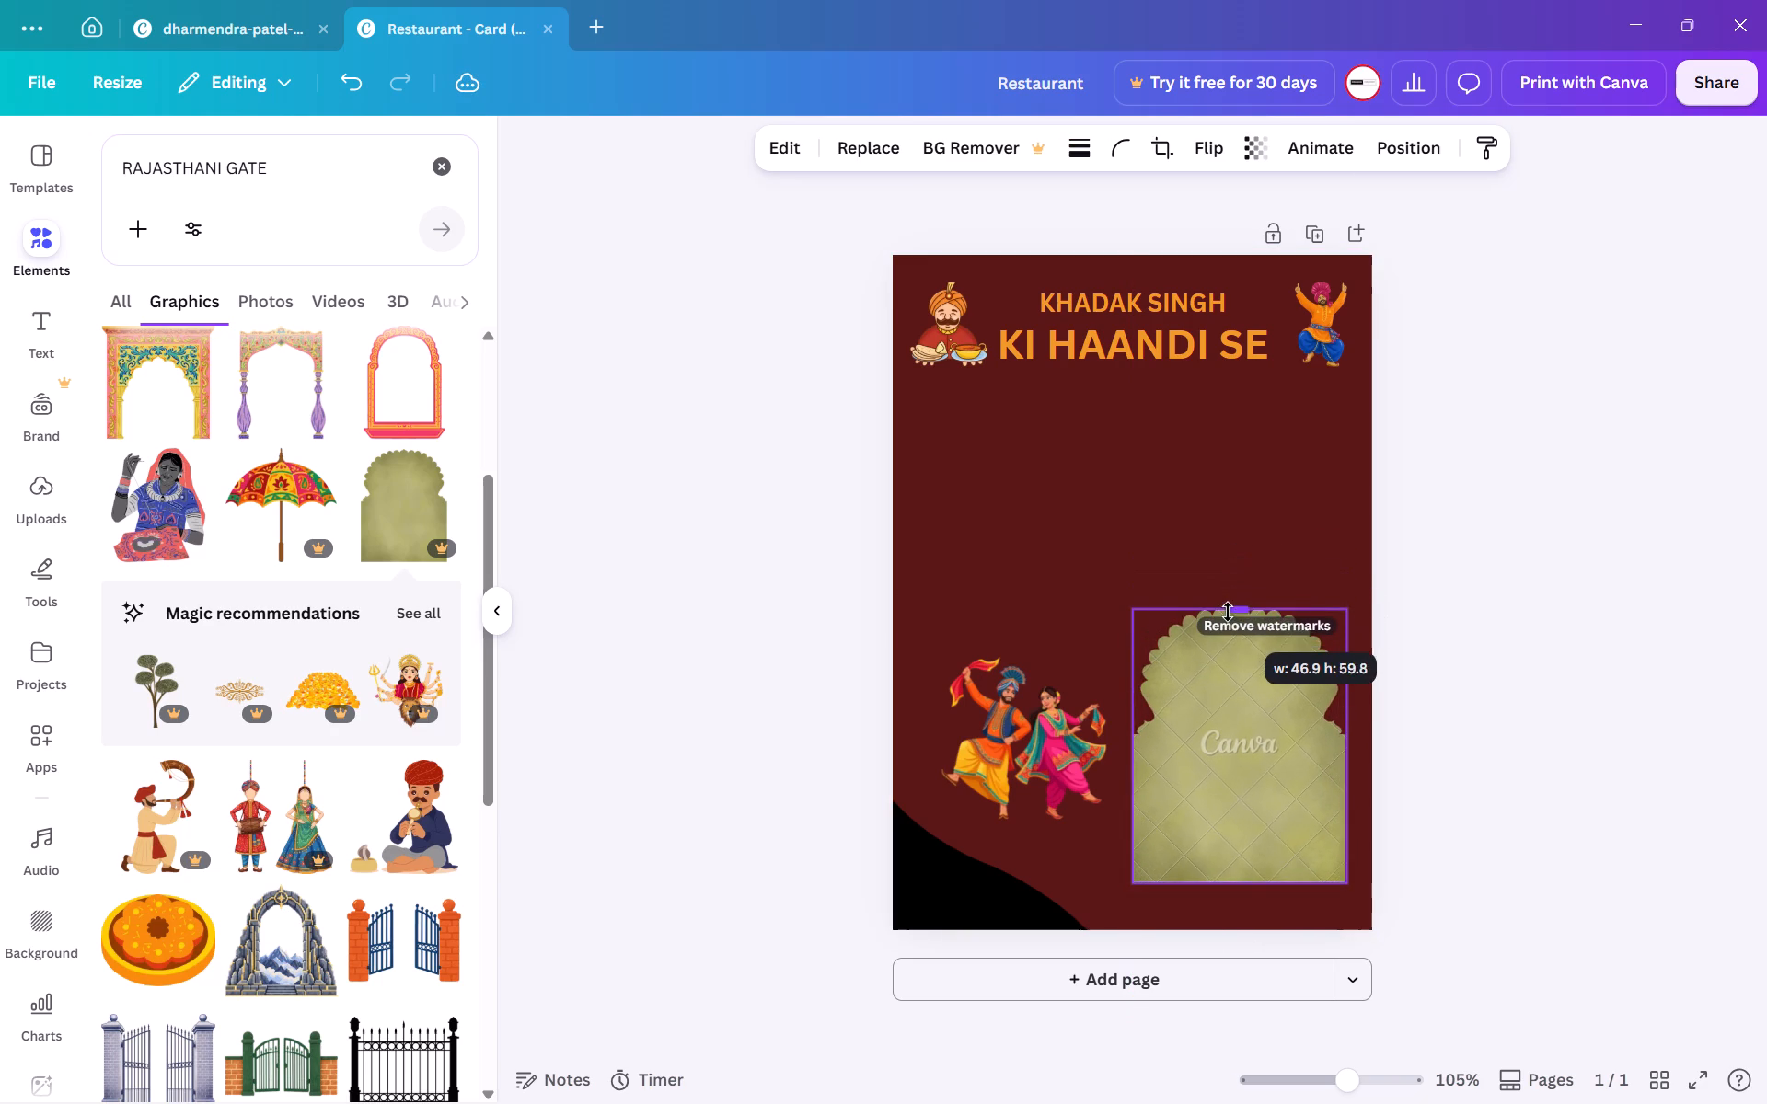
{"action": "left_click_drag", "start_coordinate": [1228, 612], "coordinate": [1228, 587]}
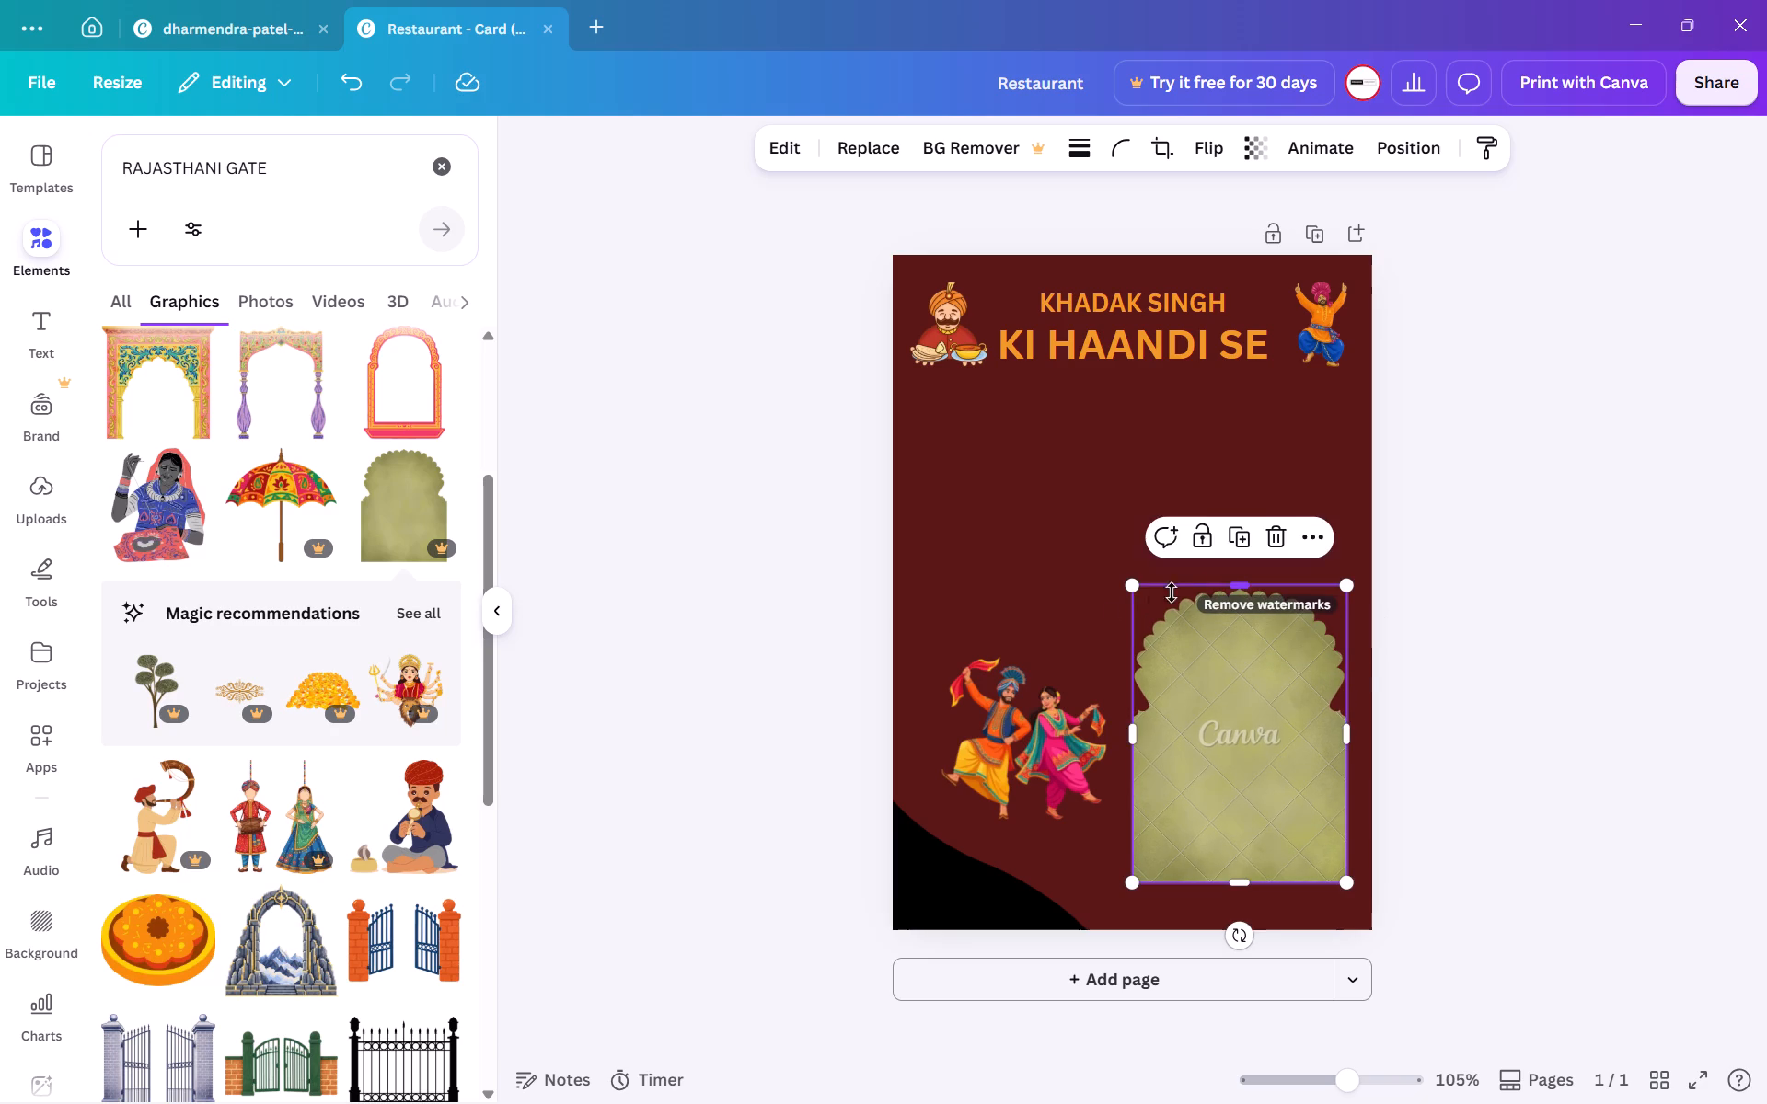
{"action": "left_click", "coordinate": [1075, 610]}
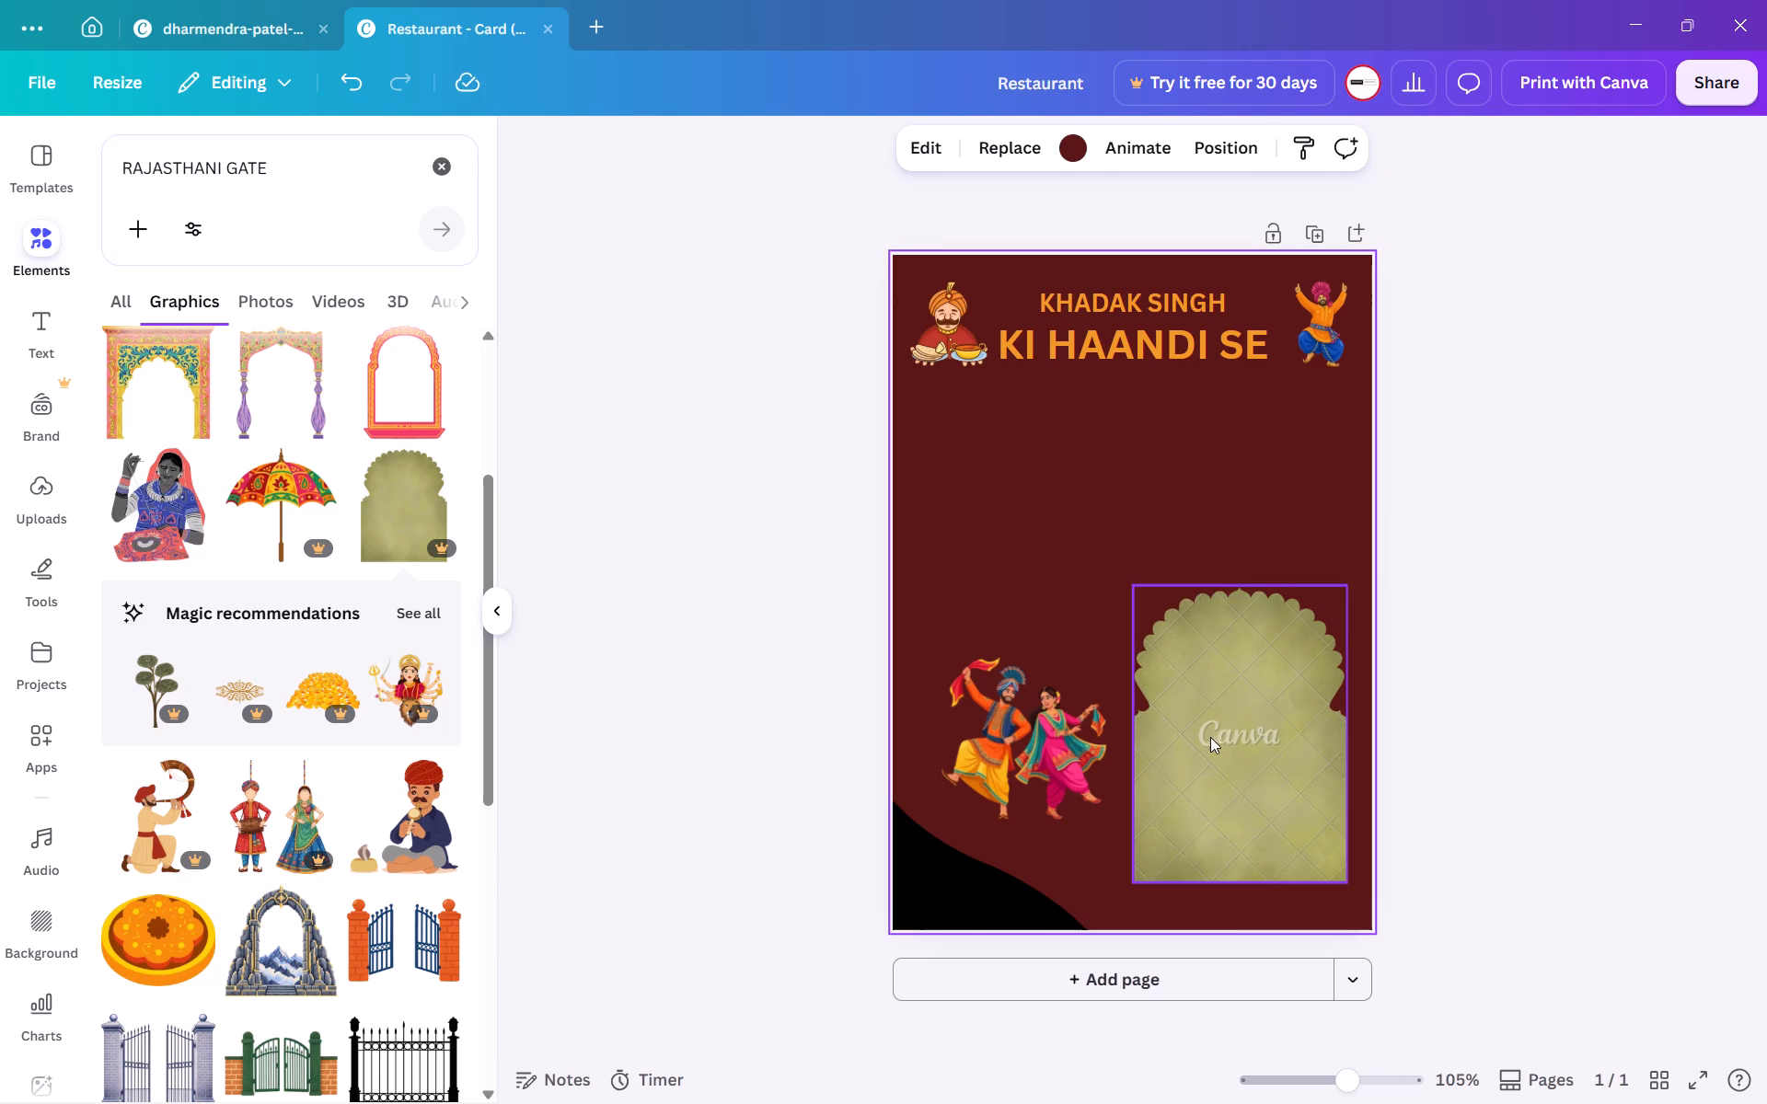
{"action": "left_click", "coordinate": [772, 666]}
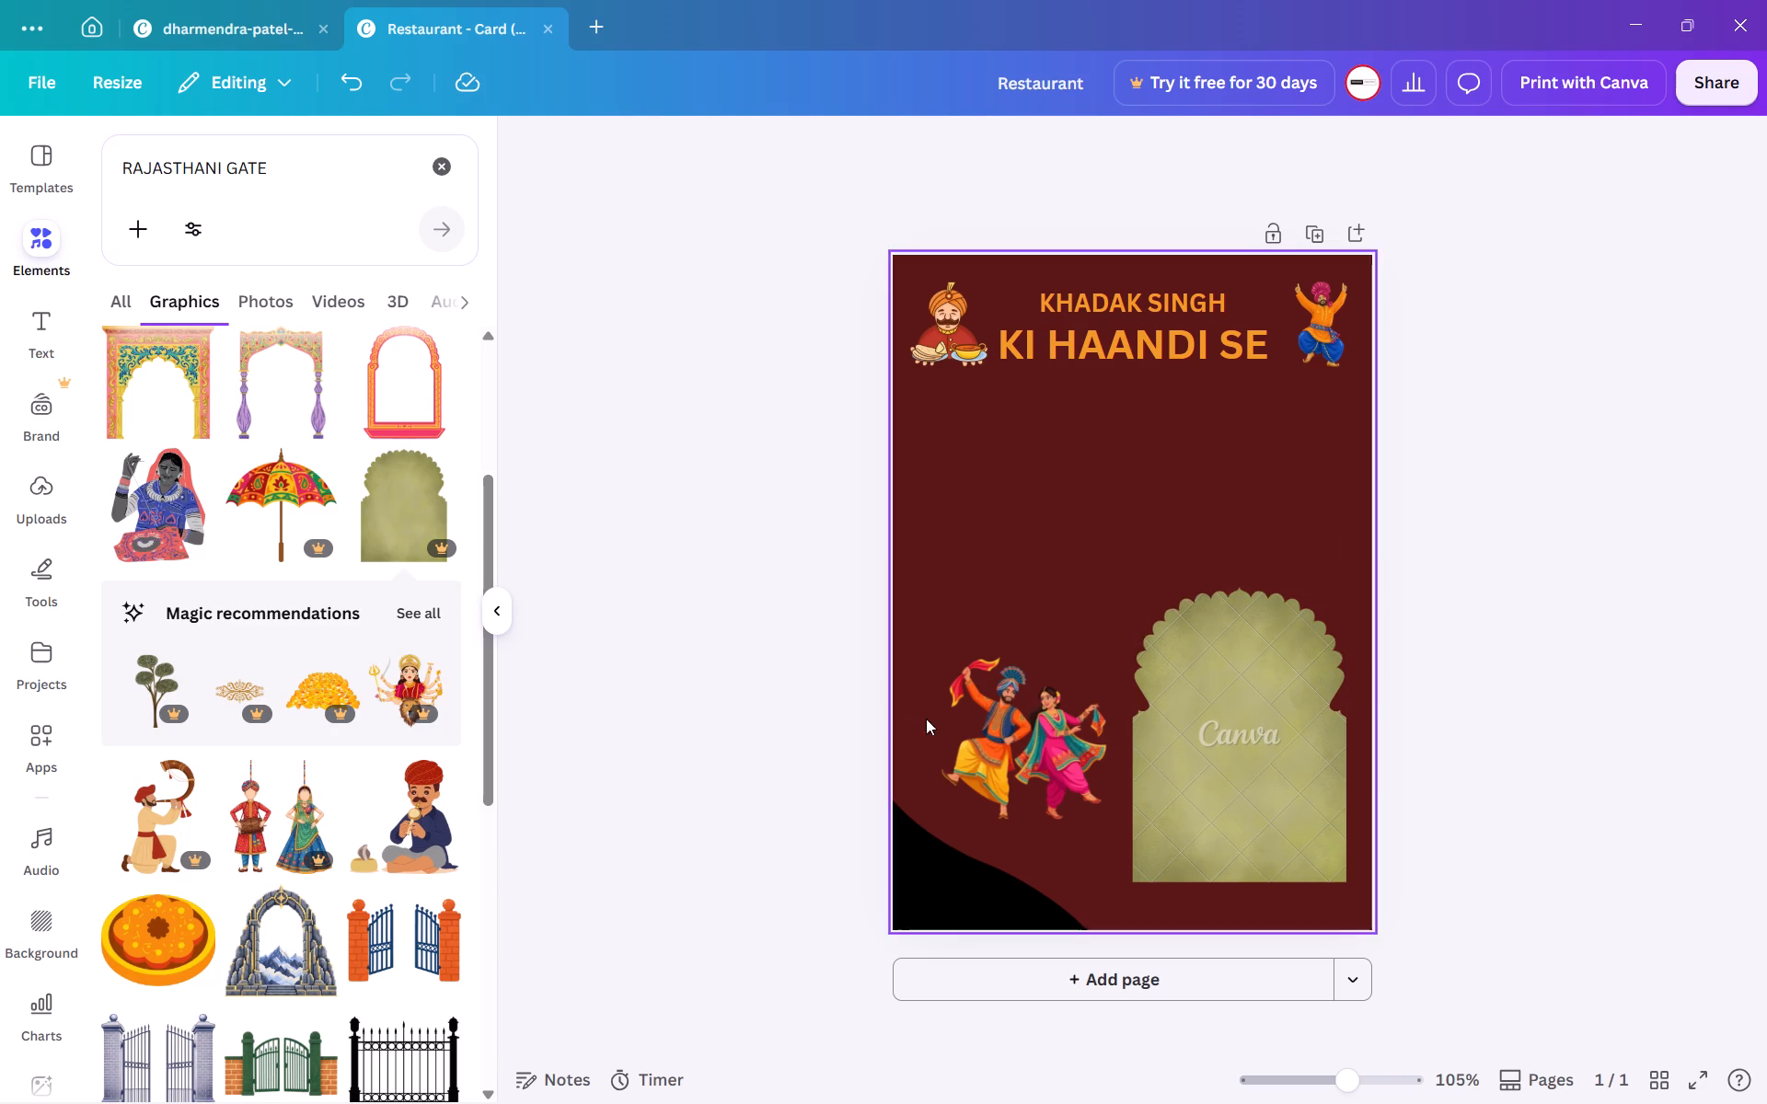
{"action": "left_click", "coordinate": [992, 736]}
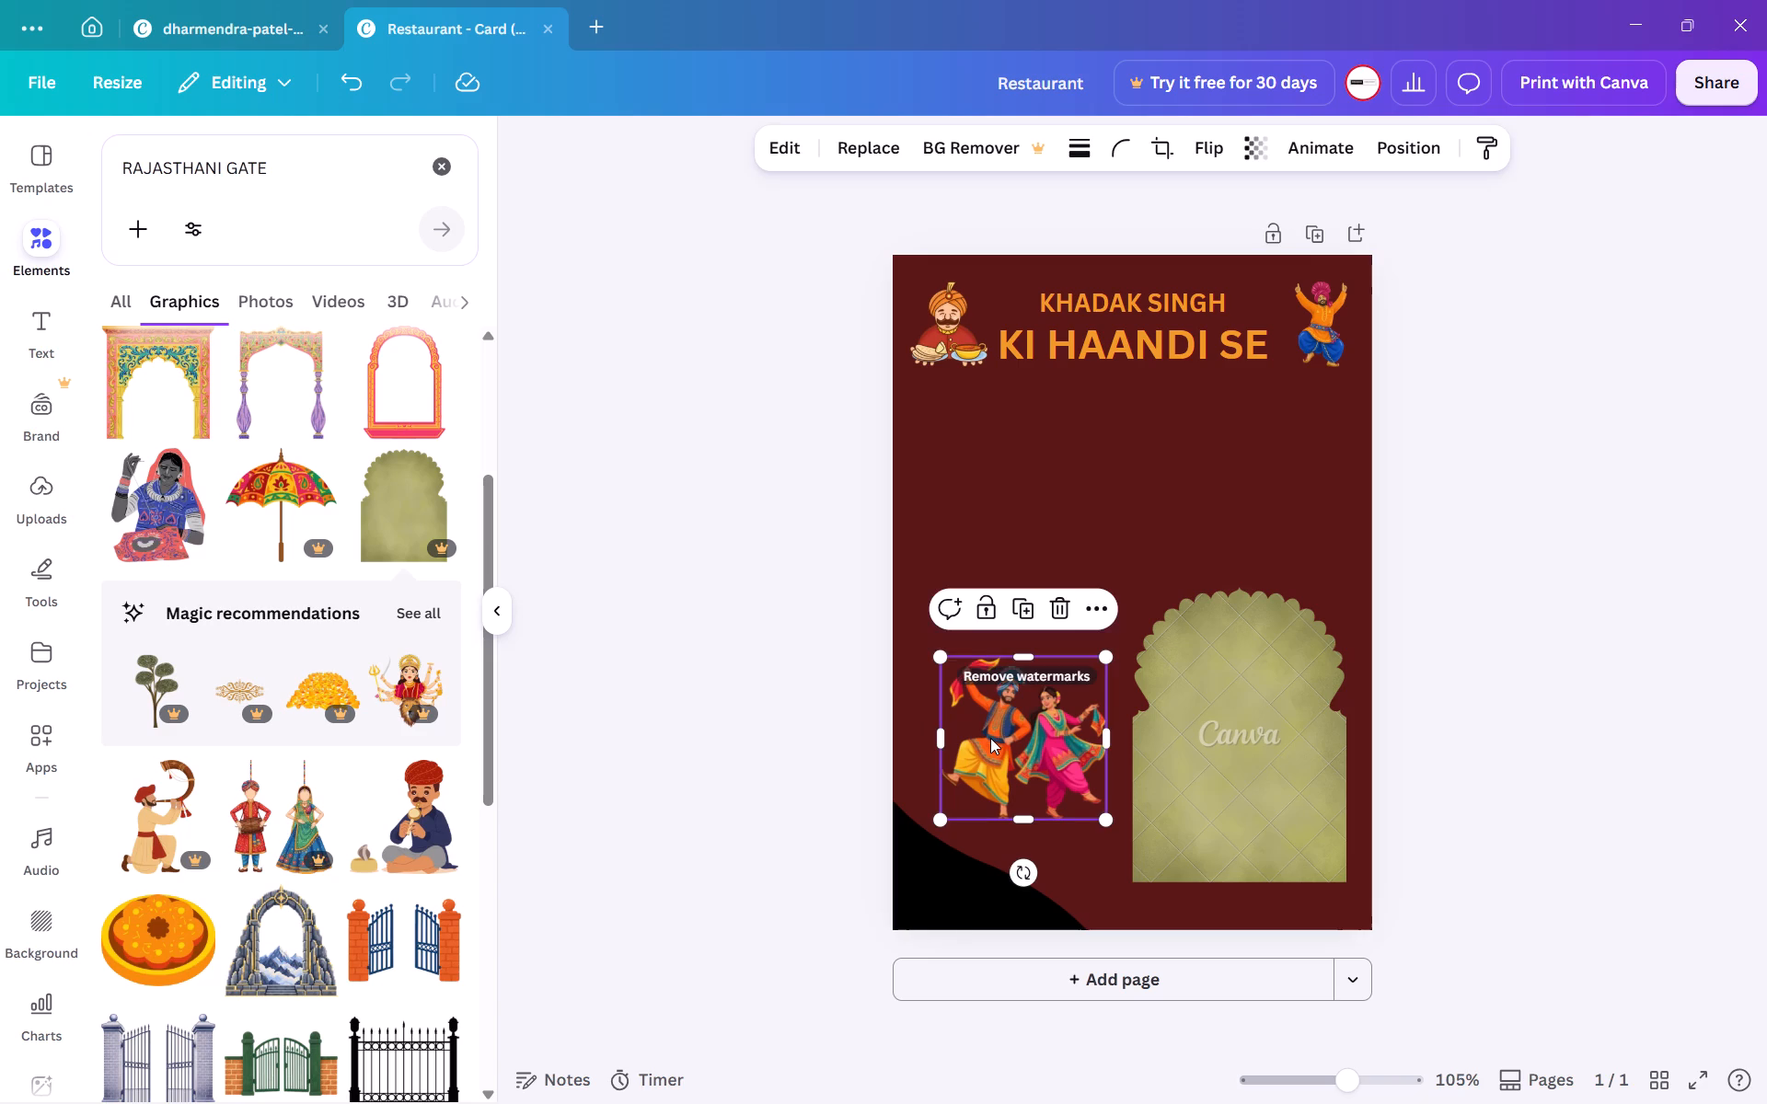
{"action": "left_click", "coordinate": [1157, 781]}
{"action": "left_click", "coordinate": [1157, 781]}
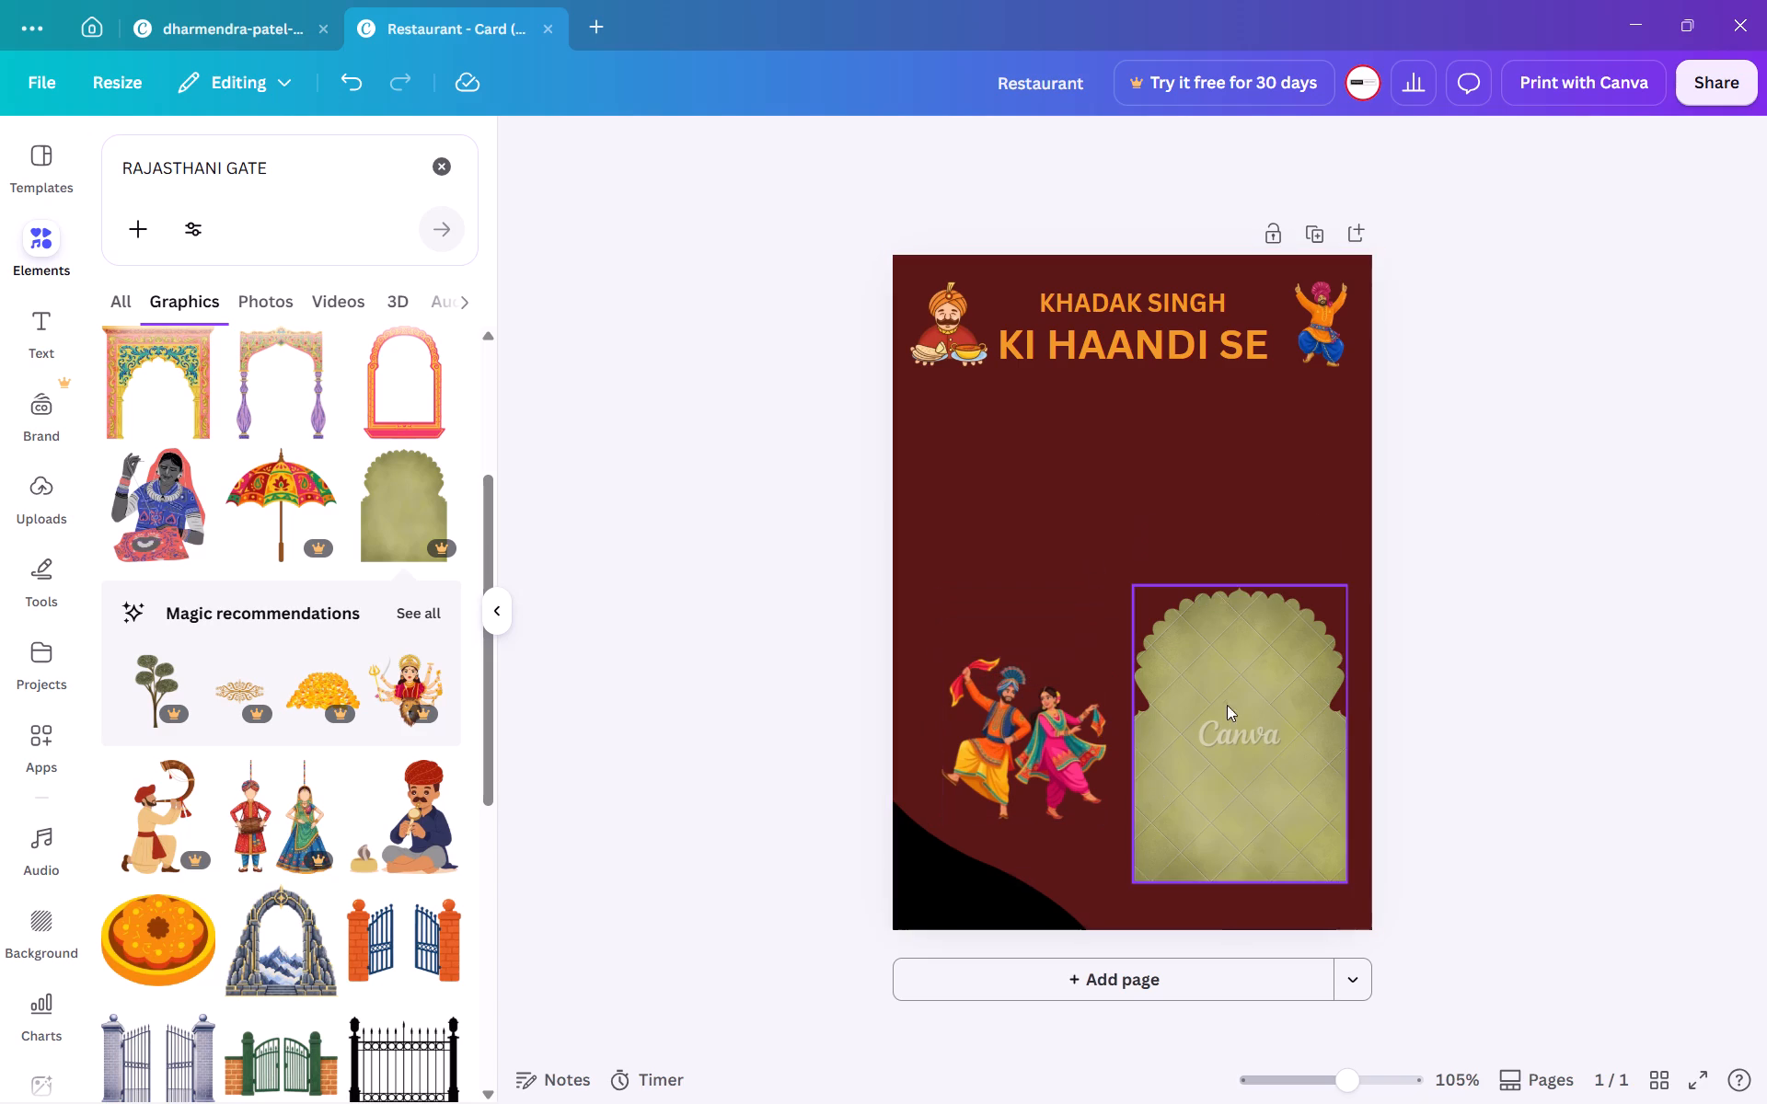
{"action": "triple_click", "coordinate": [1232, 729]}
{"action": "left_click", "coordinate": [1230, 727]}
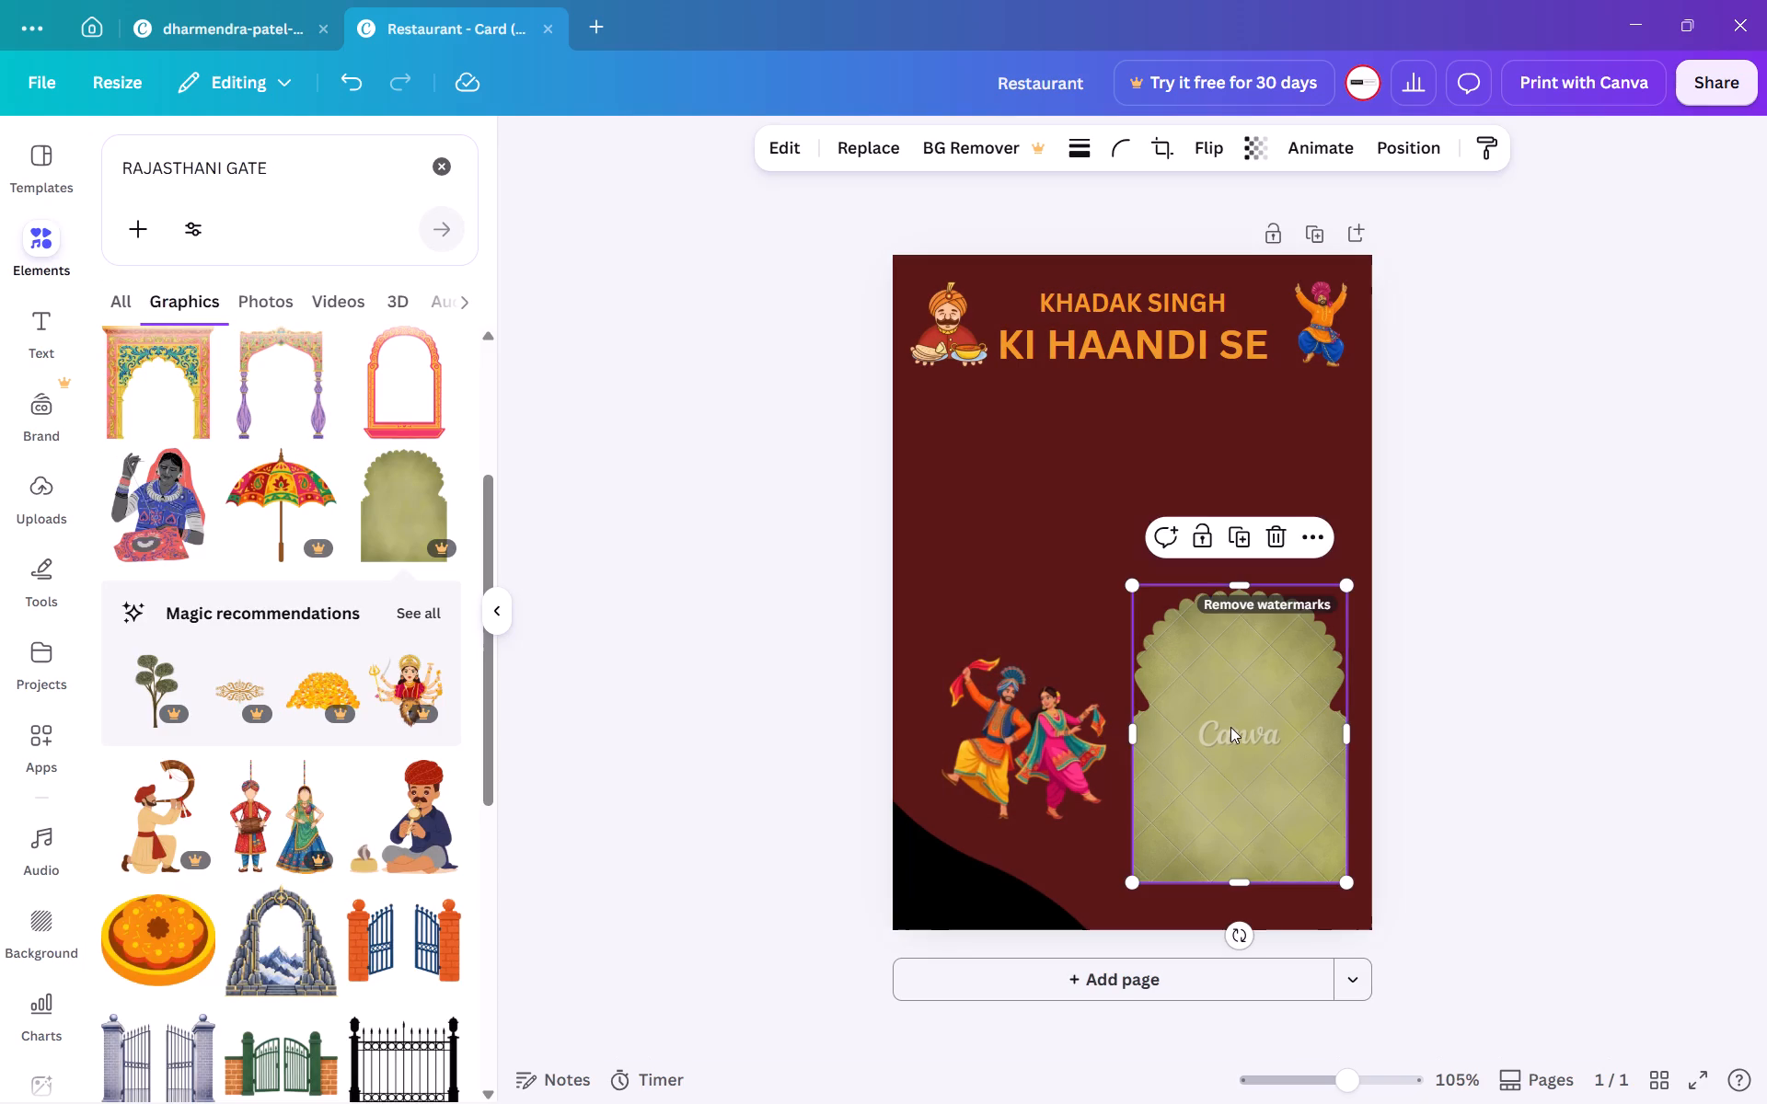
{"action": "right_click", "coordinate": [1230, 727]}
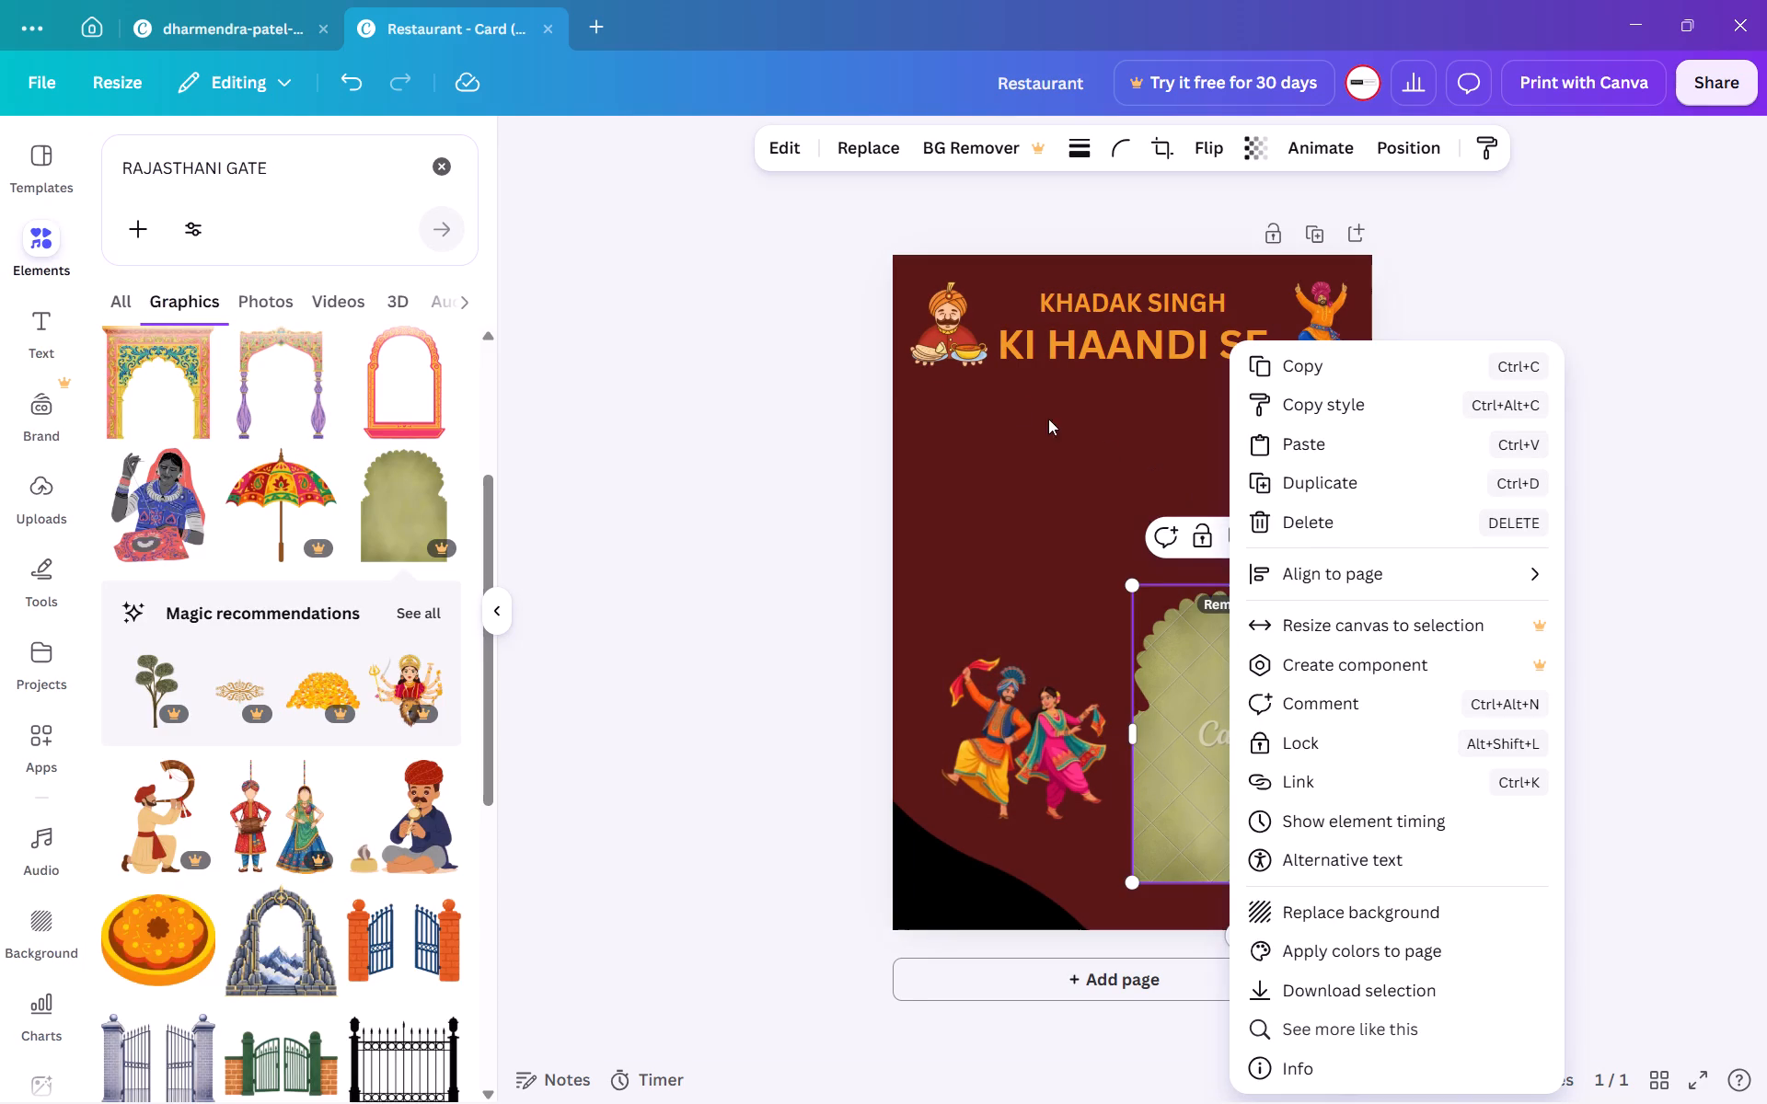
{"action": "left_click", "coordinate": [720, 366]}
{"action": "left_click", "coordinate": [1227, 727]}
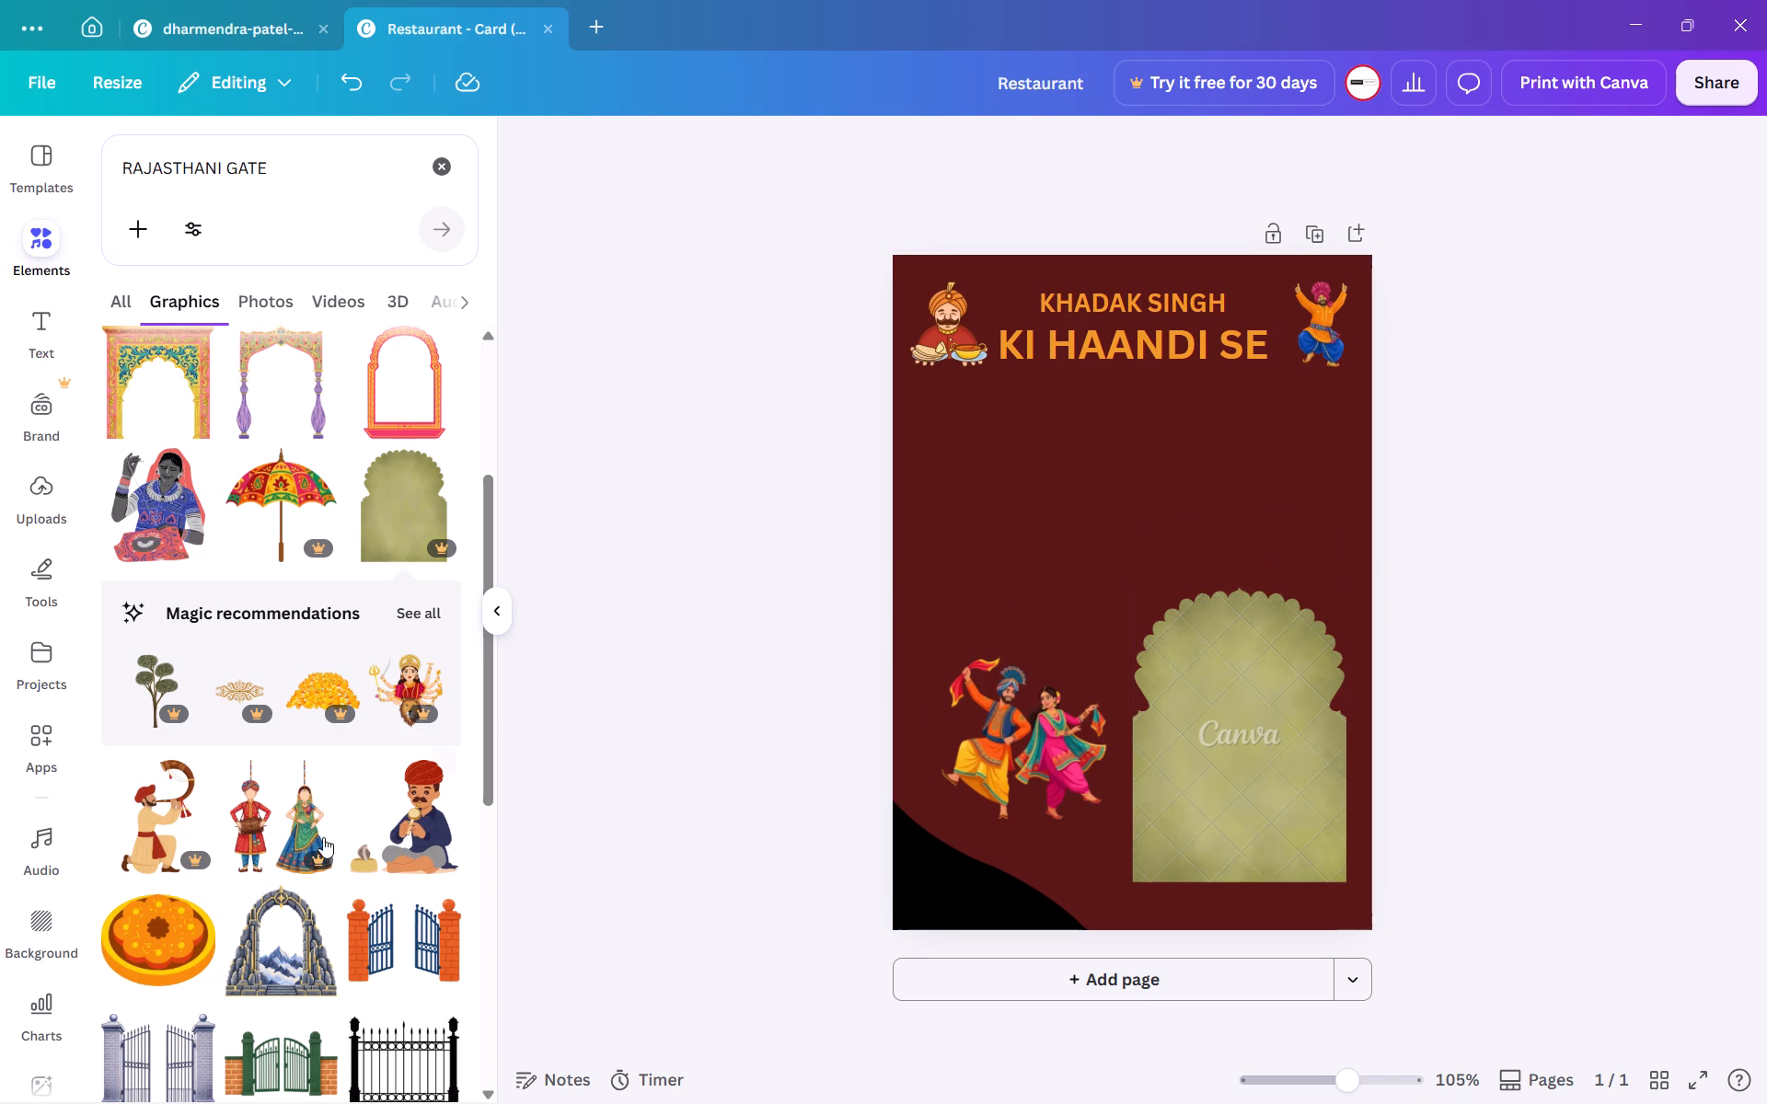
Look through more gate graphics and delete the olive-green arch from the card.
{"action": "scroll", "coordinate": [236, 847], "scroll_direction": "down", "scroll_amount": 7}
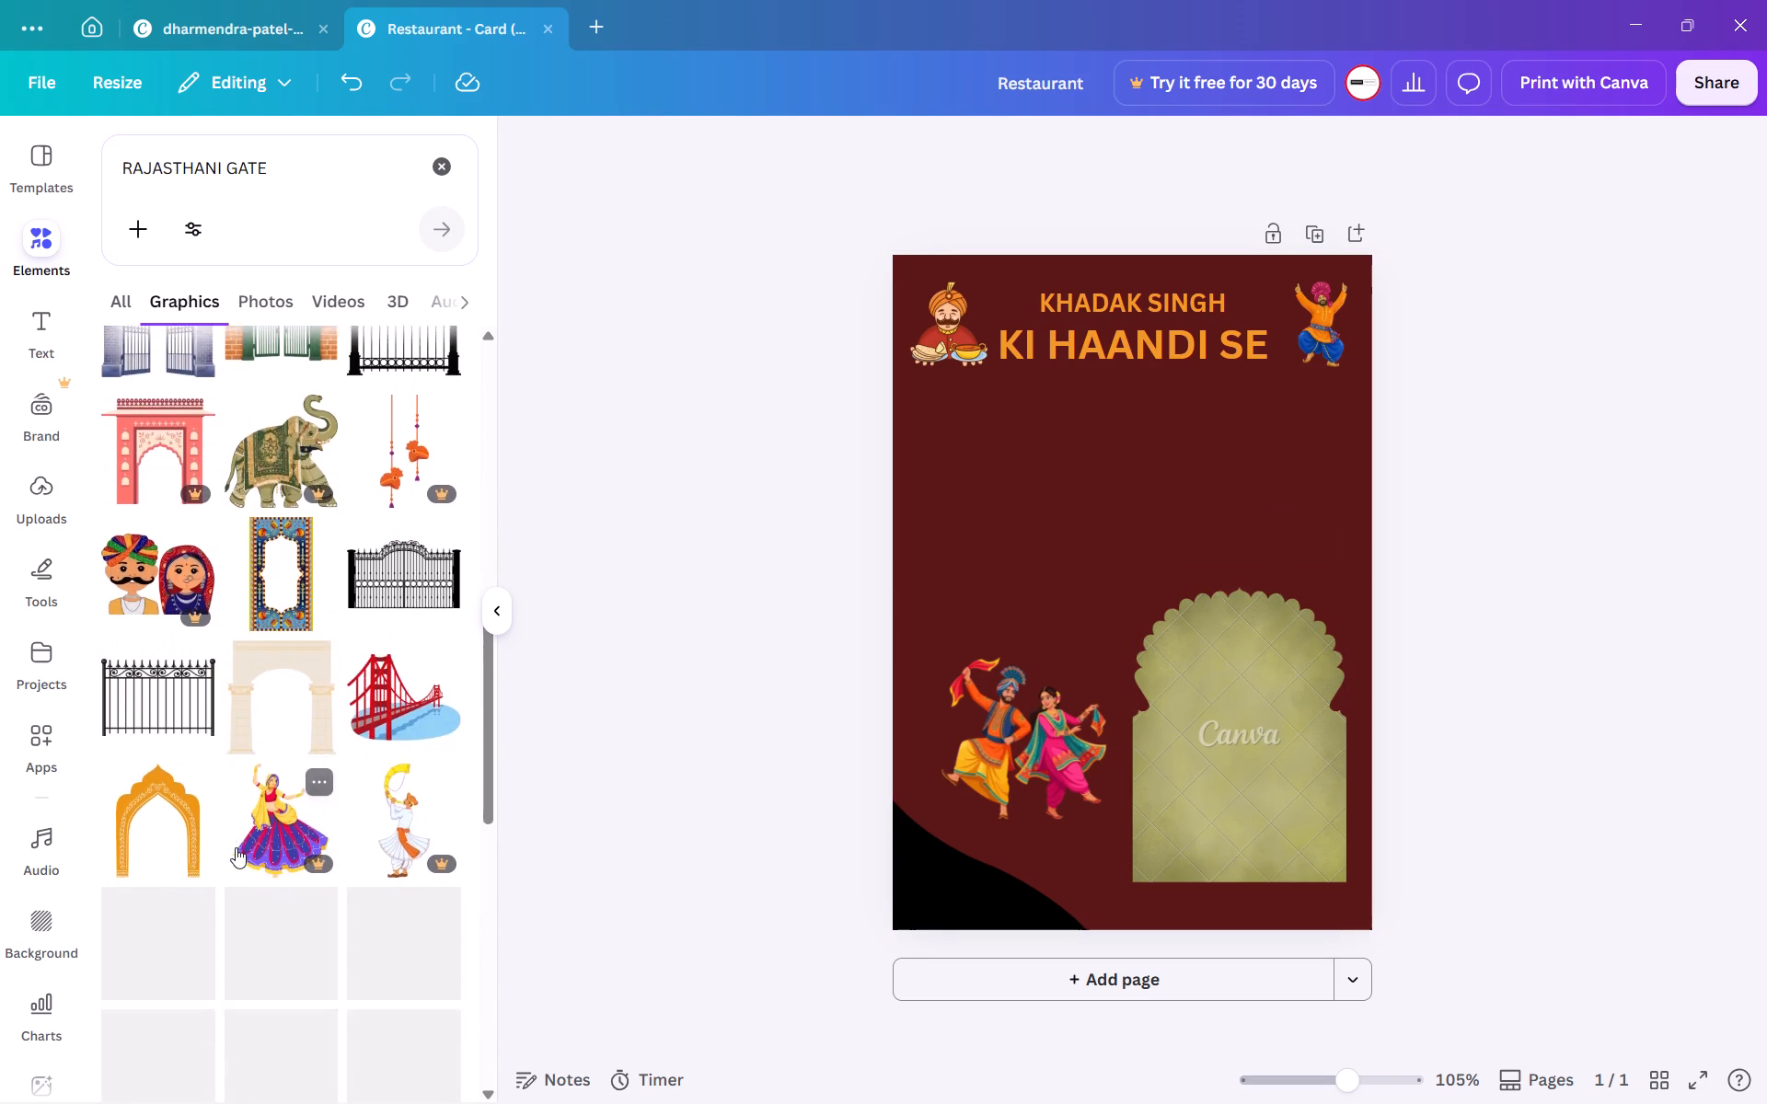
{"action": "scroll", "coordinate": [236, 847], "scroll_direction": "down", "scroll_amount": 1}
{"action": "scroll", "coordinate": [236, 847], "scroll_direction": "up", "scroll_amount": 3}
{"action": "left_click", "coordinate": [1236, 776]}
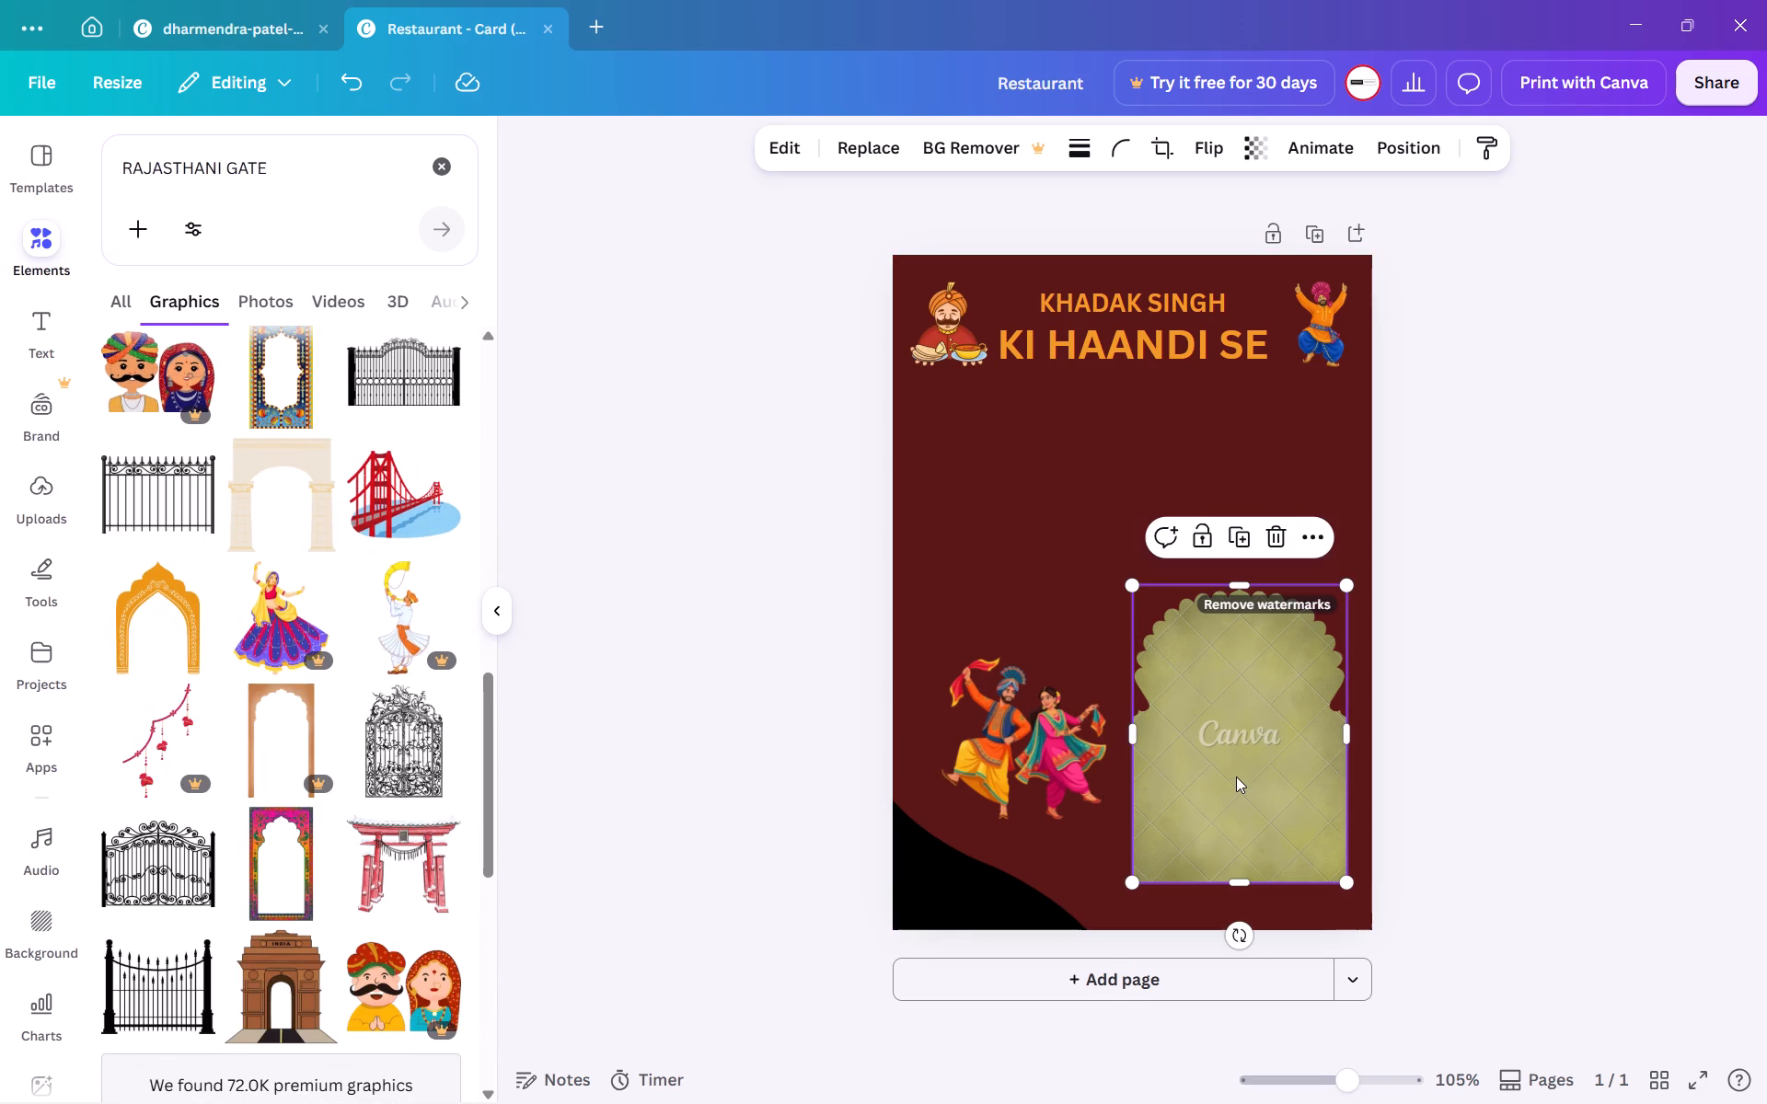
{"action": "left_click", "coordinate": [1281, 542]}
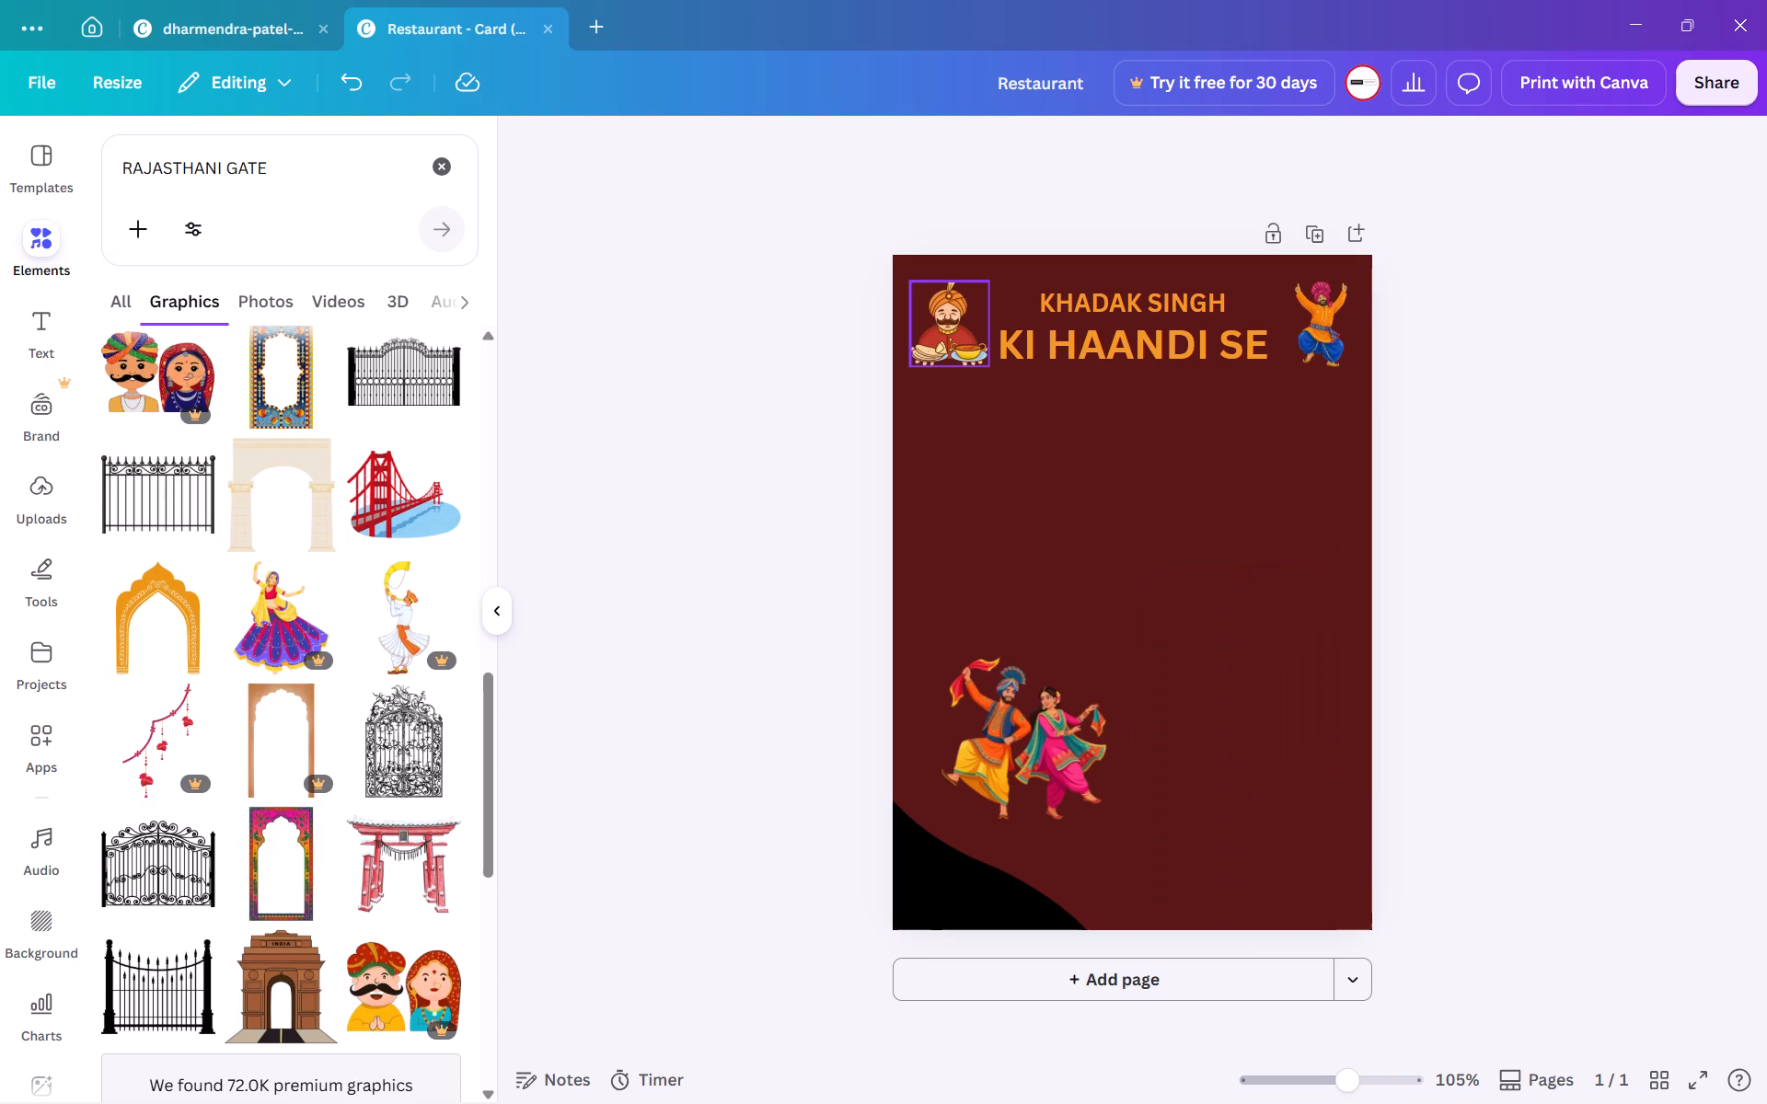
Search the graphics for PUNJABI GATE and browse the results for a suitable gate illustration.
{"action": "double_click", "coordinate": [172, 174]}
{"action": "type", "text": "PUNJABI"}
{"action": "key", "text": "Return"}
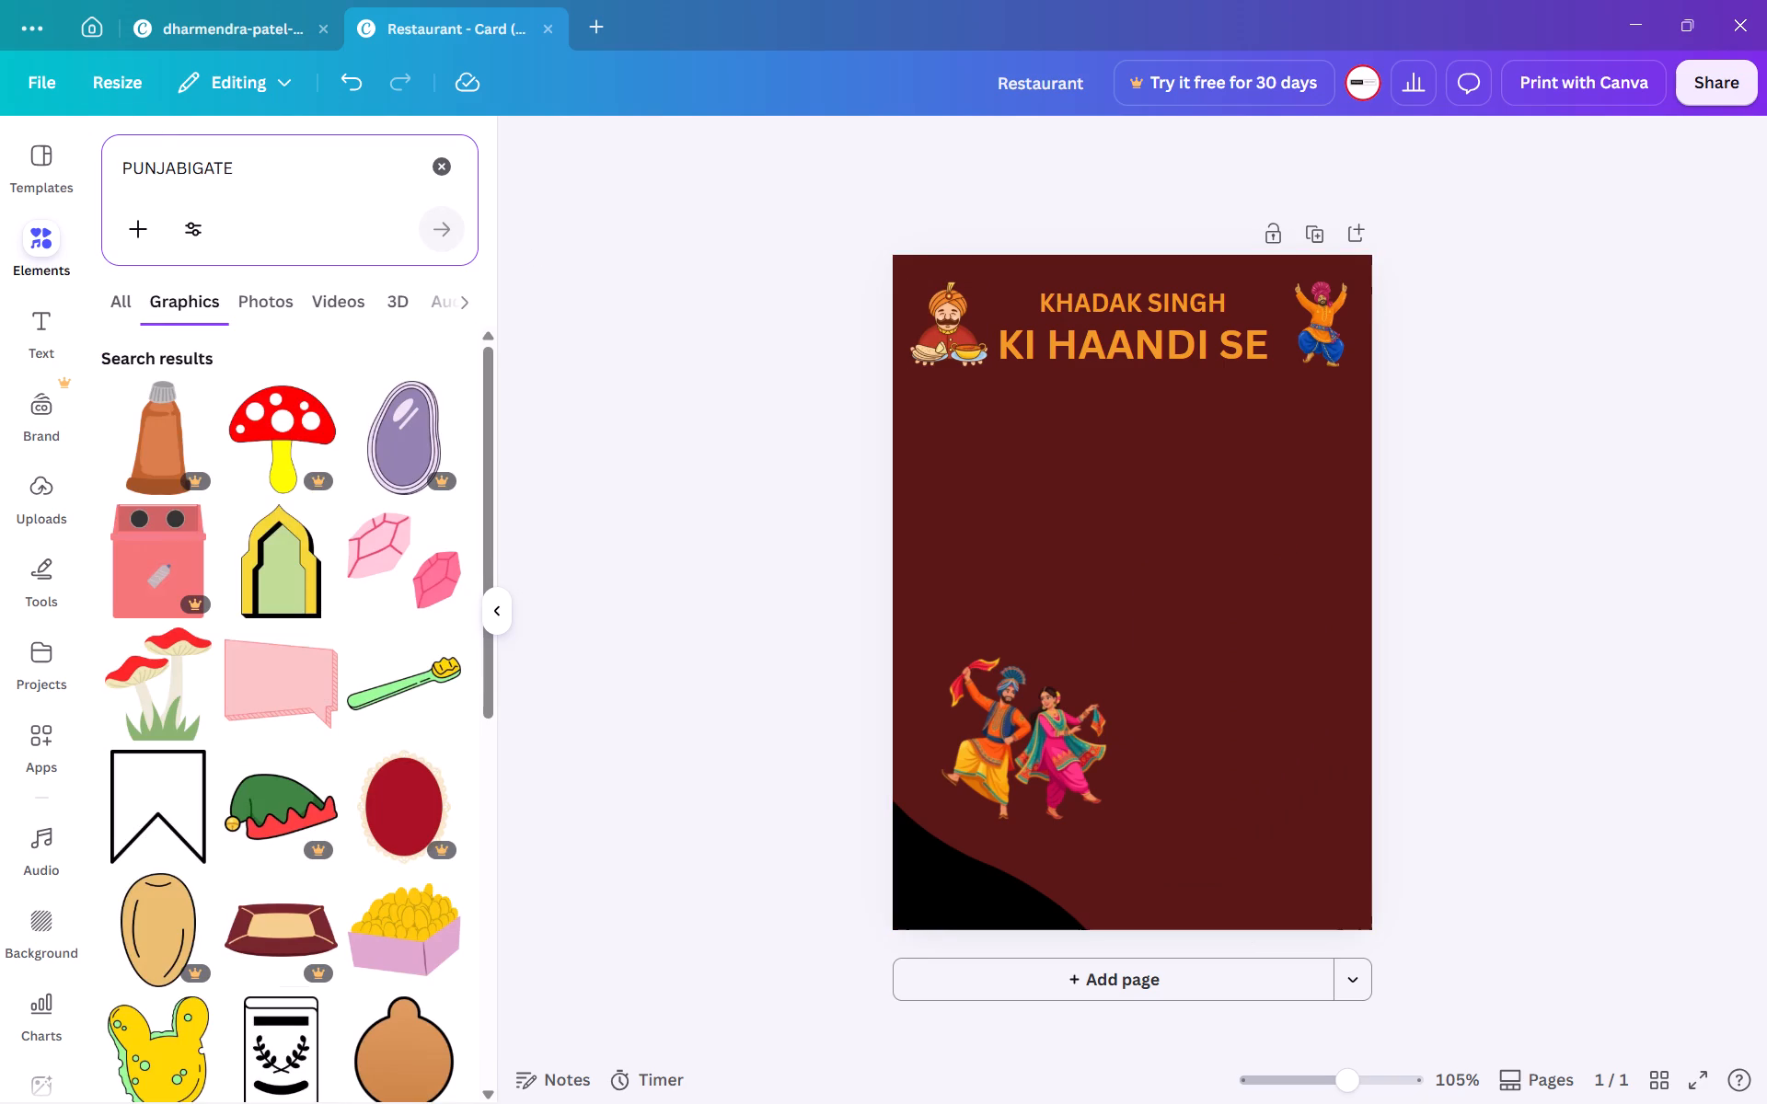
{"action": "key", "text": "space"}
{"action": "key", "text": "Return"}
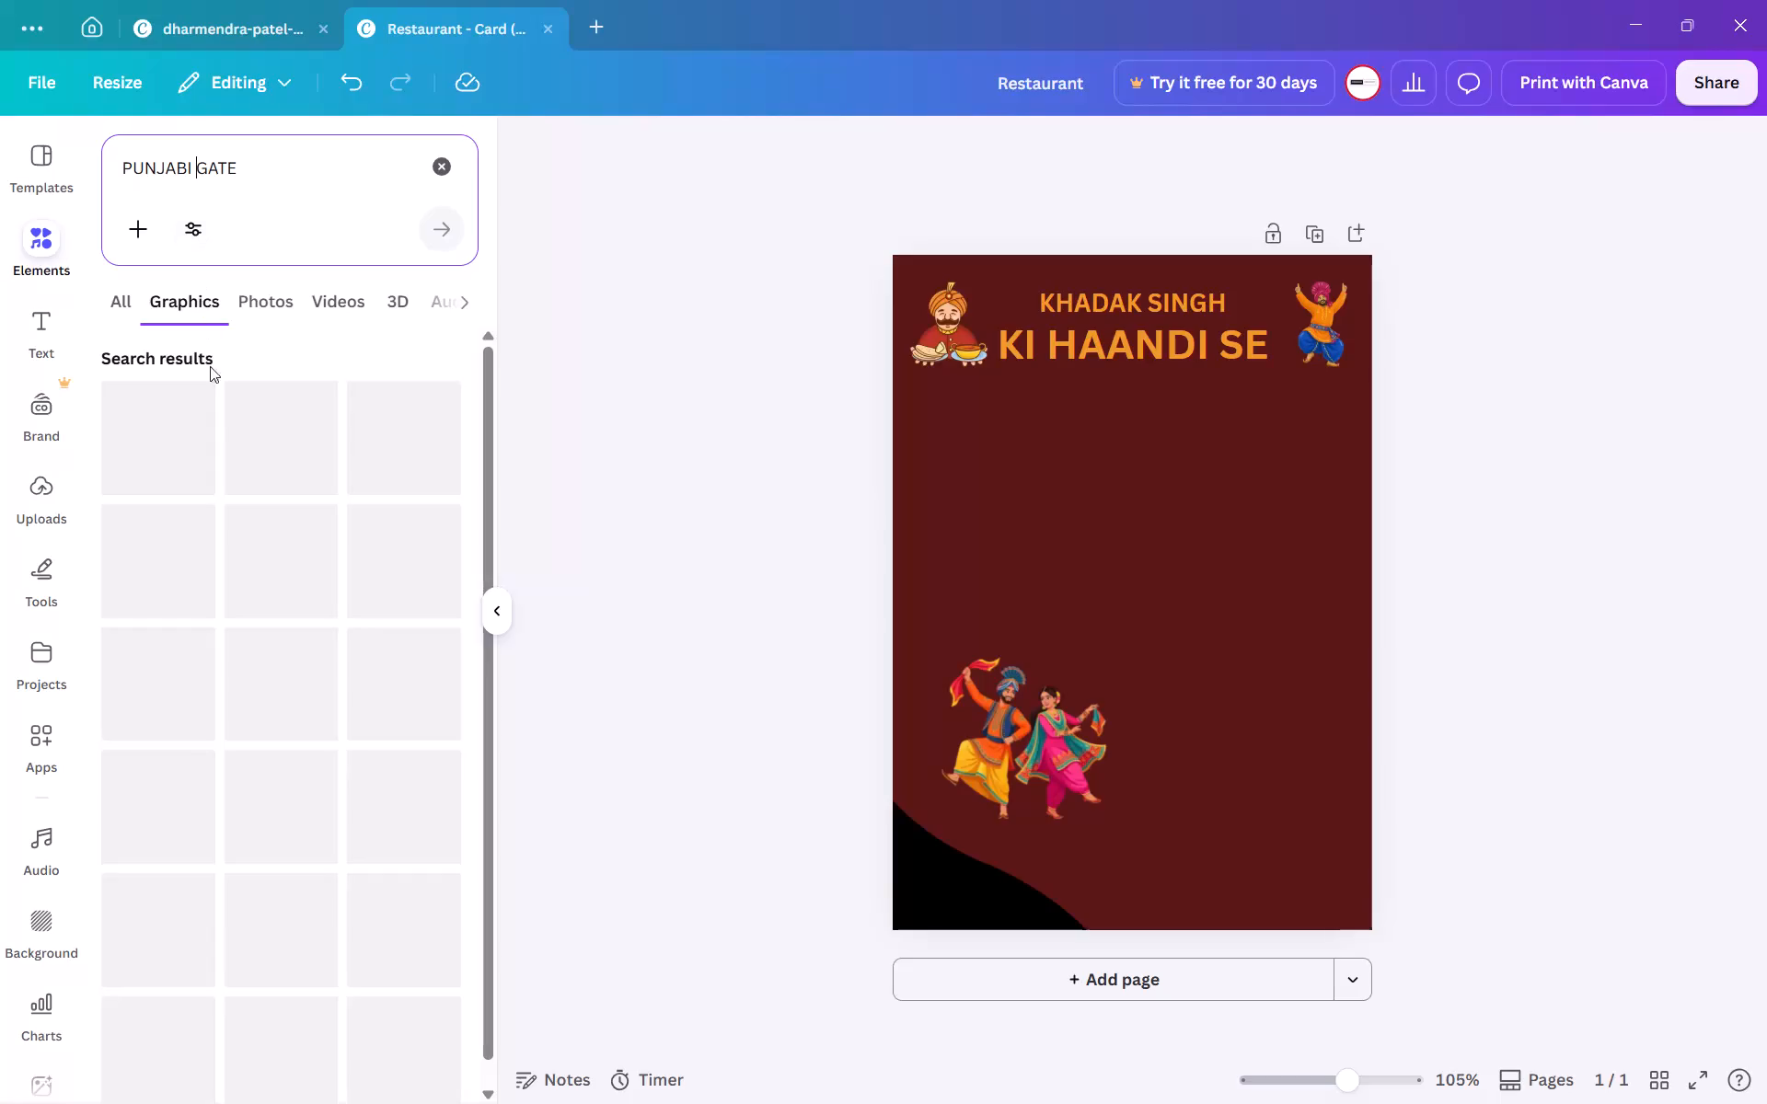
{"action": "scroll", "coordinate": [310, 474], "scroll_direction": "down", "scroll_amount": 5}
{"action": "scroll", "coordinate": [310, 474], "scroll_direction": "up", "scroll_amount": 4}
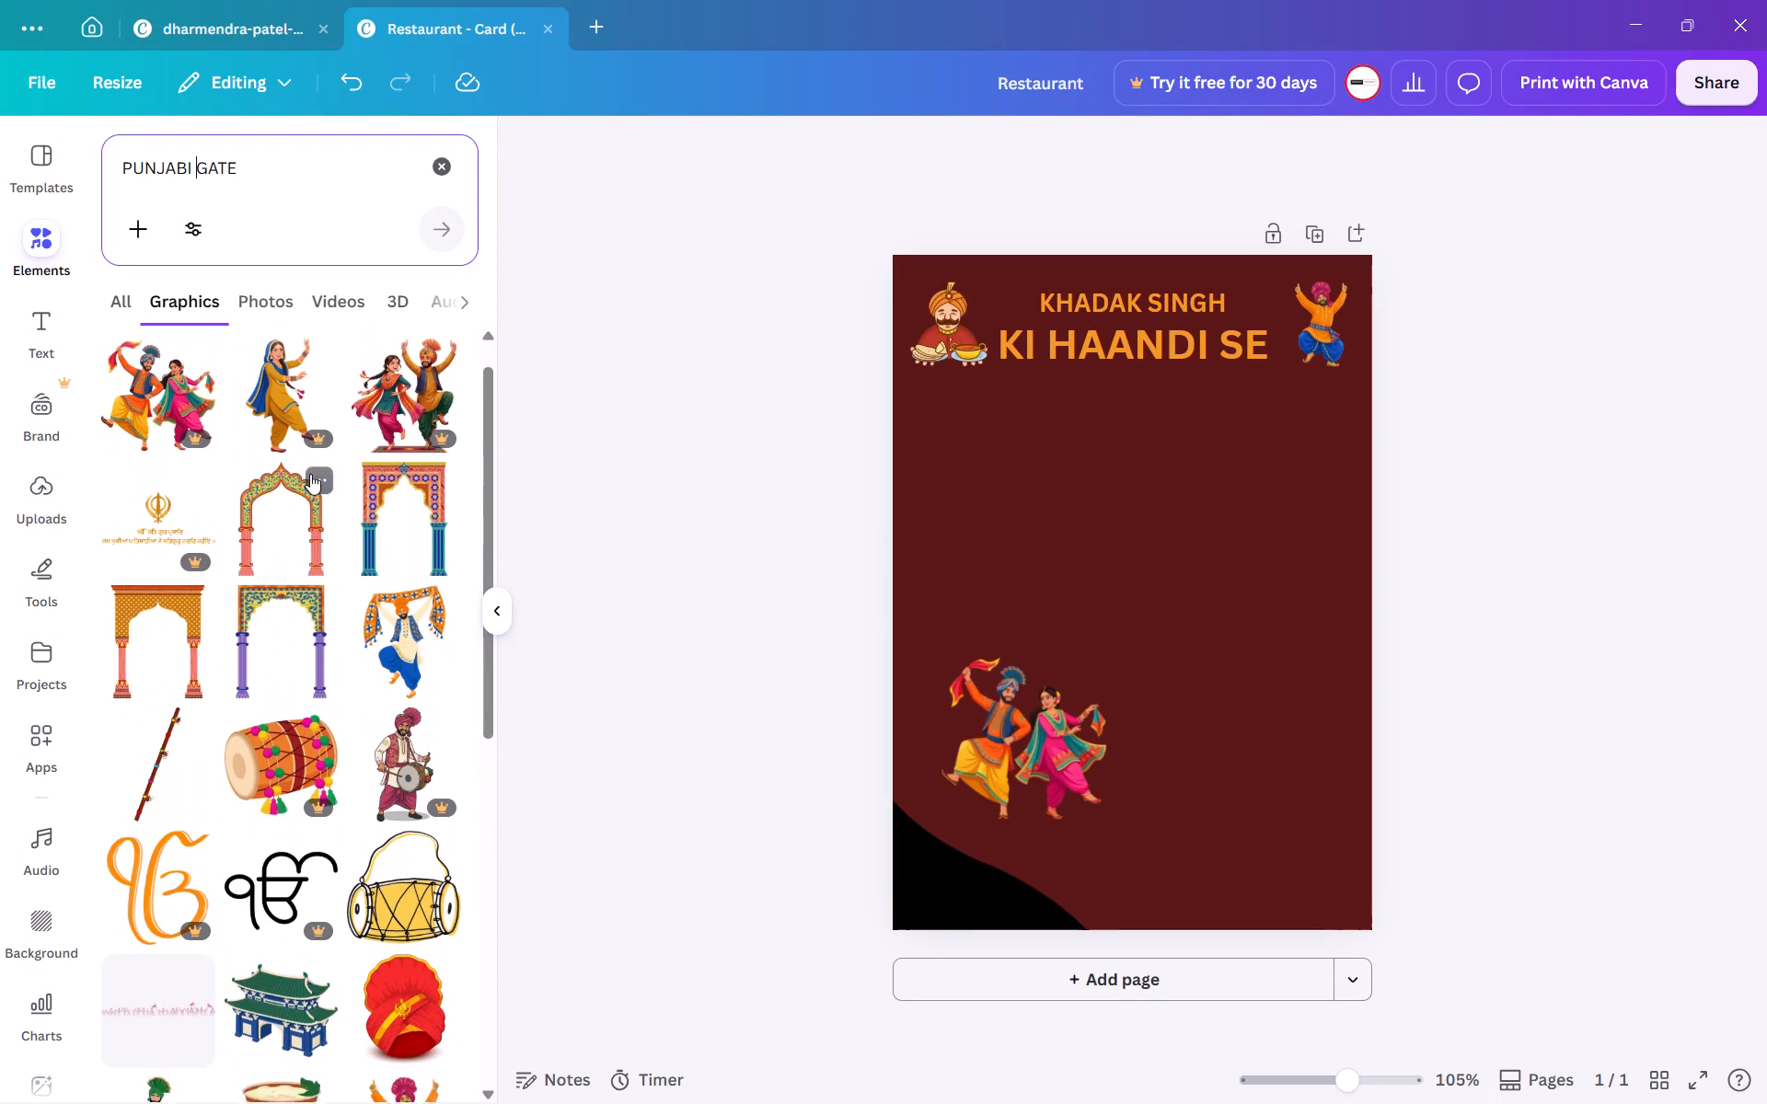
{"action": "scroll", "coordinate": [310, 474], "scroll_direction": "up", "scroll_amount": 2}
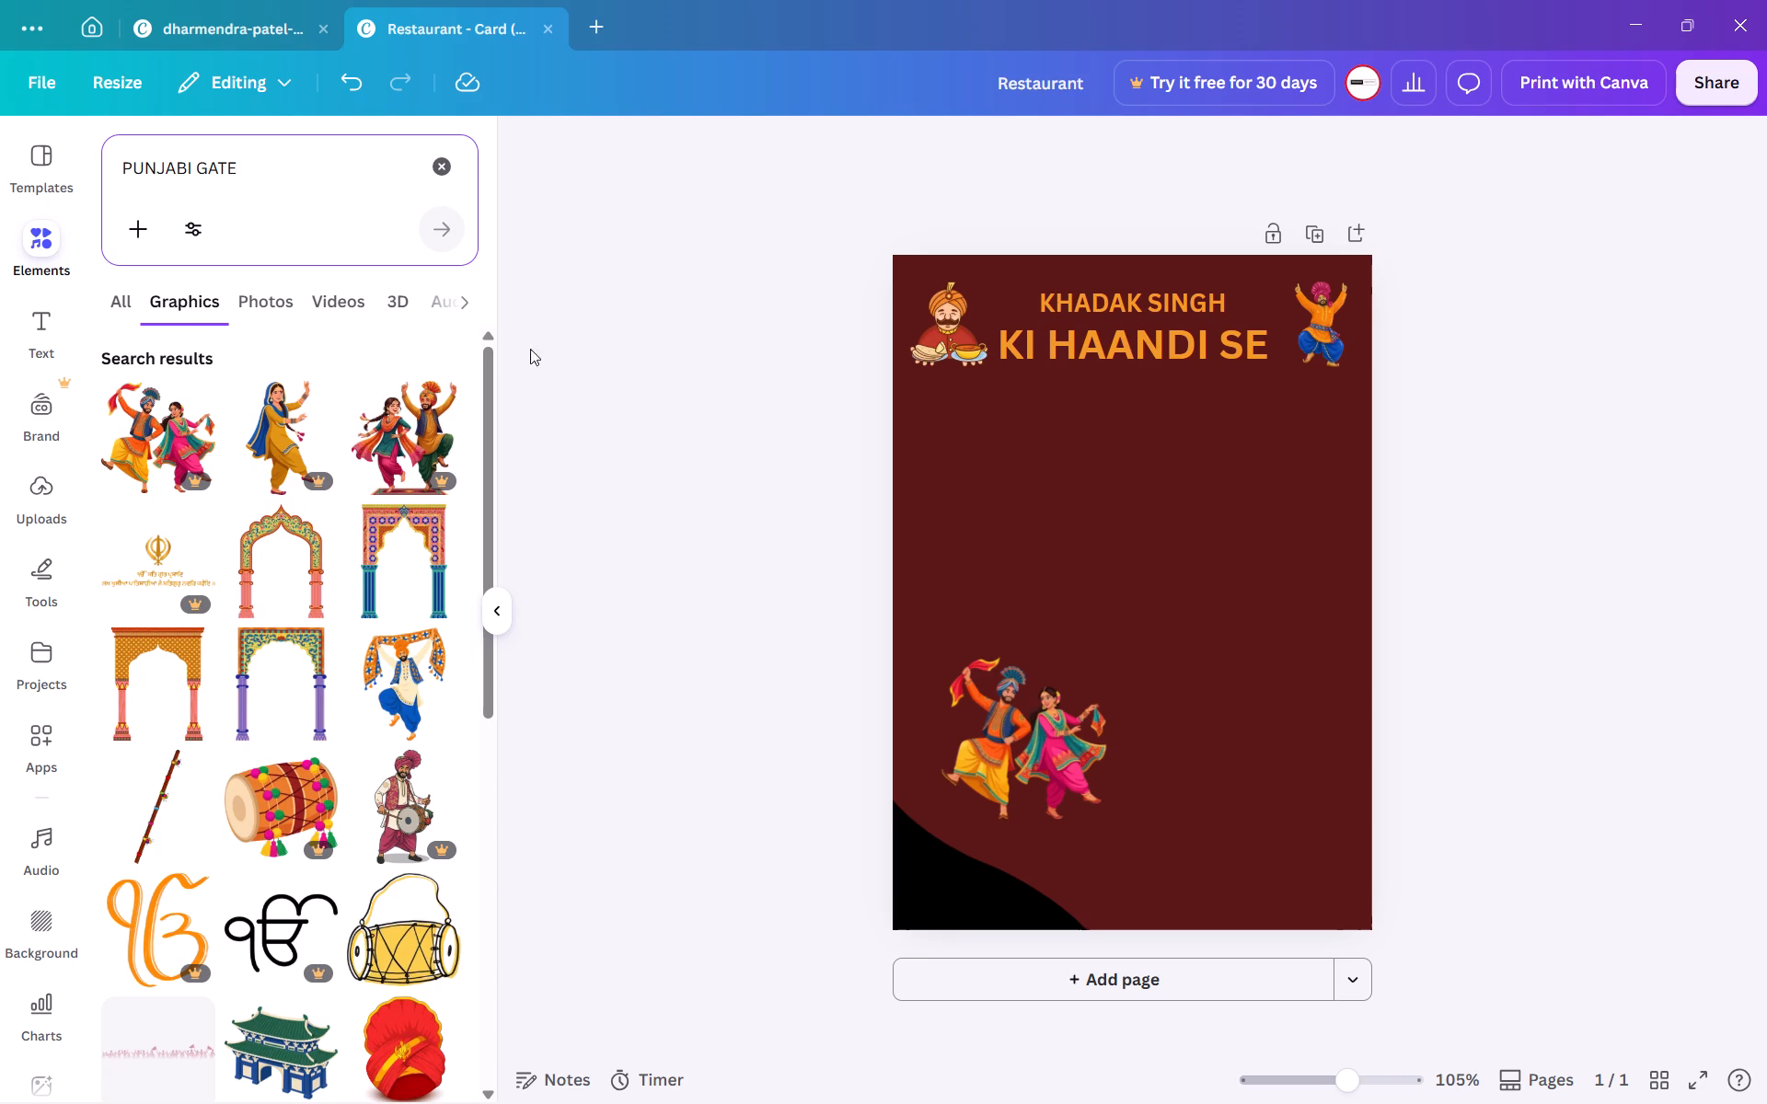
Browse the ready-made font combinations for a lettering style that suits the restaurant card.
{"action": "left_click", "coordinate": [43, 325]}
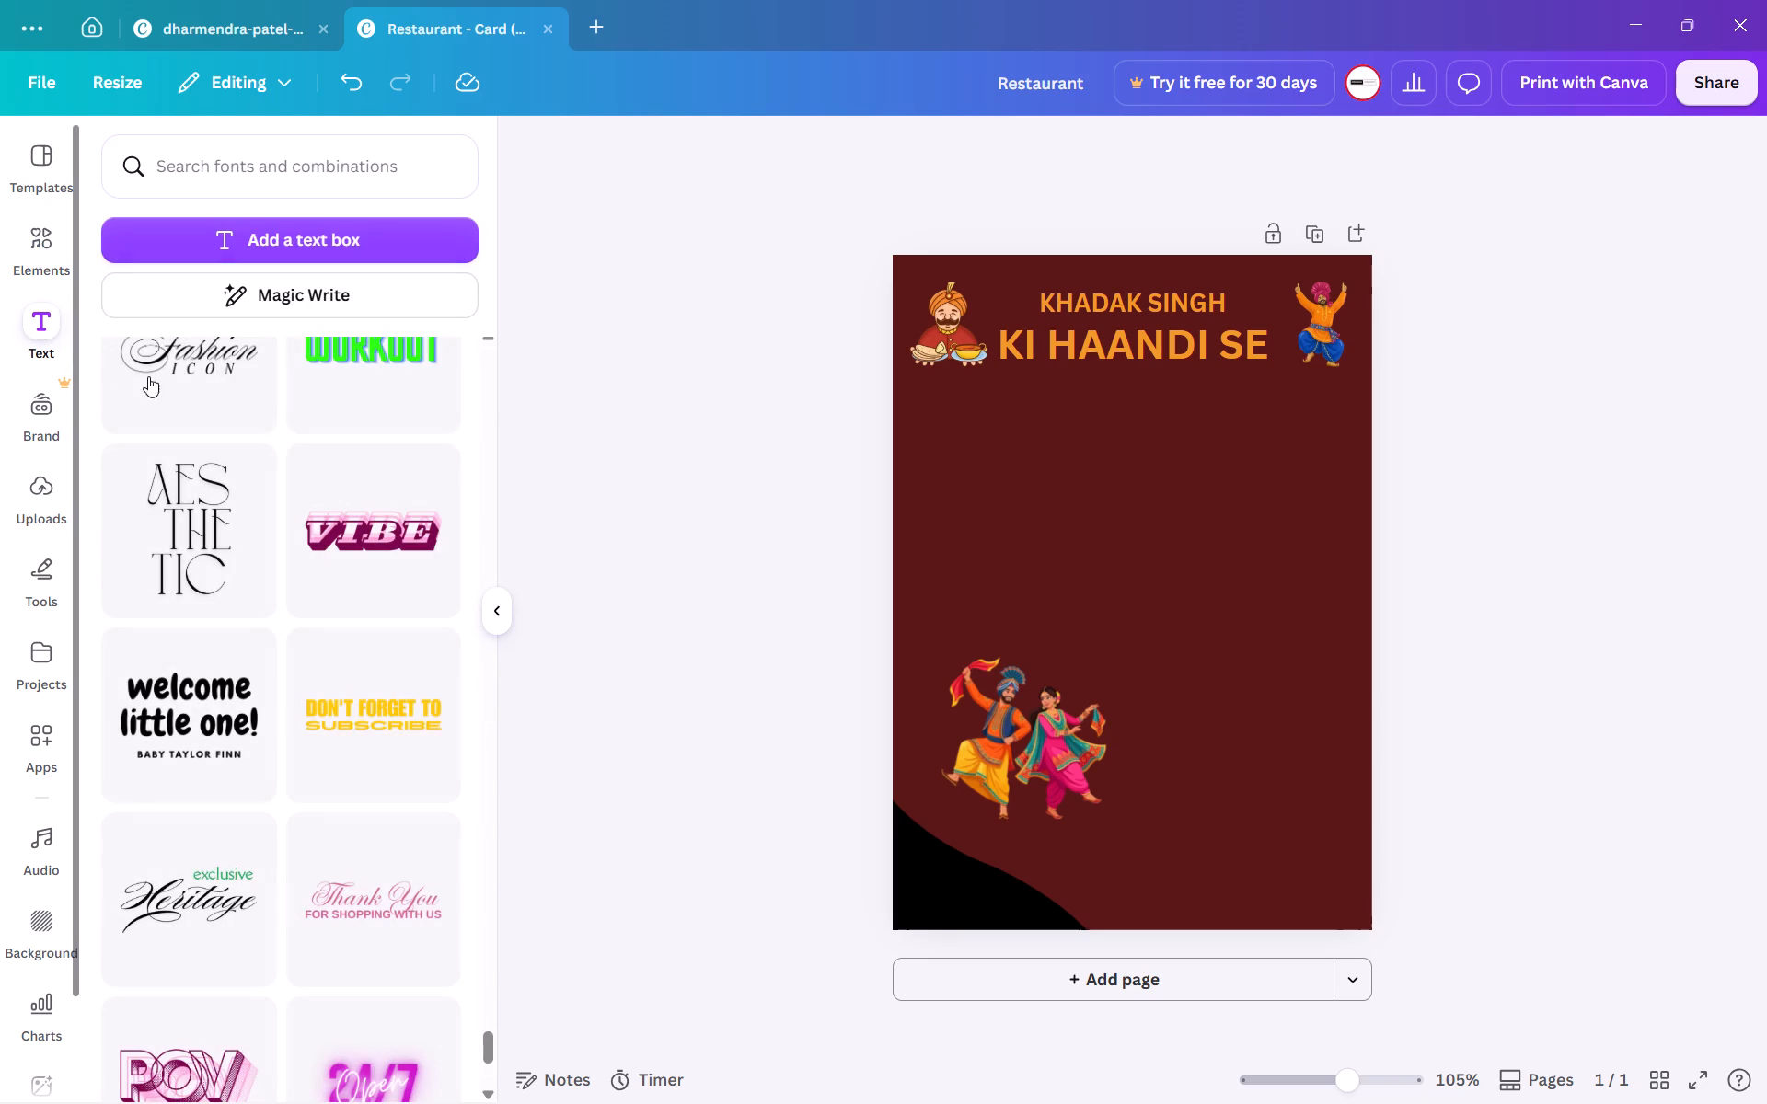
{"action": "scroll", "coordinate": [226, 367], "scroll_direction": "up", "scroll_amount": 16}
{"action": "scroll", "coordinate": [226, 367], "scroll_direction": "up", "scroll_amount": 10}
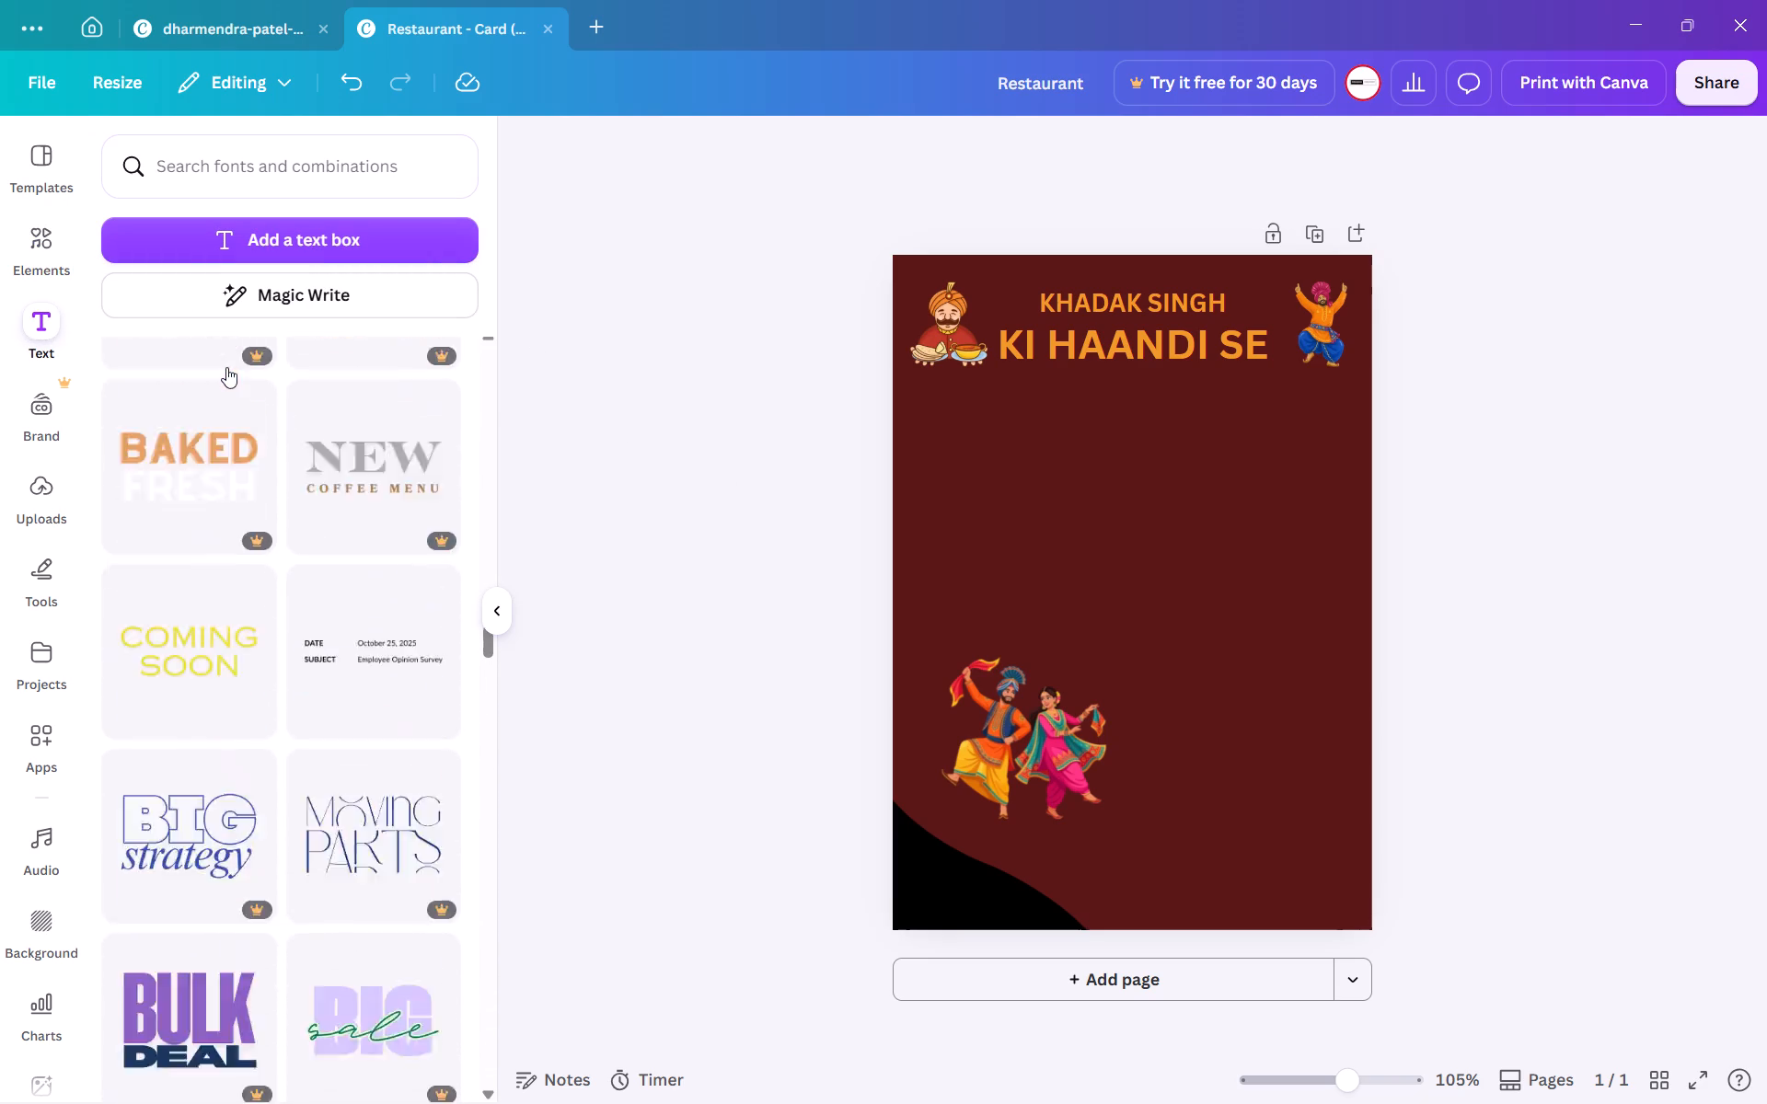
{"action": "scroll", "coordinate": [226, 367], "scroll_direction": "up", "scroll_amount": 10}
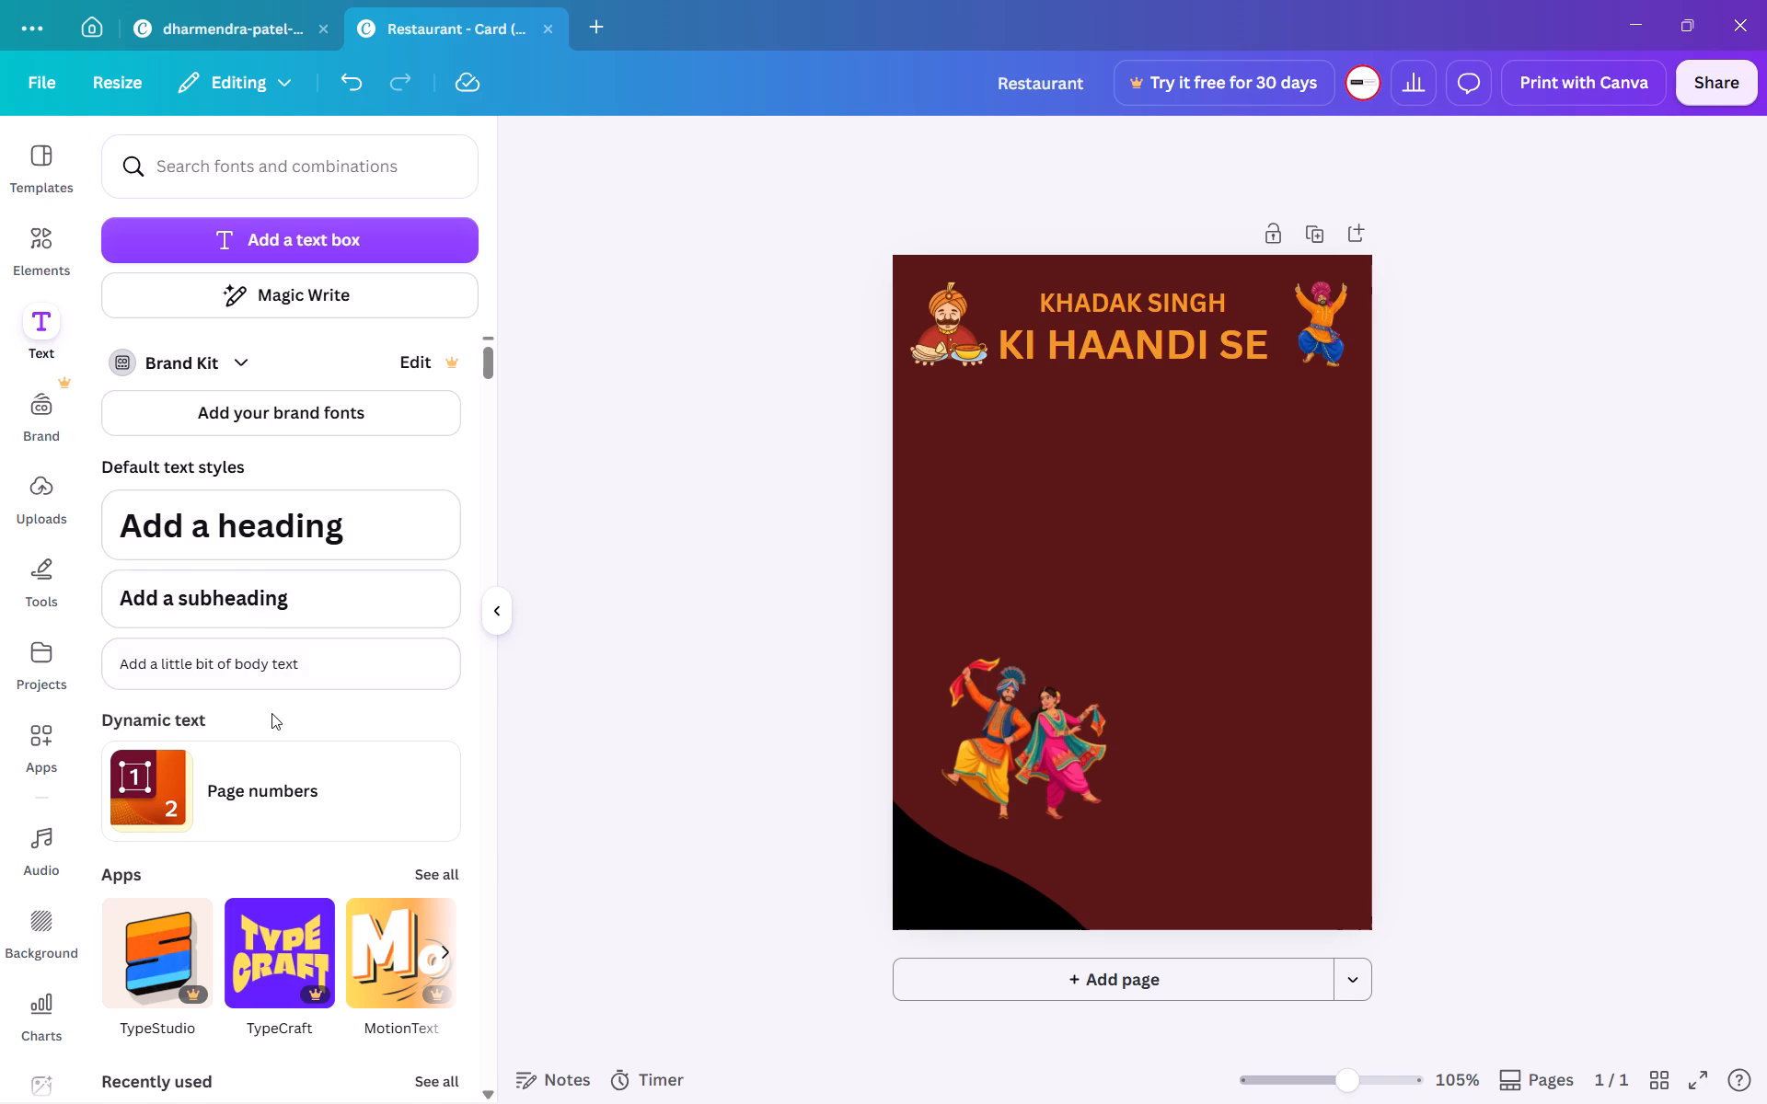
{"action": "scroll", "coordinate": [271, 713], "scroll_direction": "down", "scroll_amount": 7}
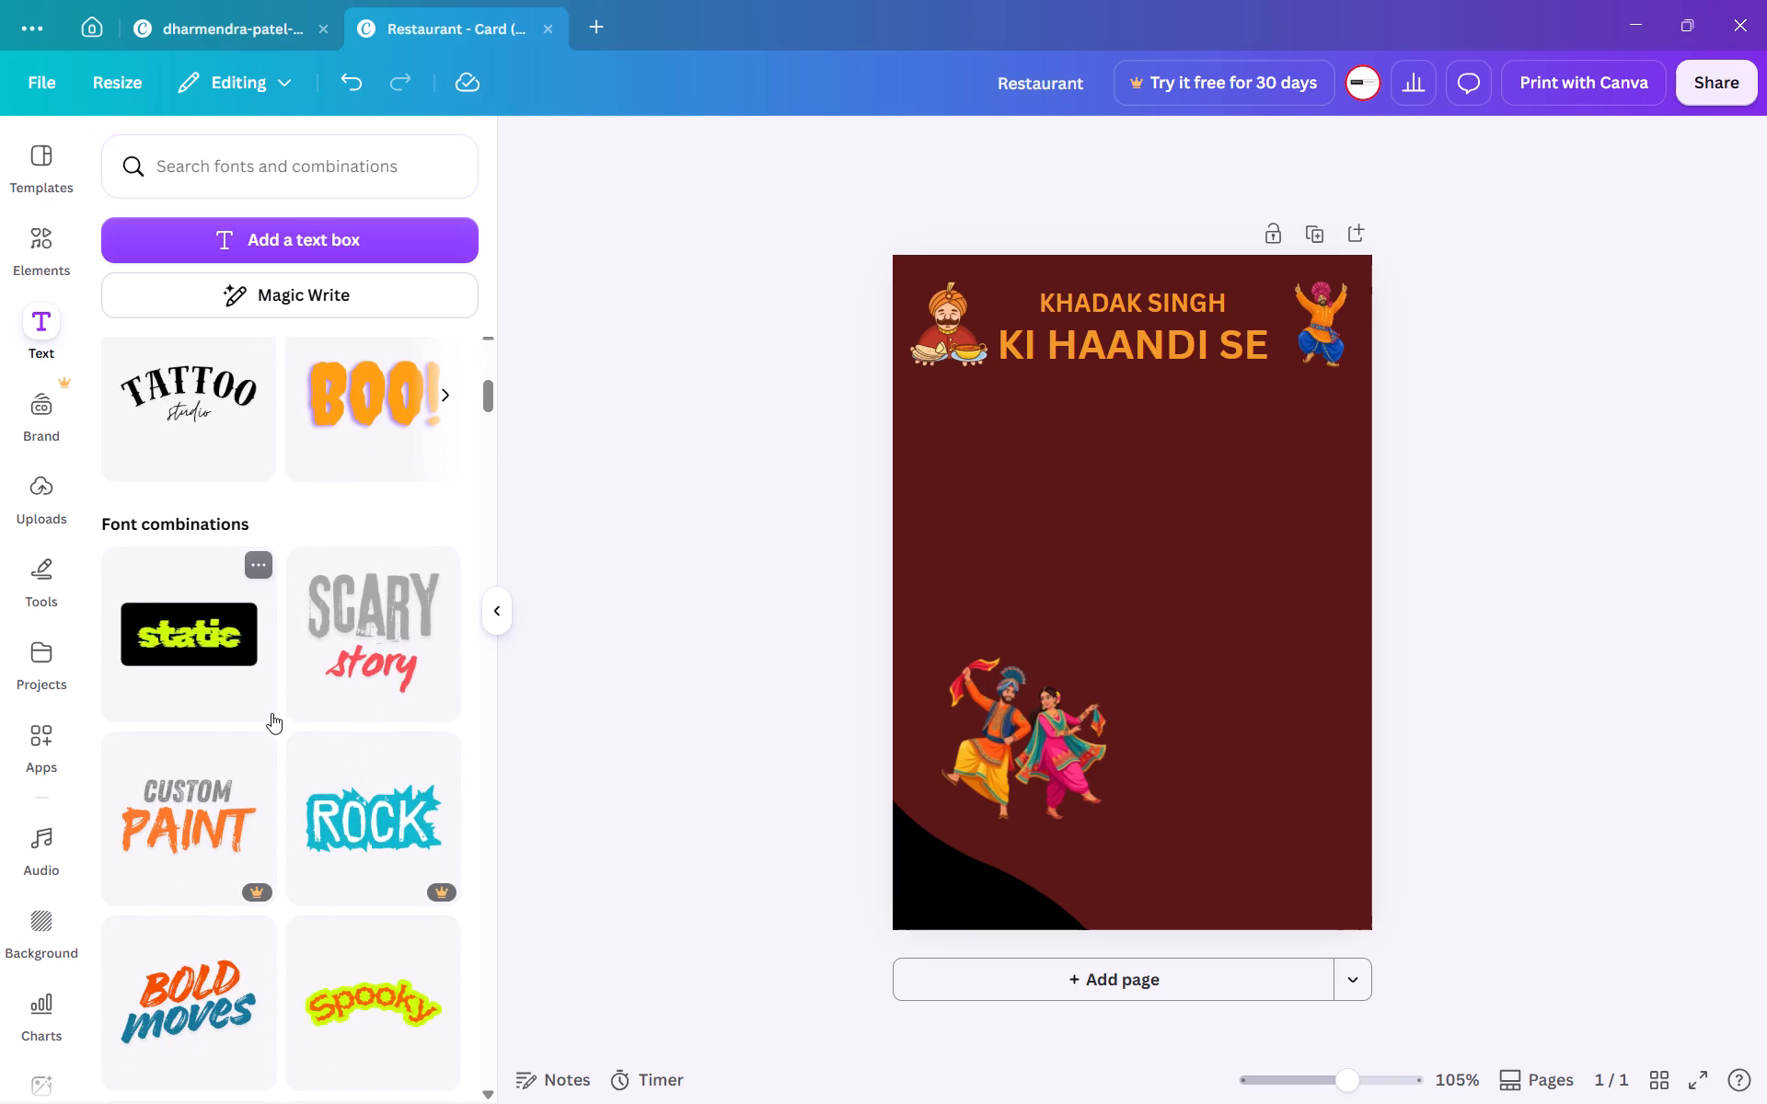
{"action": "scroll", "coordinate": [271, 713], "scroll_direction": "down", "scroll_amount": 4}
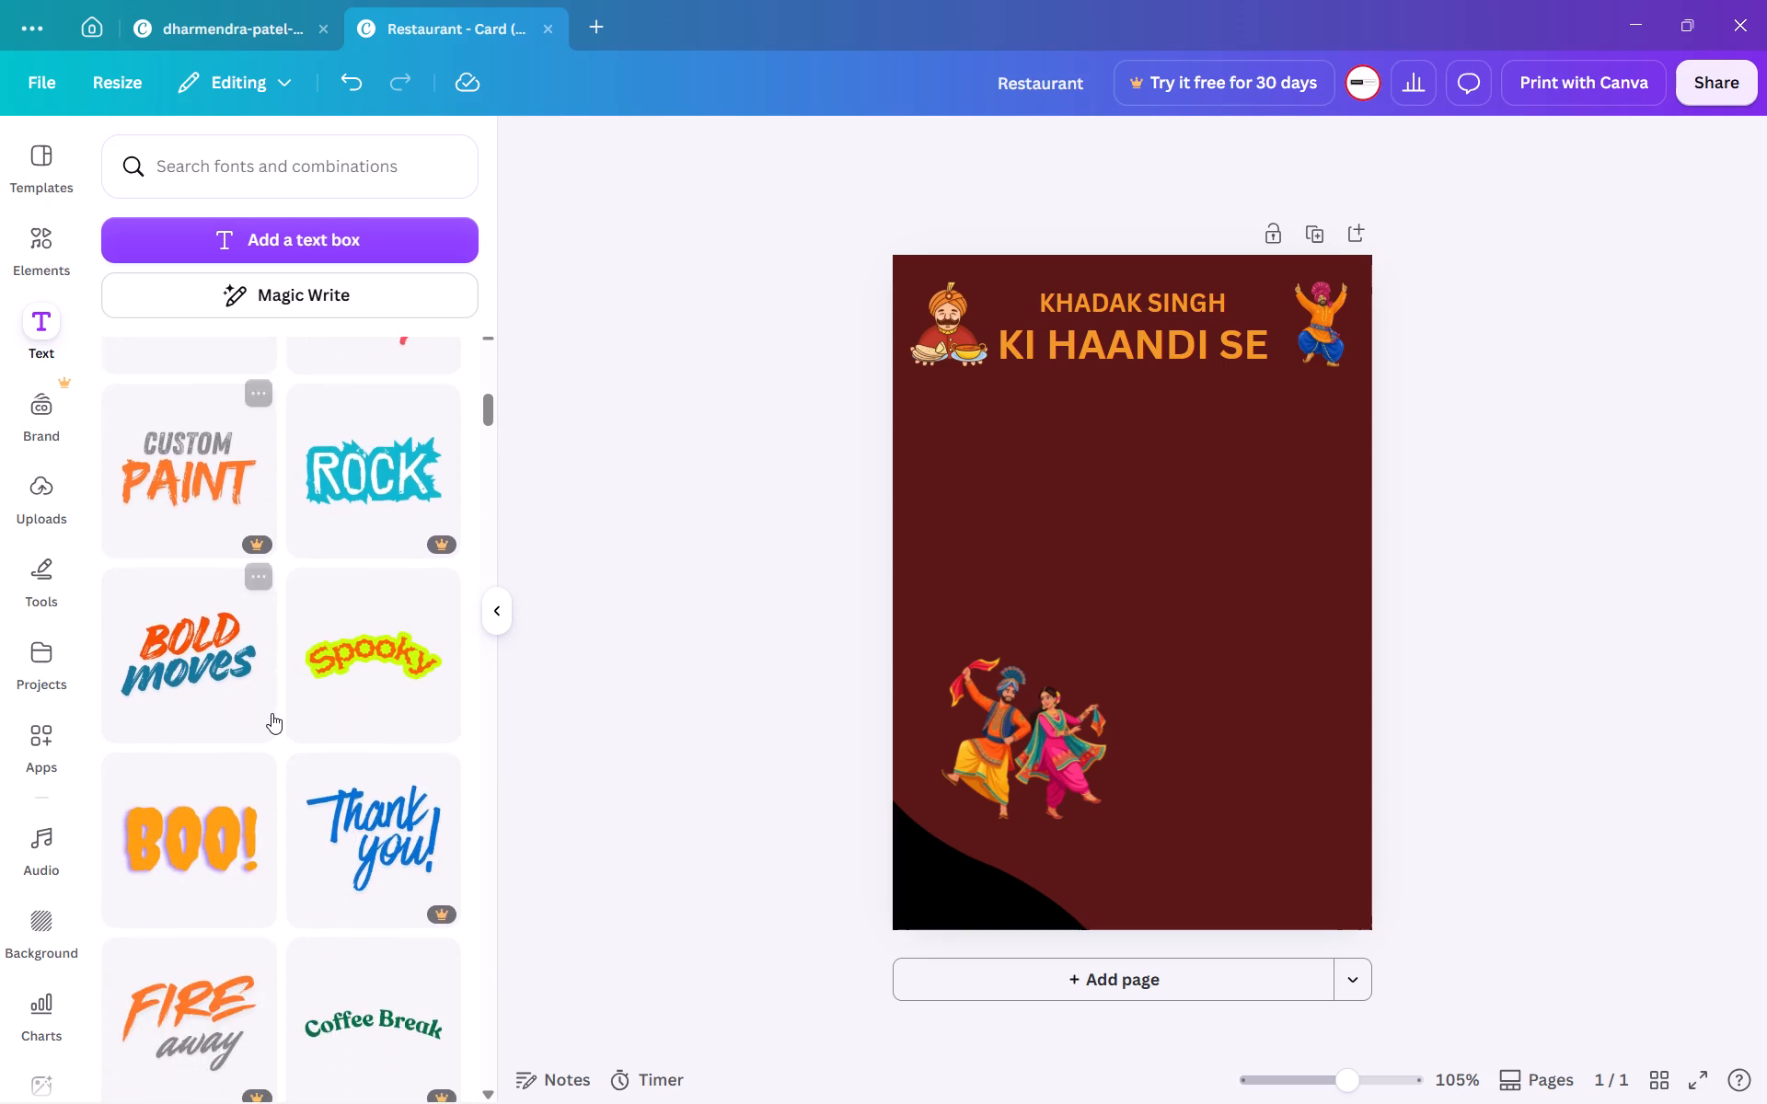
{"action": "scroll", "coordinate": [271, 713], "scroll_direction": "down", "scroll_amount": 5}
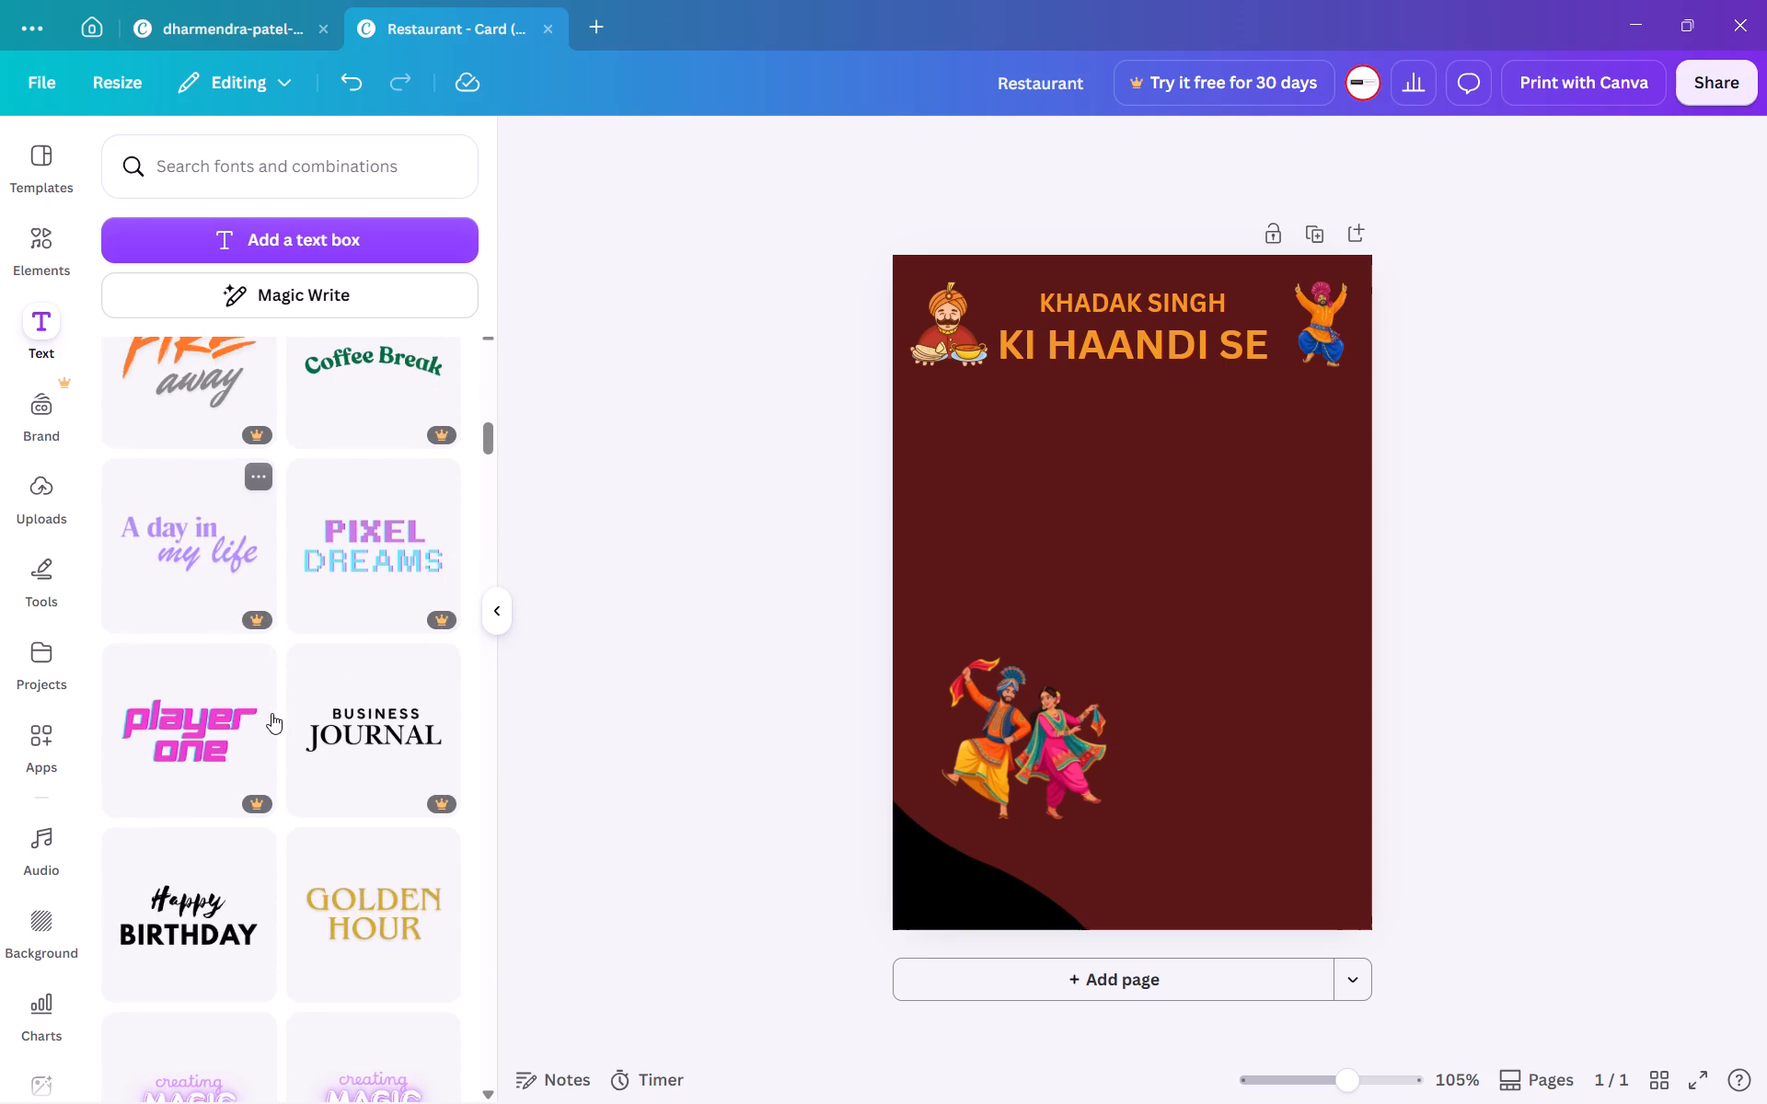
{"action": "scroll", "coordinate": [271, 713], "scroll_direction": "down", "scroll_amount": 5}
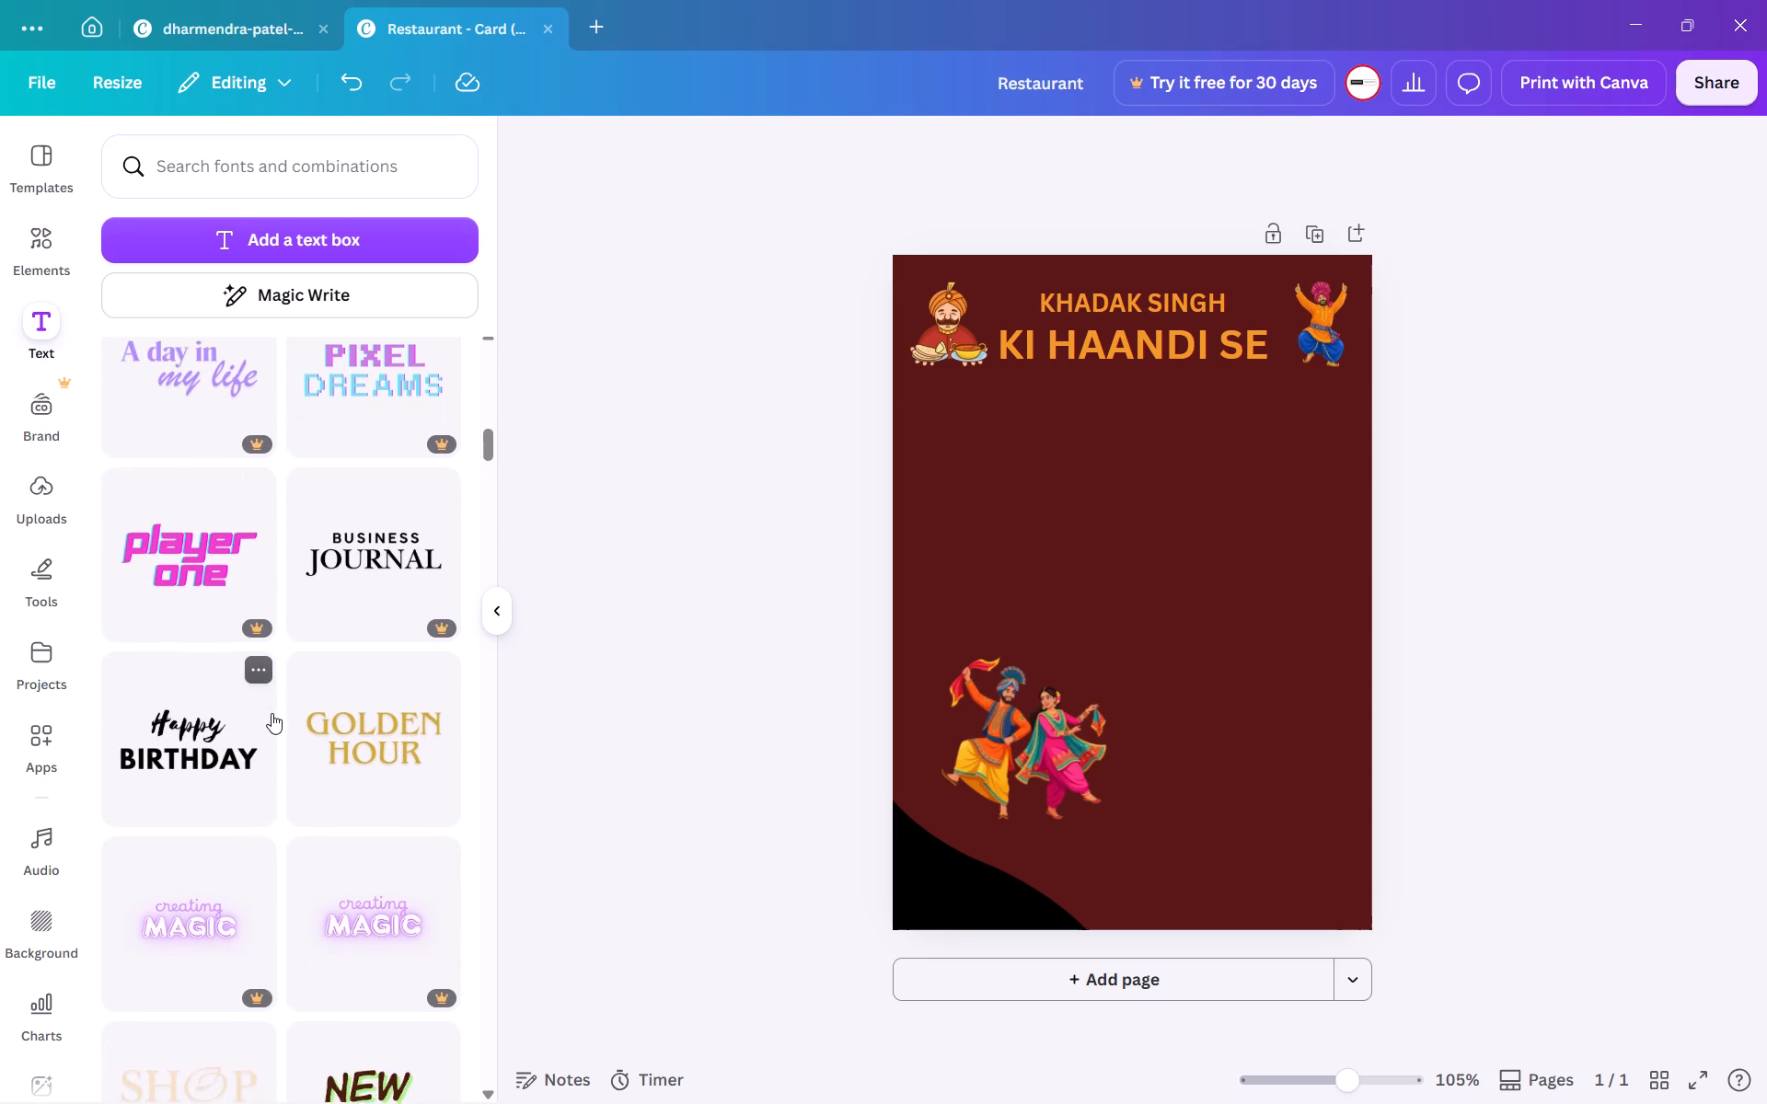
{"action": "scroll", "coordinate": [271, 713], "scroll_direction": "down", "scroll_amount": 4}
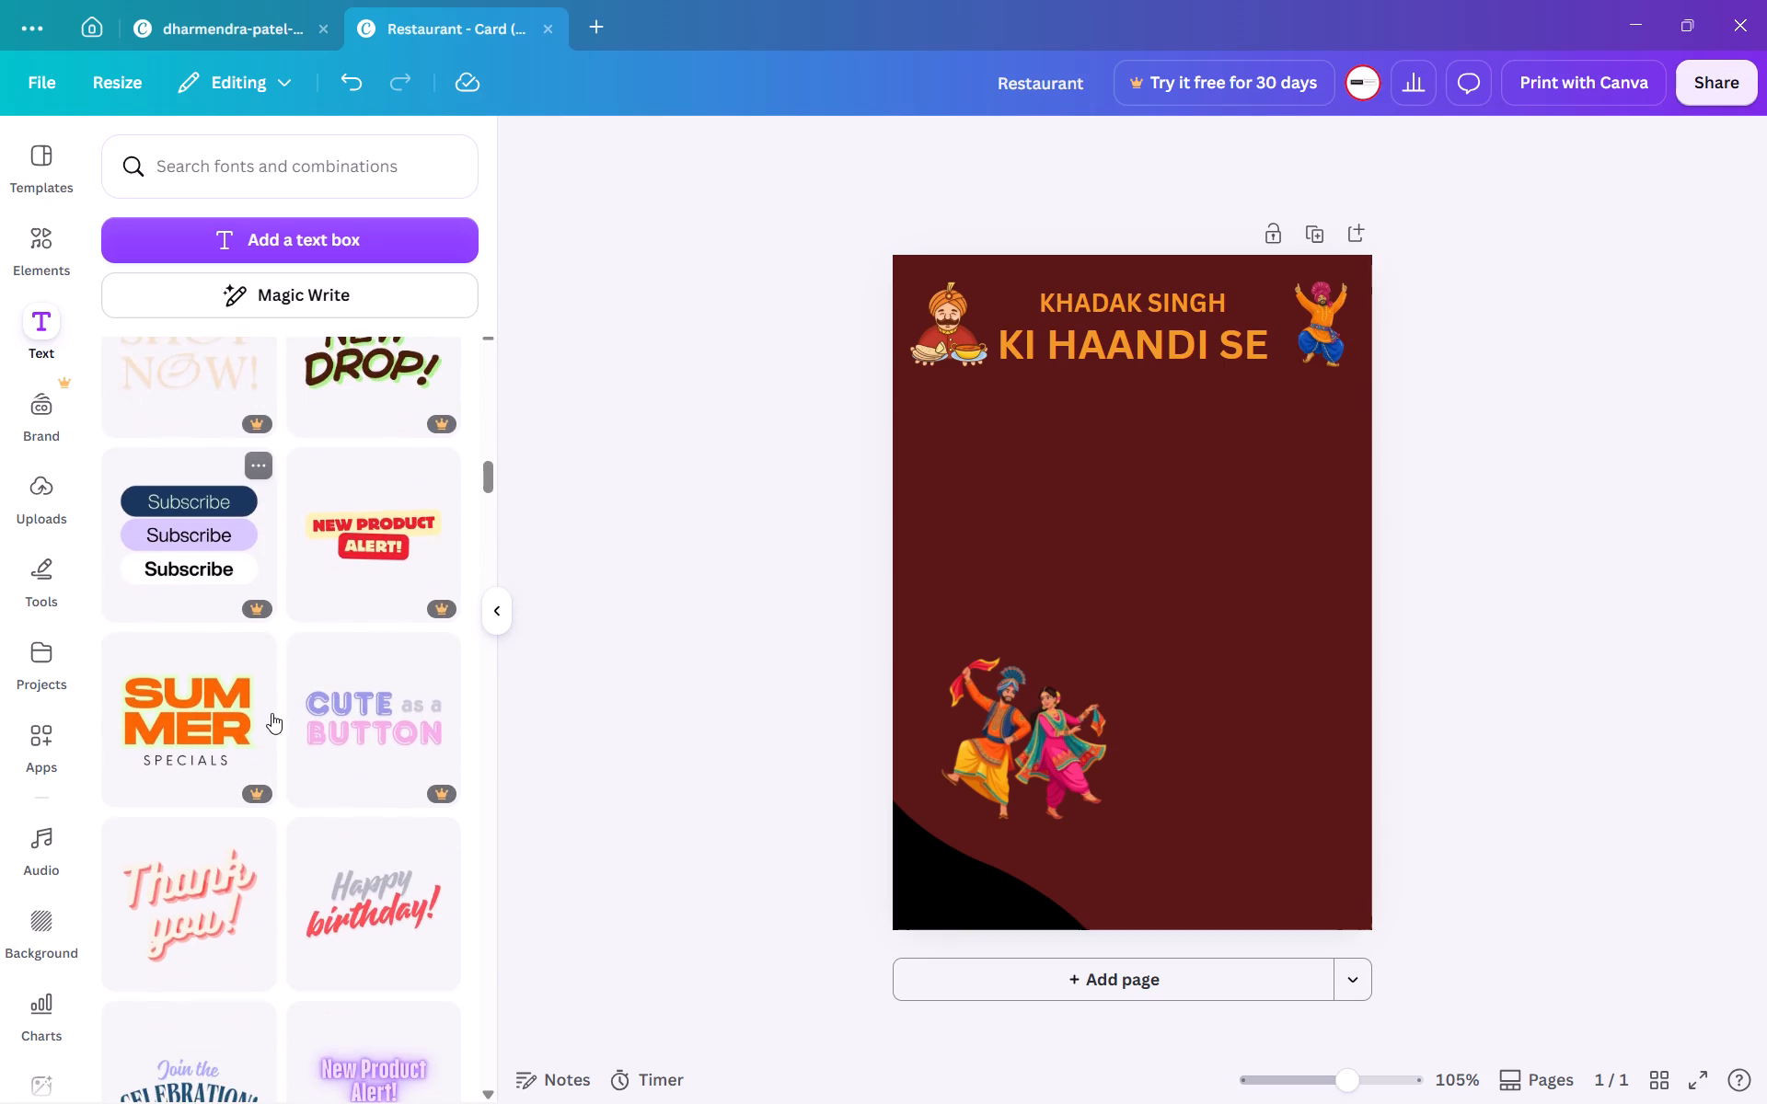
{"action": "scroll", "coordinate": [271, 713], "scroll_direction": "down", "scroll_amount": 1}
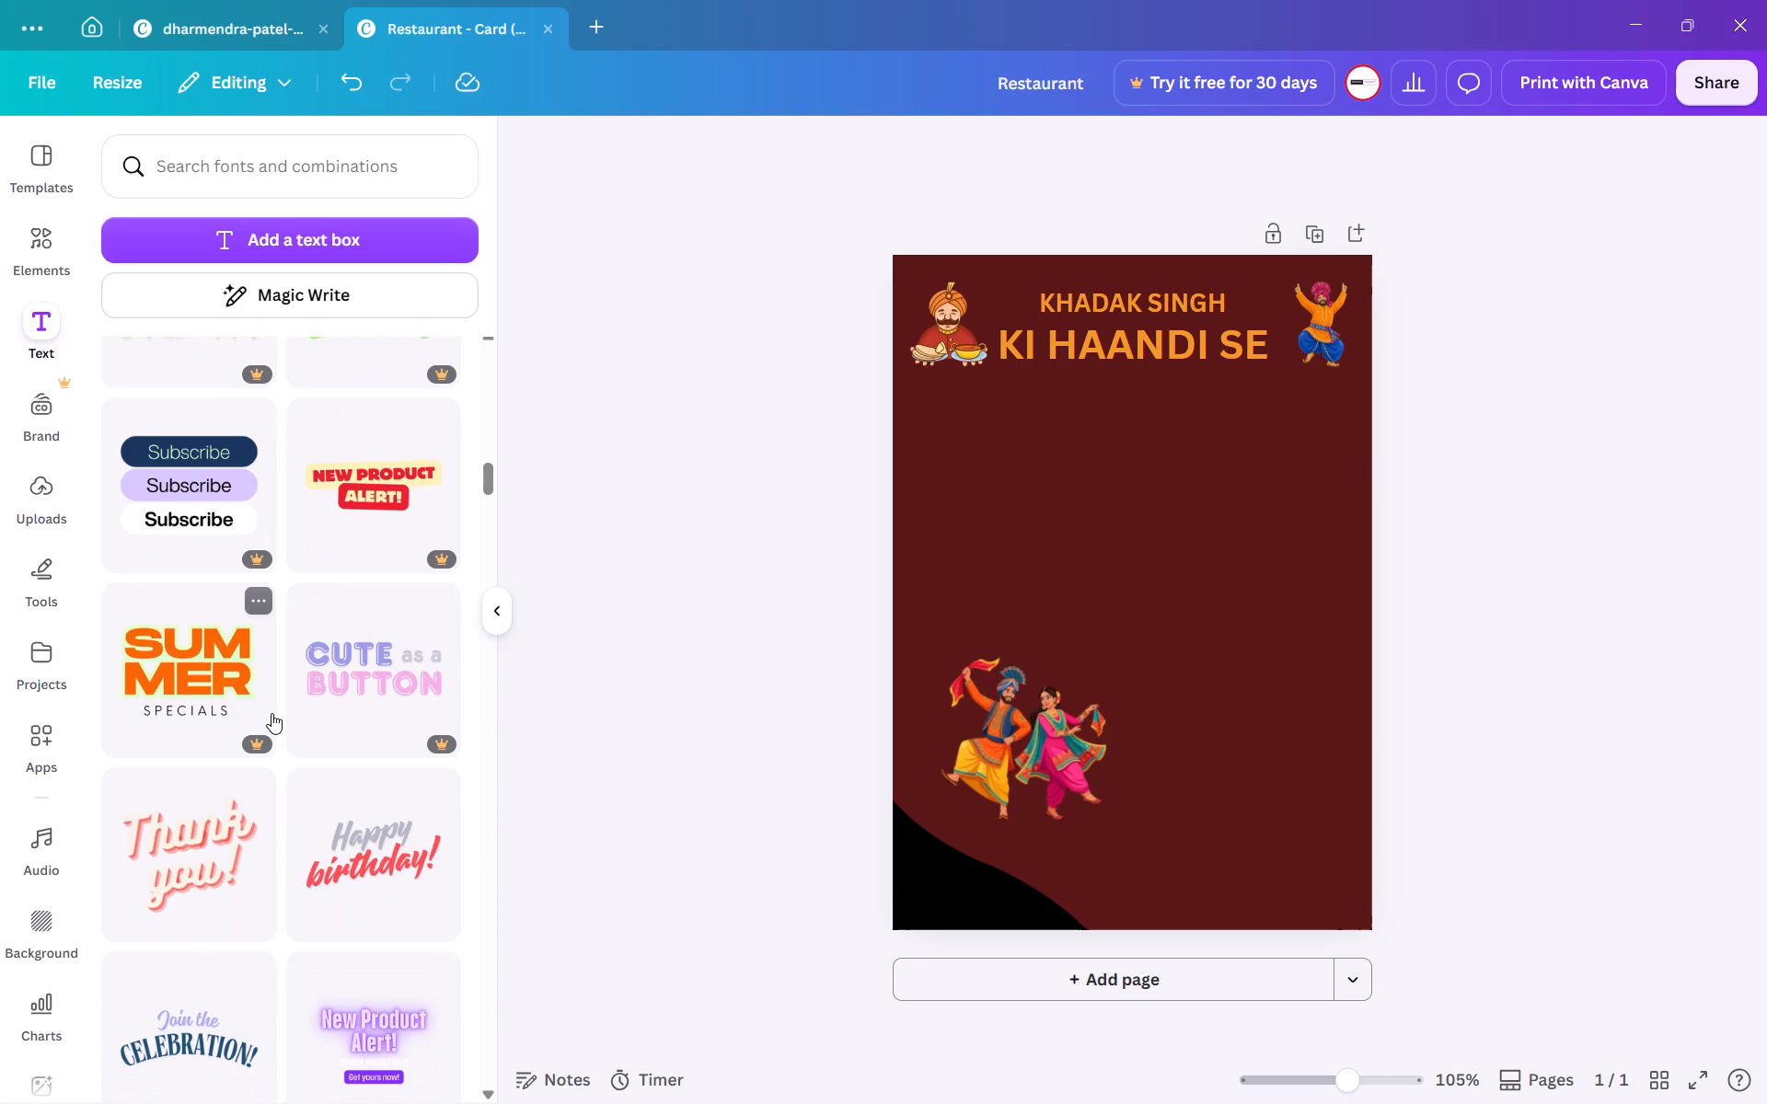
{"action": "scroll", "coordinate": [271, 713], "scroll_direction": "down", "scroll_amount": 1}
{"action": "scroll", "coordinate": [191, 742], "scroll_direction": "down", "scroll_amount": 4}
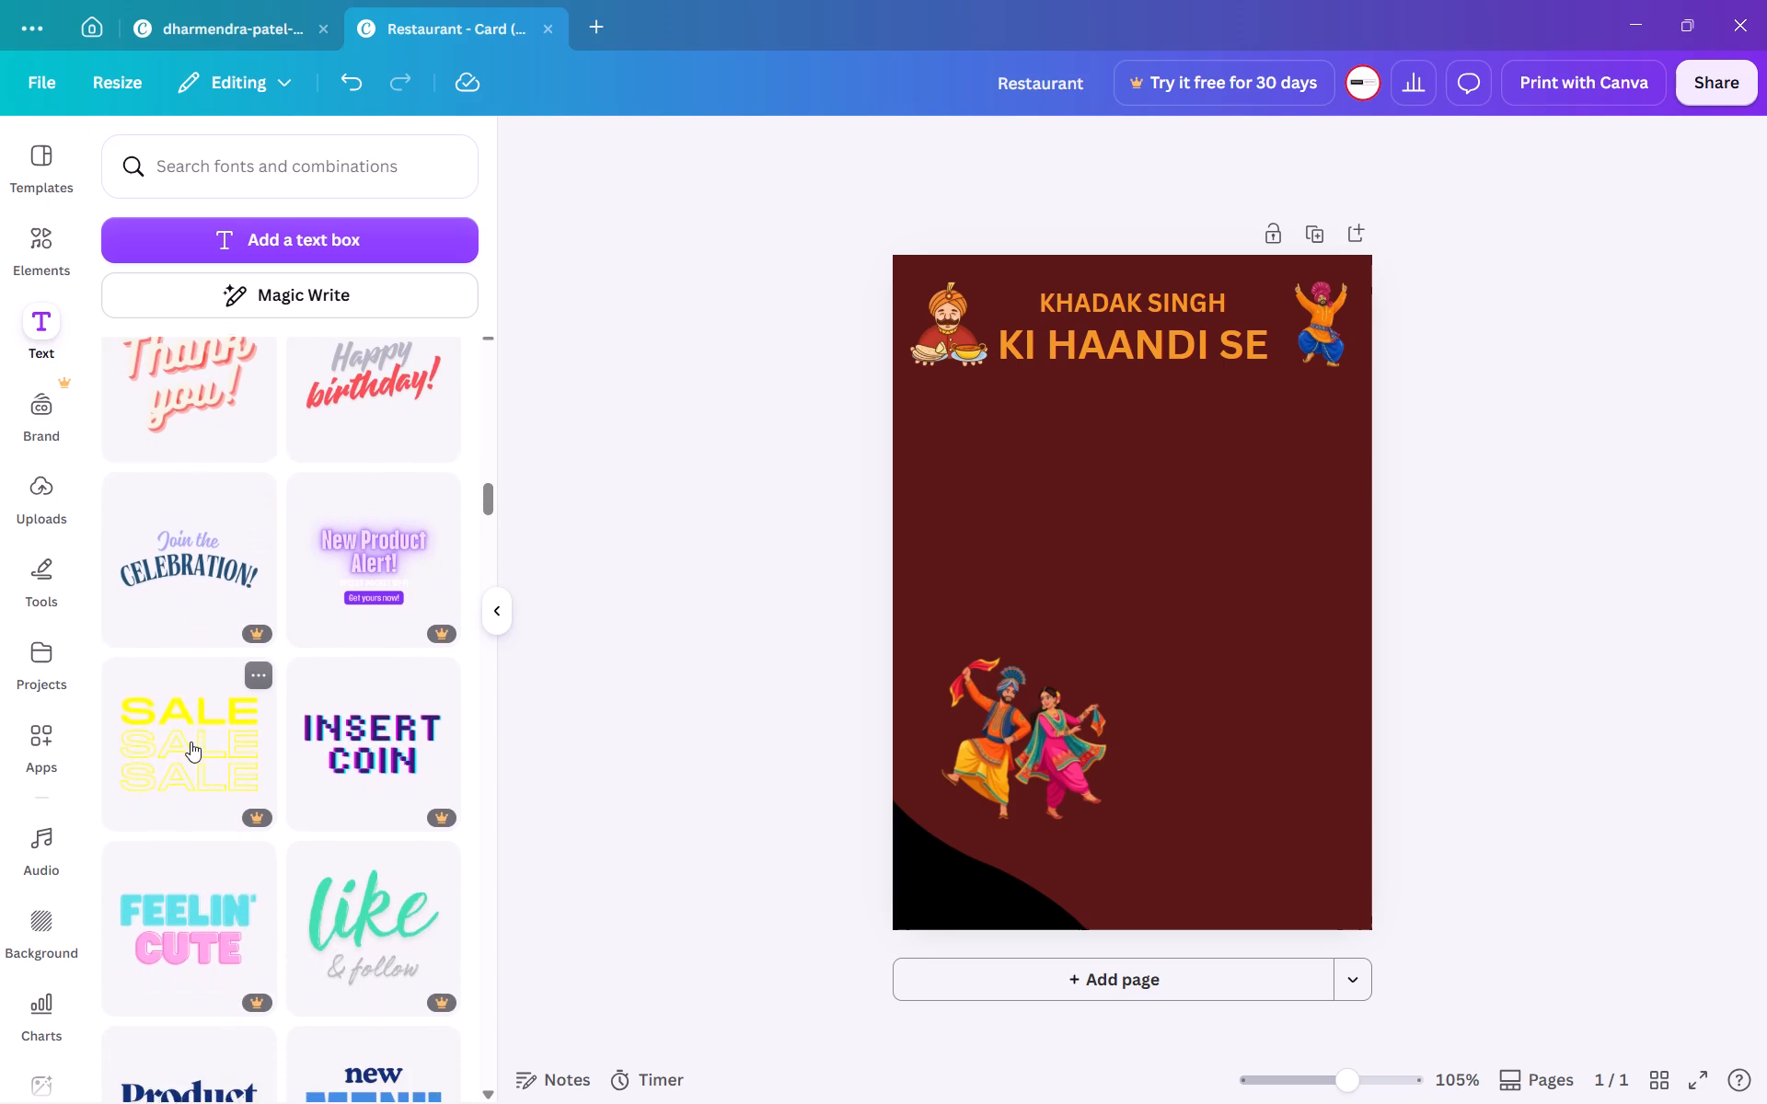
{"action": "scroll", "coordinate": [191, 742], "scroll_direction": "down", "scroll_amount": 5}
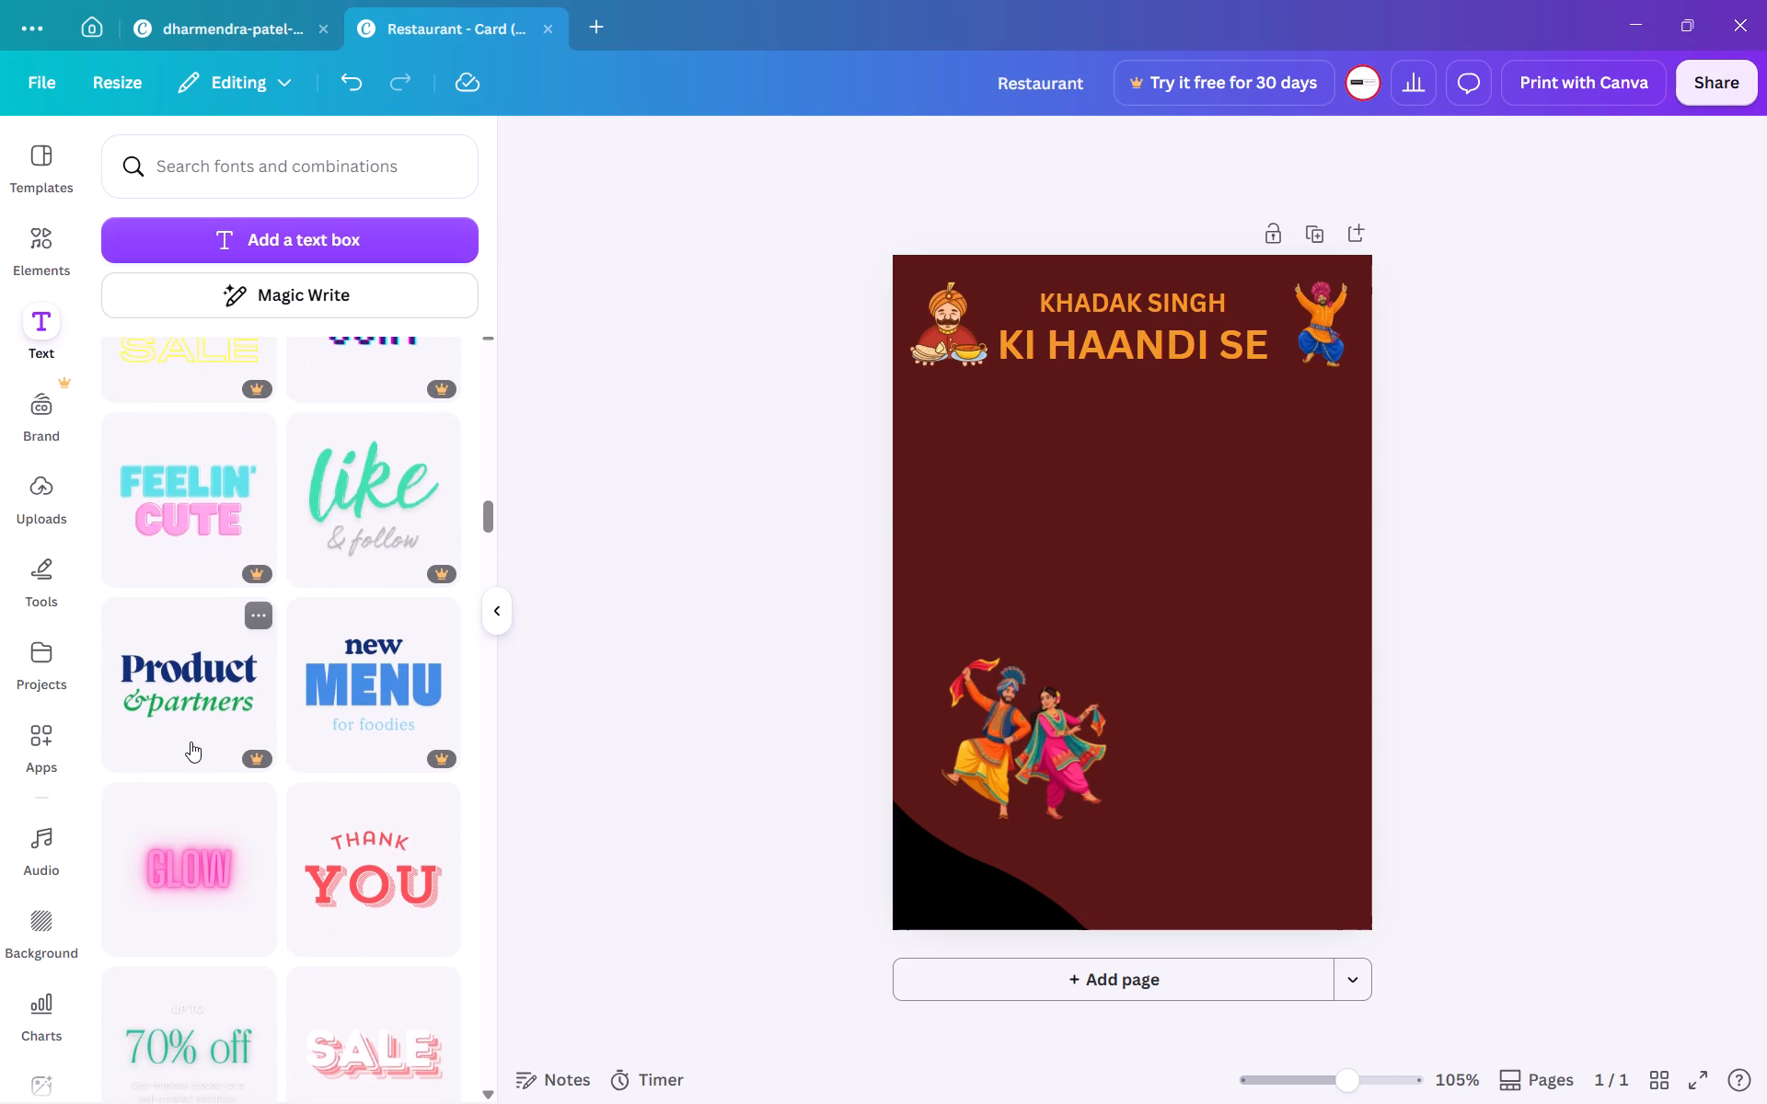
{"action": "scroll", "coordinate": [191, 742], "scroll_direction": "down", "scroll_amount": 1}
{"action": "scroll", "coordinate": [191, 742], "scroll_direction": "up", "scroll_amount": 12}
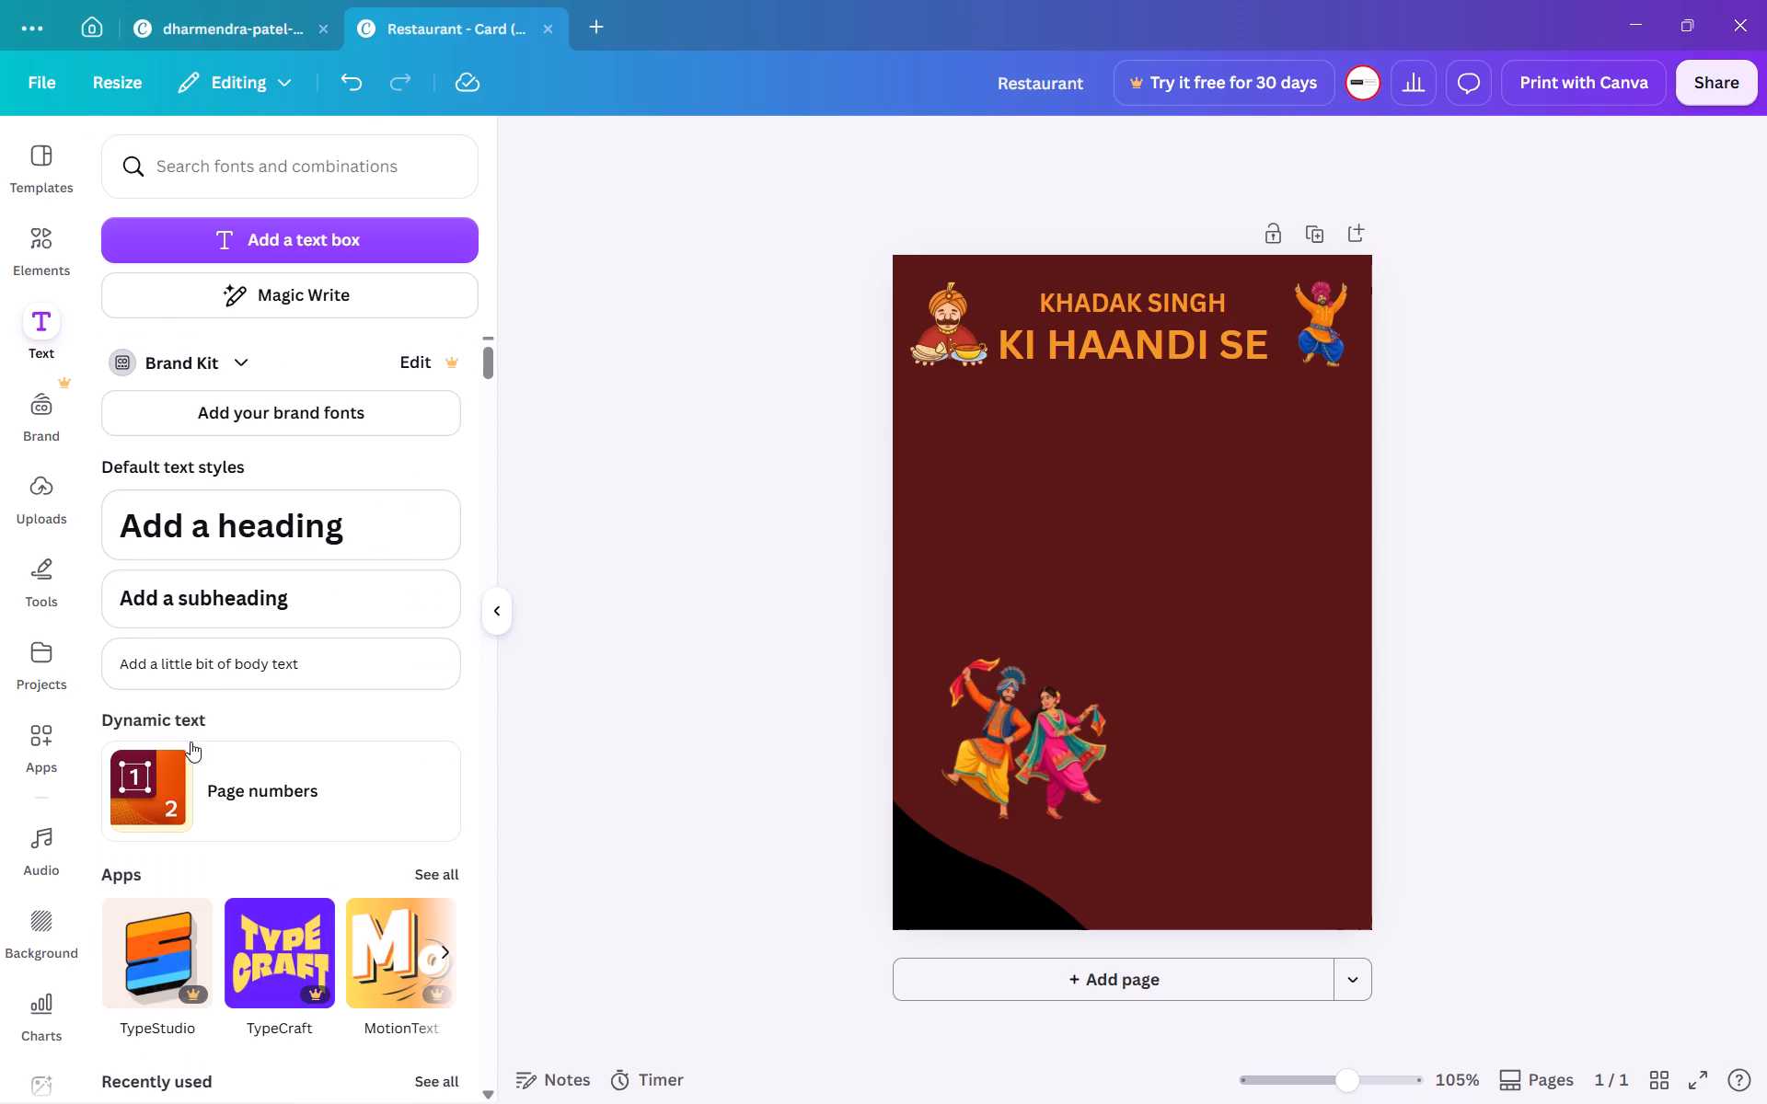
{"action": "scroll", "coordinate": [191, 742], "scroll_direction": "down", "scroll_amount": 4}
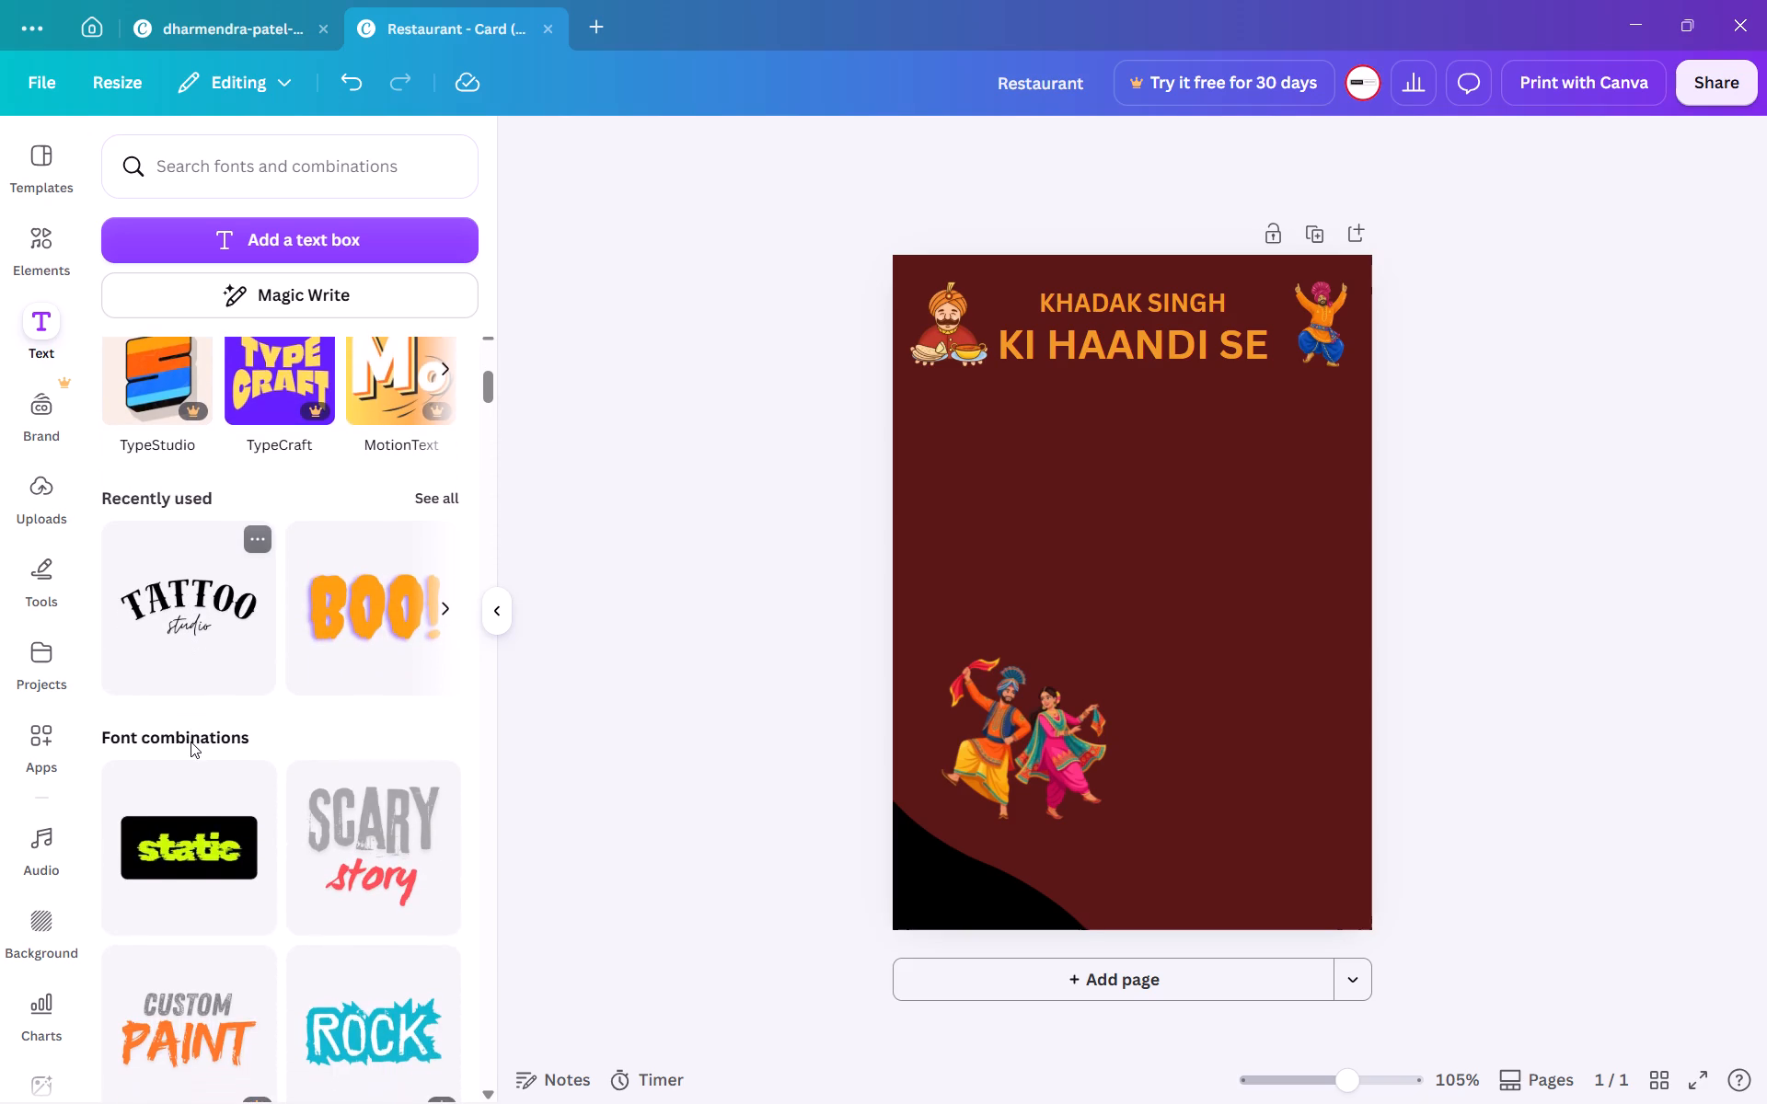
{"action": "scroll", "coordinate": [191, 742], "scroll_direction": "down", "scroll_amount": 3}
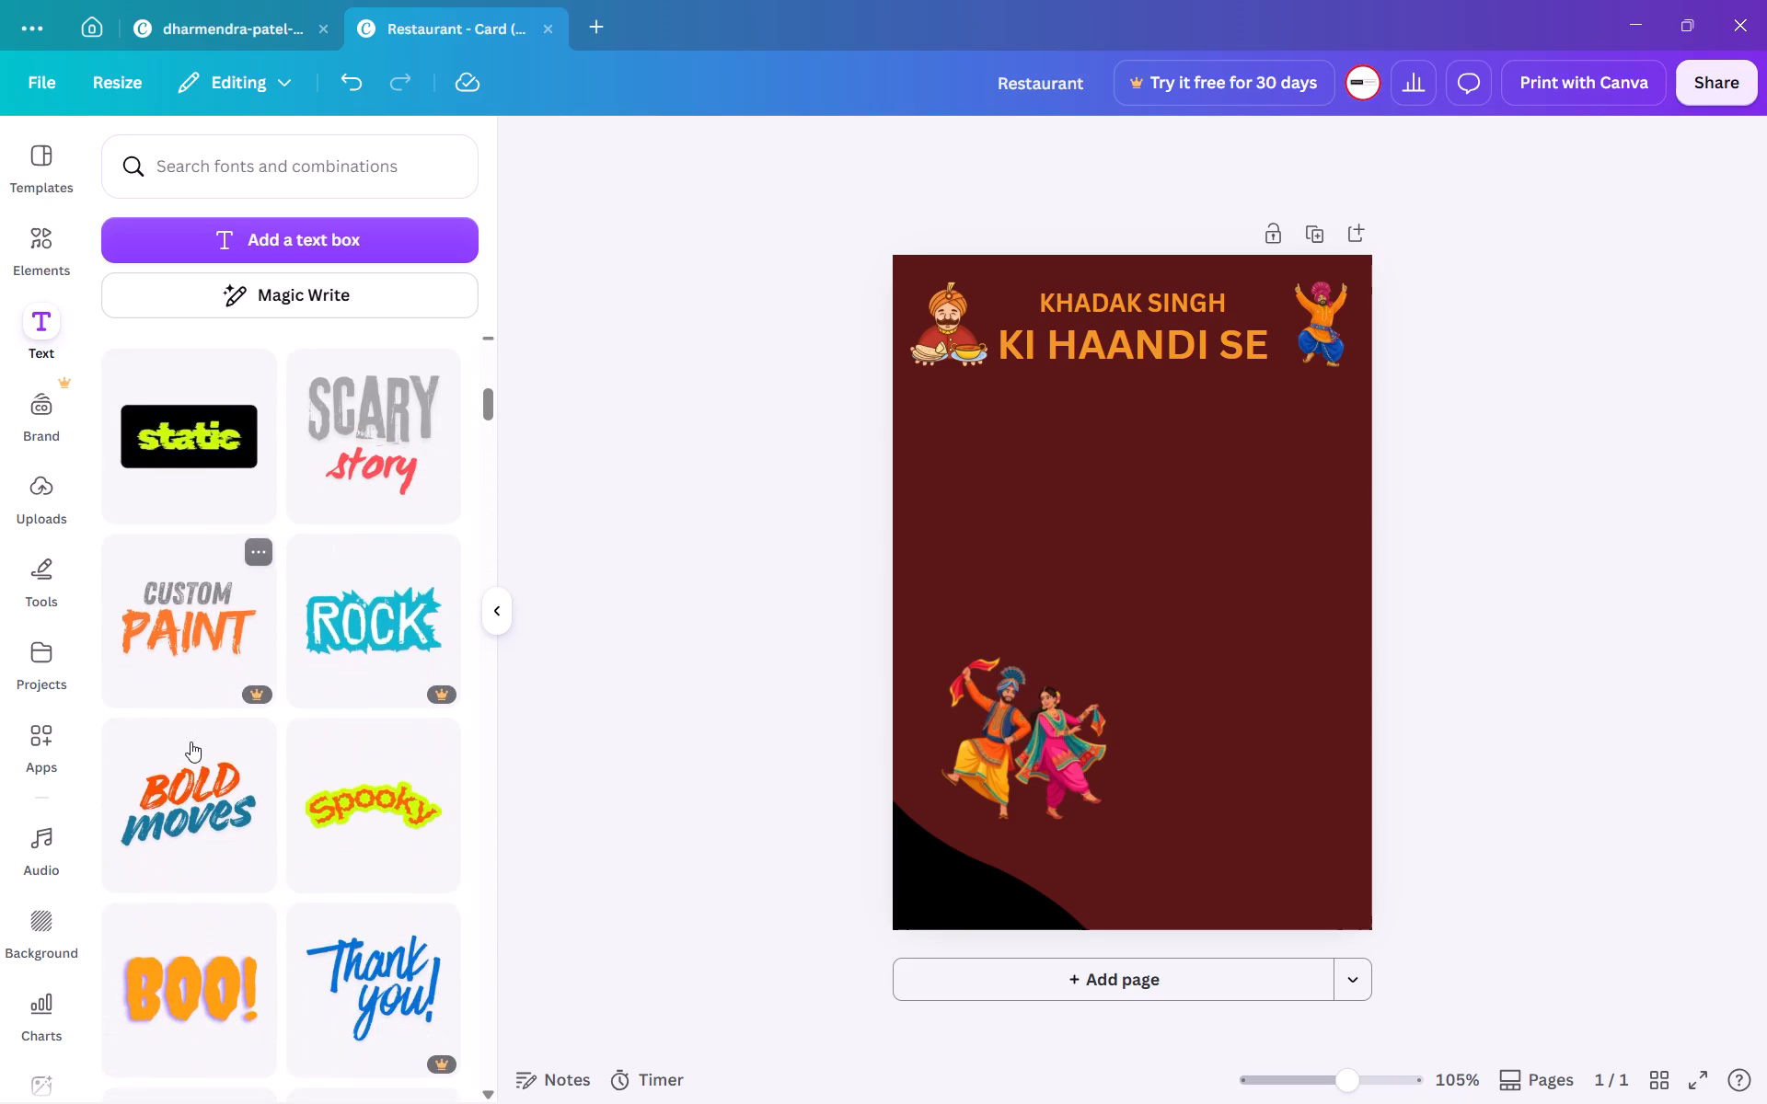
{"action": "scroll", "coordinate": [191, 742], "scroll_direction": "down", "scroll_amount": 2}
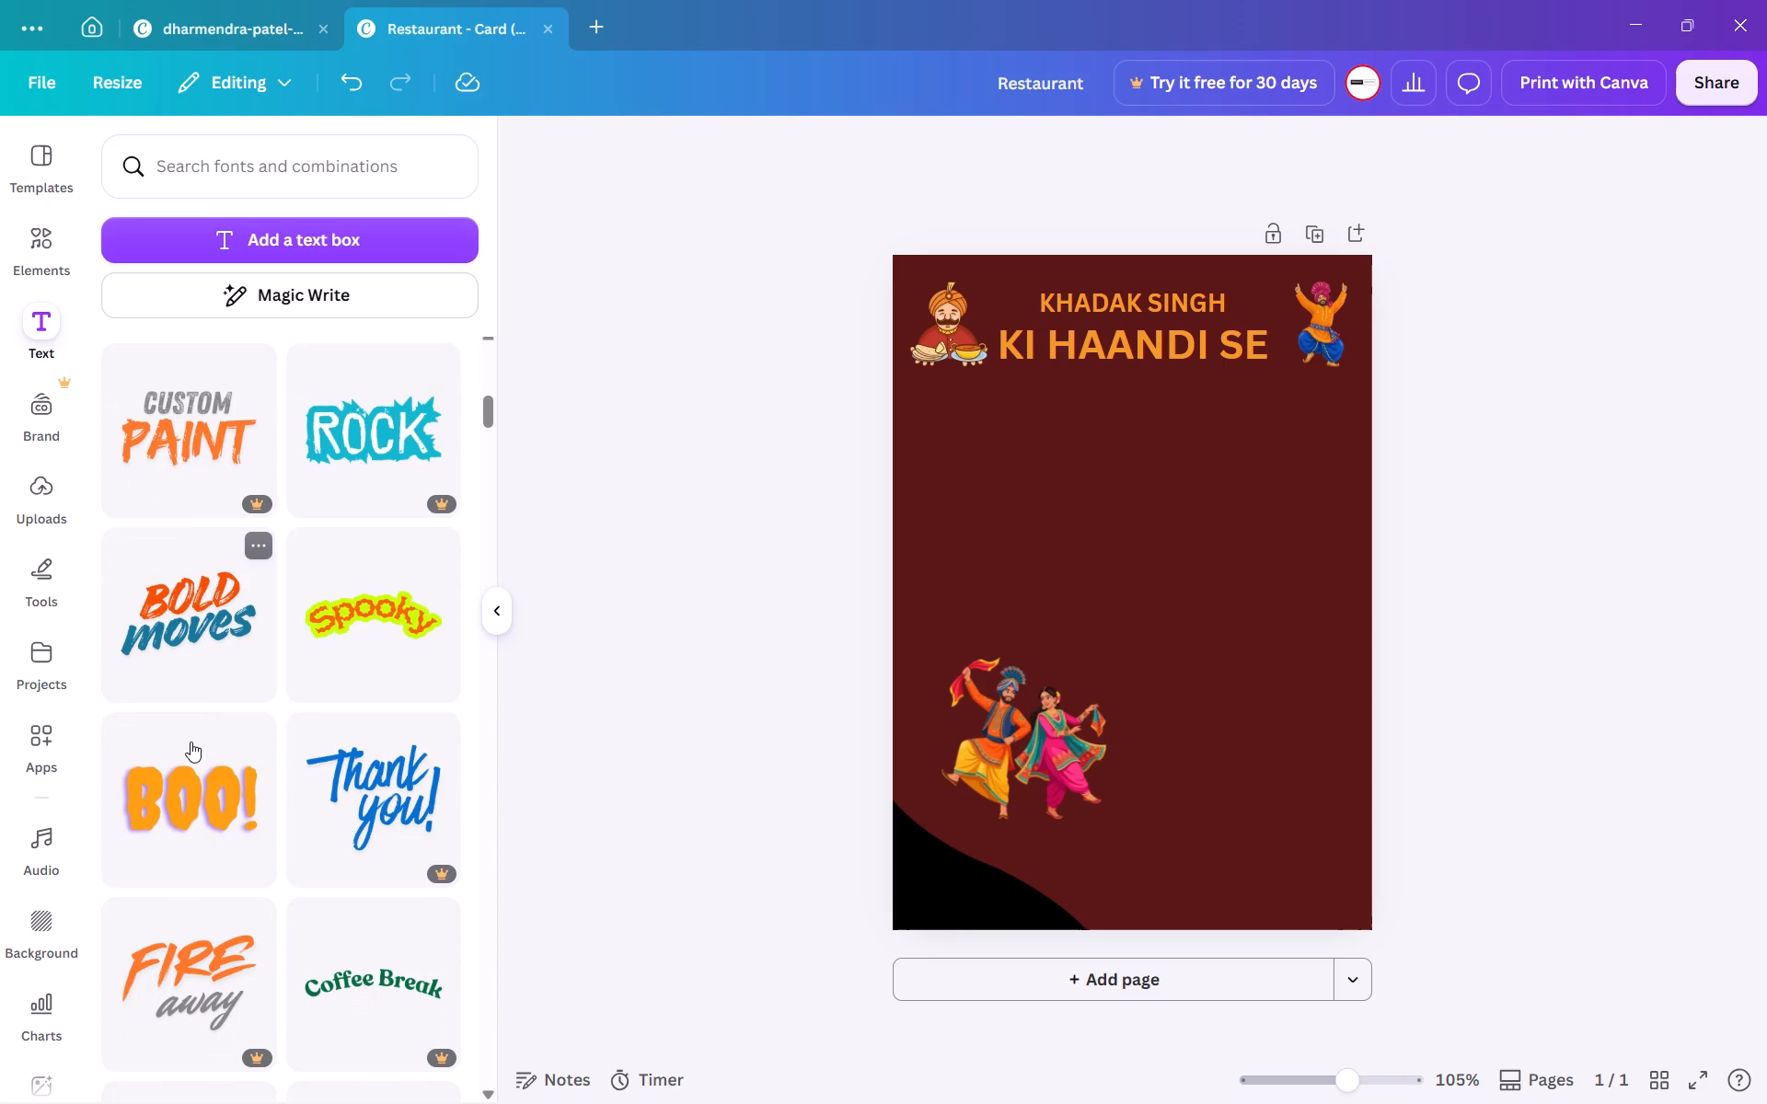
{"action": "scroll", "coordinate": [191, 742], "scroll_direction": "down", "scroll_amount": 2}
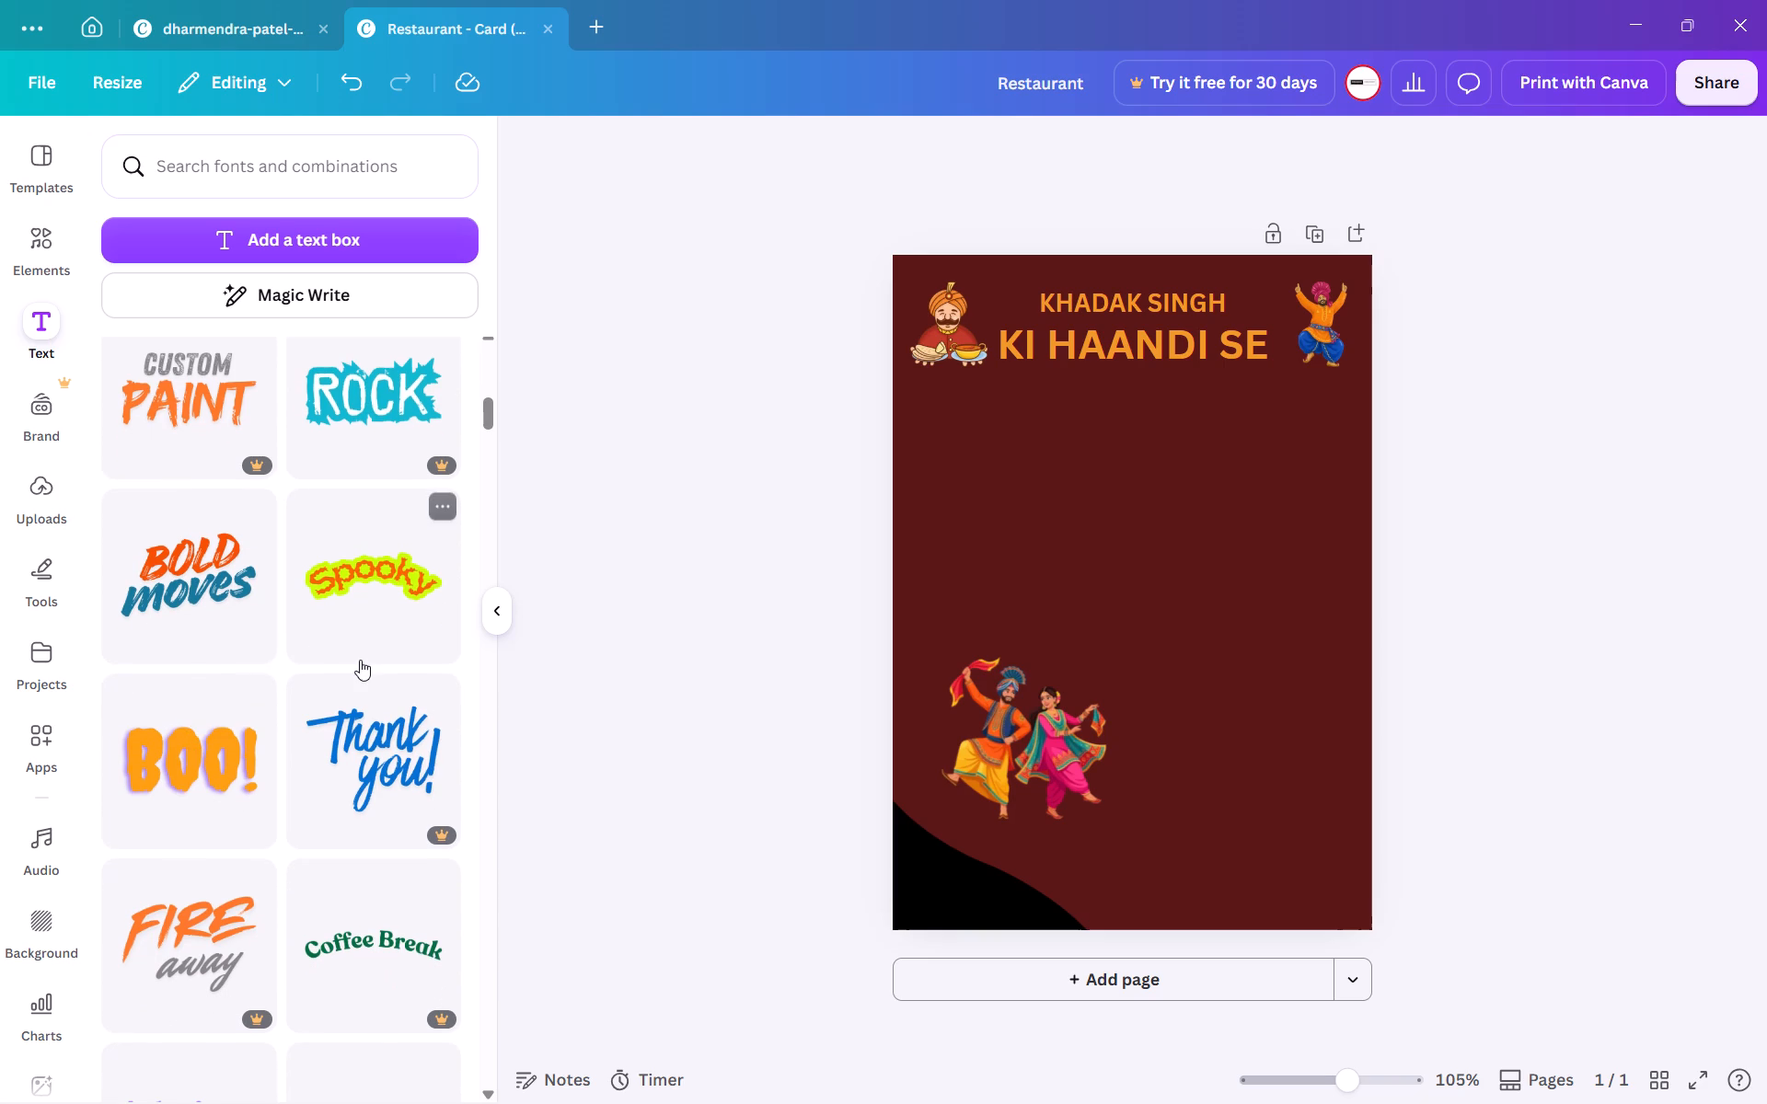
{"action": "scroll", "coordinate": [360, 660], "scroll_direction": "down", "scroll_amount": 5}
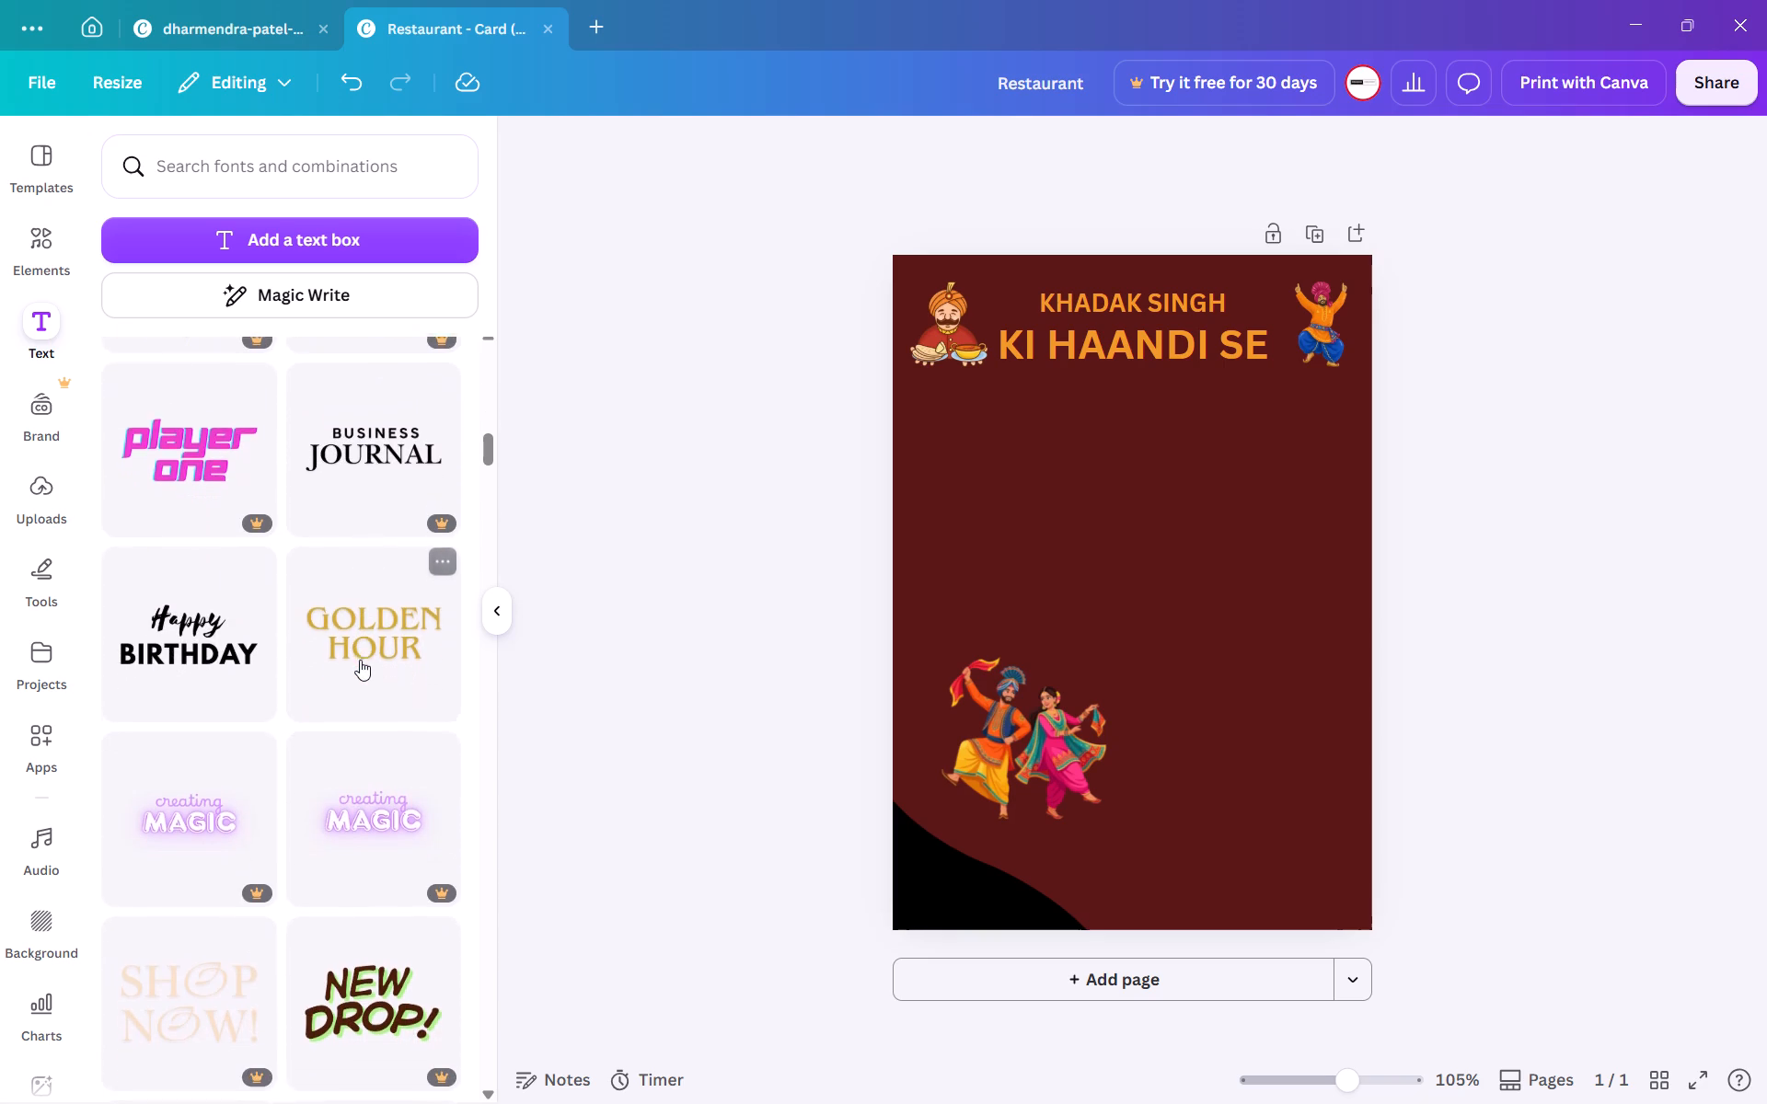
{"action": "scroll", "coordinate": [360, 660], "scroll_direction": "down", "scroll_amount": 3}
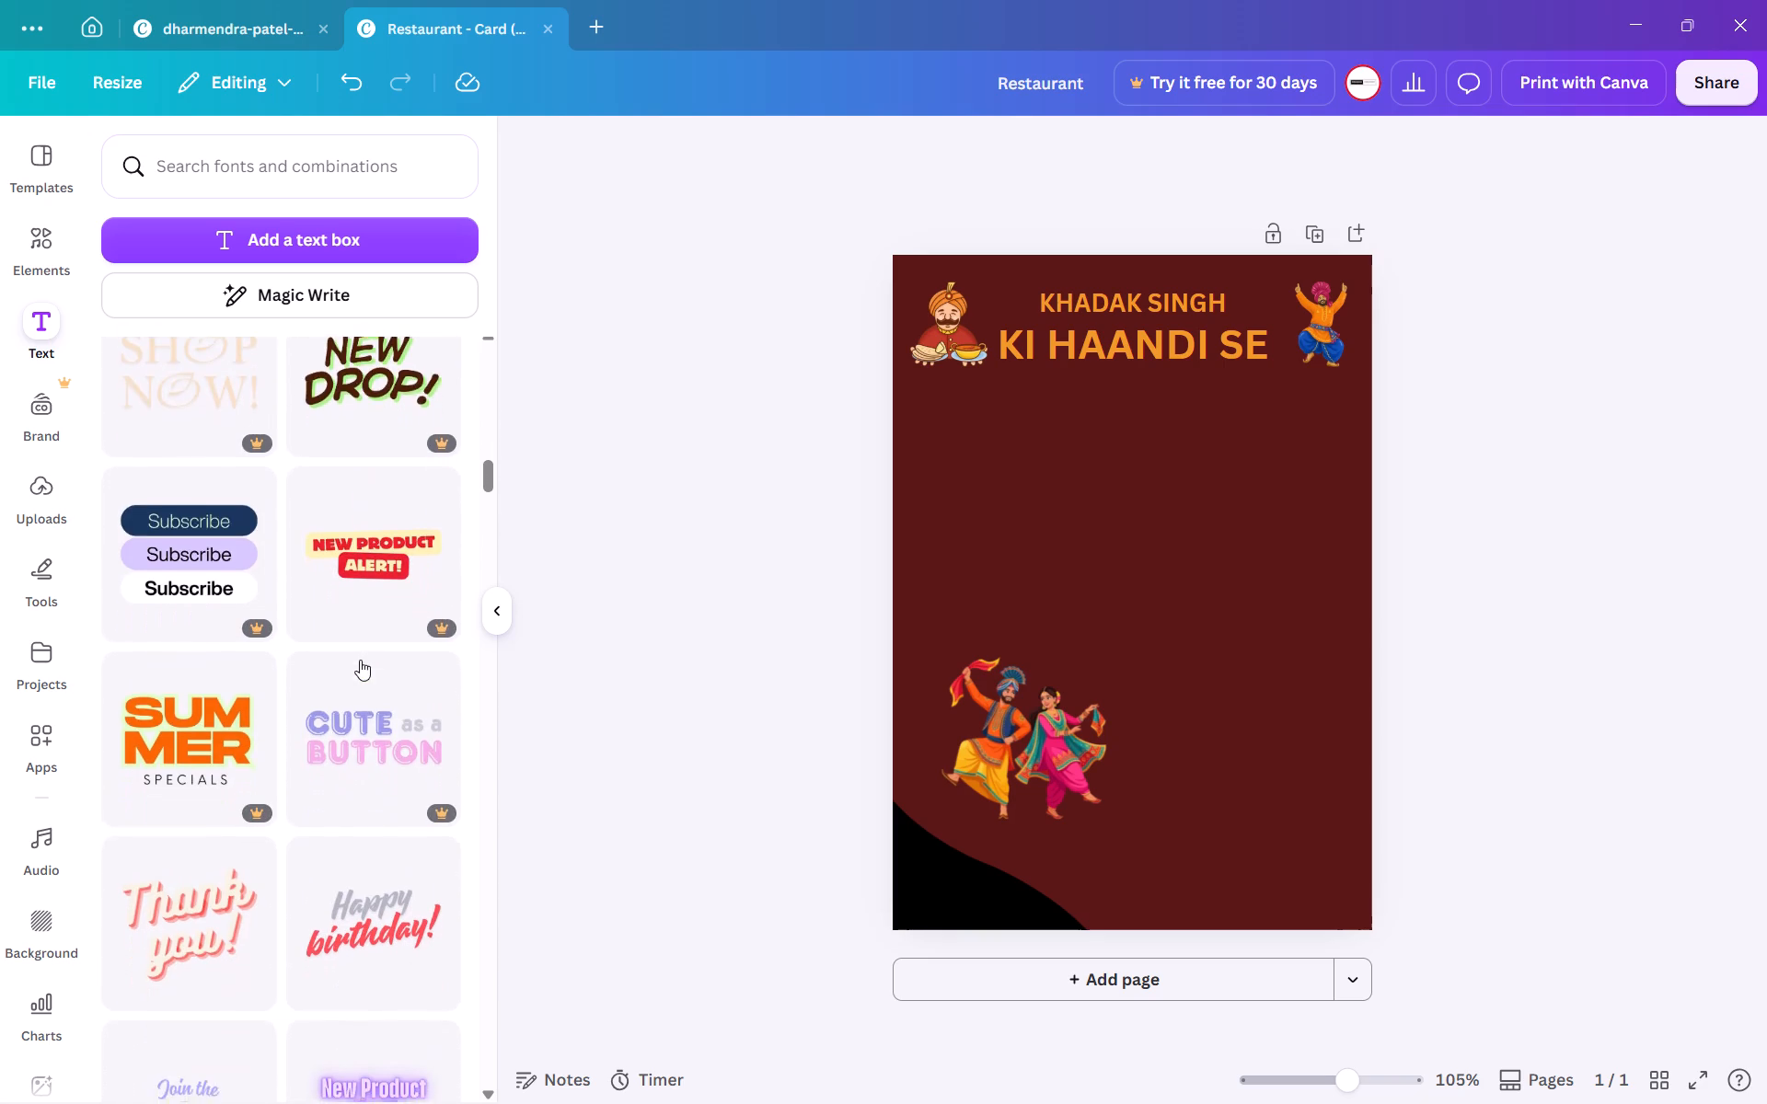
{"action": "scroll", "coordinate": [360, 660], "scroll_direction": "down", "scroll_amount": 1}
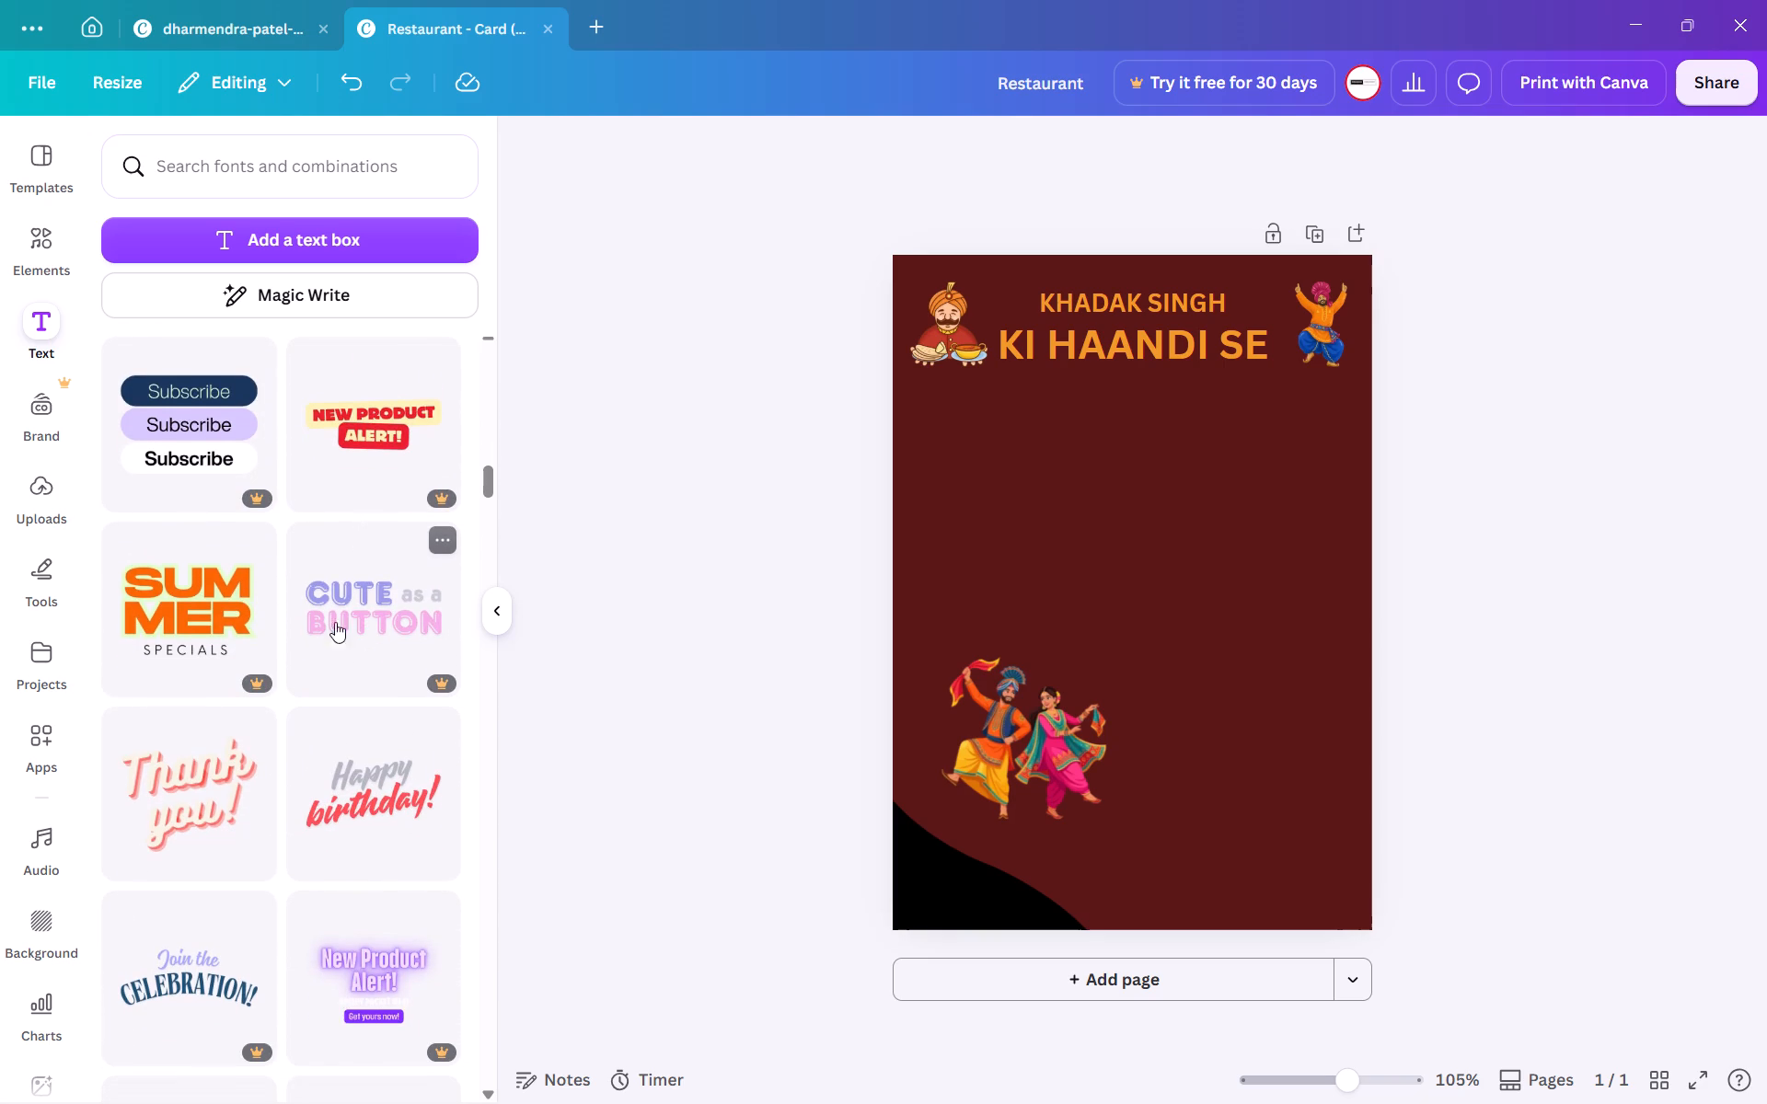
{"action": "scroll", "coordinate": [347, 742], "scroll_direction": "down", "scroll_amount": 9}
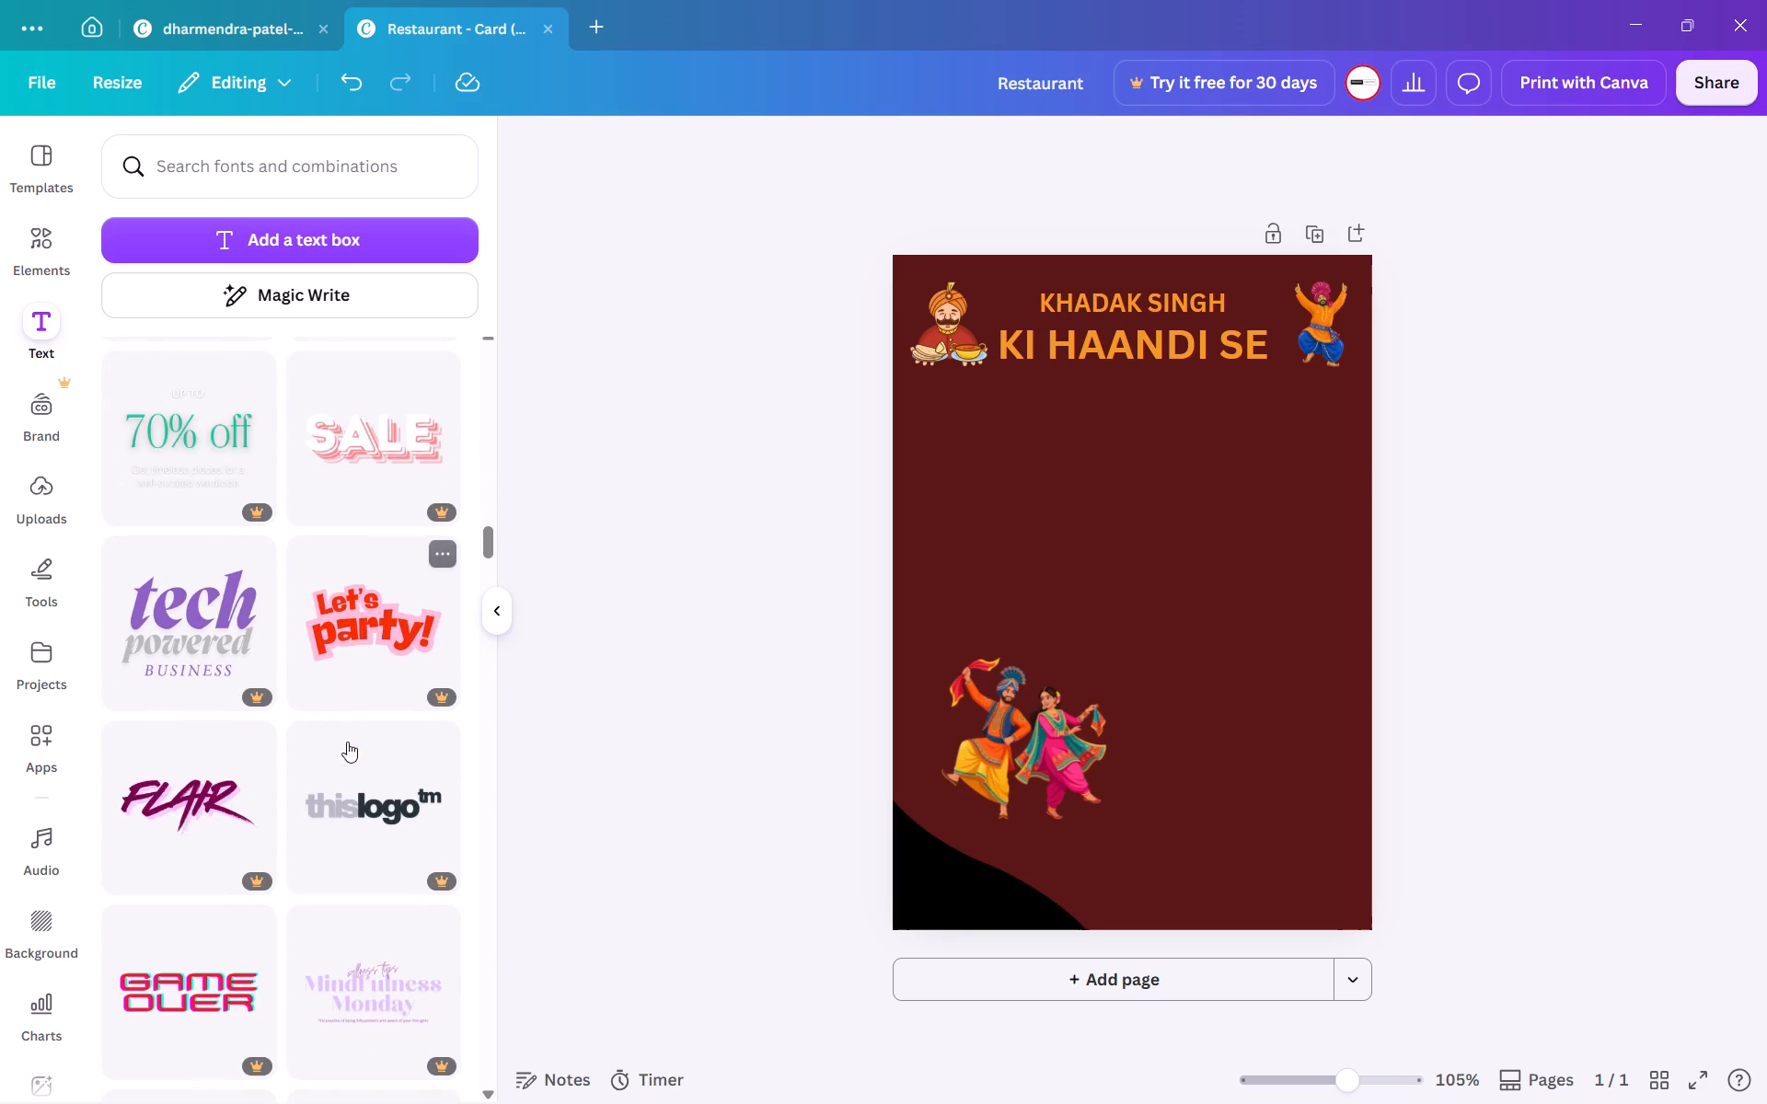
{"action": "scroll", "coordinate": [347, 742], "scroll_direction": "down", "scroll_amount": 4}
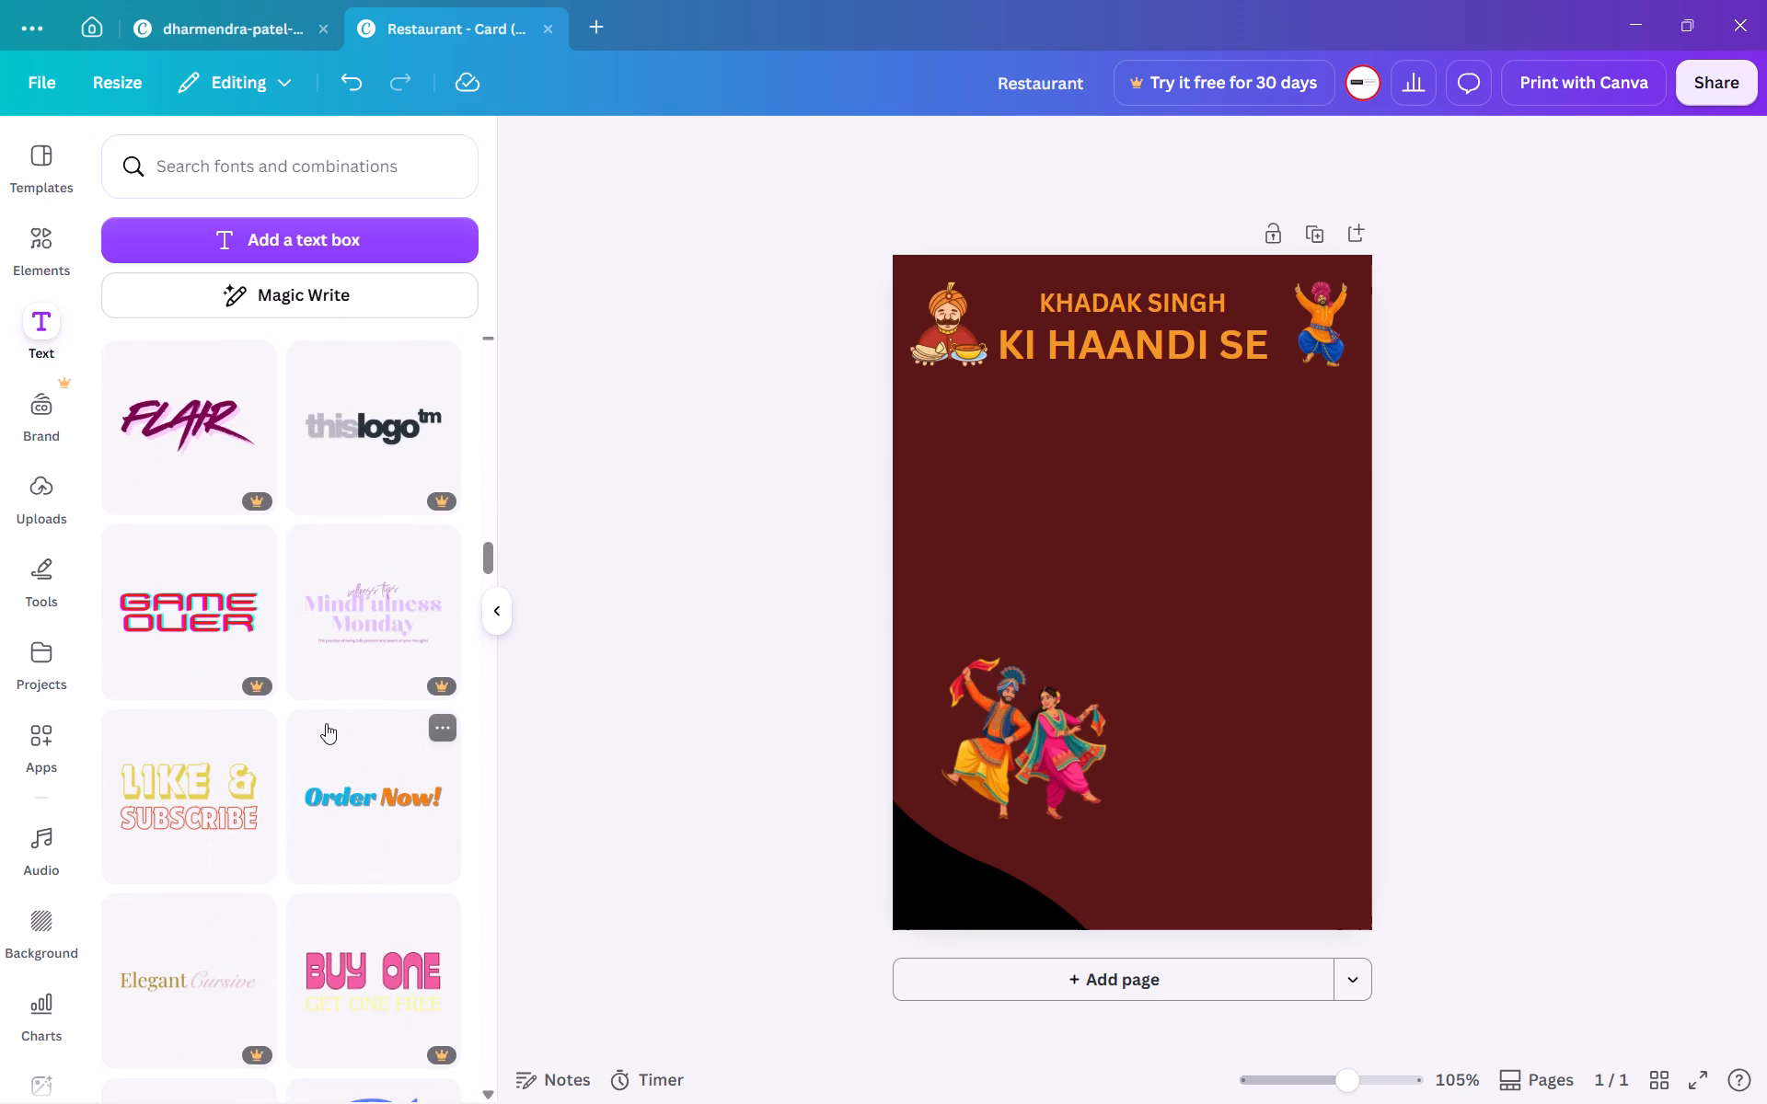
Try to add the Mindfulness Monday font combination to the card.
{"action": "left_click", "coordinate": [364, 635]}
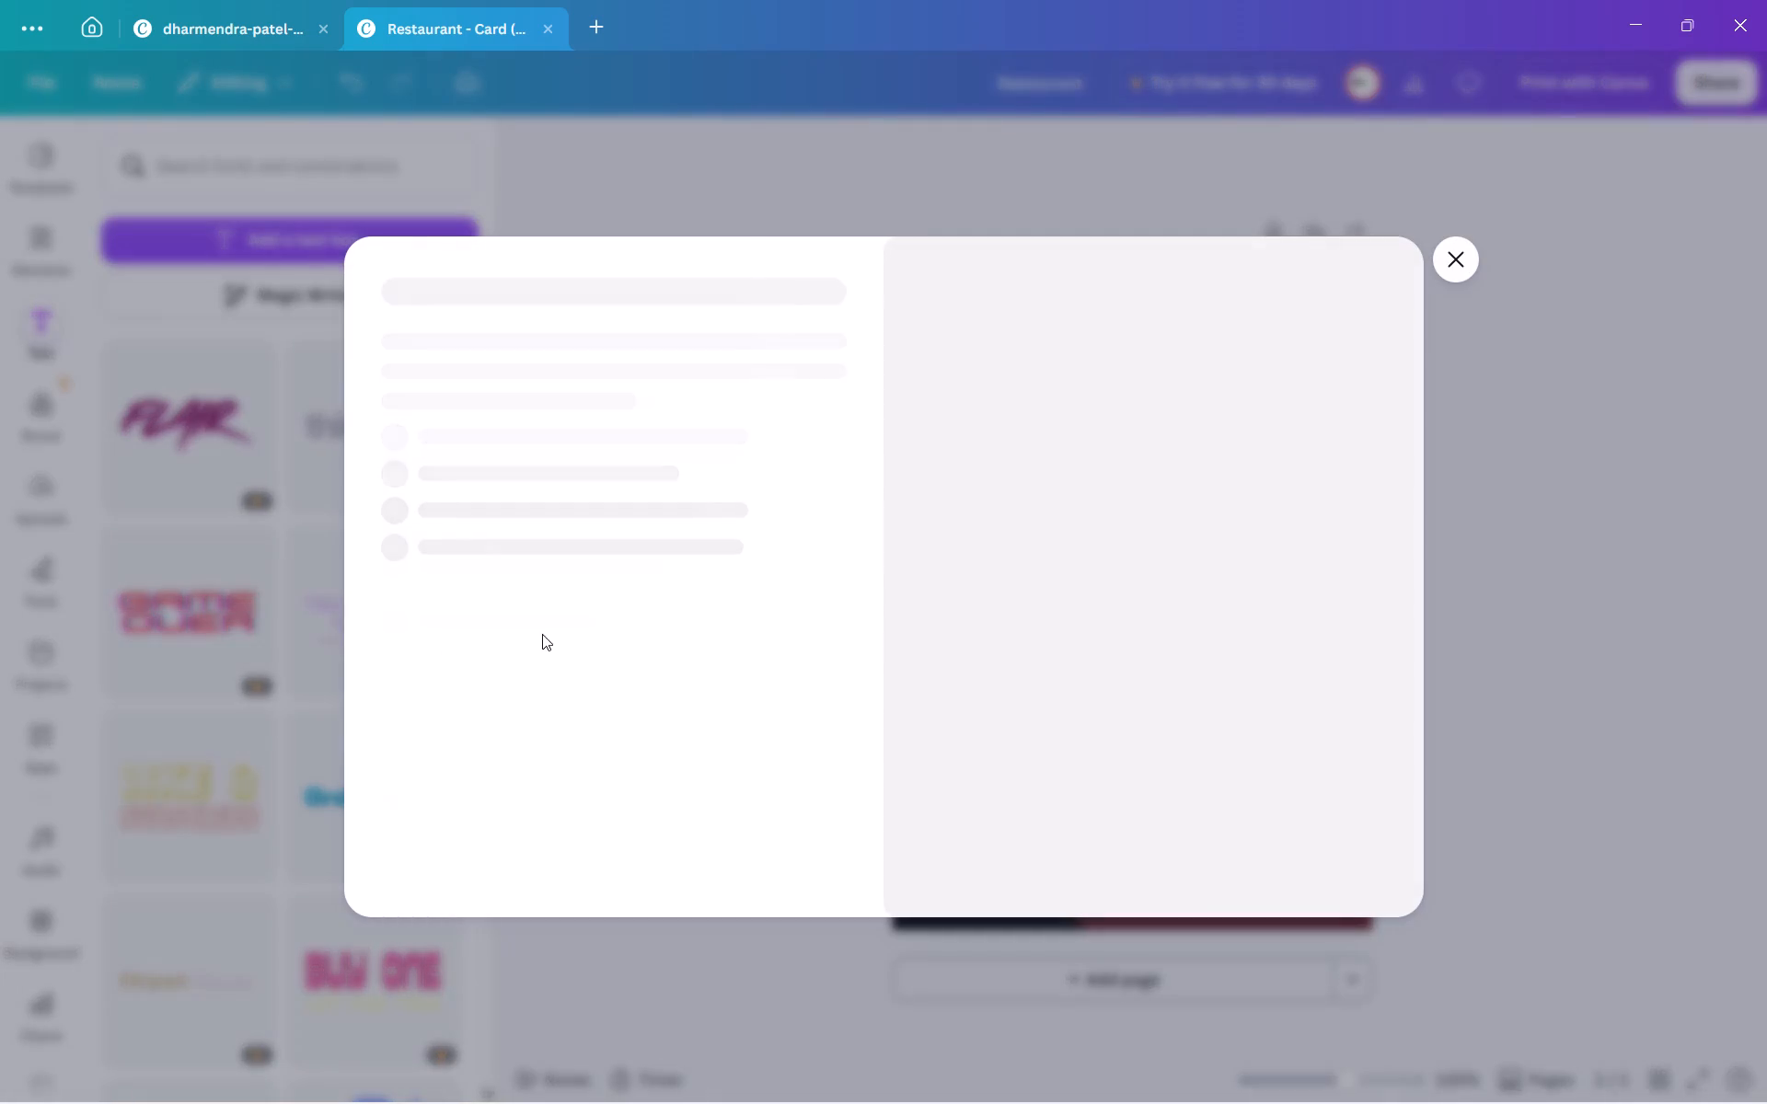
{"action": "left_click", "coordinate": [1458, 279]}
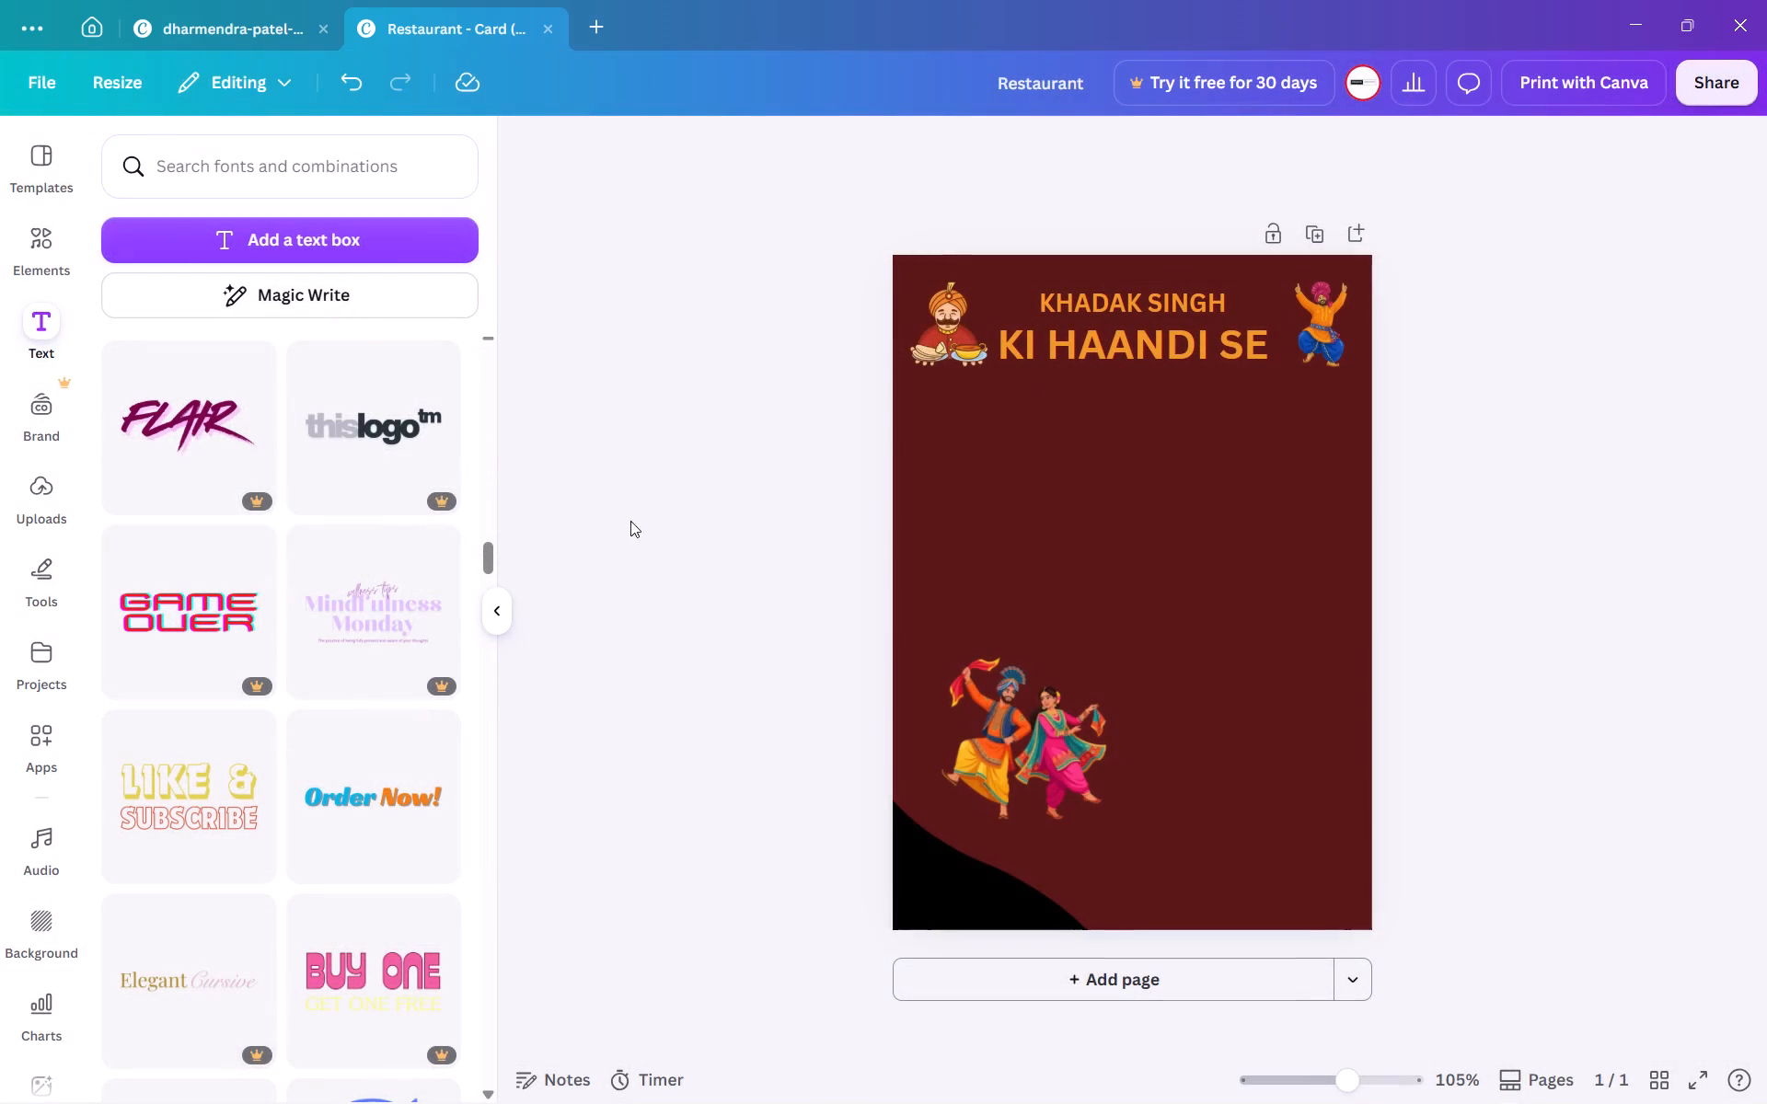
Look further through the font combinations and add the handwritten "love always" text to the card.
{"action": "scroll", "coordinate": [357, 760], "scroll_direction": "down", "scroll_amount": 3}
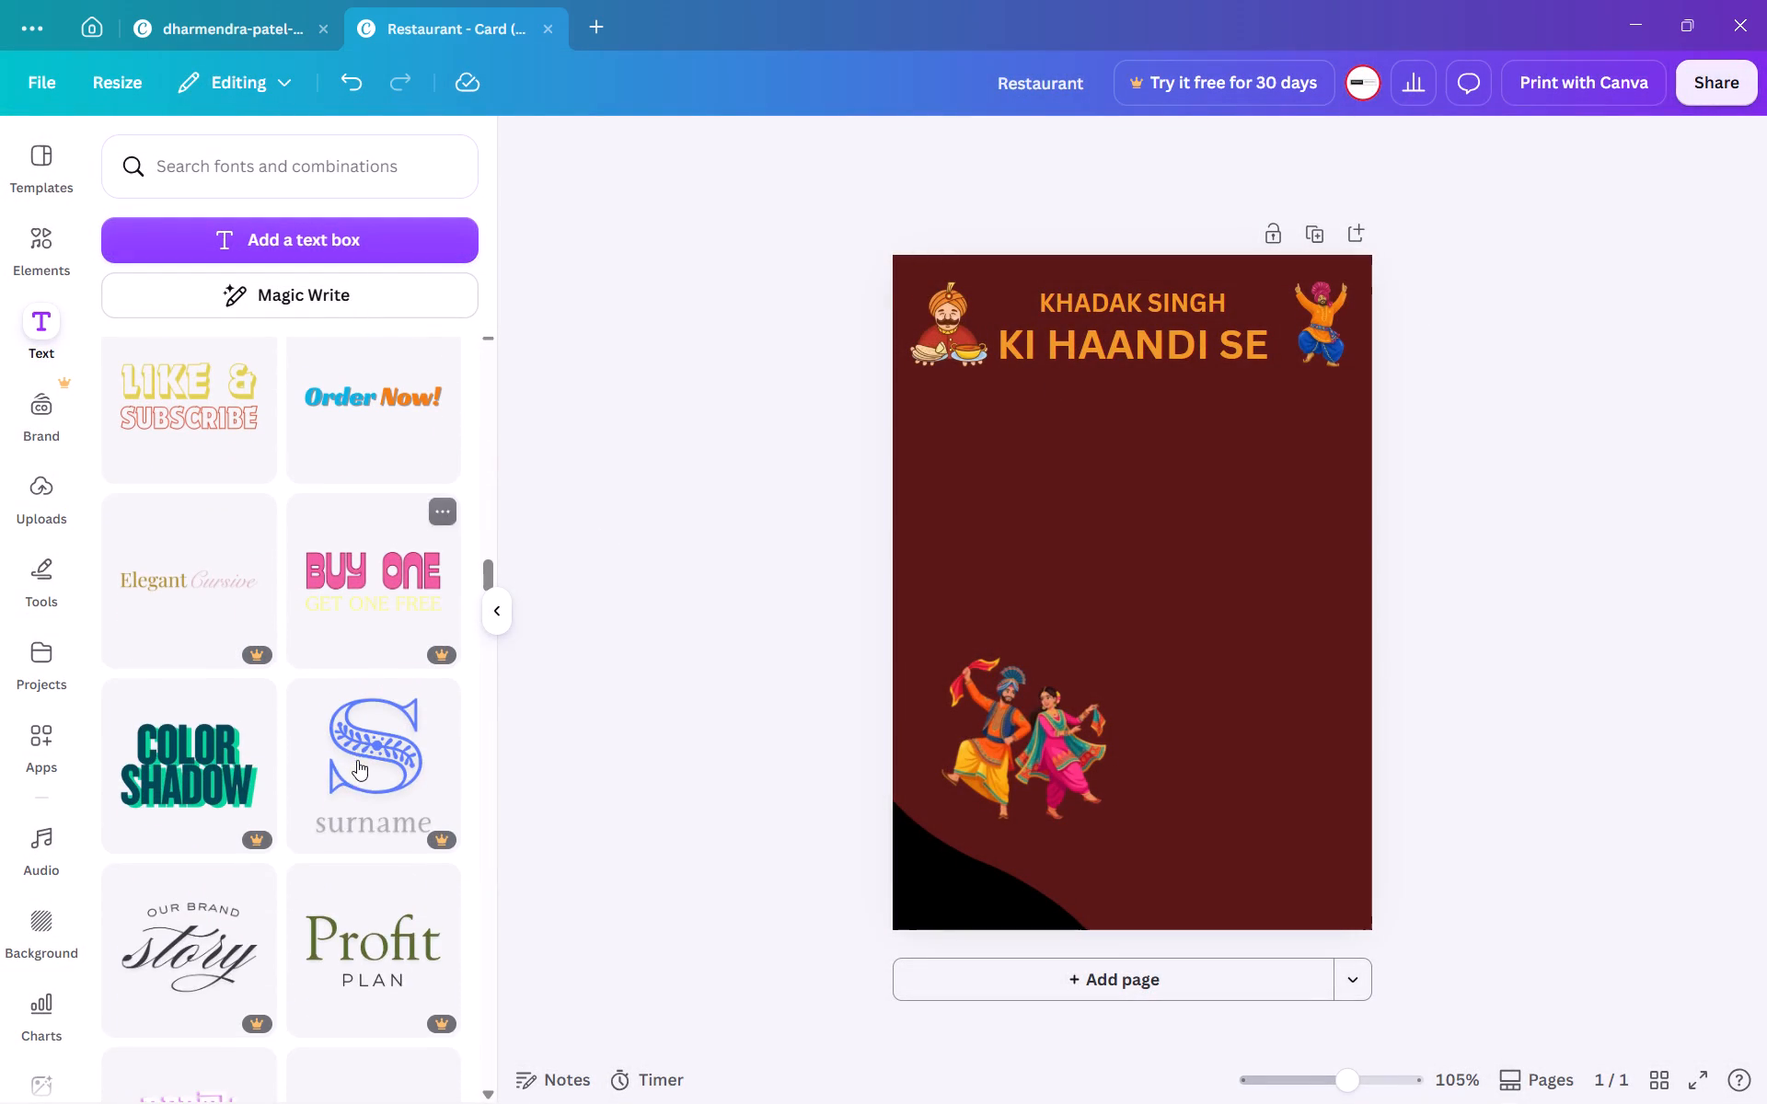
{"action": "scroll", "coordinate": [363, 813], "scroll_direction": "down", "scroll_amount": 4}
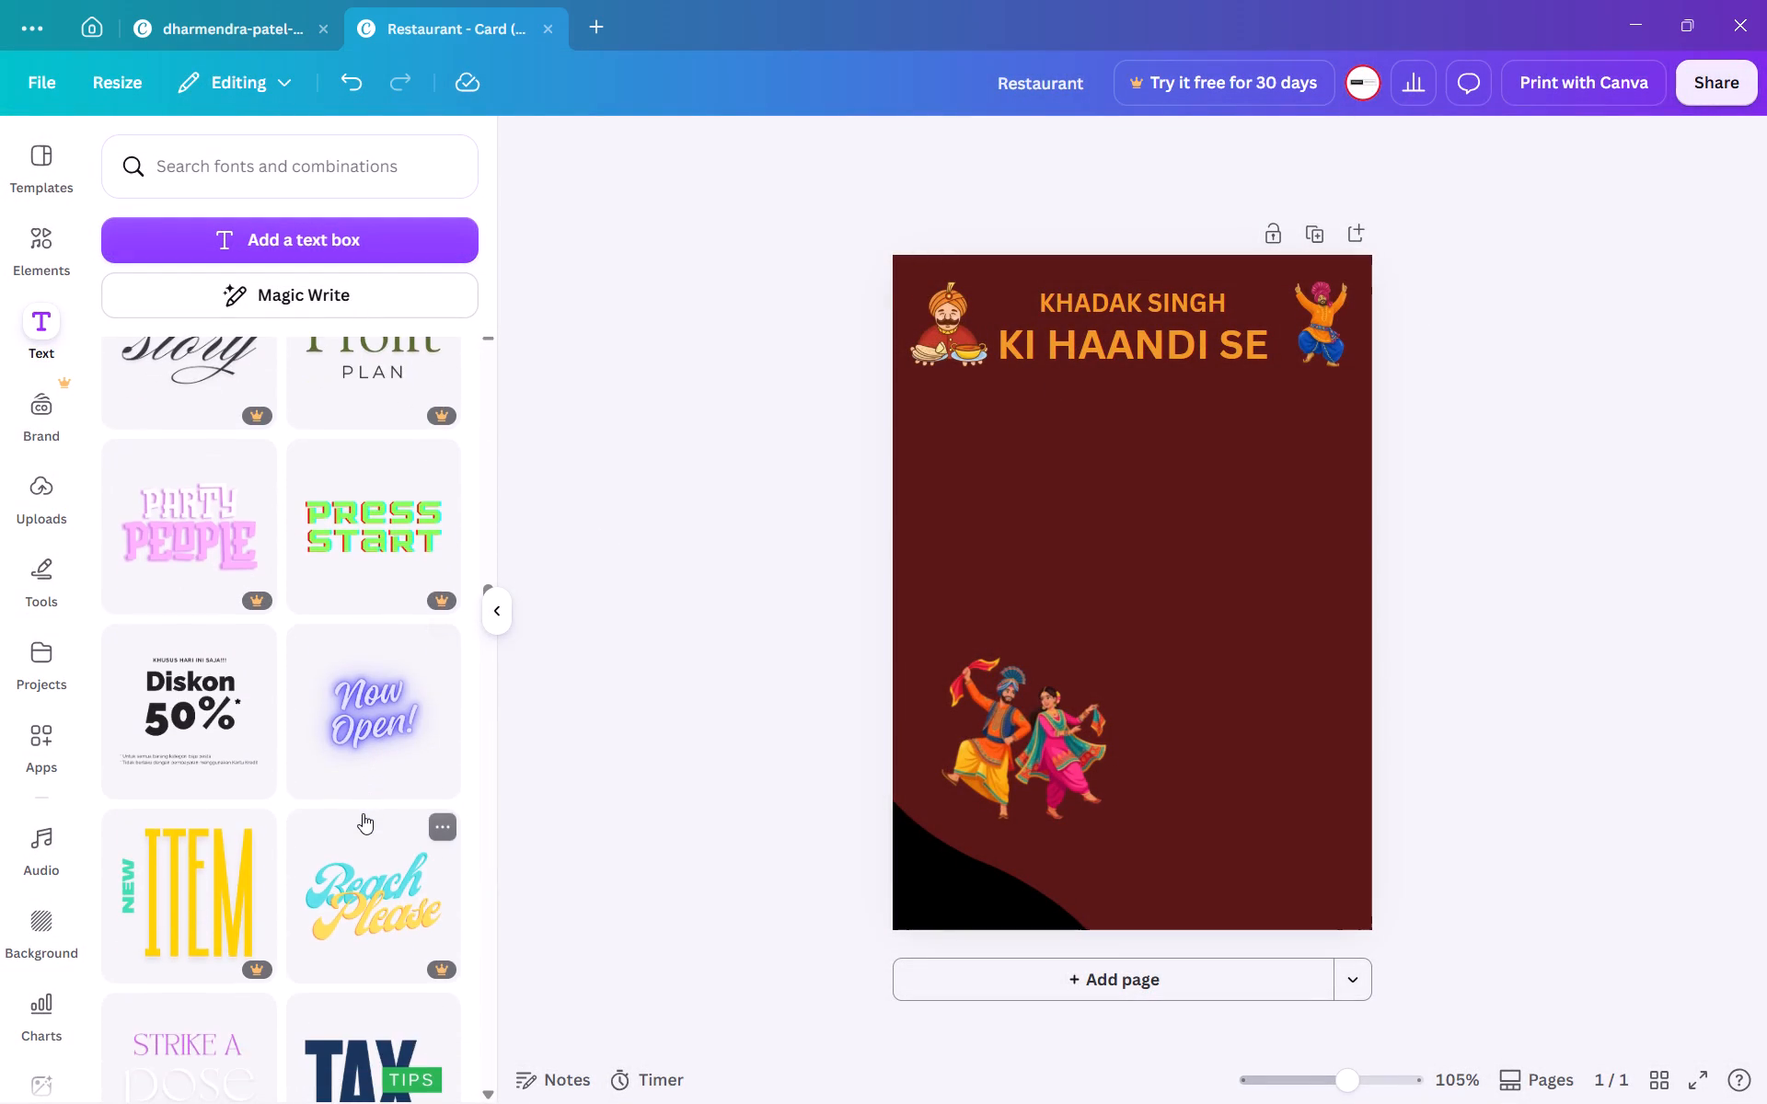
{"action": "scroll", "coordinate": [363, 813], "scroll_direction": "down", "scroll_amount": 4}
{"action": "scroll", "coordinate": [363, 813], "scroll_direction": "up", "scroll_amount": 1}
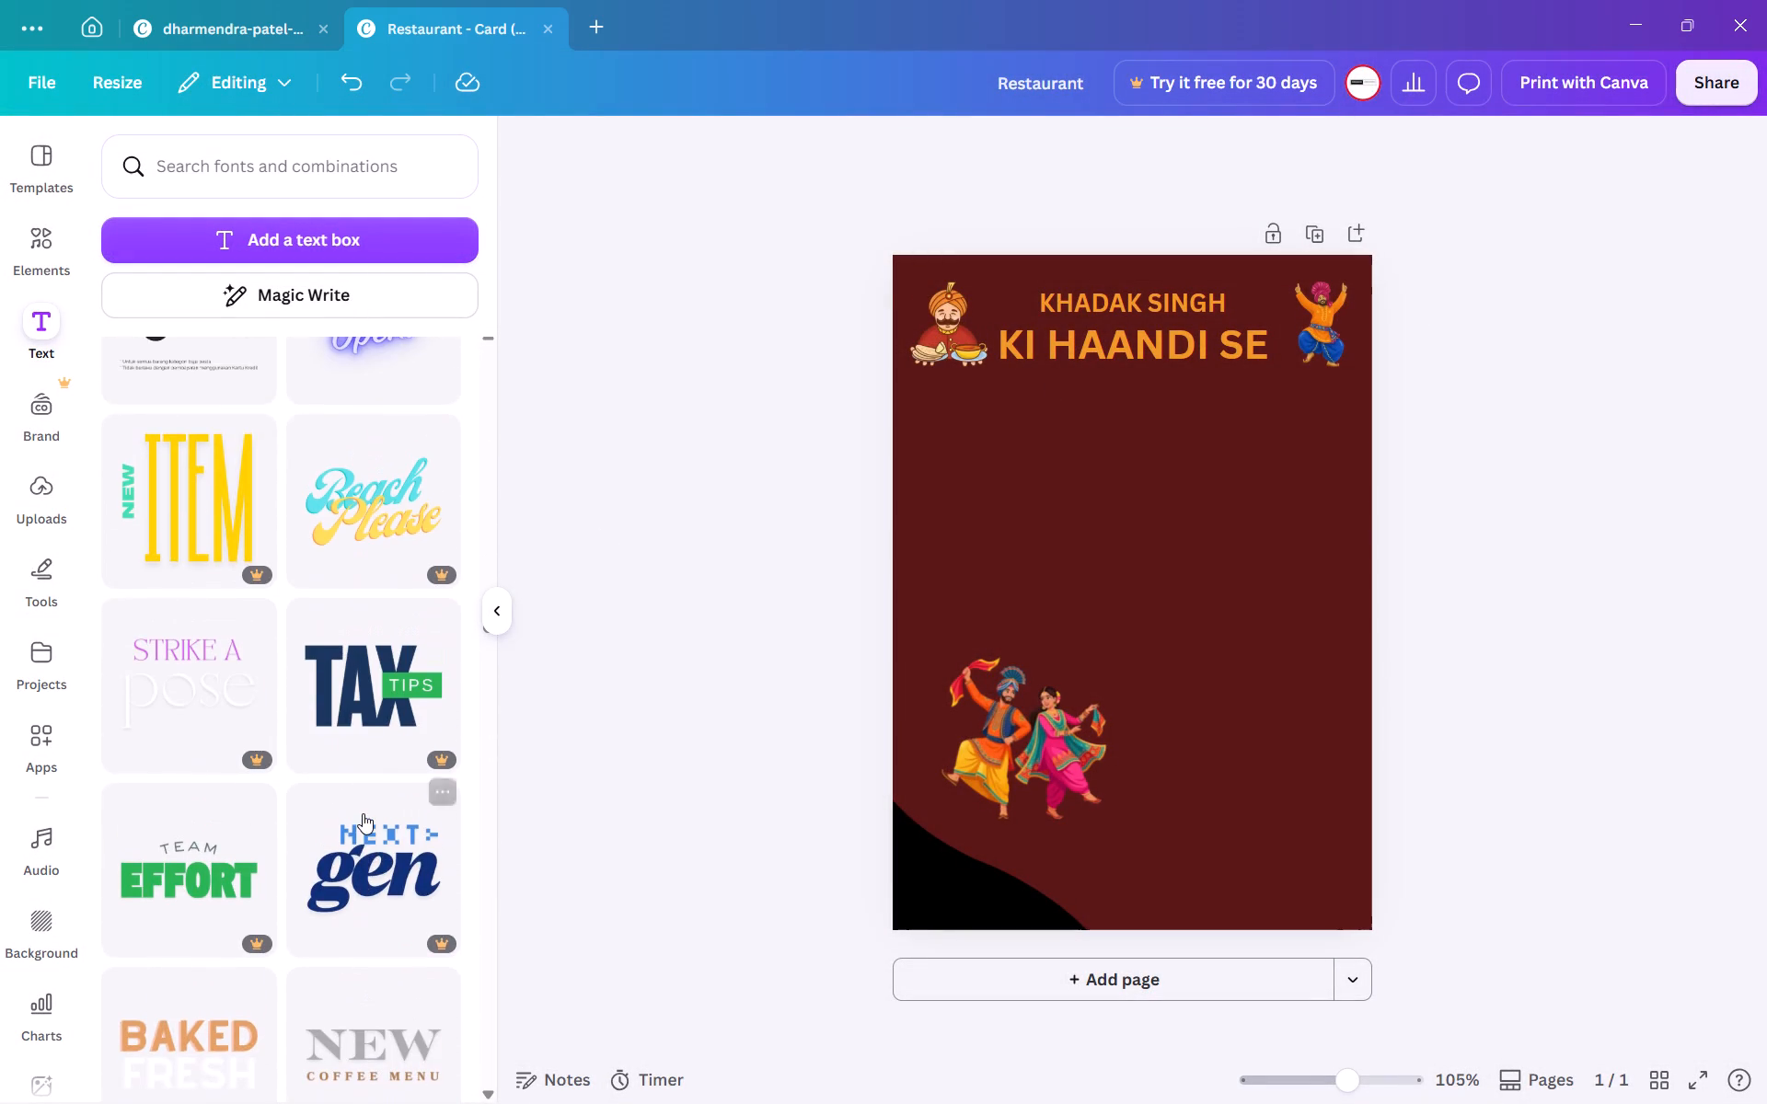
{"action": "scroll", "coordinate": [363, 813], "scroll_direction": "down", "scroll_amount": 1}
{"action": "scroll", "coordinate": [227, 805], "scroll_direction": "down", "scroll_amount": 1}
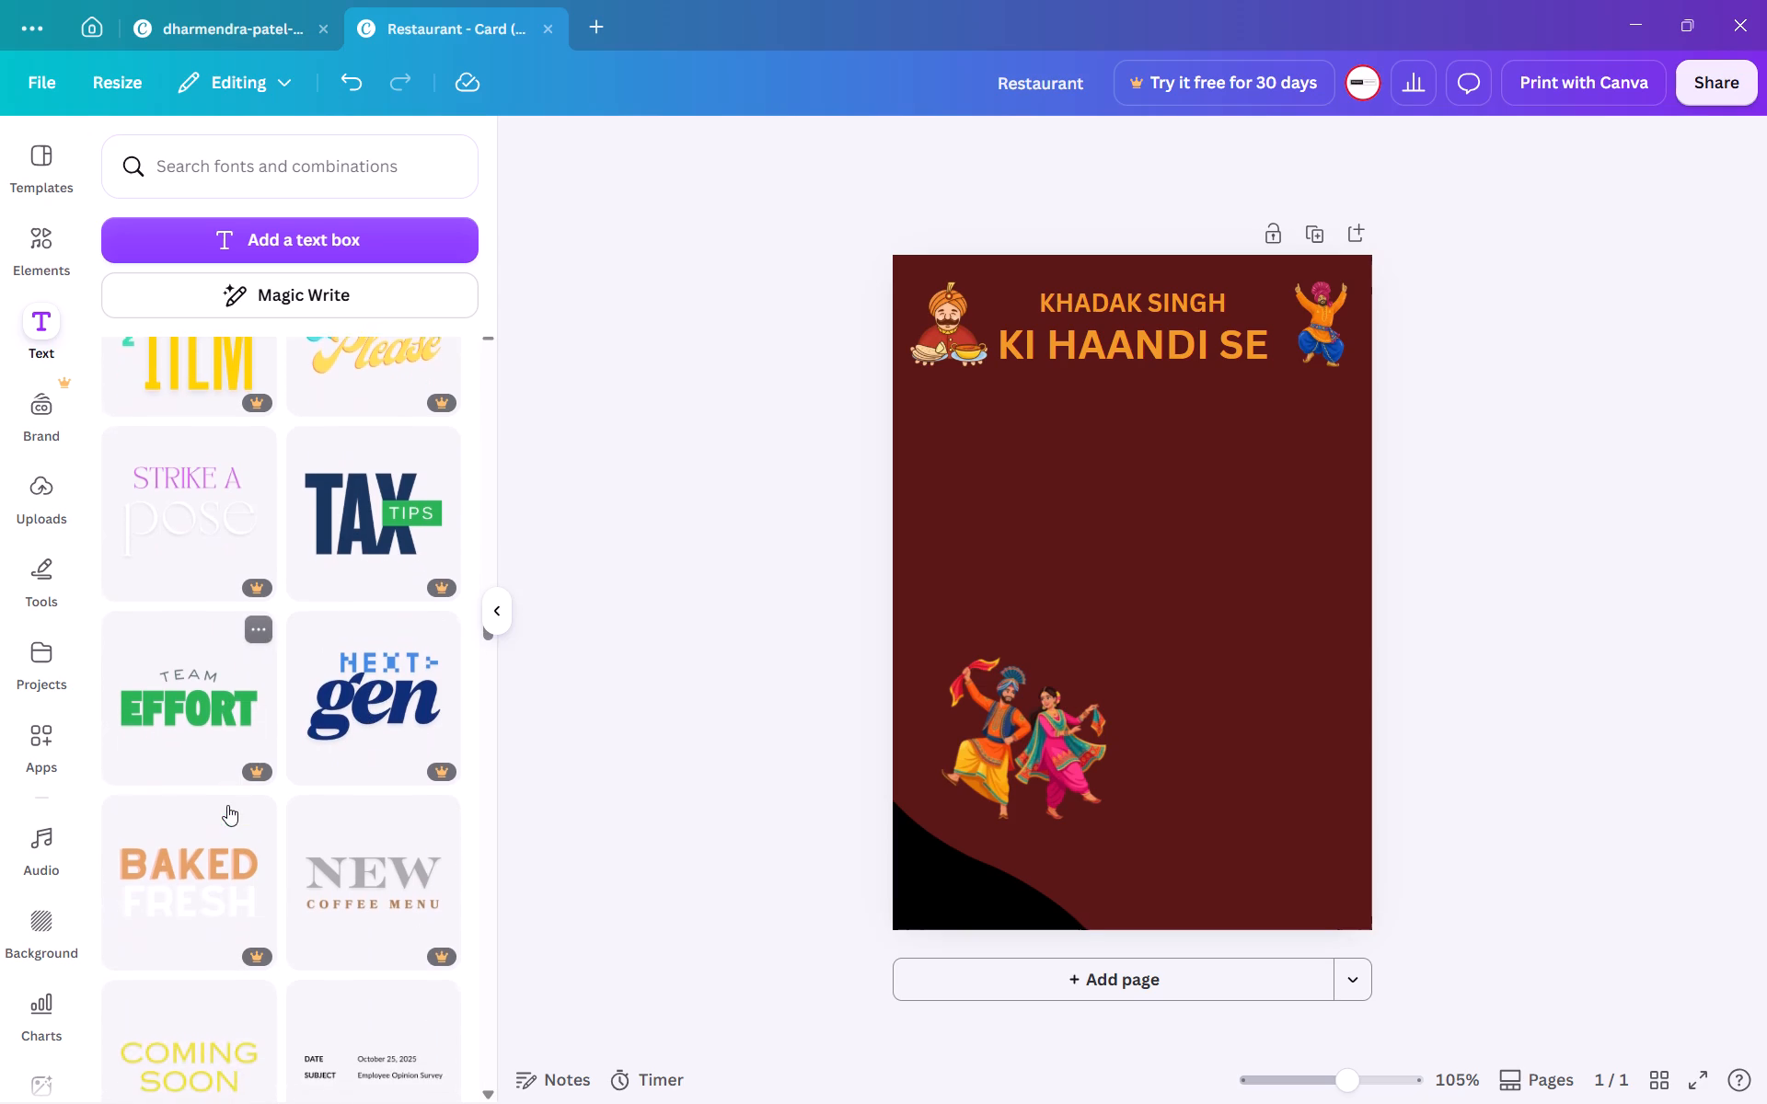
{"action": "scroll", "coordinate": [227, 805], "scroll_direction": "down", "scroll_amount": 4}
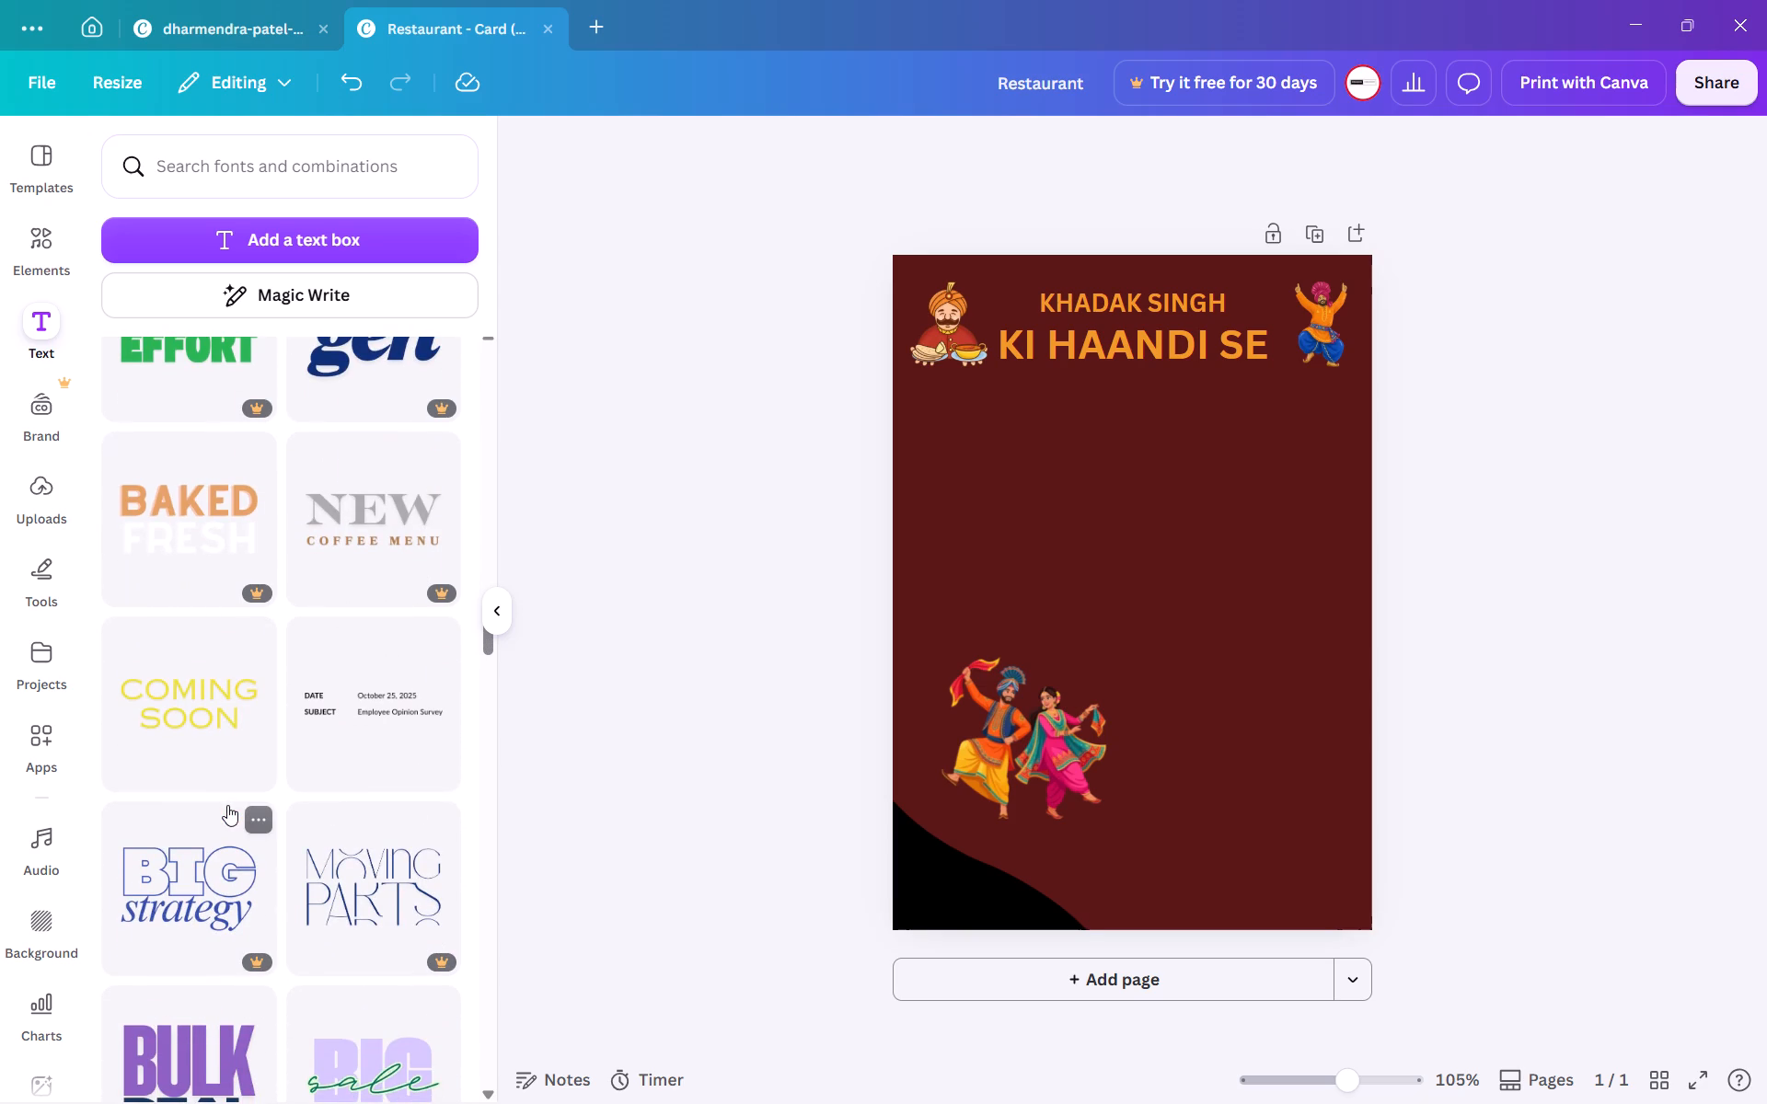
{"action": "scroll", "coordinate": [227, 805], "scroll_direction": "down", "scroll_amount": 5}
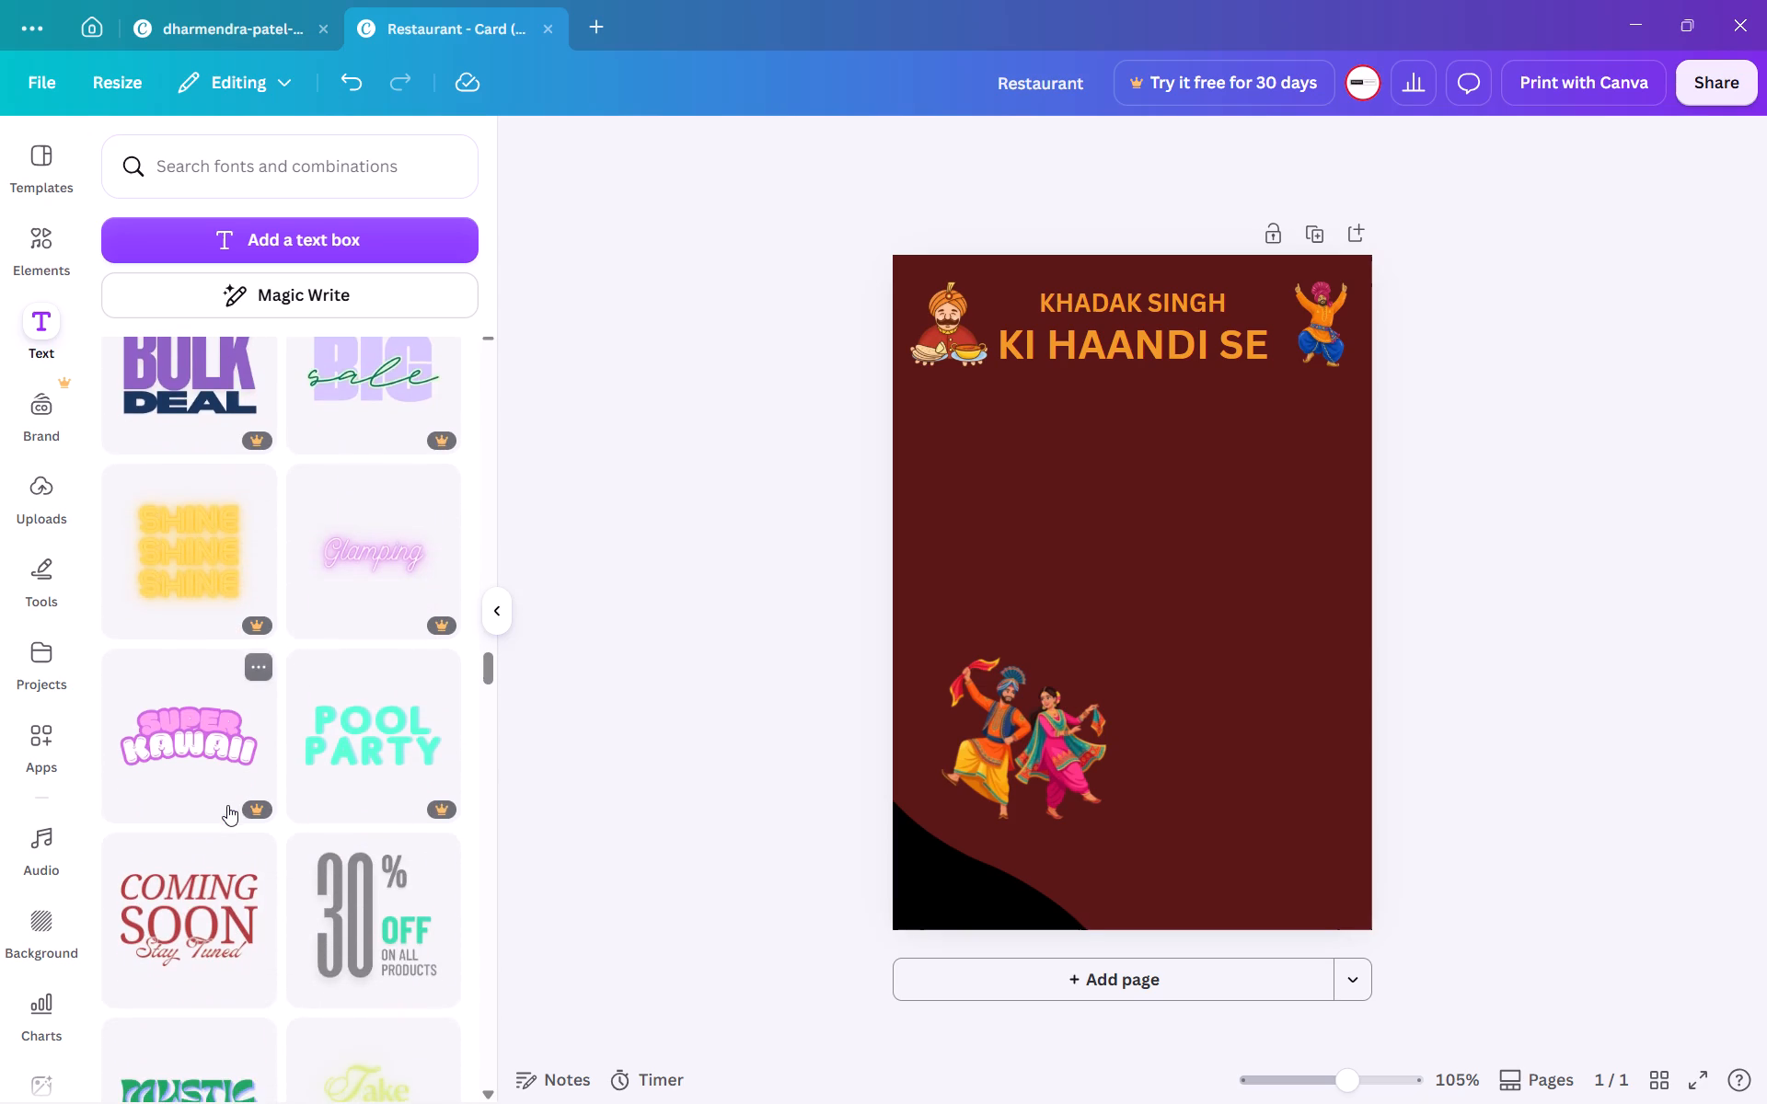
{"action": "scroll", "coordinate": [227, 805], "scroll_direction": "down", "scroll_amount": 4}
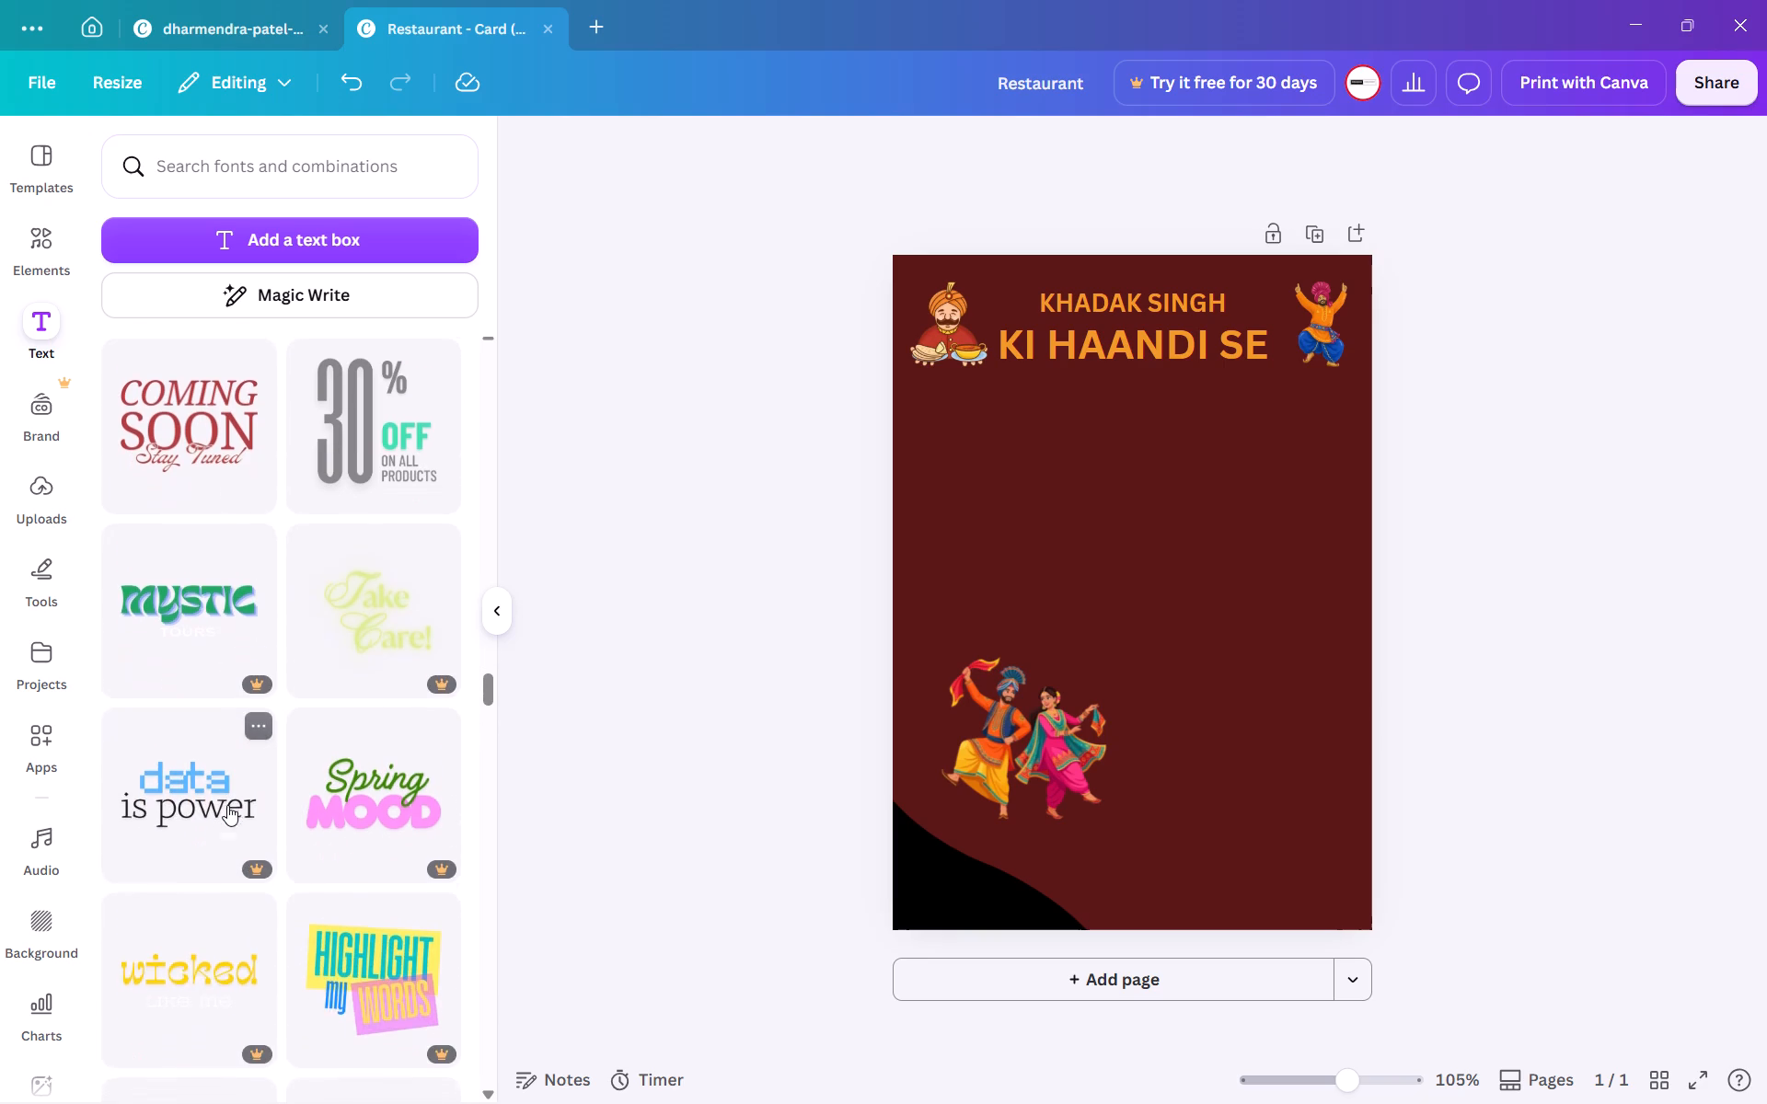
{"action": "scroll", "coordinate": [227, 805], "scroll_direction": "down", "scroll_amount": 5}
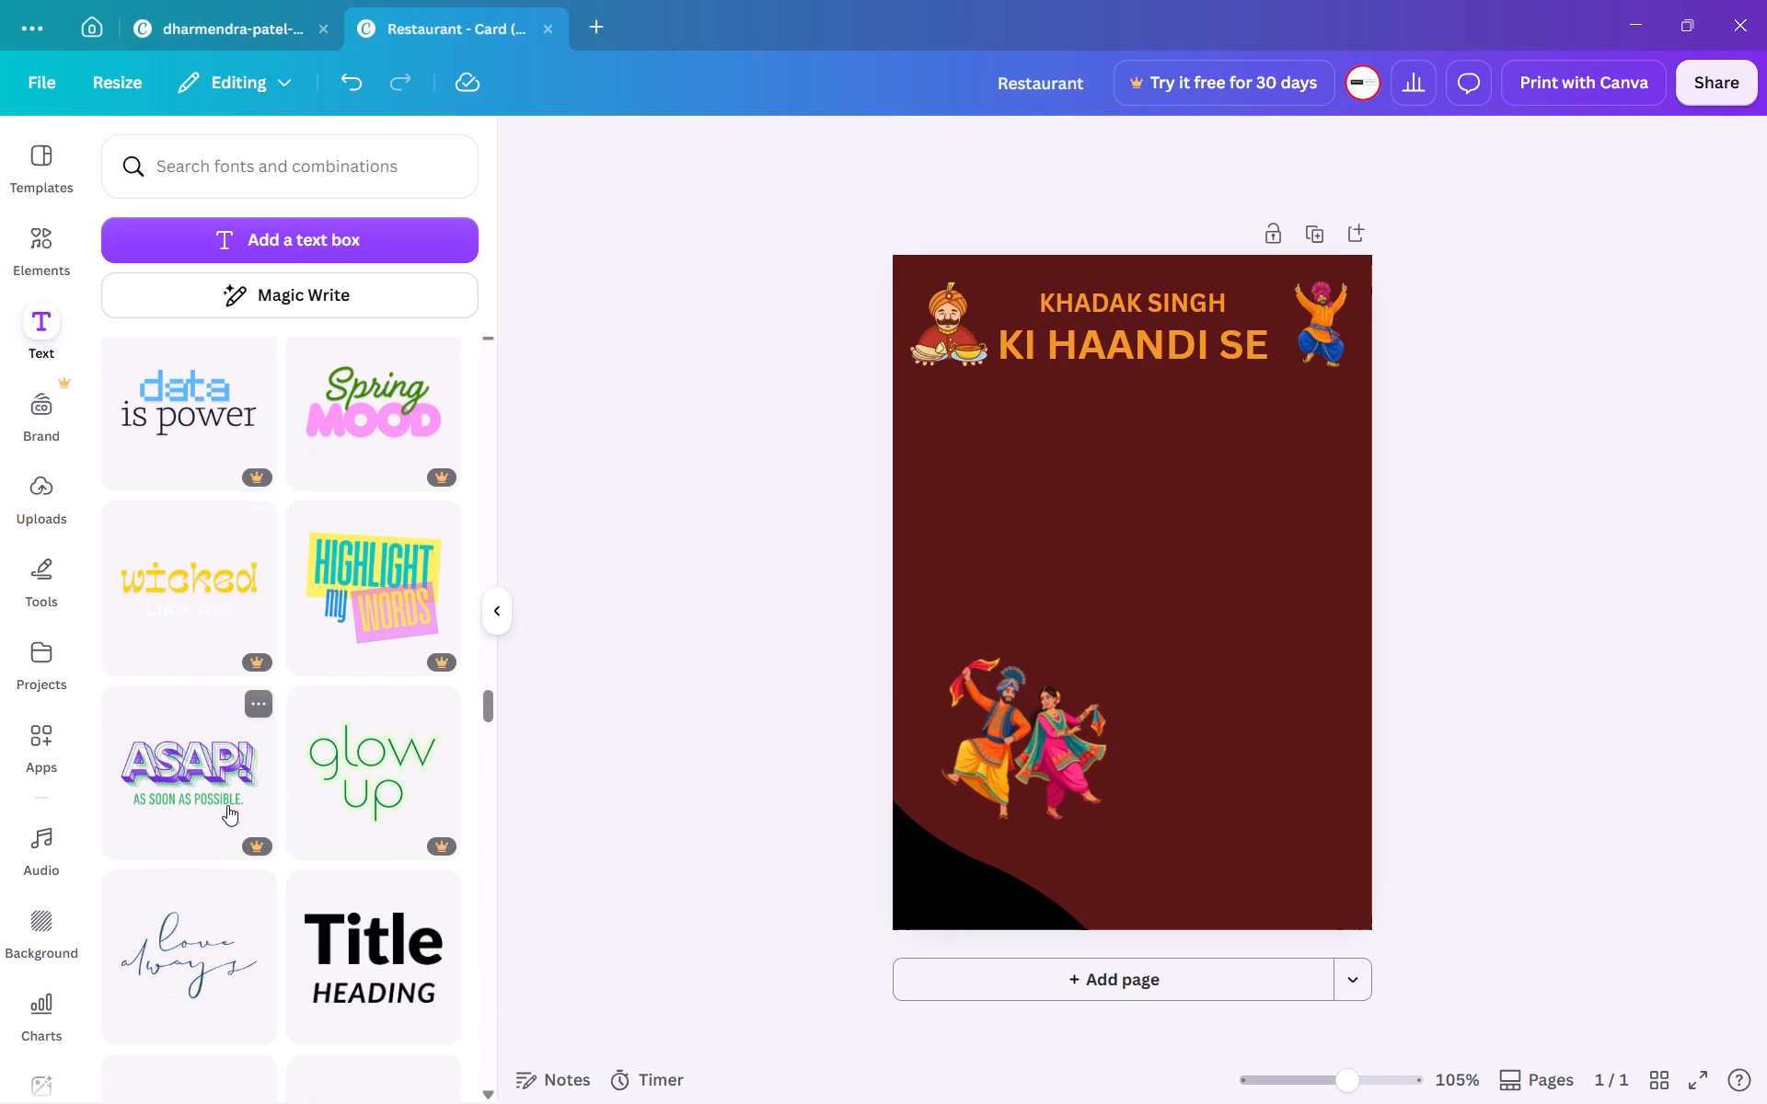
{"action": "scroll", "coordinate": [227, 805], "scroll_direction": "down", "scroll_amount": 1}
{"action": "left_click", "coordinate": [215, 803]}
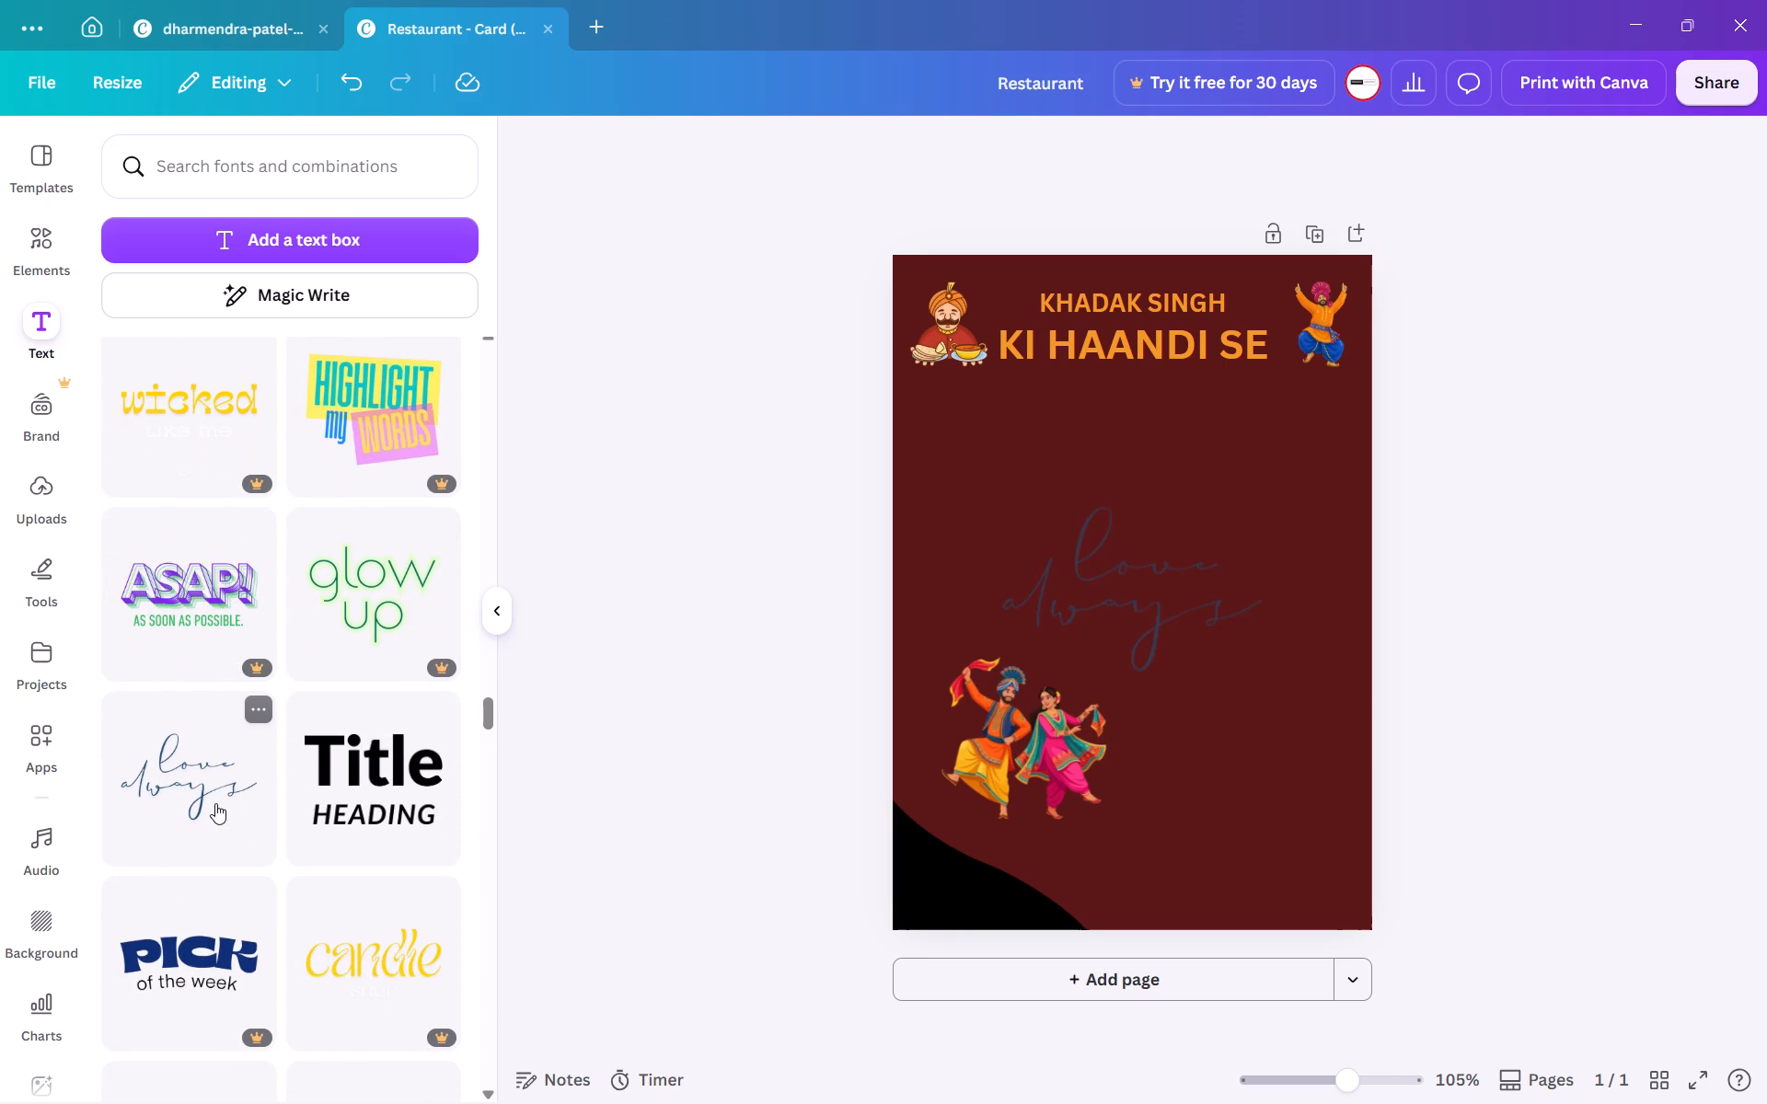
Change the colour of the word "always" in the handwritten text group to black.
{"action": "triple_click", "coordinate": [1099, 602]}
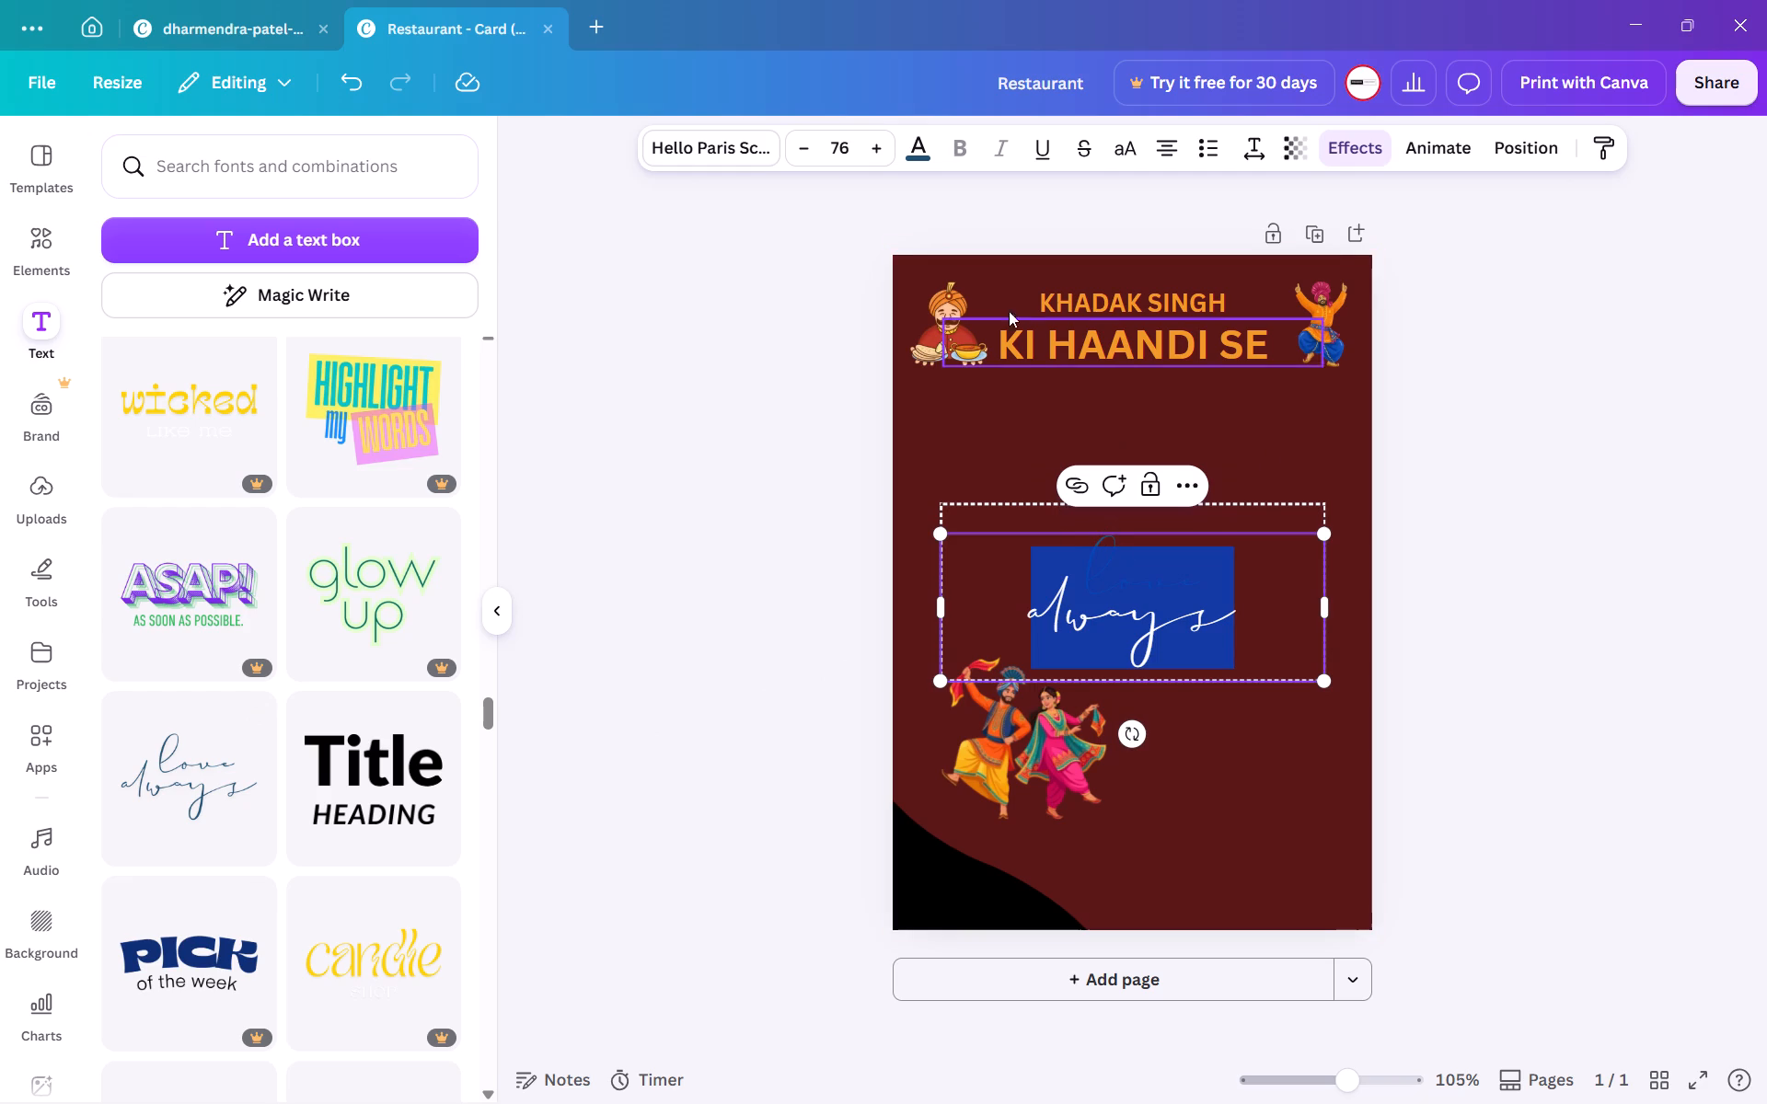
{"action": "left_click", "coordinate": [922, 155]}
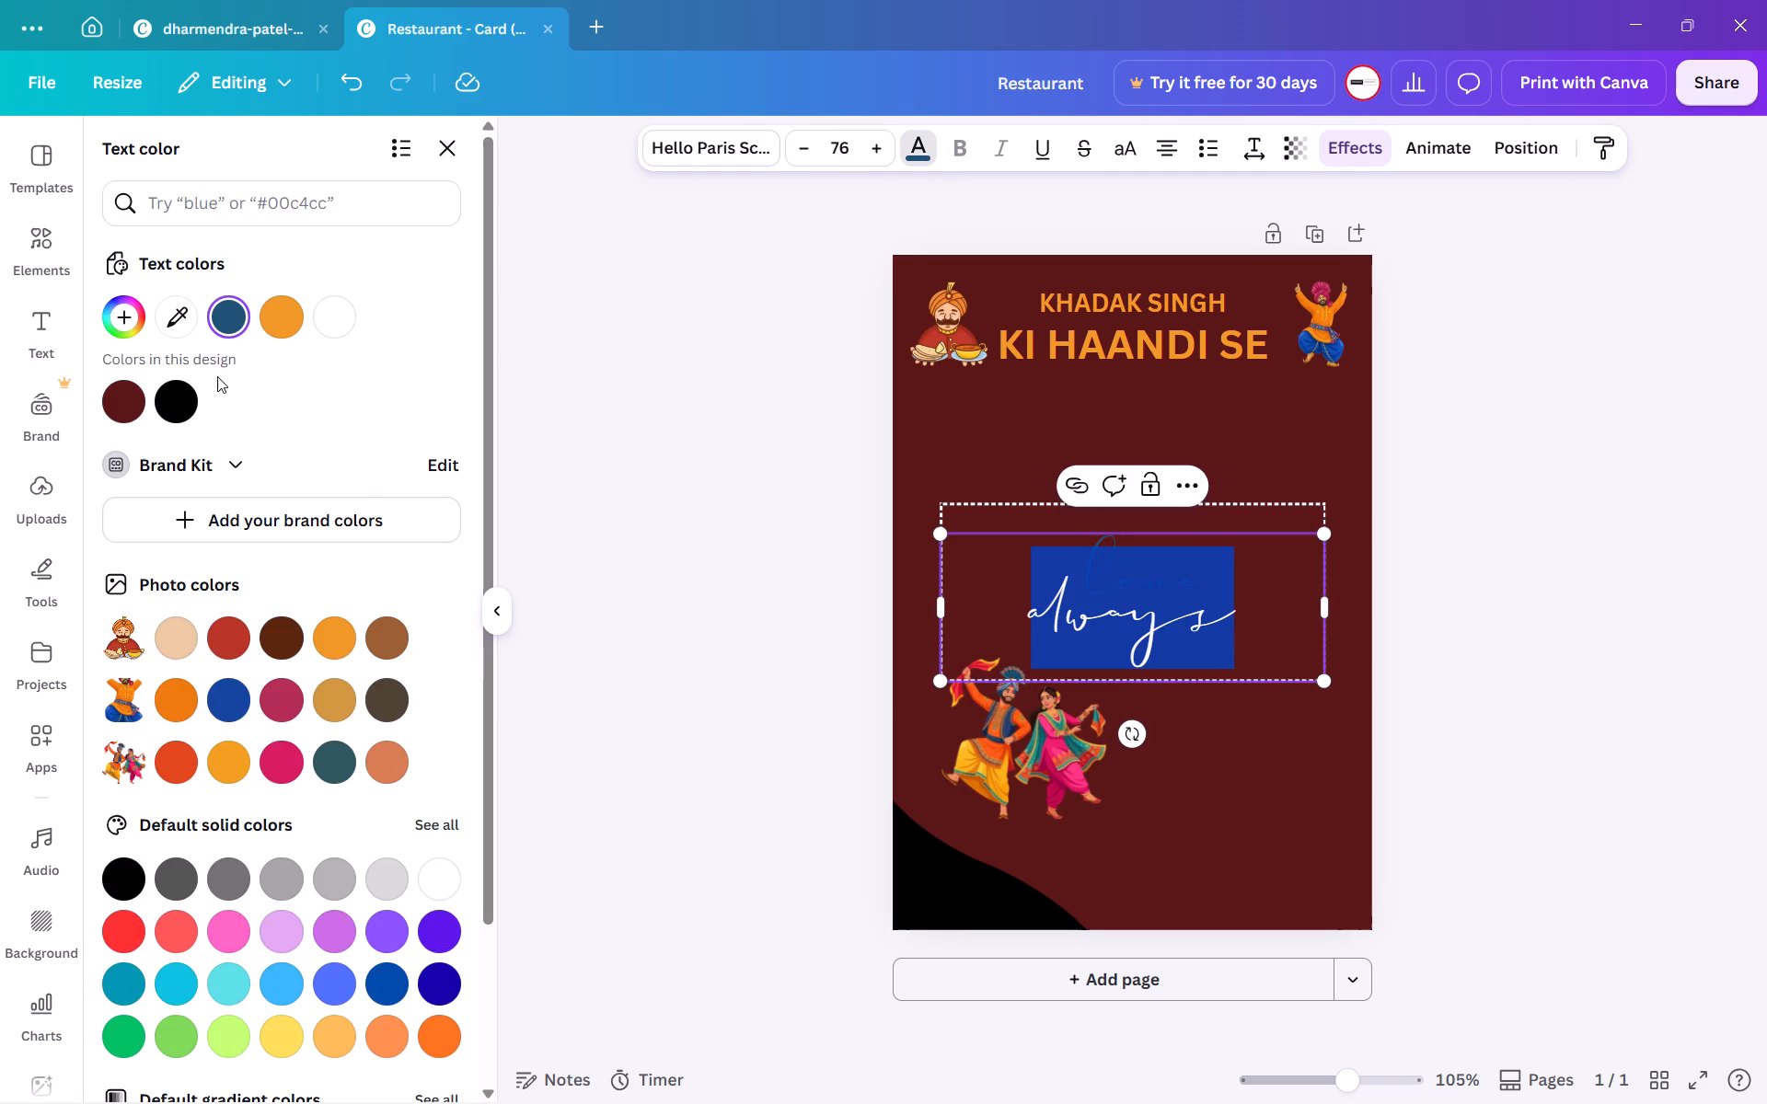
{"action": "left_click", "coordinate": [169, 397]}
{"action": "left_click", "coordinate": [645, 507]}
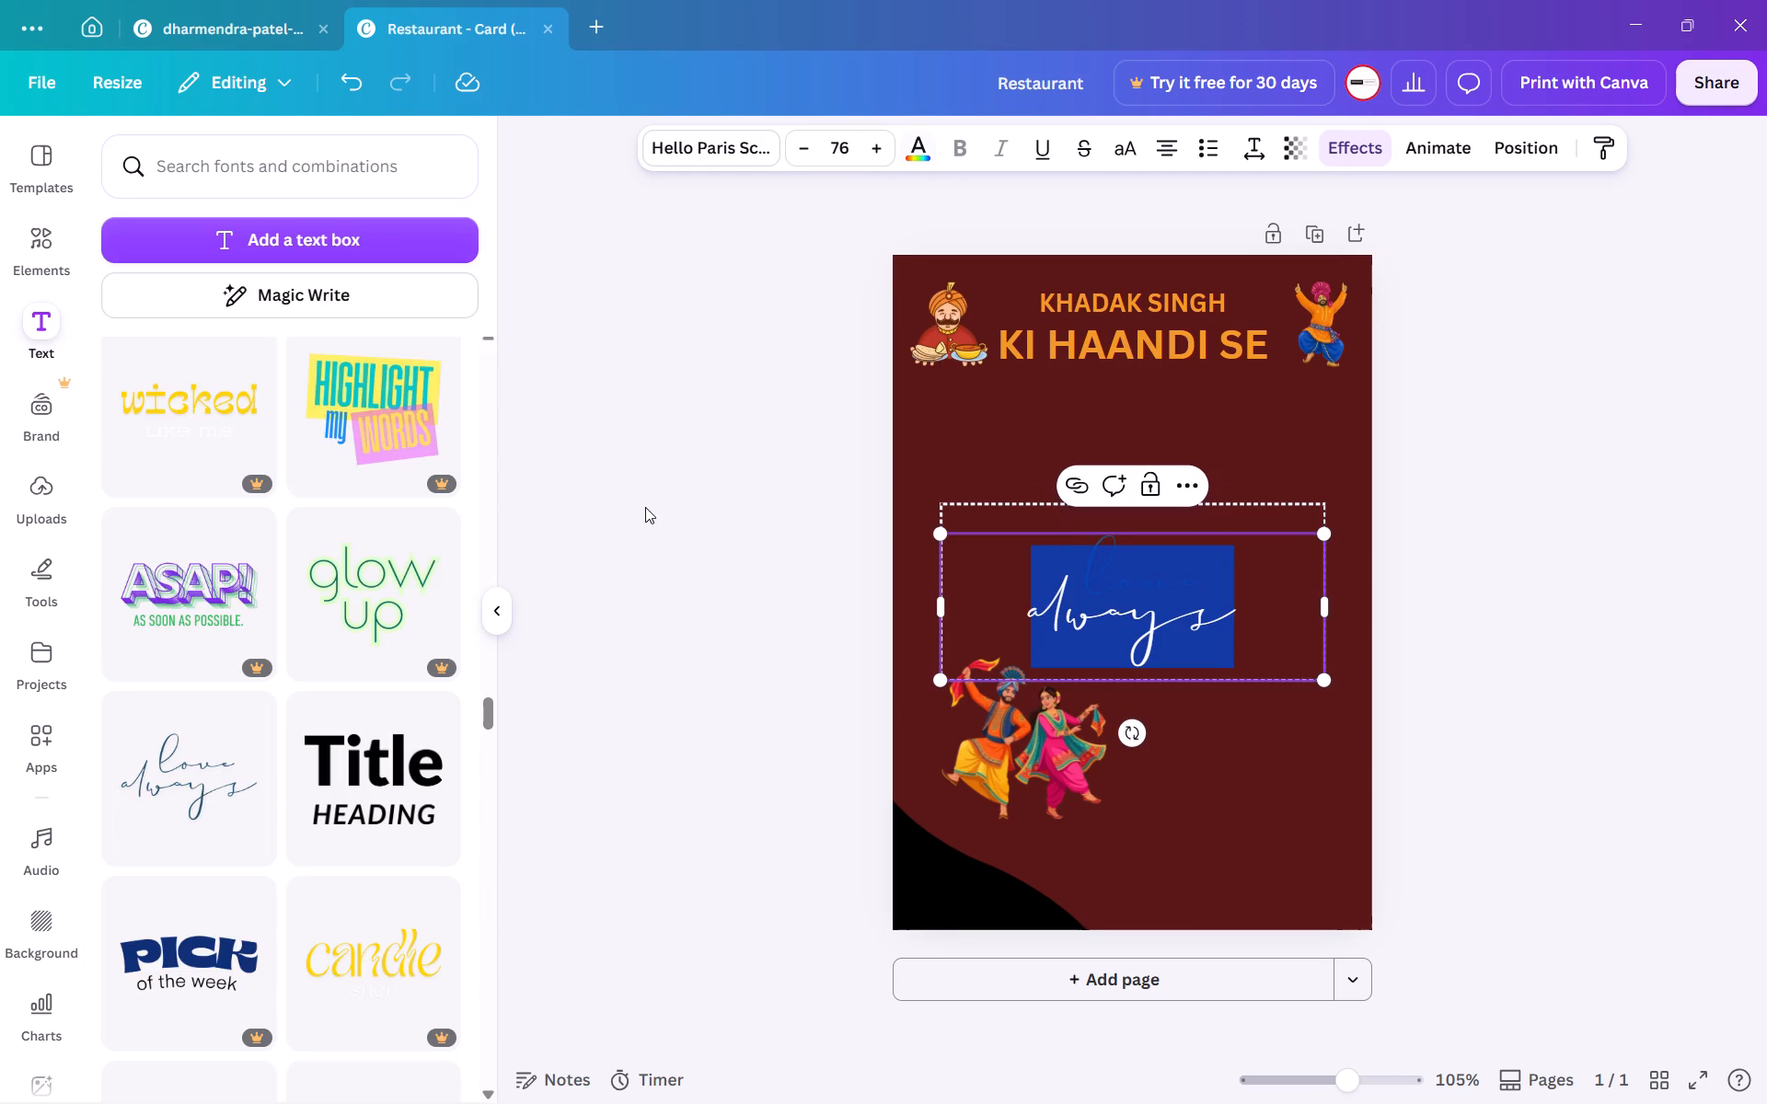
{"action": "left_click", "coordinate": [689, 533]}
Select the word "love" in the handwritten text group and change its colour to black as well.
{"action": "triple_click", "coordinate": [1141, 583]}
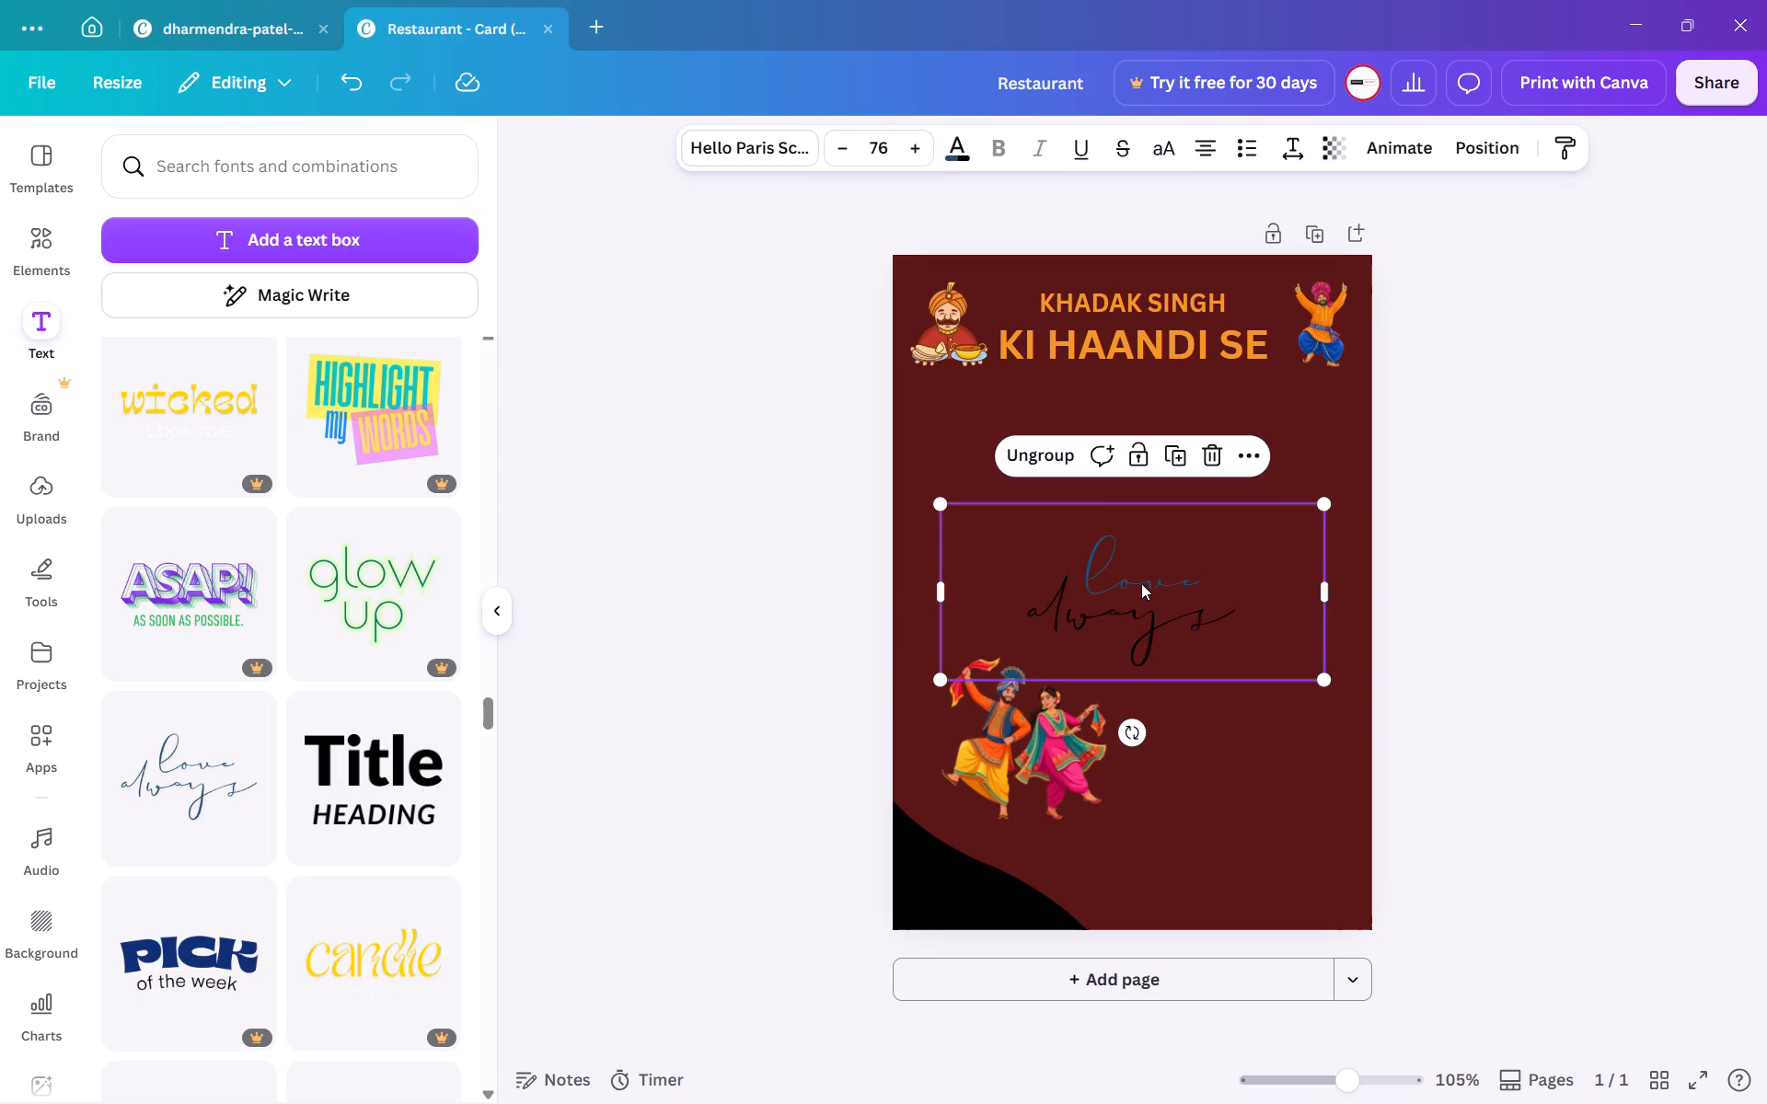
{"action": "left_click", "coordinate": [1148, 552]}
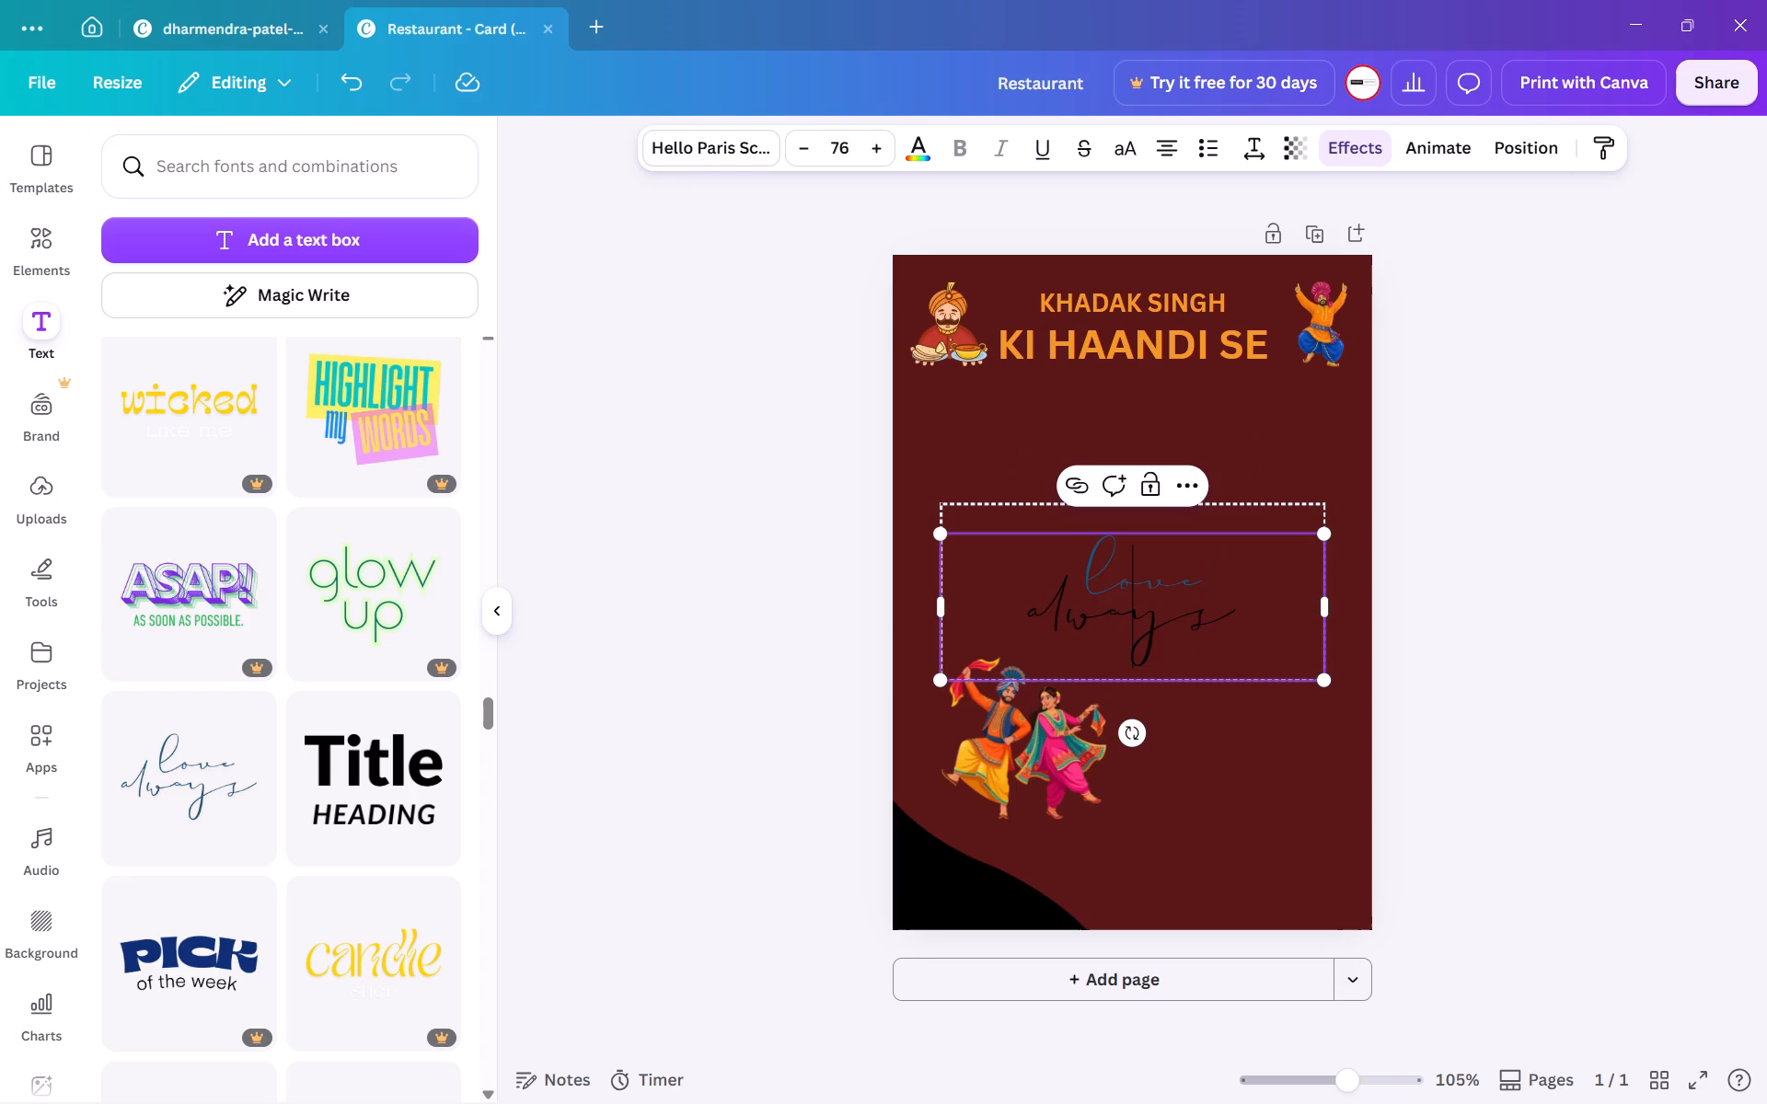
{"action": "left_click", "coordinate": [1080, 536]}
{"action": "left_click", "coordinate": [1095, 515]}
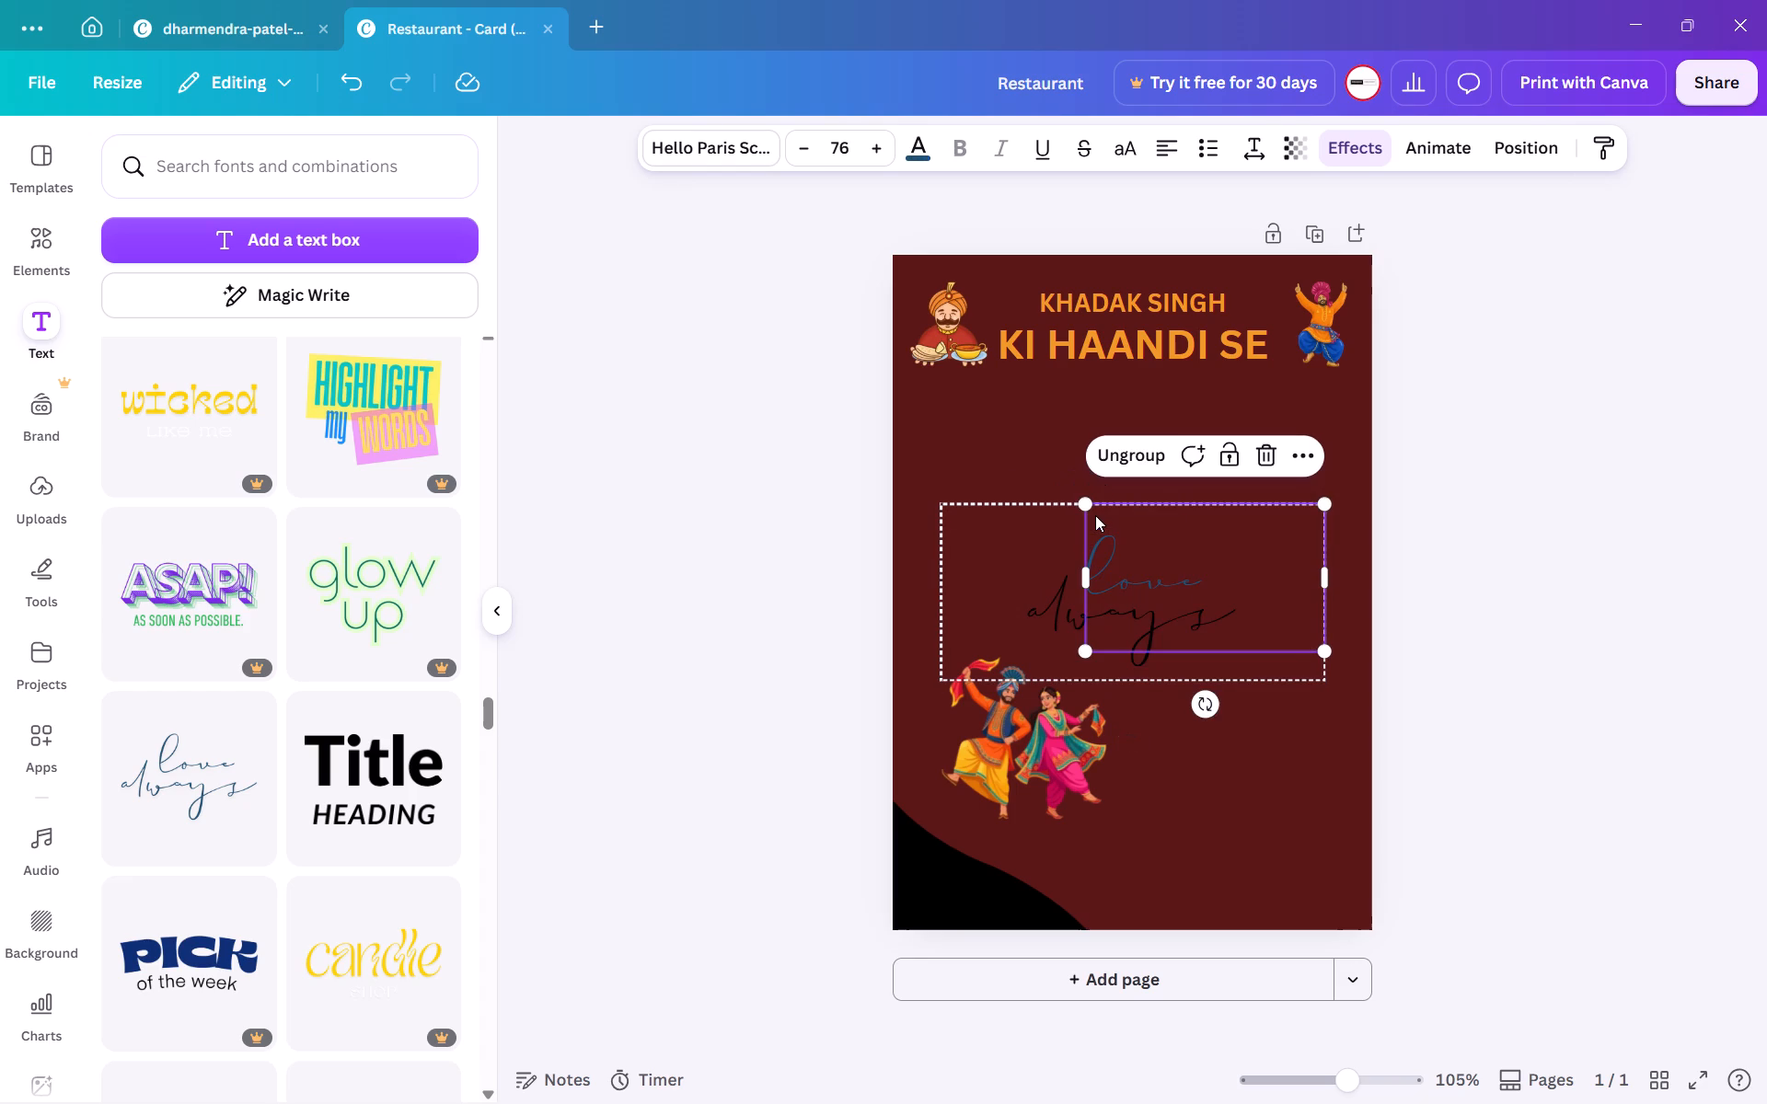
{"action": "triple_click", "coordinate": [1101, 558]}
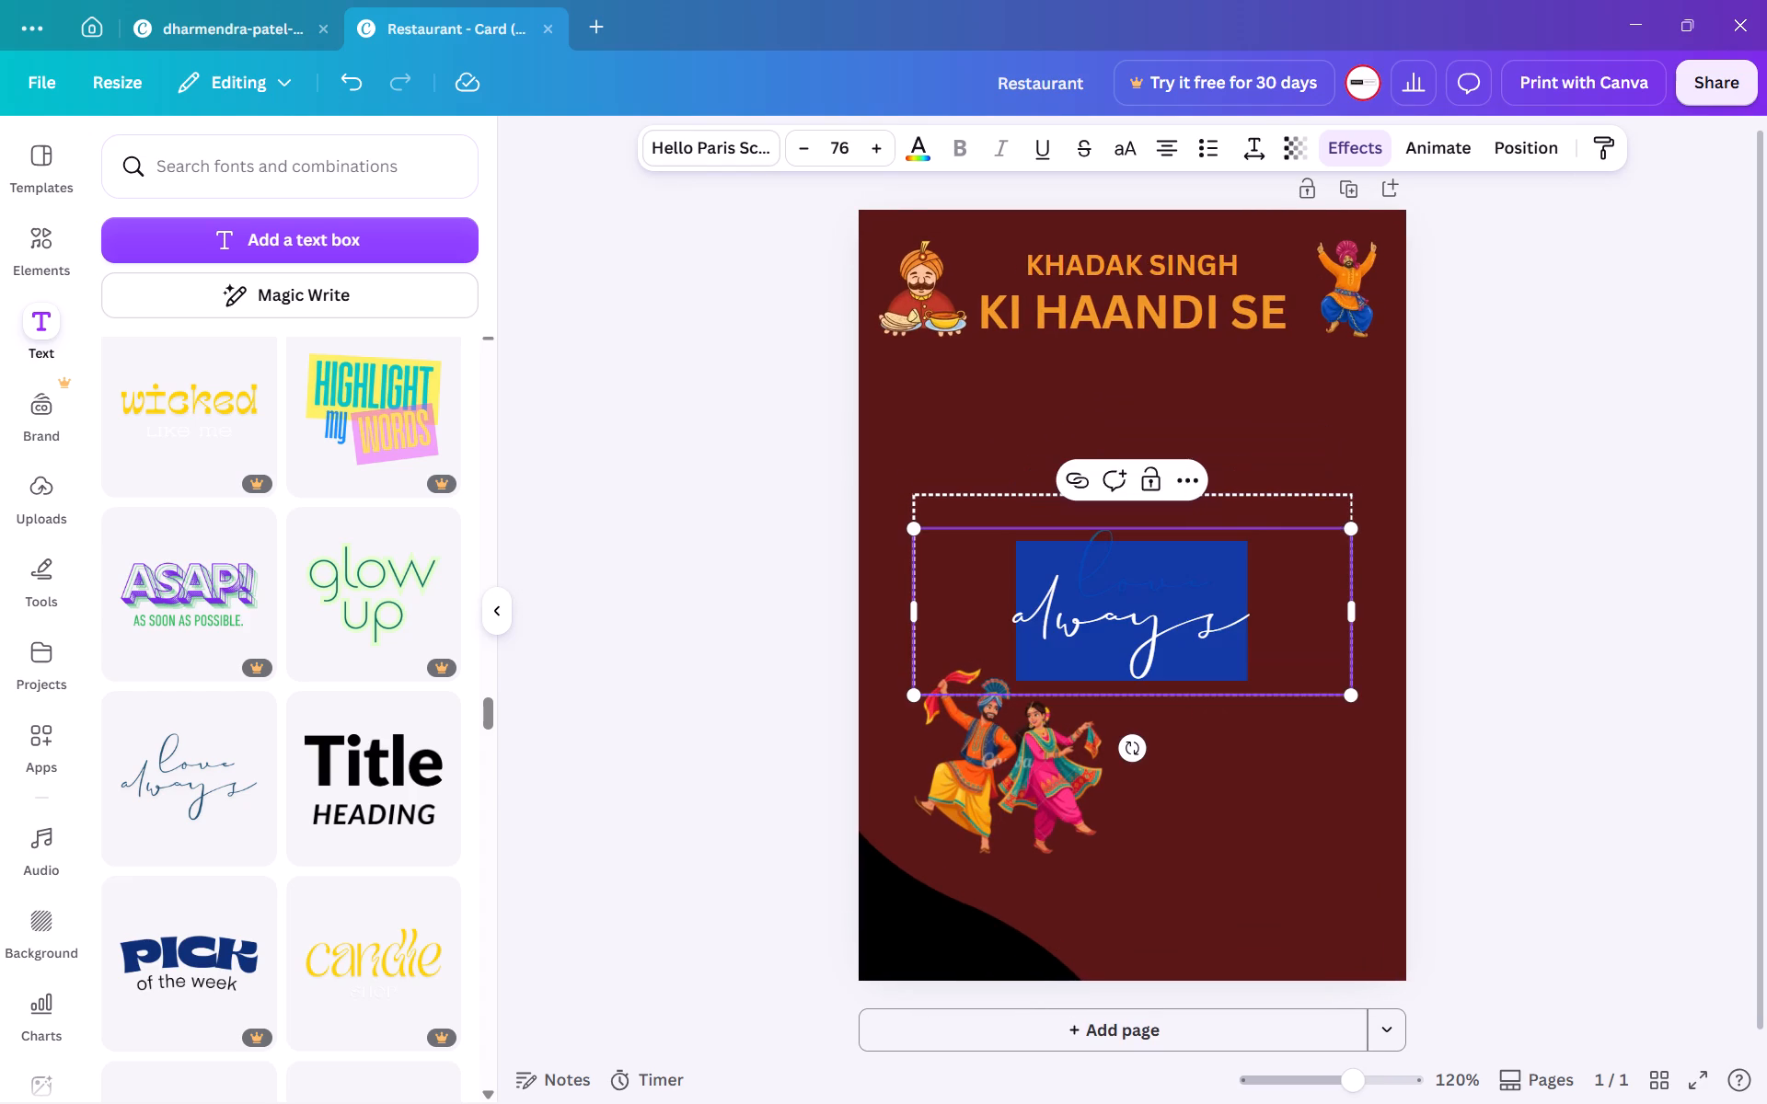
{"action": "left_click", "coordinate": [1276, 514]}
{"action": "double_click", "coordinate": [1276, 514]}
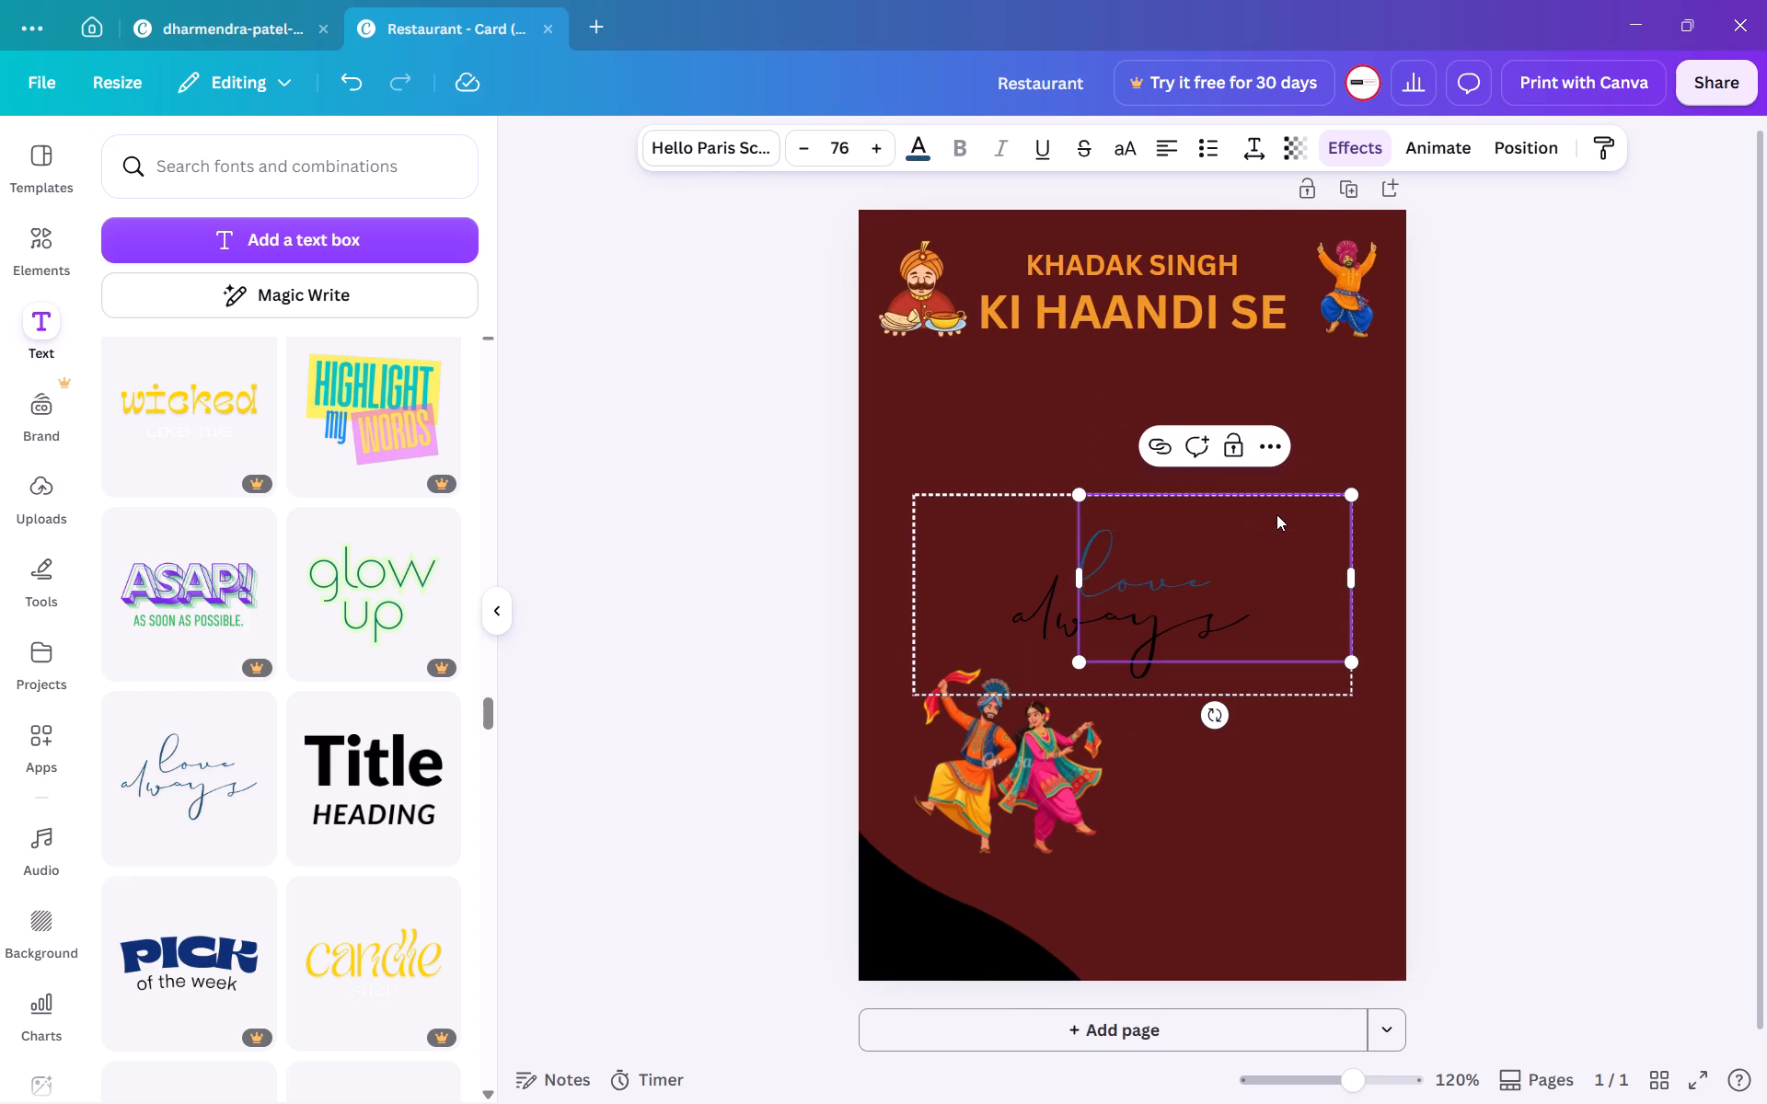
{"action": "triple_click", "coordinate": [1244, 552]}
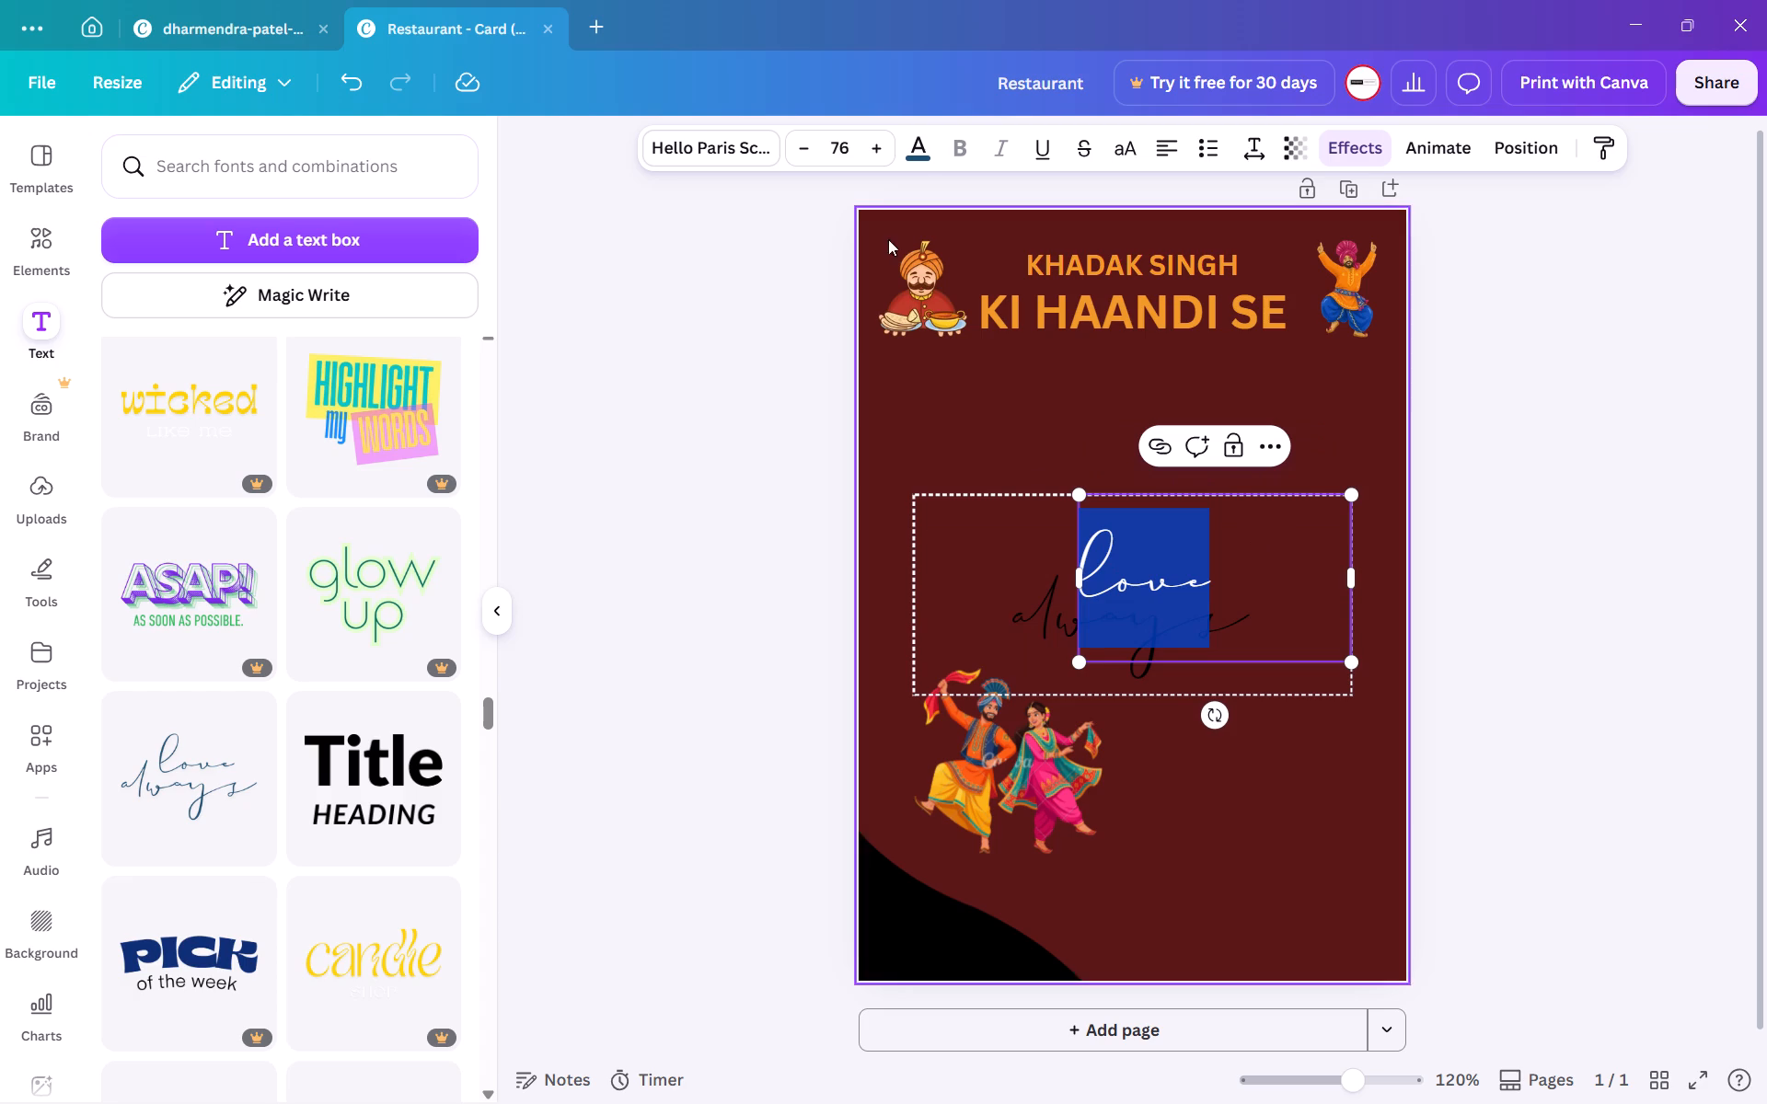
{"action": "left_click", "coordinate": [922, 154]}
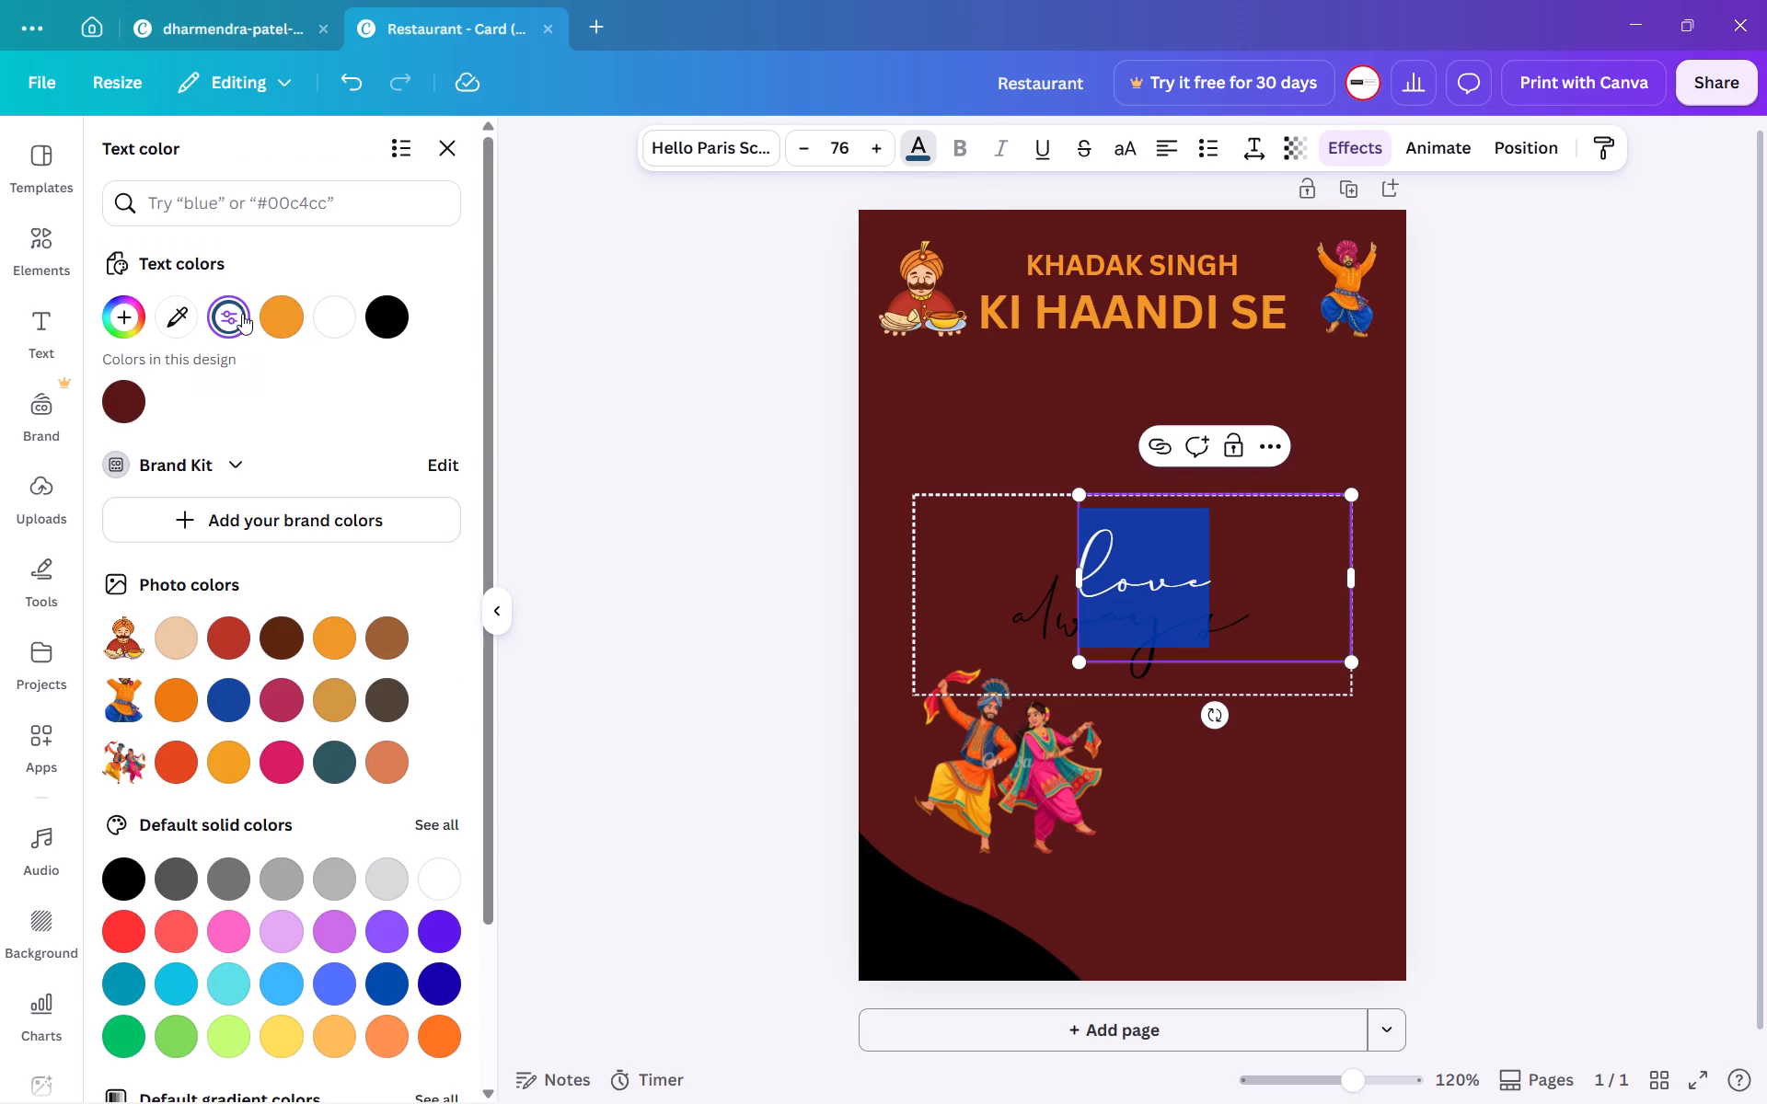
{"action": "left_click", "coordinate": [378, 318]}
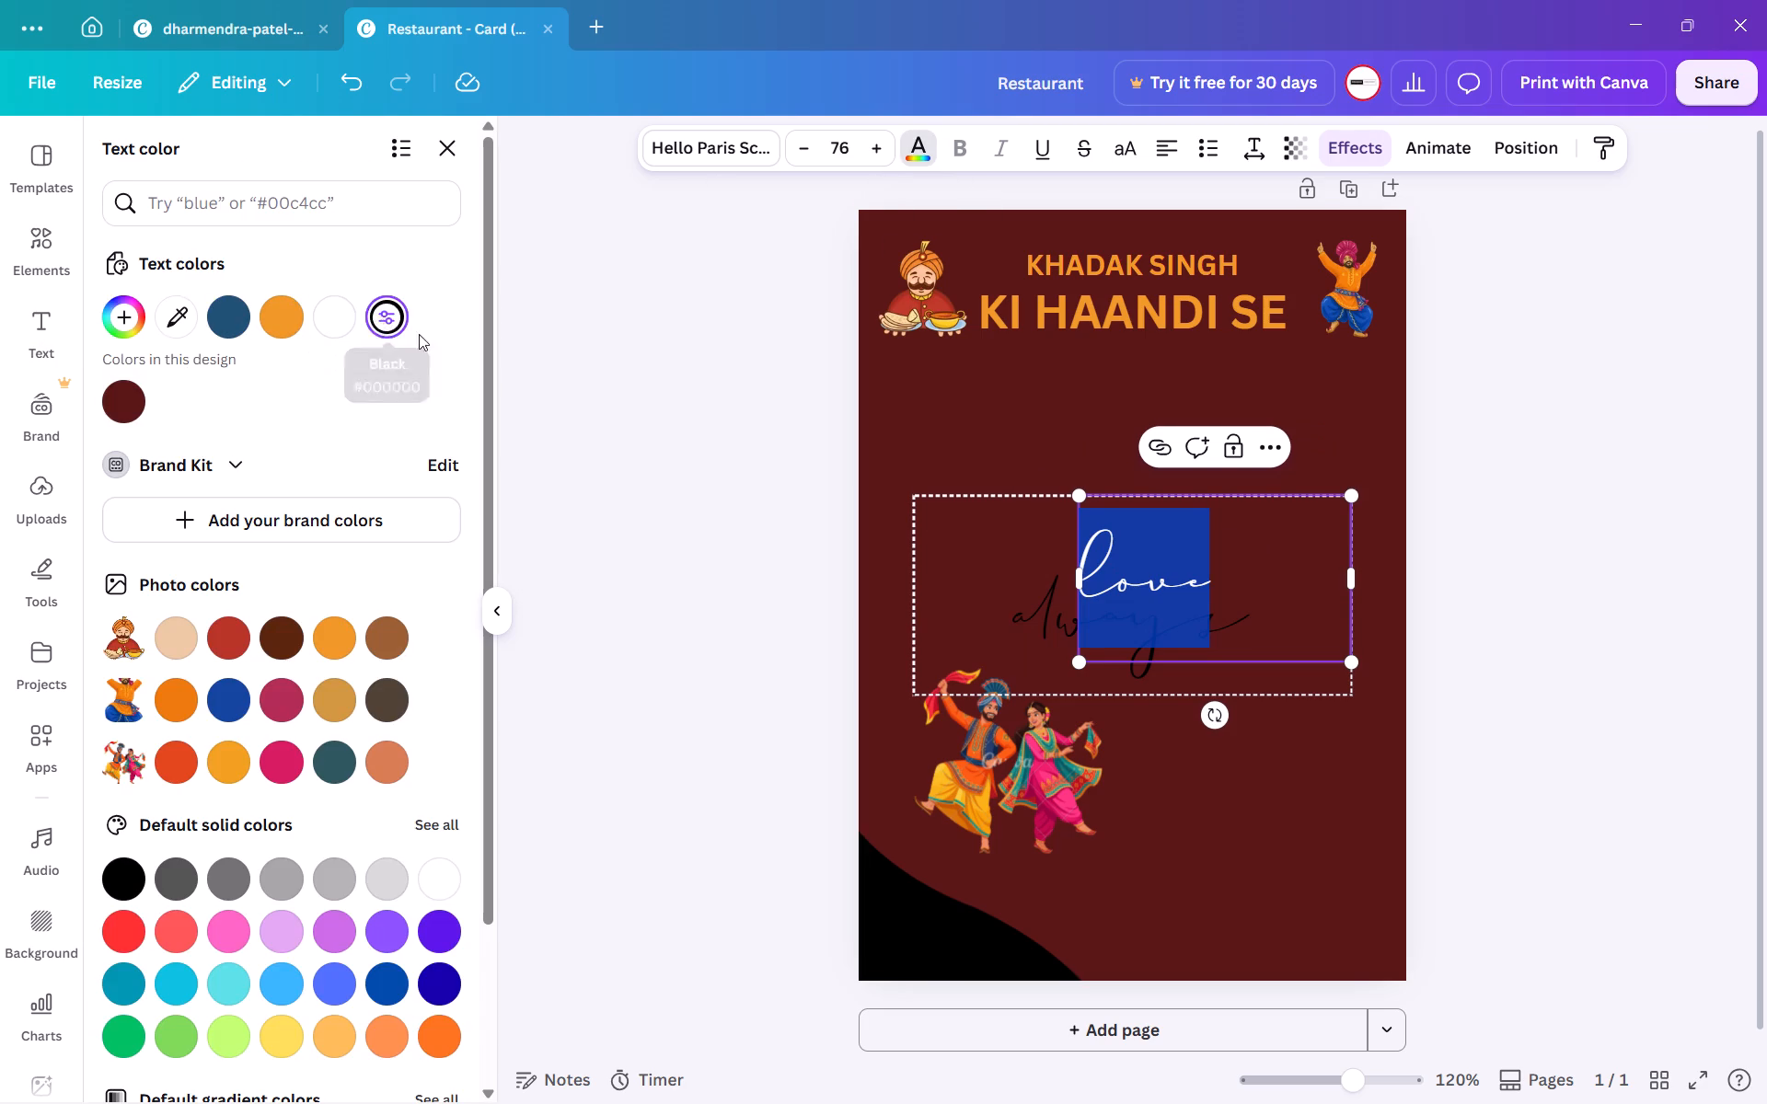
{"action": "left_click", "coordinate": [564, 382]}
{"action": "left_click", "coordinate": [671, 495]}
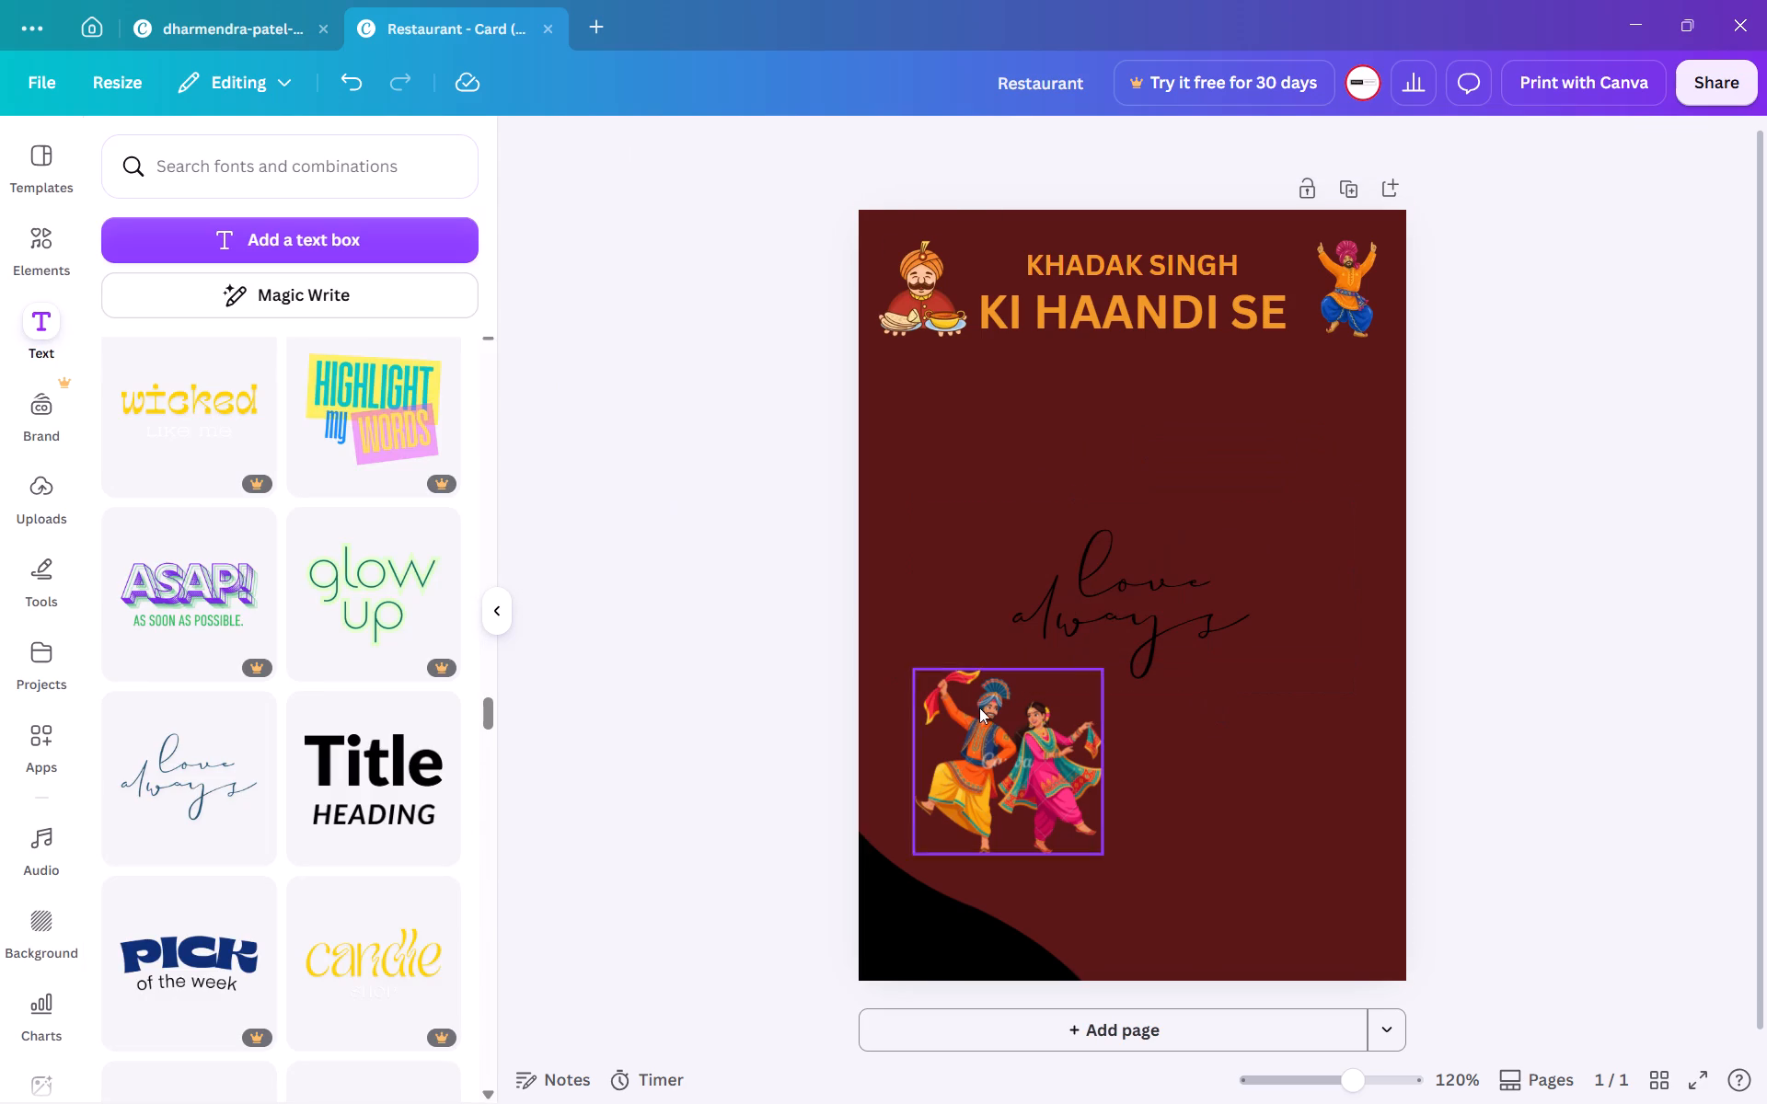
Move the whole "love always" text group up to the card's left edge, below the restaurant name.
{"action": "double_click", "coordinate": [1214, 638]}
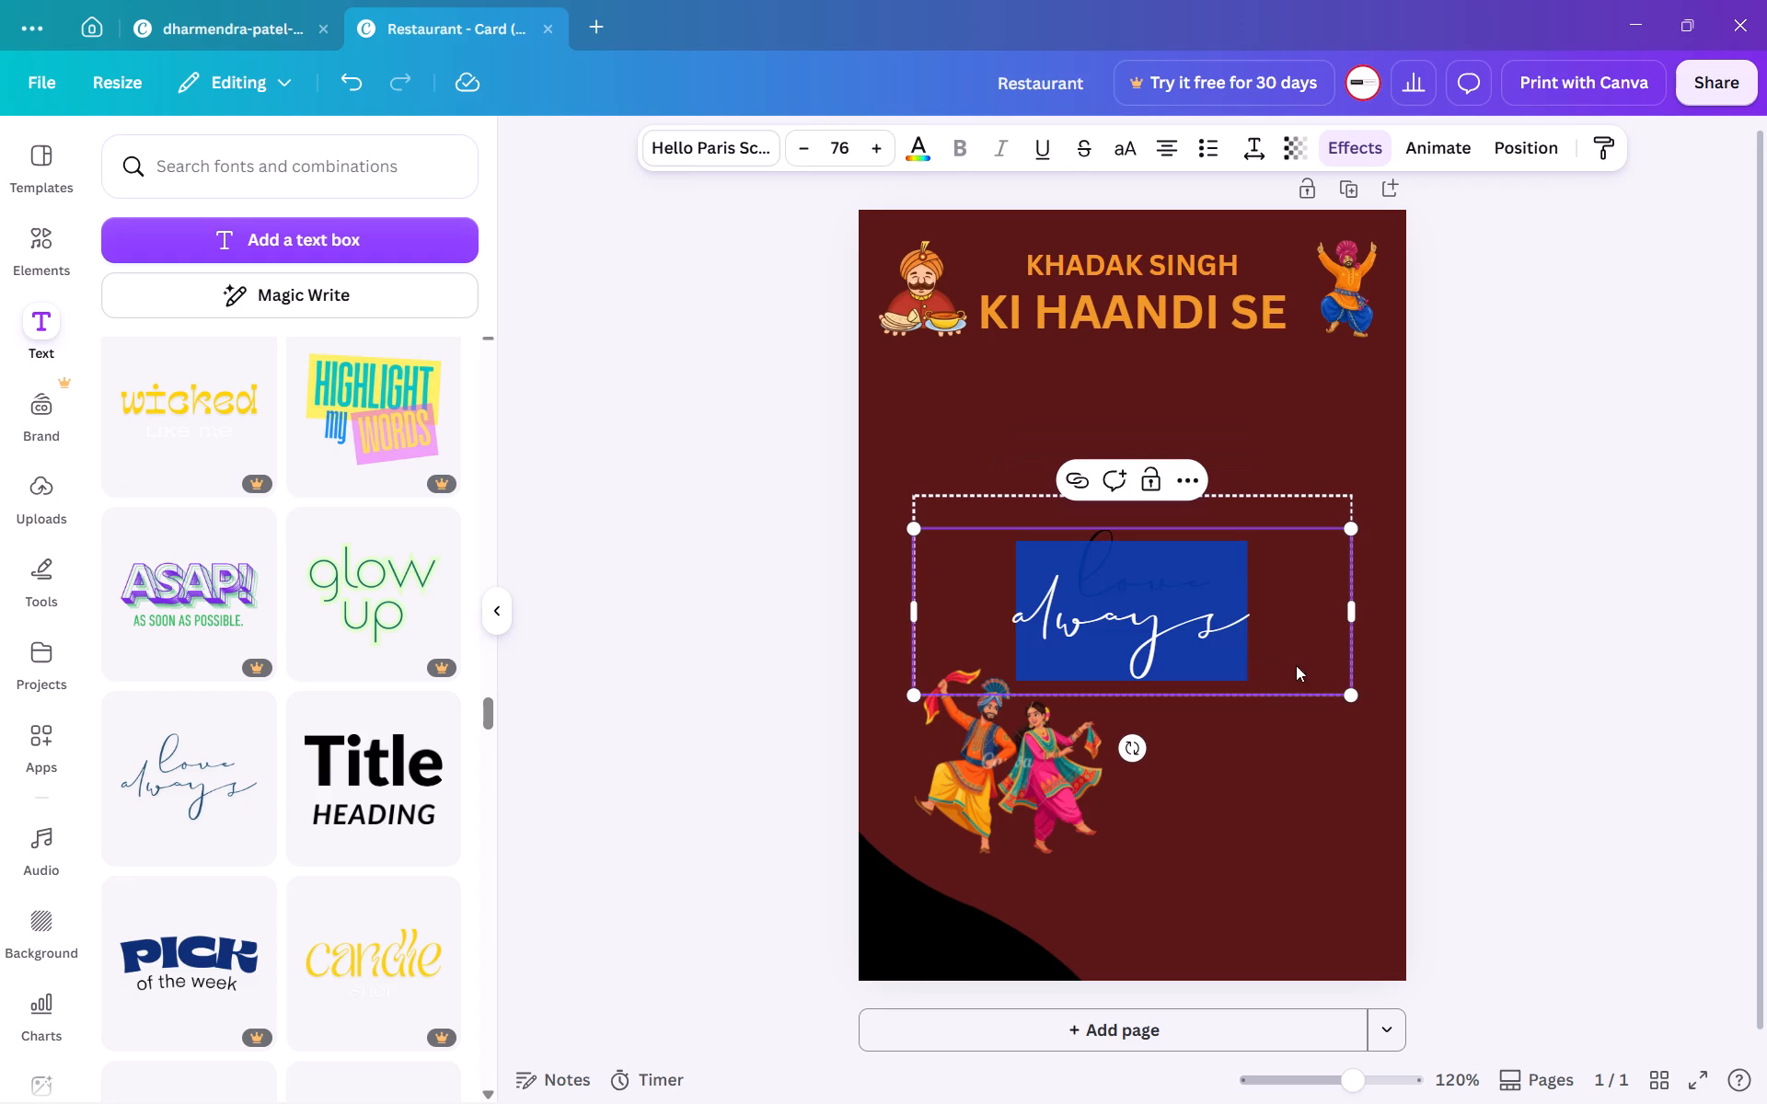
{"action": "left_click", "coordinate": [1314, 661]}
{"action": "left_click", "coordinate": [1372, 709]}
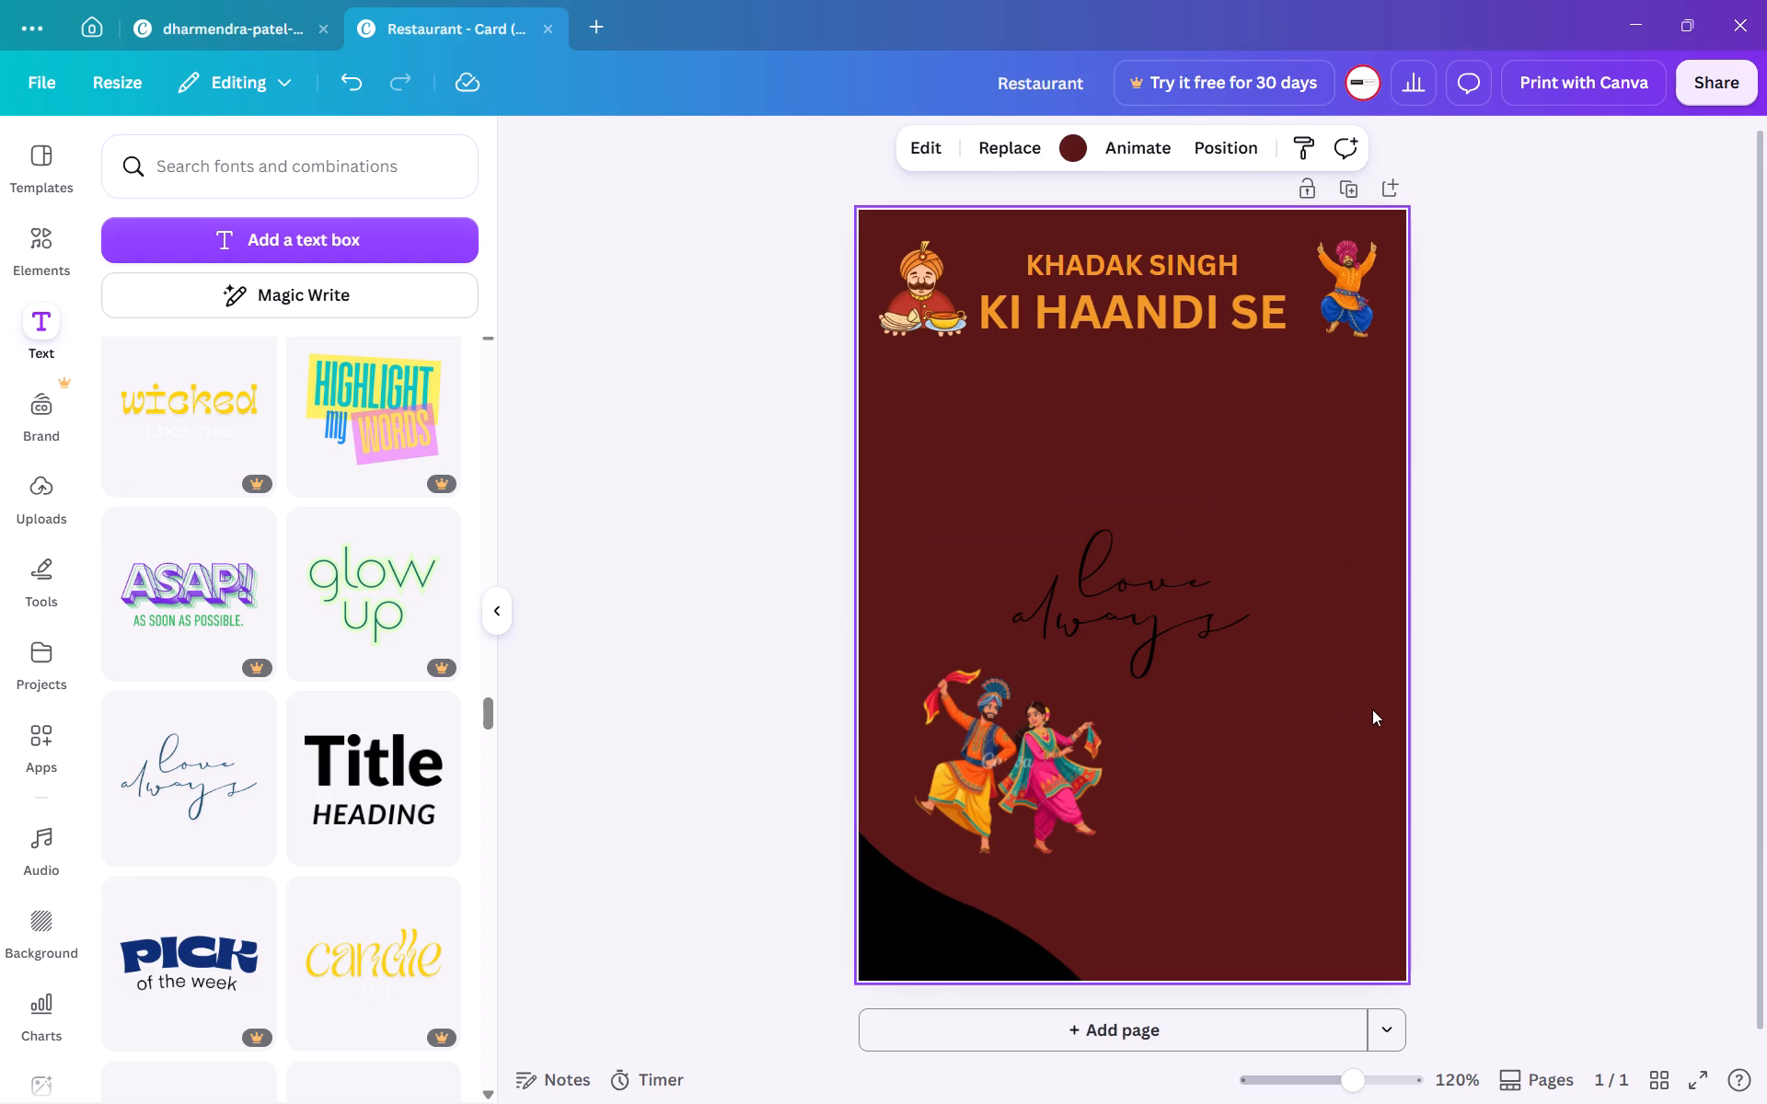
{"action": "left_click_drag", "start_coordinate": [1372, 709], "coordinate": [1179, 581]}
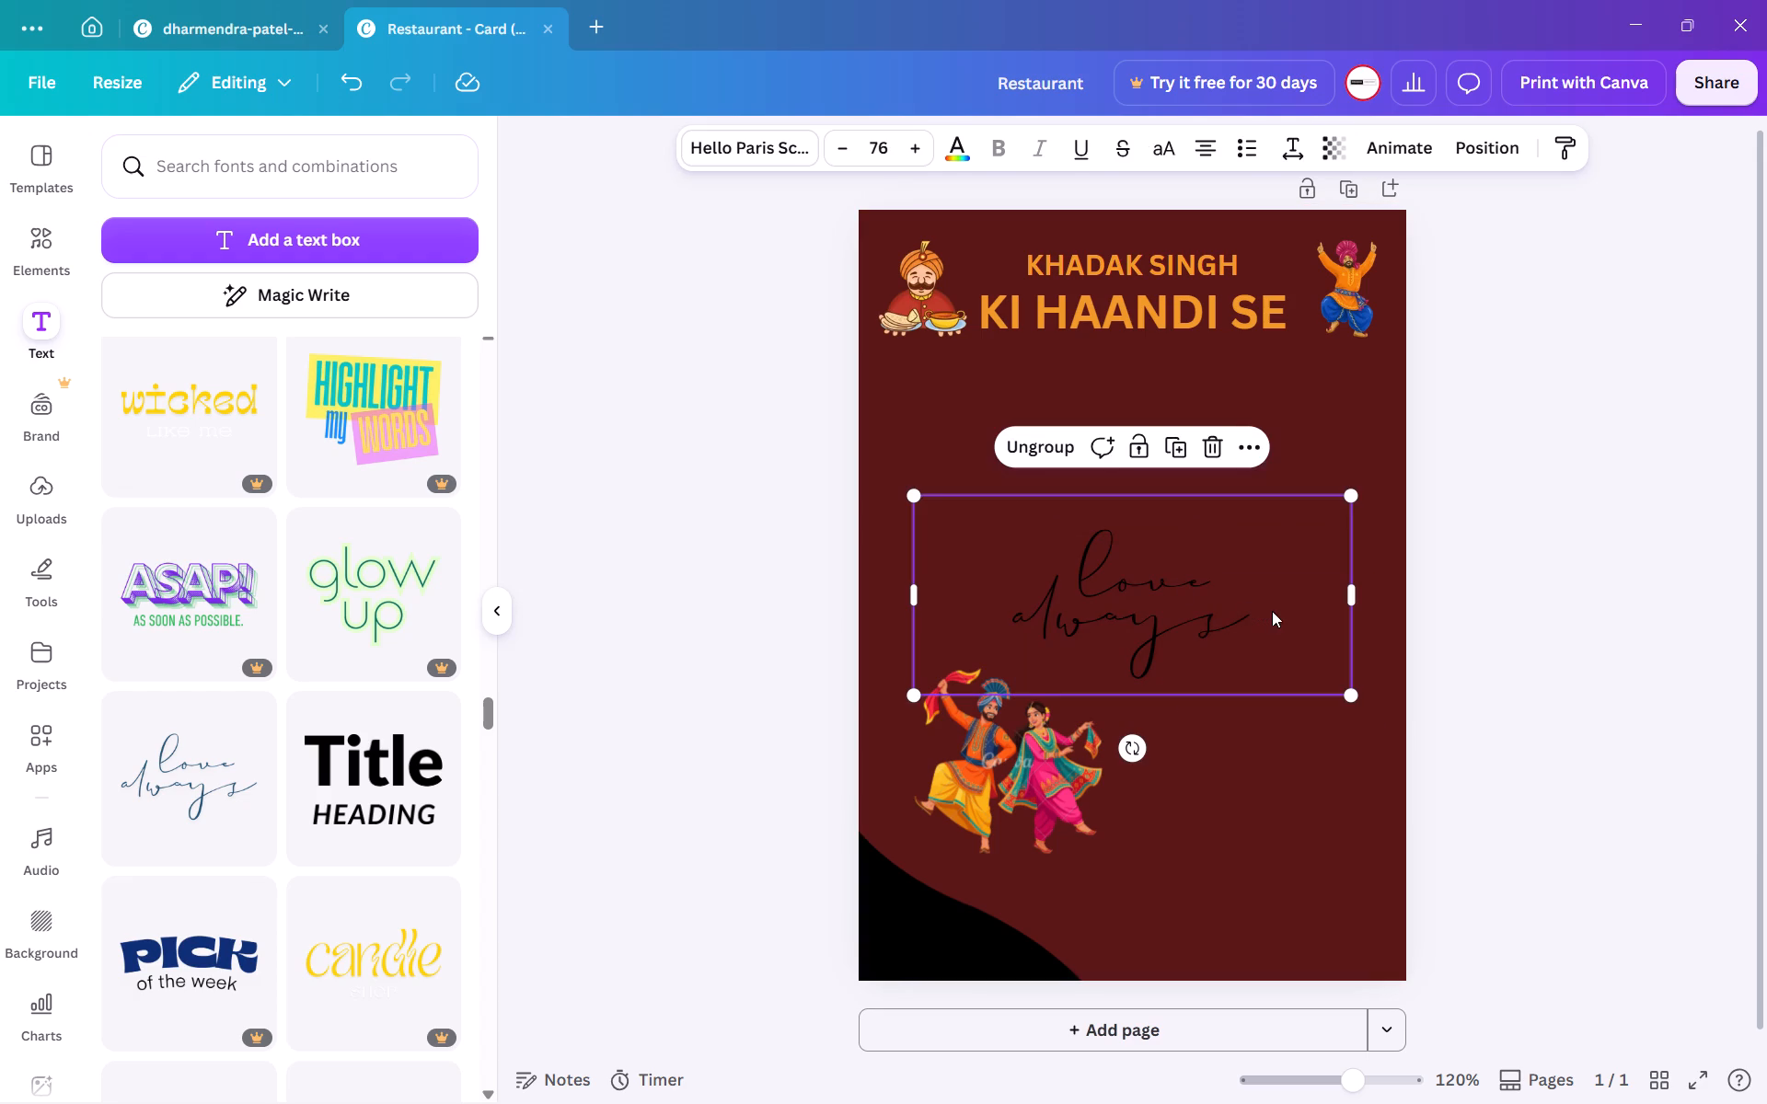
{"action": "left_click_drag", "start_coordinate": [1272, 611], "coordinate": [1145, 468]}
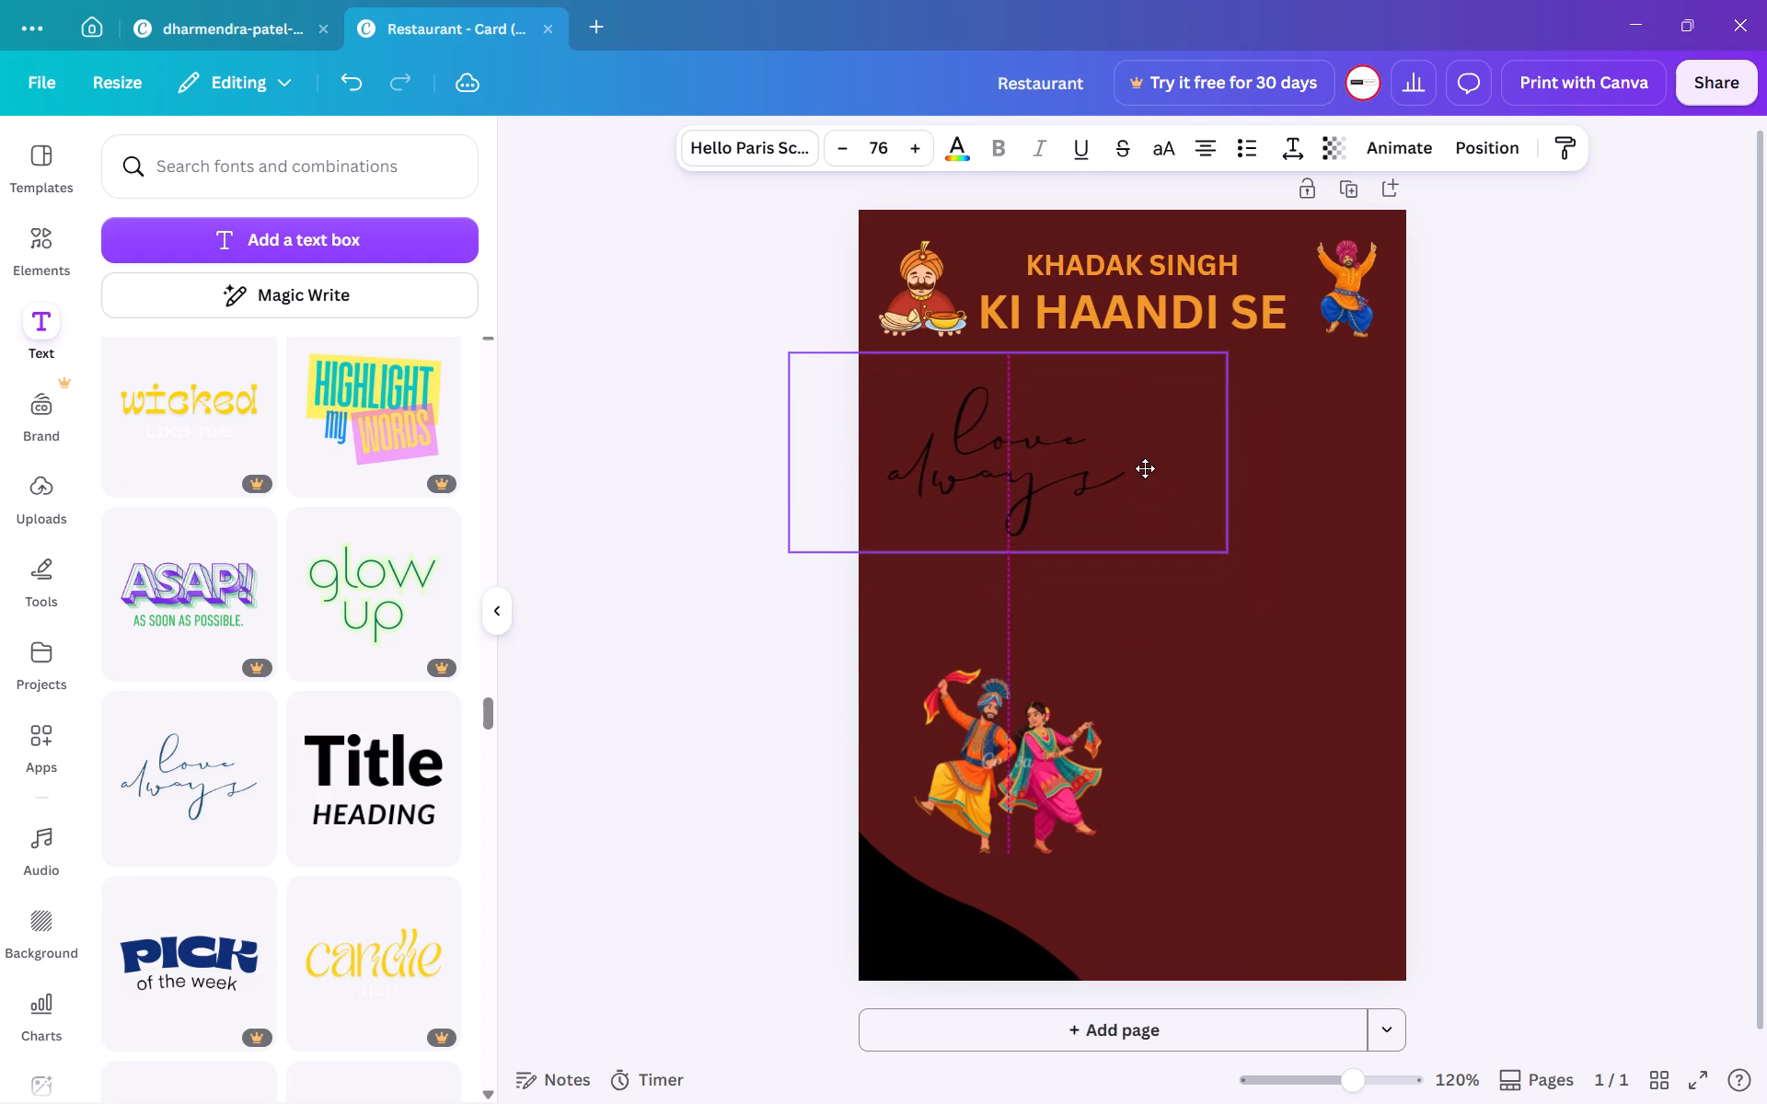
{"action": "left_click_drag", "start_coordinate": [1145, 468], "coordinate": [1216, 472]}
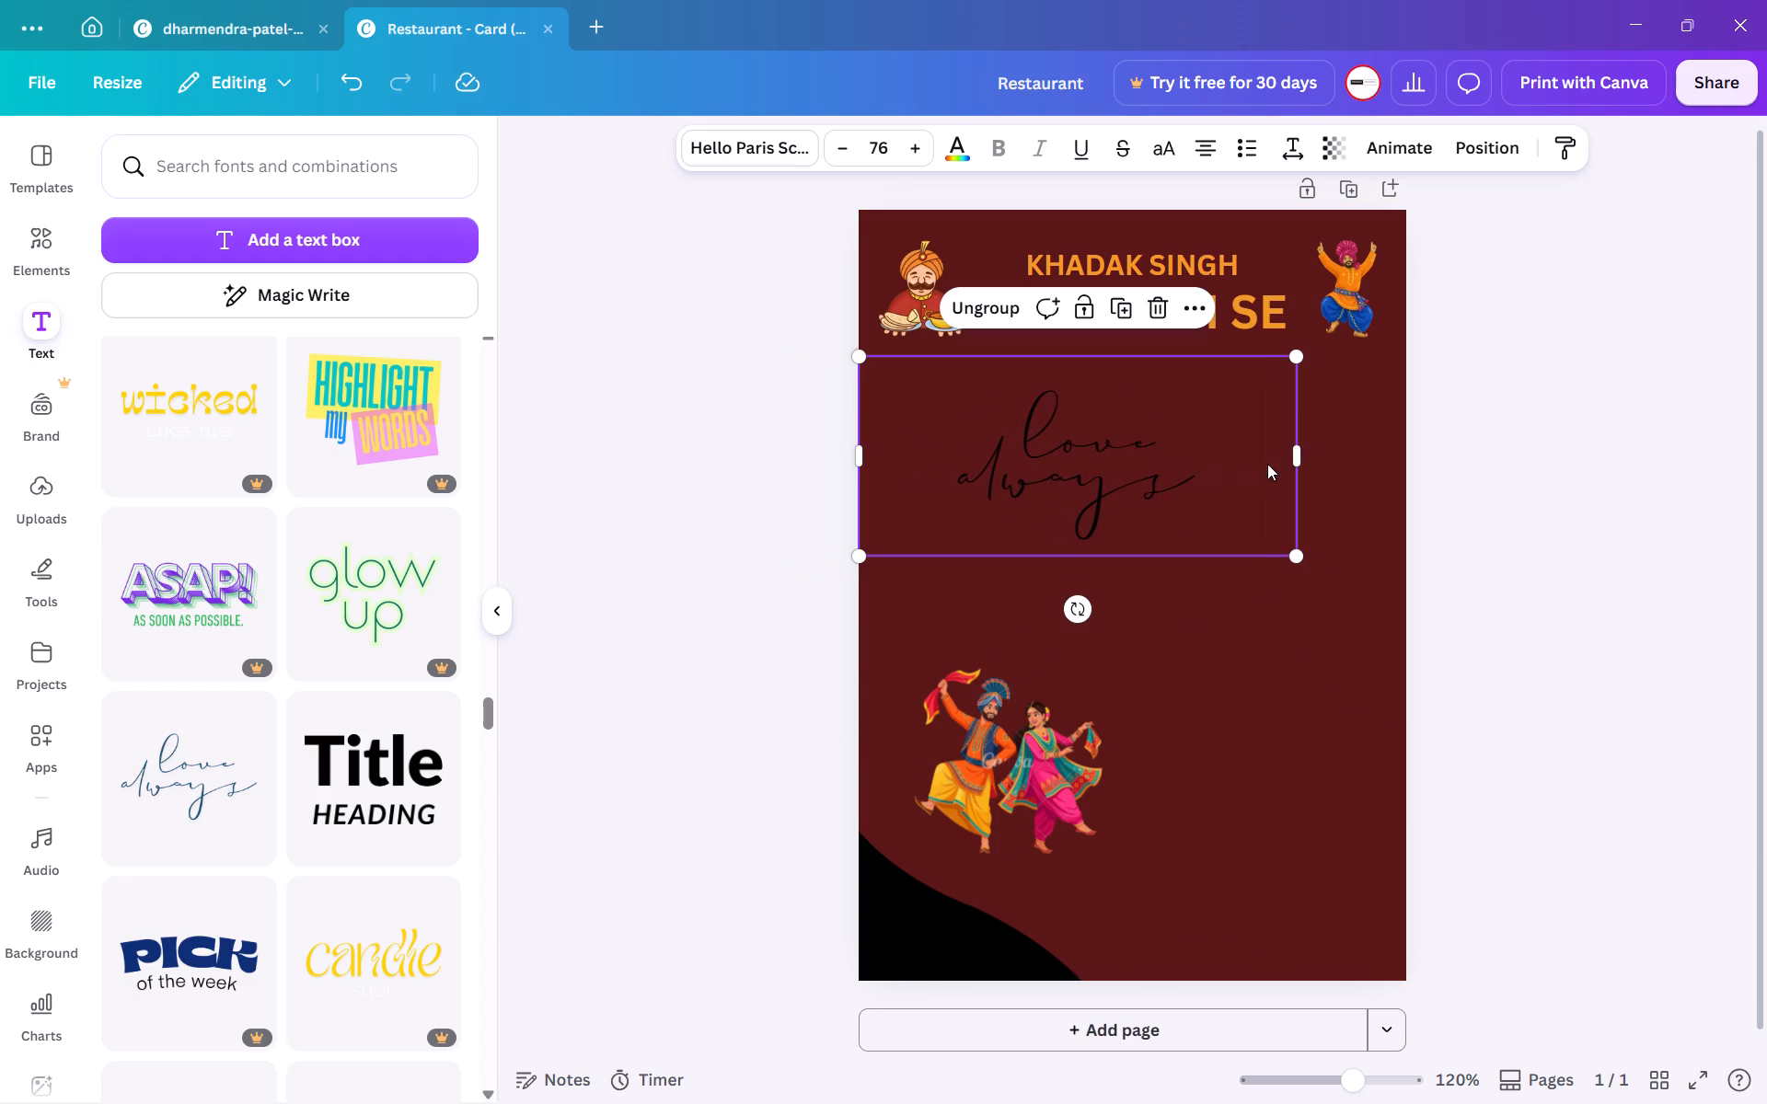
Shrink the "love always" text group to about 42 wide by 19.2 high, giving a font size of 38.
{"action": "left_click_drag", "start_coordinate": [1298, 362], "coordinate": [1210, 423]}
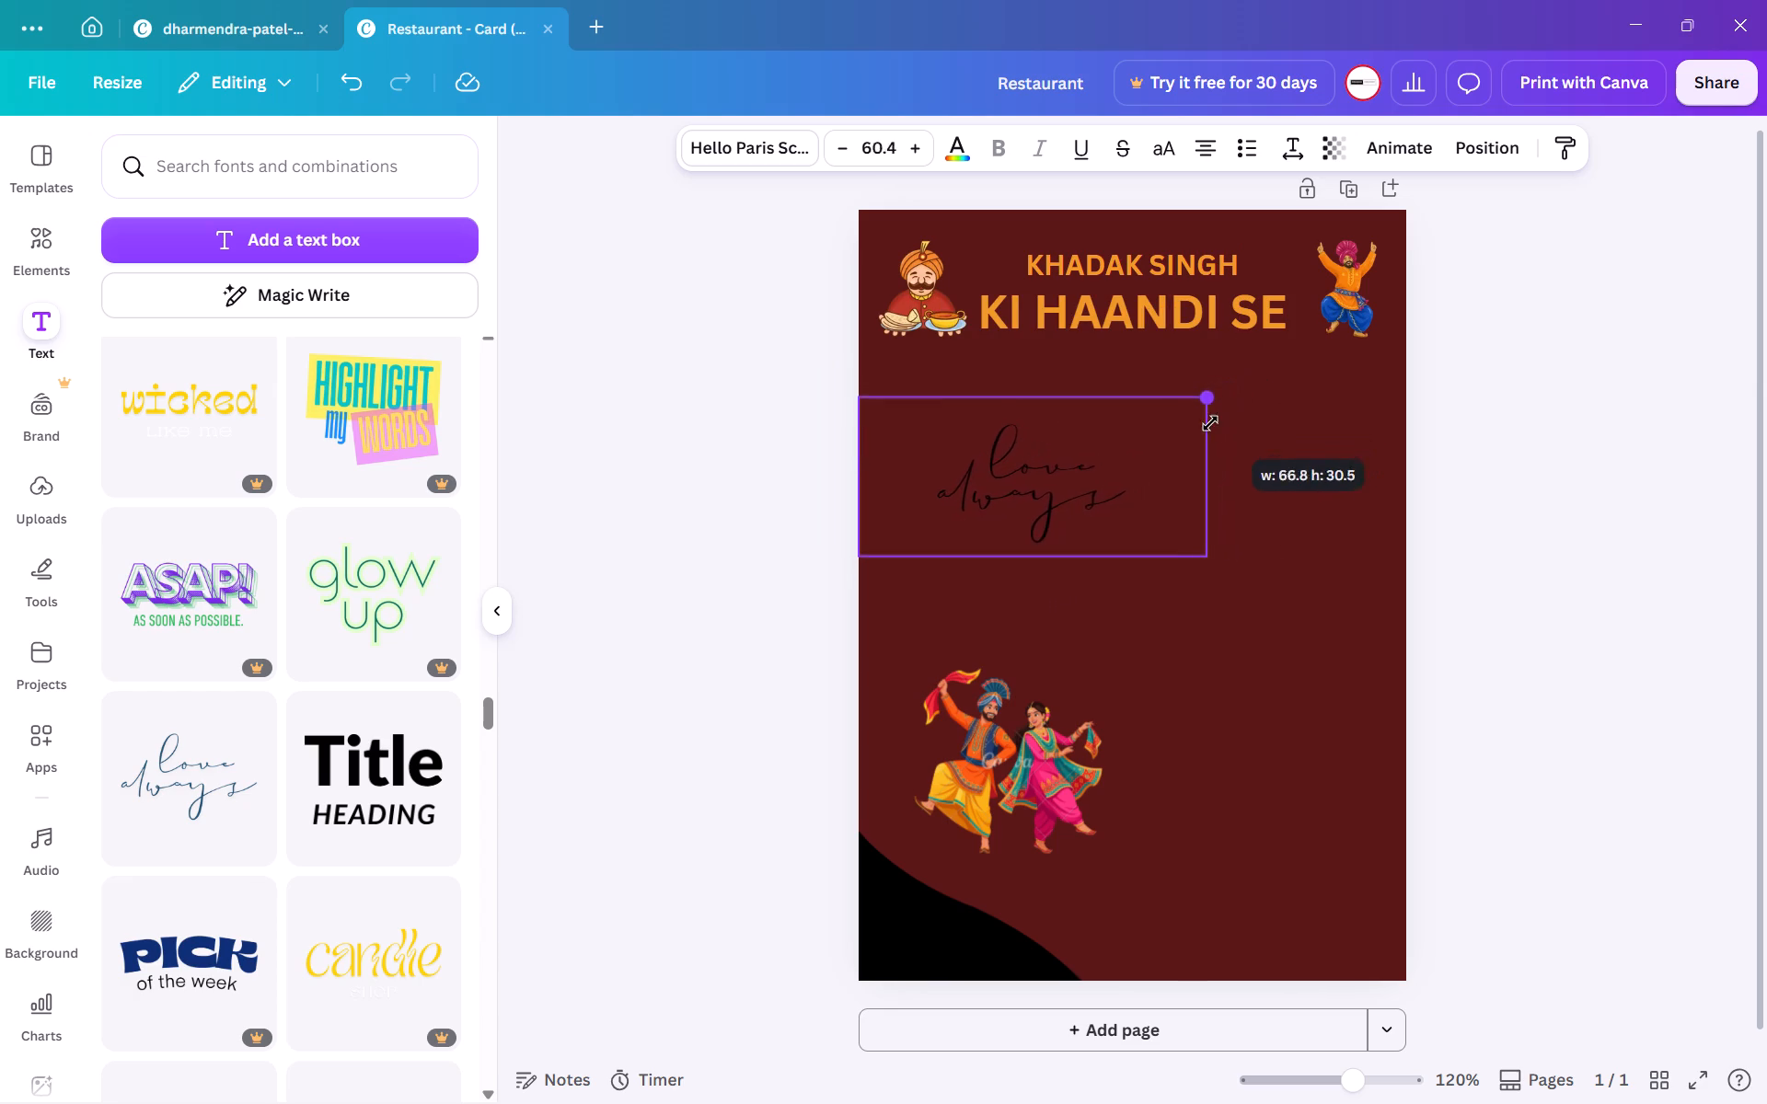
{"action": "left_click_drag", "start_coordinate": [1210, 423], "coordinate": [1178, 439]}
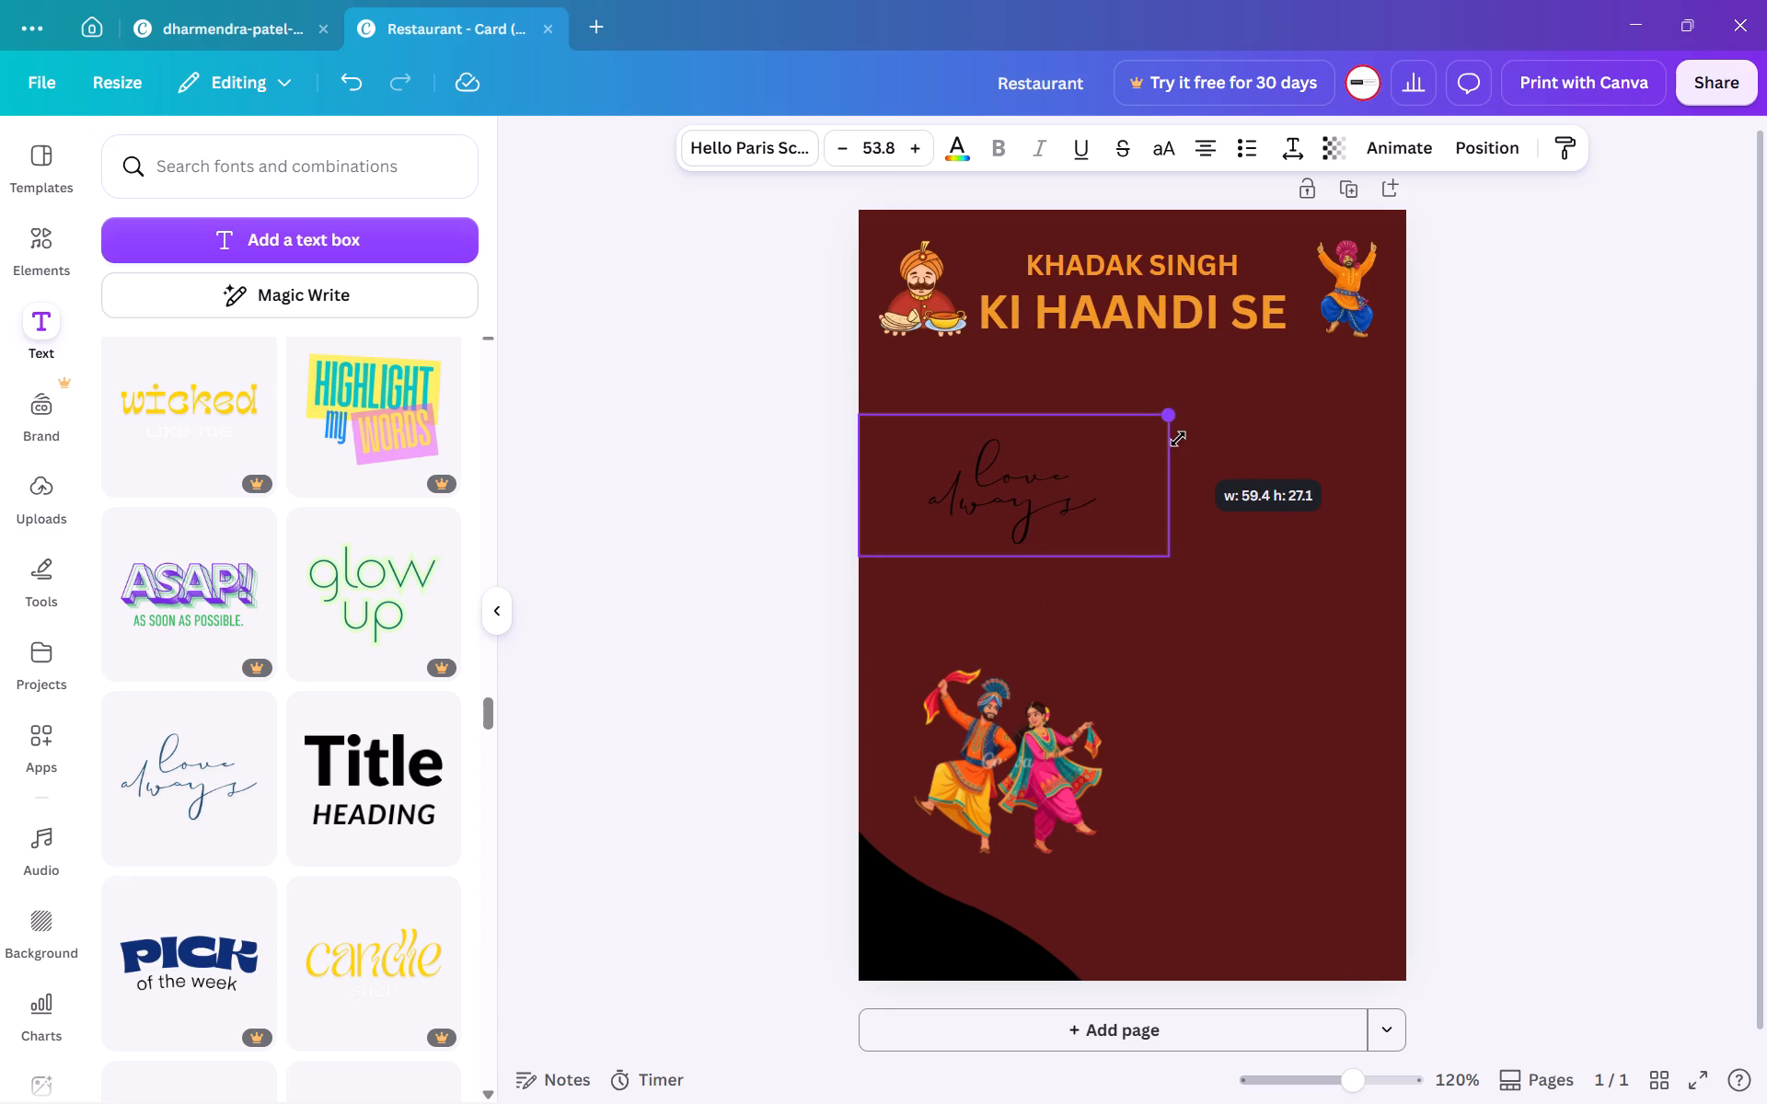
{"action": "left_click_drag", "start_coordinate": [1178, 439], "coordinate": [1159, 447]}
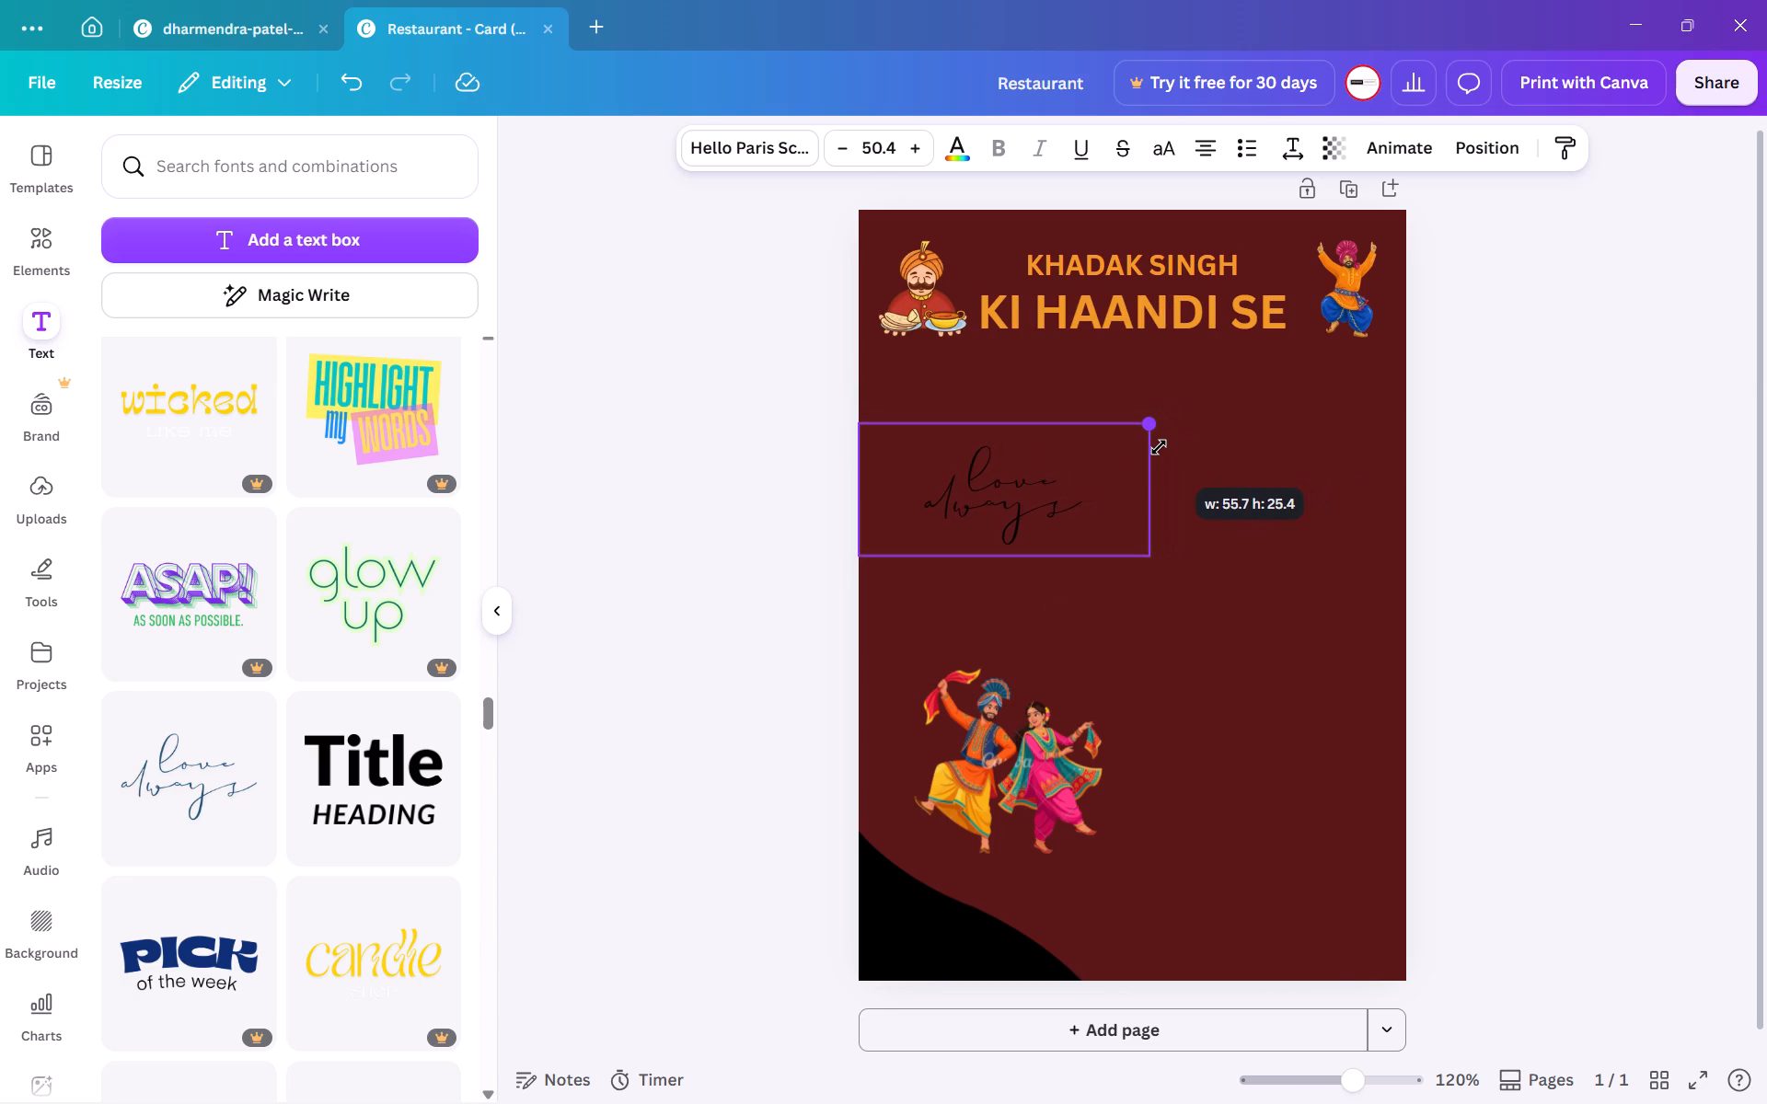
{"action": "left_click_drag", "start_coordinate": [1159, 447], "coordinate": [1159, 446]}
{"action": "left_click_drag", "start_coordinate": [1159, 446], "coordinate": [1159, 445]}
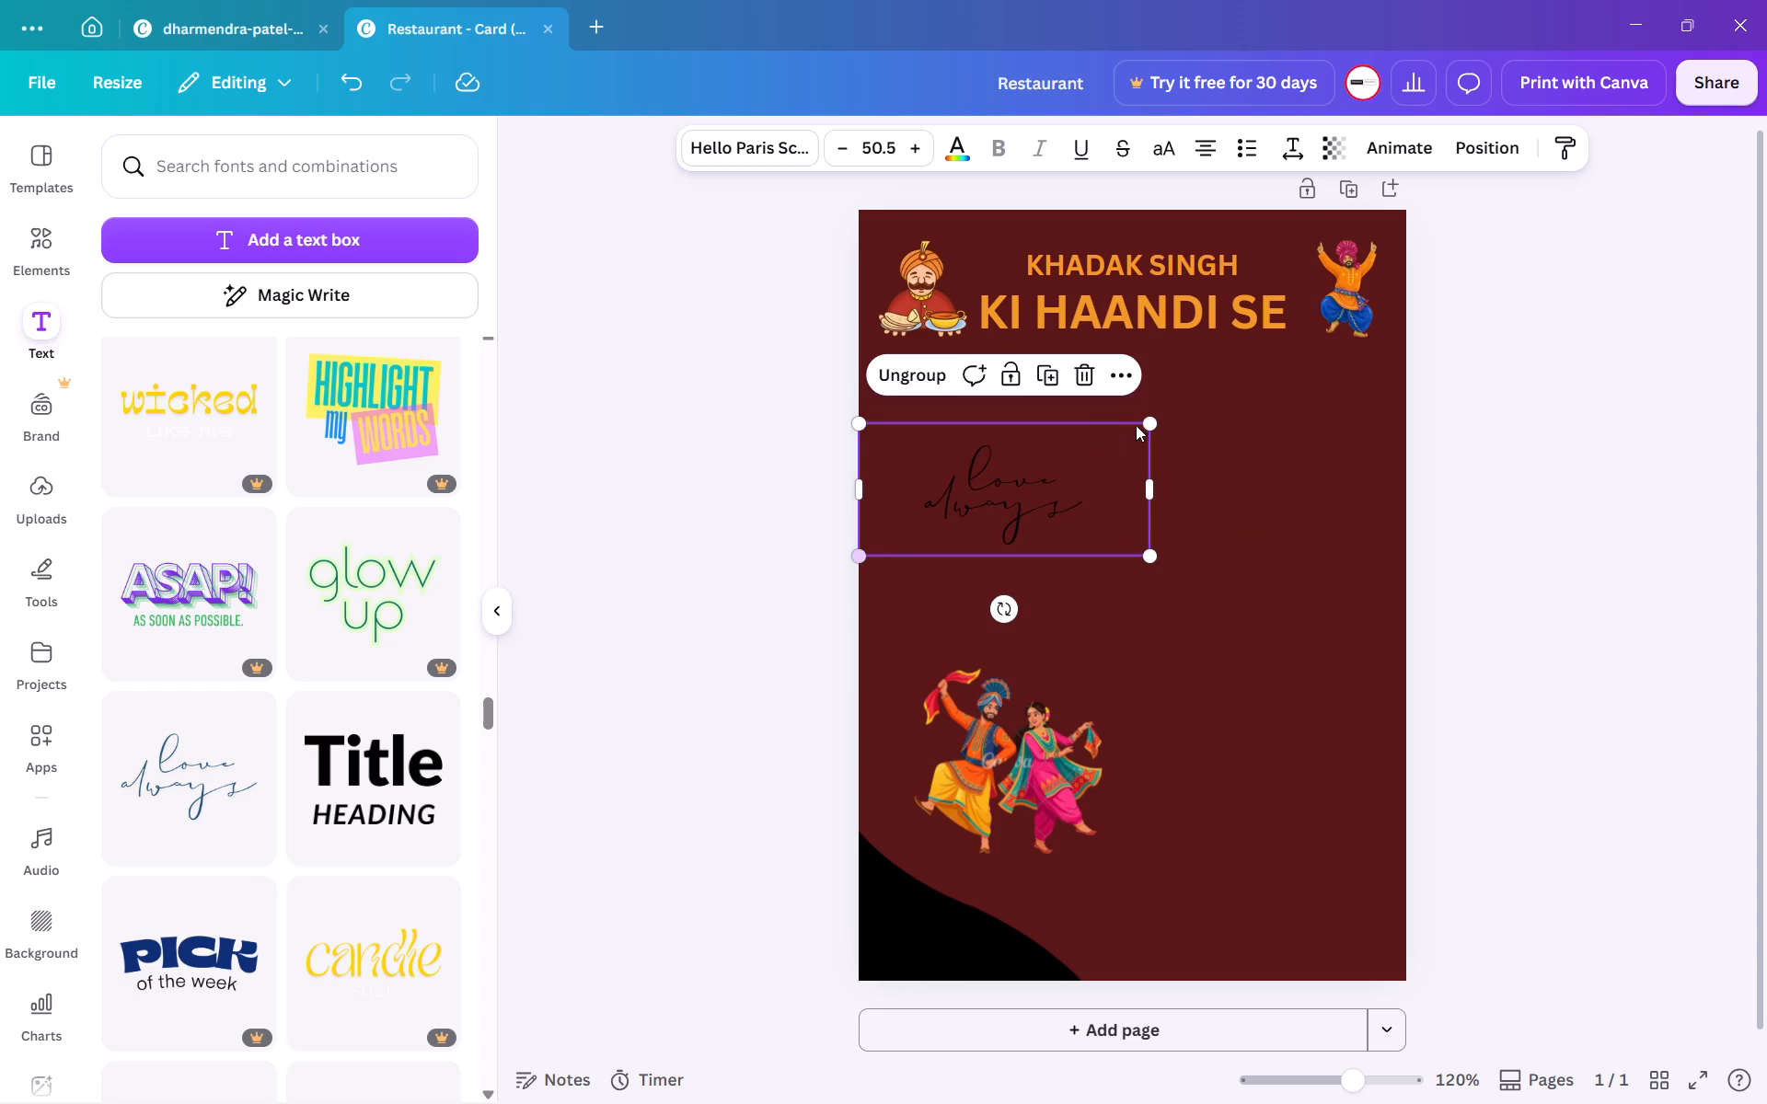
{"action": "left_click_drag", "start_coordinate": [1147, 422], "coordinate": [1130, 427]}
{"action": "left_click_drag", "start_coordinate": [856, 553], "coordinate": [888, 518]}
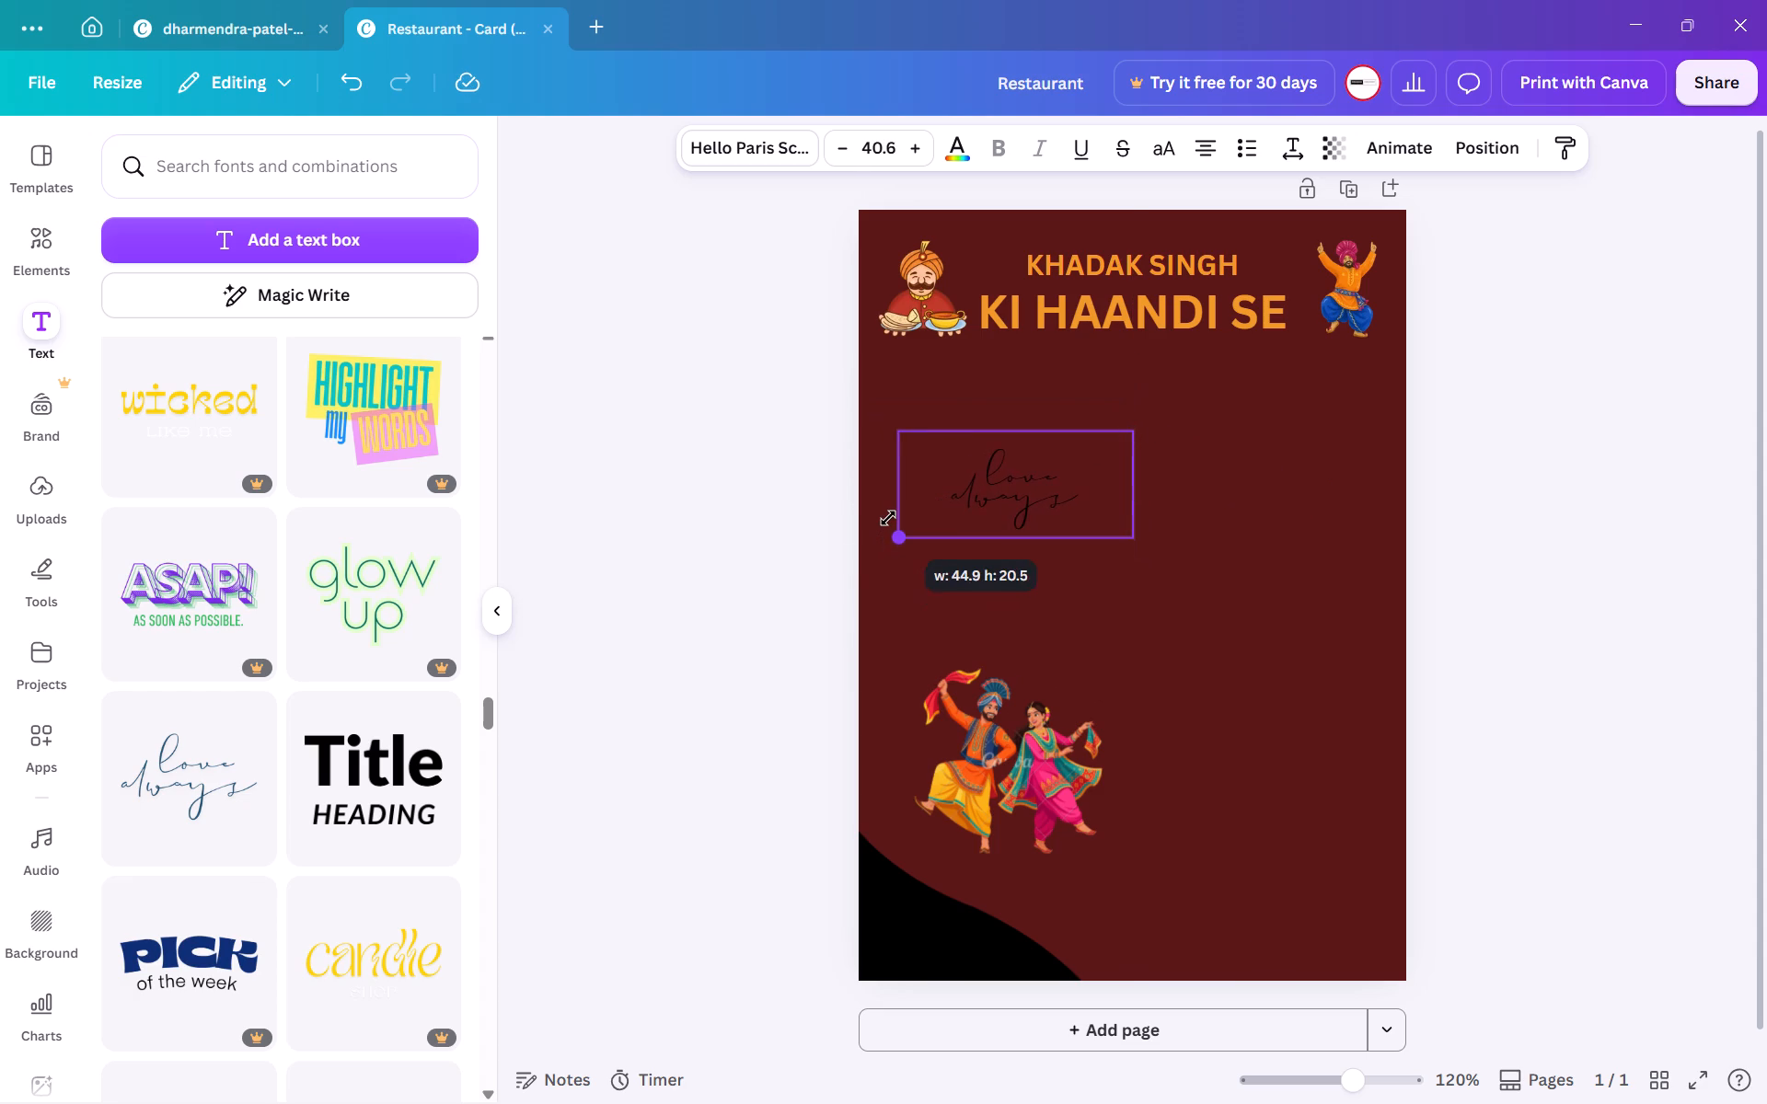
{"action": "left_click_drag", "start_coordinate": [888, 518], "coordinate": [890, 505]}
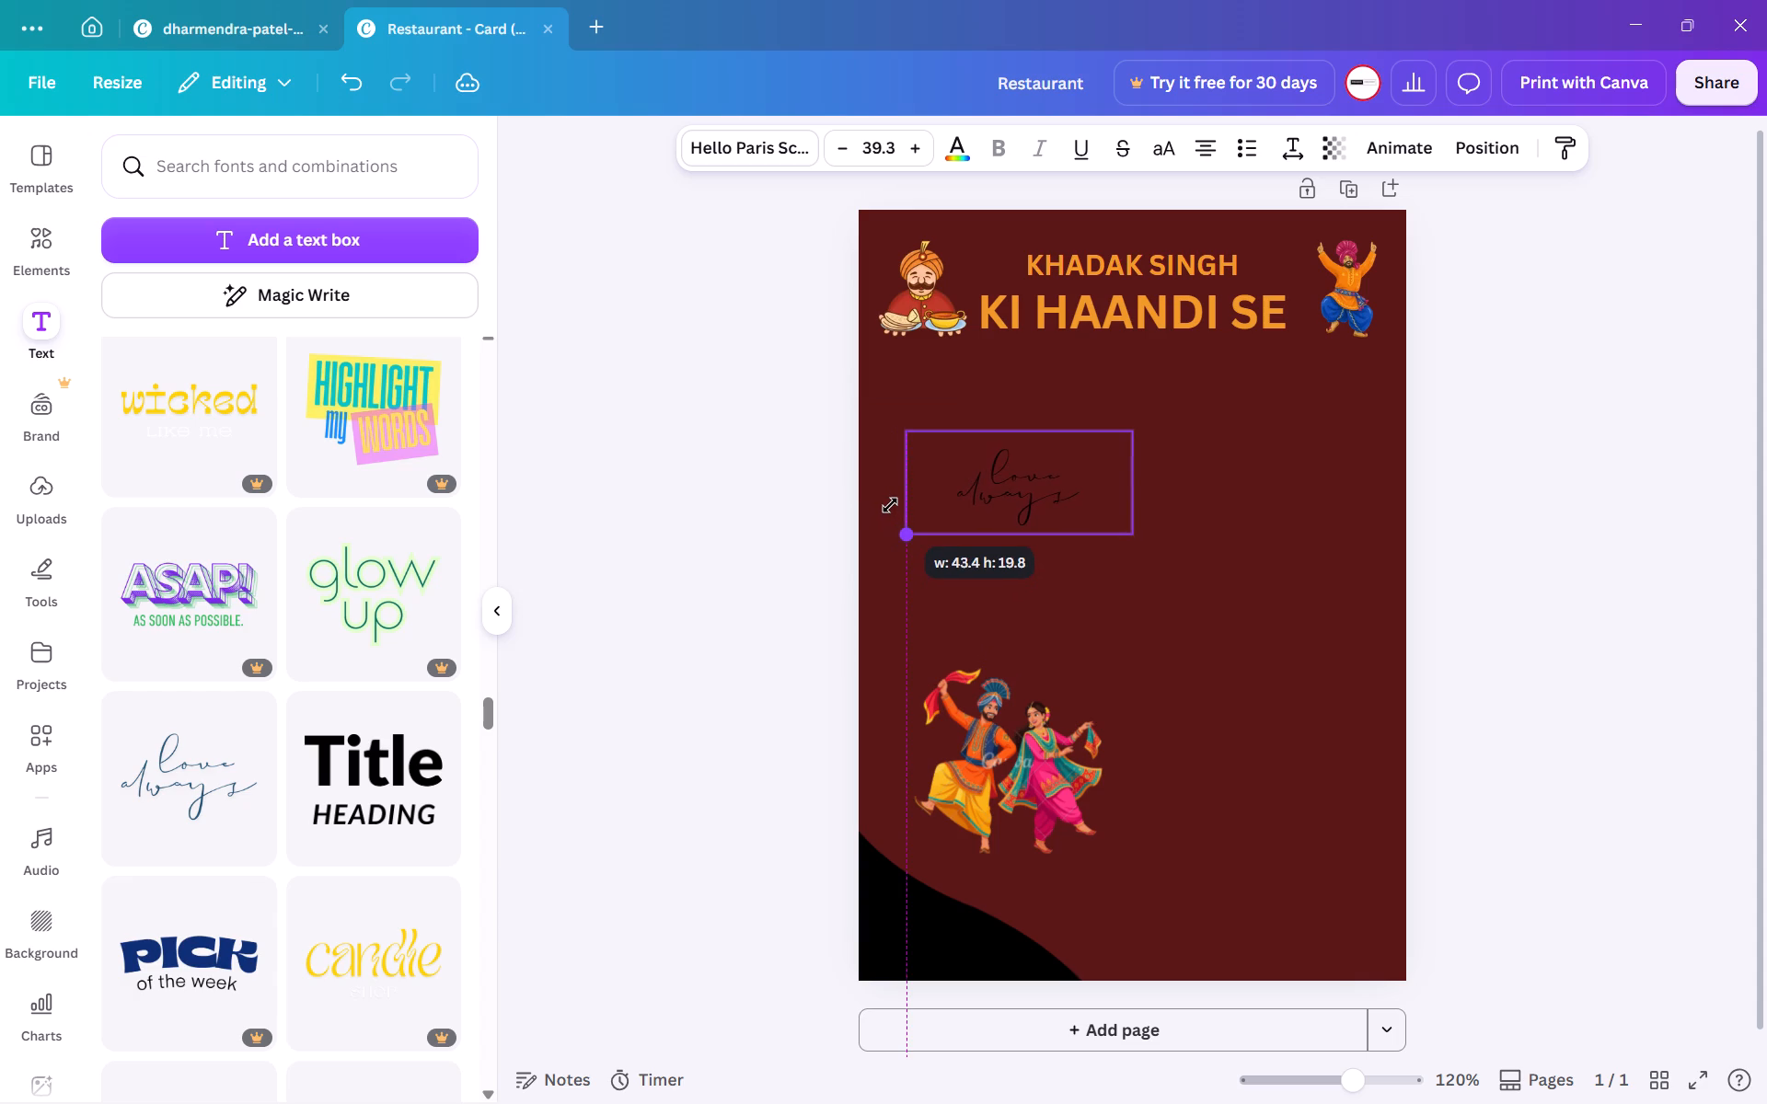
{"action": "left_click_drag", "start_coordinate": [890, 505], "coordinate": [898, 499]}
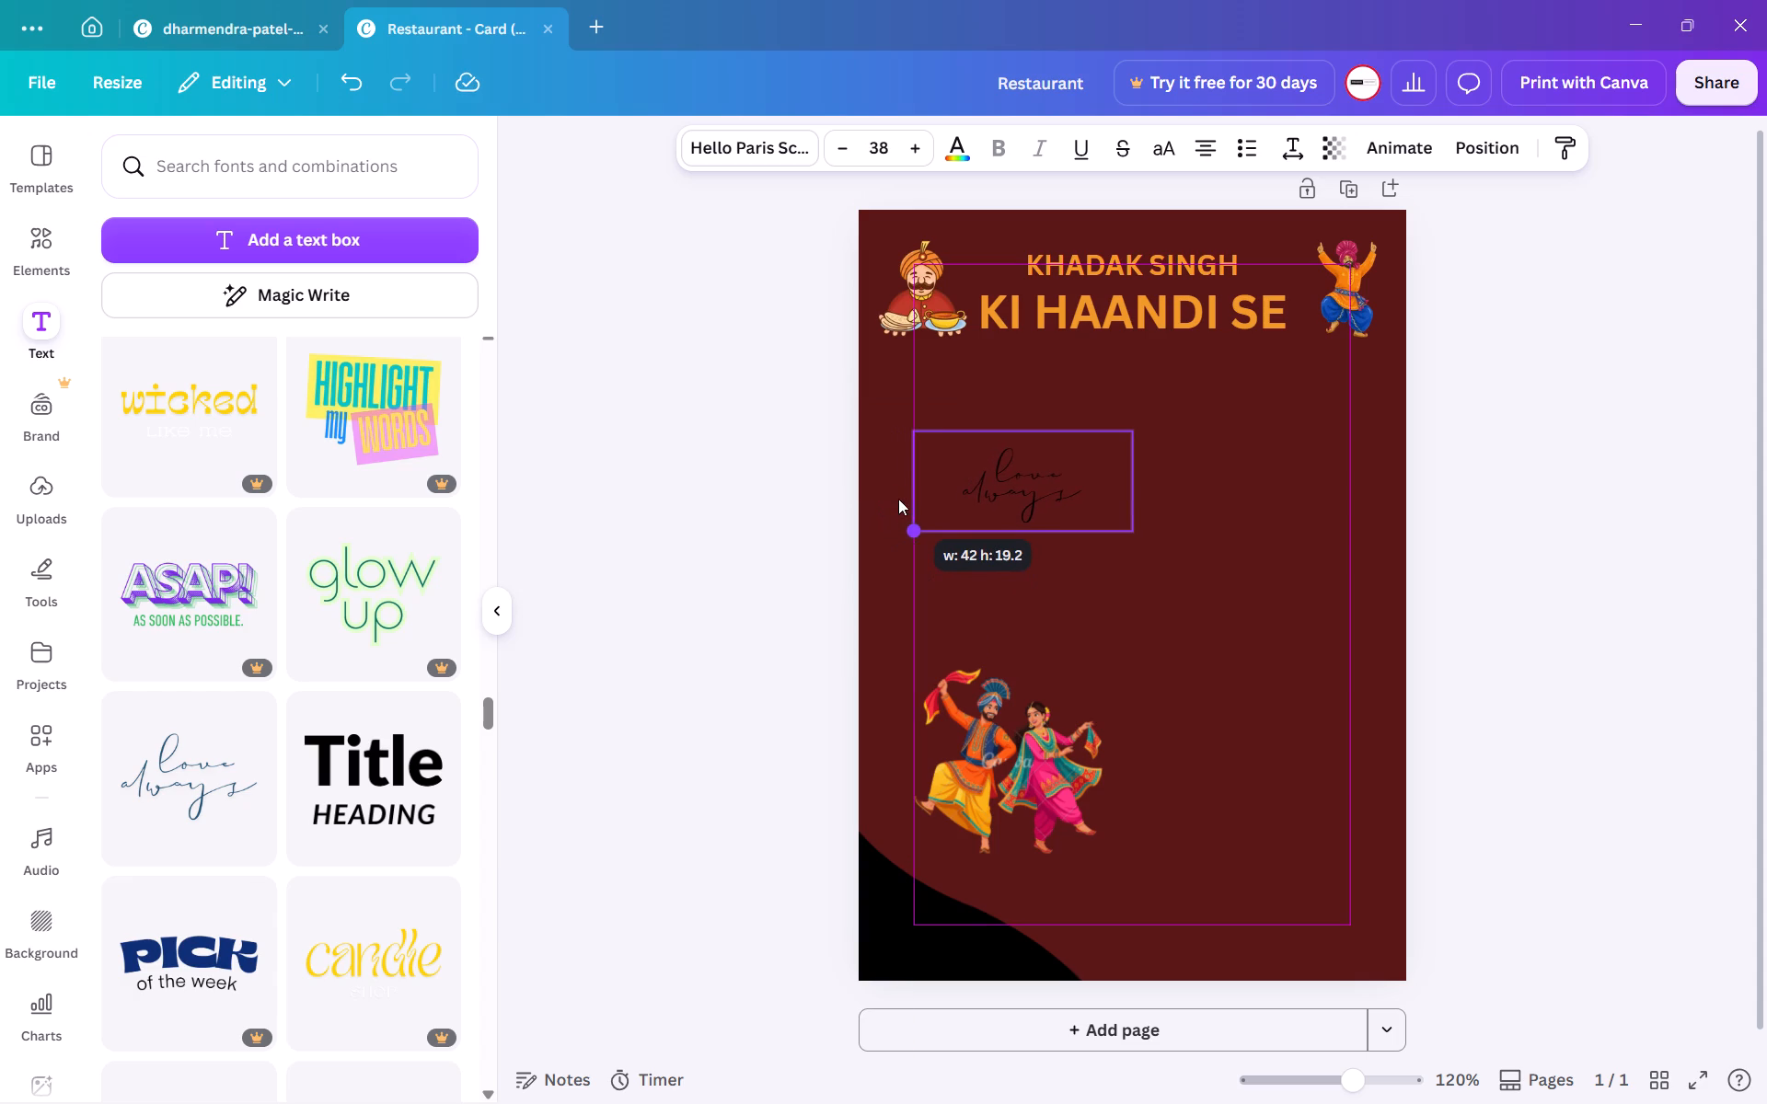
{"action": "left_click", "coordinate": [1081, 591]}
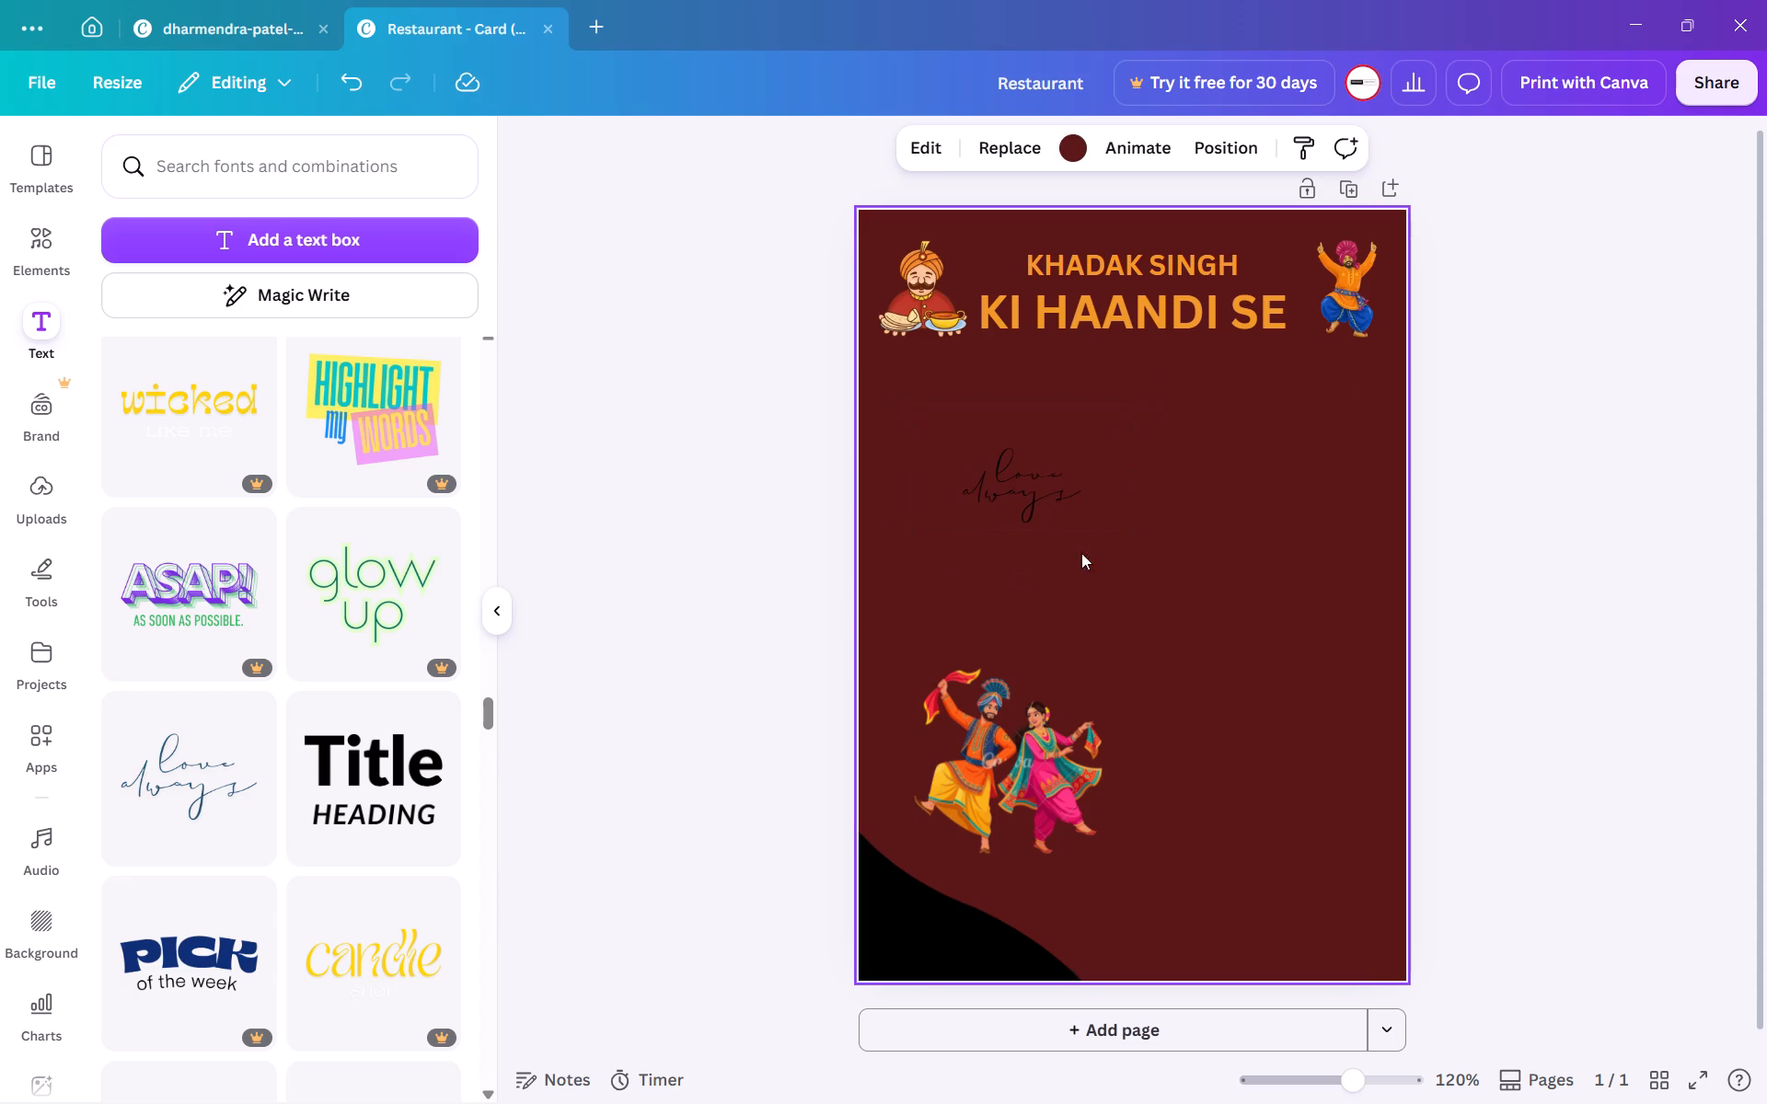
Move the reduced "love always" text group up to sit just beneath the KI HAANDI SE heading, left of centre.
{"action": "left_click_drag", "start_coordinate": [1074, 501], "coordinate": [1071, 432]}
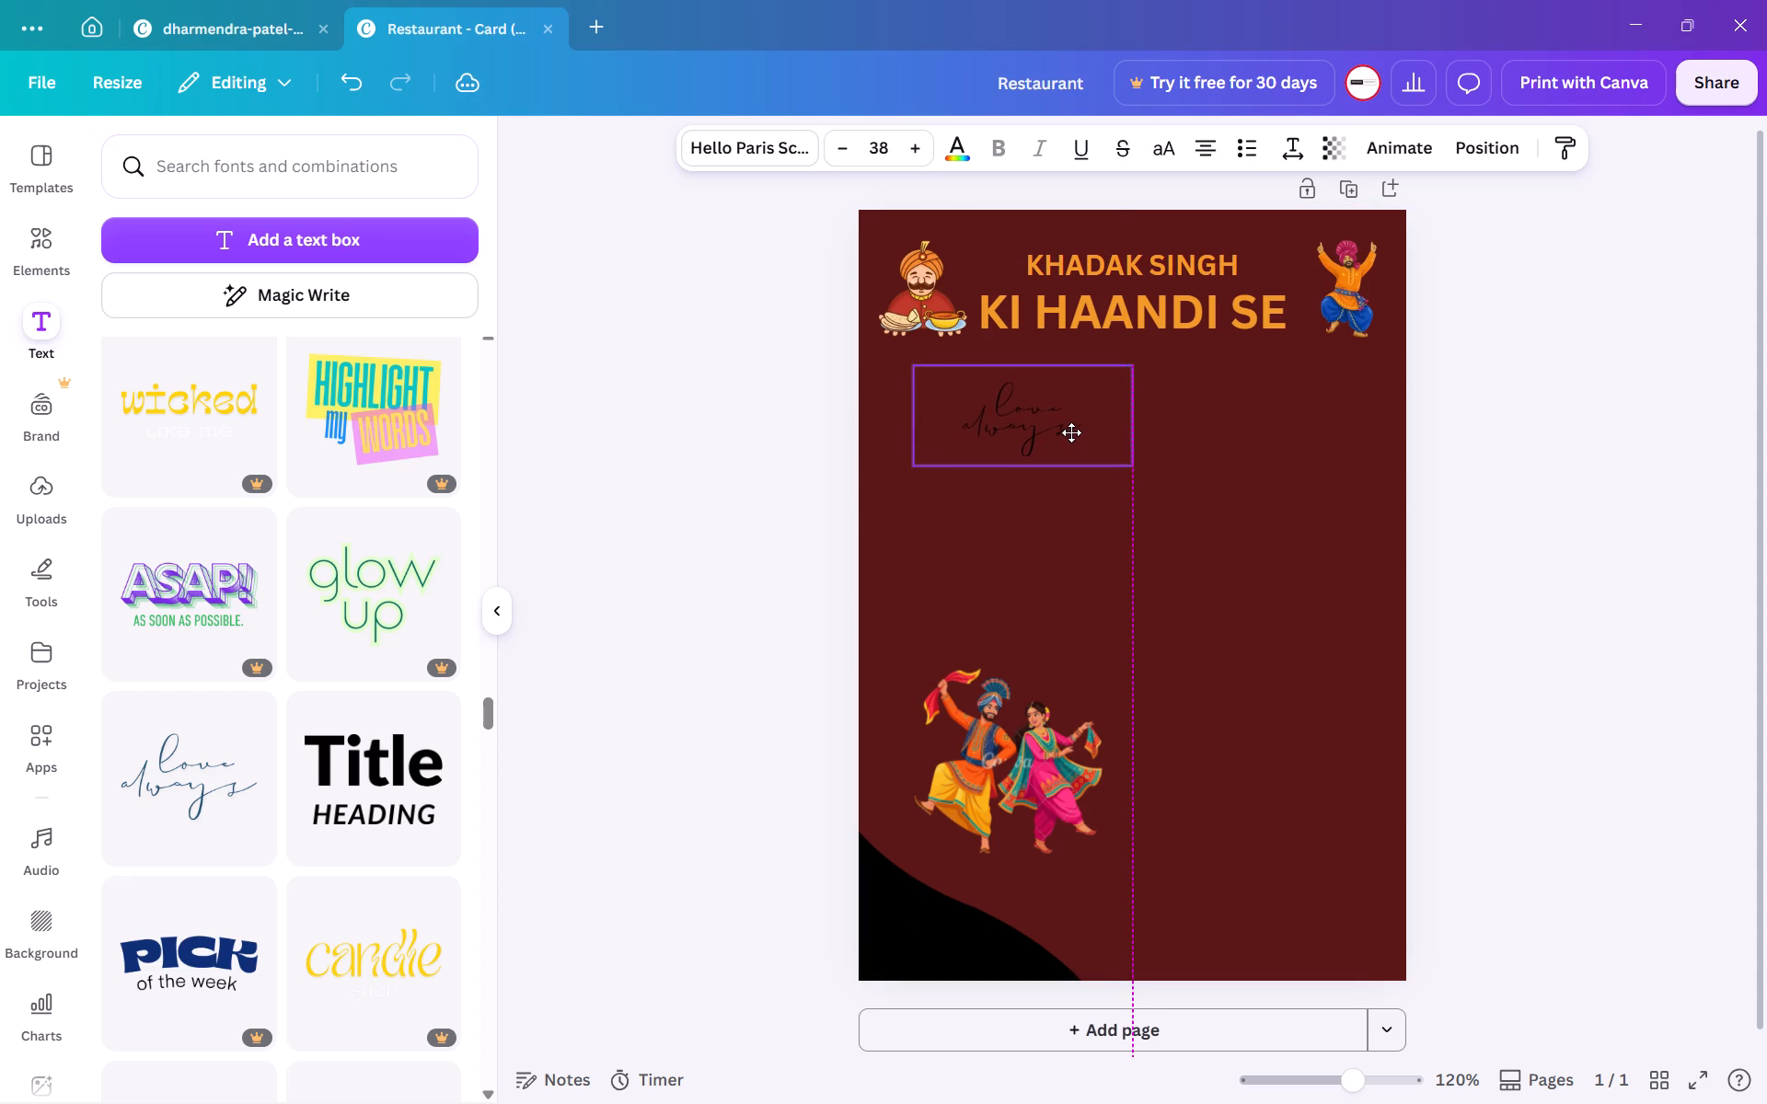
{"action": "left_click_drag", "start_coordinate": [1071, 432], "coordinate": [1068, 417]}
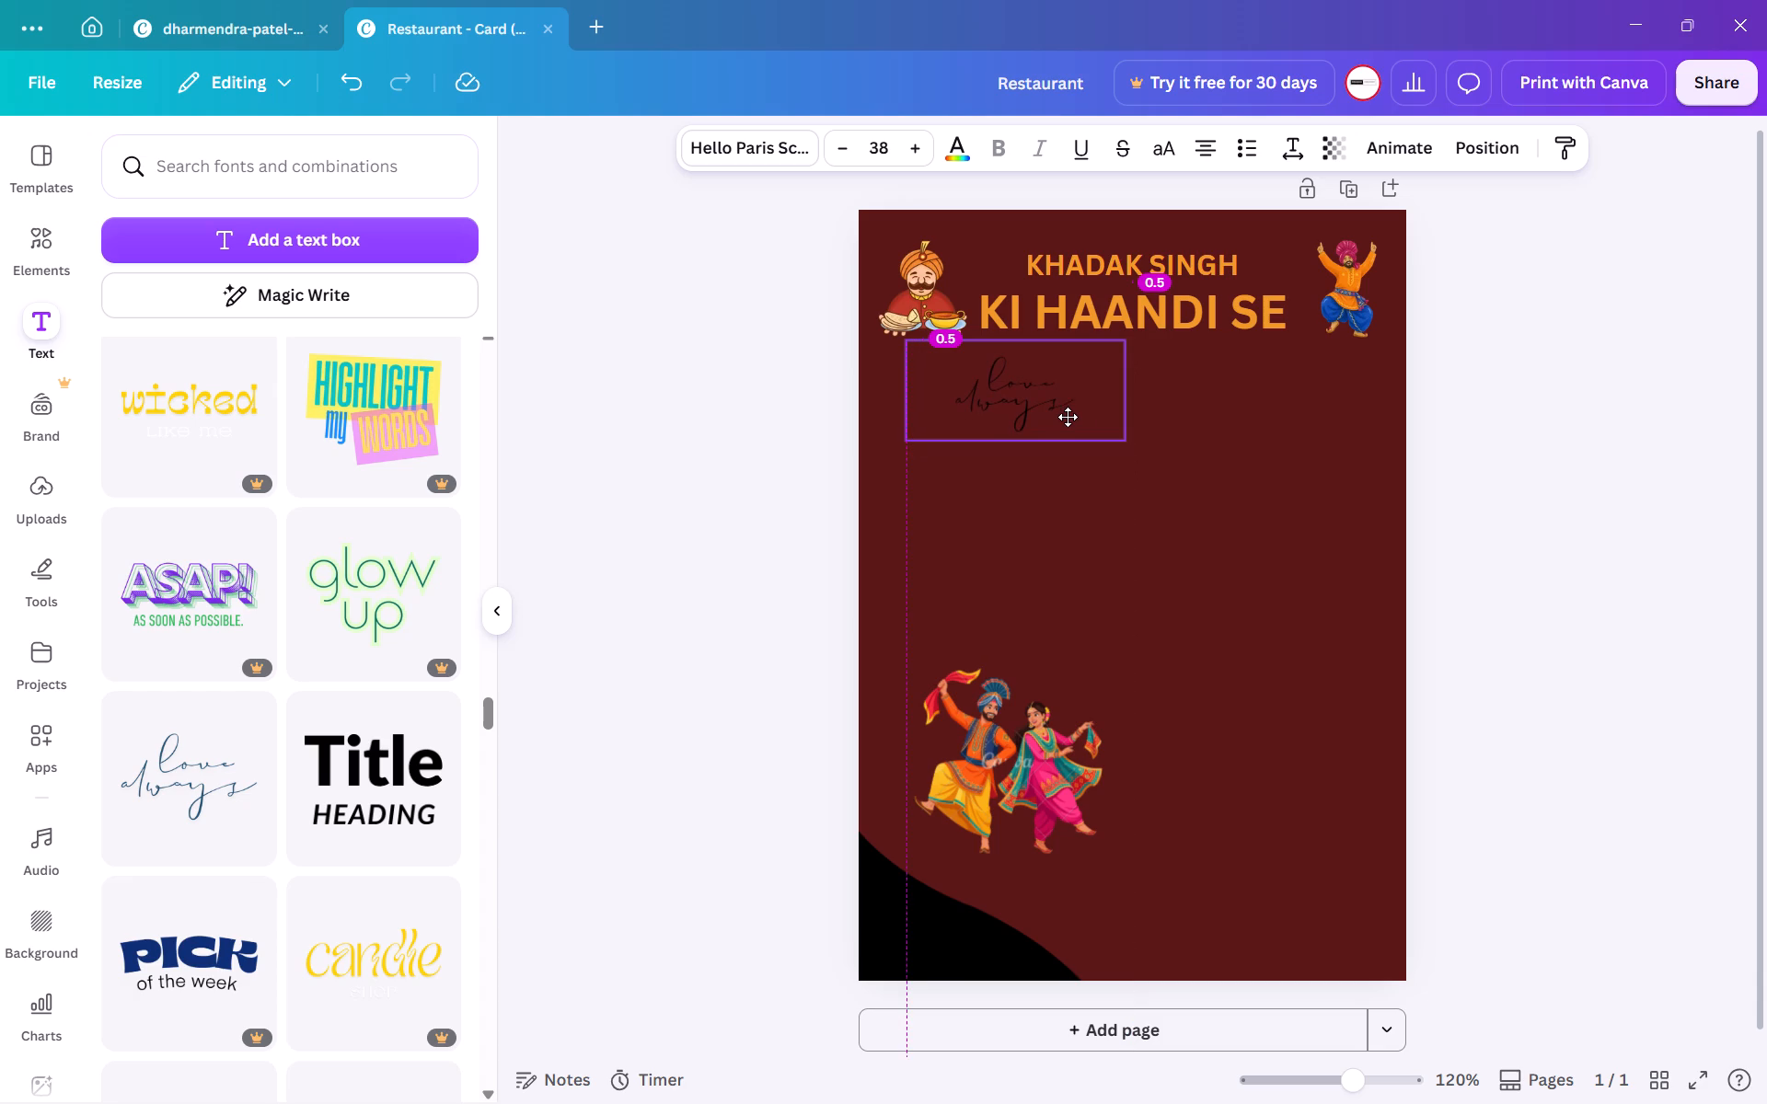
{"action": "left_click_drag", "start_coordinate": [1068, 417], "coordinate": [1065, 435]}
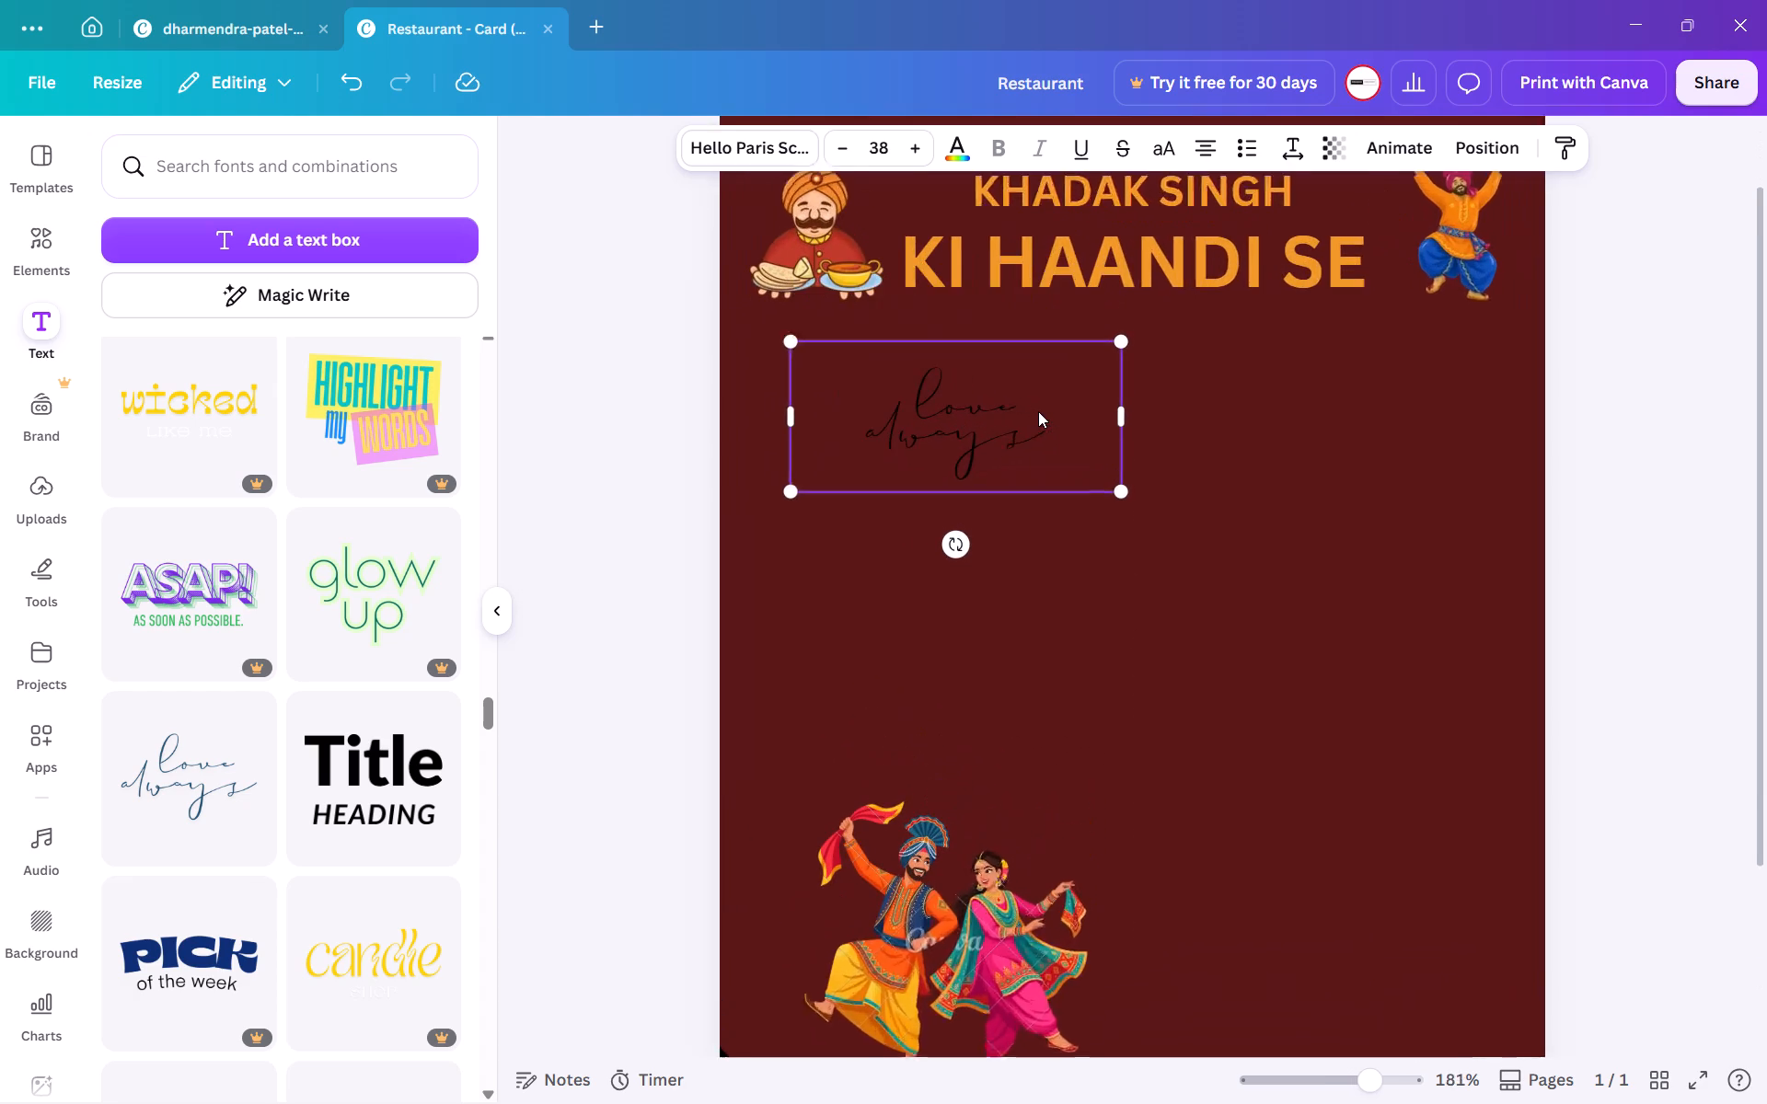
Select the word "always" in the handwritten text group and delete it, keeping the word "love".
{"action": "left_click", "coordinate": [943, 442]}
{"action": "left_click", "coordinate": [1035, 548]}
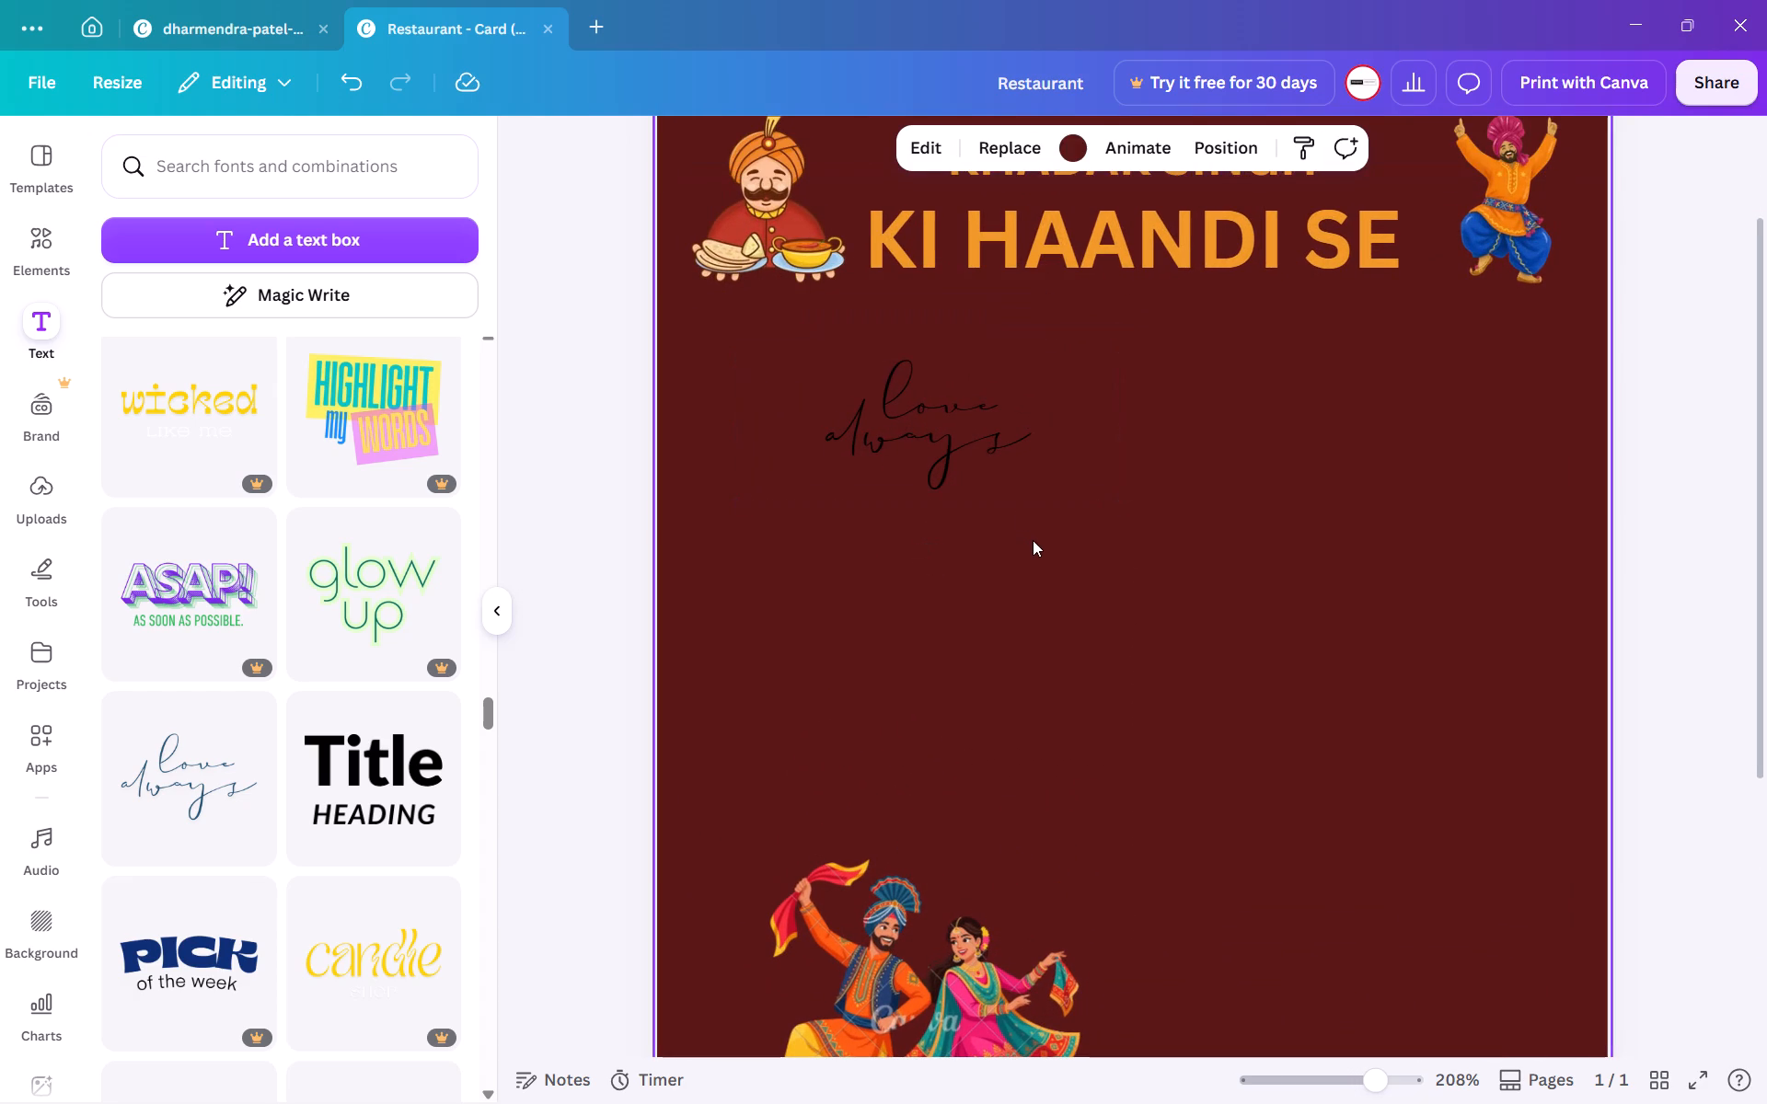
{"action": "left_click", "coordinate": [973, 454]}
{"action": "left_click", "coordinate": [973, 454]}
{"action": "double_click", "coordinate": [973, 454]}
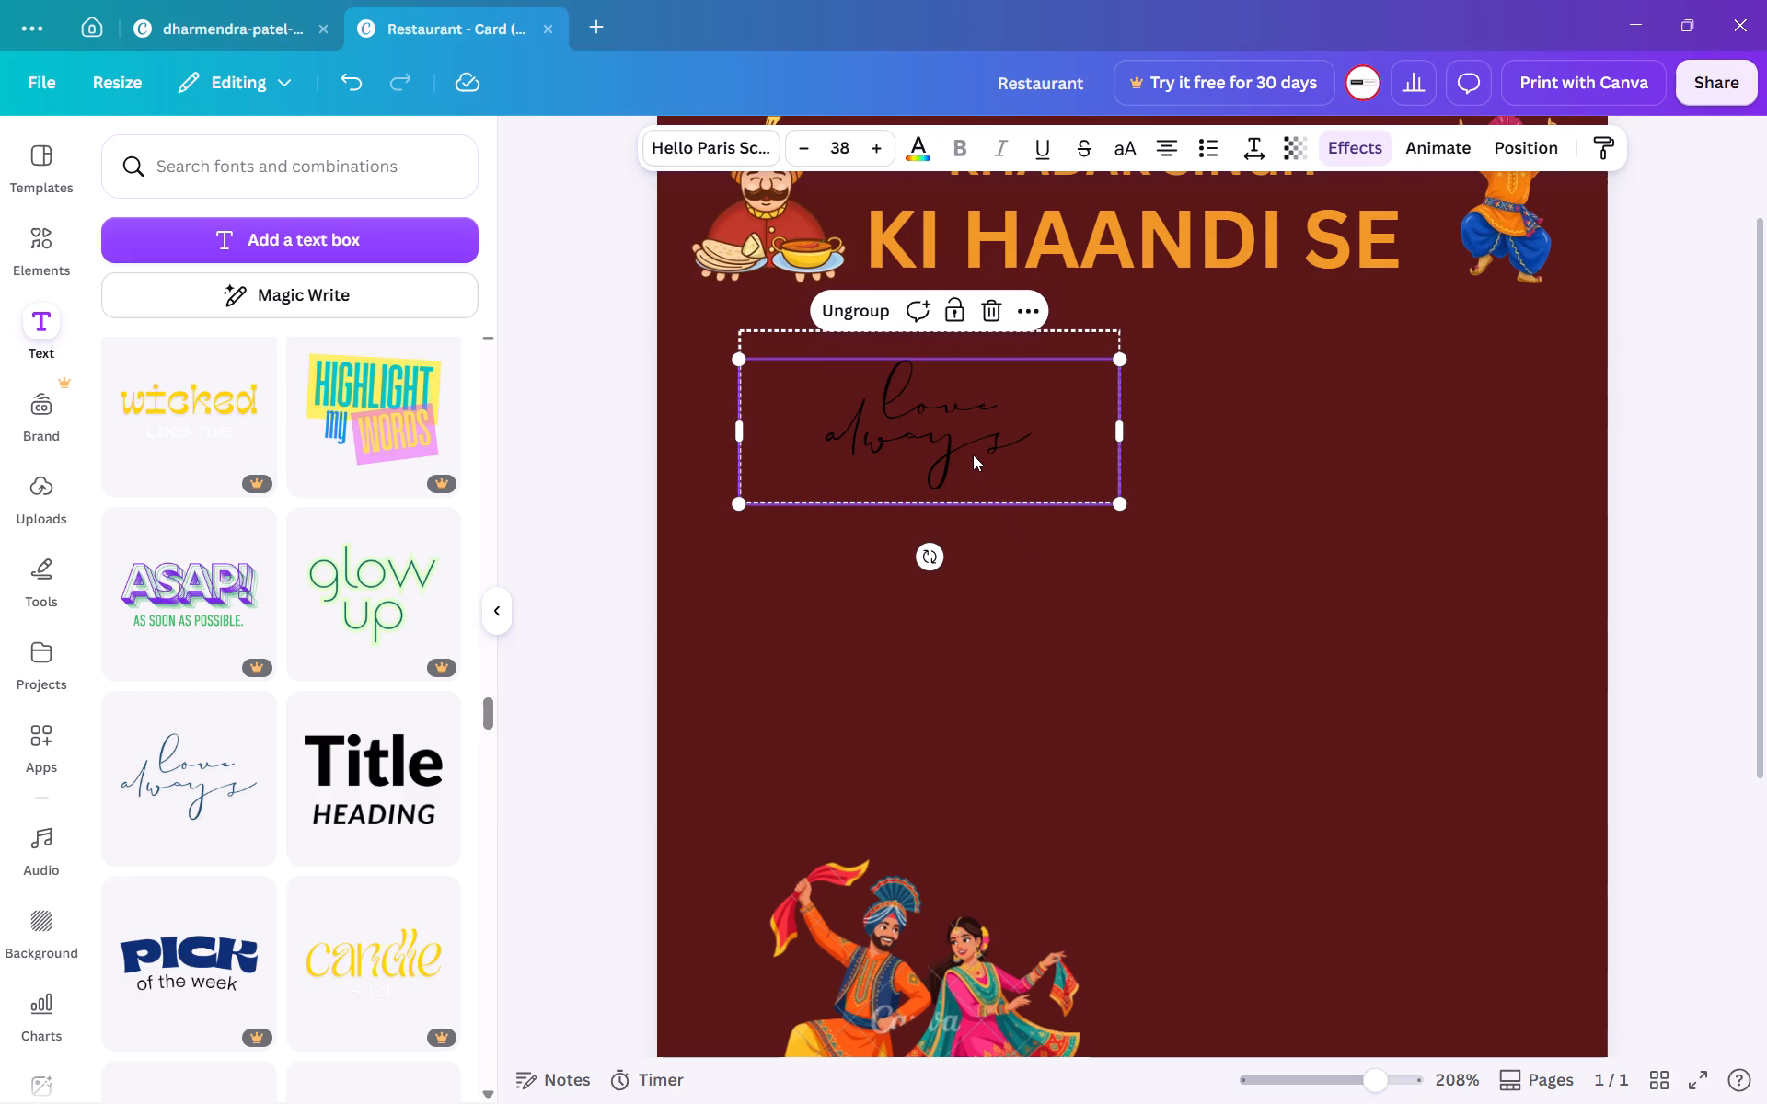
{"action": "key", "text": "BackSpace"}
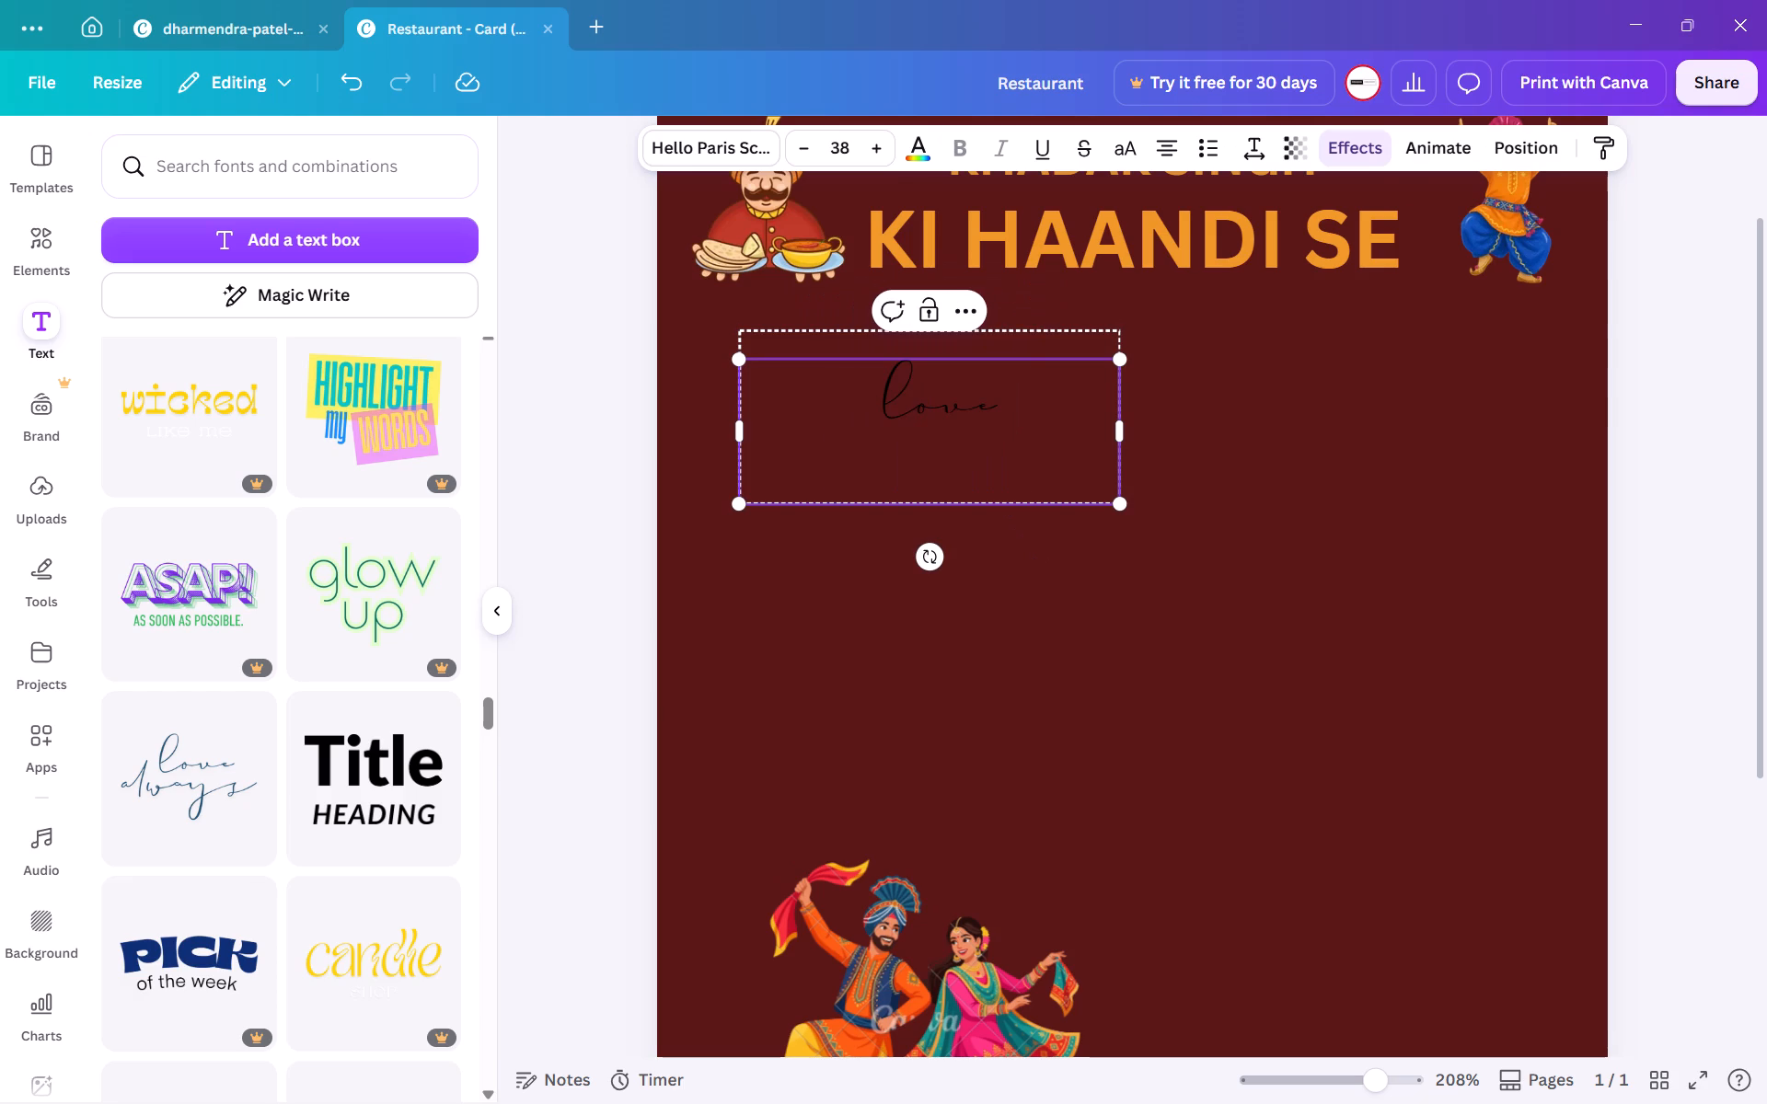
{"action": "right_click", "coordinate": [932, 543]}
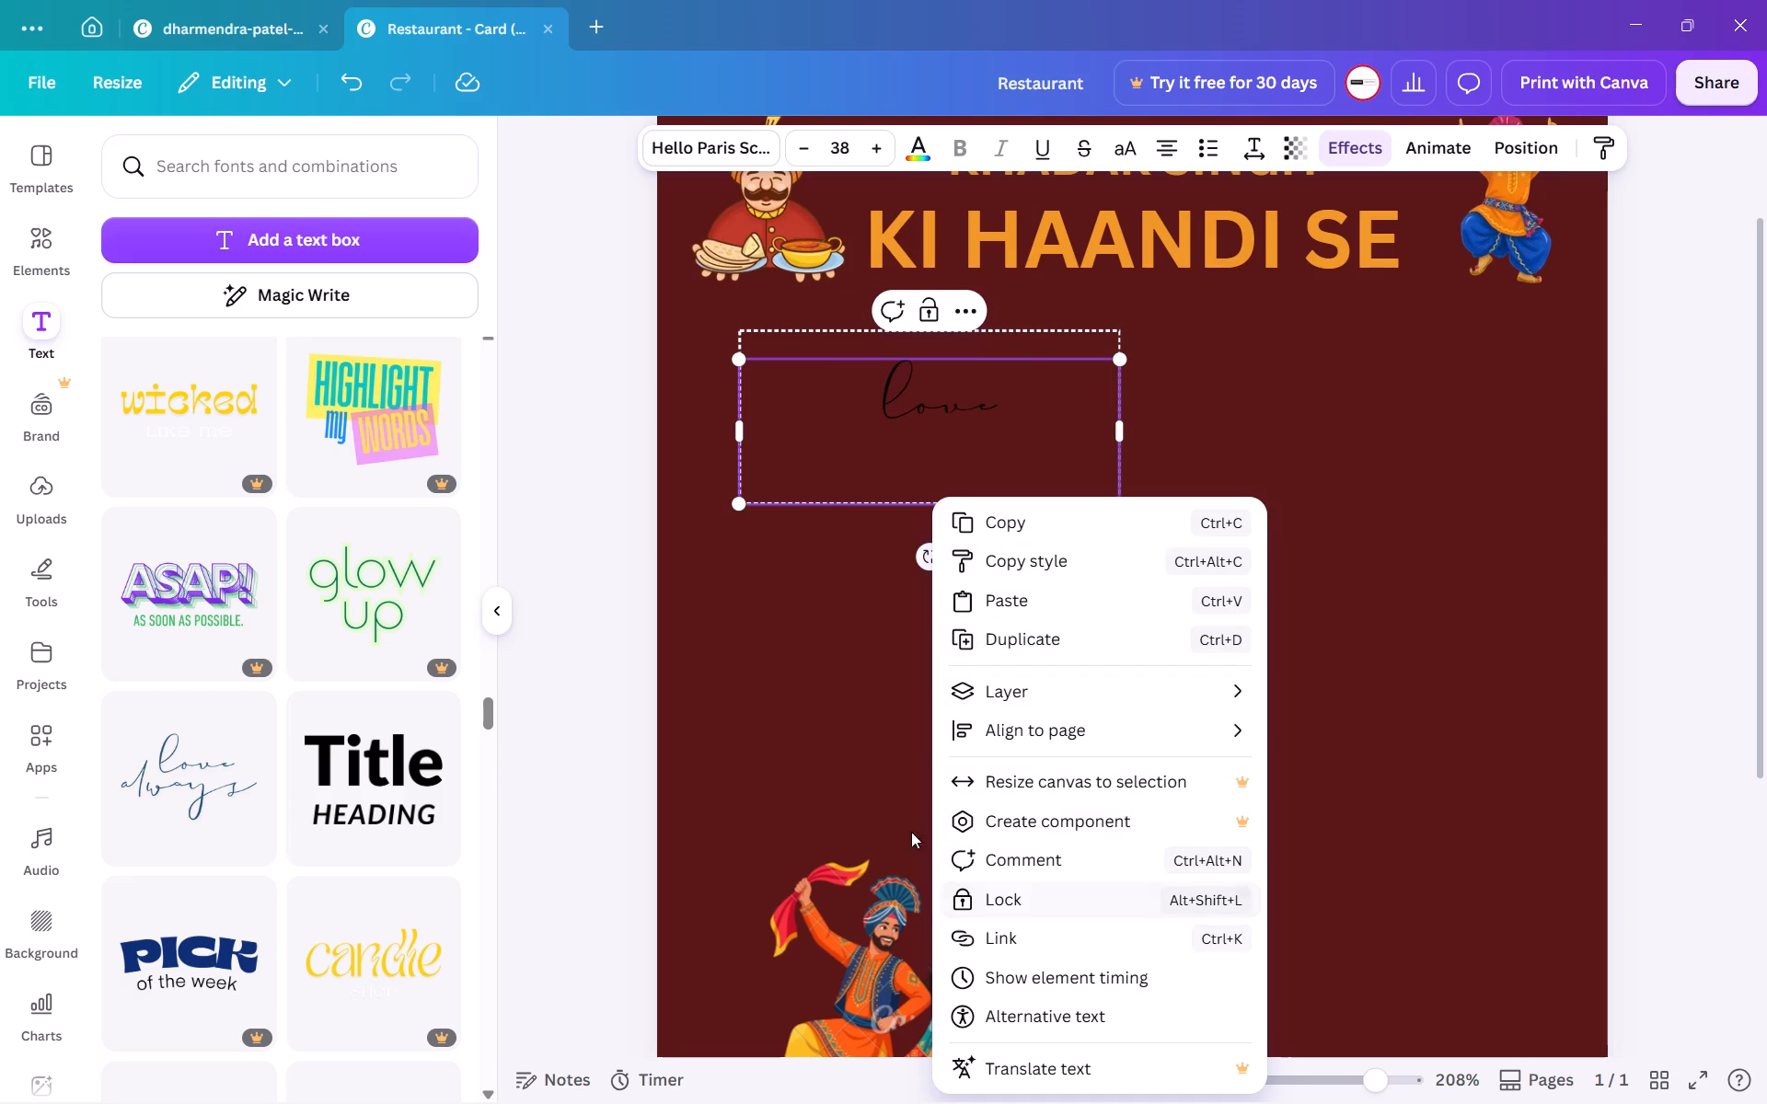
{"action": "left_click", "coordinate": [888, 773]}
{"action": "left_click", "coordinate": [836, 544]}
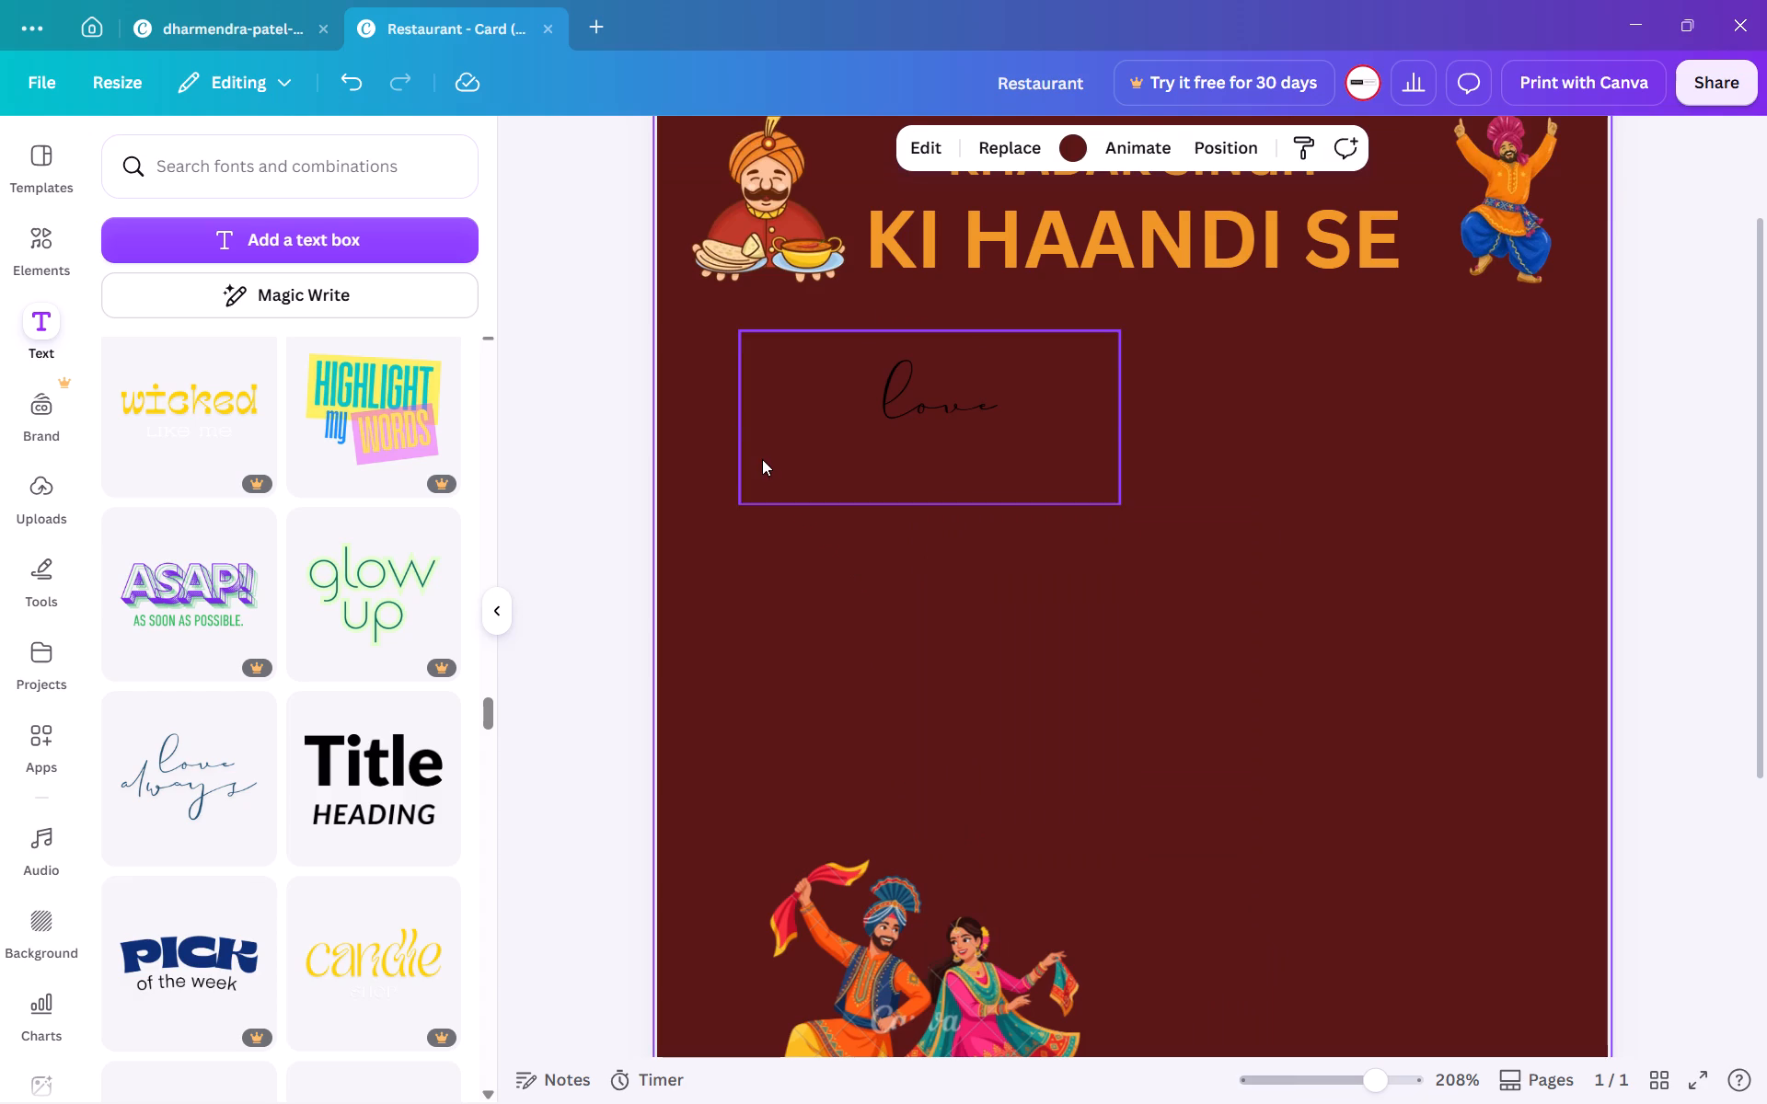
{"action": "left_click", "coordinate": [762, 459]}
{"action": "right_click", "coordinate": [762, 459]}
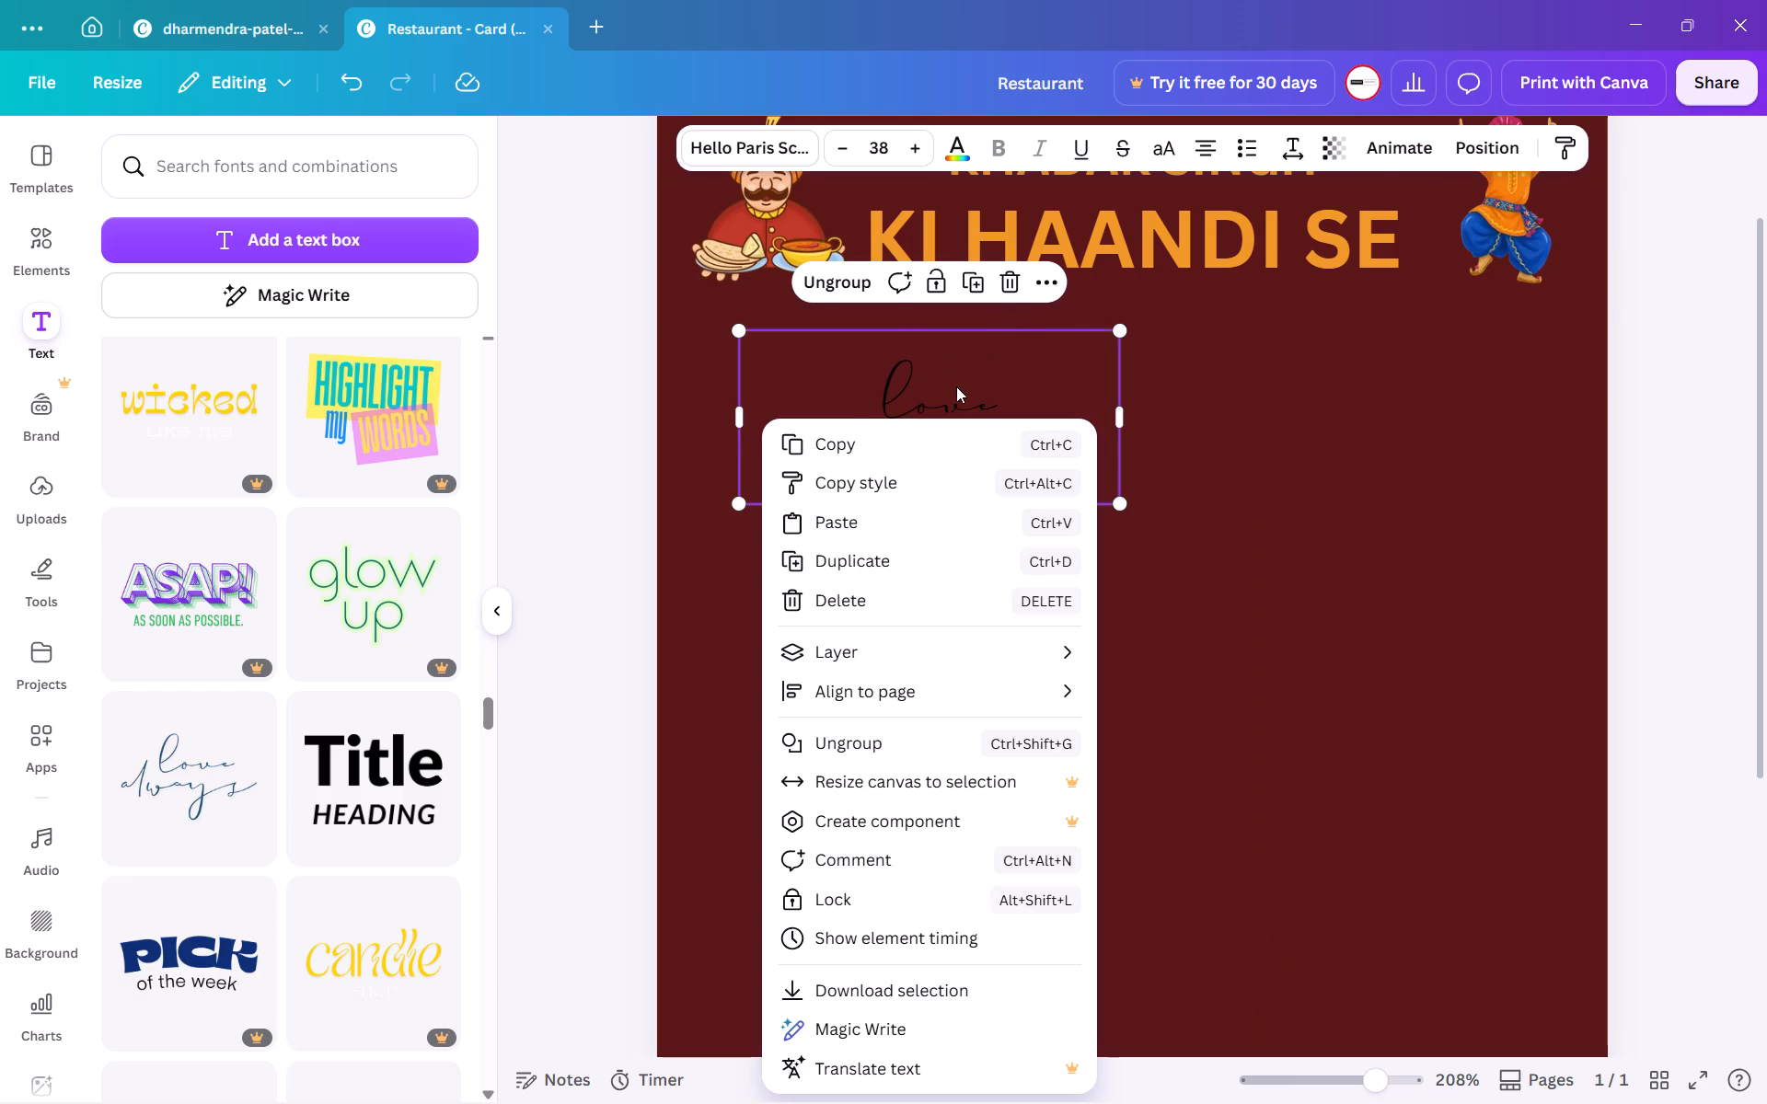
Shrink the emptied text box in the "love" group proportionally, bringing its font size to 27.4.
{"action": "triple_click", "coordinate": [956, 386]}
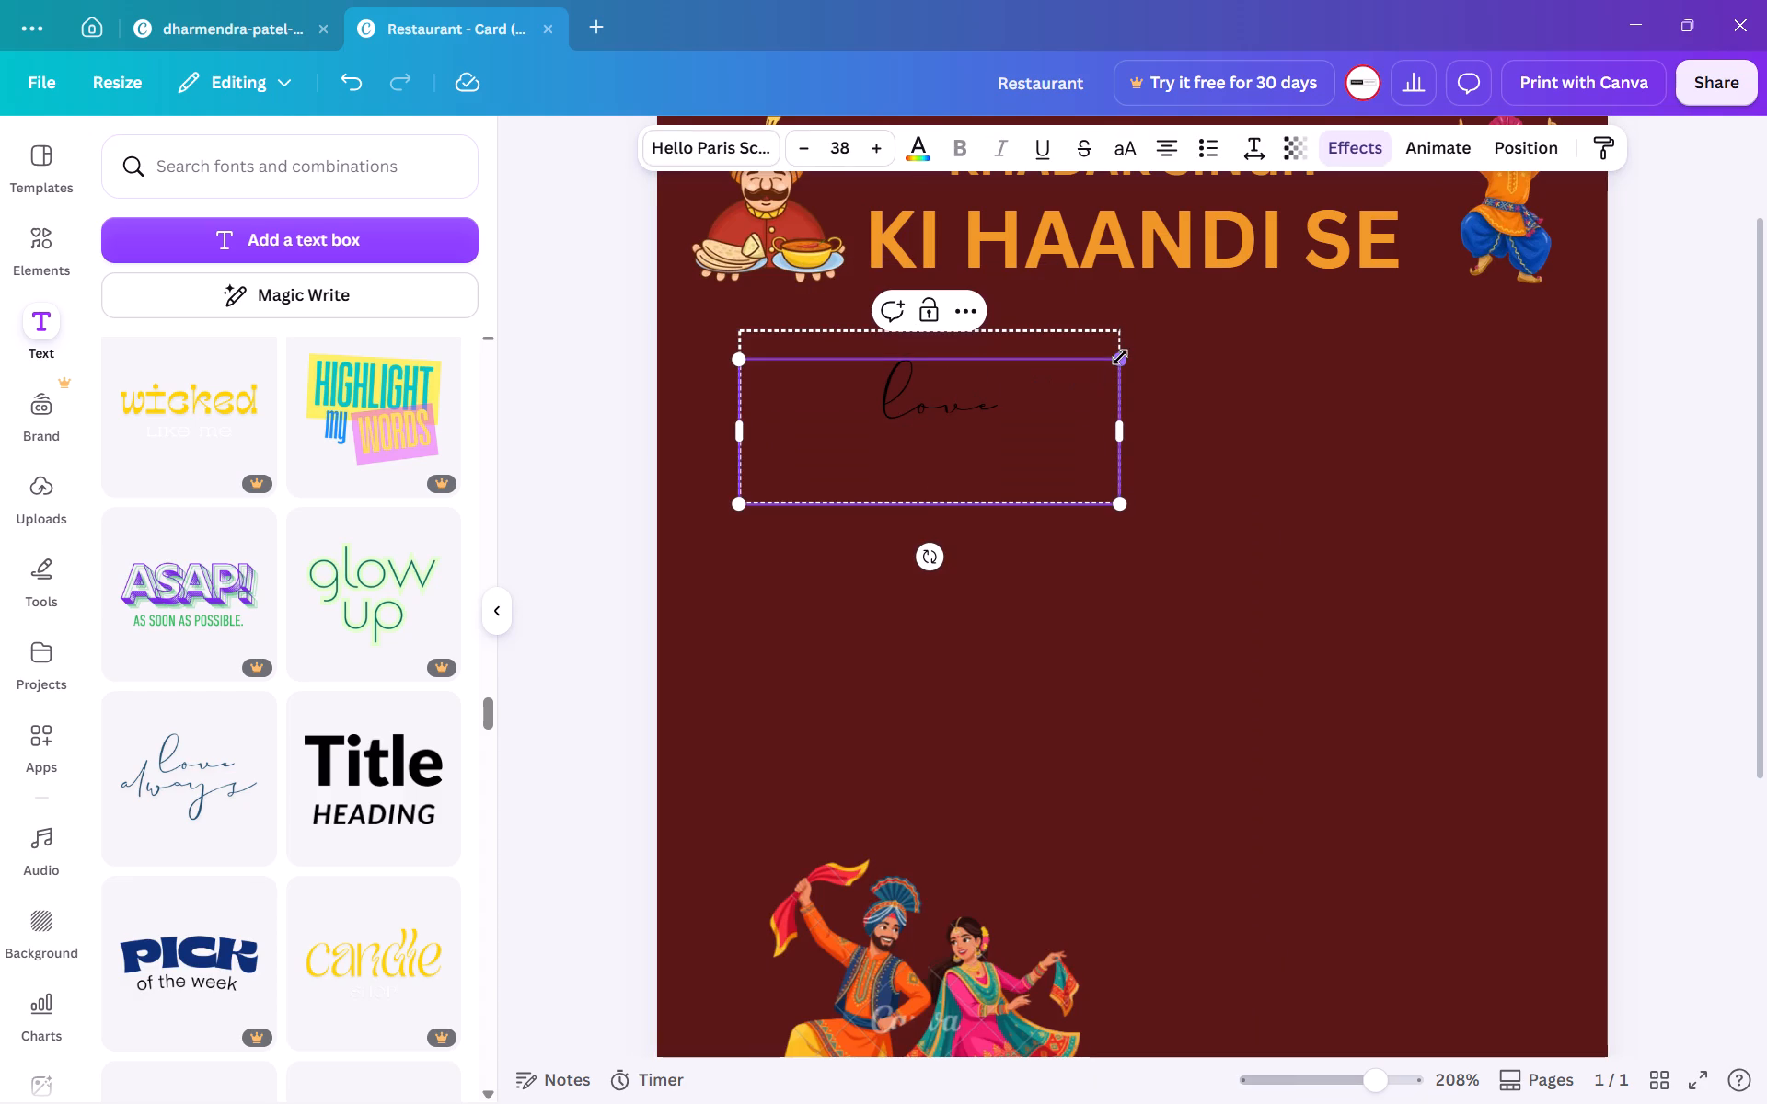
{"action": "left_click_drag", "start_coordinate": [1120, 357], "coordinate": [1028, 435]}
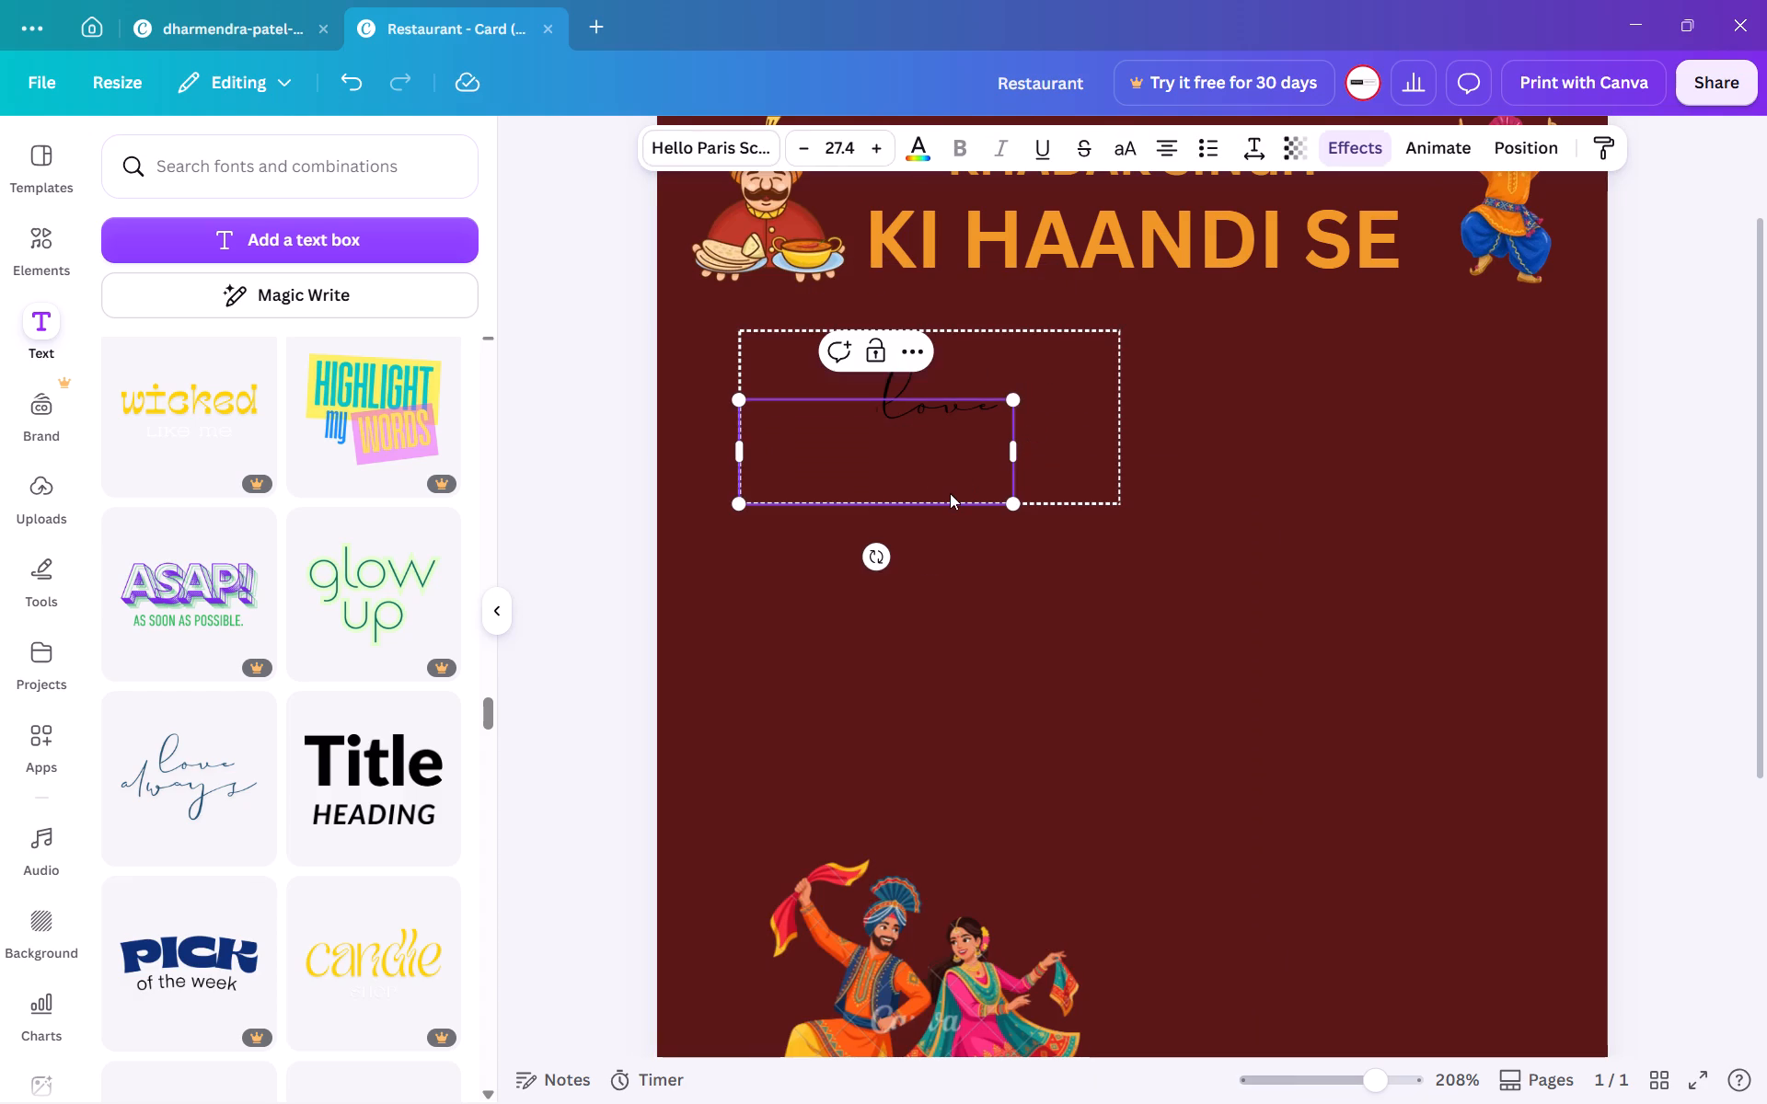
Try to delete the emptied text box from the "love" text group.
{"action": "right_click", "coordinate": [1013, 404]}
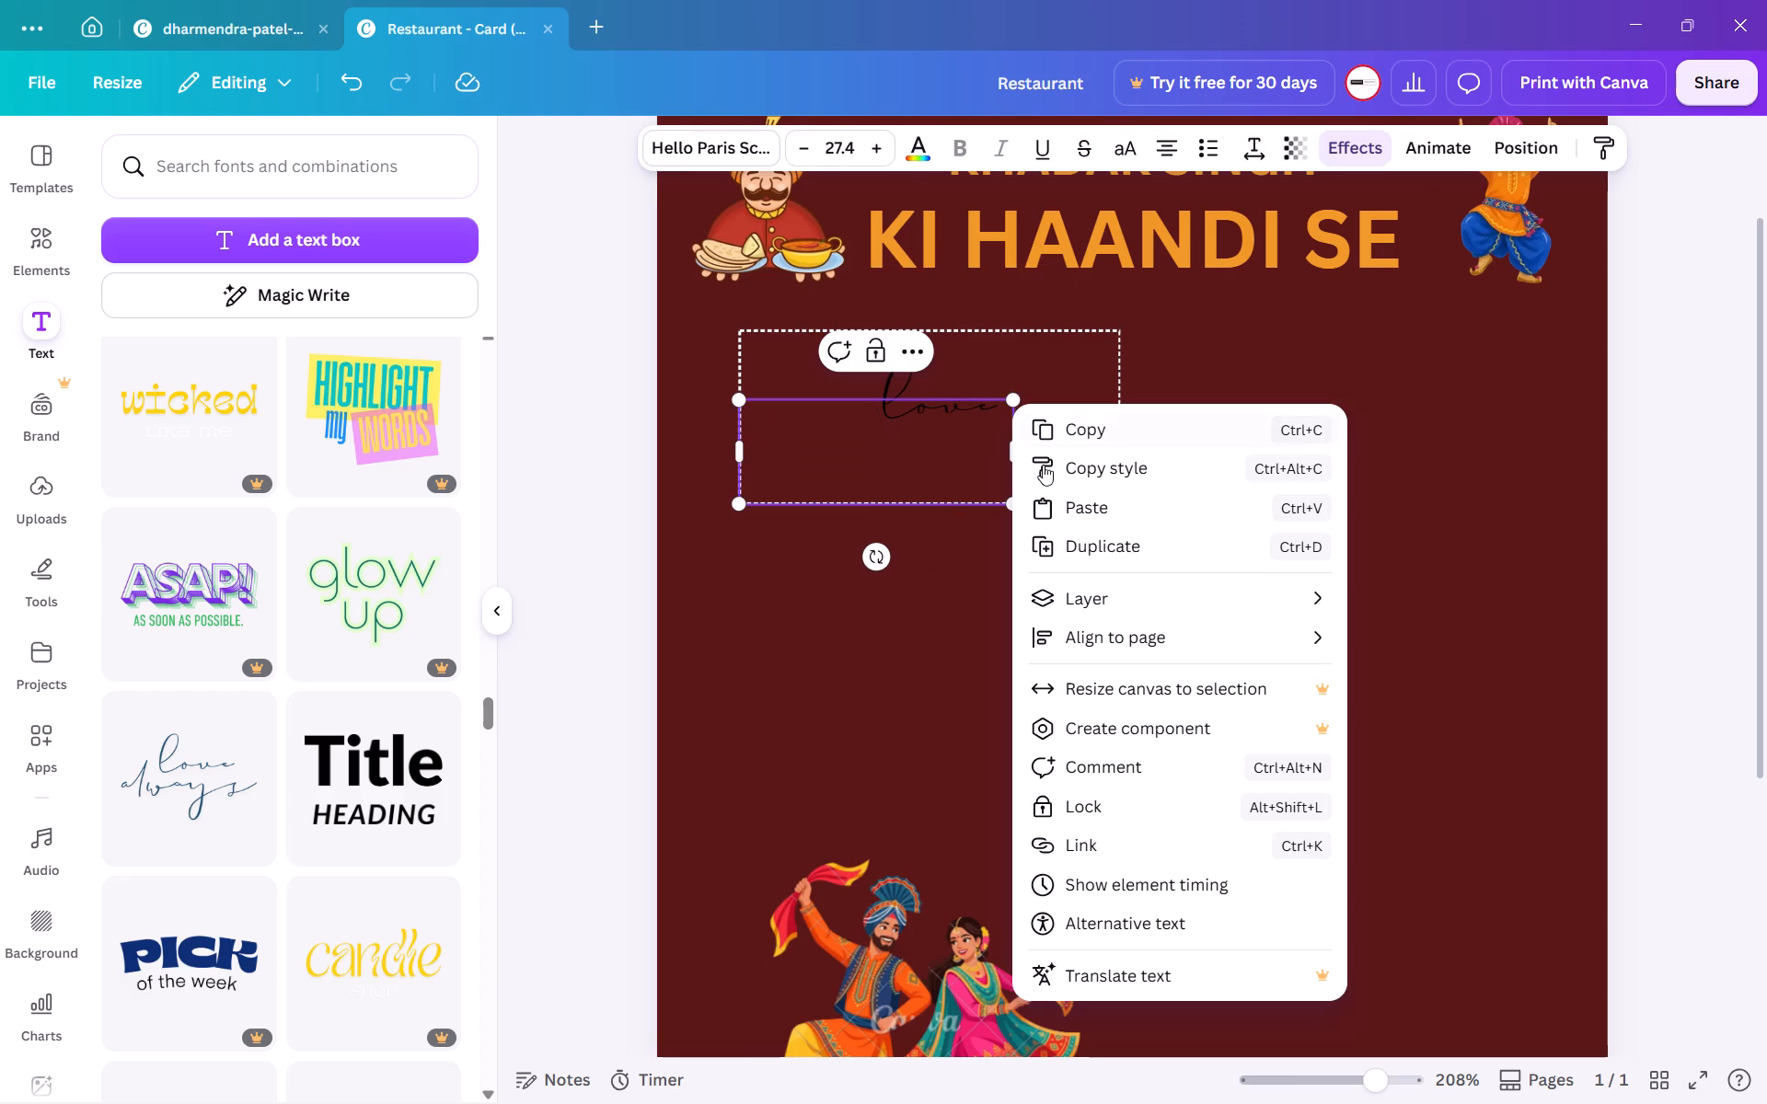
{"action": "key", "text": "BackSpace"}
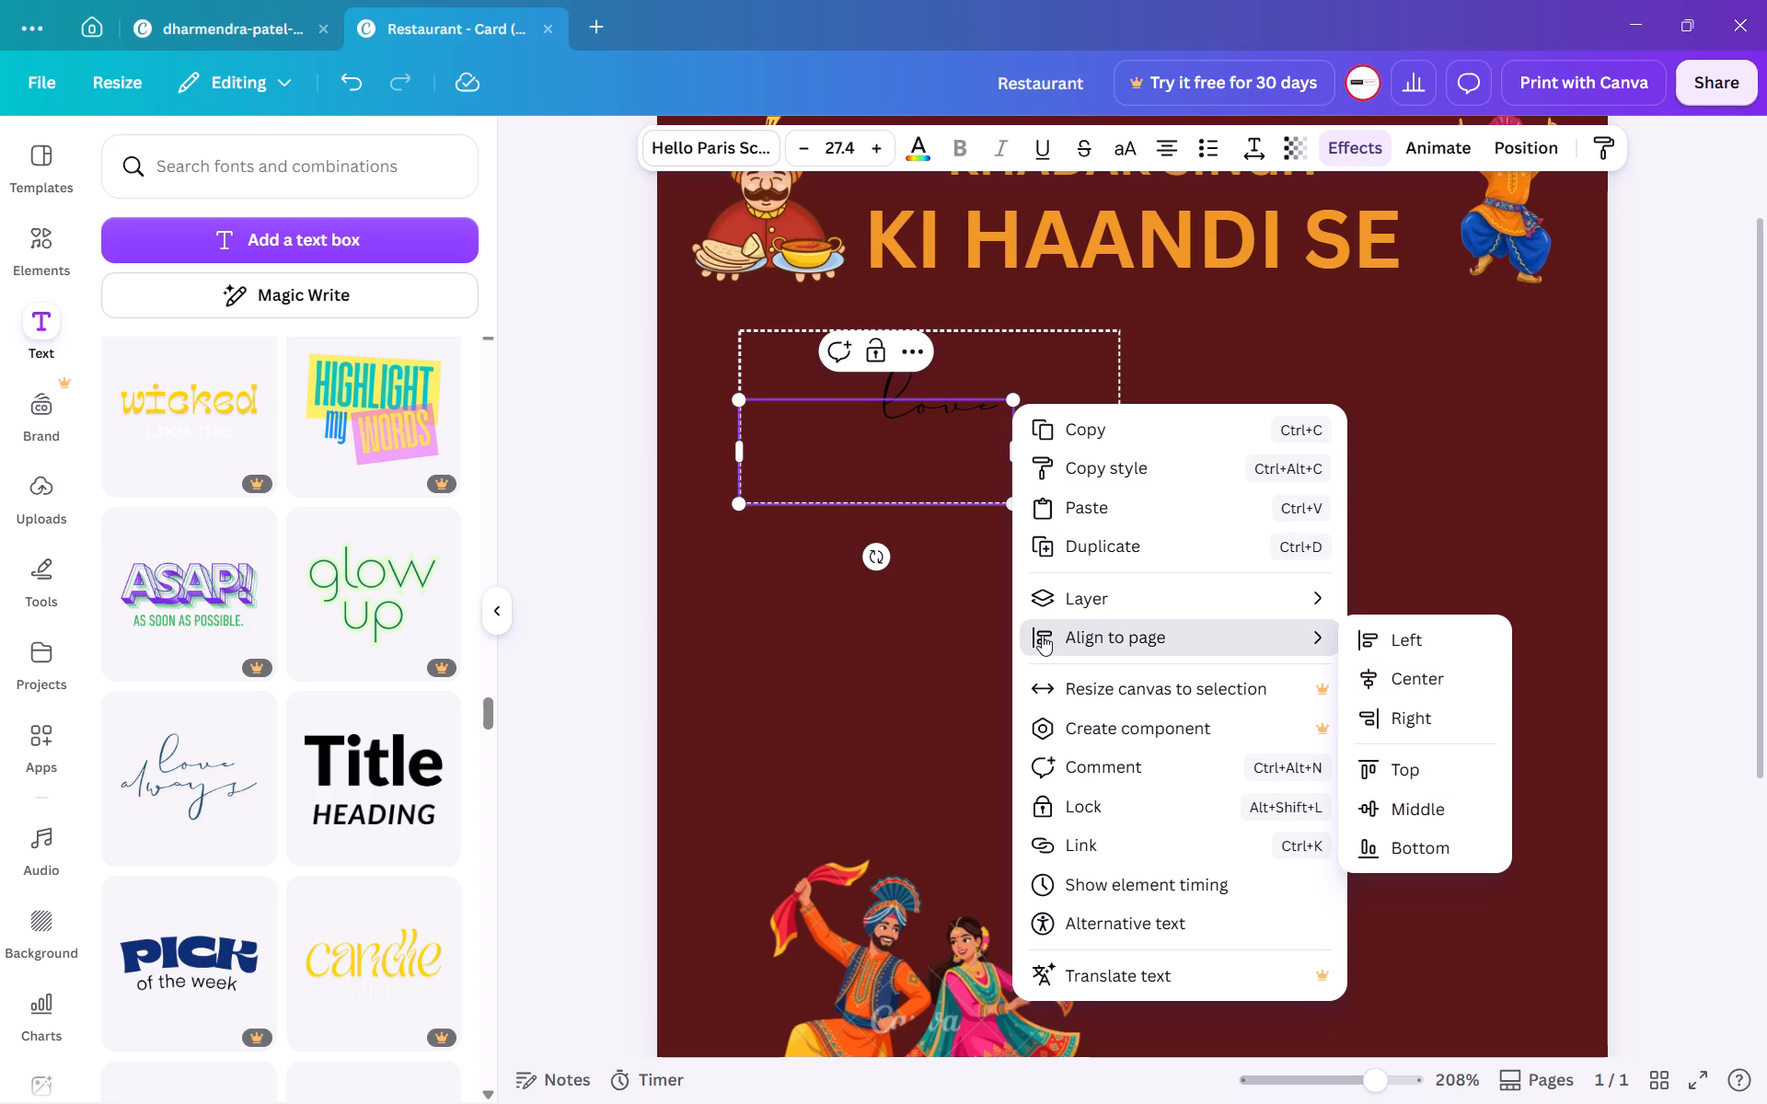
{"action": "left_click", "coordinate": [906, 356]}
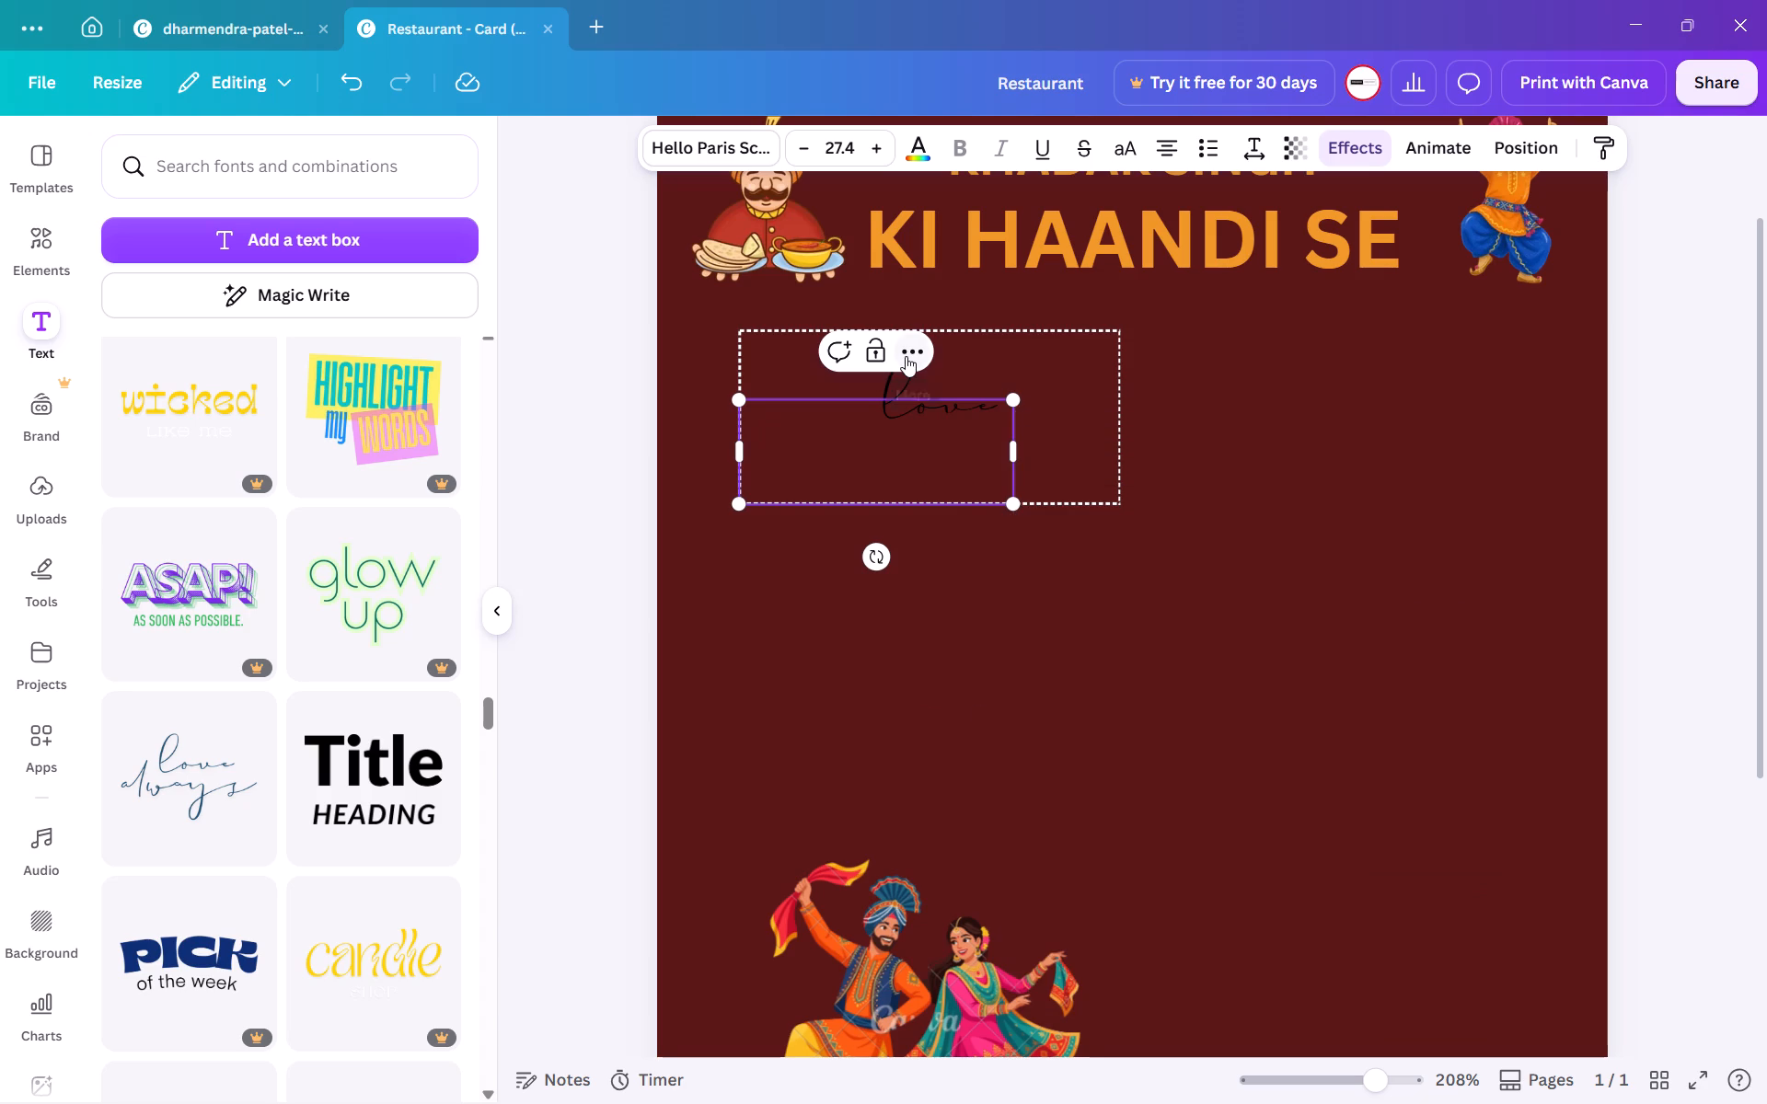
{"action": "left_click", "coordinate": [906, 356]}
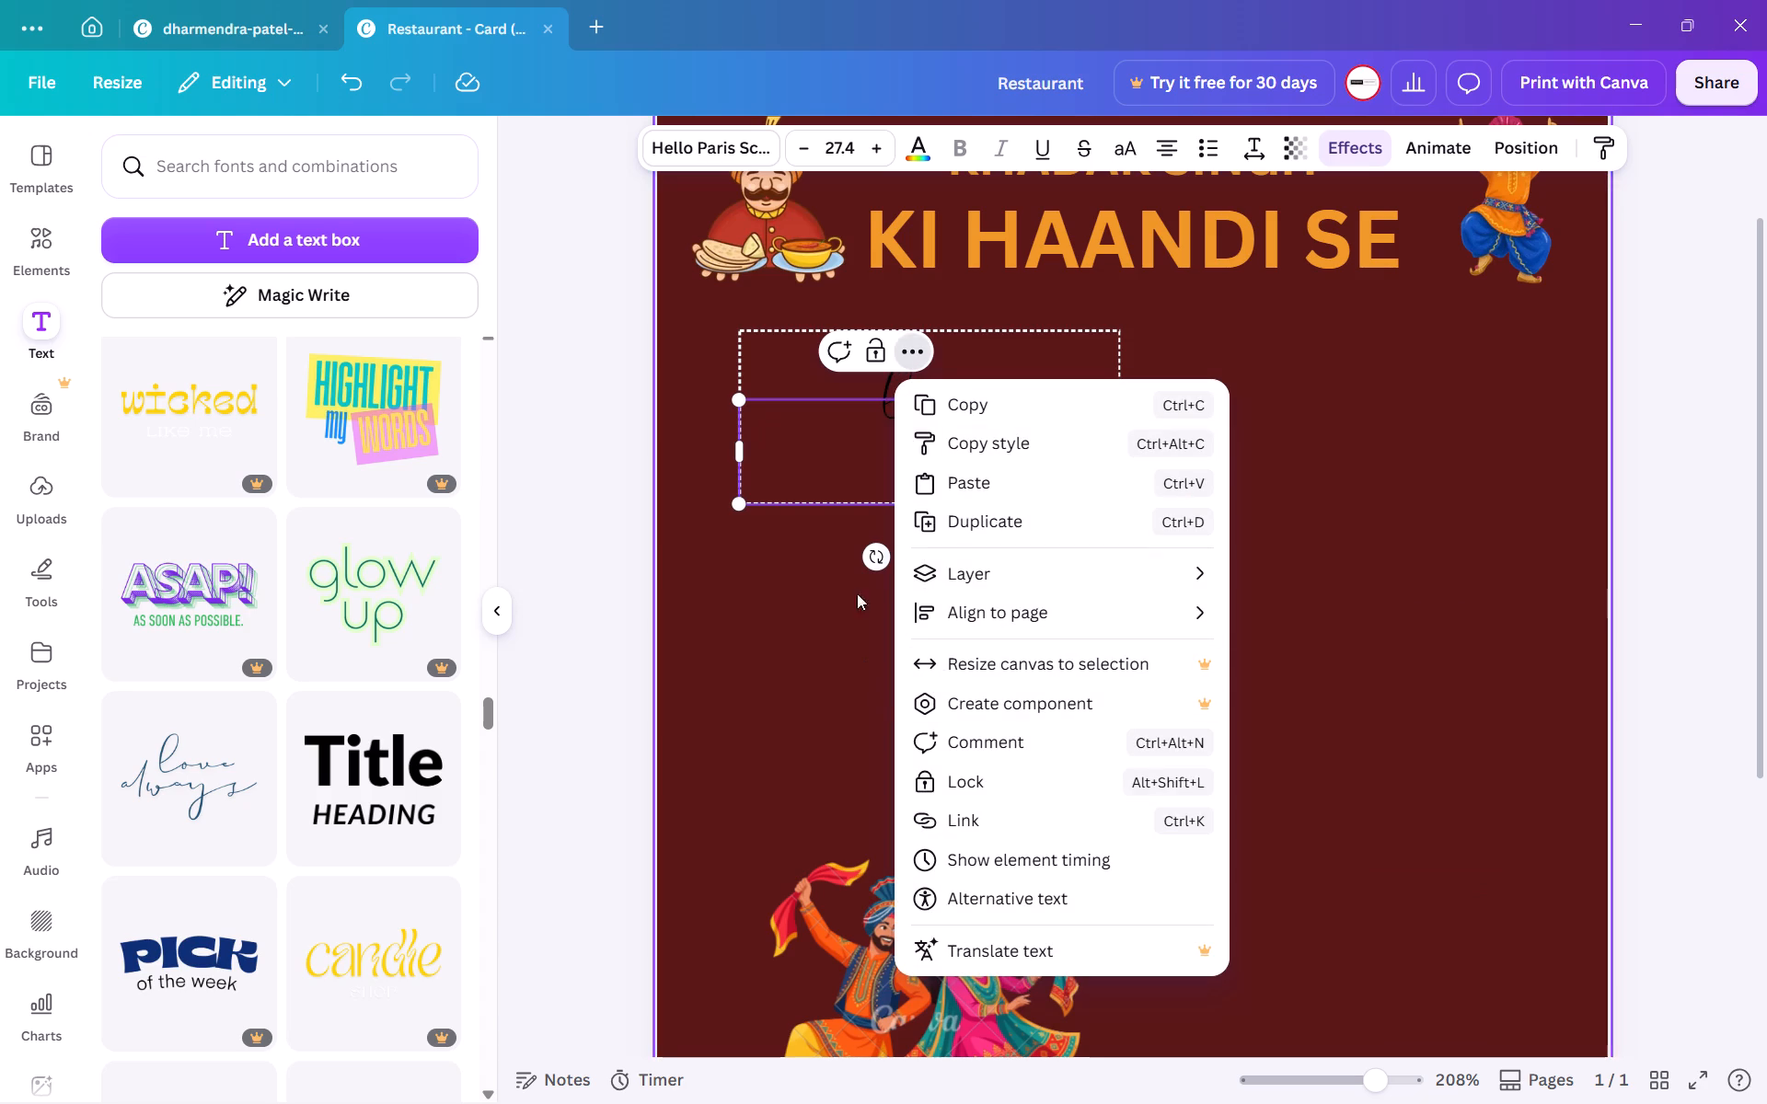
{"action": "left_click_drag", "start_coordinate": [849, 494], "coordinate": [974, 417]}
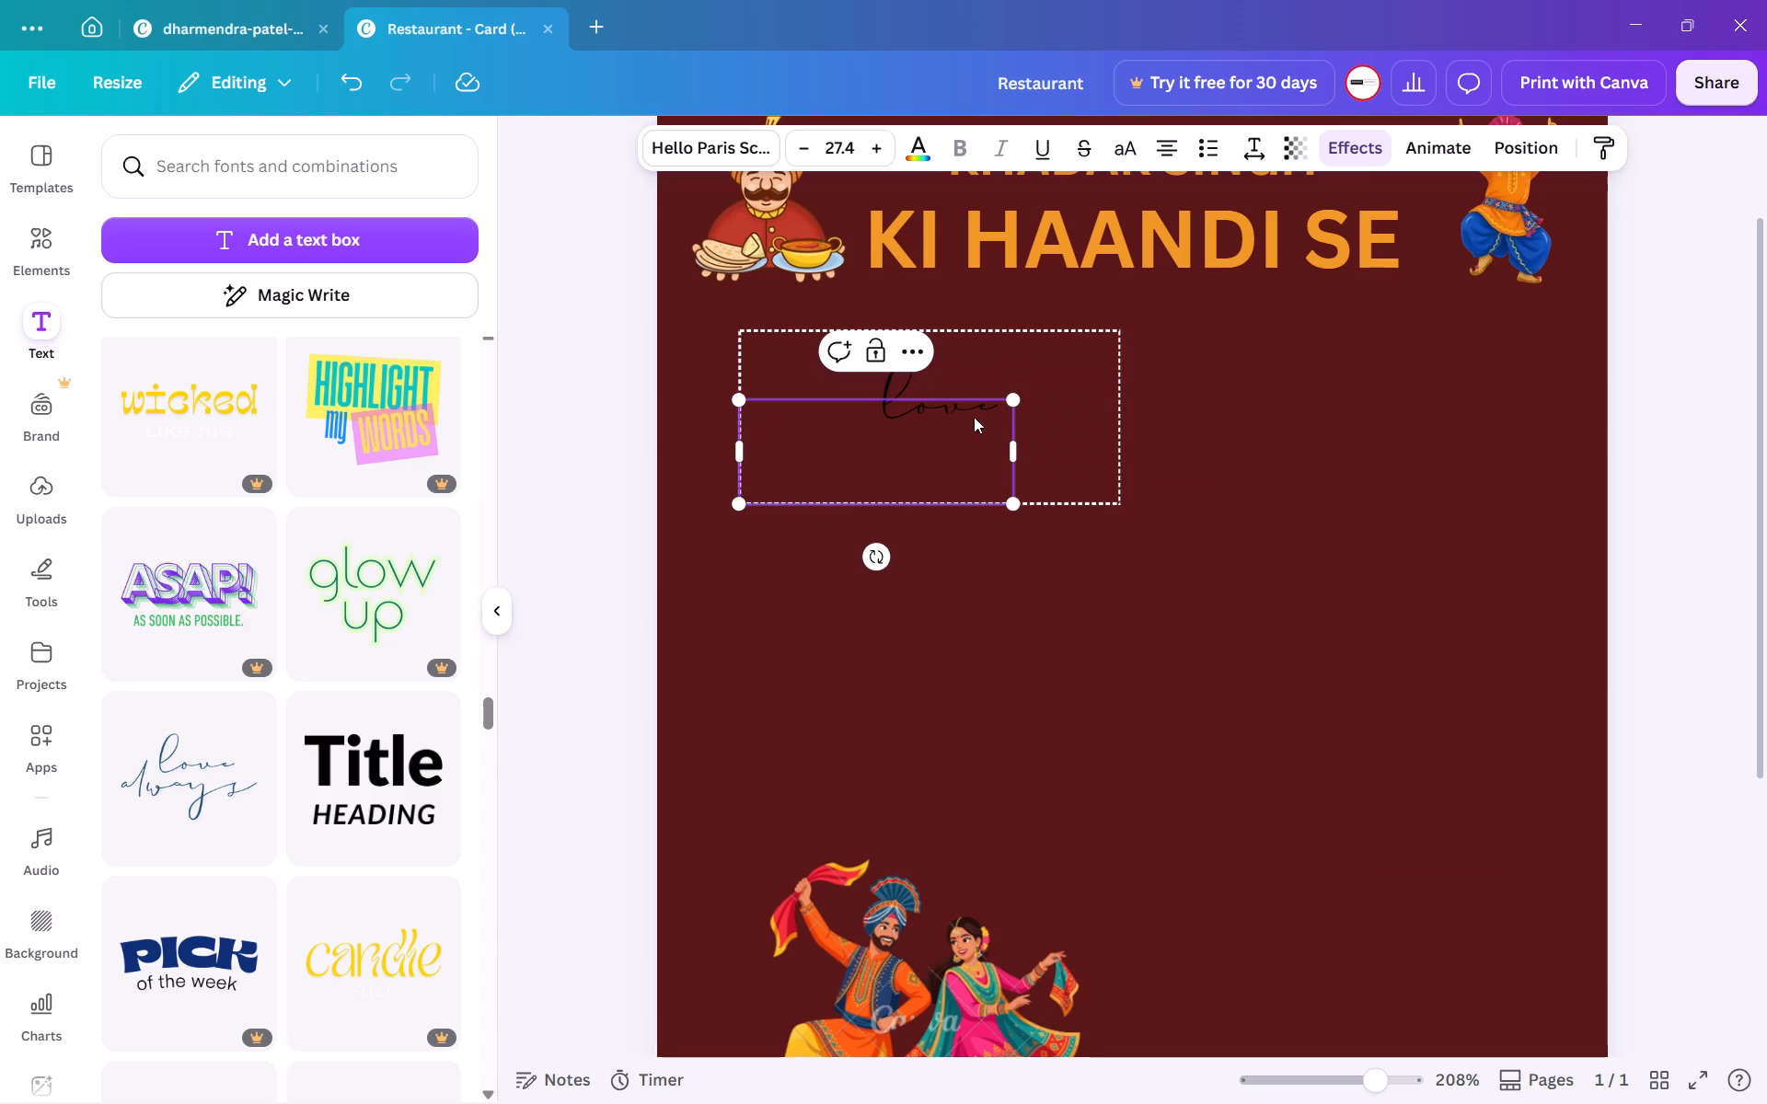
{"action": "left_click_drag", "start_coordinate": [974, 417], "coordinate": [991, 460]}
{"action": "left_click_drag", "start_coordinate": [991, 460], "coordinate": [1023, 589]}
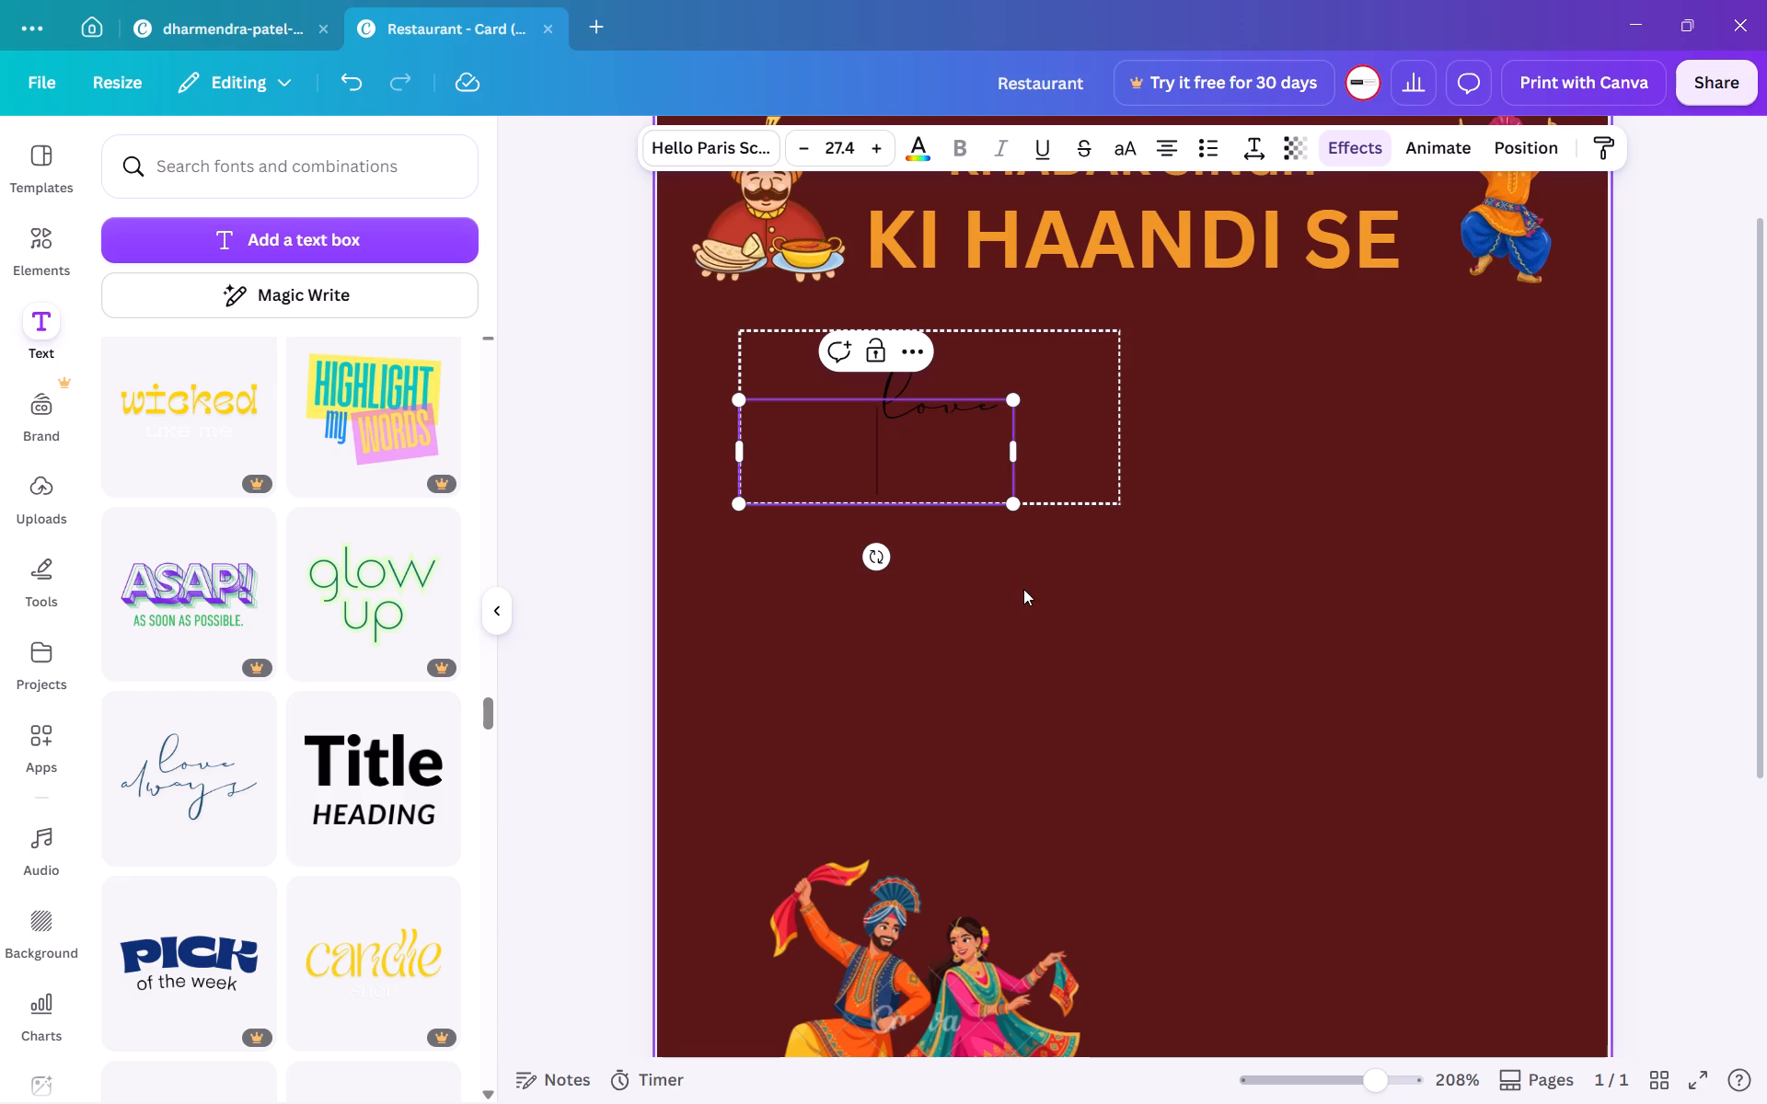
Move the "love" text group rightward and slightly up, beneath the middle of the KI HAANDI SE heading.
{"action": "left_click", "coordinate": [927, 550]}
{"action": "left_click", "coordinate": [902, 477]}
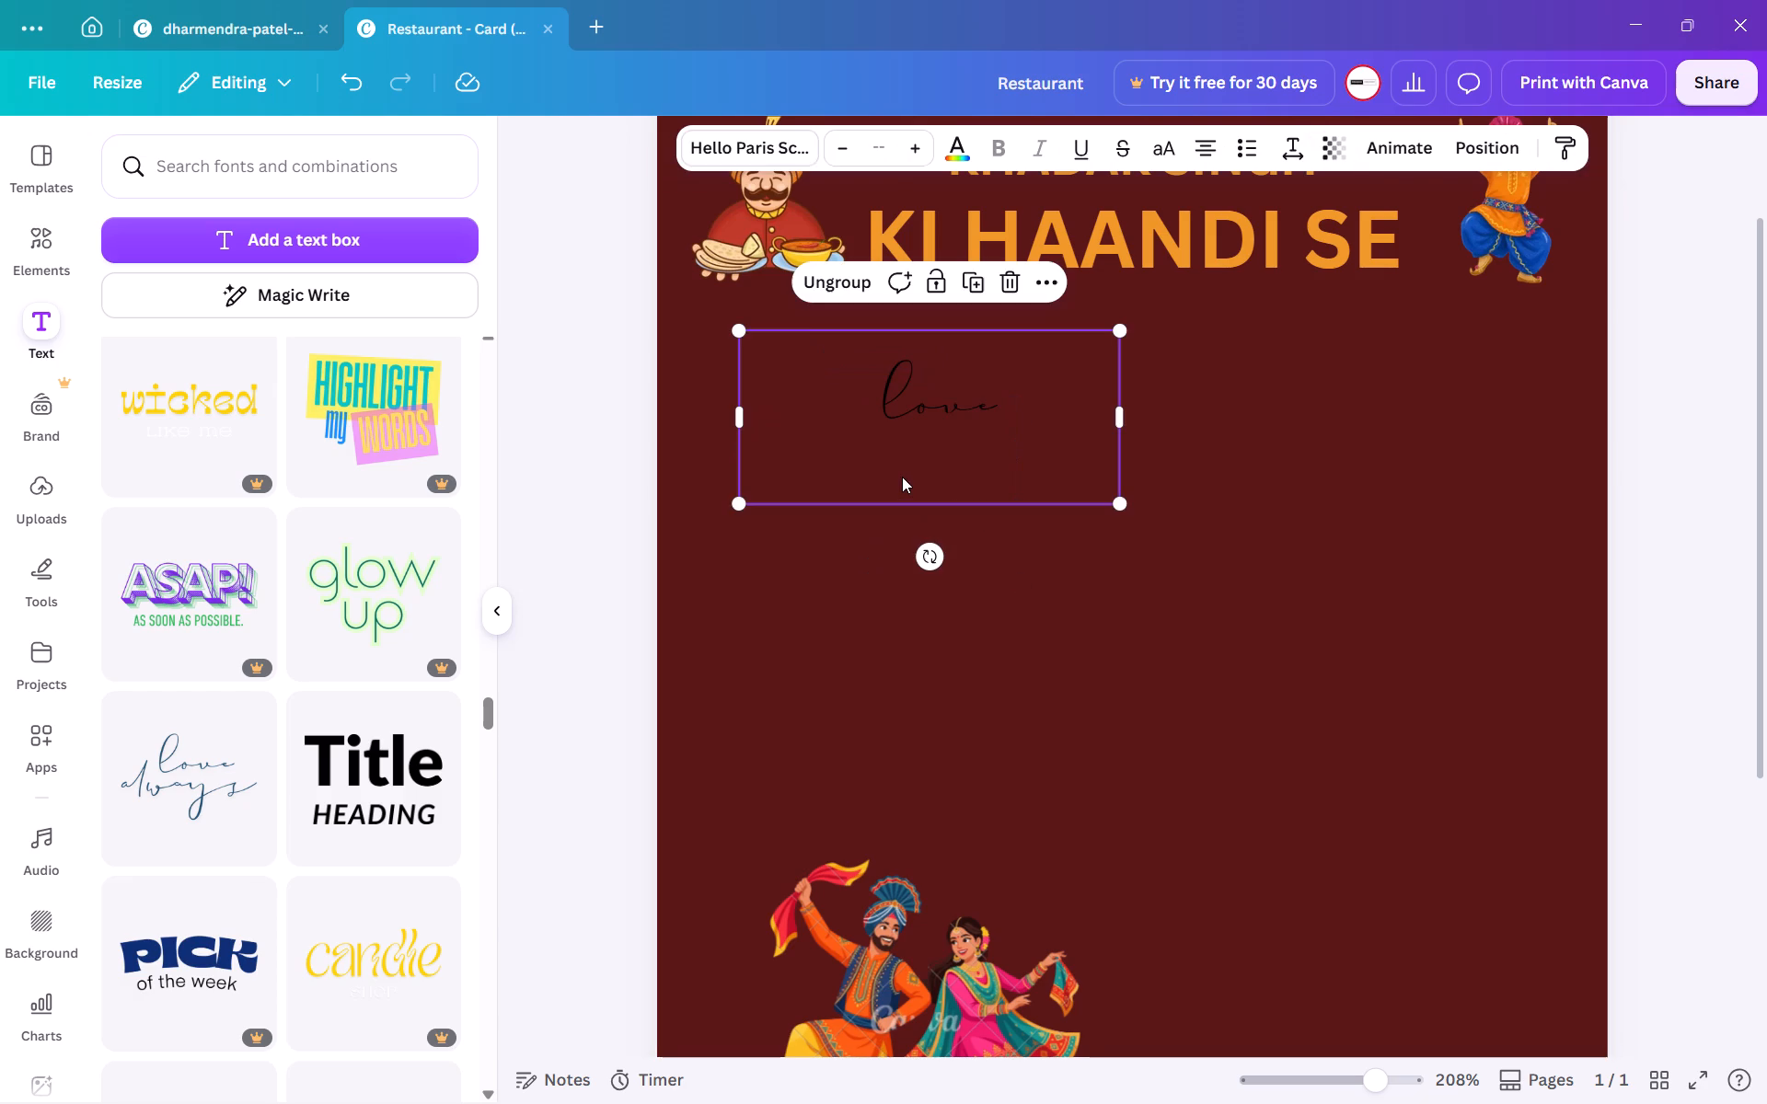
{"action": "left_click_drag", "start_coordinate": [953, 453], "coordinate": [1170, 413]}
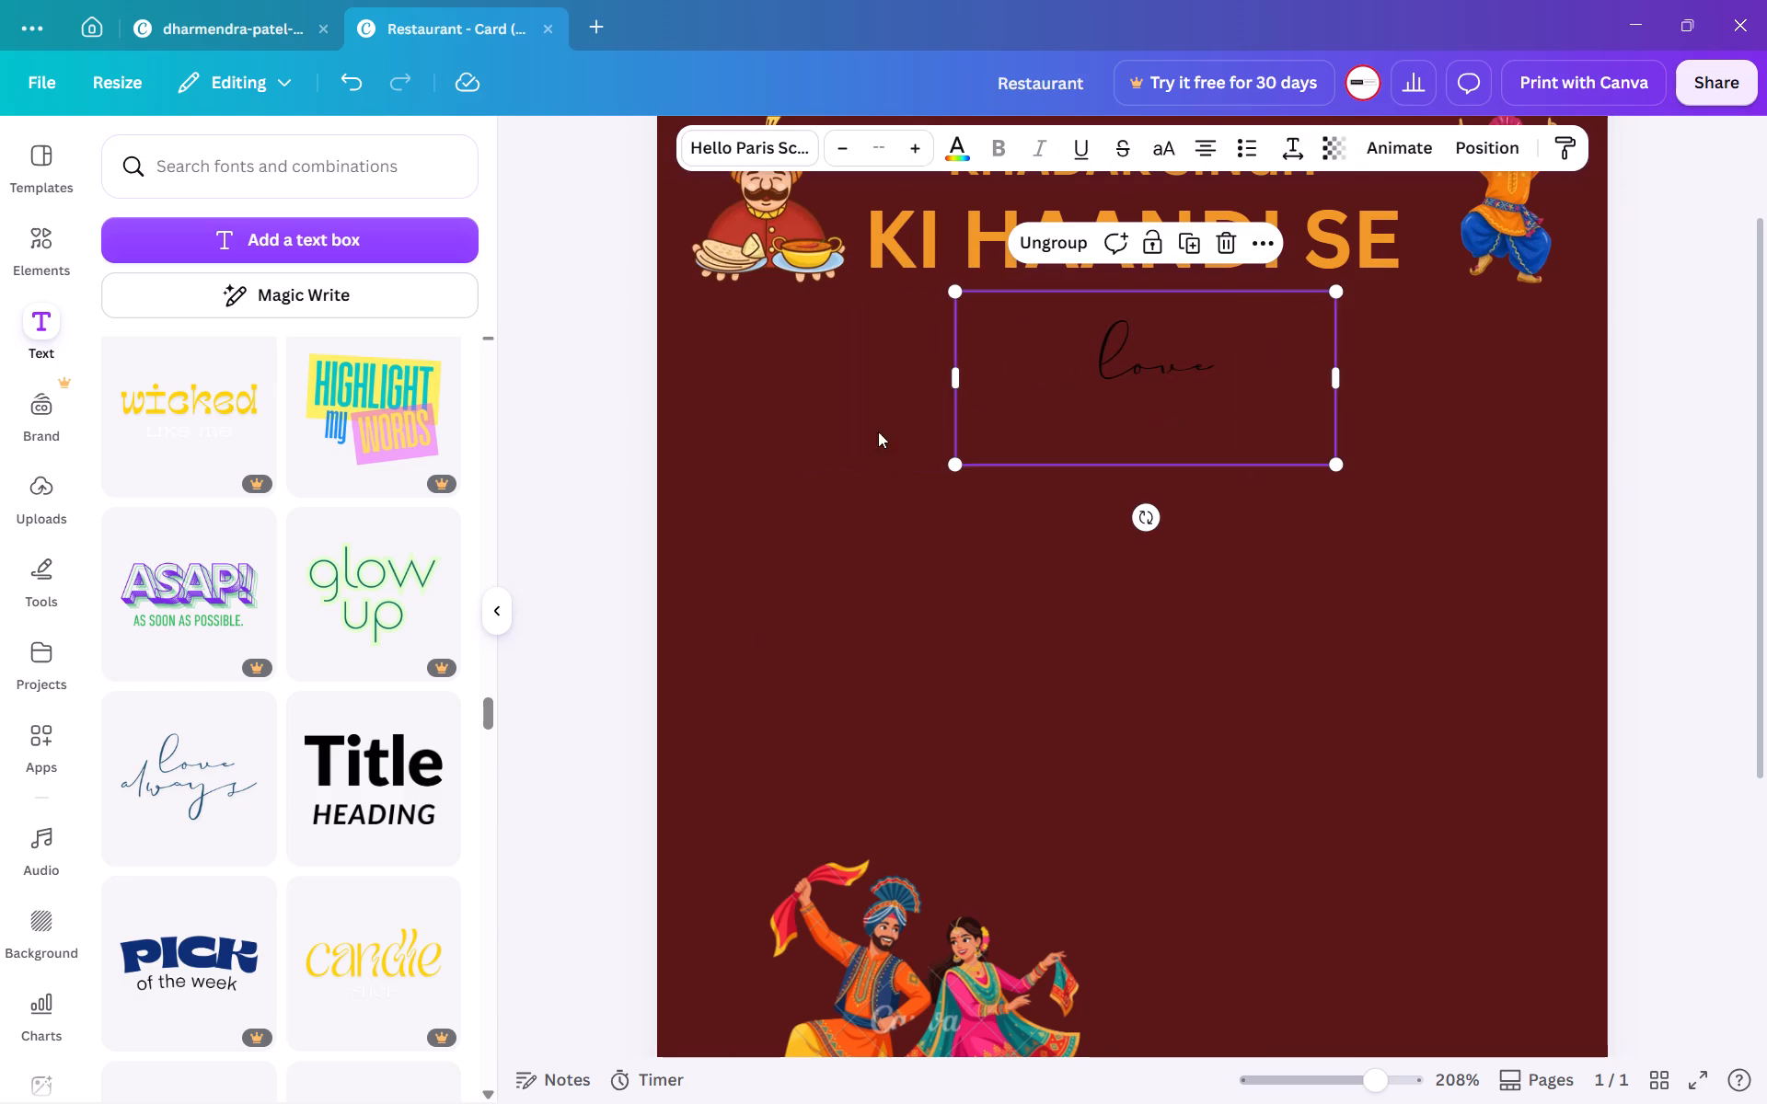
Move the "love" text group back toward the card's left side, beneath the start of the KI HAANDI SE heading.
{"action": "left_click", "coordinate": [794, 473]}
{"action": "left_click", "coordinate": [1058, 390]}
{"action": "left_click_drag", "start_coordinate": [1058, 390], "coordinate": [842, 430]}
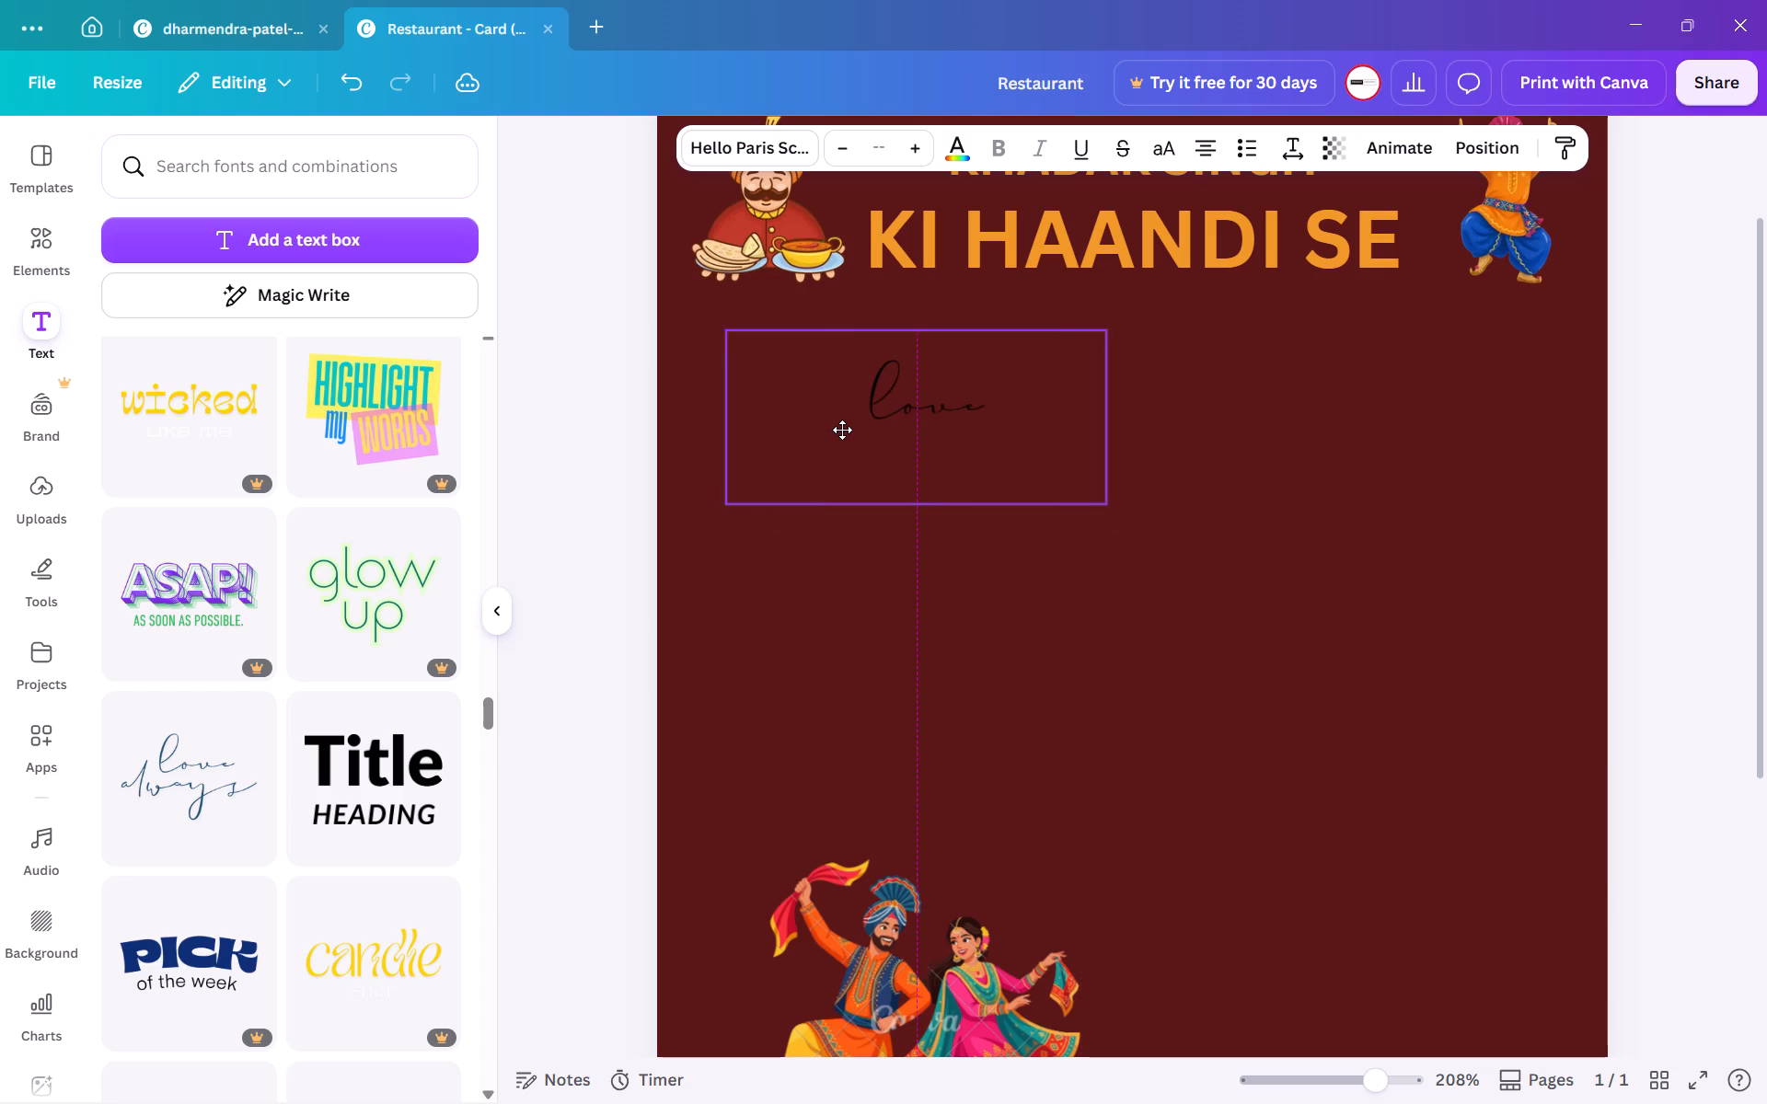
{"action": "left_click_drag", "start_coordinate": [842, 430], "coordinate": [831, 423]}
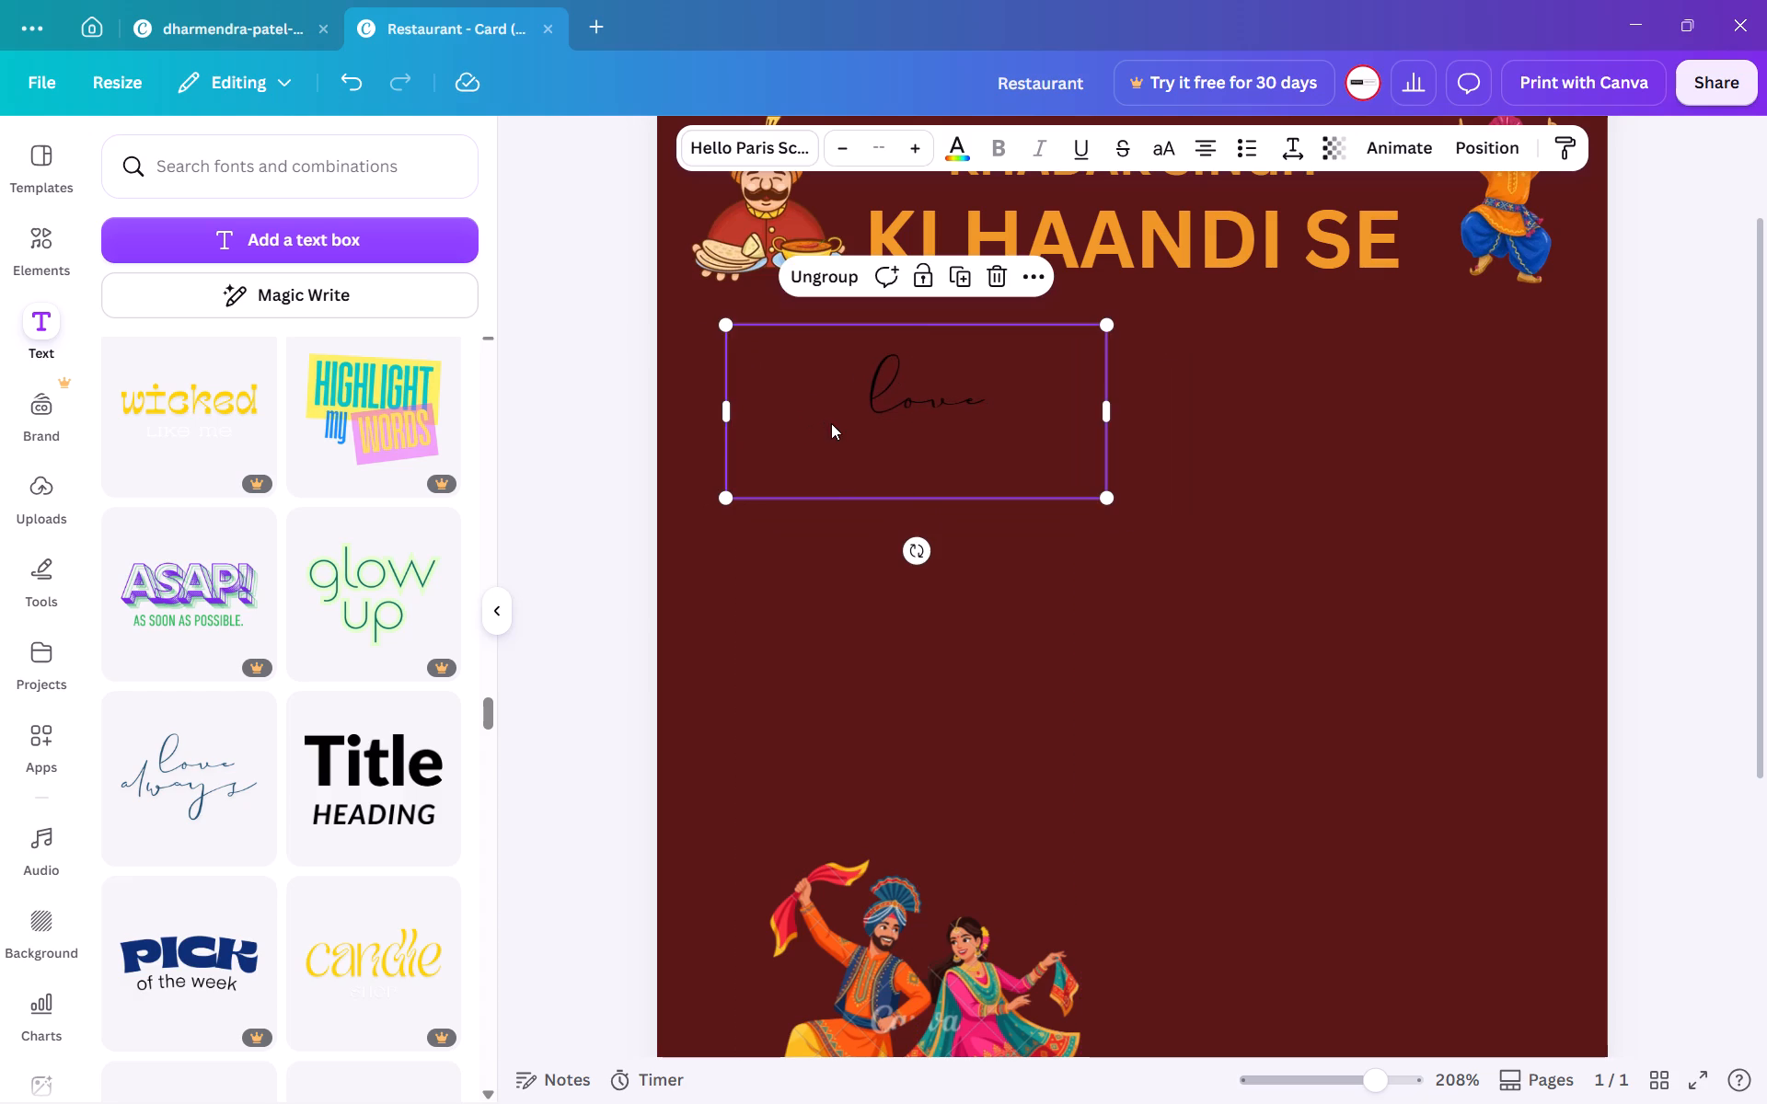
Shrink the empty lower text box in the "love" group to about 0.2 wide by 0.1 high, font size 0.2.
{"action": "double_click", "coordinate": [904, 400]}
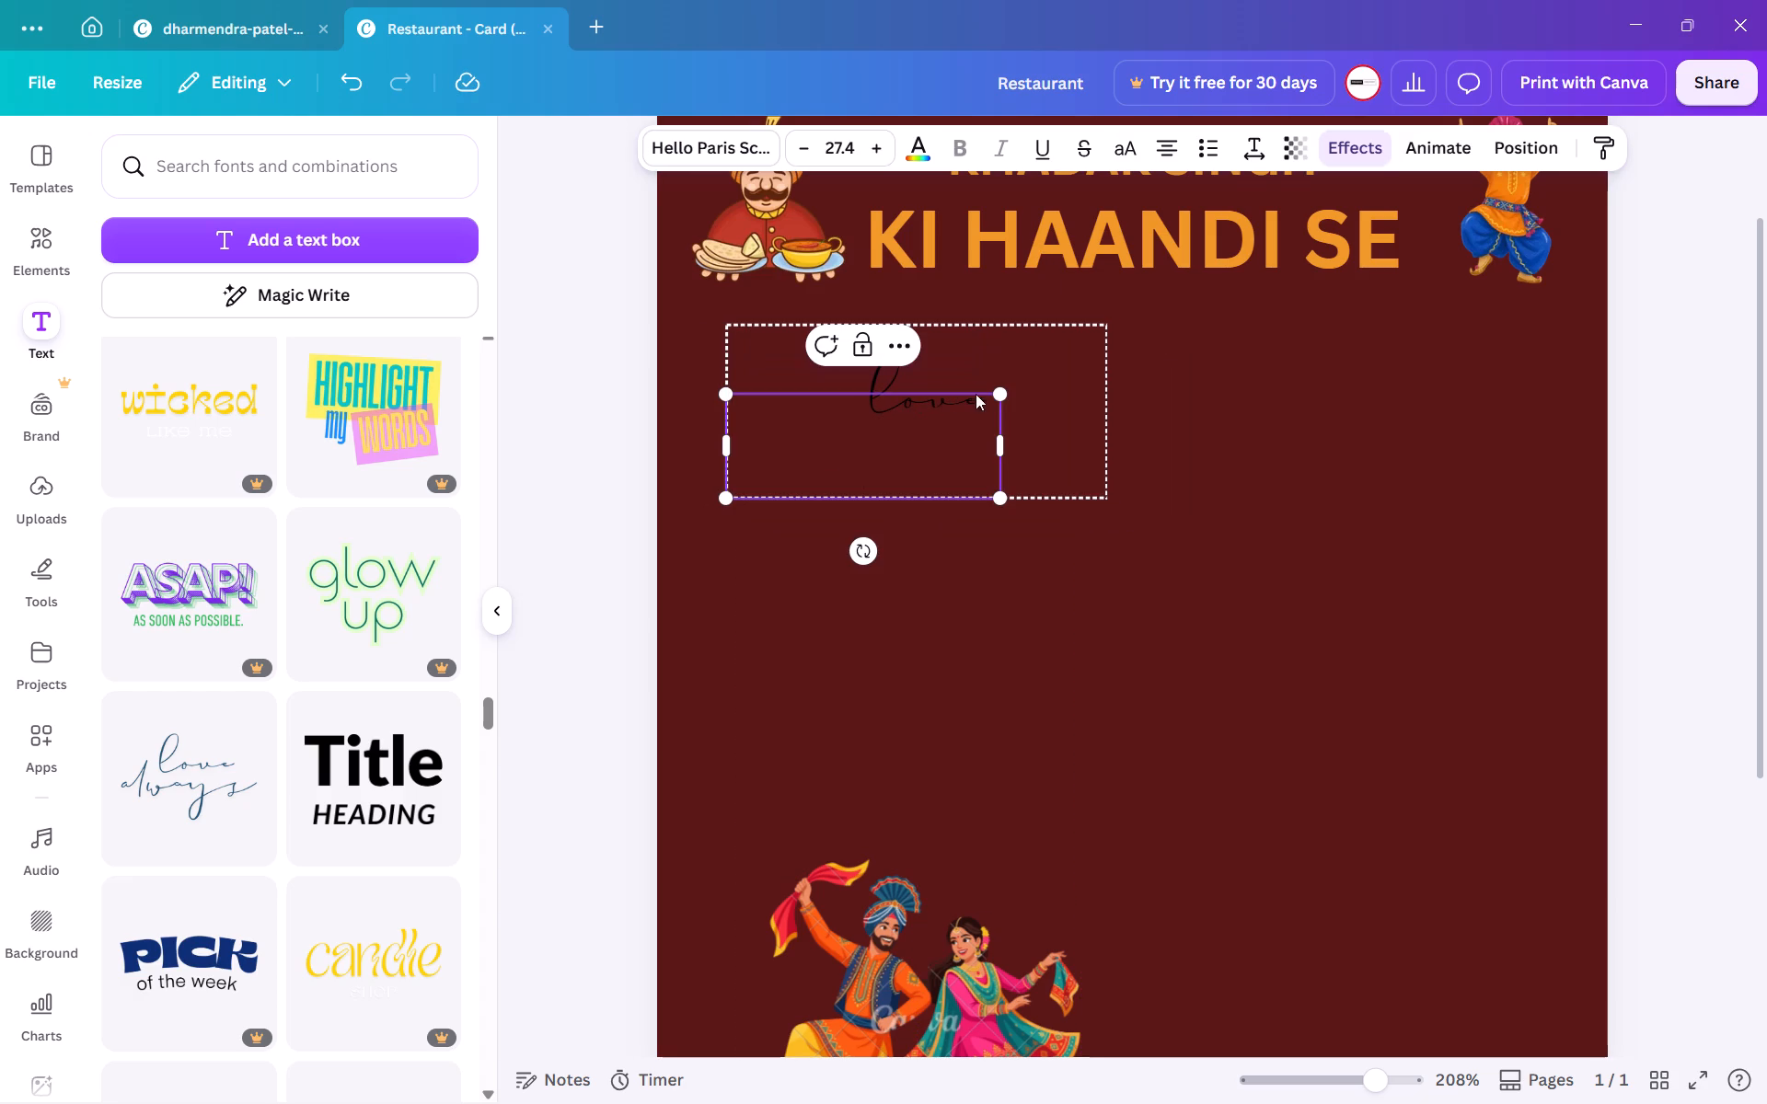
{"action": "left_click", "coordinate": [730, 444]}
{"action": "left_click_drag", "start_coordinate": [724, 444], "coordinate": [759, 443]}
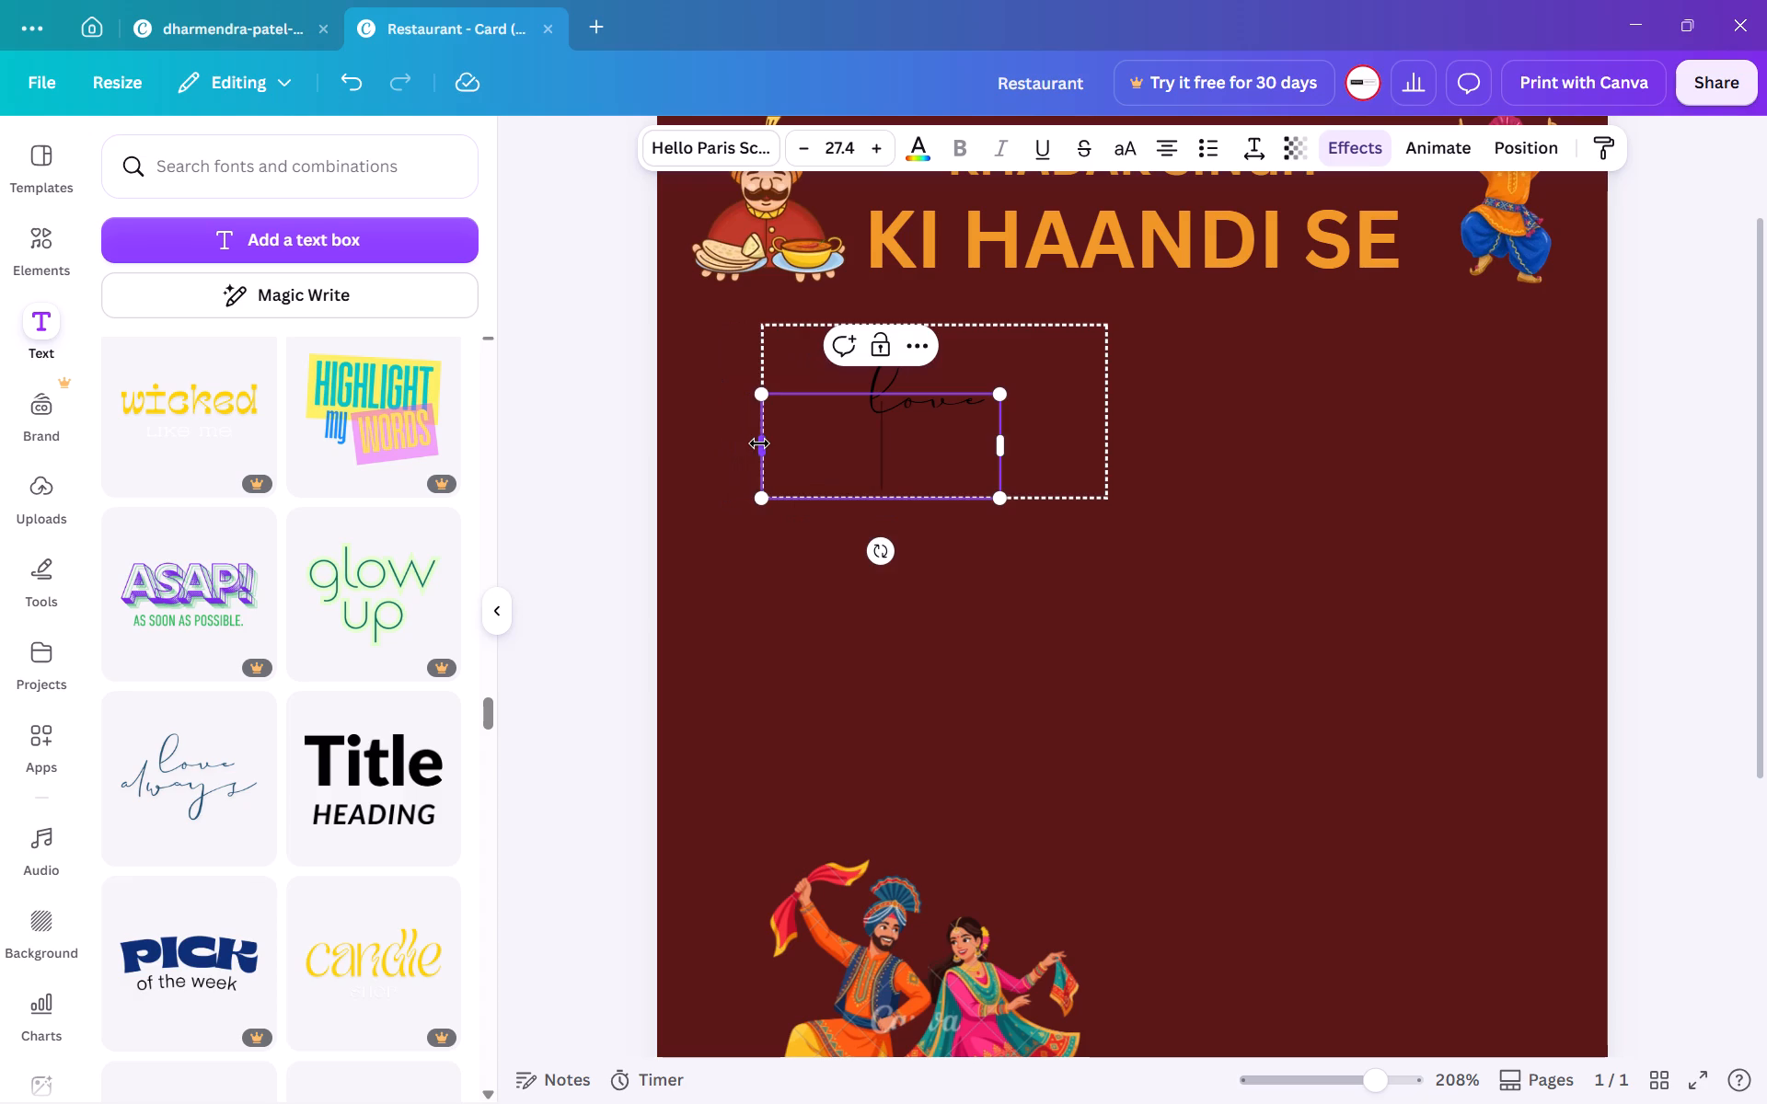
{"action": "left_click_drag", "start_coordinate": [758, 494], "coordinate": [789, 470]}
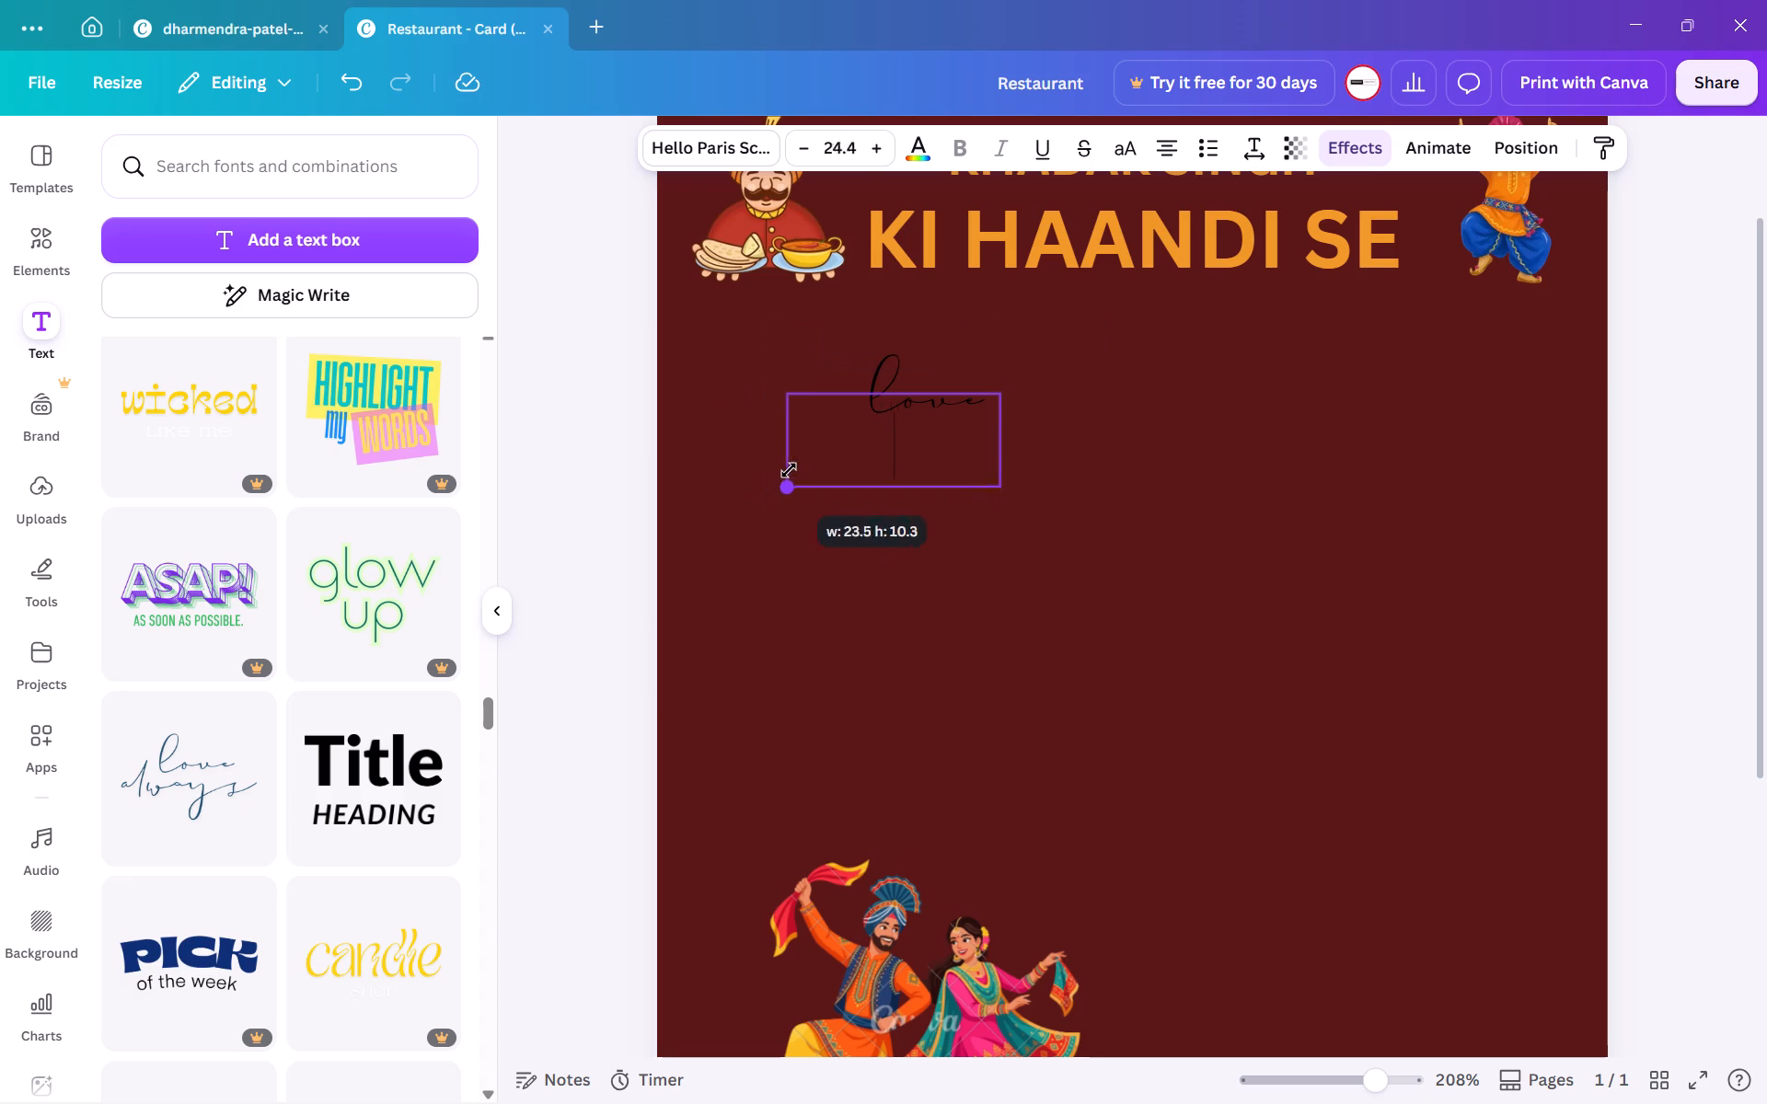
{"action": "left_click_drag", "start_coordinate": [789, 470], "coordinate": [799, 466]}
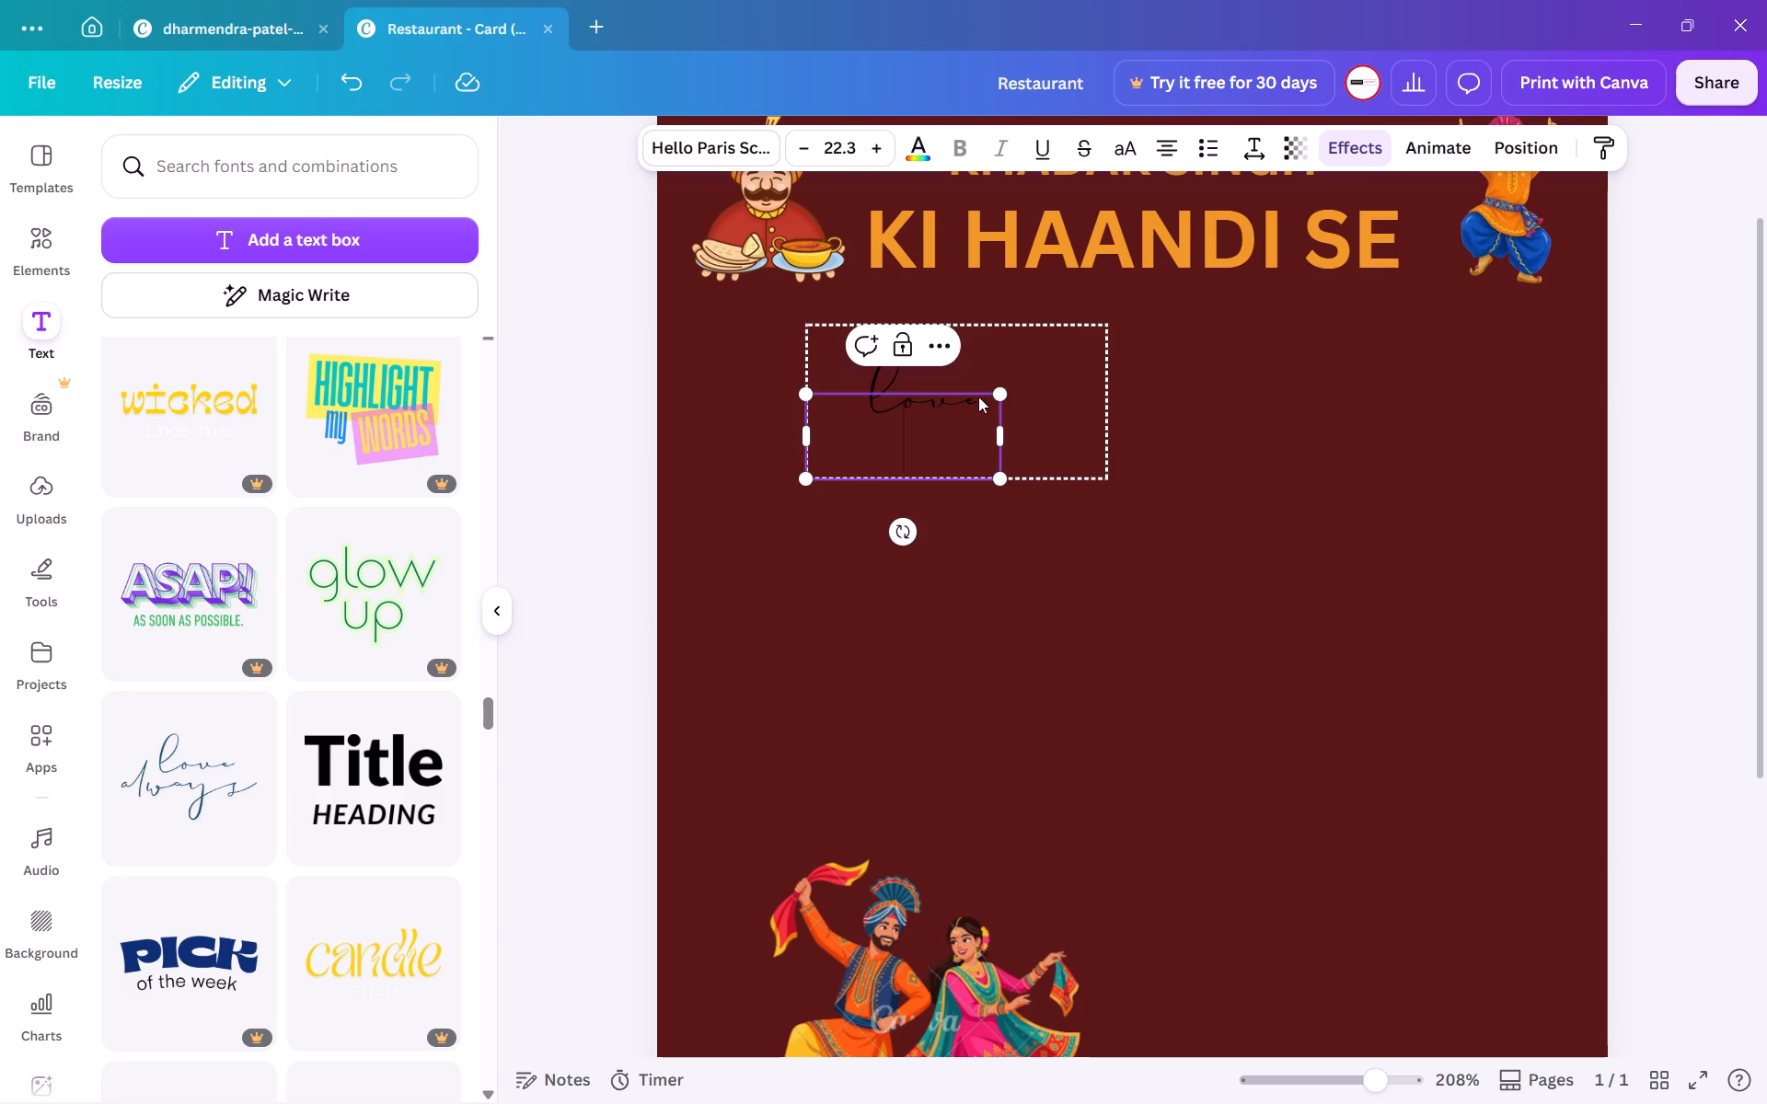
{"action": "left_click_drag", "start_coordinate": [1002, 393], "coordinate": [798, 522]}
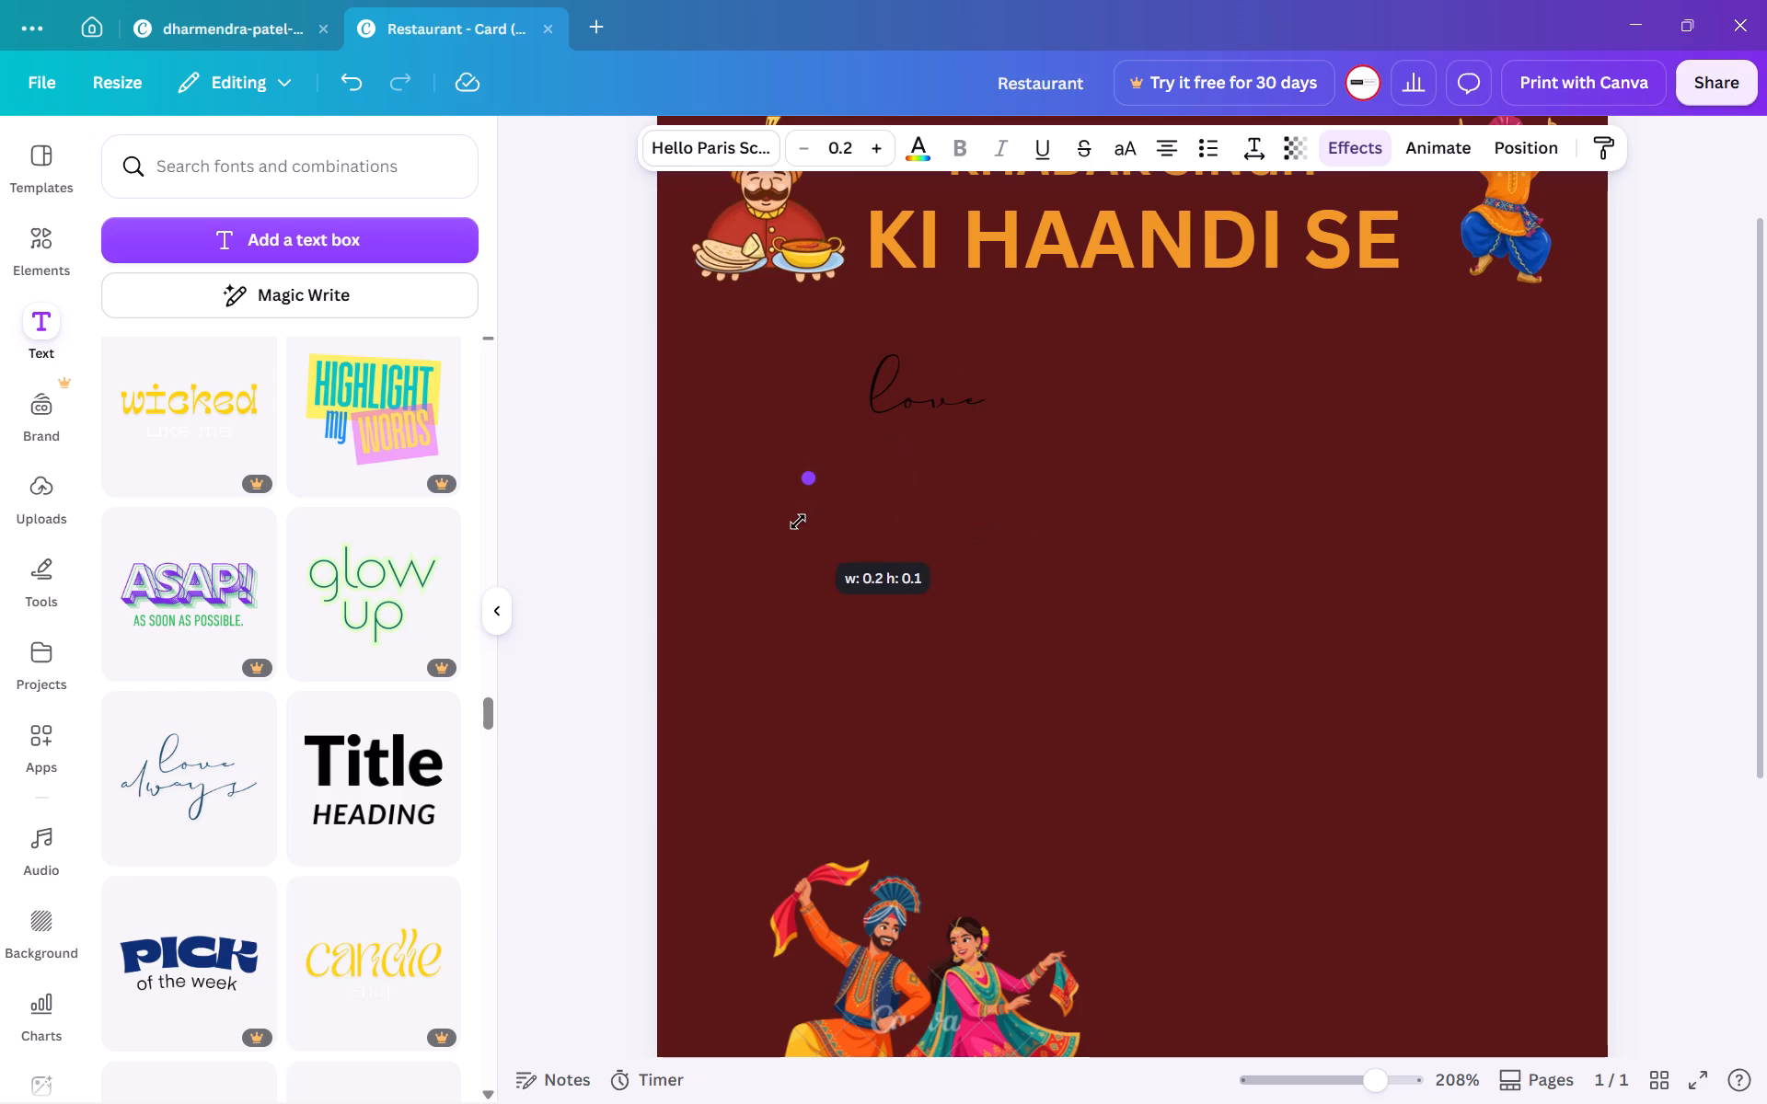
{"action": "left_click_drag", "start_coordinate": [798, 522], "coordinate": [796, 522]}
{"action": "left_click", "coordinate": [796, 522]}
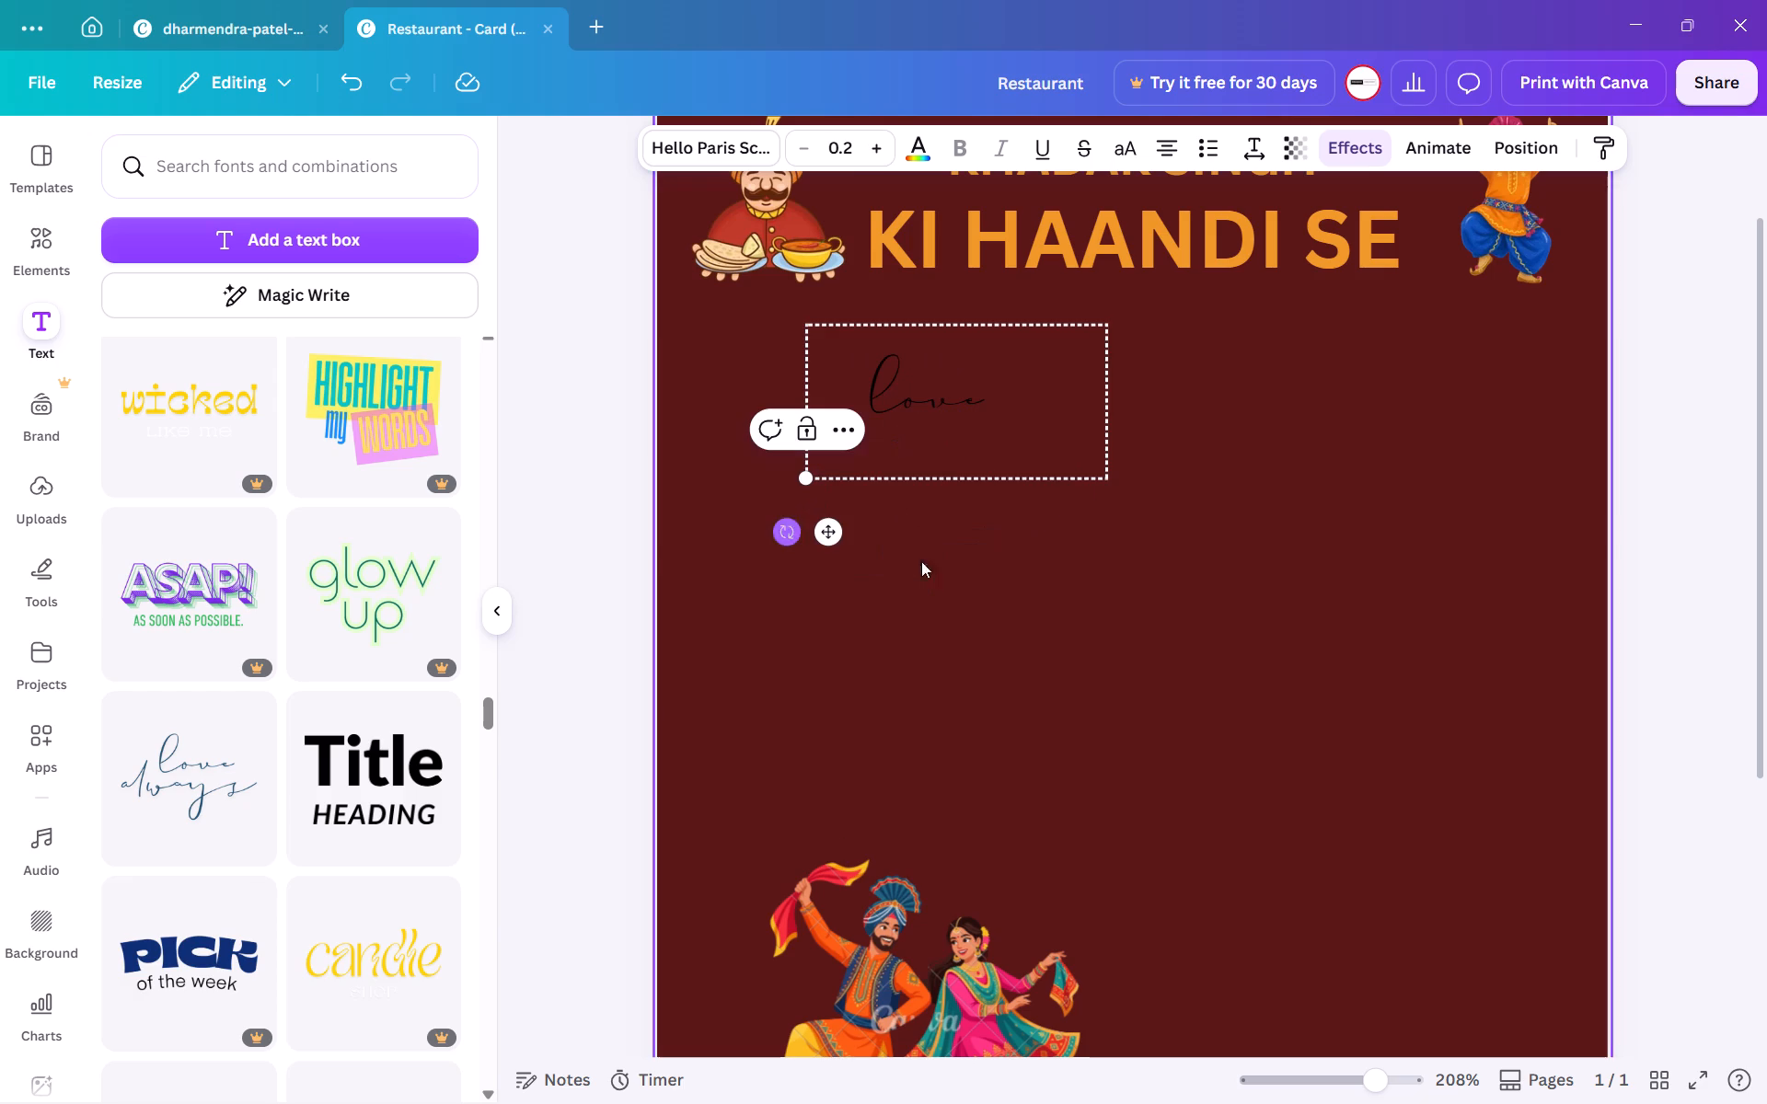
Replace the handwritten word "love" with the phrase "Nahi Jan Dena".
{"action": "left_click", "coordinate": [947, 568]}
{"action": "double_click", "coordinate": [921, 406]}
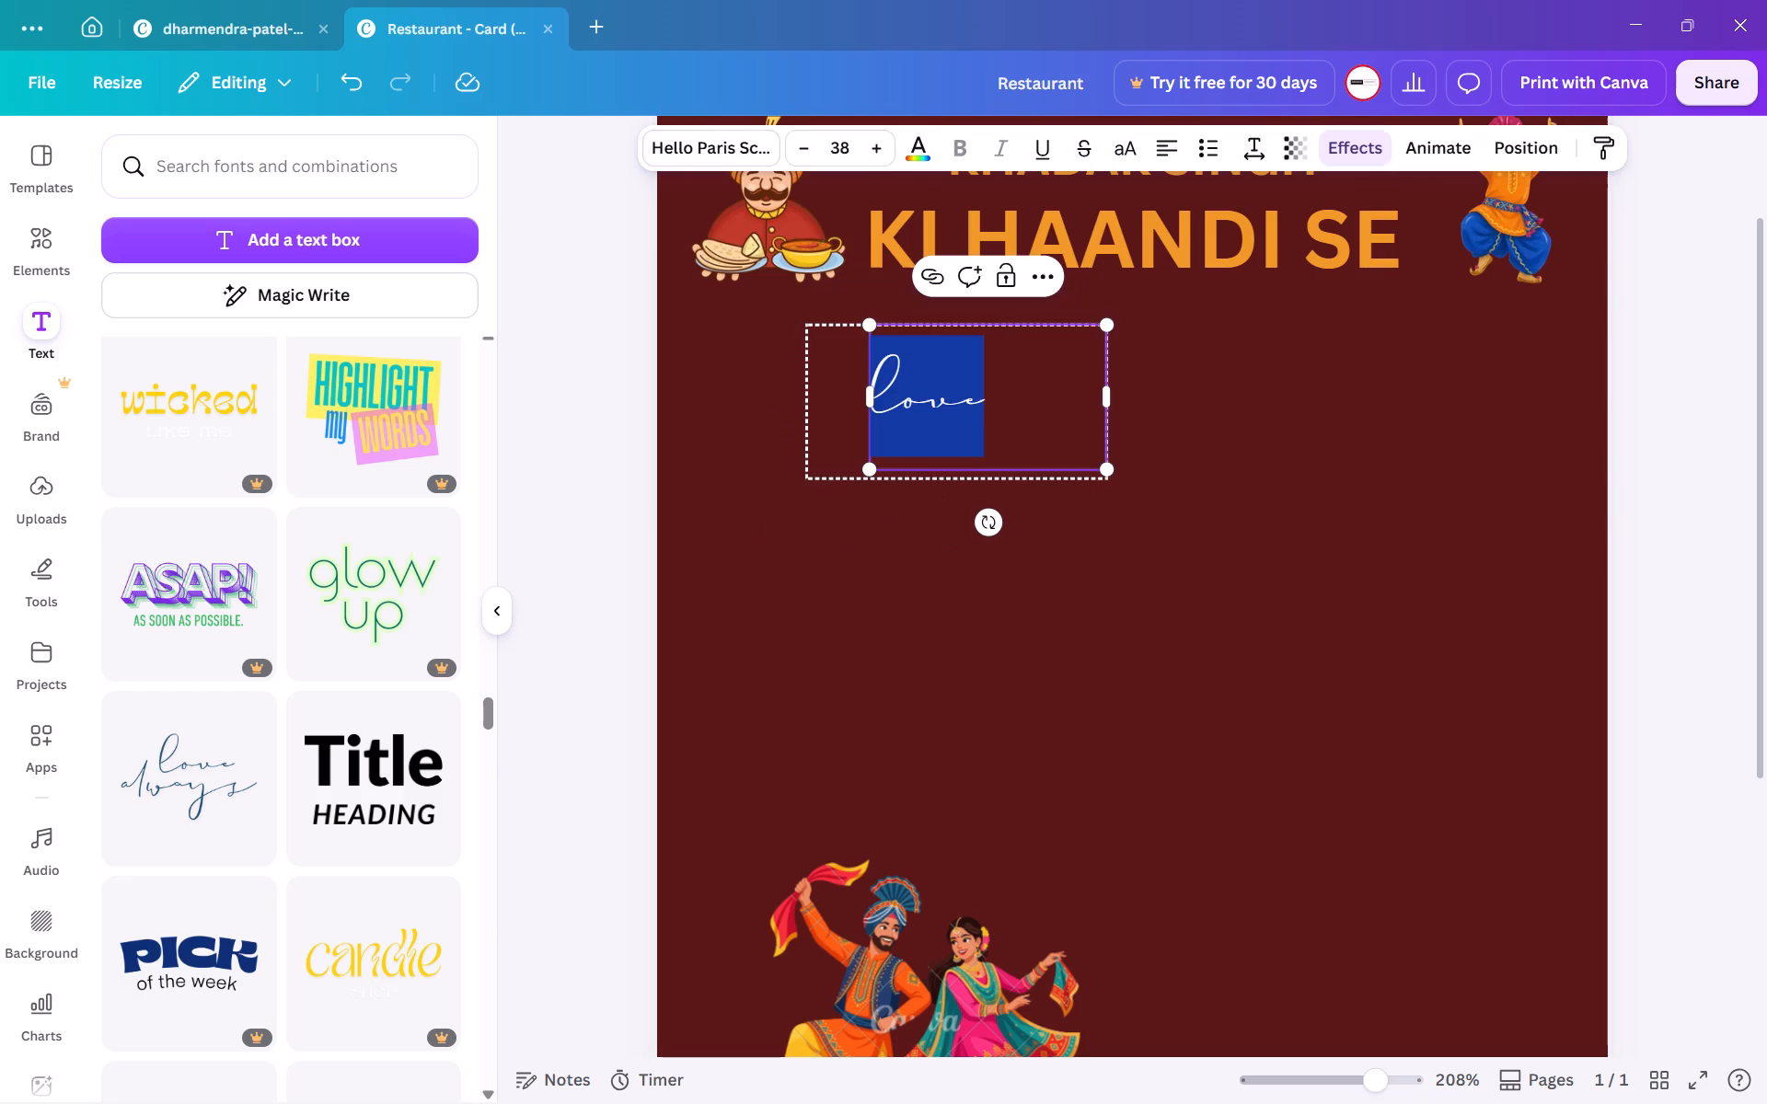
{"action": "left_click", "coordinate": [921, 406]}
{"action": "left_click", "coordinate": [993, 406]}
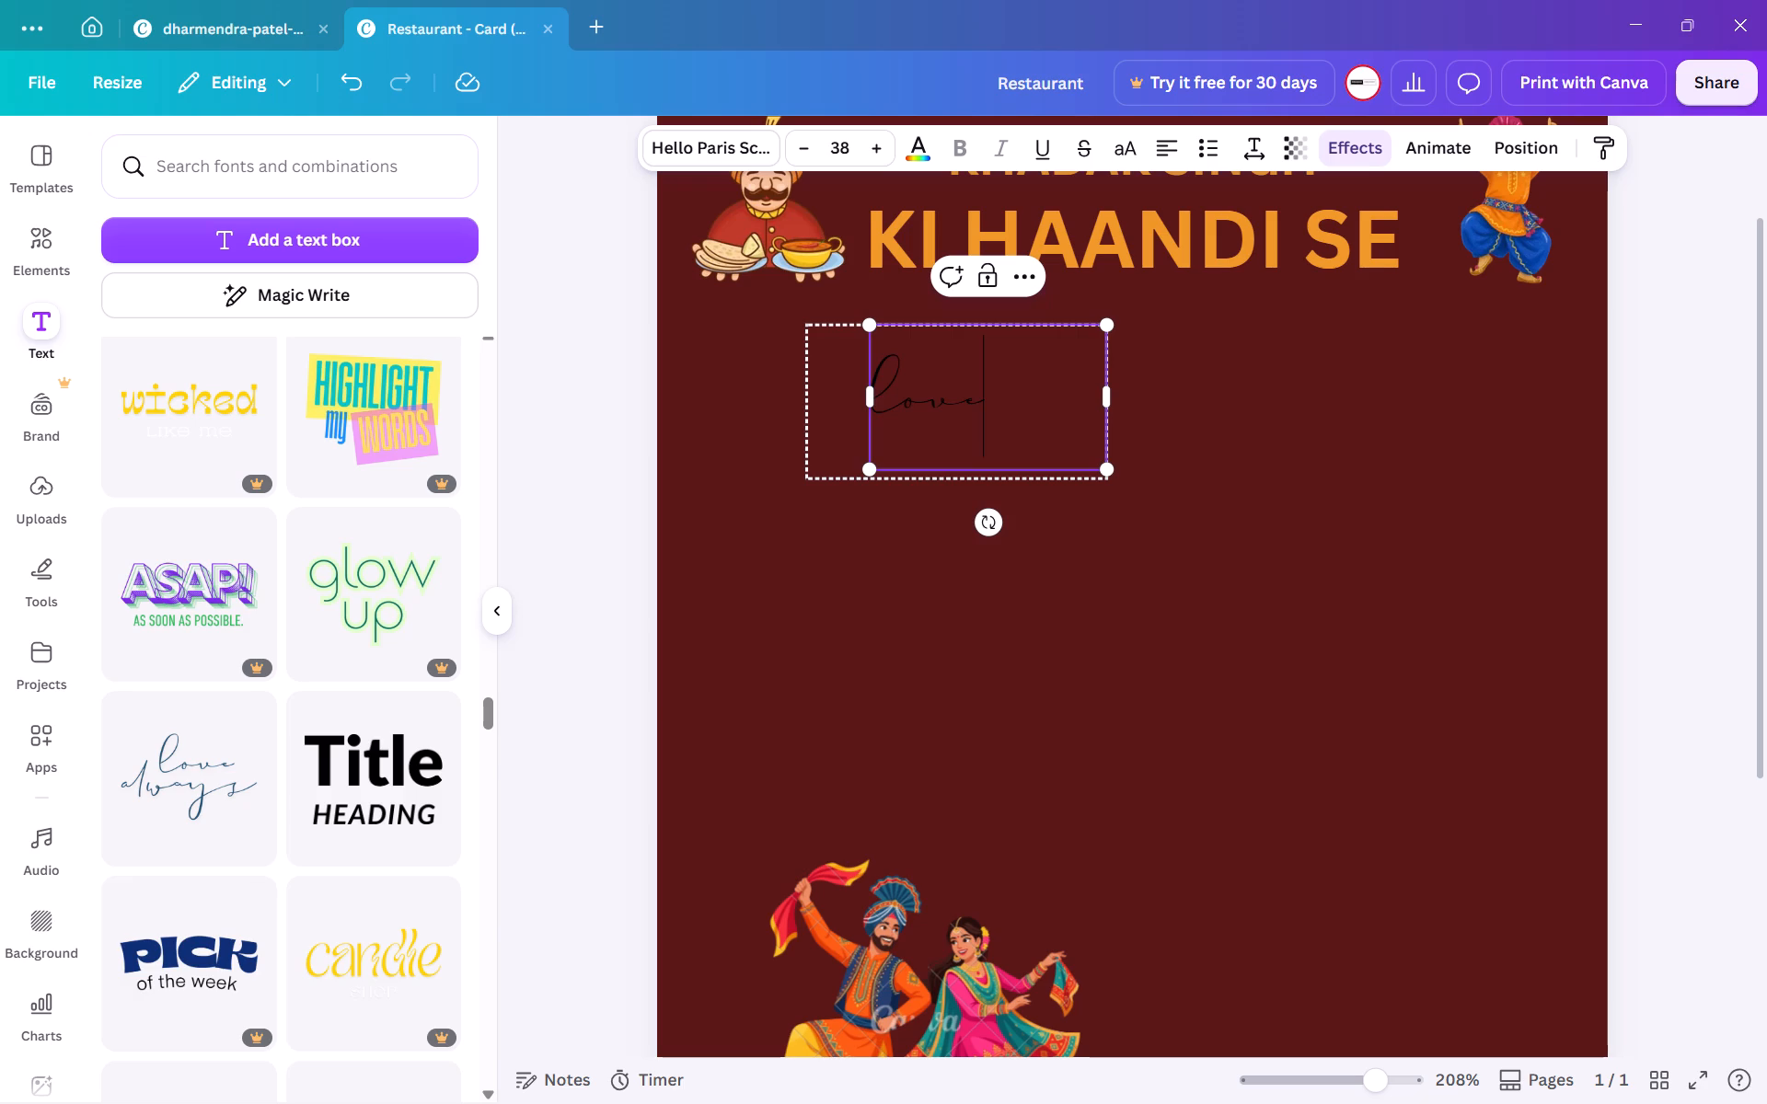
{"action": "key", "text": "BackSpace"}
{"action": "key", "text": "BackSpace"}
{"action": "key", "text": "BackSpace"}
{"action": "key", "text": "BackSpace"}
{"action": "key", "text": "shift+n"}
{"action": "key", "text": "BackSpace"}
{"action": "type", "text": "NAHI"}
{"action": "key", "text": "BackSpace"}
{"action": "key", "text": "BackSpace"}
{"action": "key", "text": "BackSpace"}
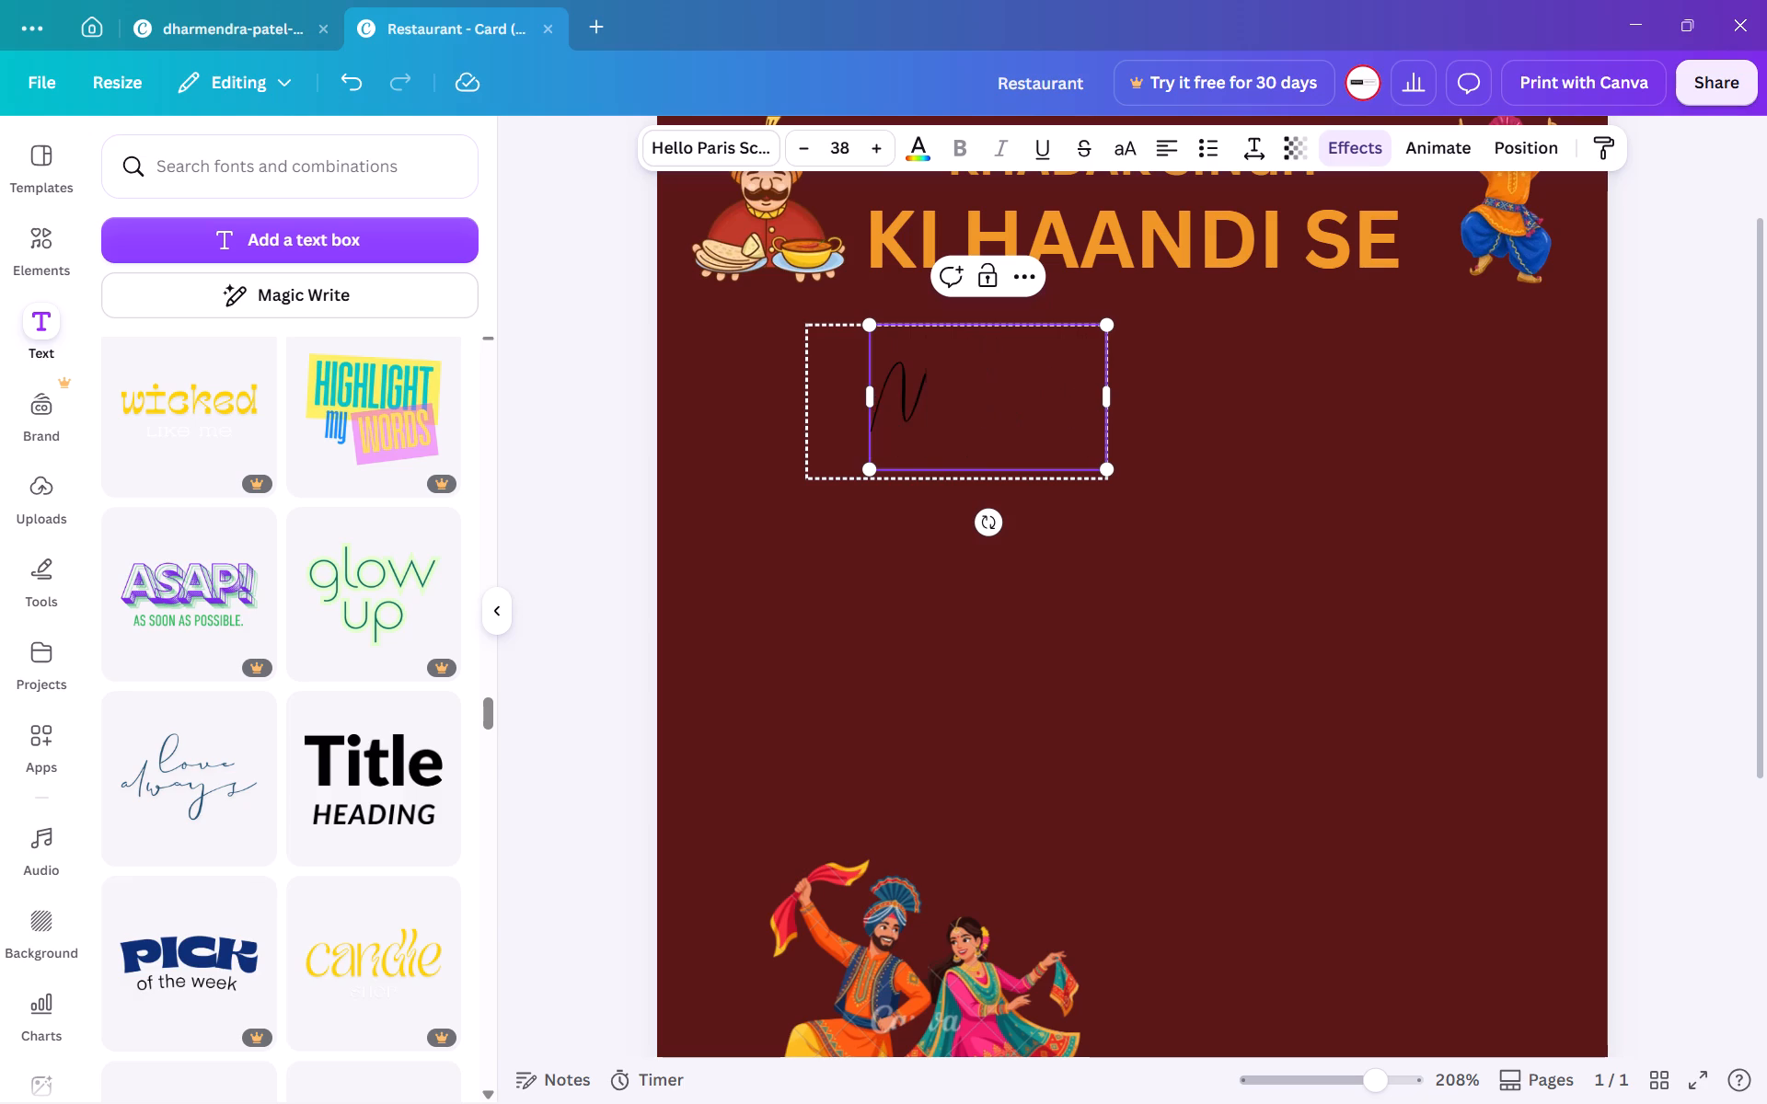
{"action": "key", "text": "space"}
{"action": "type", "text": "Ja"}
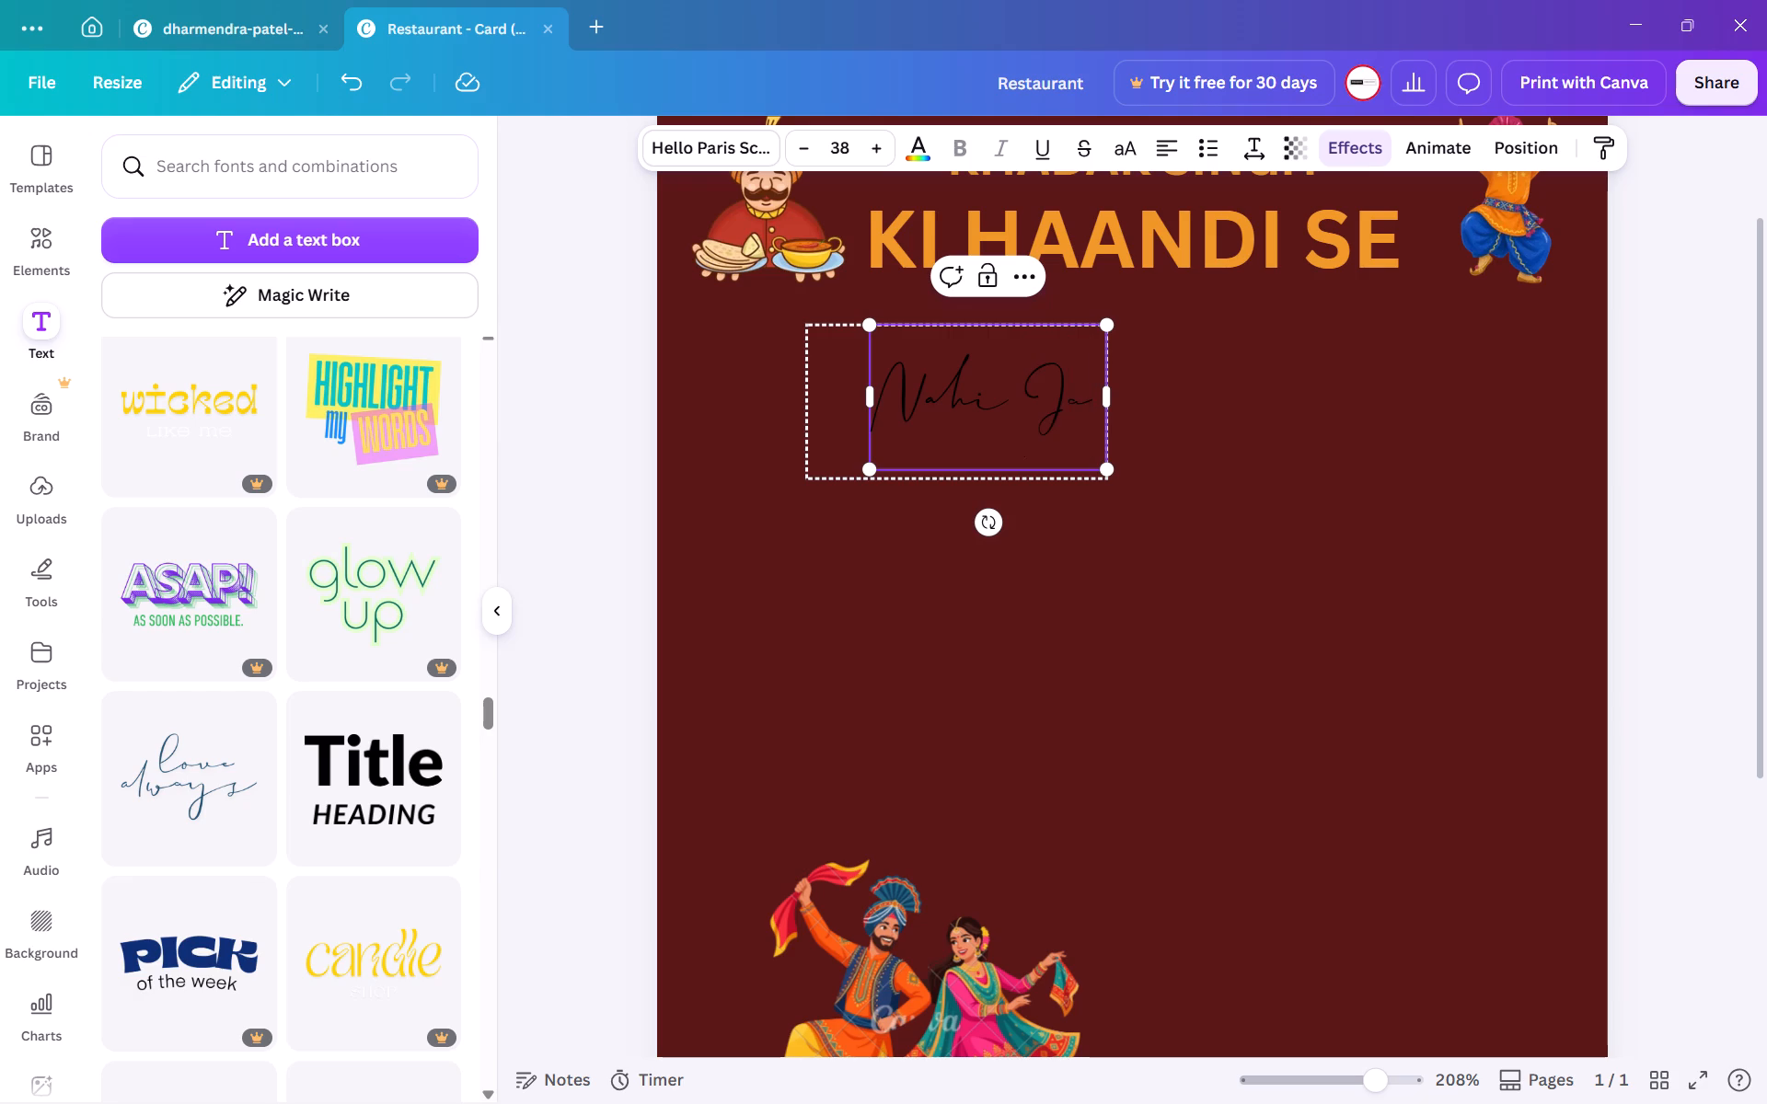
{"action": "type", "text": "n De"}
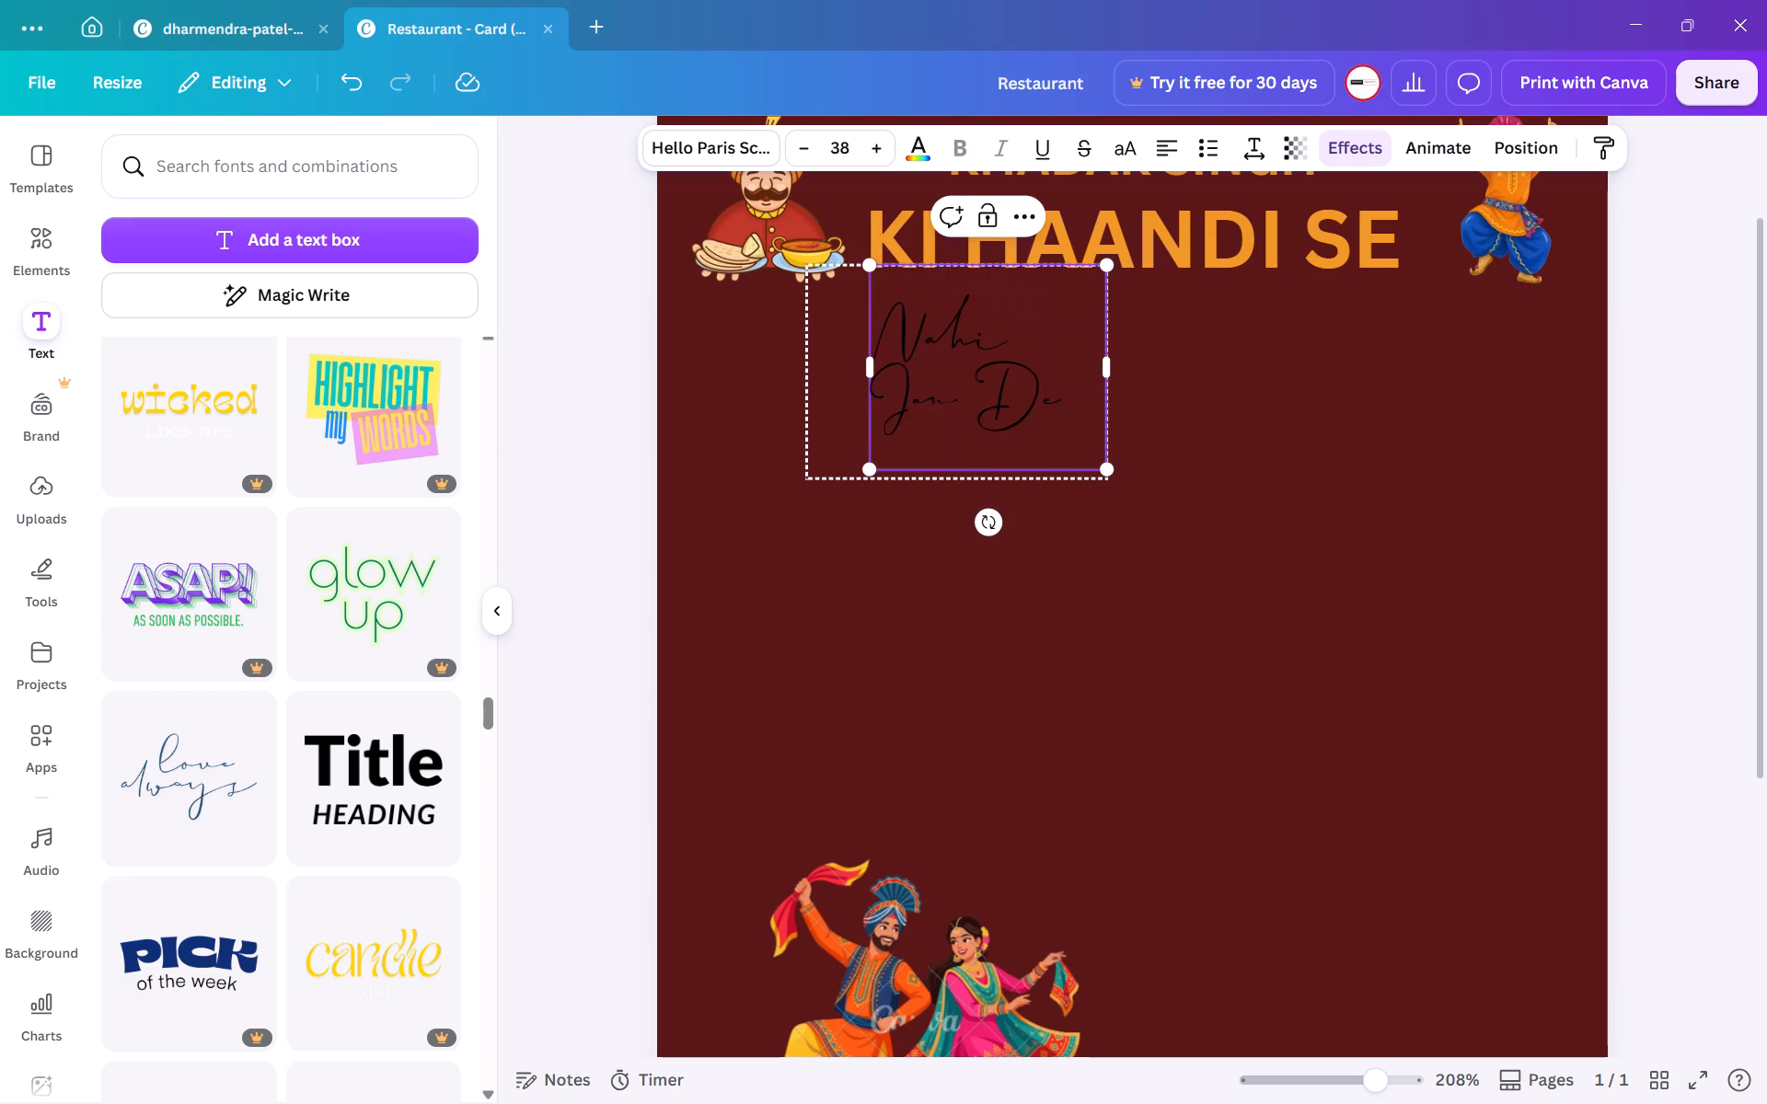
{"action": "key", "text": "m"}
{"action": "key", "text": "BackSpace"}
{"action": "type", "text": "na"}
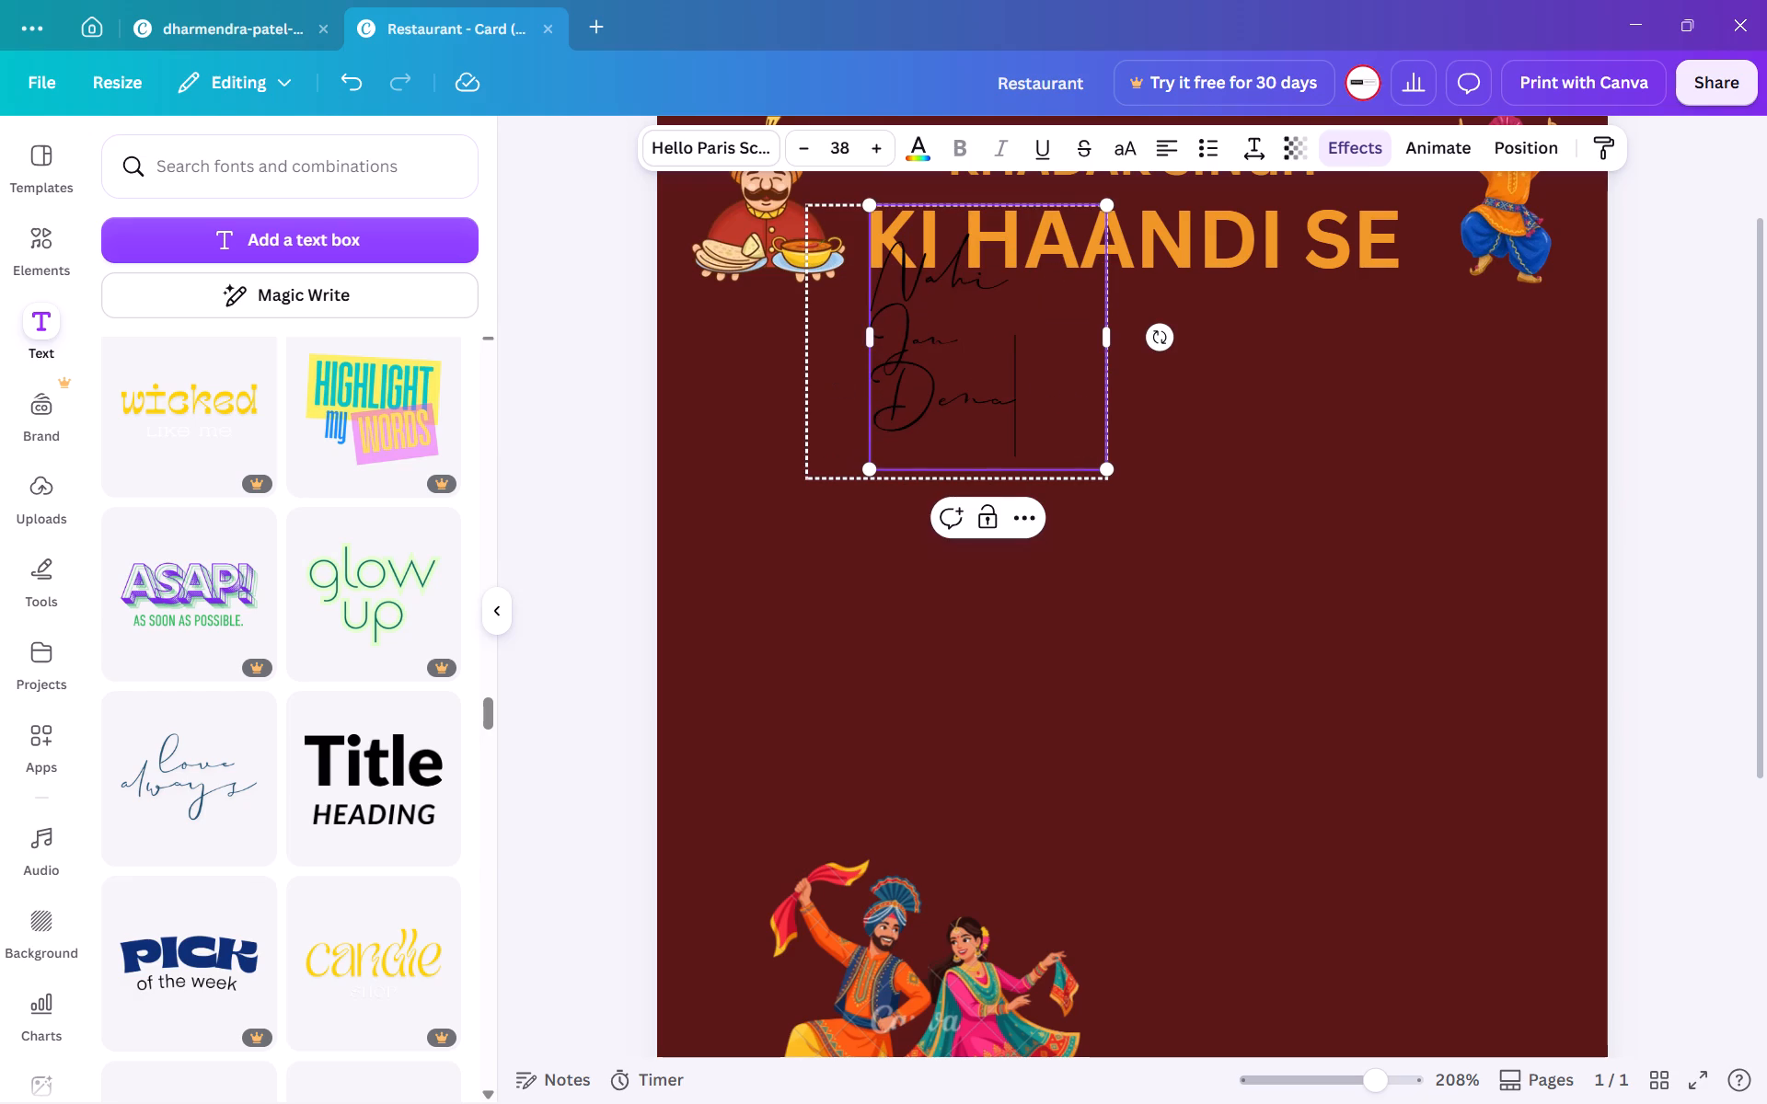
Centre-align the "Nahi Jan Dena" text.
{"action": "left_click", "coordinate": [1154, 159]}
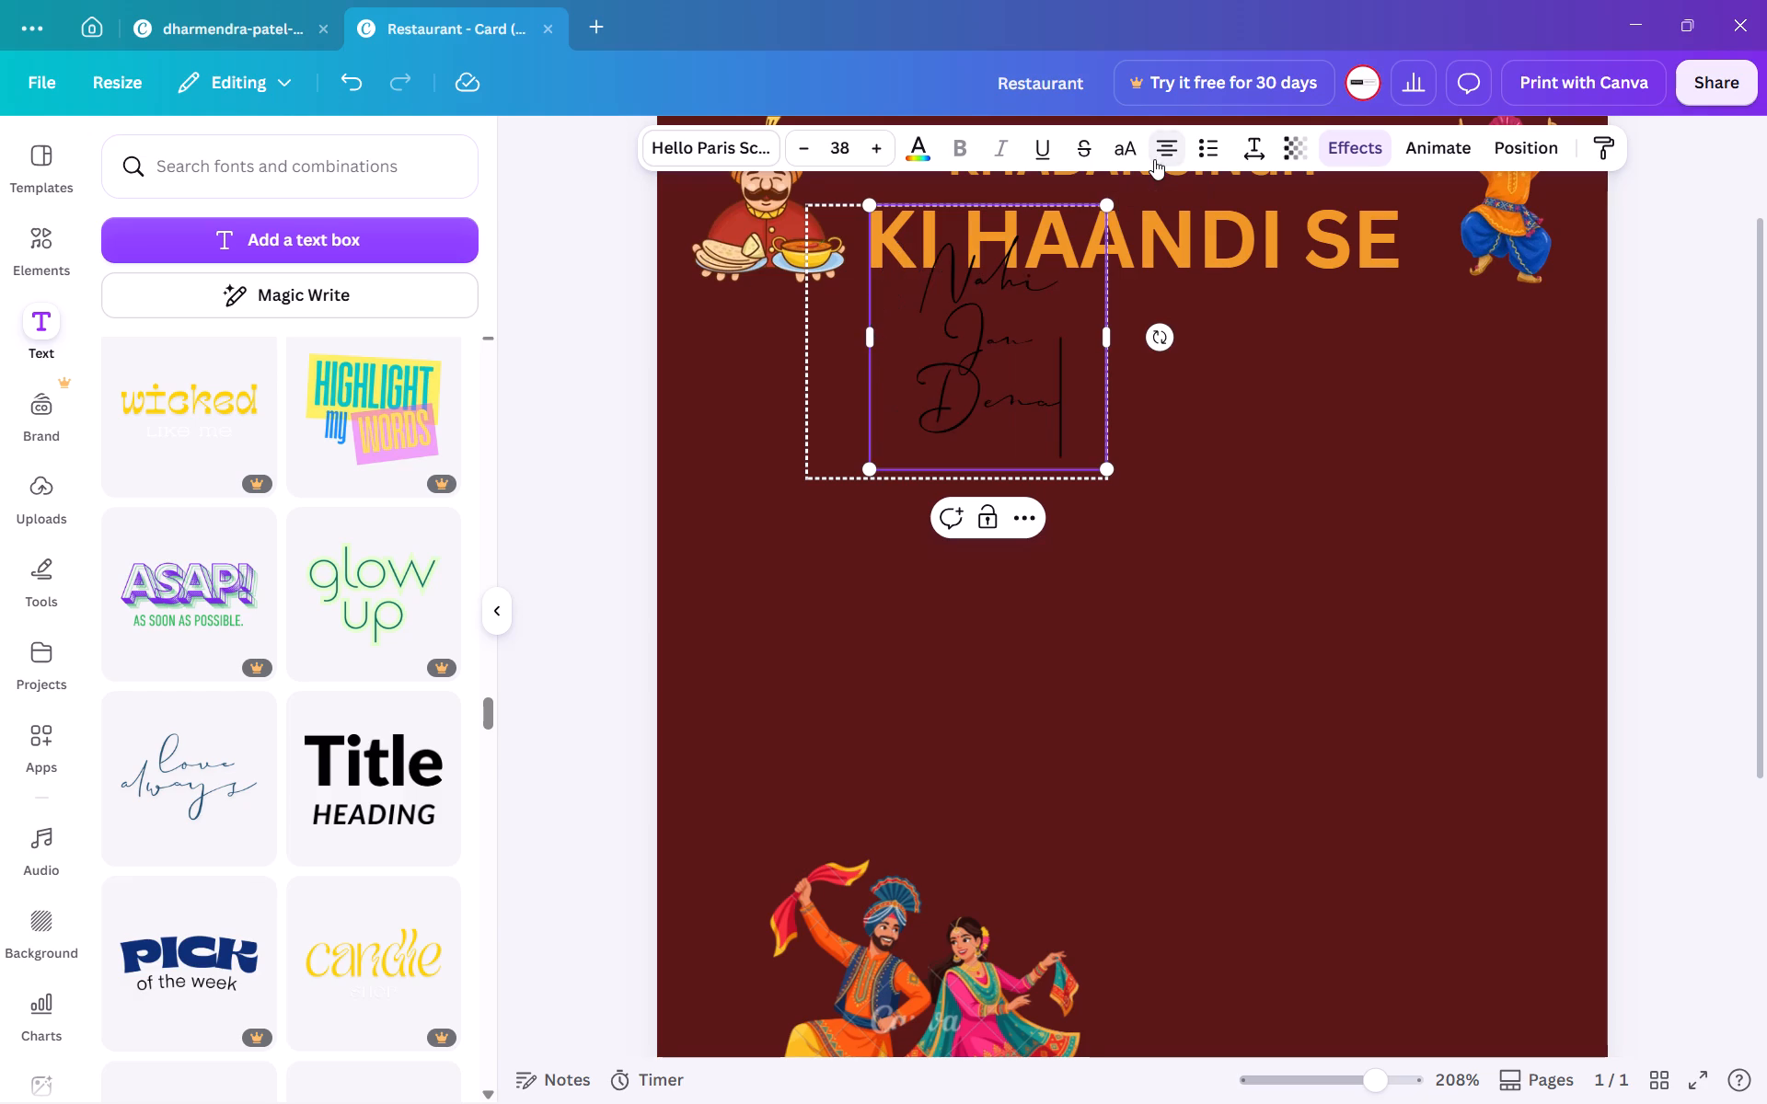
Widen the "Nahi Jan Dena" text box out to the card's left edge so the phrase fits on one line.
{"action": "left_click_drag", "start_coordinate": [860, 337], "coordinate": [805, 346]}
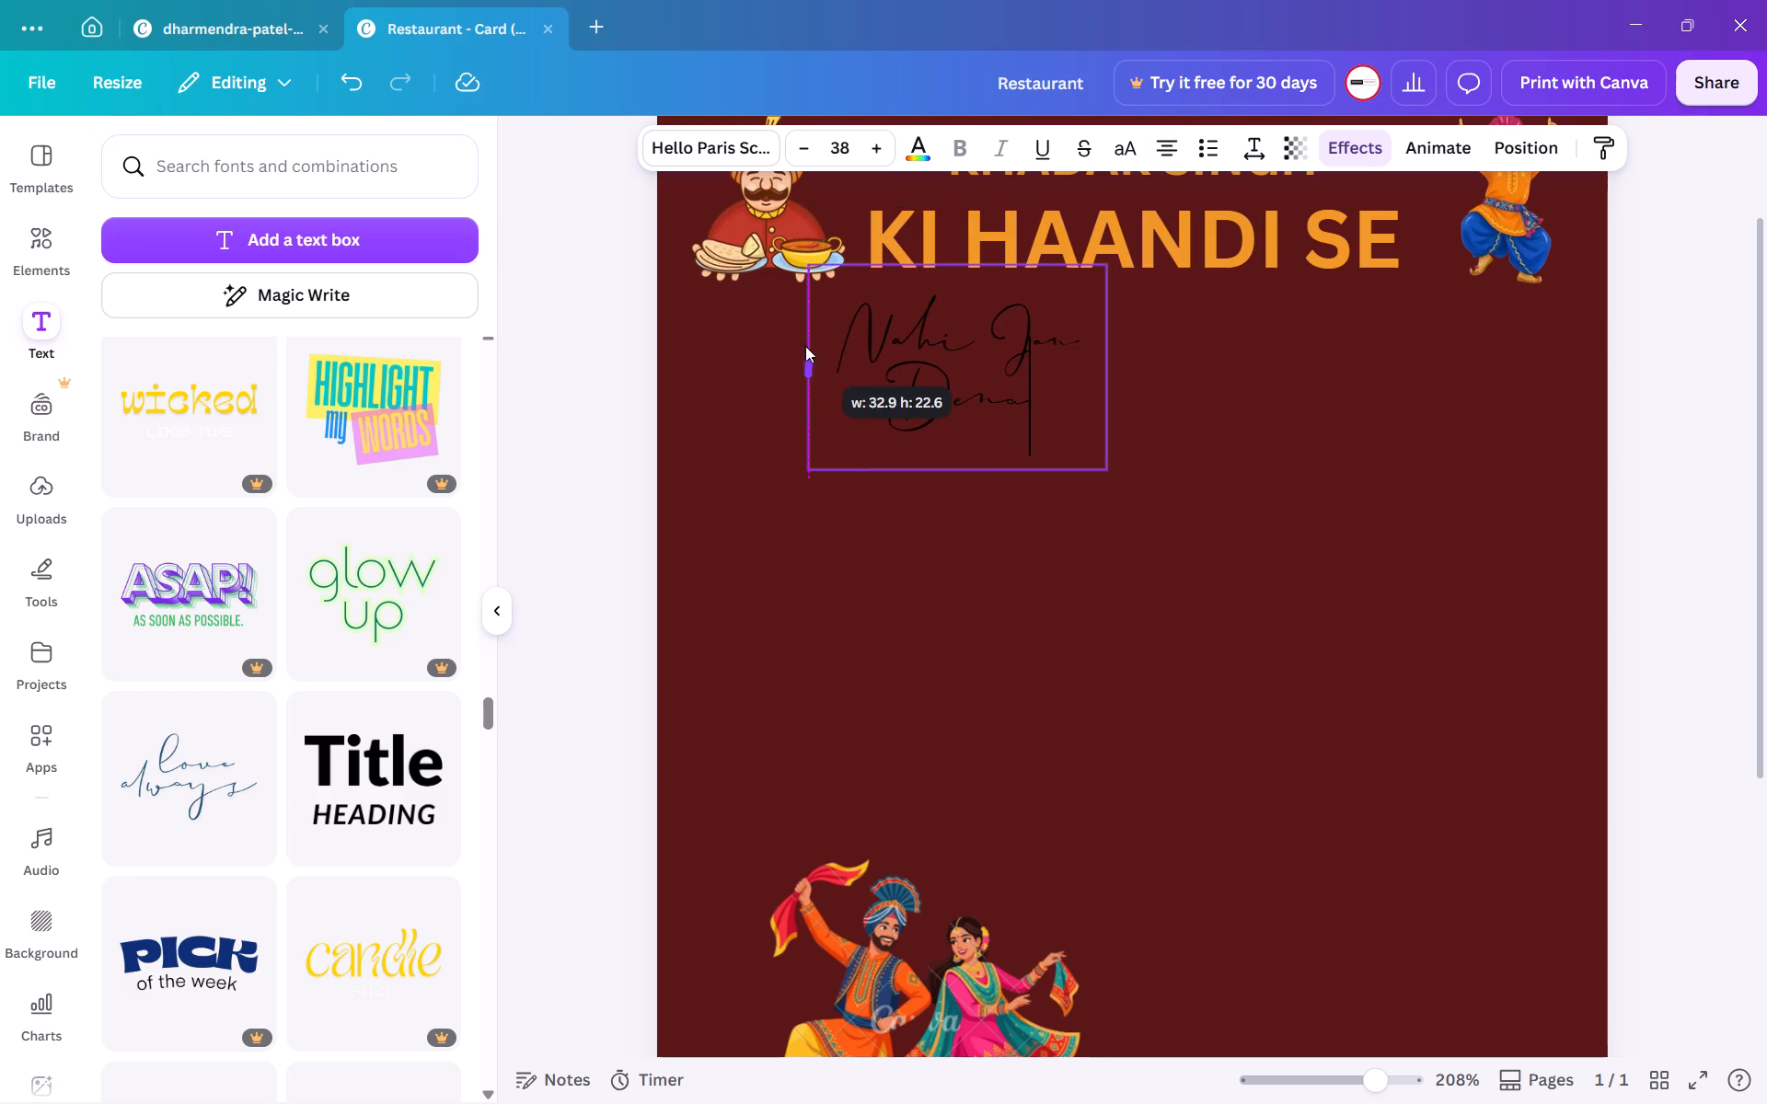
{"action": "left_click_drag", "start_coordinate": [805, 346], "coordinate": [653, 346]}
Shrink the "Nahi Jan Dena" text box to about 41 wide by 13 high, giving a font size of 31.5.
{"action": "left_click_drag", "start_coordinate": [653, 467], "coordinate": [716, 428]}
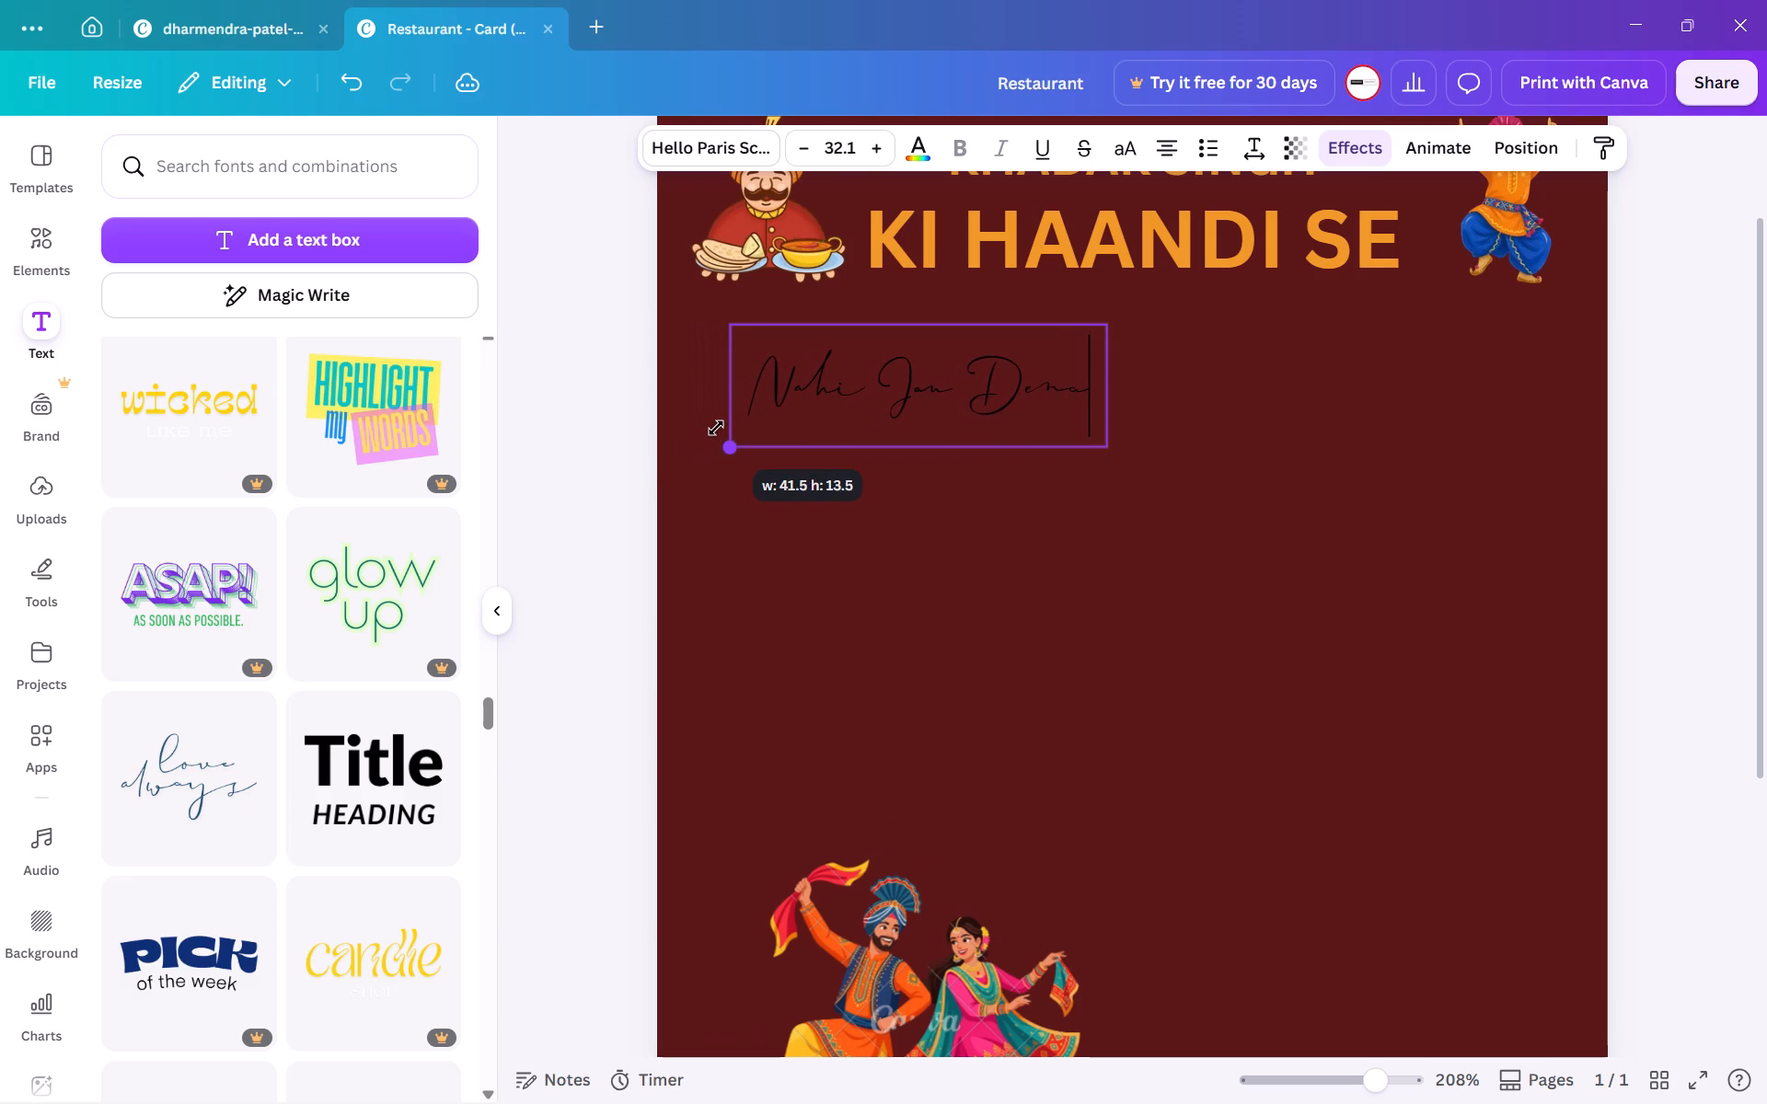
{"action": "left_click_drag", "start_coordinate": [716, 428], "coordinate": [722, 425]}
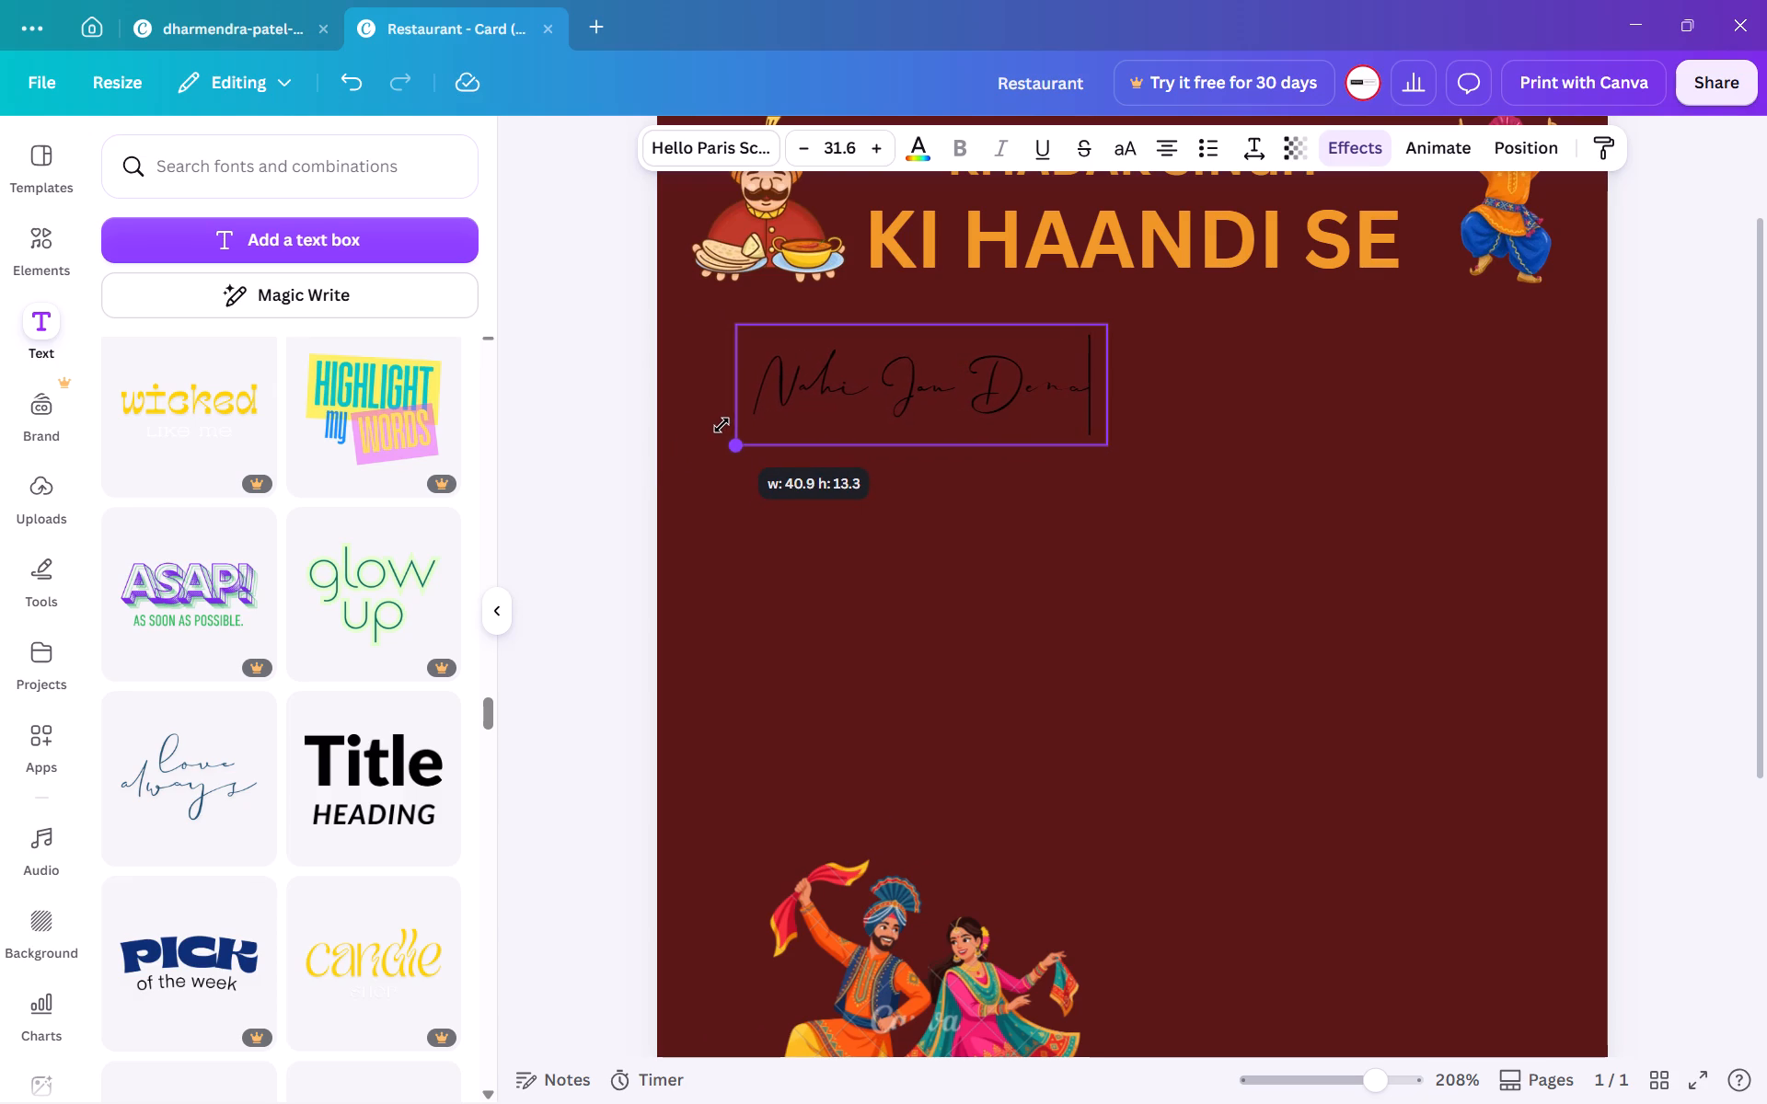
{"action": "left_click_drag", "start_coordinate": [722, 425], "coordinate": [722, 425]}
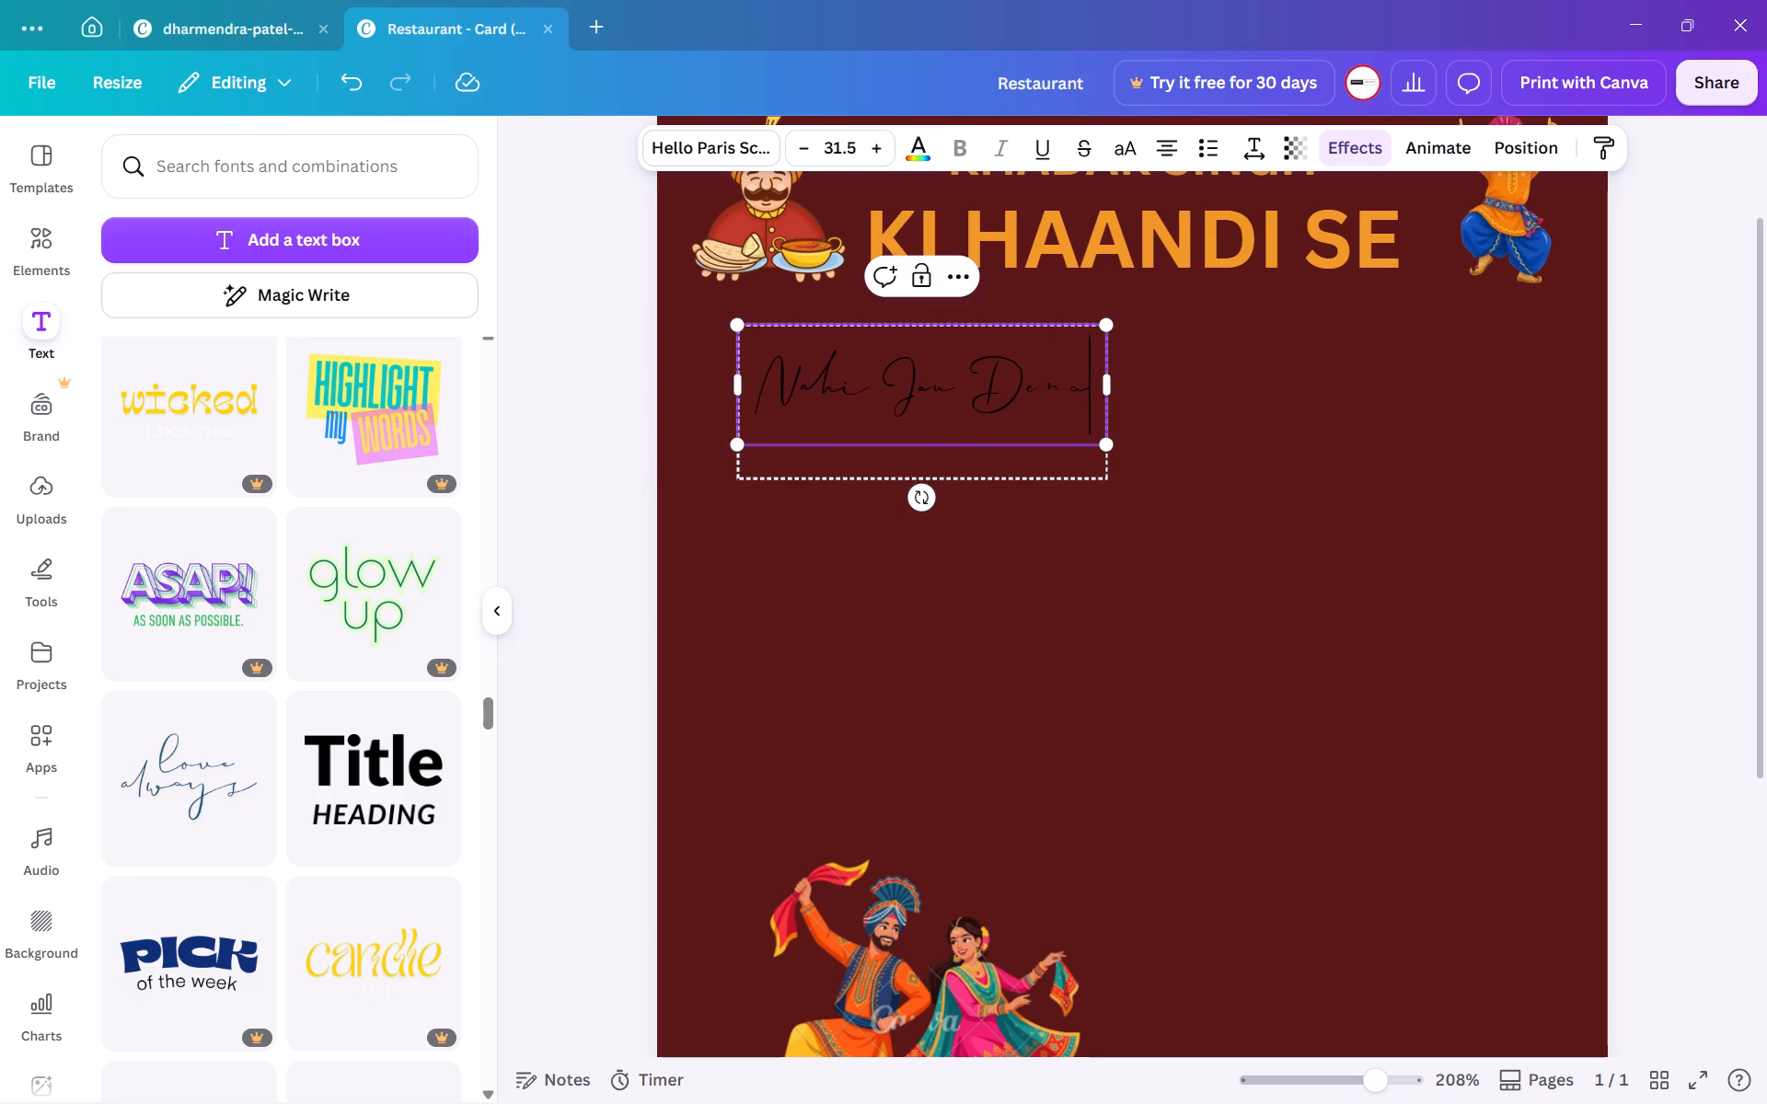
Shrink the "Nahi Jan Dena" text box to about 36 wide by 11.7 high, giving a font size of about 27.9.
{"action": "left_click_drag", "start_coordinate": [1112, 446], "coordinate": [1070, 428]}
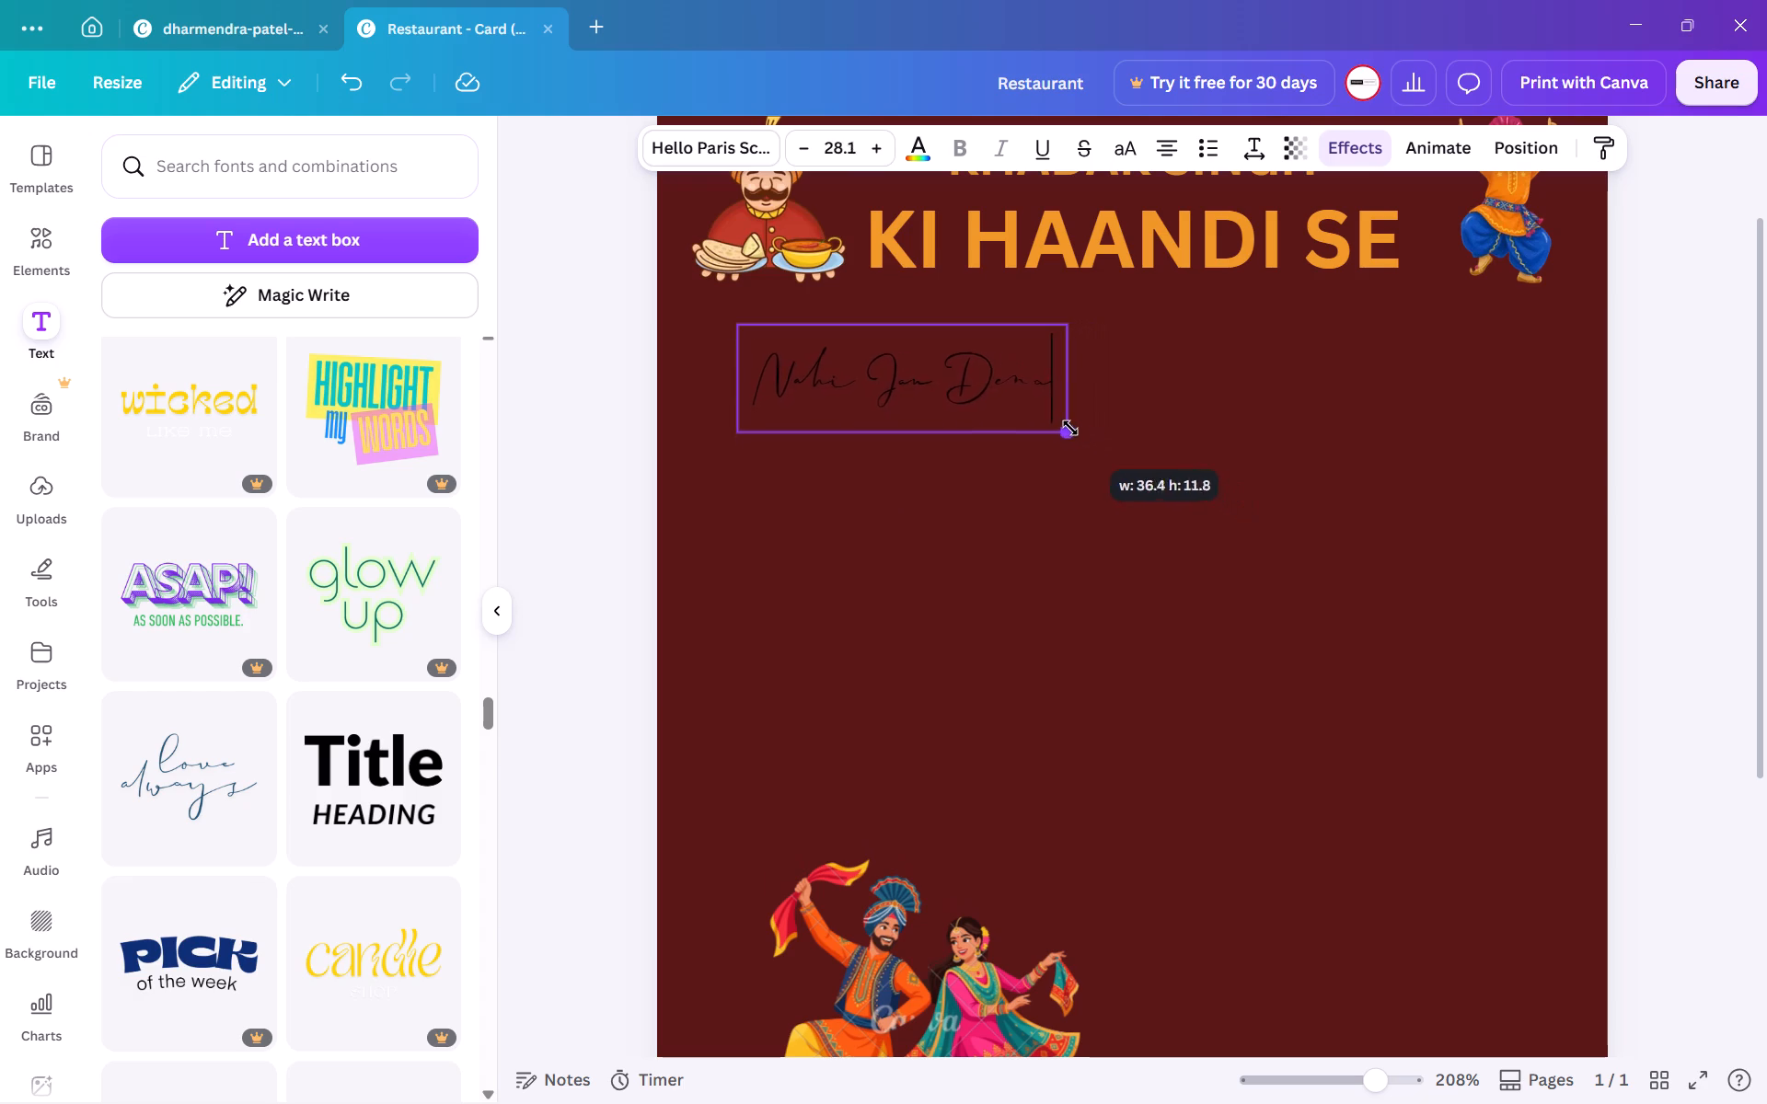
{"action": "left_click_drag", "start_coordinate": [1070, 428], "coordinate": [1287, 454]}
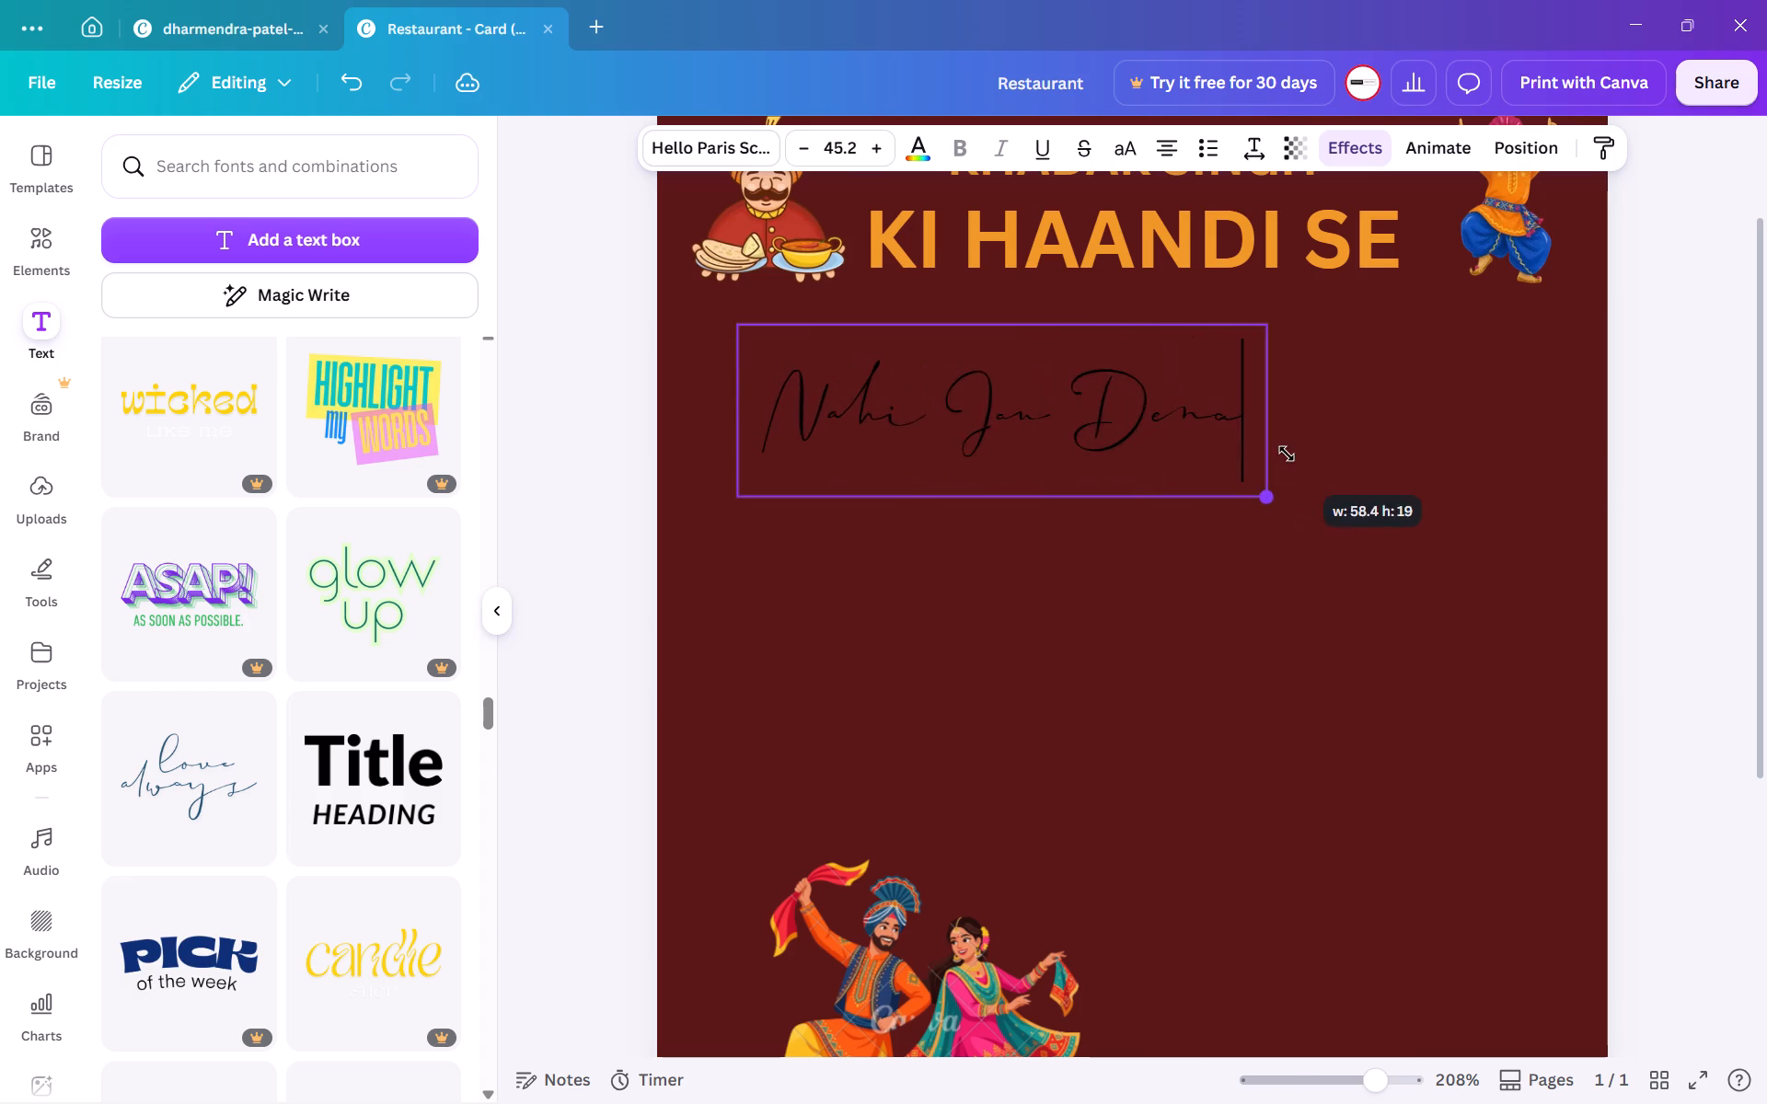
{"action": "left_click_drag", "start_coordinate": [1287, 454], "coordinate": [1048, 428]}
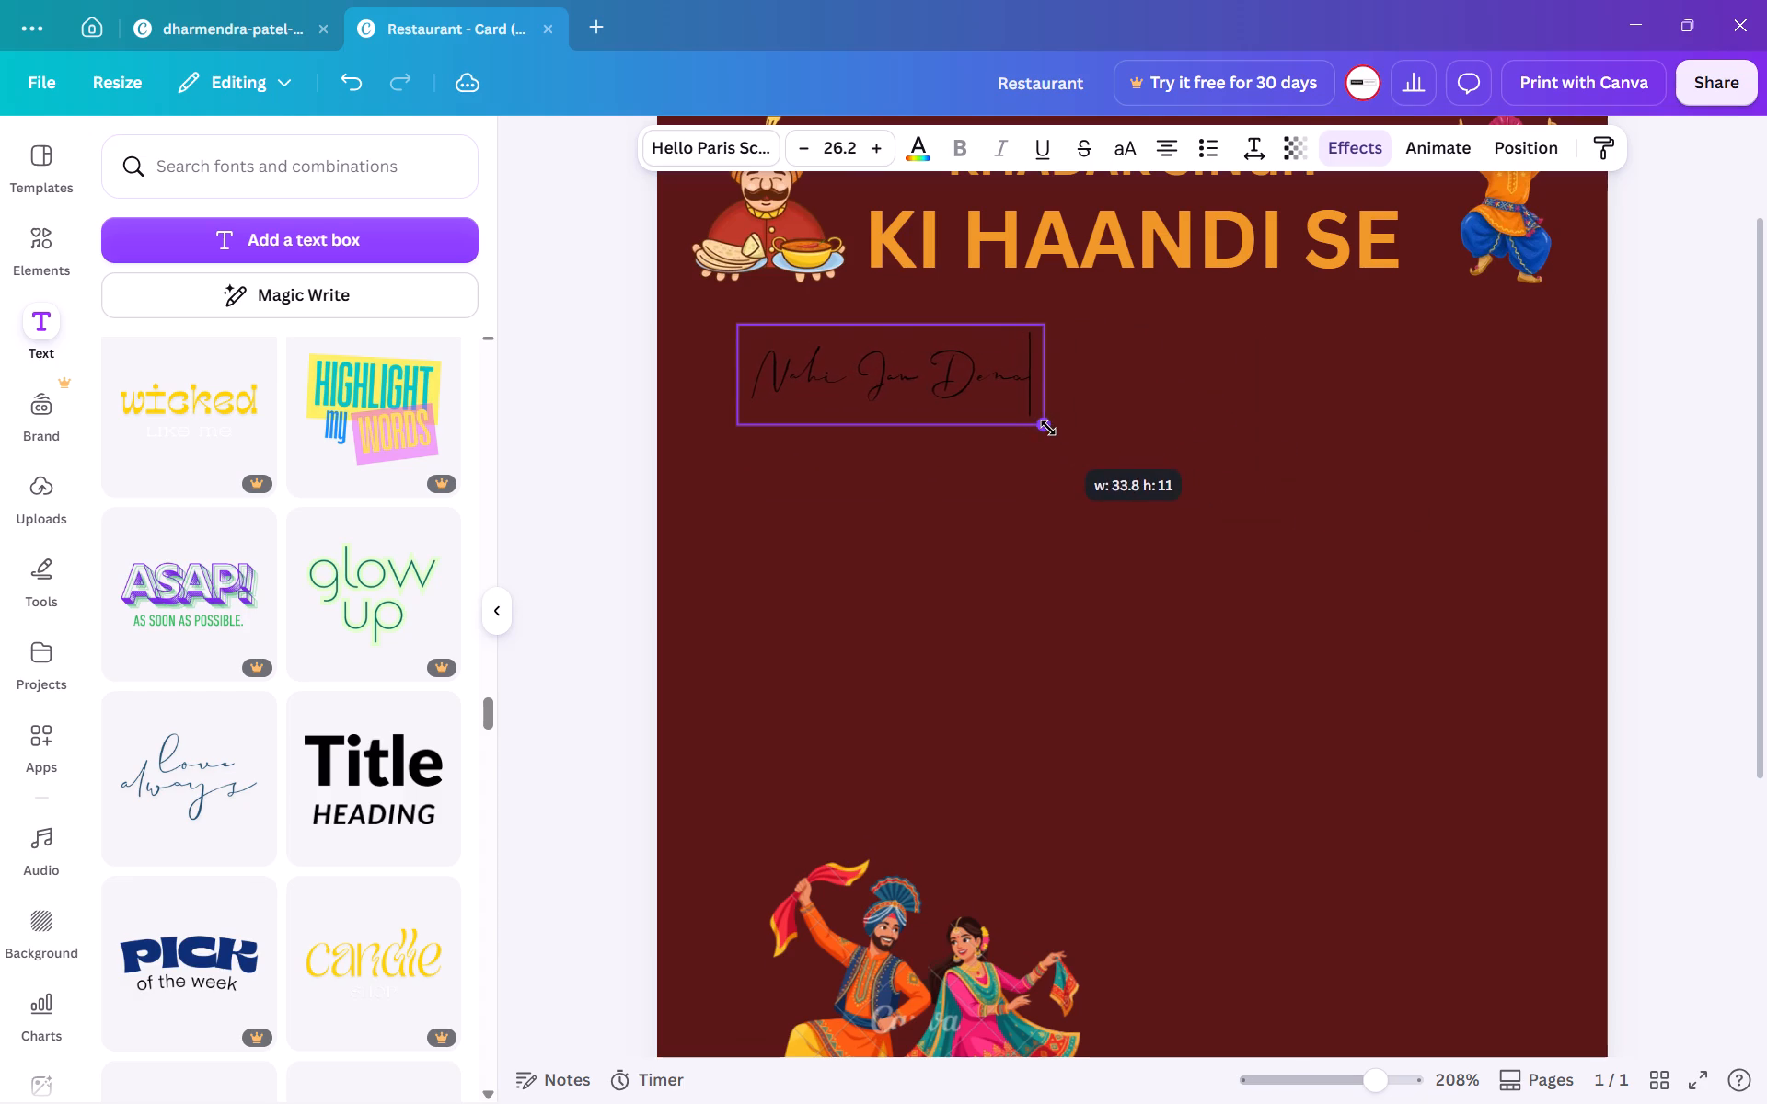
{"action": "left_click_drag", "start_coordinate": [1048, 428], "coordinate": [1068, 435]}
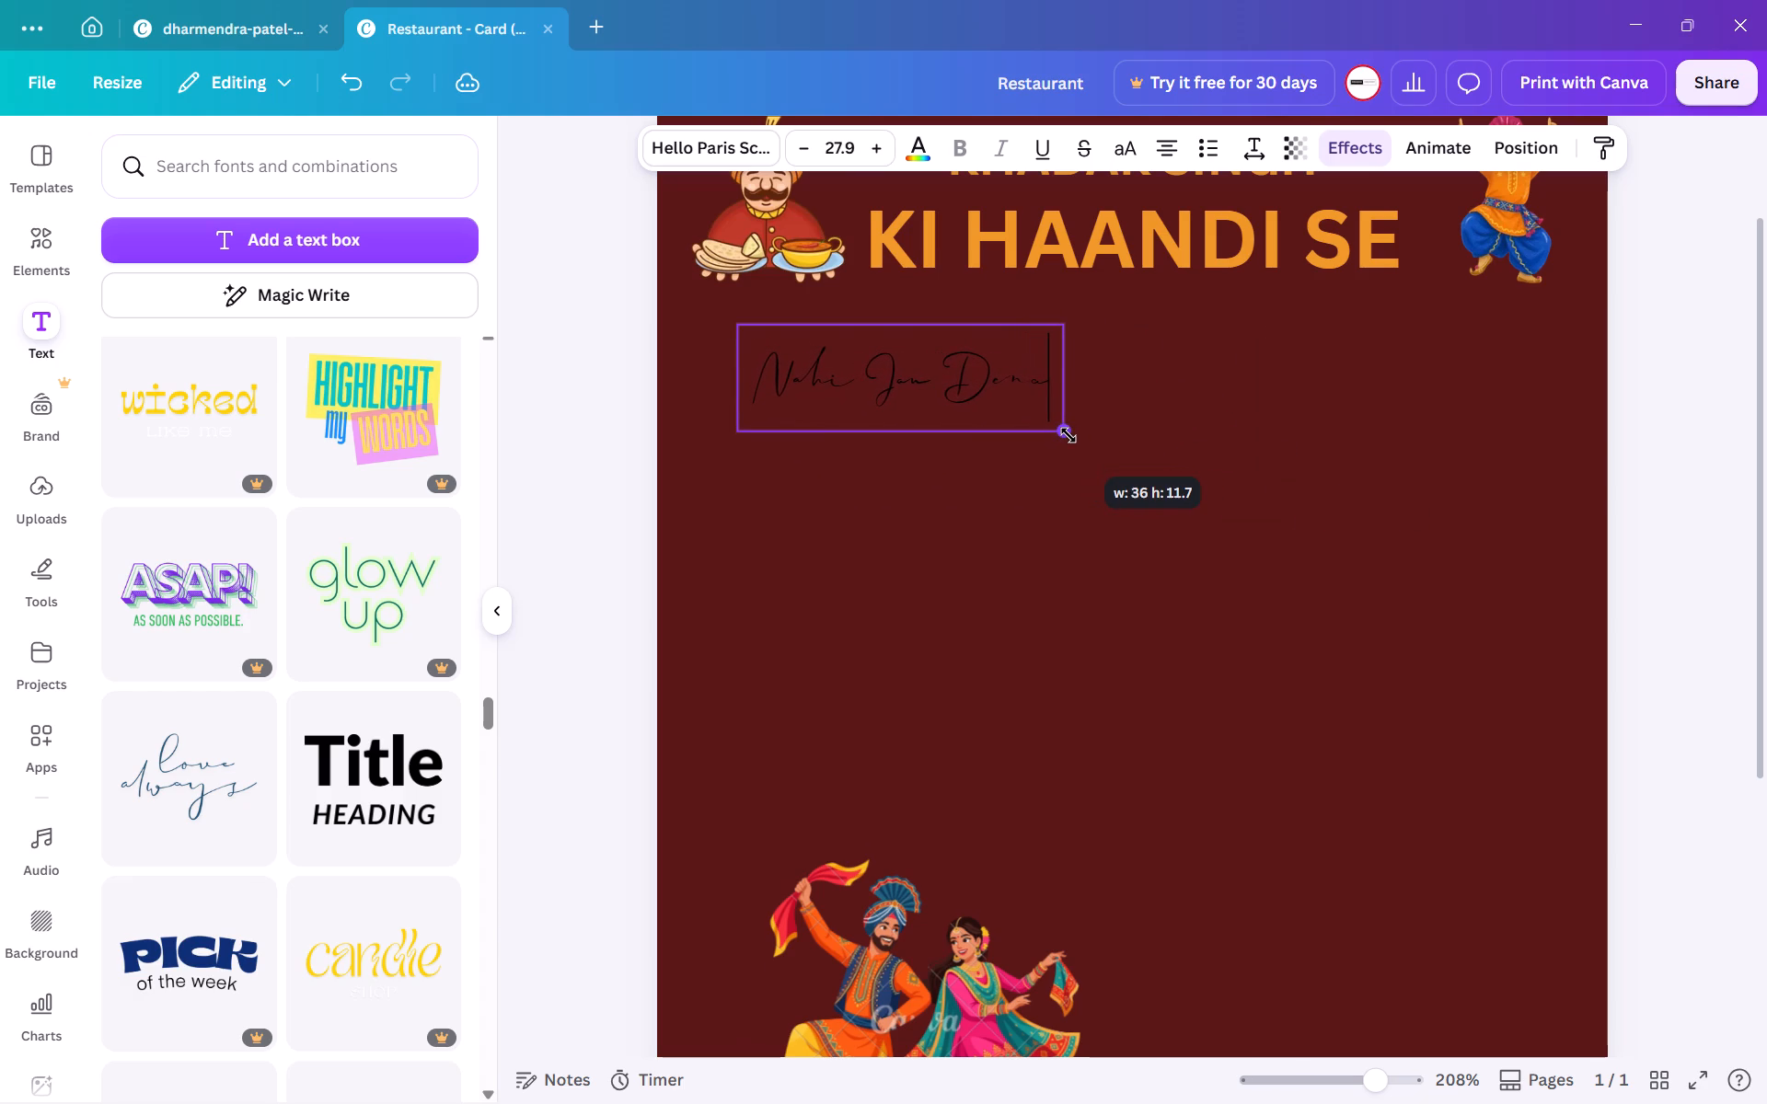
{"action": "left_click_drag", "start_coordinate": [1068, 435], "coordinate": [1068, 434]}
{"action": "left_click", "coordinate": [1037, 576]}
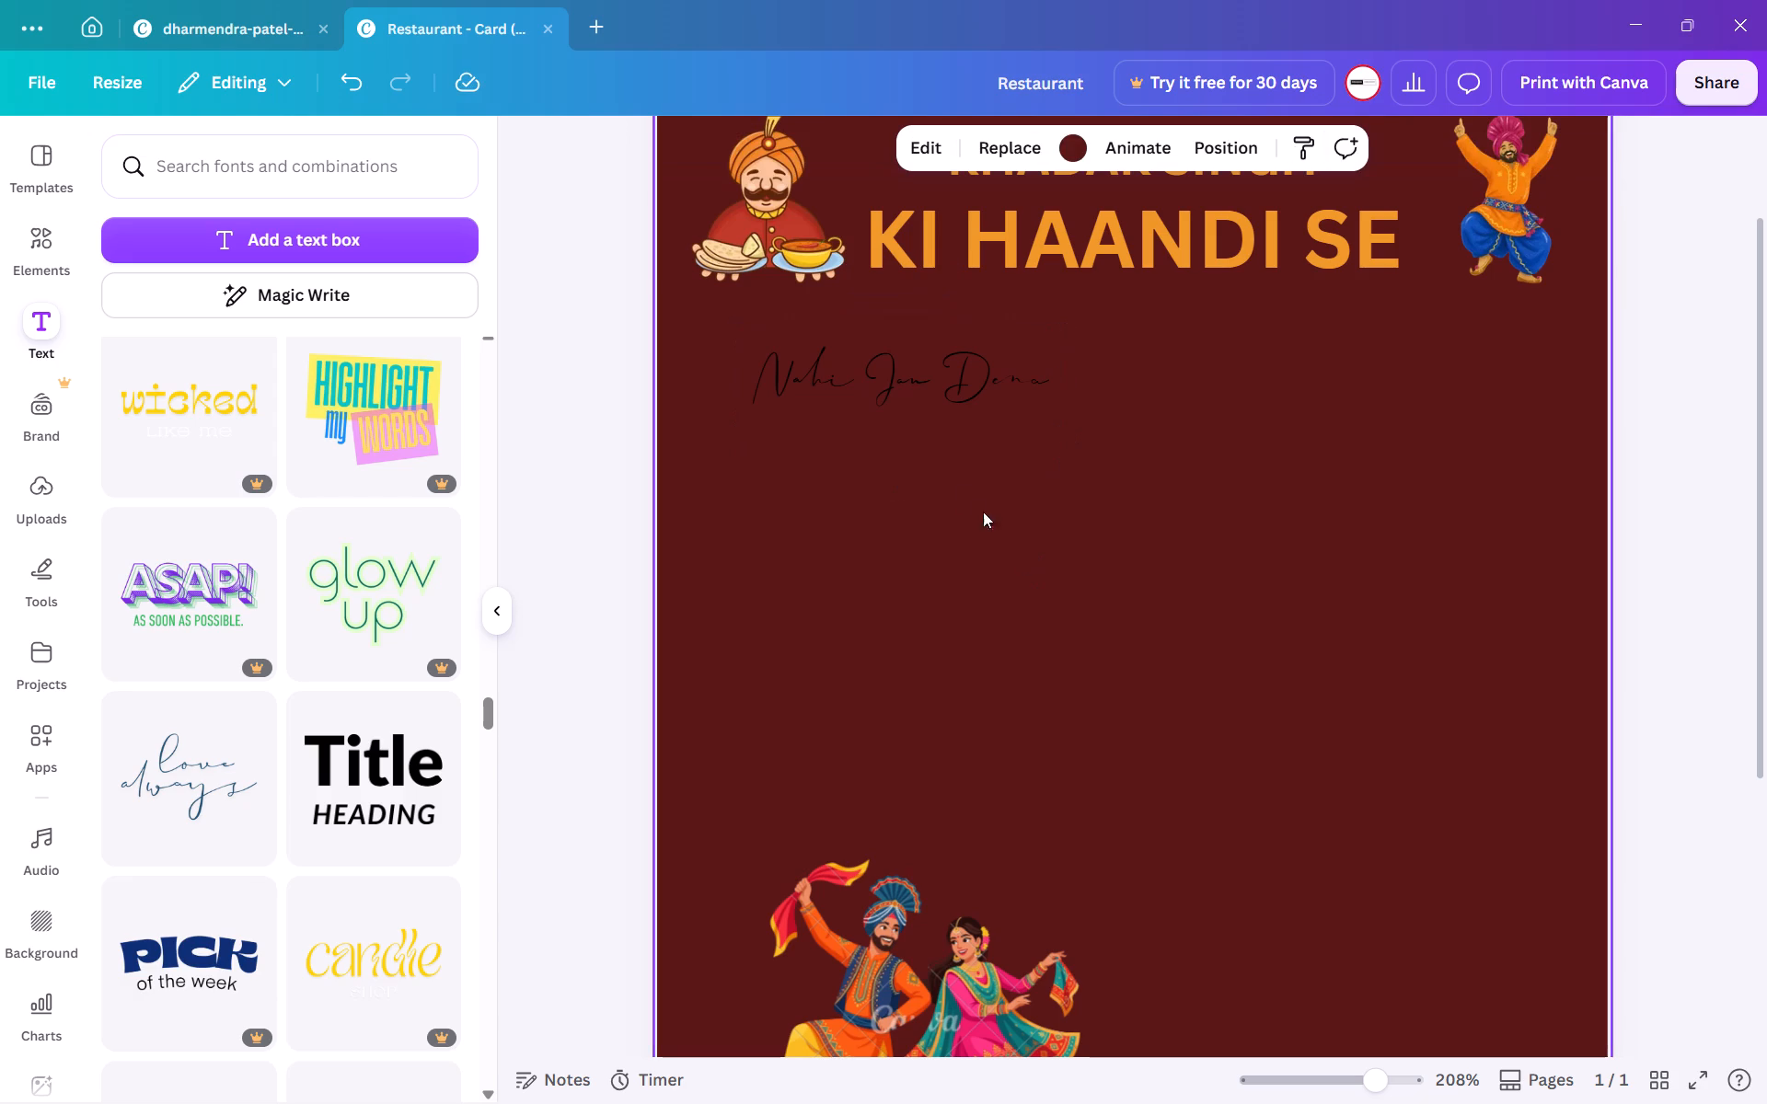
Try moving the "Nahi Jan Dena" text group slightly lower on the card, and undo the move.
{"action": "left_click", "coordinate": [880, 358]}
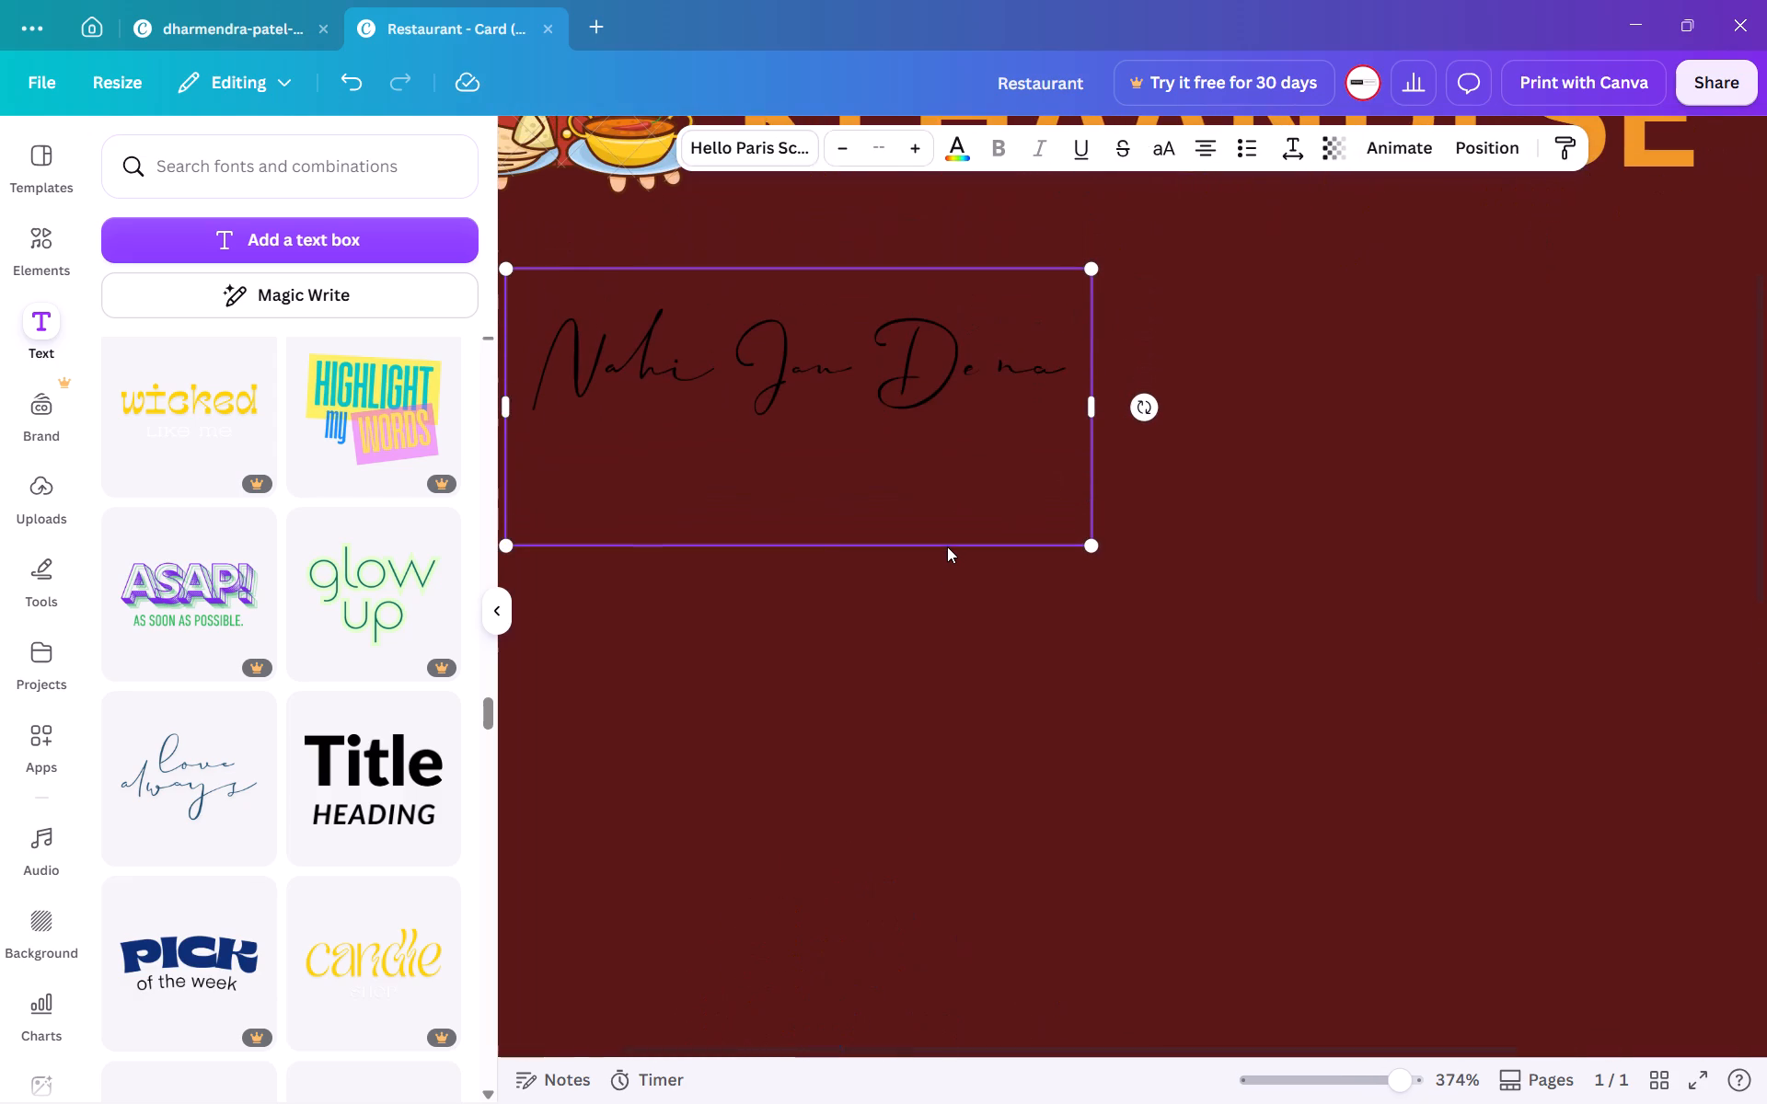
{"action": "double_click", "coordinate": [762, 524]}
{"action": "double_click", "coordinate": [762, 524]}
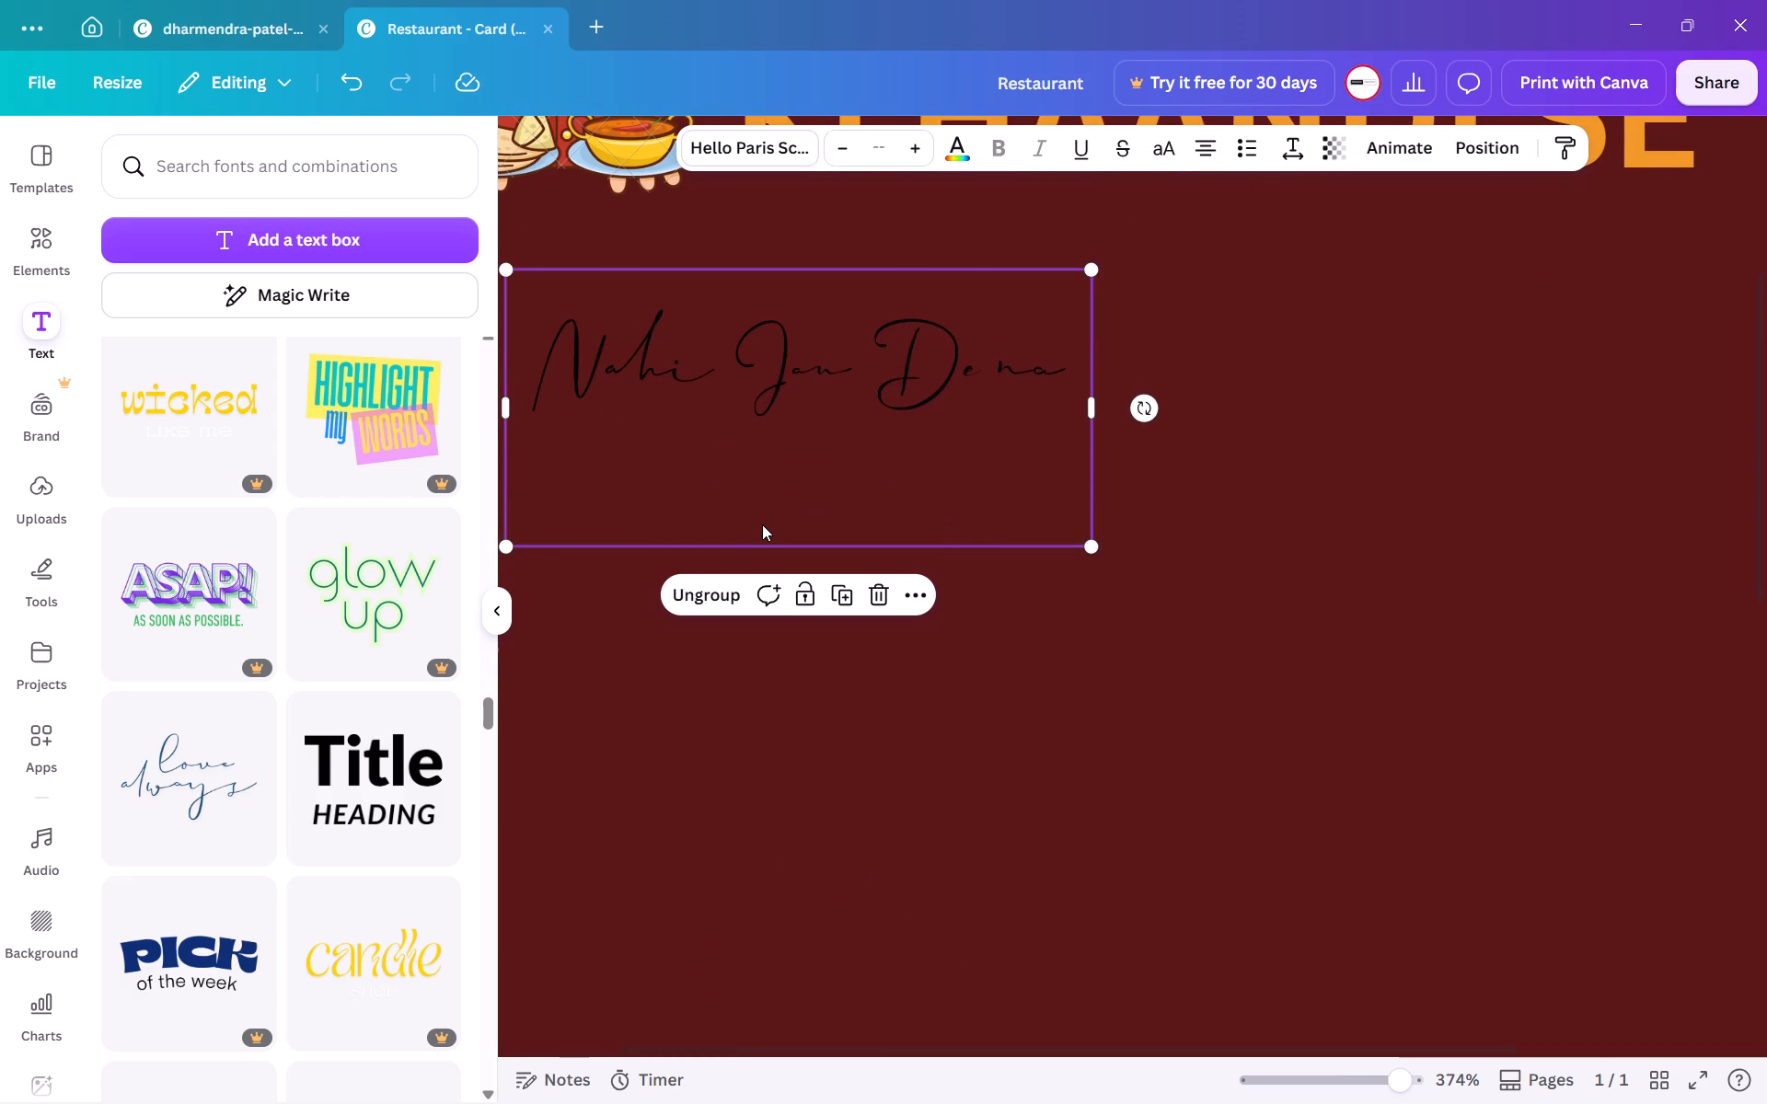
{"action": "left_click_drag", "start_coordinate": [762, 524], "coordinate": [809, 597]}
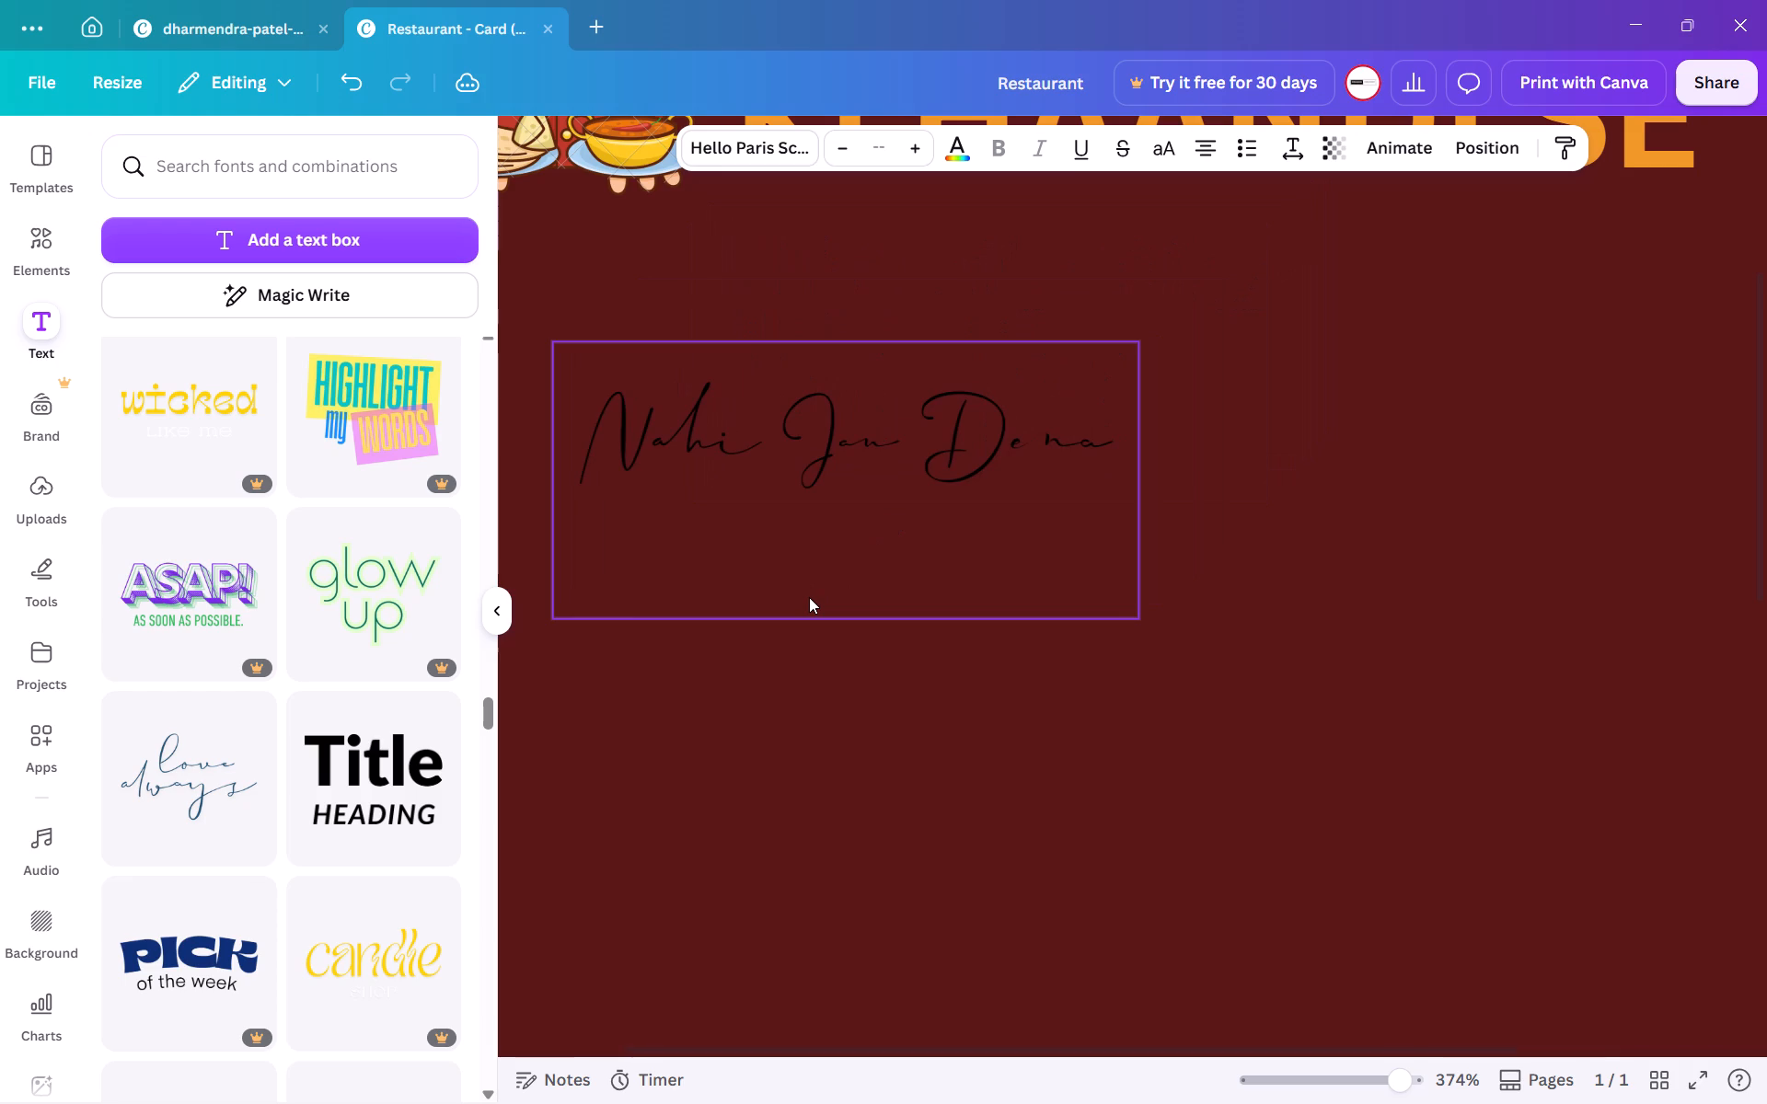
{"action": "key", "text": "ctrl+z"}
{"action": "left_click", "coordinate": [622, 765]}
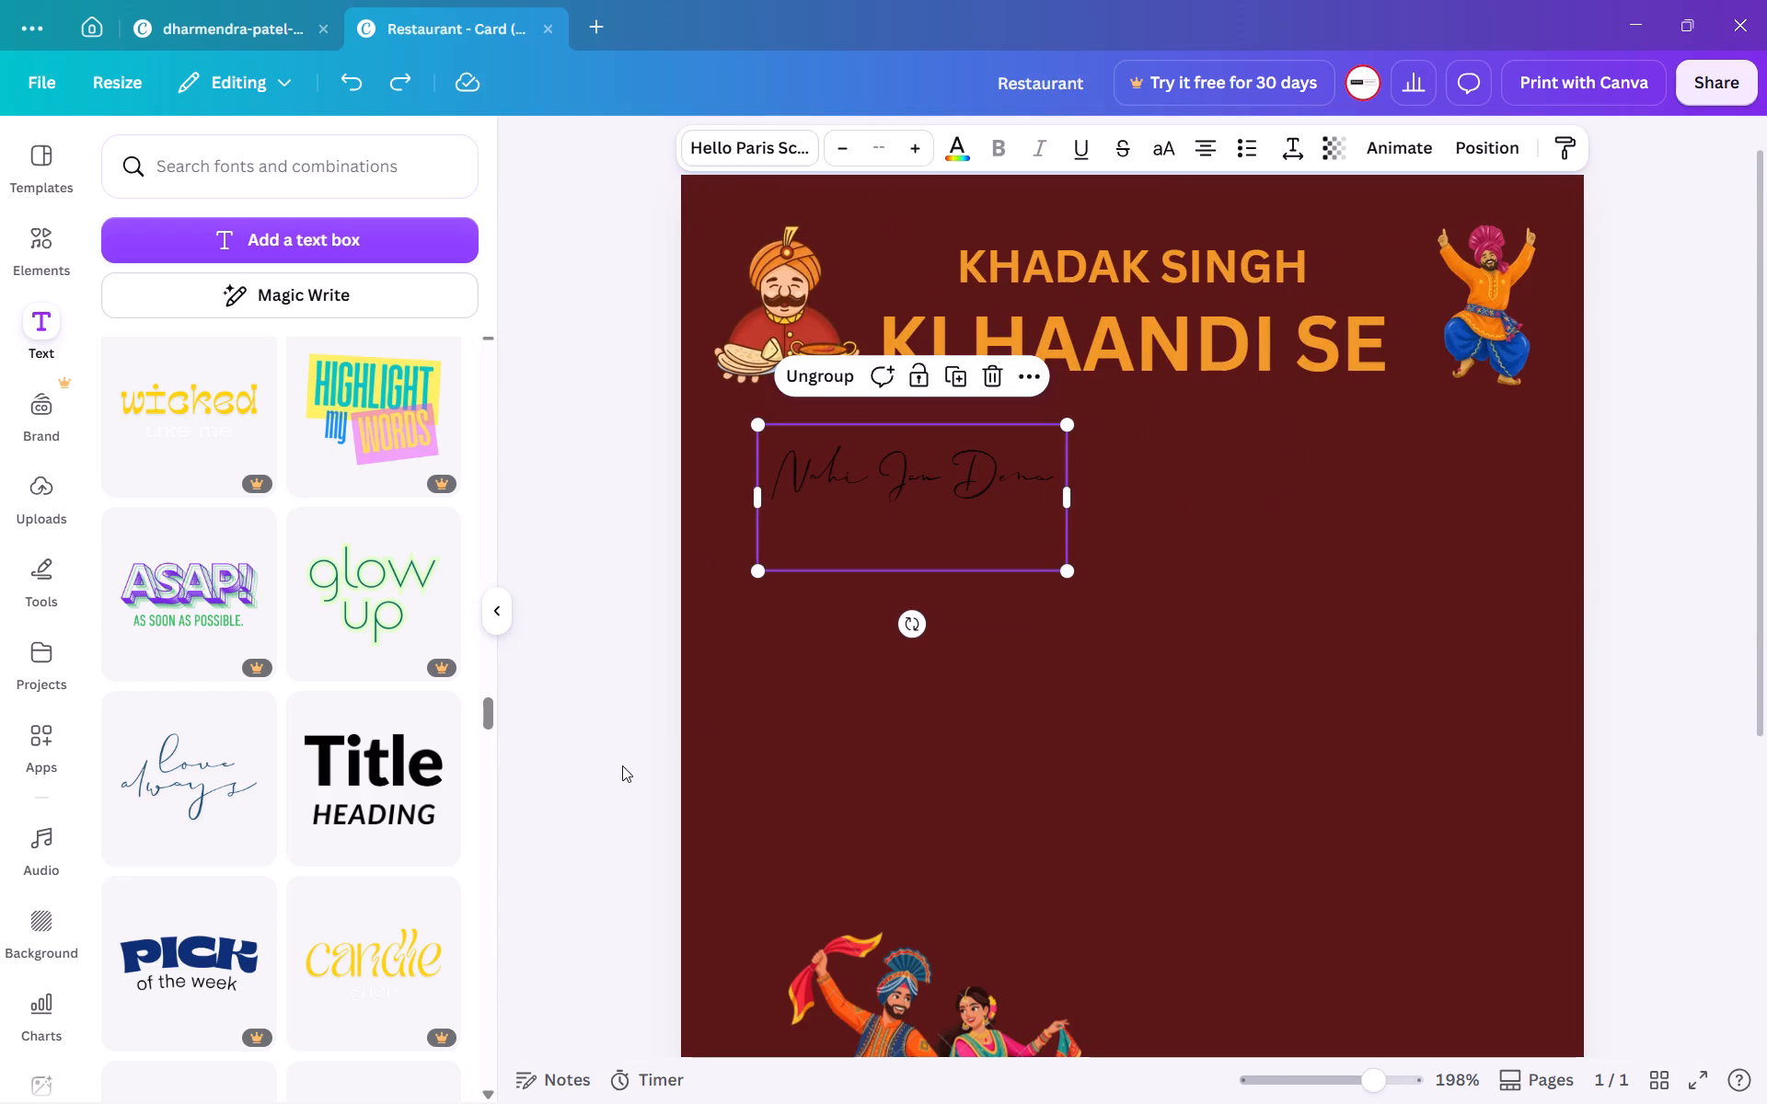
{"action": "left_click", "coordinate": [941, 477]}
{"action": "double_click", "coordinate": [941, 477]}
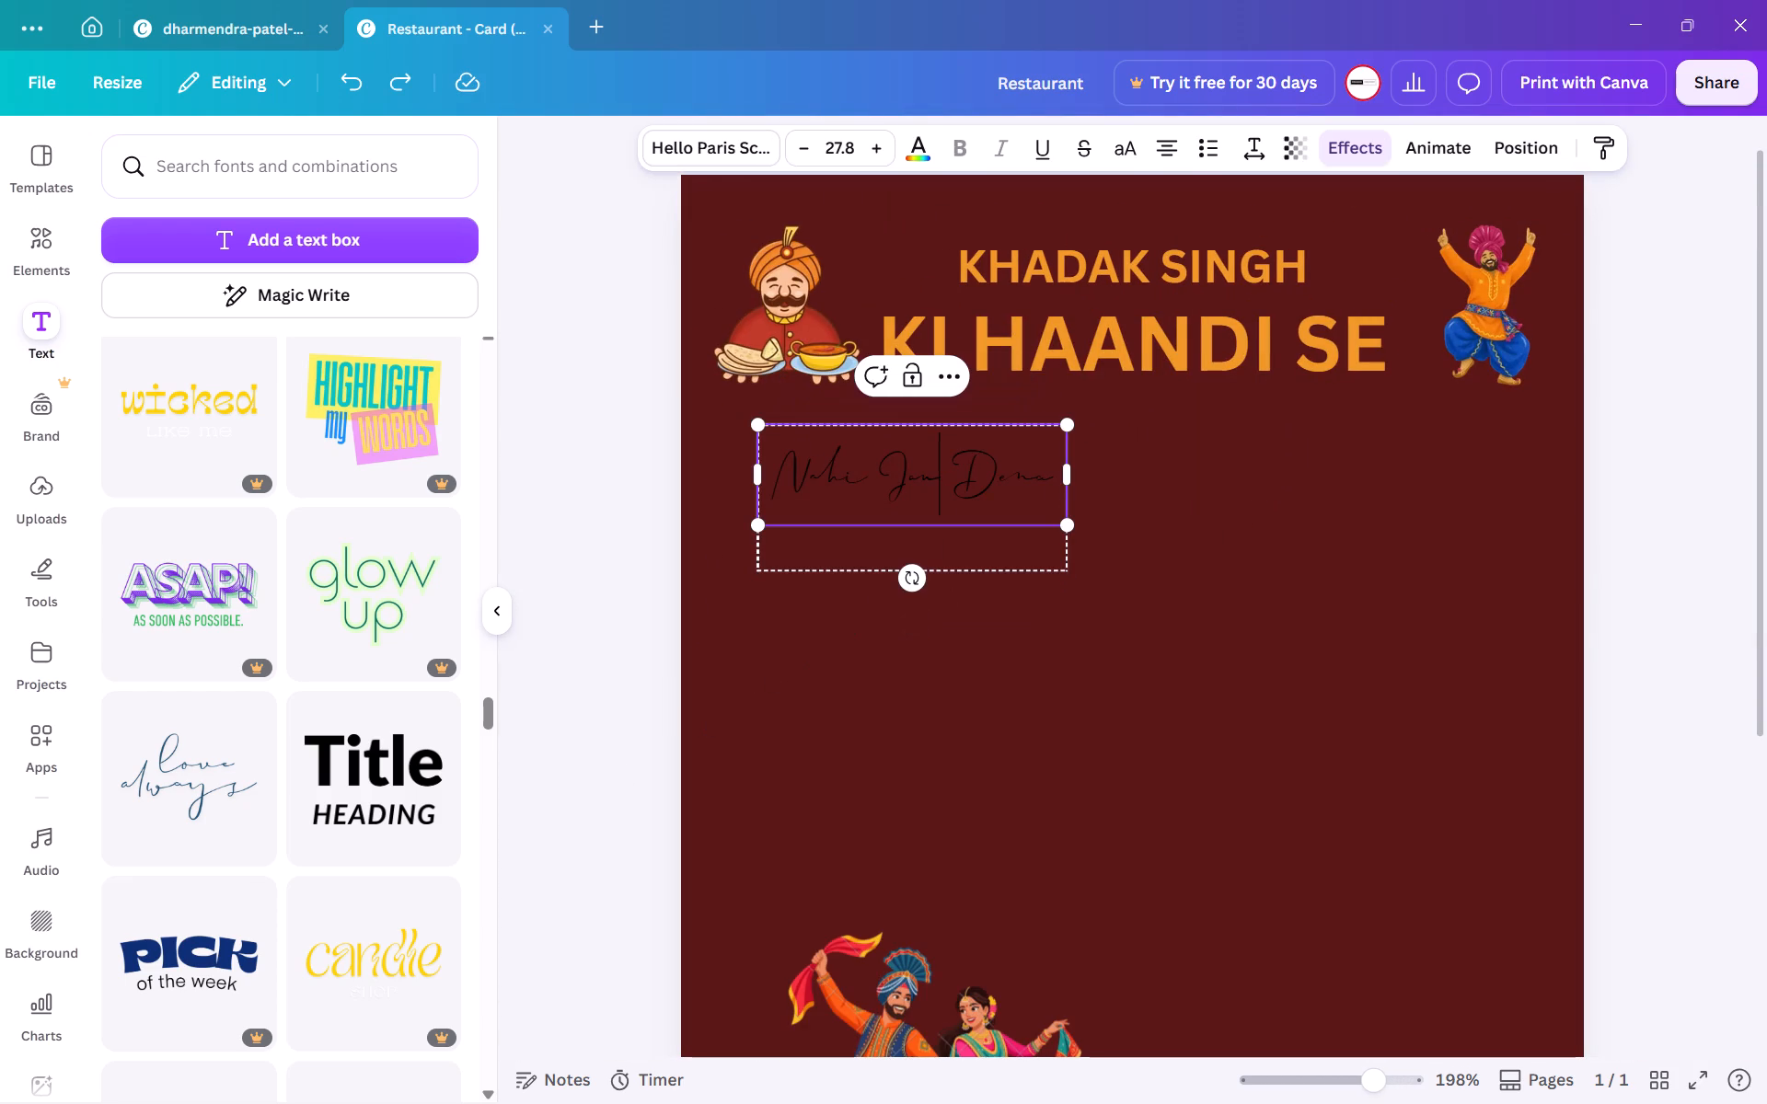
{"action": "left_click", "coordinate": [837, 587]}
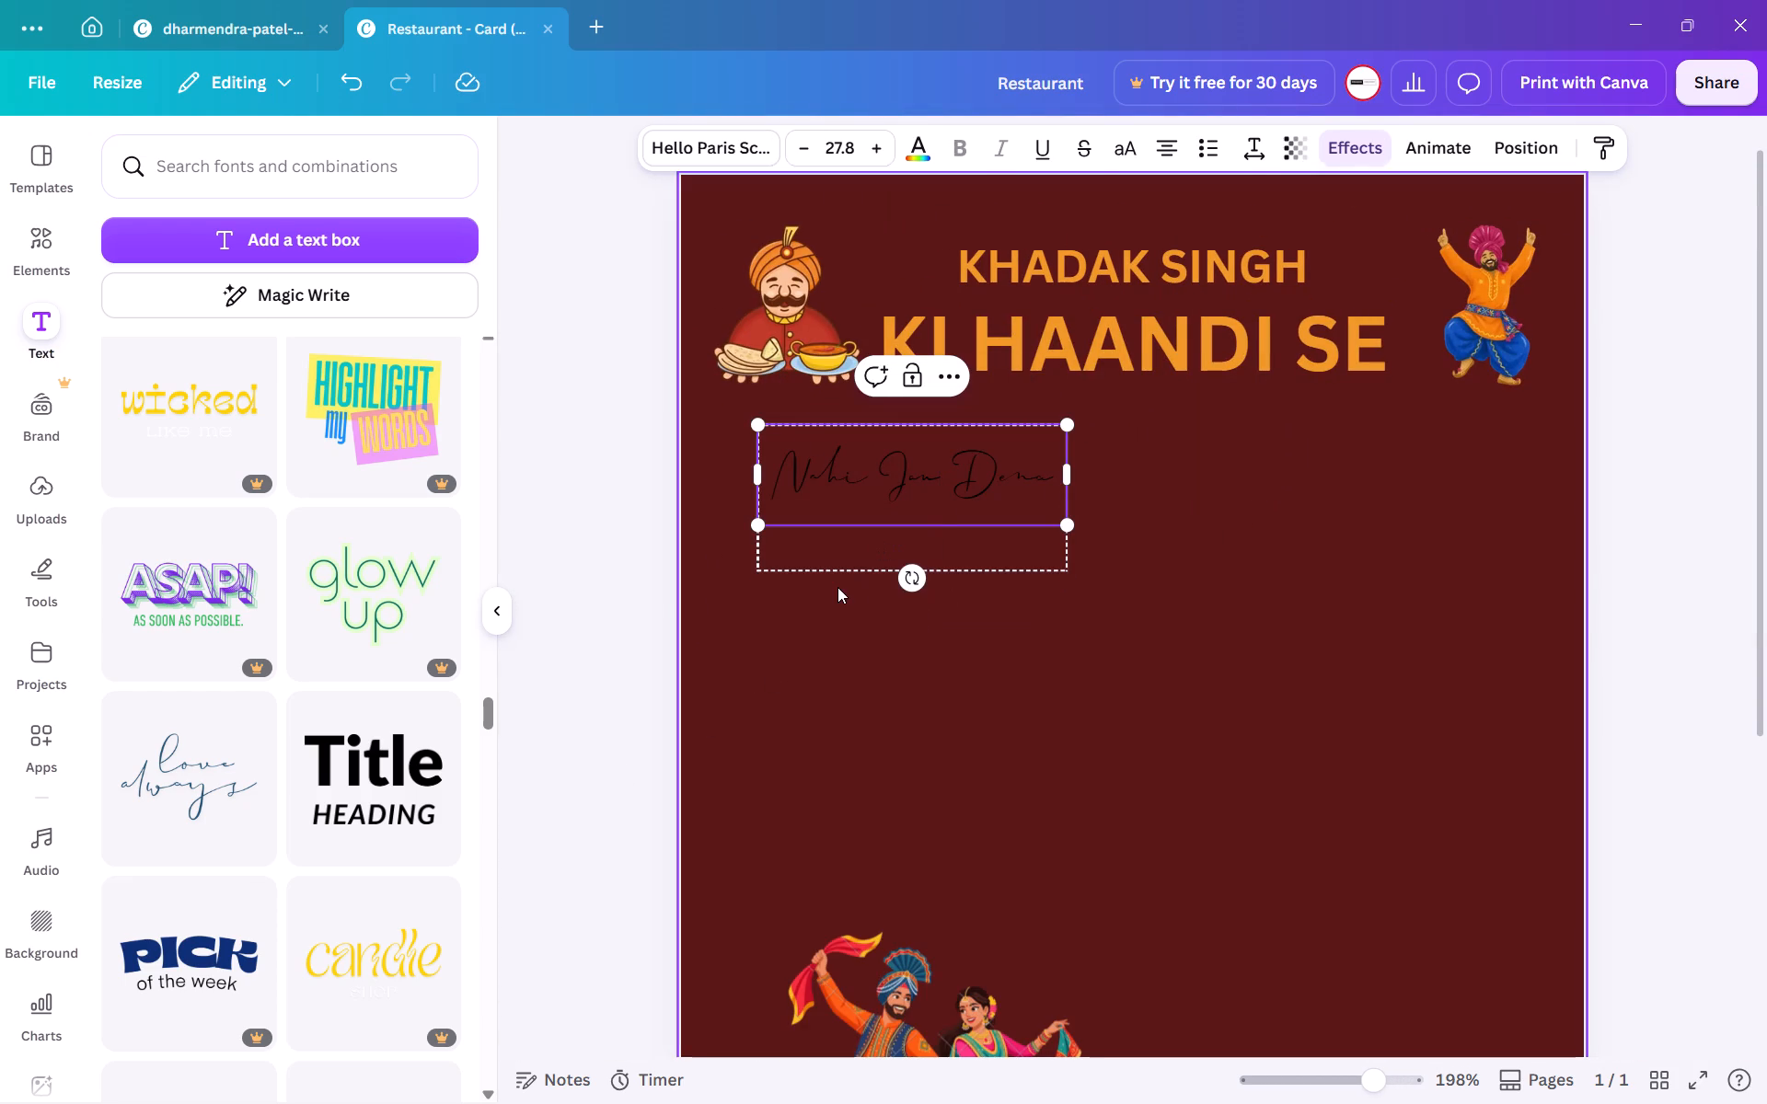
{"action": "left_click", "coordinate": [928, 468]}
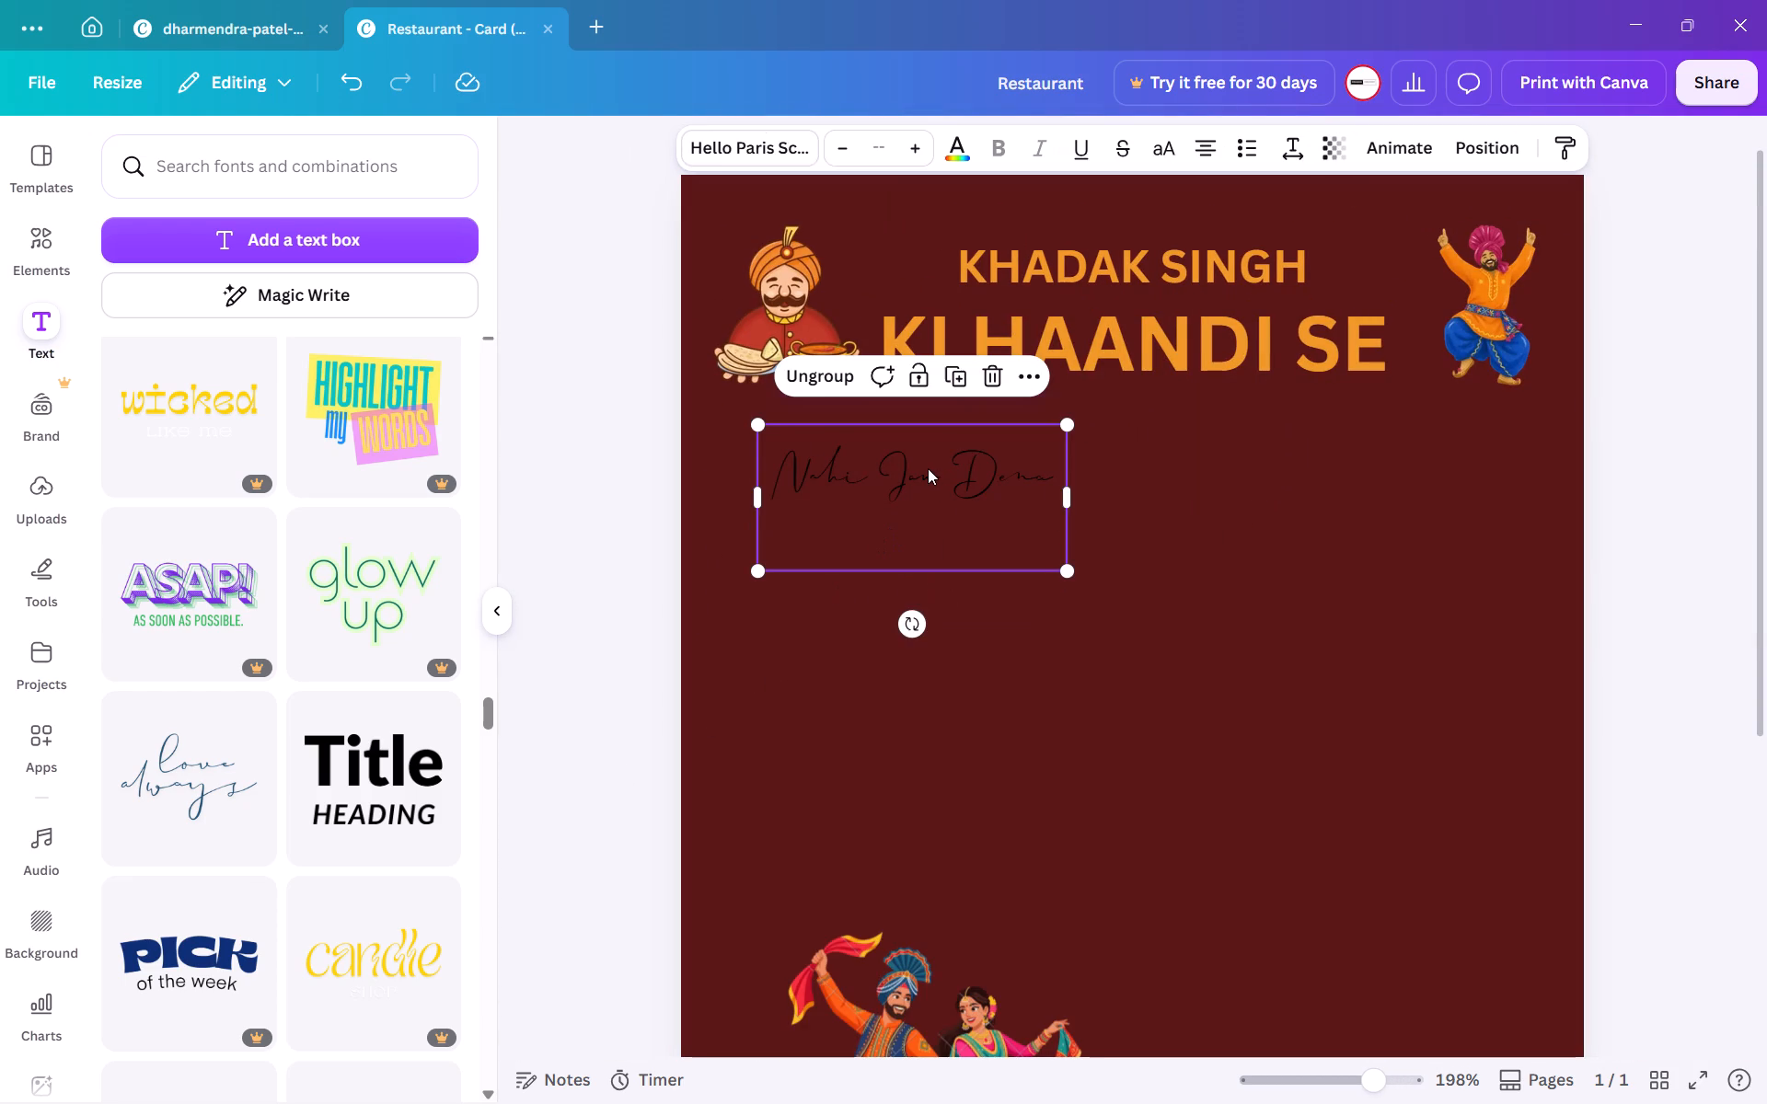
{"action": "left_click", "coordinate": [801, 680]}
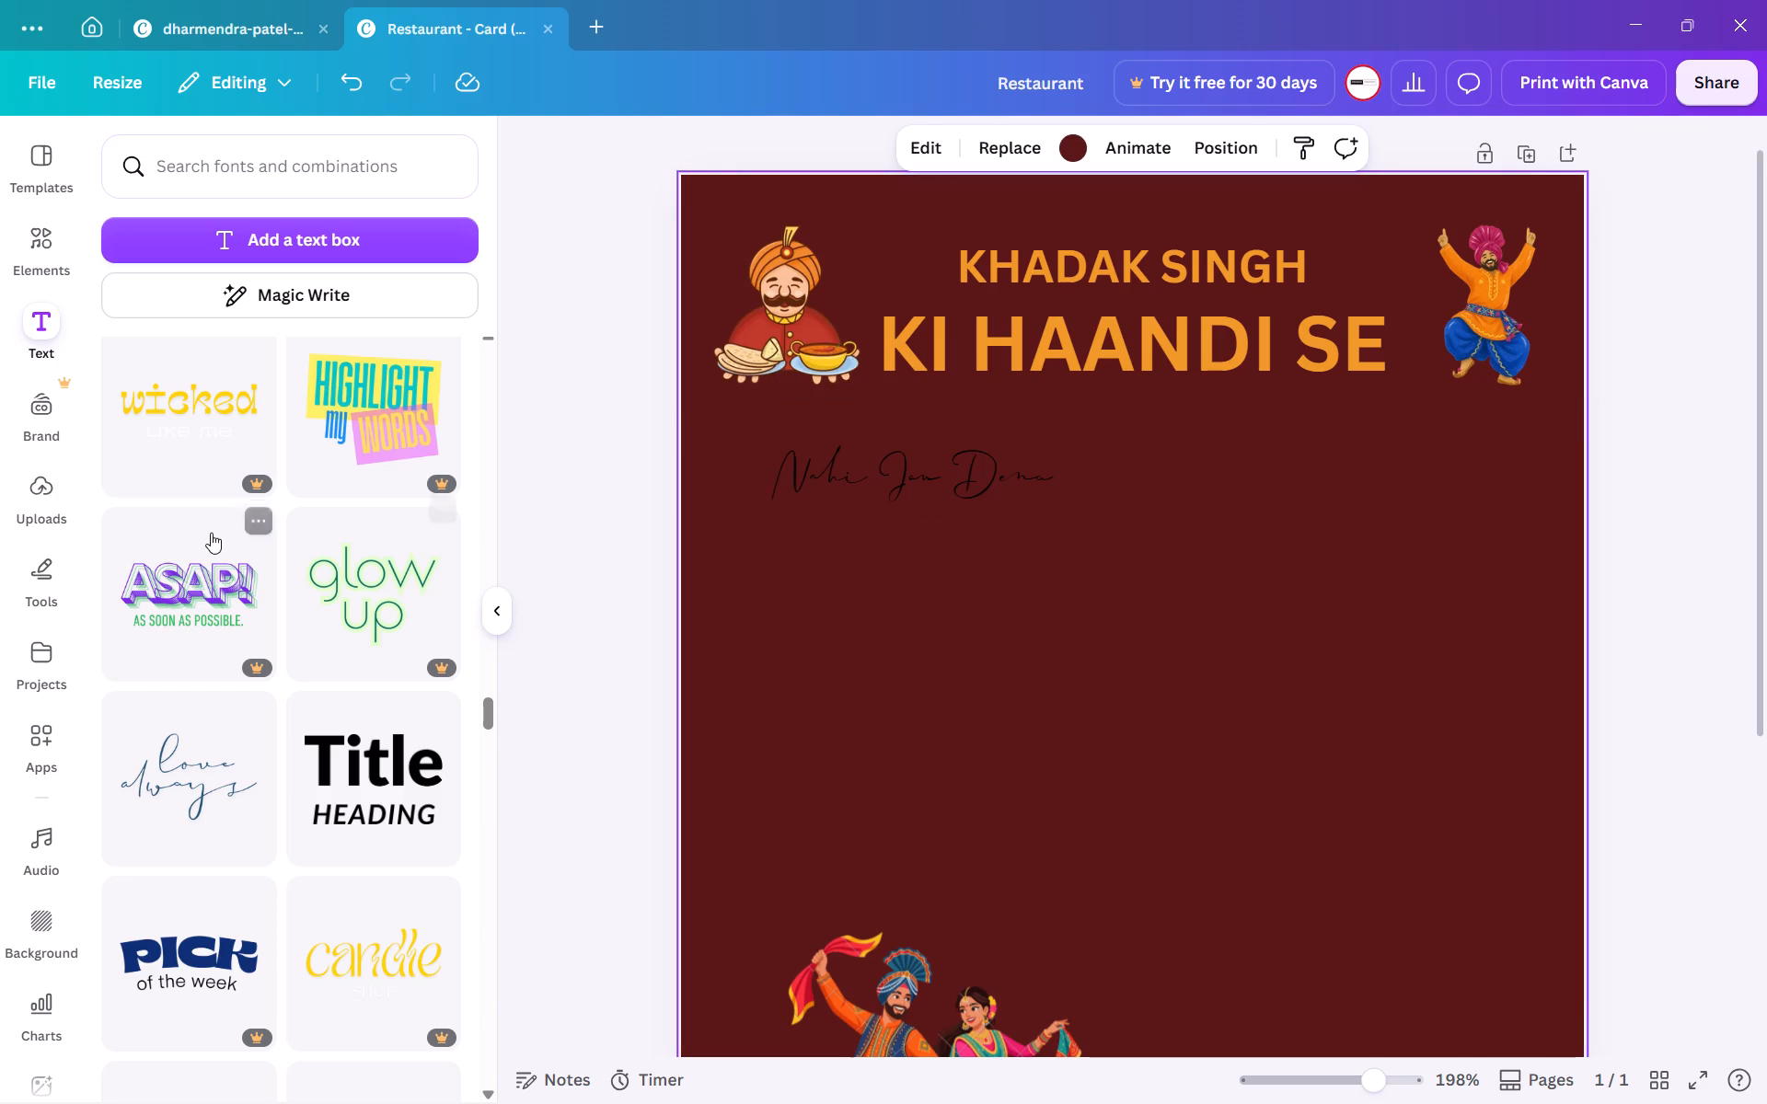
Browse further through the ready-made font combinations and add the "PLAY" text style to the card.
{"action": "scroll", "coordinate": [211, 533], "scroll_direction": "down", "scroll_amount": 4}
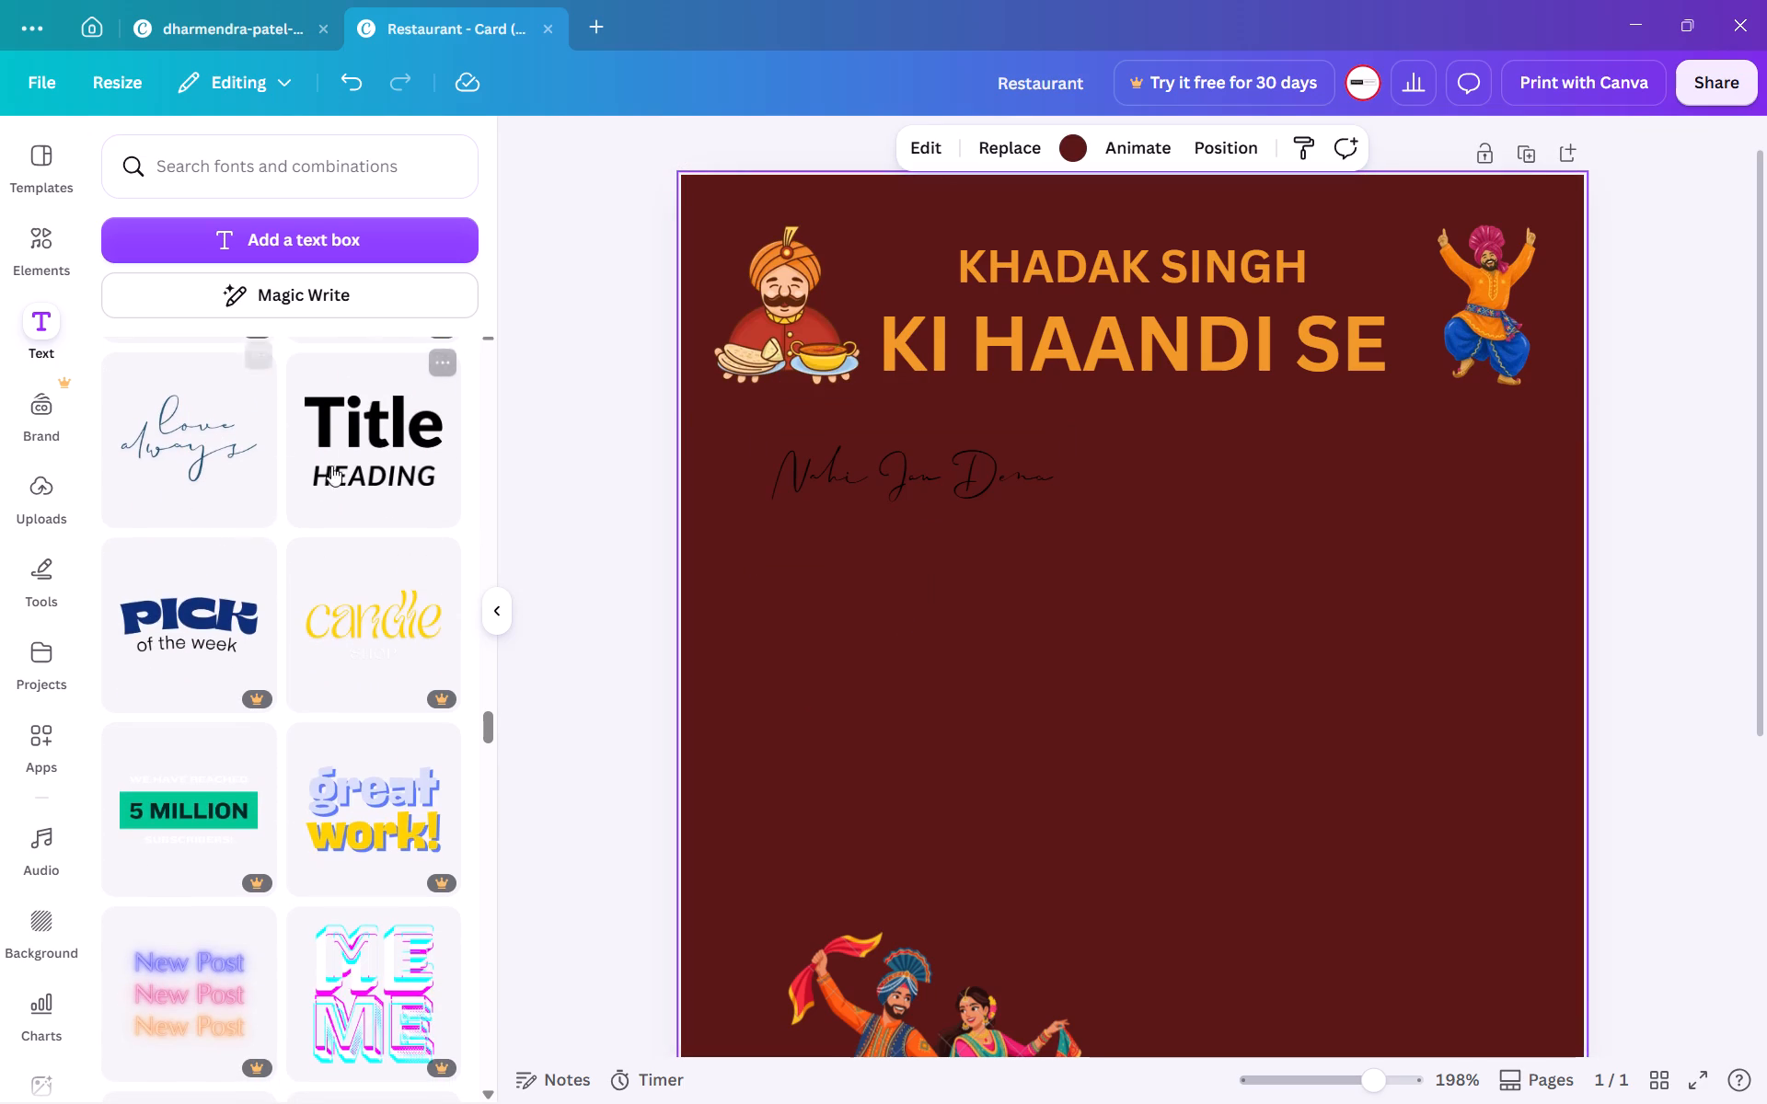
{"action": "scroll", "coordinate": [388, 461], "scroll_direction": "down", "scroll_amount": 2}
{"action": "scroll", "coordinate": [283, 740], "scroll_direction": "down", "scroll_amount": 1}
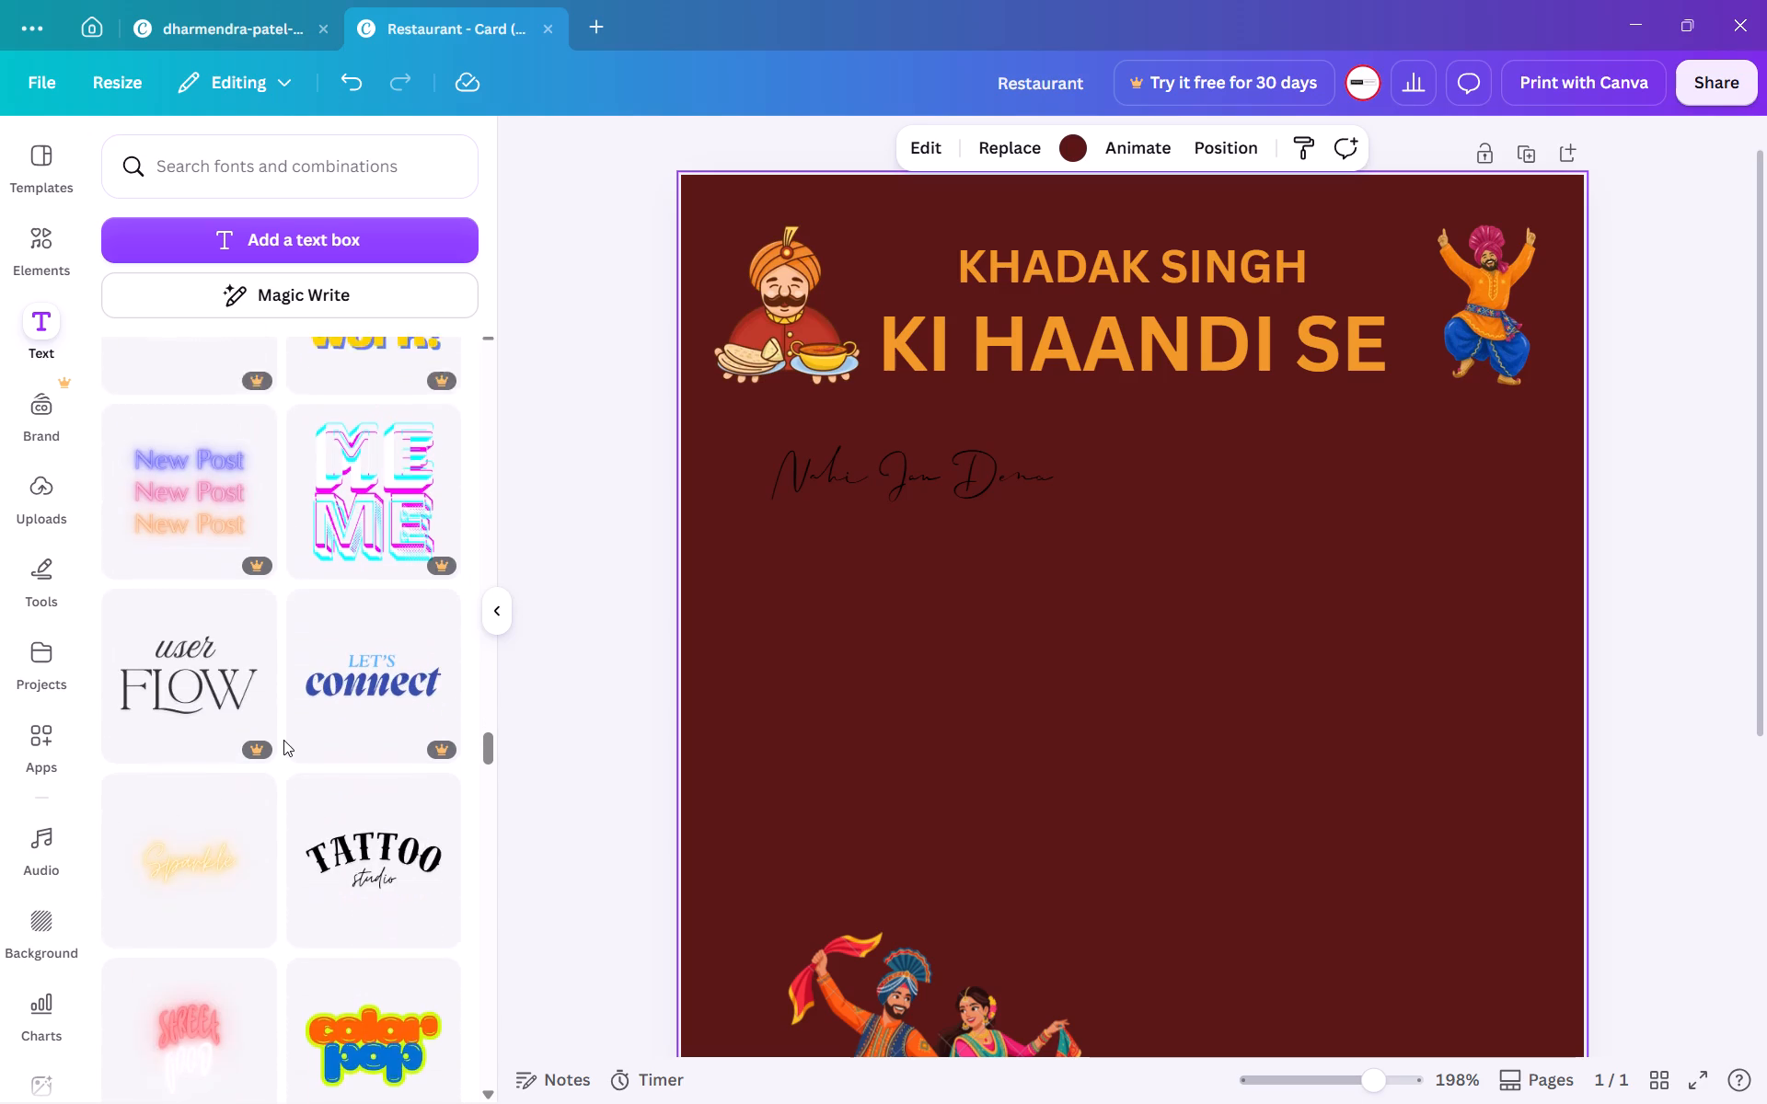
{"action": "scroll", "coordinate": [283, 740], "scroll_direction": "down", "scroll_amount": 2}
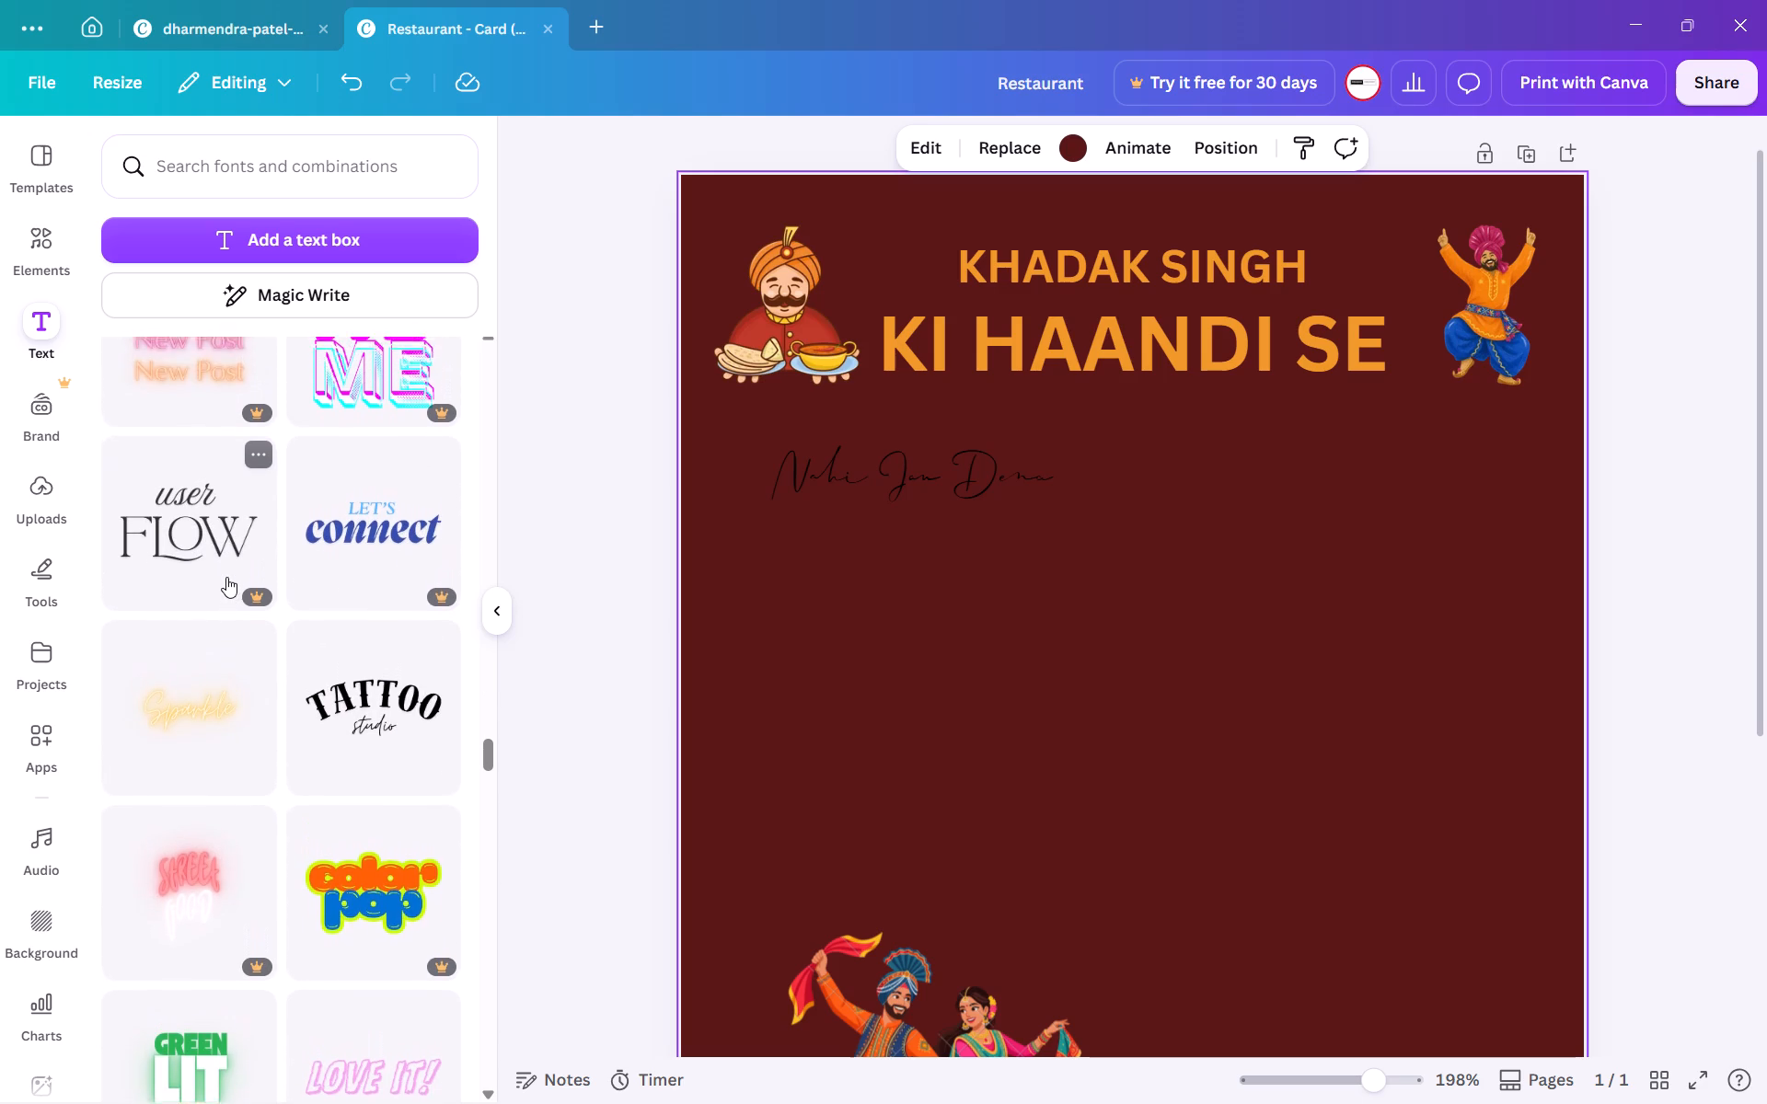
{"action": "scroll", "coordinate": [211, 556], "scroll_direction": "down", "scroll_amount": 2}
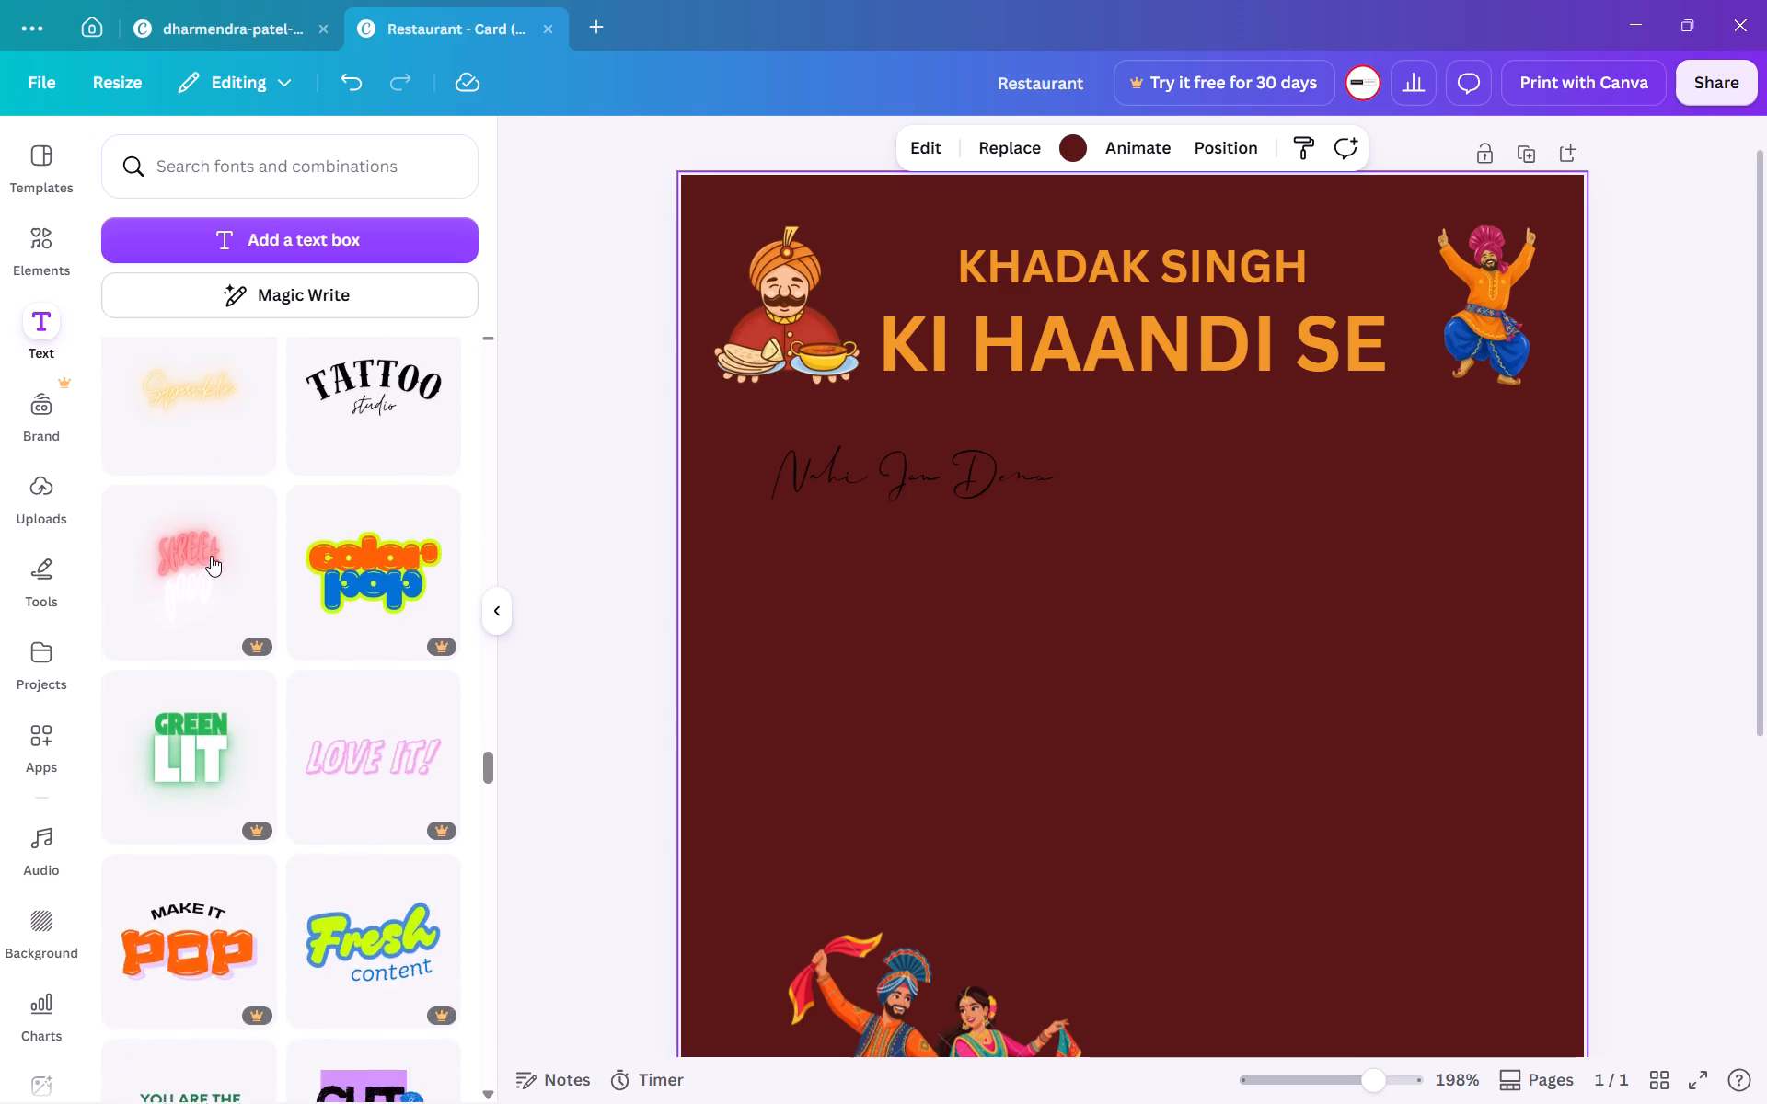
{"action": "scroll", "coordinate": [211, 556], "scroll_direction": "down", "scroll_amount": 3}
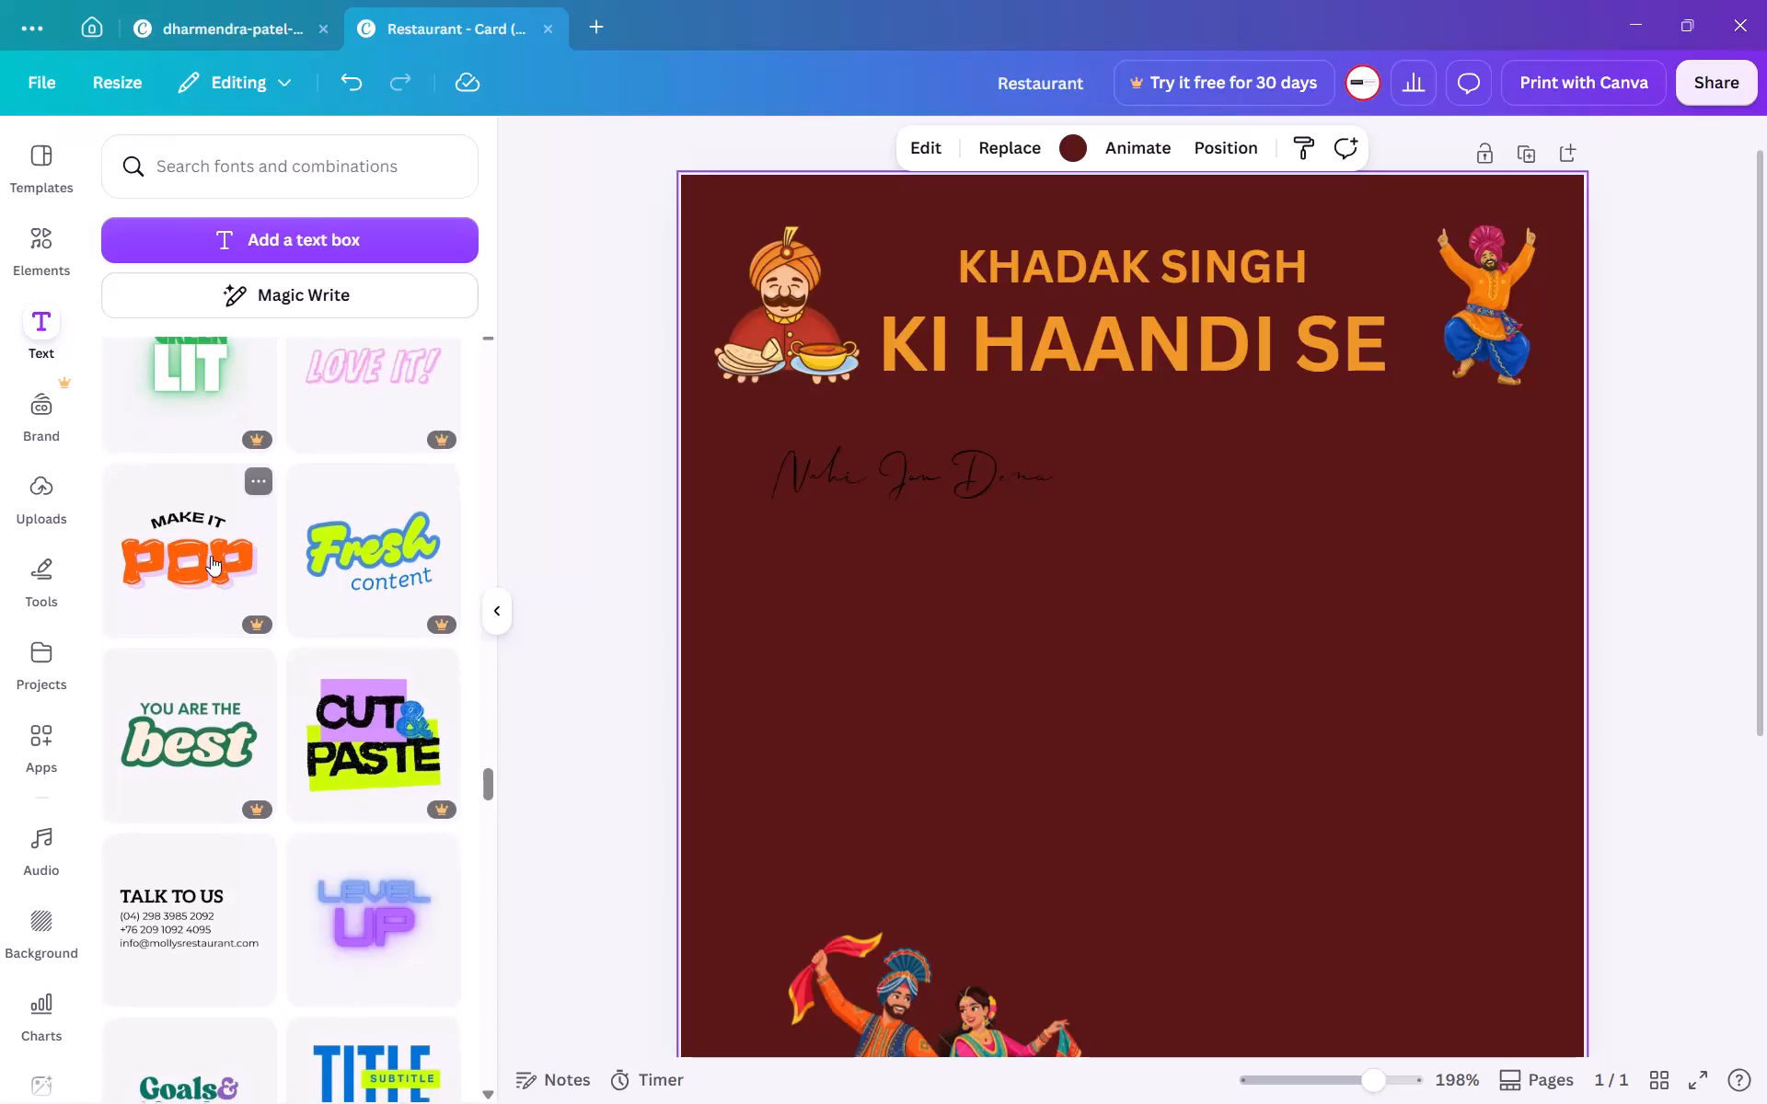
{"action": "scroll", "coordinate": [211, 556], "scroll_direction": "down", "scroll_amount": 1}
{"action": "scroll", "coordinate": [207, 736], "scroll_direction": "down", "scroll_amount": 2}
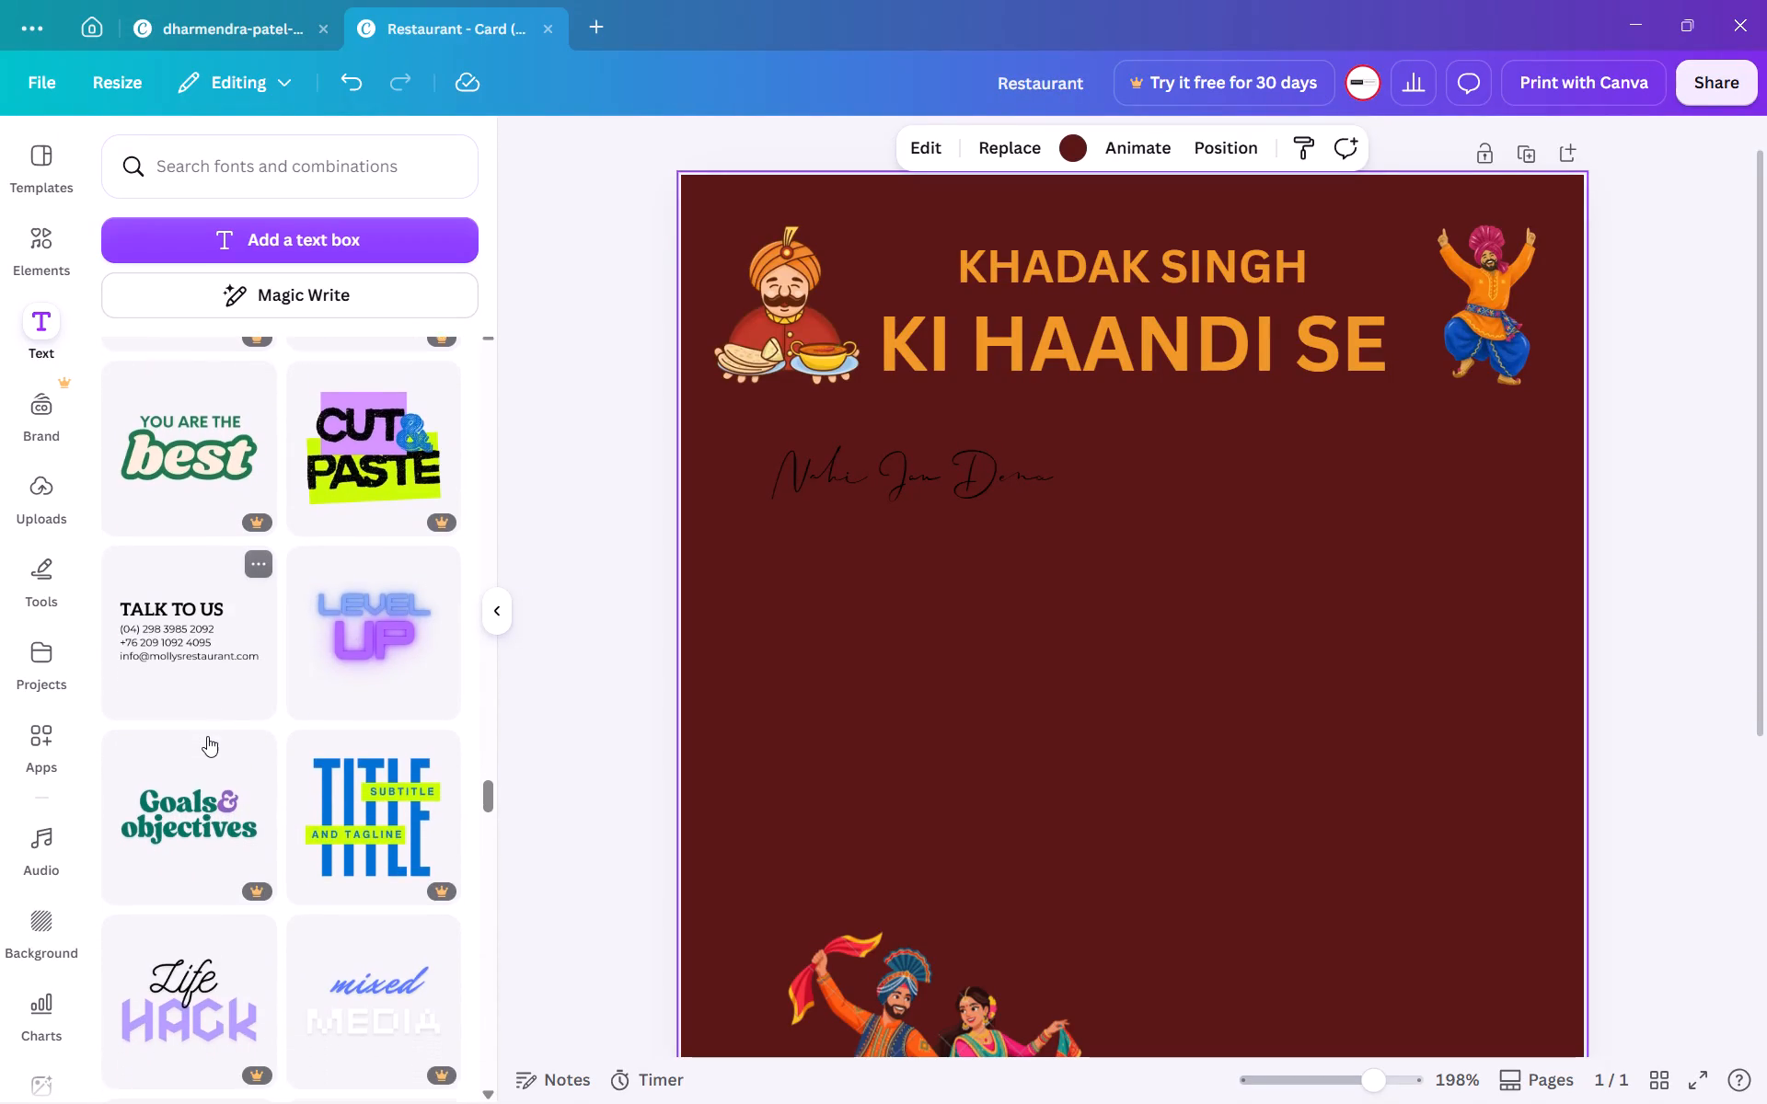
{"action": "scroll", "coordinate": [207, 736], "scroll_direction": "down", "scroll_amount": 3}
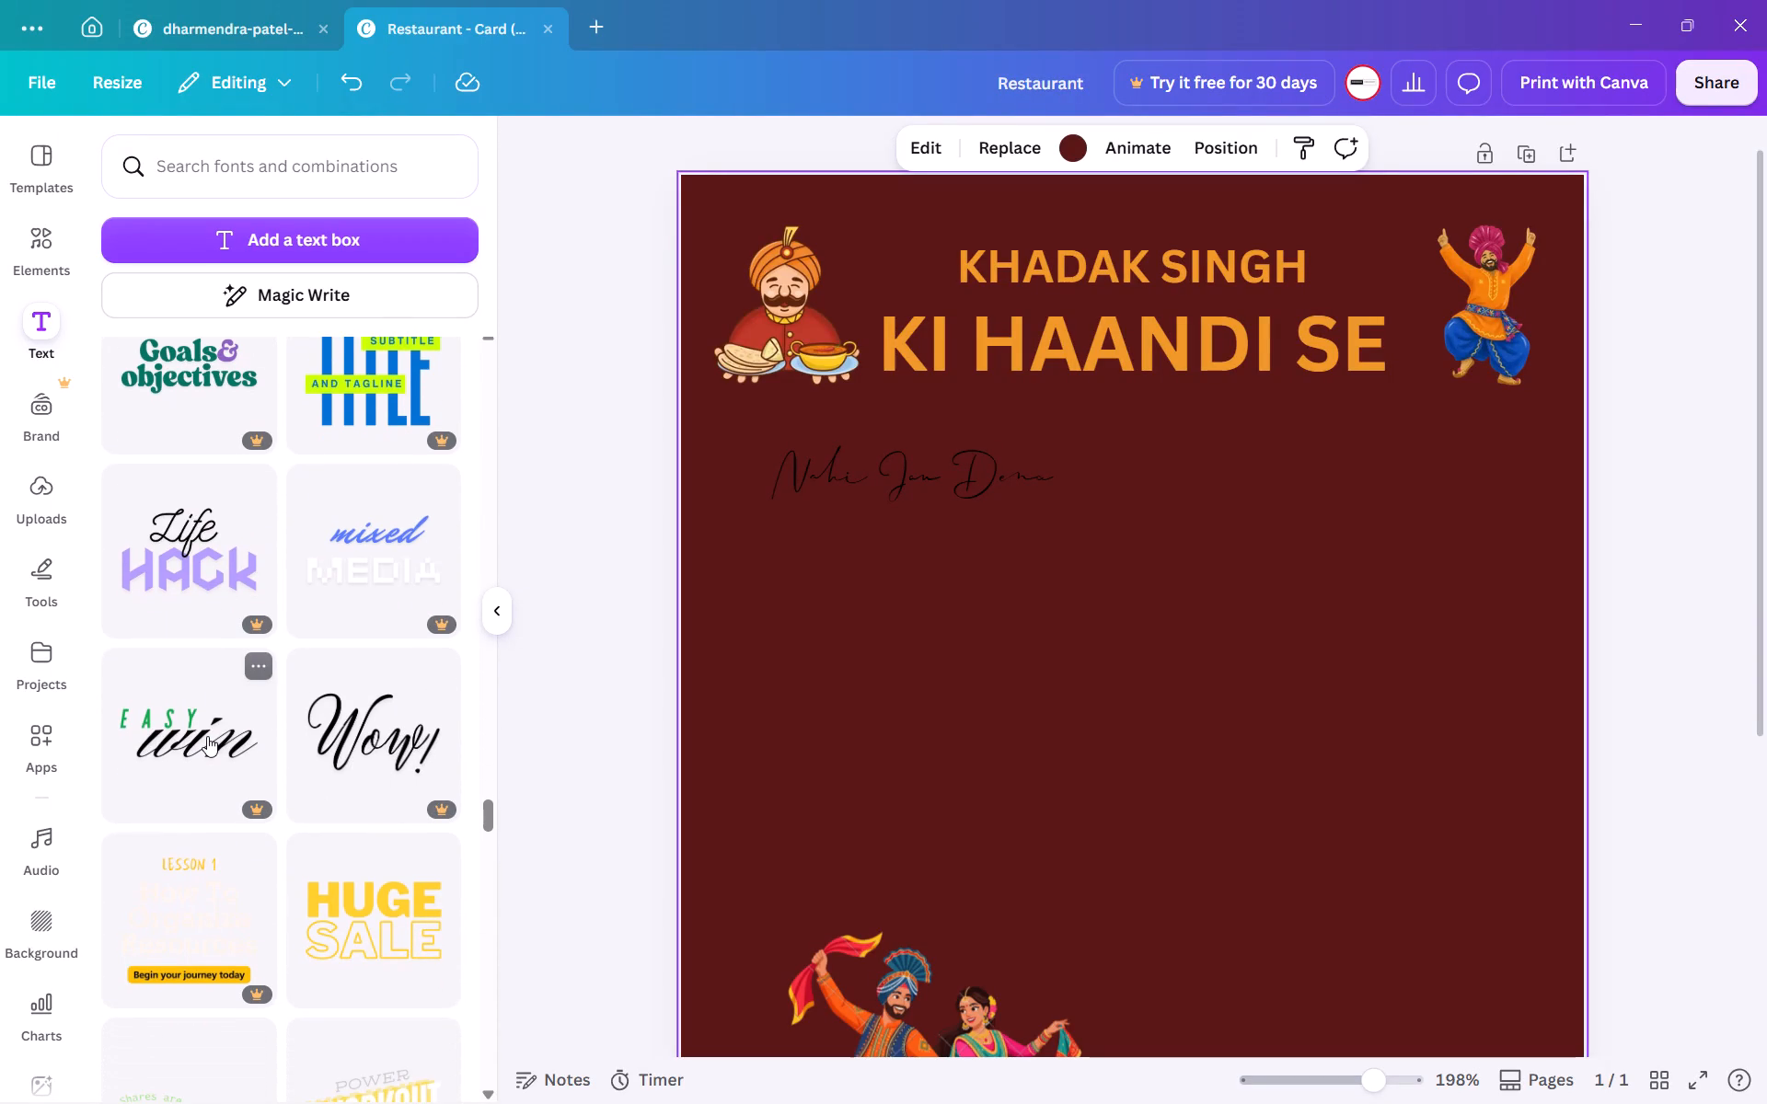
{"action": "scroll", "coordinate": [207, 736], "scroll_direction": "down", "scroll_amount": 2}
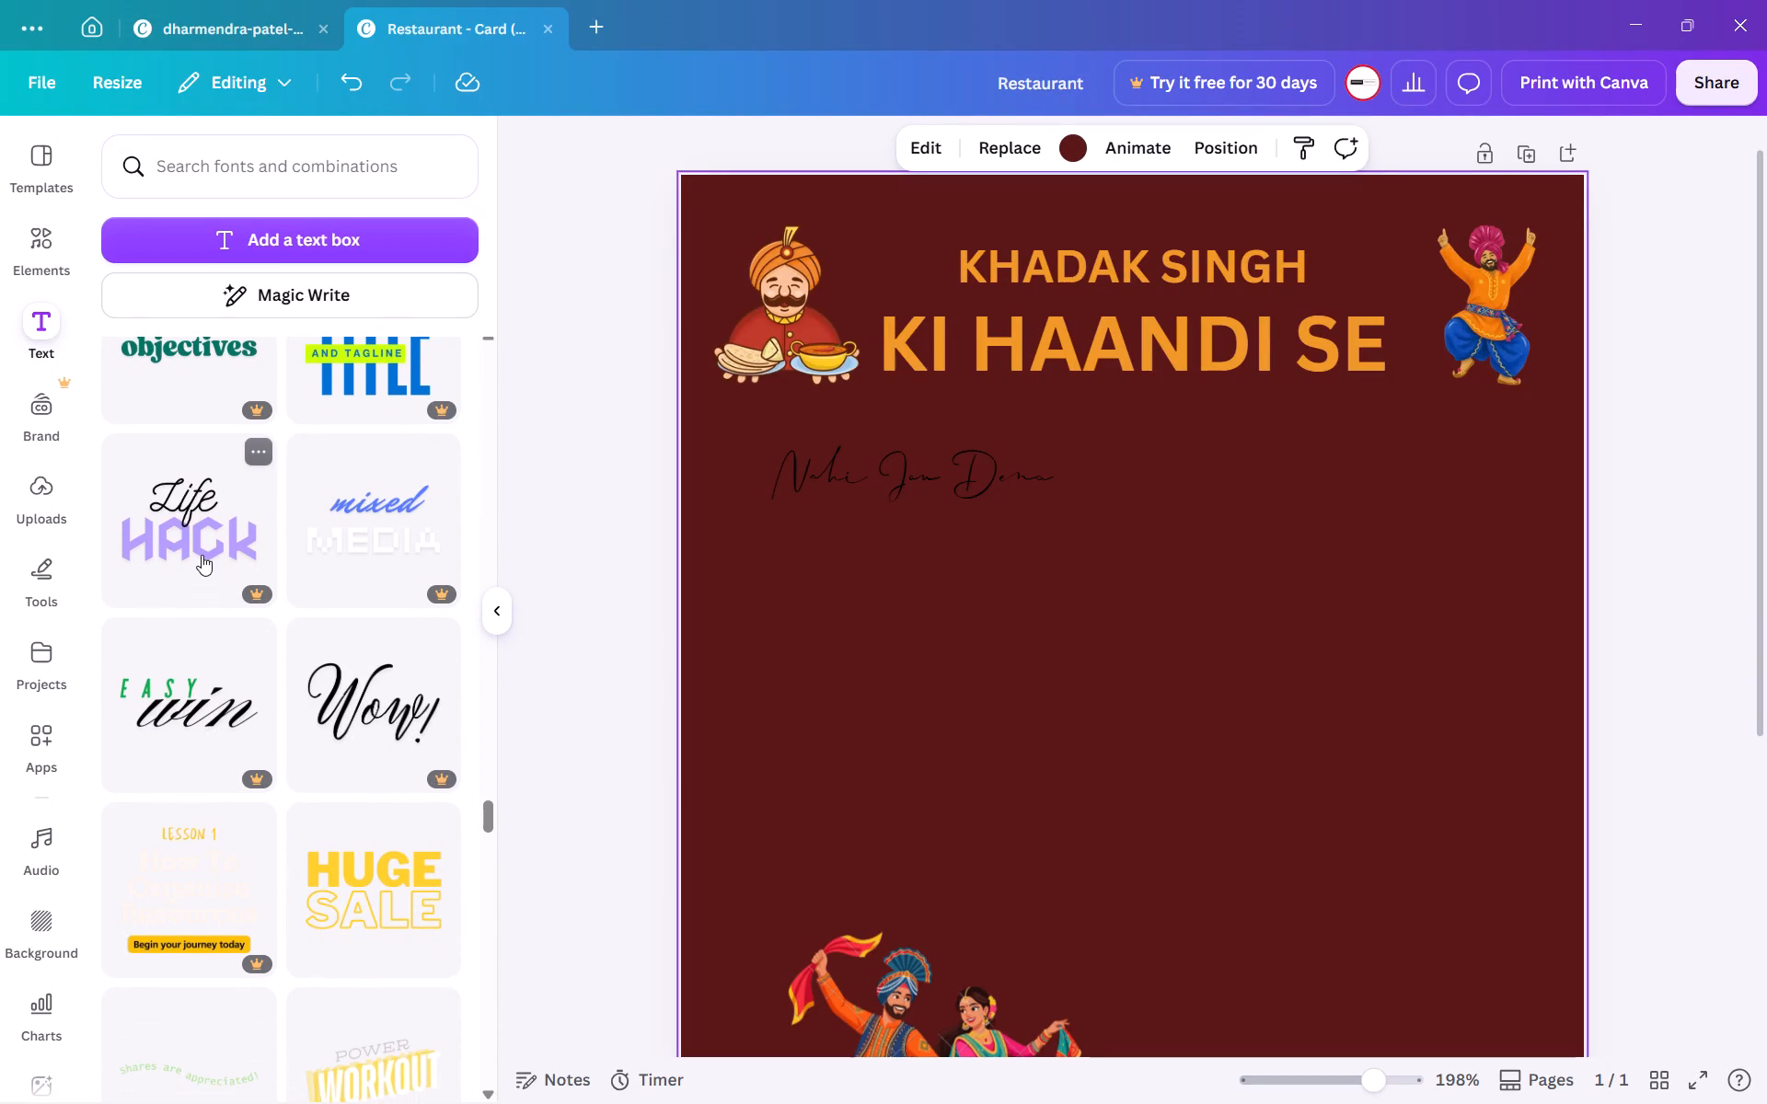
{"action": "scroll", "coordinate": [202, 555], "scroll_direction": "down", "scroll_amount": 3}
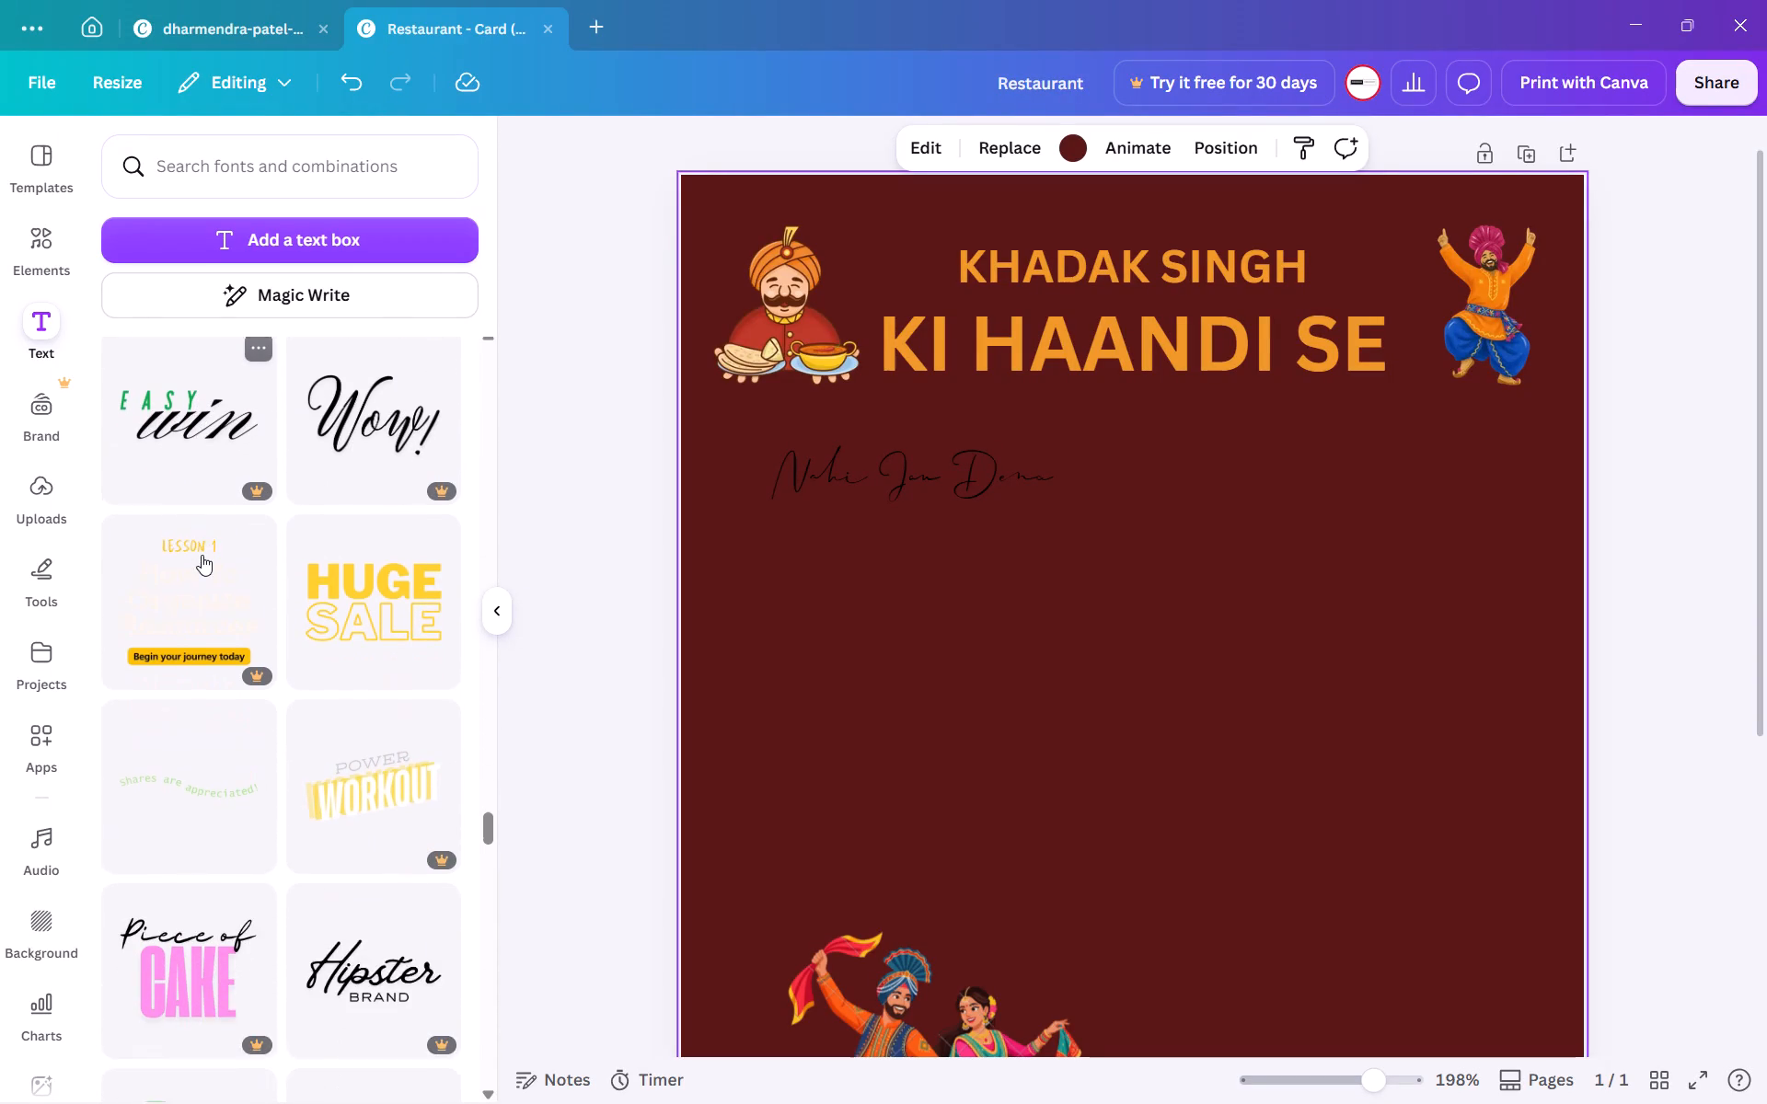
{"action": "scroll", "coordinate": [202, 555], "scroll_direction": "down", "scroll_amount": 3}
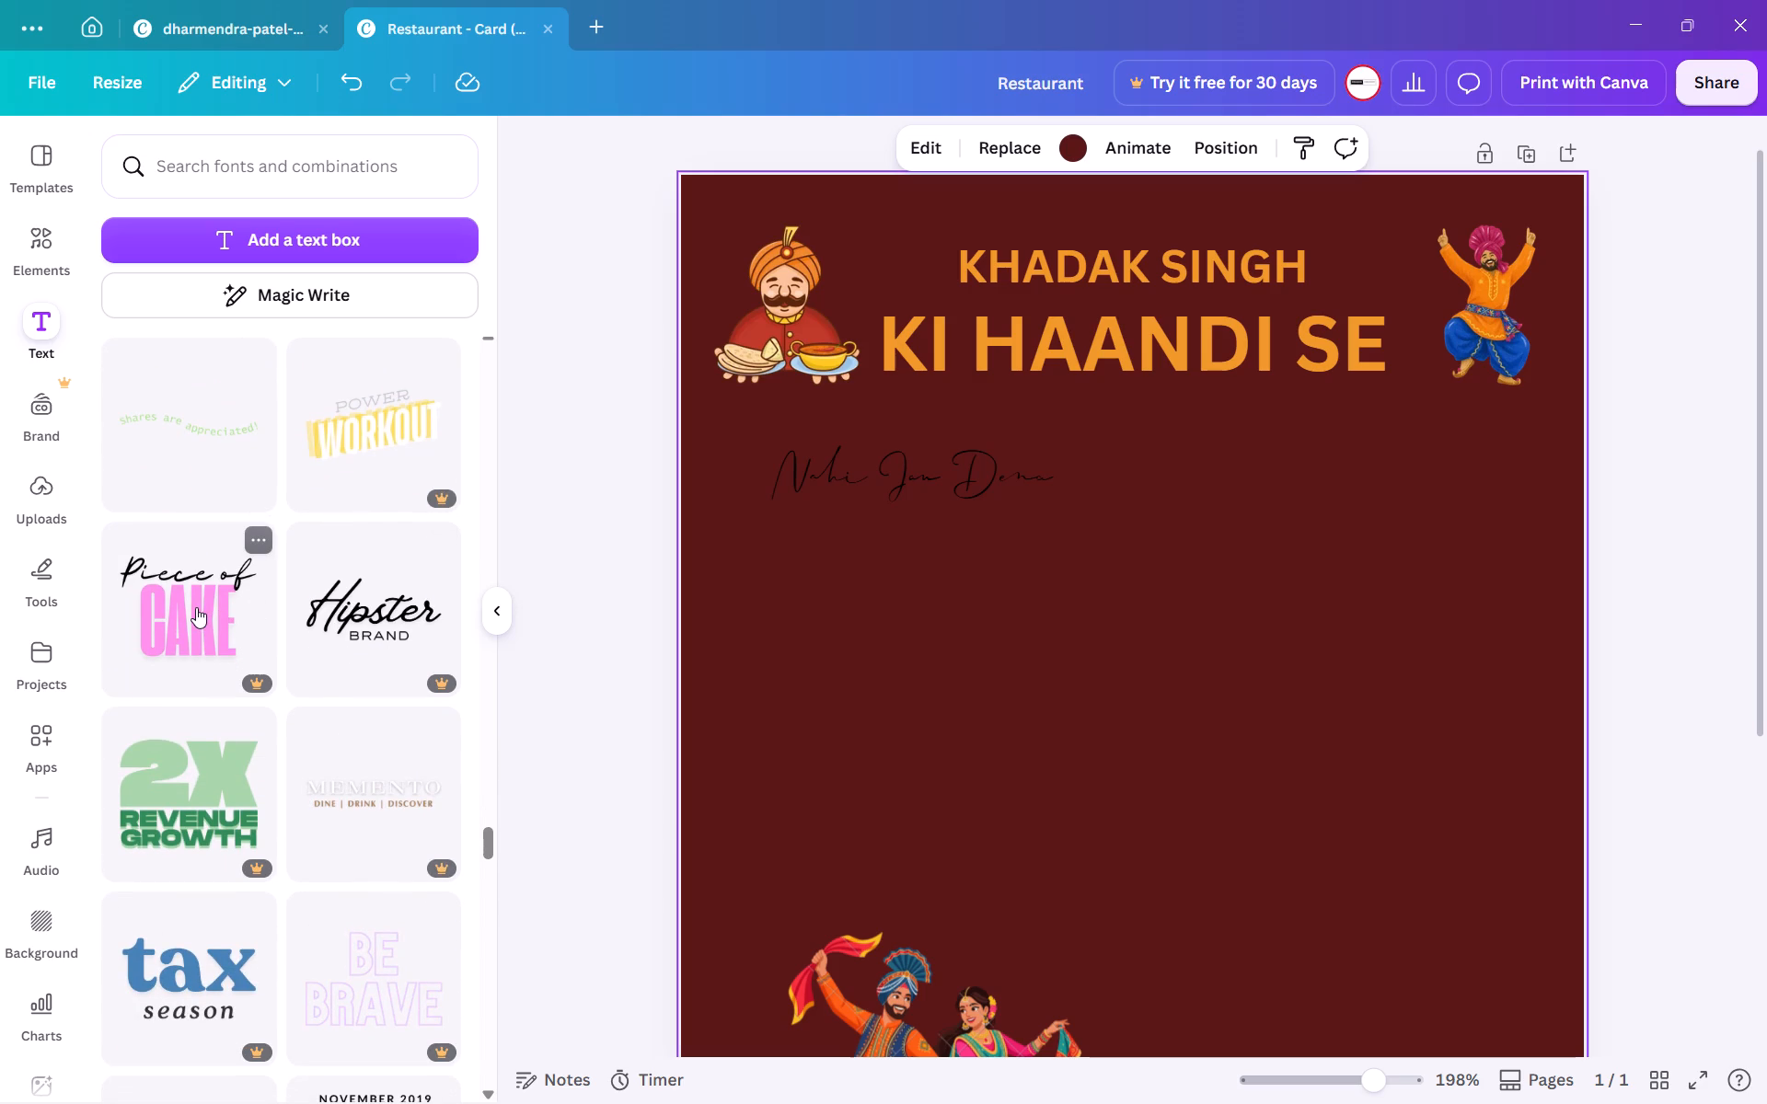
{"action": "scroll", "coordinate": [196, 607], "scroll_direction": "down", "scroll_amount": 3}
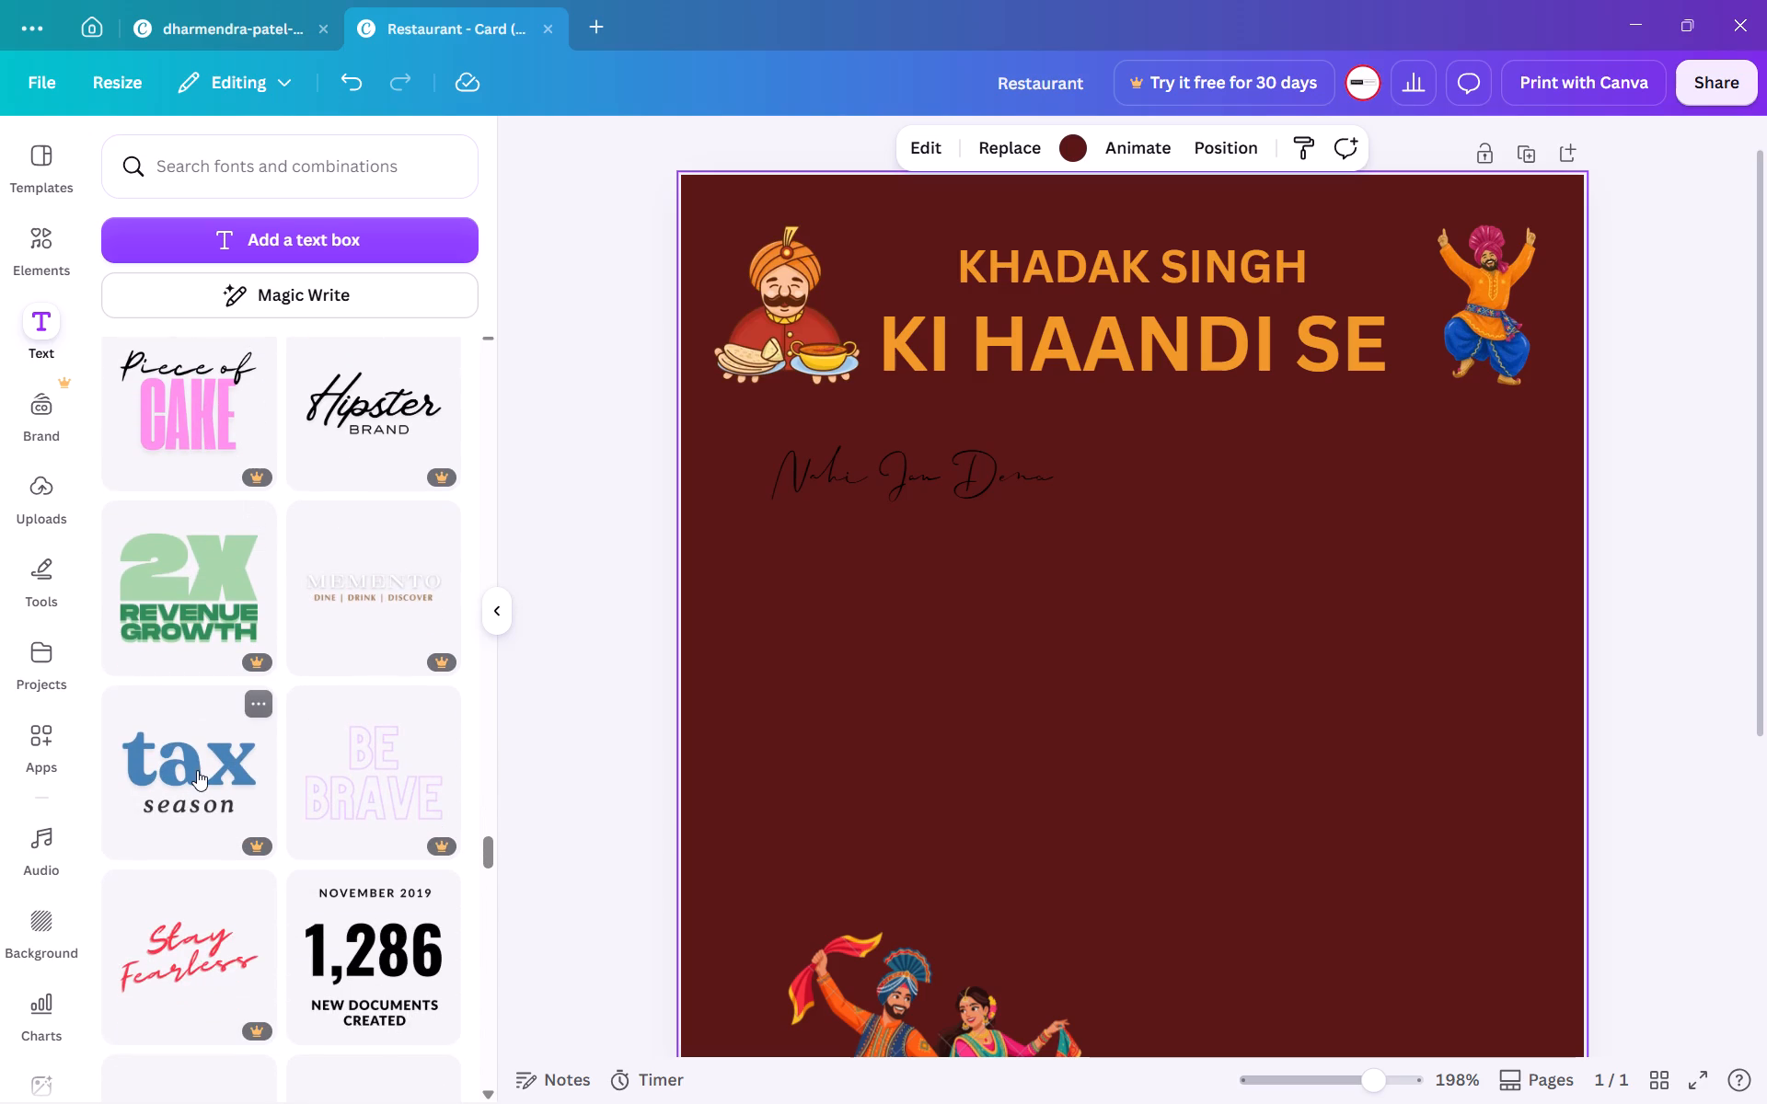
{"action": "scroll", "coordinate": [197, 770], "scroll_direction": "down", "scroll_amount": 2}
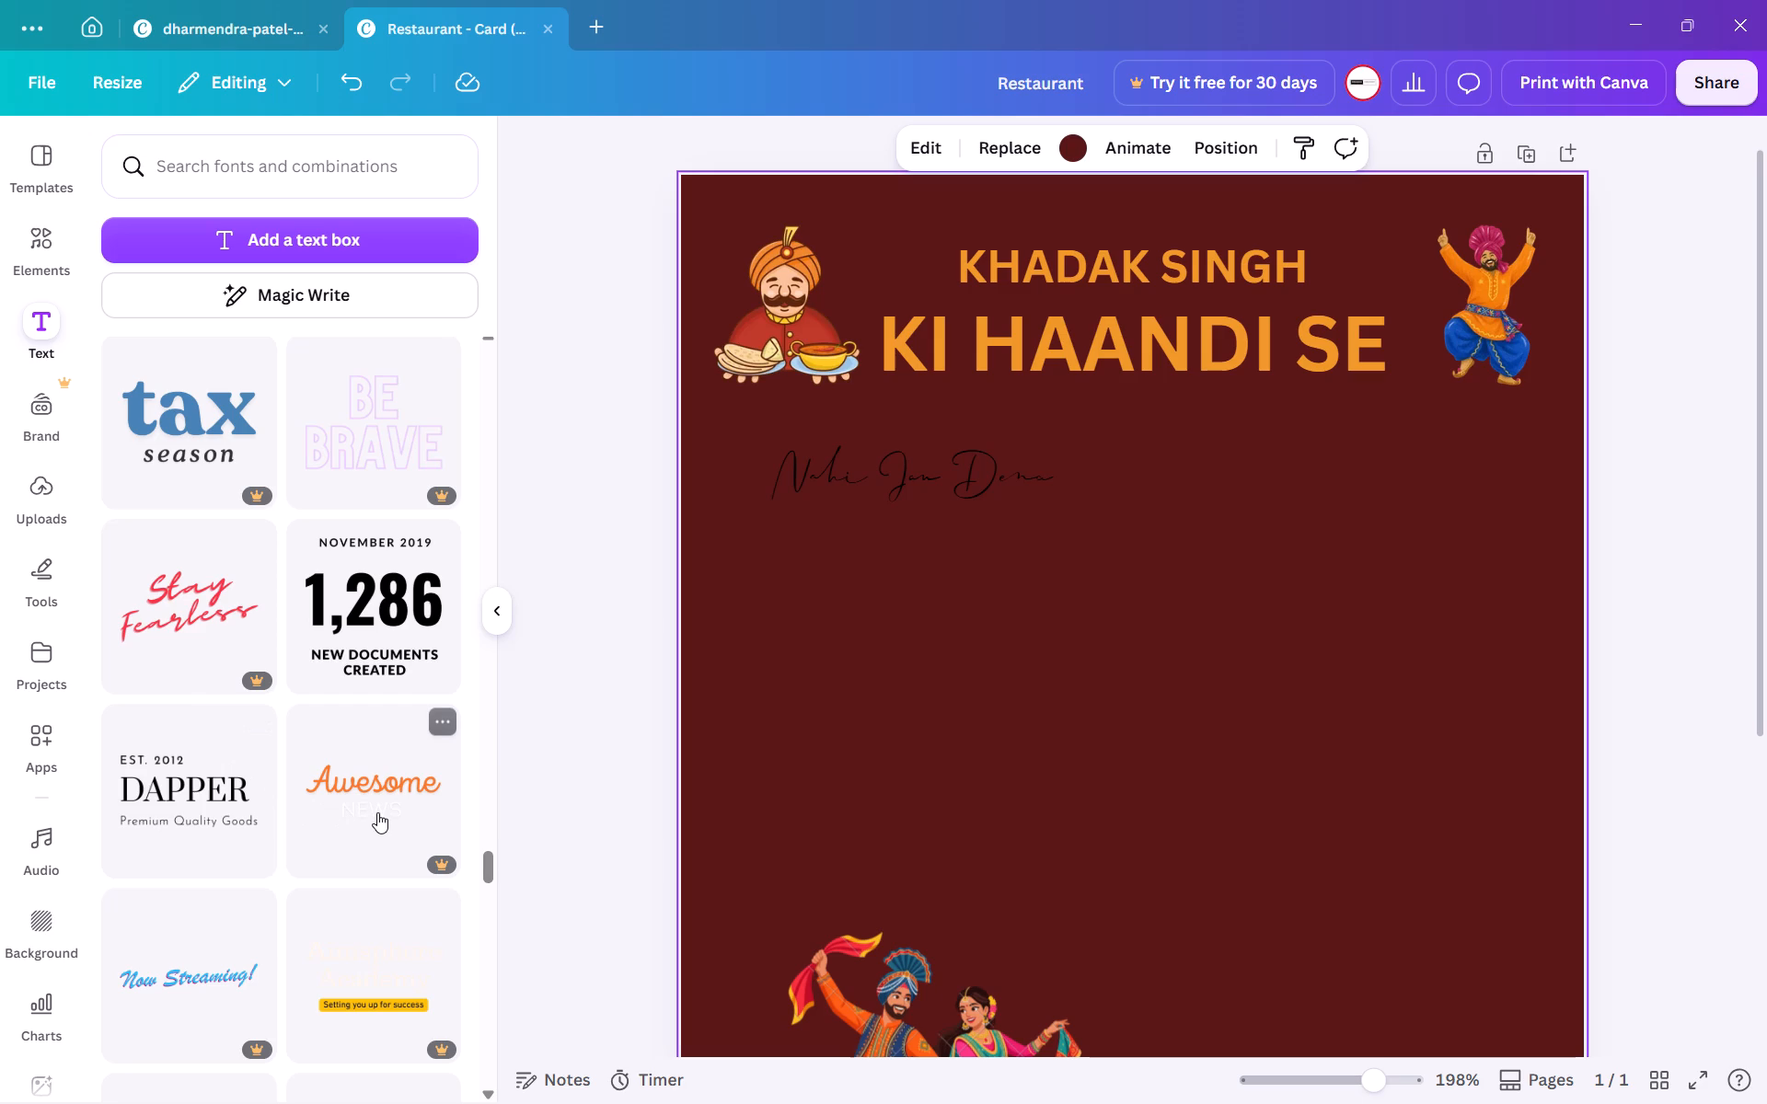
{"action": "scroll", "coordinate": [190, 833], "scroll_direction": "down", "scroll_amount": 1}
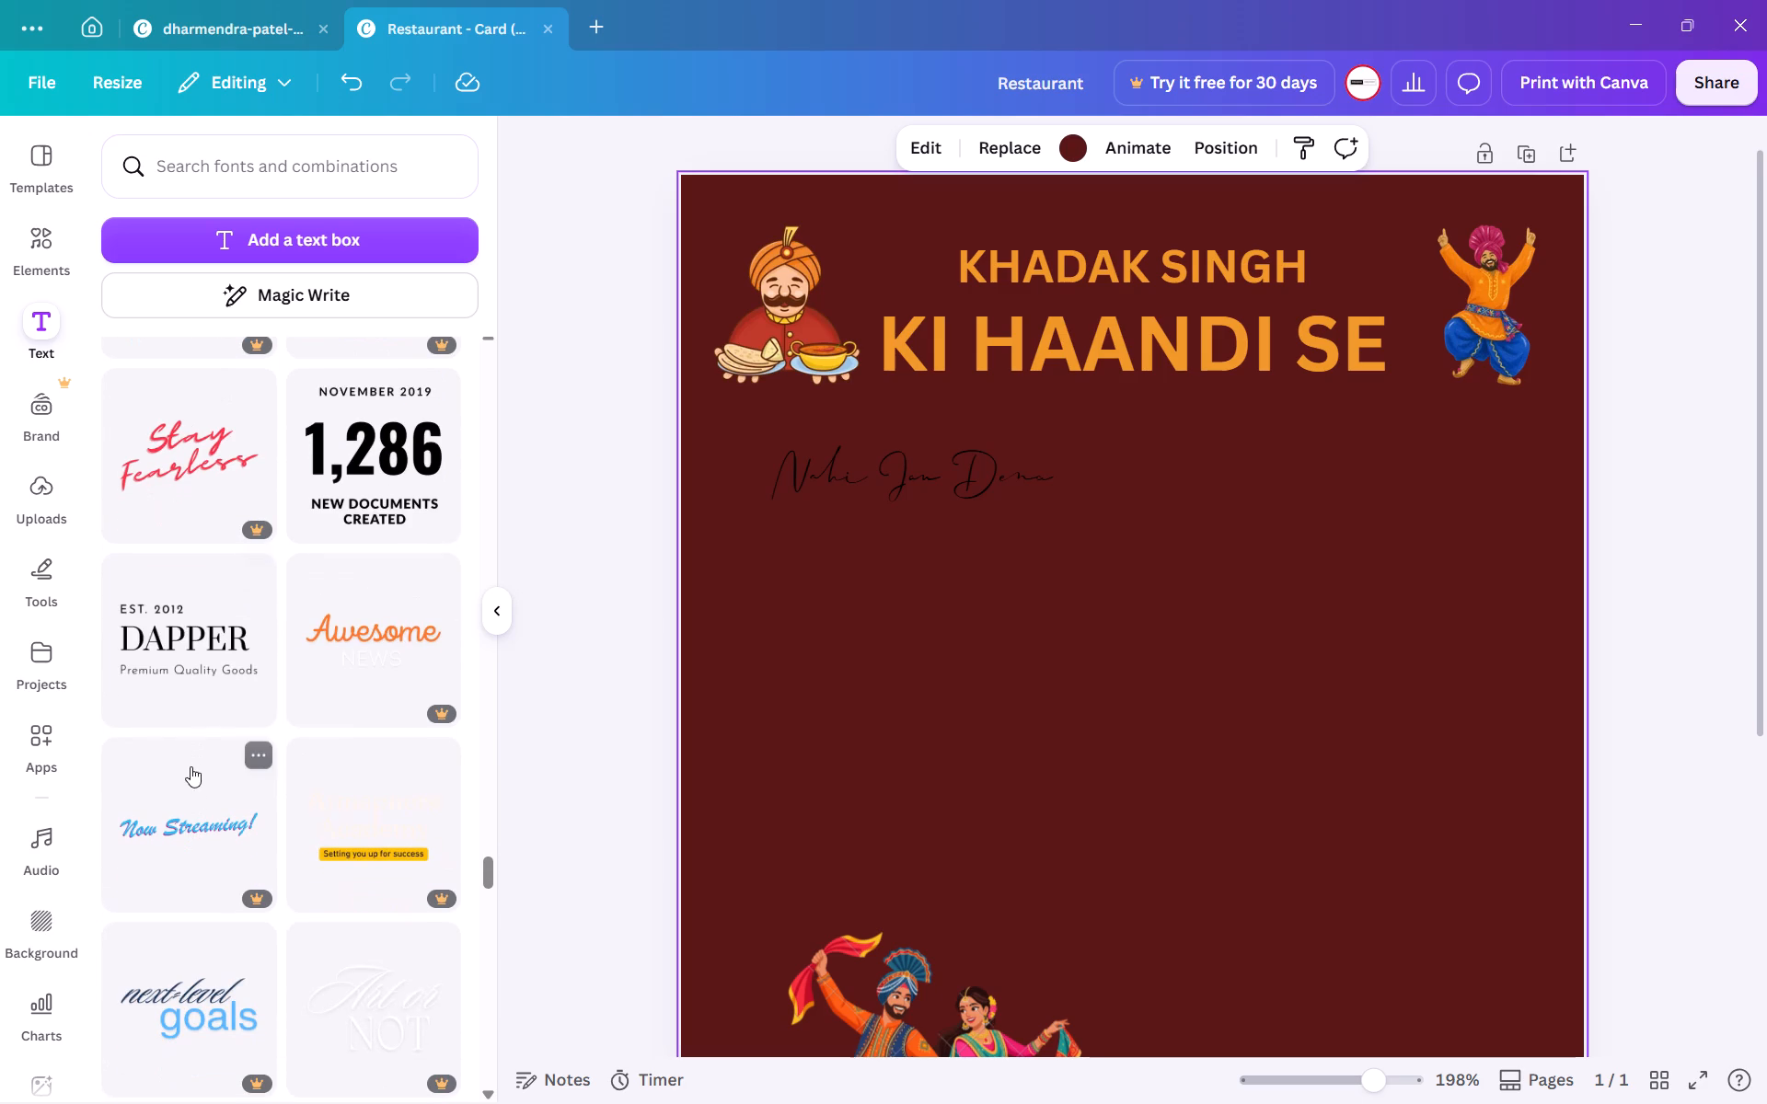
{"action": "scroll", "coordinate": [155, 1006], "scroll_direction": "down", "scroll_amount": 2}
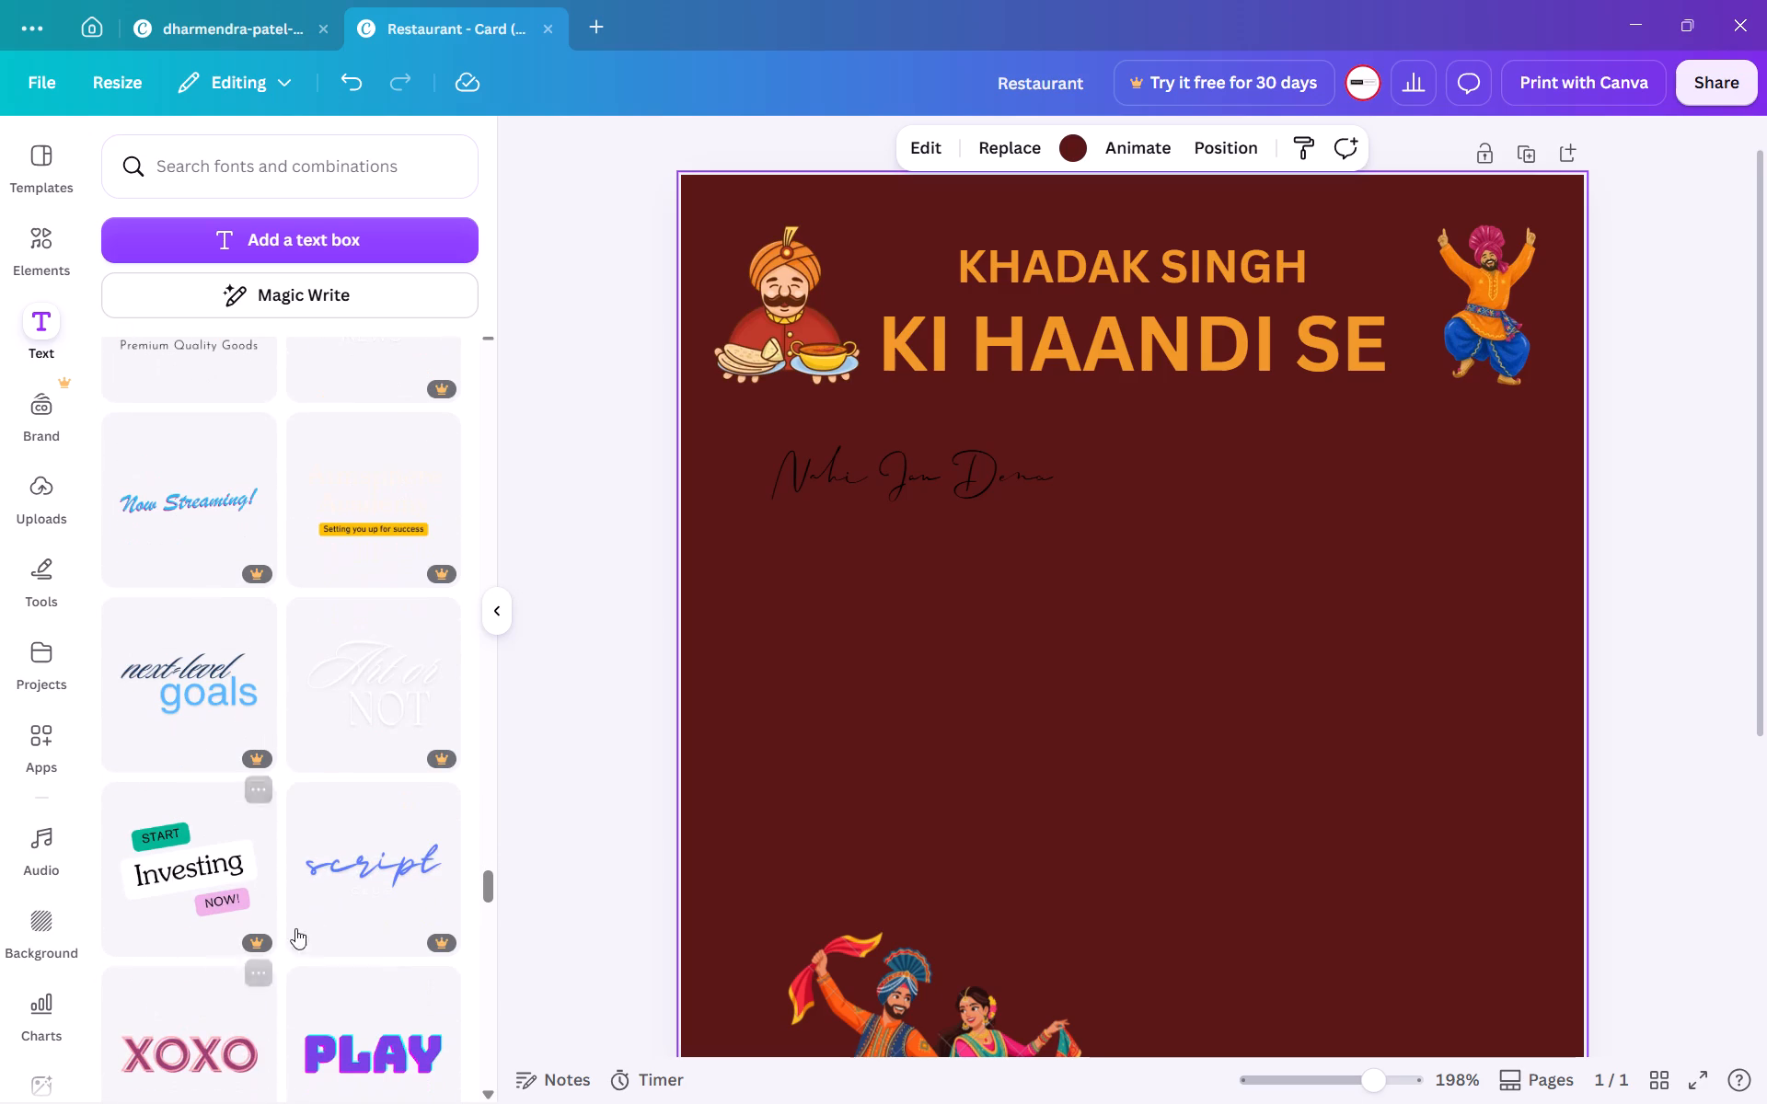
{"action": "scroll", "coordinate": [368, 895], "scroll_direction": "down", "scroll_amount": 2}
{"action": "left_click", "coordinate": [389, 843]}
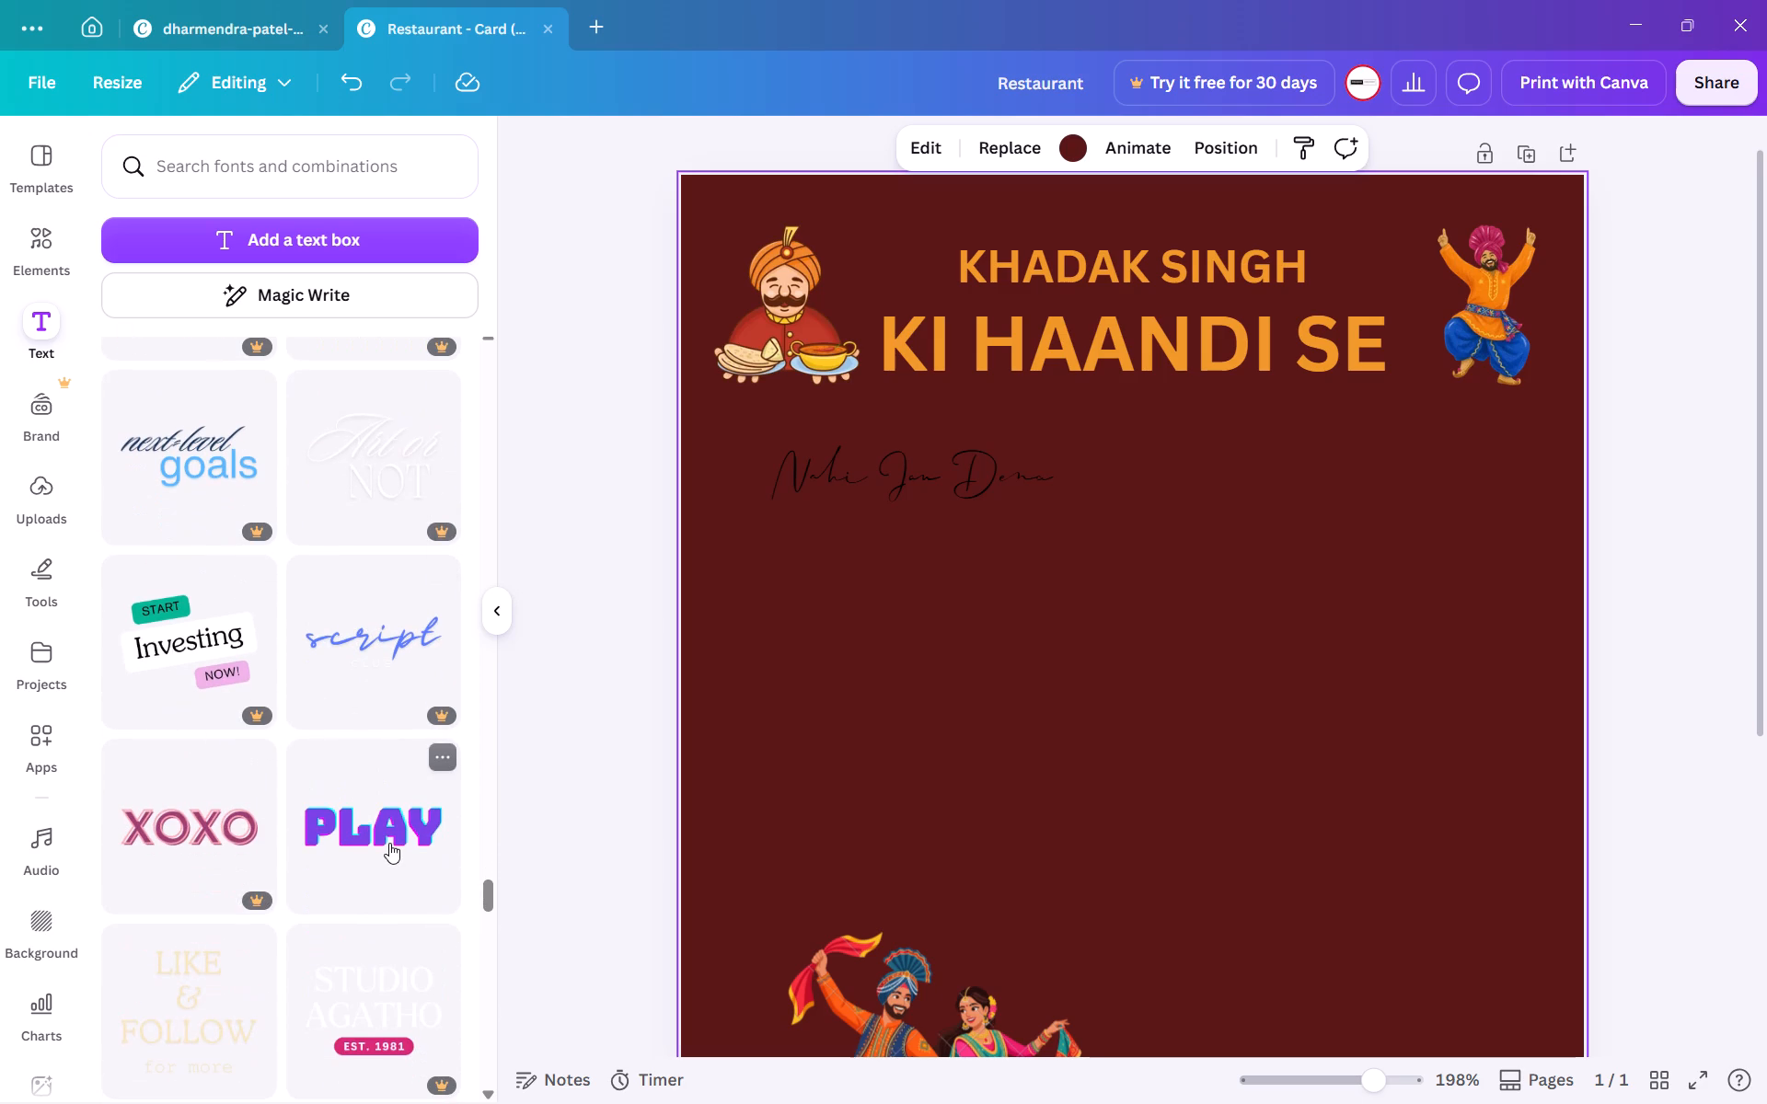
Replace the word "PLAY" with "Mughlai".
{"action": "triple_click", "coordinate": [1023, 861]}
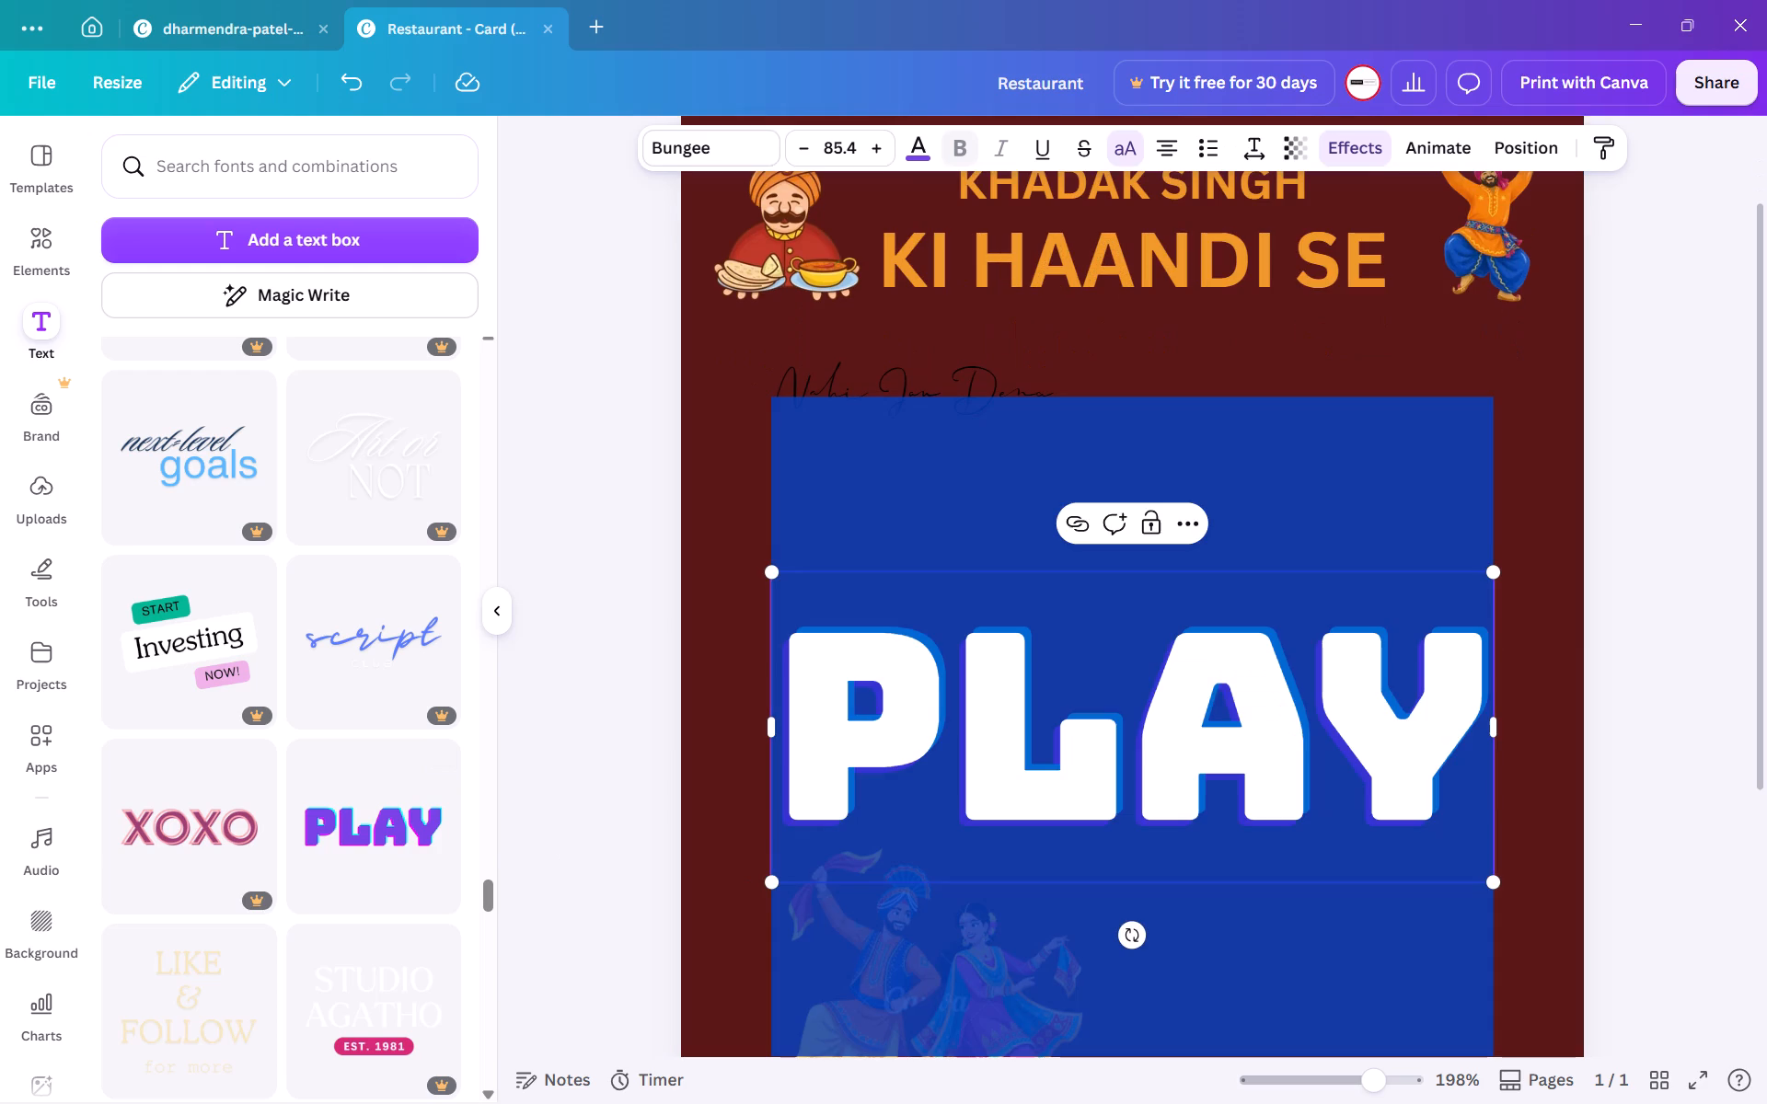
{"action": "key", "text": "shift+m"}
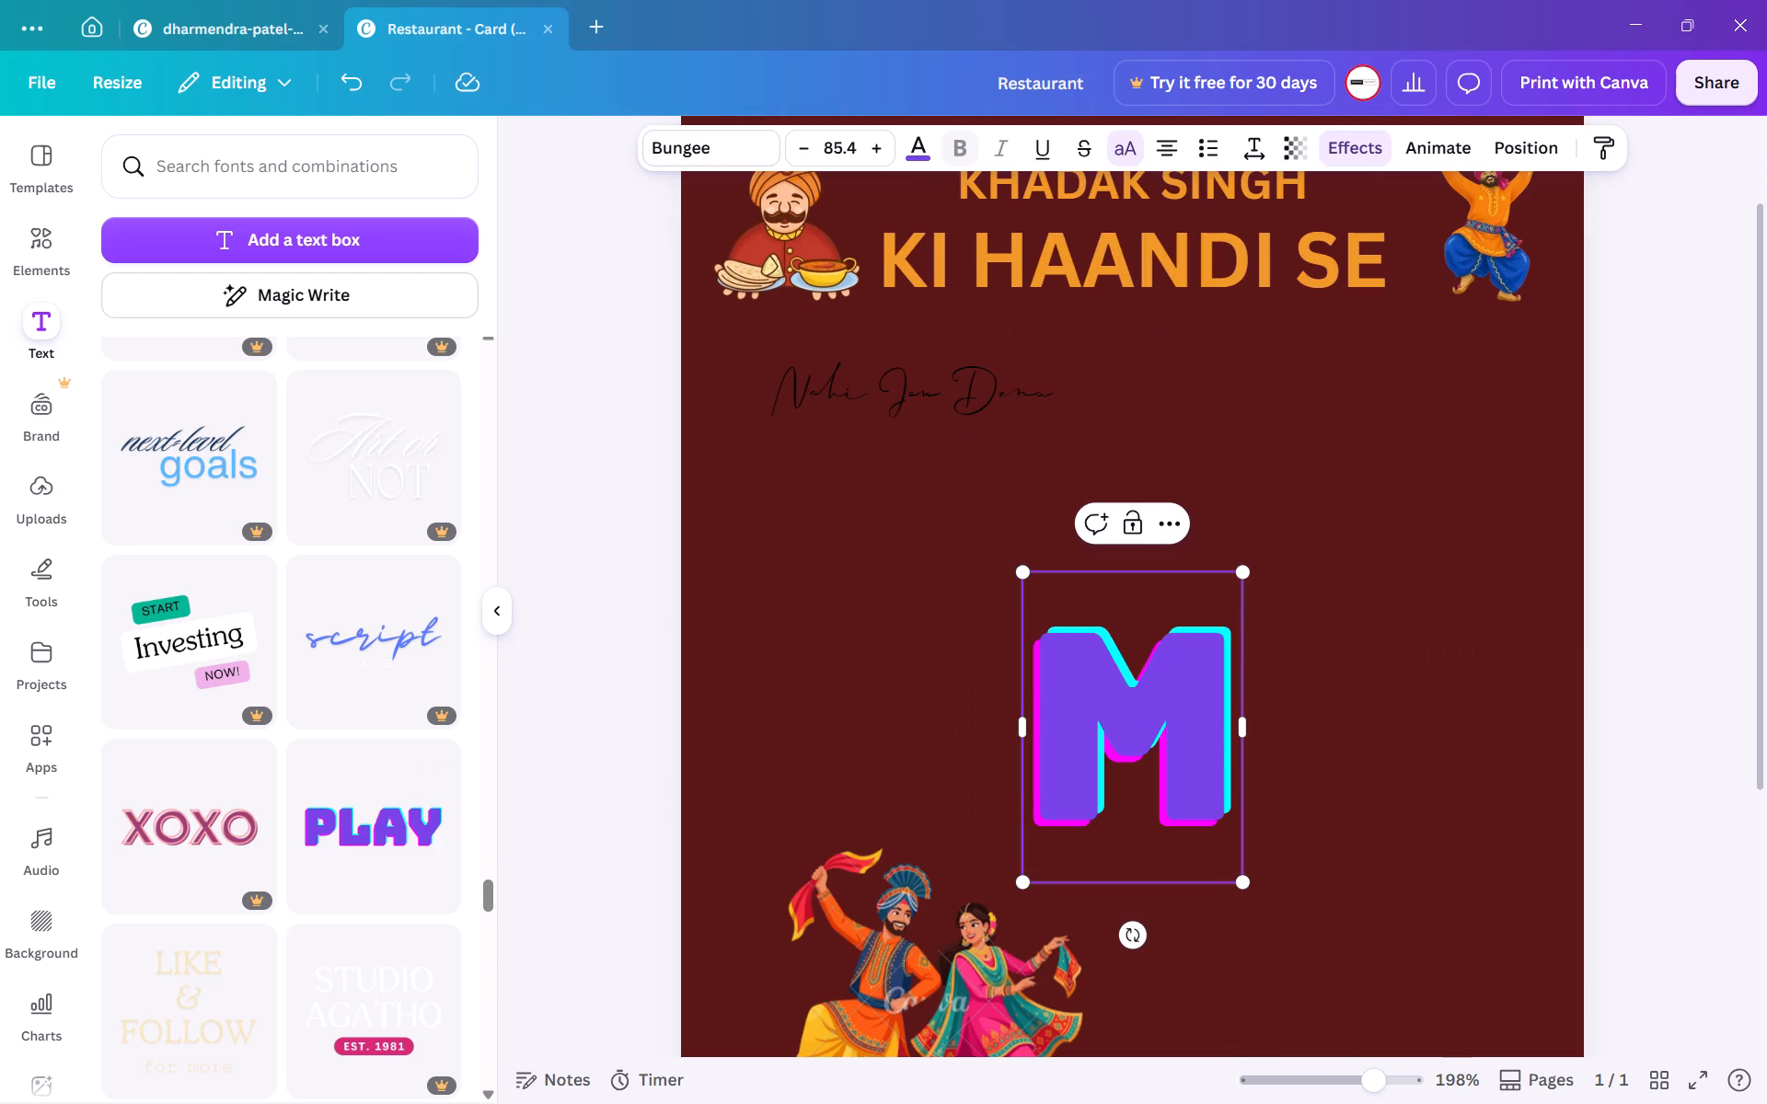
{"action": "key", "text": "u"}
{"action": "type", "text": "gh"}
{"action": "key", "text": "a"}
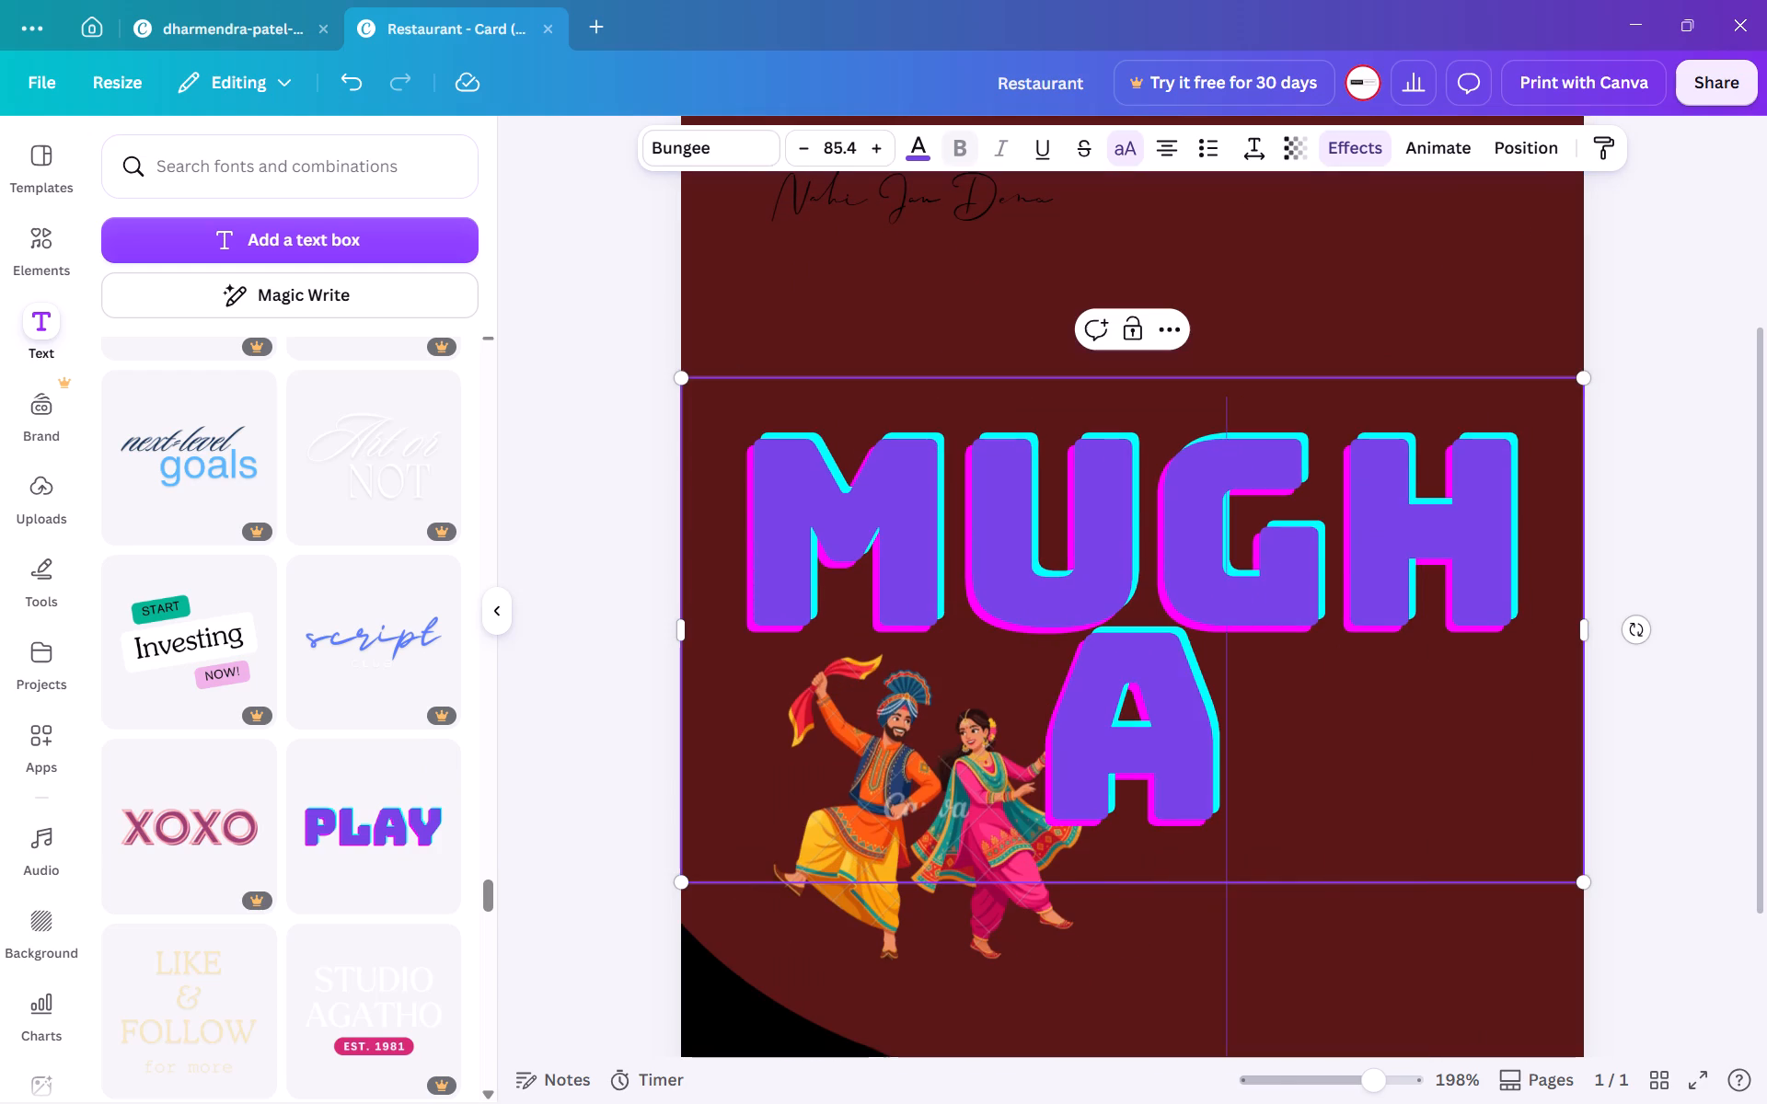
{"action": "key", "text": "BackSpace"}
{"action": "type", "text": "lsi"}
{"action": "key", "text": "BackSpace"}
{"action": "key", "text": "BackSpace"}
{"action": "type", "text": "ai"}
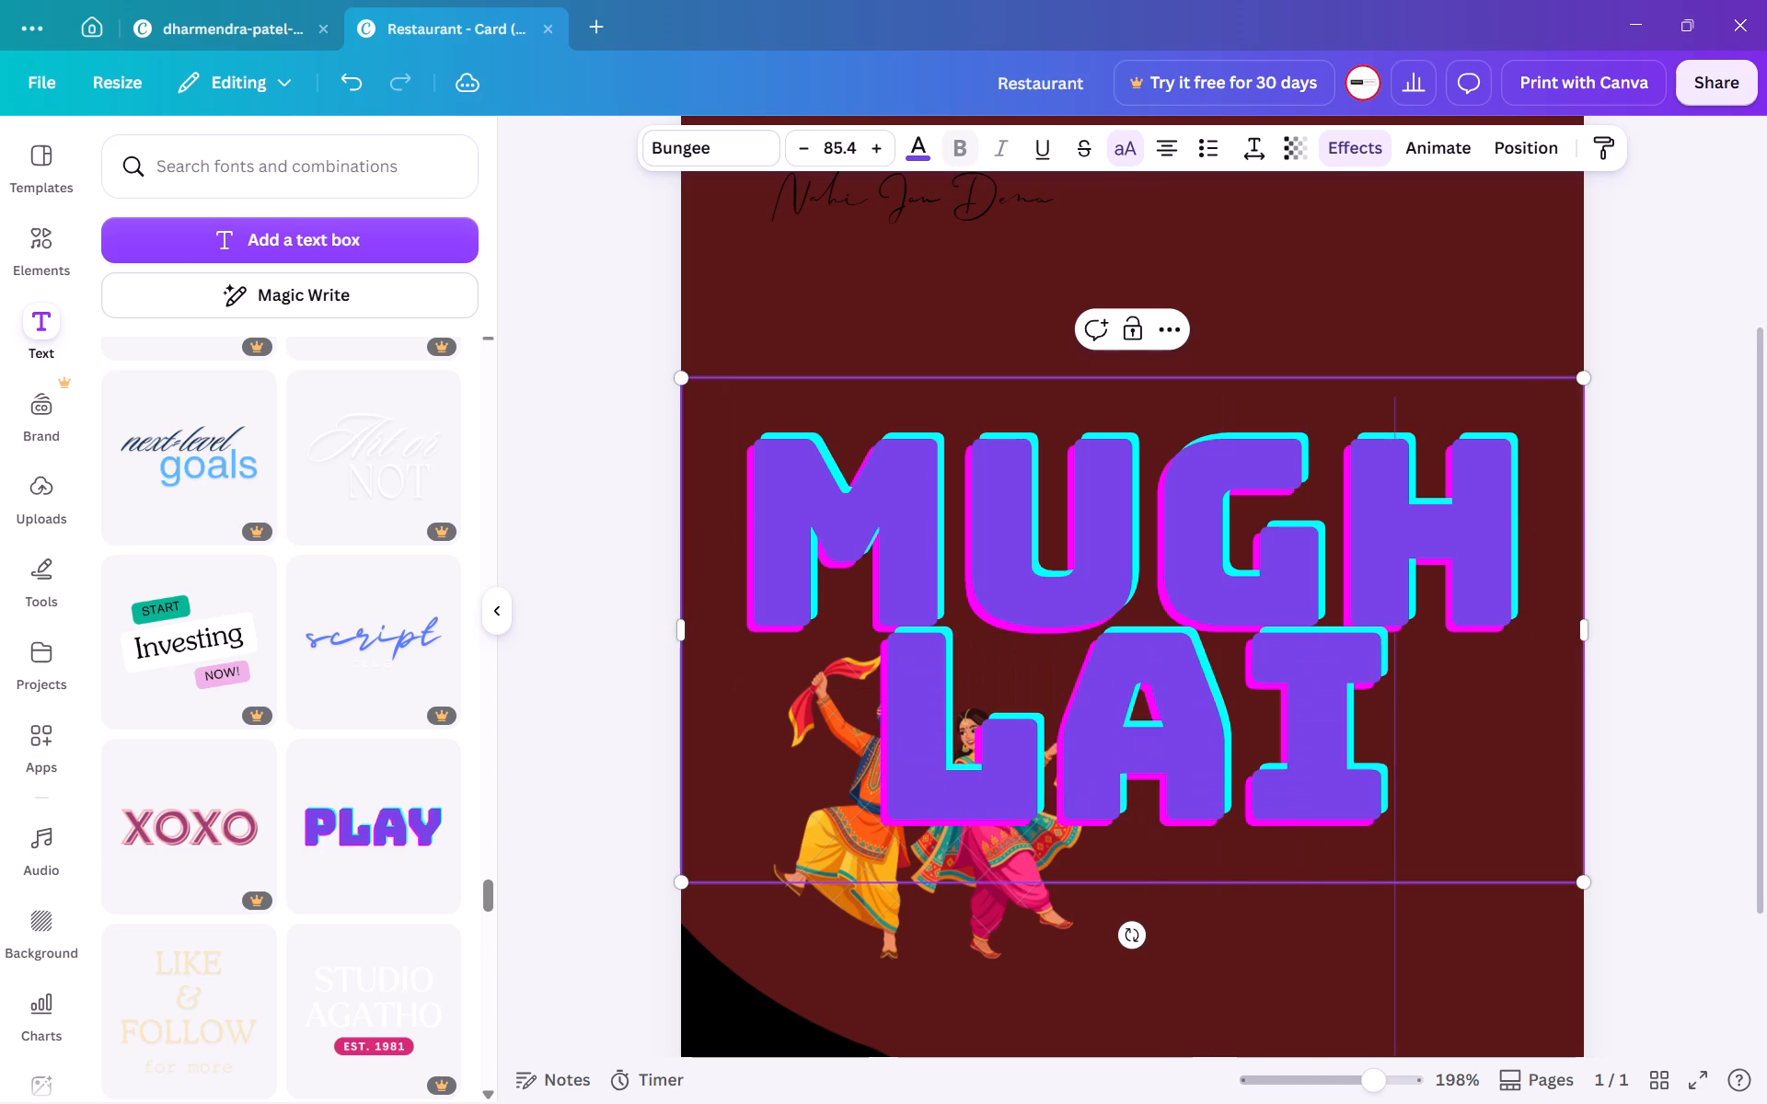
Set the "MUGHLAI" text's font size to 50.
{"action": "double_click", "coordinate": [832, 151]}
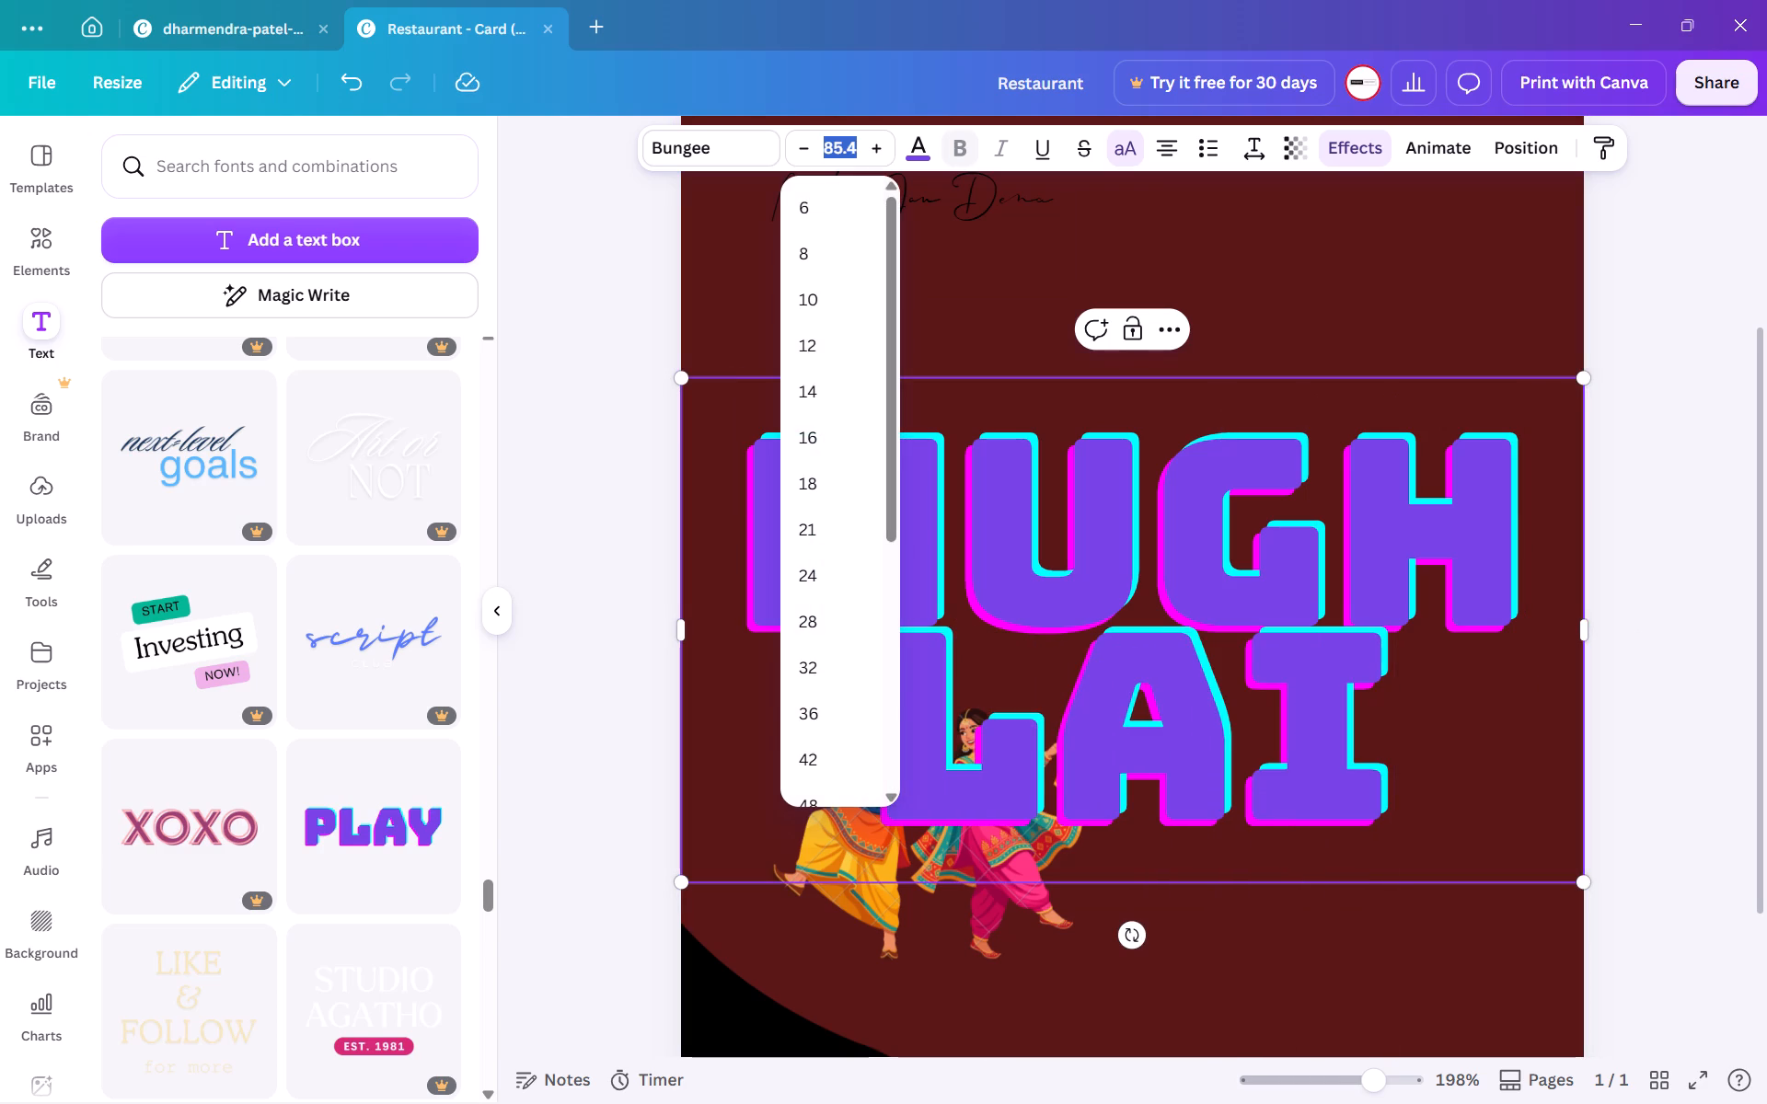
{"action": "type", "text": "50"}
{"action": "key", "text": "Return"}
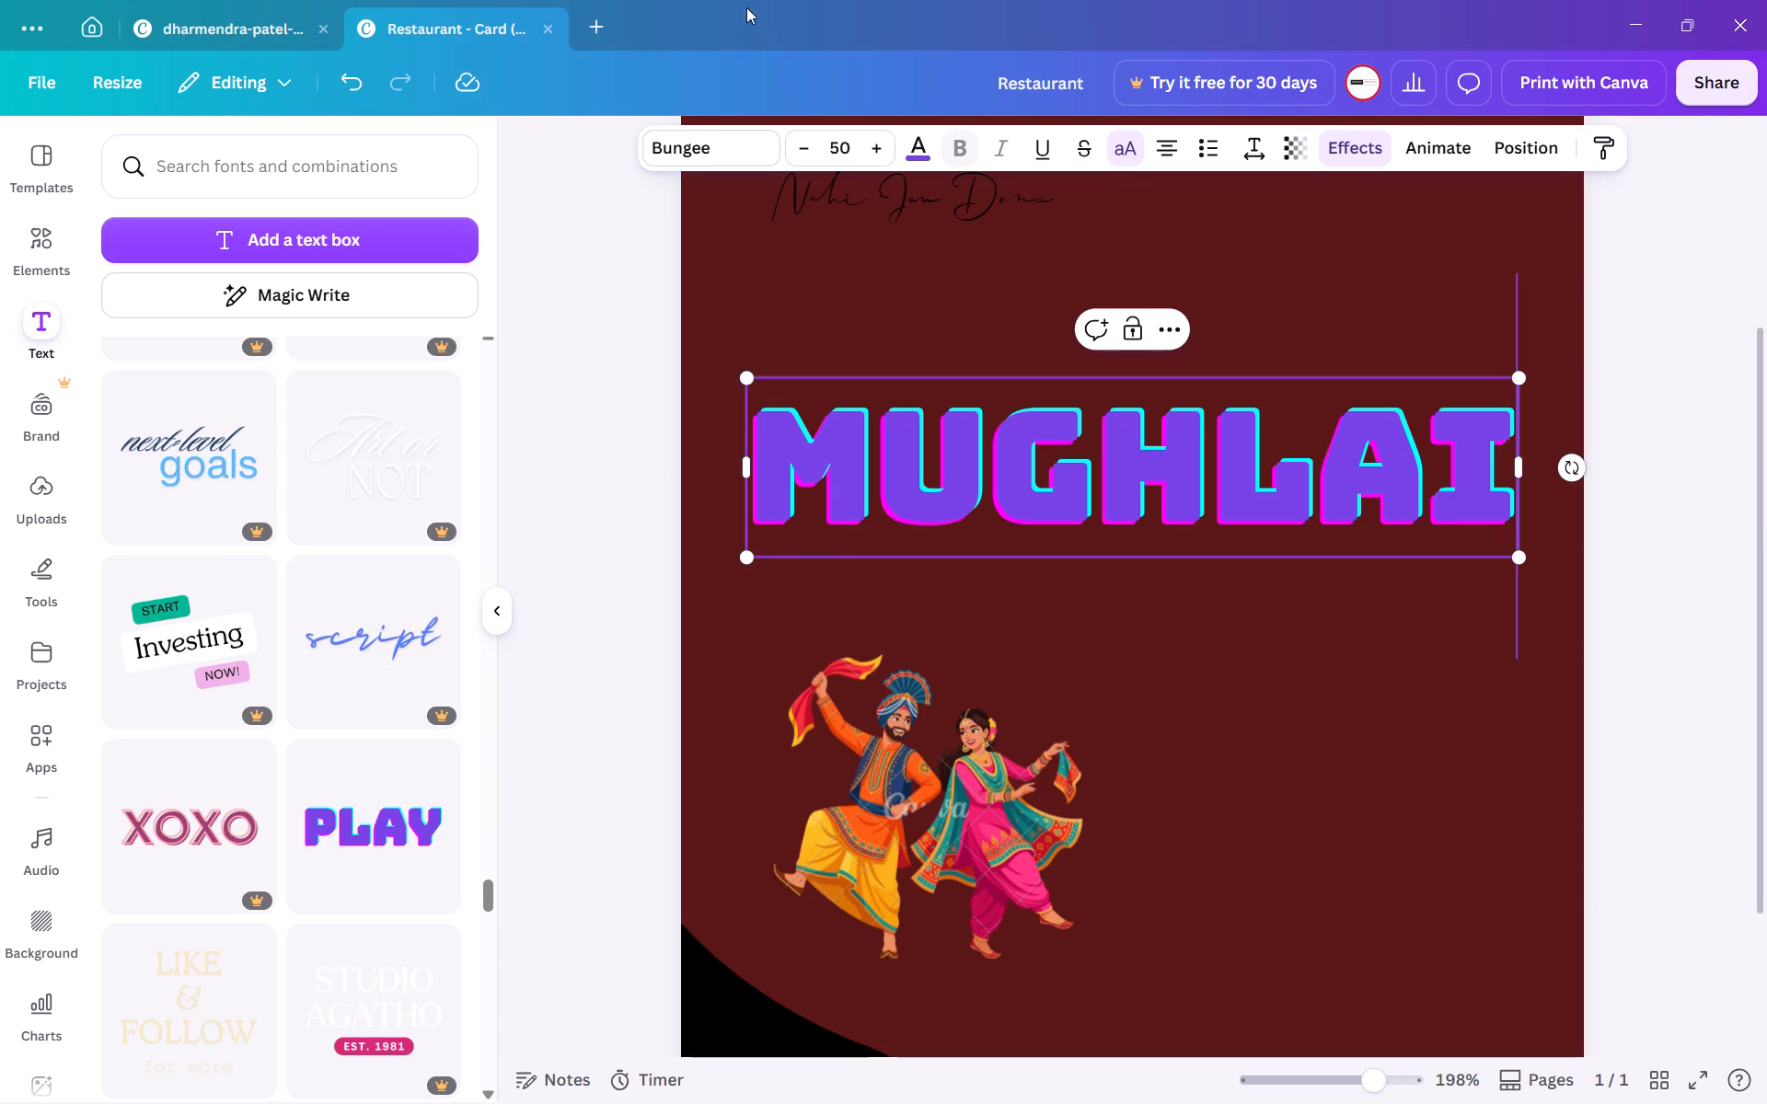
Set the "MUGHLAI" text's font size to 30.
{"action": "triple_click", "coordinate": [840, 147]}
{"action": "type", "text": "30"}
{"action": "key", "text": "Return"}
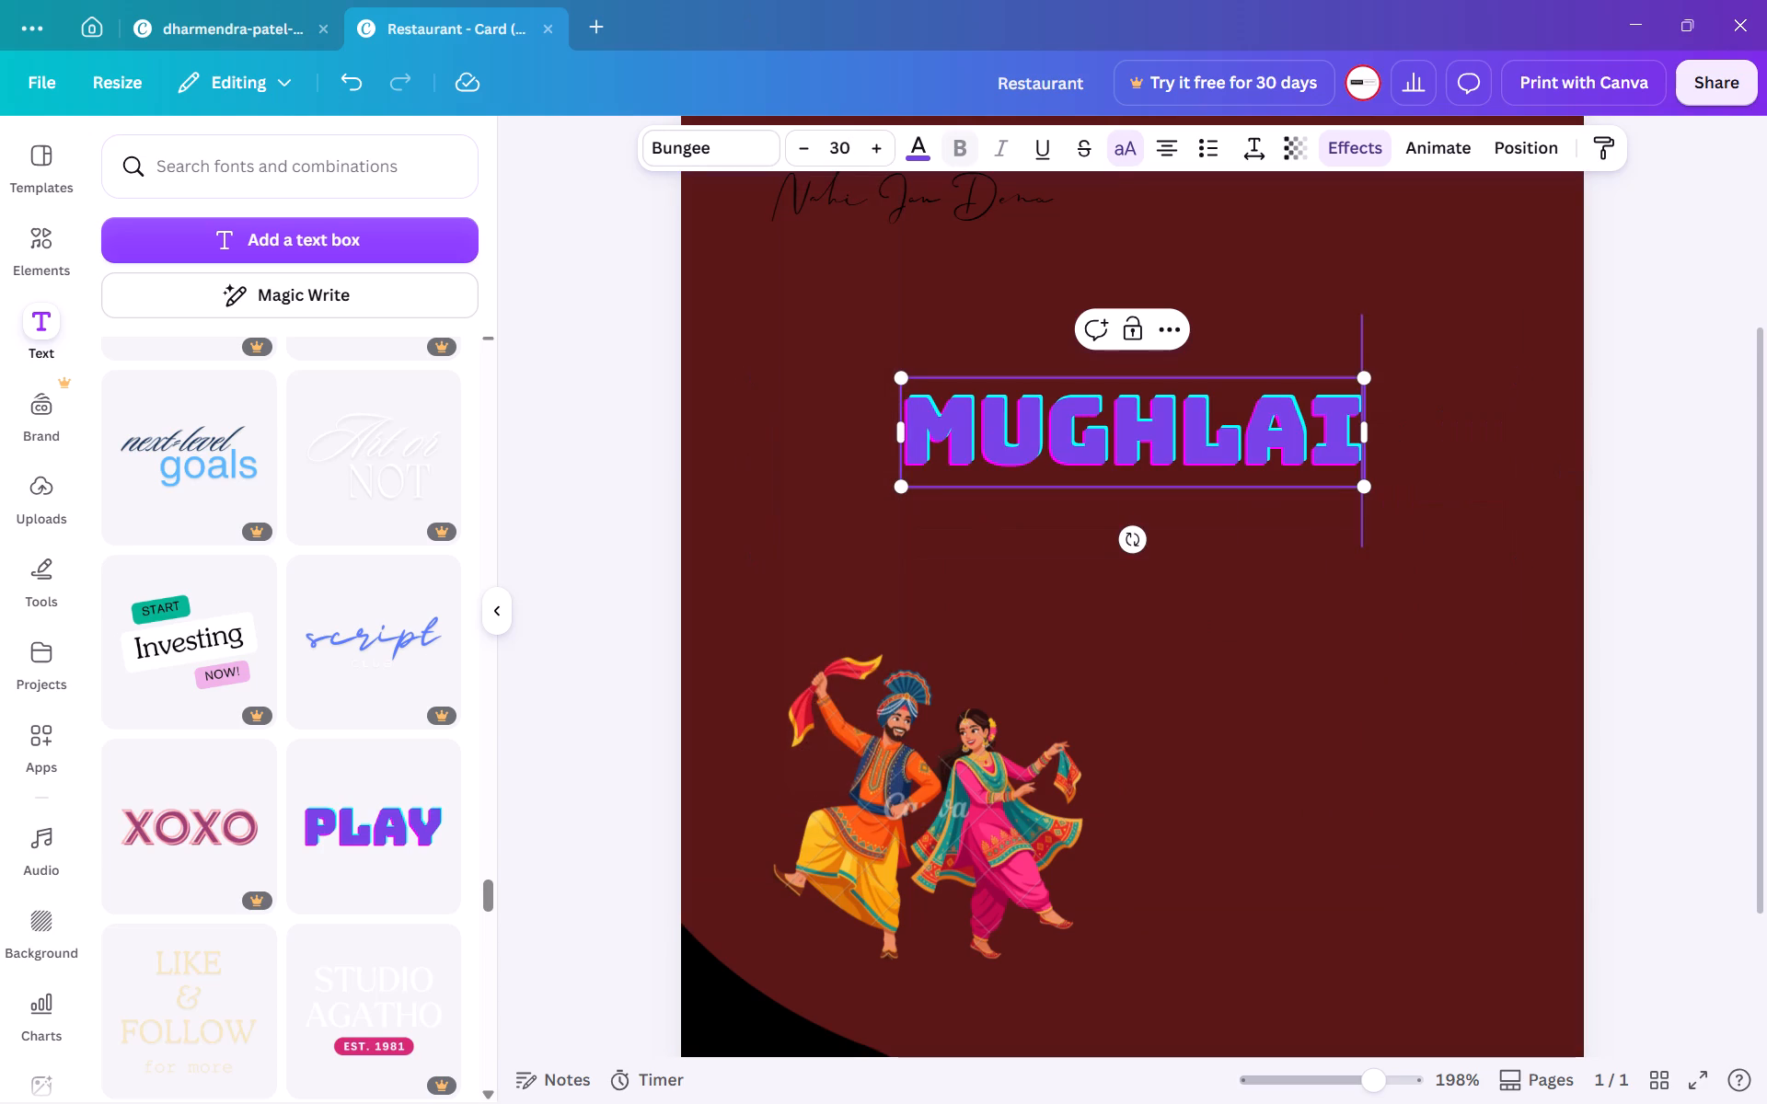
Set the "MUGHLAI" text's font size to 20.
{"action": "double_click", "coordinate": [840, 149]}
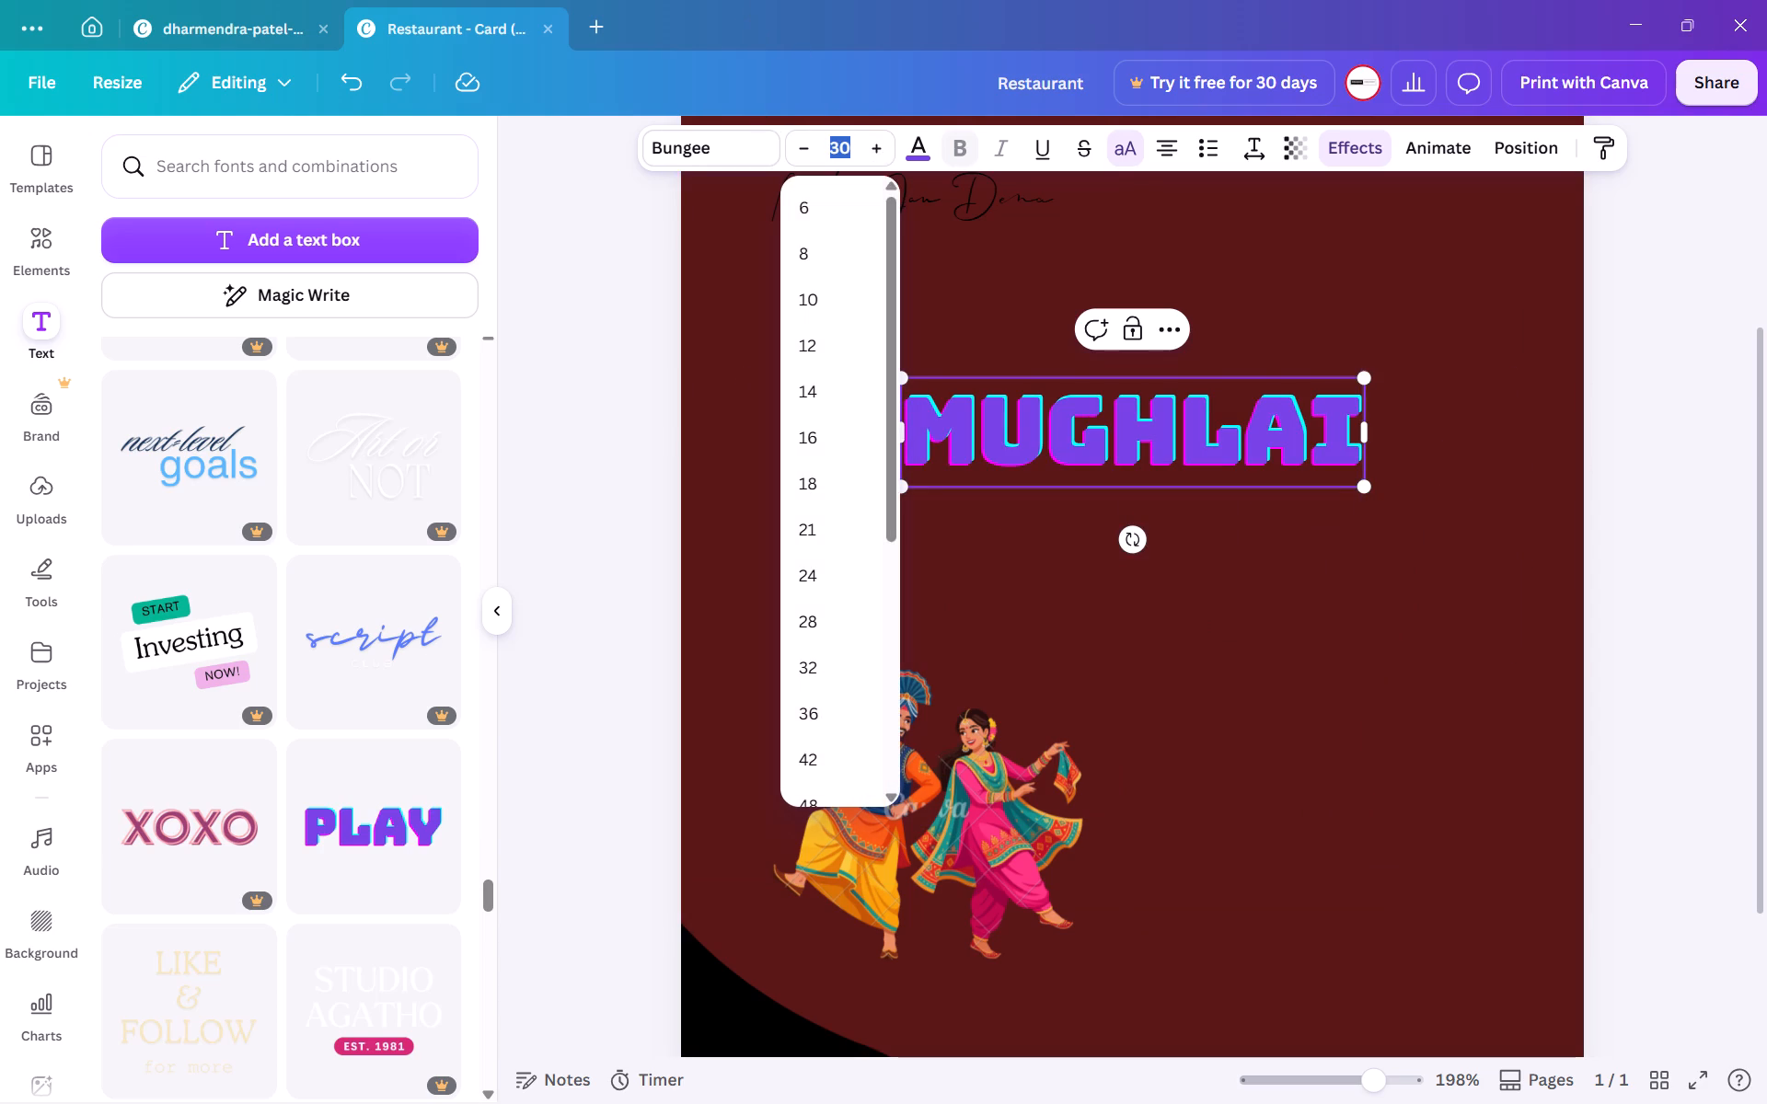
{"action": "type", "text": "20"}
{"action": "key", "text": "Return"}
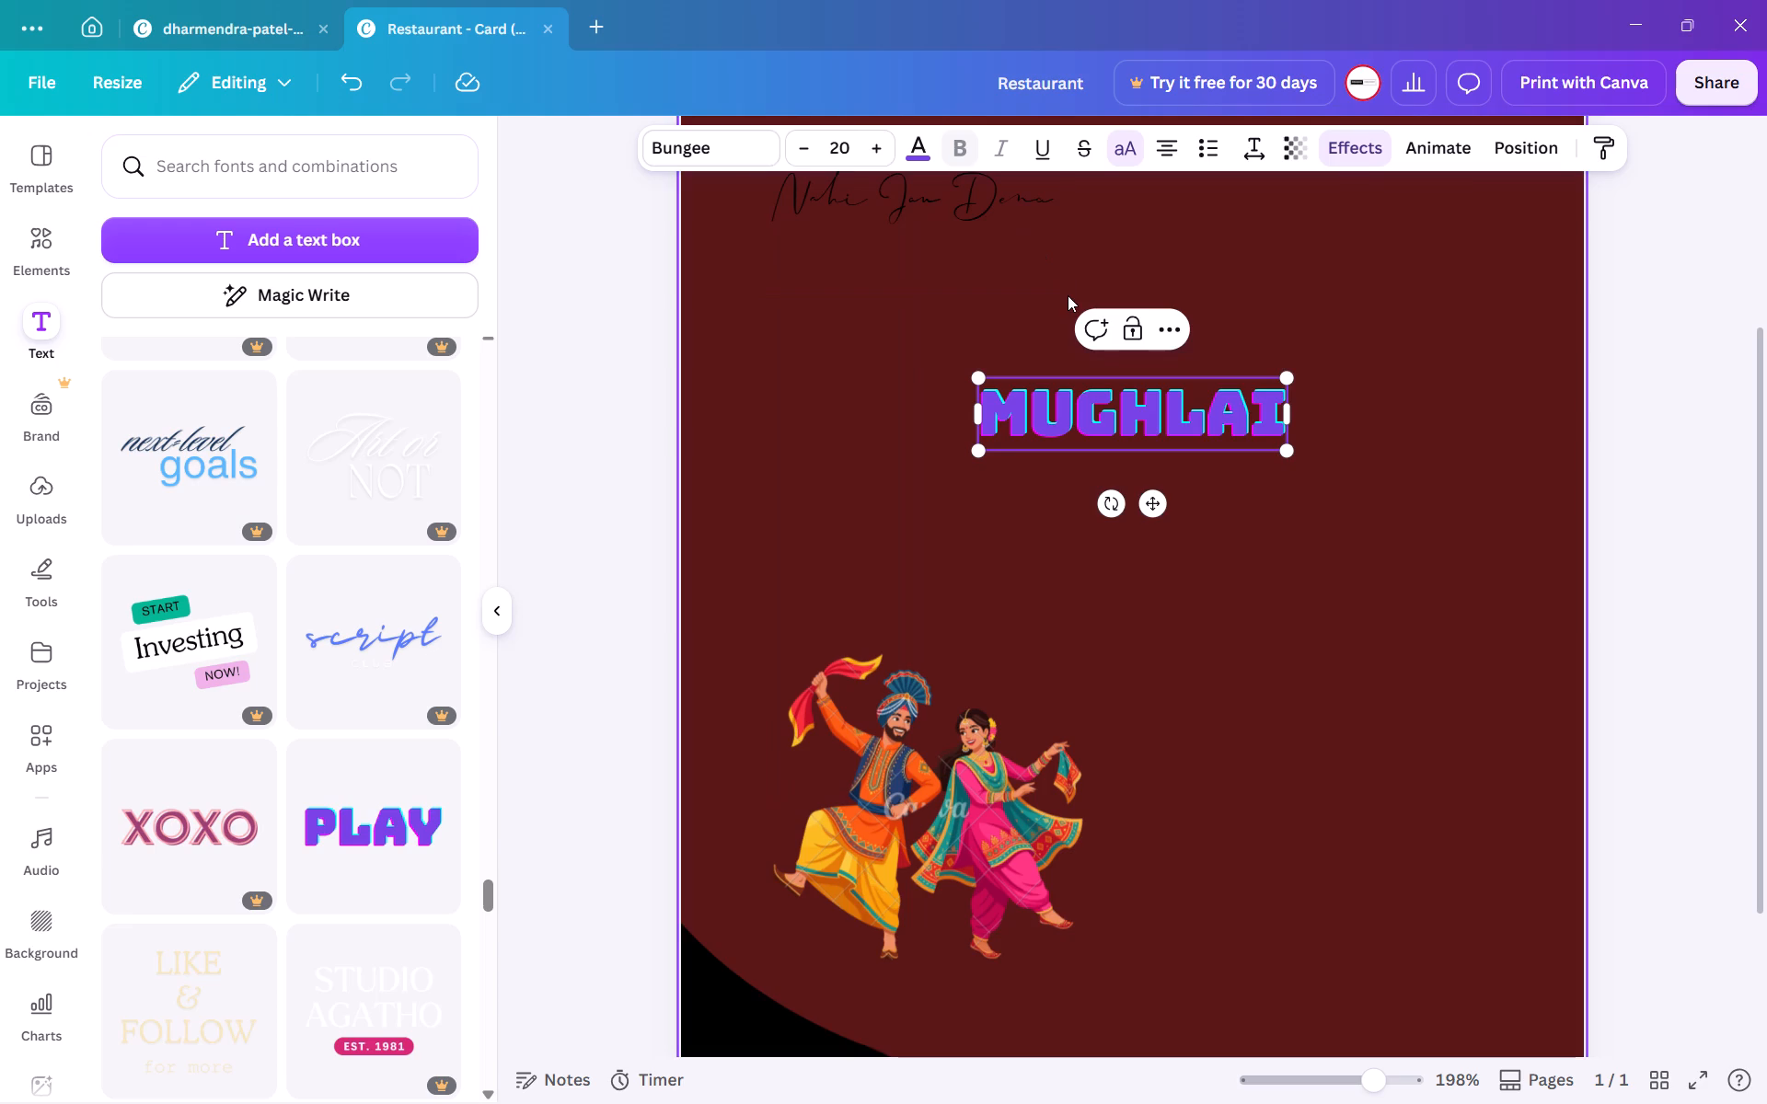
Move the "MUGHLAI" text up to sit directly beneath the handwritten "Nahi Jan Dena" tagline.
{"action": "scroll", "coordinate": [1068, 295], "scroll_direction": "up", "scroll_amount": 1}
{"action": "scroll", "coordinate": [1098, 553], "scroll_direction": "up", "scroll_amount": 1}
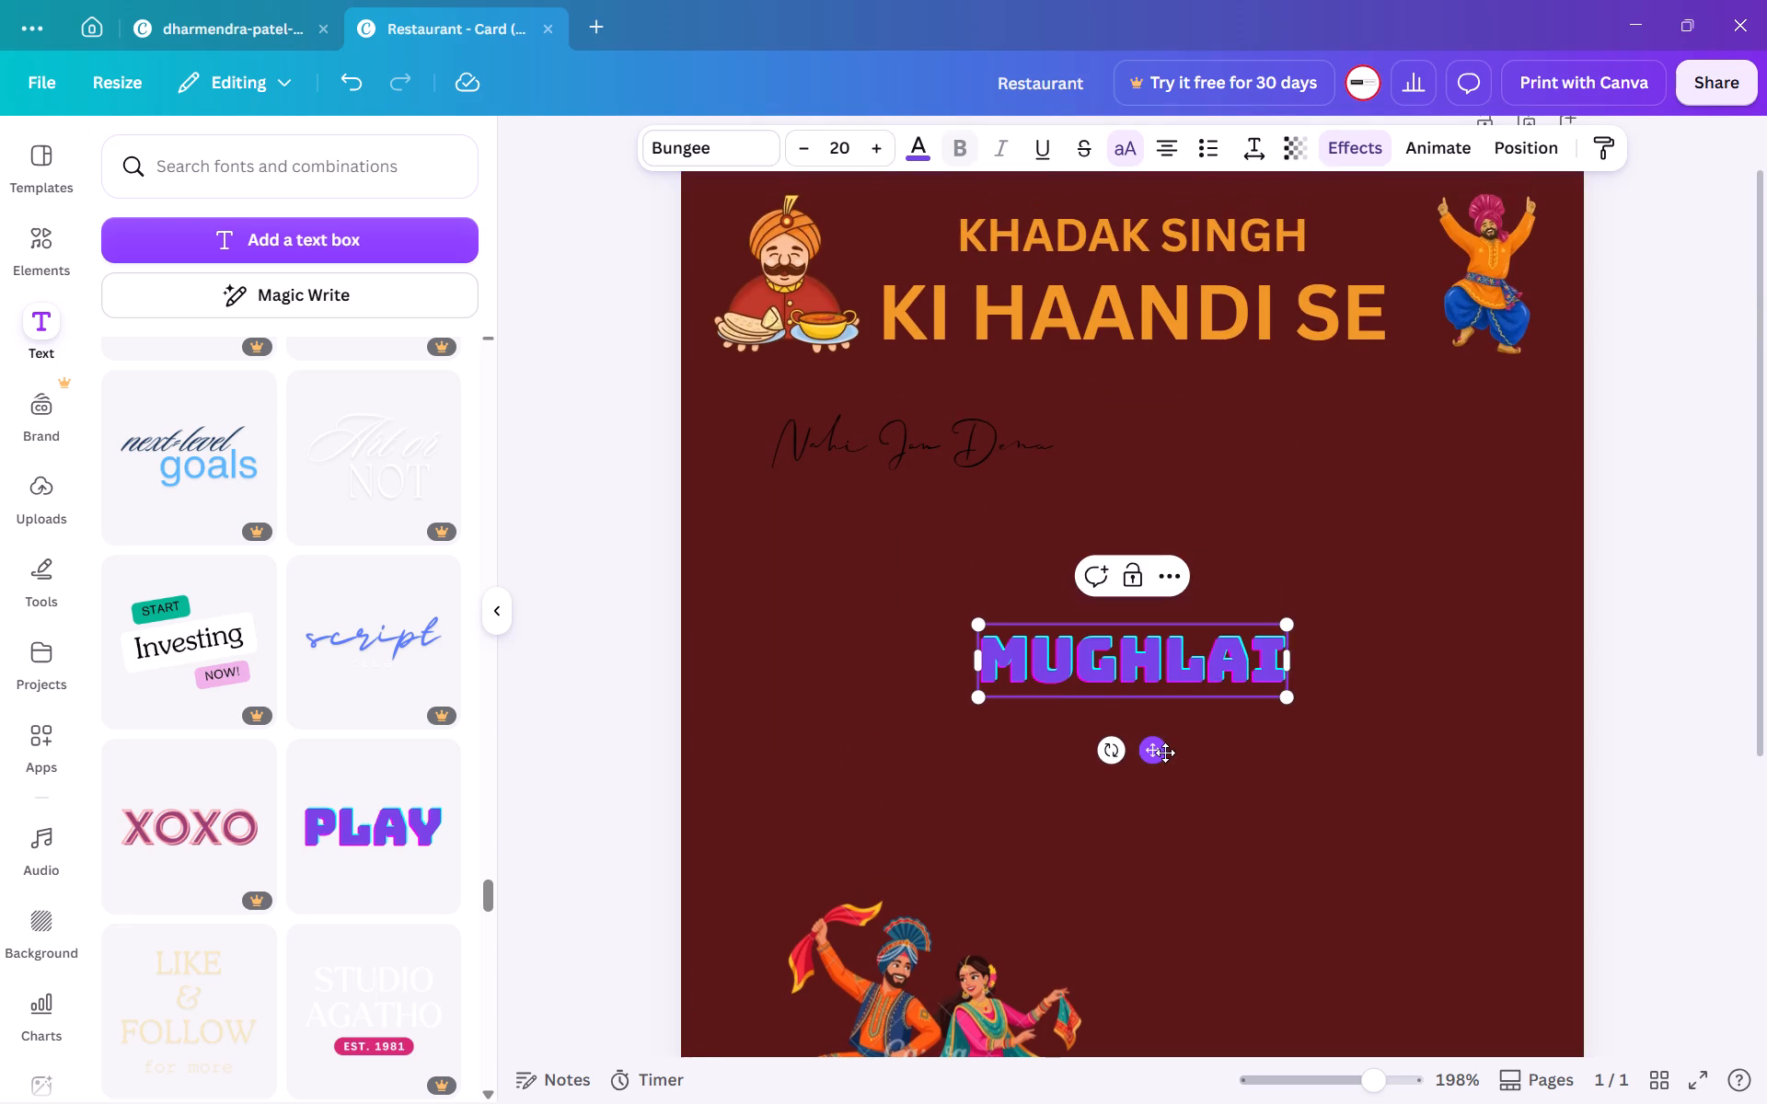
{"action": "left_click_drag", "start_coordinate": [1165, 753], "coordinate": [958, 602]}
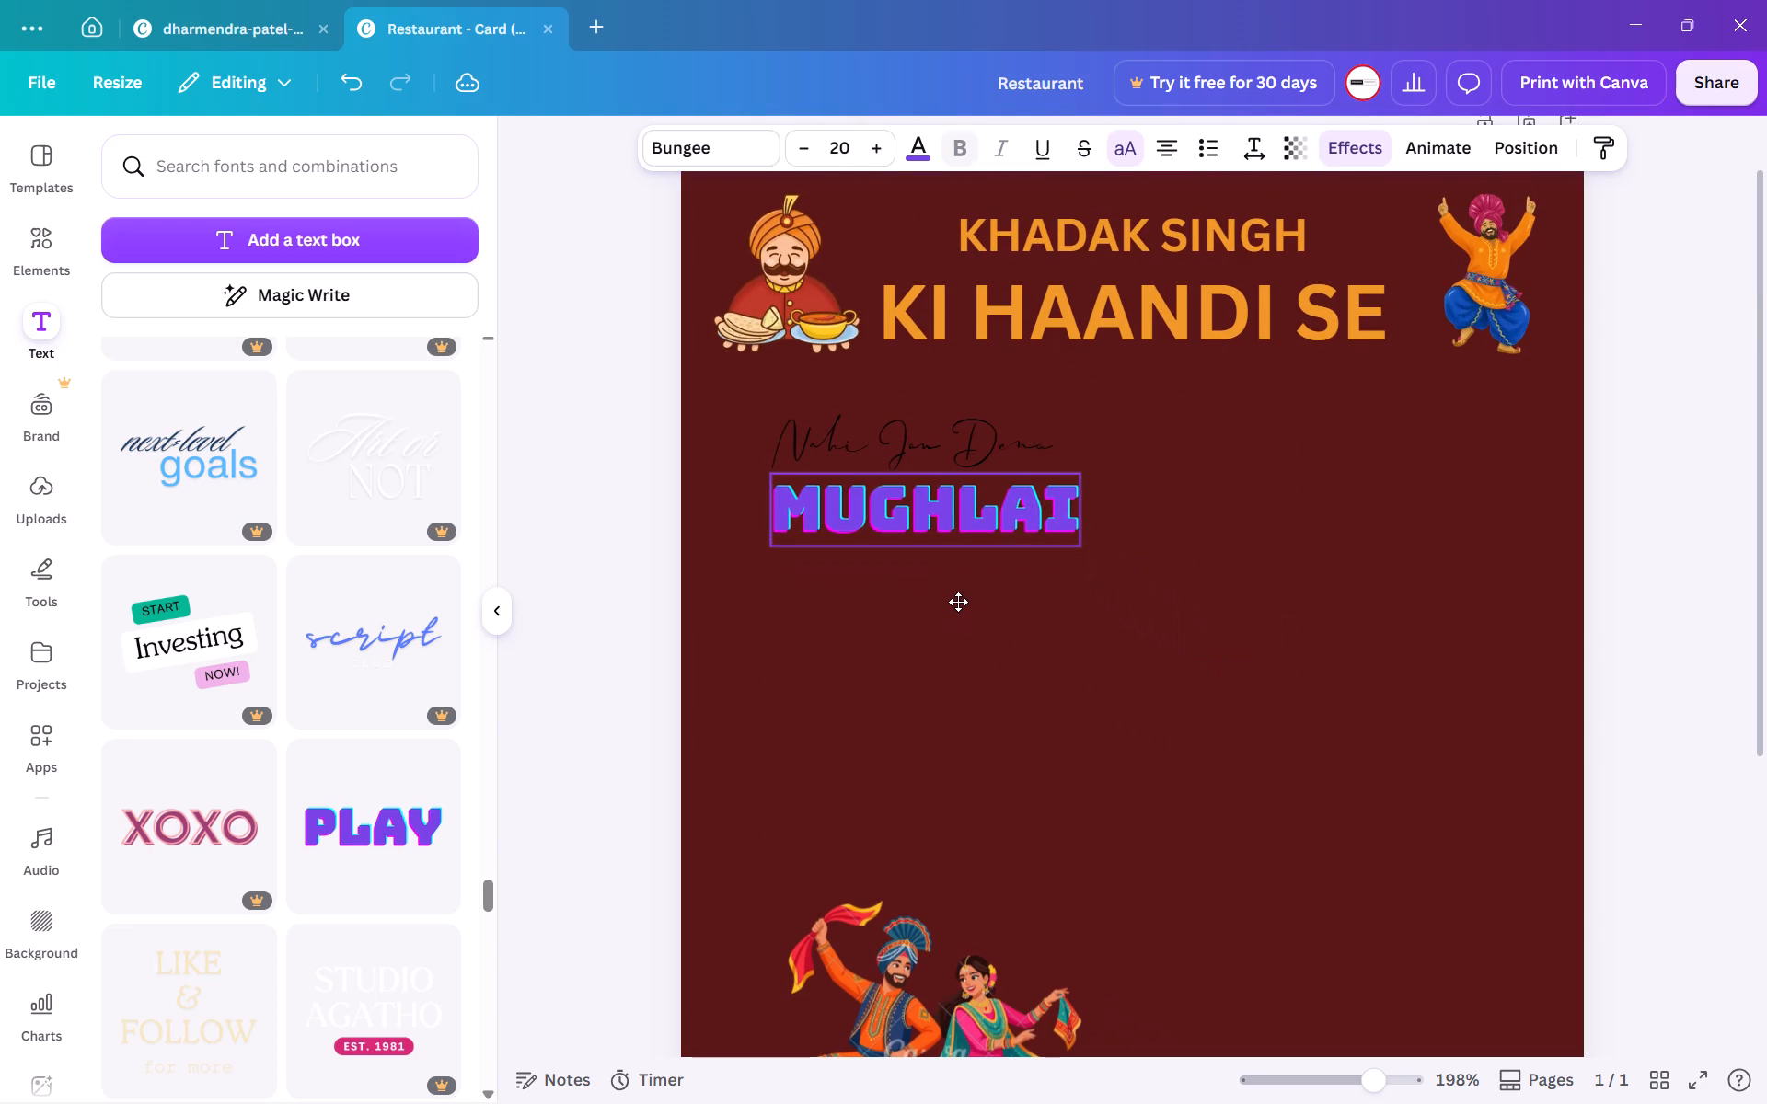
{"action": "left_click_drag", "start_coordinate": [958, 602], "coordinate": [949, 608]}
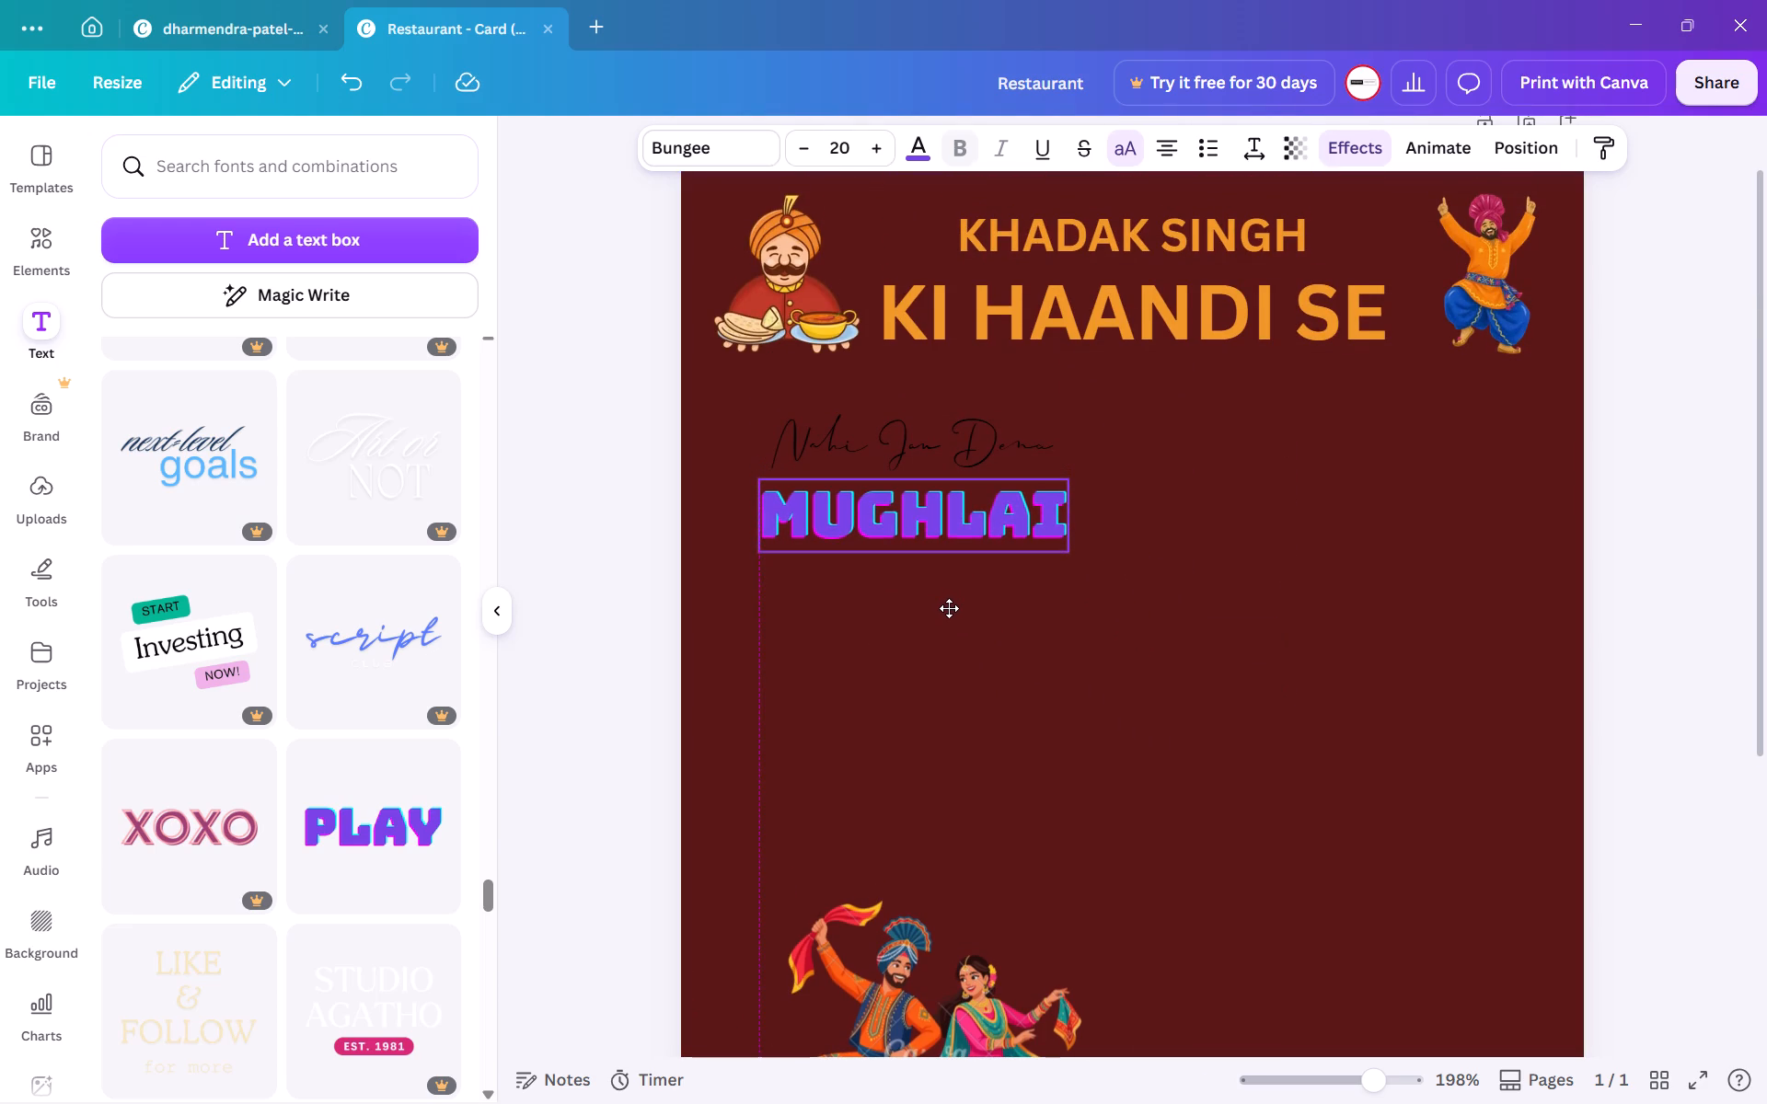
{"action": "left_click_drag", "start_coordinate": [949, 608], "coordinate": [950, 606]}
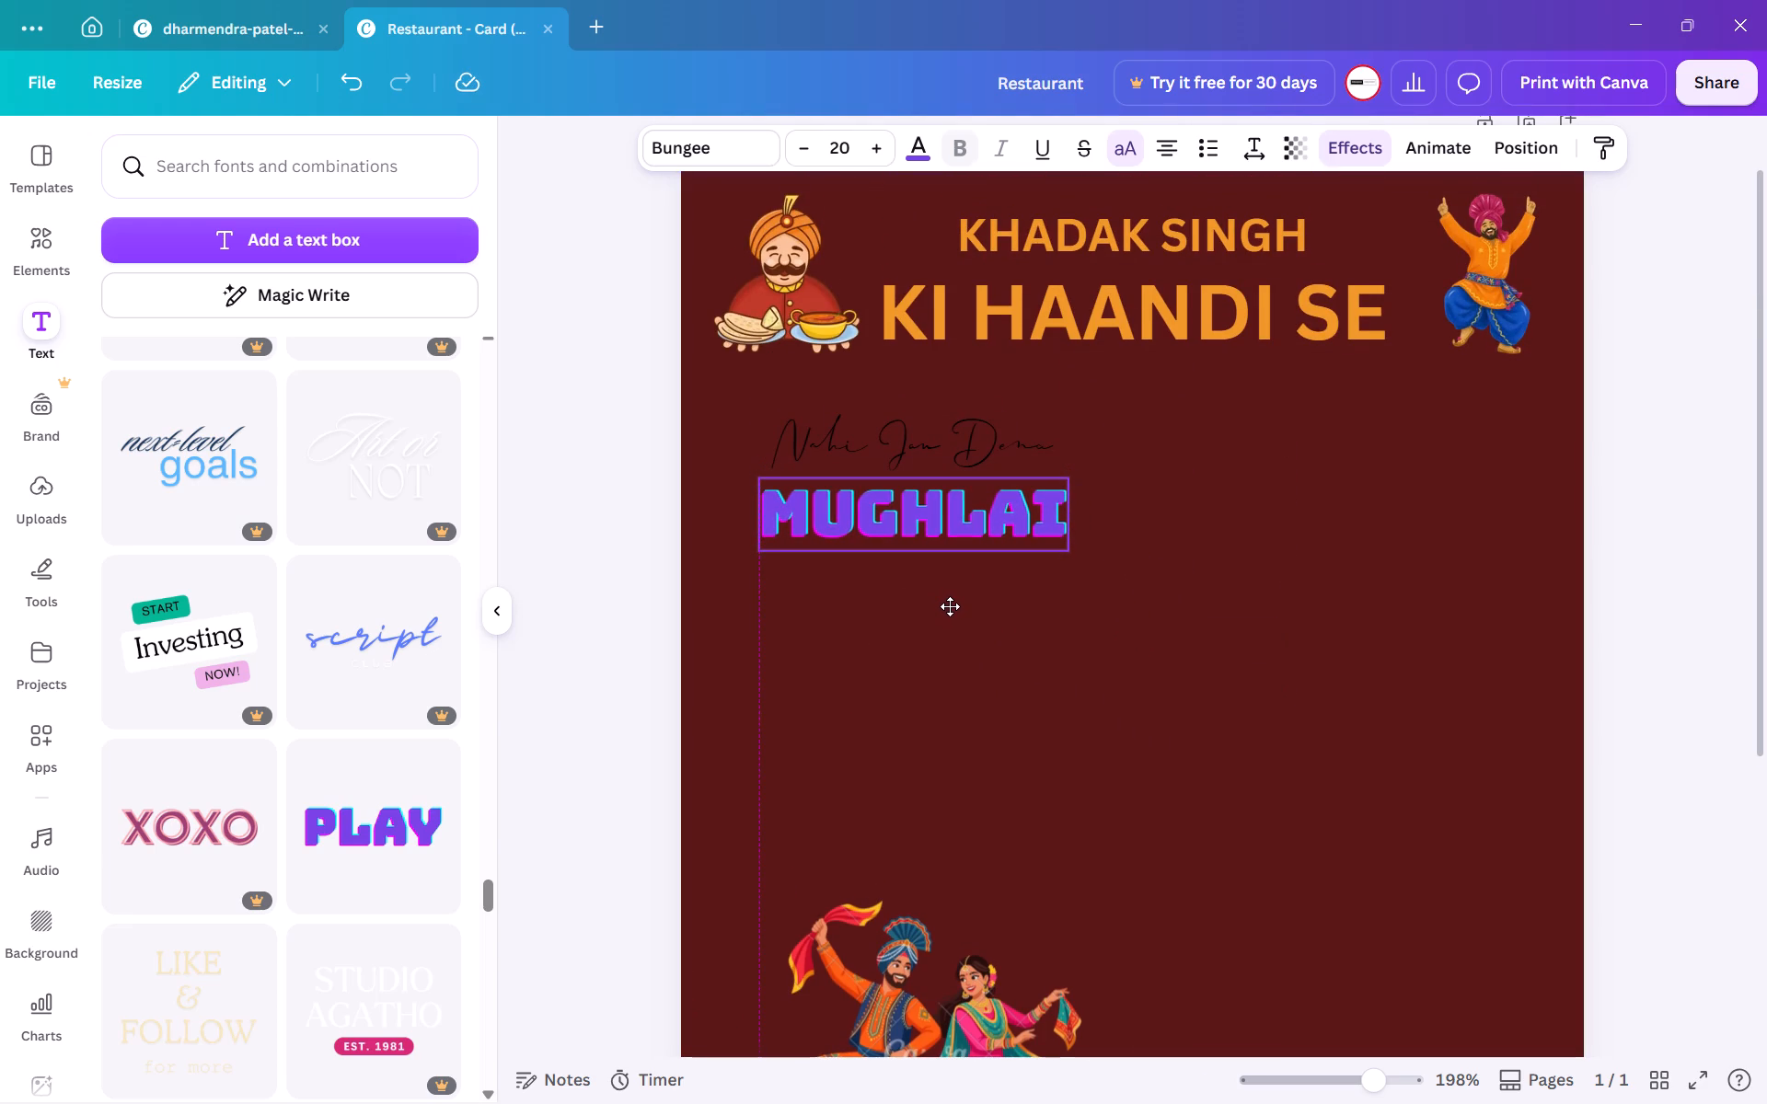
Set the "MUGHLAI" text's font size to 15.
{"action": "double_click", "coordinate": [840, 151]}
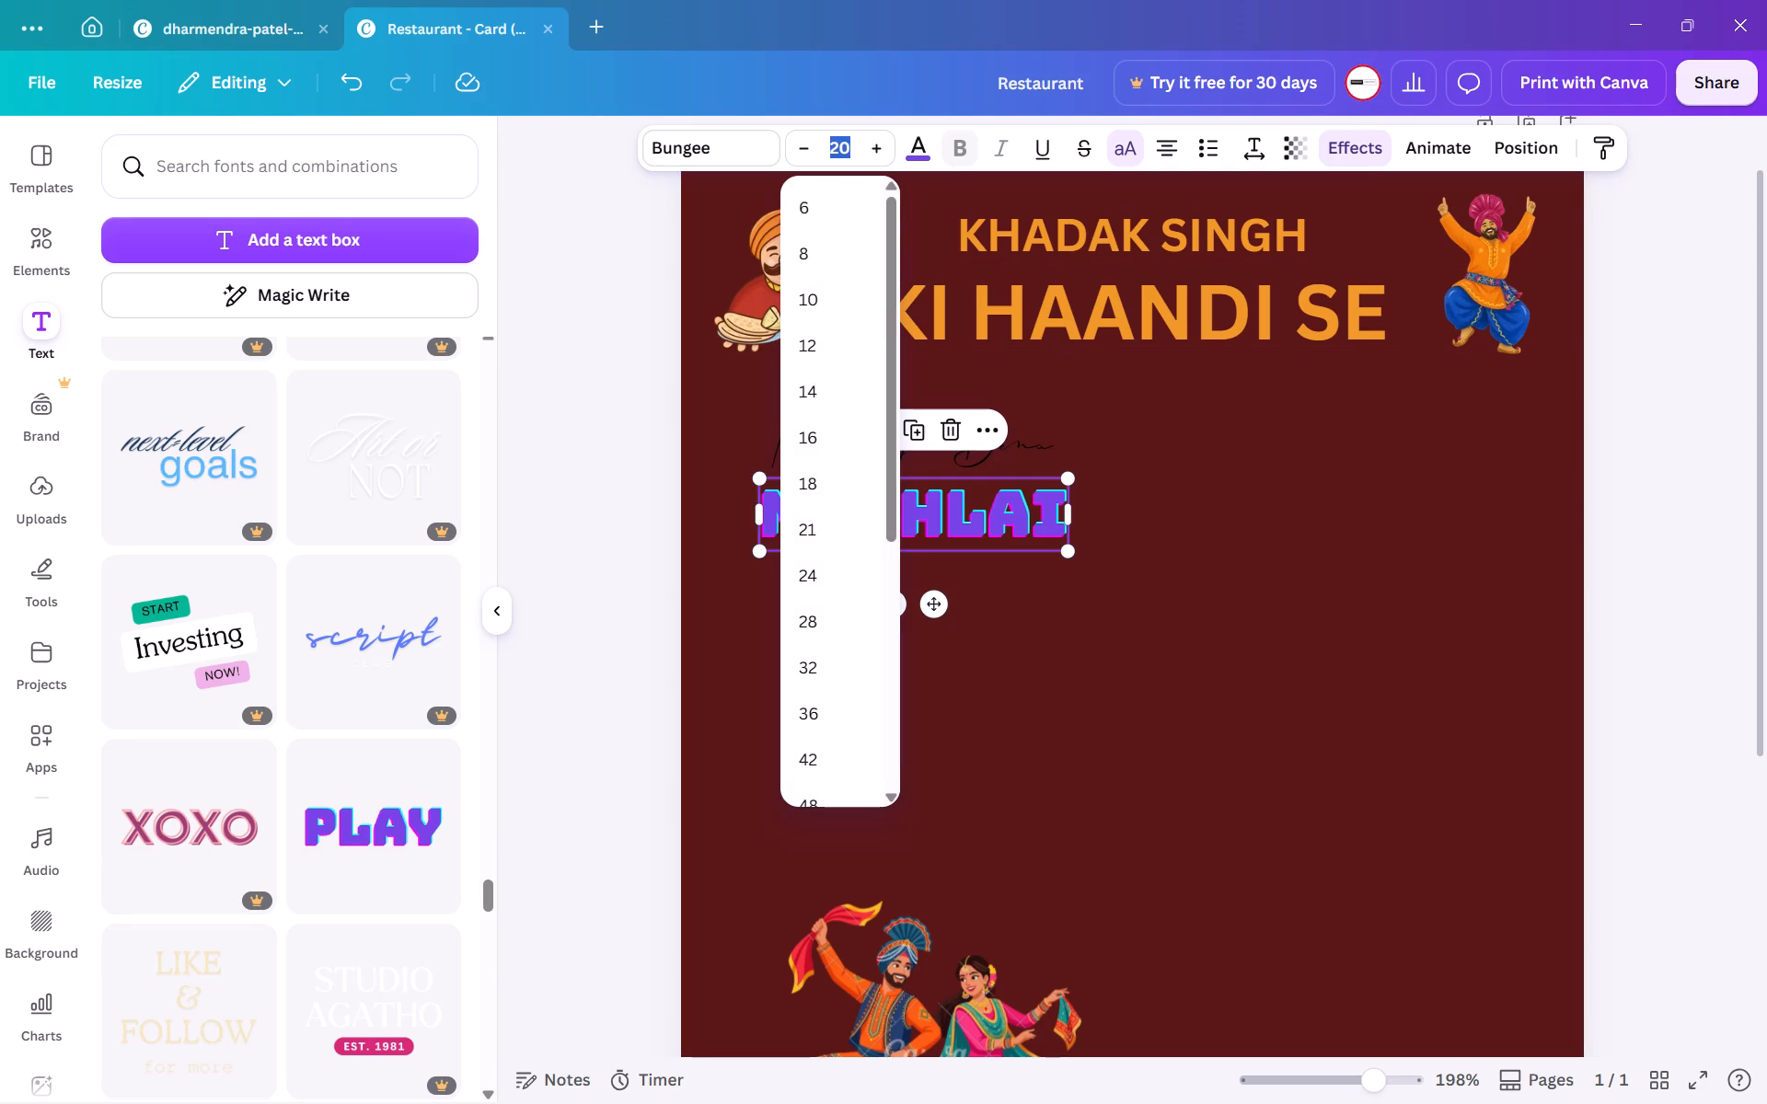
{"action": "type", "text": "15"}
{"action": "key", "text": "Return"}
{"action": "left_click", "coordinate": [1131, 730]}
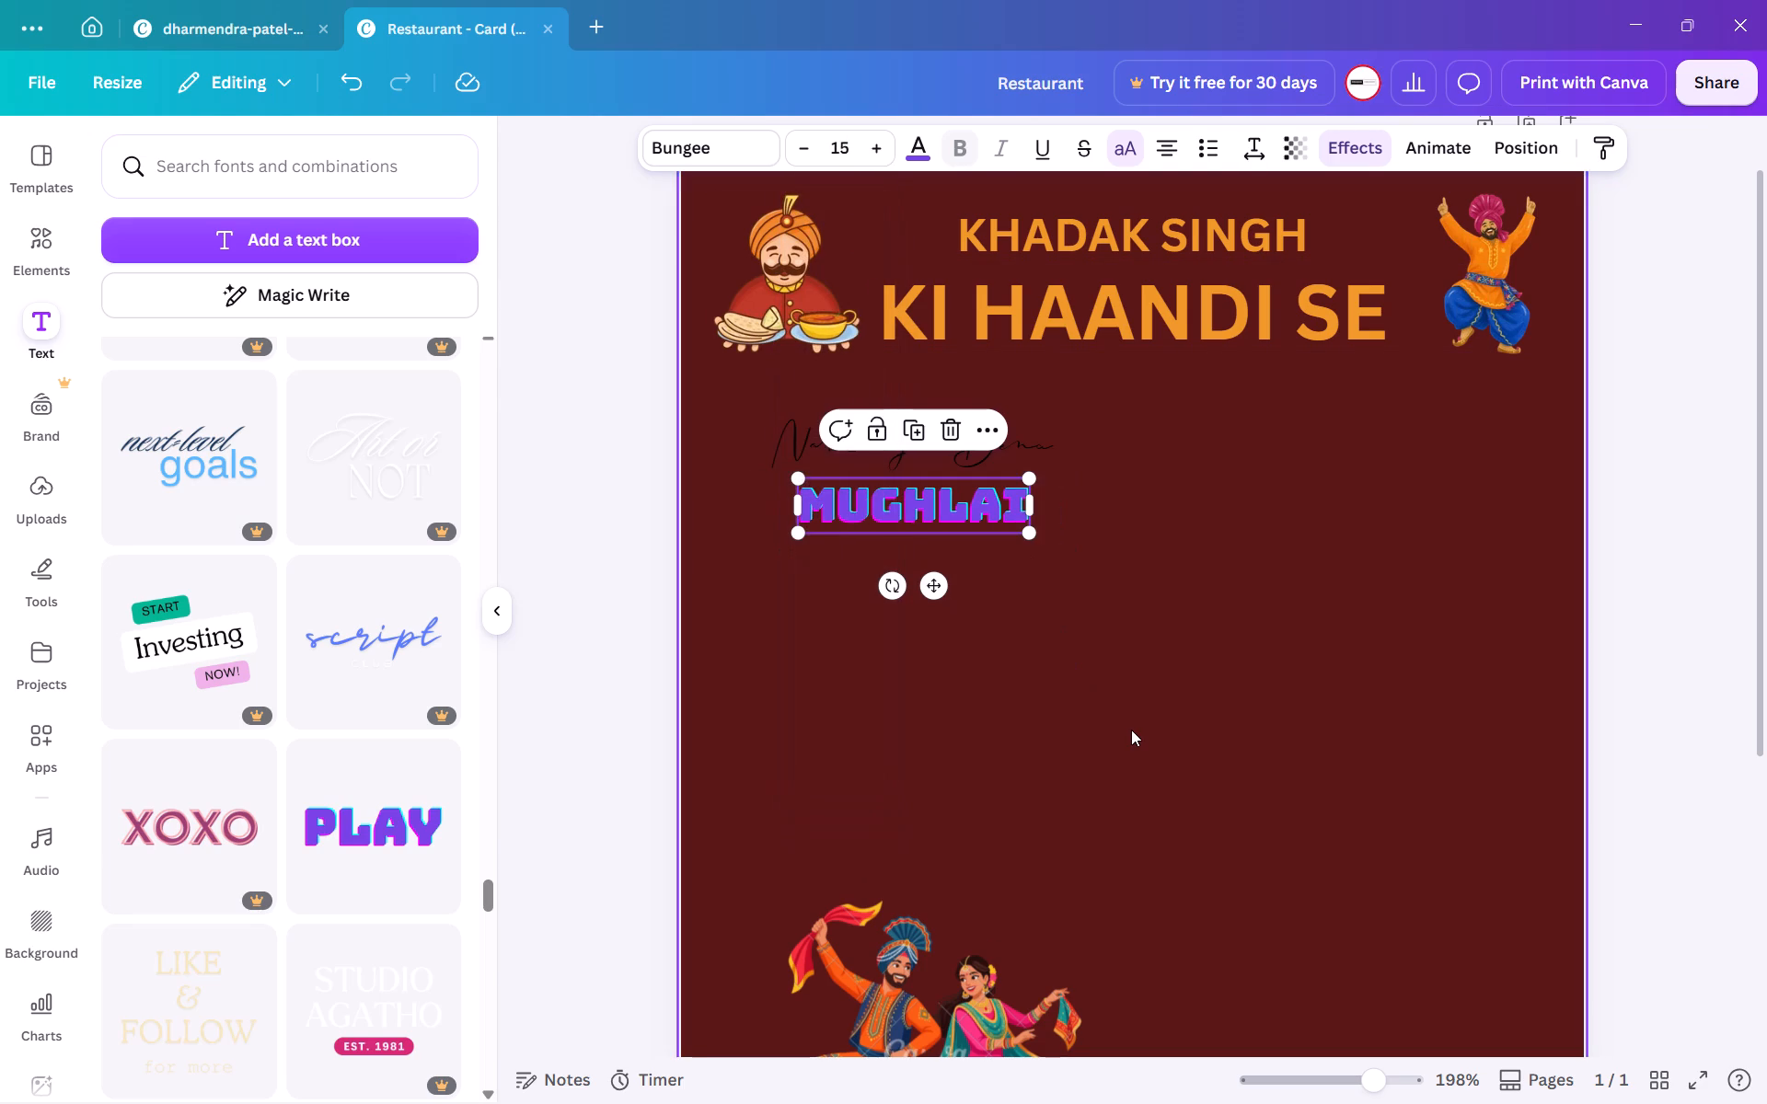
Nudge the "MUGHLAI" text slightly closer to the tagline, keeping it centred beneath it.
{"action": "left_click", "coordinate": [914, 465]}
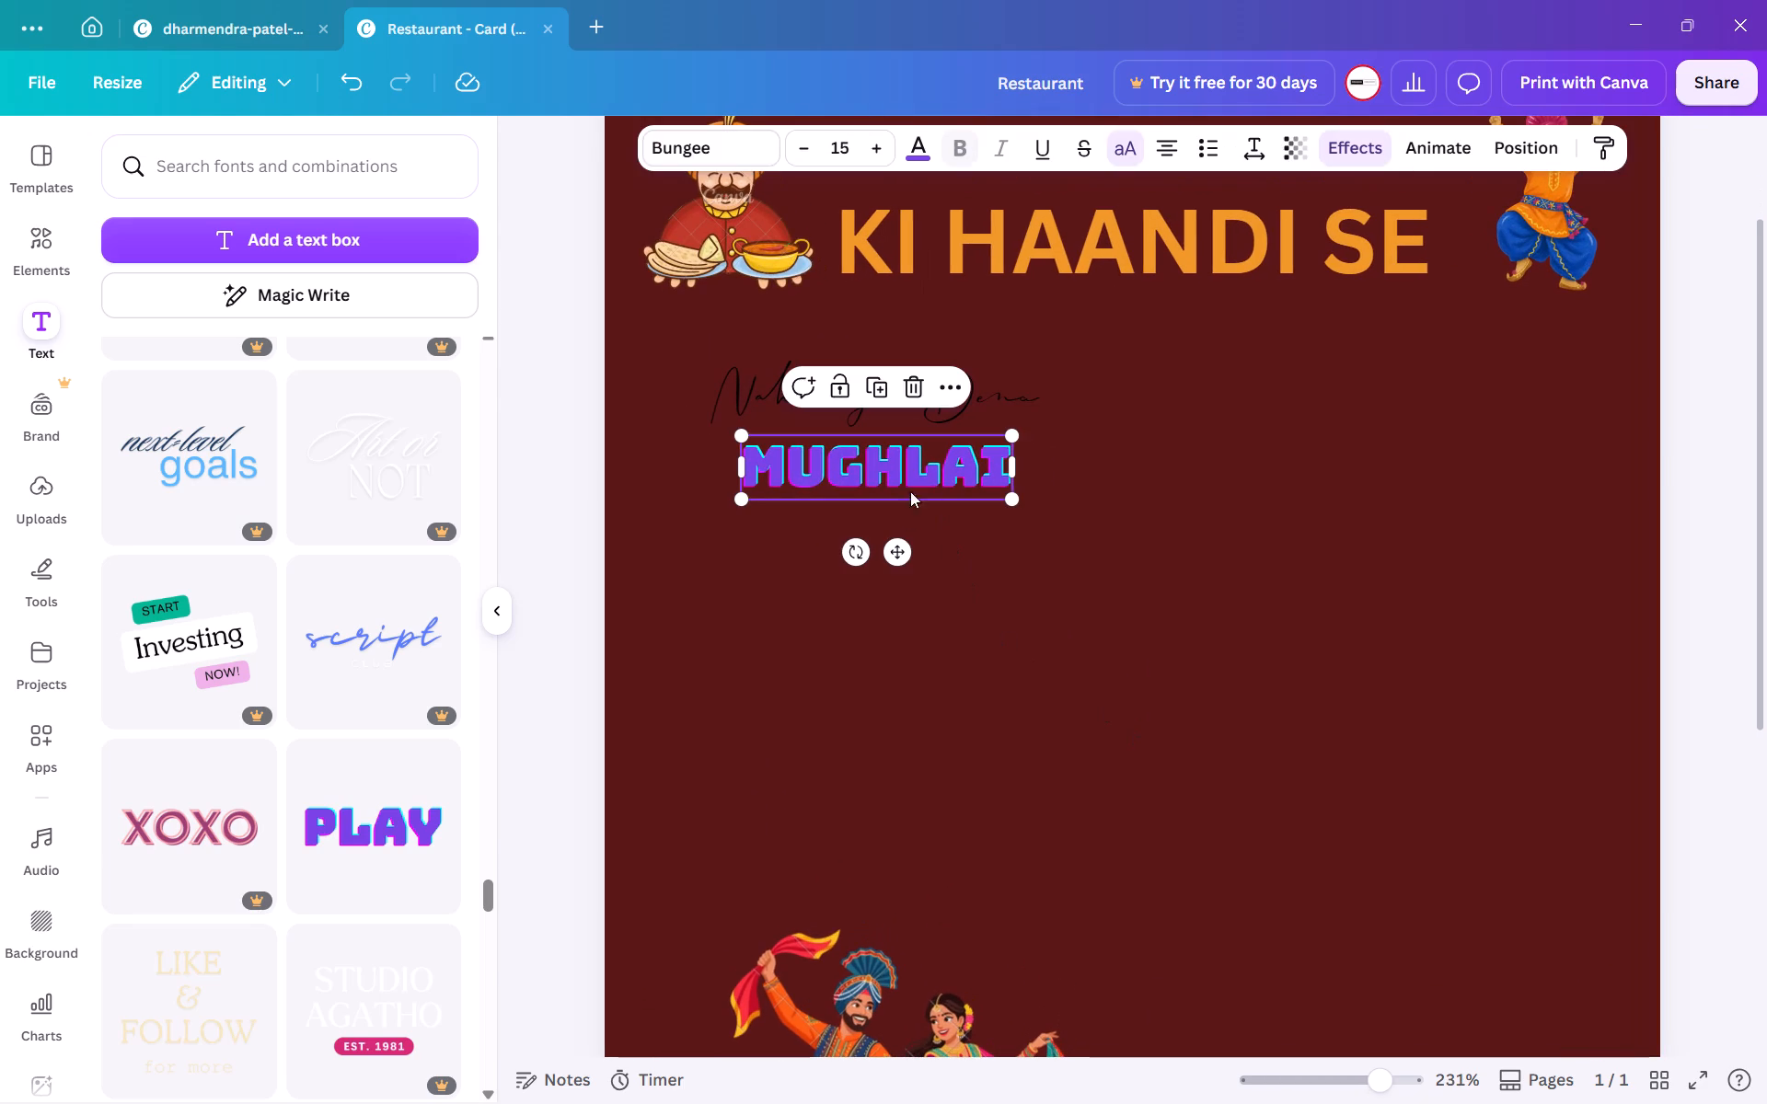
{"action": "left_click", "coordinate": [895, 555]}
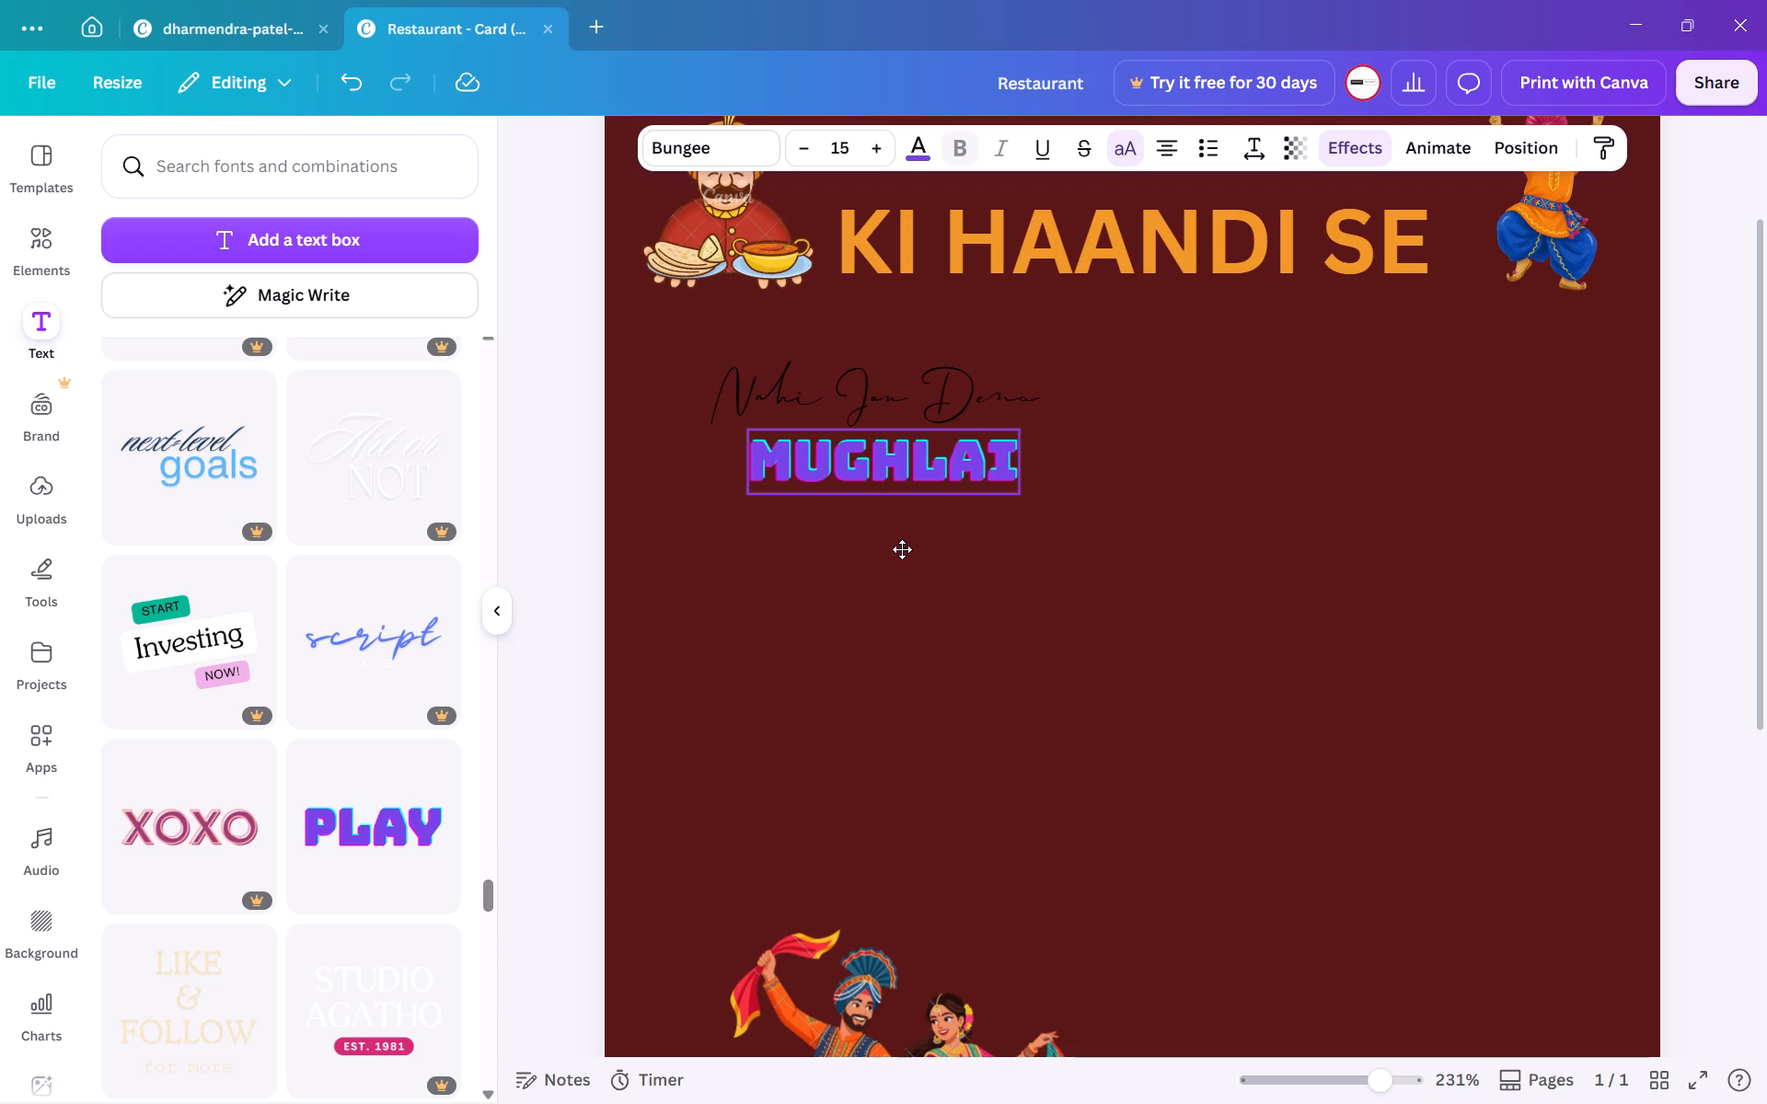
{"action": "left_click", "coordinate": [933, 590]}
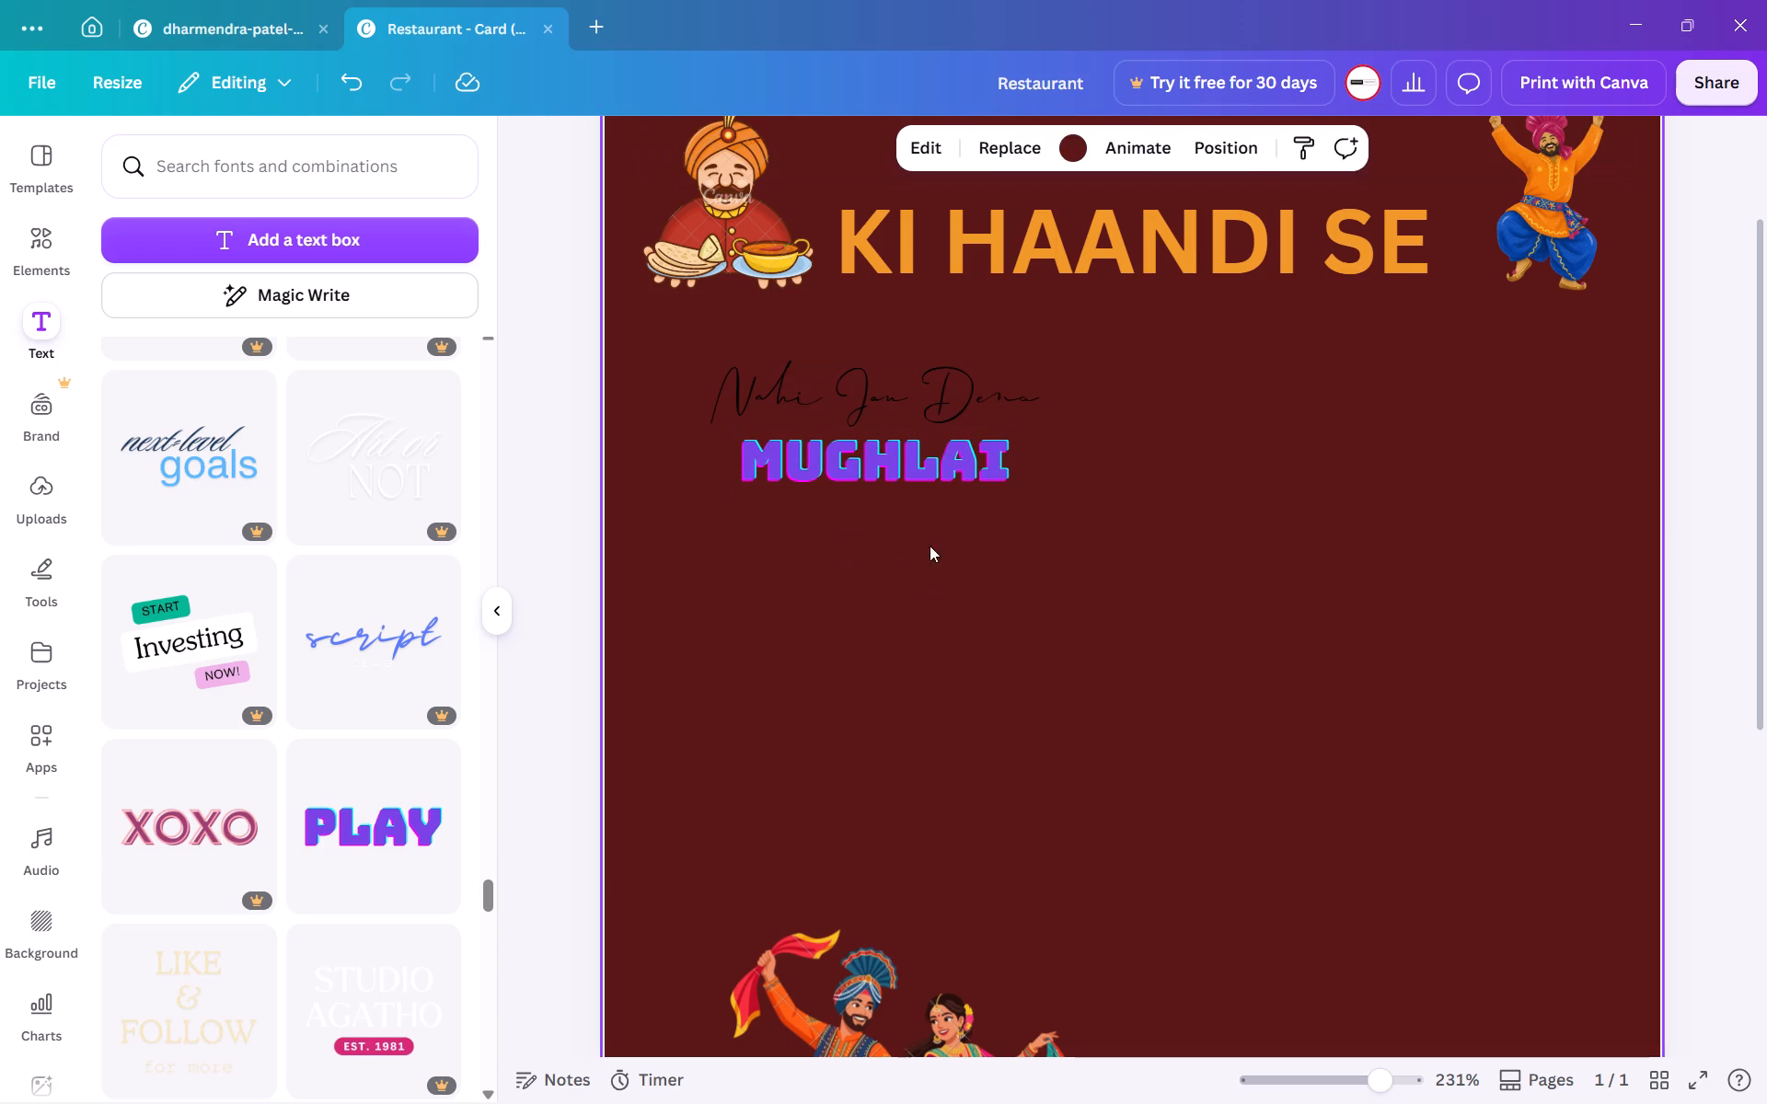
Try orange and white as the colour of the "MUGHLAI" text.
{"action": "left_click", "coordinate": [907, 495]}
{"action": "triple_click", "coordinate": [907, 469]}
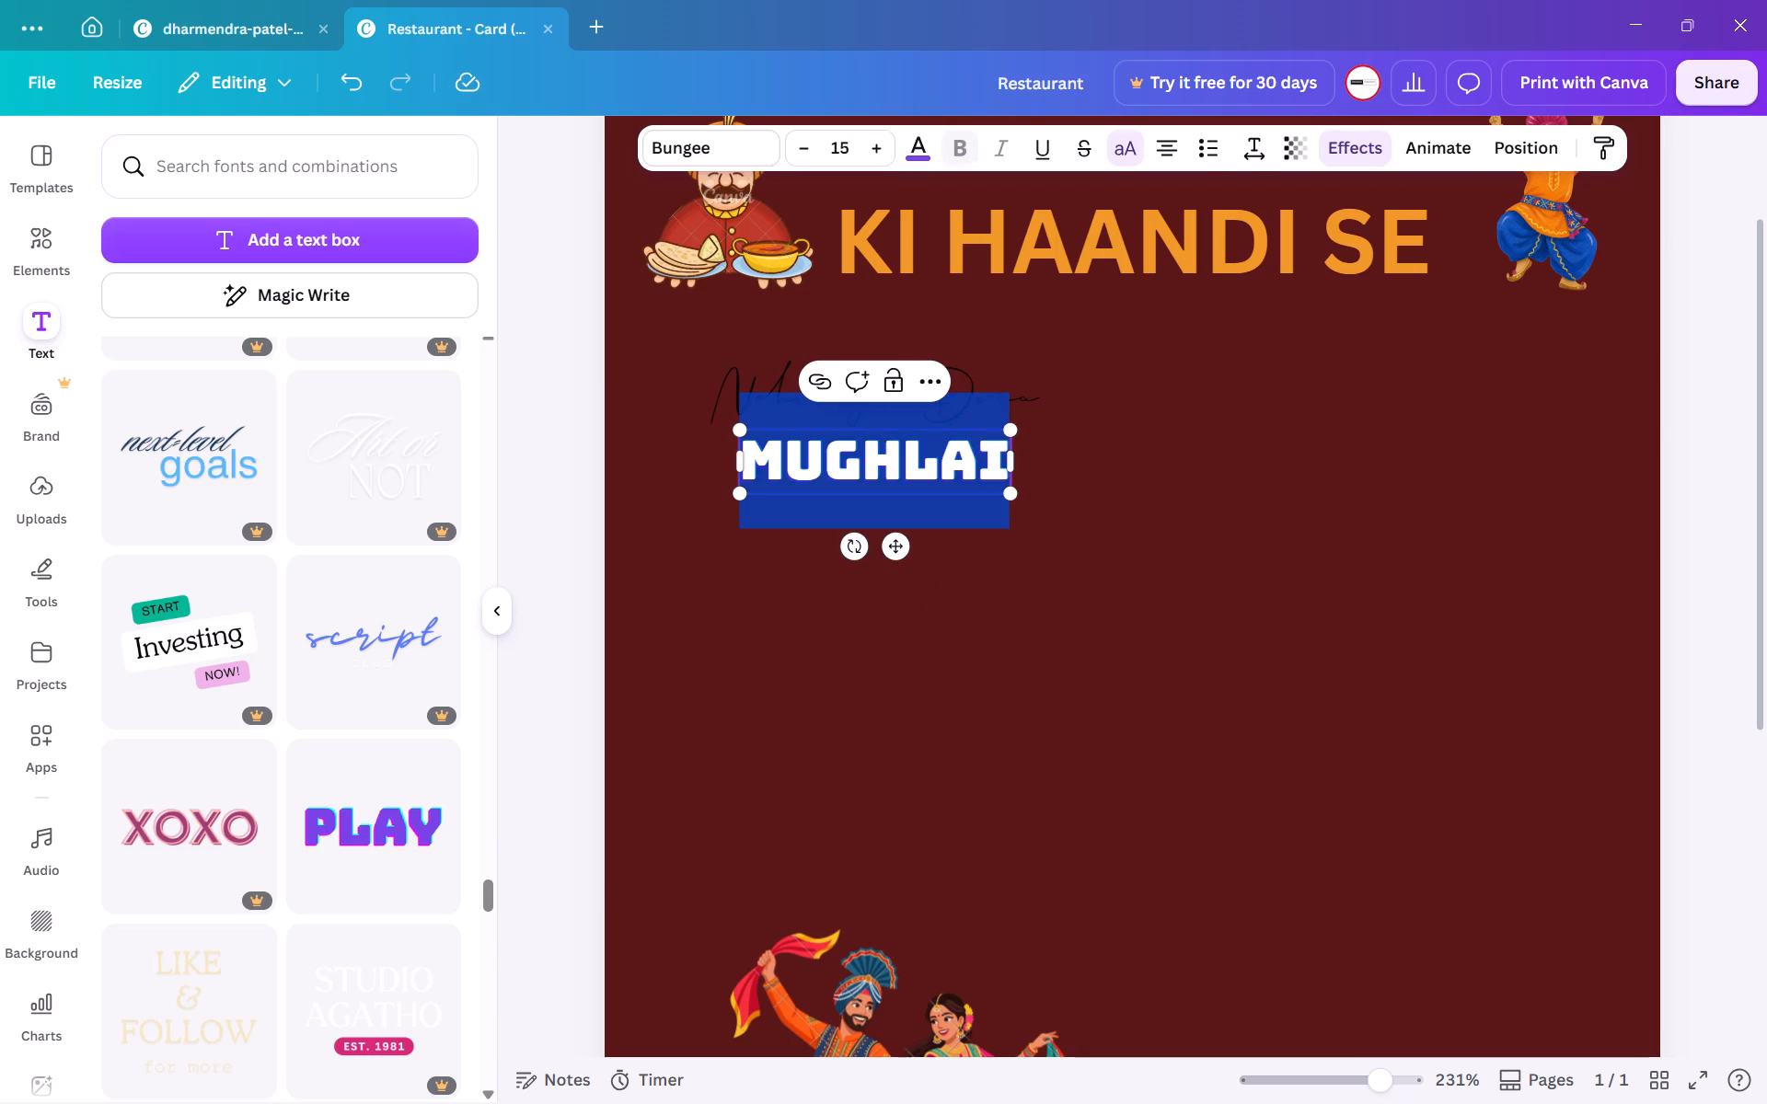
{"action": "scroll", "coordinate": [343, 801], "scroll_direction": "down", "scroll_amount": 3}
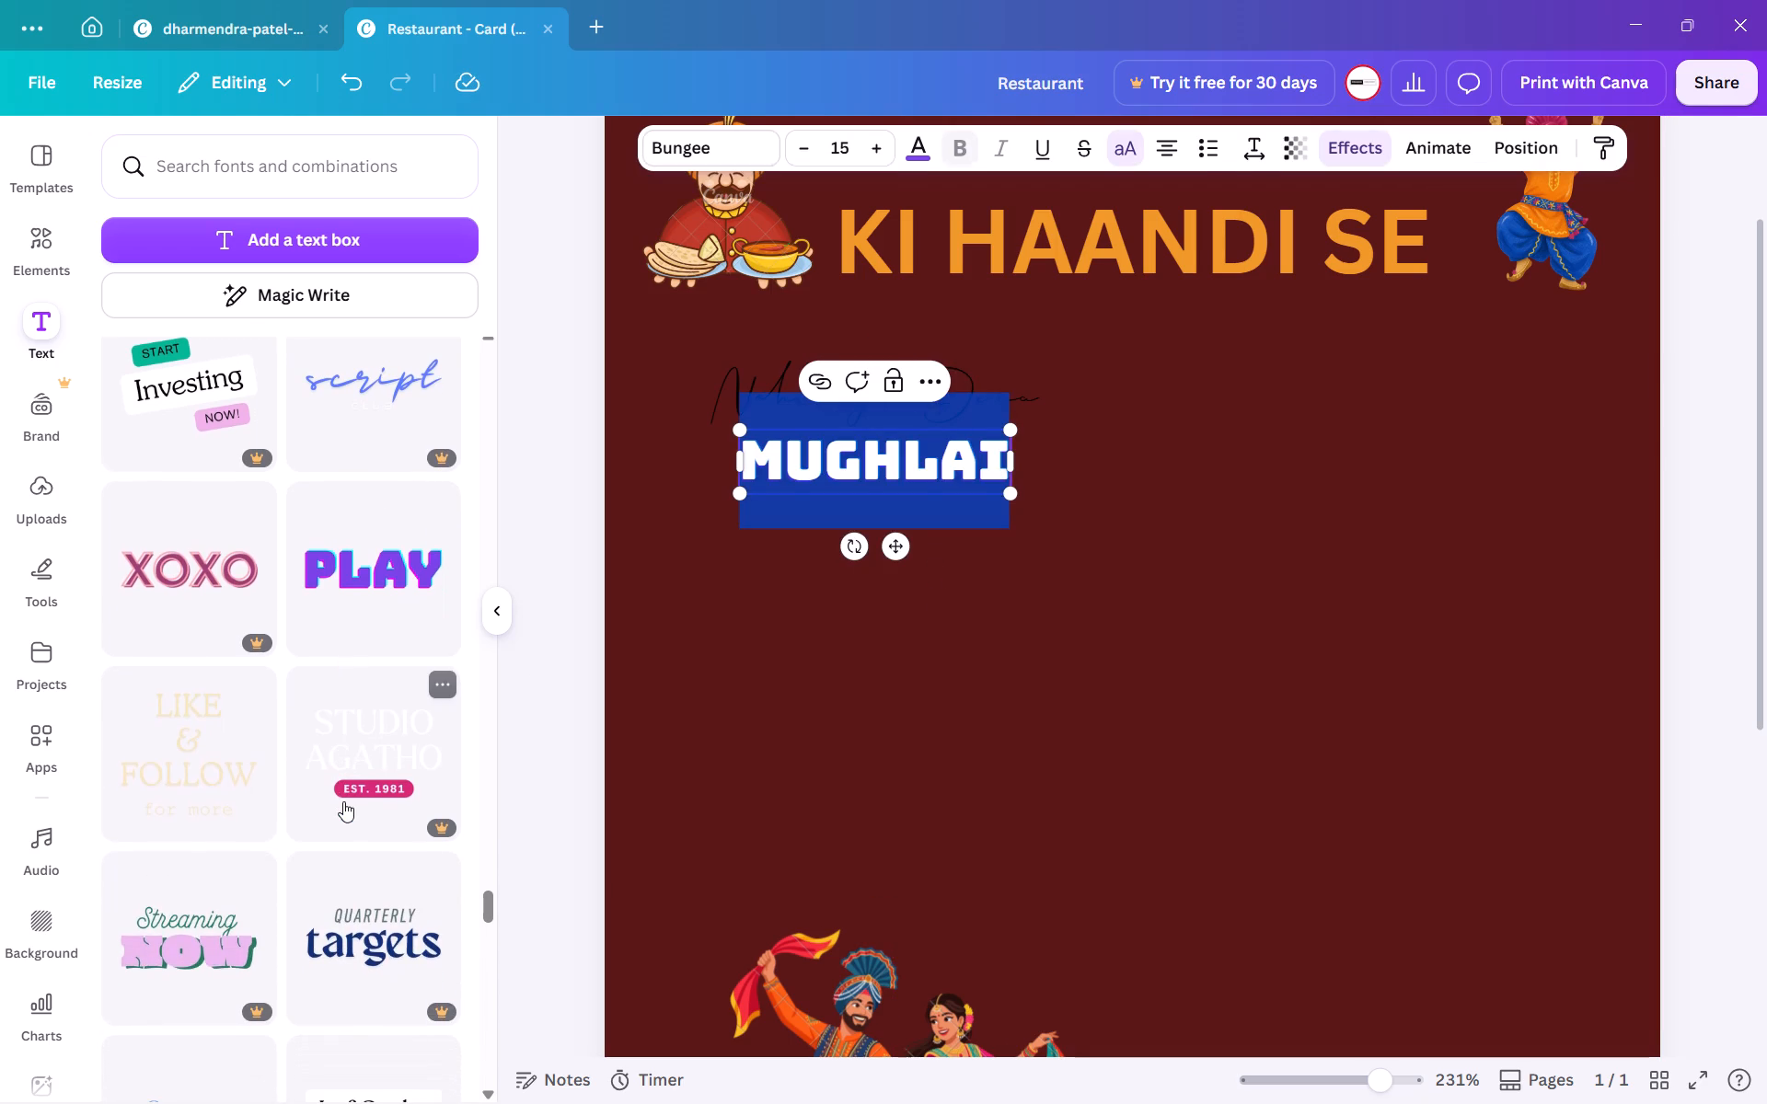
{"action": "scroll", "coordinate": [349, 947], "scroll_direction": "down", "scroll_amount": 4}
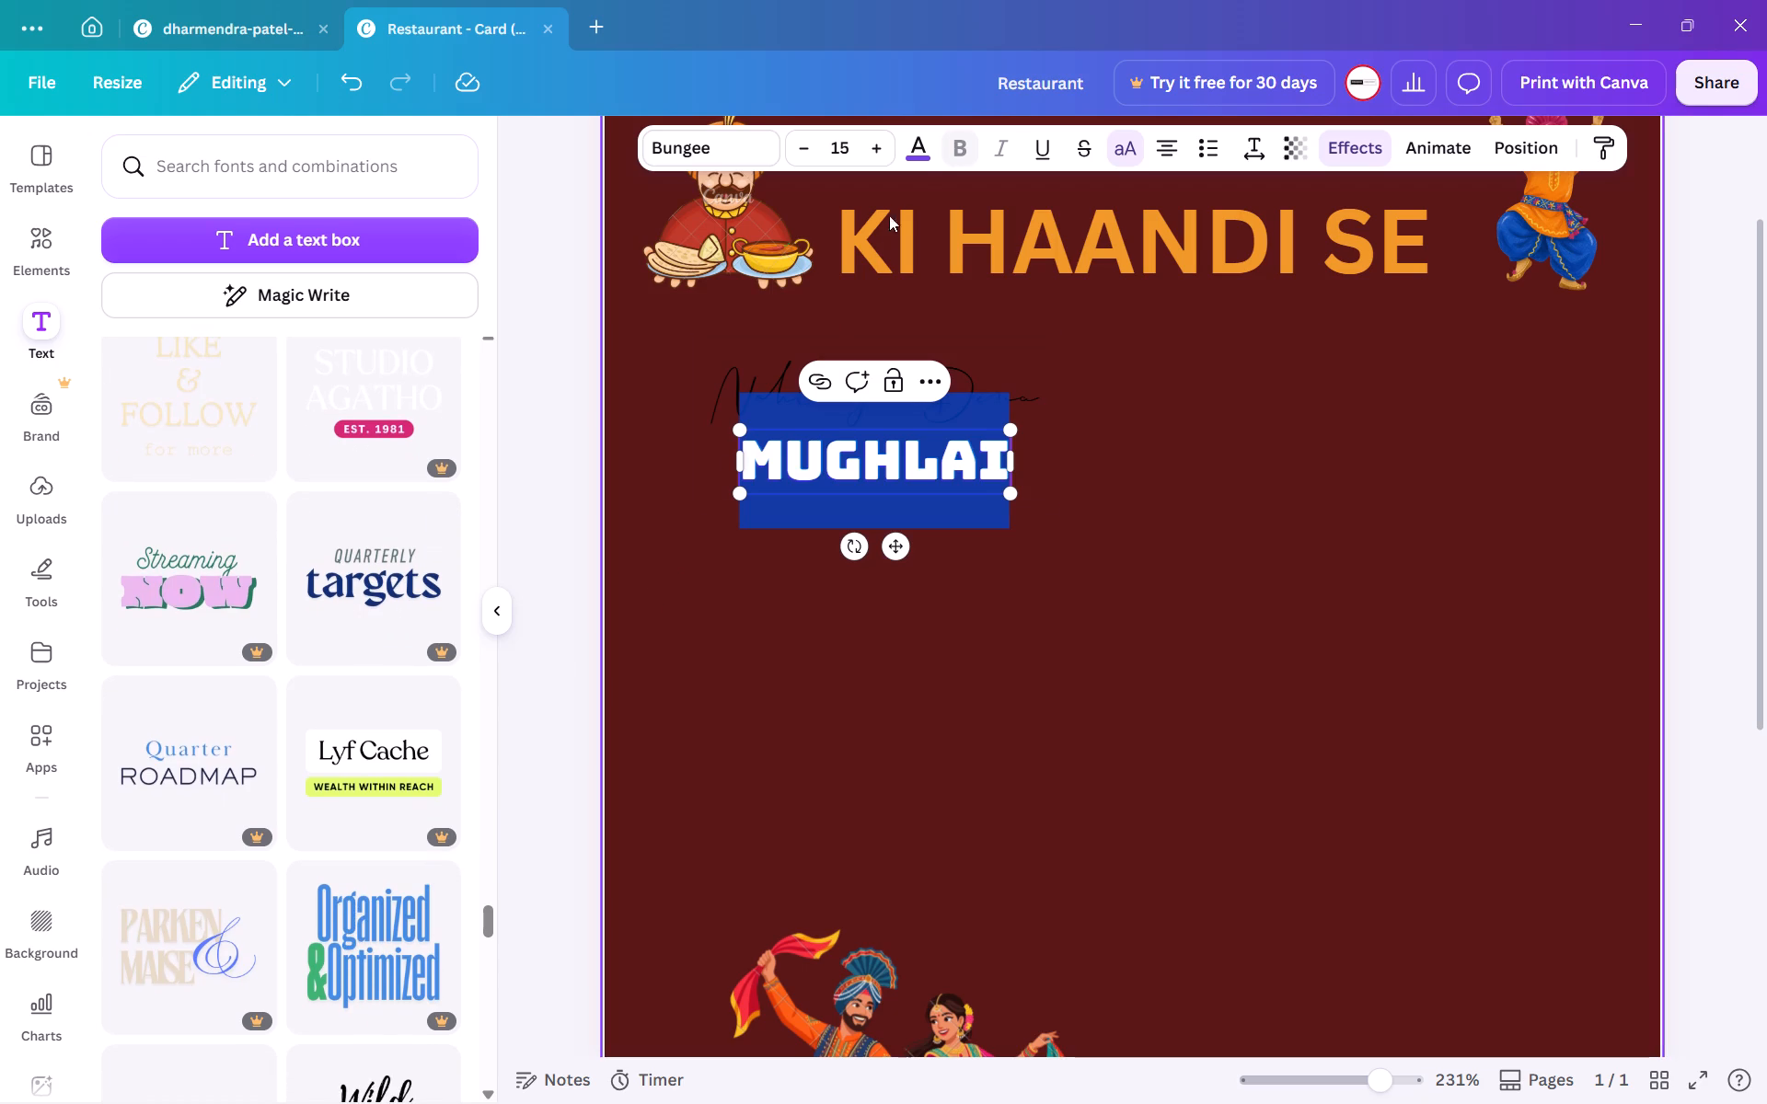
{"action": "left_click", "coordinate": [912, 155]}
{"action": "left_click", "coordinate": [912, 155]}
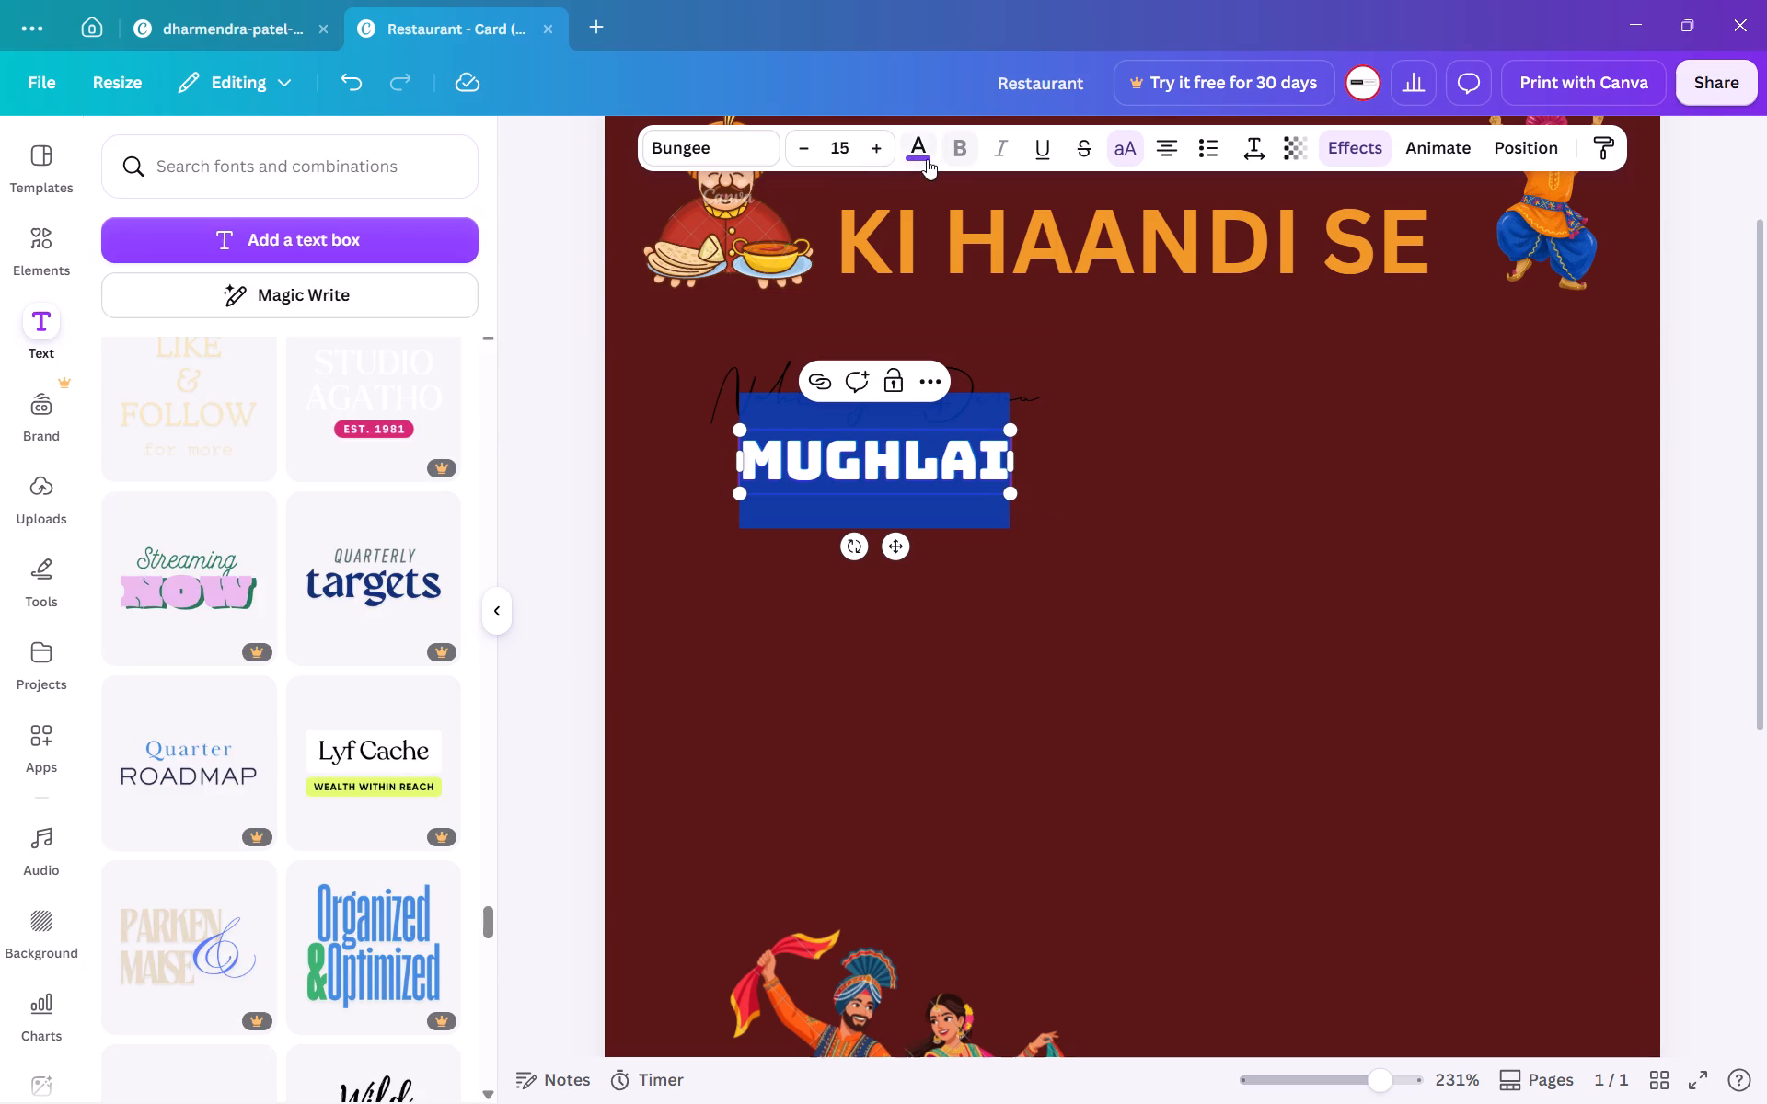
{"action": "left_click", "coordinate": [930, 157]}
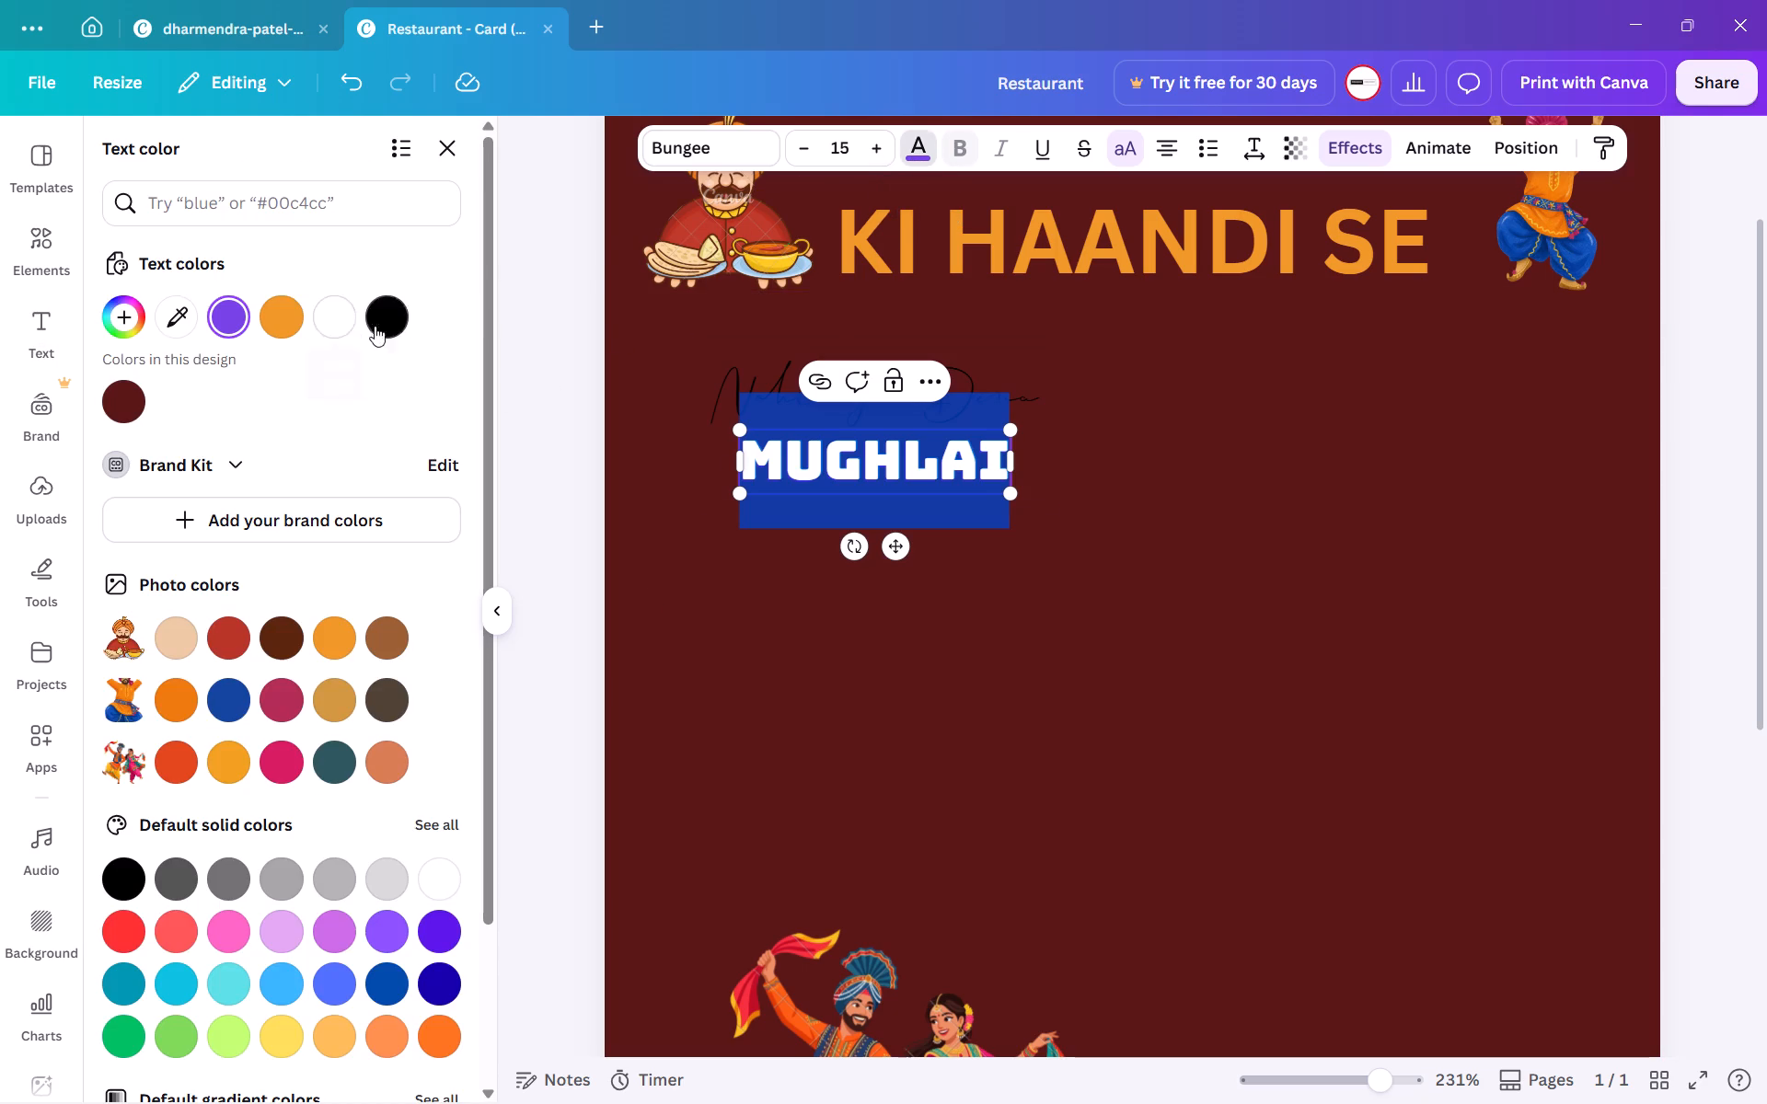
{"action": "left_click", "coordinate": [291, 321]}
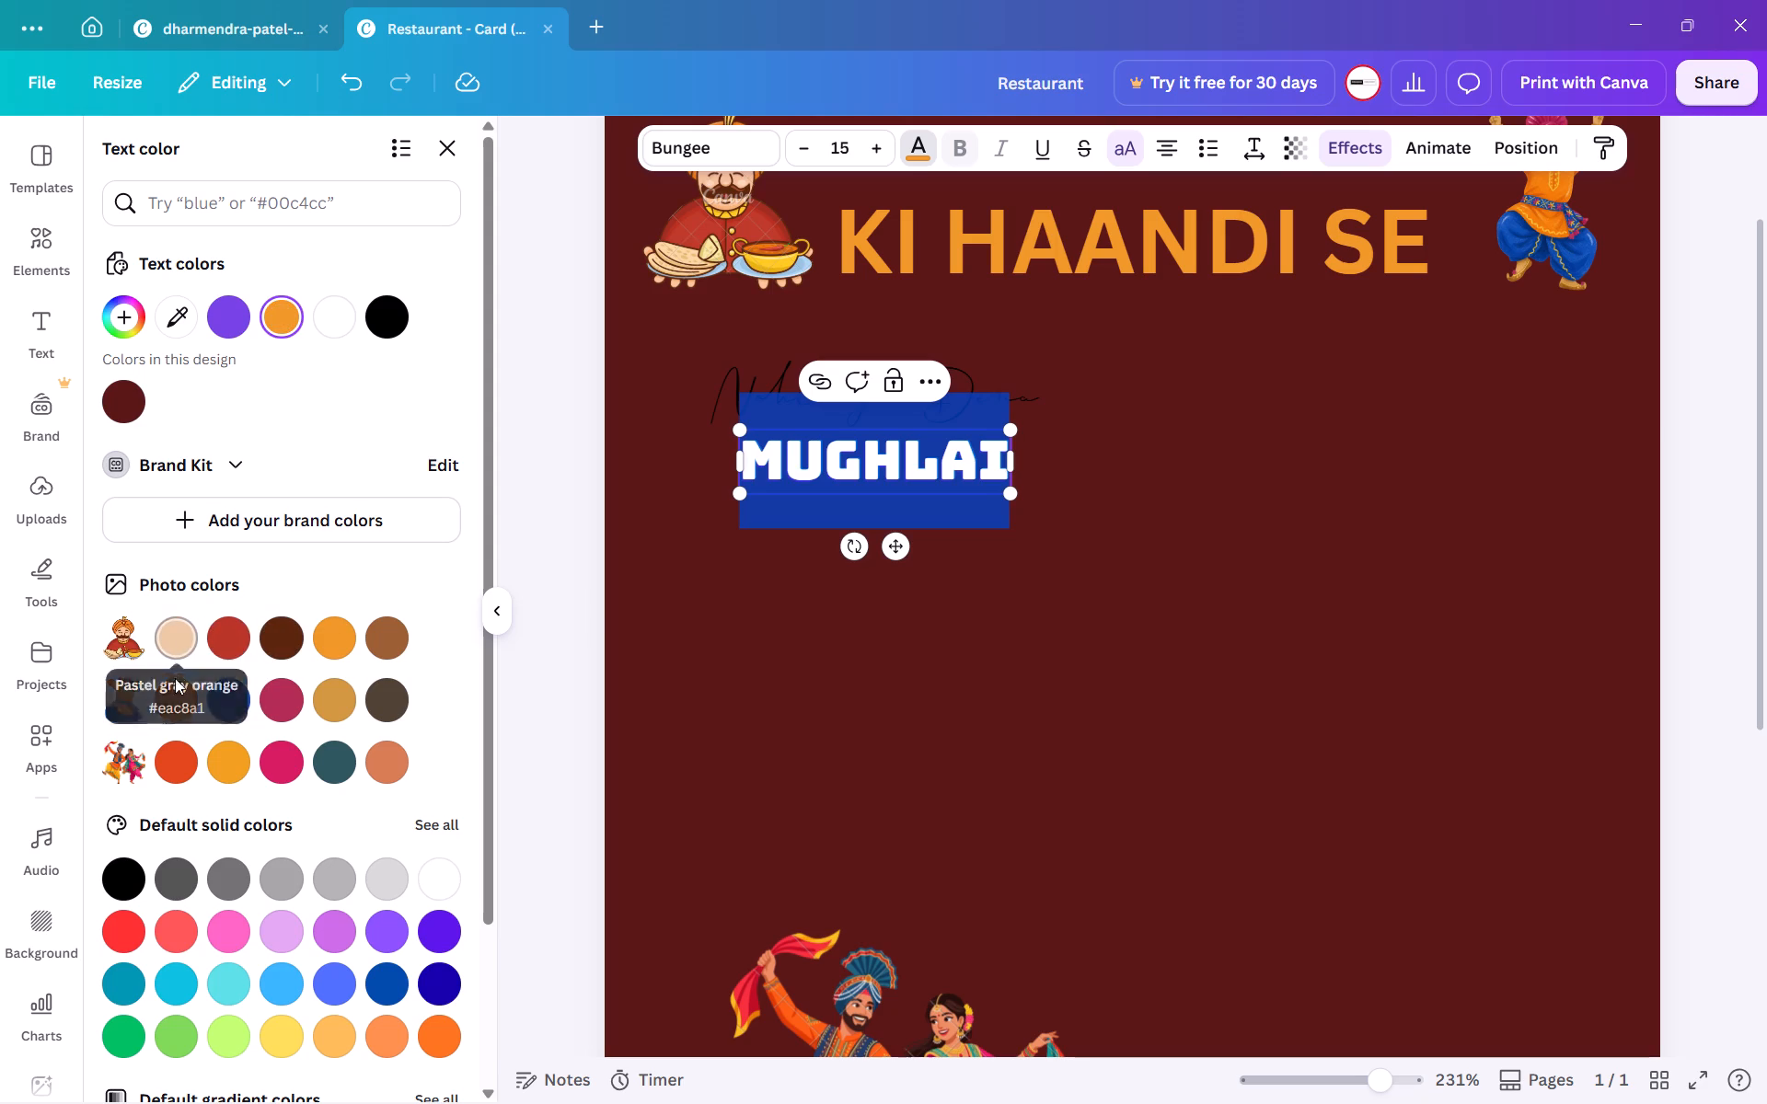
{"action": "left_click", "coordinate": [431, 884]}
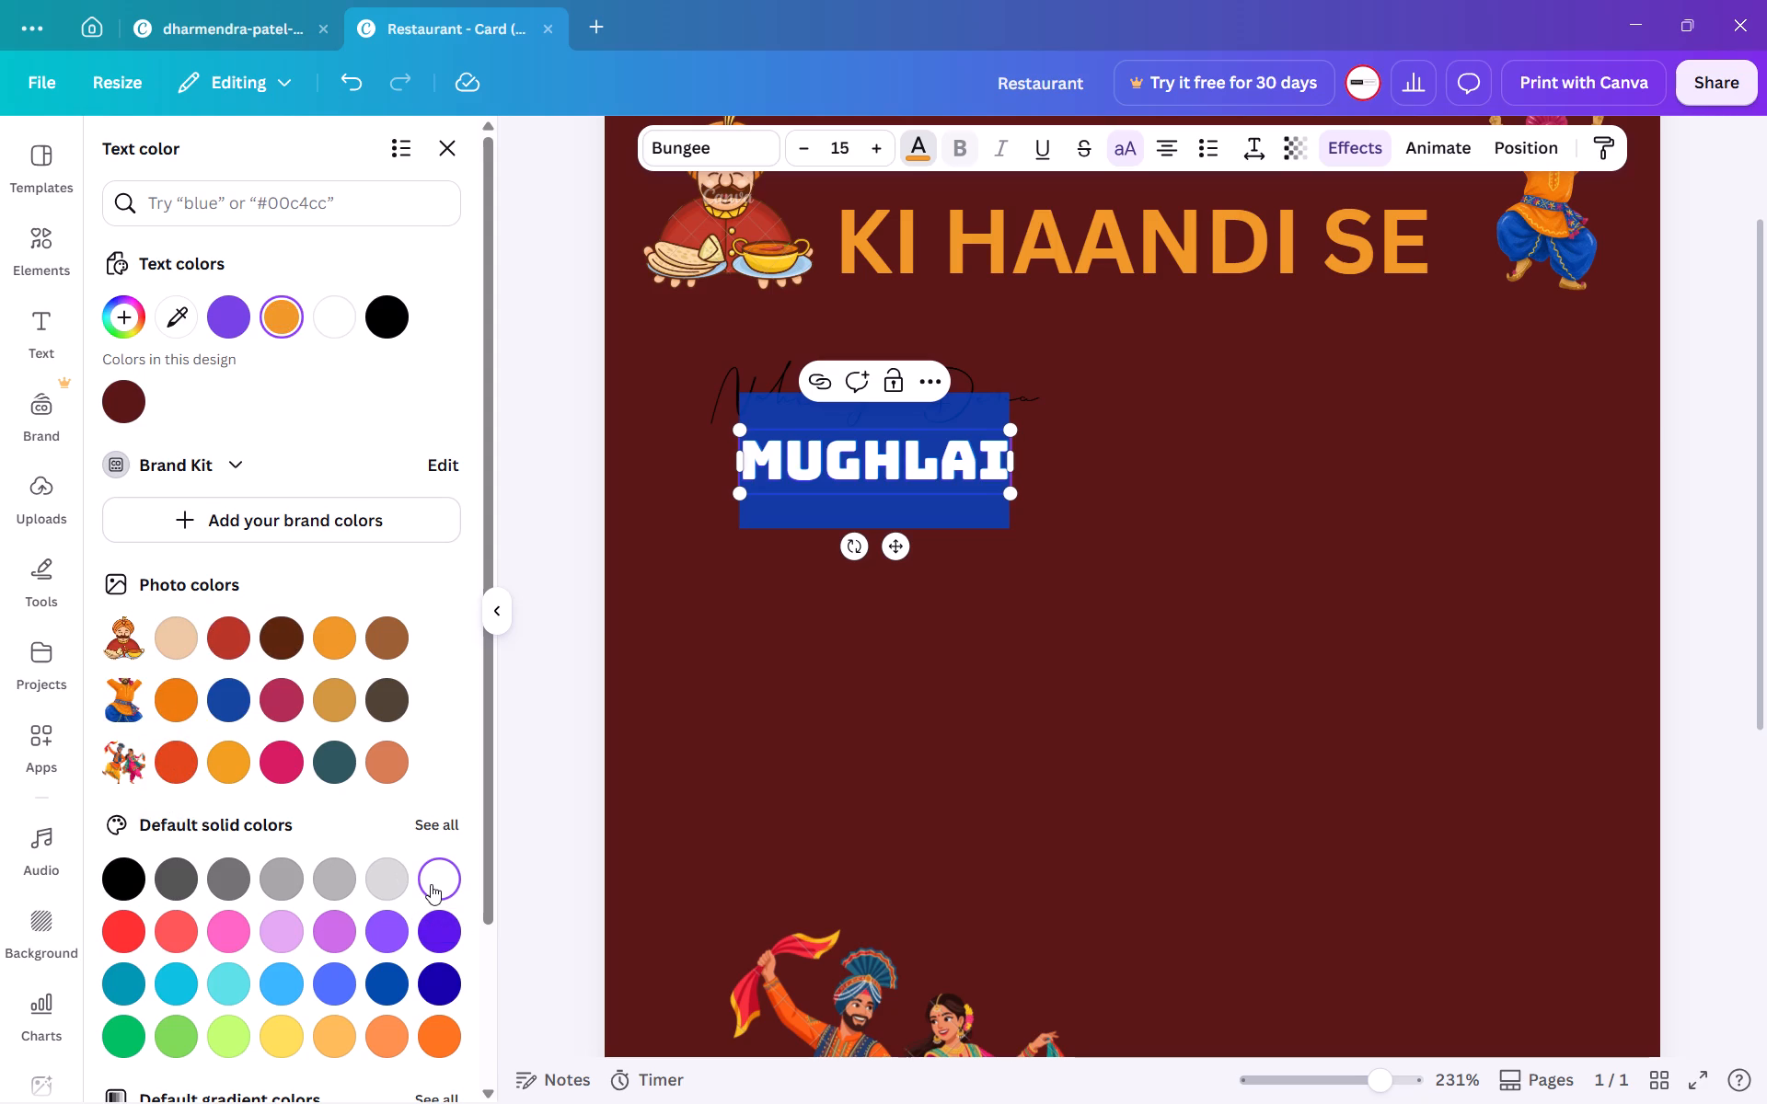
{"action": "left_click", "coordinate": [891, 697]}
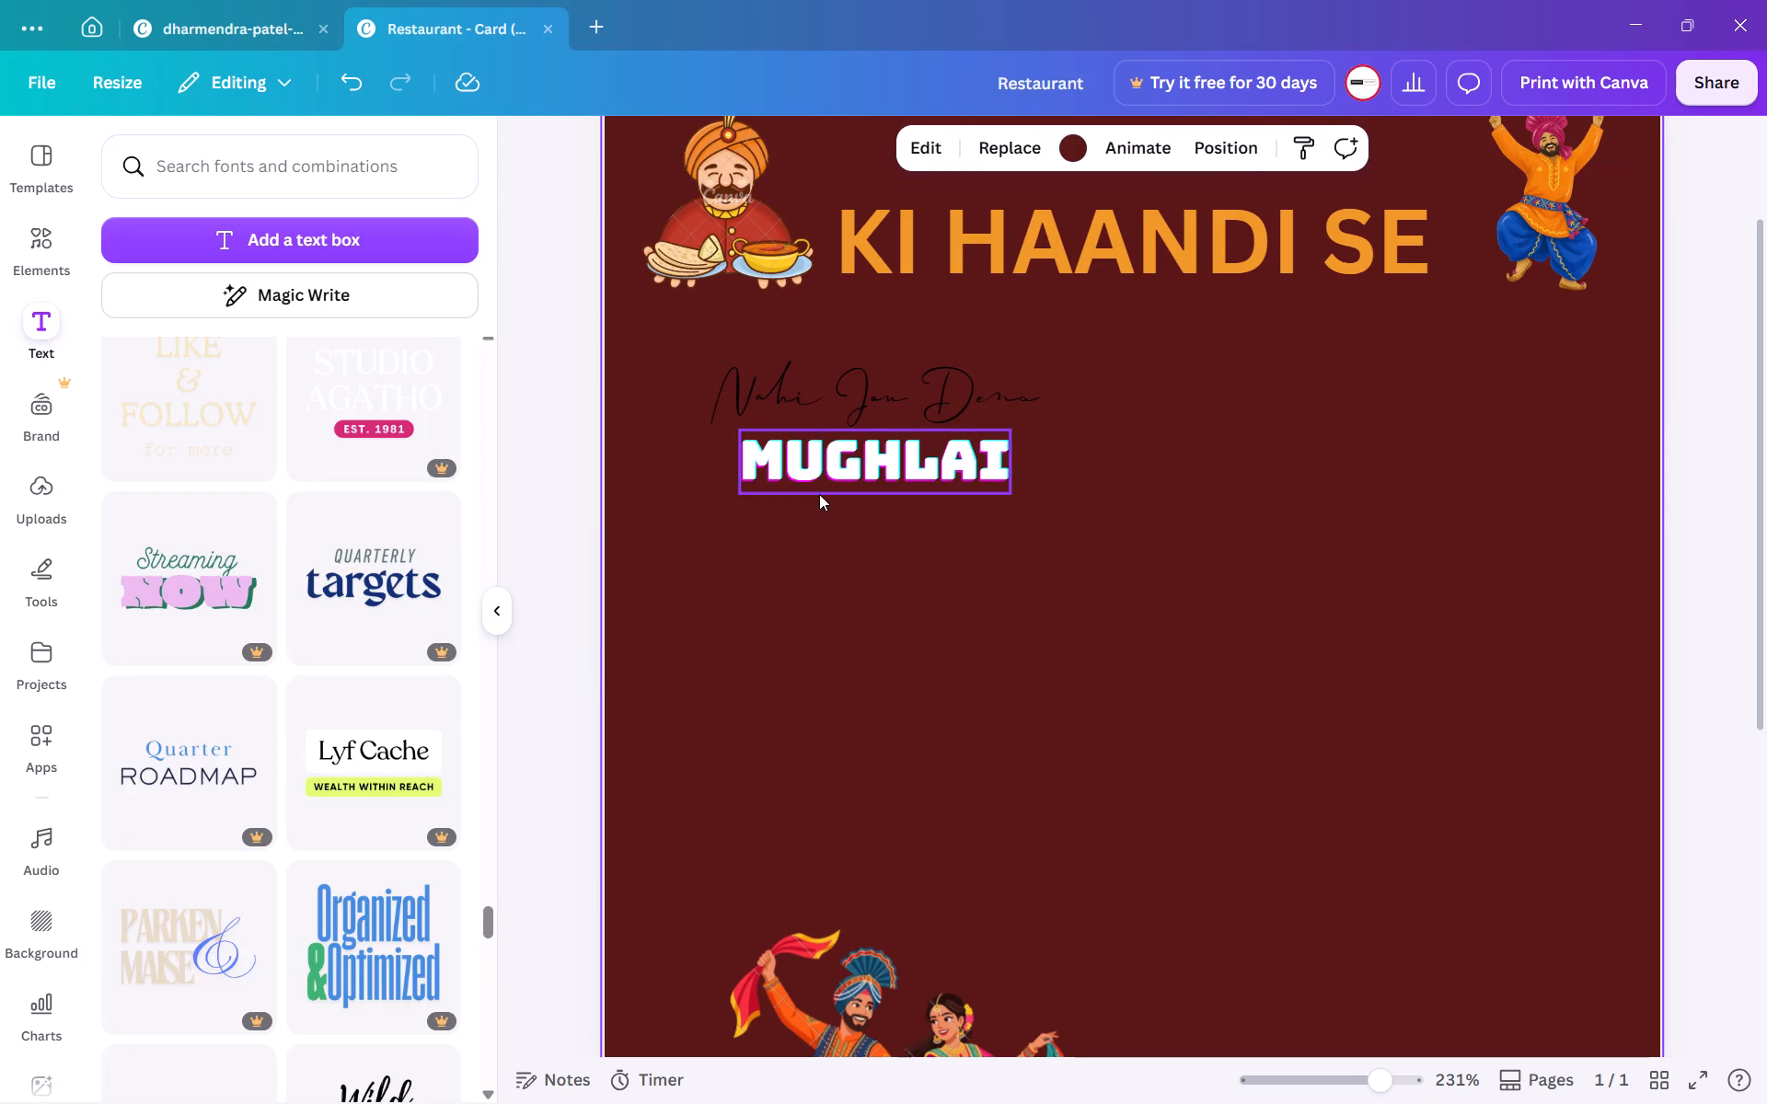
Change the "MUGHLAI" text's colour to black.
{"action": "left_click", "coordinate": [825, 487]}
{"action": "triple_click", "coordinate": [825, 487]}
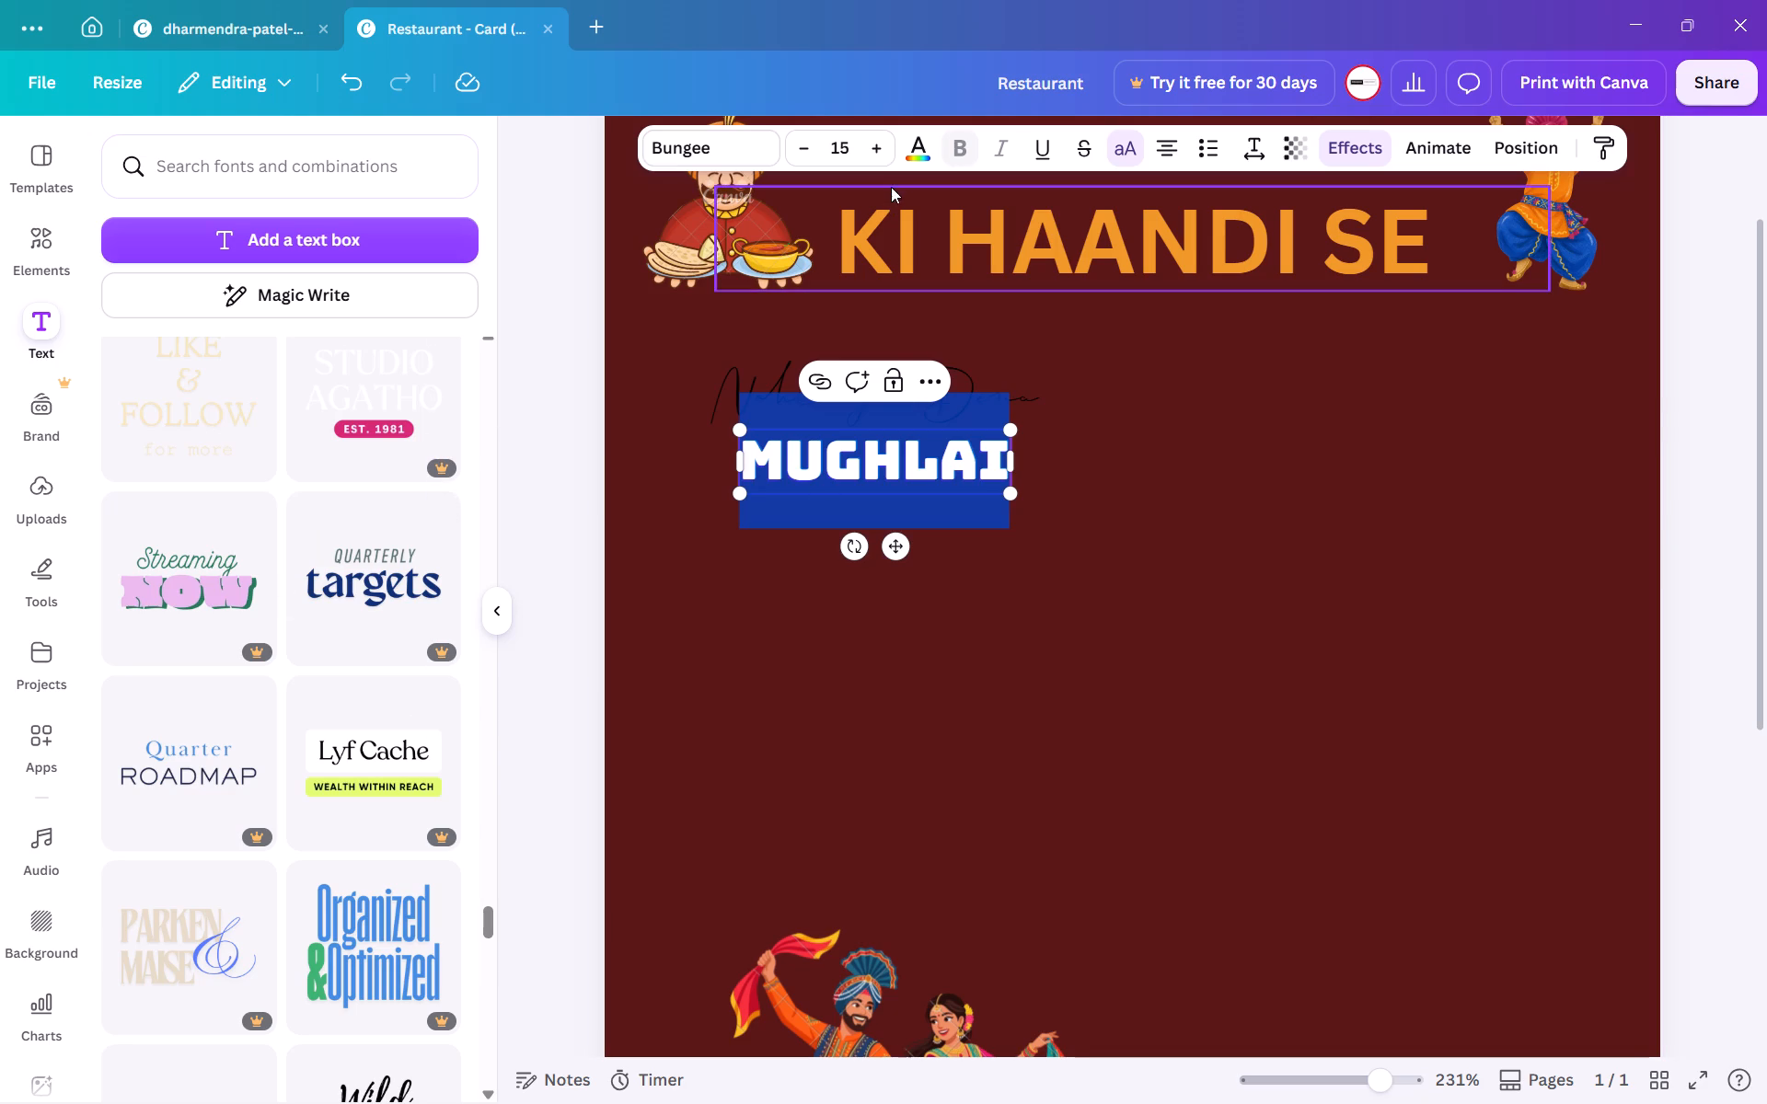
{"action": "left_click", "coordinate": [914, 165]}
{"action": "left_click", "coordinate": [334, 313]}
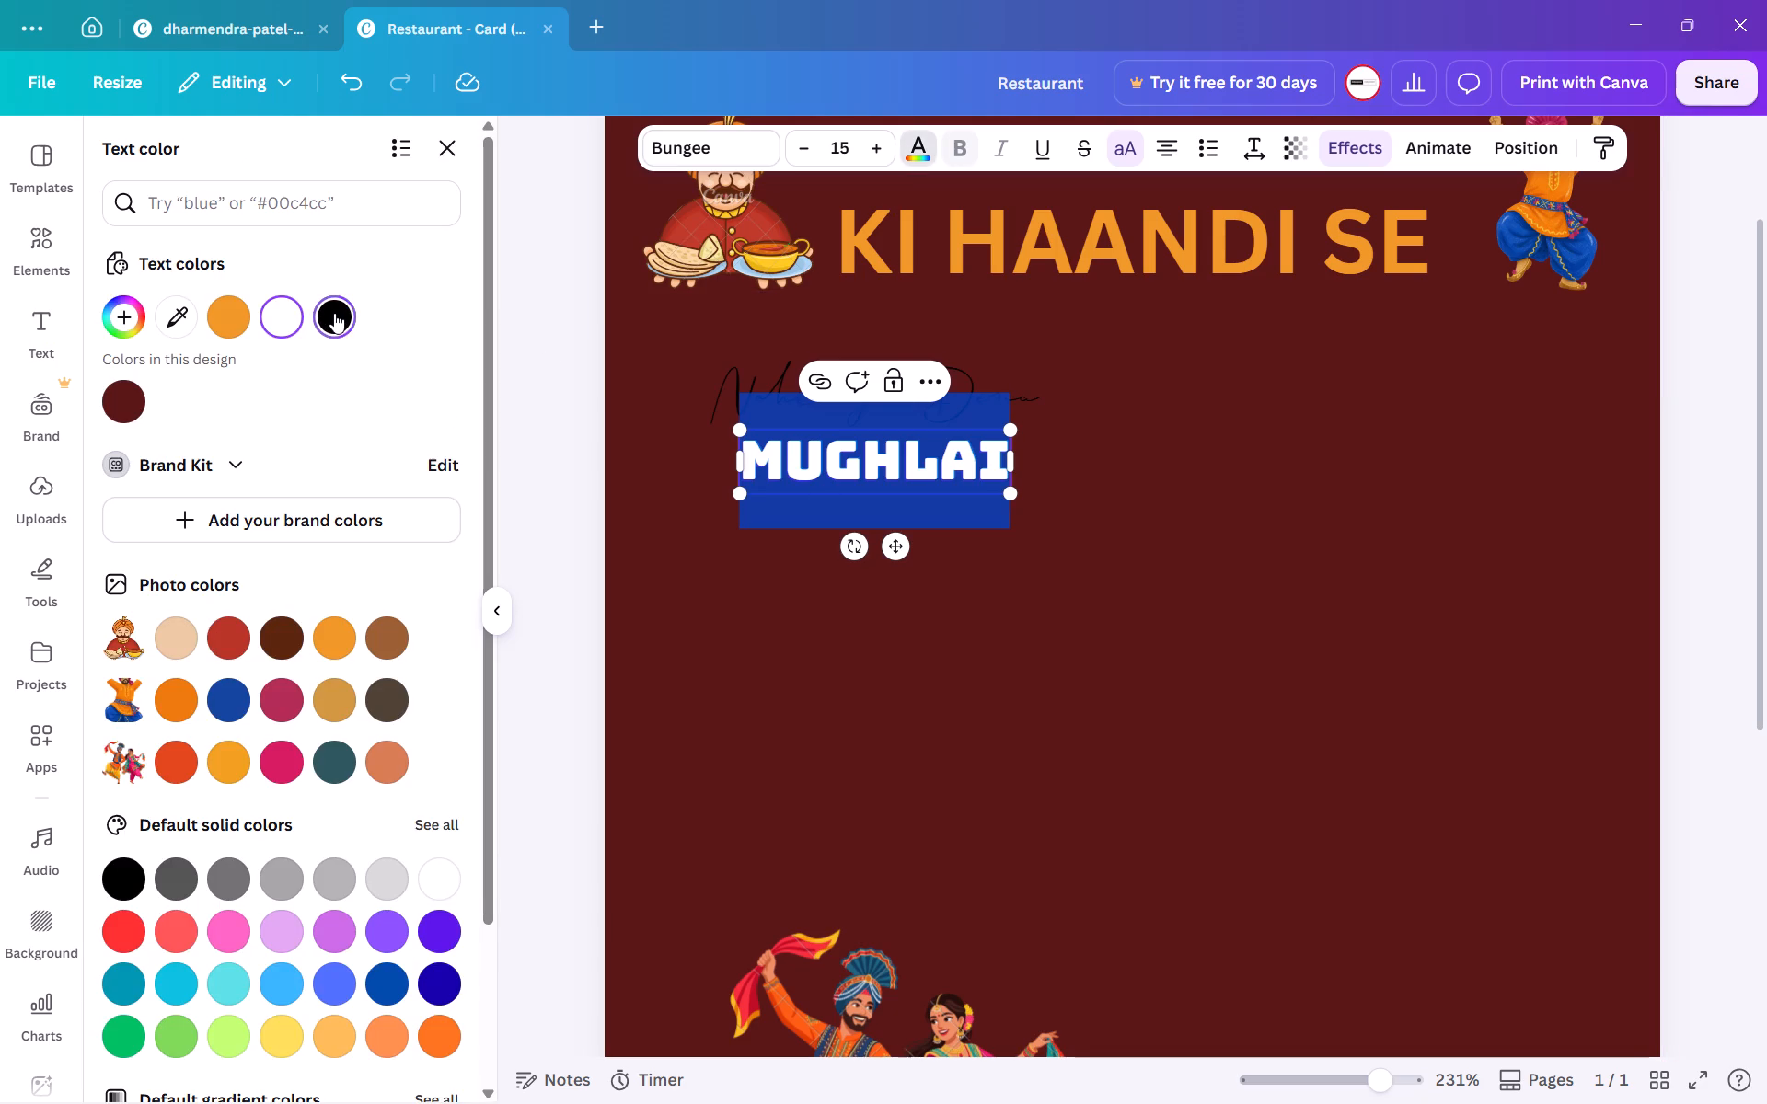
{"action": "left_click", "coordinate": [849, 649]}
{"action": "left_click", "coordinate": [849, 649]}
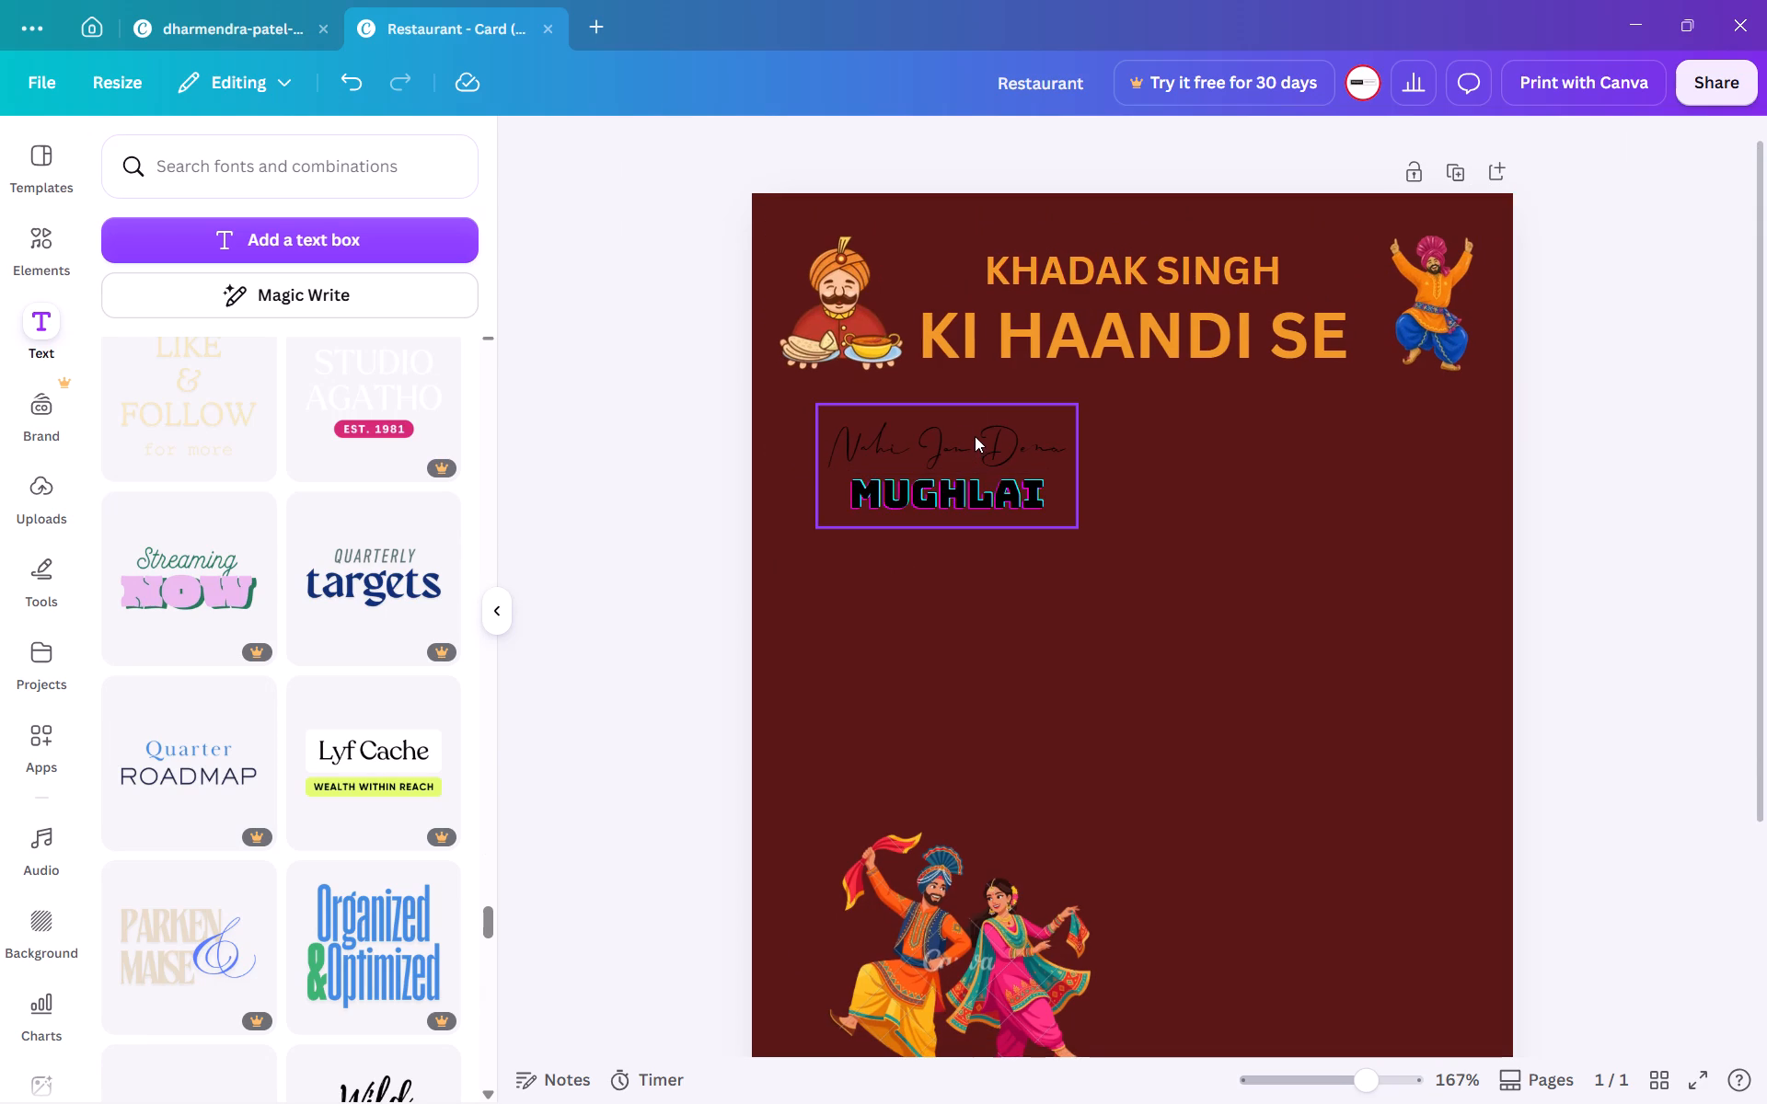
{"action": "left_click", "coordinate": [955, 553]}
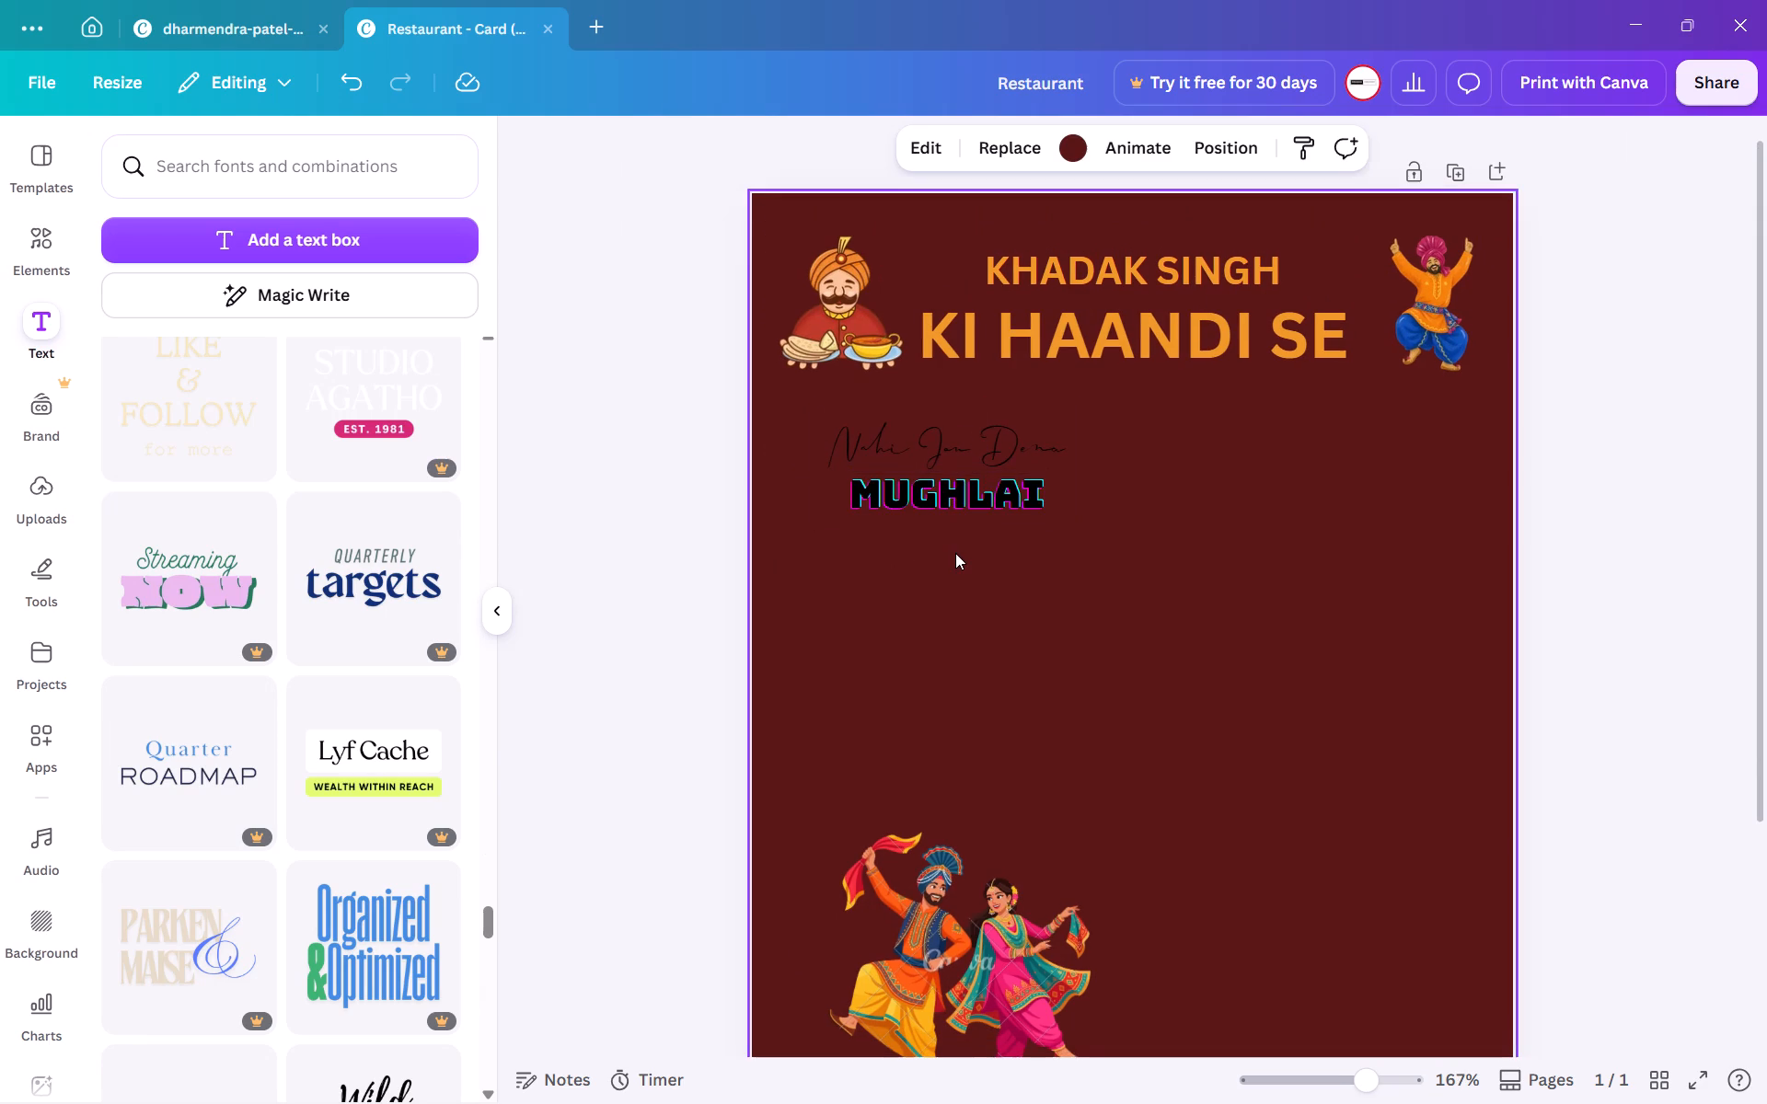
Add a text box to the card with font size 12, left alignment and no bold.
{"action": "left_click", "coordinate": [211, 235]}
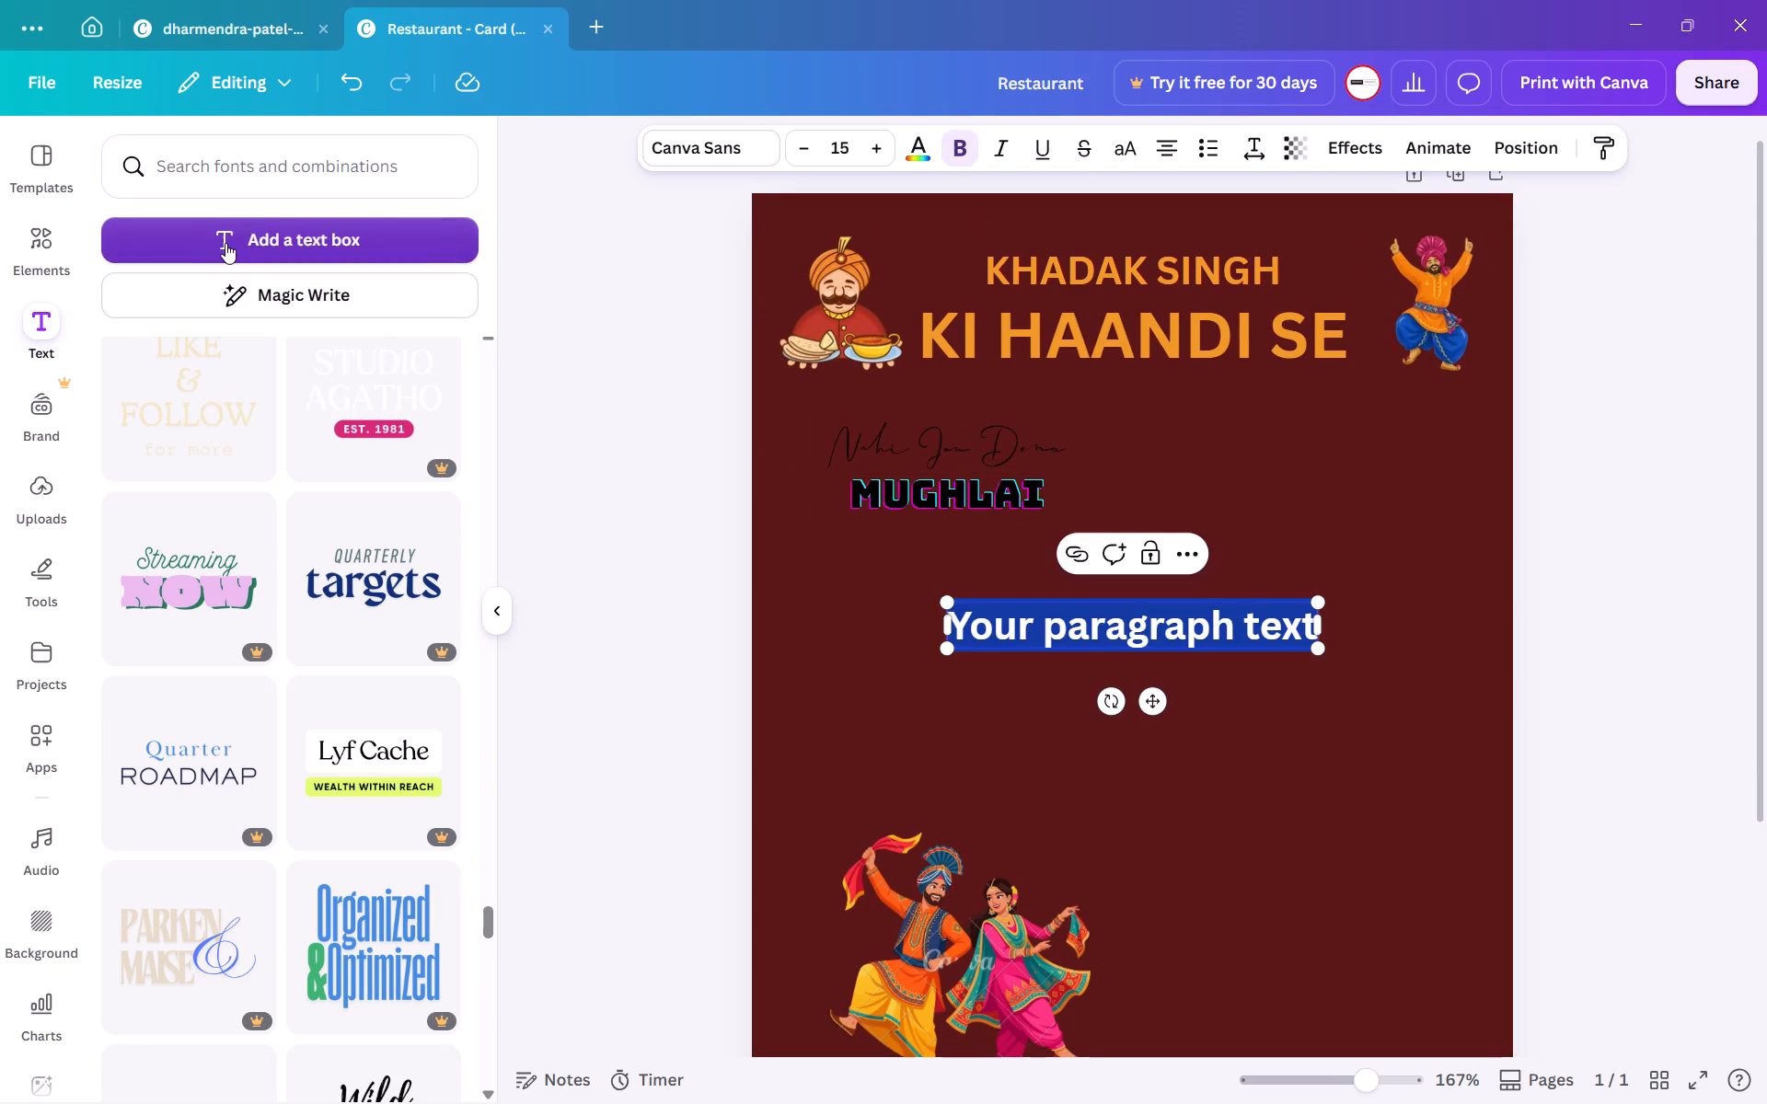
{"action": "double_click", "coordinate": [838, 152]}
{"action": "key", "text": "1"}
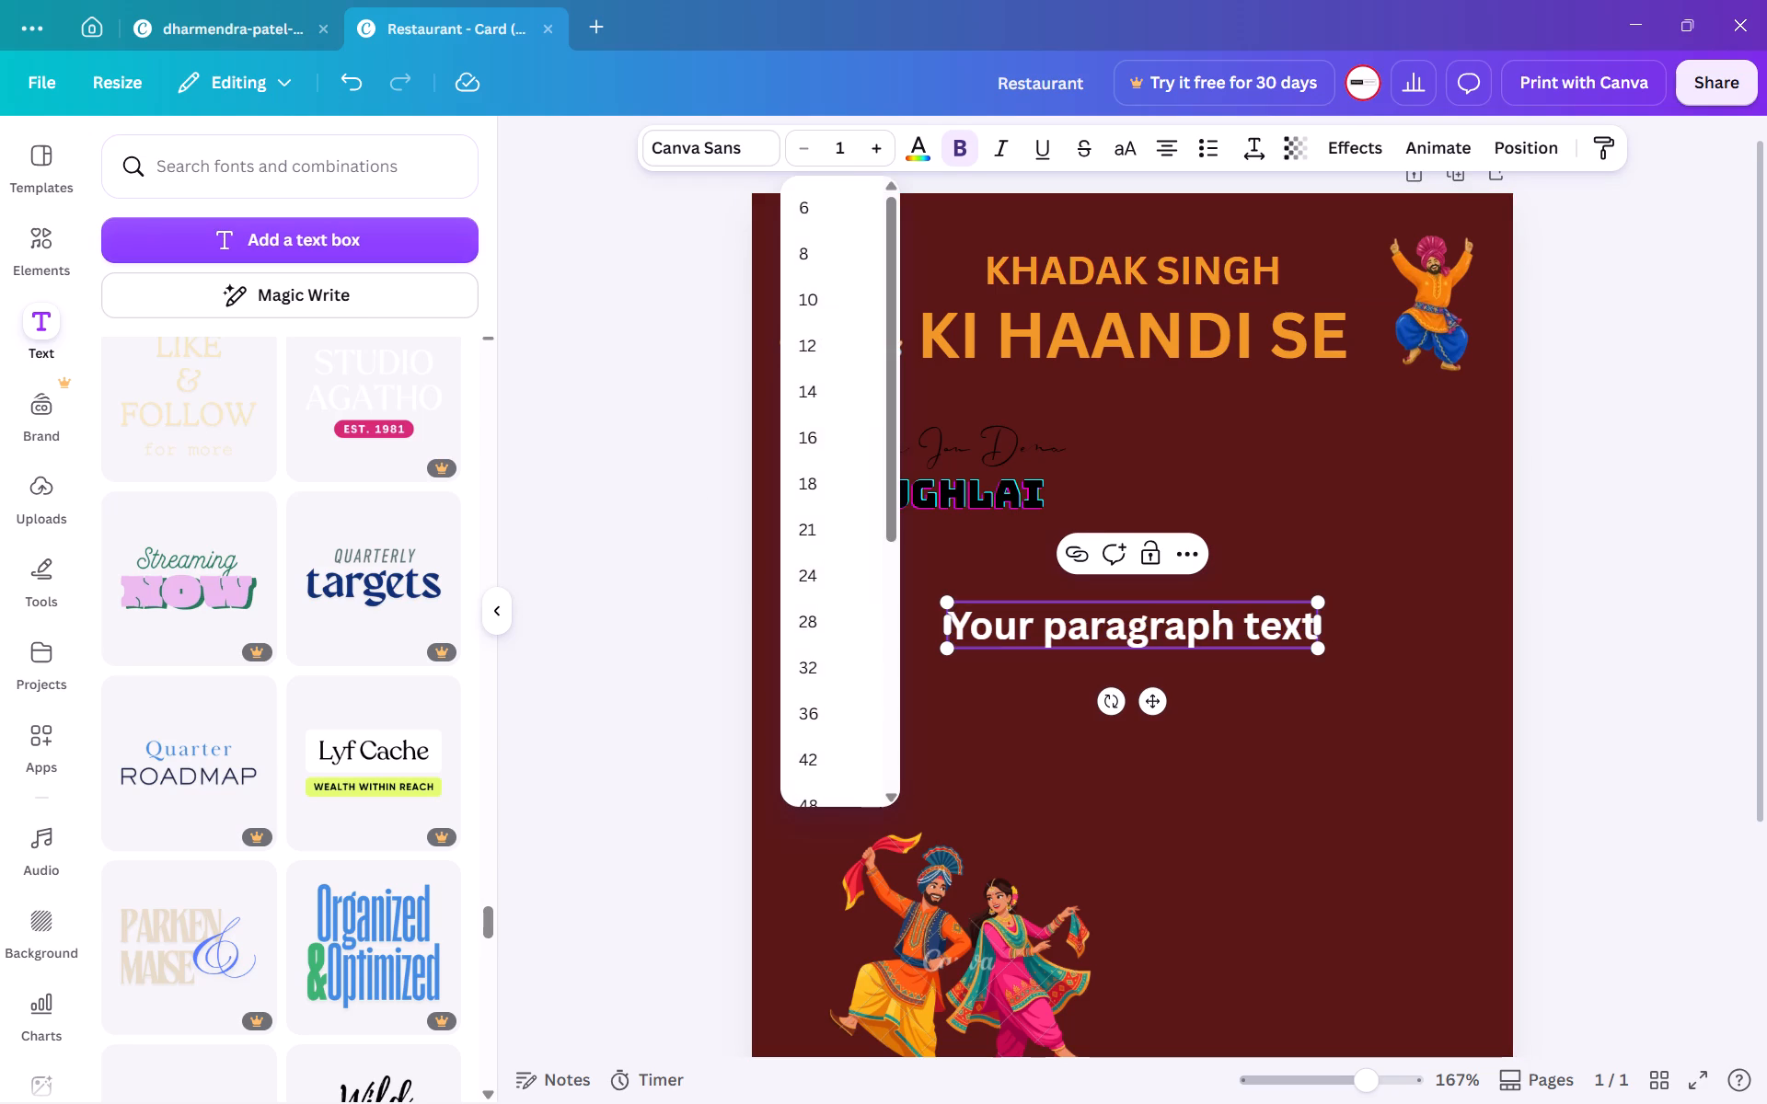
{"action": "key", "text": "2"}
{"action": "key", "text": "Return"}
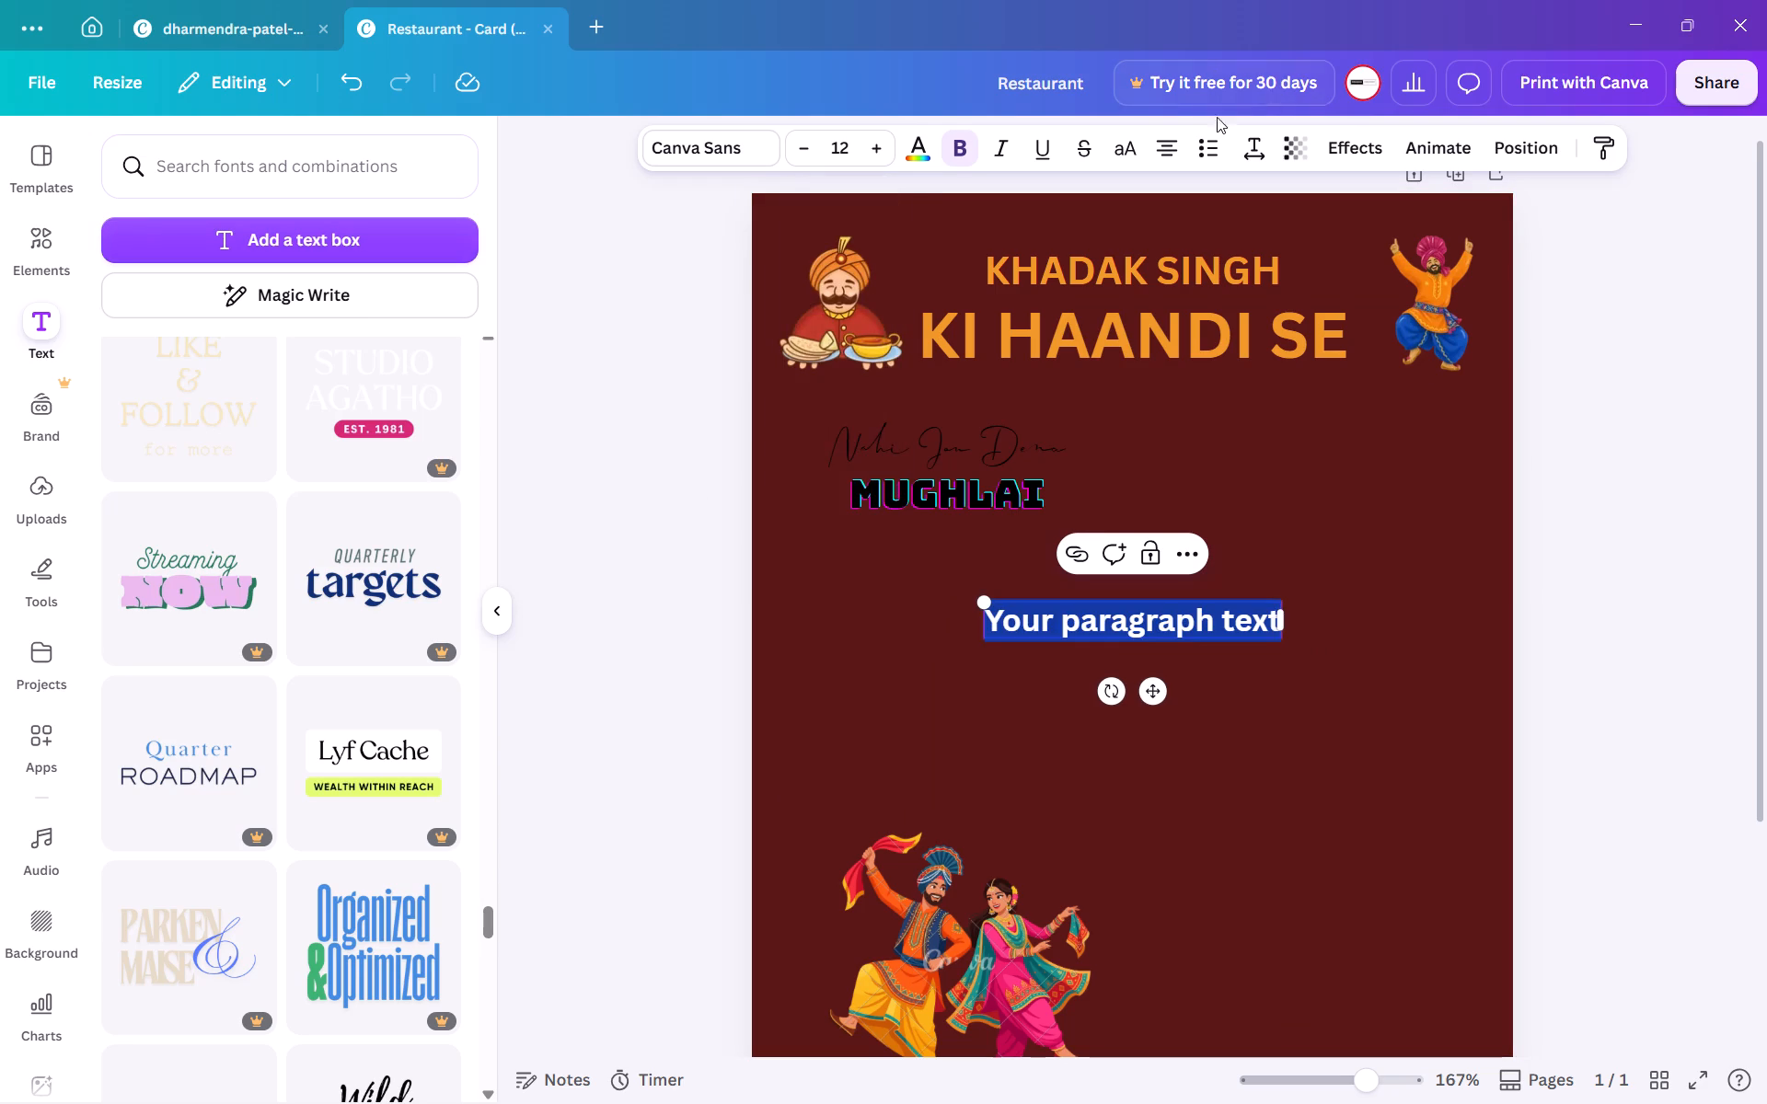
{"action": "left_click", "coordinate": [1177, 149]}
{"action": "left_click", "coordinate": [956, 138]}
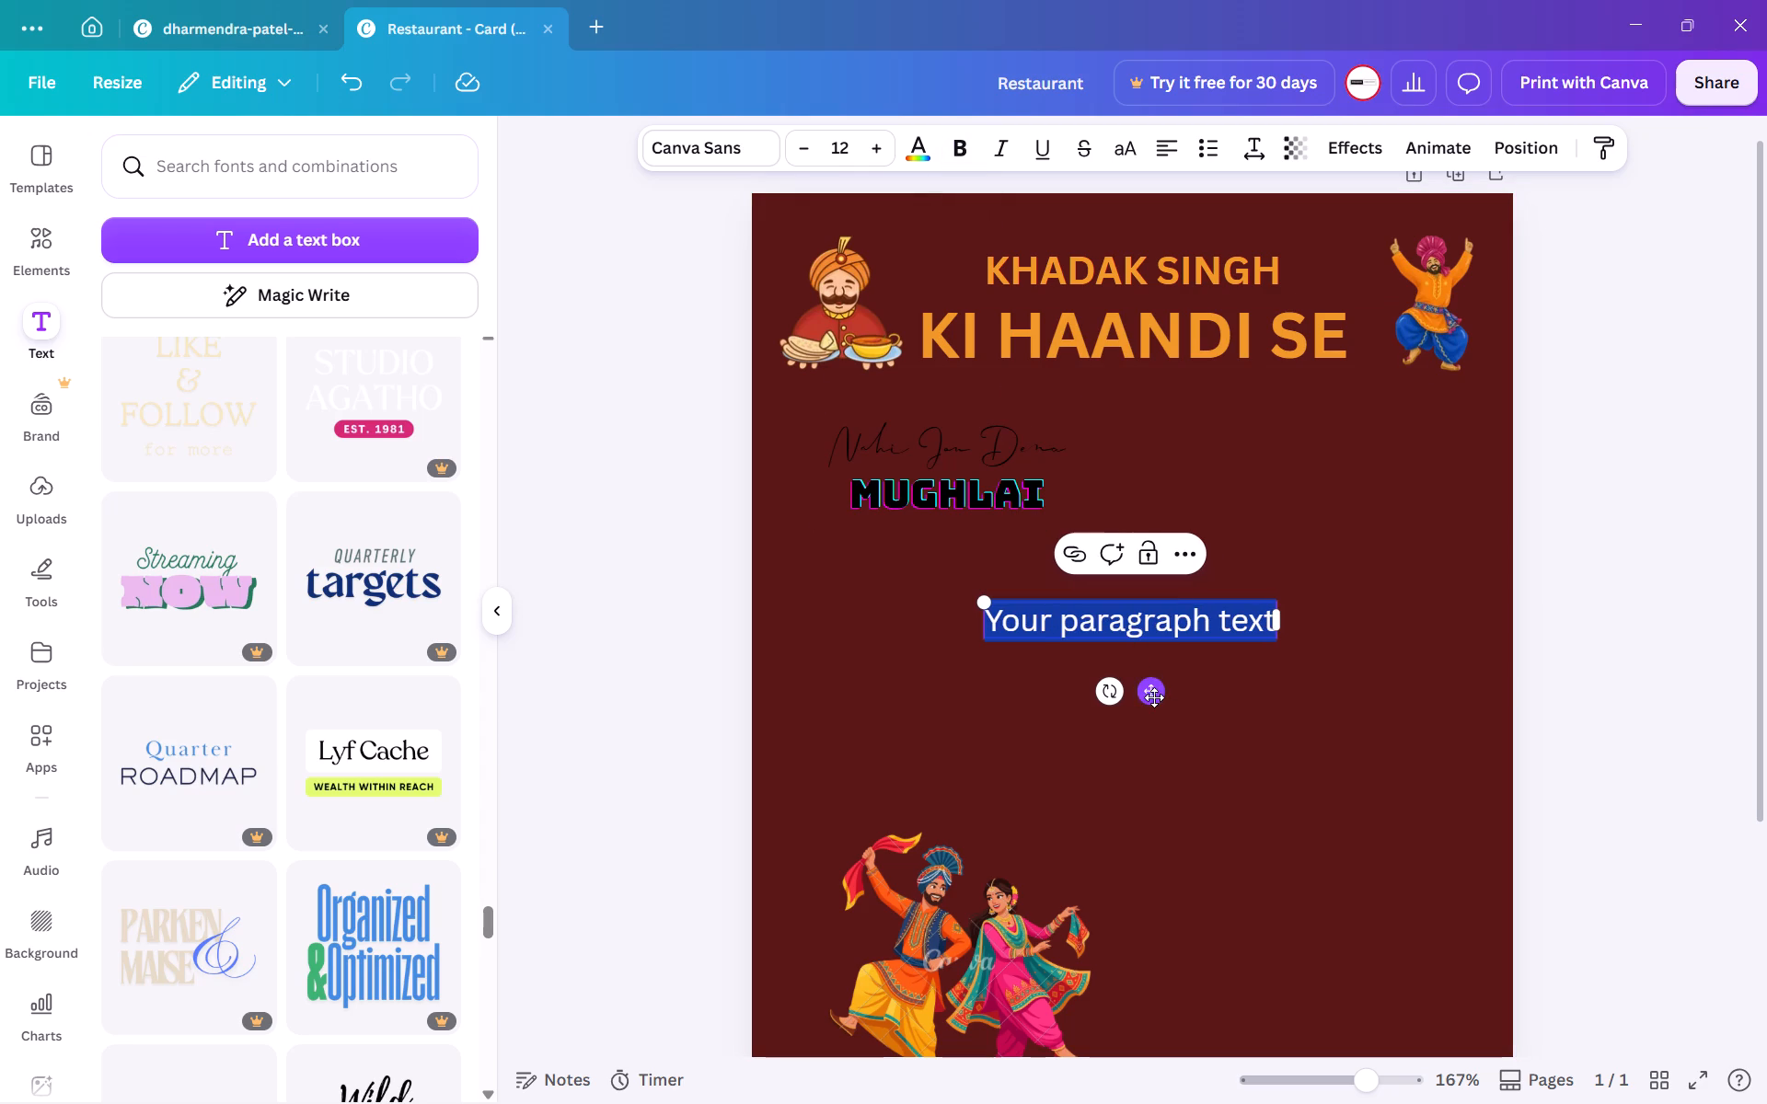
Move the new paragraph text box beneath "MUGHLAI", lining up its left edge with the tagline's lettering.
{"action": "left_click_drag", "start_coordinate": [1154, 697], "coordinate": [991, 662]}
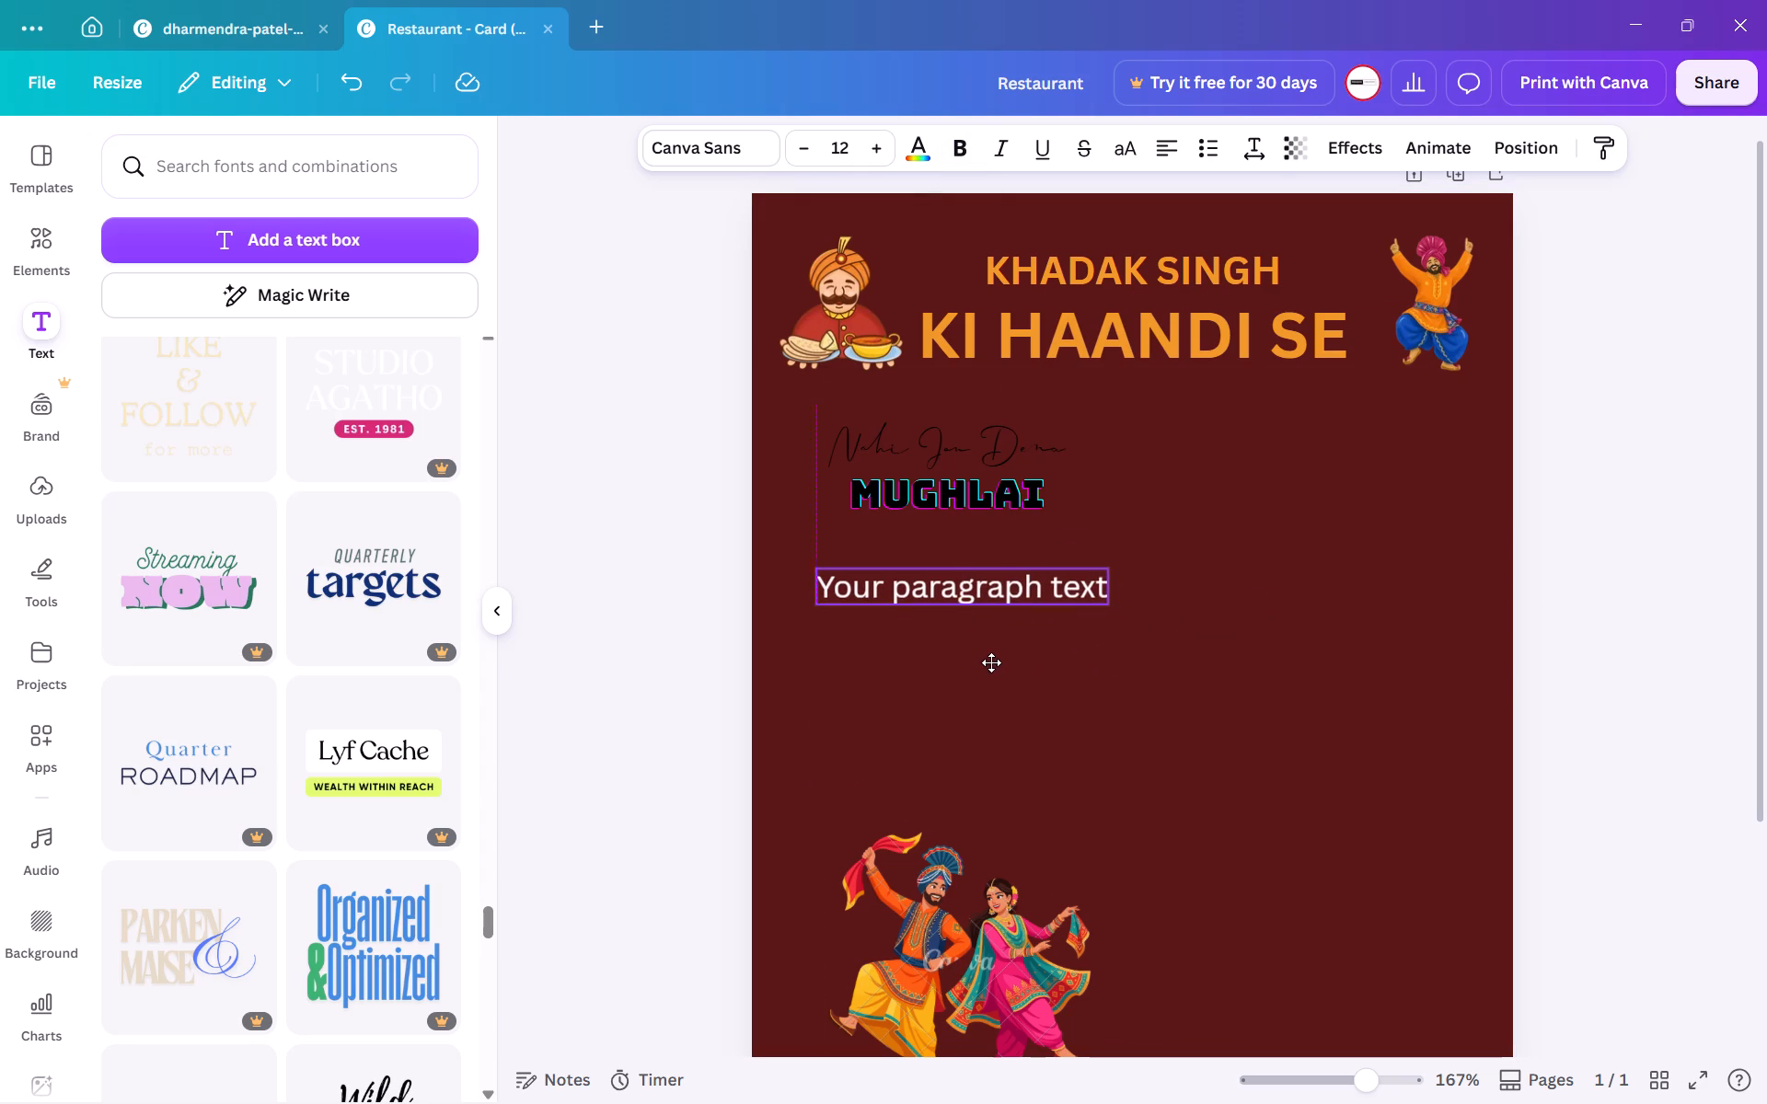
{"action": "left_click_drag", "start_coordinate": [991, 662], "coordinate": [999, 661]}
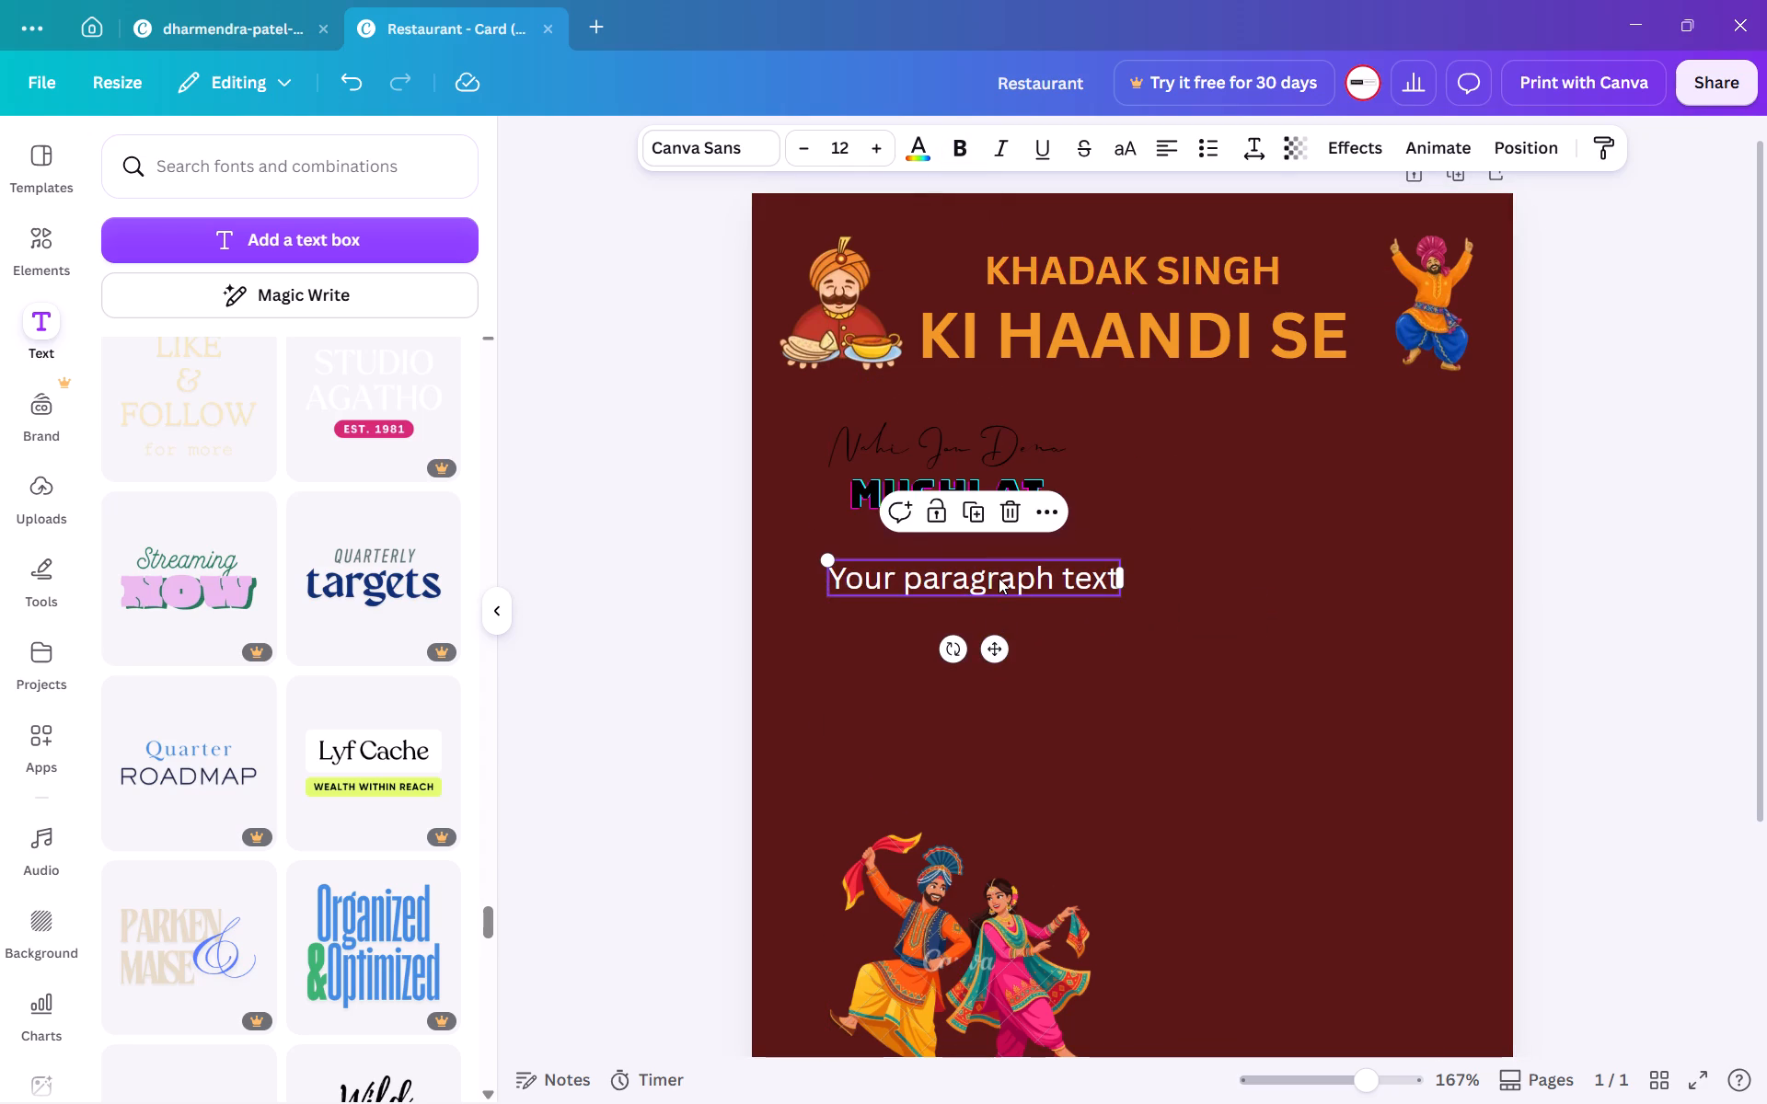
Reduce the paragraph text's font size to 8.
{"action": "triple_click", "coordinate": [999, 578]}
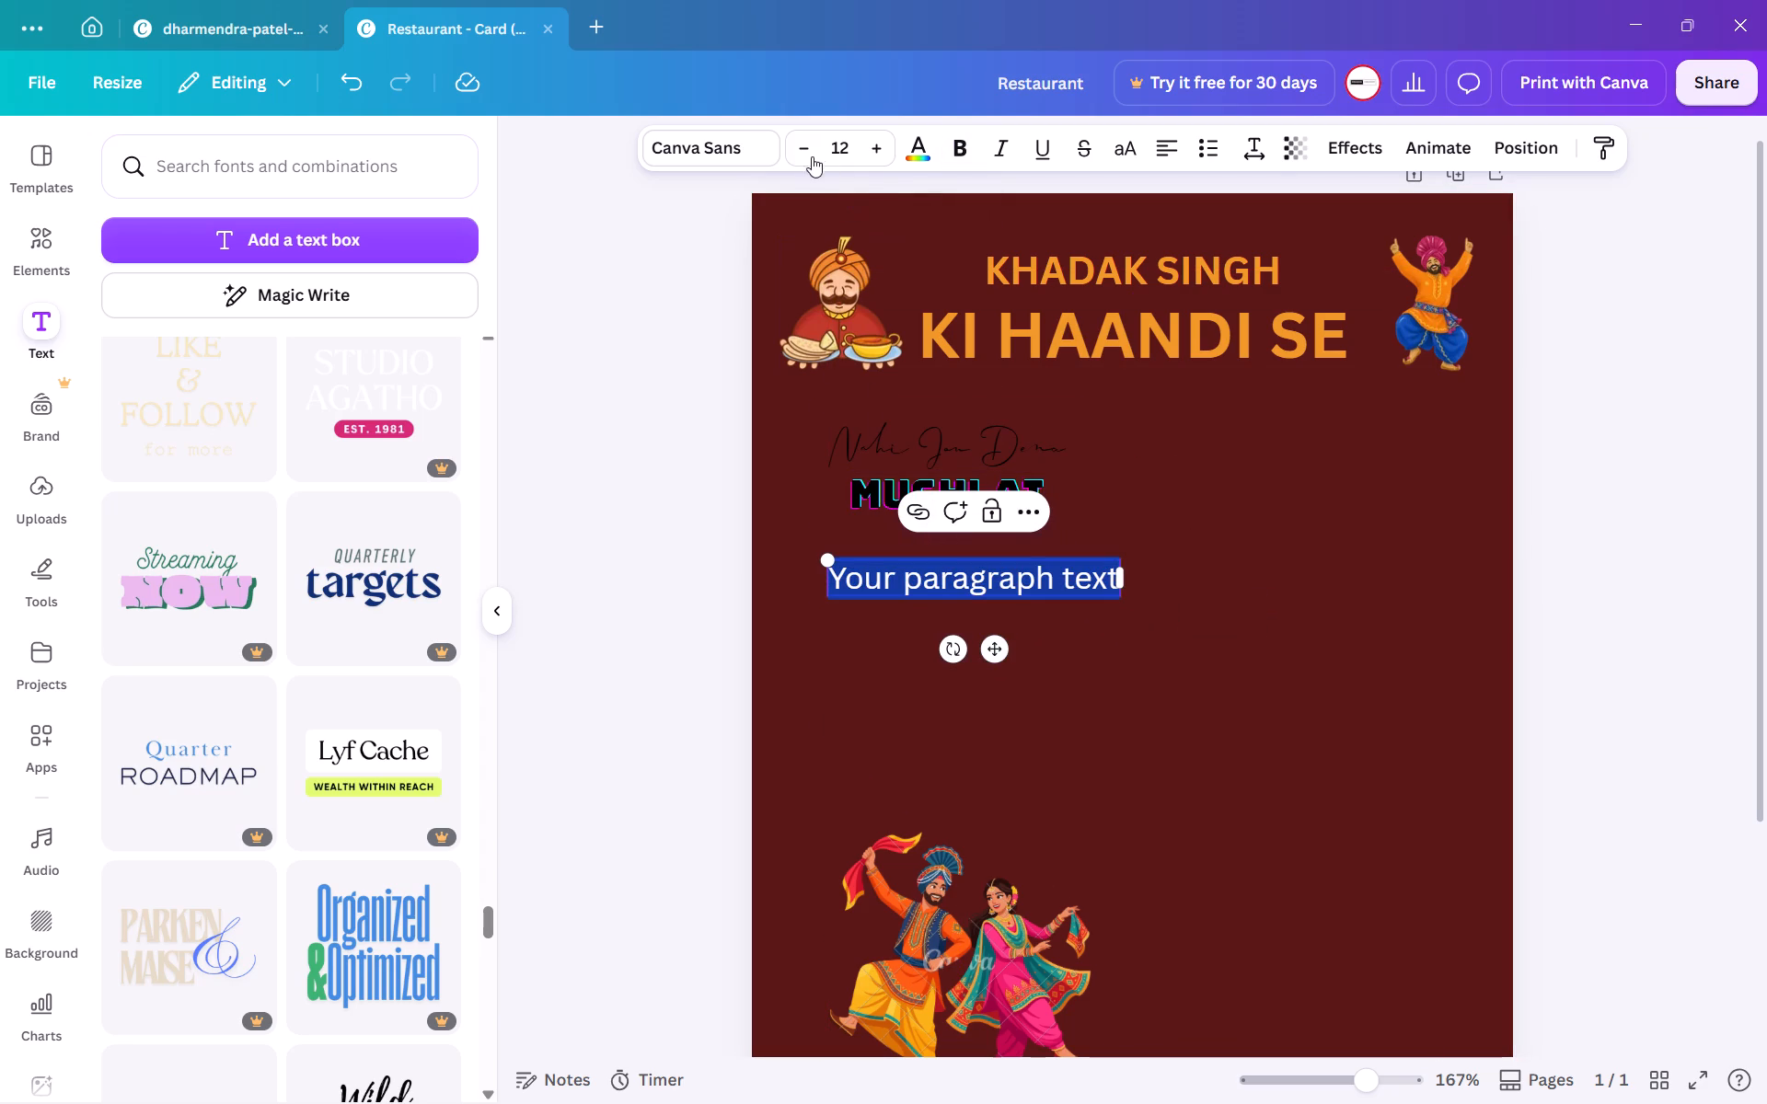
{"action": "double_click", "coordinate": [808, 152]}
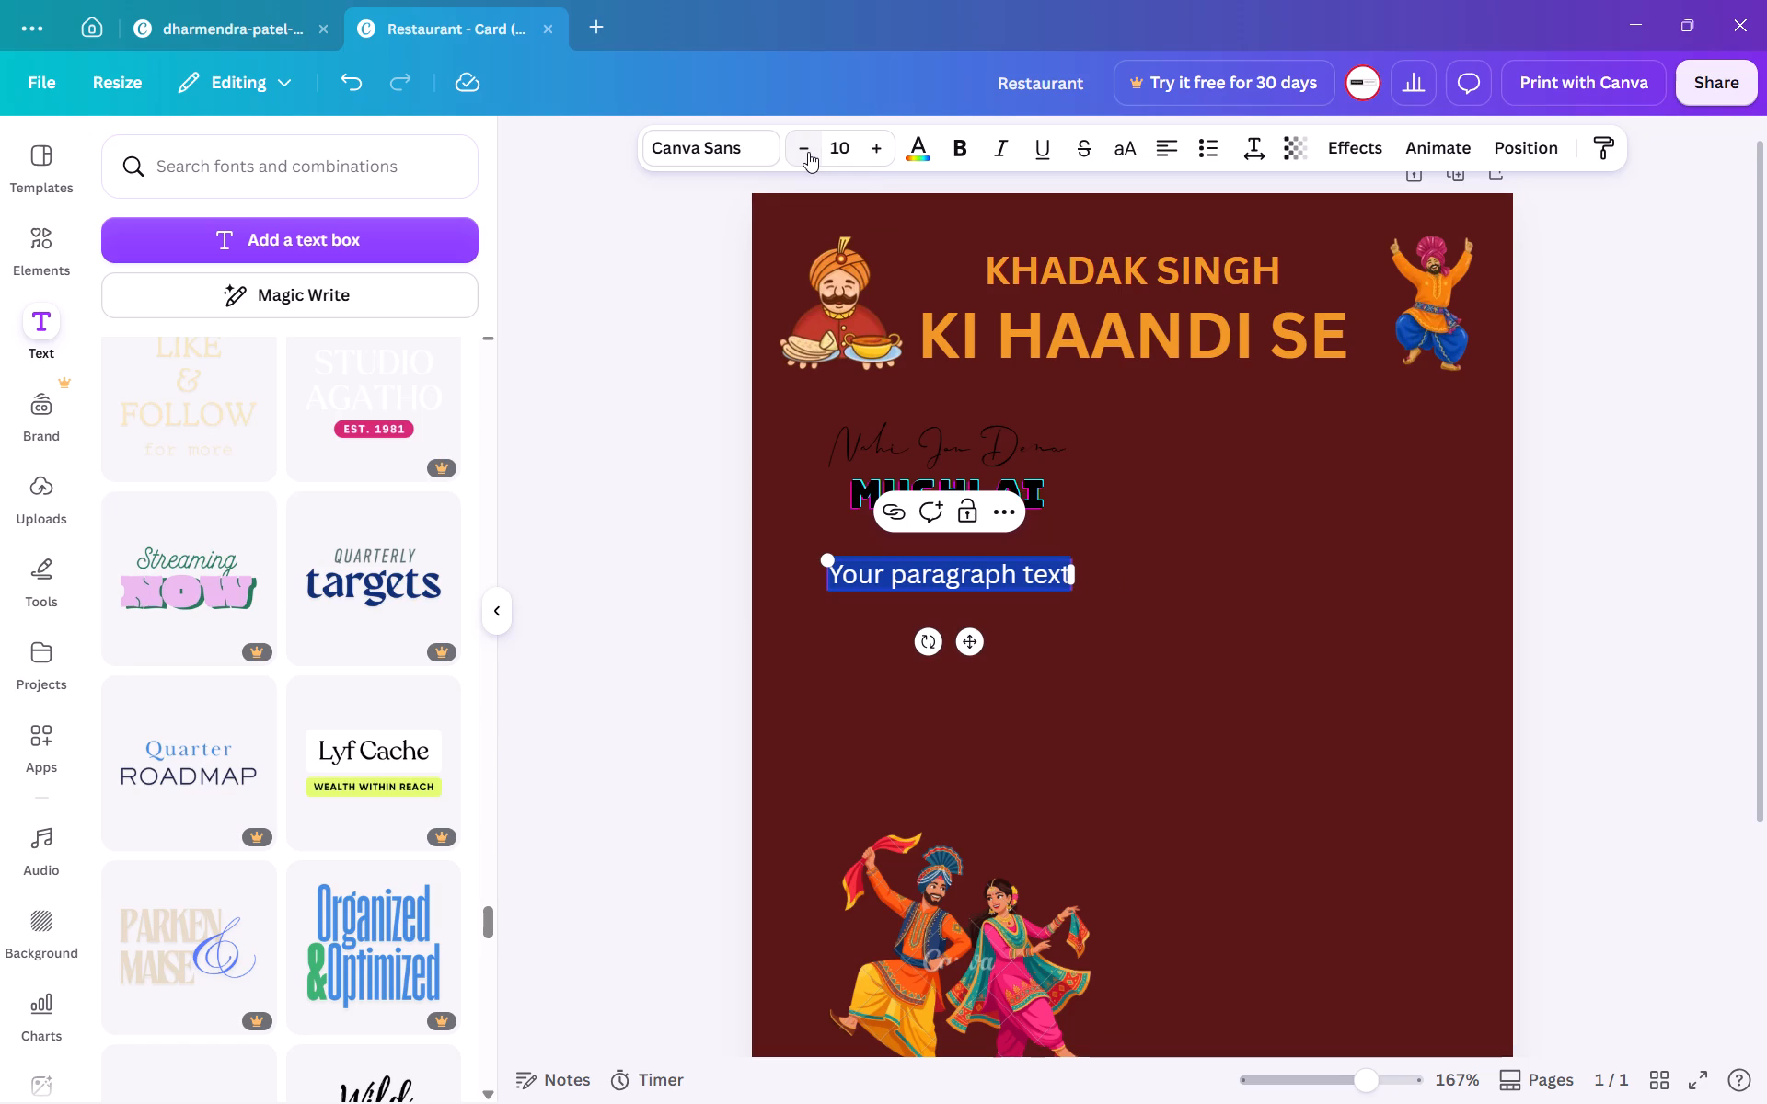
{"action": "double_click", "coordinate": [808, 152]}
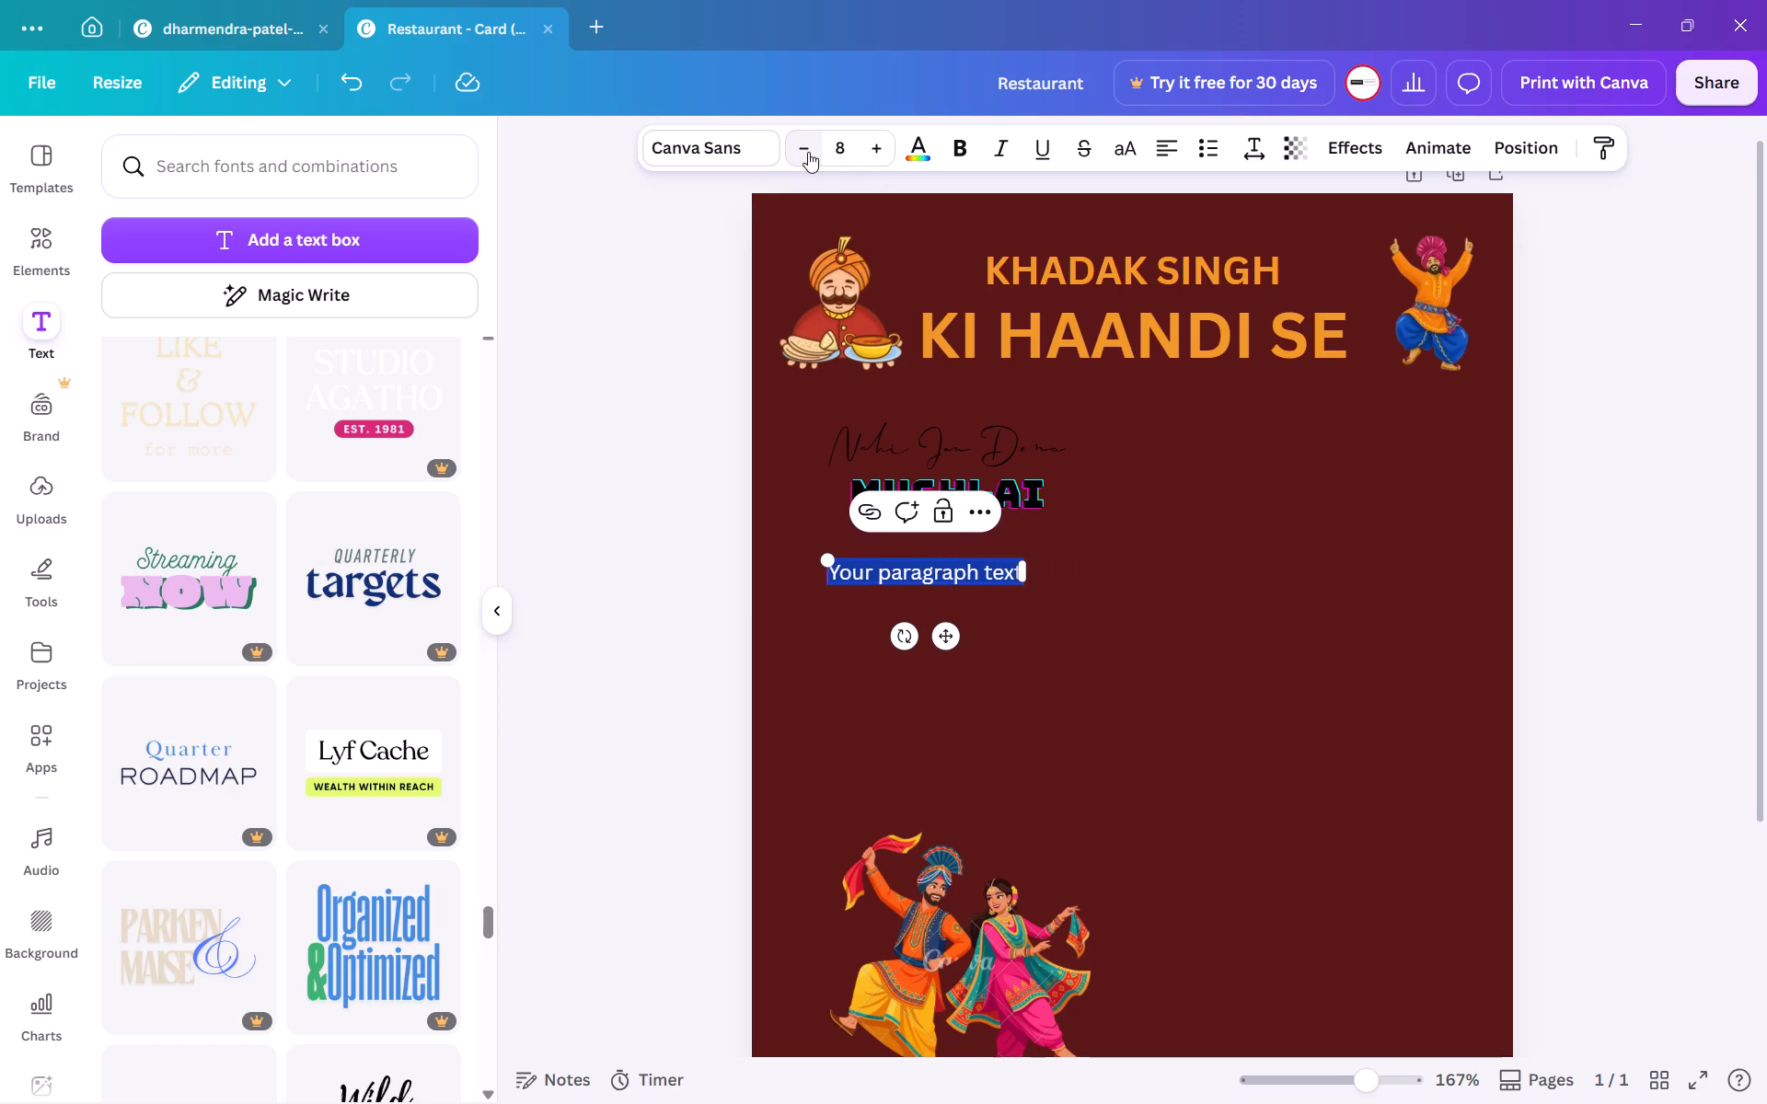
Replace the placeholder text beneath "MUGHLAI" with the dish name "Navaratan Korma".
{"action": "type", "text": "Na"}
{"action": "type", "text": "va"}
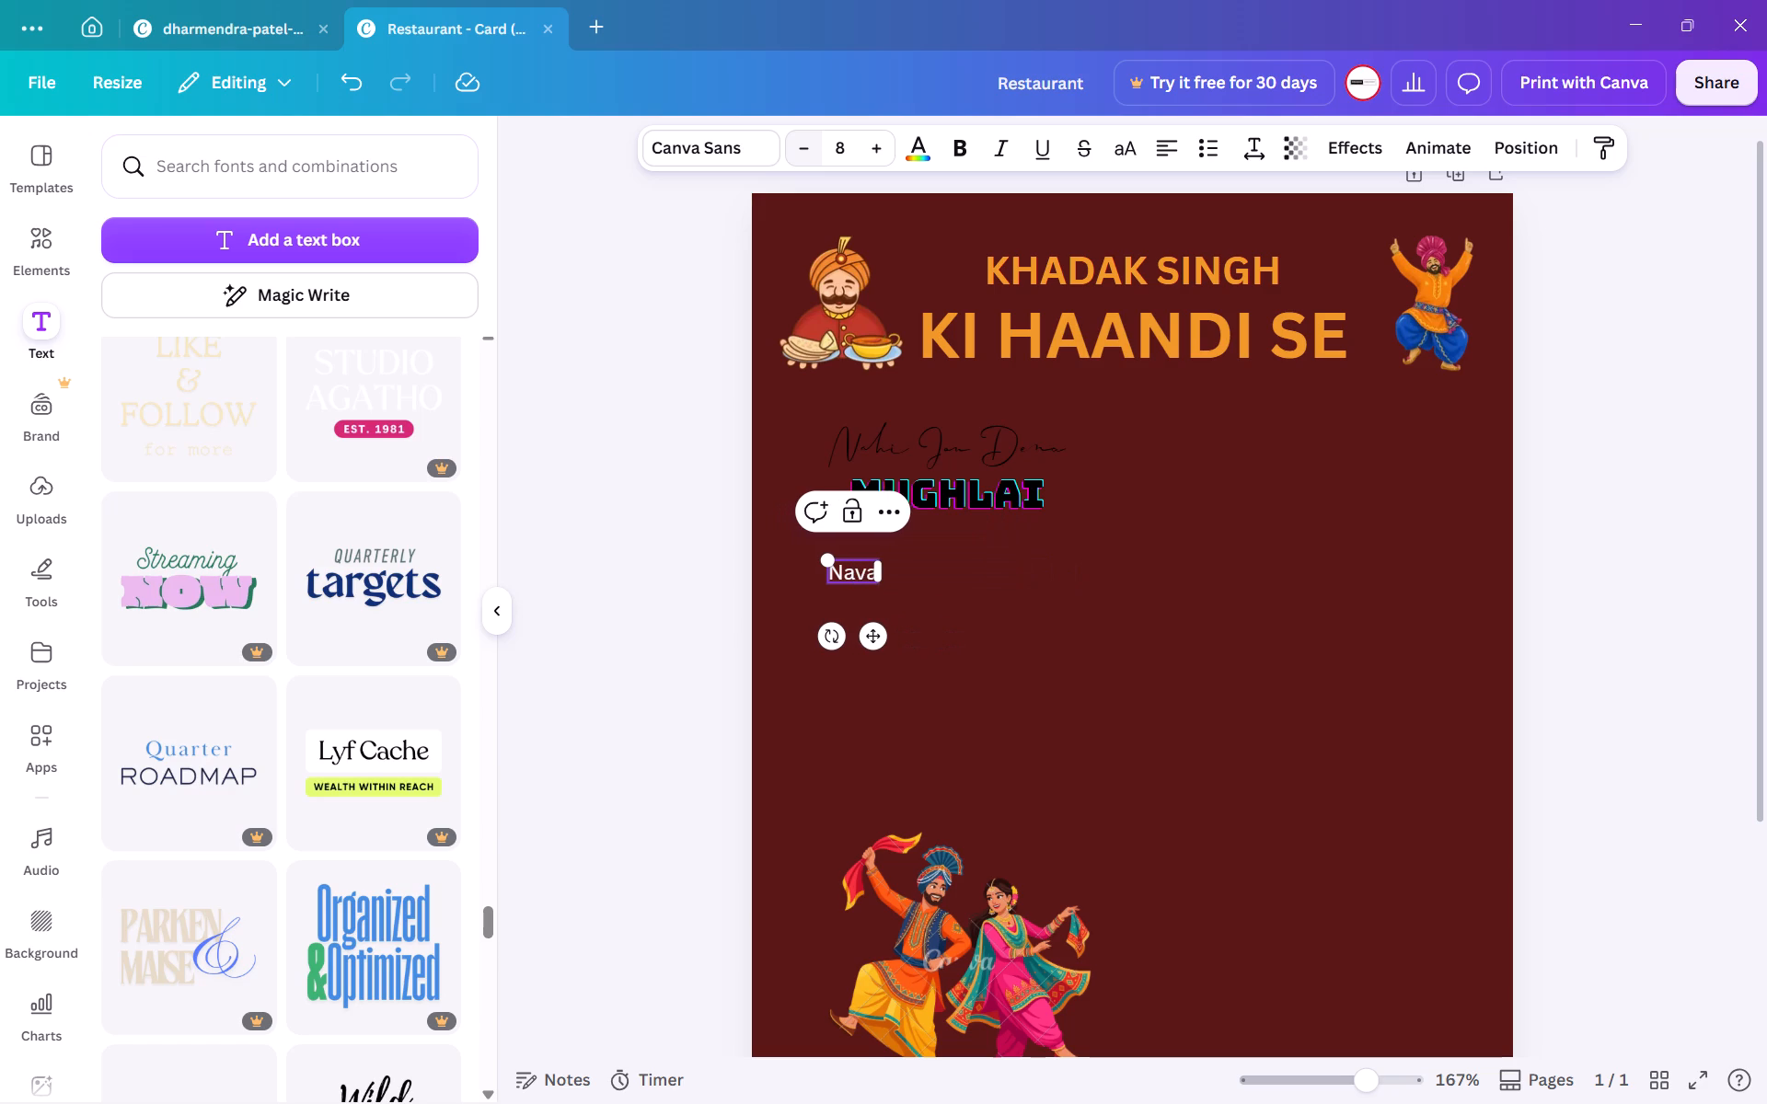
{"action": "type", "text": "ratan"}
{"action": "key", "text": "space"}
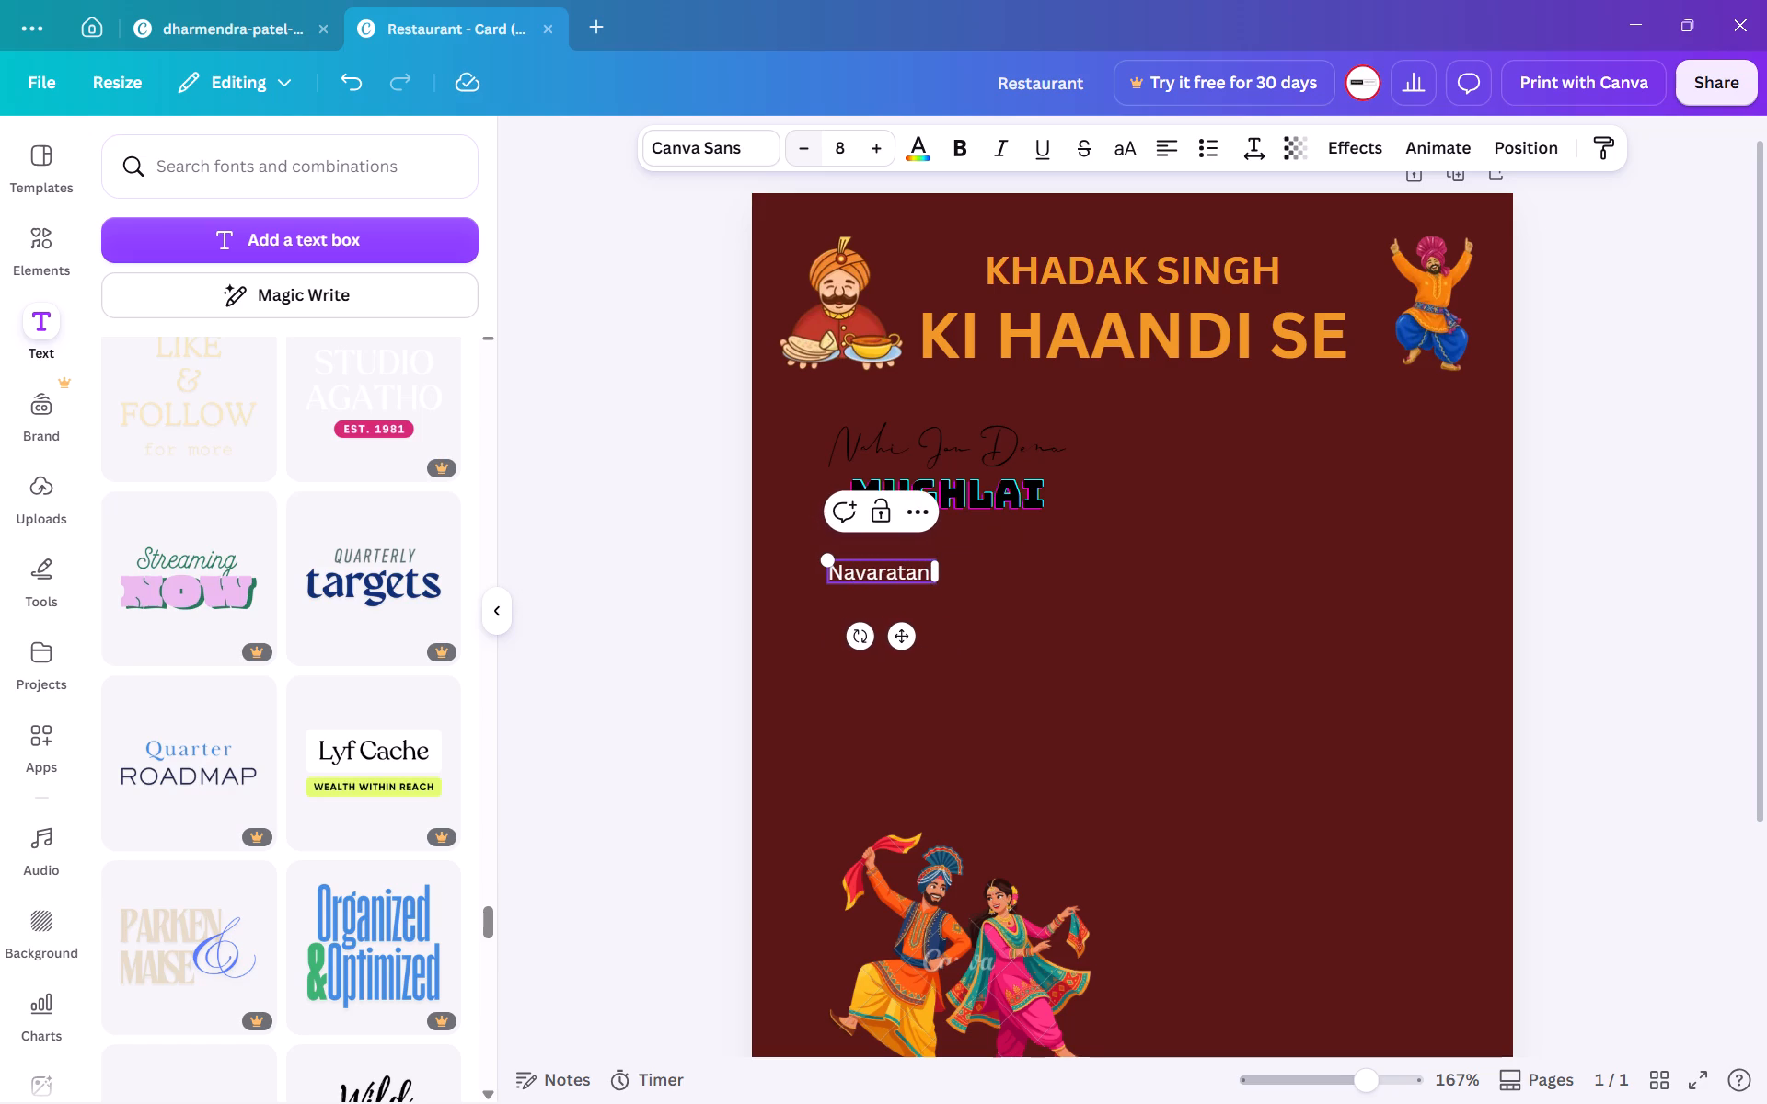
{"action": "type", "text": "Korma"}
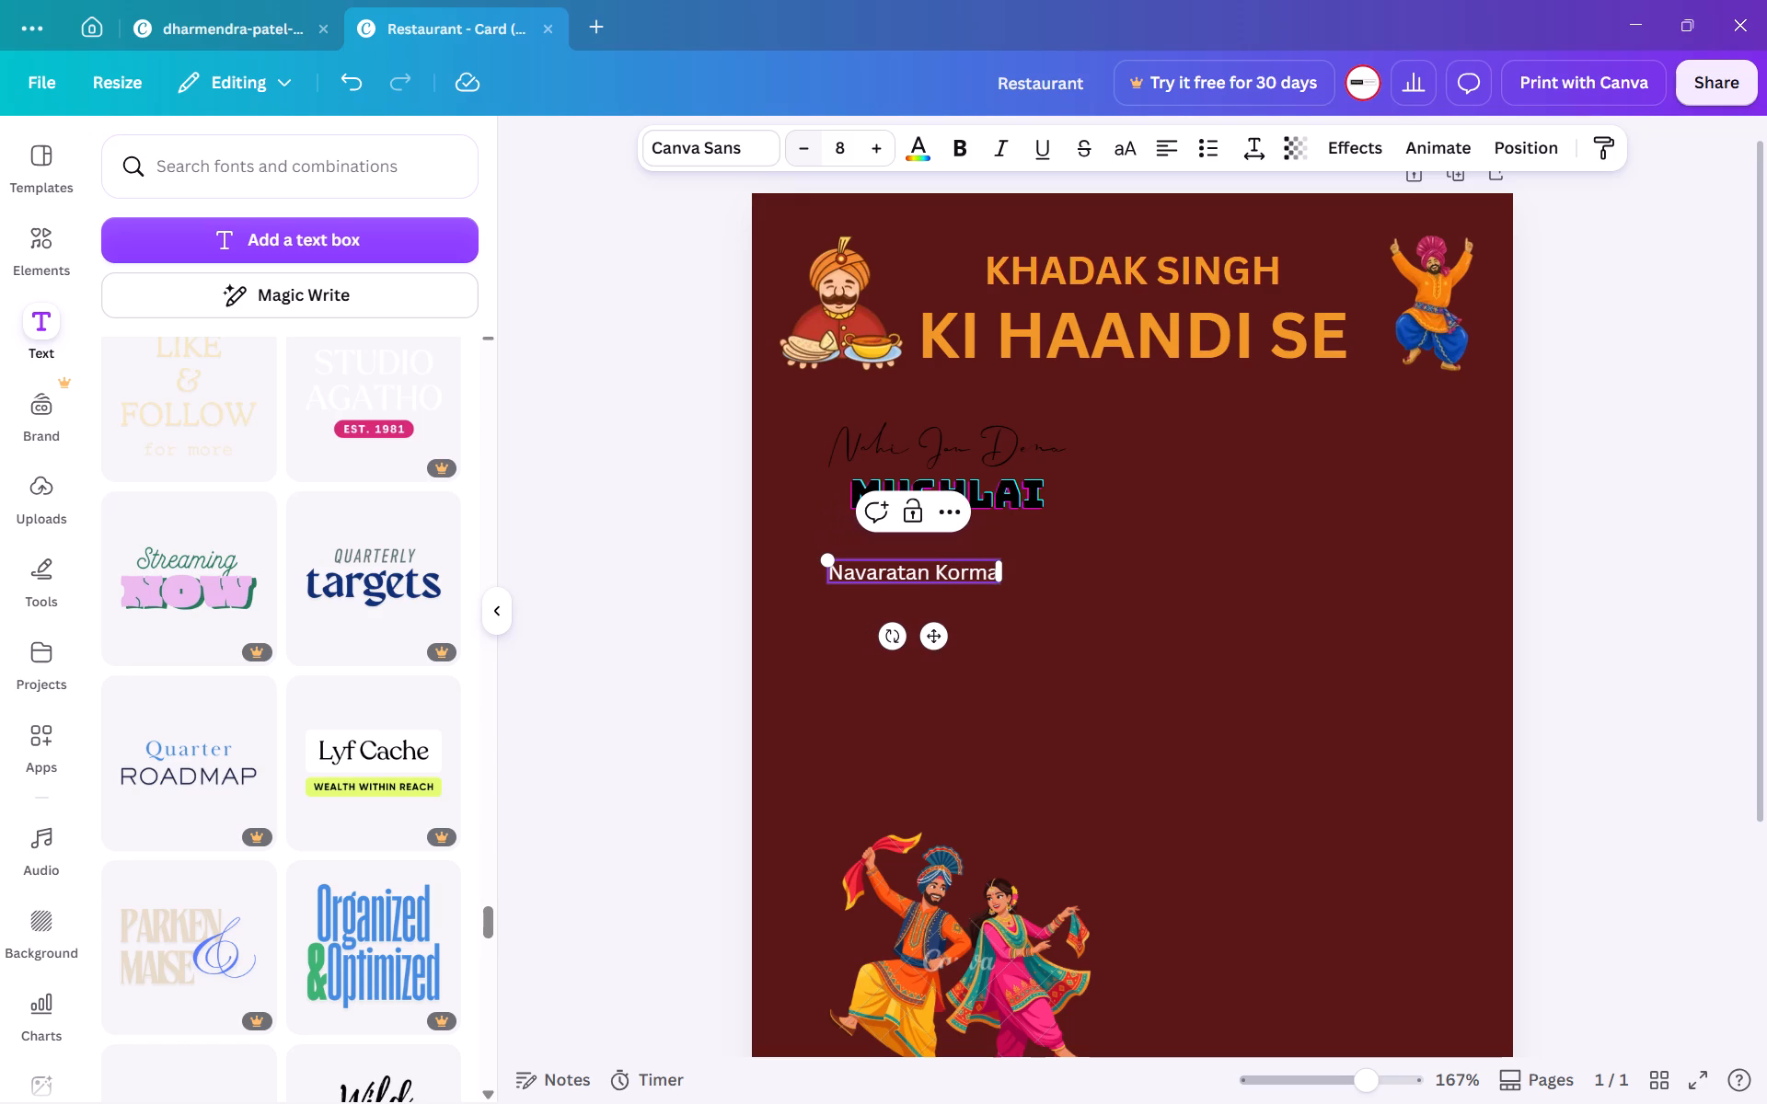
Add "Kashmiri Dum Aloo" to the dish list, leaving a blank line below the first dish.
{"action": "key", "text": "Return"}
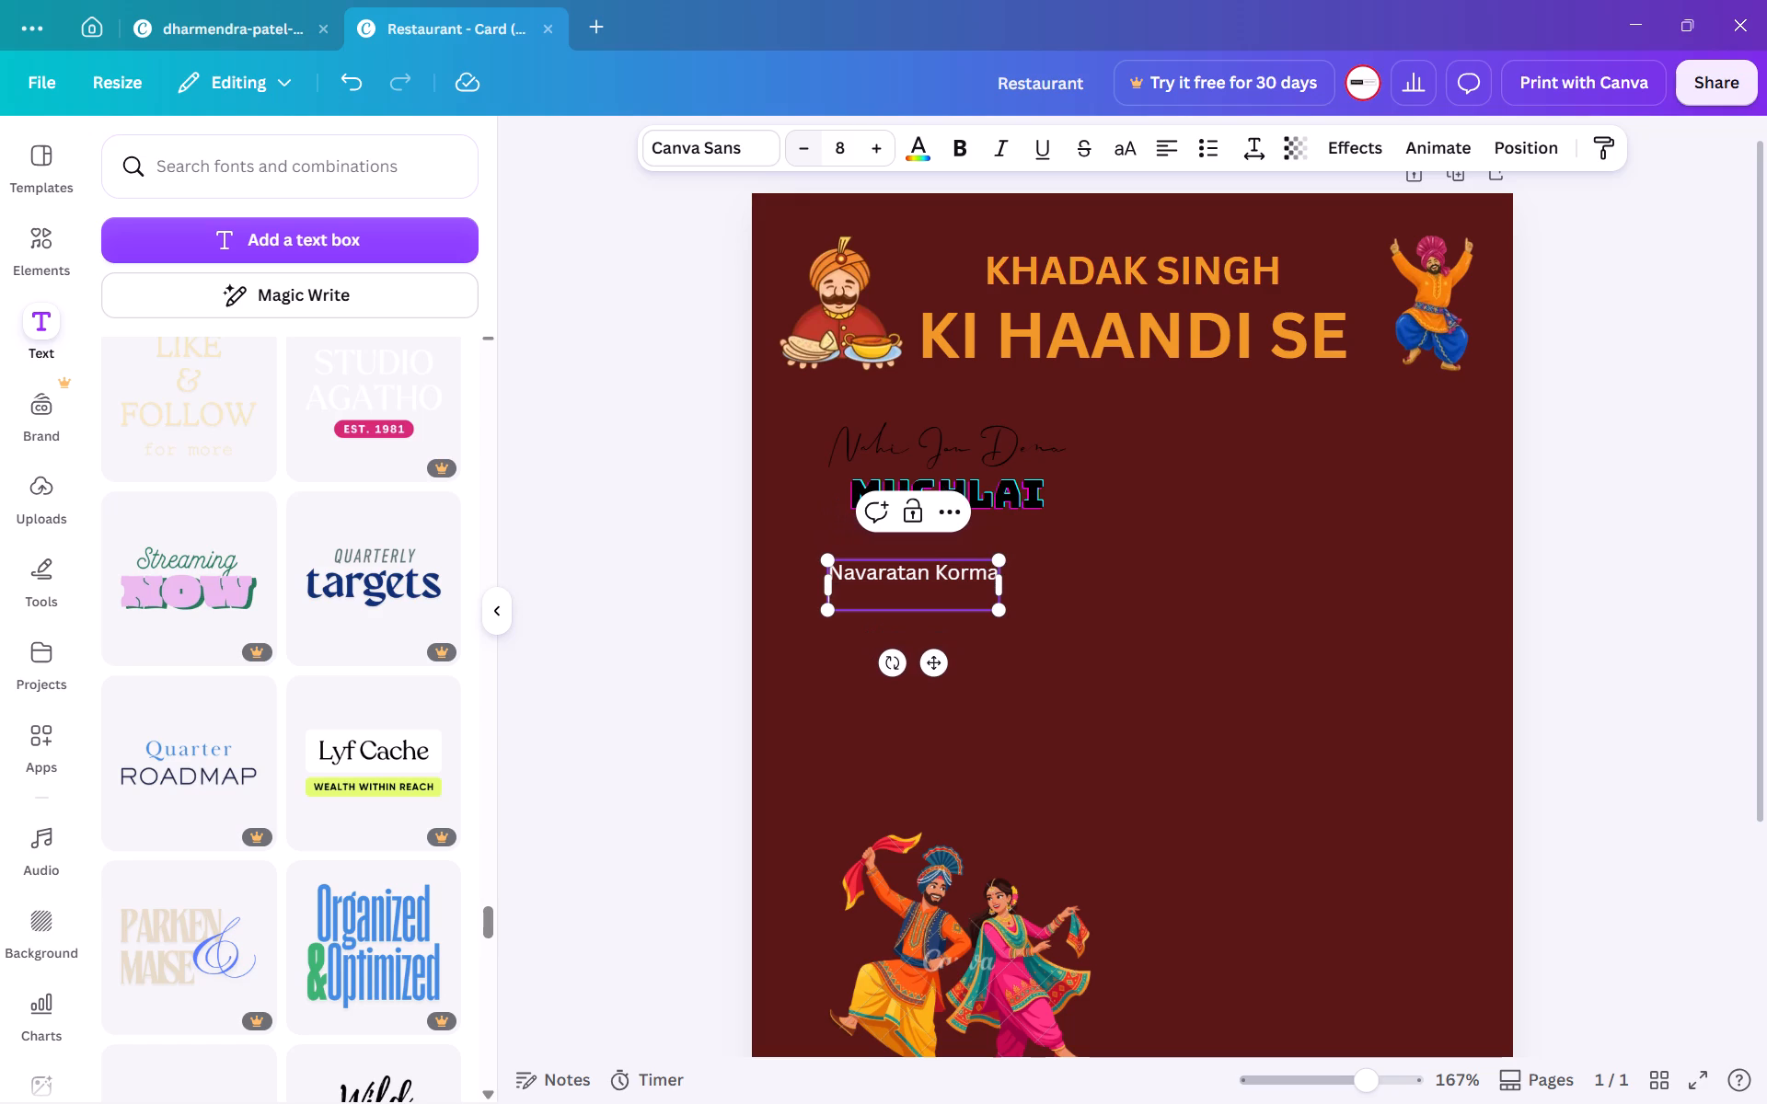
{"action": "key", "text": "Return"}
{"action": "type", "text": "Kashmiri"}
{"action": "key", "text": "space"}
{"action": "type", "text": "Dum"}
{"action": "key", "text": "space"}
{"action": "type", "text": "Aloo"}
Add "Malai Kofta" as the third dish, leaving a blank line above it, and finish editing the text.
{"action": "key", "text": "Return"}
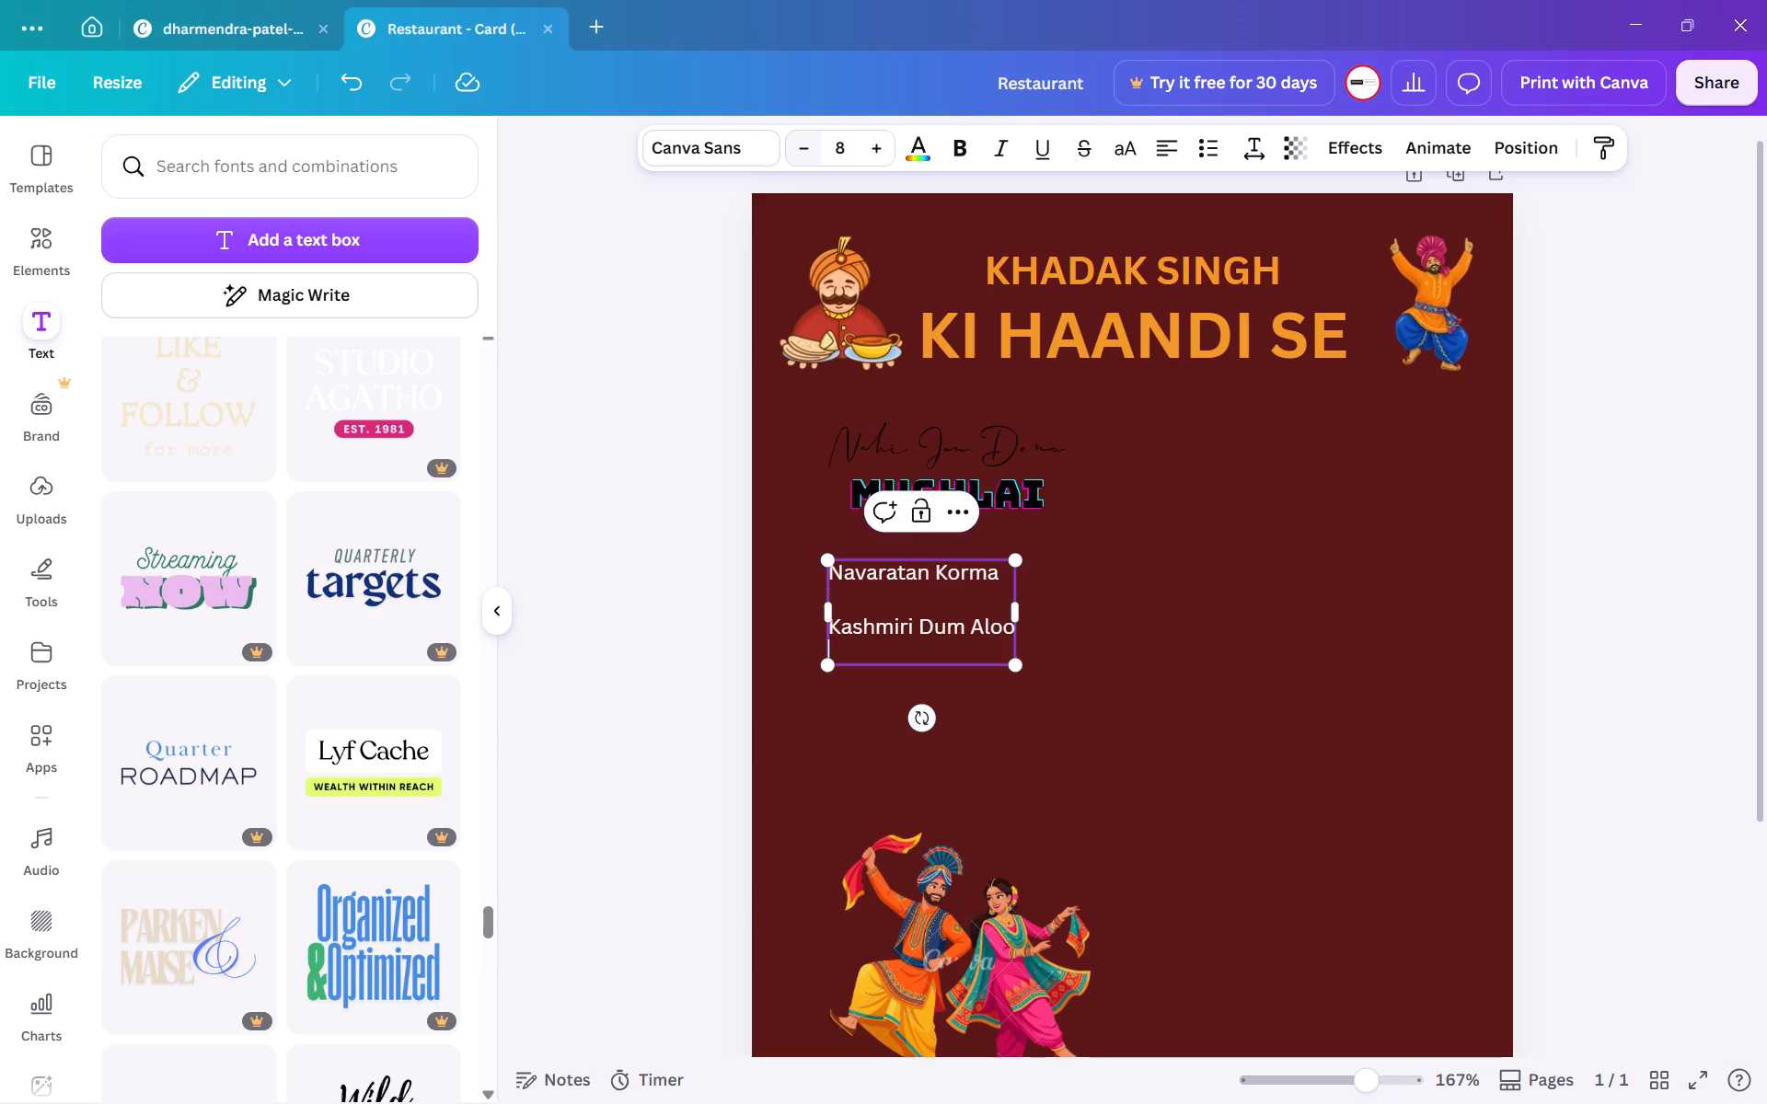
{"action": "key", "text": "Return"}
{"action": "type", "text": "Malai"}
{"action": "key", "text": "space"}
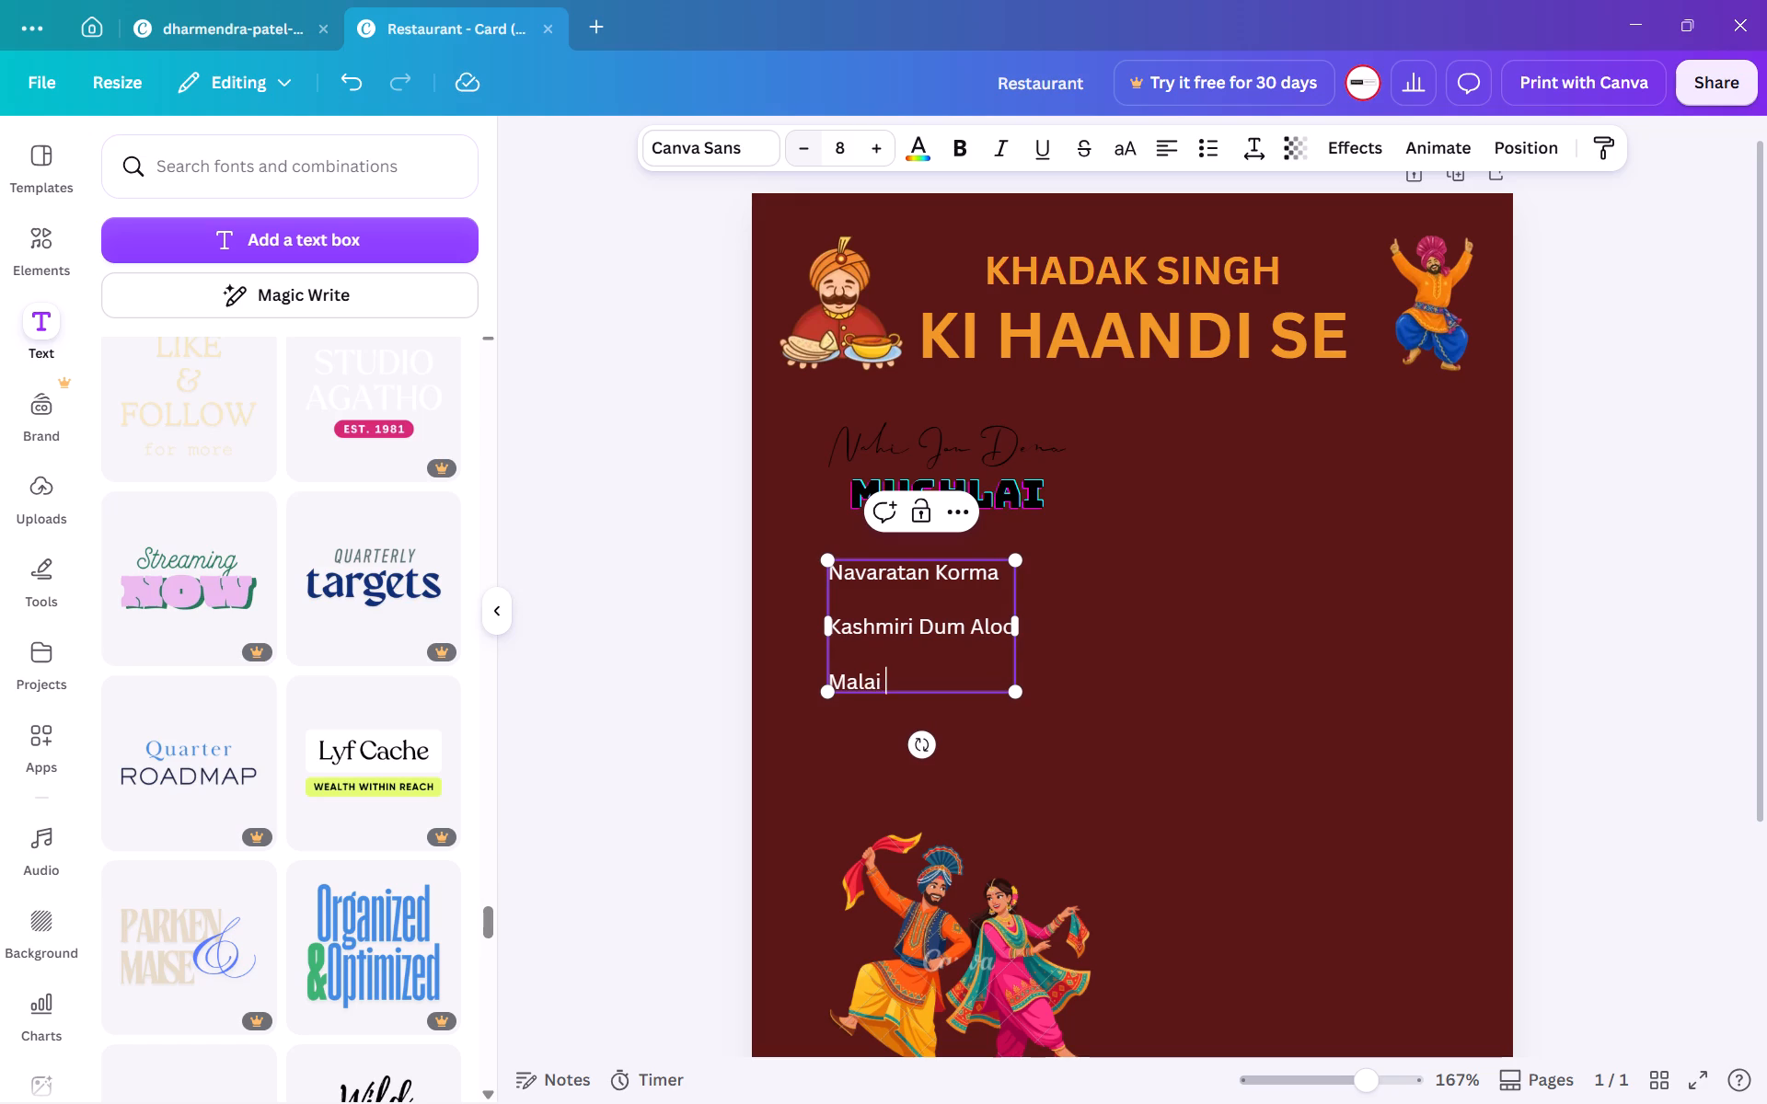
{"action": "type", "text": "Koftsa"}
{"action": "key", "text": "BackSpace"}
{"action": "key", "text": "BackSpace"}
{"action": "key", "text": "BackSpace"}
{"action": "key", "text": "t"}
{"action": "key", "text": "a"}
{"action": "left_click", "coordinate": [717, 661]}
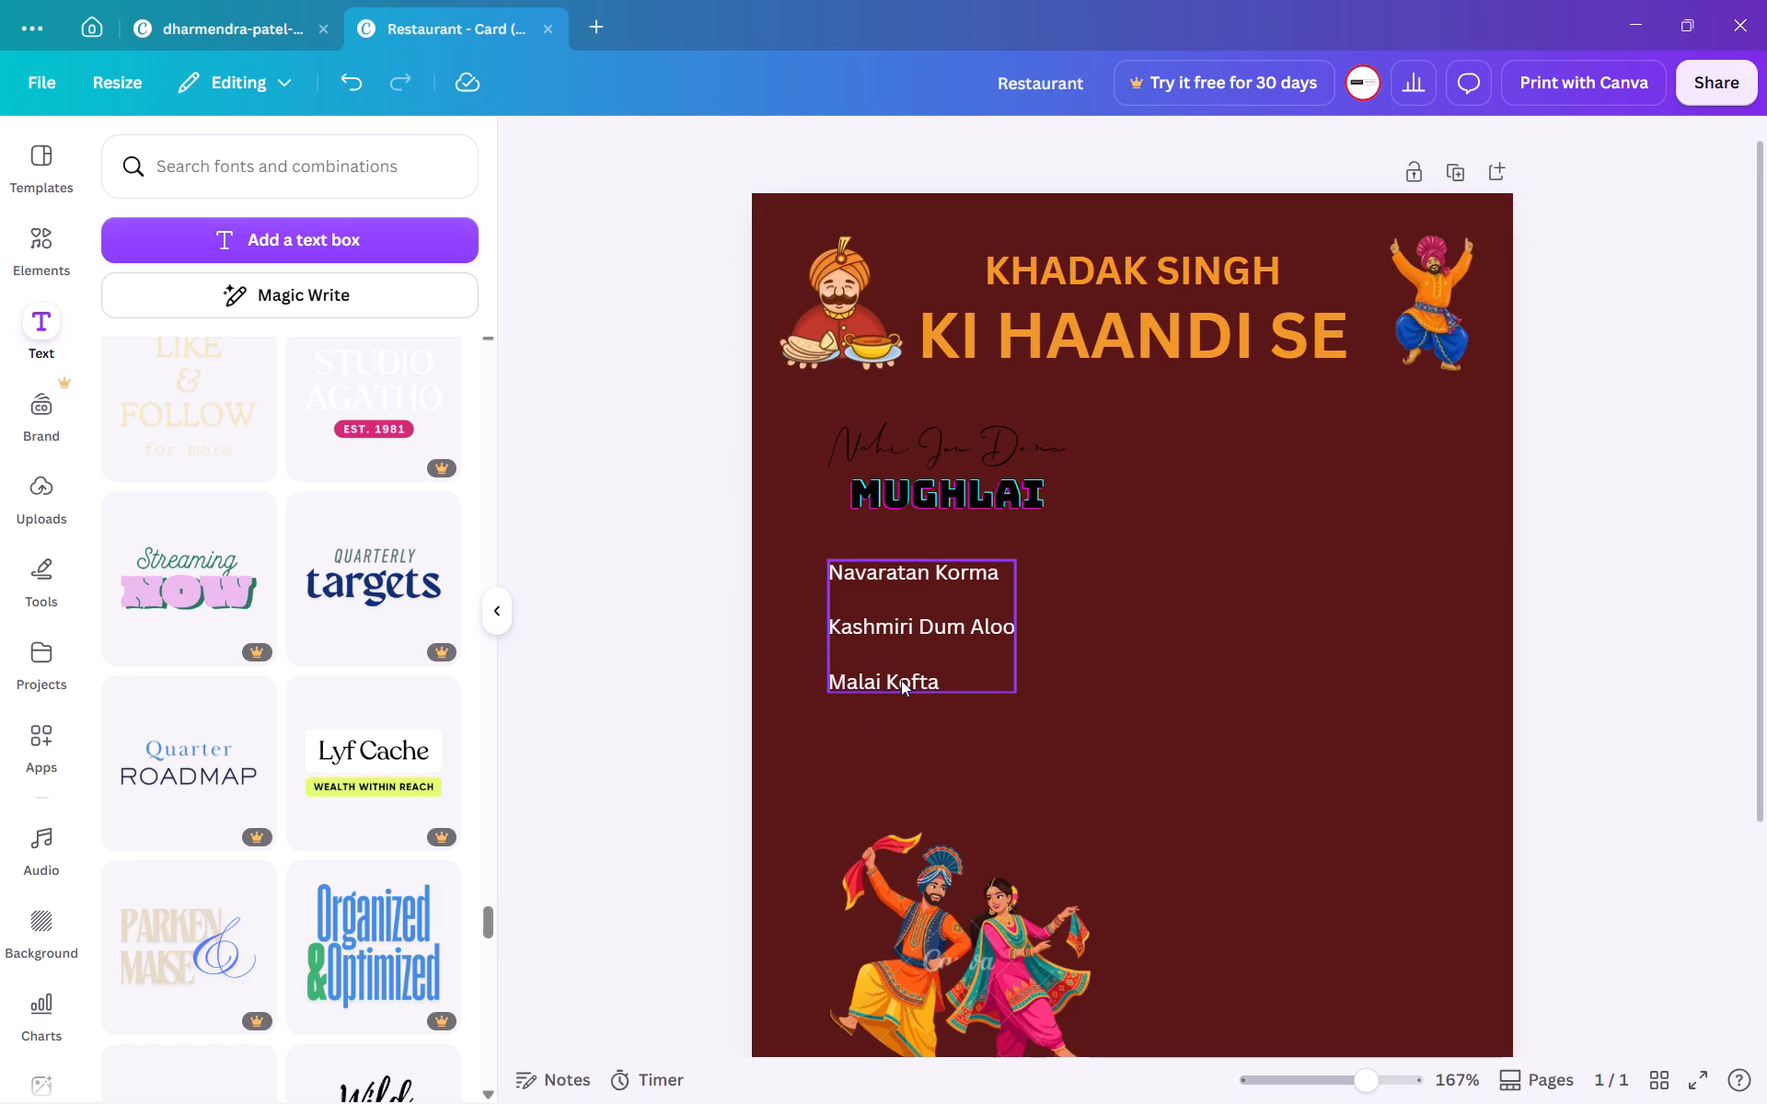
Replace the whole dish list with "NAVARATAN KORMA" in capitals, without stray characters before it.
{"action": "triple_click", "coordinate": [901, 680]}
{"action": "key", "text": "ctrl+a"}
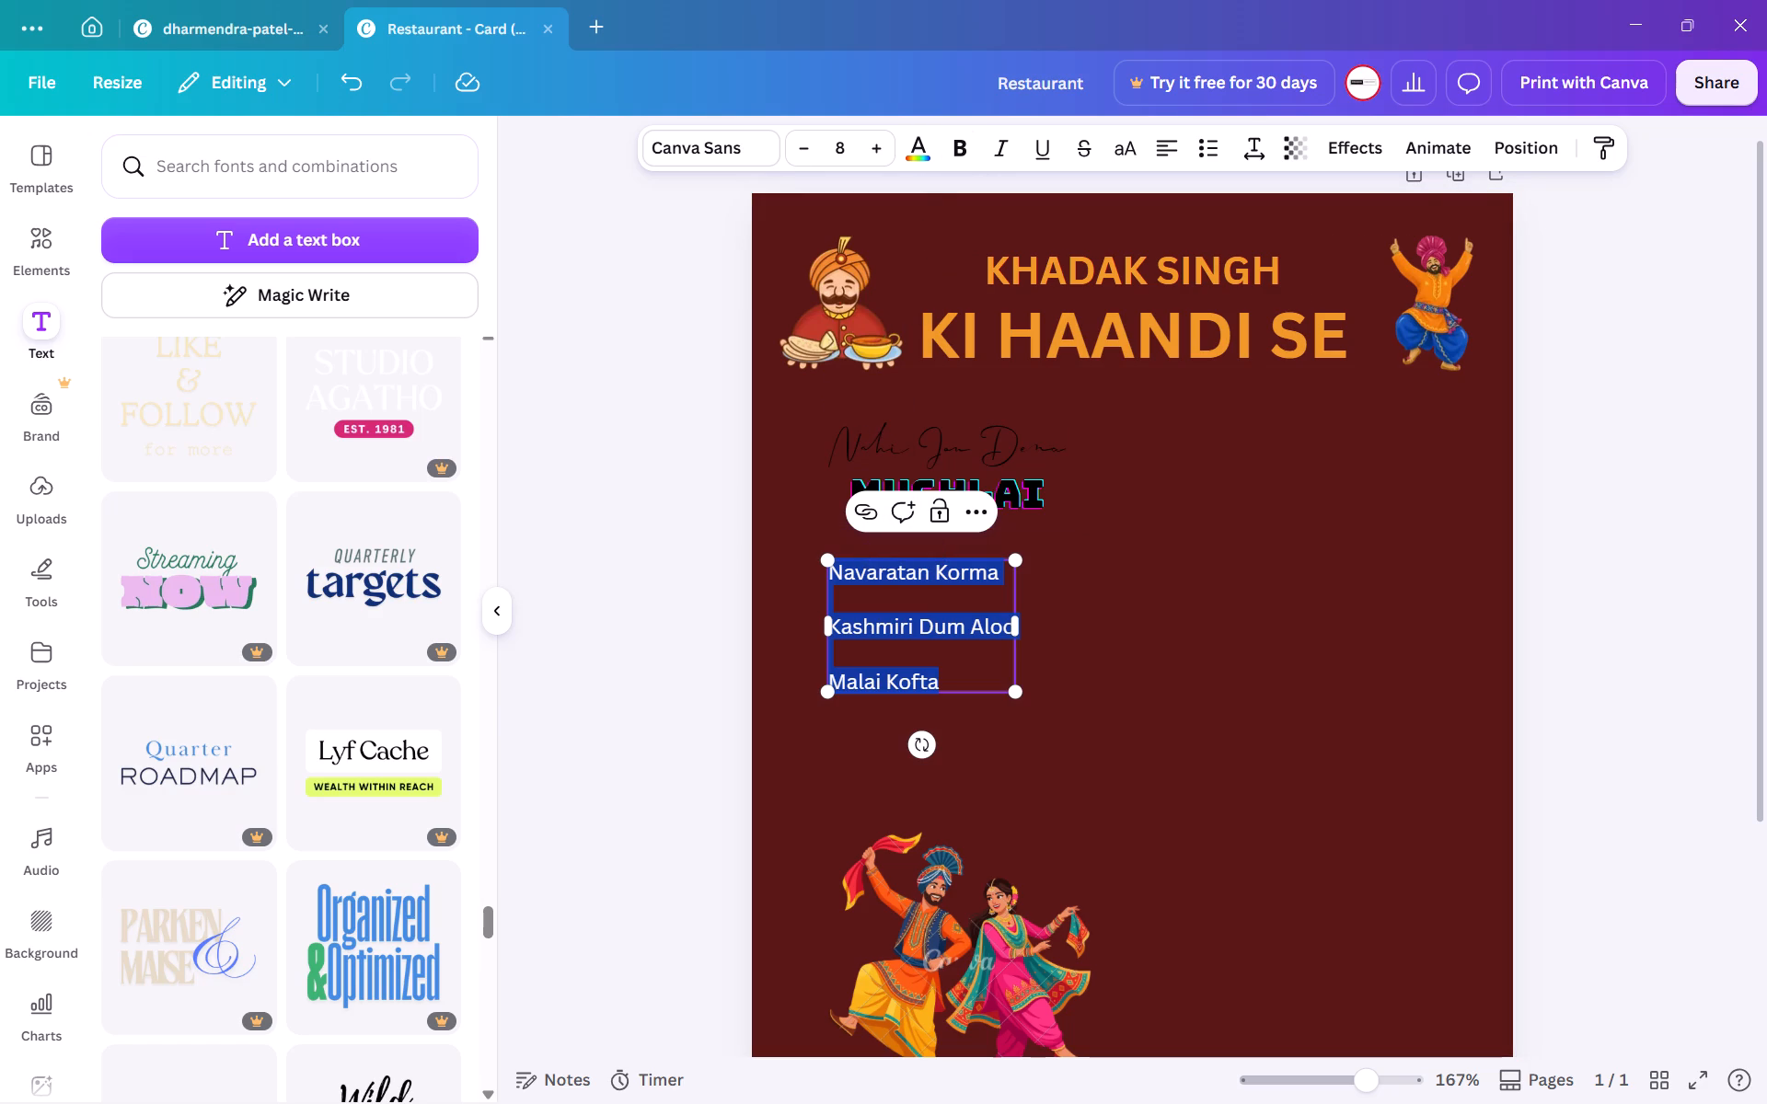
{"action": "key", "text": "shift+n"}
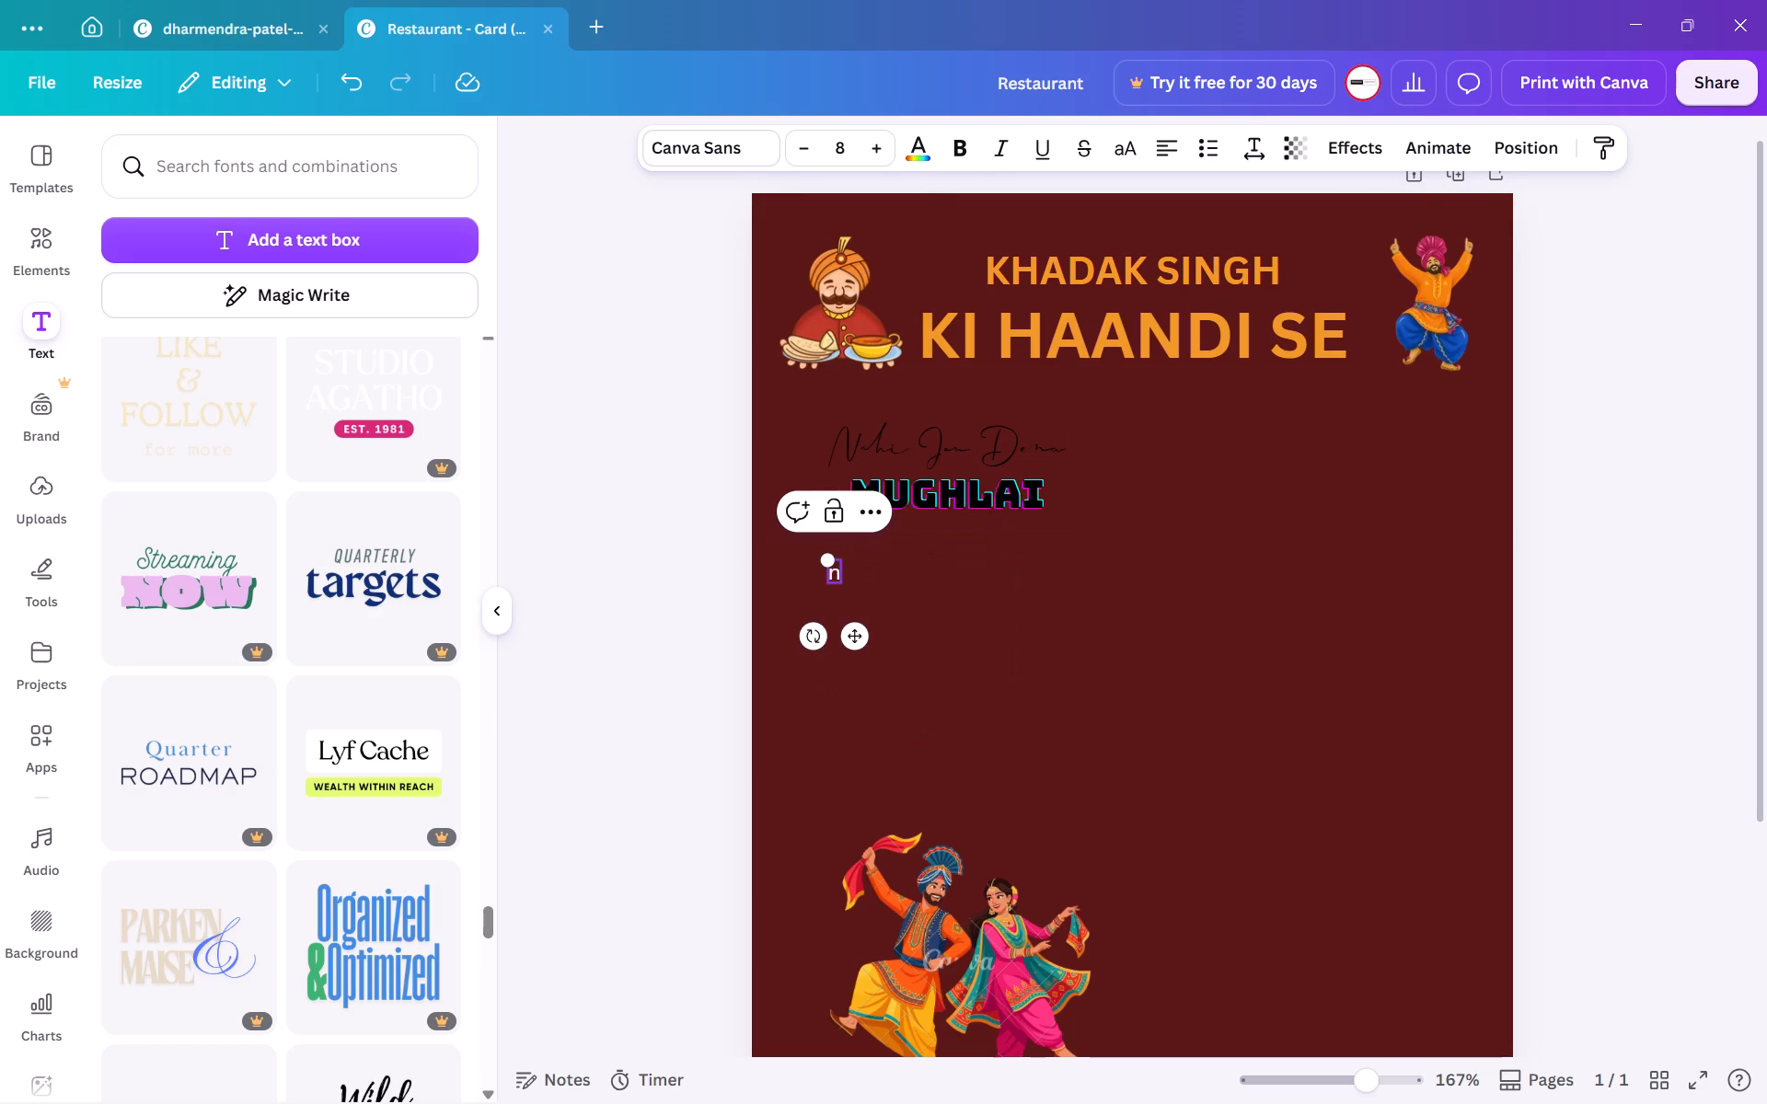
{"action": "type", "text": "=NAVA"}
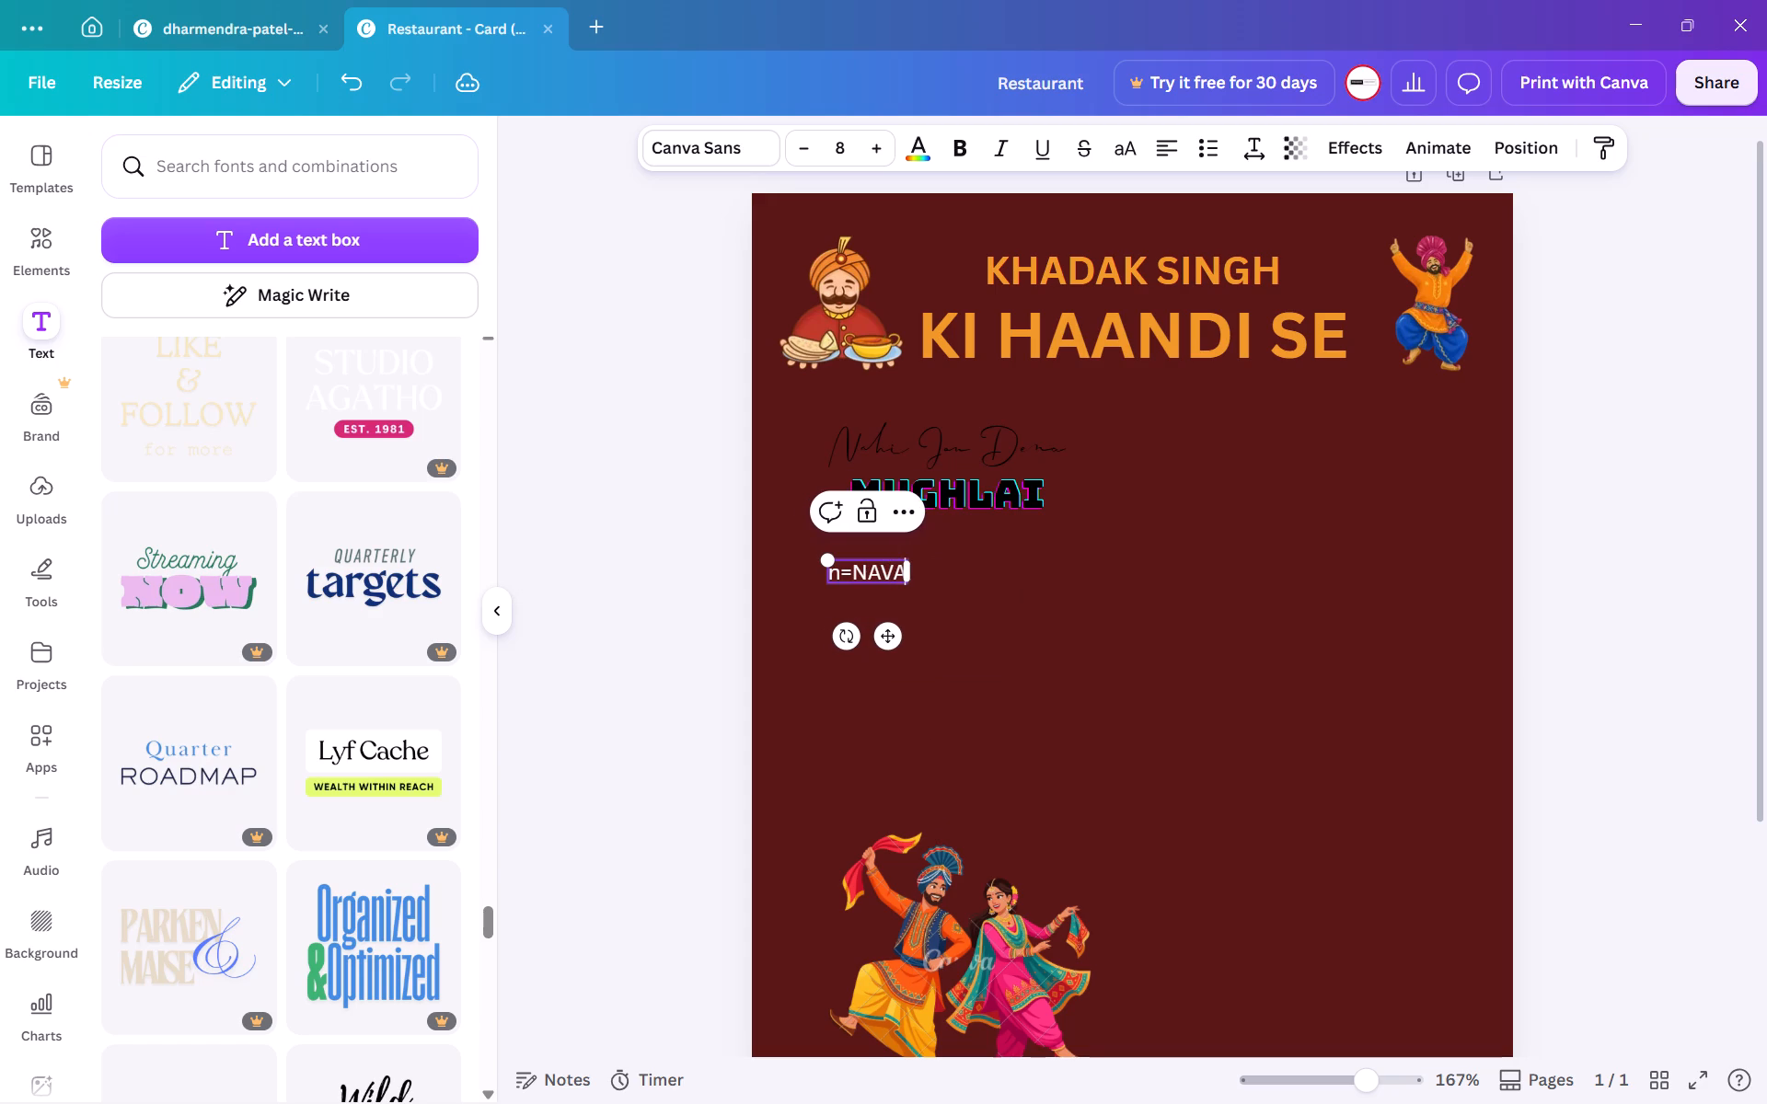
{"action": "type", "text": "RATAN"}
{"action": "key", "text": "space"}
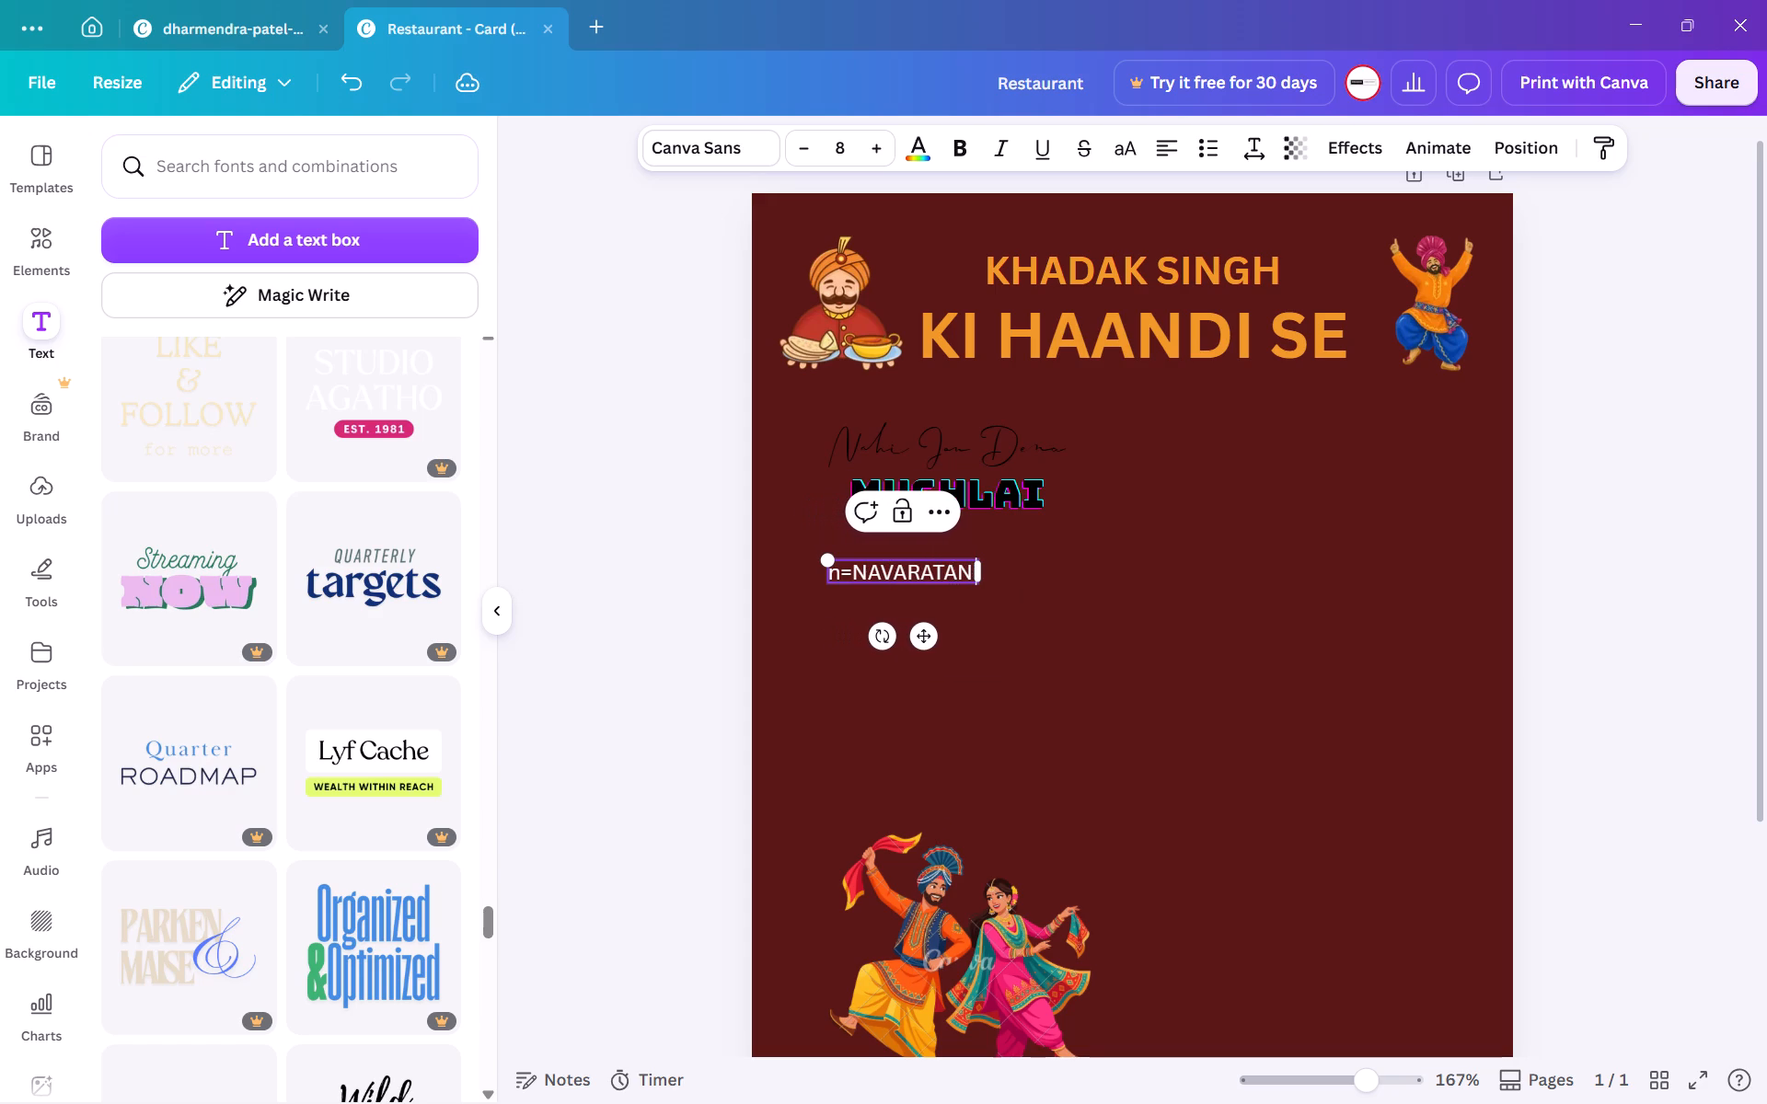
{"action": "type", "text": "KORMA"}
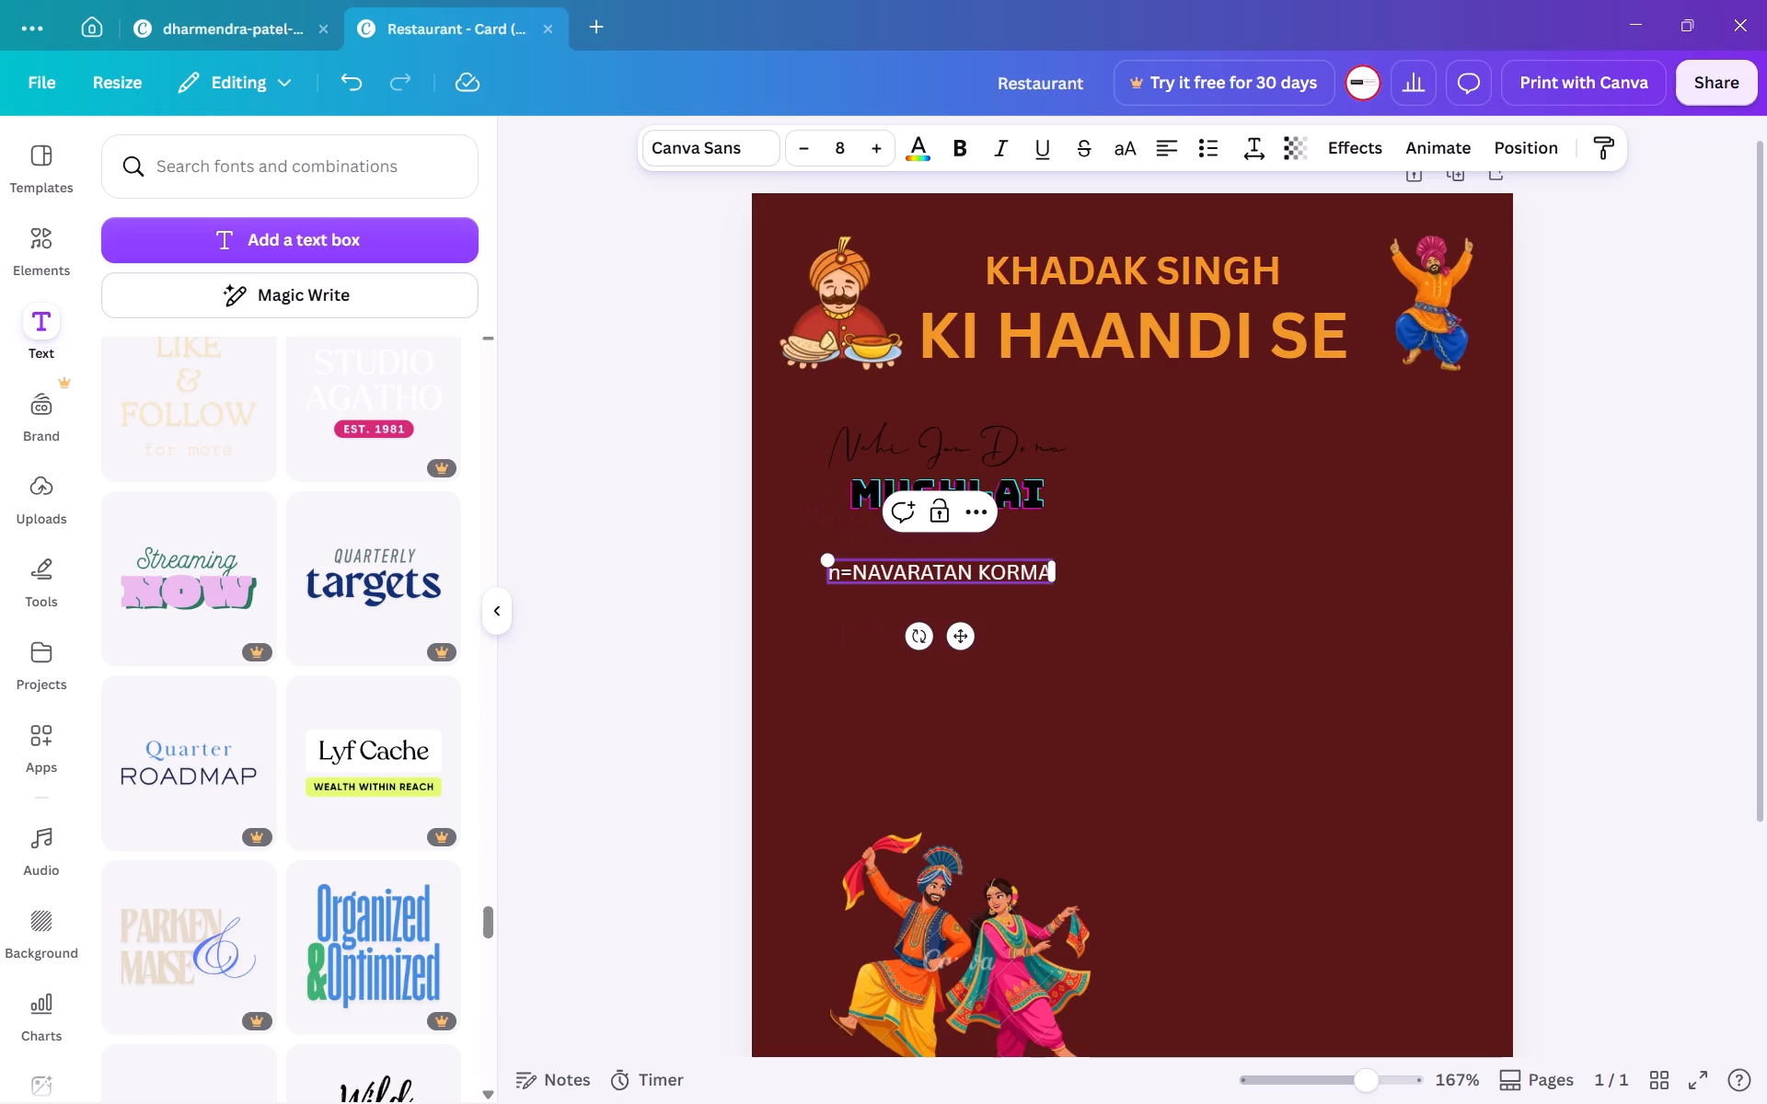
{"action": "key", "text": "Return"}
{"action": "key", "text": "Return"}
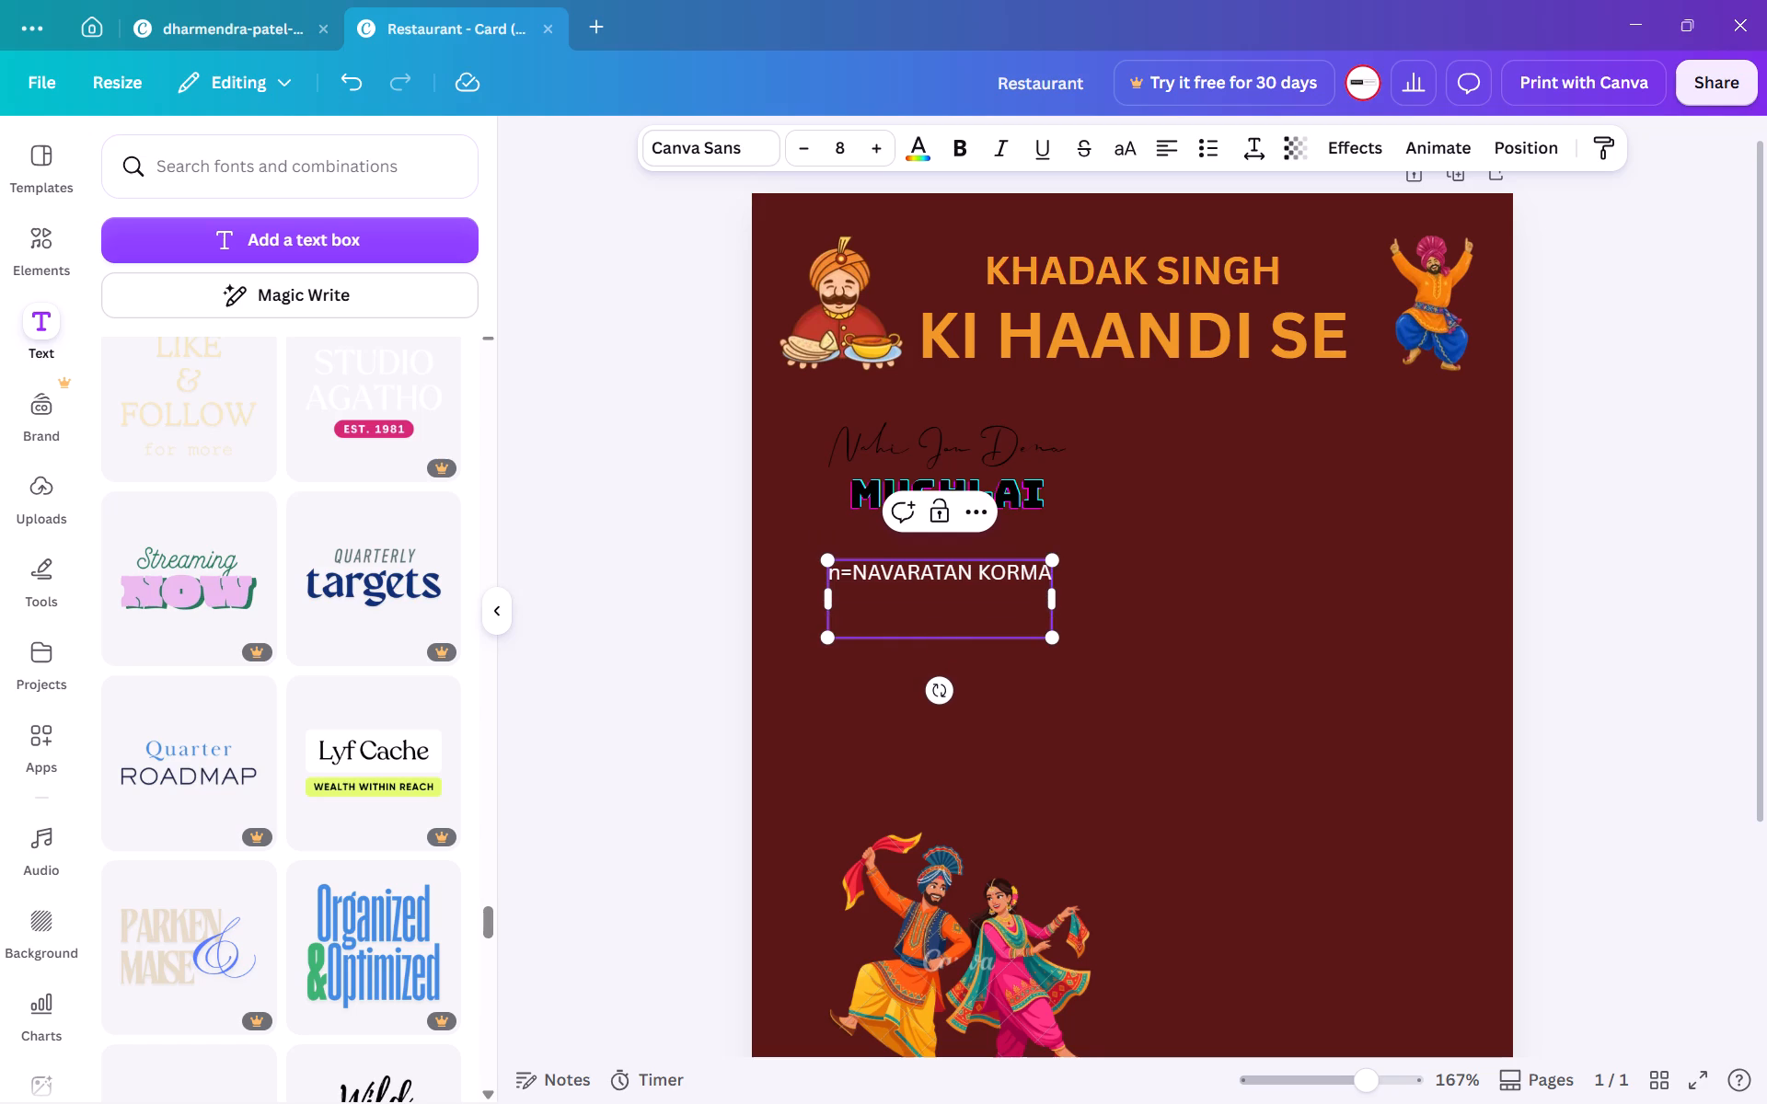
{"action": "left_click", "coordinate": [856, 575]}
{"action": "key", "text": "BackSpace"}
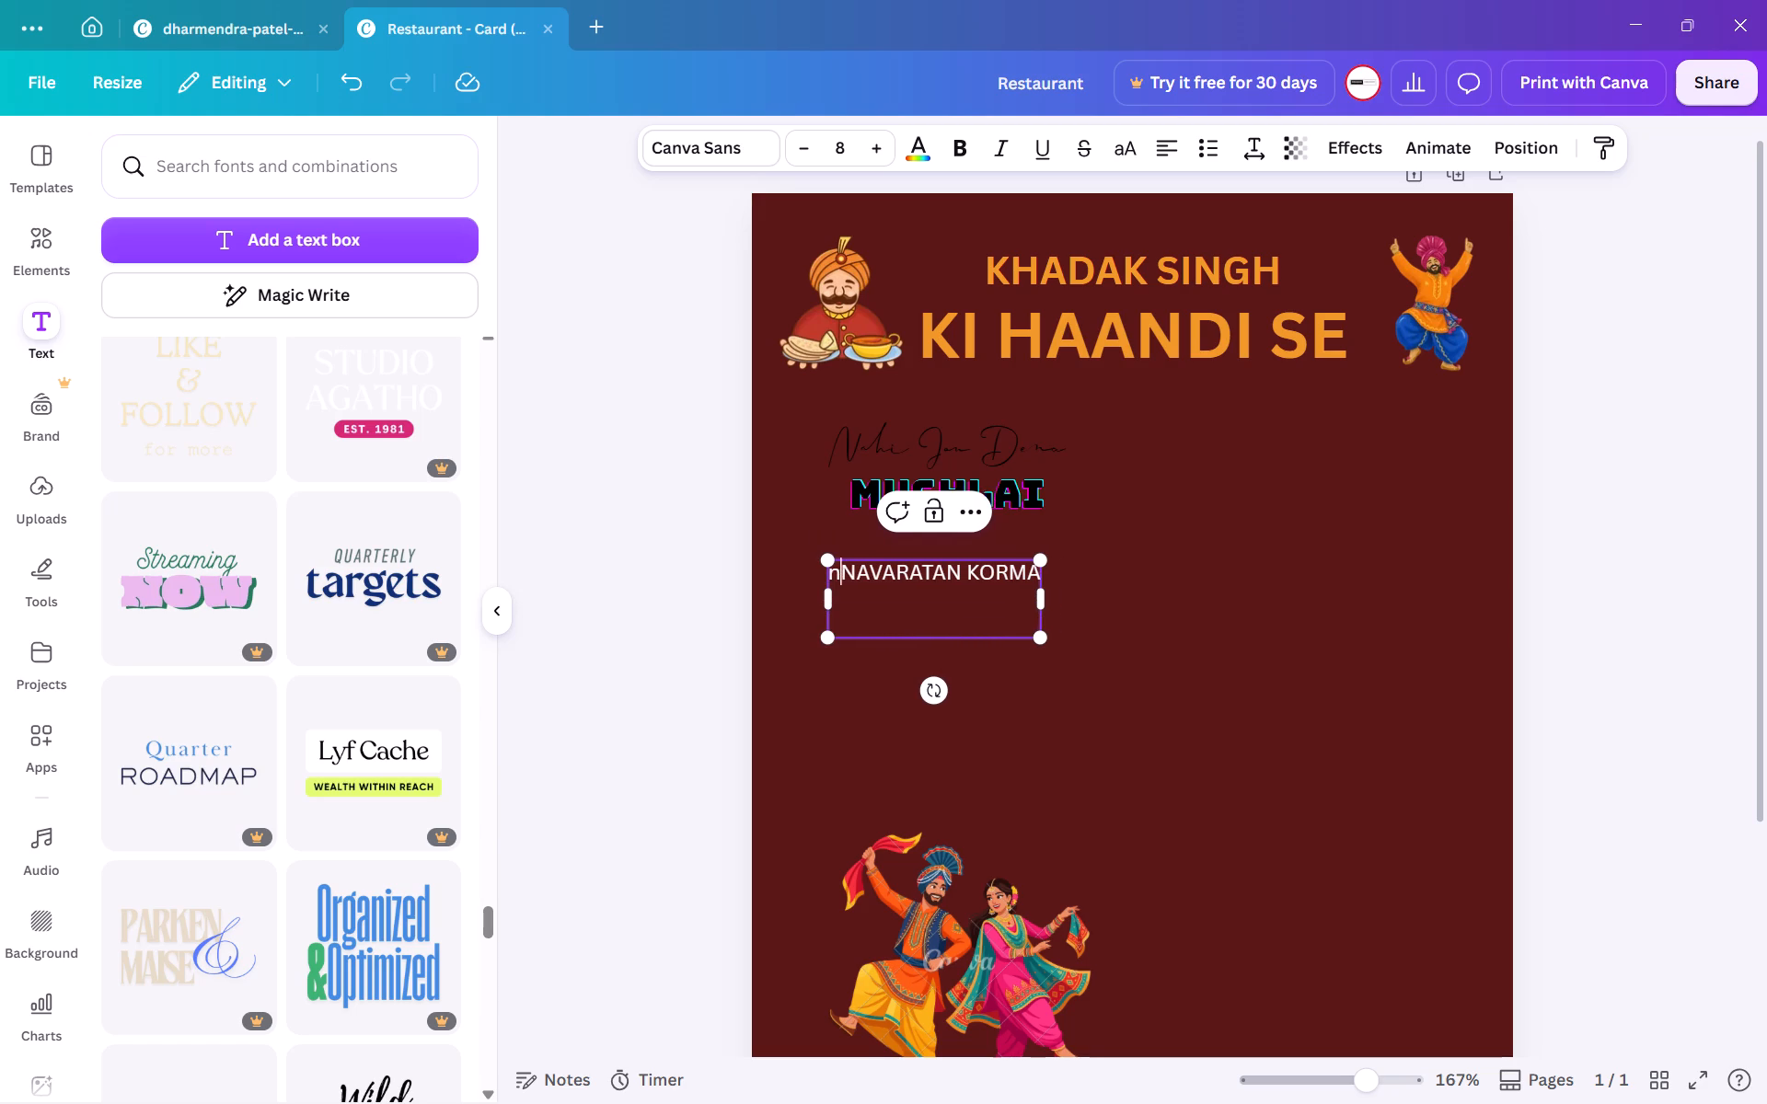
{"action": "key", "text": "BackSpace"}
Enter "KASHMIRI DUM ALOO" as the second dish, leaving a blank line below the first.
{"action": "key", "text": "Down"}
{"action": "key", "text": "Down"}
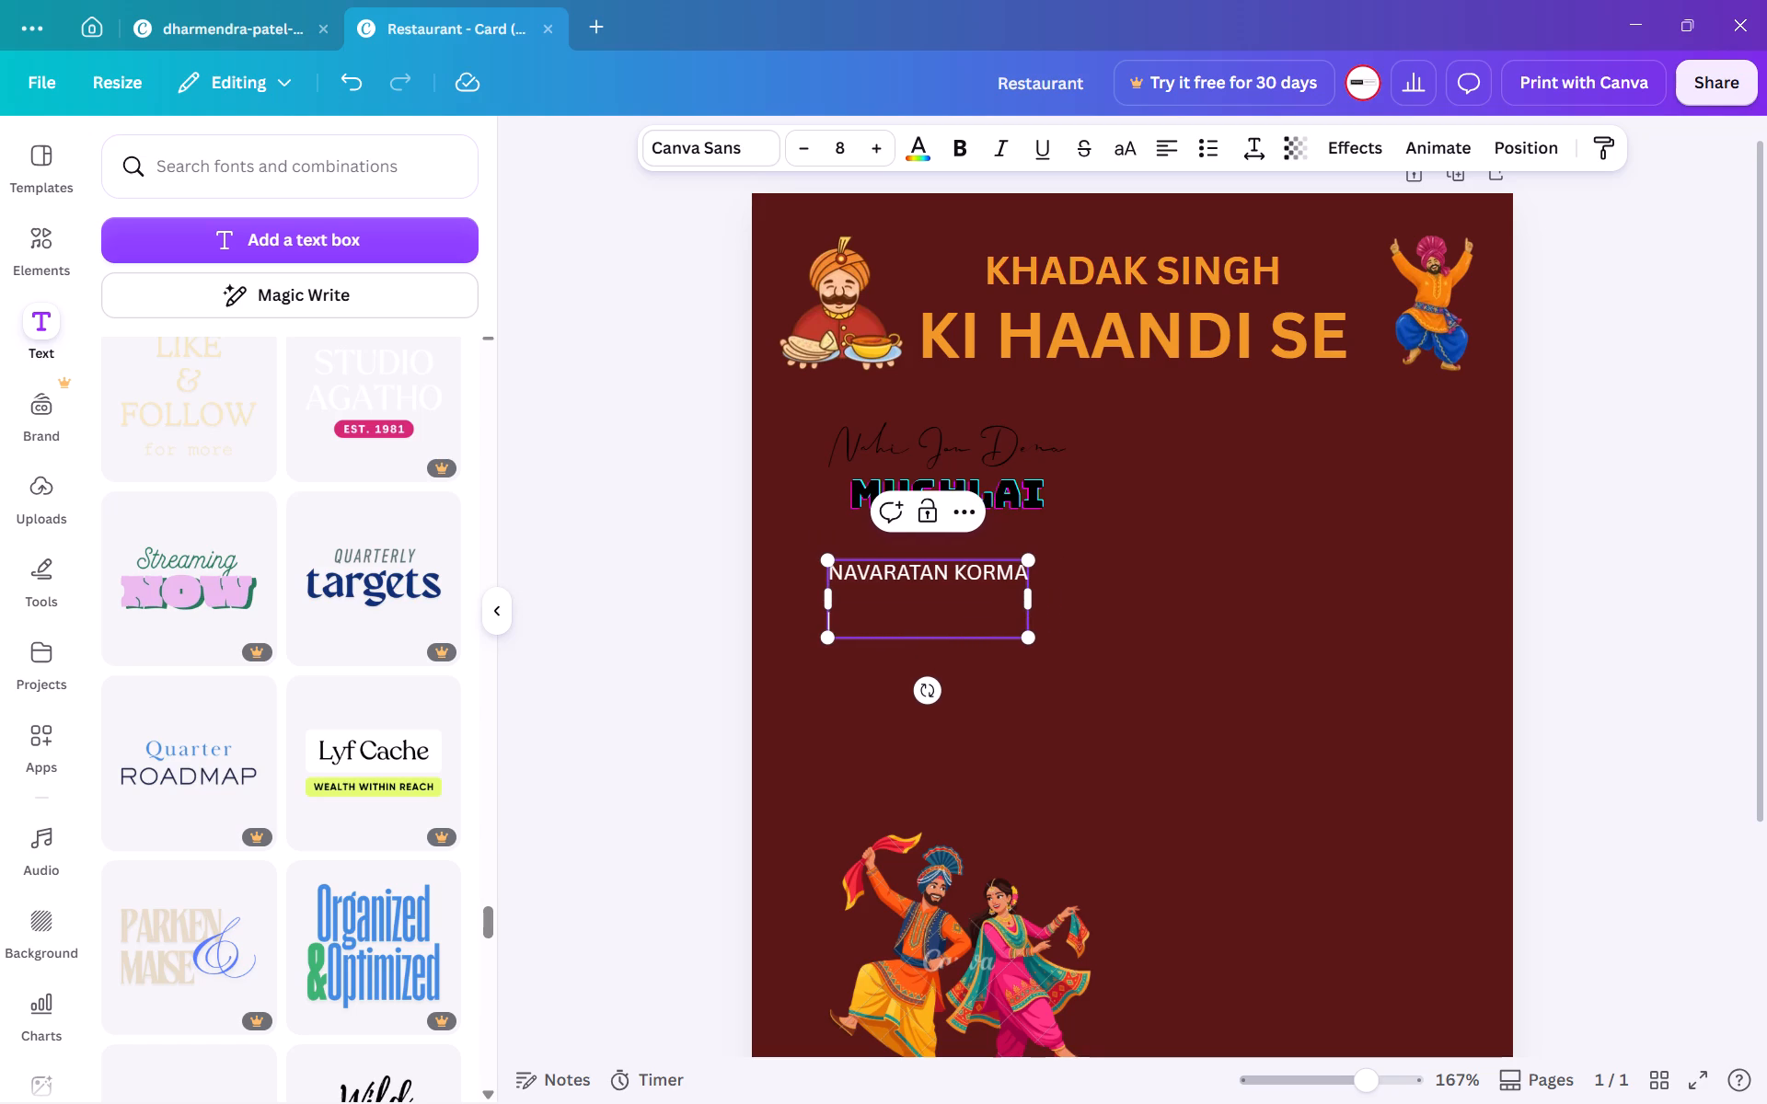
{"action": "type", "text": "KASHMIRI"}
{"action": "key", "text": "space"}
{"action": "type", "text": "DUM ALOO"}
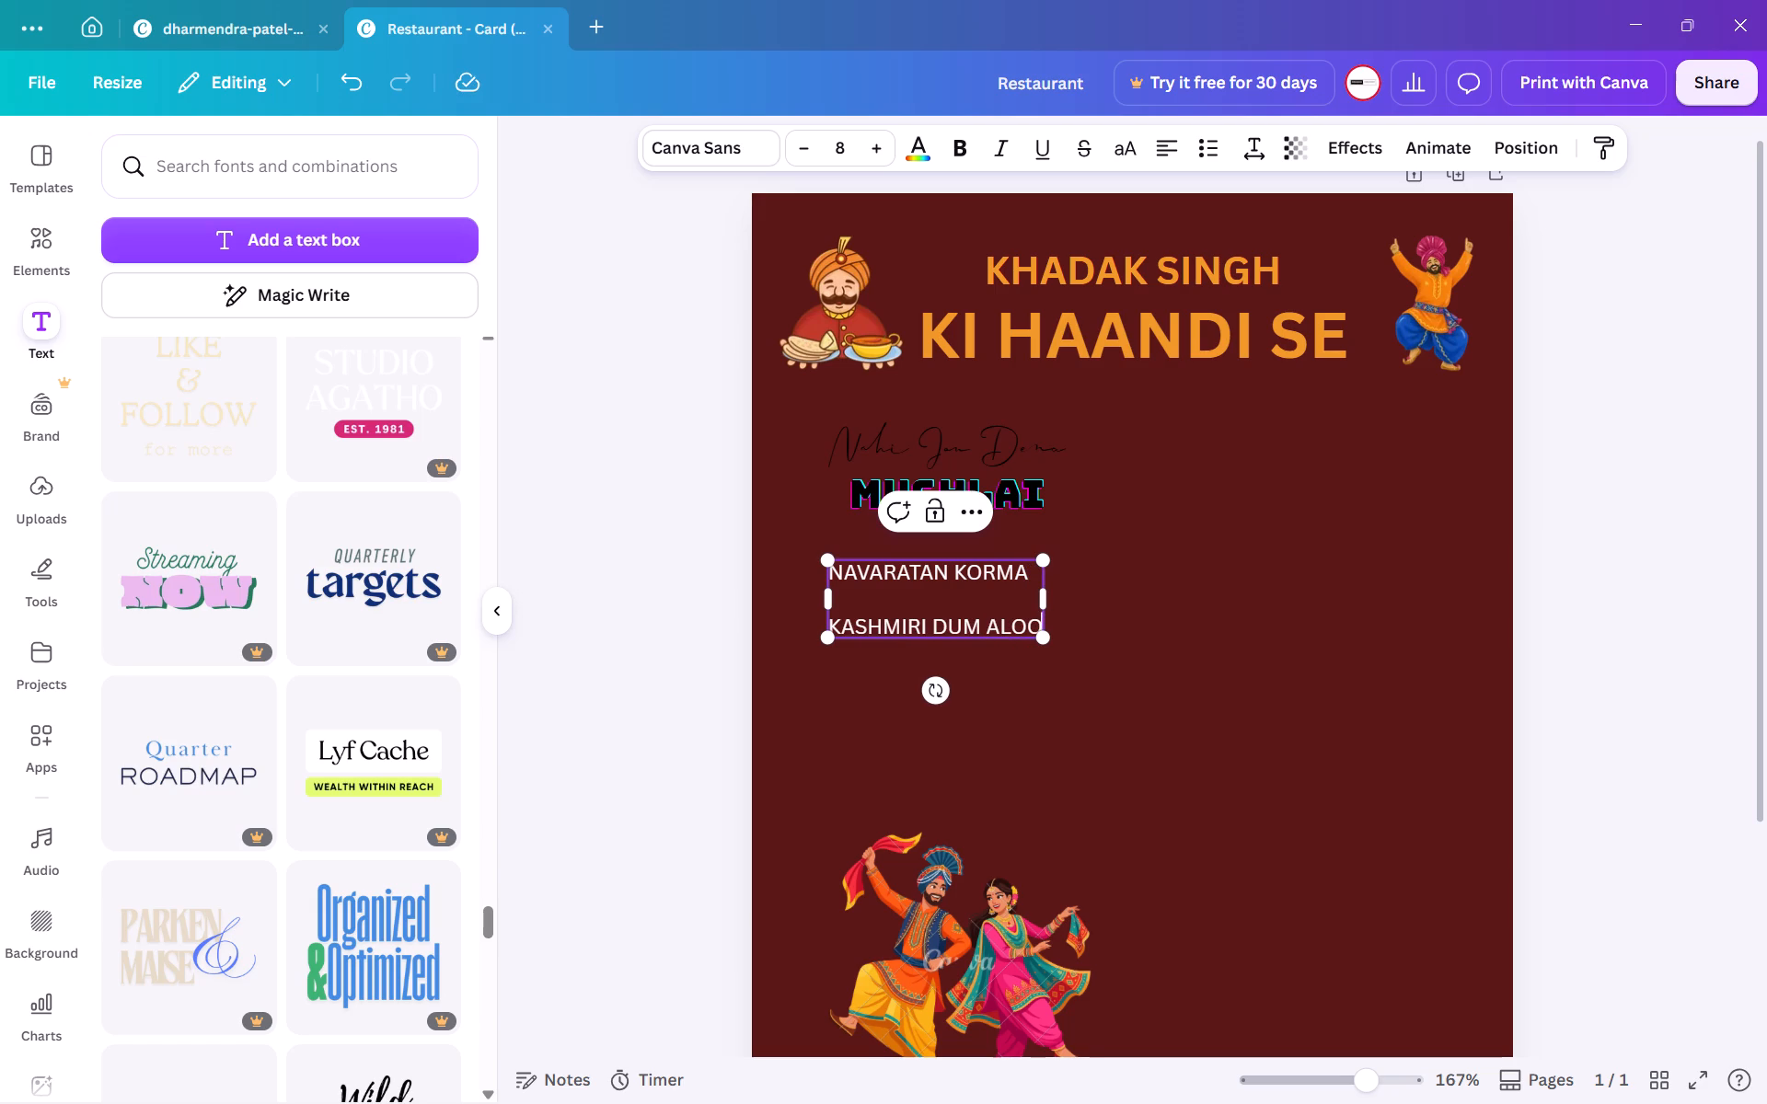
Add "MALAO KOFTA" as the third dish after a blank line and finish editing the list.
{"action": "key", "text": "Return"}
{"action": "key", "text": "Return"}
{"action": "type", "text": "MALAO KOFTS"}
{"action": "key", "text": "BackSpace"}
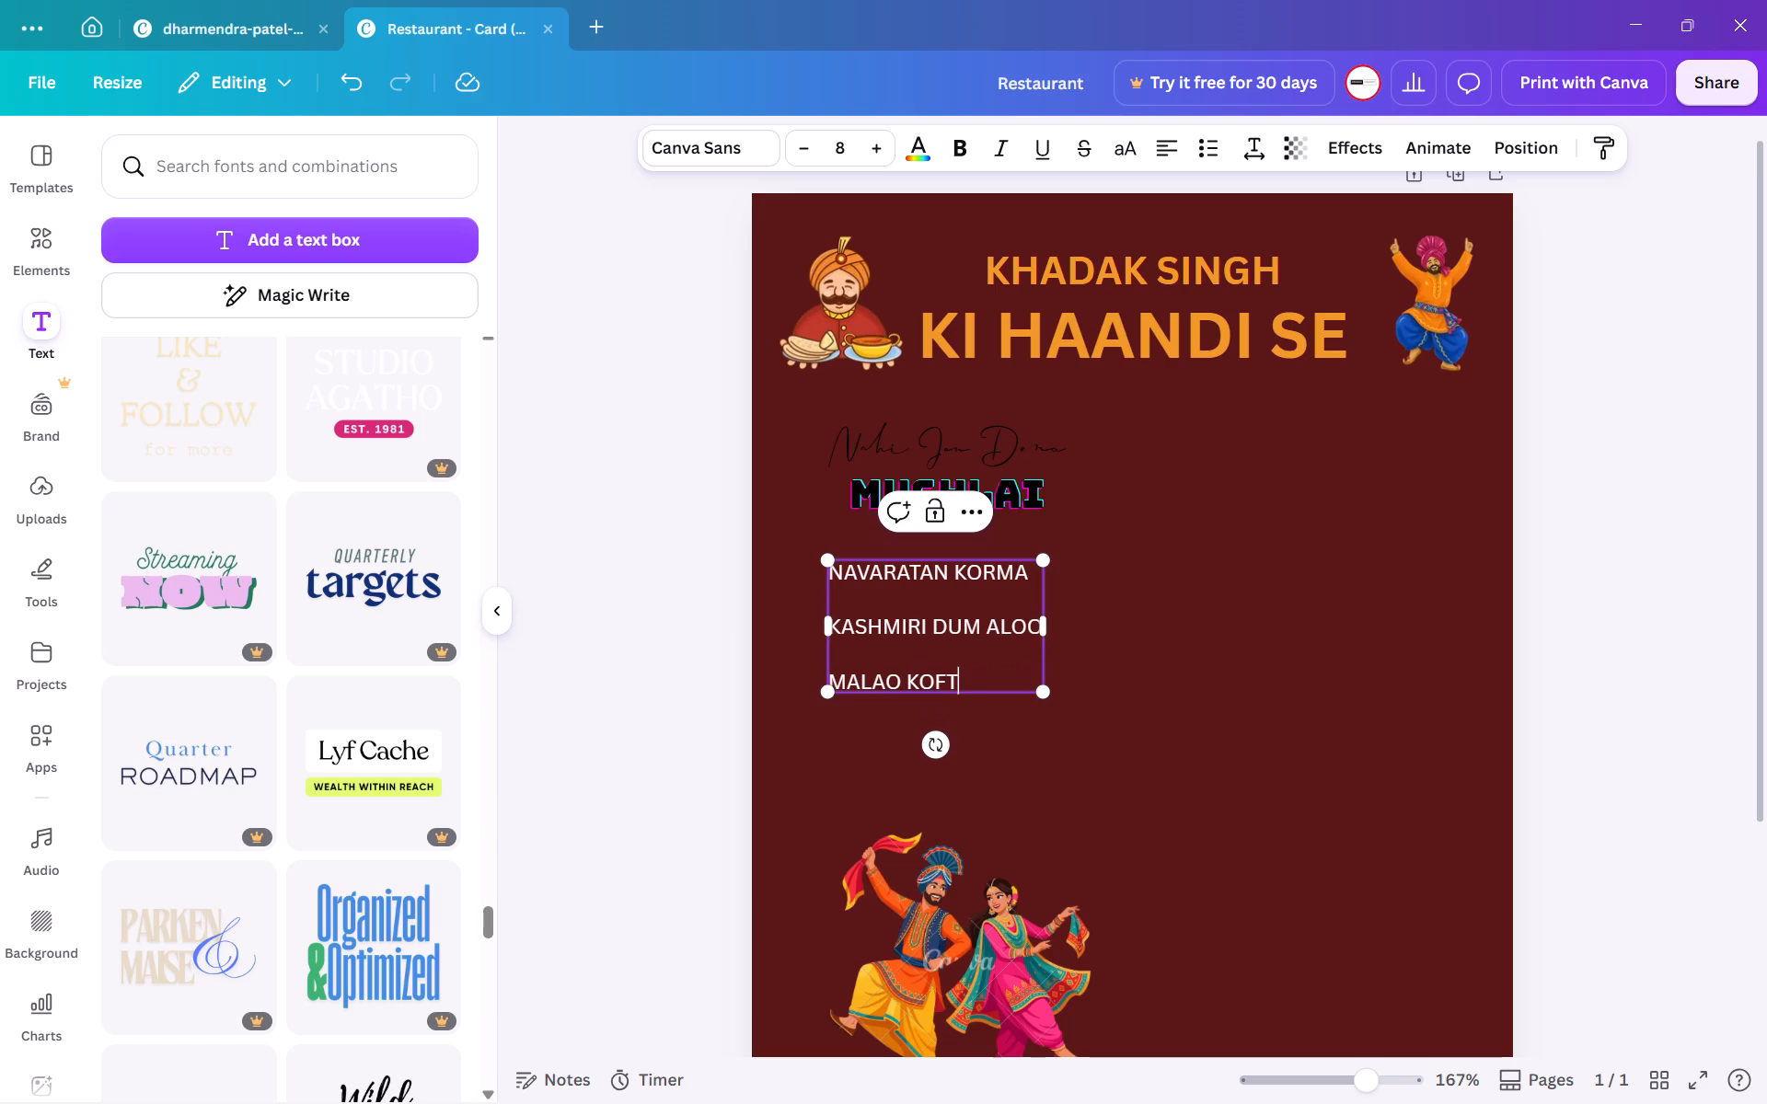
{"action": "key", "text": "a"}
{"action": "left_click", "coordinate": [664, 636]}
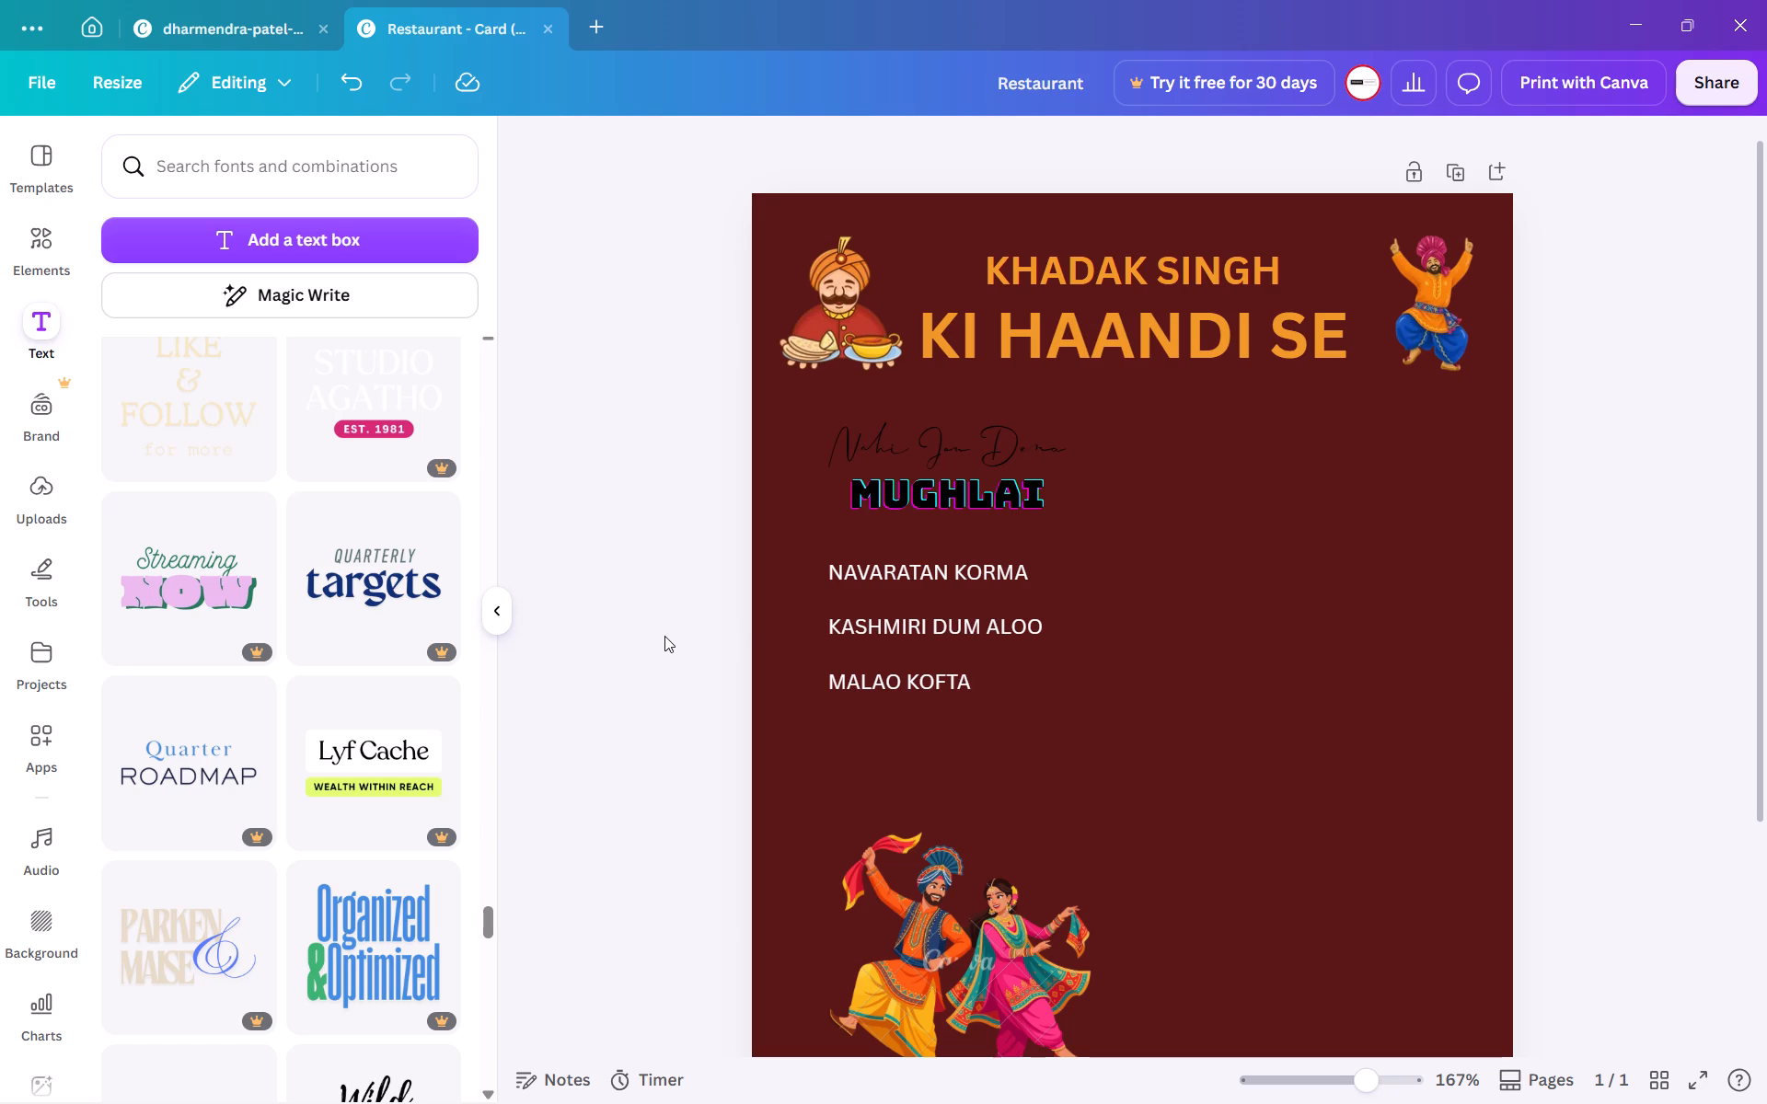
Lighten the card's background colour to the maroon #7C2222.
{"action": "left_click", "coordinate": [1379, 611]}
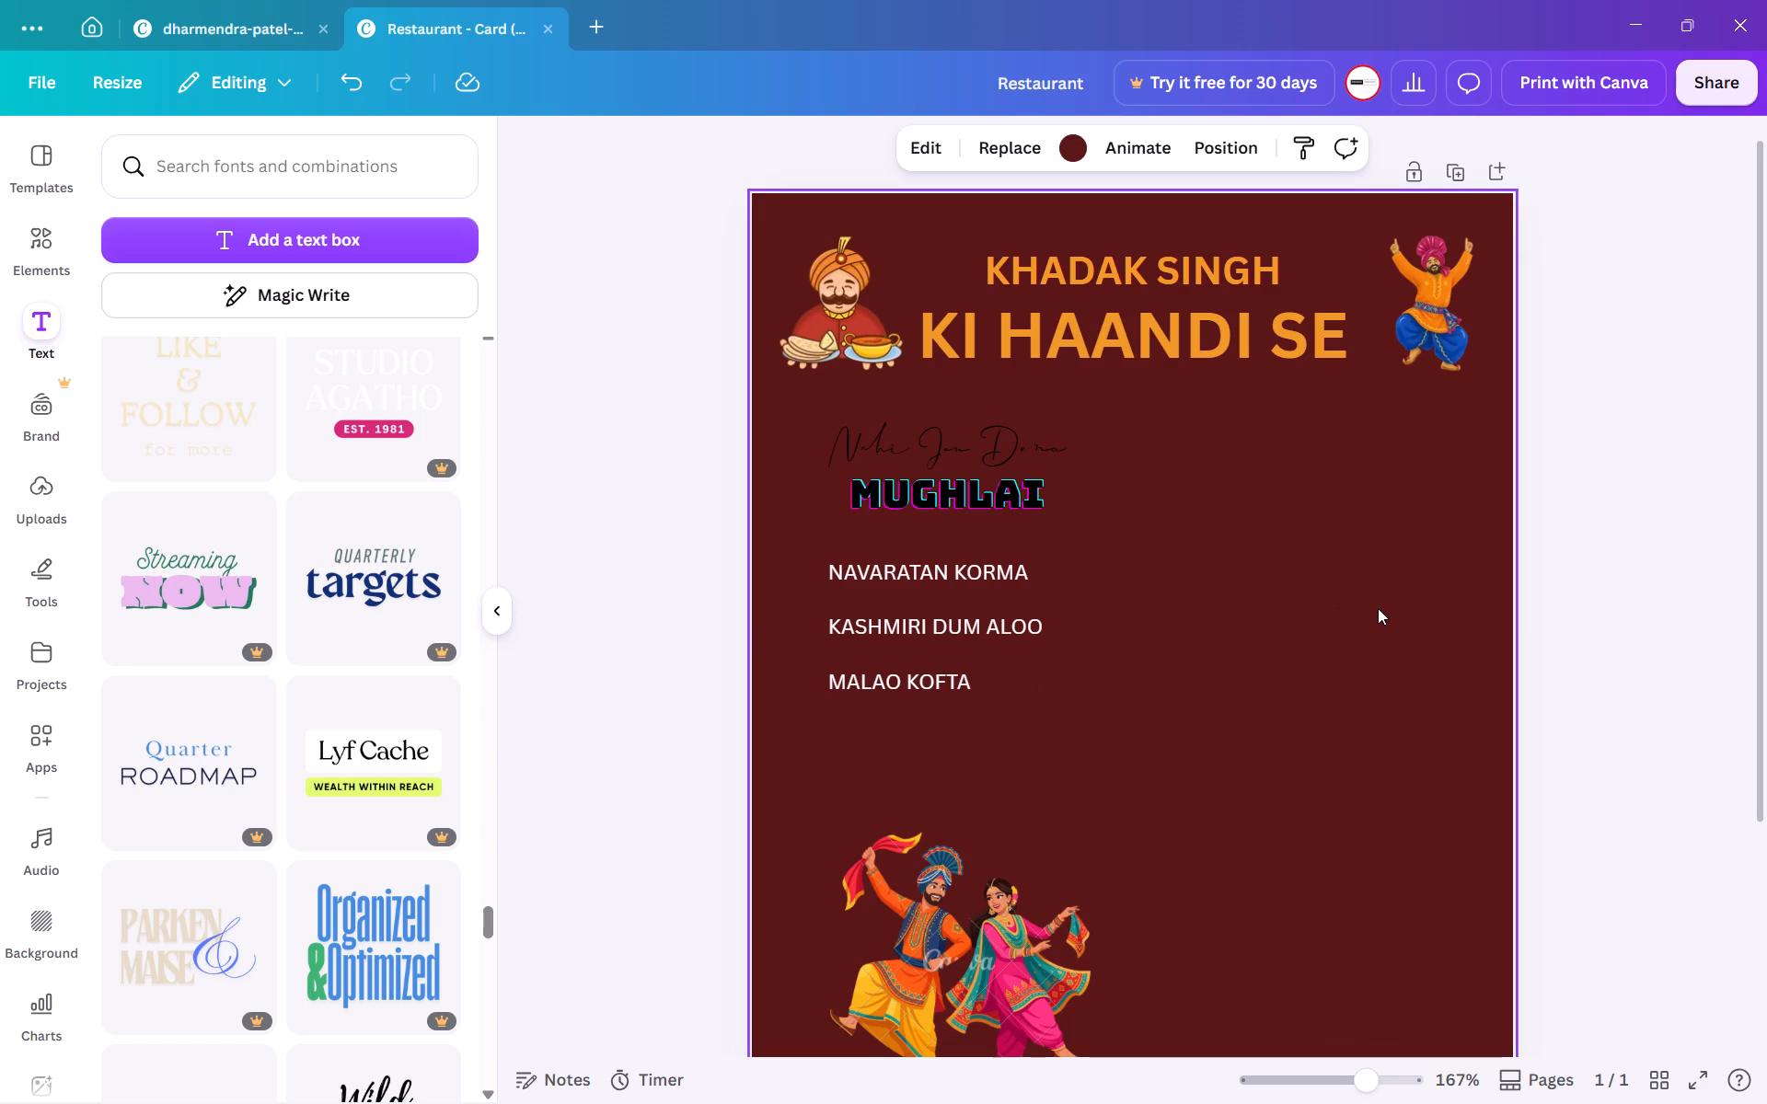
{"action": "left_click", "coordinate": [1072, 126]}
{"action": "left_click", "coordinate": [1072, 151]}
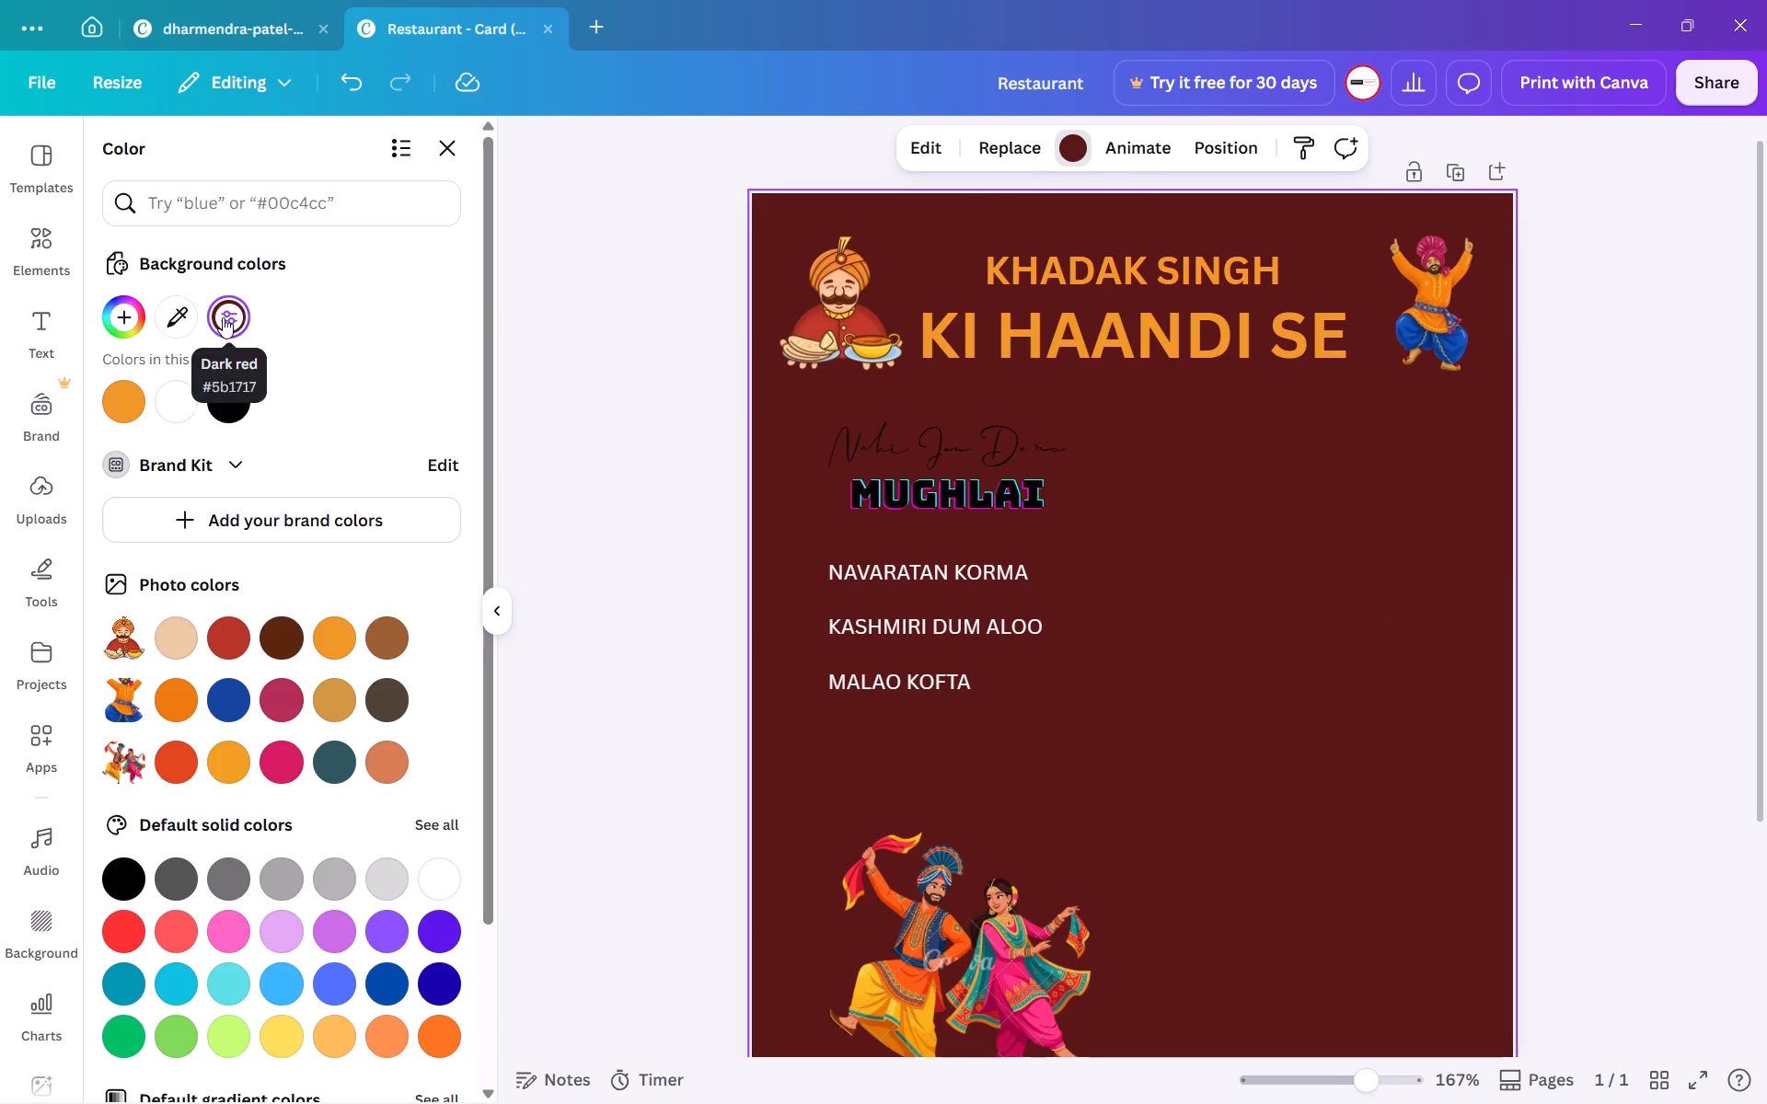
{"action": "left_click", "coordinate": [223, 317]}
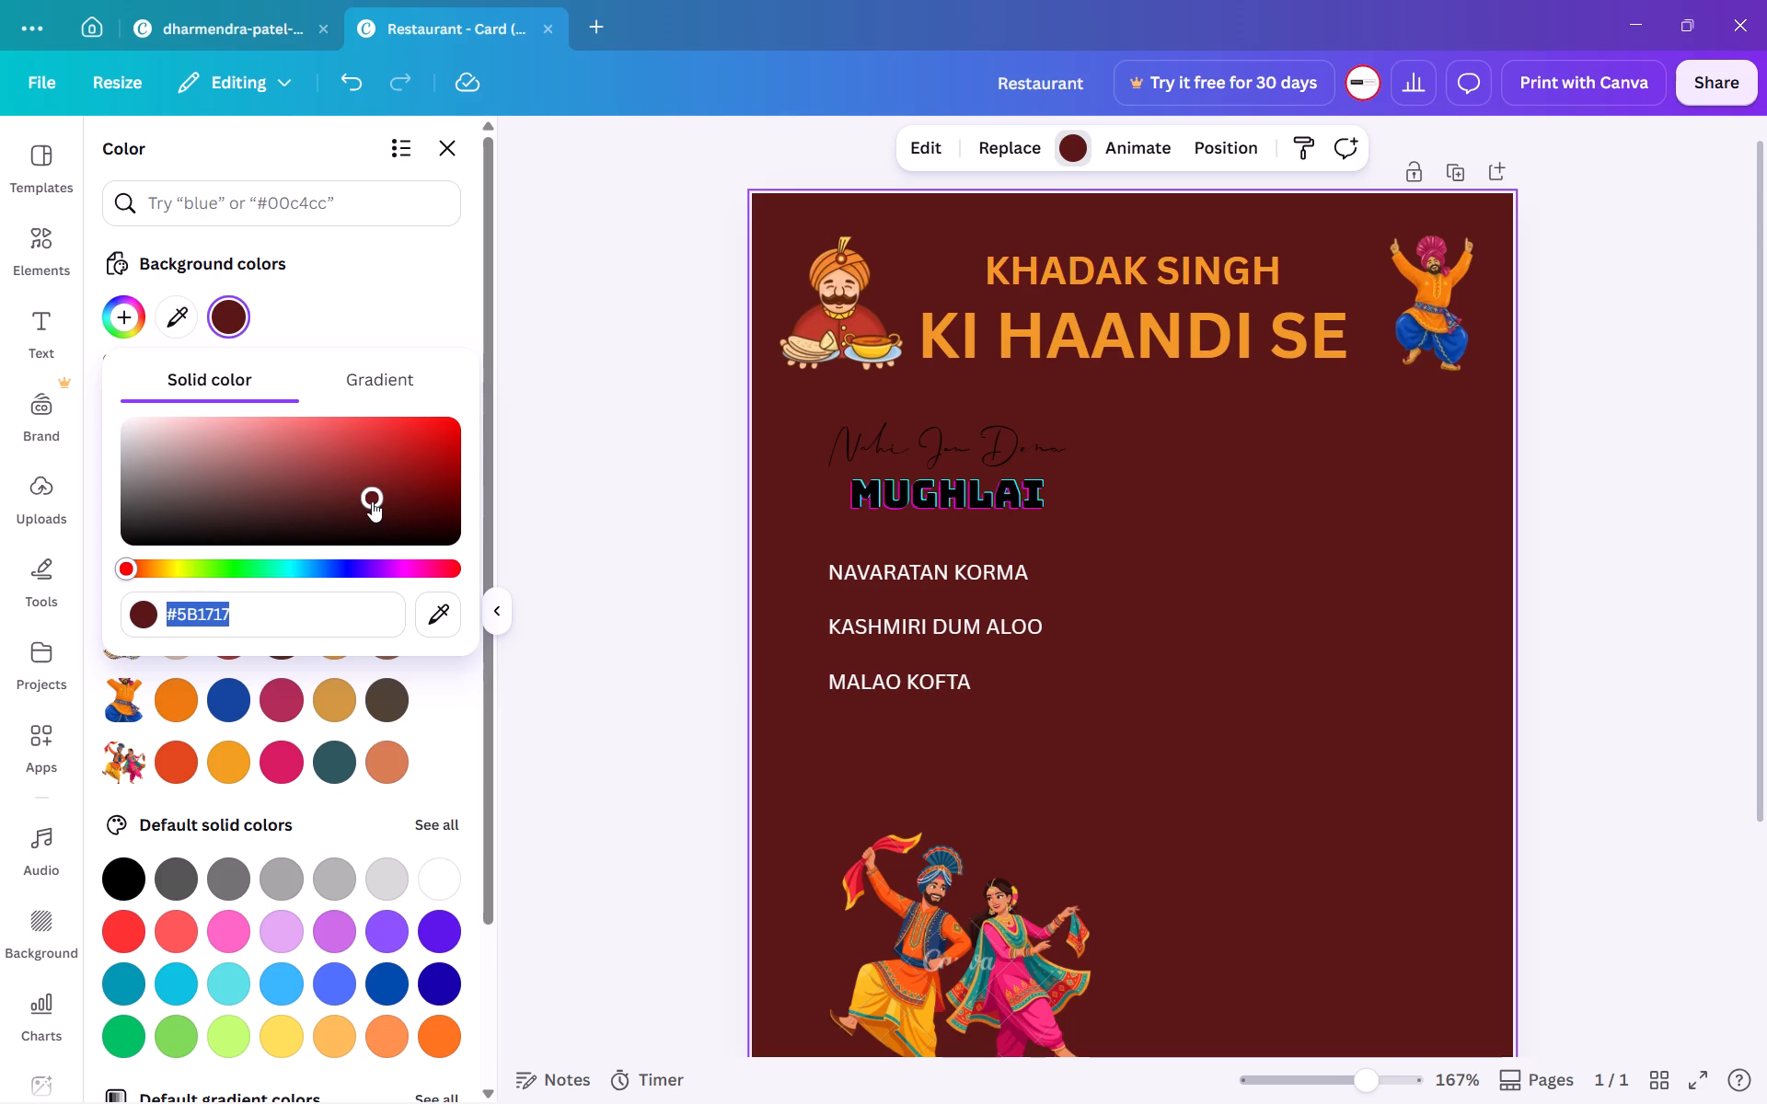
{"action": "left_click_drag", "start_coordinate": [372, 501], "coordinate": [312, 485]}
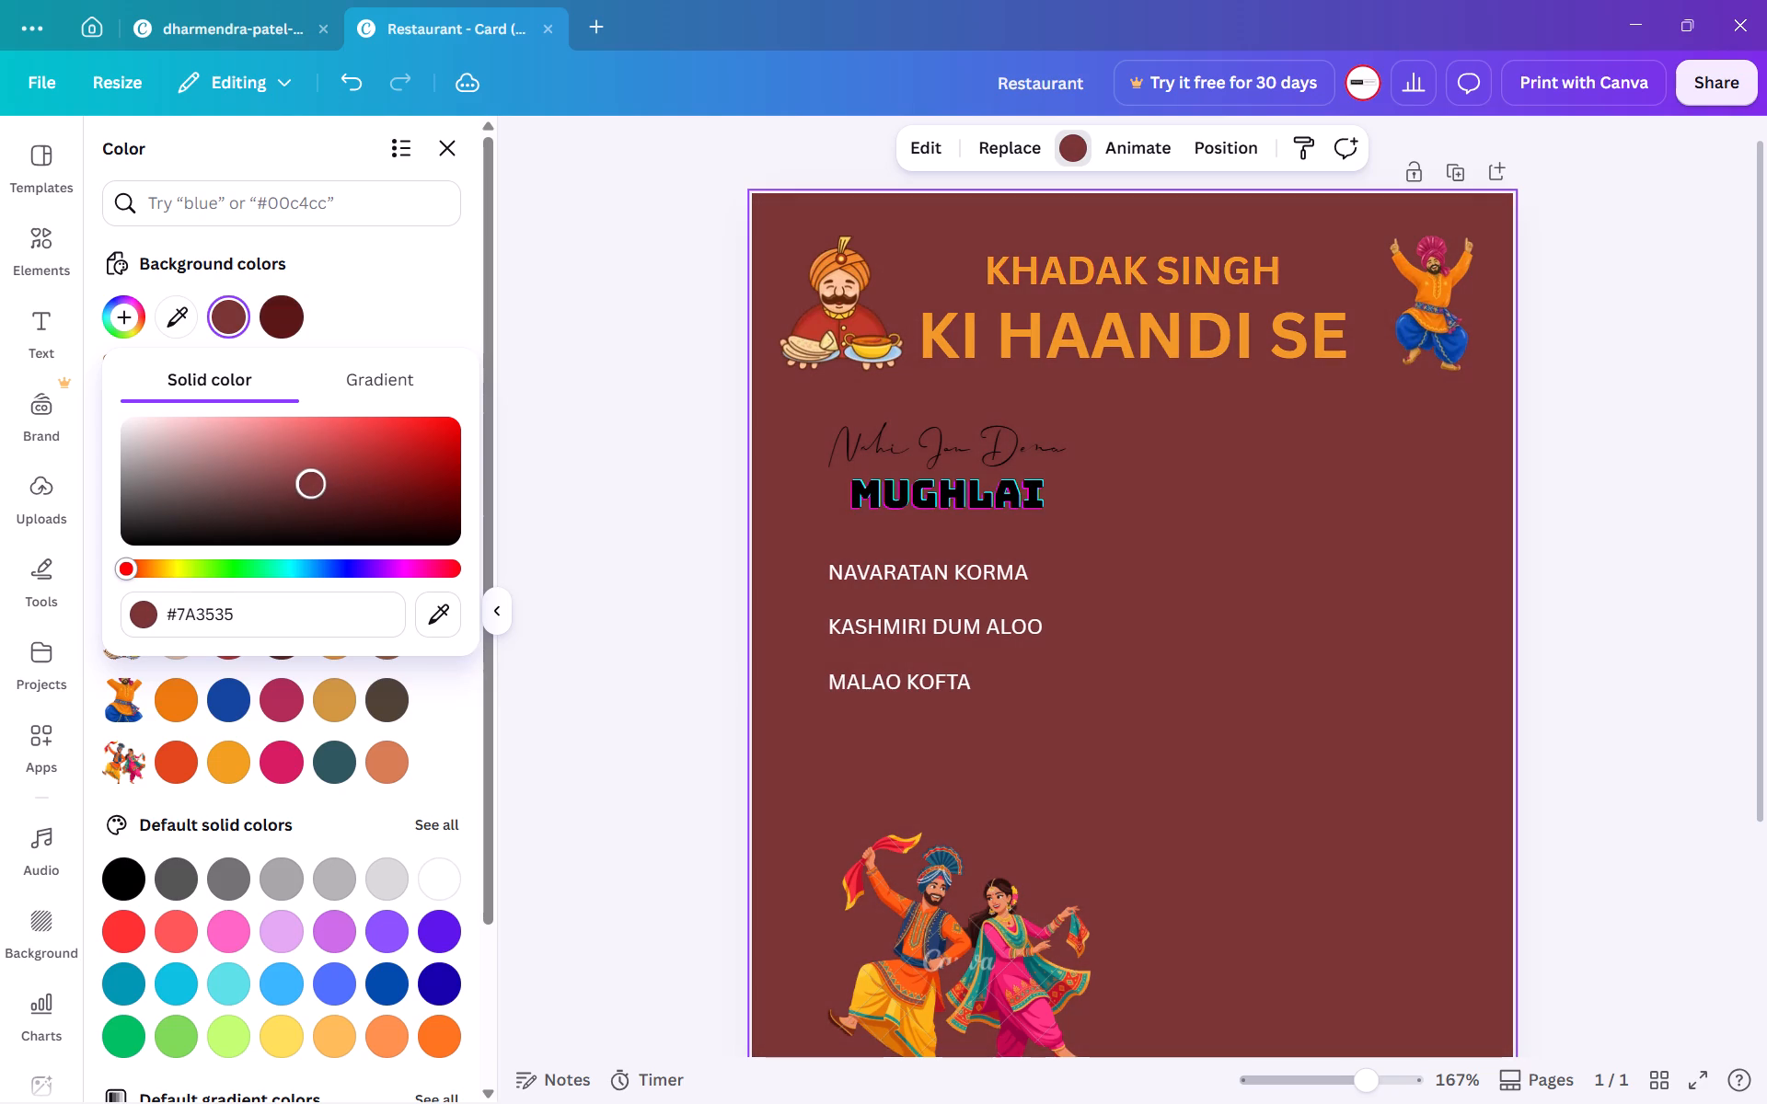
{"action": "left_click_drag", "start_coordinate": [312, 485], "coordinate": [368, 460]}
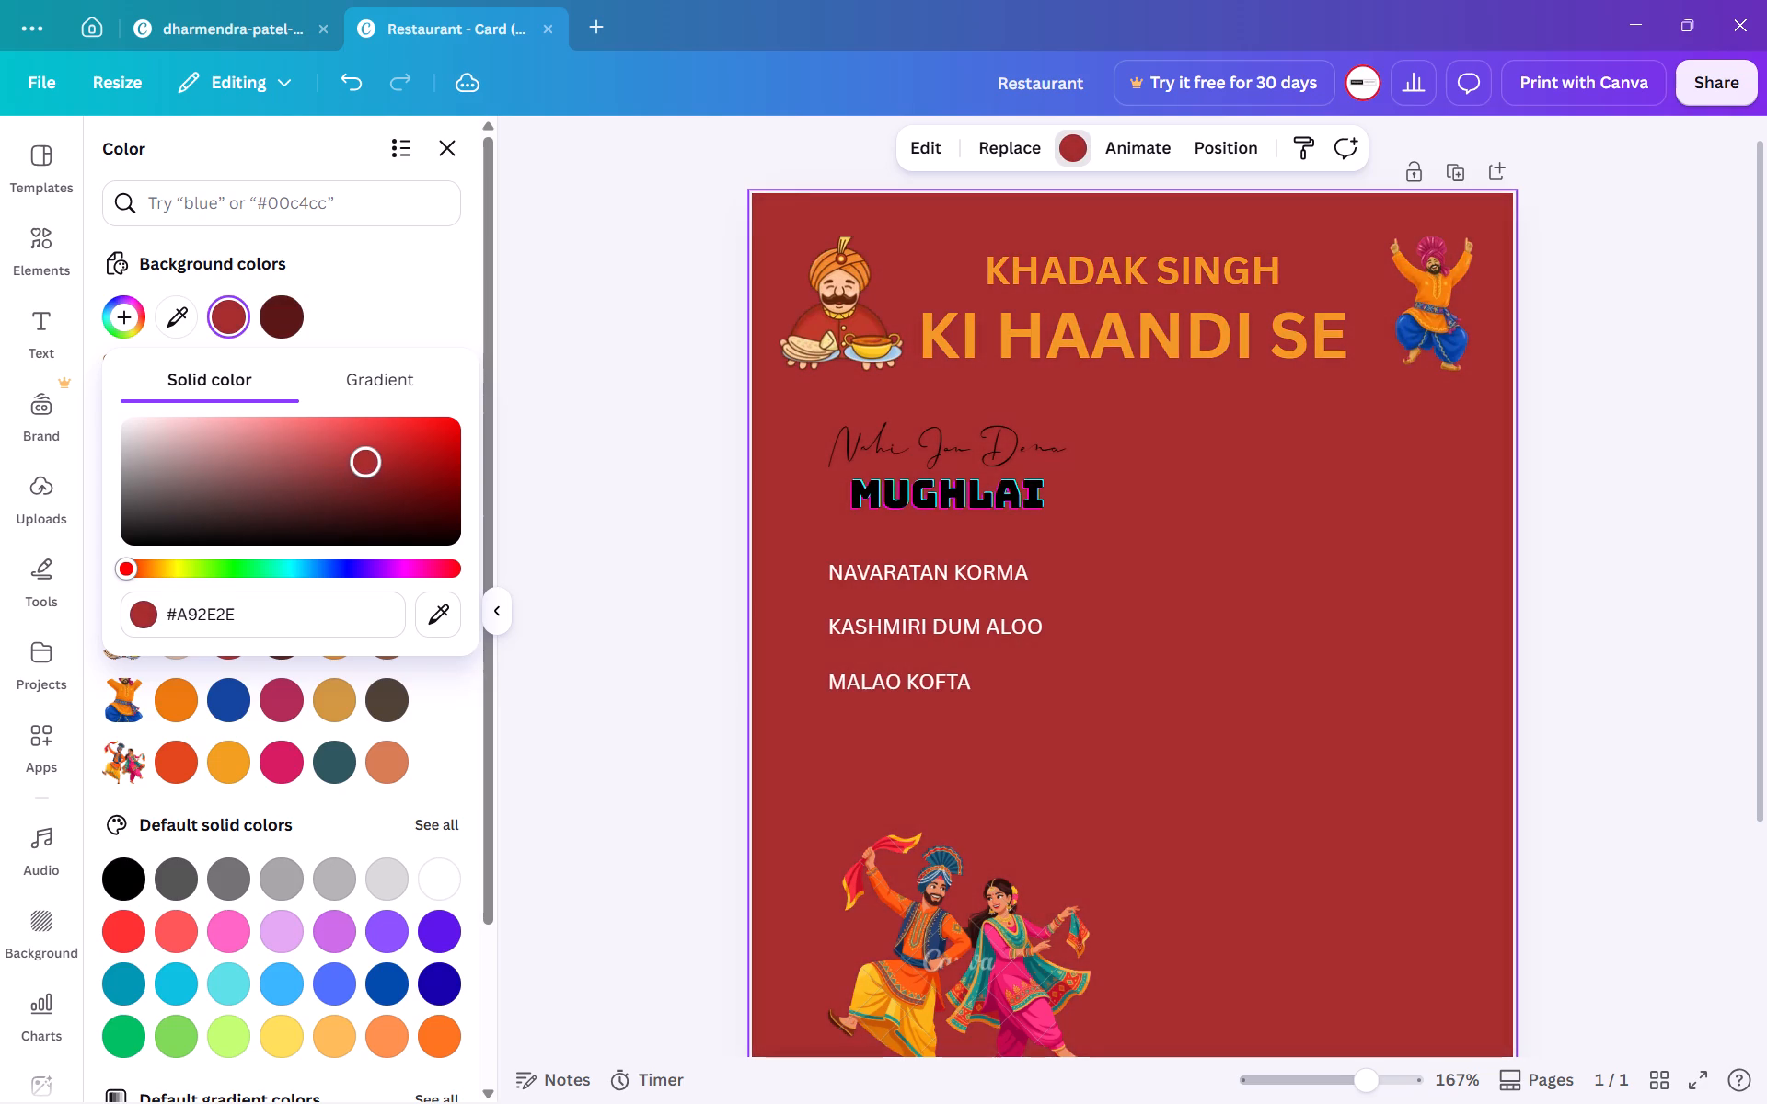
{"action": "left_click_drag", "start_coordinate": [368, 460], "coordinate": [368, 479]}
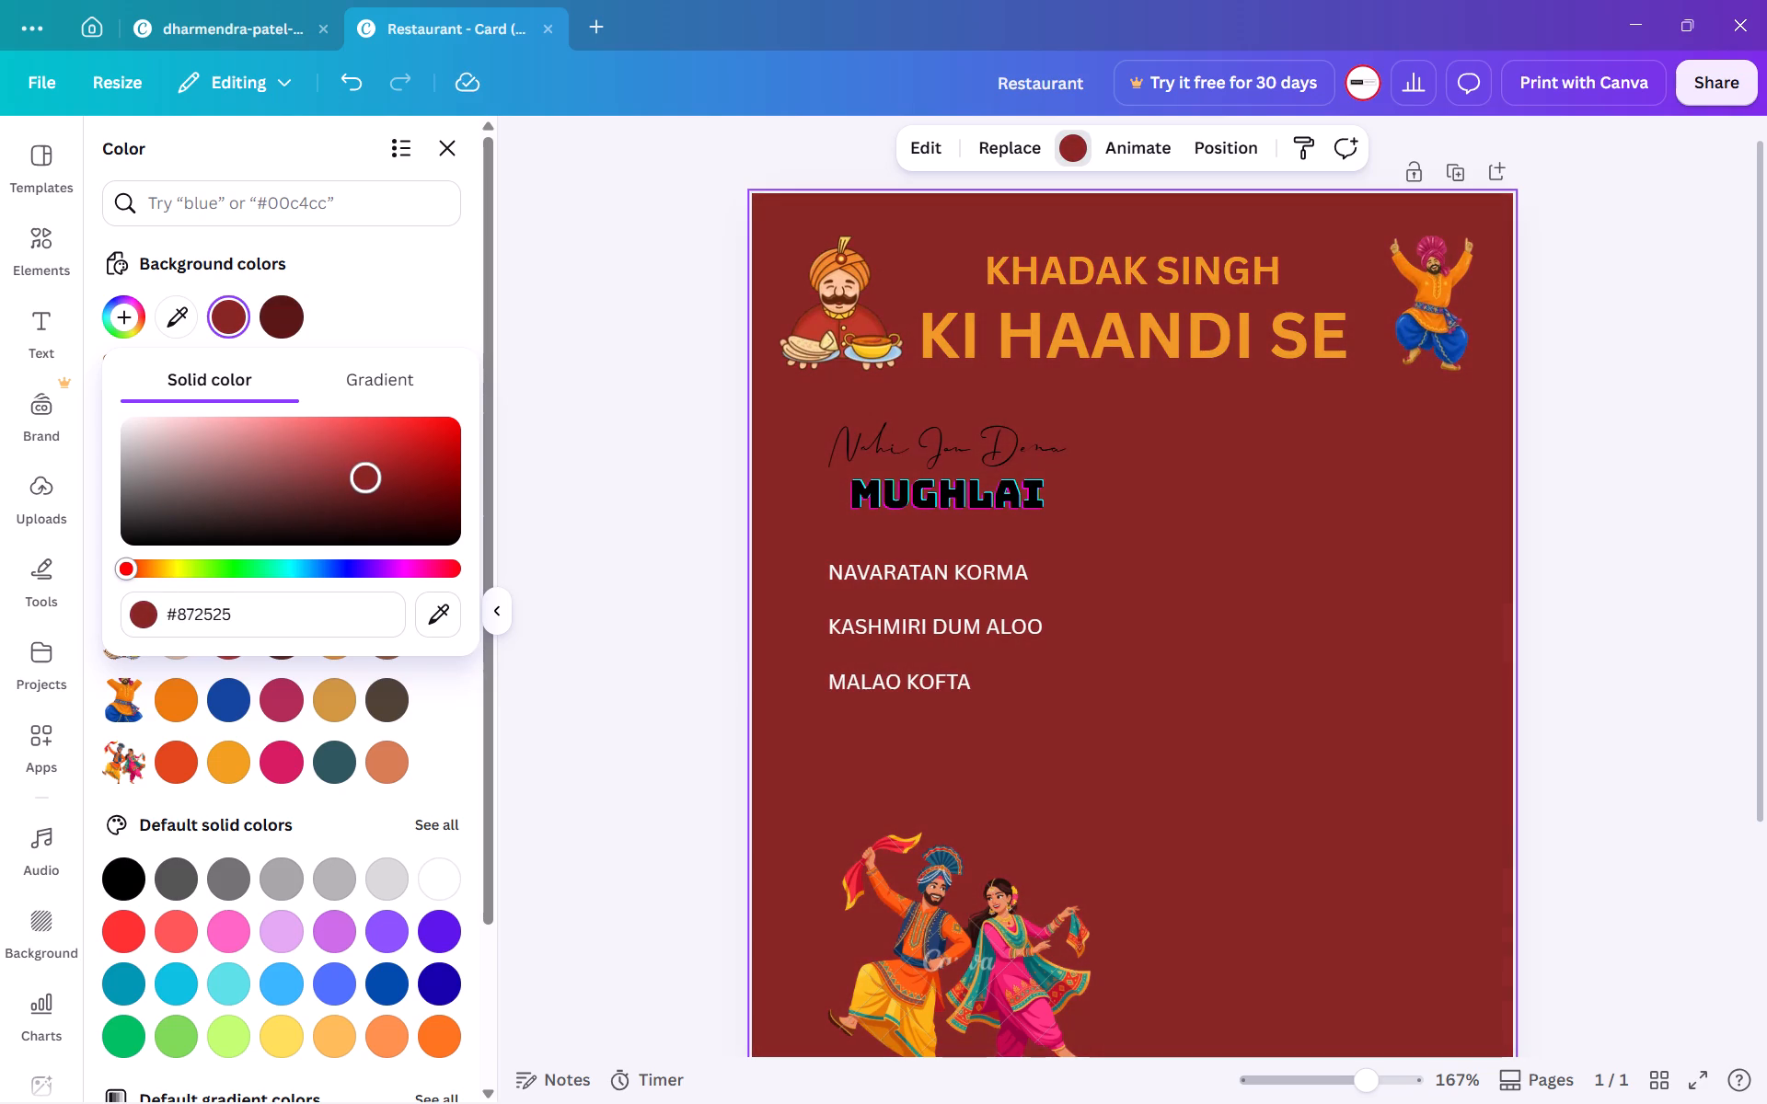
{"action": "left_click_drag", "start_coordinate": [368, 479], "coordinate": [368, 484]}
{"action": "left_click", "coordinate": [592, 569]}
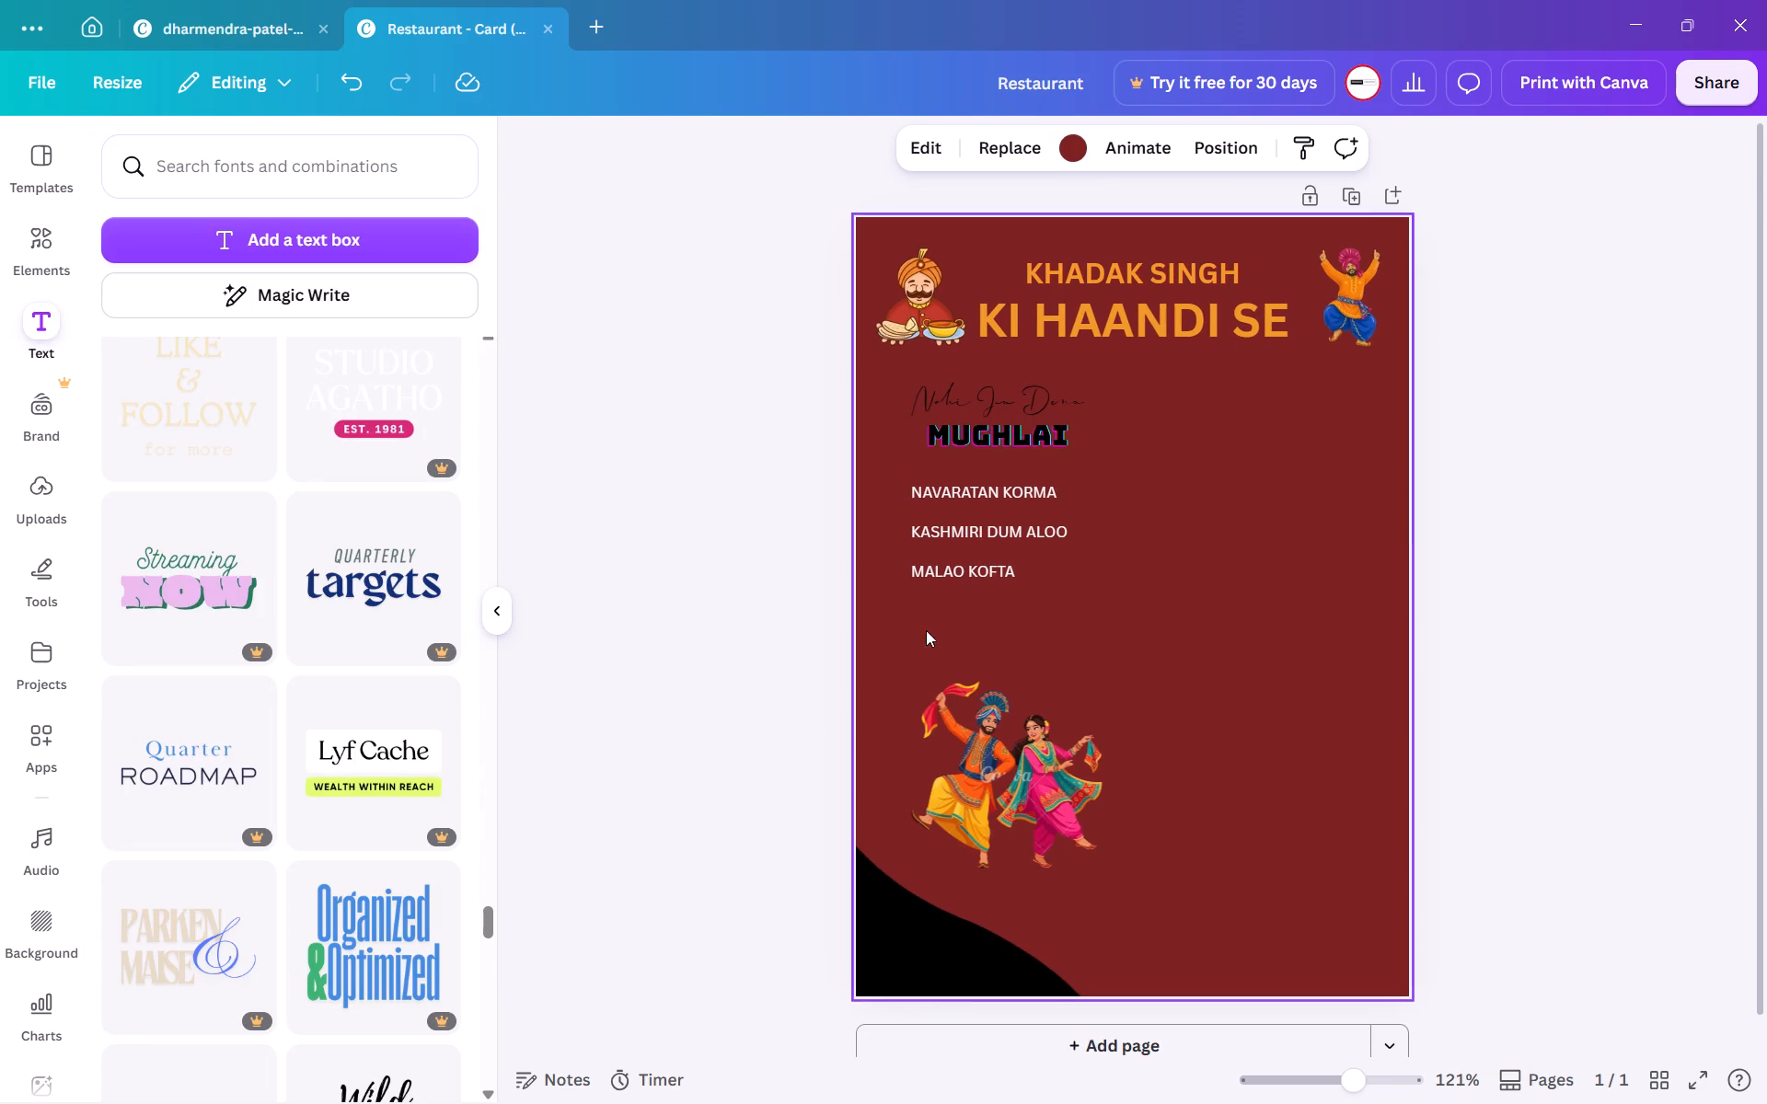
Recolour the black curved shape in the card's lower-left corner to dark grey #313030.
{"action": "left_click", "coordinate": [890, 921]}
{"action": "triple_click", "coordinate": [890, 921]}
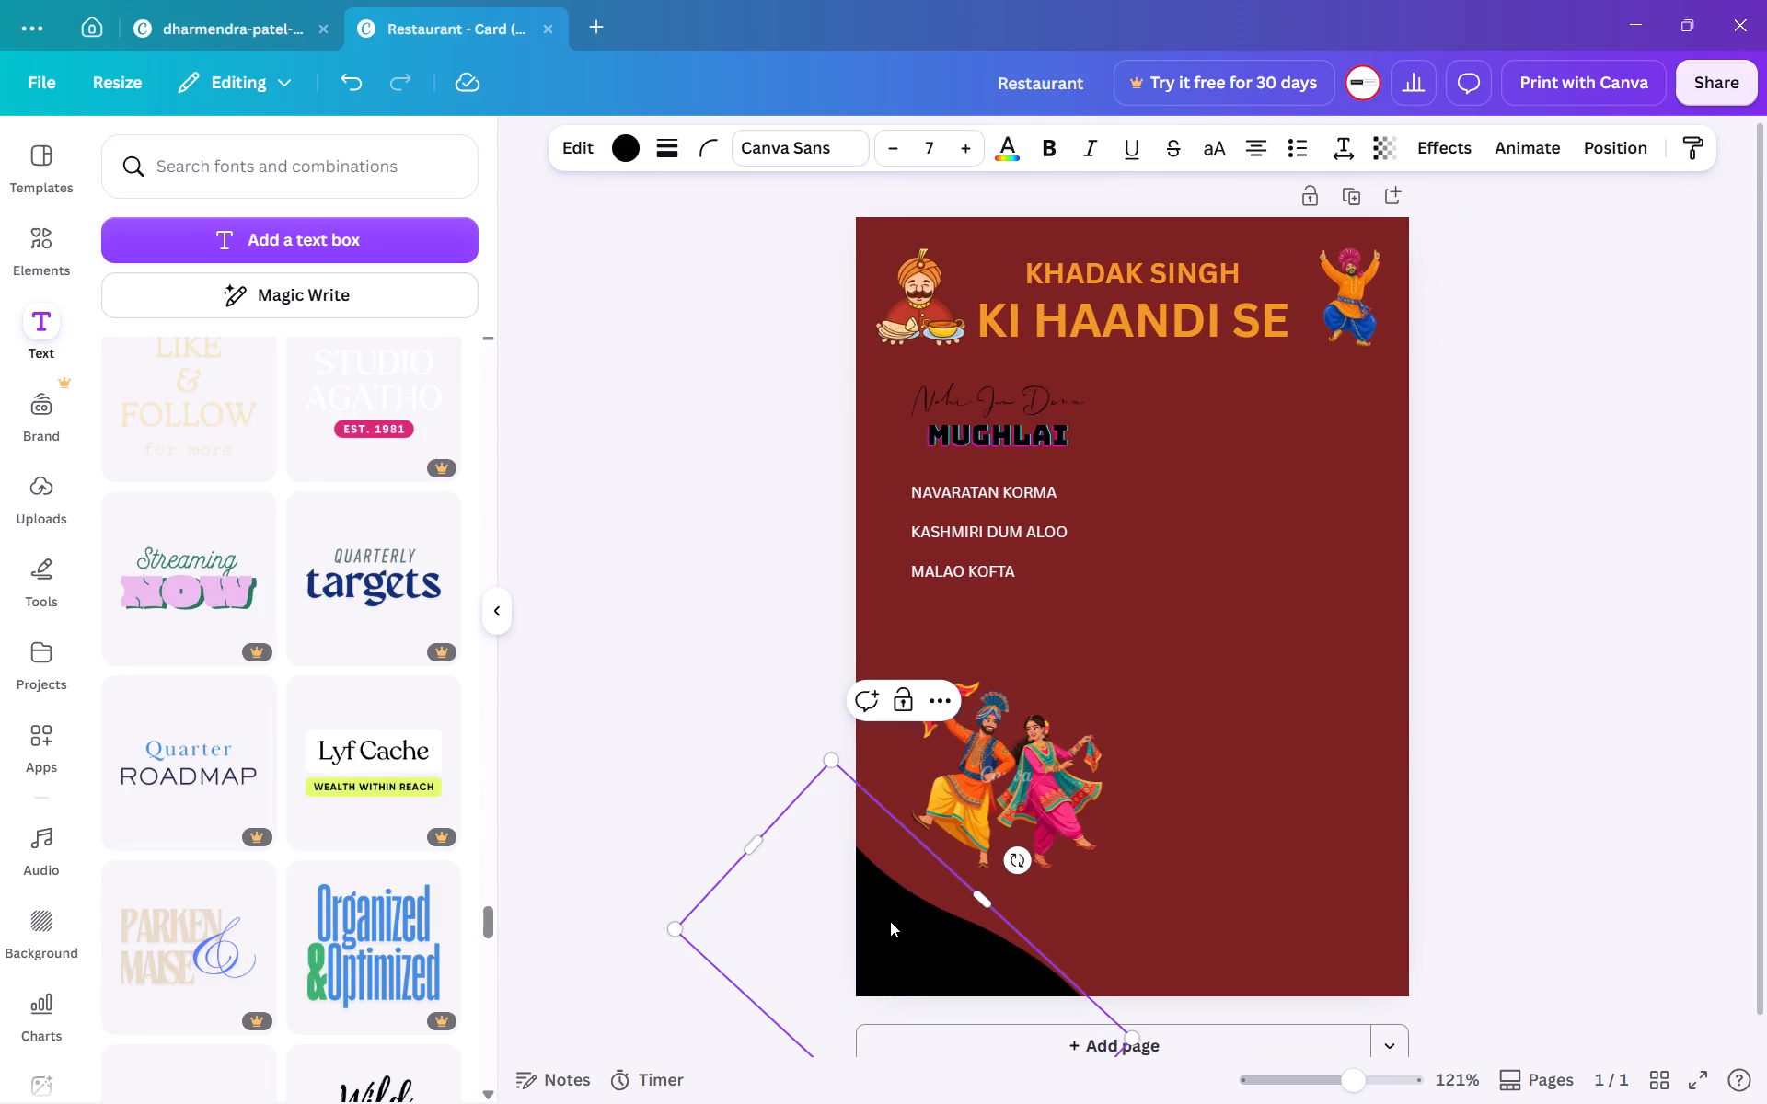
{"action": "left_click", "coordinate": [621, 153]}
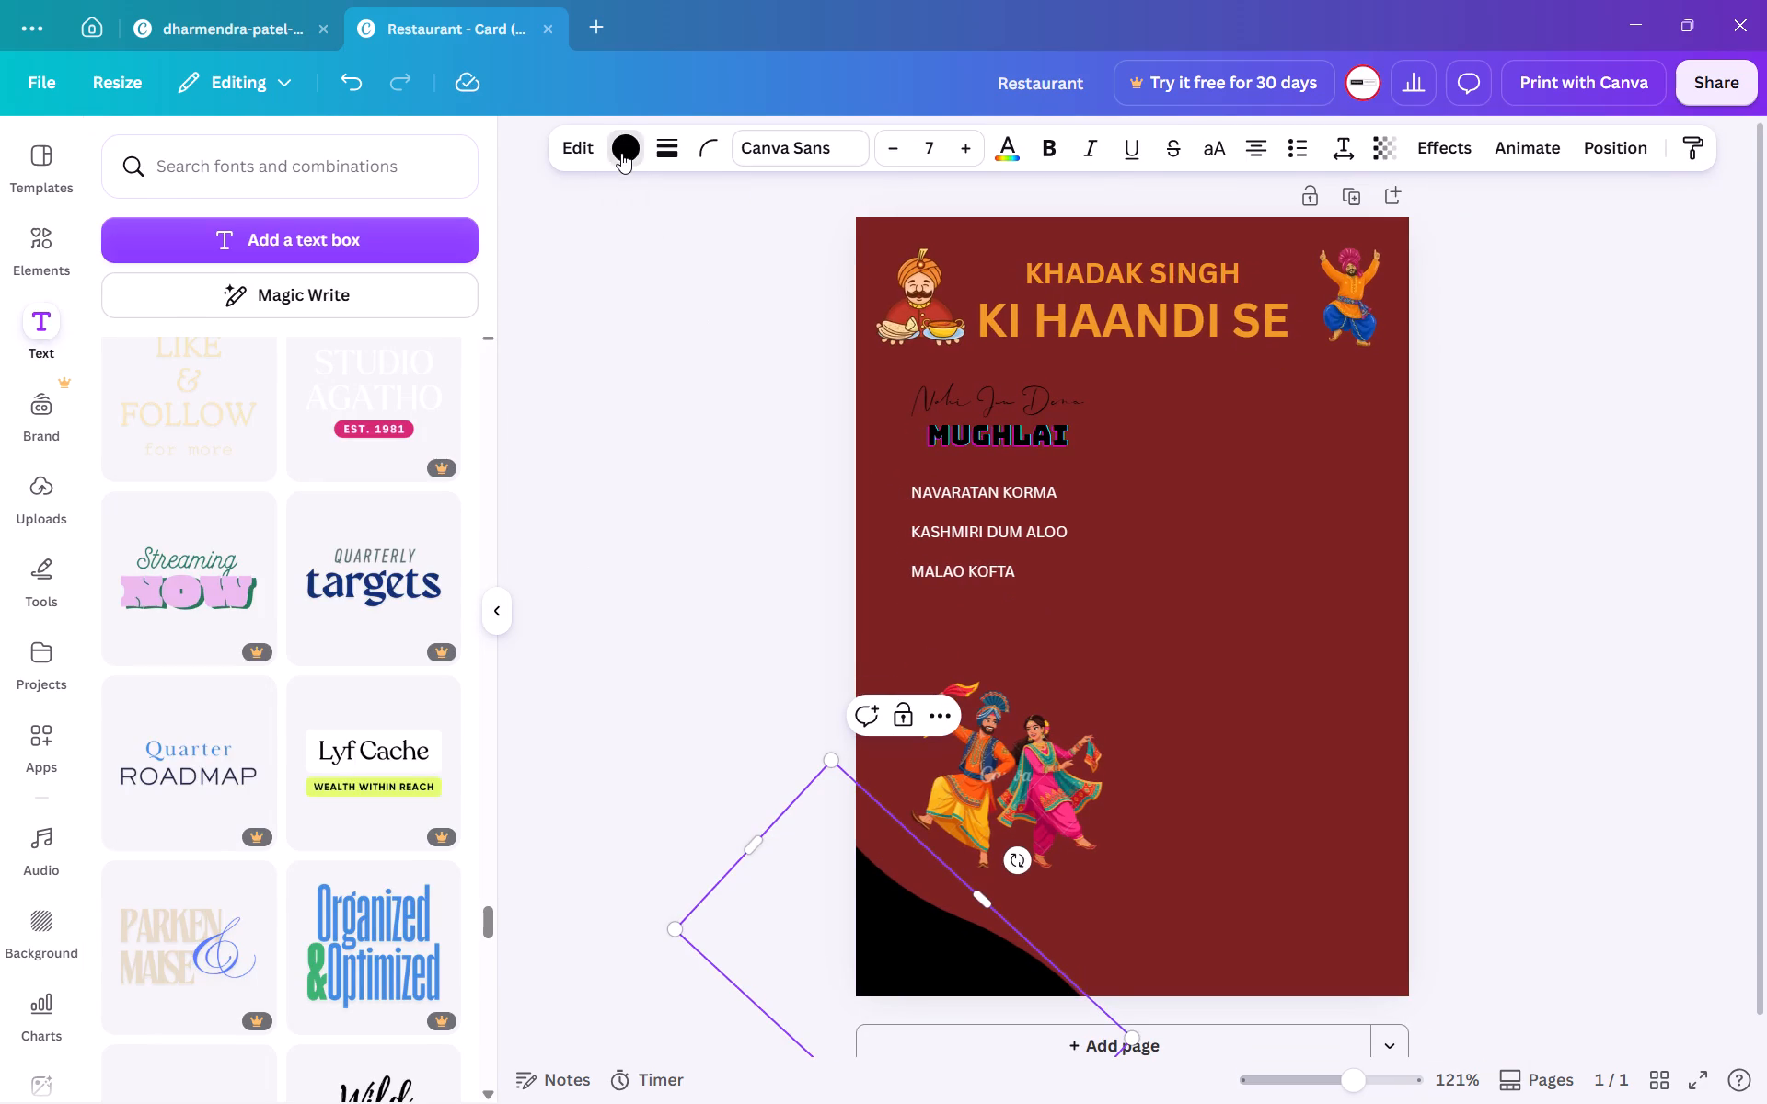
{"action": "left_click", "coordinate": [121, 330]}
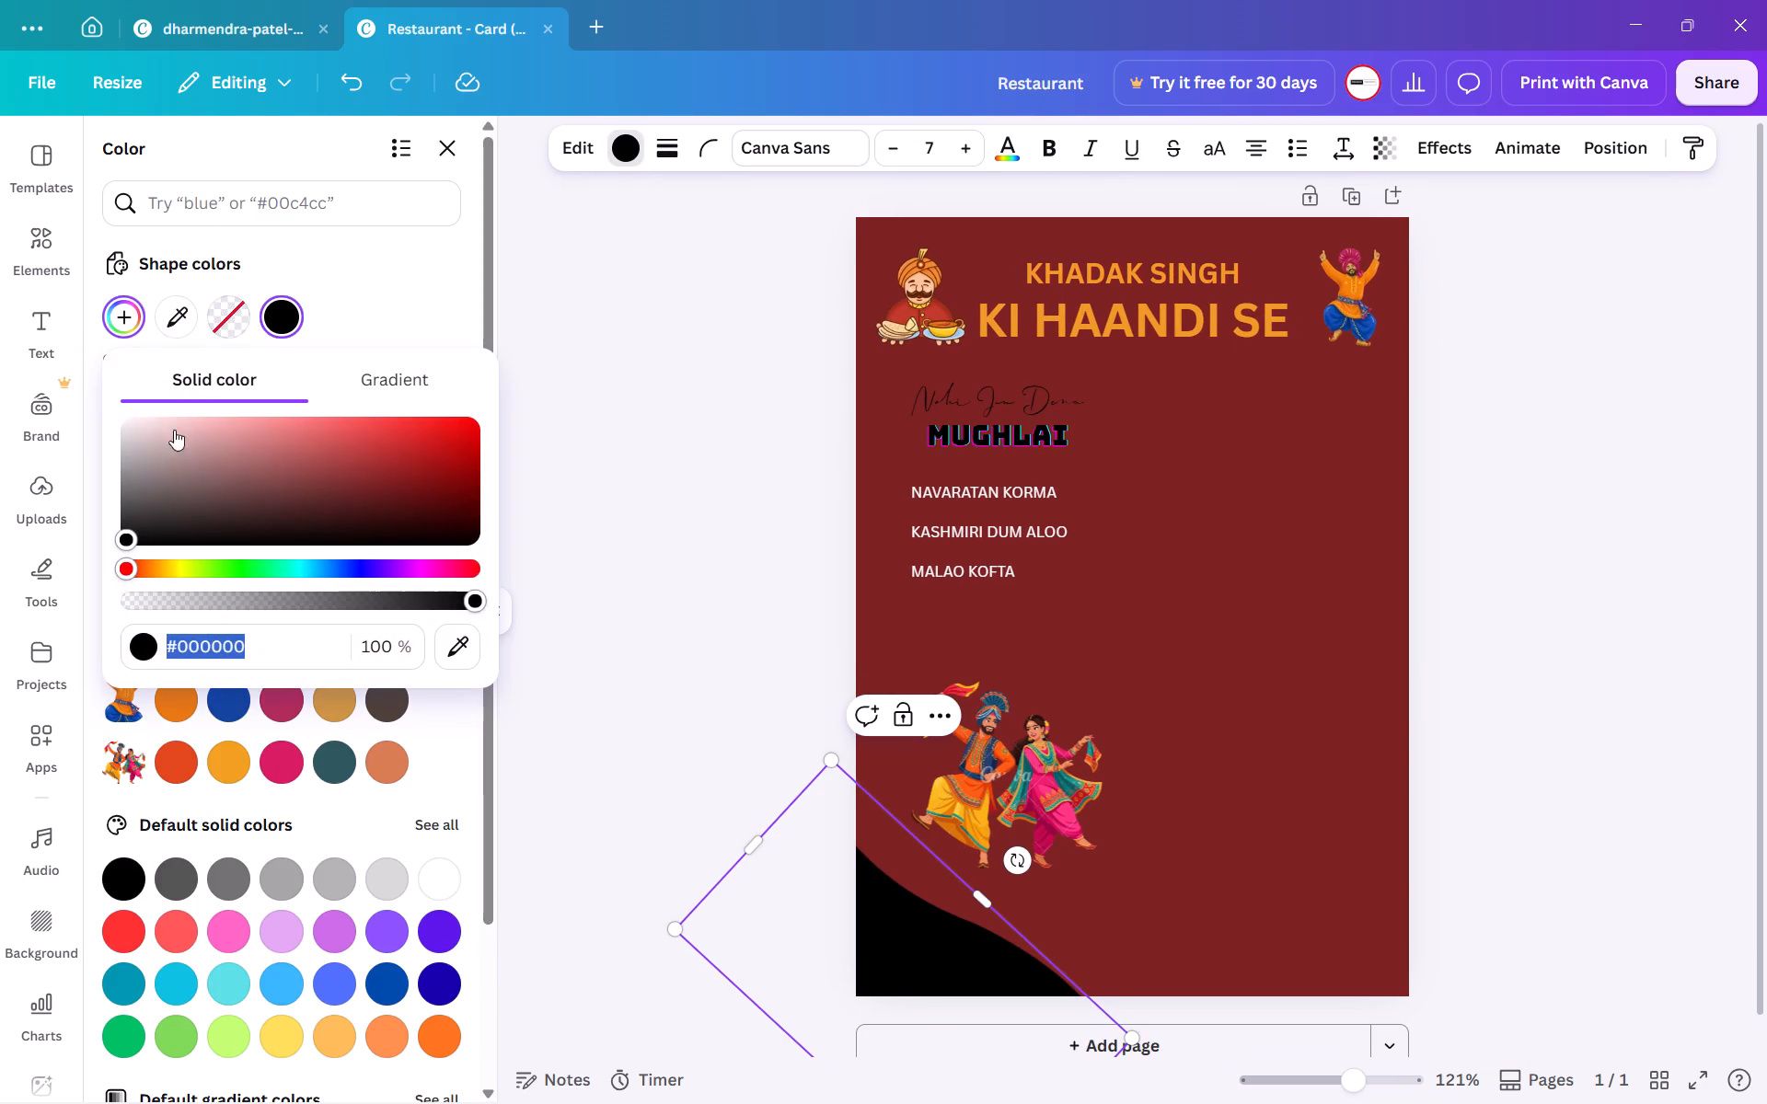
{"action": "left_click_drag", "start_coordinate": [124, 530], "coordinate": [130, 510]}
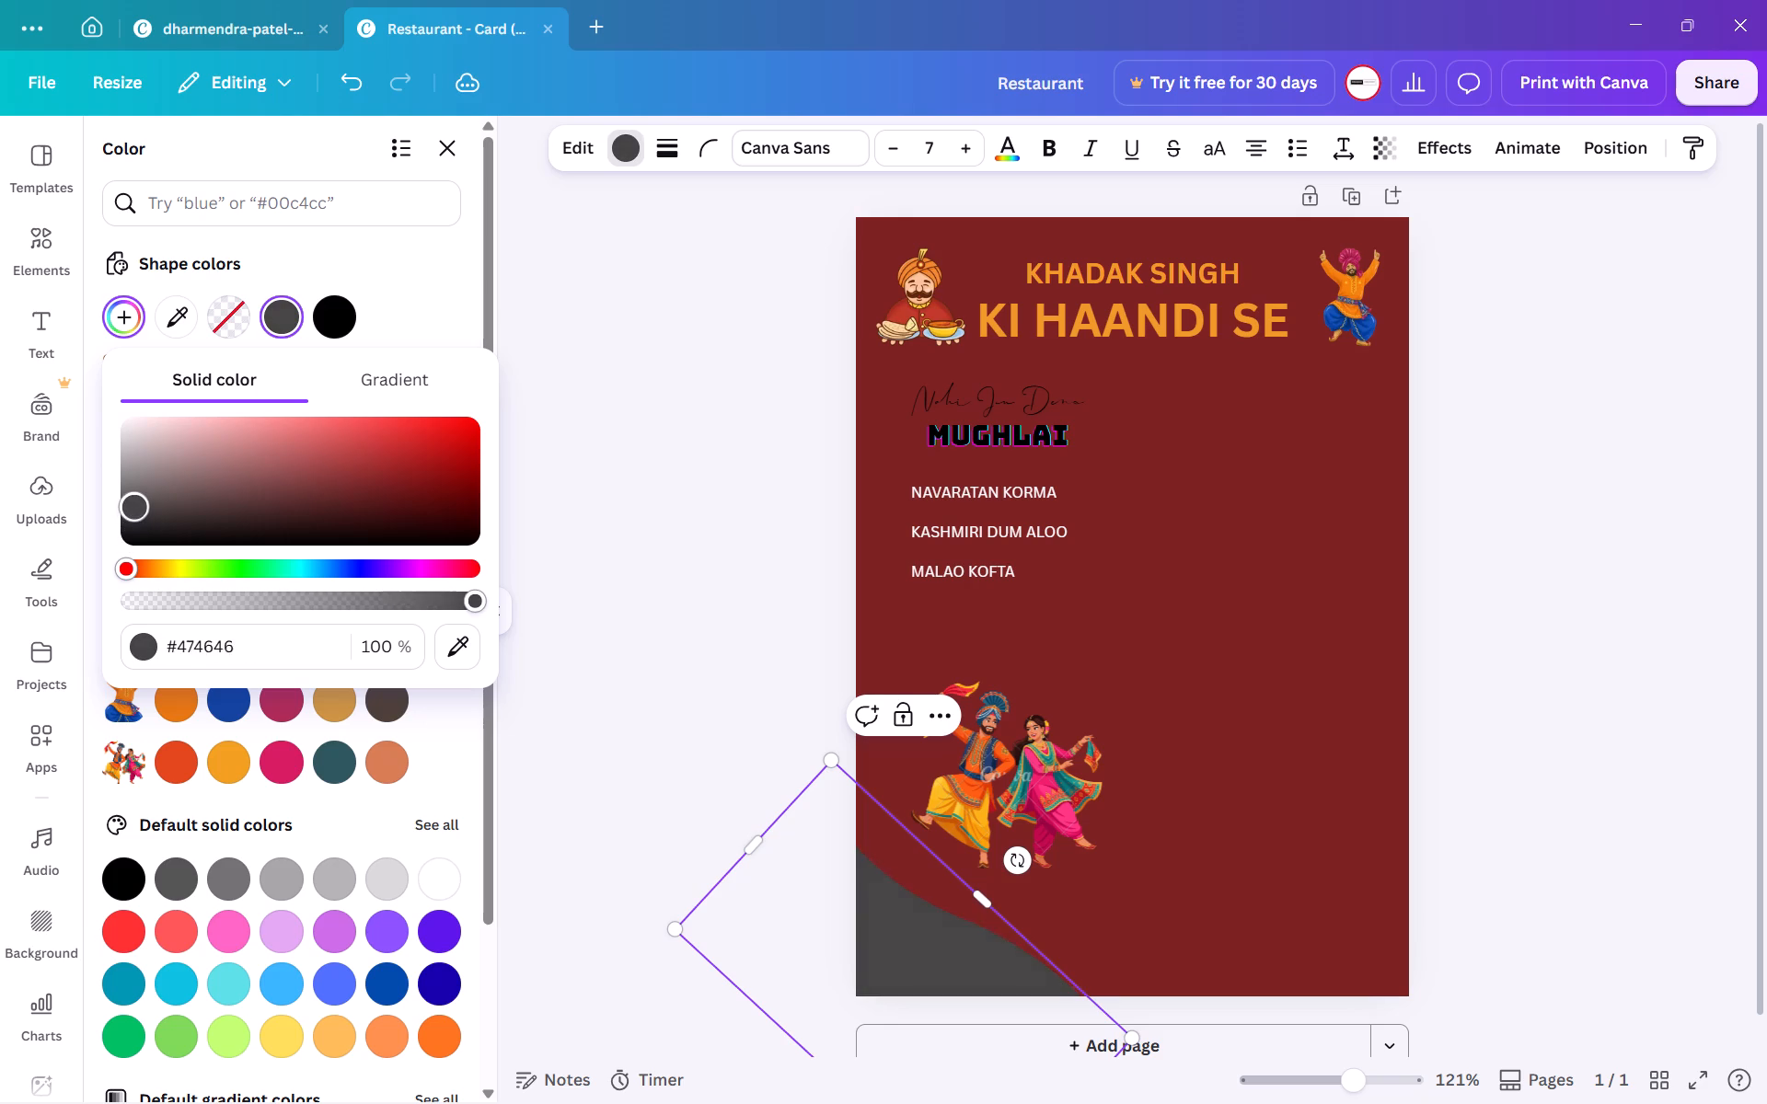
{"action": "left_click_drag", "start_coordinate": [130, 510], "coordinate": [126, 521]}
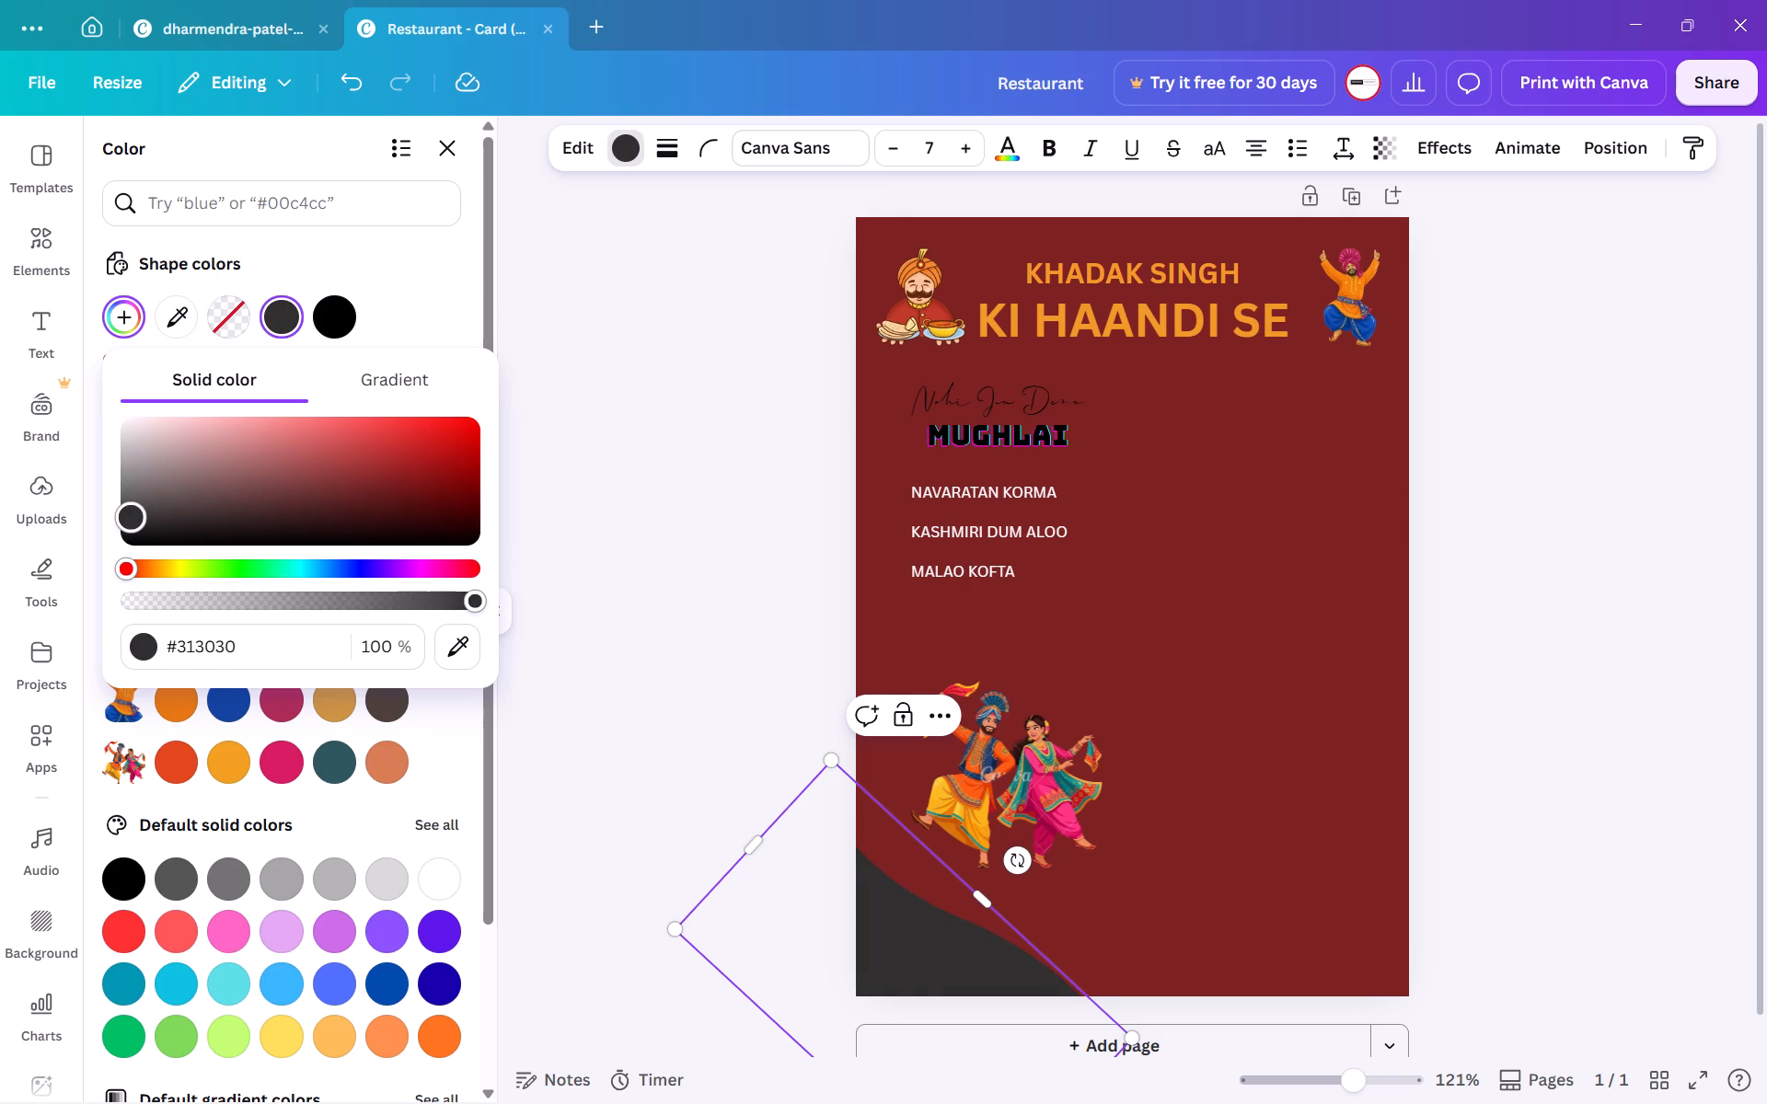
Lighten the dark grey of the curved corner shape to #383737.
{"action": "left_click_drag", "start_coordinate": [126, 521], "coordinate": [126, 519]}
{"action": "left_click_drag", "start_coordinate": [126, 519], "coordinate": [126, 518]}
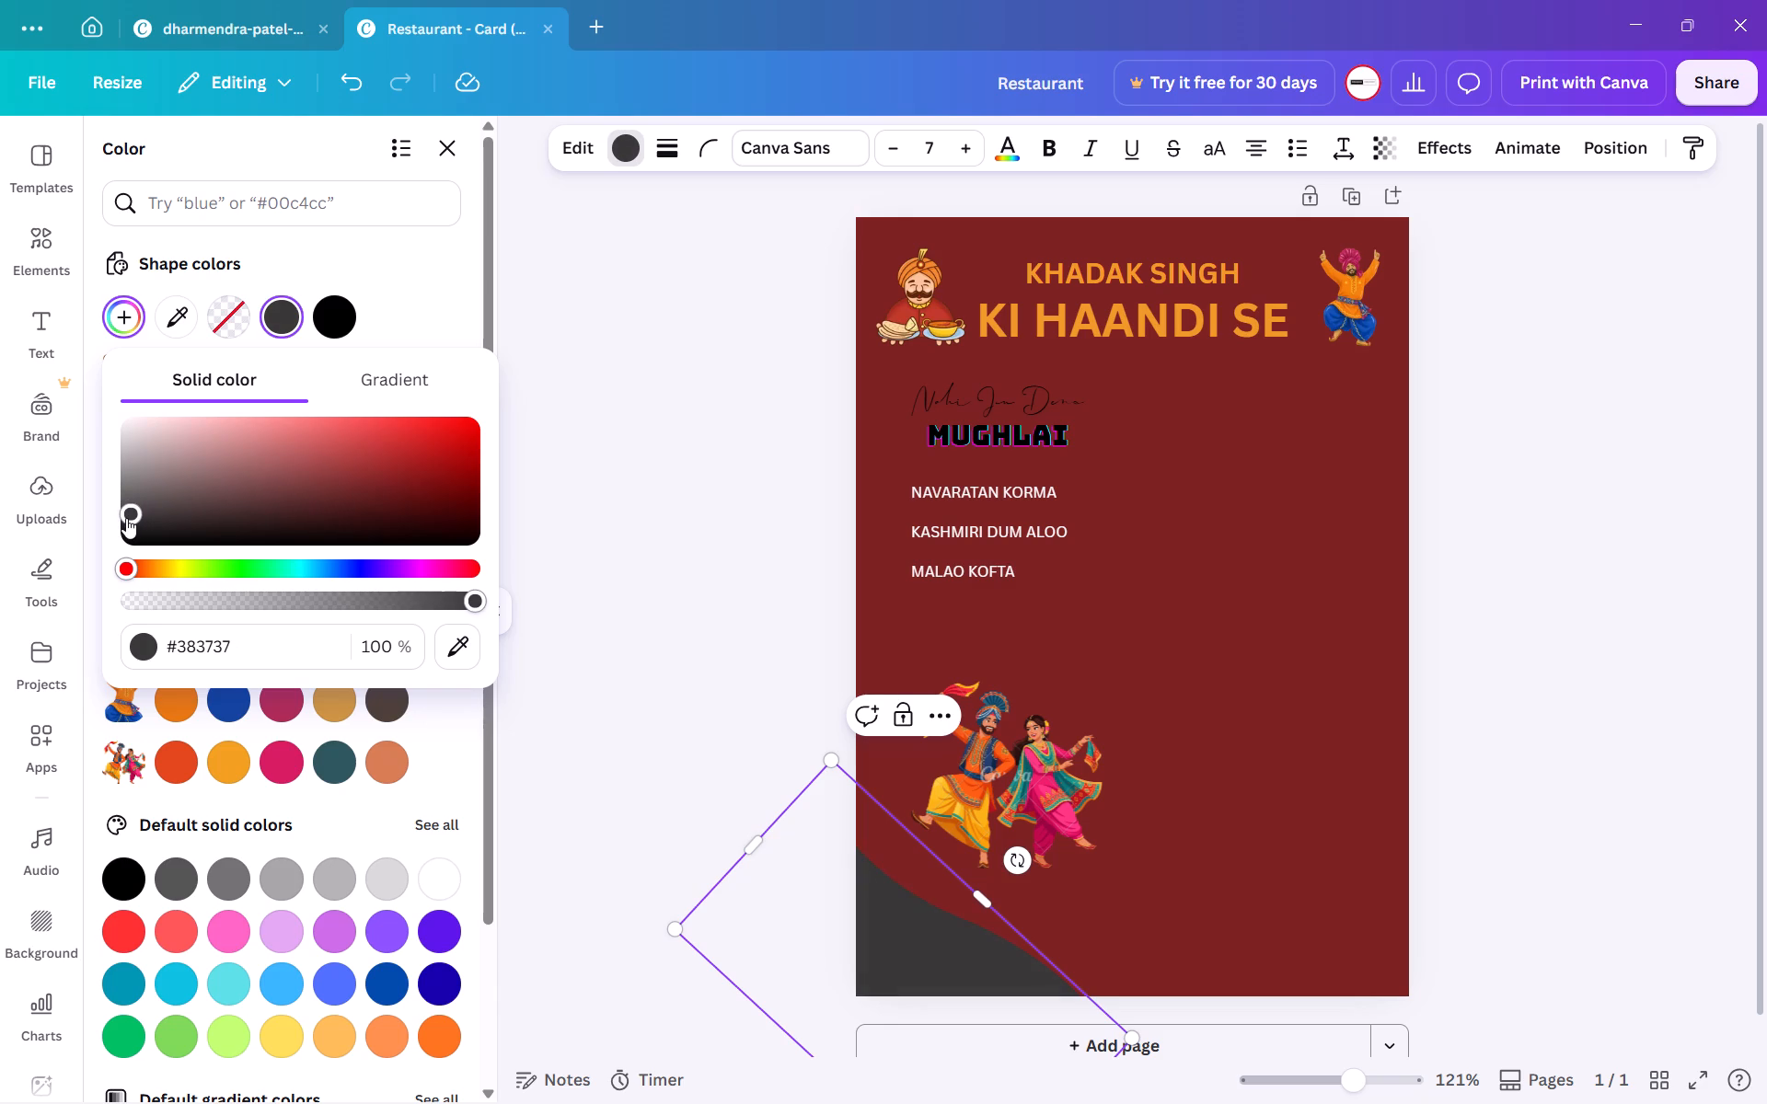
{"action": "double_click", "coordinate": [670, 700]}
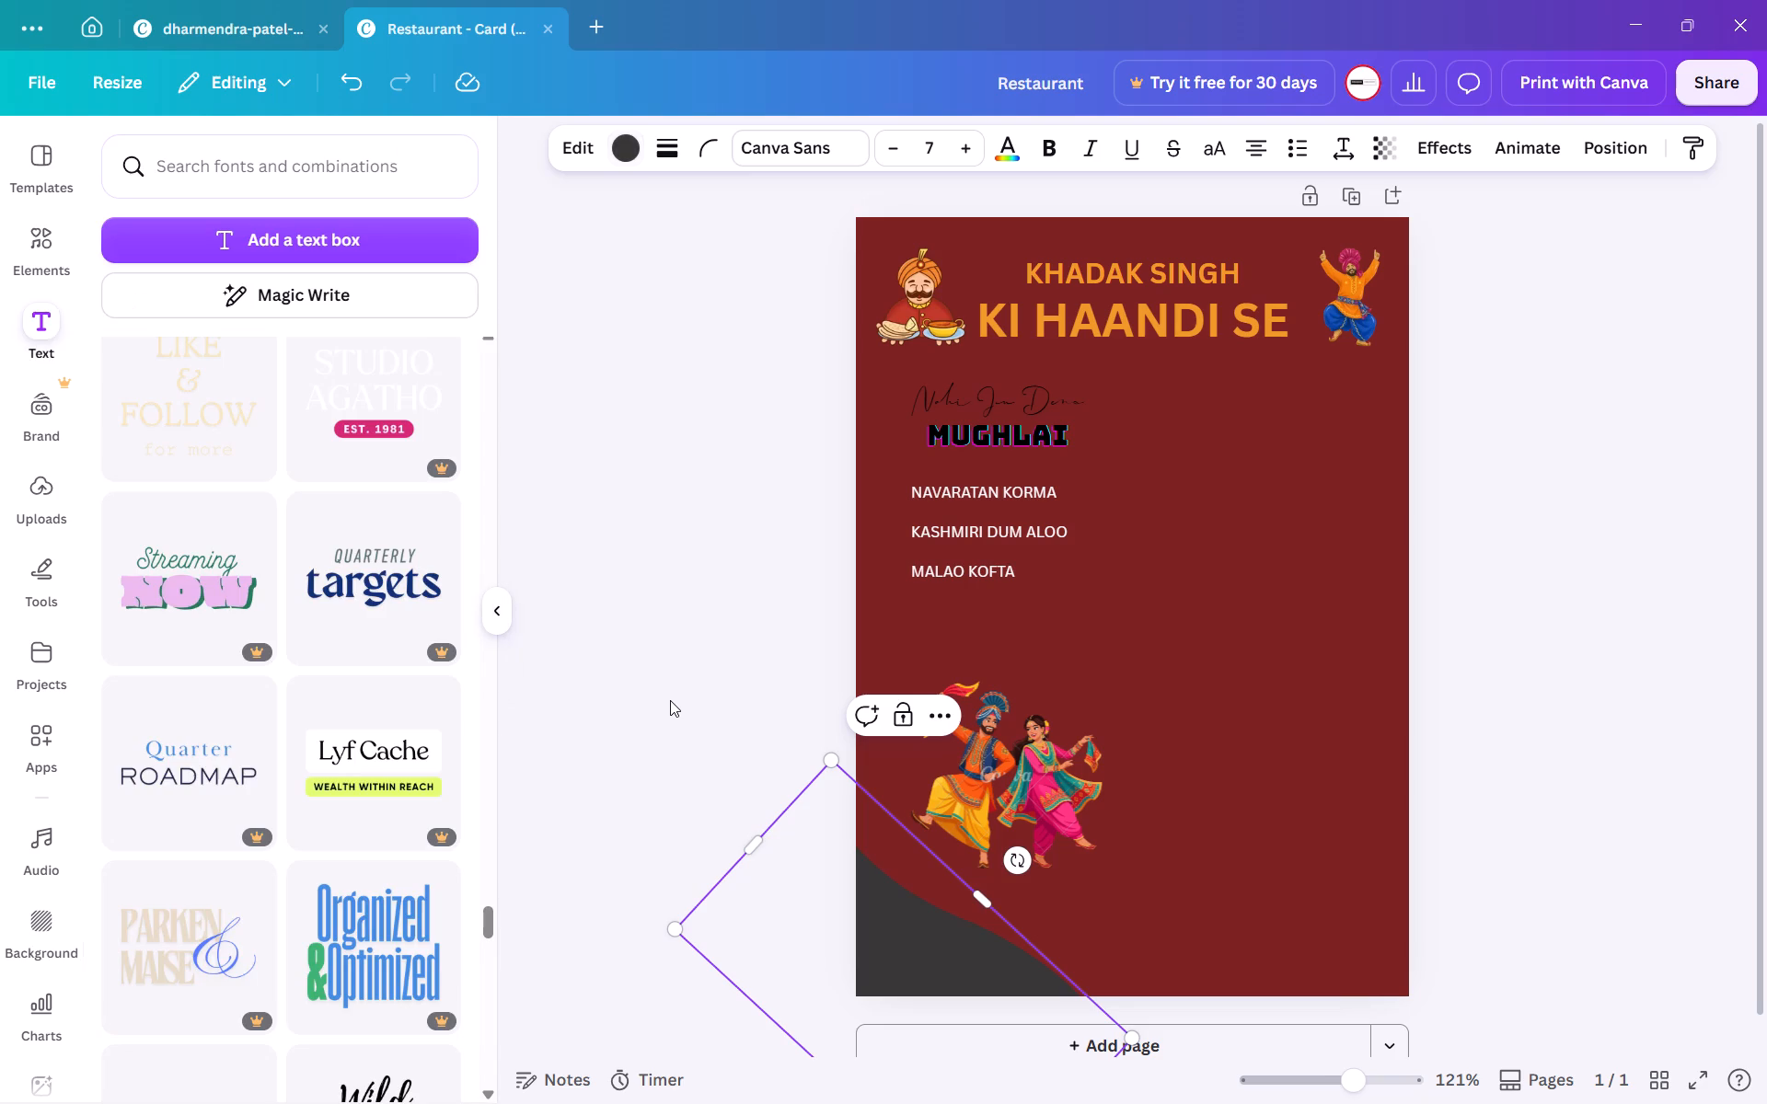
Delete the grey curved shape from the card's lower-left corner.
{"action": "left_click", "coordinate": [933, 943]}
{"action": "left_click", "coordinate": [942, 681]}
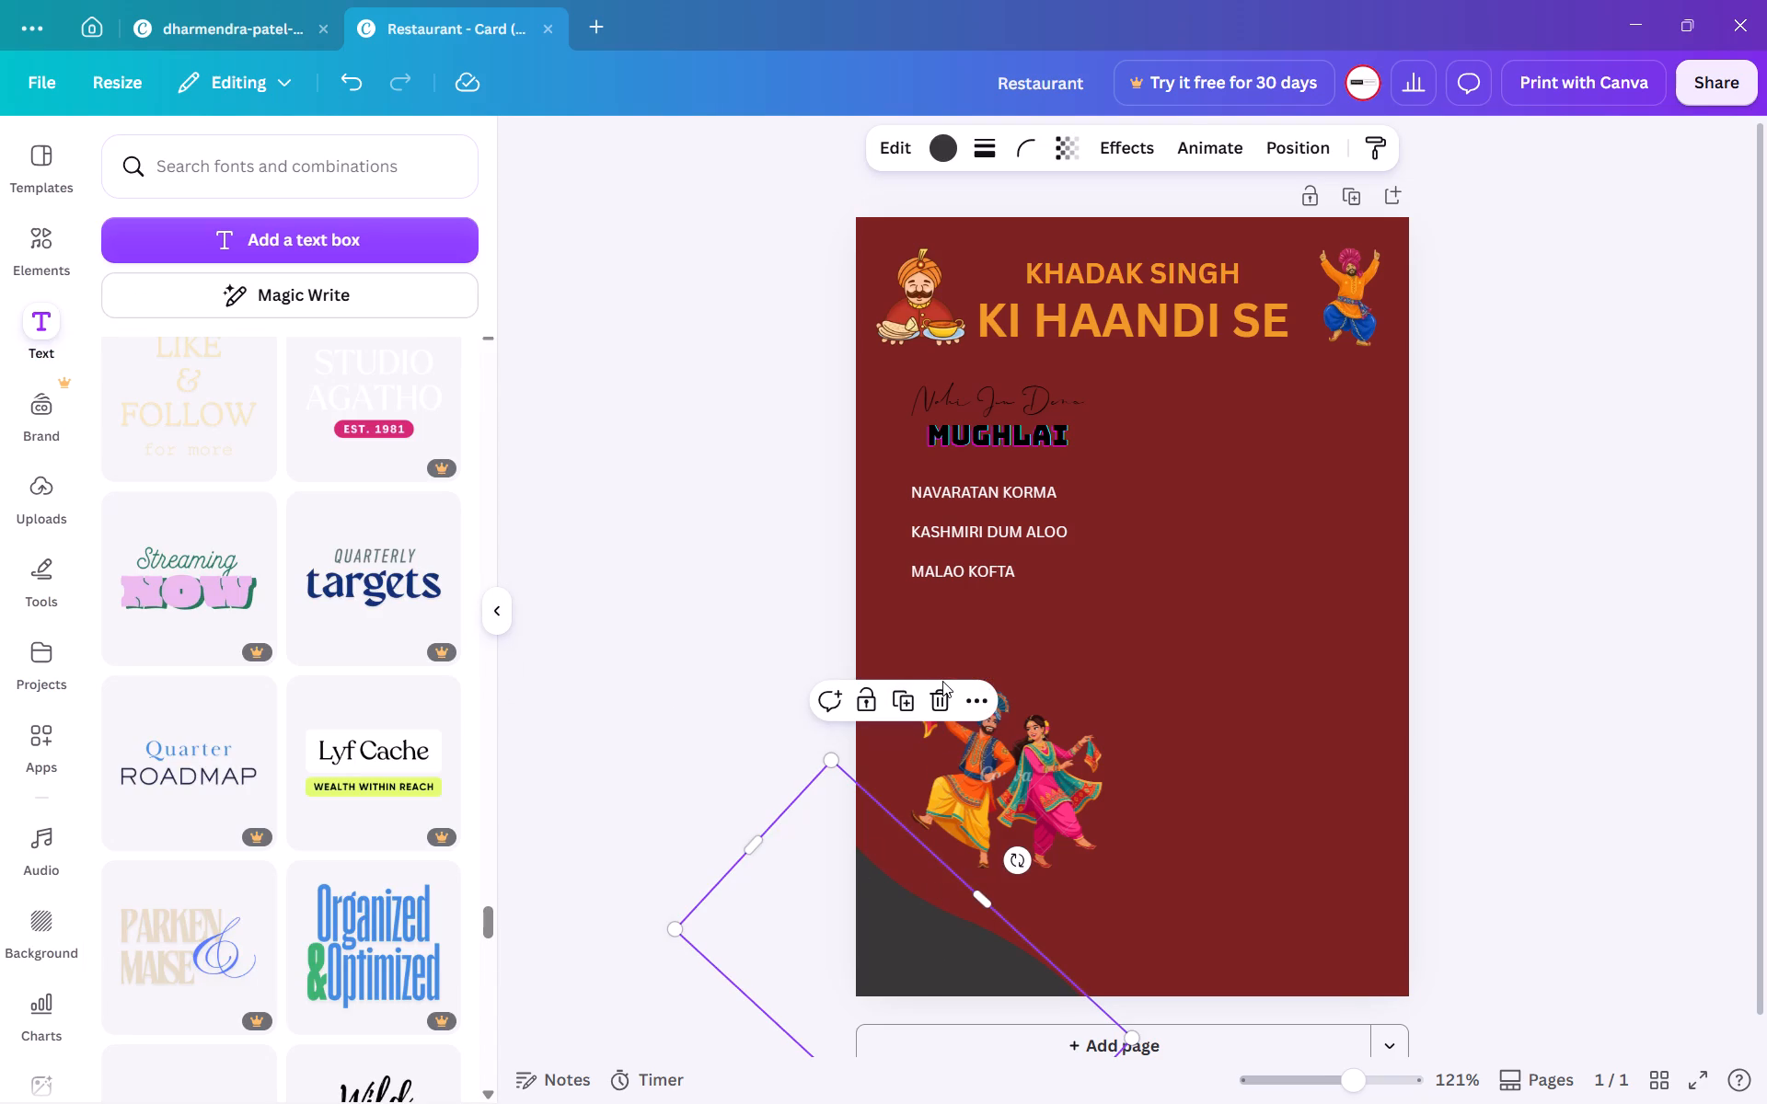
{"action": "left_click", "coordinate": [935, 699]}
Move the dancing couple graphic into the card's lower-left corner and shrink it, leaving a small margin to the card's edges.
{"action": "left_click_drag", "start_coordinate": [1008, 761], "coordinate": [978, 848]}
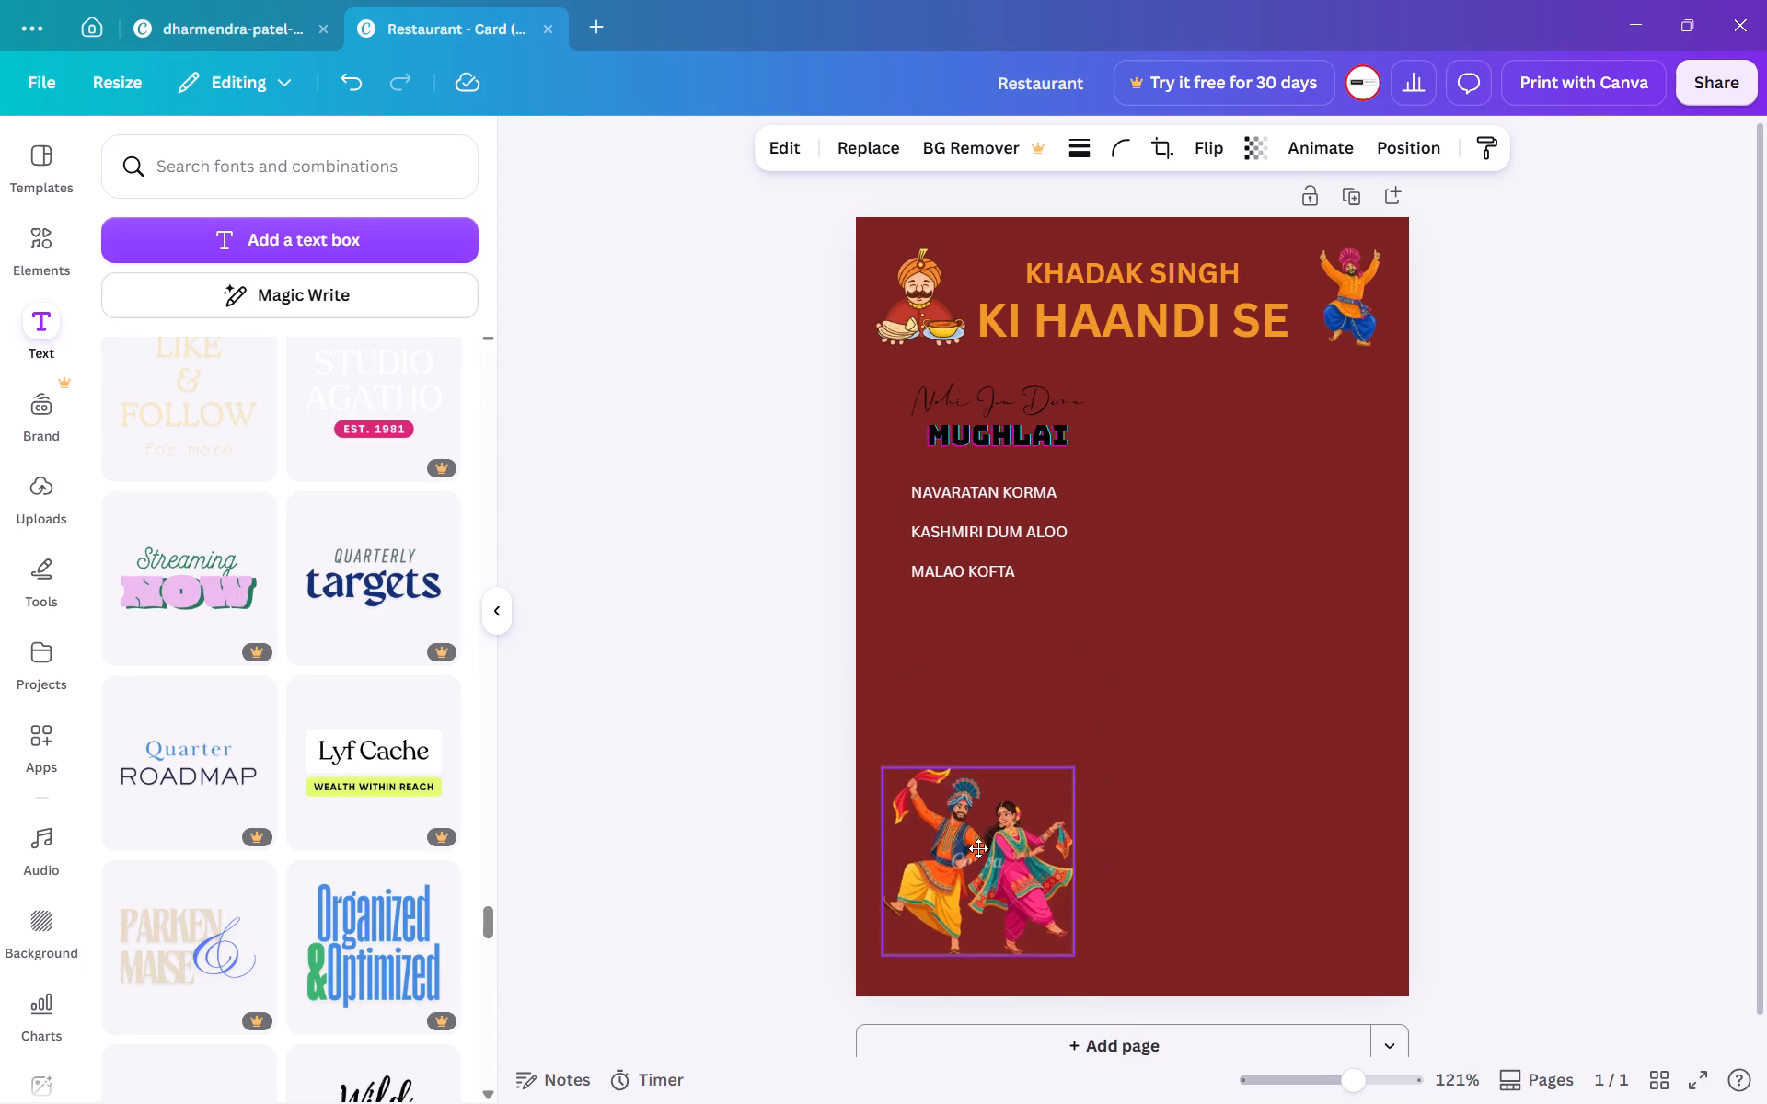
{"action": "left_click_drag", "start_coordinate": [978, 848], "coordinate": [953, 881]}
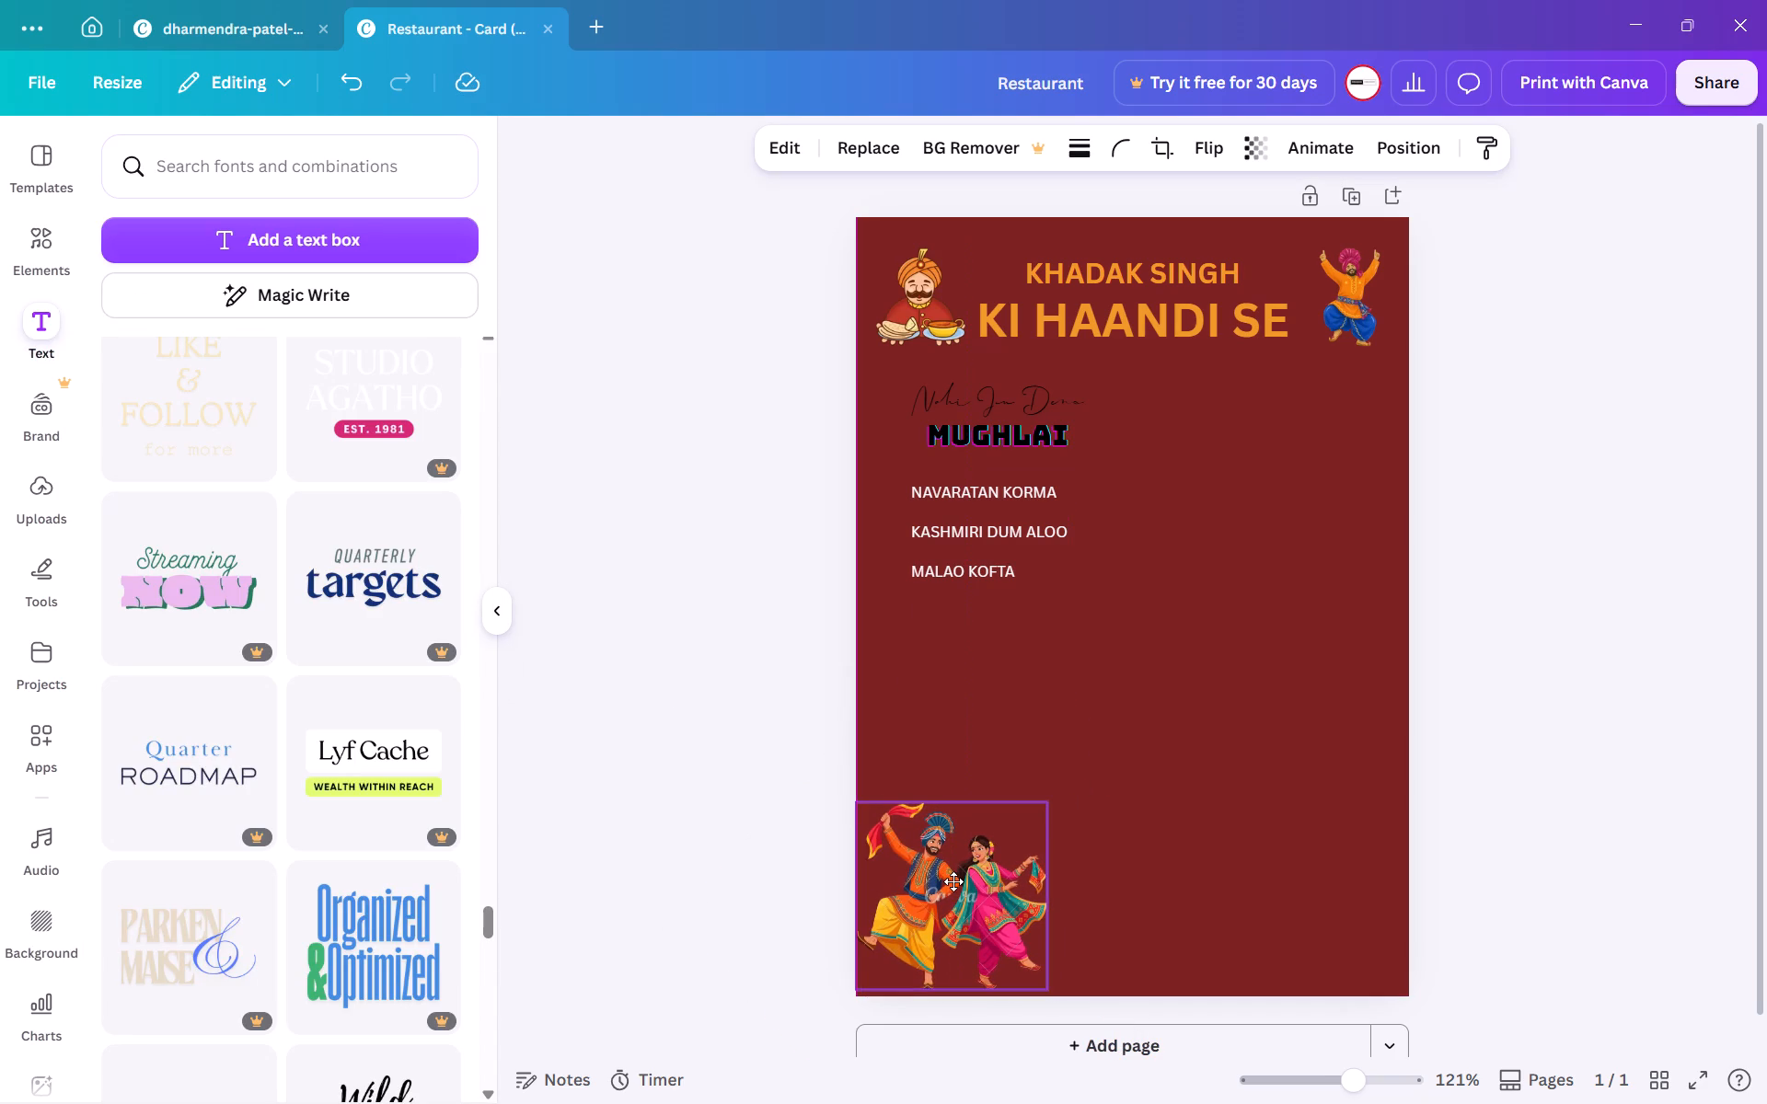
{"action": "left_click_drag", "start_coordinate": [953, 881], "coordinate": [956, 885]}
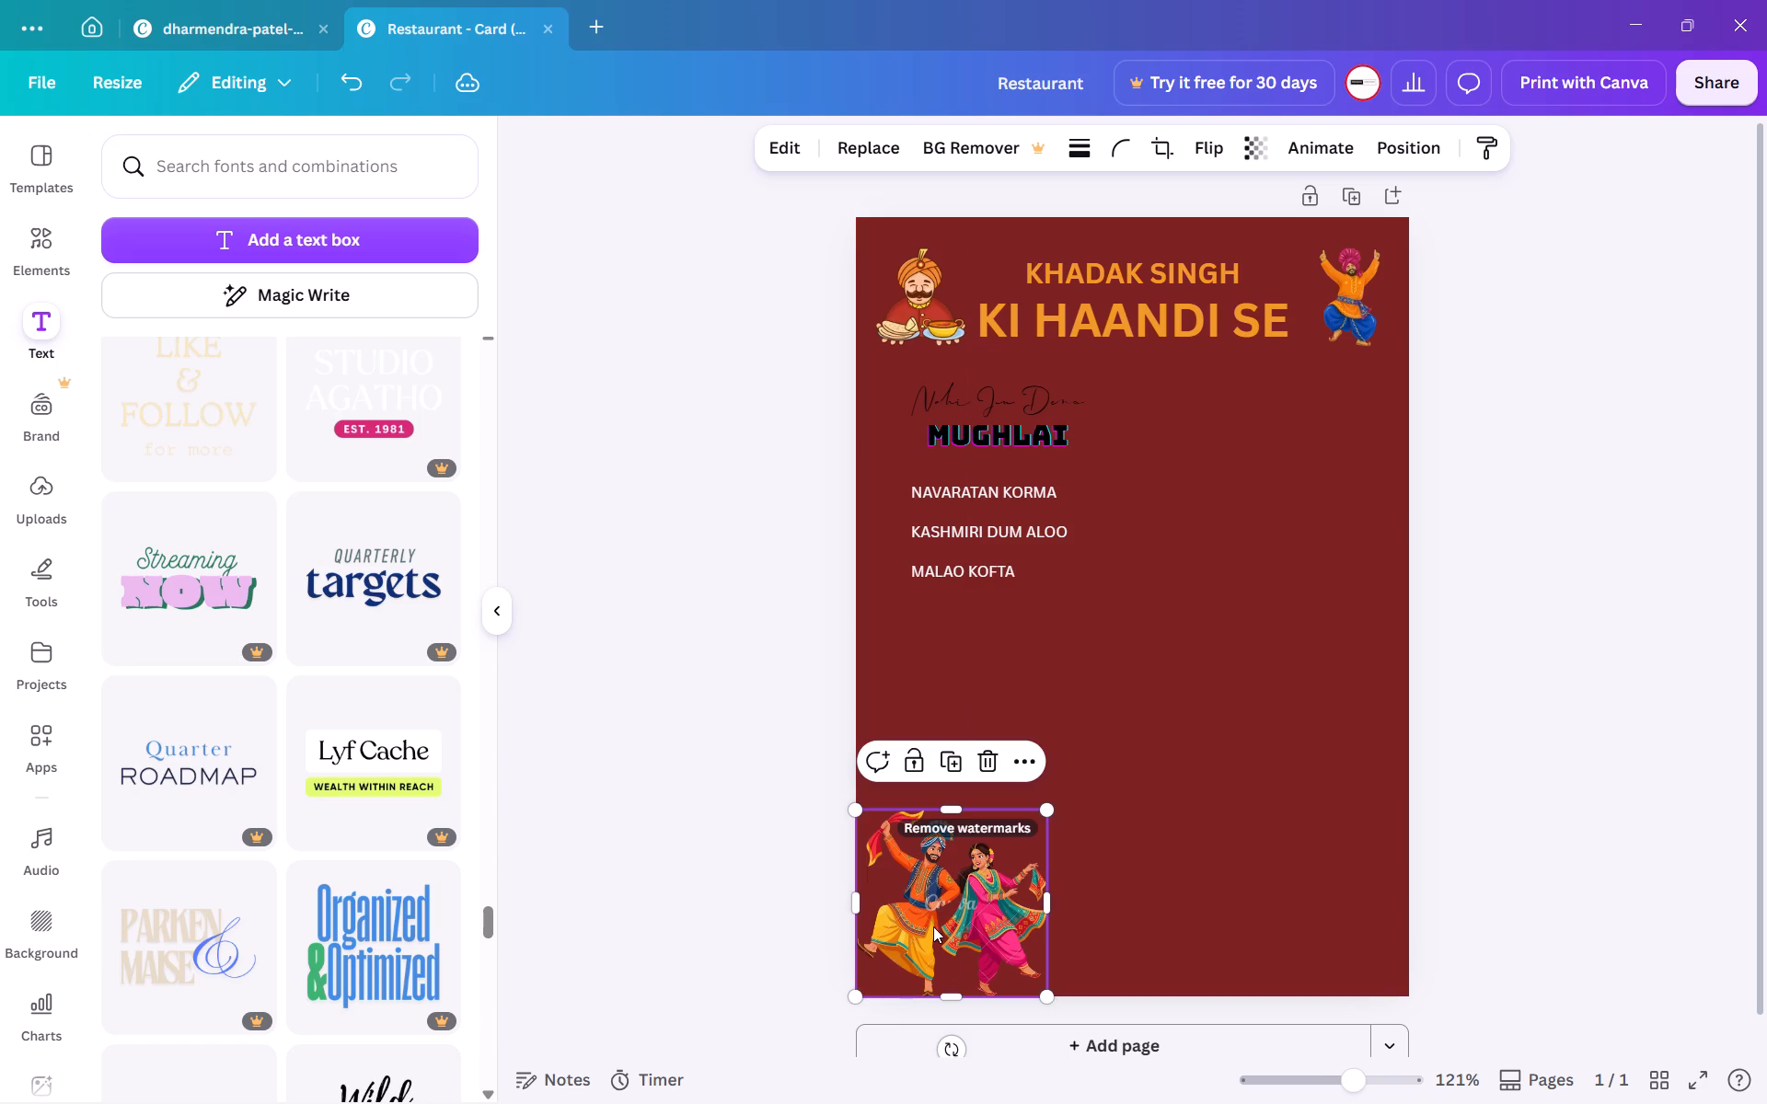
{"action": "left_click_drag", "start_coordinate": [863, 1002], "coordinate": [882, 973]}
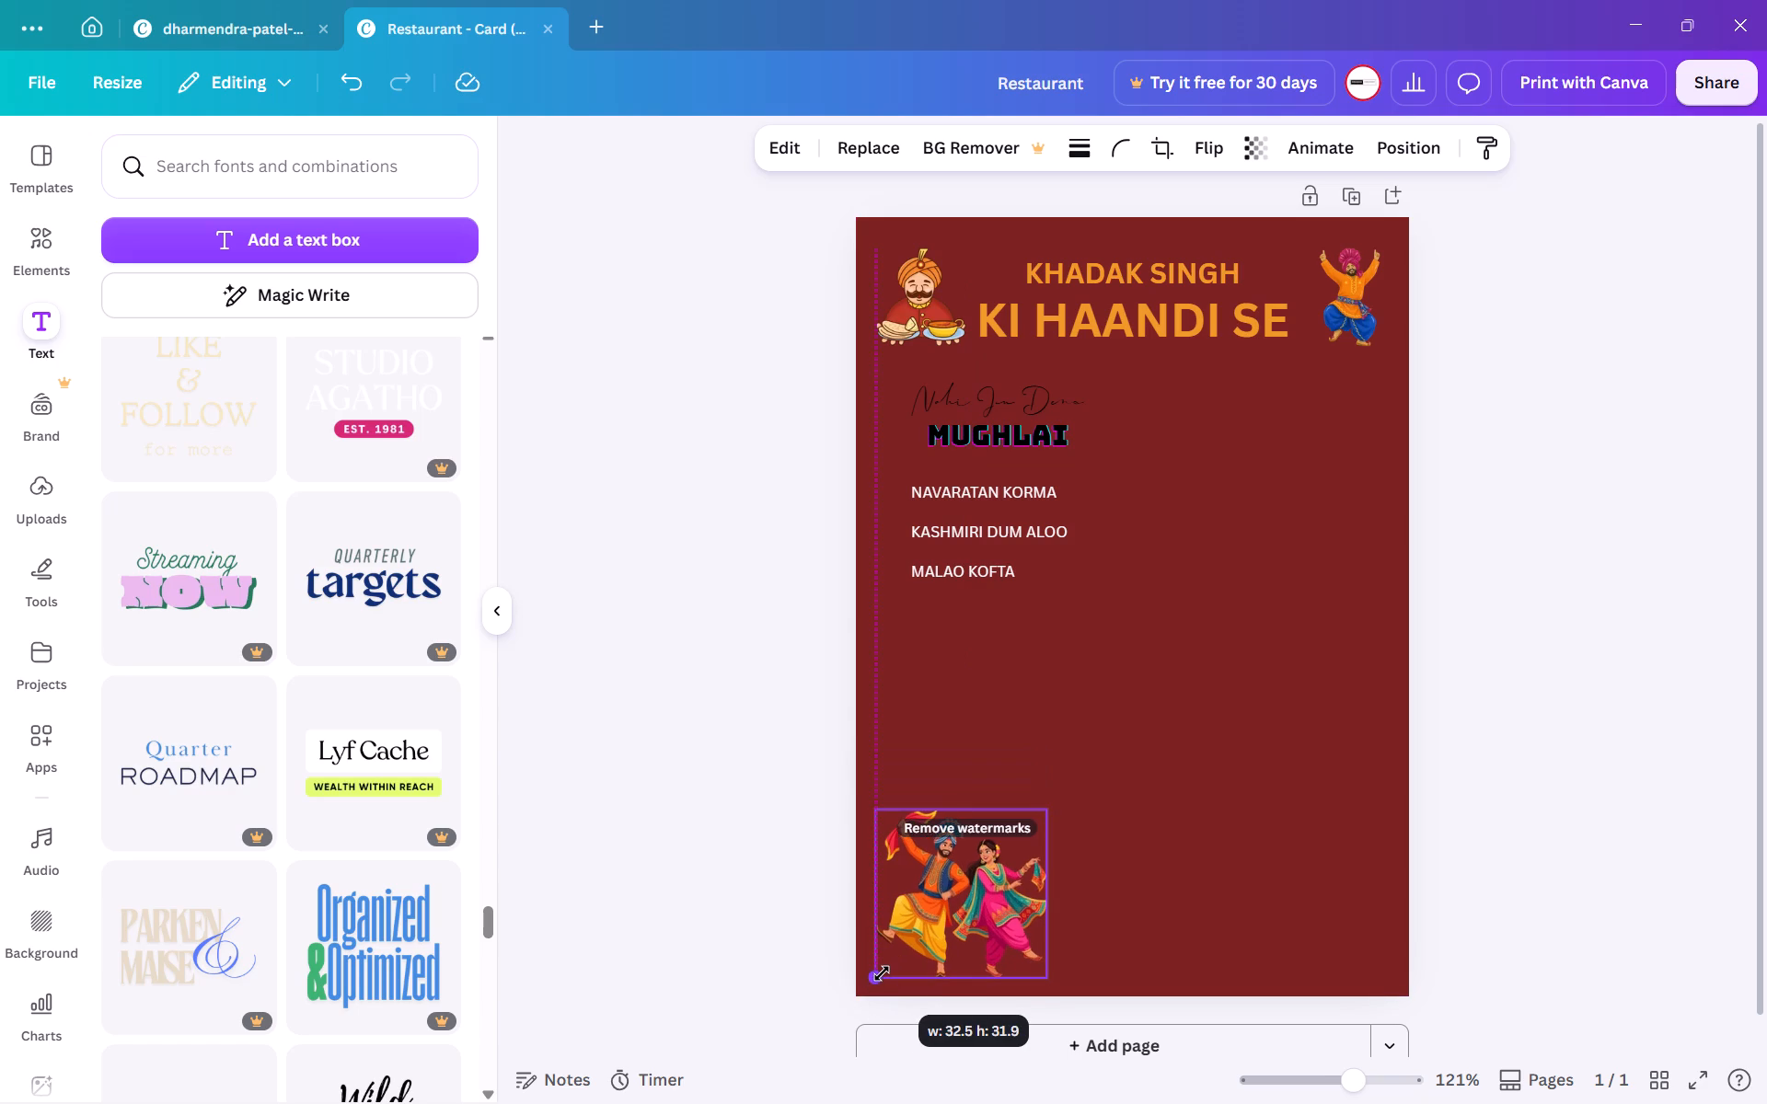
{"action": "left_click_drag", "start_coordinate": [882, 973], "coordinate": [883, 971]}
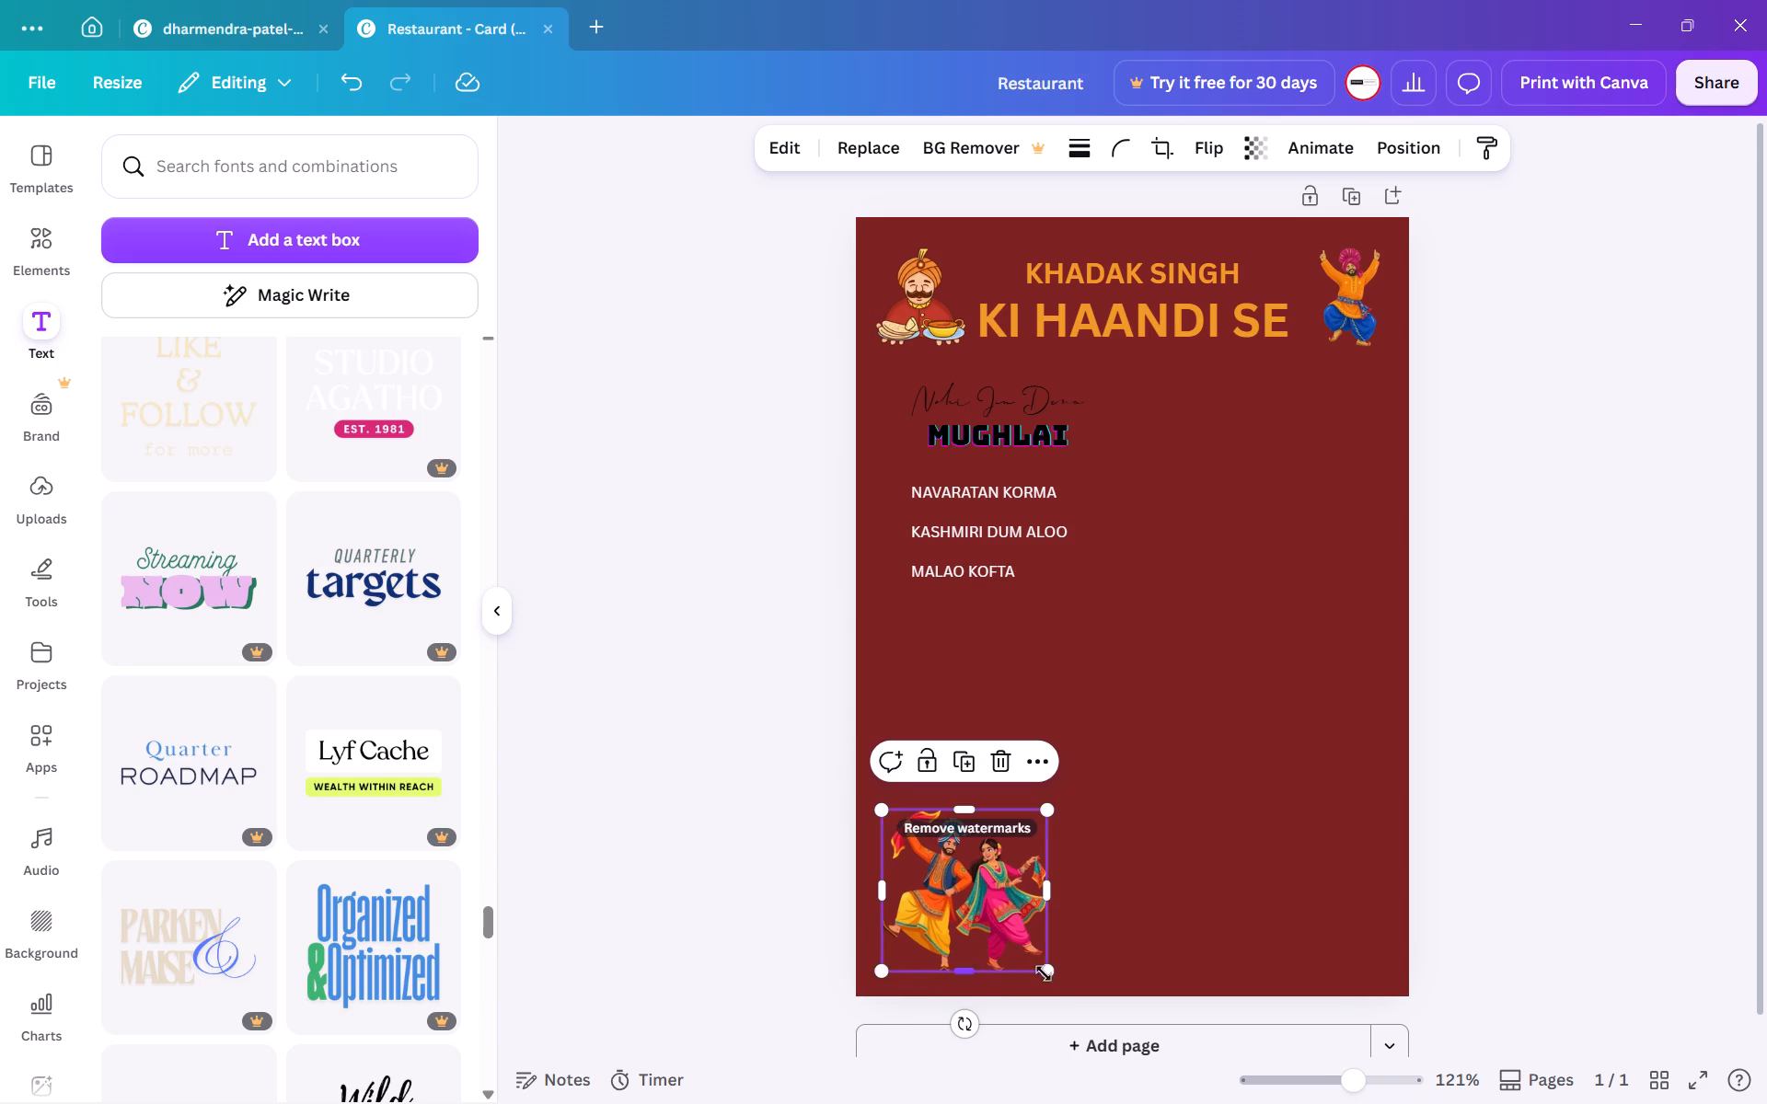
{"action": "left_click_drag", "start_coordinate": [1048, 970], "coordinate": [1027, 959]}
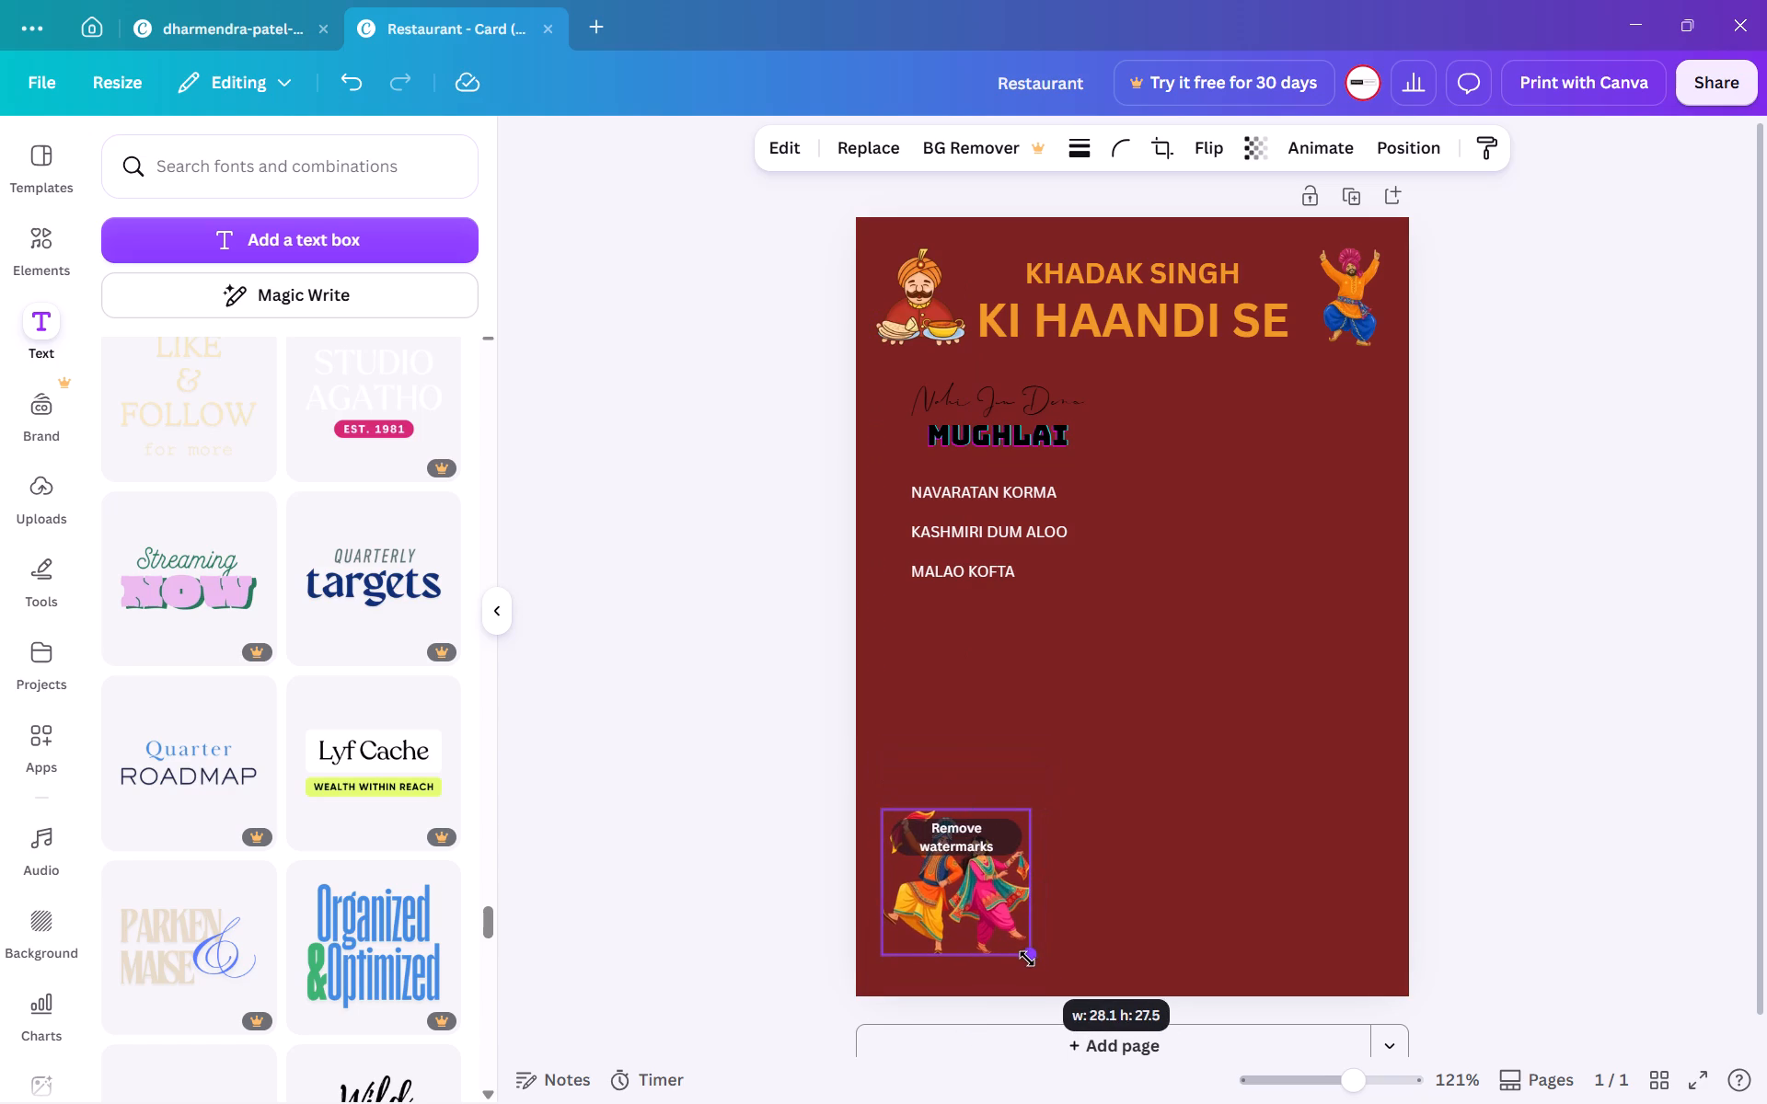
{"action": "left_click_drag", "start_coordinate": [1027, 959], "coordinate": [1018, 949]}
{"action": "left_click", "coordinate": [767, 890]}
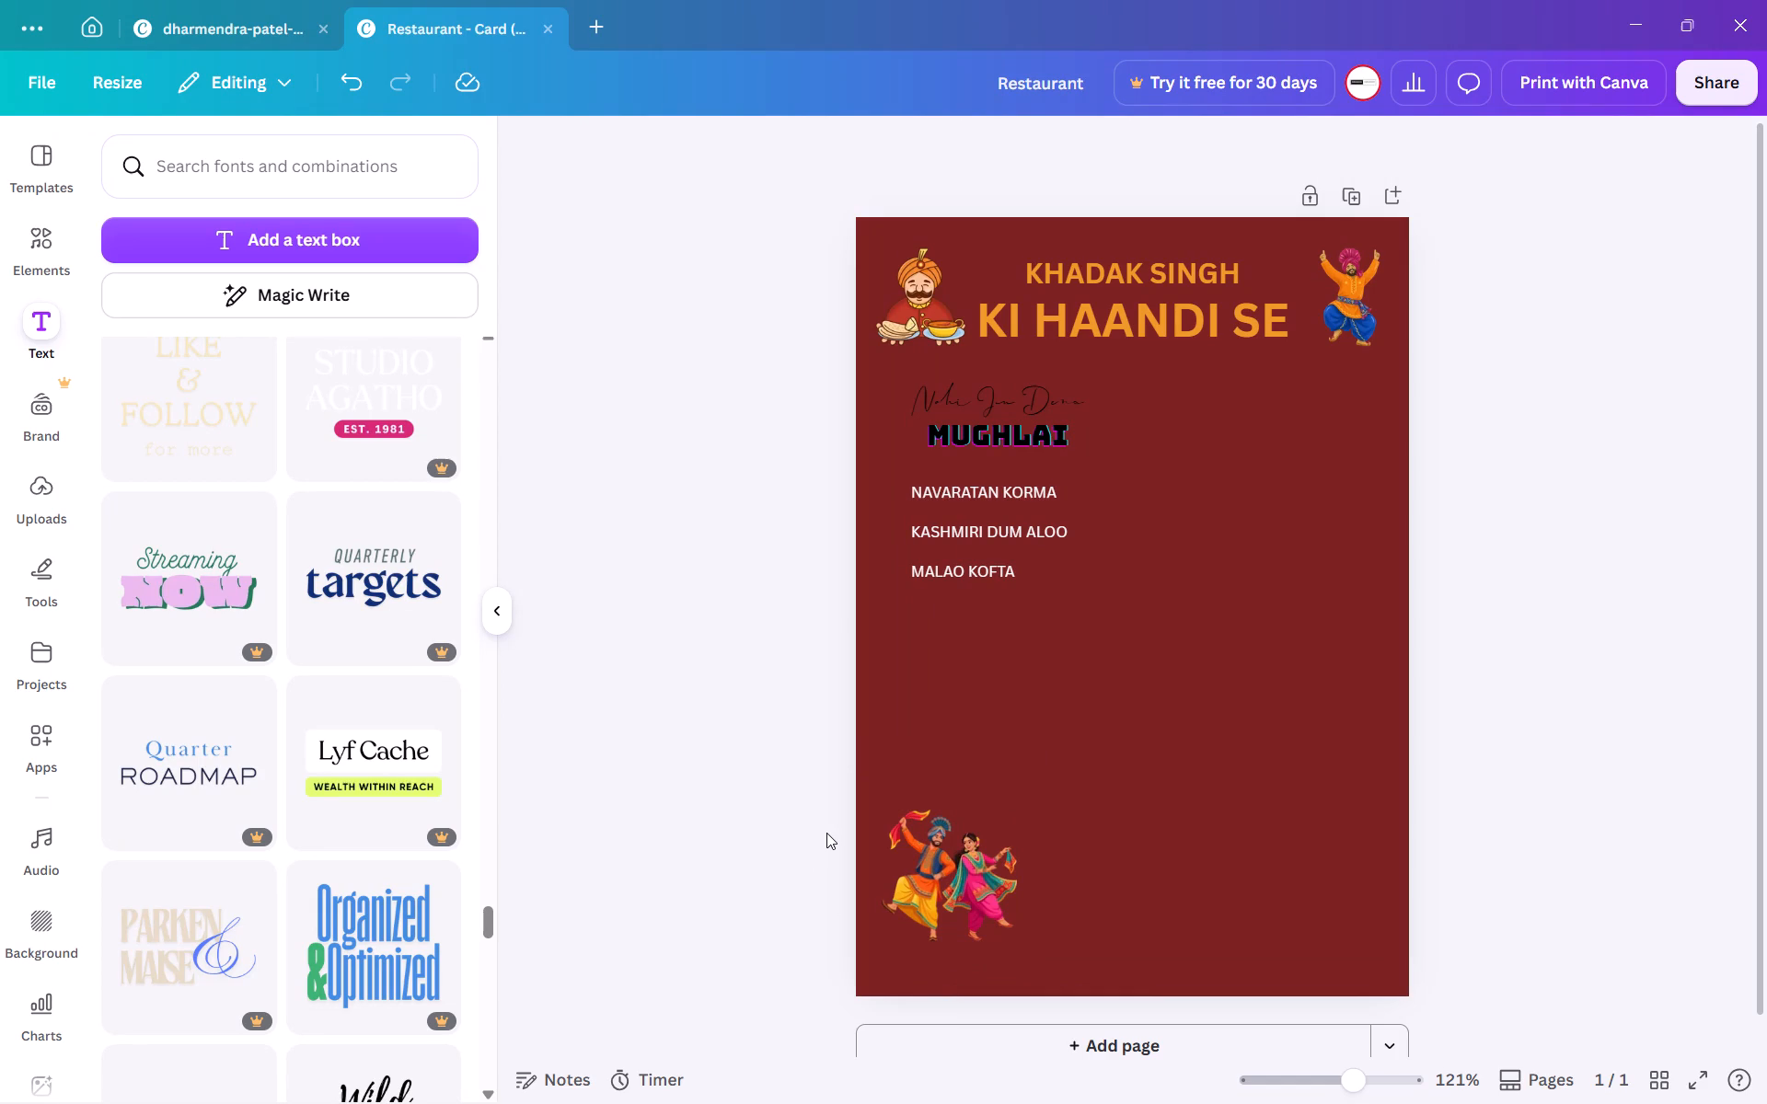
Pull the "MUGHLAI" heading out of its text group to beside the dish list, and delete the handwritten tagline.
{"action": "left_click", "coordinate": [974, 408]}
{"action": "left_click", "coordinate": [855, 430]}
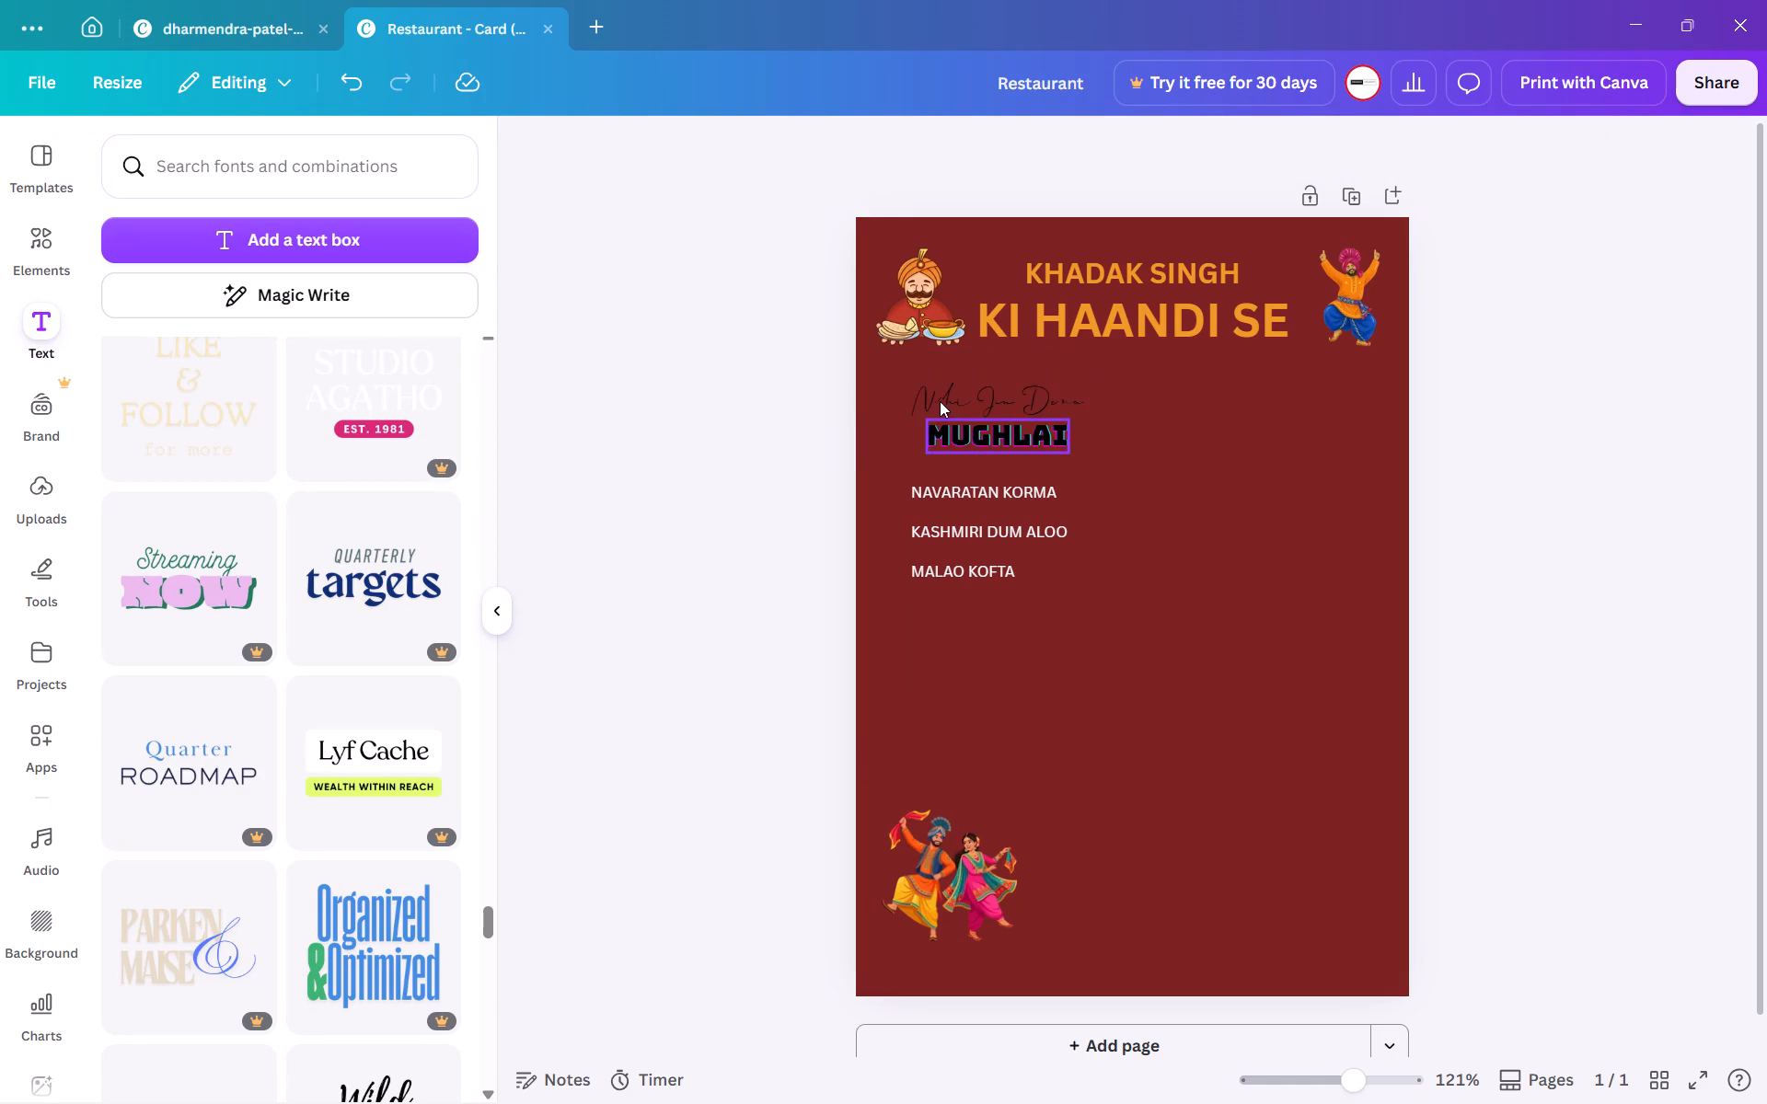
{"action": "double_click", "coordinate": [946, 399]}
{"action": "left_click", "coordinate": [781, 434]}
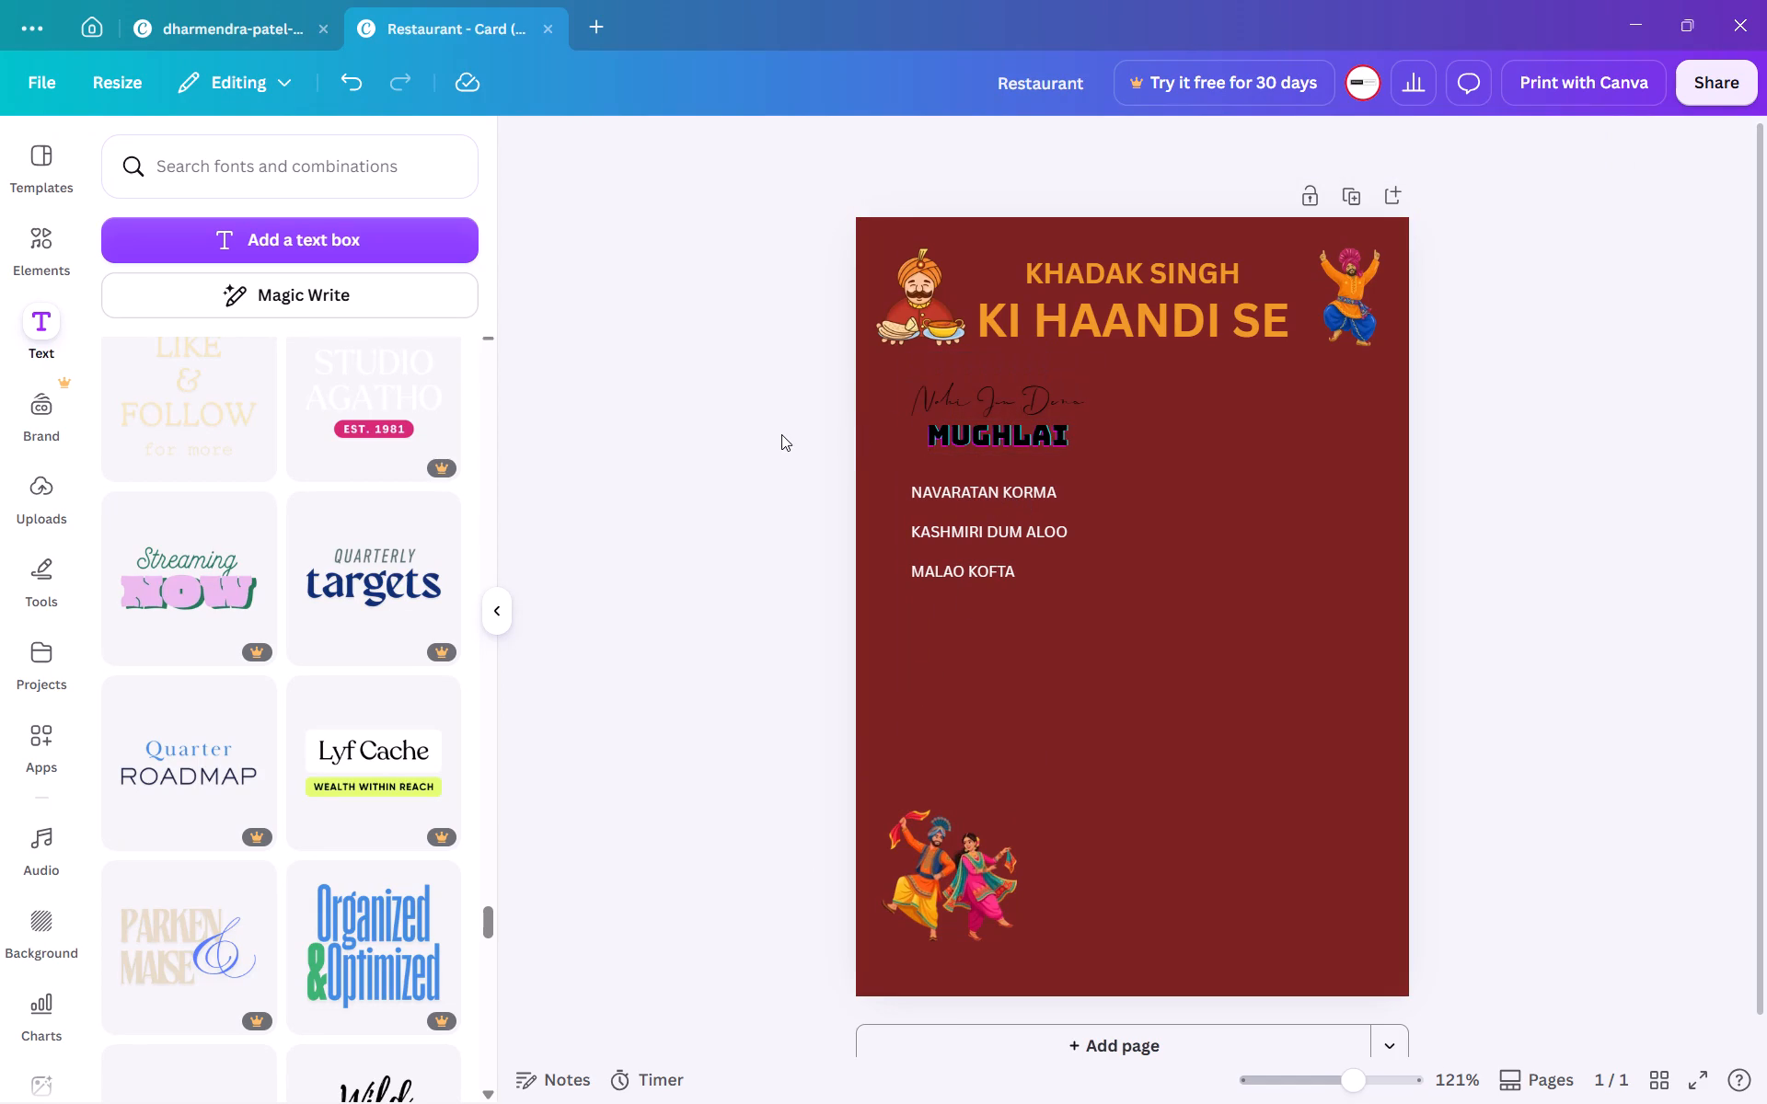
{"action": "triple_click", "coordinate": [1000, 386]}
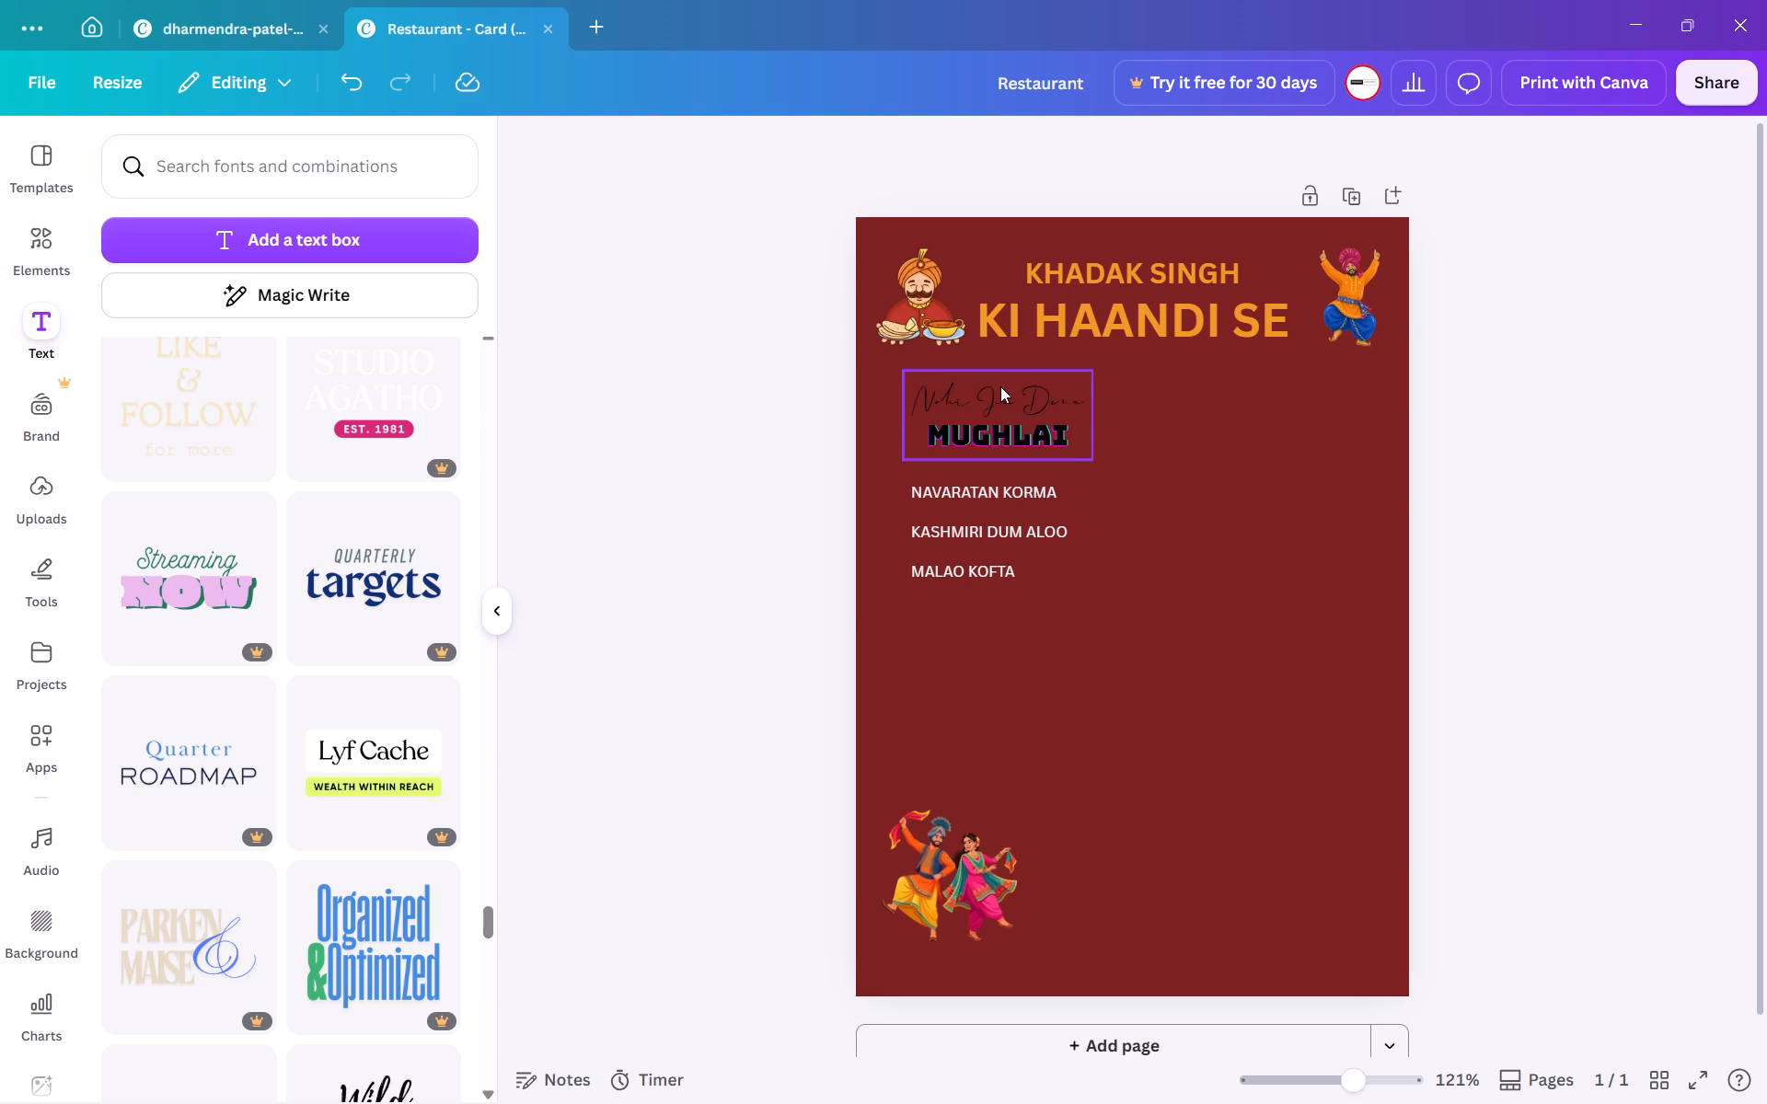
{"action": "left_click", "coordinate": [745, 530]}
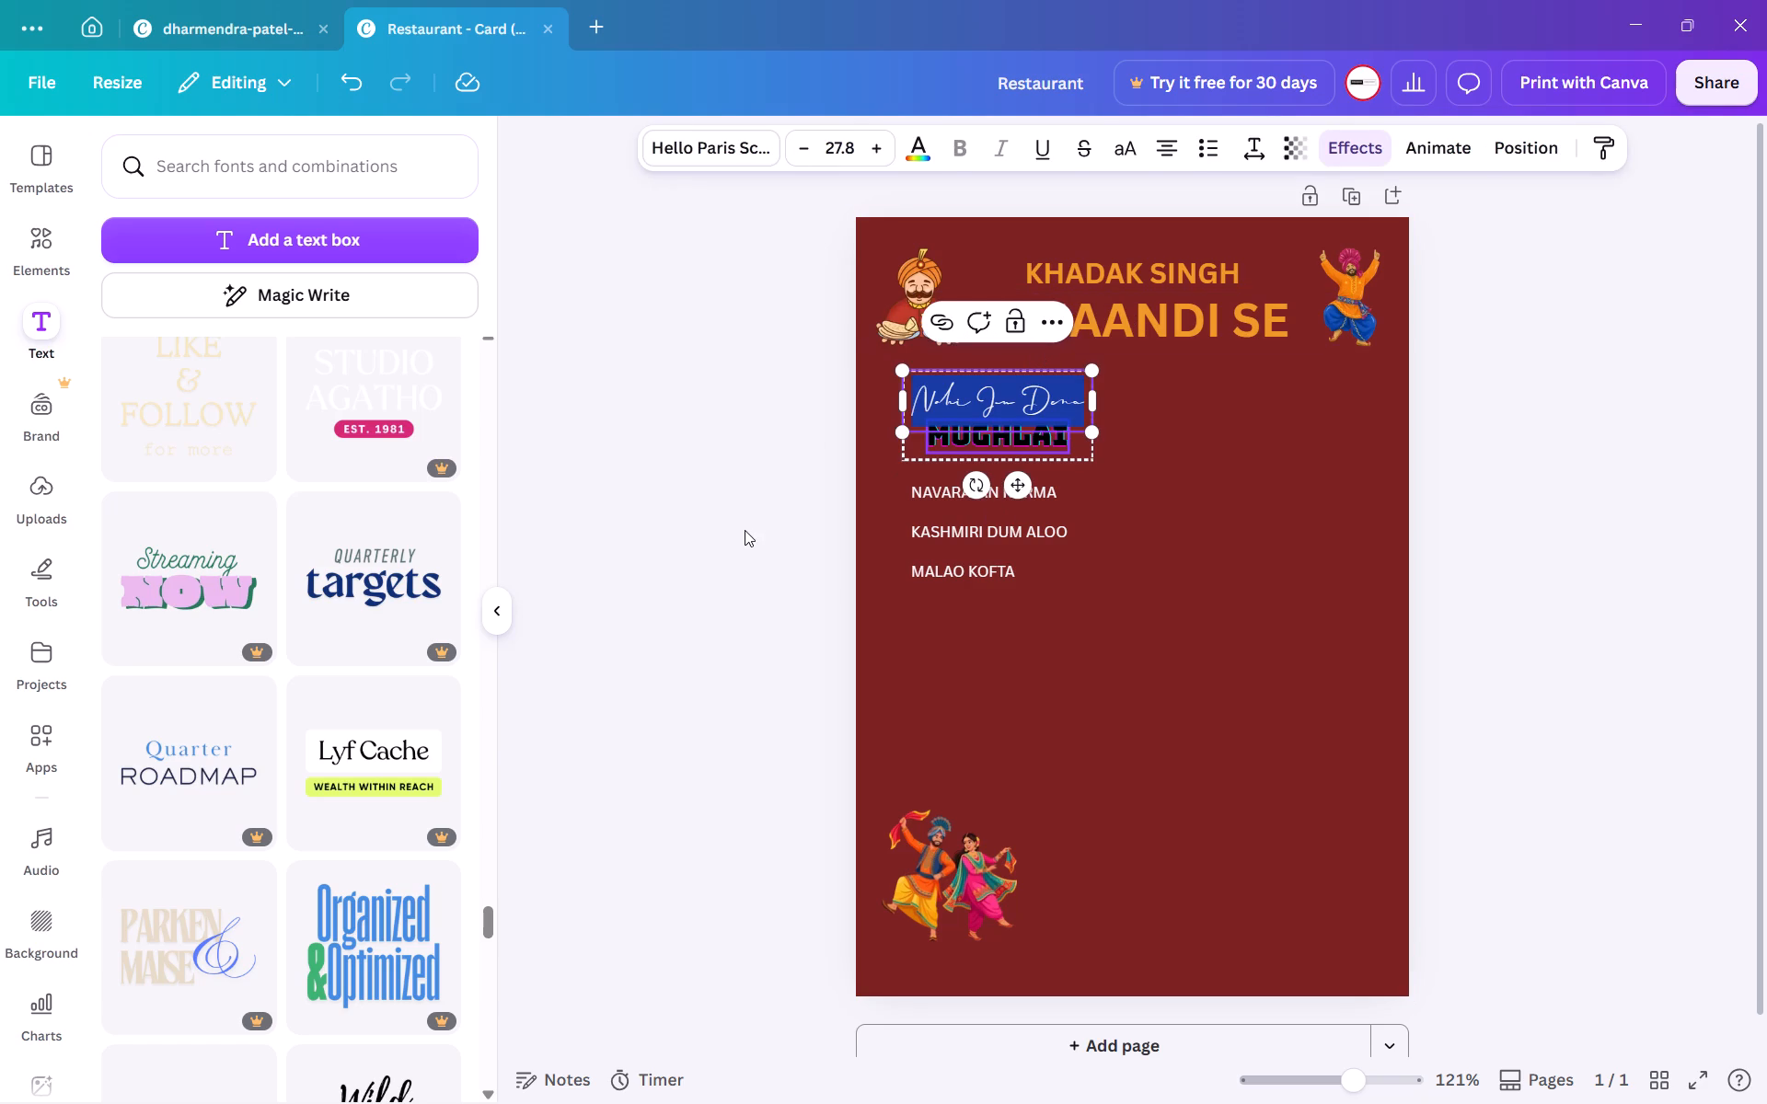
{"action": "left_click", "coordinate": [978, 430]}
{"action": "left_click_drag", "start_coordinate": [978, 430], "coordinate": [1150, 526]}
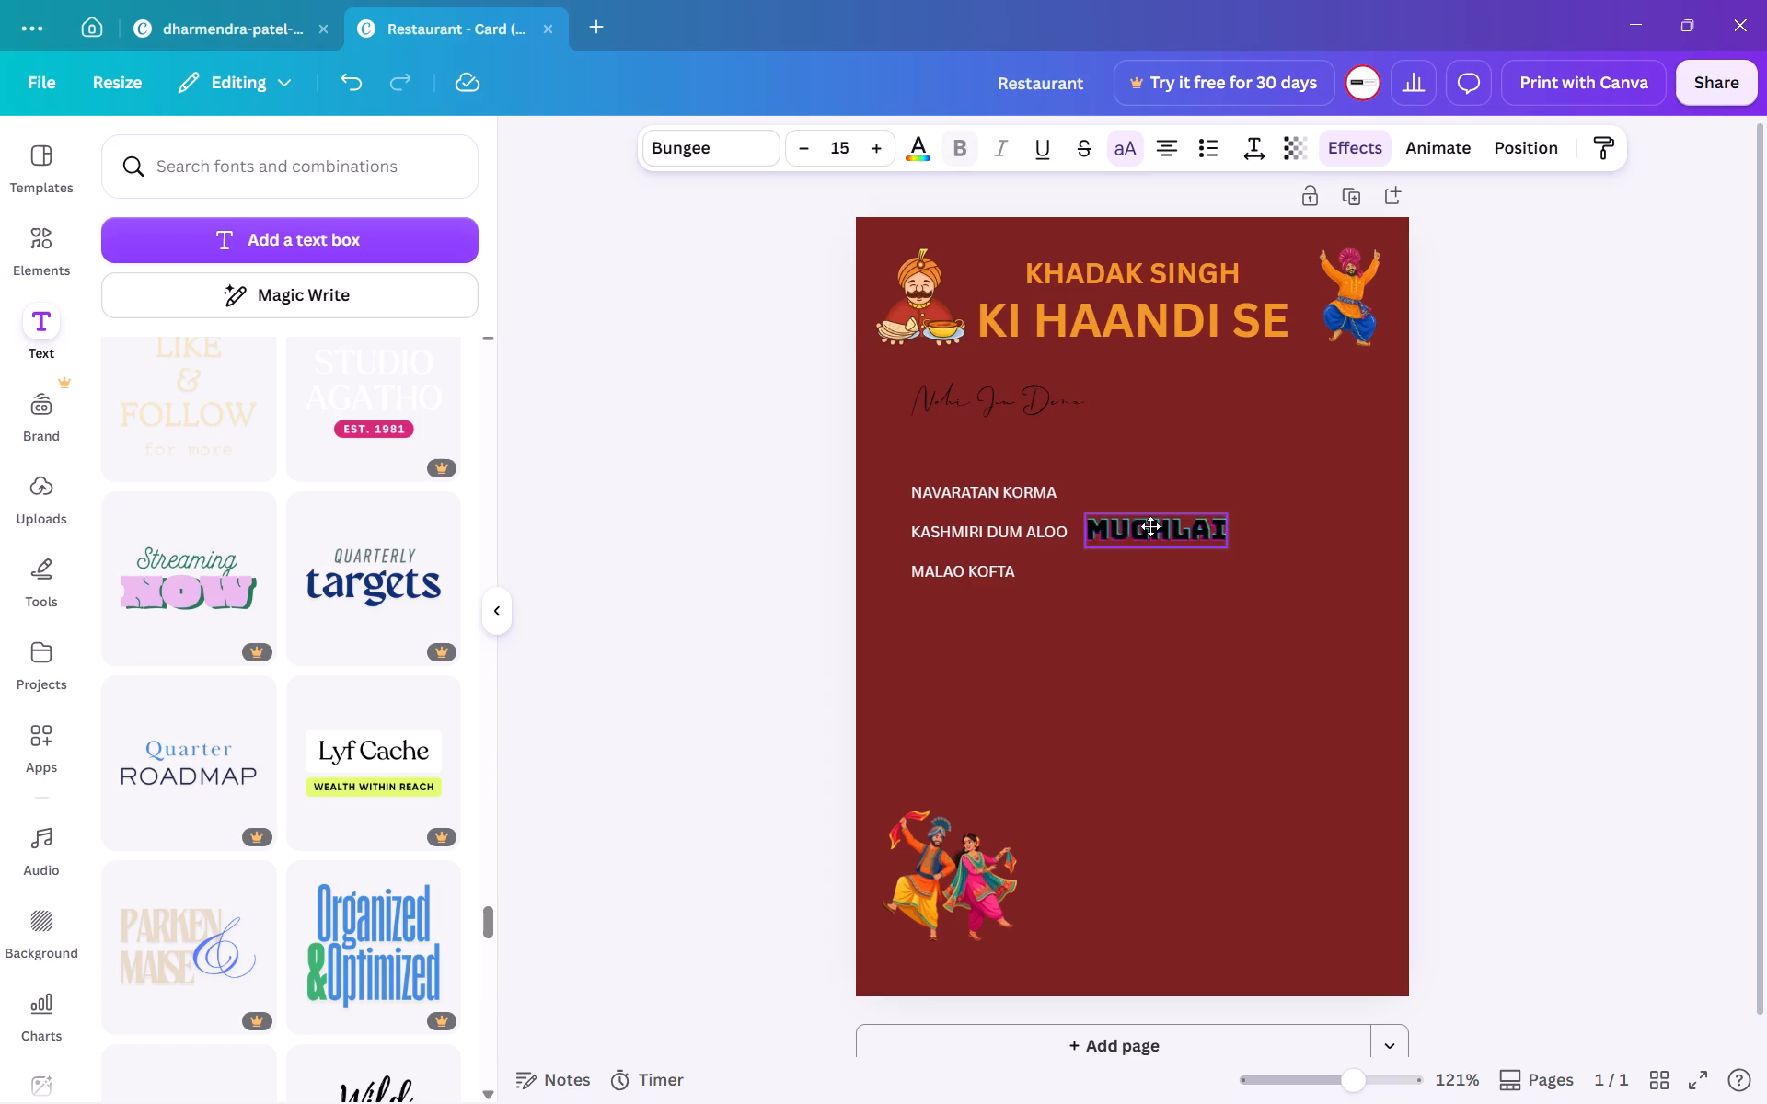
{"action": "left_click_drag", "start_coordinate": [1150, 526], "coordinate": [1167, 533]}
{"action": "left_click", "coordinate": [993, 395]}
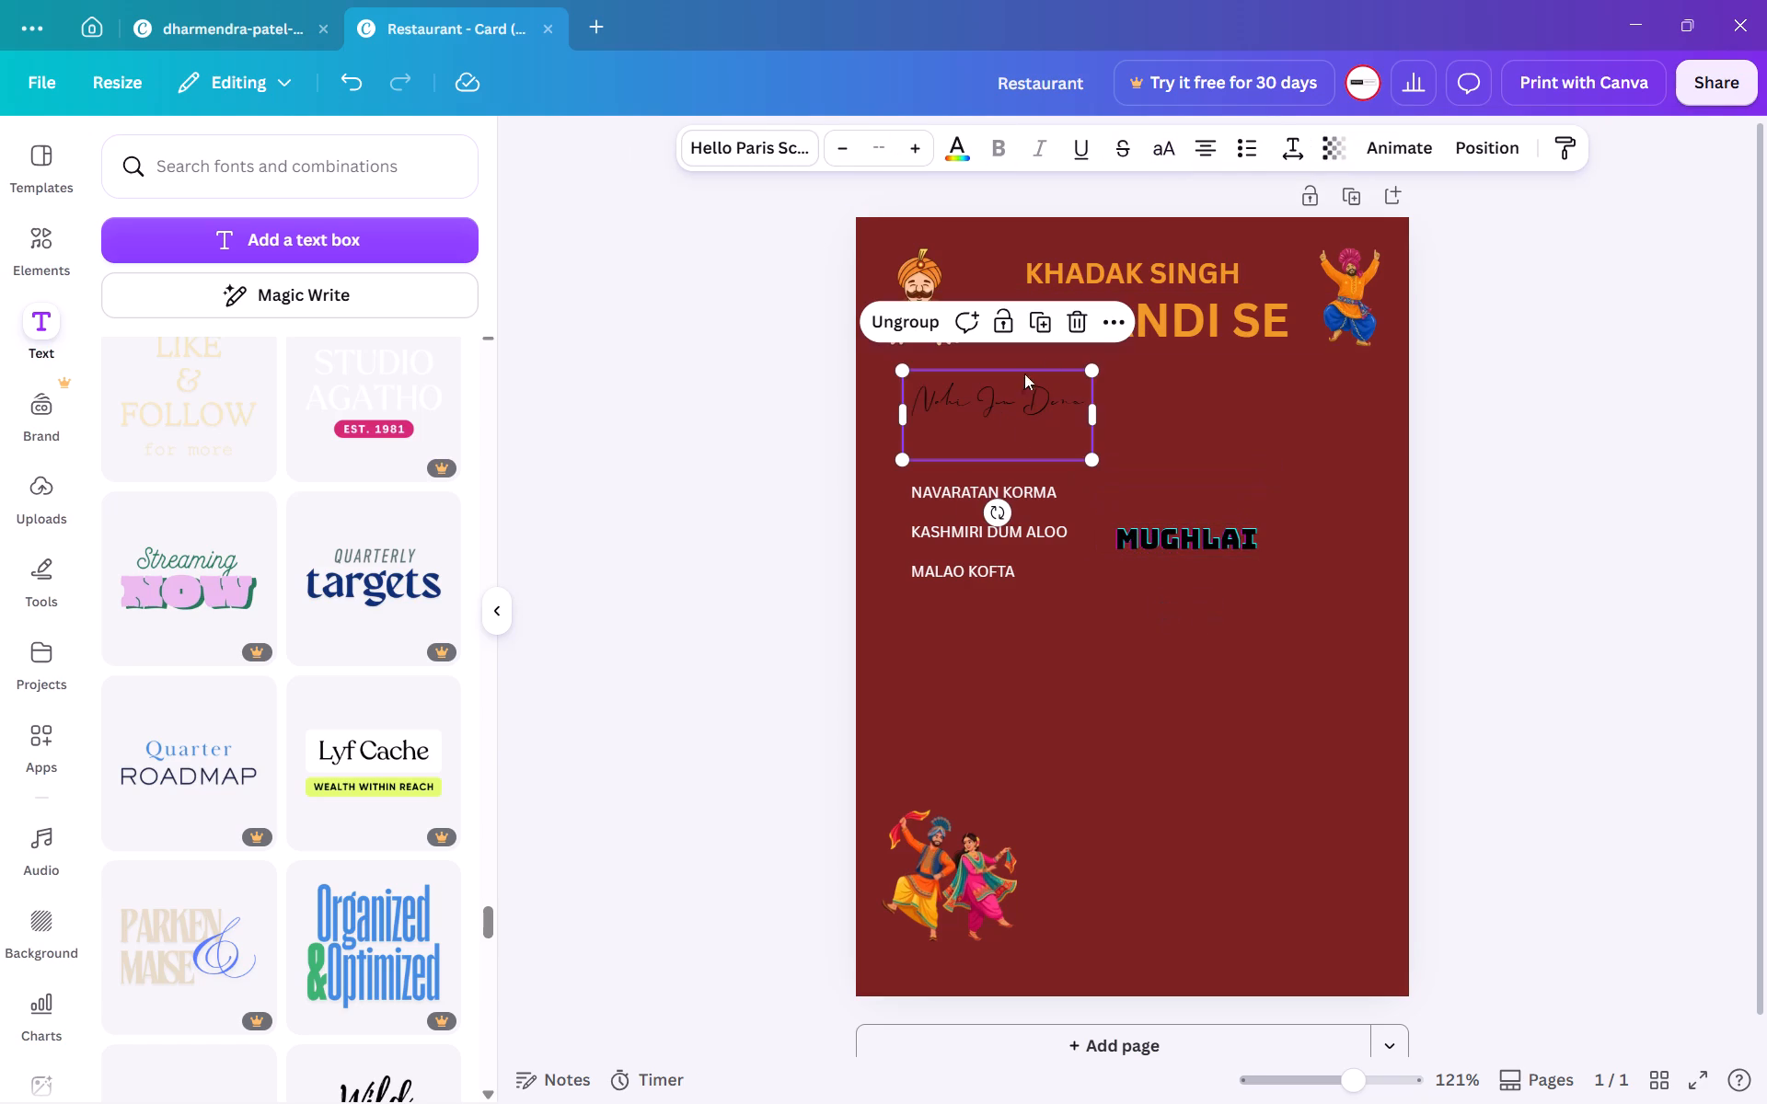
{"action": "left_click", "coordinate": [1064, 330]}
Move the "MUGHLAI" heading back above the dish list, centred over it.
{"action": "left_click_drag", "start_coordinate": [1207, 547], "coordinate": [1117, 495]}
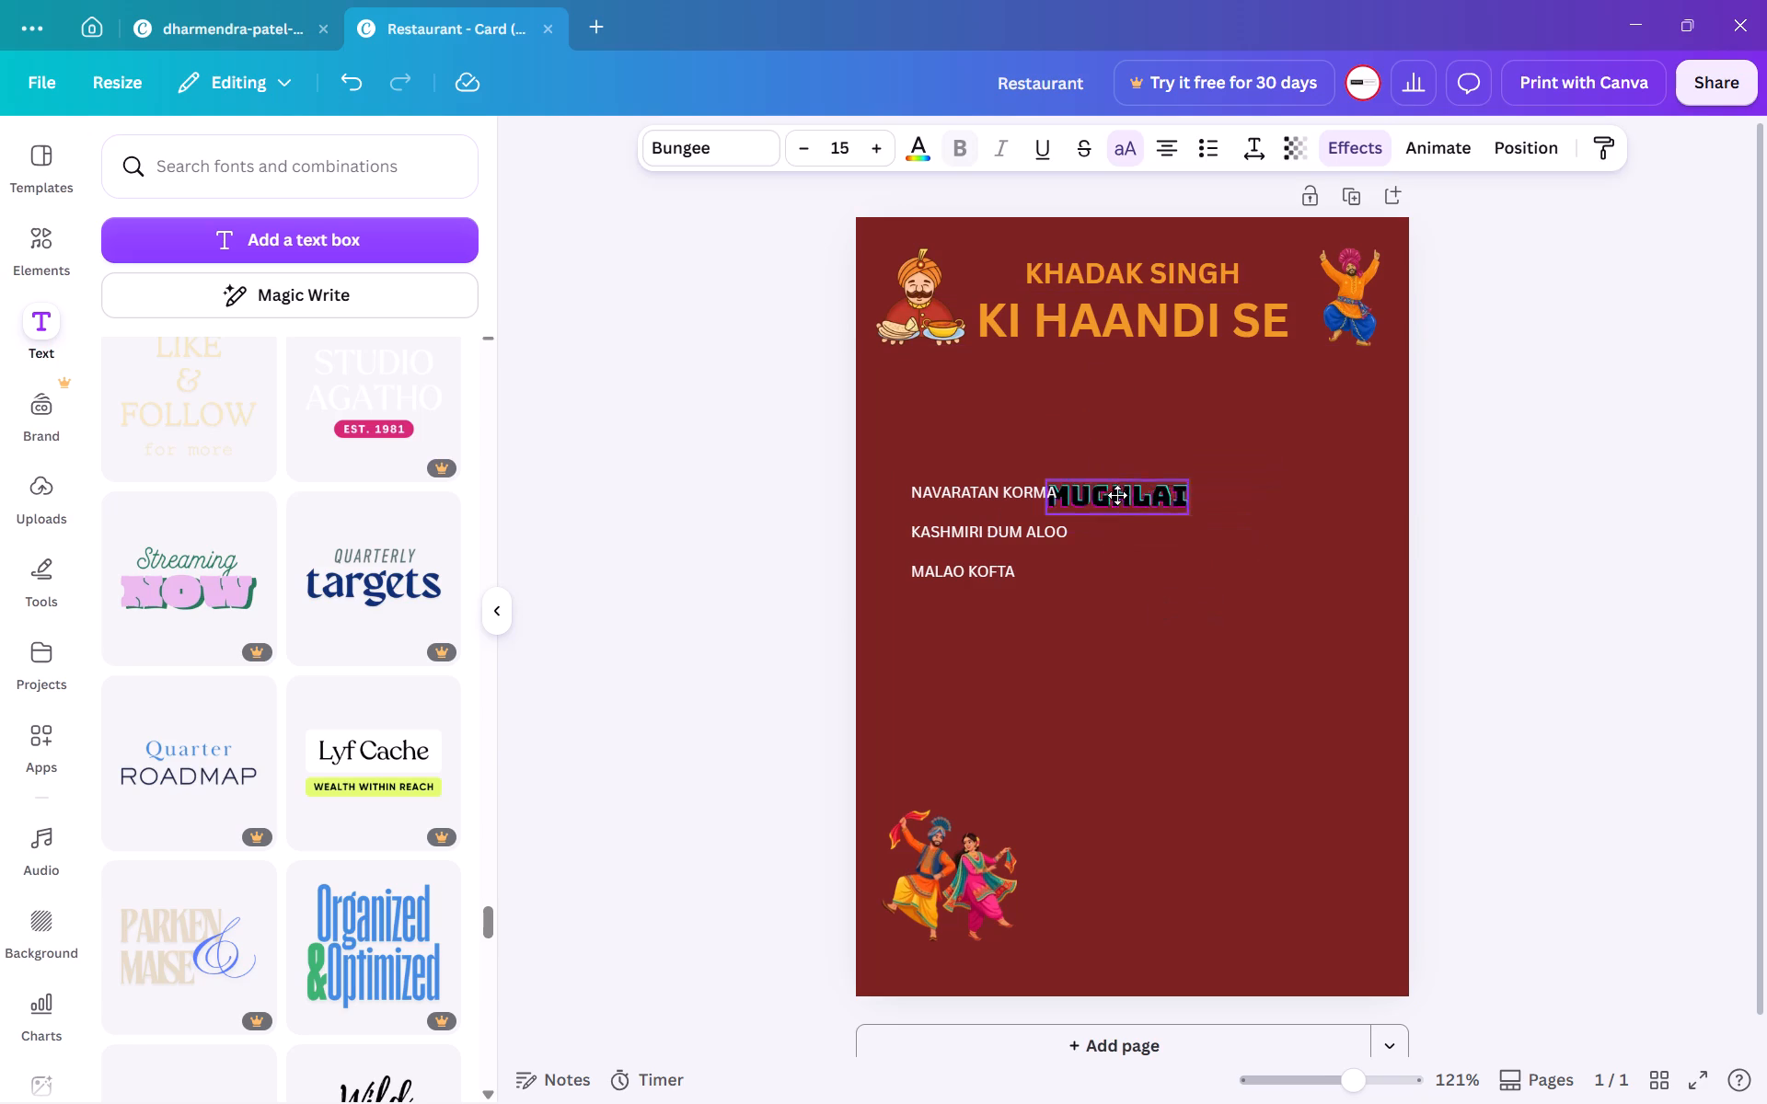
{"action": "left_click_drag", "start_coordinate": [1117, 495], "coordinate": [1020, 421]}
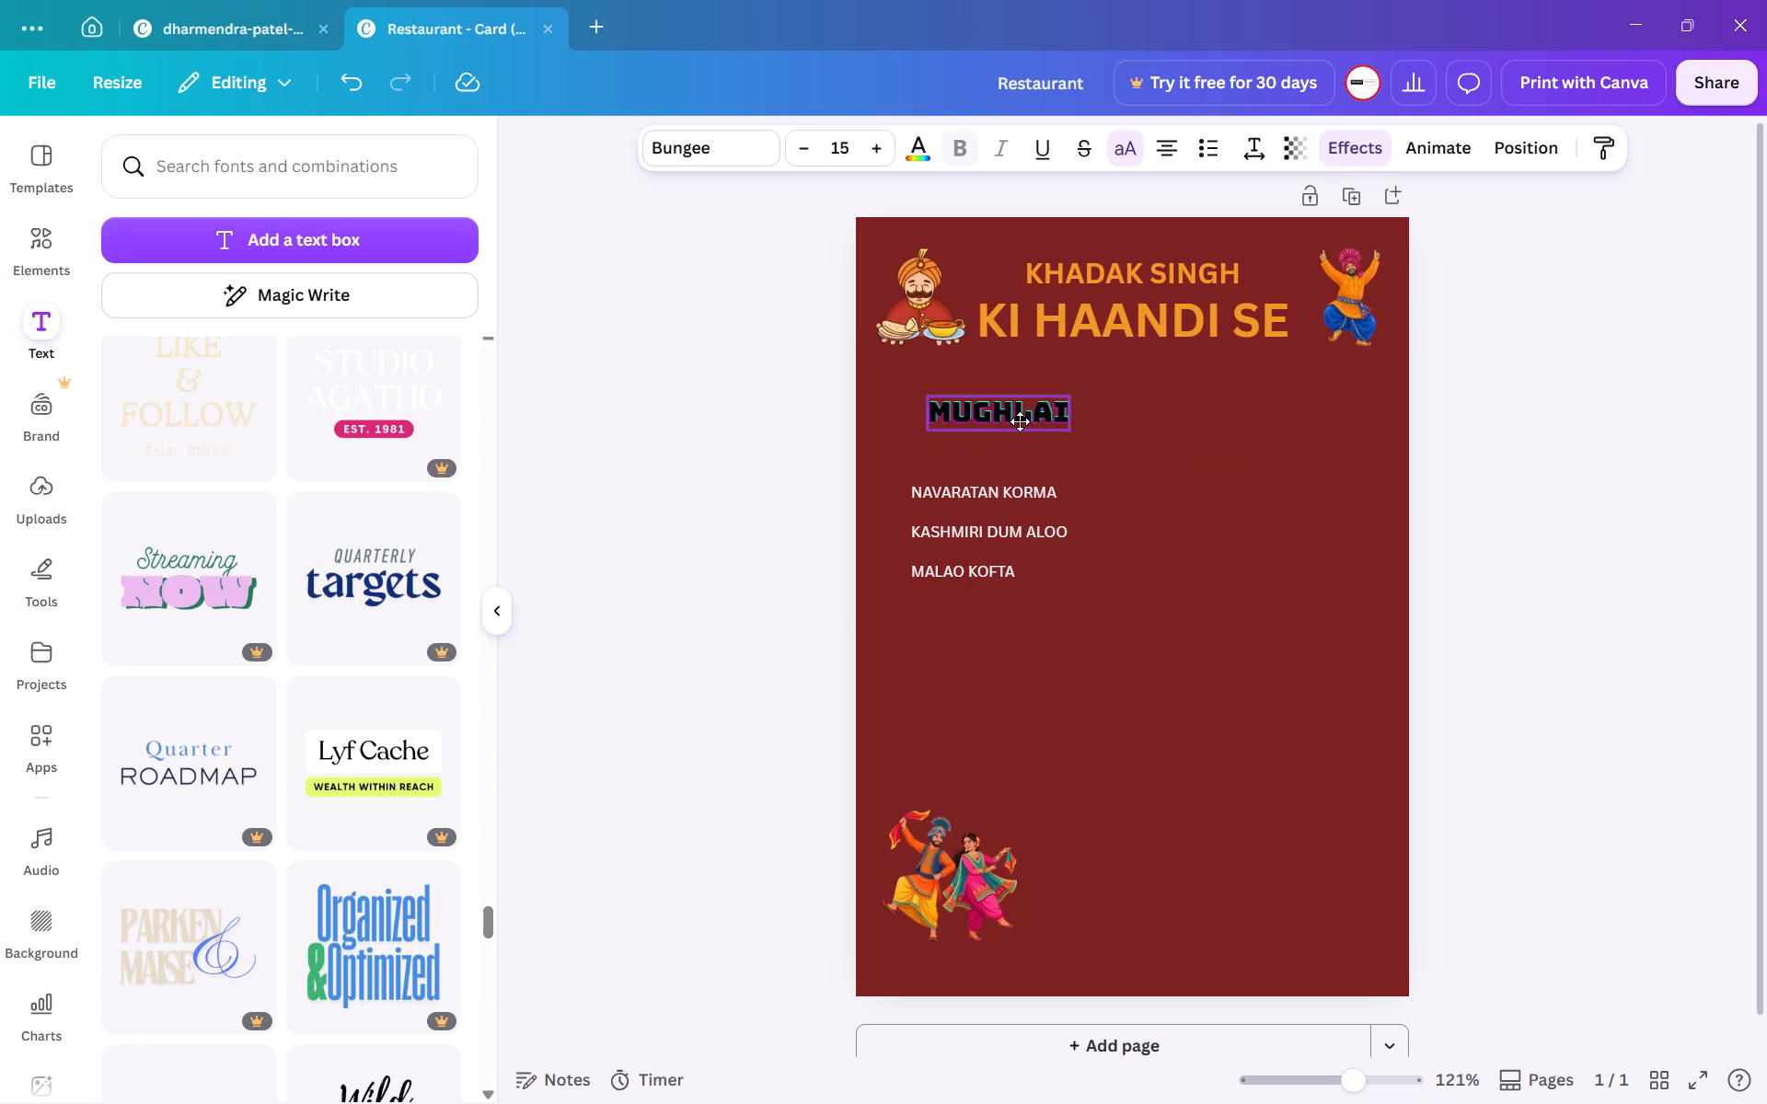
{"action": "left_click_drag", "start_coordinate": [1020, 421], "coordinate": [1010, 416]}
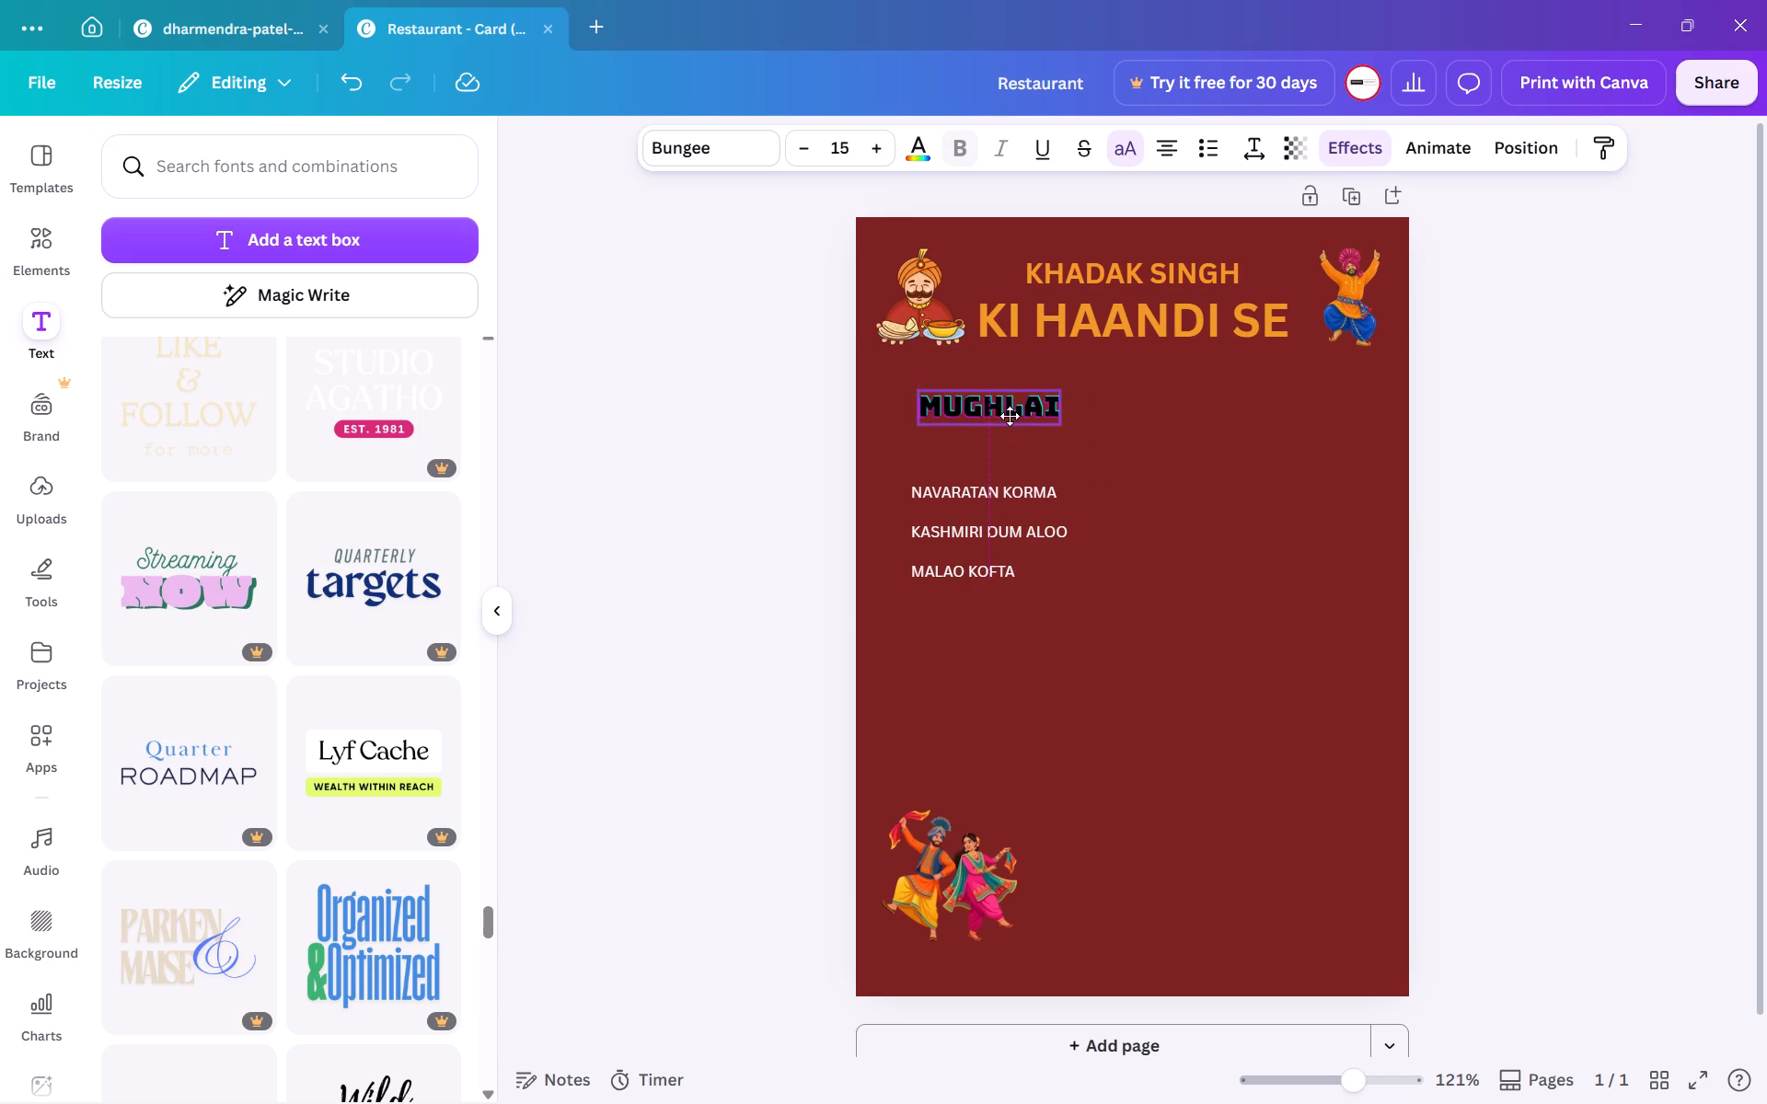
{"action": "left_click_drag", "start_coordinate": [1010, 416], "coordinate": [1010, 431]}
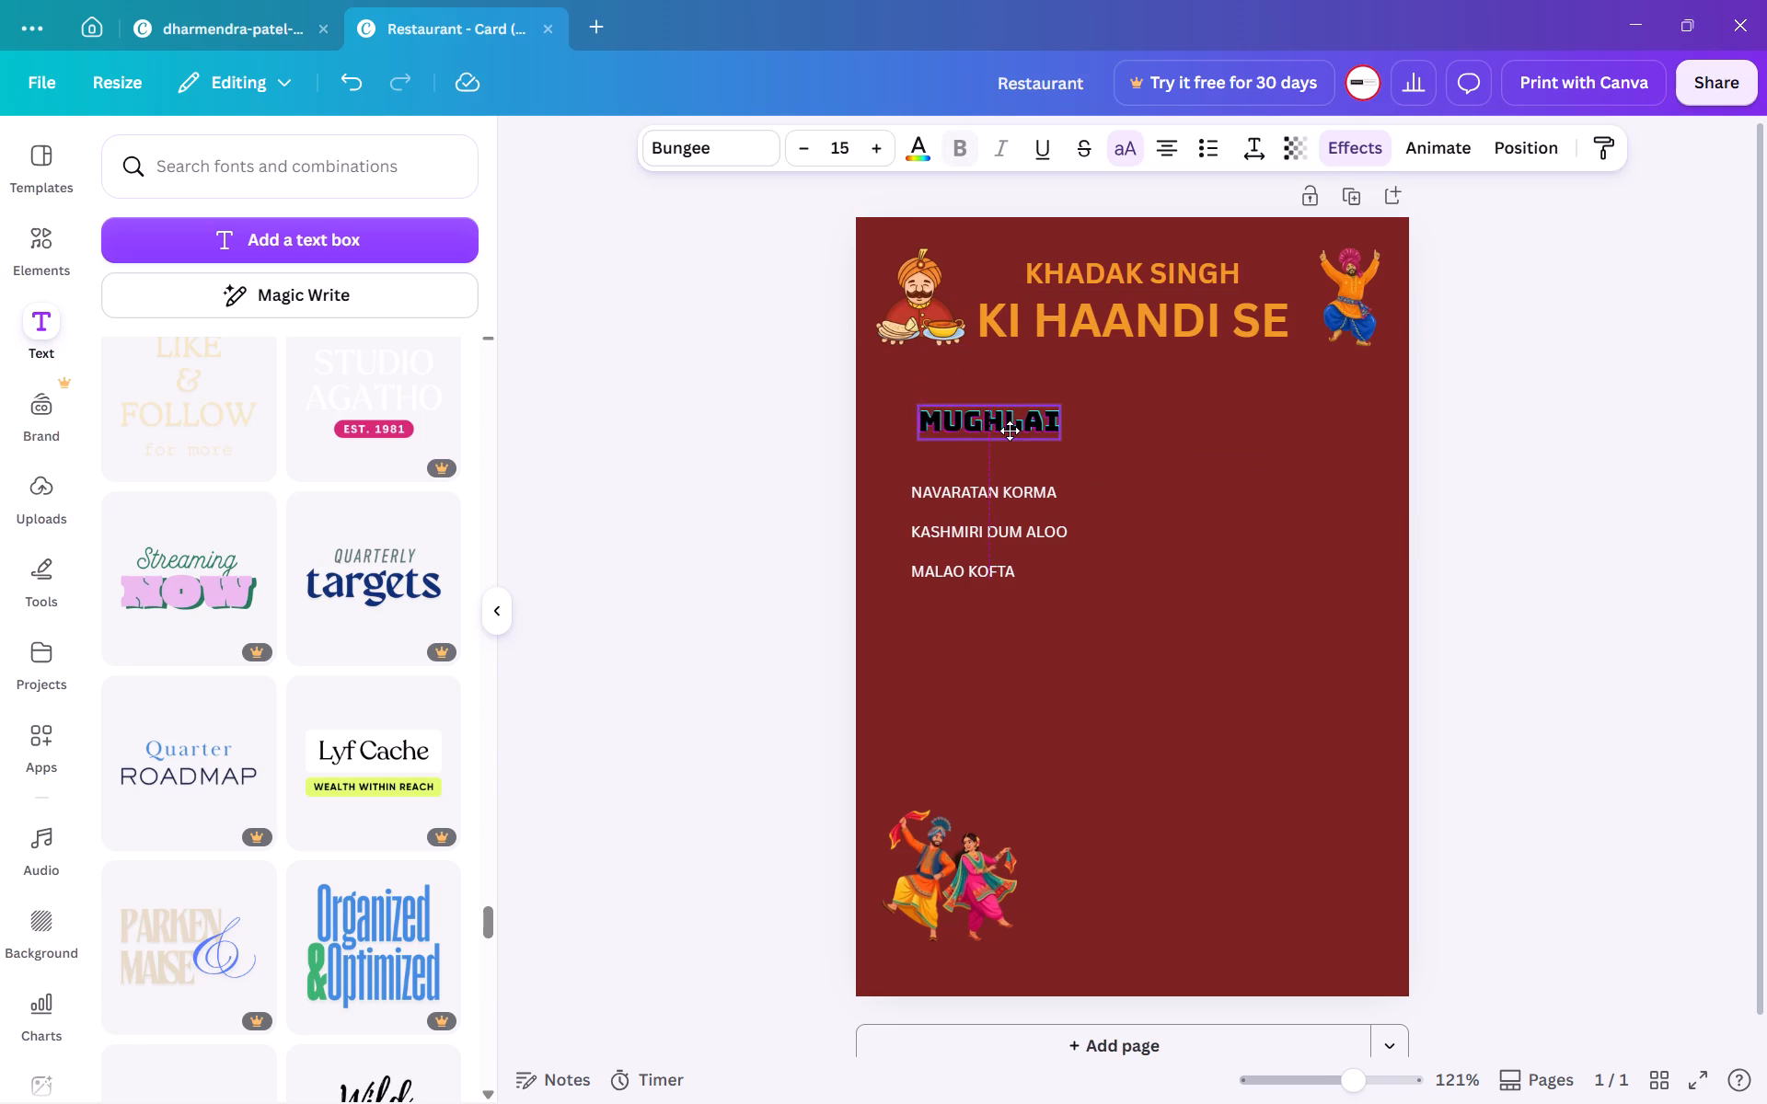
{"action": "left_click_drag", "start_coordinate": [1010, 431], "coordinate": [1011, 431]}
{"action": "left_click", "coordinate": [1137, 600]}
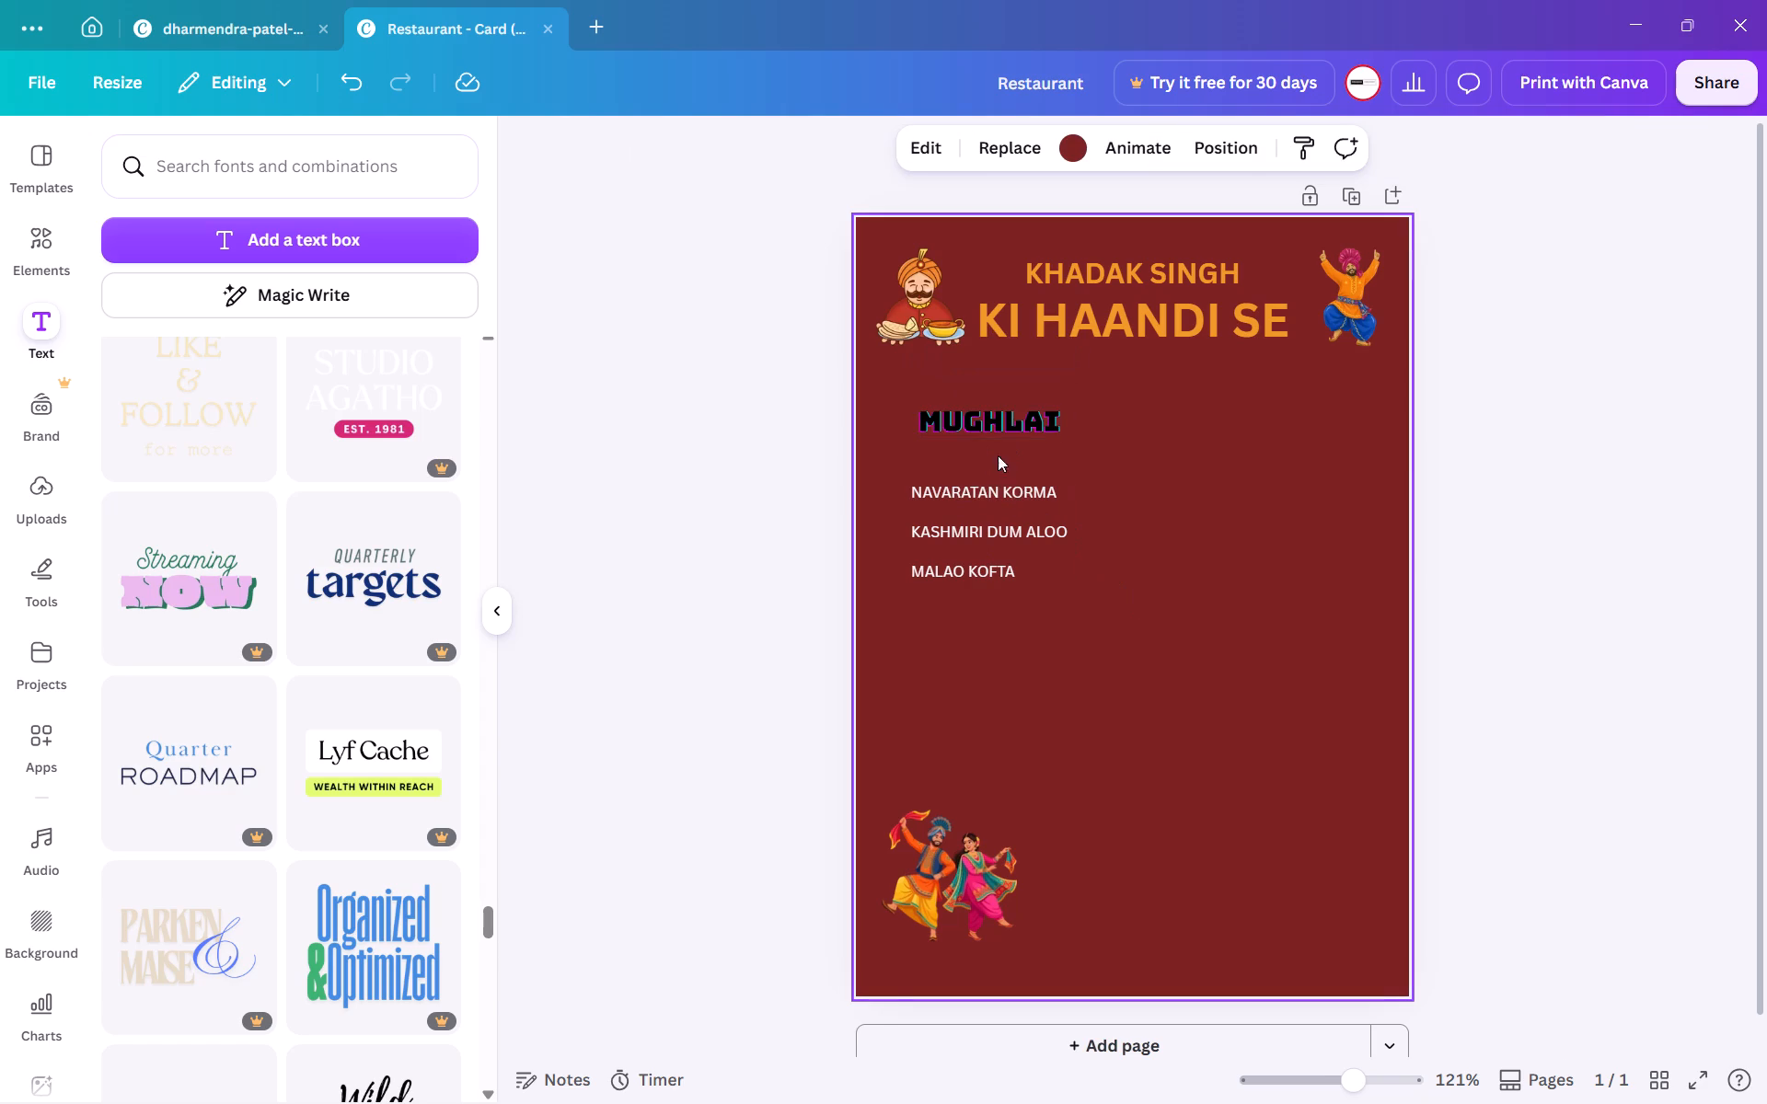
Replace the "MUGHLAI" heading text with "BREAK FAST".
{"action": "triple_click", "coordinate": [980, 415]}
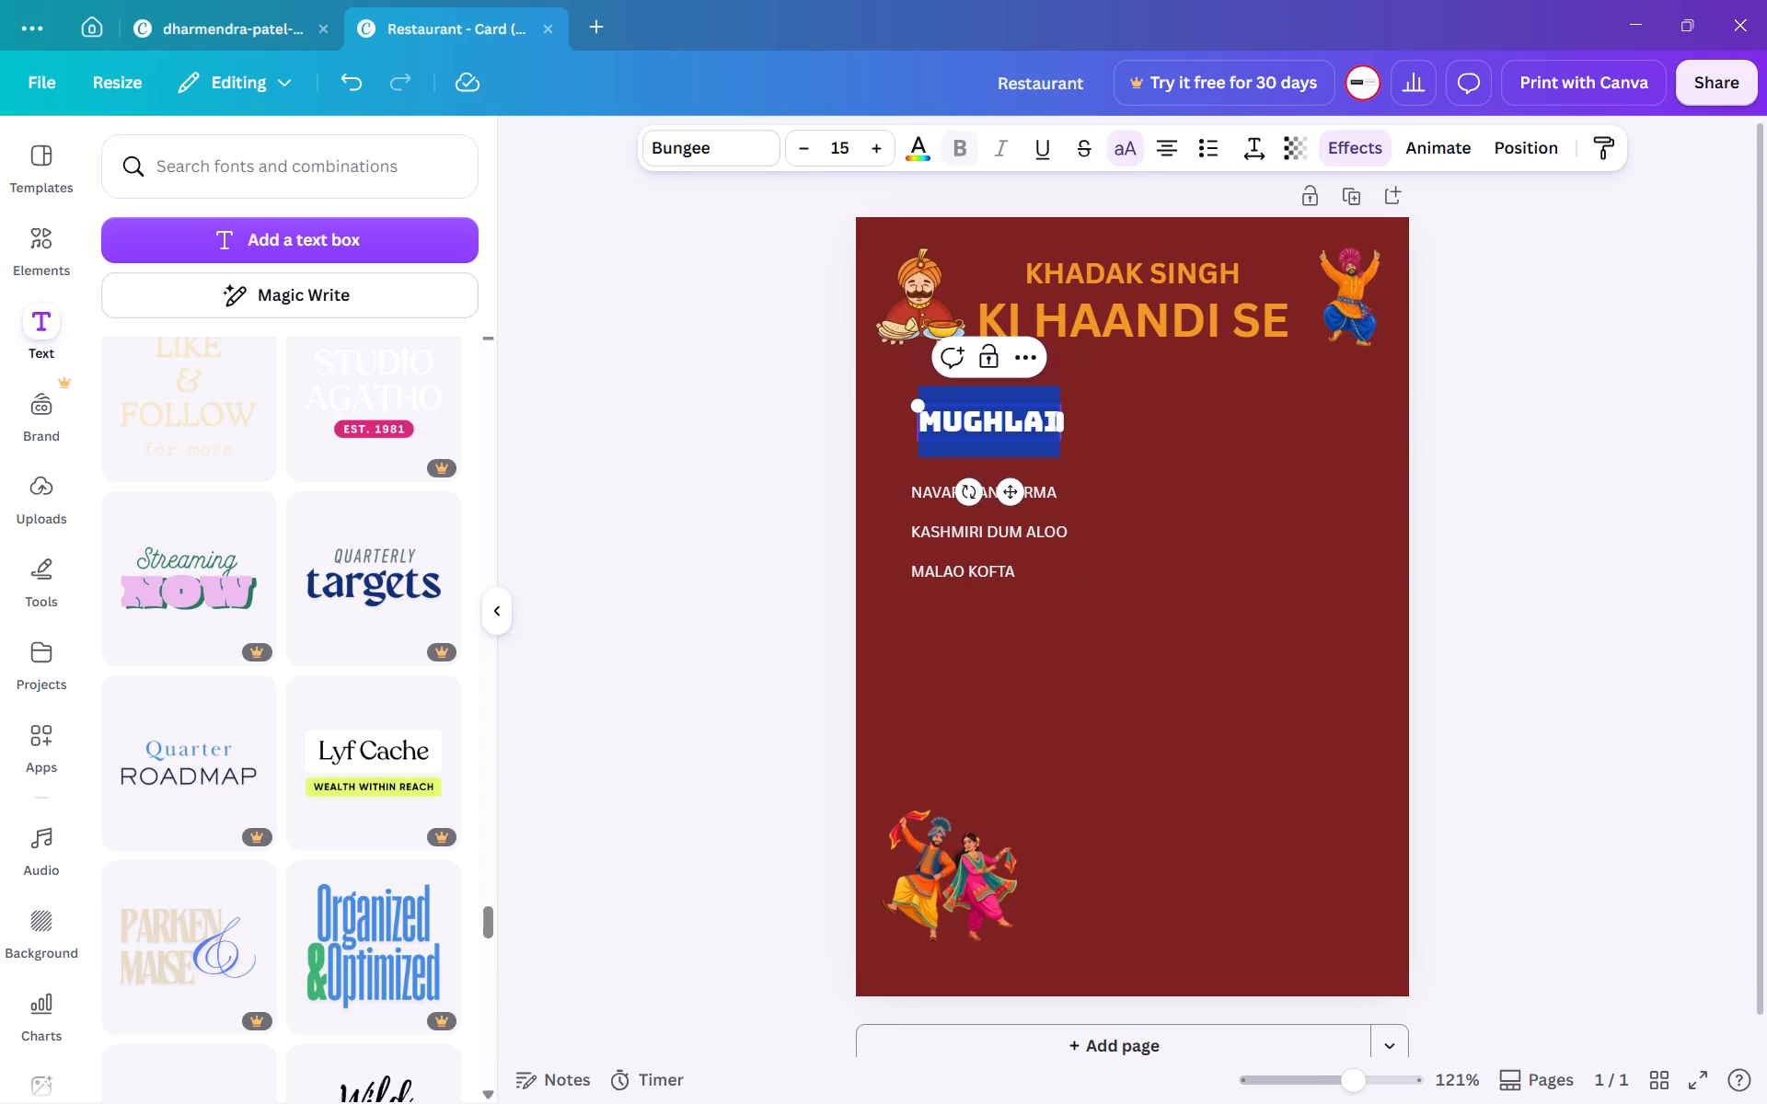
{"action": "type", "text": "BREAK"}
{"action": "key", "text": "space"}
{"action": "type", "text": "FAST"}
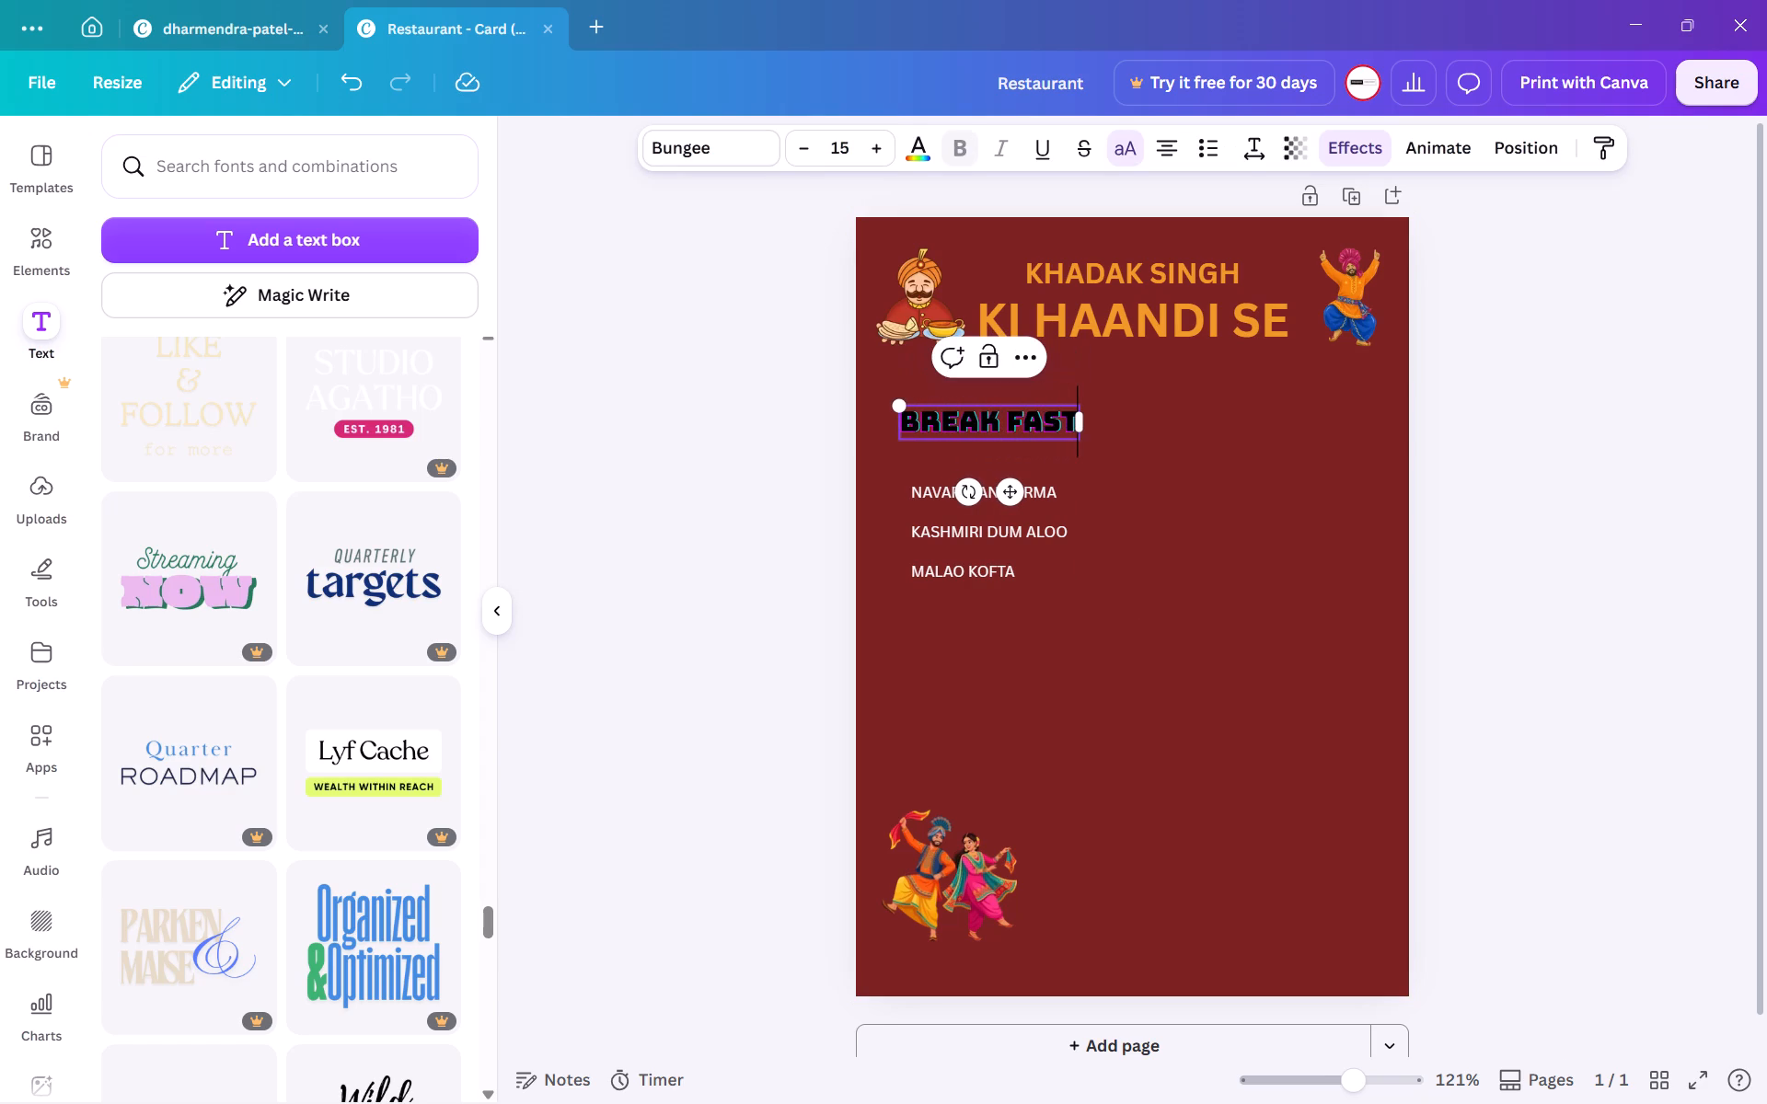
{"action": "left_click", "coordinate": [751, 547]}
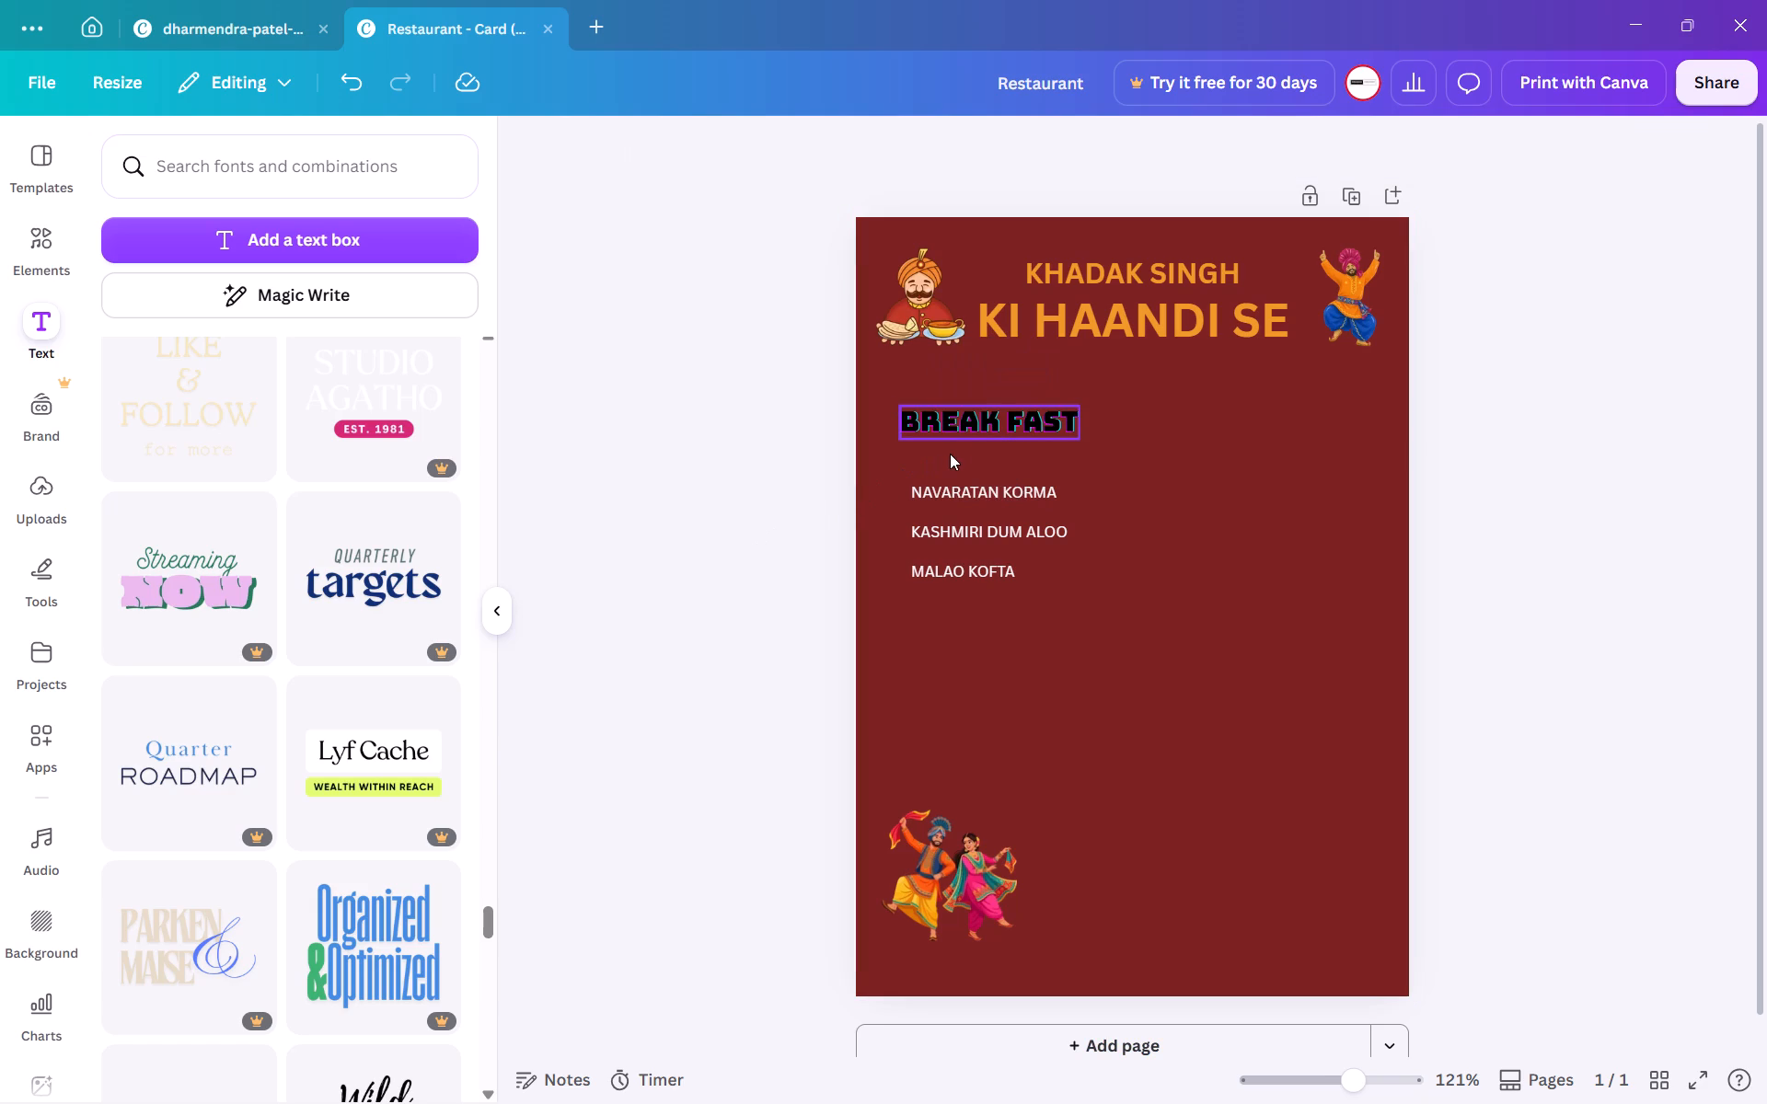
Shift the "BREAK FAST" heading slightly right so its left edge lines up with the dish list.
{"action": "left_click", "coordinate": [999, 426]}
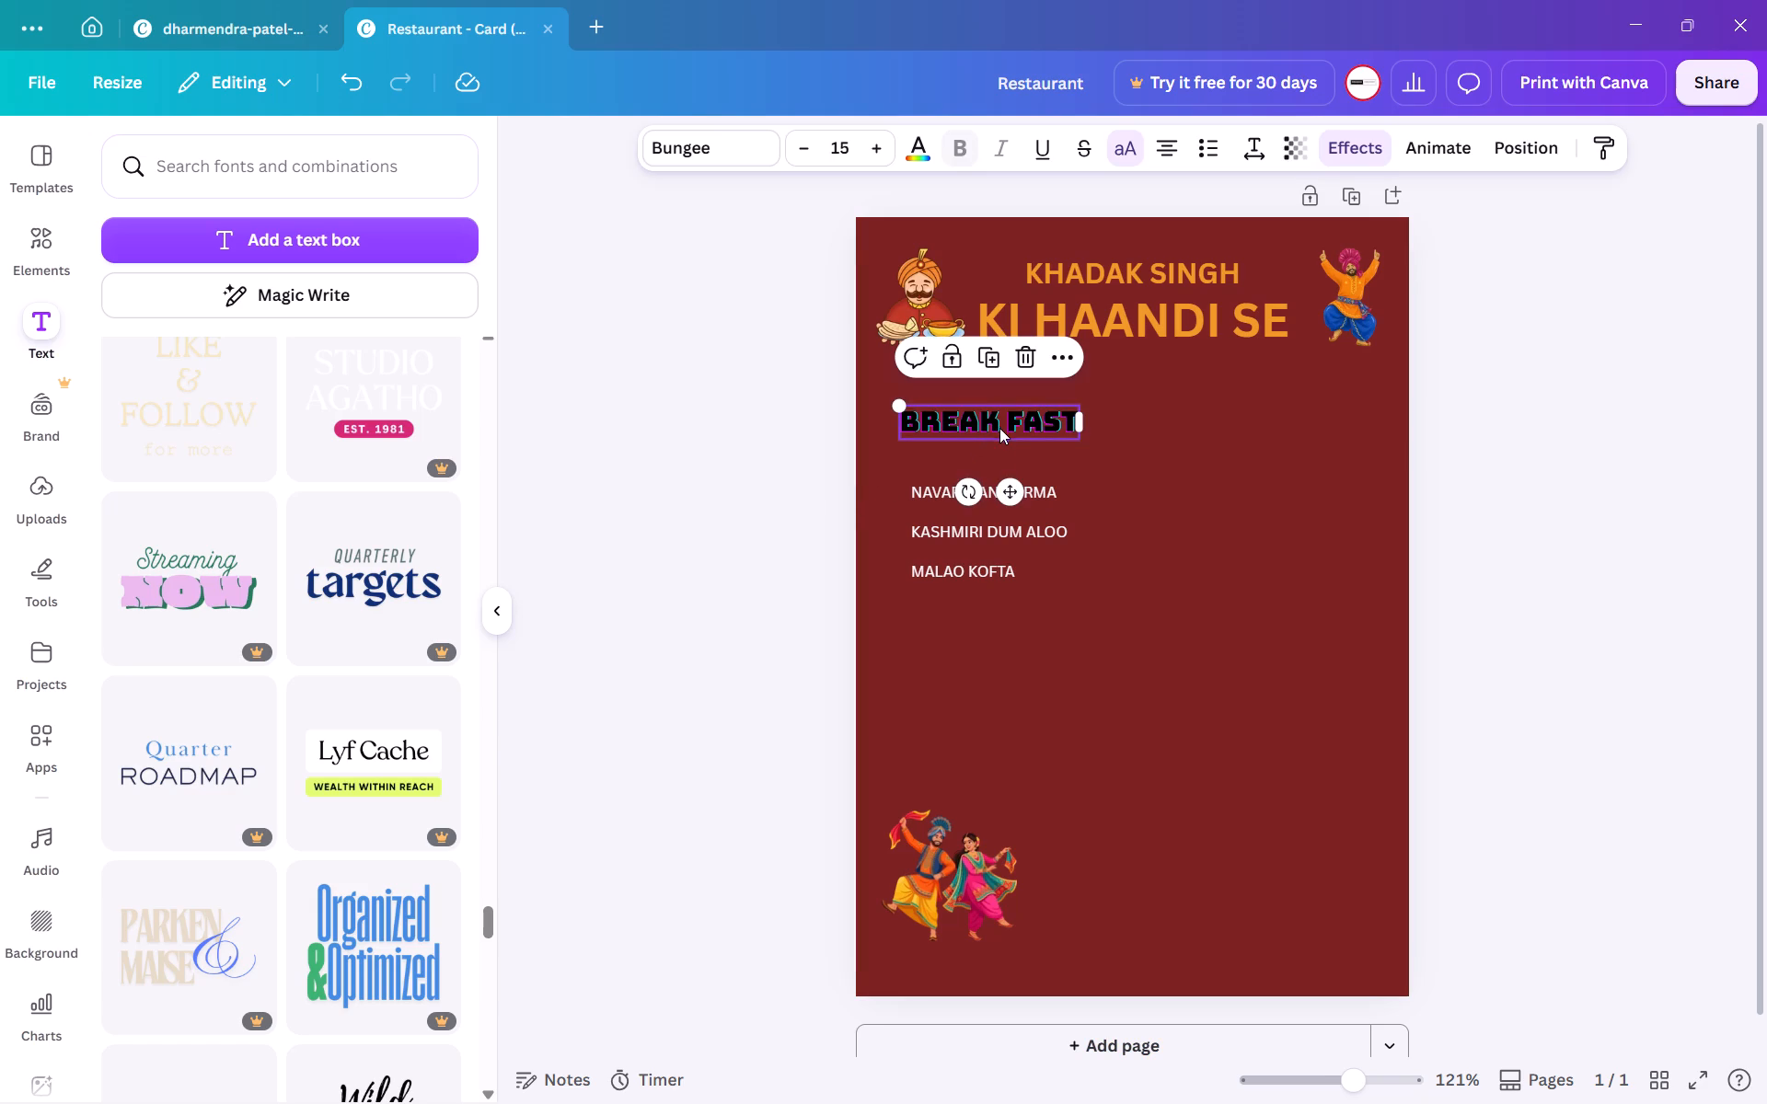
{"action": "left_click", "coordinate": [1010, 493]}
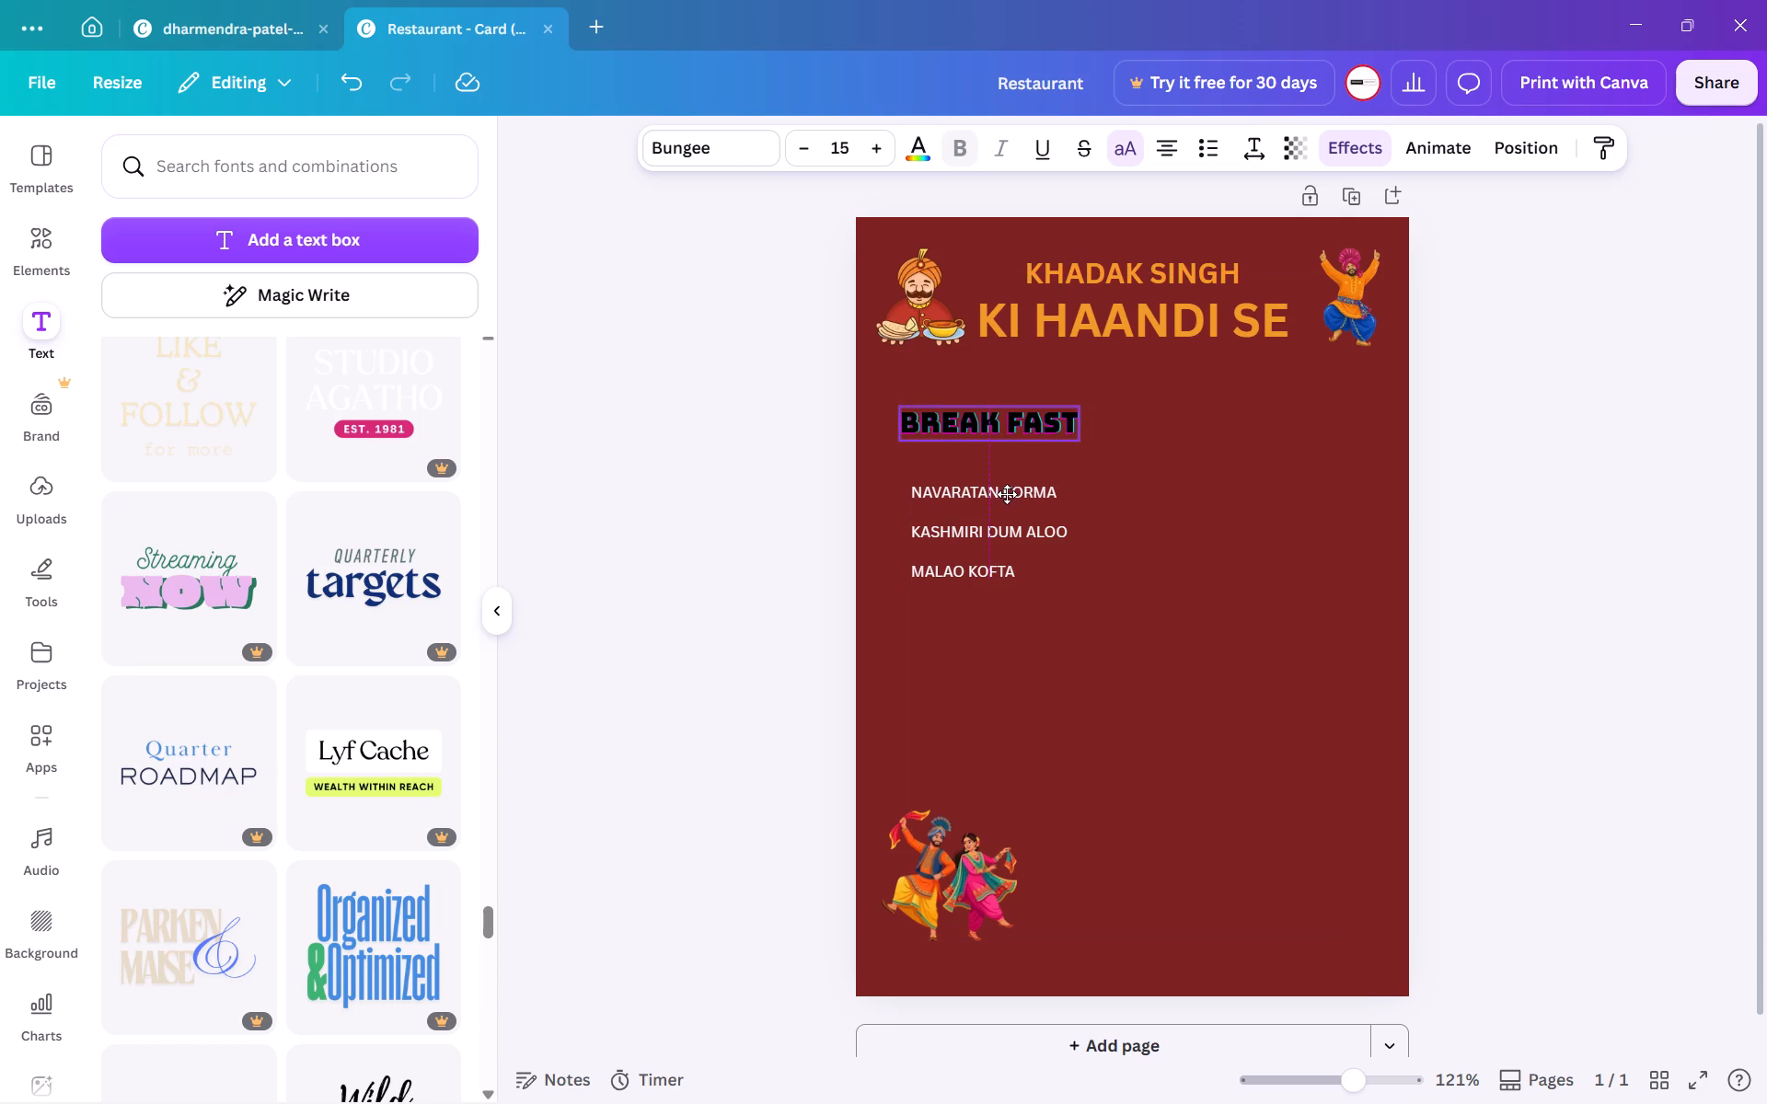
{"action": "left_click", "coordinate": [825, 503]}
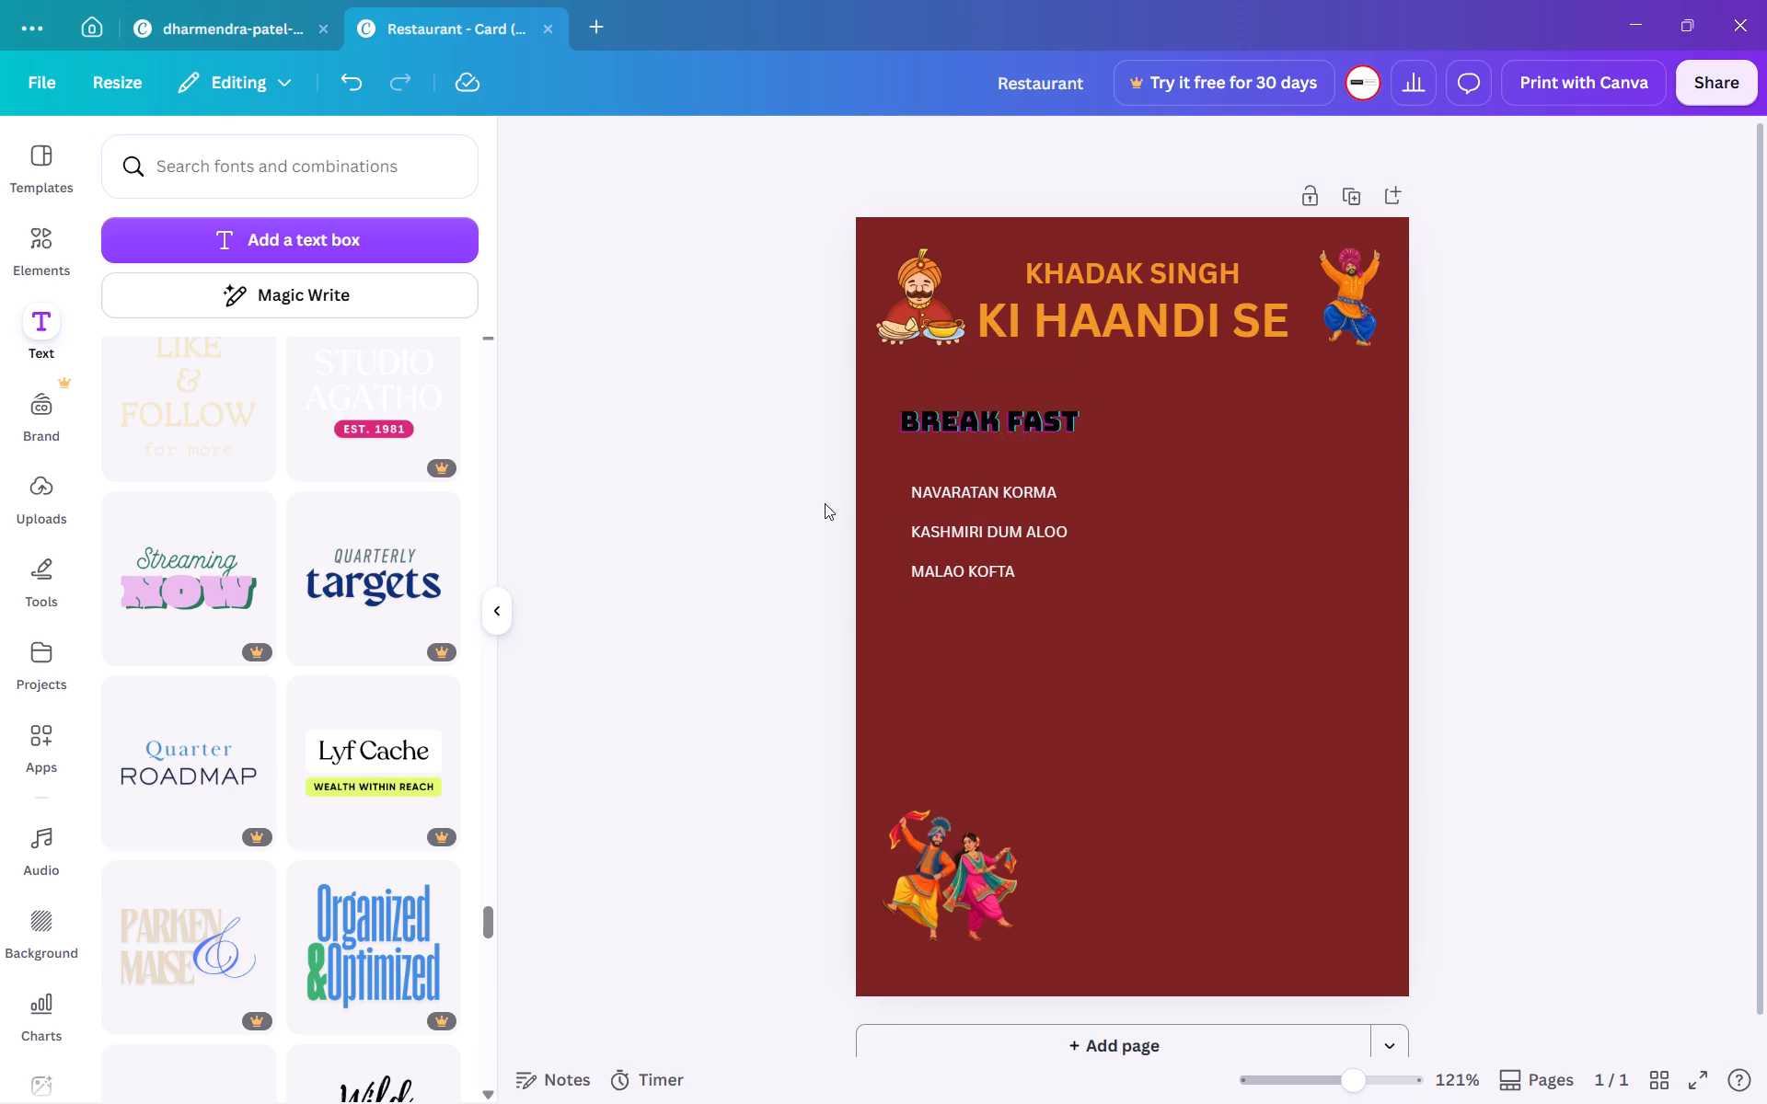
{"action": "left_click", "coordinate": [977, 427]}
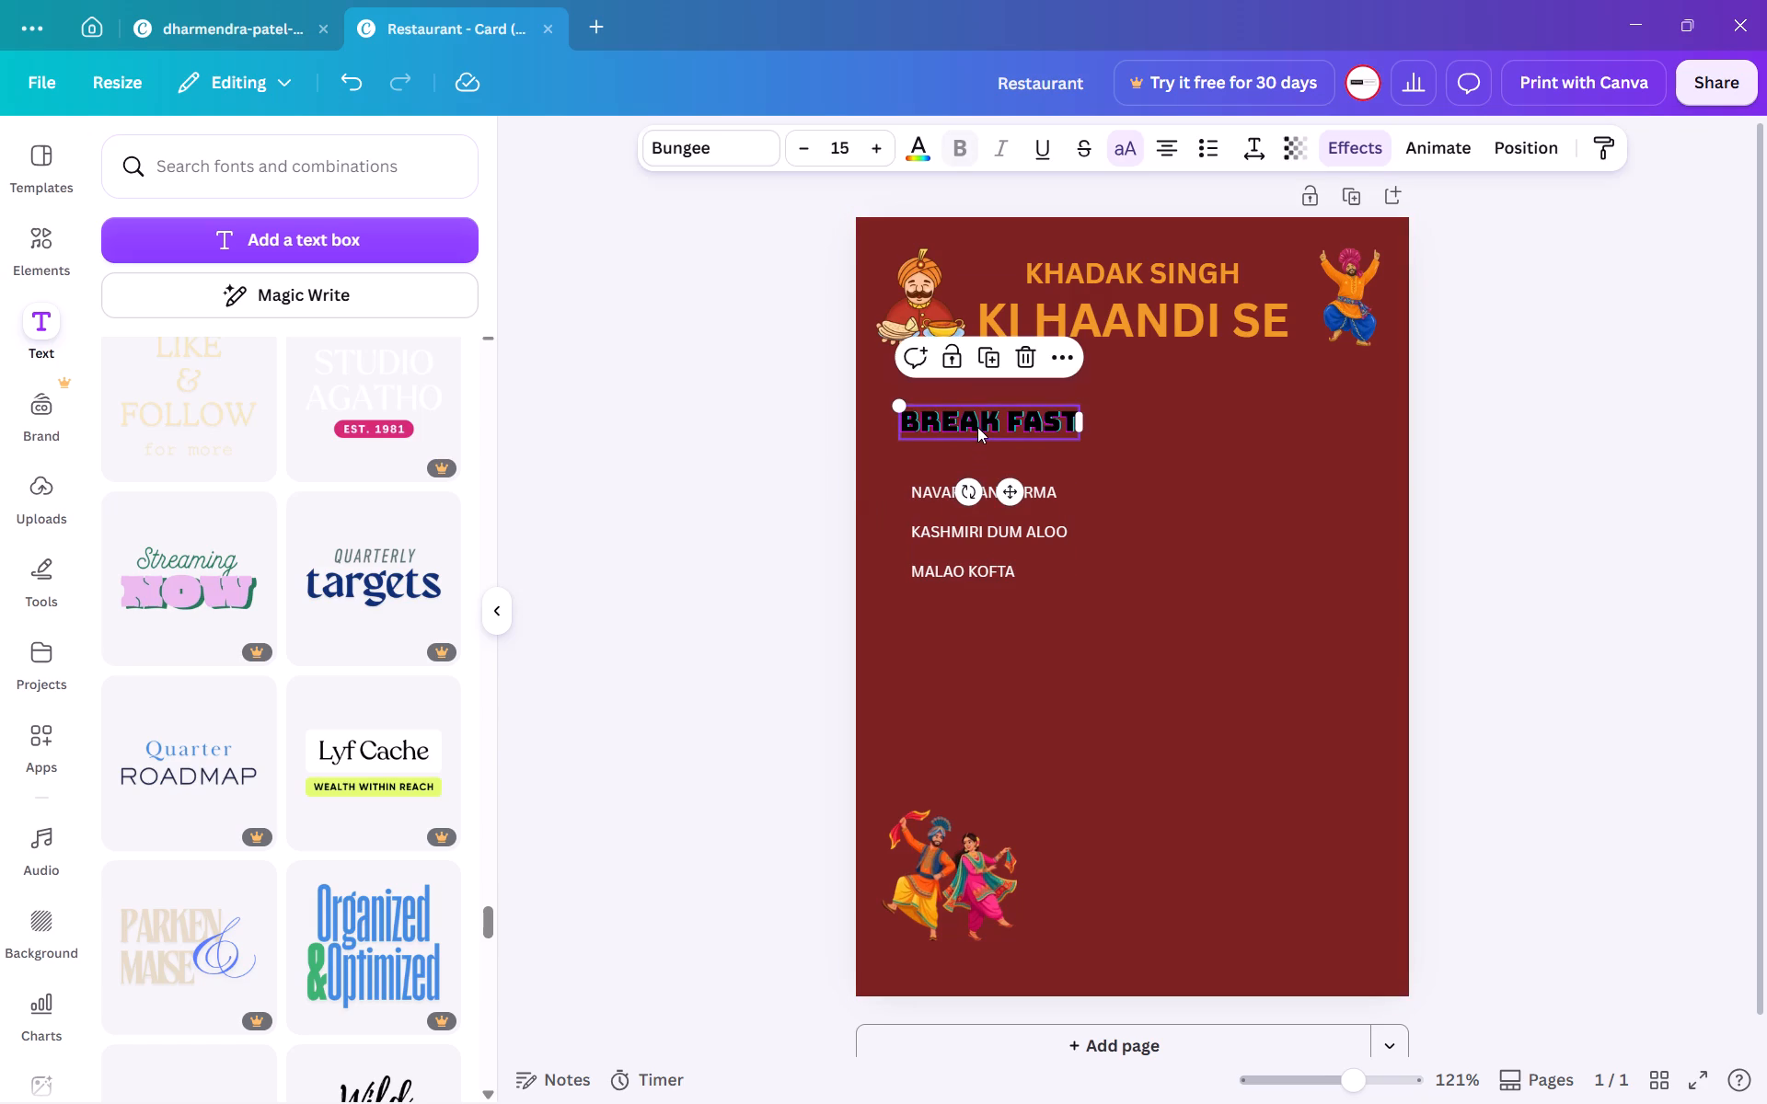
{"action": "left_click_drag", "start_coordinate": [1013, 487], "coordinate": [1022, 487]}
{"action": "left_click", "coordinate": [843, 497]}
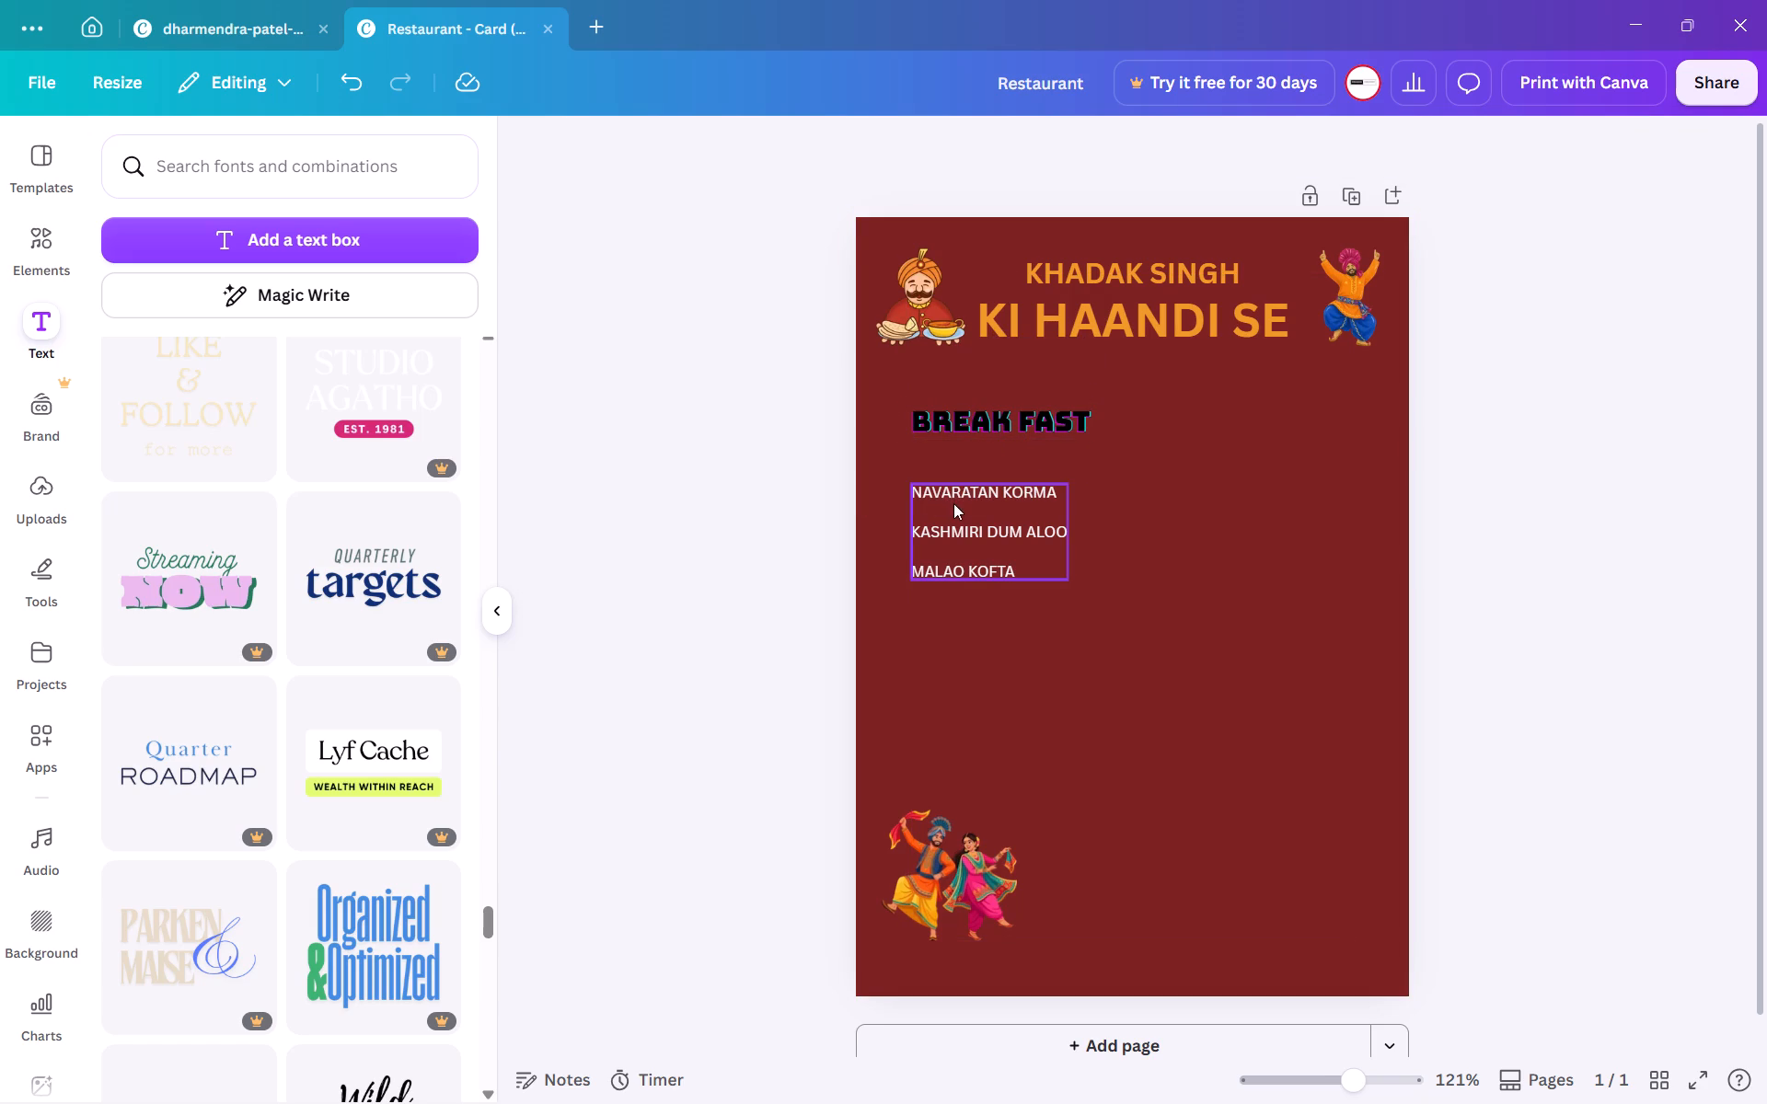
Move the dish list up closer beneath the "BREAK FAST" heading, keeping their left edges aligned.
{"action": "left_click_drag", "start_coordinate": [953, 503], "coordinate": [955, 476]}
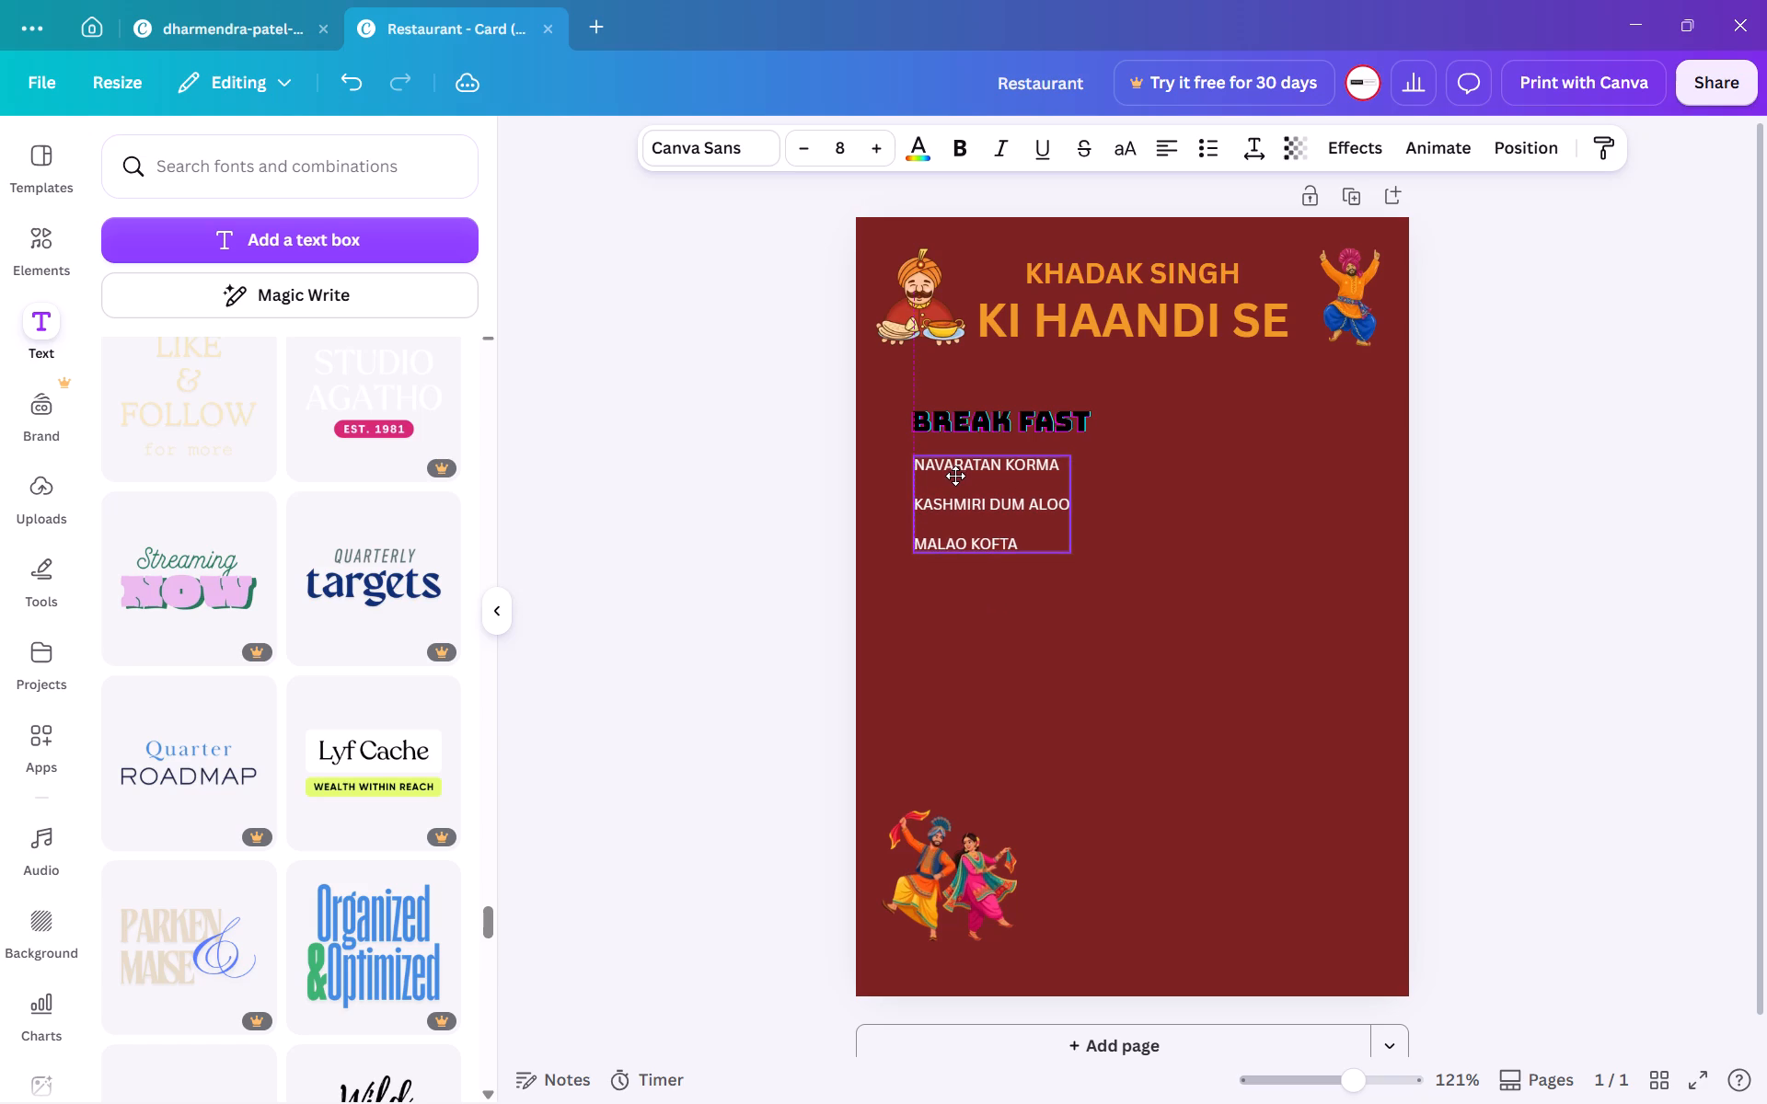
{"action": "left_click_drag", "start_coordinate": [955, 476], "coordinate": [954, 482]}
{"action": "left_click", "coordinate": [954, 482]}
{"action": "left_click_drag", "start_coordinate": [954, 482], "coordinate": [954, 493]}
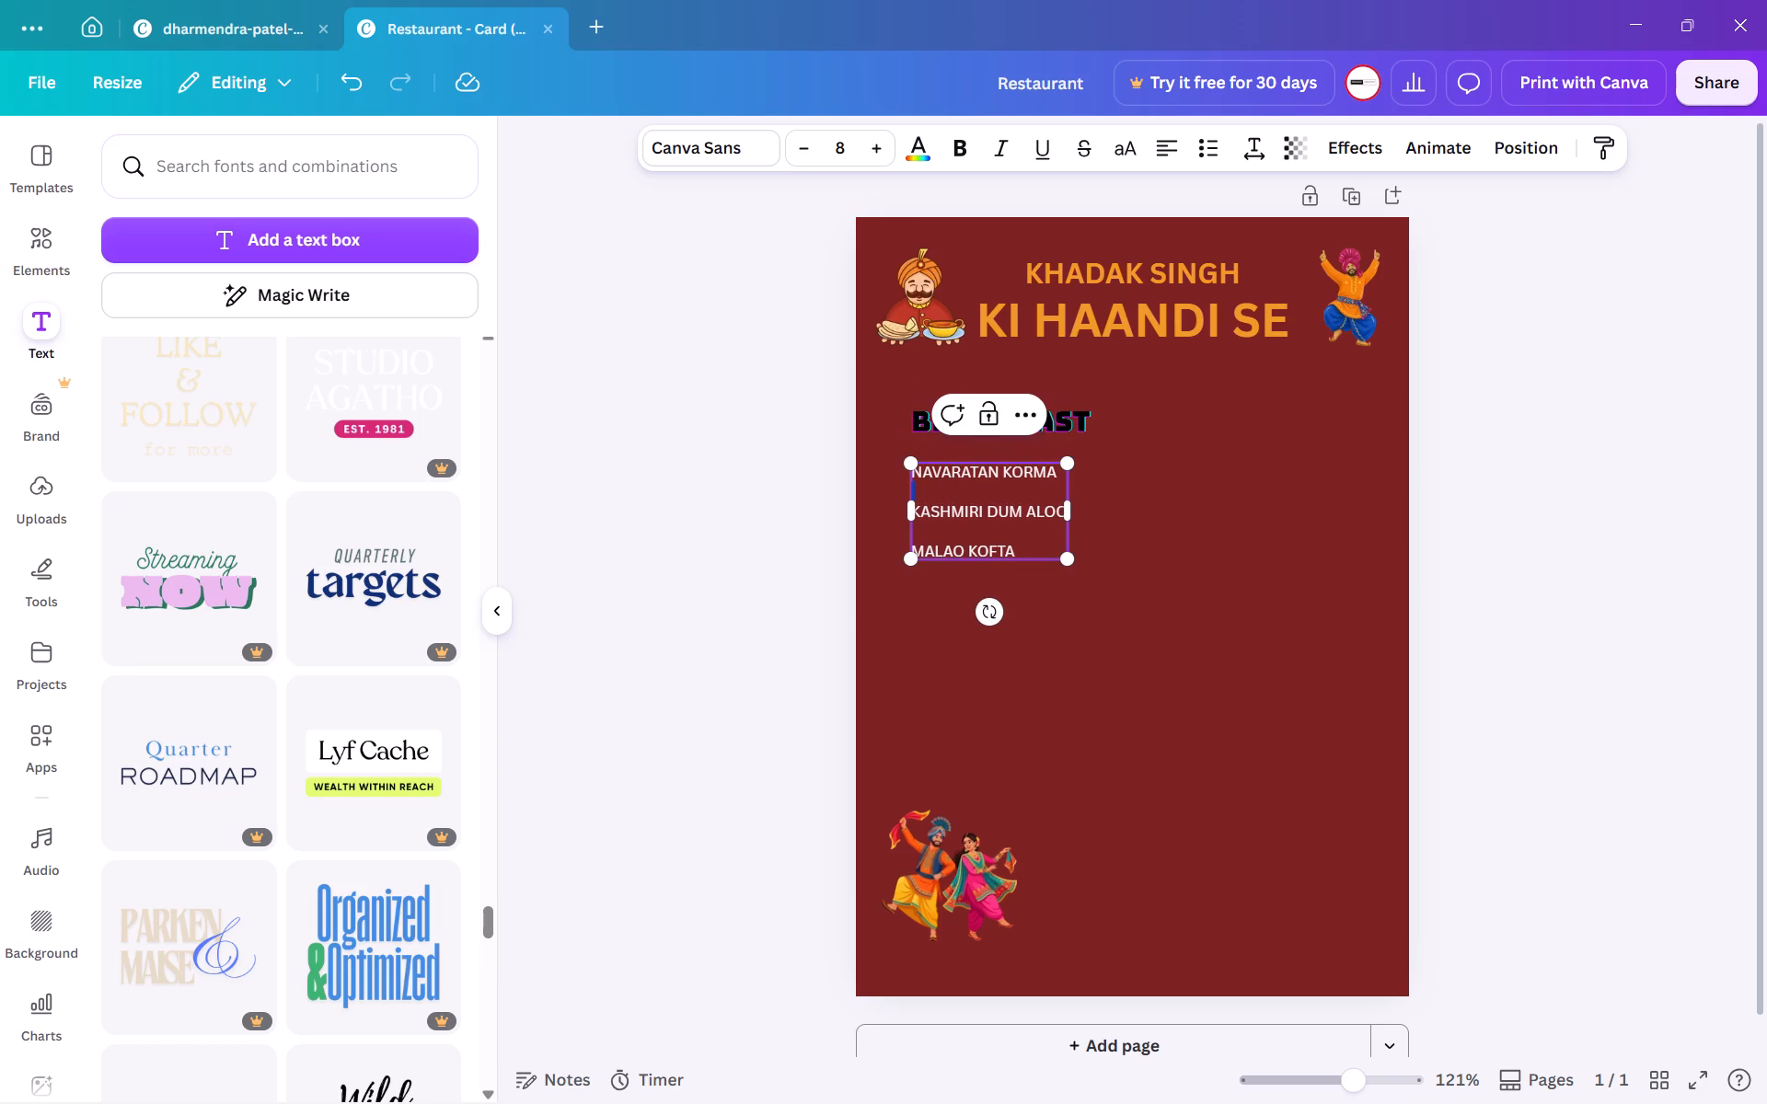
{"action": "left_click_drag", "start_coordinate": [954, 493], "coordinate": [953, 500]}
{"action": "left_click", "coordinate": [834, 530]}
Change the font of the whole dish list under "BREAK FAST" to OpenDyslexic.
{"action": "left_click", "coordinate": [907, 528]}
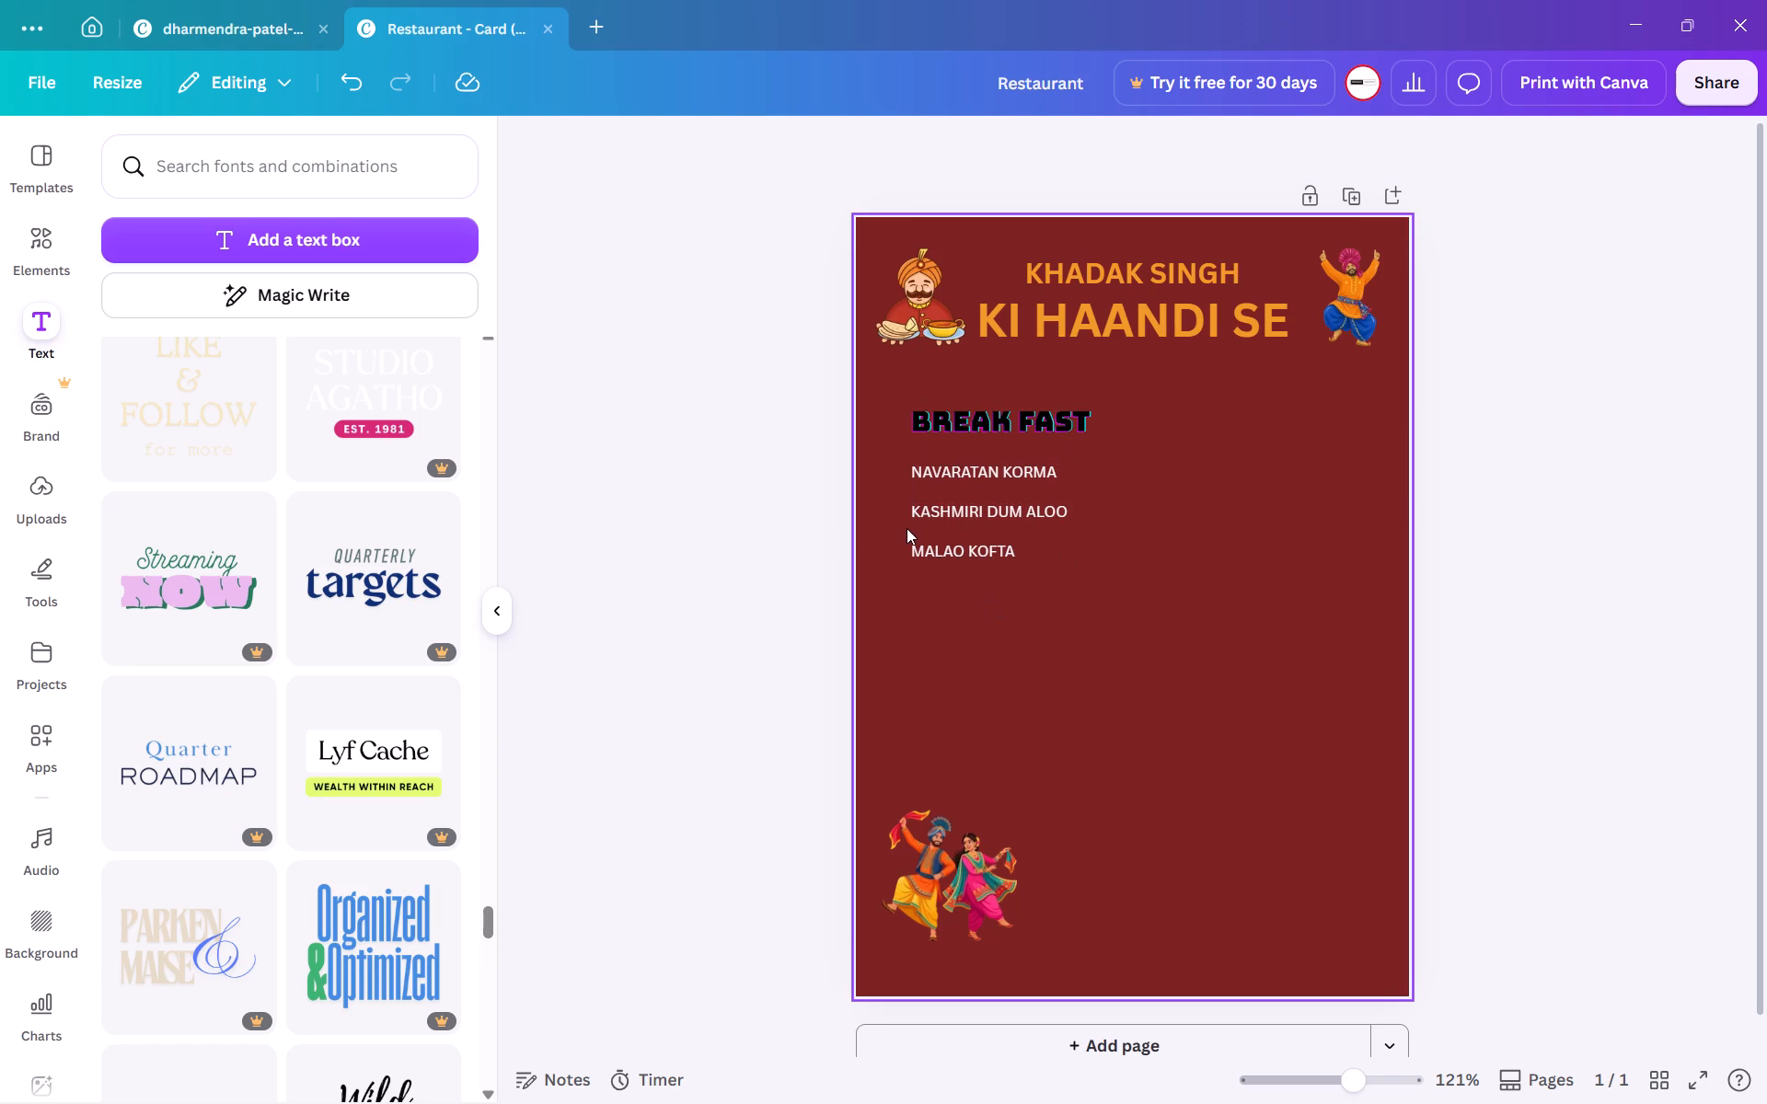
{"action": "triple_click", "coordinate": [936, 519]}
{"action": "left_click", "coordinate": [936, 519]}
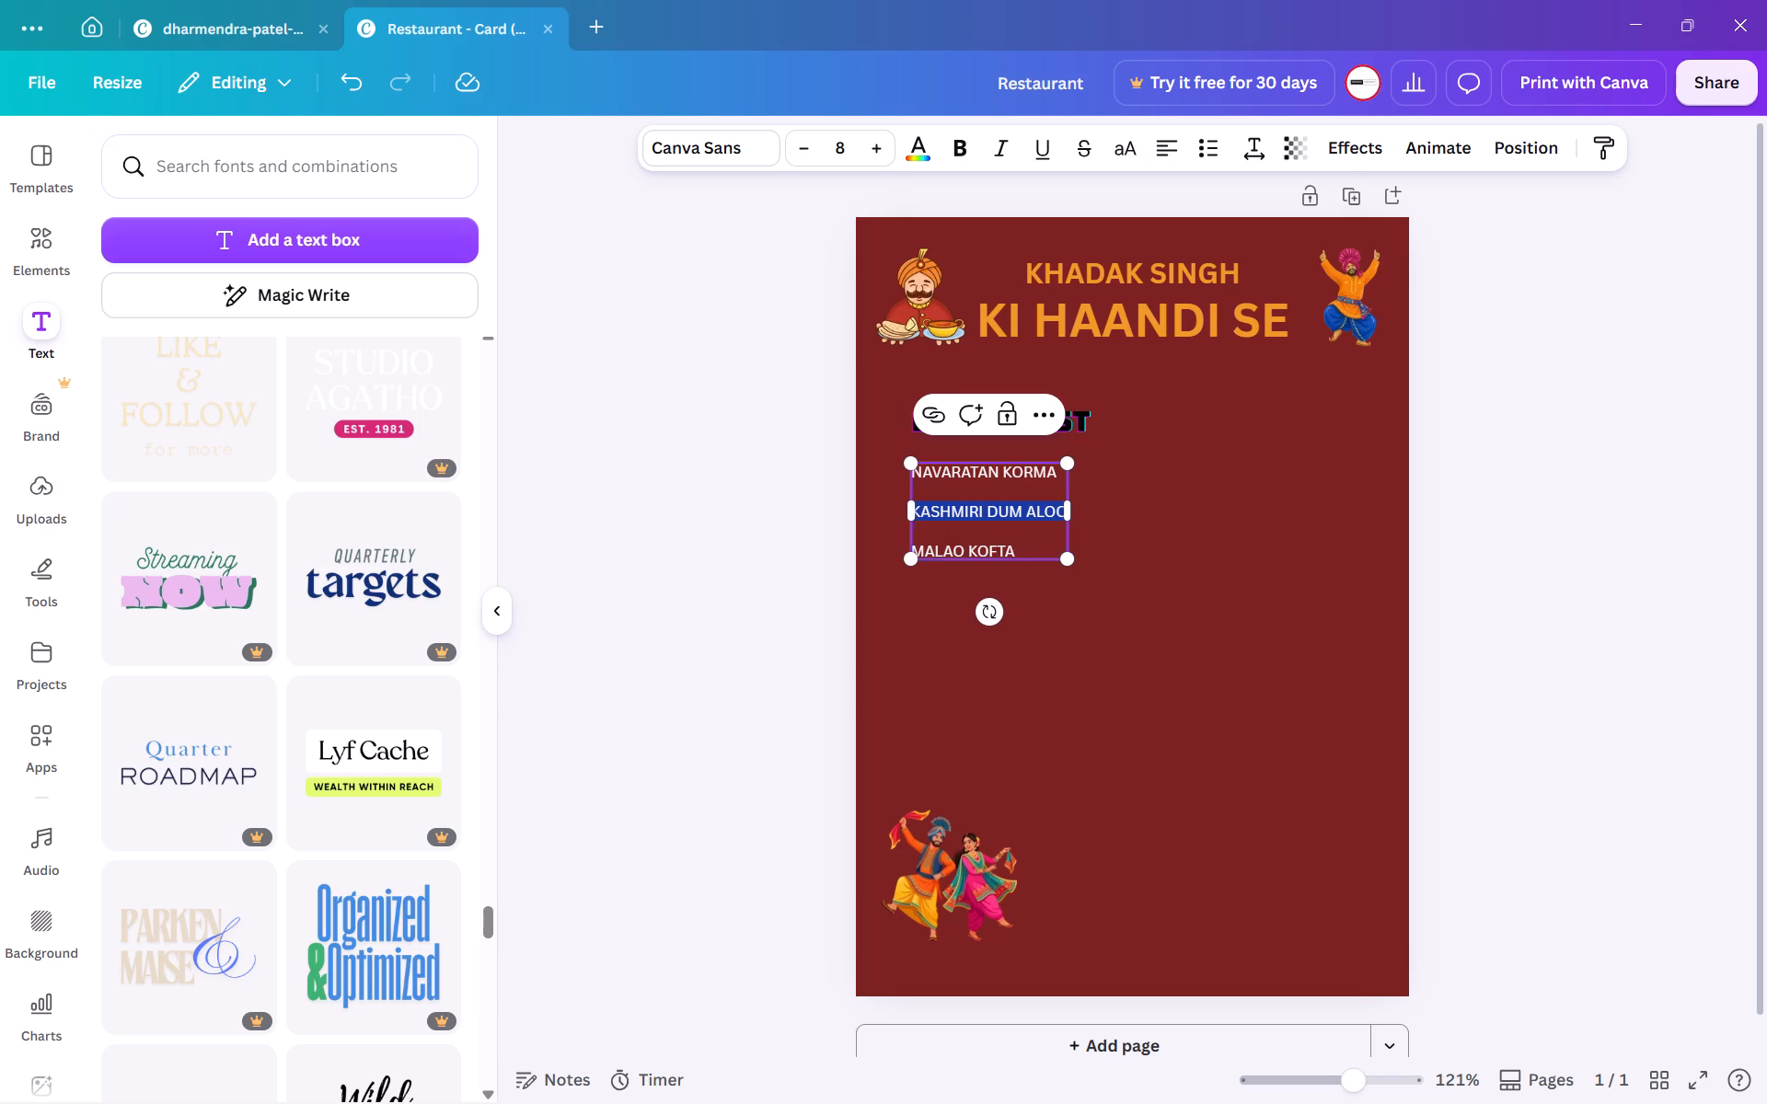
{"action": "key", "text": "ctrl+a"}
{"action": "left_click", "coordinate": [691, 131]}
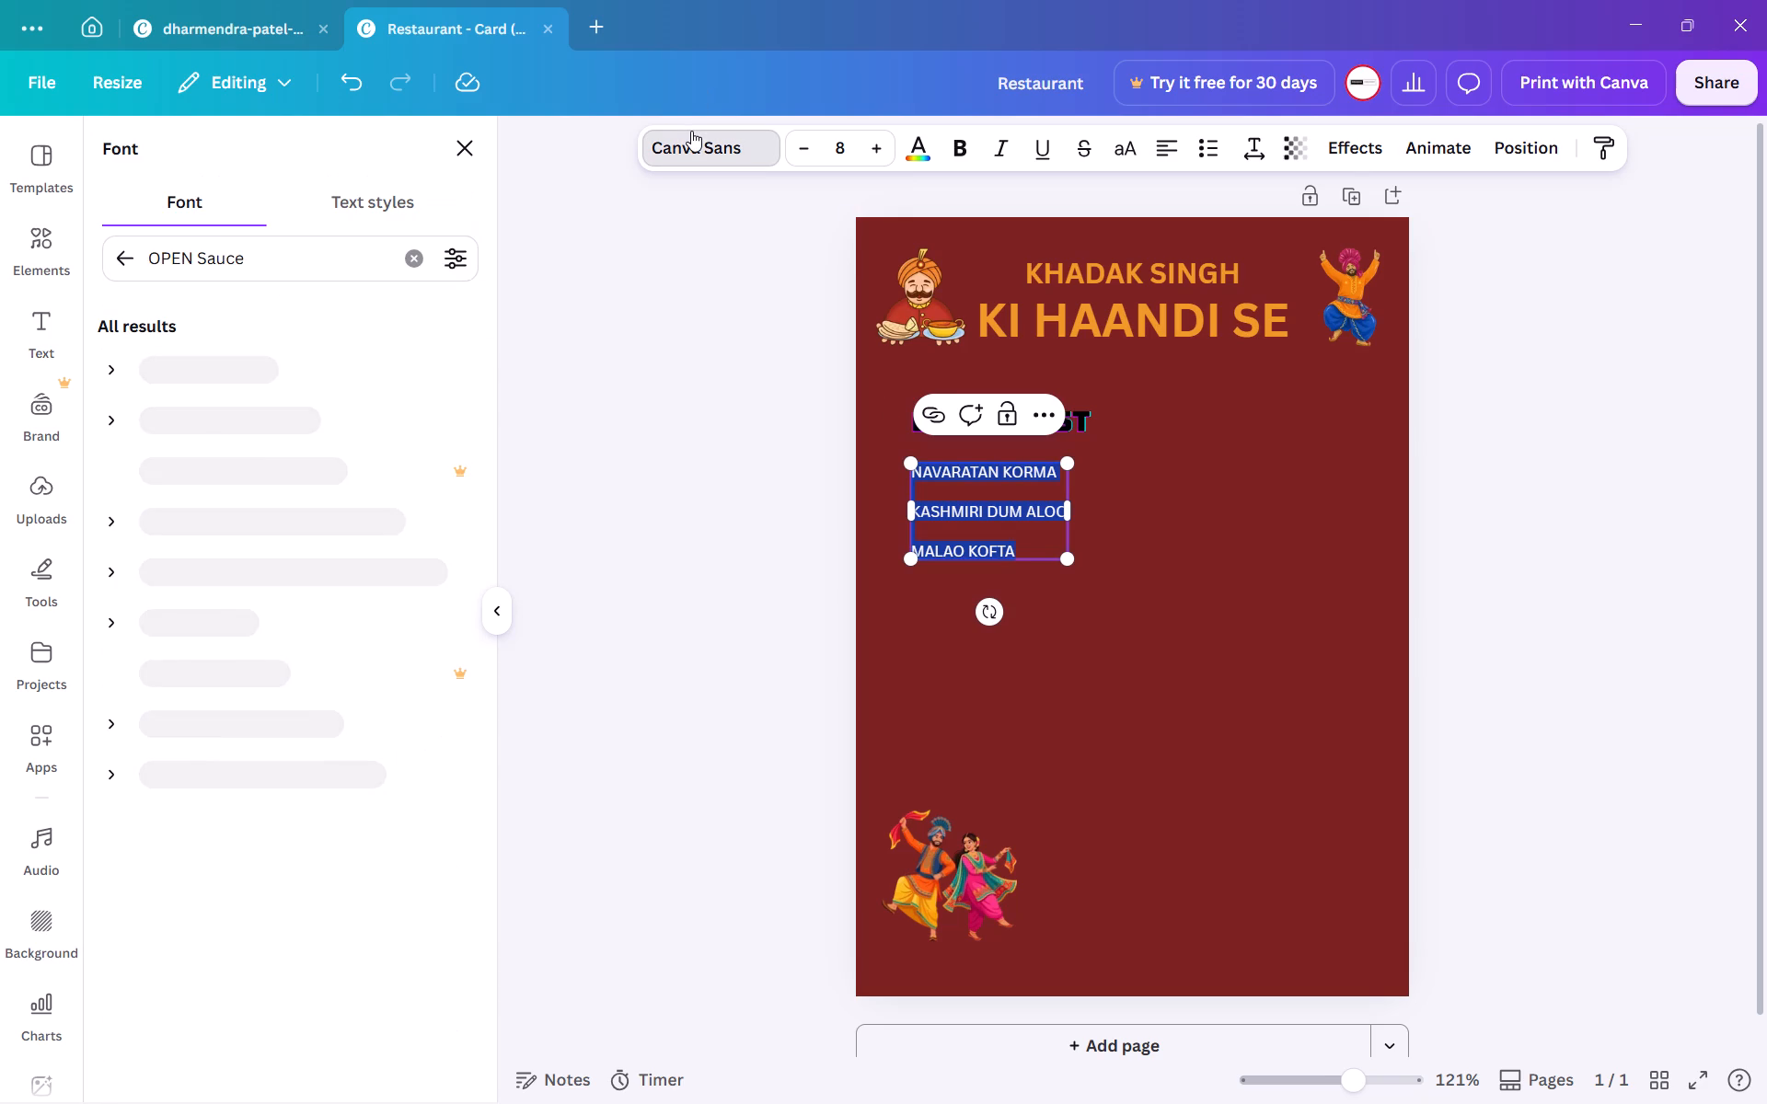
{"action": "left_click", "coordinate": [235, 417]}
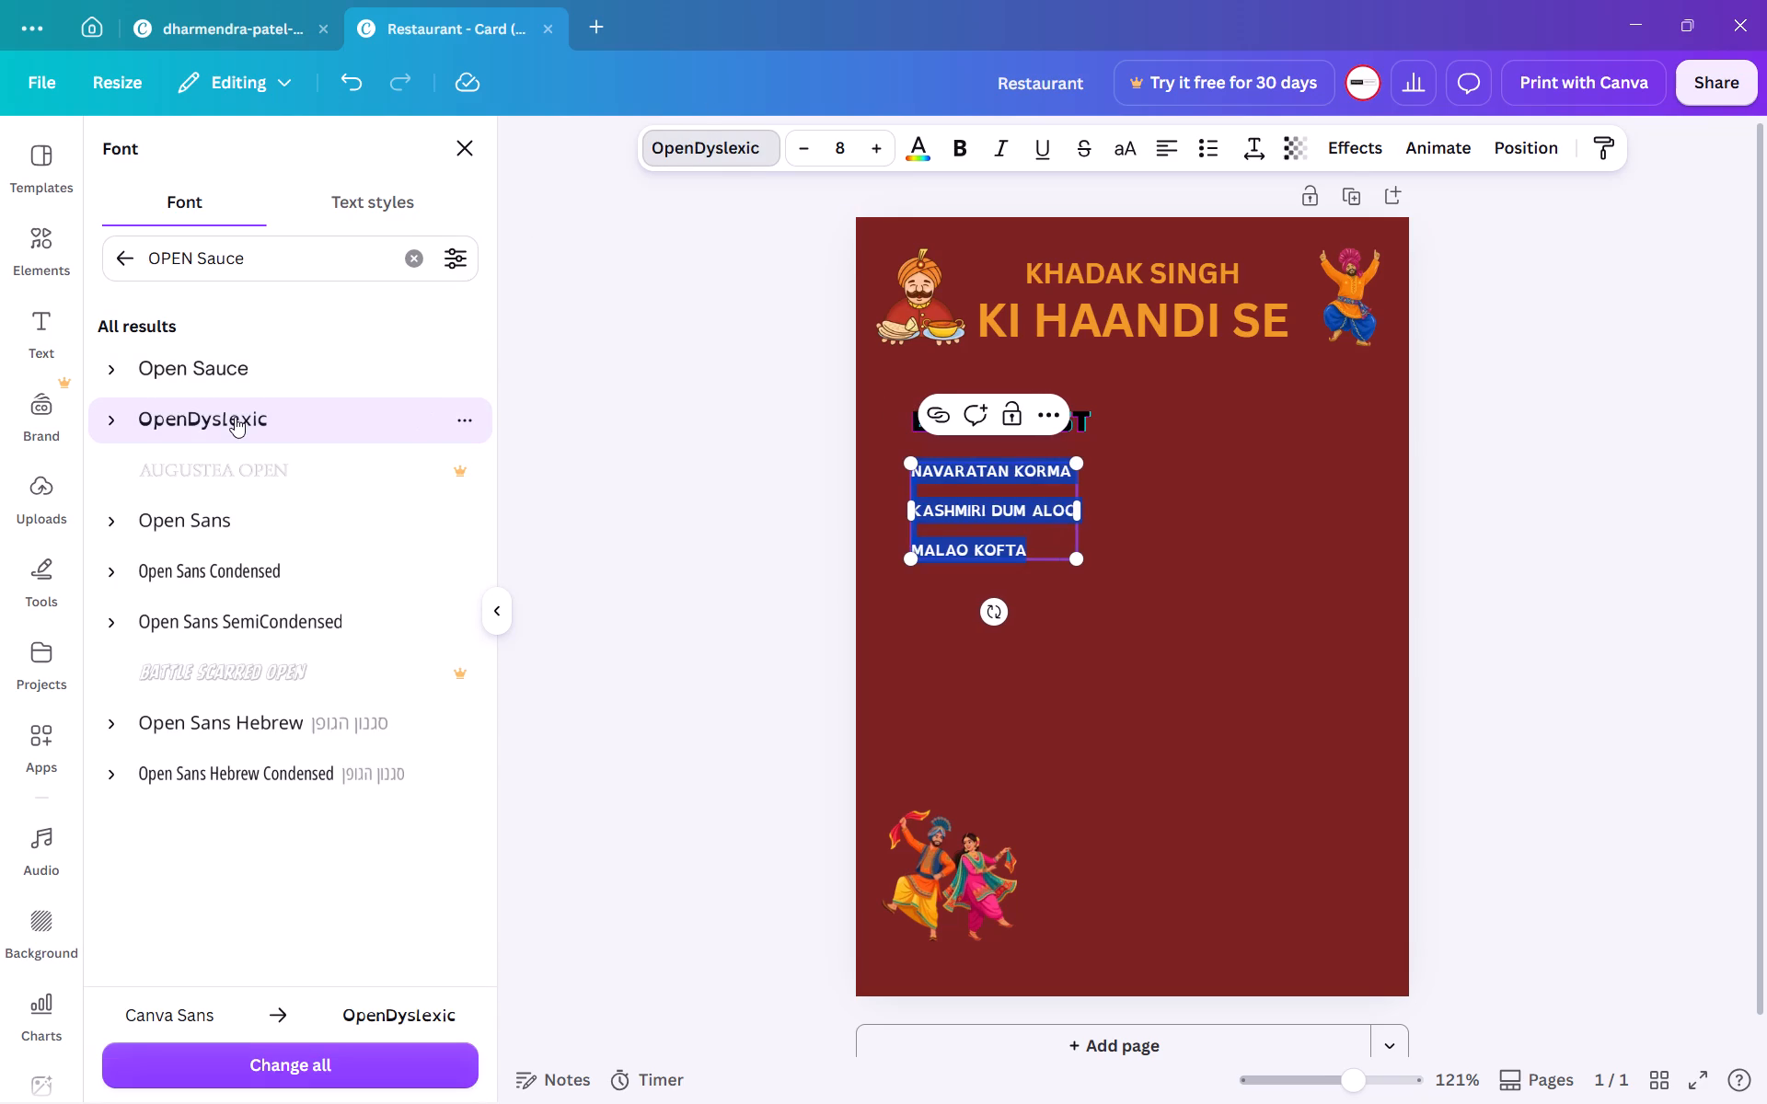
{"action": "left_click", "coordinate": [707, 560]}
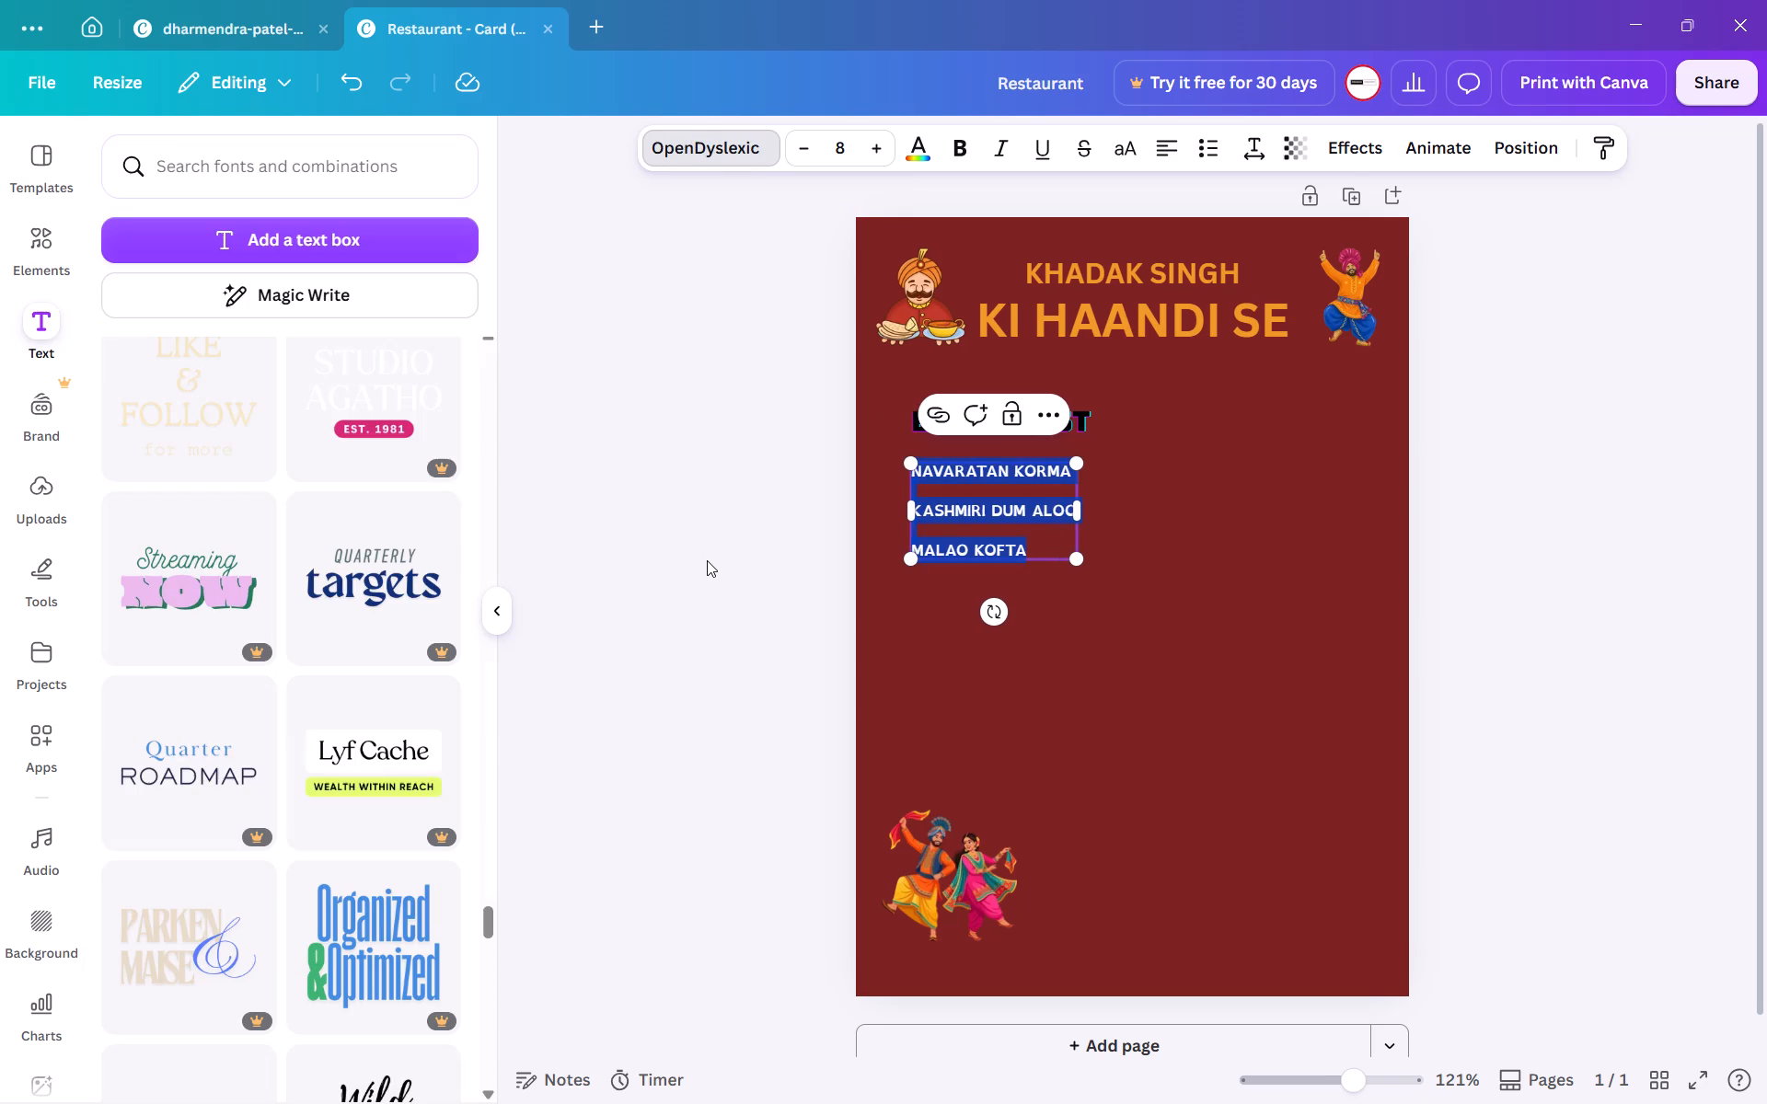
{"action": "left_click", "coordinate": [707, 560]}
{"action": "left_click", "coordinate": [707, 560]}
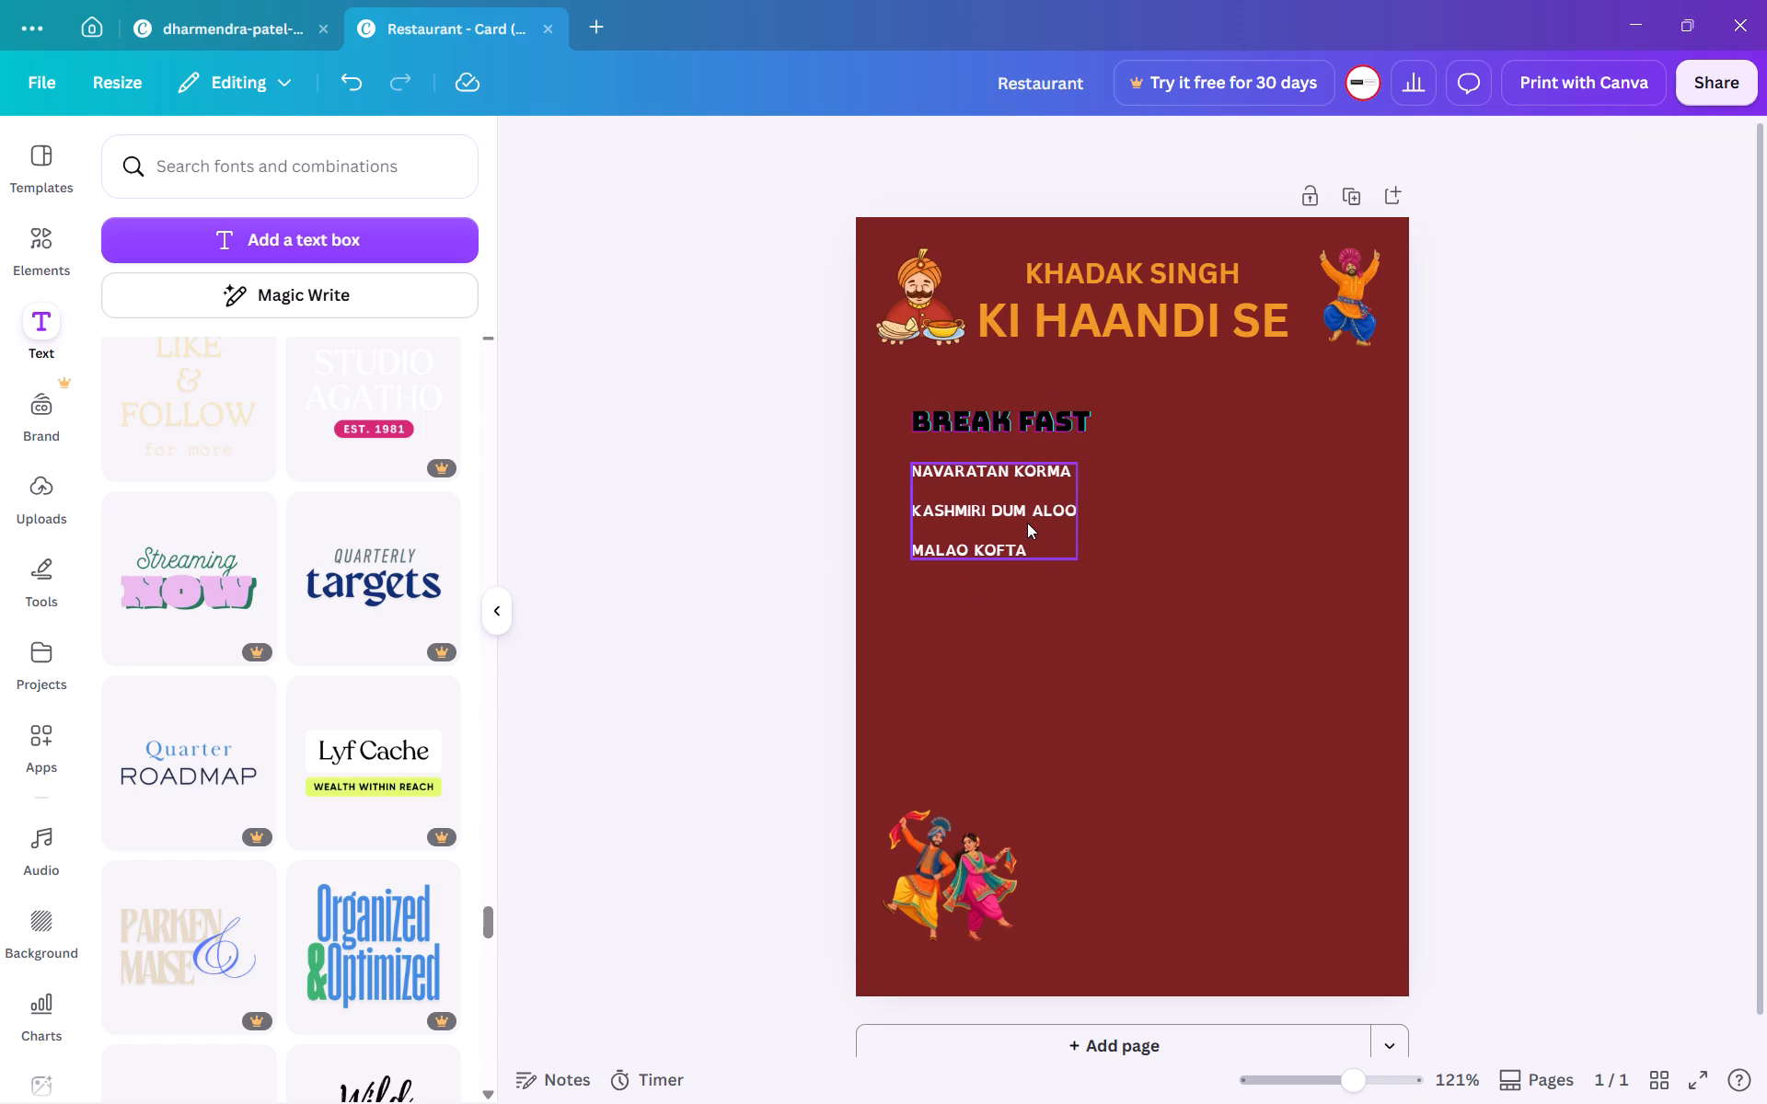
{"action": "left_click", "coordinate": [1027, 523]}
{"action": "left_click", "coordinate": [824, 475]}
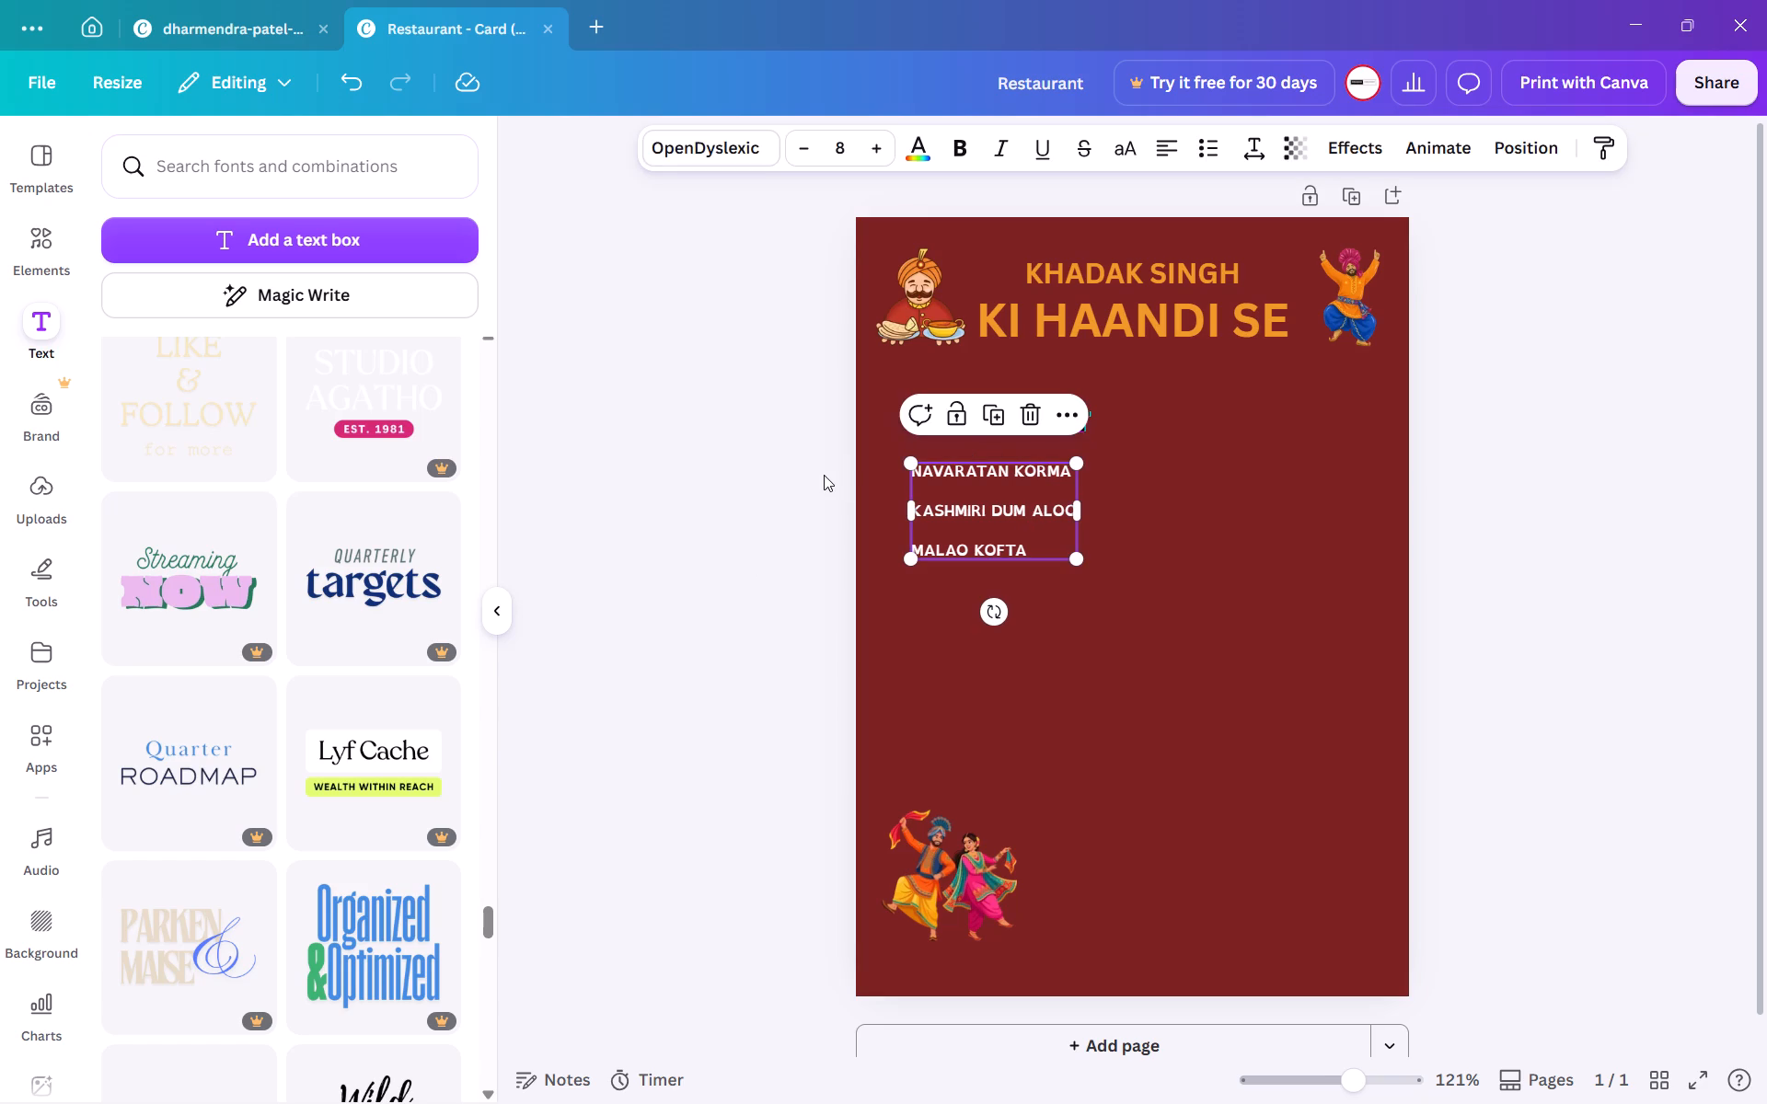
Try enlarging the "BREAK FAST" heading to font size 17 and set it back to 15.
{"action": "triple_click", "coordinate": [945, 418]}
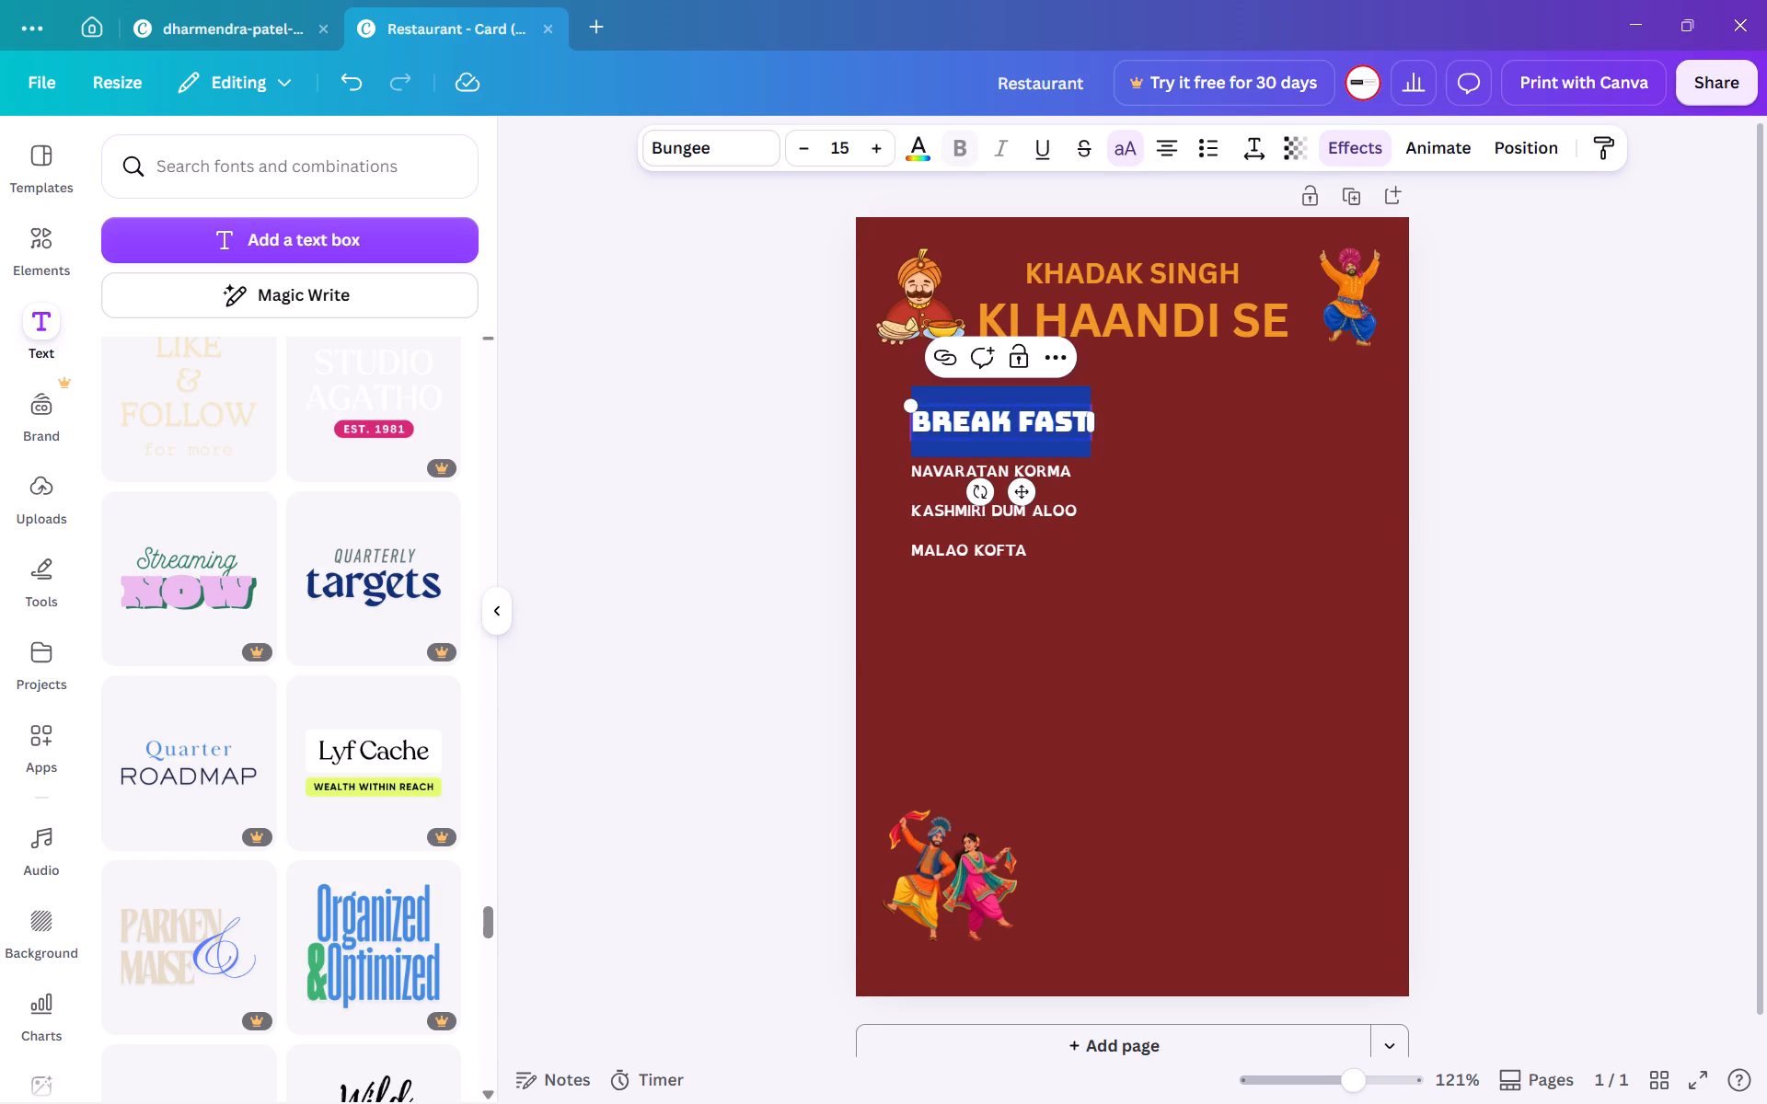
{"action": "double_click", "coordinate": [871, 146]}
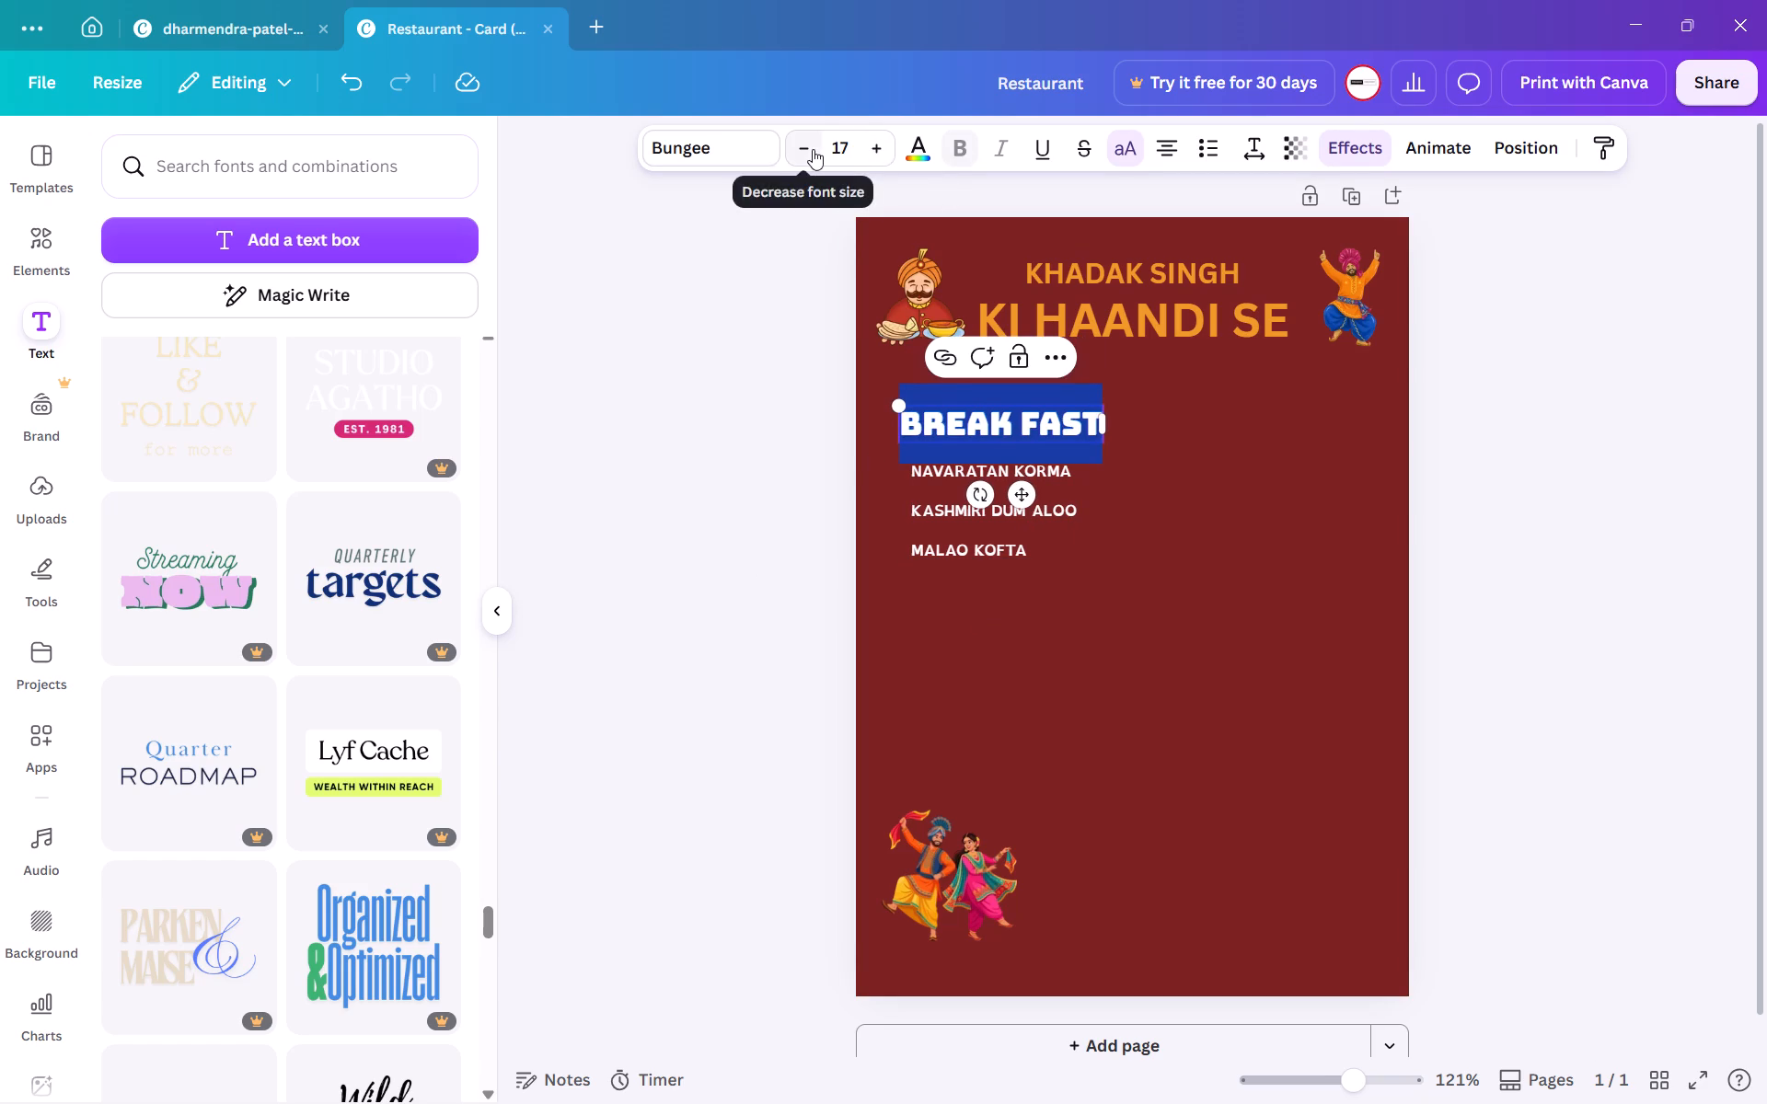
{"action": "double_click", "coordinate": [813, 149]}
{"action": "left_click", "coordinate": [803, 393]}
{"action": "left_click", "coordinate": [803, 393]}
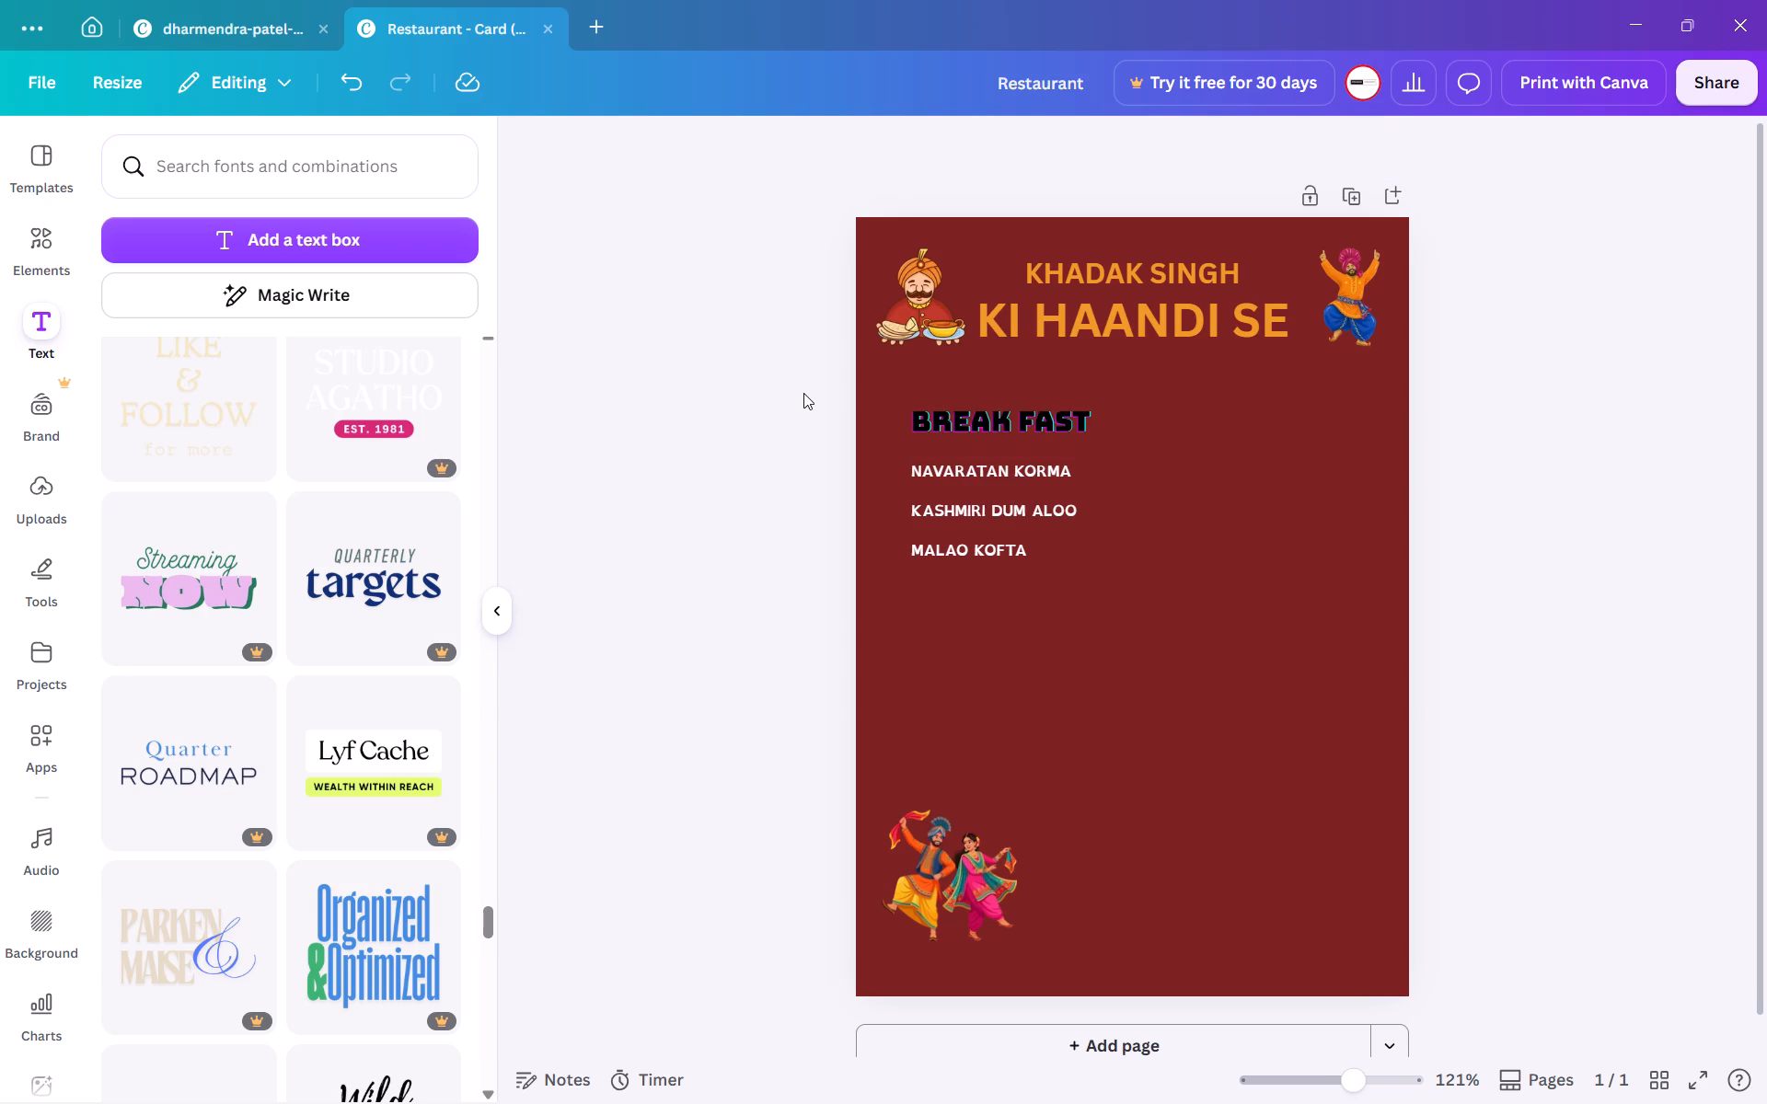
Replace the whole dish list text with two lines, "Neutri Kulcha" and "Aaloo Paratha".
{"action": "left_click", "coordinate": [1011, 528]}
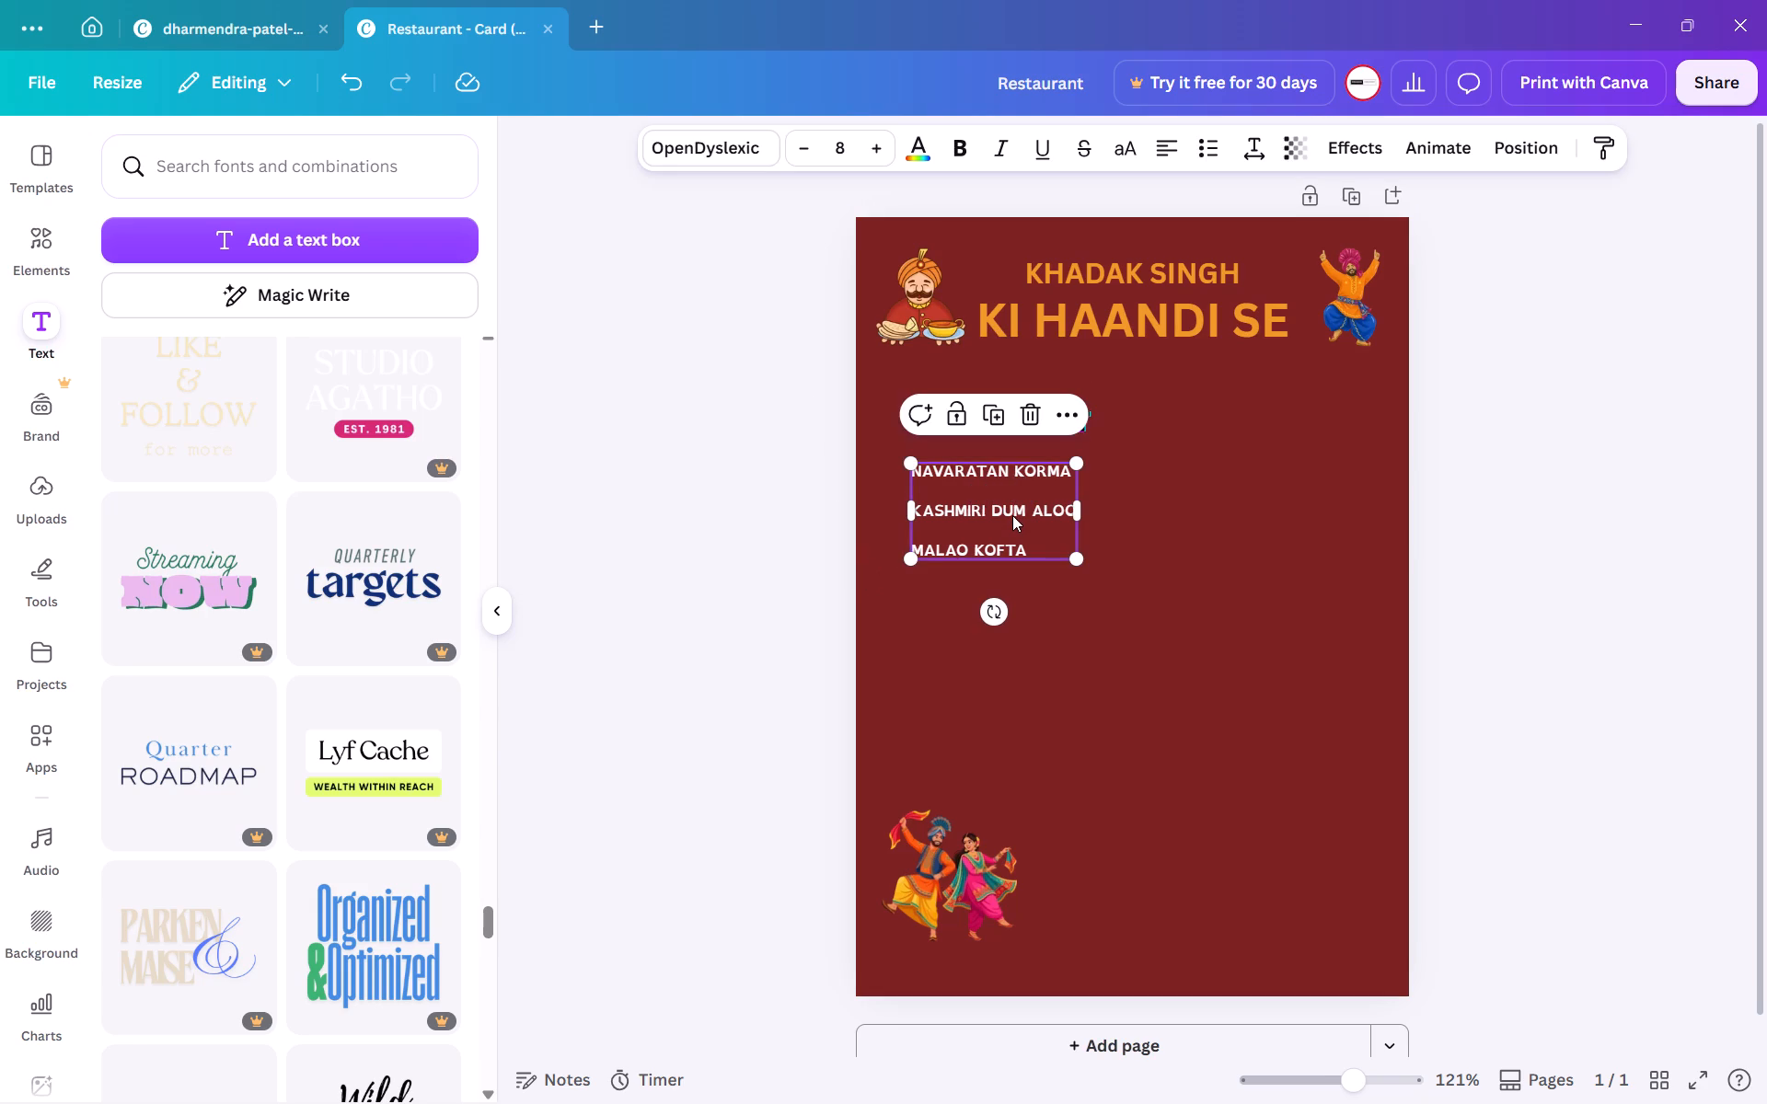
{"action": "triple_click", "coordinate": [997, 529]}
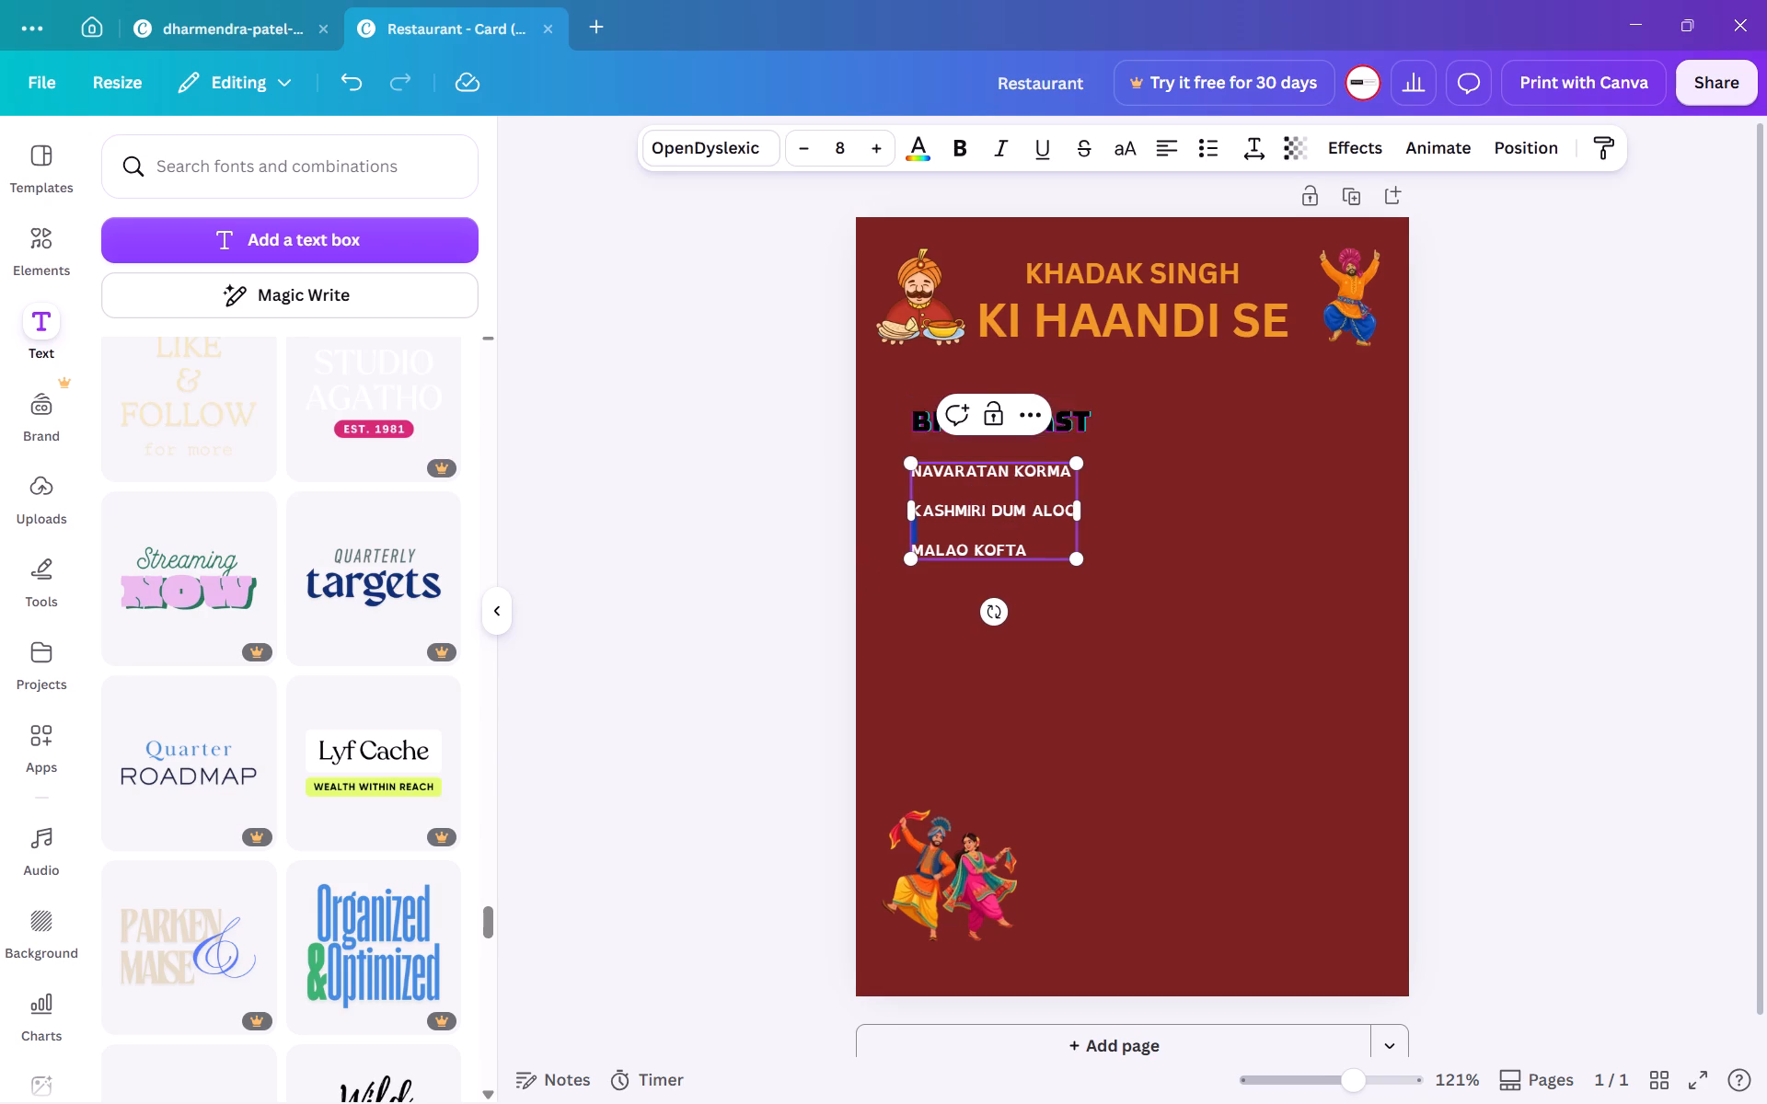
{"action": "left_click", "coordinate": [997, 529]}
{"action": "key", "text": "ctrl+a"}
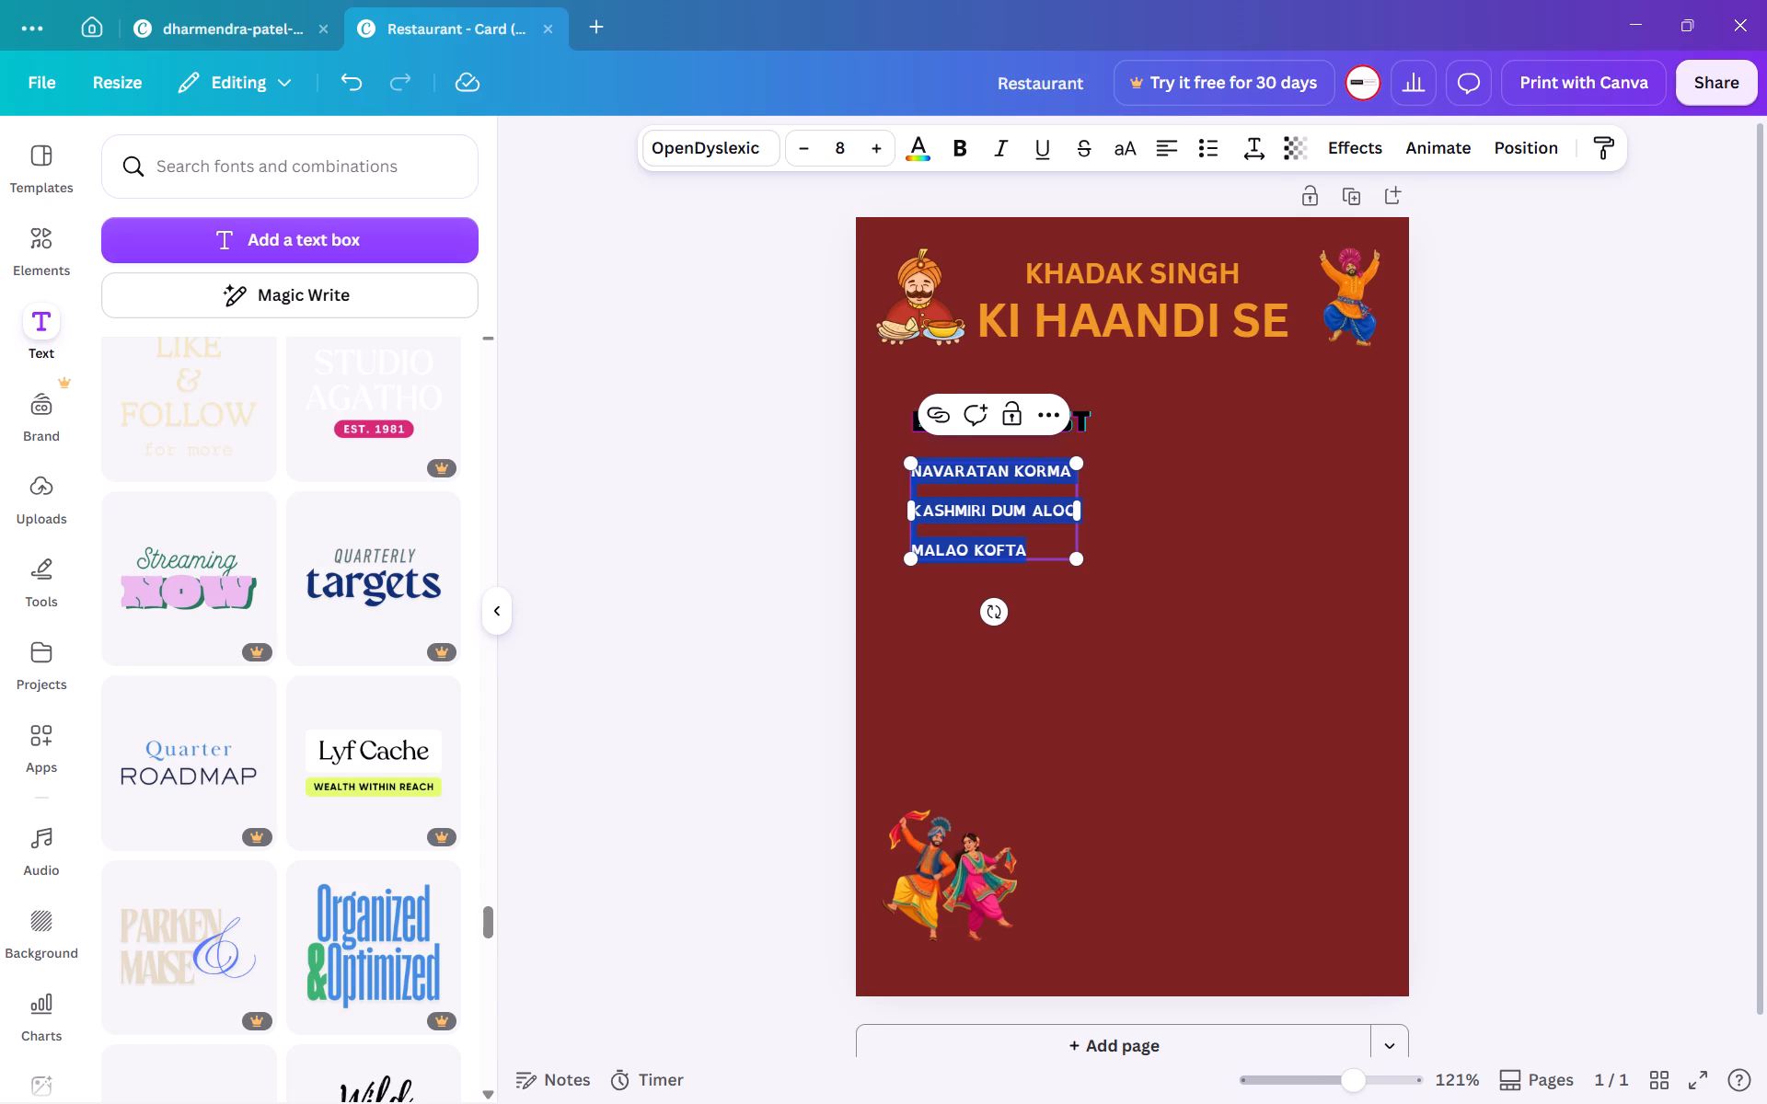
{"action": "key", "text": "n"}
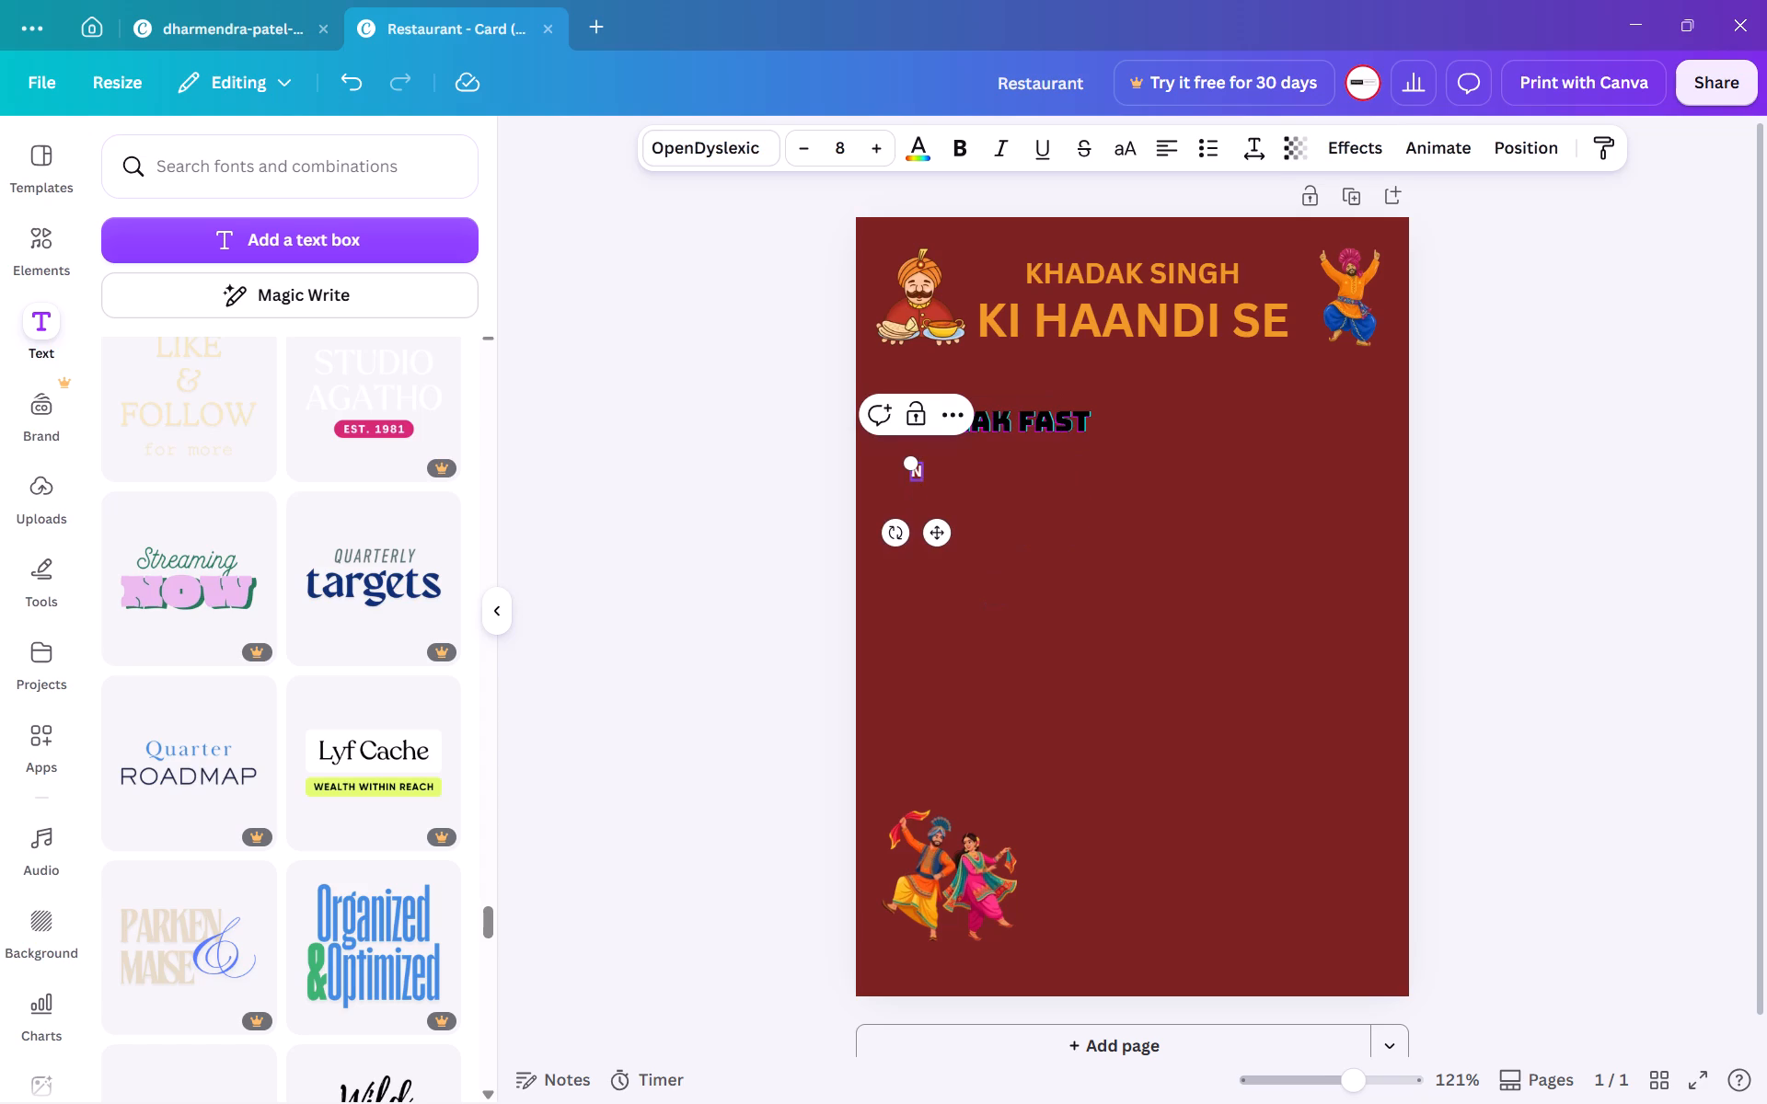
{"action": "type", "text": "eu"}
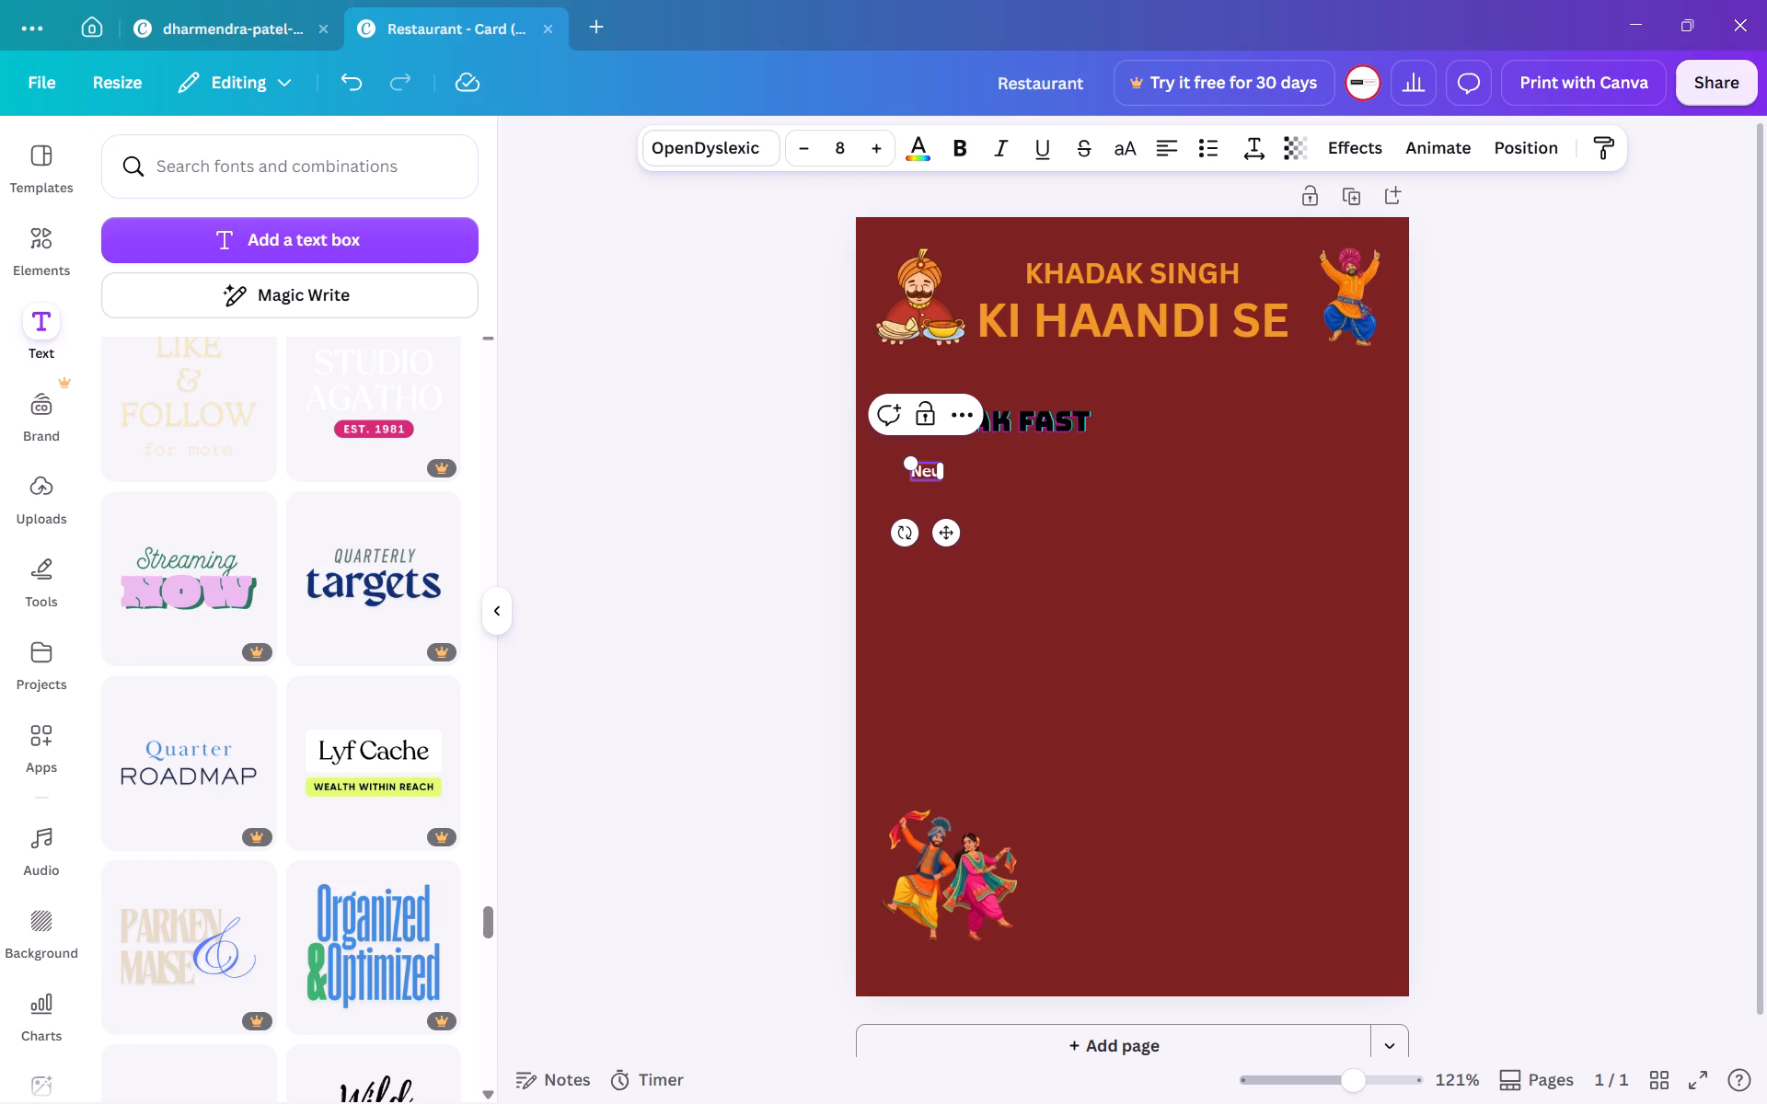
{"action": "type", "text": "tri Kulcha"}
{"action": "key", "text": "Return"}
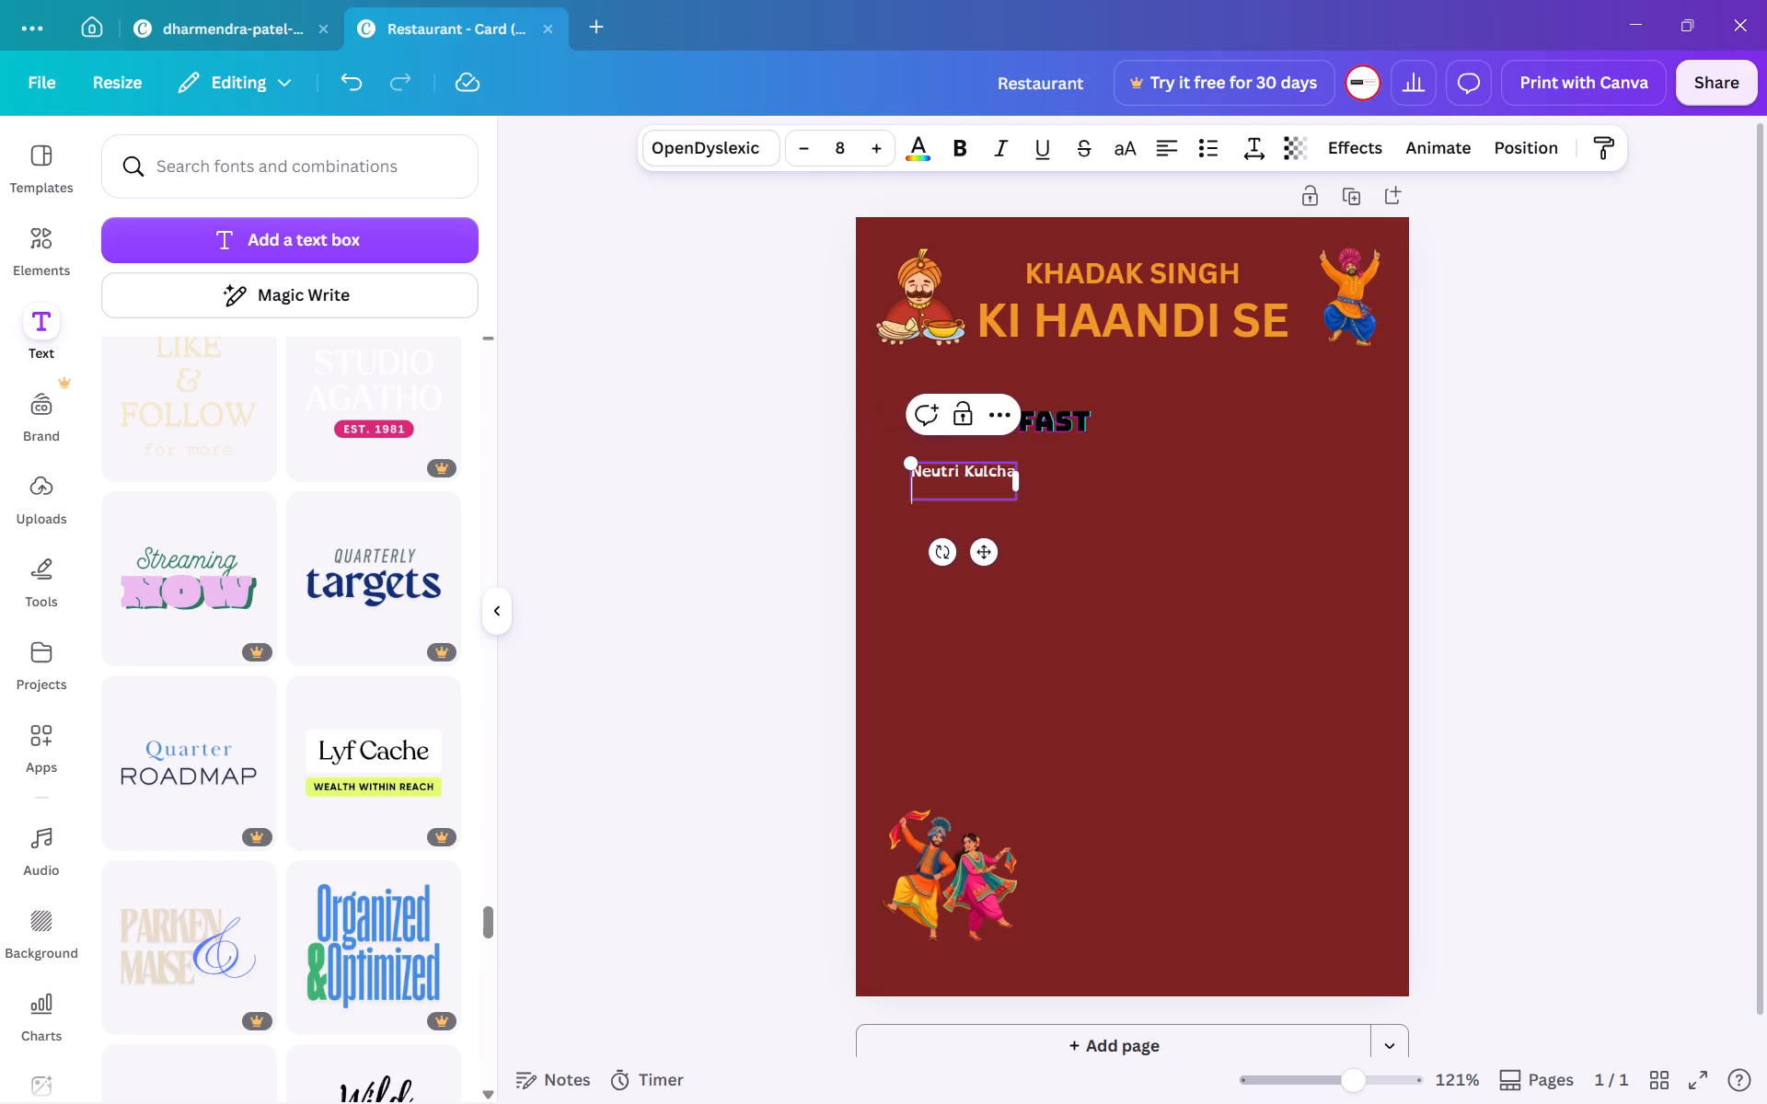
{"action": "type", "text": "Aaloo"}
{"action": "key", "text": "space"}
{"action": "type", "text": "Pra"}
{"action": "key", "text": "BackSpace"}
{"action": "key", "text": "BackSpace"}
{"action": "type", "text": "aratha"}
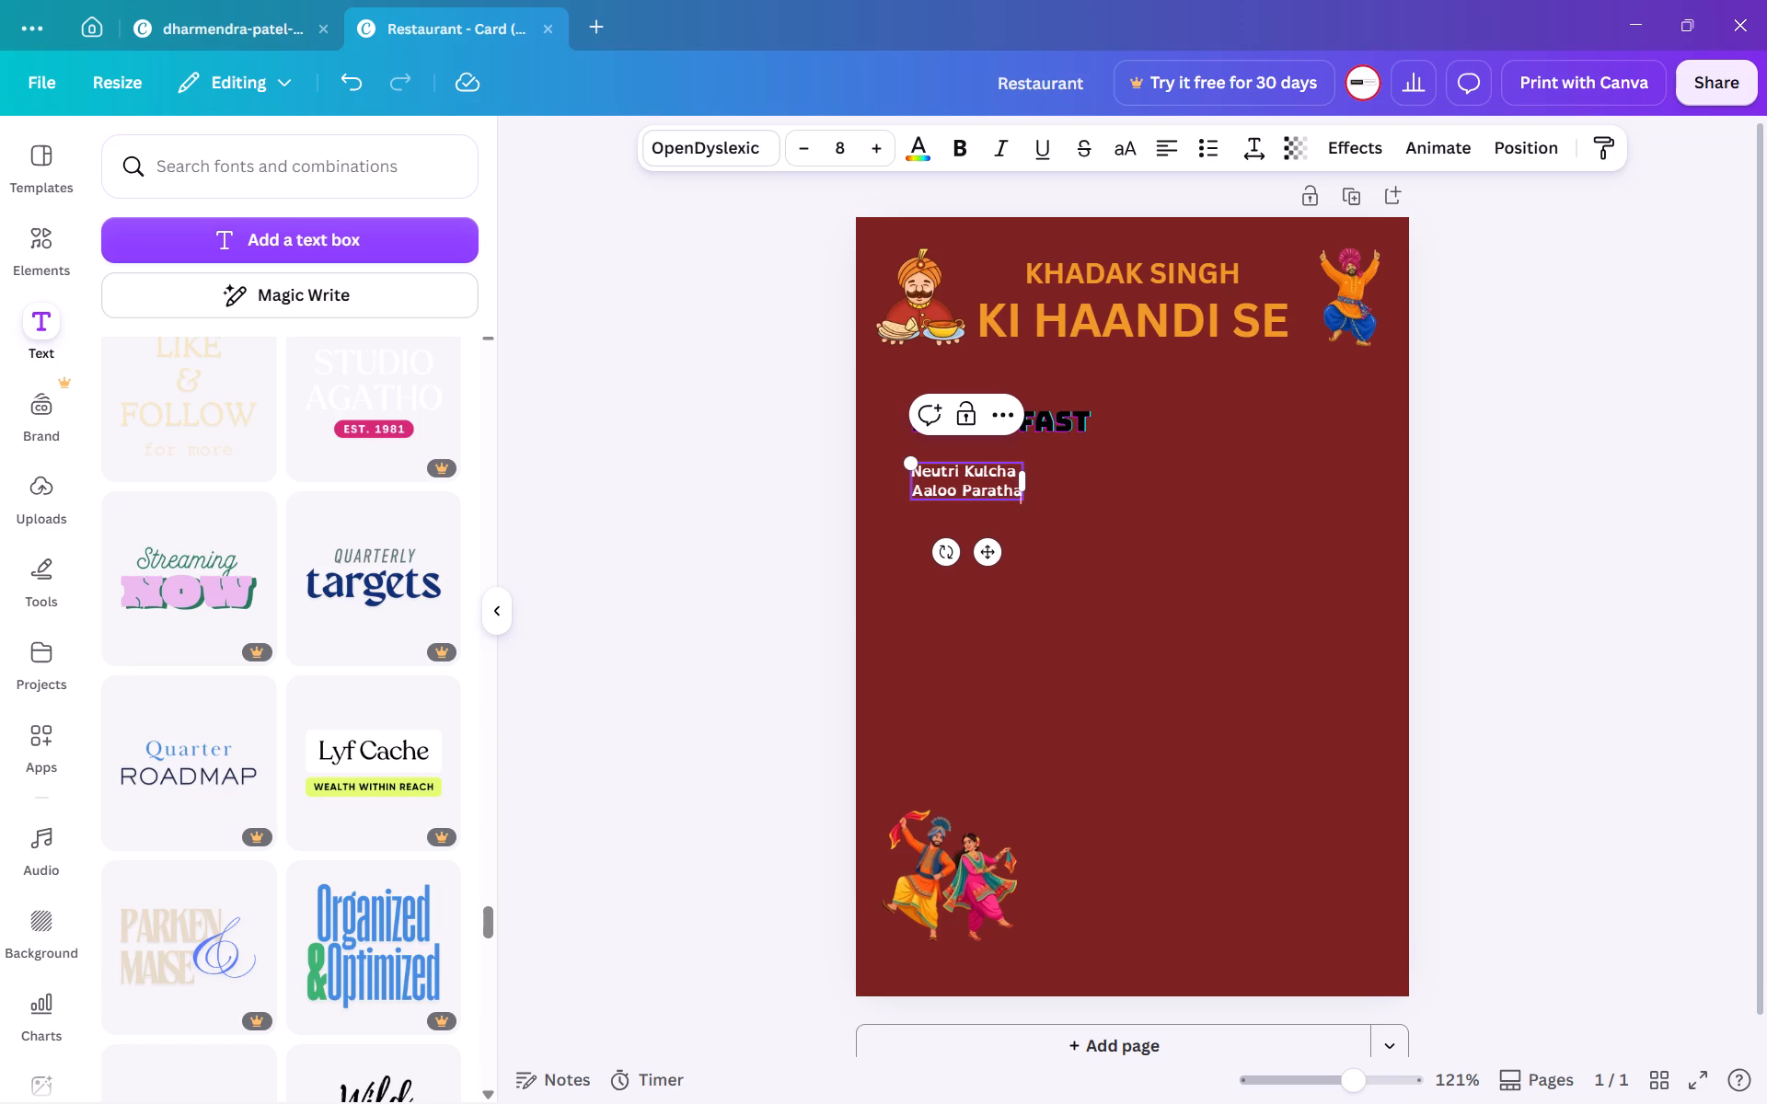
Insert a blank line between "Neutri Kulcha" and "Aaloo Paratha" in the dish list.
{"action": "key", "text": "Left"}
{"action": "key", "text": "Left"}
{"action": "key", "text": "Left"}
{"action": "key", "text": "Left"}
{"action": "key", "text": "Left"}
{"action": "key", "text": "Left"}
{"action": "key", "text": "Left"}
{"action": "key", "text": "Left"}
{"action": "key", "text": "Left"}
{"action": "key", "text": "Left"}
{"action": "key", "text": "Left"}
{"action": "key", "text": "Left"}
{"action": "key", "text": "Left"}
{"action": "key", "text": "Return"}
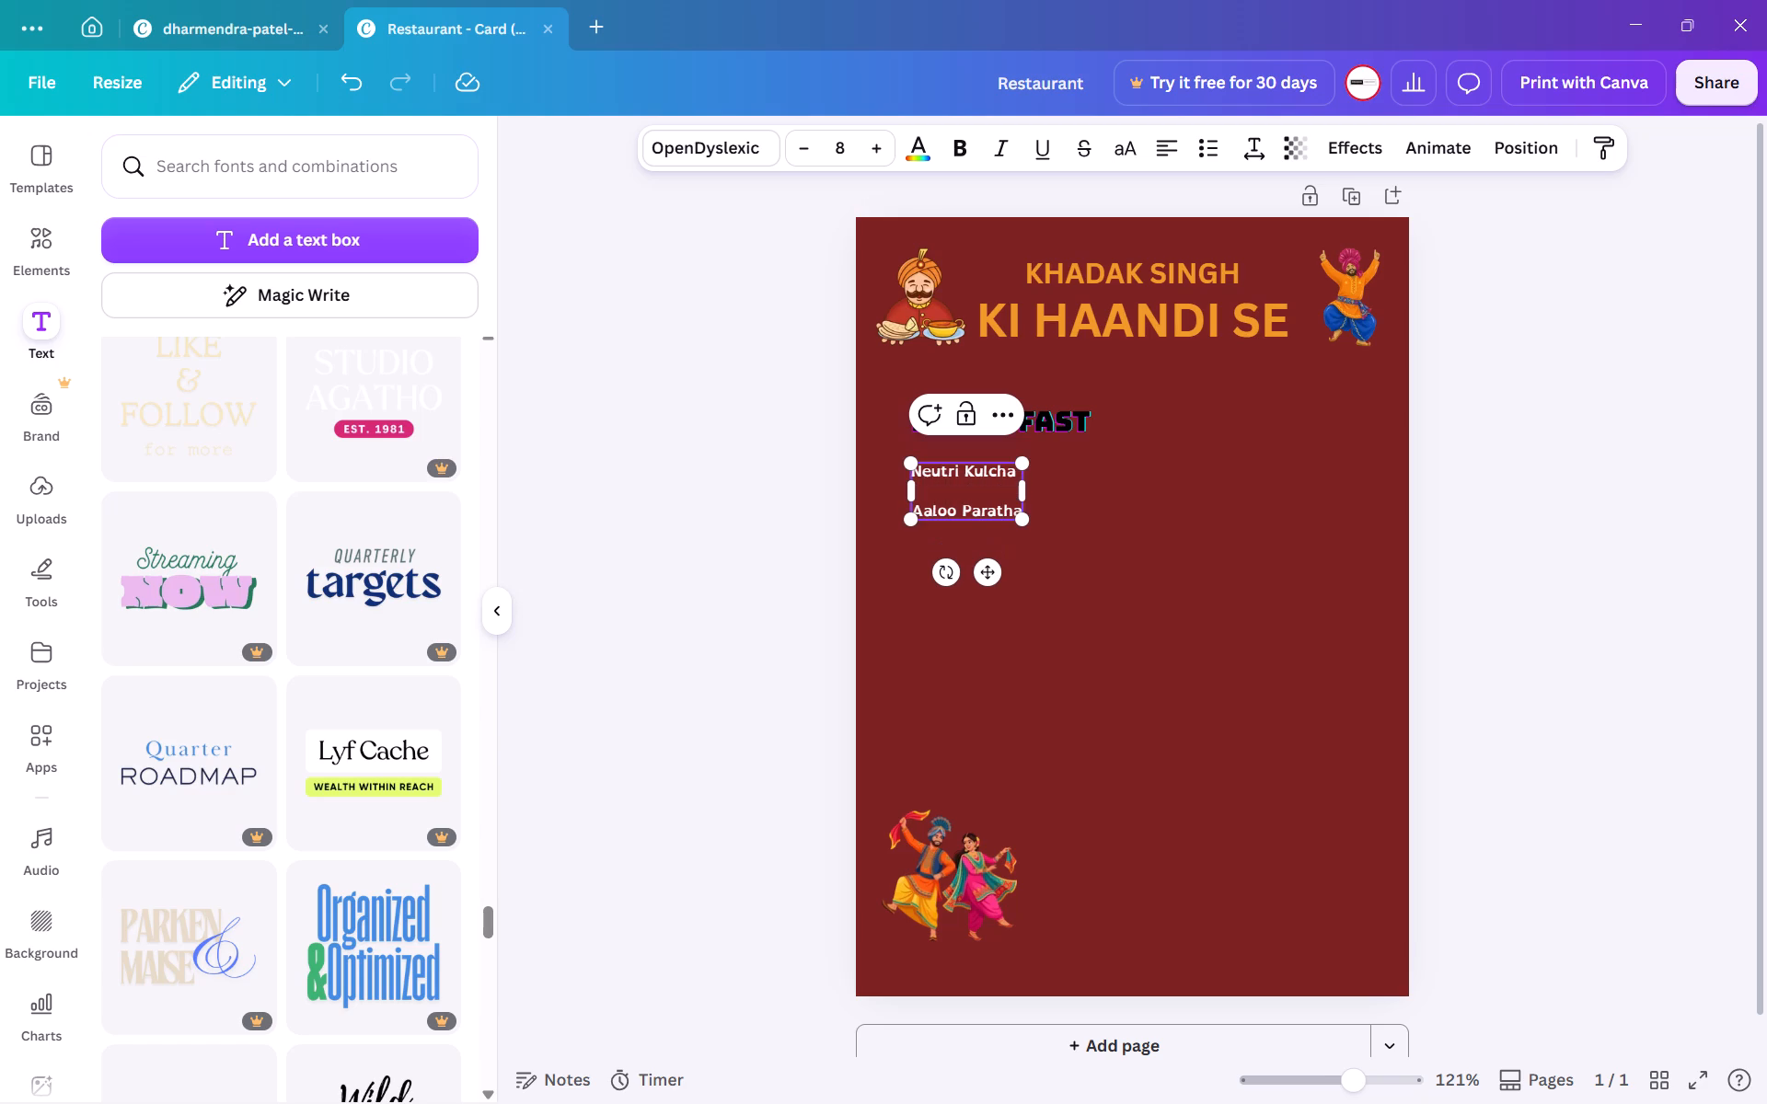
Add "Mix Paratha" and "Onion Paratha" below "Aaloo Paratha", each separated by a blank line.
{"action": "key", "text": "Down"}
{"action": "key", "text": "Return"}
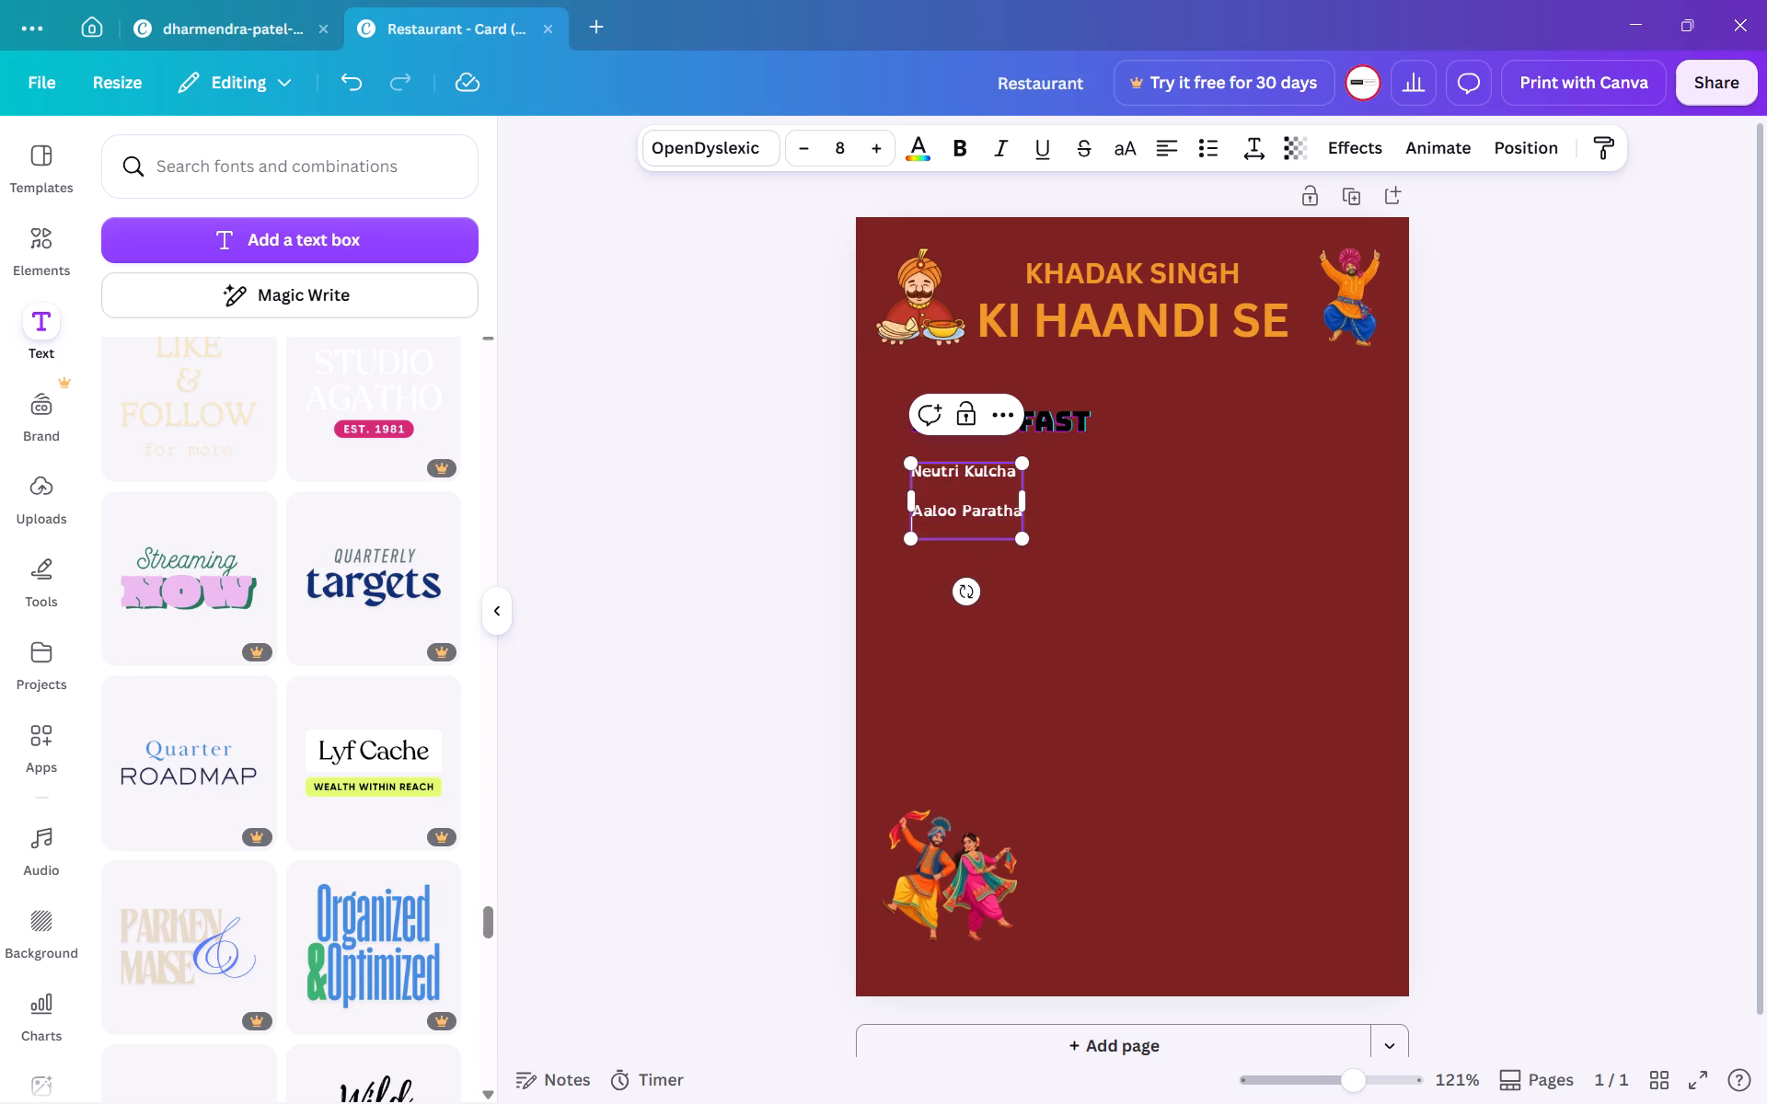
{"action": "key", "text": "Return"}
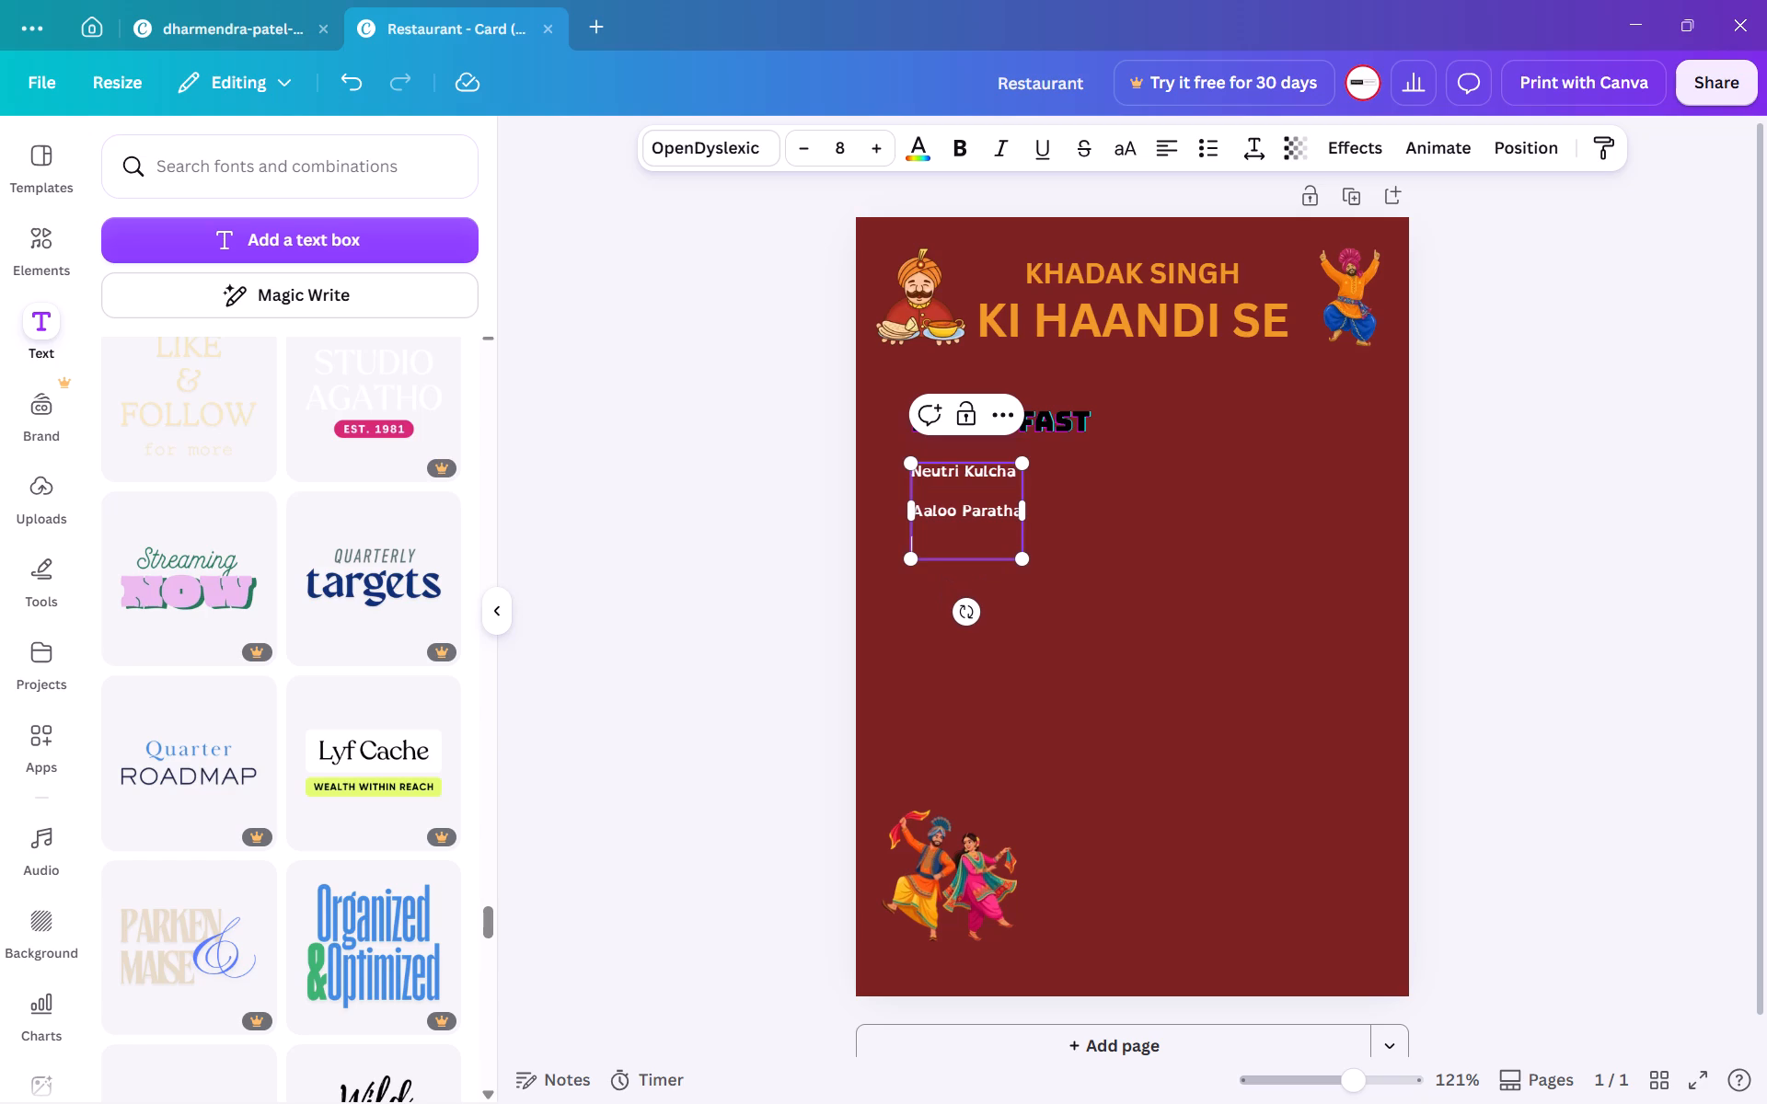
{"action": "type", "text": "Mix"}
{"action": "key", "text": "space"}
{"action": "type", "text": "Paratha"}
{"action": "key", "text": "Return"}
{"action": "key", "text": "Return"}
{"action": "type", "text": "Onio"}
{"action": "type", "text": "n Paratha"}
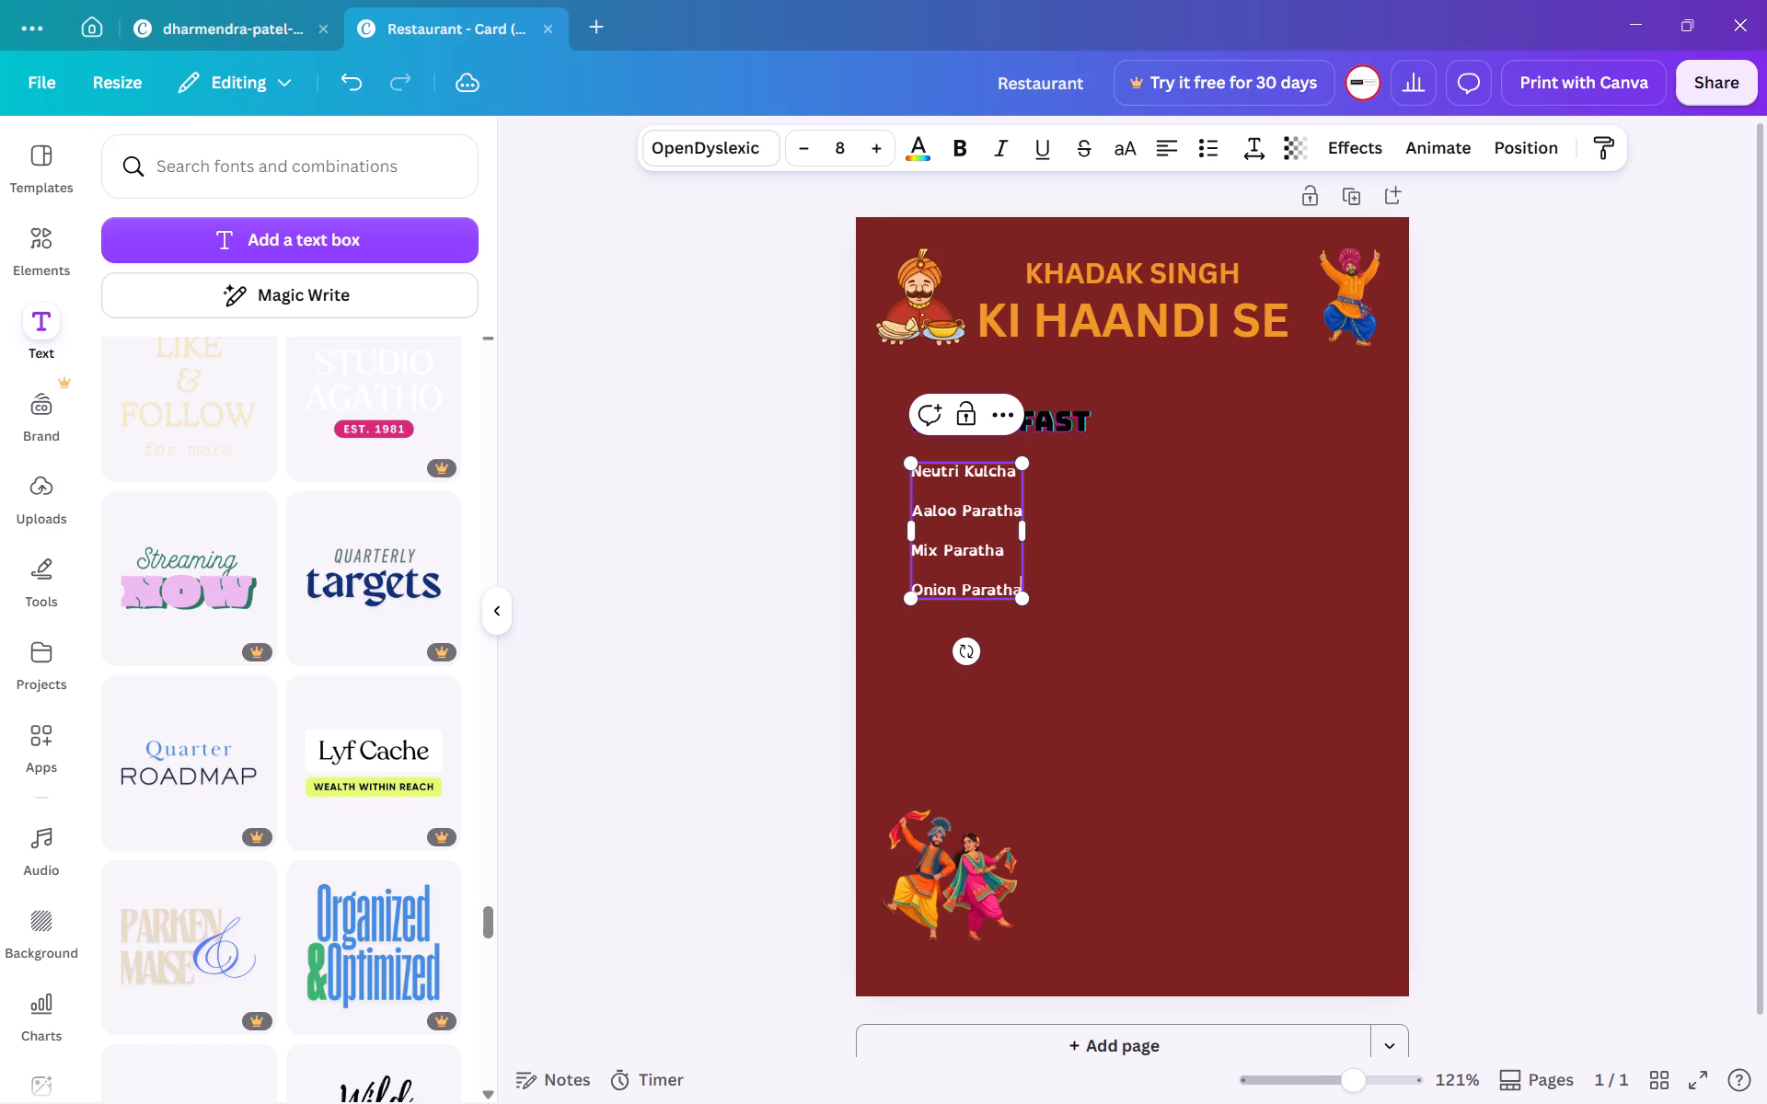
Add "Paneer Paratha" below "Onion Paratha" in the dish list, leaving a blank line between them.
{"action": "key", "text": "Return"}
{"action": "key", "text": "Return"}
{"action": "type", "text": "Paneer B"}
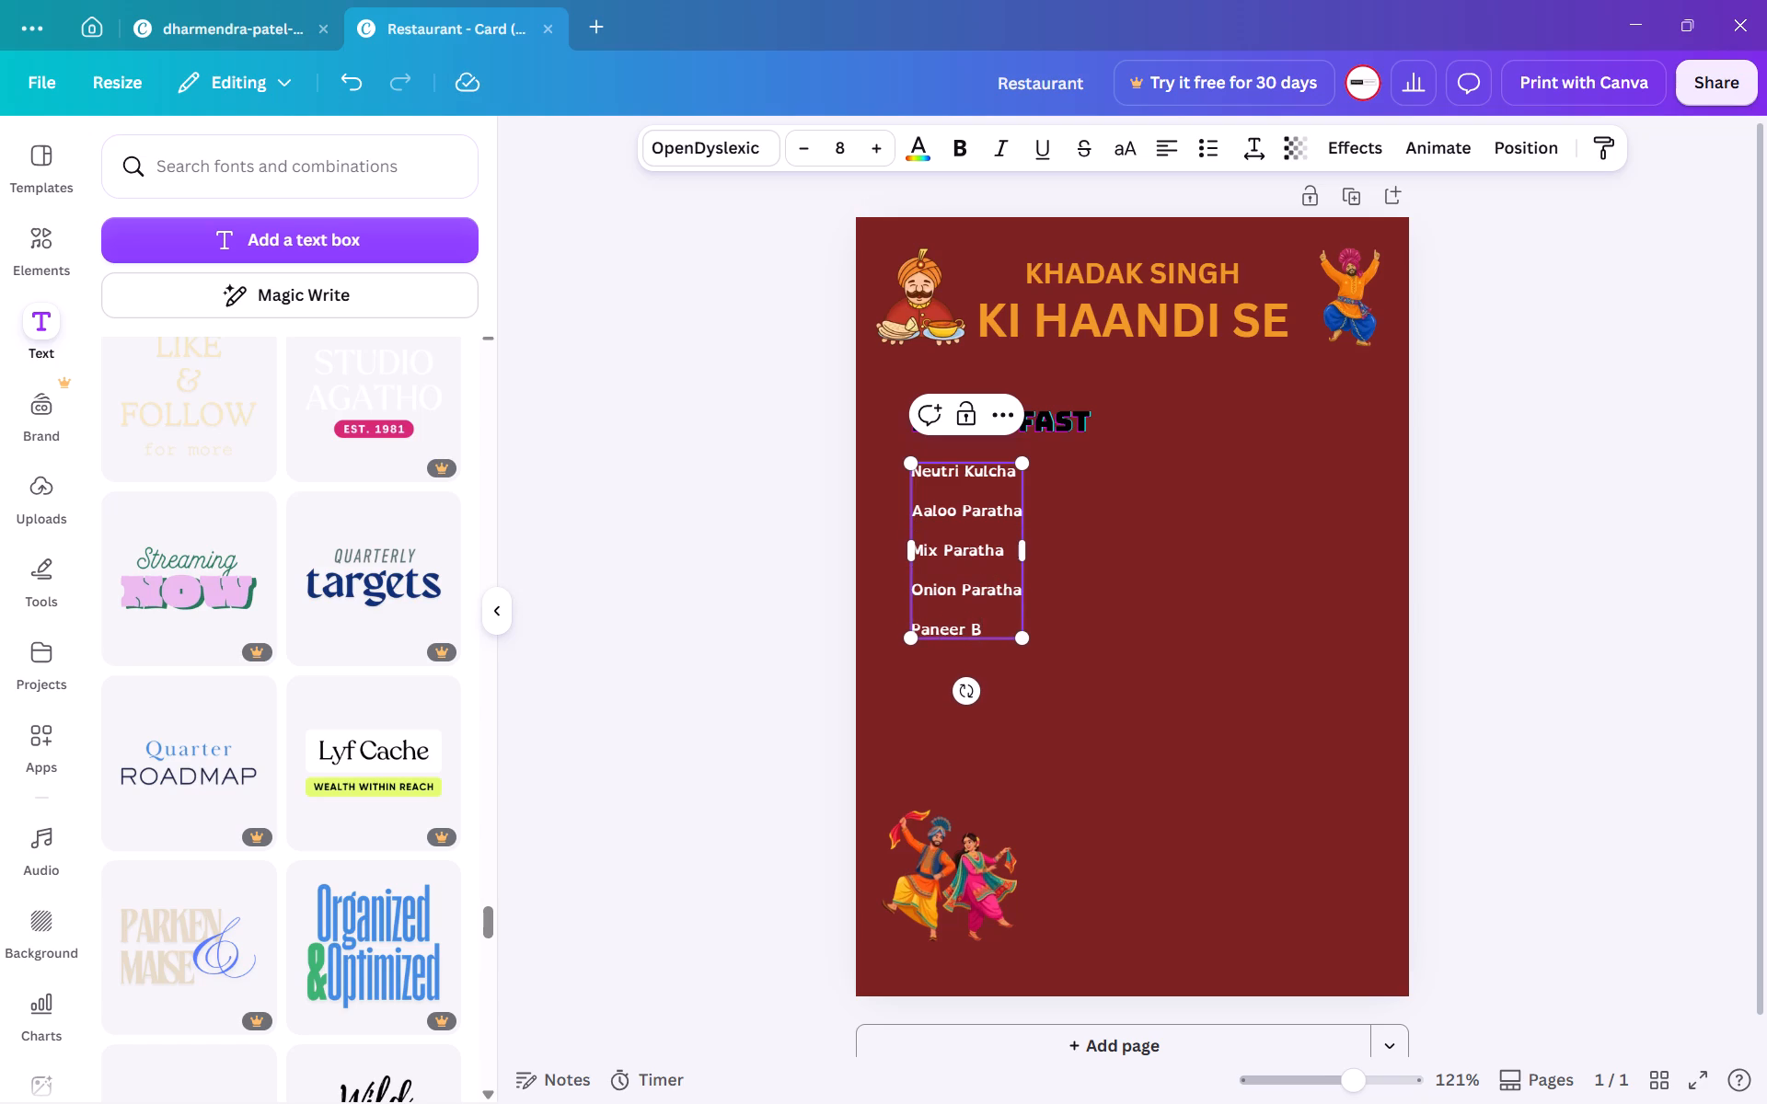
{"action": "key", "text": "BackSpace"}
{"action": "type", "text": "Pra"}
{"action": "key", "text": "BackSpace"}
{"action": "key", "text": "BackSpace"}
{"action": "type", "text": "art"}
{"action": "key", "text": "BackSpace"}
{"action": "type", "text": "atha"}
Add "Gobhi Paratha" below "Paneer Paratha" in the dish list, leaving a blank line between them.
{"action": "key", "text": "Return"}
{"action": "key", "text": "Return"}
{"action": "type", "text": "Hobhi"}
{"action": "key", "text": "BackSpace"}
{"action": "key", "text": "BackSpace"}
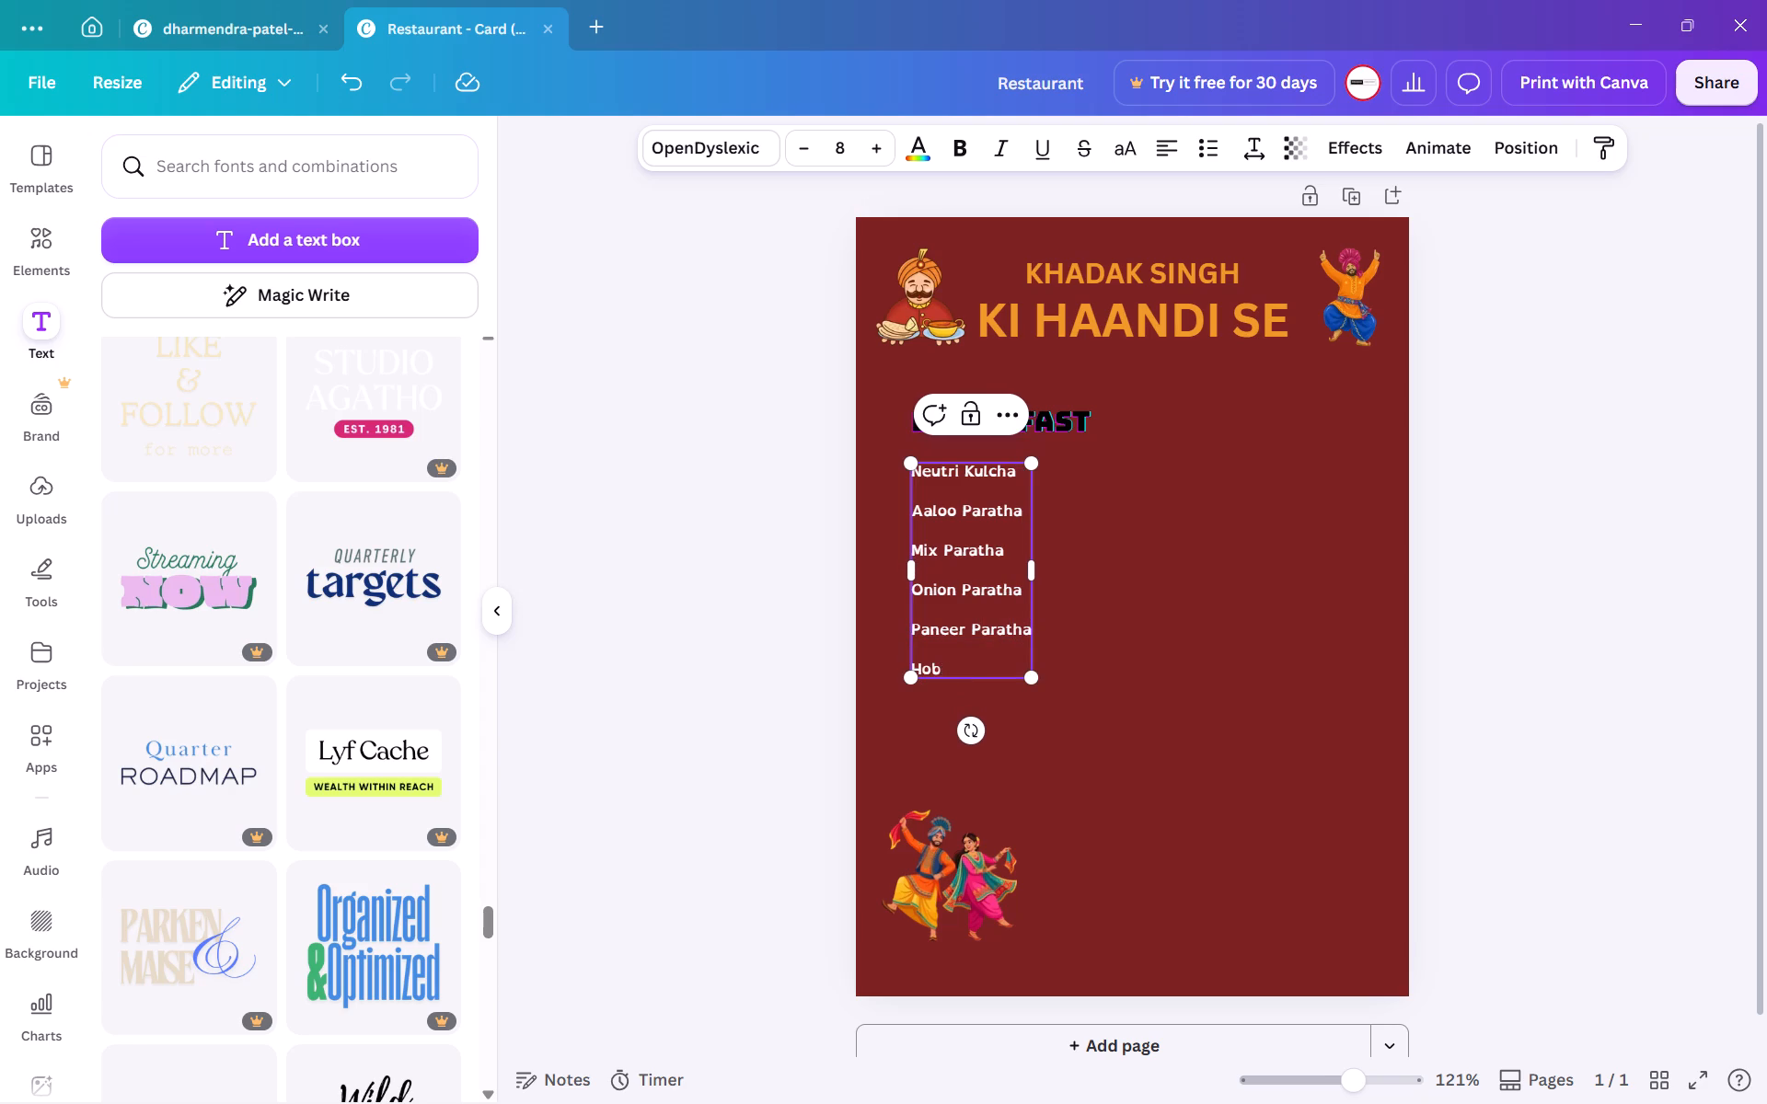
{"action": "key", "text": "BackSpace"}
{"action": "key", "text": "BackSpace"}
{"action": "key", "text": "BackSpace"}
{"action": "type", "text": "Gobhi P"}
{"action": "type", "text": "aratha"}
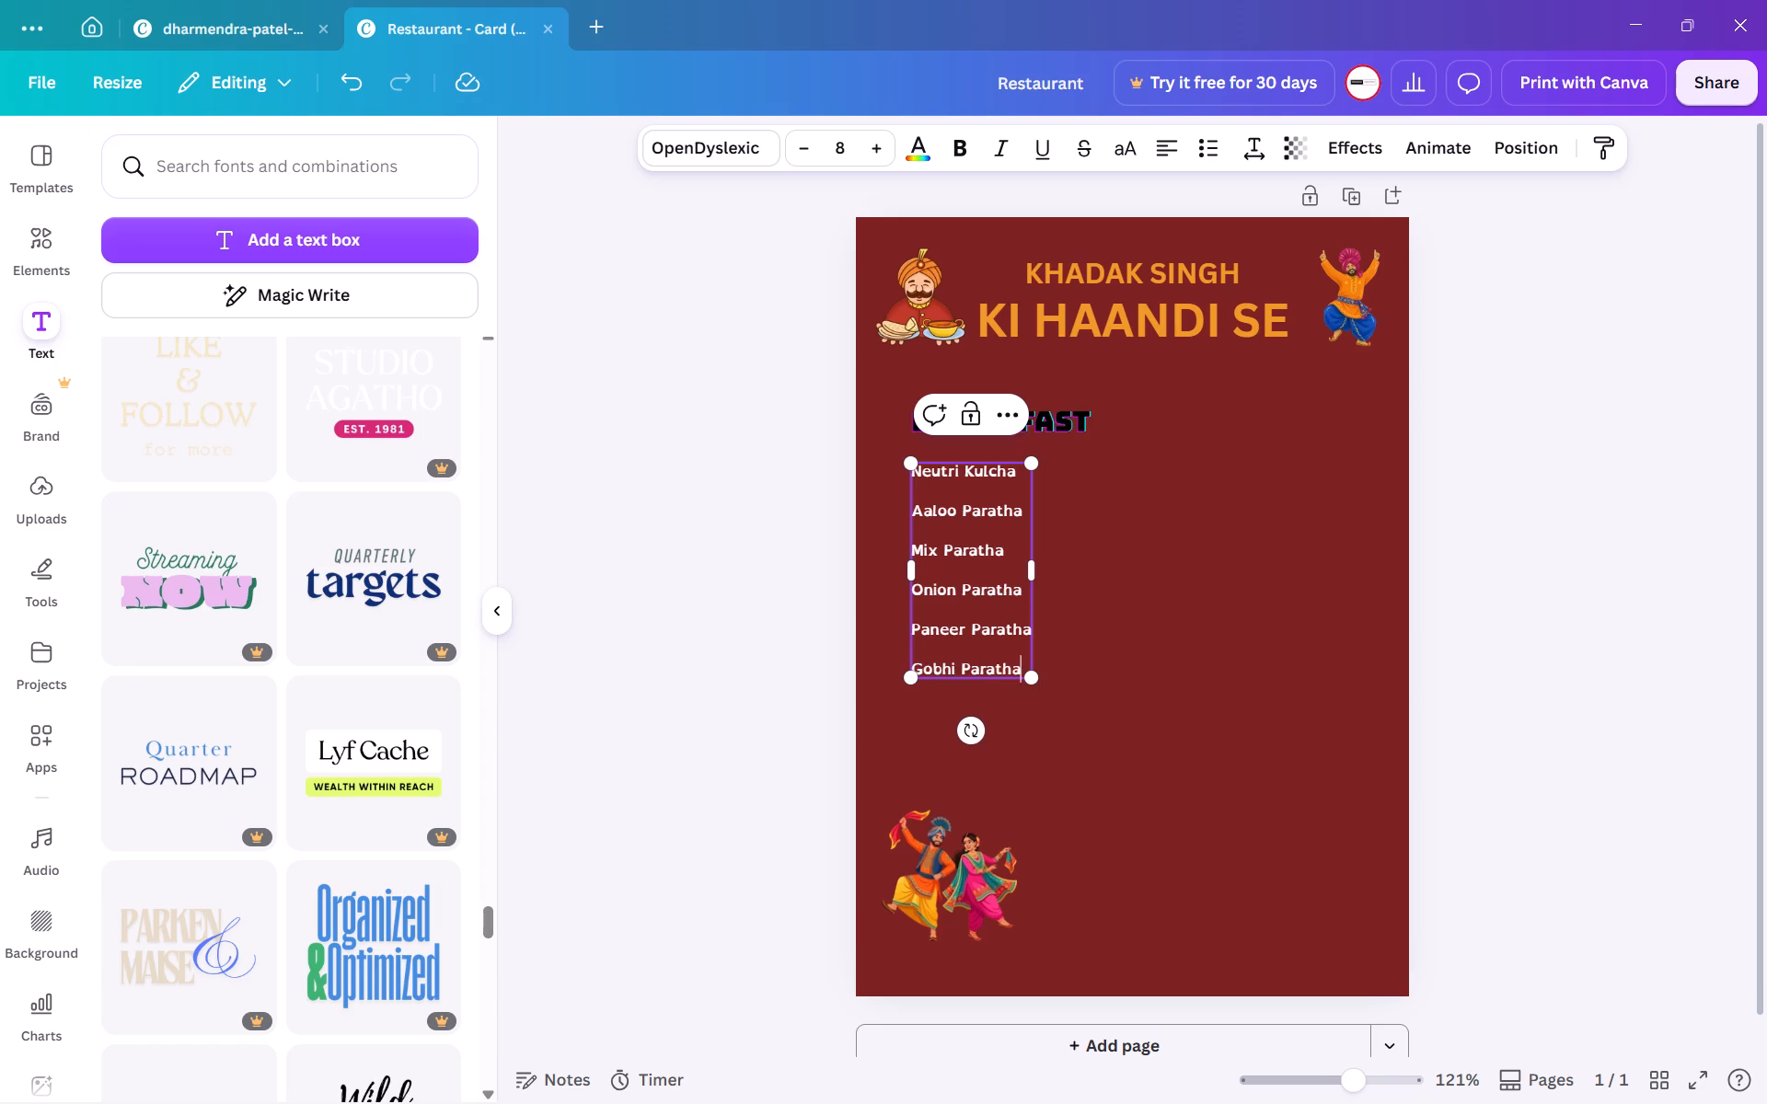
Add "Plain Paratha" and "Naan Chhole" at the end of the dish list, each preceded by a blank line.
{"action": "key", "text": "Return"}
{"action": "key", "text": "Return"}
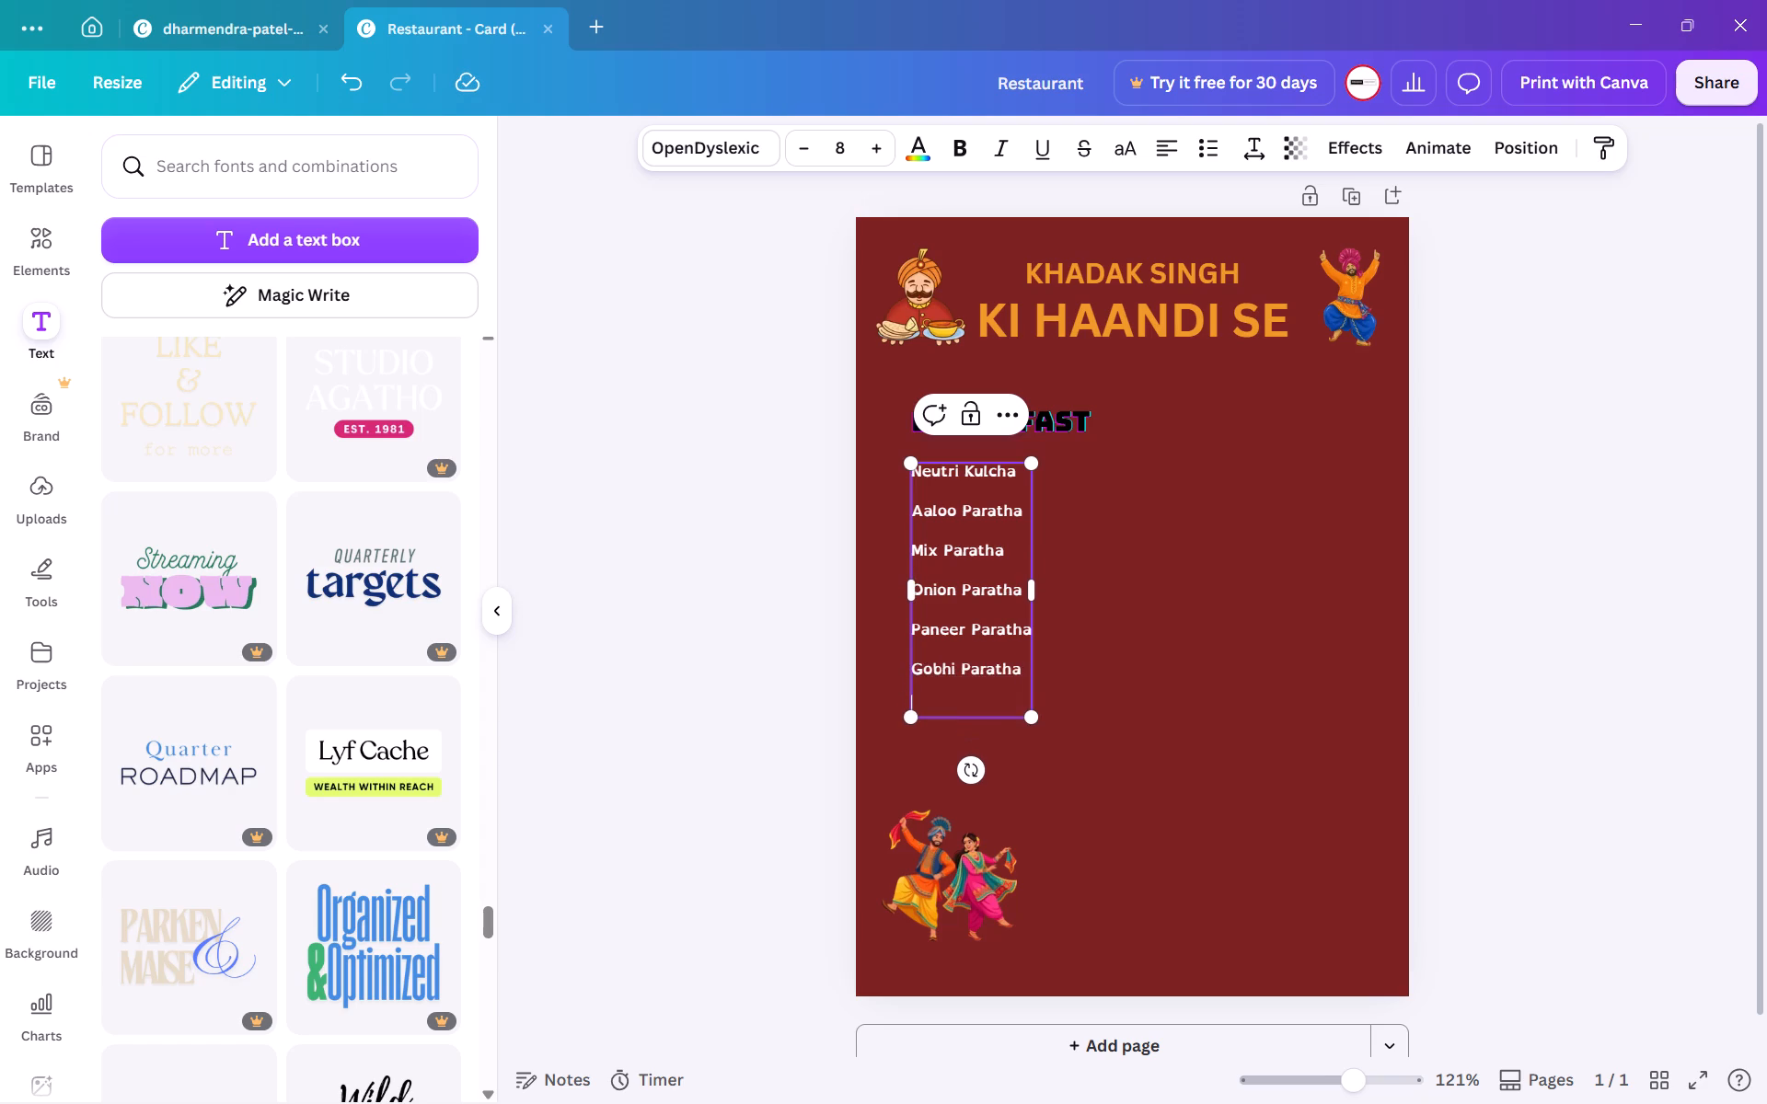
{"action": "type", "text": "Plain"}
{"action": "key", "text": "space"}
{"action": "type", "text": "Paratha"}
{"action": "key", "text": "Return"}
{"action": "key", "text": "Return"}
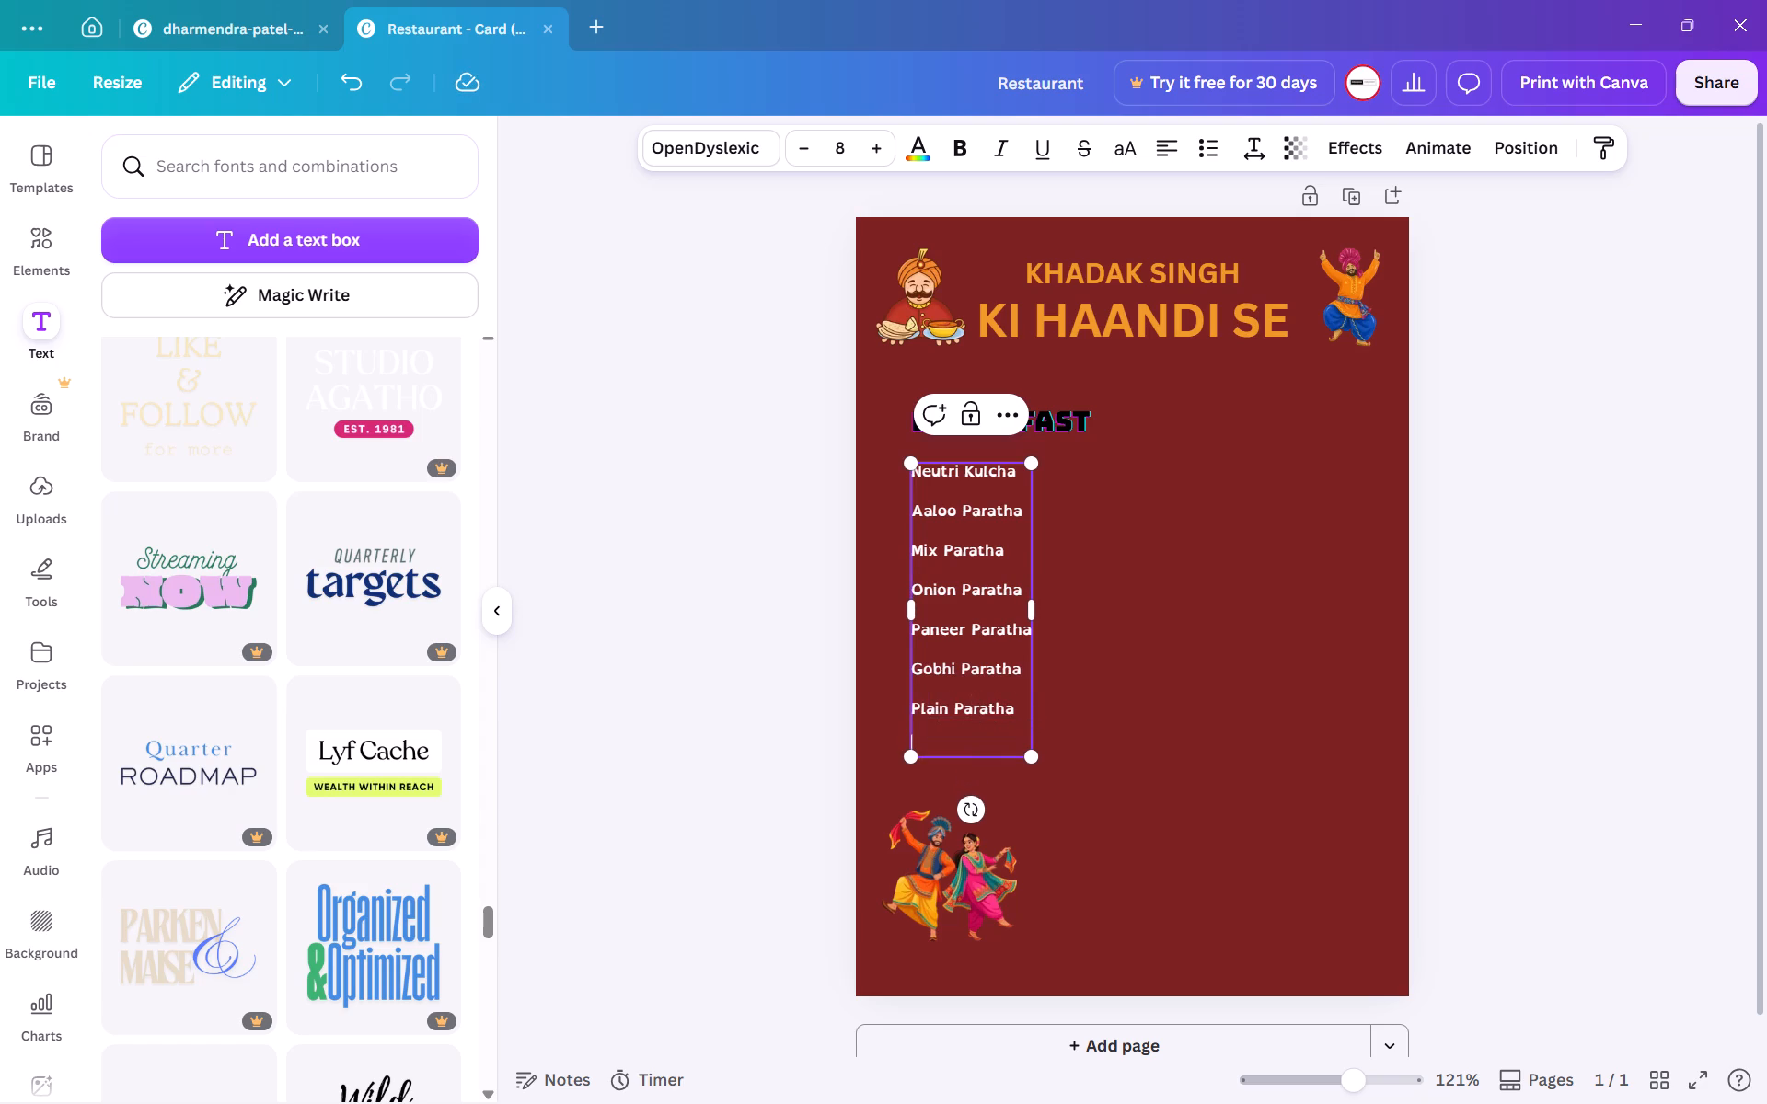
{"action": "type", "text": "Naan Chhole"}
{"action": "left_click", "coordinate": [749, 535]}
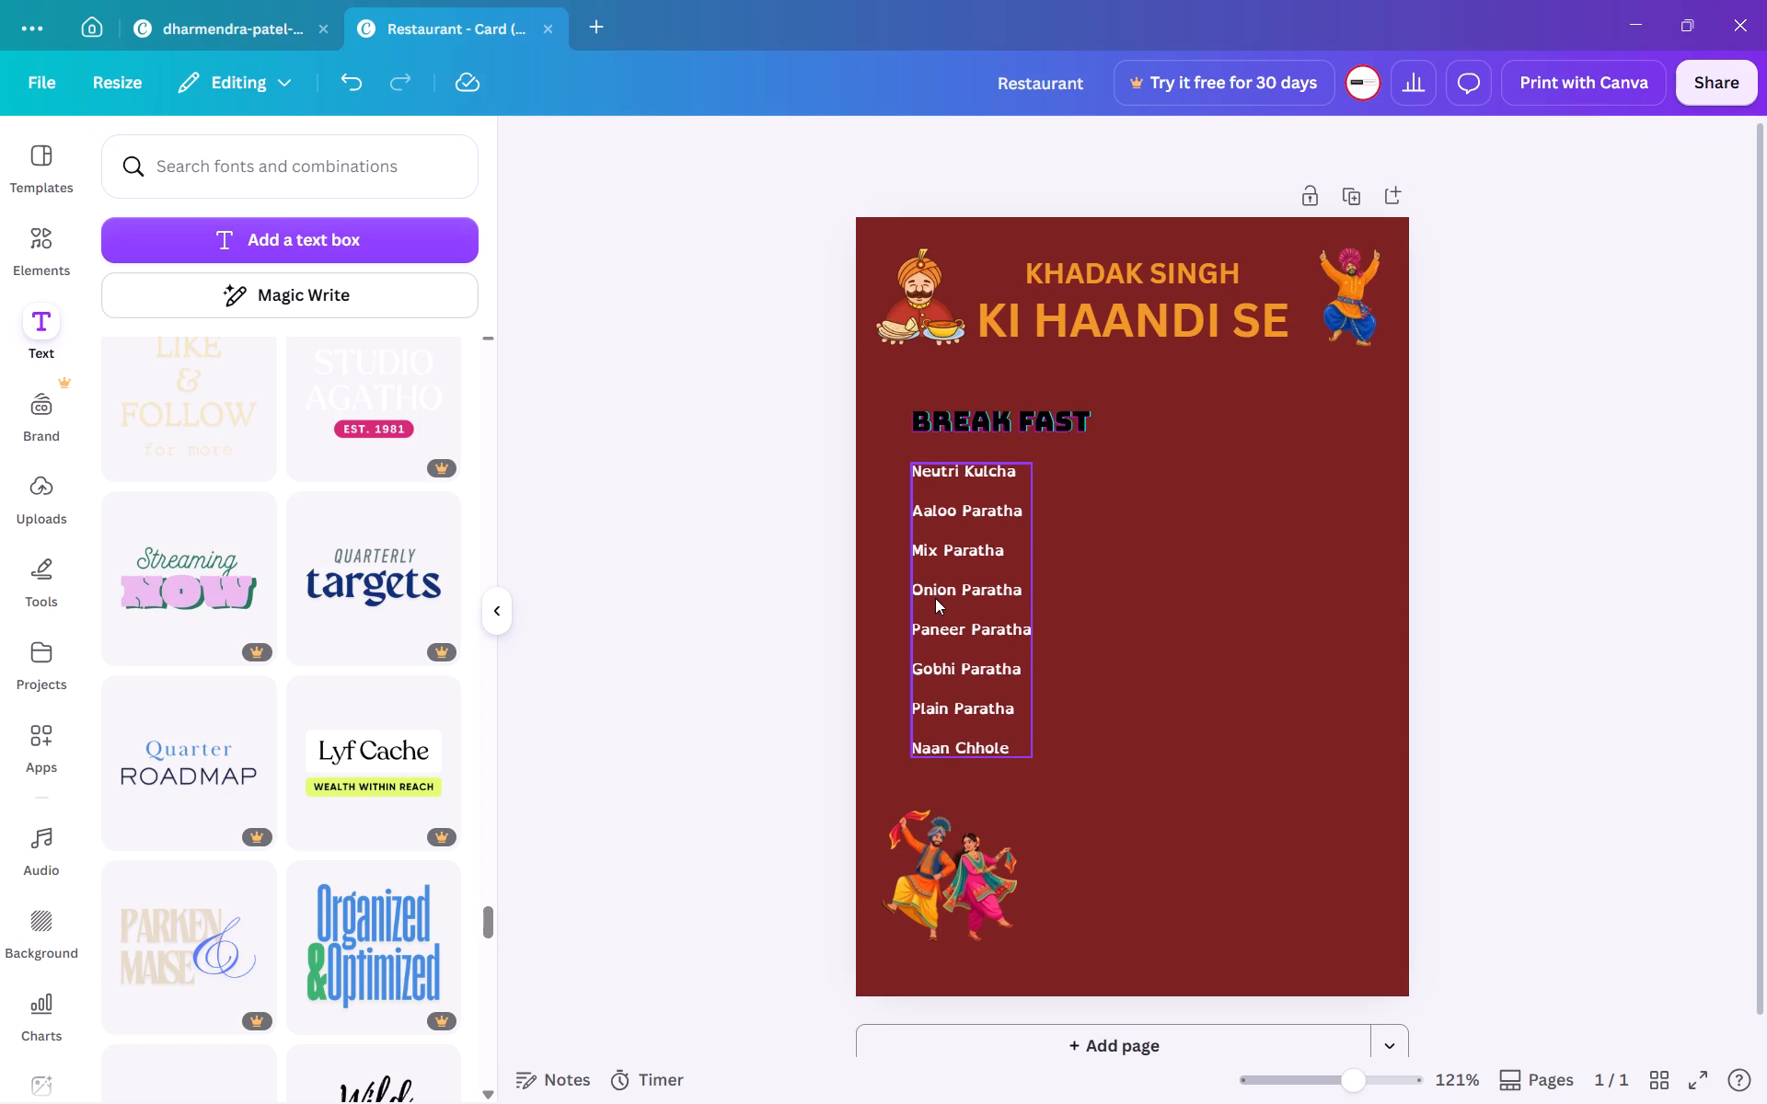
Duplicate the dish list and place the copy directly beside the original, level with its rows.
{"action": "left_click", "coordinate": [935, 598]}
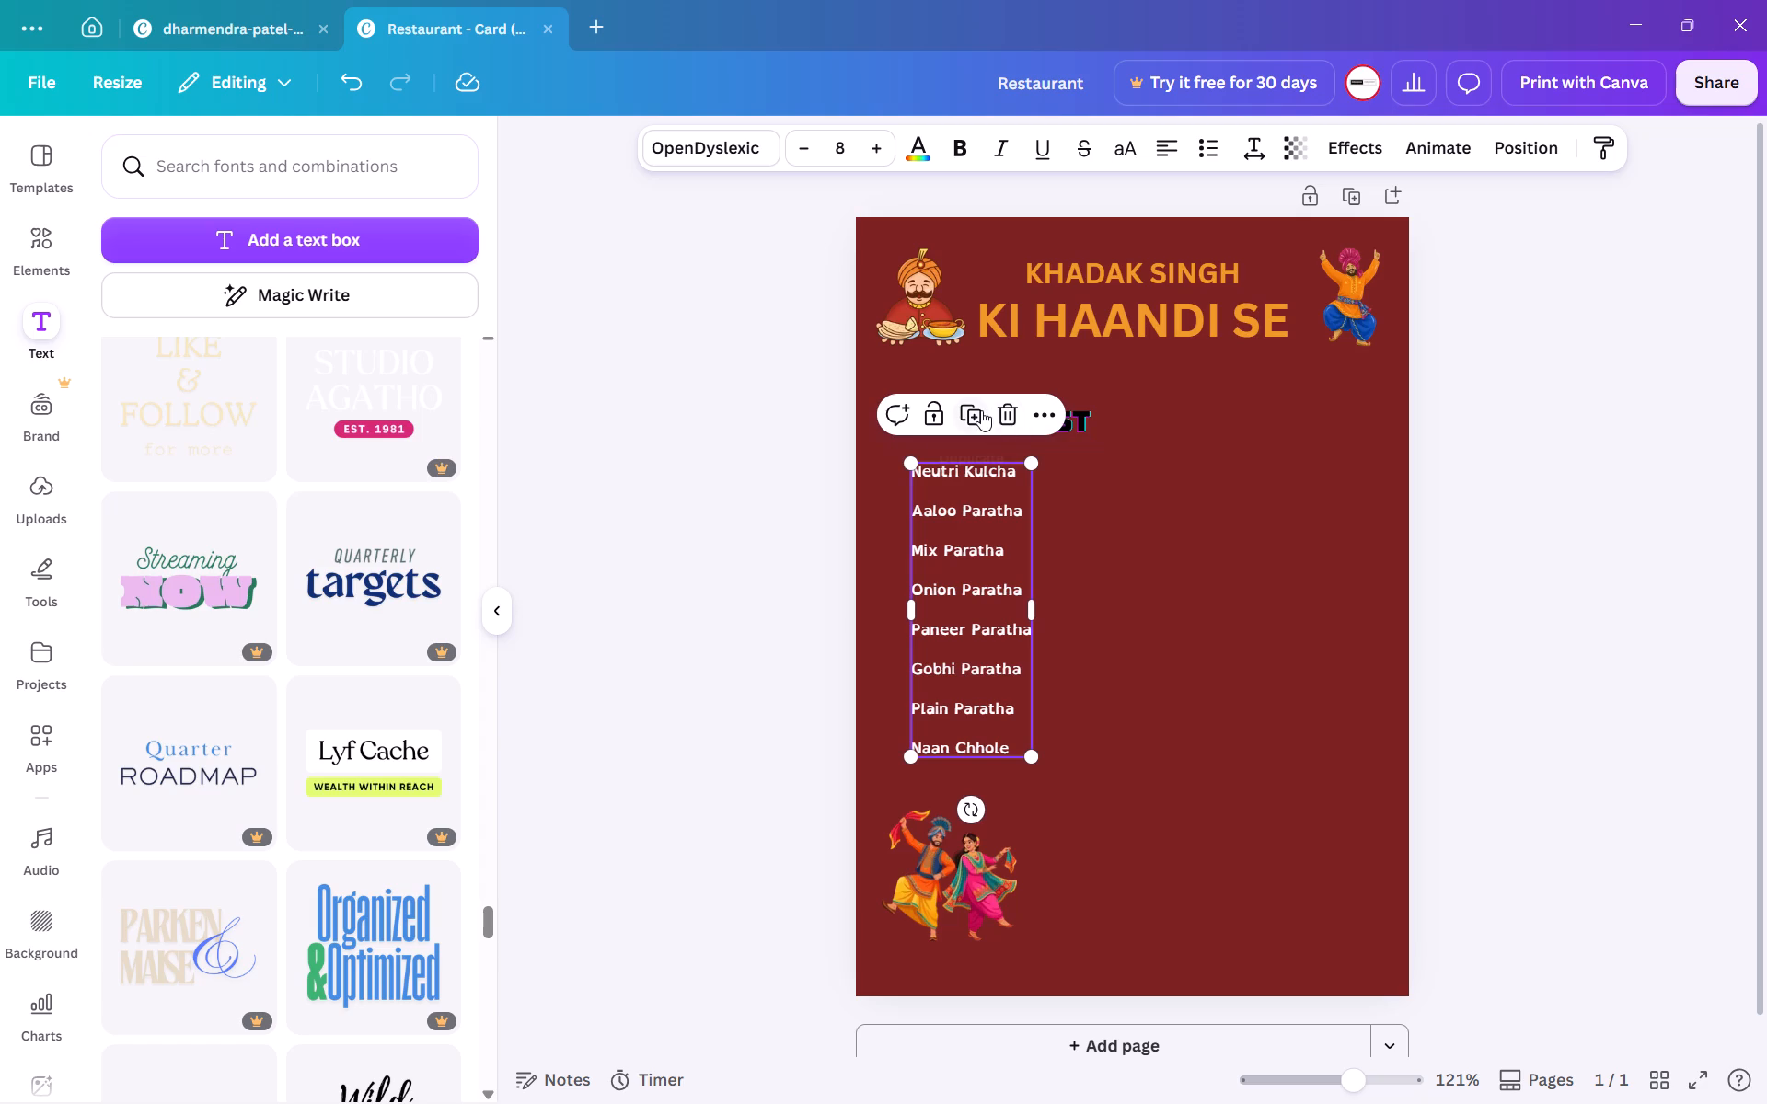
{"action": "left_click", "coordinate": [981, 410]}
{"action": "left_click_drag", "start_coordinate": [1033, 604], "coordinate": [1112, 583]}
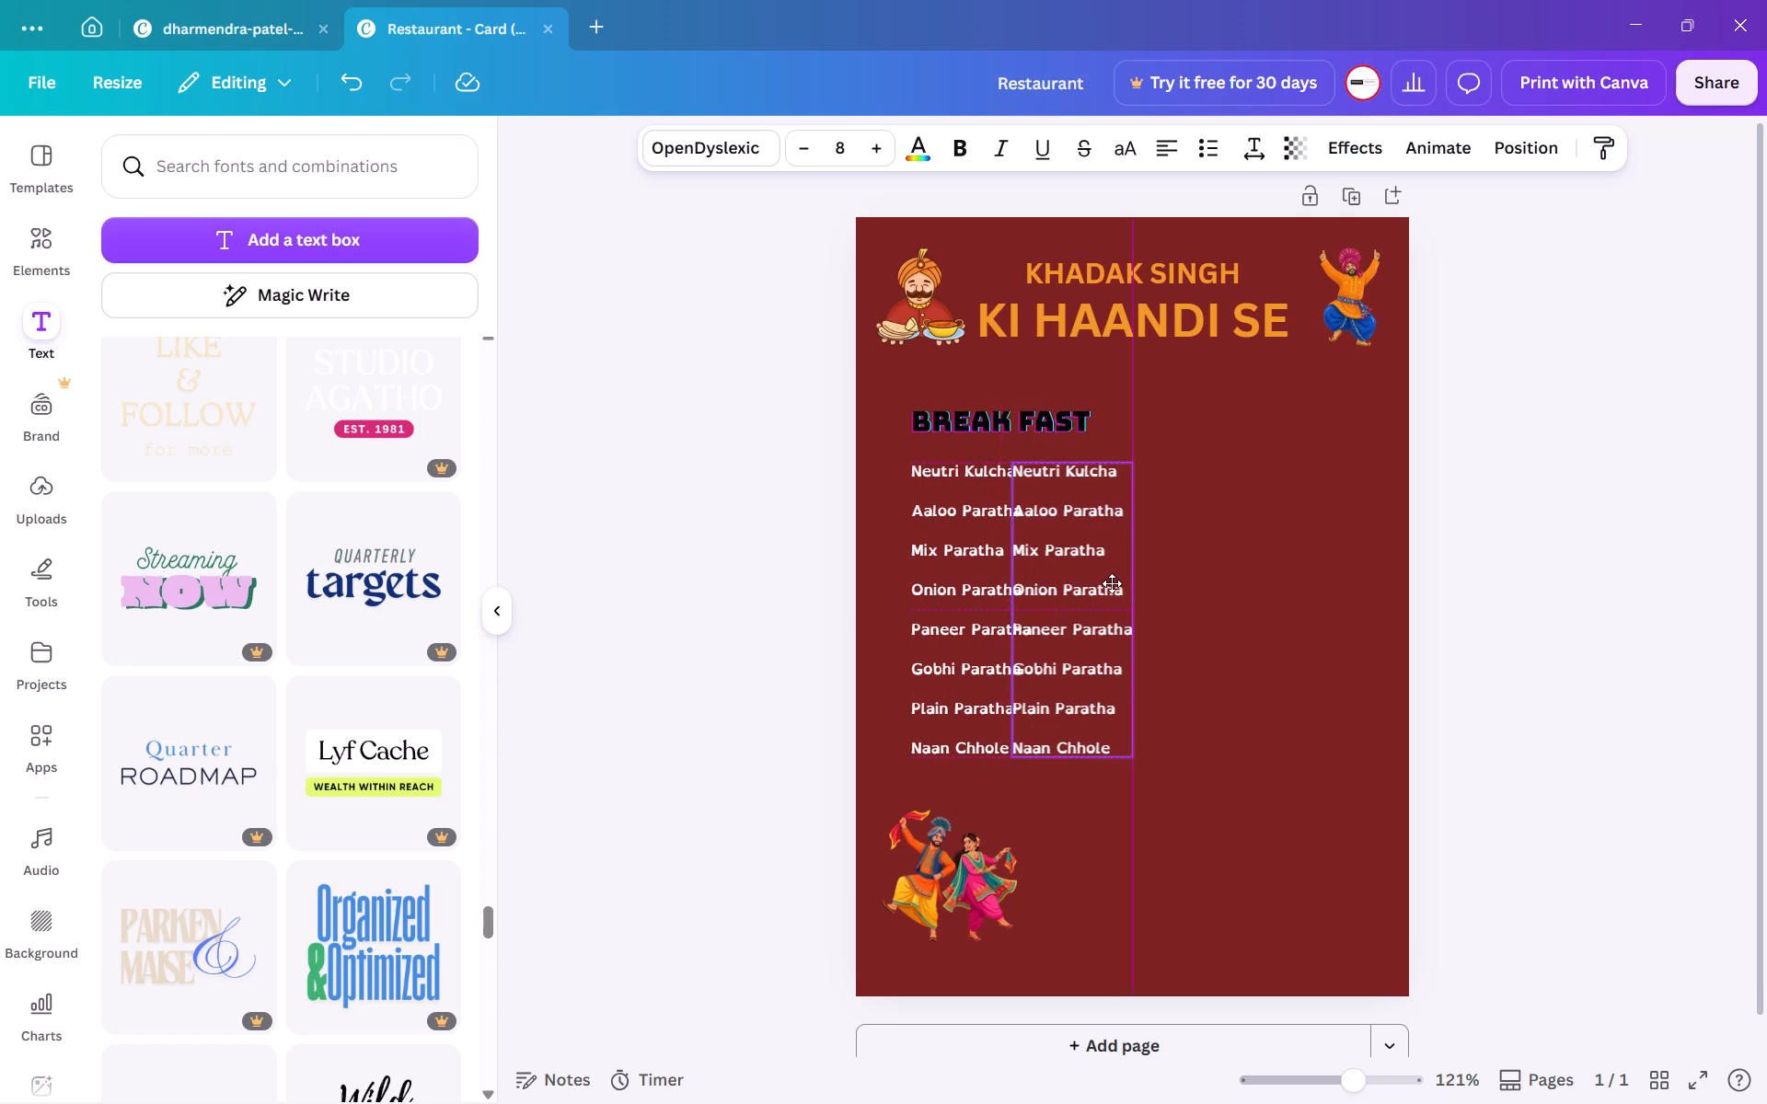
{"action": "left_click_drag", "start_coordinate": [1112, 583], "coordinate": [1135, 581]}
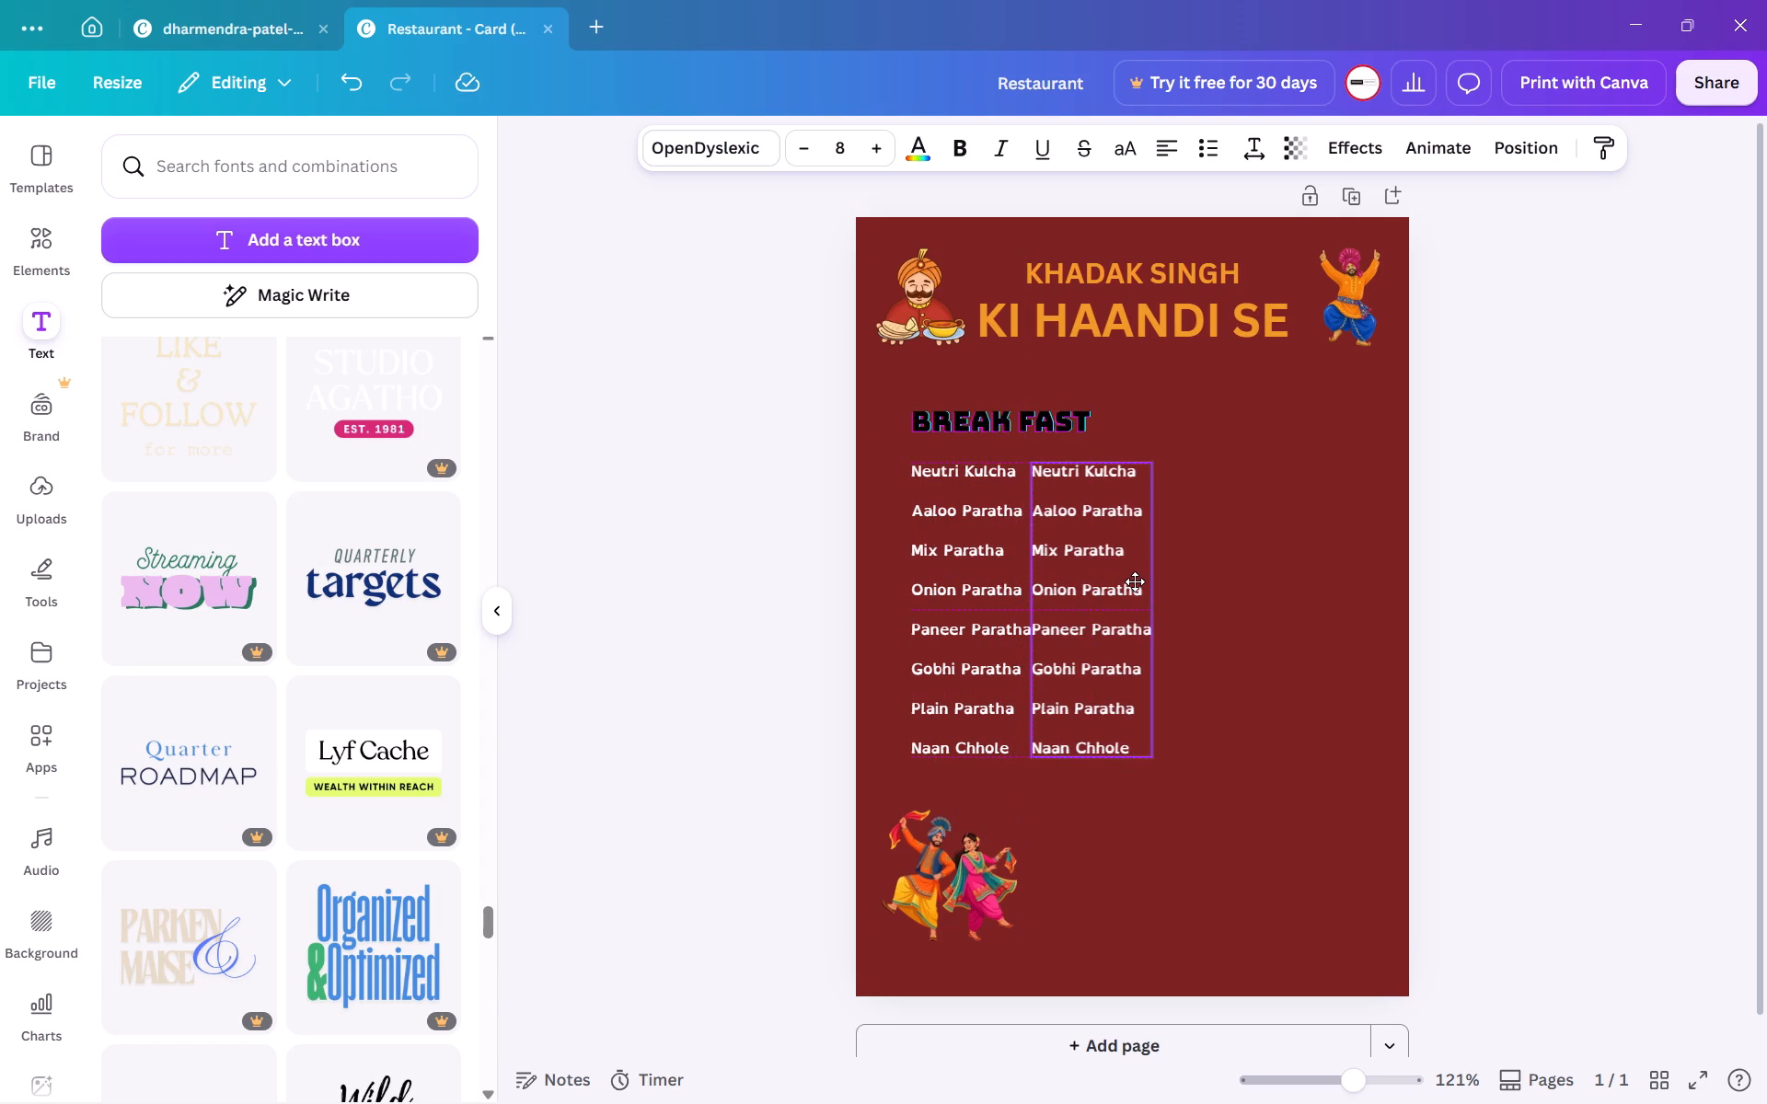
{"action": "left_click_drag", "start_coordinate": [1135, 581], "coordinate": [1134, 581]}
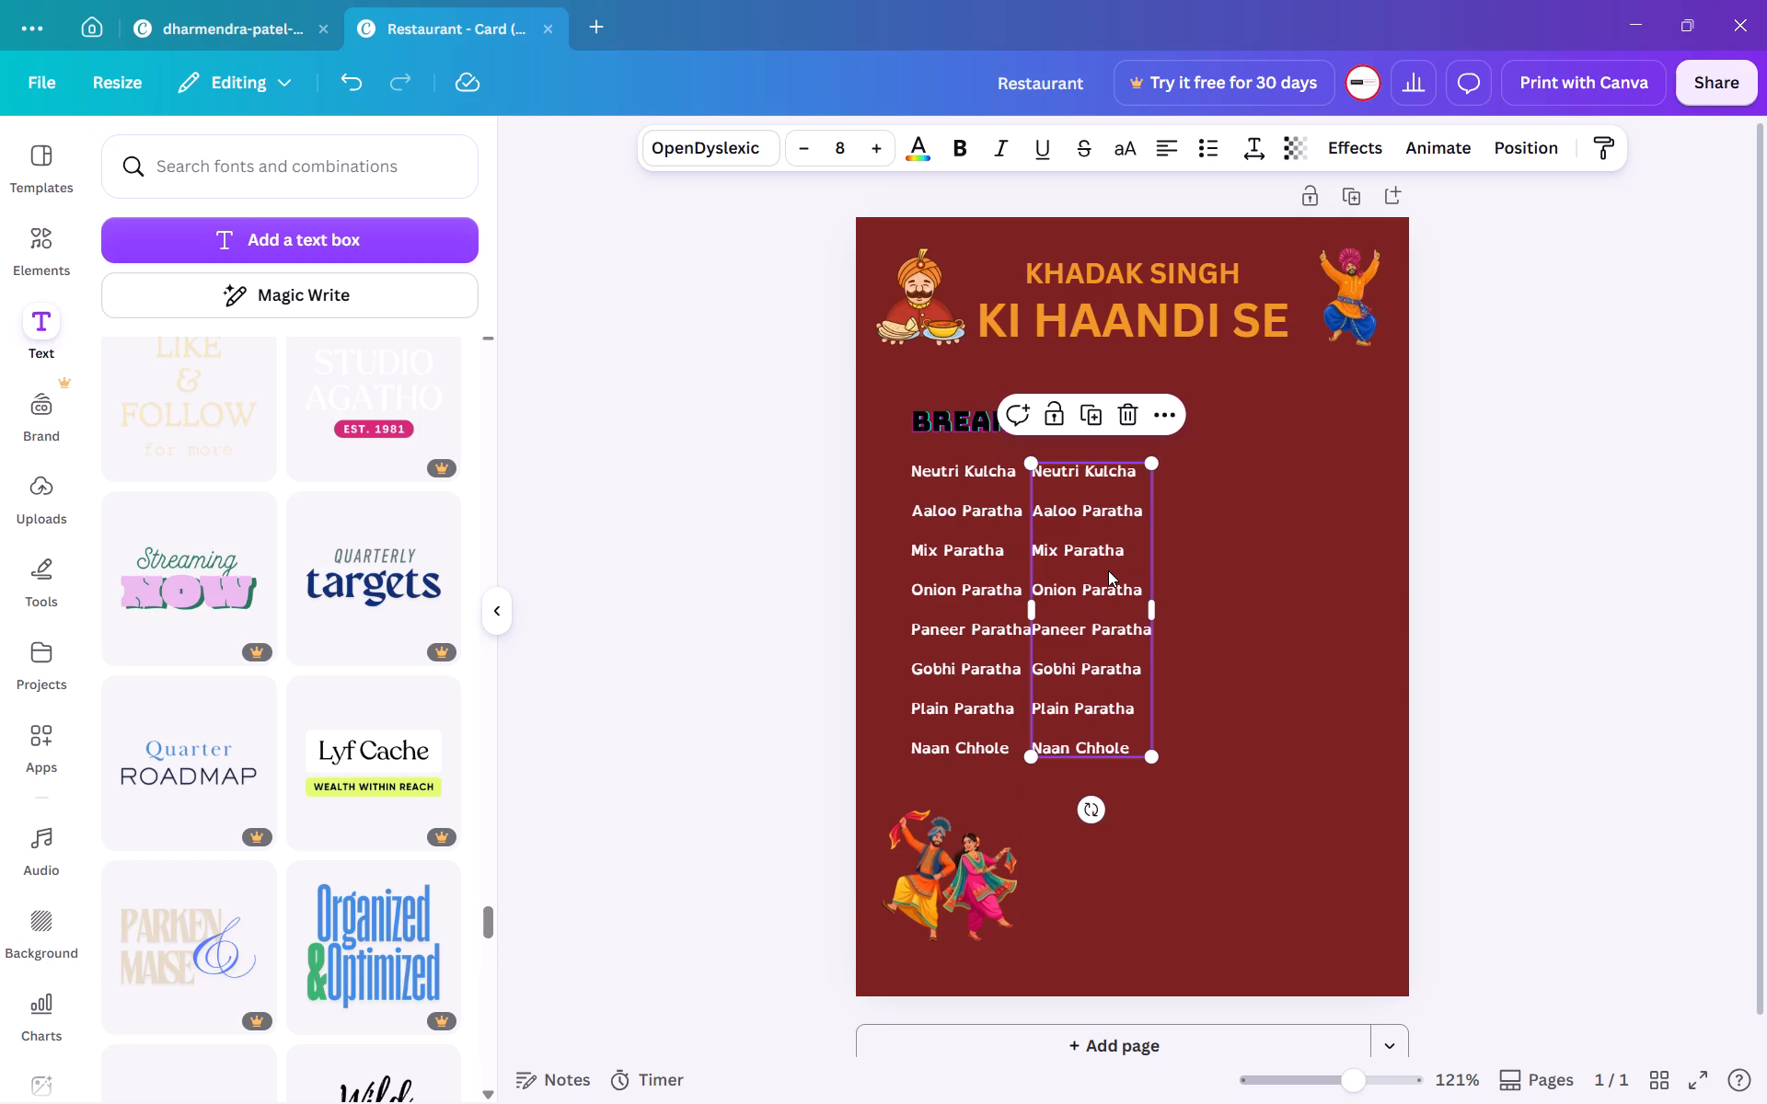
Right-align all the text in the copied dish list.
{"action": "key", "text": "ctrl+a"}
{"action": "left_click", "coordinate": [1108, 570]}
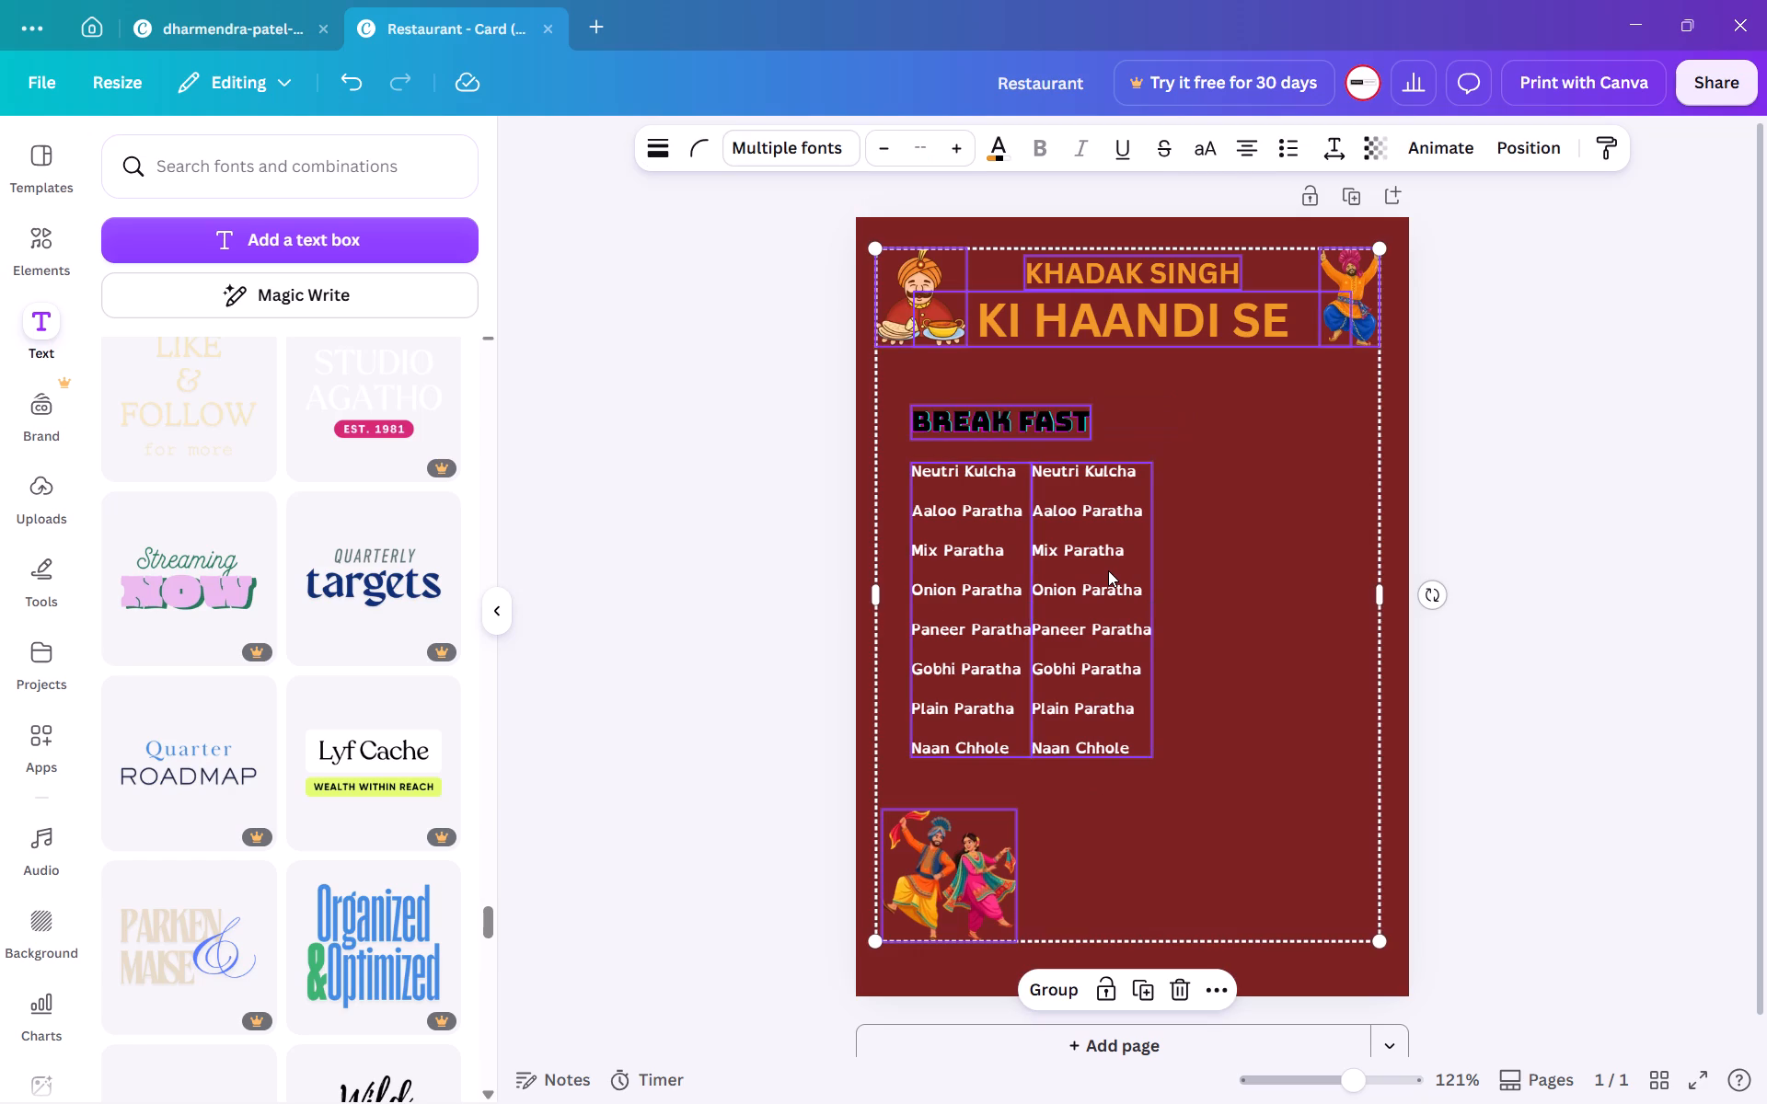
{"action": "left_click", "coordinate": [746, 586]}
{"action": "triple_click", "coordinate": [1105, 589]}
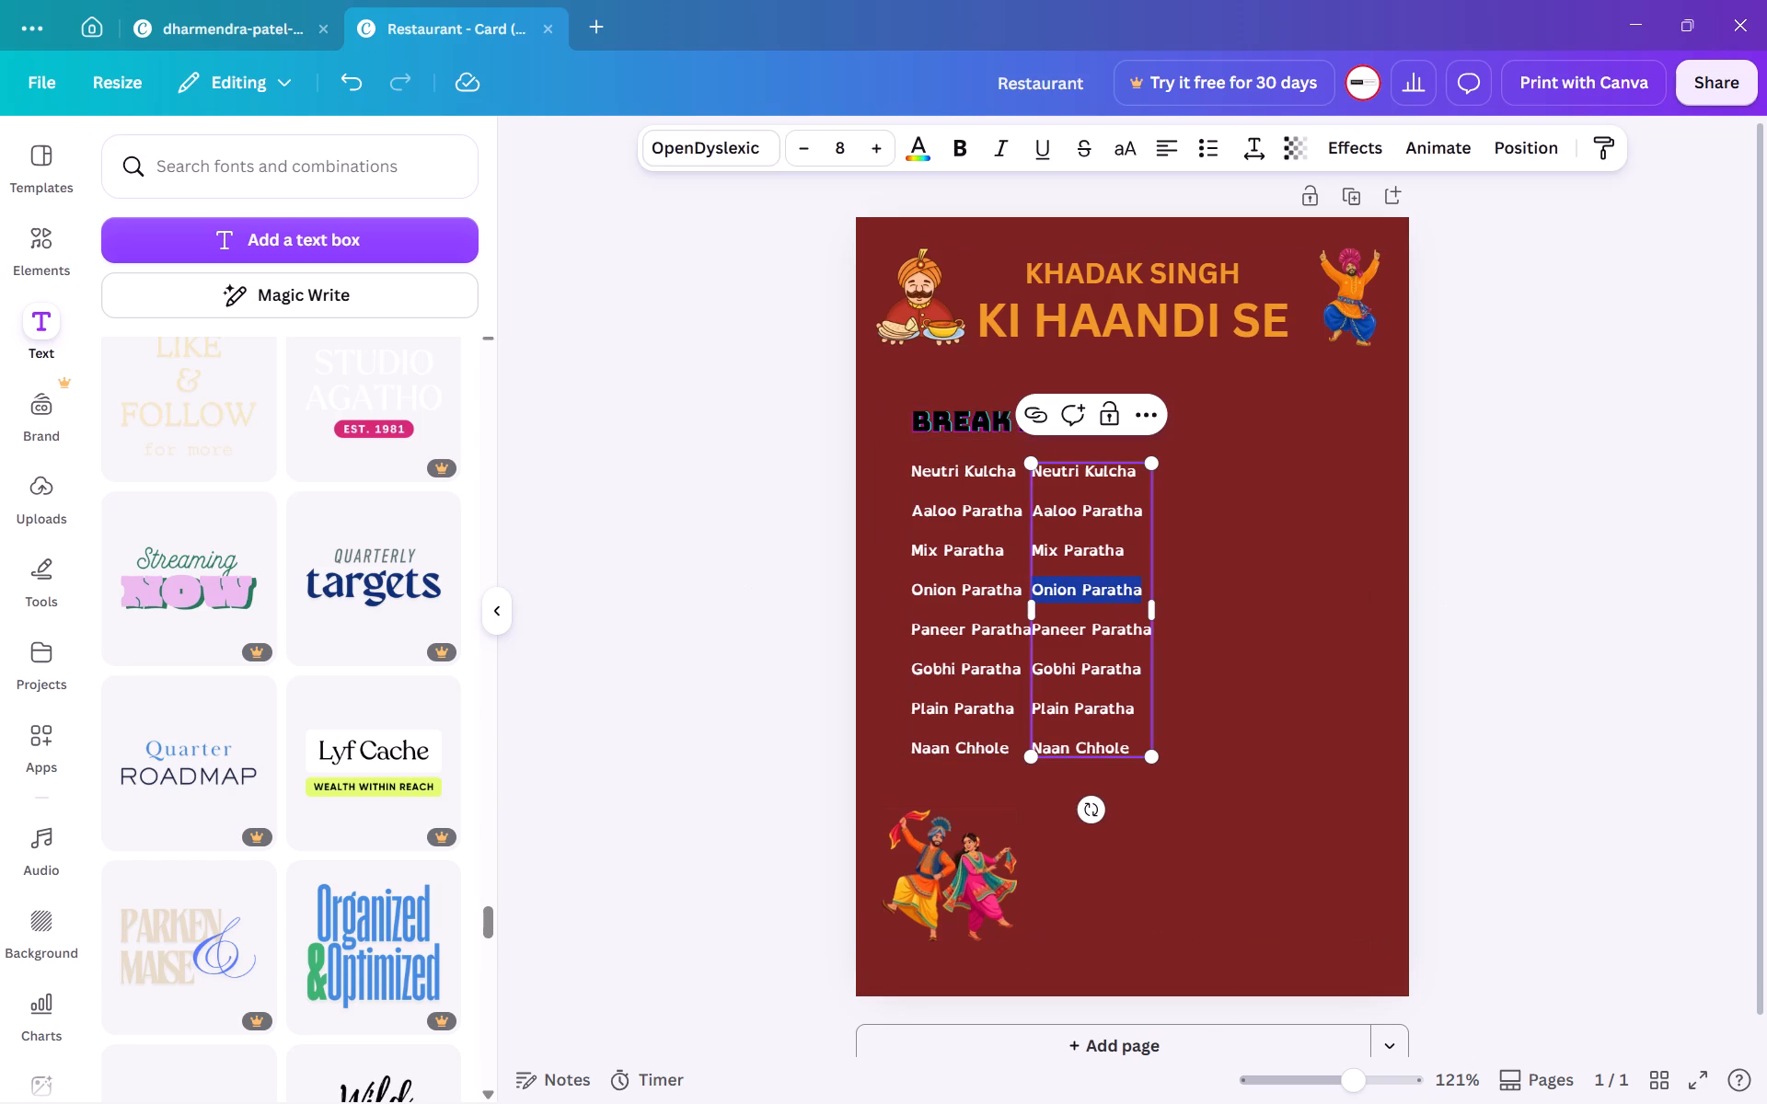
{"action": "key", "text": "ctrl+a"}
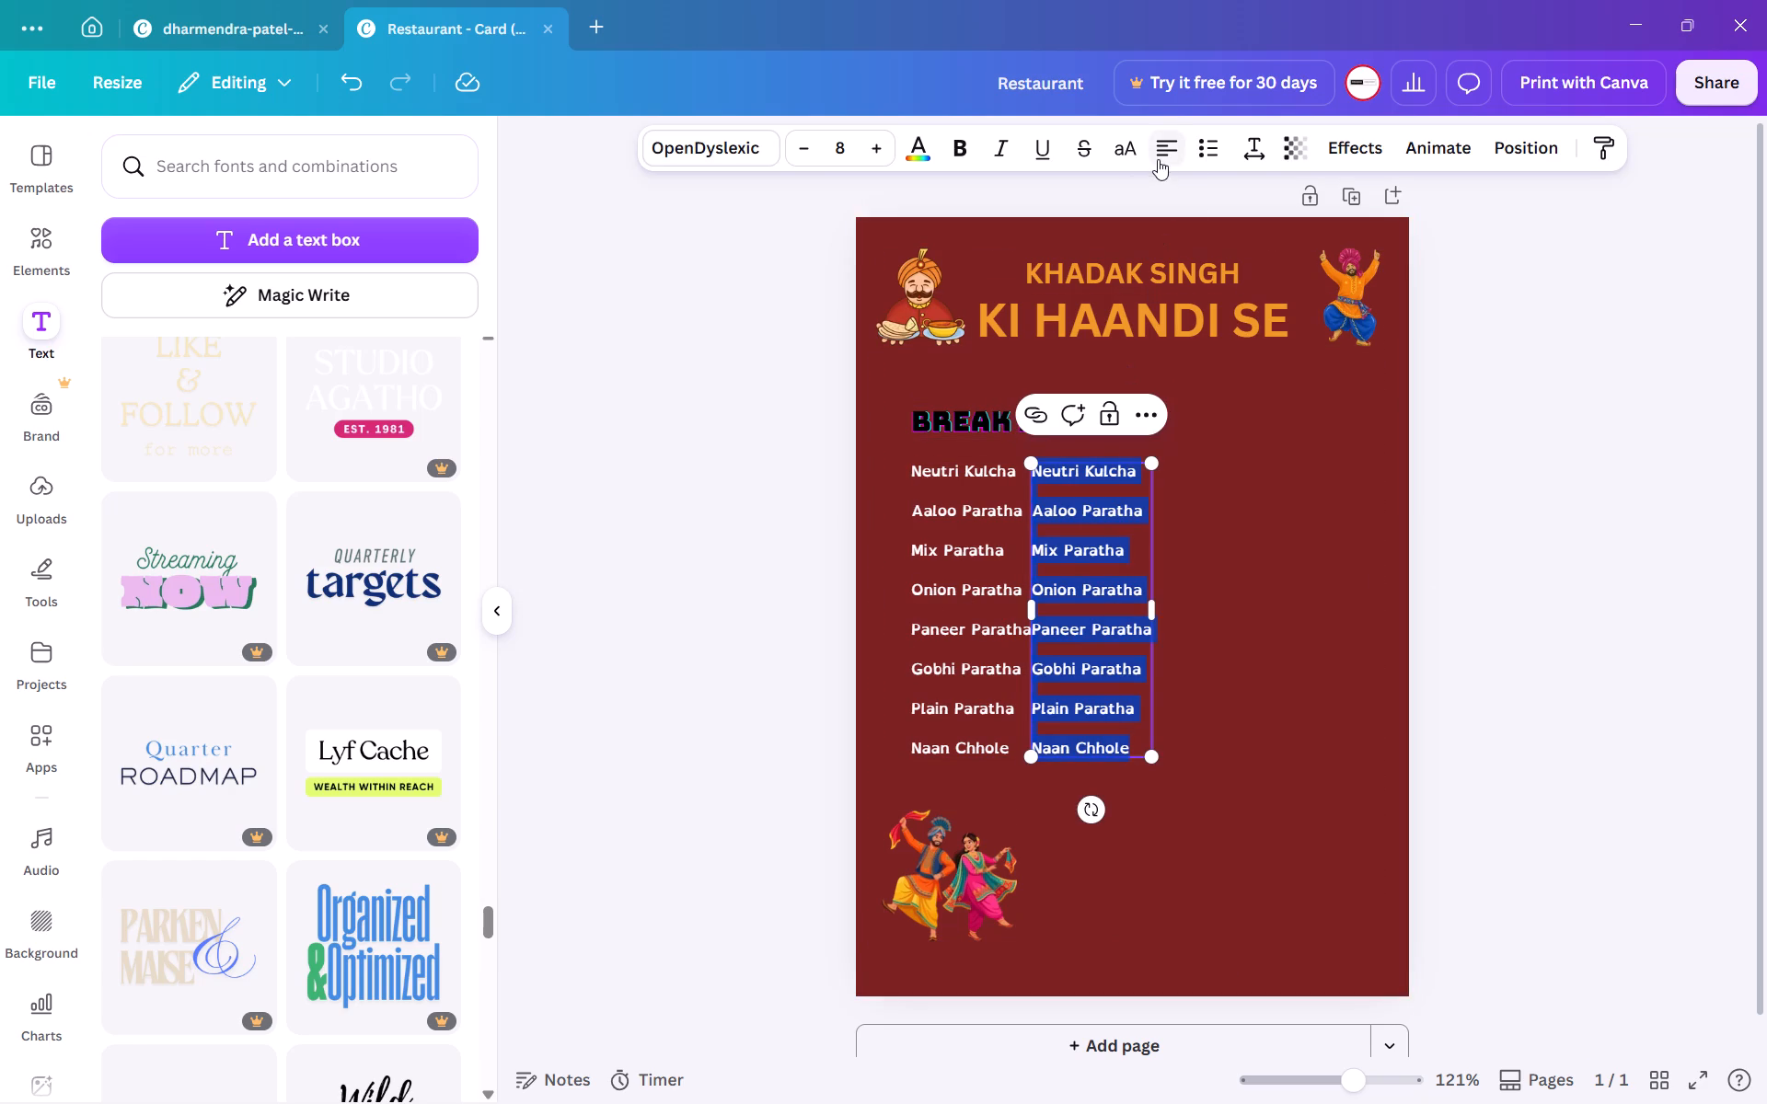
{"action": "left_click", "coordinate": [1158, 159]}
{"action": "left_click", "coordinate": [1158, 159]}
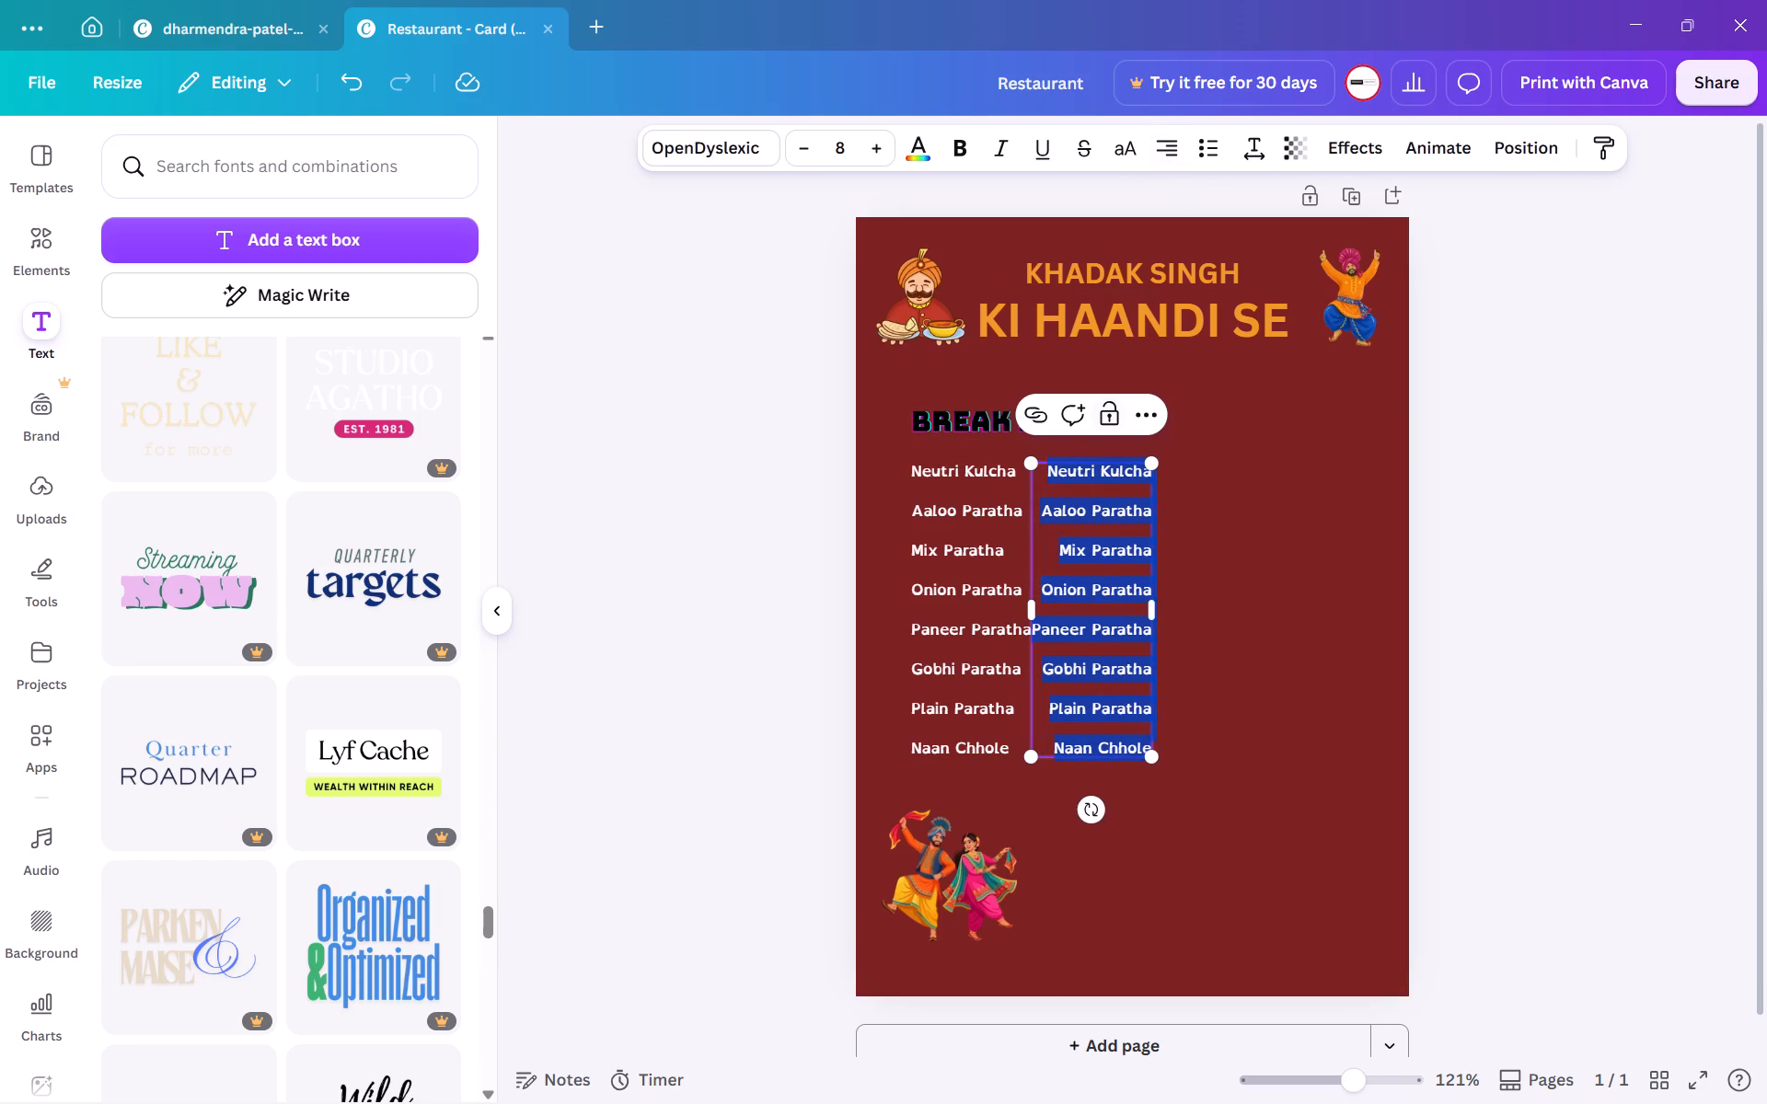
Replace the copied list's text with the prices 60, 25, 35 and 30, leaving a blank line between them.
{"action": "type", "text": "60"}
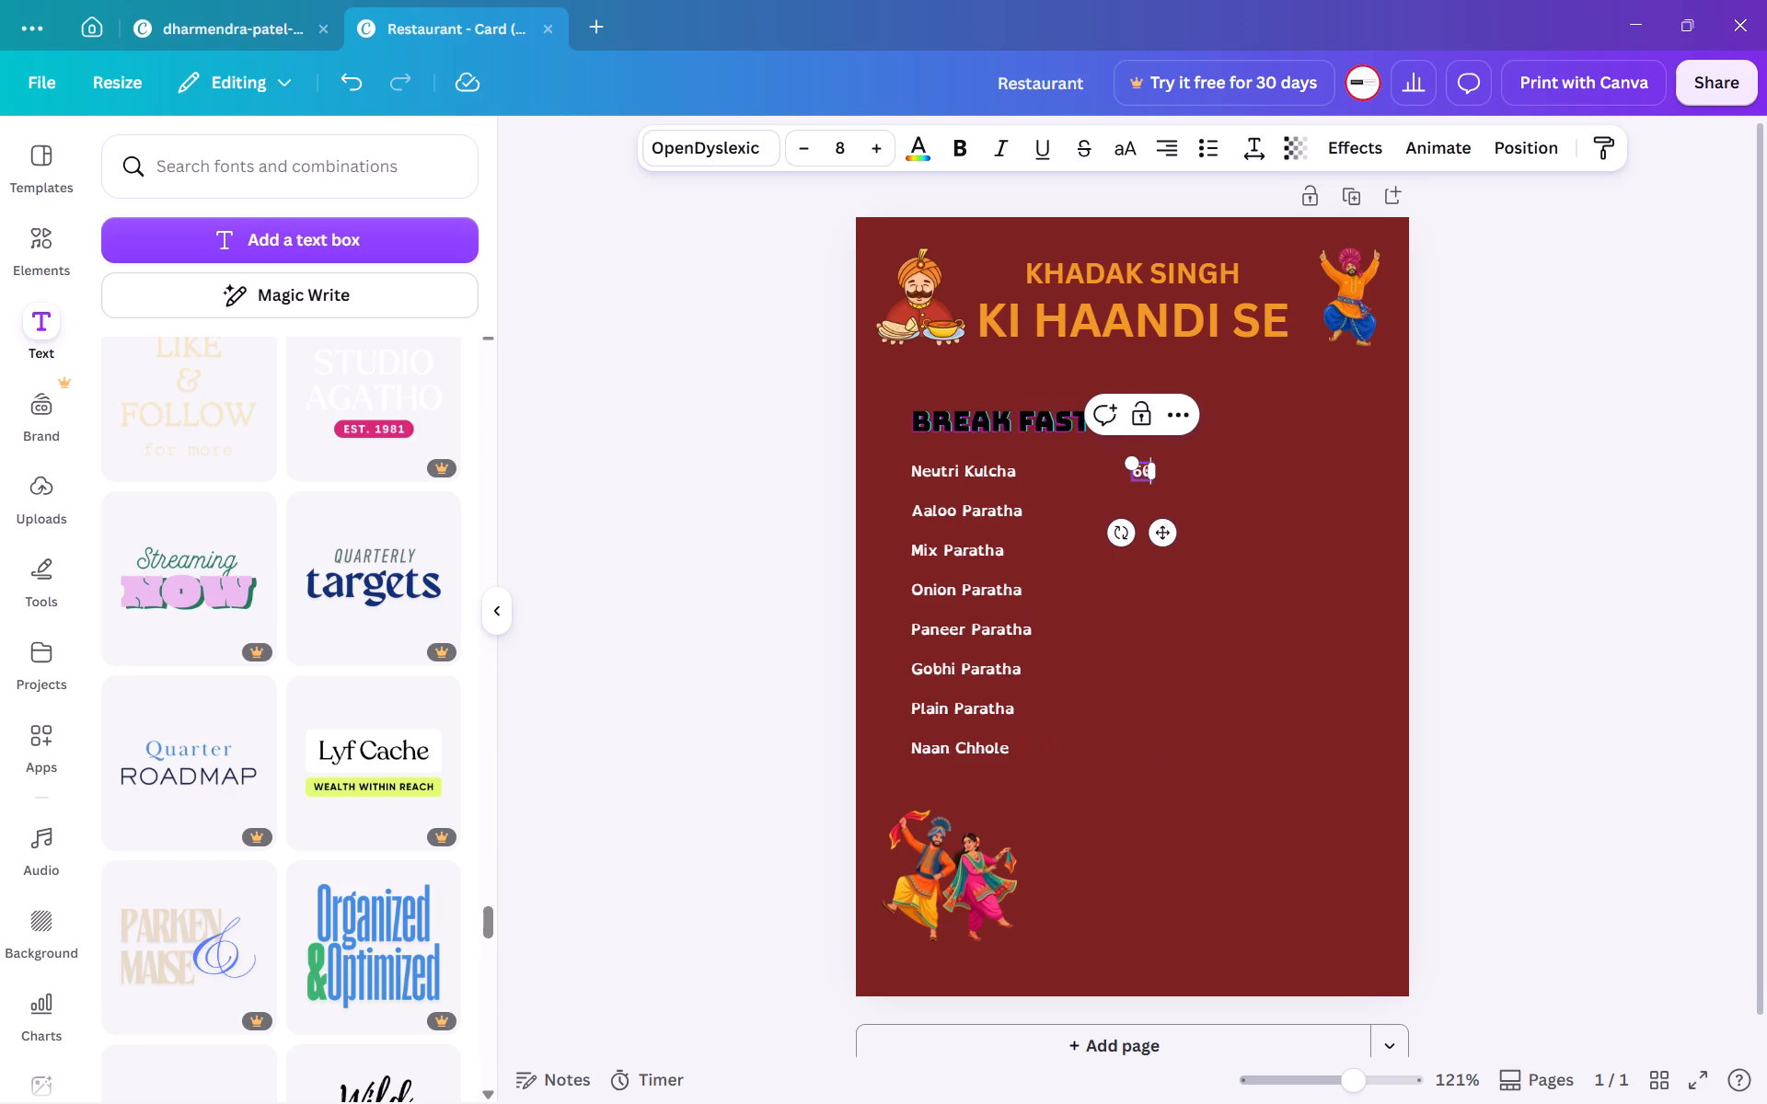
{"action": "key", "text": "BackSpace"}
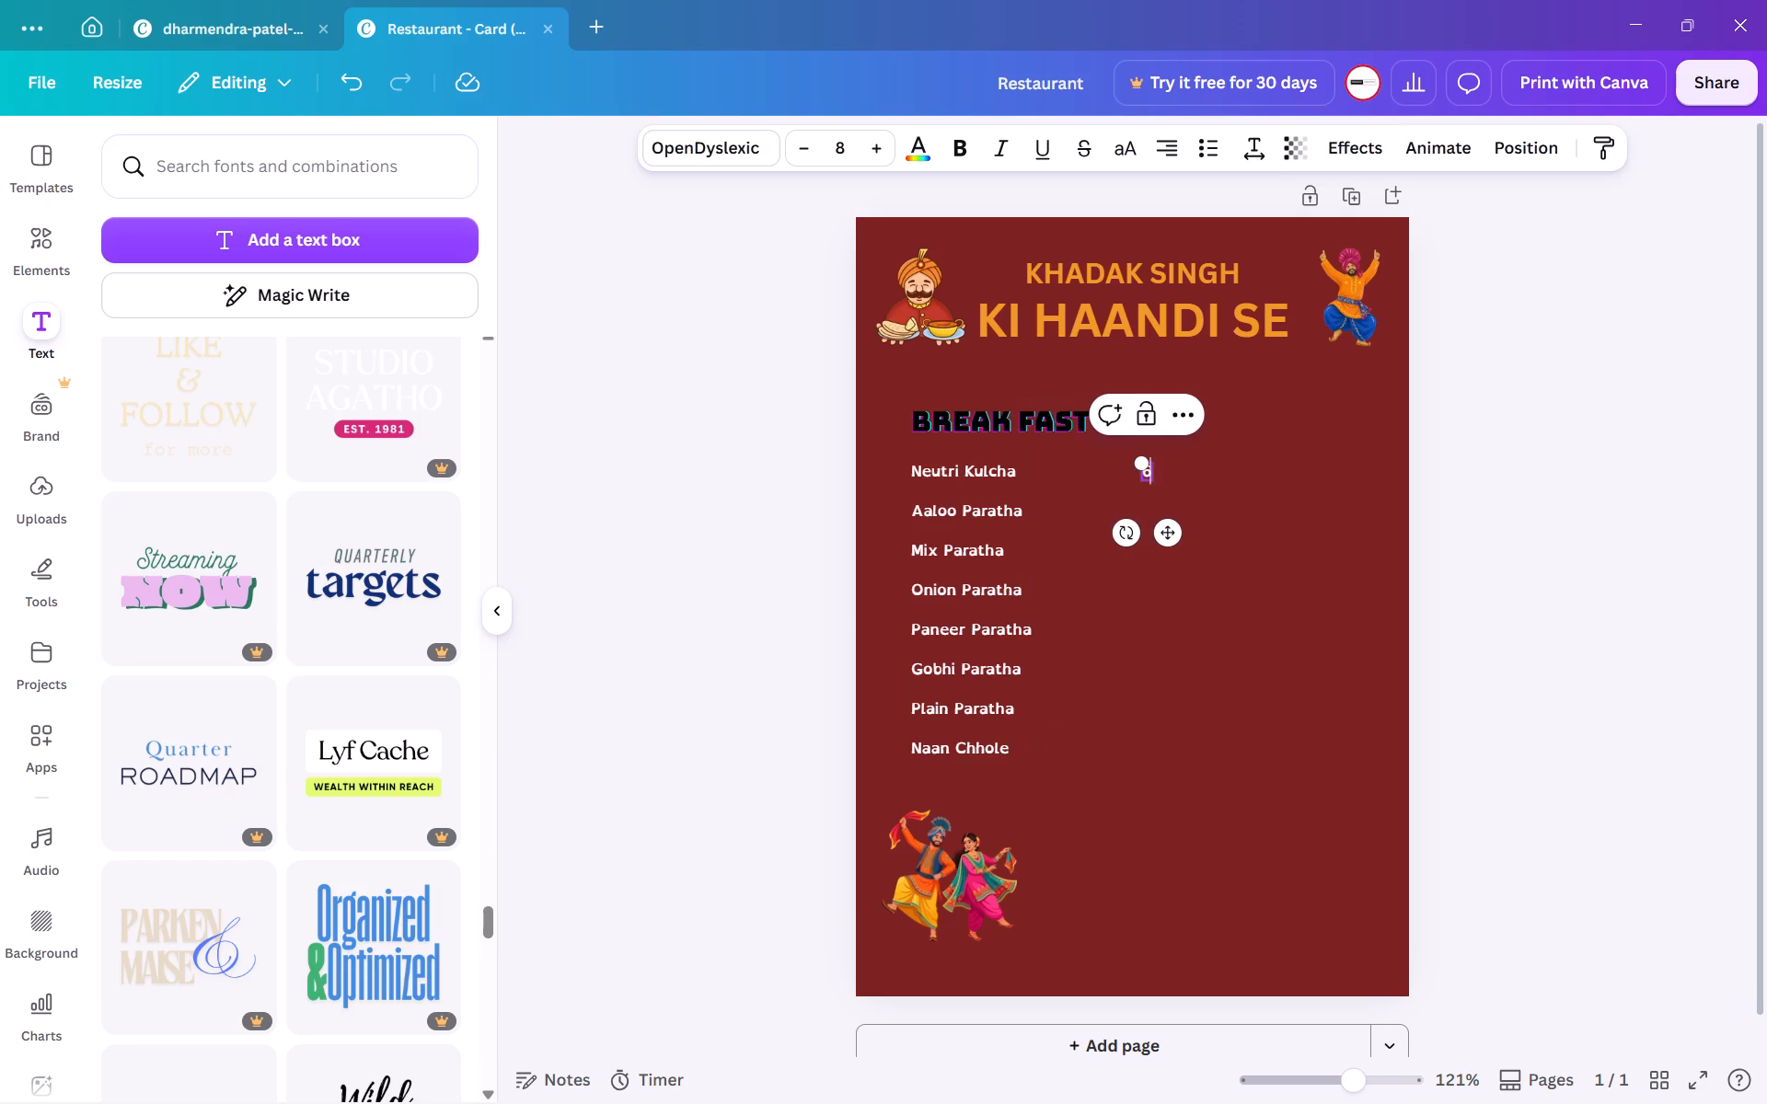
{"action": "key", "text": "0"}
{"action": "key", "text": "Return"}
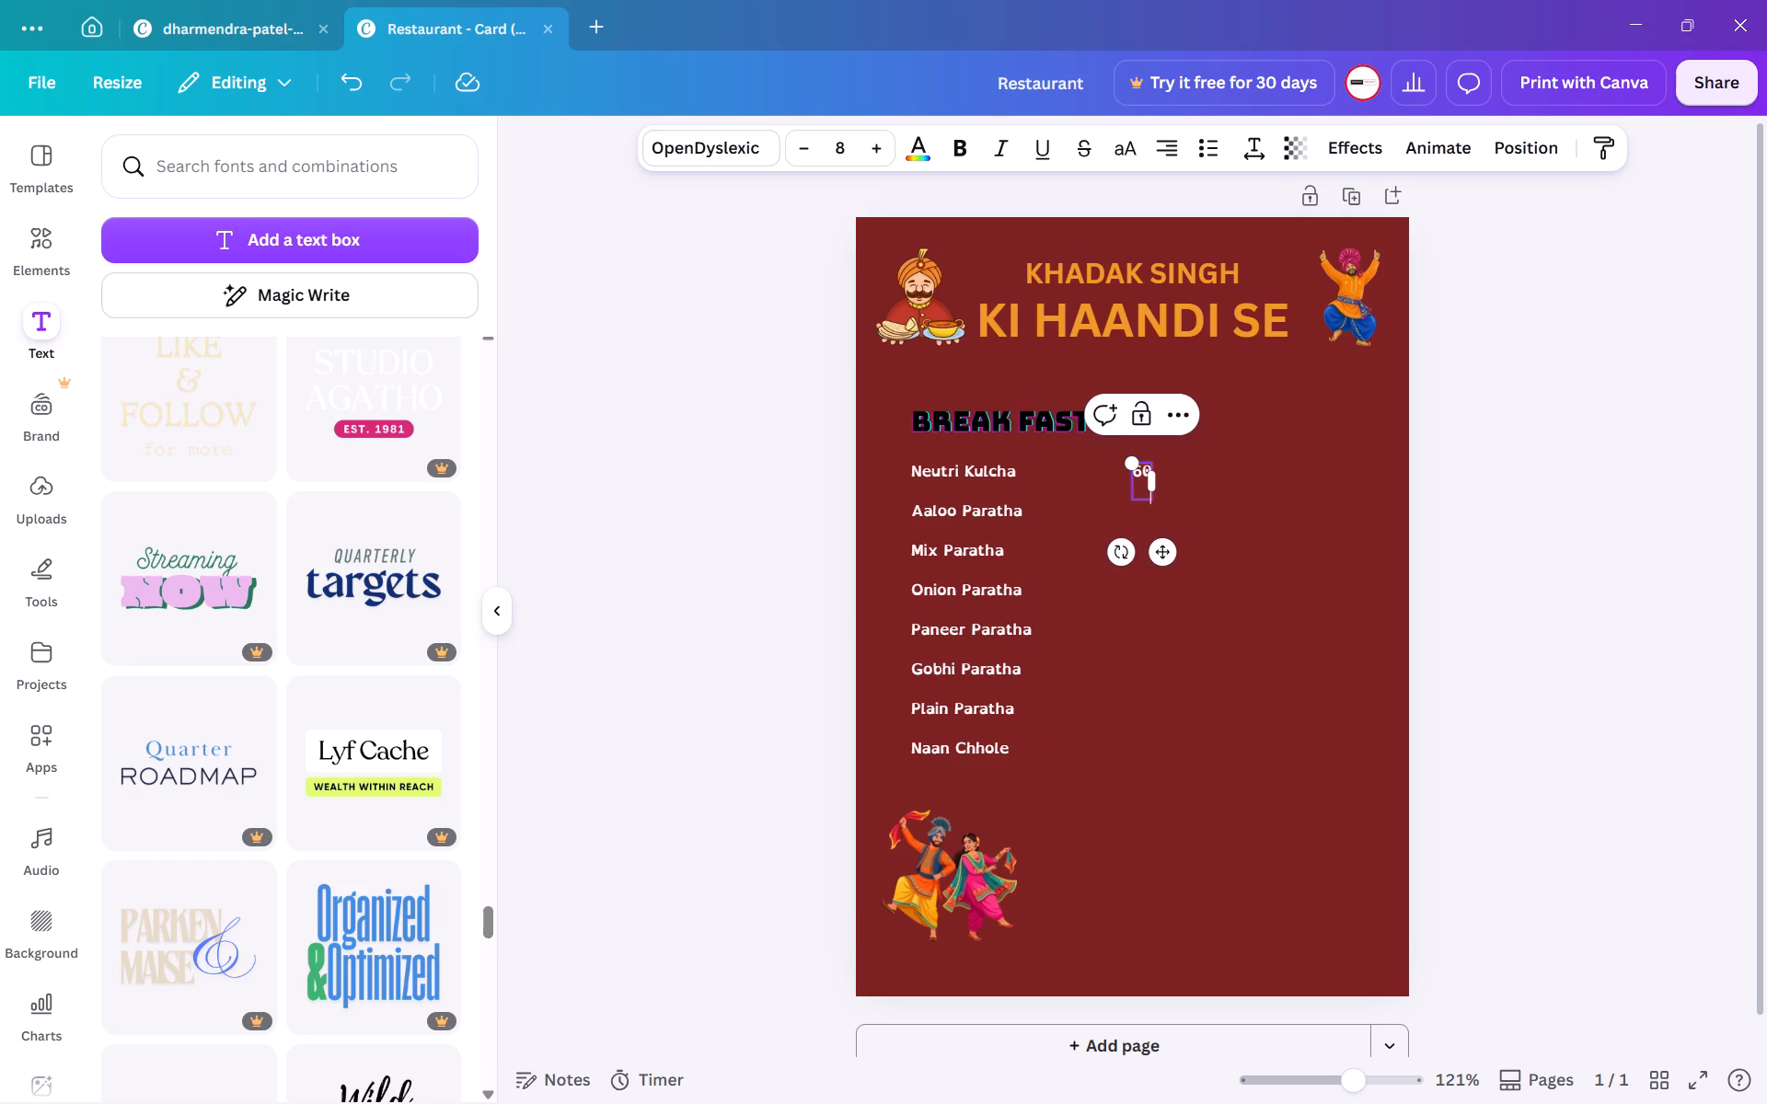
{"action": "key", "text": "Return"}
{"action": "type", "text": "25"}
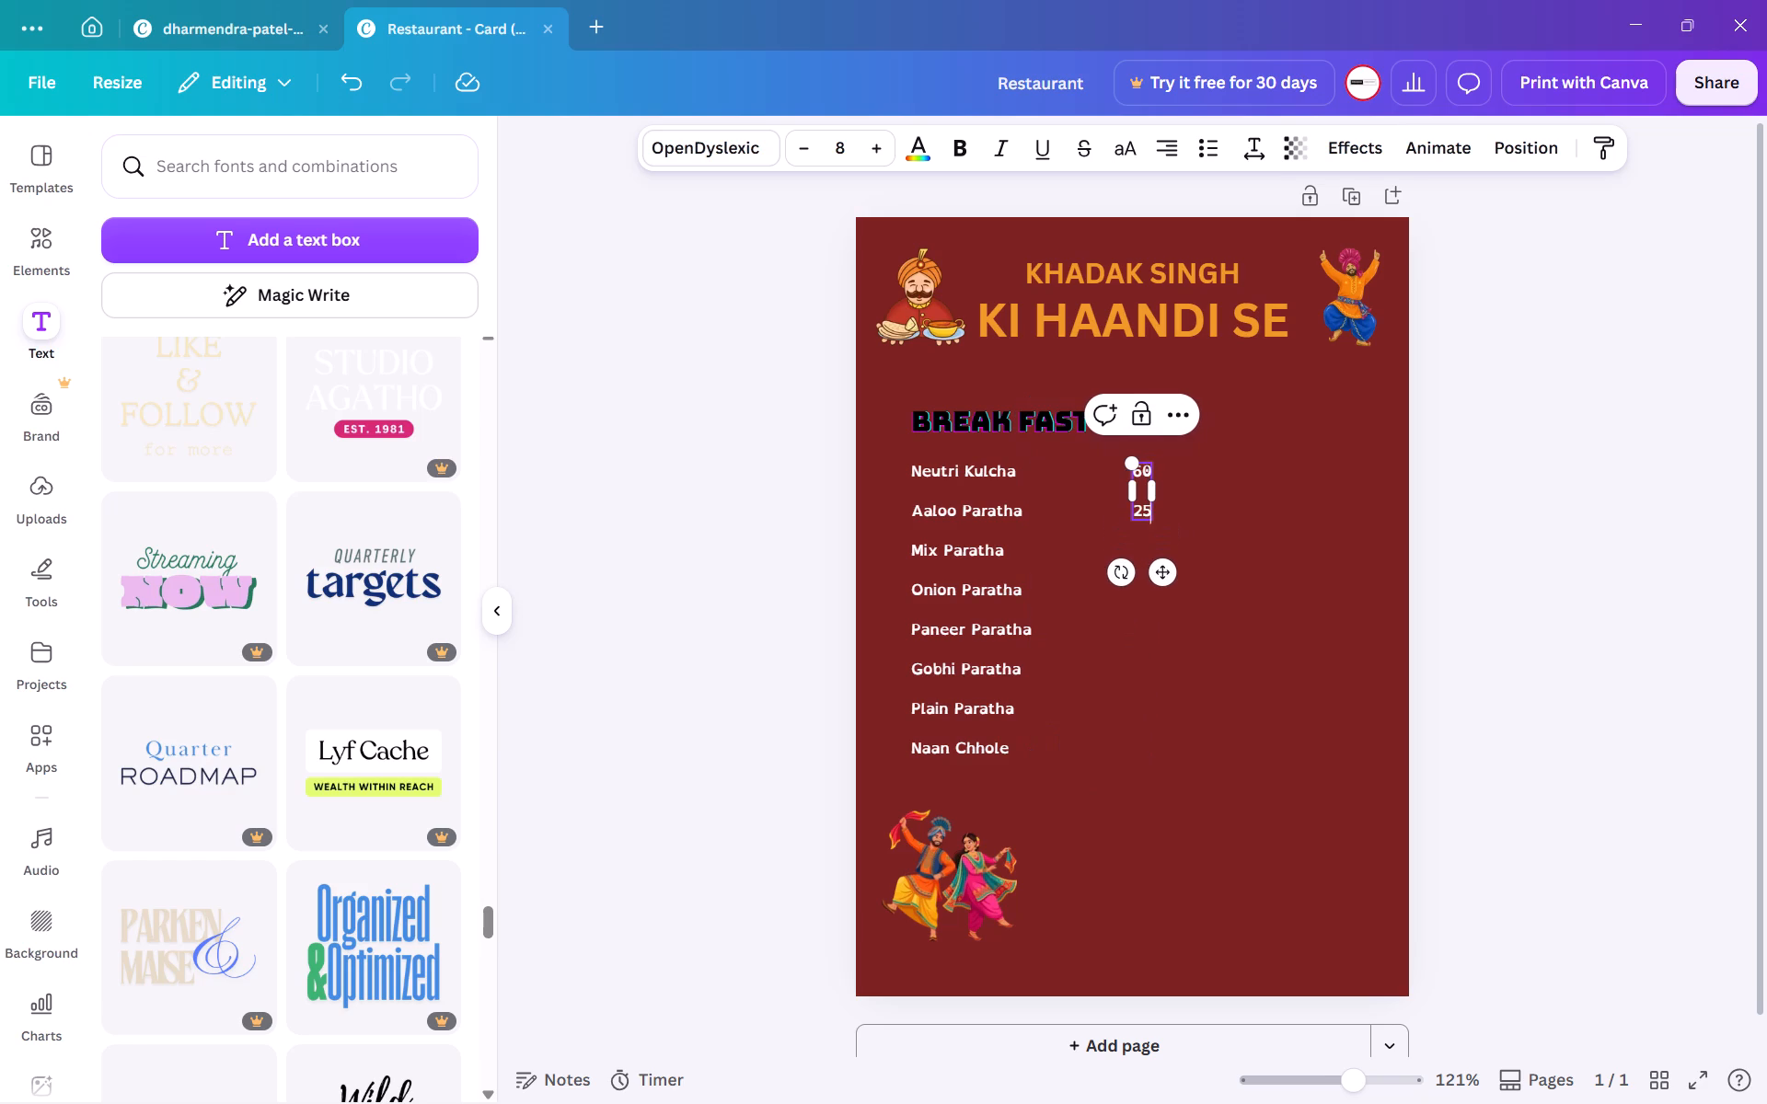
{"action": "key", "text": "Return"}
{"action": "key", "text": "Return"}
{"action": "type", "text": "35"}
{"action": "key", "text": "Return"}
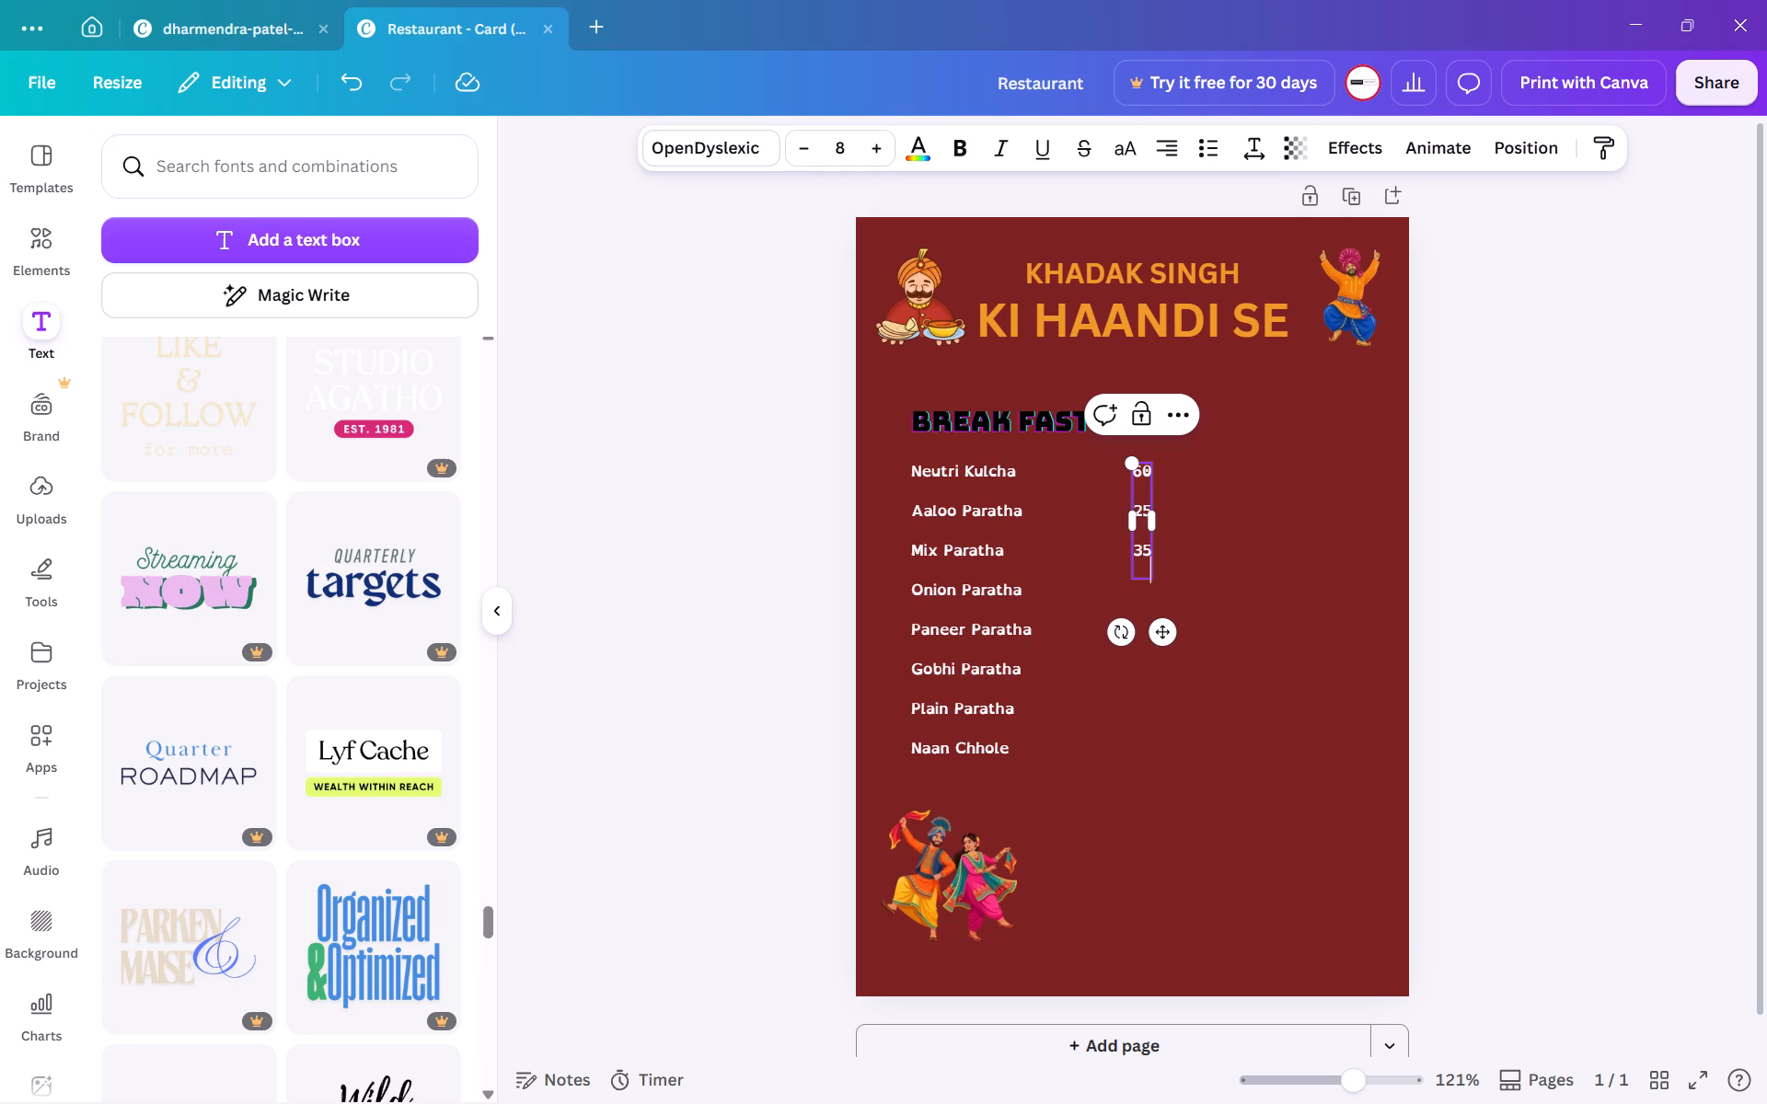
{"action": "key", "text": "Return"}
{"action": "type", "text": "30"}
Add the prices 50, 40, 15 and 60 to the end of the price column, each preceded by a blank line.
{"action": "key", "text": "Return"}
{"action": "key", "text": "Return"}
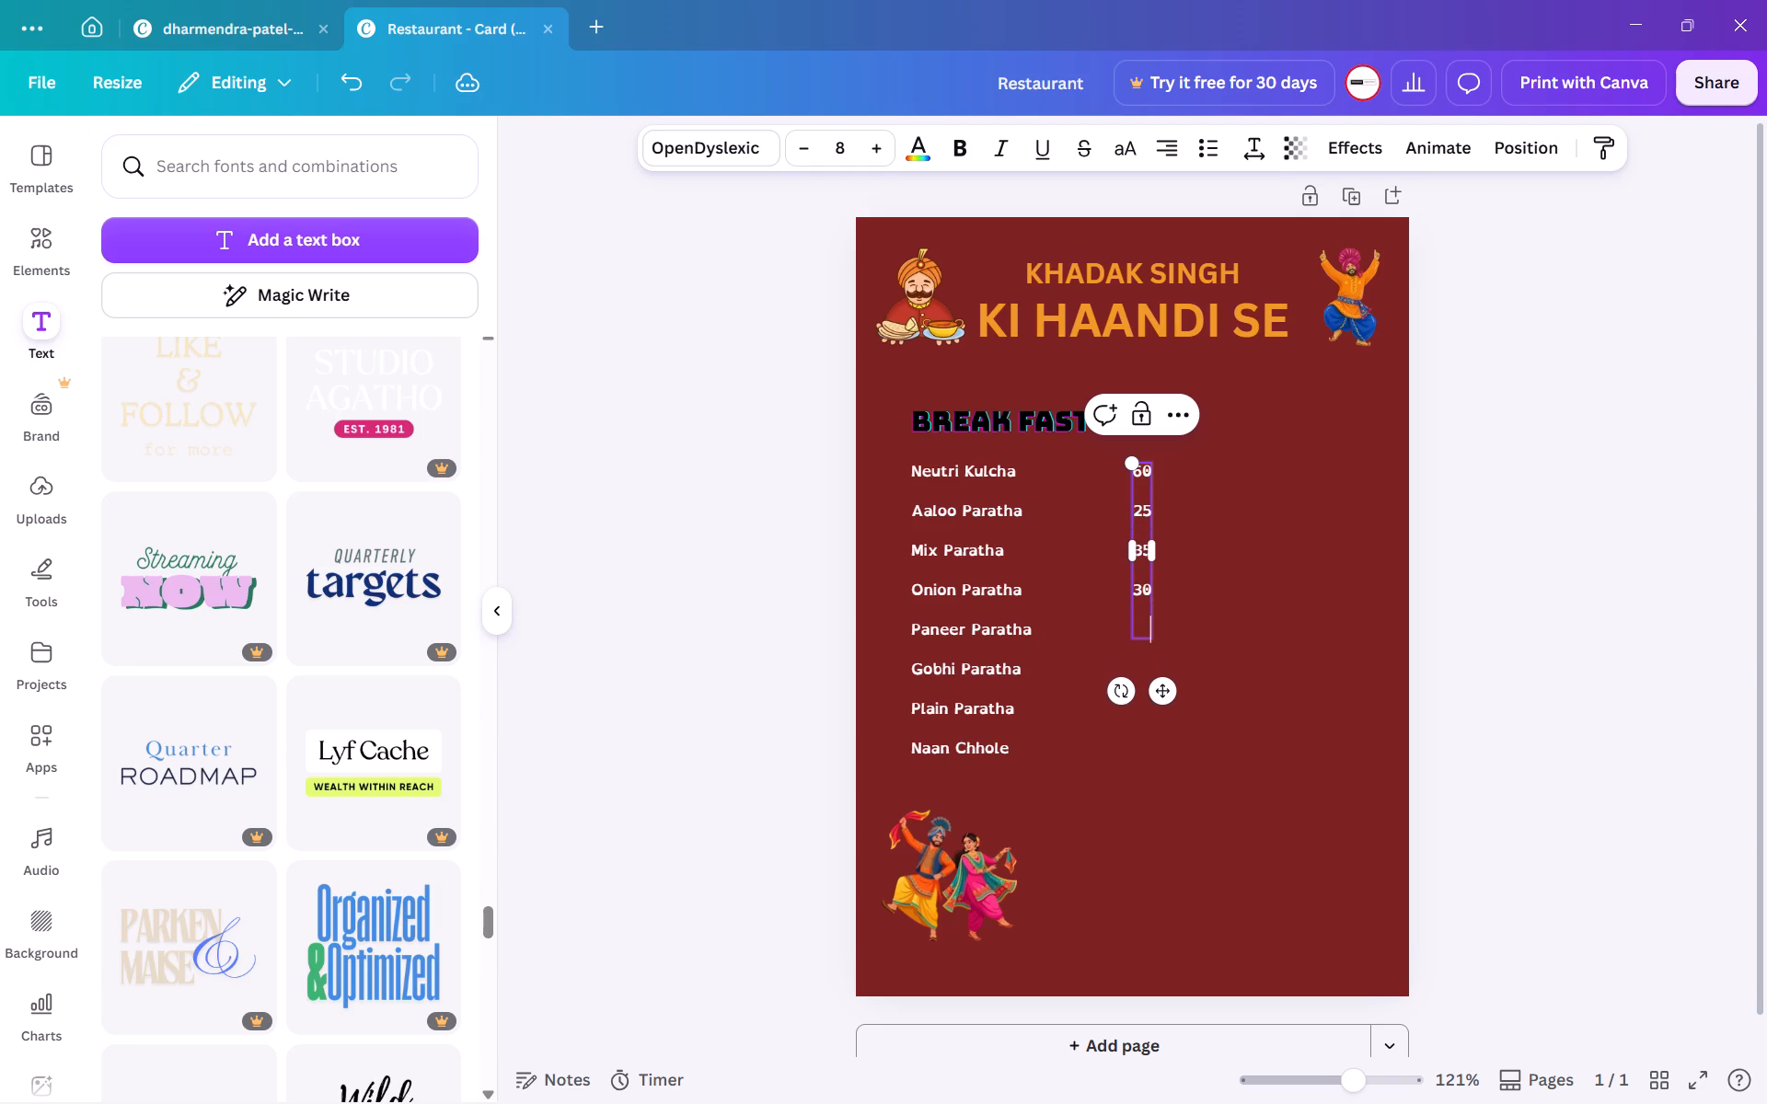
{"action": "type", "text": "50"}
{"action": "key", "text": "Return"}
{"action": "key", "text": "Return"}
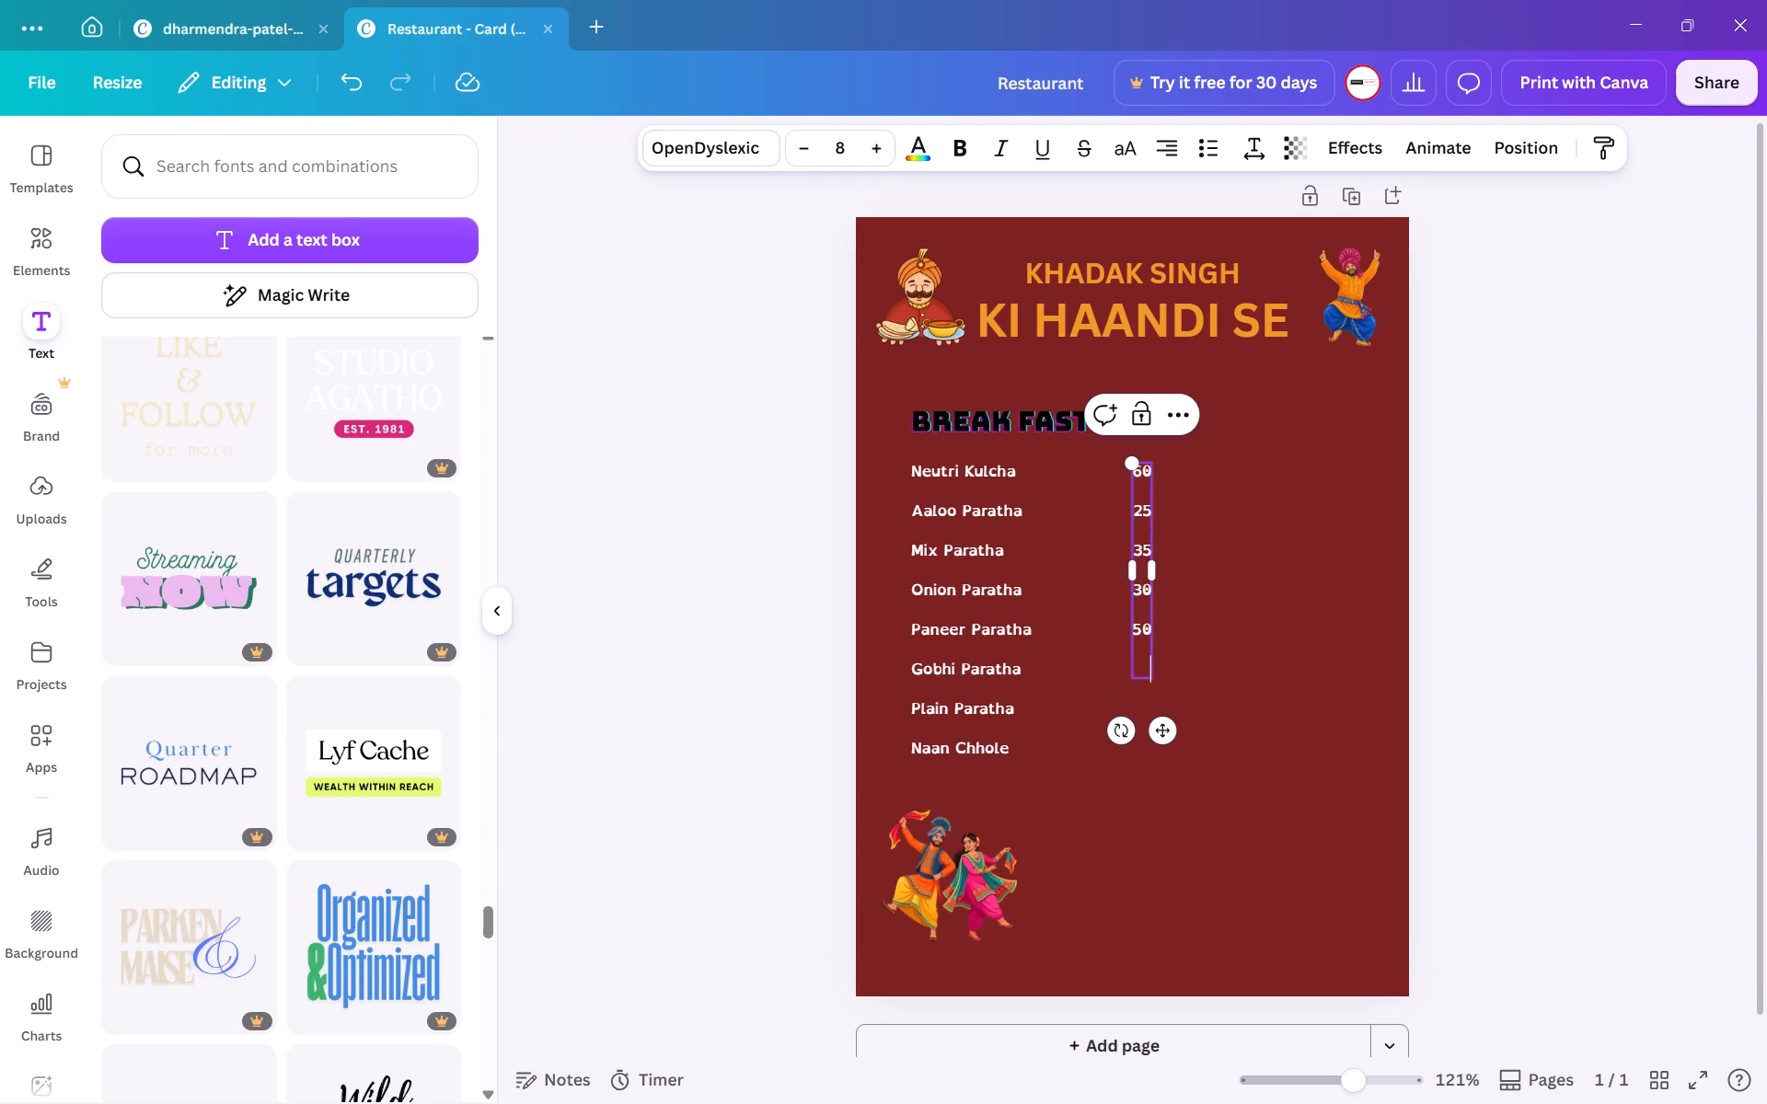
{"action": "type", "text": "40"}
{"action": "key", "text": "Return"}
{"action": "key", "text": "Return"}
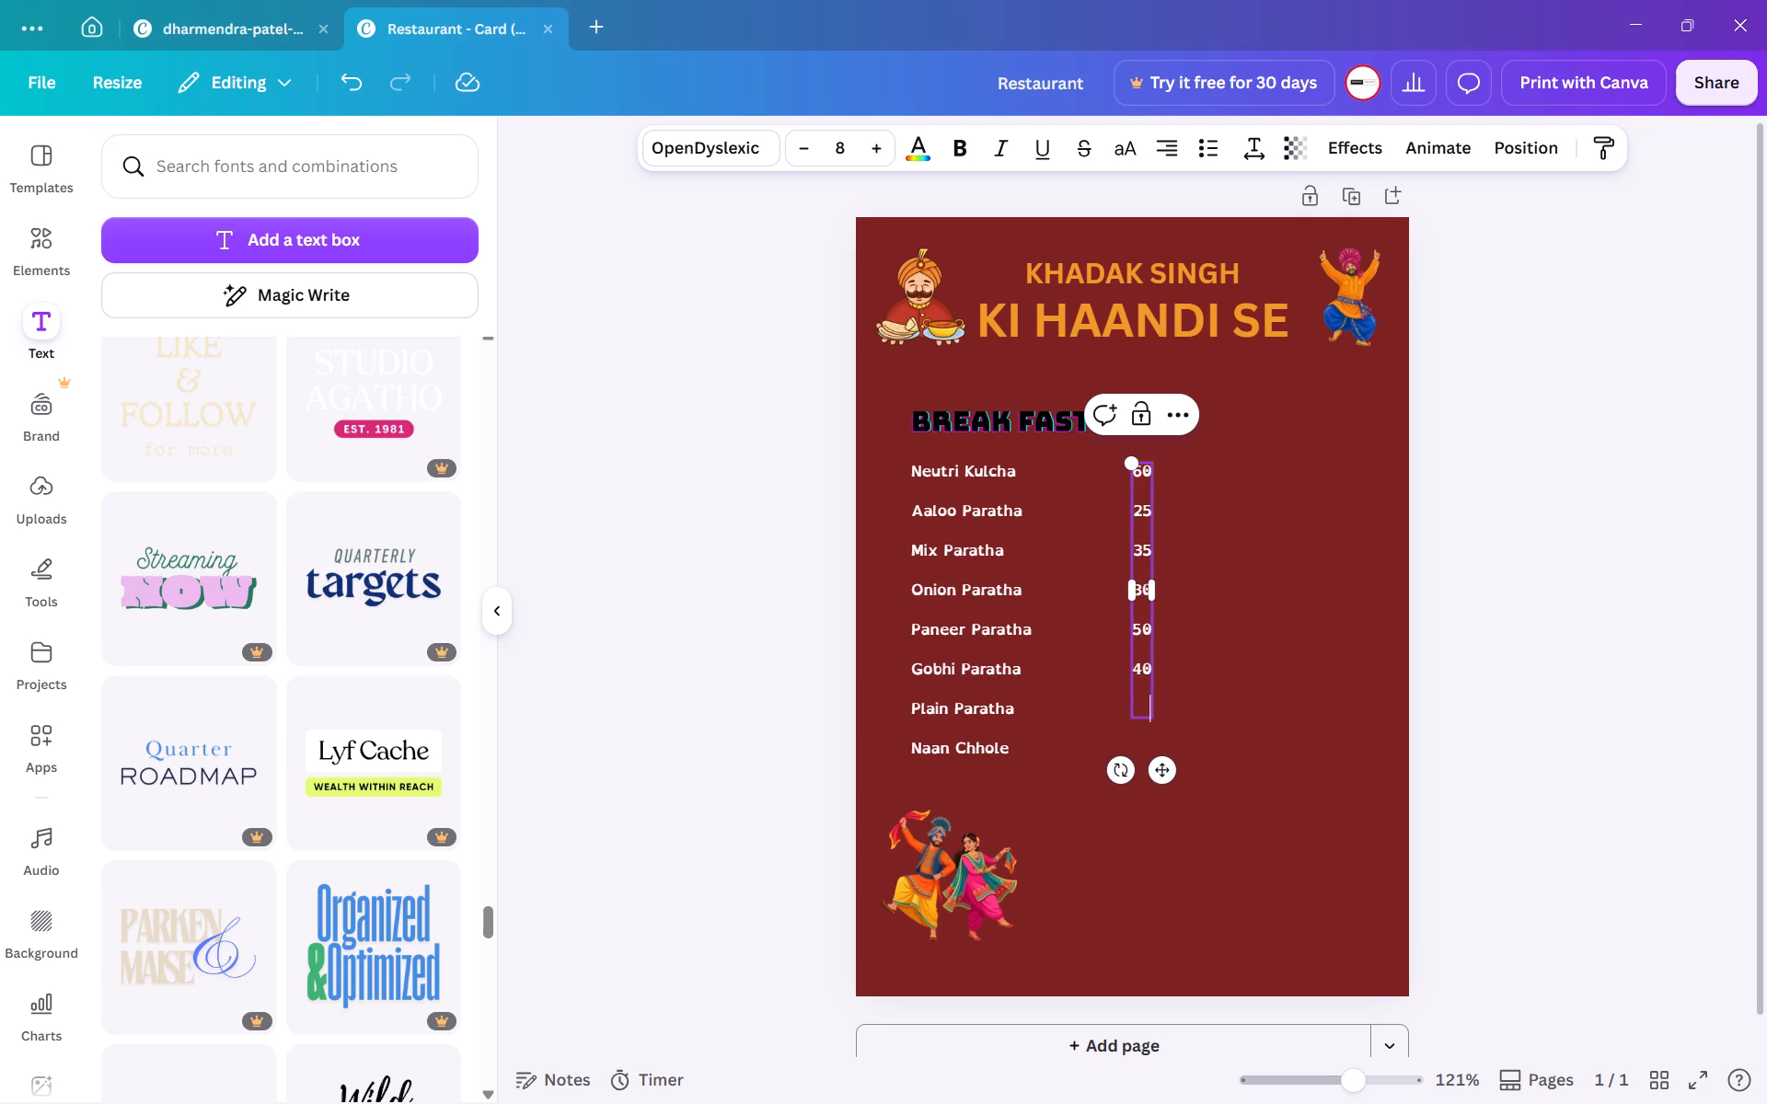
{"action": "type", "text": "15"}
{"action": "key", "text": "Return"}
{"action": "key", "text": "Return"}
{"action": "type", "text": "60"}
{"action": "left_click", "coordinate": [824, 653]}
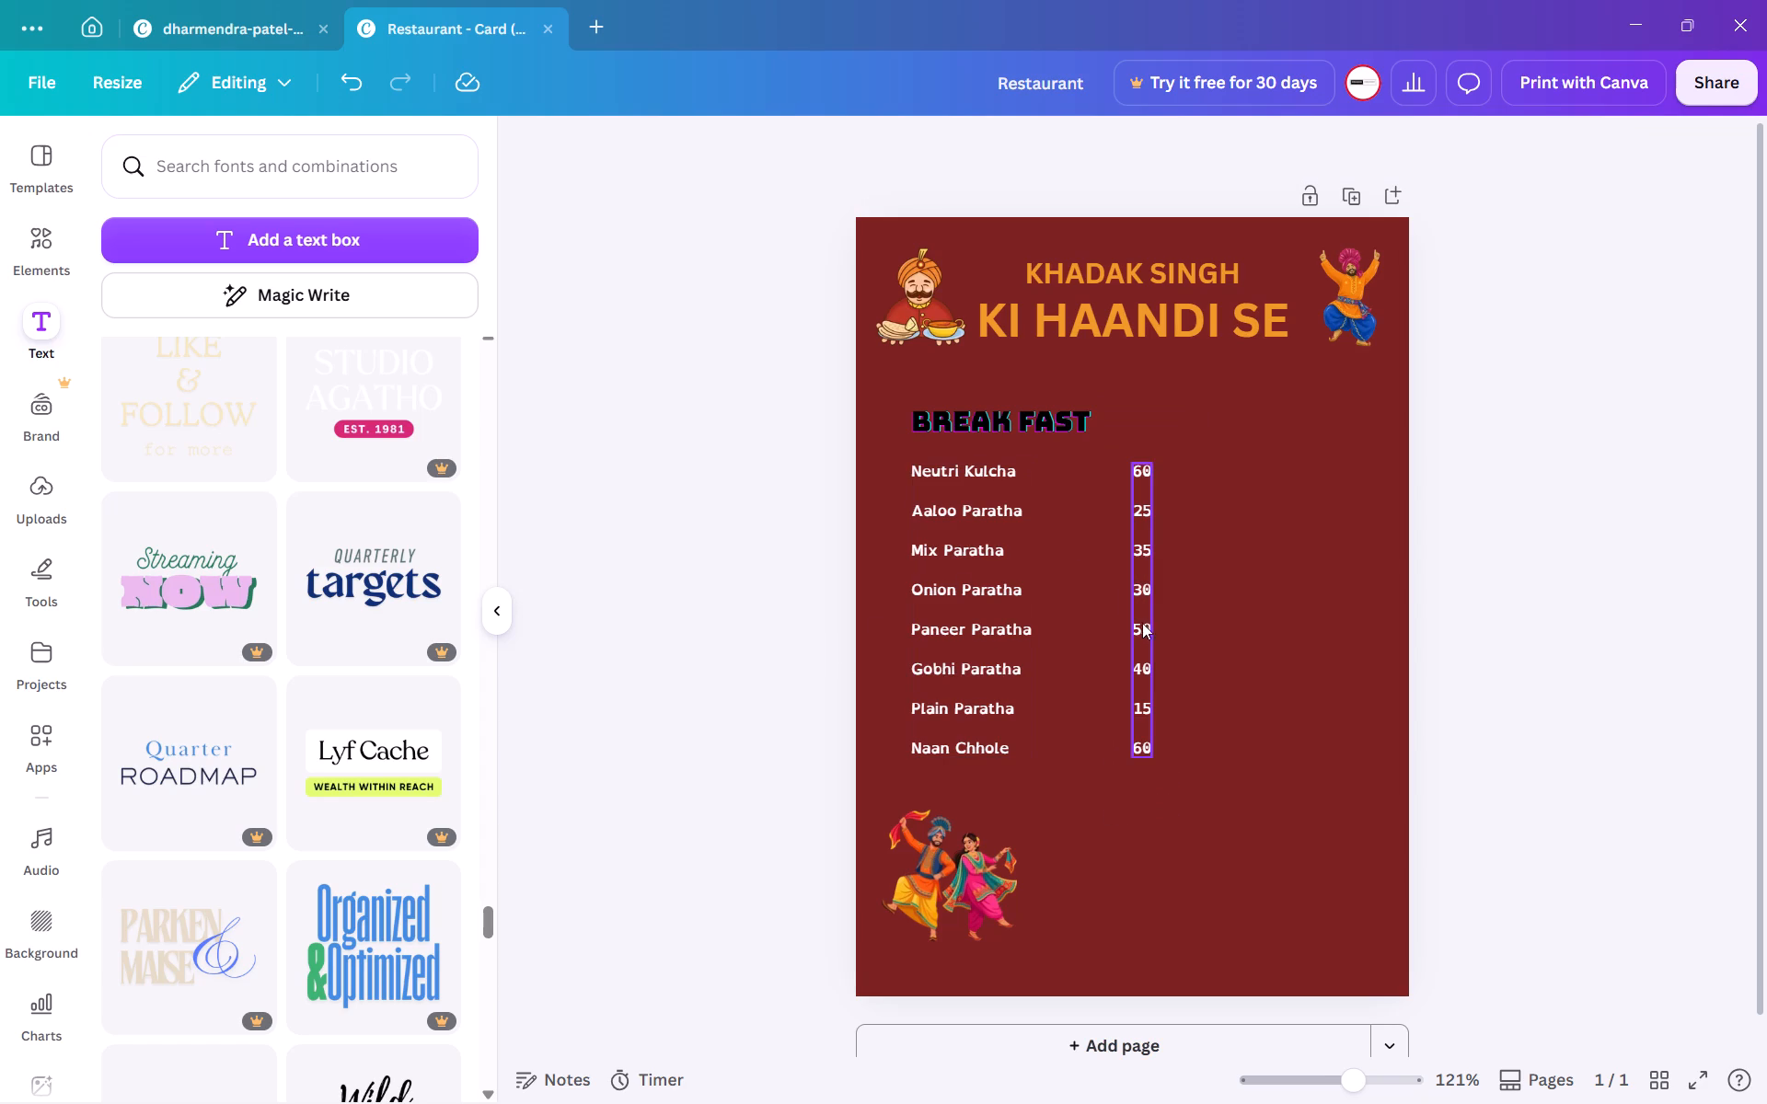
Move the price column closer to the dish names, lining up its right edge with the end of the "BREAK FAST" heading.
{"action": "left_click_drag", "start_coordinate": [1146, 622], "coordinate": [1106, 624]}
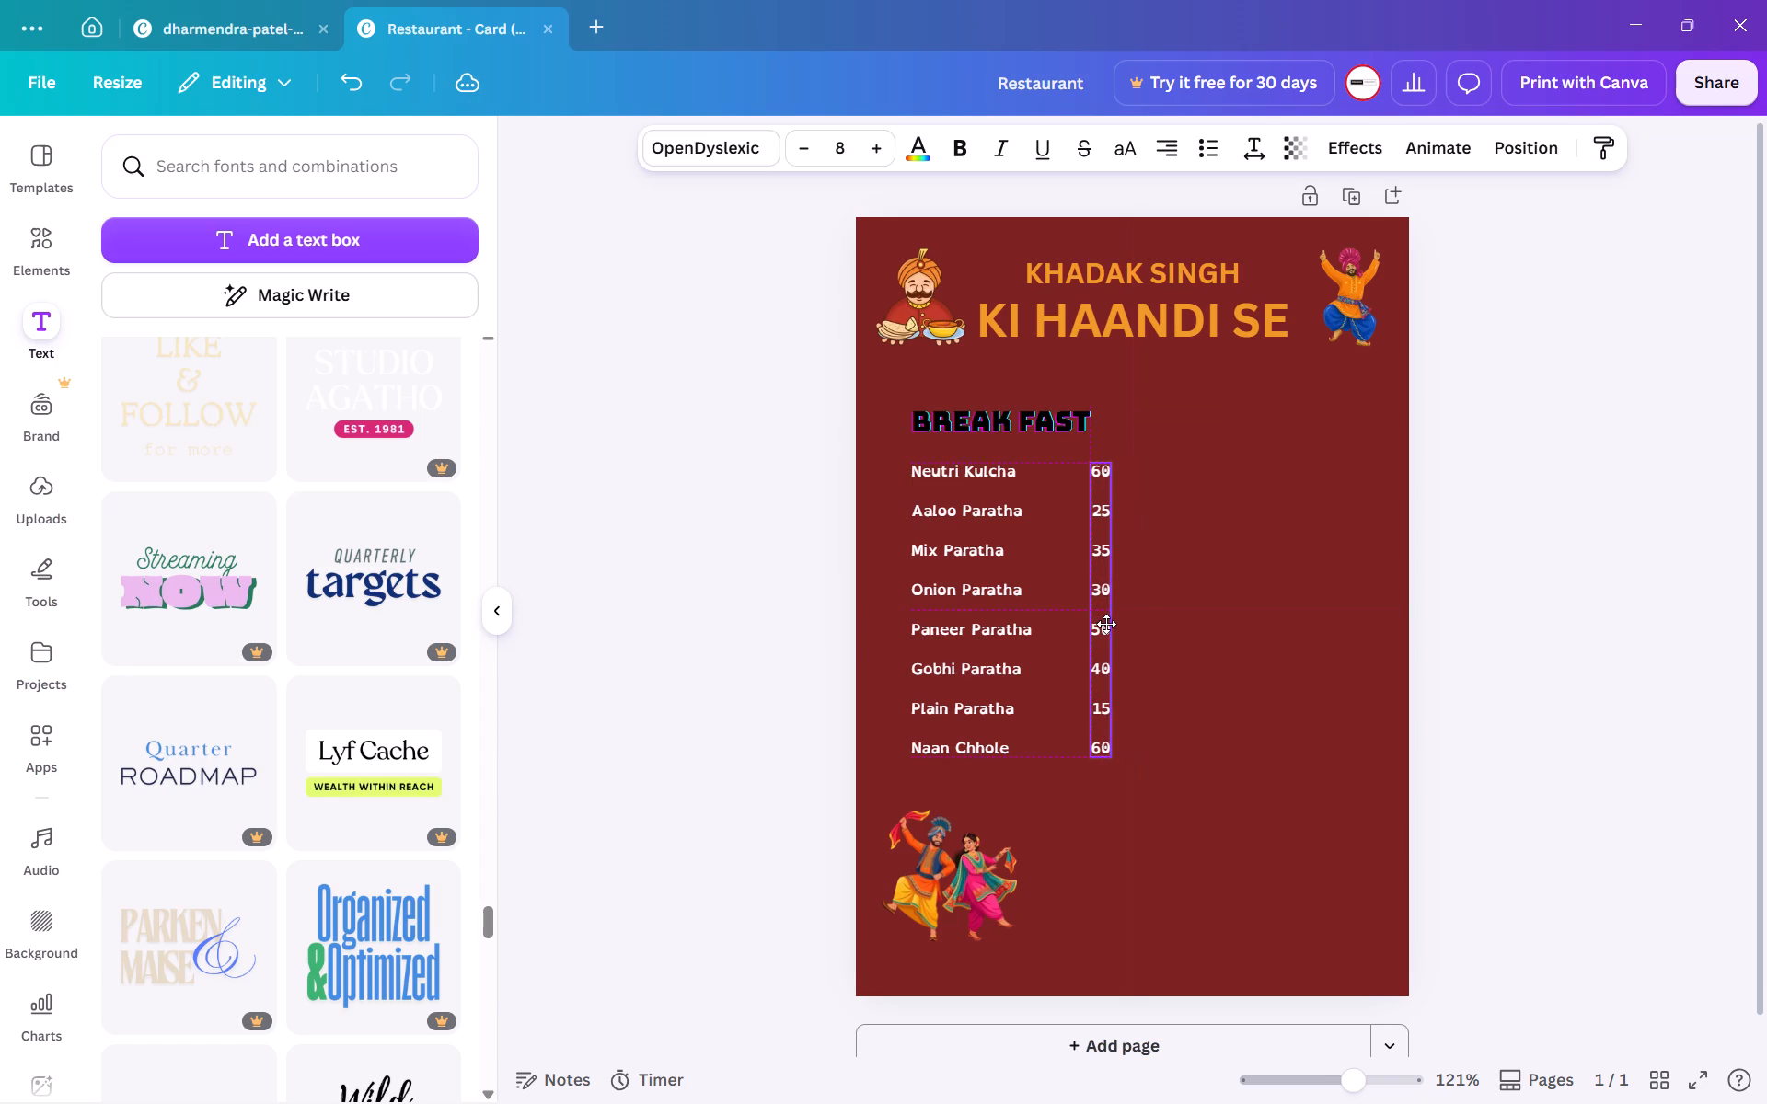
{"action": "left_click_drag", "start_coordinate": [1106, 624], "coordinate": [1090, 624]}
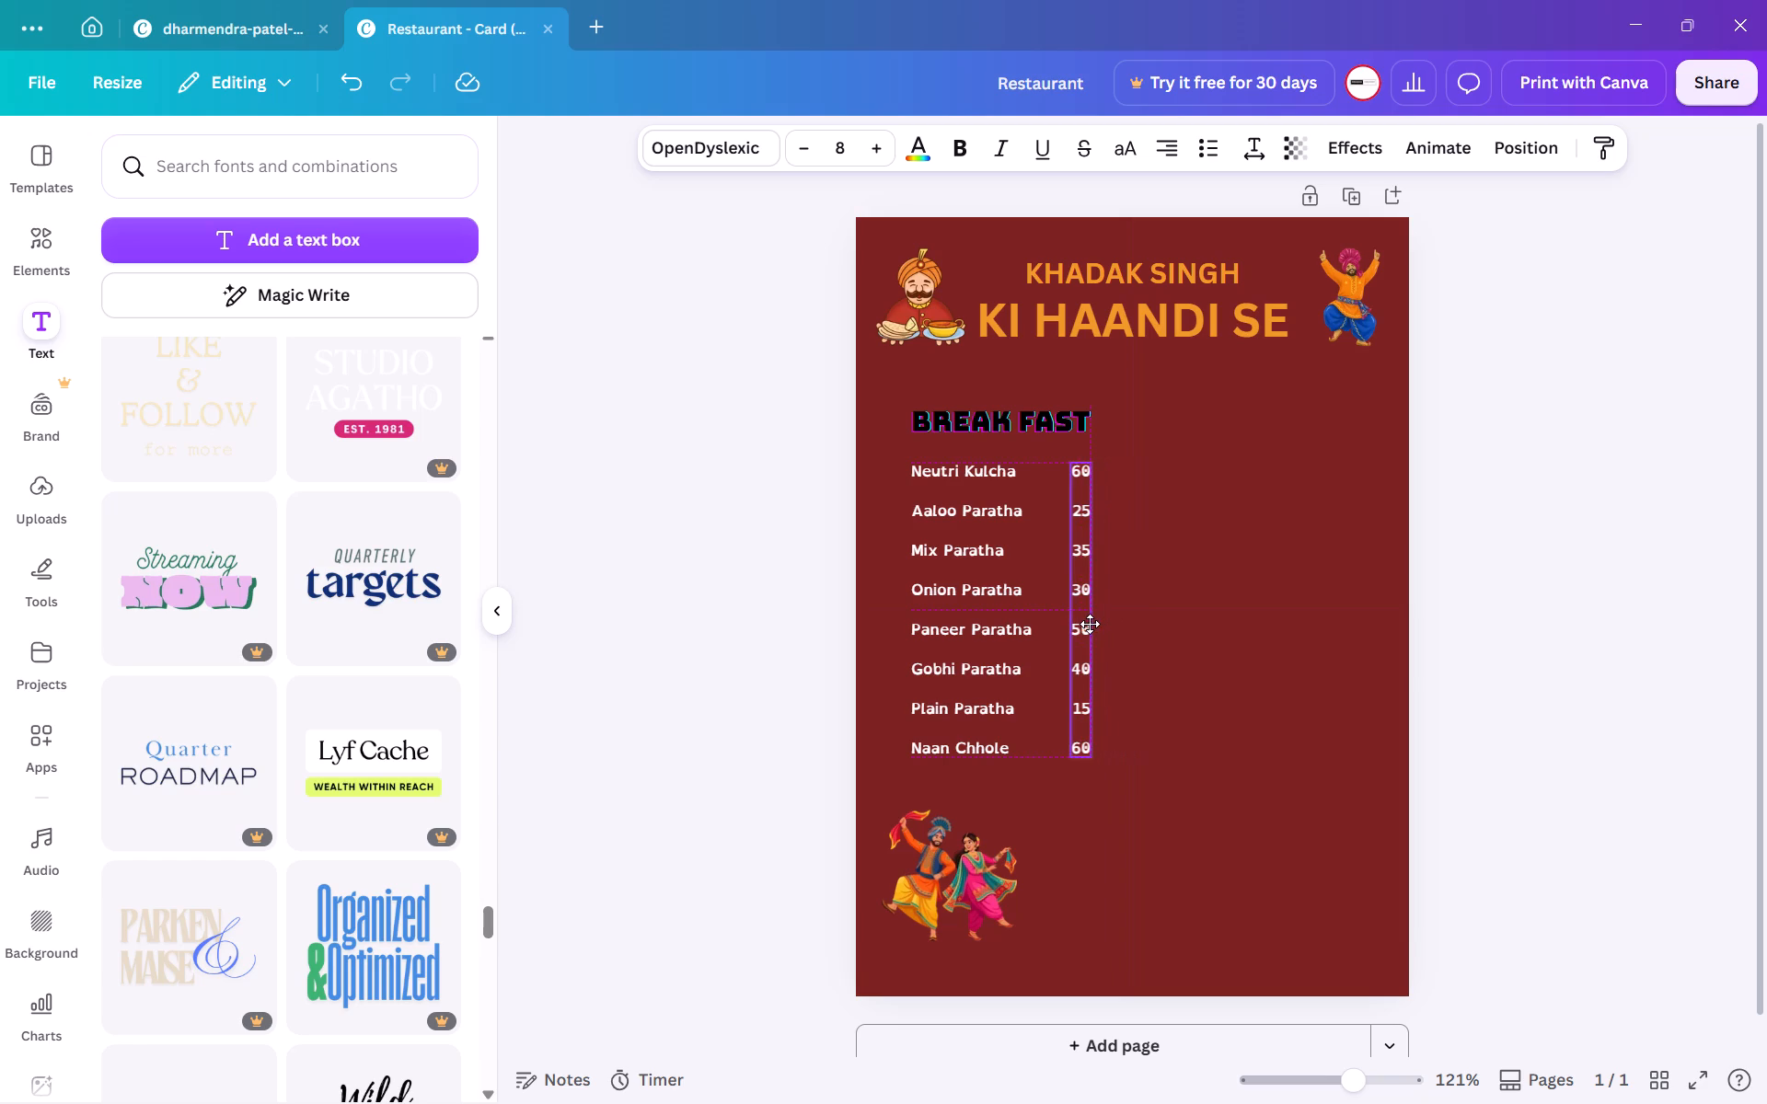
{"action": "left_click_drag", "start_coordinate": [1090, 624], "coordinate": [1088, 624]}
{"action": "left_click", "coordinate": [783, 647]}
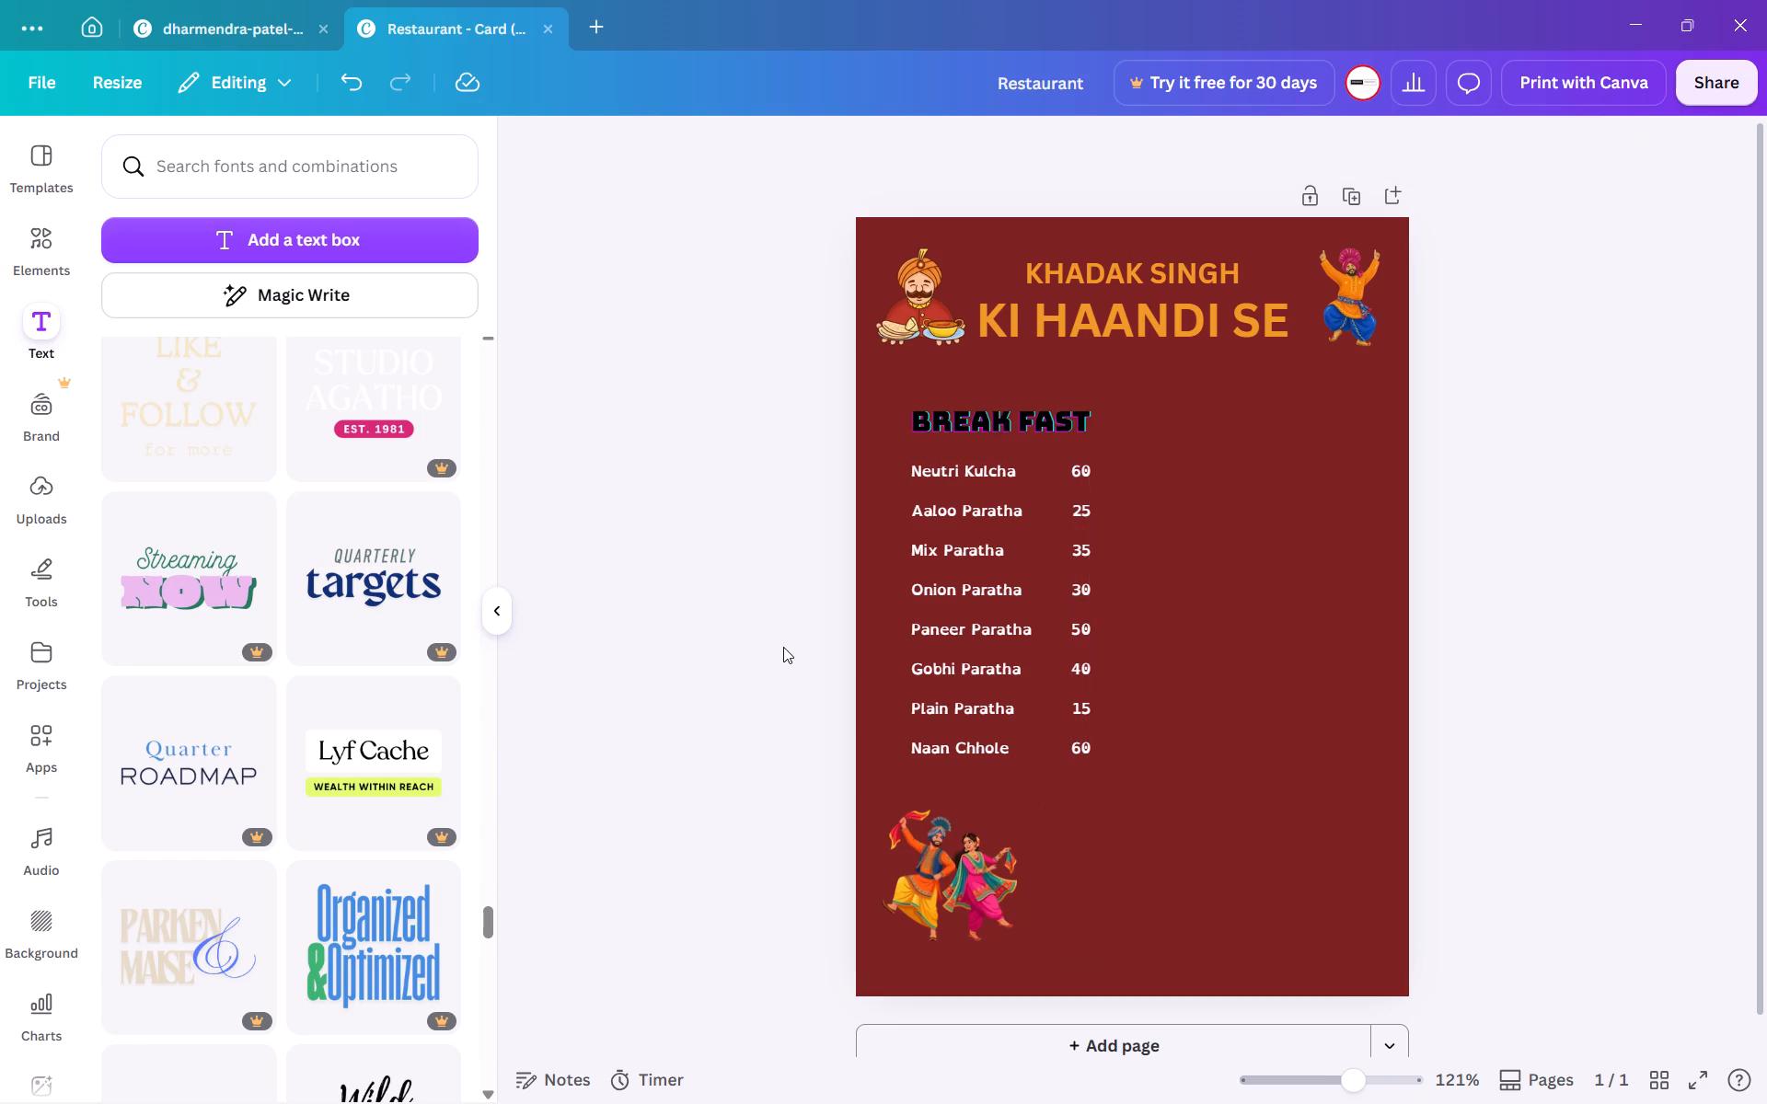
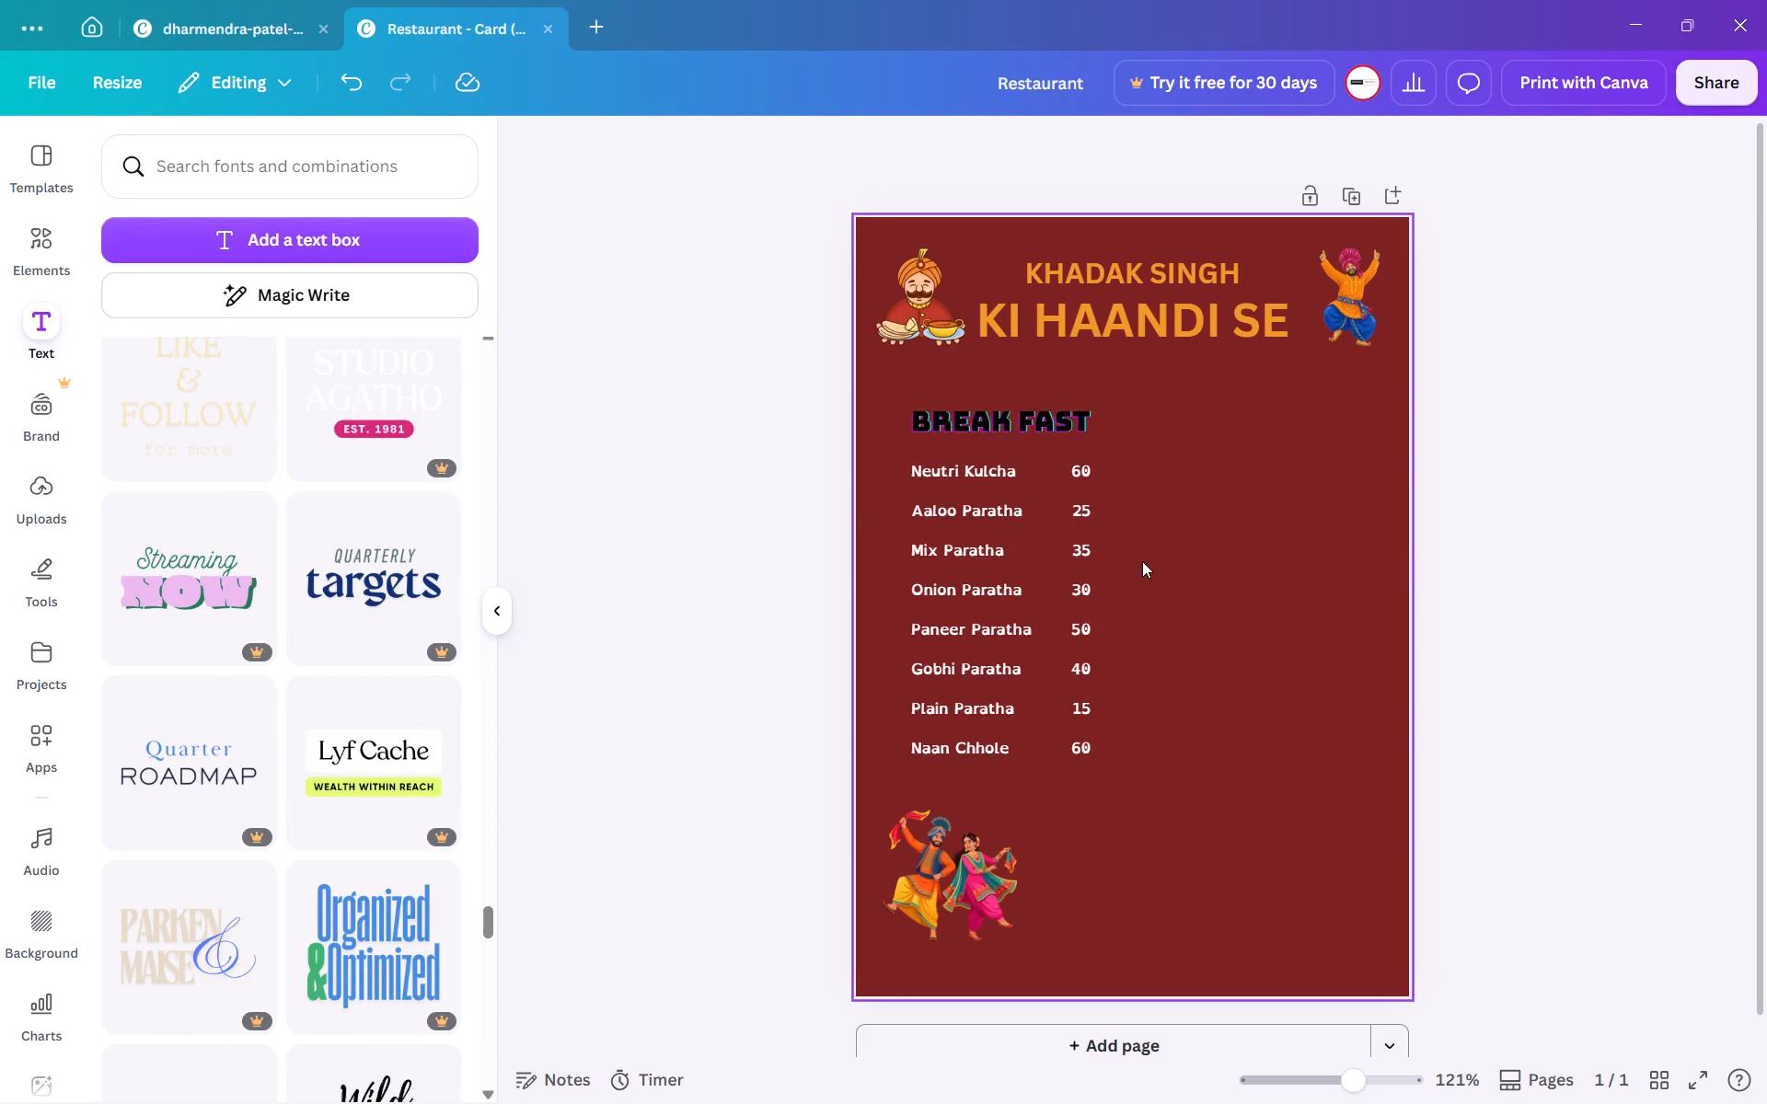
Duplicate the BREAK FAST price column and place the copy a short distance beside the original, slightly higher.
{"action": "triple_click", "coordinate": [1082, 477]}
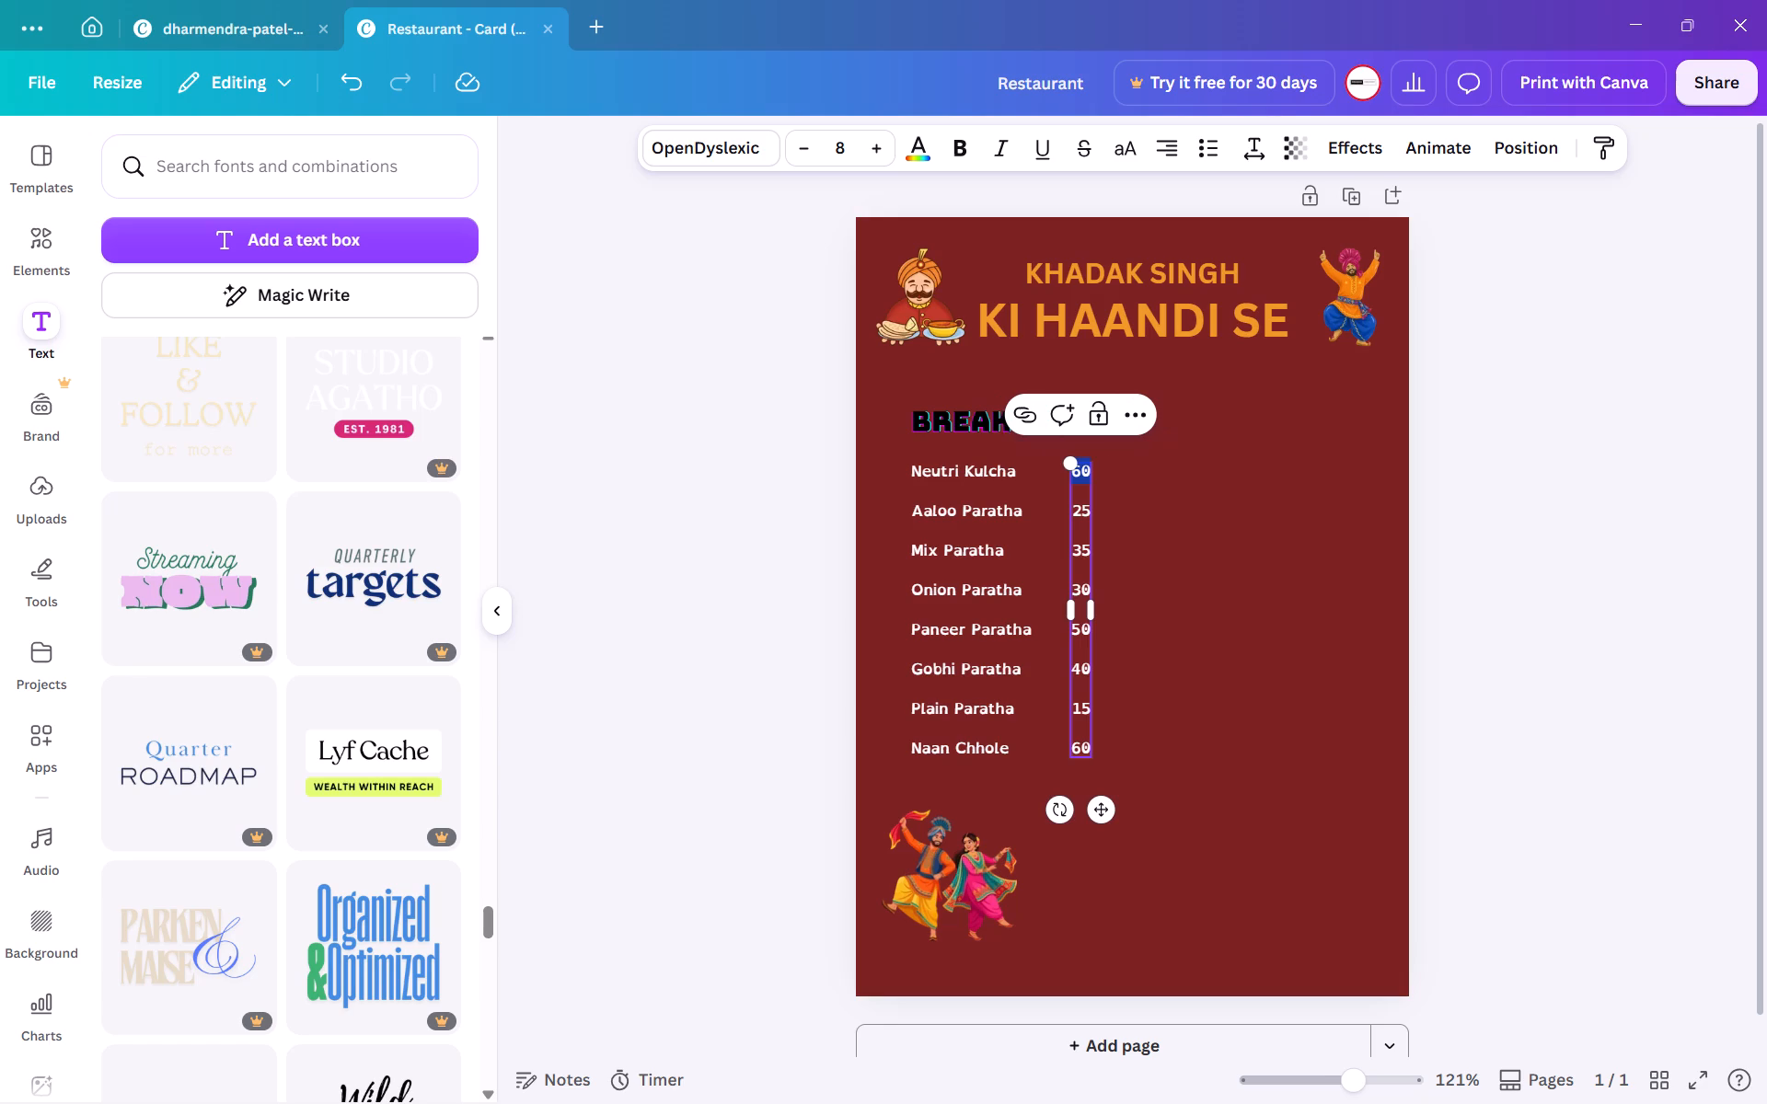
{"action": "left_click", "coordinate": [1169, 484]}
{"action": "left_click", "coordinate": [1084, 530]}
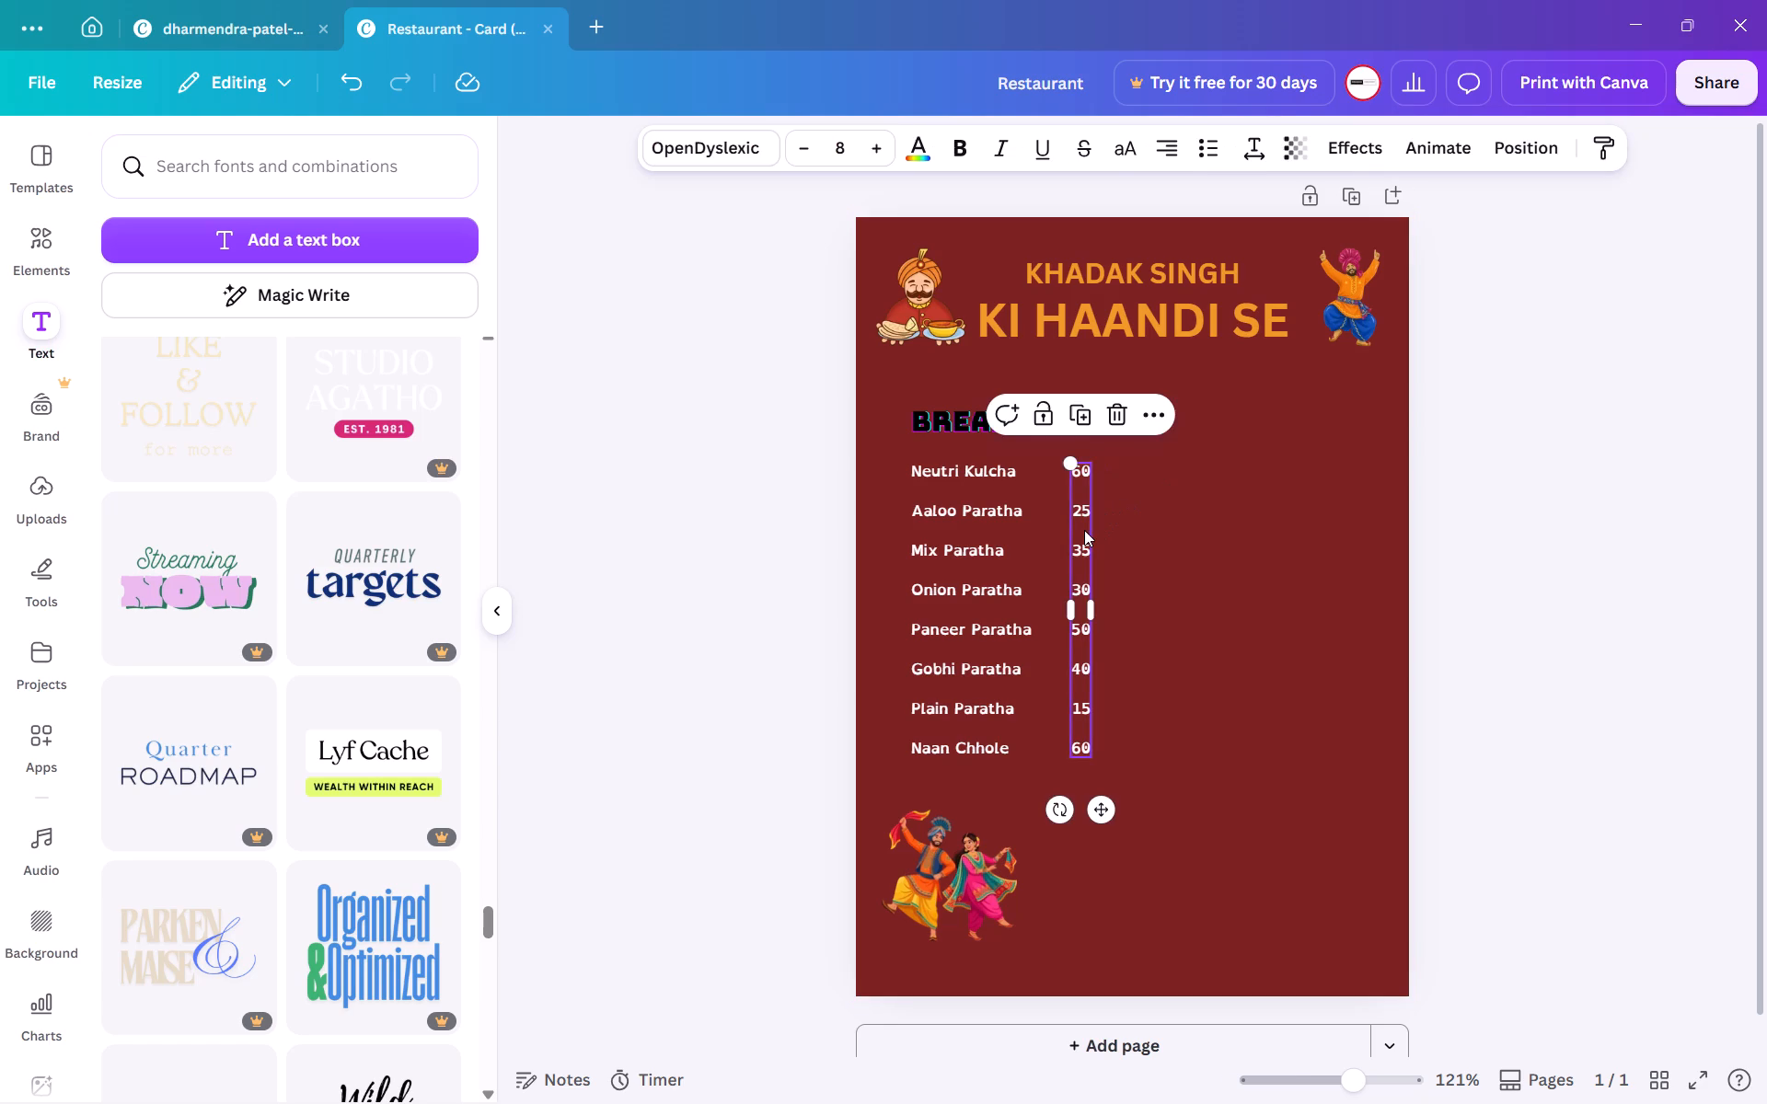
{"action": "left_click", "coordinate": [1078, 425]}
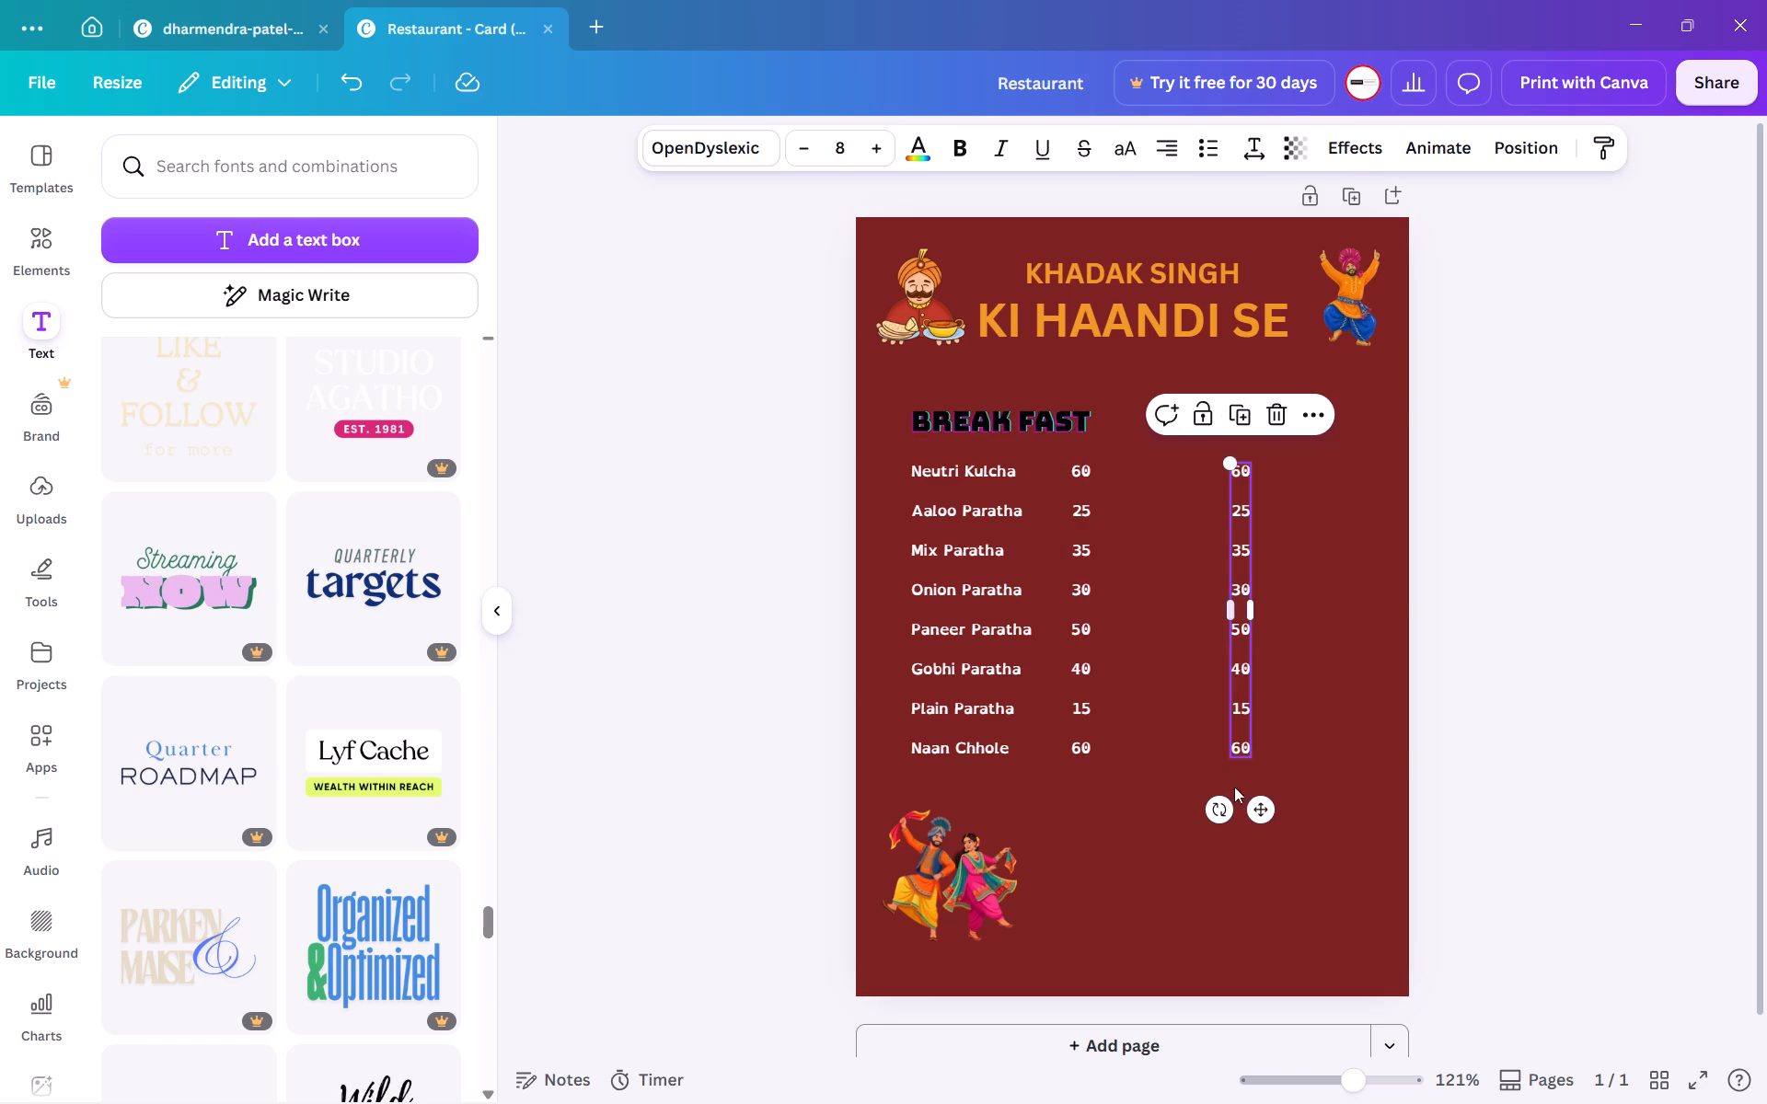
{"action": "left_click_drag", "start_coordinate": [1262, 817], "coordinate": [1161, 786]}
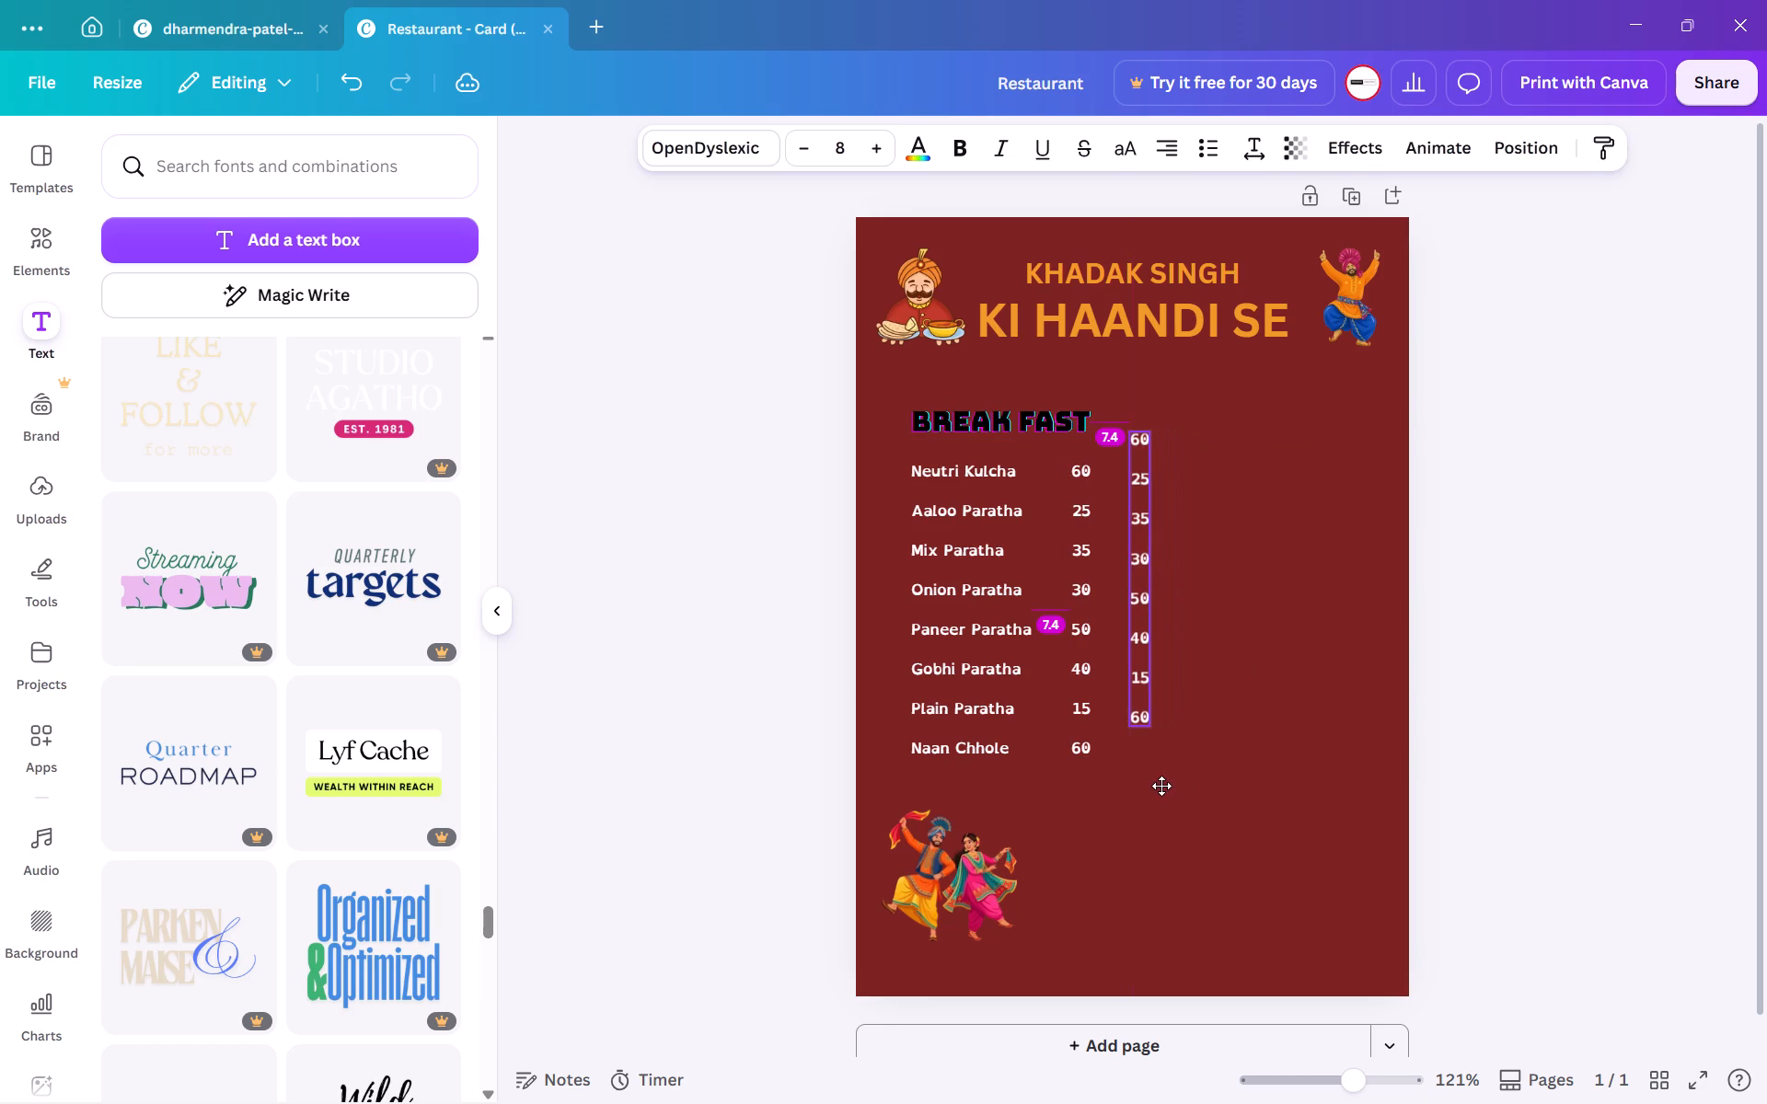
{"action": "left_click_drag", "start_coordinate": [1161, 786], "coordinate": [1181, 786]}
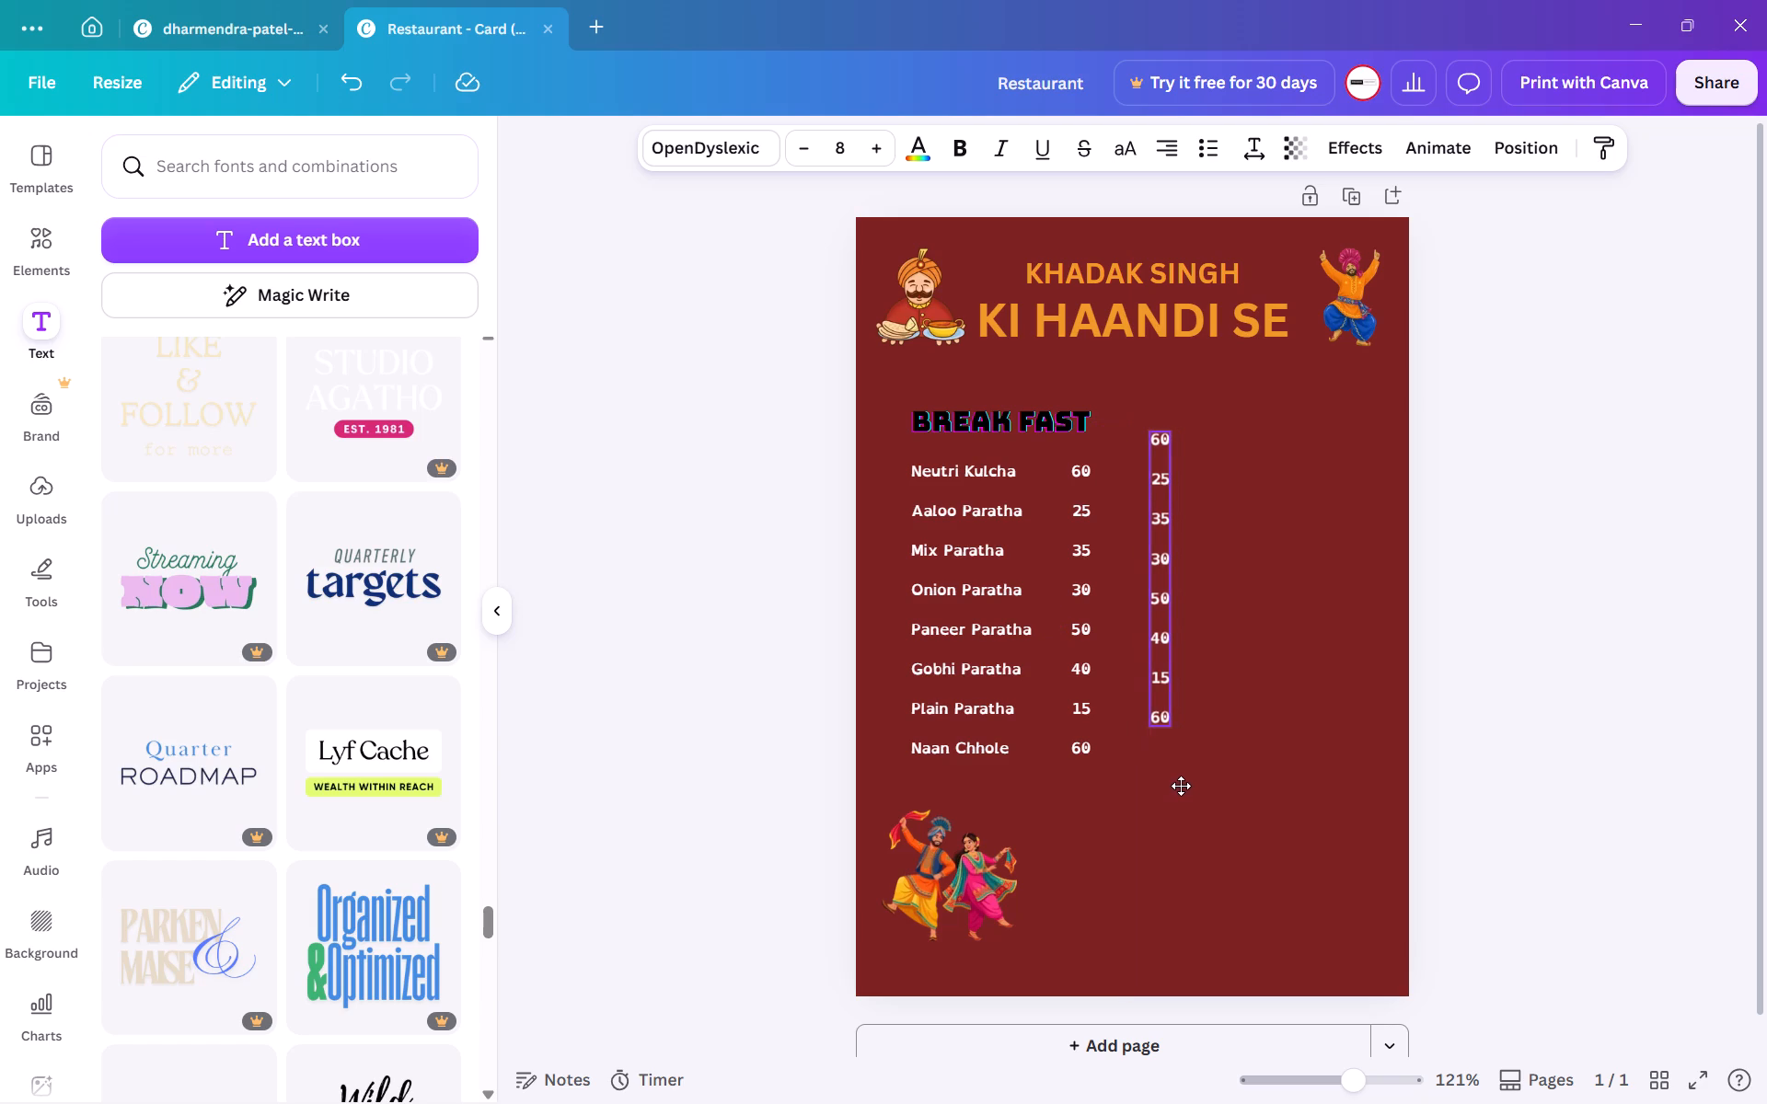
{"action": "left_click_drag", "start_coordinate": [1181, 786], "coordinate": [1181, 785]}
Replace all the text in the copied price column with three colons, one per line.
{"action": "left_click", "coordinate": [1156, 721]}
{"action": "left_click", "coordinate": [1156, 706]}
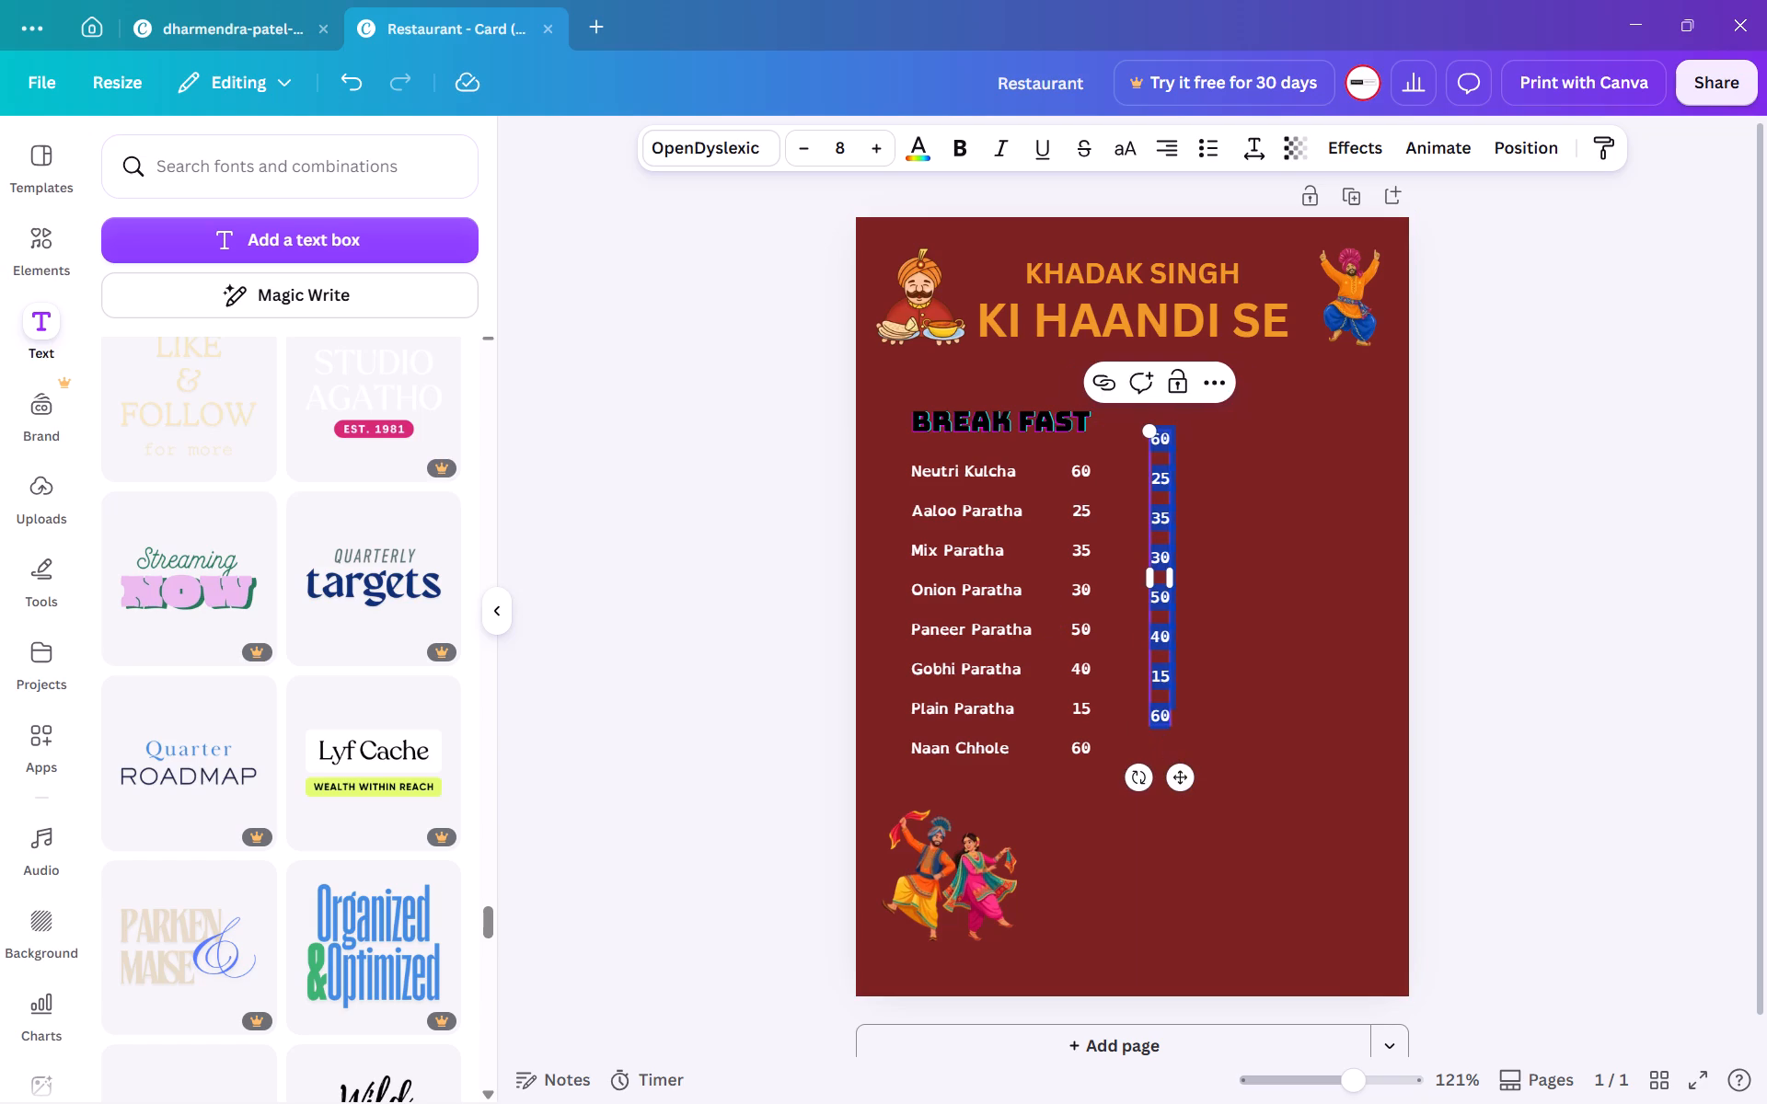
{"action": "key", "text": "ctrl+a"}
{"action": "key", "text": "shift+colon"}
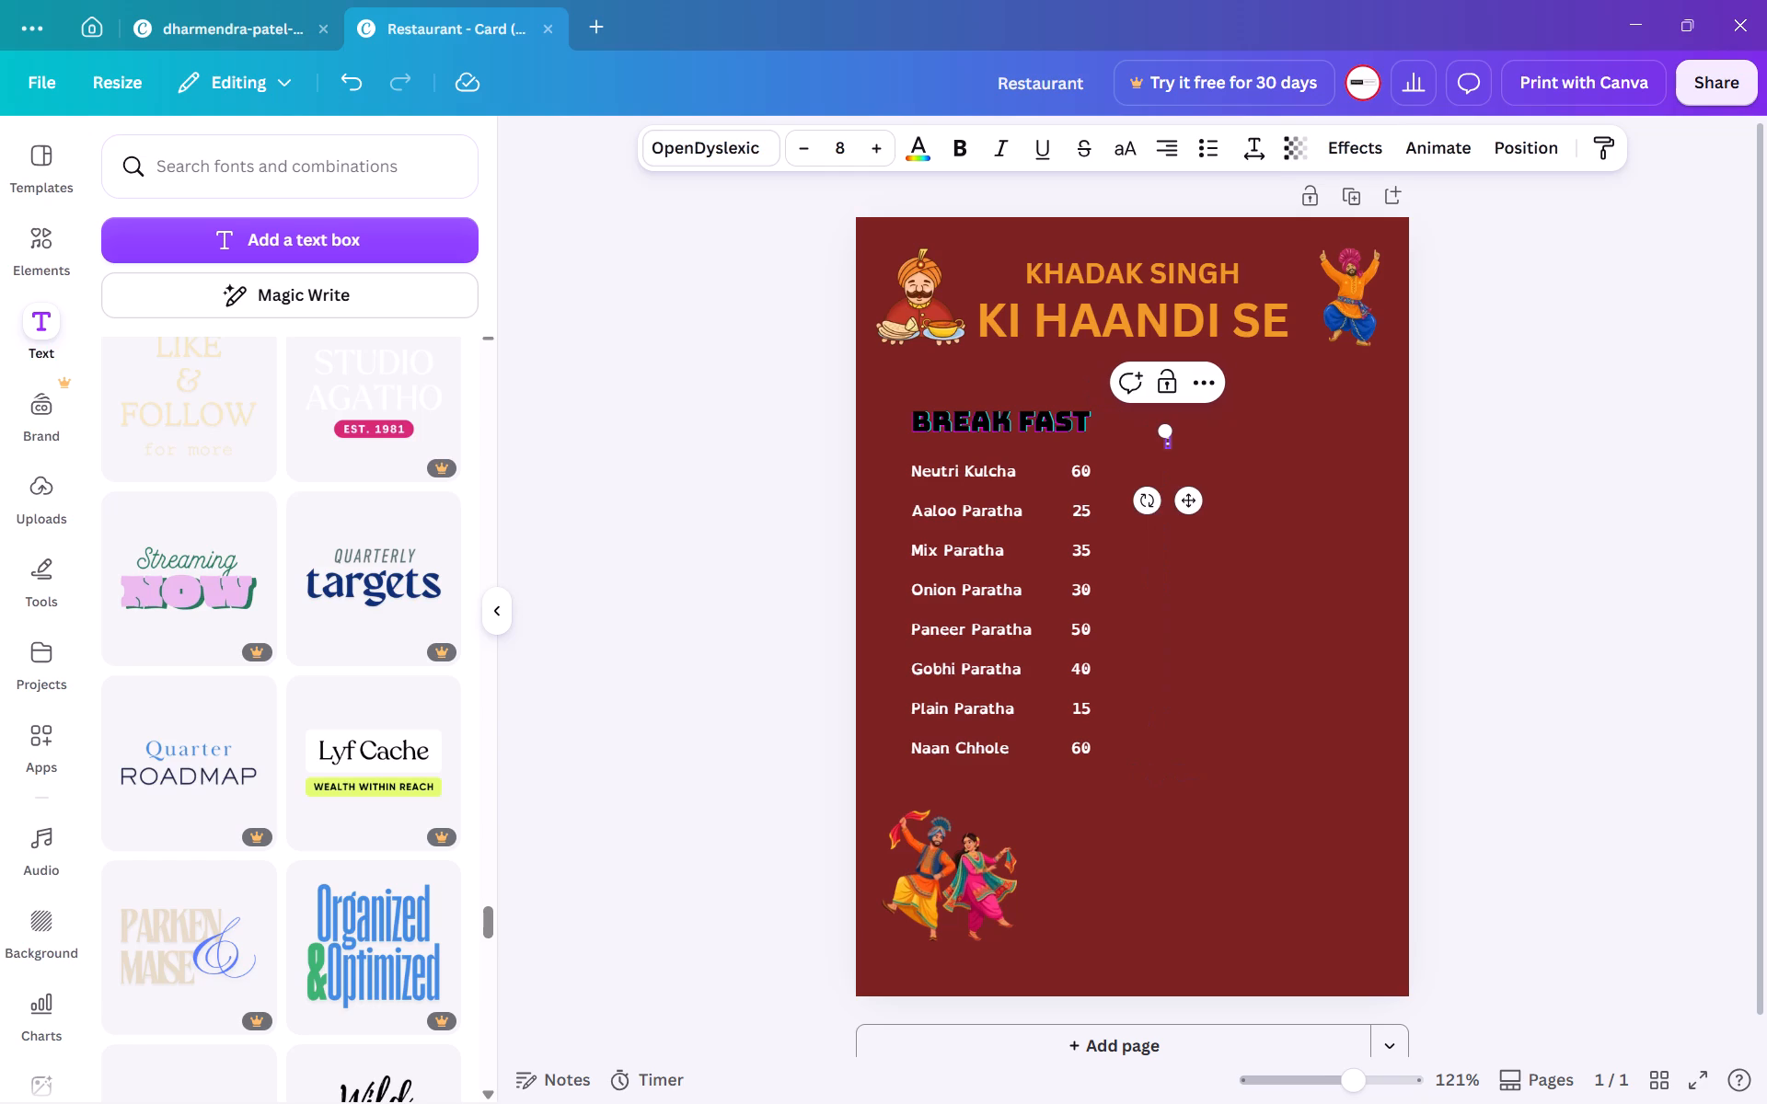
{"action": "key", "text": "BackSpace"}
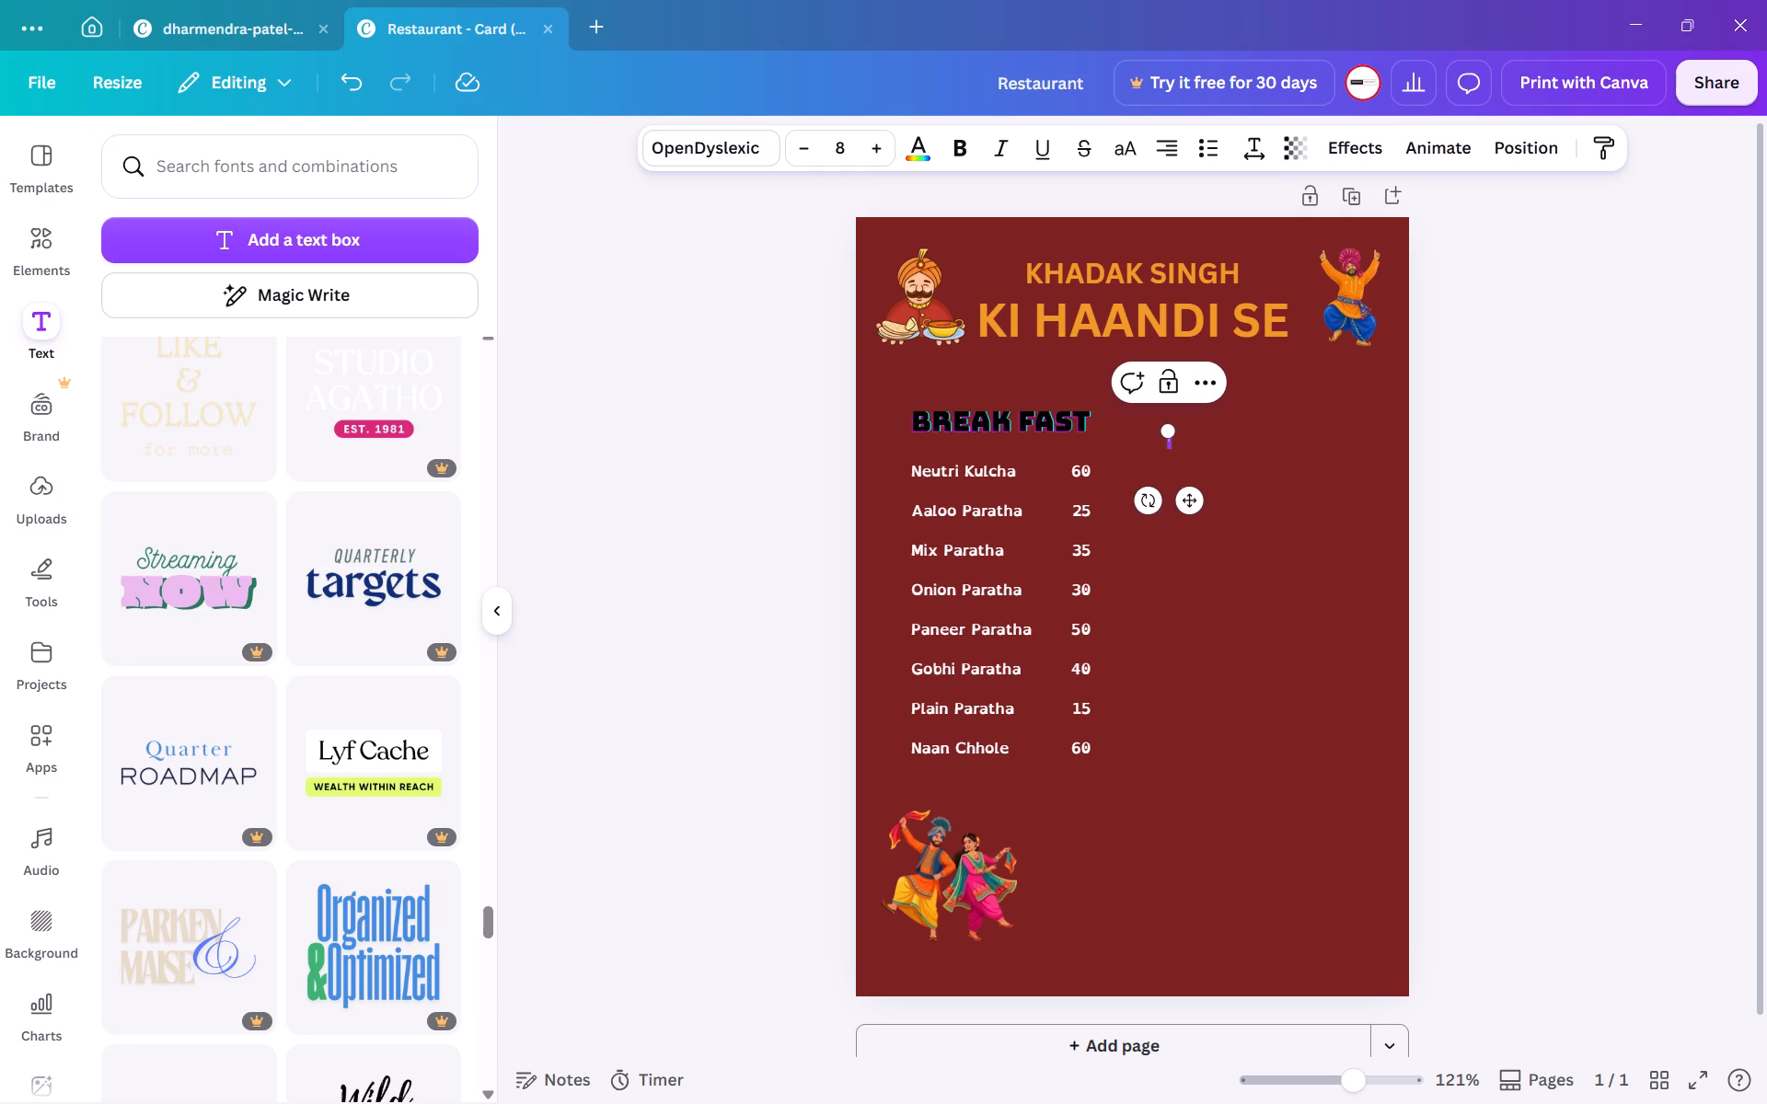
{"action": "key", "text": "shift+colon"}
{"action": "key", "text": "Return"}
{"action": "key", "text": "shift+colon"}
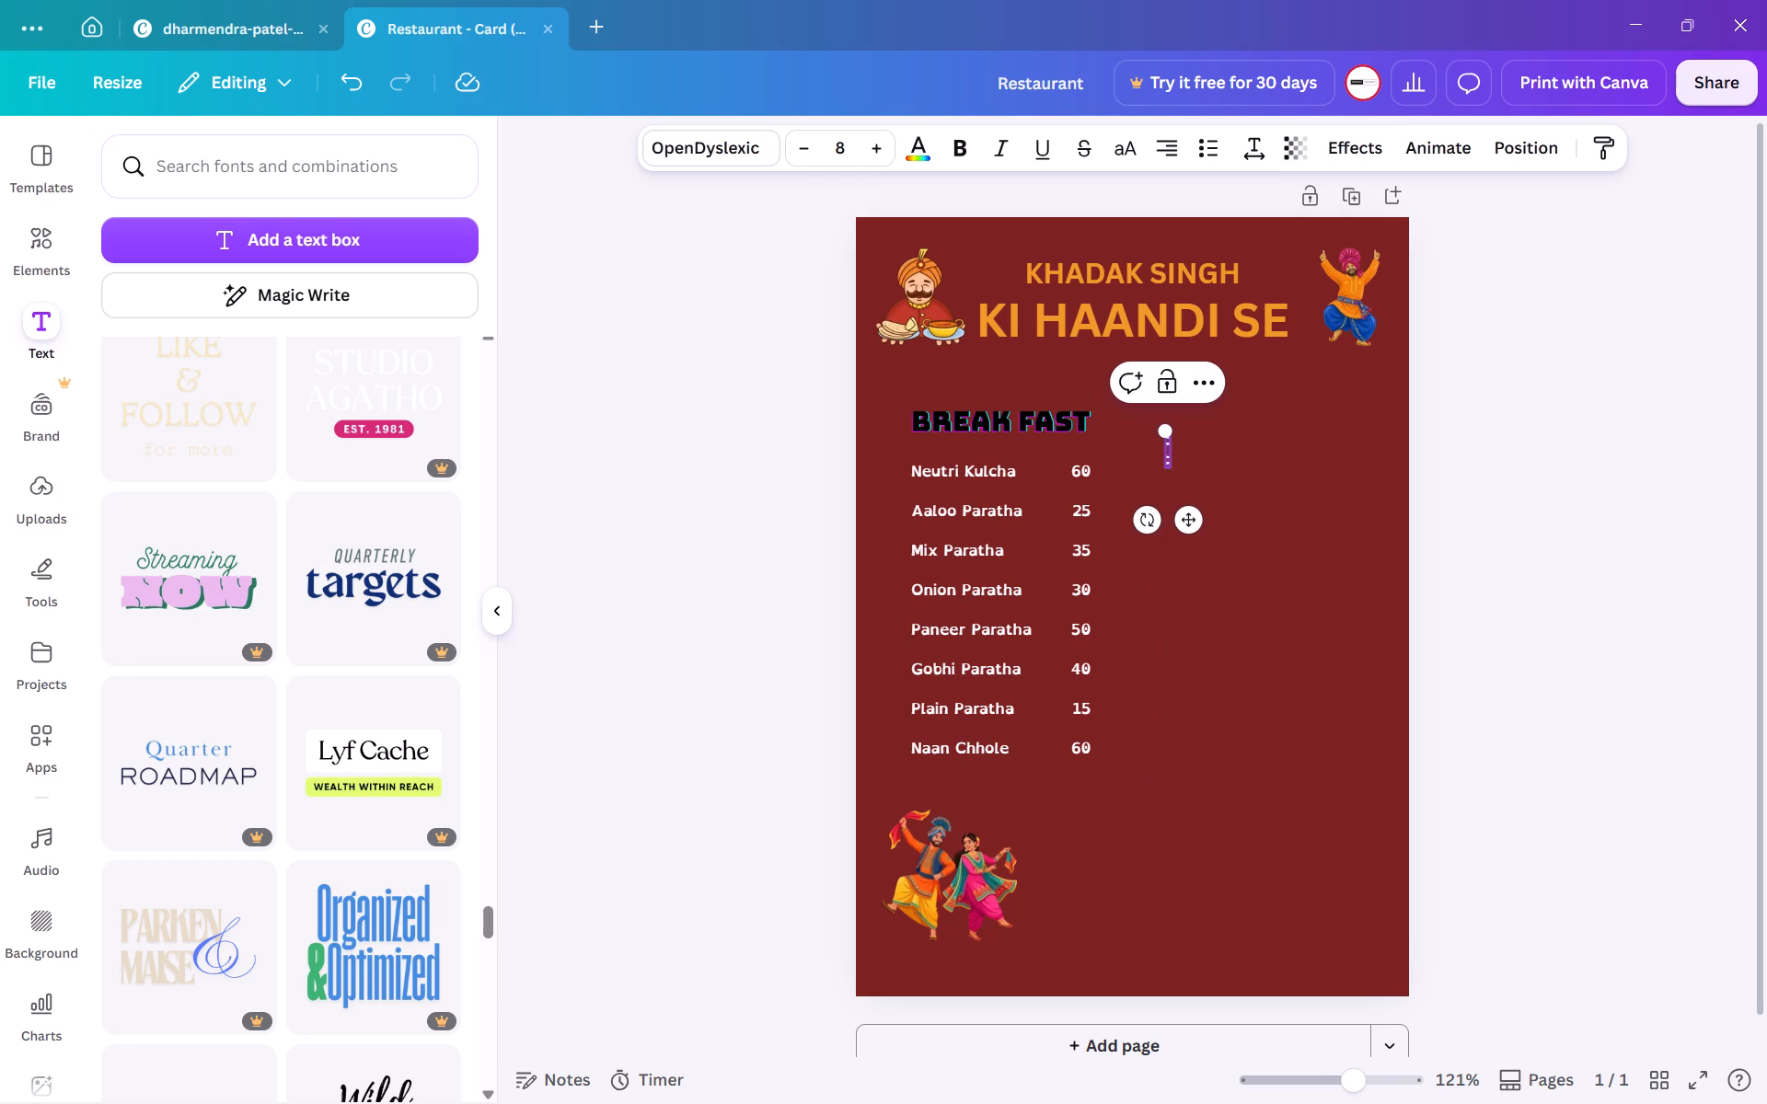
{"action": "key", "text": "Return"}
{"action": "key", "text": "semicolon"}
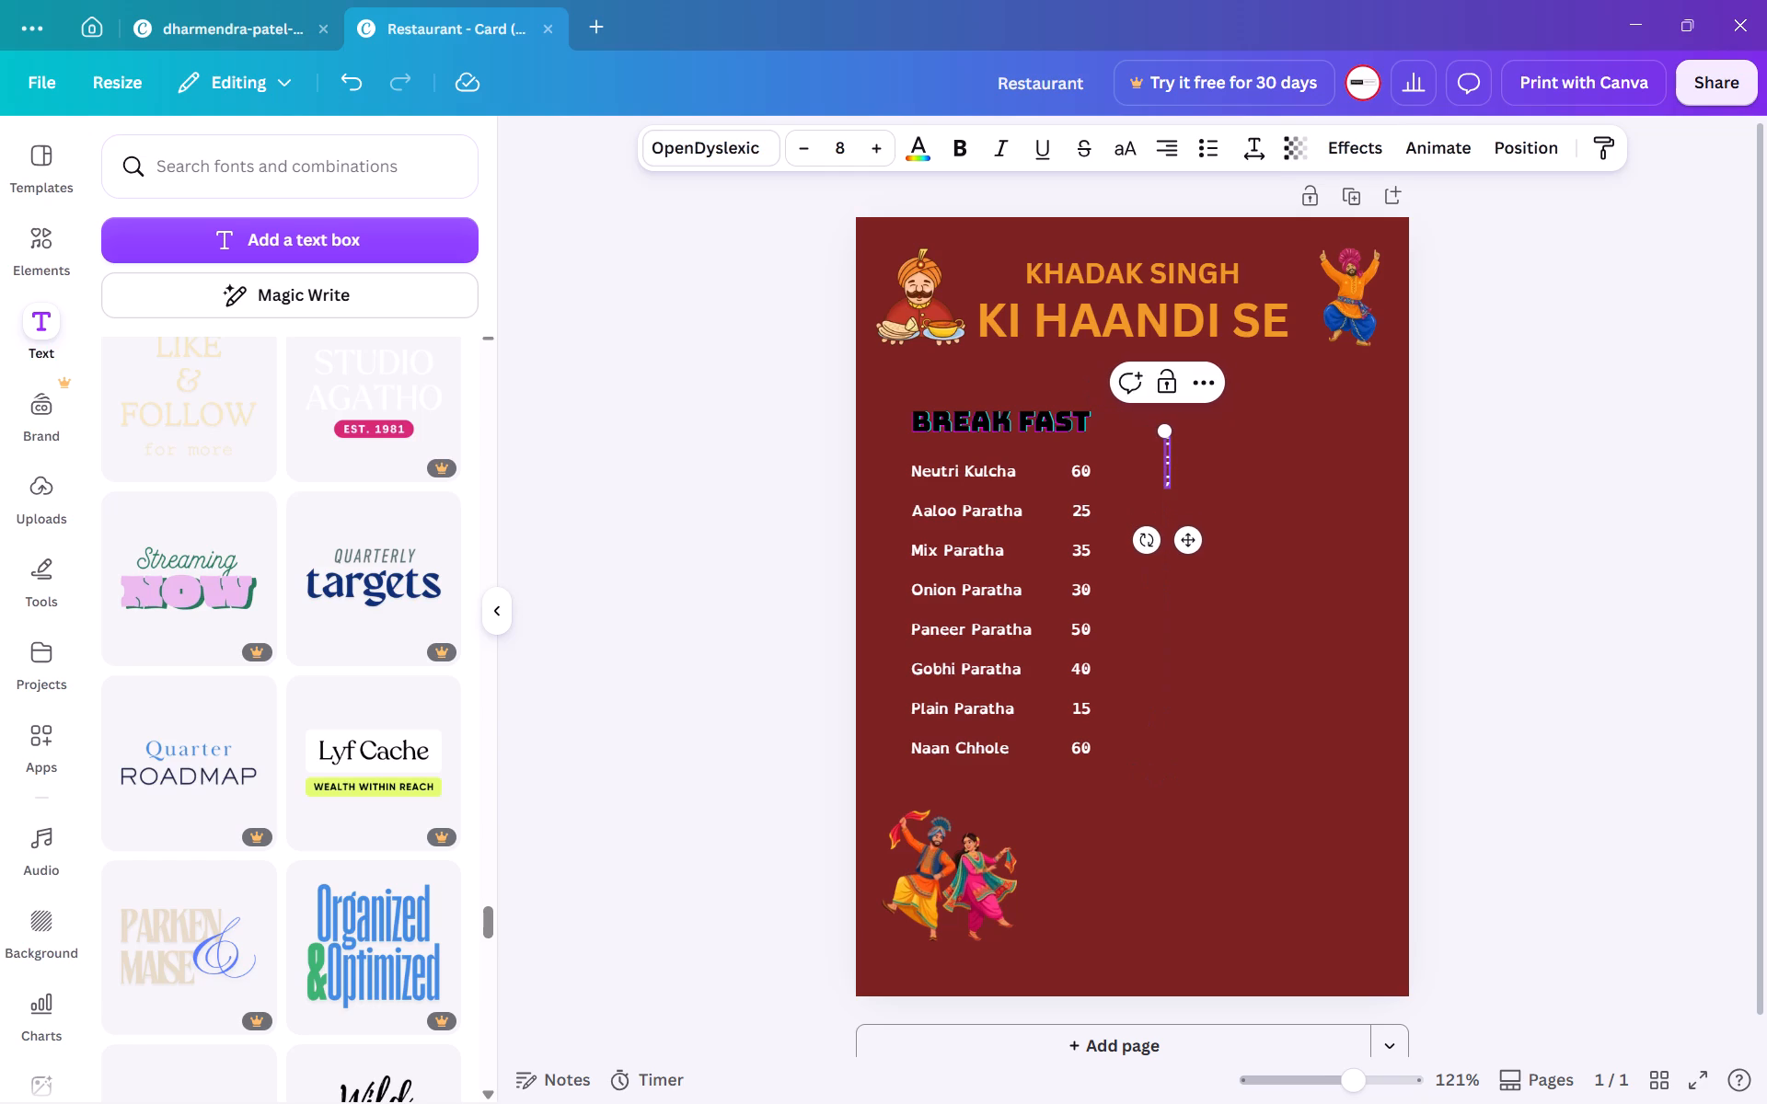
{"action": "key", "text": "BackSpace"}
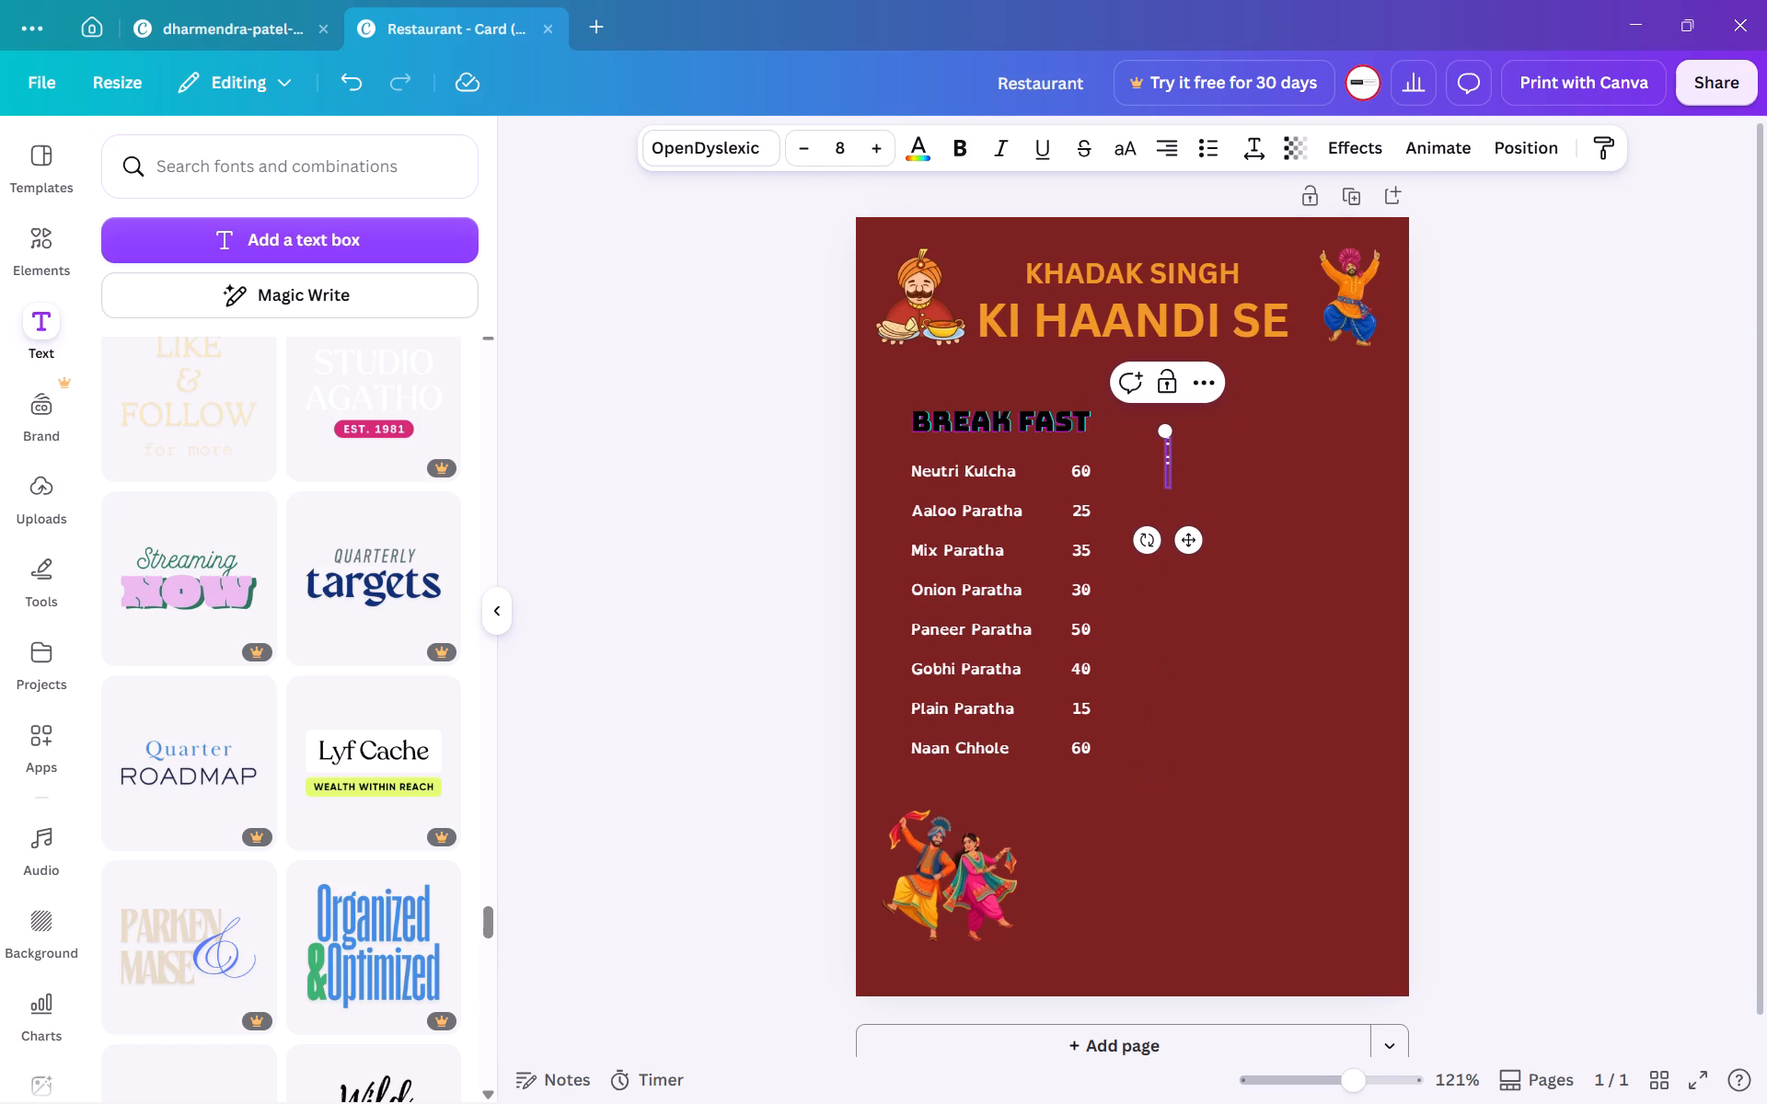
{"action": "key", "text": "shift+colon"}
Continue the column of colons, one per line, until there are 27 and it reaches almost to the bottom of the card.
{"action": "key", "text": "Return"}
{"action": "key", "text": "shift+colon"}
{"action": "key", "text": "shift+Return"}
{"action": "key", "text": "shift+colon"}
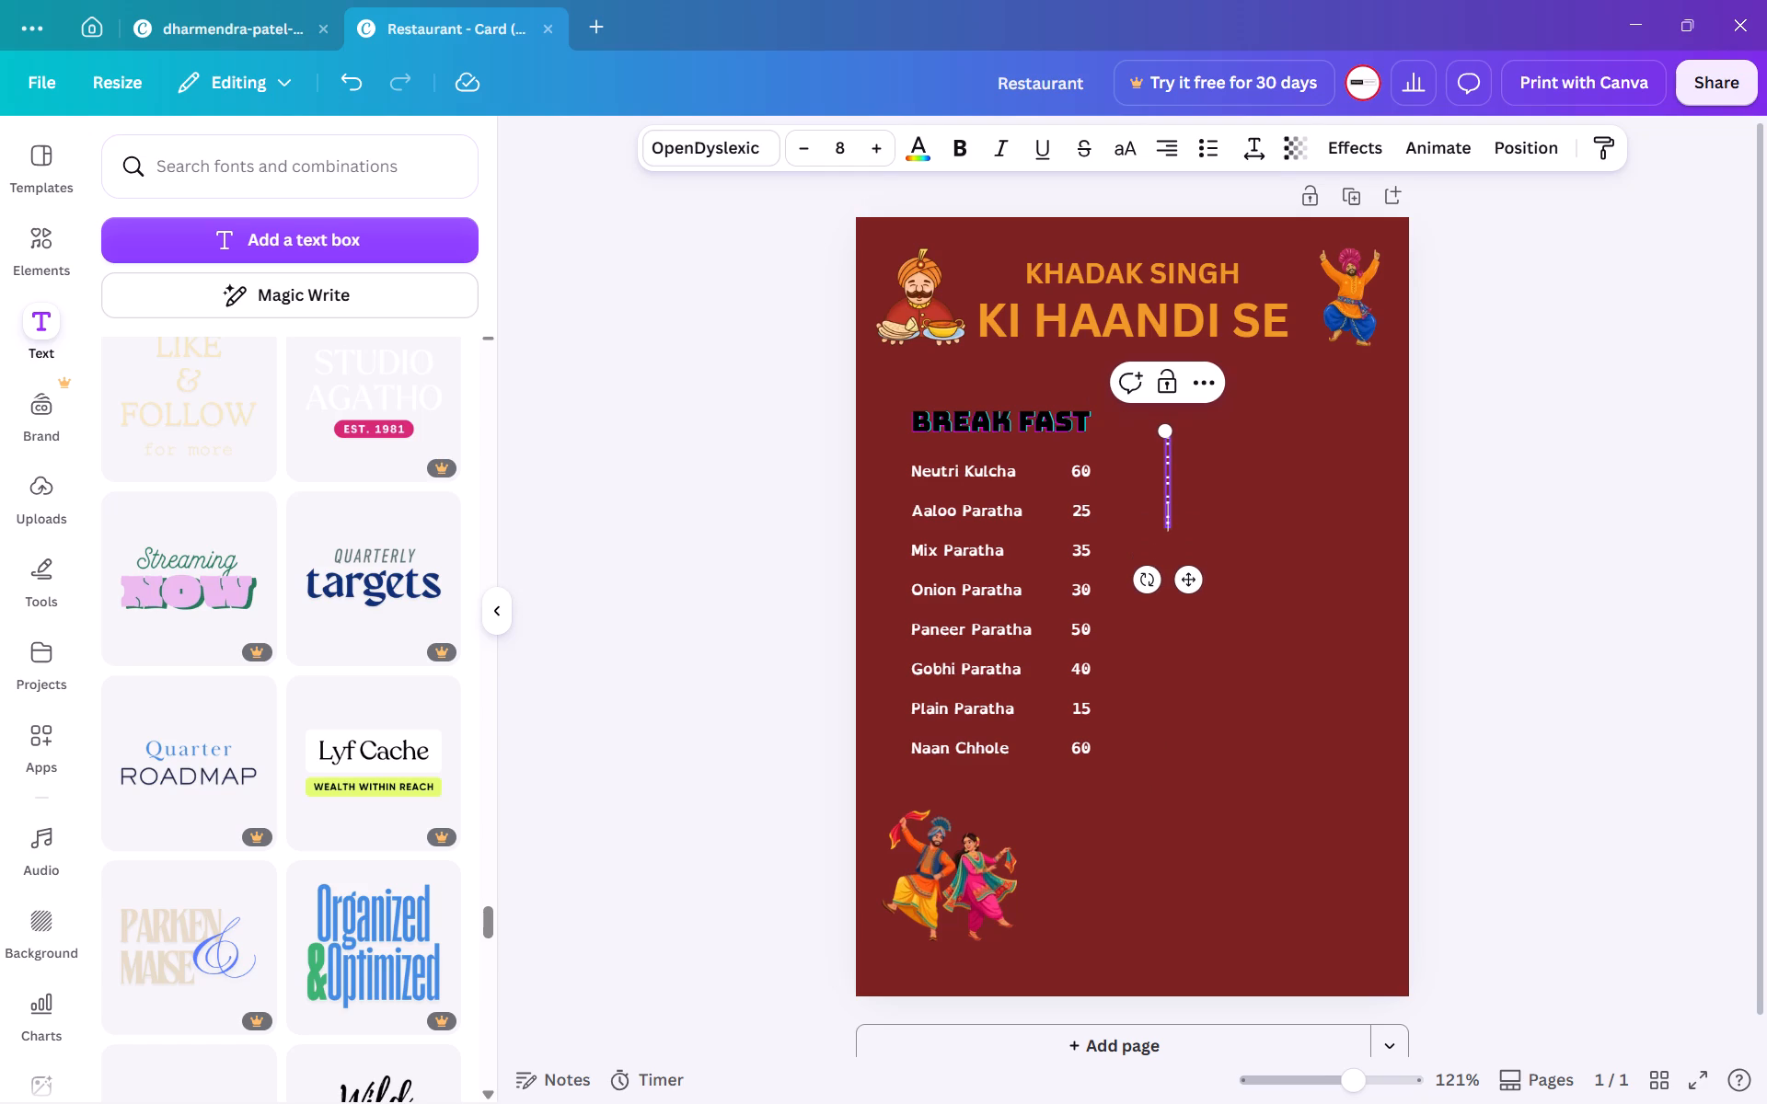
{"action": "key", "text": "shift+Return"}
{"action": "key", "text": "shift+colon"}
{"action": "key", "text": "shift+Return"}
{"action": "key", "text": "shift+colon"}
{"action": "key", "text": "shift+Return"}
{"action": "key", "text": "shift+colon"}
{"action": "key", "text": "shift+Return"}
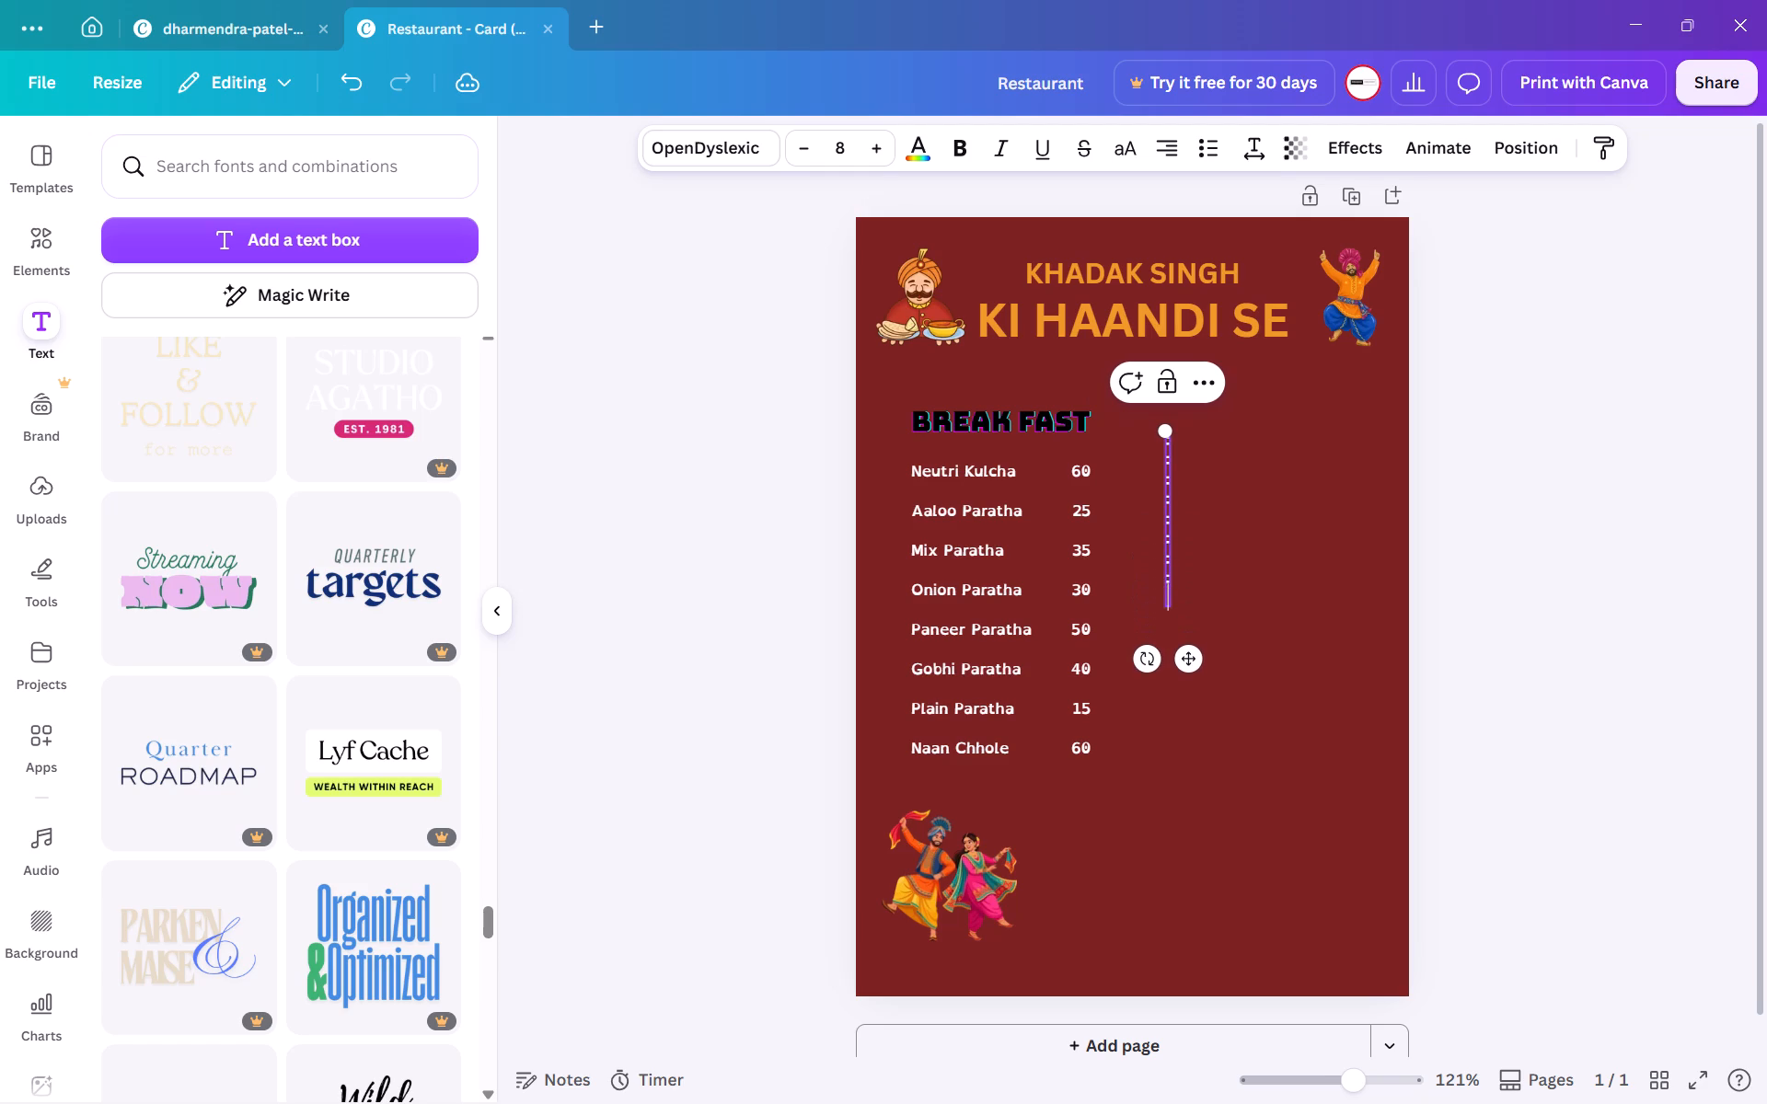
{"action": "key", "text": "shift+colon"}
{"action": "key", "text": "shift+Return"}
{"action": "key", "text": "shift+colon"}
{"action": "key", "text": "shift+Return"}
{"action": "key", "text": "shift+colon"}
{"action": "key", "text": "shift+Return"}
{"action": "key", "text": "shift+colon"}
{"action": "key", "text": "shift+Return"}
{"action": "key", "text": "shift+colon"}
{"action": "key", "text": "shift+Return"}
{"action": "key", "text": "shift+colon"}
{"action": "key", "text": "shift+Return"}
{"action": "key", "text": "shift+colon"}
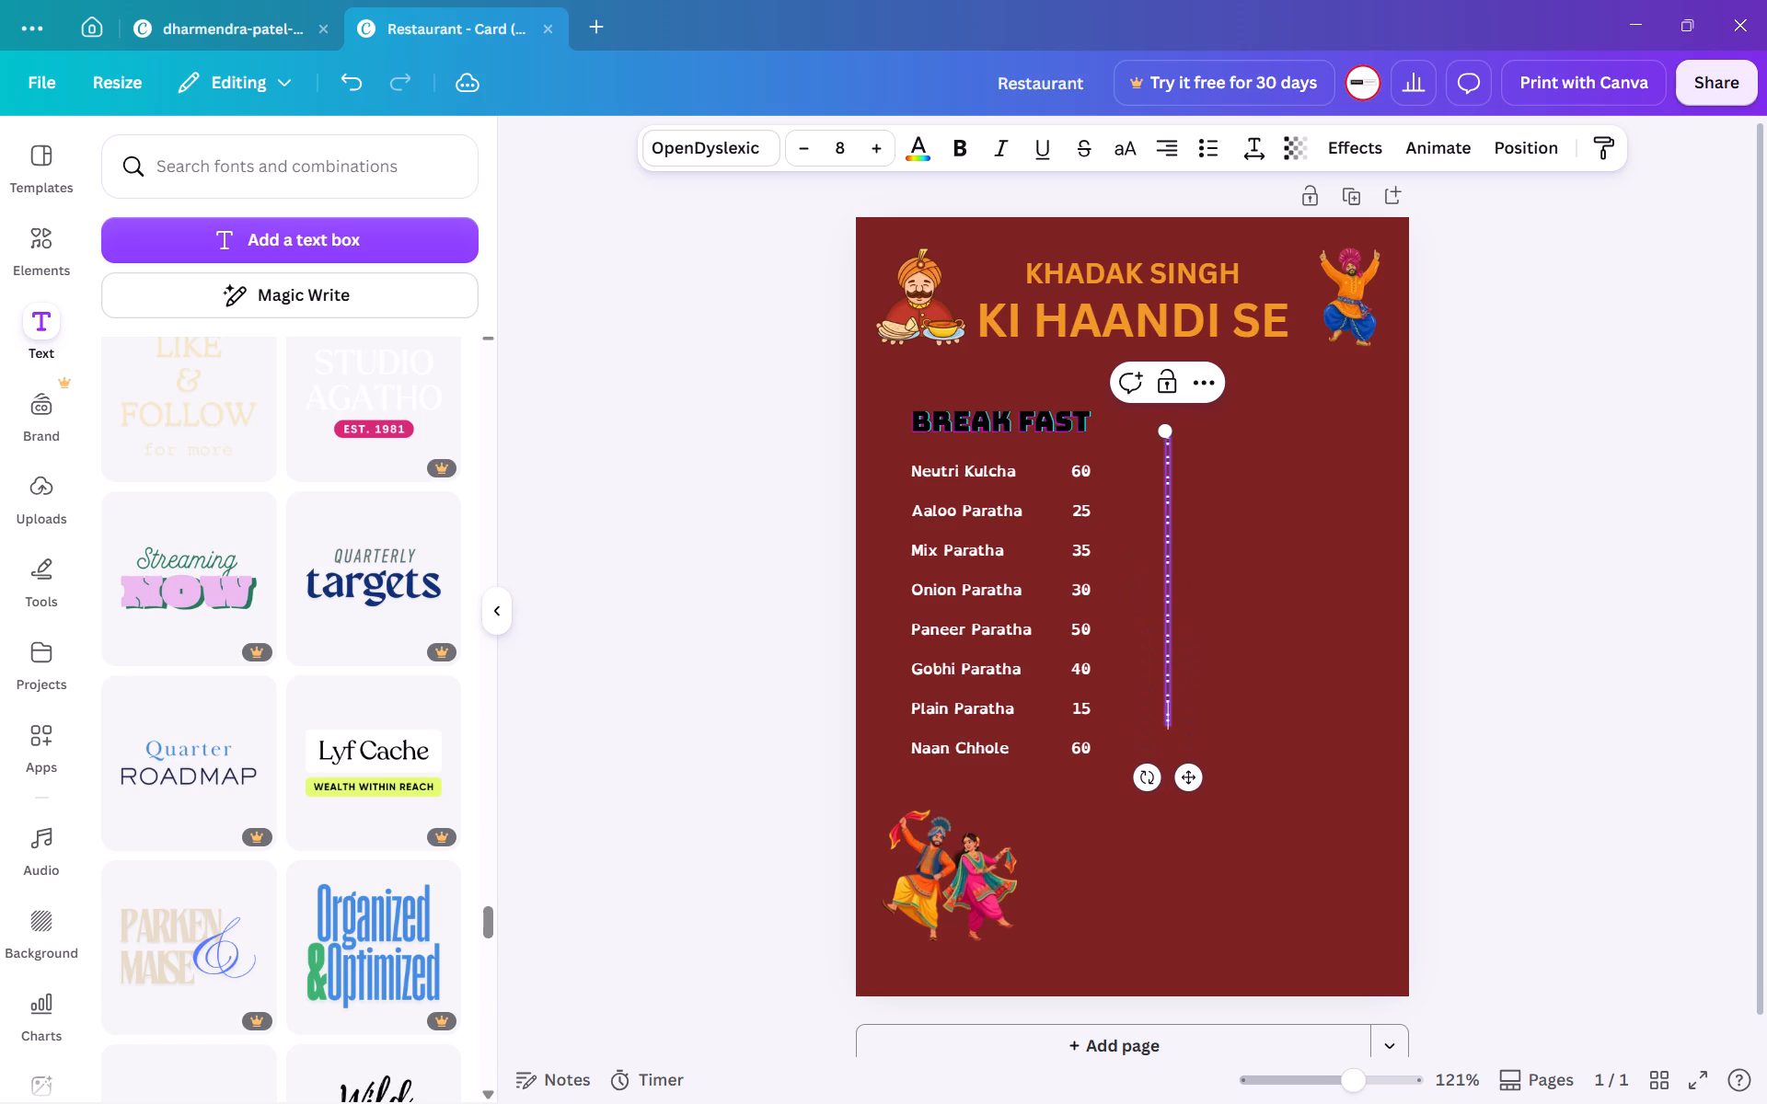
{"action": "key", "text": "shift+Return"}
{"action": "key", "text": "shift+colon"}
{"action": "key", "text": "shift+Return"}
{"action": "key", "text": "shift+colon"}
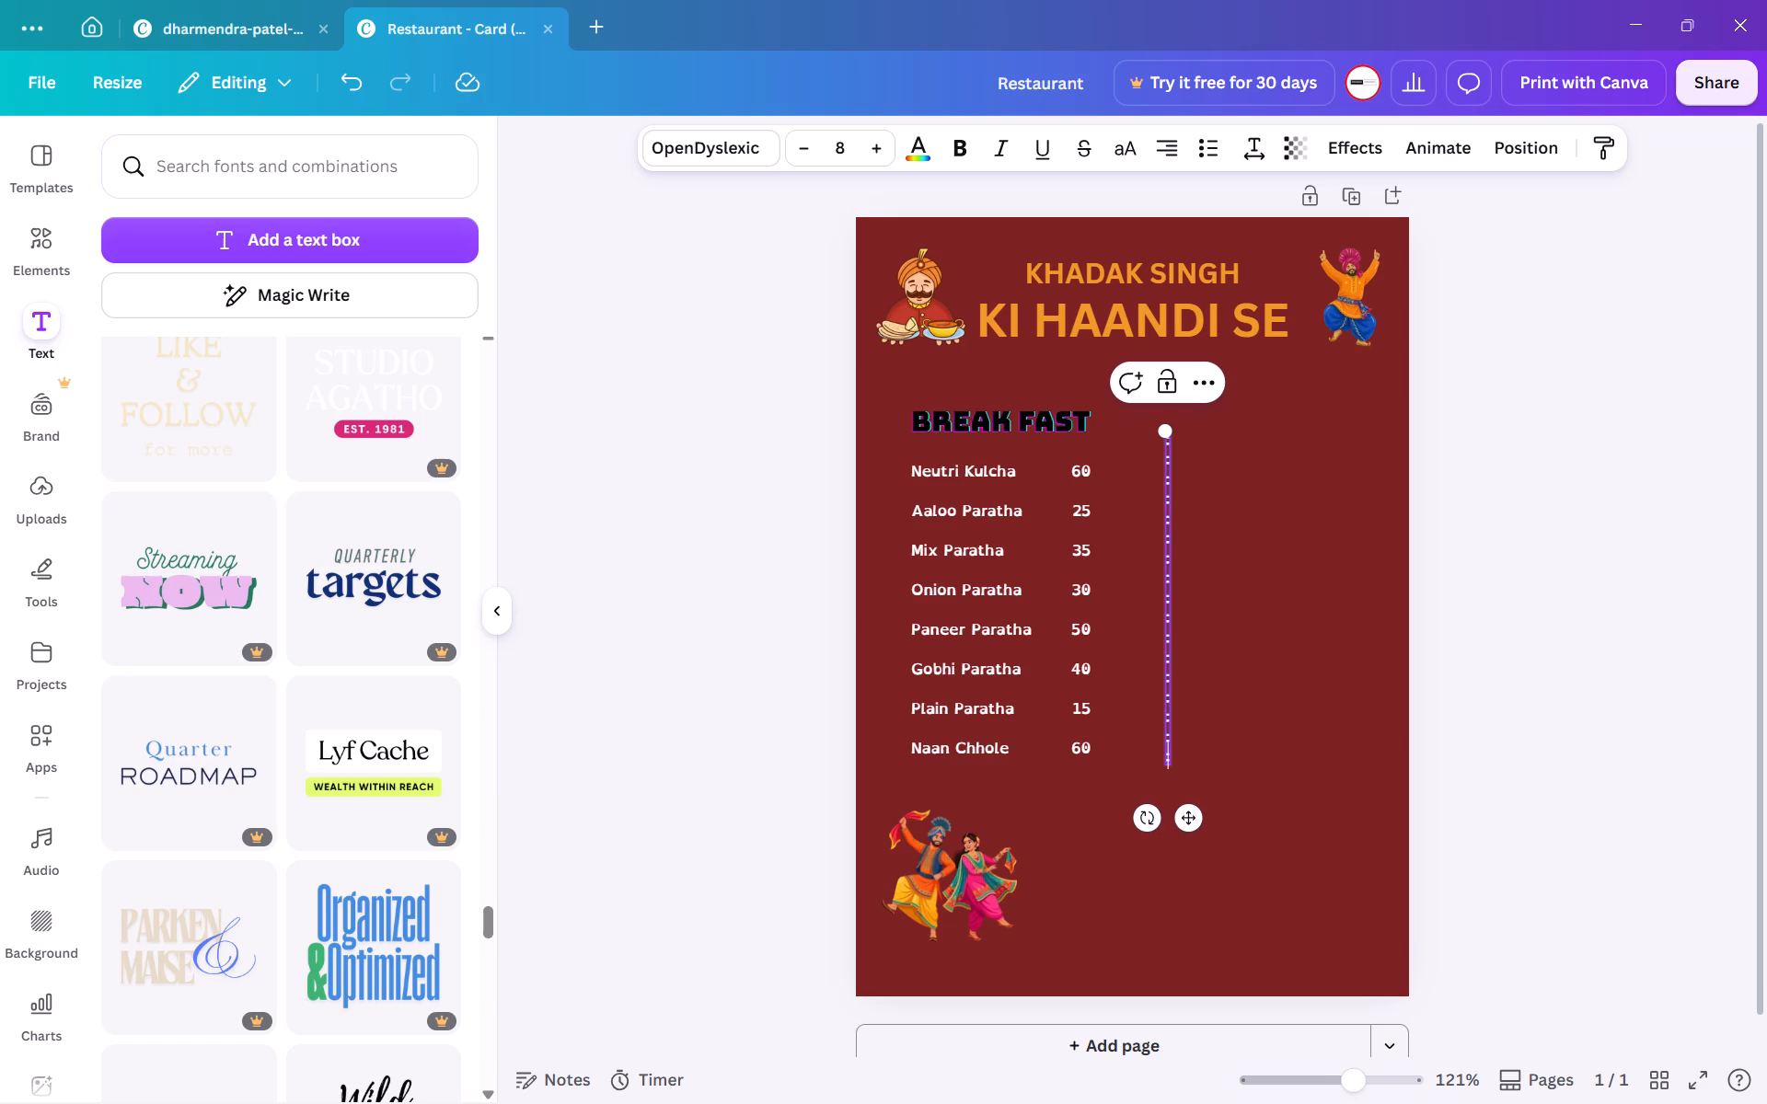
{"action": "key", "text": "shift+Return"}
{"action": "key", "text": "shift+colon"}
{"action": "key", "text": "shift+Return"}
{"action": "key", "text": "shift+colon"}
{"action": "key", "text": "shift+Return"}
{"action": "key", "text": "shift+colon"}
{"action": "key", "text": "shift+Return"}
{"action": "key", "text": "shift+colon"}
{"action": "key", "text": "shift+Return"}
{"action": "key", "text": "shift+colon"}
{"action": "key", "text": "shift+Return"}
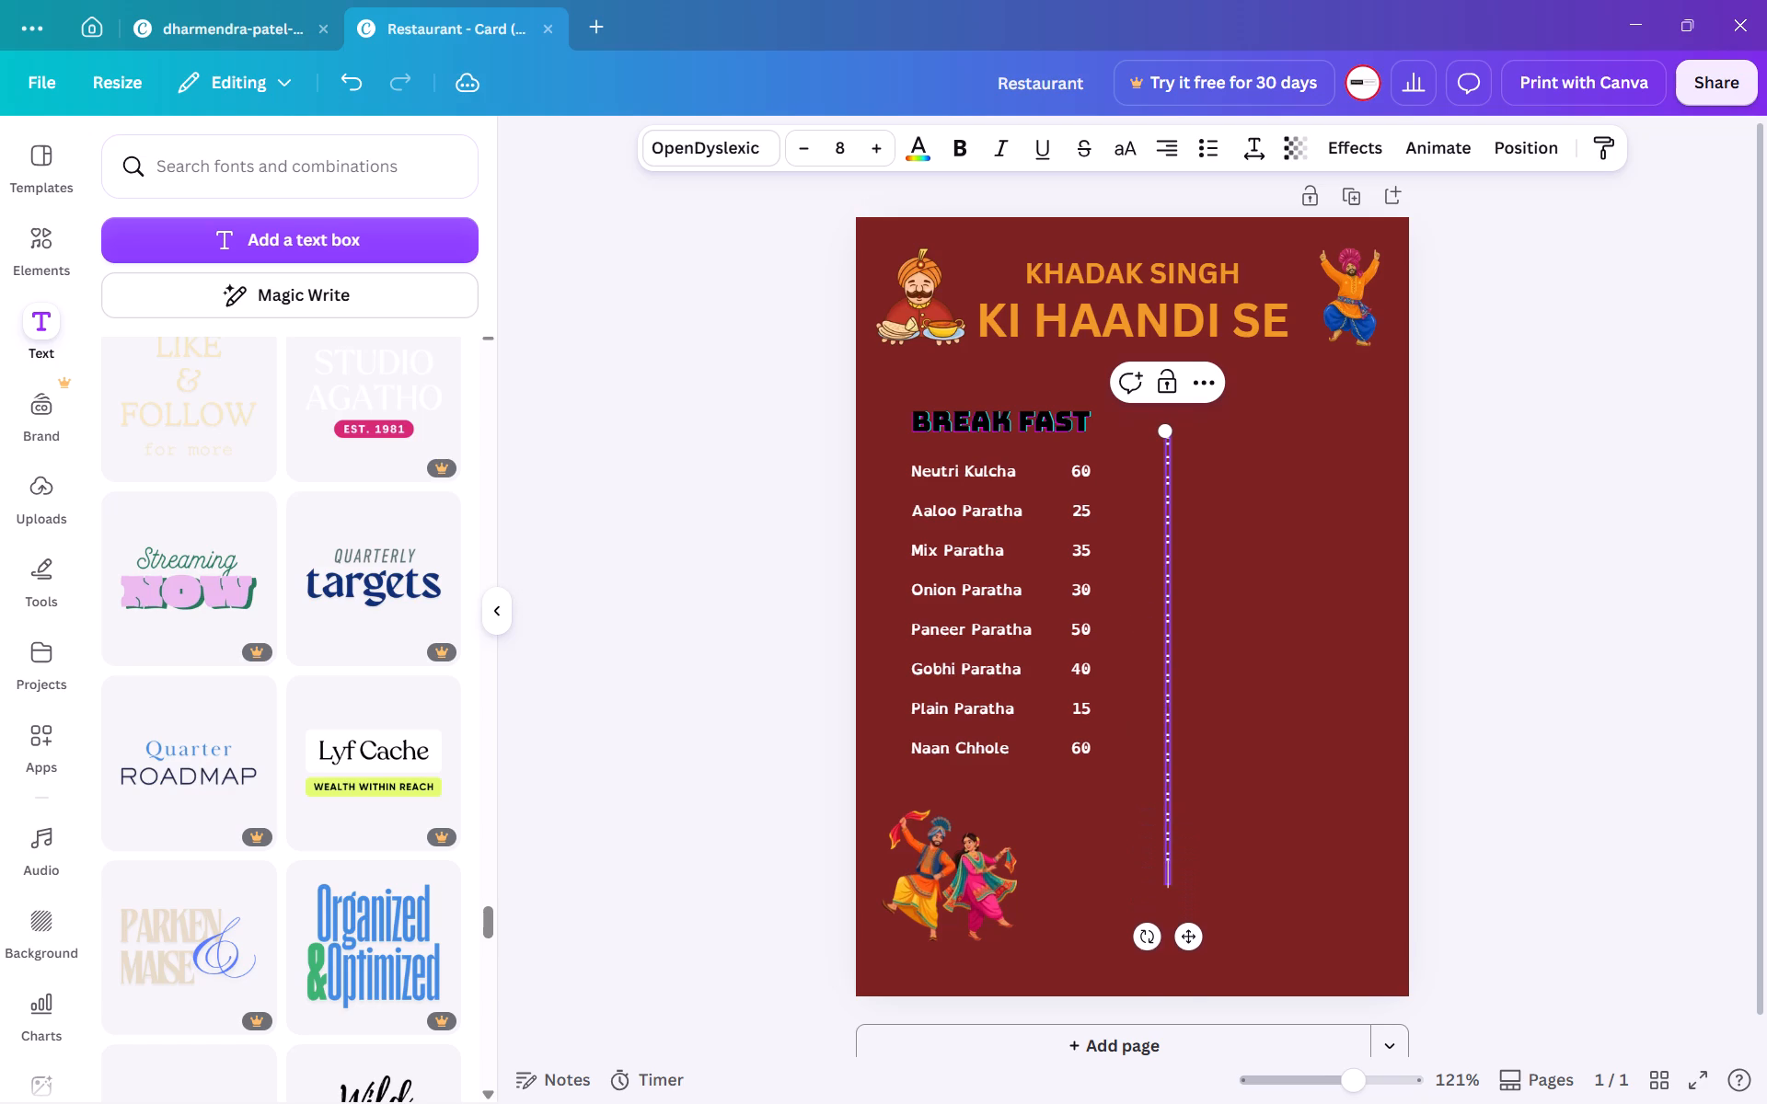
{"action": "key", "text": "shift+colon"}
{"action": "key", "text": "shift+Return"}
{"action": "key", "text": "shift+colon"}
{"action": "key", "text": "shift+Return"}
{"action": "key", "text": "shift+colon"}
{"action": "key", "text": "shift+Return"}
{"action": "key", "text": "shift+colon"}
{"action": "key", "text": "shift+Return"}
{"action": "key", "text": "shift+colon"}
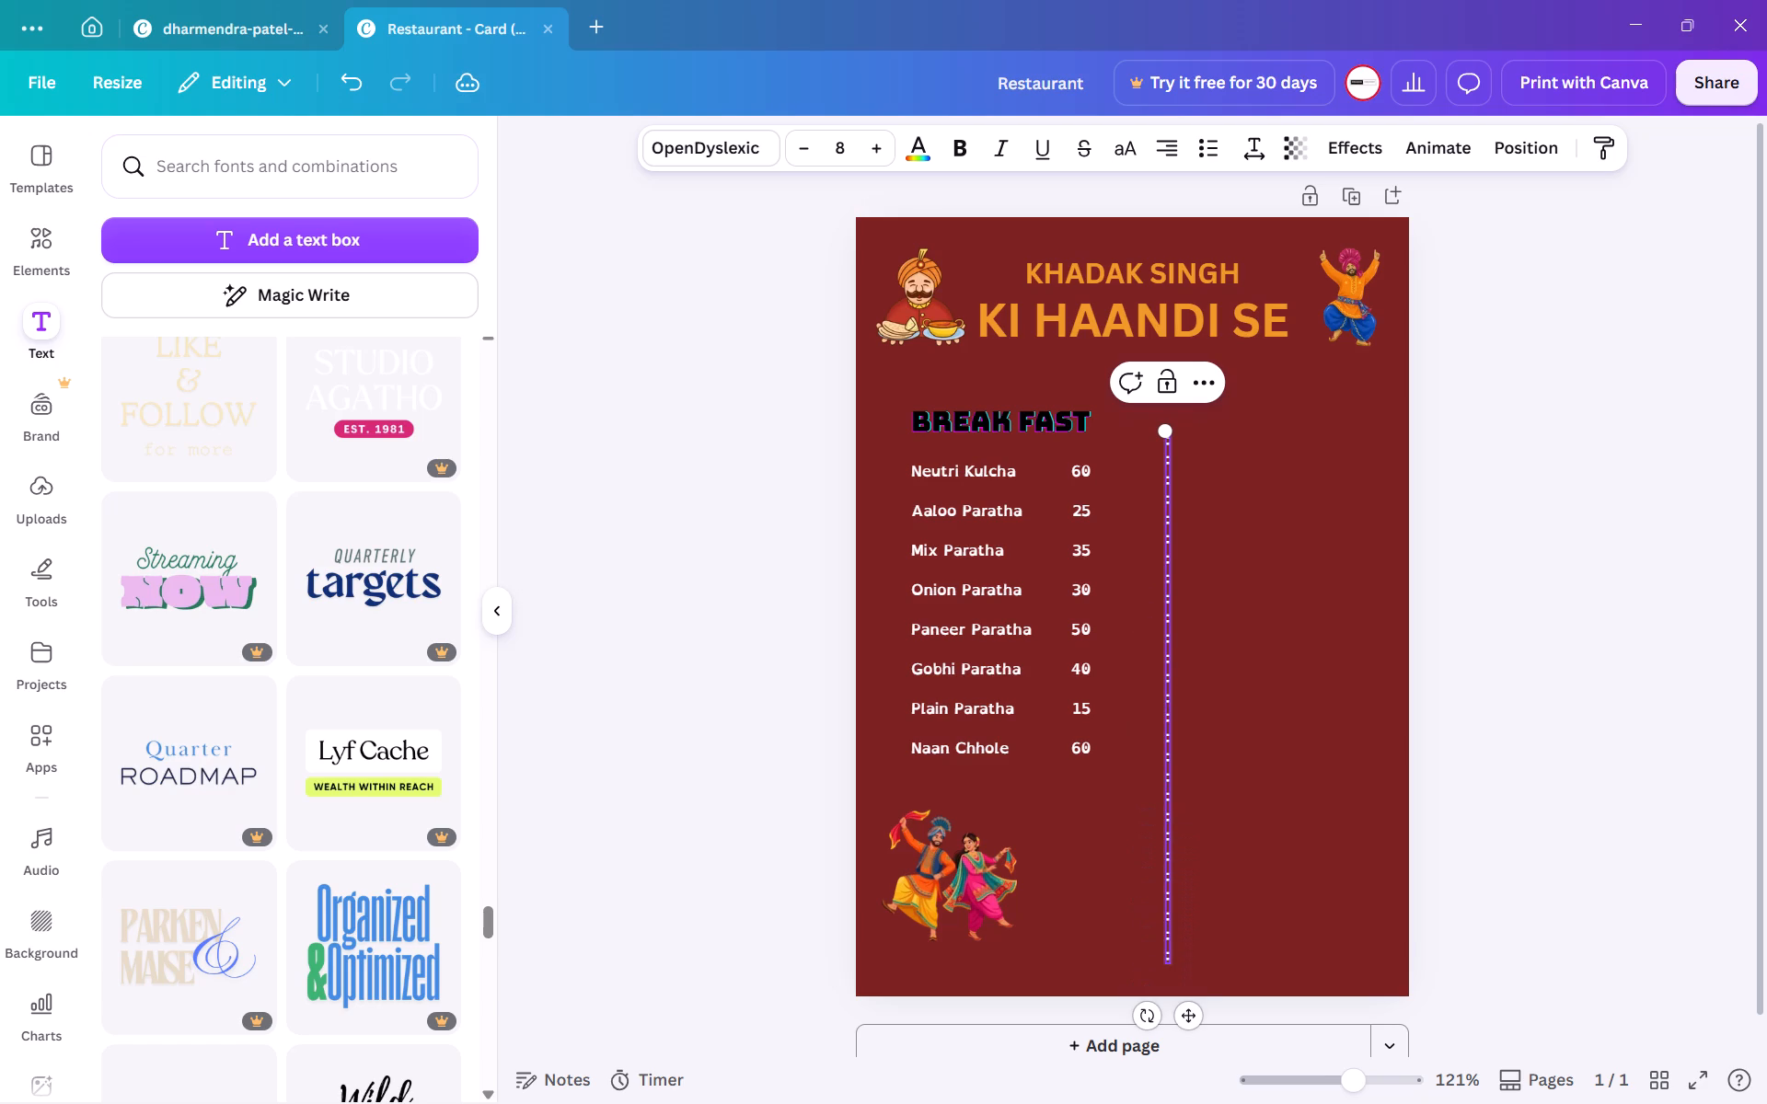
{"action": "left_click", "coordinate": [710, 694]}
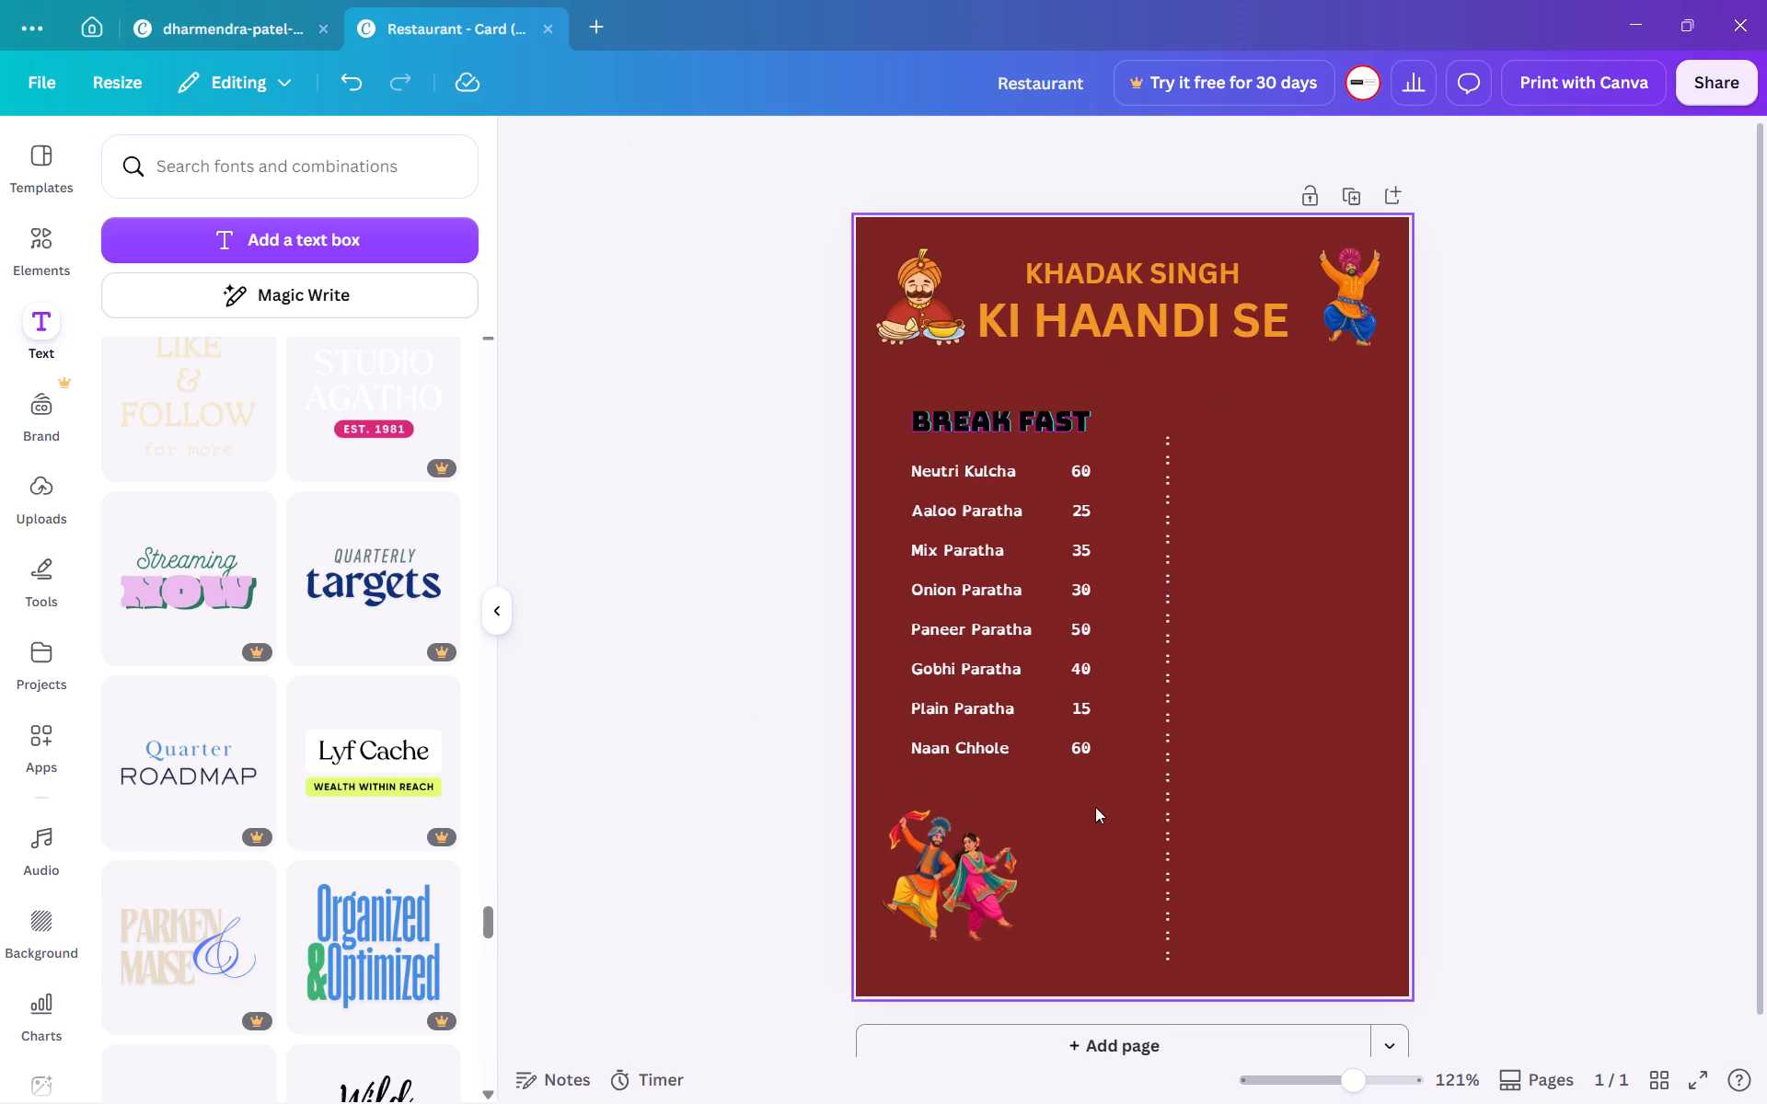
Widen the colon column's text box slightly, to a width of about 1.3.
{"action": "left_click", "coordinate": [1165, 798]}
{"action": "left_click_drag", "start_coordinate": [1165, 798], "coordinate": [1164, 743]}
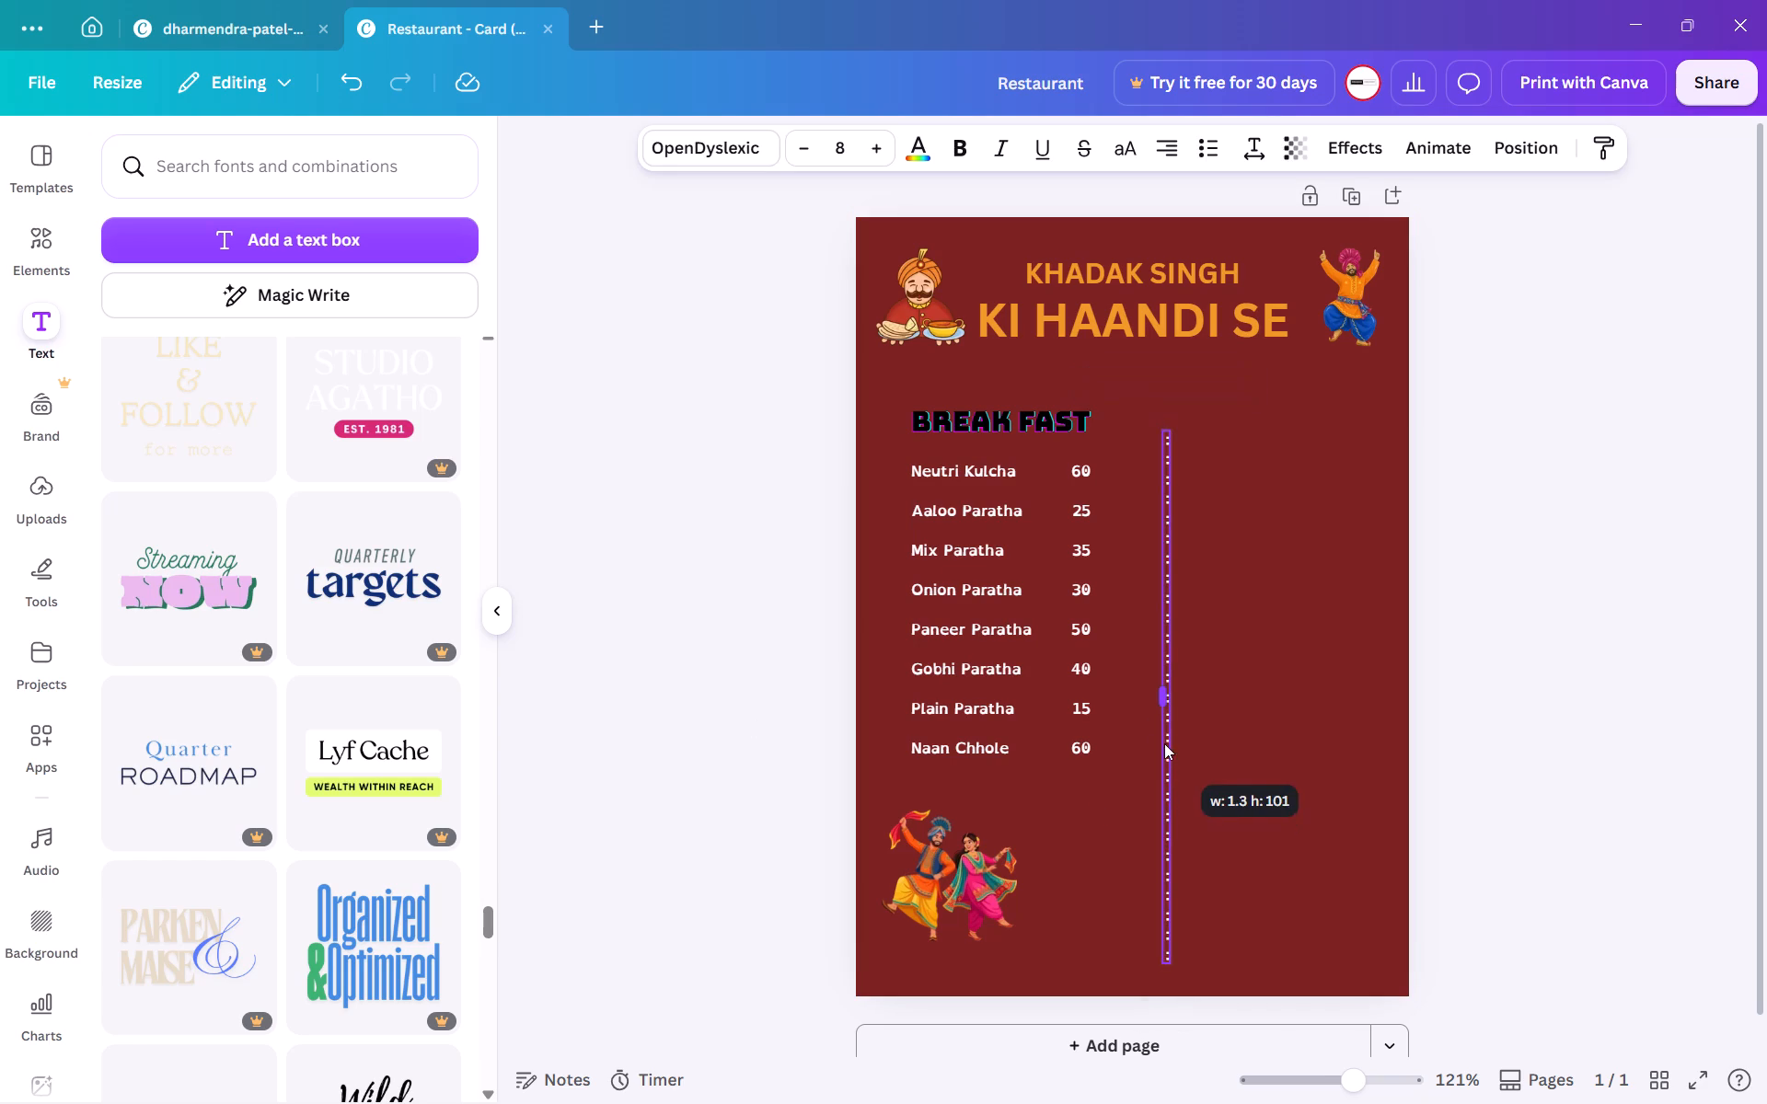
{"action": "left_click_drag", "start_coordinate": [1164, 743], "coordinate": [1162, 741]}
{"action": "left_click", "coordinate": [749, 776]}
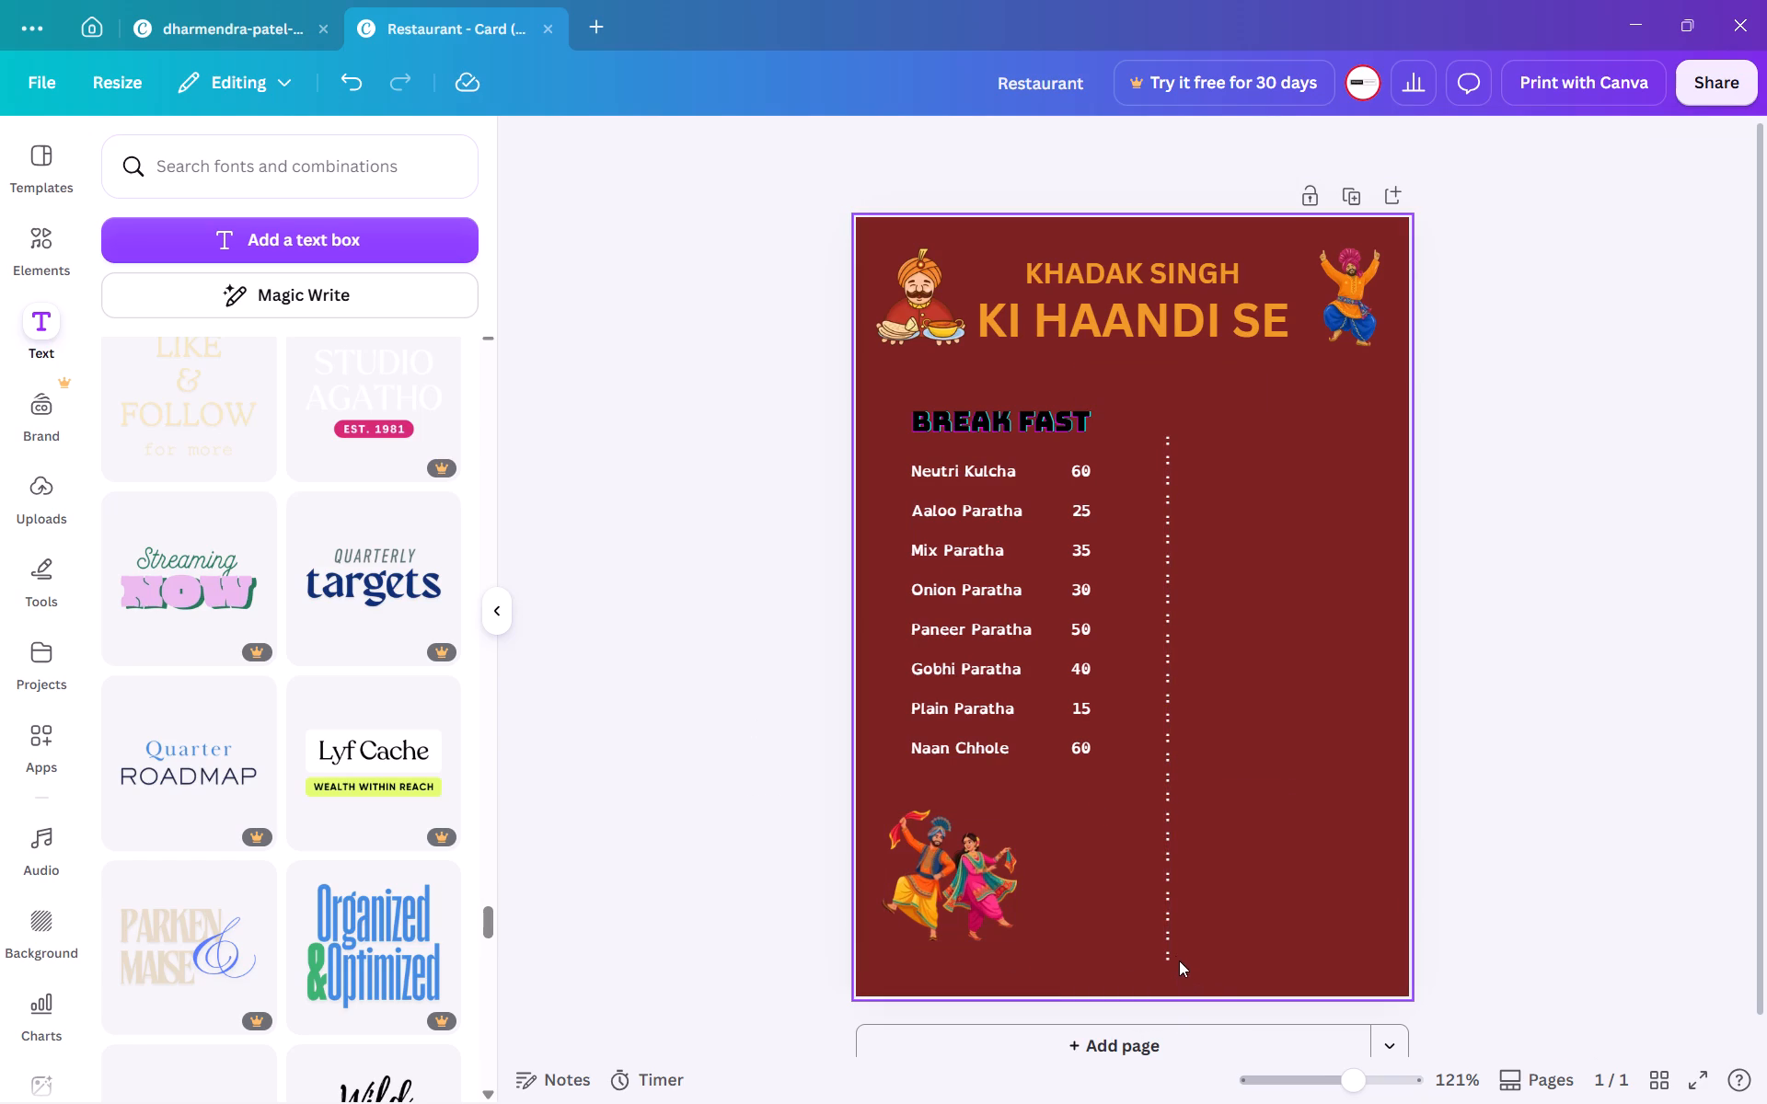
Move the colon column up and slightly closer to the prices, with its top about level with the BREAK FAST heading.
{"action": "left_click", "coordinate": [1157, 946]}
{"action": "left_click", "coordinate": [1159, 946]}
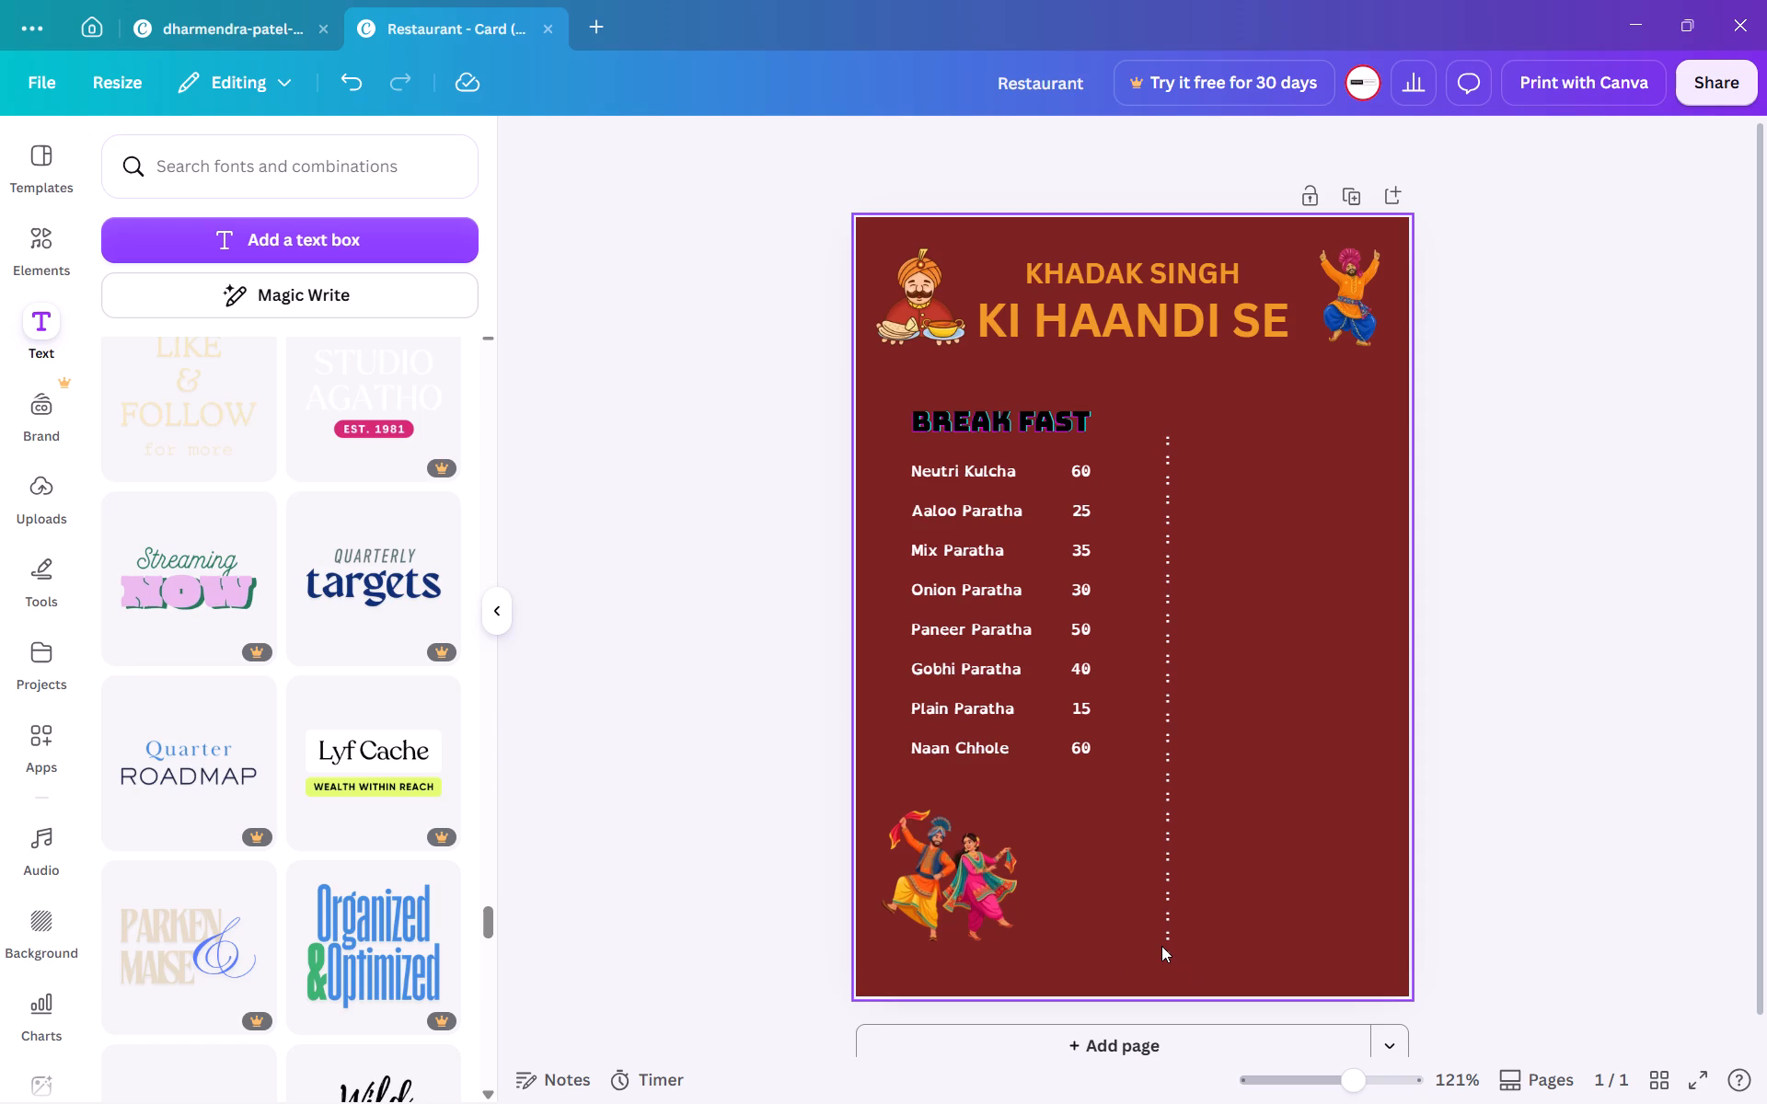
{"action": "left_click", "coordinate": [1161, 946]}
{"action": "left_click", "coordinate": [1163, 946]}
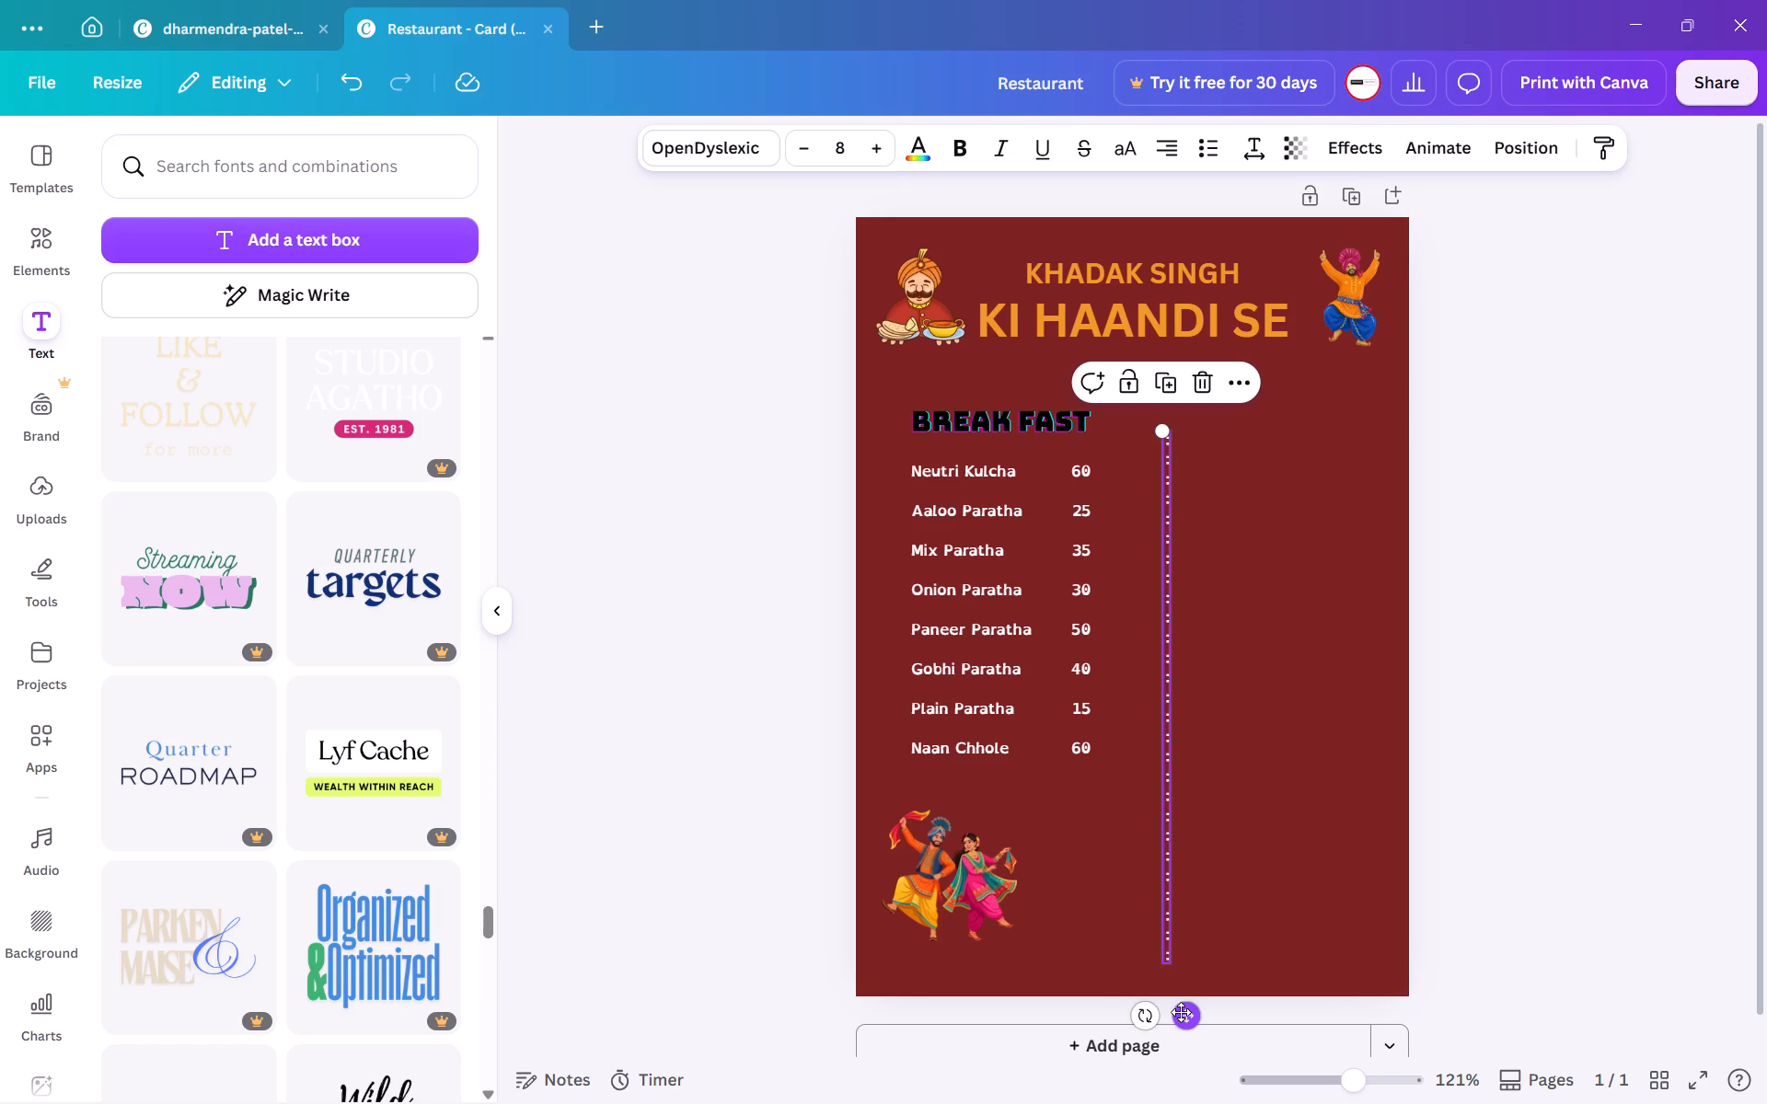
{"action": "left_click_drag", "start_coordinate": [1181, 1012], "coordinate": [1172, 988]}
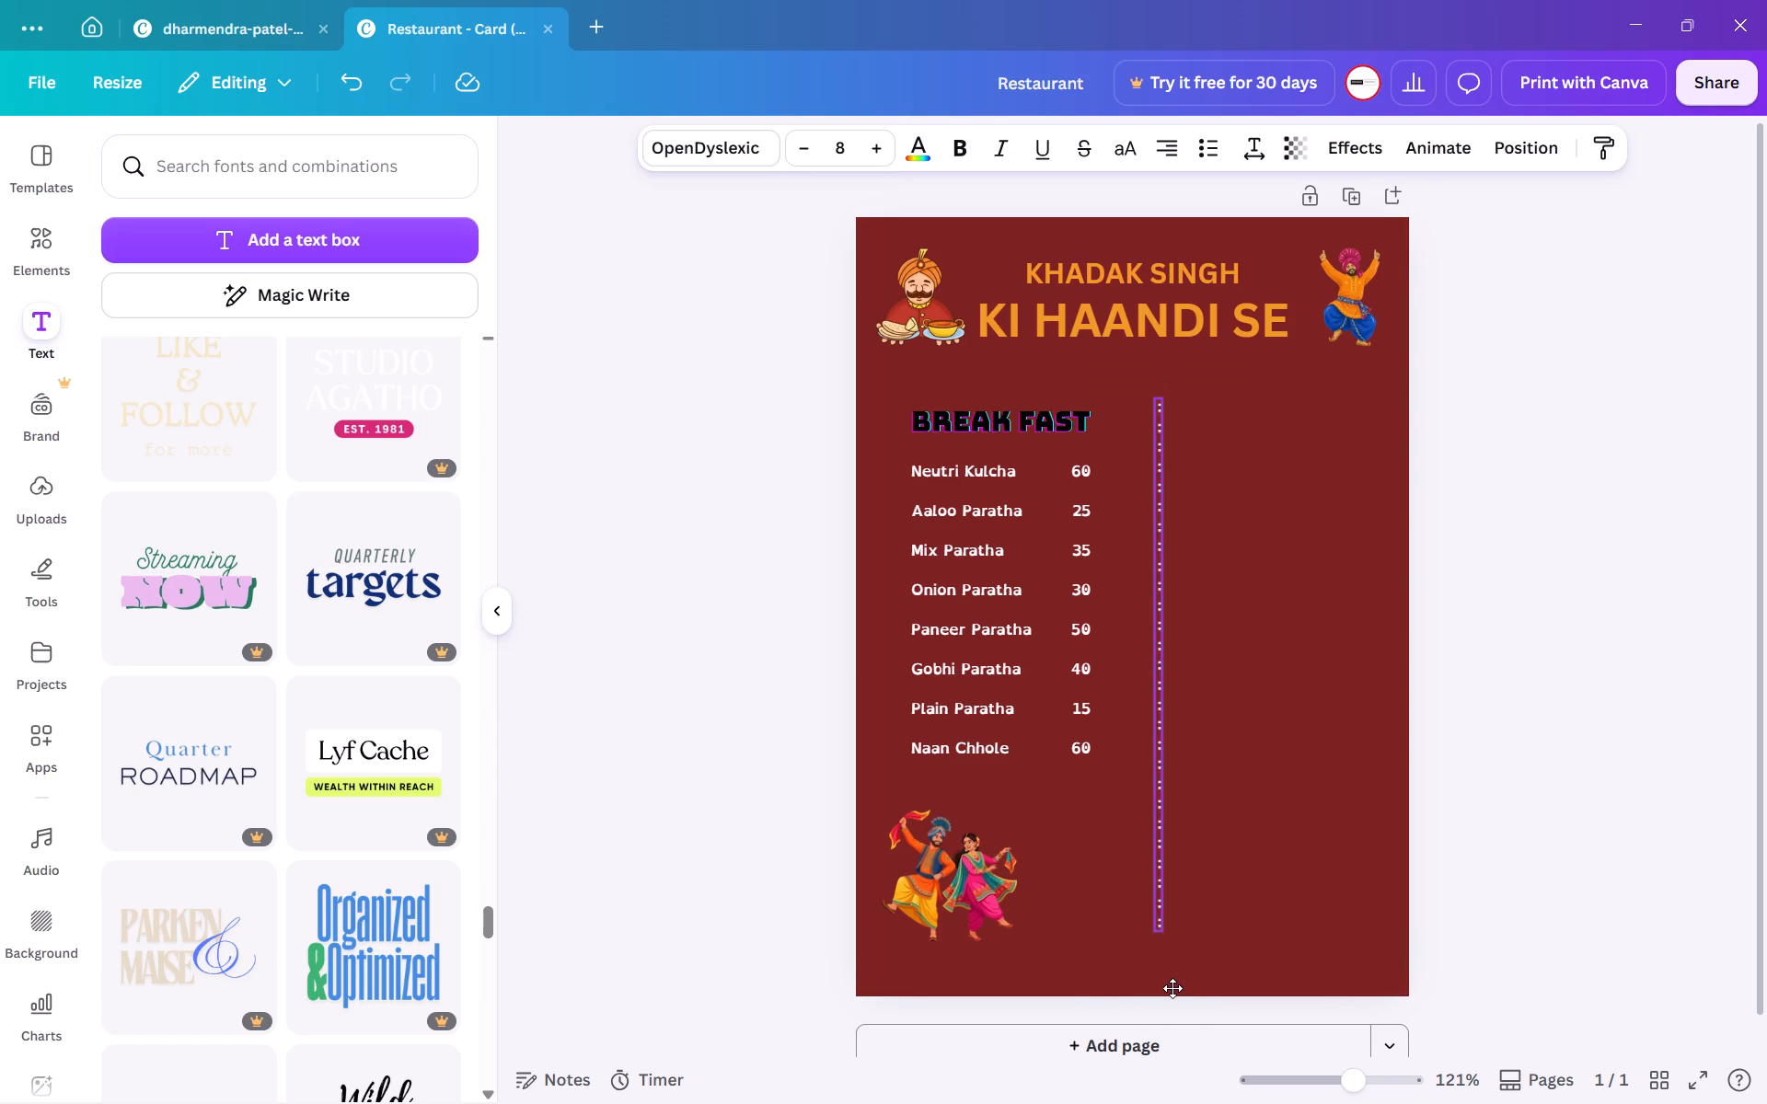
{"action": "left_click_drag", "start_coordinate": [1172, 988], "coordinate": [1172, 984]}
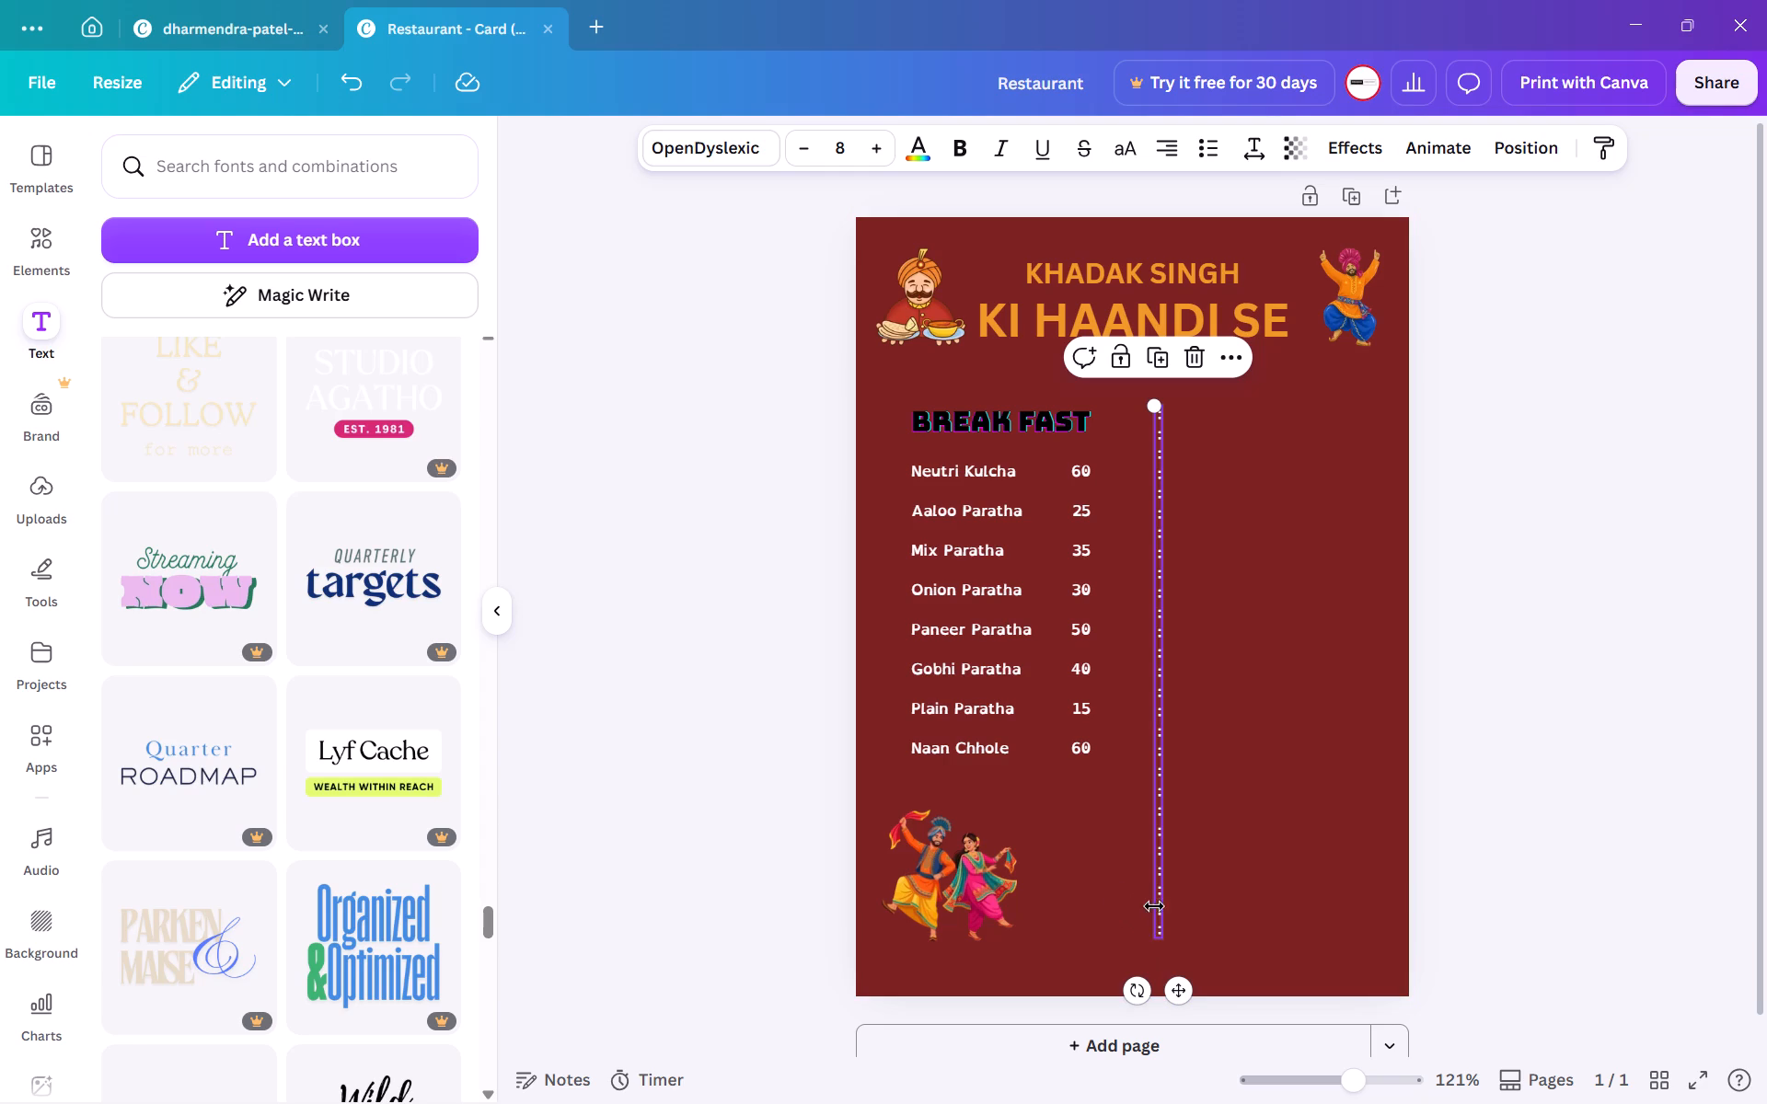
{"action": "left_click", "coordinate": [723, 842]}
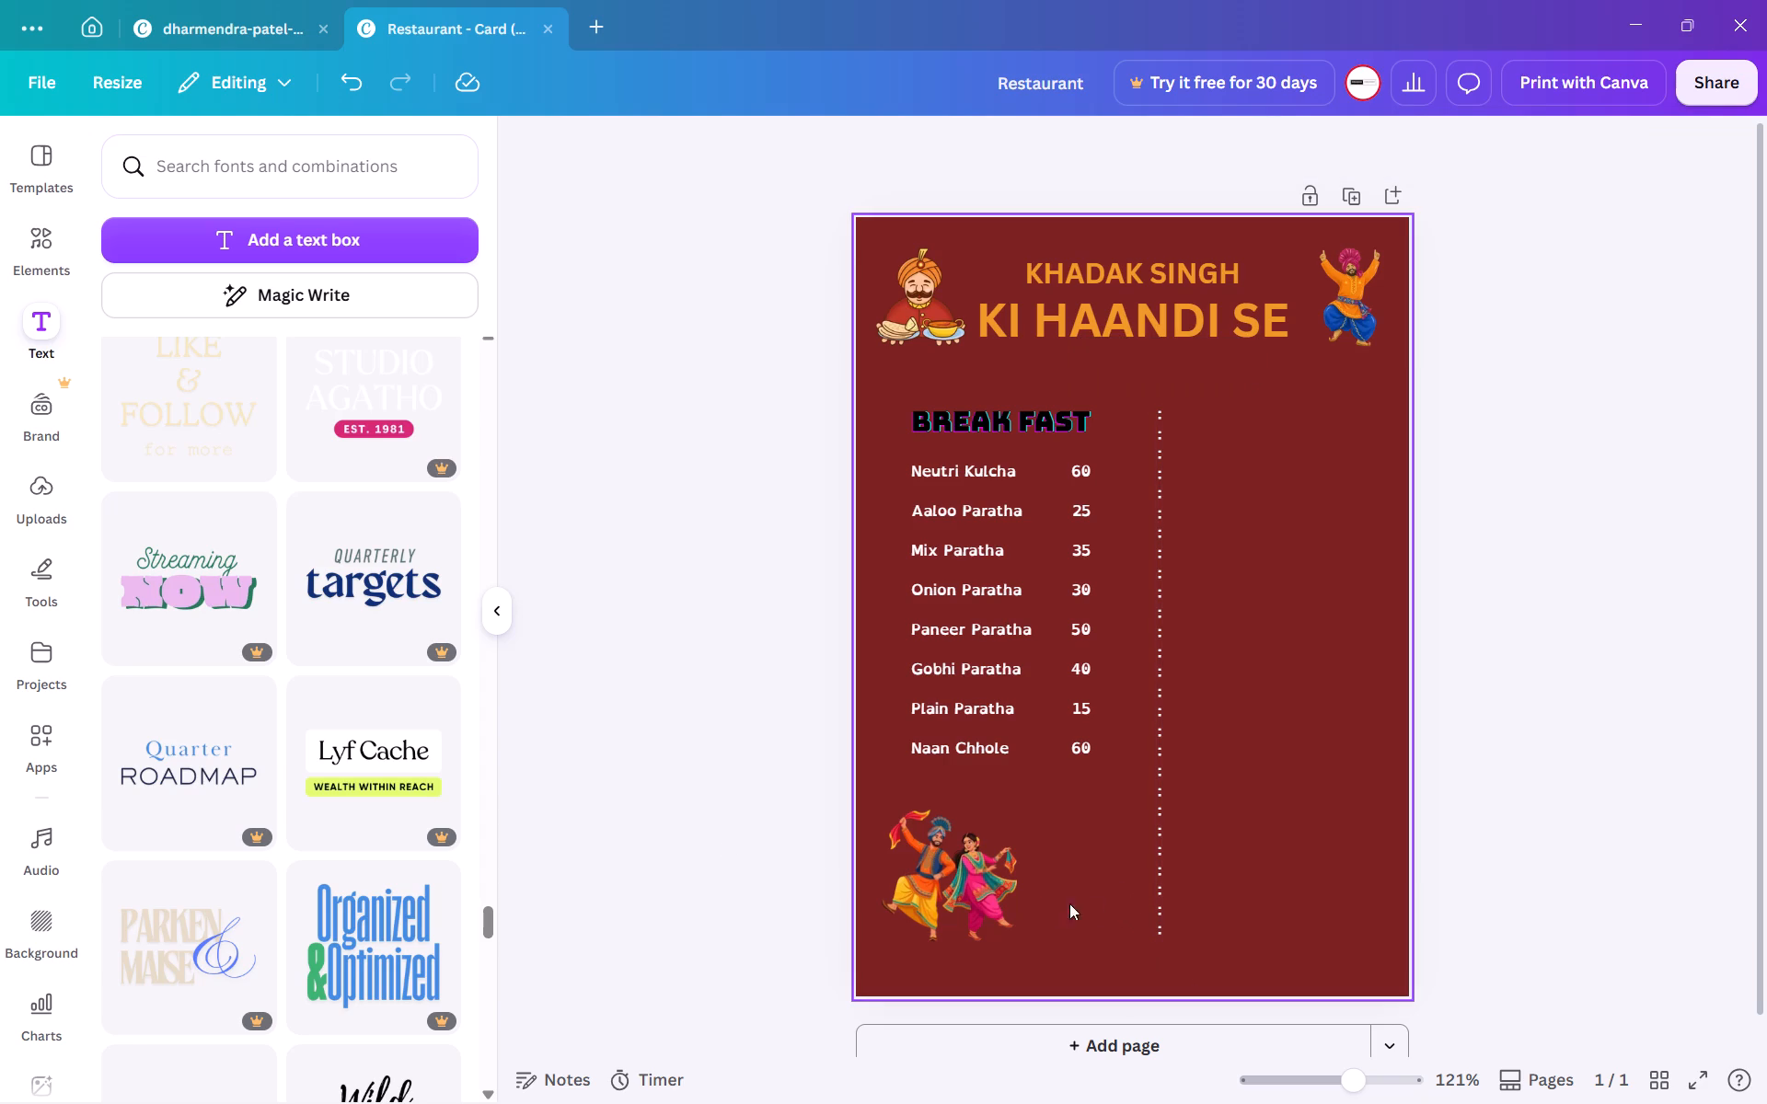
Delete the last nine colons and their lines so the column ends level with the Naan Chhole row.
{"action": "double_click", "coordinate": [1164, 904]}
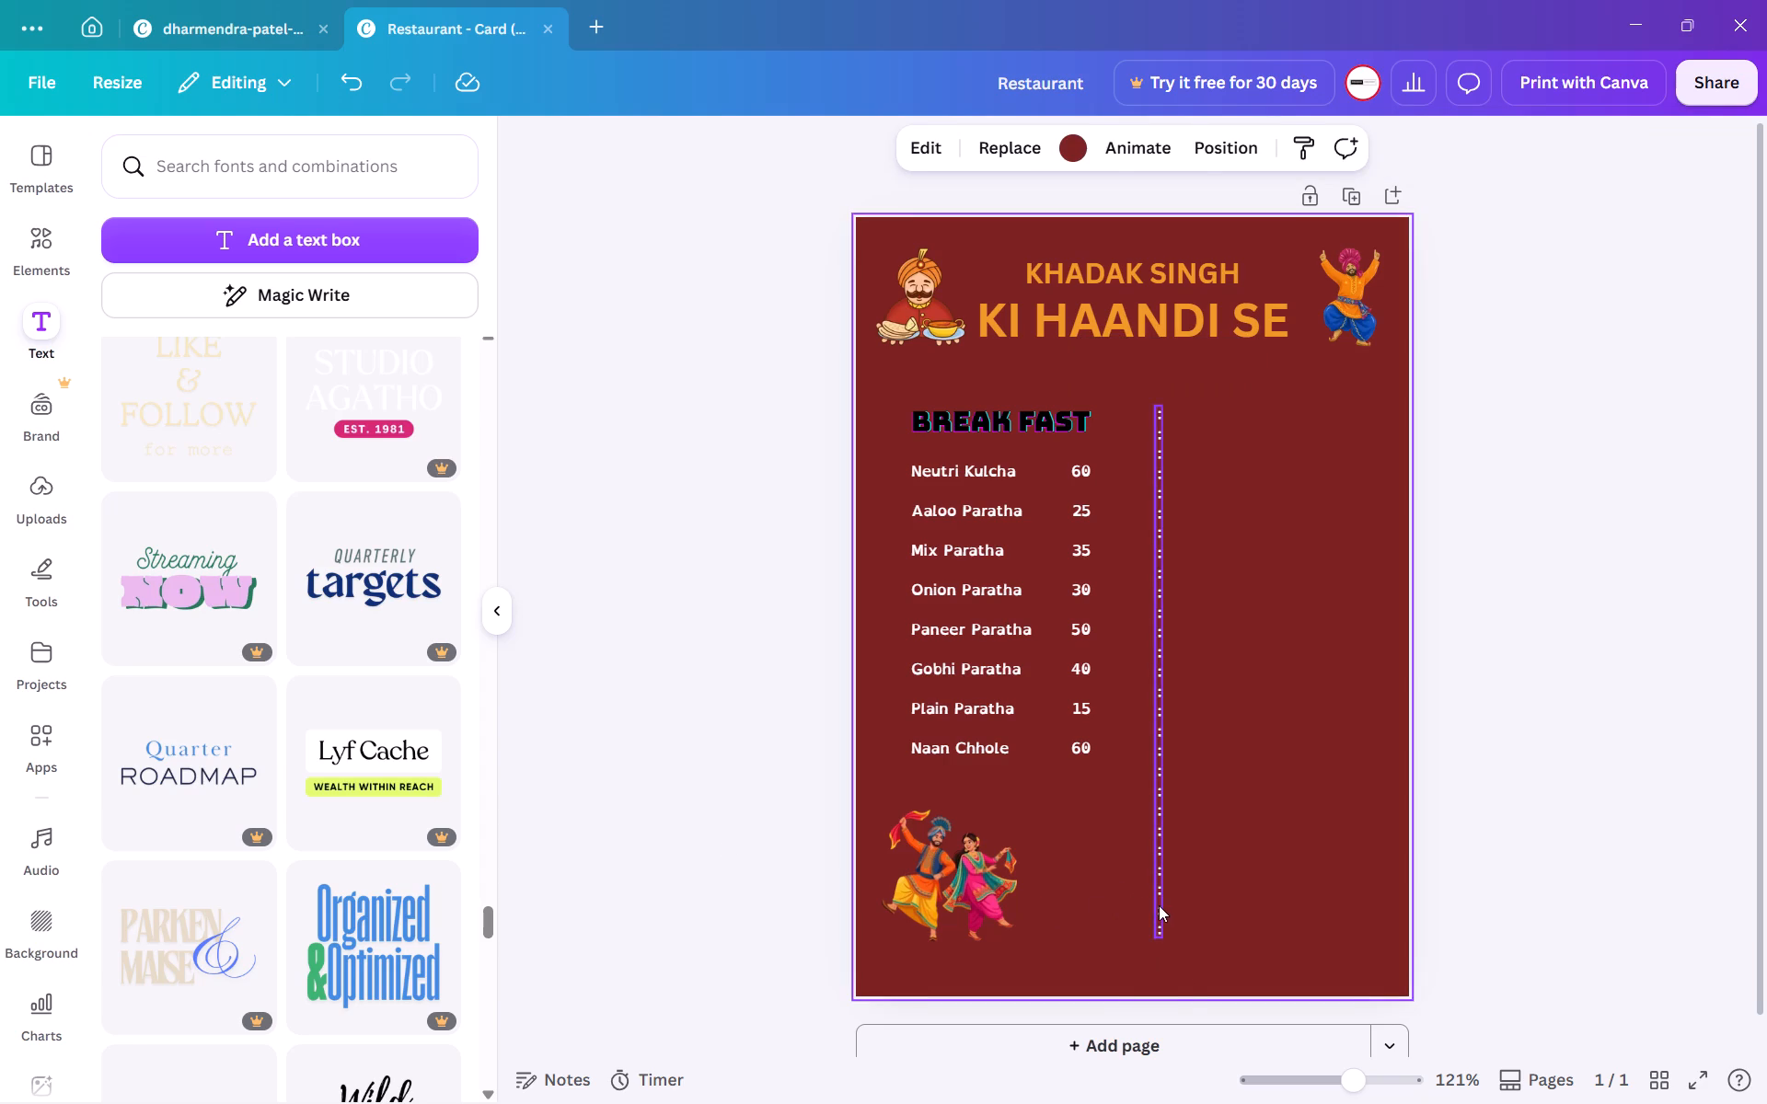
{"action": "triple_click", "coordinate": [1159, 905]}
{"action": "key", "text": "Down"}
{"action": "key", "text": "Down"}
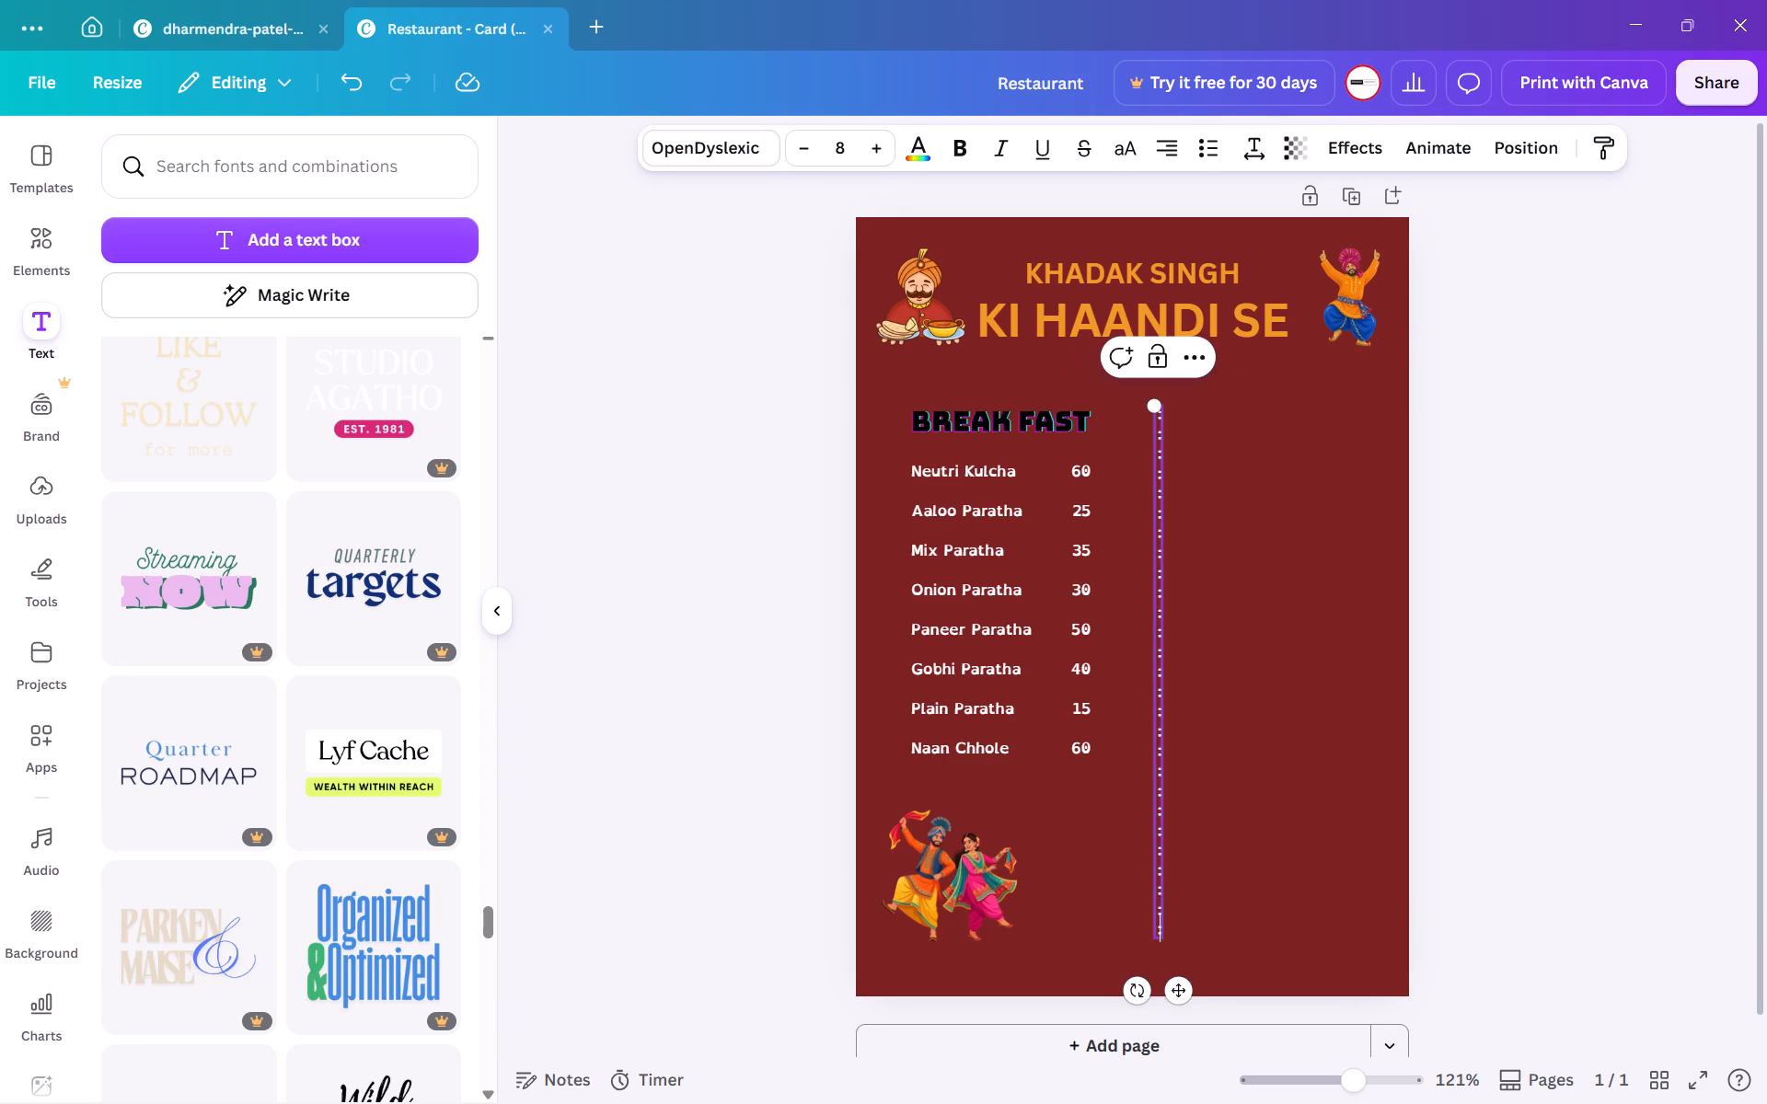
{"action": "key", "text": "BackSpace"}
{"action": "key", "text": "BackSpace"}
{"action": "key", "text": "BackSpace"}
{"action": "key", "text": "BackSpace"}
{"action": "key", "text": "BackSpace"}
{"action": "key", "text": "BackSpace"}
{"action": "key", "text": "BackSpace"}
{"action": "key", "text": "BackSpace"}
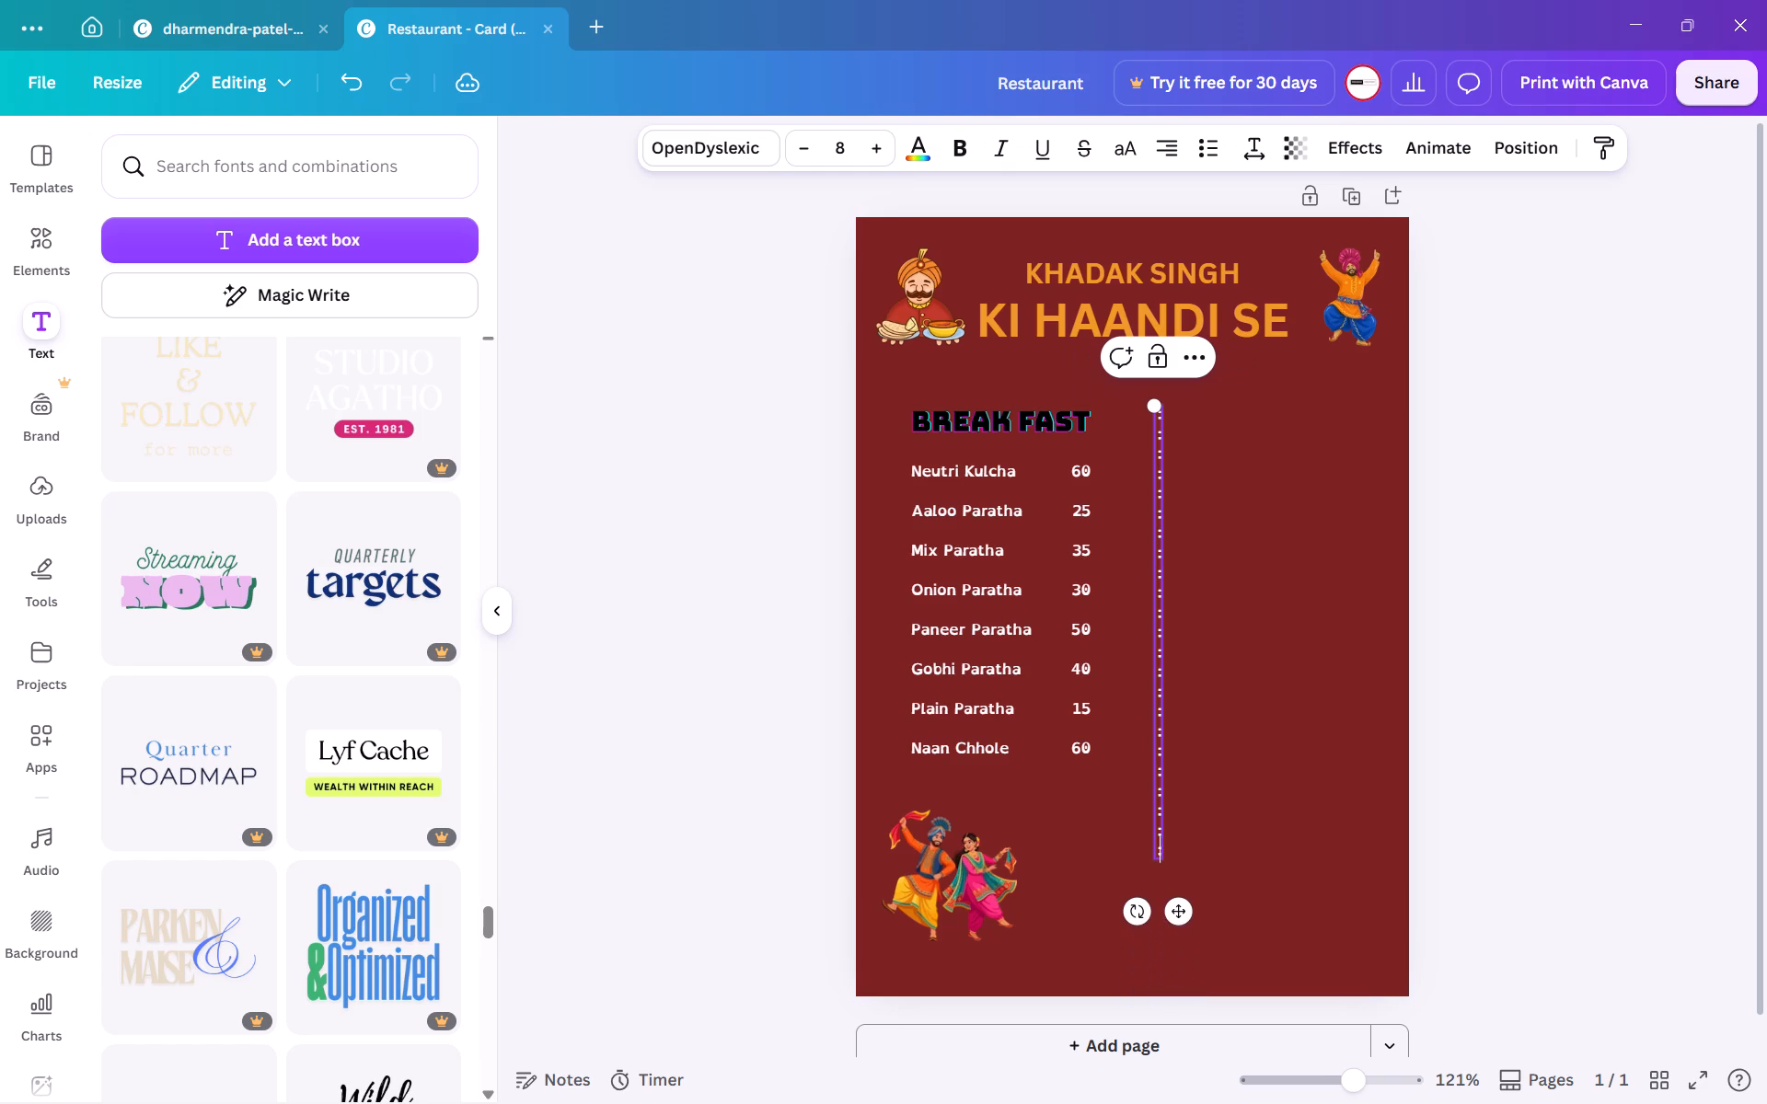
{"action": "key", "text": "BackSpace"}
{"action": "key", "text": "BackSpace"}
{"action": "key", "text": "BackSpace"}
{"action": "key", "text": "BackSpace"}
{"action": "key", "text": "BackSpace"}
{"action": "key", "text": "BackSpace"}
{"action": "key", "text": "BackSpace"}
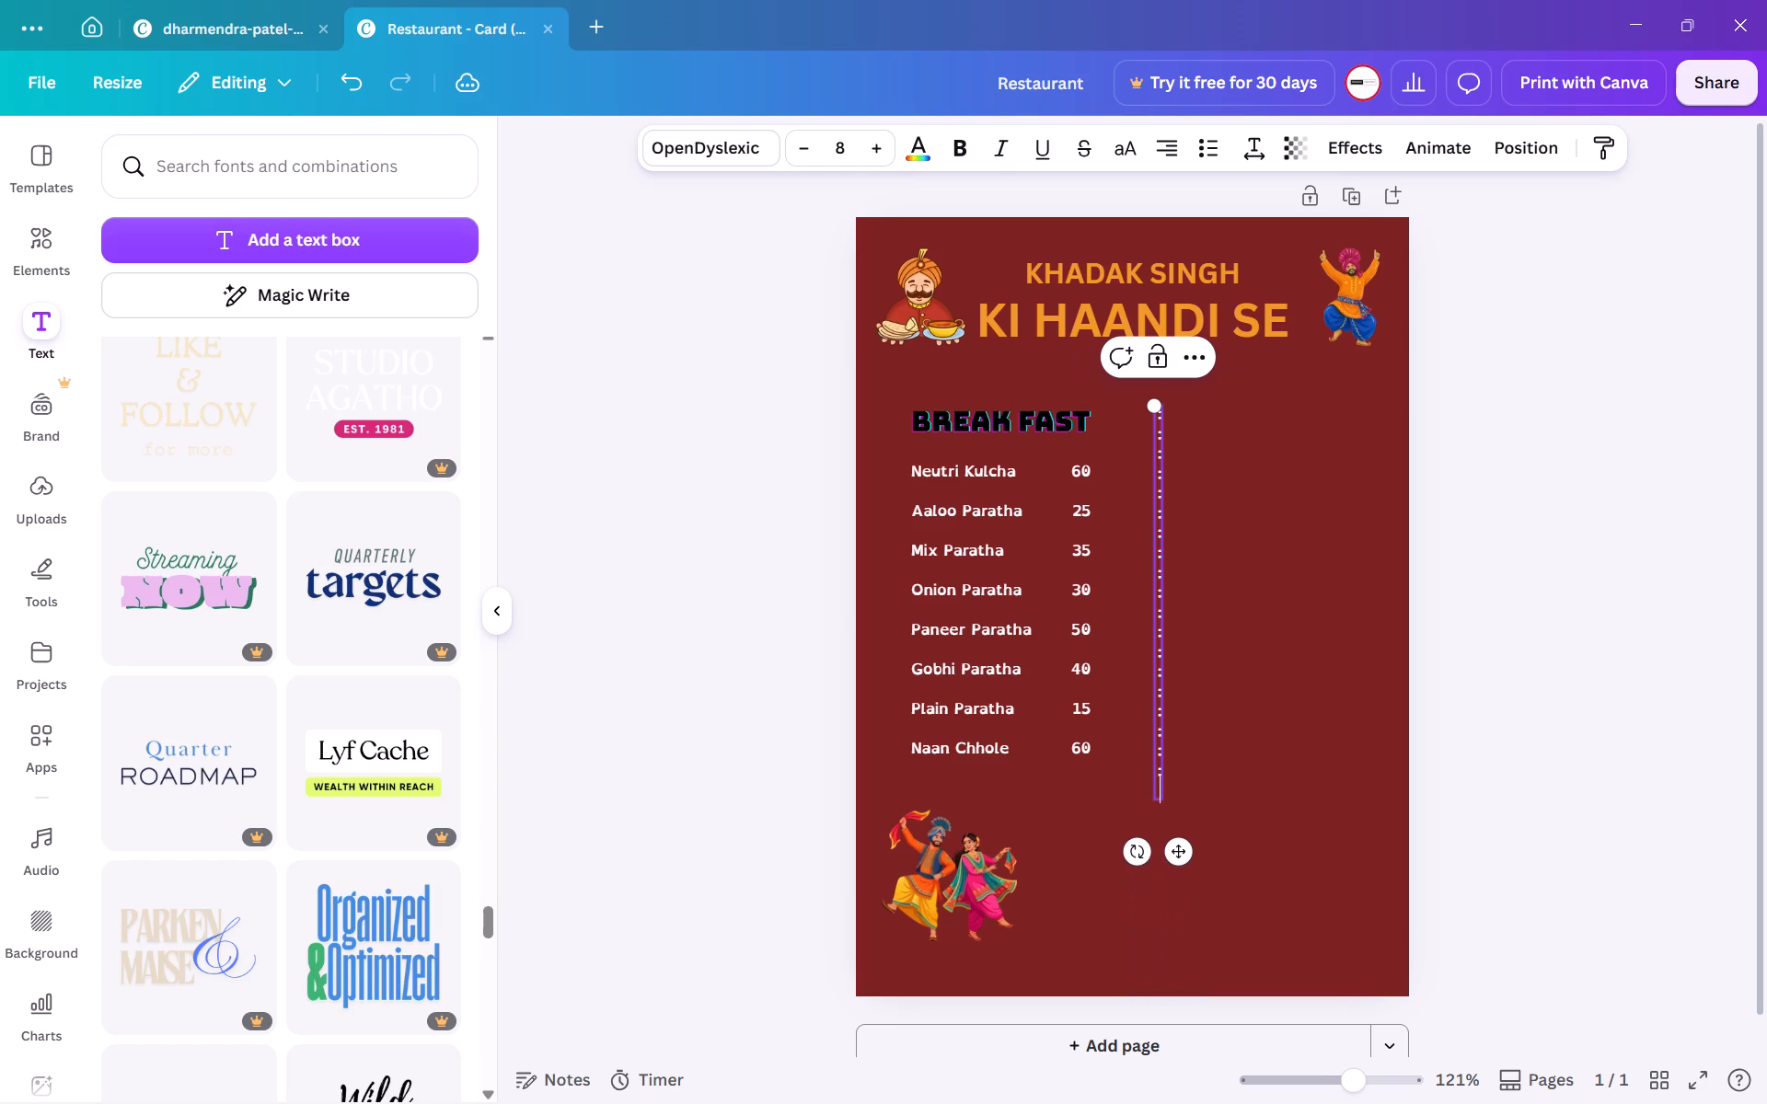
{"action": "key", "text": "BackSpace"}
{"action": "key", "text": "BackSpace"}
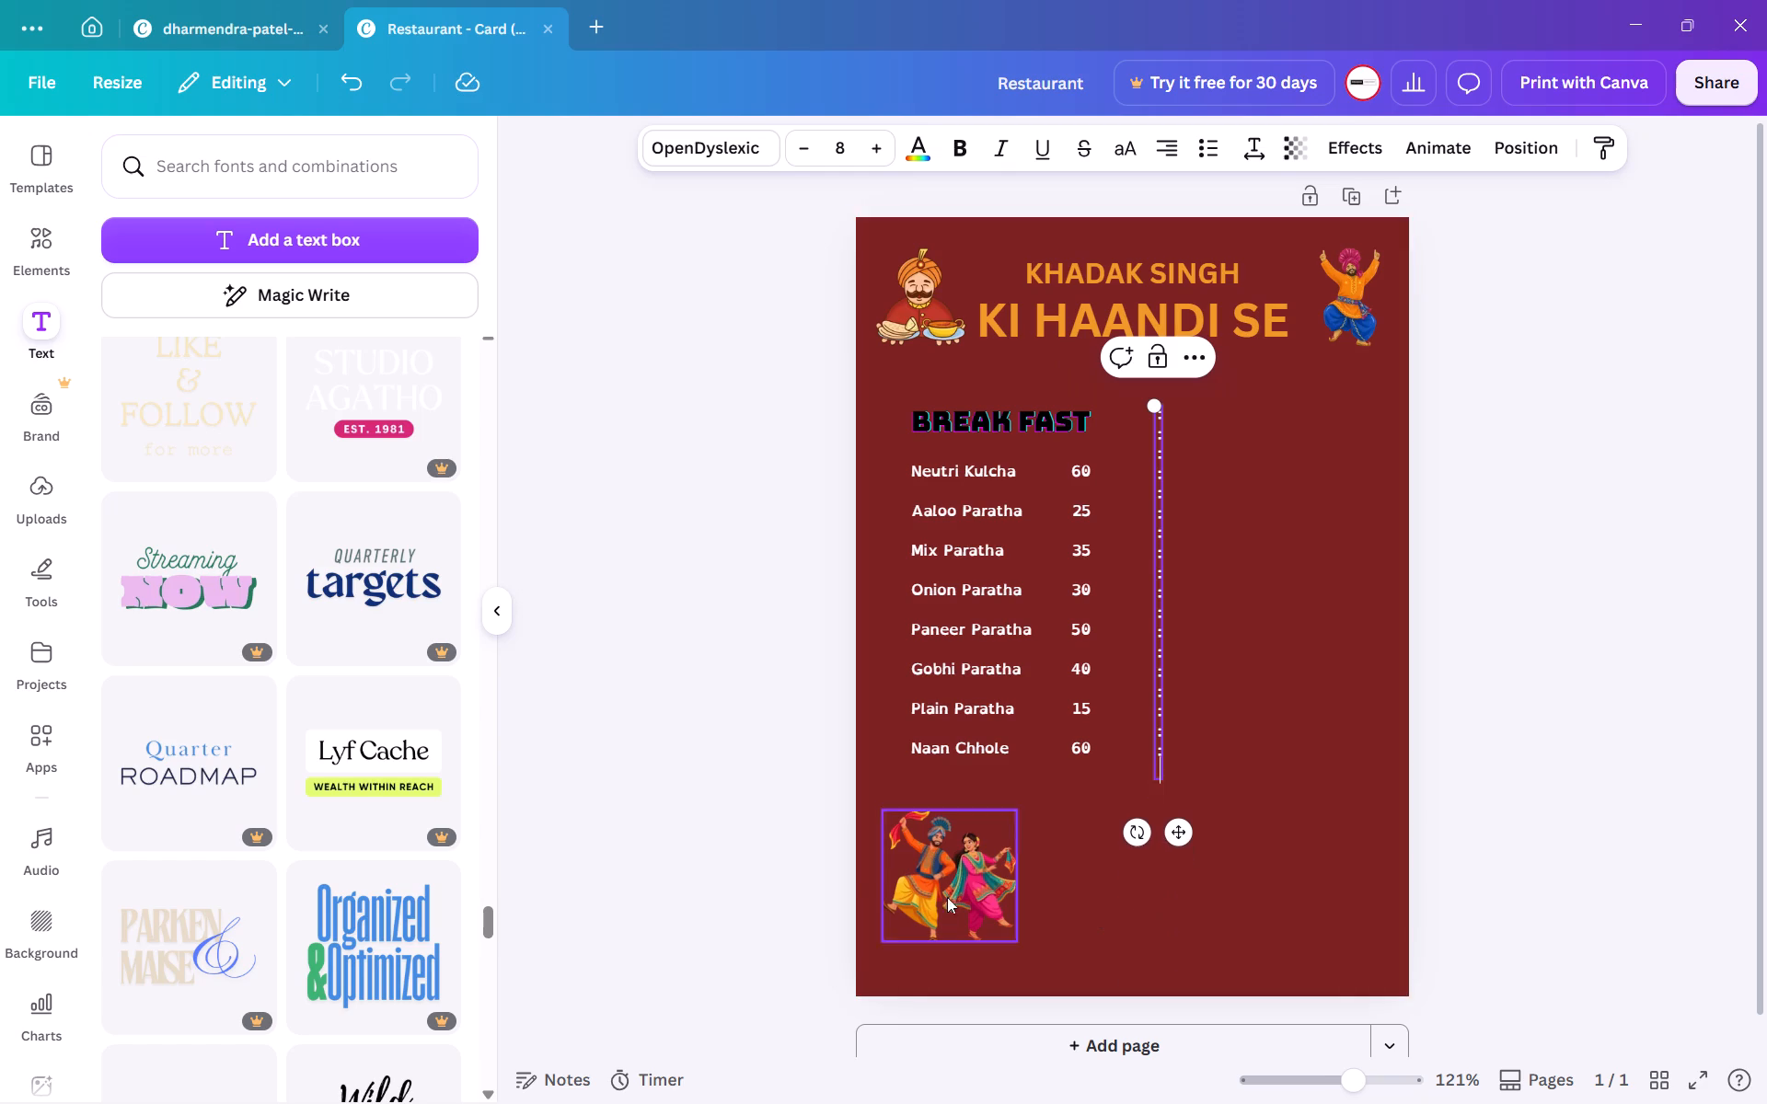
{"action": "key", "text": "BackSpace"}
{"action": "key", "text": "Delete"}
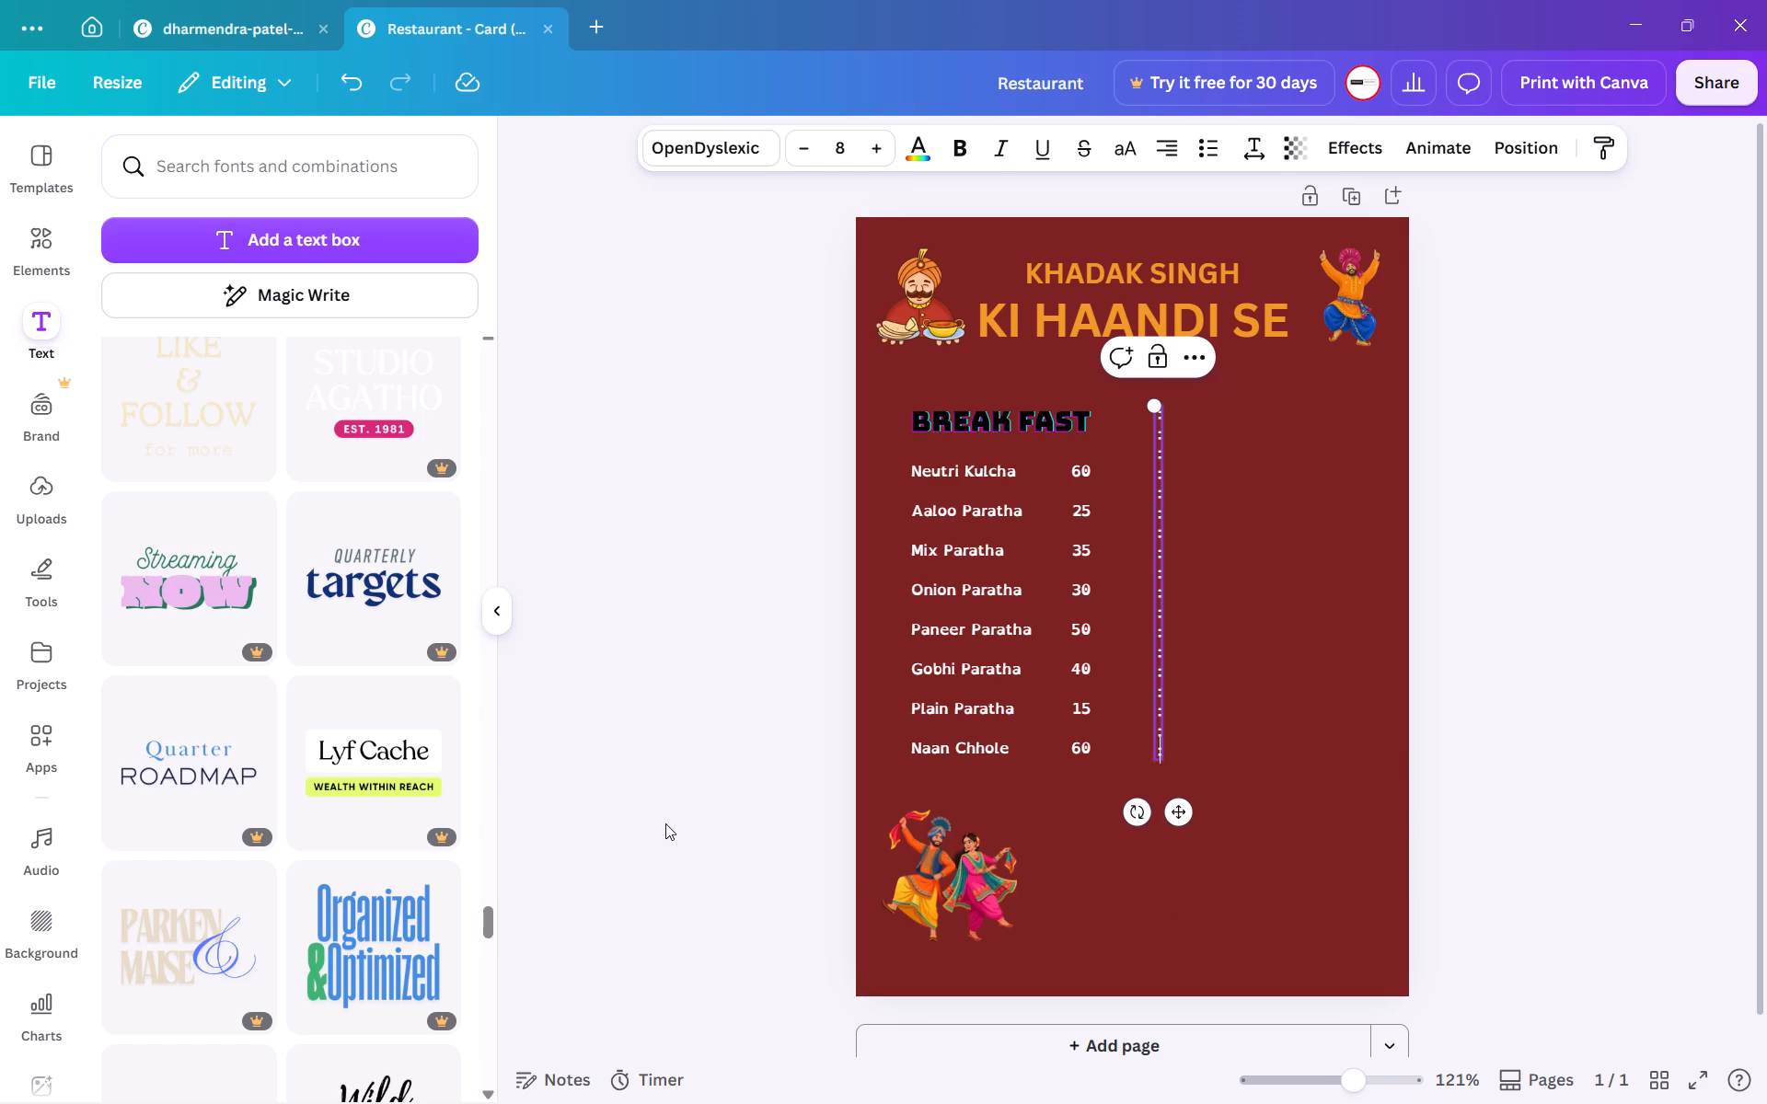
{"action": "left_click", "coordinate": [665, 823]}
Move the colon column closer to the prices so it stands near the card's horizontal centre, still level with the BREAK FAST heading.
{"action": "left_click_drag", "start_coordinate": [1161, 658], "coordinate": [1152, 663]}
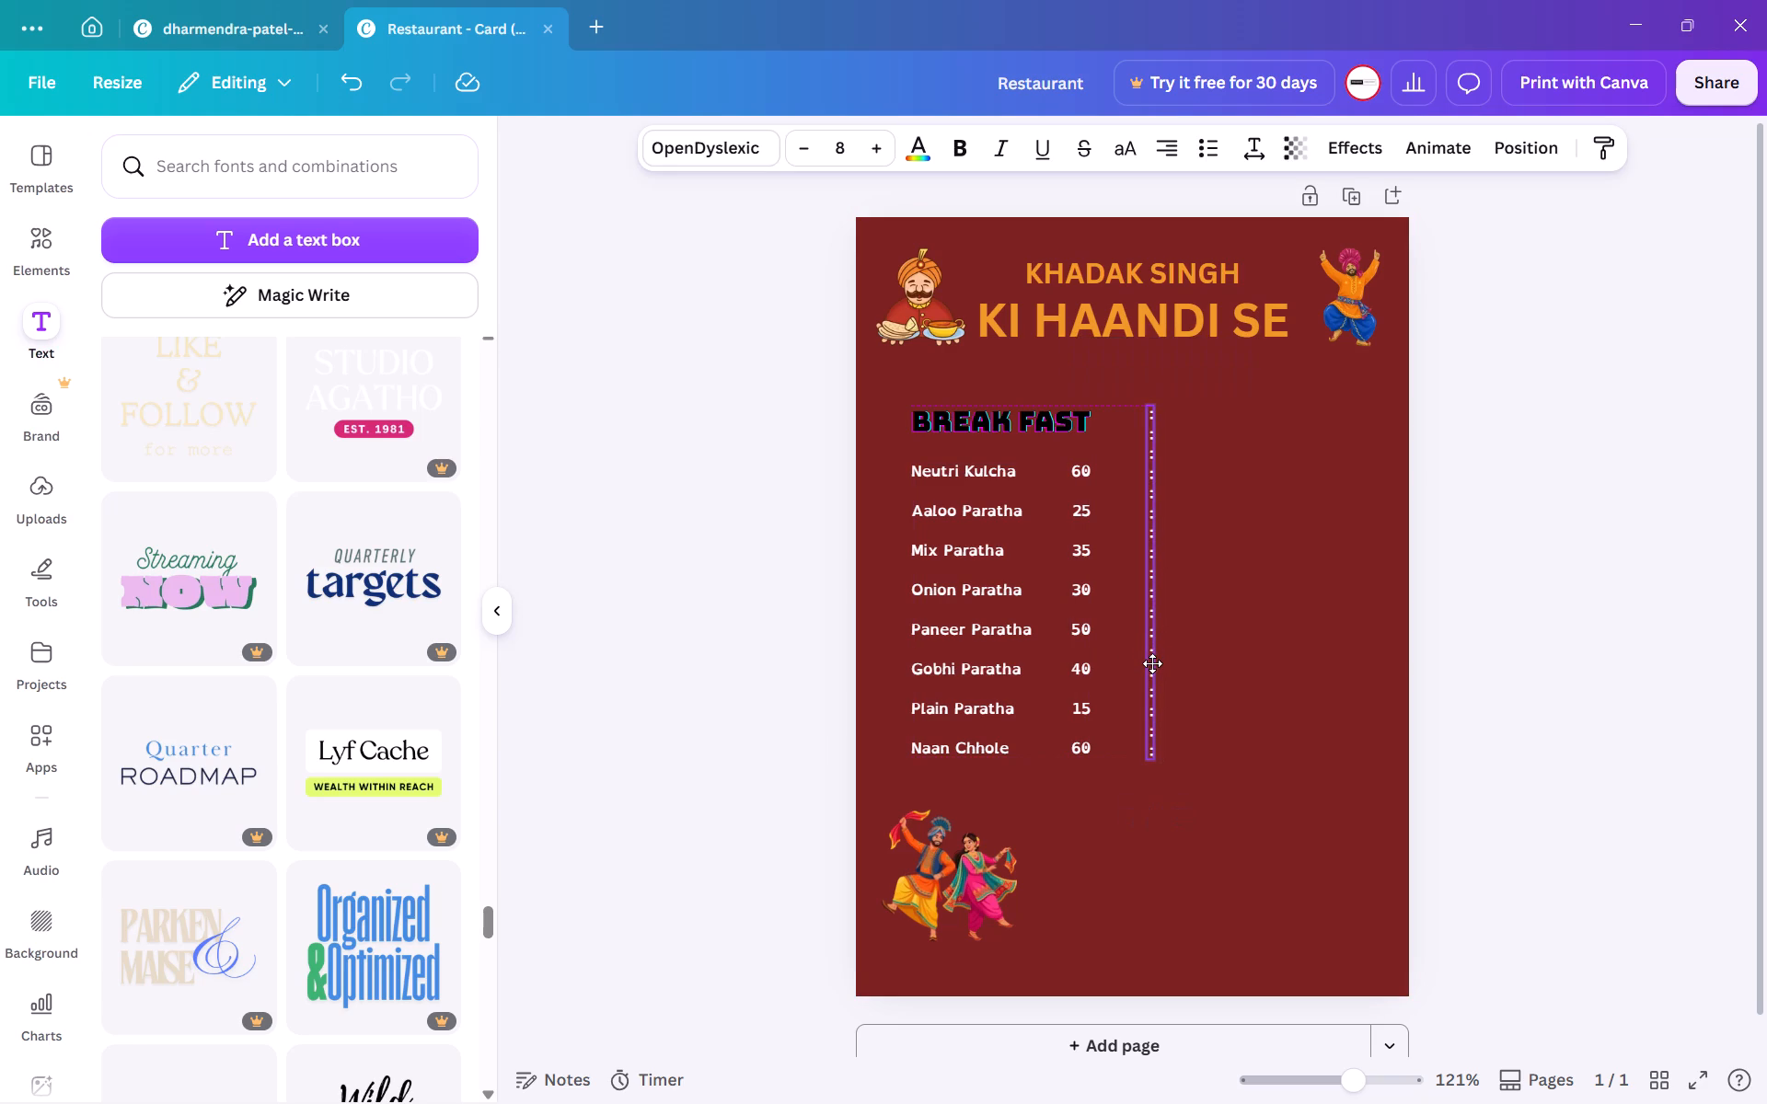
{"action": "left_click_drag", "start_coordinate": [1152, 663], "coordinate": [1194, 662]}
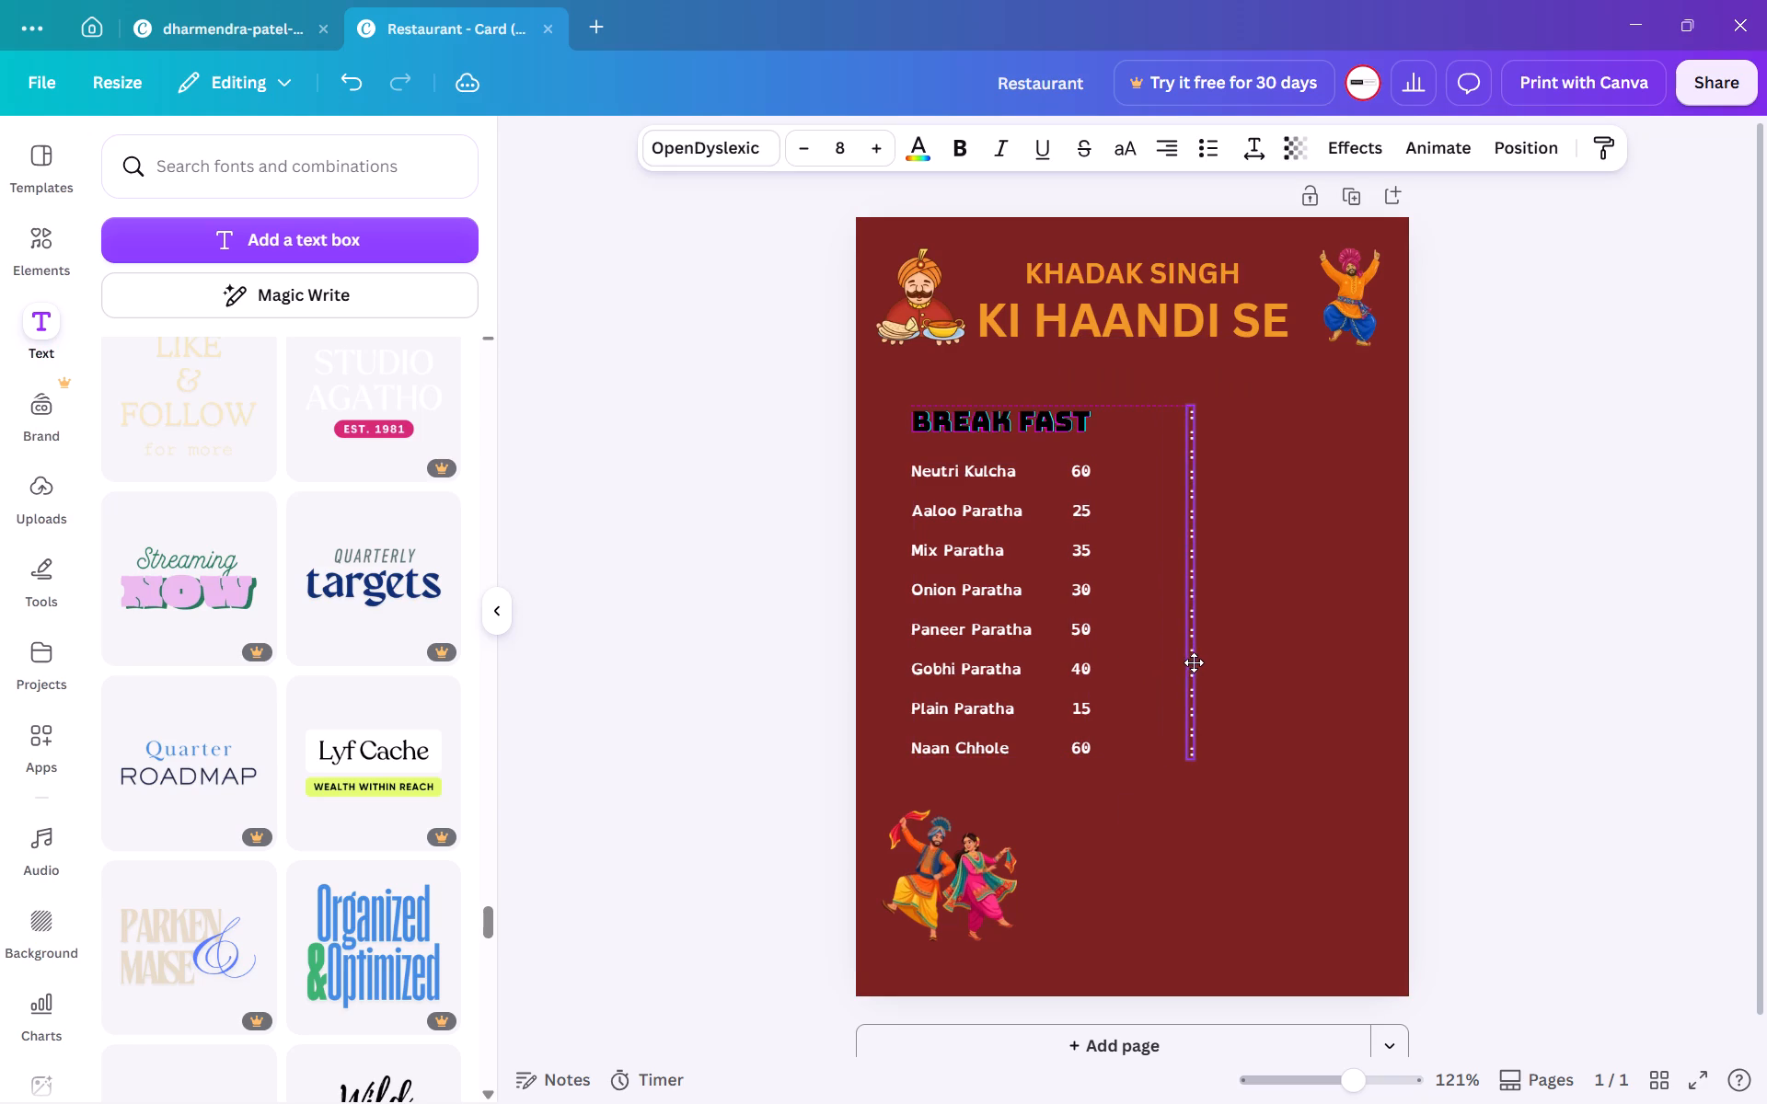
{"action": "left_click_drag", "start_coordinate": [1194, 662], "coordinate": [1137, 662]}
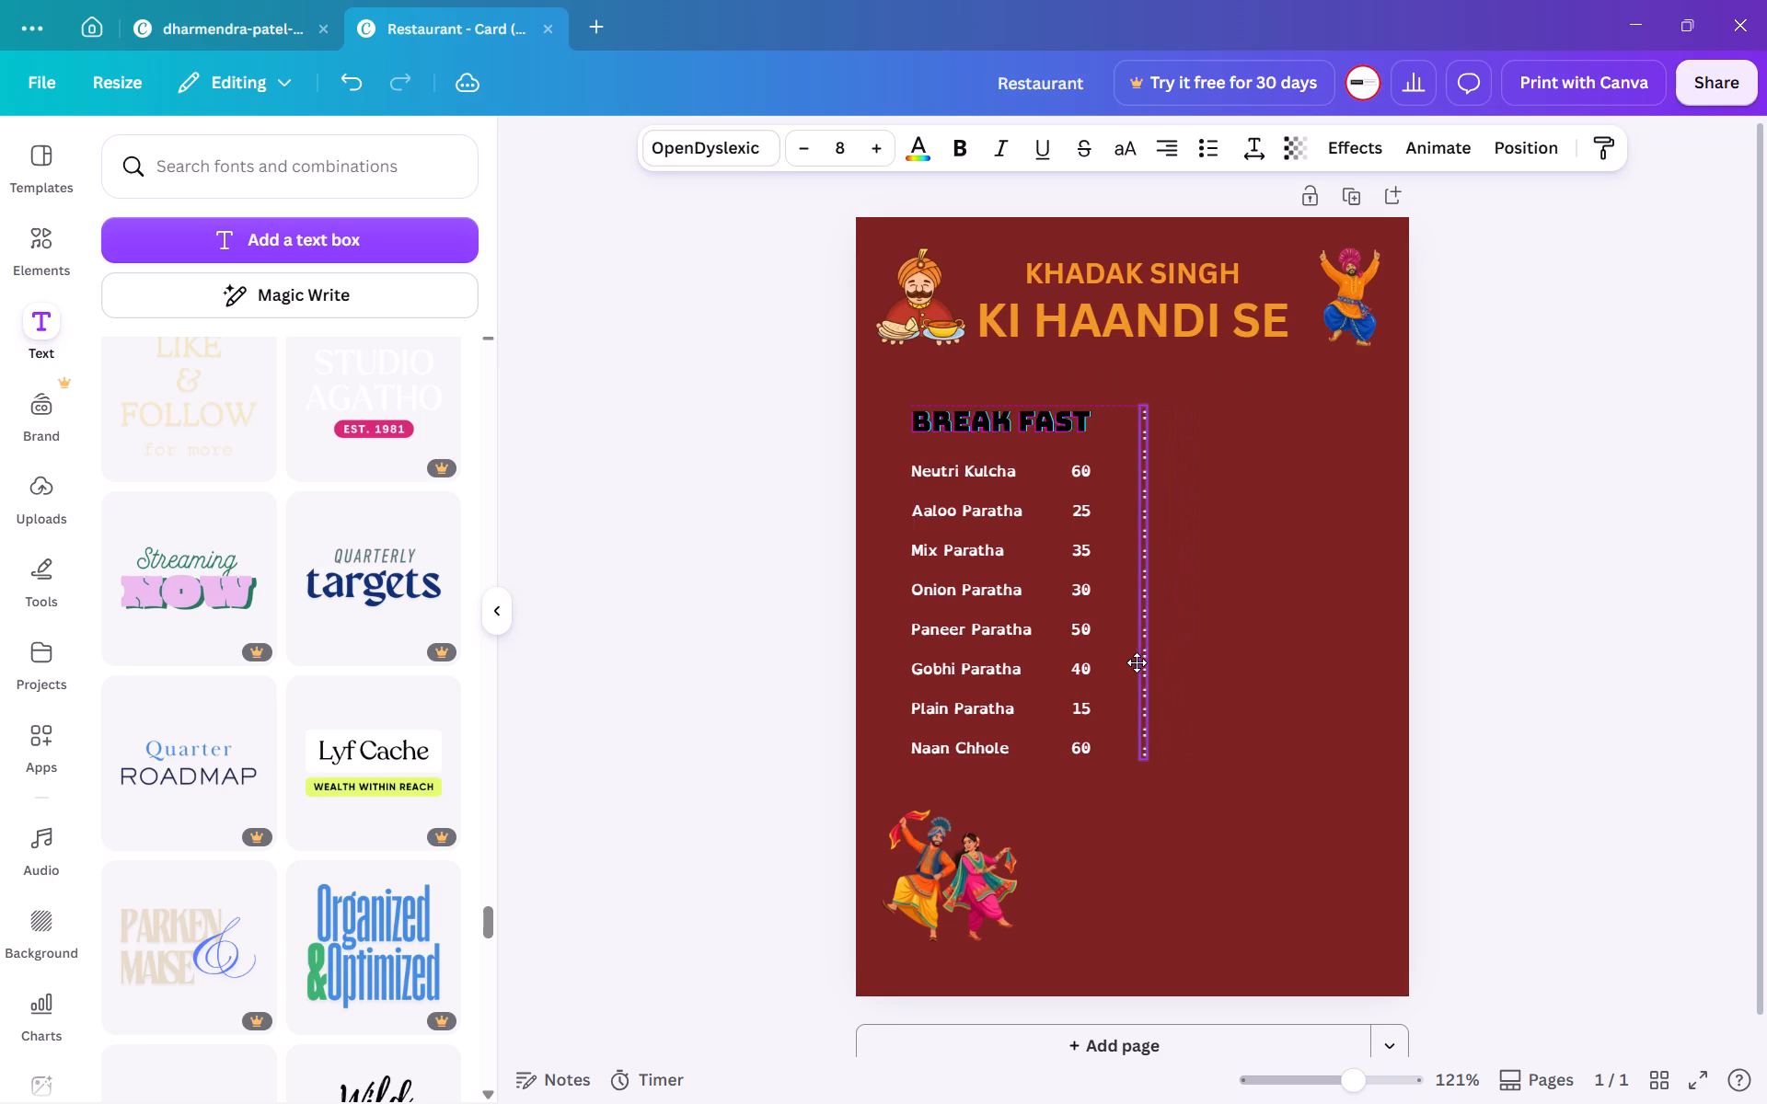
{"action": "left_click_drag", "start_coordinate": [1137, 662], "coordinate": [1138, 661]}
{"action": "left_click", "coordinate": [787, 706]}
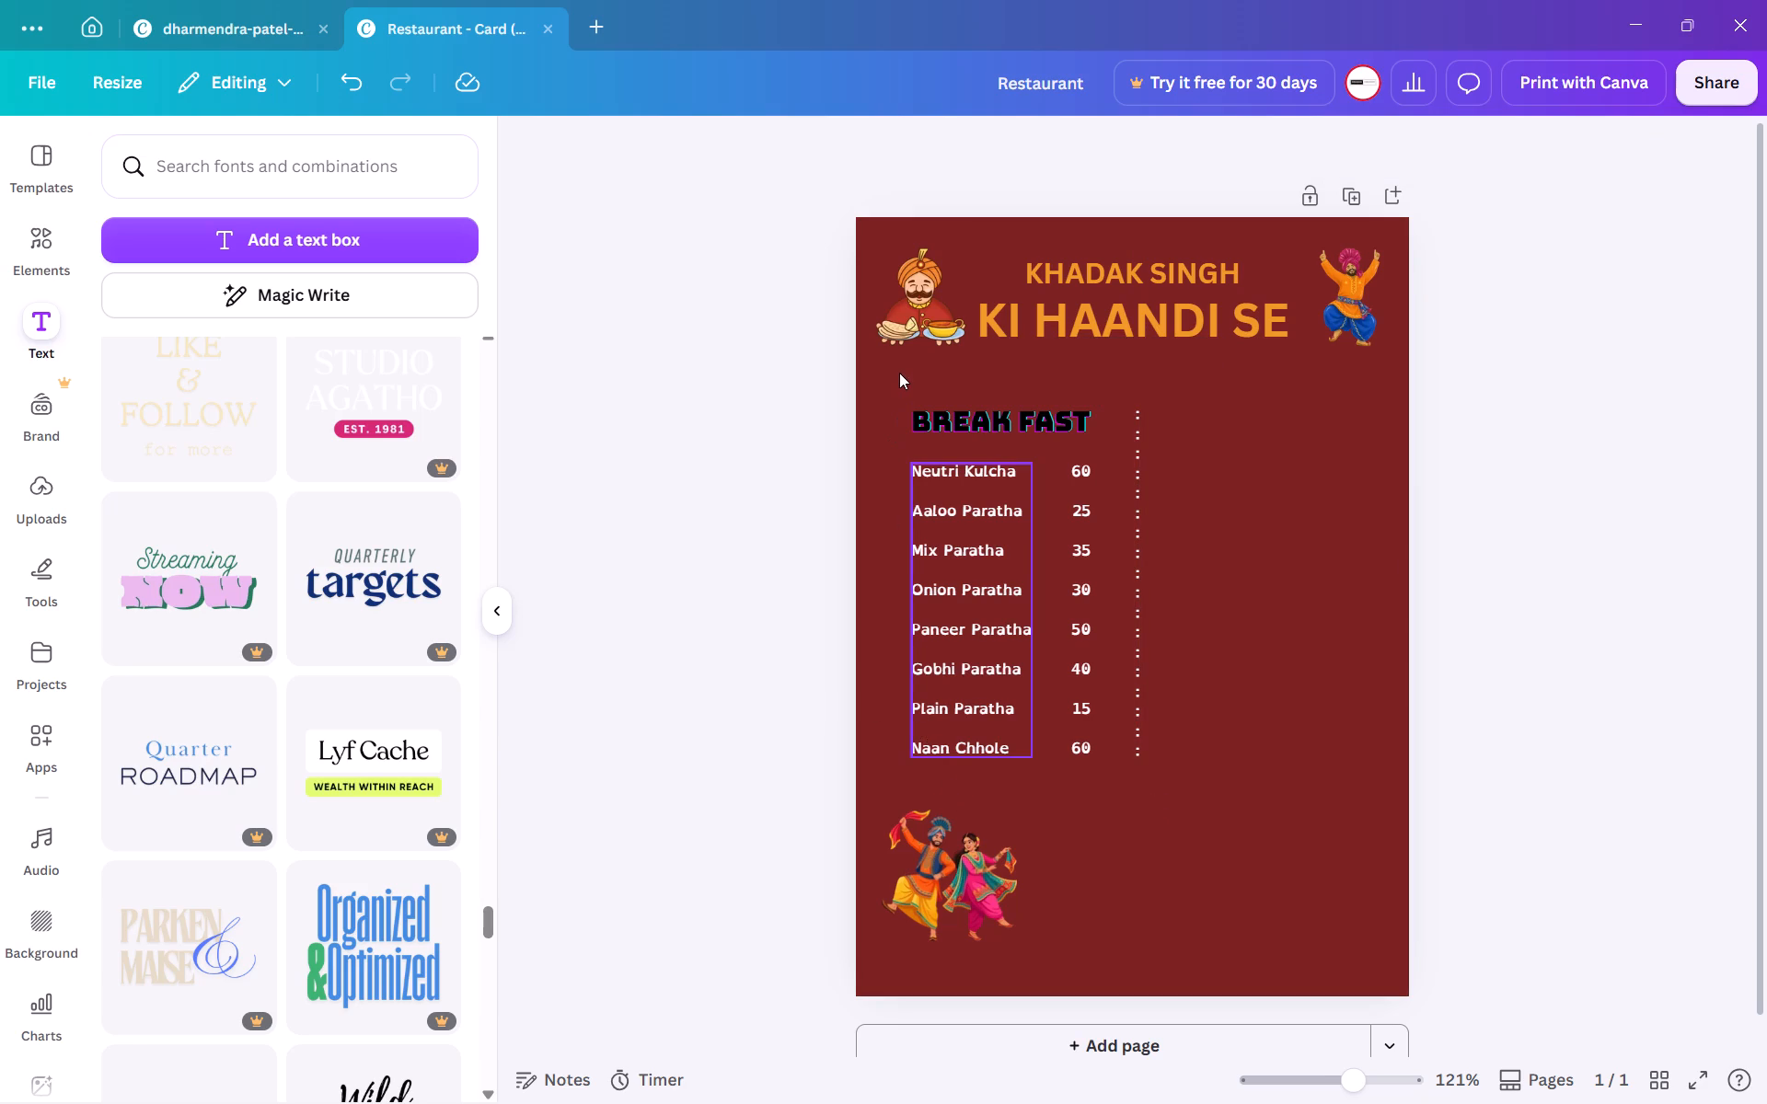
Duplicate the BREAK FAST heading, dish list and prices together and place the copy level with the original on the divider's other side.
{"action": "left_click_drag", "start_coordinate": [899, 373], "coordinate": [1099, 761]}
{"action": "key", "text": "ctrl+c"}
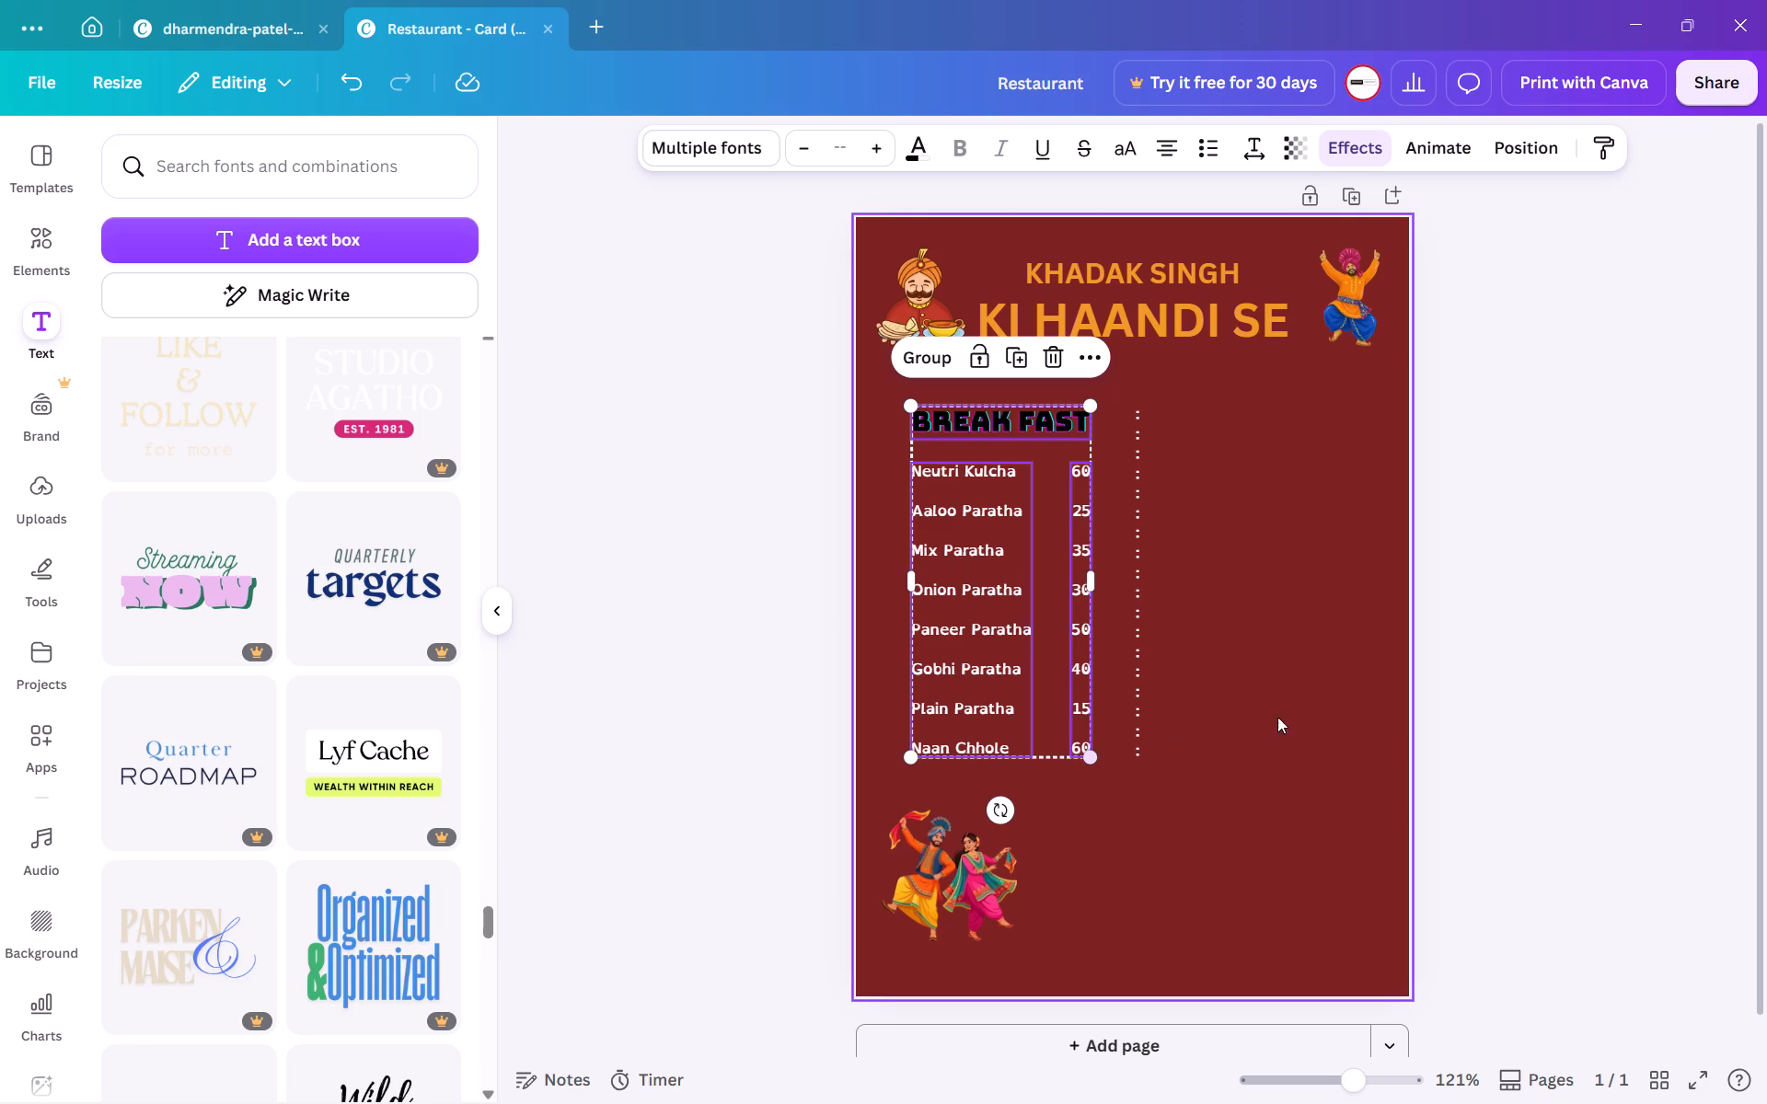
{"action": "left_click", "coordinate": [1026, 371]}
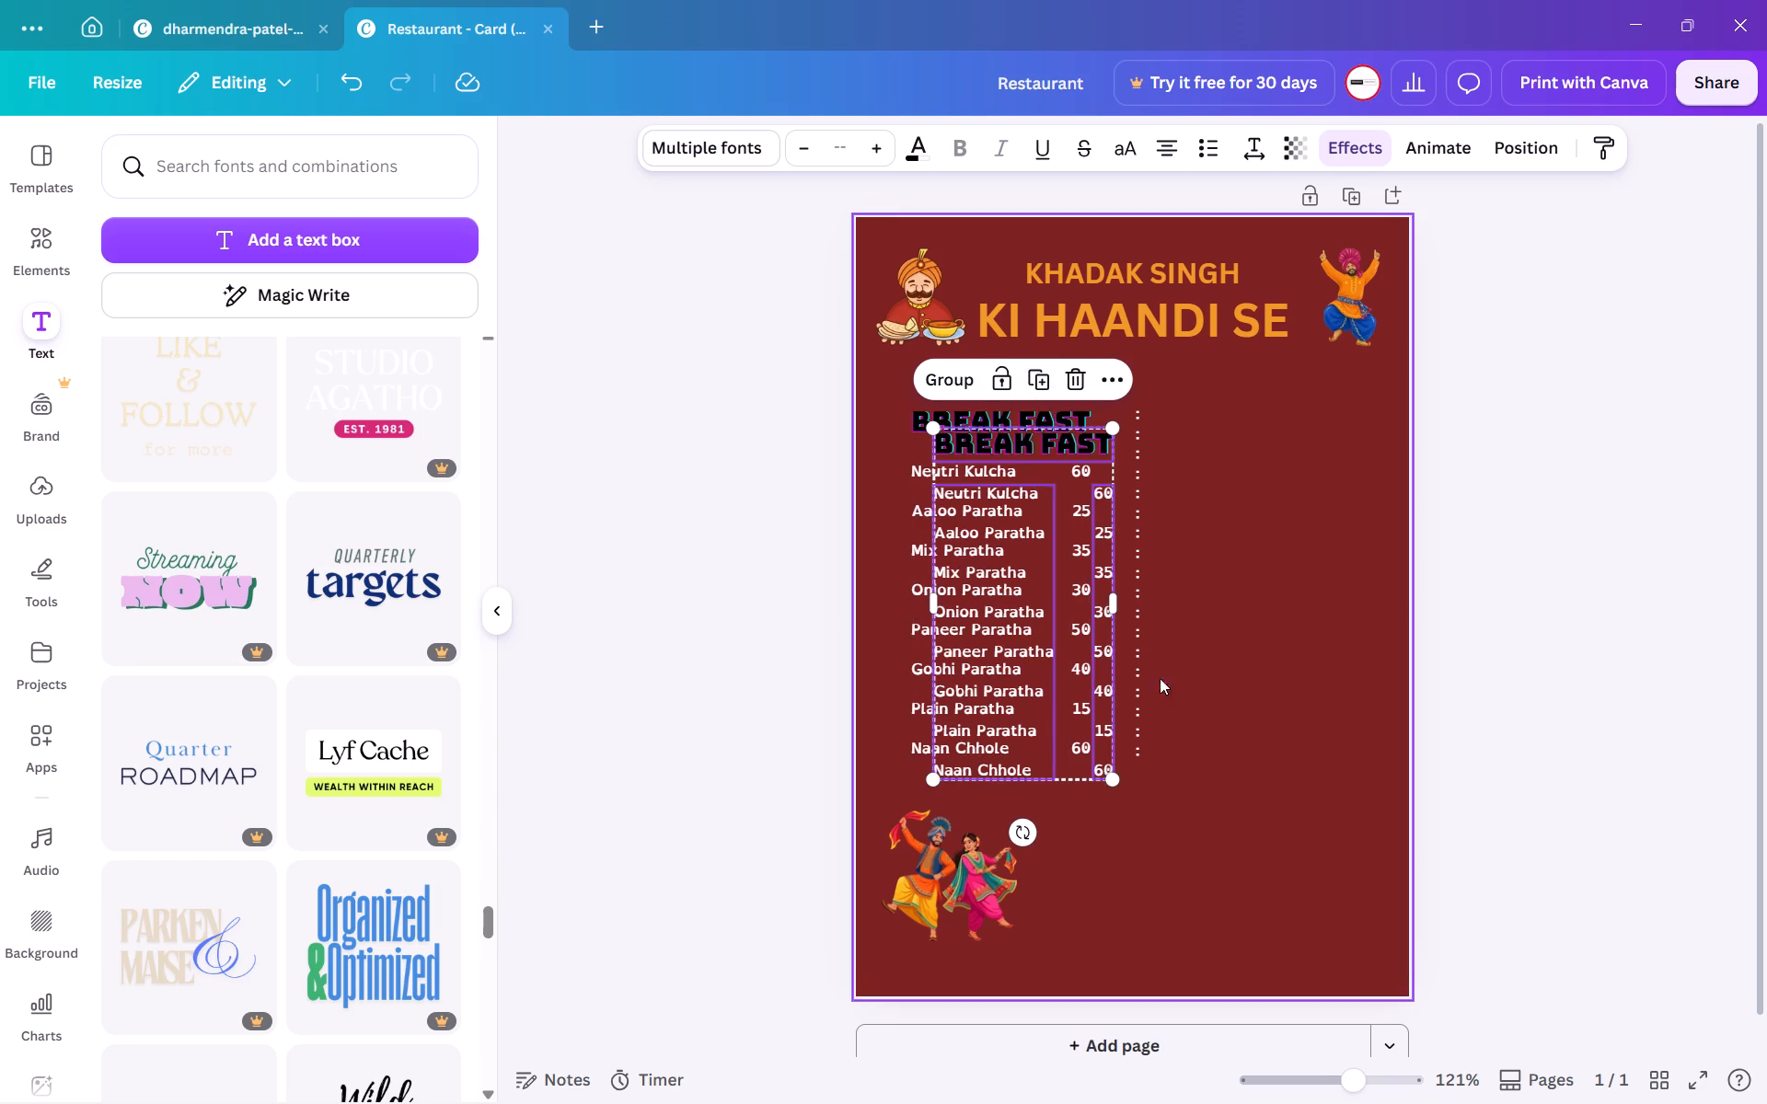
{"action": "left_click_drag", "start_coordinate": [1029, 702], "coordinate": [1282, 684]}
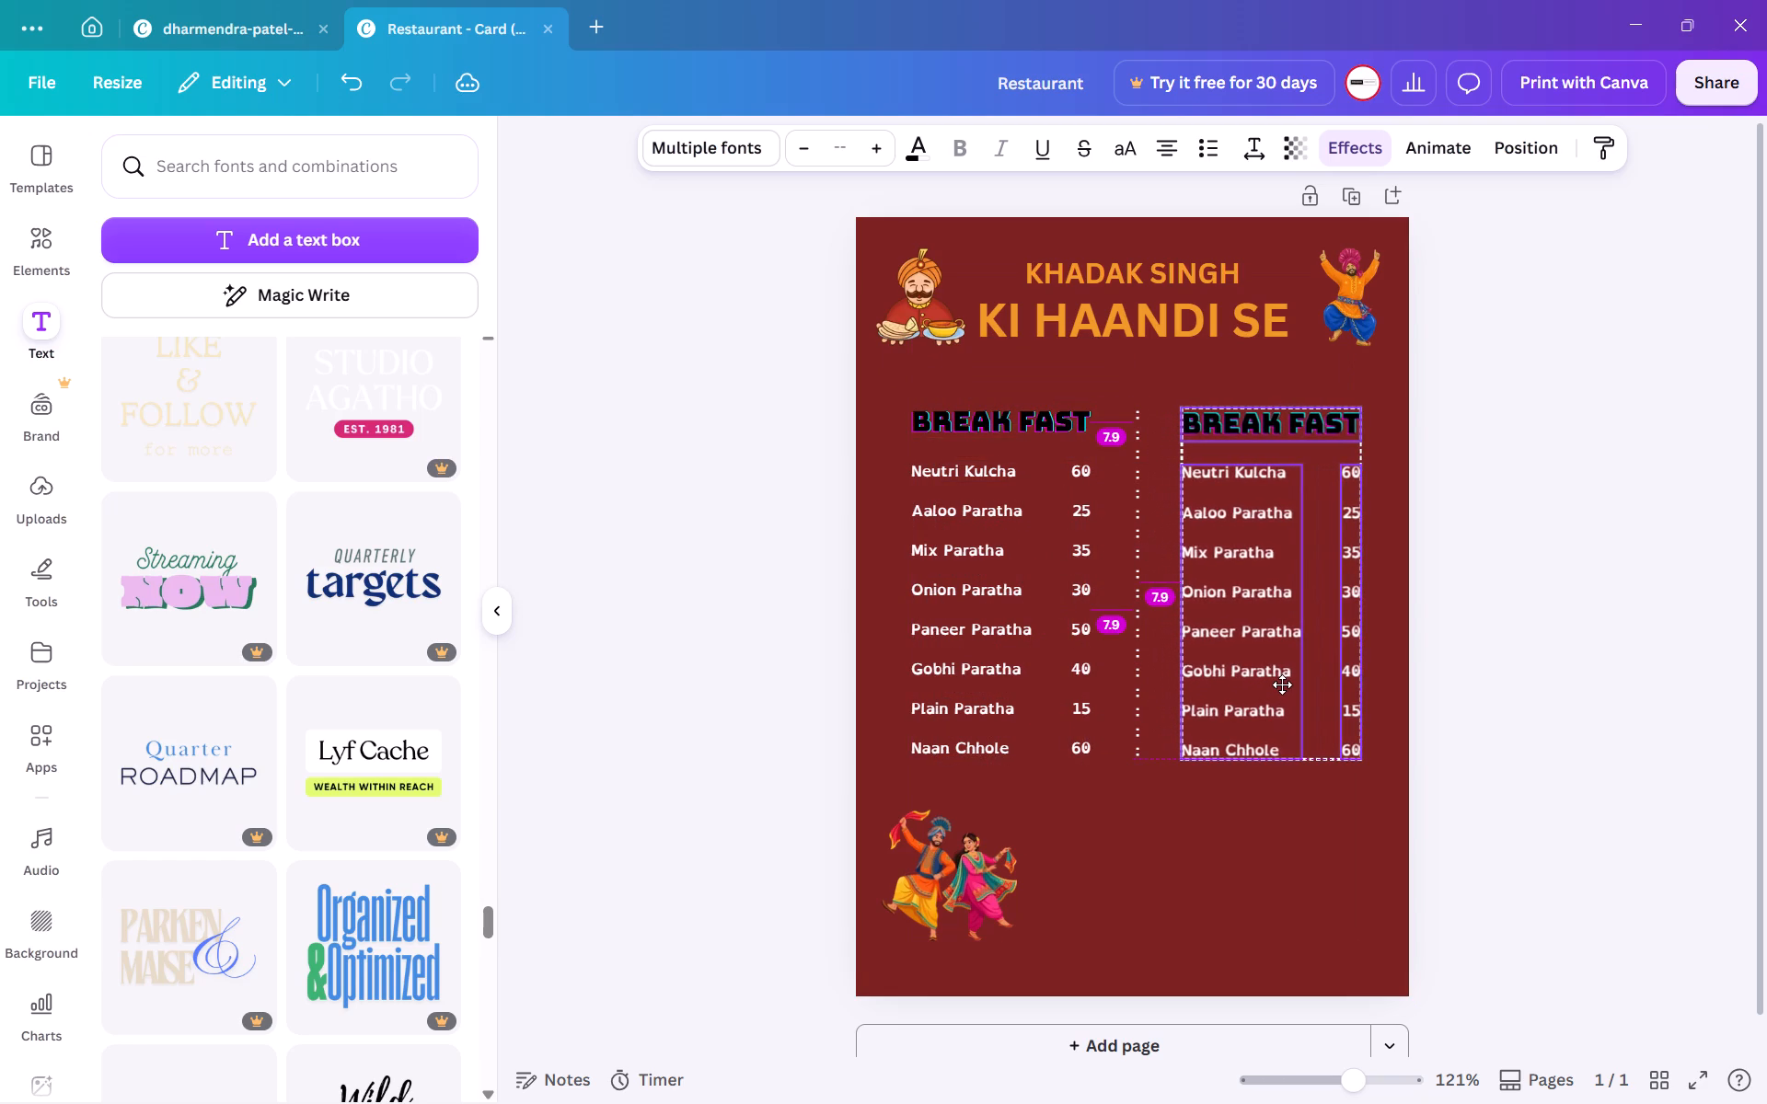
{"action": "left_click_drag", "start_coordinate": [1282, 684], "coordinate": [1283, 684]}
{"action": "left_click_drag", "start_coordinate": [1283, 684], "coordinate": [1286, 679]}
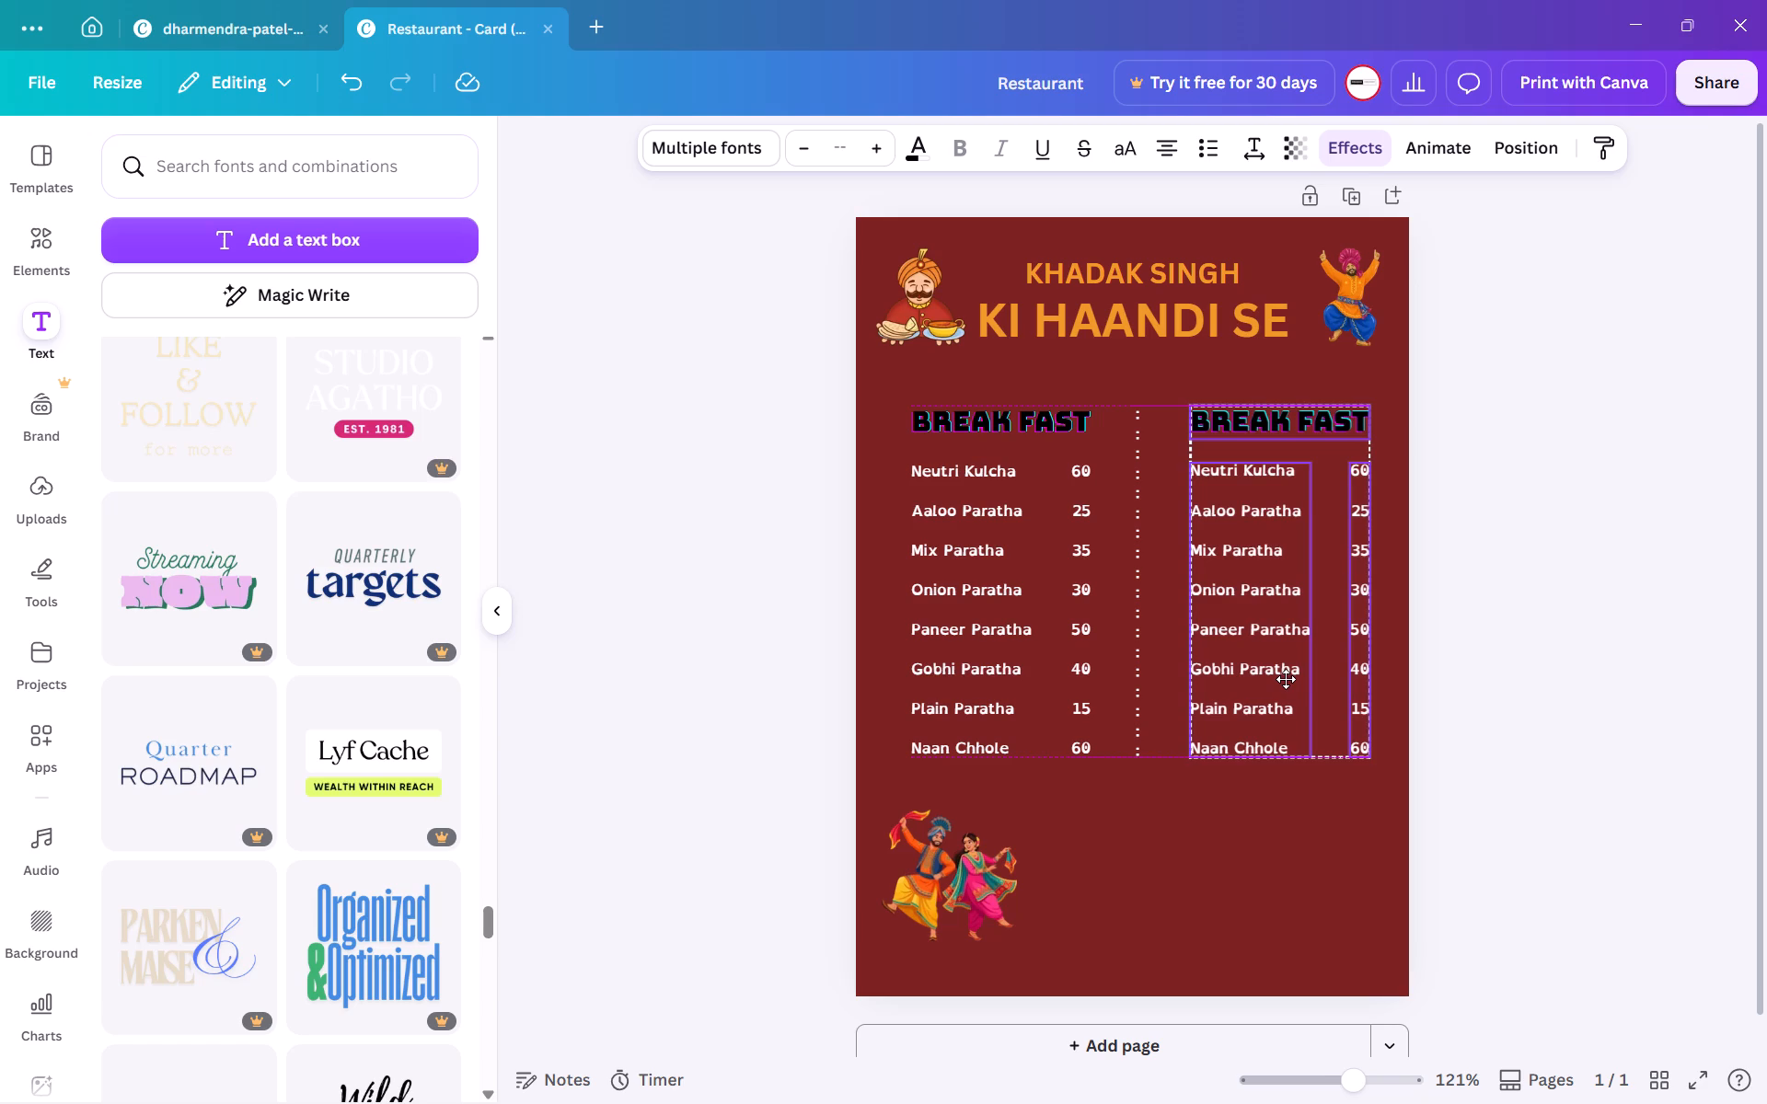
{"action": "left_click_drag", "start_coordinate": [1286, 679], "coordinate": [1280, 679]}
{"action": "left_click", "coordinate": [795, 708]}
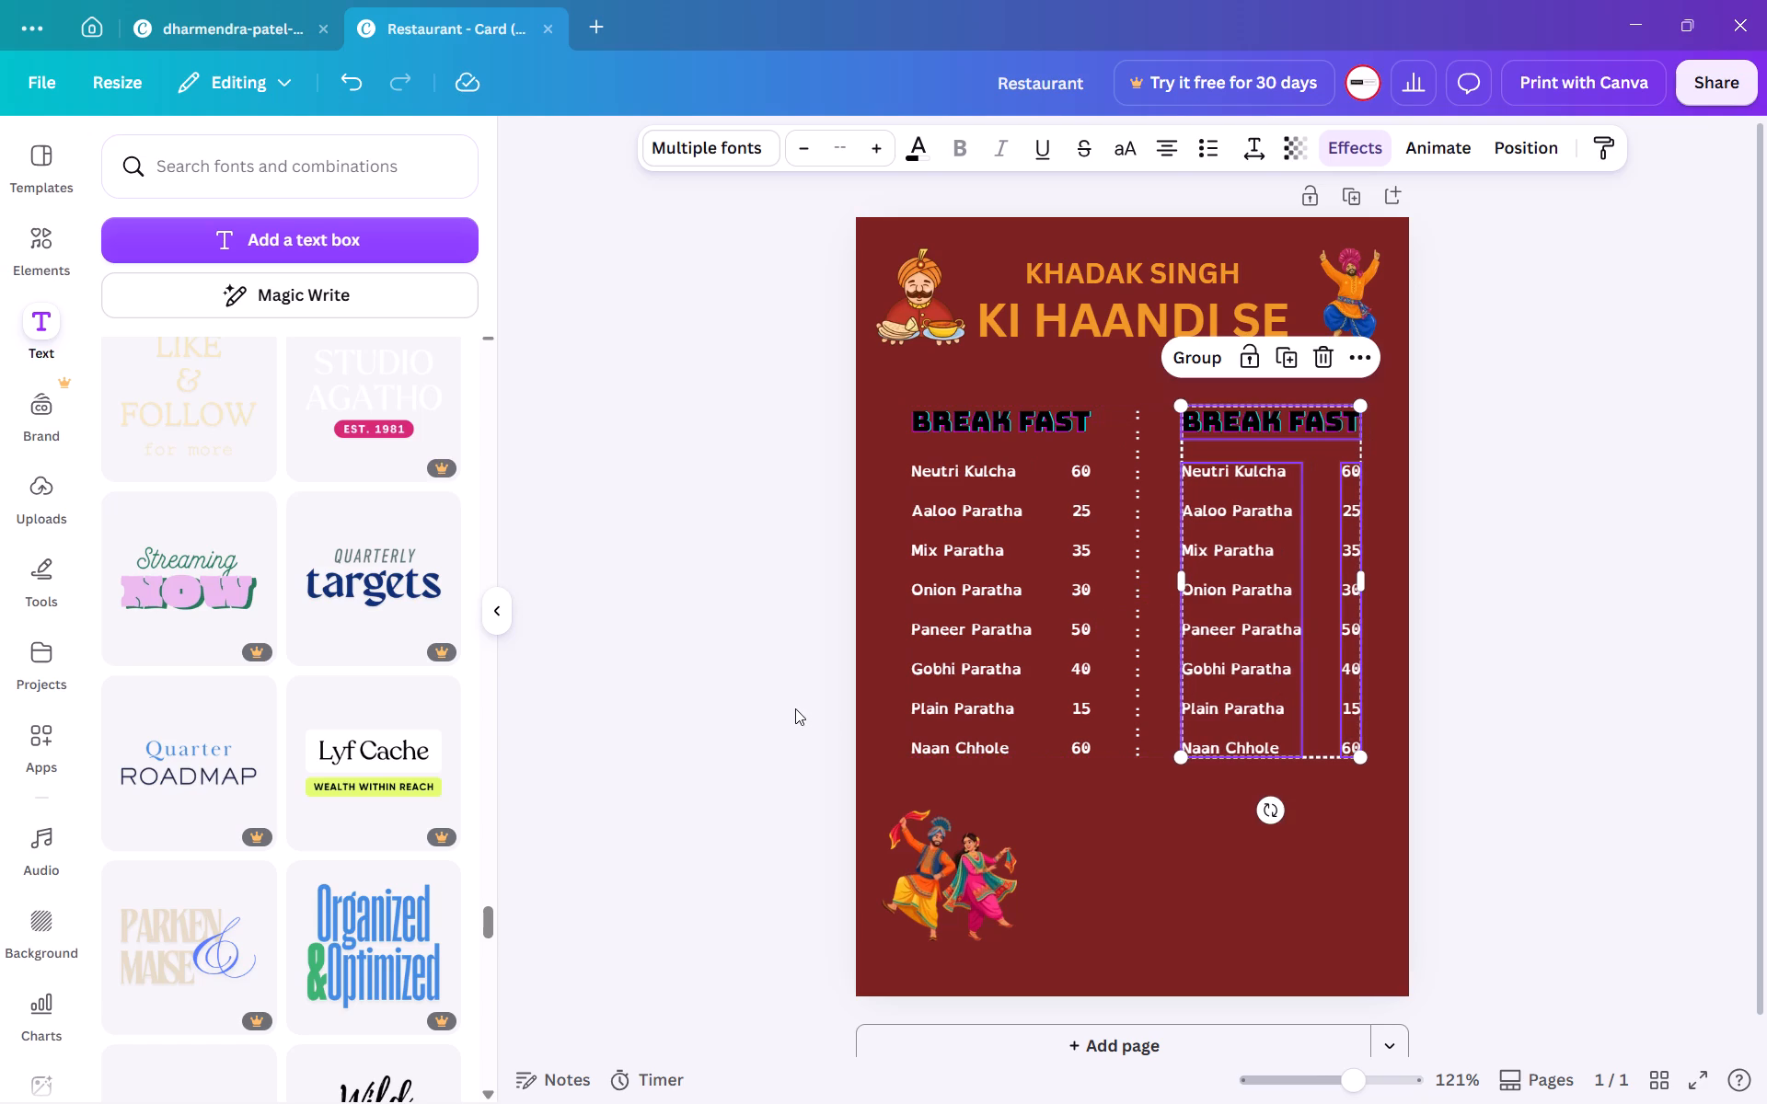
Change the copied BREAK FAST heading to DINNER.
{"action": "triple_click", "coordinate": [1272, 431]}
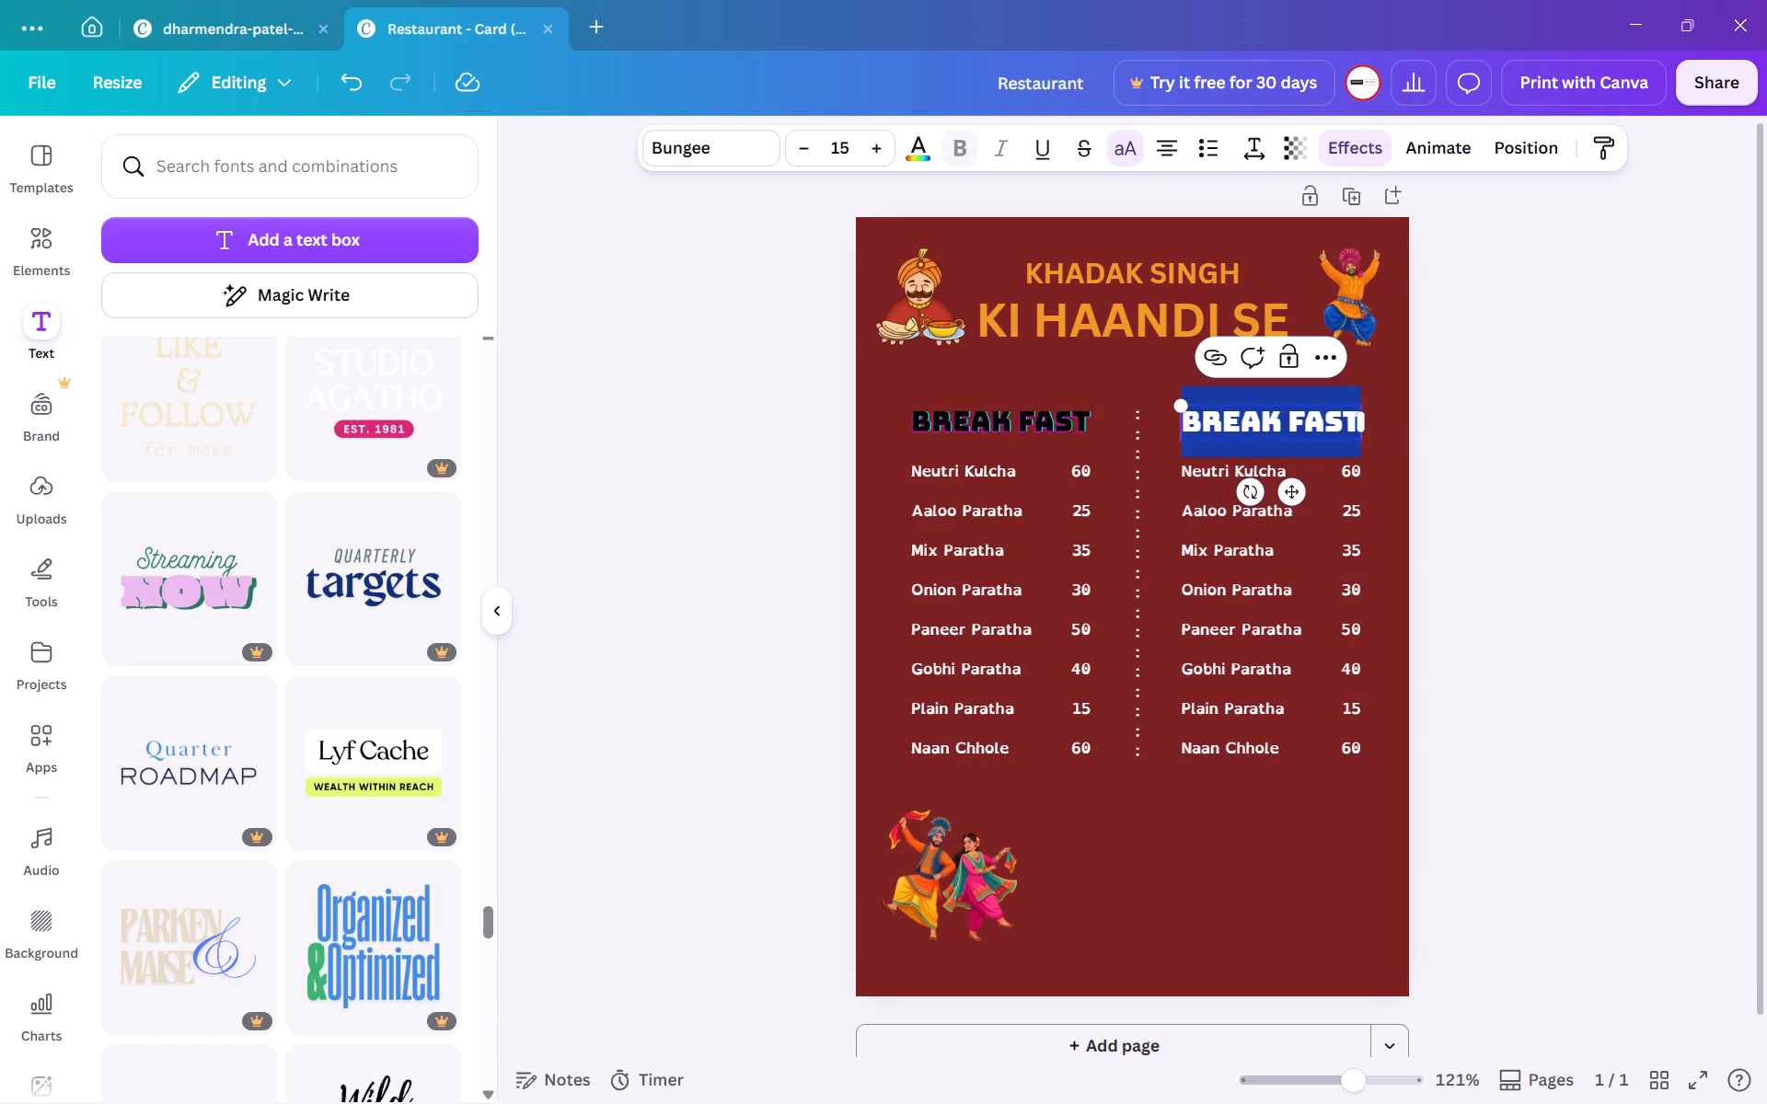
{"action": "key", "text": "shift+d"}
{"action": "type", "text": "inner"}
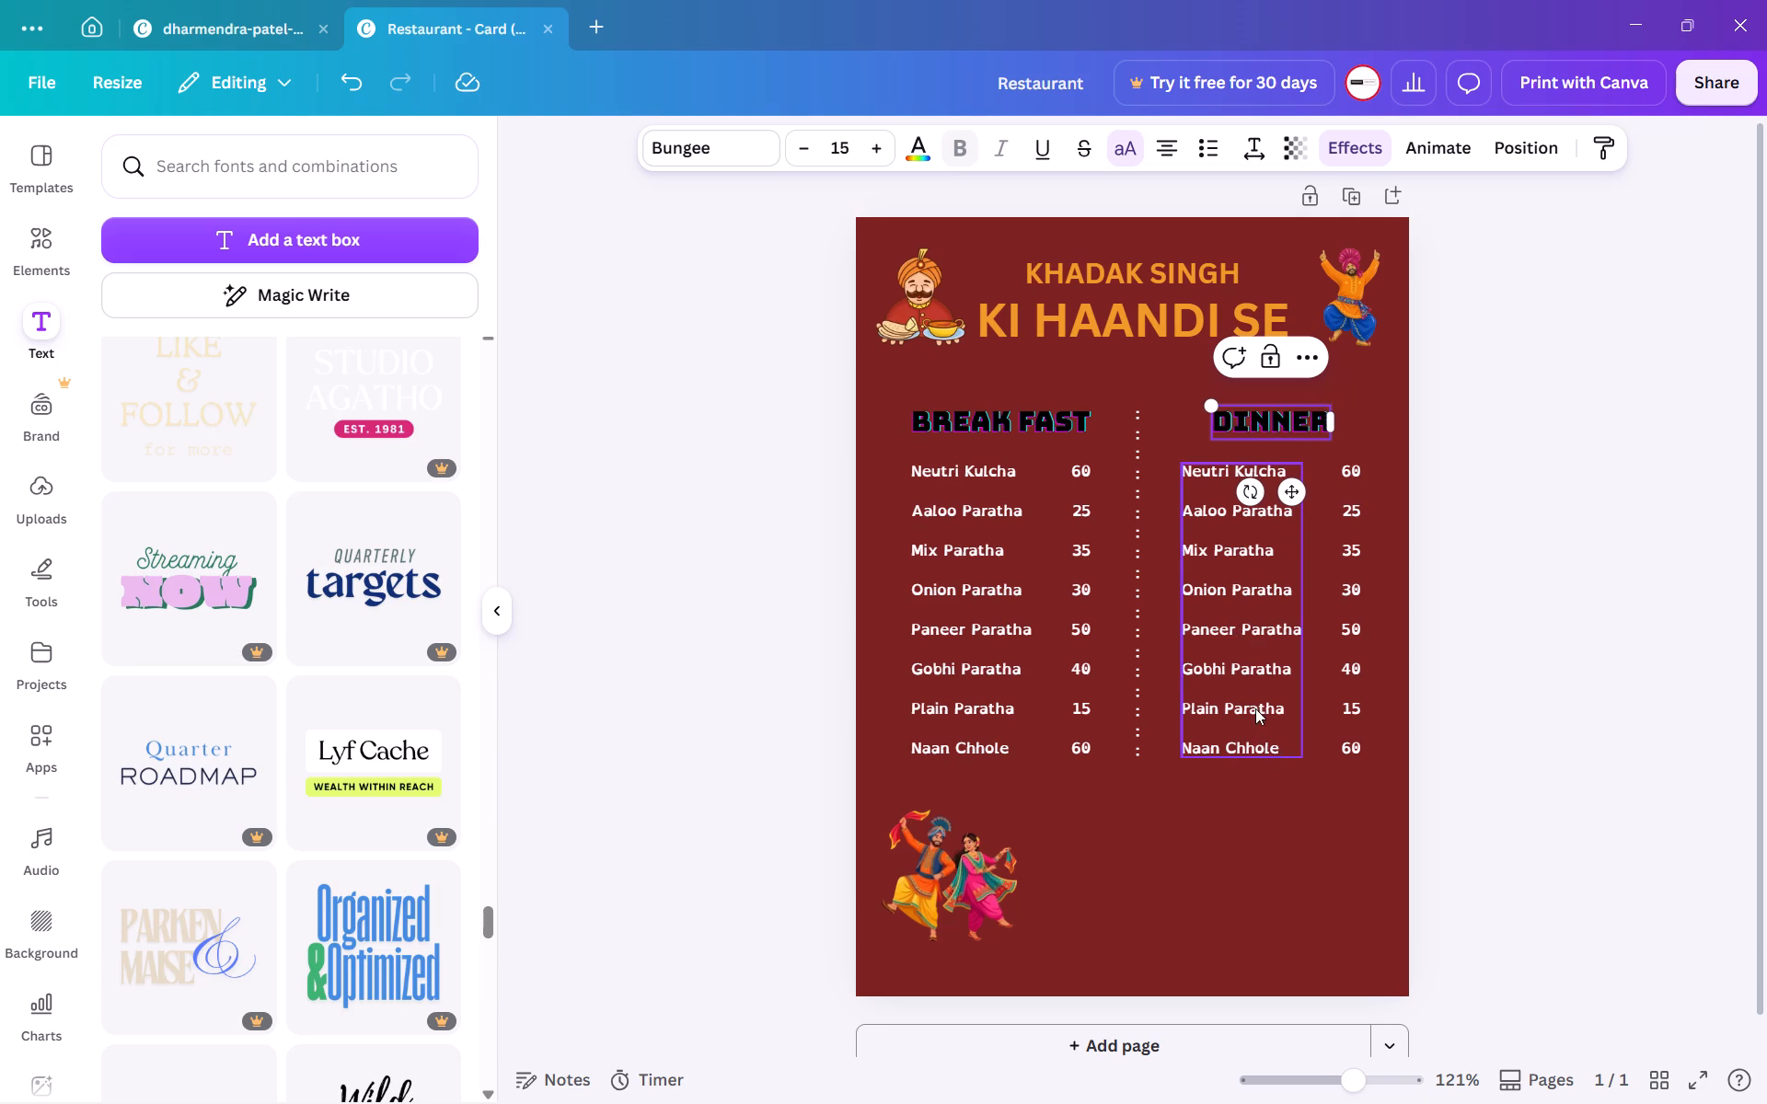
Clear all eight copied breakfast dish names from the text box under the DINNER heading.
{"action": "triple_click", "coordinate": [1271, 741]}
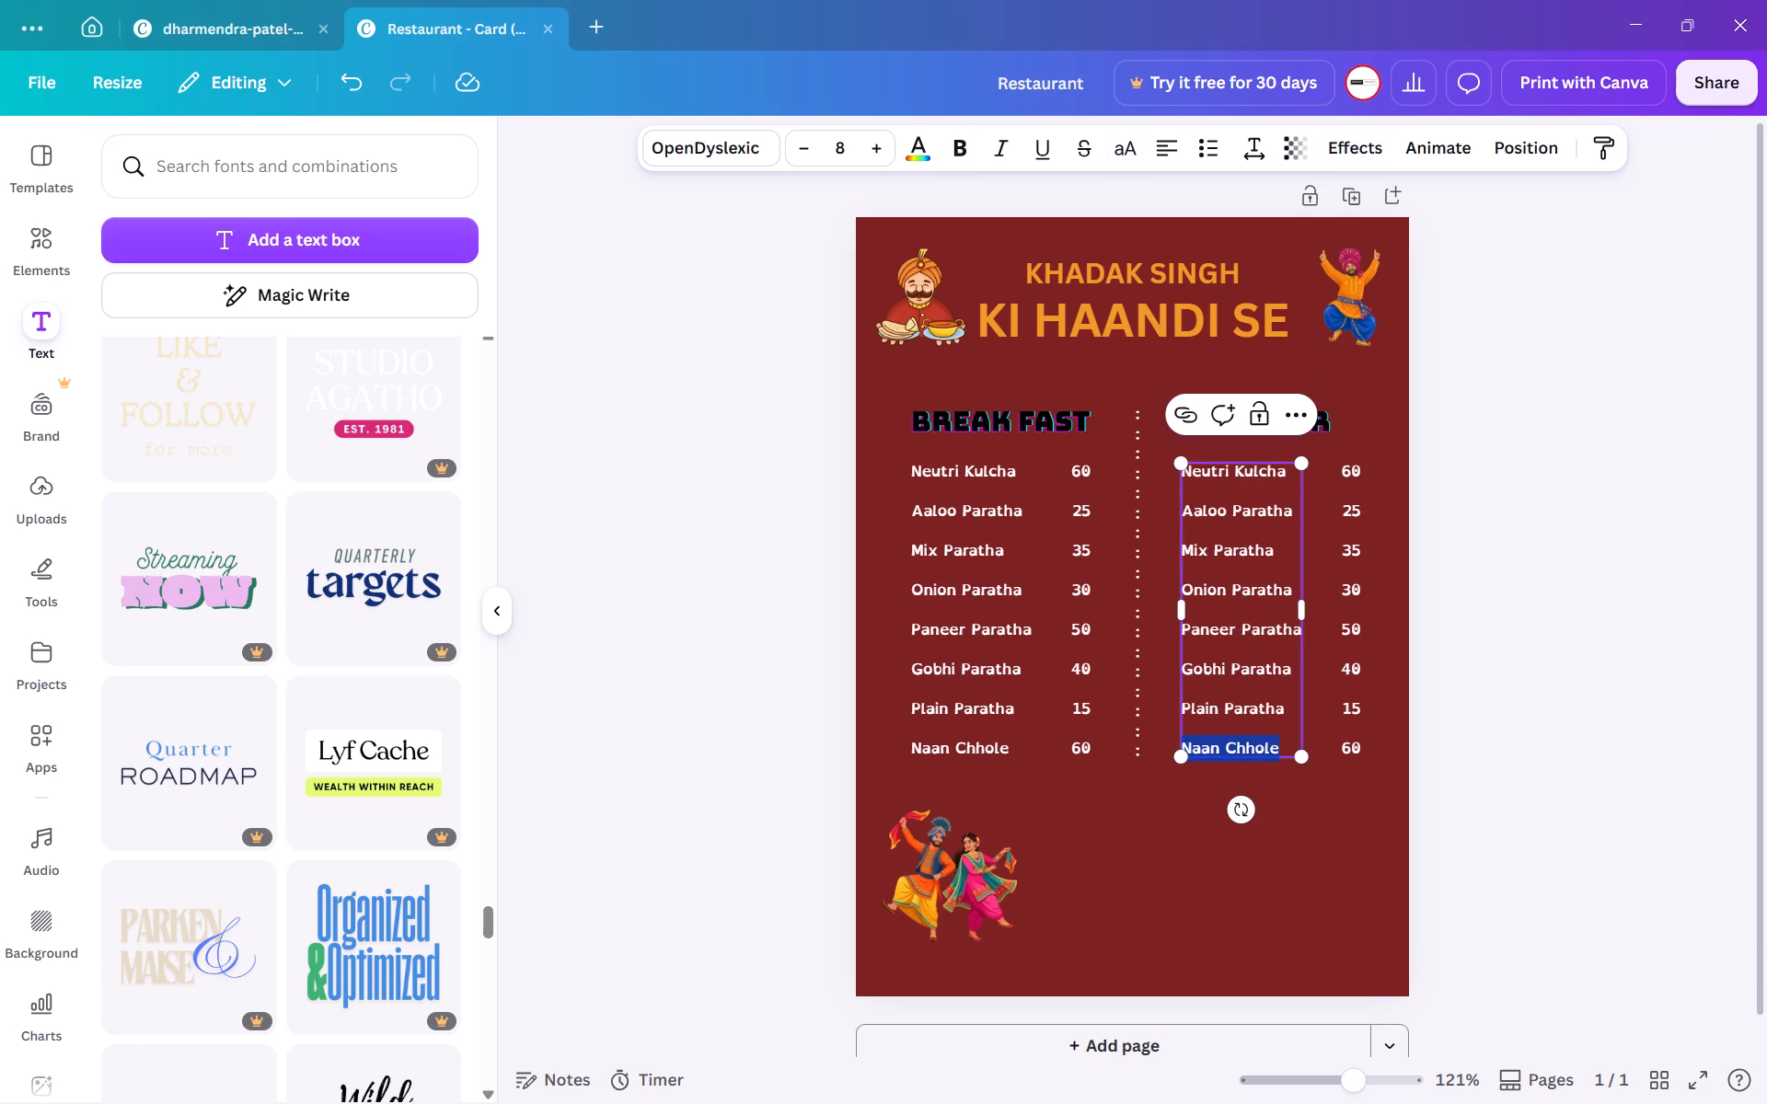
{"action": "key", "text": "BackSpace"}
{"action": "key", "text": "BackSpace"}
{"action": "key", "text": "BackSpace"}
{"action": "key", "text": "BackSpace"}
{"action": "key", "text": "BackSpace"}
{"action": "key", "text": "BackSpace"}
{"action": "key", "text": "BackSpace"}
{"action": "key", "text": "BackSpace"}
{"action": "key", "text": "BackSpace"}
{"action": "key", "text": "BackSpace"}
{"action": "key", "text": "BackSpace"}
{"action": "key", "text": "BackSpace"}
{"action": "key", "text": "BackSpace"}
{"action": "key", "text": "BackSpace"}
{"action": "key", "text": "BackSpace"}
{"action": "key", "text": "BackSpace"}
{"action": "key", "text": "BackSpace"}
{"action": "key", "text": "BackSpace"}
{"action": "key", "text": "BackSpace"}
{"action": "key", "text": "BackSpace"}
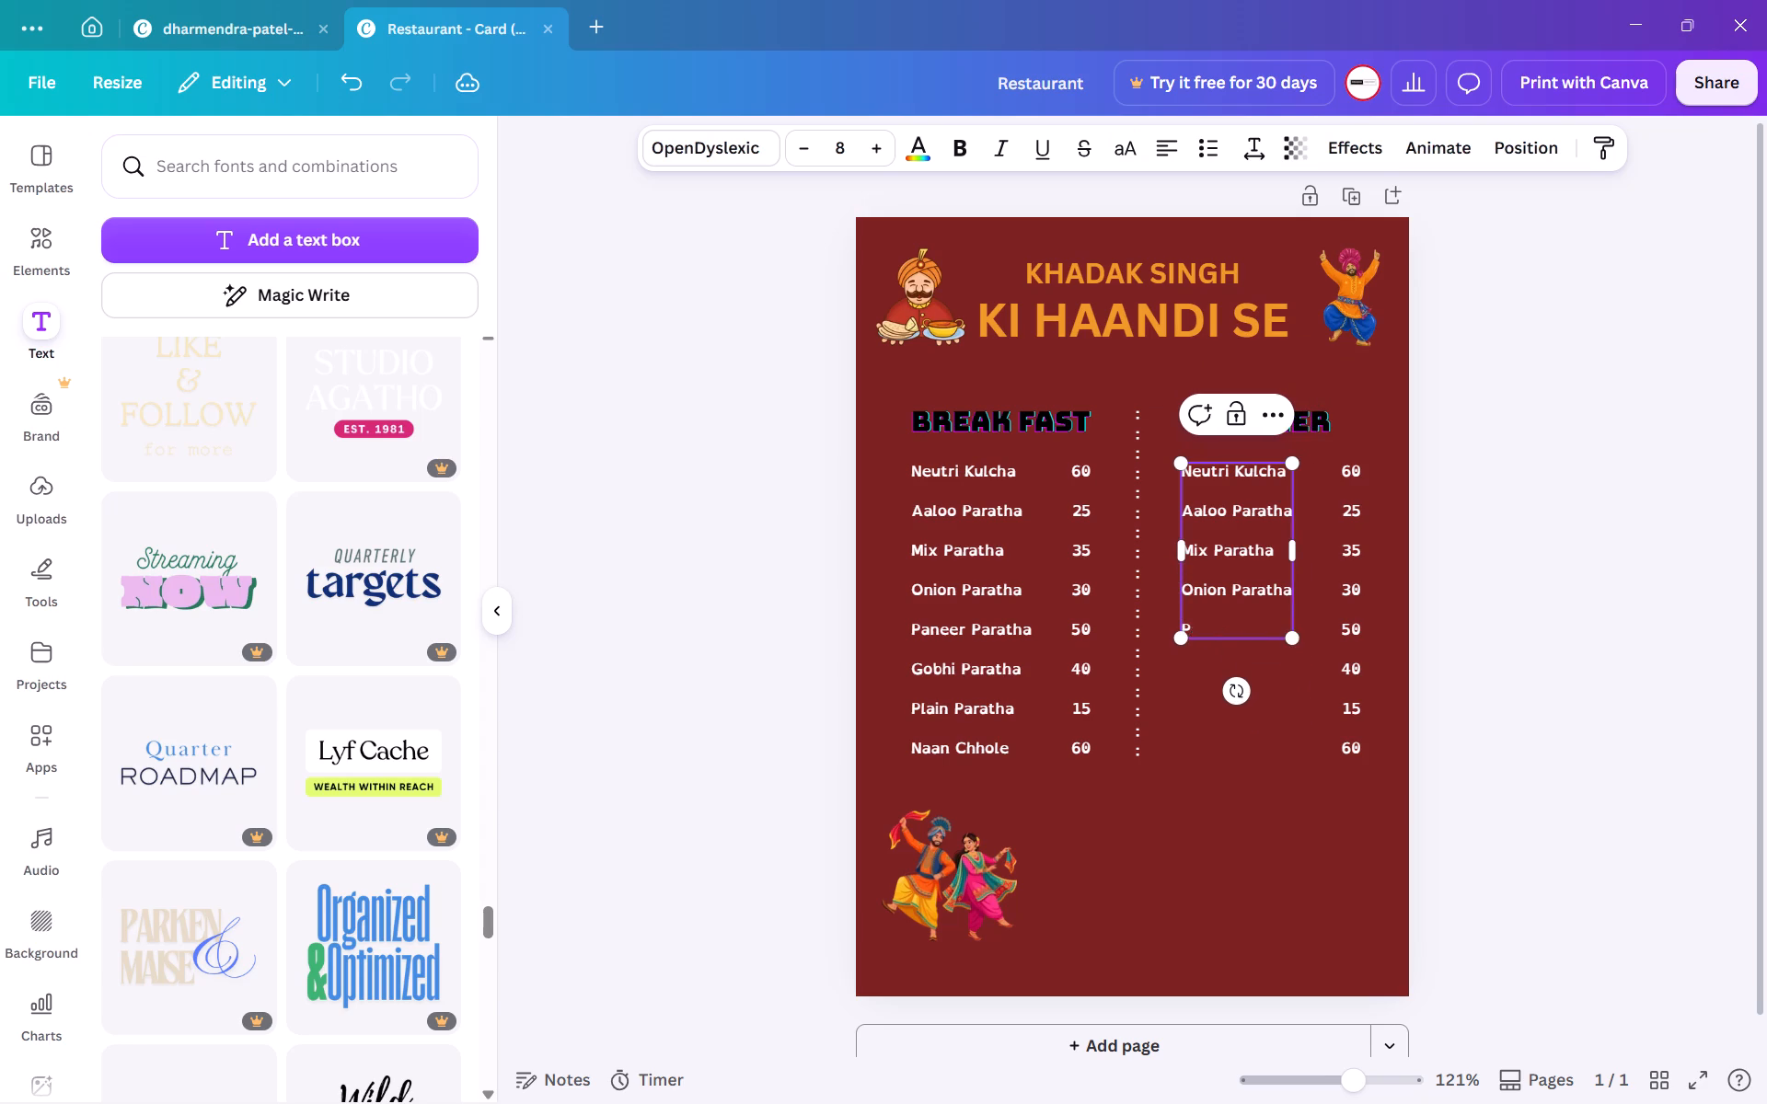
{"action": "key", "text": "BackSpace"}
{"action": "key", "text": "BackSpace"}
{"action": "key", "text": "BackSpace"}
{"action": "key", "text": "BackSpace"}
{"action": "key", "text": "BackSpace"}
{"action": "key", "text": "BackSpace"}
{"action": "key", "text": "BackSpace"}
{"action": "key", "text": "BackSpace"}
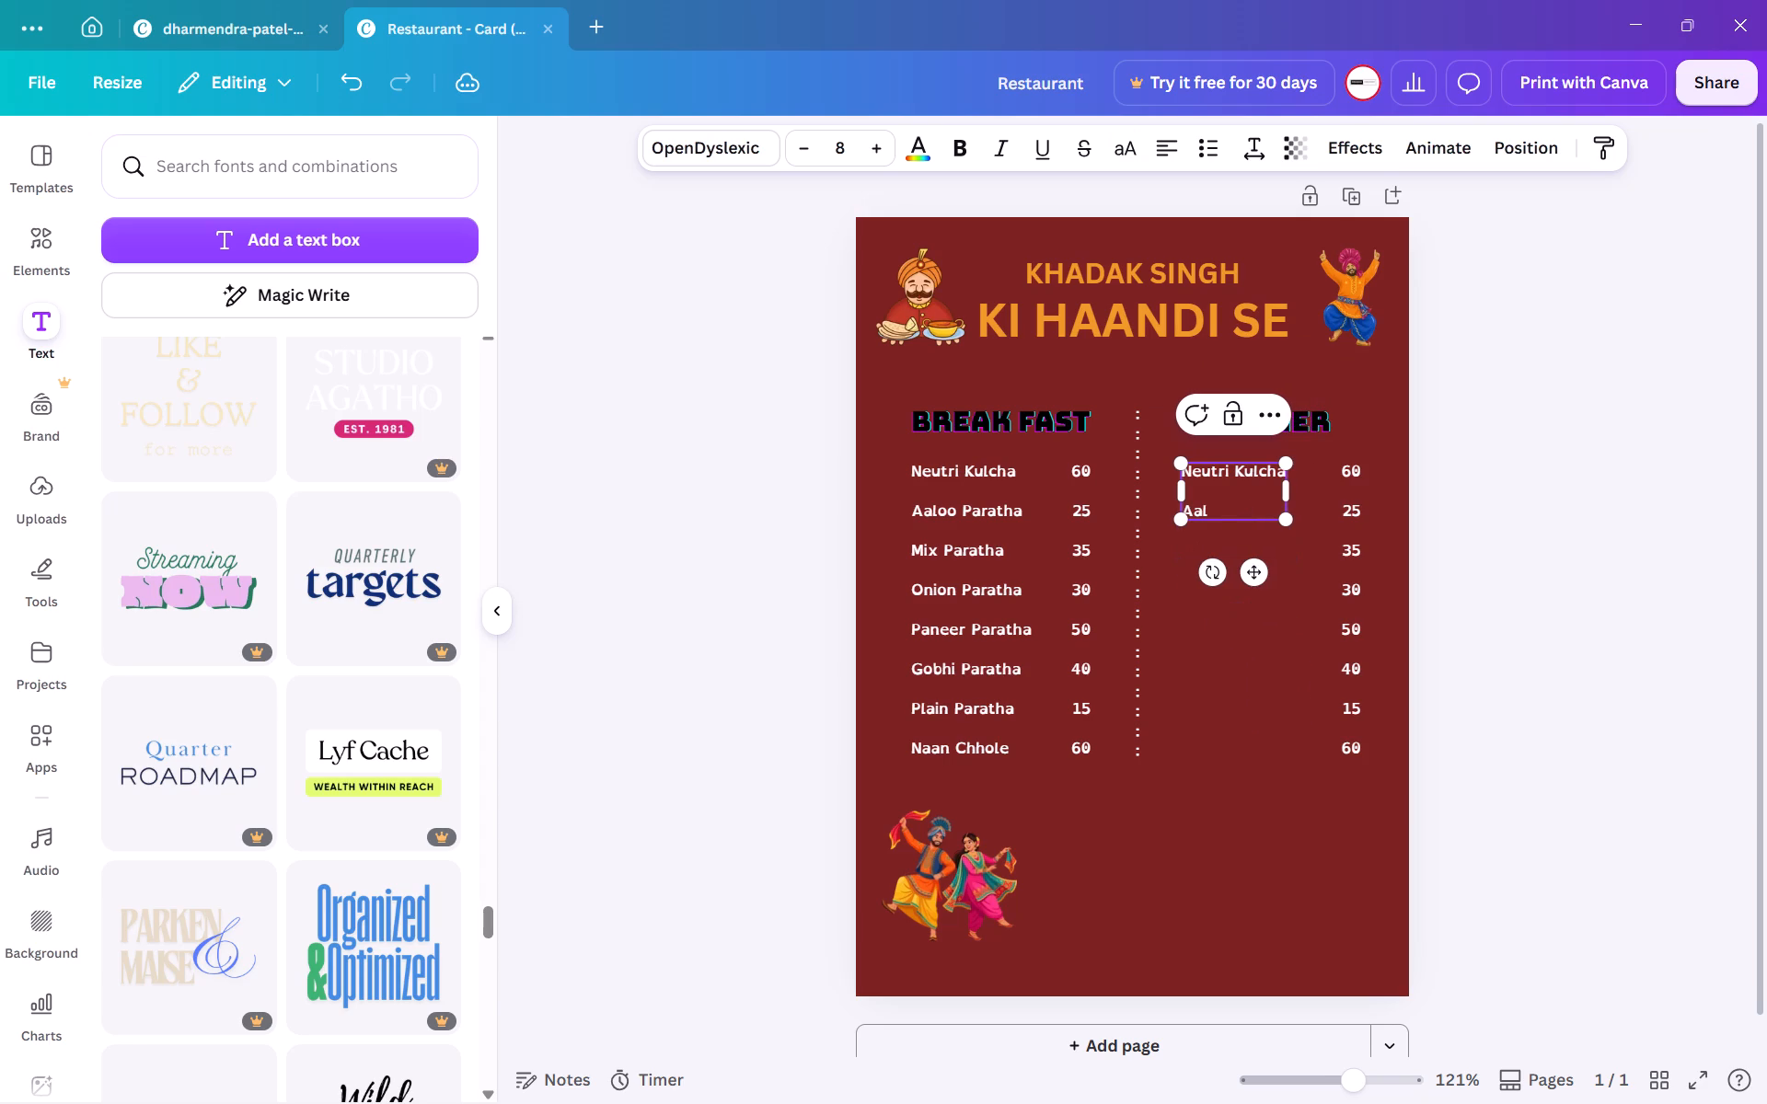
{"action": "key", "text": "BackSpace"}
{"action": "key", "text": "BackSpace"}
{"action": "key", "text": "BackSpace"}
{"action": "key", "text": "BackSpace"}
{"action": "key", "text": "BackSpace"}
{"action": "key", "text": "BackSpace"}
{"action": "key", "text": "BackSpace"}
{"action": "key", "text": "BackSpace"}
{"action": "key", "text": "BackSpace"}
{"action": "key", "text": "BackSpace"}
{"action": "key", "text": "BackSpace"}
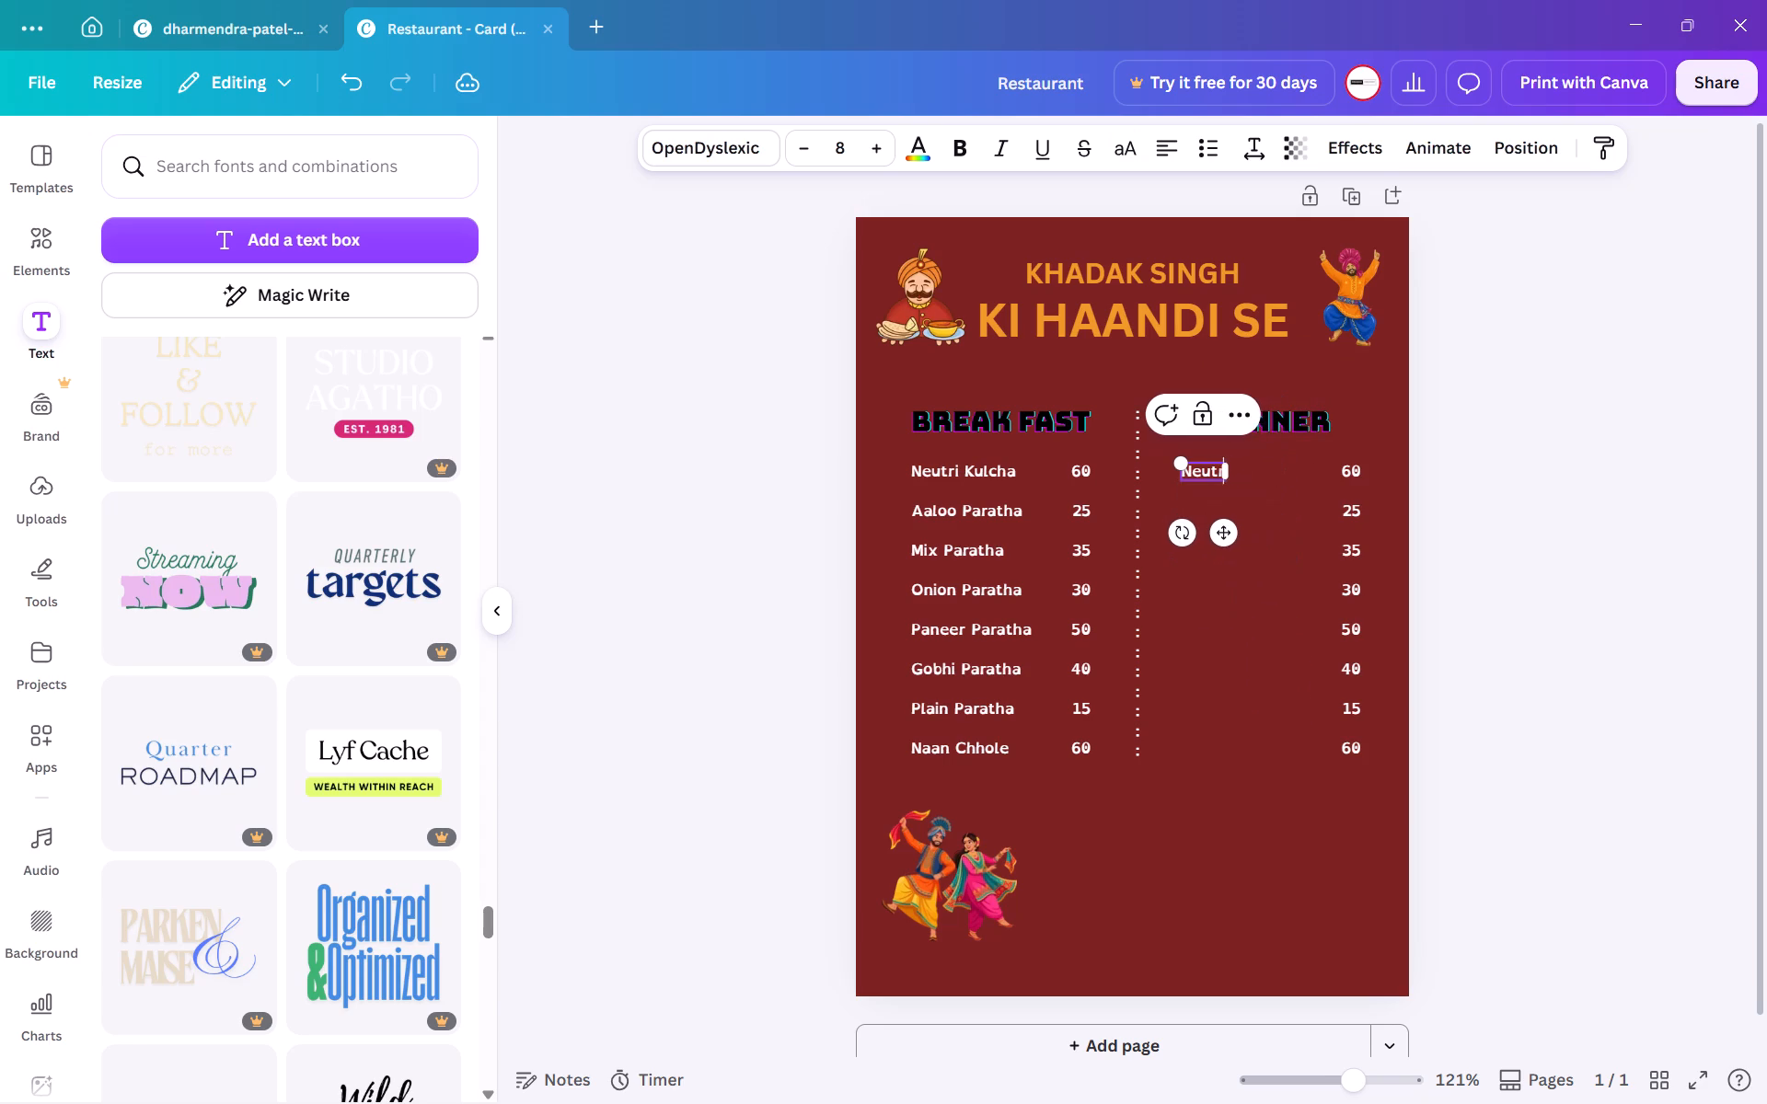
{"action": "key", "text": "BackSpace"}
{"action": "key", "text": "BackSpace"}
{"action": "key", "text": "BackSpace"}
{"action": "key", "text": "BackSpace"}
{"action": "key", "text": "BackSpace"}
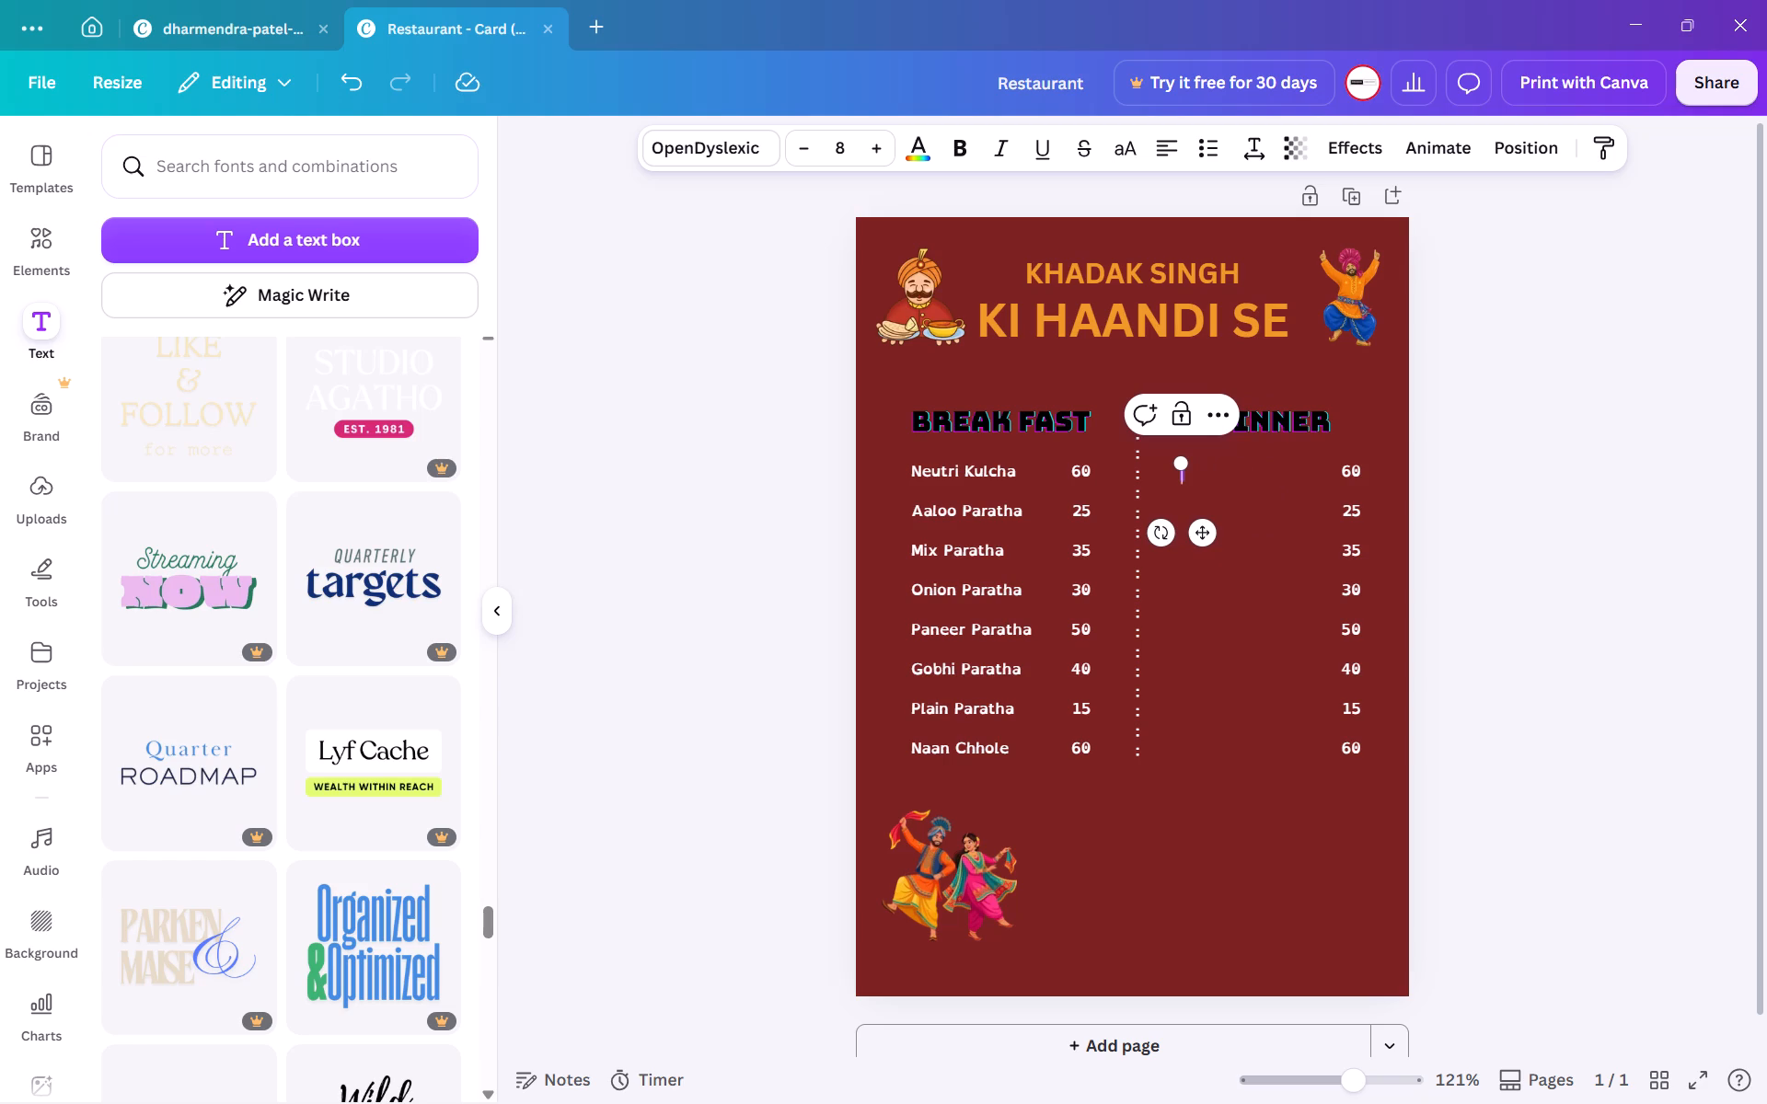
Enter Dal Fry and Dal Makhni as the first two dinner dishes, with a blank line between them.
{"action": "type", "text": "Dal"}
{"action": "key", "text": "space"}
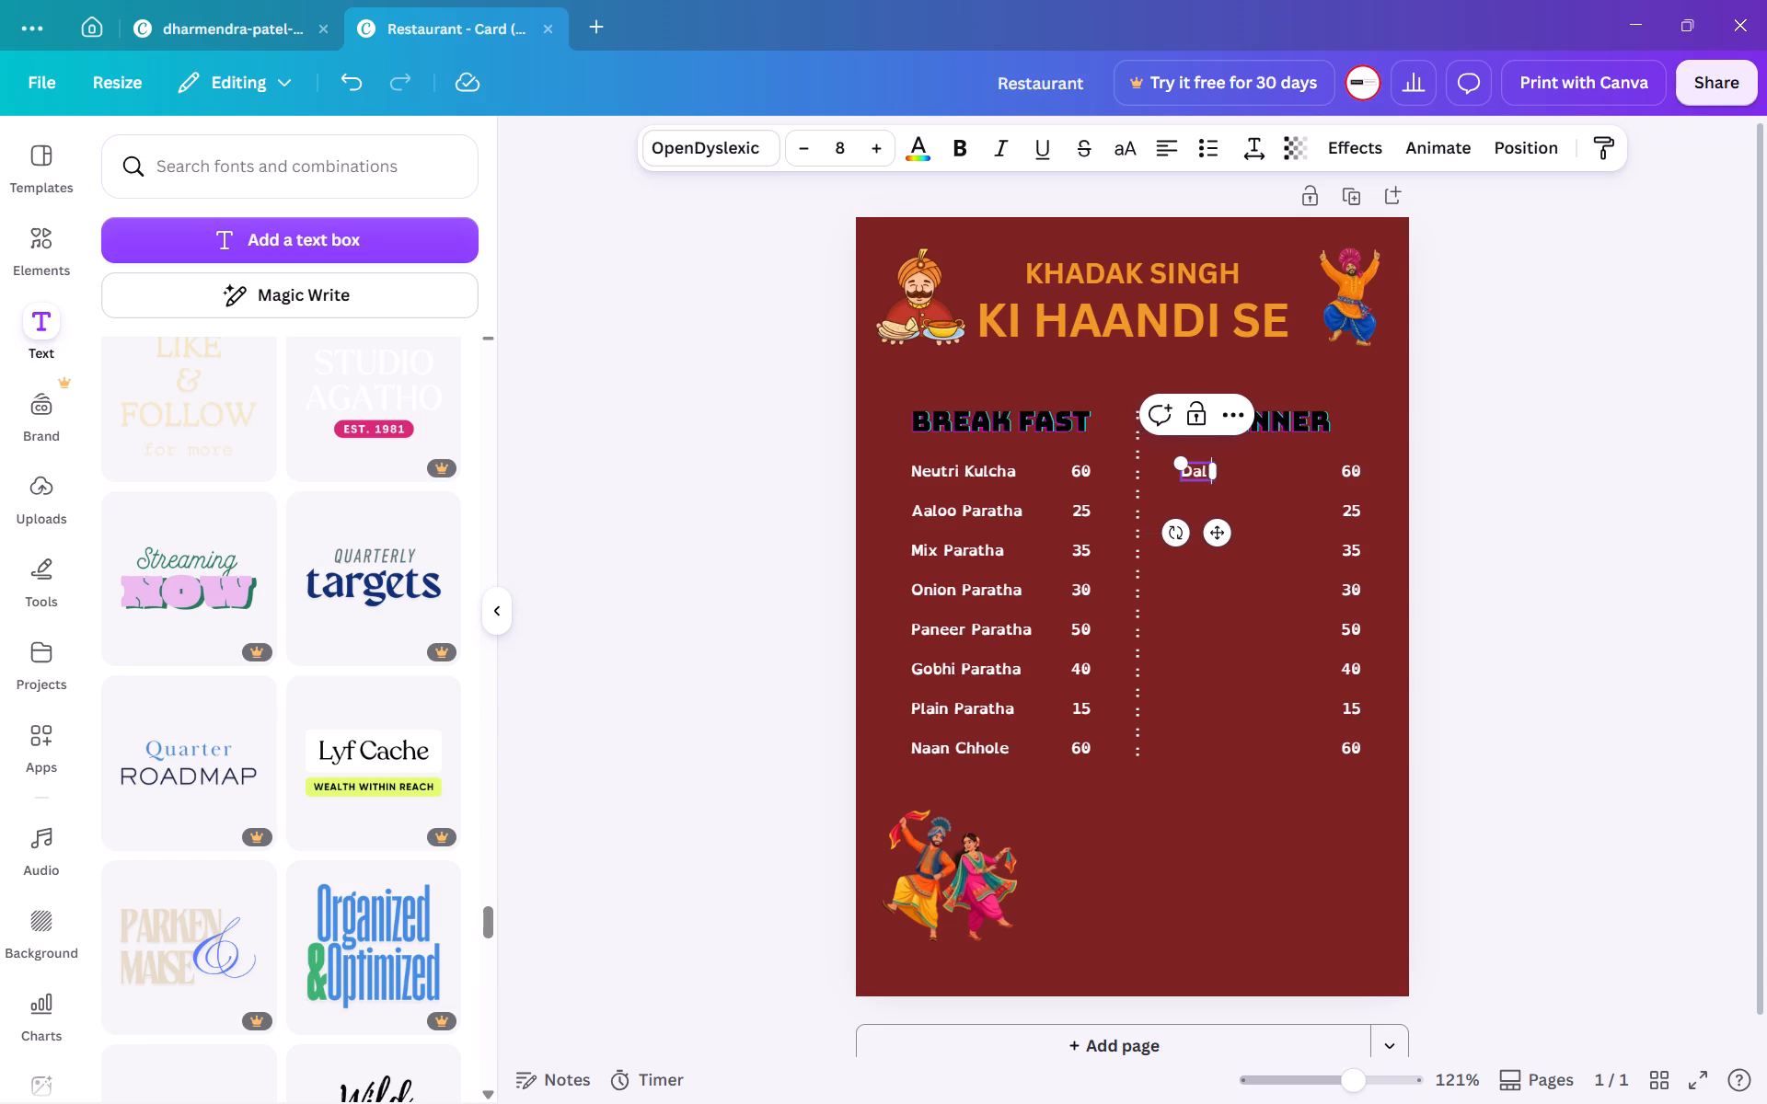
{"action": "type", "text": "Fry"}
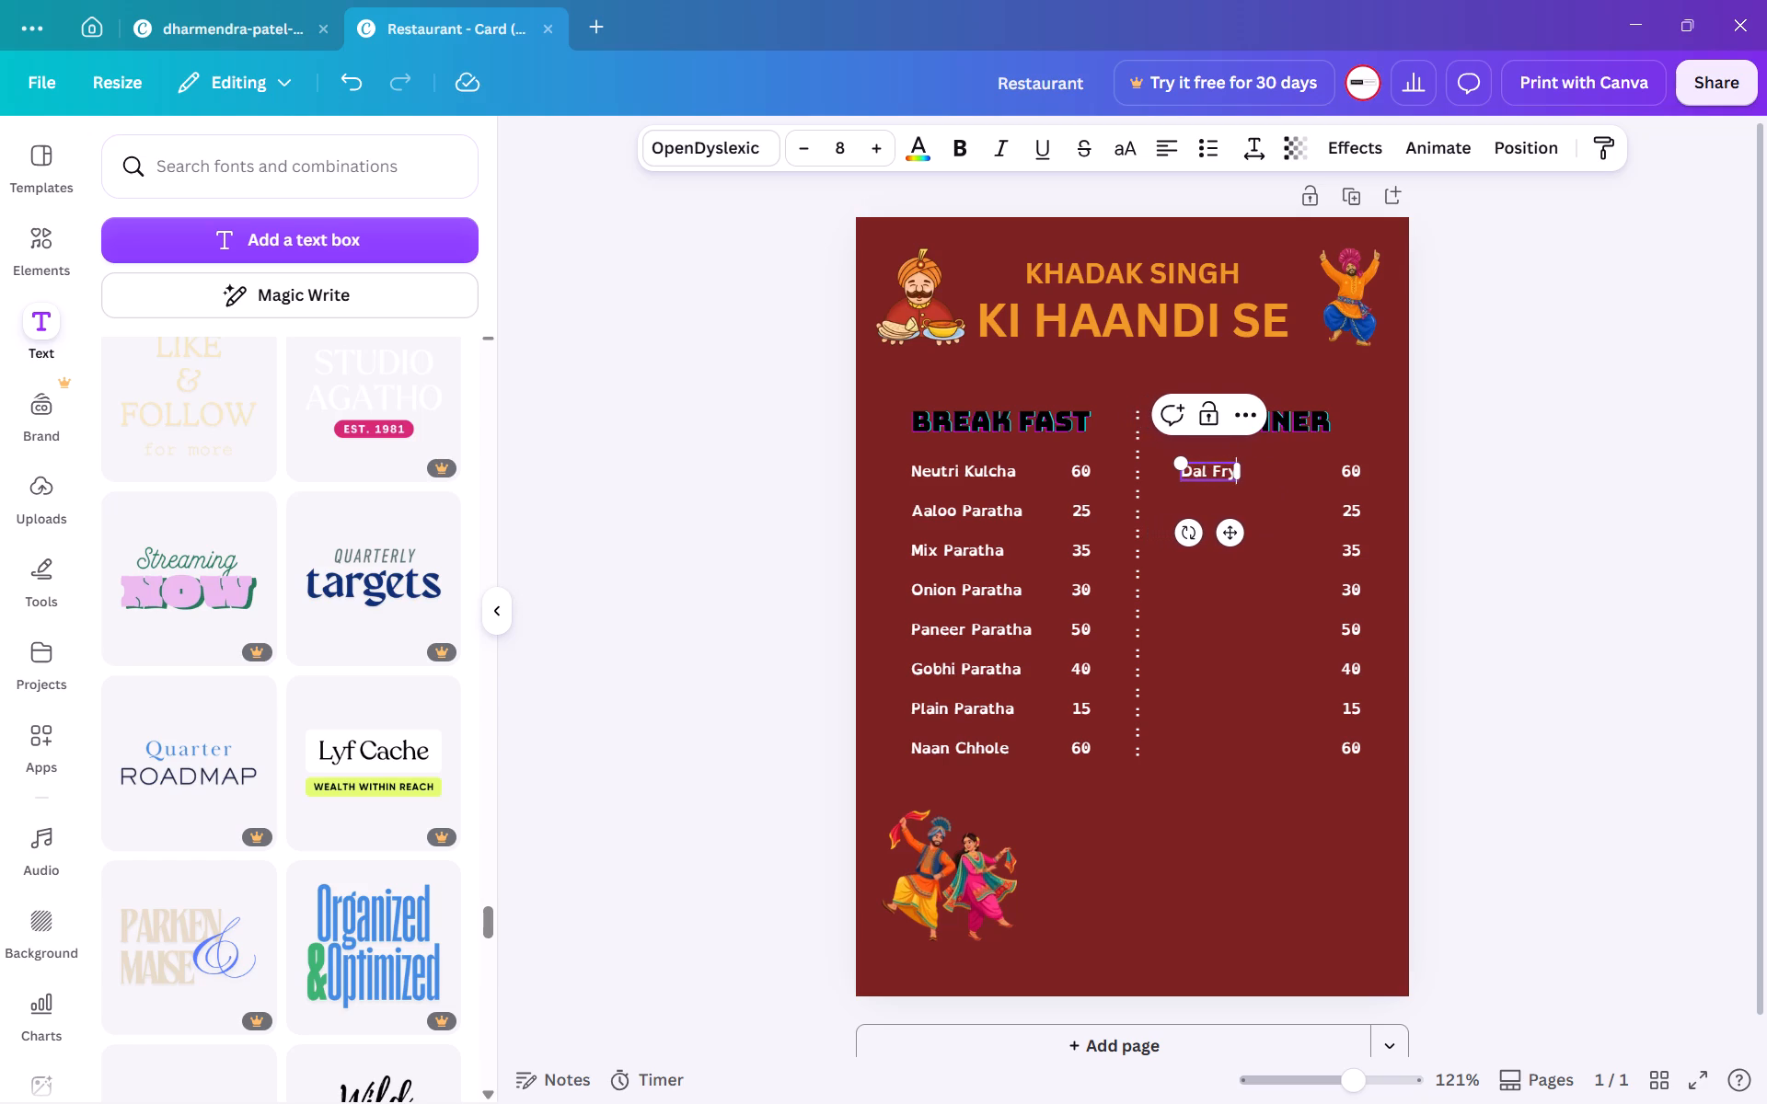
{"action": "key", "text": "Return"}
{"action": "type", "text": "Dall"}
{"action": "key", "text": "BackSpace"}
{"action": "key", "text": "BackSpace"}
{"action": "key", "text": "BackSpace"}
{"action": "key", "text": "BackSpace"}
{"action": "key", "text": "Return"}
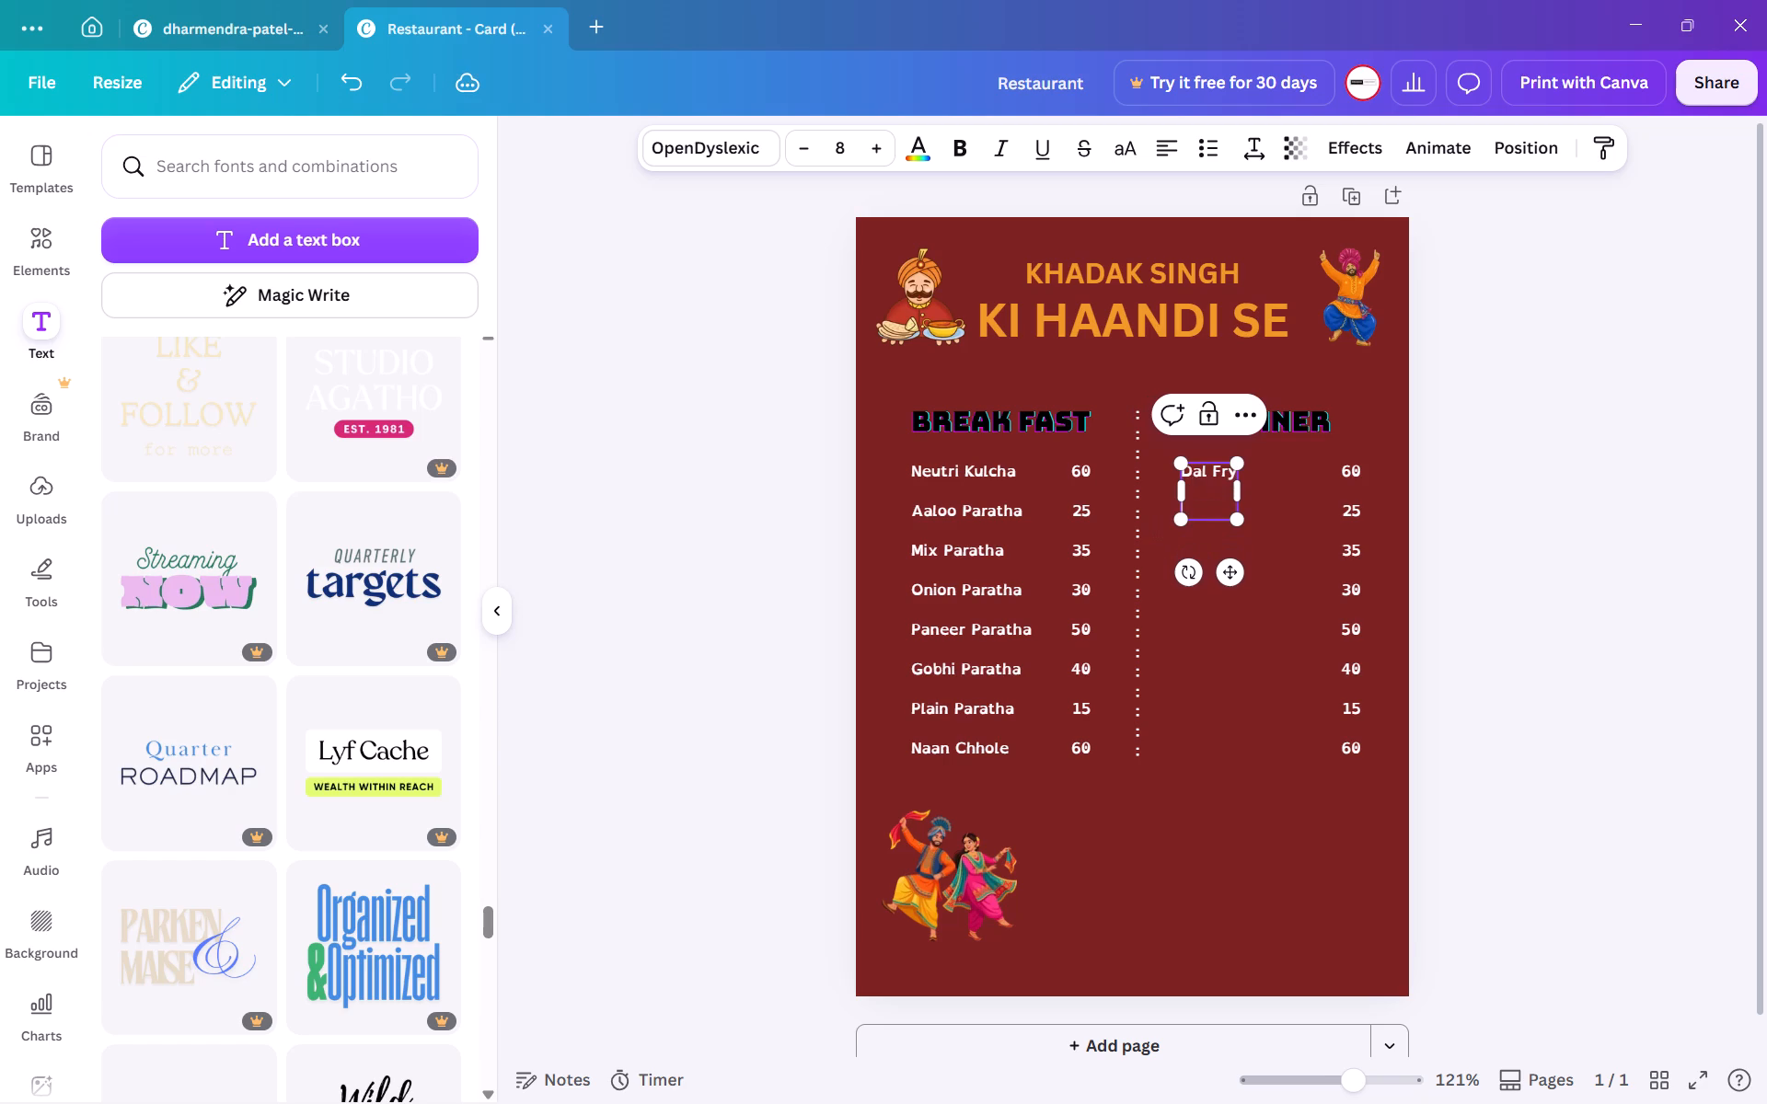
{"action": "type", "text": "Dal Makhni"}
{"action": "key", "text": "Return"}
{"action": "key", "text": "Return"}
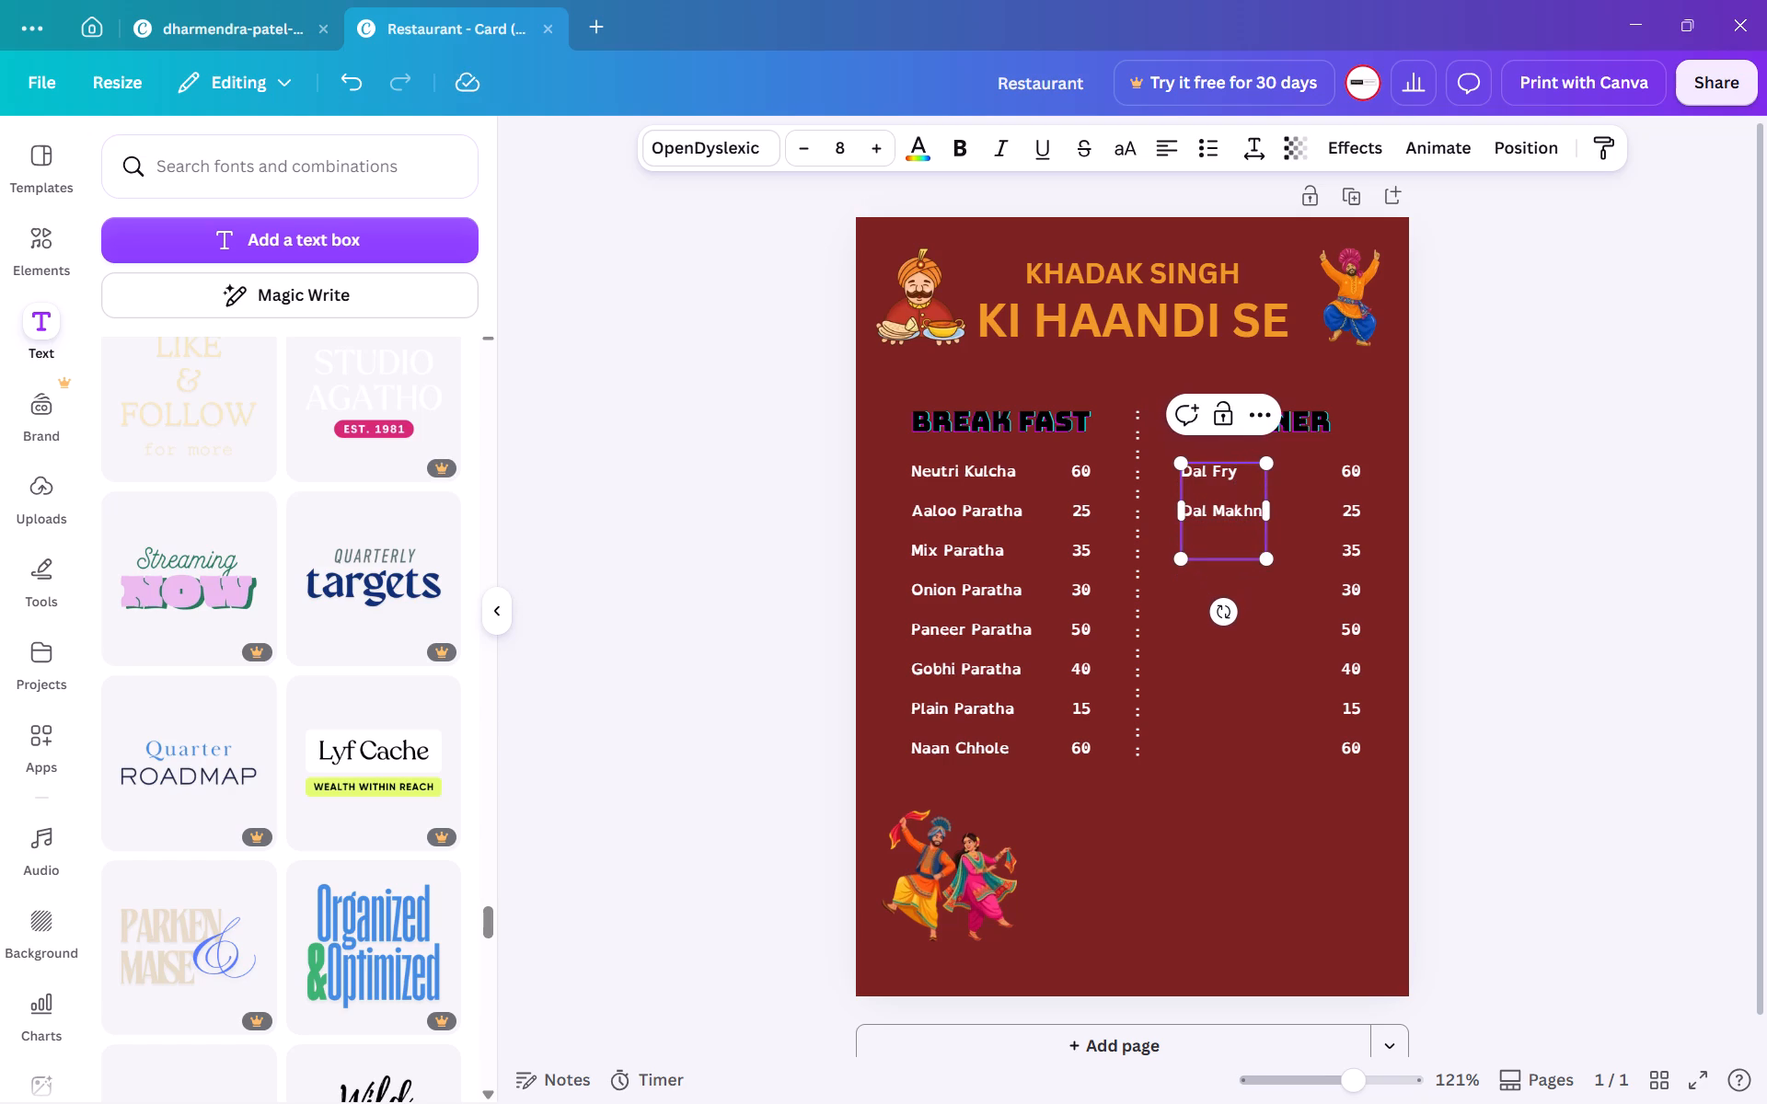
Add Shahi Paneer and Kadai Paneer as the third and fourth dinner dishes, each separated by a blank line.
{"action": "type", "text": "Shah"}
{"action": "type", "text": "i PA"}
{"action": "key", "text": "BackSpace"}
{"action": "type", "text": "aneer"}
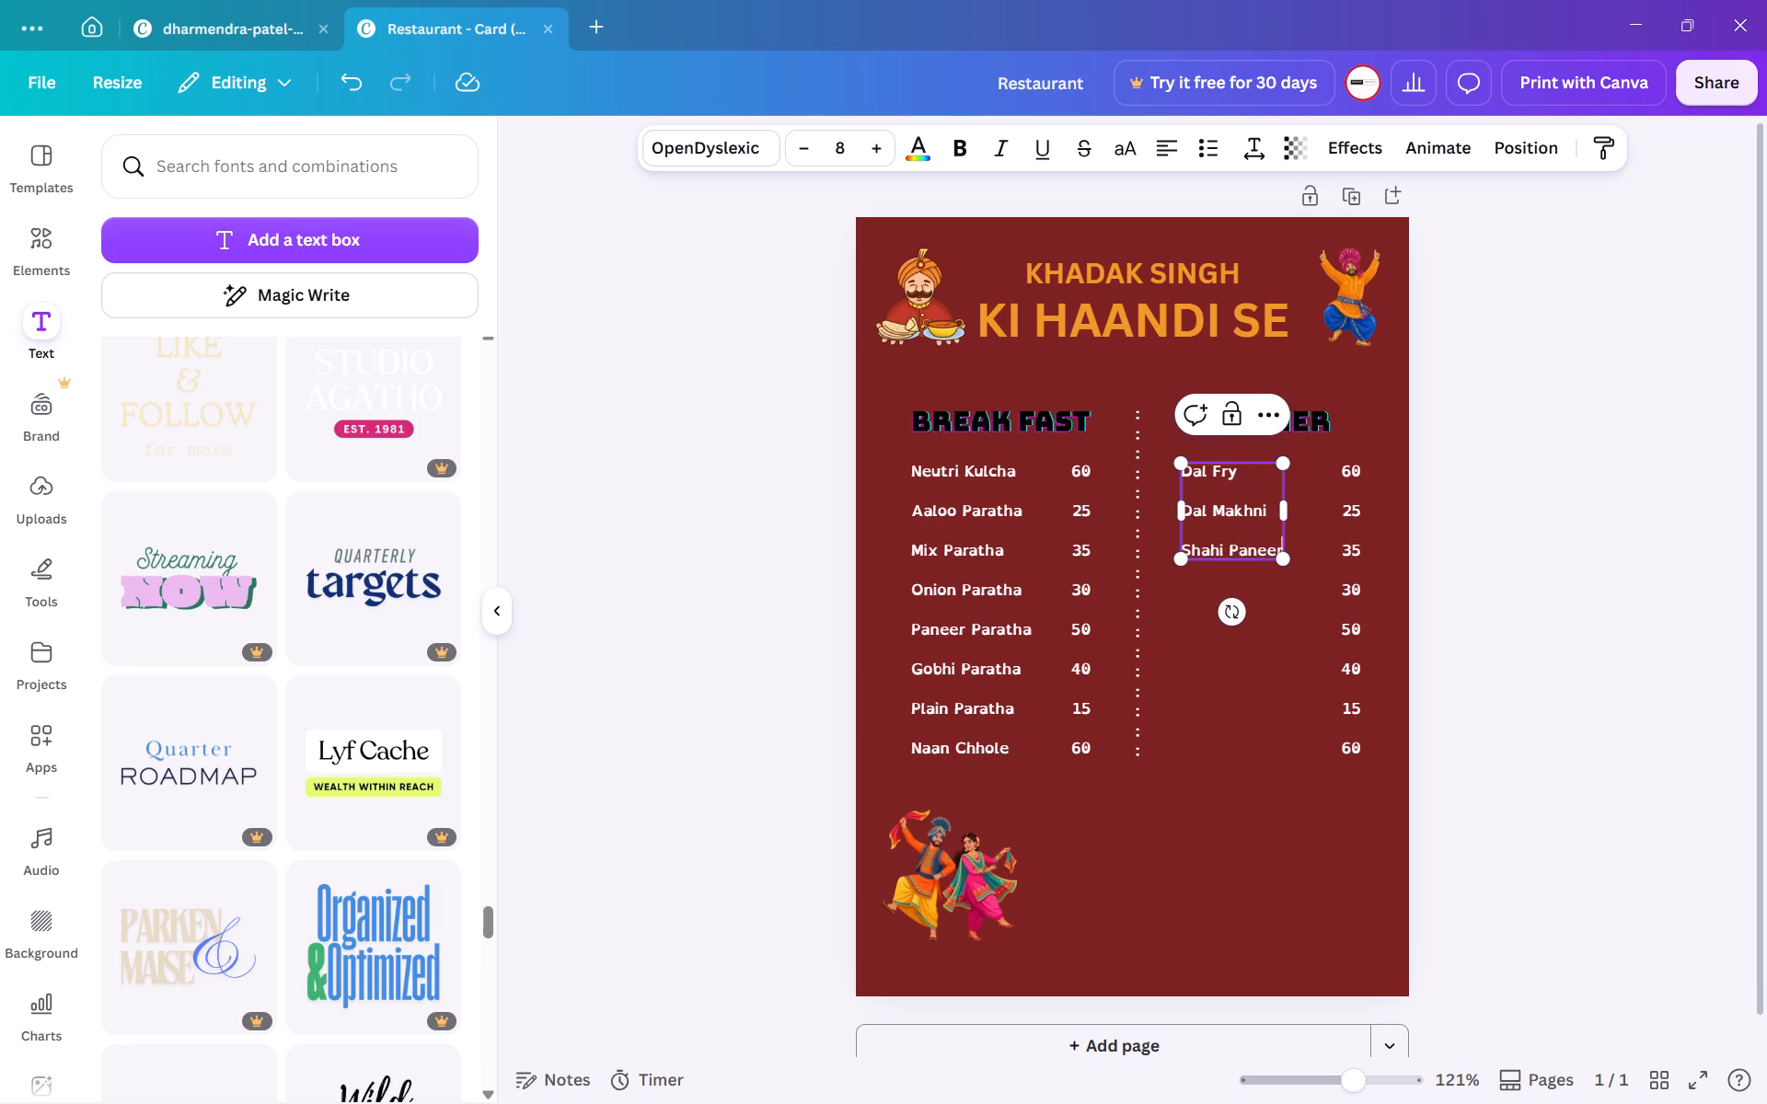
{"action": "key", "text": "Return"}
{"action": "key", "text": "Return"}
{"action": "type", "text": "Kadai Pa"}
{"action": "type", "text": "neer"}
{"action": "key", "text": "Return"}
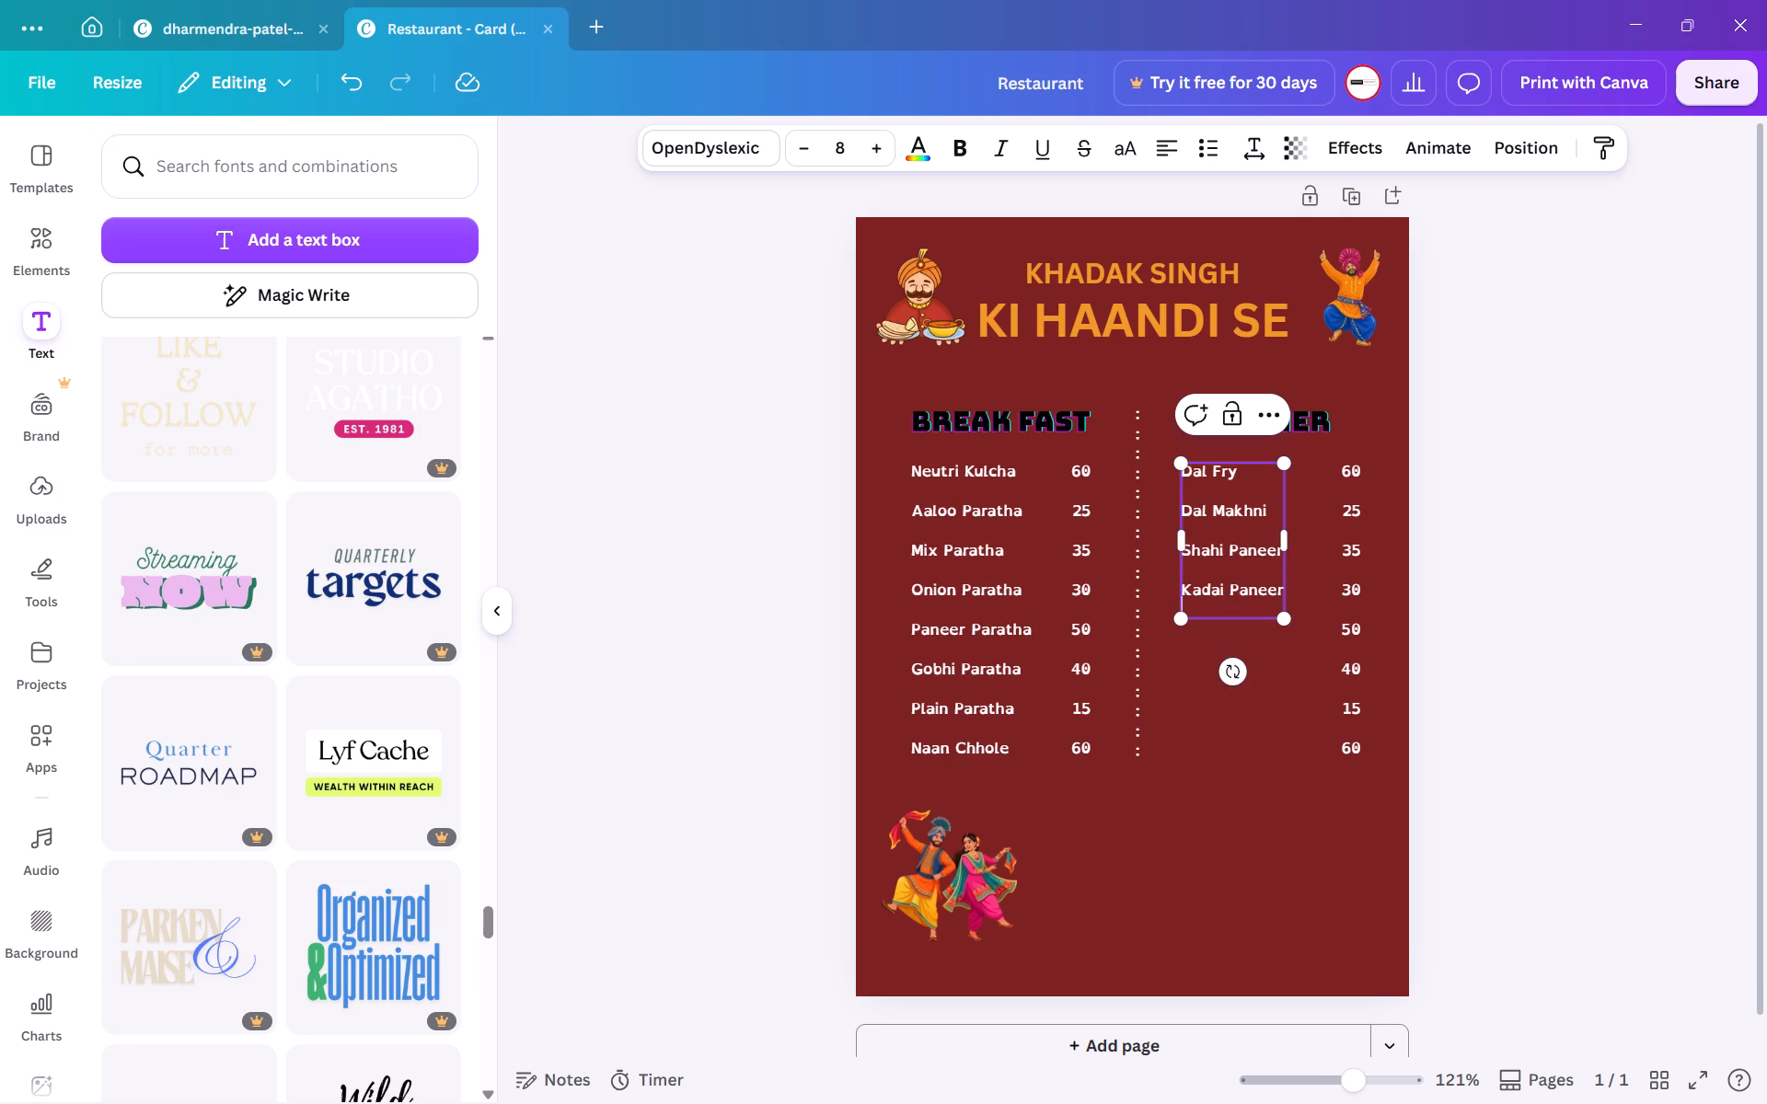
{"action": "key", "text": "Return"}
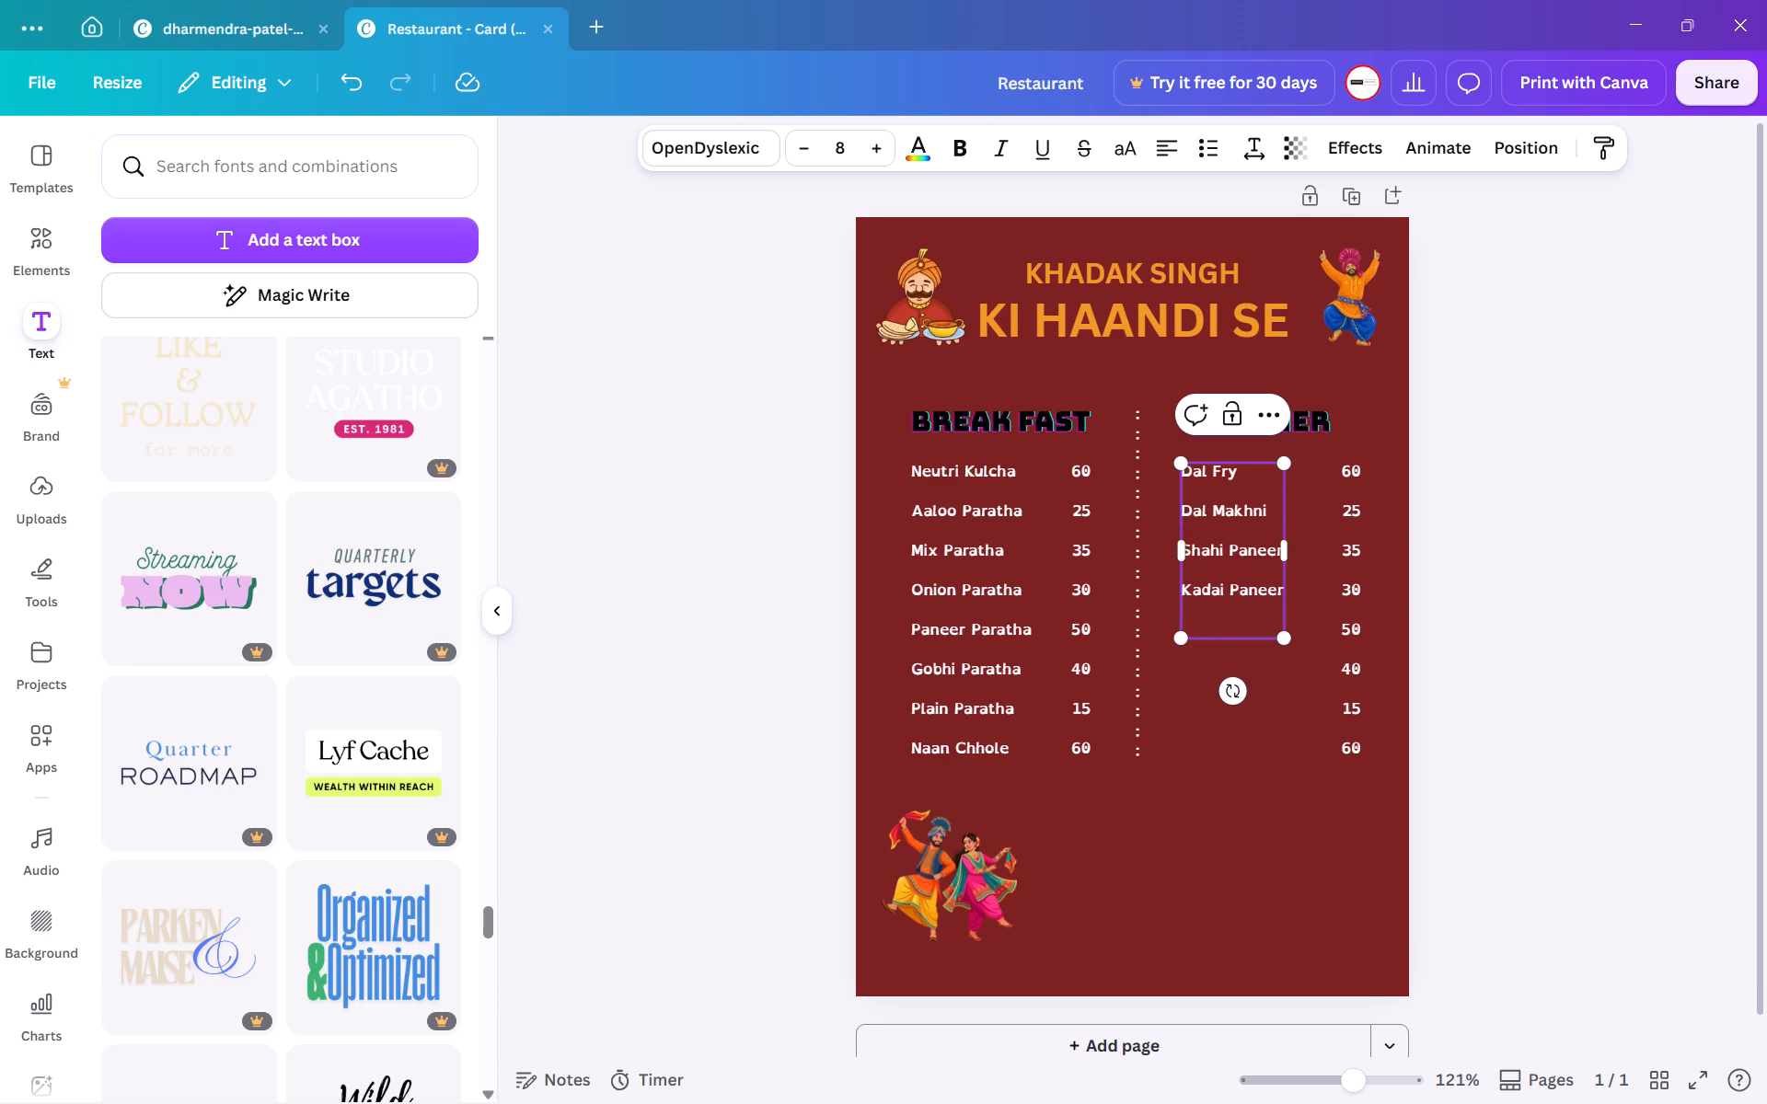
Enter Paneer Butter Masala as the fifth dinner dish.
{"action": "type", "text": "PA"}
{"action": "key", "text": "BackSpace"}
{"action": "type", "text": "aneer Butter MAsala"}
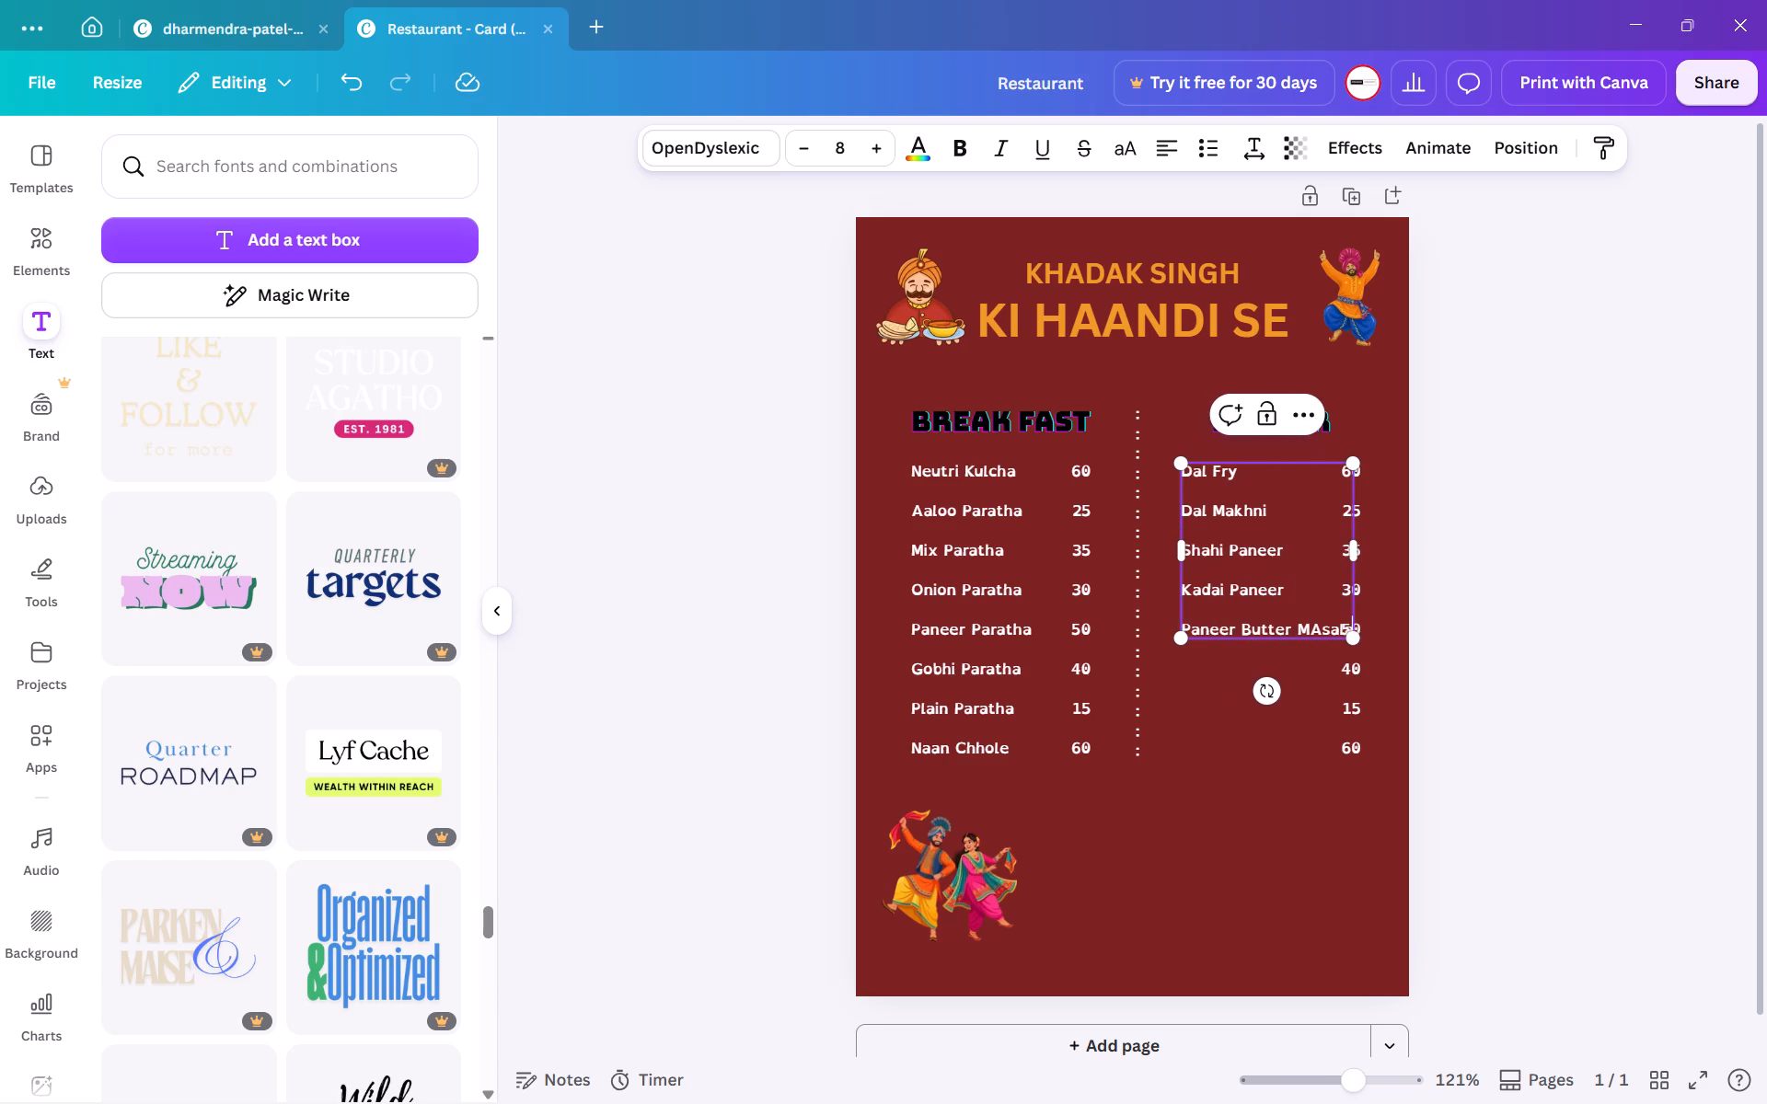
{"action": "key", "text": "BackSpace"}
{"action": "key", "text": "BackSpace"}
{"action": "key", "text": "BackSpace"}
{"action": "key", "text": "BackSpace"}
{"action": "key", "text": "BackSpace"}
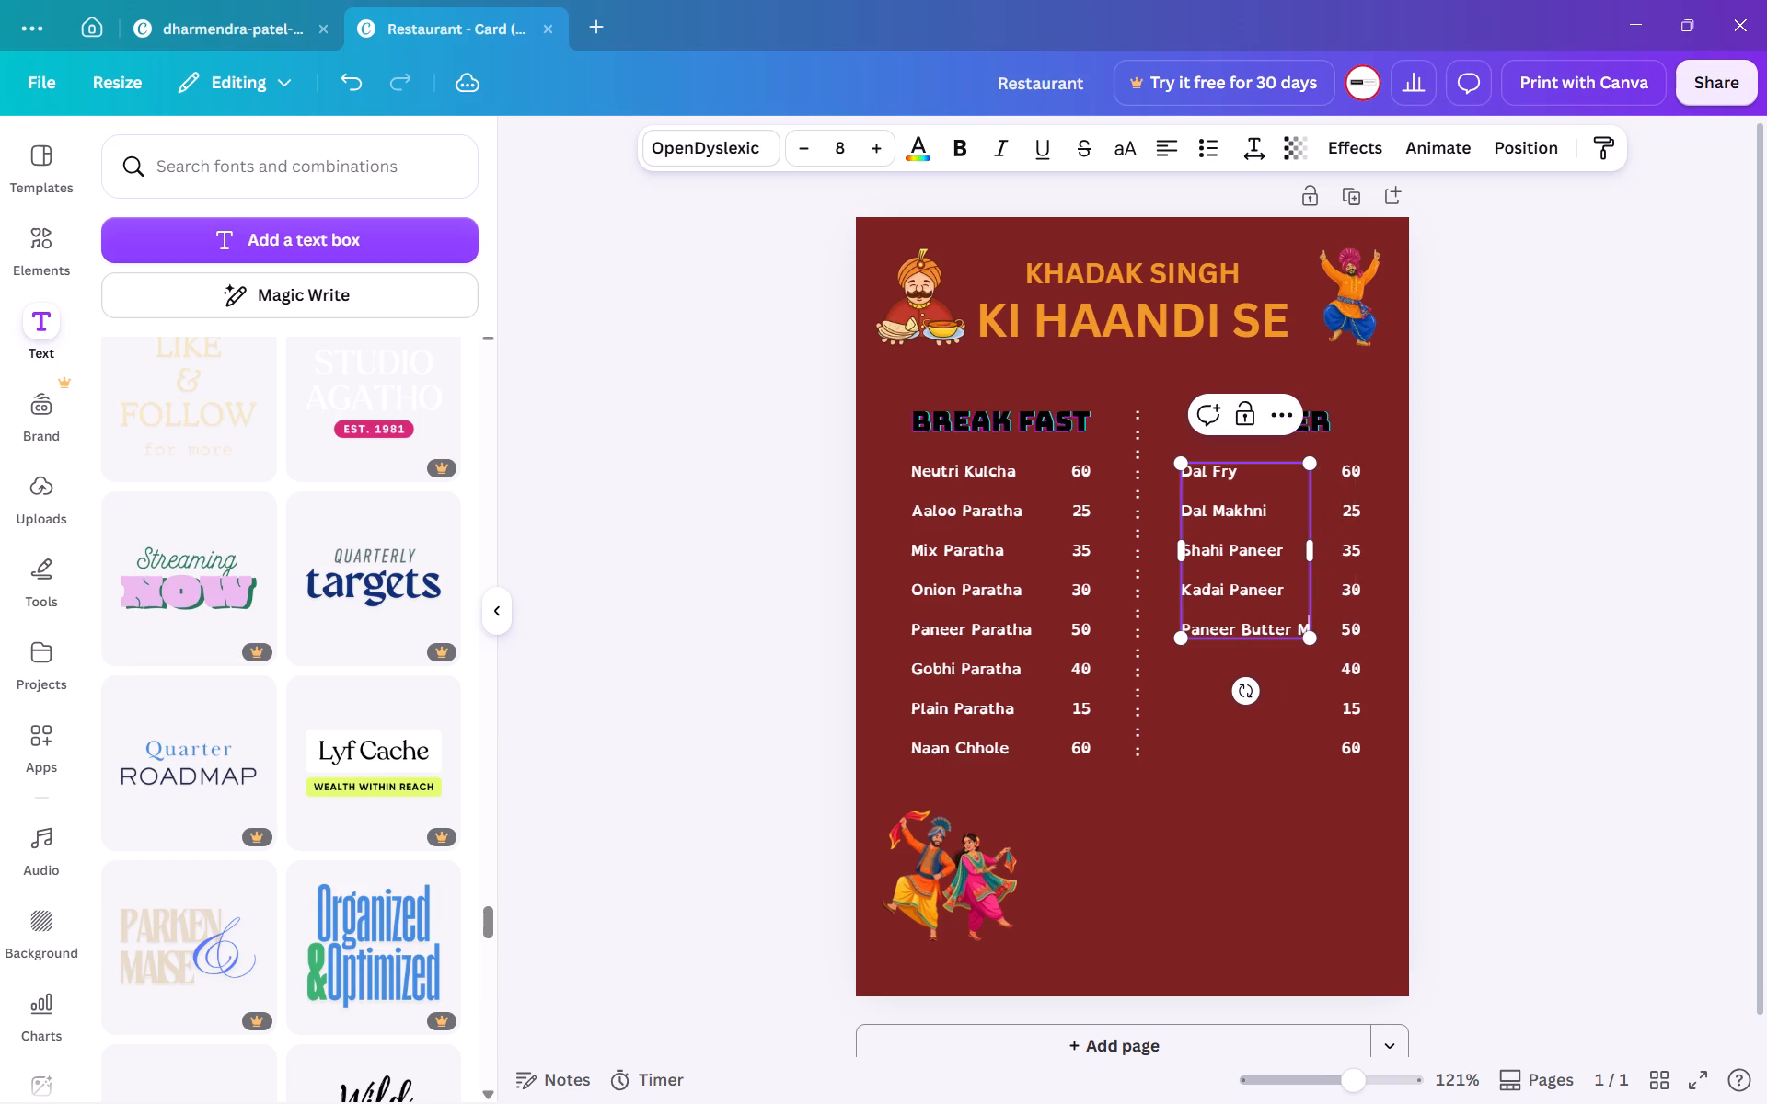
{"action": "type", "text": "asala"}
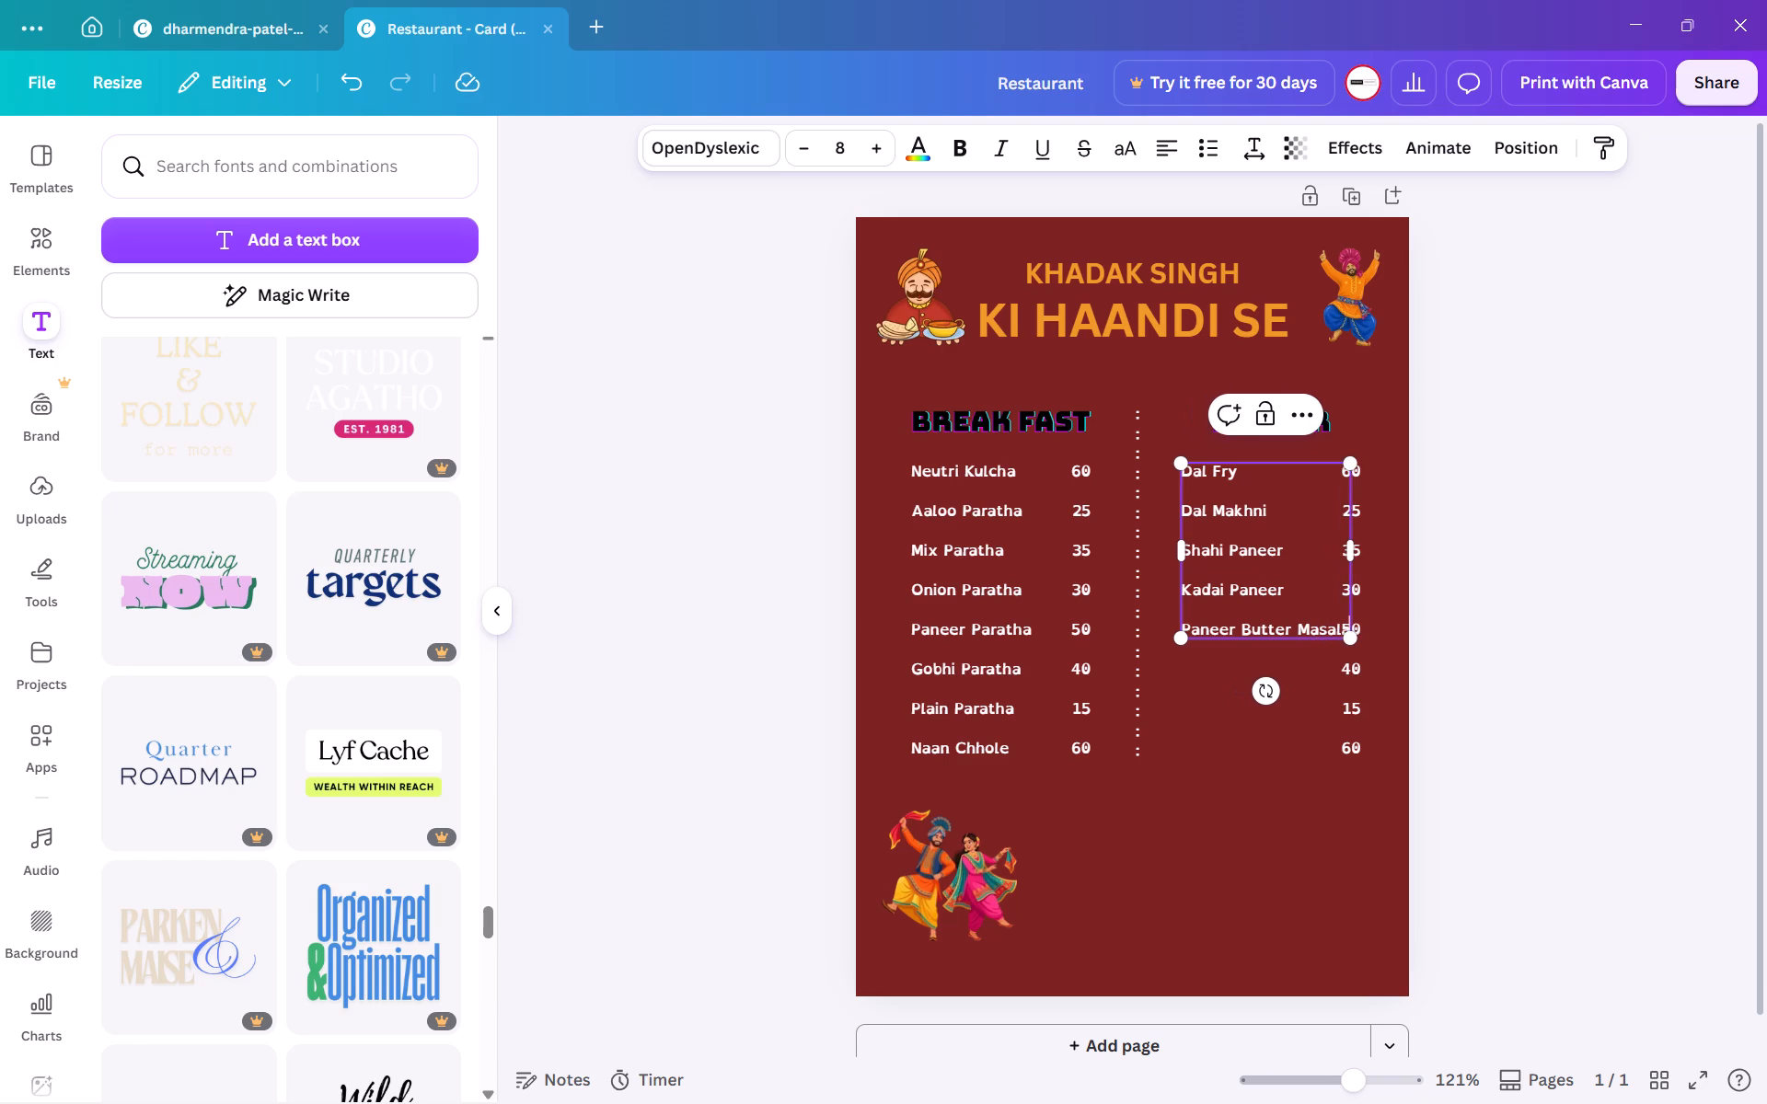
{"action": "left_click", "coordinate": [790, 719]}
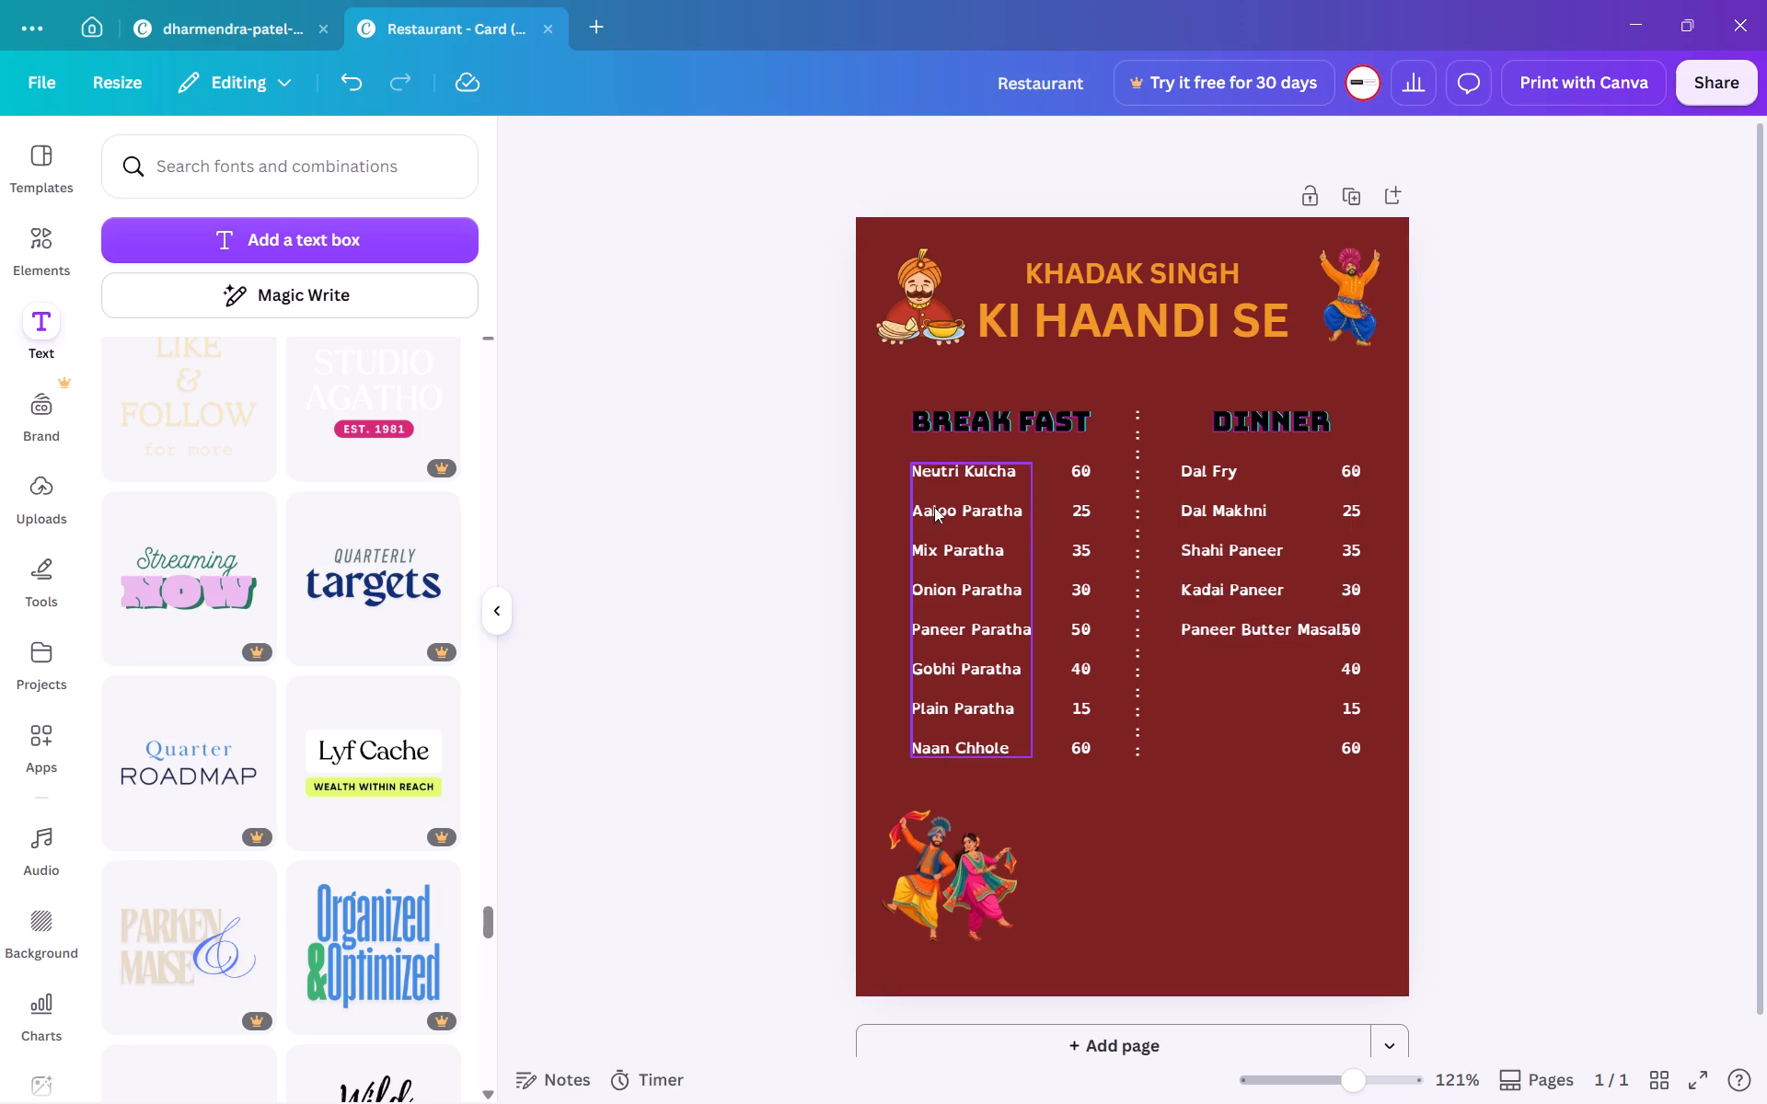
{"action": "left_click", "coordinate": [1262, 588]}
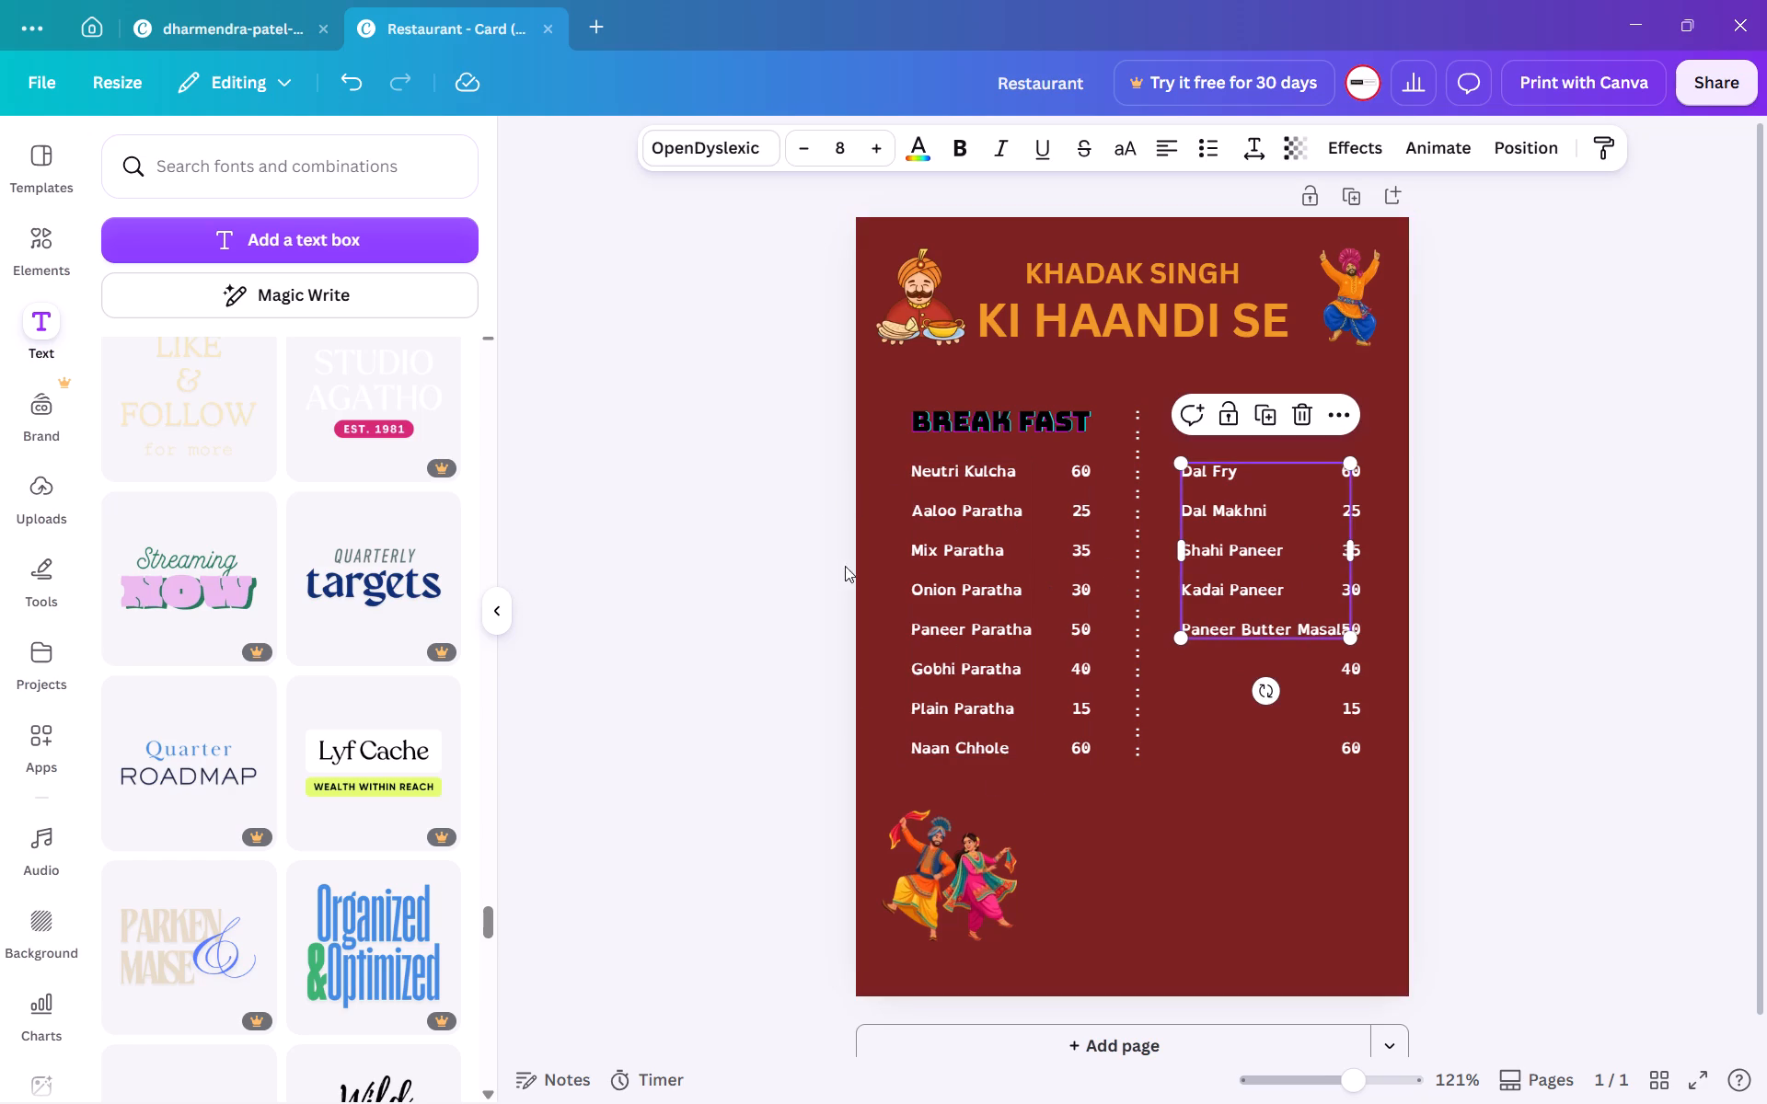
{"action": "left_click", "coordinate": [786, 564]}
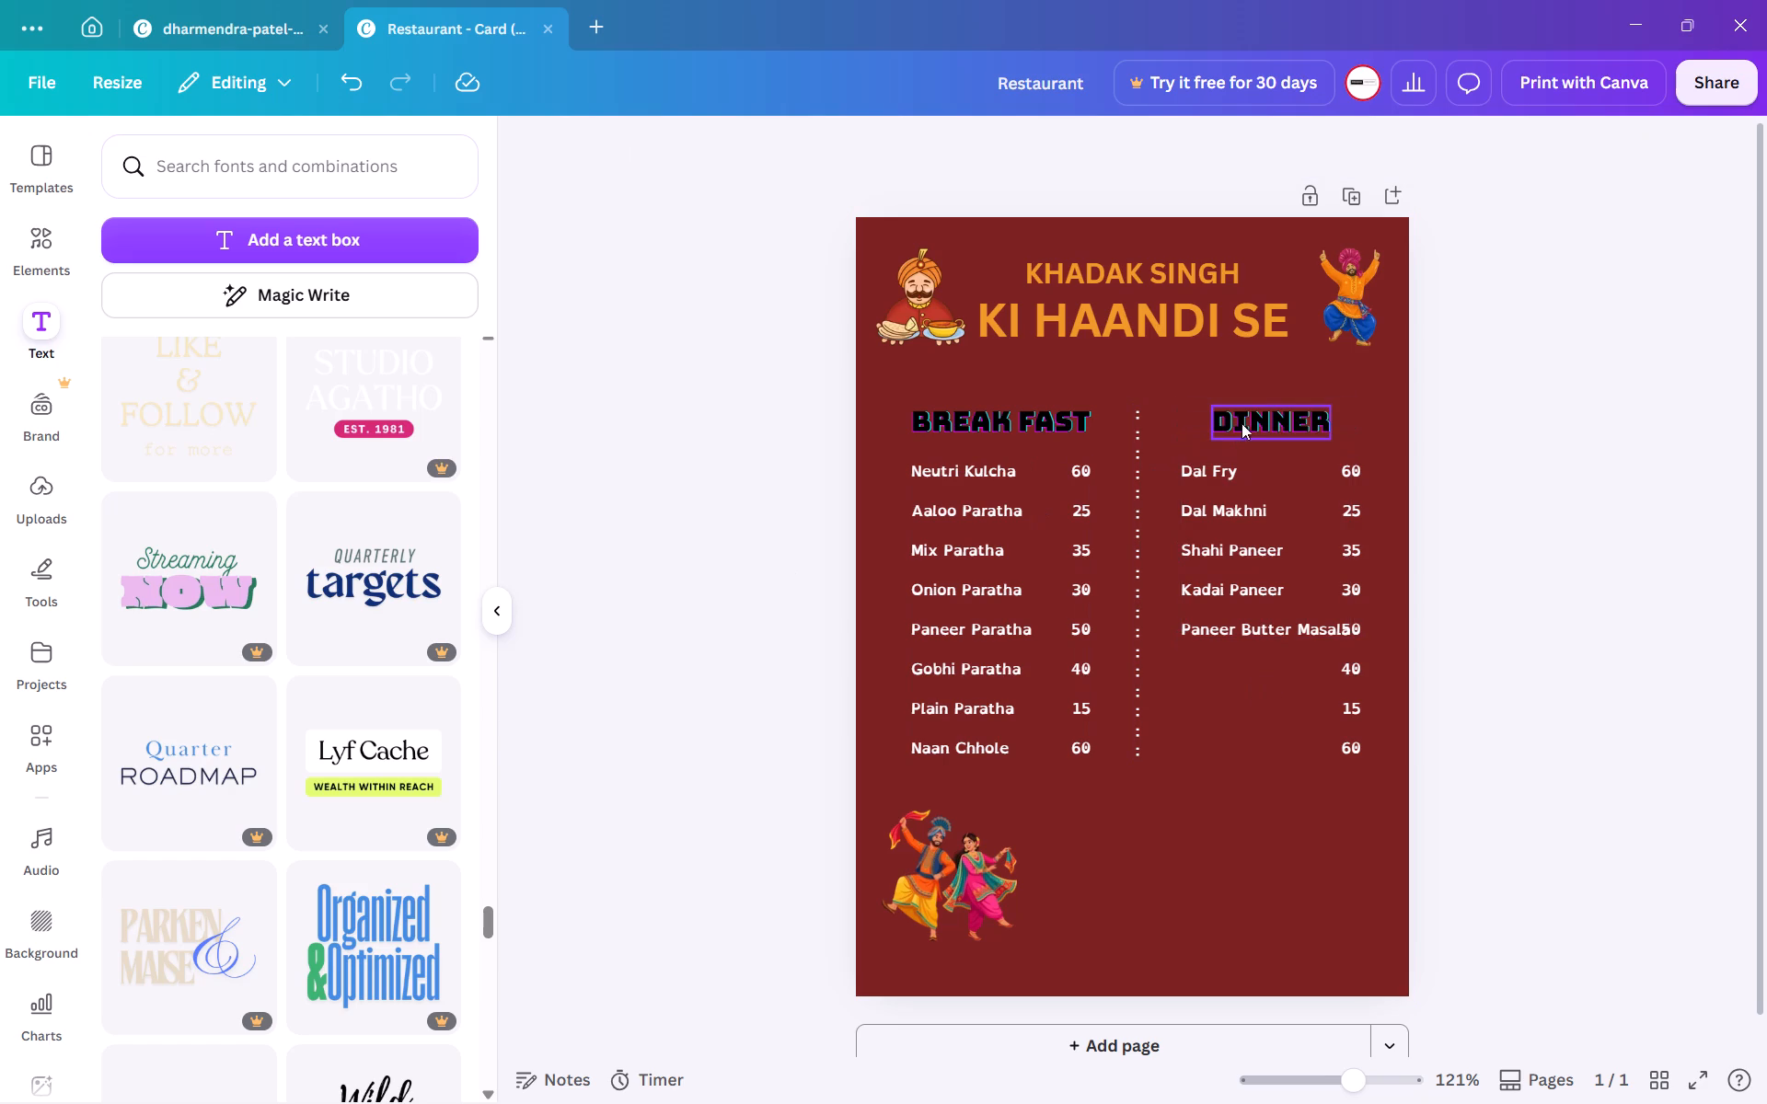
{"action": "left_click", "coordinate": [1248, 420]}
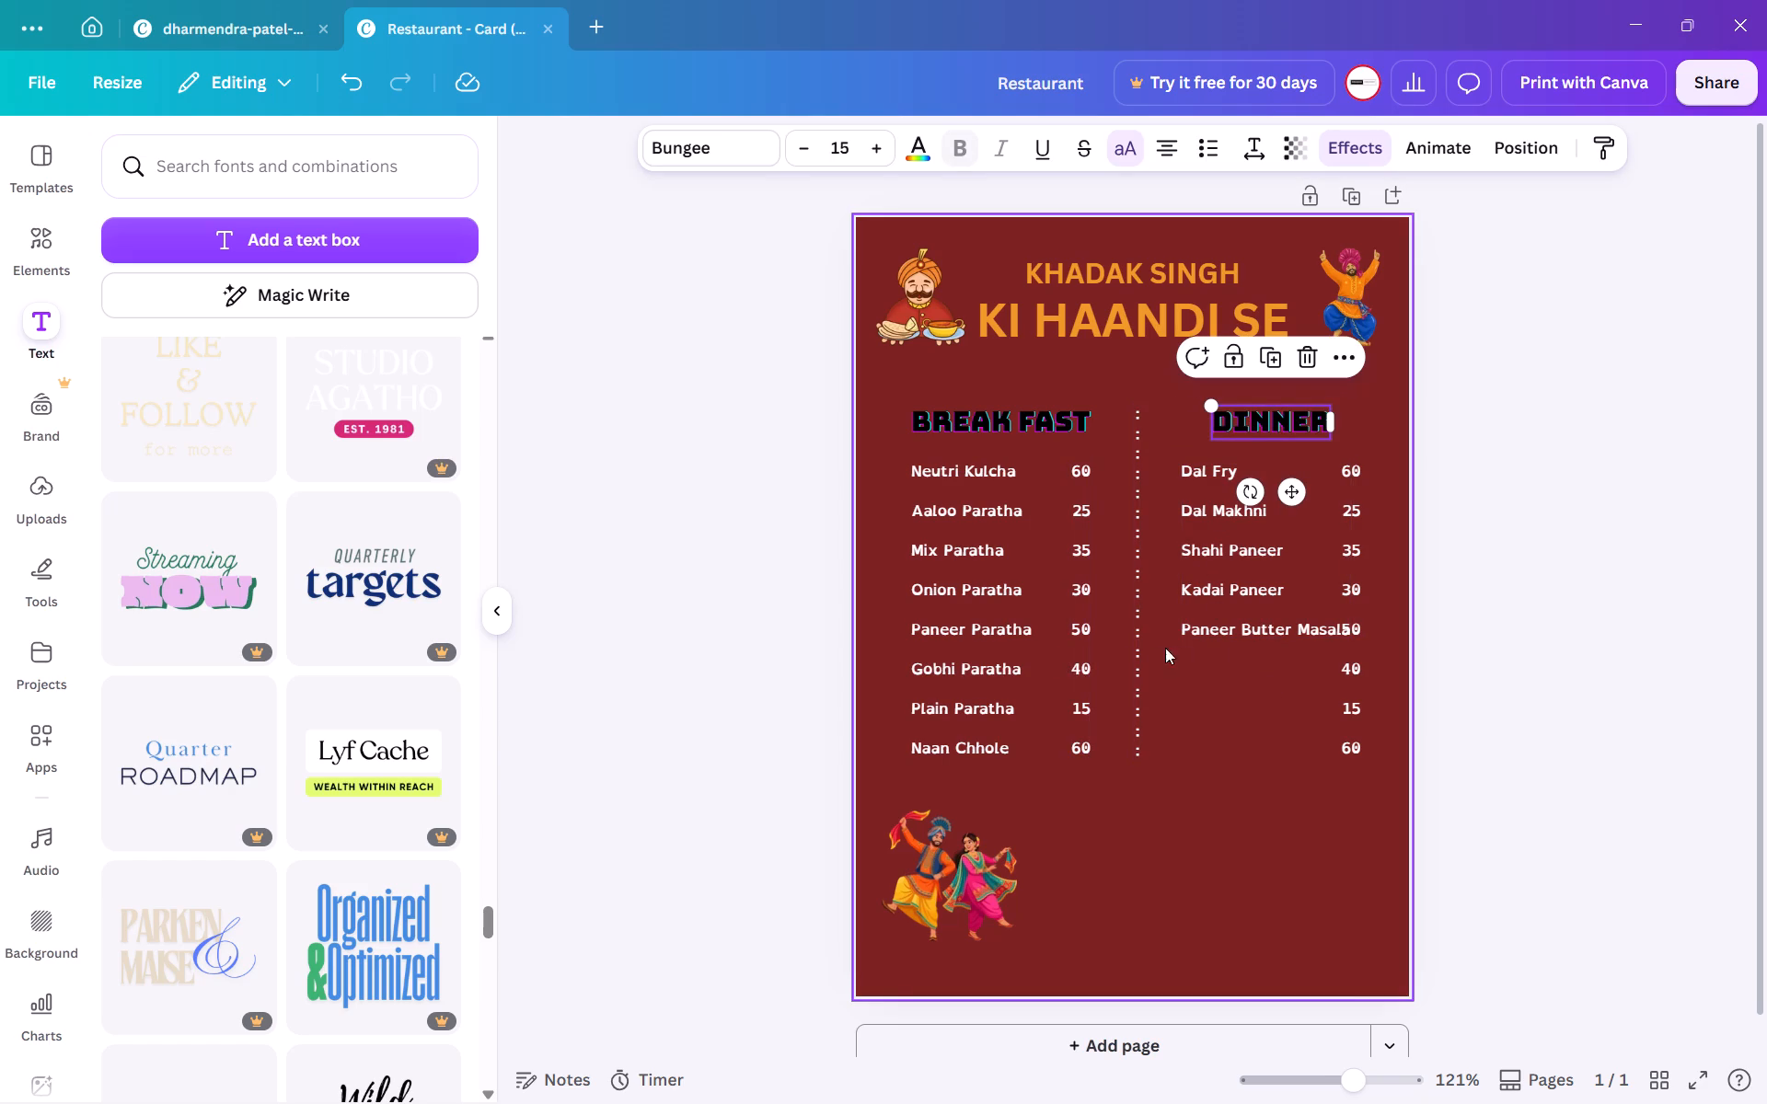
Replace the Paneer Butter Masala line with Fried Rice and start a new line for another dinner dish.
{"action": "triple_click", "coordinate": [1278, 629]}
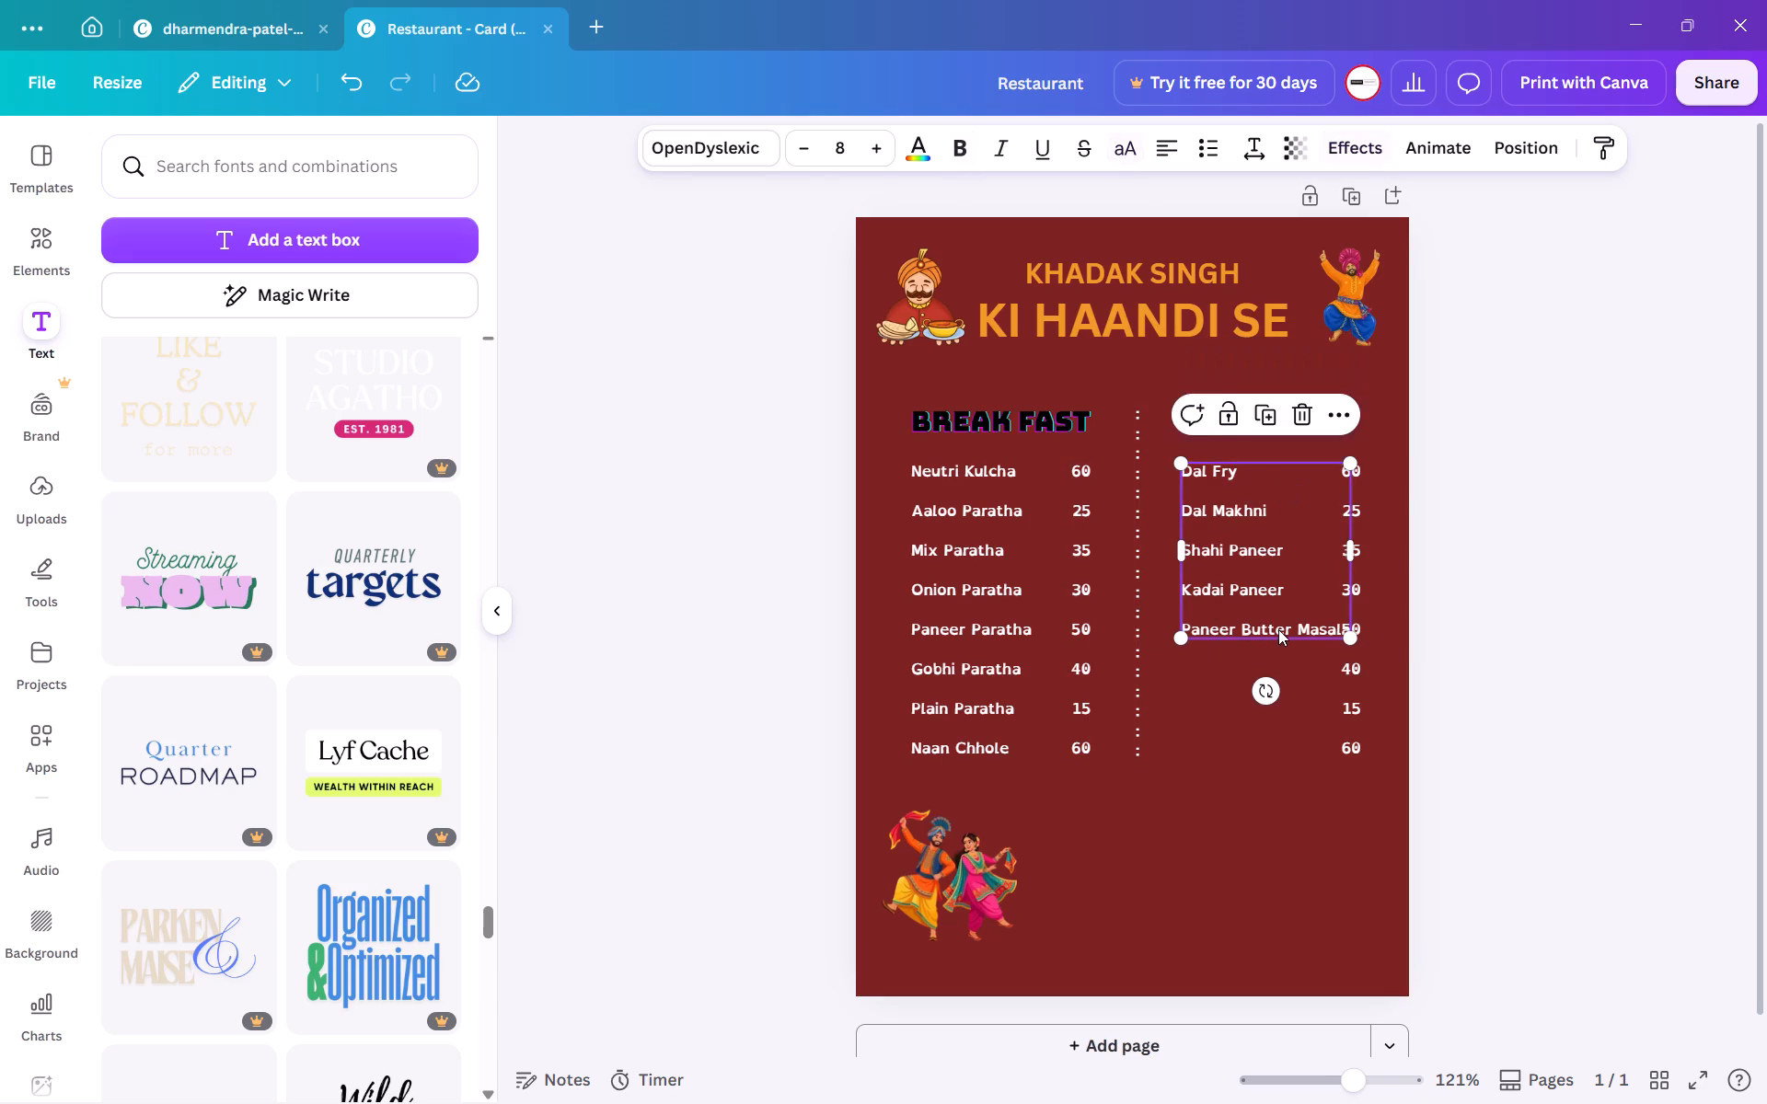
{"action": "key", "text": "BackSpace"}
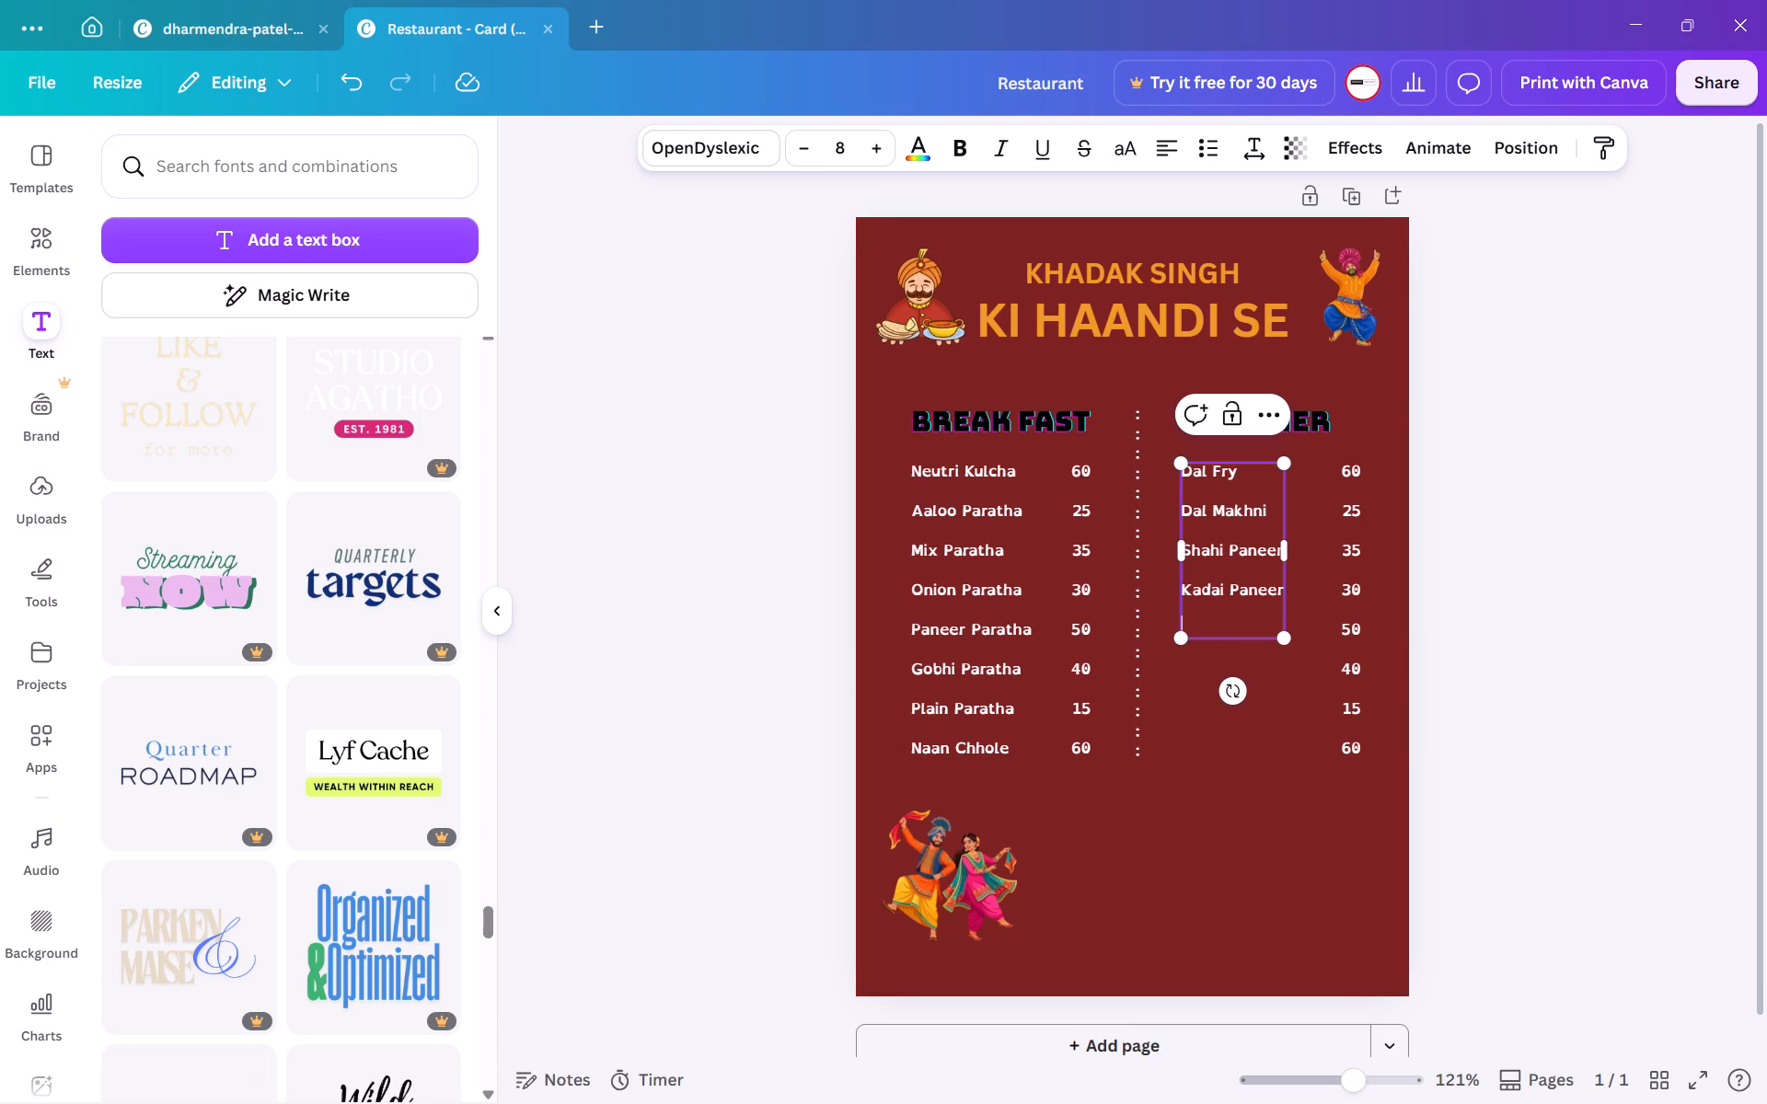
{"action": "key", "text": "shift+f"}
{"action": "type", "text": "ried Rice"}
{"action": "key", "text": "Return"}
{"action": "key", "text": "Return"}
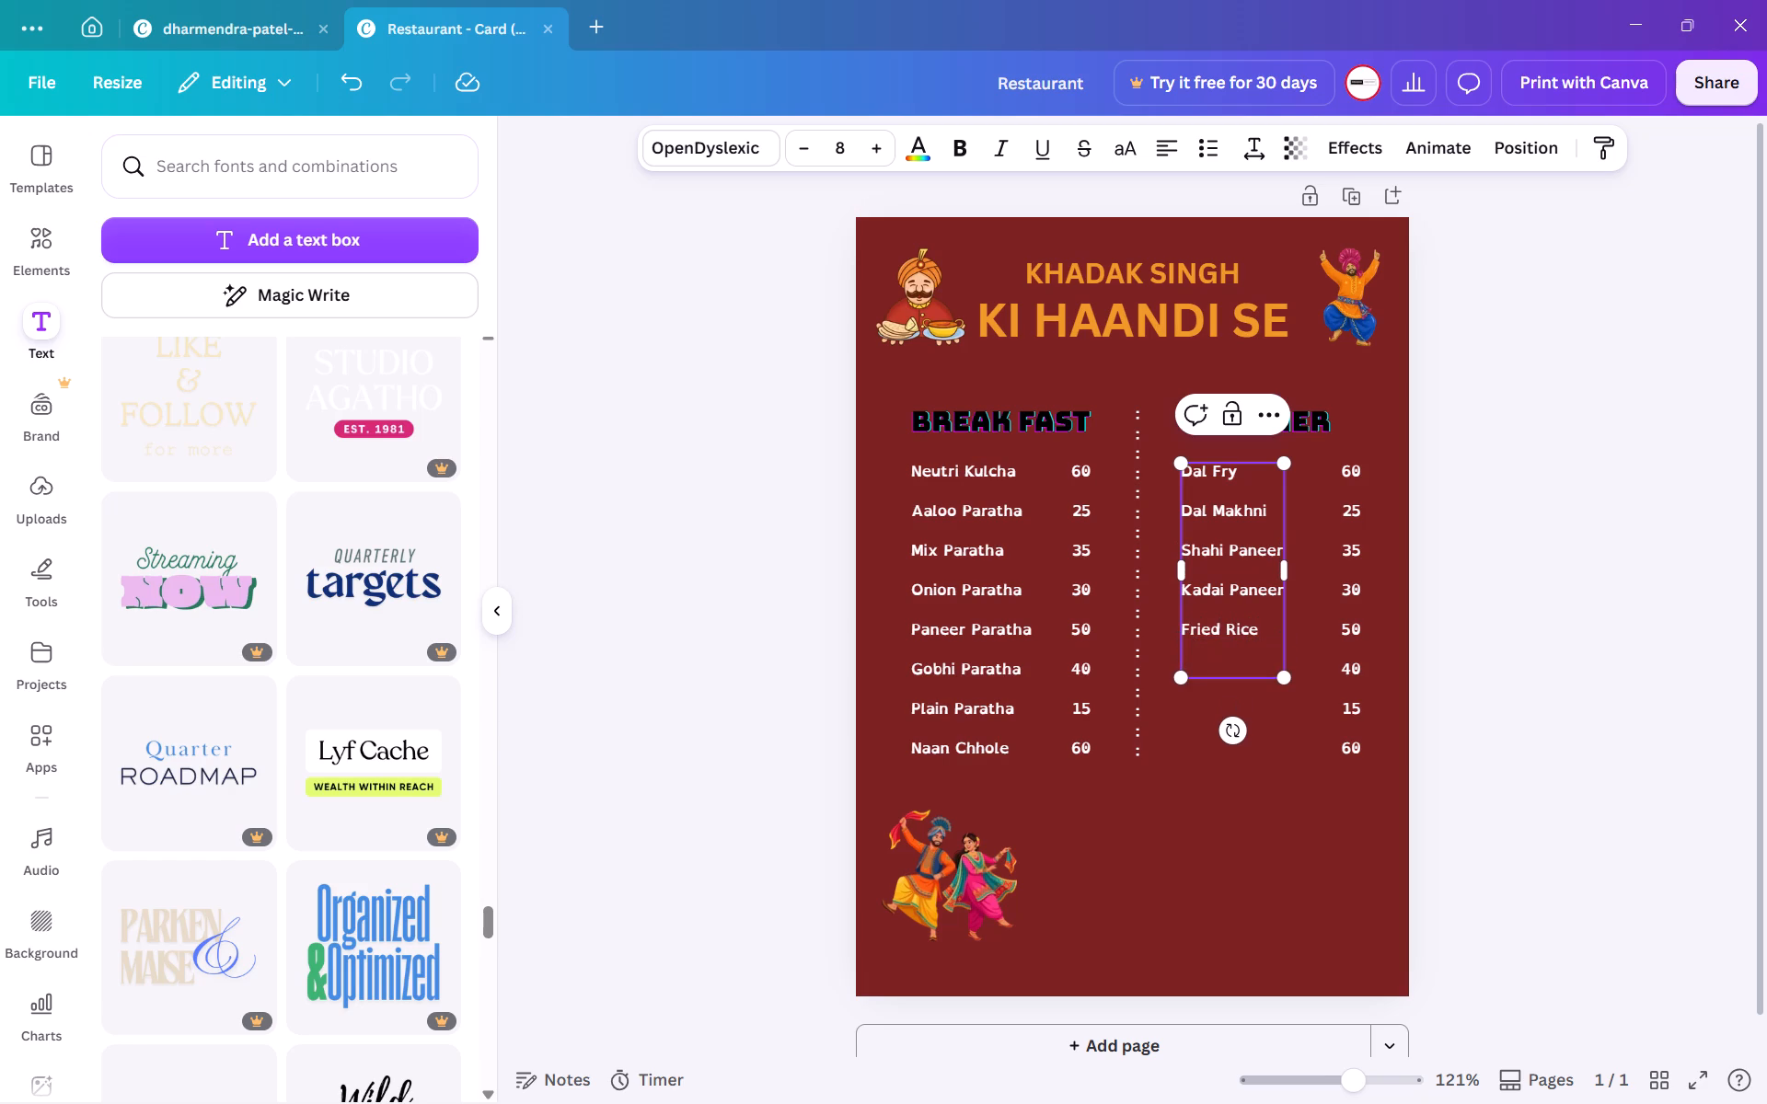
Enter Plain Rice as the sixth dinner dish and start a new line after a blank line.
{"action": "type", "text": "Plain"}
{"action": "key", "text": "space"}
{"action": "type", "text": "Rice"}
{"action": "key", "text": "Return"}
{"action": "key", "text": "Return"}
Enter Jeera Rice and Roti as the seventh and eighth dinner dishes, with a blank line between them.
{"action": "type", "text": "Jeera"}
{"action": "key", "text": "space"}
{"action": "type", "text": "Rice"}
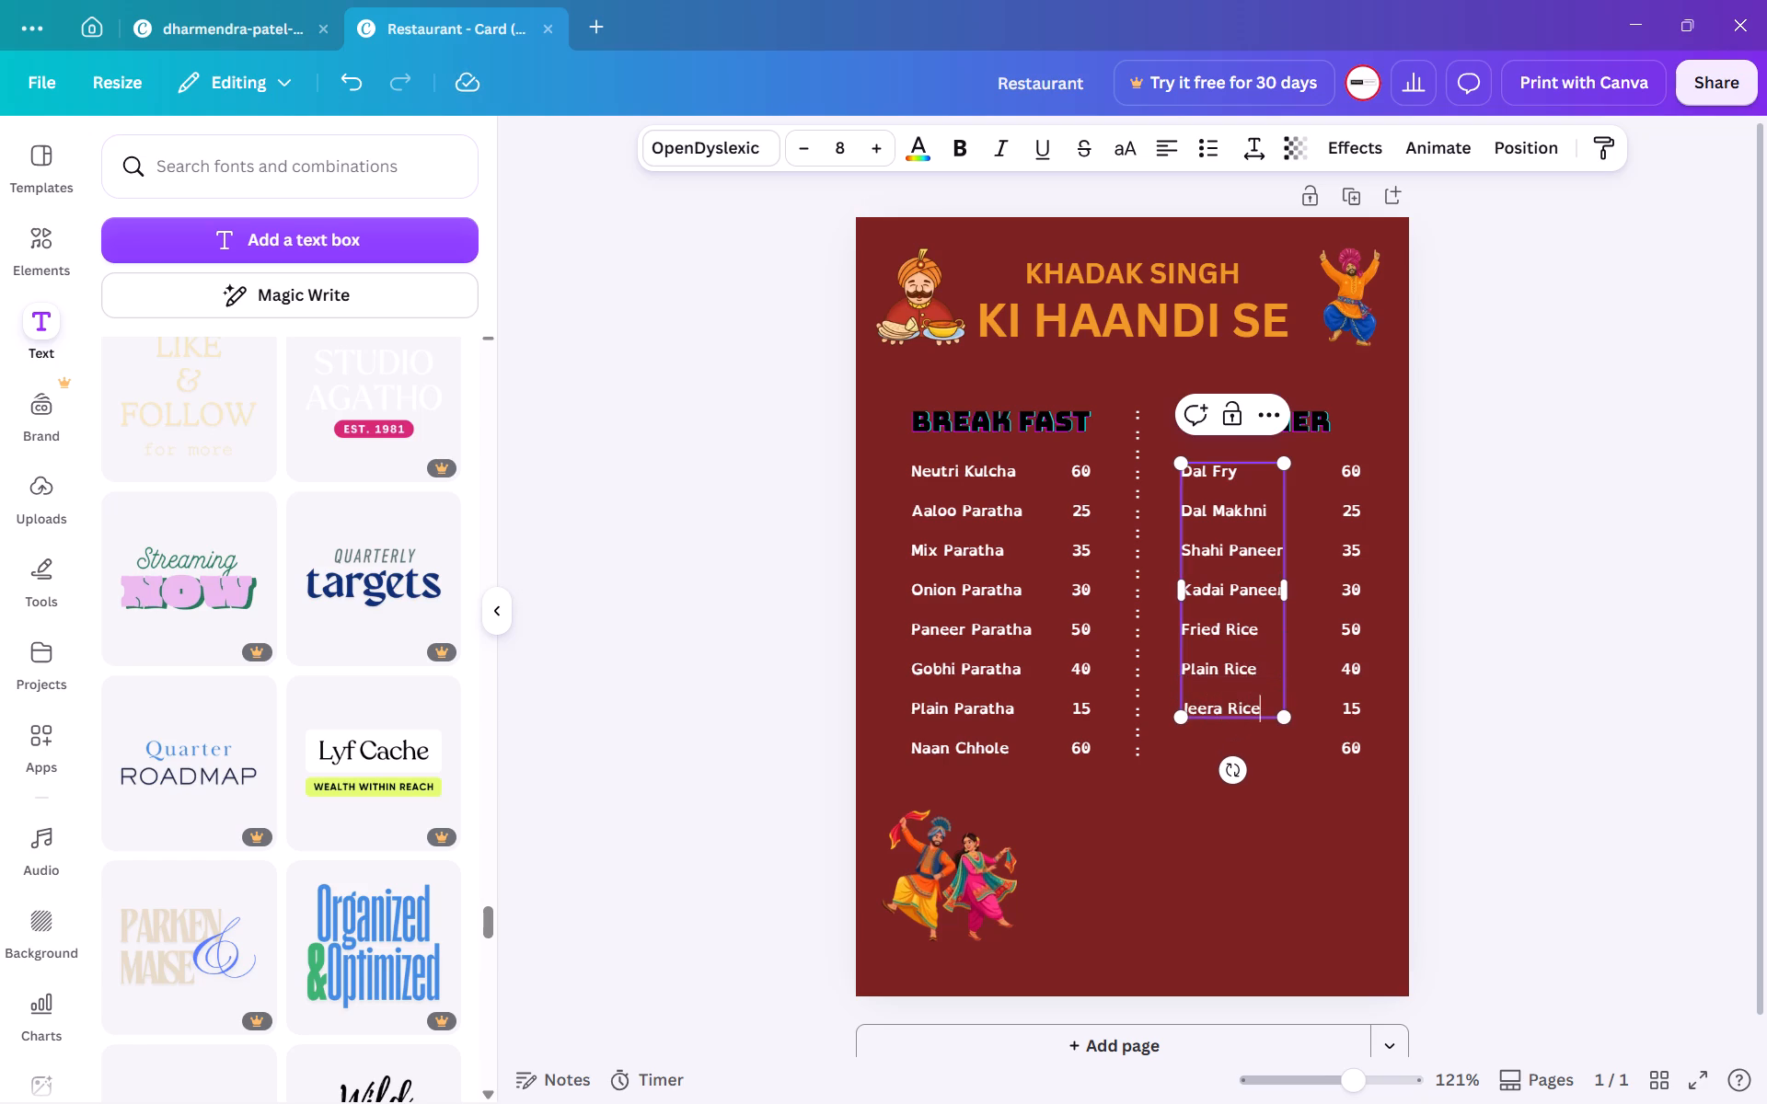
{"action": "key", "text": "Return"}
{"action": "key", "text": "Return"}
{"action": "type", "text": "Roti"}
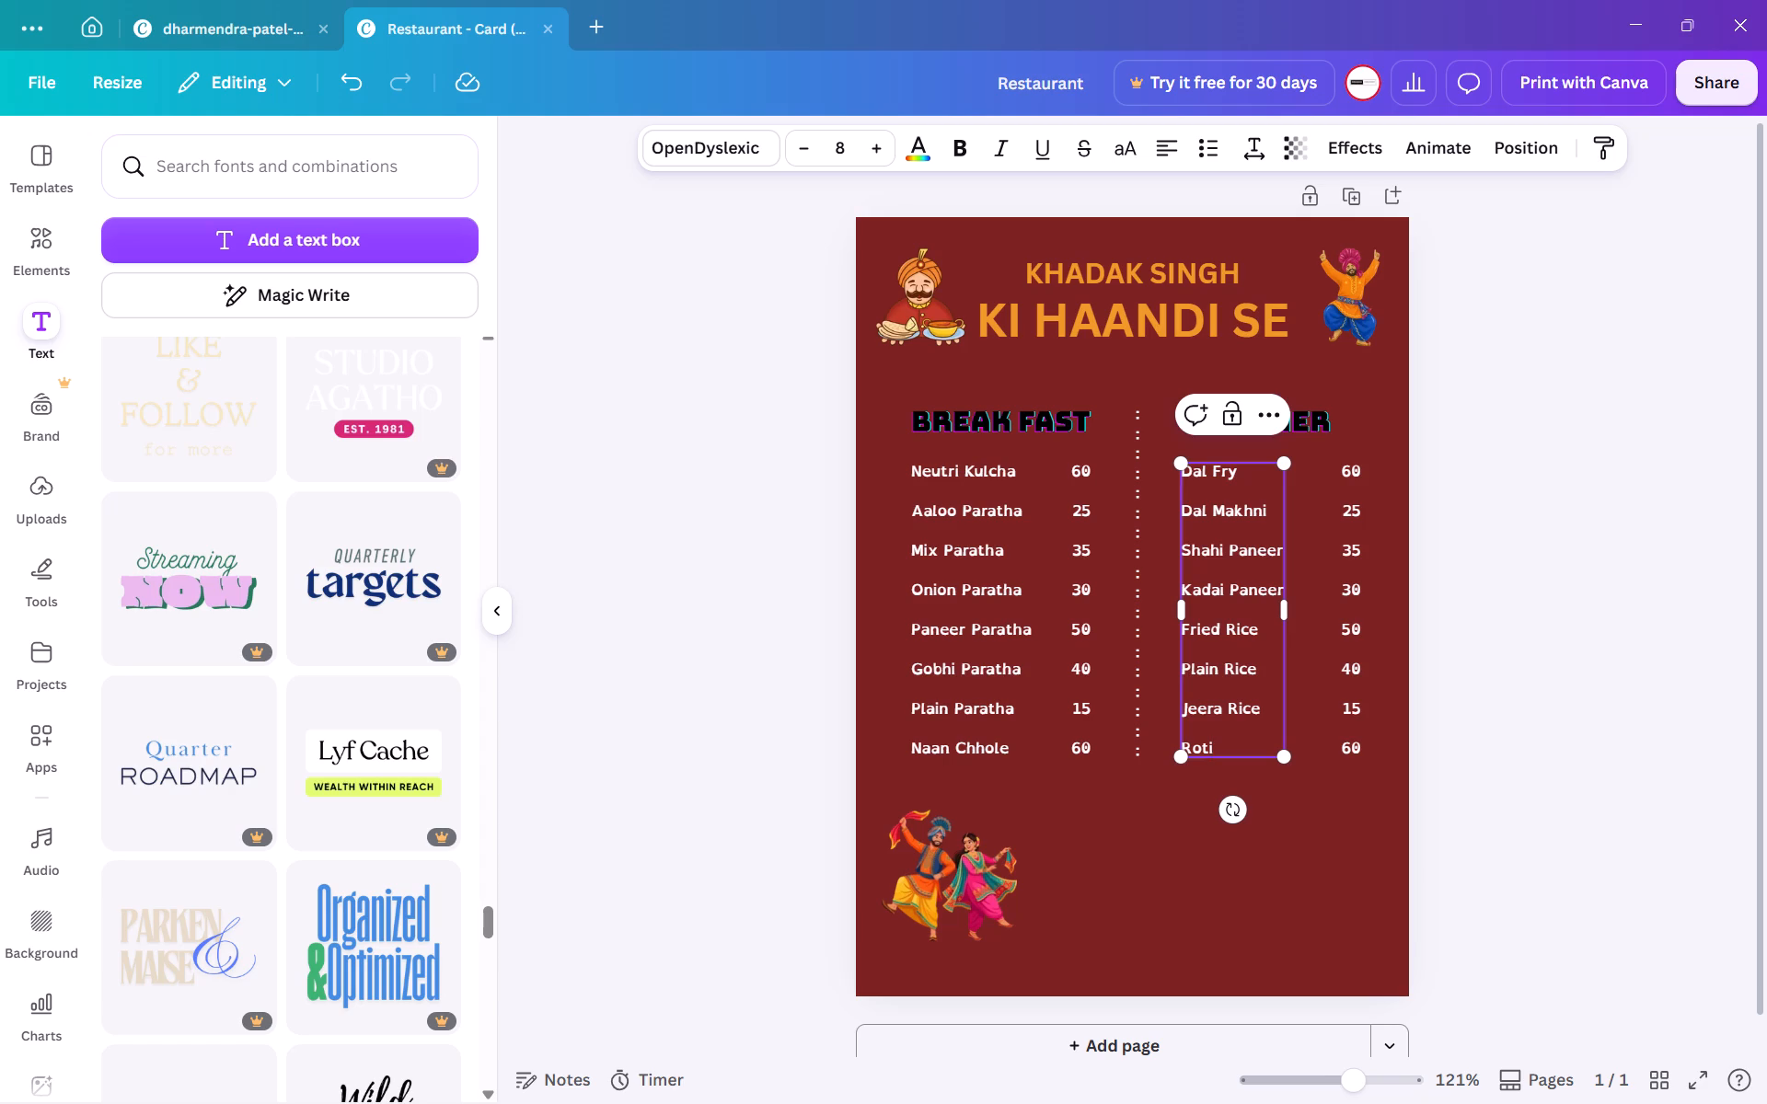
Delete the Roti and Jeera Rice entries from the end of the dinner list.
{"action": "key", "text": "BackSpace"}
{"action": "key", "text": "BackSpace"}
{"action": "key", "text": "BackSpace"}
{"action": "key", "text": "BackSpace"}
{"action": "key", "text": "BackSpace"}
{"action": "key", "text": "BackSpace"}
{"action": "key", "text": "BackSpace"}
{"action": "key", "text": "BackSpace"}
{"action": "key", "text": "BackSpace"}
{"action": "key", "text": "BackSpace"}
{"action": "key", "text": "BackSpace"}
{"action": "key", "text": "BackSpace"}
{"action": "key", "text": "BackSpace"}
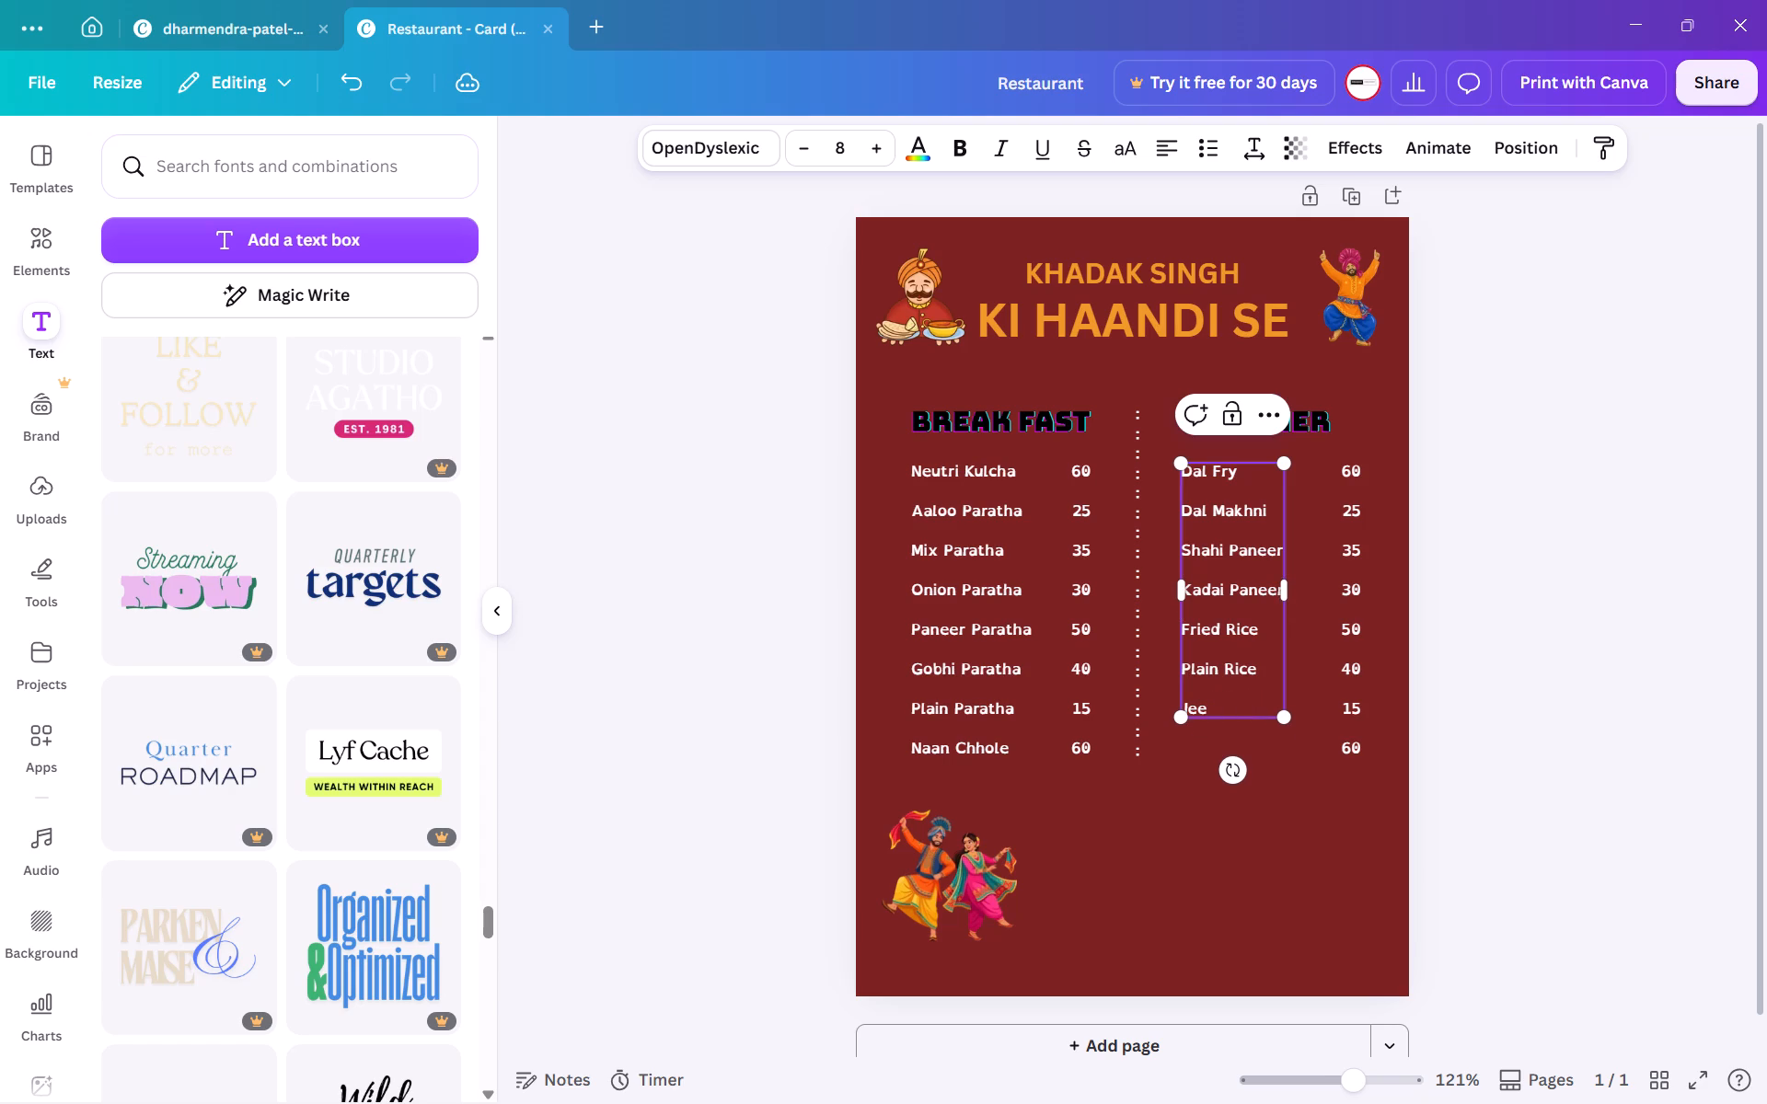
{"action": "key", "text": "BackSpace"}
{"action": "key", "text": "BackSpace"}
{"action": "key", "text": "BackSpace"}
Enter Tandoori Roti and Tawa Roti as the last two dinner dishes, separated by a blank line.
{"action": "type", "text": "TAnd"}
{"action": "key", "text": "BackSpace"}
{"action": "key", "text": "BackSpace"}
{"action": "key", "text": "BackSpace"}
{"action": "key", "text": "BackSpace"}
{"action": "type", "text": "Tand"}
{"action": "type", "text": "oori Roti"}
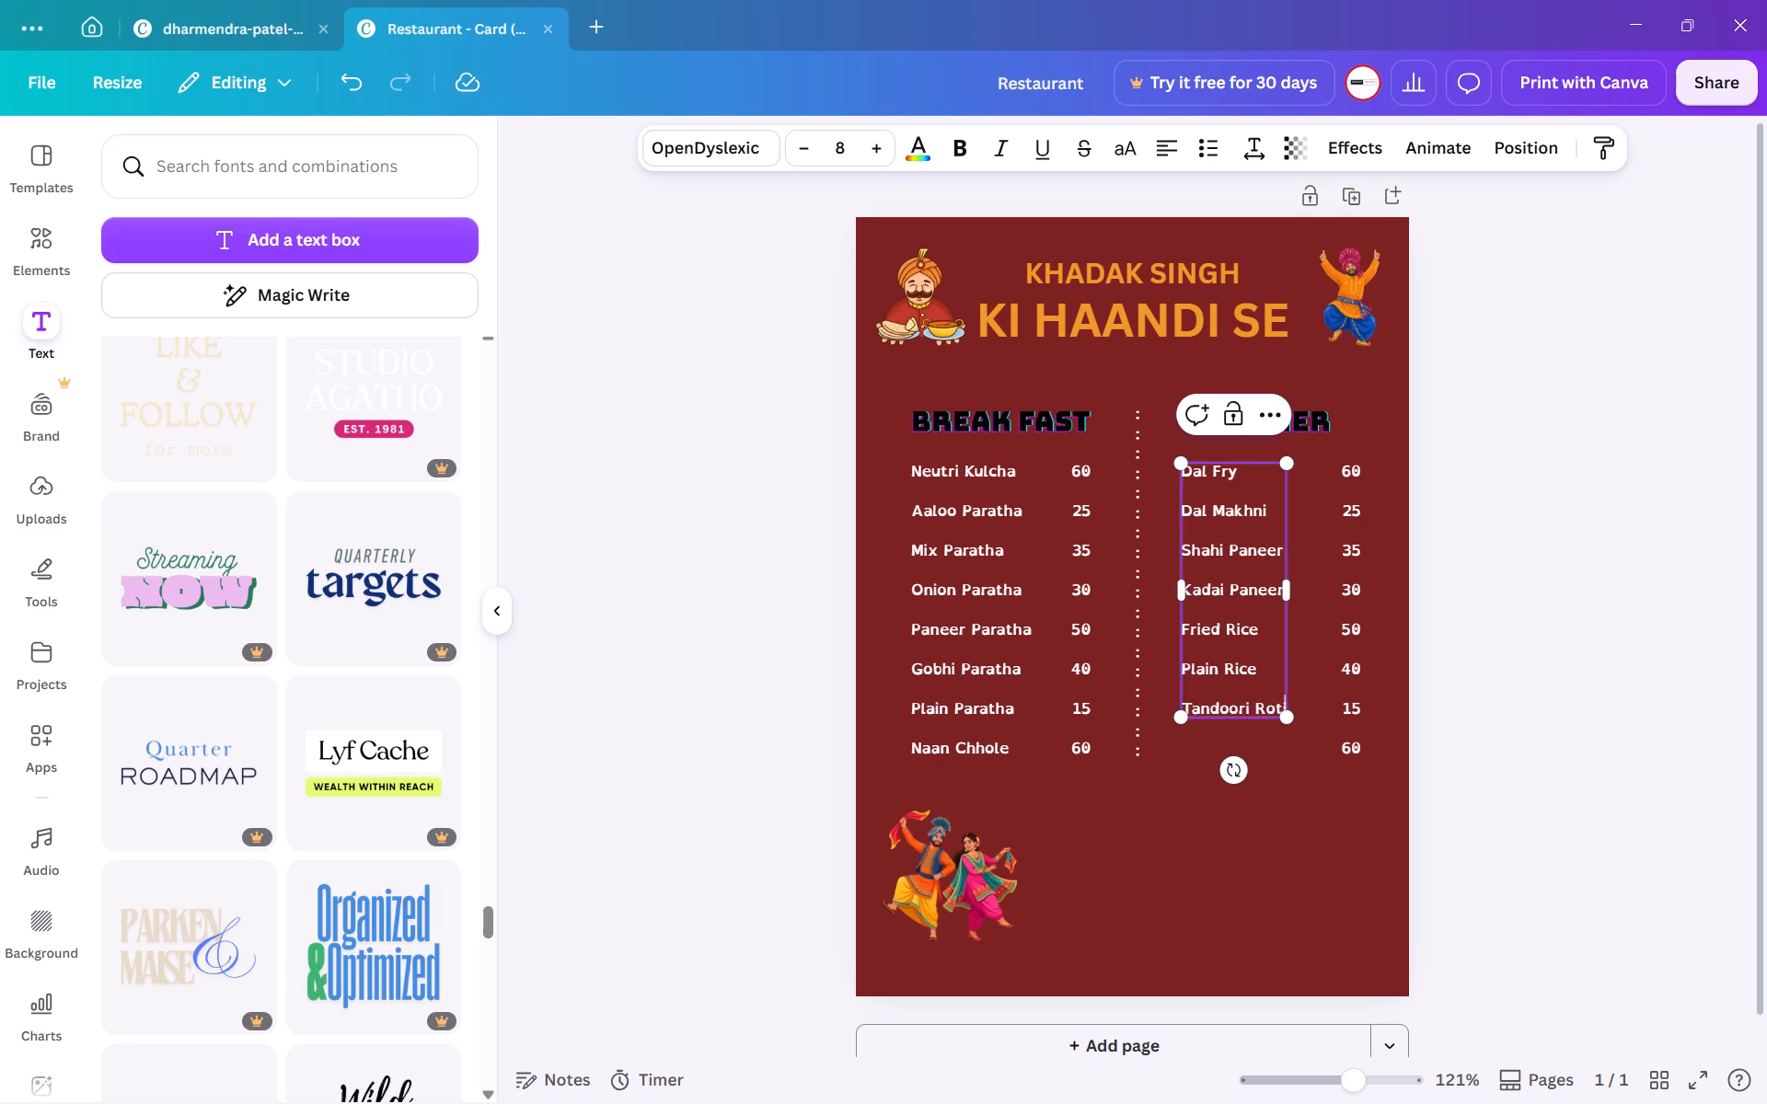
{"action": "key", "text": "Return"}
{"action": "key", "text": "Return"}
{"action": "type", "text": "Tawa Roti"}
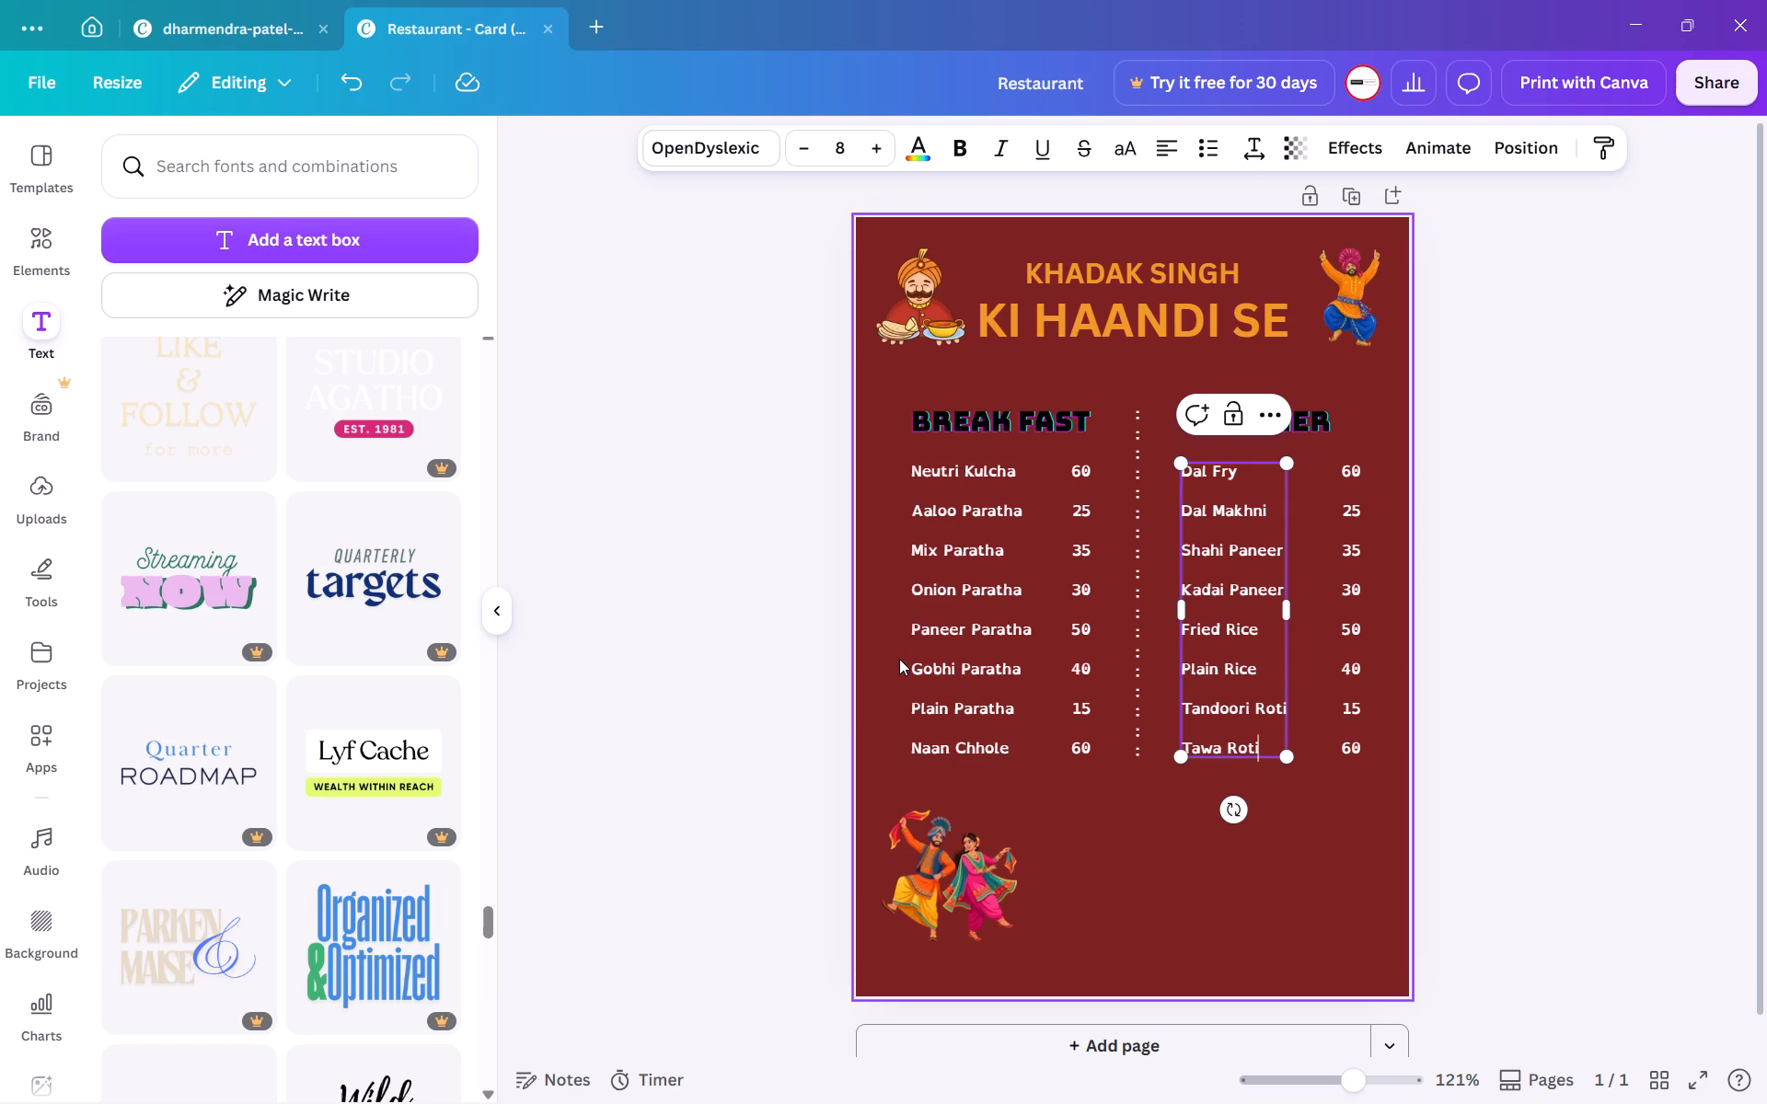
{"action": "left_click", "coordinate": [899, 659]}
Clear the dinner price column and enter 70 for Dal Fry and 100 for Dal Makhni, separated by blank lines.
{"action": "triple_click", "coordinate": [1354, 708]}
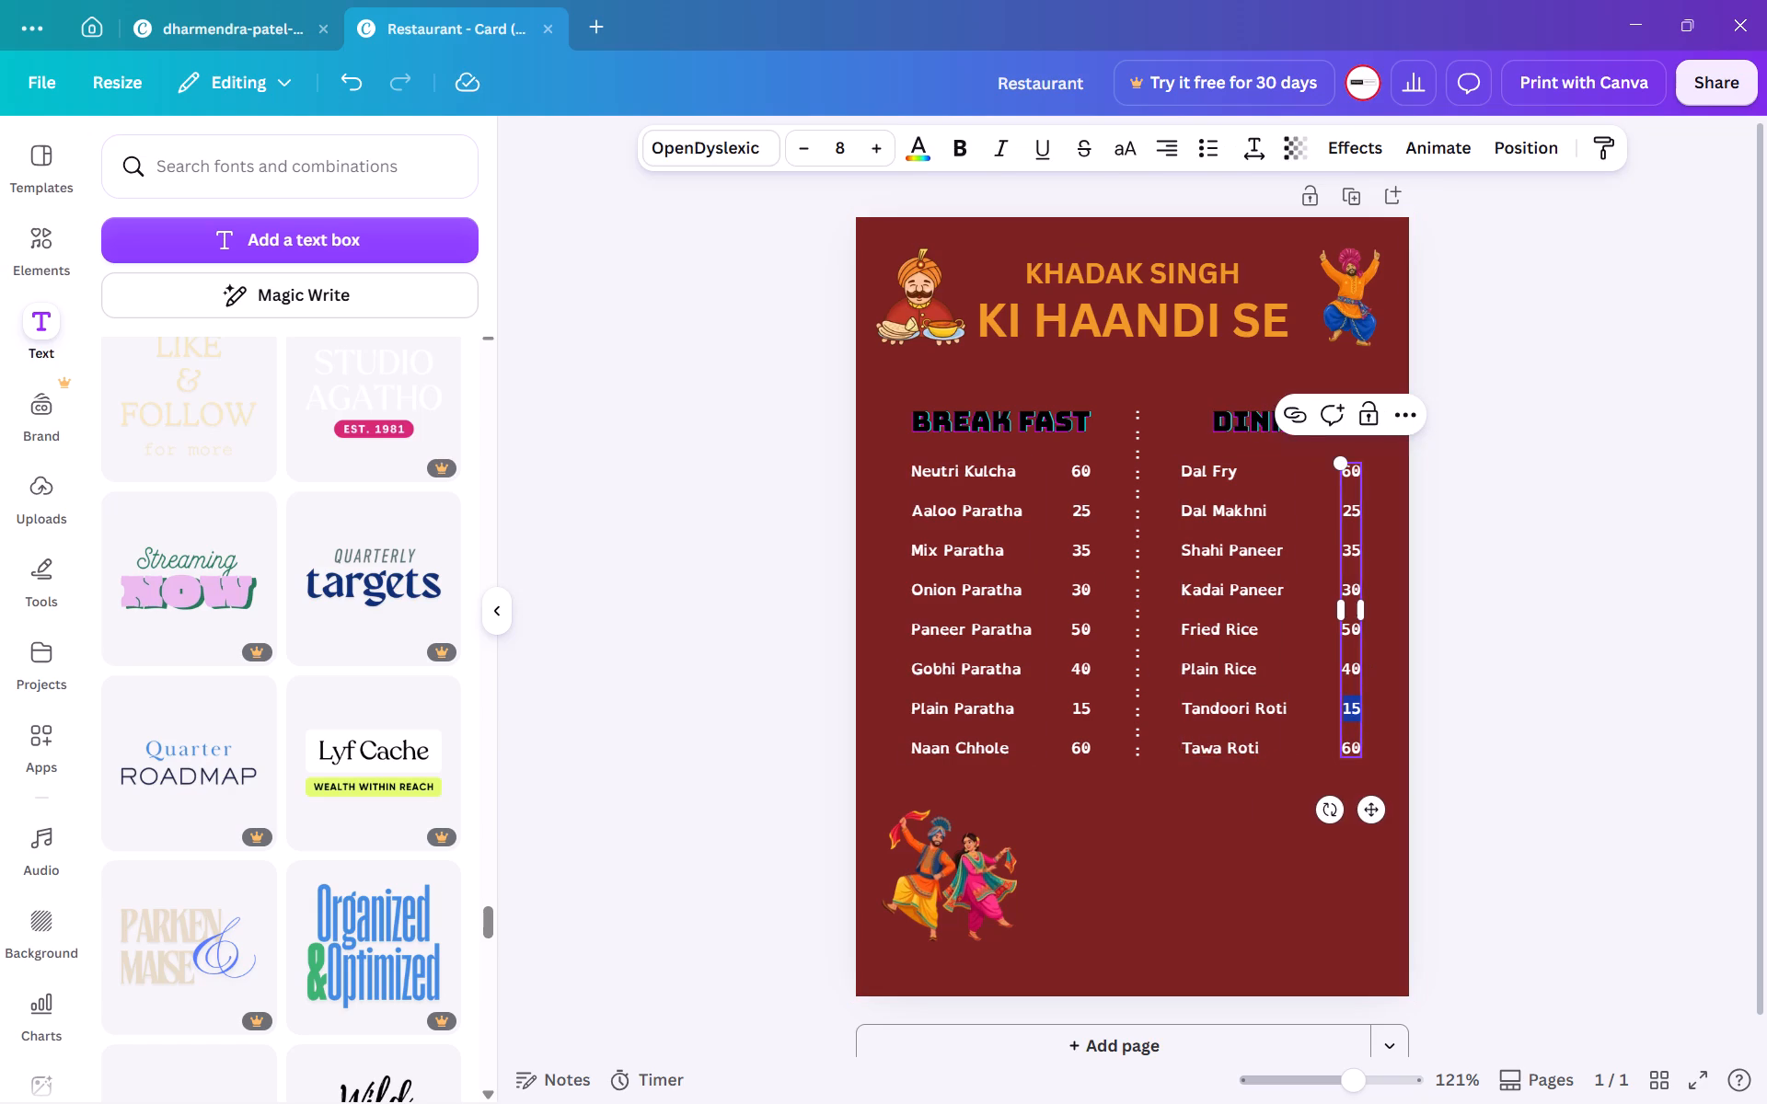
{"action": "key", "text": "ctrl+a"}
{"action": "key", "text": "BackSpace"}
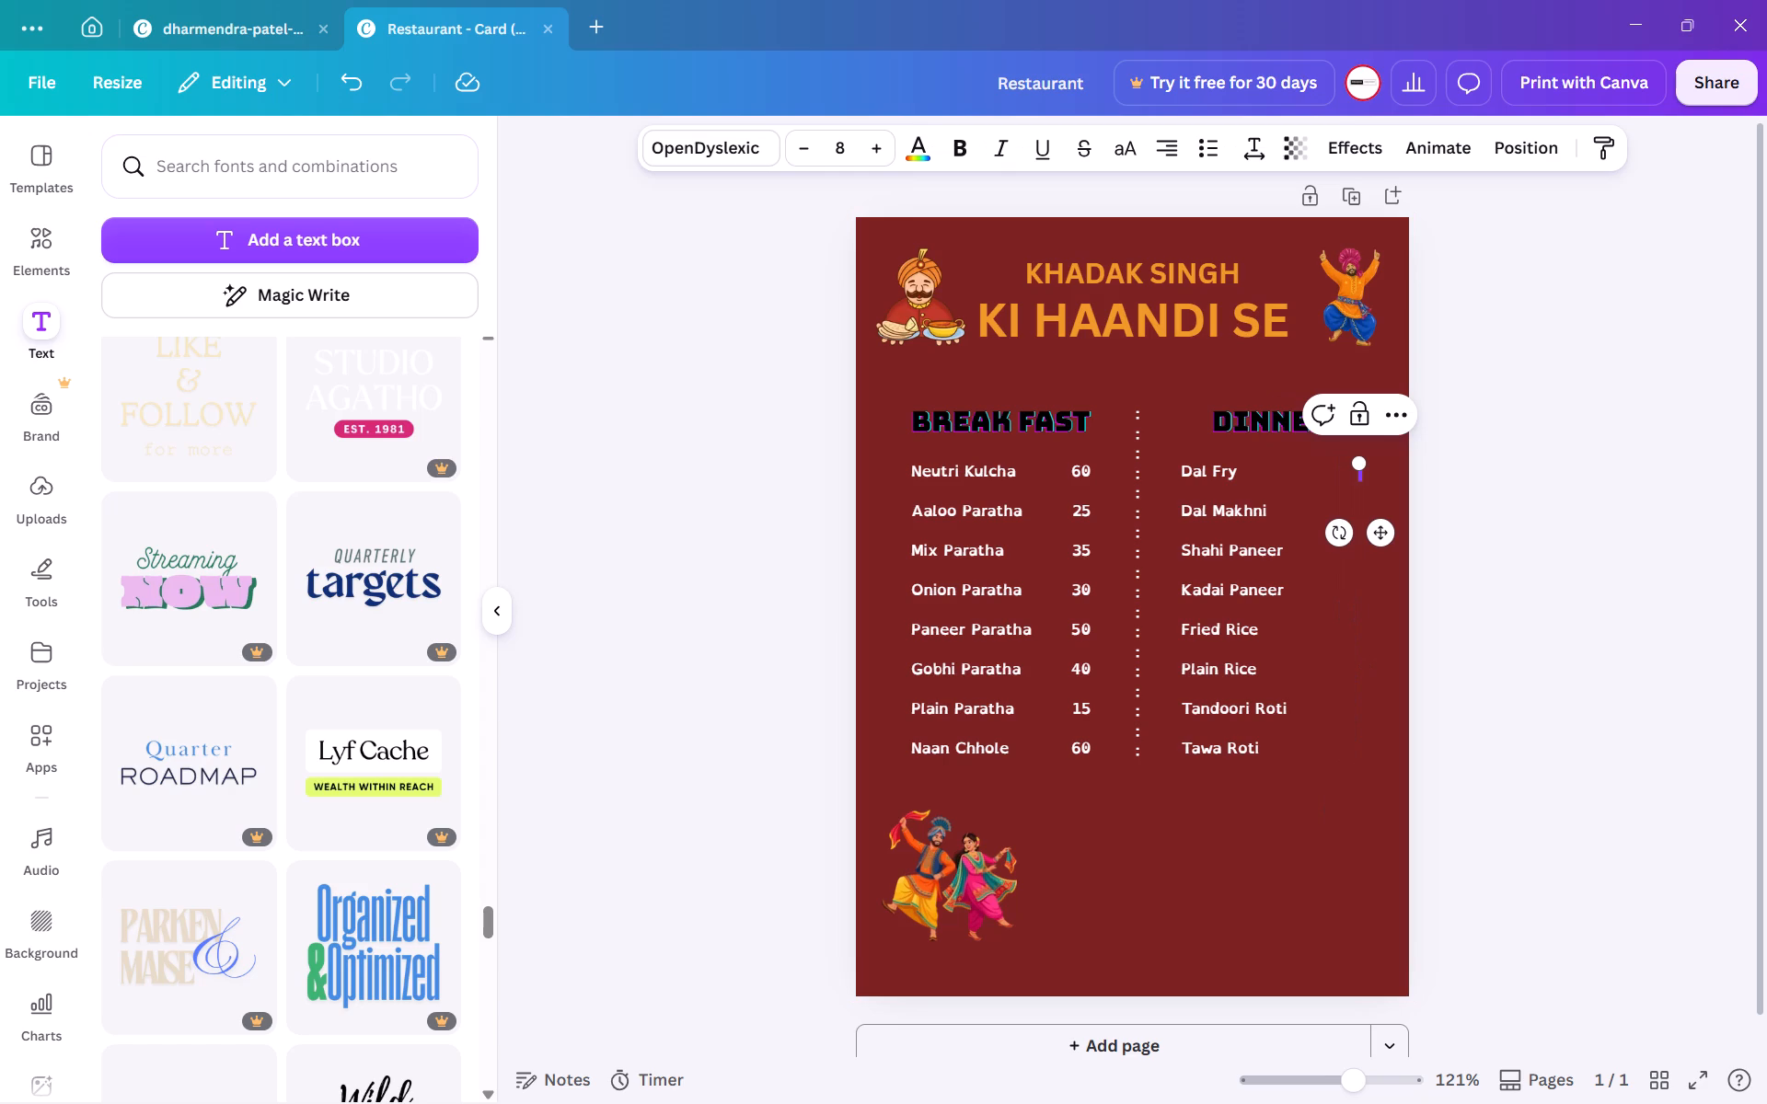
{"action": "type", "text": "70"}
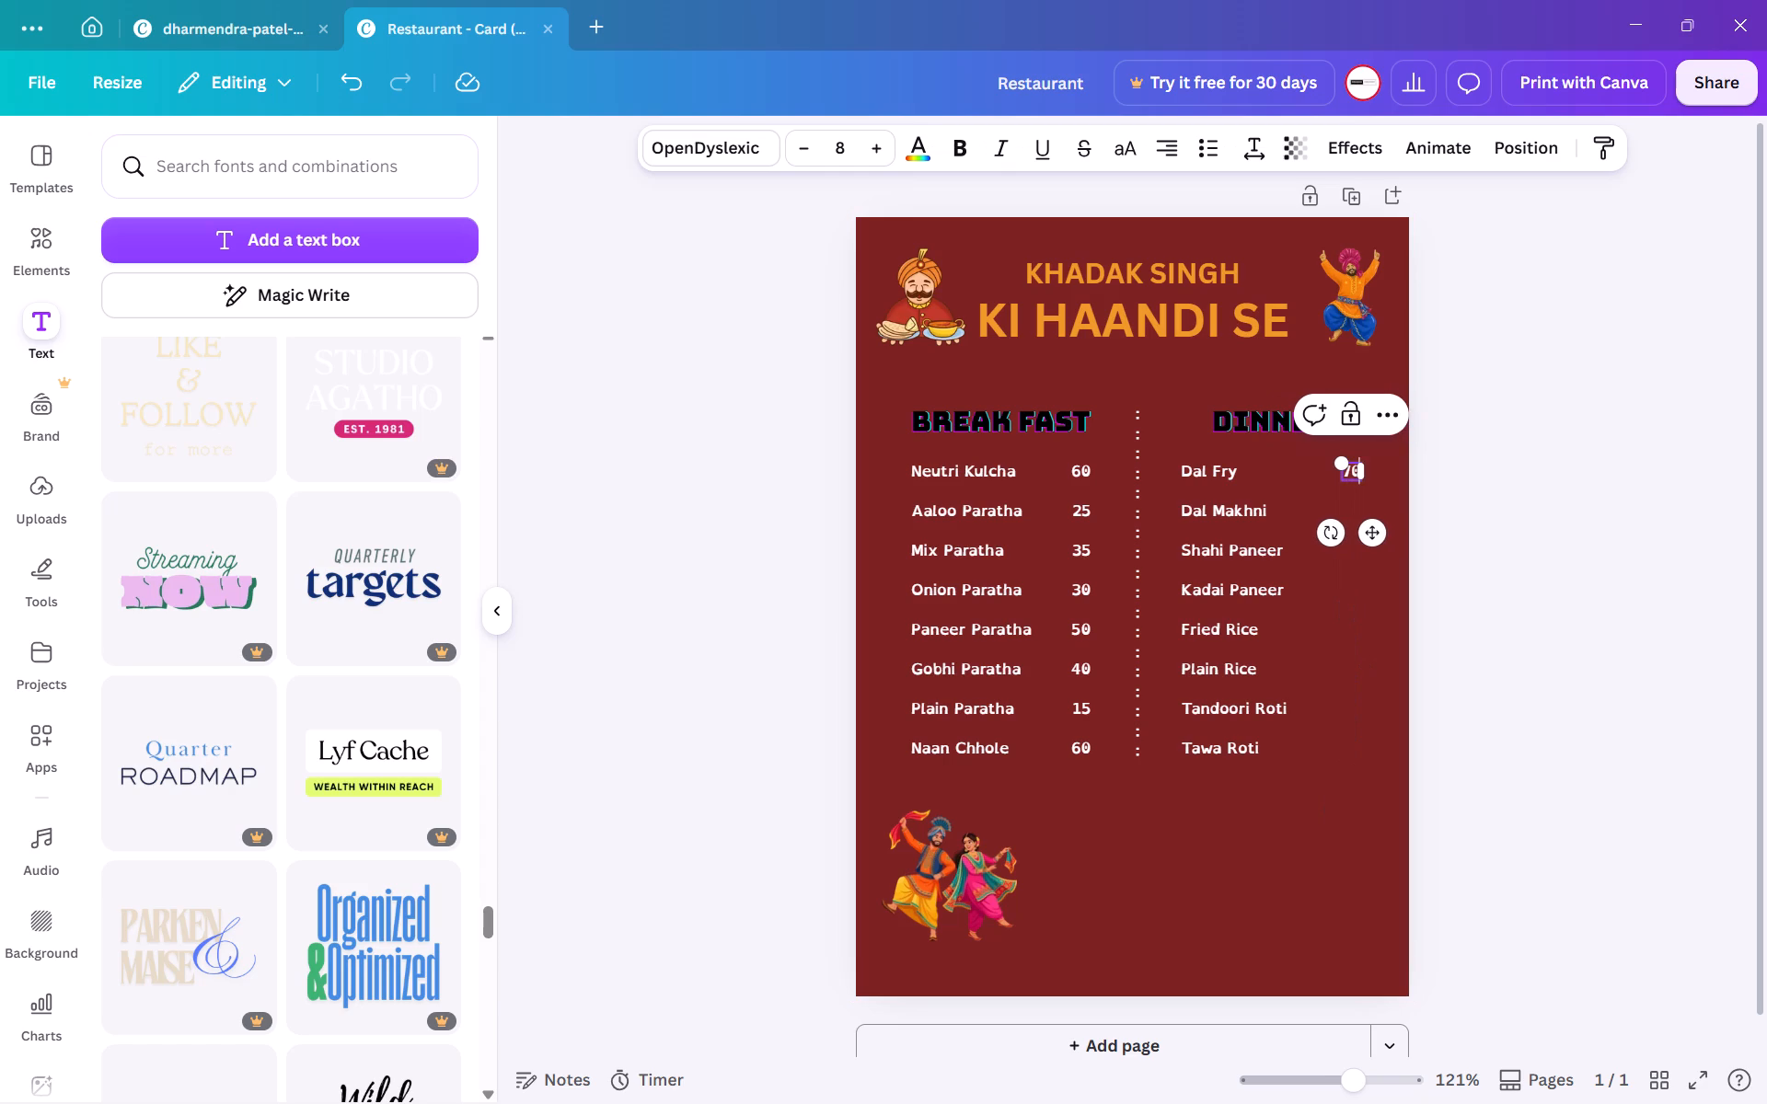
{"action": "key", "text": "Return"}
{"action": "key", "text": "Return"}
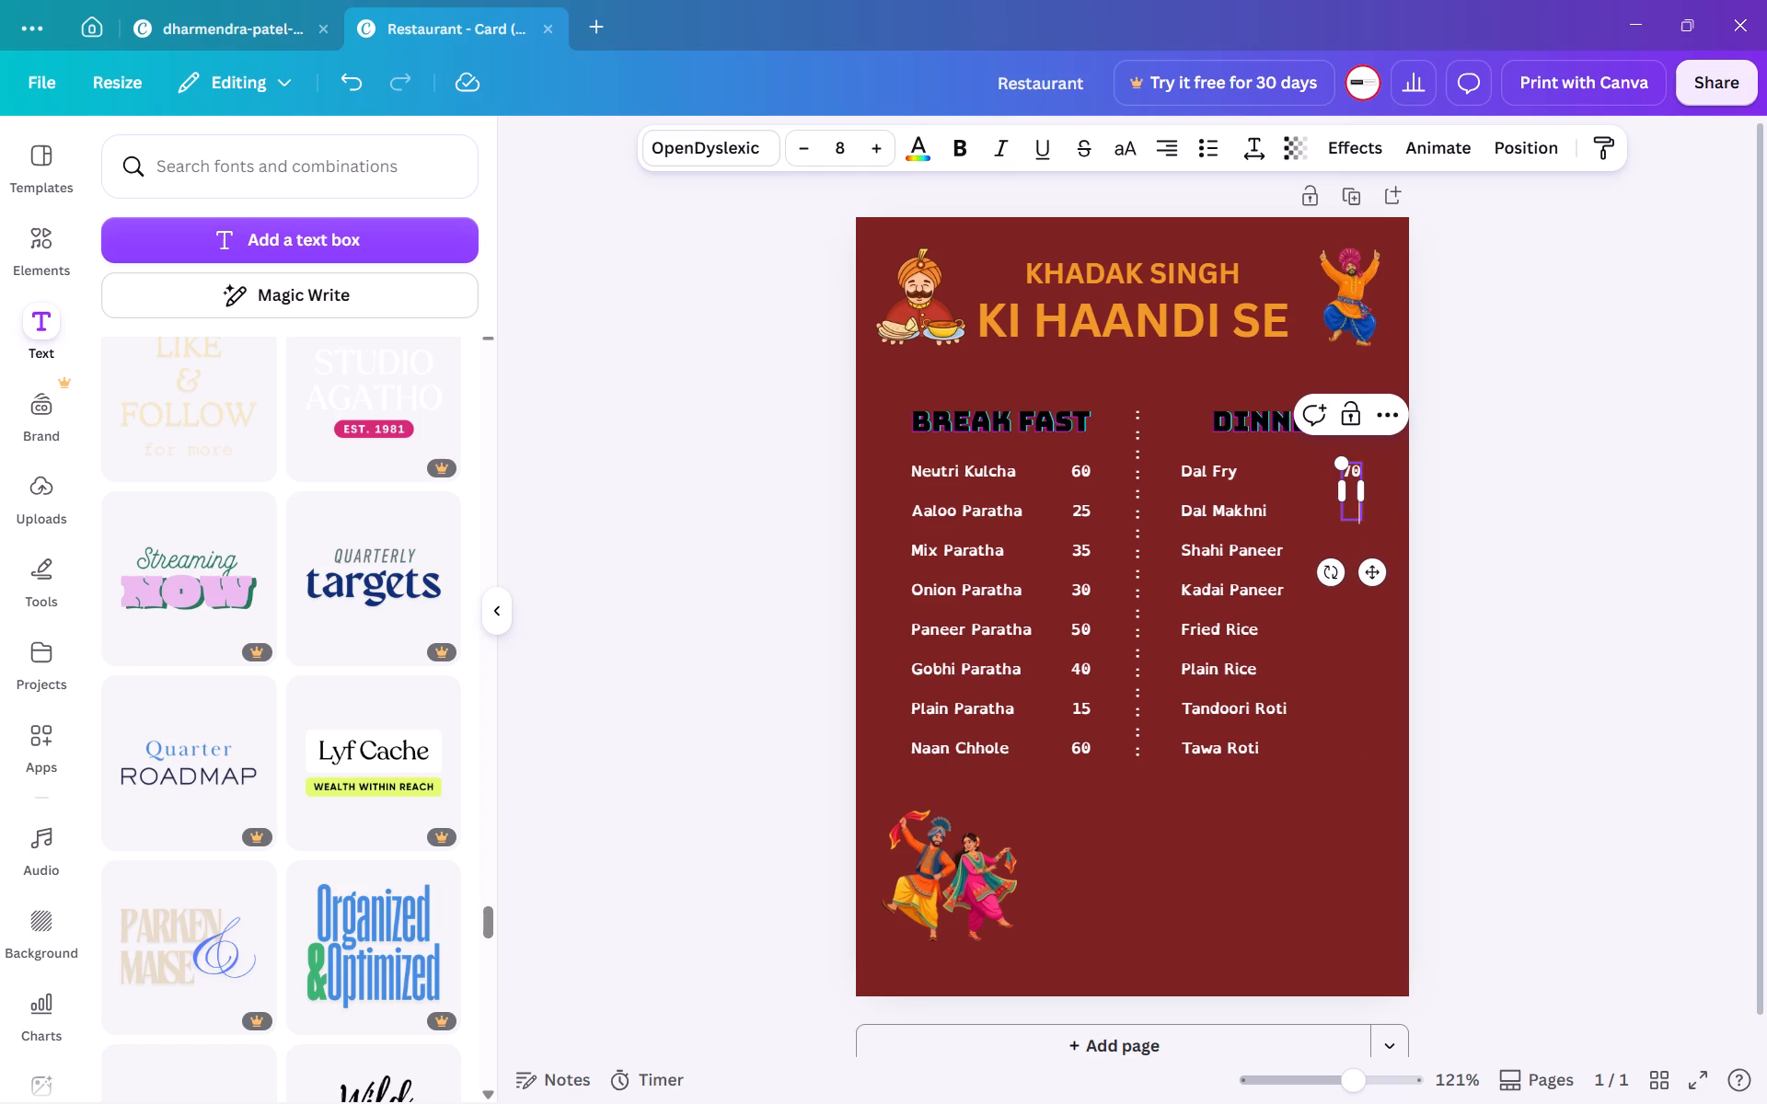
{"action": "type", "text": "100"}
{"action": "key", "text": "Return"}
{"action": "key", "text": "Return"}
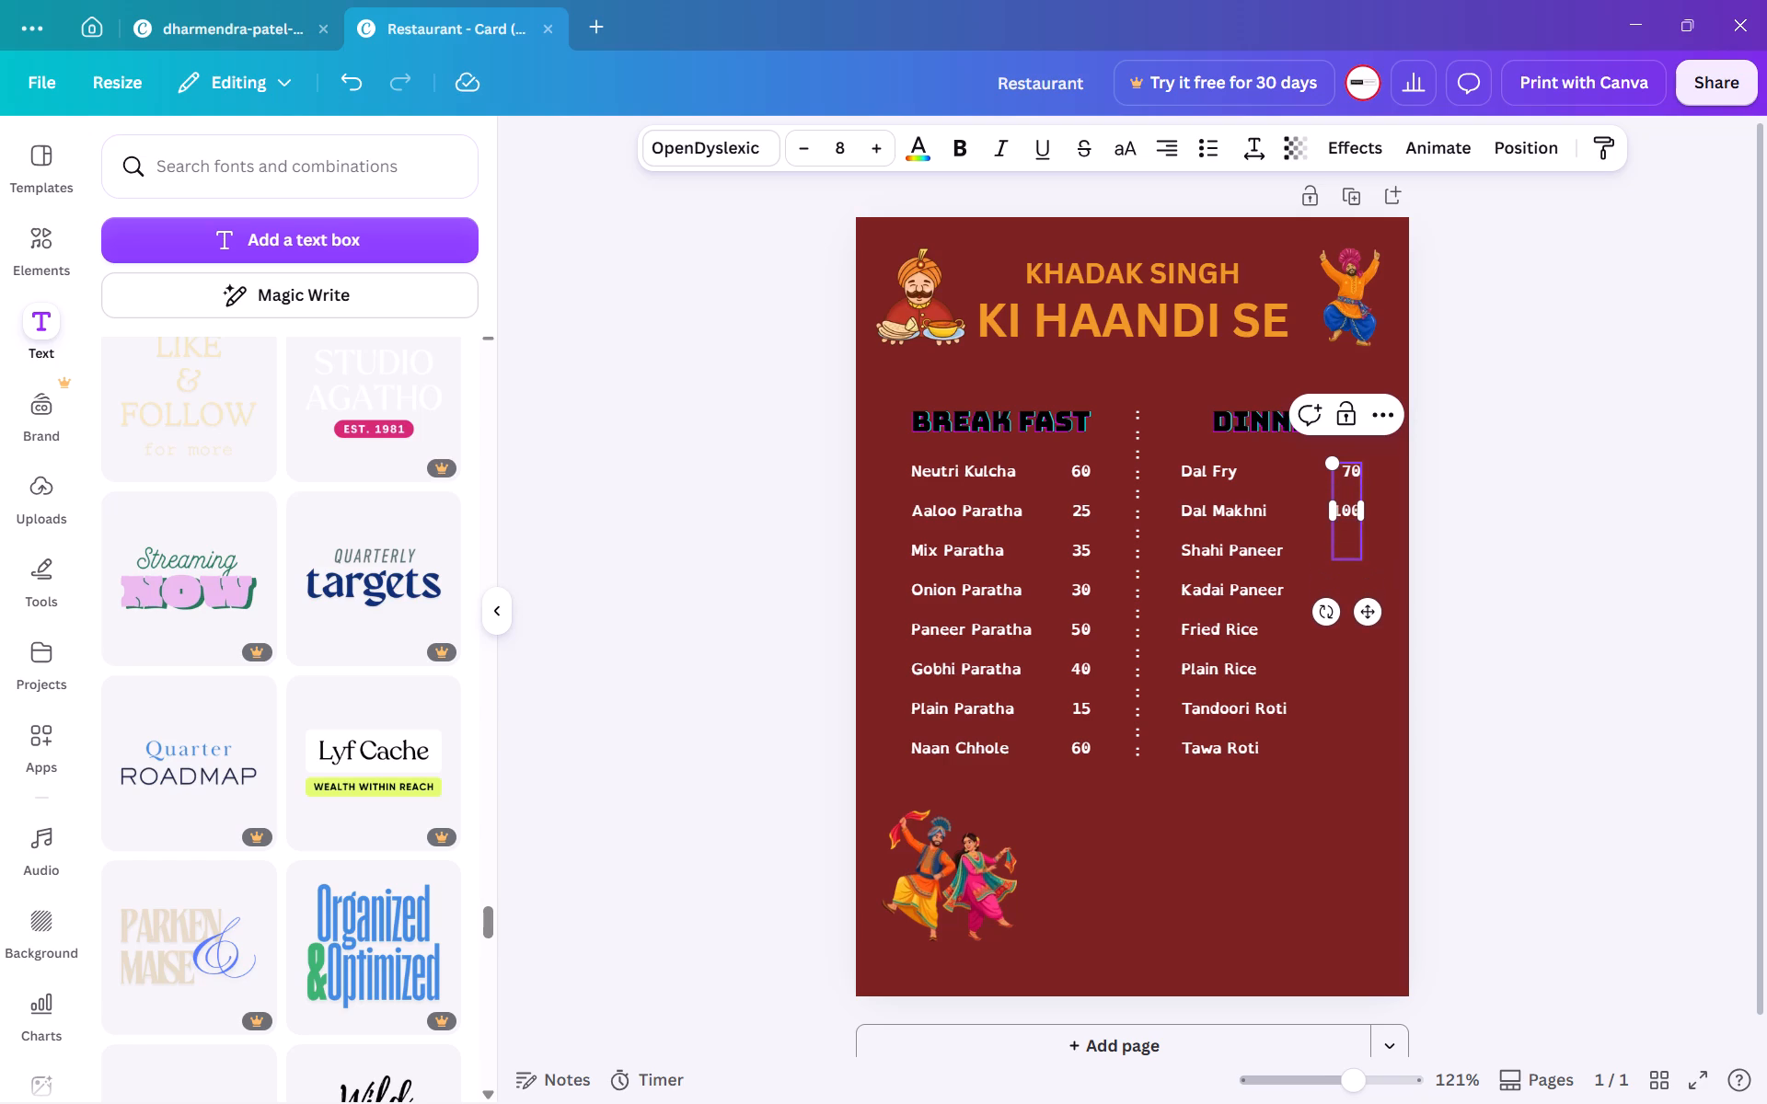
Enter the dinner prices 220 for Shahi Paneer, 180 for Kadai Paneer and 100 for Fried Rice, each followed by a blank line.
{"action": "type", "text": "220"}
{"action": "key", "text": "Return"}
{"action": "key", "text": "Return"}
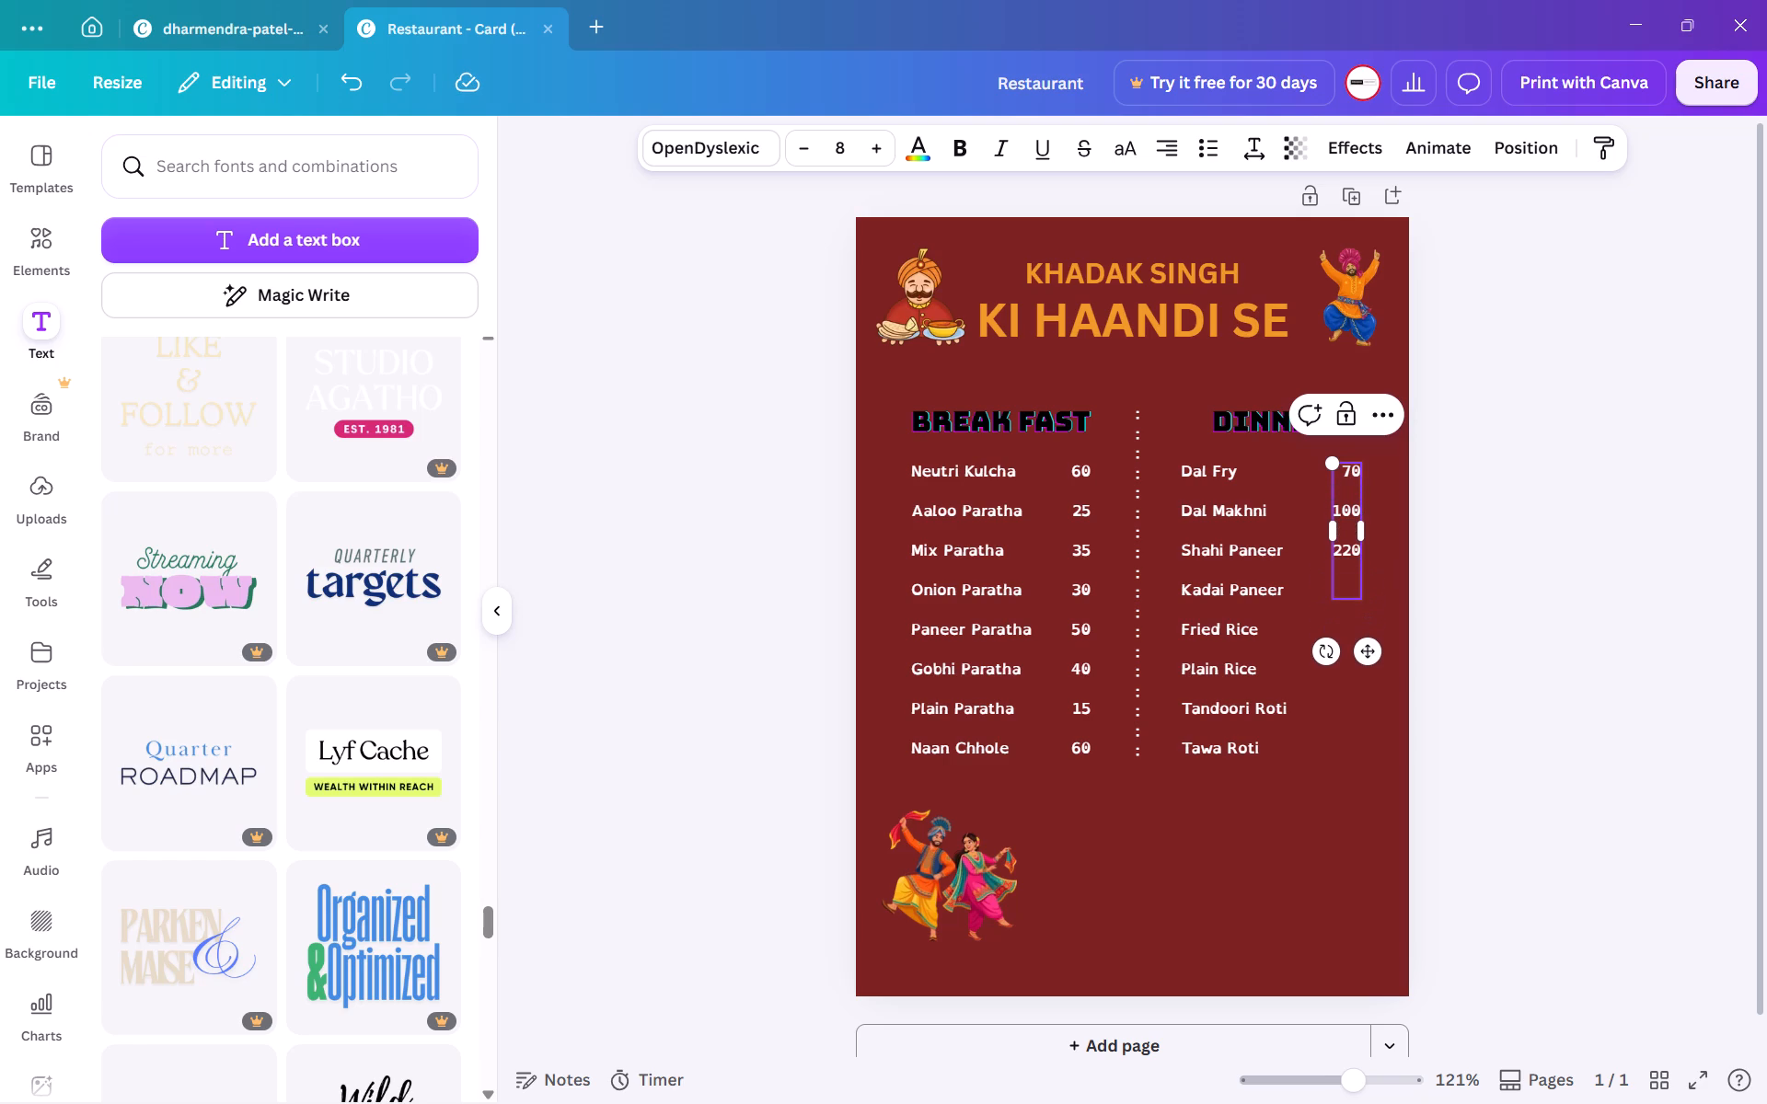
{"action": "type", "text": "180"}
{"action": "key", "text": "Return"}
{"action": "key", "text": "Return"}
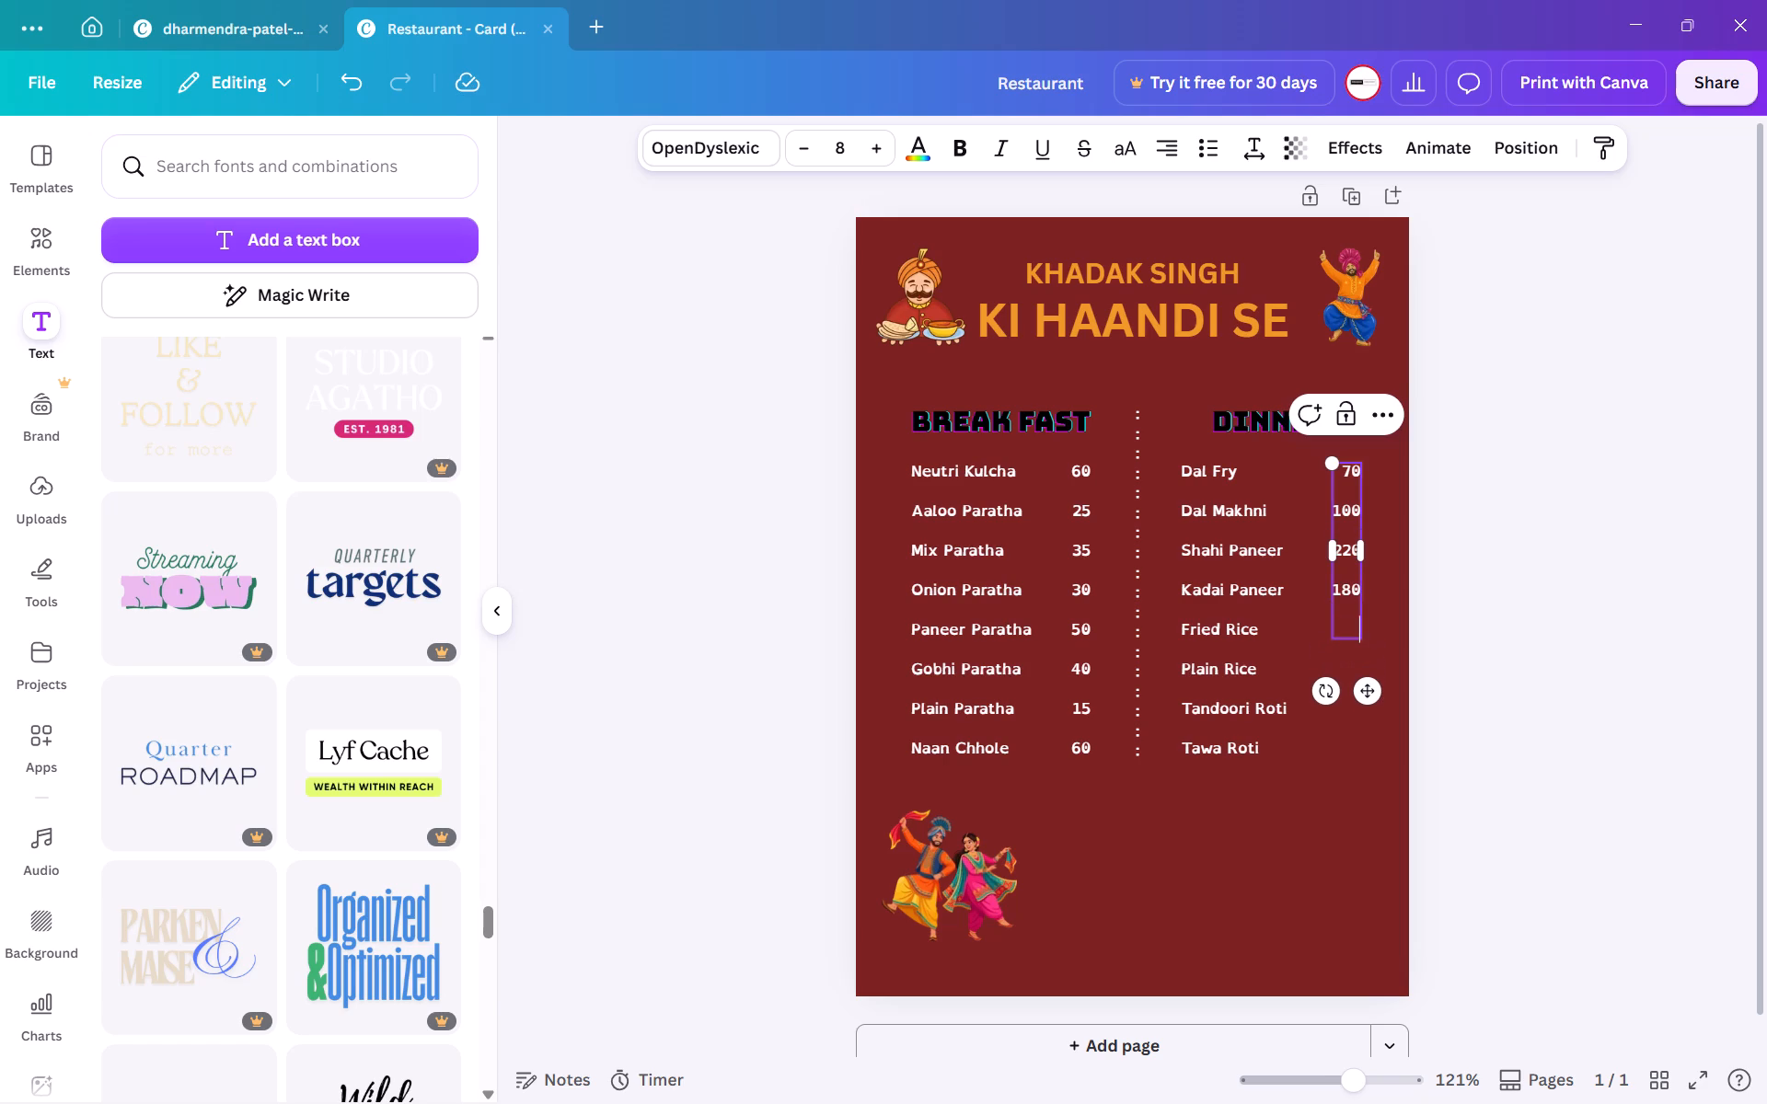
{"action": "type", "text": "100"}
{"action": "key", "text": "Return"}
{"action": "key", "text": "Return"}
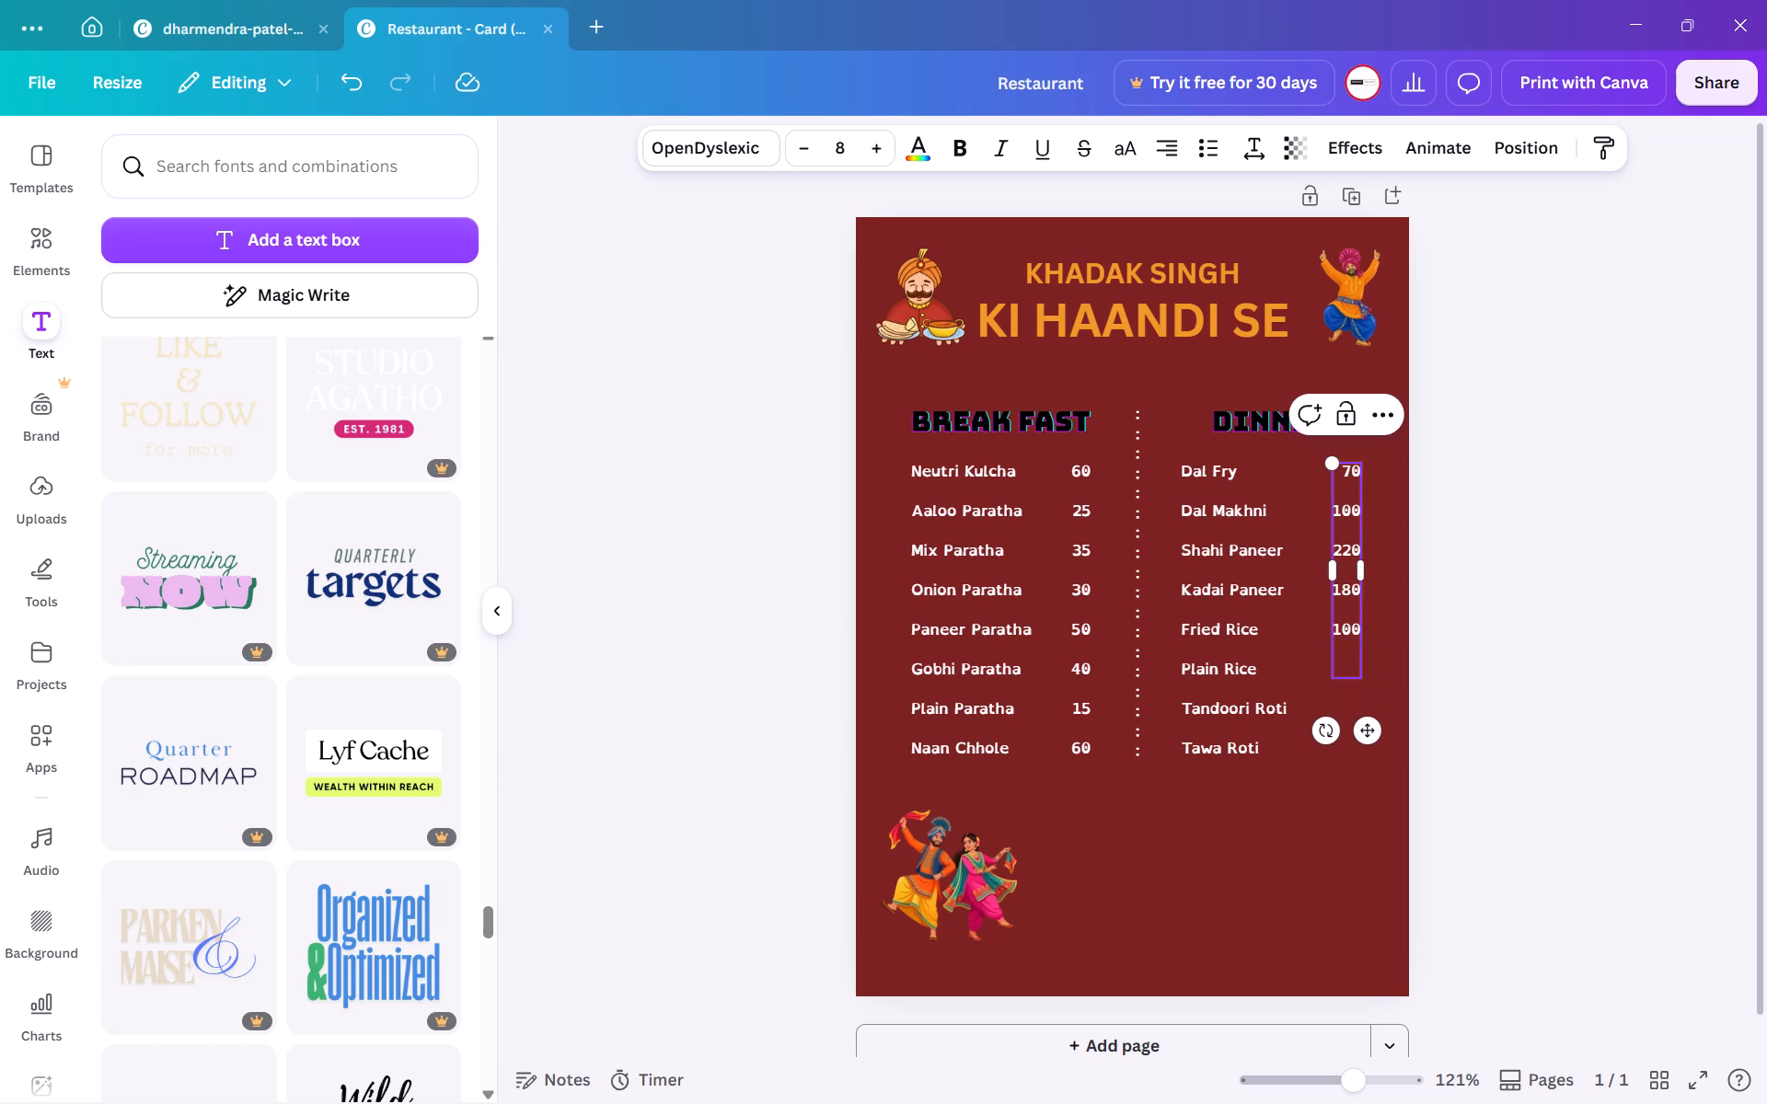
Enter the dinner prices 60 for Plain Rice, 7 for Tandoori Roti and 12 for Tawa Roti, separated by blank lines.
{"action": "type", "text": "60"}
{"action": "key", "text": "Return"}
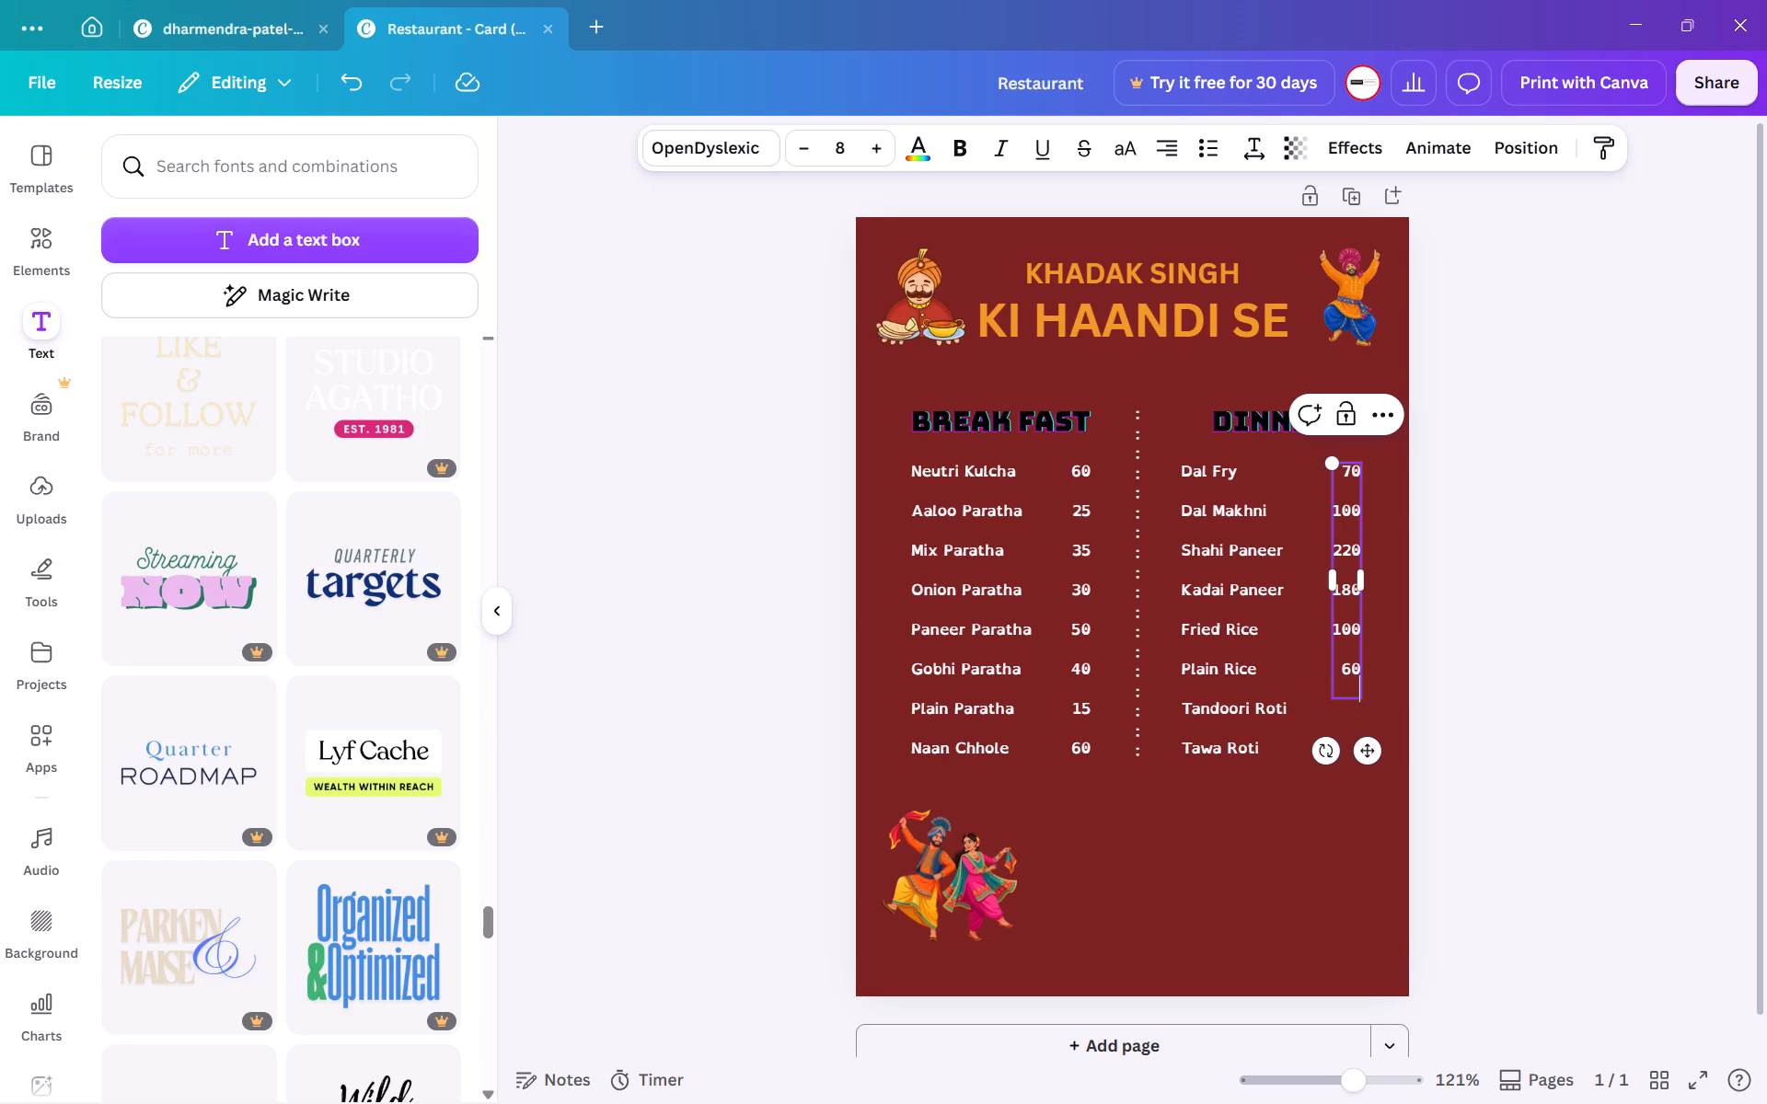
{"action": "key", "text": "Return"}
{"action": "key", "text": "7"}
{"action": "key", "text": "Return"}
{"action": "key", "text": "Return"}
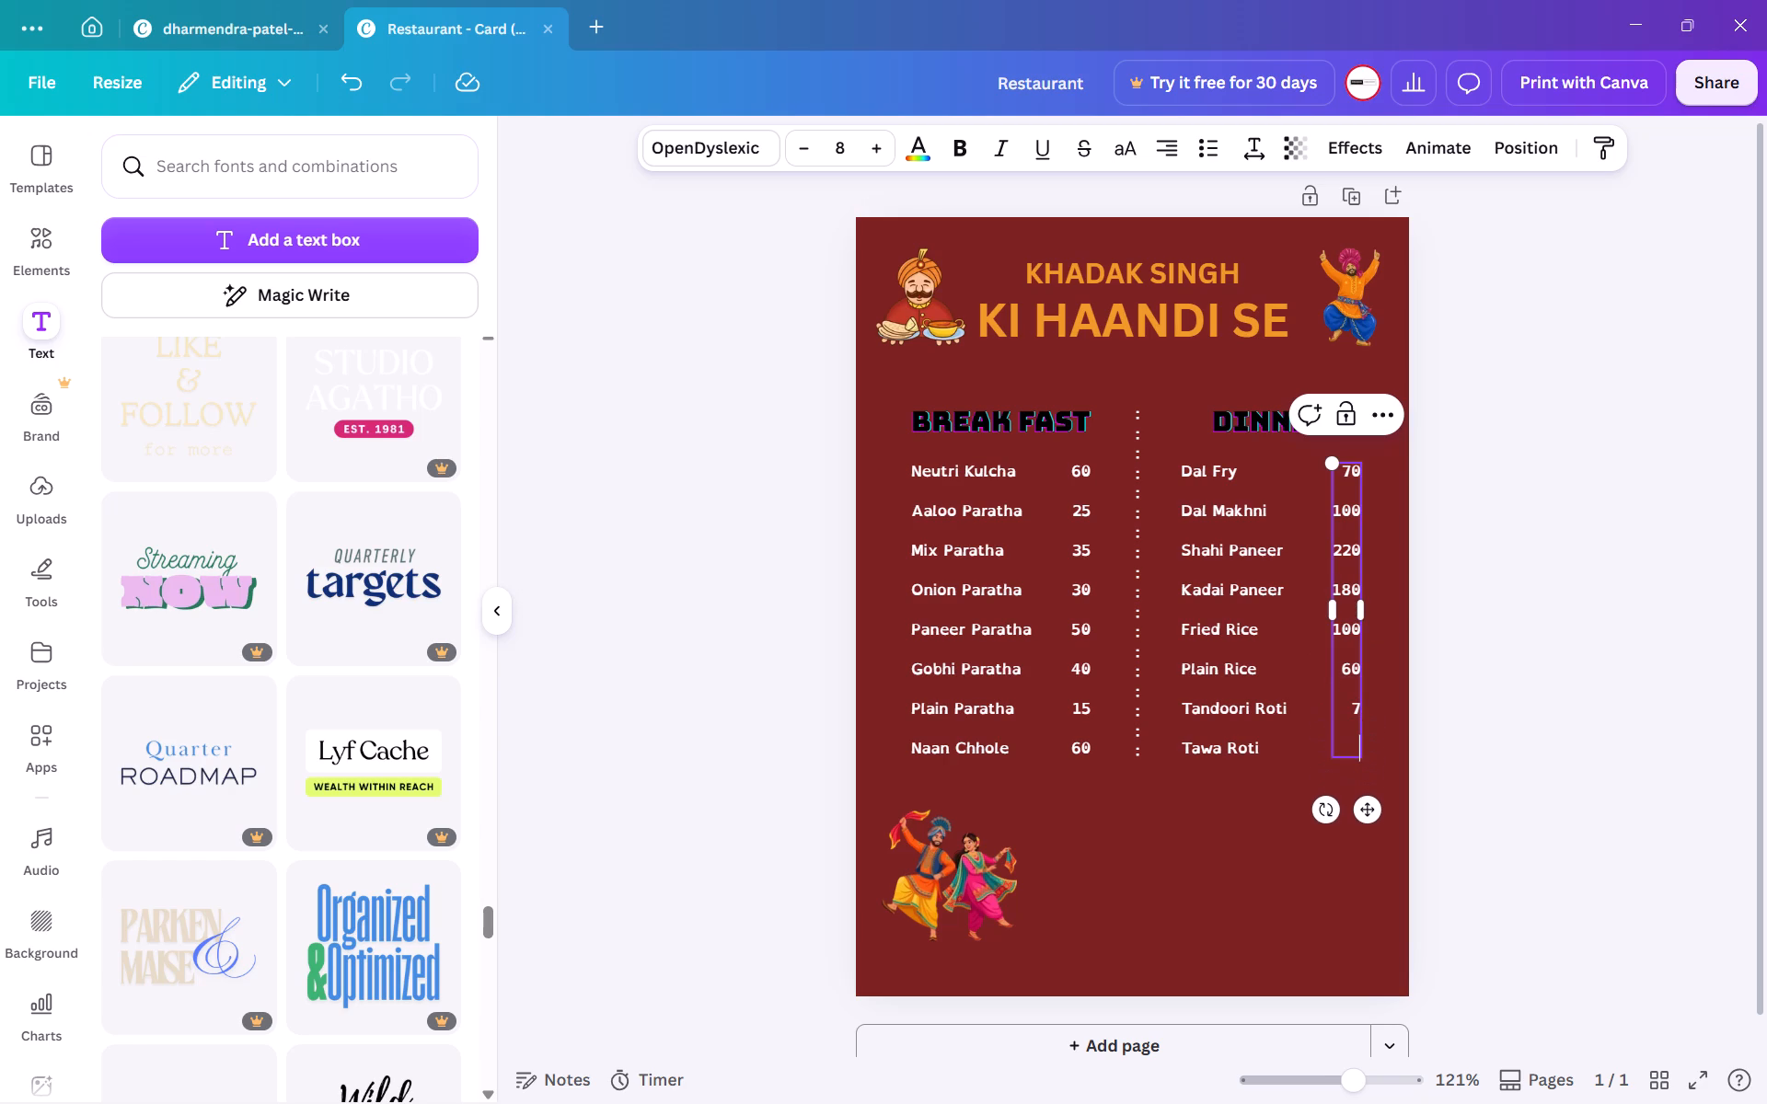
{"action": "type", "text": "12"}
{"action": "left_click", "coordinate": [760, 854]}
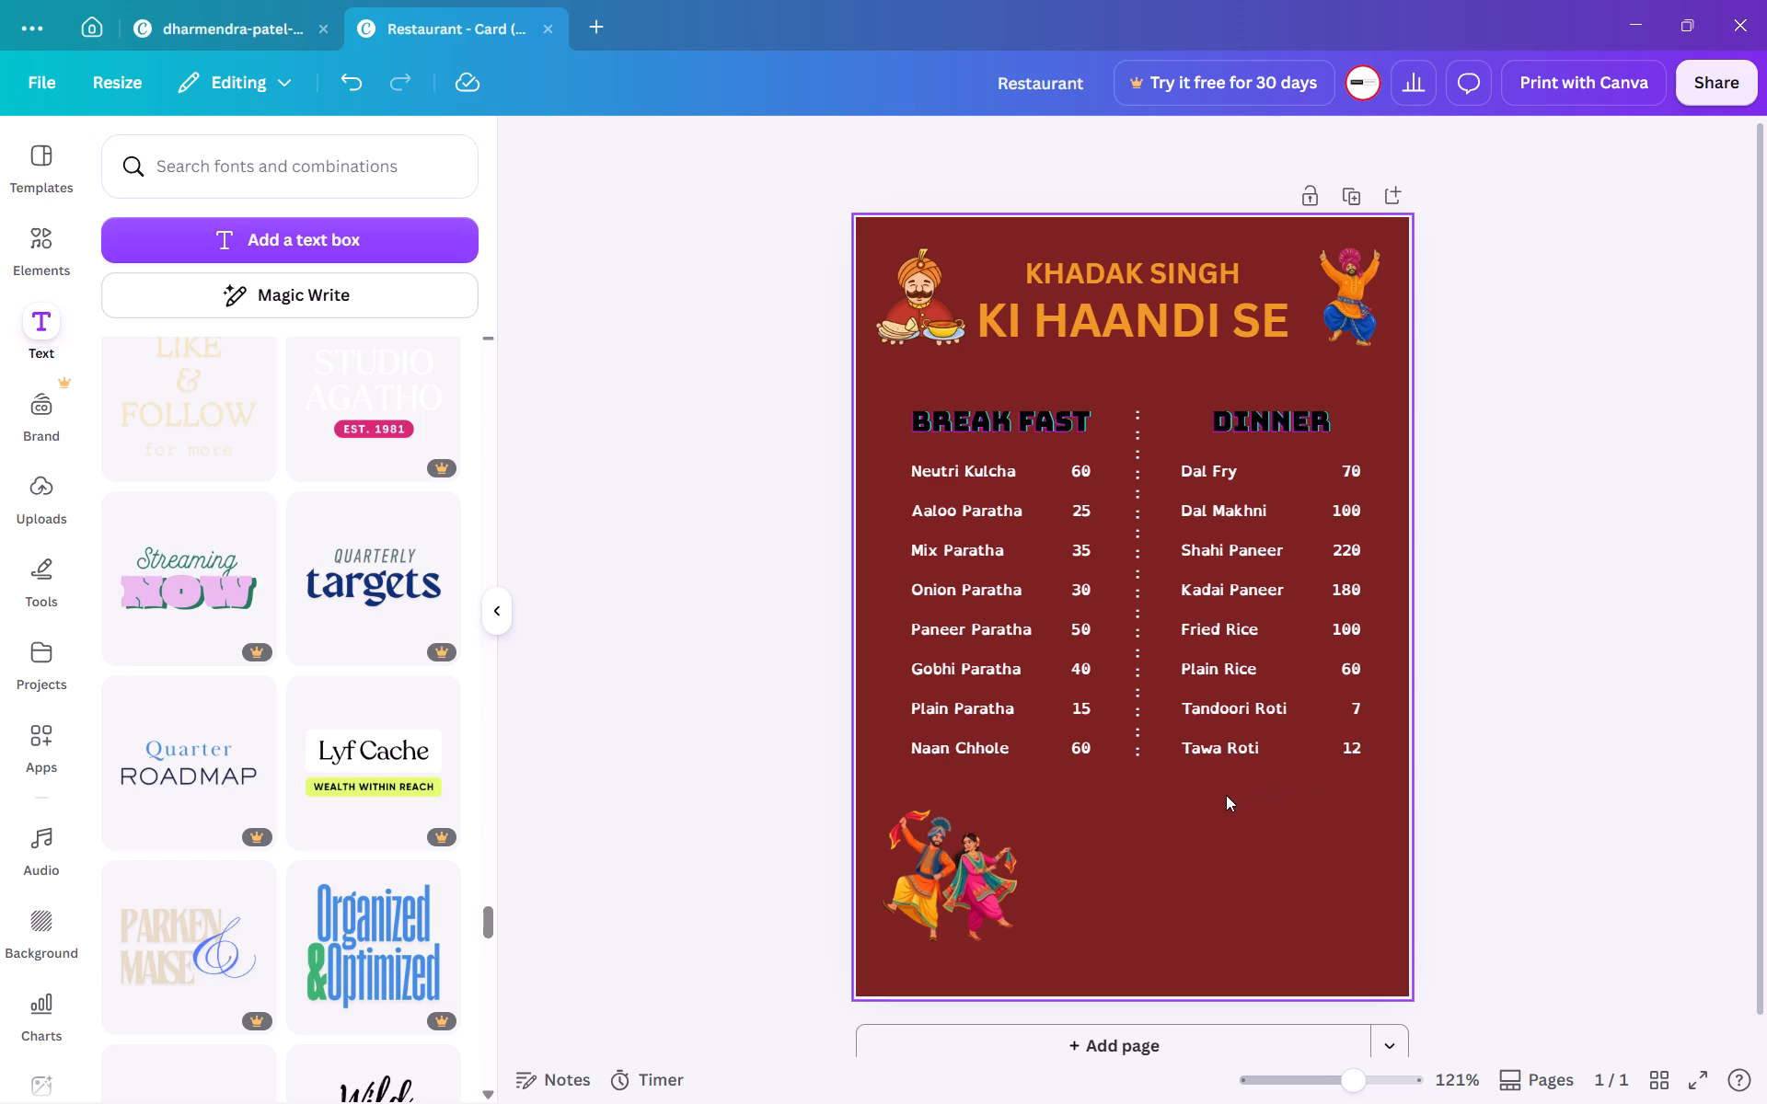
Move the dancing couple illustration into the card's lower-left corner and shrink it to about three quarters of its size.
{"action": "left_click_drag", "start_coordinate": [970, 893], "coordinate": [964, 939]}
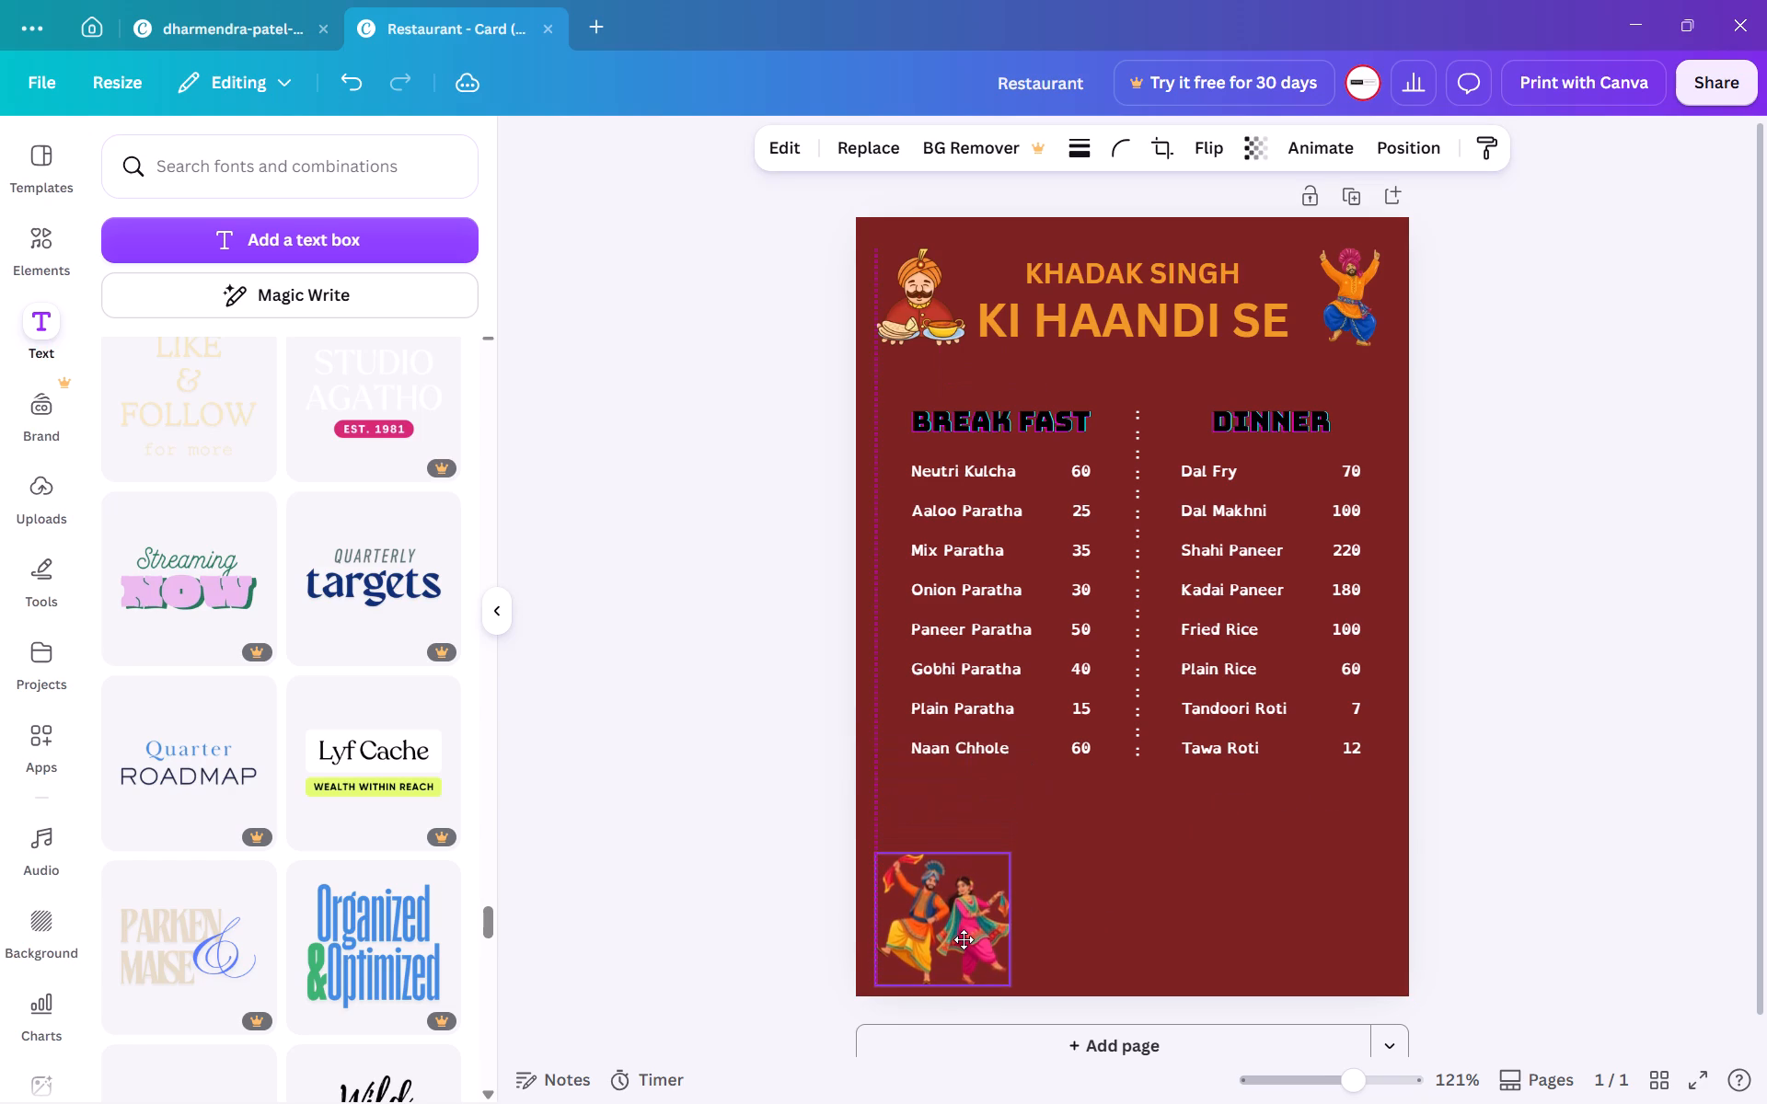
{"action": "left_click_drag", "start_coordinate": [964, 939], "coordinate": [964, 927]}
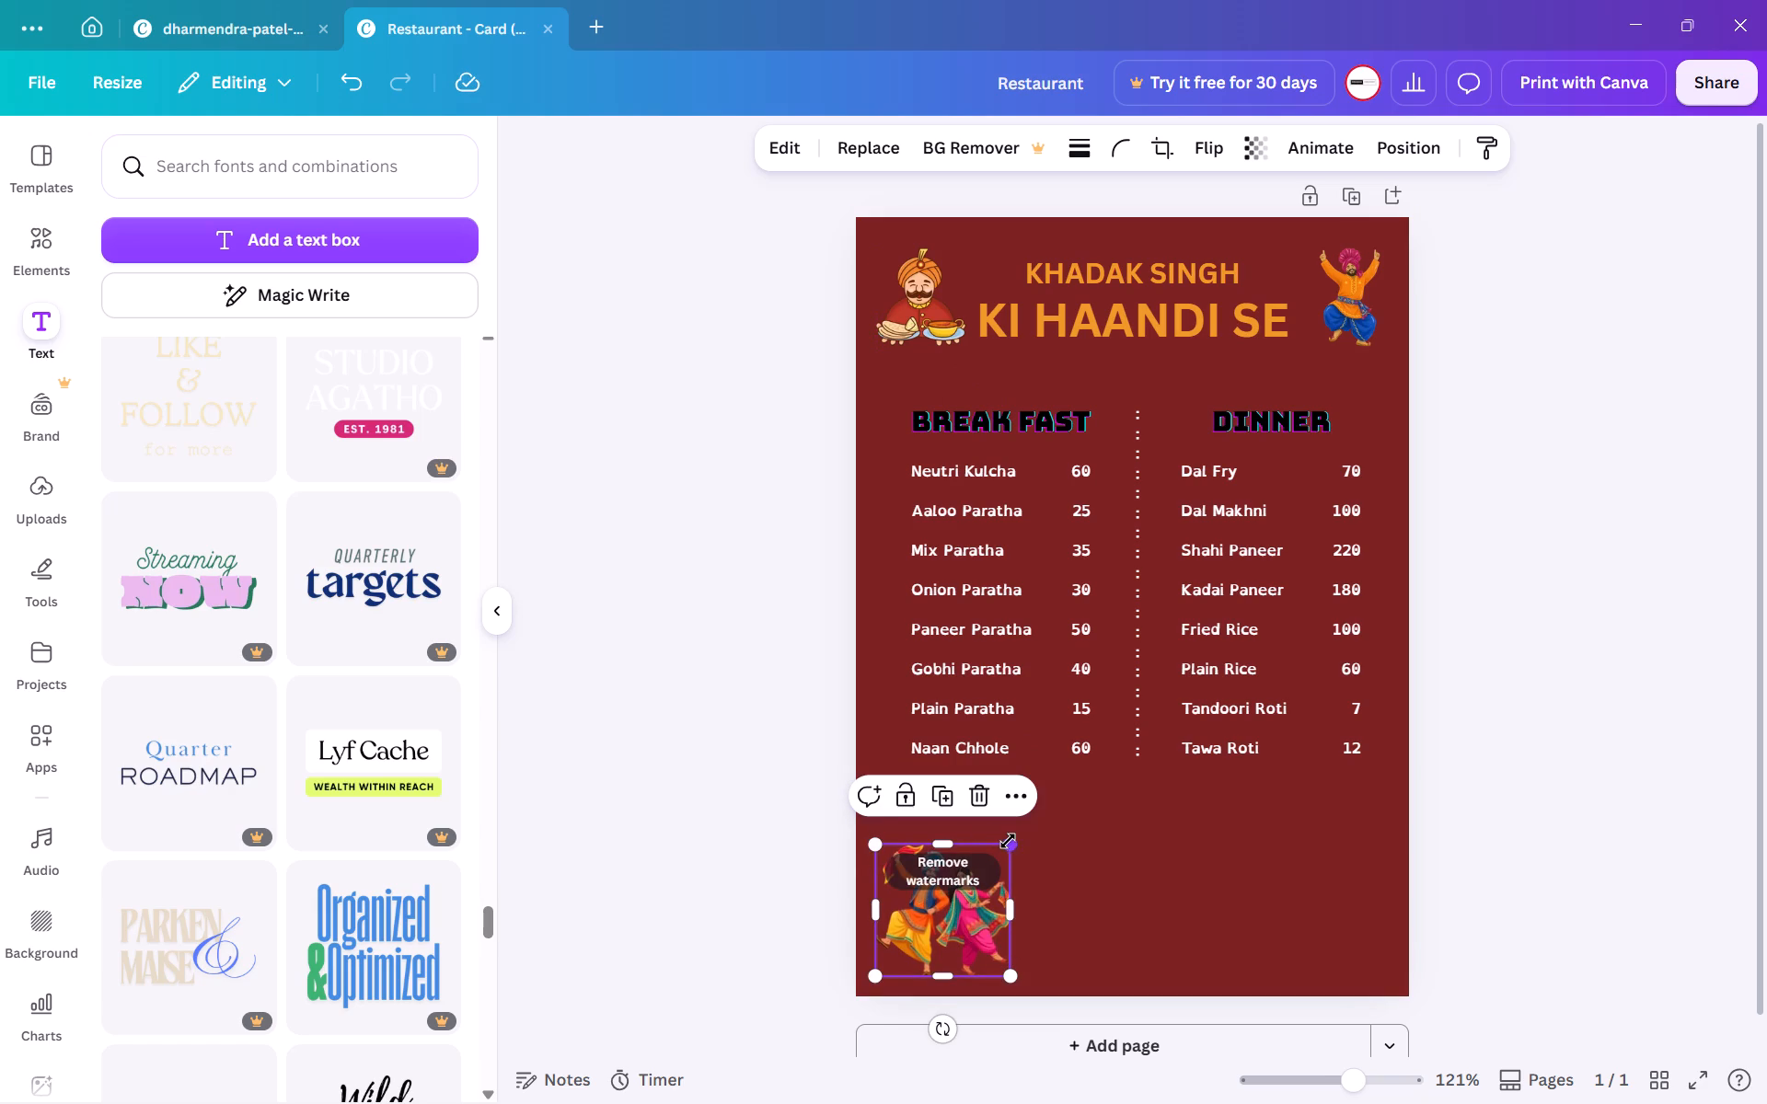
{"action": "left_click_drag", "start_coordinate": [1009, 841], "coordinate": [978, 865]}
{"action": "left_click", "coordinate": [1050, 901]}
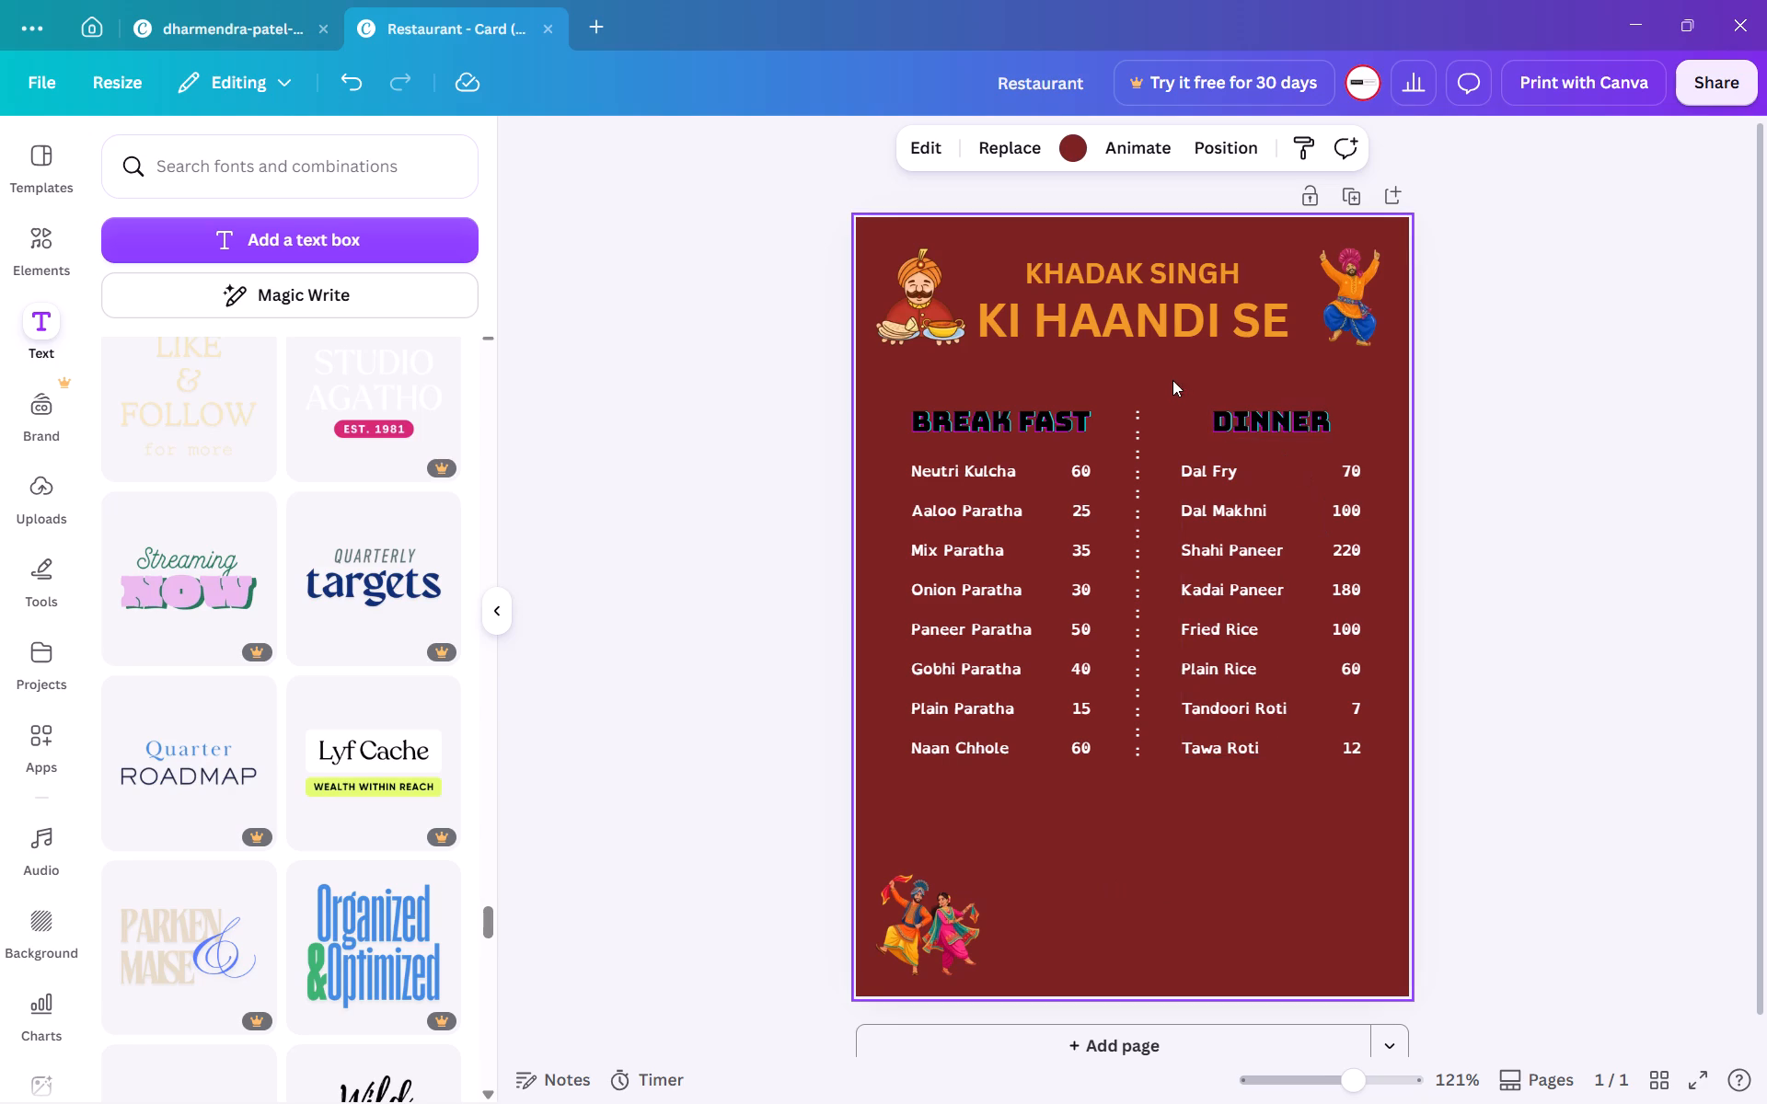
Duplicate the DINNER heading with its dish and price lists and place the copy in the lower middle of the card.
{"action": "left_click_drag", "start_coordinate": [1168, 374], "coordinate": [1375, 786]}
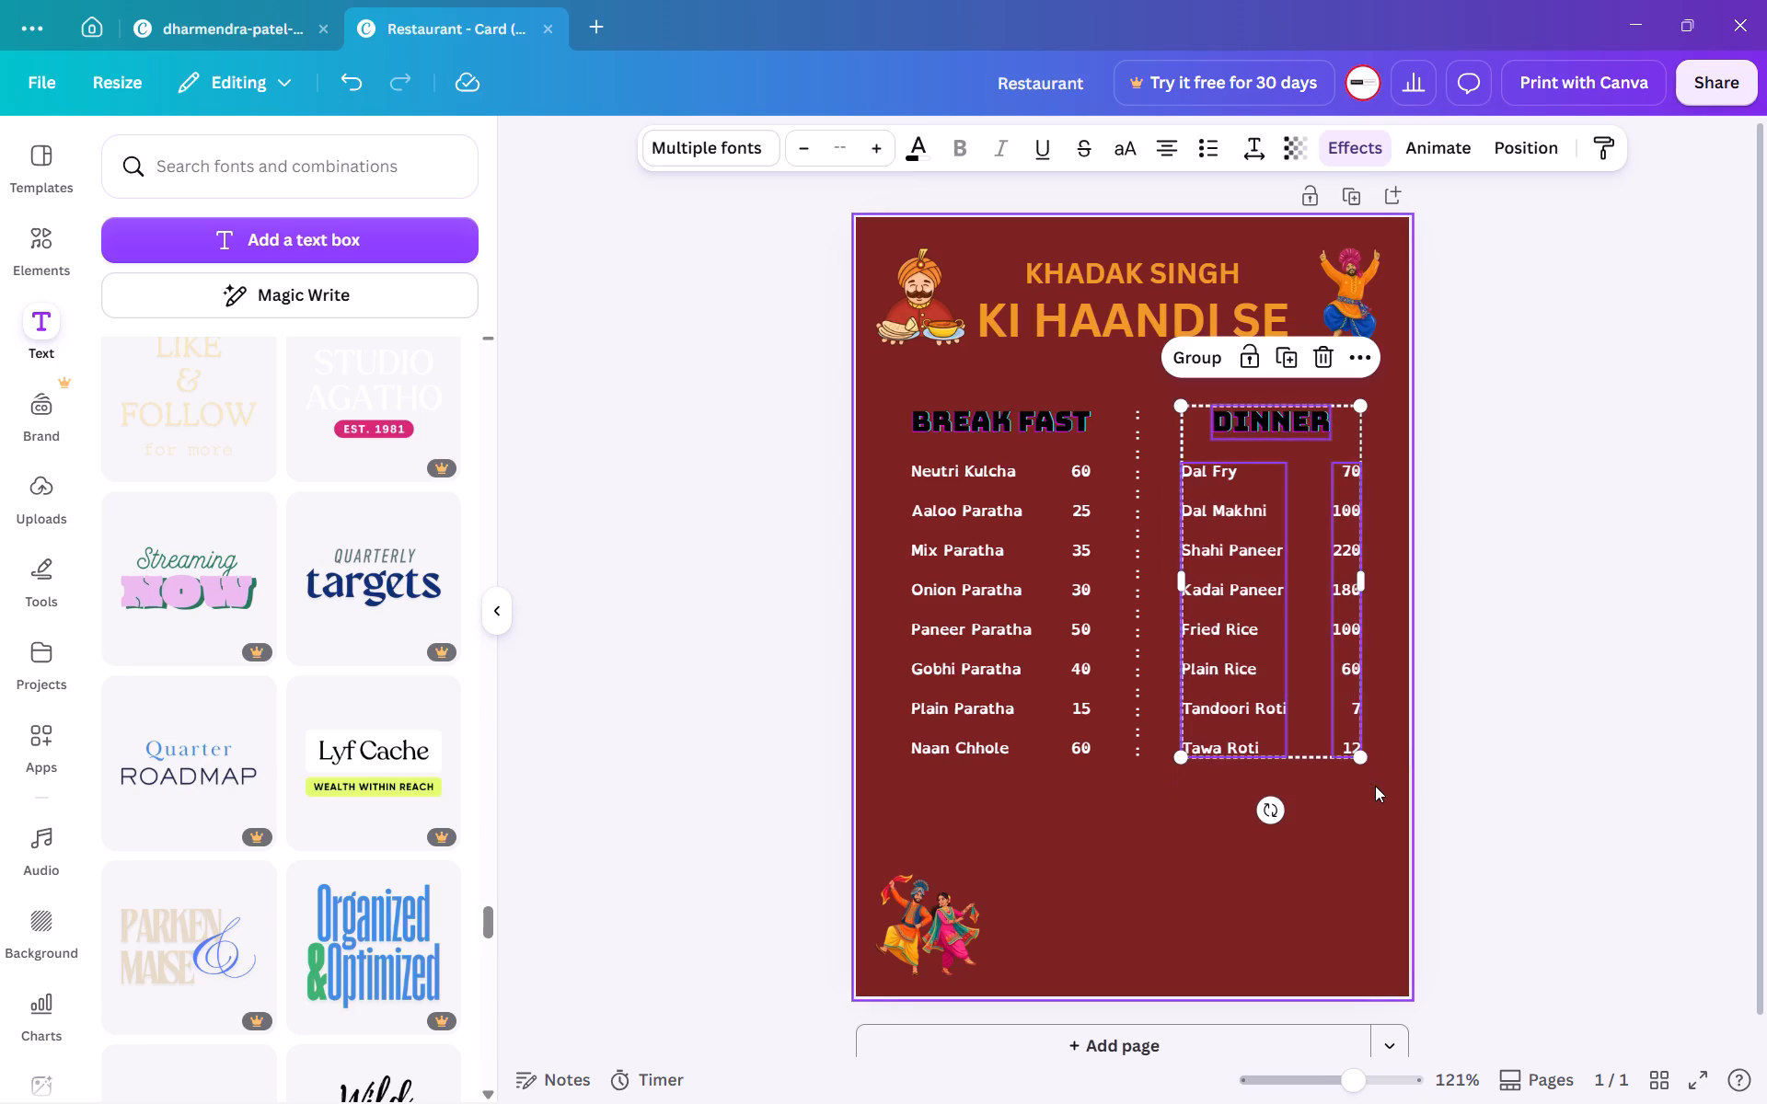
{"action": "left_click", "coordinate": [1375, 786]}
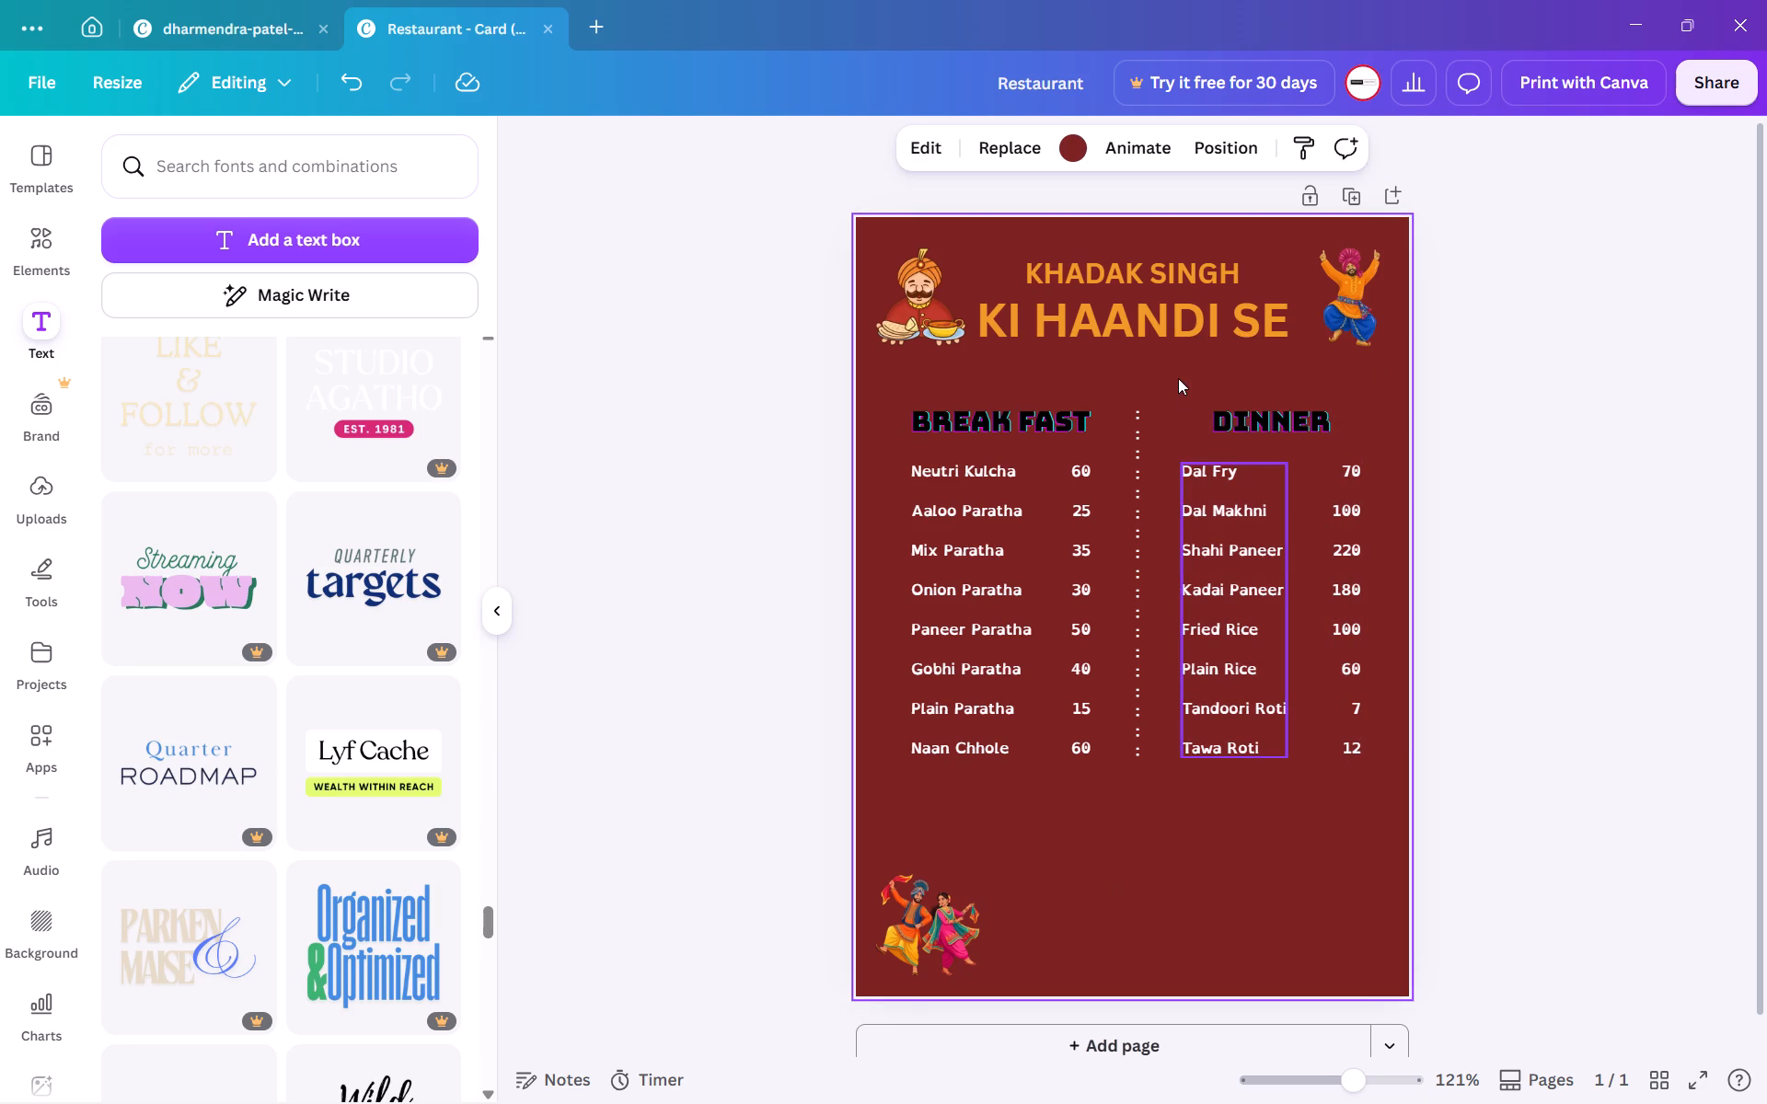
{"action": "left_click_drag", "start_coordinate": [1179, 377], "coordinate": [1361, 614]}
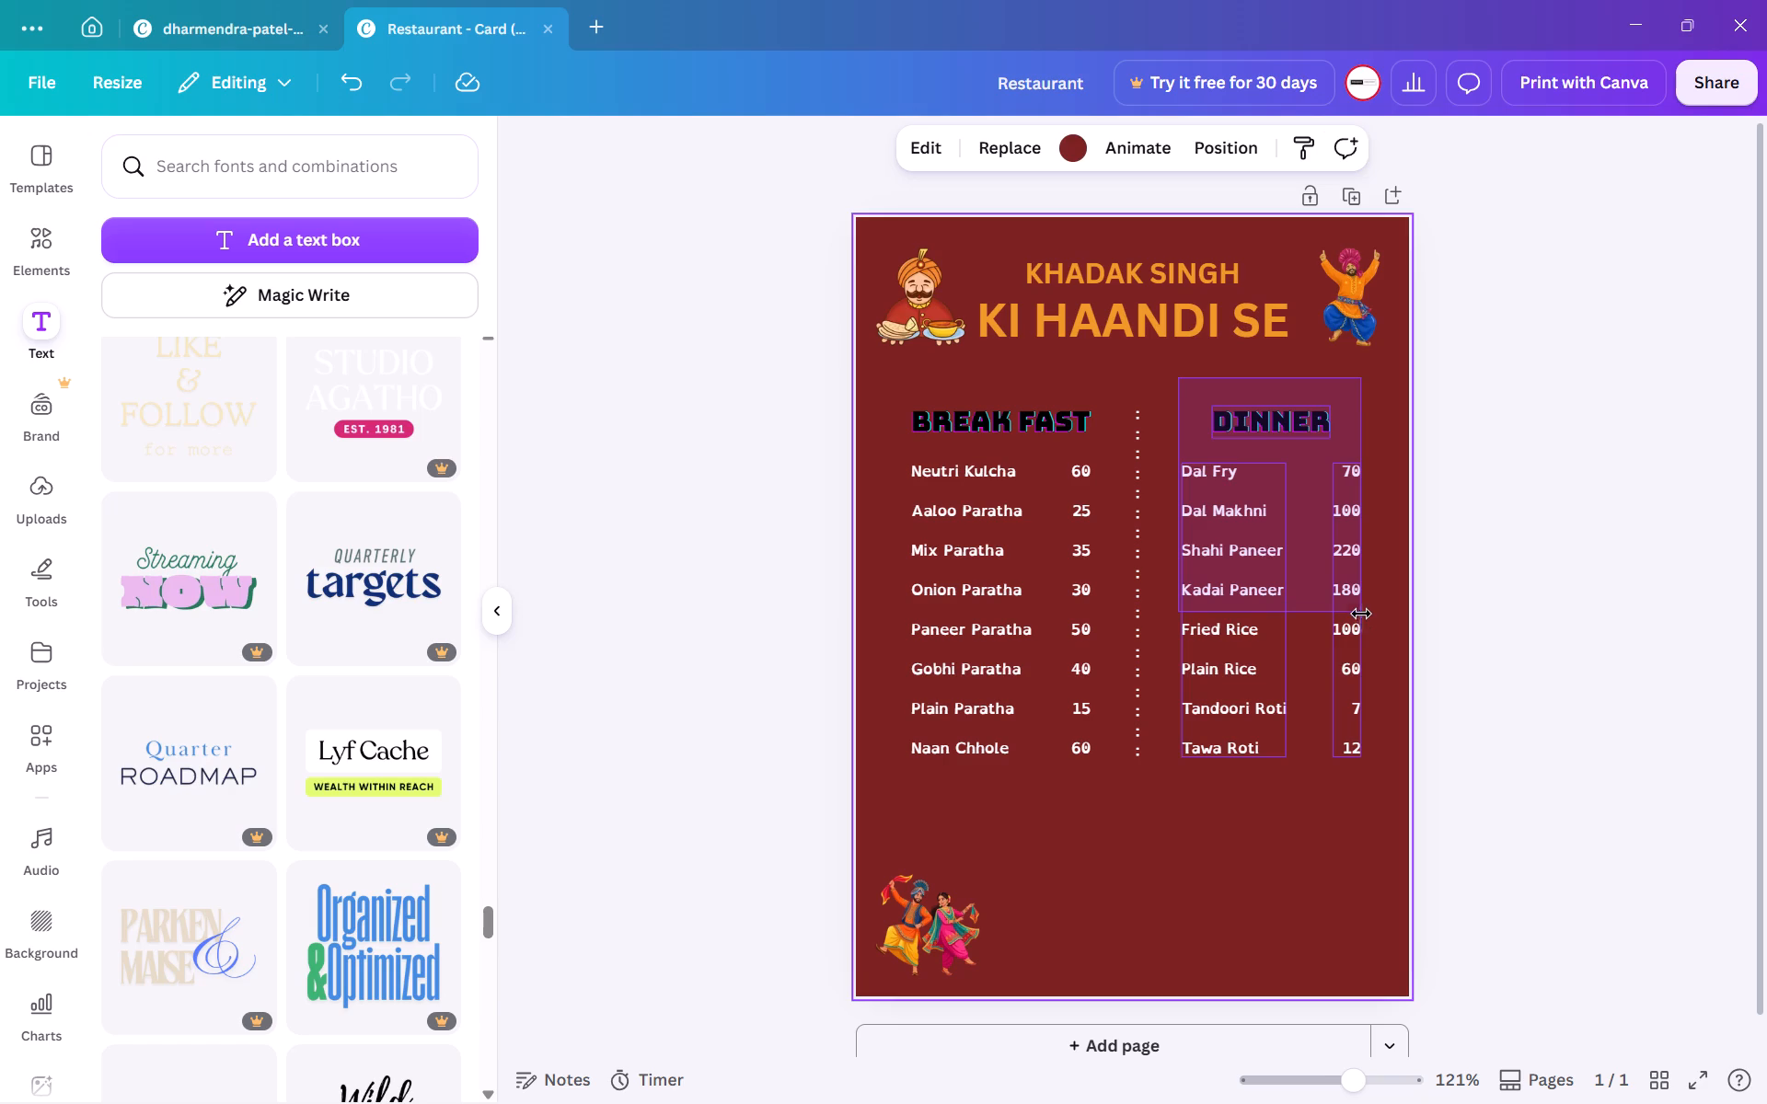
{"action": "left_click", "coordinate": [1288, 358]}
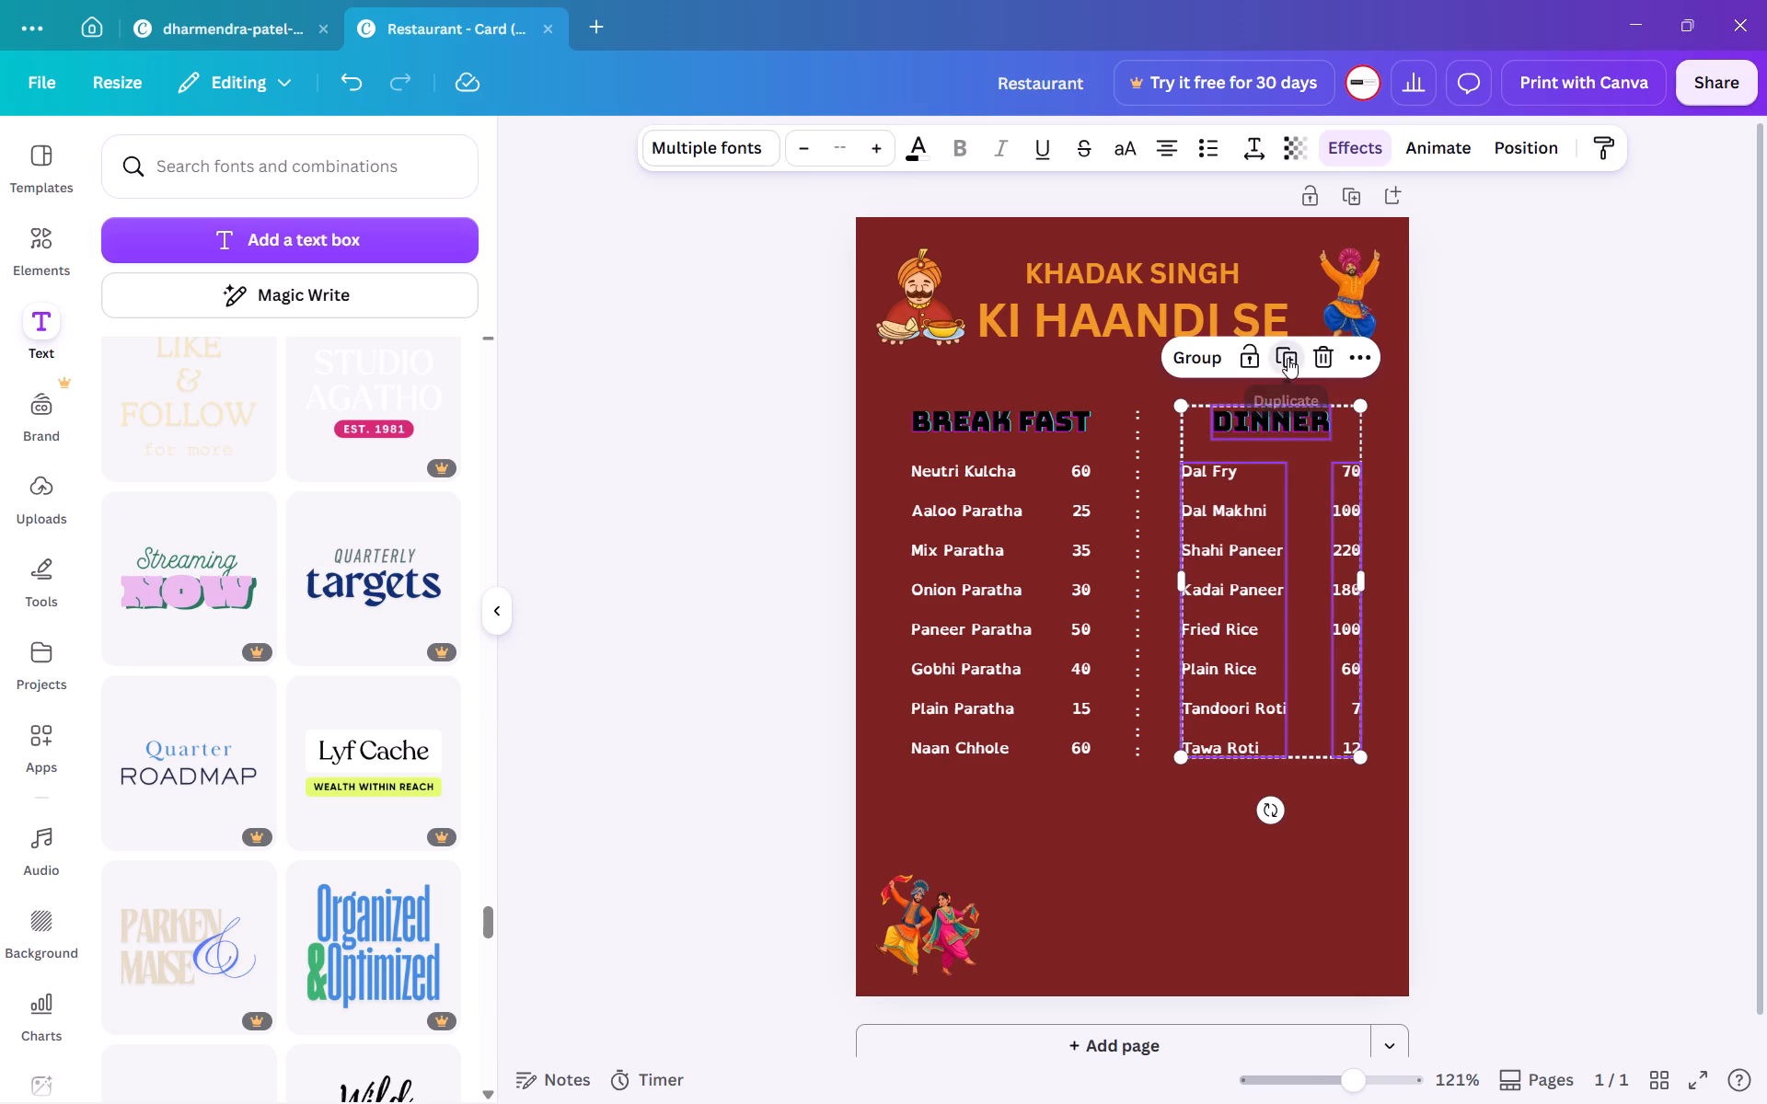
{"action": "left_click_drag", "start_coordinate": [1322, 680], "coordinate": [1182, 874]}
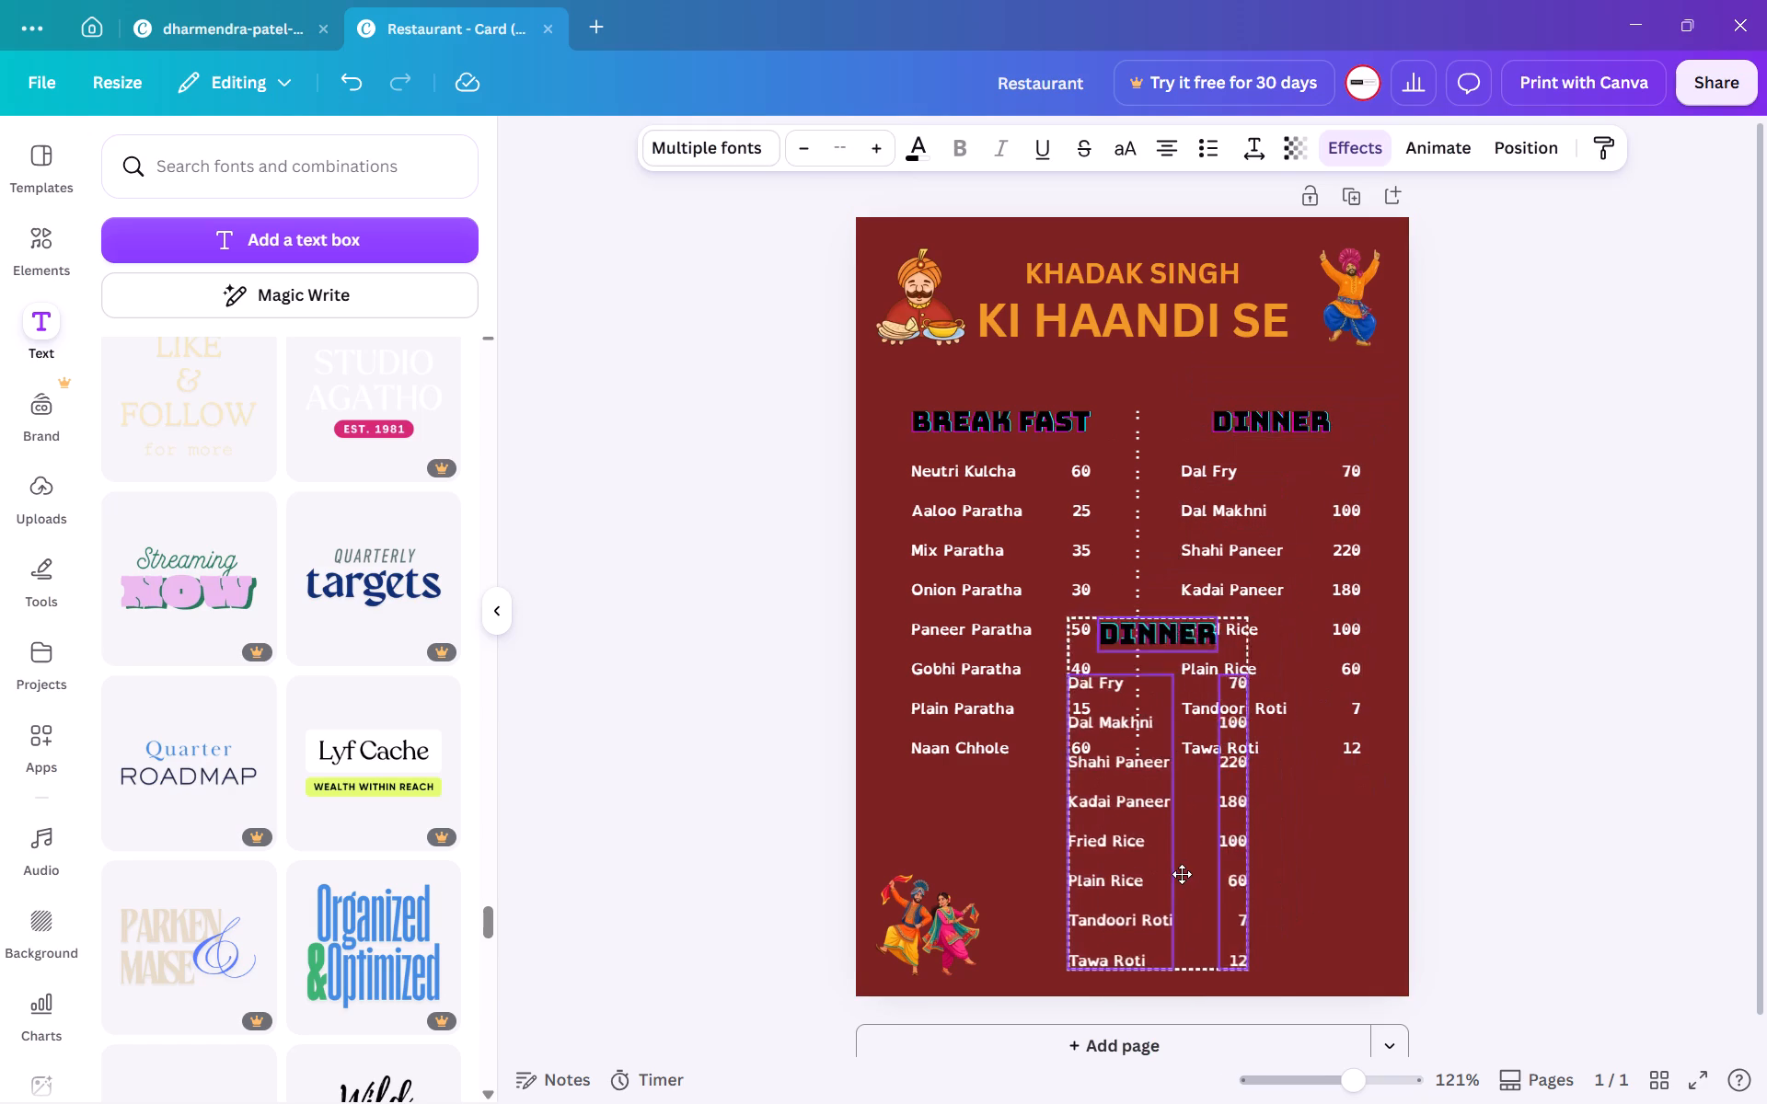
{"action": "left_click_drag", "start_coordinate": [1182, 874], "coordinate": [1177, 861]}
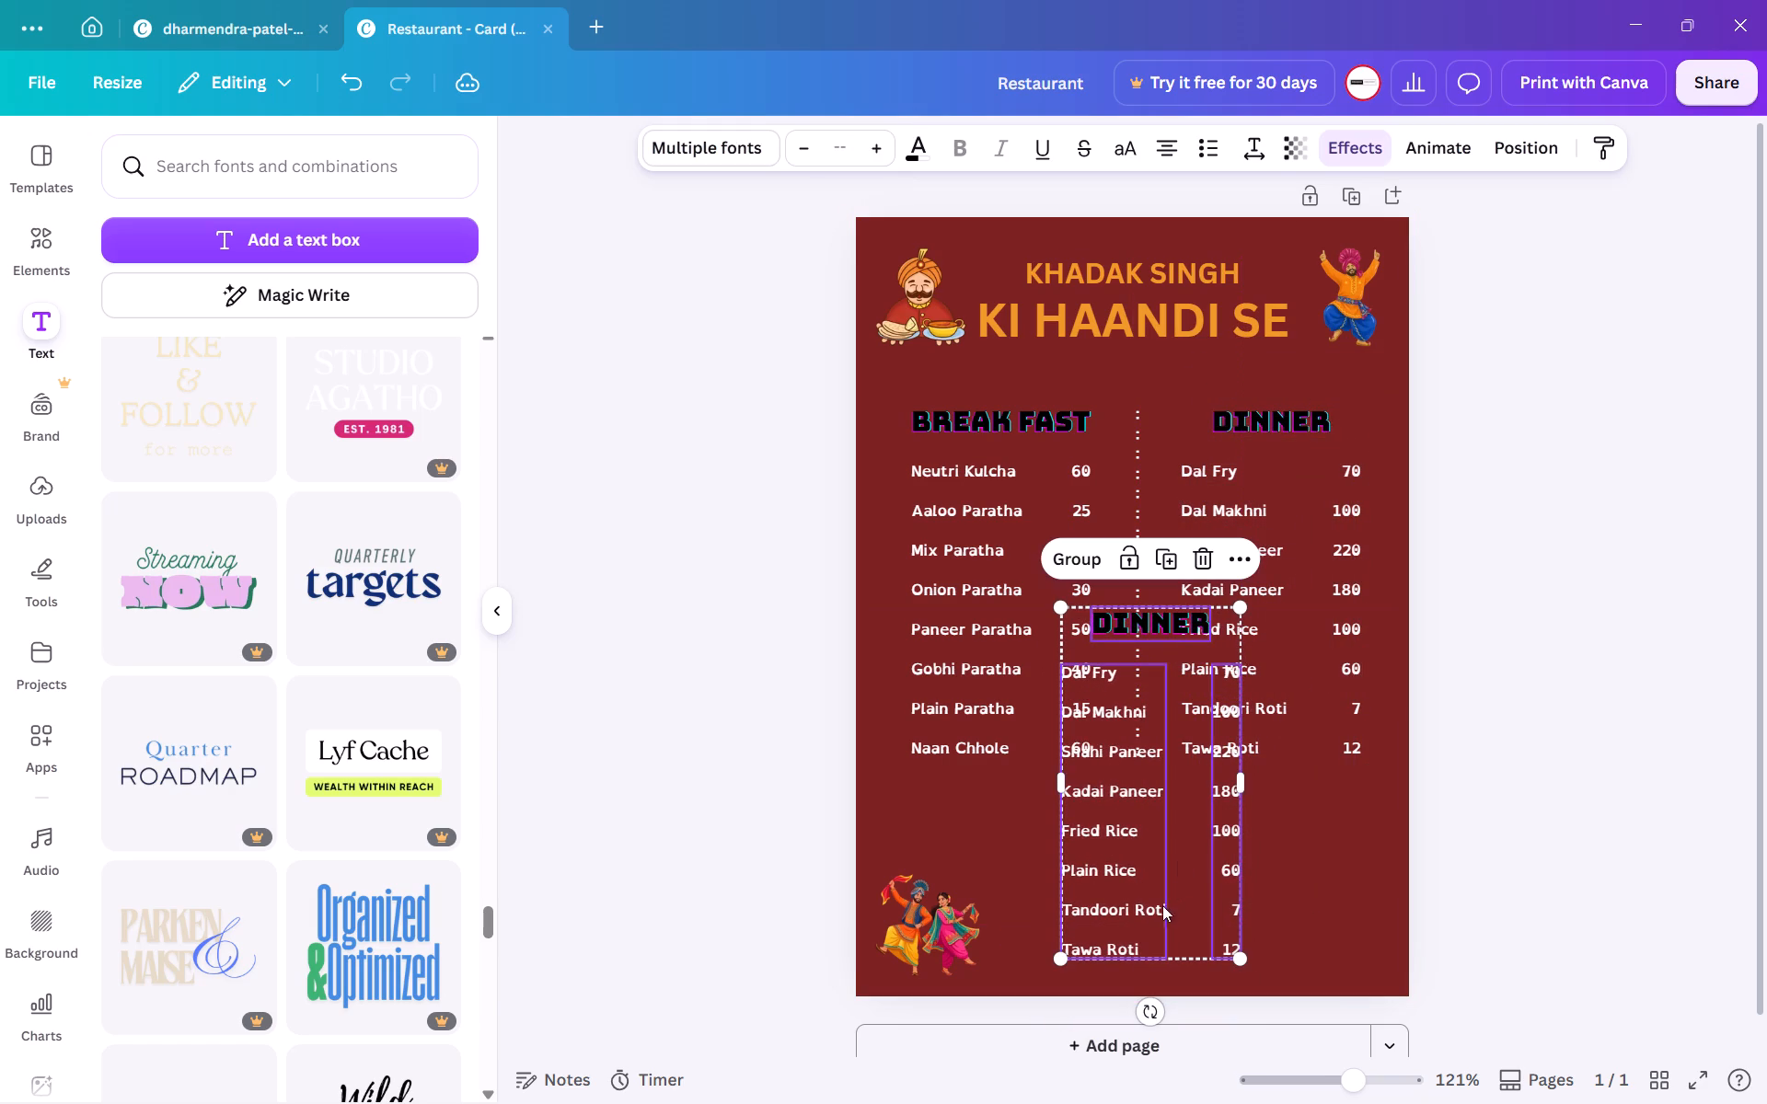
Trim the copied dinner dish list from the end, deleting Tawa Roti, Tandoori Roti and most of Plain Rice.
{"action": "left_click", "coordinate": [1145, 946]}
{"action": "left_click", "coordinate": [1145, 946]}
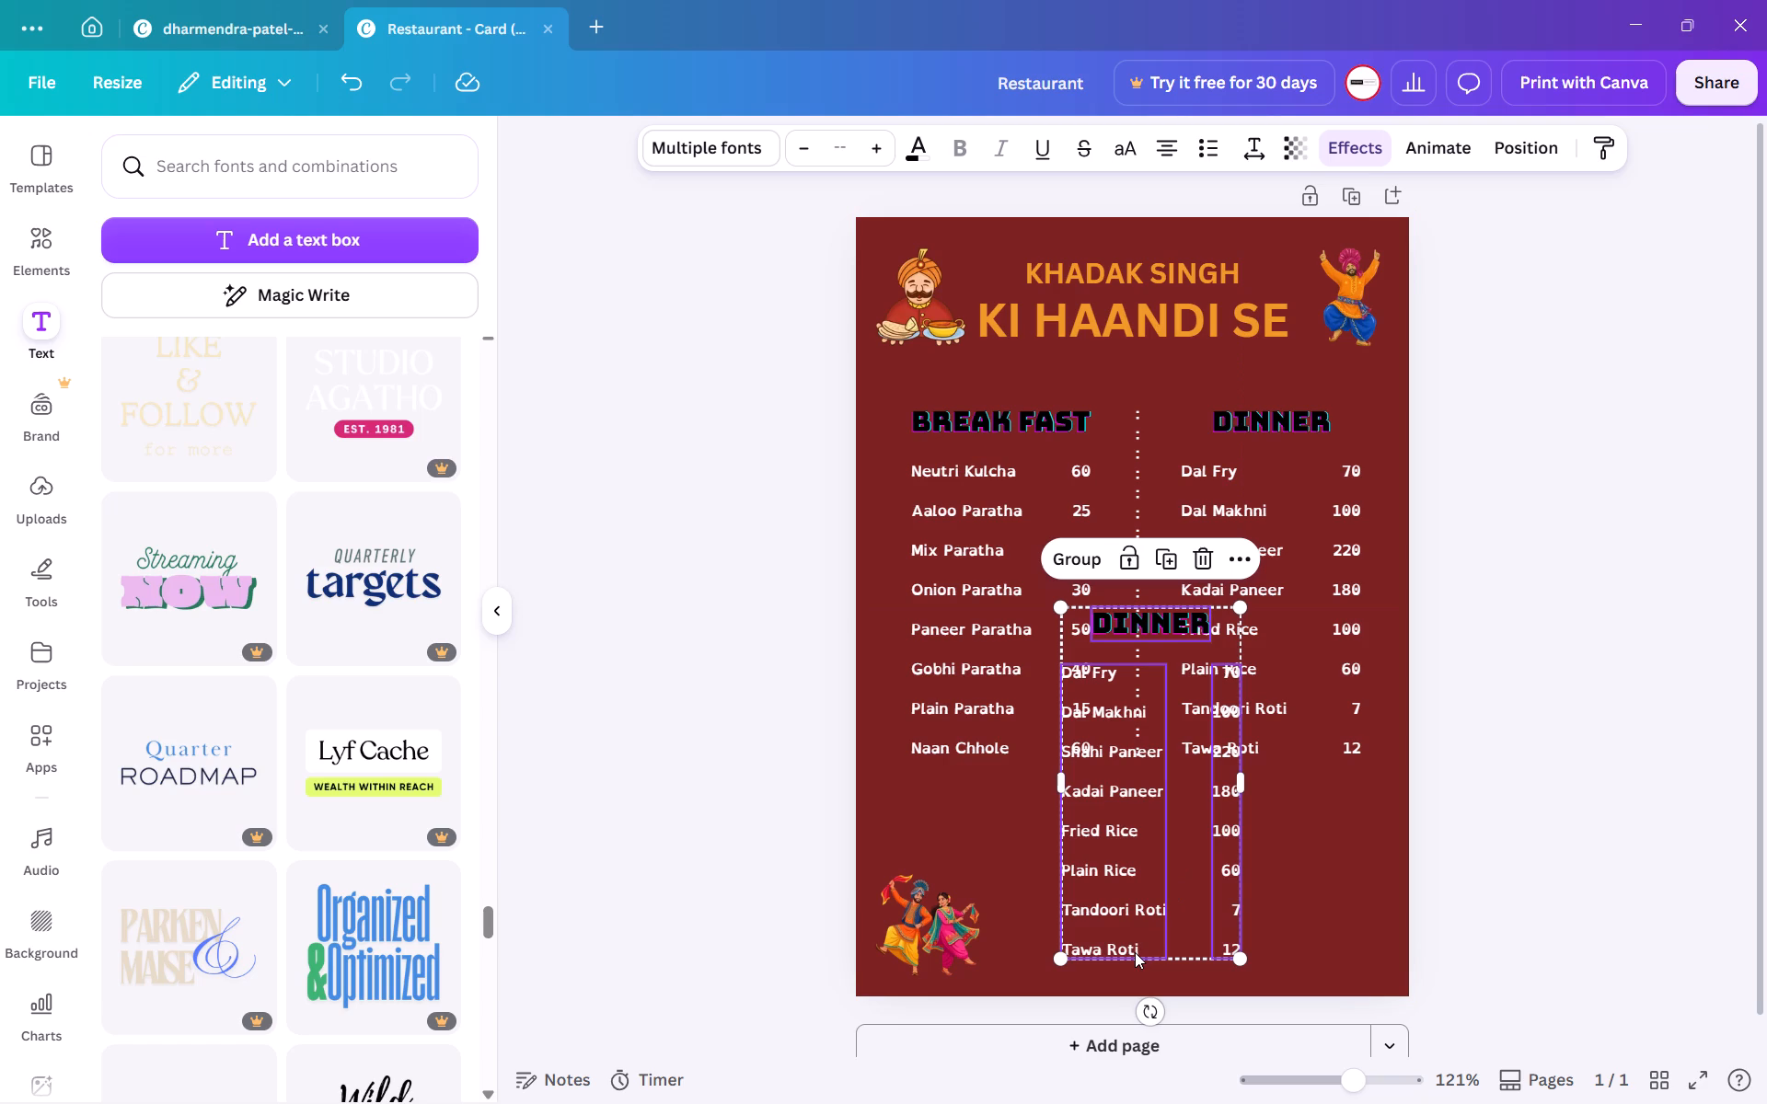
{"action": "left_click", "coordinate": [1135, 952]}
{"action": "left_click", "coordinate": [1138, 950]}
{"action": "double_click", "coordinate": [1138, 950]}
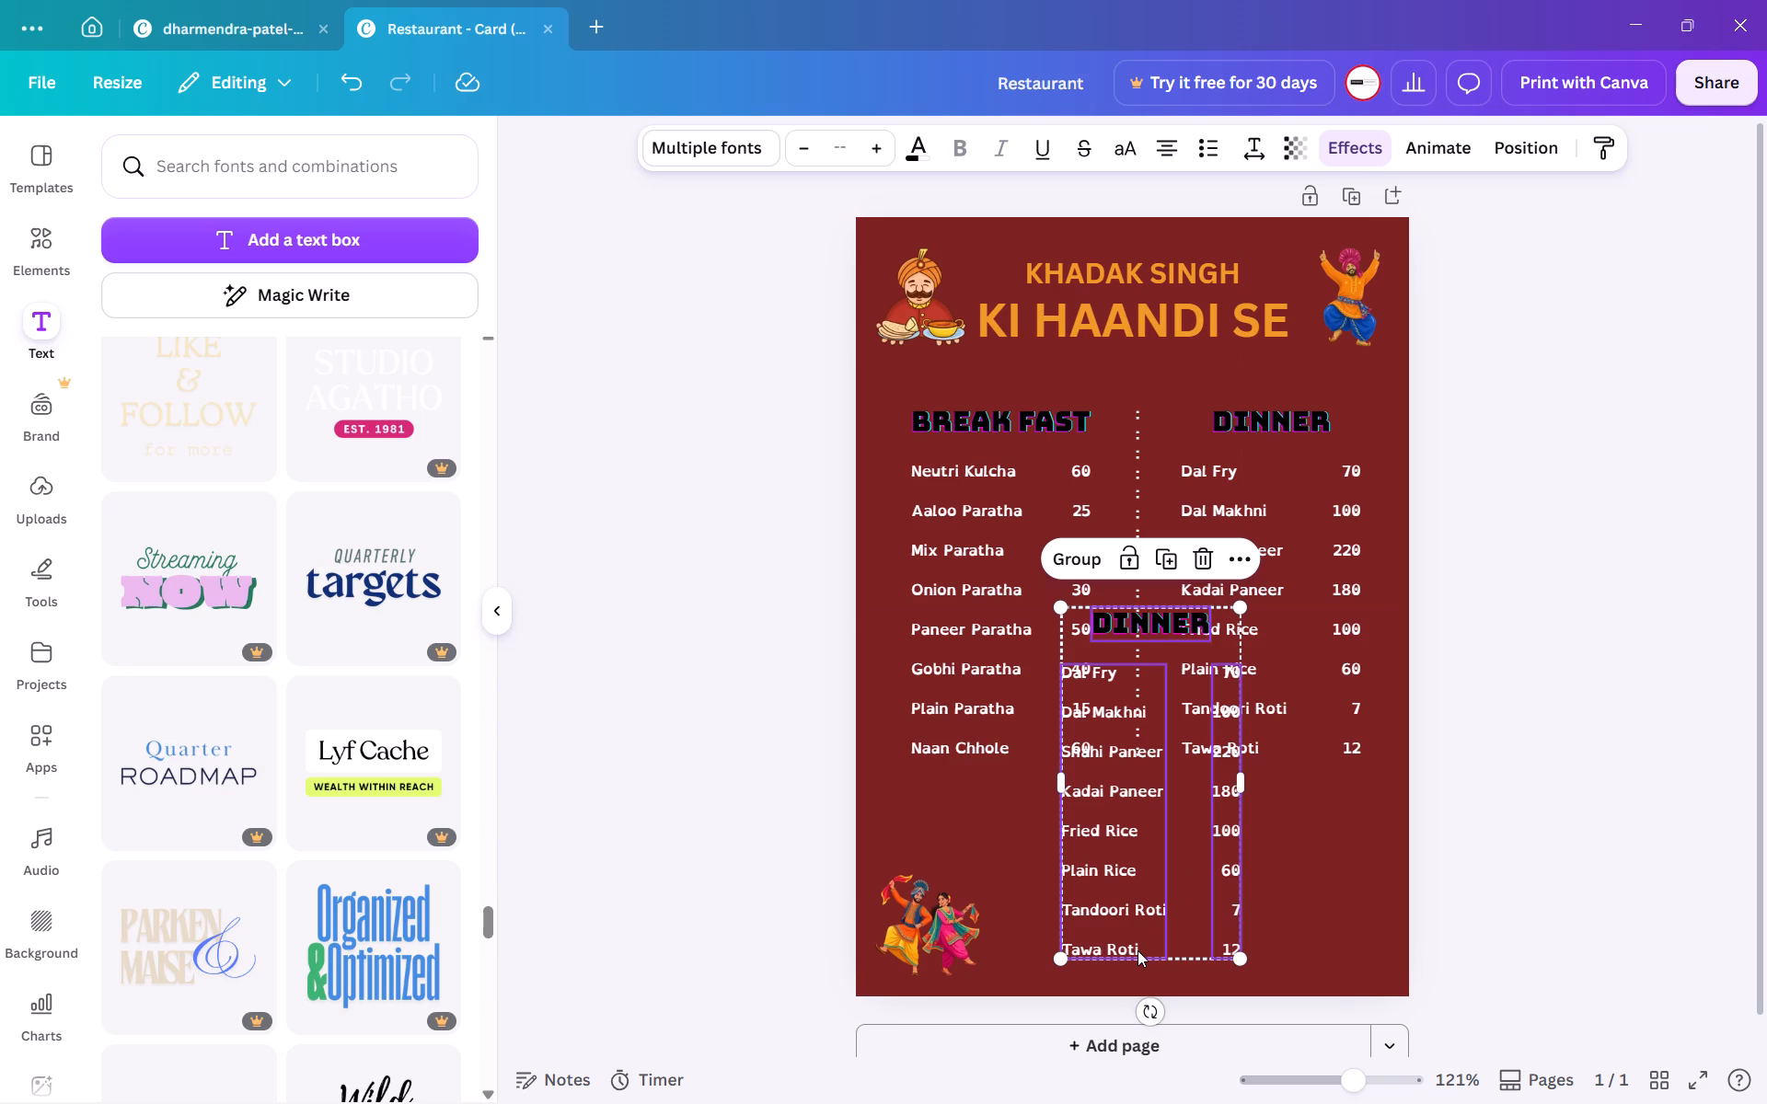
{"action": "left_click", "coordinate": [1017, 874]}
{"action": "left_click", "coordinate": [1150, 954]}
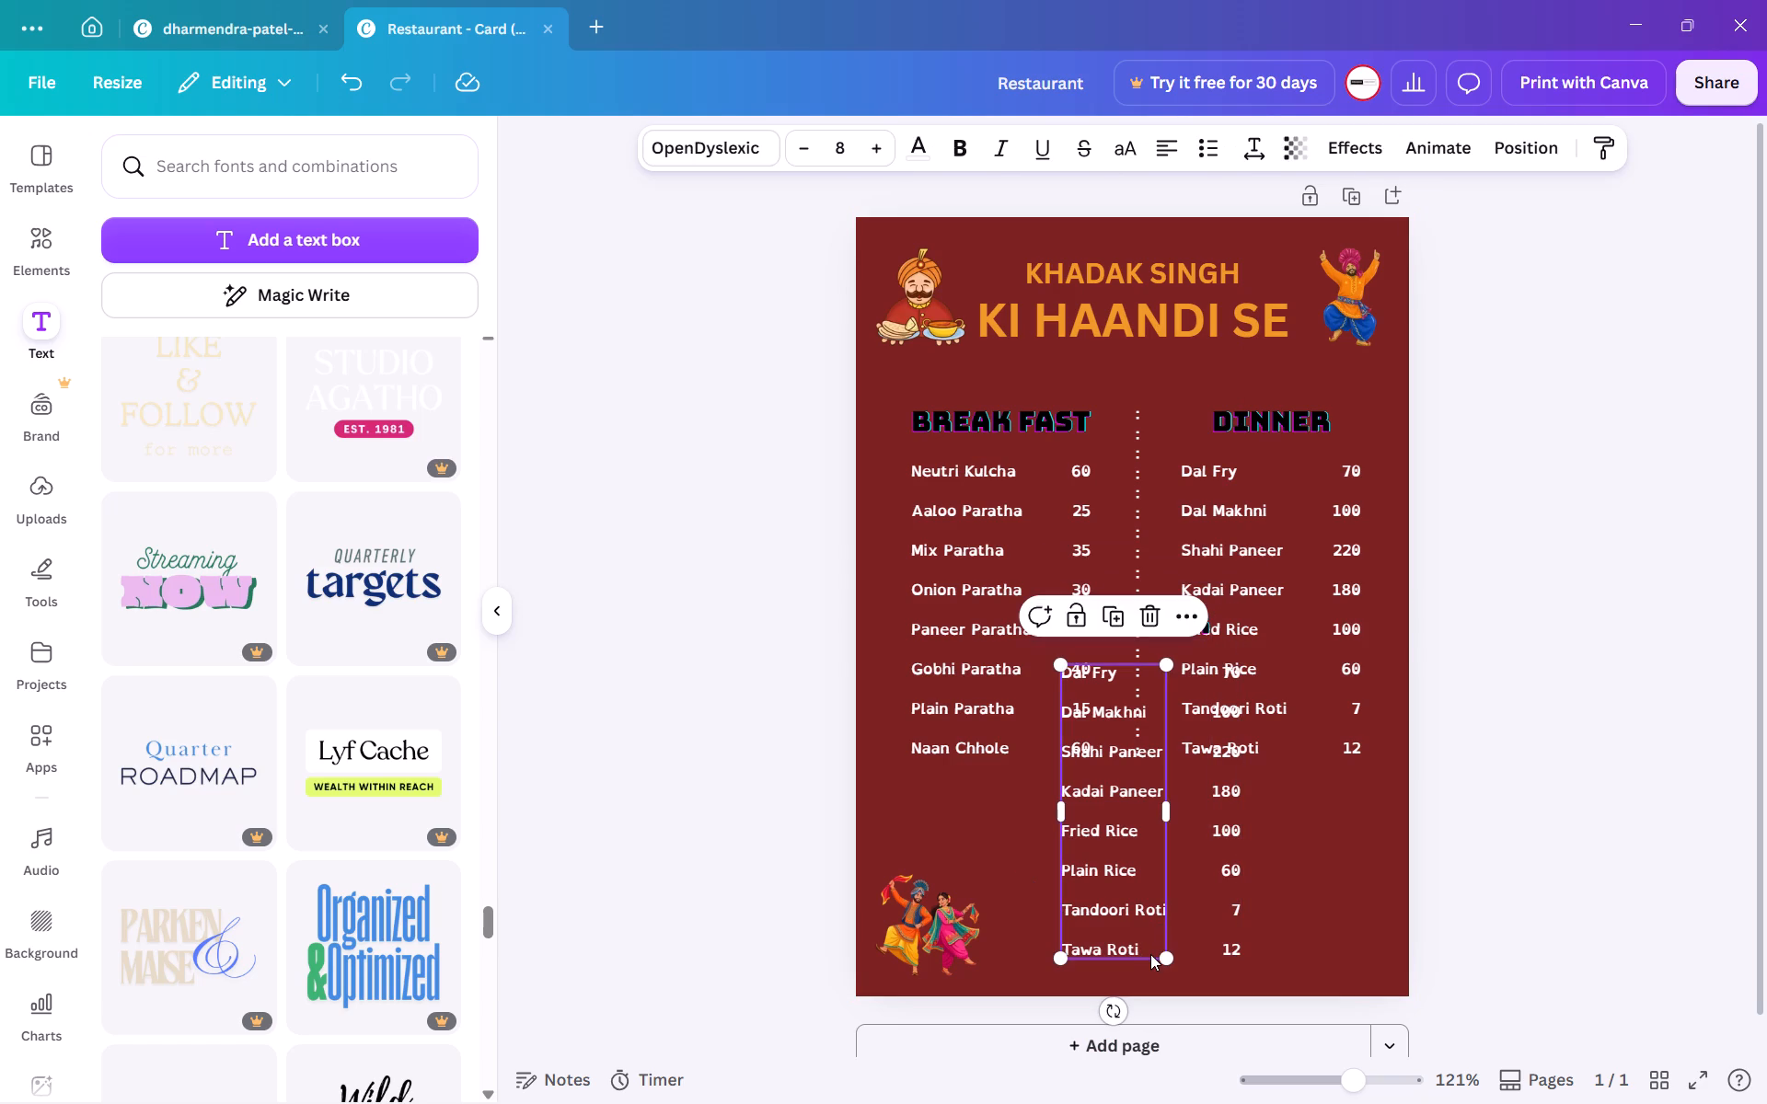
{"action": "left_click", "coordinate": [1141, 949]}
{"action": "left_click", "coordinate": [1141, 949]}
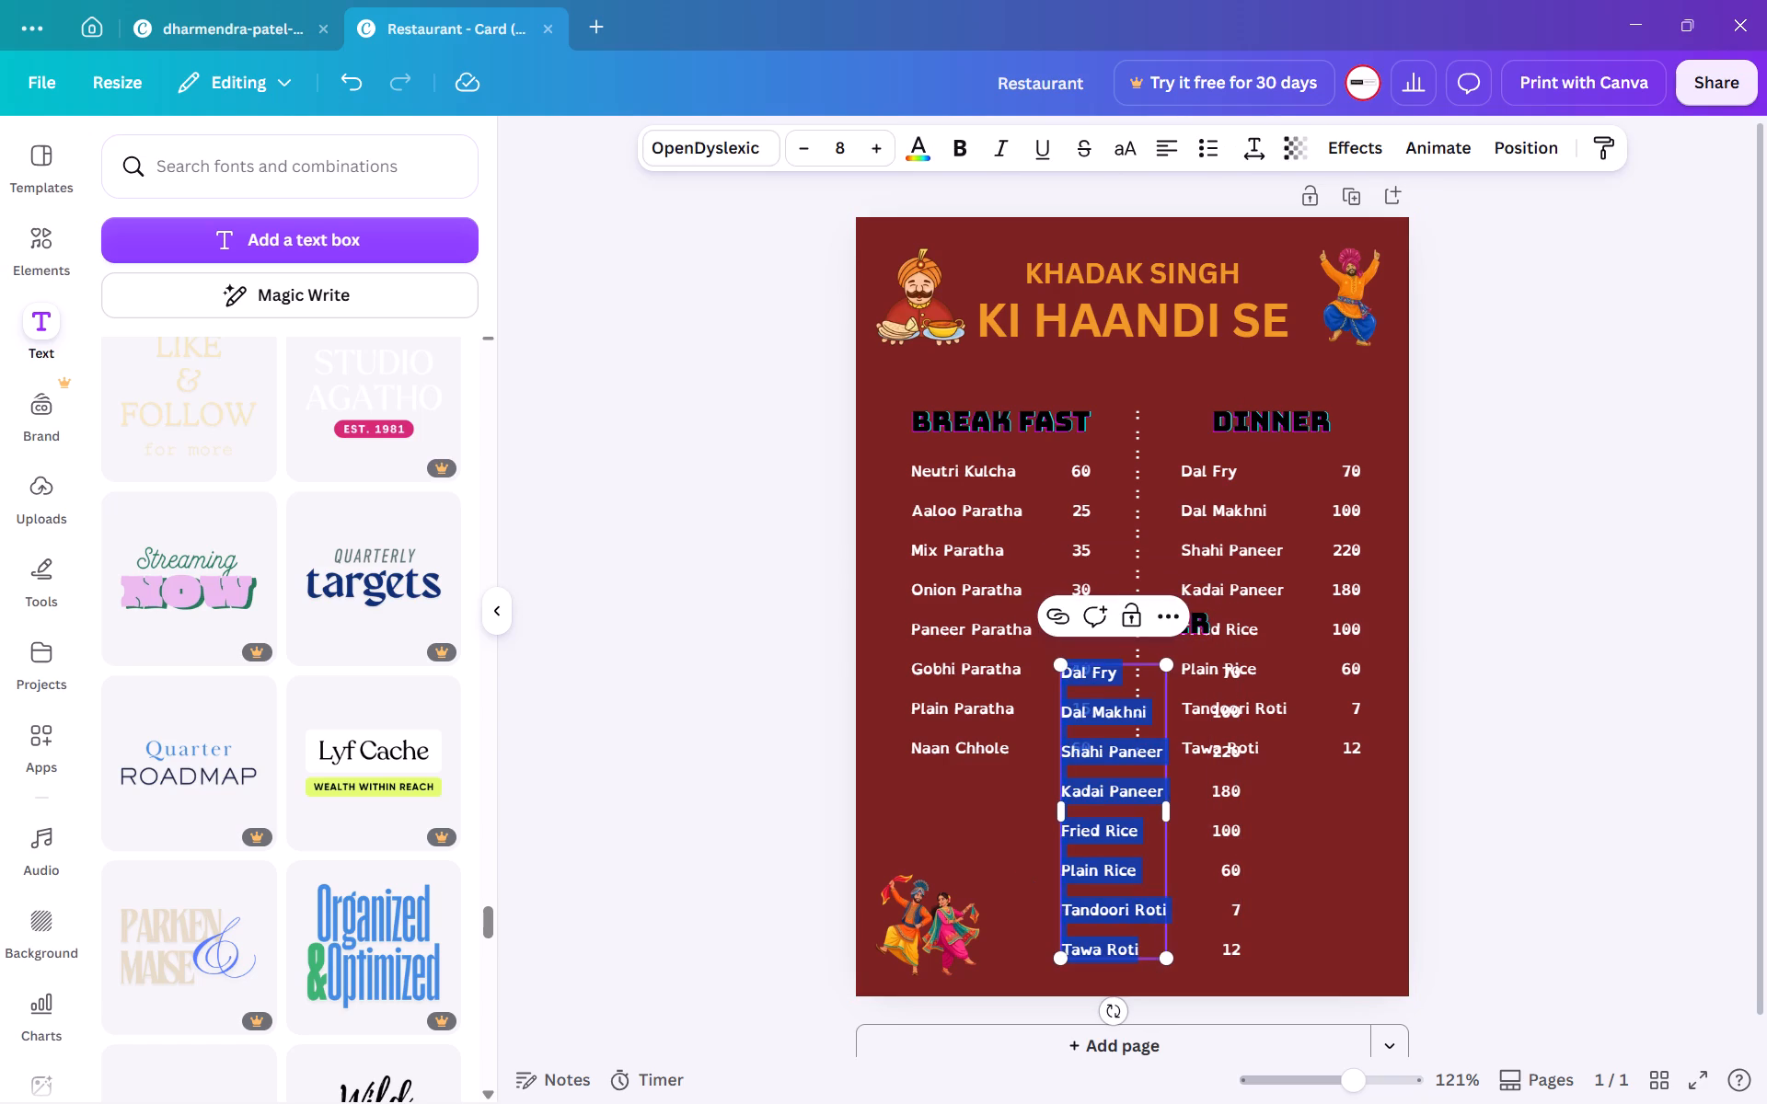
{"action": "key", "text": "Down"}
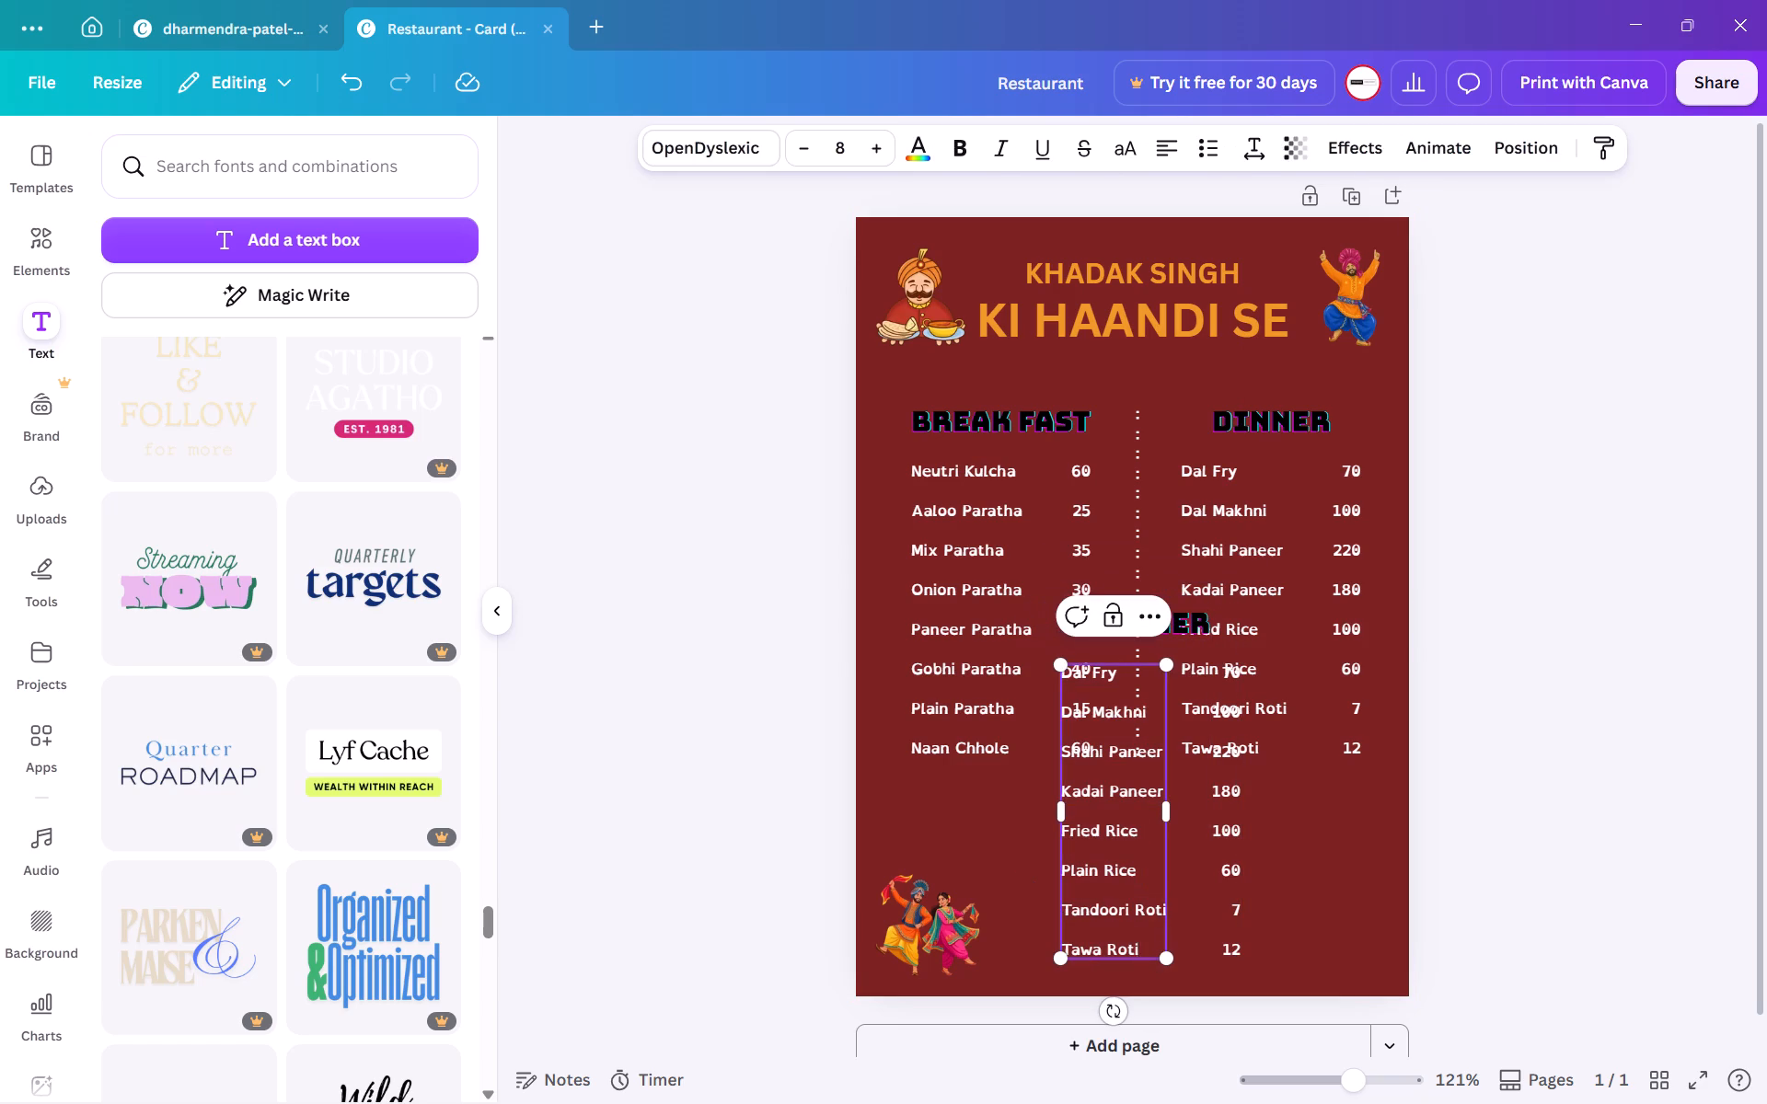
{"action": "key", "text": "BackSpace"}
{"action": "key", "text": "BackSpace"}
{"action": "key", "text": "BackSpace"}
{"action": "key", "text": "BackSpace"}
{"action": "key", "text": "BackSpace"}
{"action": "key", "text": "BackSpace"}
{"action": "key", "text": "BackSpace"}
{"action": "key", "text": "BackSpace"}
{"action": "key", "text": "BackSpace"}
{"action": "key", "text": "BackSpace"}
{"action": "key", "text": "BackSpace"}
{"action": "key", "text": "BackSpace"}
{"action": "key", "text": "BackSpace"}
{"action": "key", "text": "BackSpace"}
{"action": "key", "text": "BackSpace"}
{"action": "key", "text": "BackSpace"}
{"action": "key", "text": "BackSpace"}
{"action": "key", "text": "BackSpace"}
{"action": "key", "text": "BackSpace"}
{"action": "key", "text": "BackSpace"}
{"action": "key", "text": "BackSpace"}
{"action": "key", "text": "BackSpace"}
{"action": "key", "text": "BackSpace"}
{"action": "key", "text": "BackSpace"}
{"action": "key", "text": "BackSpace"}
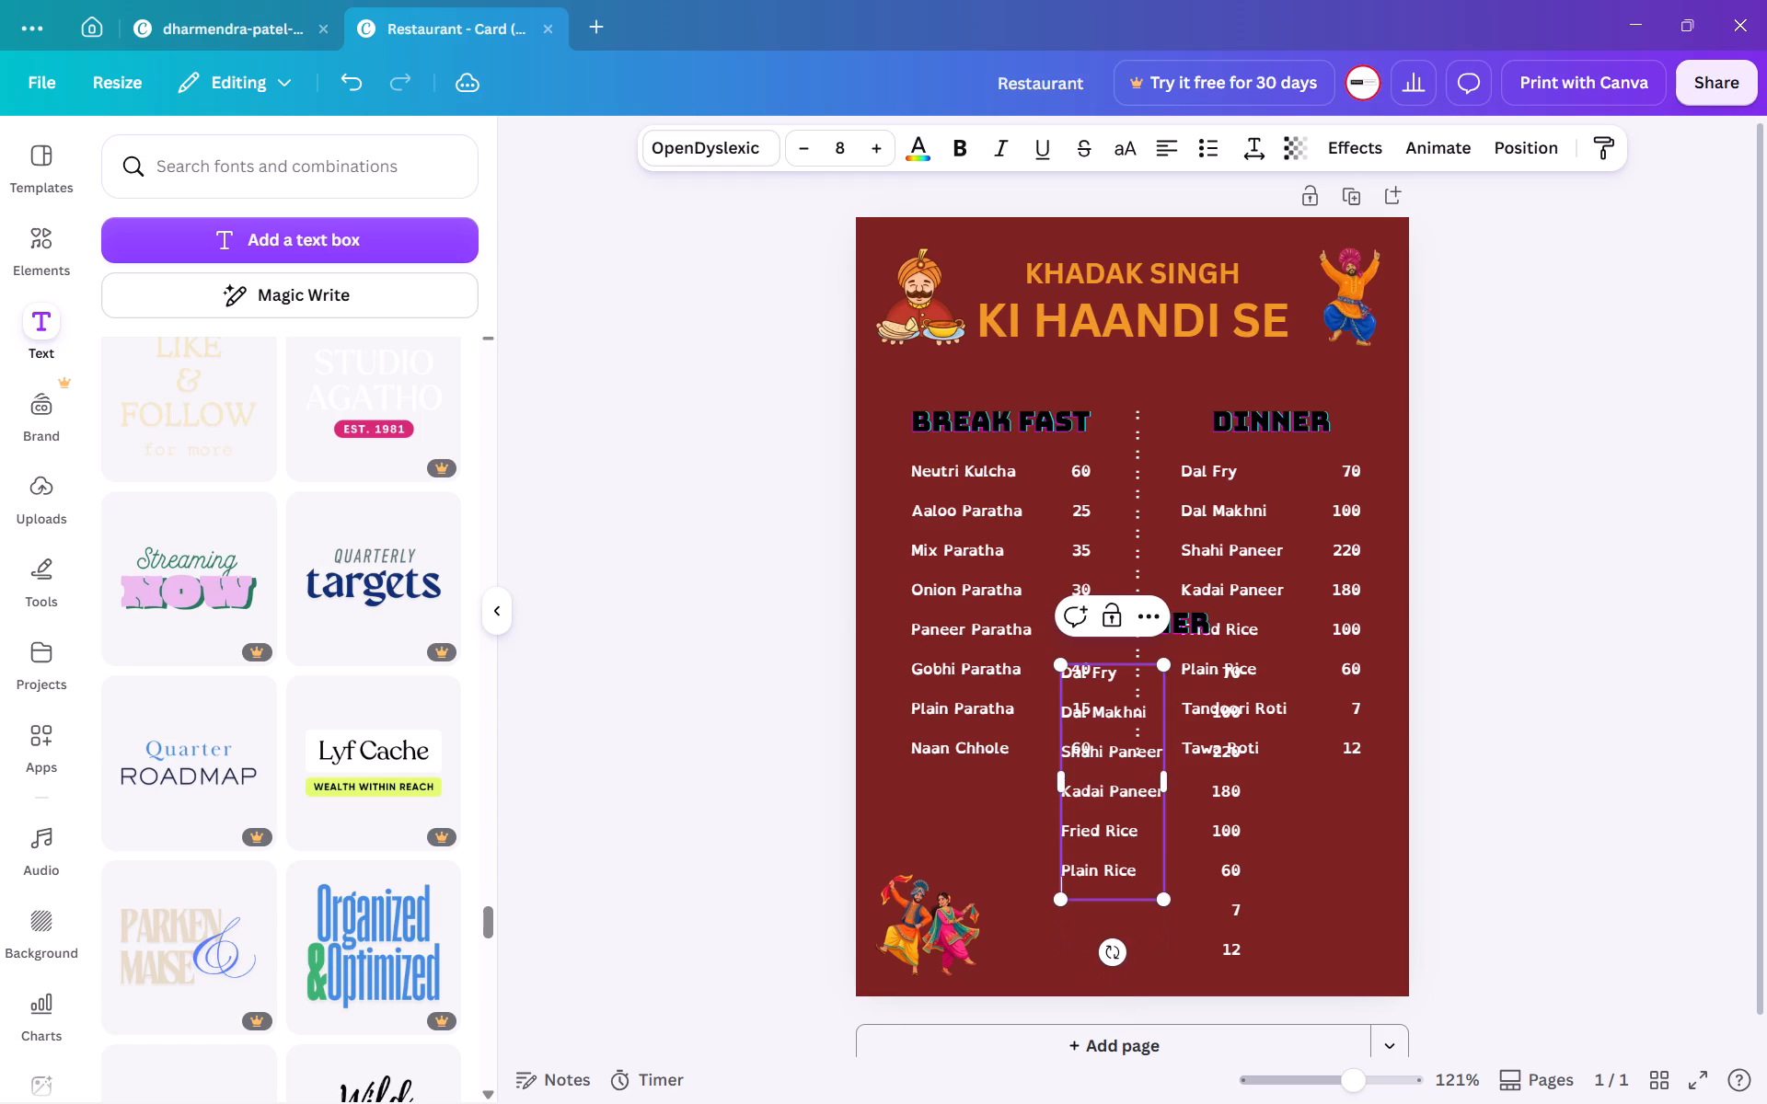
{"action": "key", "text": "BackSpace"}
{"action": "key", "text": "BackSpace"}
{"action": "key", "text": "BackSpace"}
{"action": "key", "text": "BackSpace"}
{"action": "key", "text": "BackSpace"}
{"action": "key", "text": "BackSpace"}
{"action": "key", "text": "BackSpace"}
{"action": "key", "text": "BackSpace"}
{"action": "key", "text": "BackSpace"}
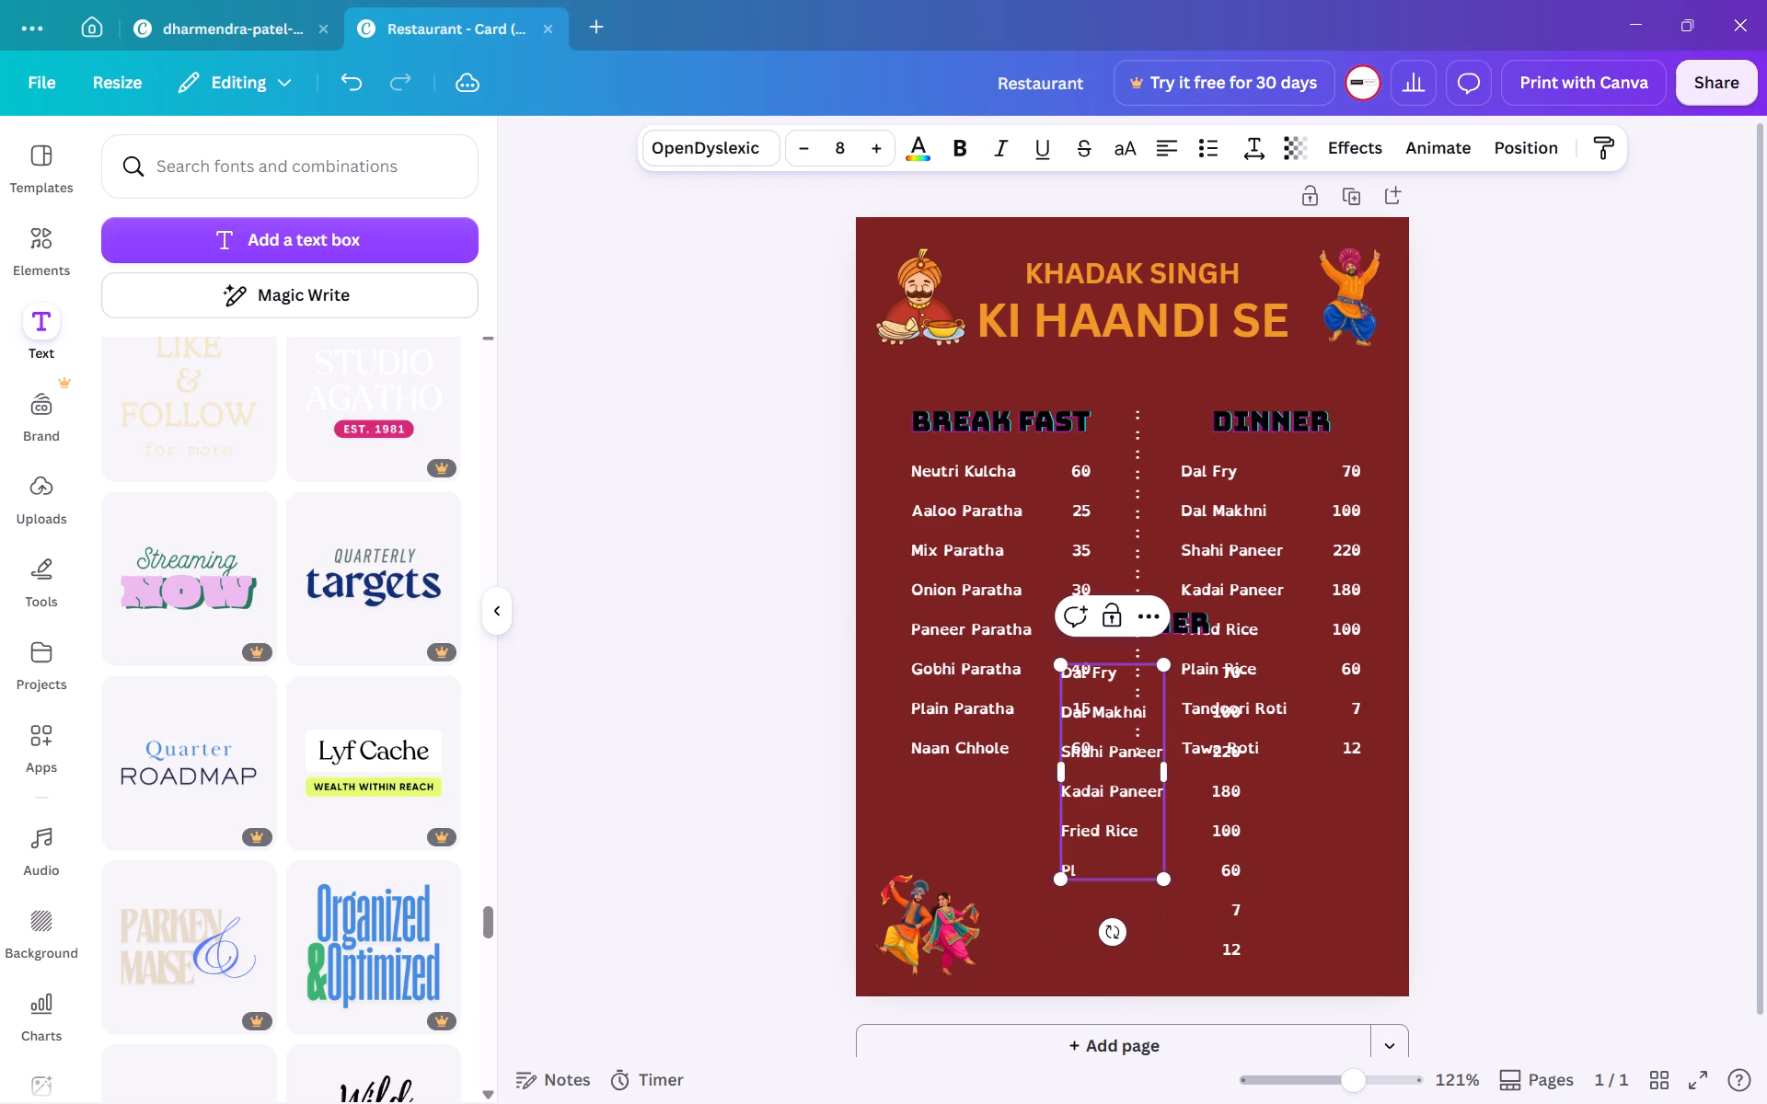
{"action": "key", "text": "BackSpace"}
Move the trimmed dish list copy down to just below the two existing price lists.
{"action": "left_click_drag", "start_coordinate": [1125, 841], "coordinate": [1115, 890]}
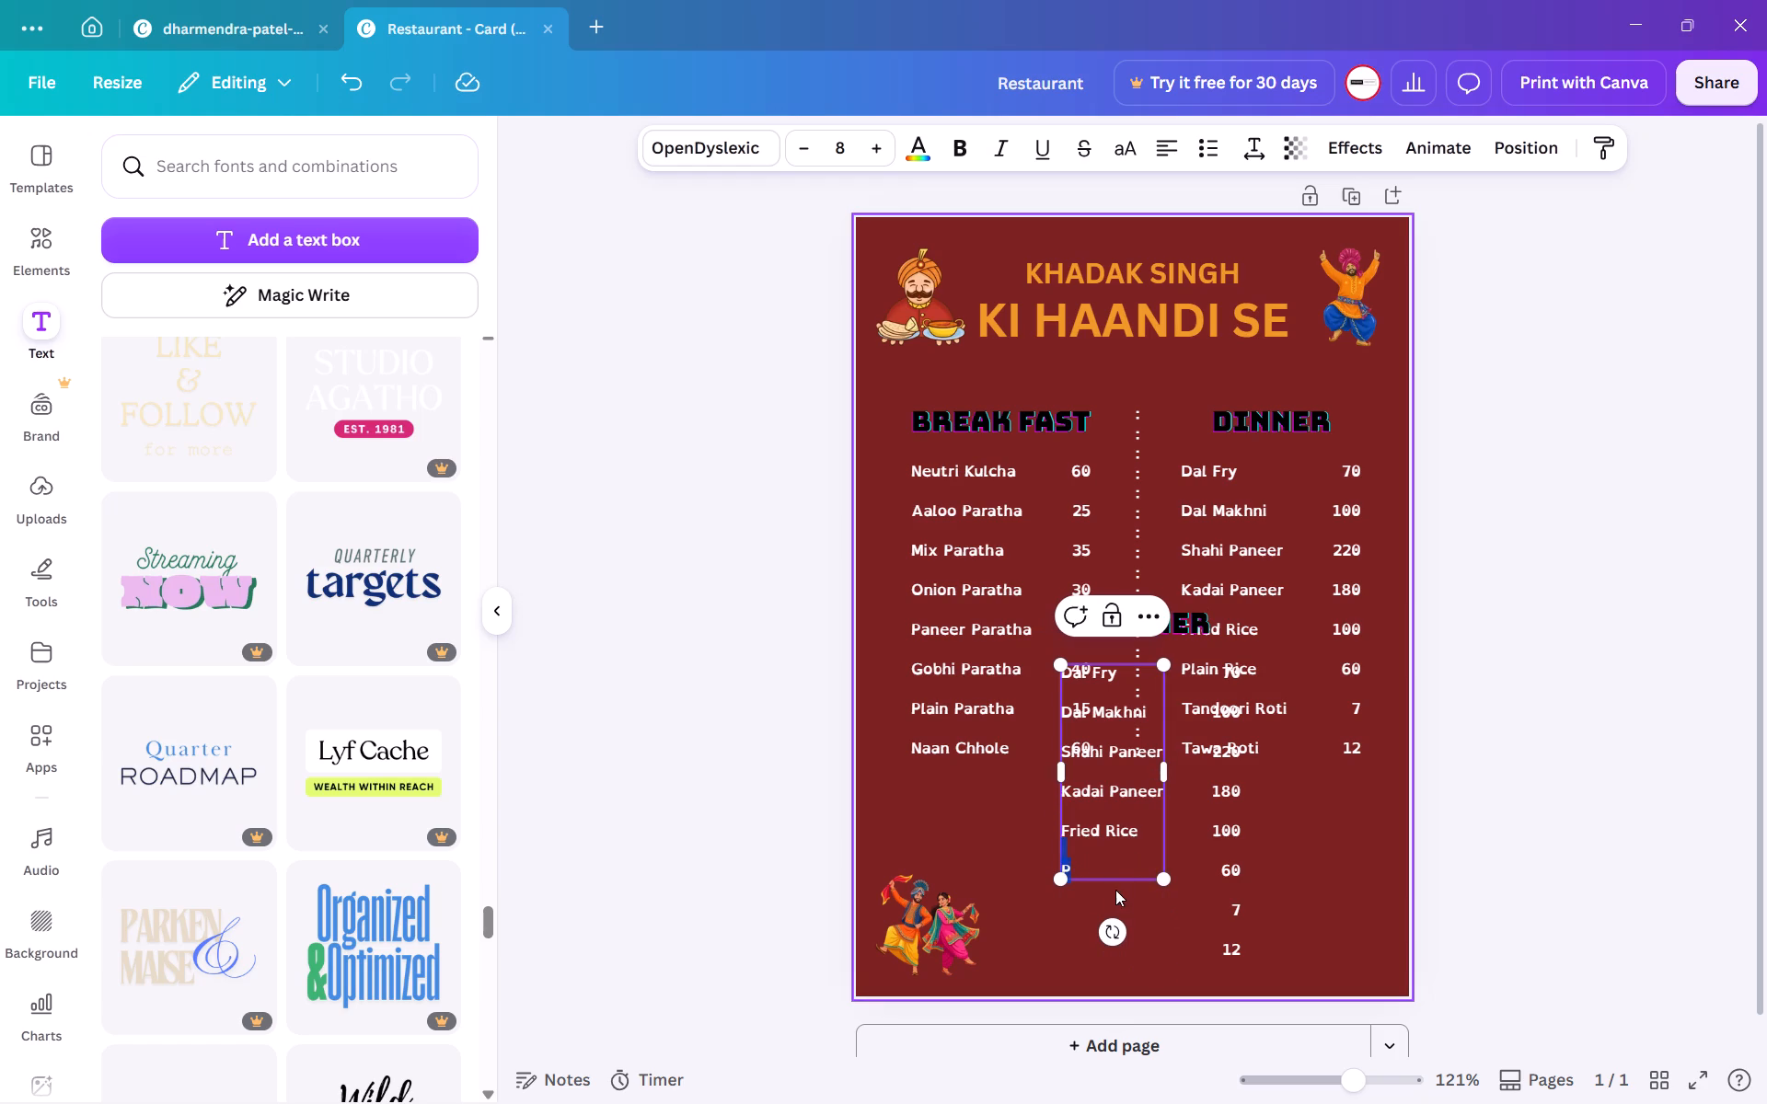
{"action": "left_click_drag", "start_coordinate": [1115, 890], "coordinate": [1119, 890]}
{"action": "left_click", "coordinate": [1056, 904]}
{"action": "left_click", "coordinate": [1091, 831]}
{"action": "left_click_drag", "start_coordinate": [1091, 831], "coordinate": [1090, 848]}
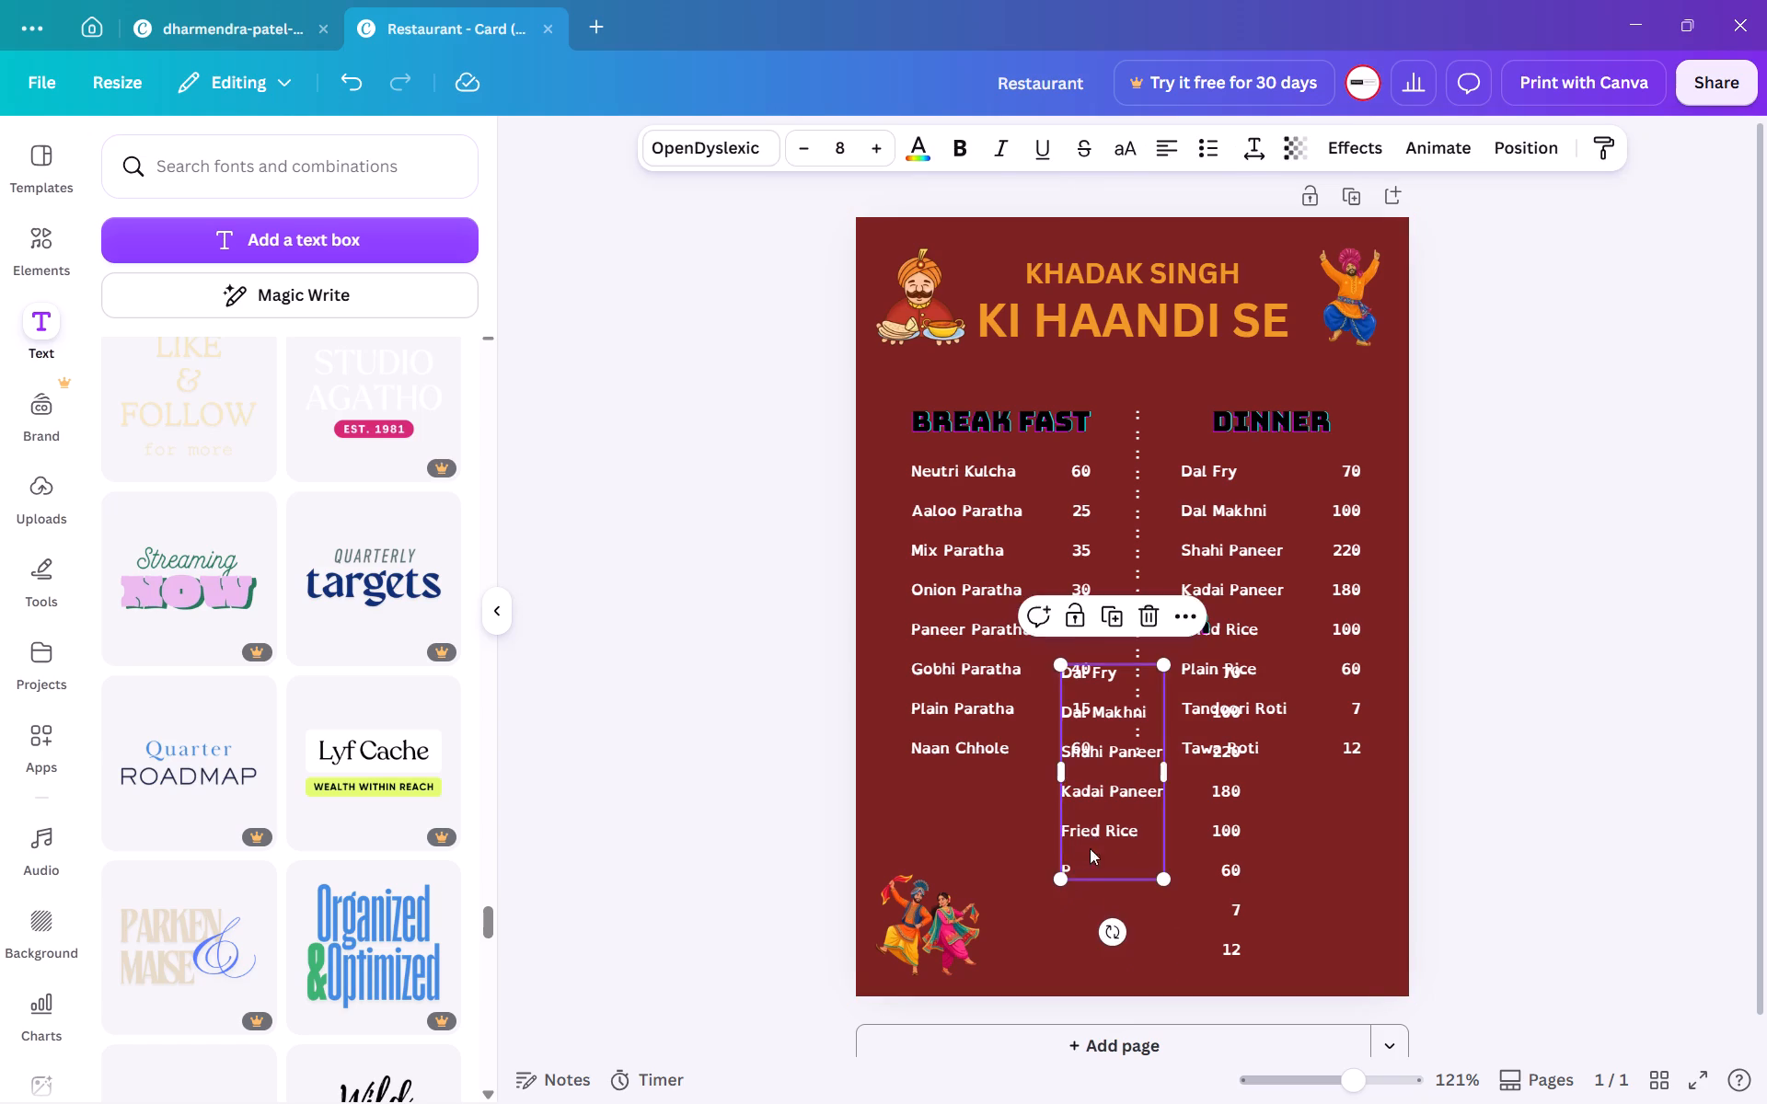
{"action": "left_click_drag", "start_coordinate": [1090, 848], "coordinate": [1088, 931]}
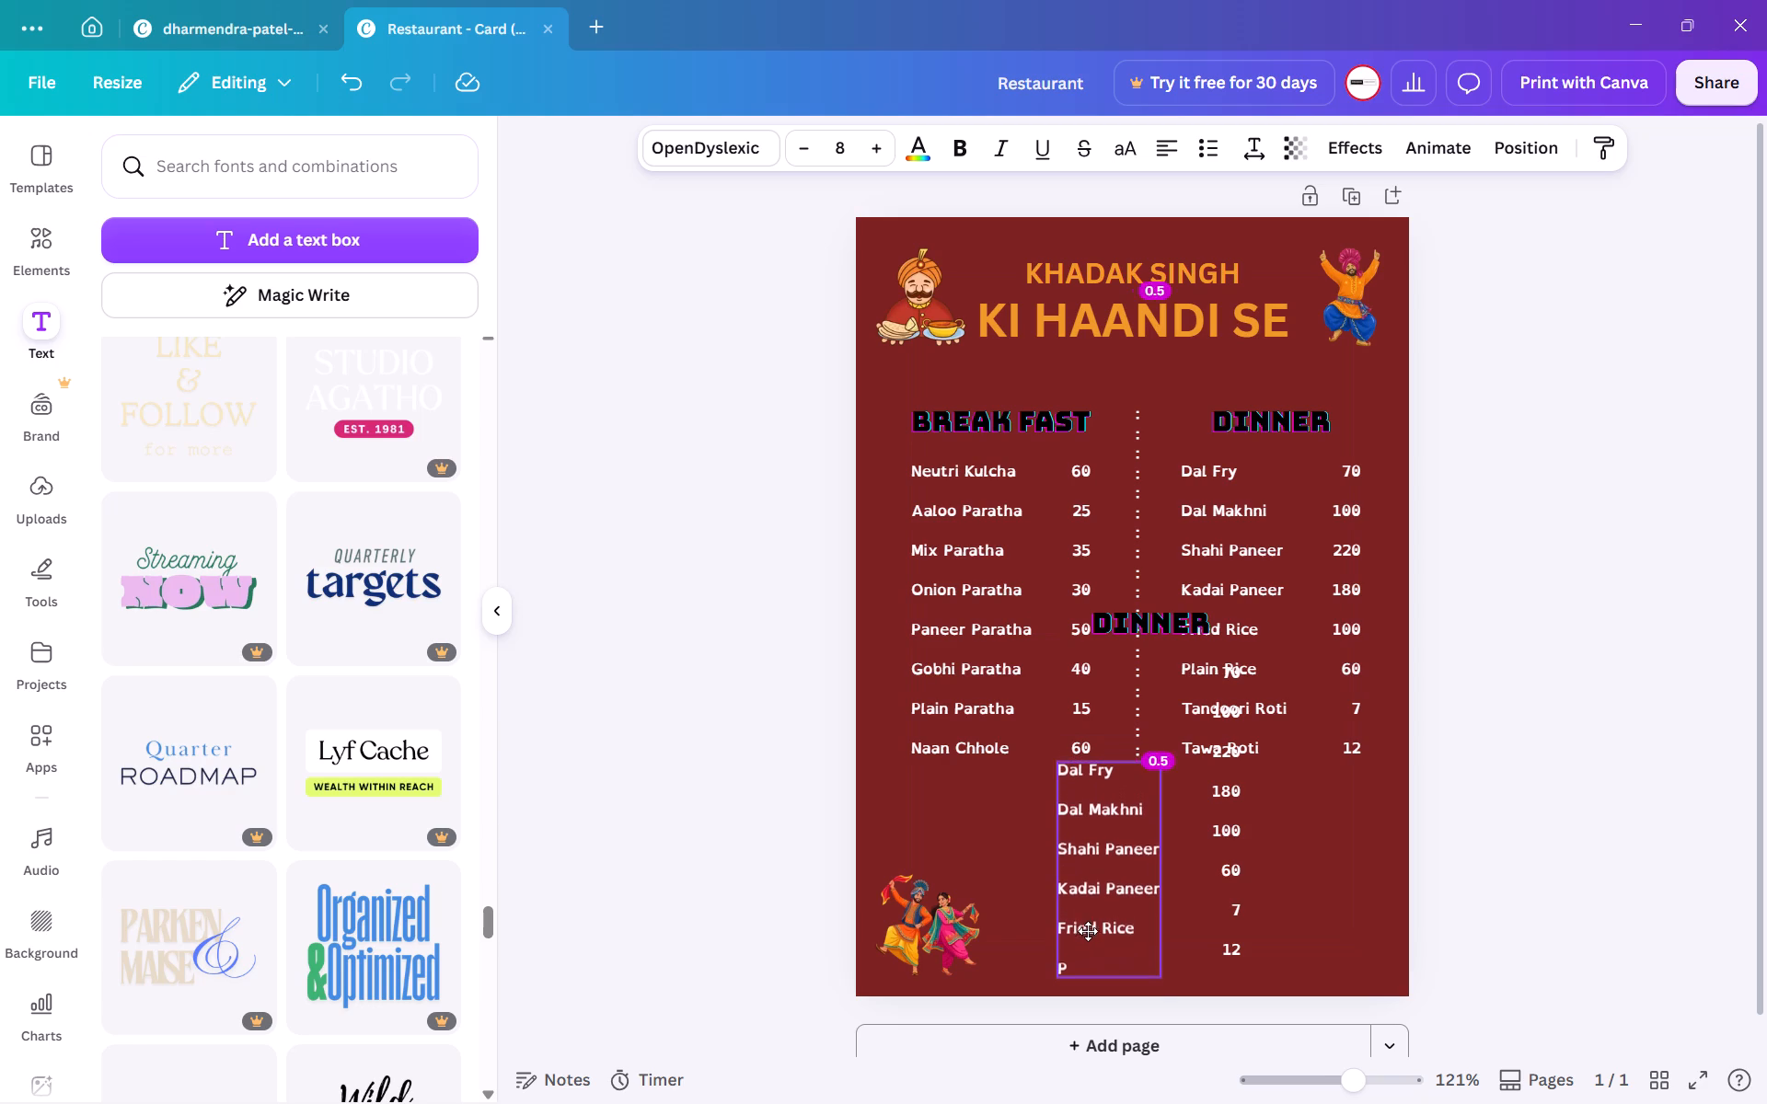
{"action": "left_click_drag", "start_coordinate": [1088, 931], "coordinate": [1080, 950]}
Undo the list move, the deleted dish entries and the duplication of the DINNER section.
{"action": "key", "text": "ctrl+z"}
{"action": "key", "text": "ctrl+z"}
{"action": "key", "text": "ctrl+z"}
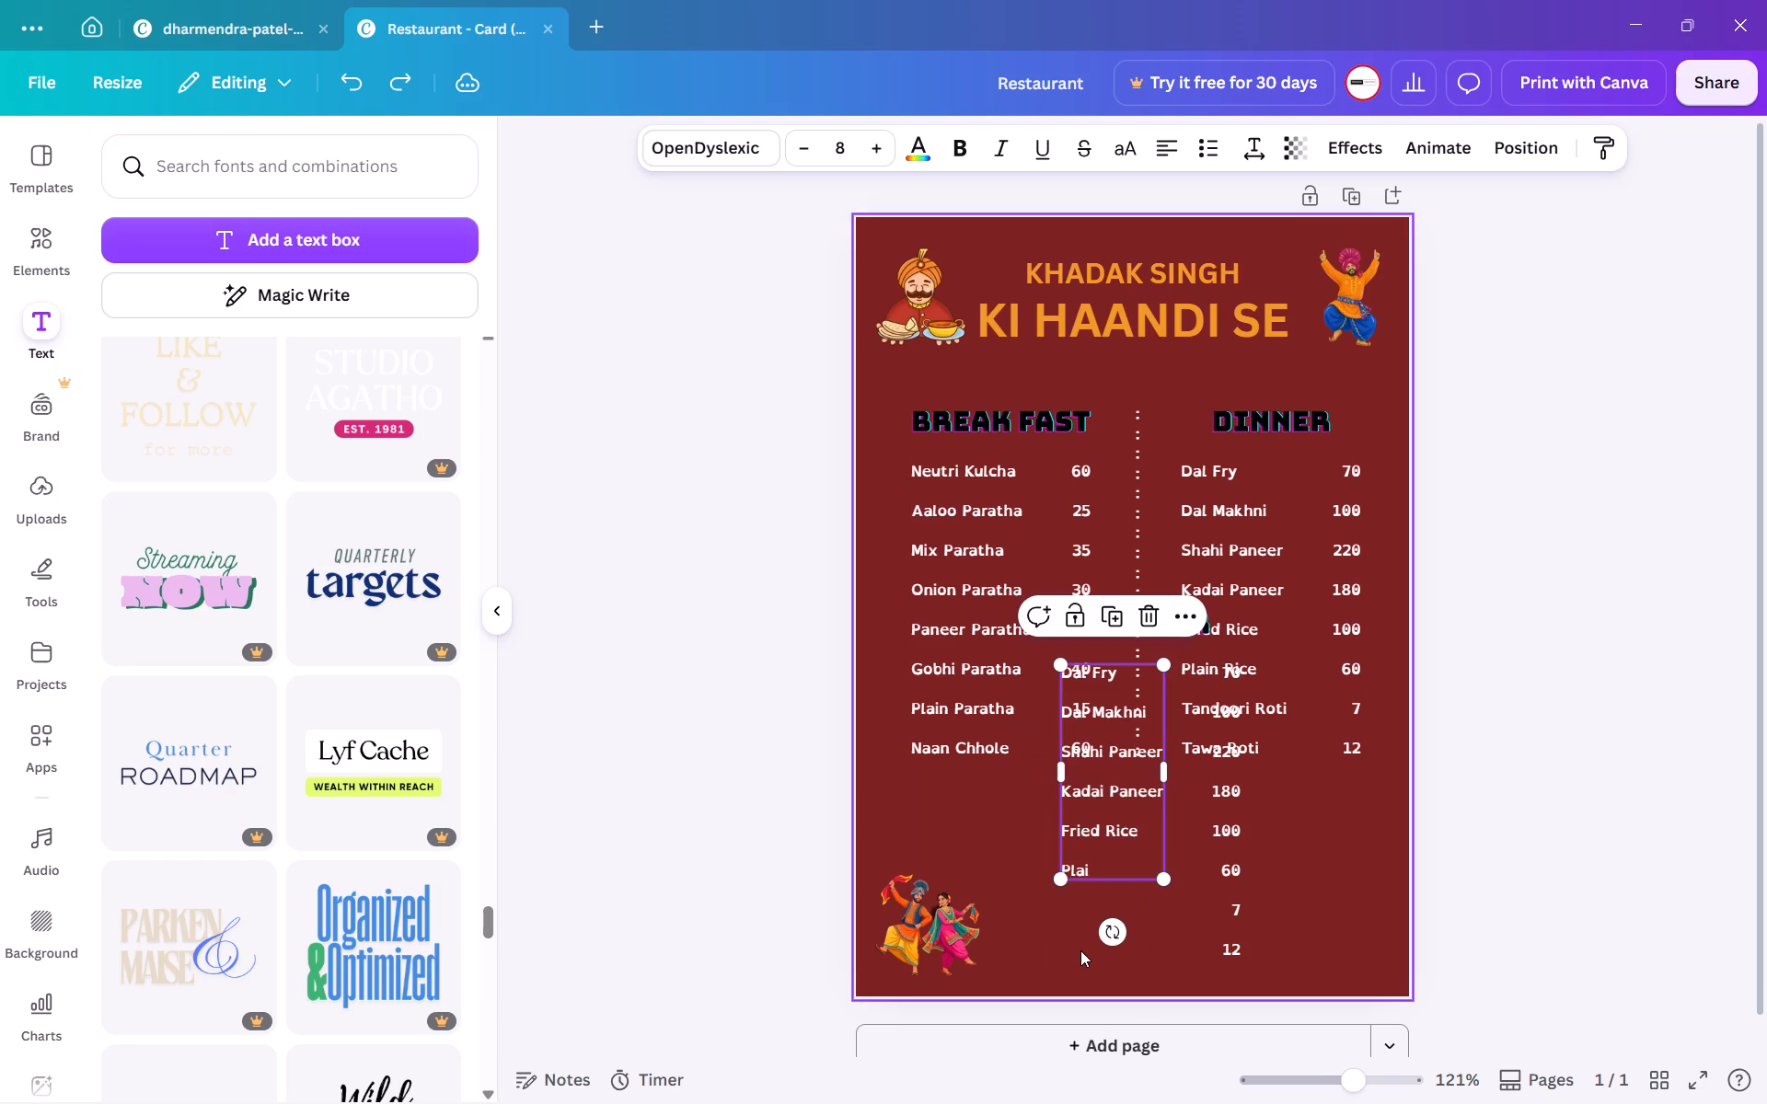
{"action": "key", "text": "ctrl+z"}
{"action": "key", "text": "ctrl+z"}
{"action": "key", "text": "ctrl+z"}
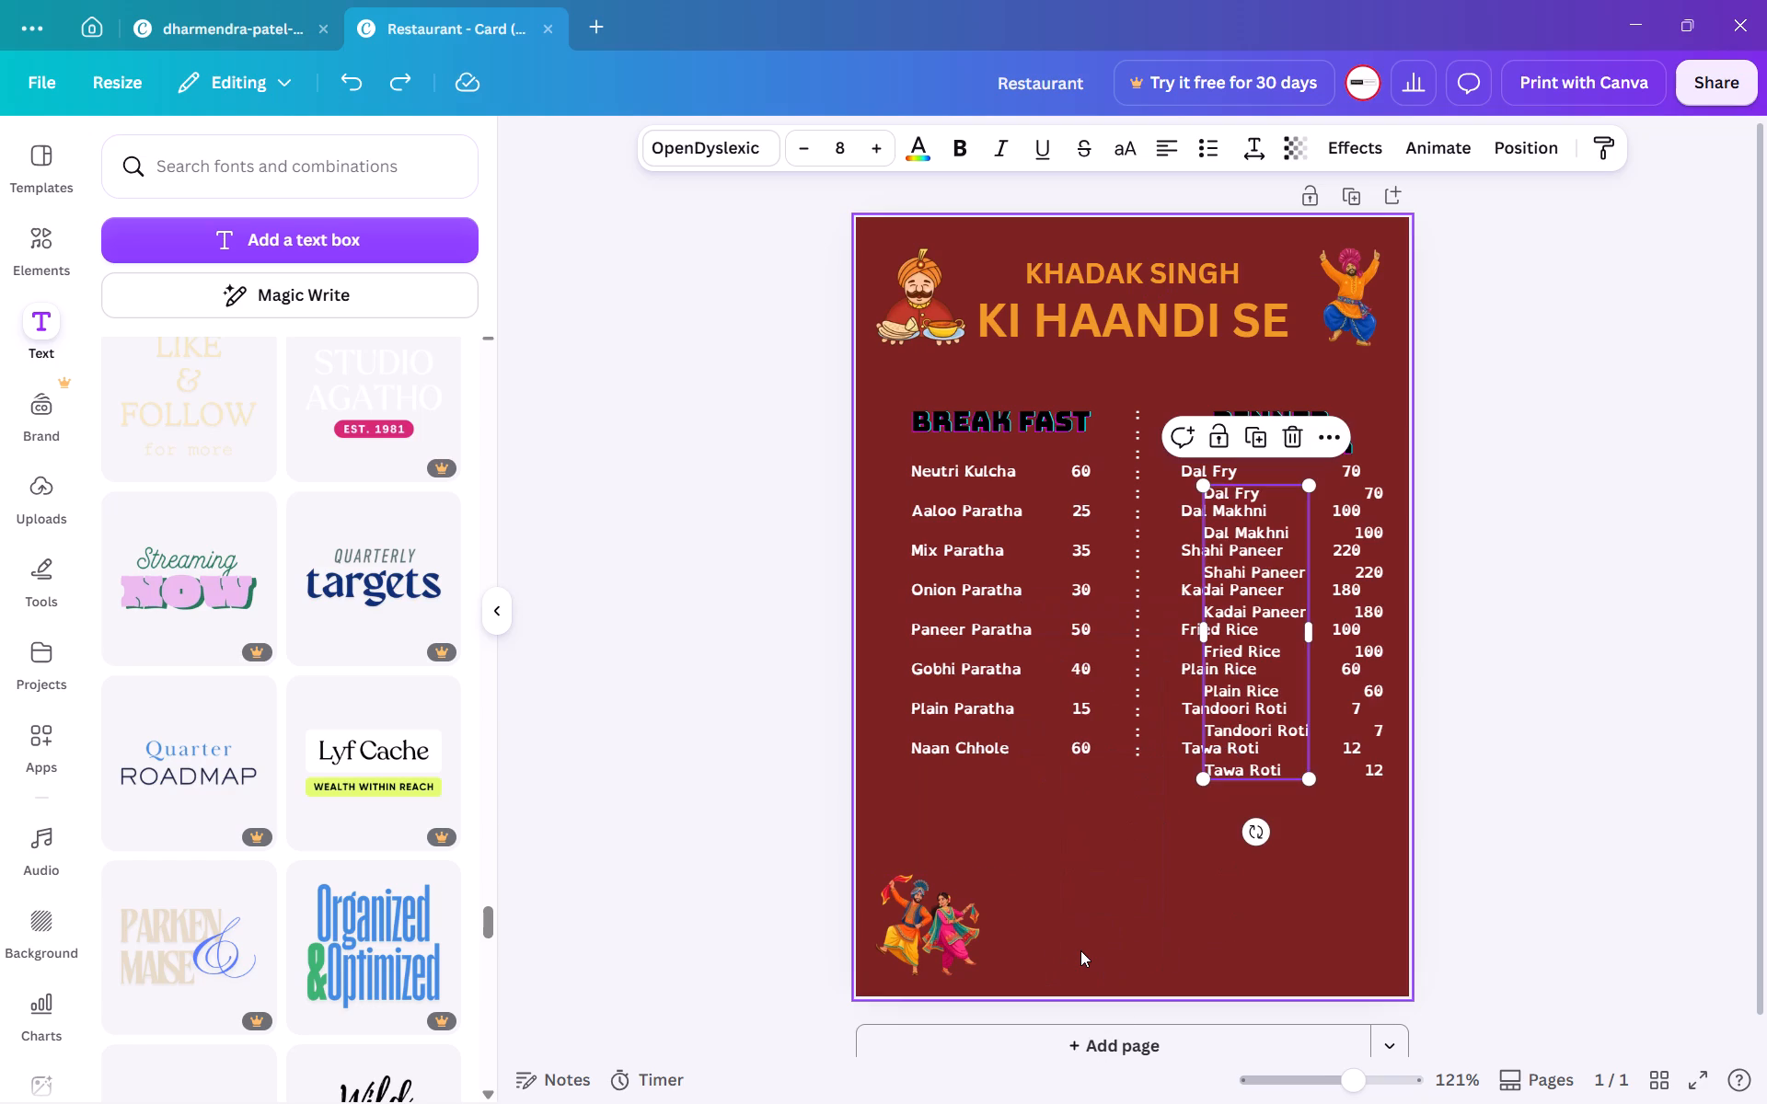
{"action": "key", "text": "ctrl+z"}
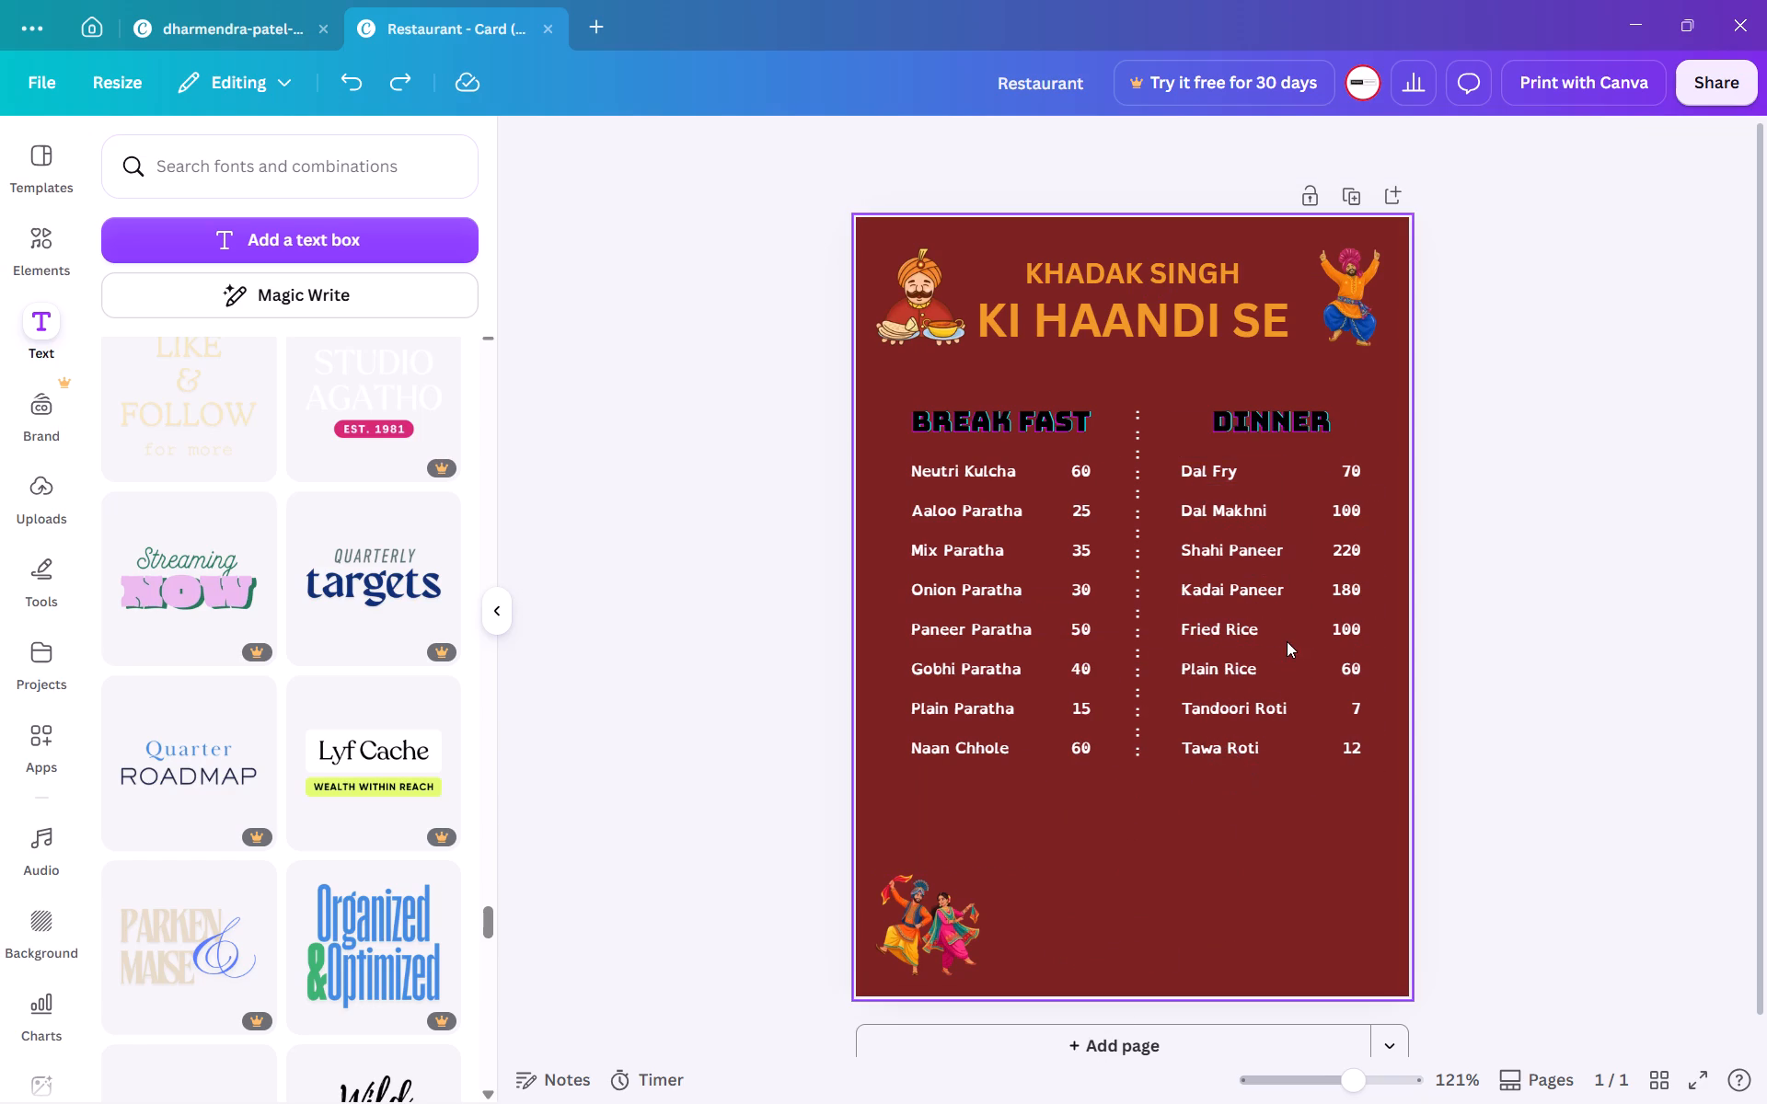
Duplicate the DINNER heading with its dish and price lists and place the copy centred just below the dotted divider.
{"action": "left_click_drag", "start_coordinate": [1193, 402], "coordinate": [1339, 759]}
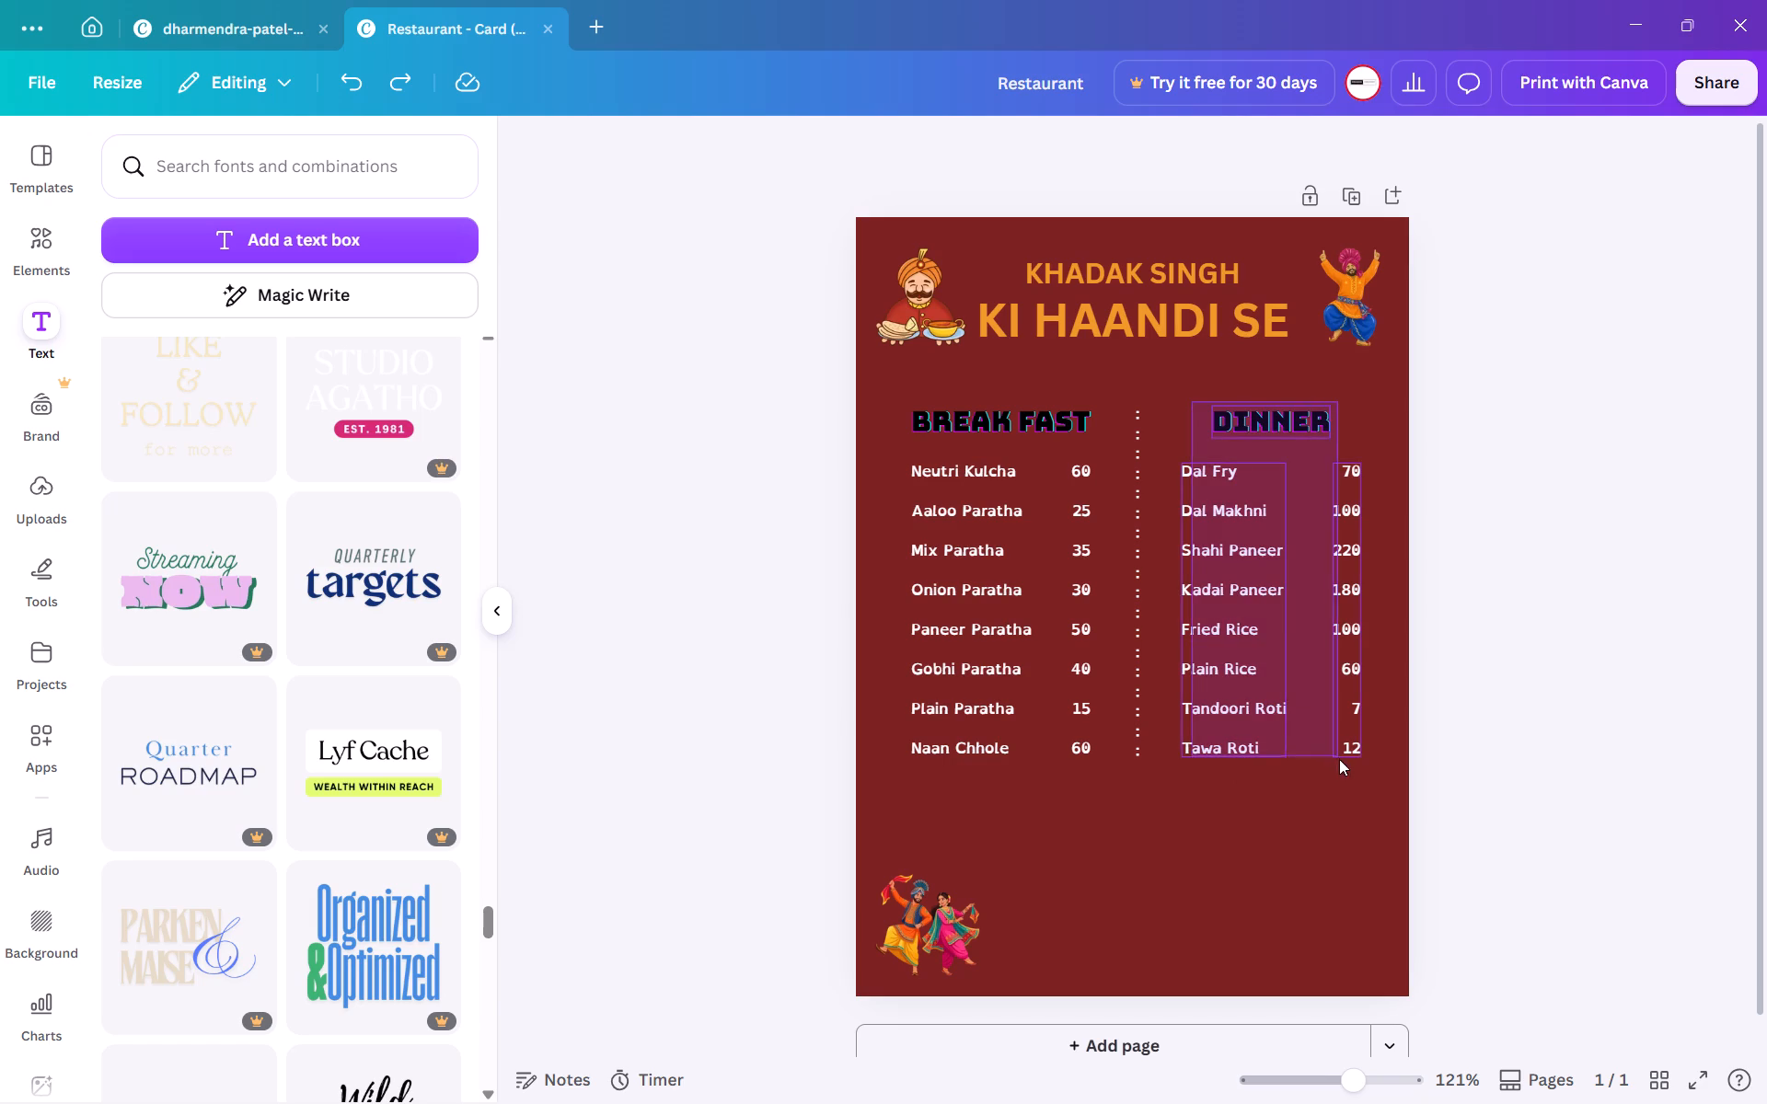
{"action": "left_click_drag", "start_coordinate": [1339, 759], "coordinate": [1363, 781]}
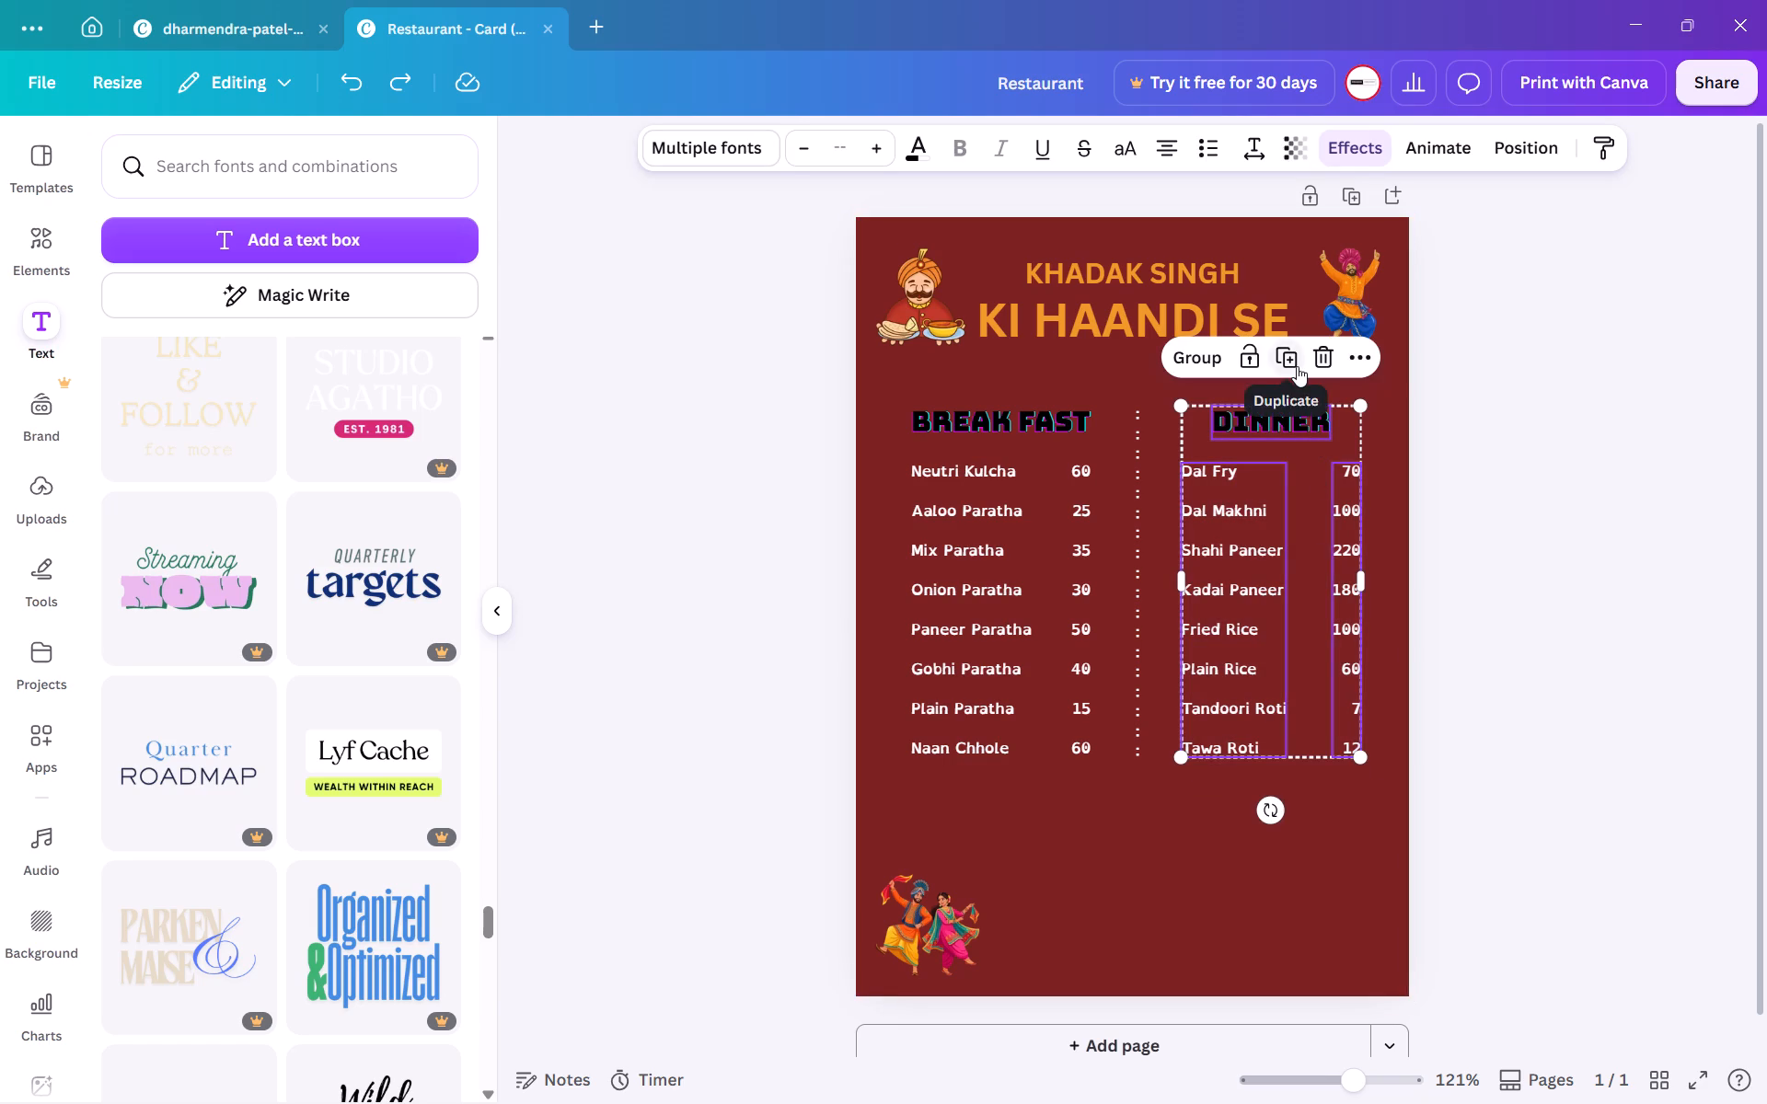
{"action": "left_click", "coordinate": [1297, 366]}
{"action": "left_click_drag", "start_coordinate": [1317, 505], "coordinate": [1149, 776]}
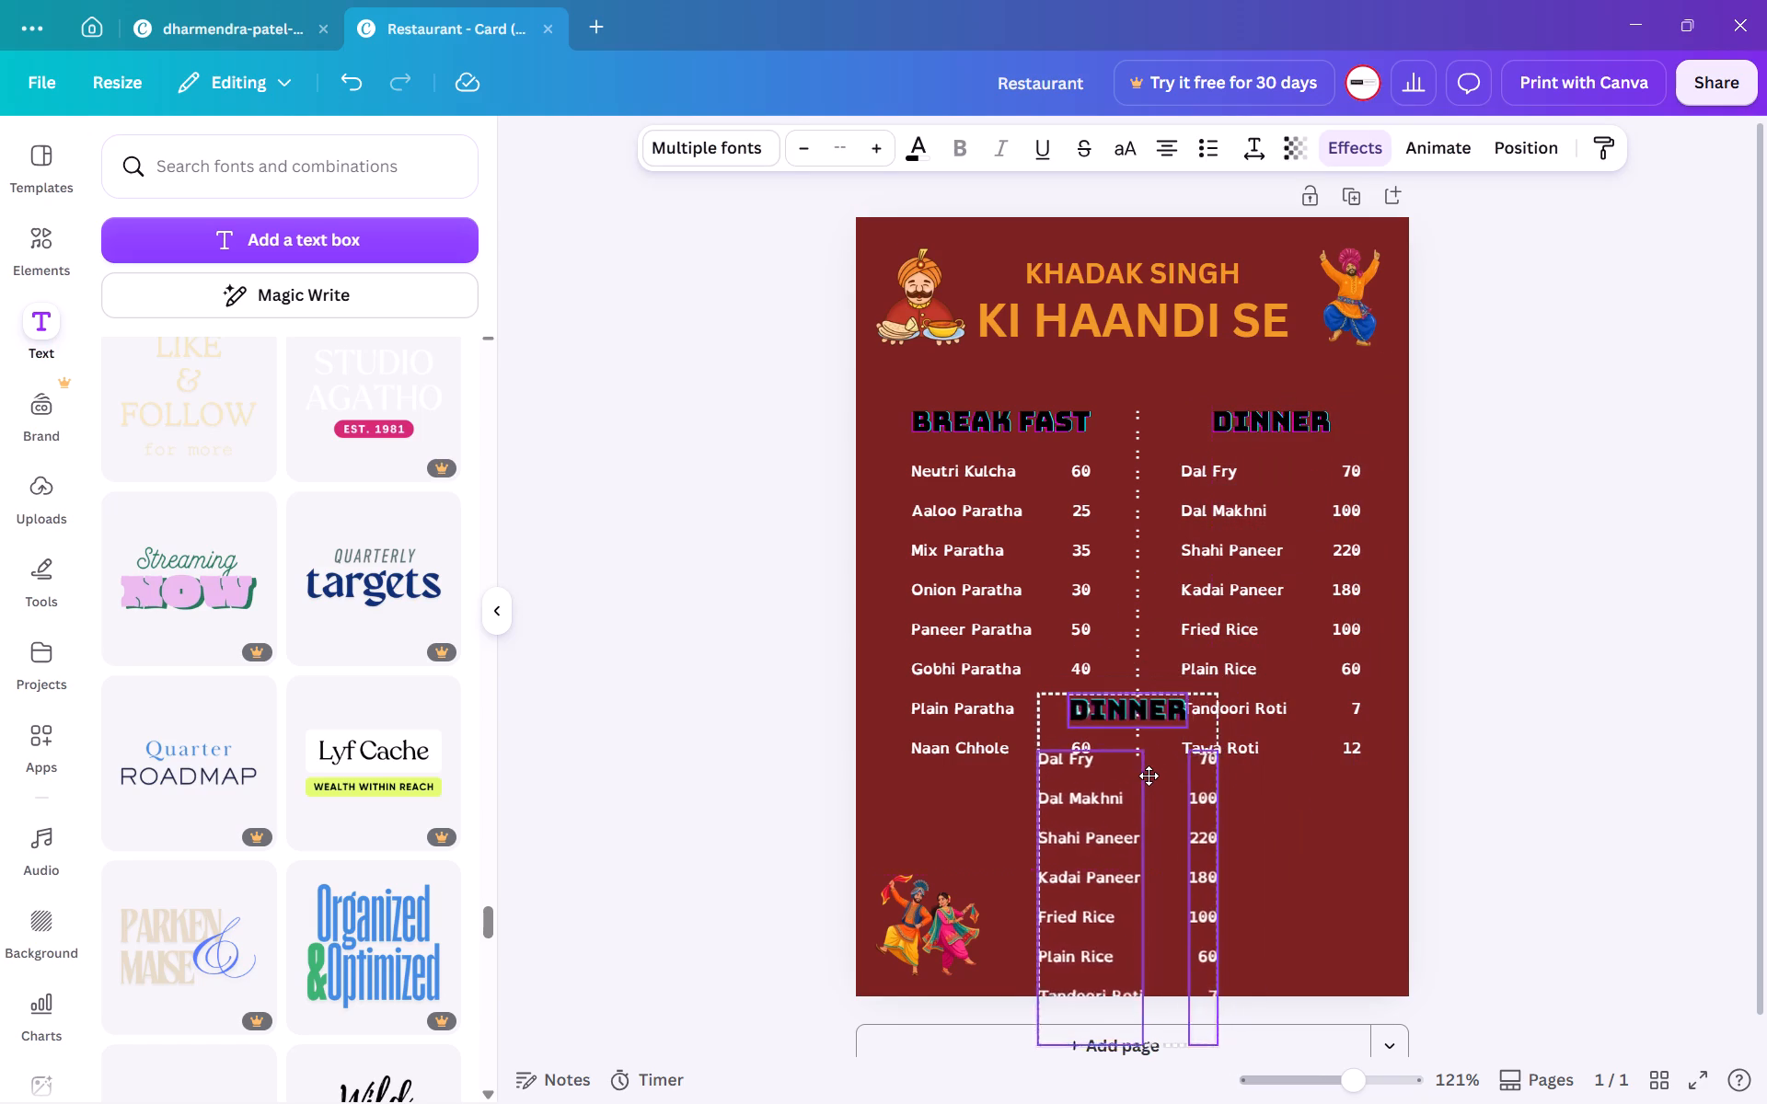
{"action": "left_click_drag", "start_coordinate": [1149, 776], "coordinate": [1148, 744]}
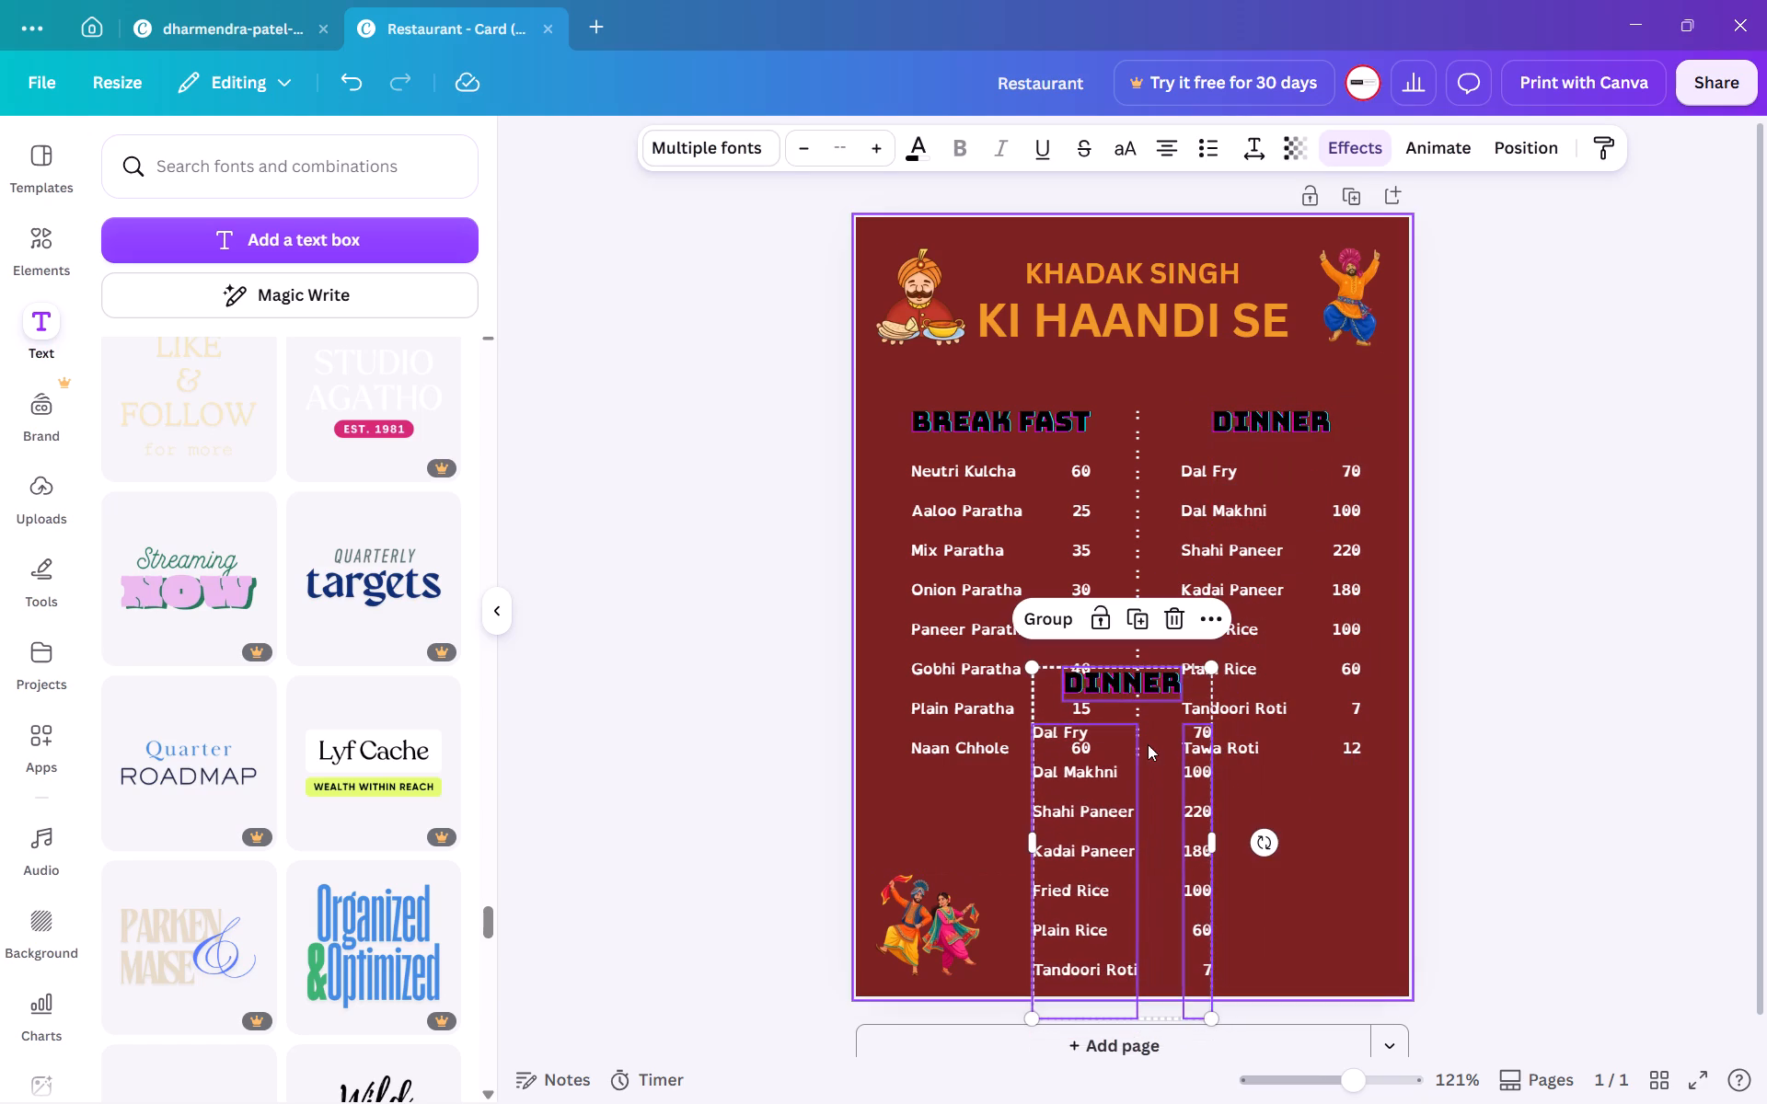
{"action": "left_click_drag", "start_coordinate": [1150, 817], "coordinate": [1150, 828]}
{"action": "left_click_drag", "start_coordinate": [1150, 828], "coordinate": [1167, 908]}
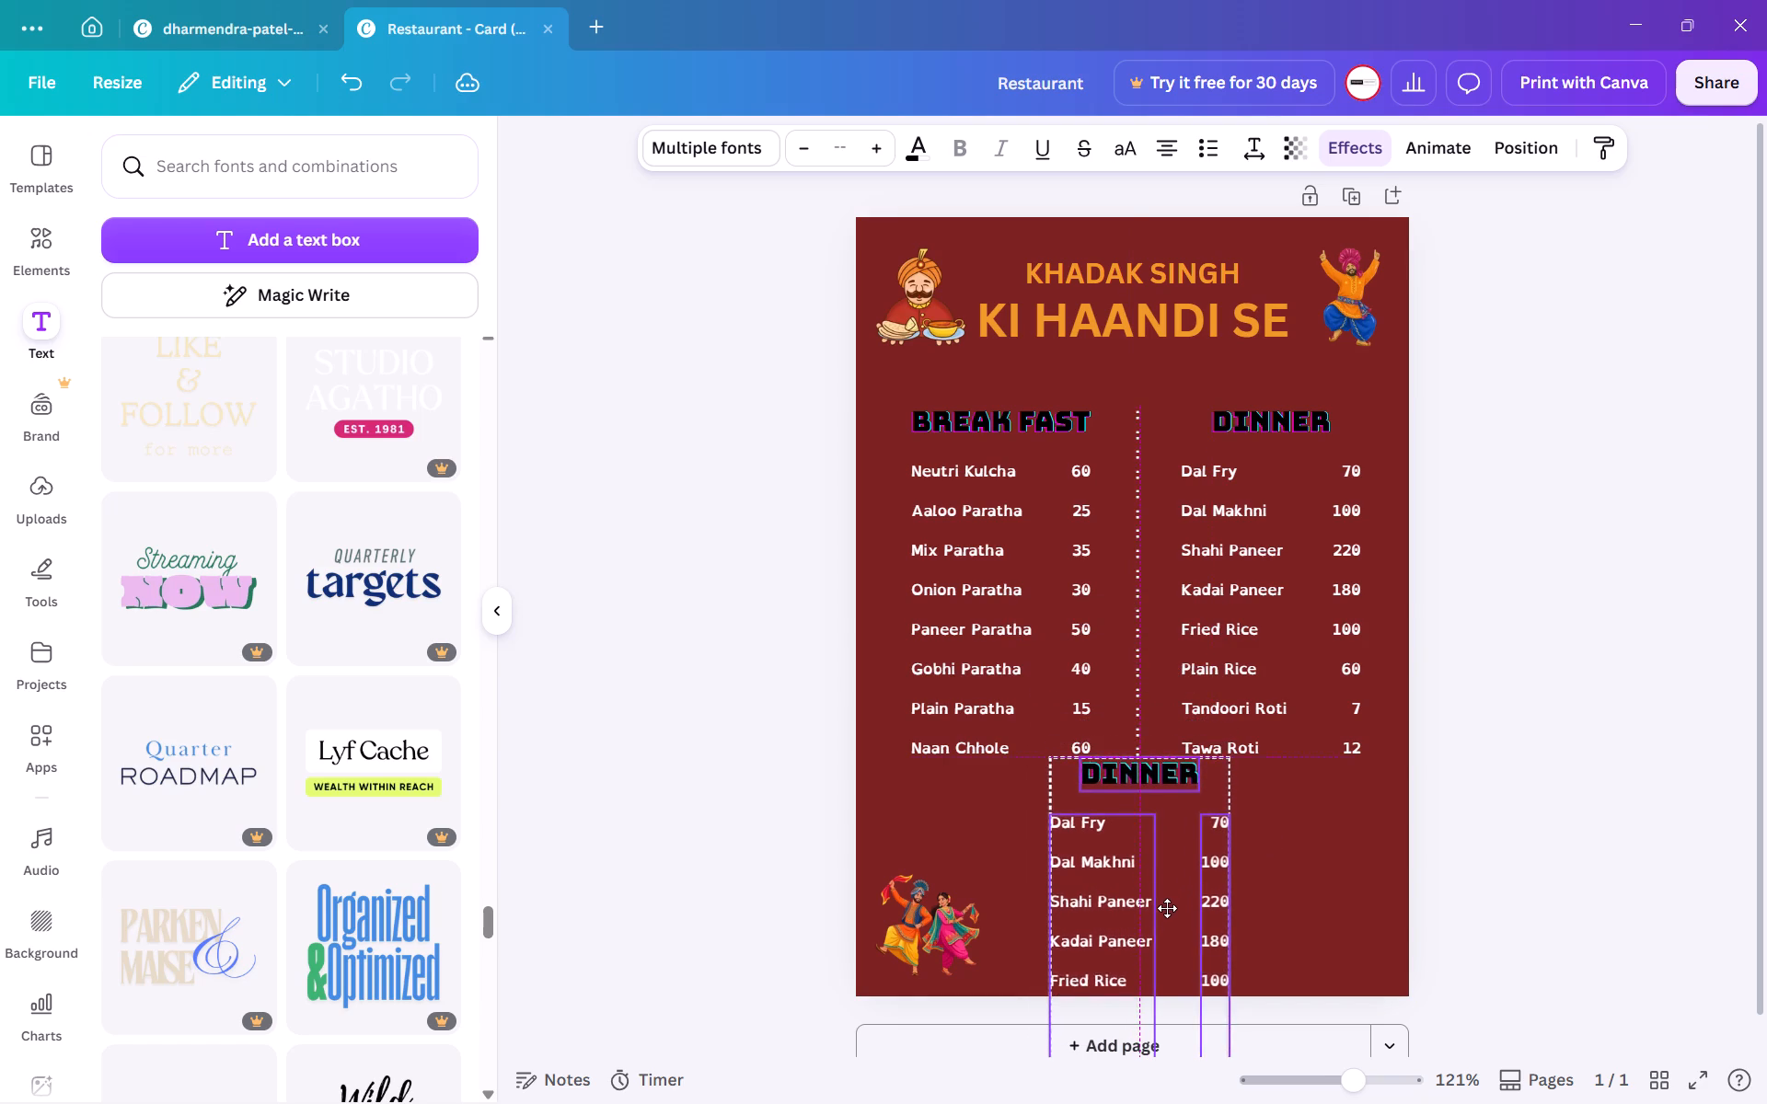
{"action": "left_click_drag", "start_coordinate": [1167, 908], "coordinate": [1166, 914]}
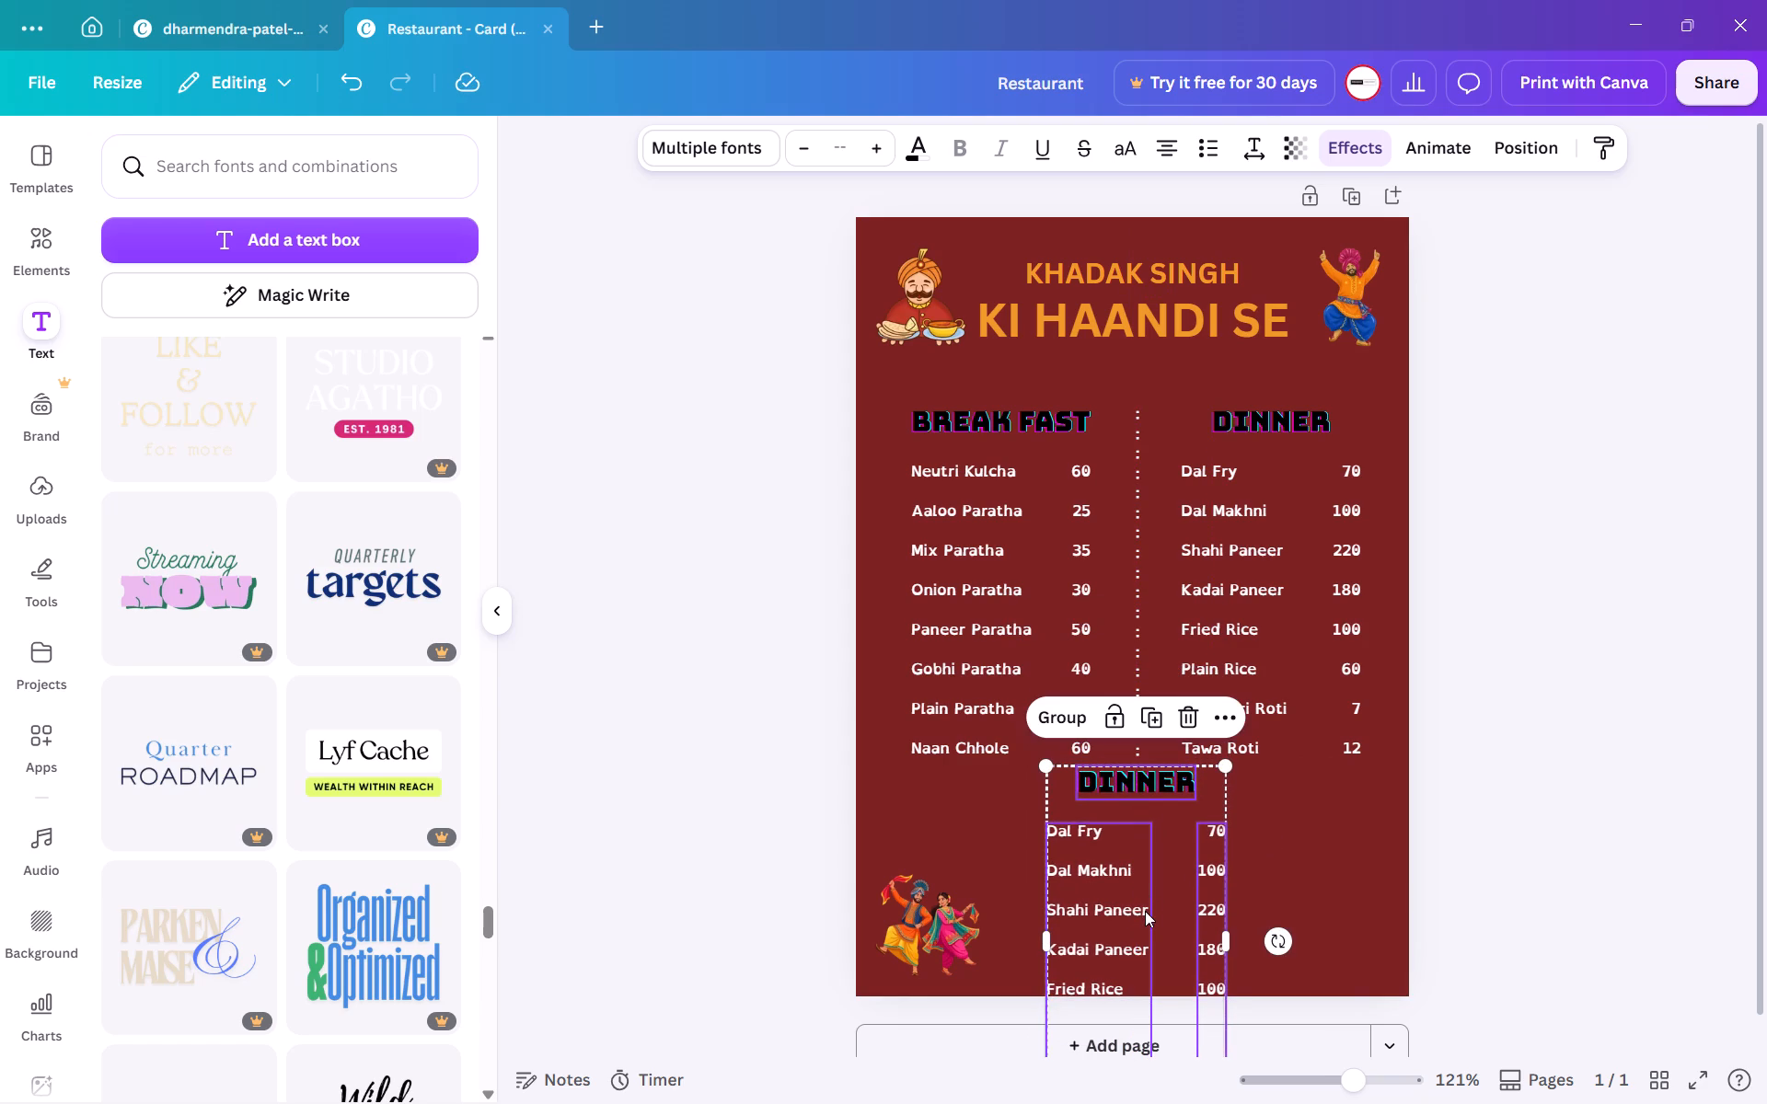
Delete Dal Fry, Dal Makhni, Shahi Paneer and Kadai Paneer from the copied dish list so it starts with Fried Rice.
{"action": "left_click", "coordinate": [1145, 911]}
{"action": "left_click", "coordinate": [1145, 952]}
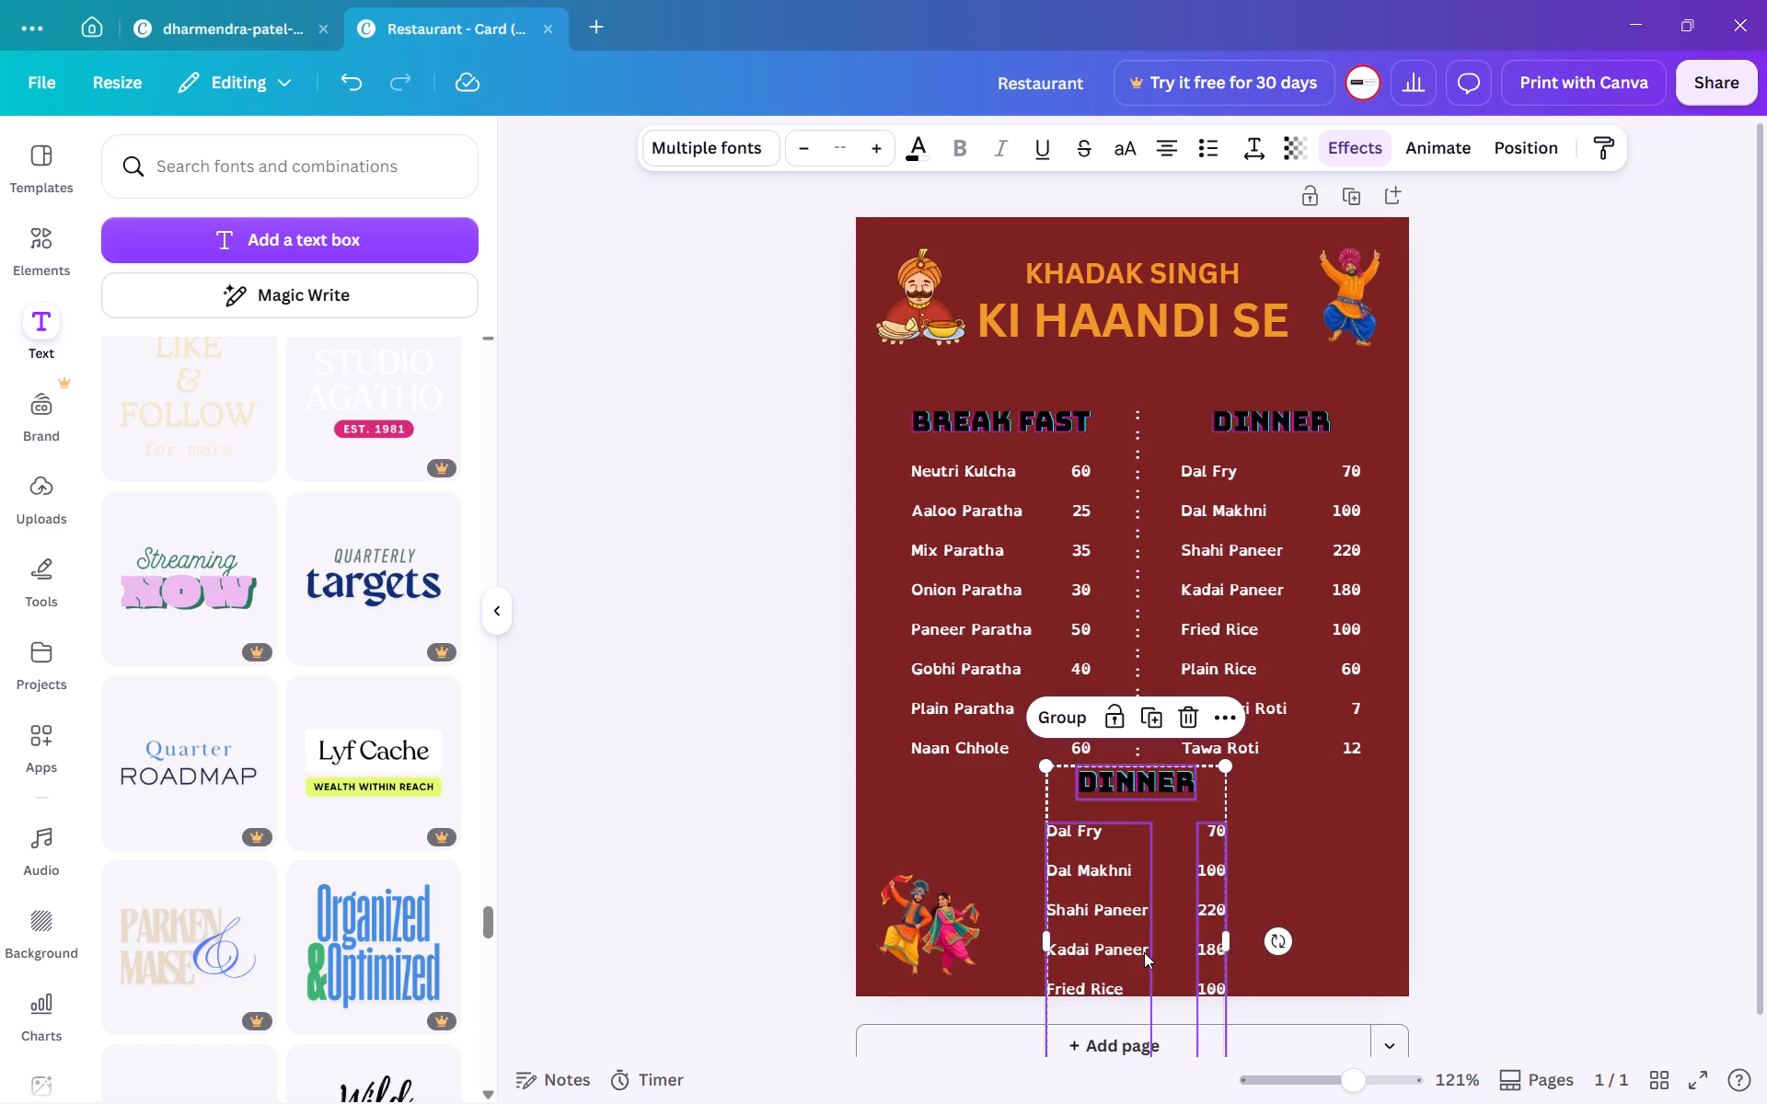
{"action": "double_click", "coordinate": [1138, 952]}
{"action": "left_click", "coordinate": [1121, 951]}
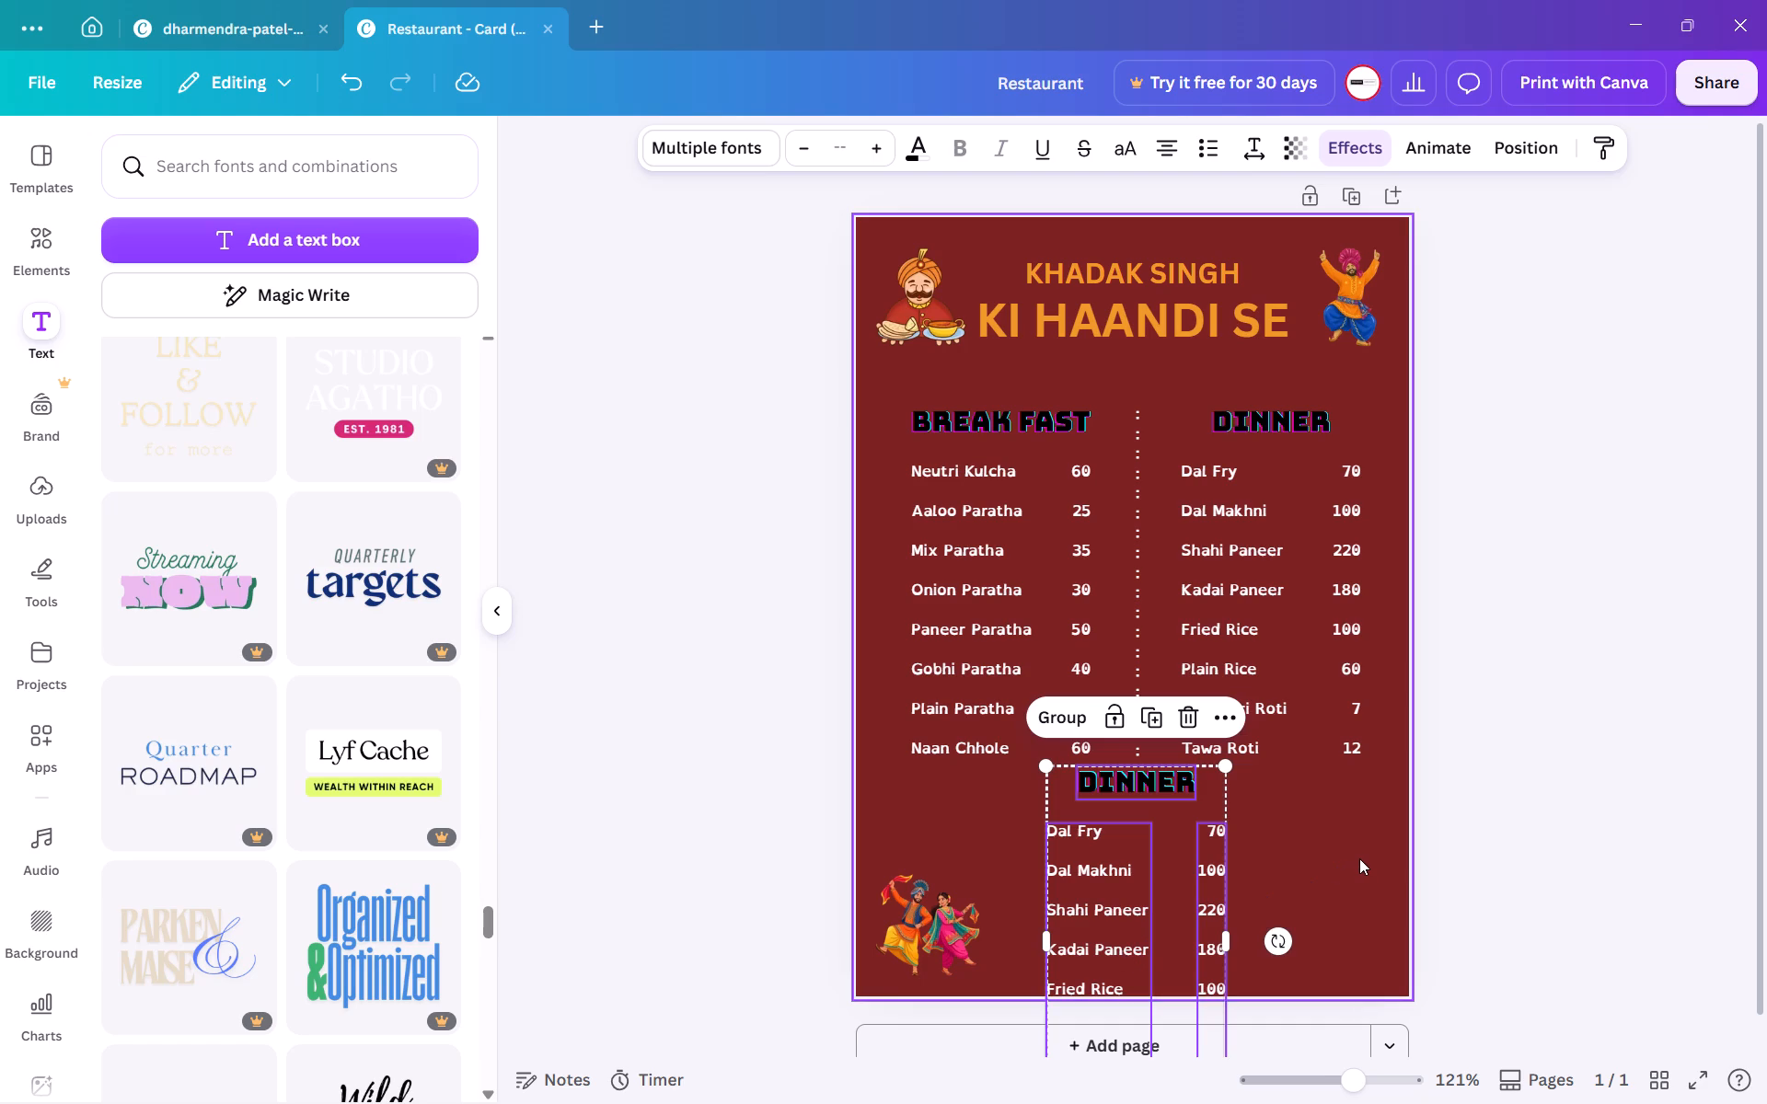
{"action": "left_click", "coordinate": [1359, 858]}
{"action": "left_click", "coordinate": [1359, 858]}
{"action": "triple_click", "coordinate": [1102, 947]}
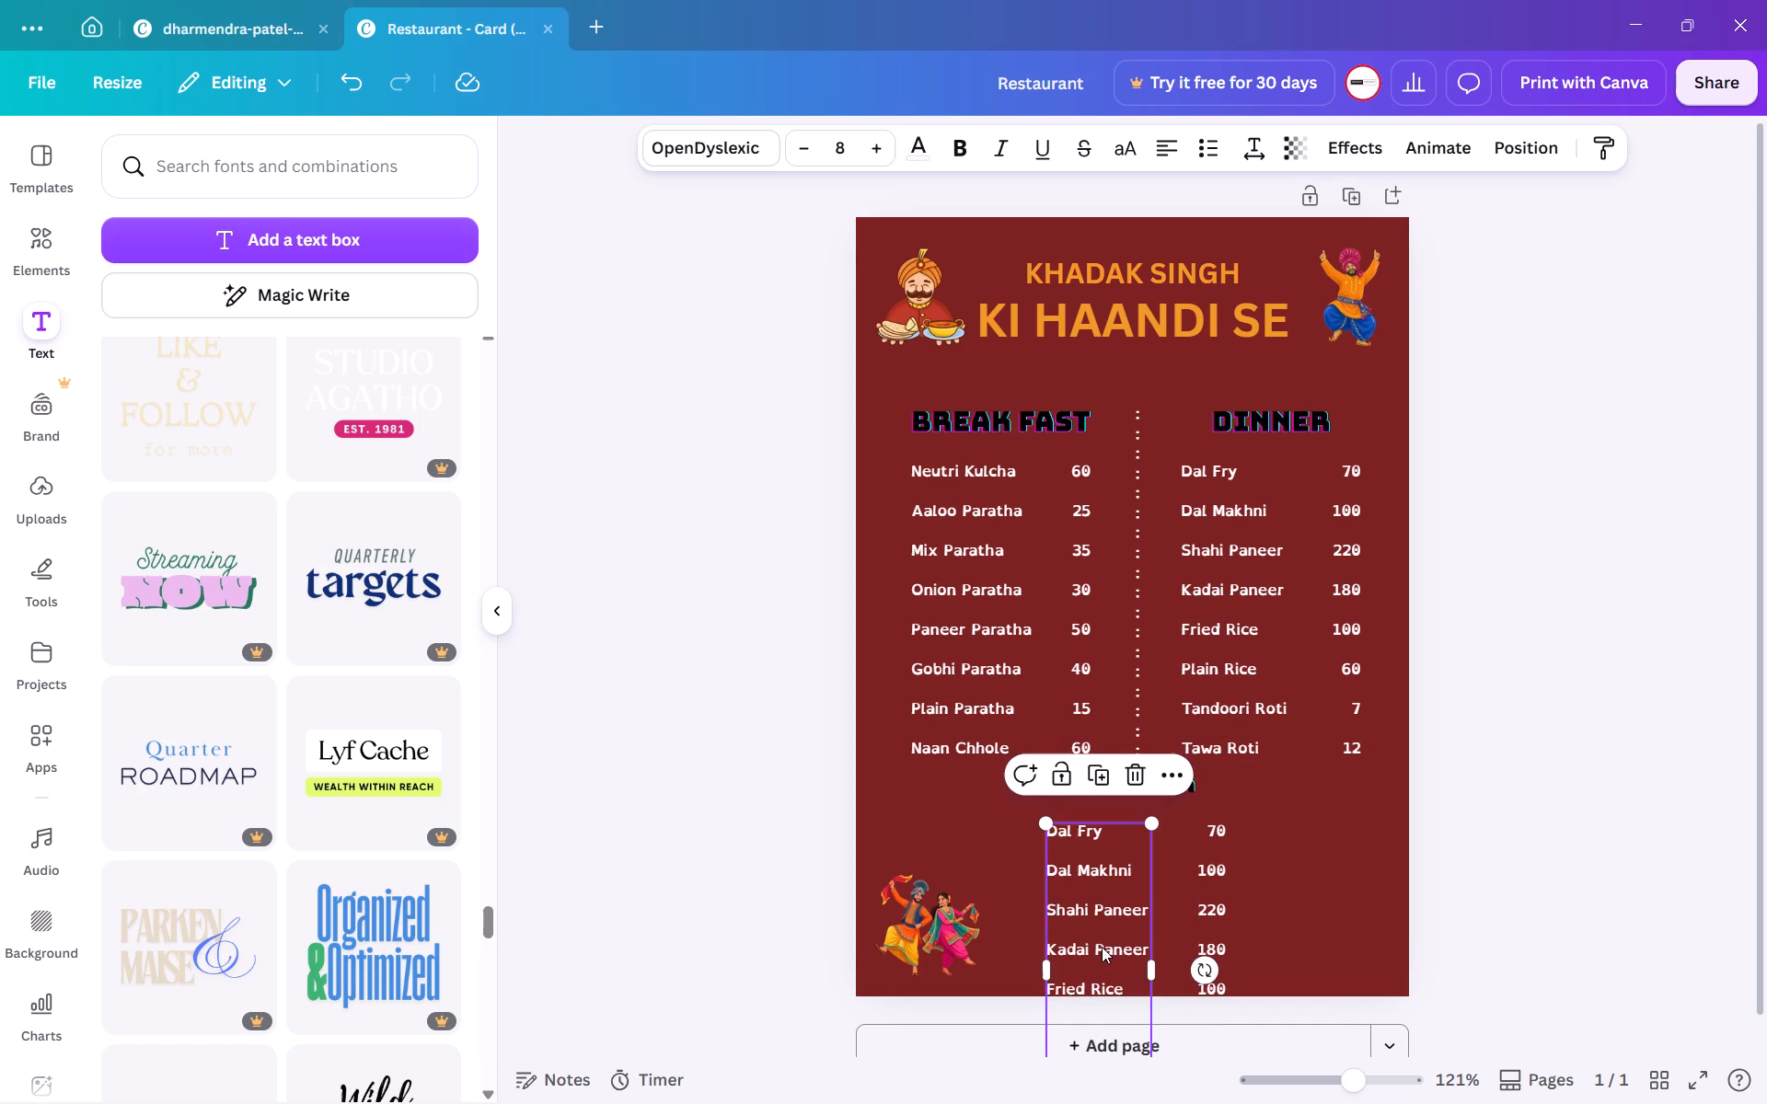
{"action": "key", "text": "BackSpace"}
{"action": "key", "text": "BackSpace"}
{"action": "key", "text": "BackSpace"}
{"action": "key", "text": "BackSpace"}
{"action": "key", "text": "BackSpace"}
{"action": "key", "text": "BackSpace"}
{"action": "key", "text": "BackSpace"}
{"action": "key", "text": "BackSpace"}
{"action": "key", "text": "BackSpace"}
{"action": "key", "text": "BackSpace"}
{"action": "key", "text": "BackSpace"}
{"action": "key", "text": "BackSpace"}
{"action": "key", "text": "BackSpace"}
{"action": "key", "text": "BackSpace"}
{"action": "key", "text": "BackSpace"}
{"action": "key", "text": "BackSpace"}
{"action": "key", "text": "BackSpace"}
{"action": "key", "text": "BackSpace"}
{"action": "key", "text": "BackSpace"}
{"action": "key", "text": "BackSpace"}
{"action": "key", "text": "BackSpace"}
{"action": "key", "text": "BackSpace"}
{"action": "key", "text": "BackSpace"}
{"action": "key", "text": "BackSpace"}
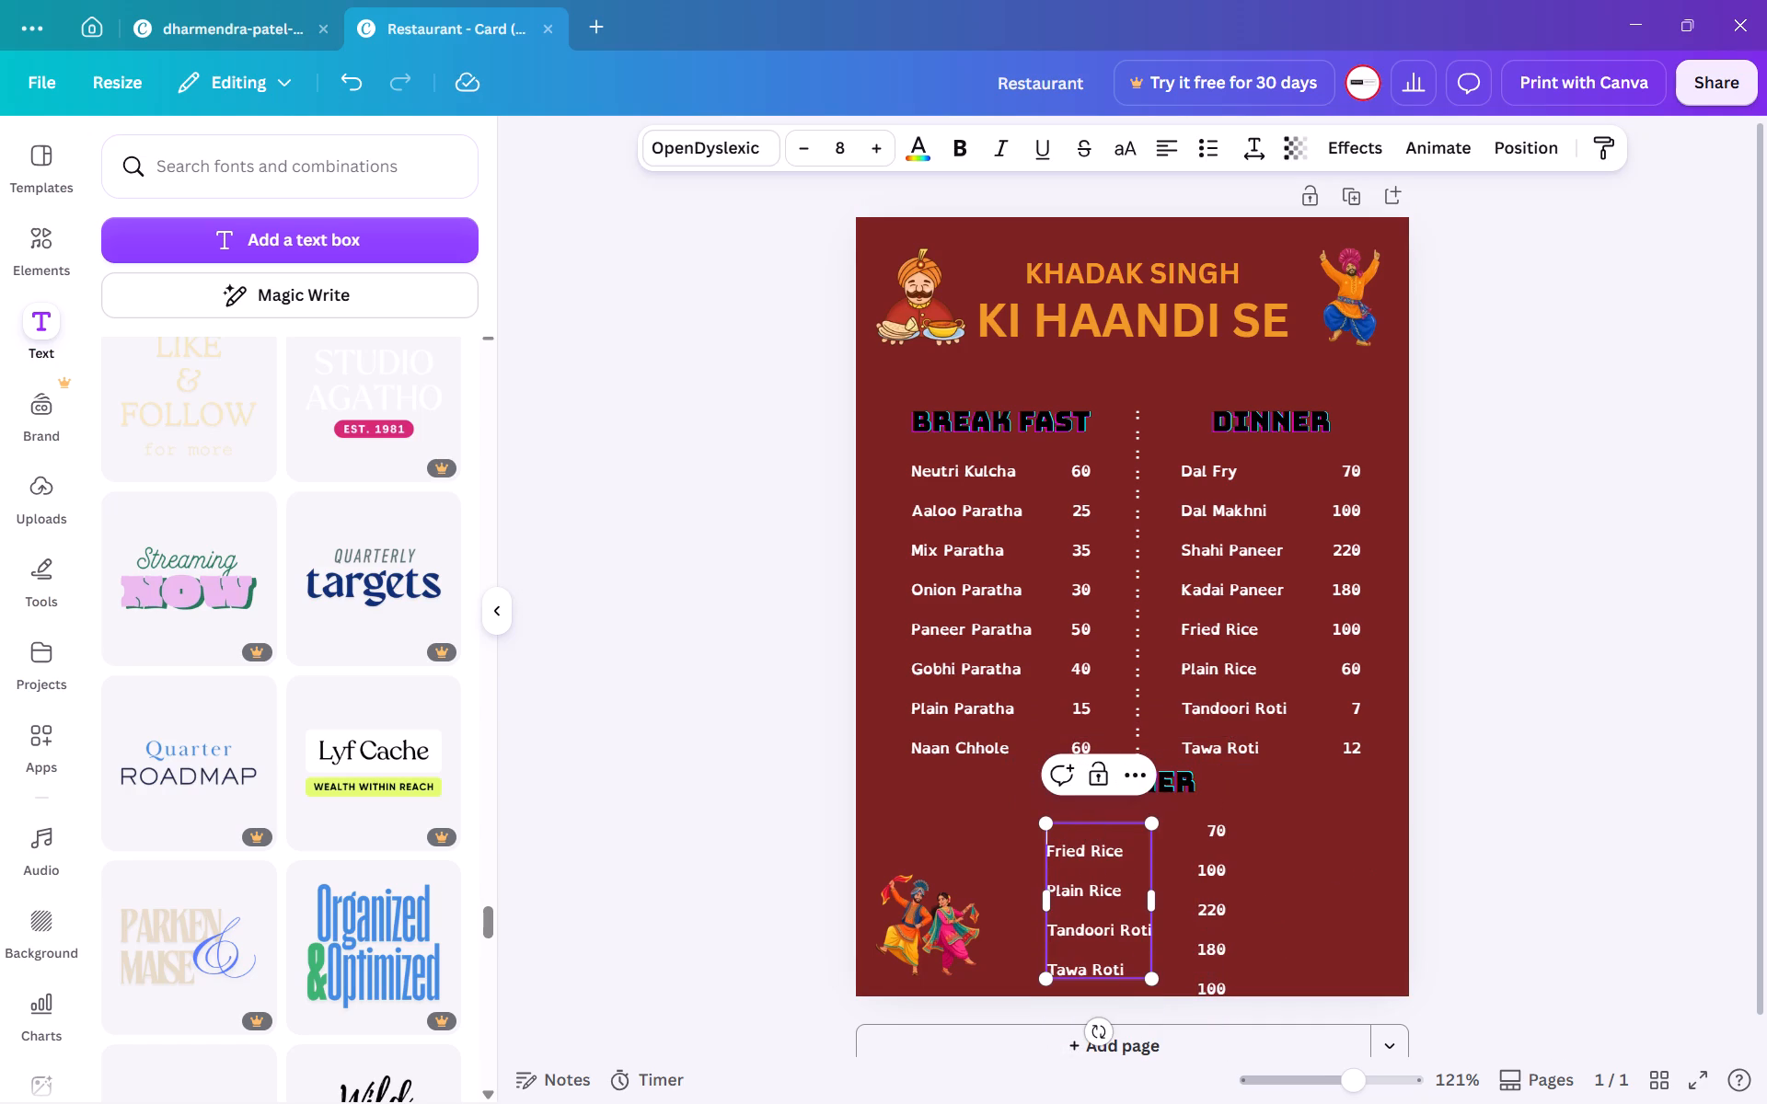
{"action": "key", "text": "Down"}
{"action": "key", "text": "BackSpace"}
{"action": "key", "text": "BackSpace"}
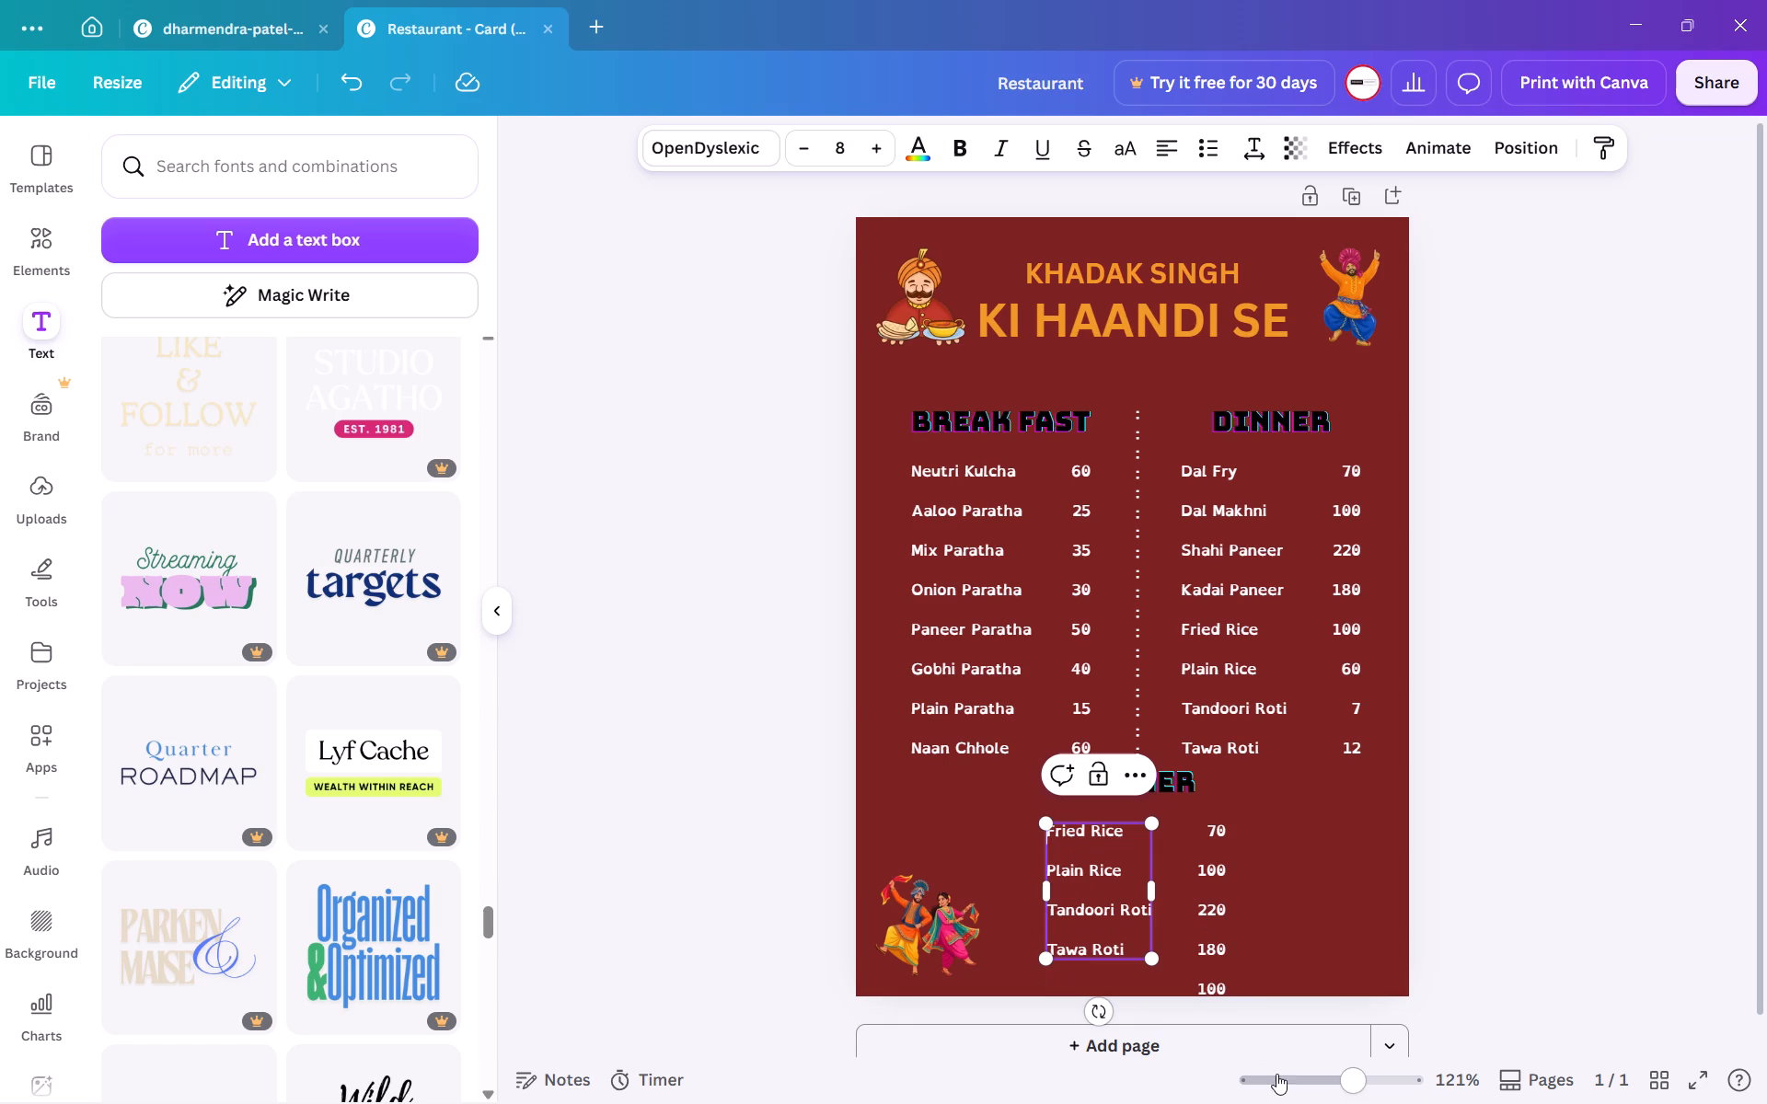
Delete the prices 70, 100, 220 and 180 from the copied price list so the first price aligns with Fried Rice.
{"action": "triple_click", "coordinate": [1219, 910]}
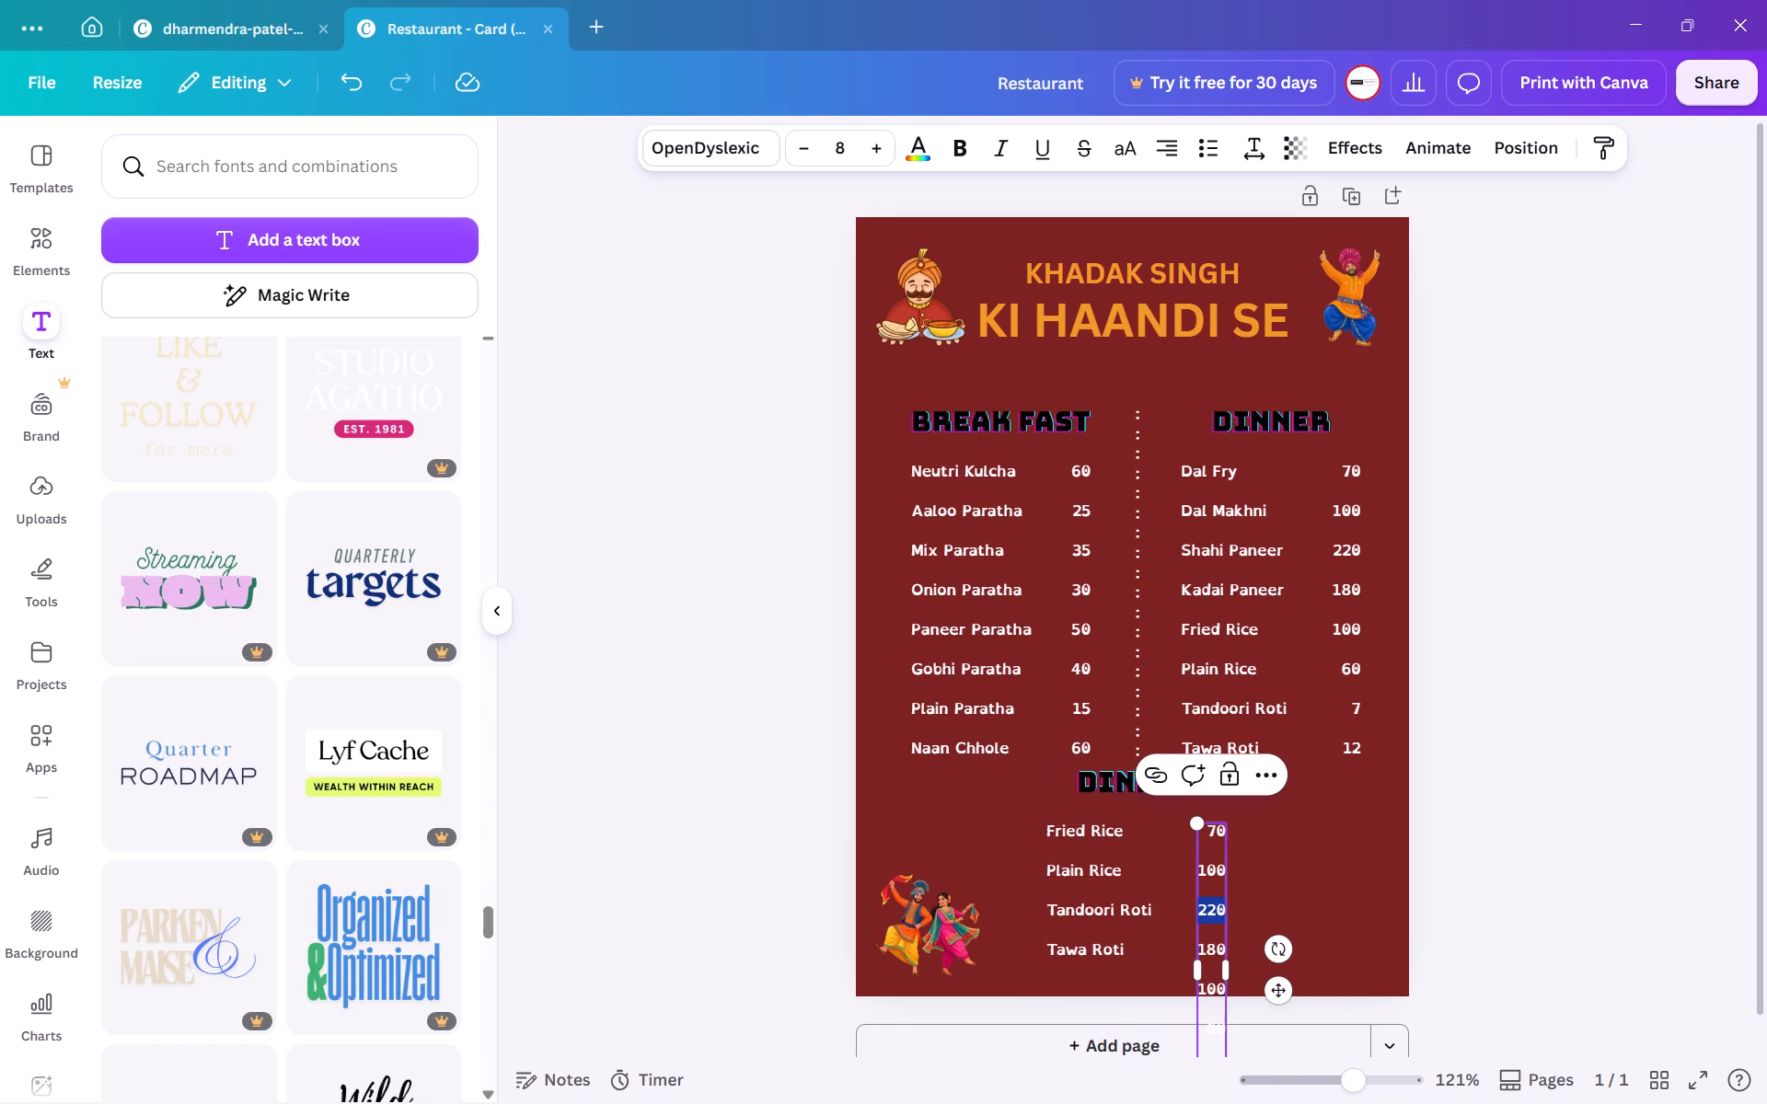
{"action": "key", "text": "BackSpace"}
{"action": "key", "text": "BackSpace"}
{"action": "key", "text": "BackSpace"}
{"action": "key", "text": "BackSpace"}
{"action": "key", "text": "BackSpace"}
{"action": "key", "text": "BackSpace"}
{"action": "key", "text": "BackSpace"}
{"action": "key", "text": "BackSpace"}
{"action": "key", "text": "BackSpace"}
{"action": "key", "text": "BackSpace"}
{"action": "key", "text": "BackSpace"}
{"action": "key", "text": "BackSpace"}
{"action": "key", "text": "BackSpace"}
{"action": "key", "text": "BackSpace"}
{"action": "key", "text": "BackSpace"}
{"action": "key", "text": "BackSpace"}
{"action": "key", "text": "BackSpace"}
{"action": "key", "text": "BackSpace"}
{"action": "key", "text": "BackSpace"}
{"action": "key", "text": "BackSpace"}
{"action": "key", "text": "BackSpace"}
{"action": "key", "text": "BackSpace"}
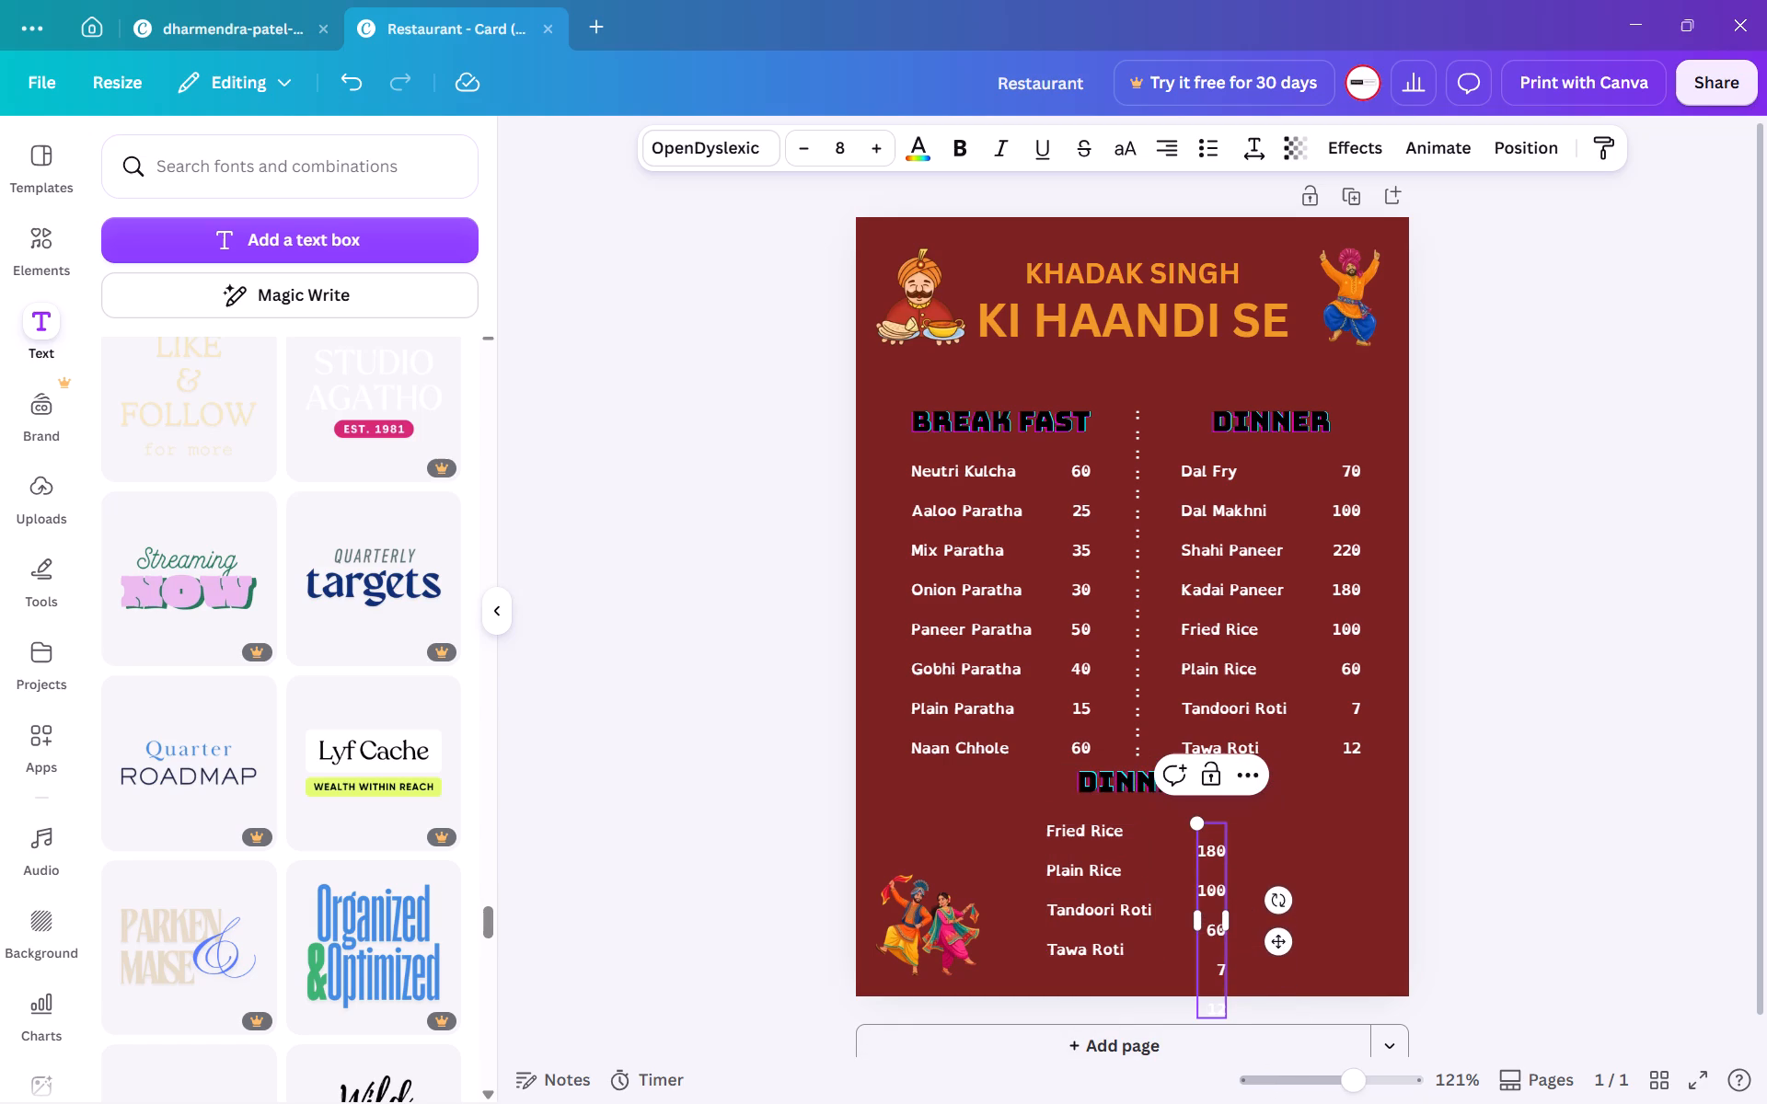
{"action": "key", "text": "Down"}
{"action": "key", "text": "BackSpace"}
{"action": "key", "text": "BackSpace"}
{"action": "key", "text": "BackSpace"}
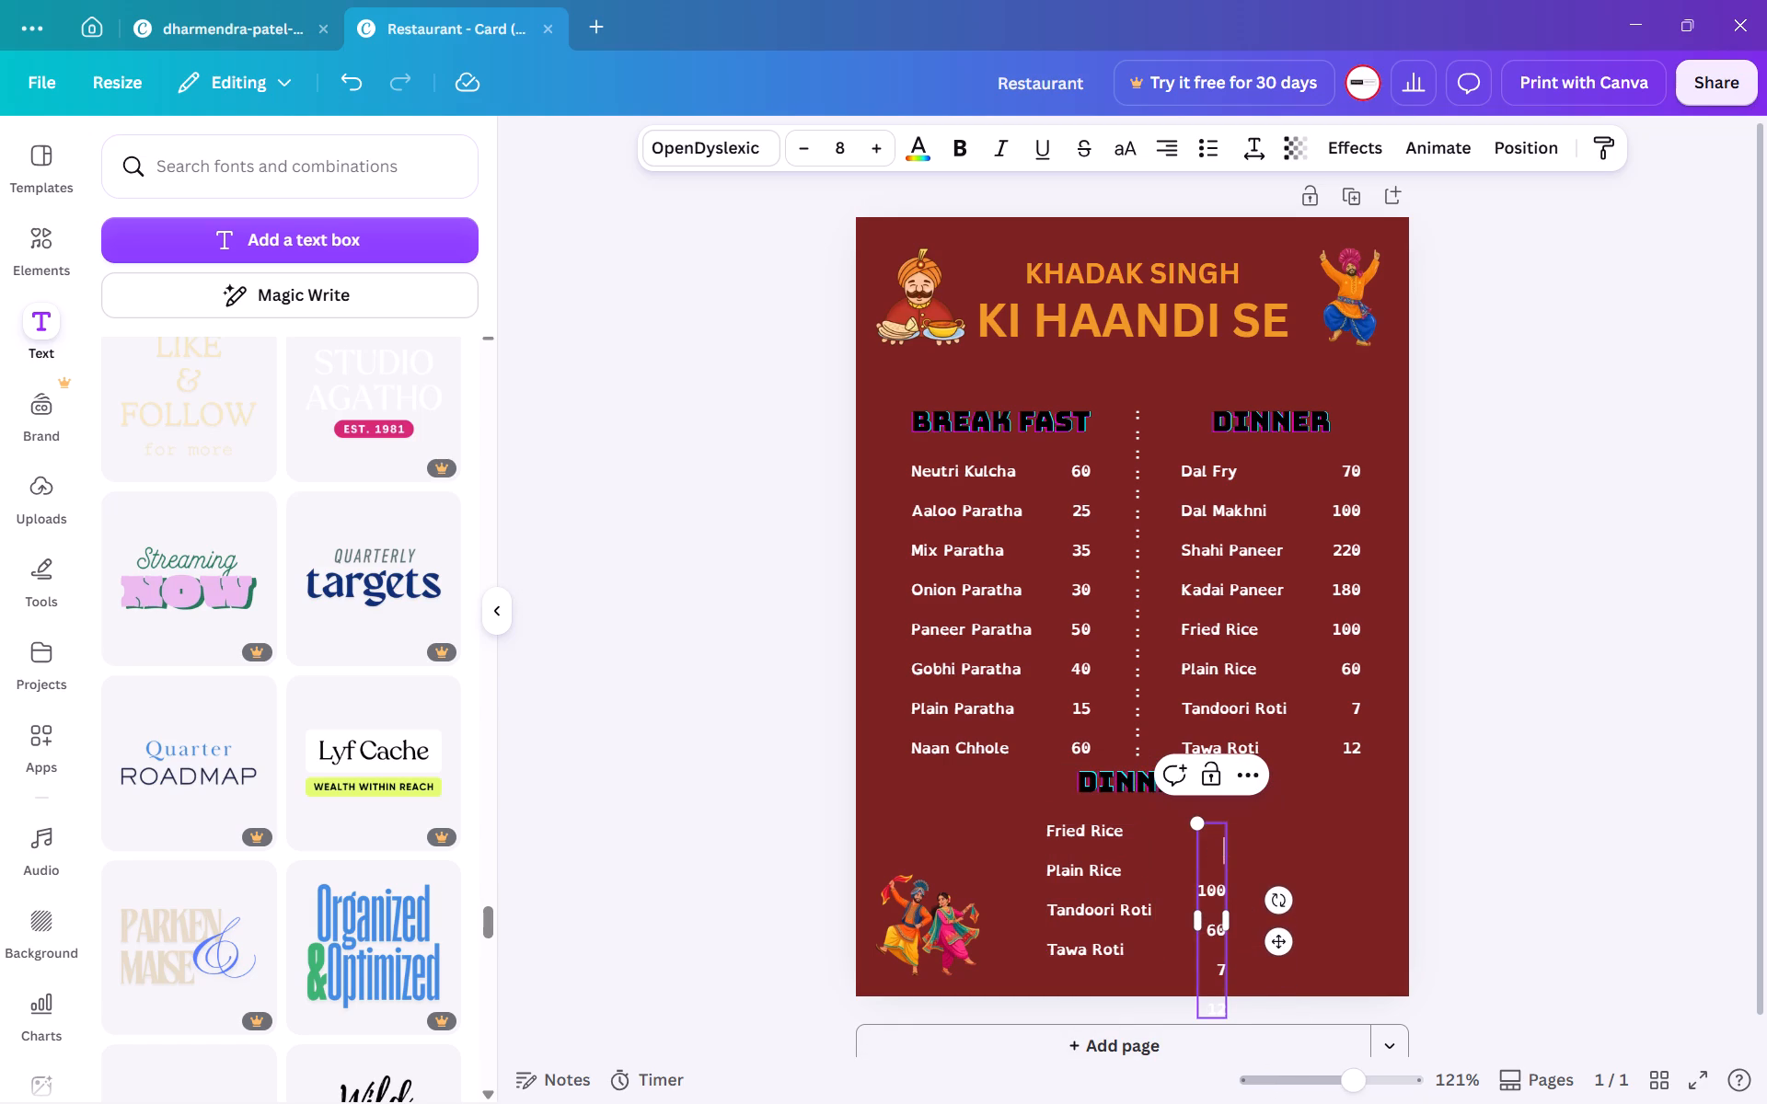
{"action": "key", "text": "BackSpace"}
{"action": "key", "text": "BackSpace"}
{"action": "key", "text": "Down"}
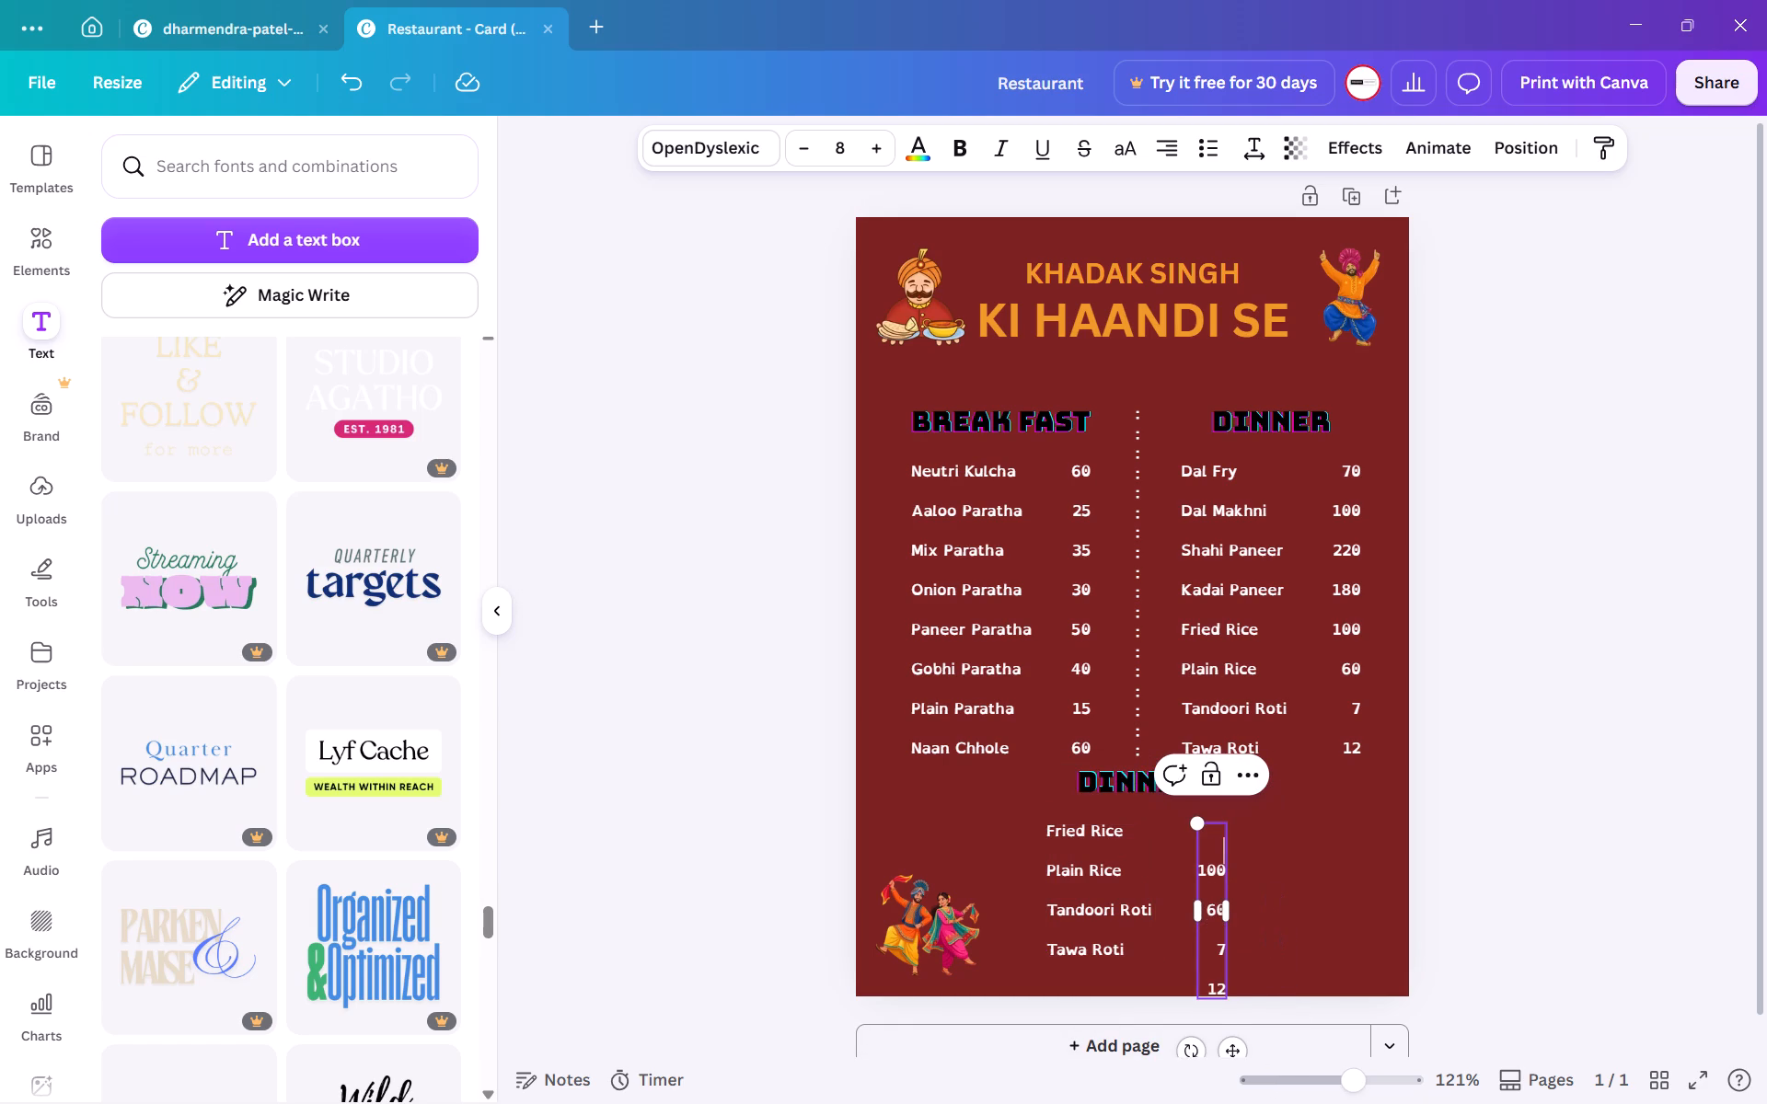
{"action": "key", "text": "Down"}
{"action": "key", "text": "Left"}
{"action": "key", "text": "Left"}
{"action": "key", "text": "Left"}
{"action": "key", "text": "BackSpace"}
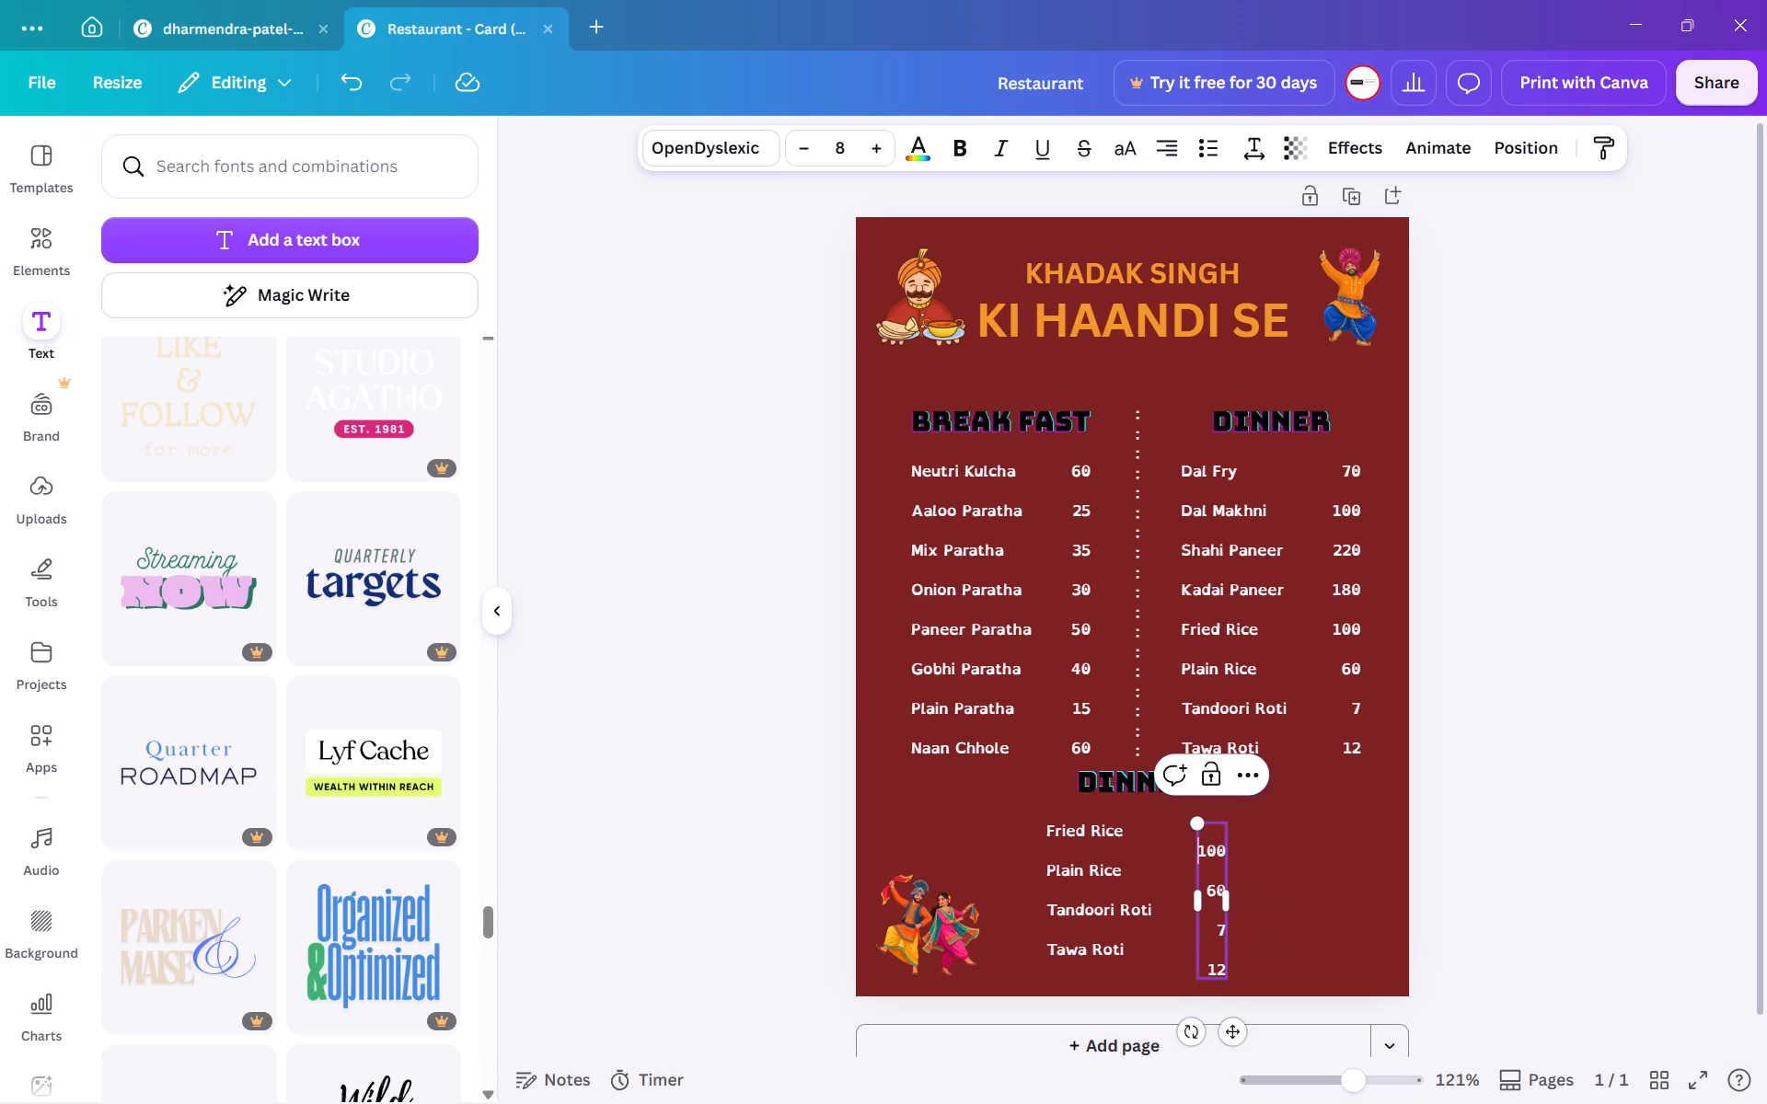
{"action": "key", "text": "BackSpace"}
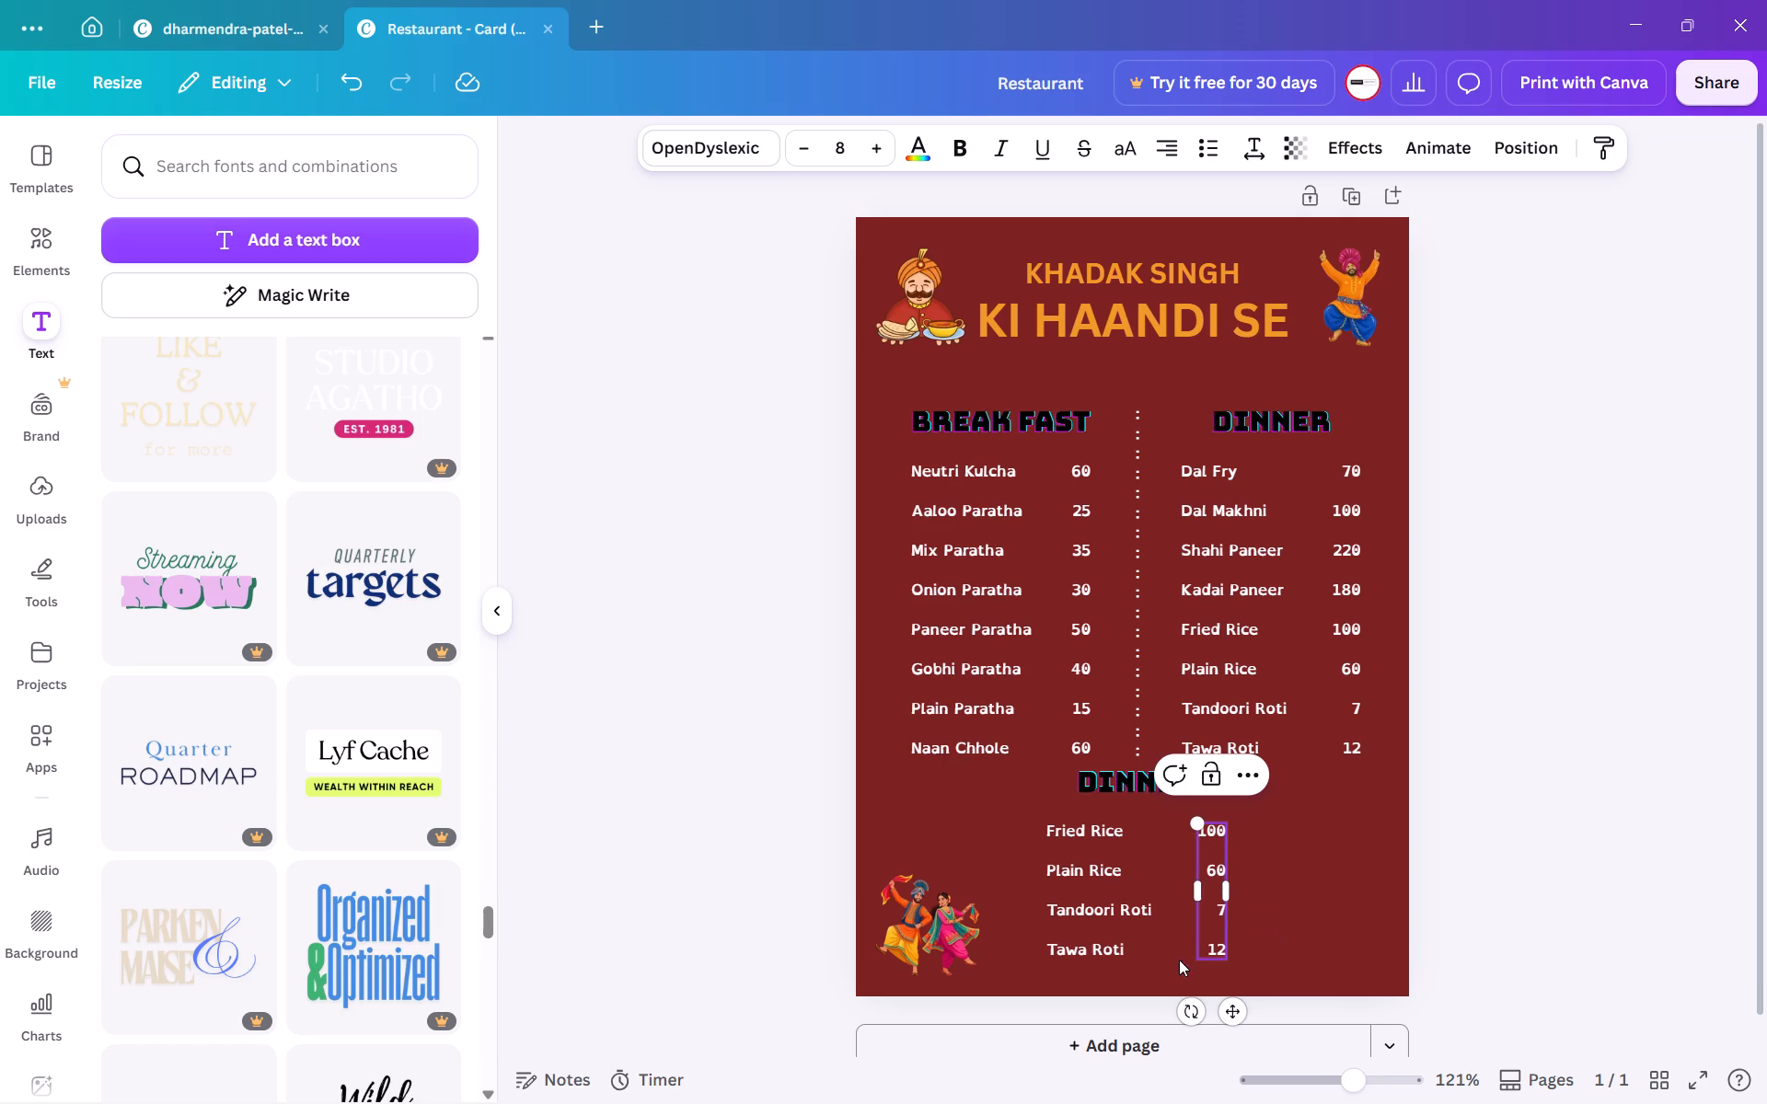
Move the copied DINNER heading with its dish and price lists beneath the right-hand DINNER column, near the card's bottom edge.
{"action": "left_click", "coordinate": [1026, 934]}
{"action": "left_click_drag", "start_coordinate": [1057, 767], "coordinate": [1057, 768]}
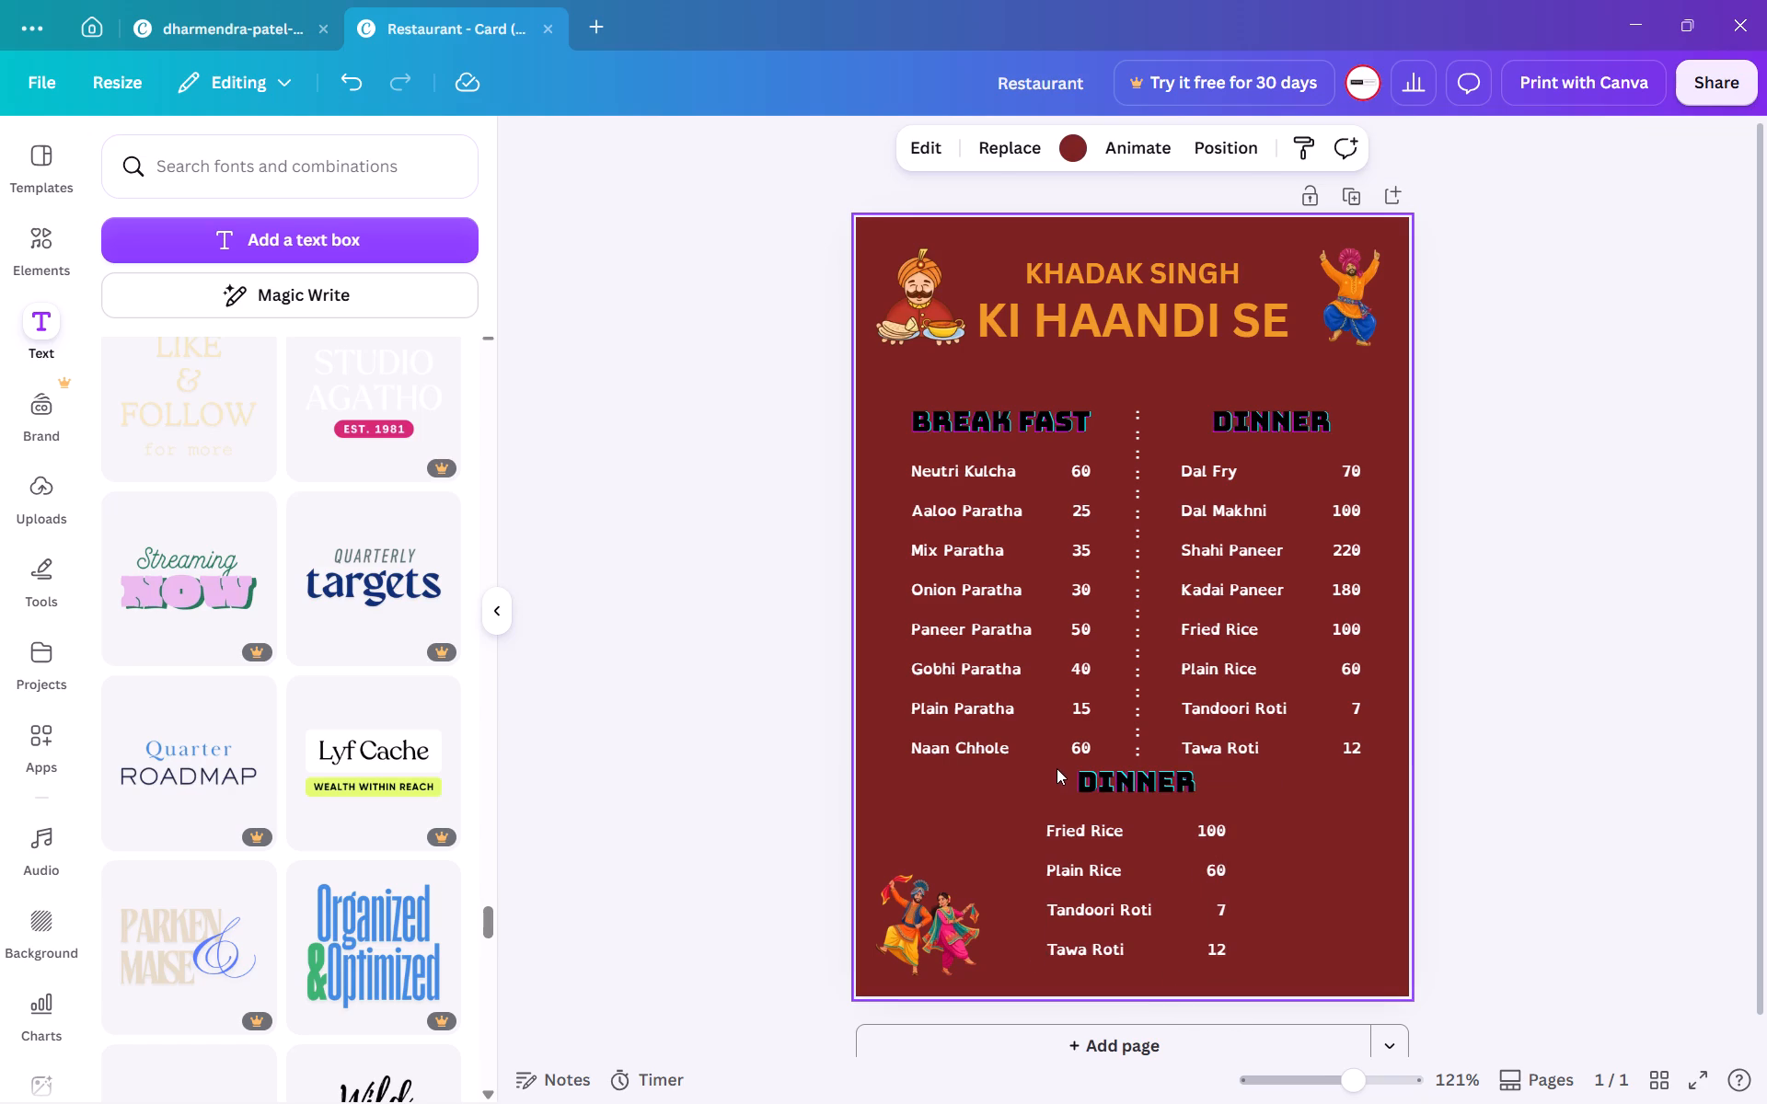
{"action": "left_click_drag", "start_coordinate": [1057, 768], "coordinate": [1252, 970]}
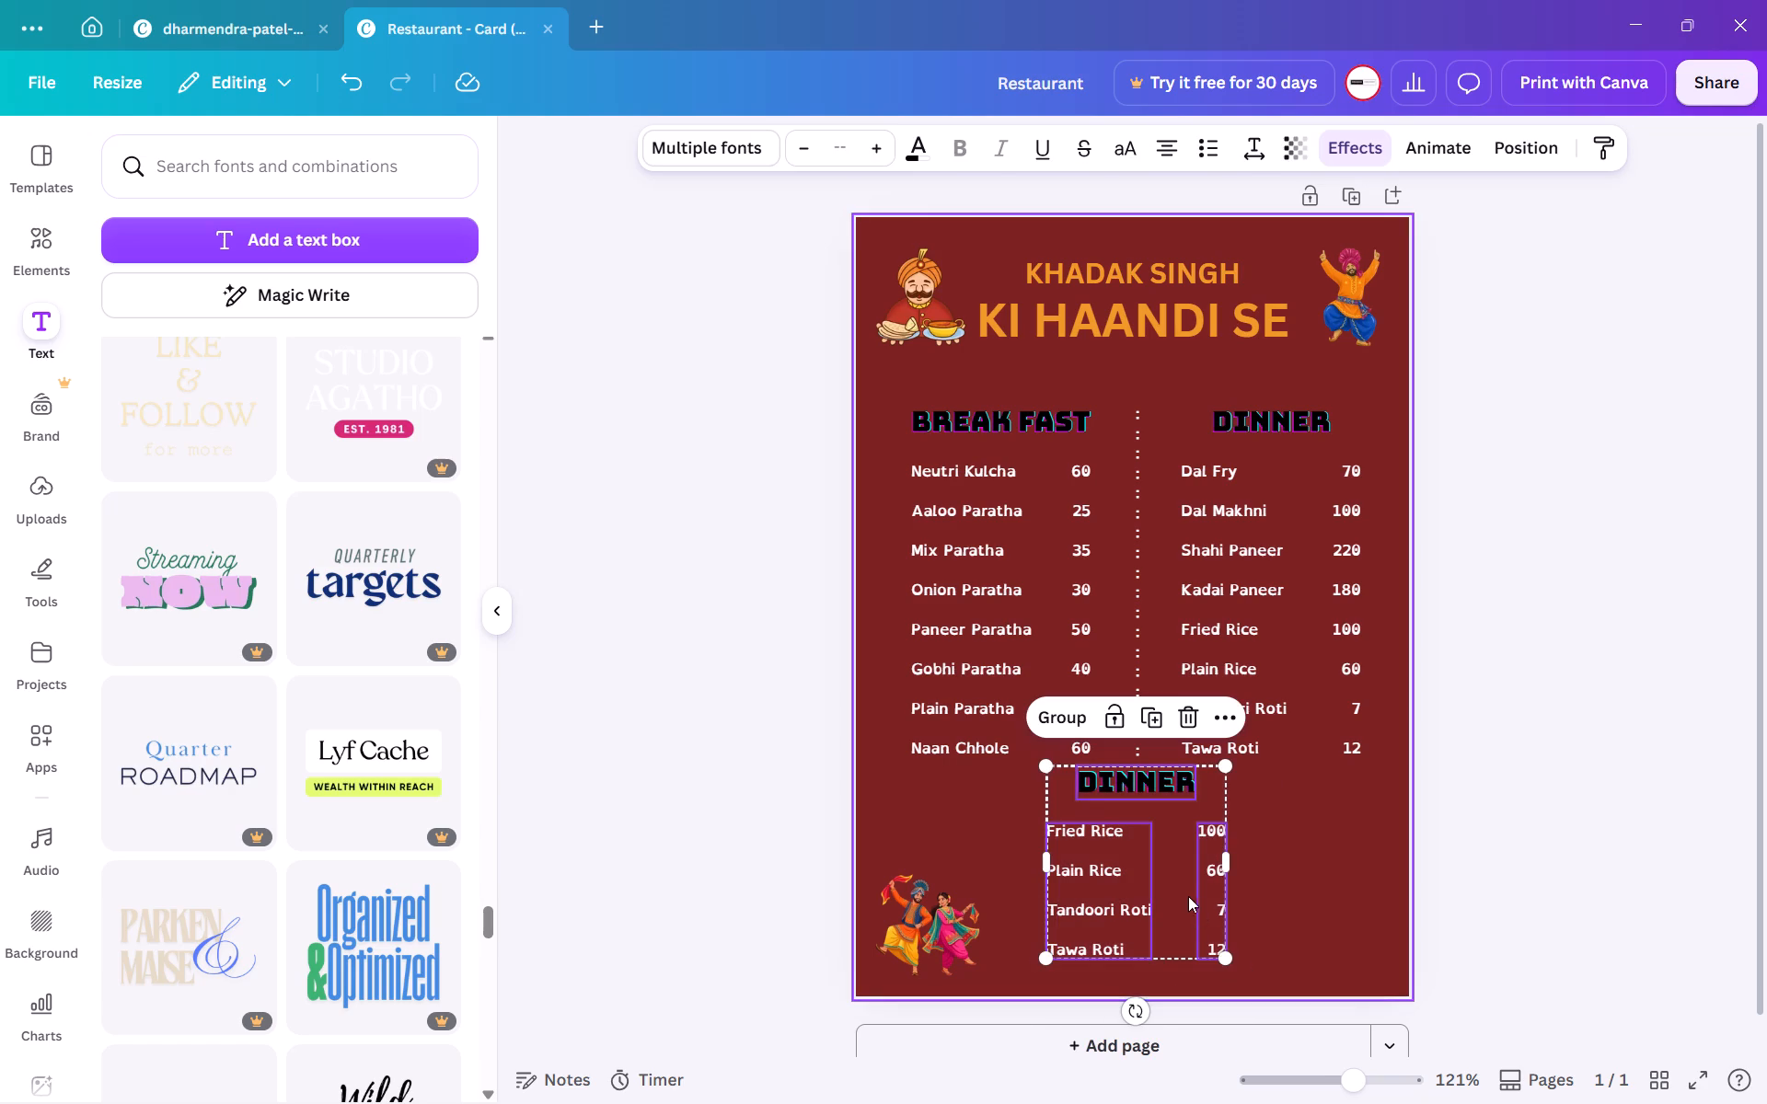
{"action": "left_click_drag", "start_coordinate": [1182, 893], "coordinate": [1280, 907]}
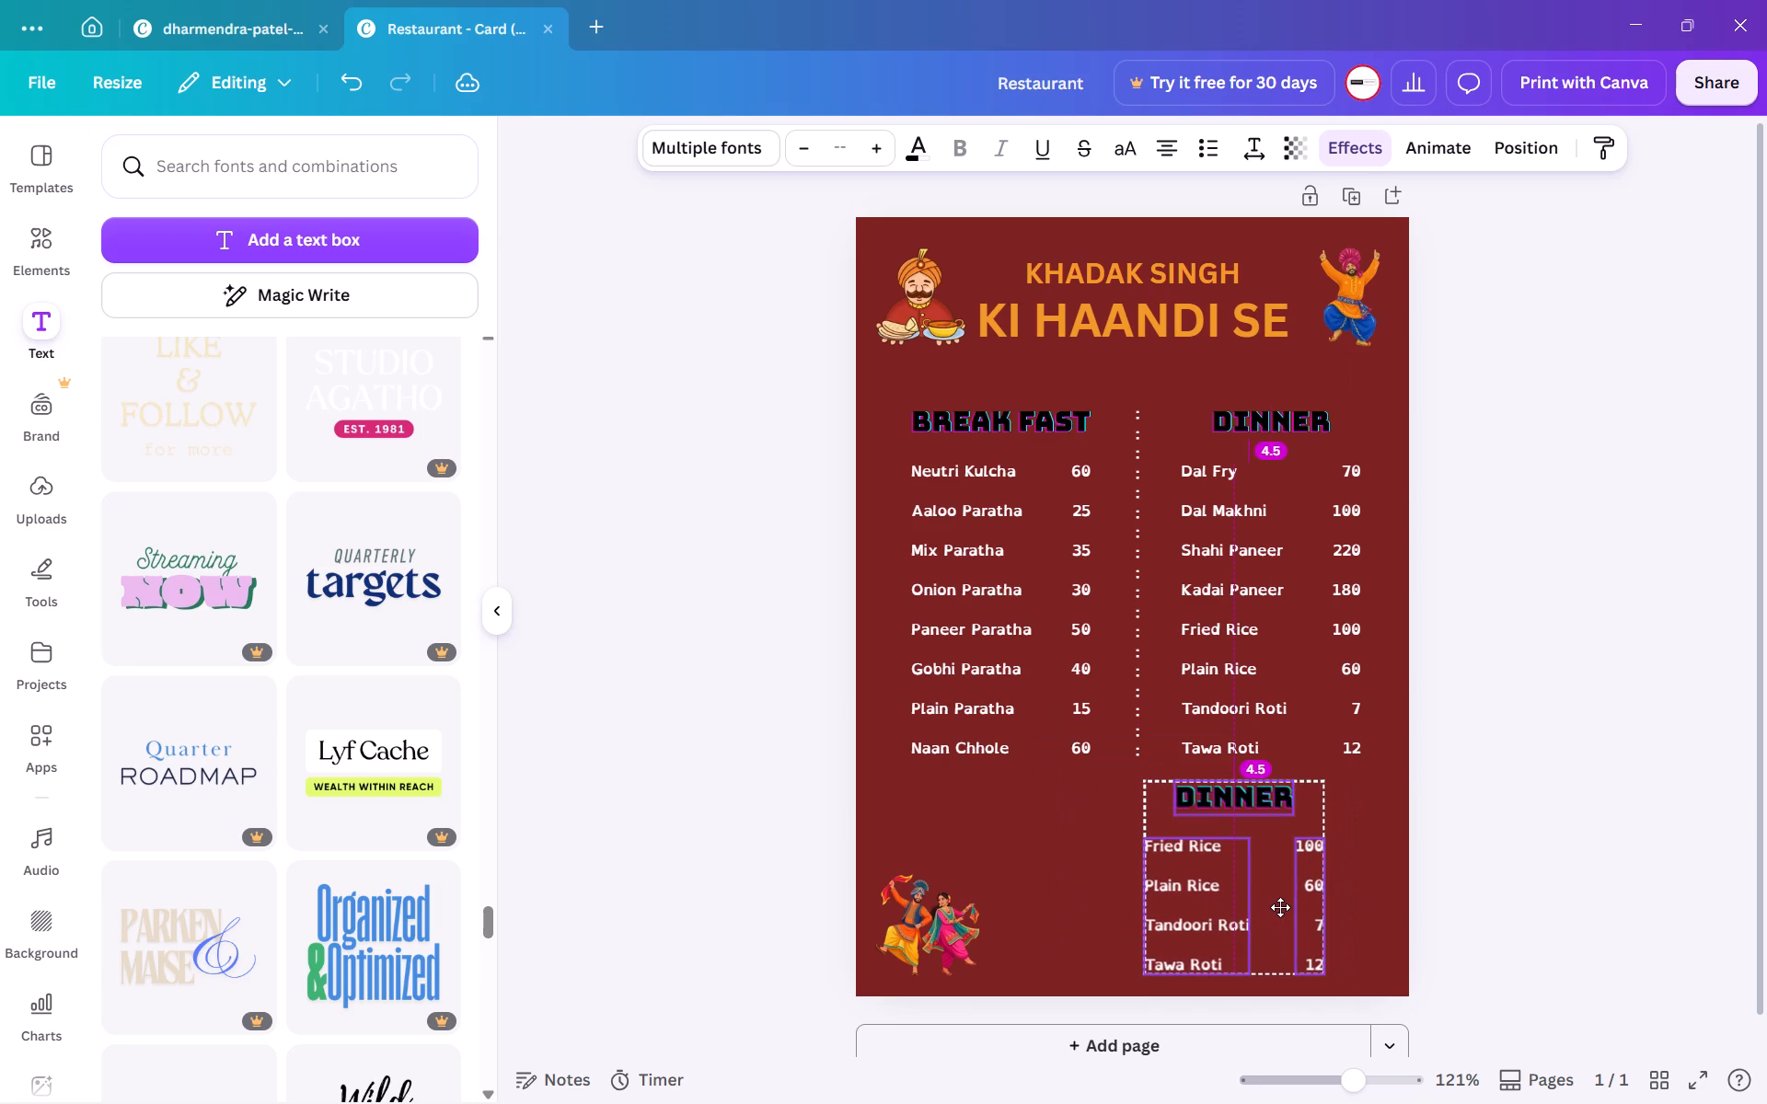
{"action": "left_click_drag", "start_coordinate": [1280, 907], "coordinate": [1289, 904]}
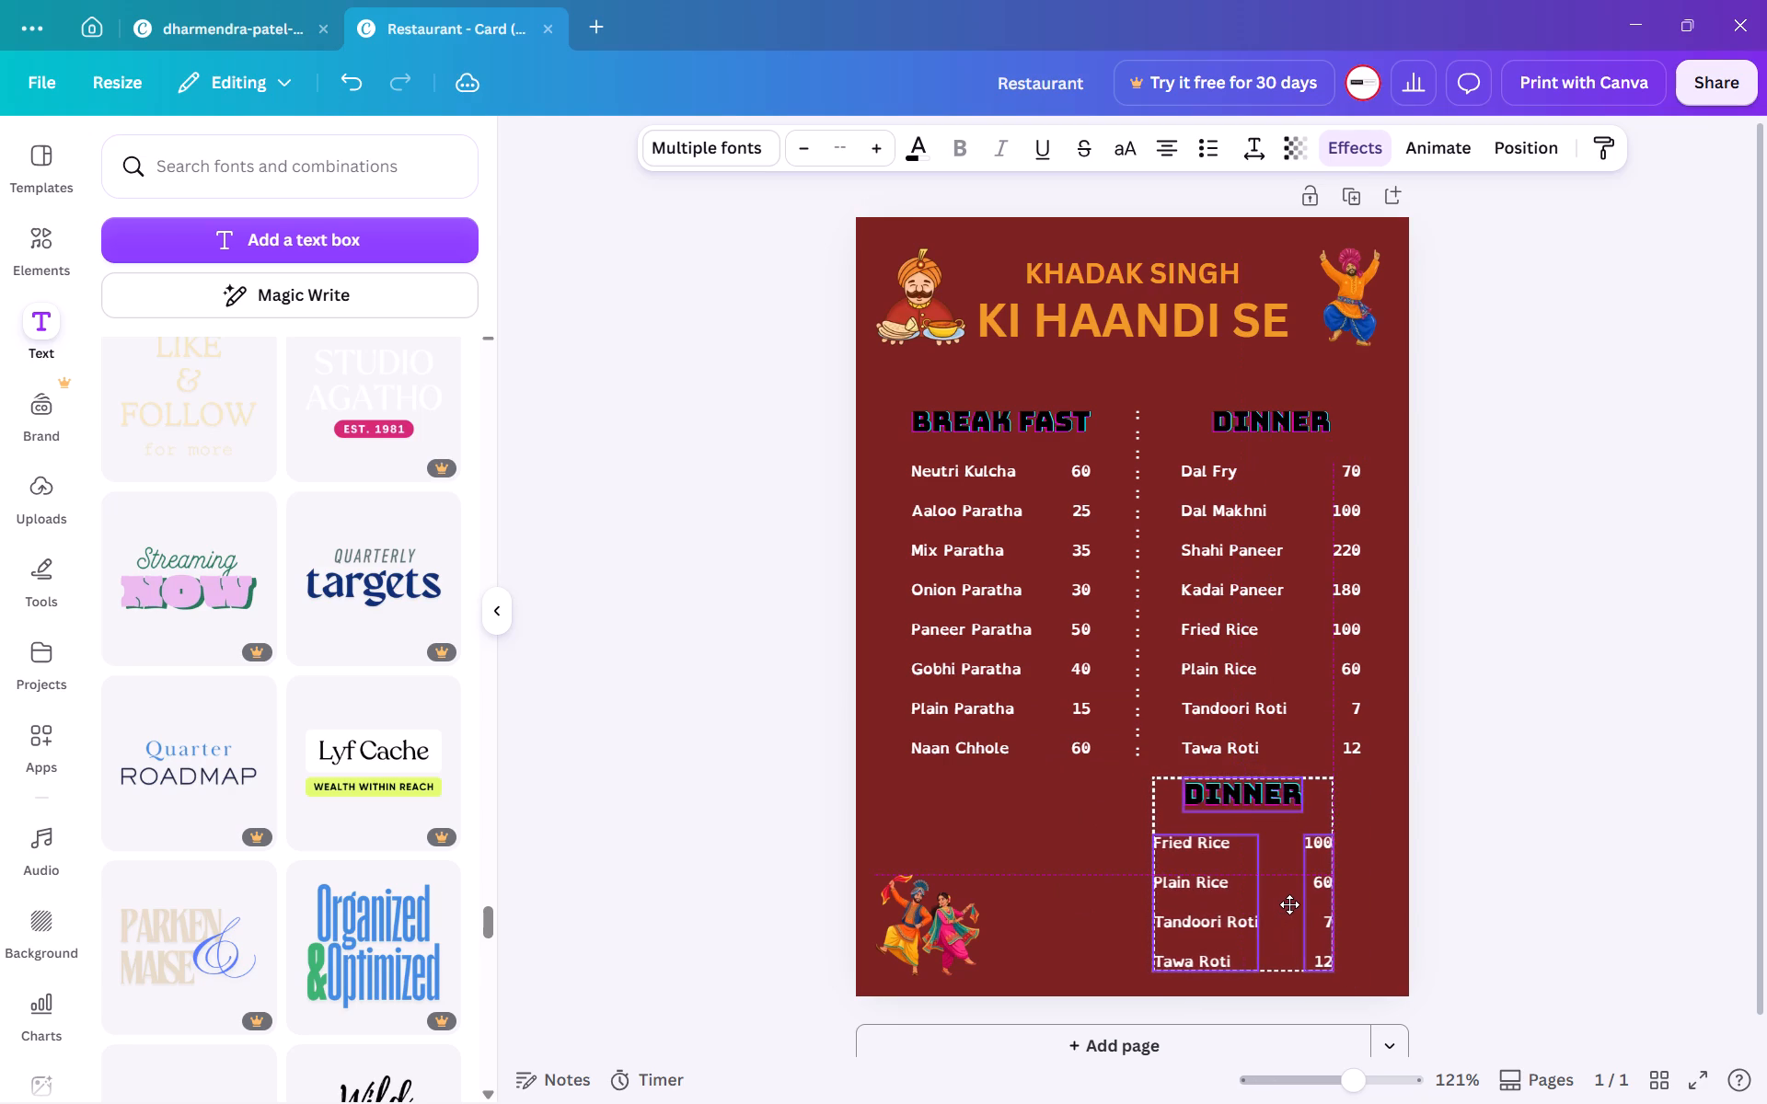
{"action": "left_click_drag", "start_coordinate": [1289, 904], "coordinate": [1305, 911]}
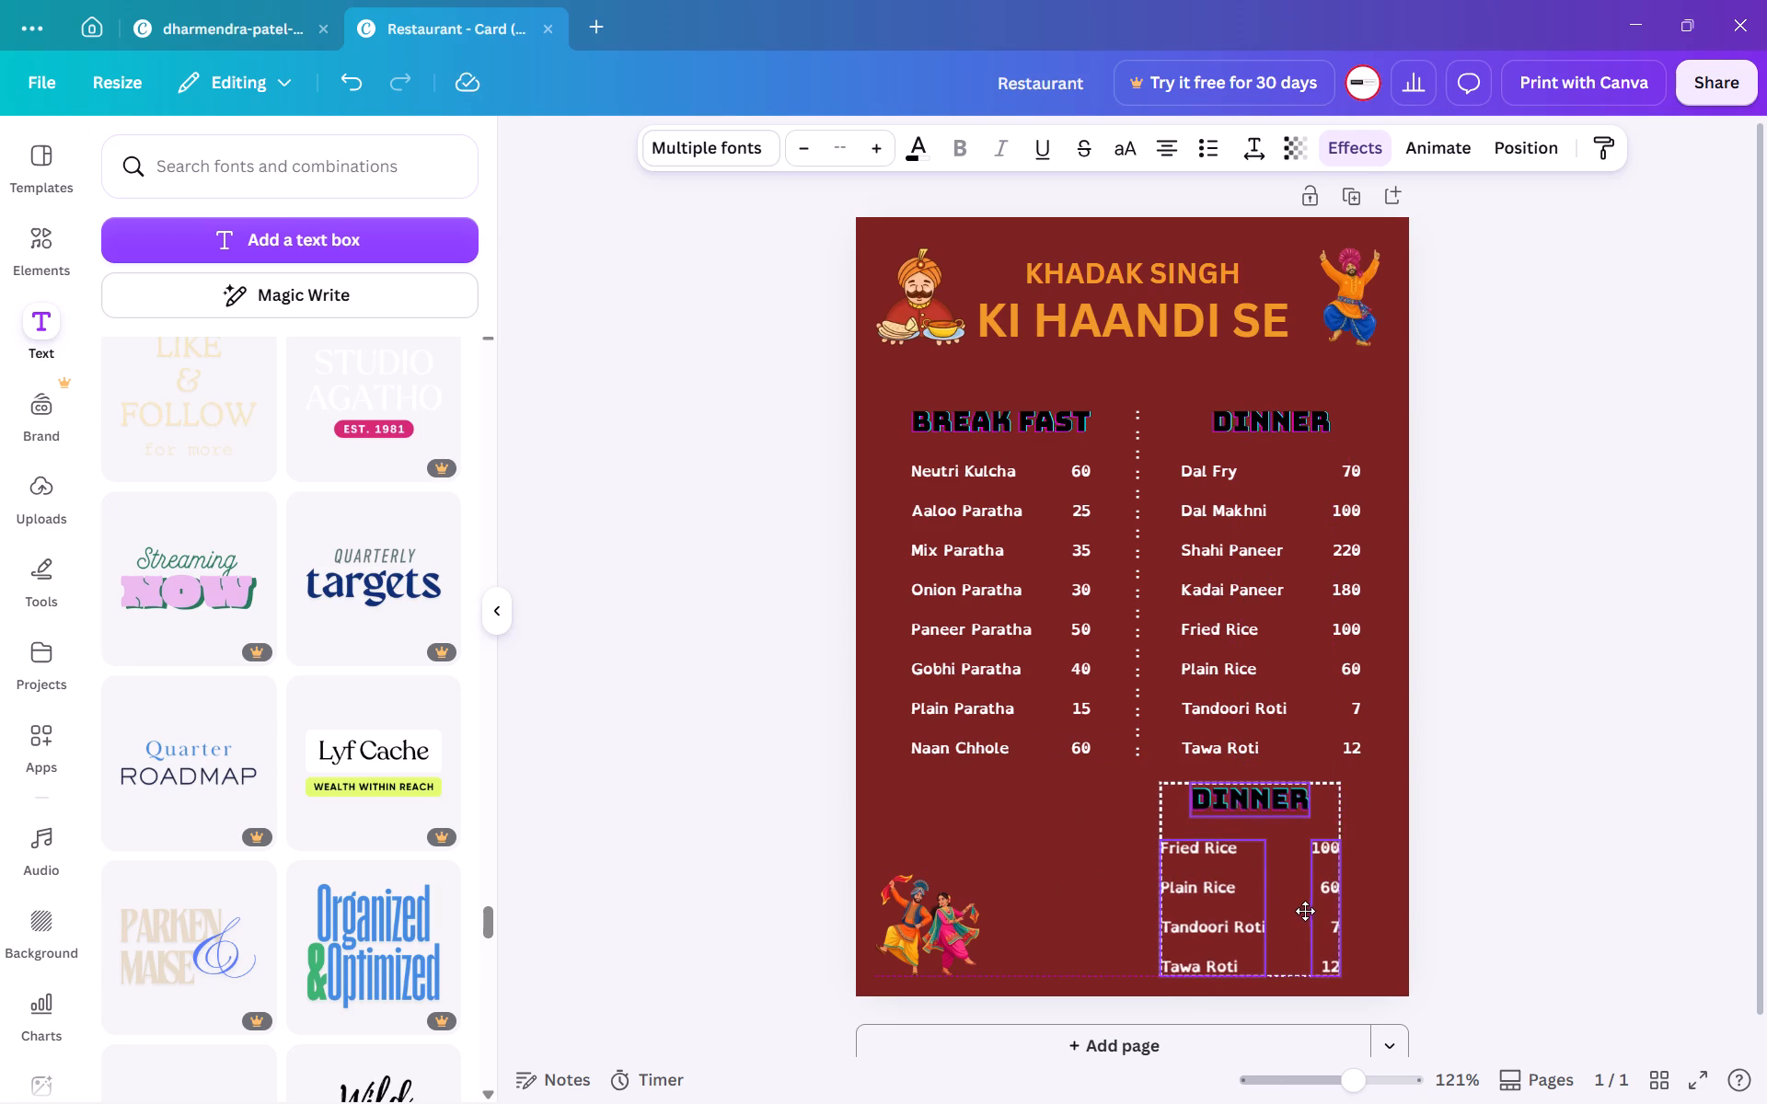
{"action": "left_click_drag", "start_coordinate": [1305, 911], "coordinate": [1306, 910]}
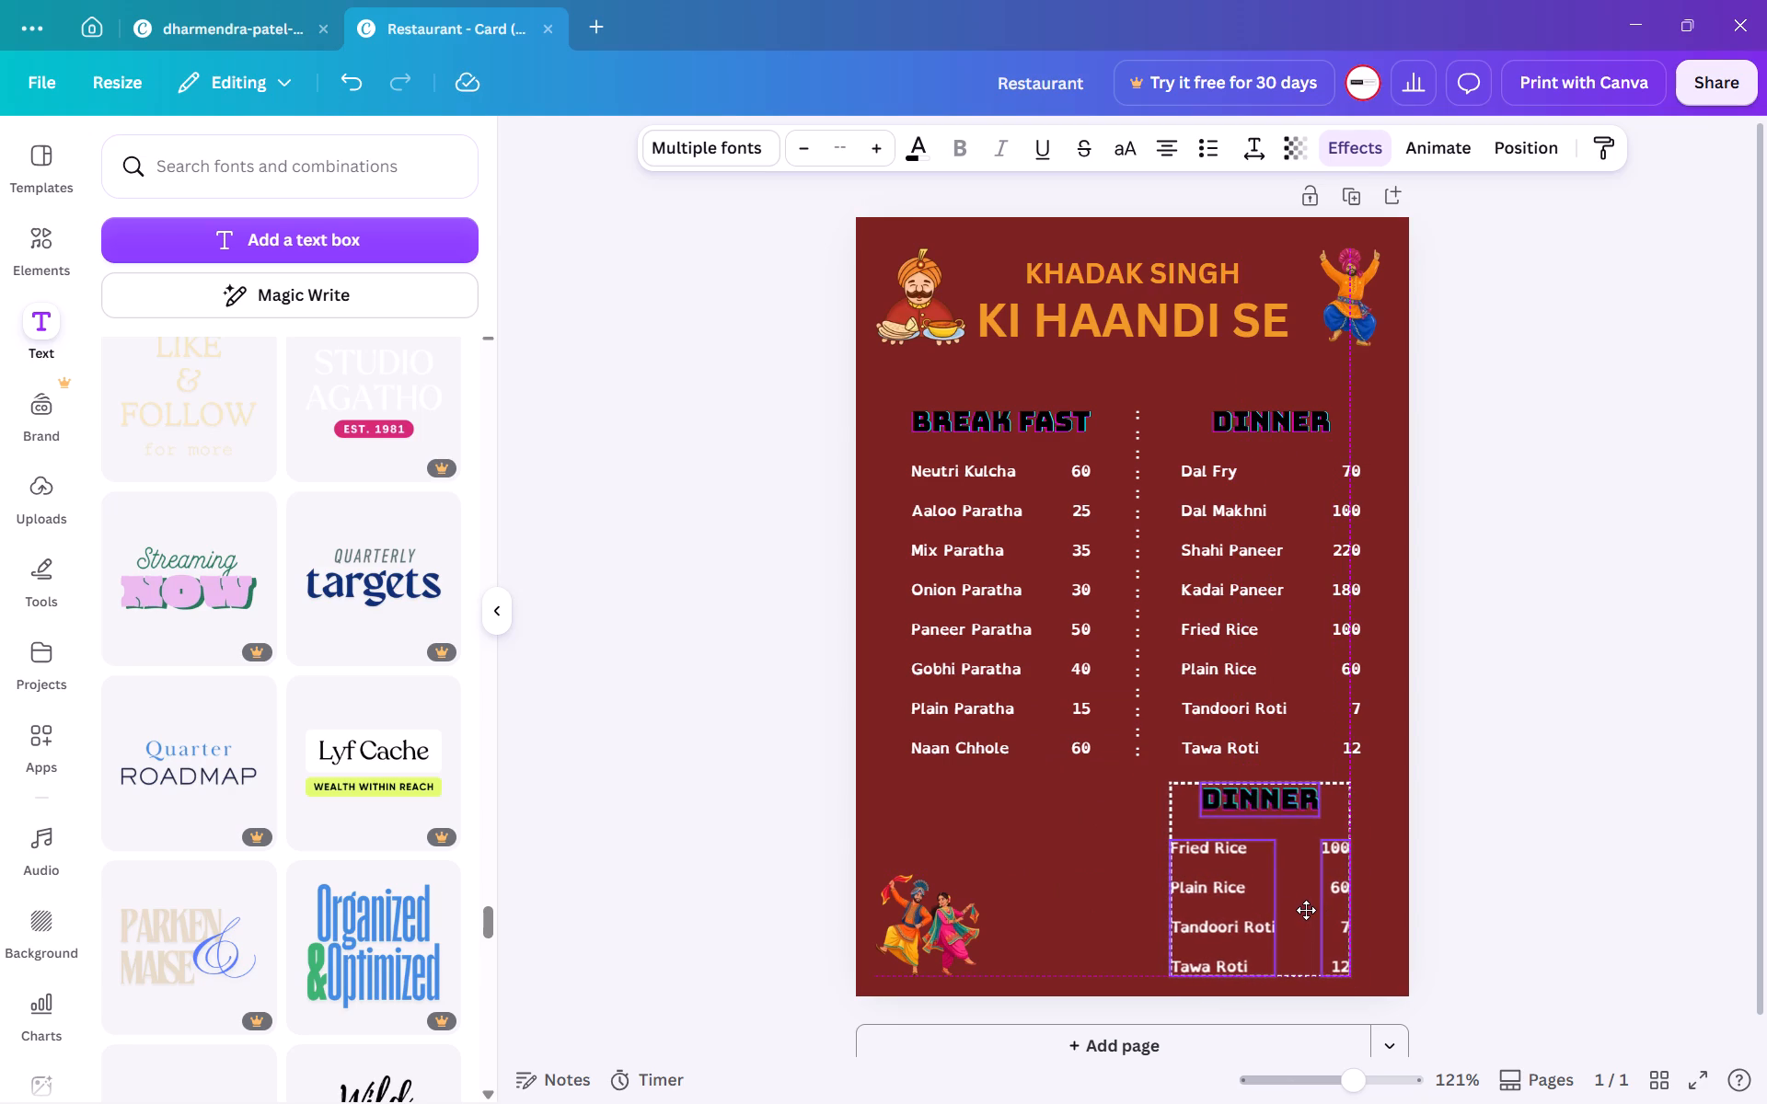
{"action": "left_click_drag", "start_coordinate": [1306, 910], "coordinate": [1306, 908]}
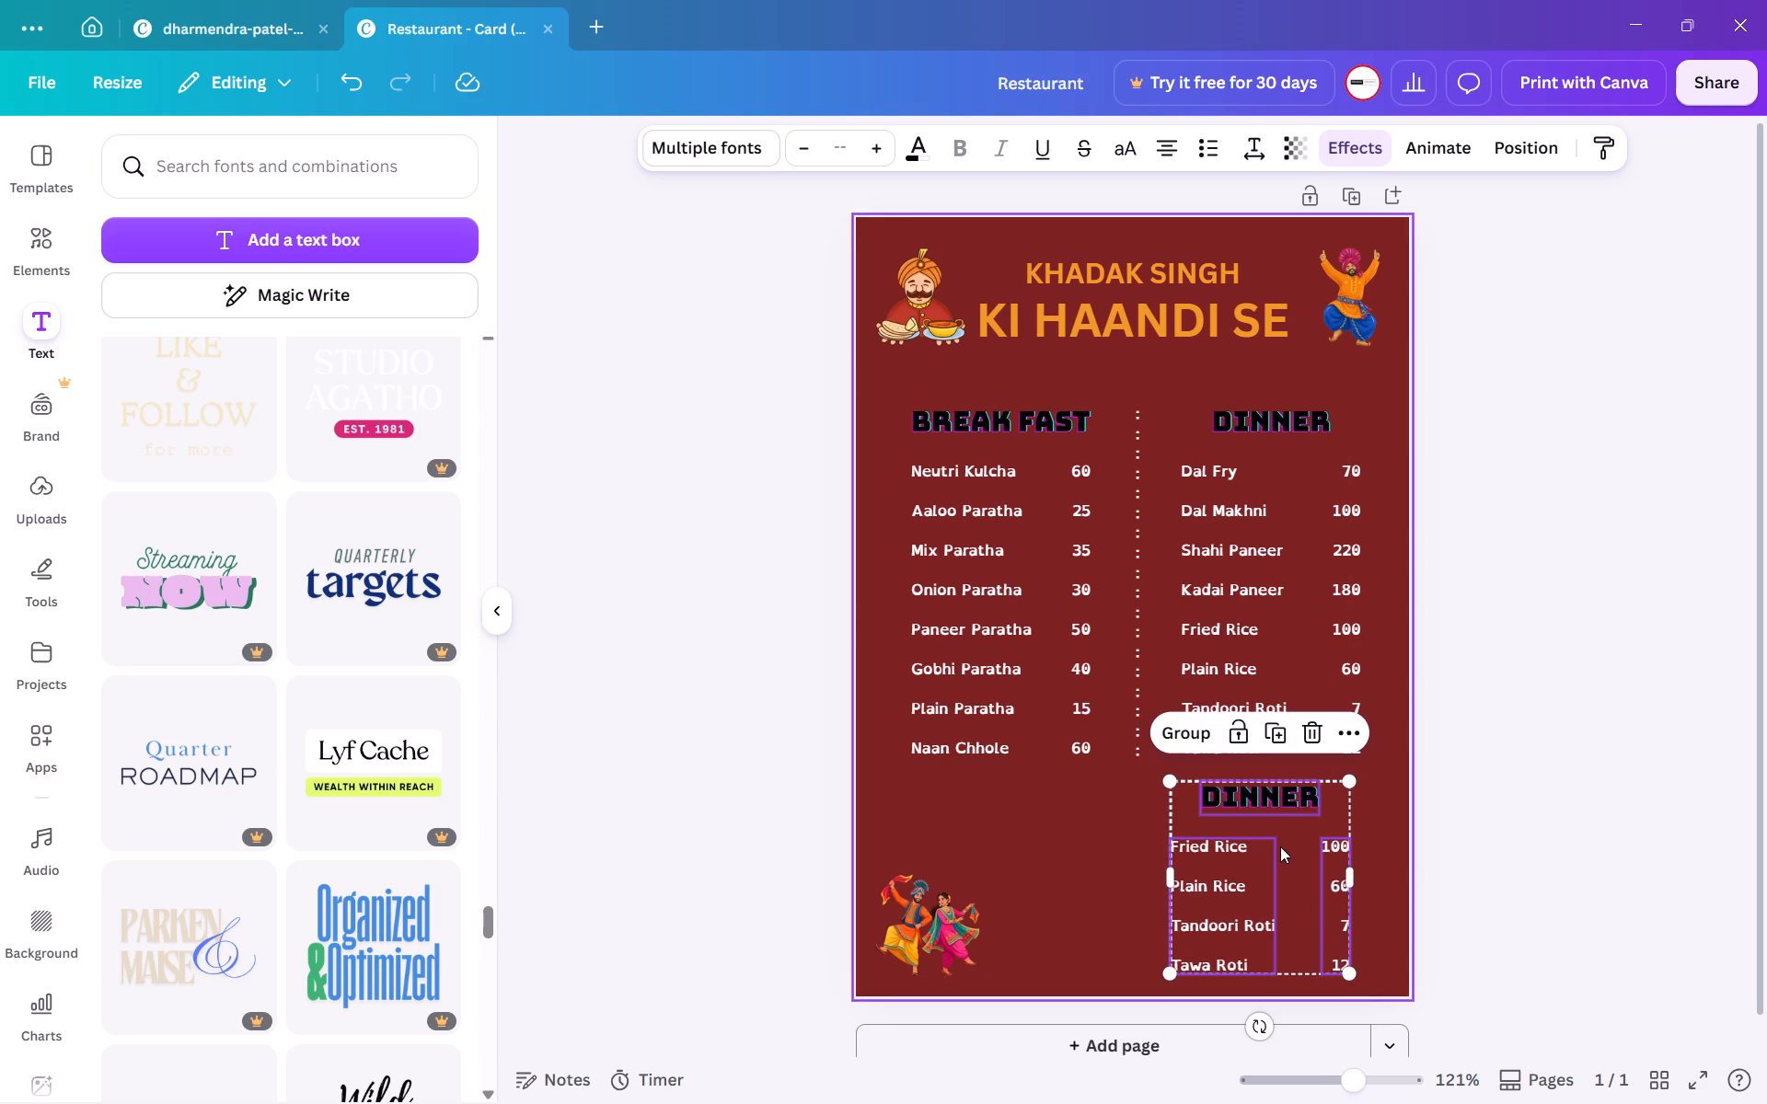
{"action": "left_click", "coordinate": [1514, 826]}
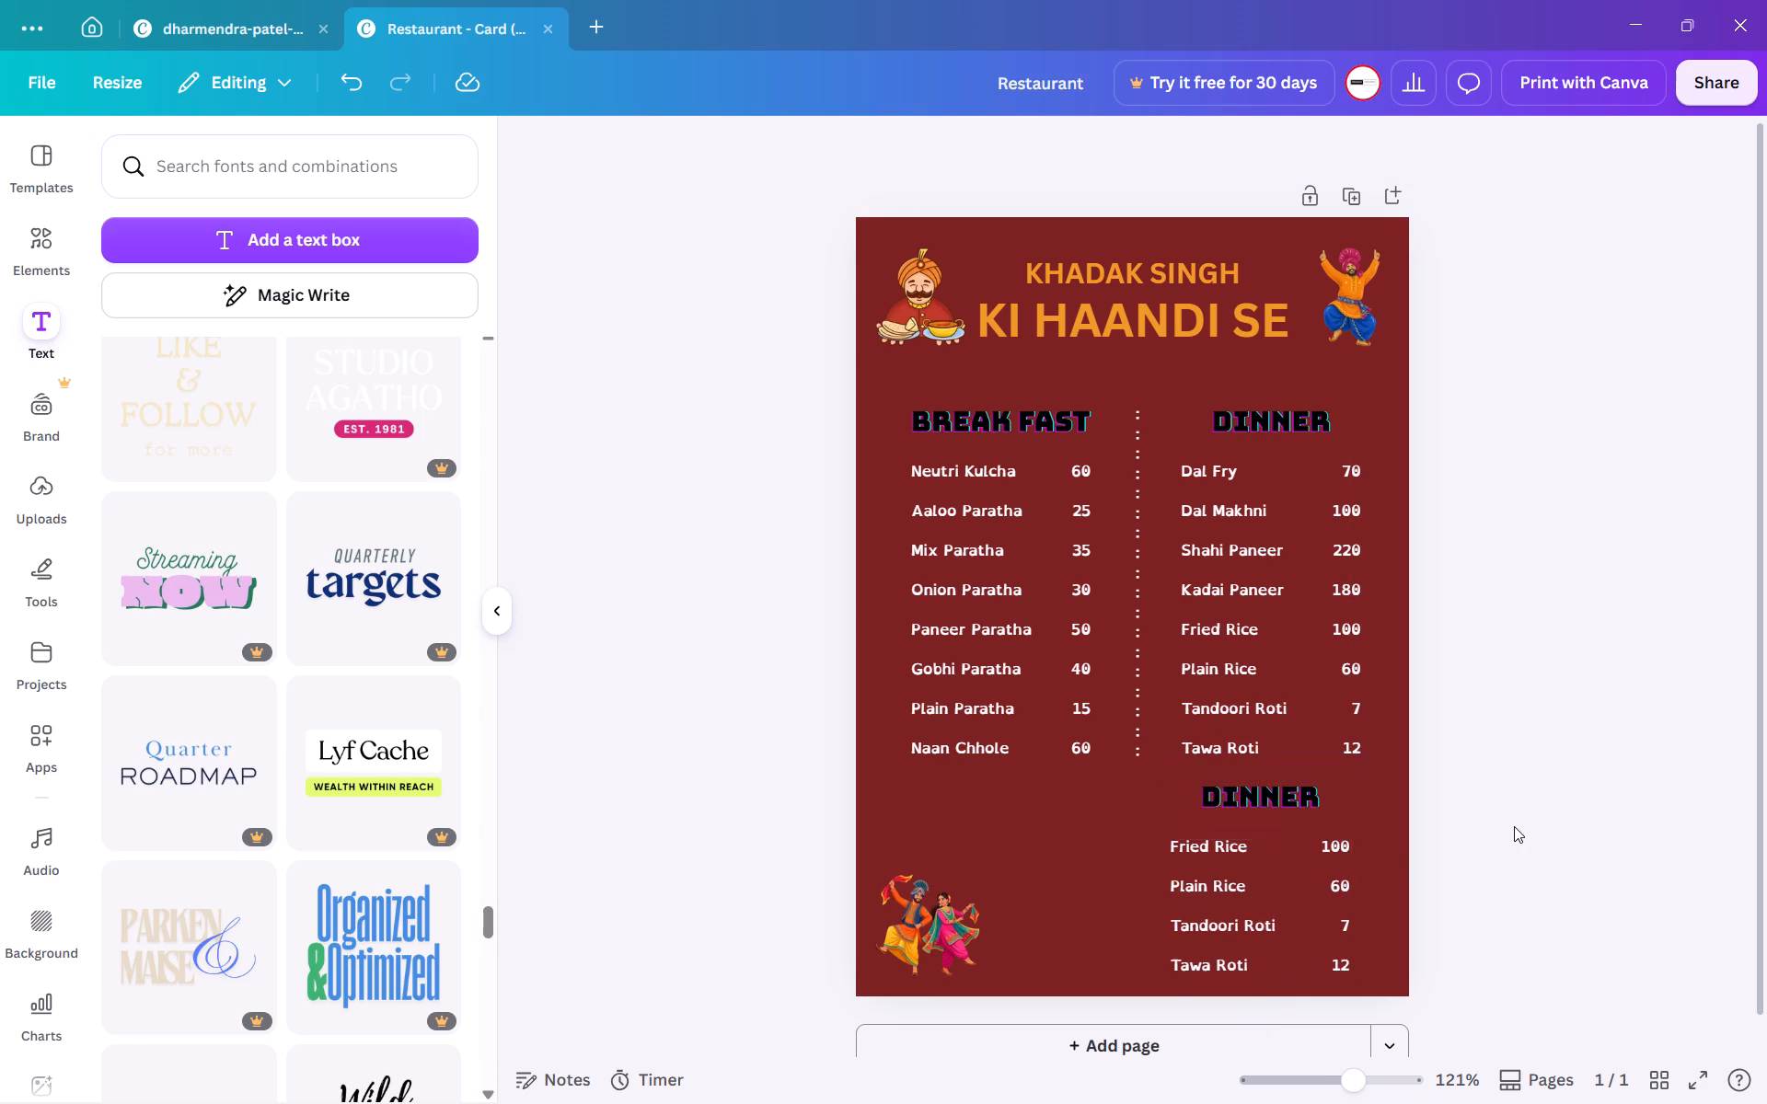
Change the copied section's heading to DRINKS.
{"action": "triple_click", "coordinate": [1303, 786]}
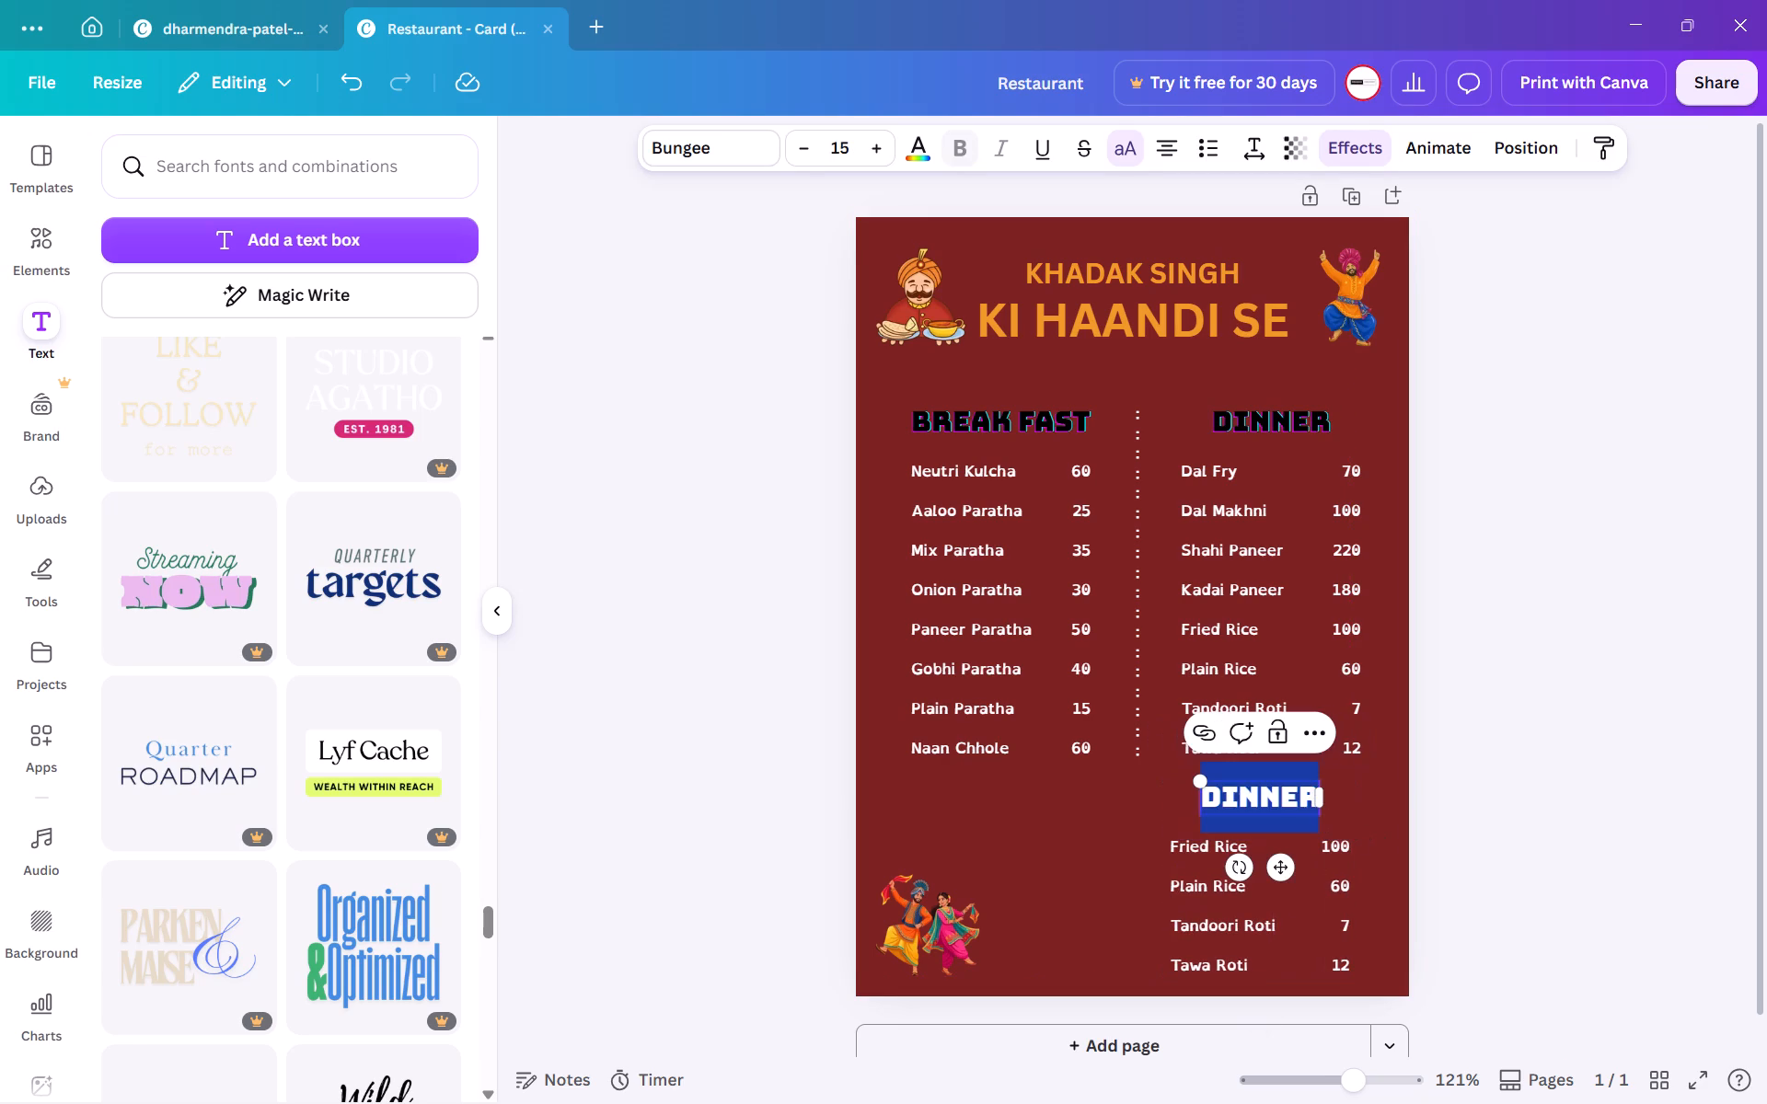
{"action": "type", "text": "DR"}
{"action": "type", "text": "inks"}
Replace the copied list's Fried Rice entry with Cold Drinks and its price with M.R.P.
{"action": "triple_click", "coordinate": [1202, 846]}
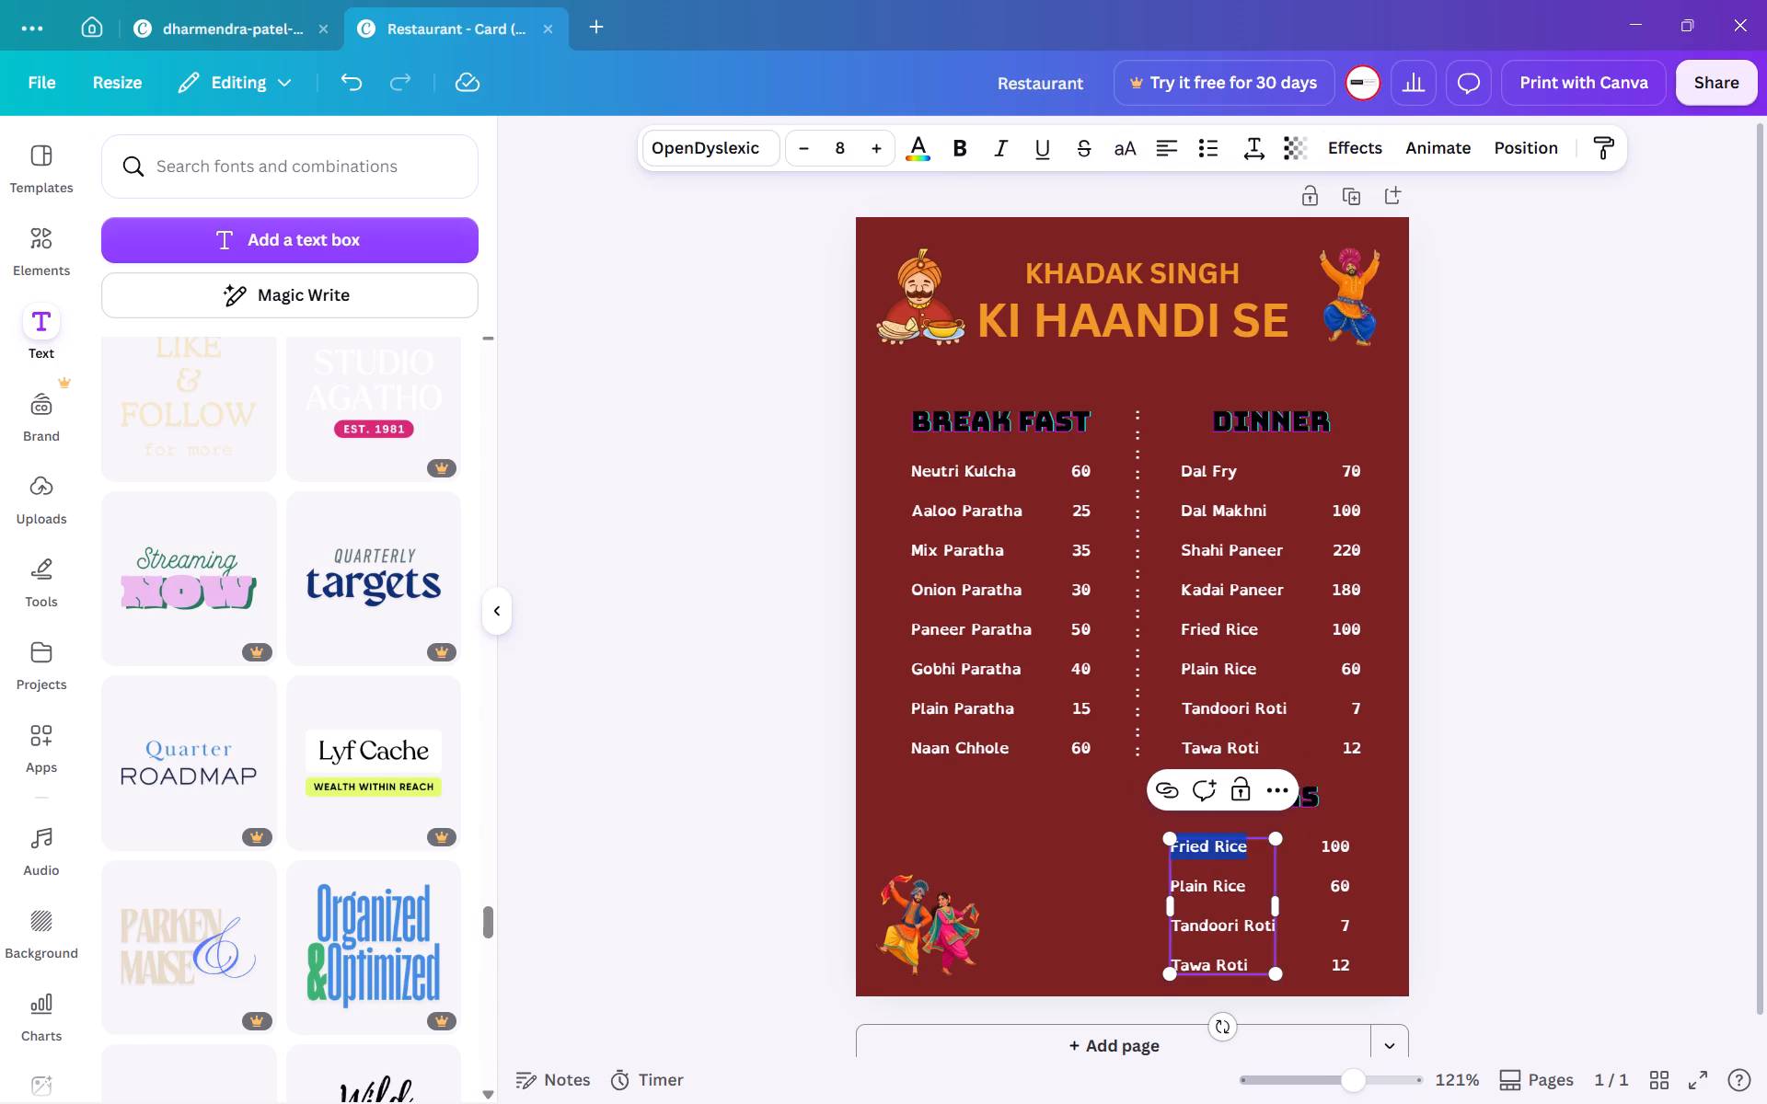
{"action": "type", "text": "Cold Drinks"}
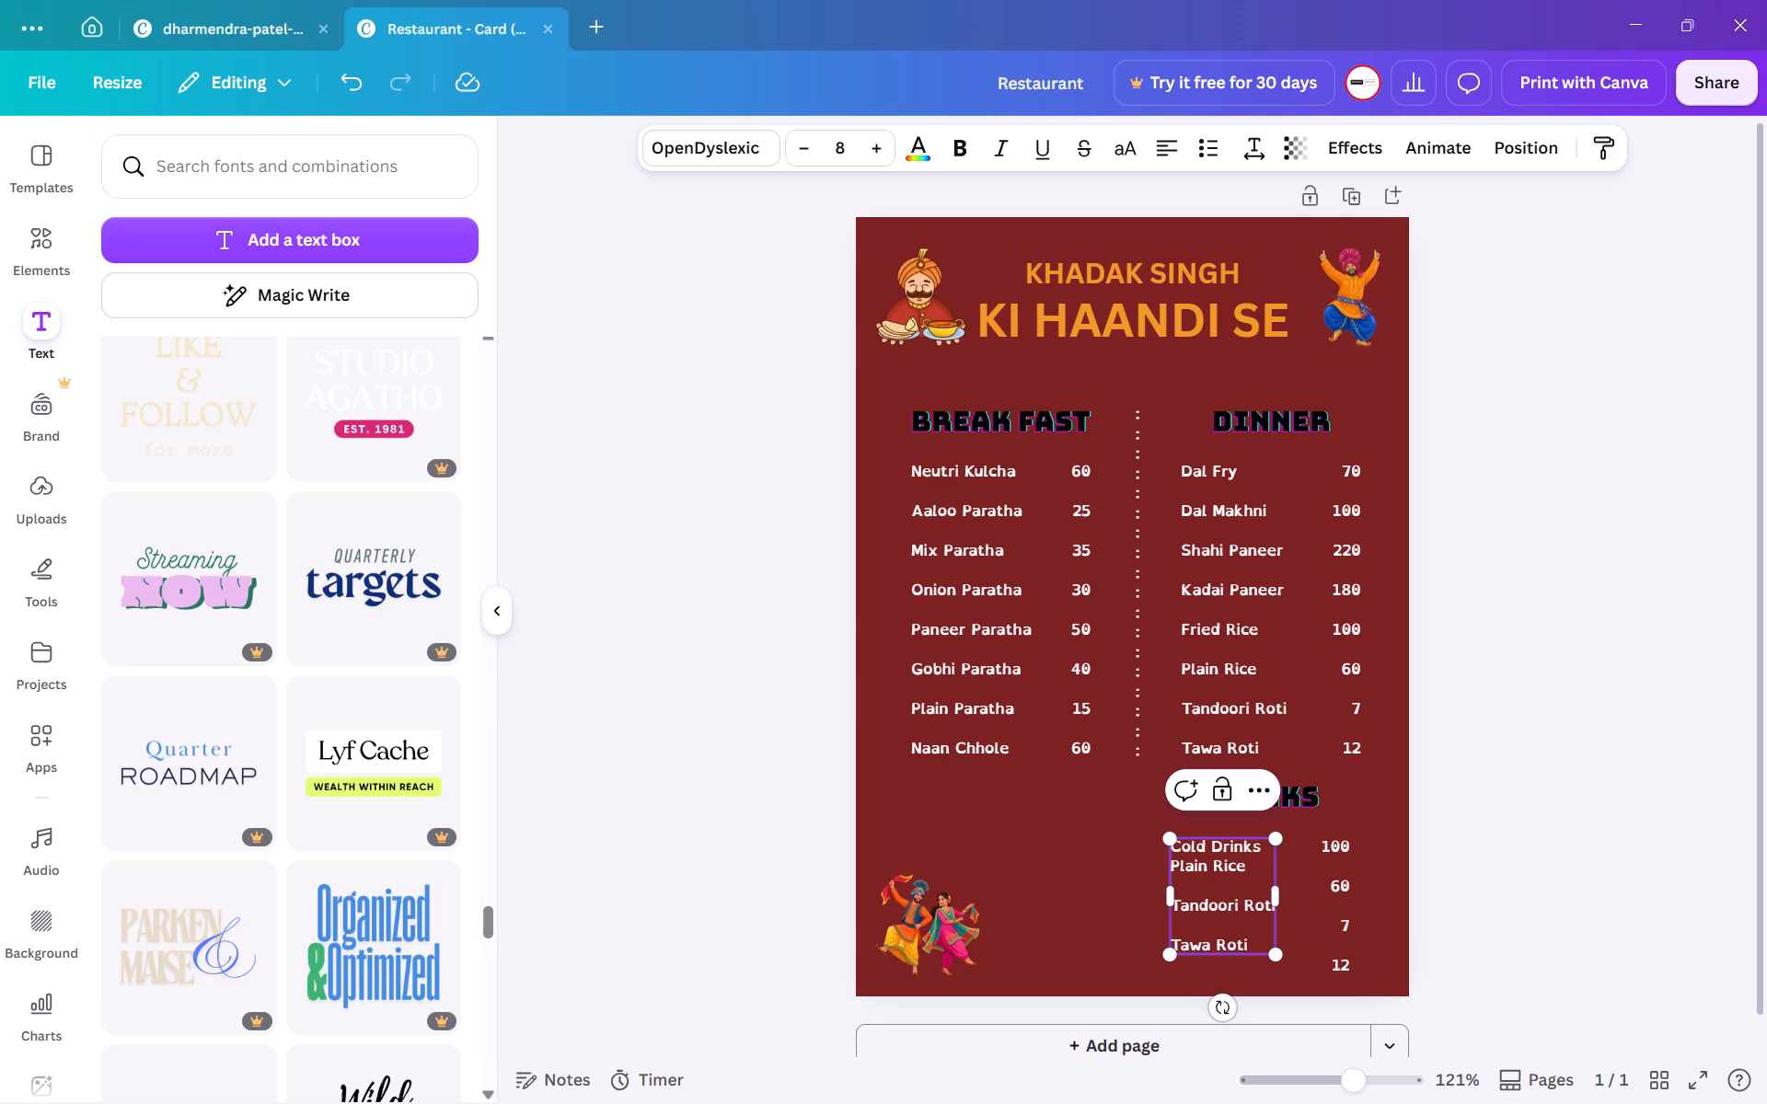
{"action": "key", "text": "BackSpace"}
{"action": "key", "text": "s"}
{"action": "triple_click", "coordinate": [1327, 852]}
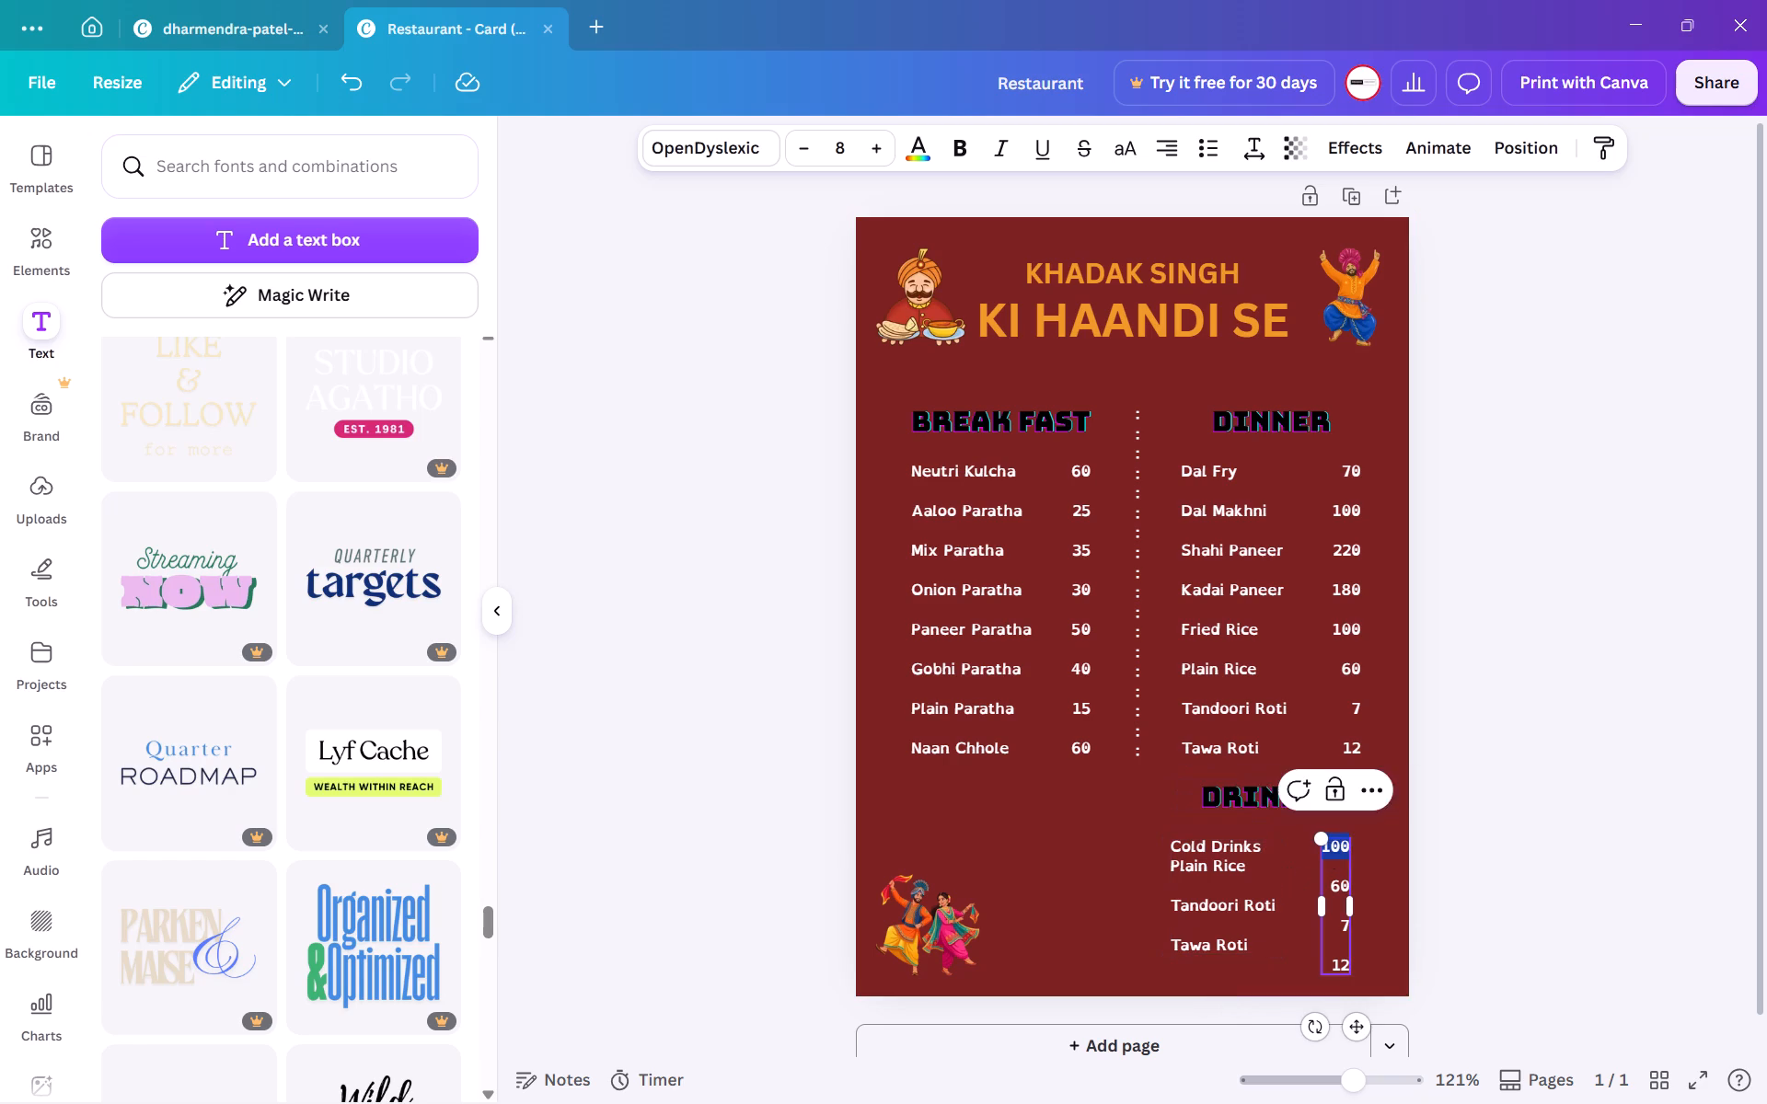
{"action": "type", "text": "MRPS"}
{"action": "key", "text": "BackSpace"}
{"action": "key", "text": "Left"}
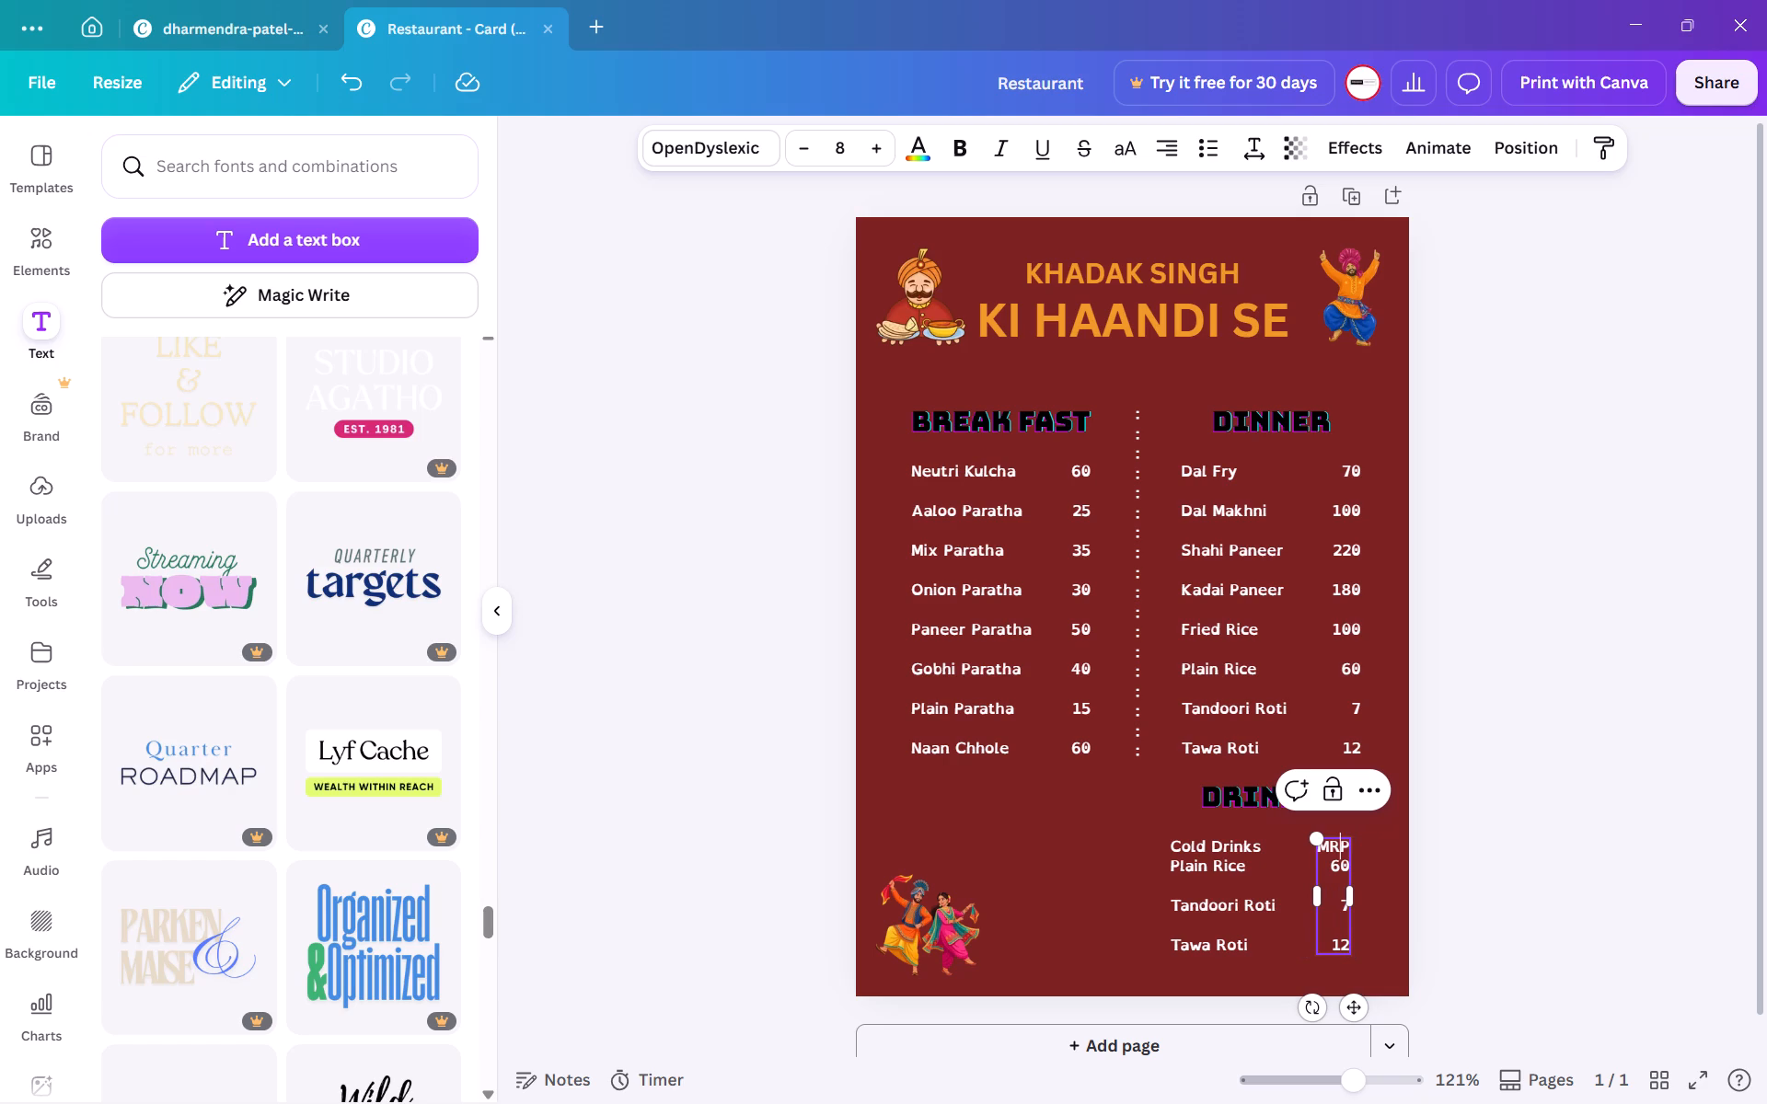
{"action": "key", "text": "Left"}
{"action": "key", "text": "period"}
{"action": "key", "text": "Right"}
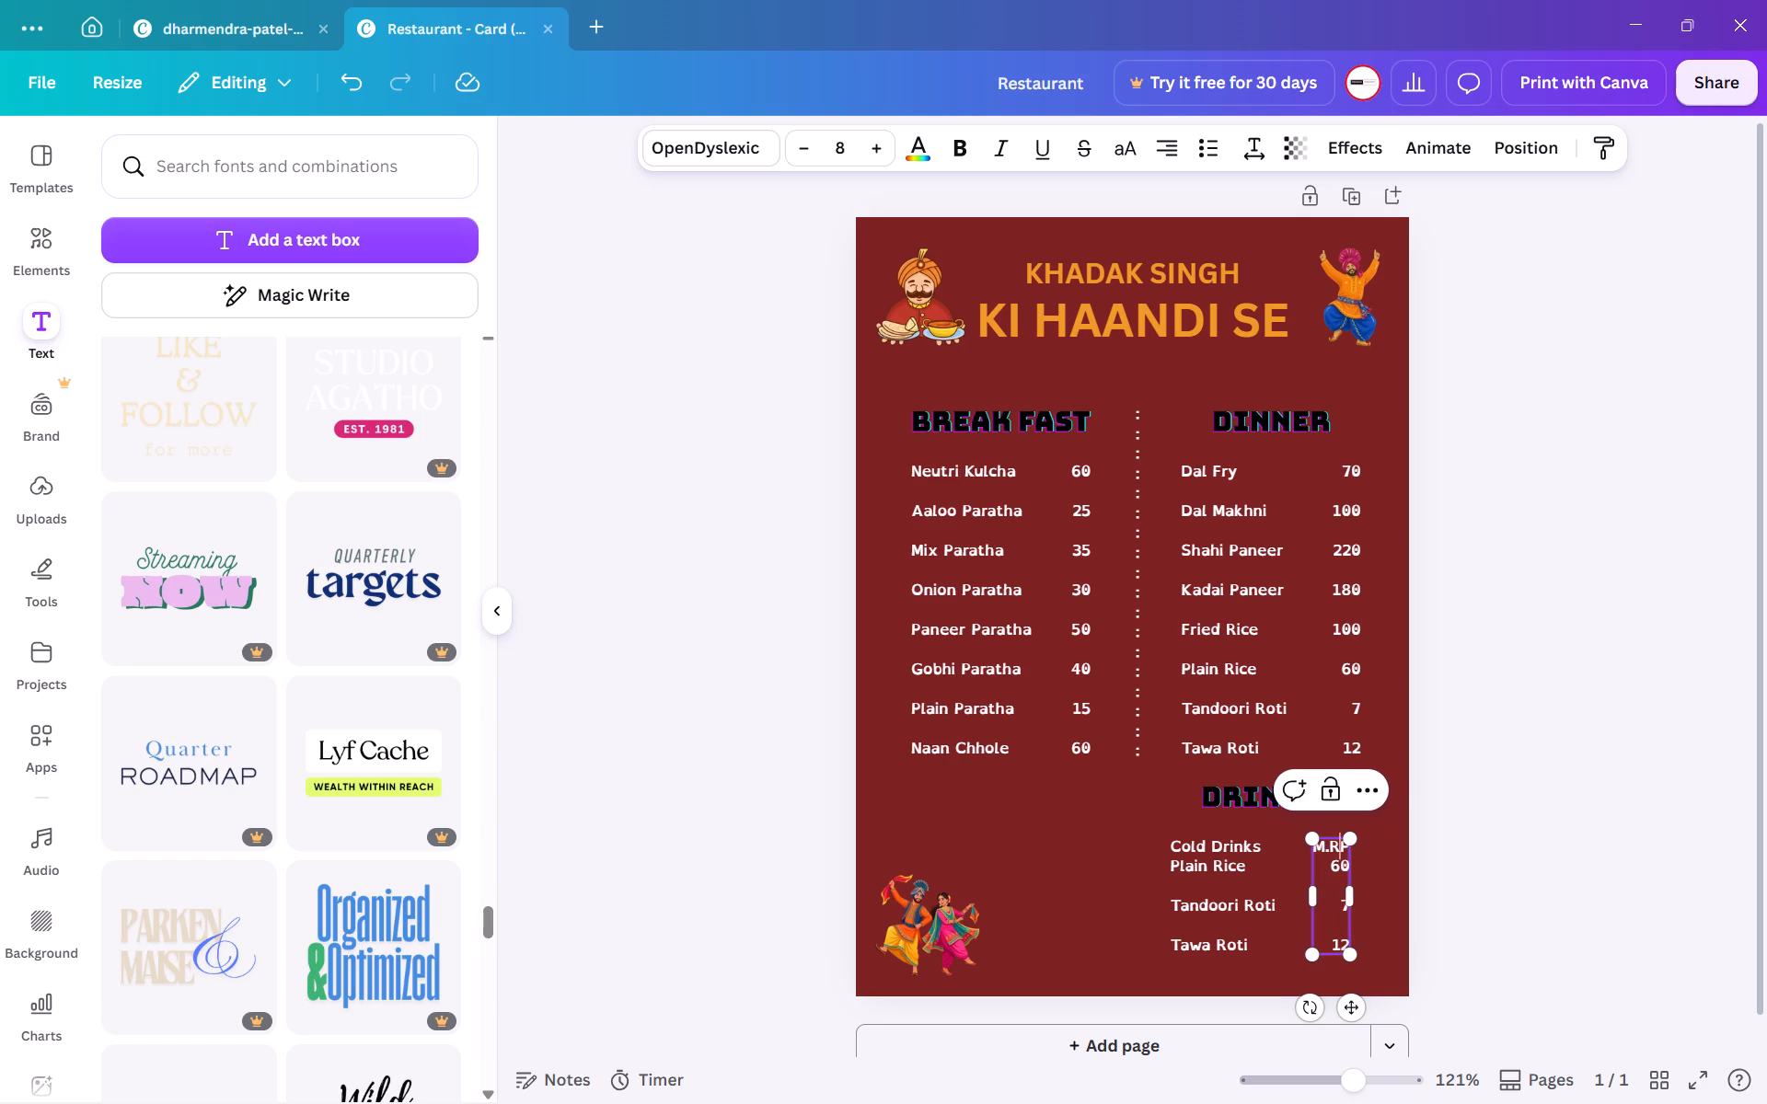
{"action": "key", "text": "period"}
{"action": "key", "text": "Right"}
{"action": "key", "text": "period"}
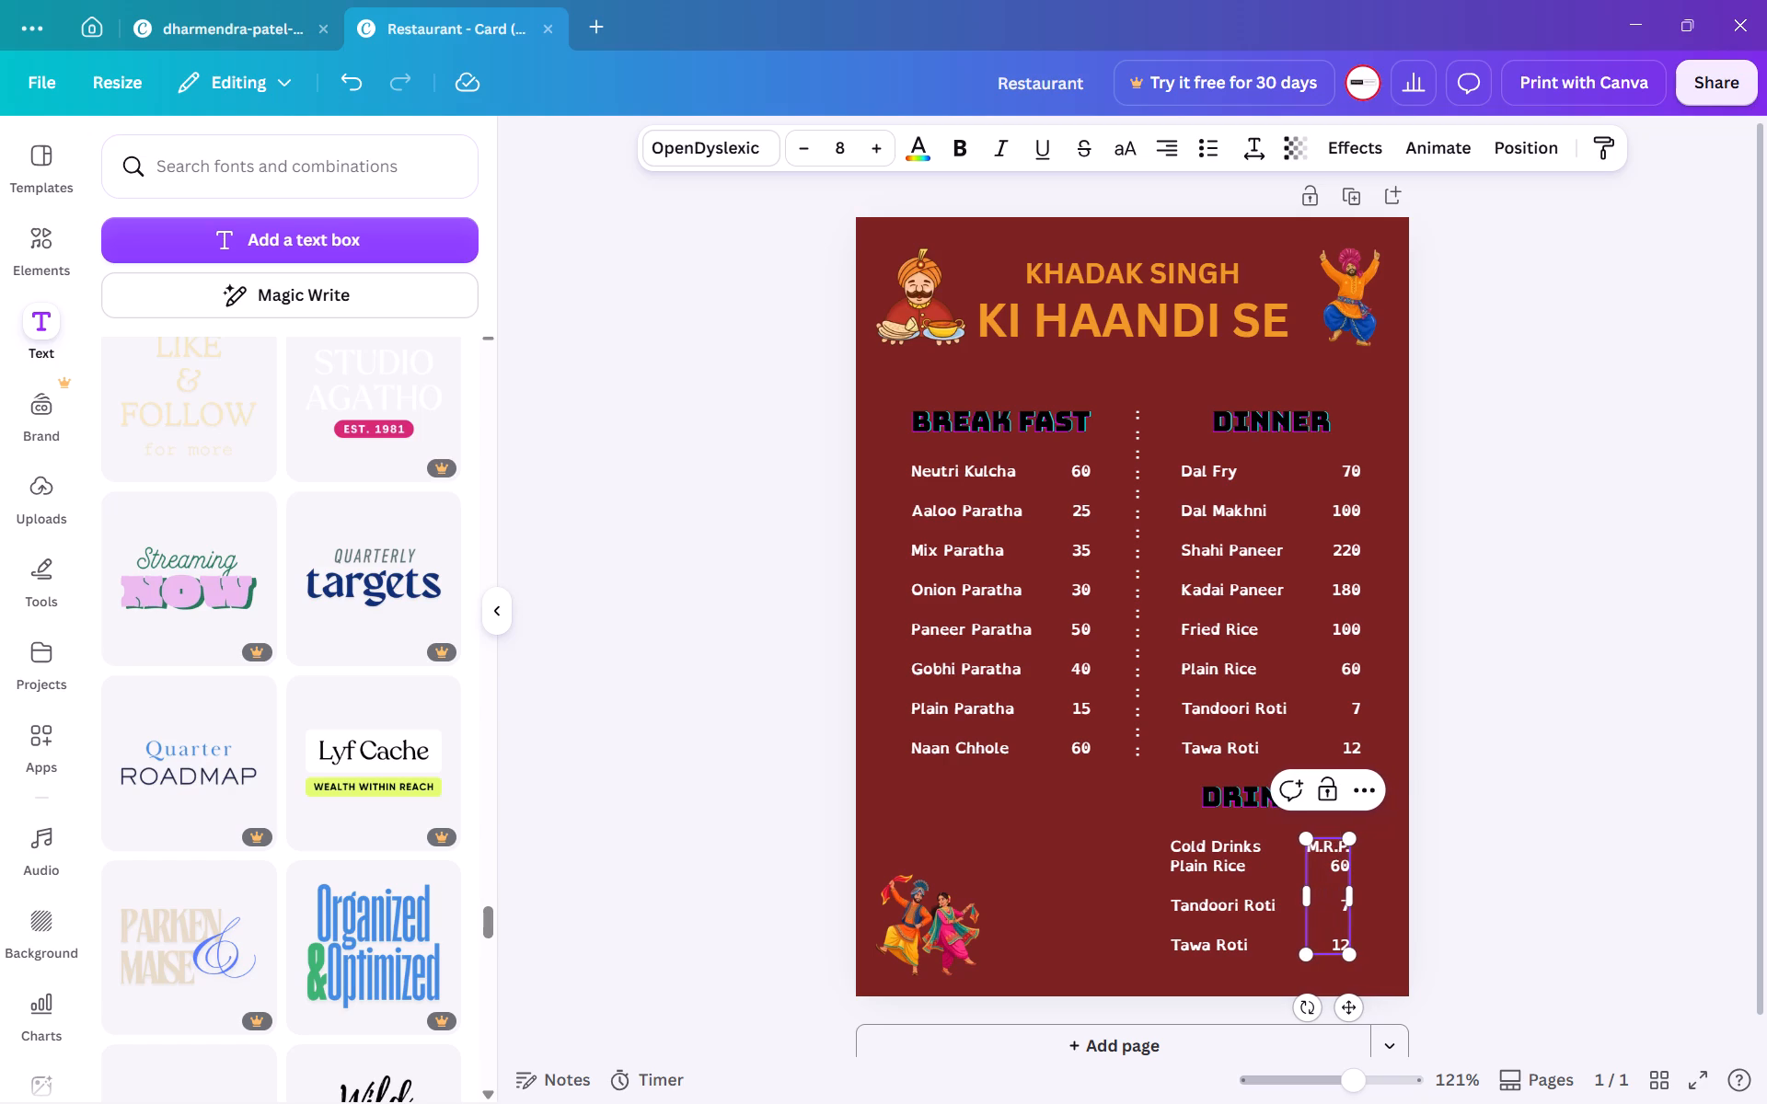
Replace Plain Rice in the drinks list with Tea, priced 15, keeping a blank line above both the item and its price.
{"action": "double_click", "coordinate": [1220, 864]}
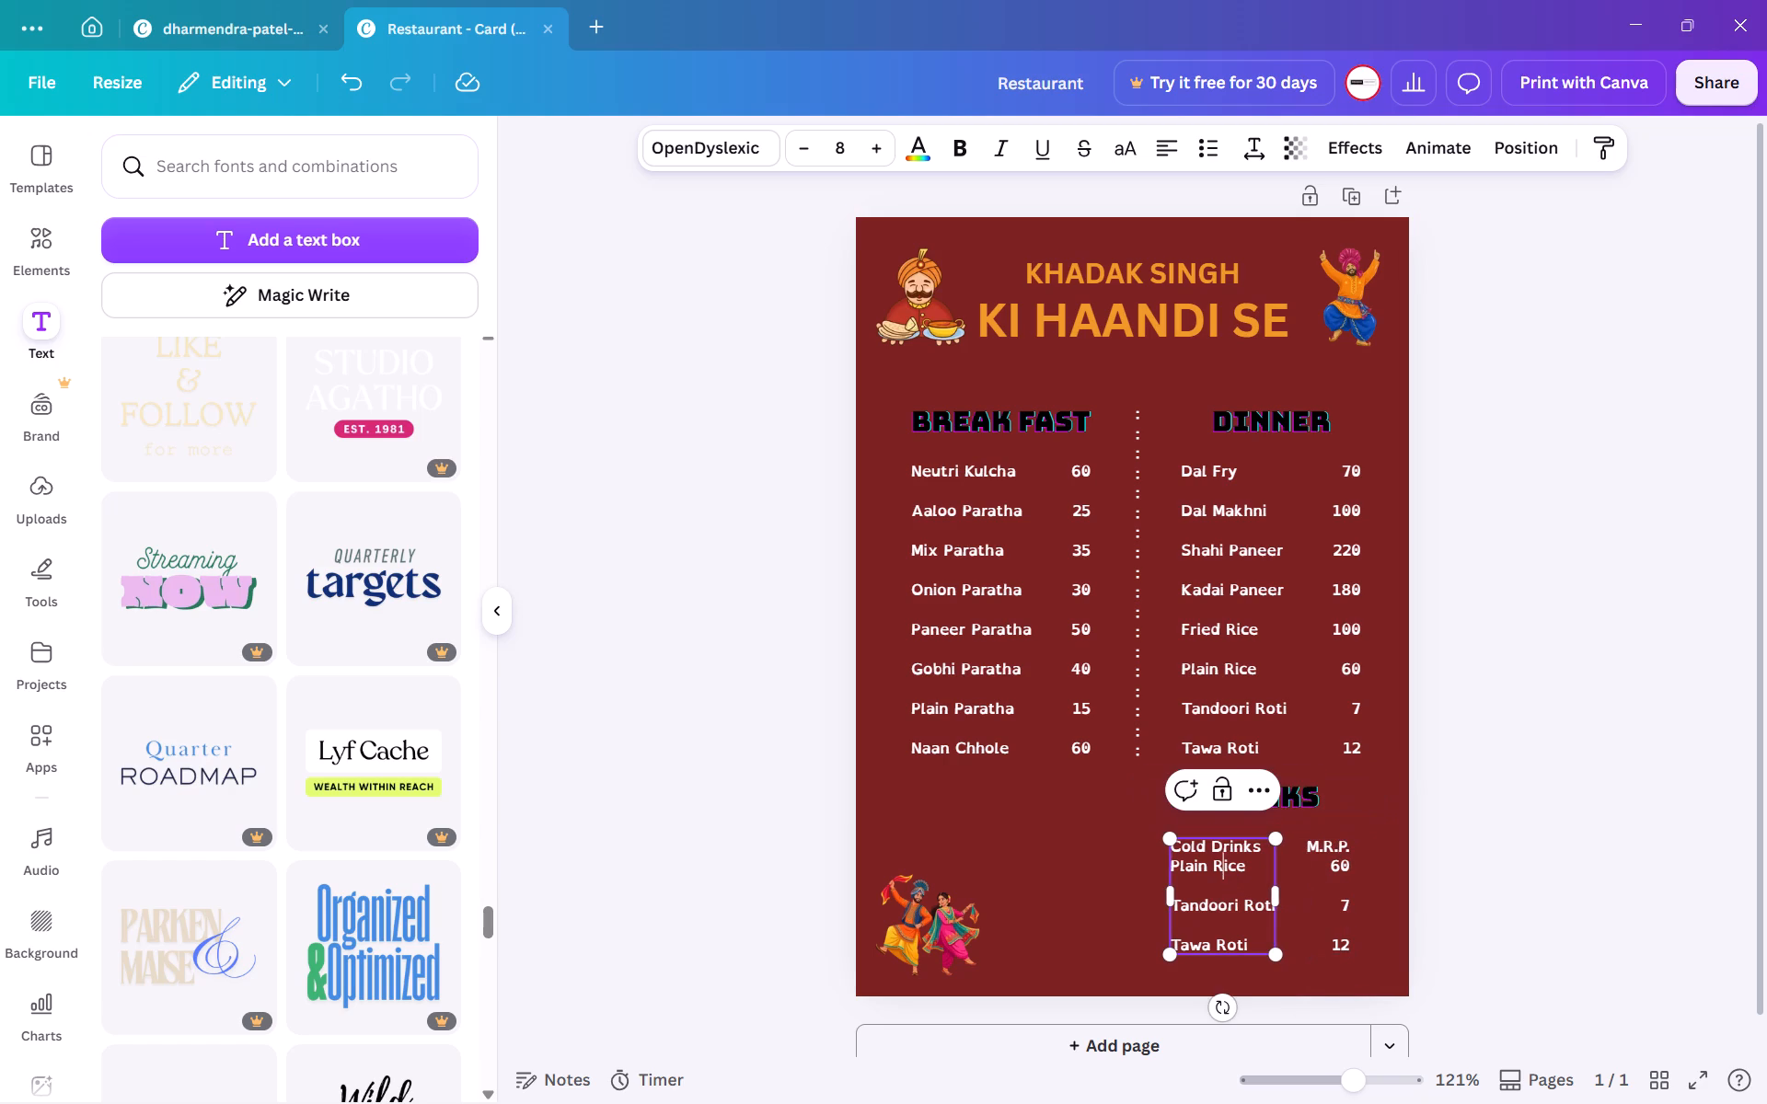
{"action": "double_click", "coordinate": [1187, 868]}
{"action": "key", "text": "BackSpace"}
{"action": "key", "text": "Return"}
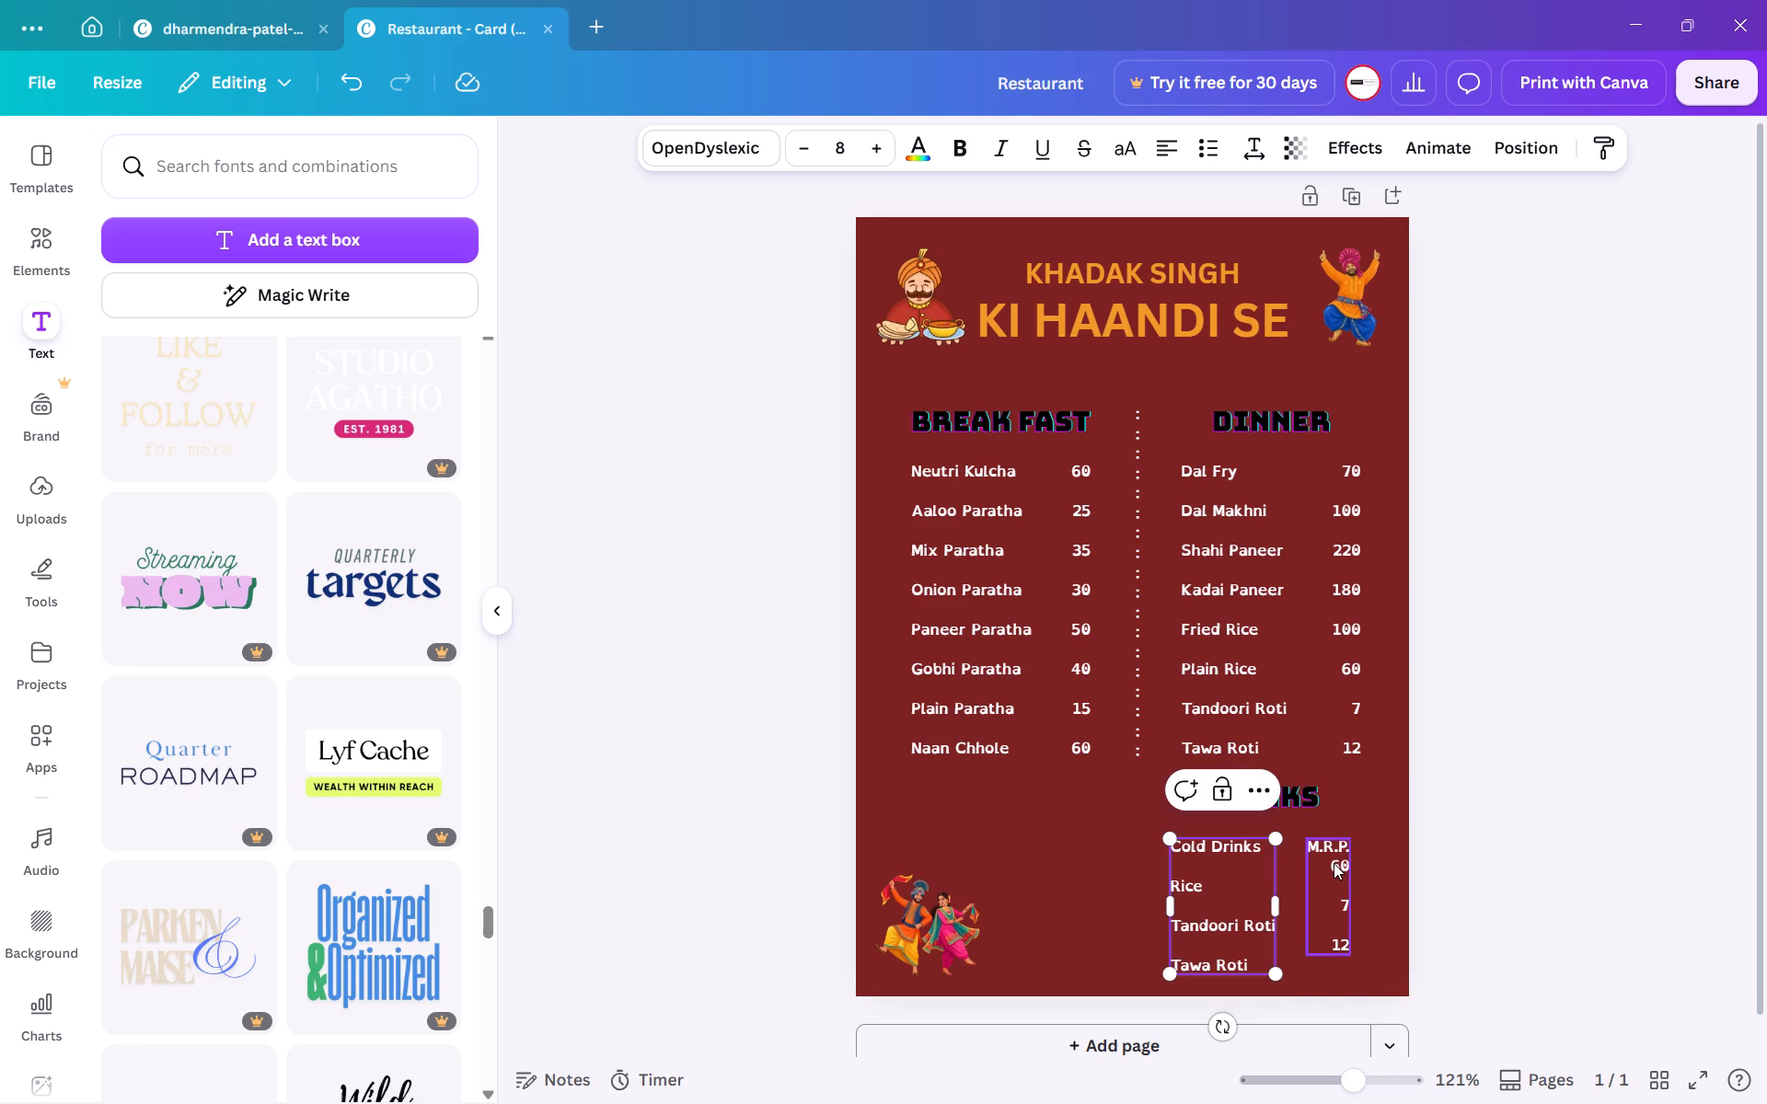
{"action": "left_click", "coordinate": [1328, 871]}
{"action": "triple_click", "coordinate": [1191, 889]}
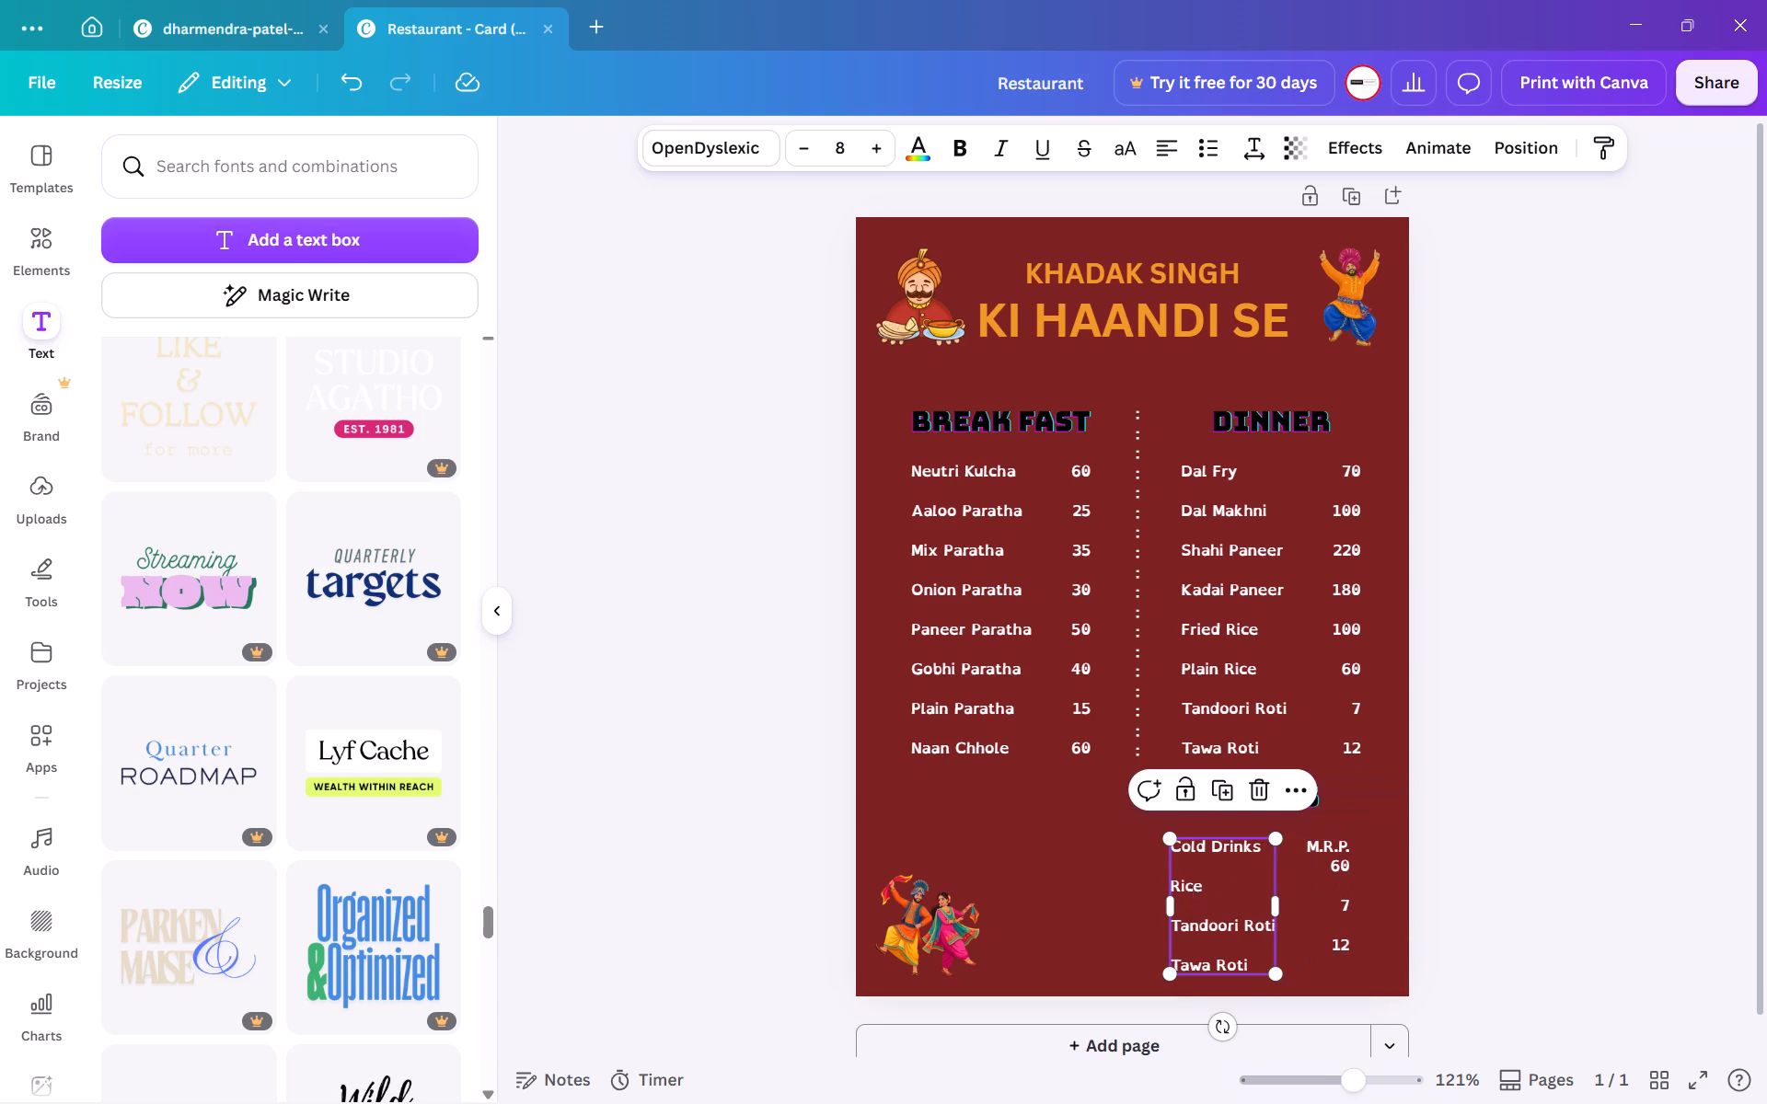
{"action": "type", "text": "Tea"}
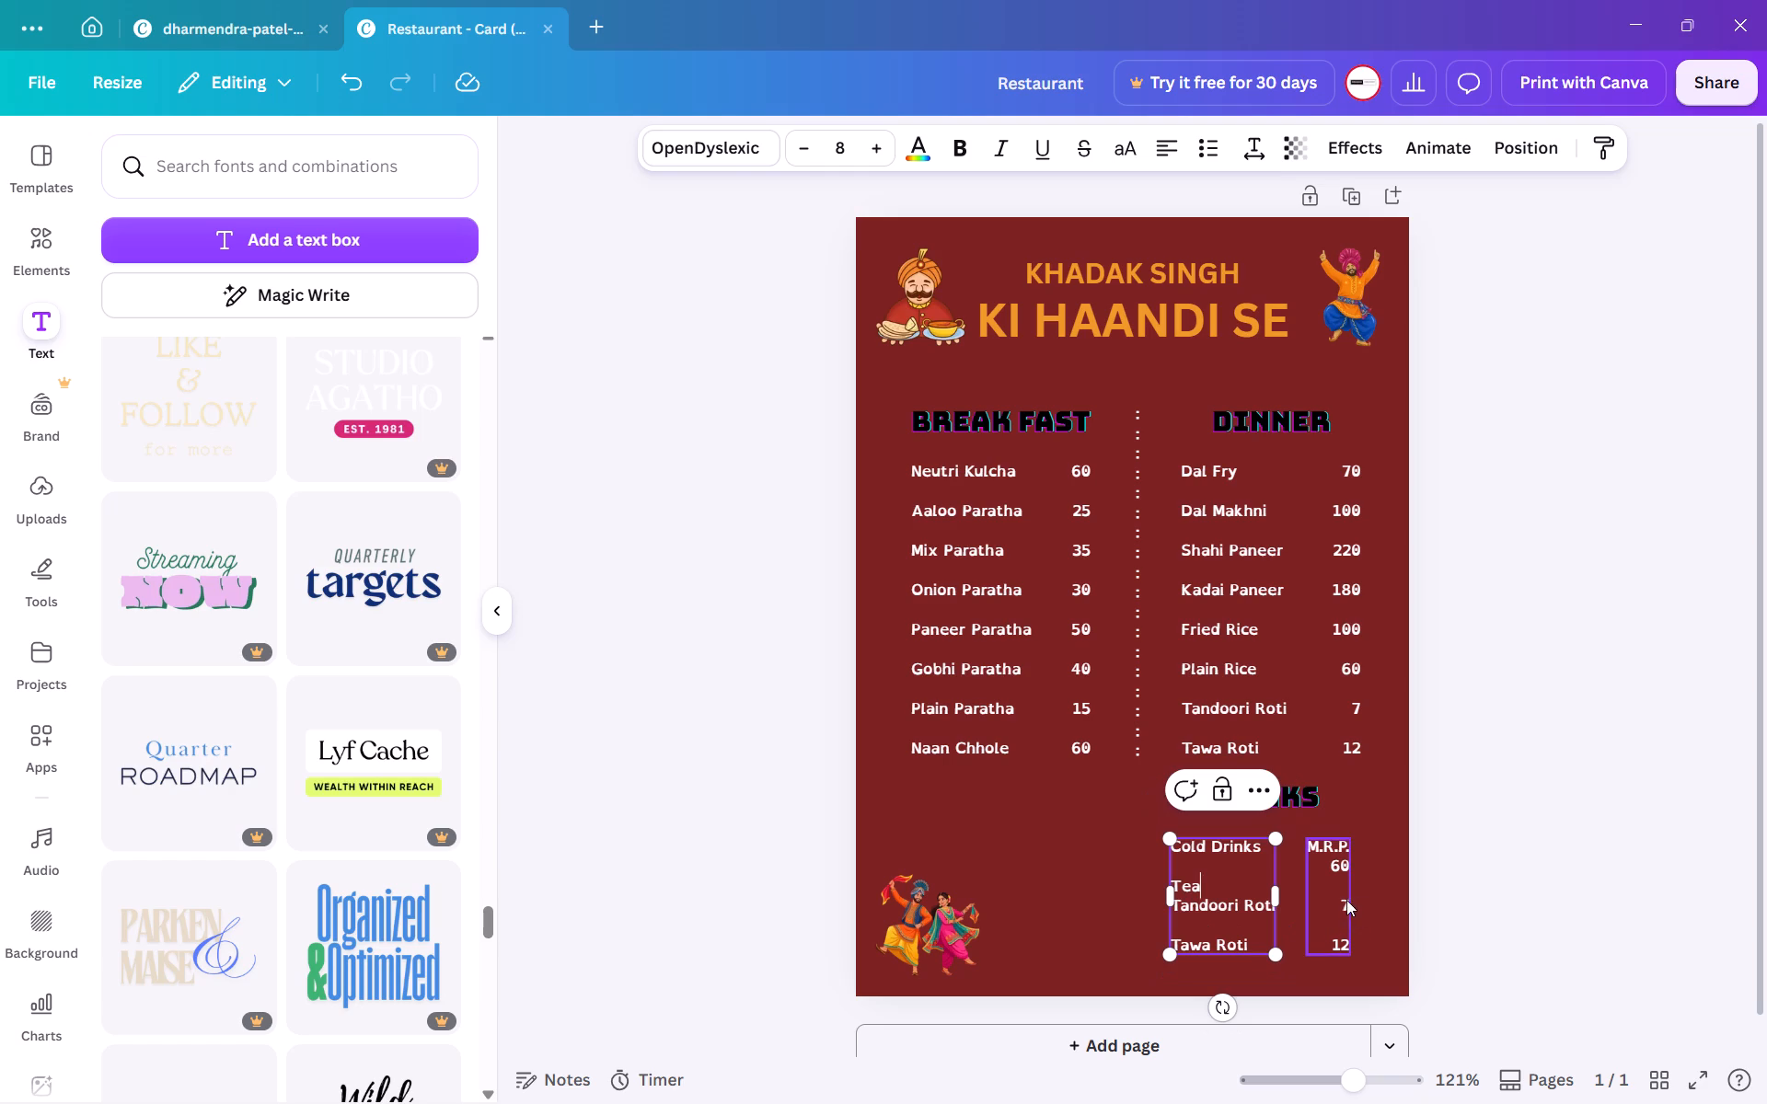
{"action": "left_click", "coordinate": [1335, 858]}
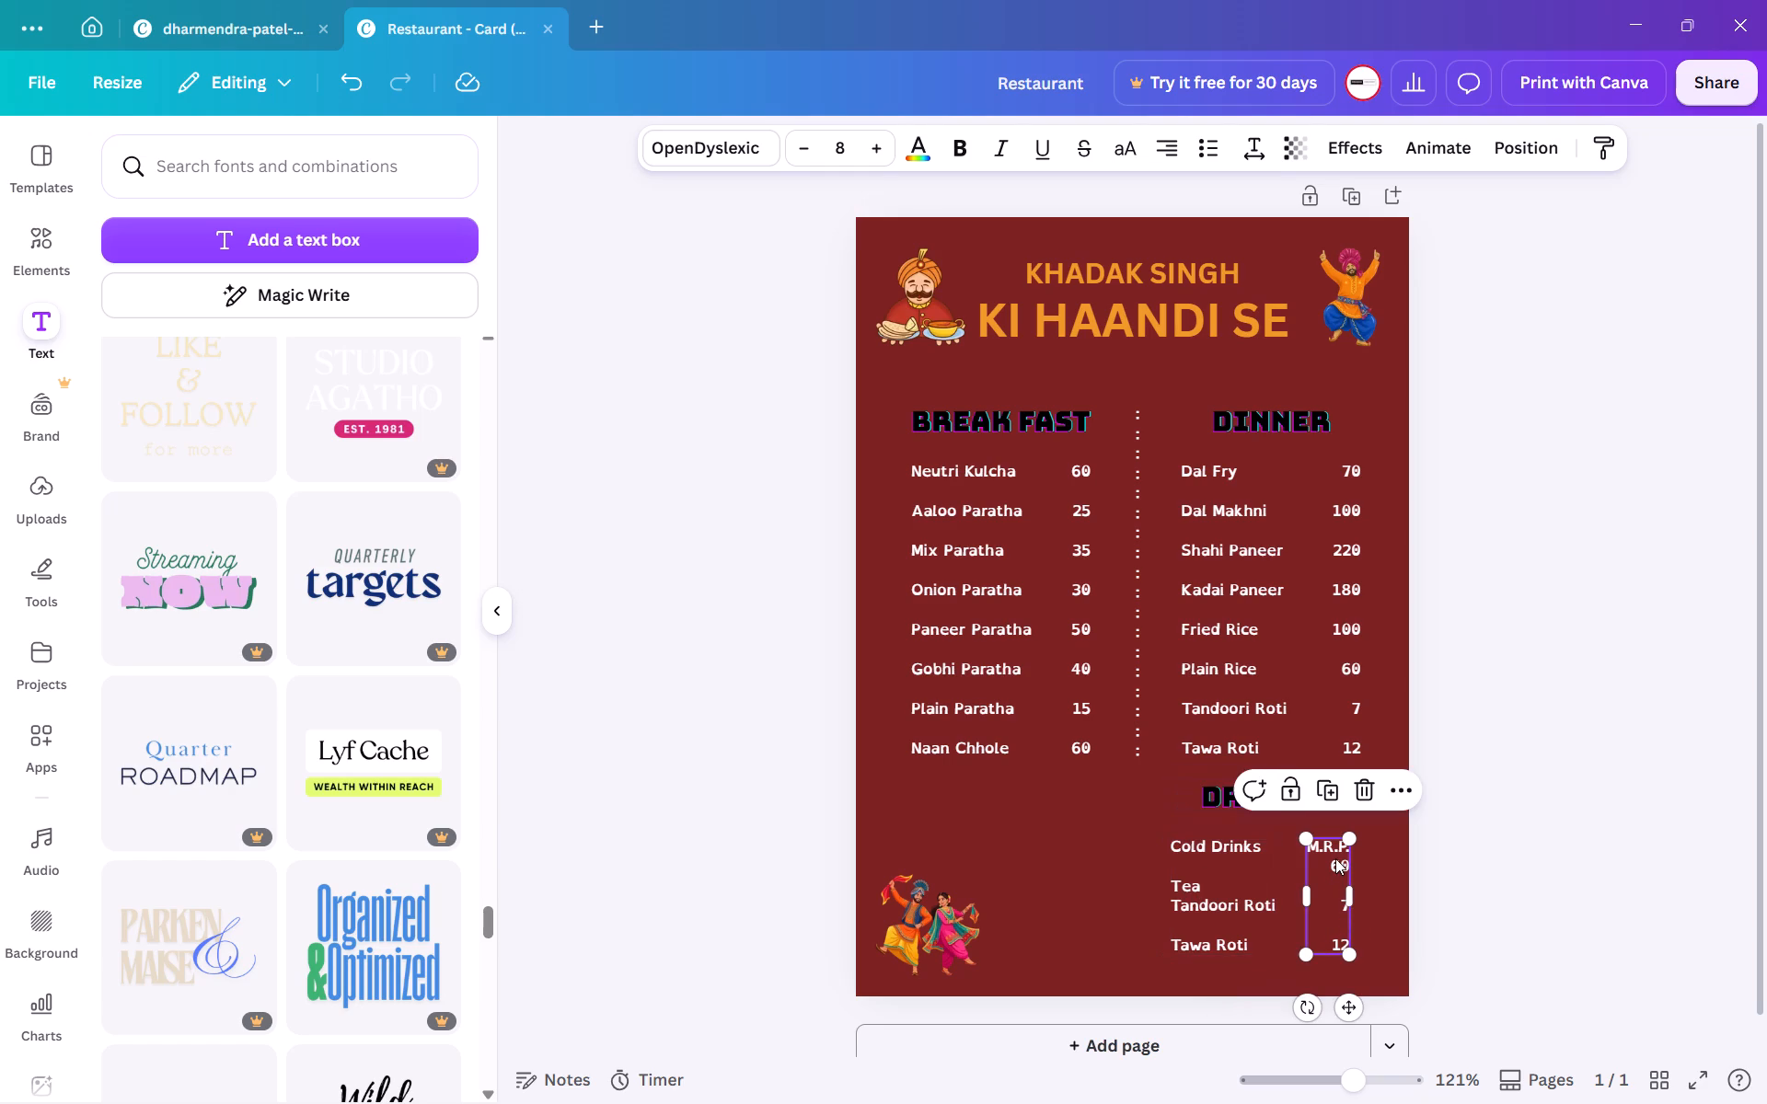
{"action": "triple_click", "coordinate": [1335, 858]}
{"action": "key", "text": "Return"}
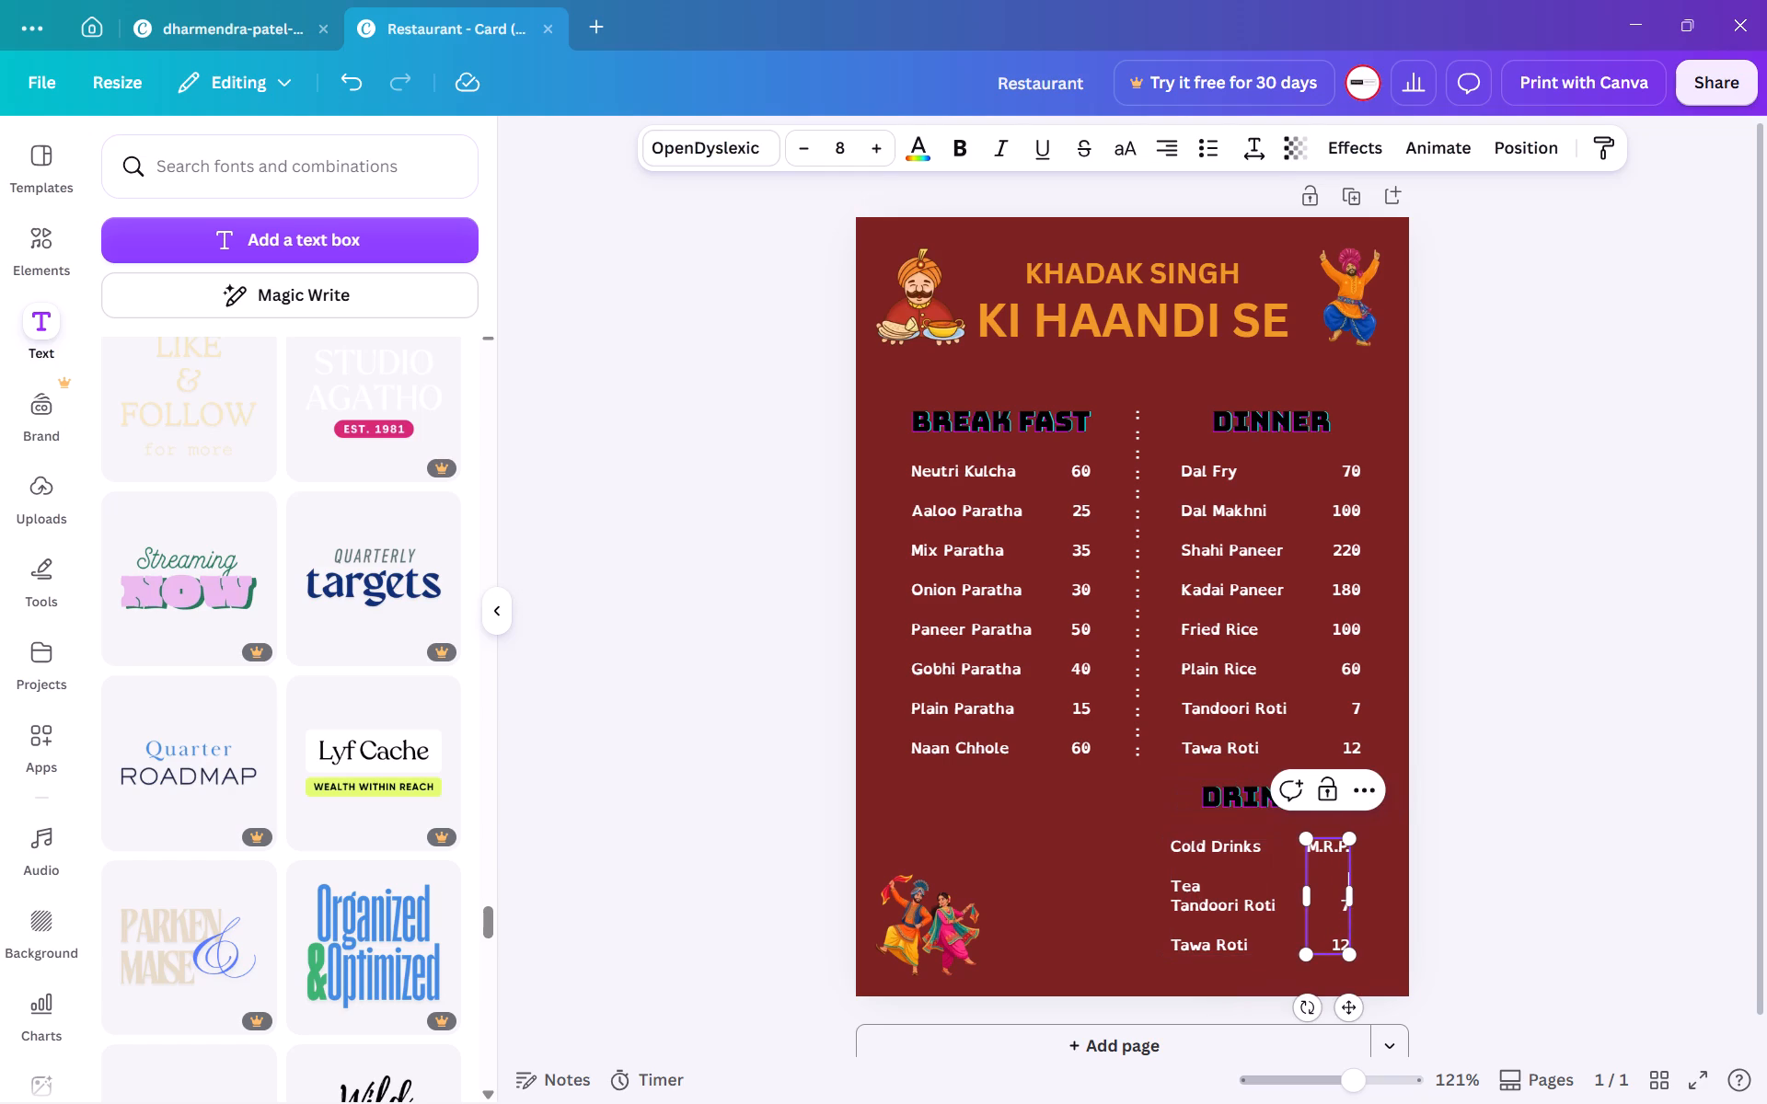
{"action": "type", "text": "15"}
Replace Tandoori Roti in the drinks list with Lassi, priced 60, with a blank line above both the item and its price.
{"action": "triple_click", "coordinate": [1243, 907]}
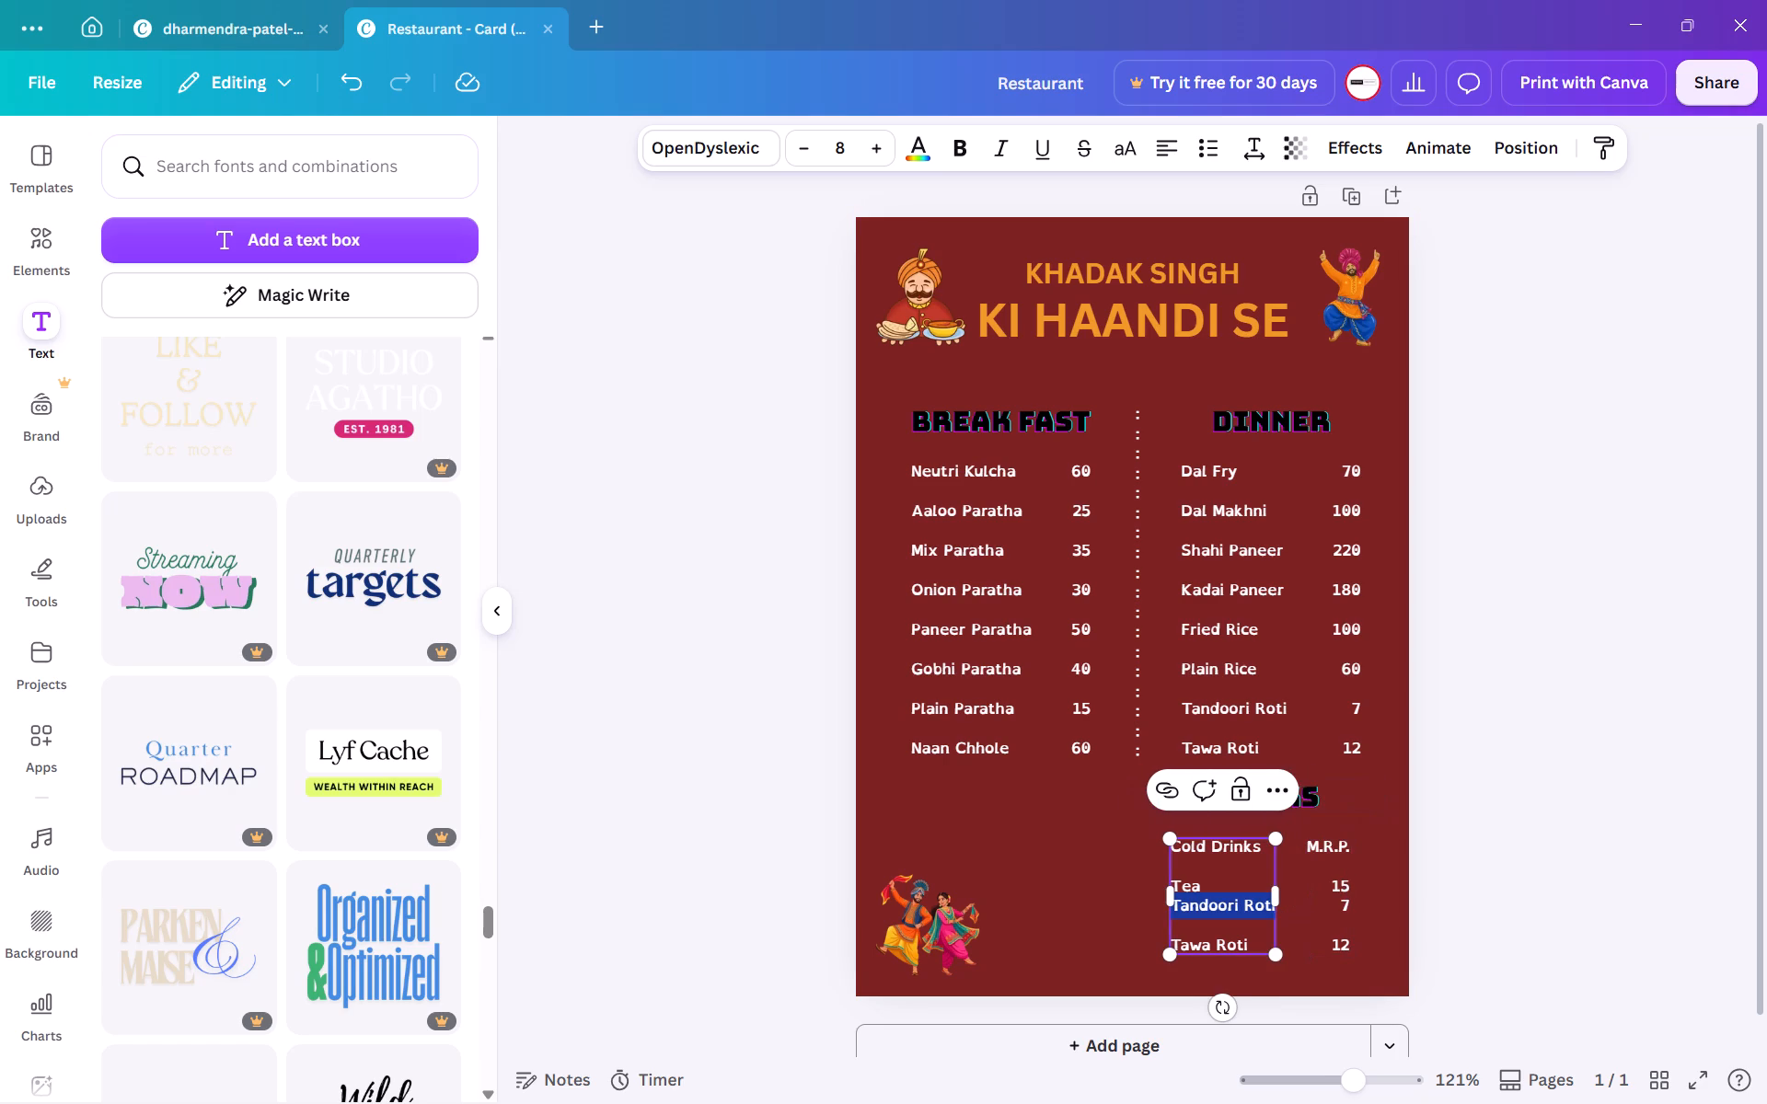
{"action": "key", "text": "Return"}
{"action": "type", "text": "Lassi"}
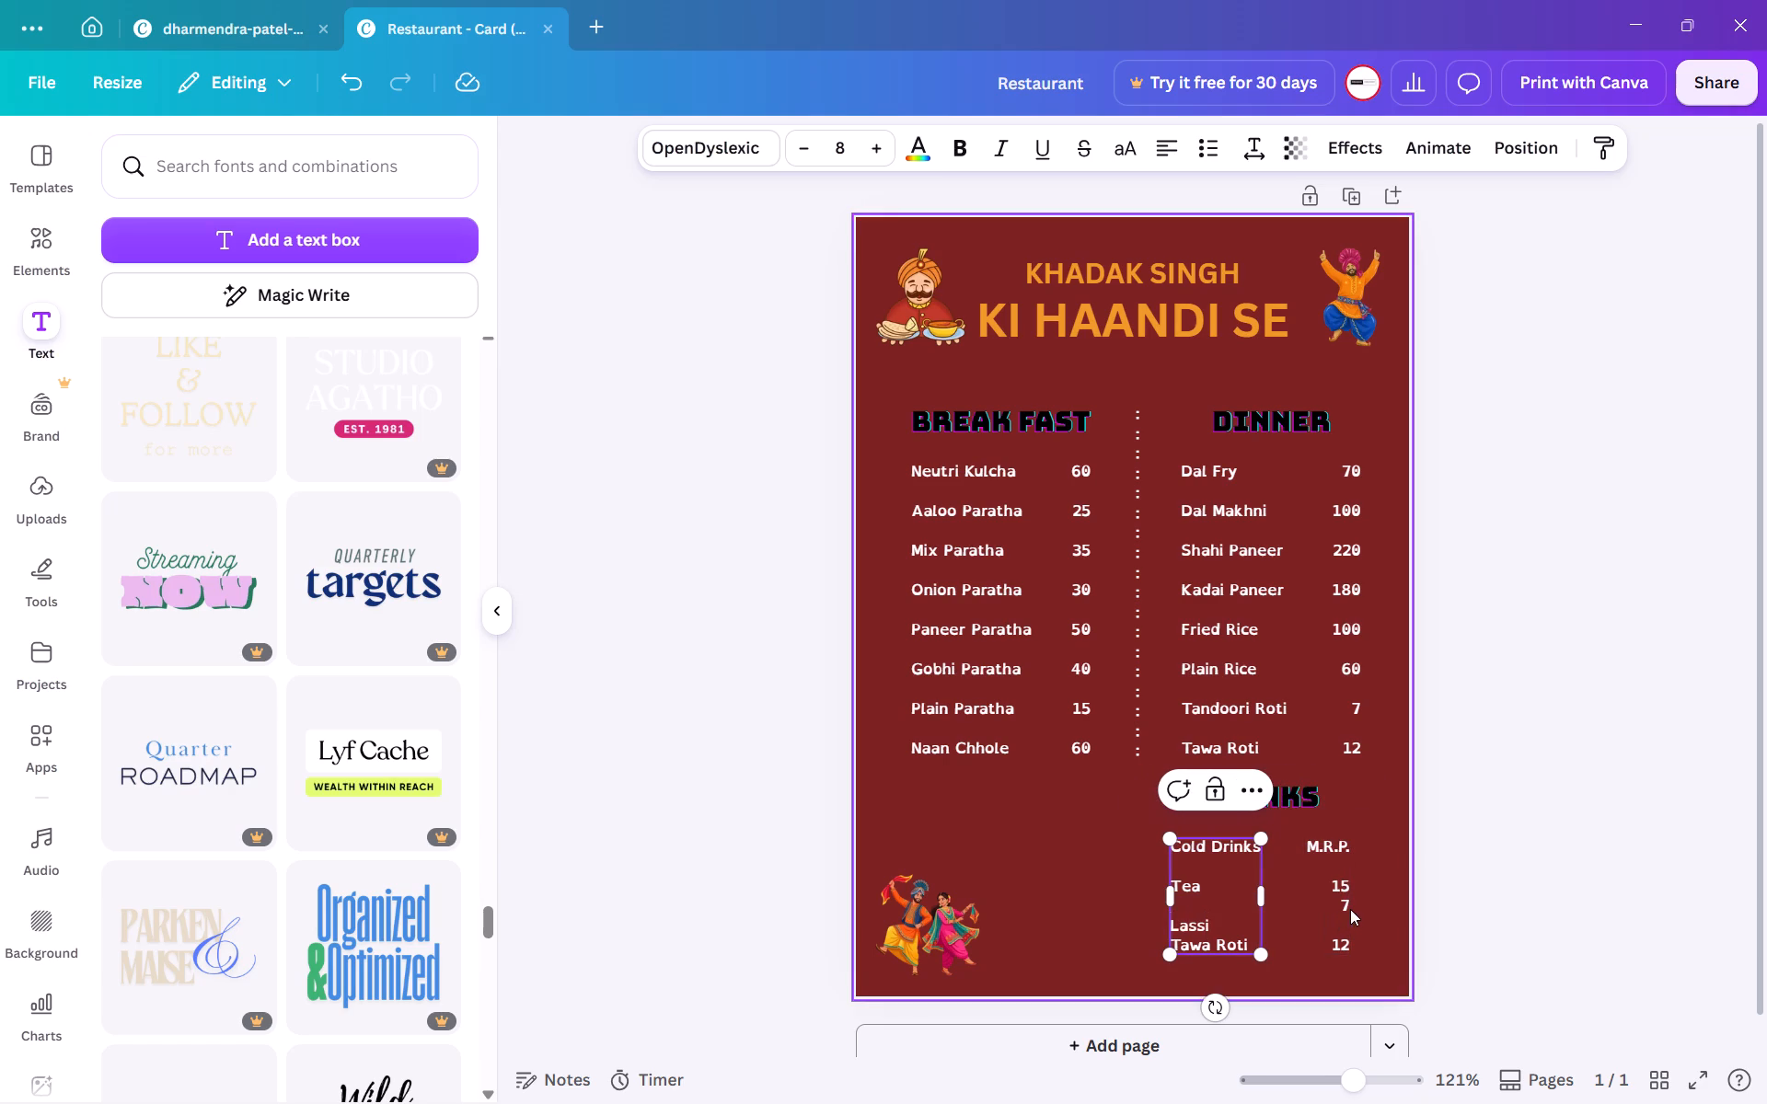
{"action": "triple_click", "coordinate": [1347, 905]}
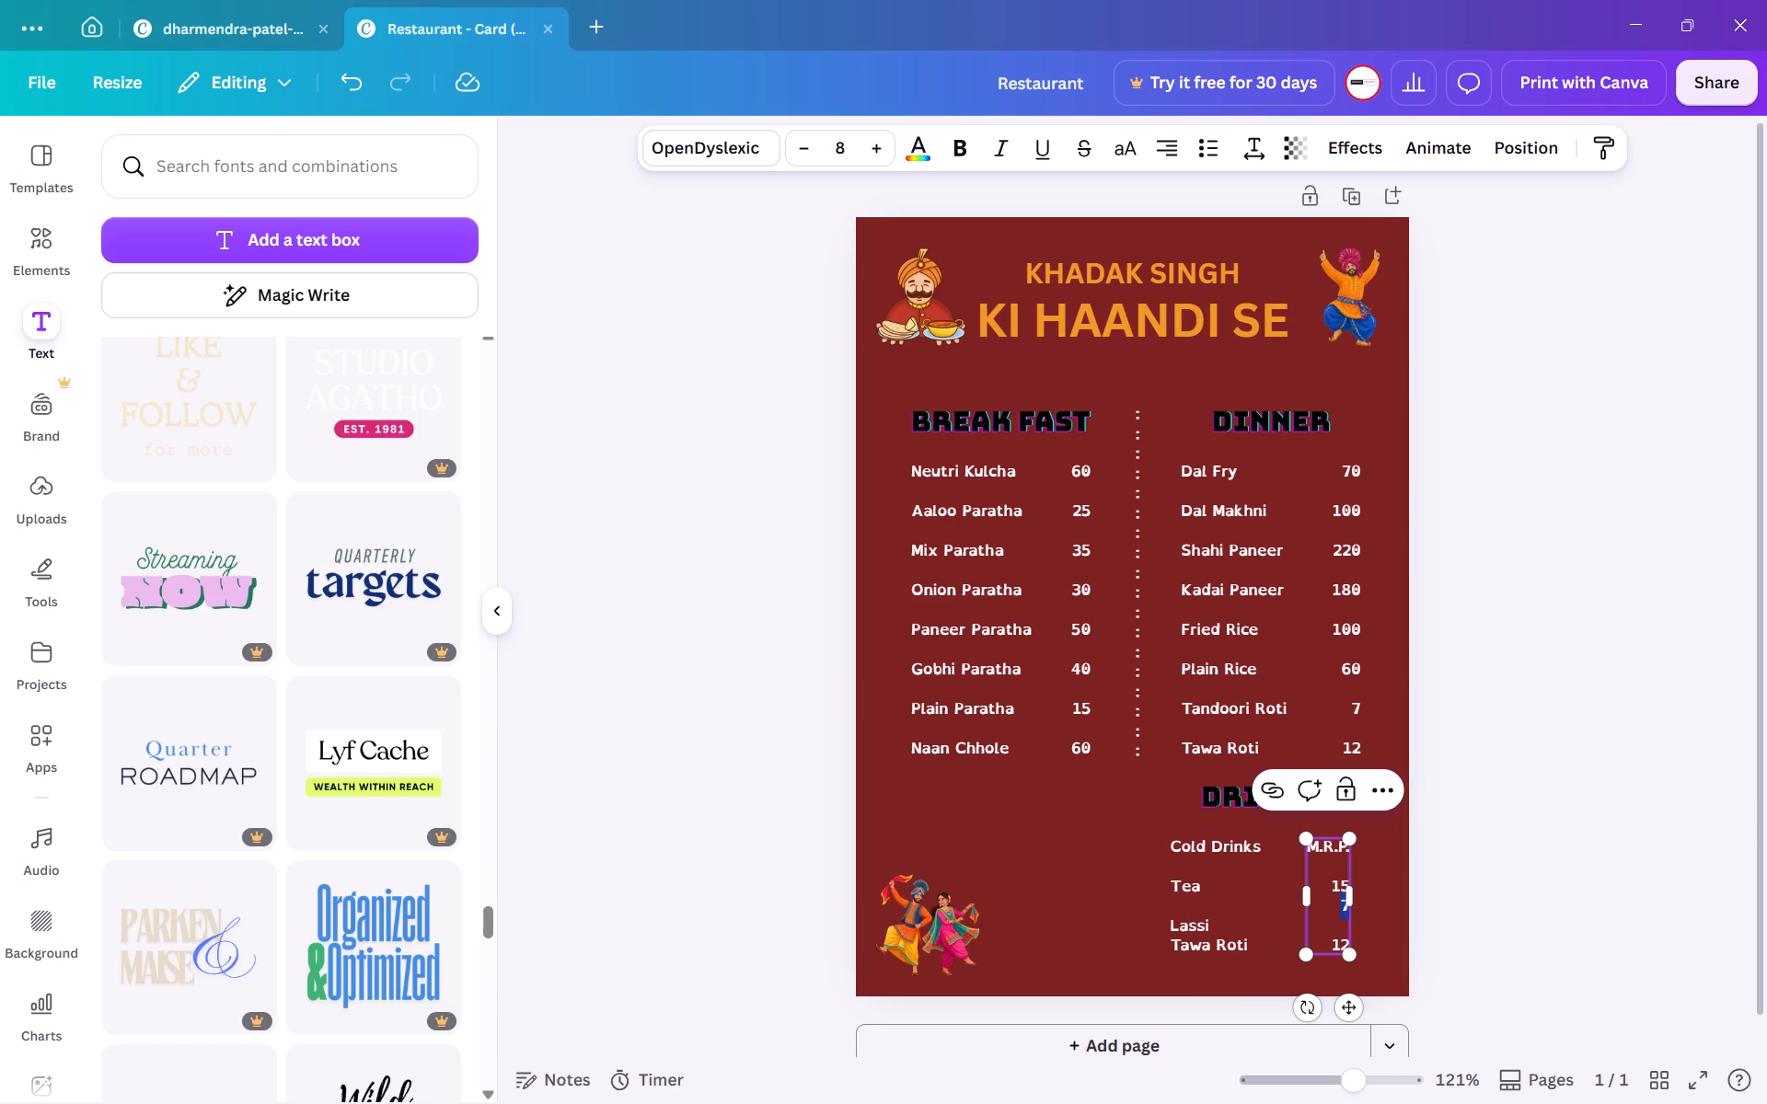
{"action": "key", "text": "Return"}
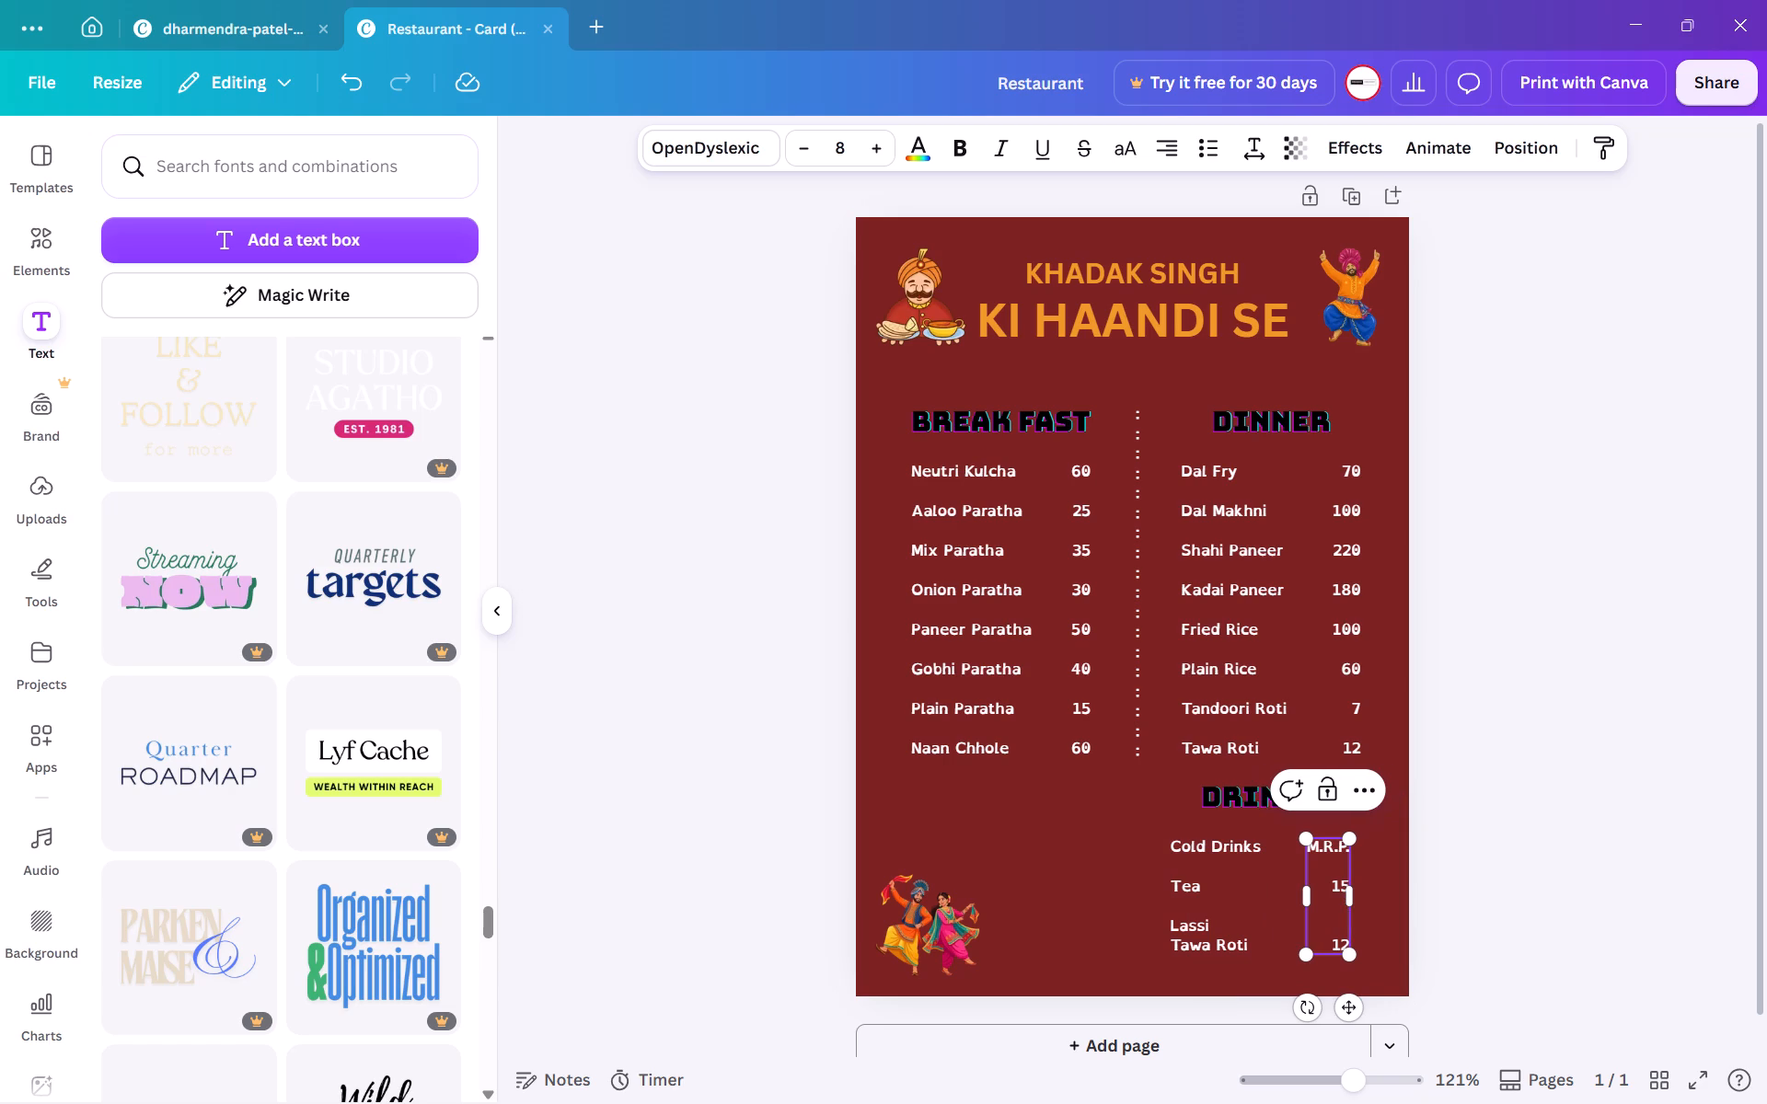
{"action": "type", "text": "60"}
Delete Tawa Roti and its leftover empty line from the drinks list so it ends with Lassi.
{"action": "left_click", "coordinate": [1236, 932]}
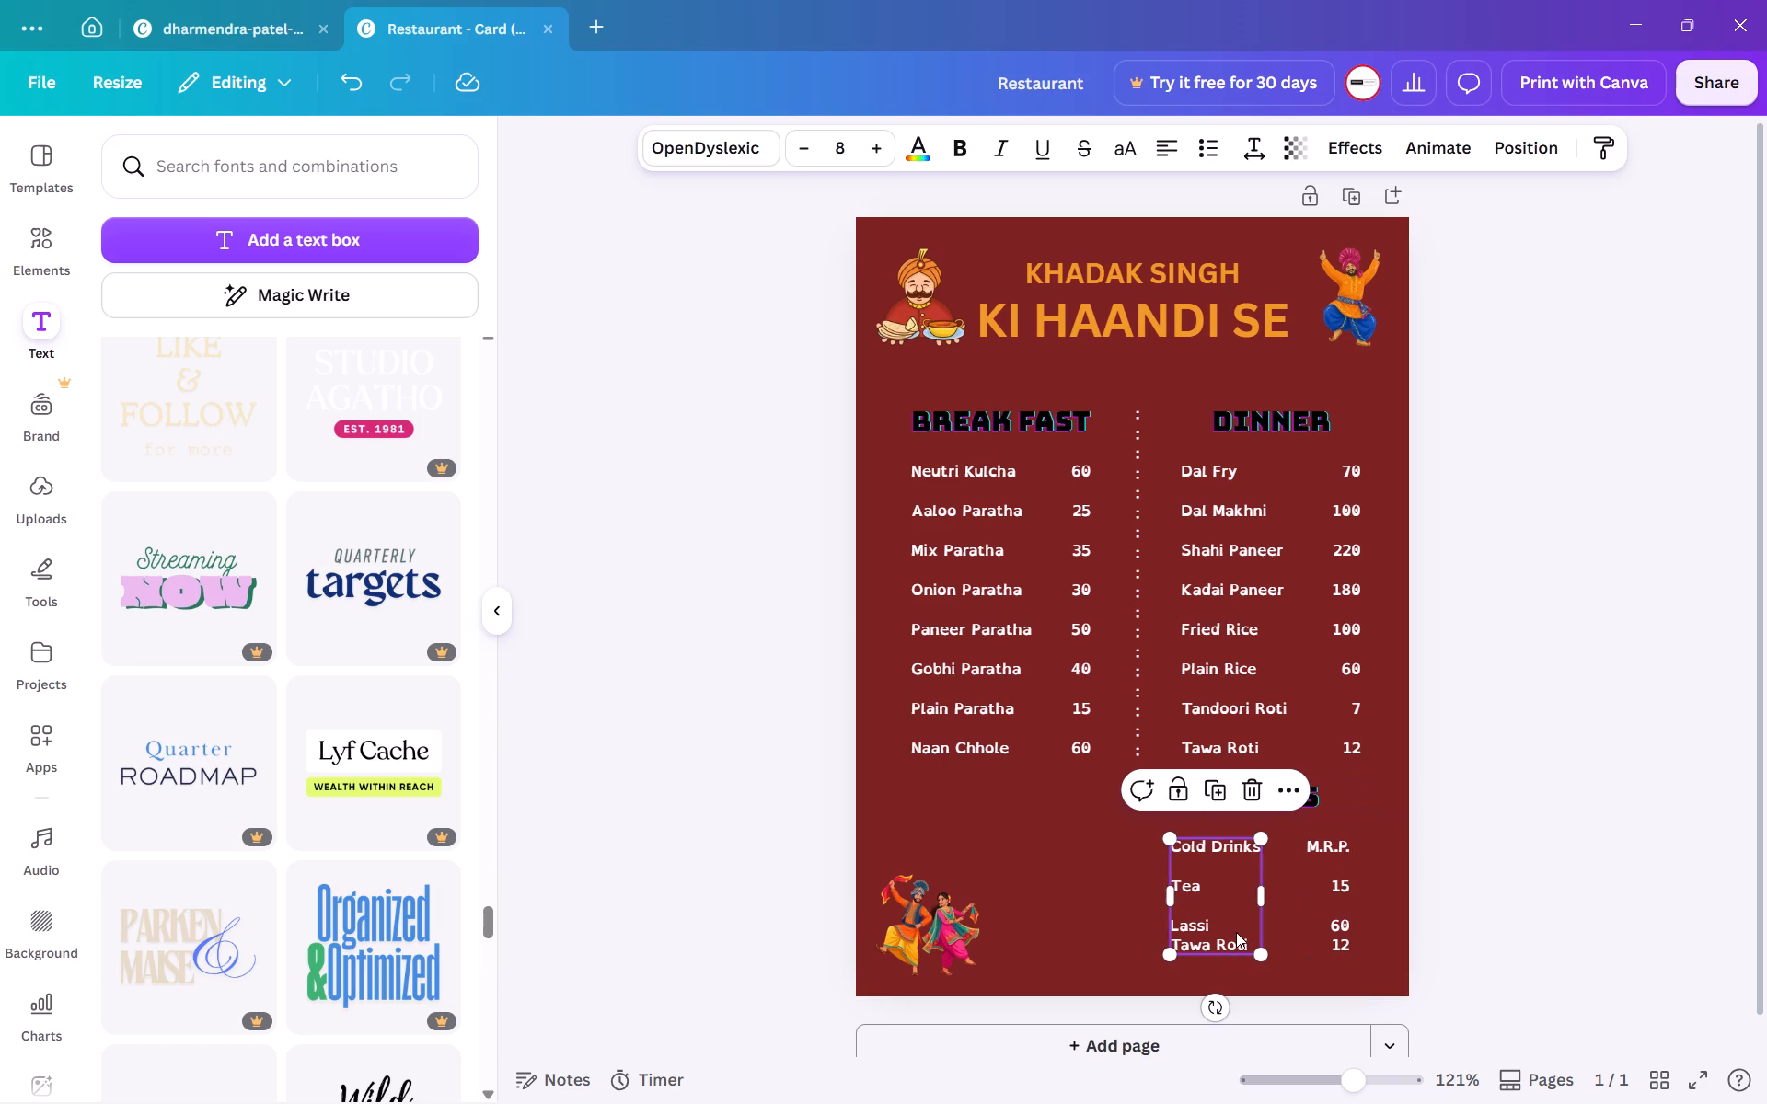
{"action": "triple_click", "coordinate": [1226, 943]}
{"action": "key", "text": "BackSpace"}
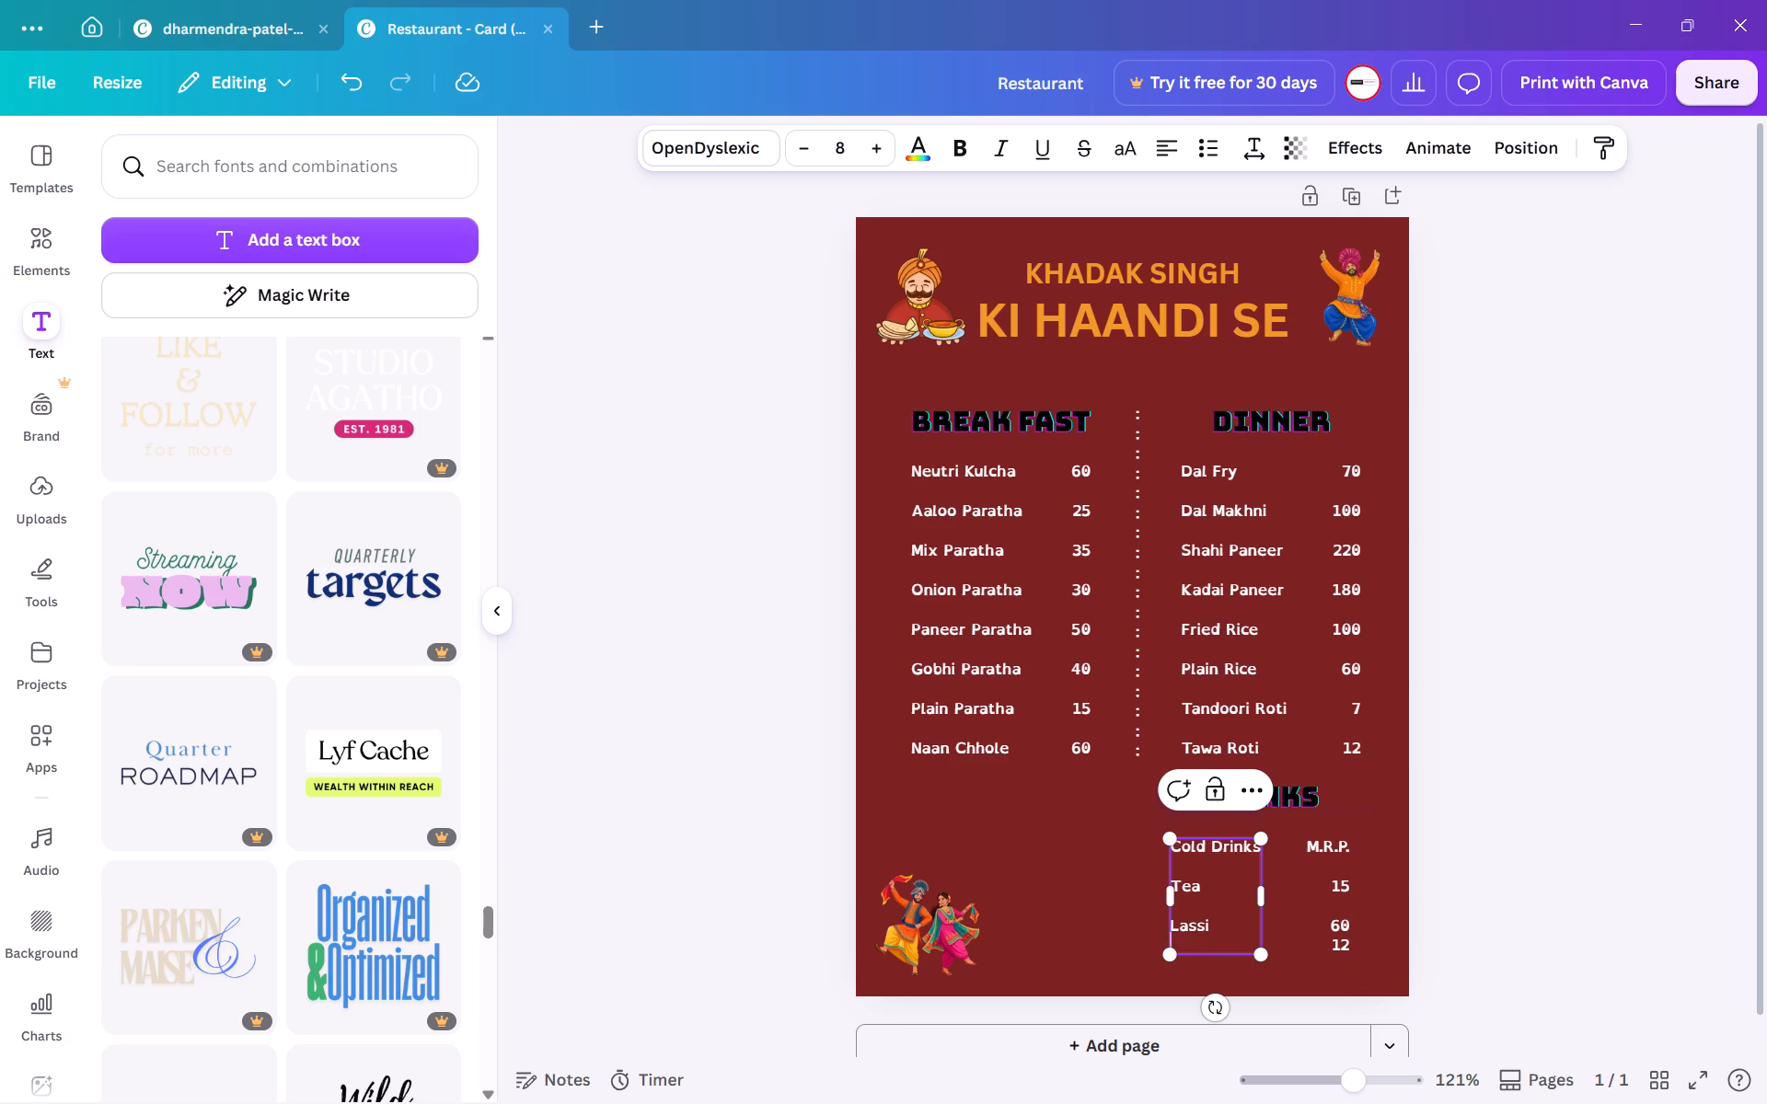
{"action": "key", "text": "BackSpace"}
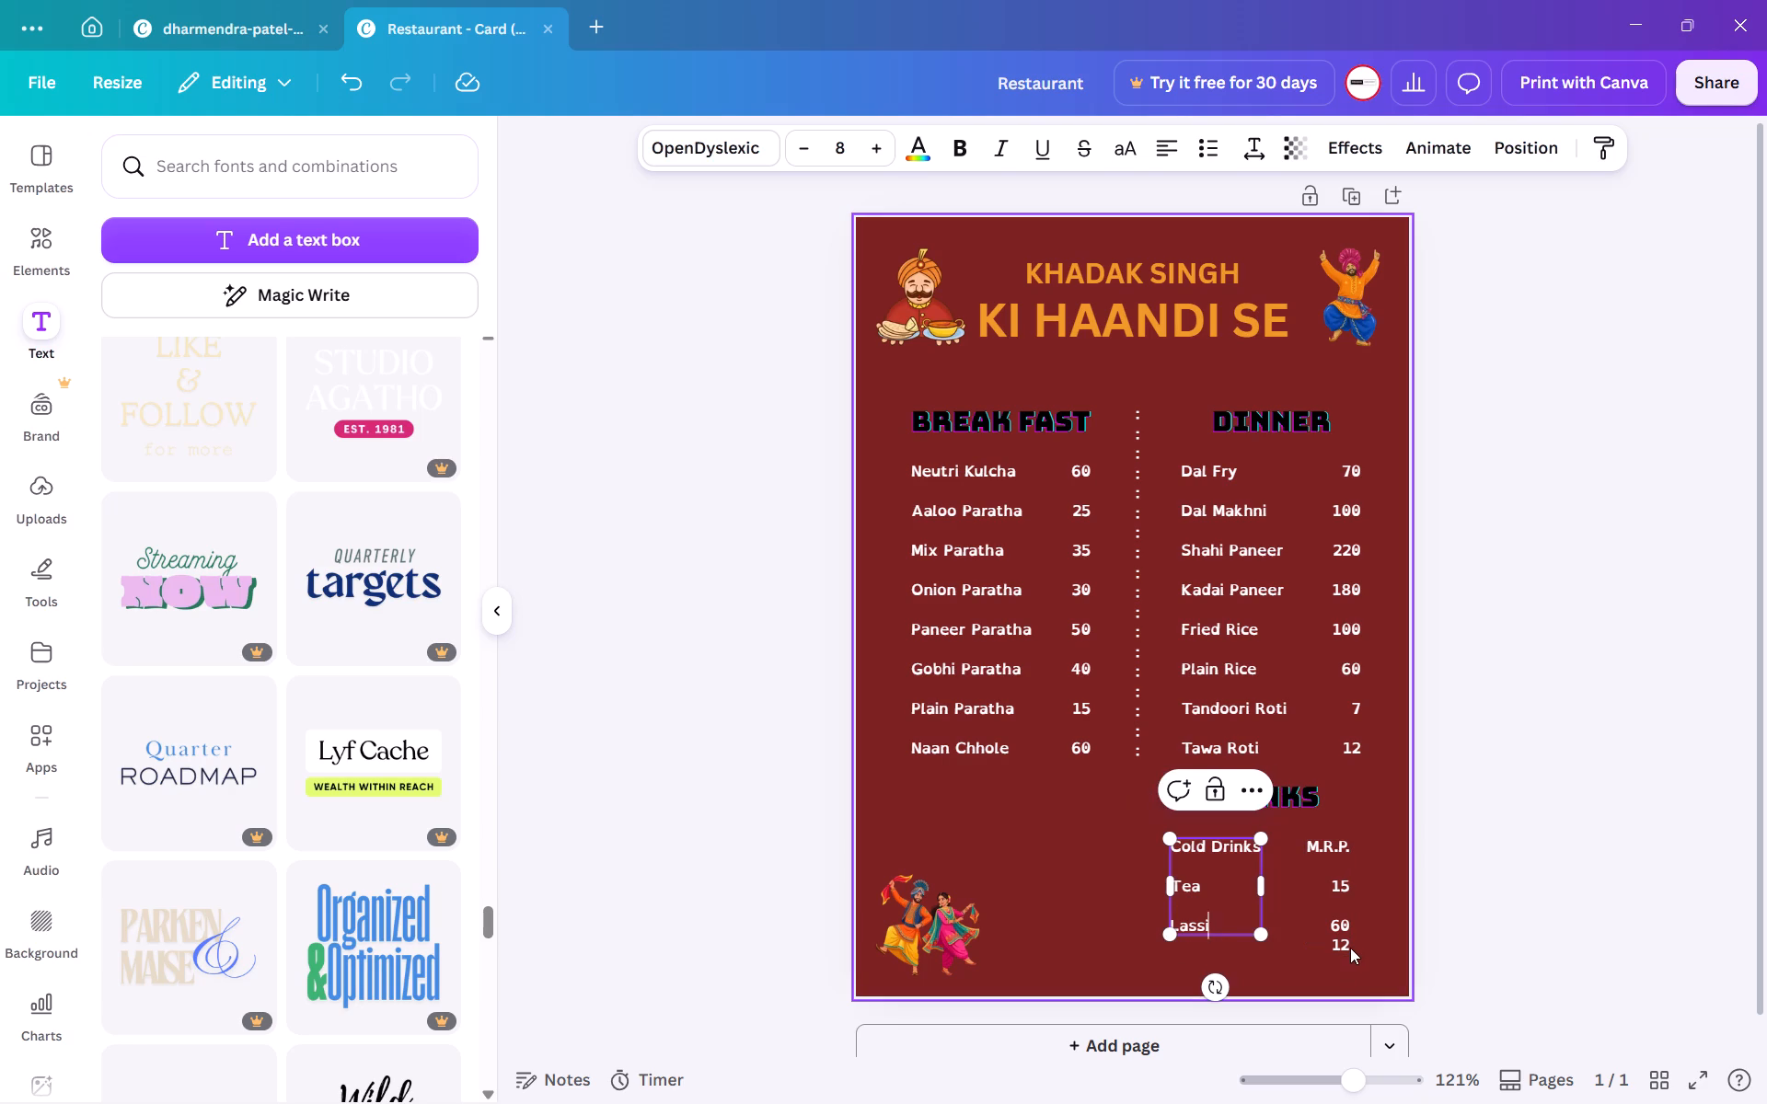
Set the Lassi price to 45 and delete the leftover 12 from the end of the price list.
{"action": "left_click", "coordinate": [1350, 948]}
{"action": "triple_click", "coordinate": [1338, 928]}
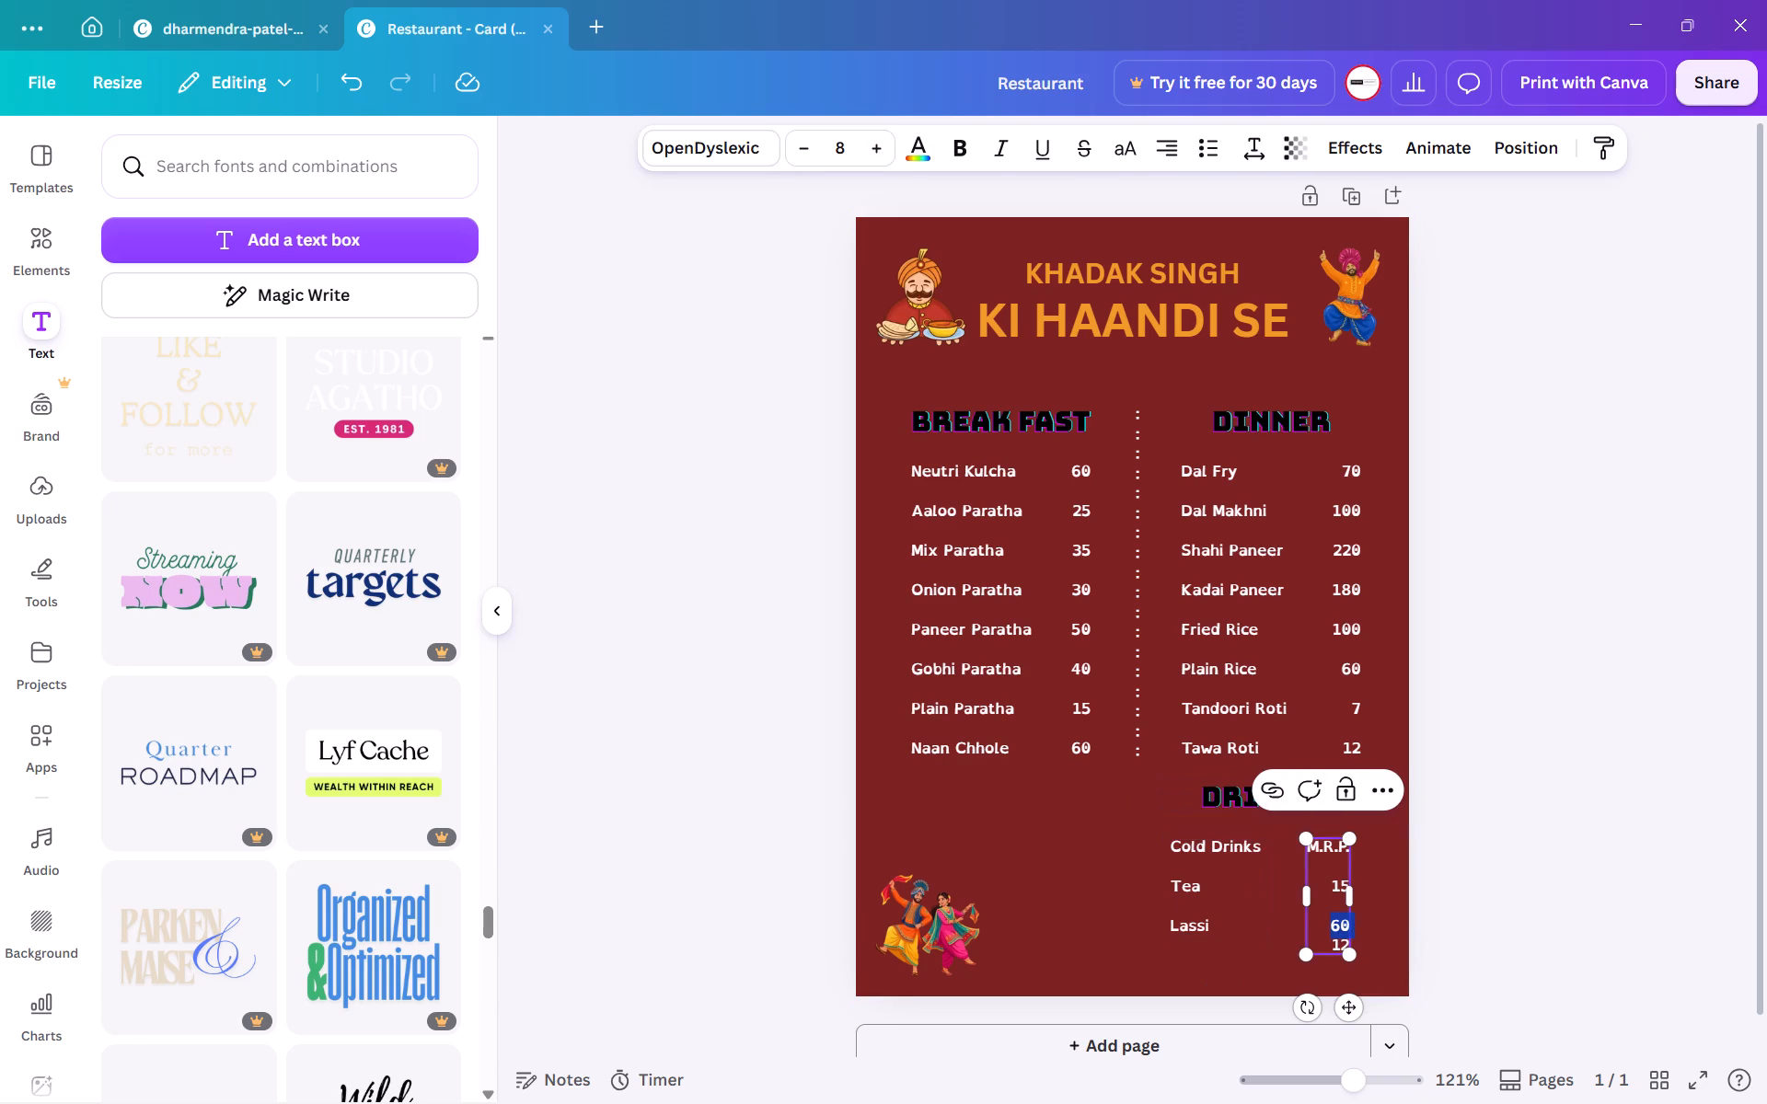
{"action": "key", "text": "4"}
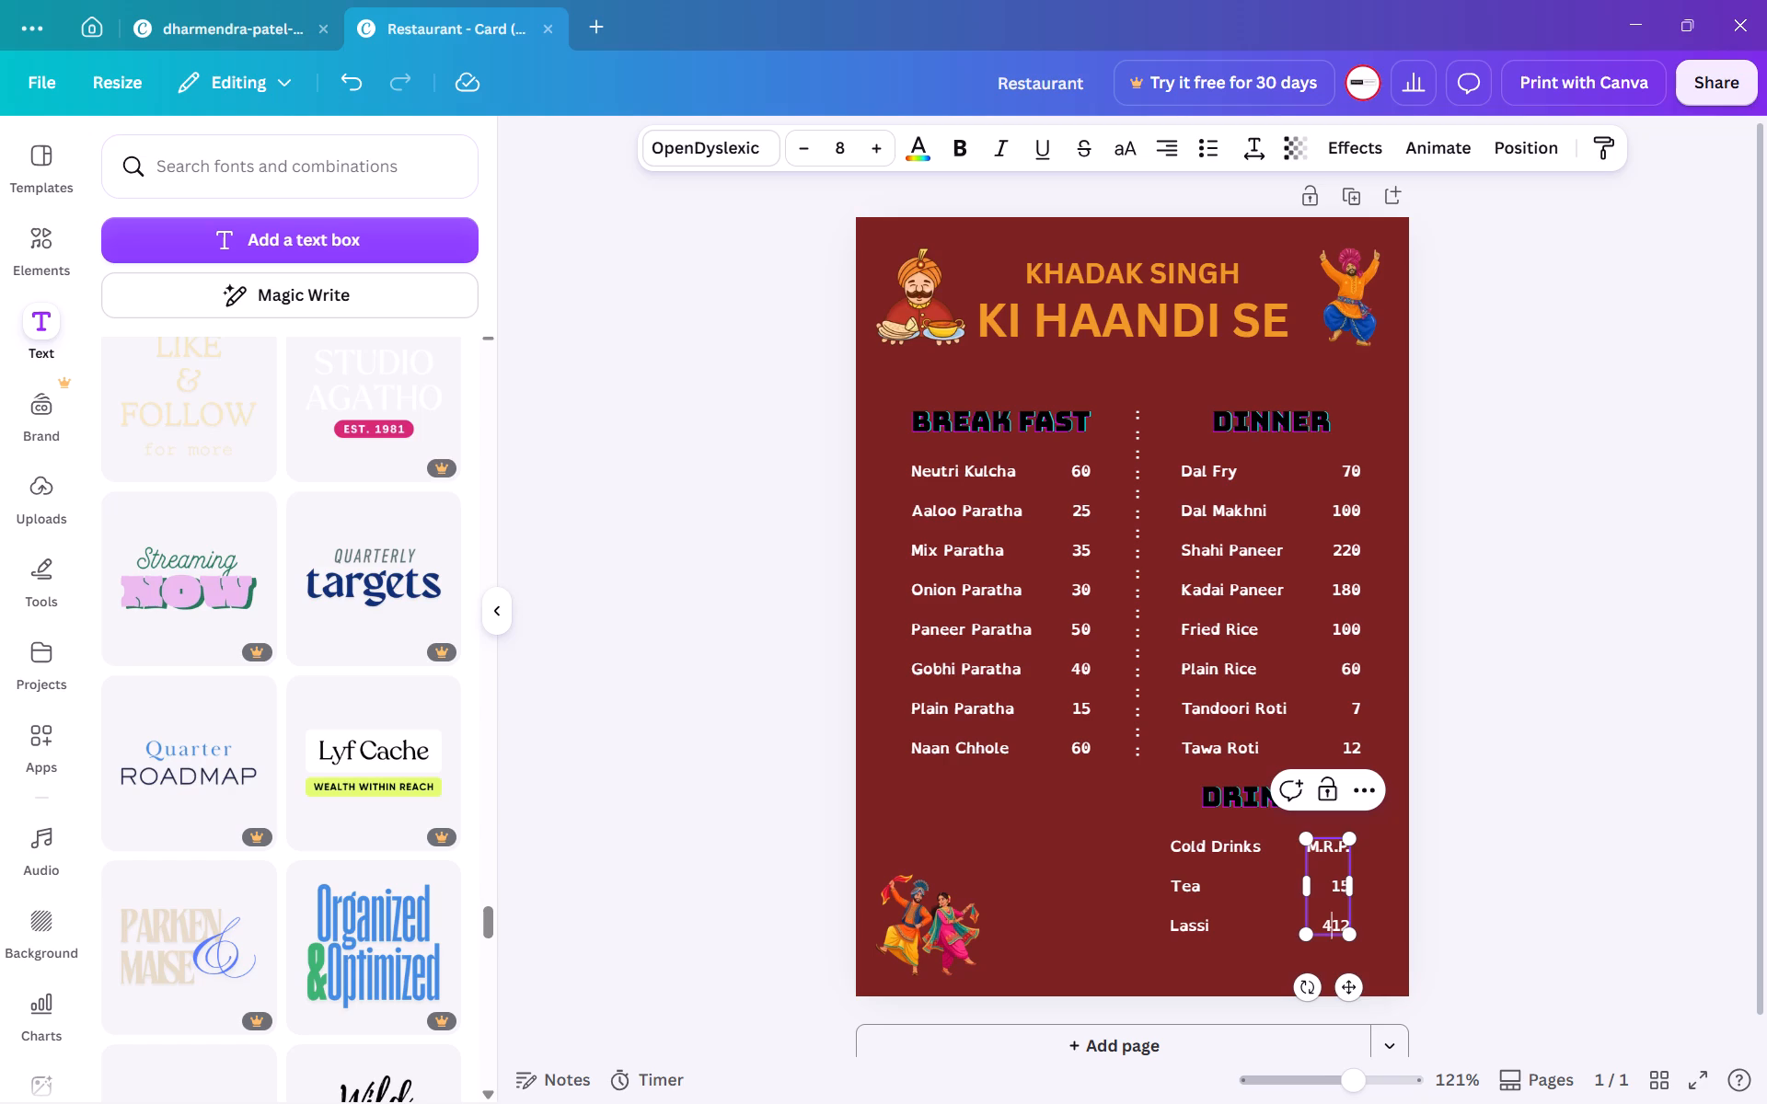
{"action": "key", "text": "5"}
{"action": "key", "text": "Right"}
{"action": "key", "text": "Right"}
{"action": "key", "text": "BackSpace"}
{"action": "key", "text": "BackSpace"}
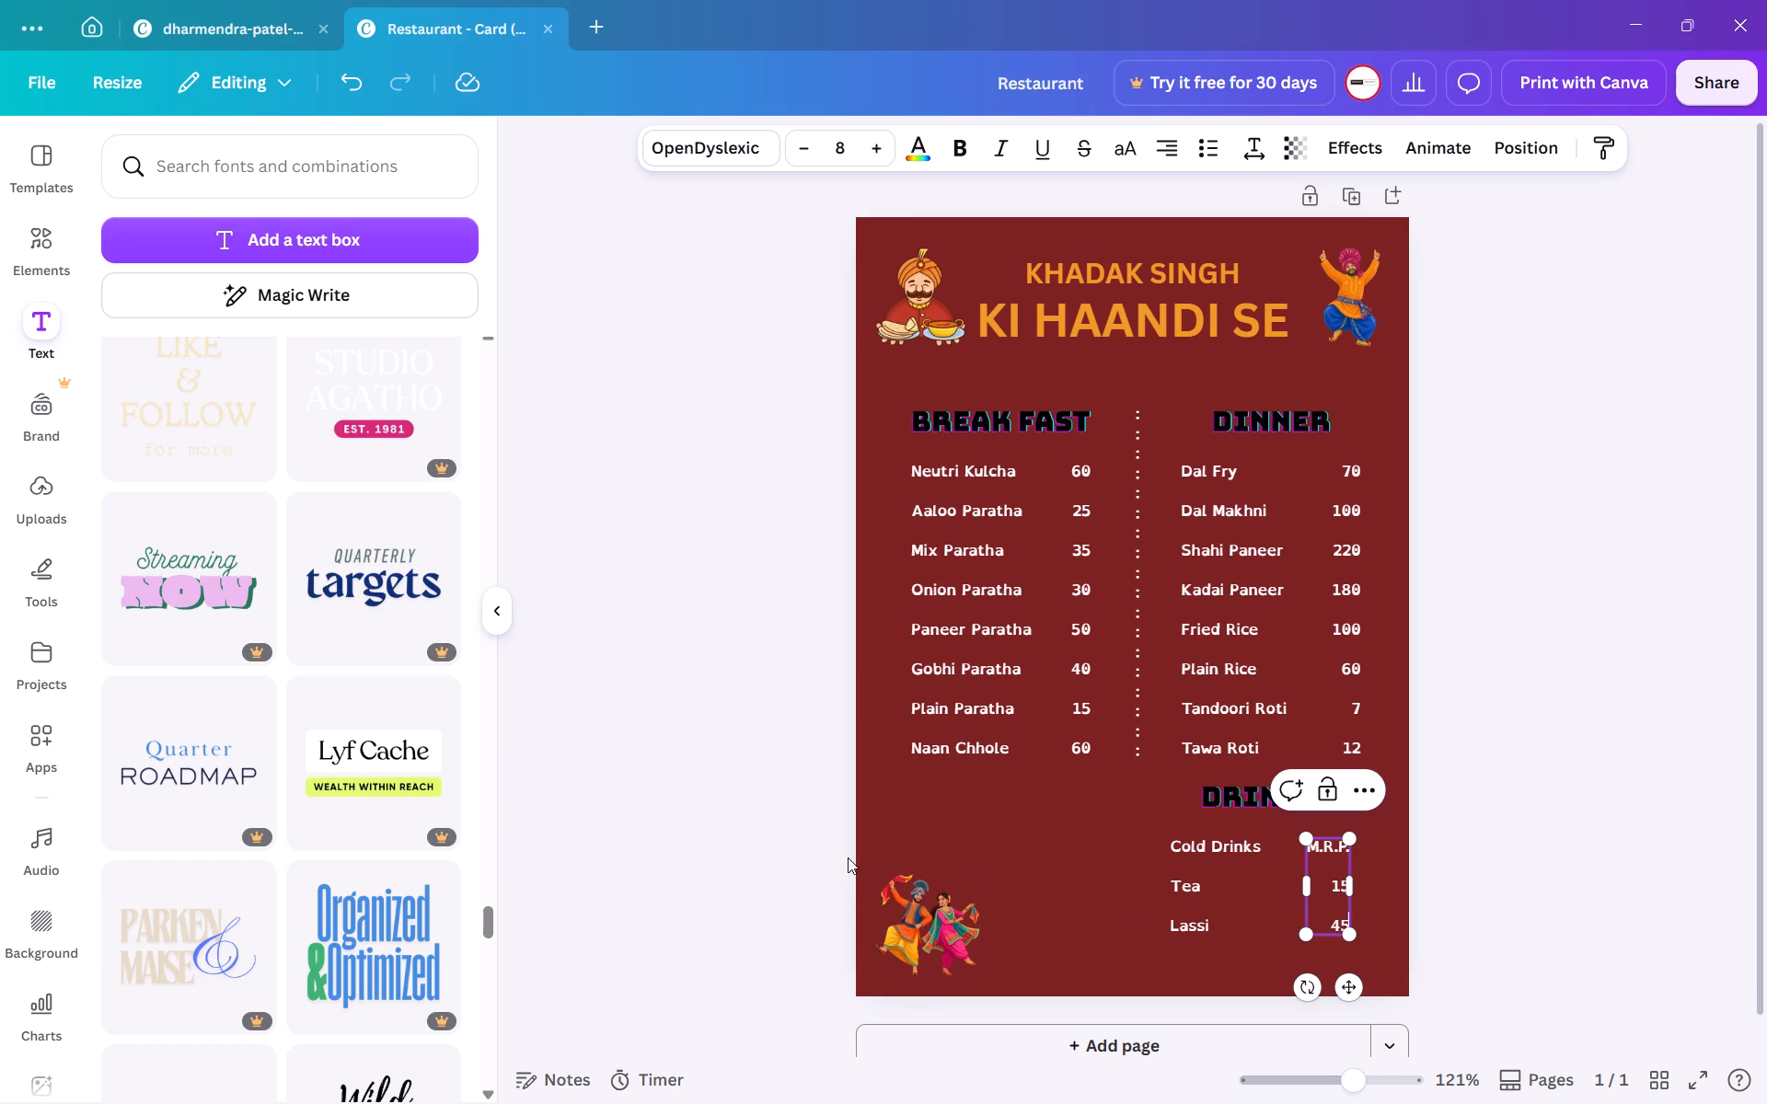
Set the Lassi price in the drinks list to 60.
{"action": "left_click", "coordinate": [848, 857]}
{"action": "left_click", "coordinate": [1326, 921]}
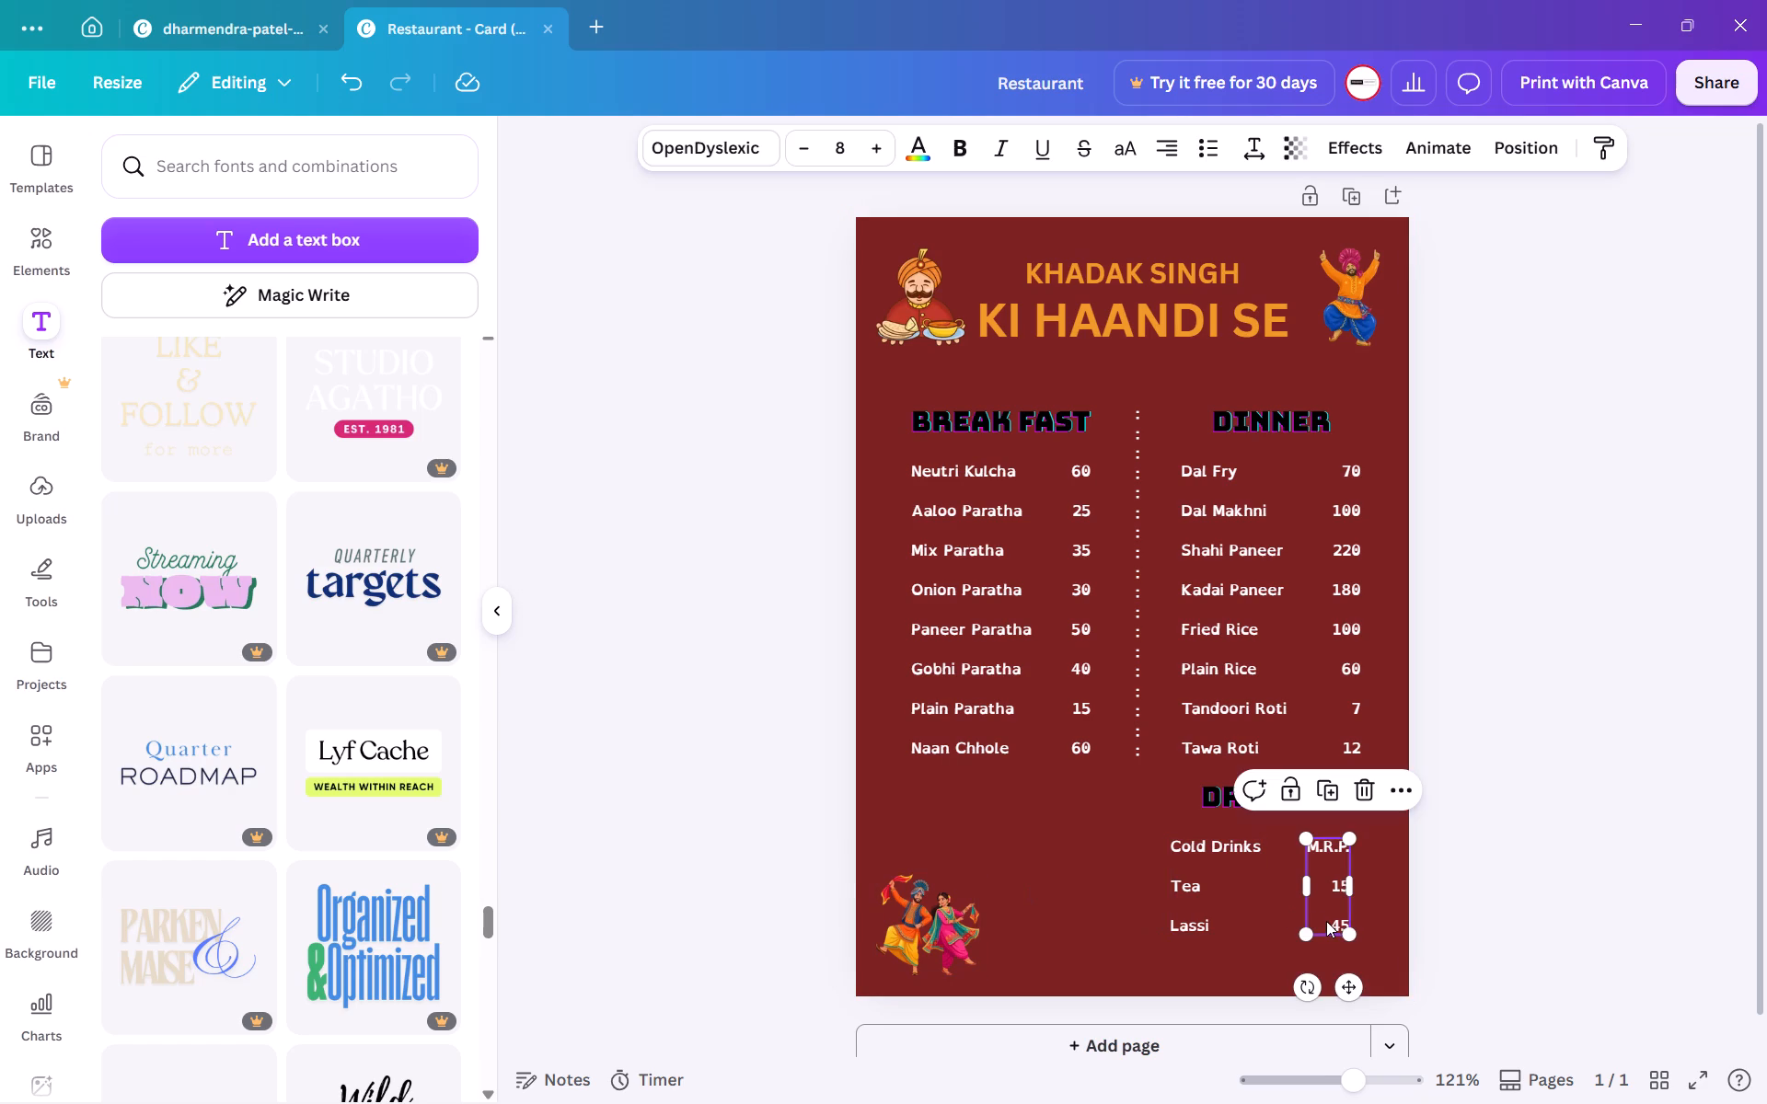
{"action": "triple_click", "coordinate": [1336, 920]}
{"action": "type", "text": "60"}
{"action": "left_click", "coordinate": [816, 892]}
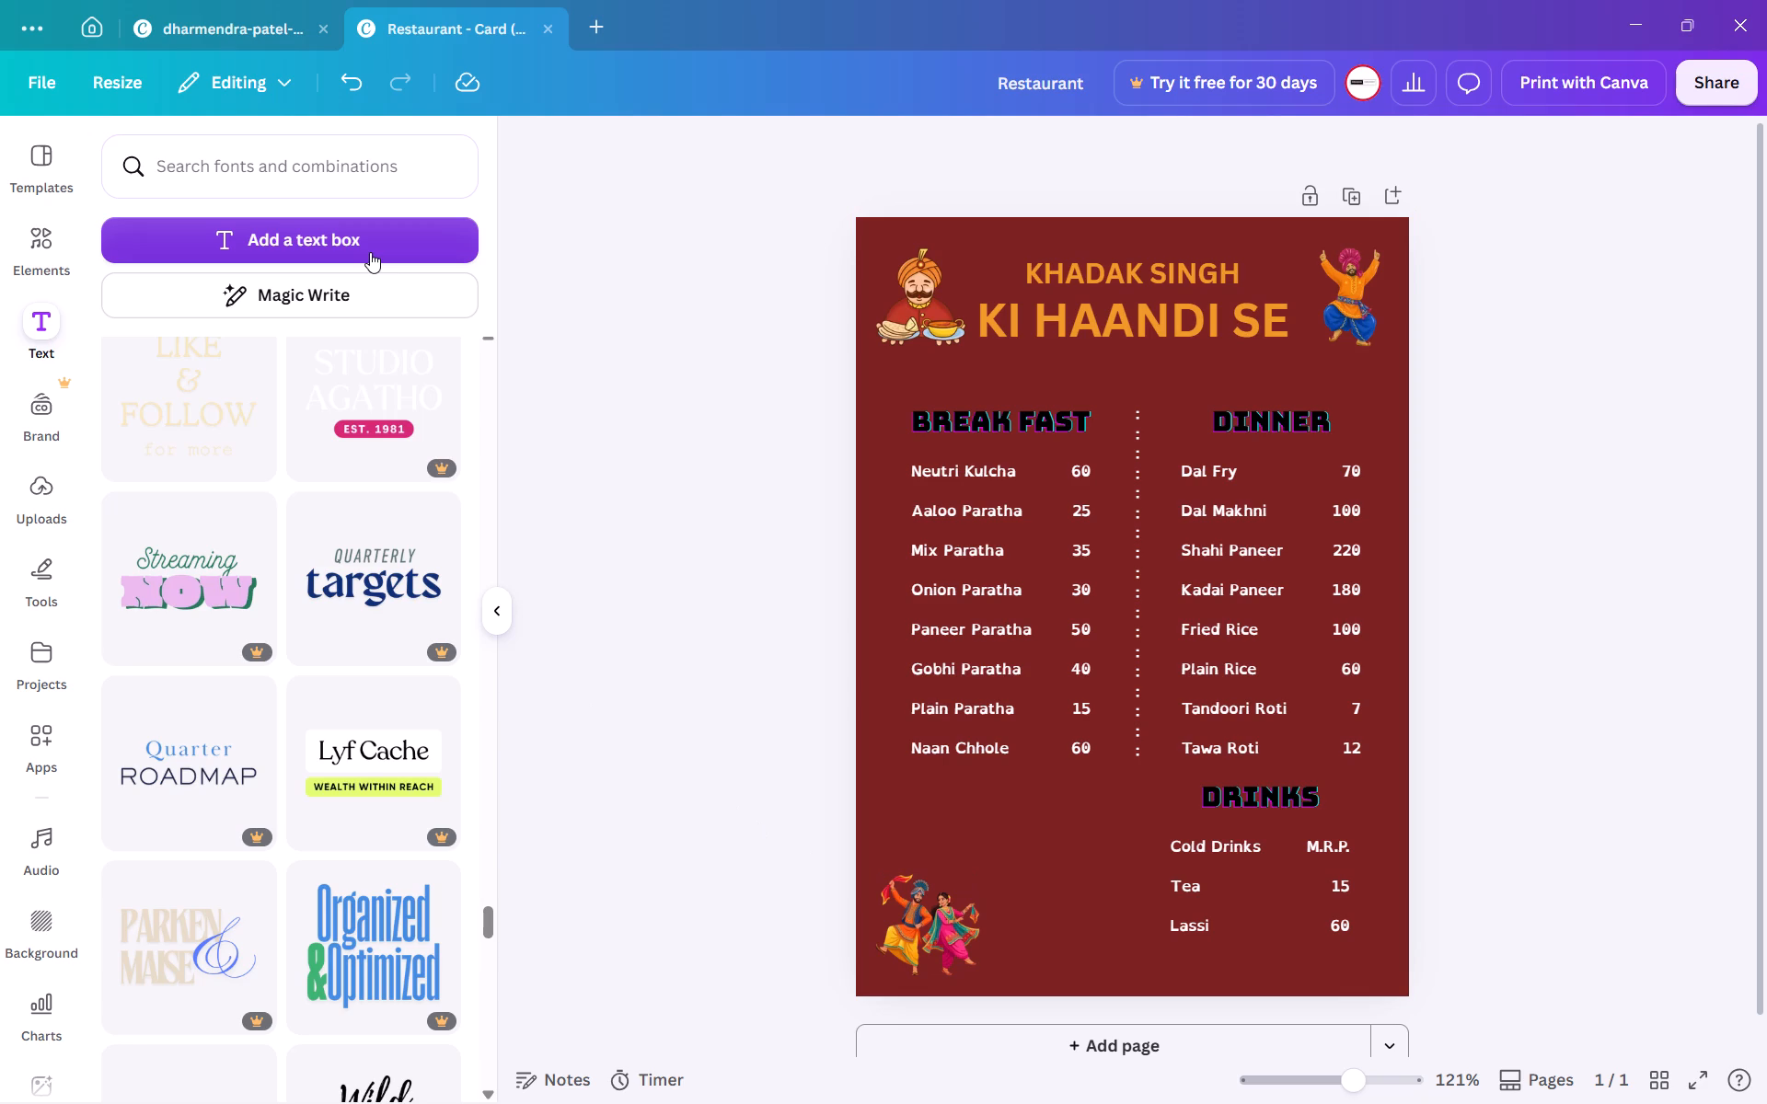
Enlarge the dancing couple illustration and reposition it beneath the breakfast list, beside the drinks section.
{"action": "left_click", "coordinate": [928, 884]}
{"action": "left_click_drag", "start_coordinate": [984, 868], "coordinate": [1030, 825]}
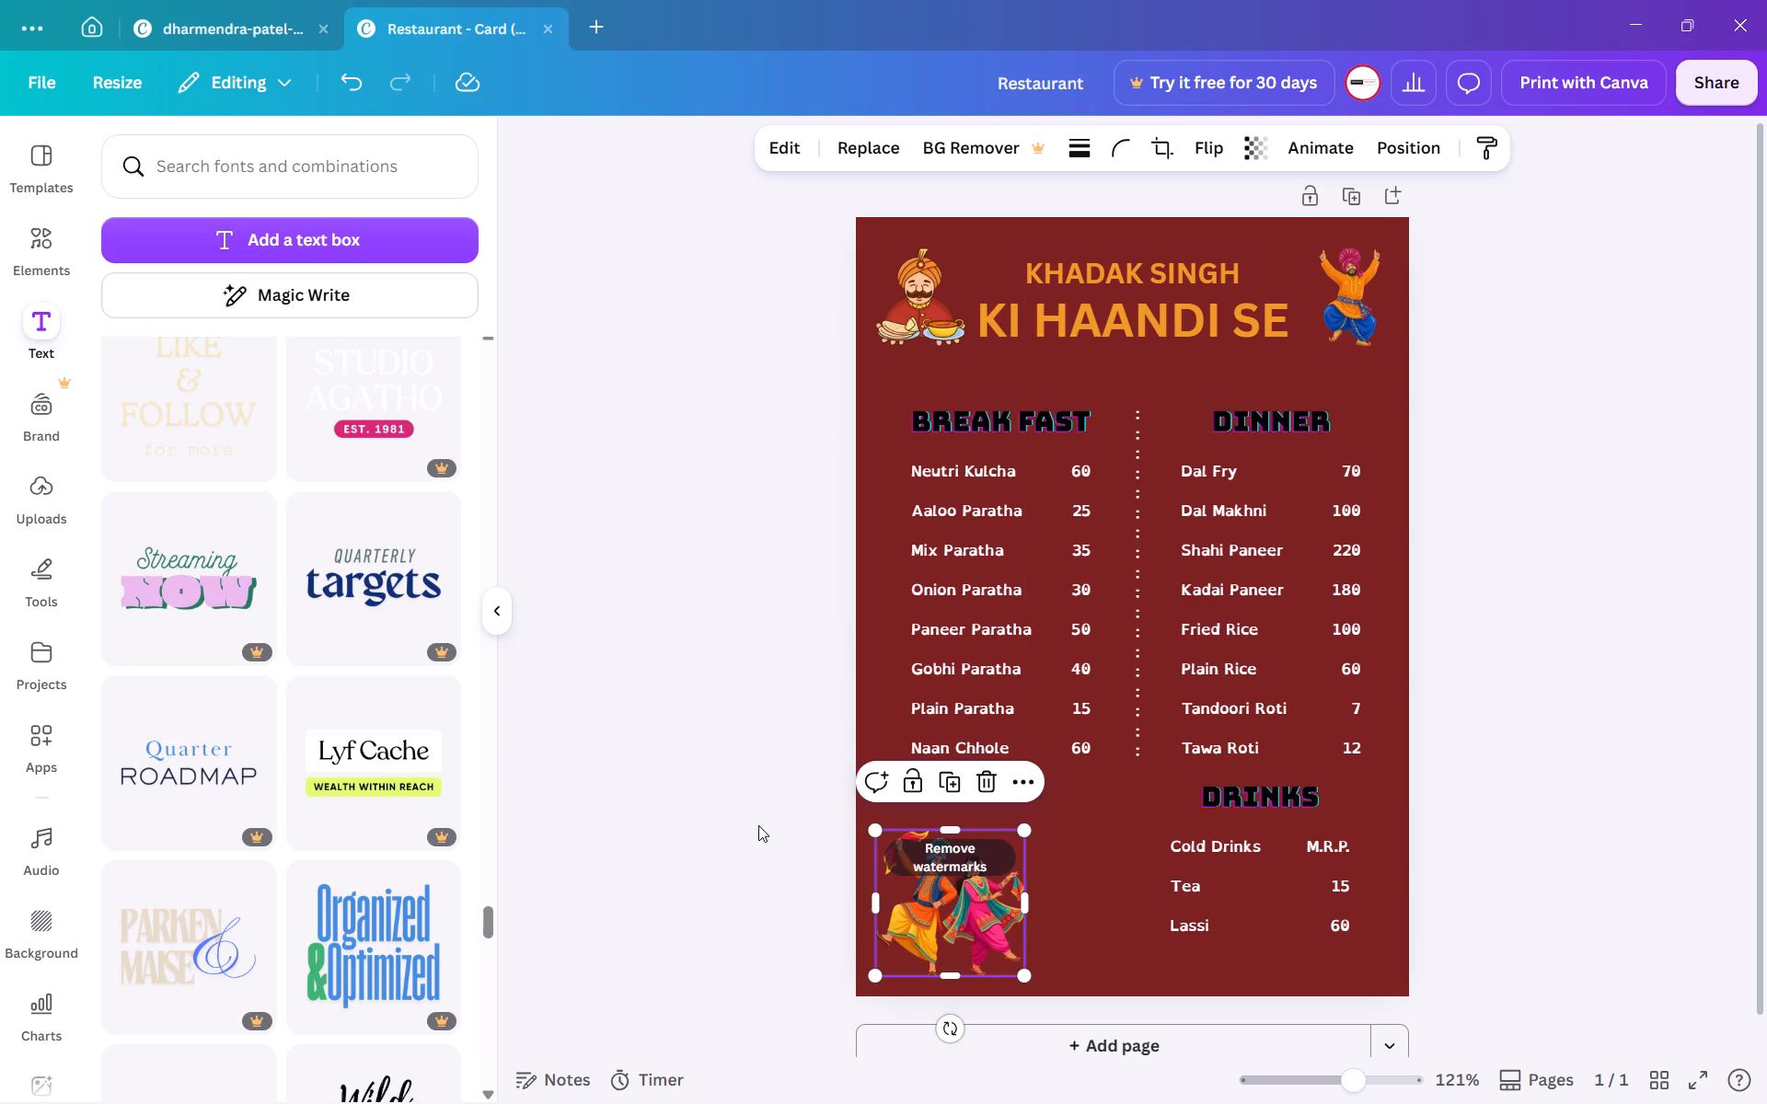
{"action": "left_click_drag", "start_coordinate": [929, 888], "coordinate": [974, 858]}
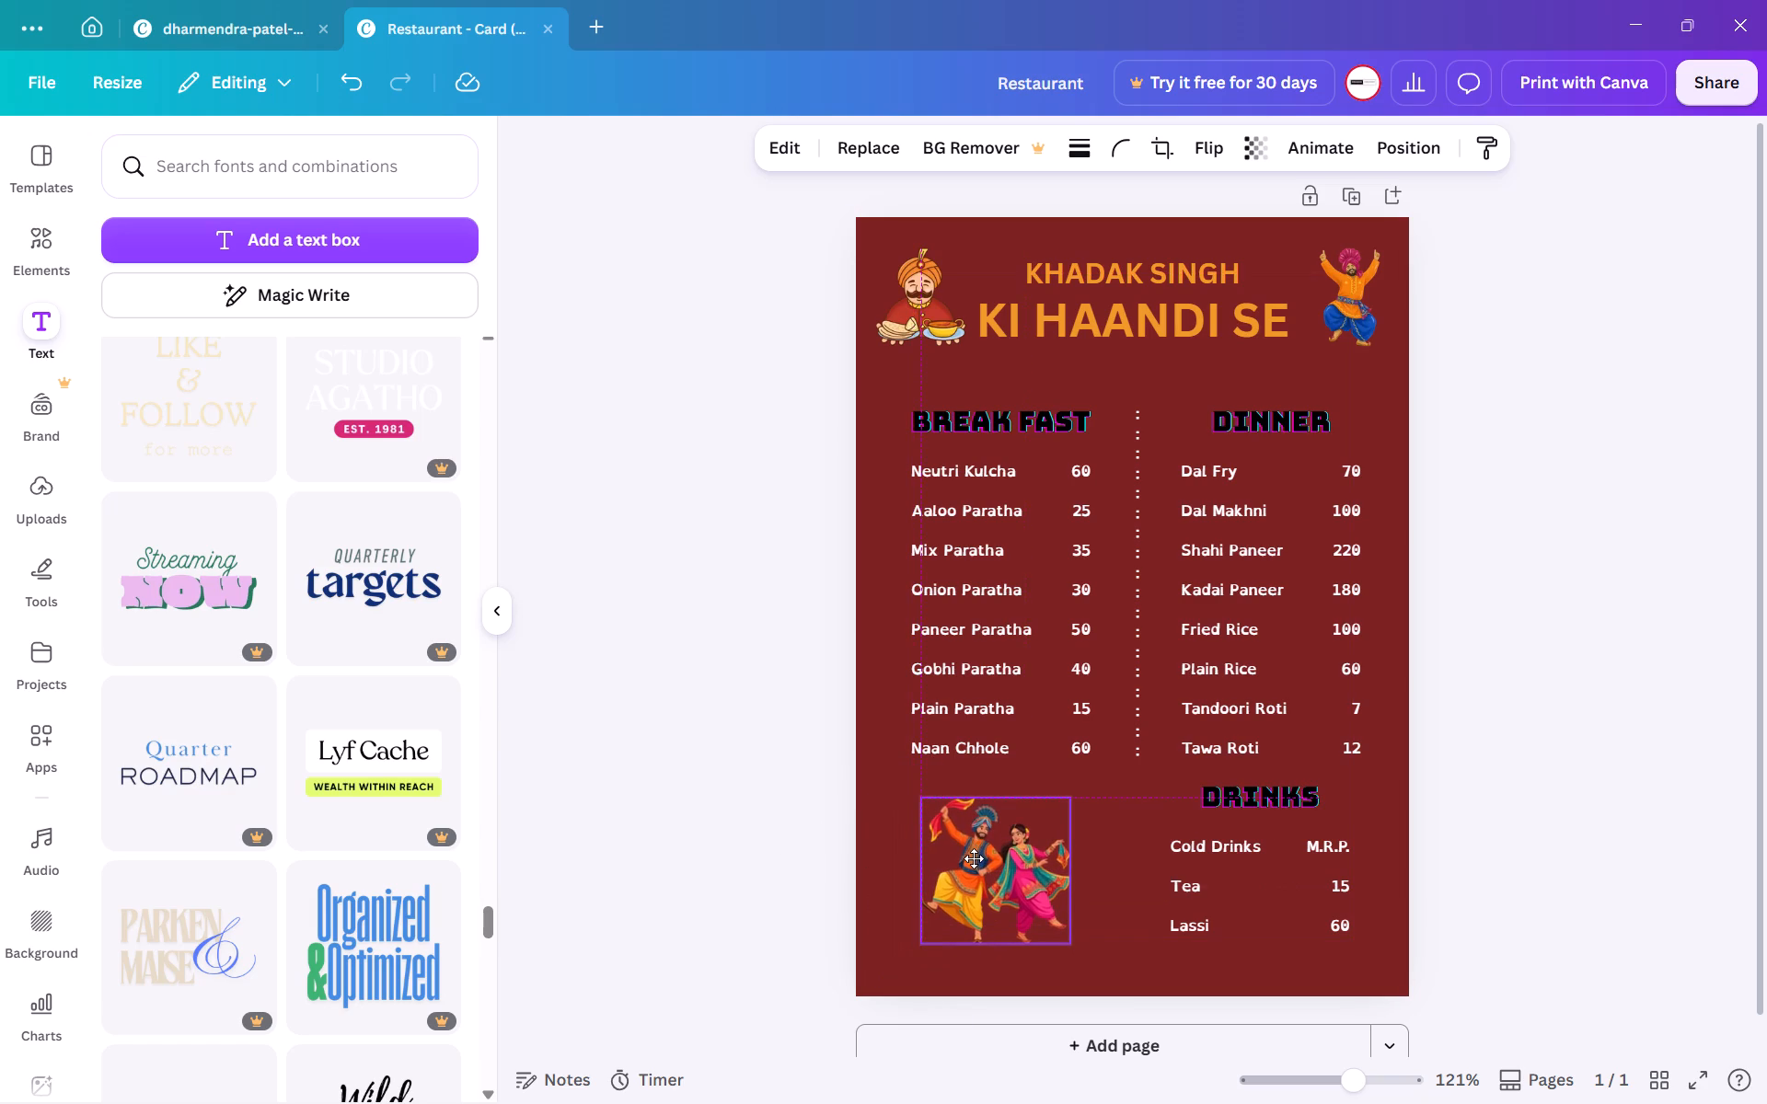
{"action": "left_click_drag", "start_coordinate": [974, 858], "coordinate": [950, 865]}
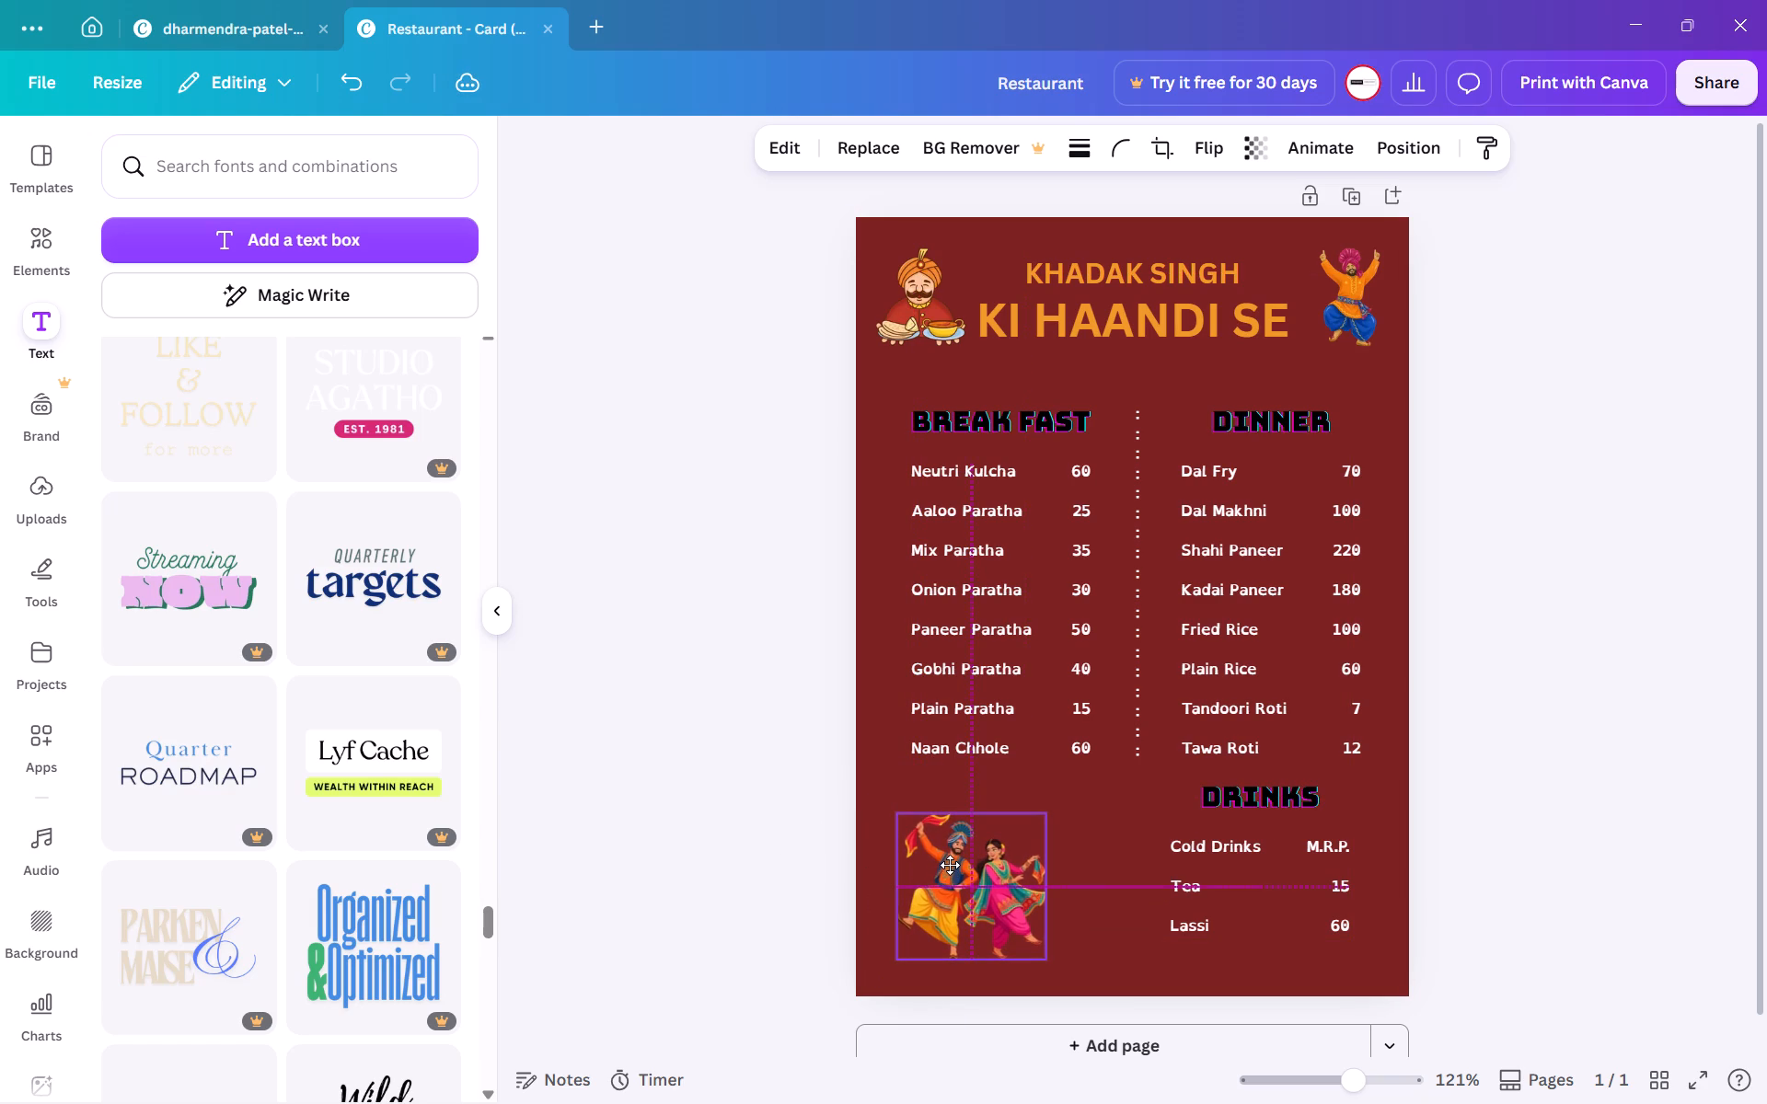
{"action": "left_click_drag", "start_coordinate": [950, 865], "coordinate": [948, 863]}
{"action": "left_click", "coordinate": [655, 833]}
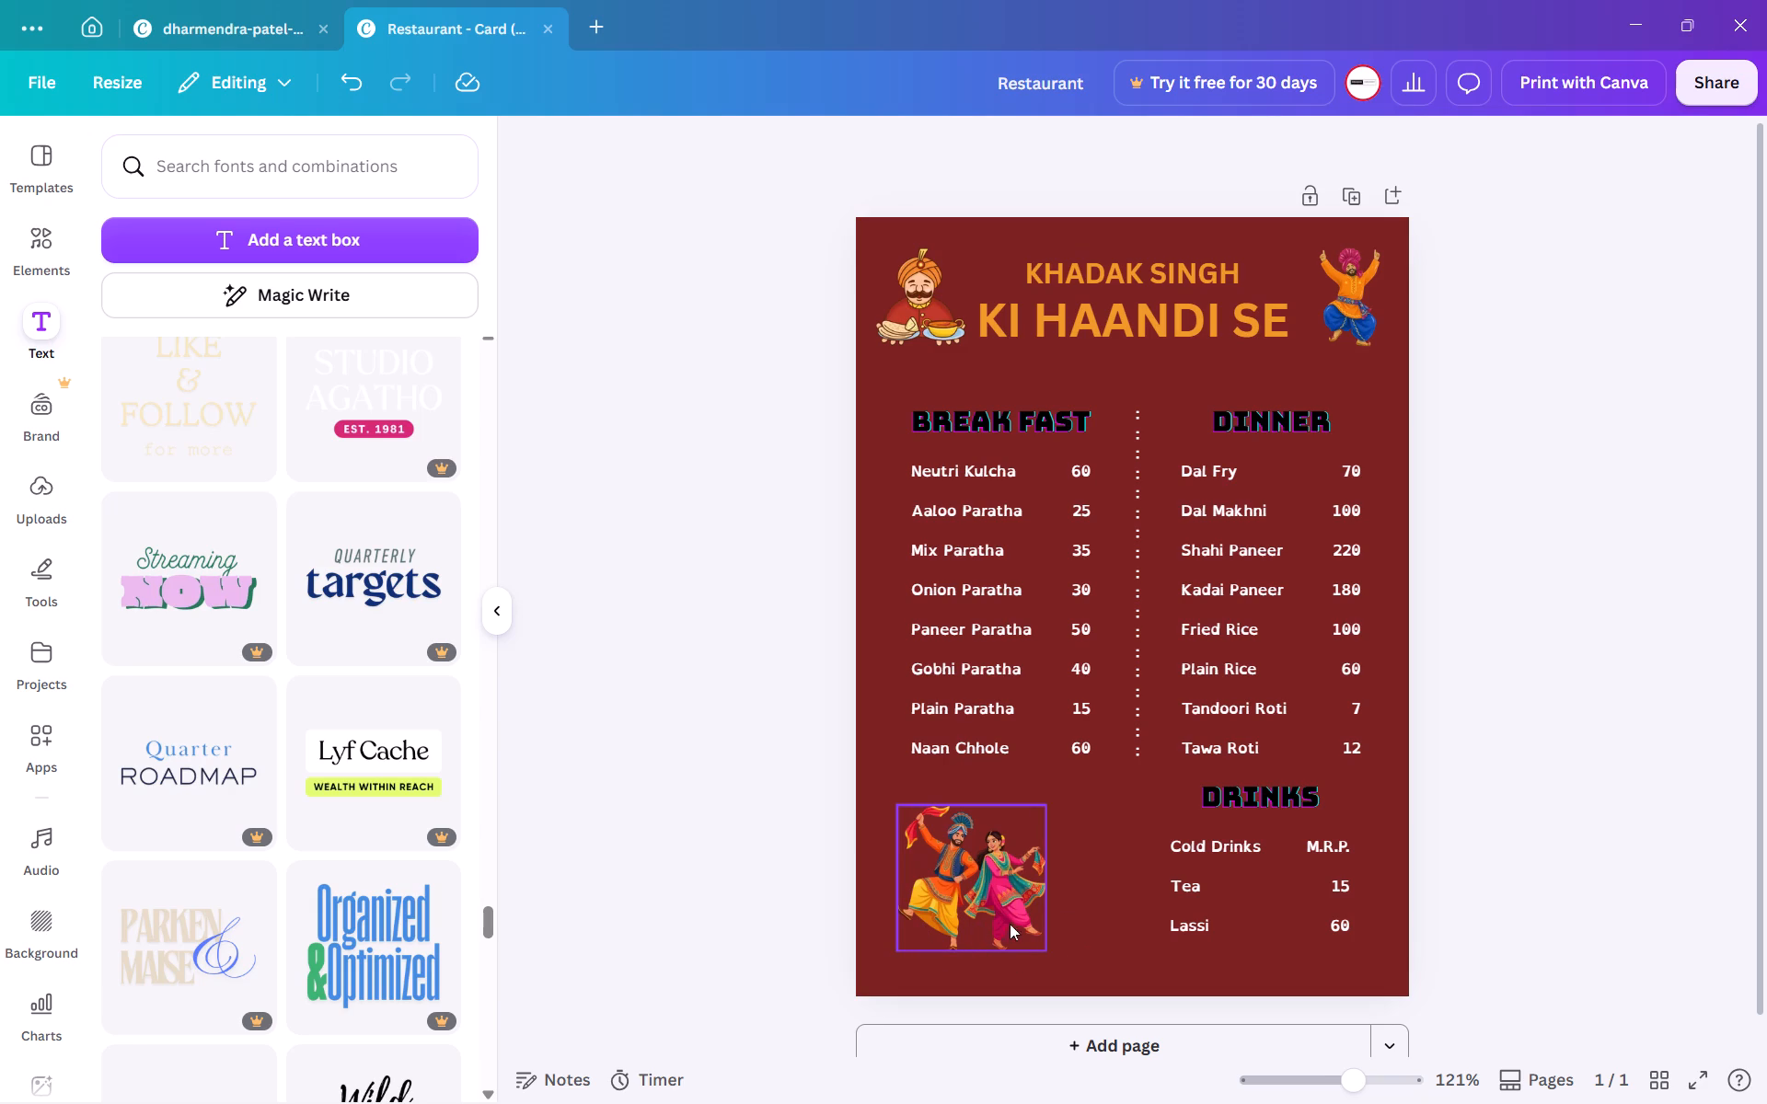
Shrink the dancing couple illustration slightly from its lower-left corner, keeping it below the breakfast list.
{"action": "left_click", "coordinate": [965, 926]}
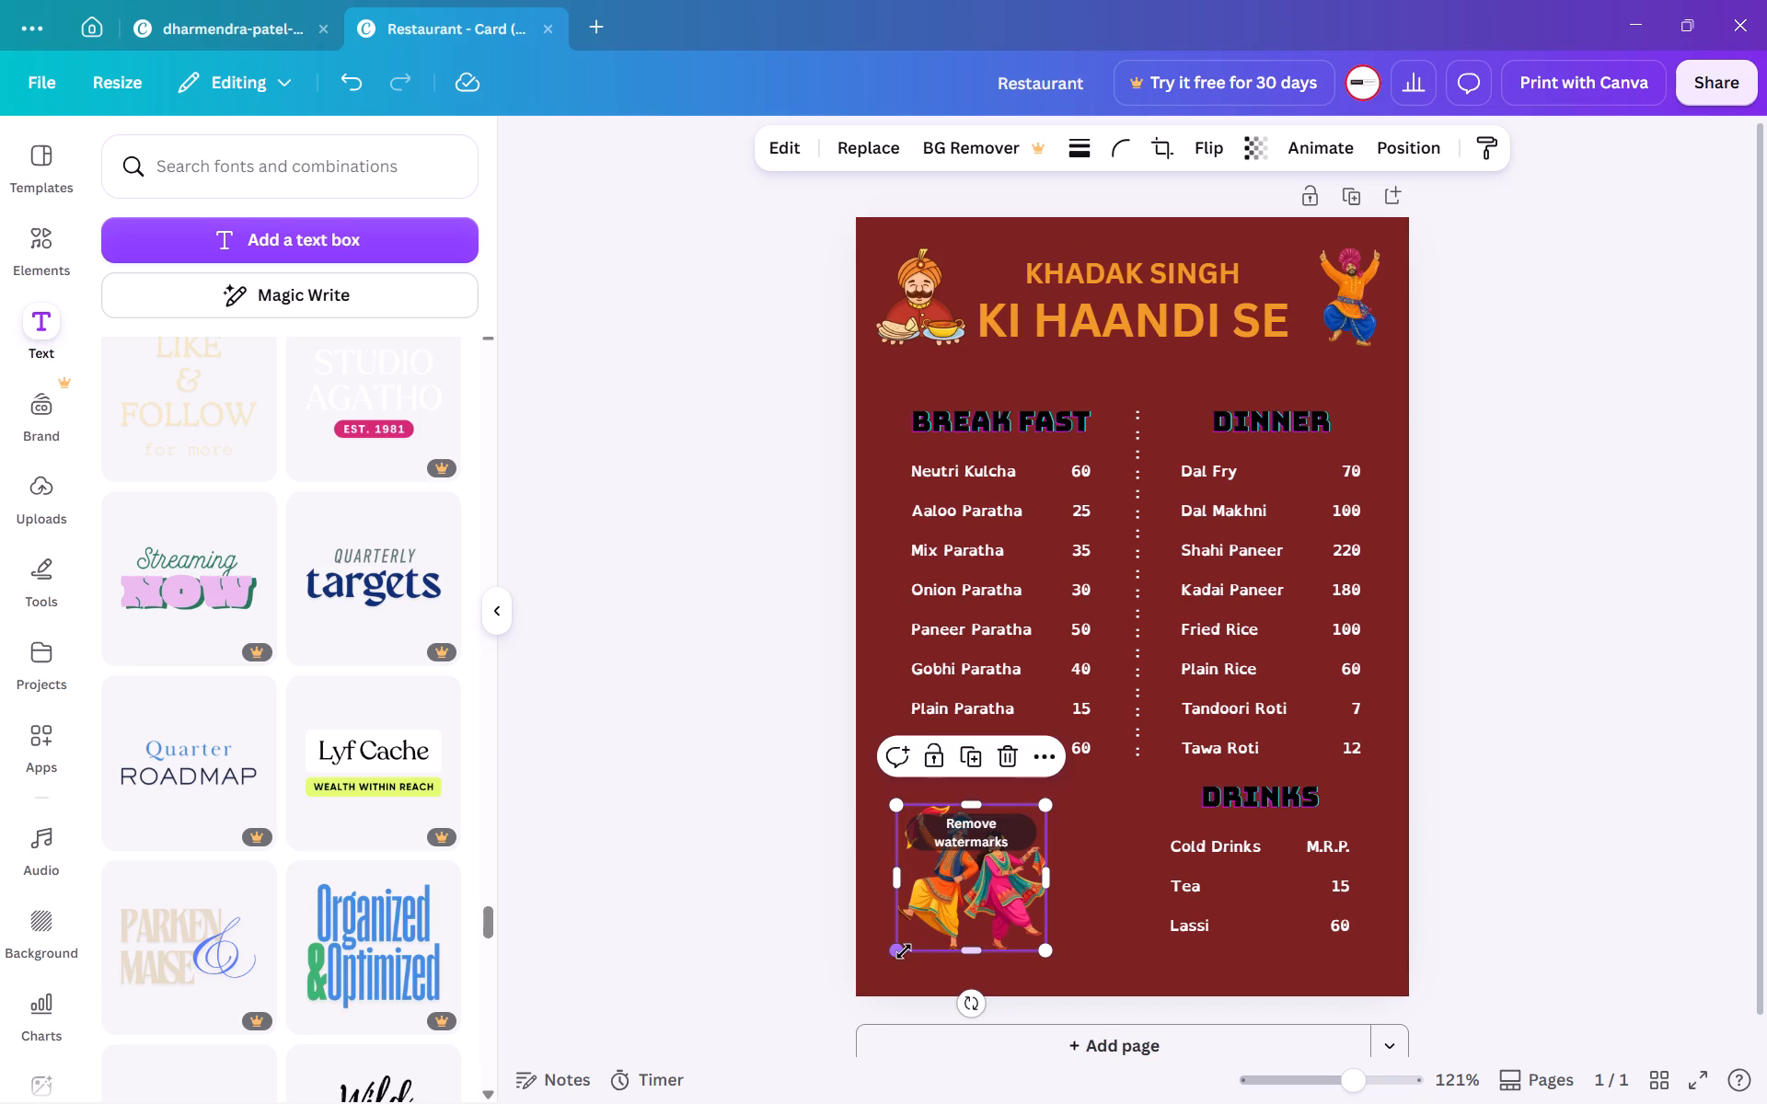
{"action": "left_click", "coordinate": [904, 951]}
{"action": "left_click_drag", "start_coordinate": [904, 951], "coordinate": [914, 937]}
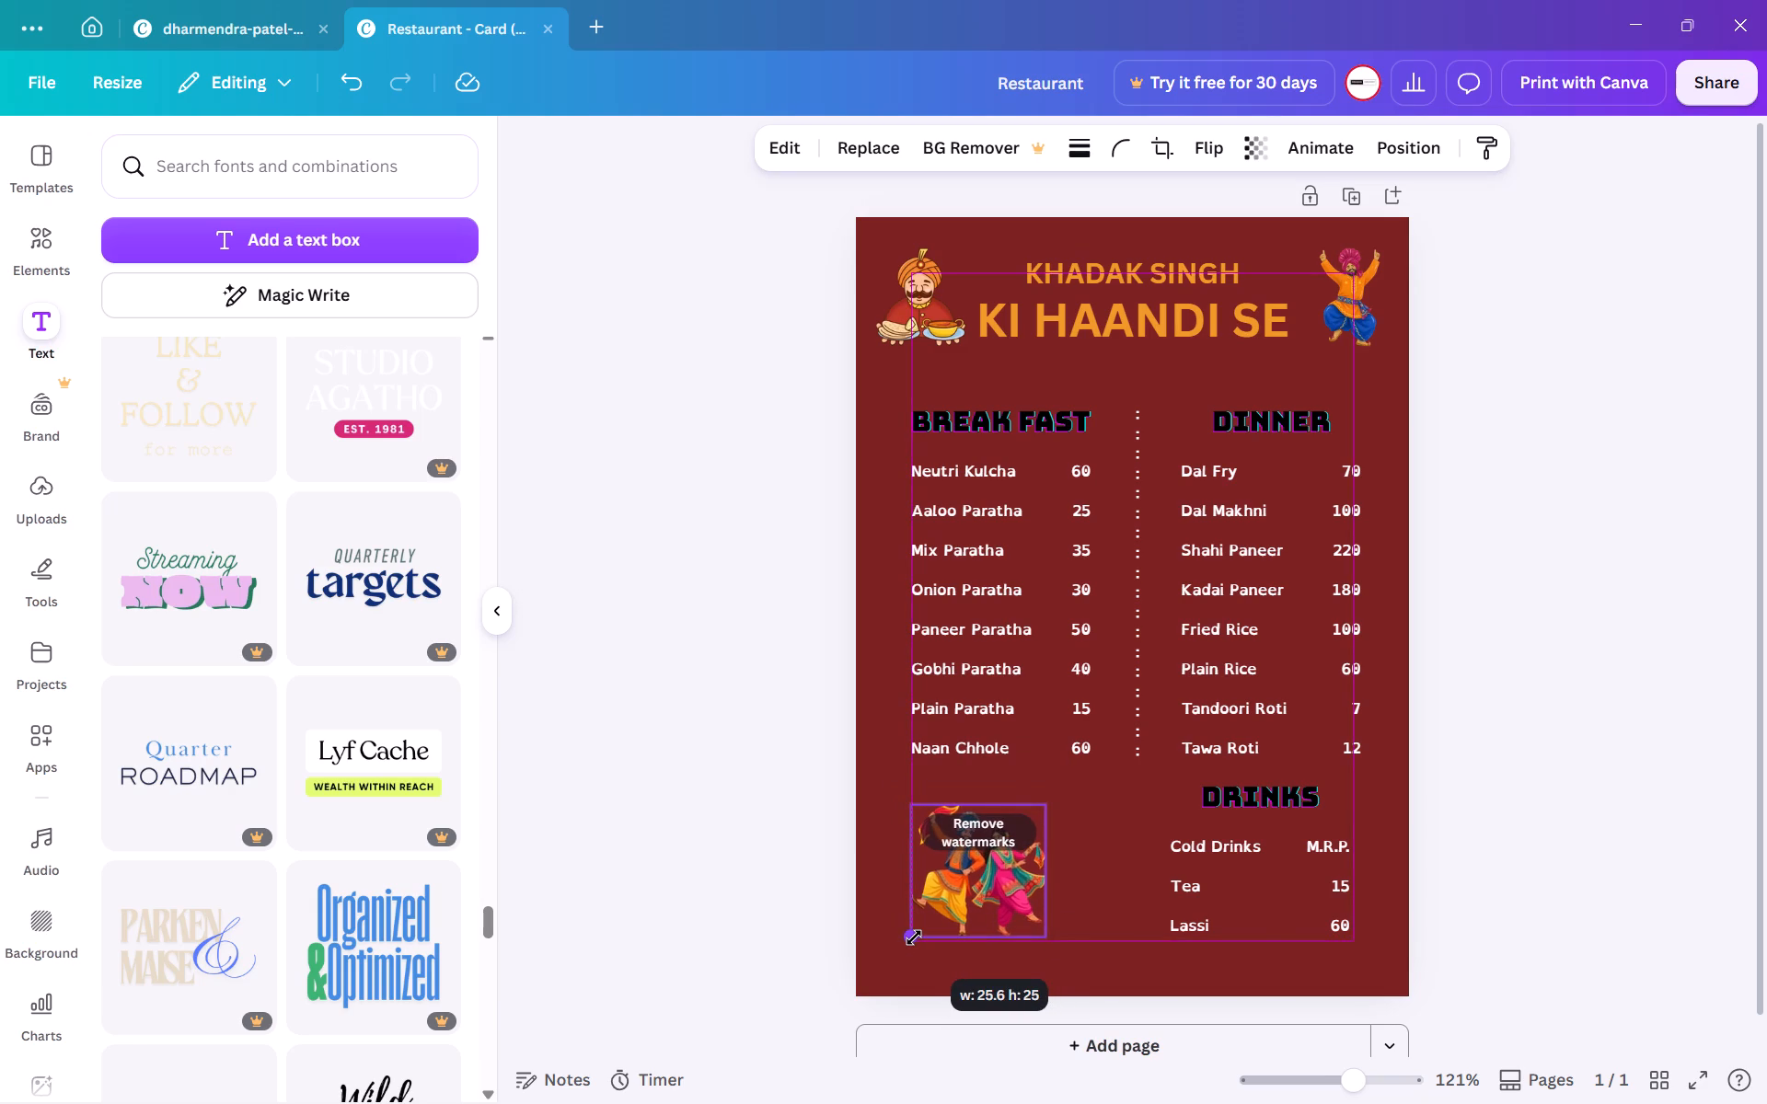
{"action": "left_click_drag", "start_coordinate": [914, 937], "coordinate": [913, 937]}
{"action": "left_click", "coordinate": [824, 929]}
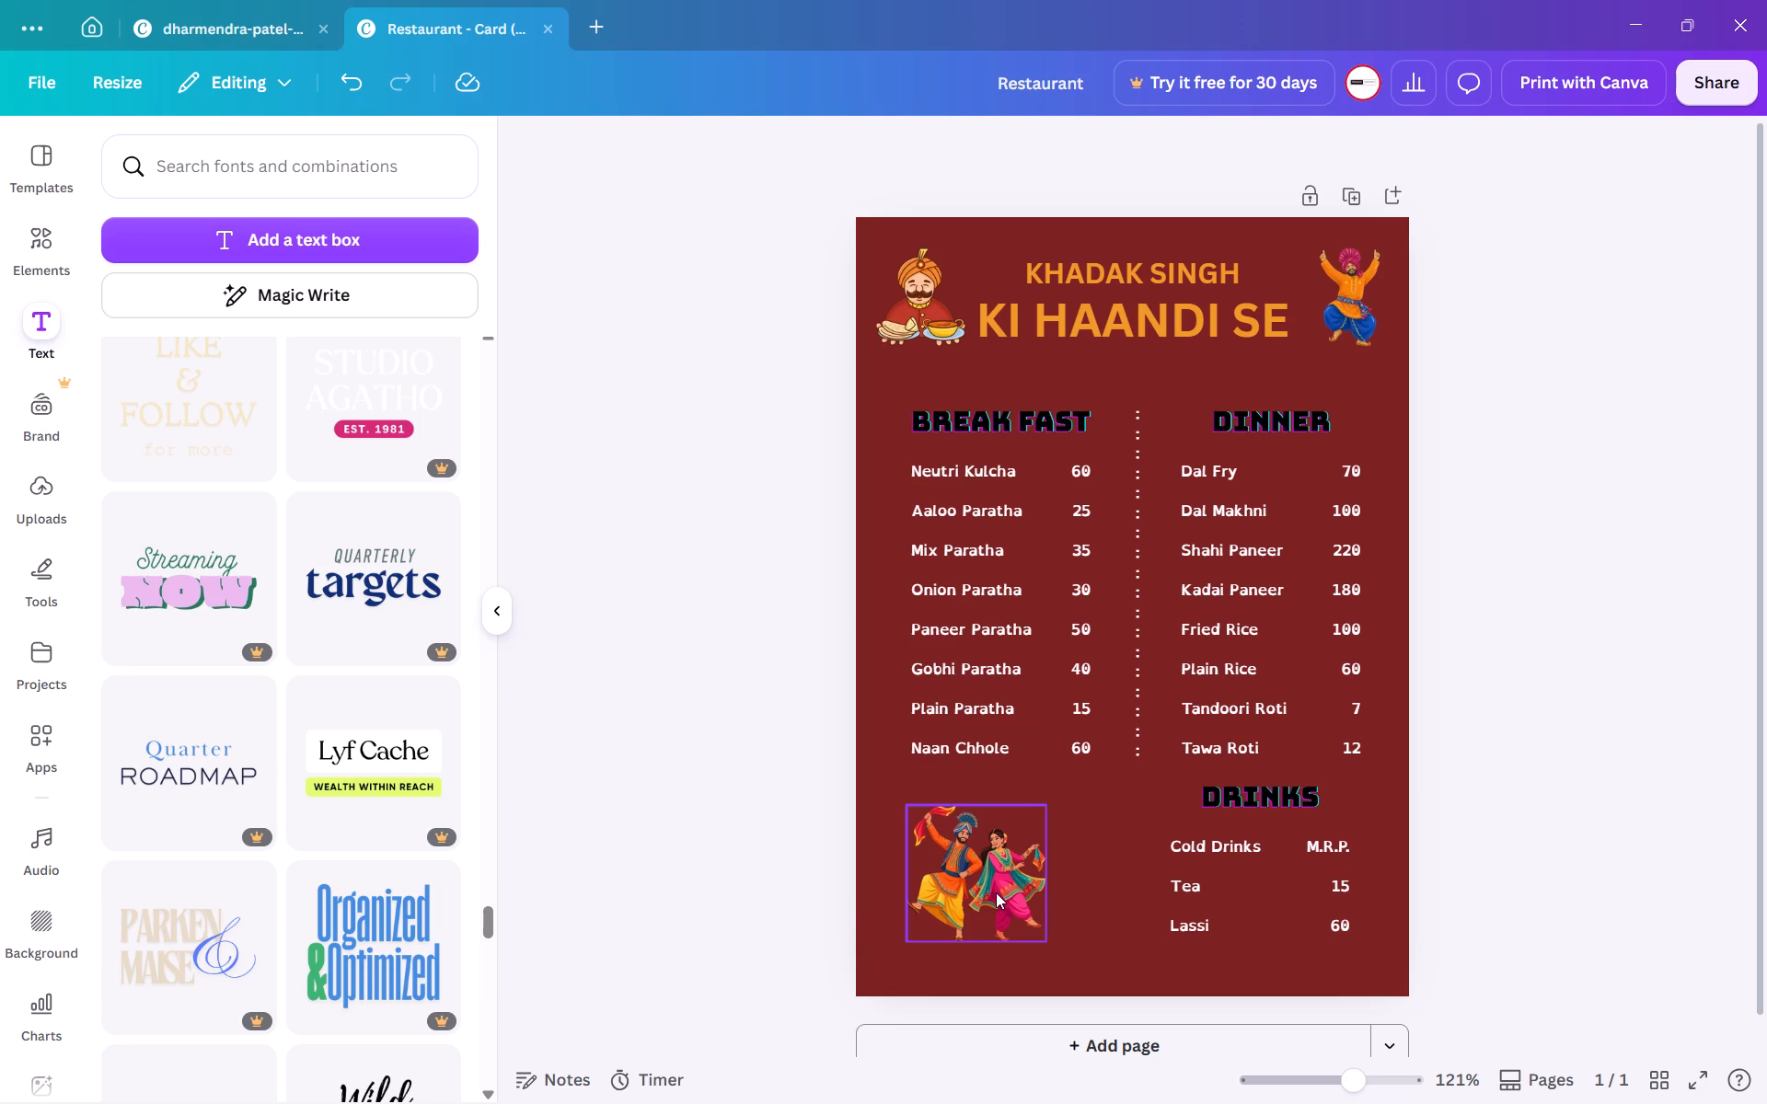
{"action": "left_click", "coordinate": [756, 903]}
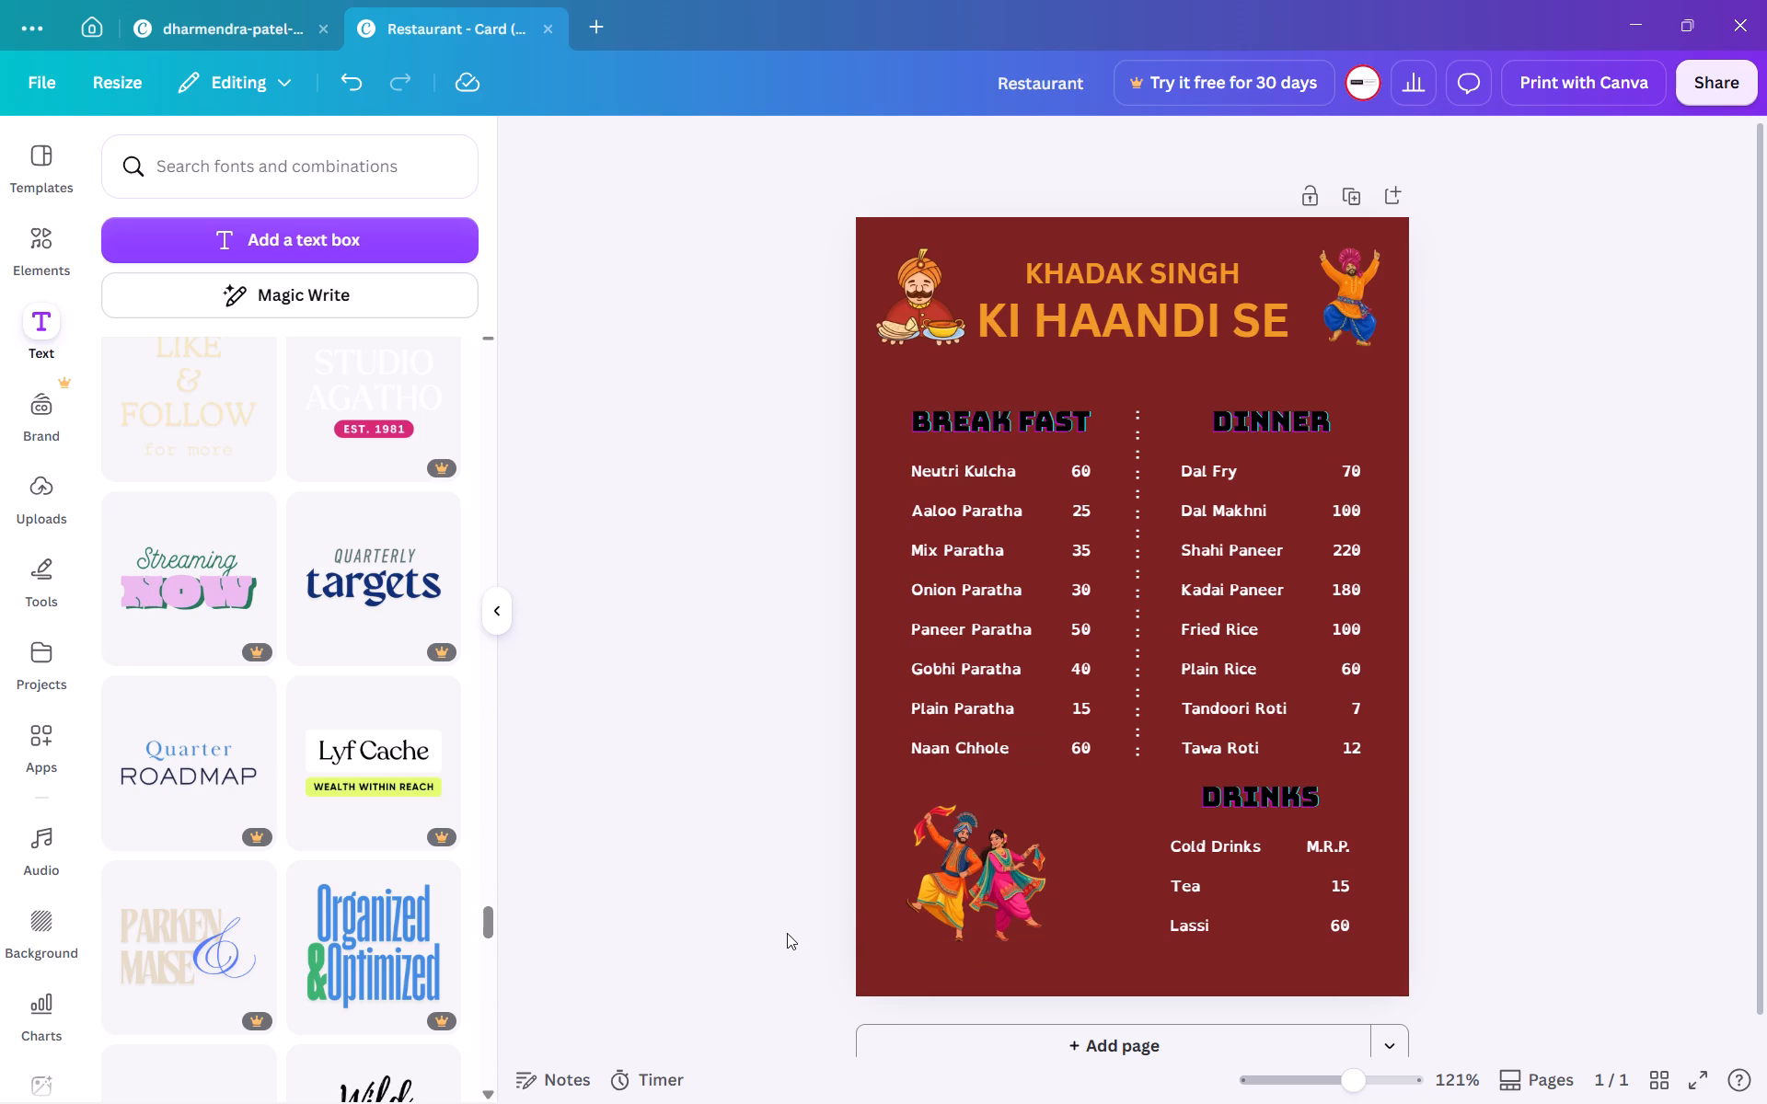
Add a text box and place it horizontally centred at the bottom of the card, below the drinks list.
{"action": "left_click", "coordinate": [341, 251]}
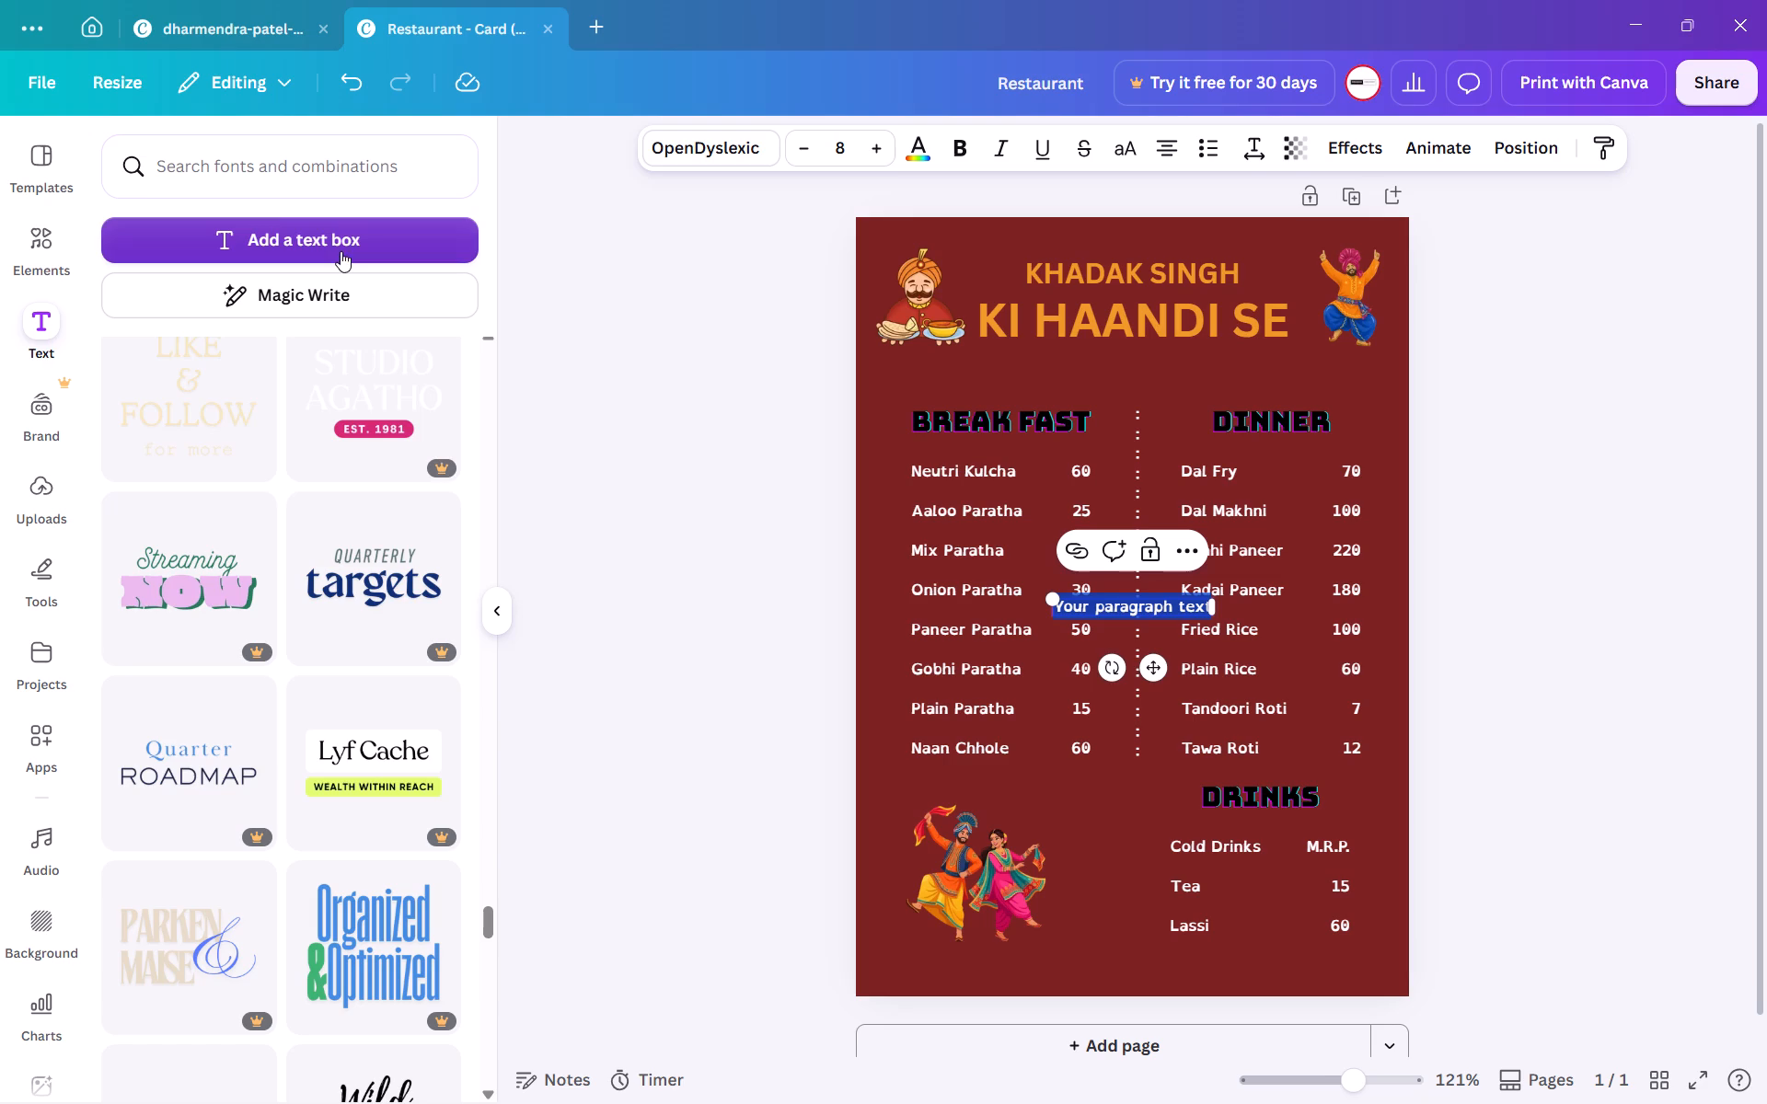
{"action": "left_click_drag", "start_coordinate": [1153, 672], "coordinate": [1156, 950]}
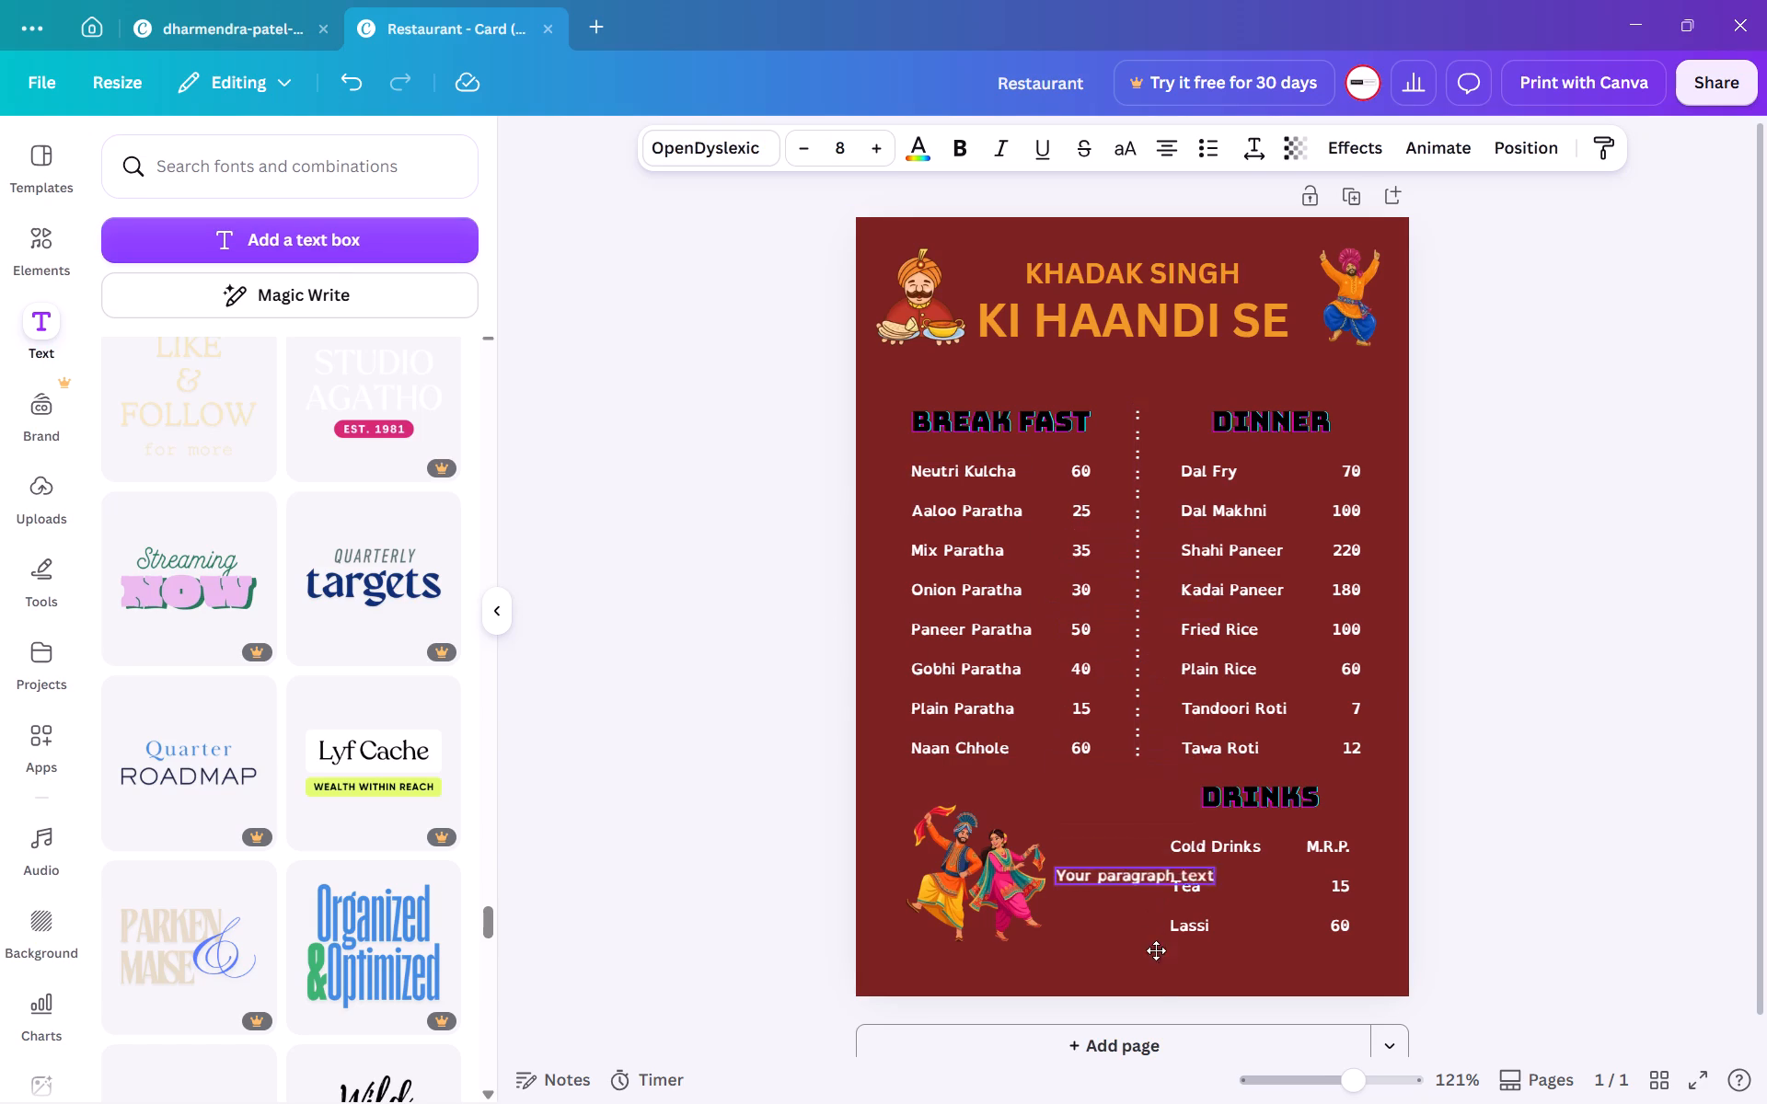
{"action": "left_click_drag", "start_coordinate": [1156, 950], "coordinate": [1153, 1020]}
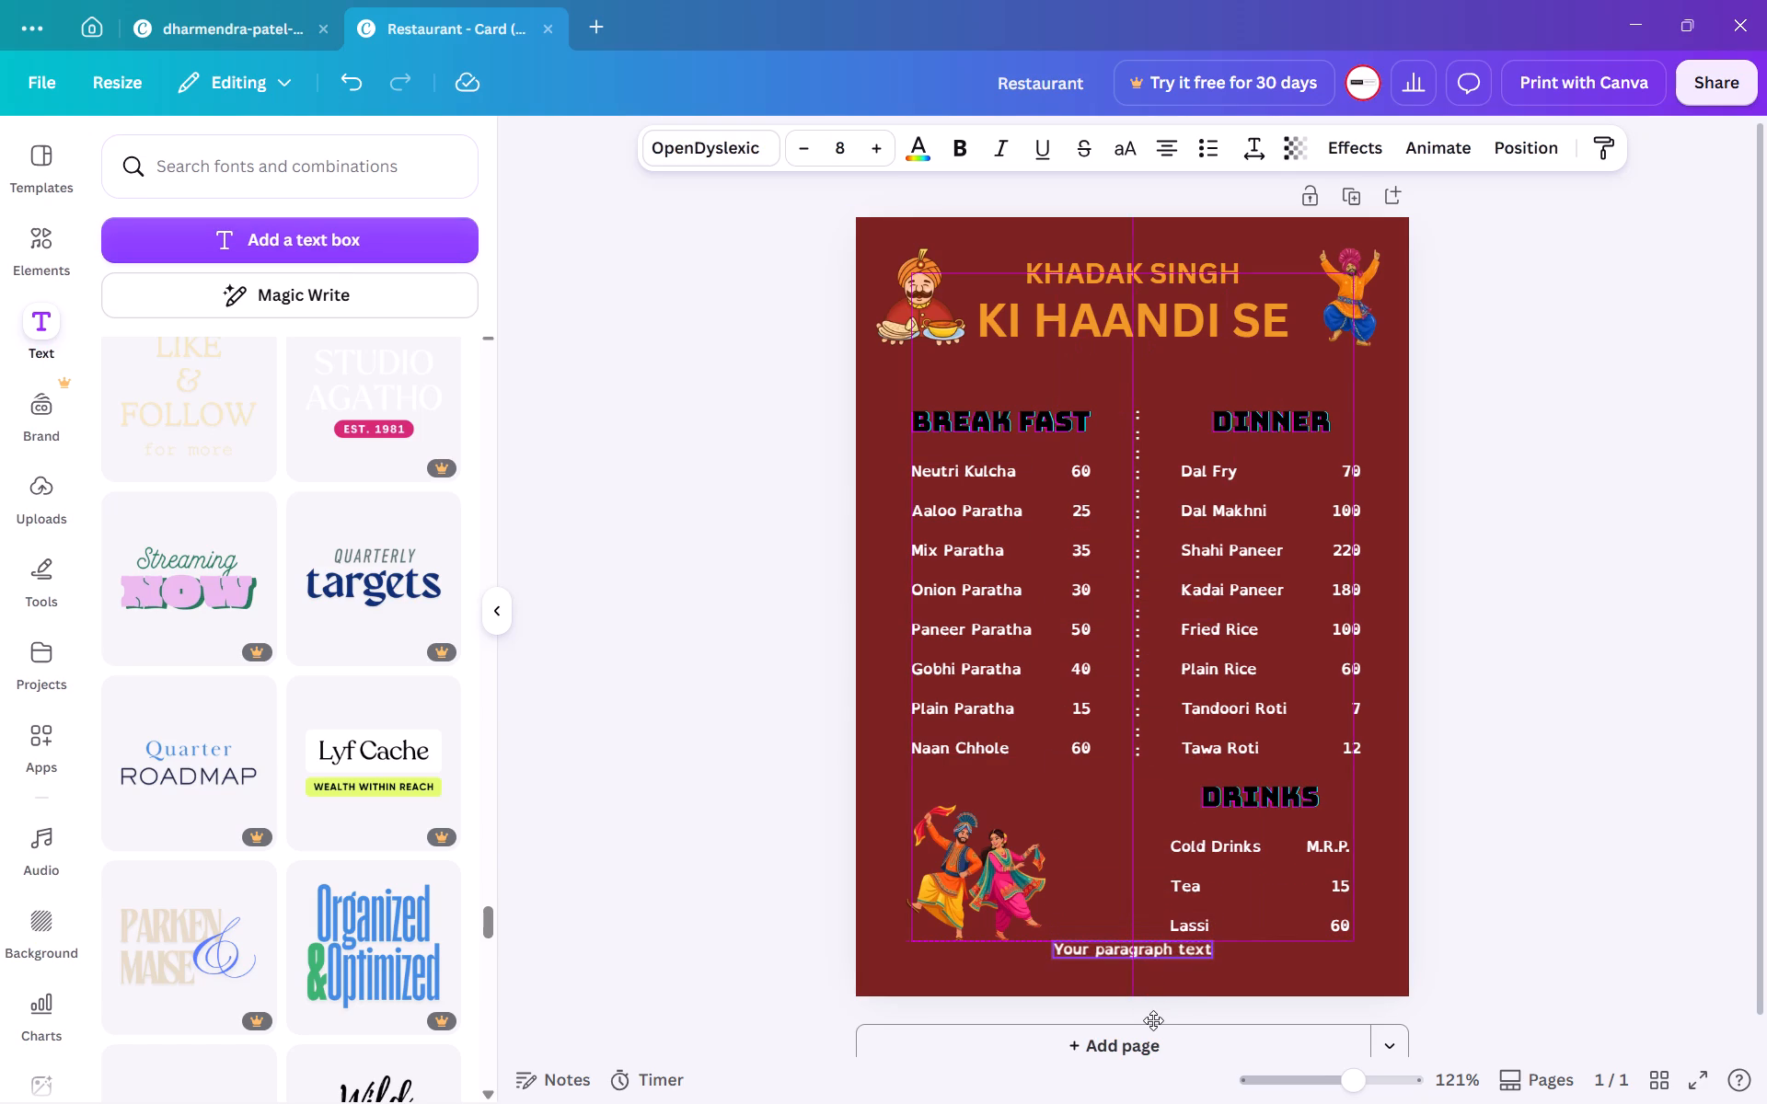
{"action": "left_click_drag", "start_coordinate": [1153, 1020], "coordinate": [1149, 1029]}
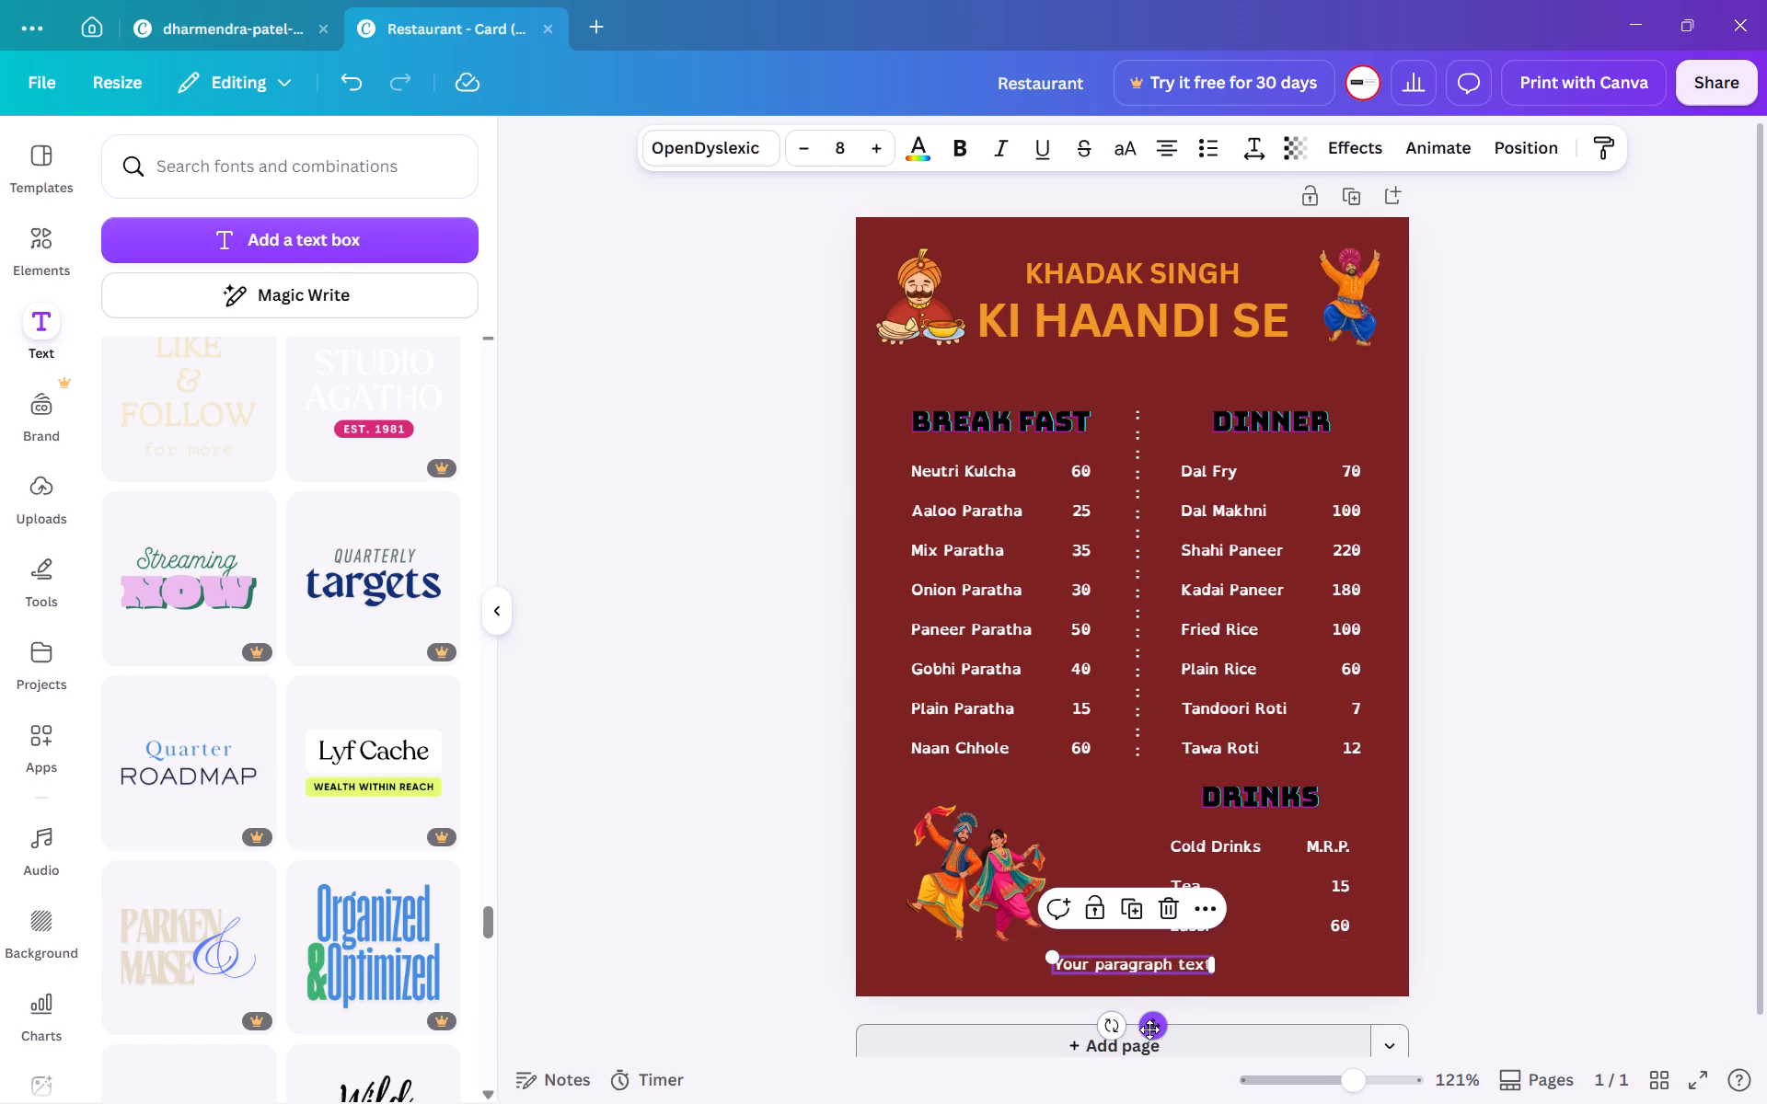
Replace the placeholder text with KHADAK SINGH KI HAANDI and the restaurant's locality, in capitals and separated by commas.
{"action": "triple_click", "coordinate": [1149, 963]}
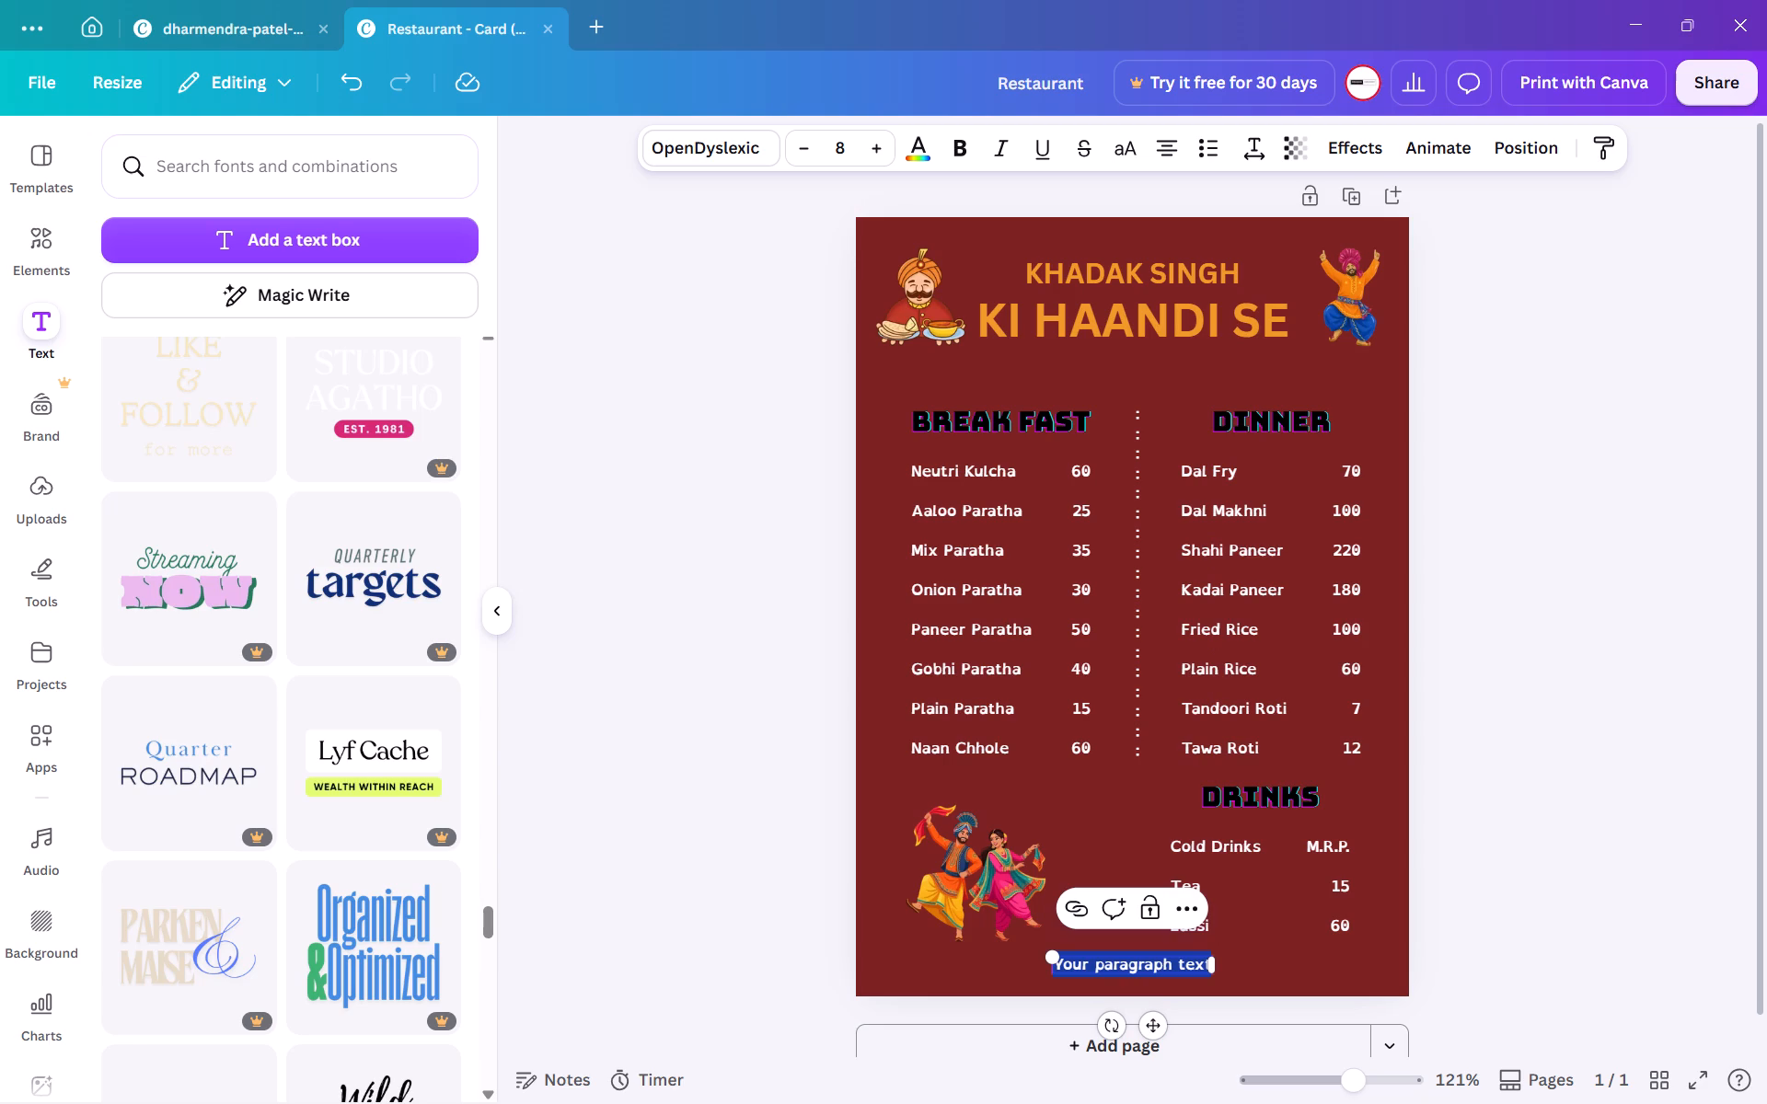
{"action": "type", "text": "Khadak"}
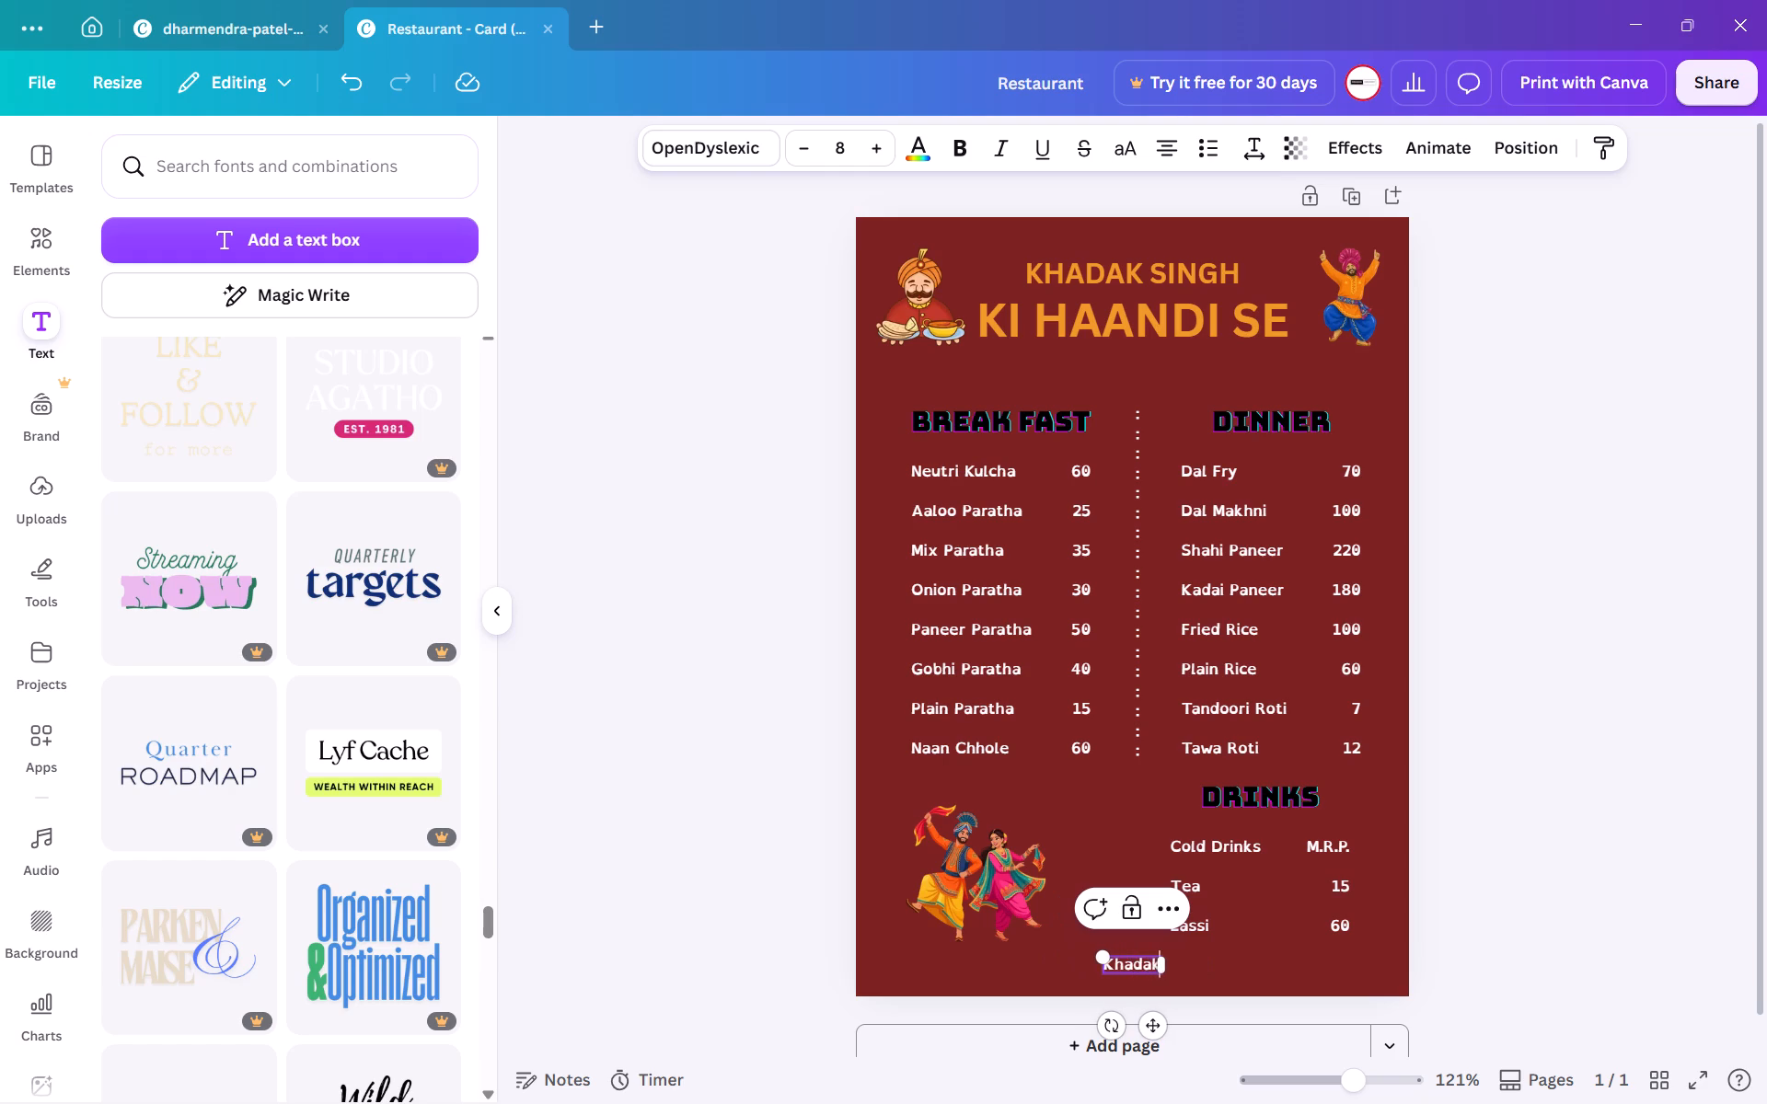
{"action": "key", "text": "space"}
{"action": "key", "text": "BackSpace"}
{"action": "key", "text": "BackSpace"}
{"action": "key", "text": "BackSpace"}
{"action": "key", "text": "BackSpace"}
{"action": "key", "text": "BackSpace"}
{"action": "key", "text": "BackSpace"}
{"action": "key", "text": "BackSpace"}
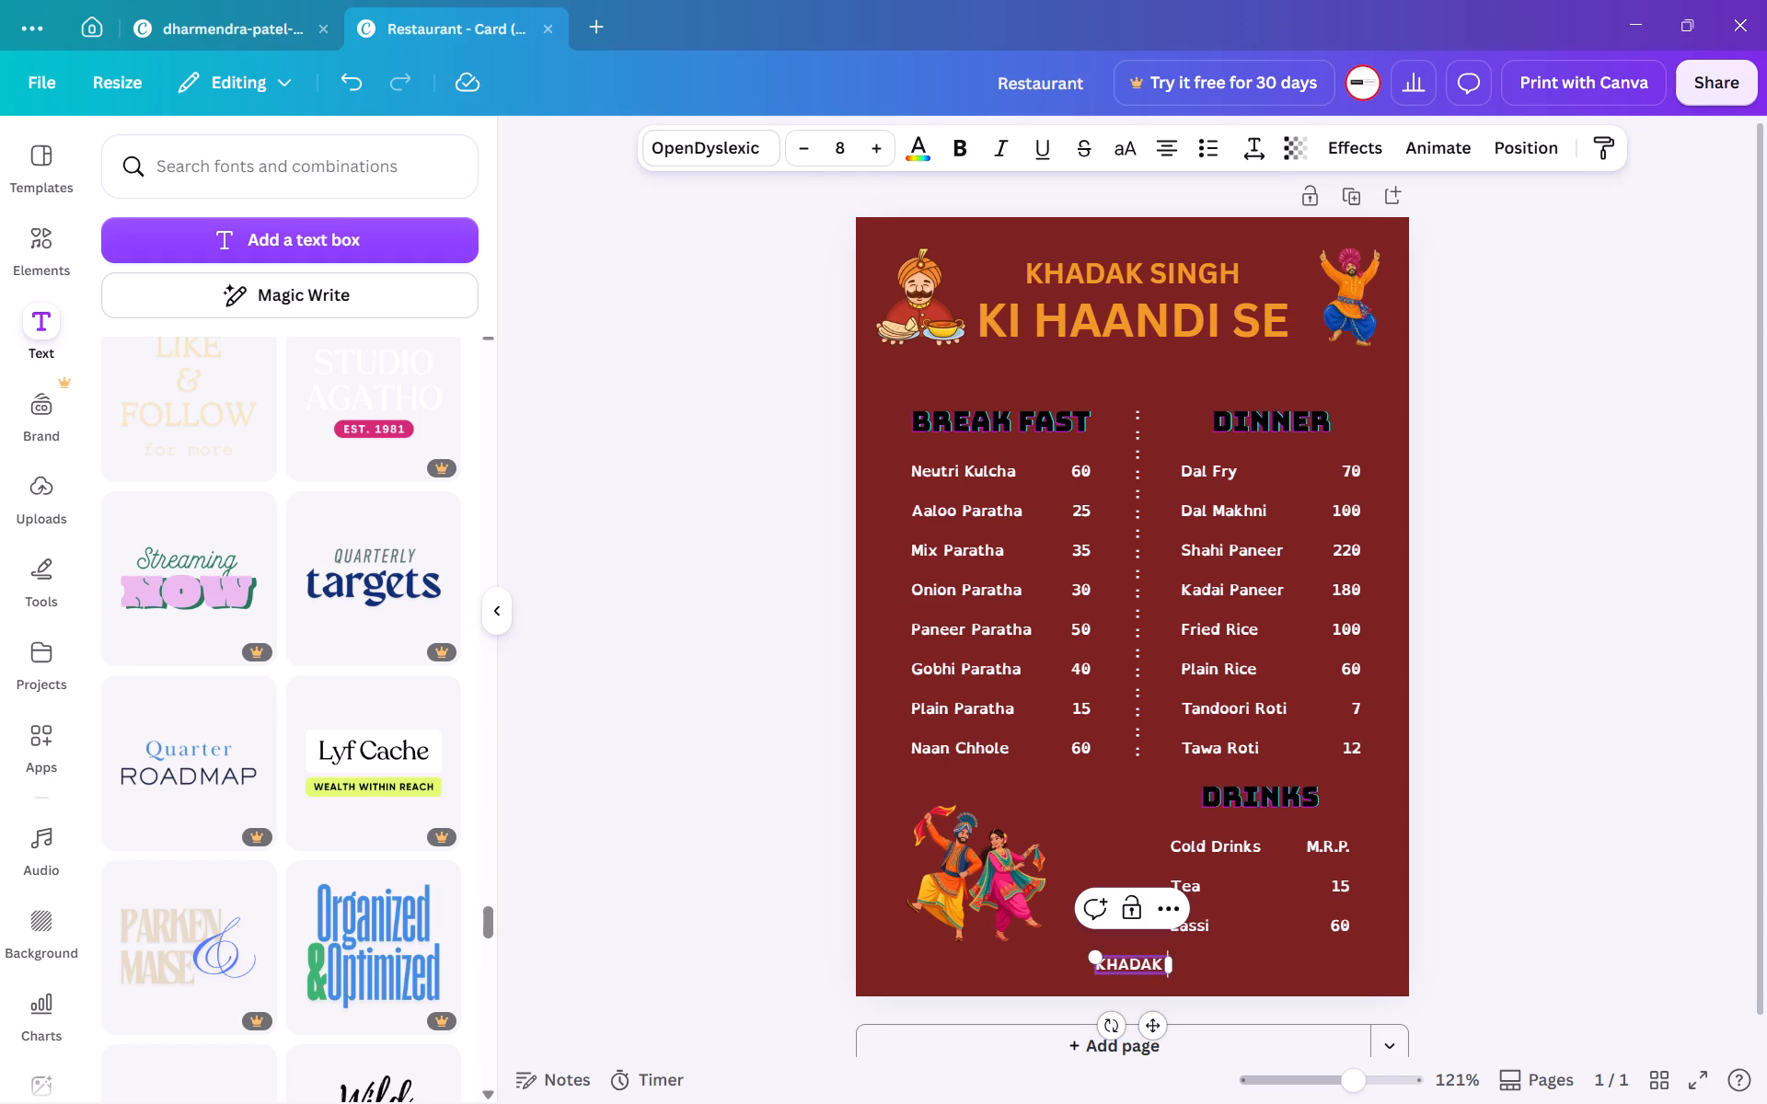
{"action": "type", "text": "SINGH"}
{"action": "key", "text": "space"}
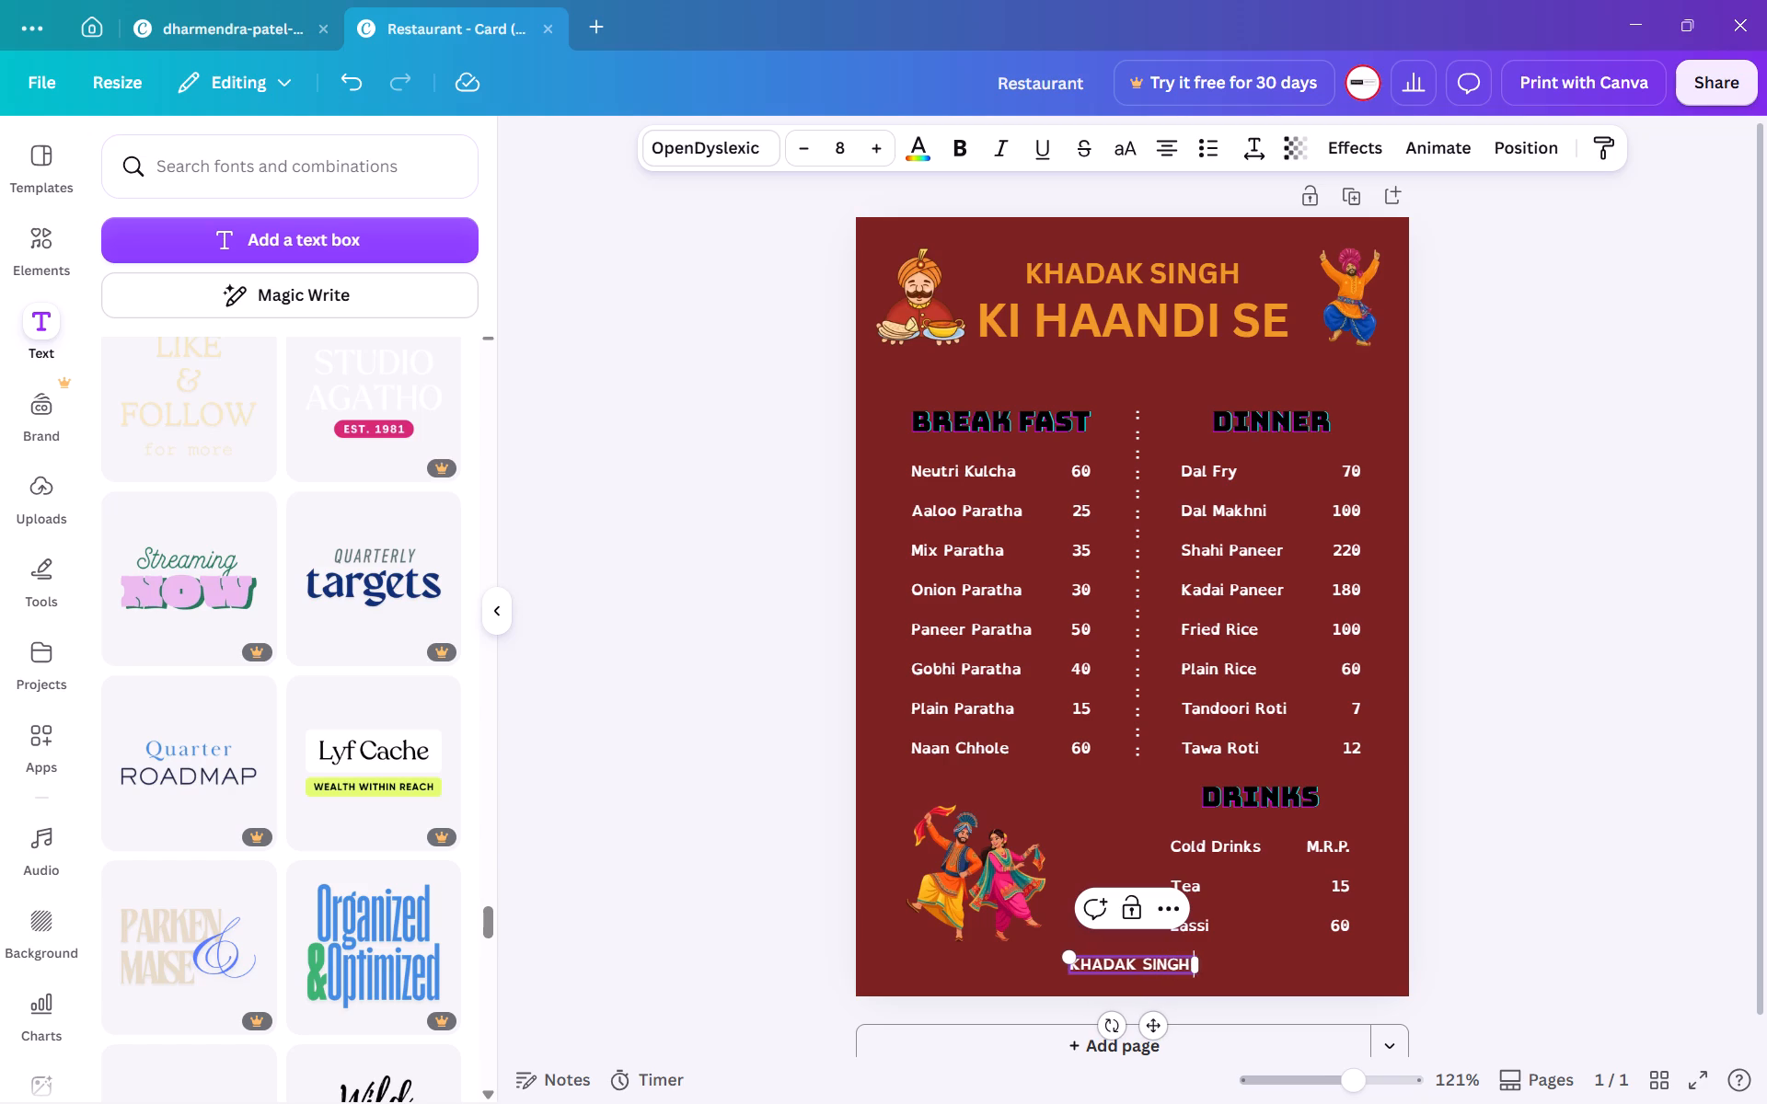
{"action": "type", "text": "KI"}
{"action": "key", "text": "space"}
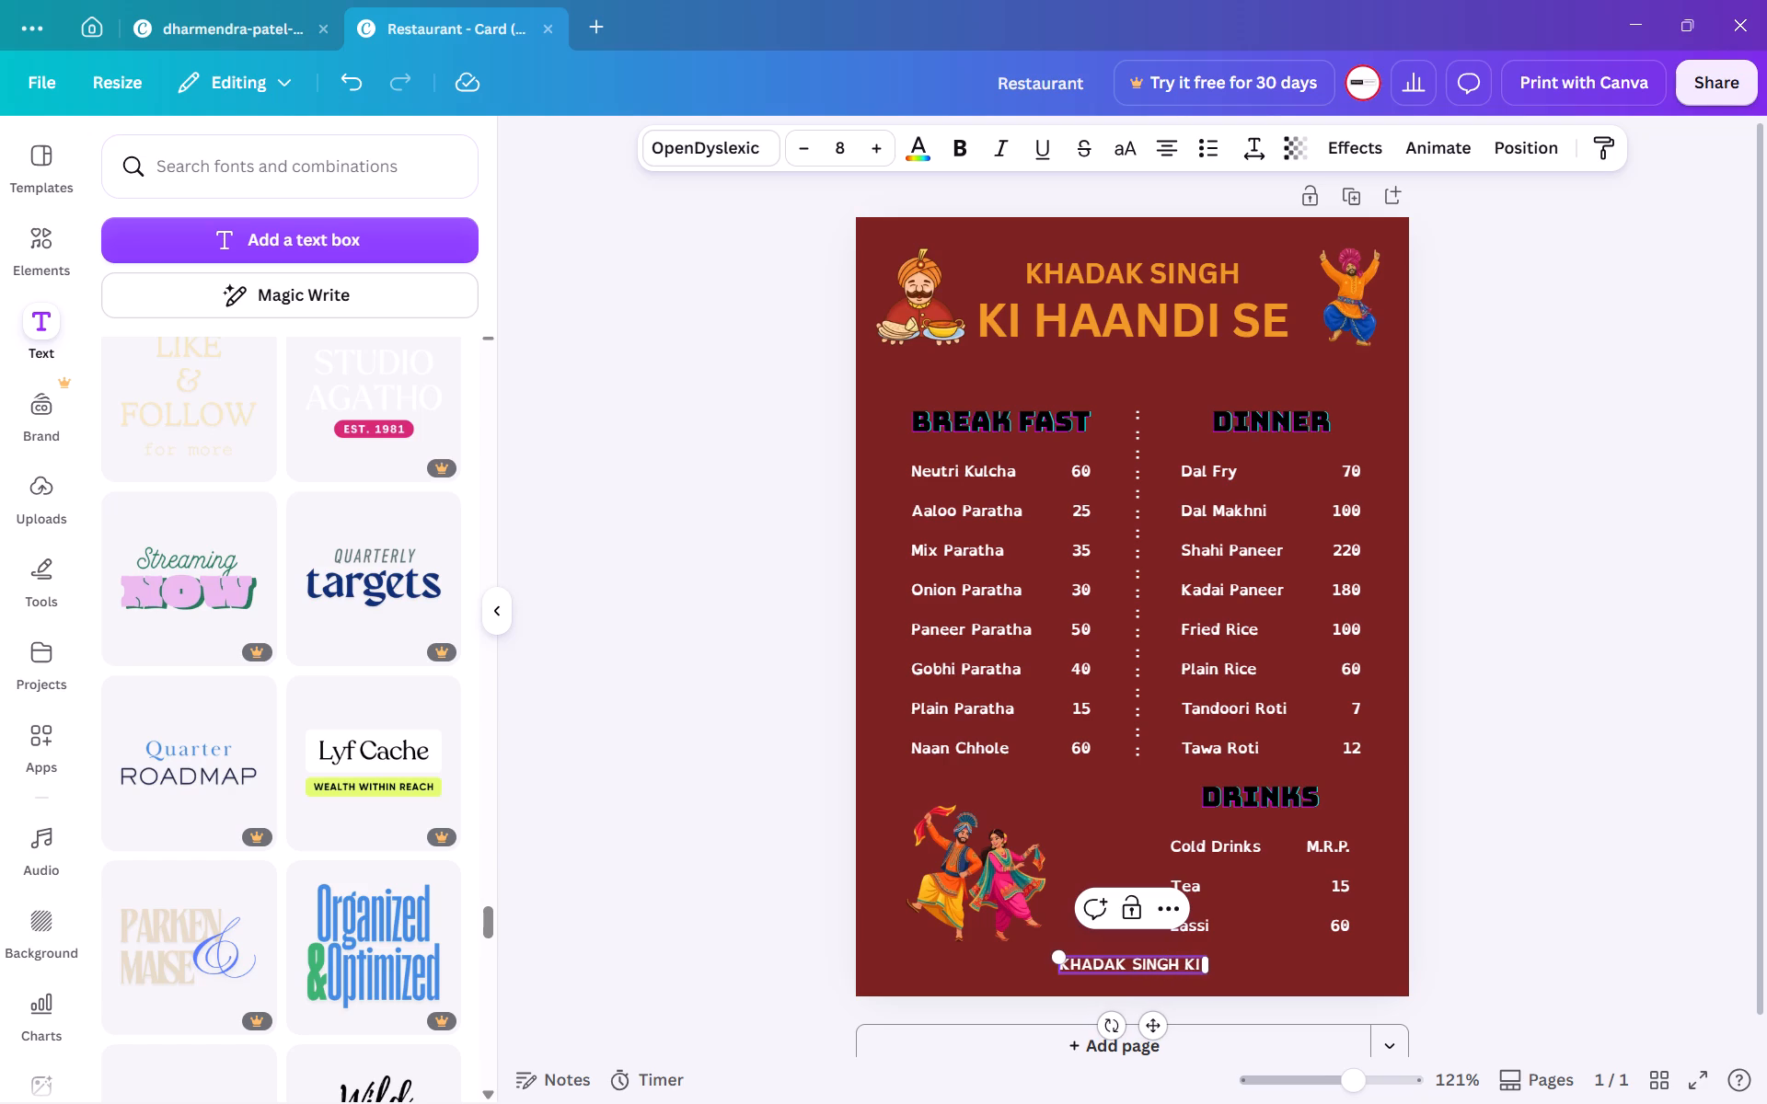
{"action": "key", "text": "space"}
{"action": "key", "text": "BackSpace"}
{"action": "type", "text": "HAA"}
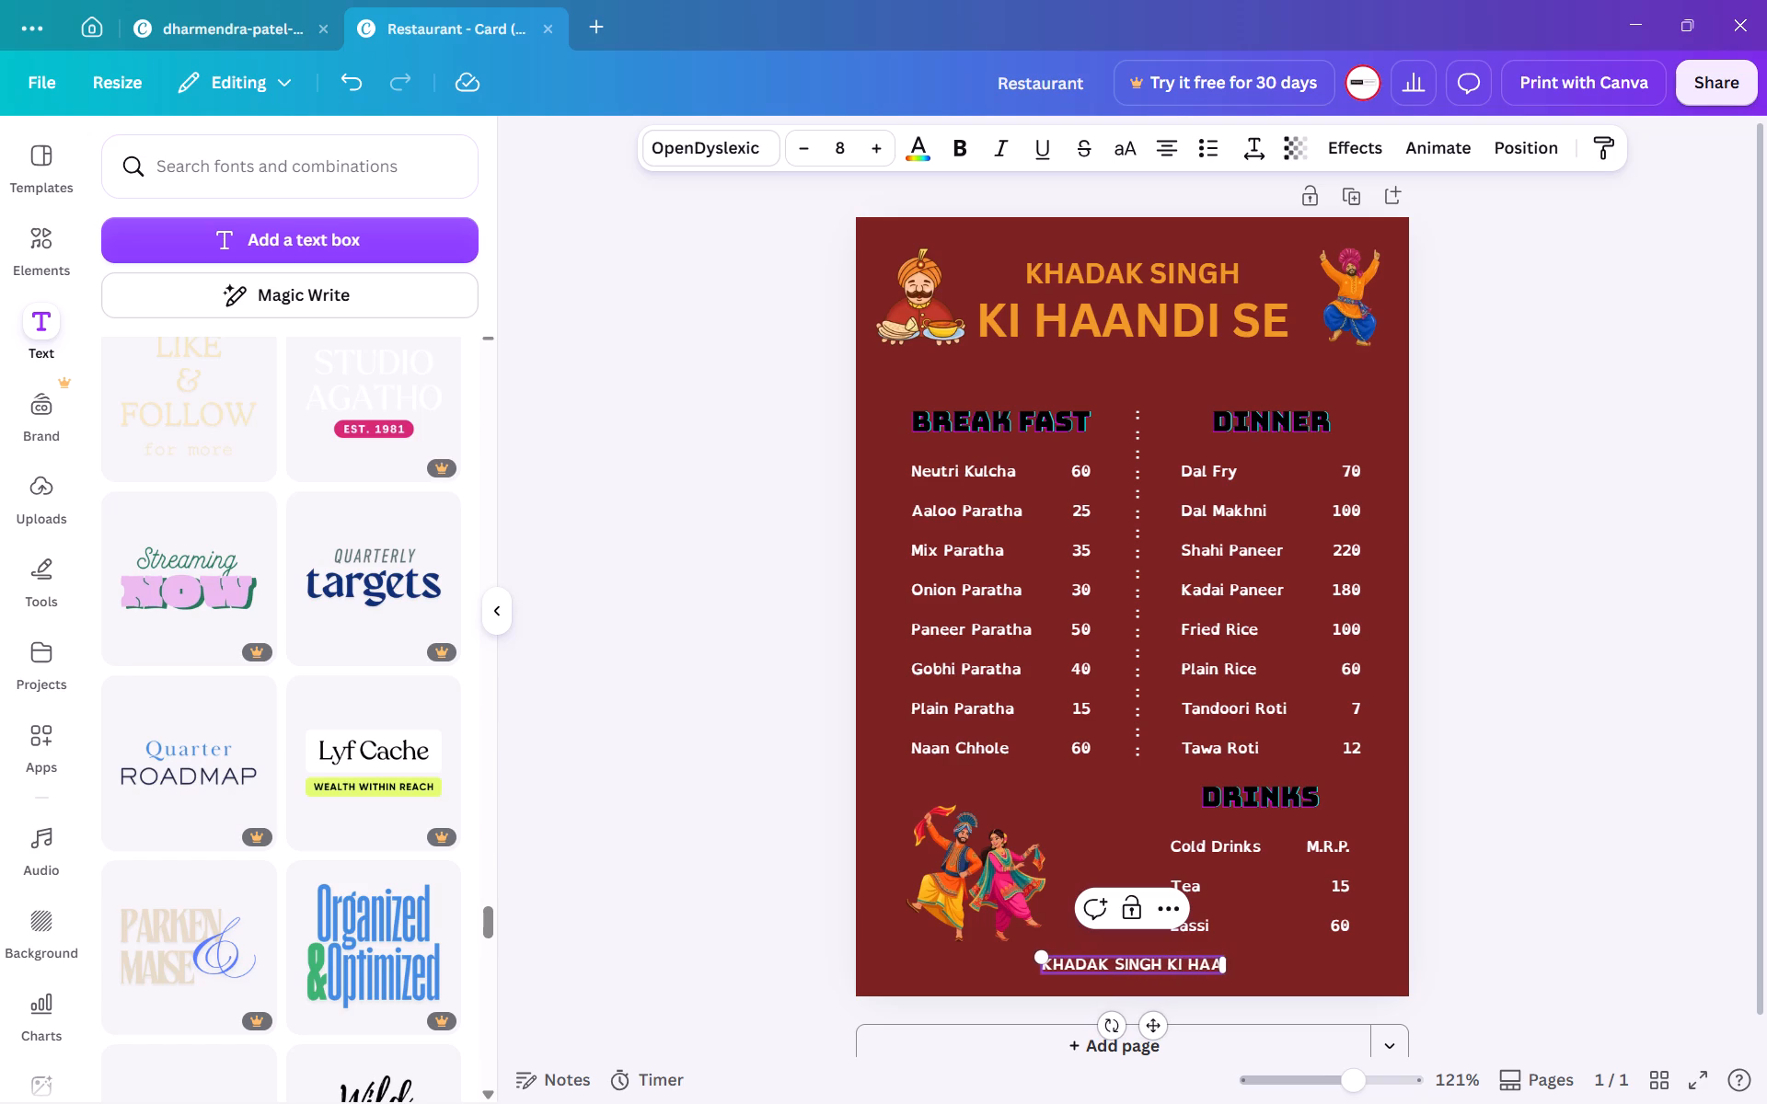
{"action": "type", "text": "NDI, CIVIL LINES,"}
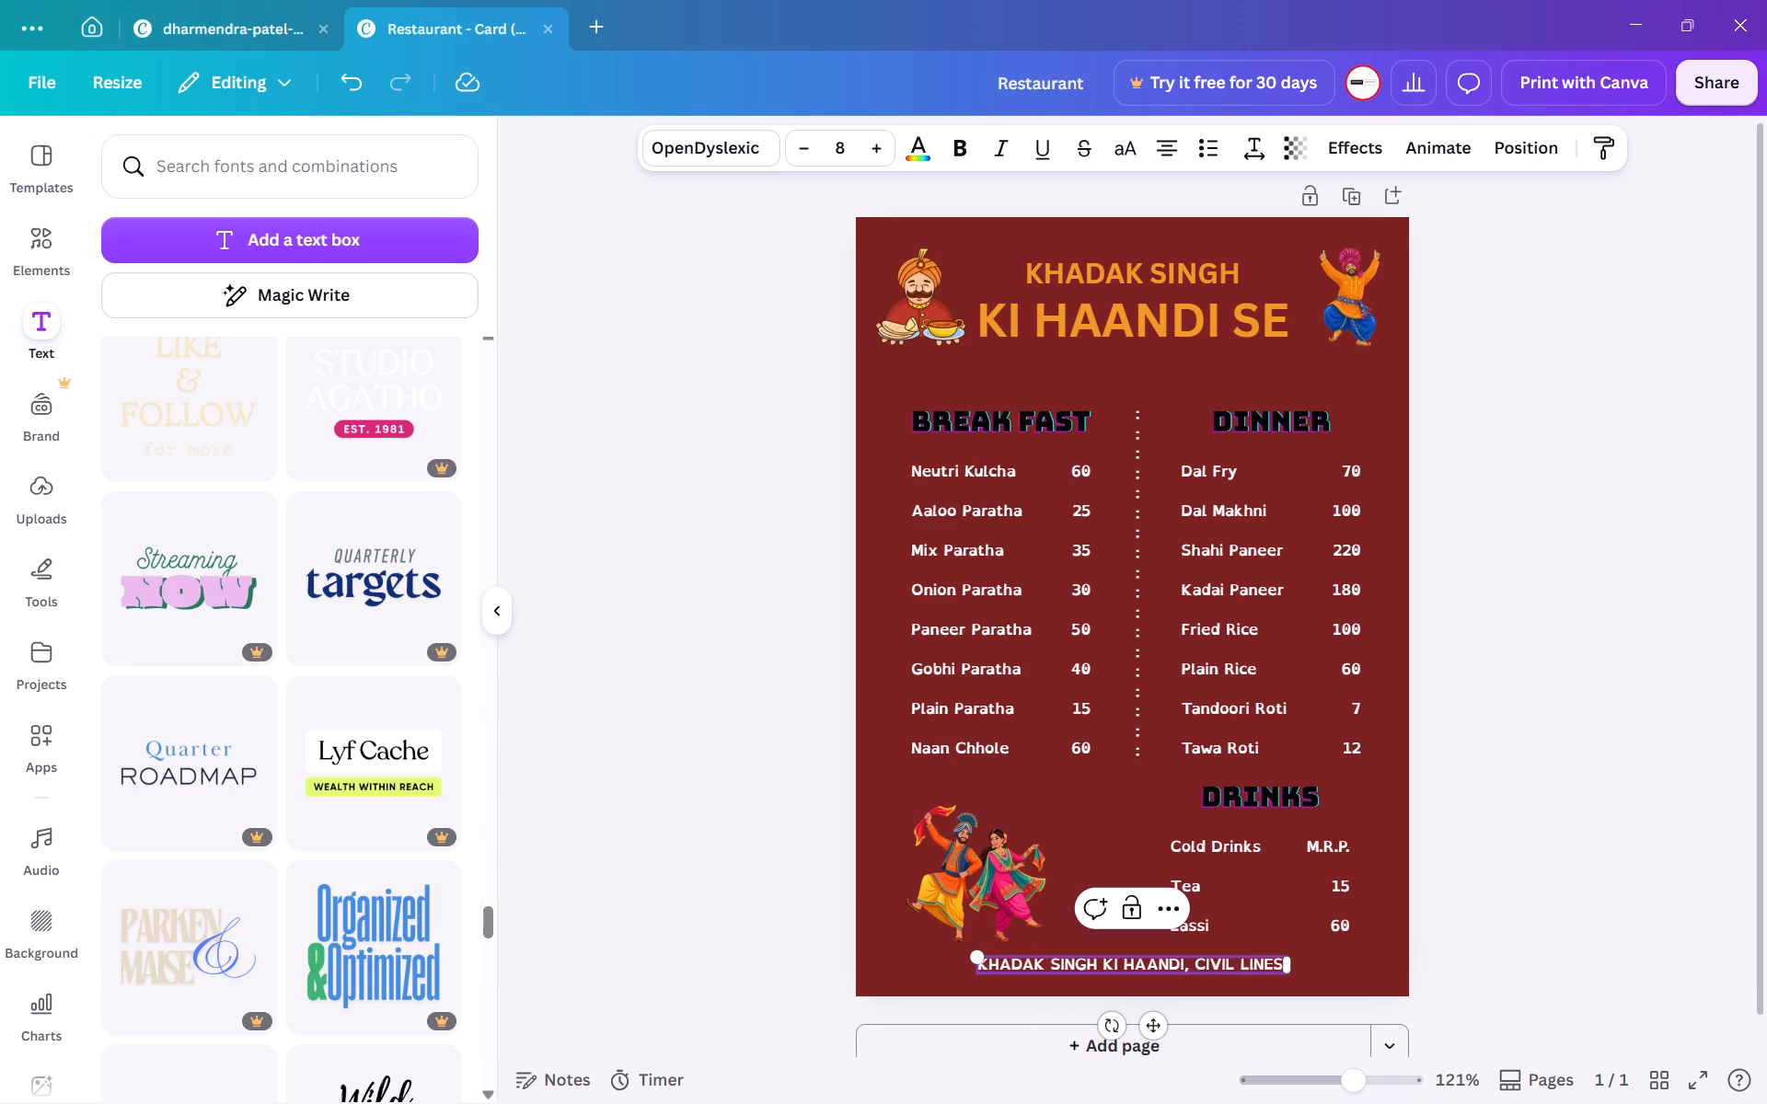
Complete the bottom address line with the restaurant's city and state in capitals, separated by a comma.
{"action": "key", "text": "space"}
{"action": "key", "text": "BackSpace"}
{"action": "key", "text": "space"}
{"action": "type", "text": "LUDHI"}
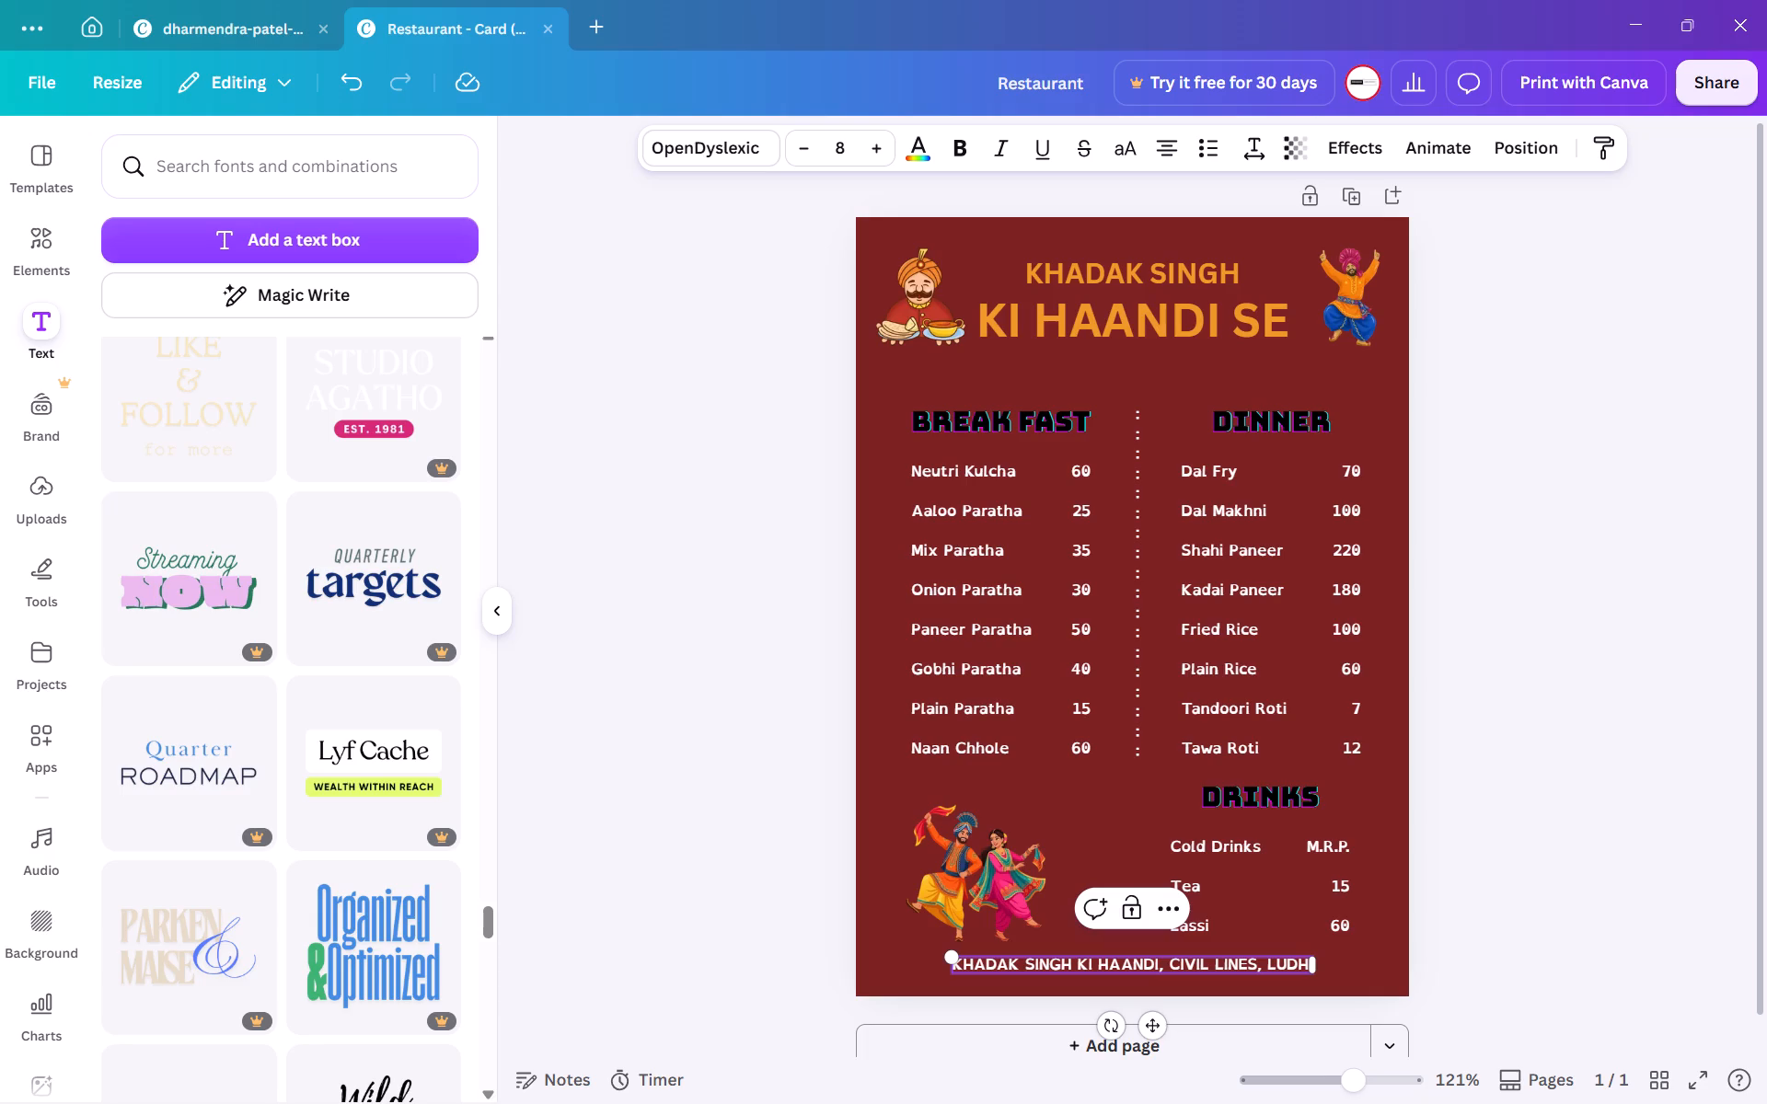
{"action": "type", "text": "IANA"}
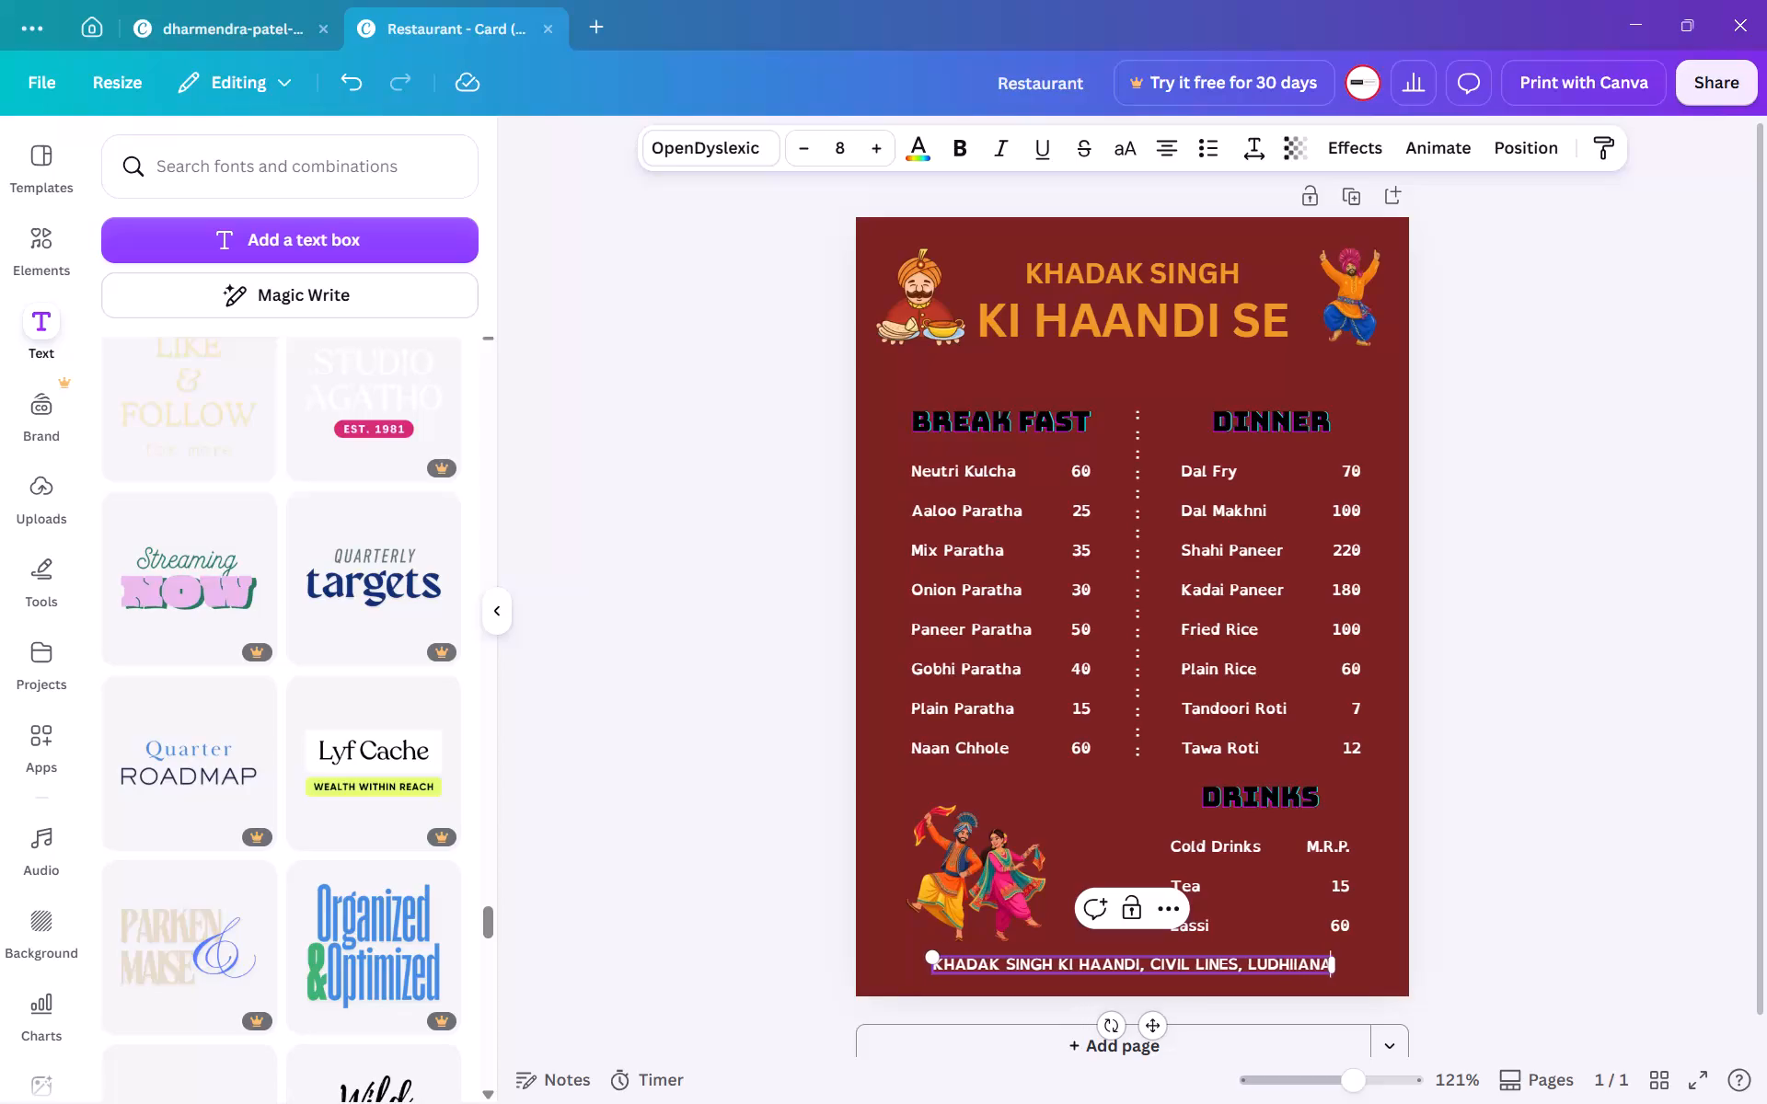
{"action": "key", "text": "BackSpace"}
{"action": "key", "text": "BackSpace"}
{"action": "key", "text": "BackSpace"}
{"action": "key", "text": "BackSpace"}
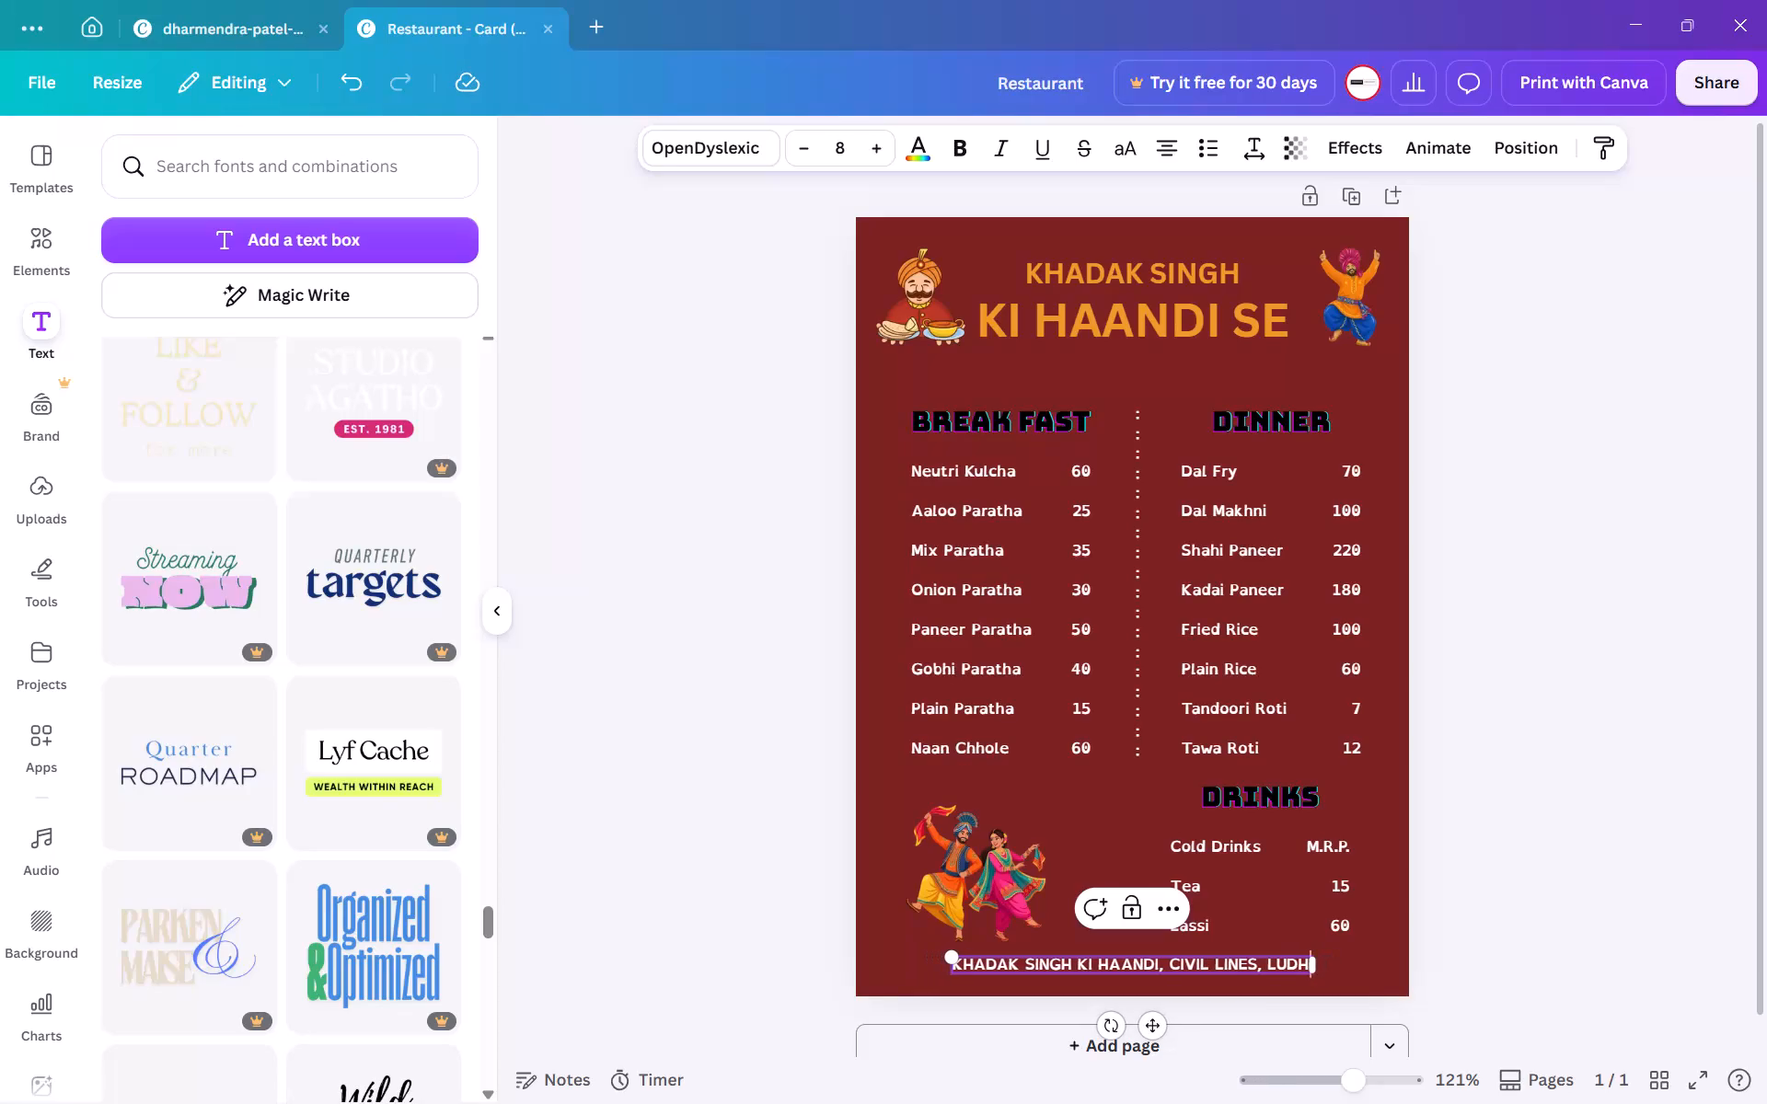
{"action": "type", "text": "ANA"}
{"action": "type", "text": ","}
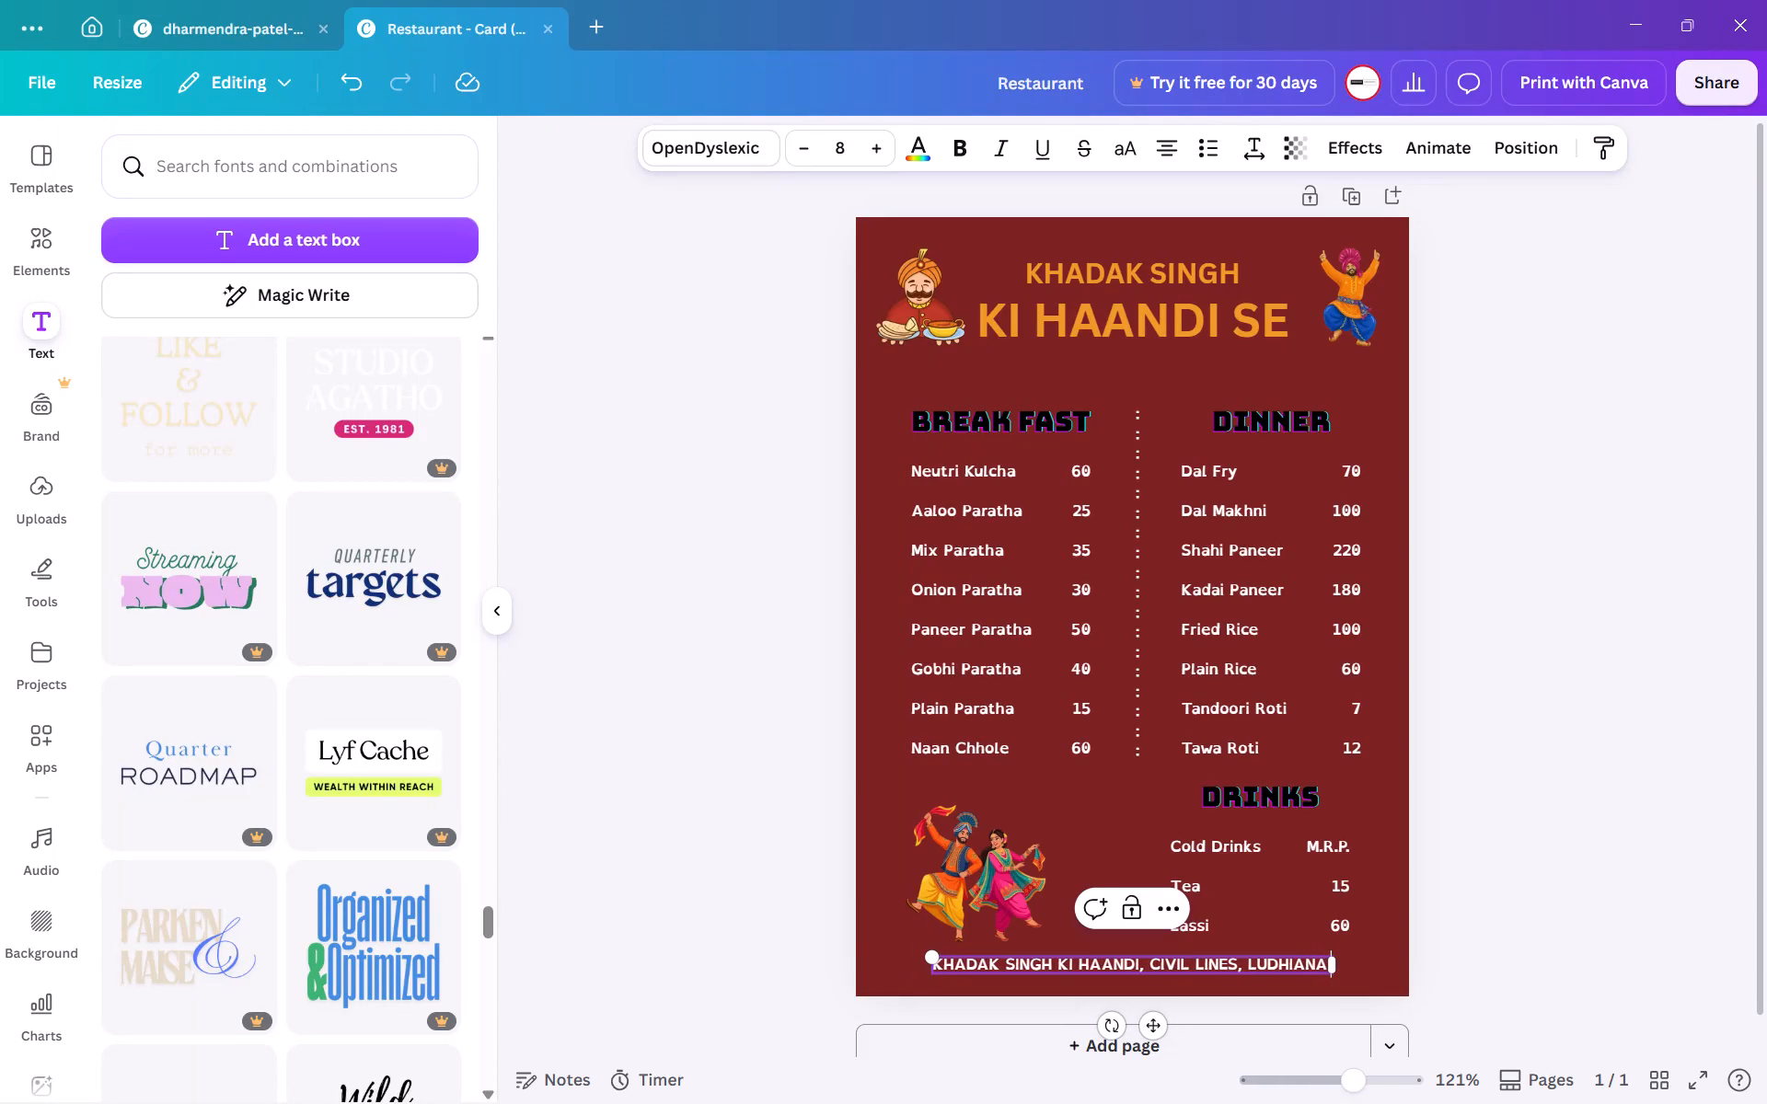
{"action": "key", "text": "space"}
{"action": "type", "text": "PUNJAB"}
{"action": "left_click", "coordinate": [760, 949]}
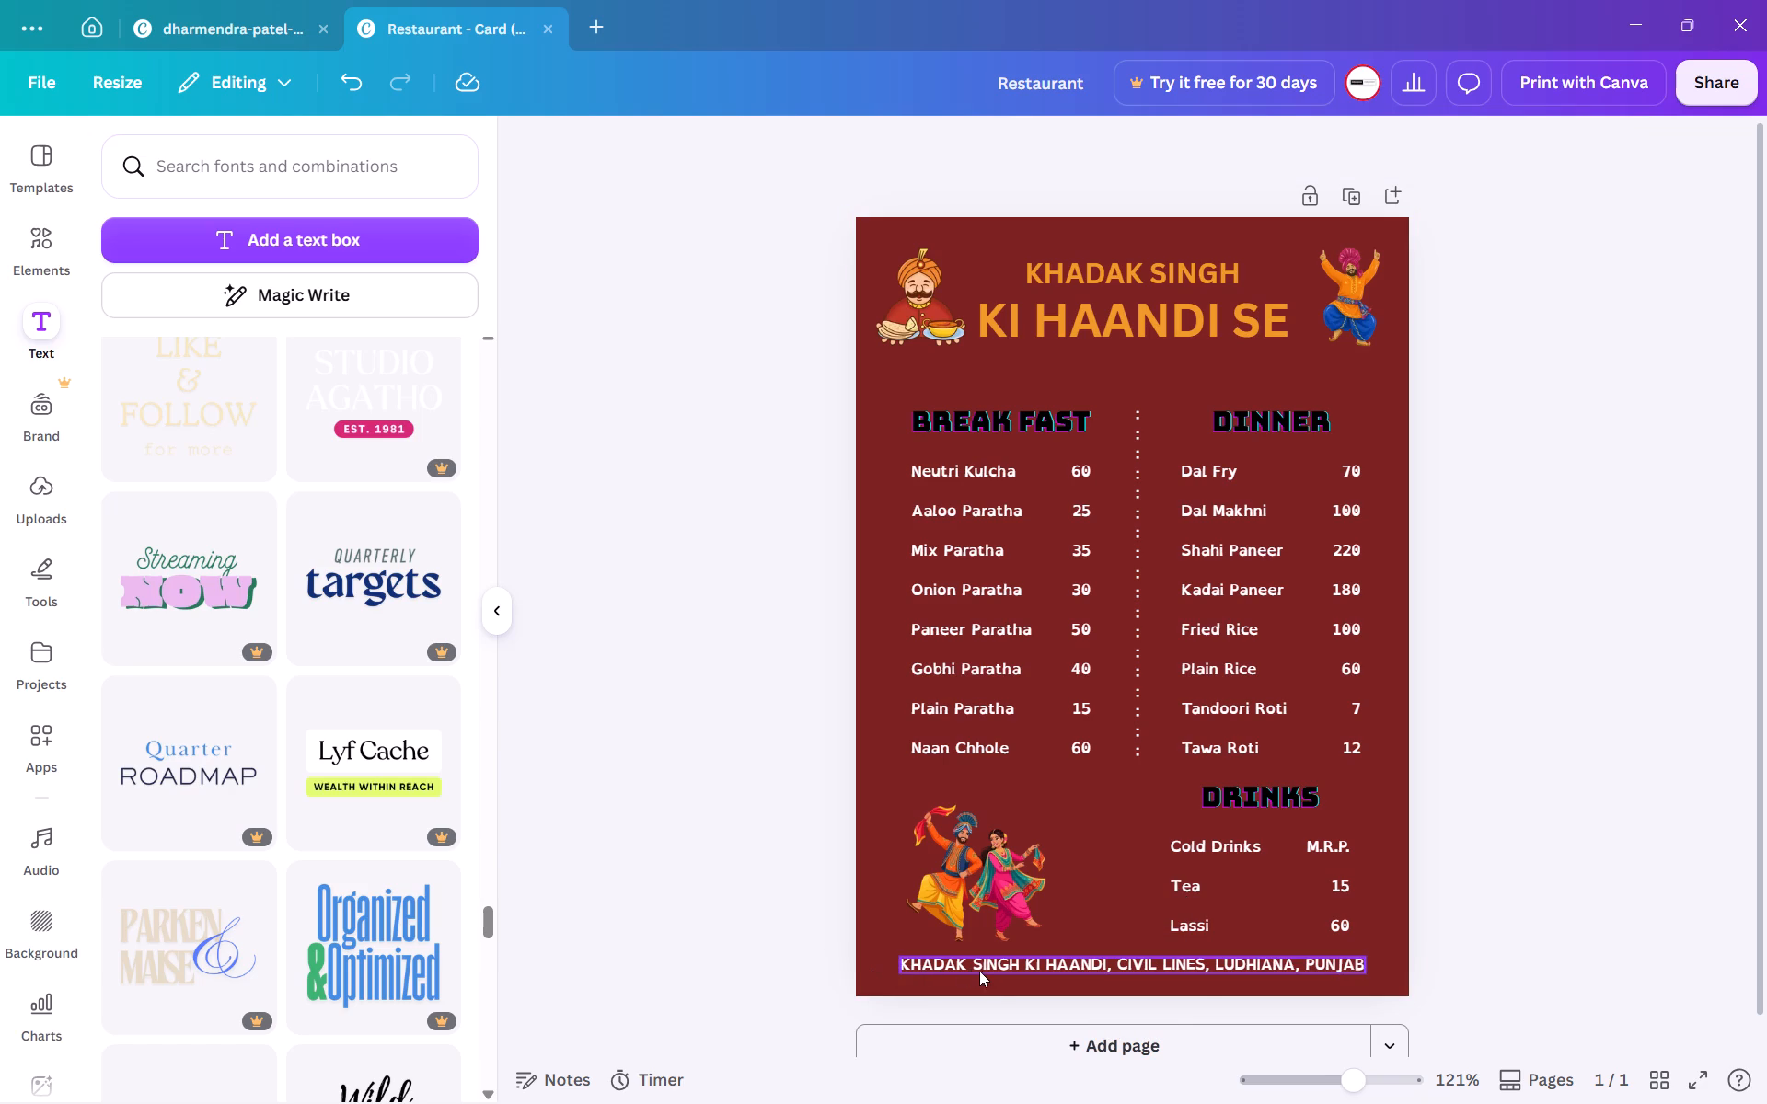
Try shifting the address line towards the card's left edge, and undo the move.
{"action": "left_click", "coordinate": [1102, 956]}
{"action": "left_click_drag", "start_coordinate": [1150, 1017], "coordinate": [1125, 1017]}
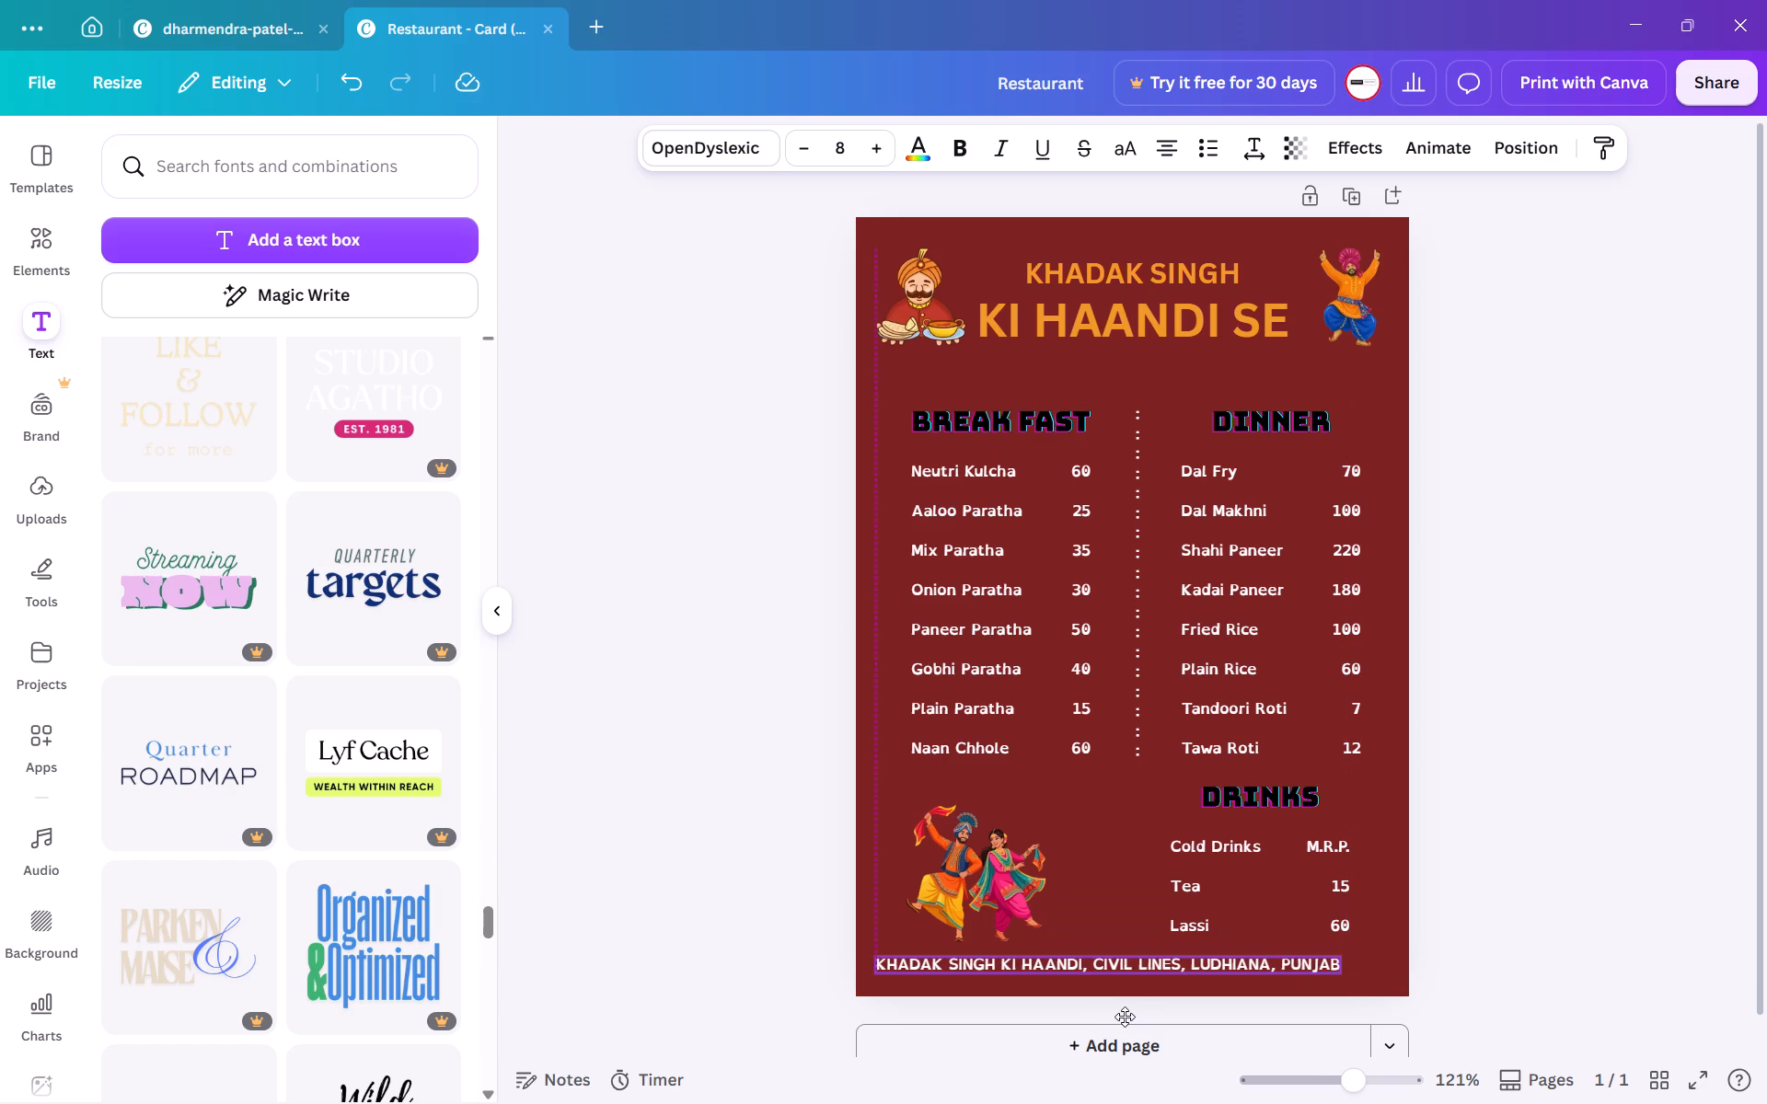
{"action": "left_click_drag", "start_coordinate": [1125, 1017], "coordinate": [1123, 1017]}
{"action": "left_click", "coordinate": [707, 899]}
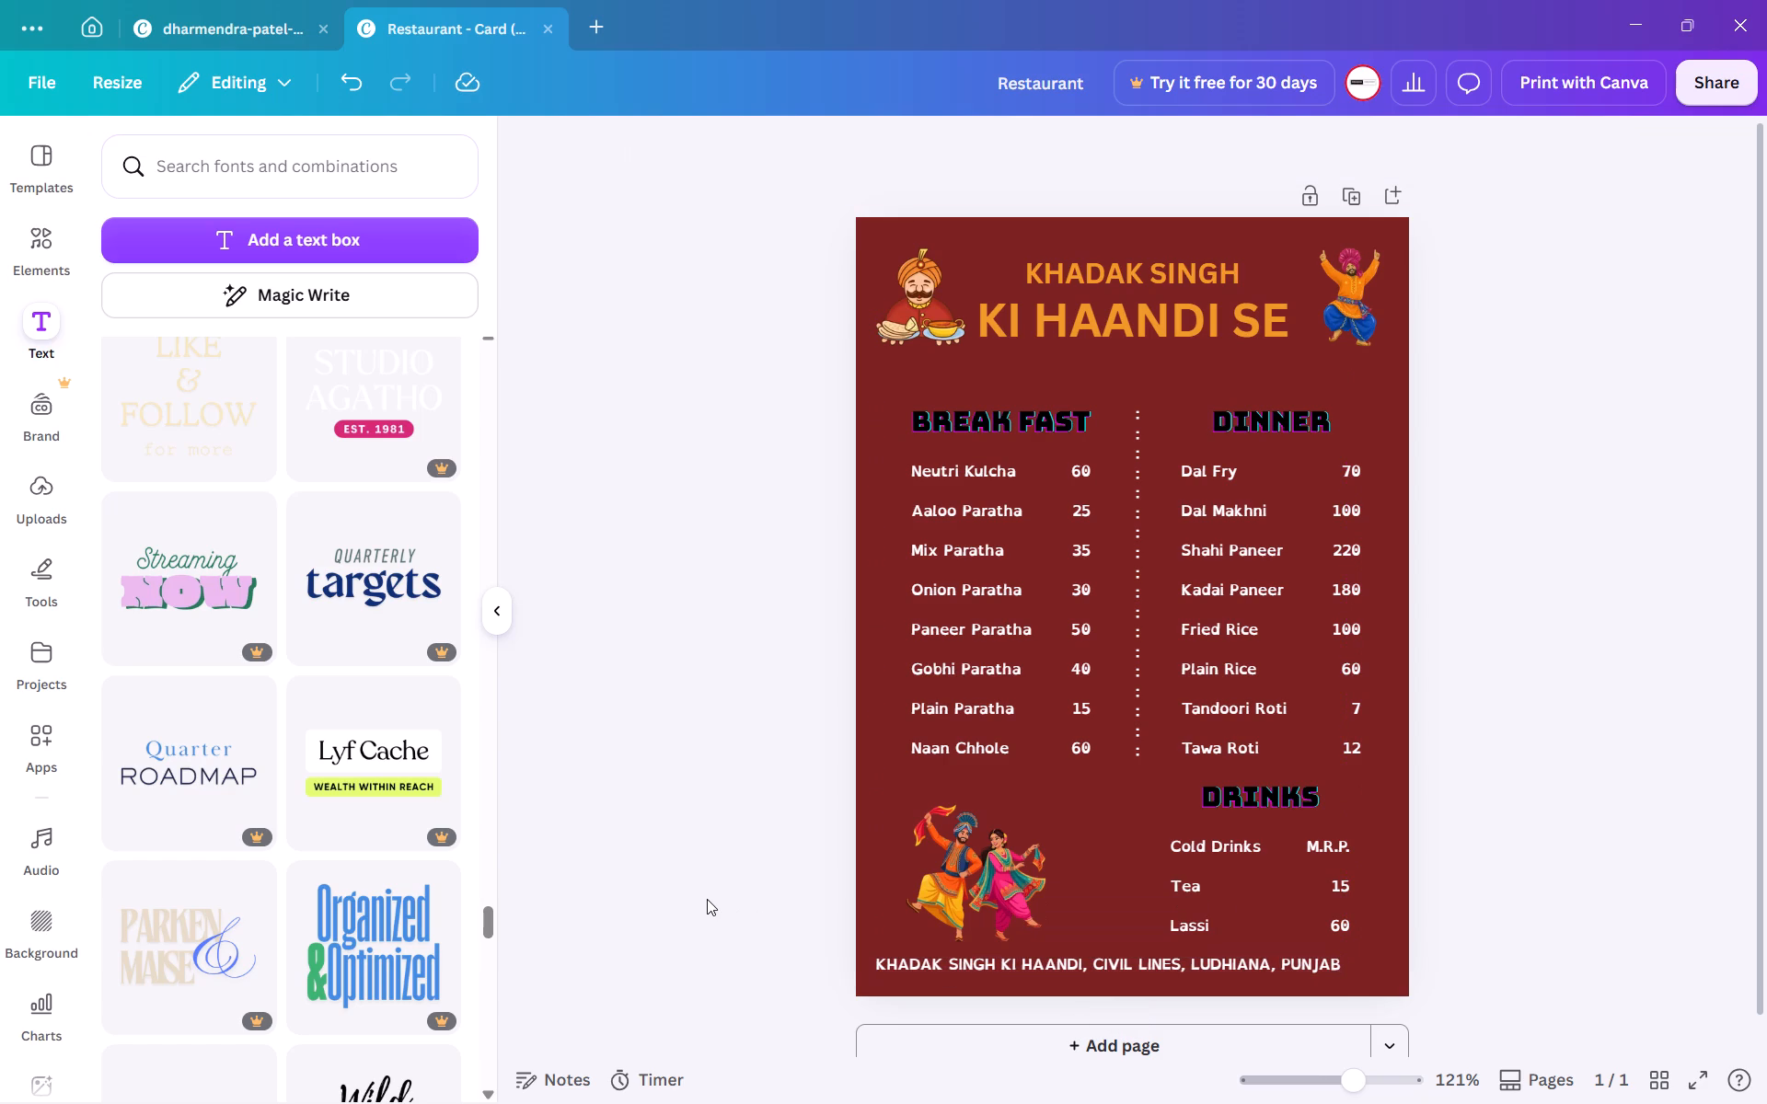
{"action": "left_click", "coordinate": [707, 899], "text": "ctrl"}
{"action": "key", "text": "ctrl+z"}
Change the font of the bottom address line to Open Sans Hebrew.
{"action": "triple_click", "coordinate": [1028, 959]}
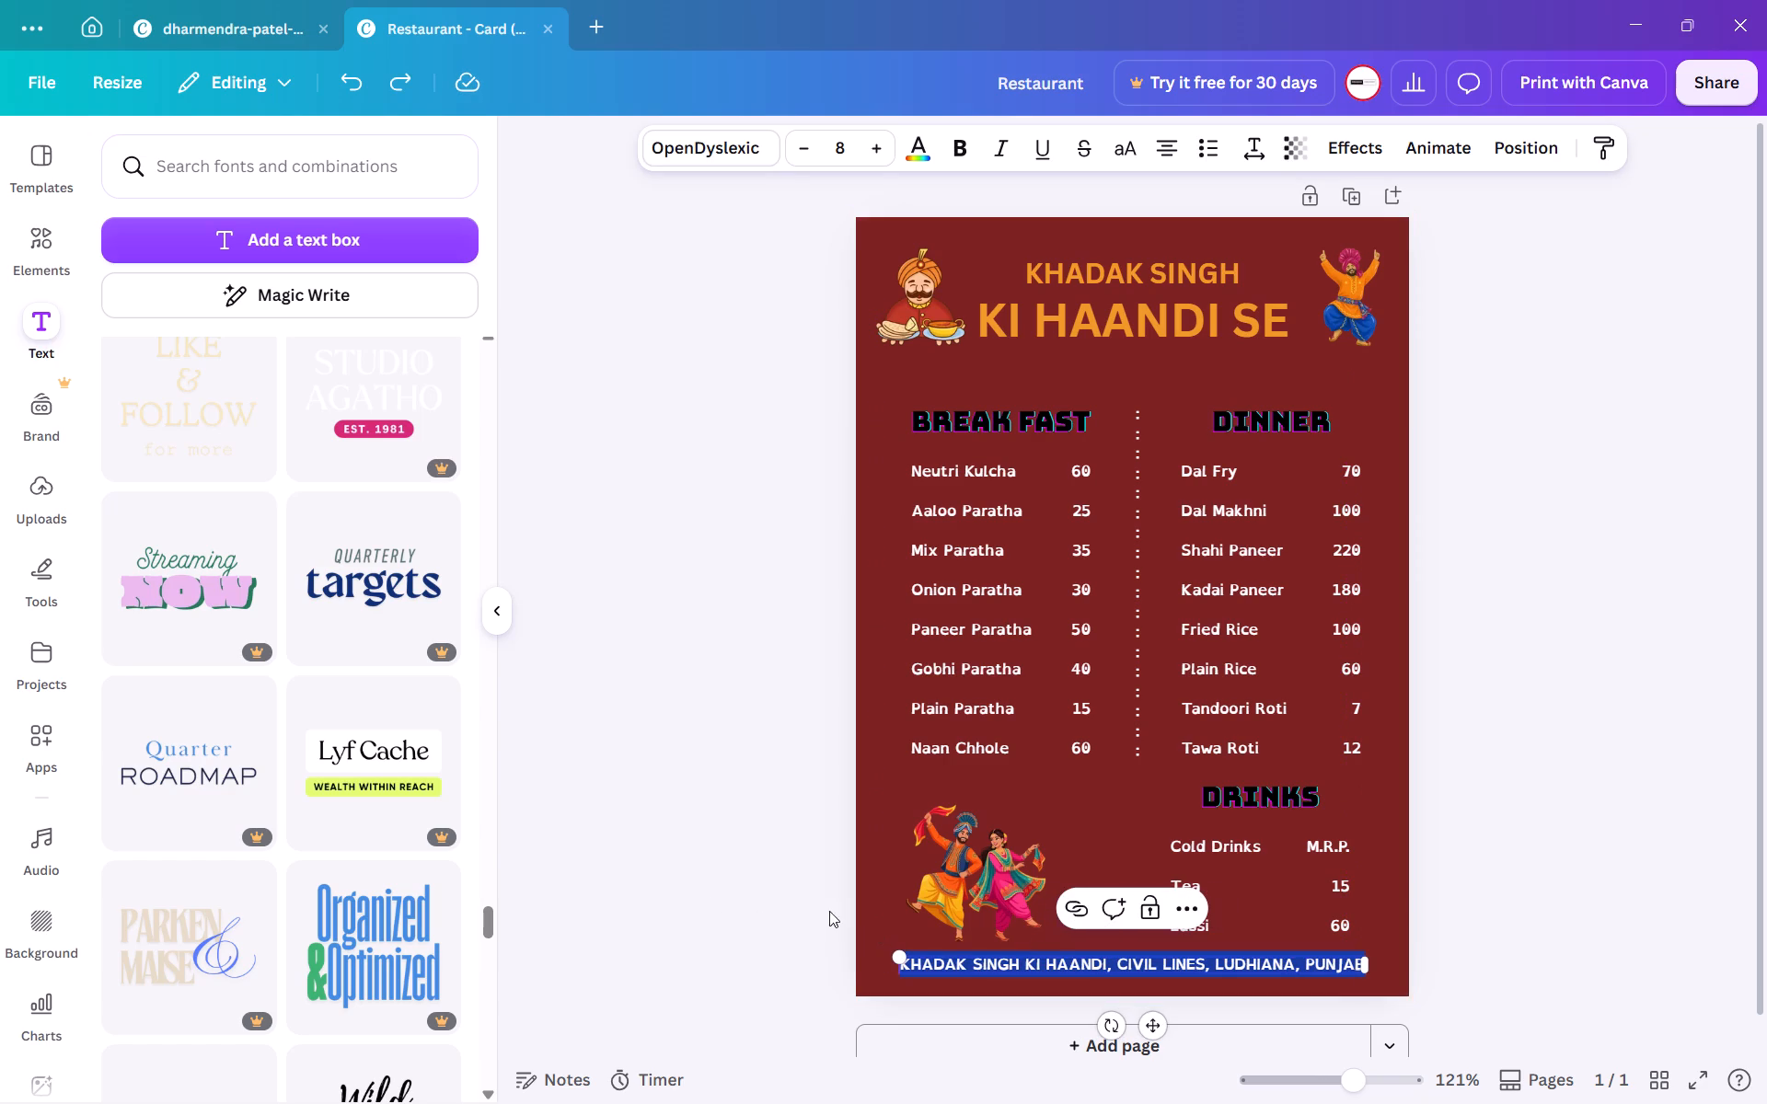
{"action": "left_click", "coordinate": [783, 581]}
{"action": "triple_click", "coordinate": [991, 963]}
{"action": "left_click", "coordinate": [746, 139]}
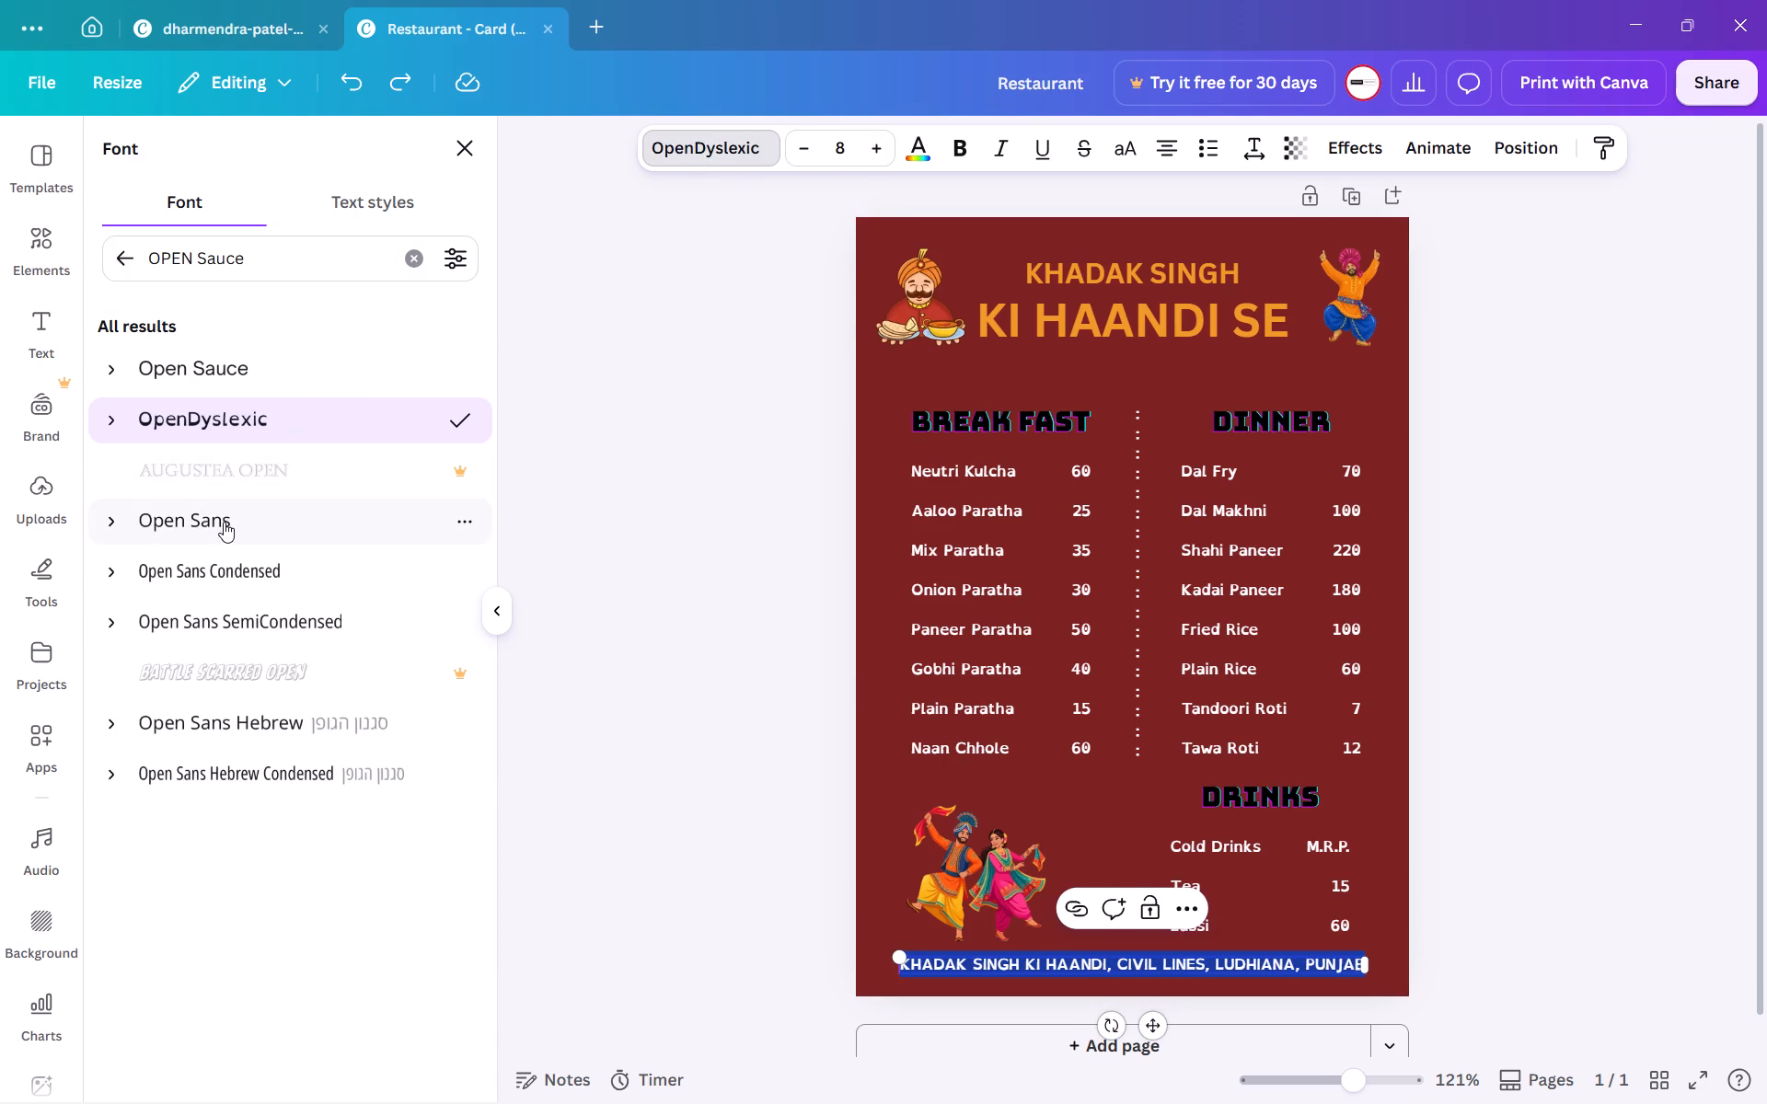
{"action": "left_click", "coordinate": [224, 522]}
{"action": "left_click", "coordinate": [398, 739]}
{"action": "left_click", "coordinate": [602, 748]}
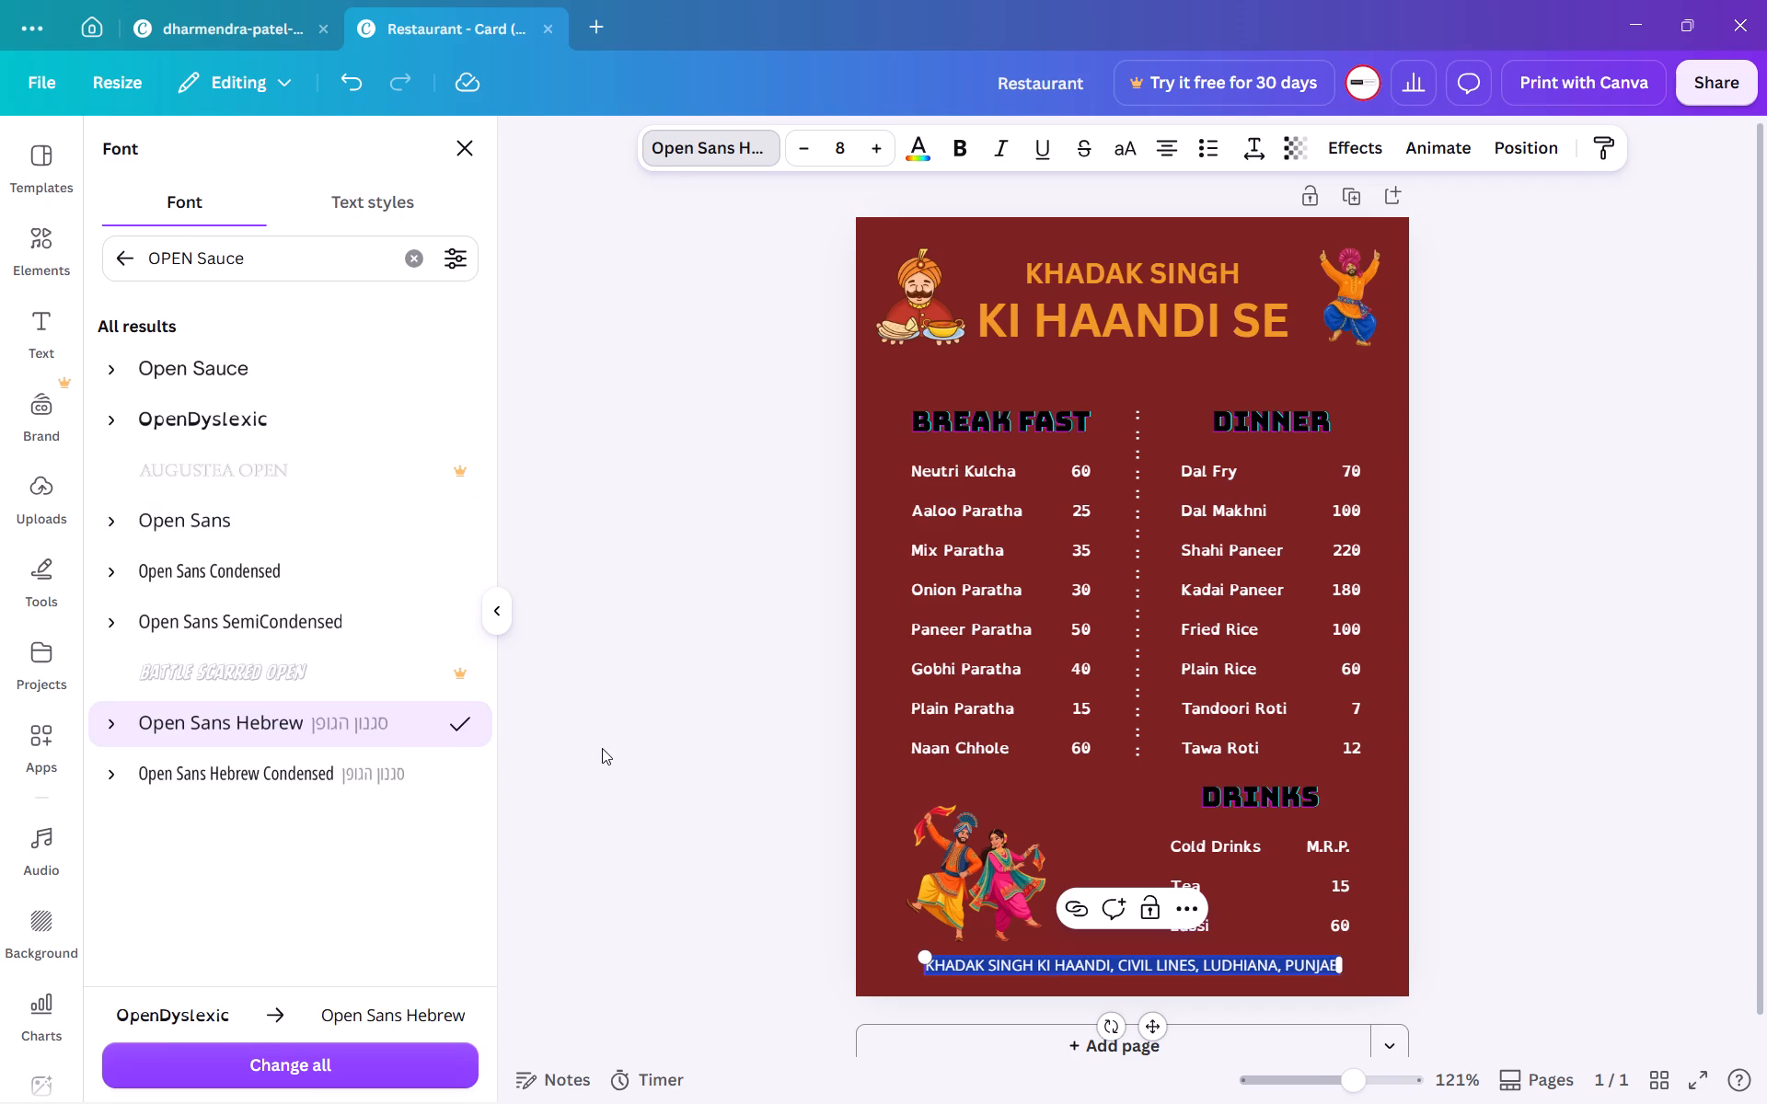
{"action": "left_click", "coordinate": [602, 748]}
{"action": "left_click", "coordinate": [671, 891]}
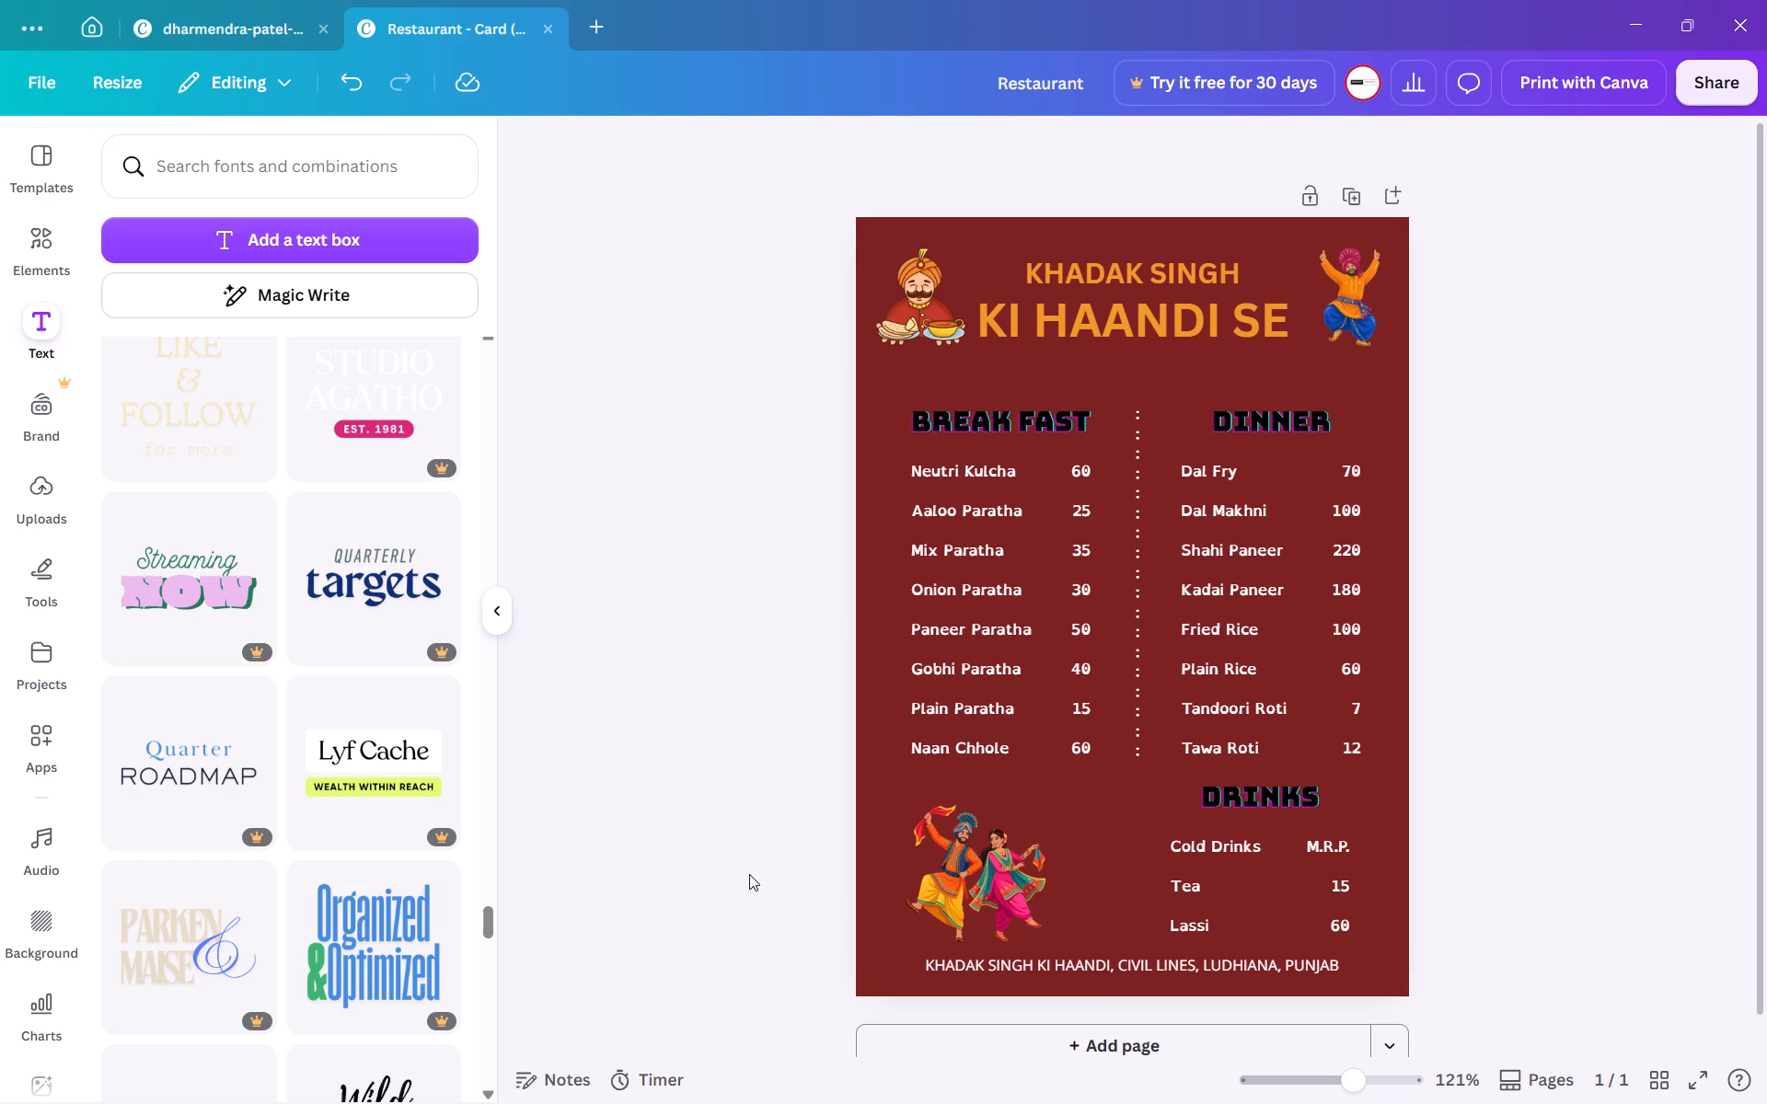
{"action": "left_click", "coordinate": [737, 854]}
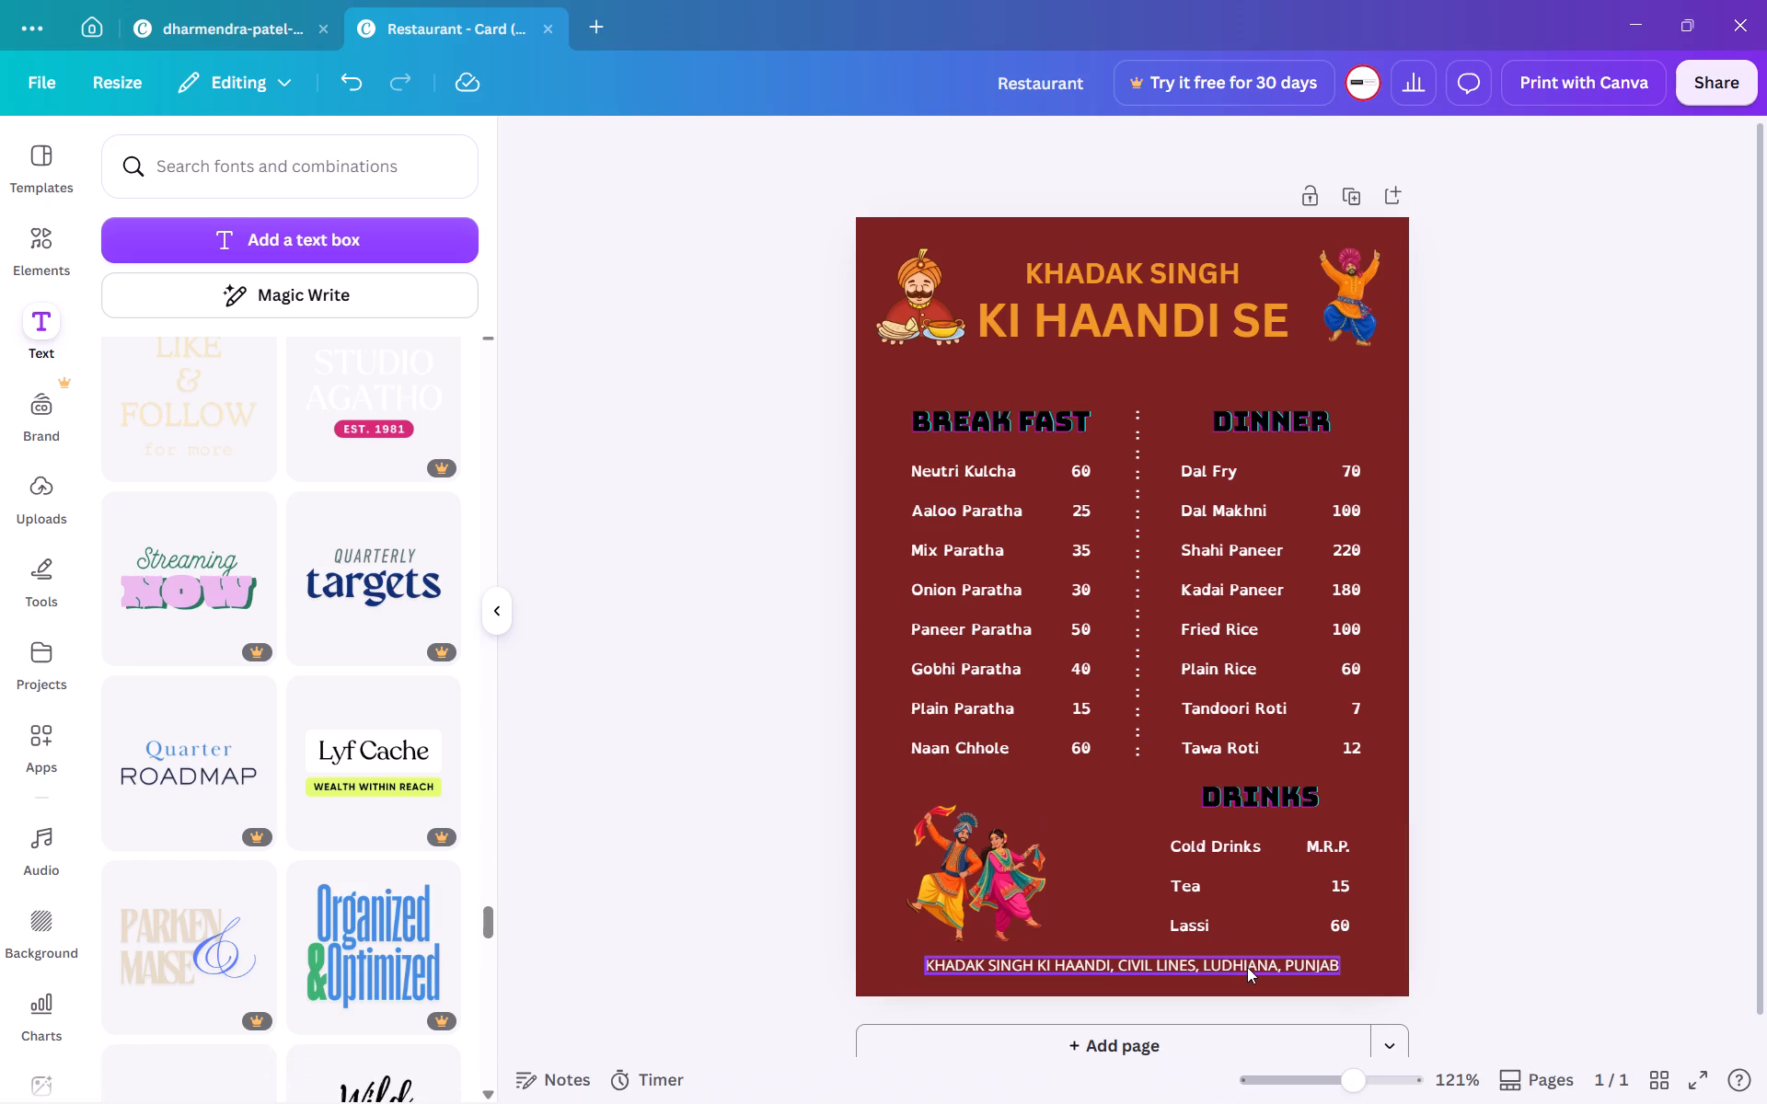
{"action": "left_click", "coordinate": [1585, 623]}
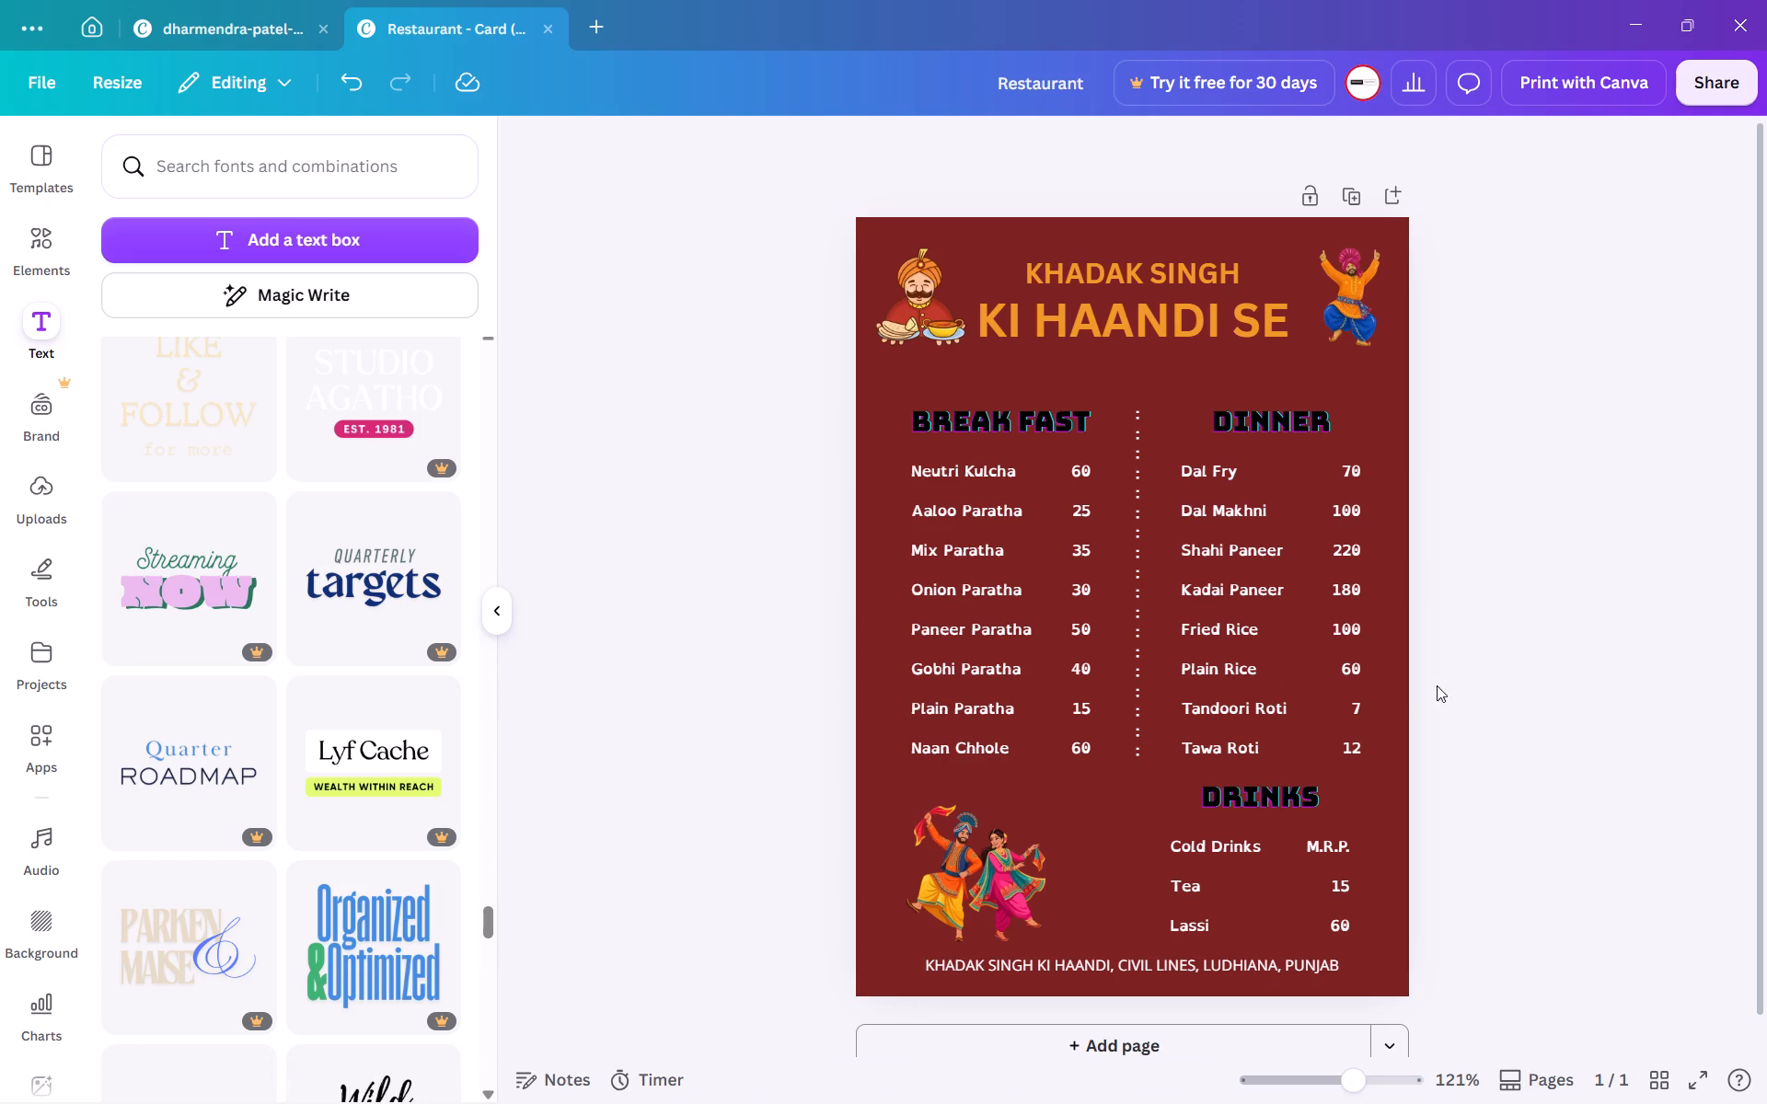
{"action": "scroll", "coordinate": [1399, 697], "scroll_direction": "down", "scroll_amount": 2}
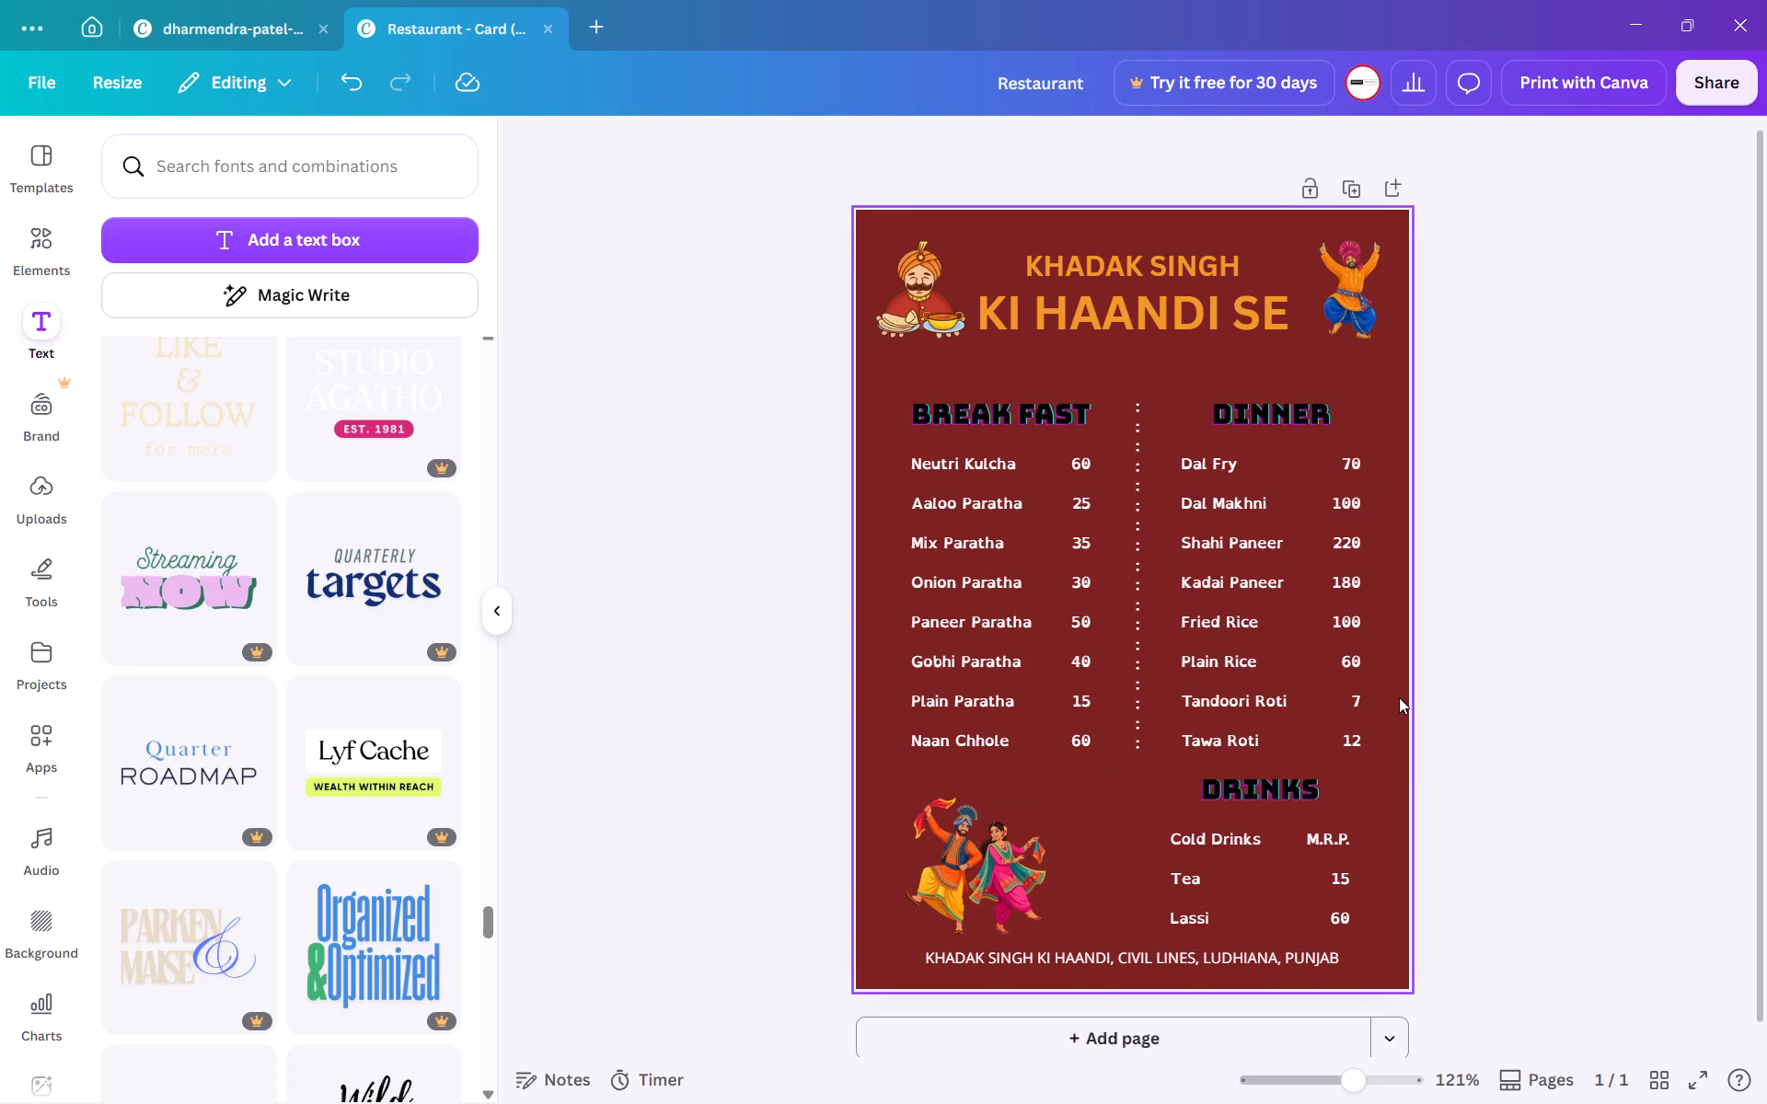
Search the card templates for PUNJABI BREAKFAST.
{"action": "left_click", "coordinate": [38, 155]}
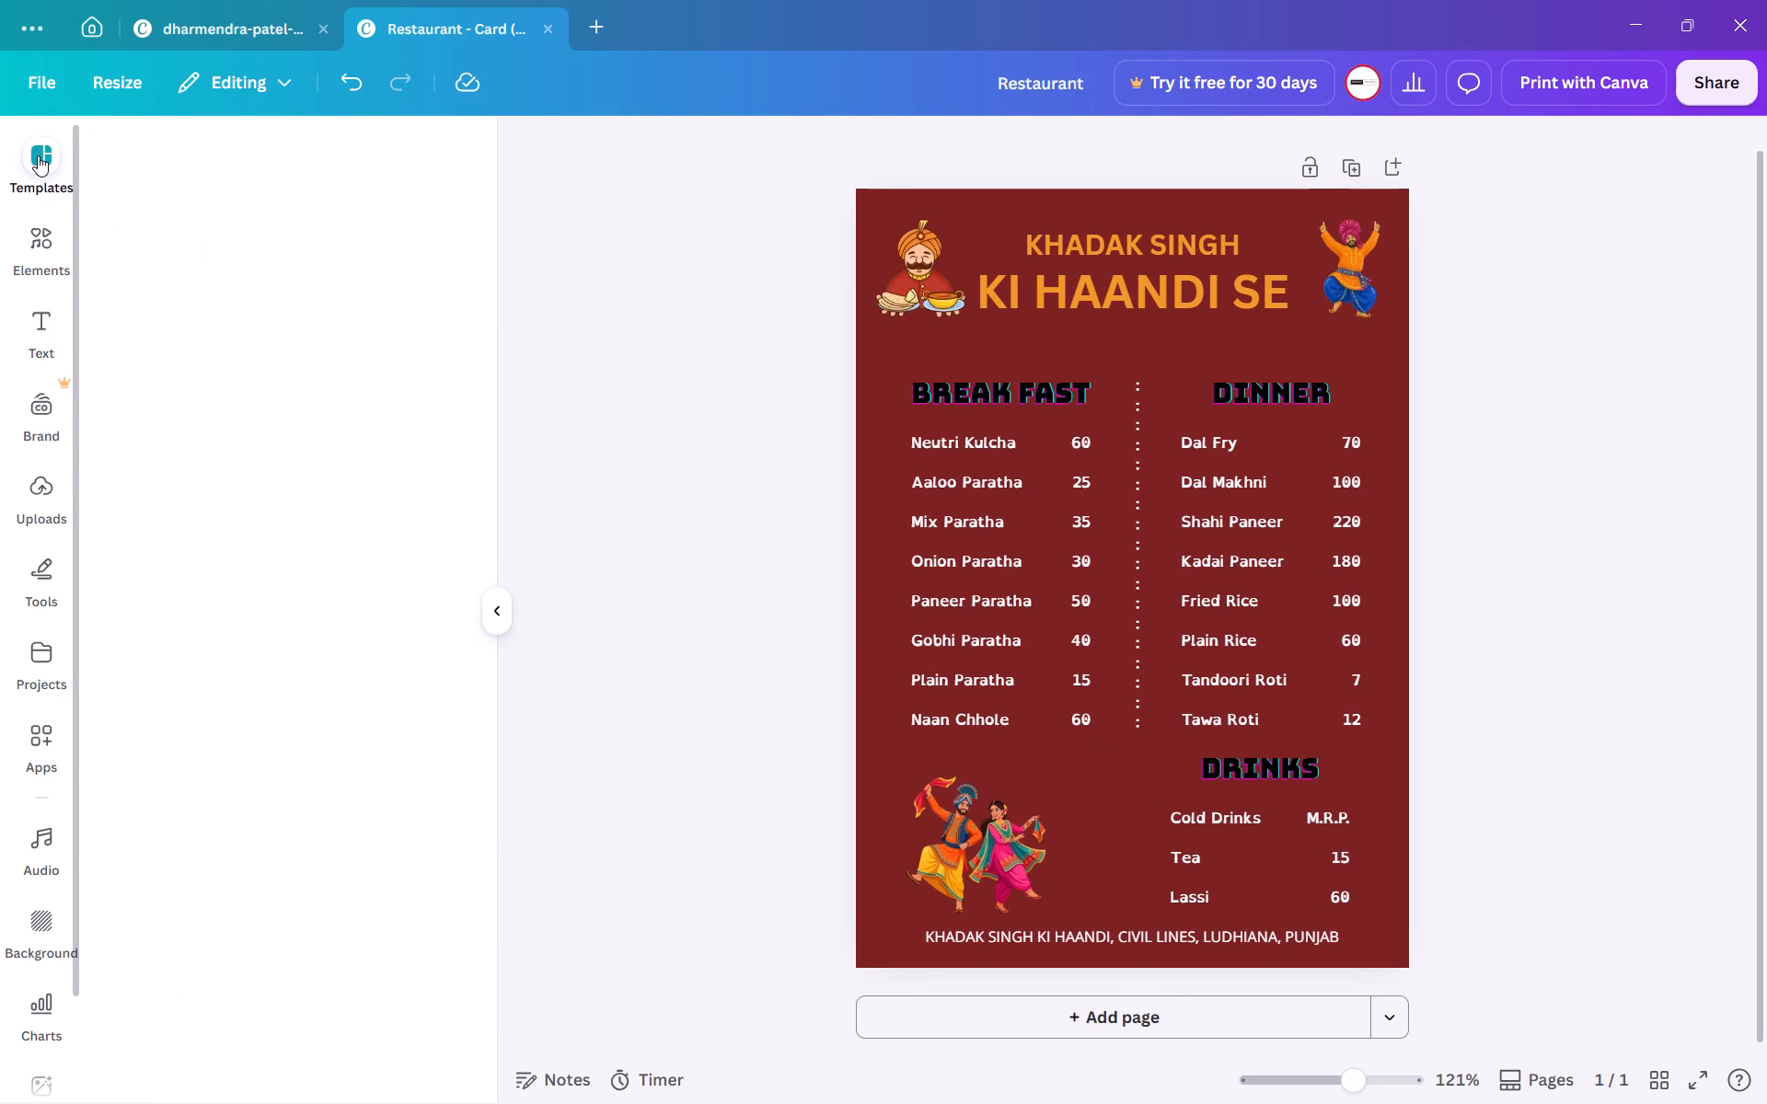
{"action": "left_click", "coordinate": [215, 164]}
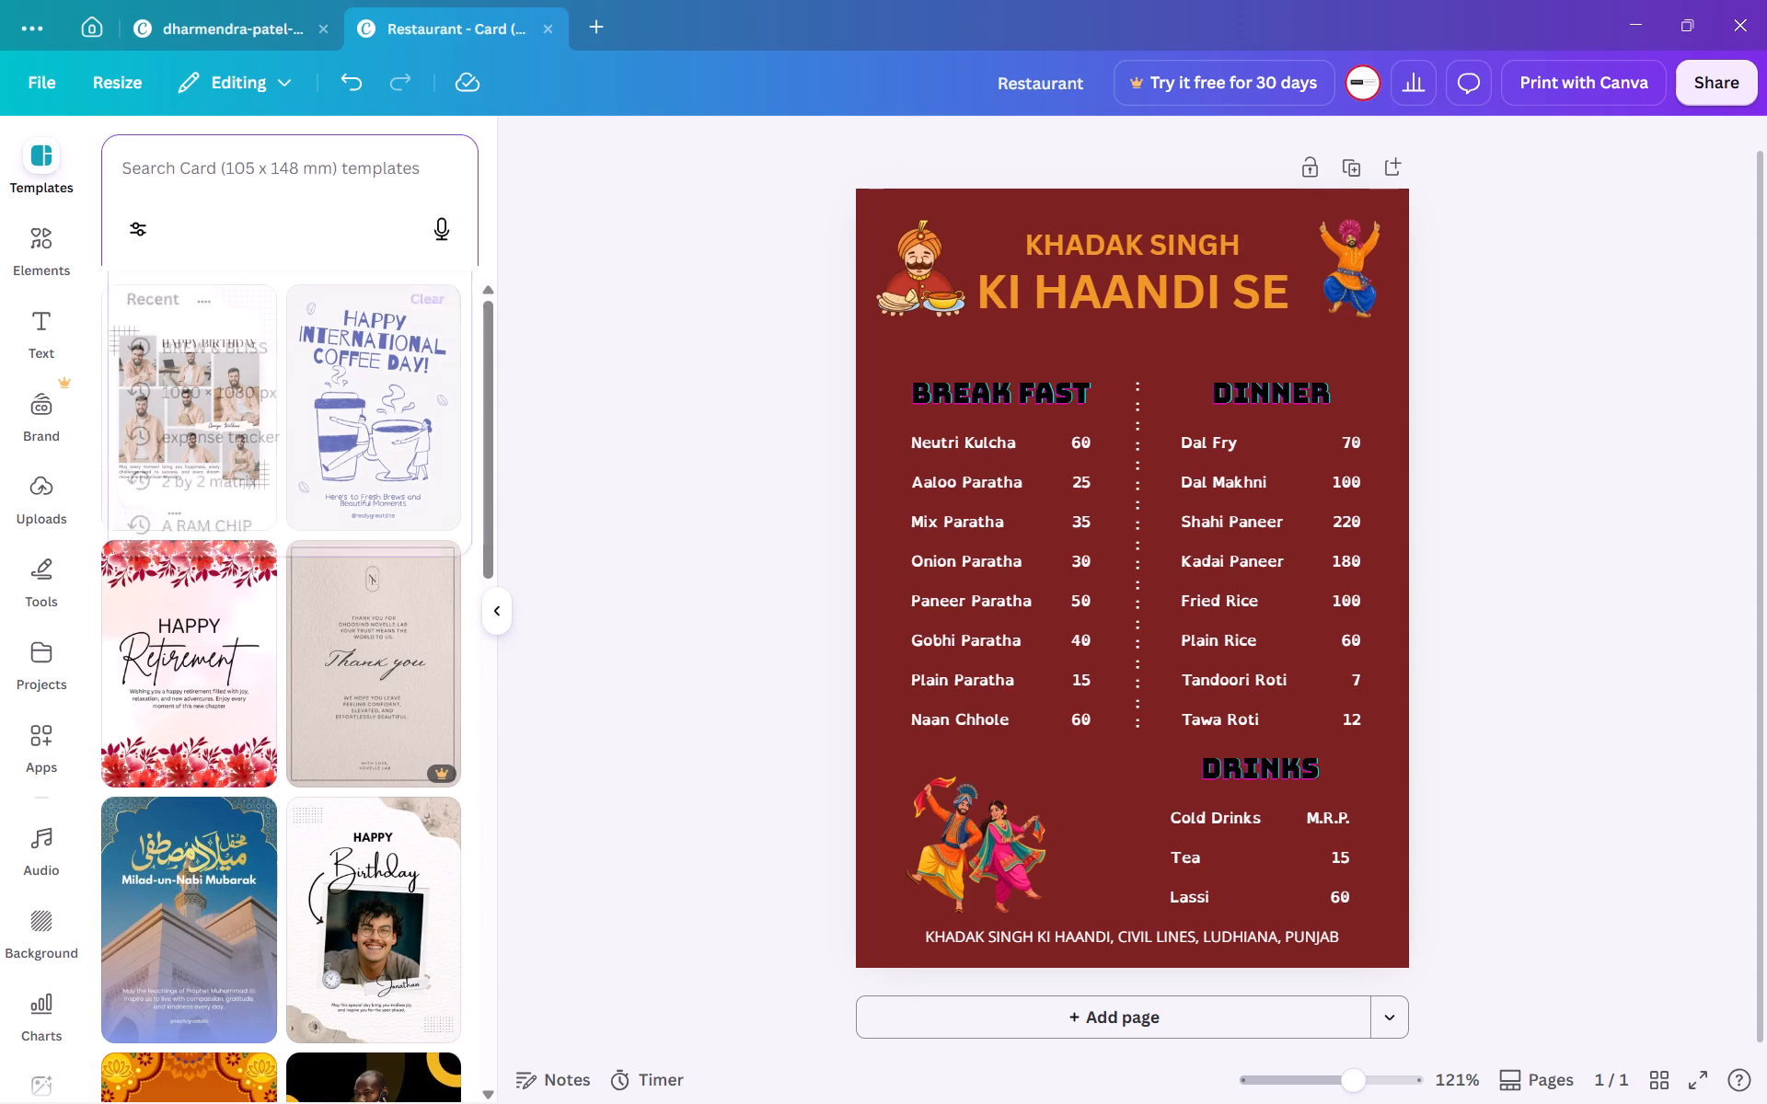
{"action": "type", "text": "BE"}
{"action": "key", "text": "BackSpace"}
{"action": "key", "text": "BackSpace"}
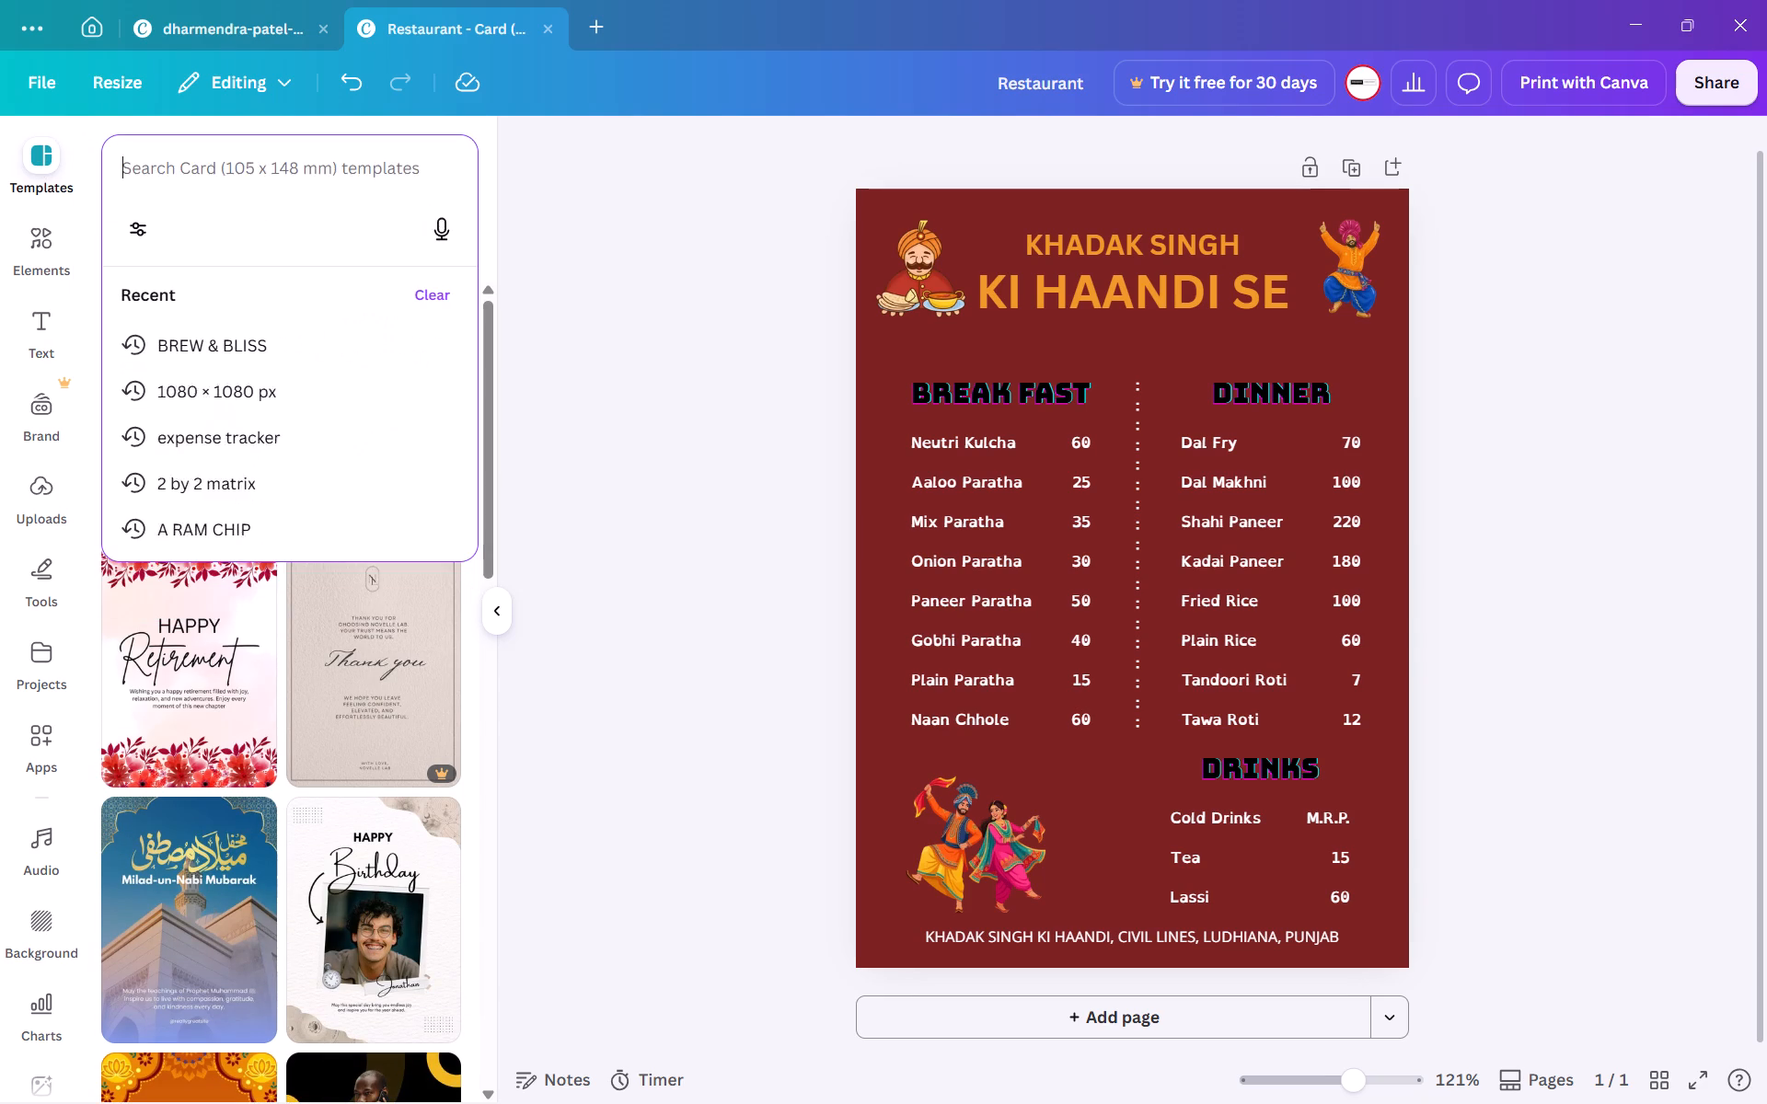
{"action": "type", "text": "PUNJABI BREAKFAST"}
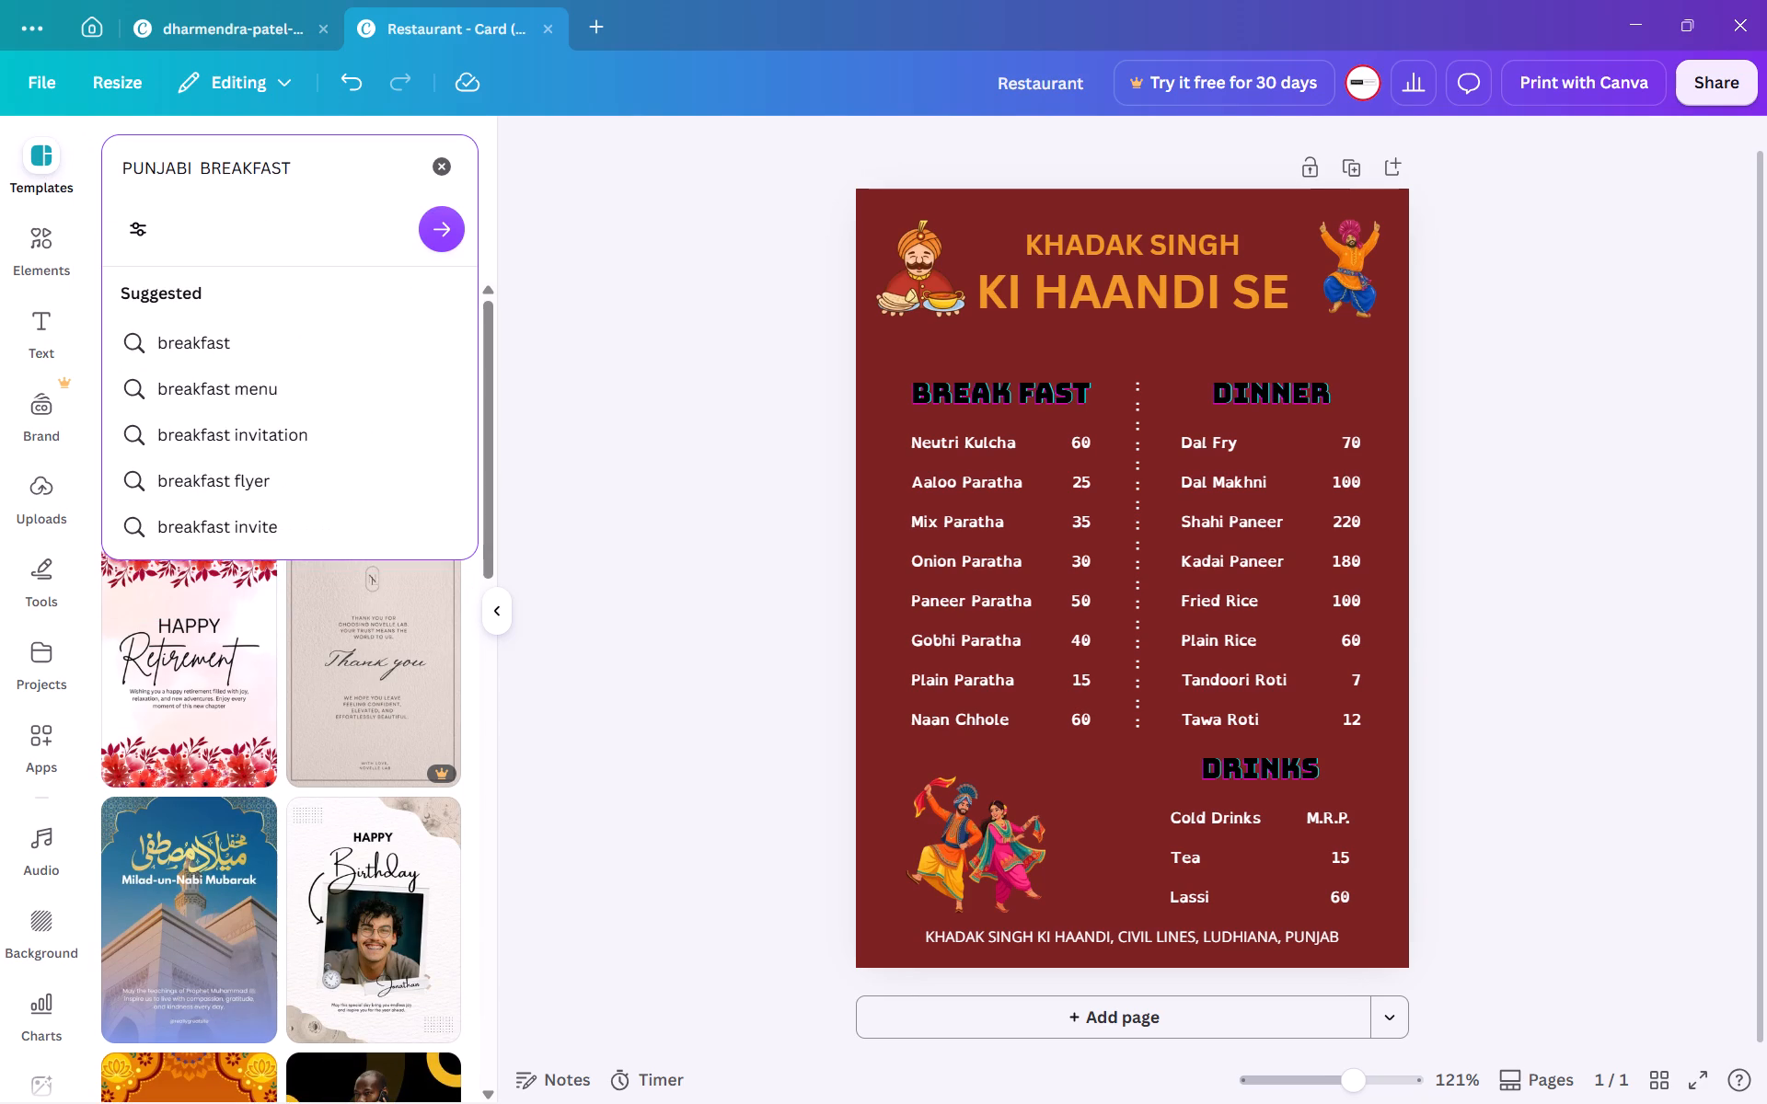
{"action": "key", "text": "Return"}
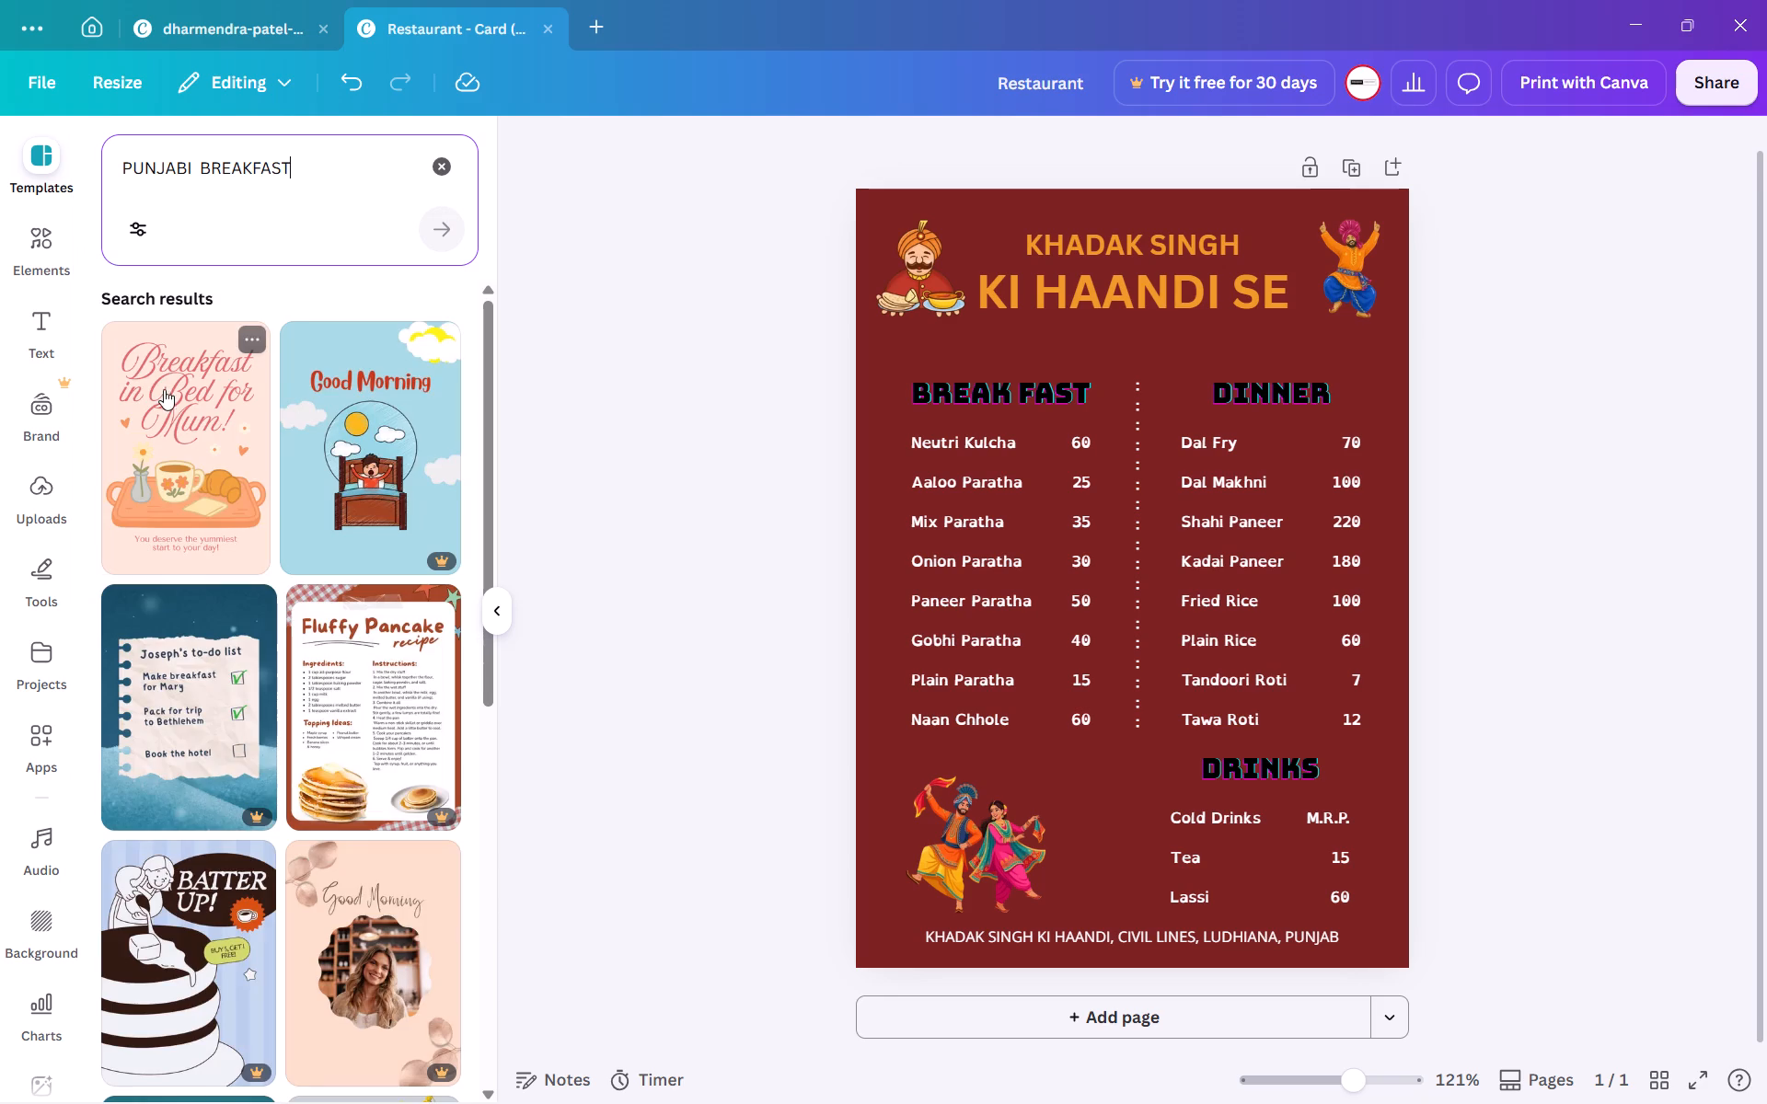
Search the graphics elements for PUNJABI BREAKFAST and add the clay lassi glass with the green leaf to the card.
{"action": "left_click", "coordinate": [57, 251]}
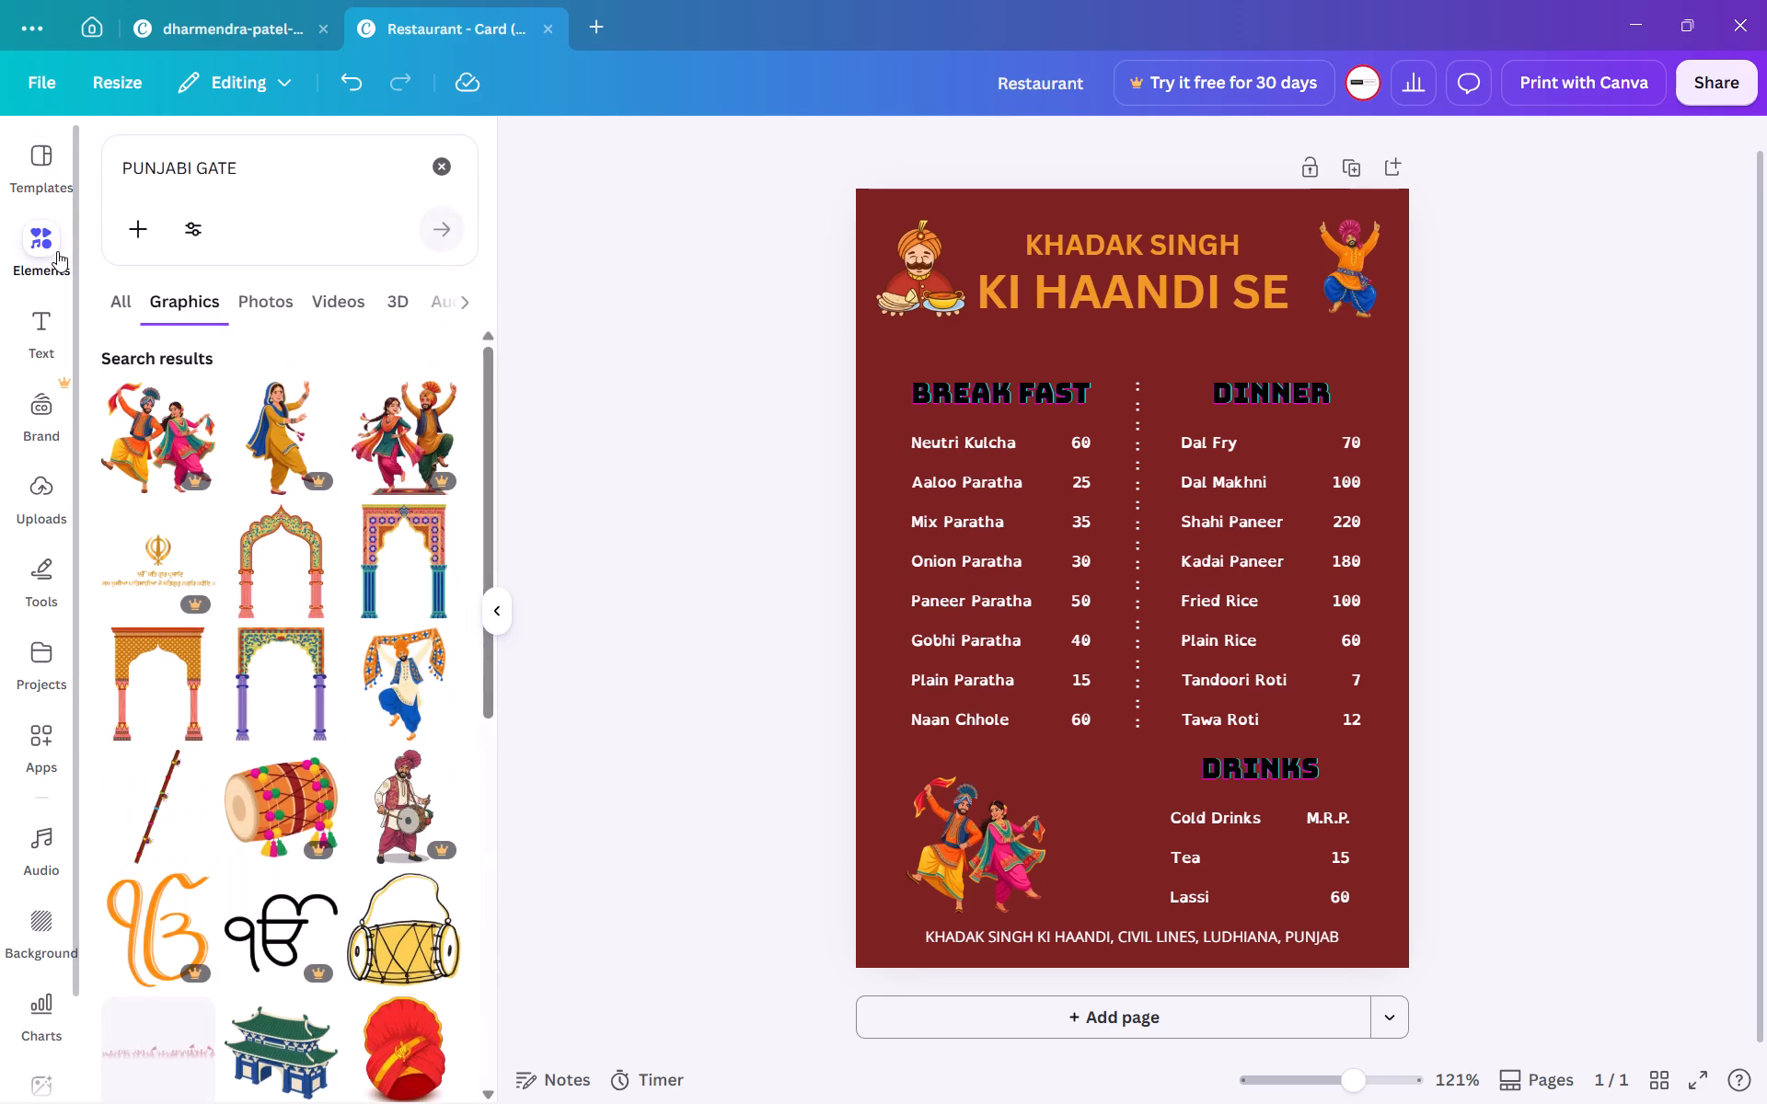
{"action": "left_click_drag", "start_coordinate": [247, 187], "coordinate": [227, 176]}
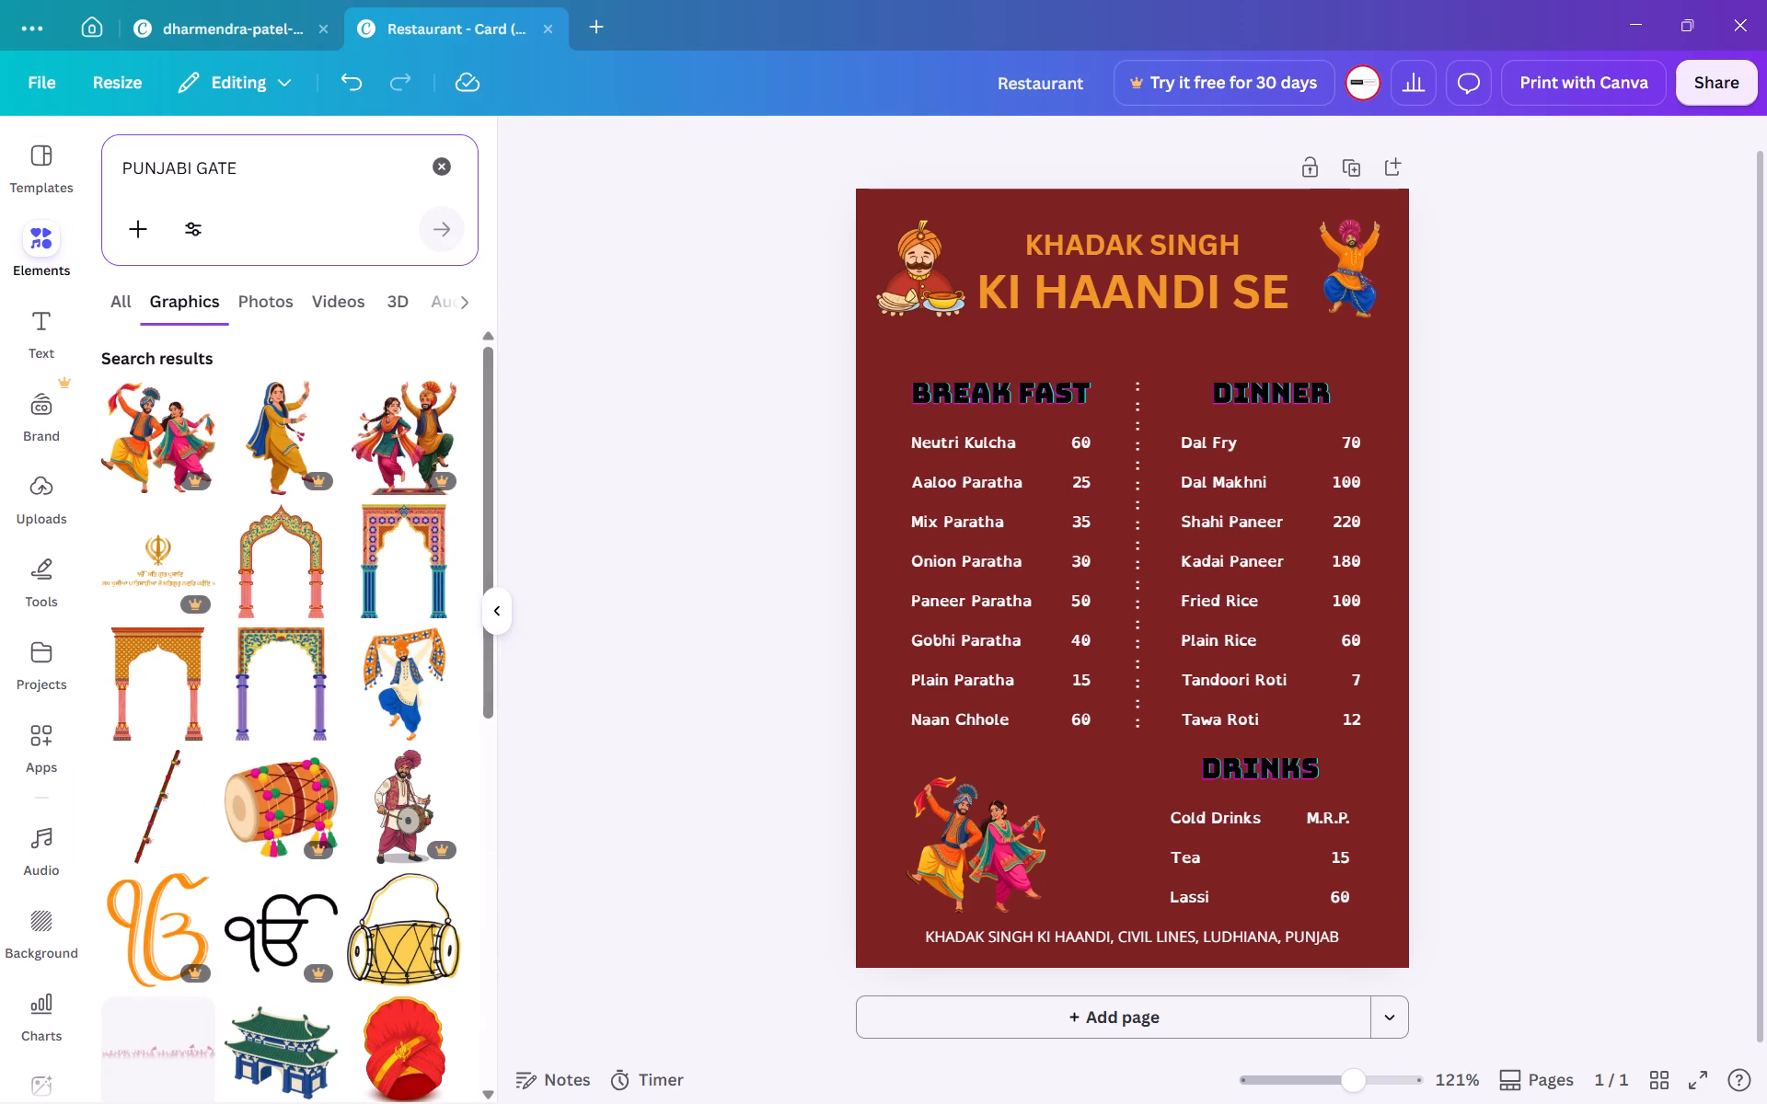
{"action": "left_click_drag", "start_coordinate": [227, 176], "coordinate": [260, 160]}
{"action": "left_click_drag", "start_coordinate": [260, 160], "coordinate": [196, 173]}
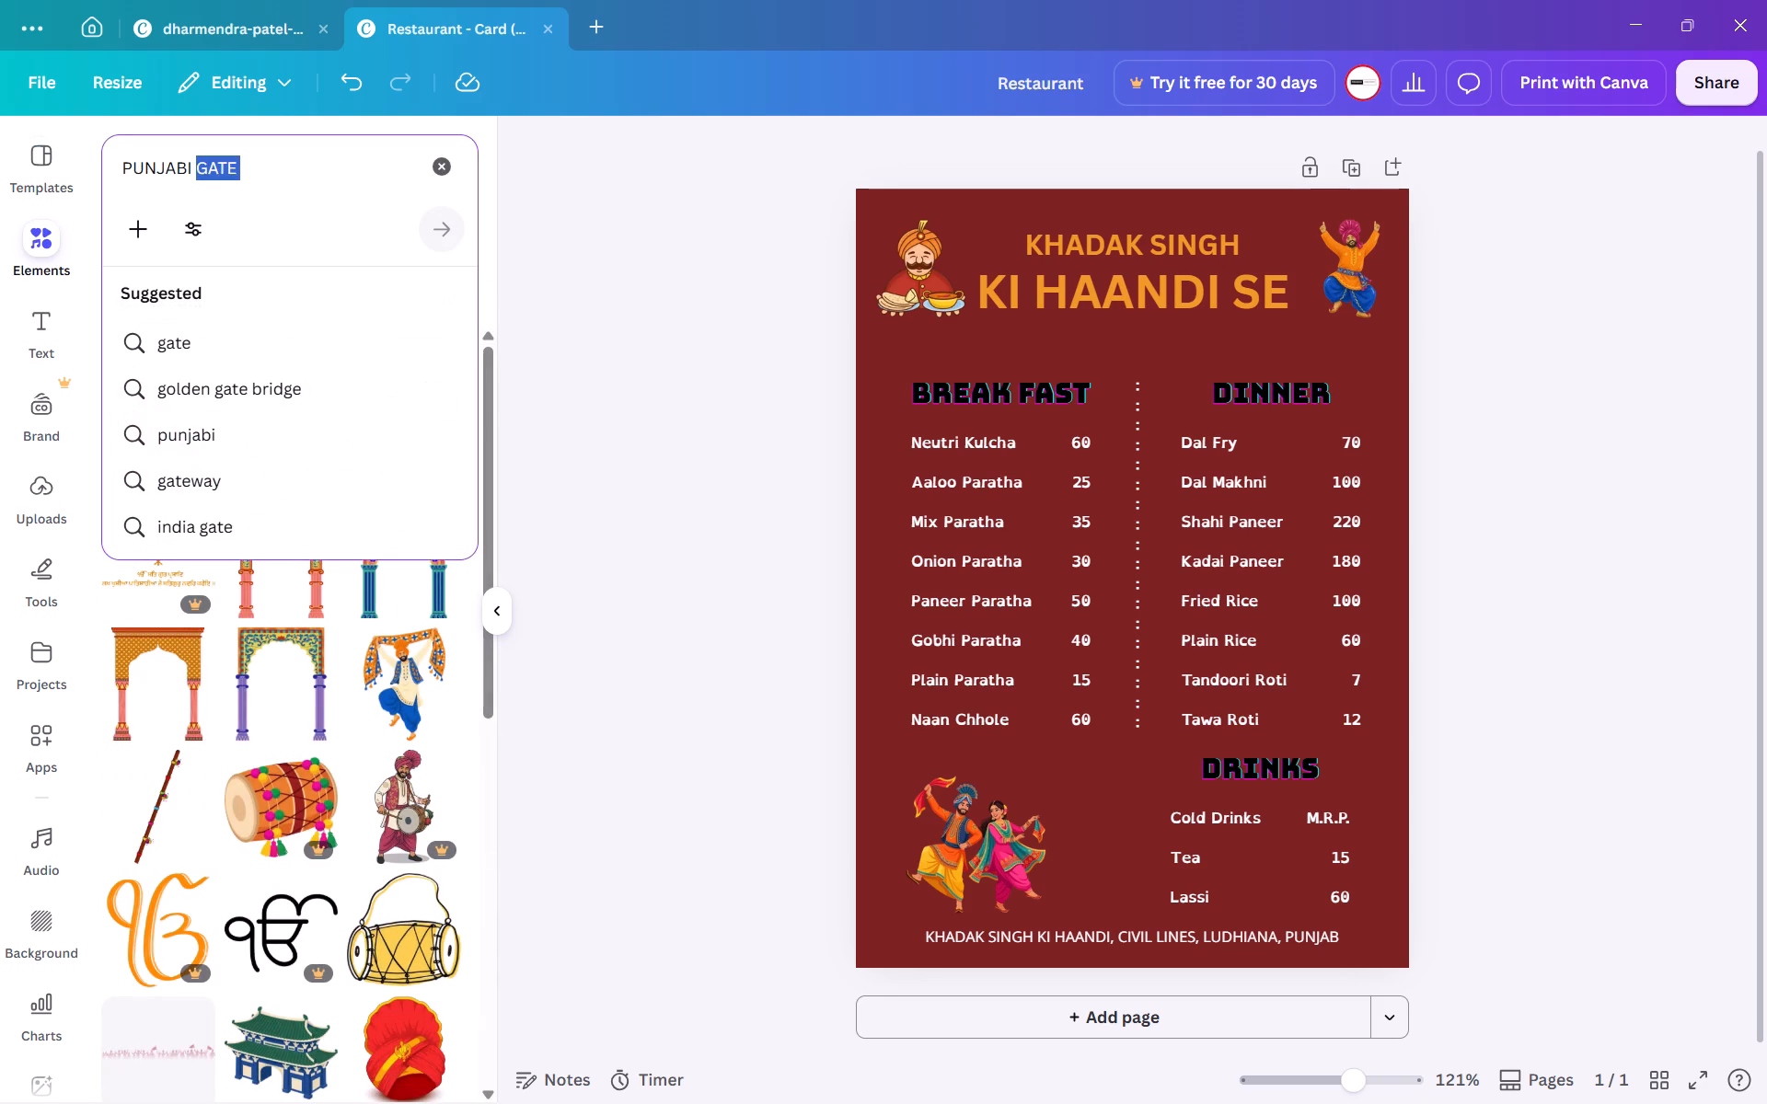
{"action": "type", "text": "BREAKFAST"}
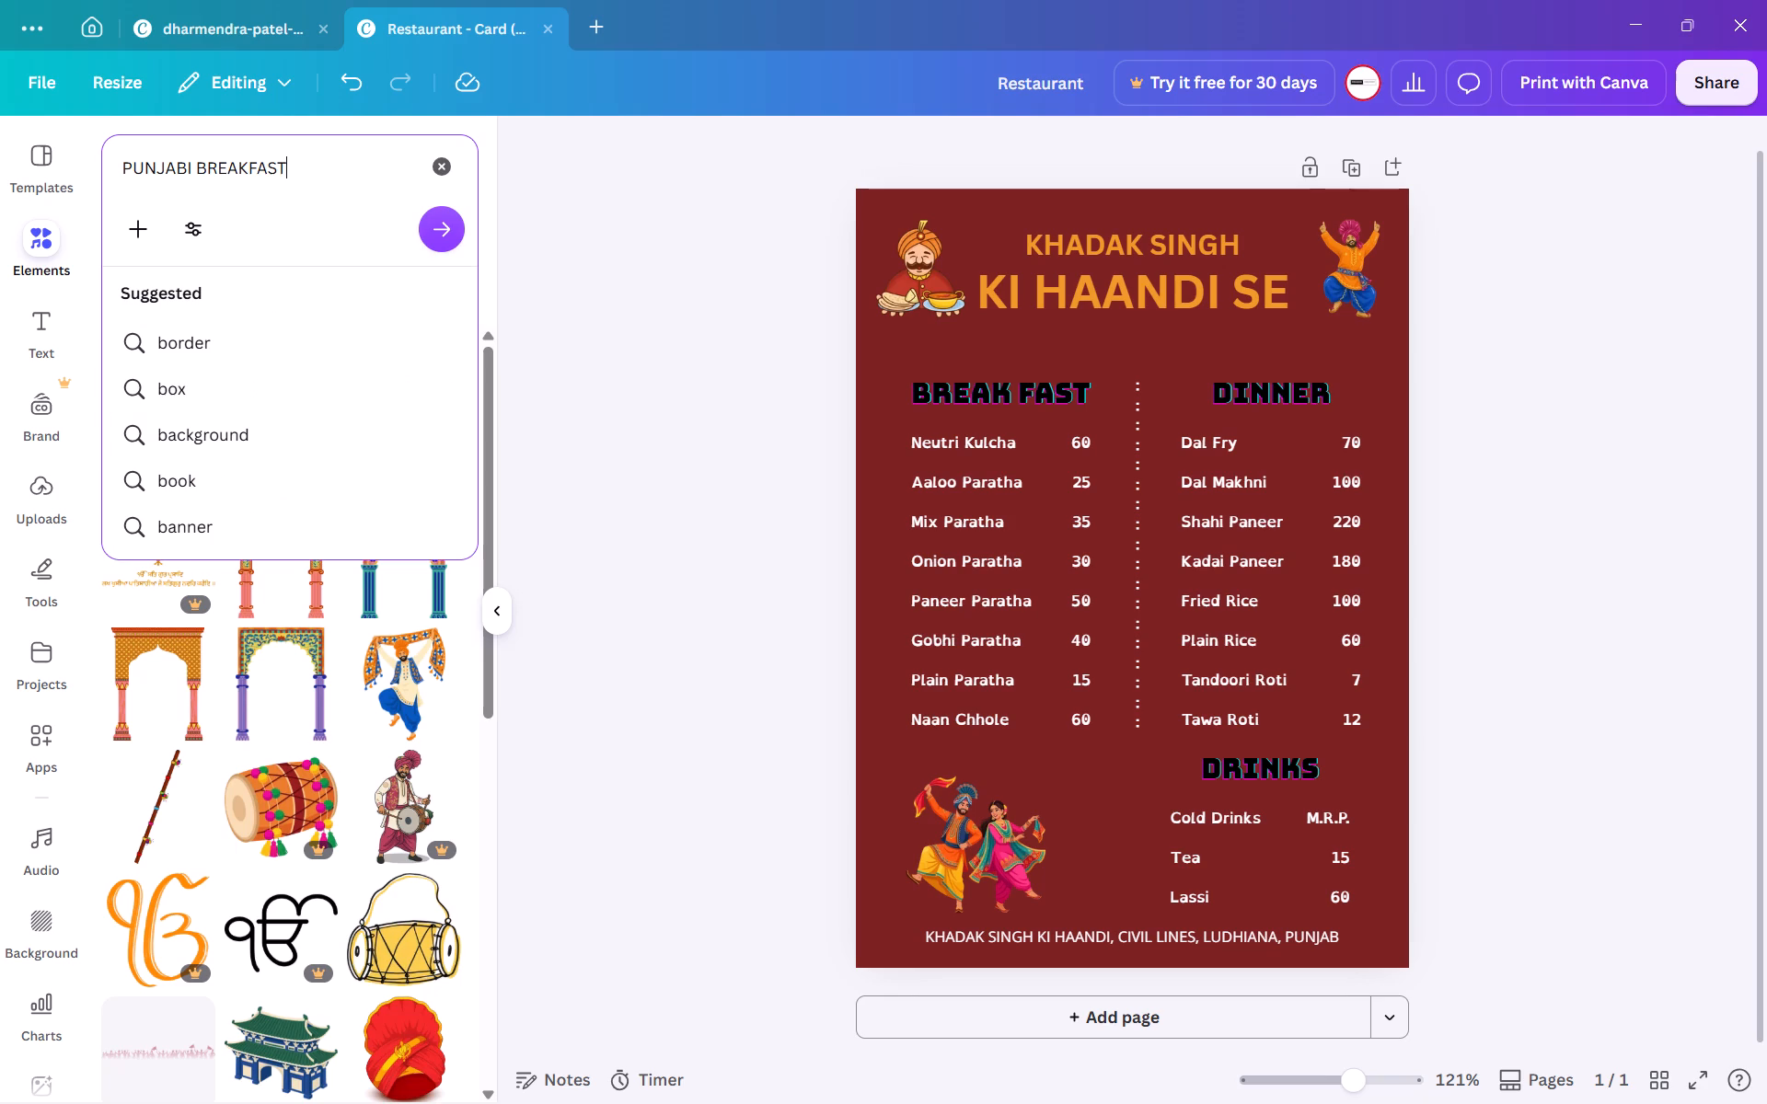
{"action": "key", "text": "Return"}
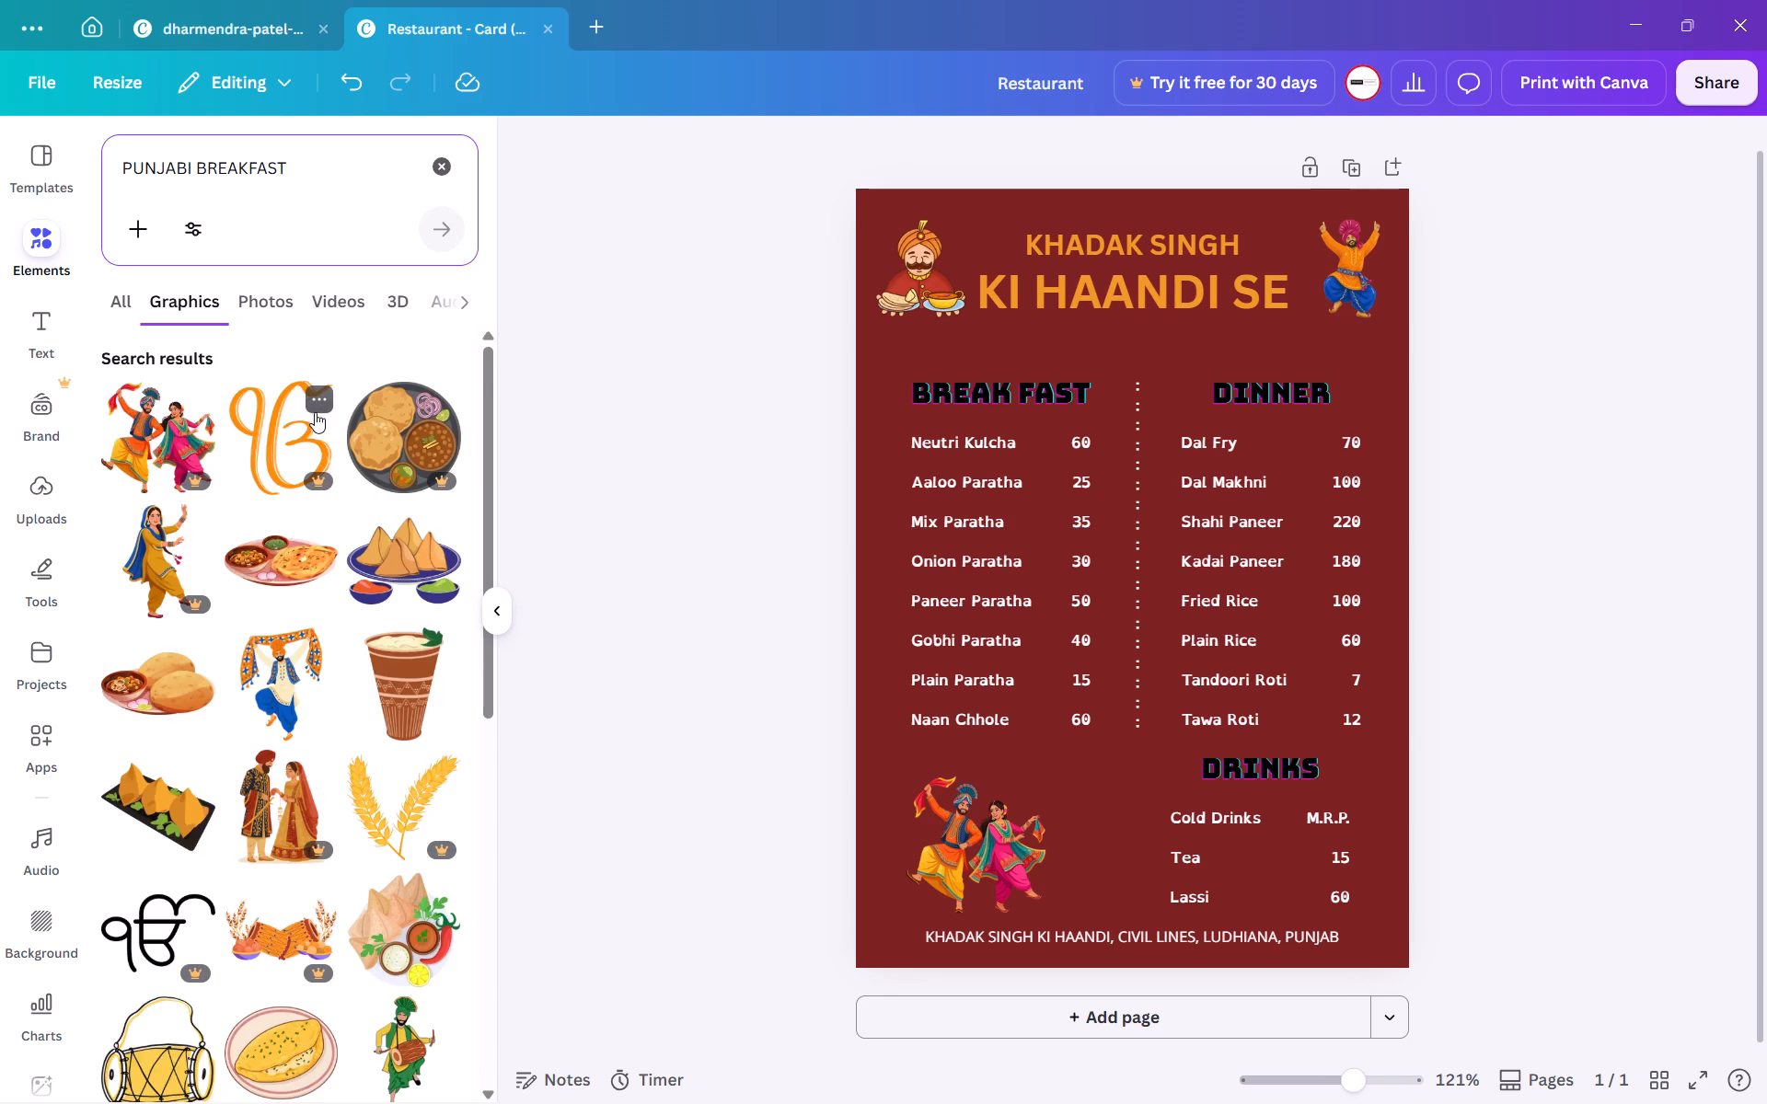
{"action": "scroll", "coordinate": [307, 627], "scroll_direction": "down", "scroll_amount": 1}
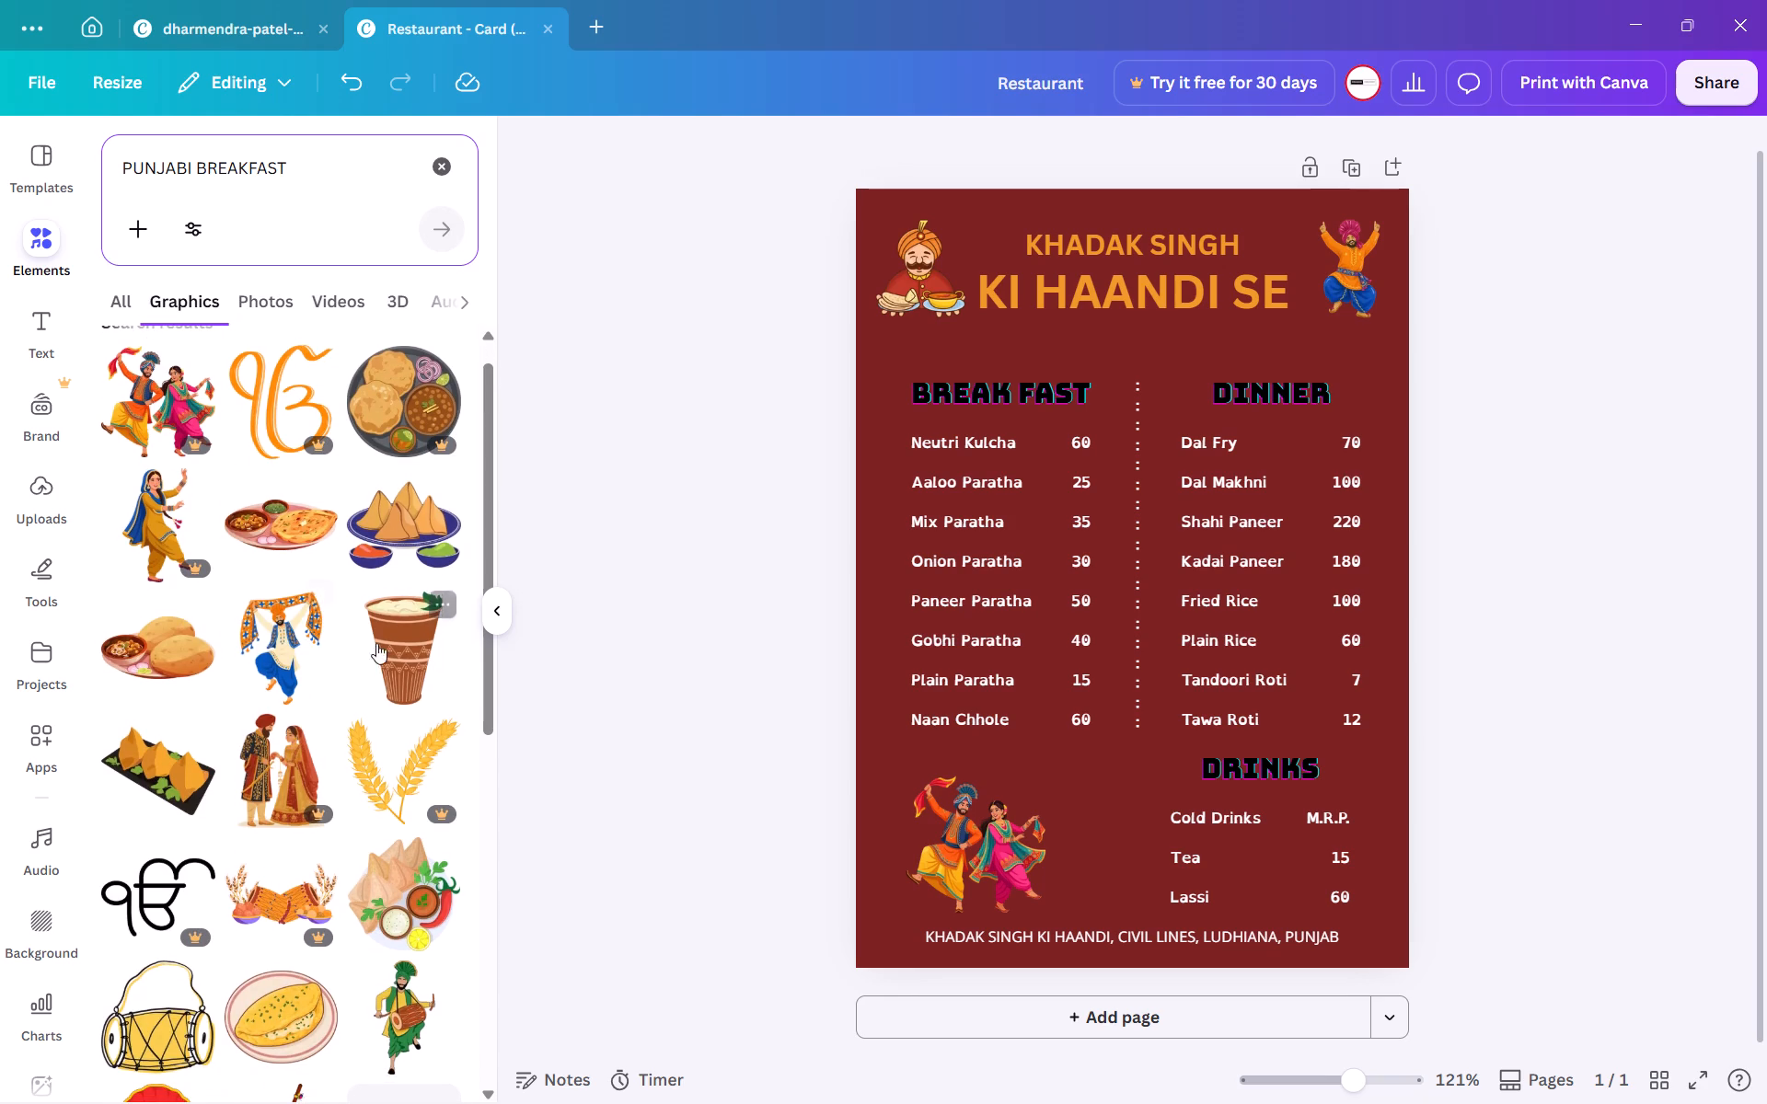
{"action": "left_click", "coordinate": [409, 659]}
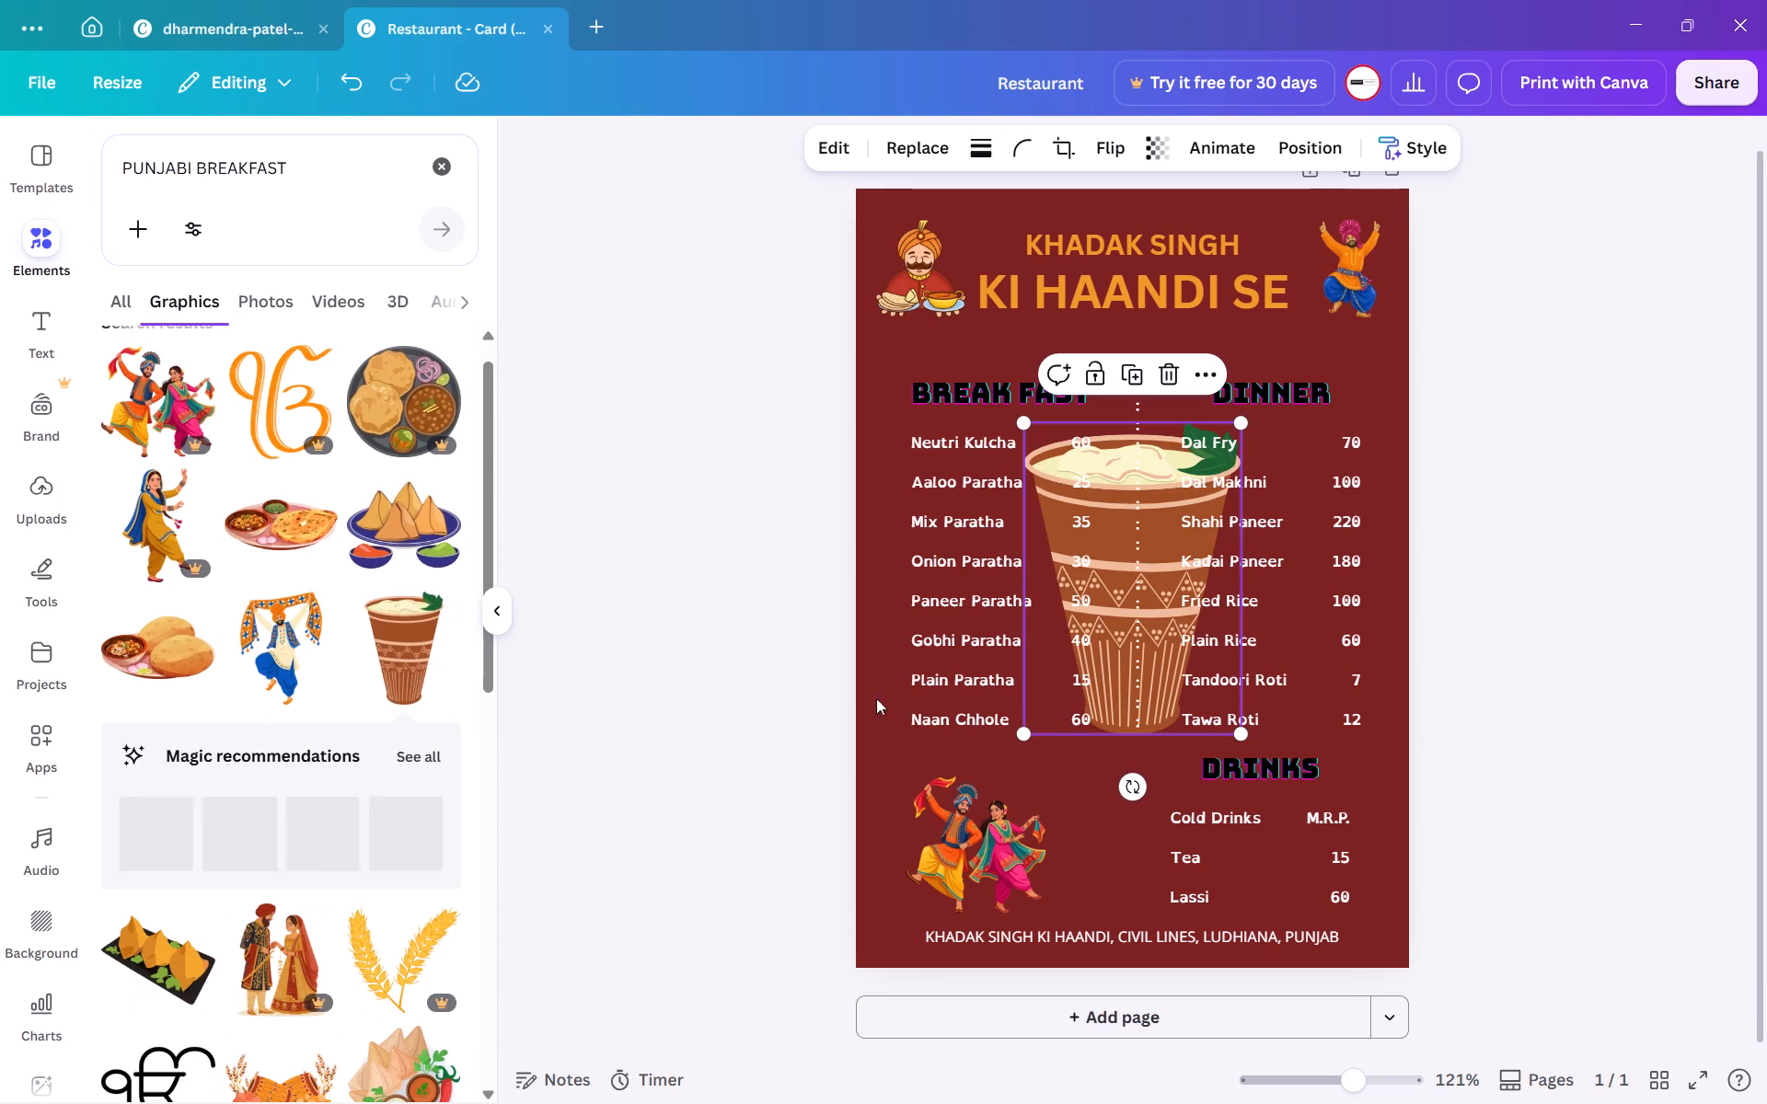
Shrink the lassi glass to roughly heading height and place it directly after the DRINKS heading.
{"action": "left_click_drag", "start_coordinate": [1022, 425], "coordinate": [1137, 593]}
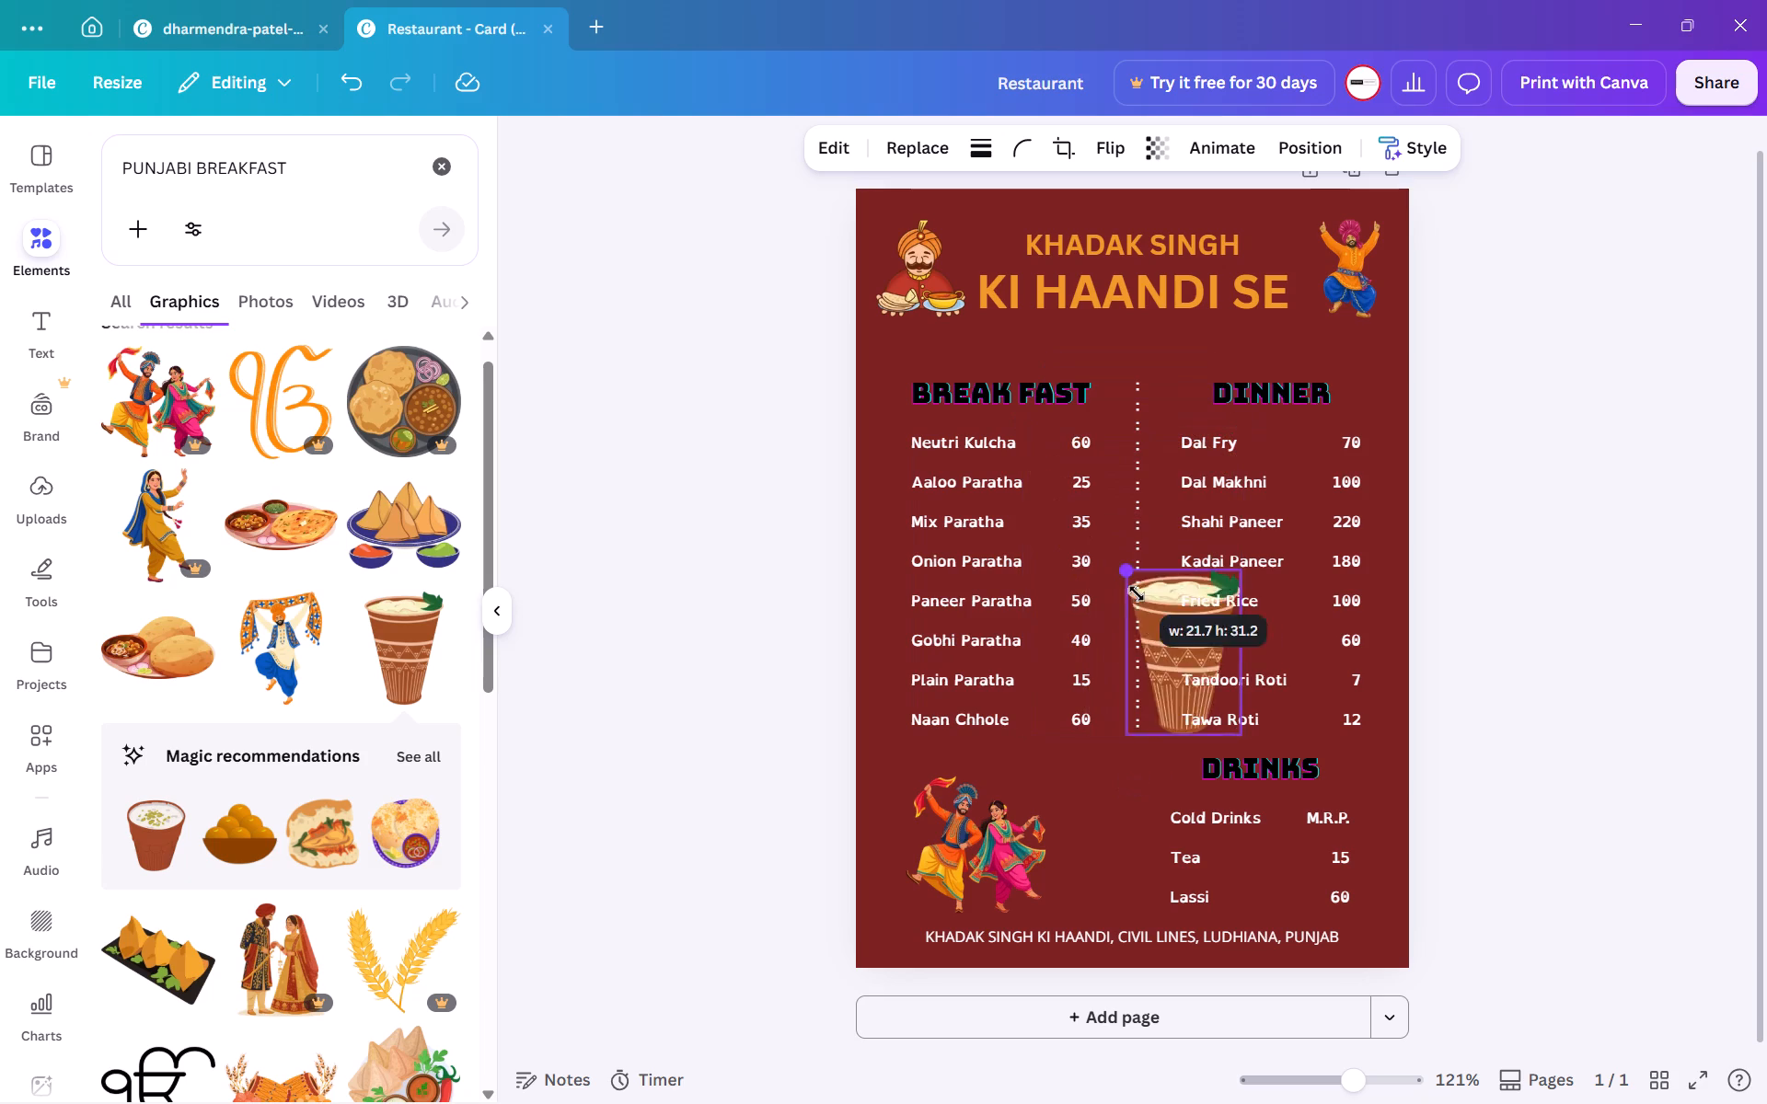
{"action": "left_click_drag", "start_coordinate": [1137, 593], "coordinate": [1184, 650]}
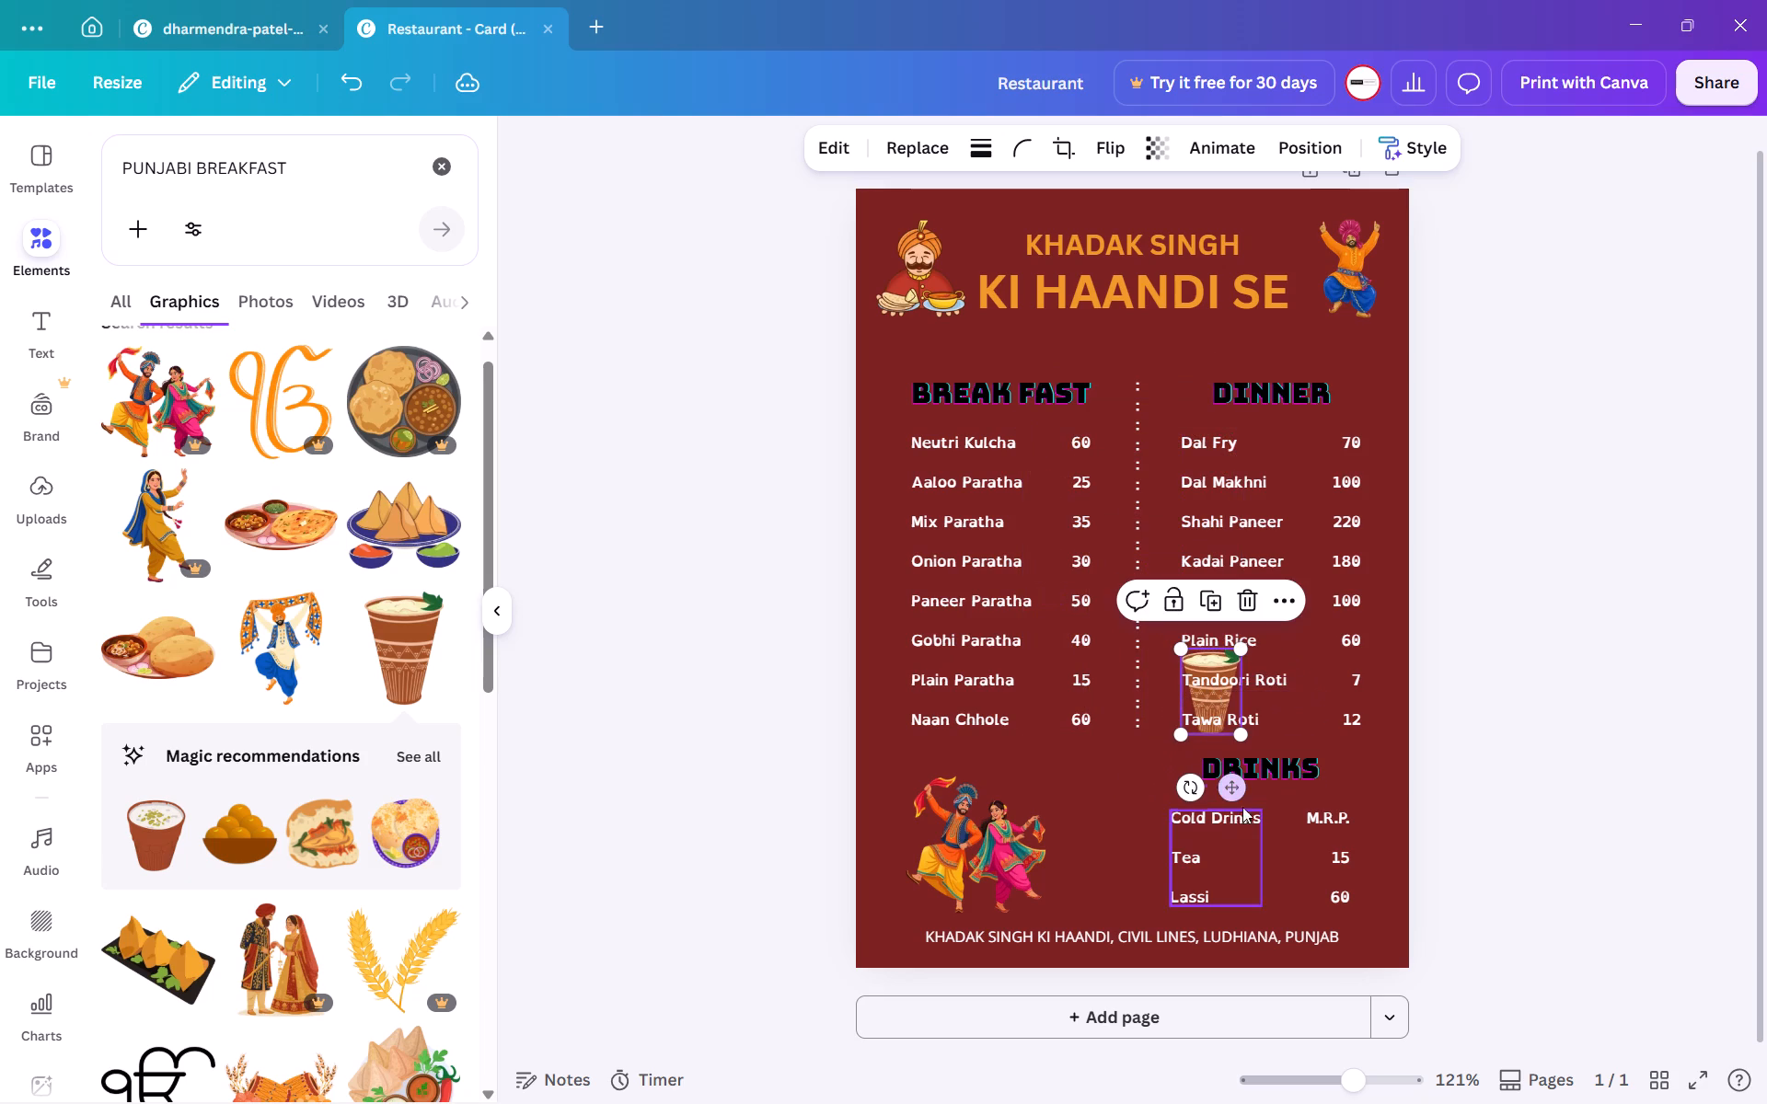
{"action": "left_click_drag", "start_coordinate": [1238, 781], "coordinate": [1376, 834]}
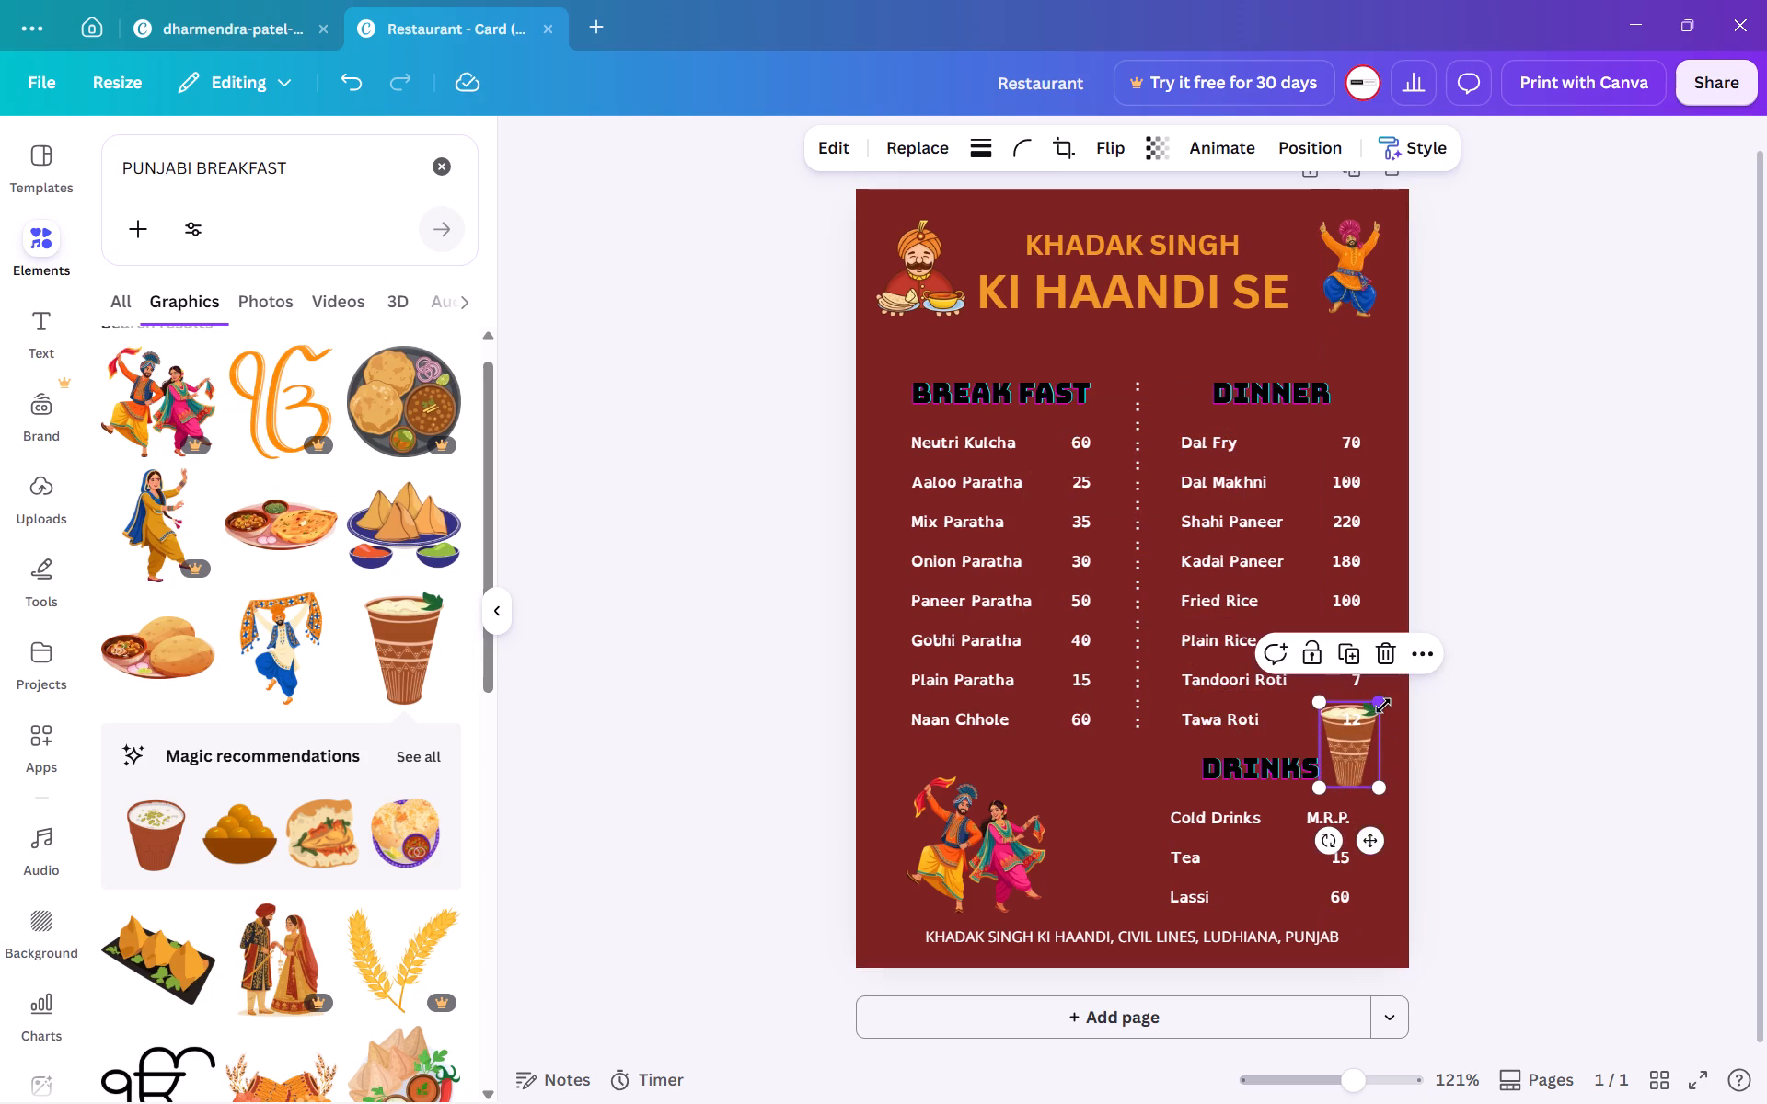
{"action": "left_click_drag", "start_coordinate": [1382, 700], "coordinate": [1380, 765]}
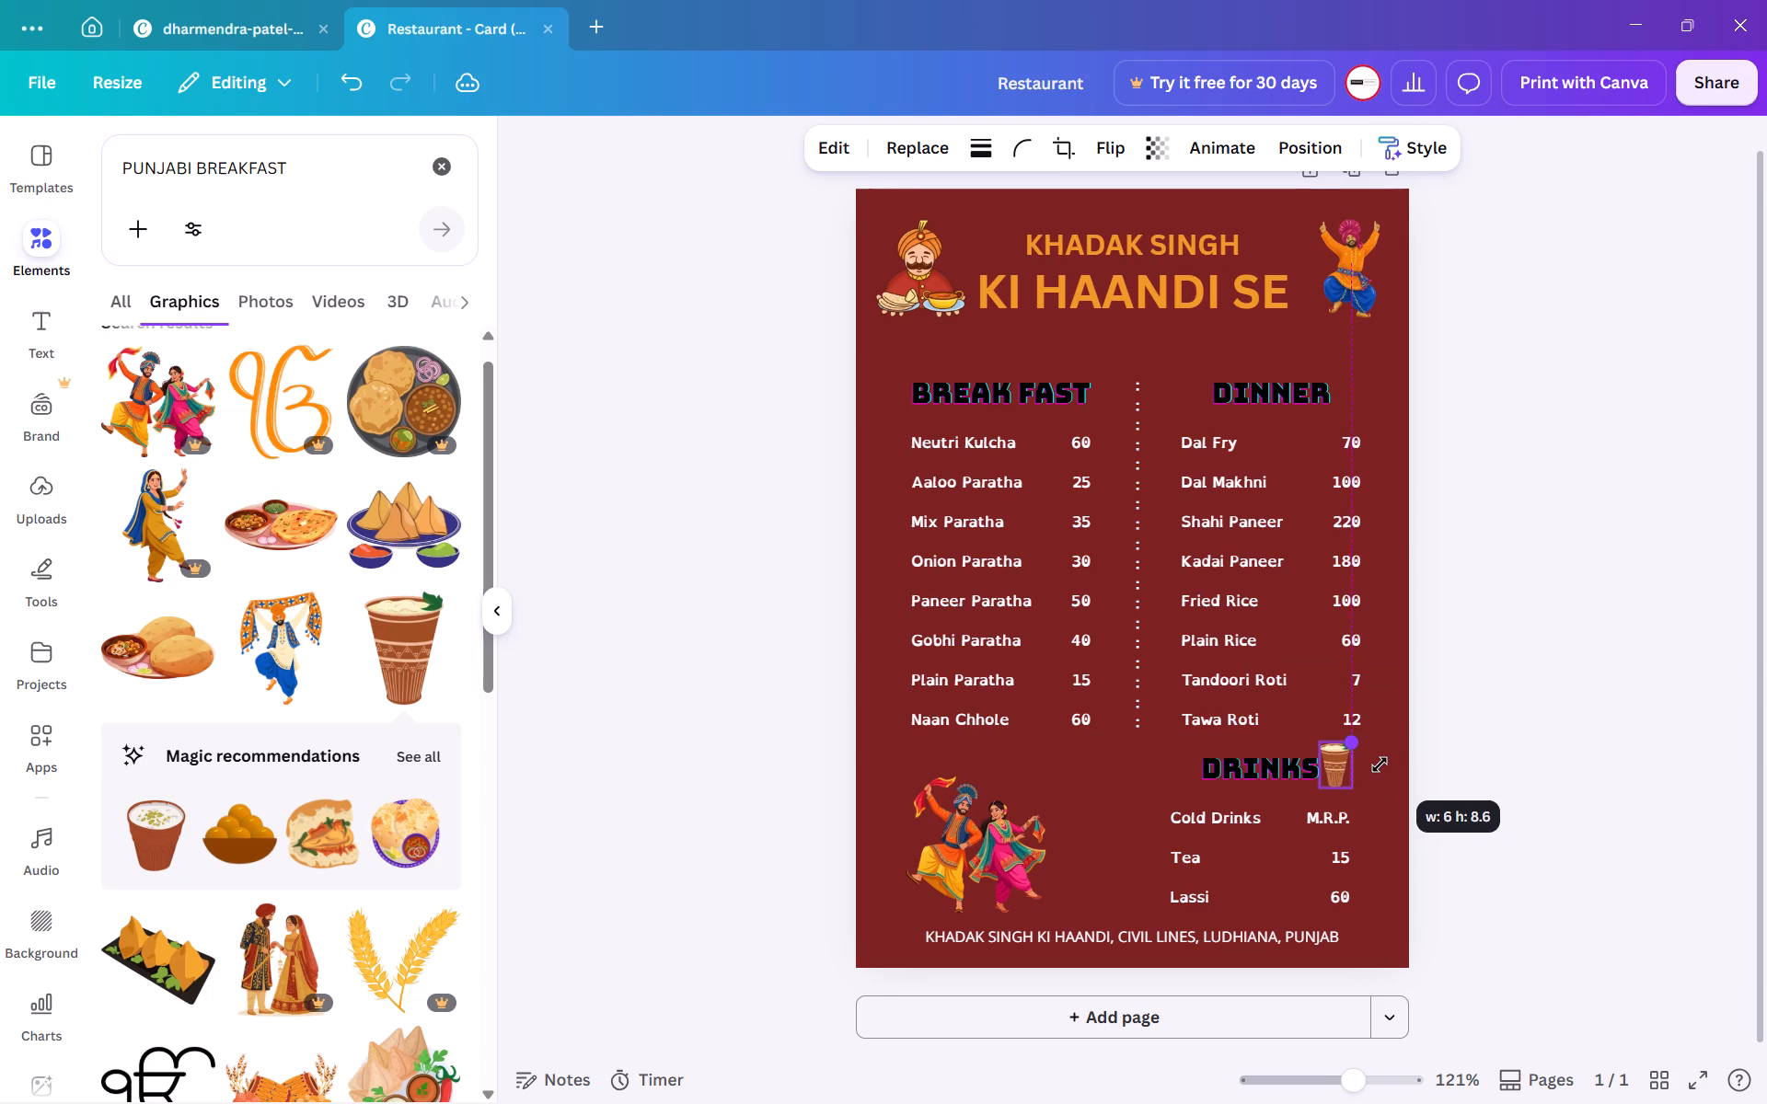
{"action": "left_click_drag", "start_coordinate": [1380, 765], "coordinate": [1380, 770]}
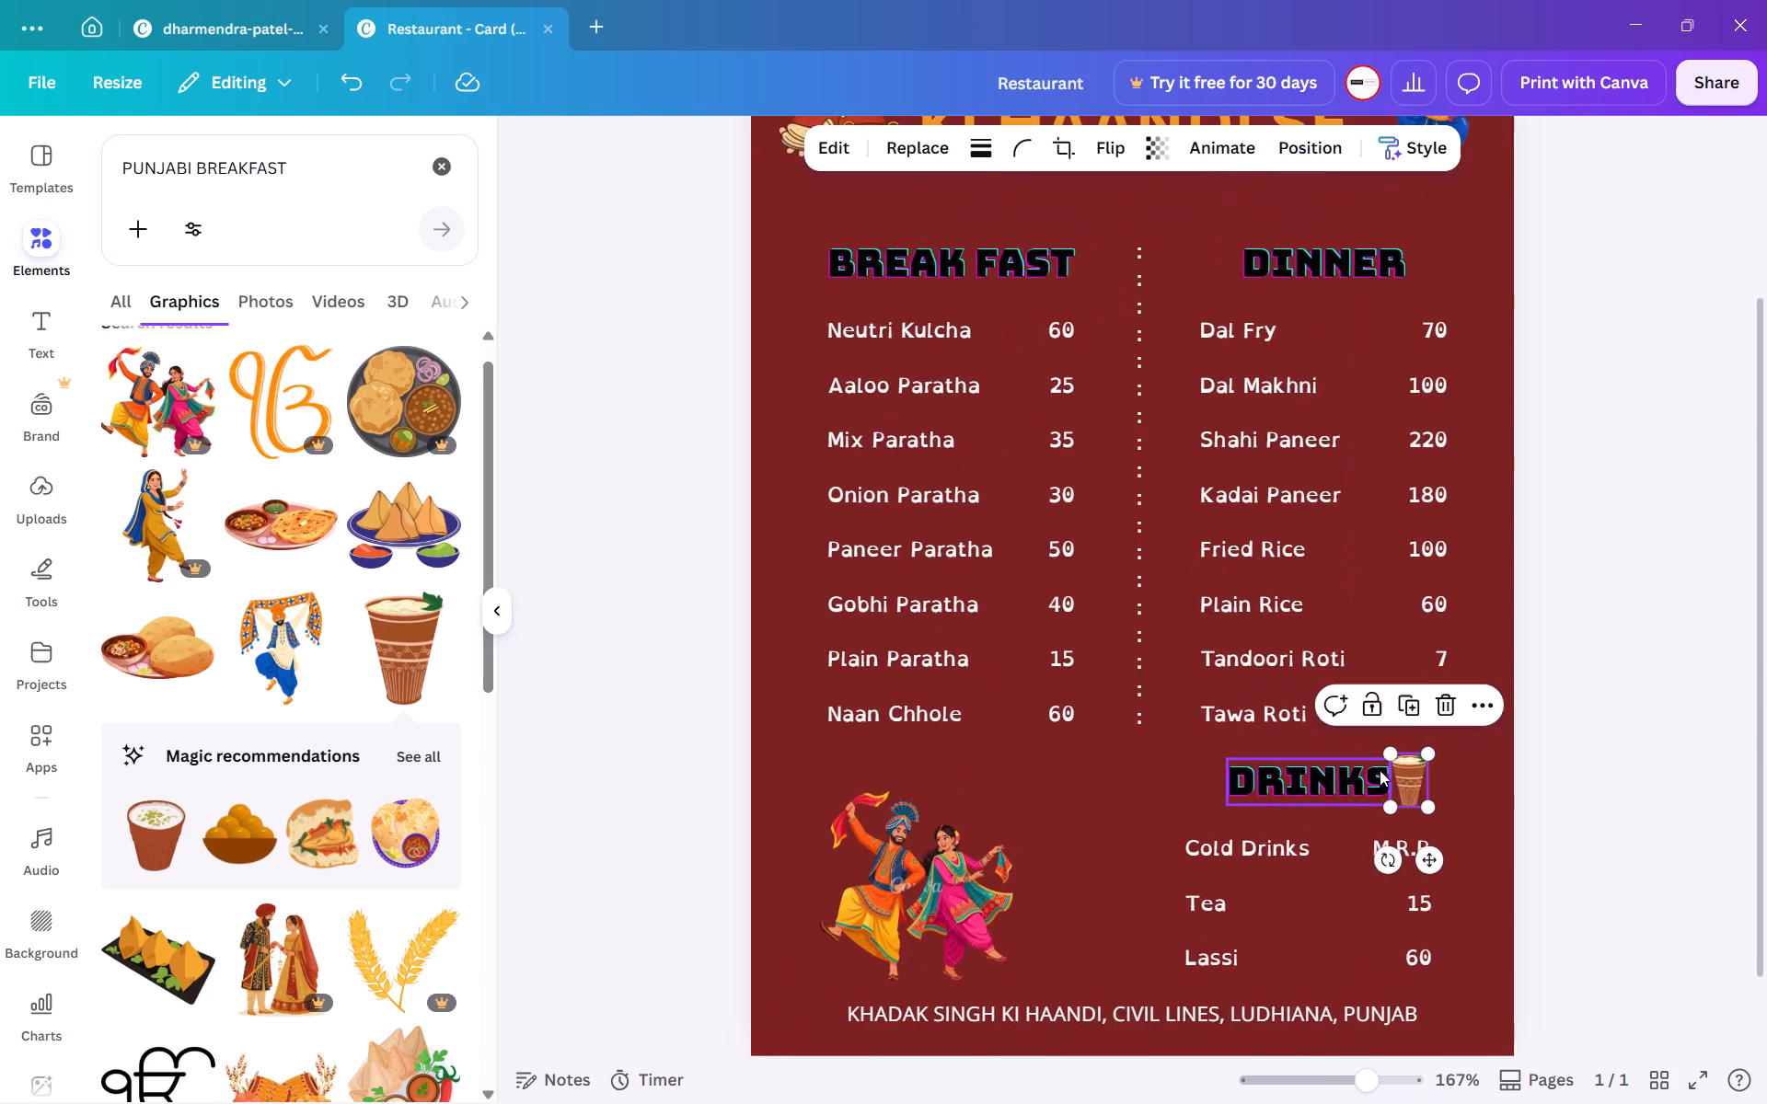
Reduce the lassi glass to about 3.5 × 5 mm, leaving a small gap after the DRINKS heading.
{"action": "scroll", "coordinate": [1380, 770], "scroll_direction": "up", "scroll_amount": 1}
{"action": "scroll", "coordinate": [1380, 770], "scroll_direction": "left", "scroll_amount": 2}
{"action": "scroll", "coordinate": [1577, 800], "scroll_direction": "left", "scroll_amount": 1}
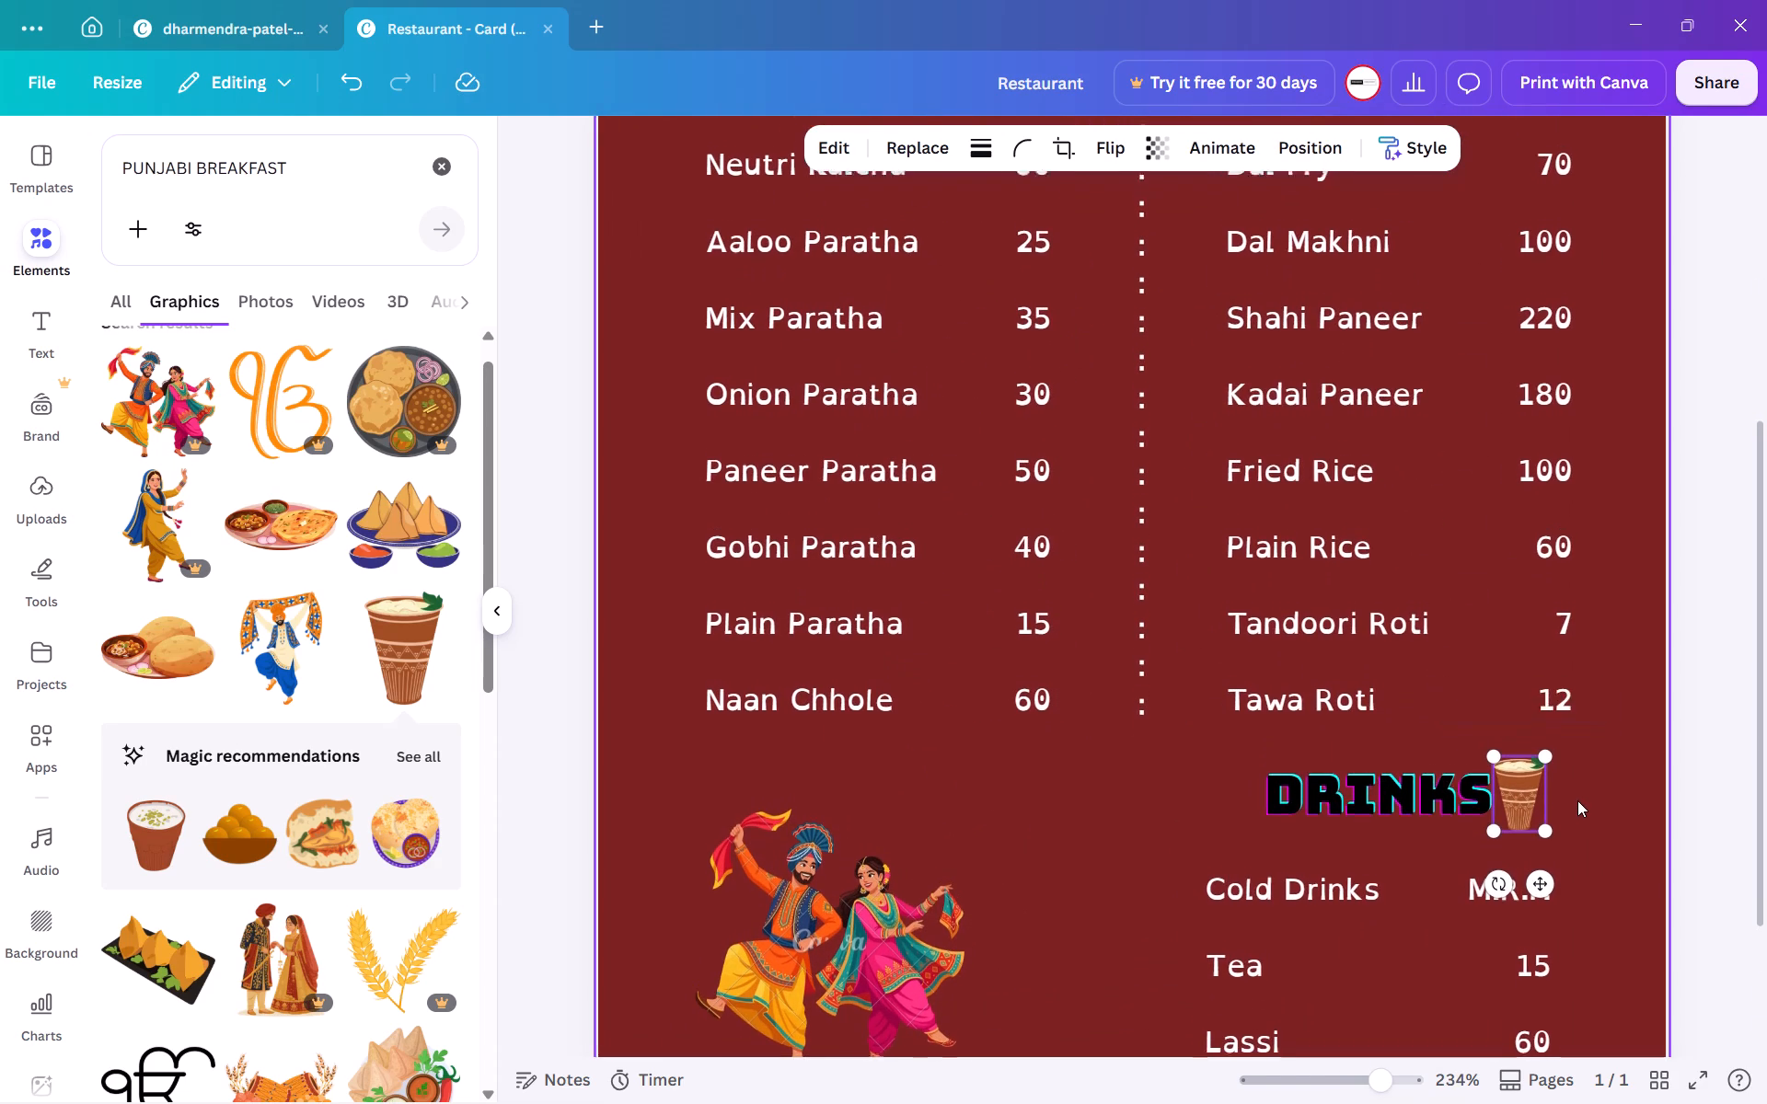
{"action": "scroll", "coordinate": [1577, 800], "scroll_direction": "up", "scroll_amount": 1}
{"action": "scroll", "coordinate": [1577, 800], "scroll_direction": "down", "scroll_amount": 2}
{"action": "left_click", "coordinate": [1562, 684]}
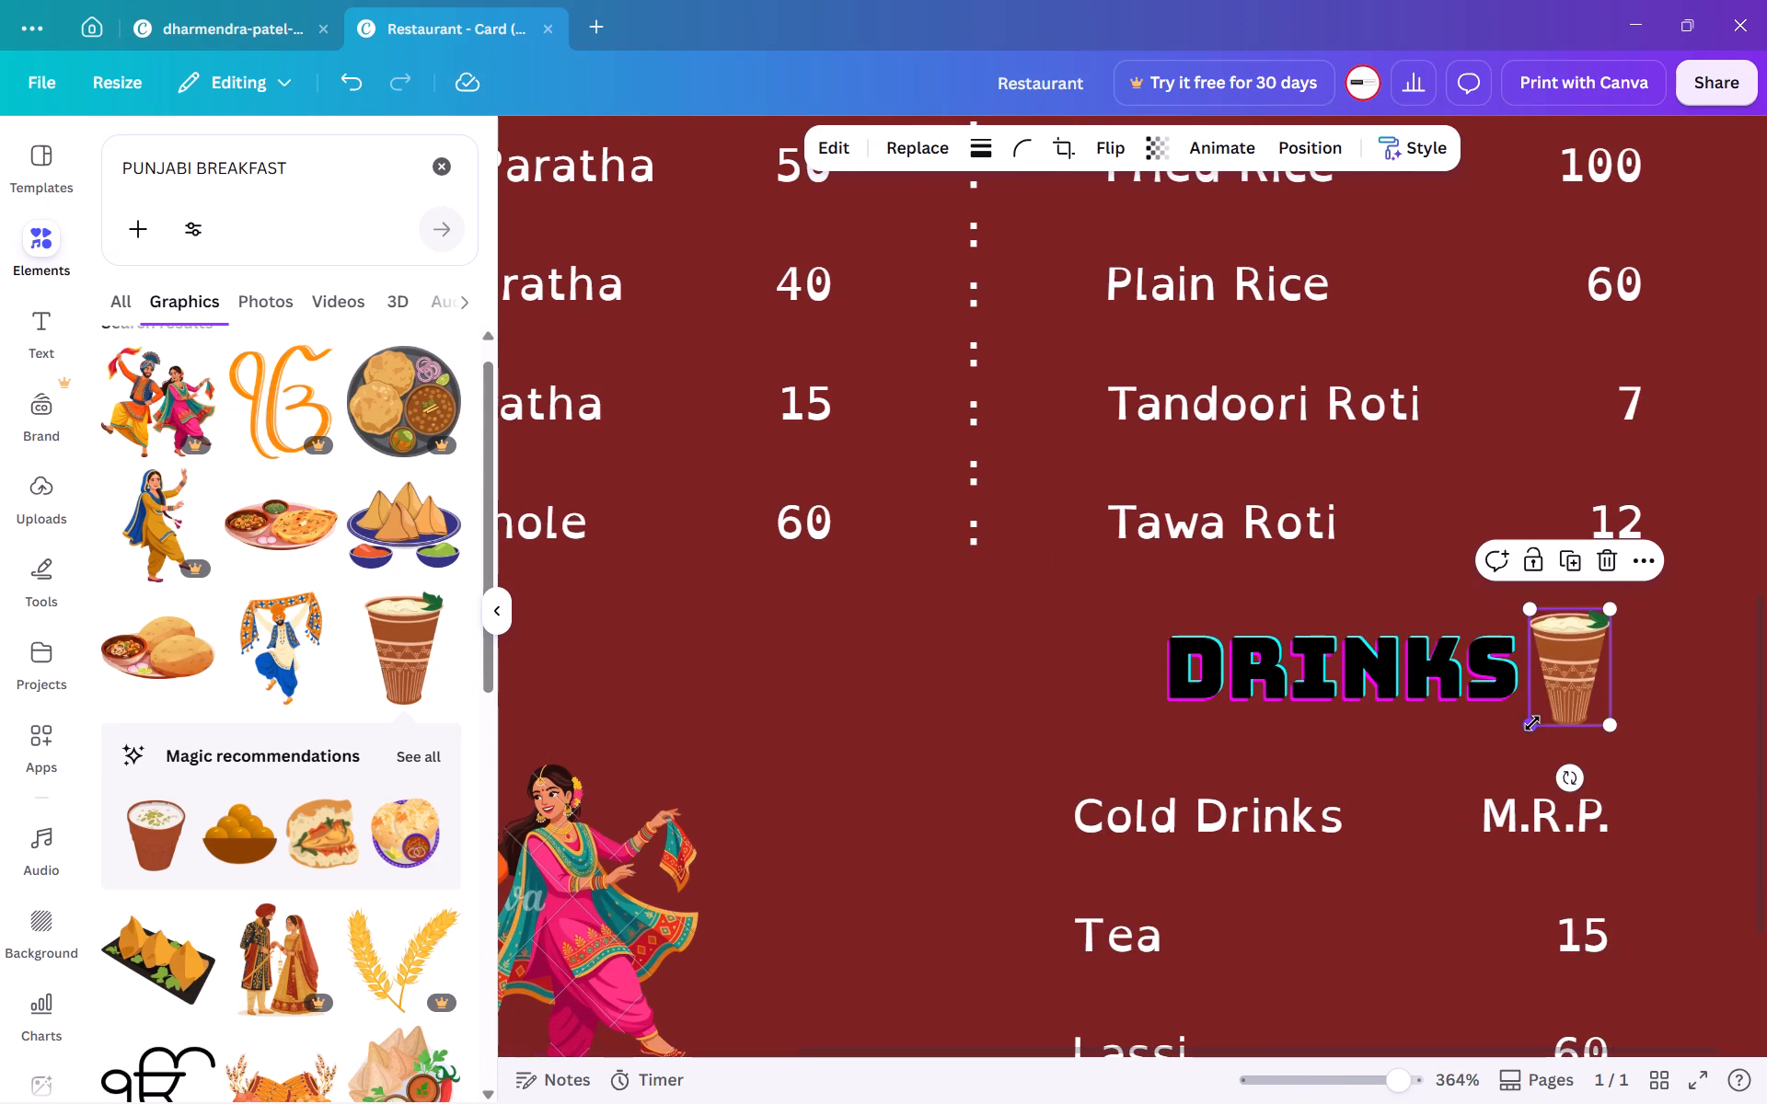
{"action": "left_click_drag", "start_coordinate": [1532, 723], "coordinate": [1541, 693]}
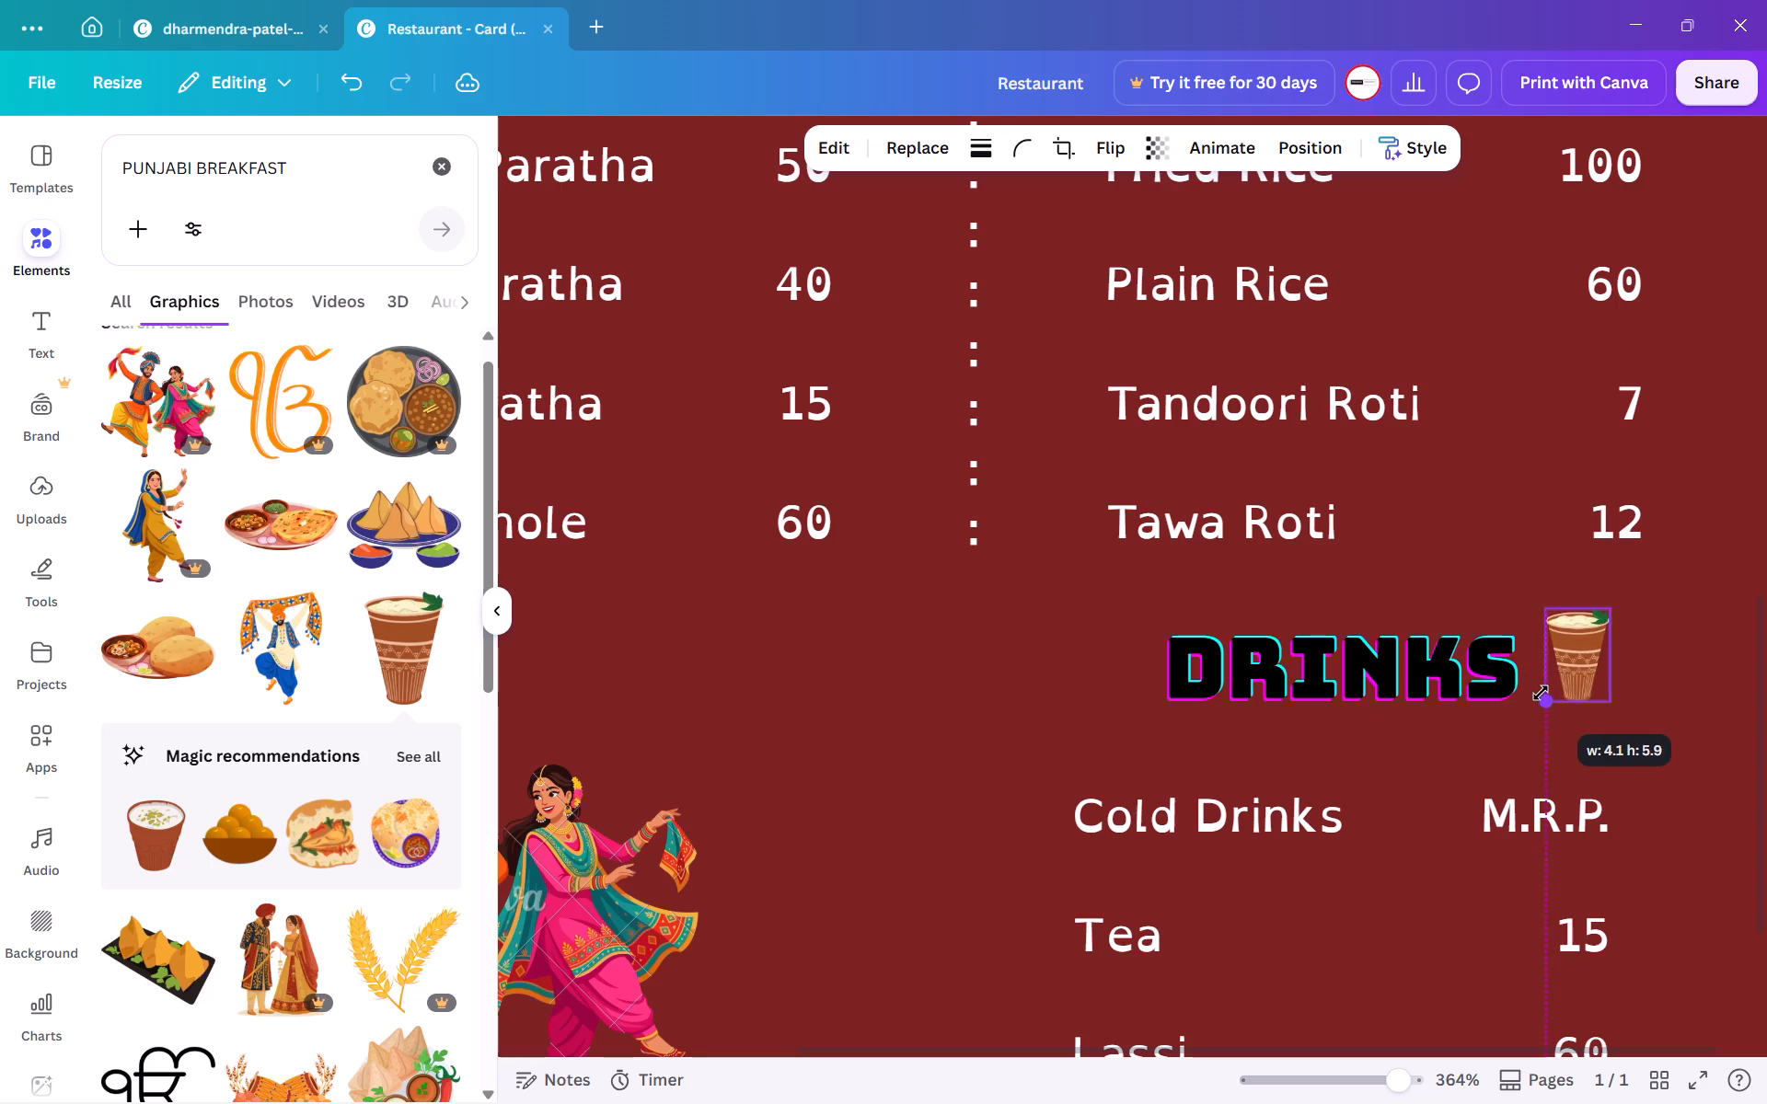
{"action": "left_click_drag", "start_coordinate": [1541, 693], "coordinate": [1539, 693]}
{"action": "left_click_drag", "start_coordinate": [1603, 609], "coordinate": [1594, 620]}
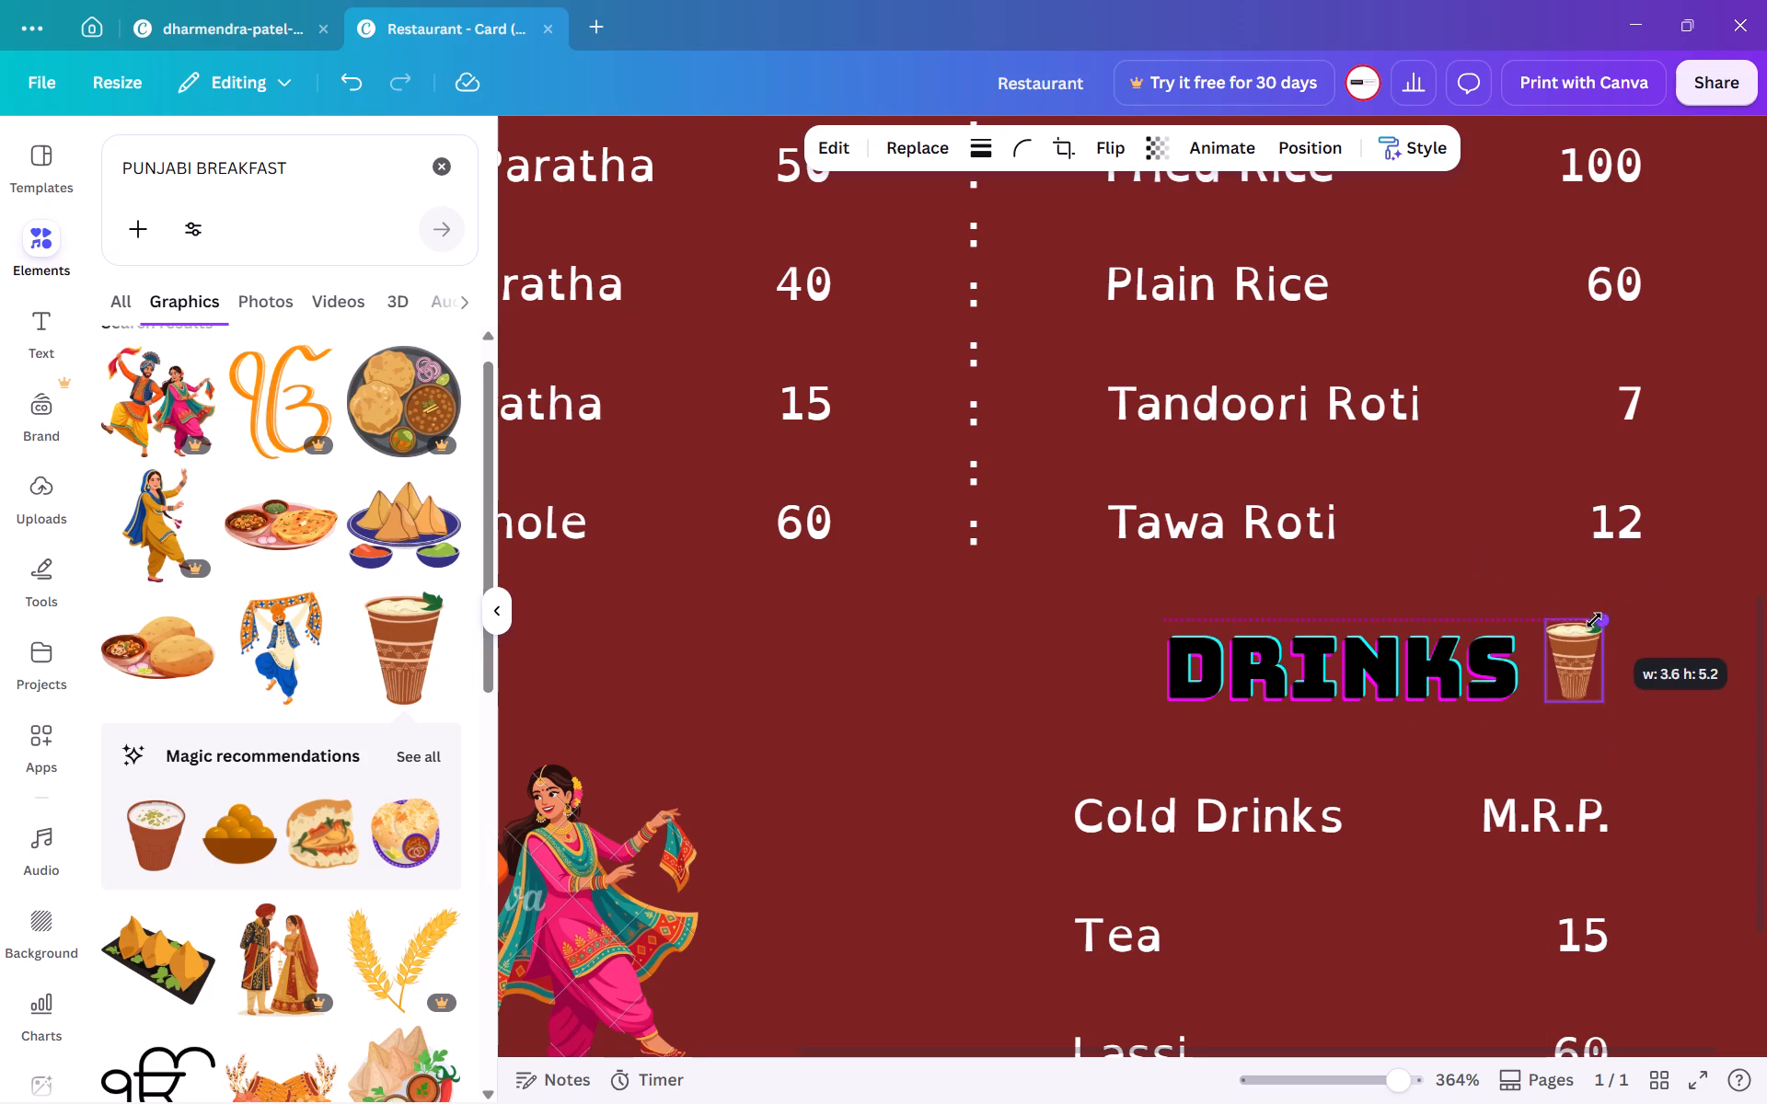
{"action": "left_click_drag", "start_coordinate": [1594, 620], "coordinate": [1591, 627]}
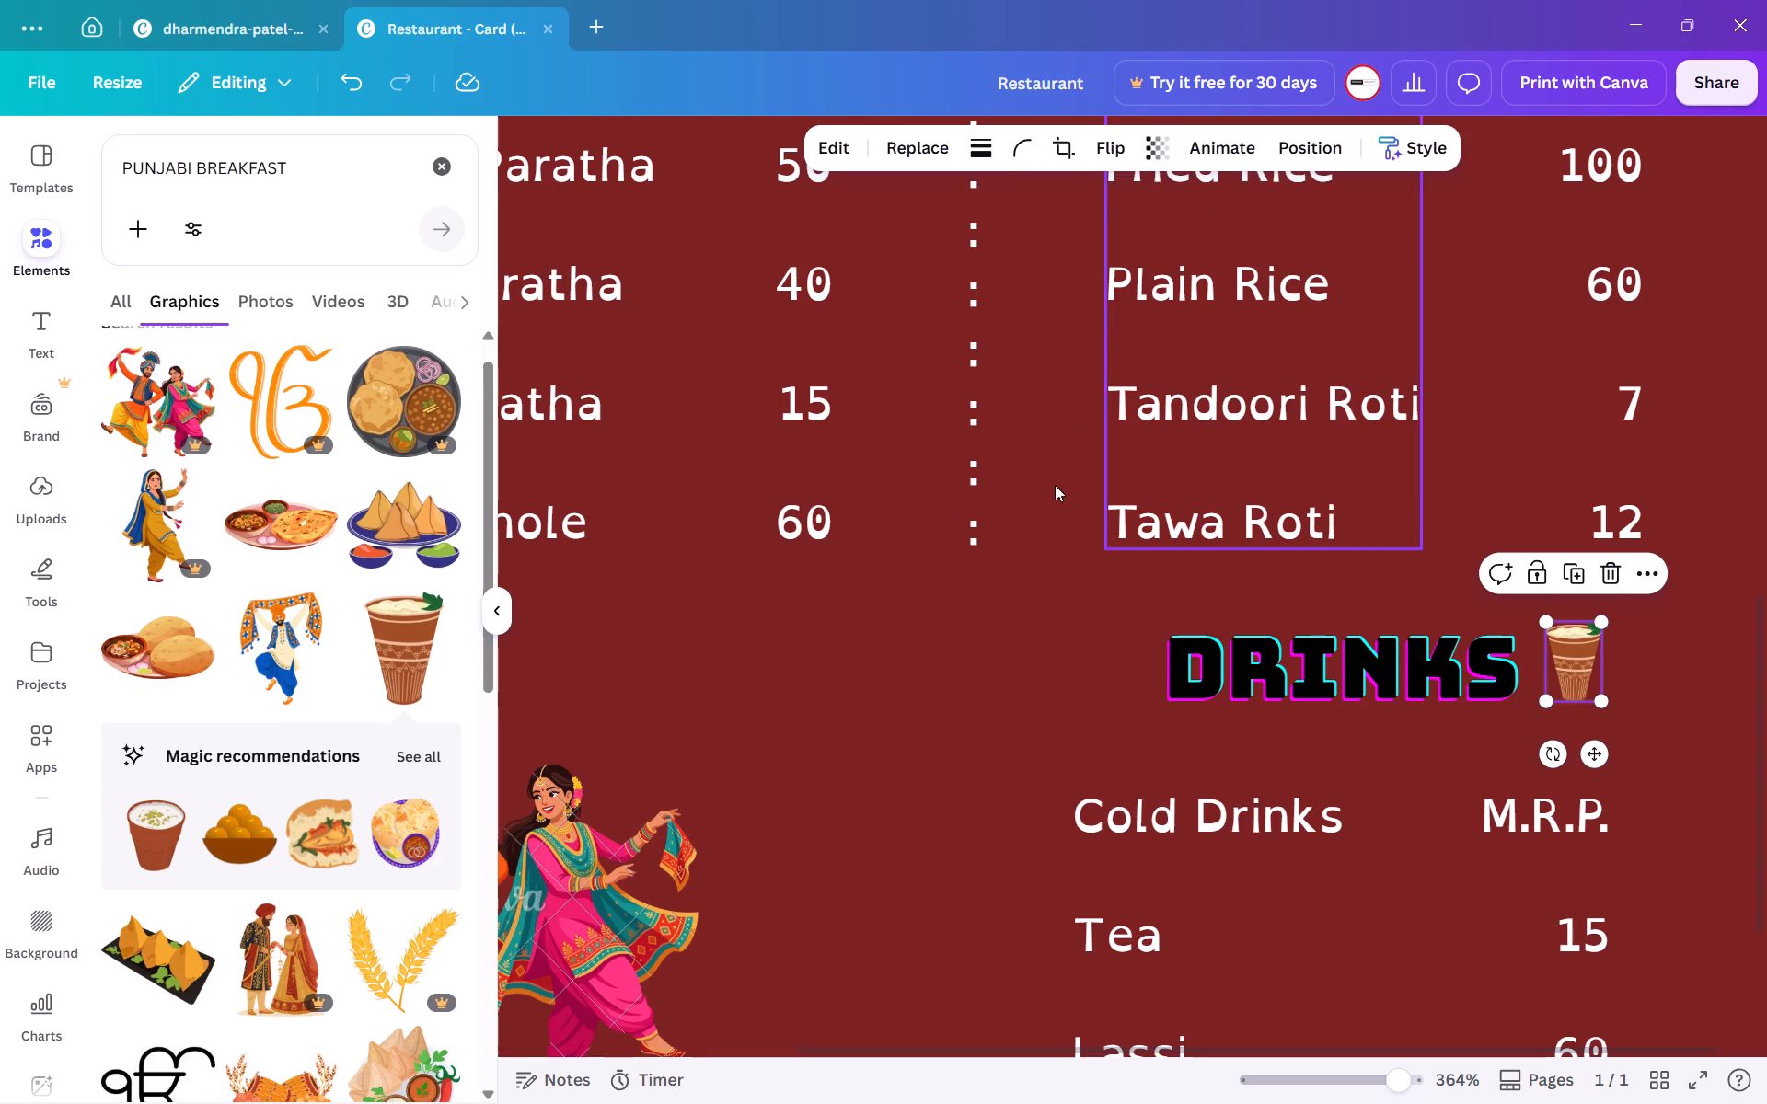
{"action": "left_click", "coordinate": [1562, 660]}
Shrink the lassi glass further to about 2.9 × 4.1 mm so it matches the DRINKS lettering height.
{"action": "left_click", "coordinate": [972, 707]}
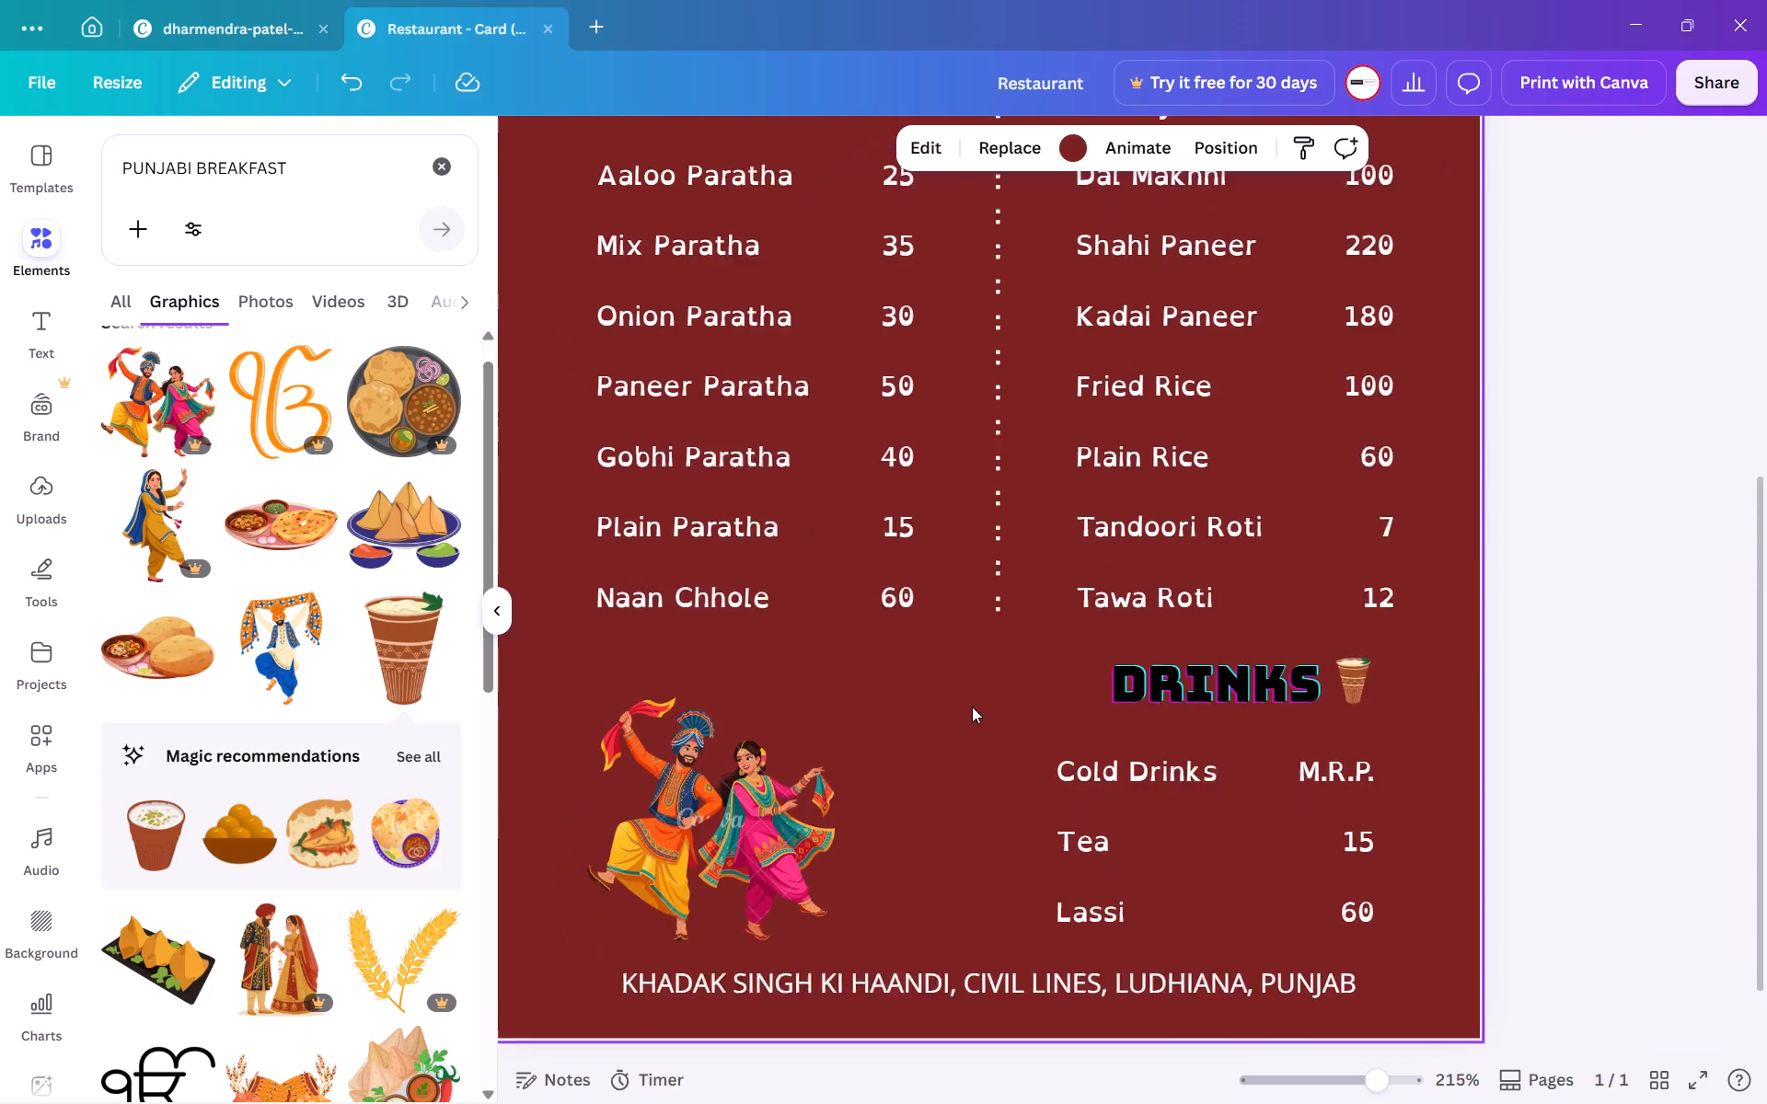
{"action": "left_click", "coordinate": [1328, 671]}
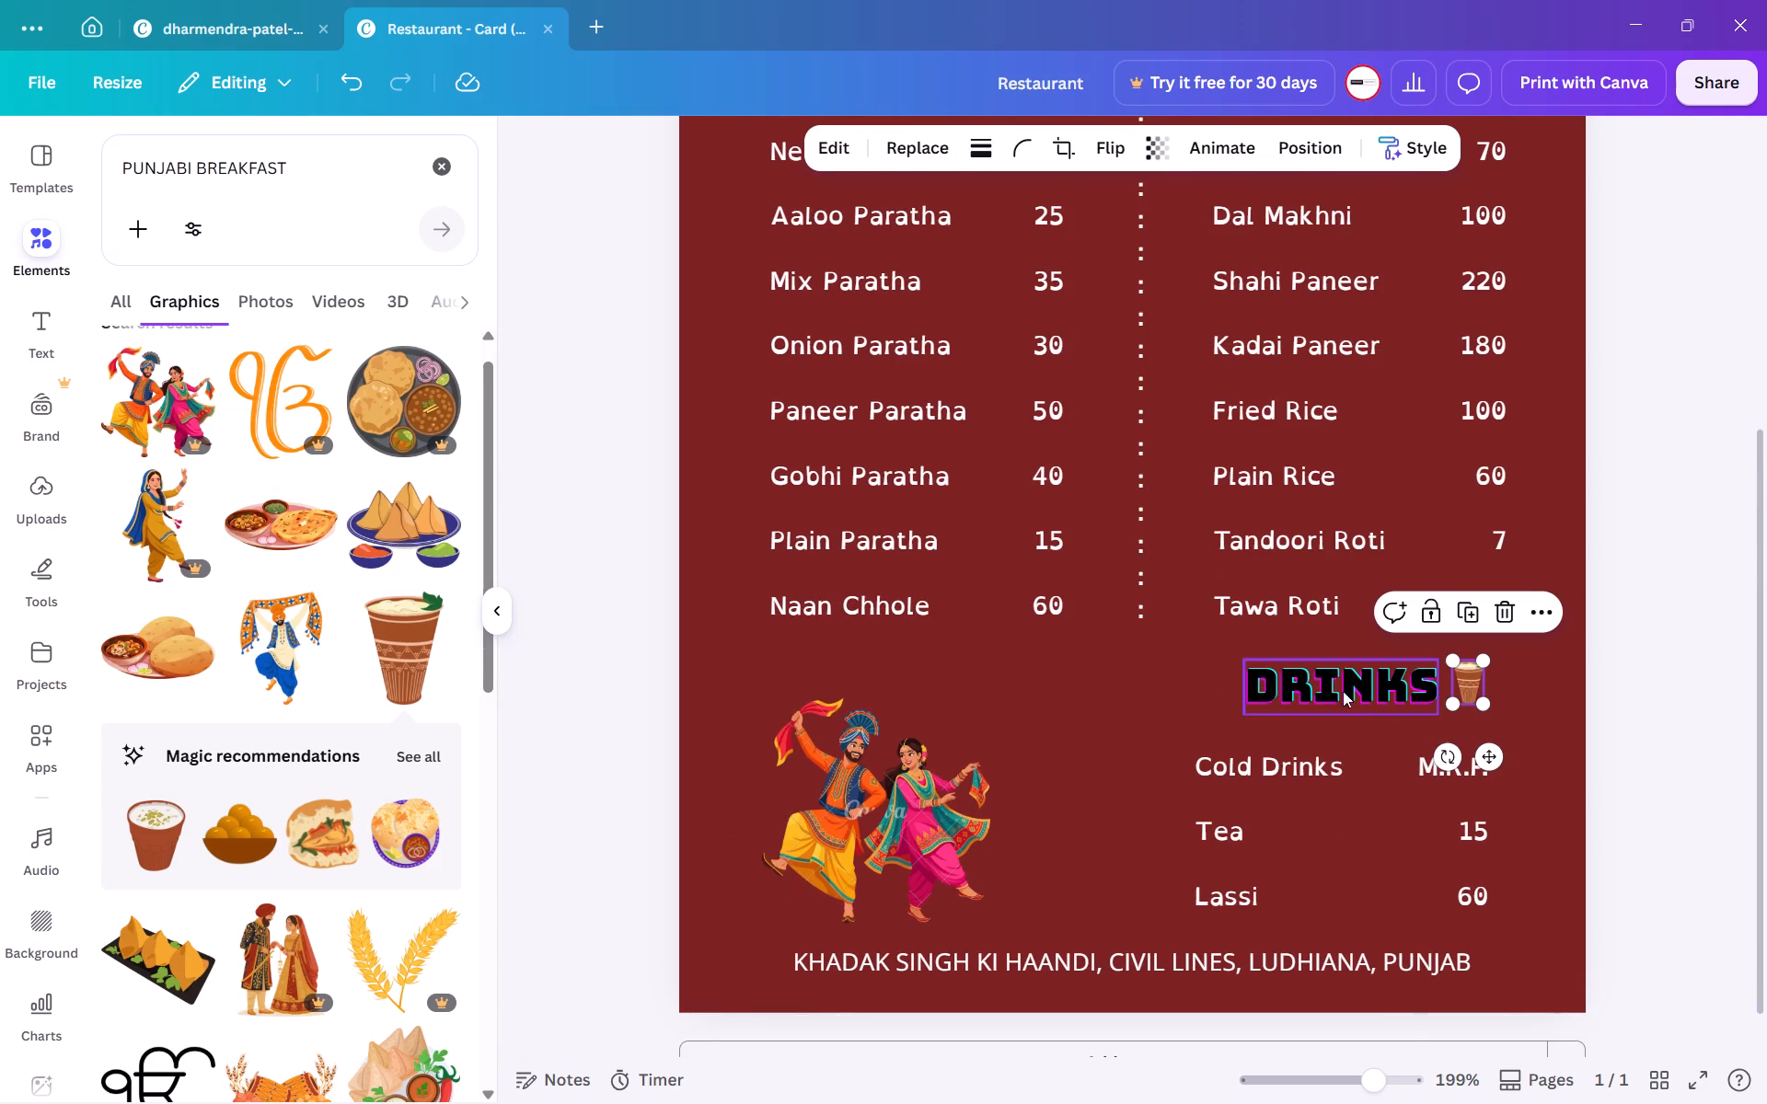
{"action": "left_click", "coordinate": [700, 699]}
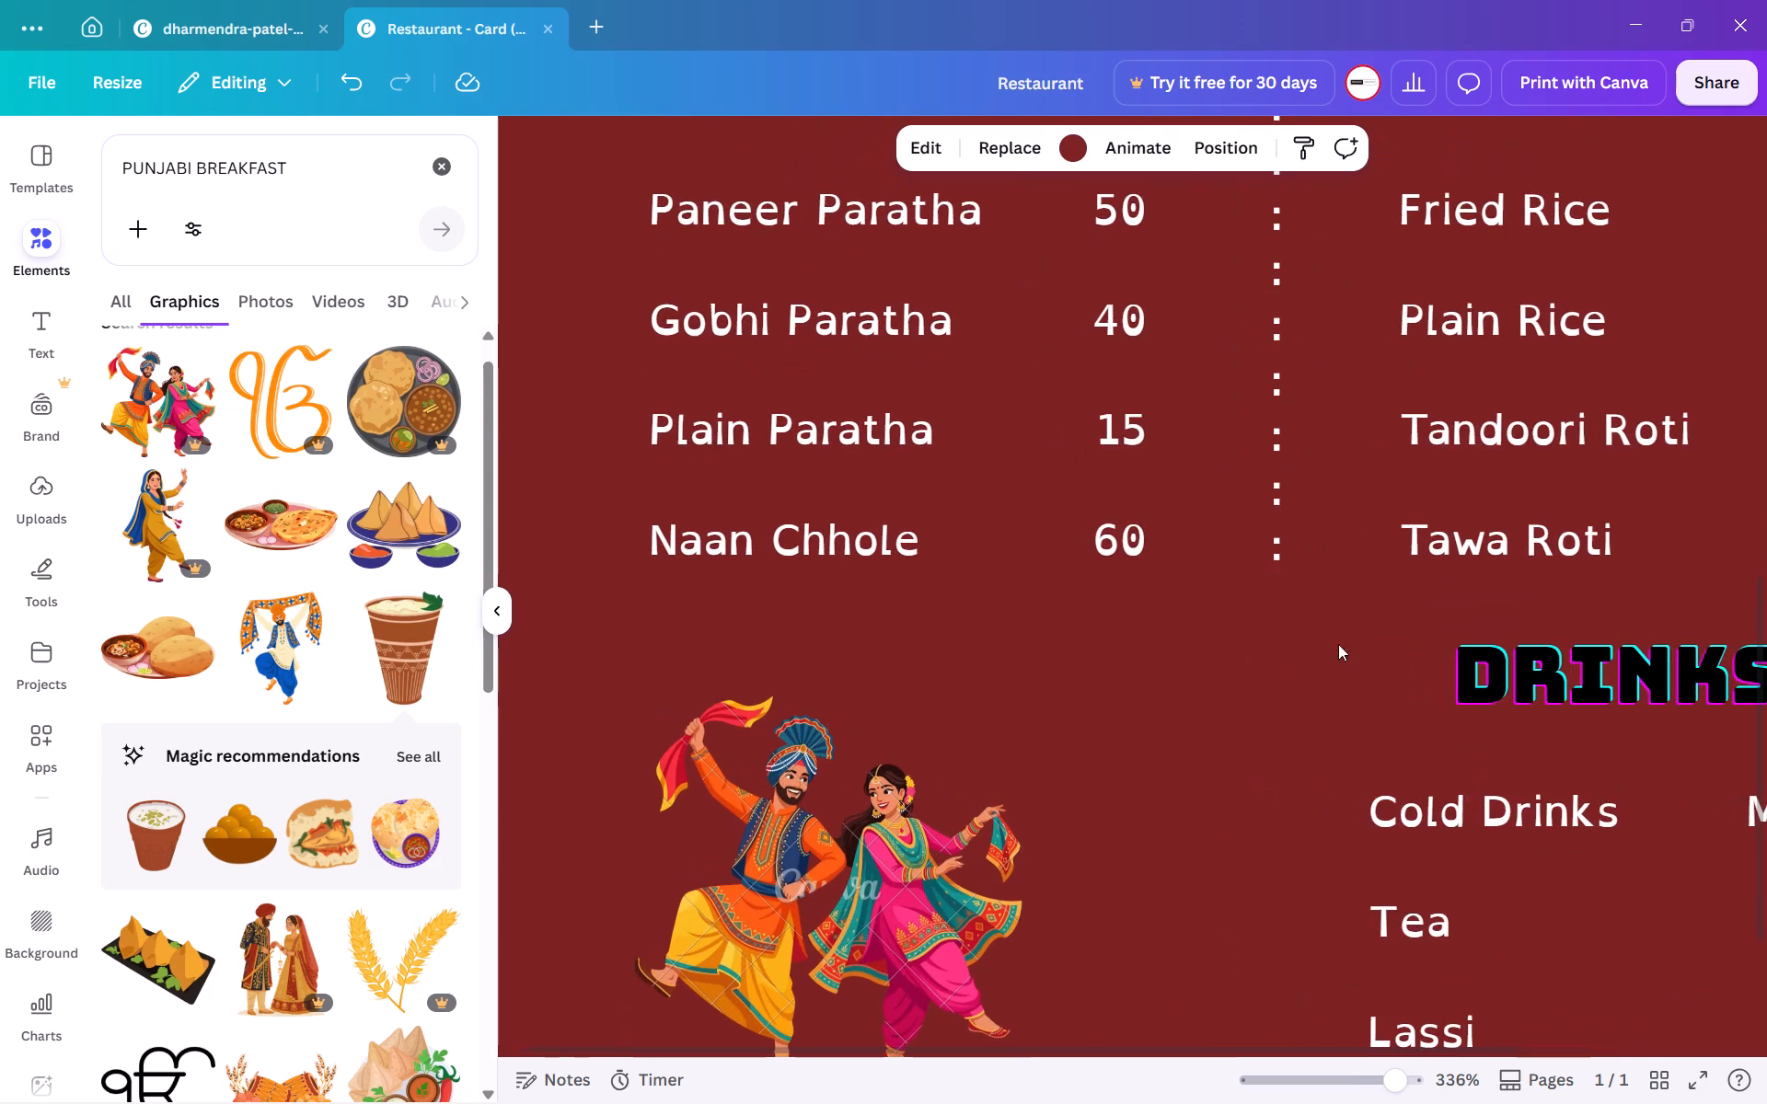
{"action": "scroll", "coordinate": [1424, 630], "scroll_direction": "left", "scroll_amount": 6}
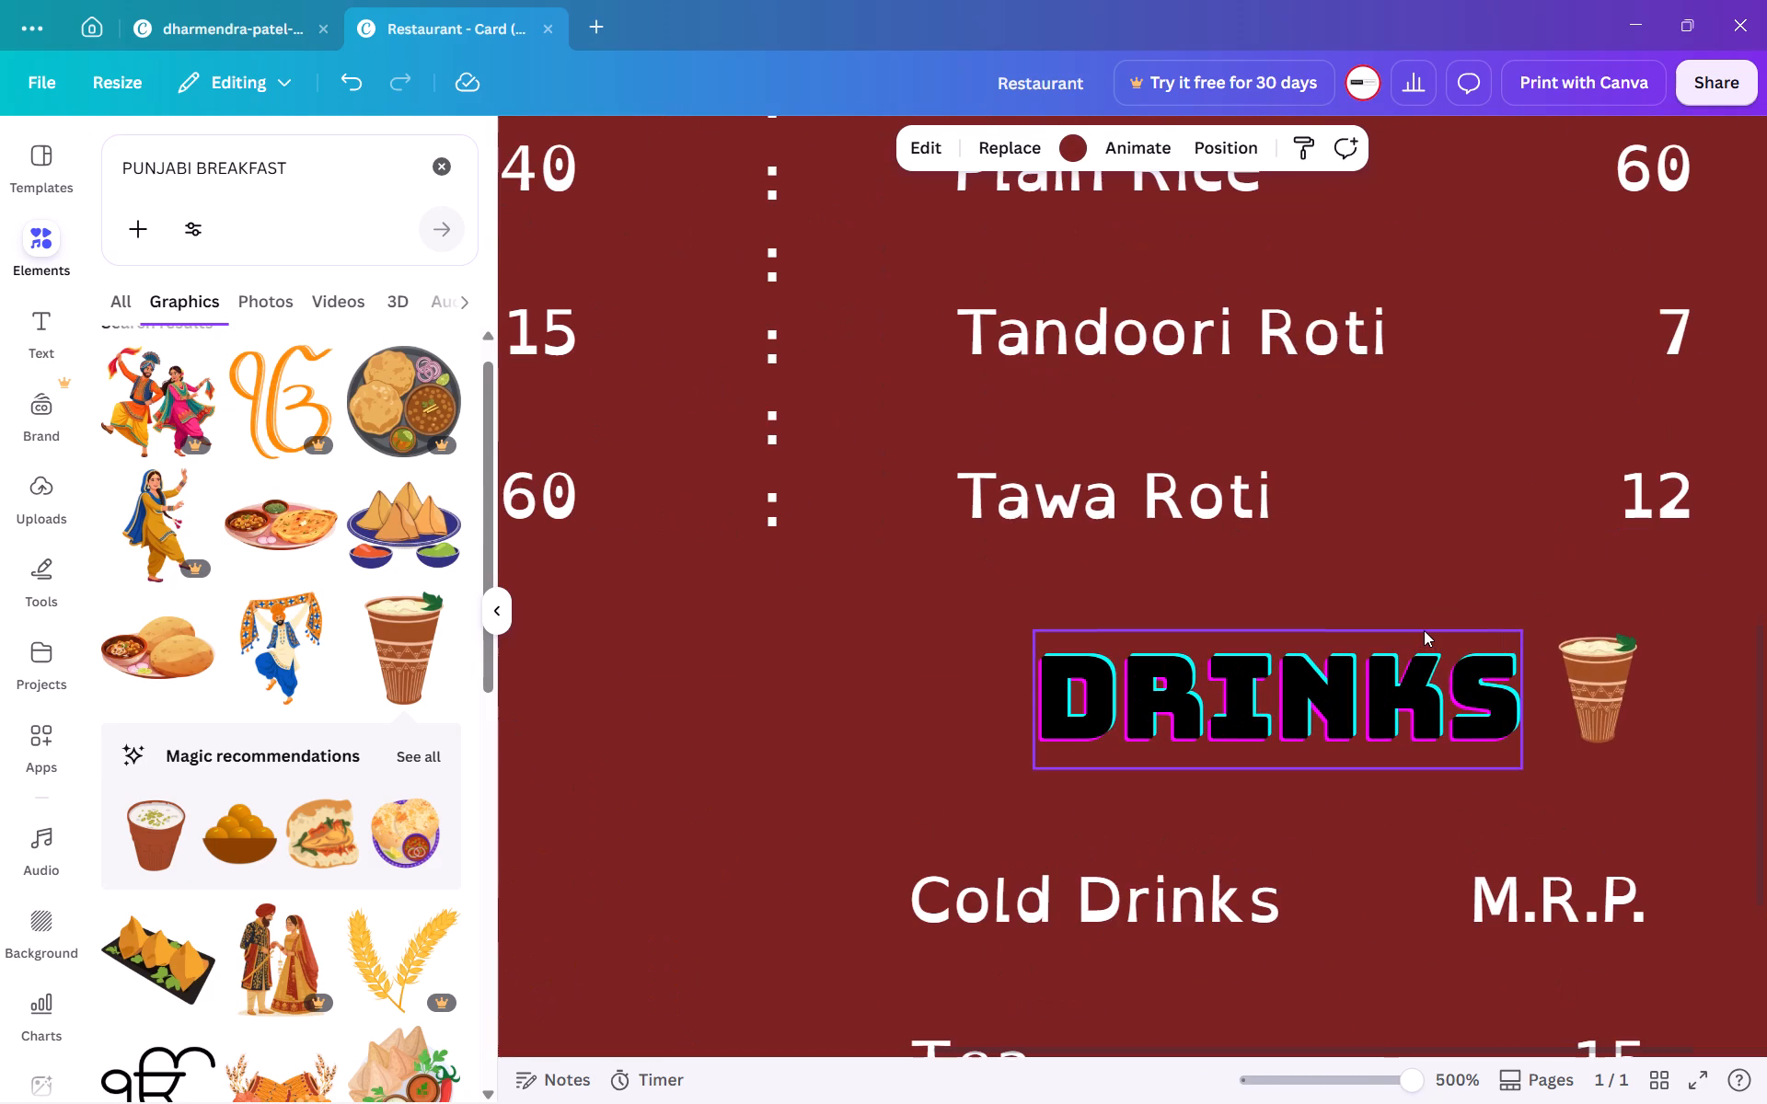
{"action": "left_click", "coordinate": [1616, 670]}
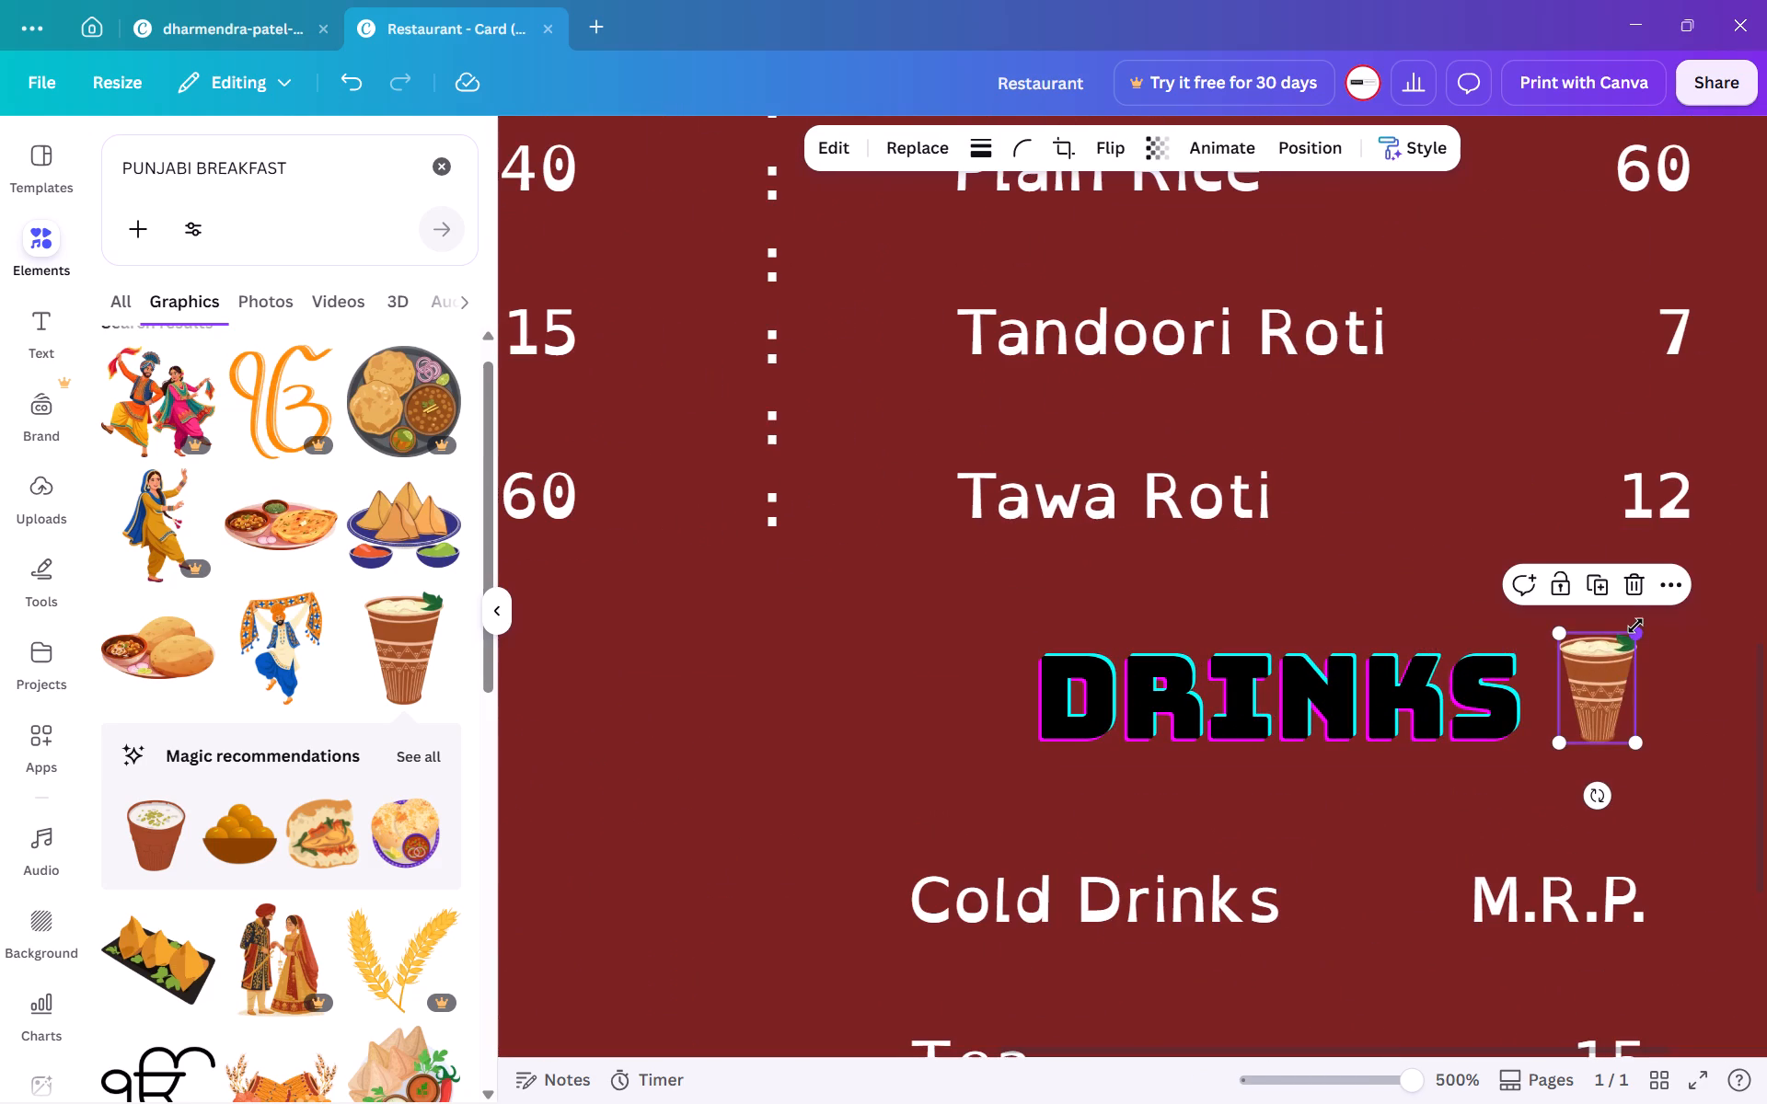
{"action": "left_click_drag", "start_coordinate": [1635, 626], "coordinate": [1623, 647]}
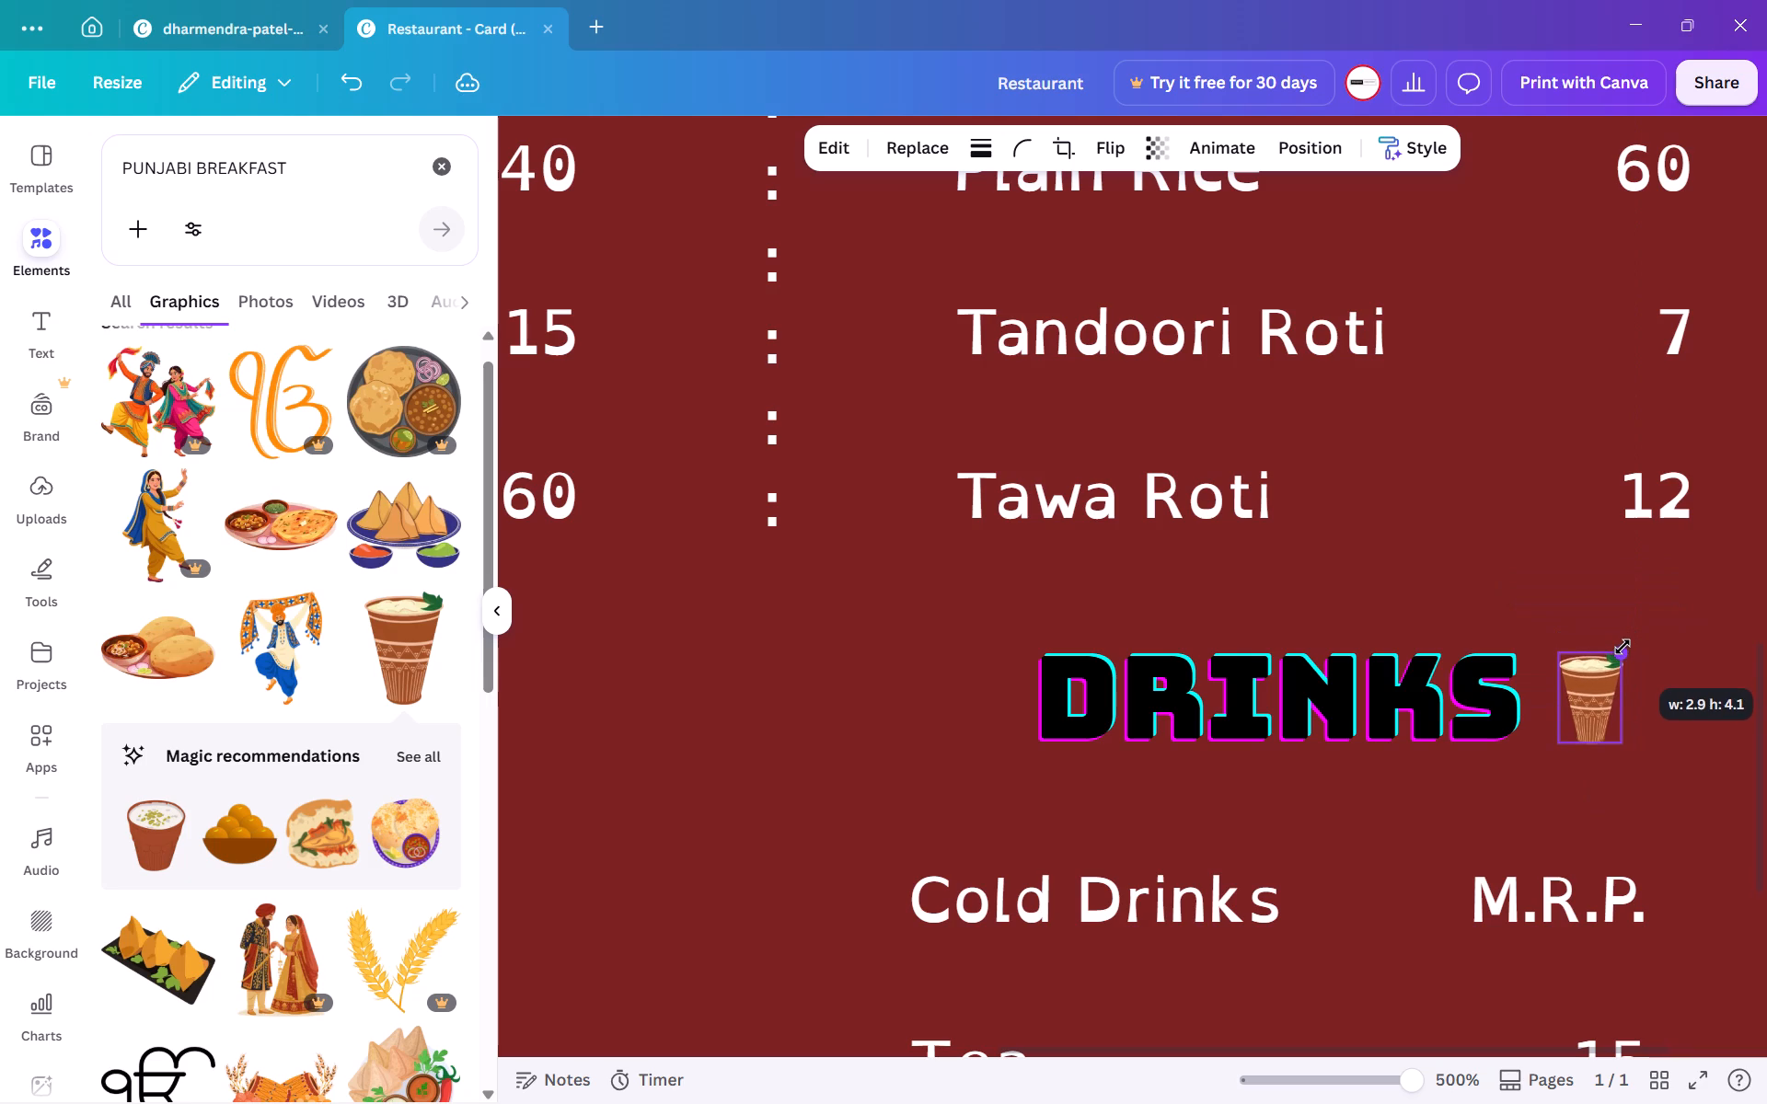
{"action": "left_click_drag", "start_coordinate": [1623, 647], "coordinate": [1621, 647]}
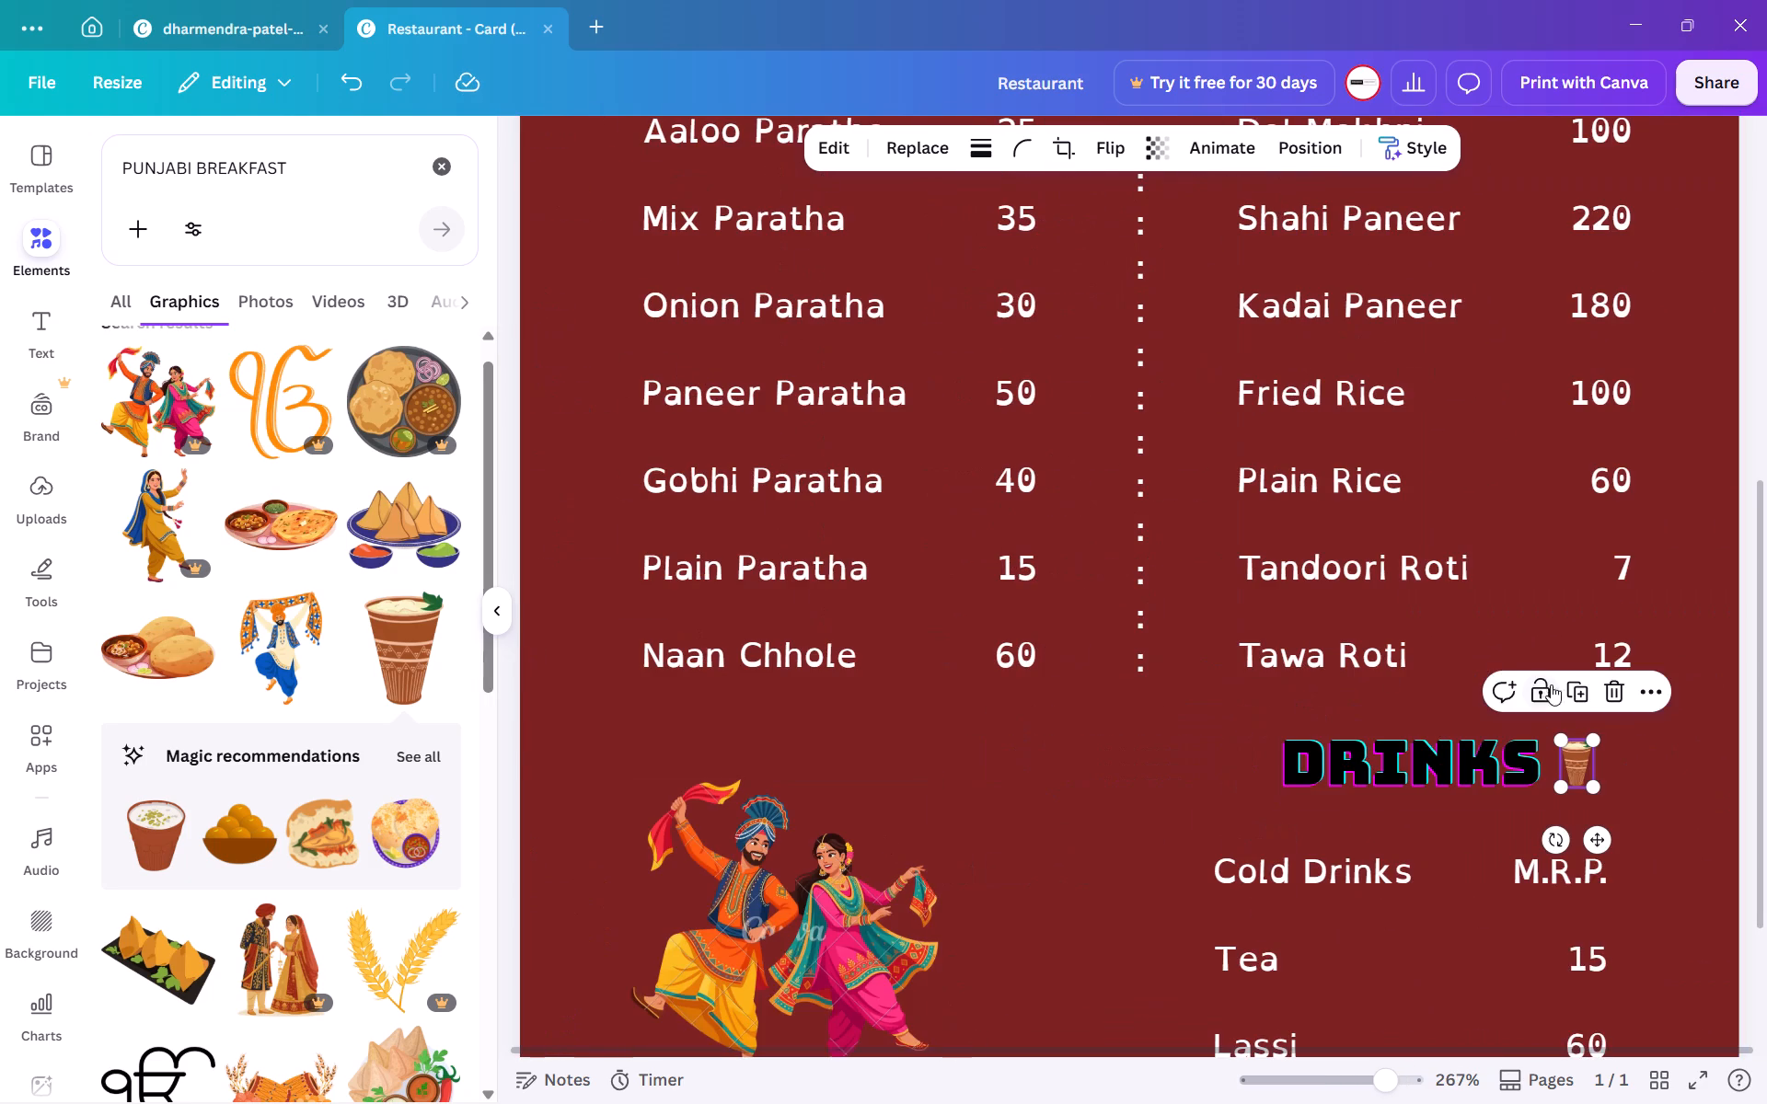
Inspect the lassi glass's size and alignment against the DRINKS heading up close.
{"action": "left_click", "coordinate": [1711, 661]}
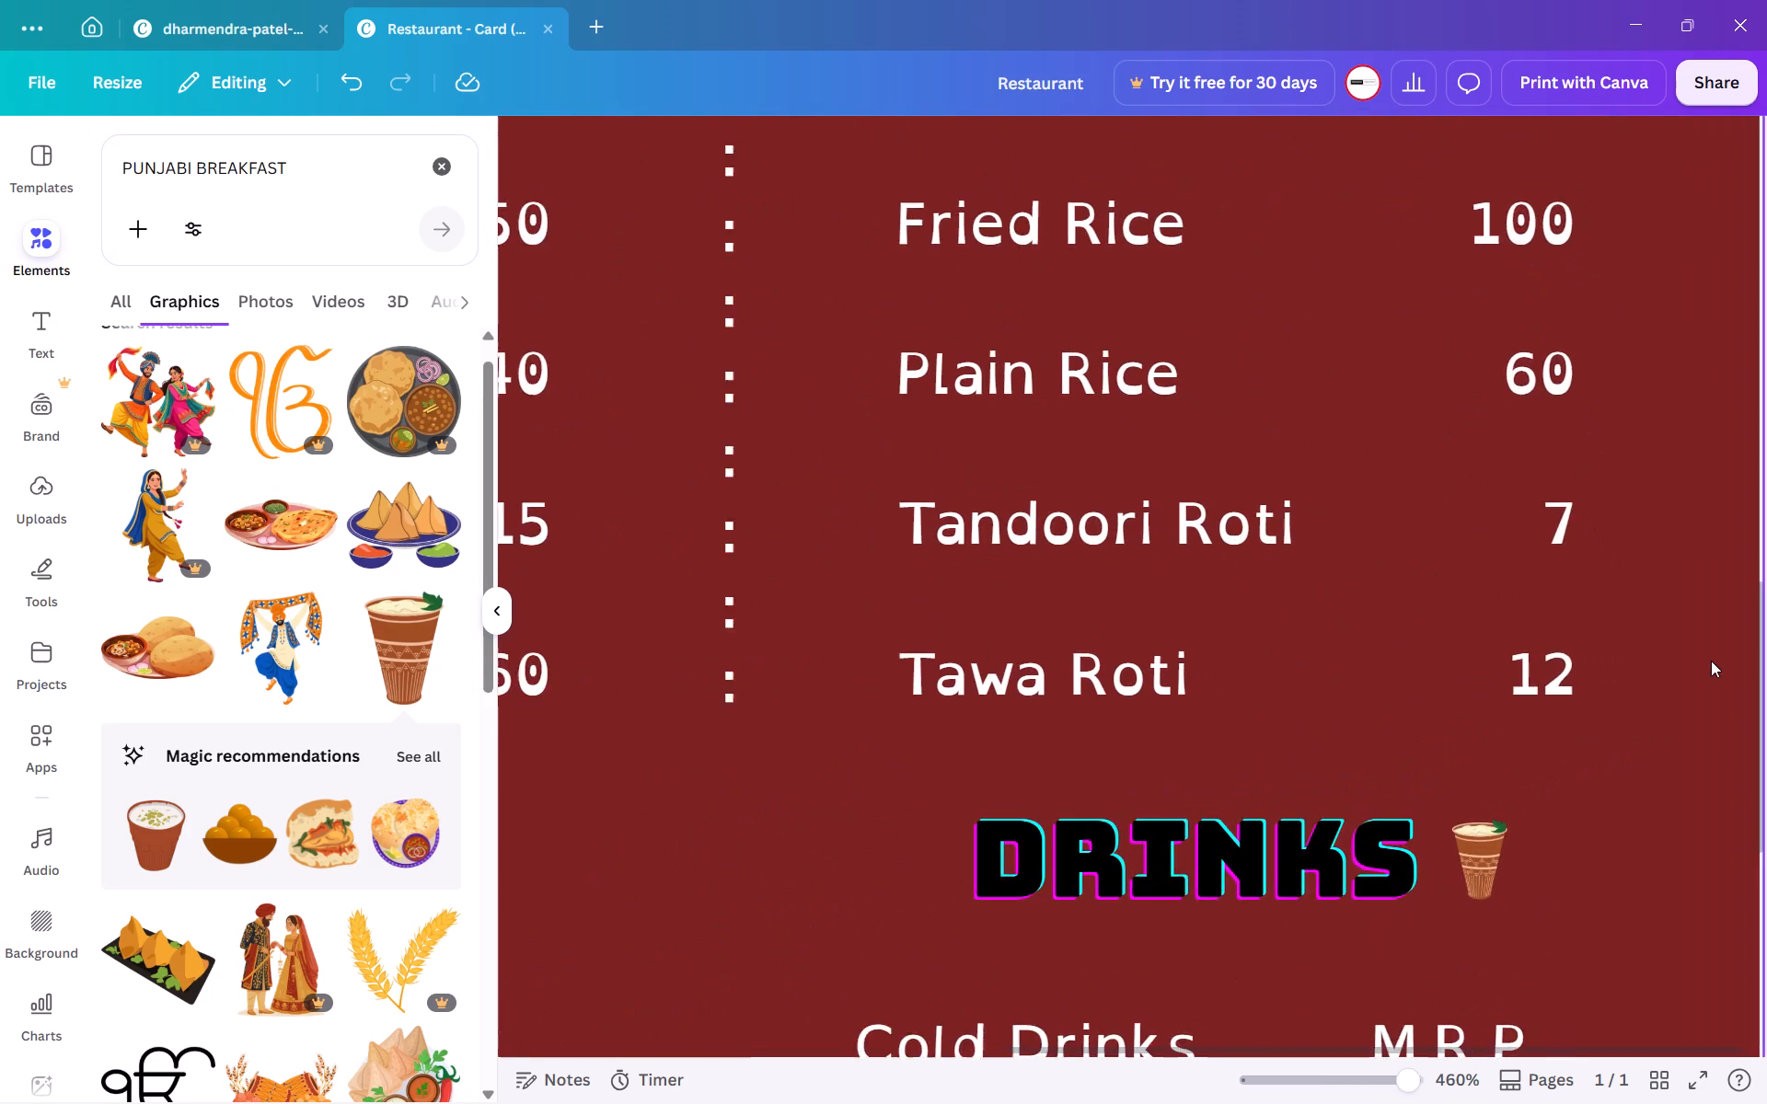
{"action": "scroll", "coordinate": [1711, 661], "scroll_direction": "down", "scroll_amount": 2}
{"action": "left_click", "coordinate": [1429, 624]}
{"action": "left_click", "coordinate": [1441, 627]}
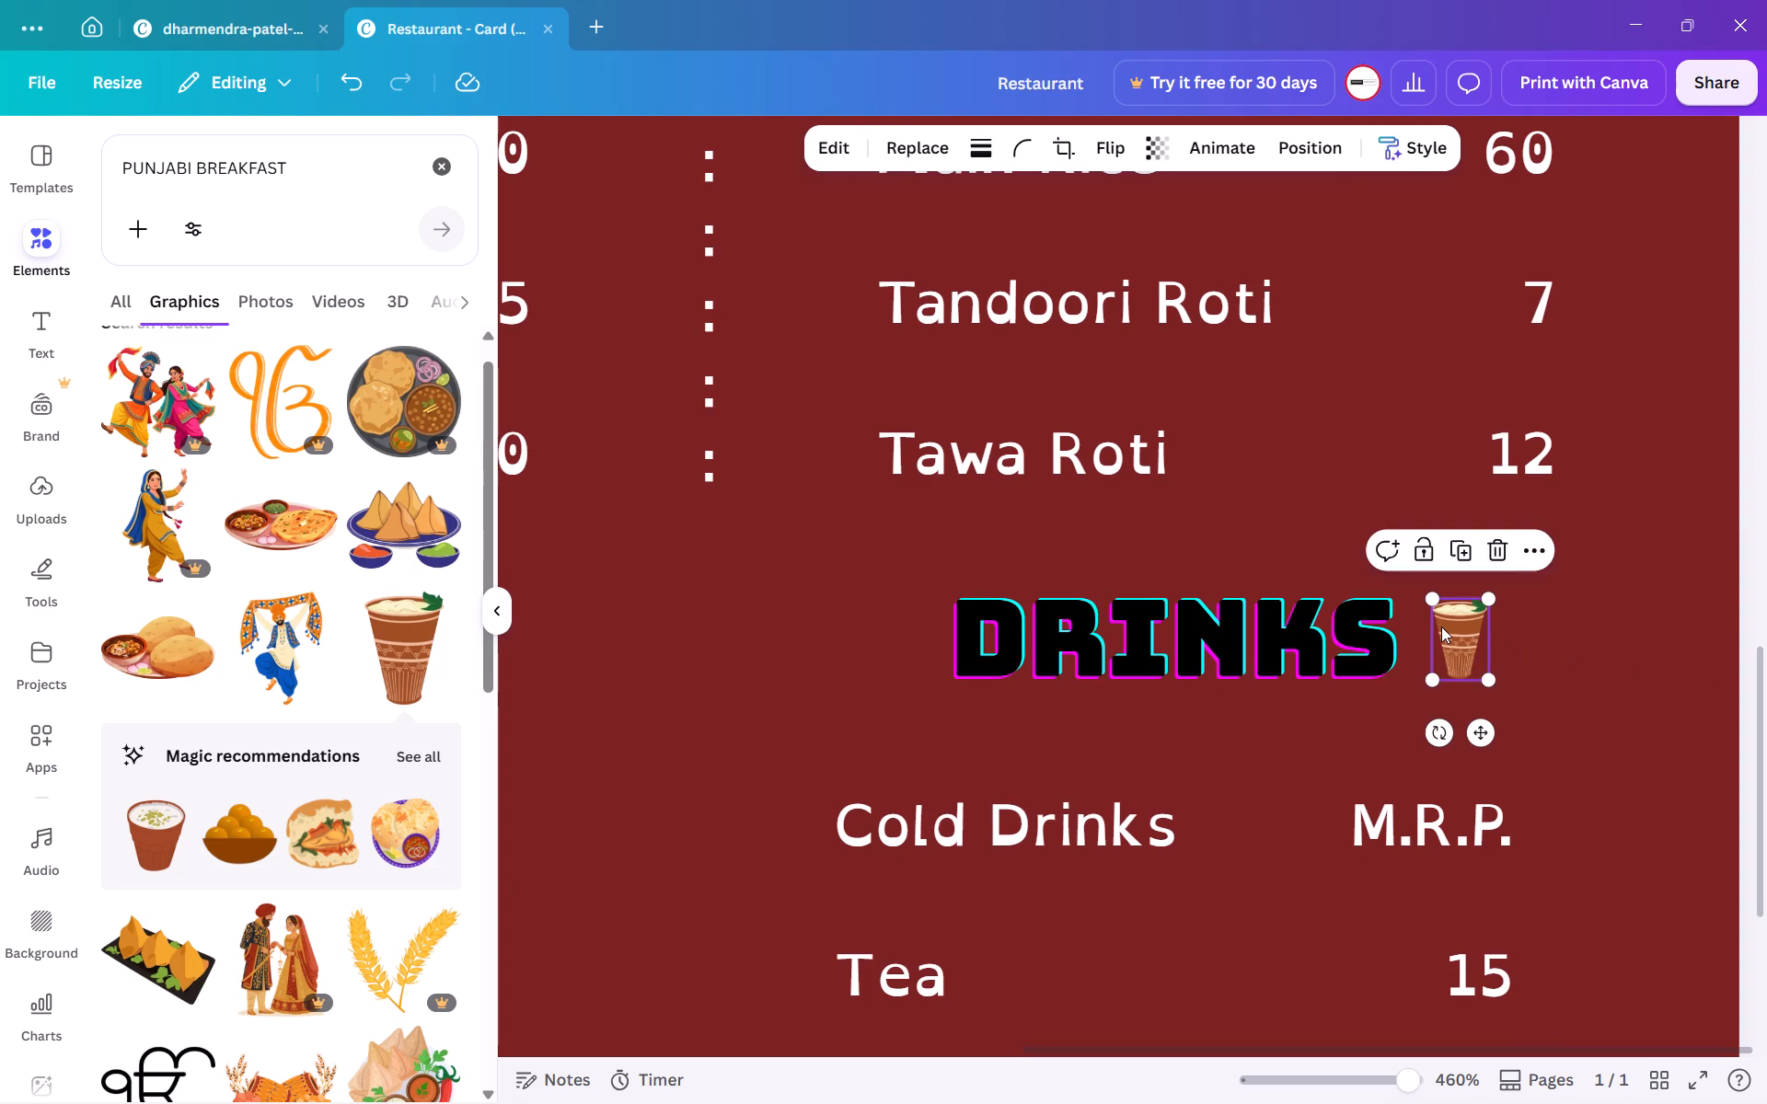
{"action": "scroll", "coordinate": [1441, 627], "scroll_direction": "up", "scroll_amount": 1}
{"action": "left_click", "coordinate": [1487, 613]}
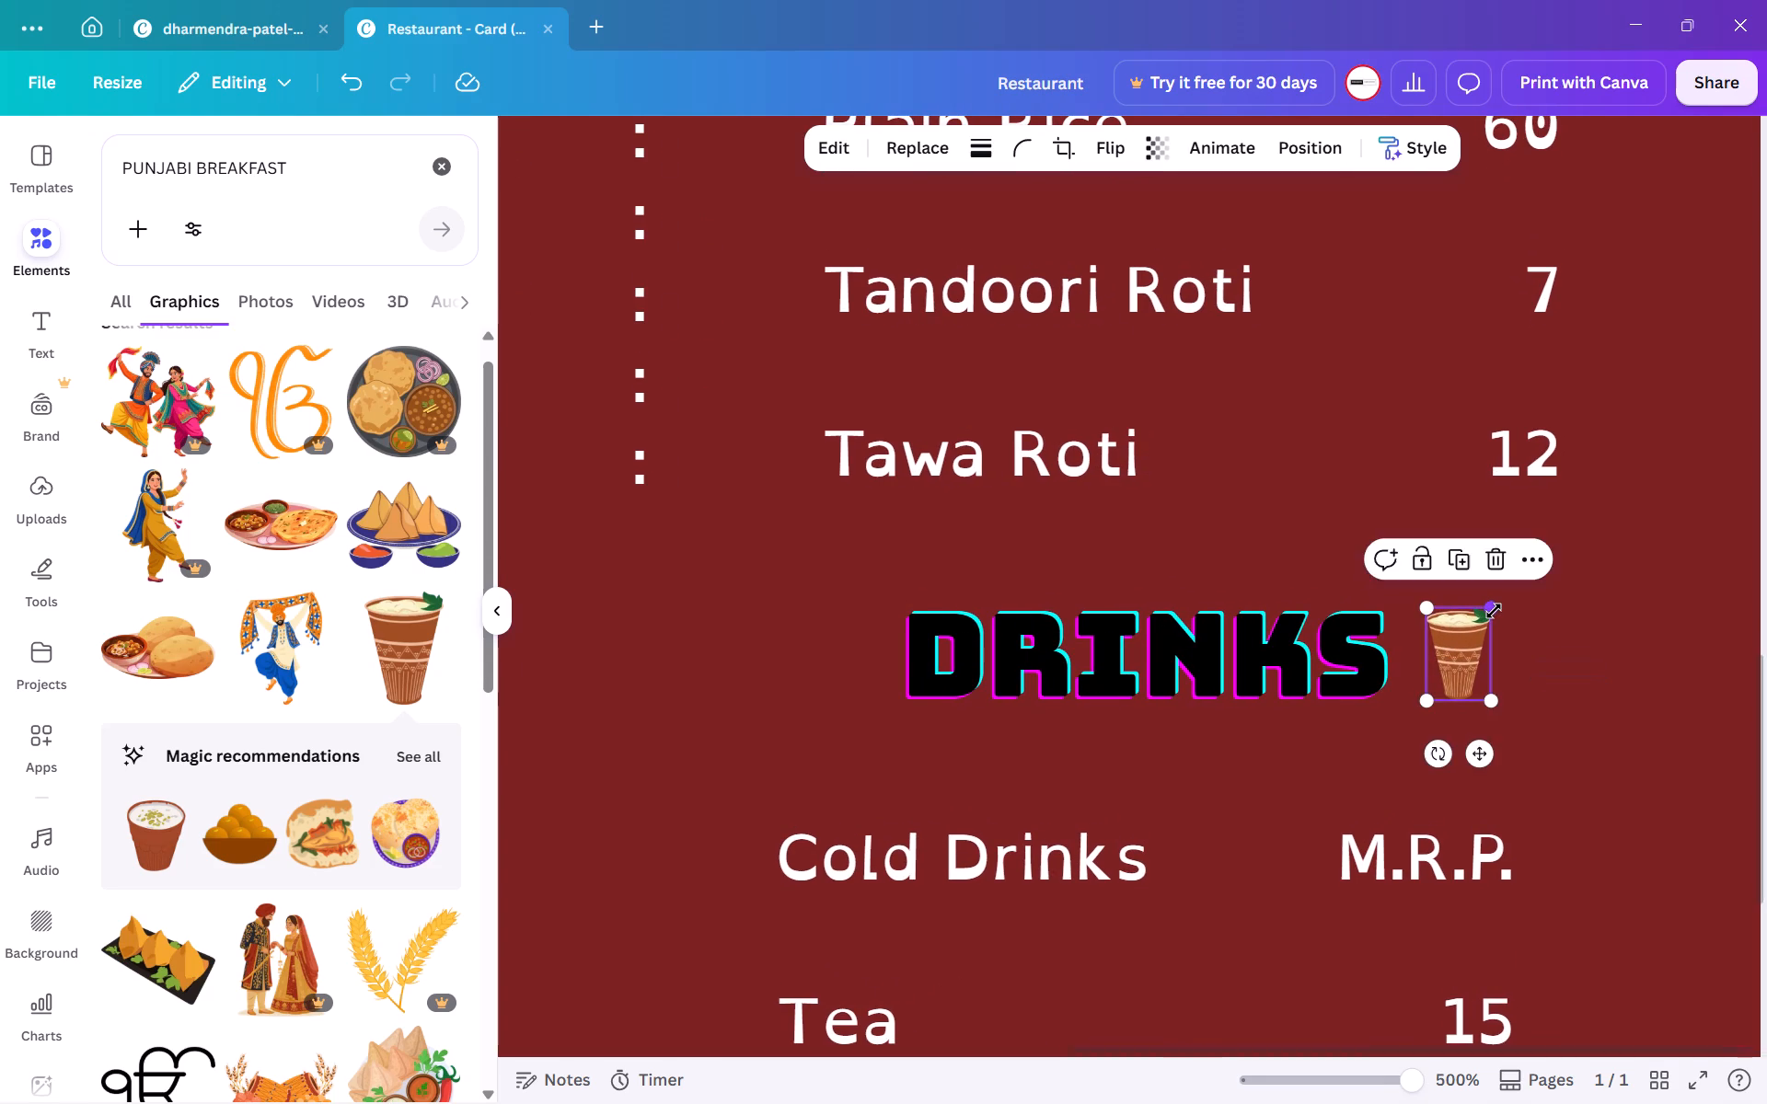
{"action": "left_click", "coordinate": [1625, 614]}
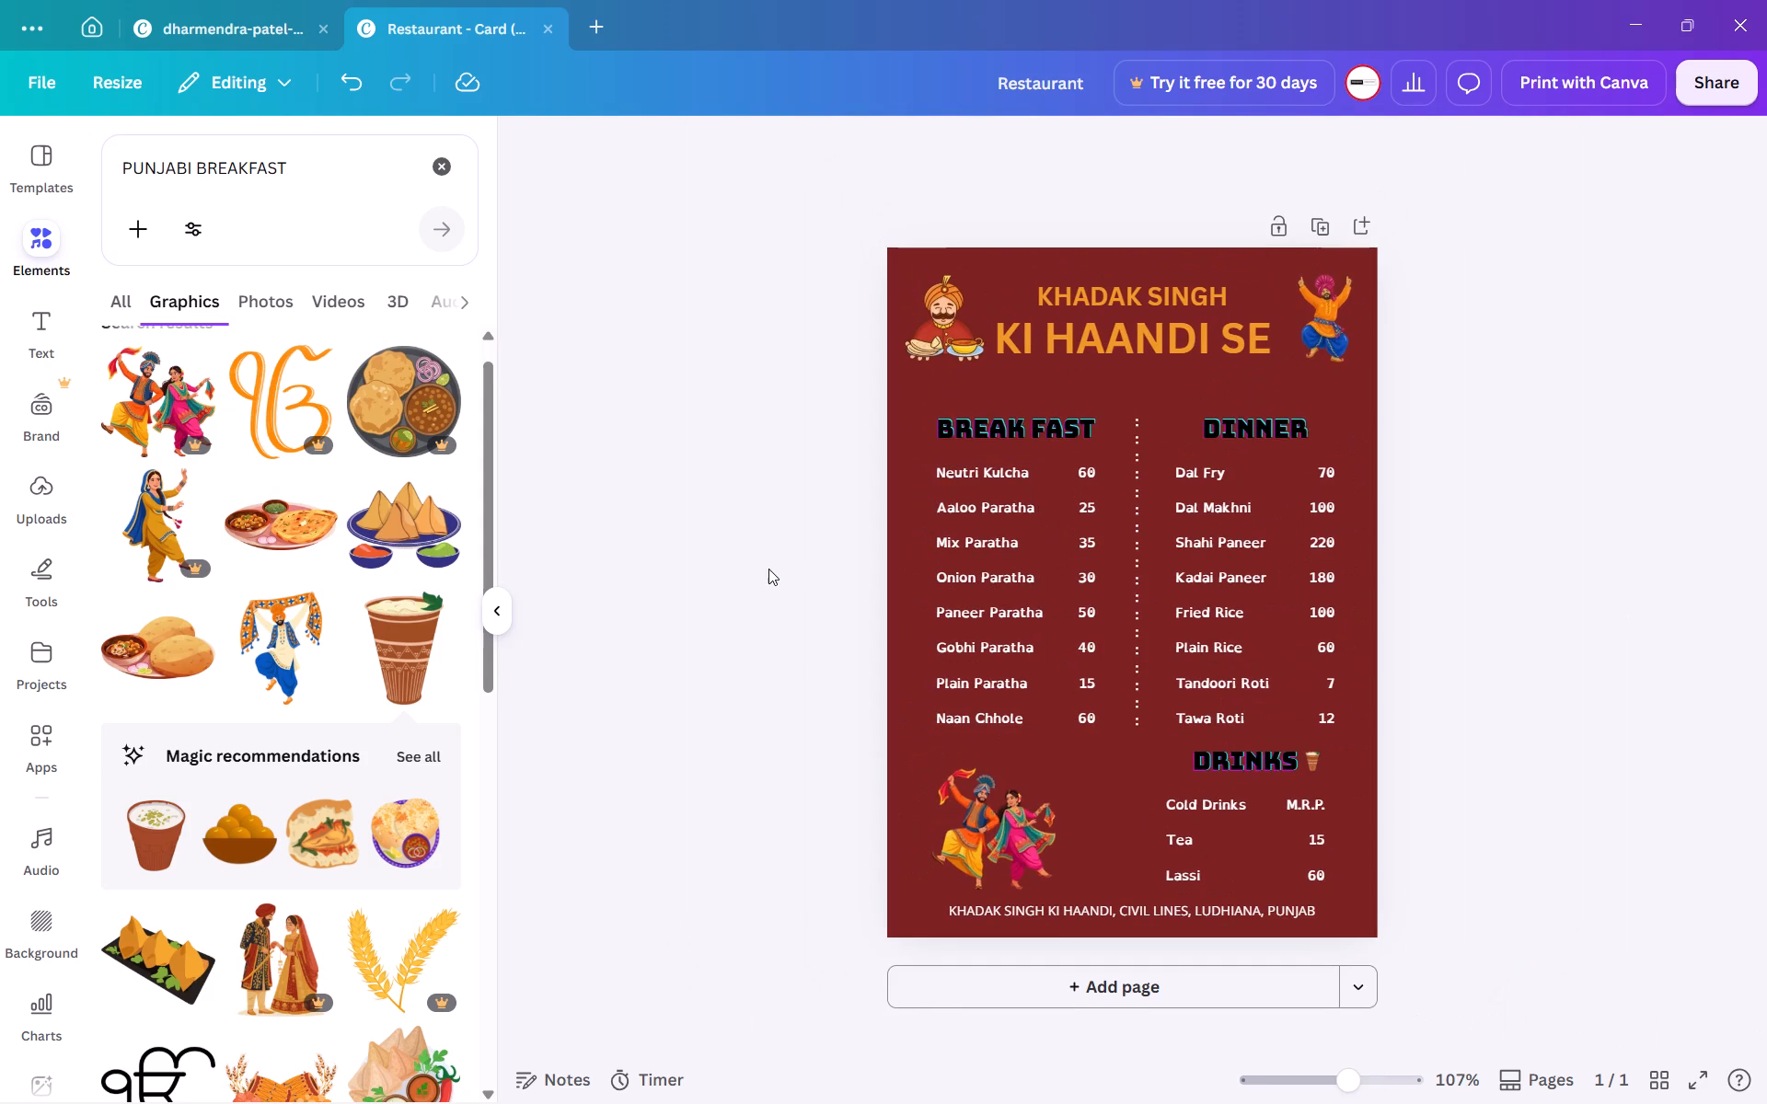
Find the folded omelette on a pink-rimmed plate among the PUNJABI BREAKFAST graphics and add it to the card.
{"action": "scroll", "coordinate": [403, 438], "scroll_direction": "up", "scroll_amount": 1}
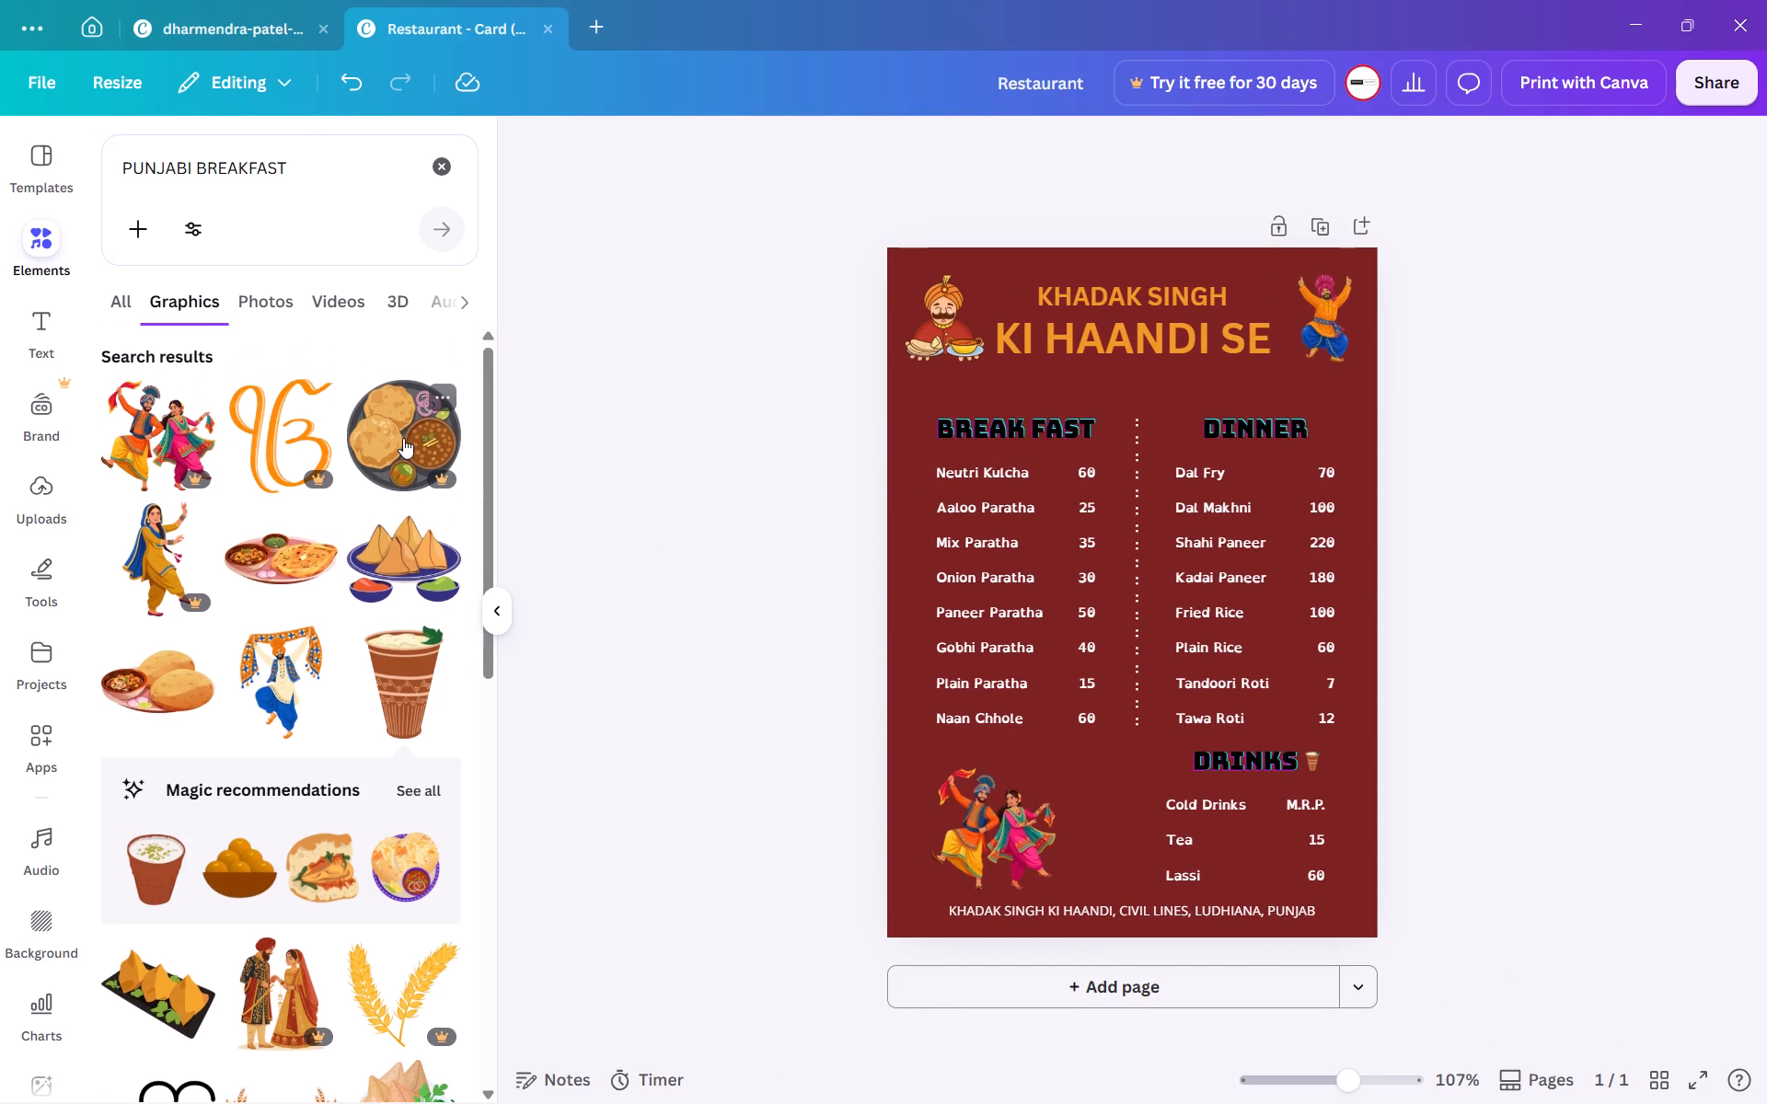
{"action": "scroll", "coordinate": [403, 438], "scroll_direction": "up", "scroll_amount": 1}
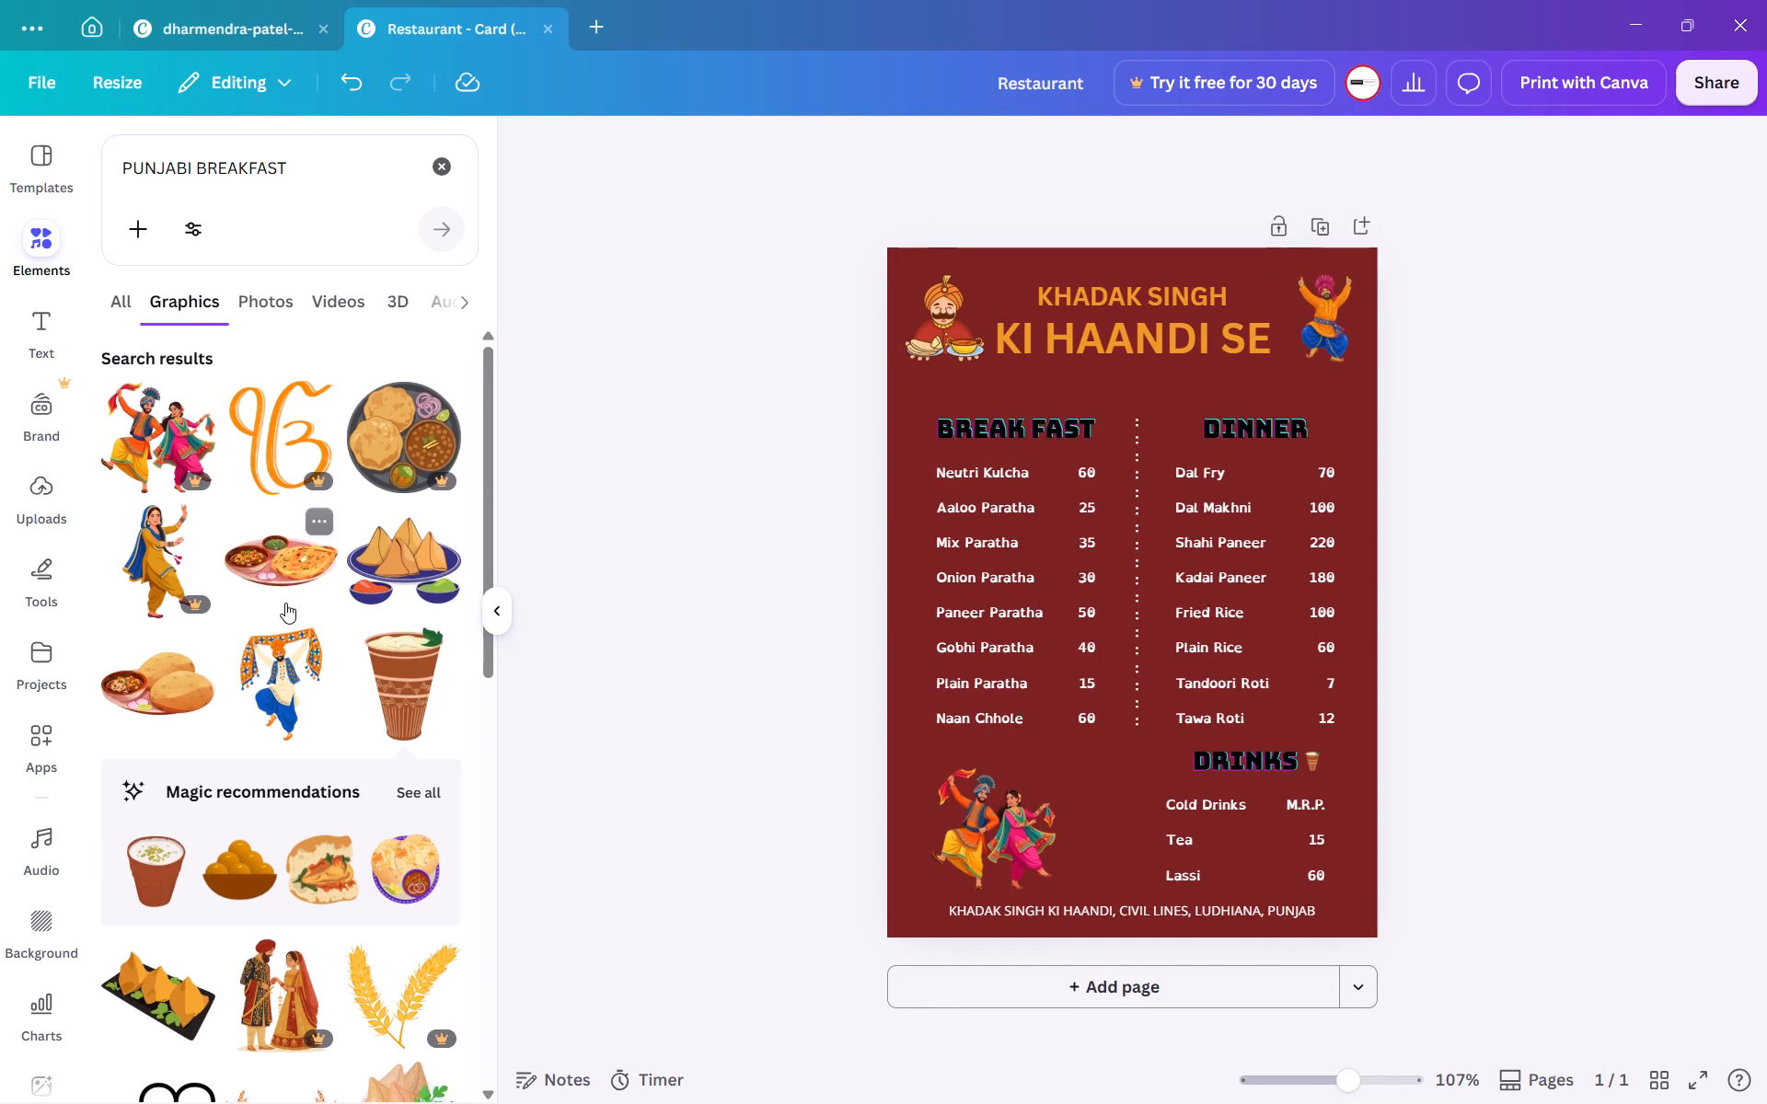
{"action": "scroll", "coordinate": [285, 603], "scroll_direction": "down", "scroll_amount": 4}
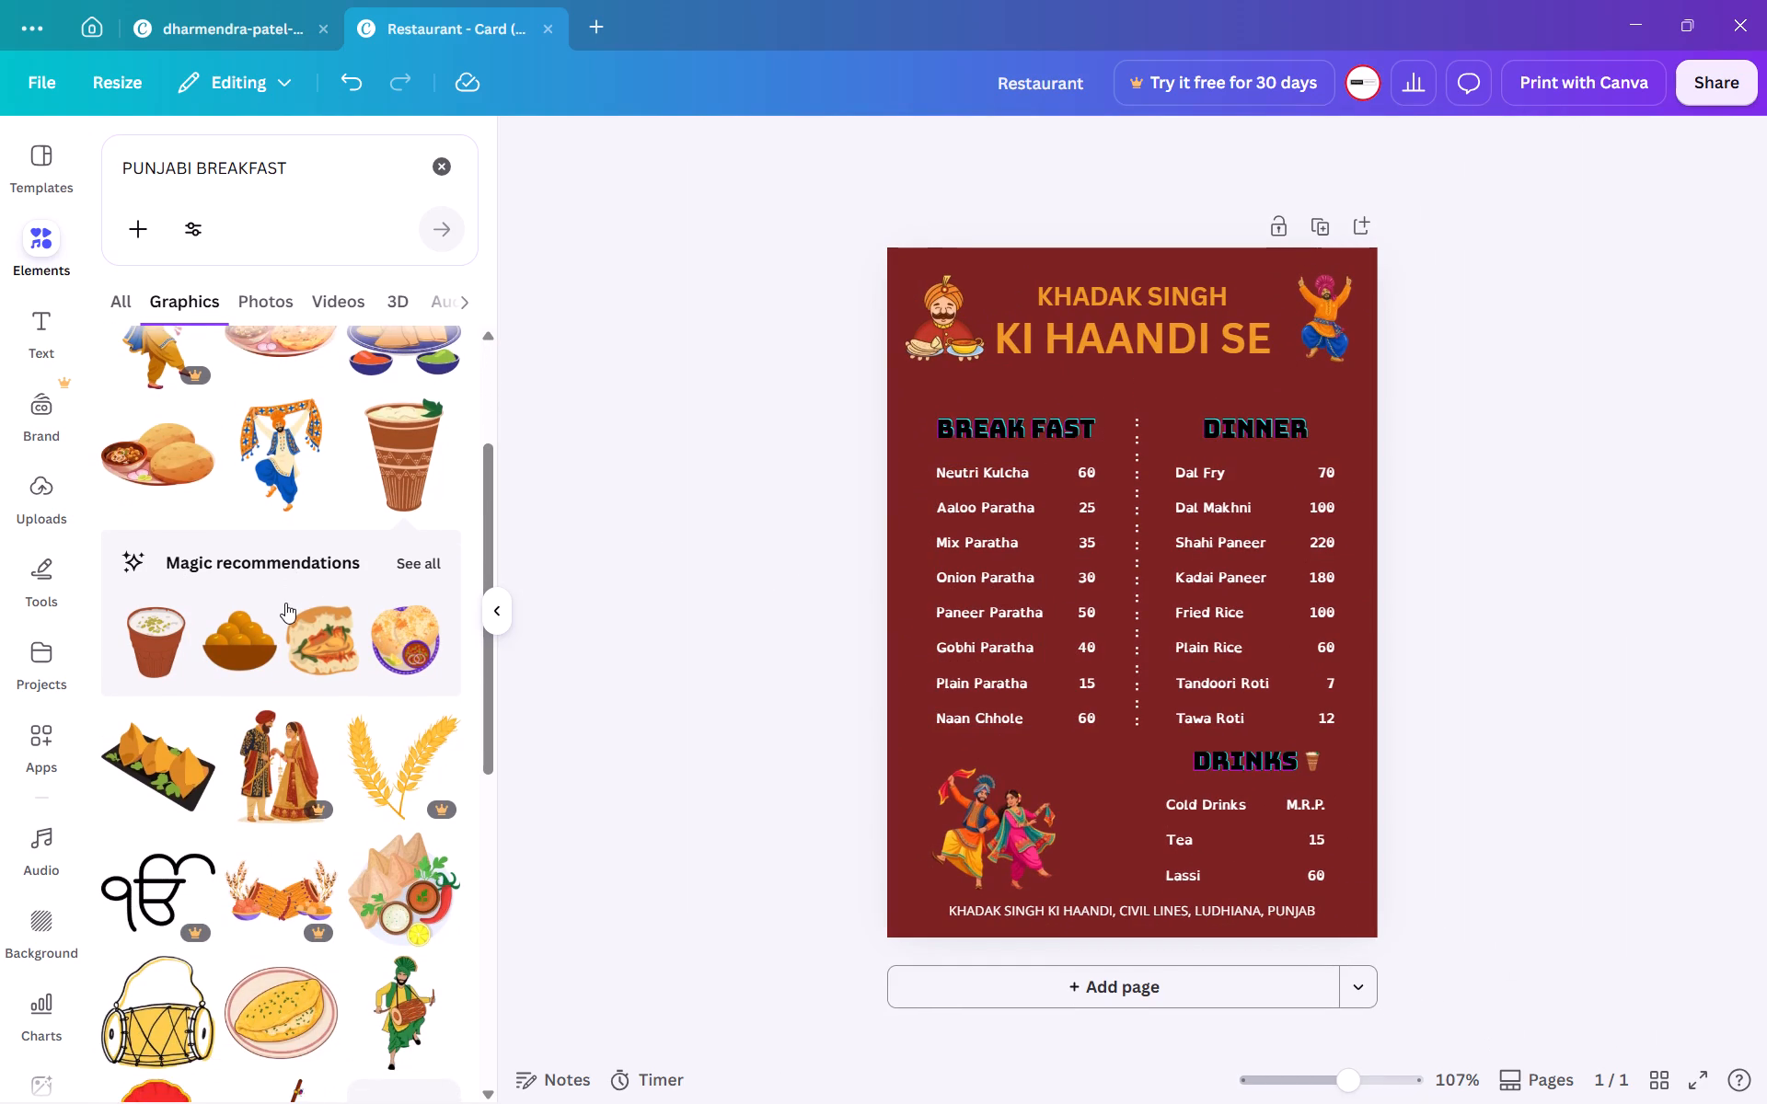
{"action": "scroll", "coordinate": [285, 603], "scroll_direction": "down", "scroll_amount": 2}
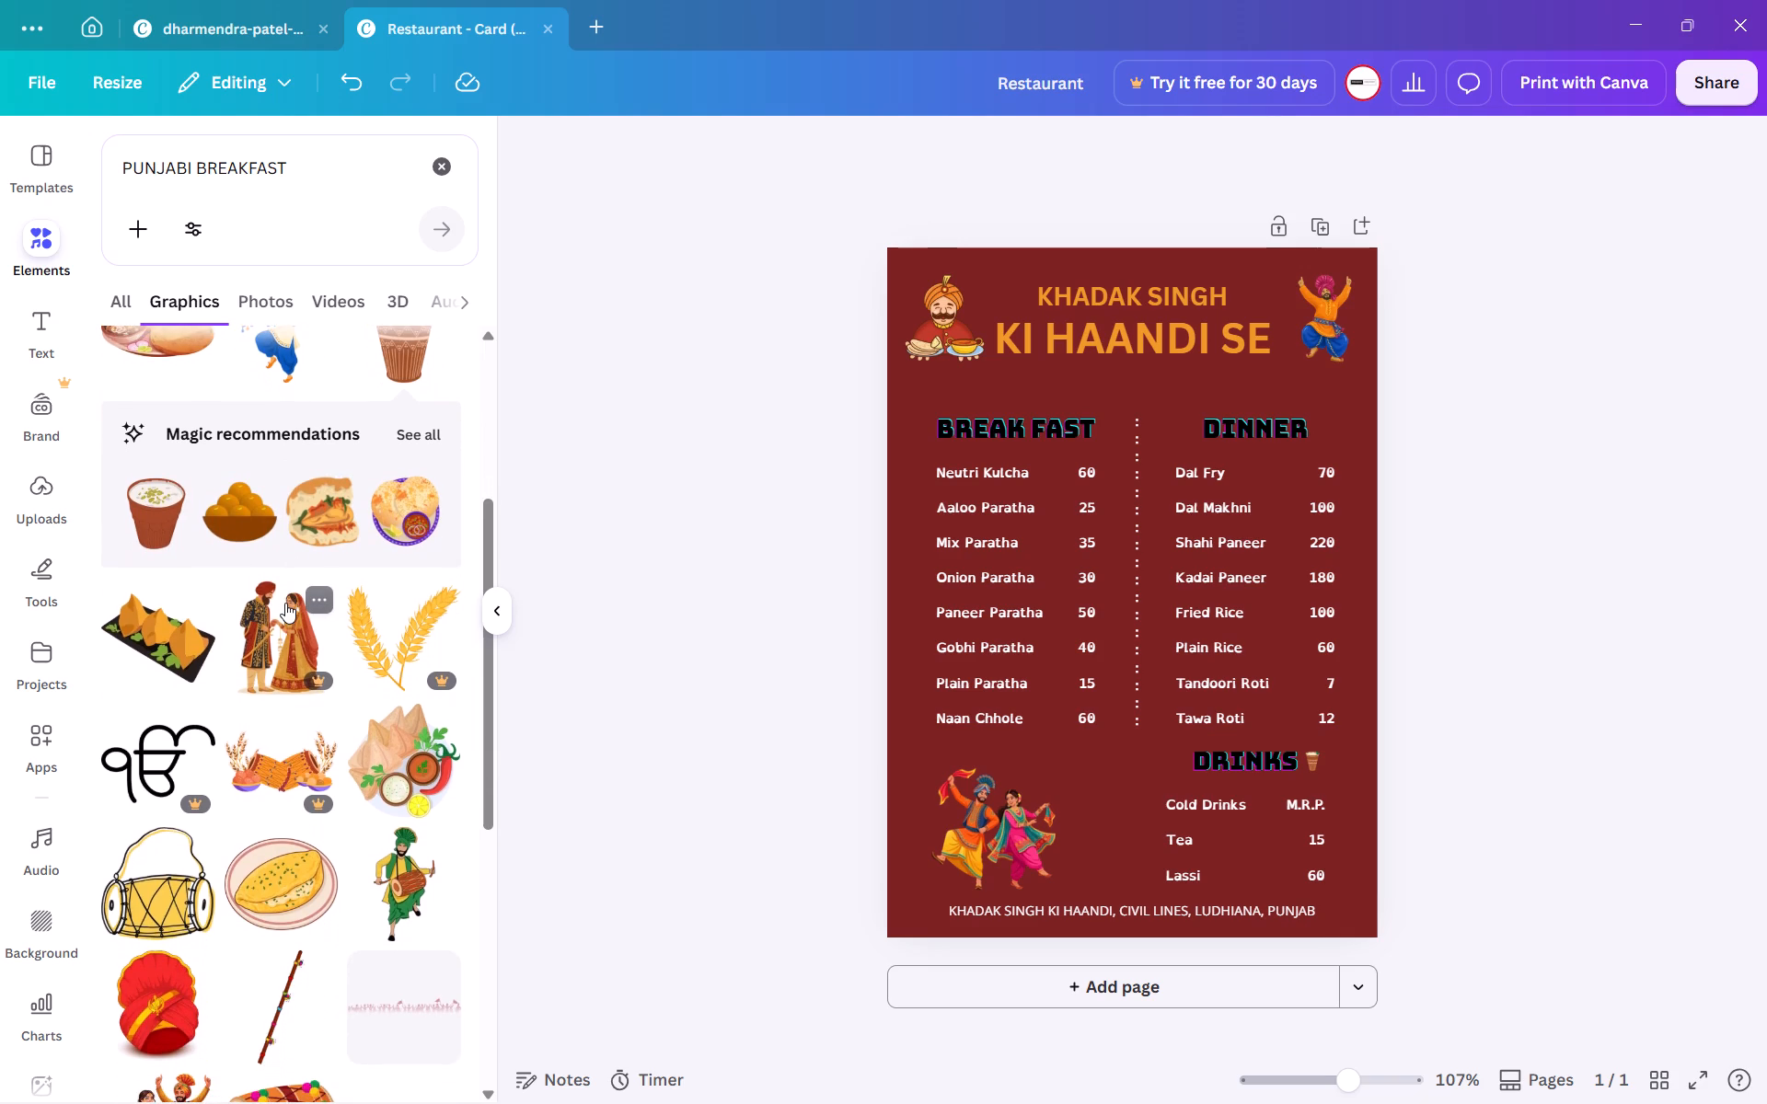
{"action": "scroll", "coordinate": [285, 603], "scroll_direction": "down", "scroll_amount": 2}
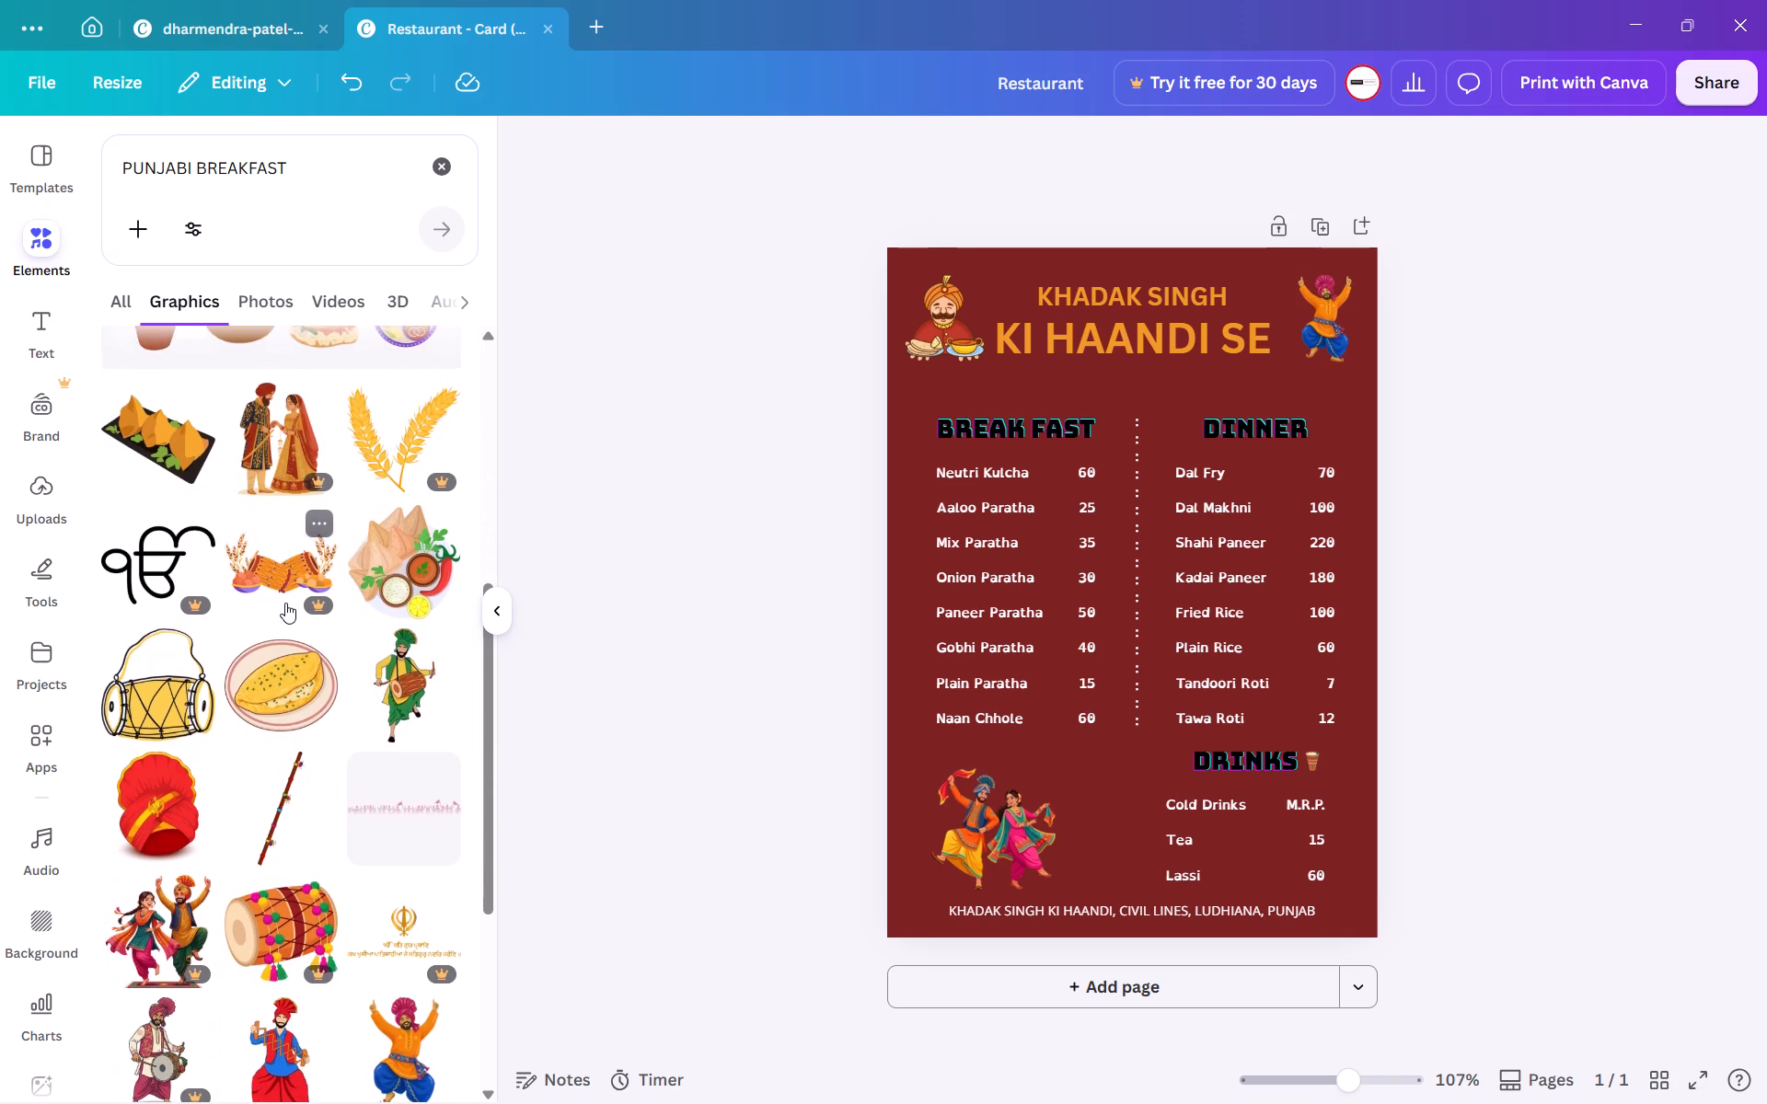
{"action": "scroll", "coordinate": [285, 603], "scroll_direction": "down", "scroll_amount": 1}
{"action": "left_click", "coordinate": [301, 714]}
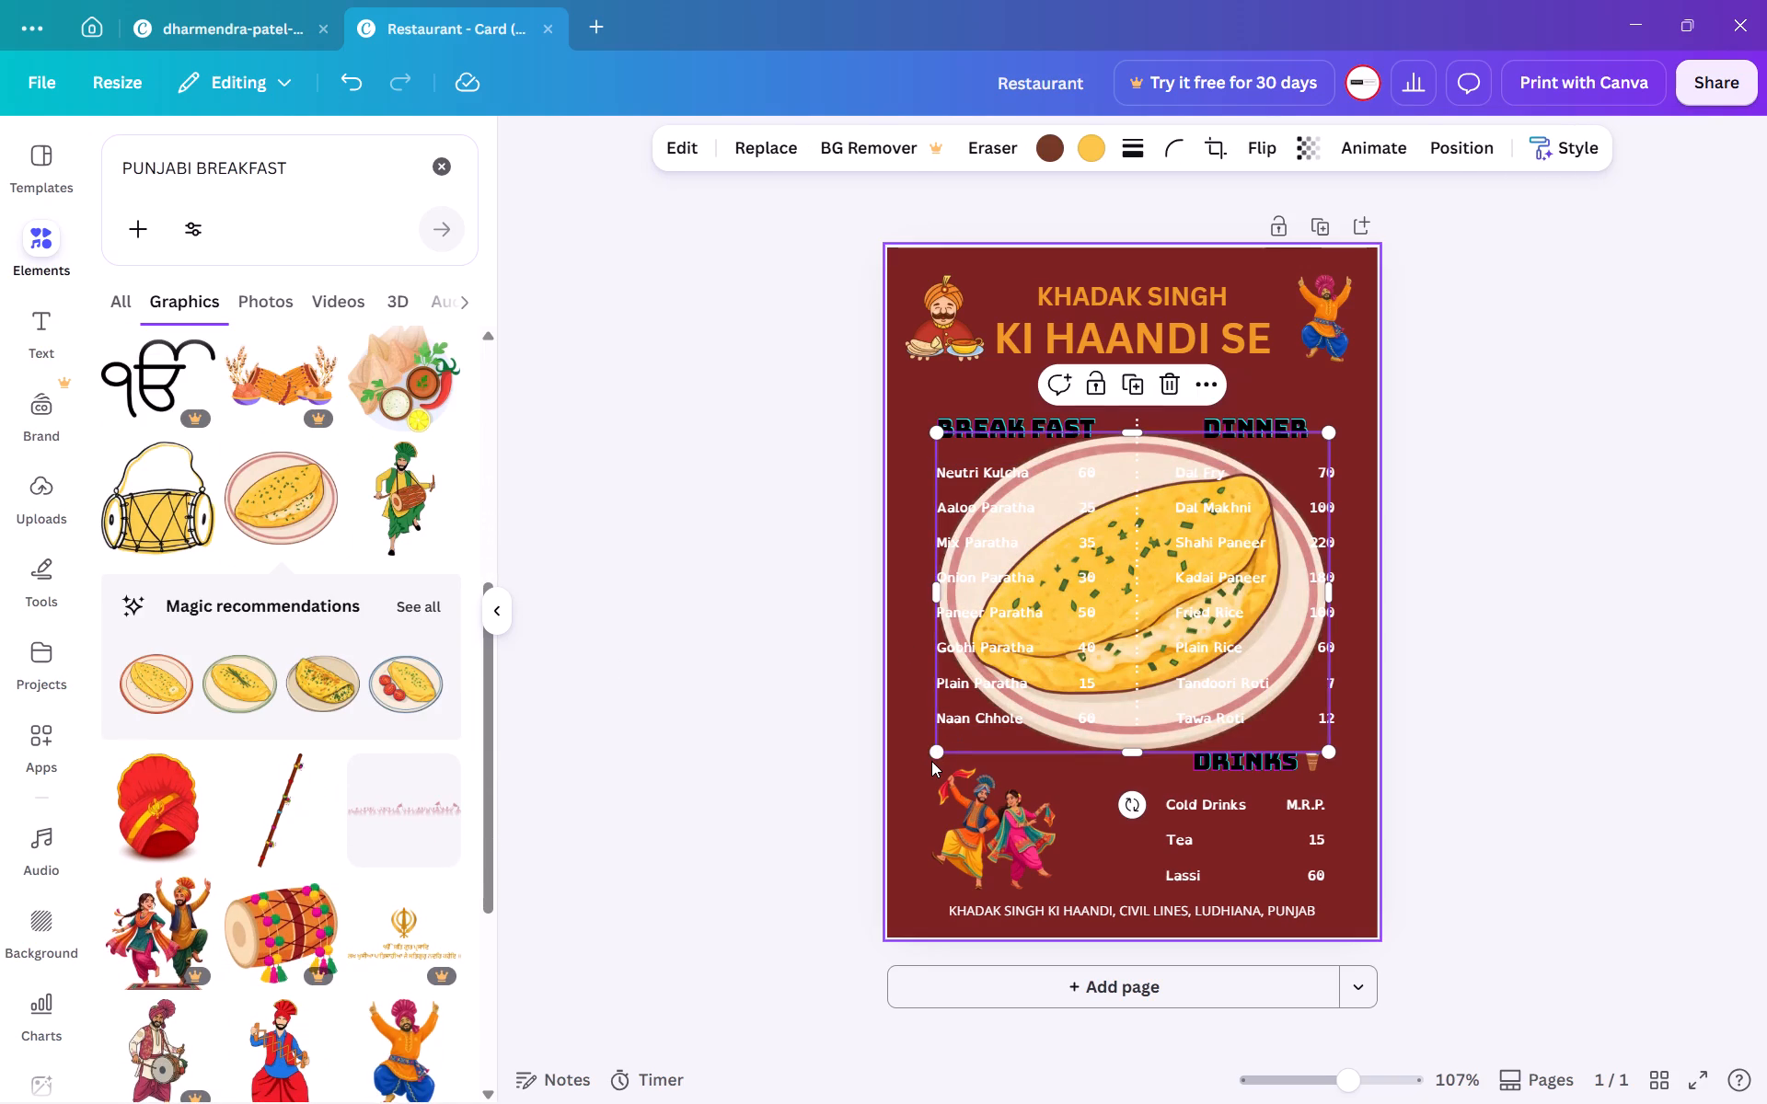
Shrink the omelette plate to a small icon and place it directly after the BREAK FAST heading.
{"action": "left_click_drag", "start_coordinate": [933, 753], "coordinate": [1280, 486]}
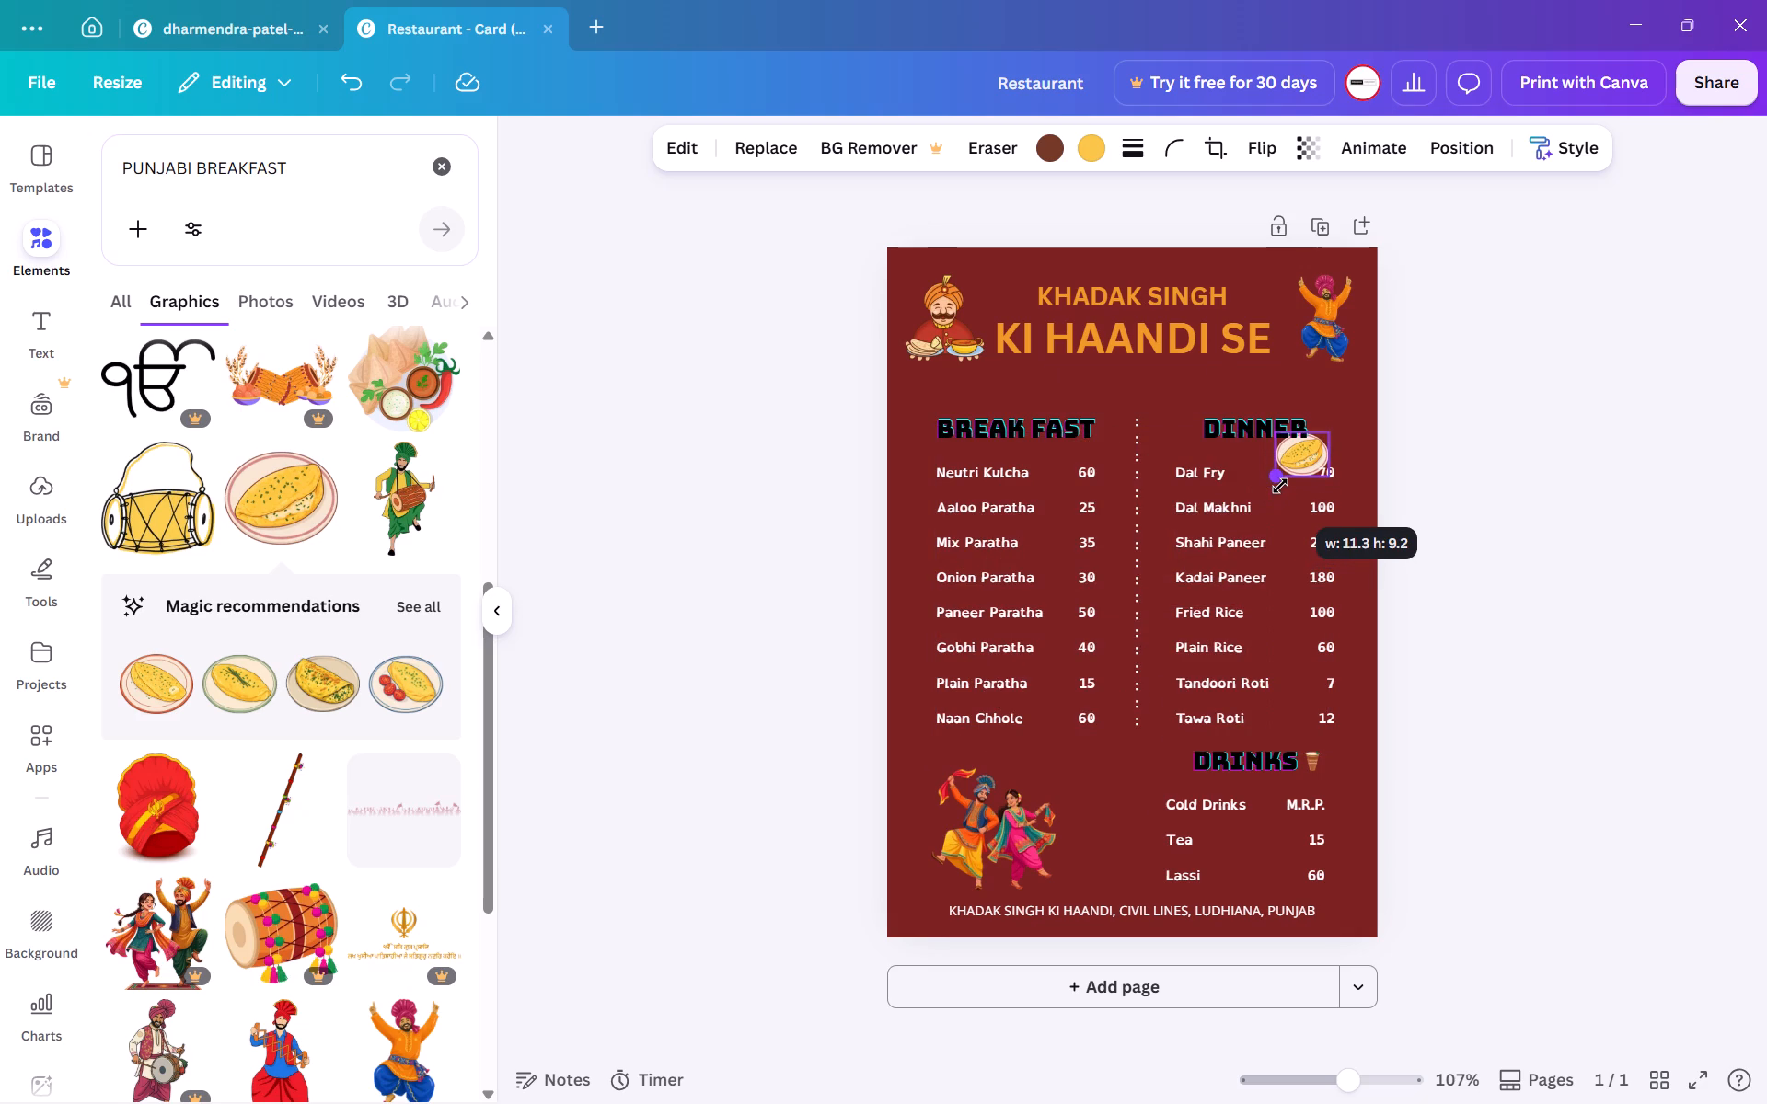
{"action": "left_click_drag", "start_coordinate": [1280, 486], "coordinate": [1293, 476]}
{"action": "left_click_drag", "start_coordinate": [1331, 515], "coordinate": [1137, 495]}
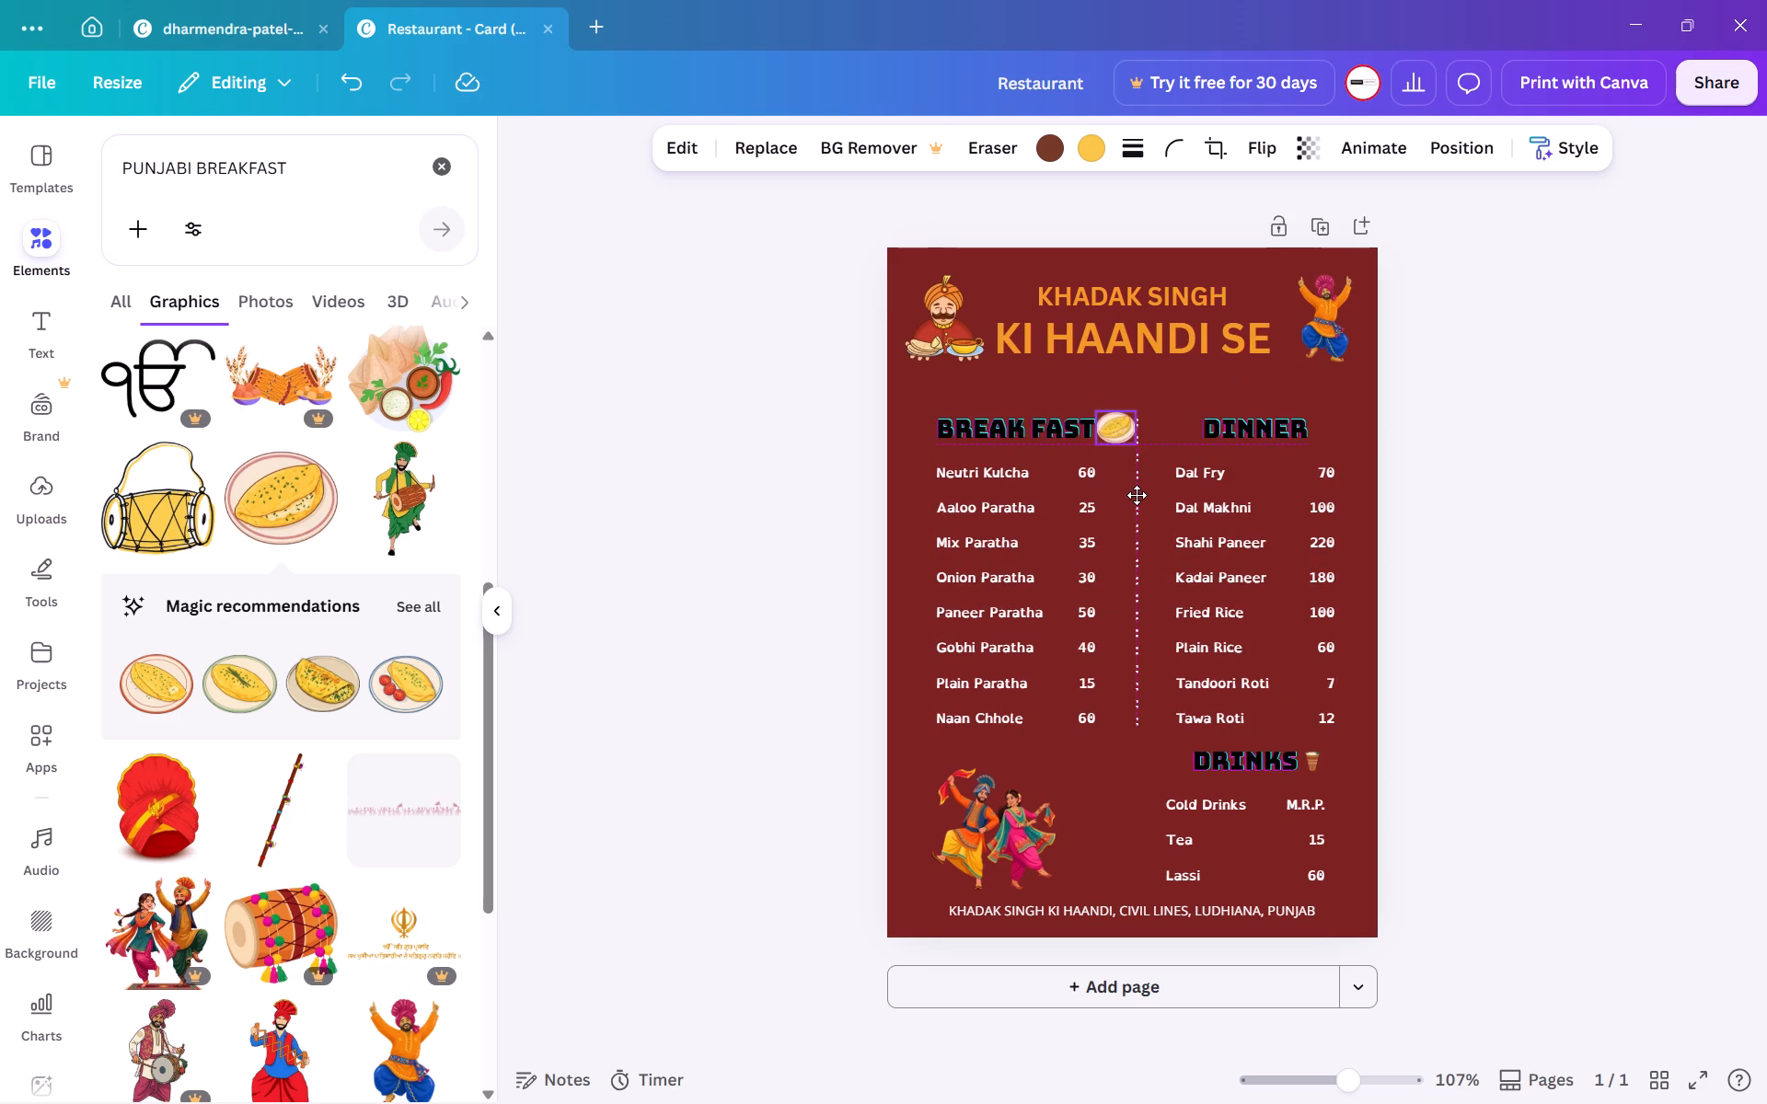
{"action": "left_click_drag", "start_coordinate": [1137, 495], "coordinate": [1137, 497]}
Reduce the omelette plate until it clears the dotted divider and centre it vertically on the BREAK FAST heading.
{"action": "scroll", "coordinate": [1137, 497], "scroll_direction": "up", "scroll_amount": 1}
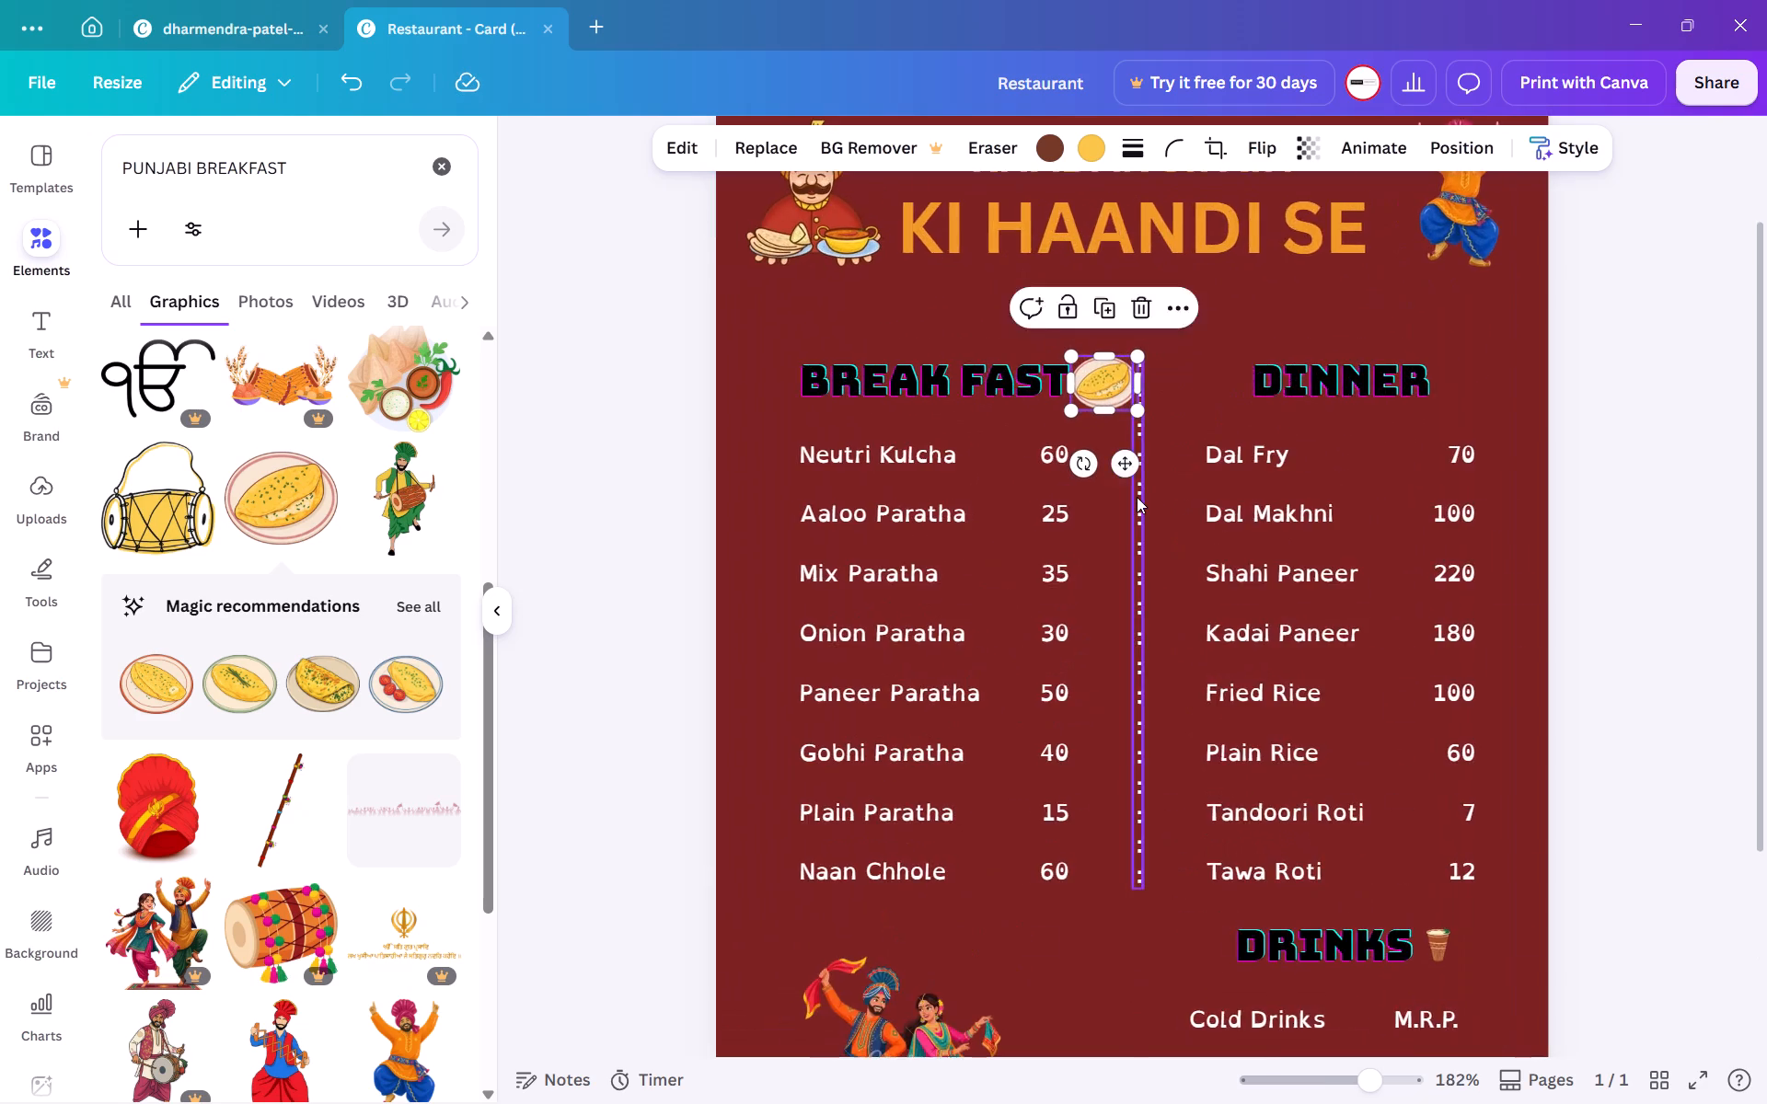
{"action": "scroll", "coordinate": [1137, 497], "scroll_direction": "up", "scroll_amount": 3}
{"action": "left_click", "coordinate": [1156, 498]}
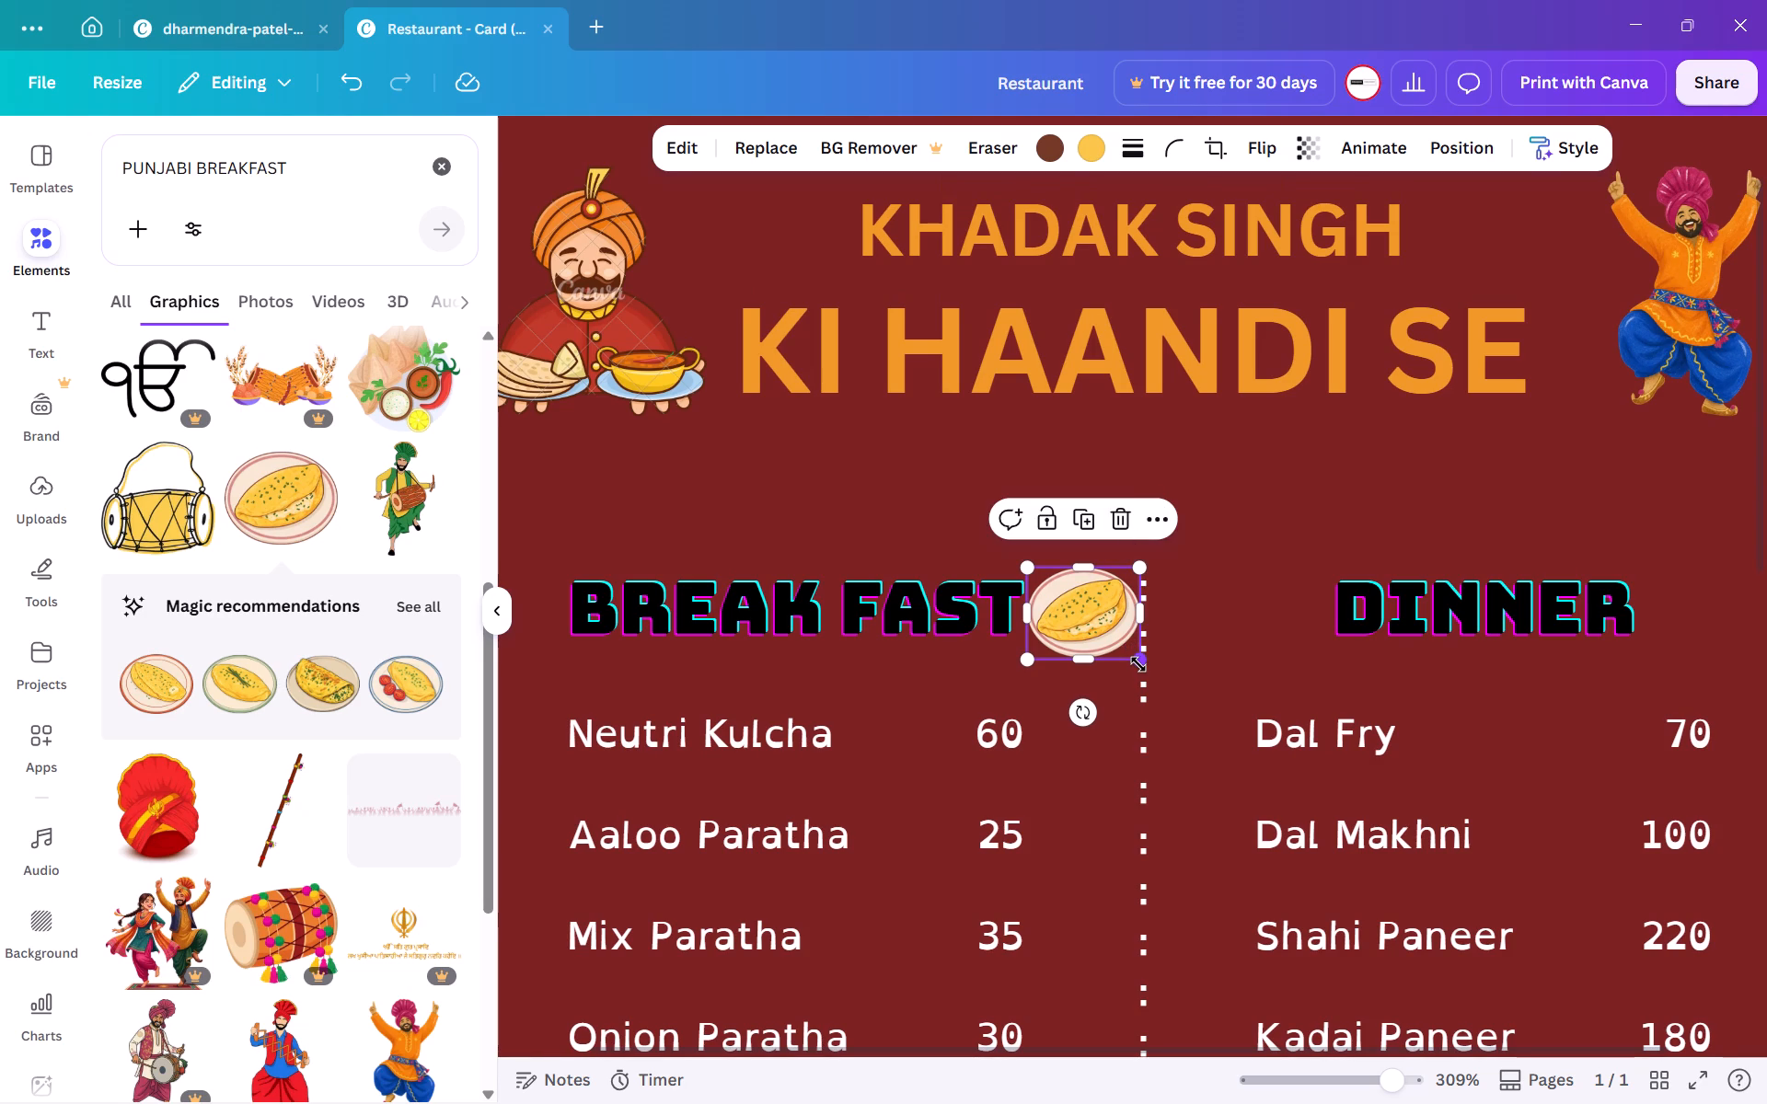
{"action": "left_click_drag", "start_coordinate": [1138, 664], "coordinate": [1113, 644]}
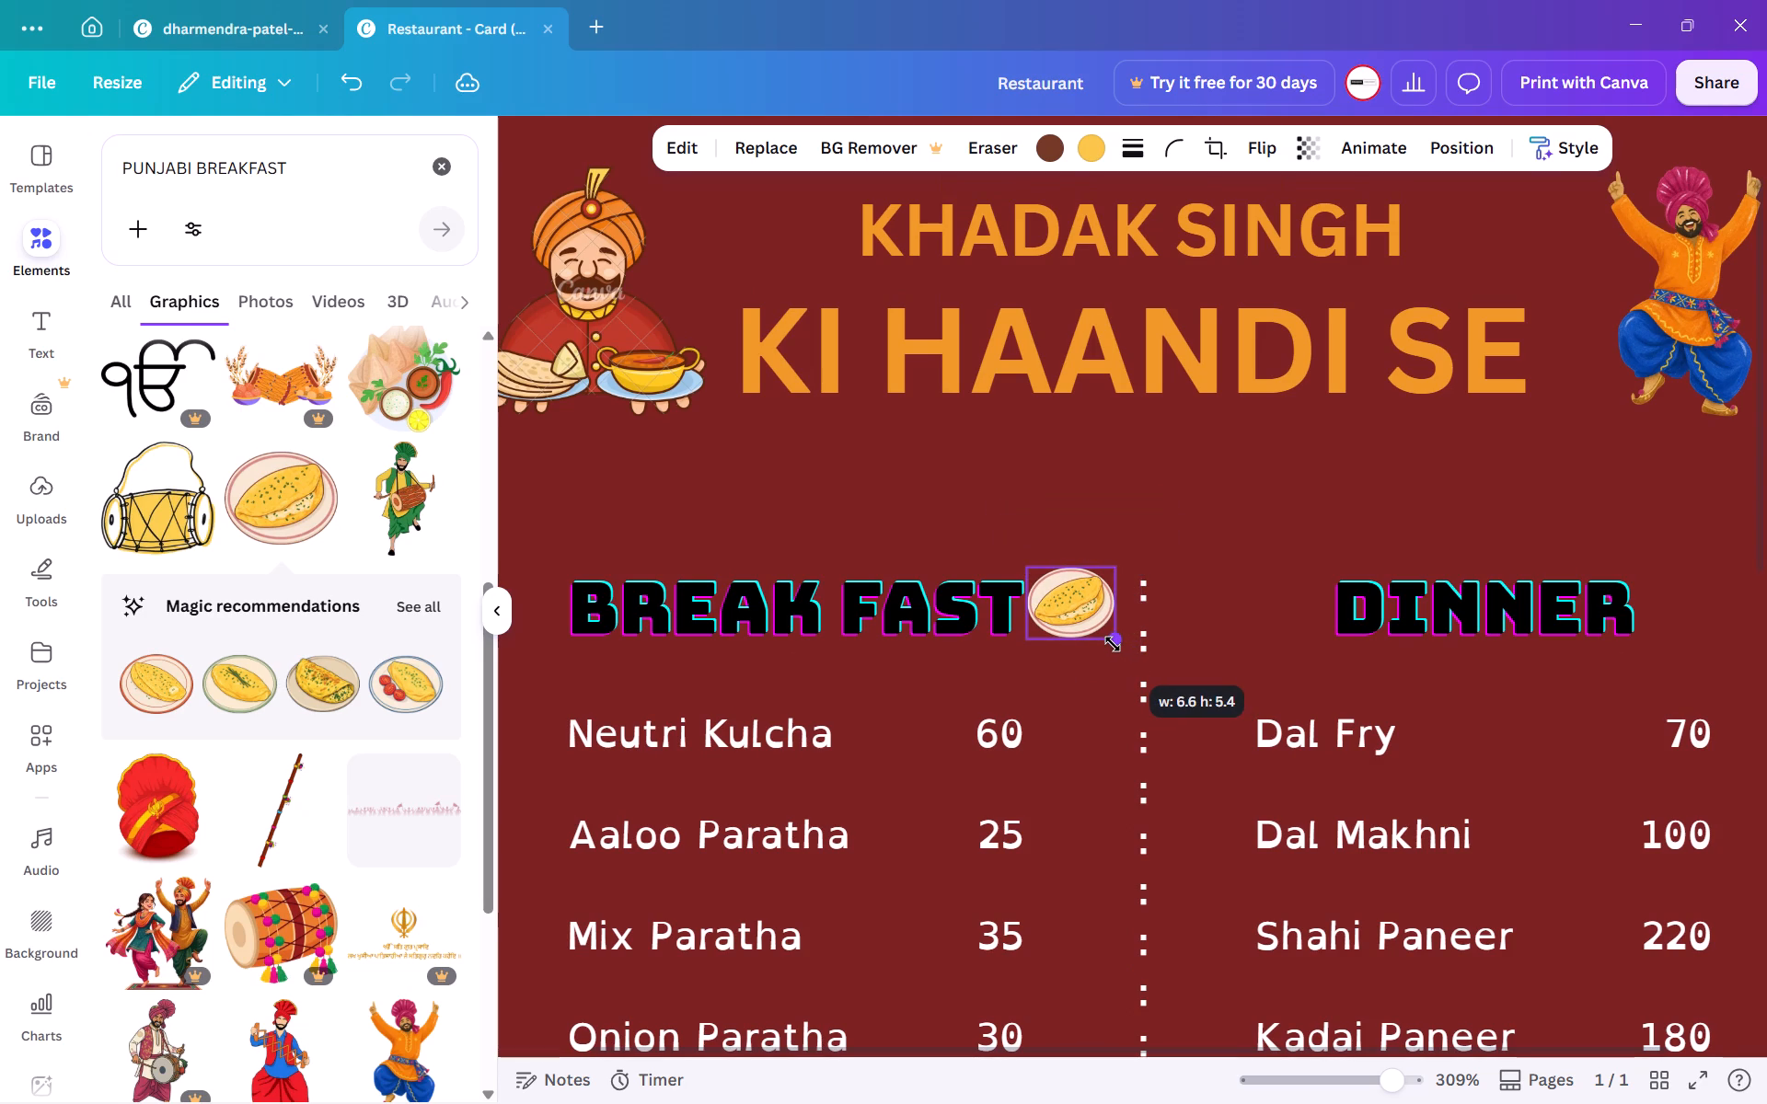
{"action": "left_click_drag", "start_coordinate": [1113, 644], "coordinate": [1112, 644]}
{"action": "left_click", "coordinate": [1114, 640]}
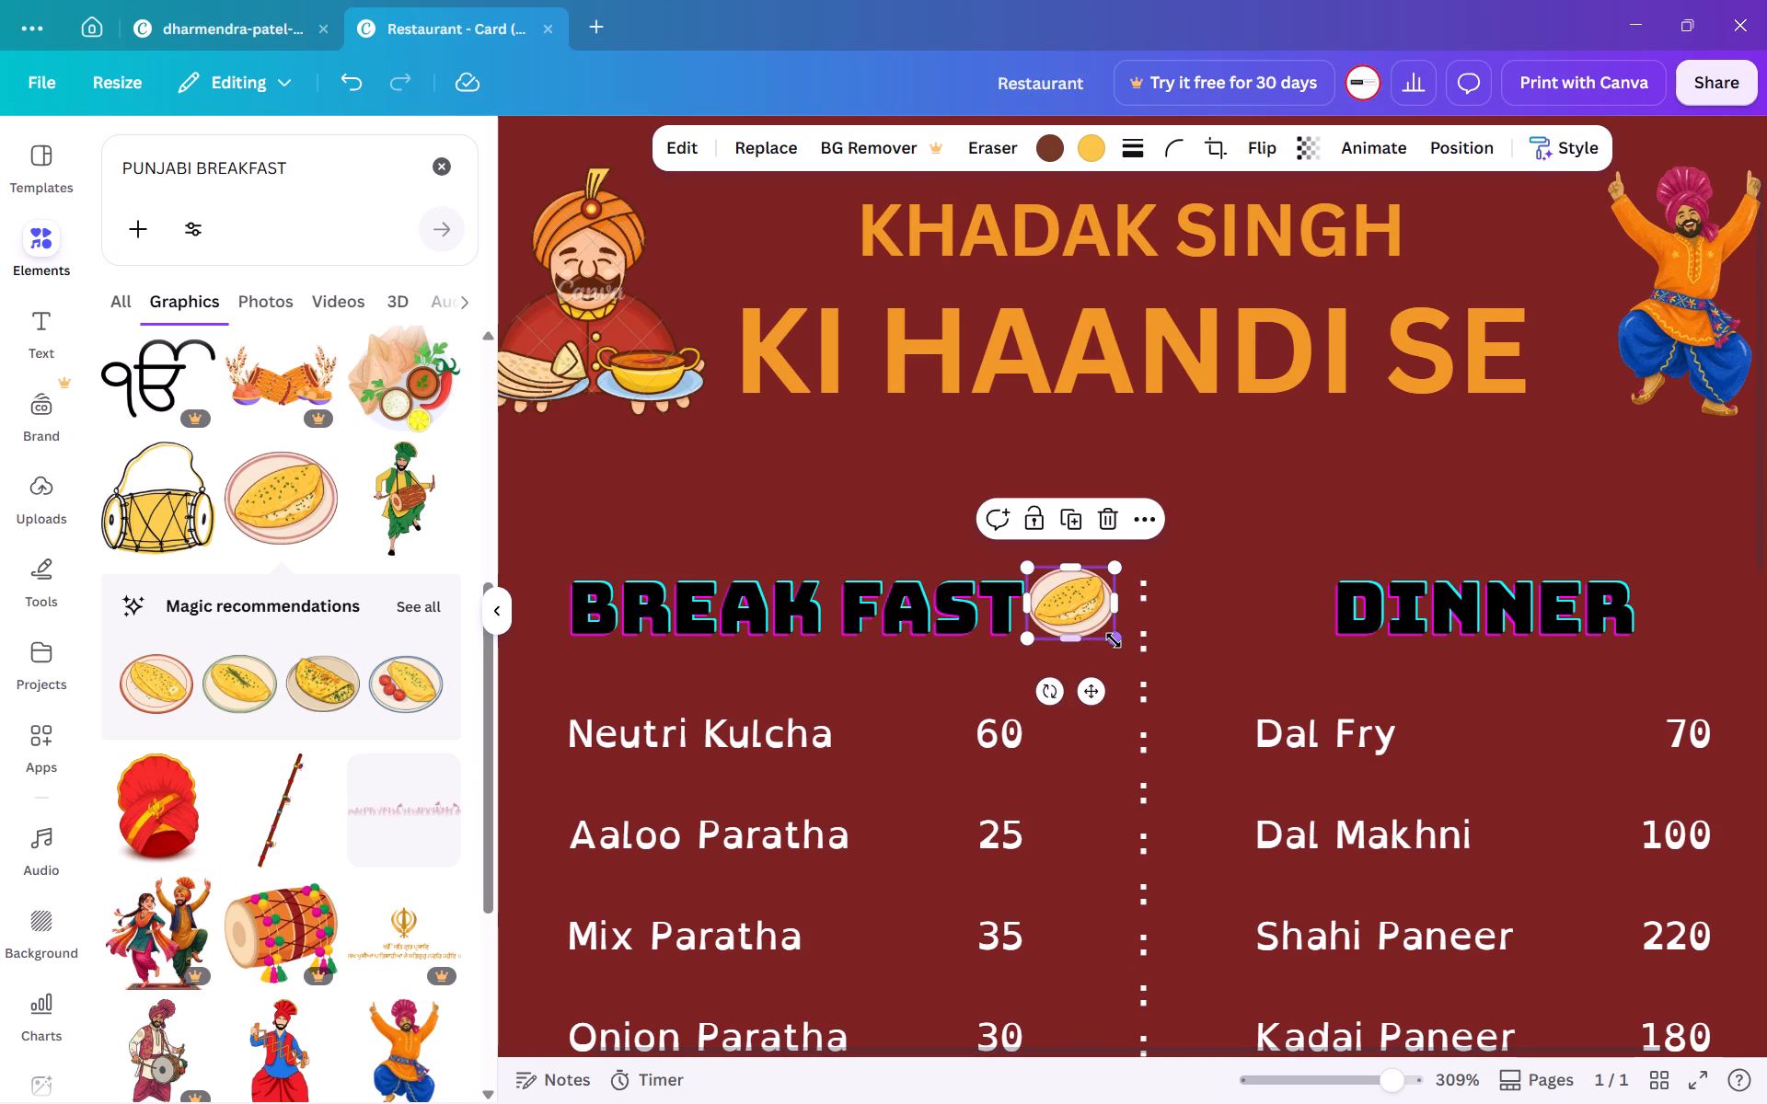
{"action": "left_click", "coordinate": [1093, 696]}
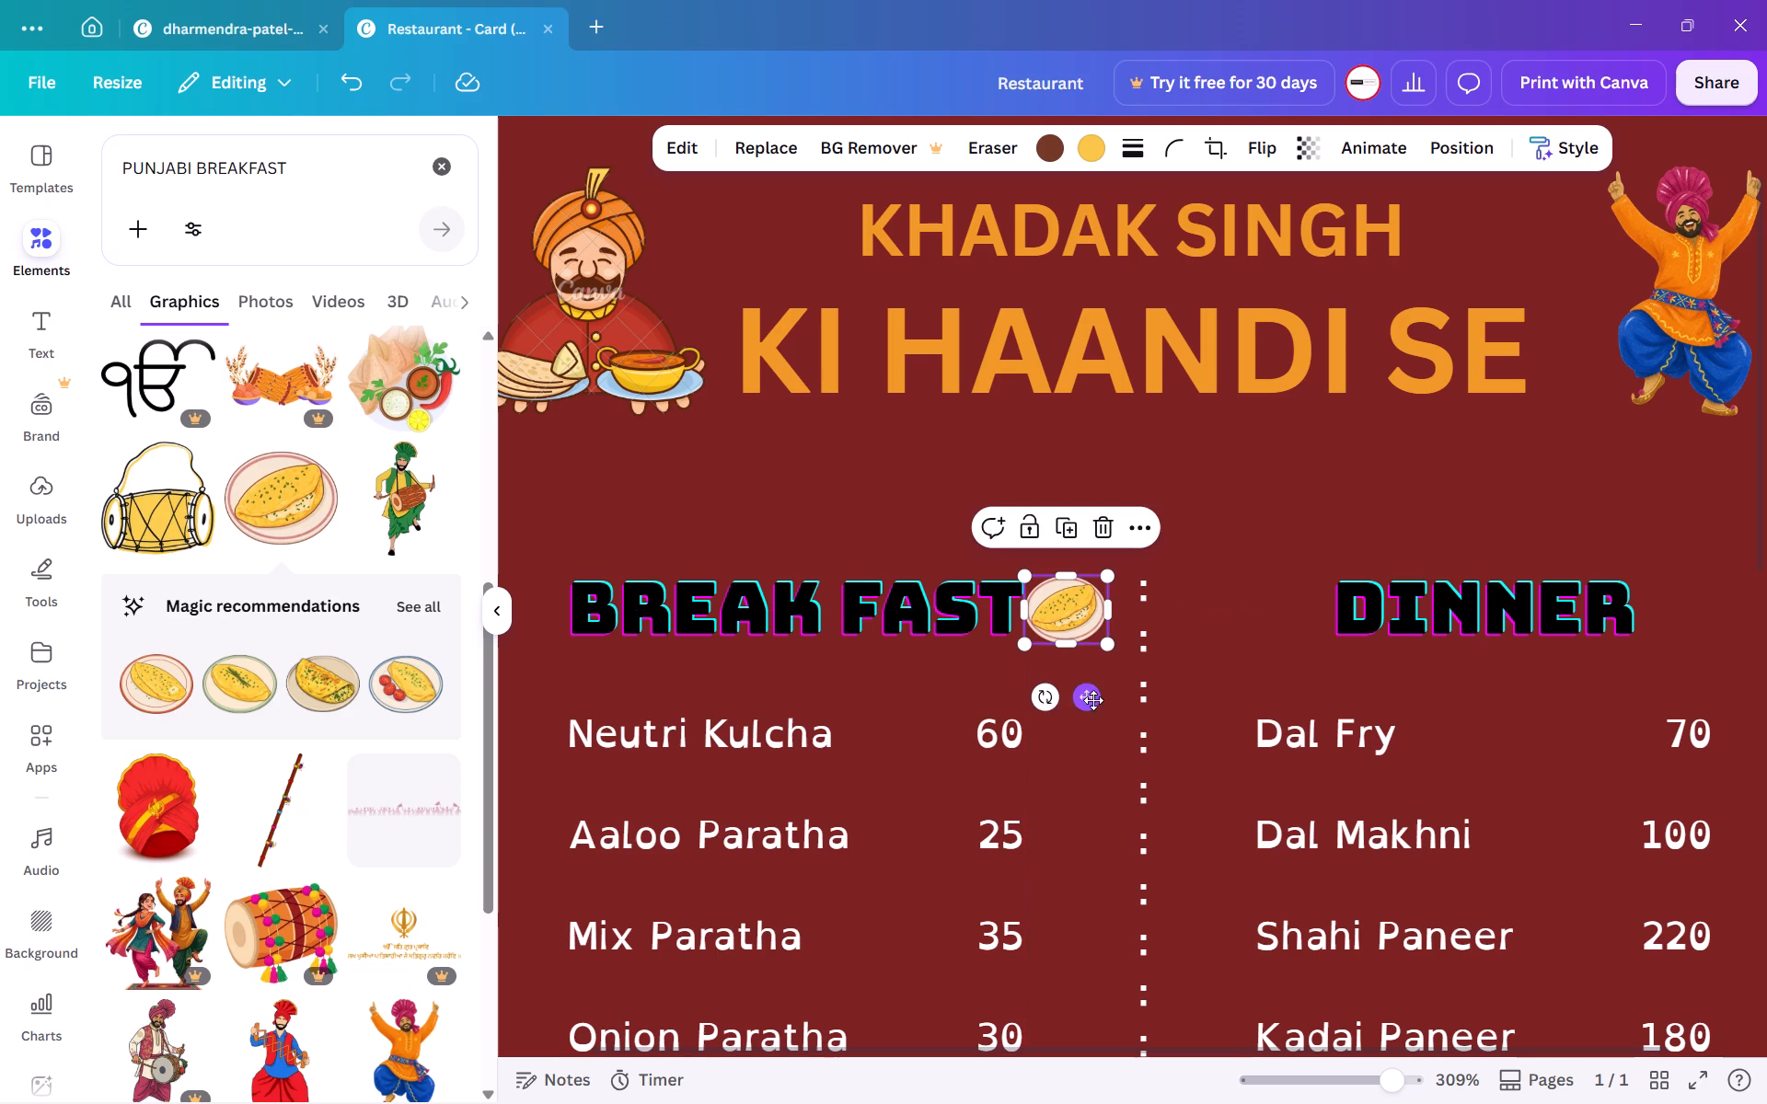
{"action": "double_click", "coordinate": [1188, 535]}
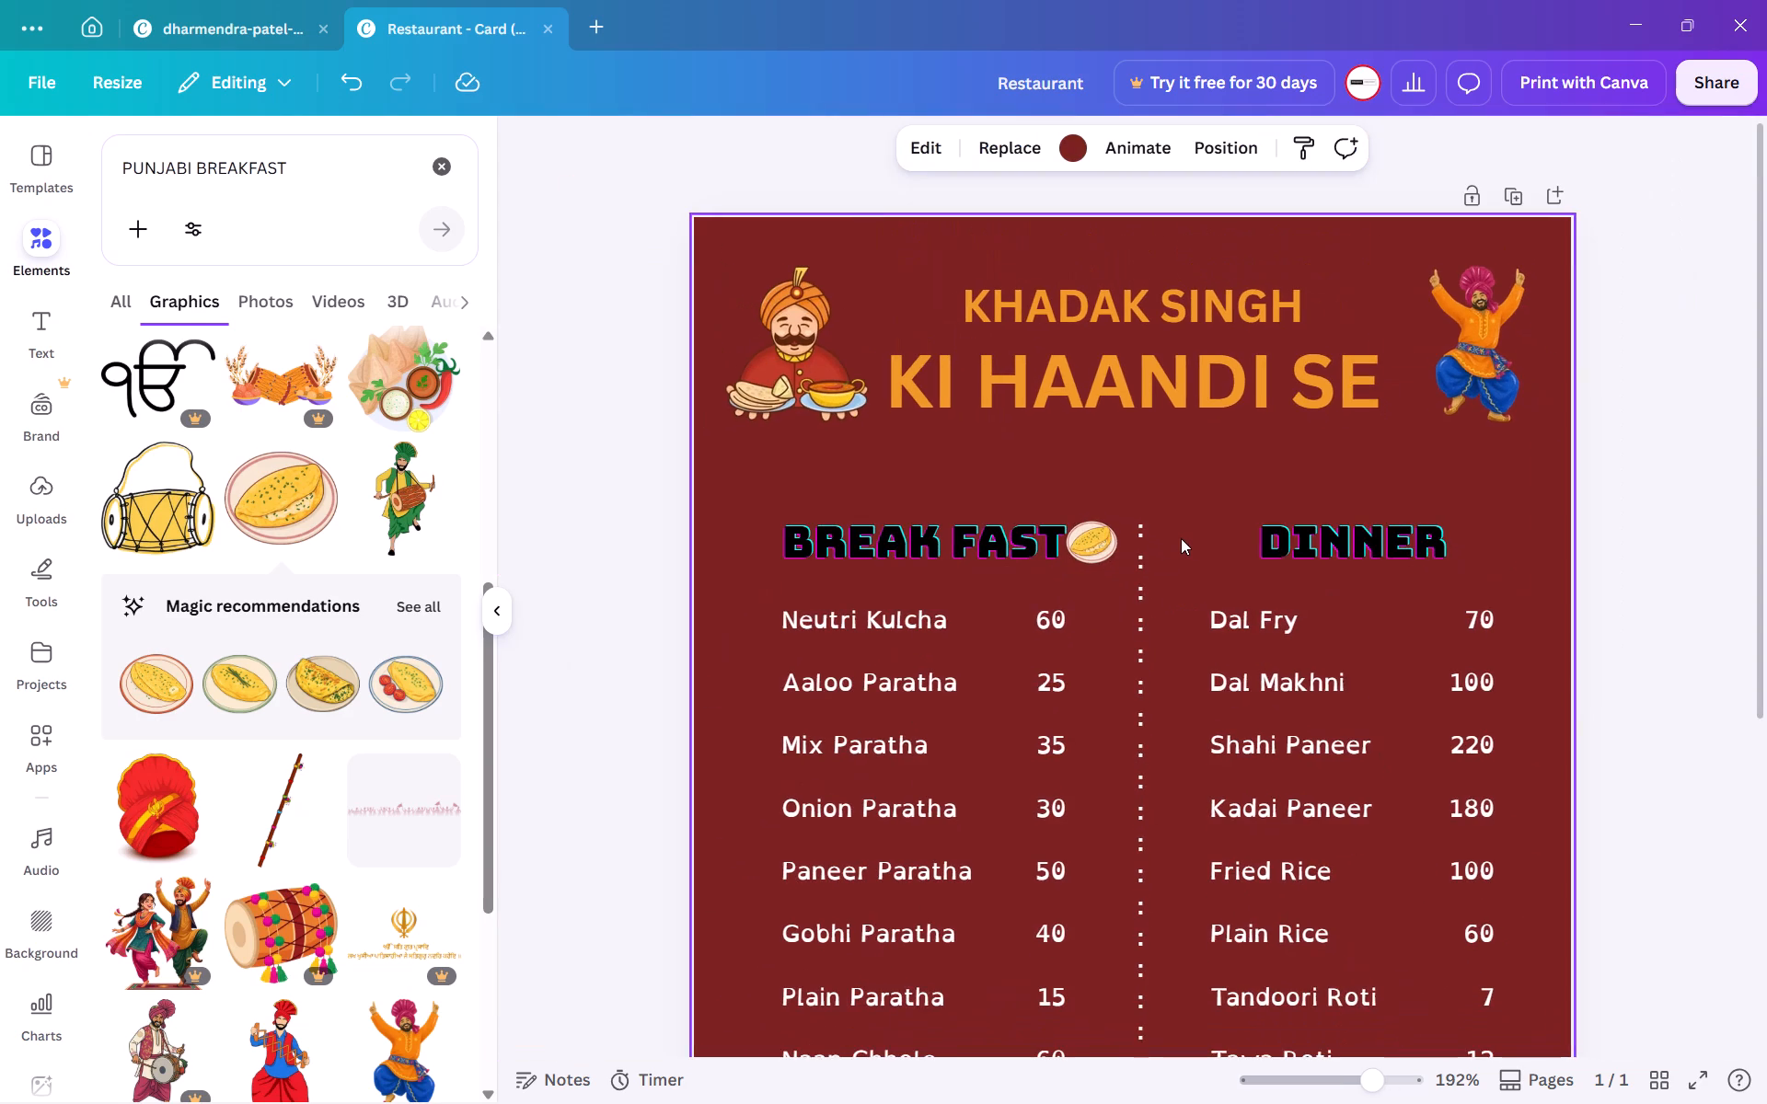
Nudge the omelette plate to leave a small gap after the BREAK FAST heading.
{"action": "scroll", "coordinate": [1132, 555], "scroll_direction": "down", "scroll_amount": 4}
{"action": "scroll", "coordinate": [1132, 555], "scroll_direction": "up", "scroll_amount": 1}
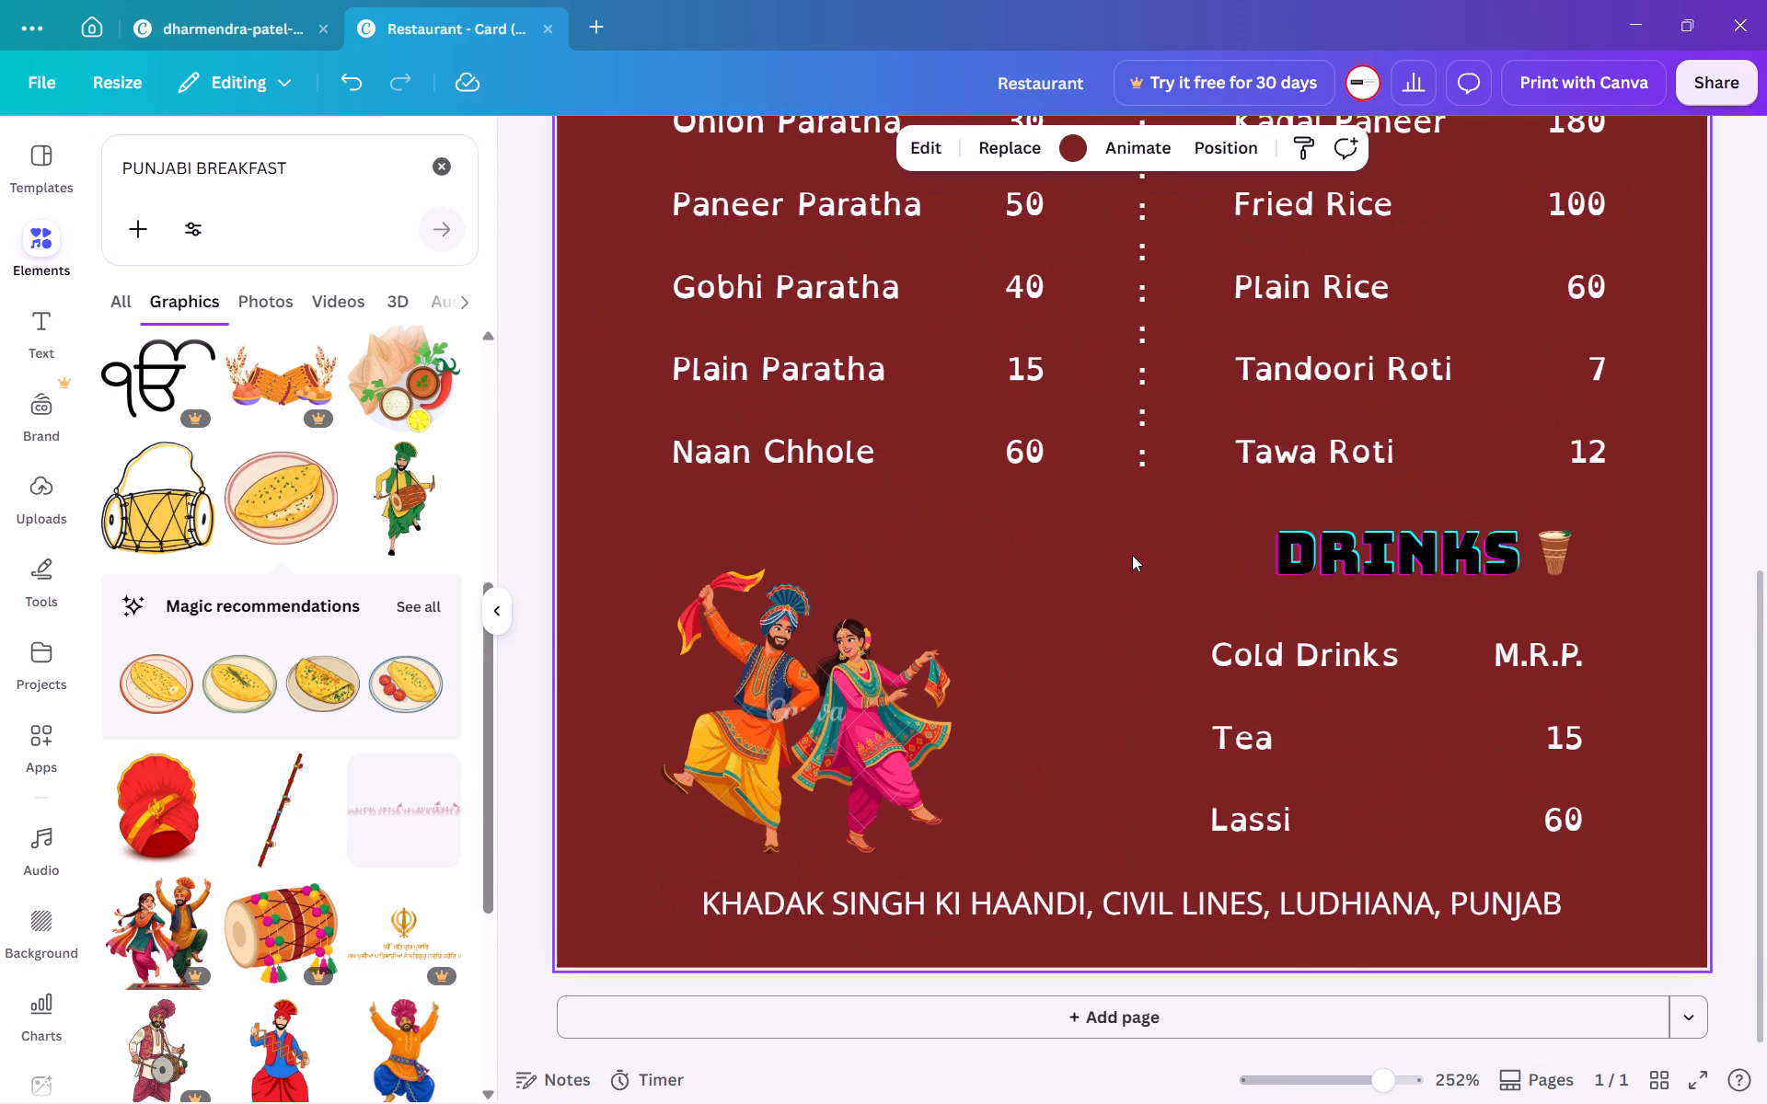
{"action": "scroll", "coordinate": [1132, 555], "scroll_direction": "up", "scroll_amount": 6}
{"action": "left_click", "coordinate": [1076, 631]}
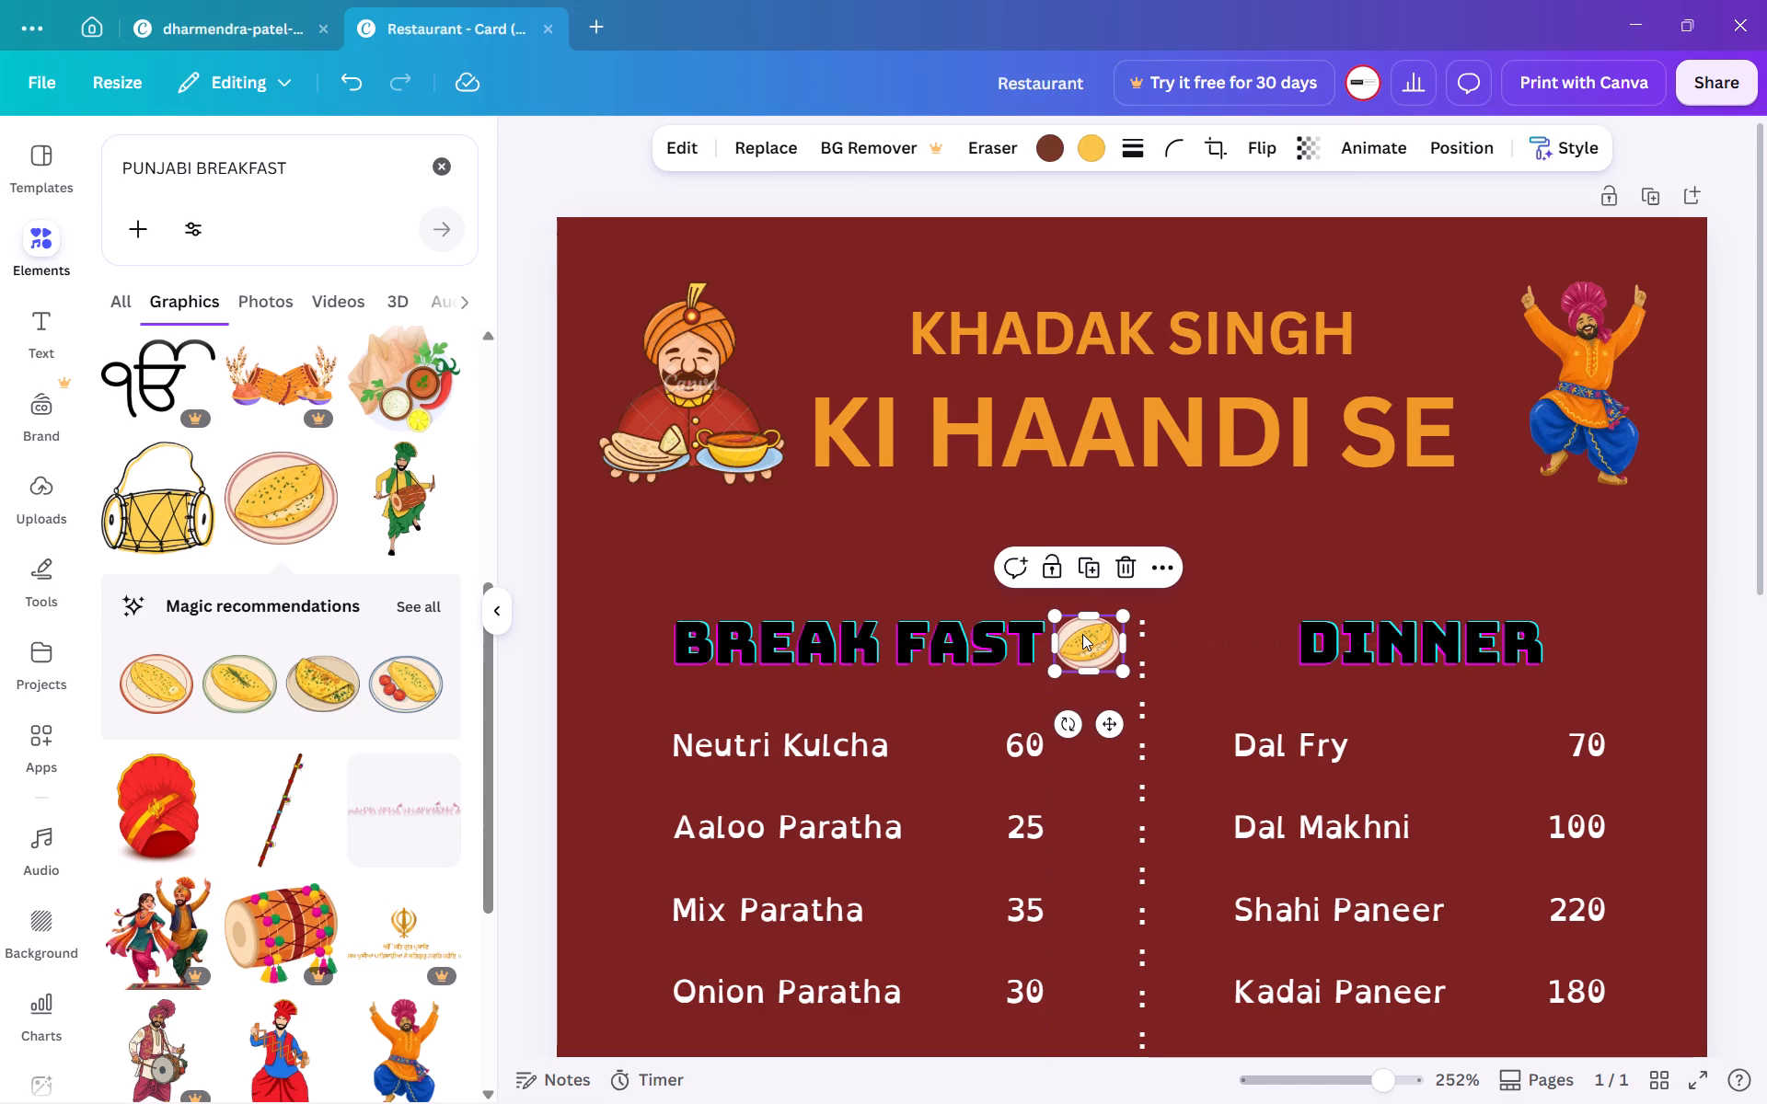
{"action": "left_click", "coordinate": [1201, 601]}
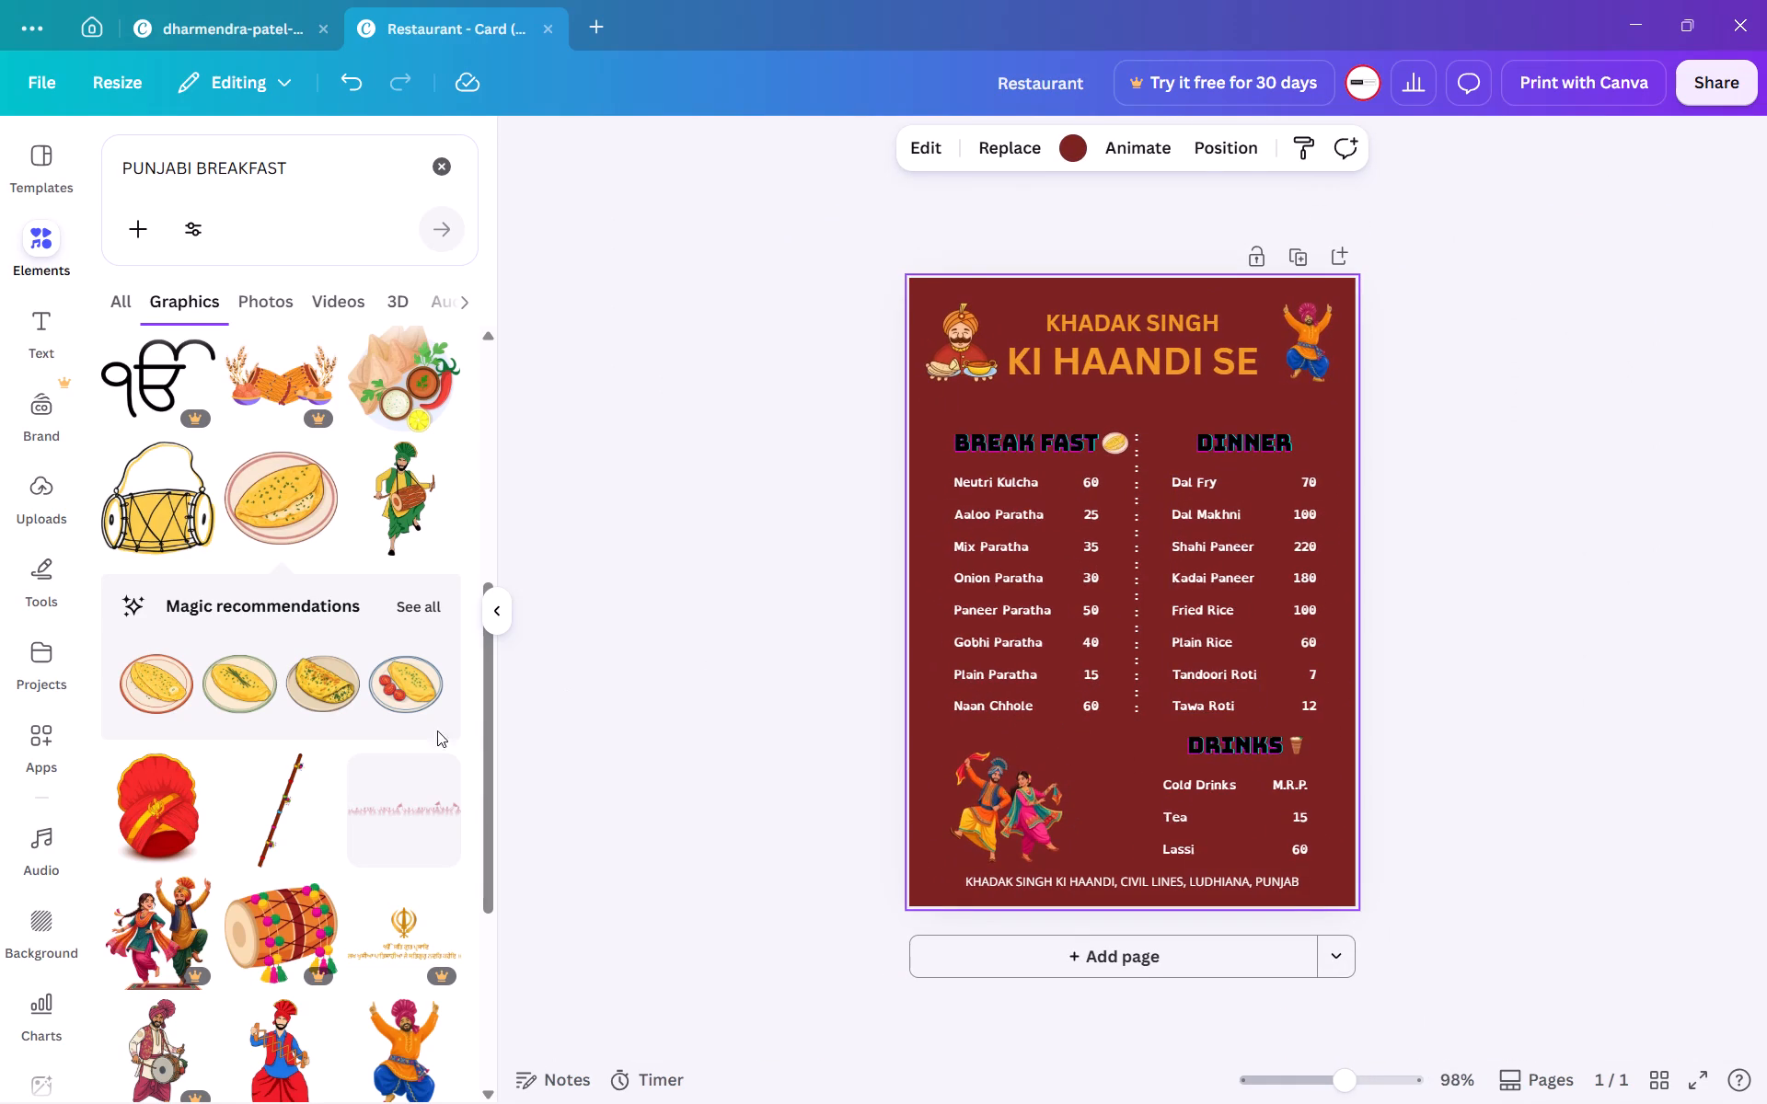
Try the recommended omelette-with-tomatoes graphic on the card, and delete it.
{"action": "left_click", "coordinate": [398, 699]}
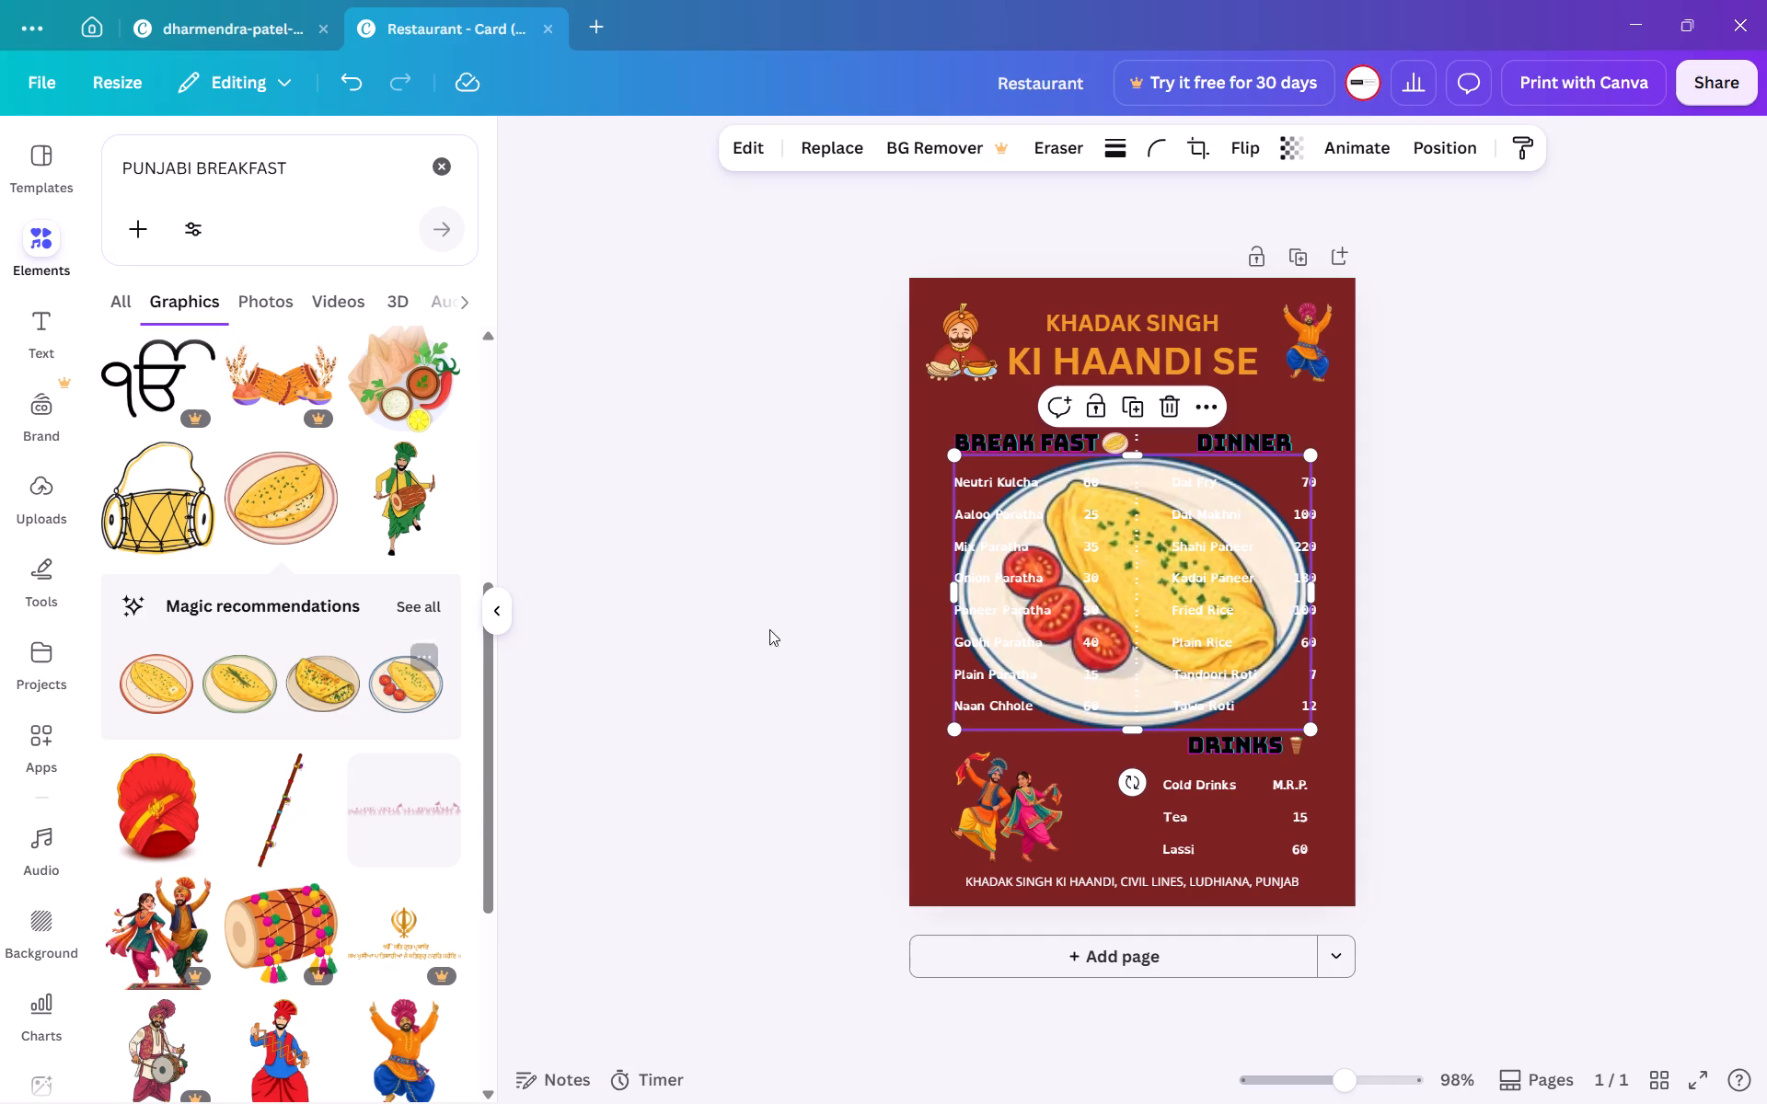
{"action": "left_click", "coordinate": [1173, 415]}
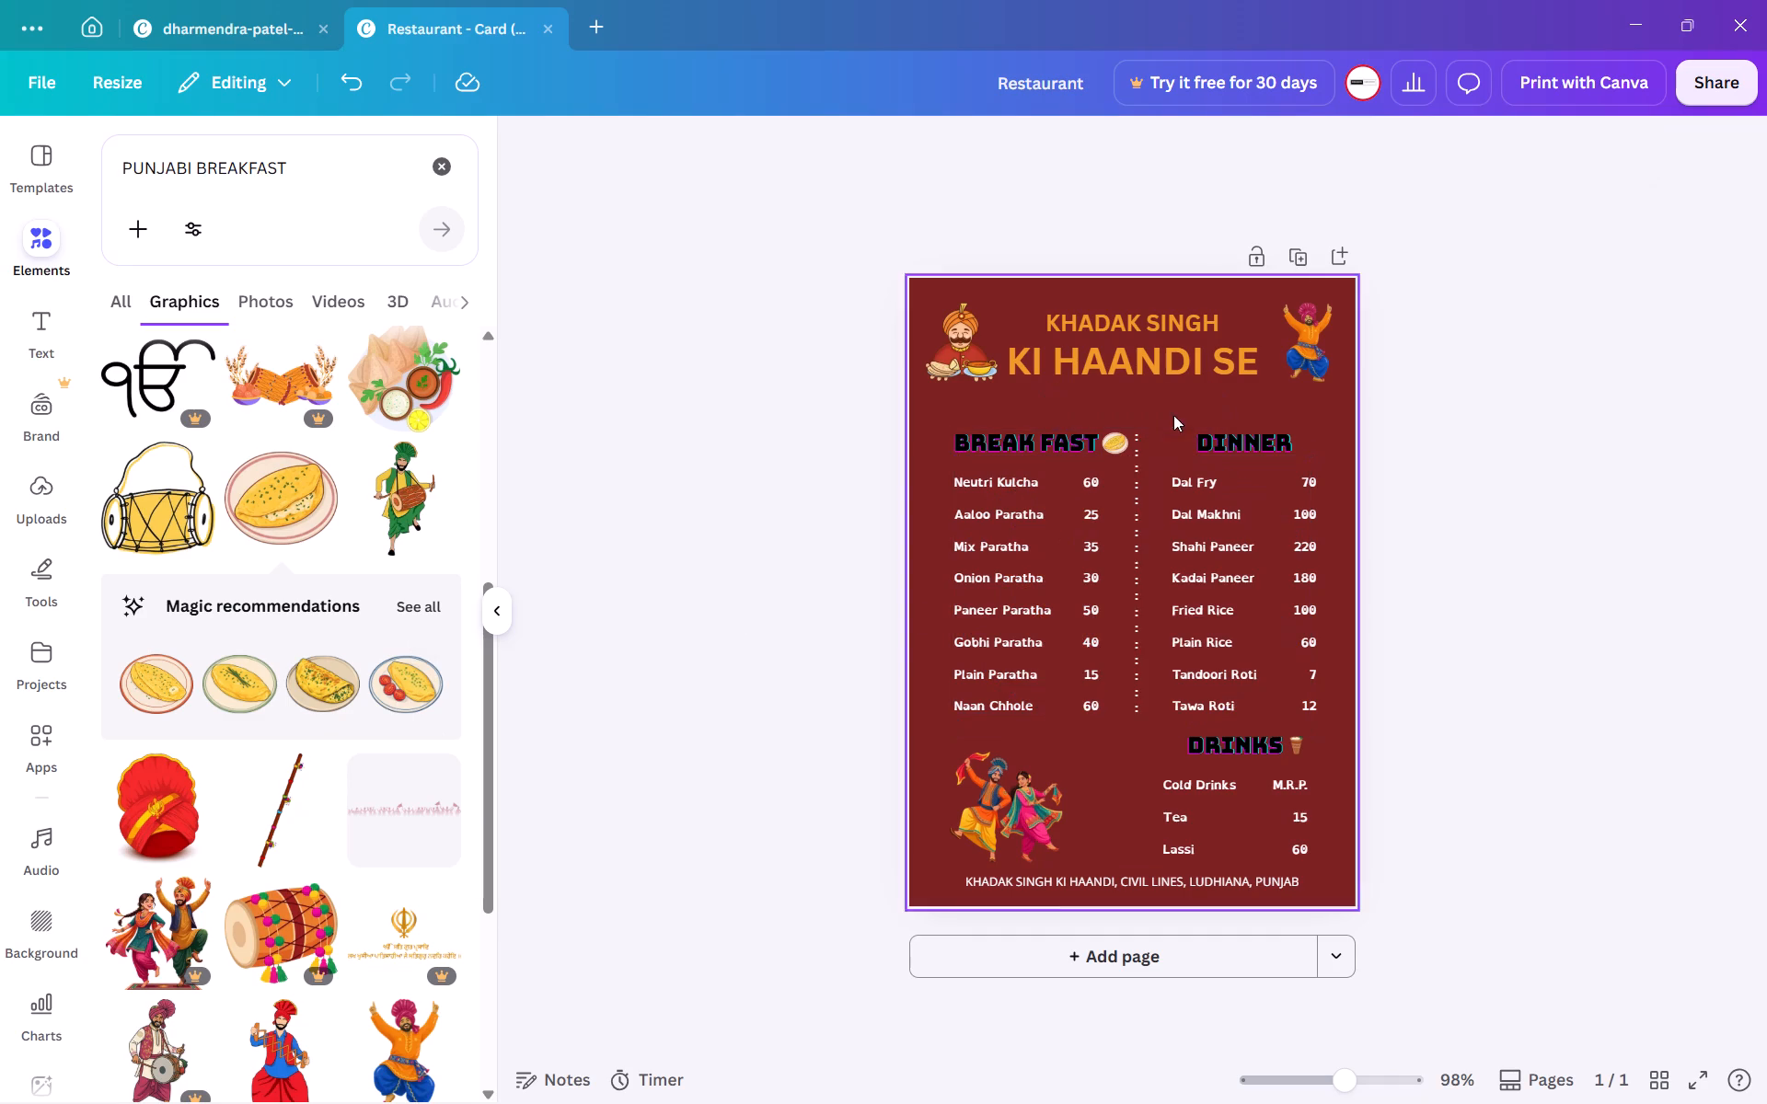
Add the flatbread platter with curry and green chutney bowls to the card and shrink it over the DINNER list.
{"action": "scroll", "coordinate": [352, 420], "scroll_direction": "up", "scroll_amount": 5}
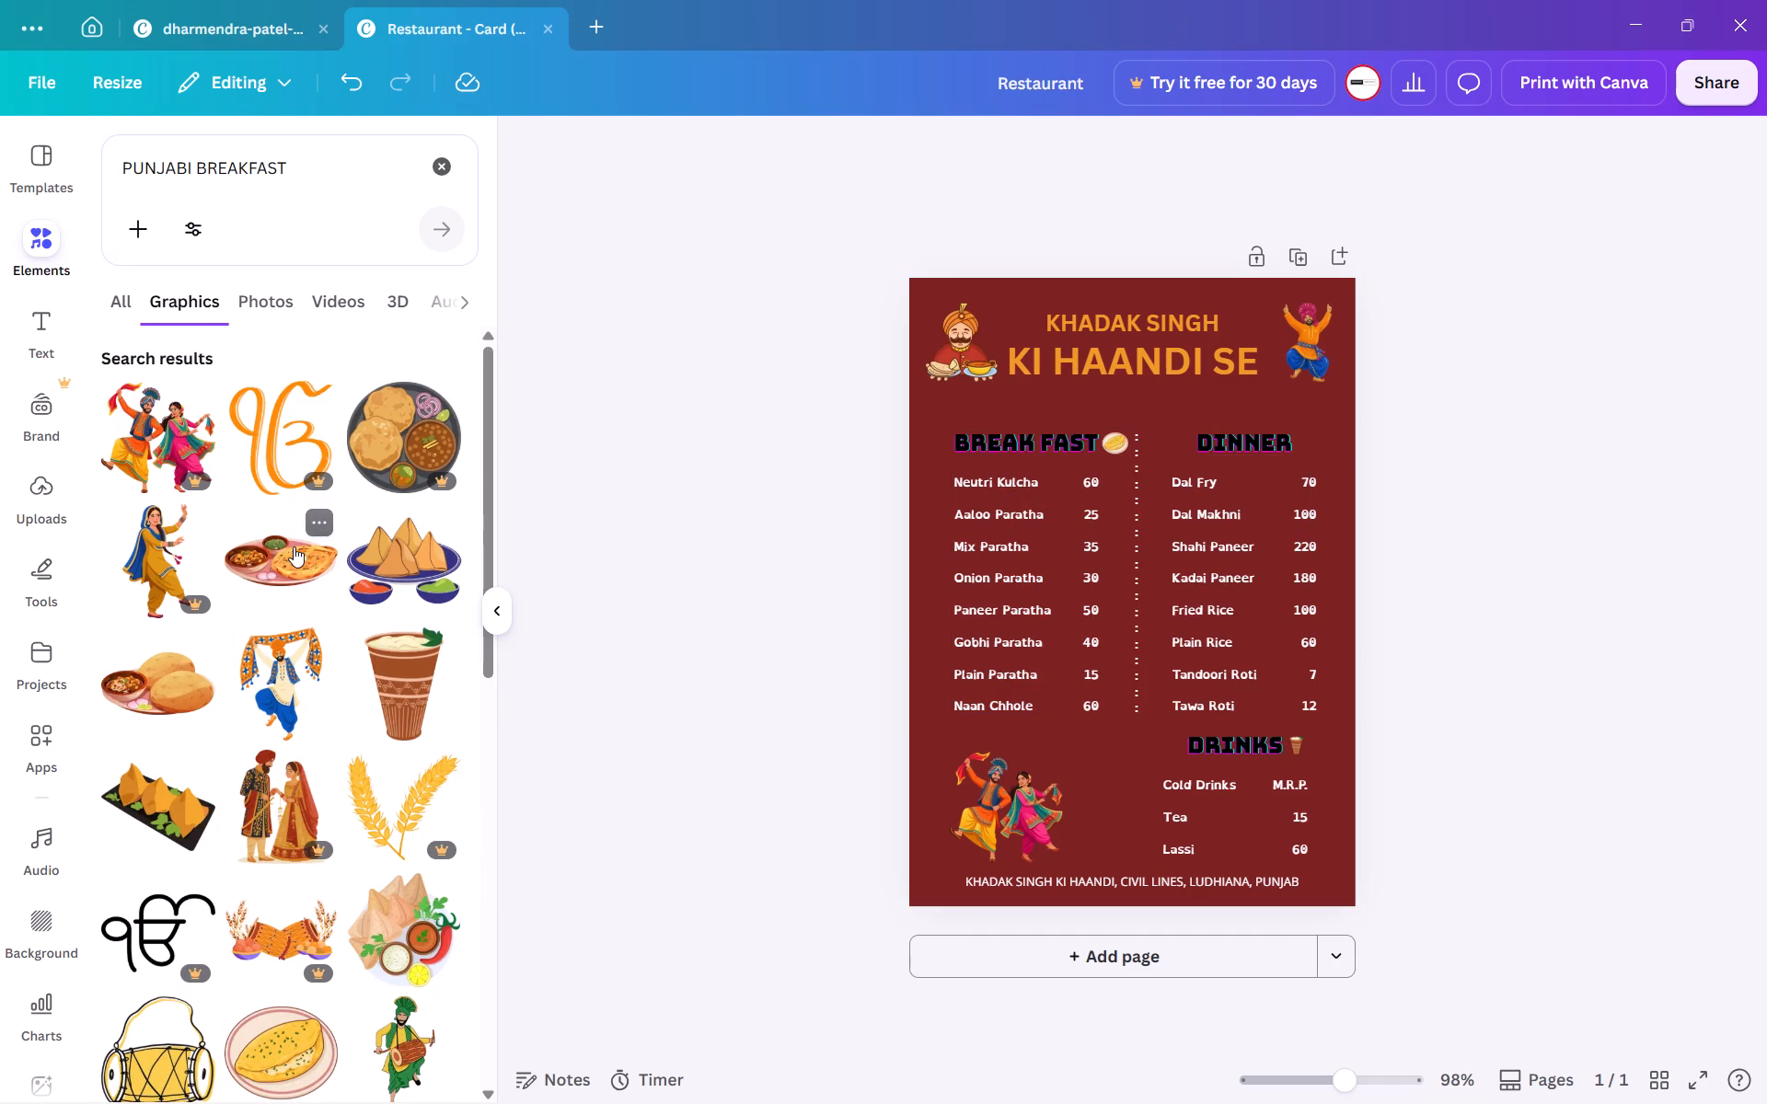
{"action": "left_click", "coordinate": [292, 549]}
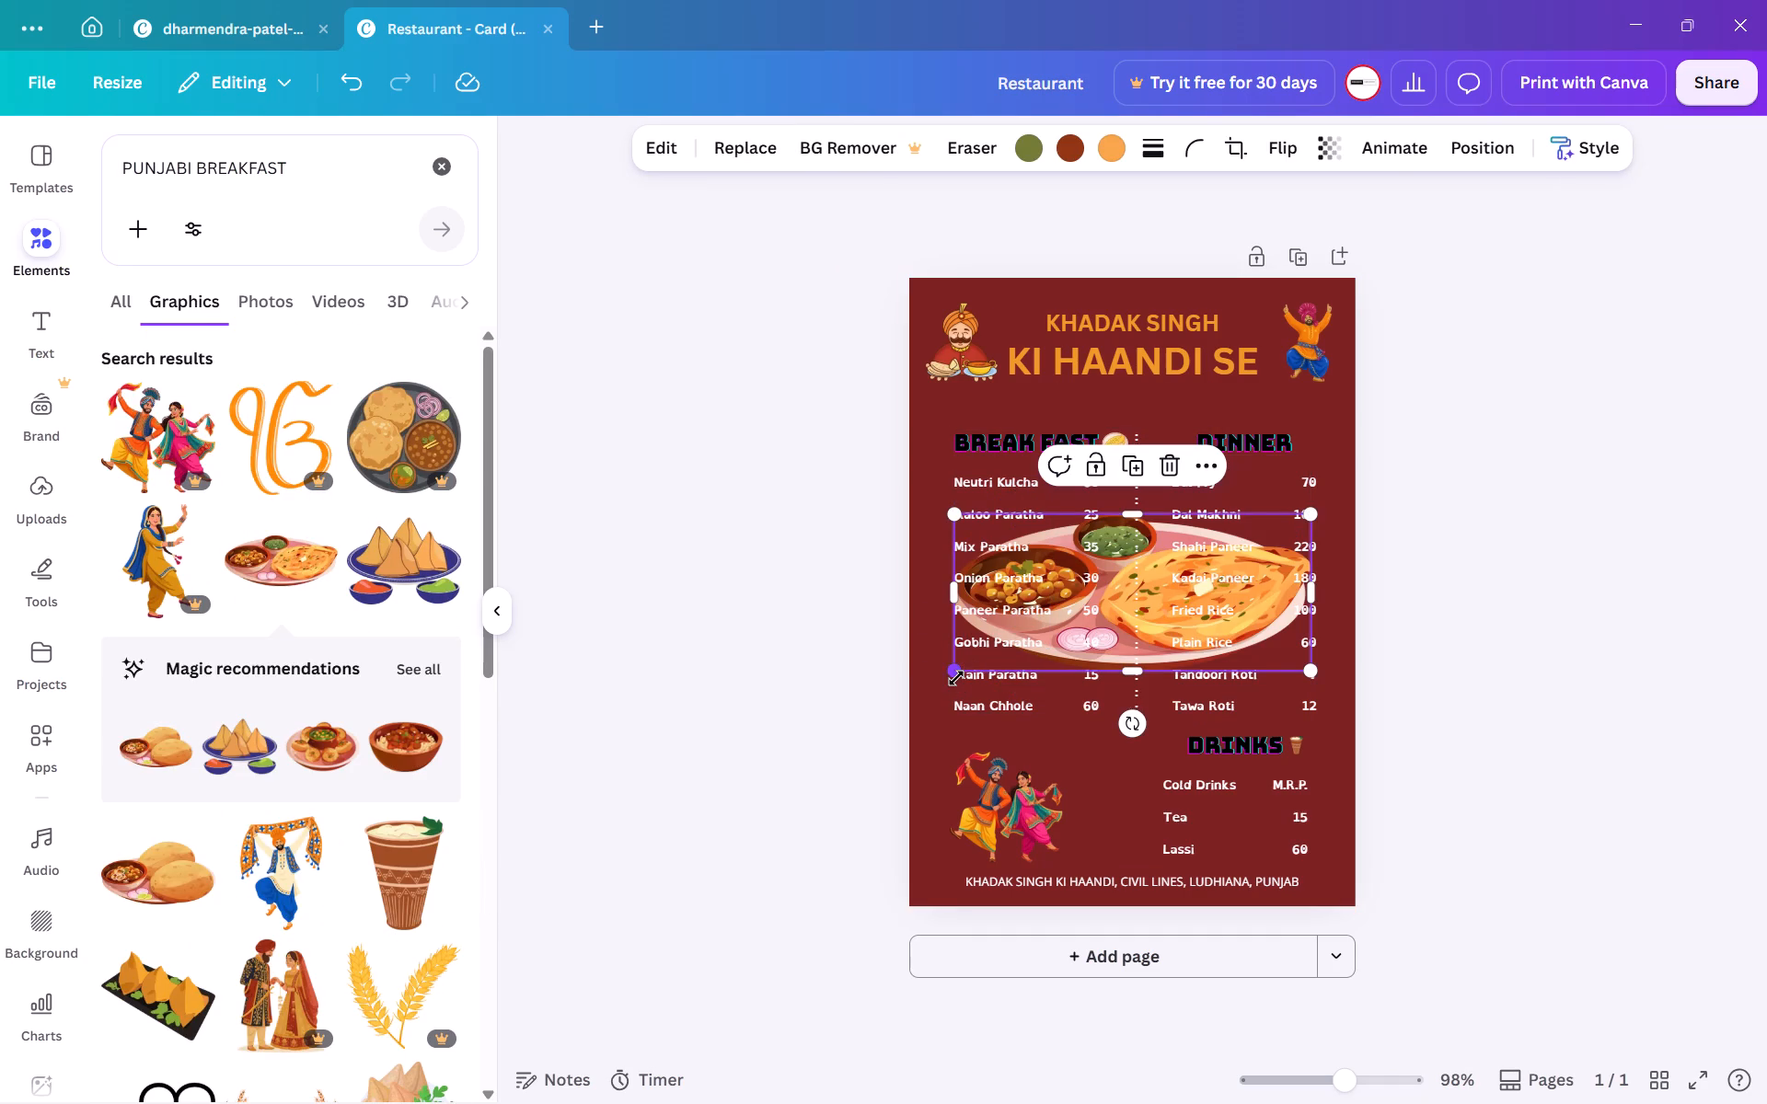
{"action": "left_click_drag", "start_coordinate": [957, 671], "coordinate": [1190, 542]}
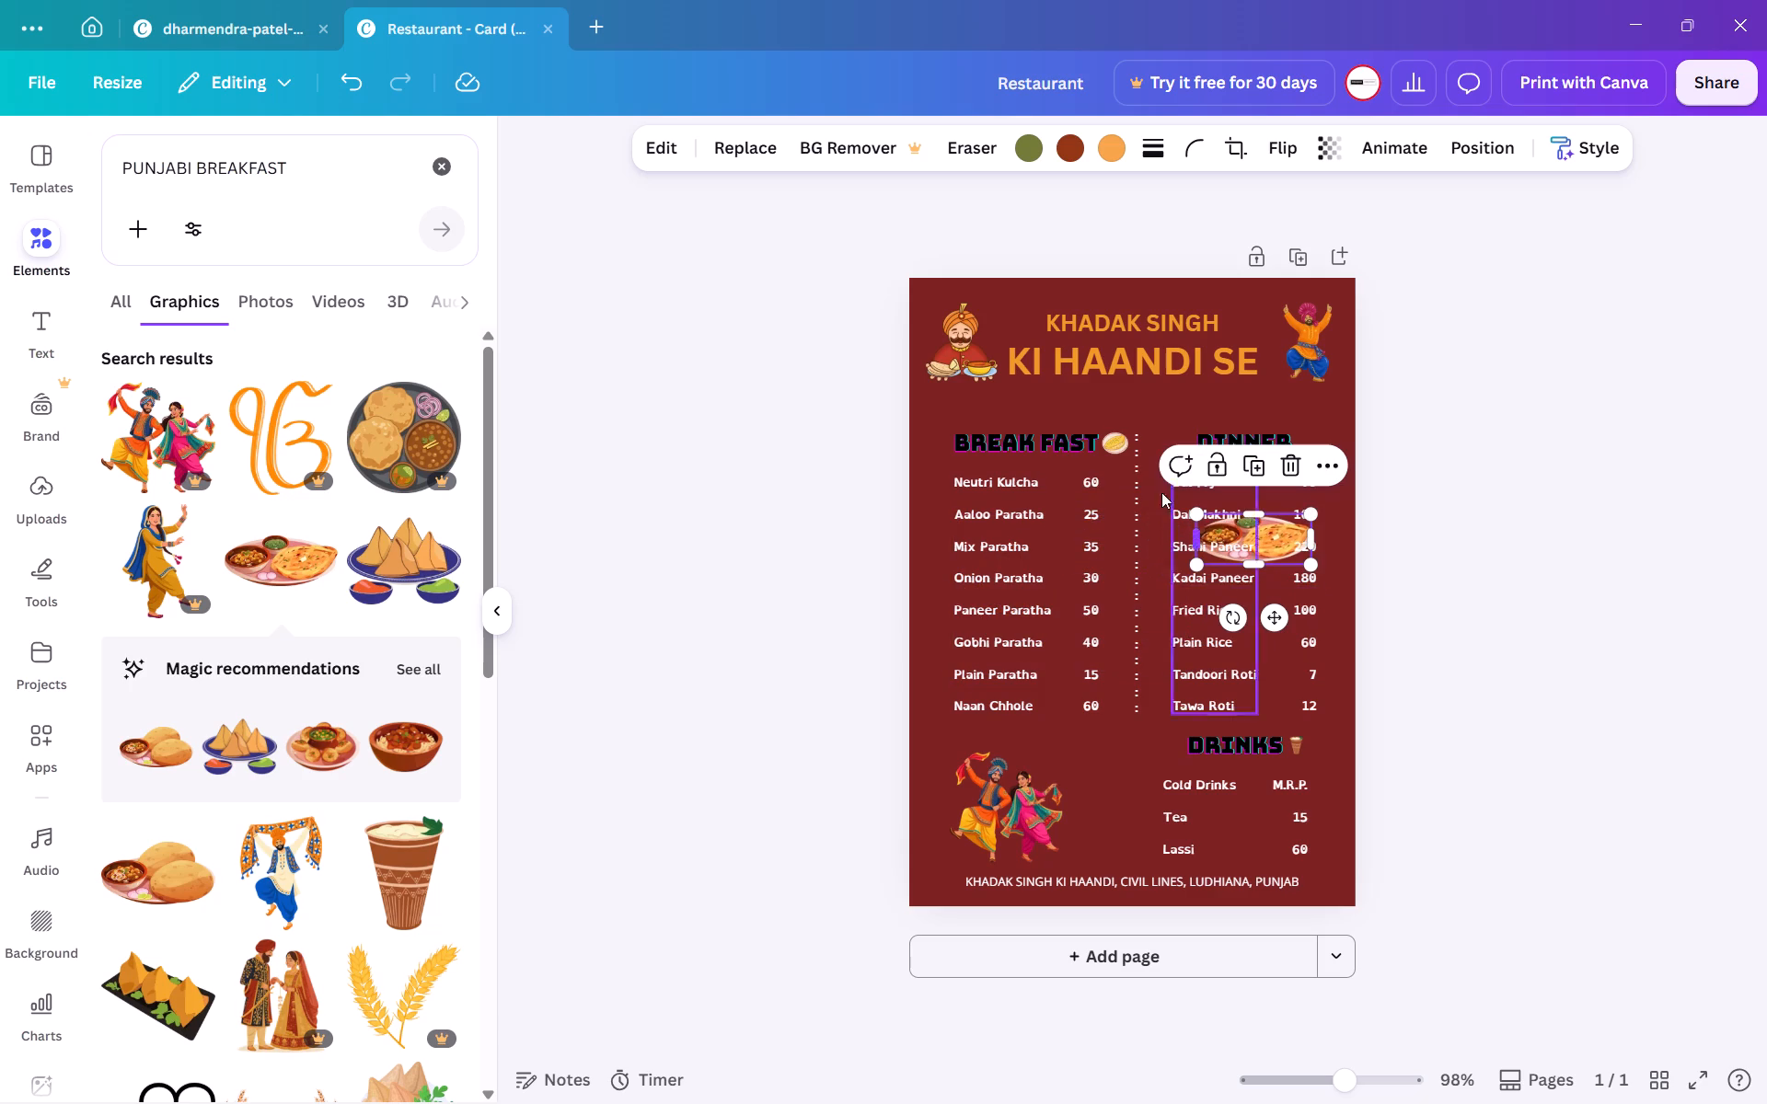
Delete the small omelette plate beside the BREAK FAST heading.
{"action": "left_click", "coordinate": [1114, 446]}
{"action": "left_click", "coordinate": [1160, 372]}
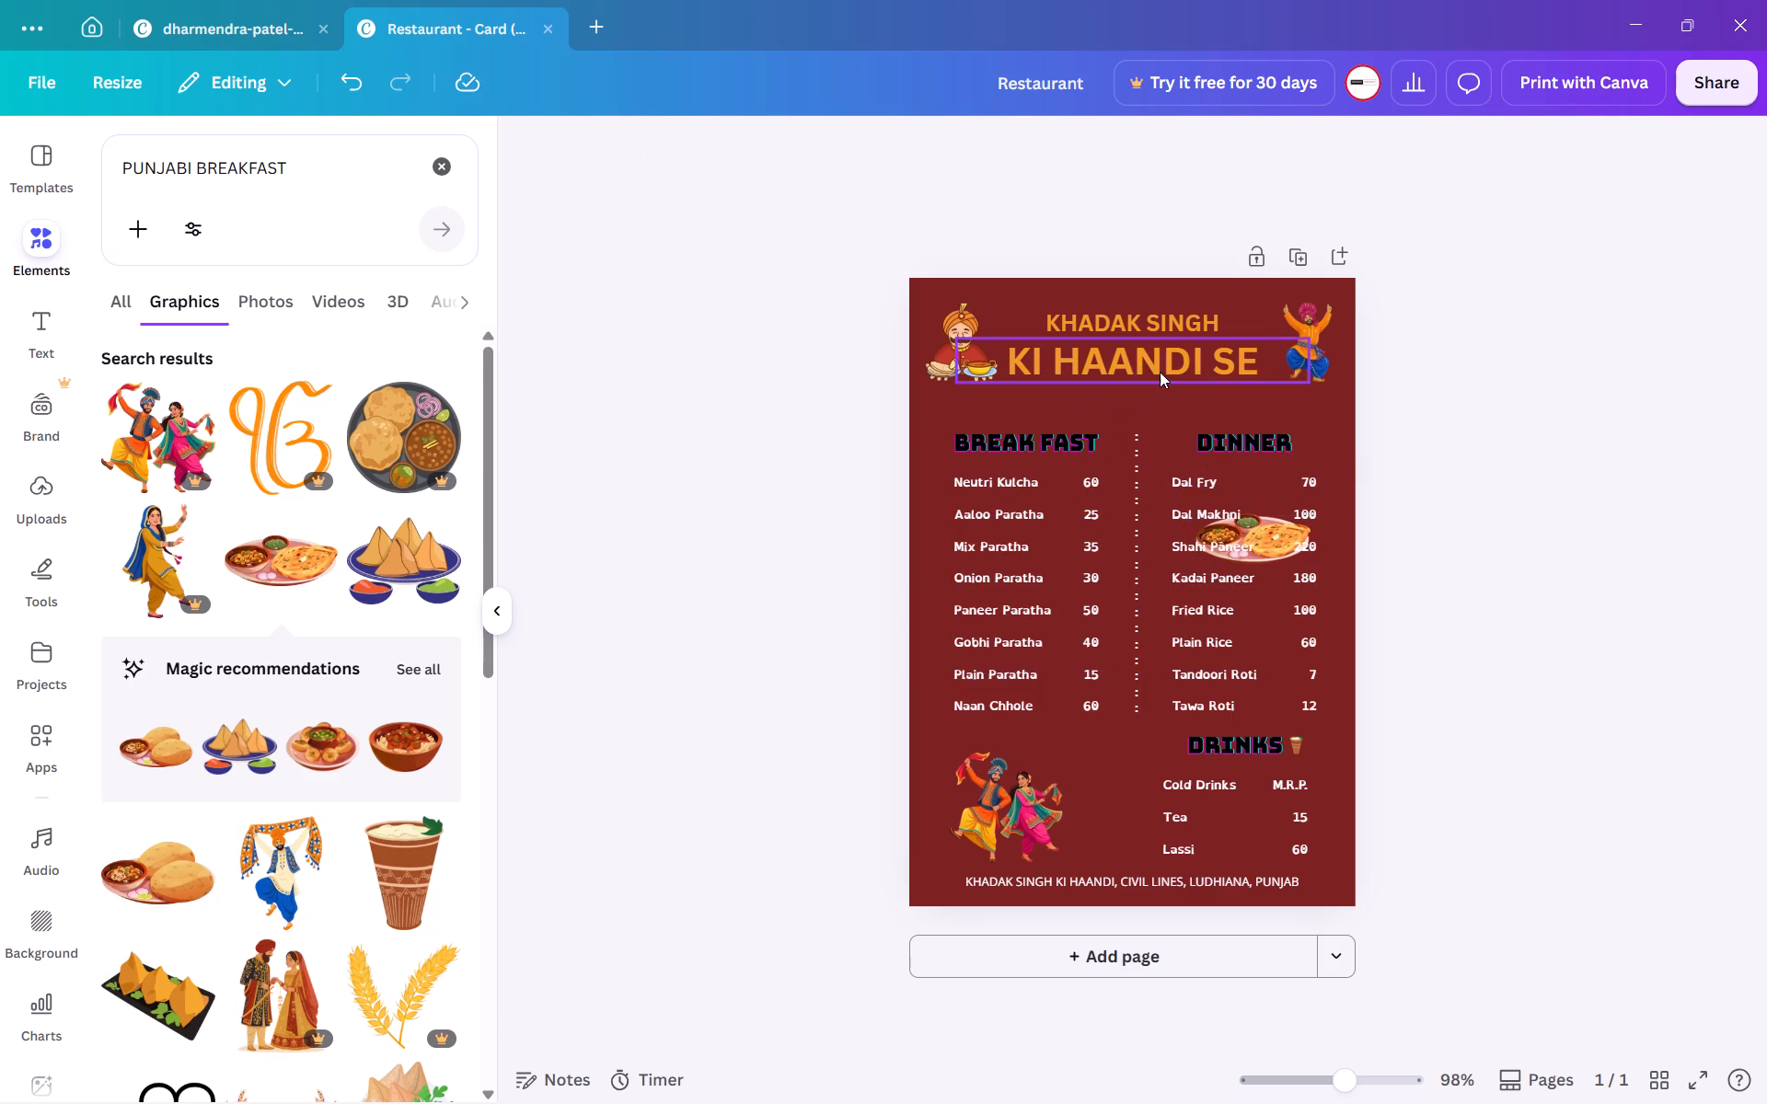
Move the flatbread platter onto the dotted divider, level with the Onion Paratha and Paneer Paratha rows.
{"action": "left_click_drag", "start_coordinate": [1280, 543], "coordinate": [1180, 471]}
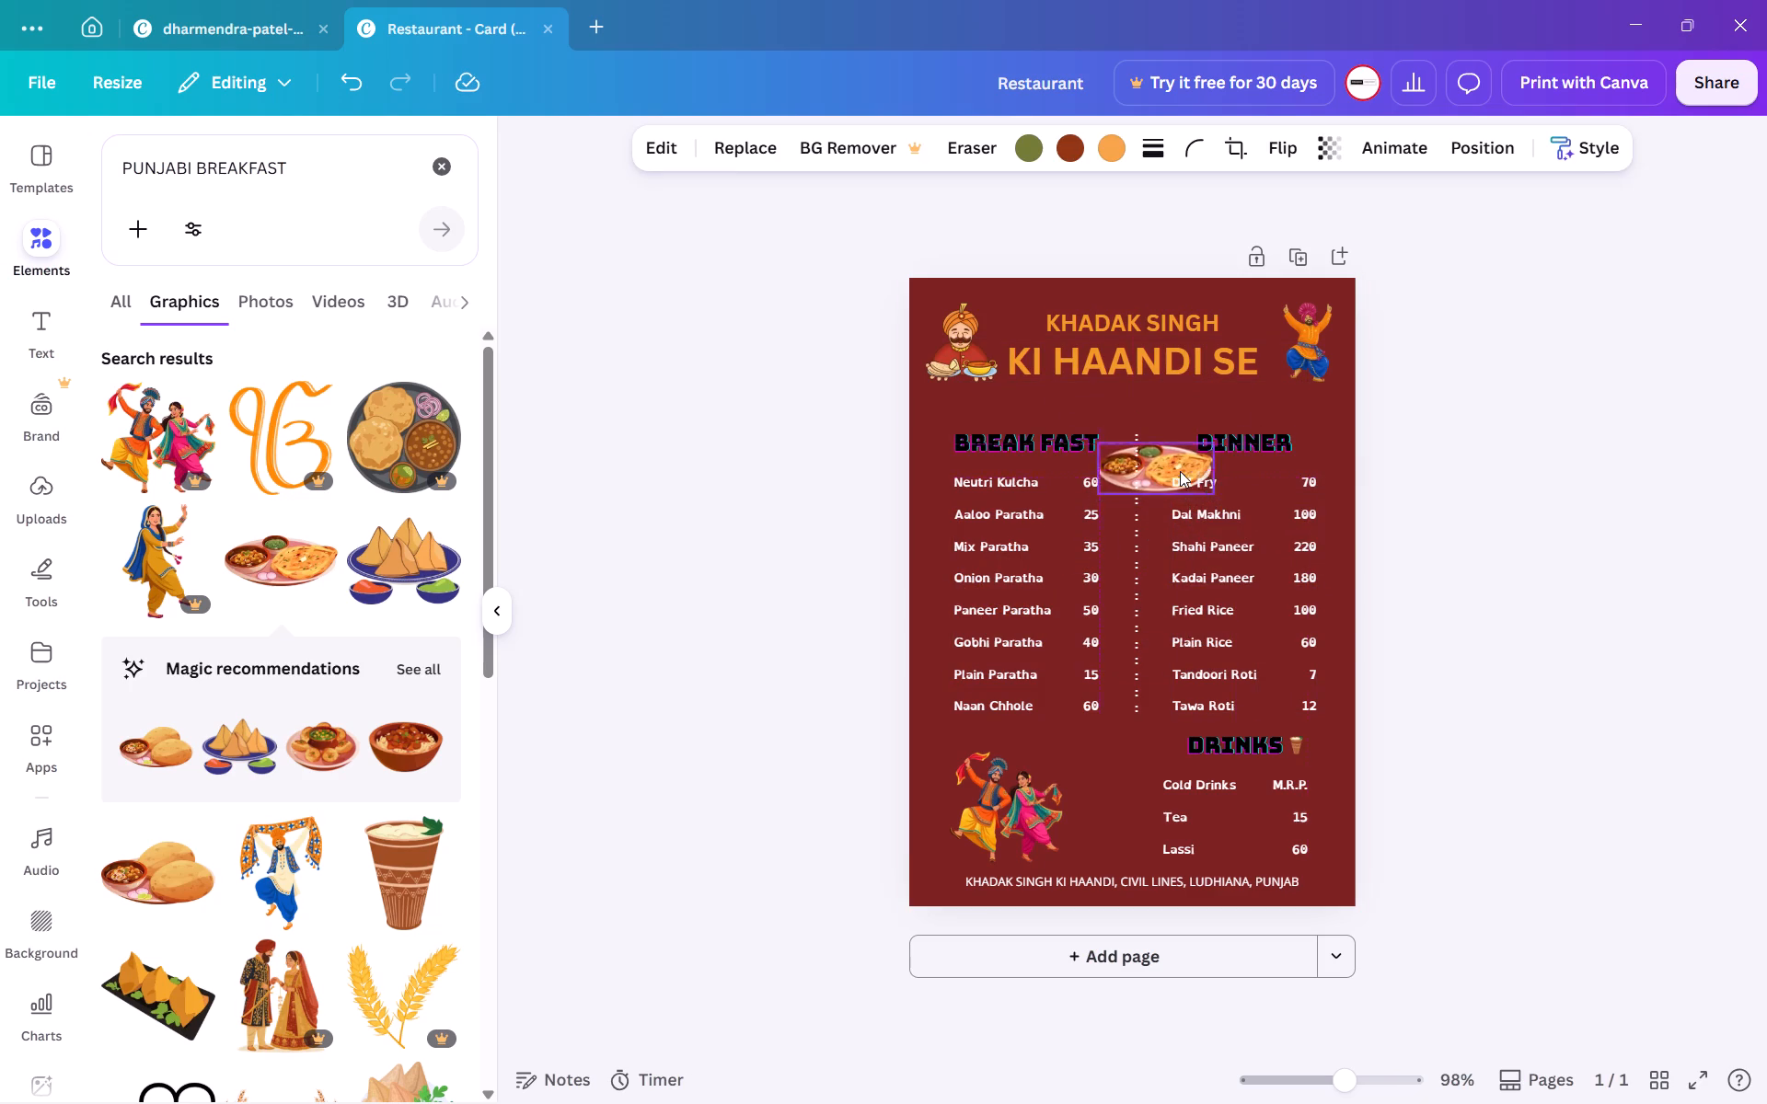
{"action": "scroll", "coordinate": [1180, 471], "scroll_direction": "left", "scroll_amount": 1}
{"action": "scroll", "coordinate": [1180, 471], "scroll_direction": "up", "scroll_amount": 1}
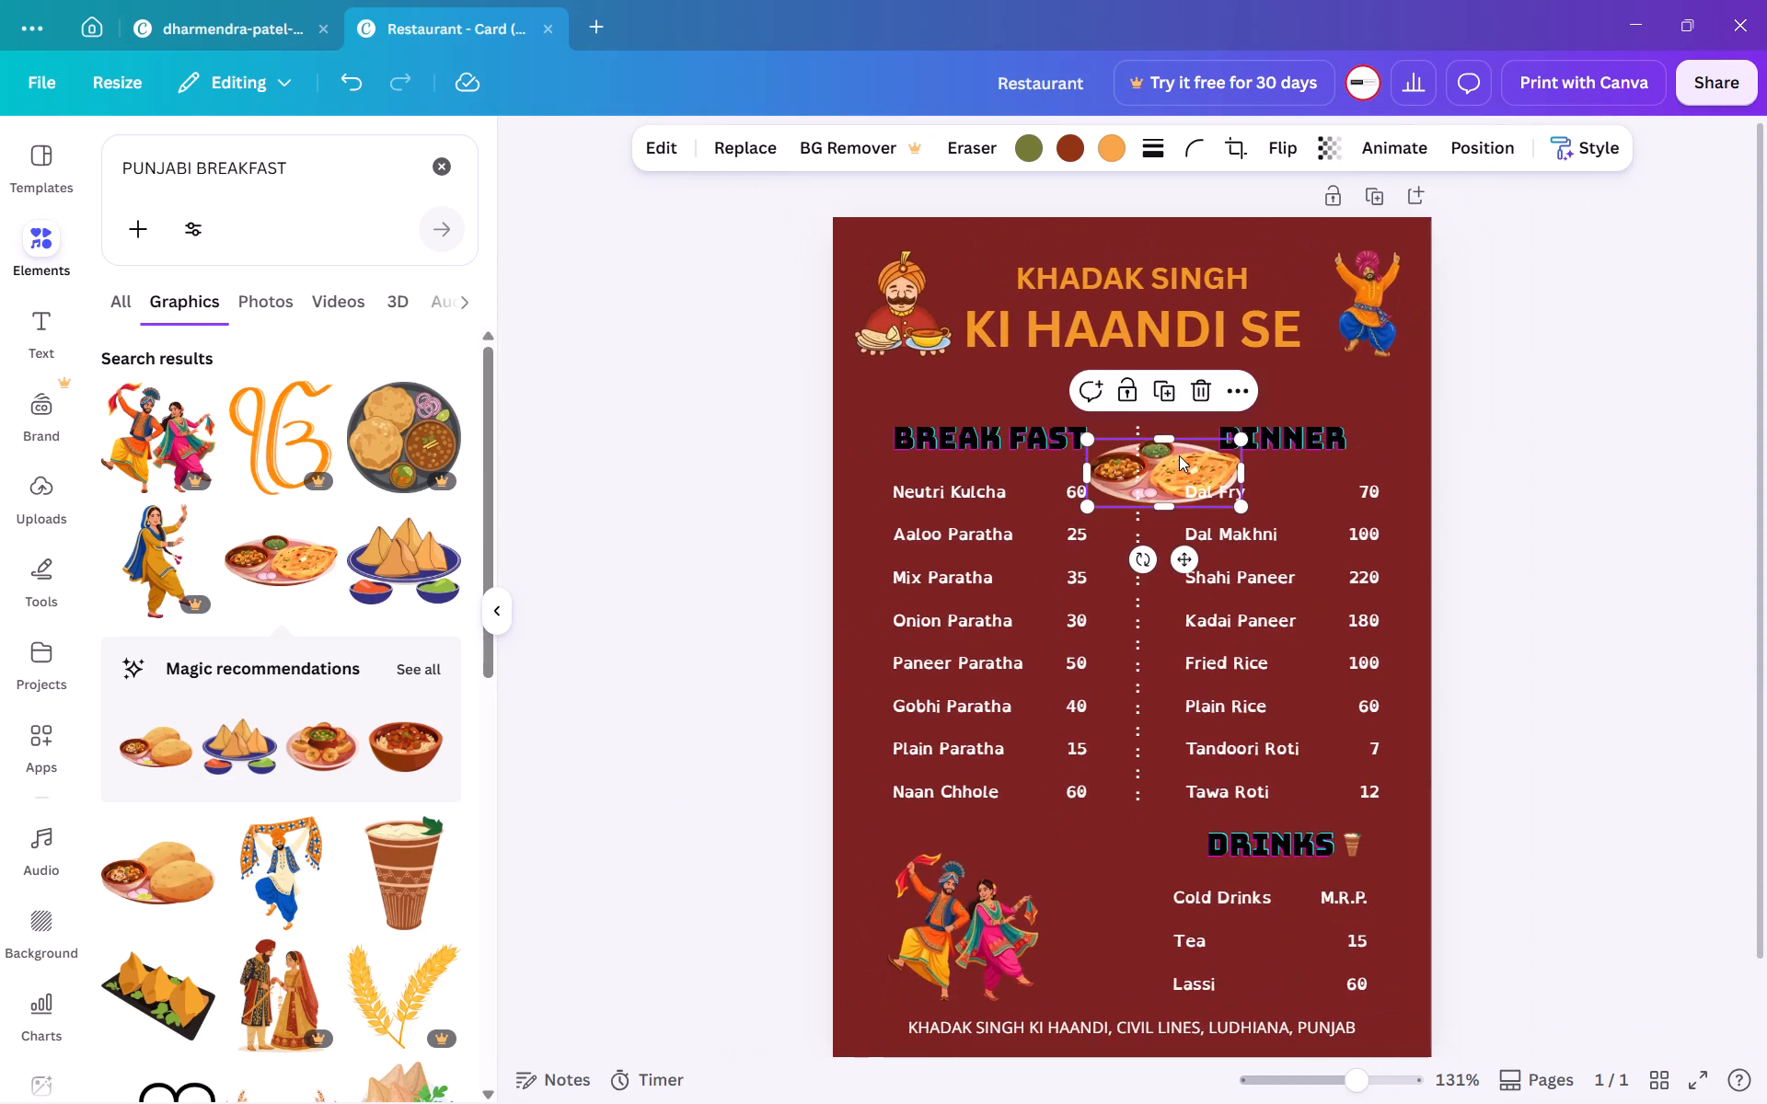
{"action": "left_click_drag", "start_coordinate": [1179, 455], "coordinate": [1151, 626]}
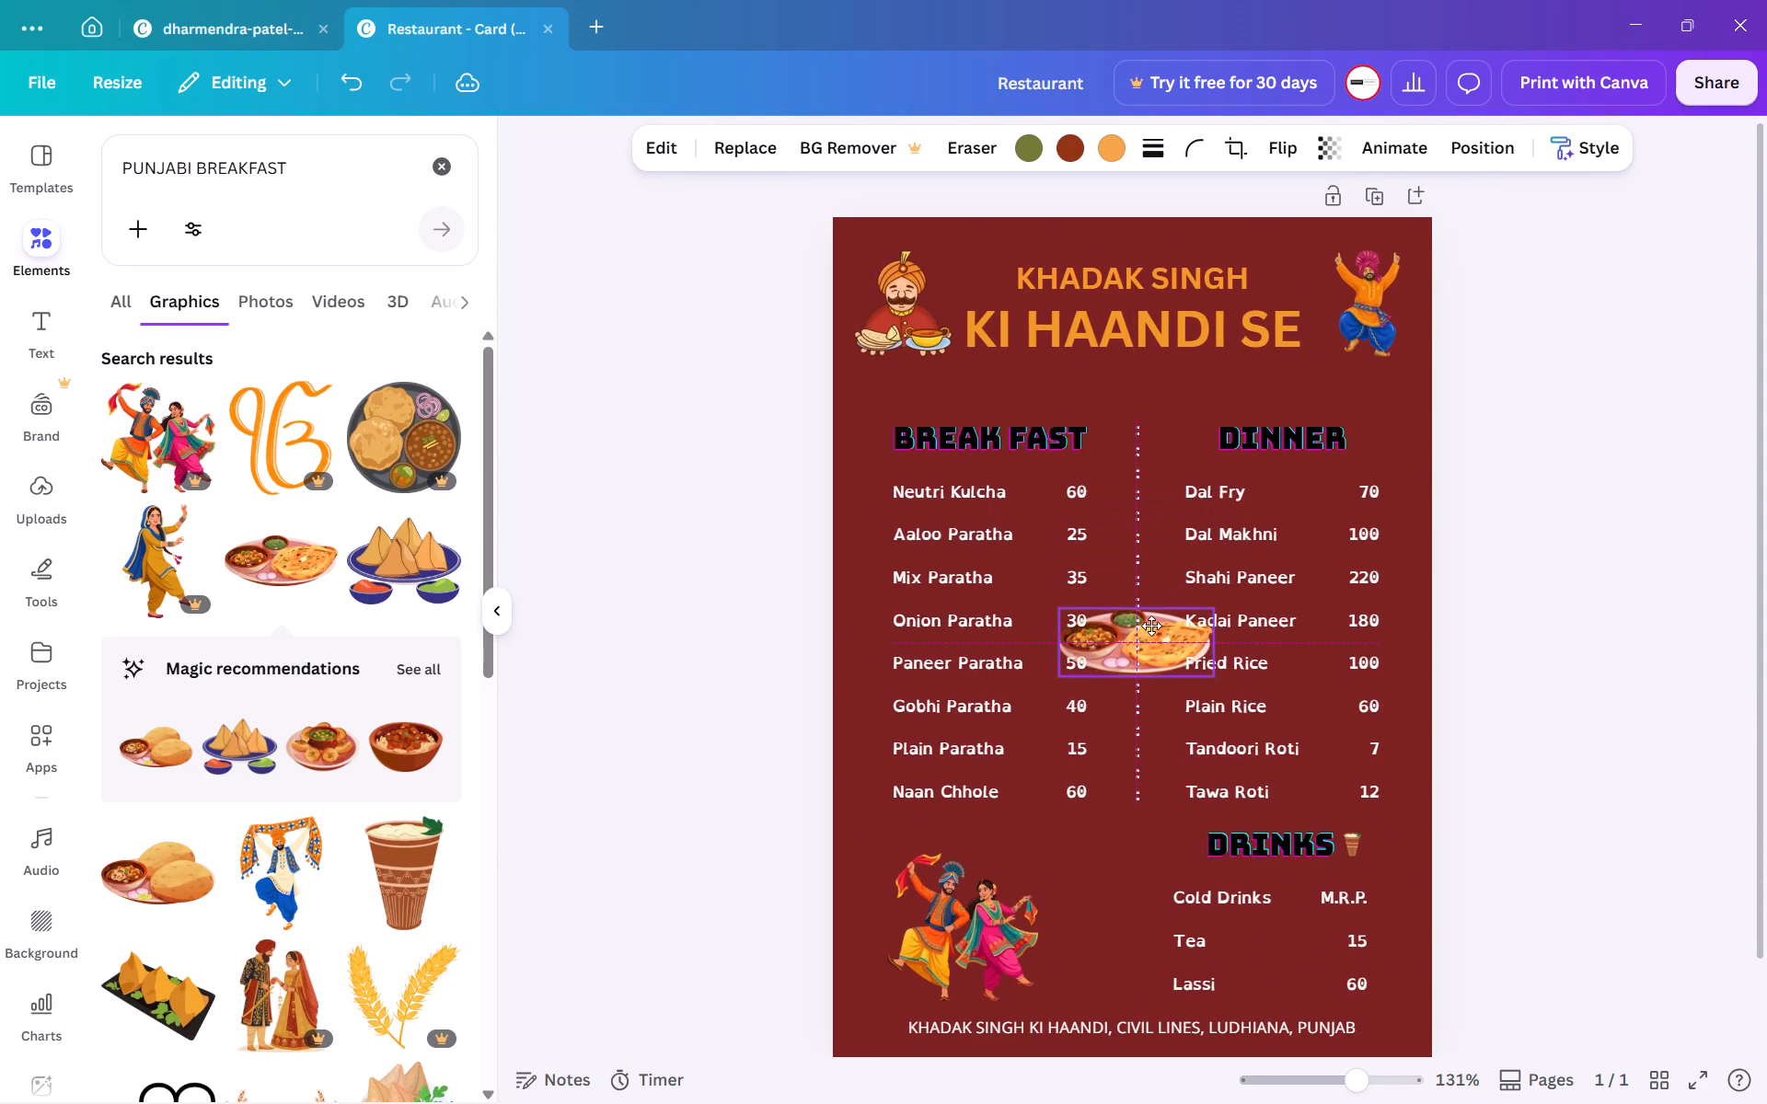
{"action": "left_click_drag", "start_coordinate": [1151, 626], "coordinate": [1153, 620]}
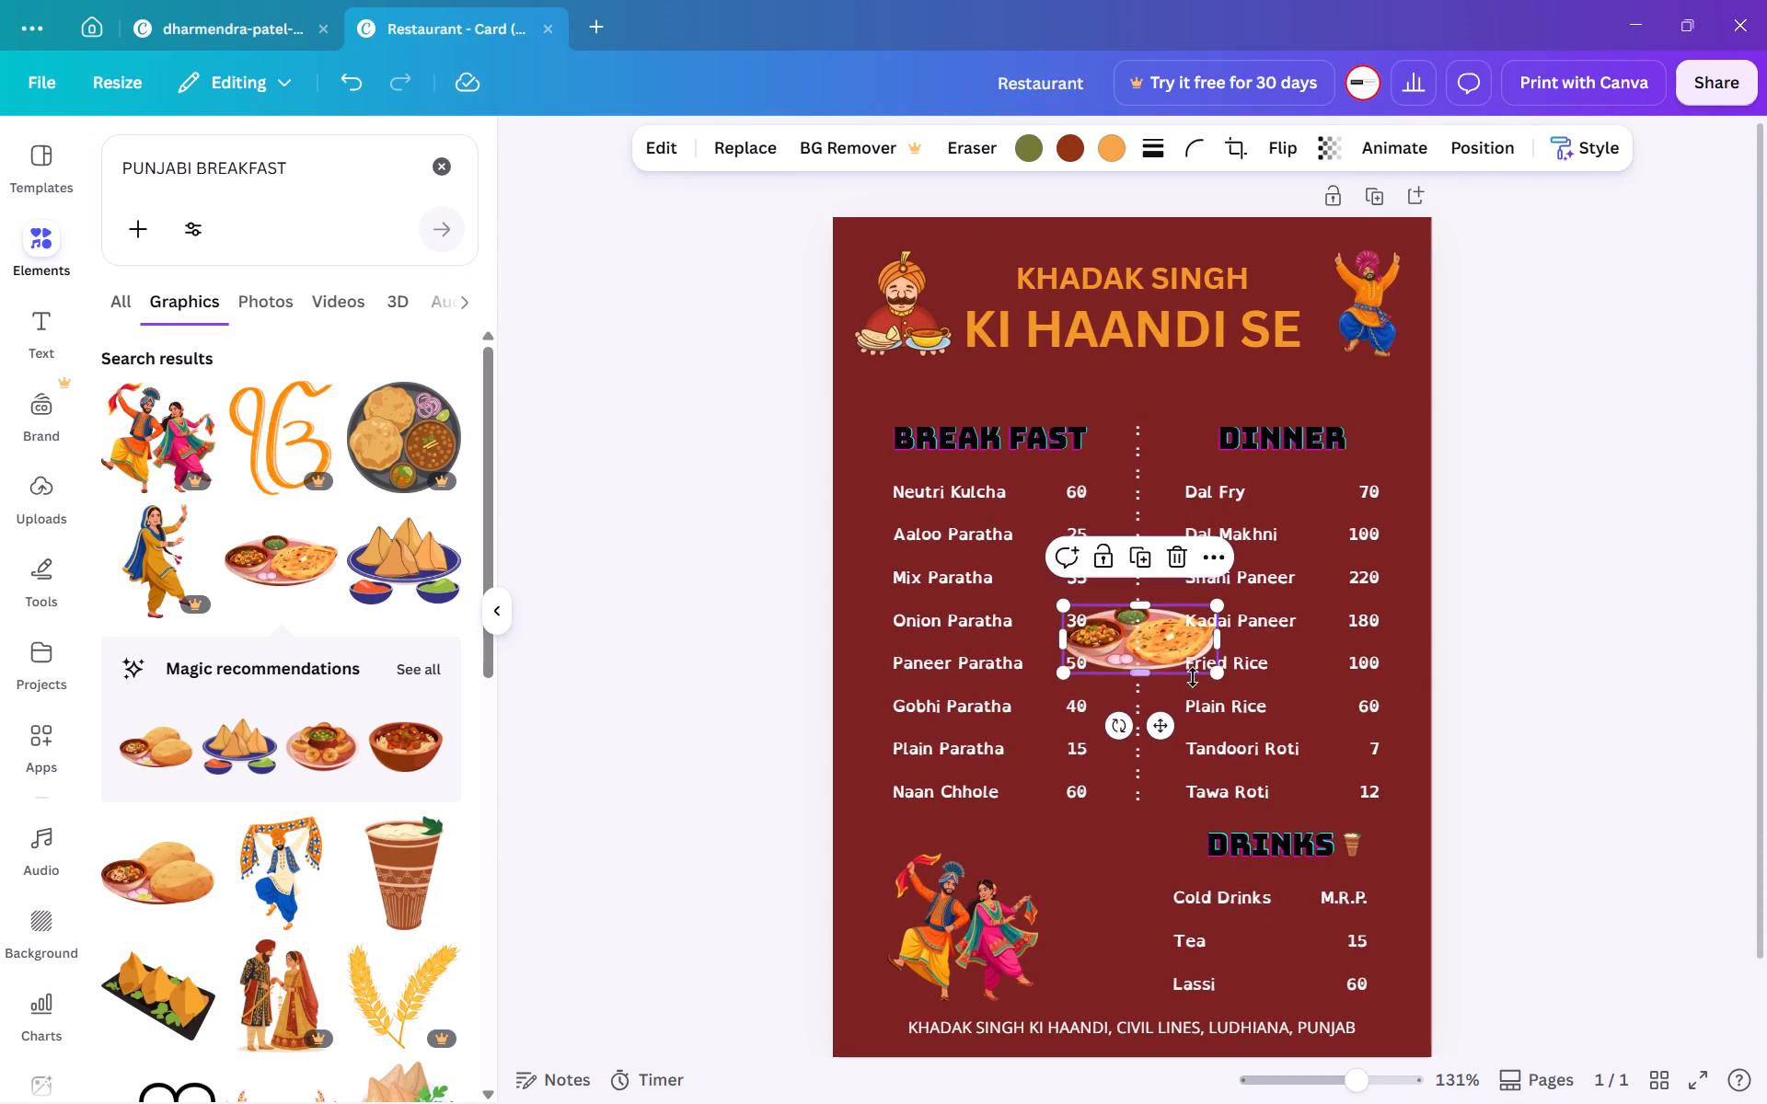
Enlarge the flatbread platter to about 96 wide by 42 high so it spans both the BREAK FAST and DINNER lists.
{"action": "left_click_drag", "start_coordinate": [1218, 674], "coordinate": [1393, 742]}
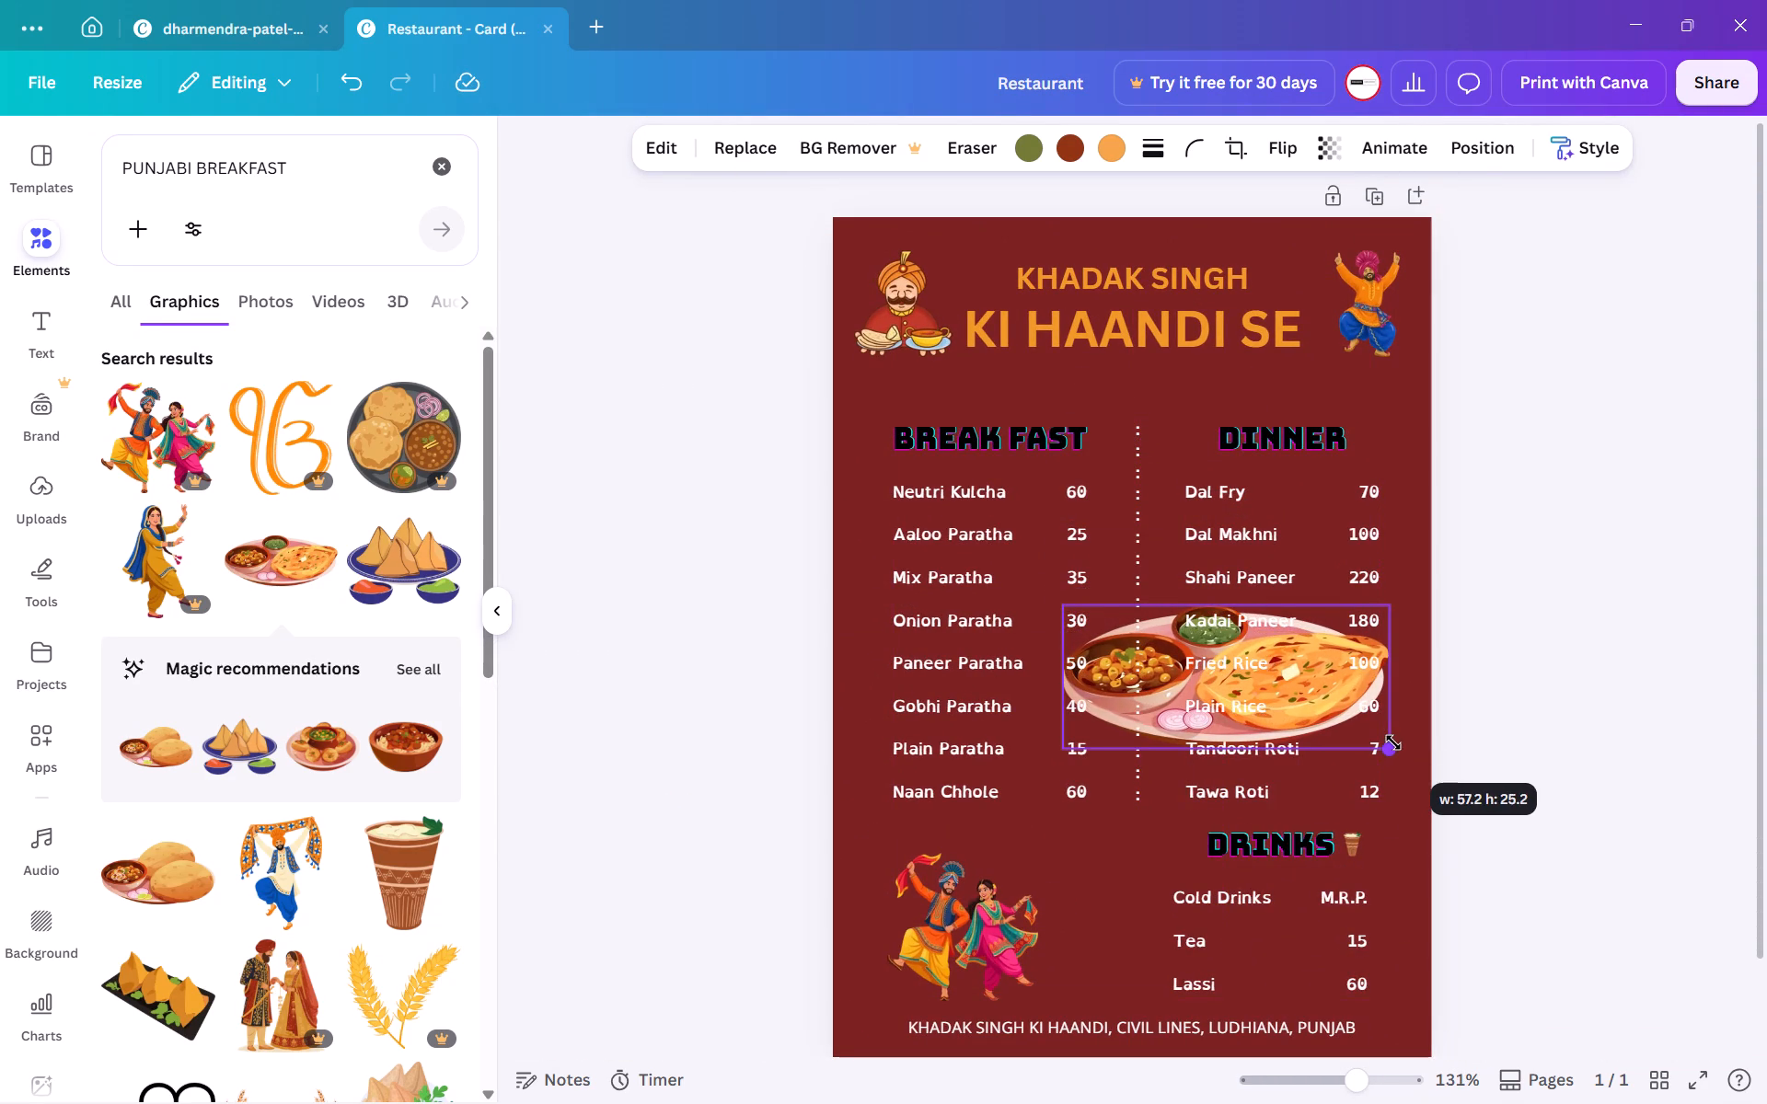
{"action": "left_click_drag", "start_coordinate": [1393, 742], "coordinate": [1405, 749]}
{"action": "left_click_drag", "start_coordinate": [1071, 752], "coordinate": [880, 804]}
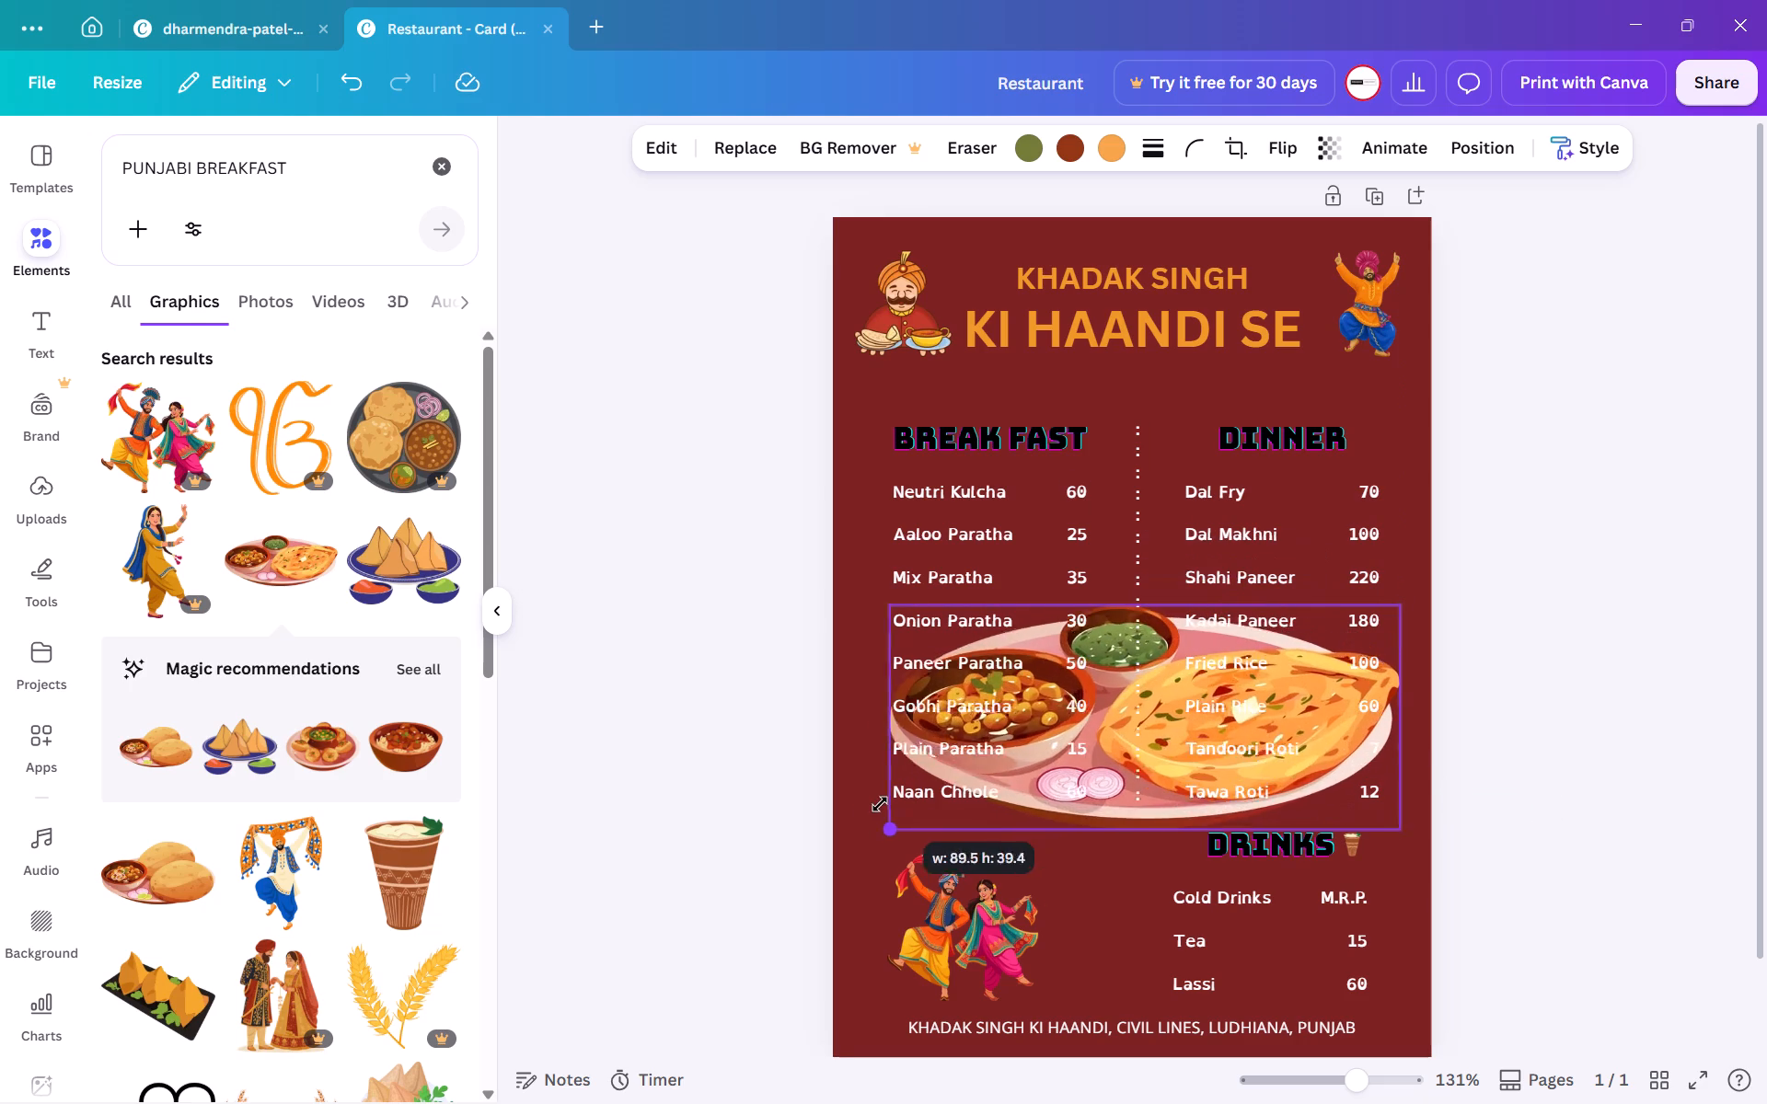
{"action": "left_click_drag", "start_coordinate": [880, 804], "coordinate": [816, 825]}
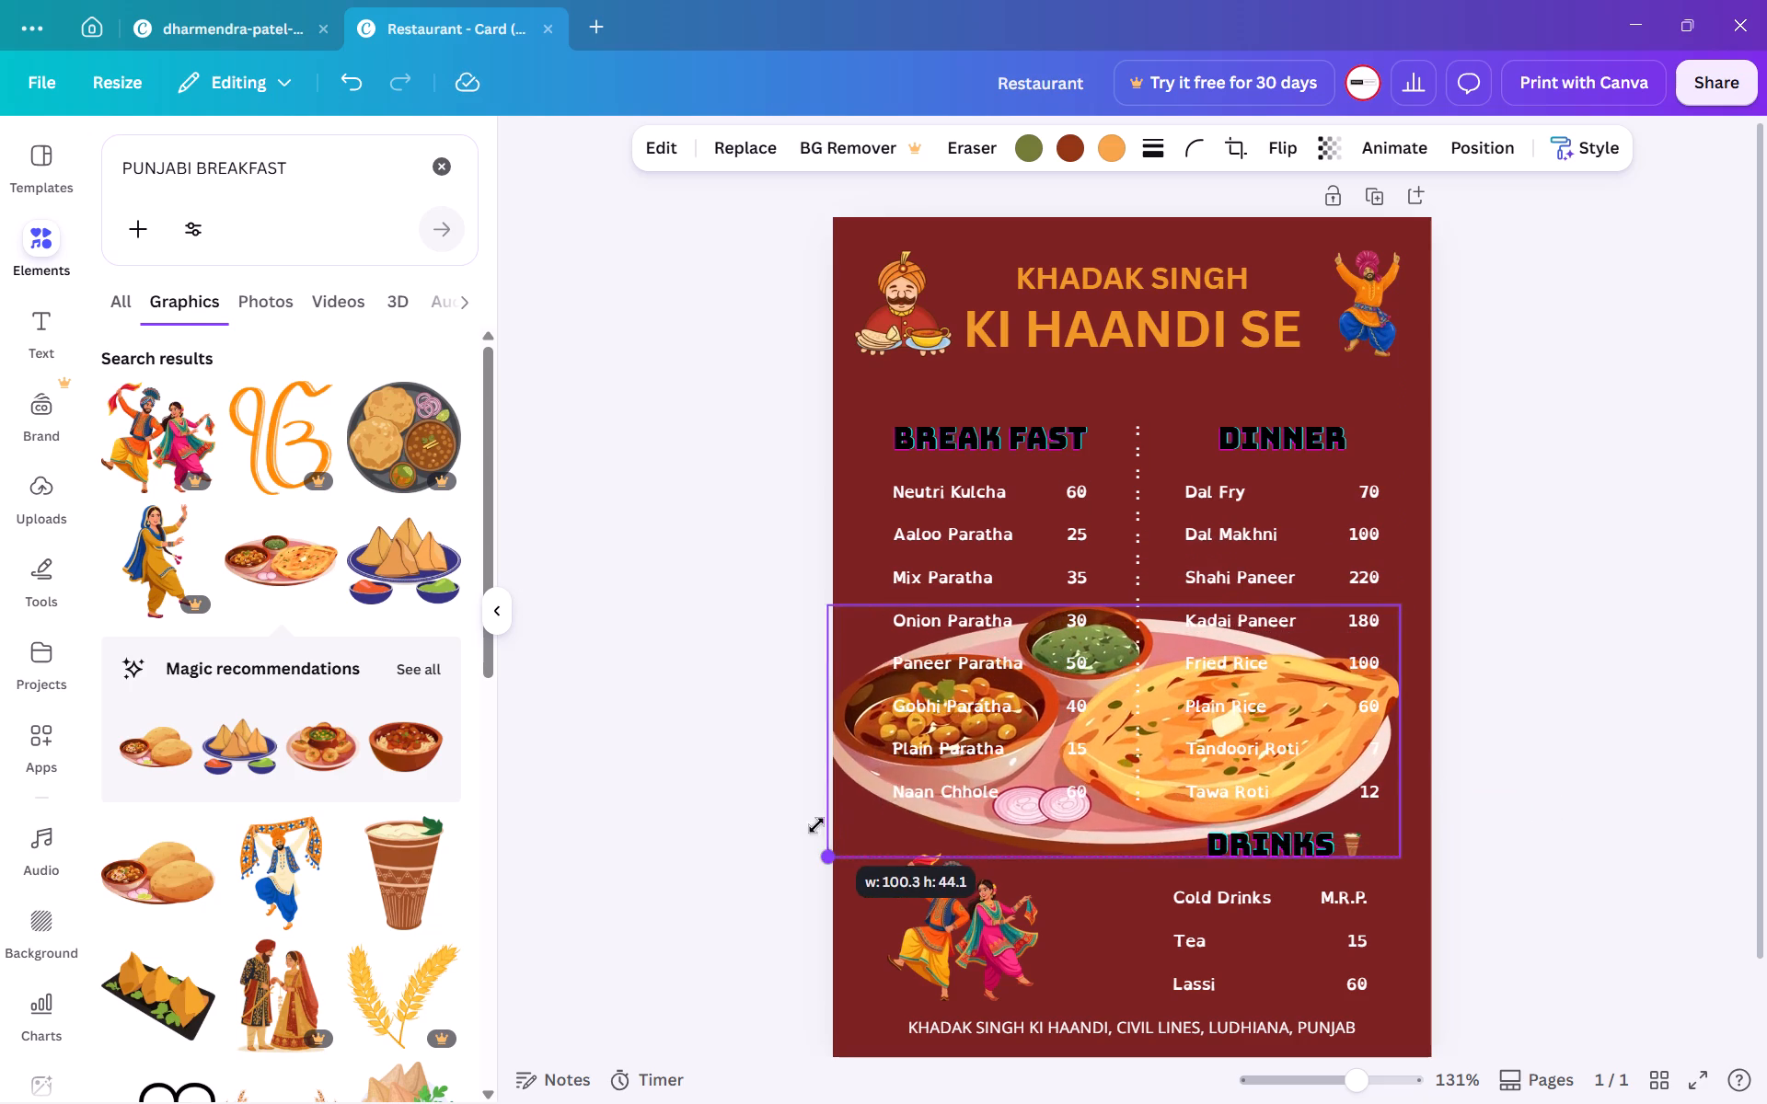
{"action": "left_click_drag", "start_coordinate": [816, 825], "coordinate": [889, 802]}
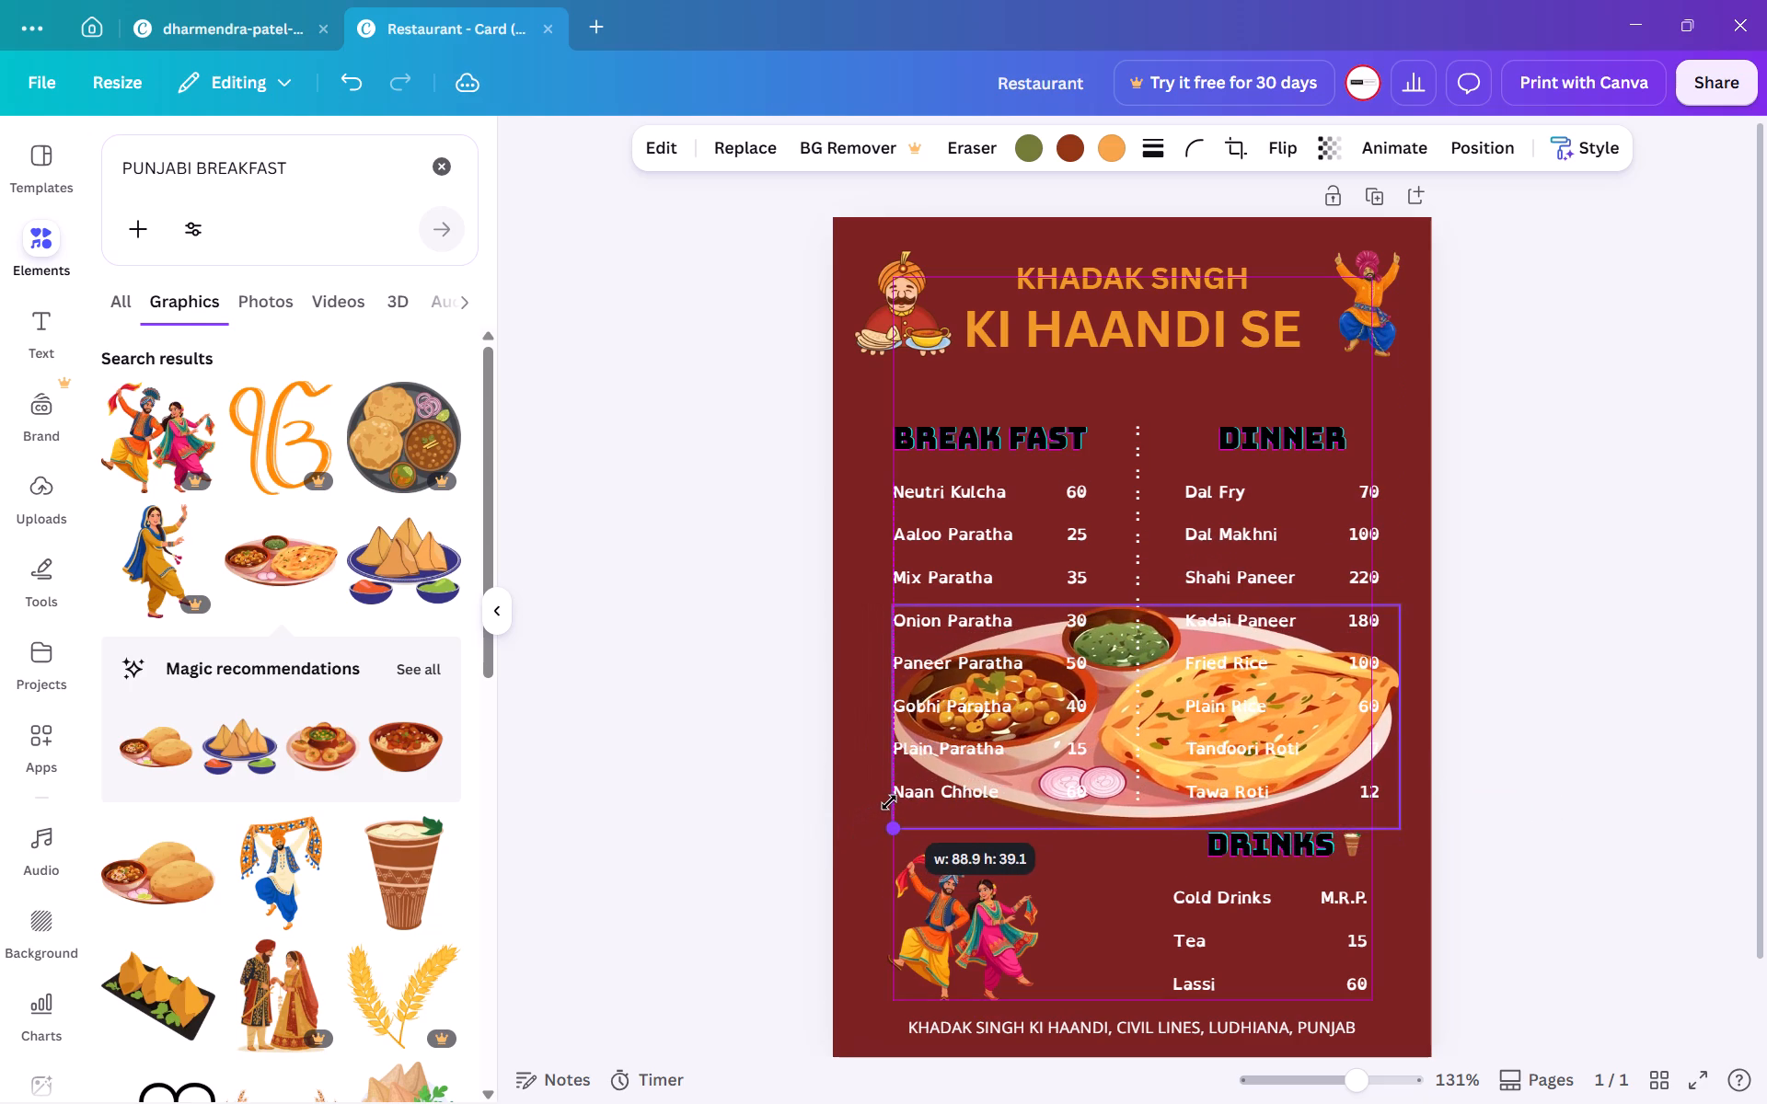
{"action": "left_click_drag", "start_coordinate": [889, 802], "coordinate": [889, 799]}
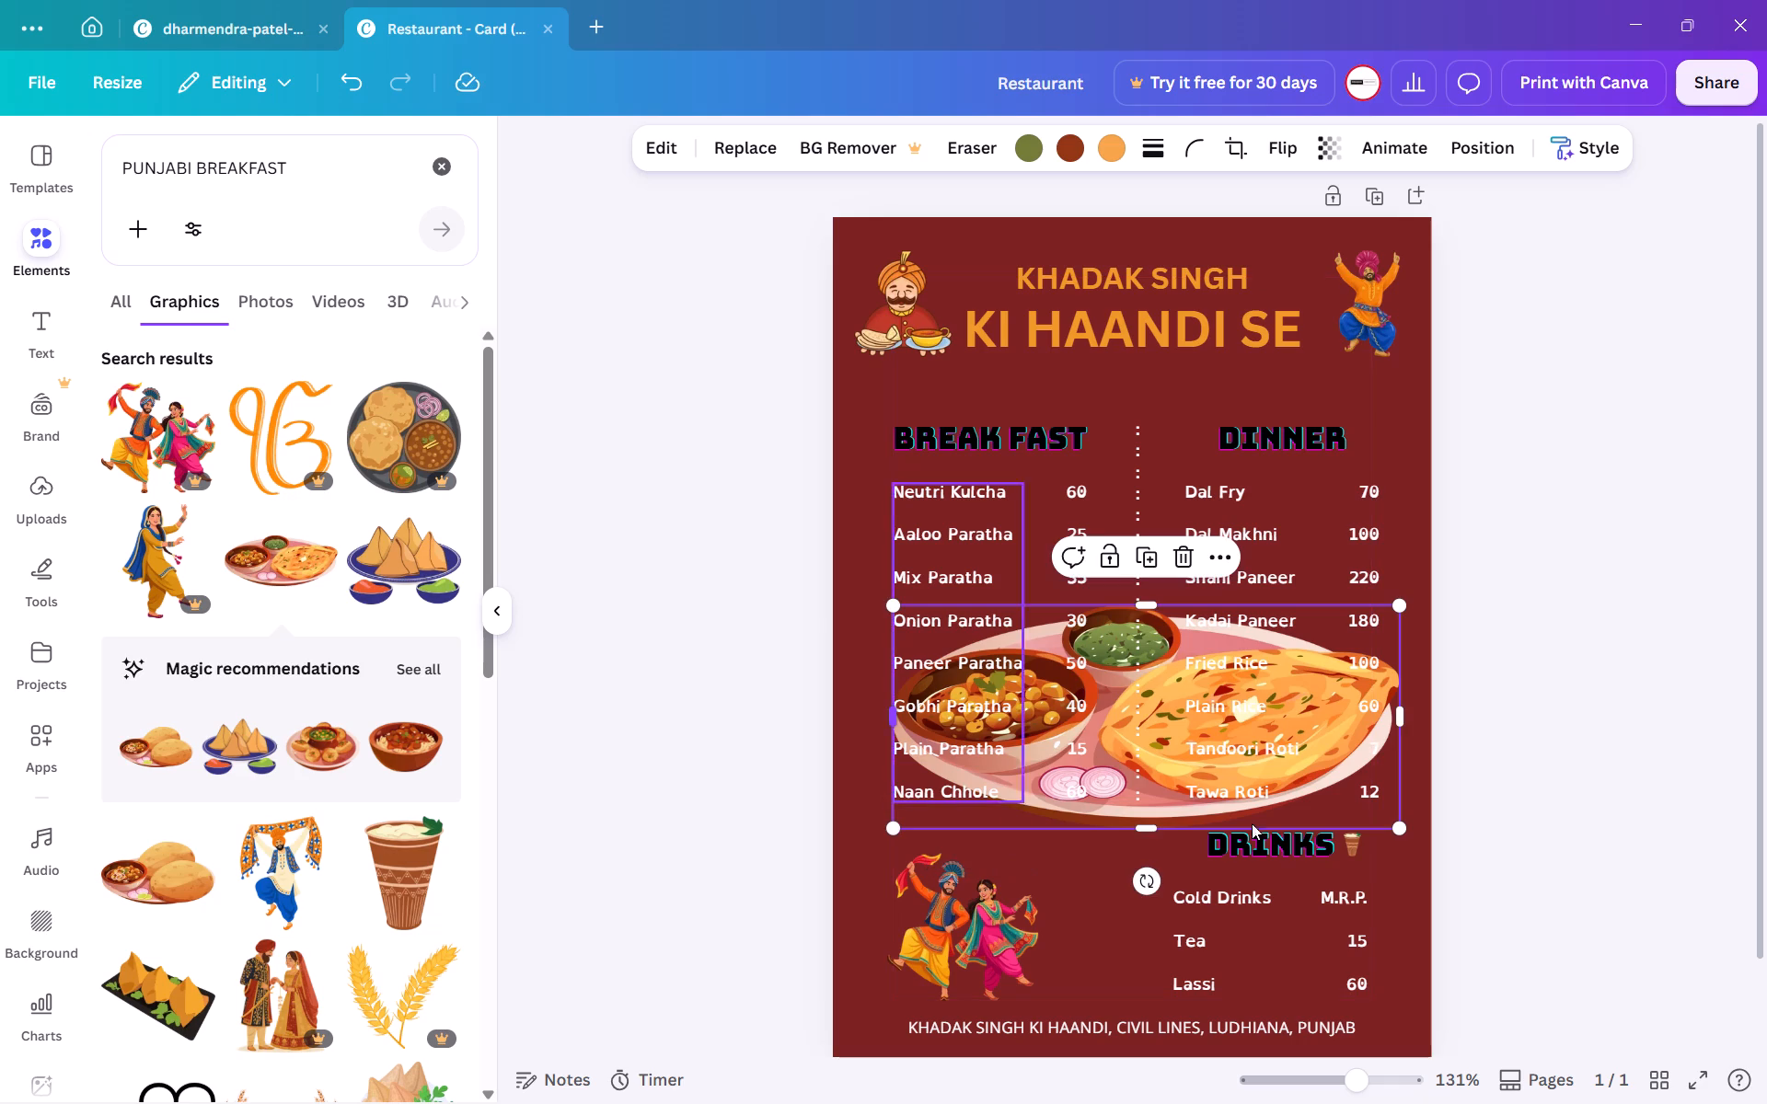
{"action": "left_click", "coordinate": [1407, 825]}
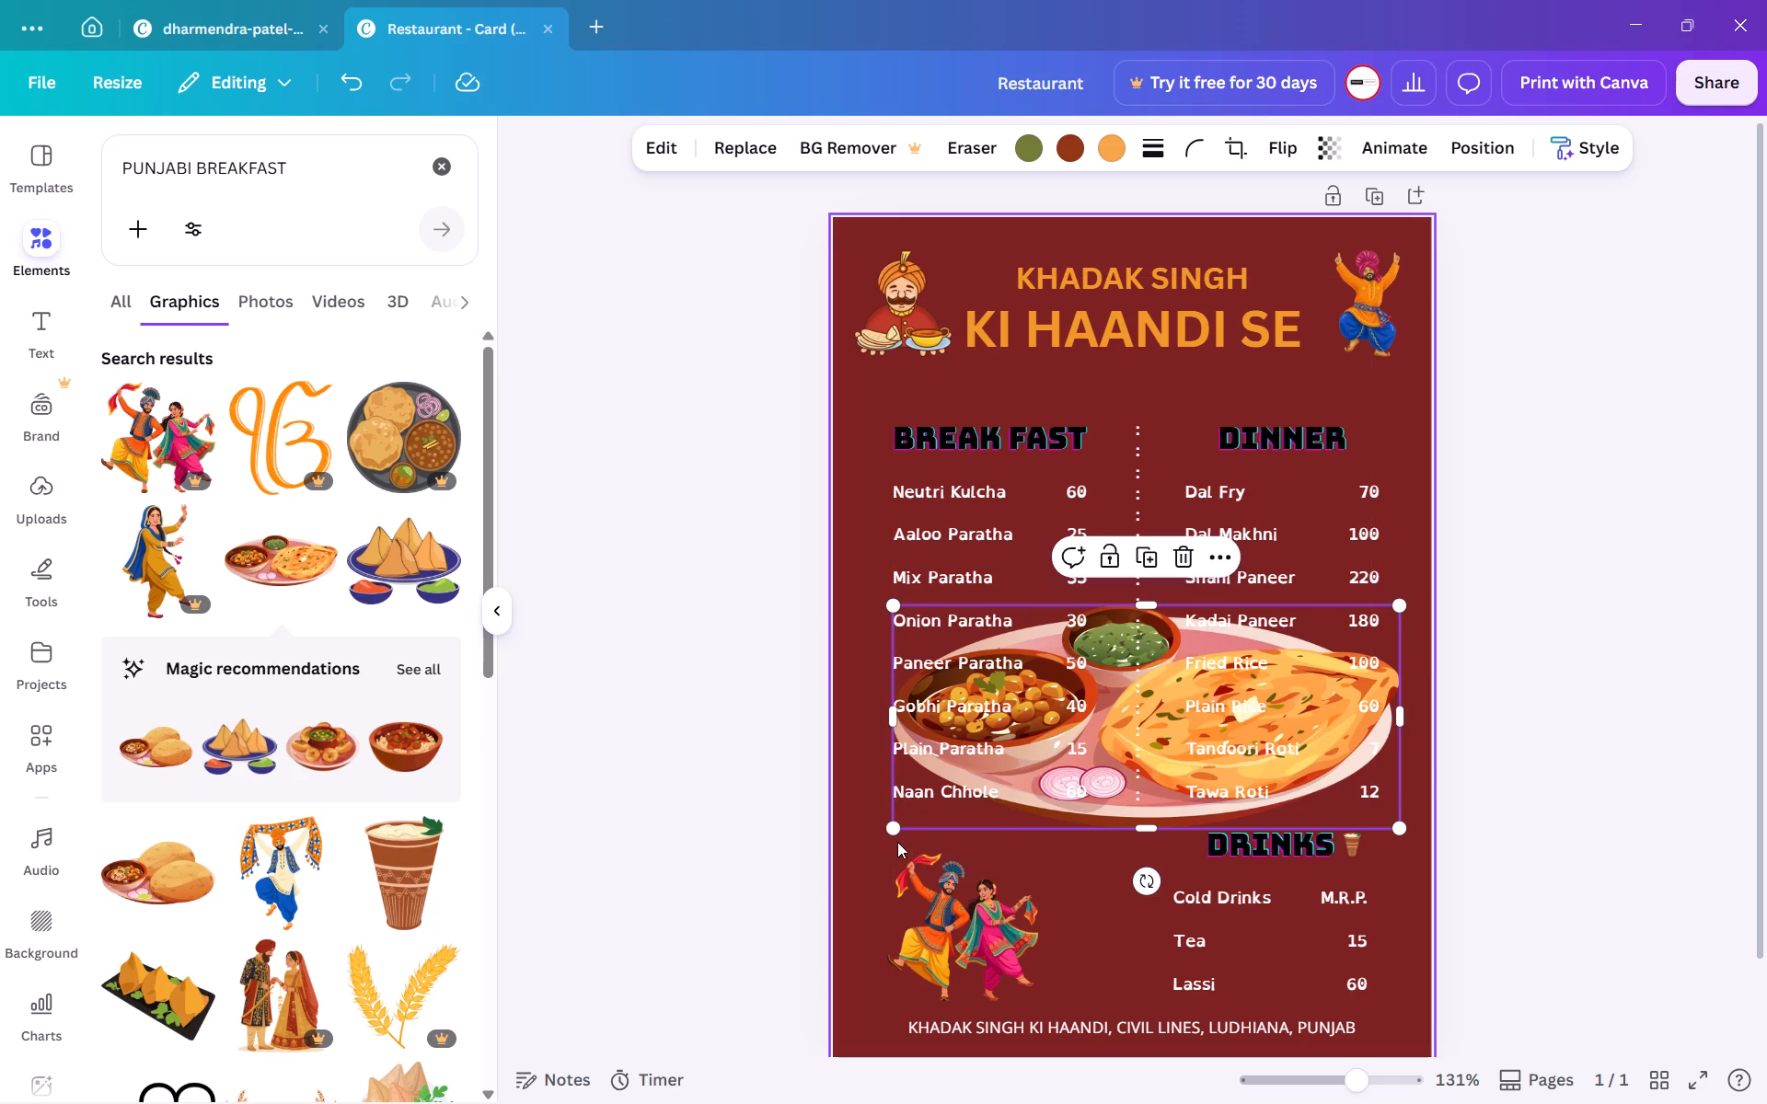
{"action": "left_click_drag", "start_coordinate": [889, 826], "coordinate": [841, 838]}
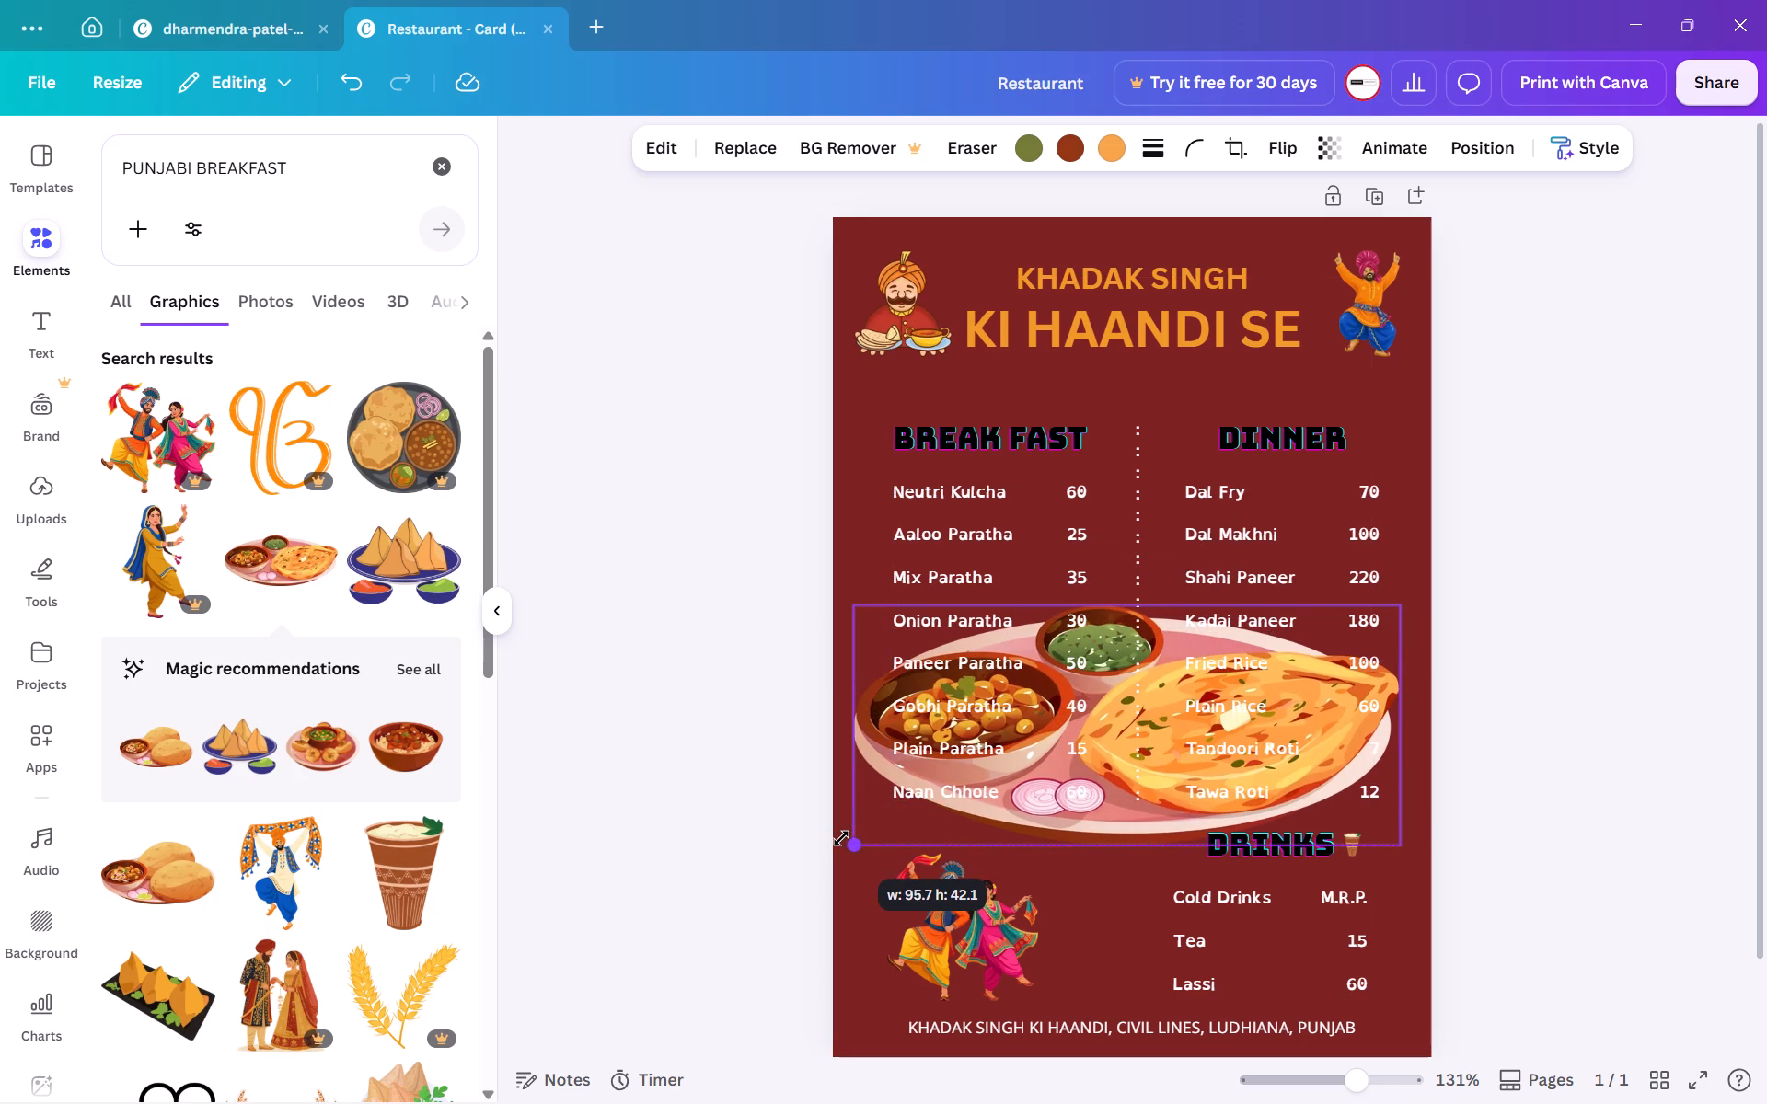
{"action": "left_click_drag", "start_coordinate": [841, 838], "coordinate": [849, 837]}
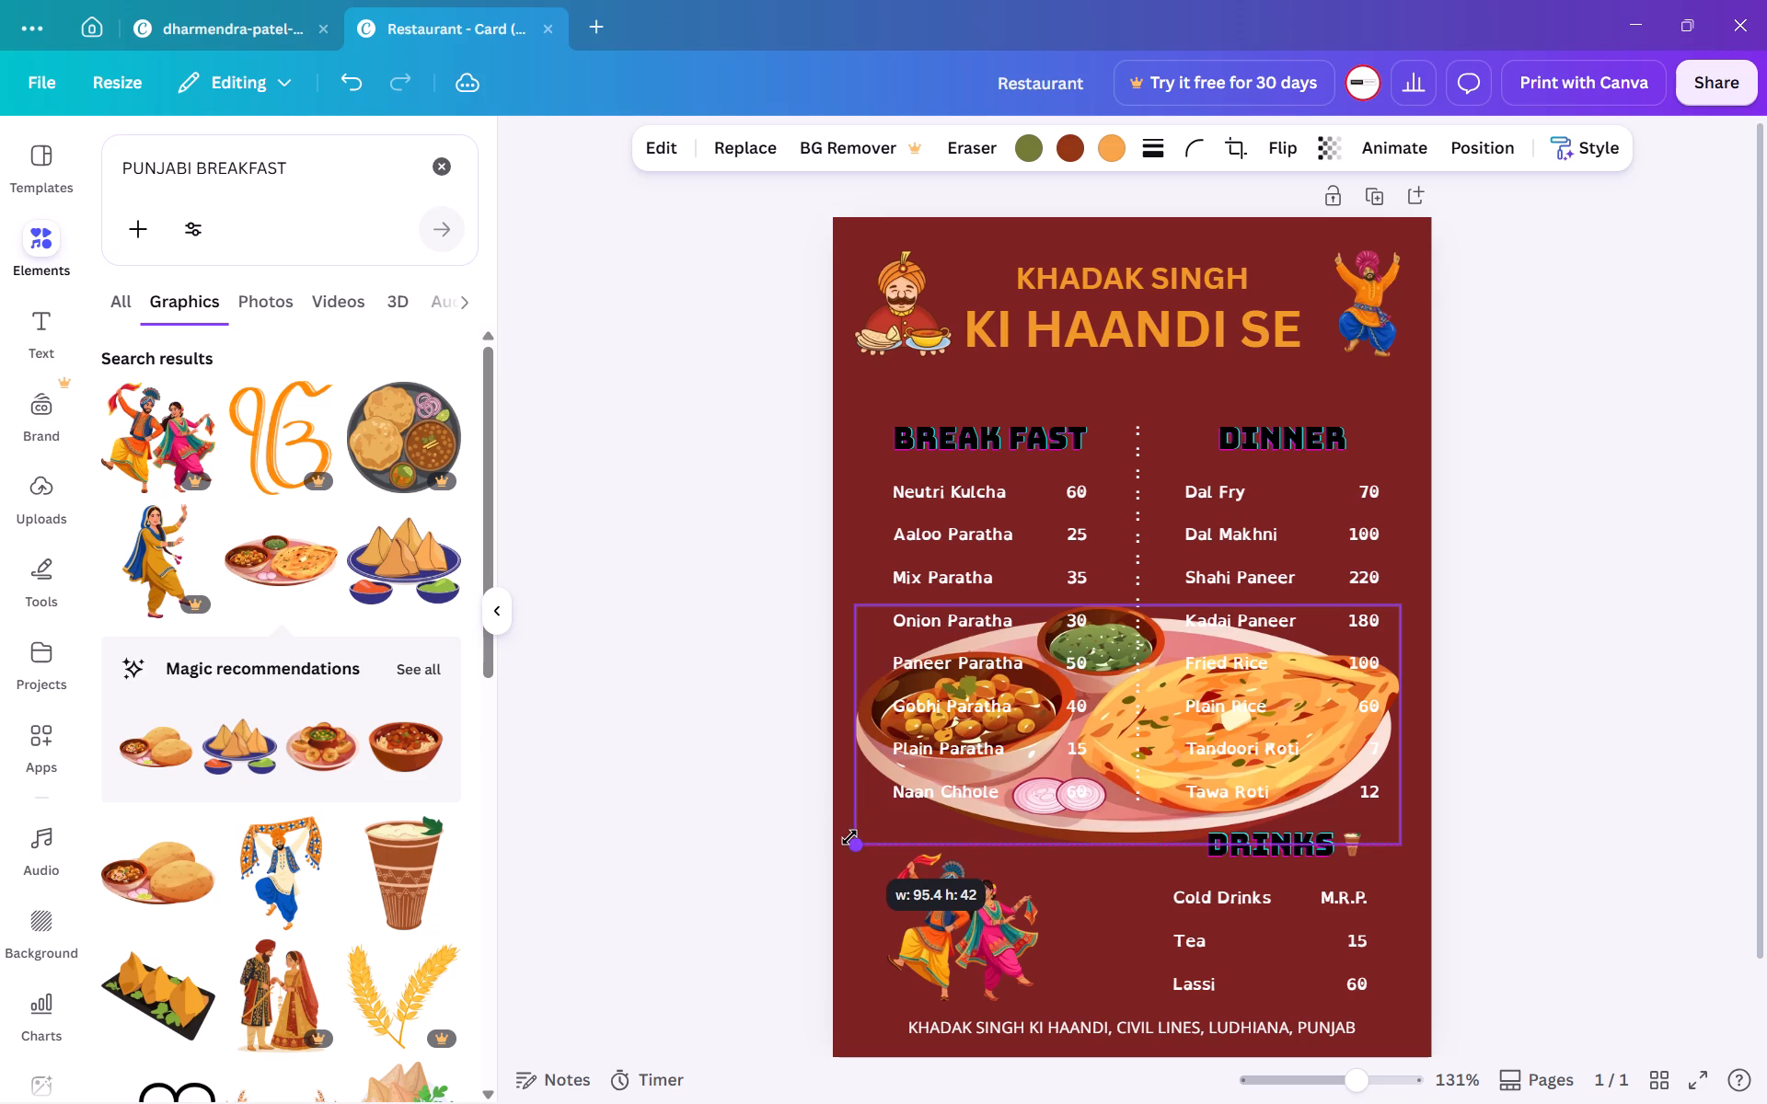
{"action": "left_click_drag", "start_coordinate": [849, 837], "coordinate": [834, 842]}
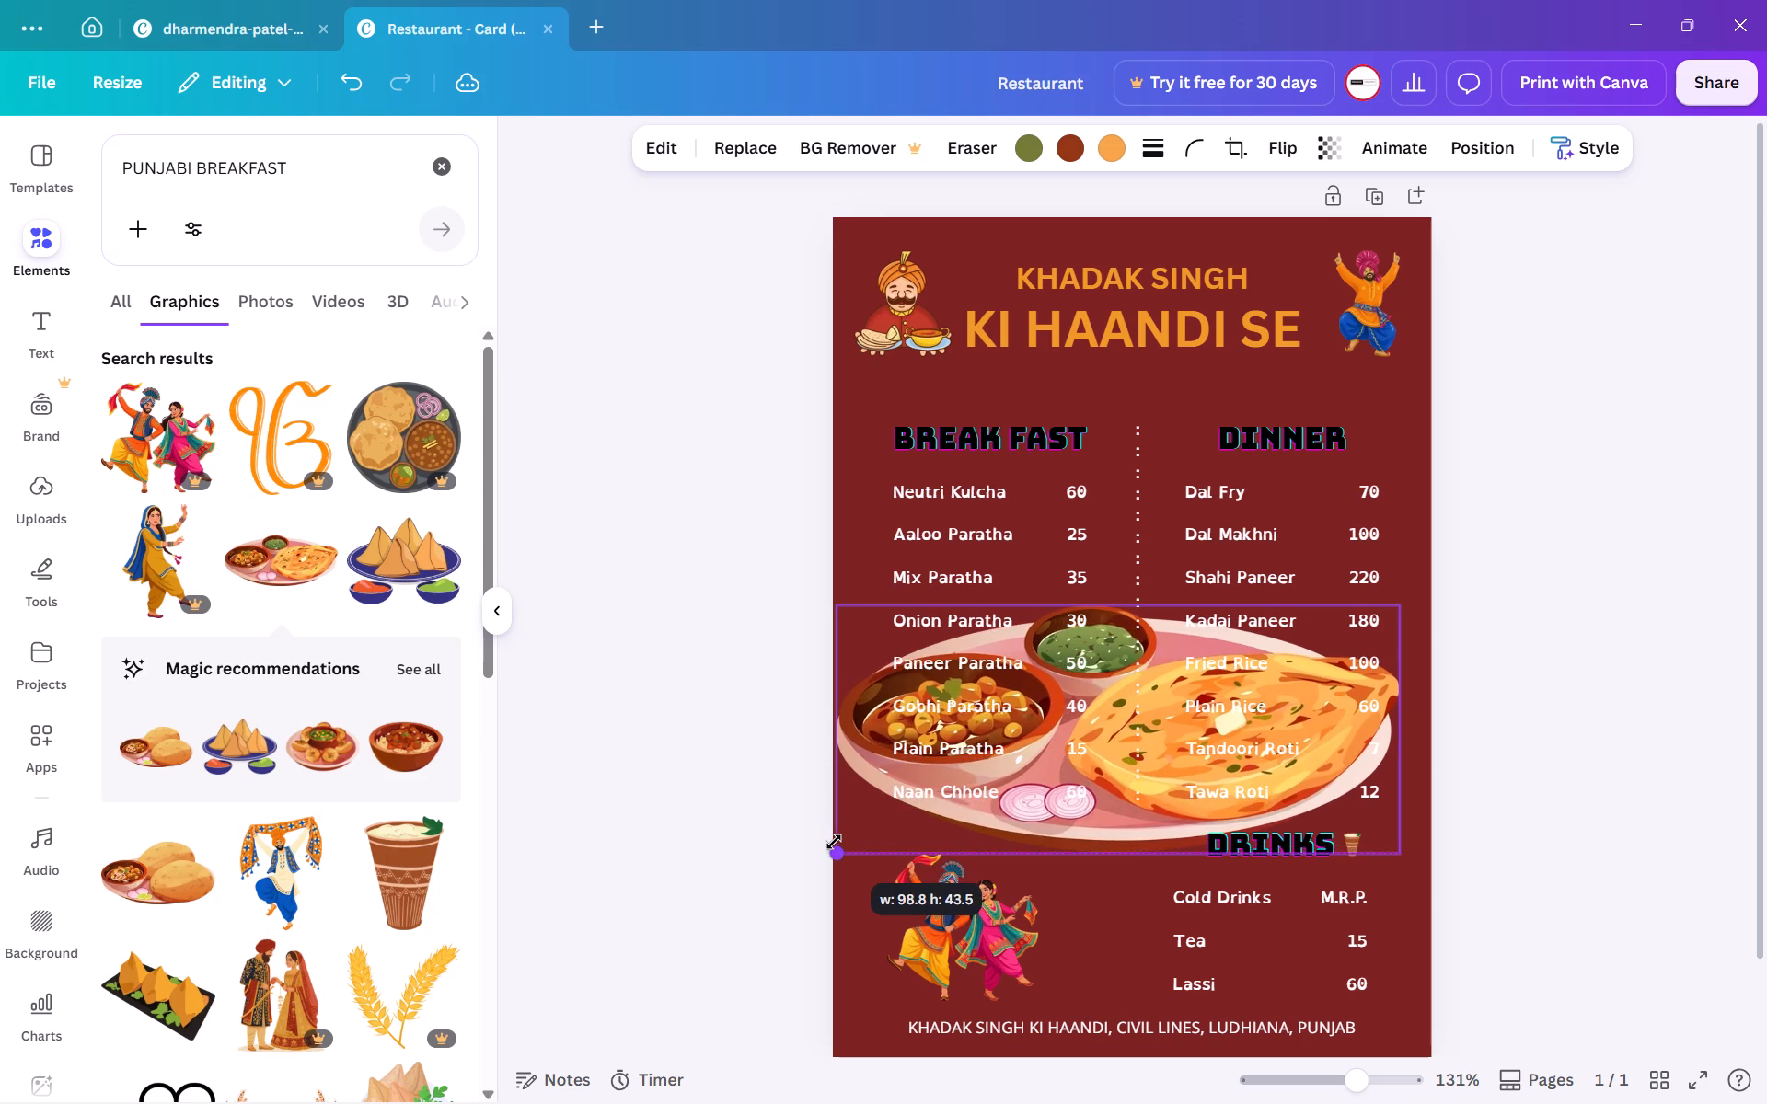
{"action": "left_click_drag", "start_coordinate": [834, 842], "coordinate": [843, 836]}
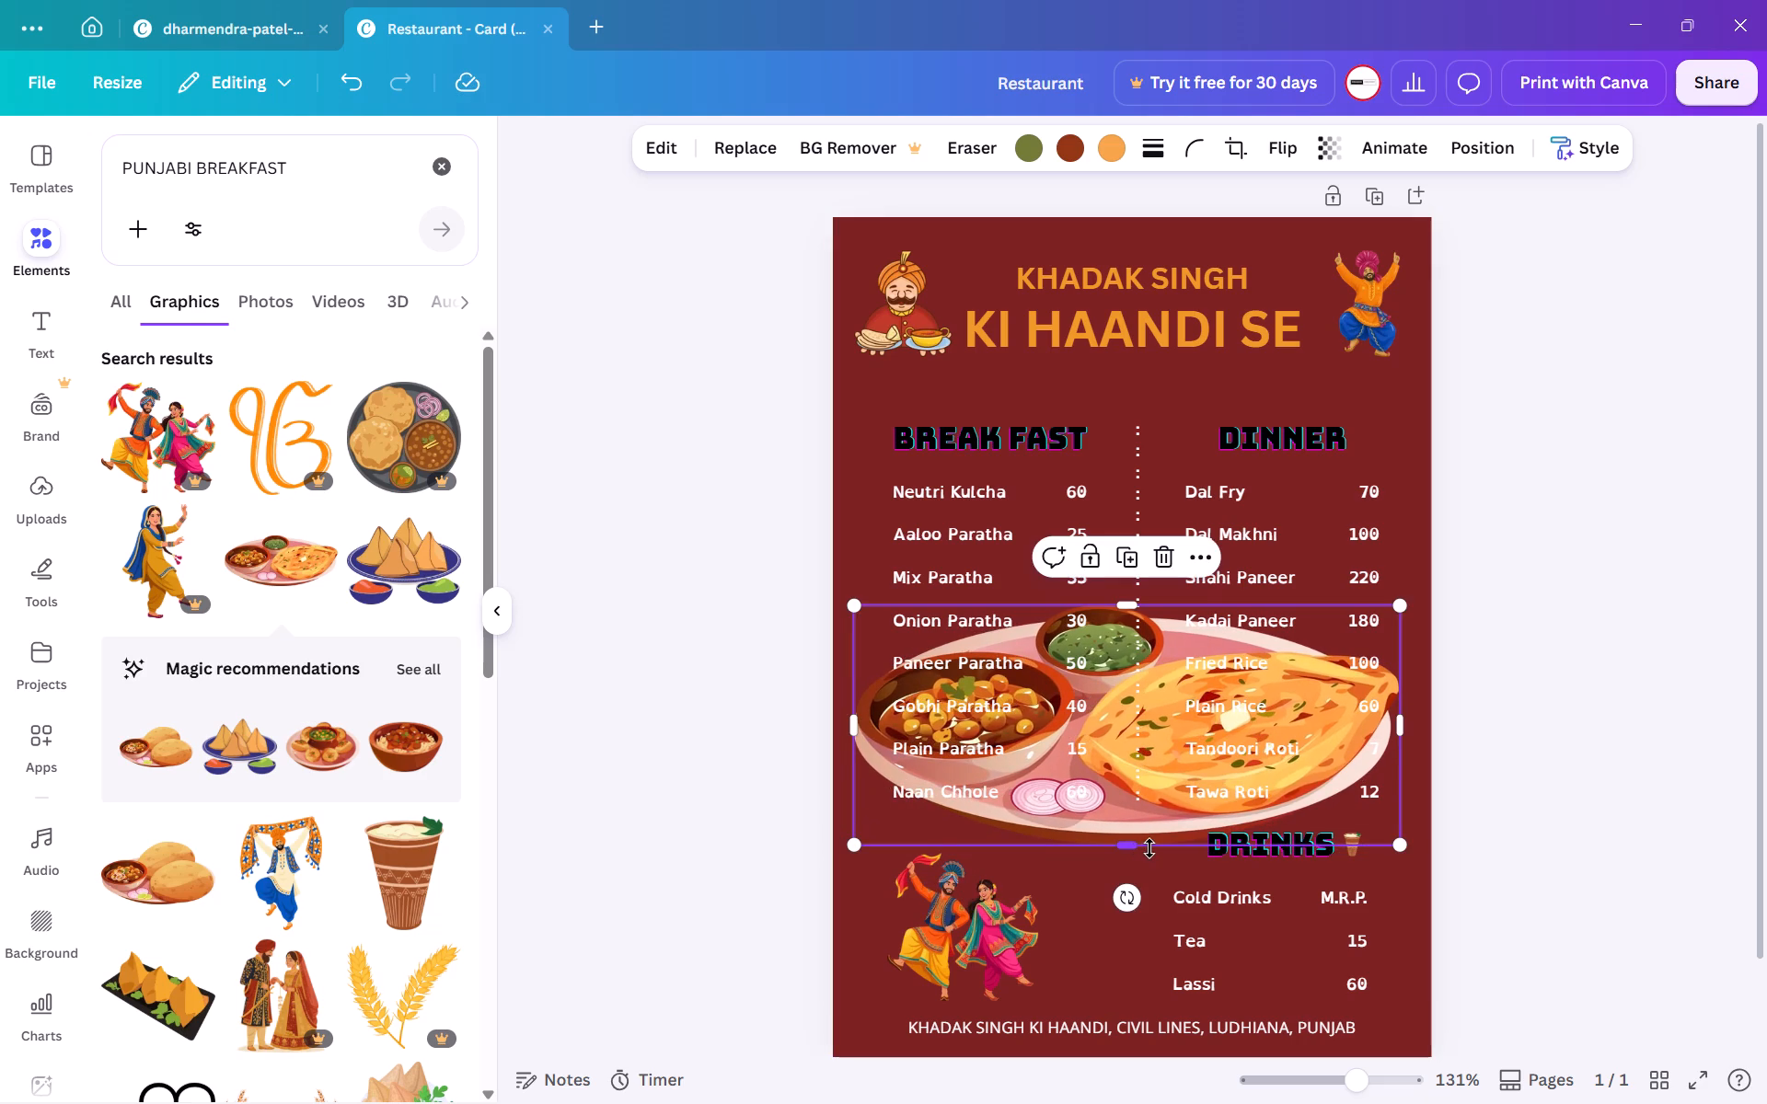
Reposition the enlarged platter over the lower rows of both lists, from the Paneer Paratha row down to the DRINKS heading.
{"action": "left_click_drag", "start_coordinate": [1149, 820], "coordinate": [1149, 831]}
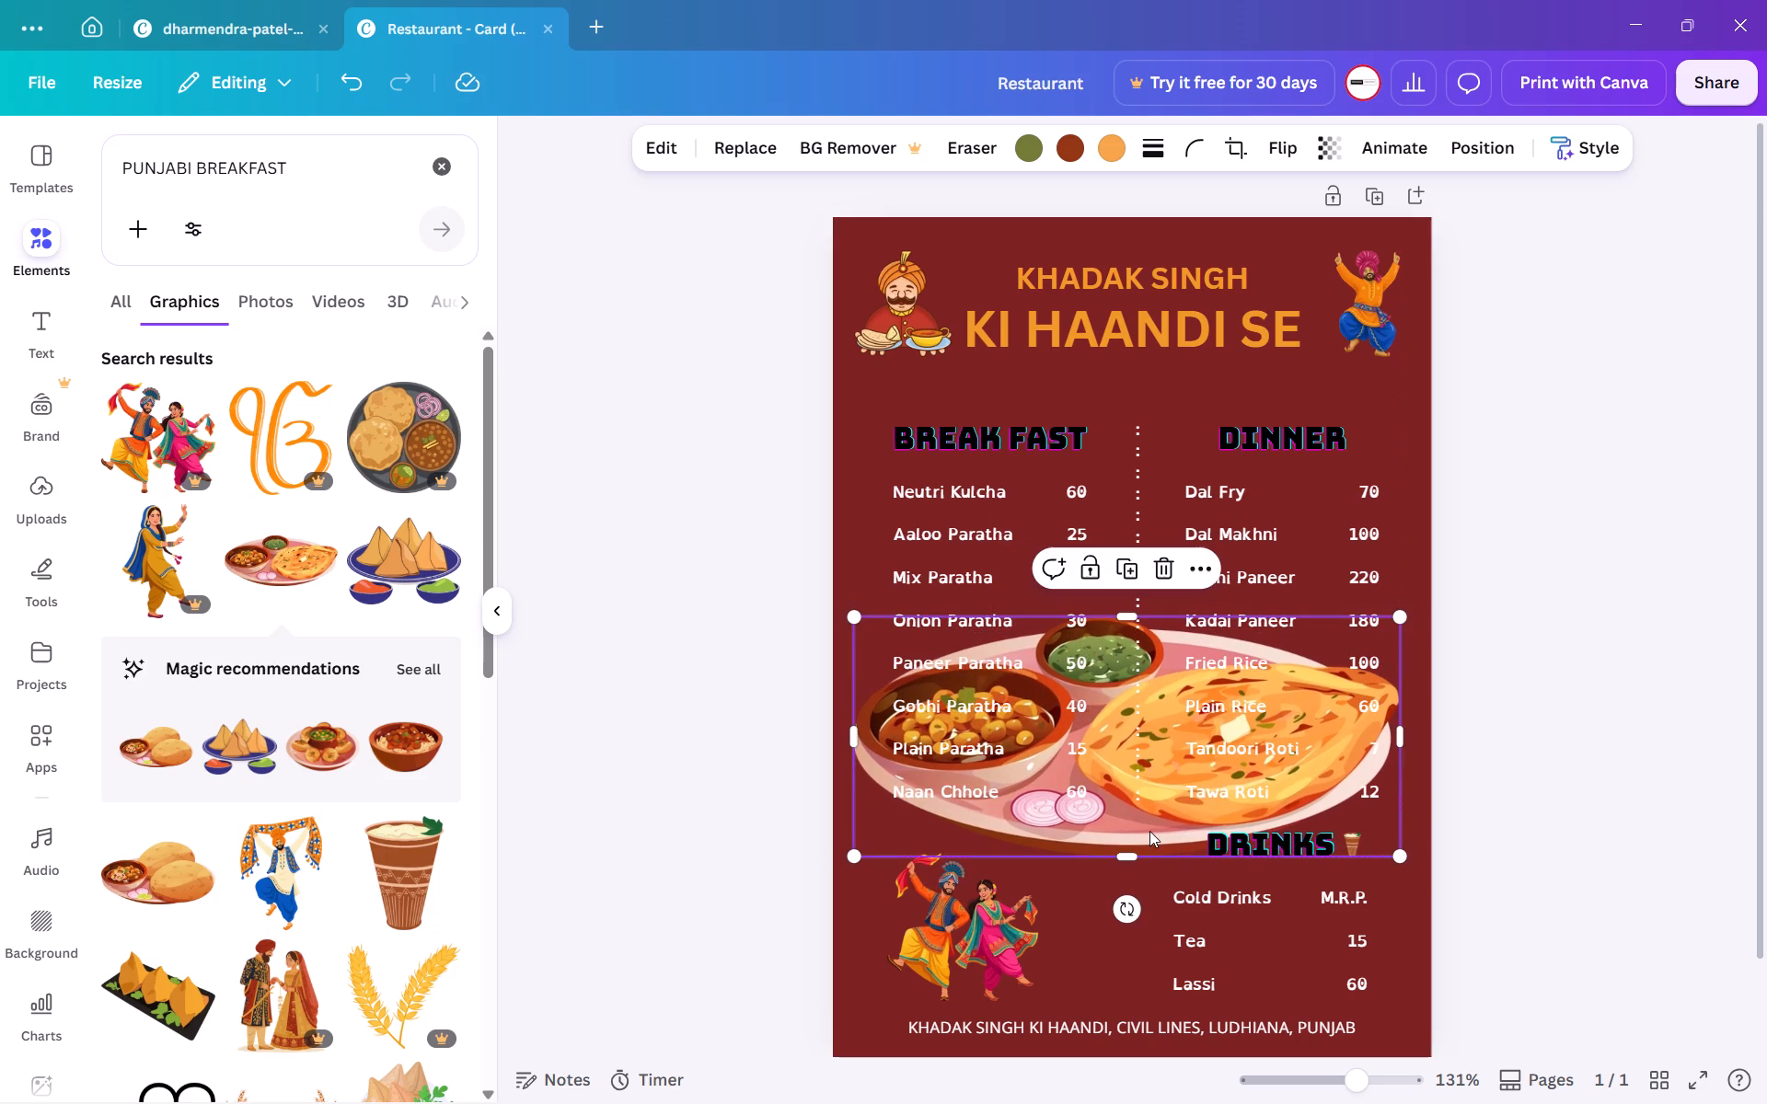
{"action": "left_click", "coordinate": [741, 803]}
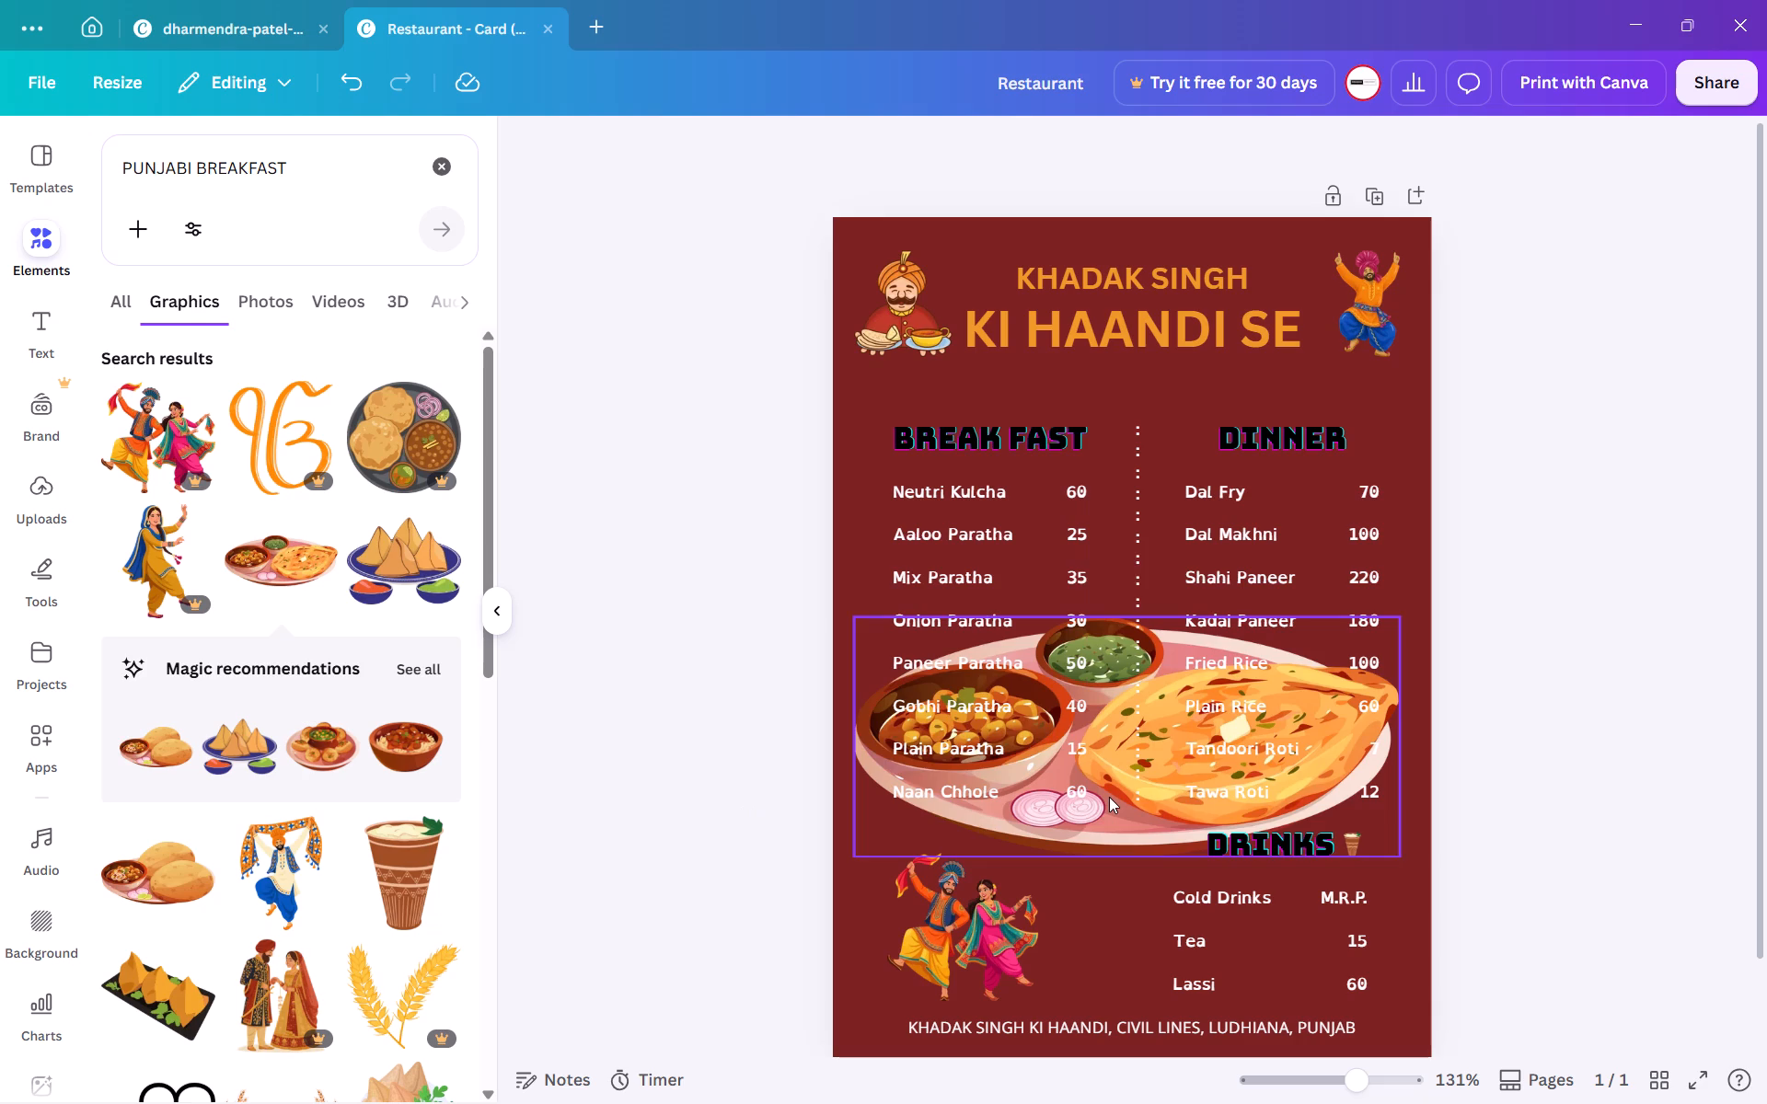
{"action": "left_click", "coordinate": [1109, 797]}
{"action": "left_click_drag", "start_coordinate": [1109, 797], "coordinate": [1109, 763]}
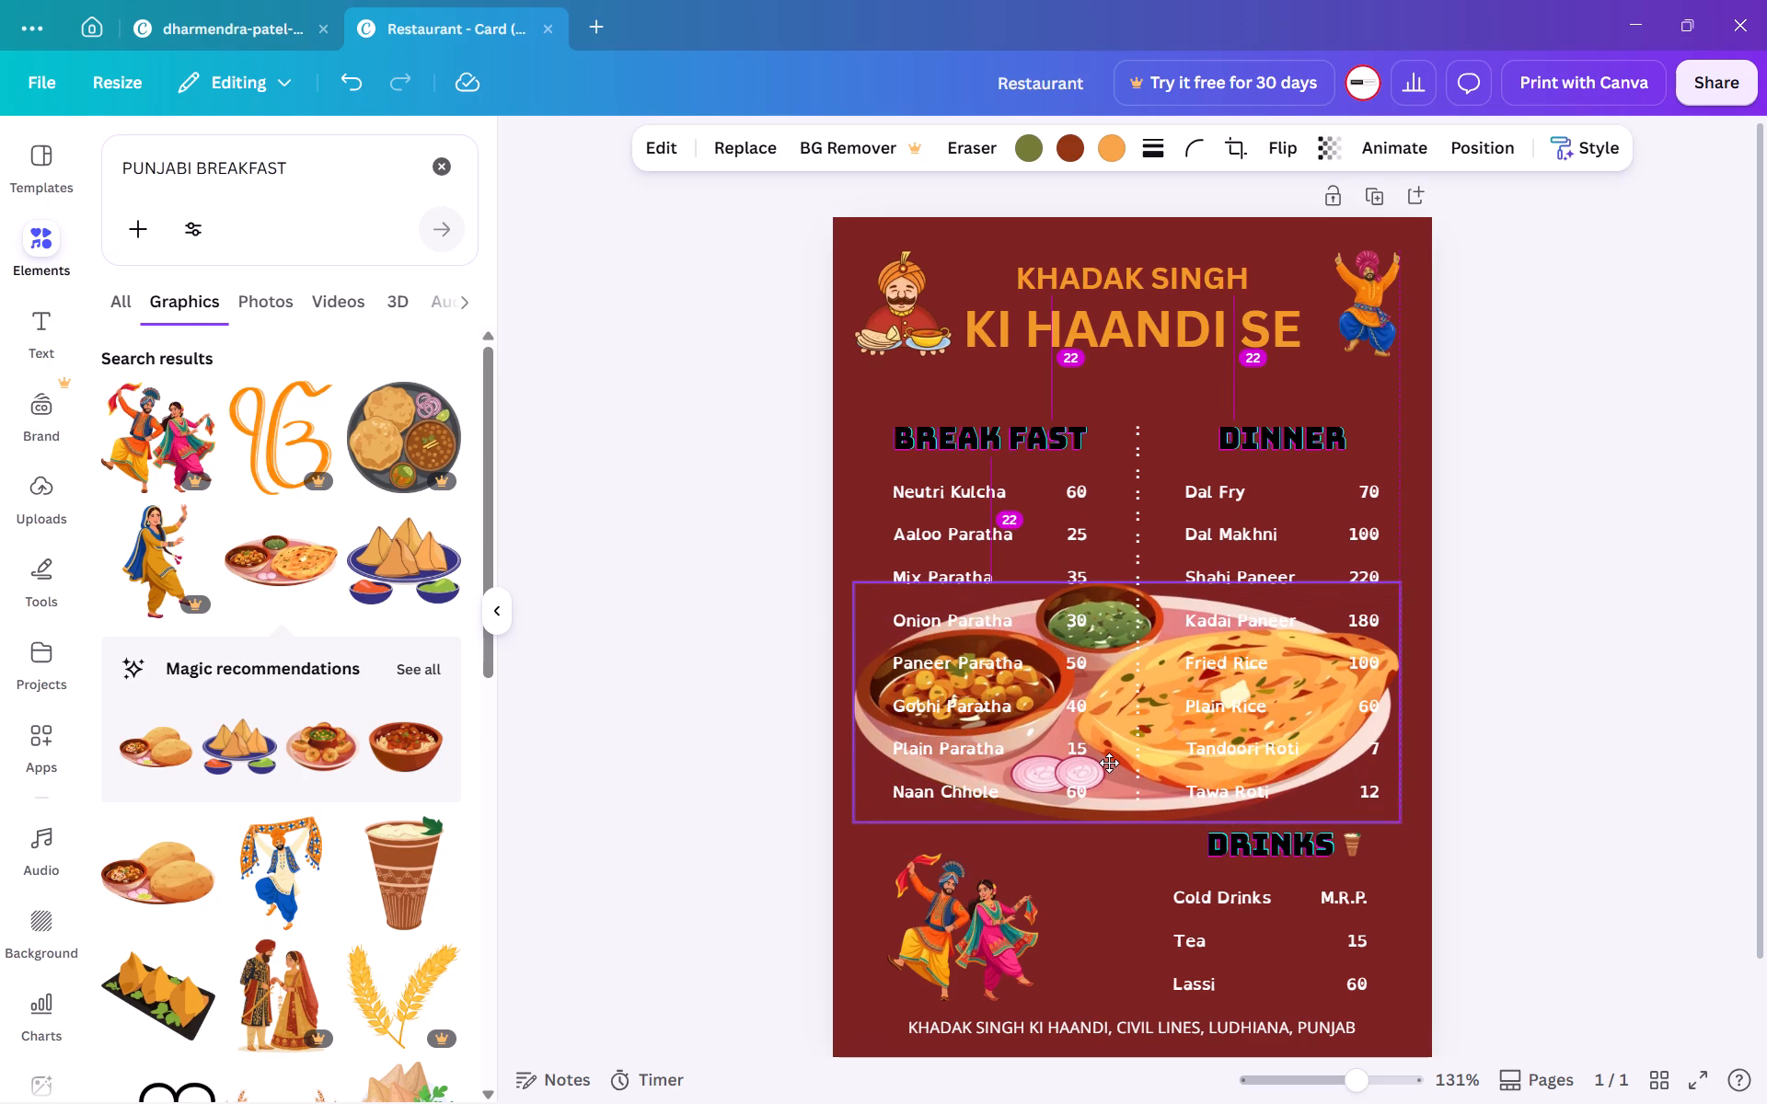
{"action": "left_click_drag", "start_coordinate": [1109, 763], "coordinate": [1109, 722]}
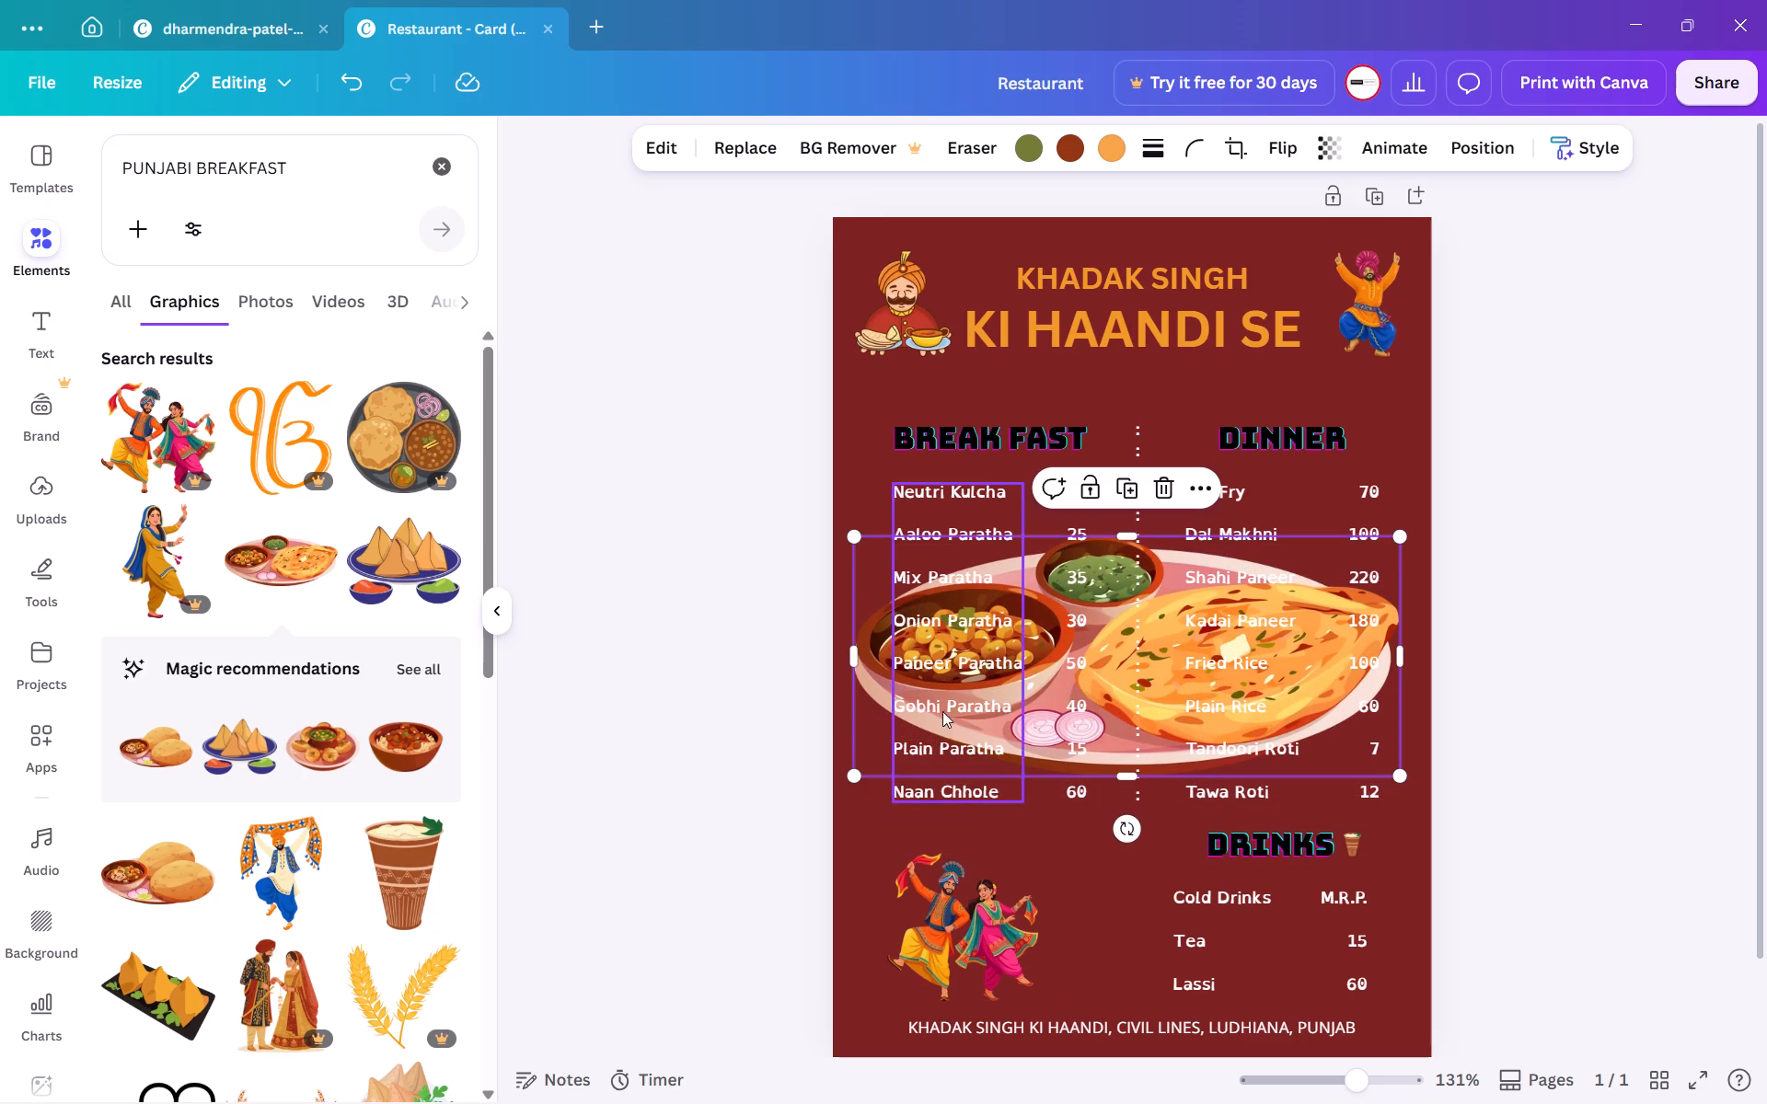
{"action": "left_click", "coordinate": [725, 712]}
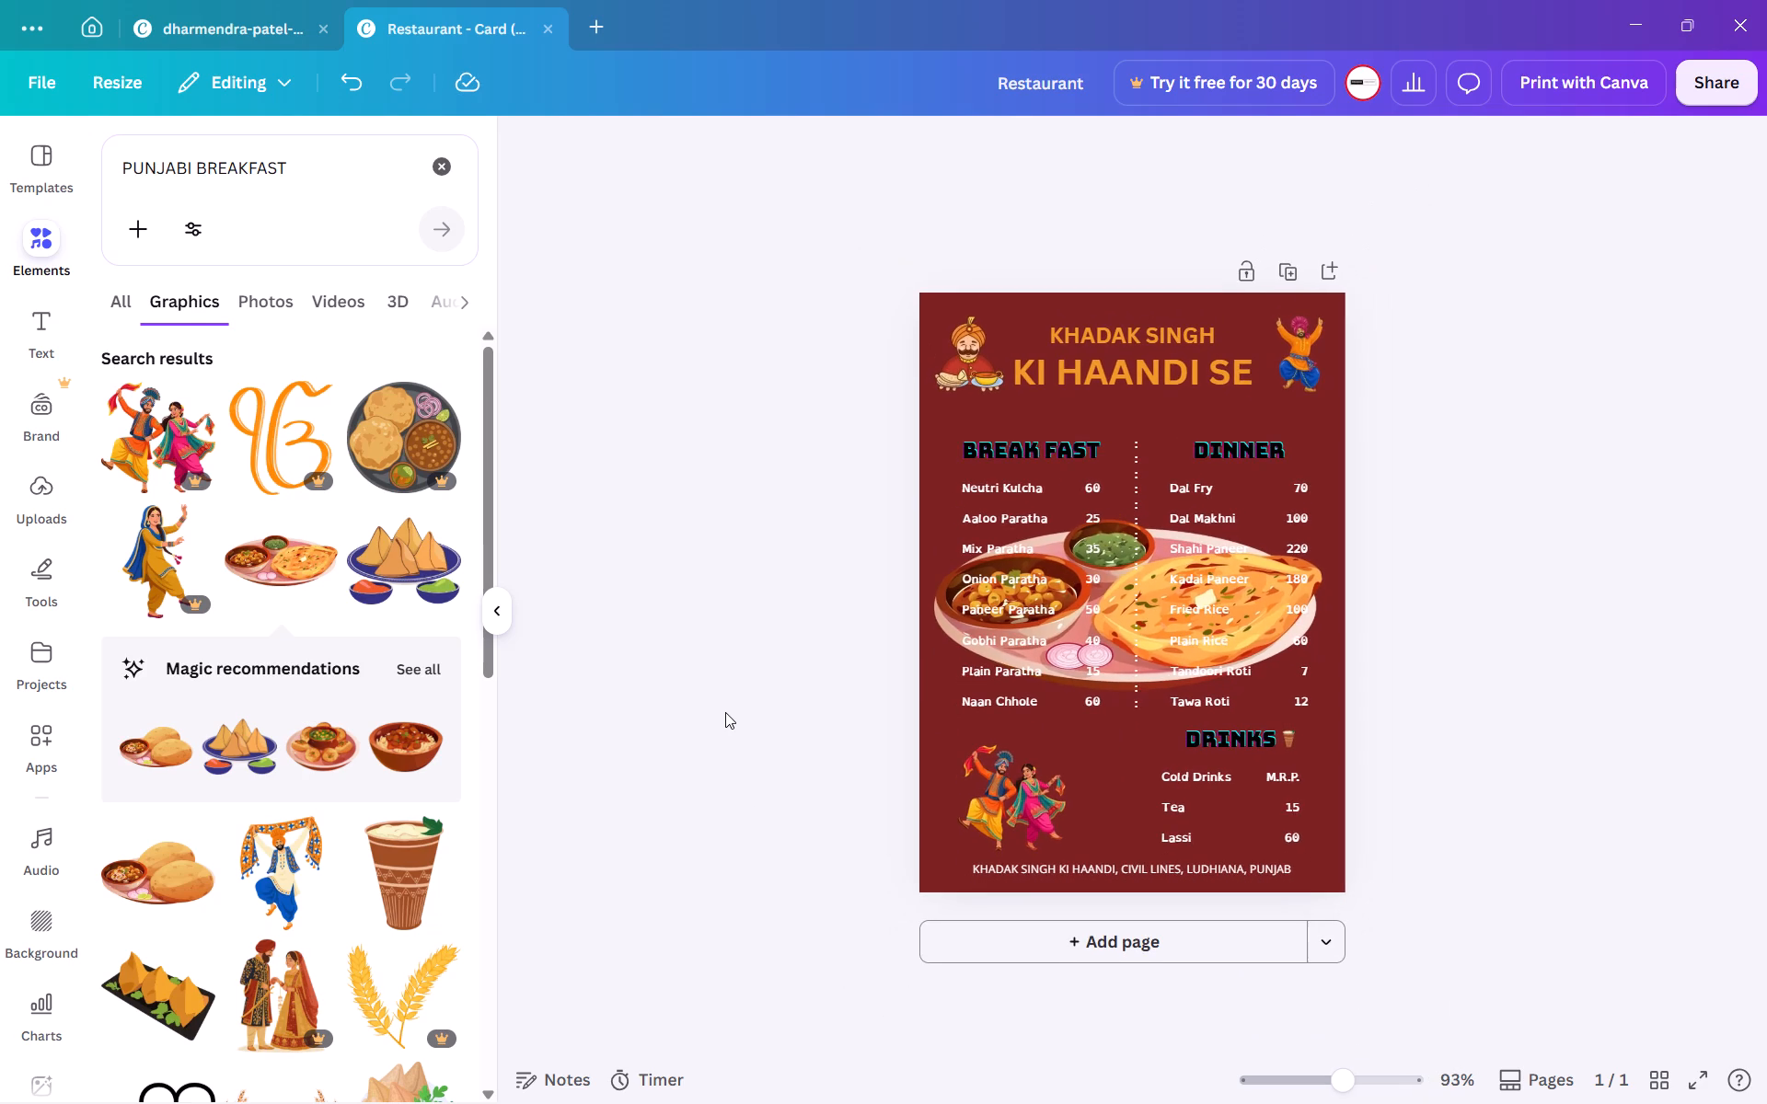
{"action": "left_click_drag", "start_coordinate": [1125, 672], "coordinate": [1125, 755]}
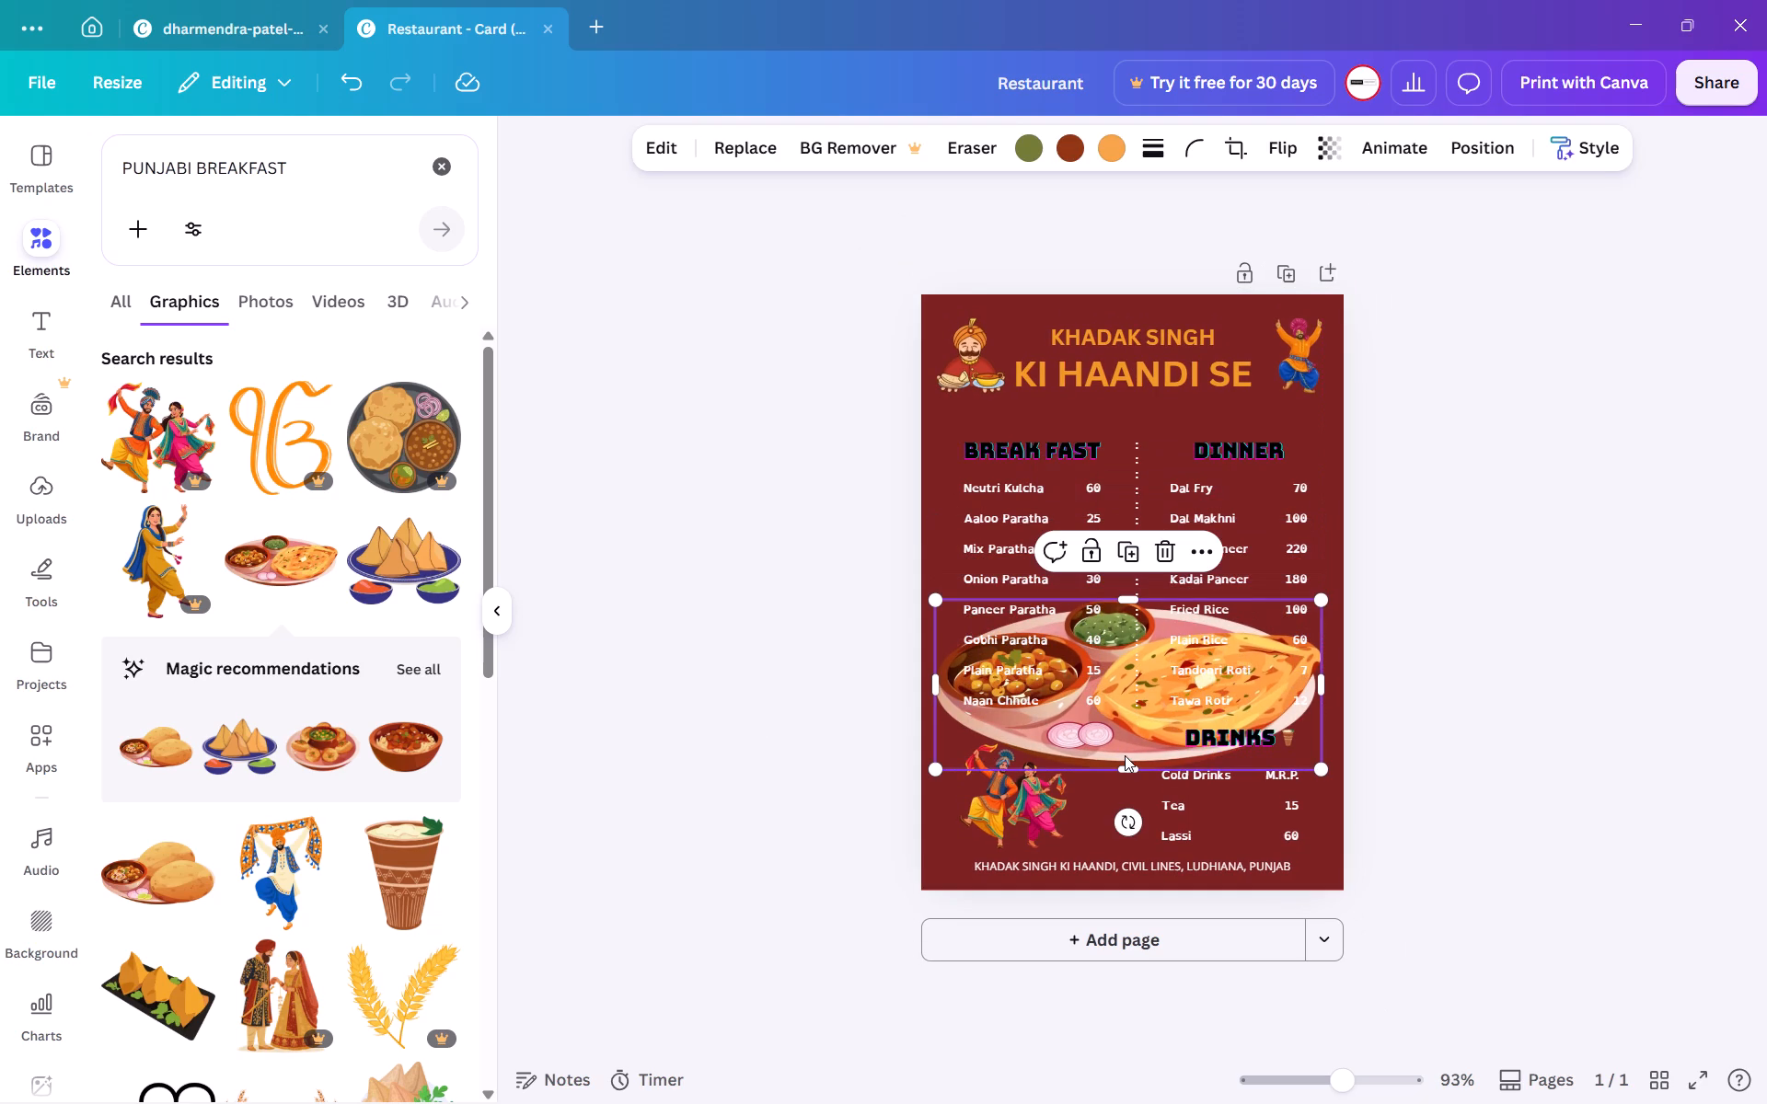
{"action": "left_click", "coordinate": [803, 683]}
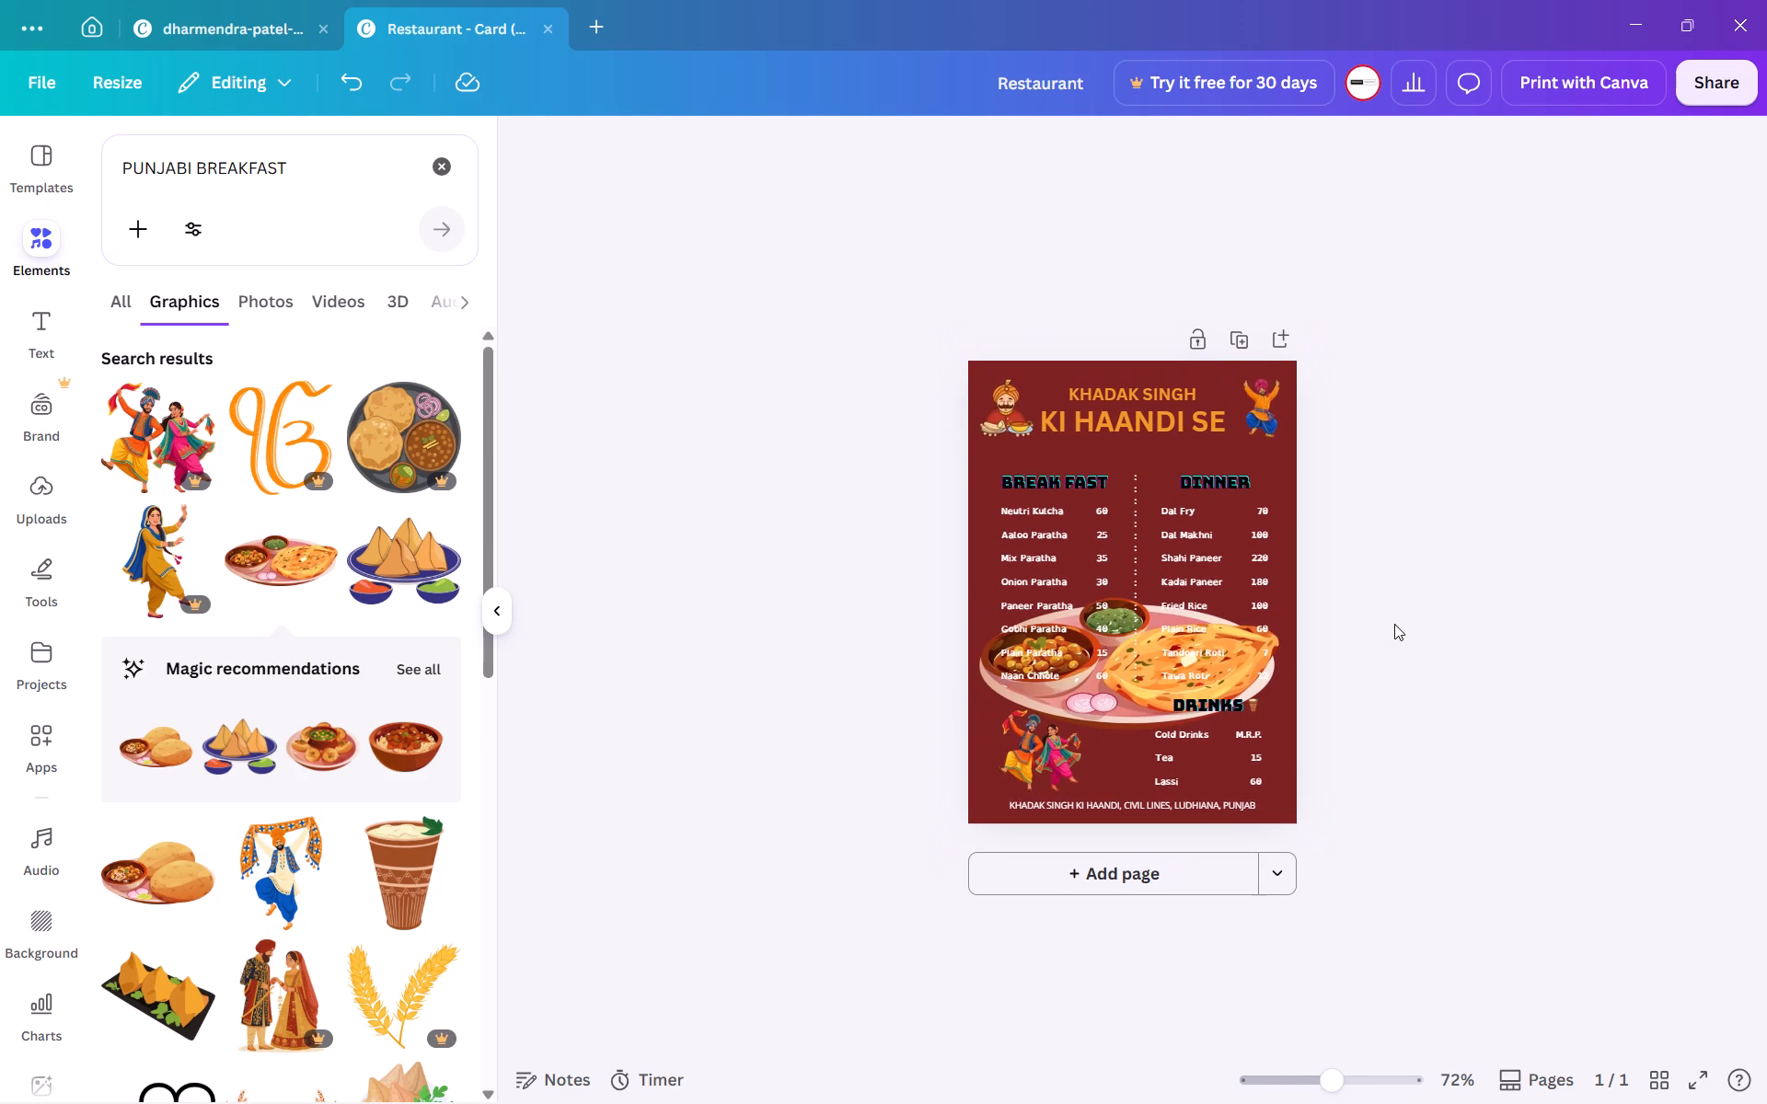
Clear the PUNJABI BREAKFAST search and look through the element categories, including Animations and 3D.
{"action": "left_click", "coordinate": [1111, 702]}
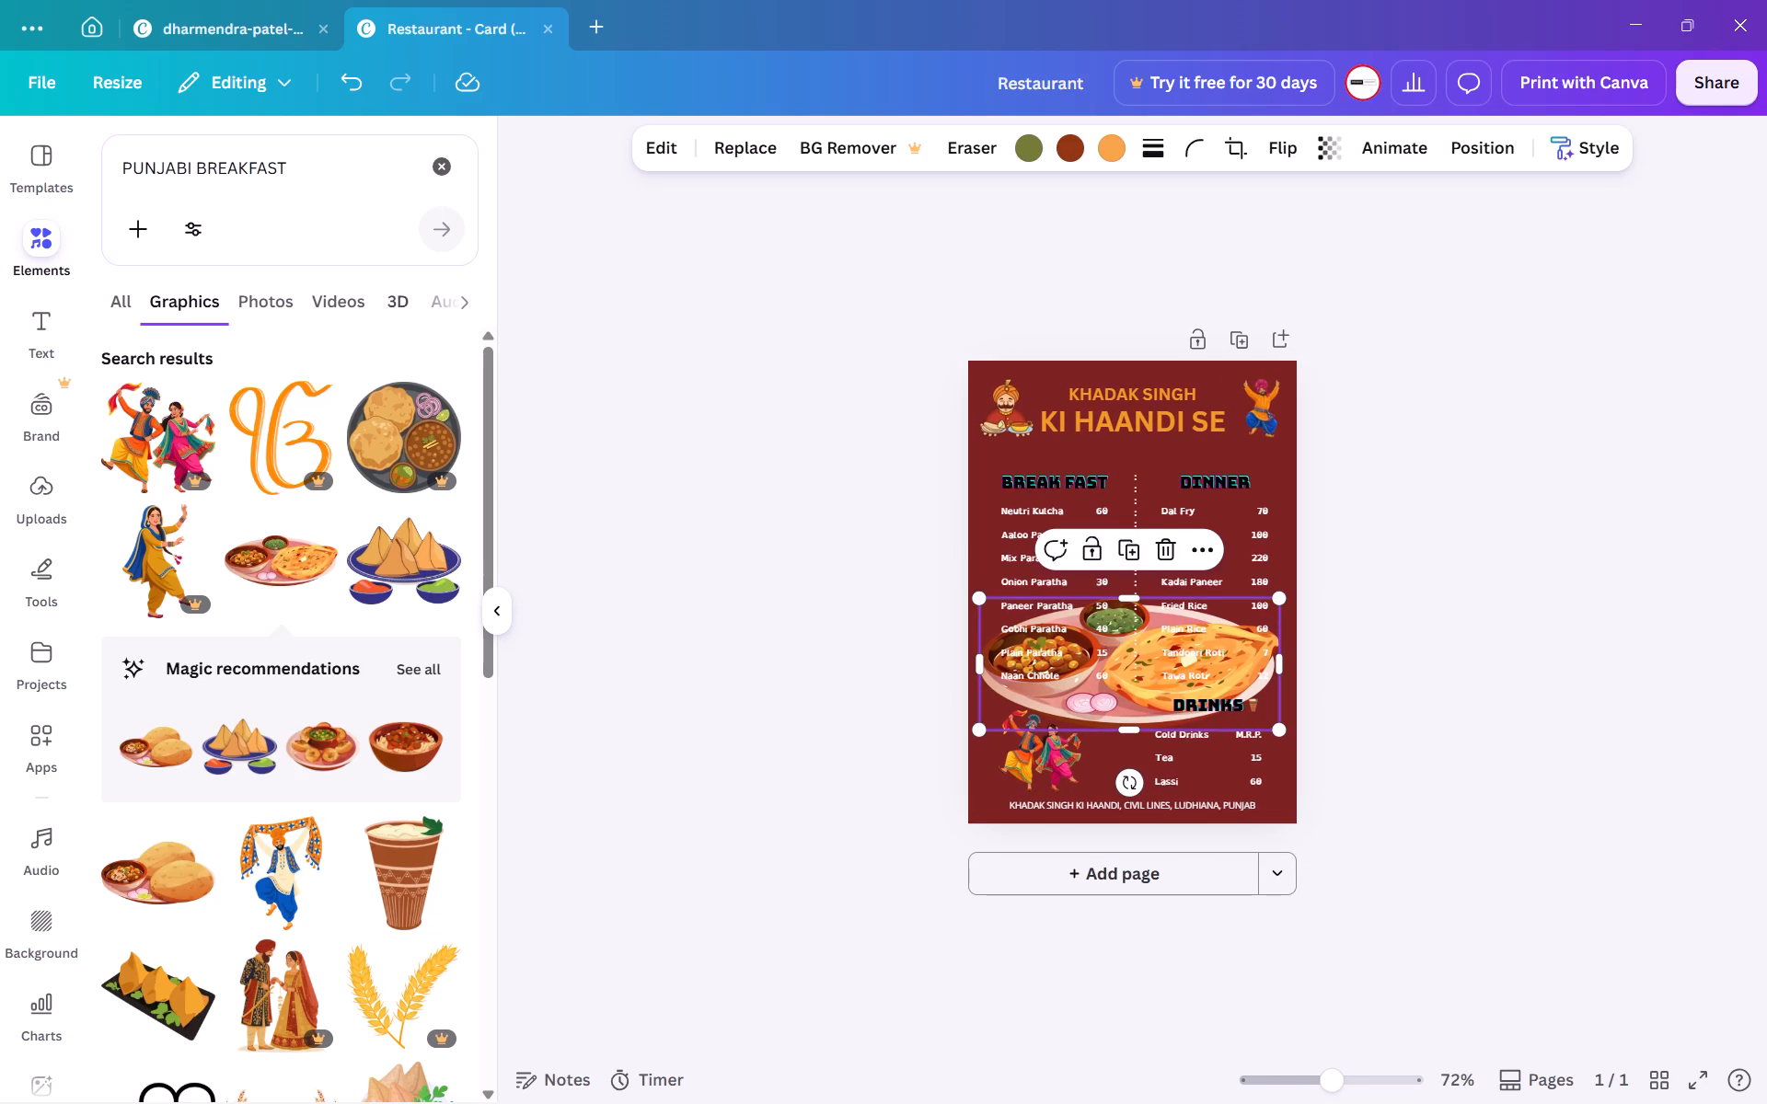
{"action": "left_click", "coordinate": [445, 183]}
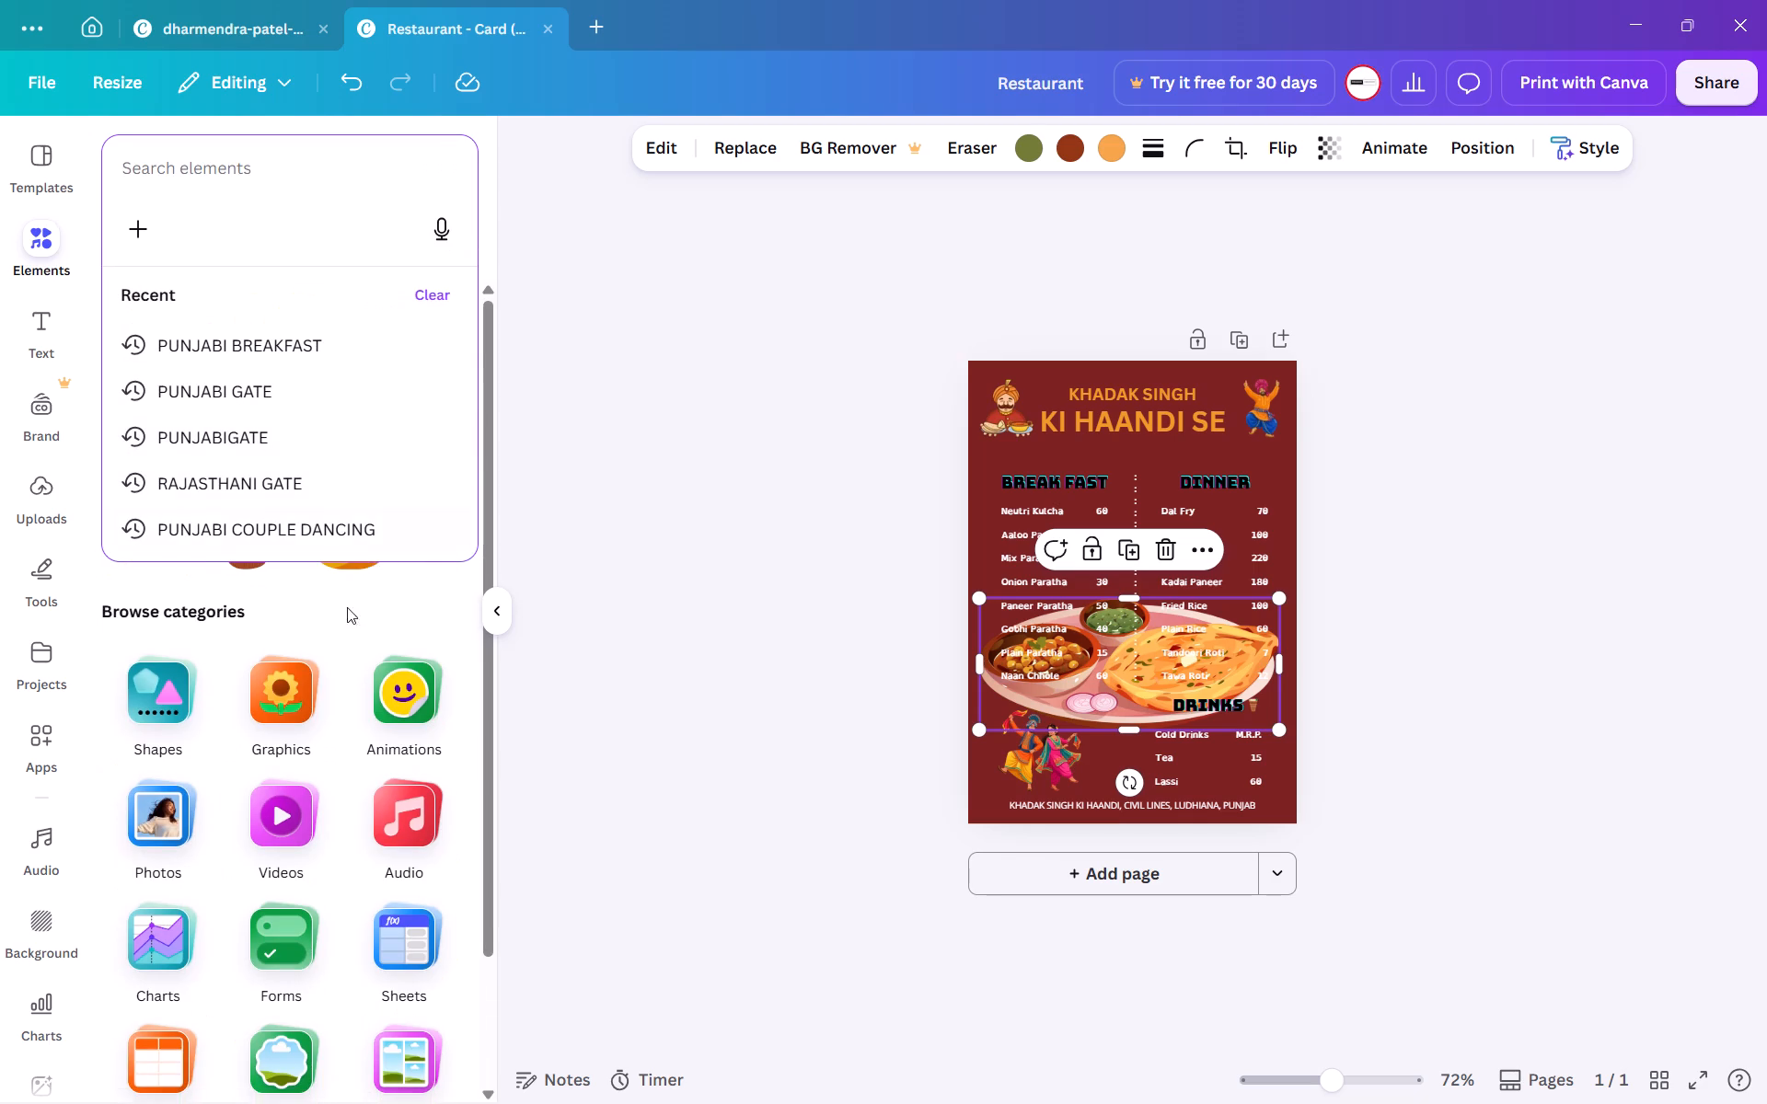
{"action": "scroll", "coordinate": [326, 673], "scroll_direction": "down", "scroll_amount": 4}
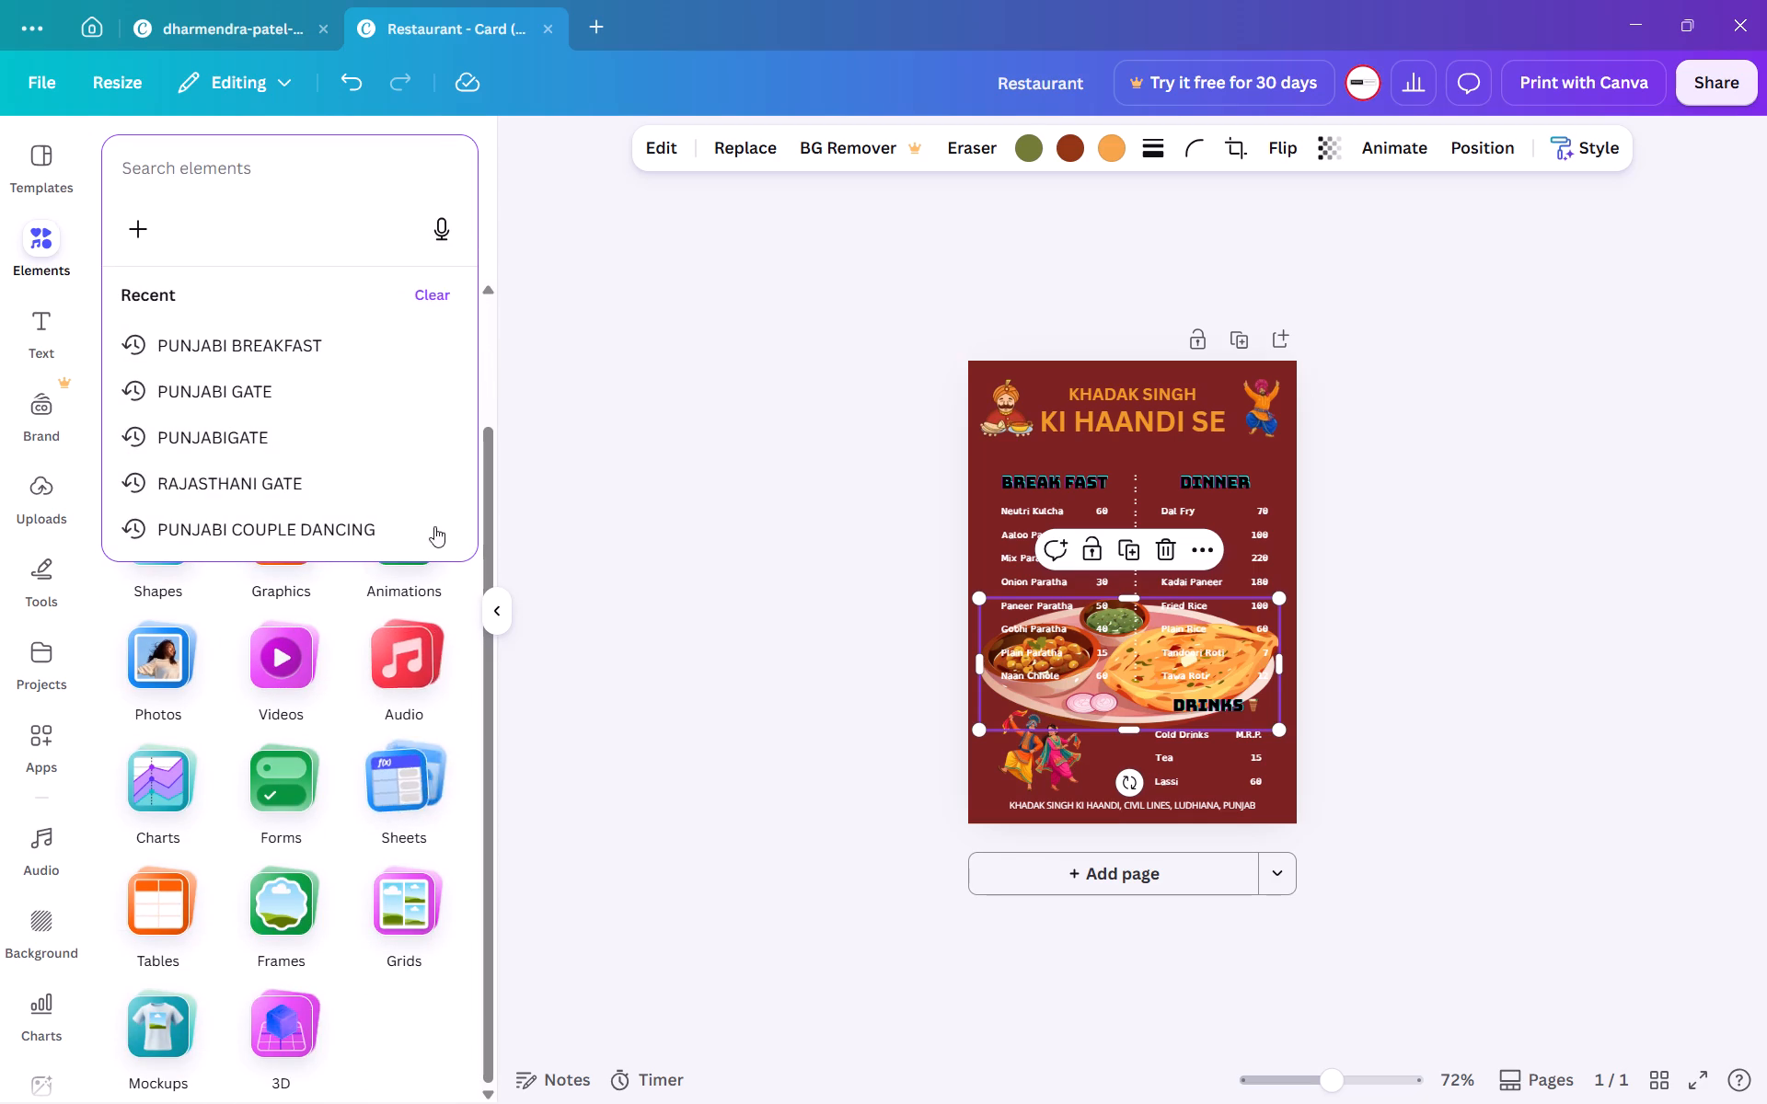
{"action": "left_click", "coordinate": [602, 663]}
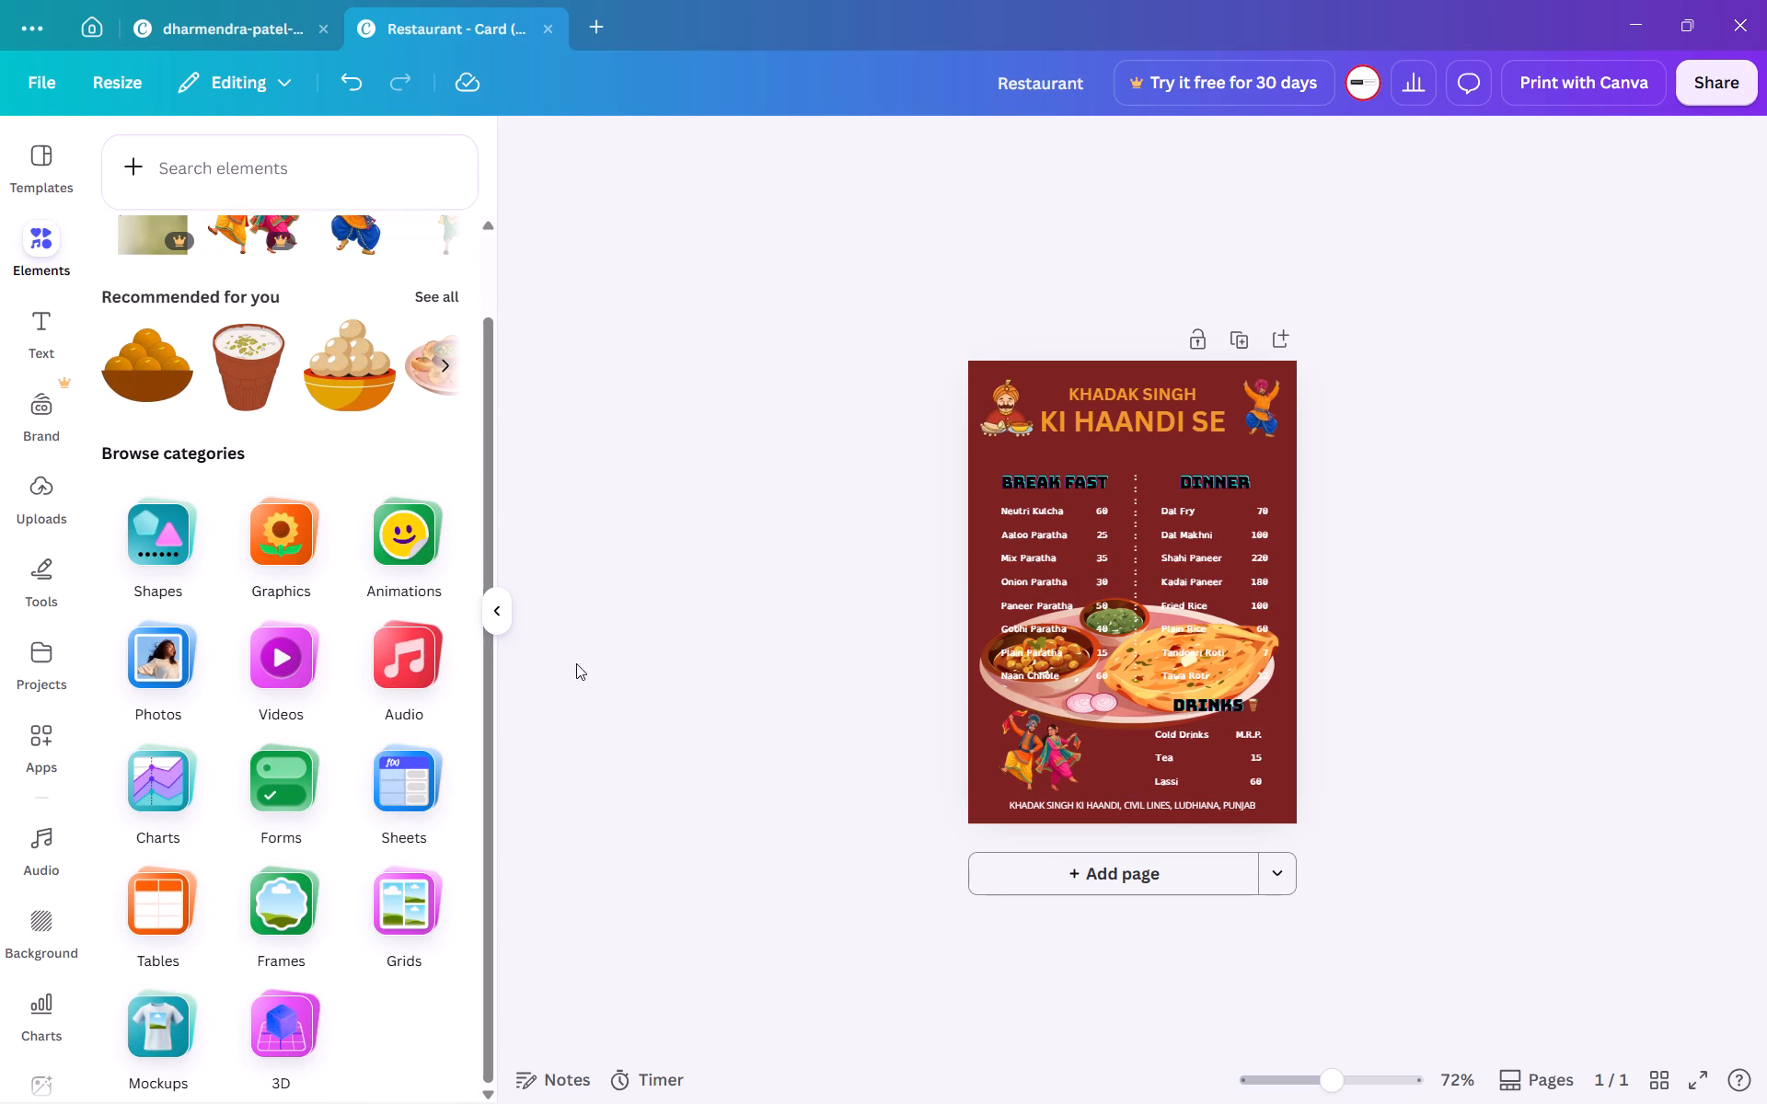
{"action": "left_click", "coordinate": [1030, 691]}
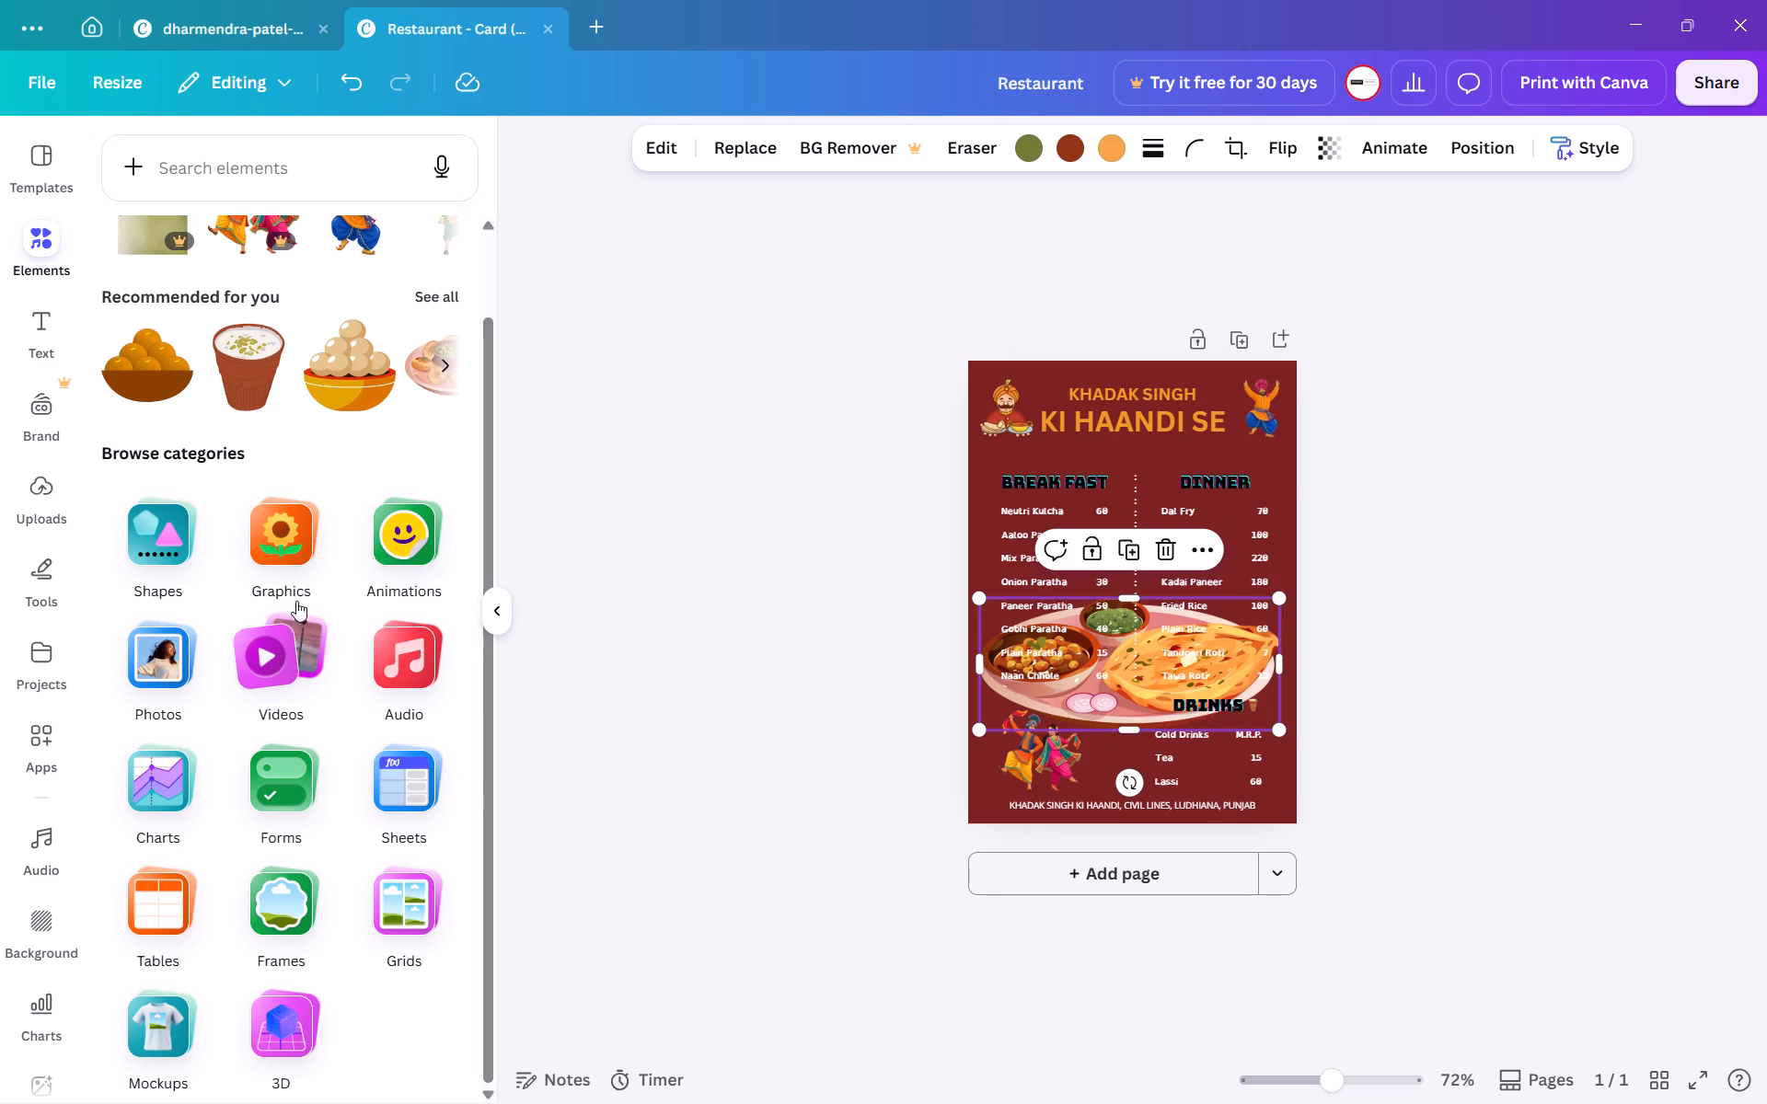
{"action": "left_click", "coordinate": [409, 567]}
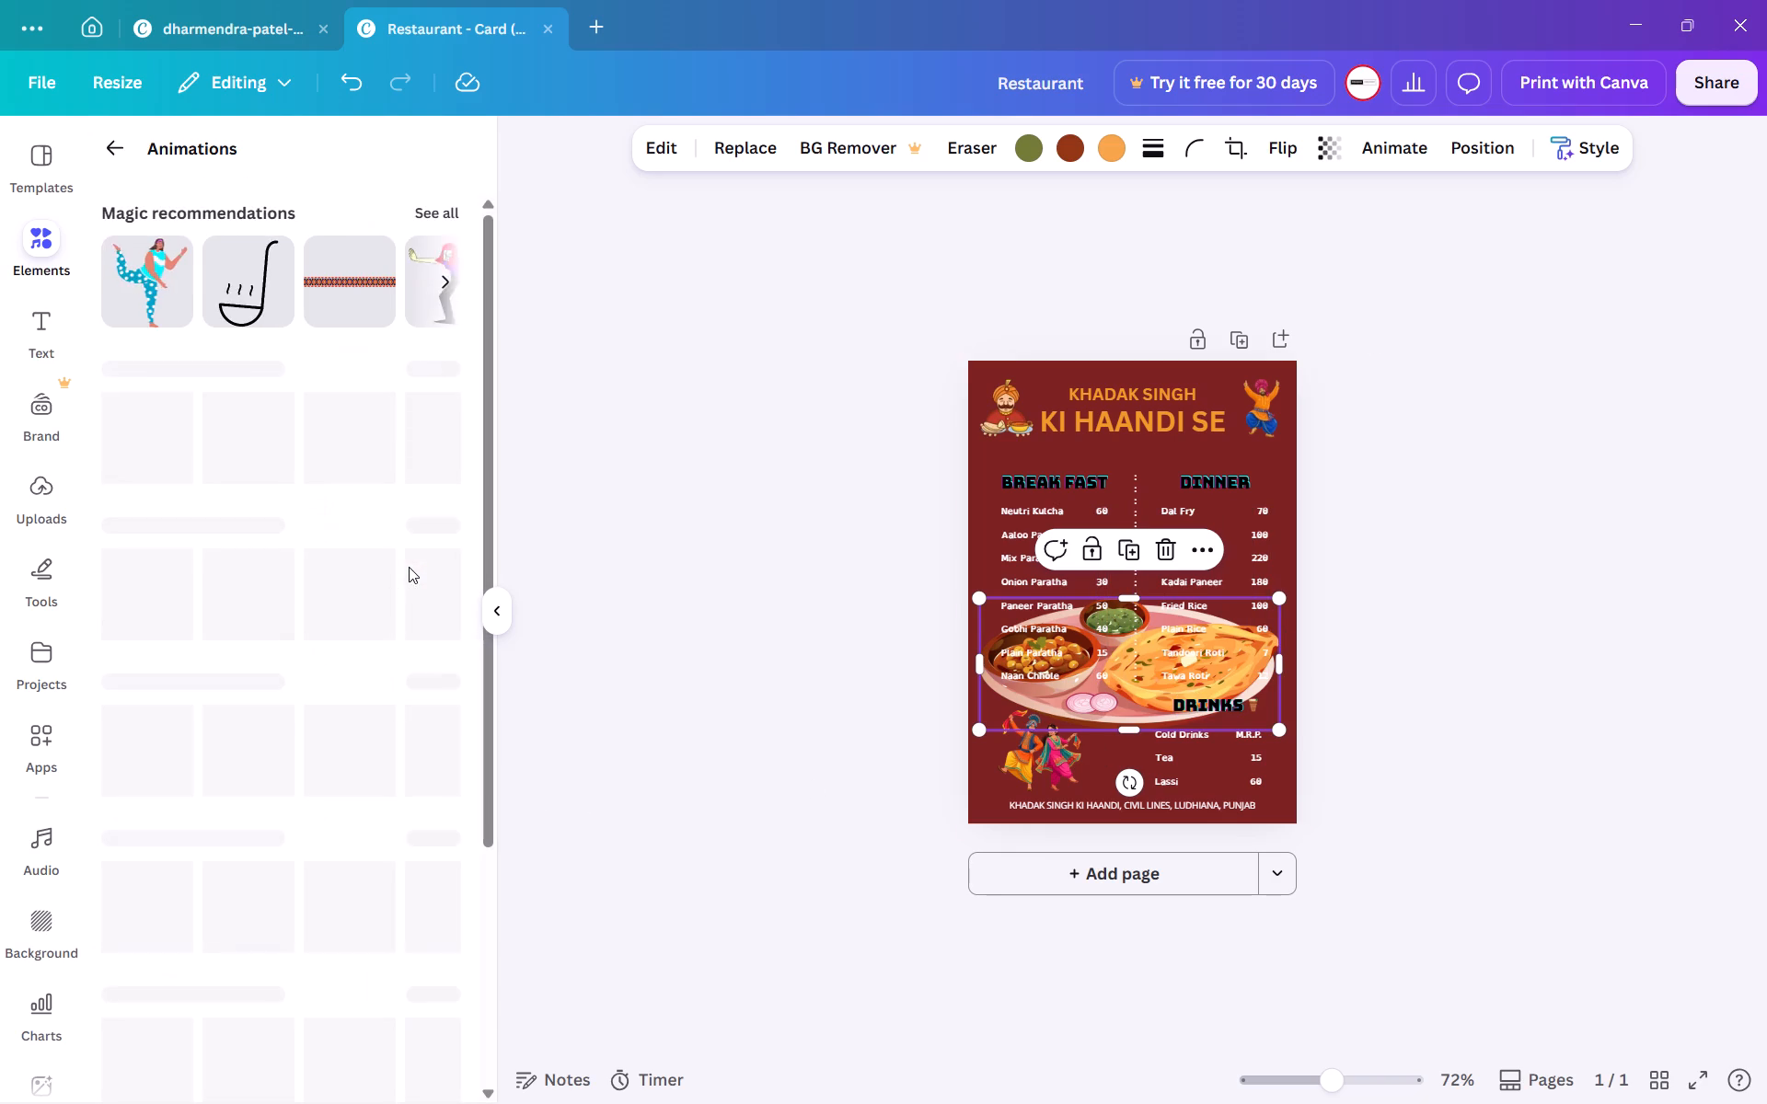
{"action": "left_click", "coordinate": [121, 129]}
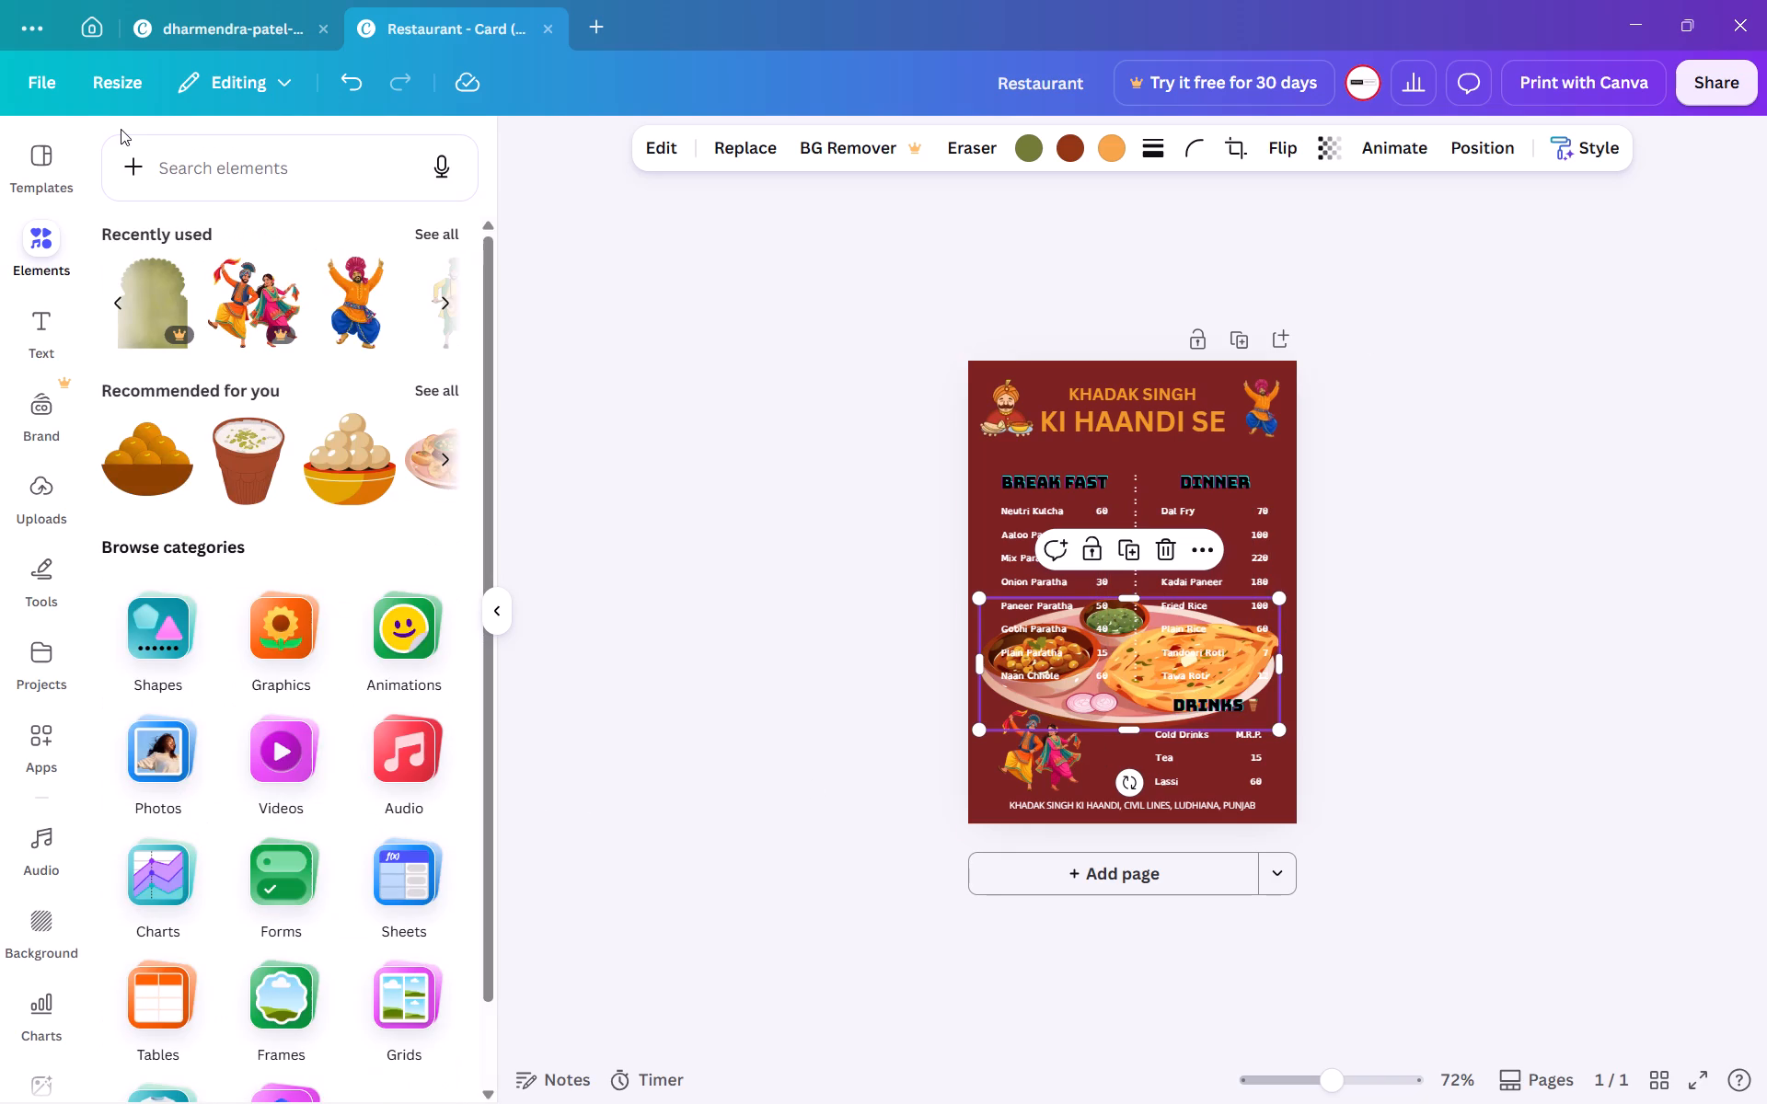
{"action": "scroll", "coordinate": [291, 786], "scroll_direction": "down", "scroll_amount": 4}
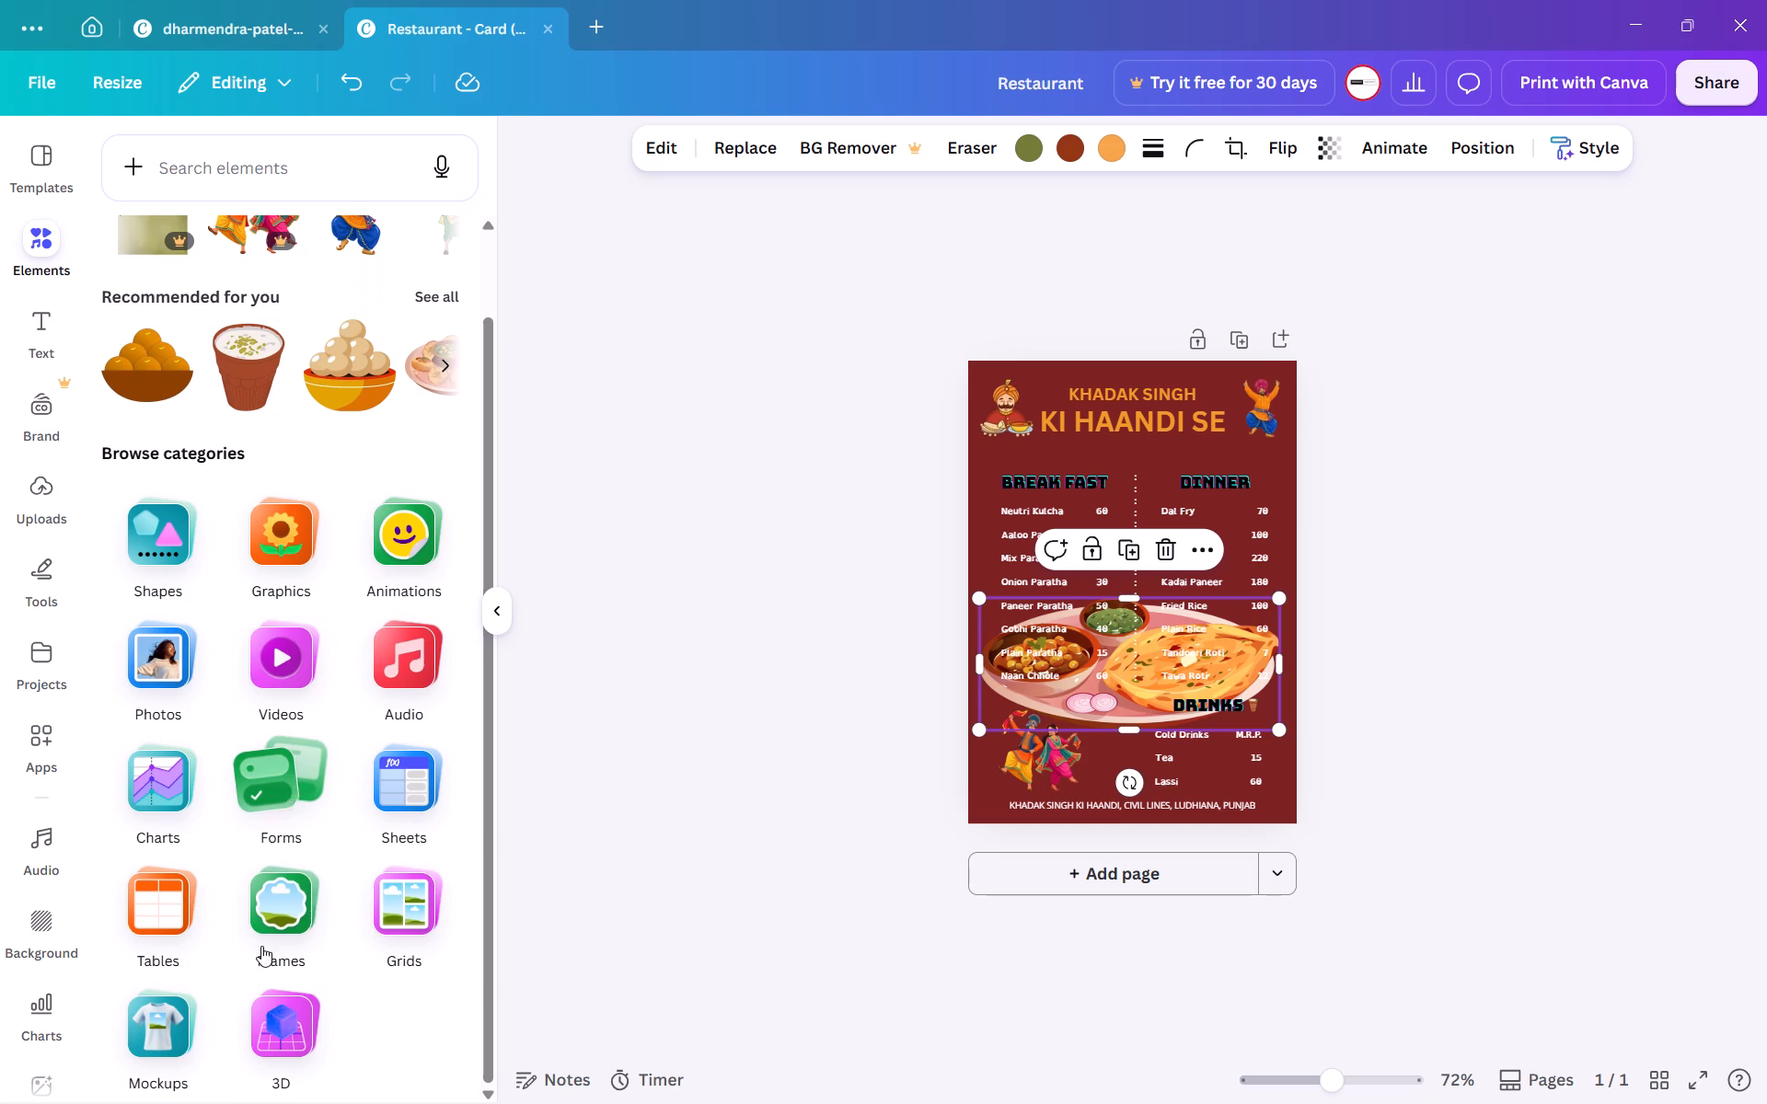
{"action": "left_click", "coordinate": [309, 1033]}
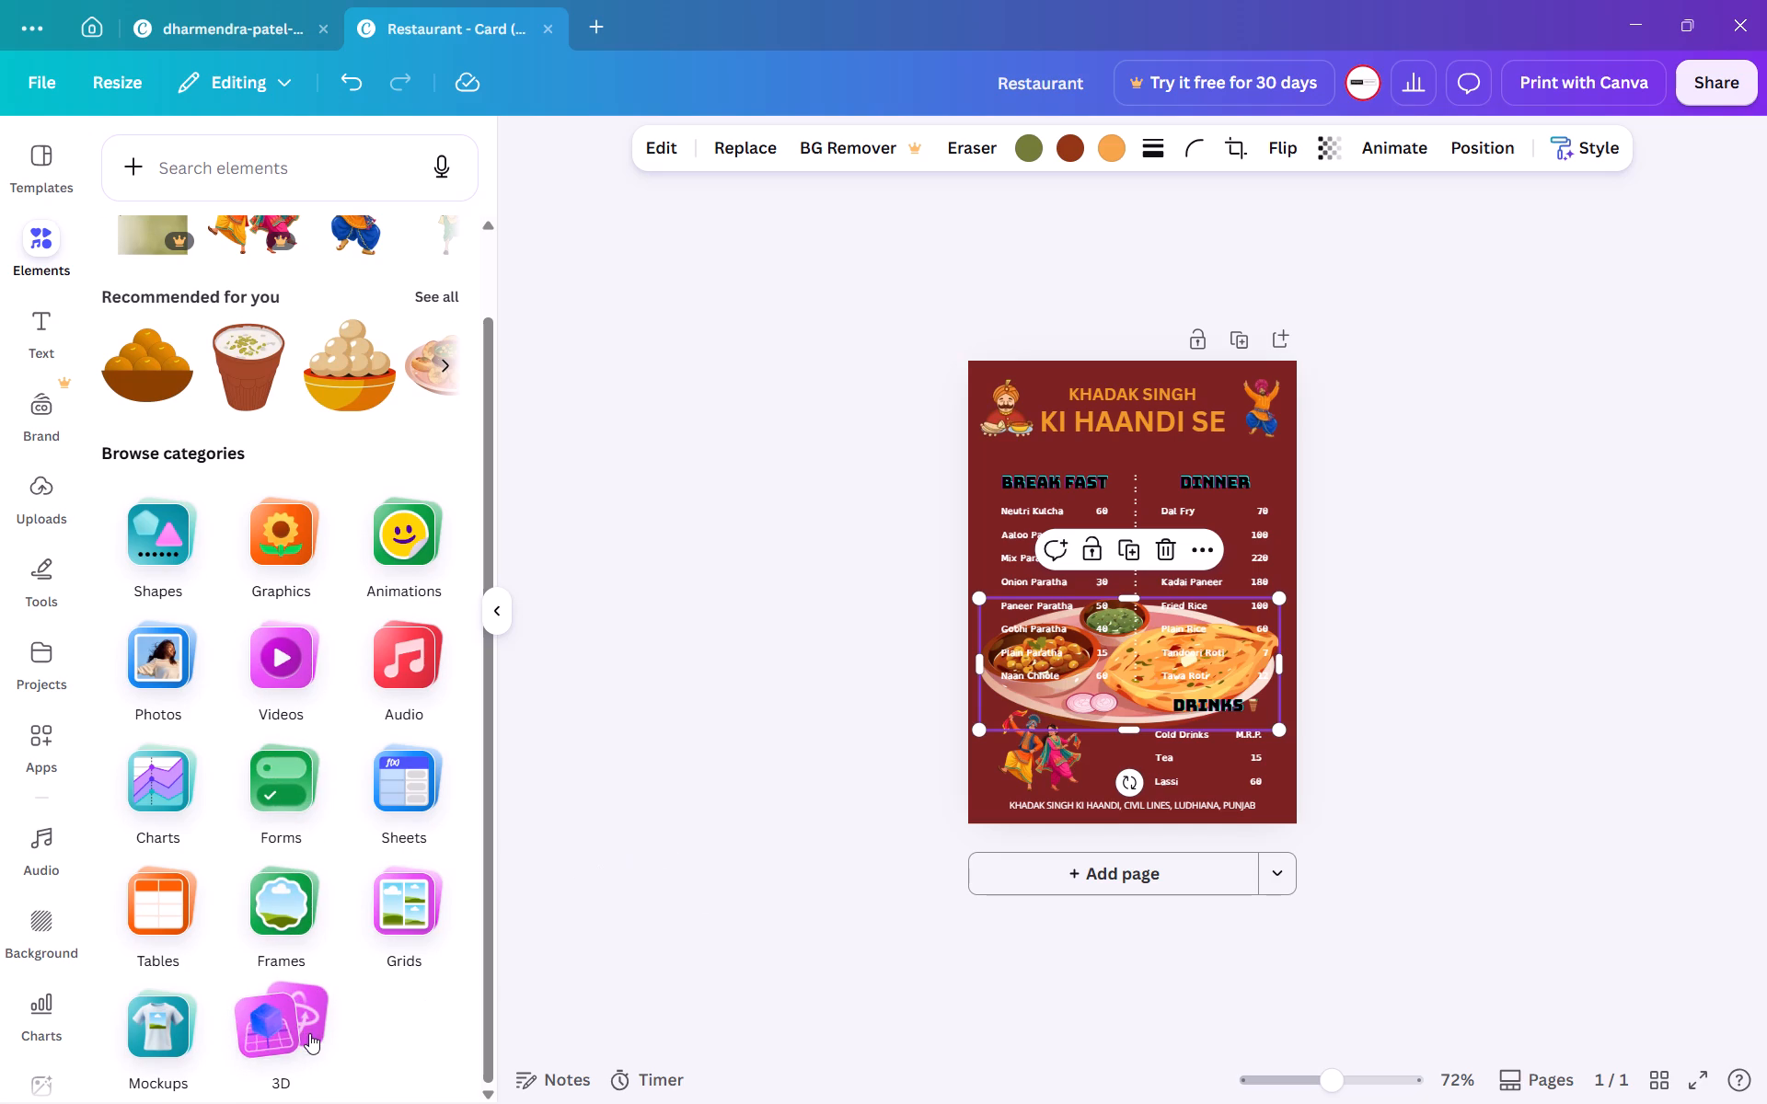
{"action": "scroll", "coordinate": [309, 1033], "scroll_direction": "down", "scroll_amount": 6}
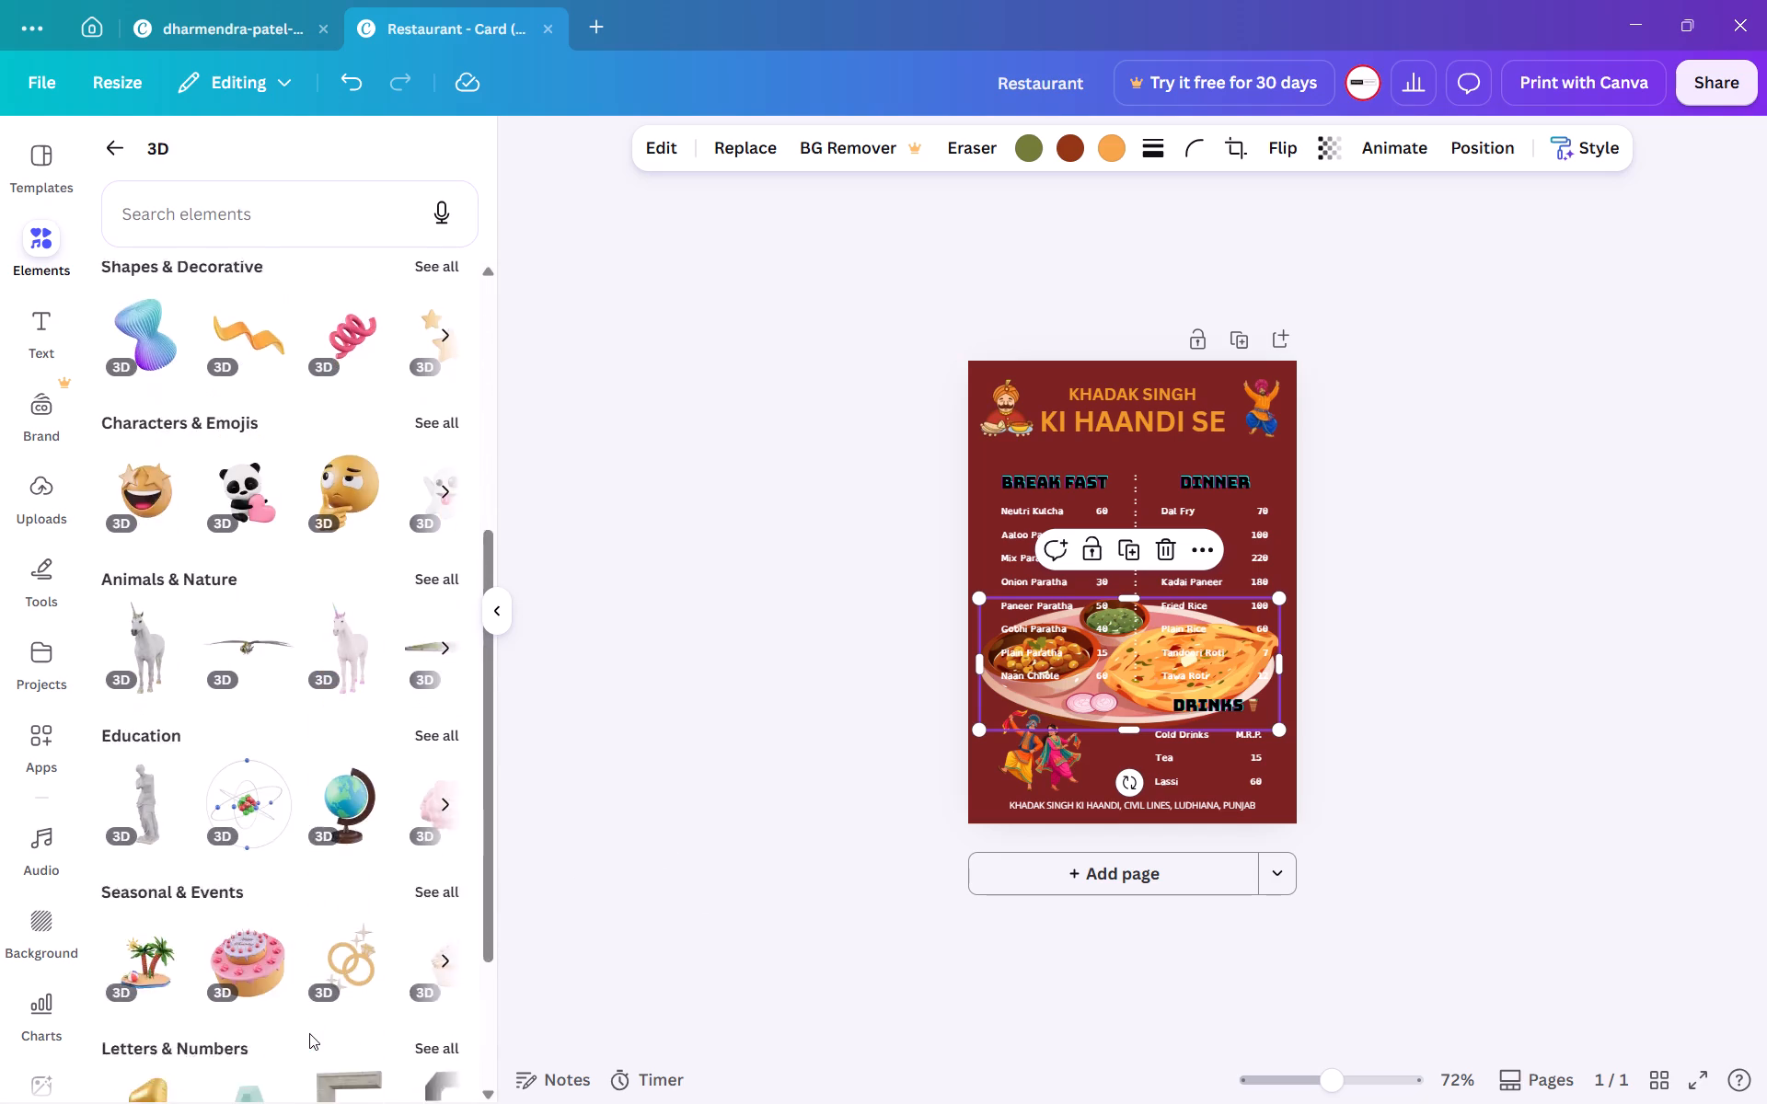
{"action": "scroll", "coordinate": [309, 1033], "scroll_direction": "down", "scroll_amount": 3}
{"action": "scroll", "coordinate": [309, 1033], "scroll_direction": "up", "scroll_amount": 10}
{"action": "left_click", "coordinate": [126, 146]}
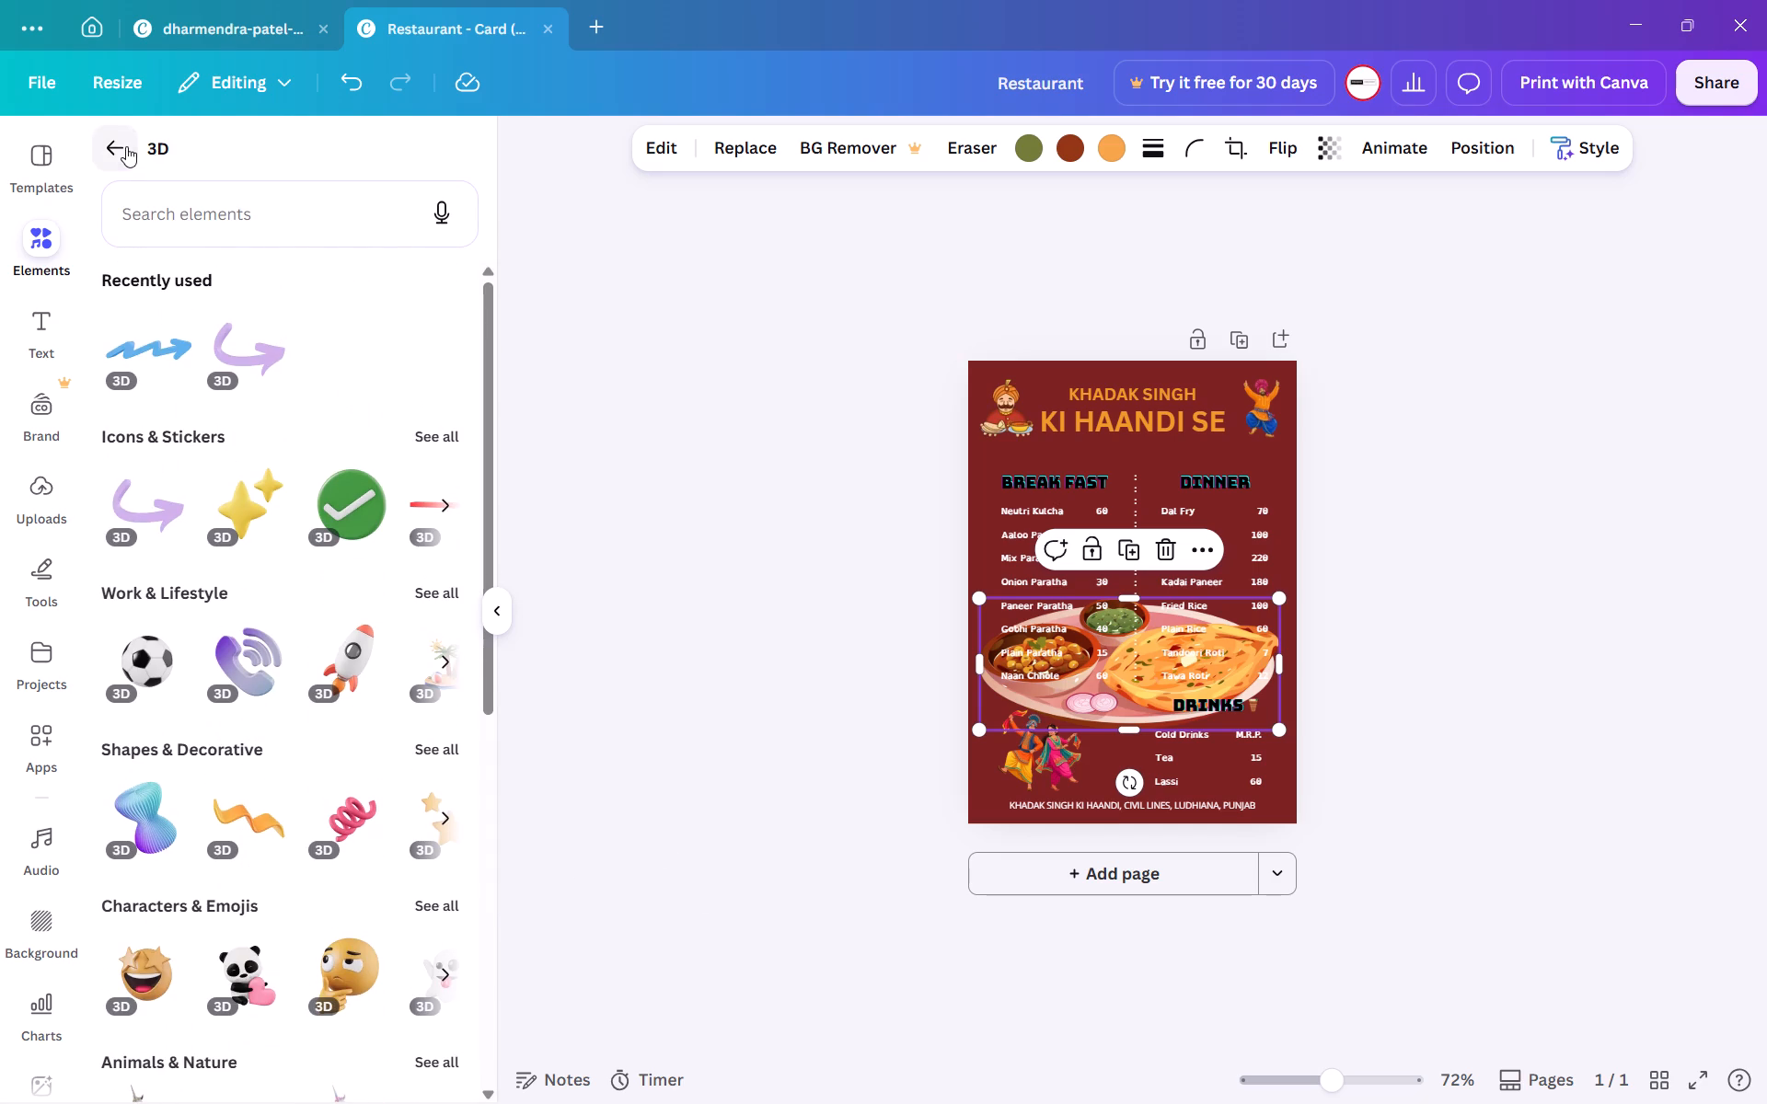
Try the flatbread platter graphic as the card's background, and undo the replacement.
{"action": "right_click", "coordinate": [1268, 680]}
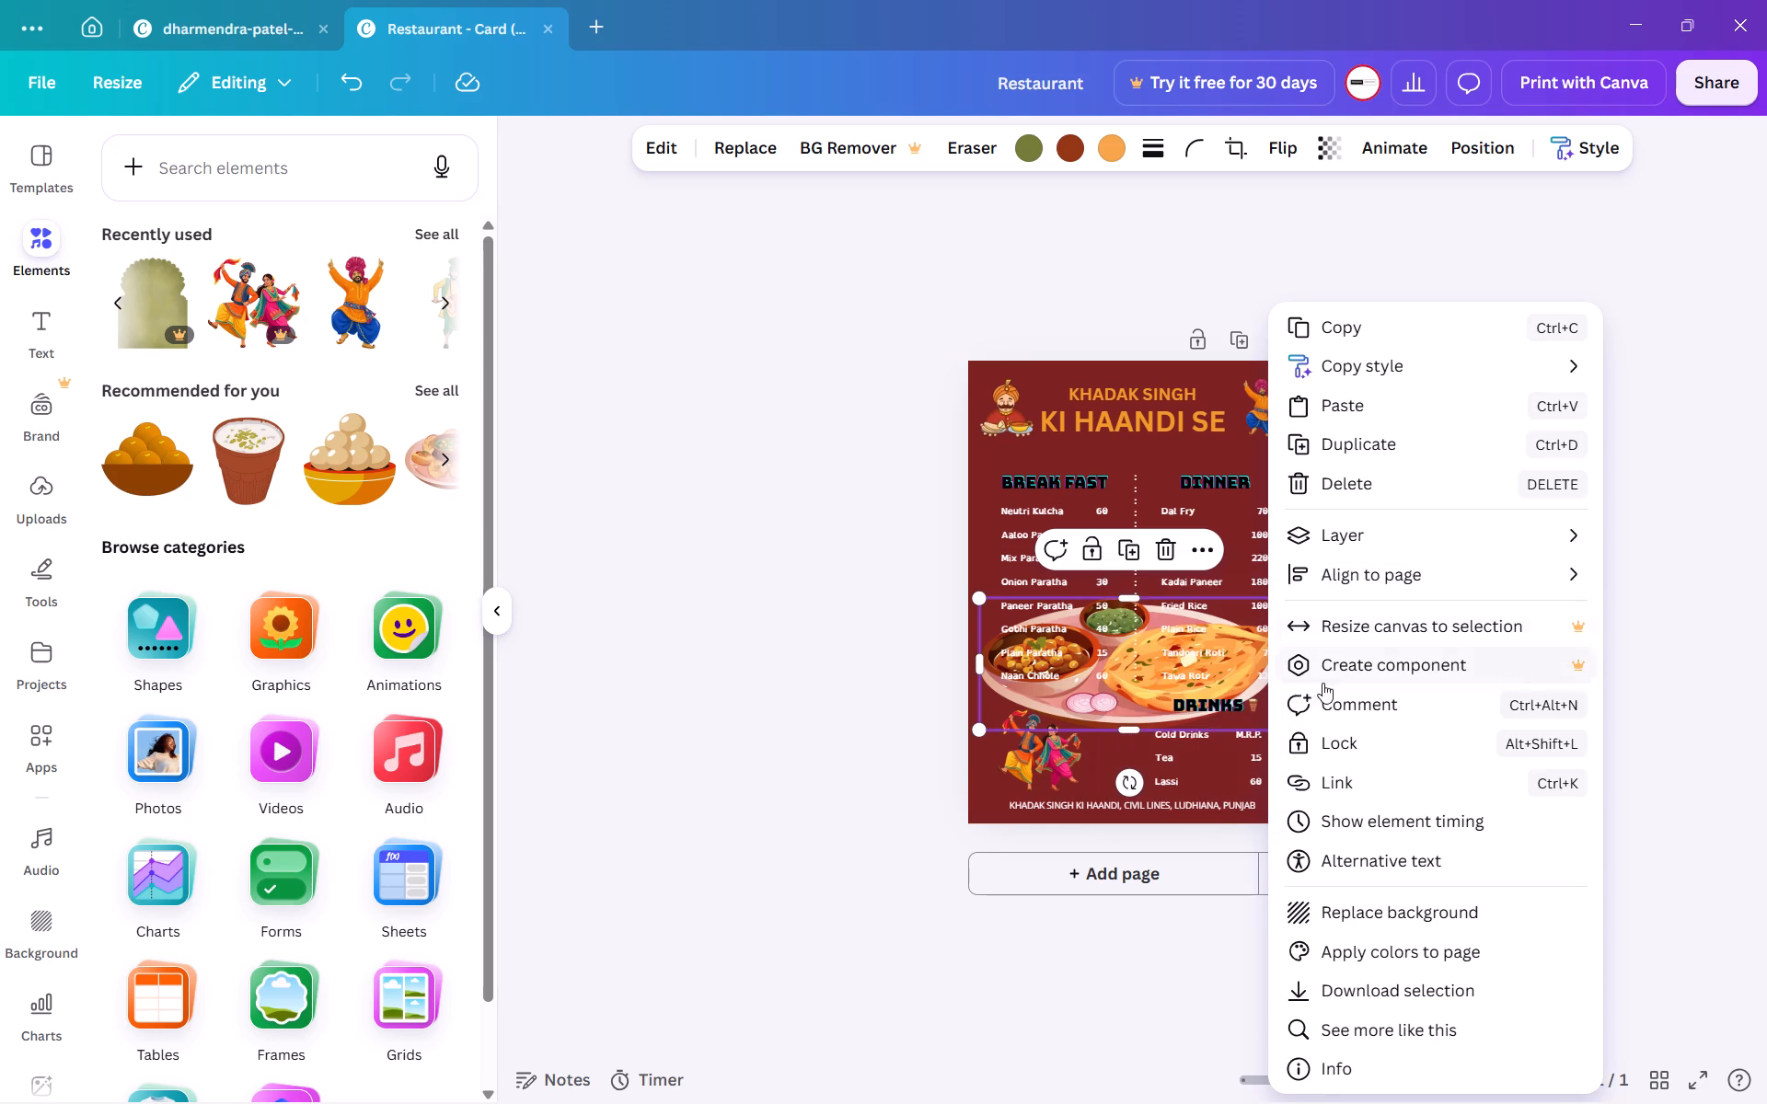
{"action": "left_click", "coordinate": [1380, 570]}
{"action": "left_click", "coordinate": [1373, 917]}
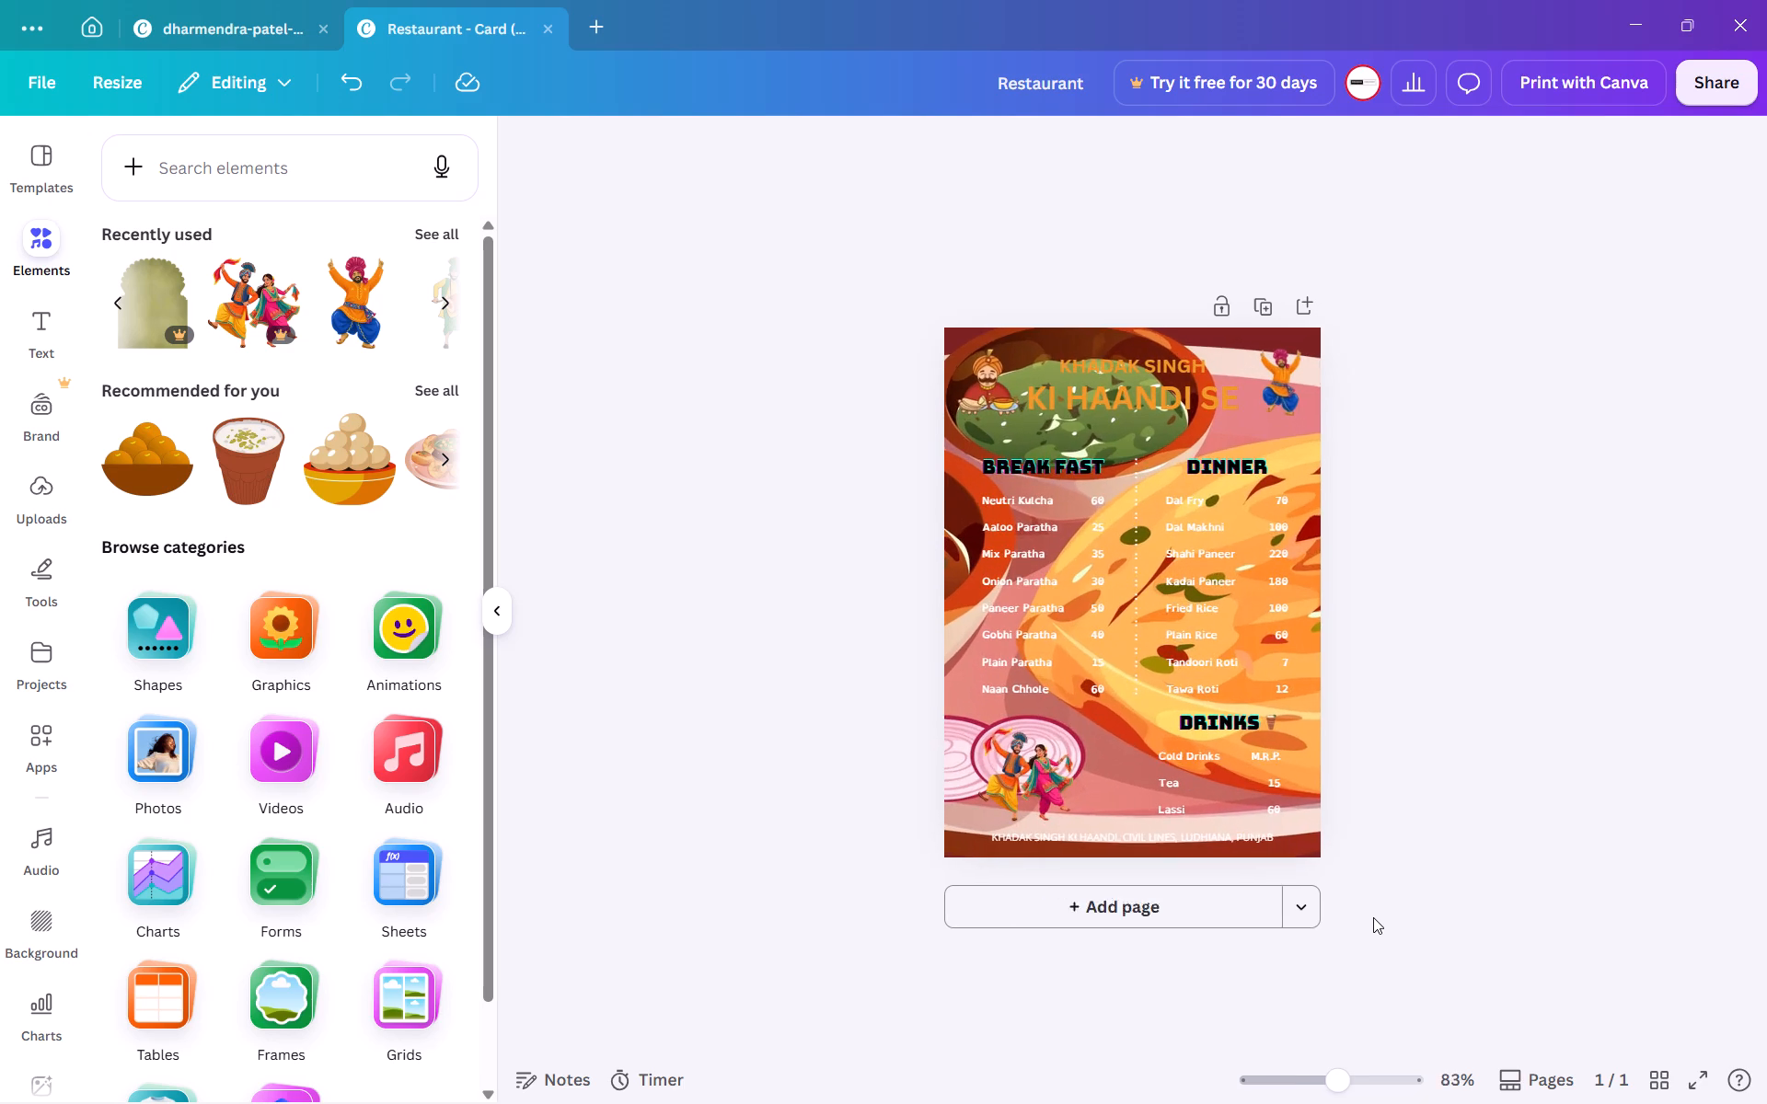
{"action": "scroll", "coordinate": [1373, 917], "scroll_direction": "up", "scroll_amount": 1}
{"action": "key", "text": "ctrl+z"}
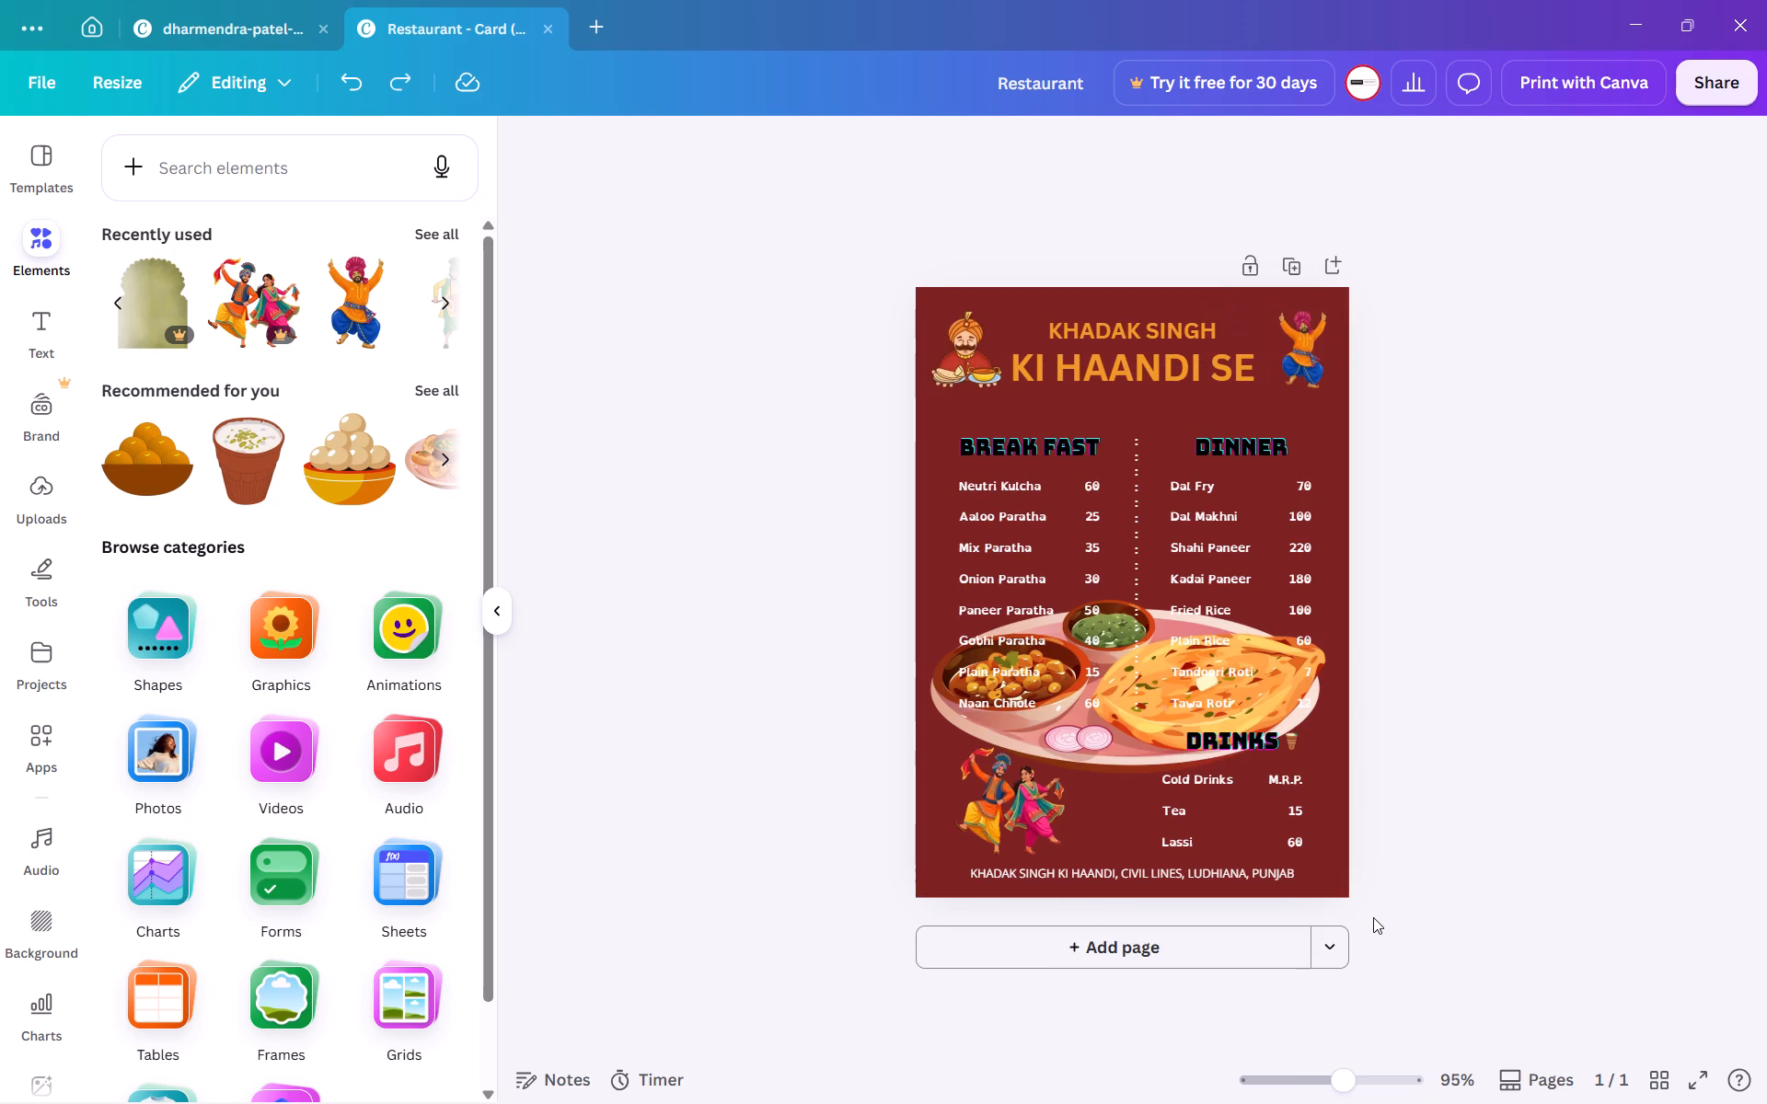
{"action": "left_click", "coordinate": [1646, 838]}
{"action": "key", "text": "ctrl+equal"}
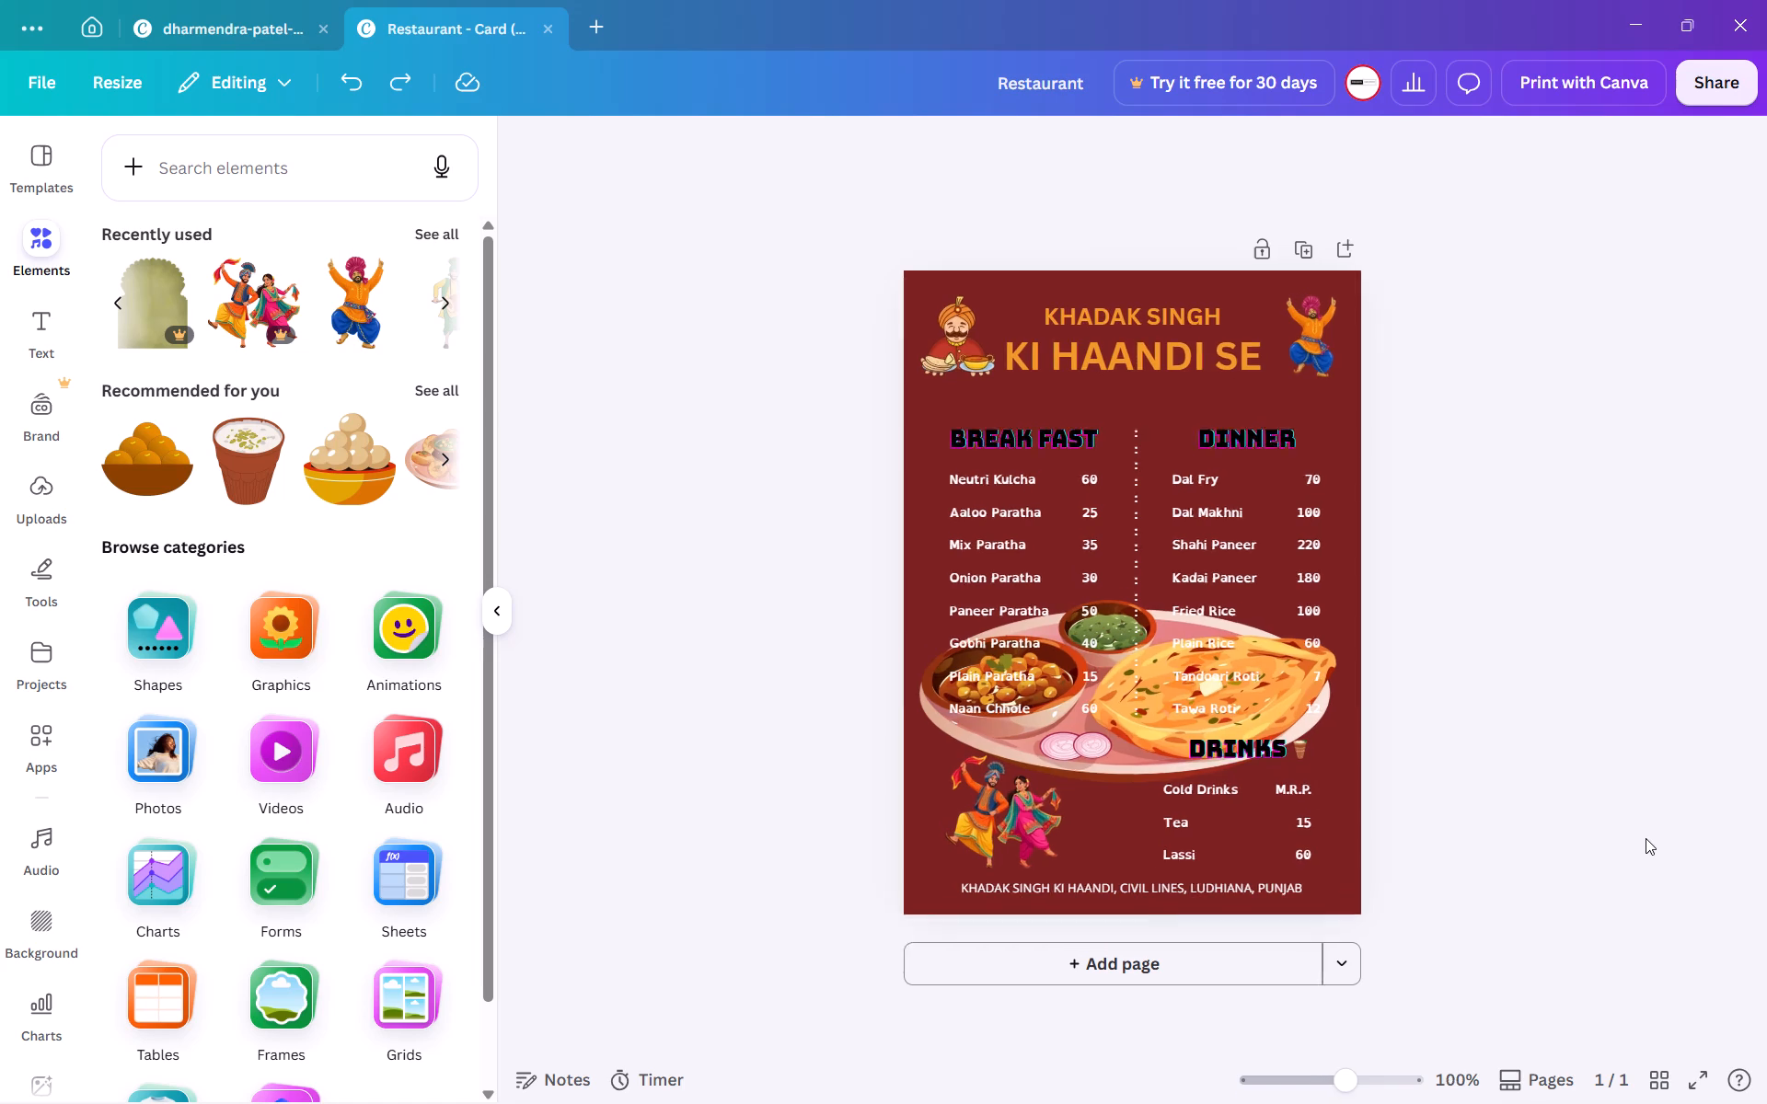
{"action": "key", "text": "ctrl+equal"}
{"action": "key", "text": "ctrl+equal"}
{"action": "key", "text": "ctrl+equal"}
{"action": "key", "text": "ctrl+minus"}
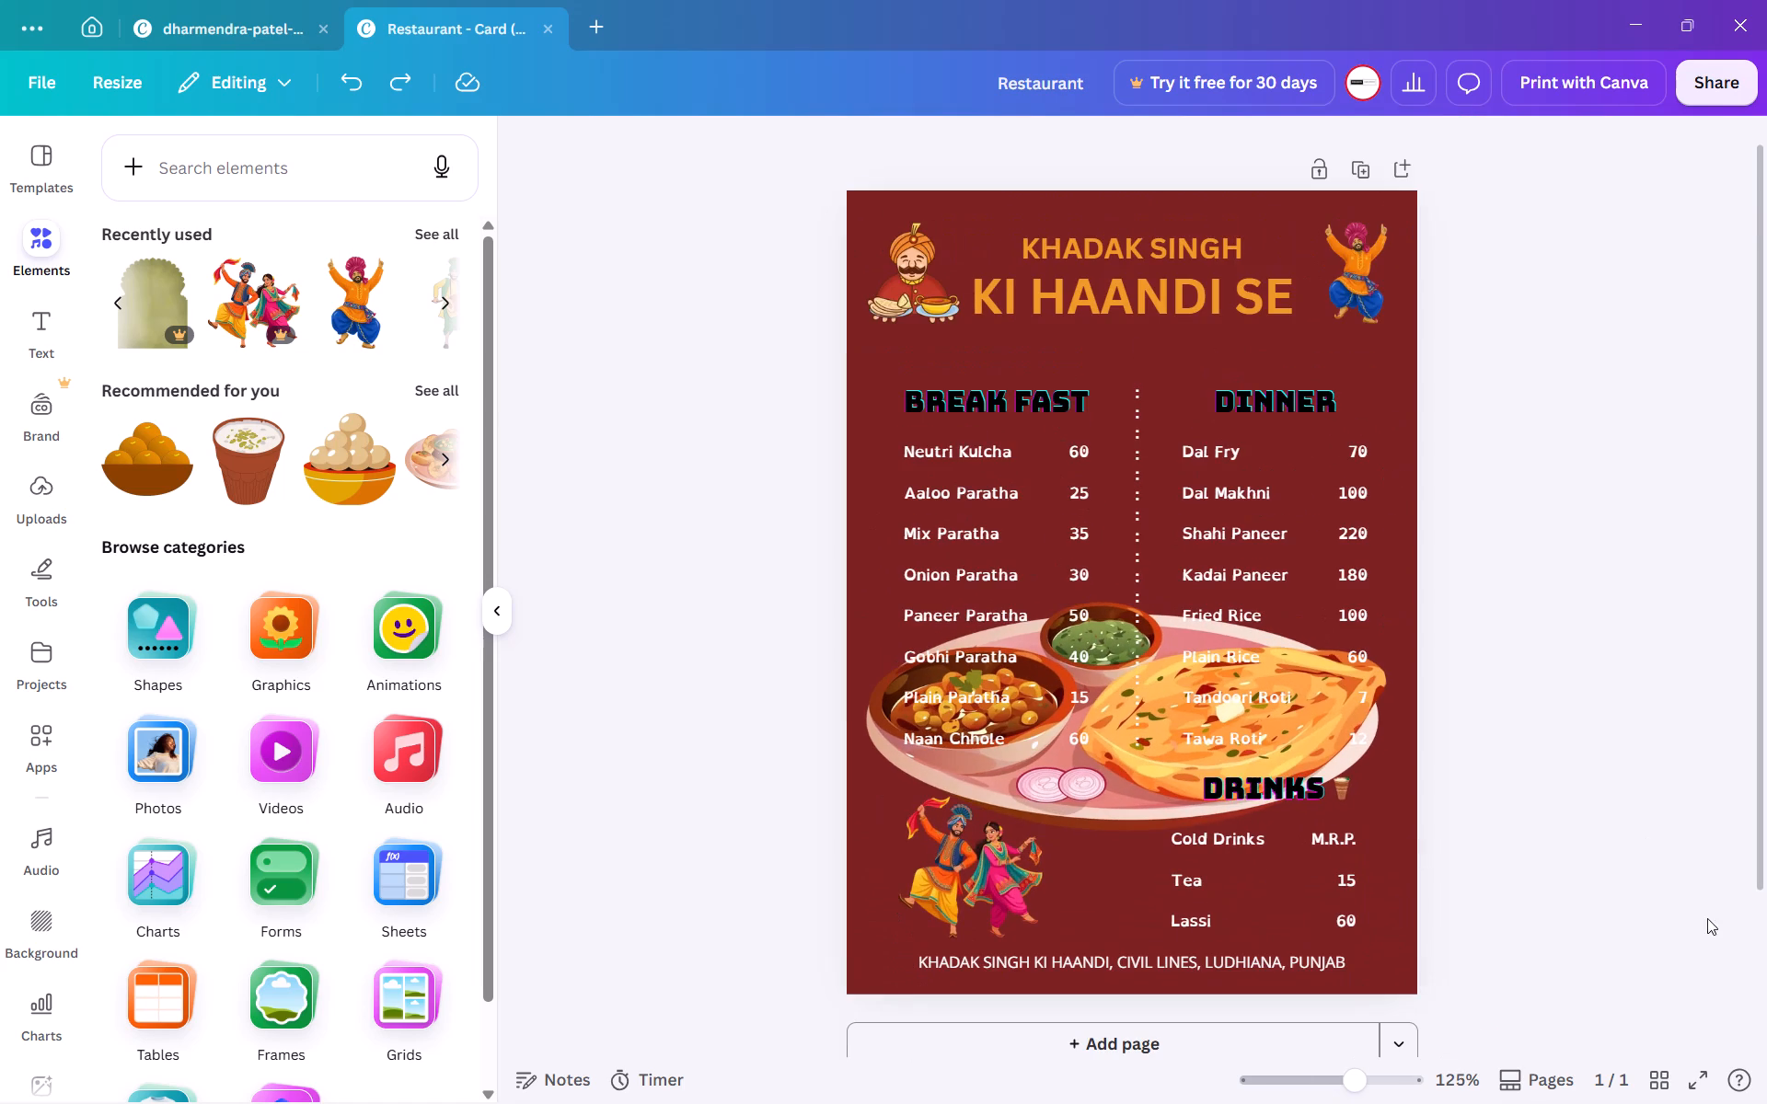
Add a second page with the plain maroon background below the menu card.
{"action": "left_click", "coordinate": [1766, 966]}
{"action": "left_click", "coordinate": [1235, 1049]}
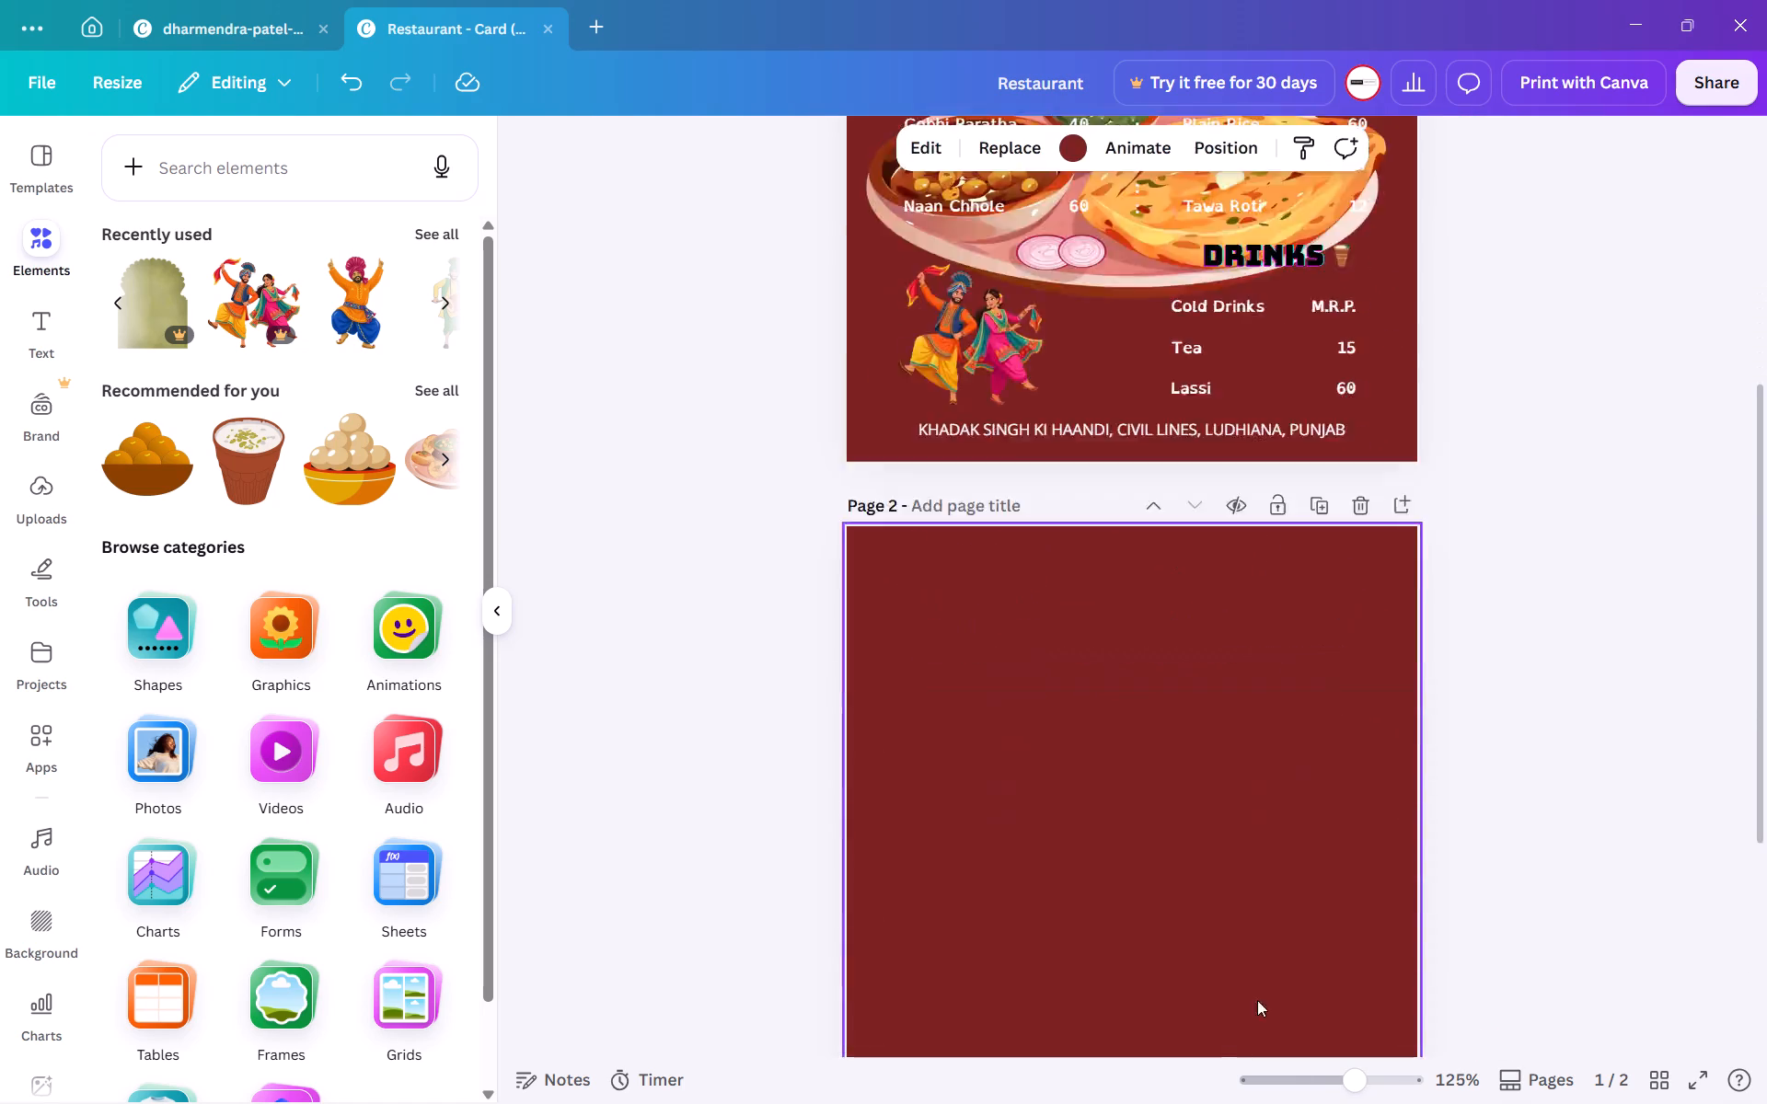
{"action": "scroll", "coordinate": [1335, 900], "scroll_direction": "up", "scroll_amount": 8}
{"action": "left_click", "coordinate": [1504, 853]}
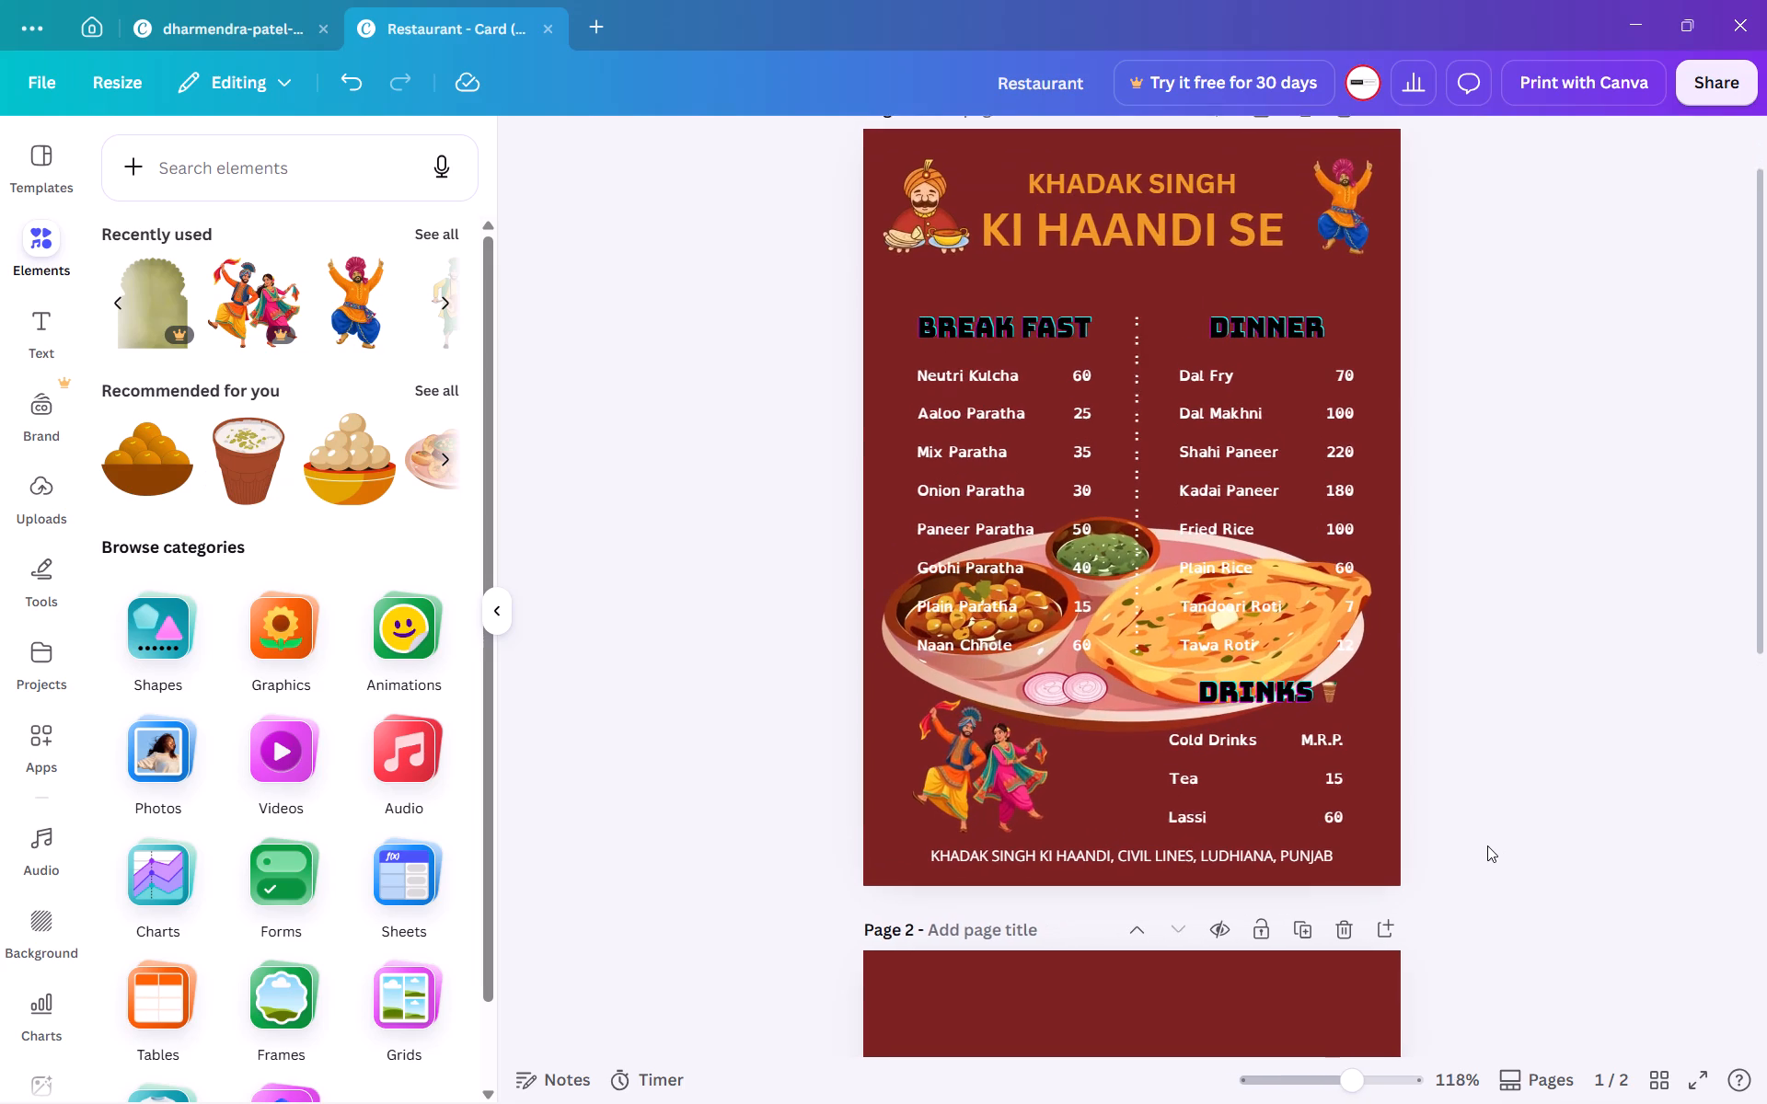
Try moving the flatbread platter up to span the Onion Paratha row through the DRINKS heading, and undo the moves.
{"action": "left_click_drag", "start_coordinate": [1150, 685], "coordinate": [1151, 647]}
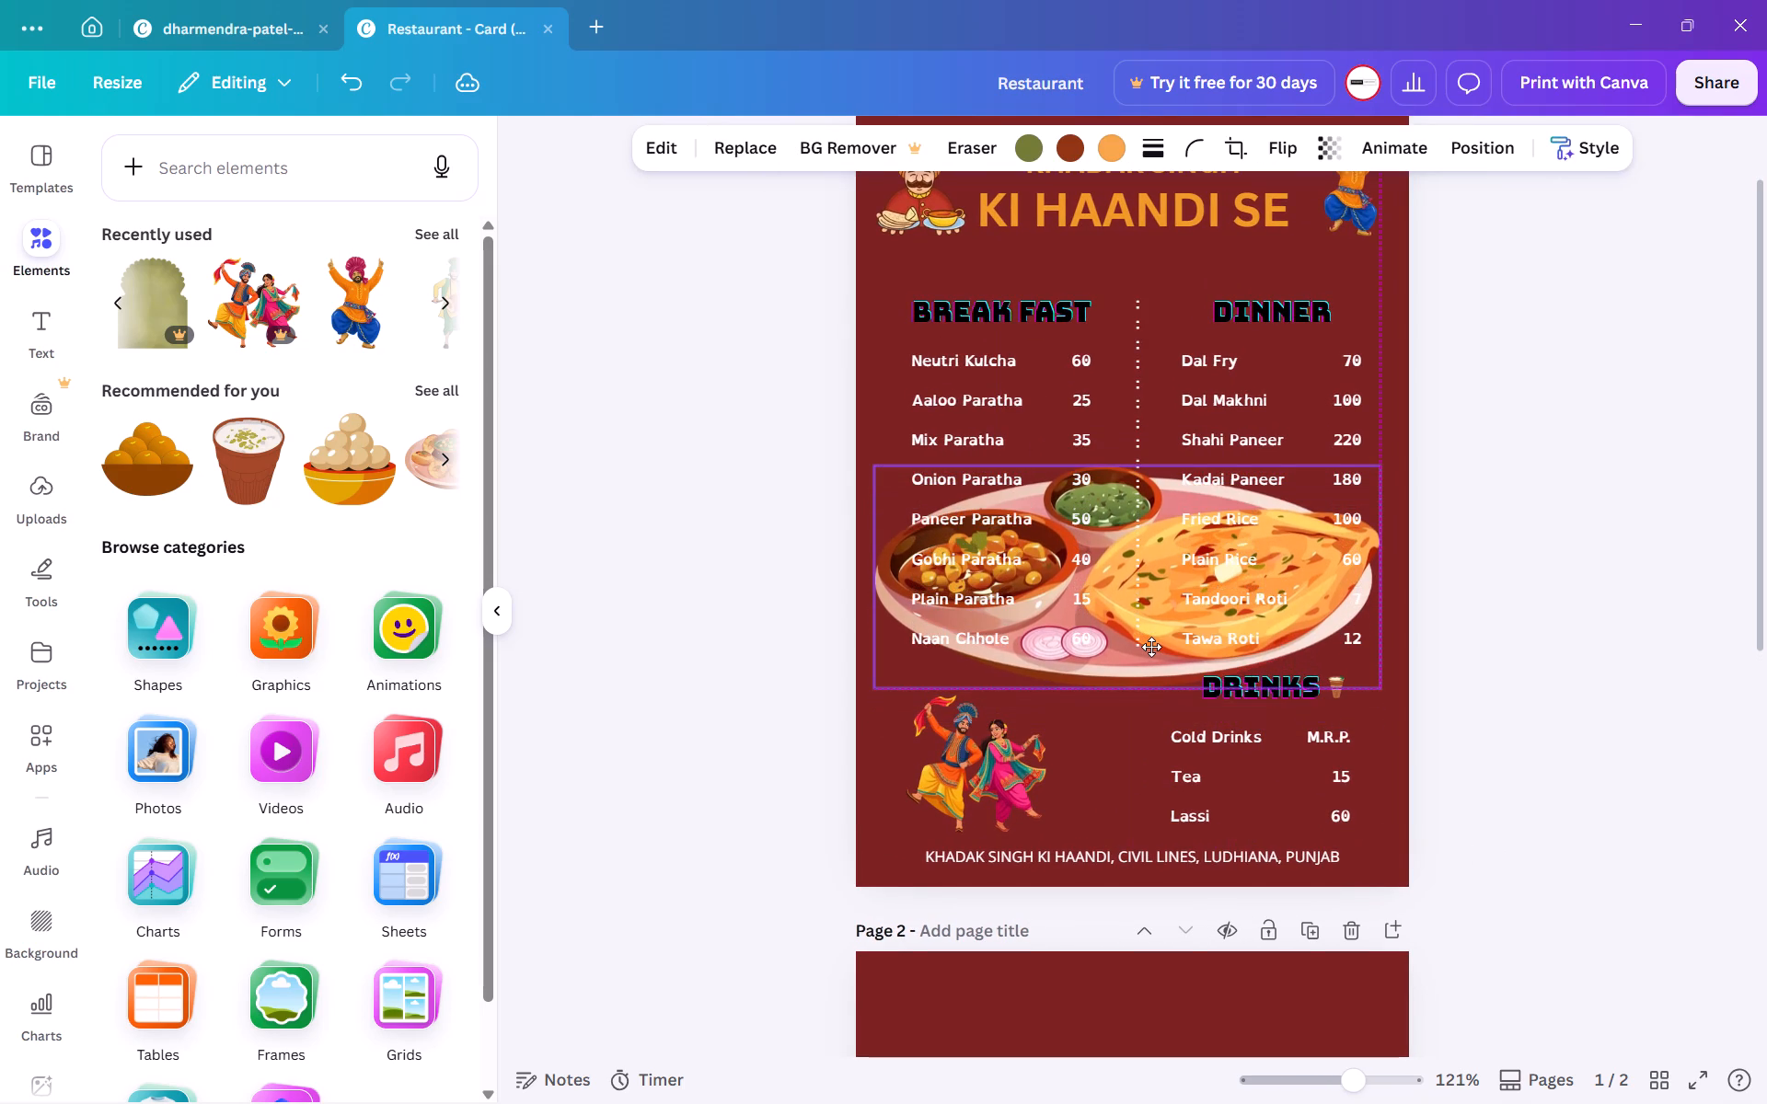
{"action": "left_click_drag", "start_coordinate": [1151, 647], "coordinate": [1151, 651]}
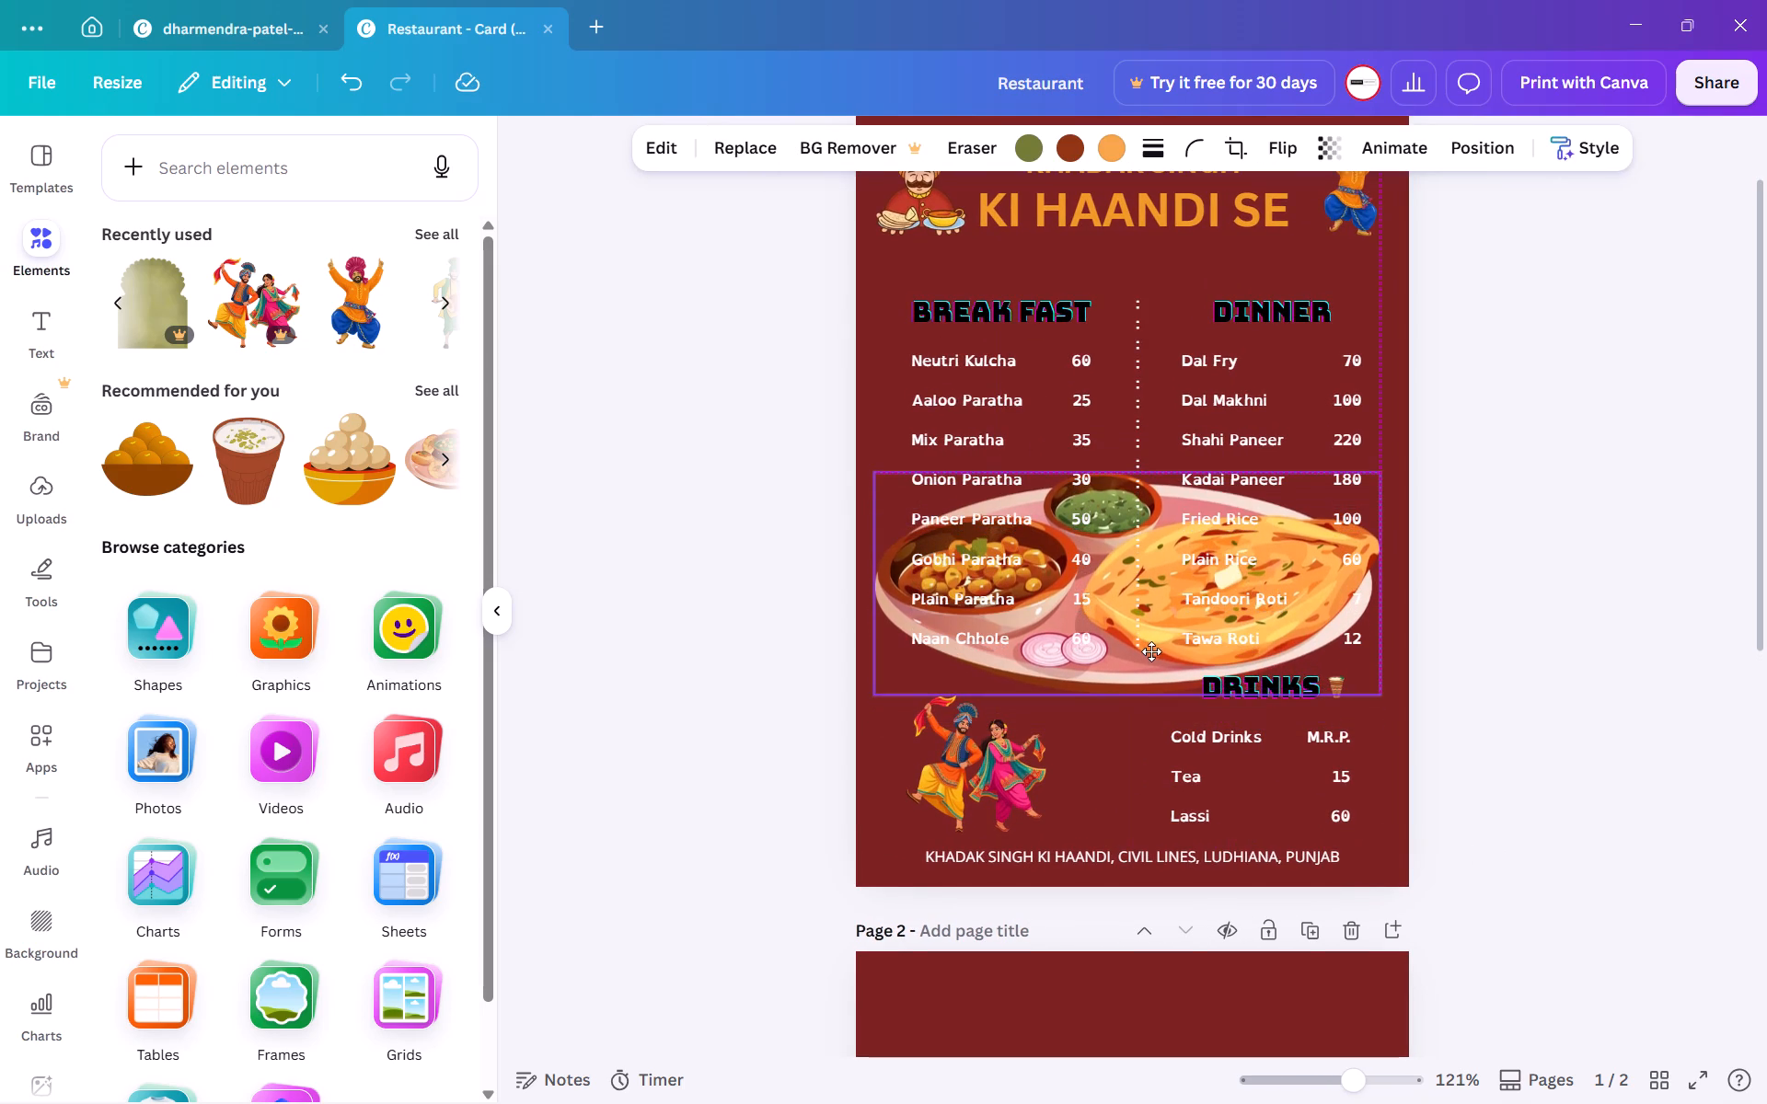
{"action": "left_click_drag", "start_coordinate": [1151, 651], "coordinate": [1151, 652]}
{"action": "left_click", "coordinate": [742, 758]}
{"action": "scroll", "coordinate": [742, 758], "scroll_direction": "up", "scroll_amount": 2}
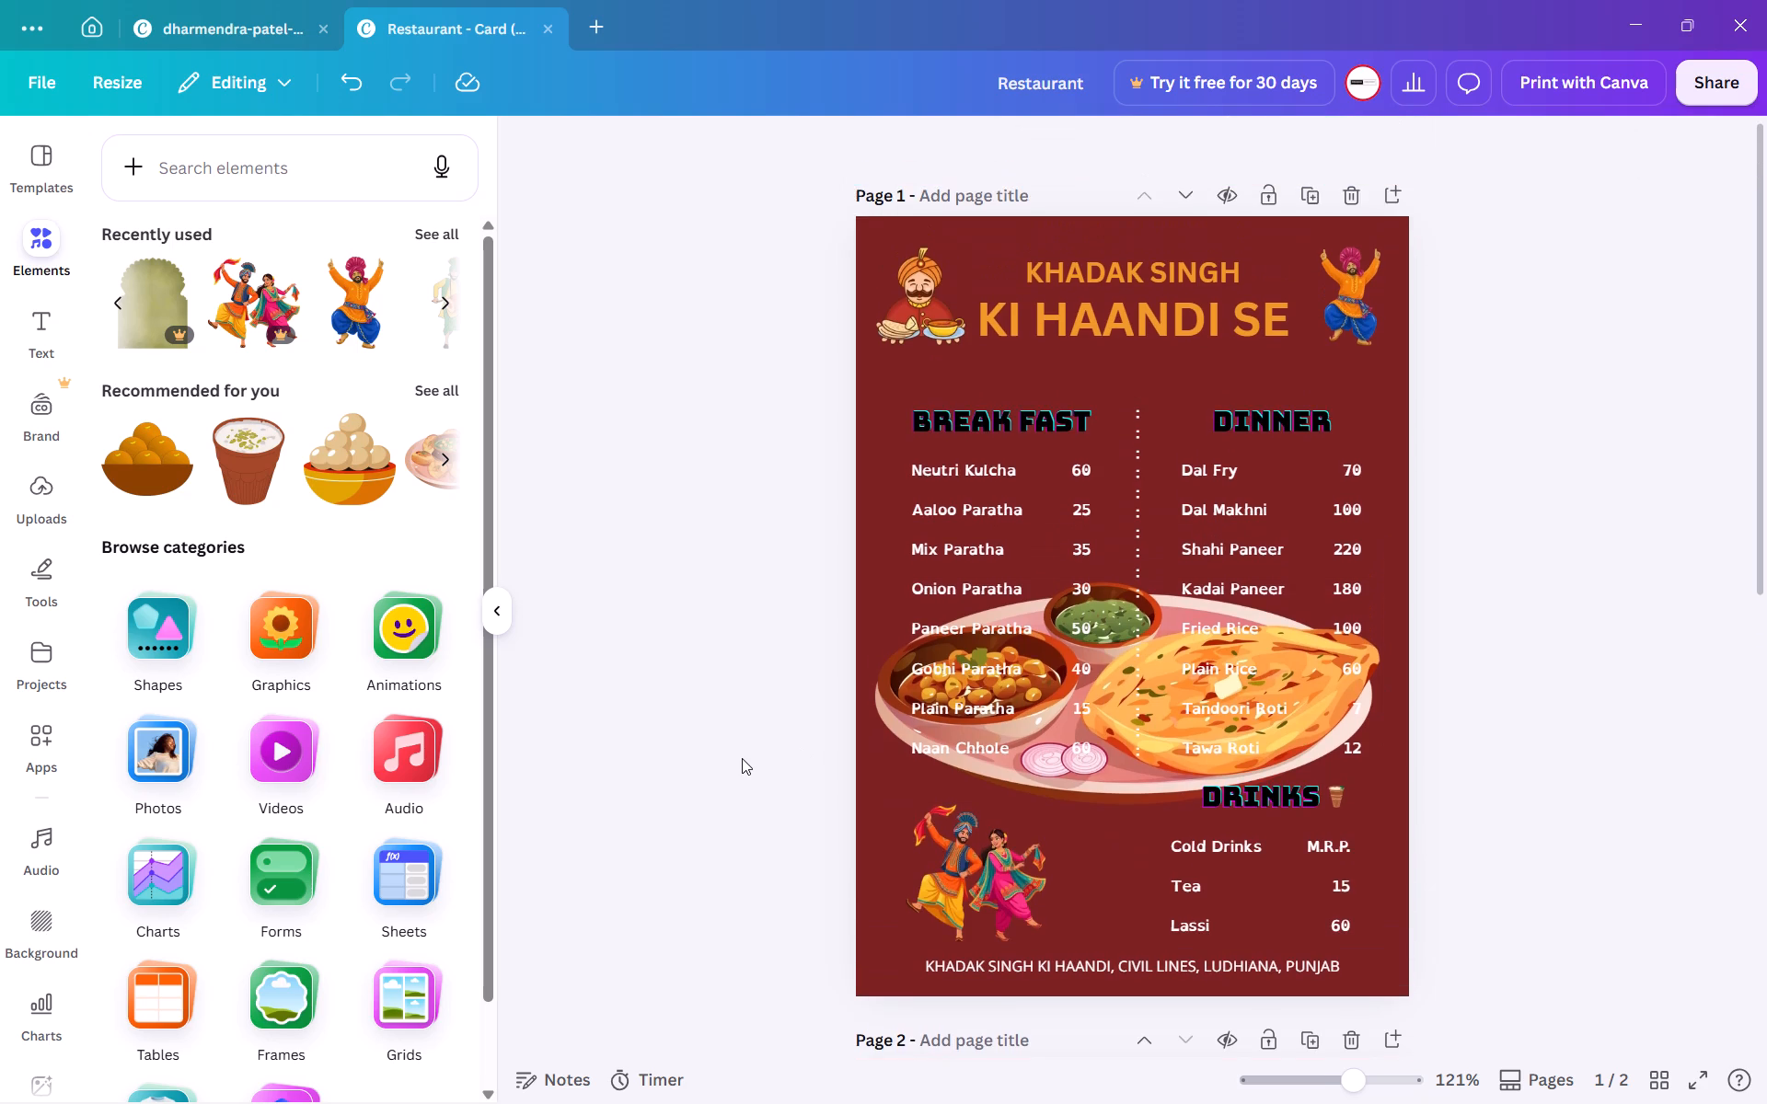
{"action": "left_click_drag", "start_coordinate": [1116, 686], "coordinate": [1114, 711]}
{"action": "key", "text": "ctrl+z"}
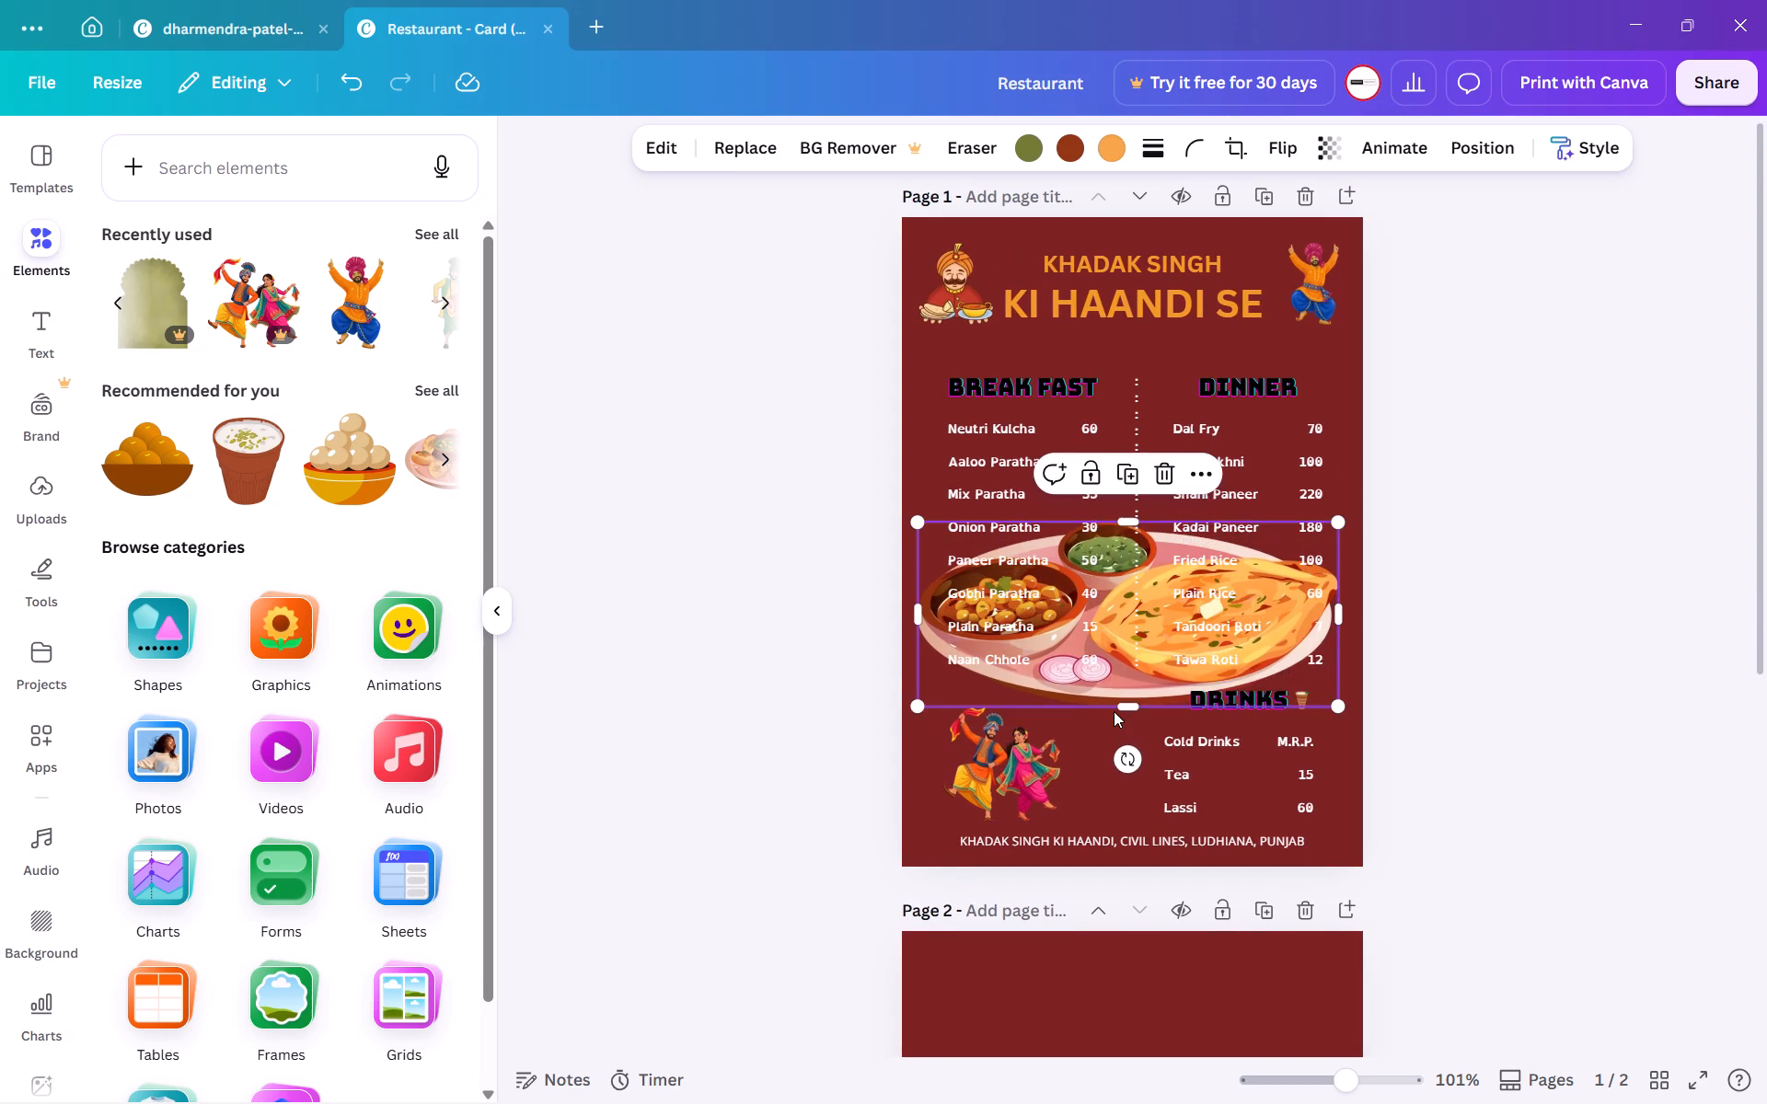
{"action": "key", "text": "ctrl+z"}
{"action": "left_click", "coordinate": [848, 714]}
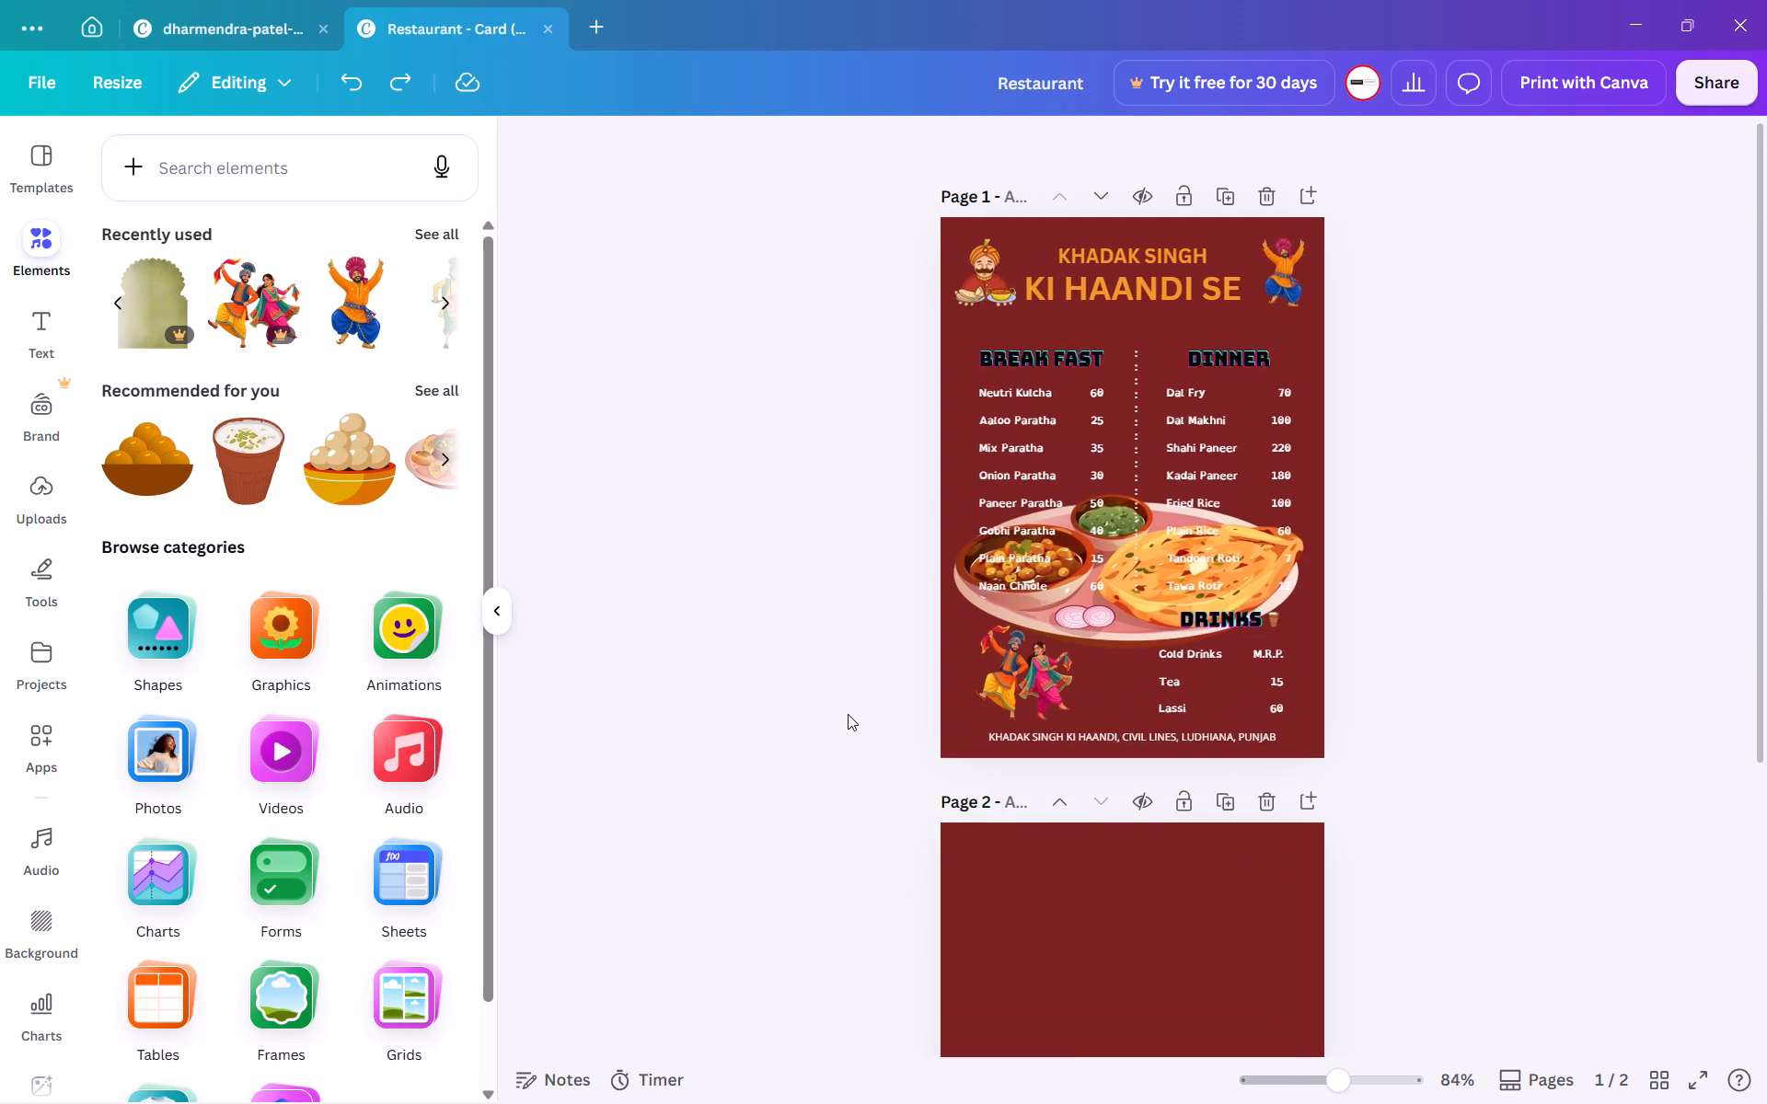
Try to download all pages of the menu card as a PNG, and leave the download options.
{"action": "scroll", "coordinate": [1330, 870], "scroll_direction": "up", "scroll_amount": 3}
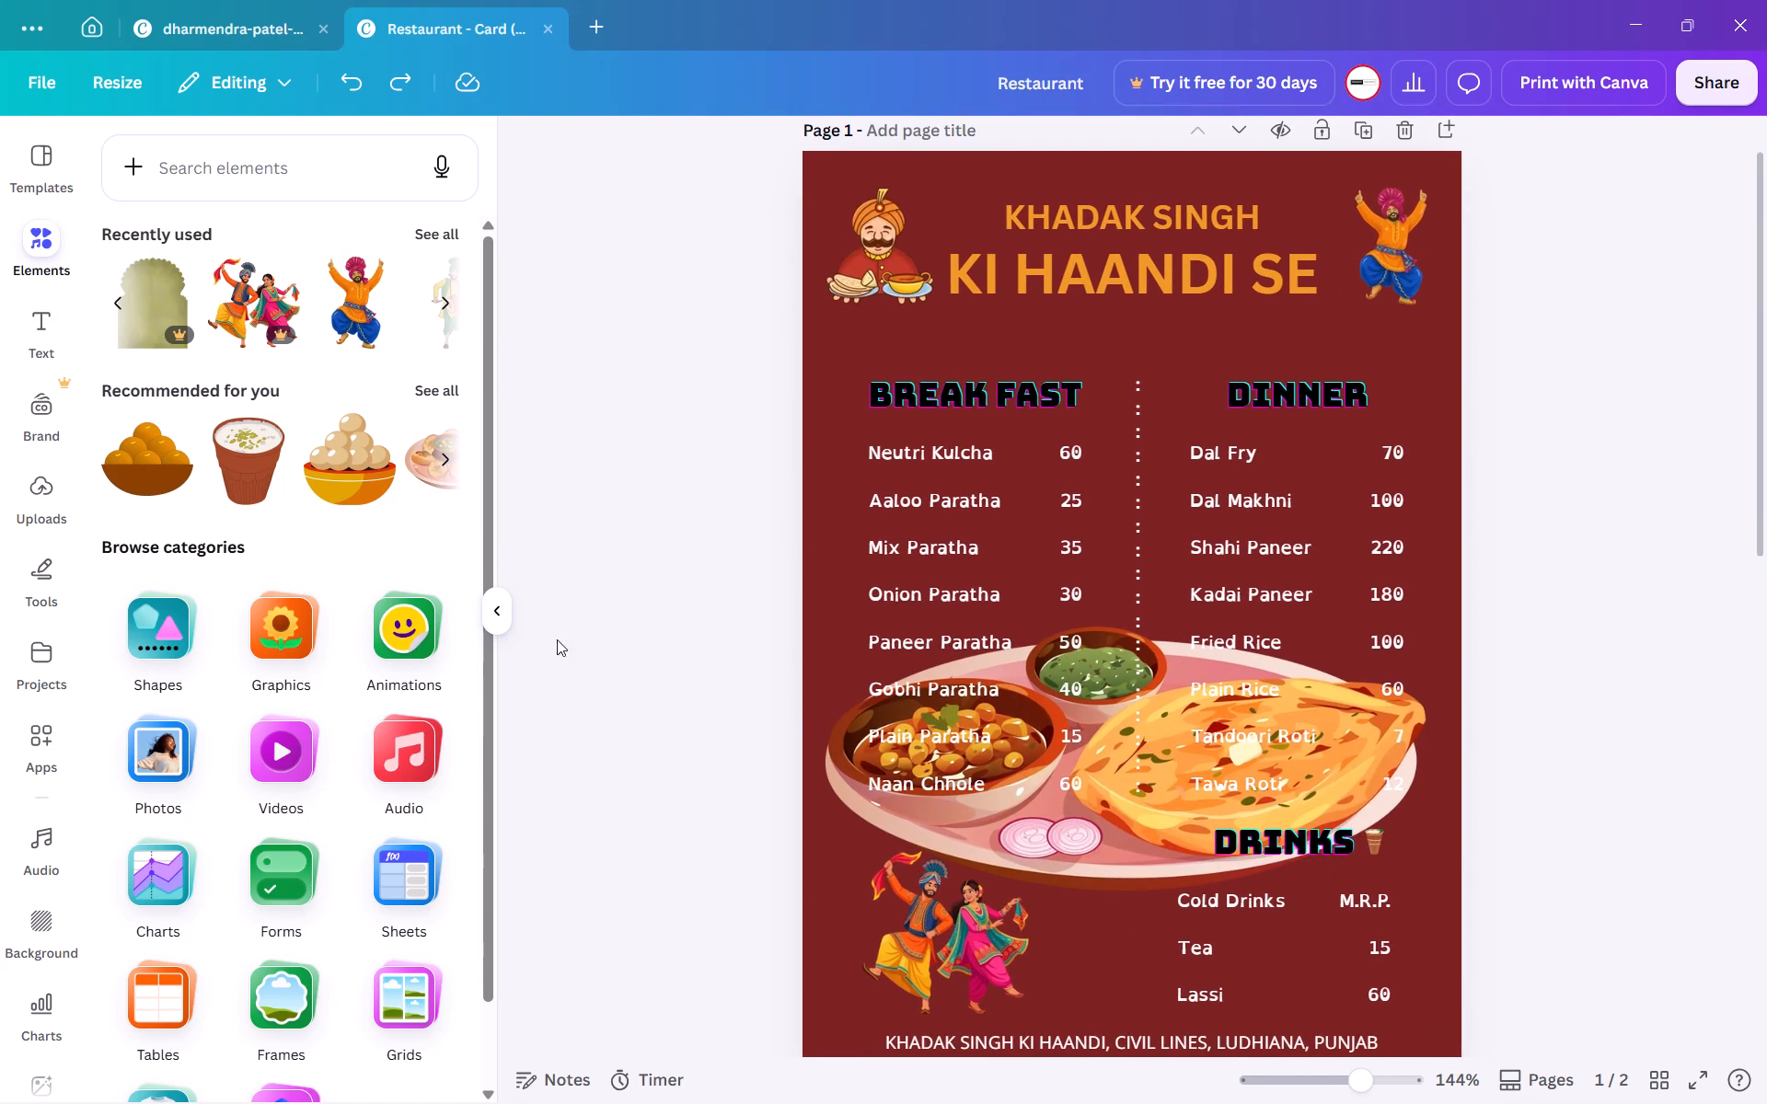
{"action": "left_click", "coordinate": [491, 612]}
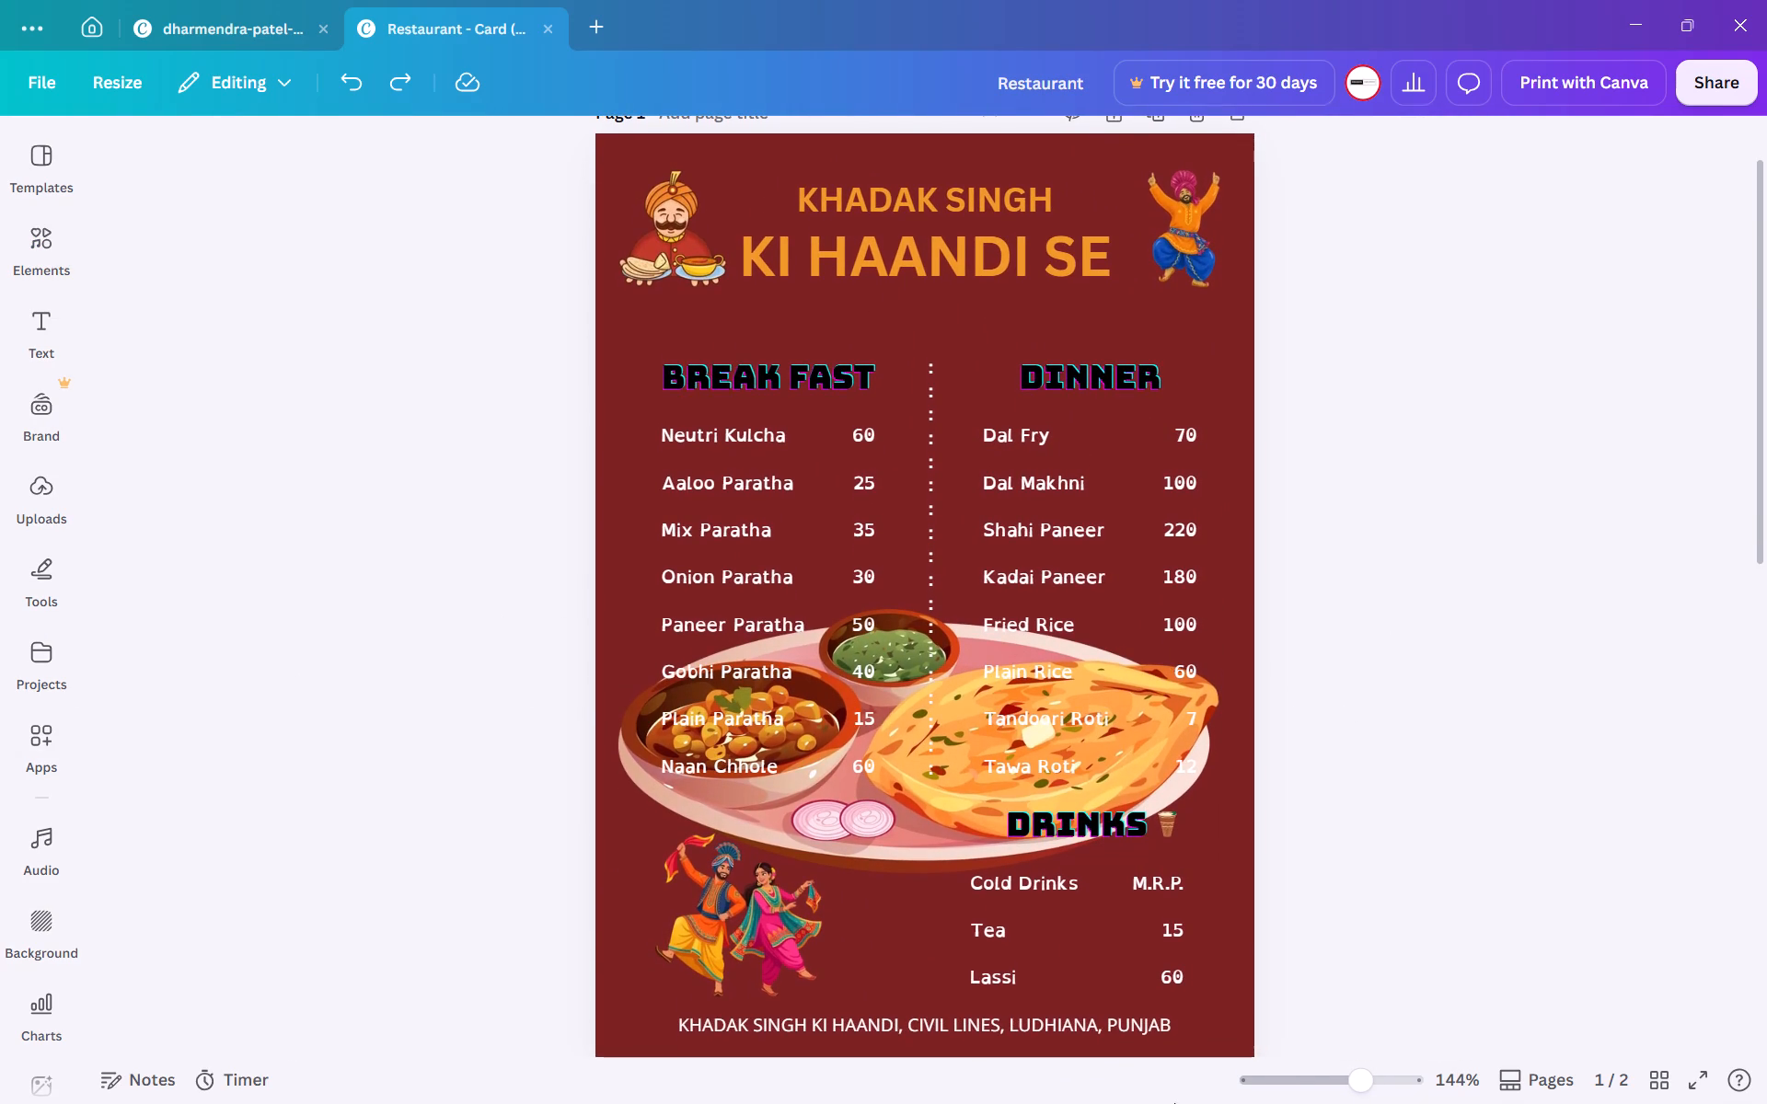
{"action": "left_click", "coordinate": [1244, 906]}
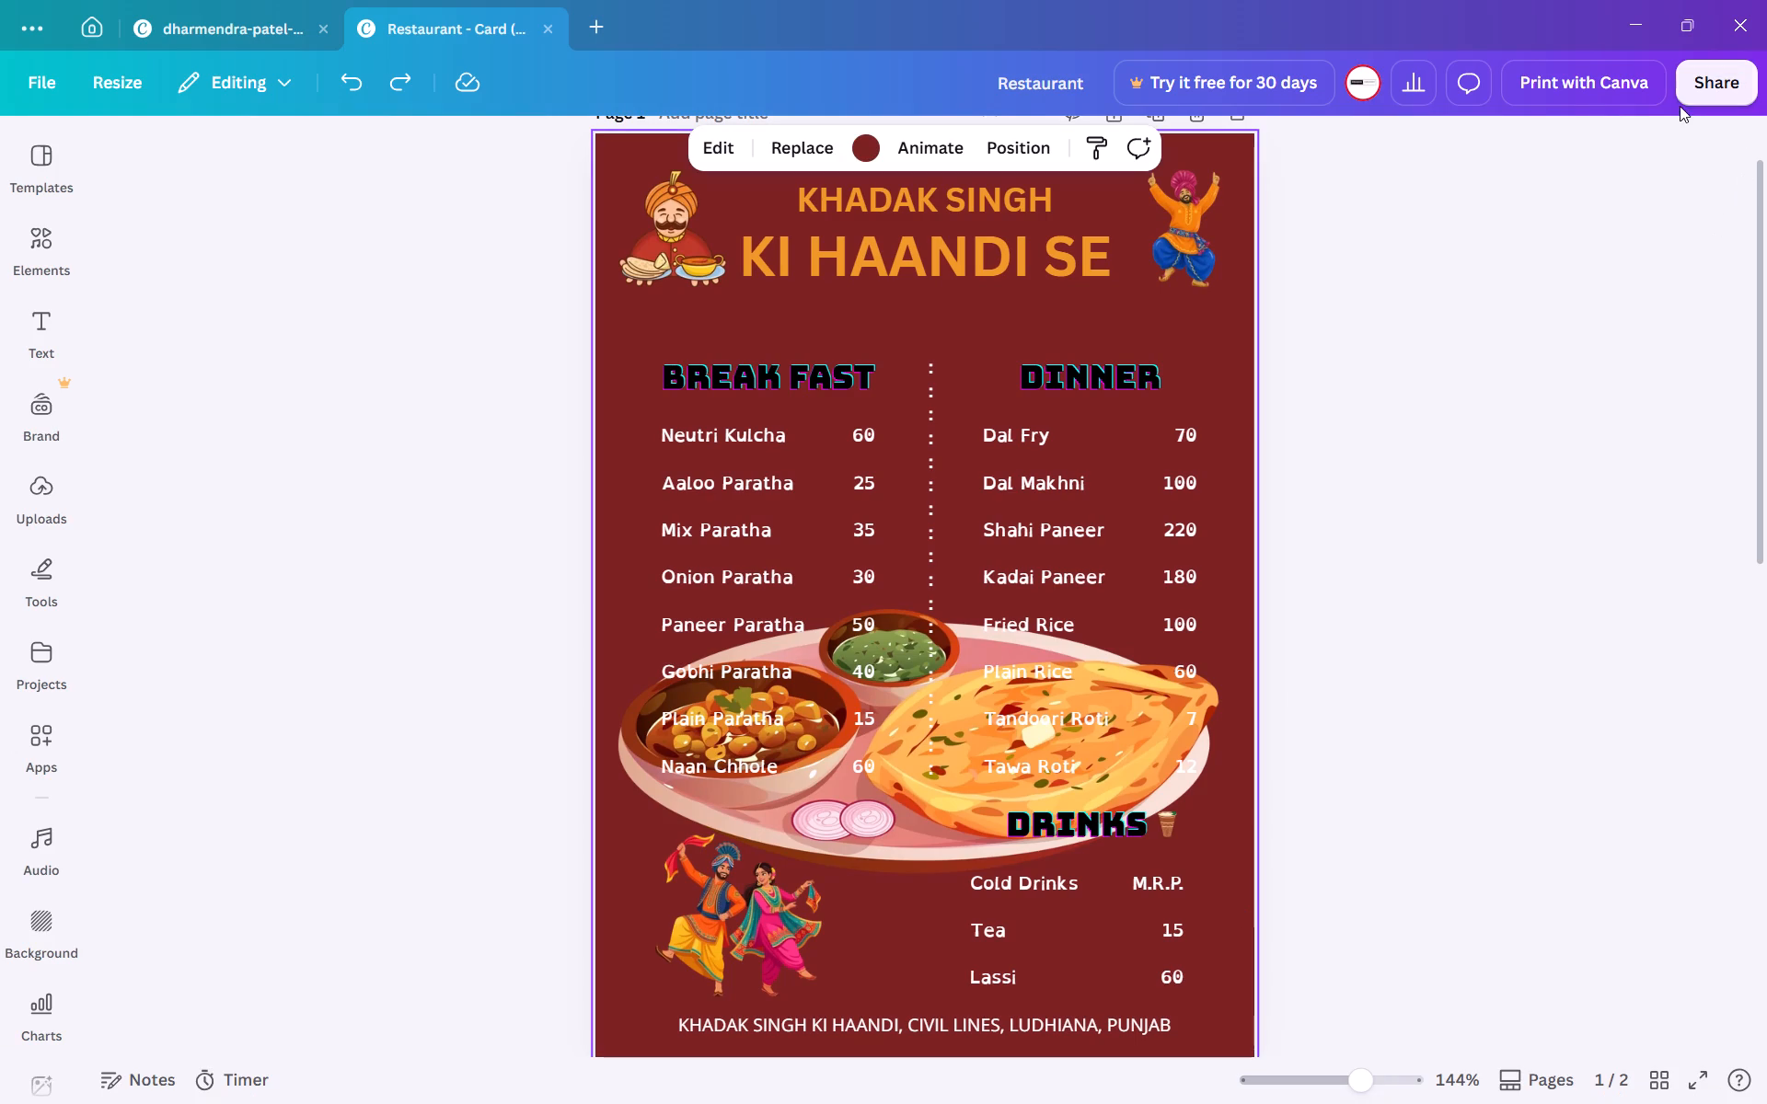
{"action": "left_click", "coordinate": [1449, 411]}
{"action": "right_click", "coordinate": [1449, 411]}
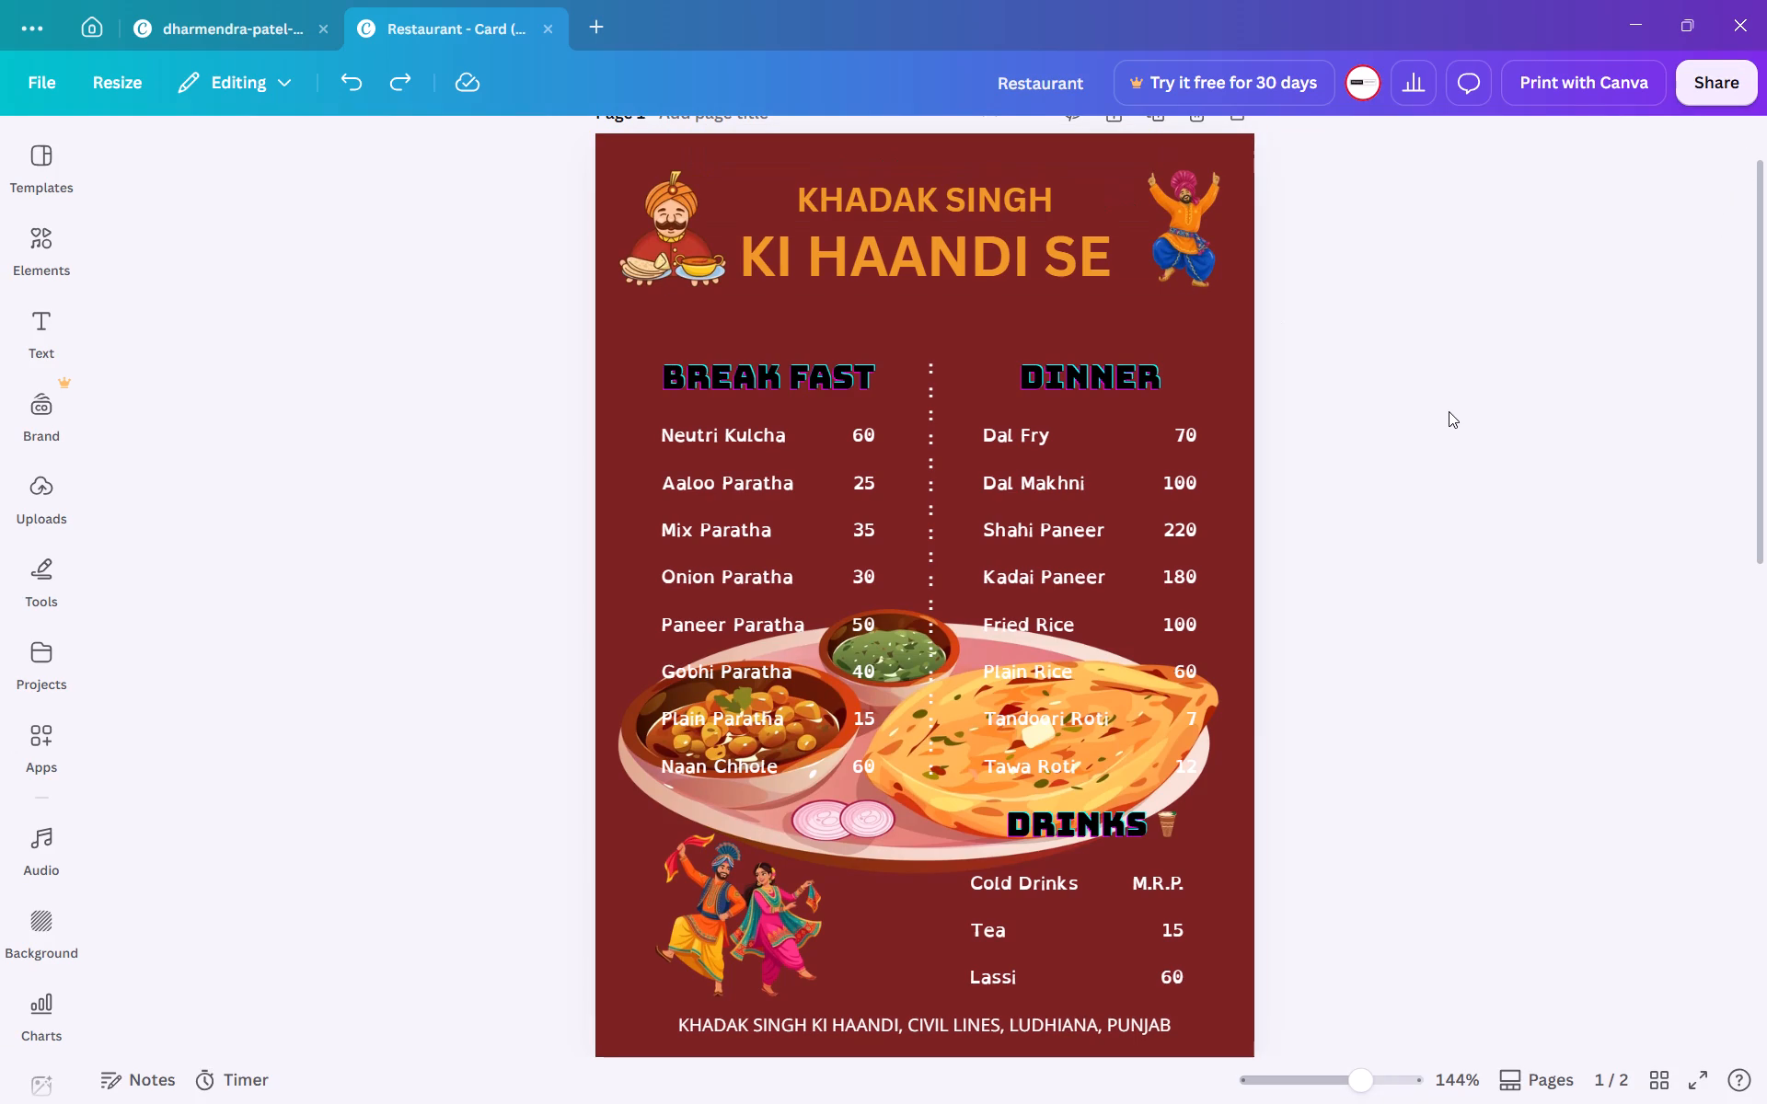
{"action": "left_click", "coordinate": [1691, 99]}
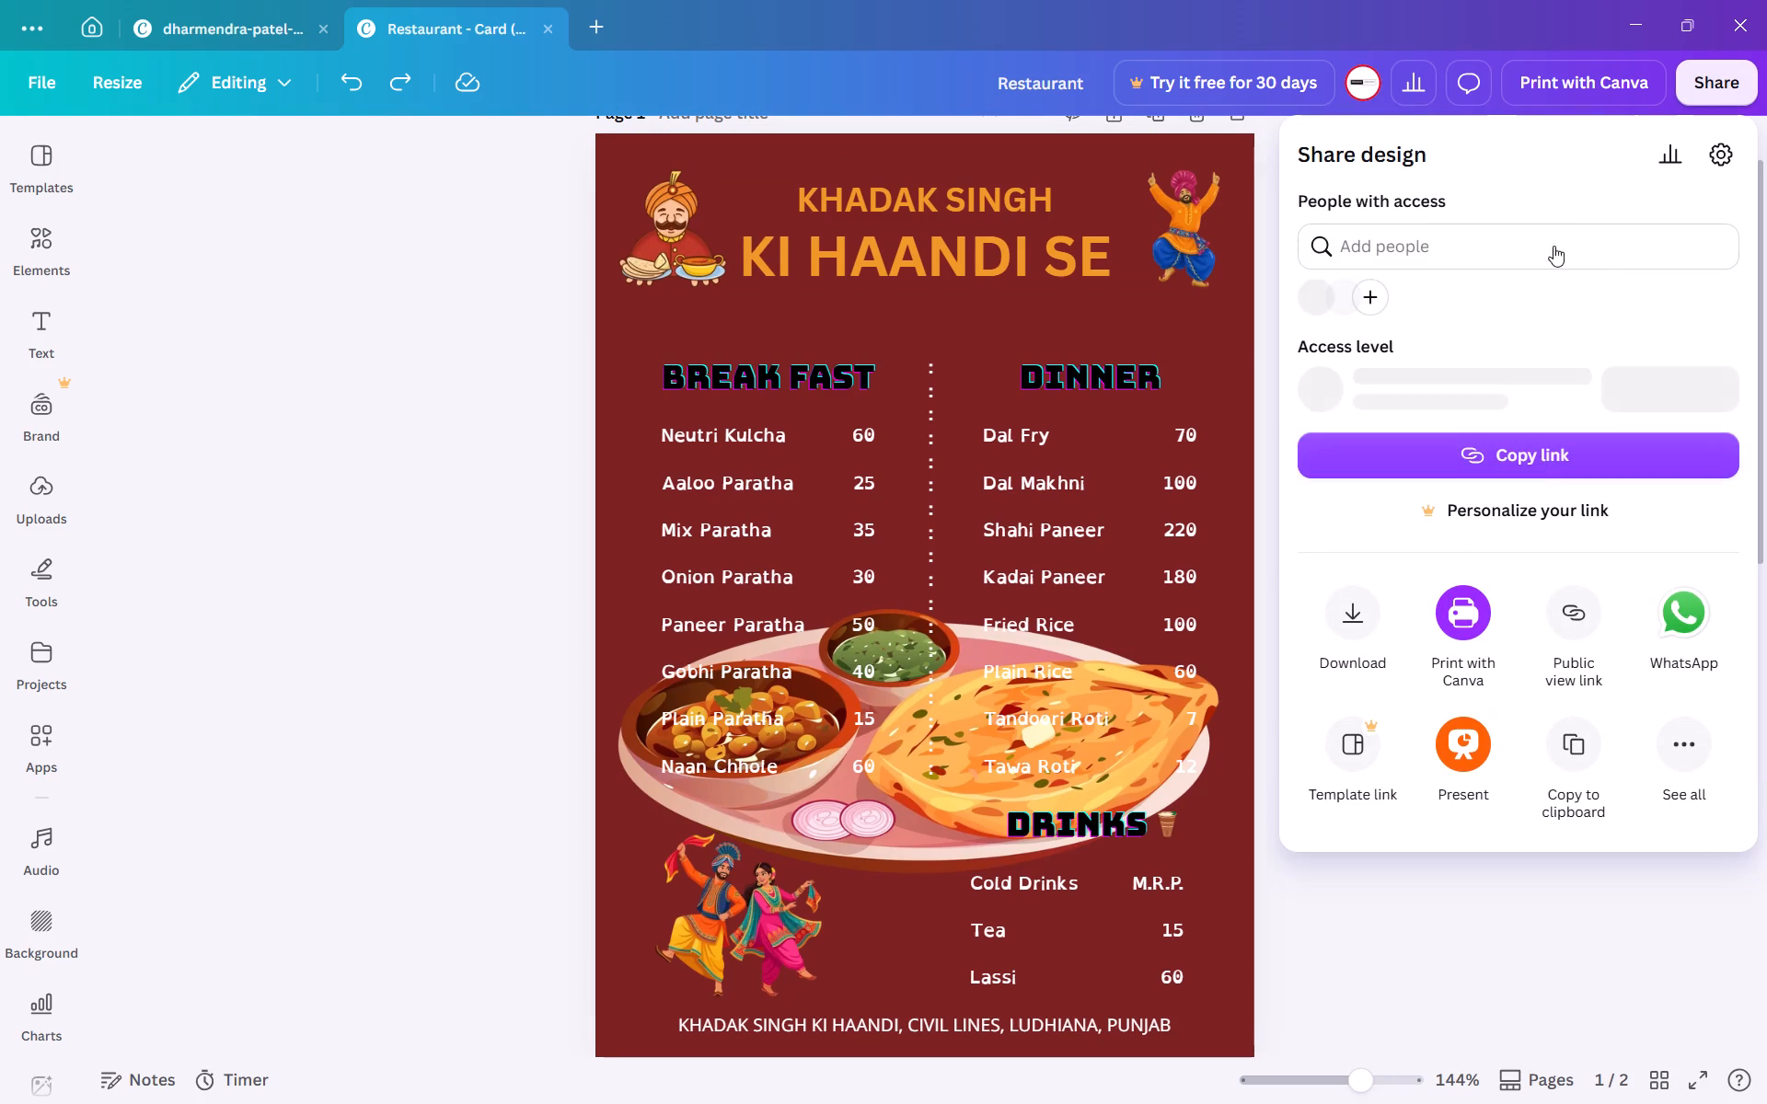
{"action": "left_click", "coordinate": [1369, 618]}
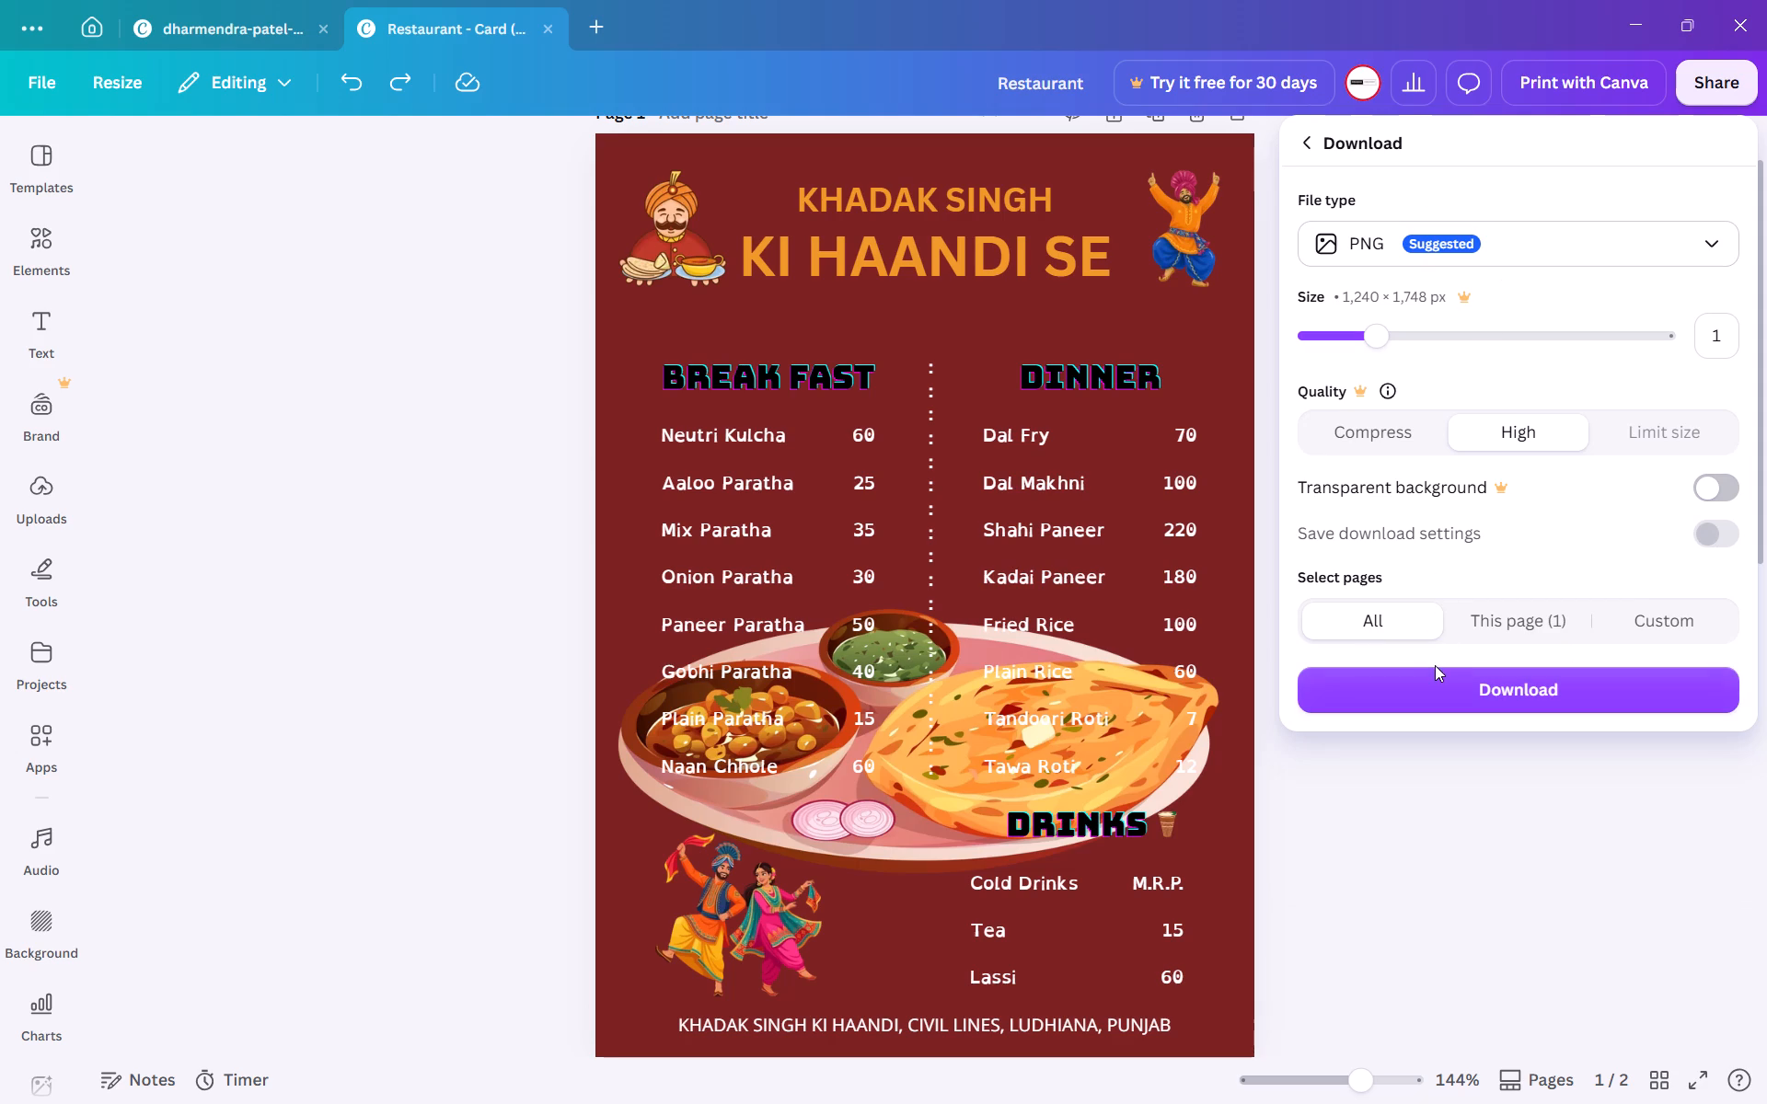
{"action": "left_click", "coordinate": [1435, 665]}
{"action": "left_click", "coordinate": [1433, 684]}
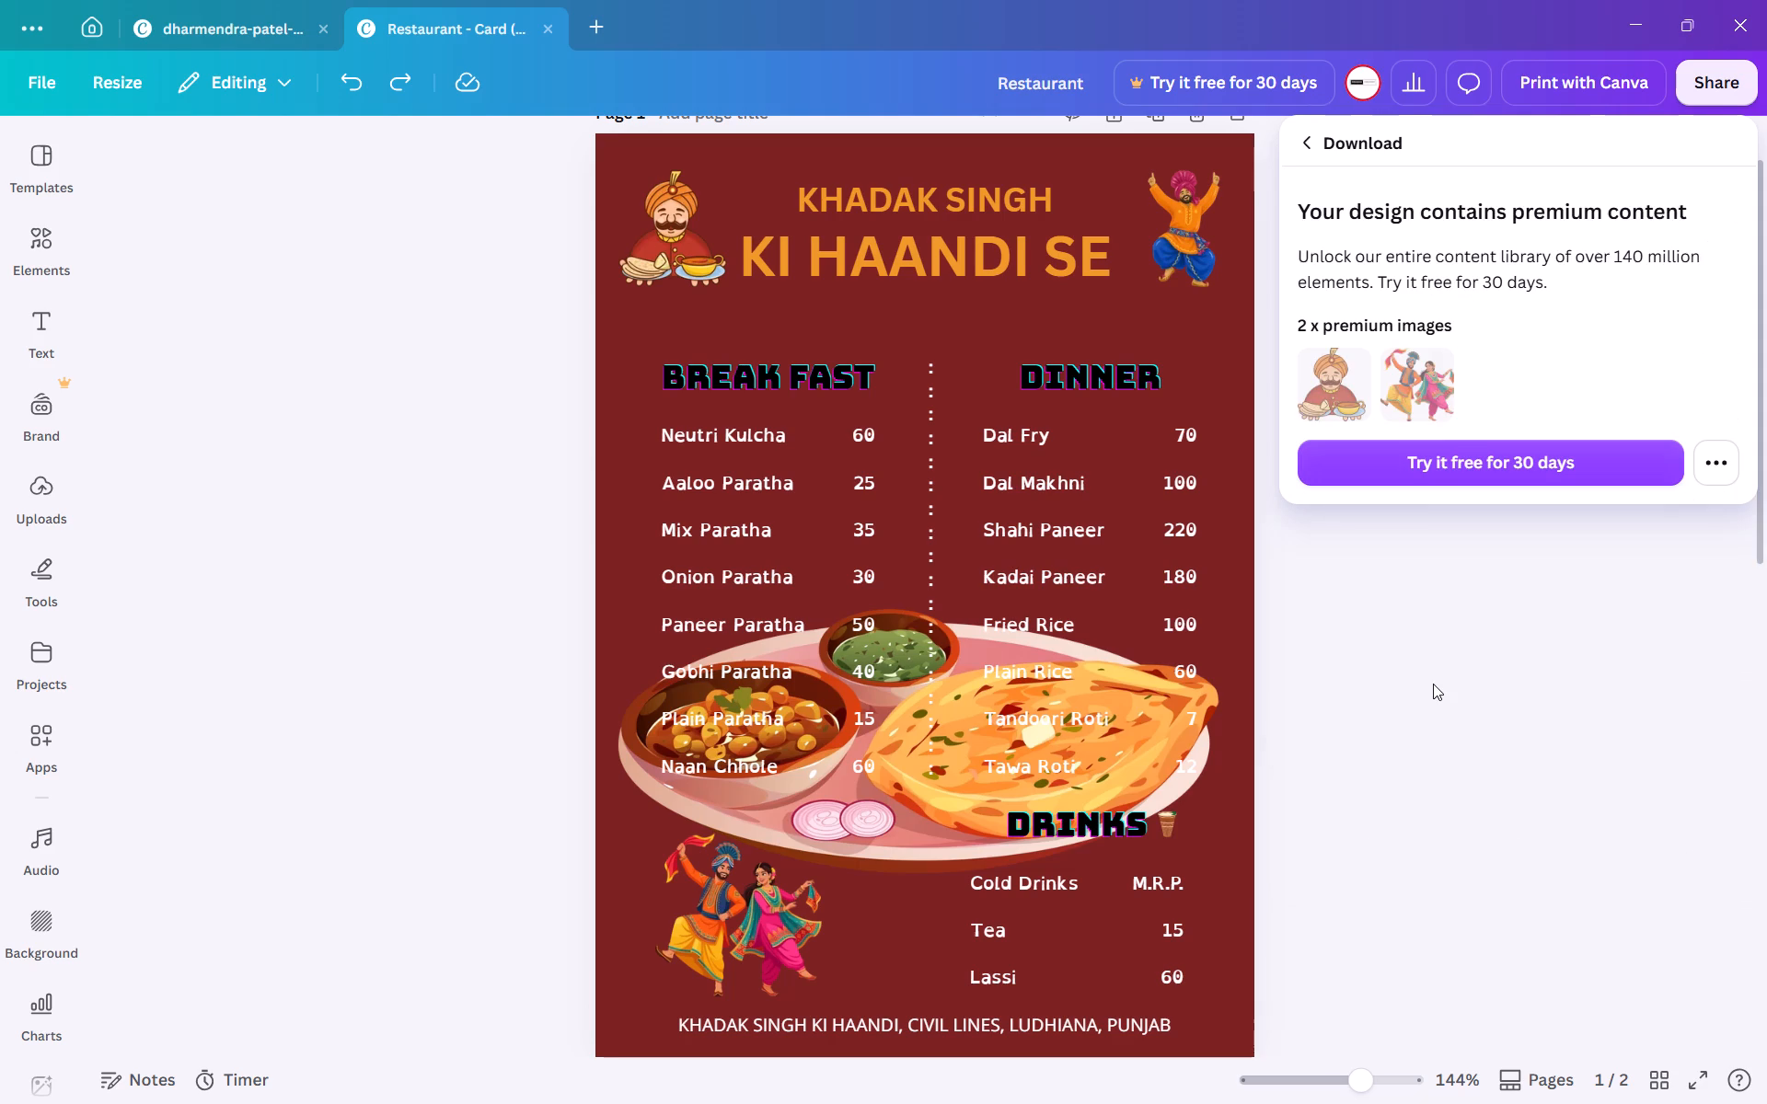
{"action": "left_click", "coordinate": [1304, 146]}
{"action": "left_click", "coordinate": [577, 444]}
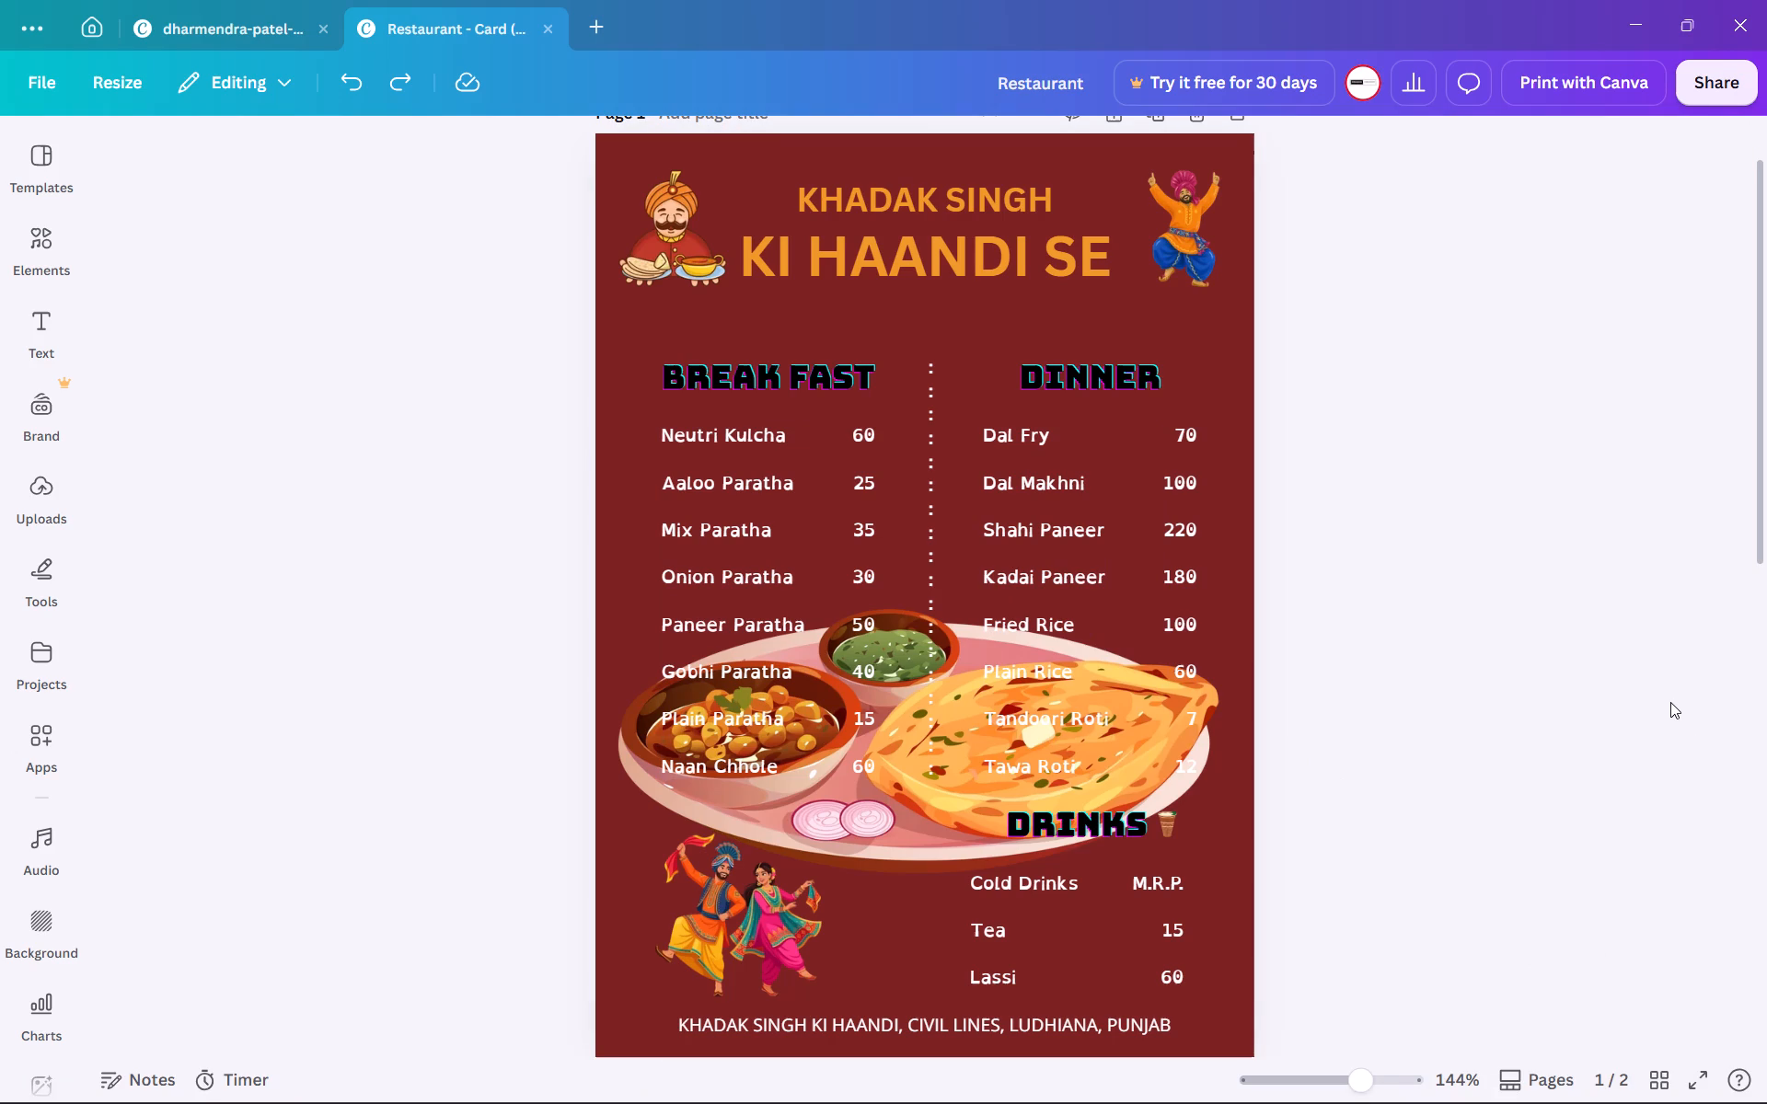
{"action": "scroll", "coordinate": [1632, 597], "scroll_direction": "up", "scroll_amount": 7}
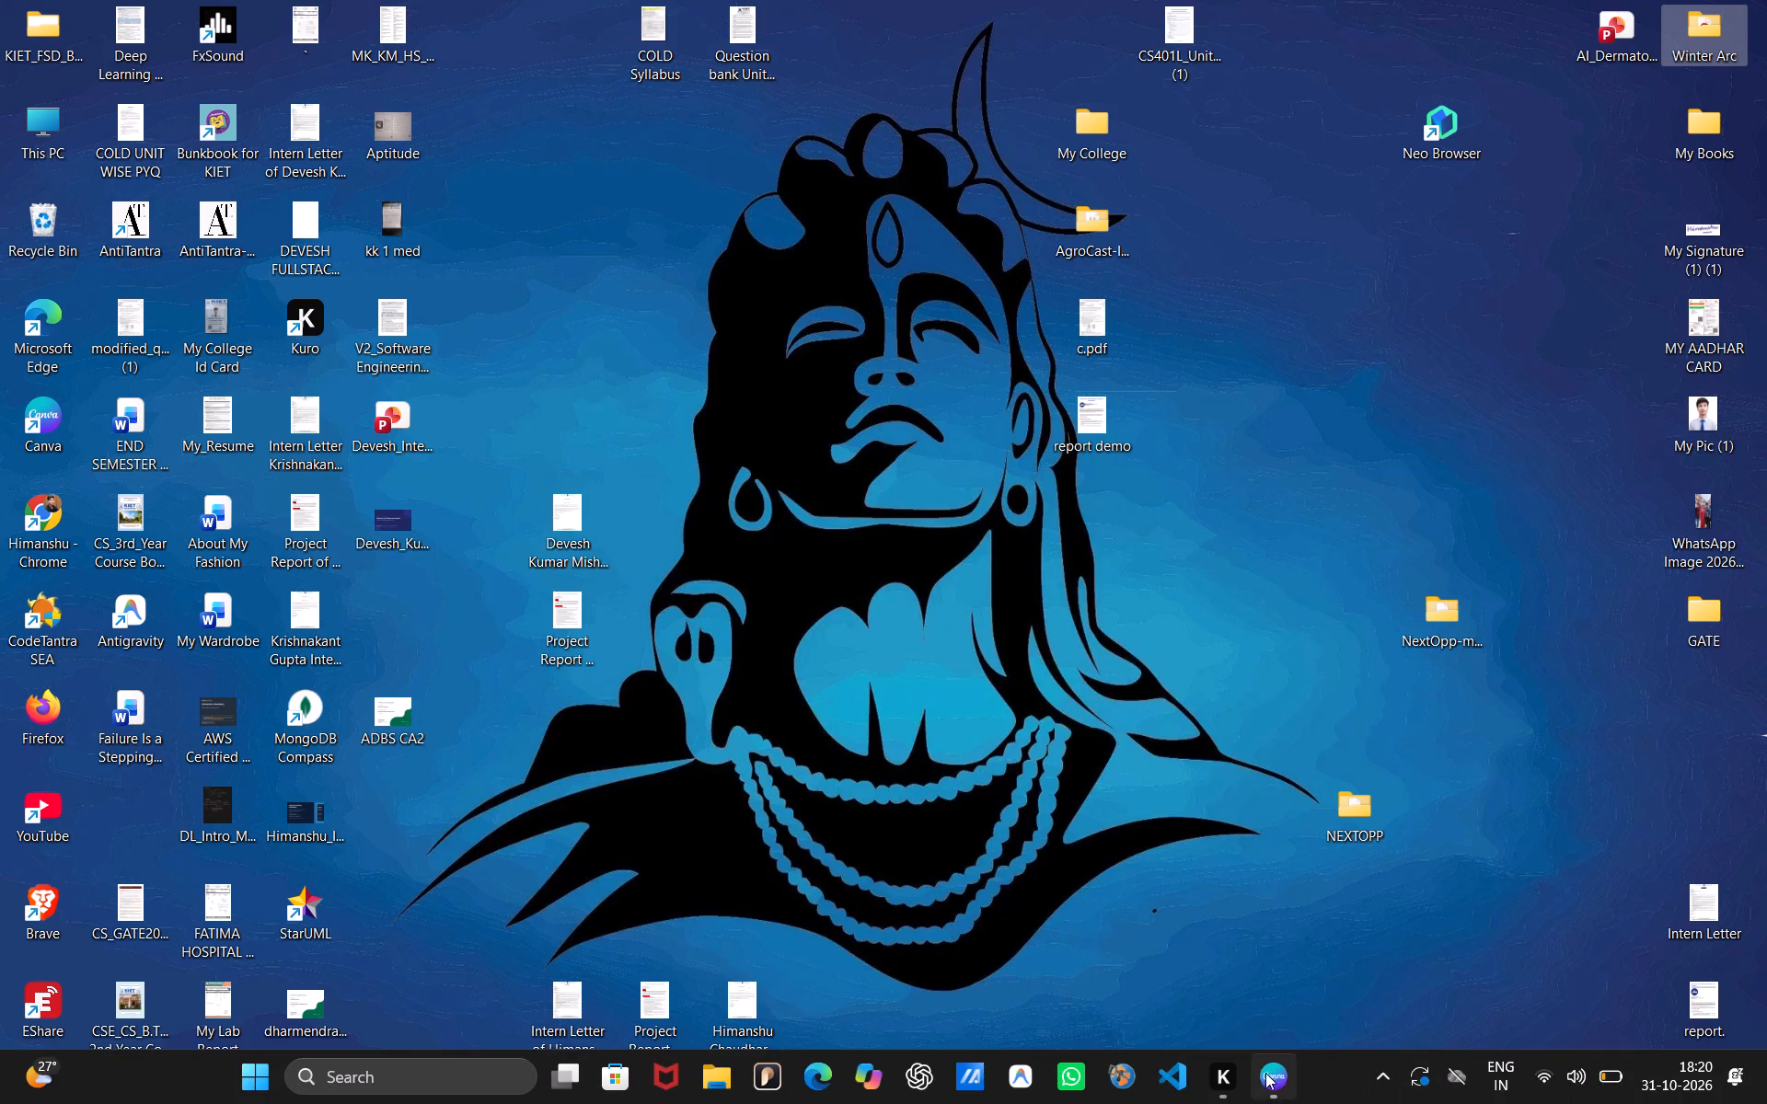